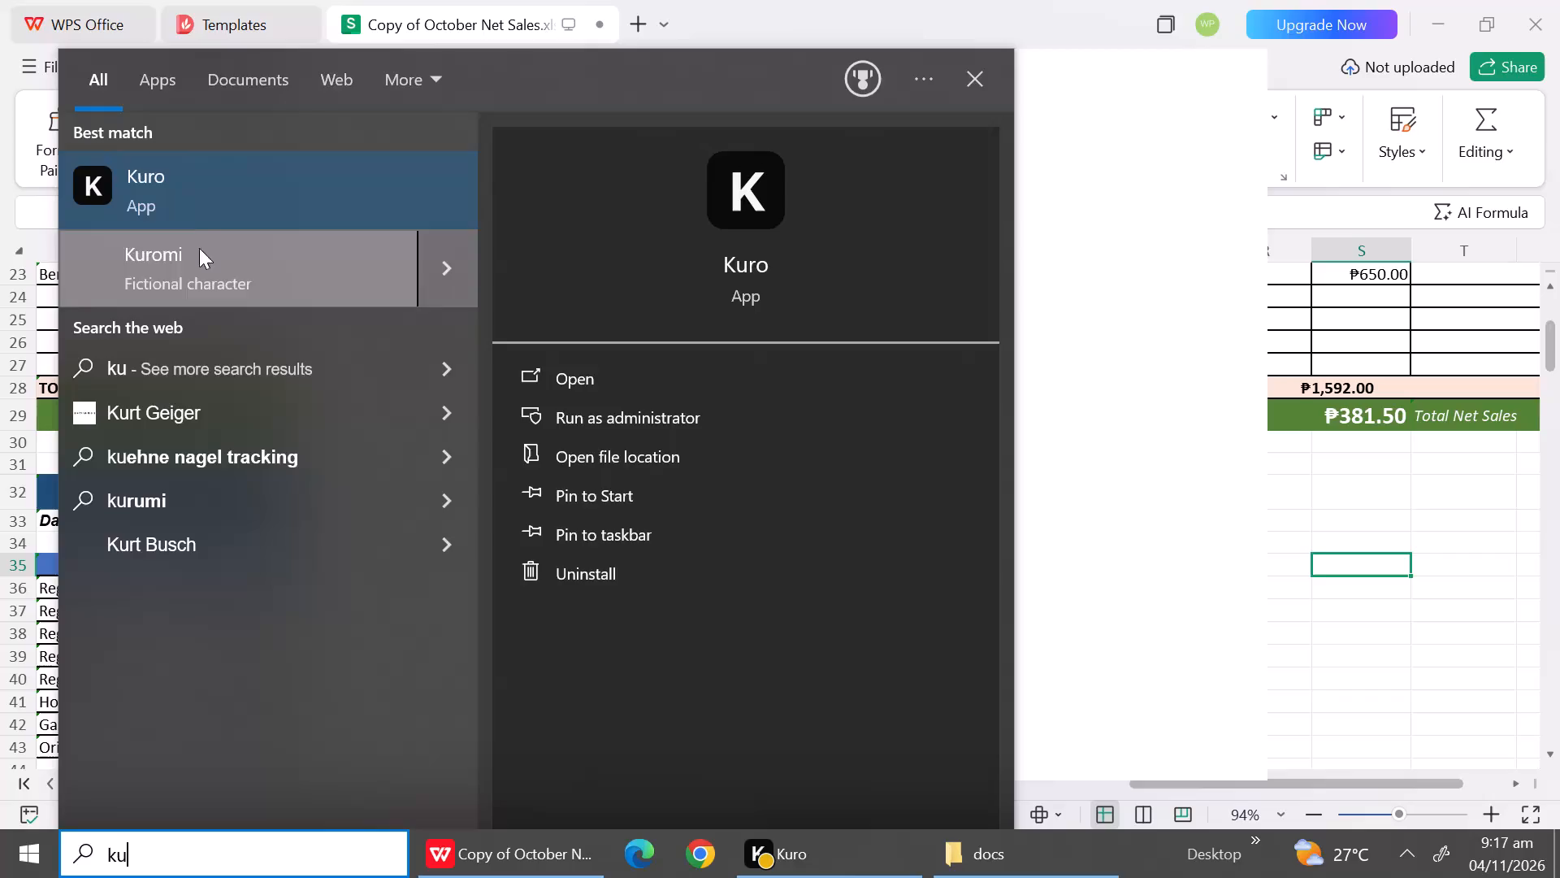
Open the Kuro app from the Windows search results.
{"action": "double_click", "coordinate": [187, 196]}
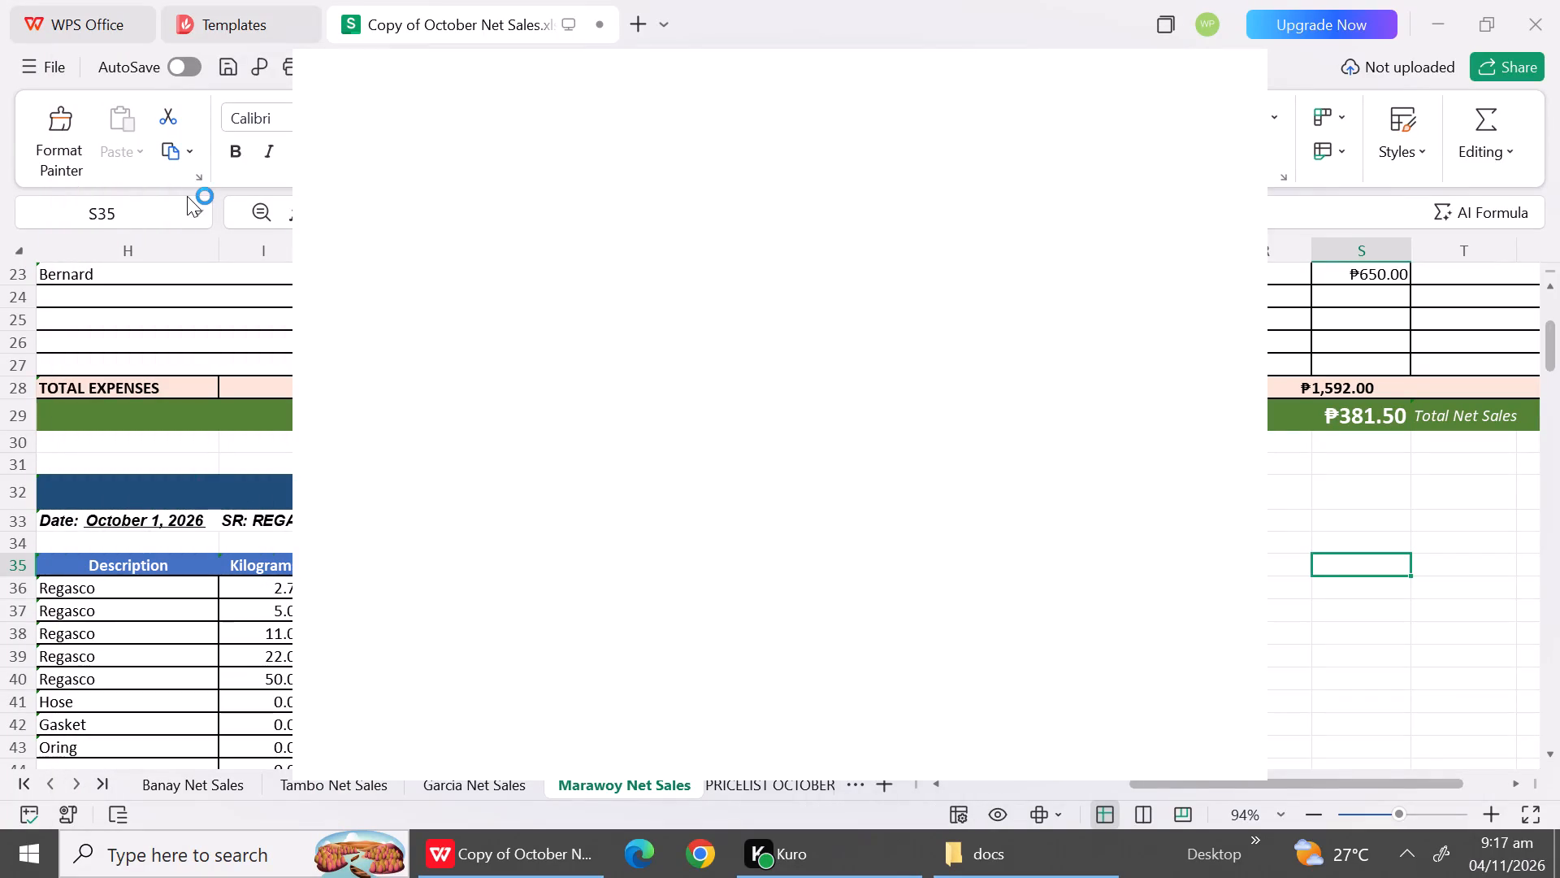
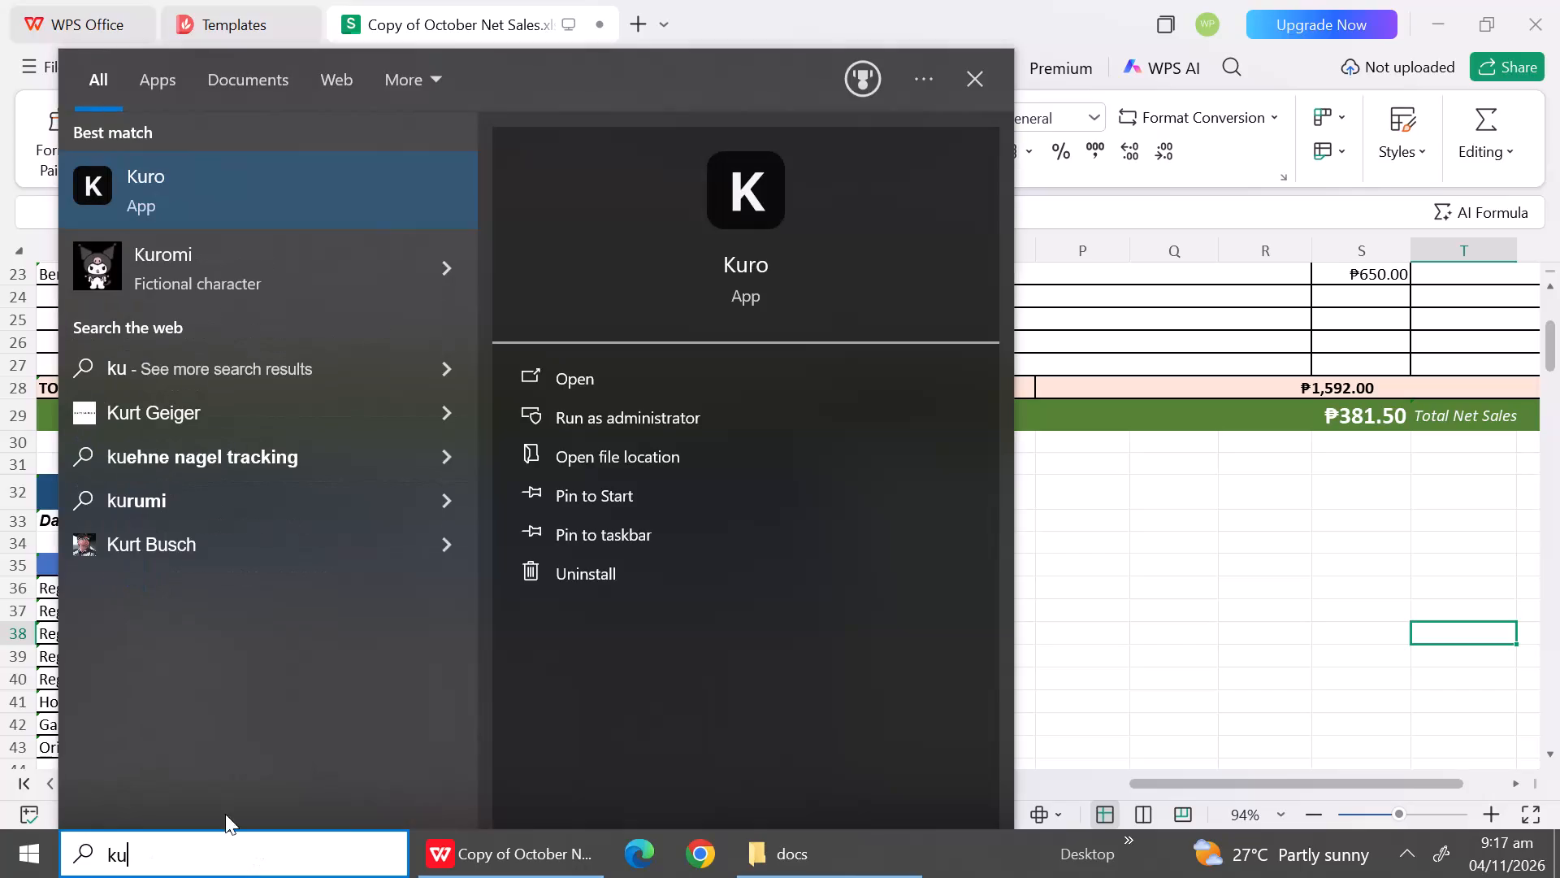
Open the Kuro app from the Windows search results.
{"action": "double_click", "coordinate": [180, 188]}
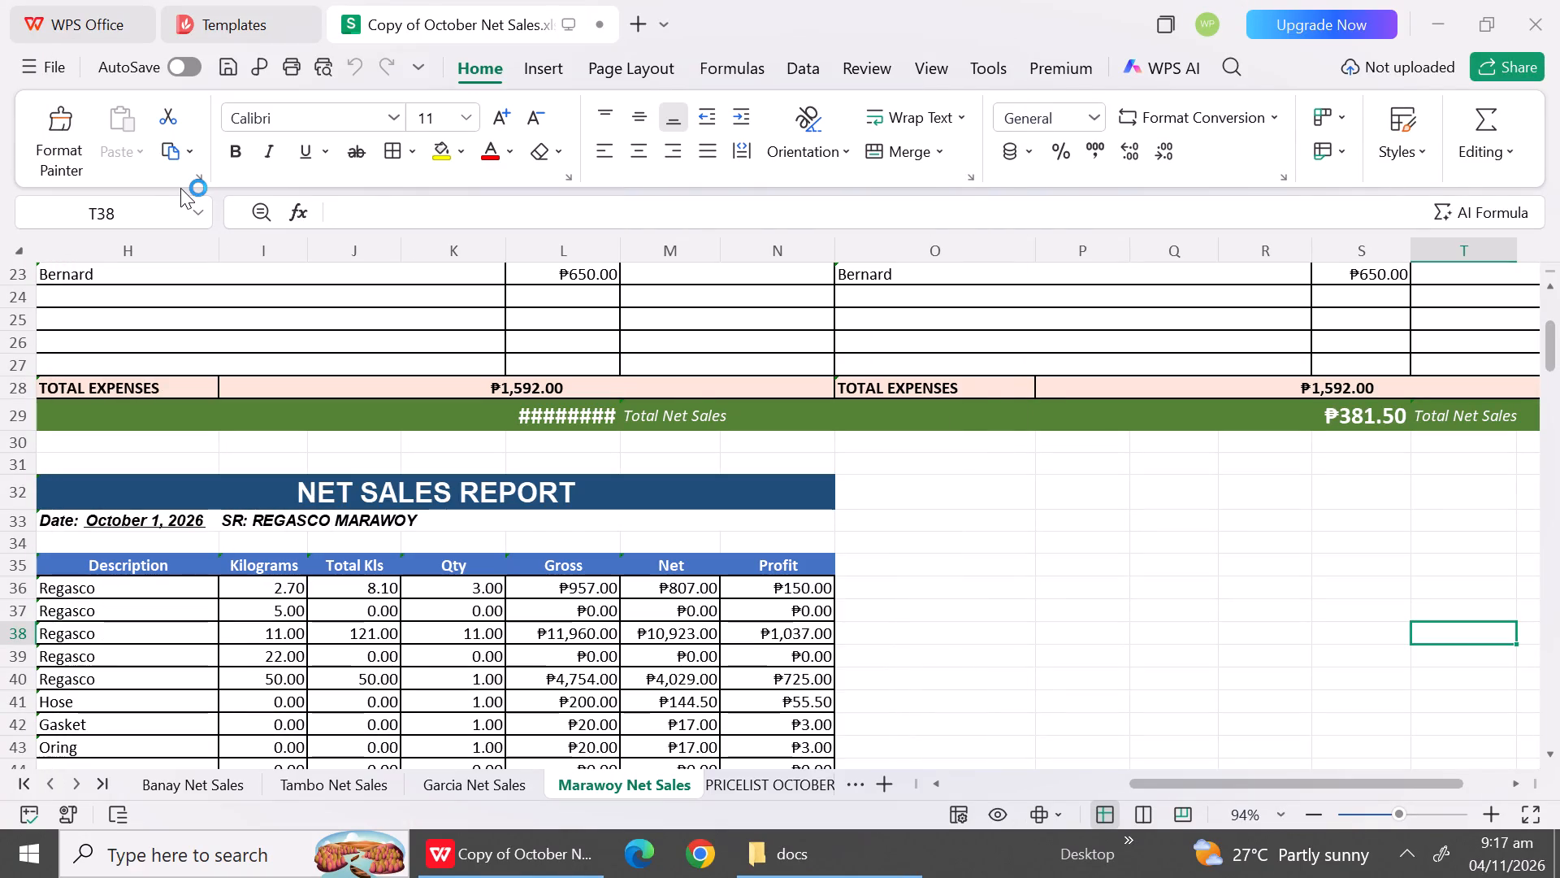
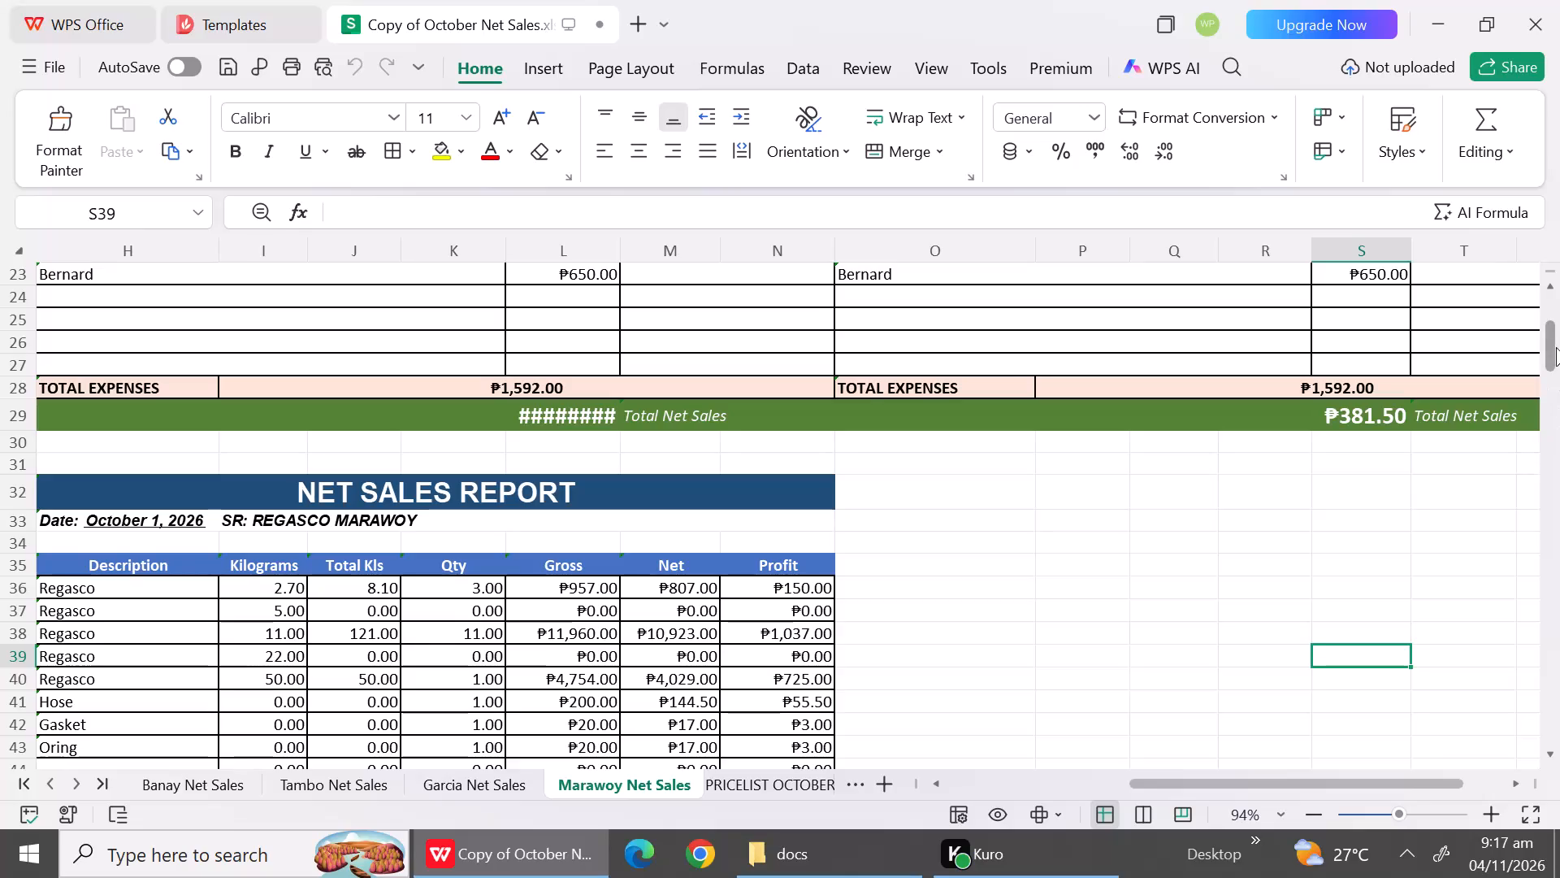
In the October 16 Marawoy report, set the quantity of the 50 kg Regasco entry in row 7 to 7.
{"action": "left_click_drag", "start_coordinate": [1553, 348], "coordinate": [1549, 297]}
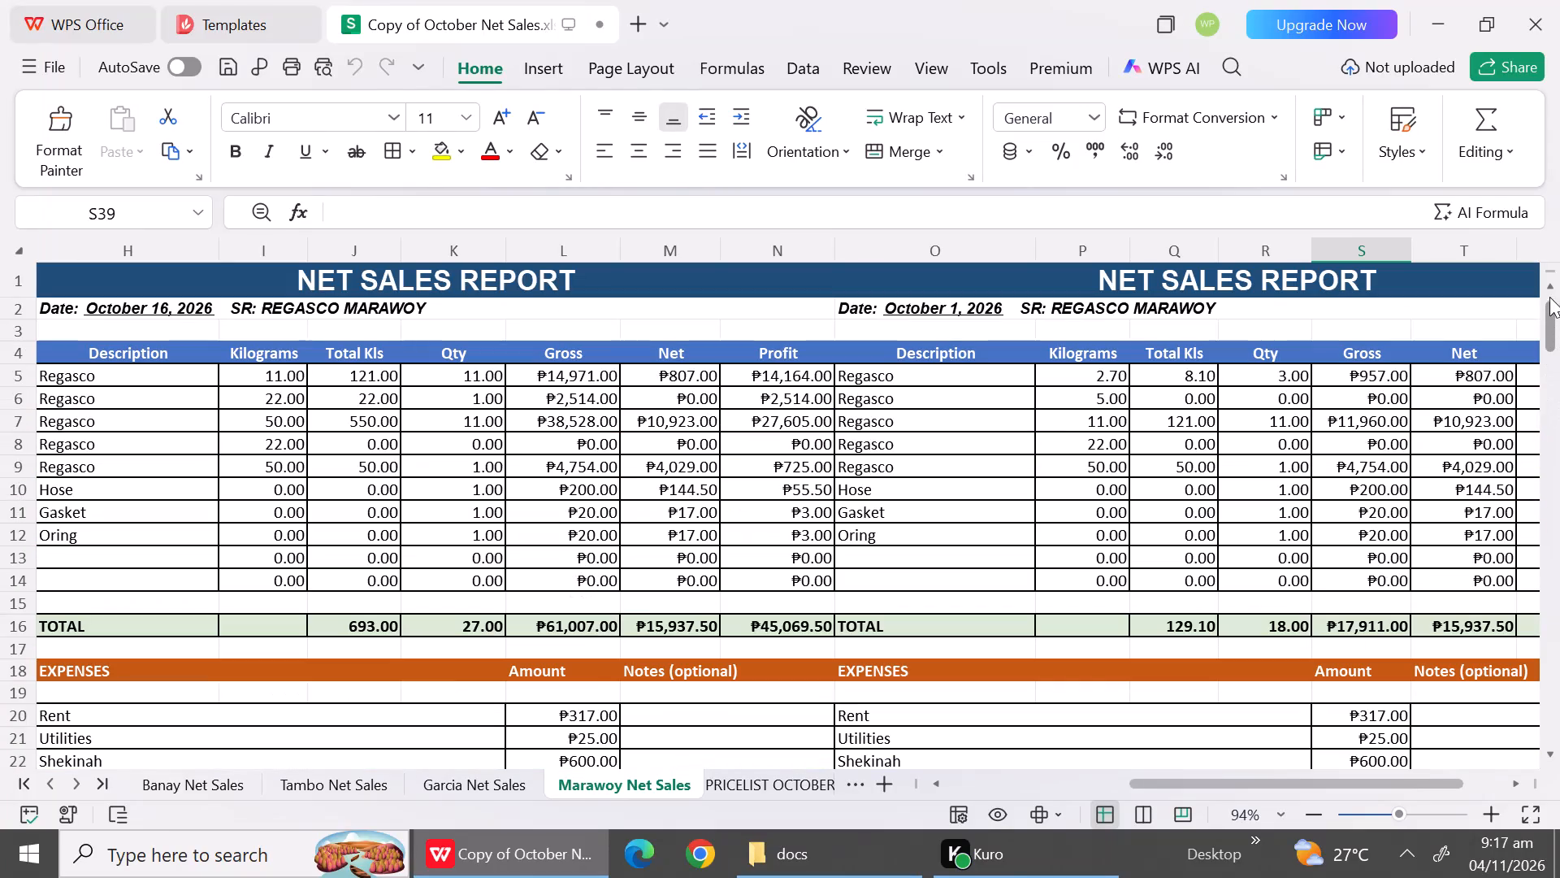
{"action": "left_click_drag", "start_coordinate": [1549, 297], "coordinate": [1548, 290]}
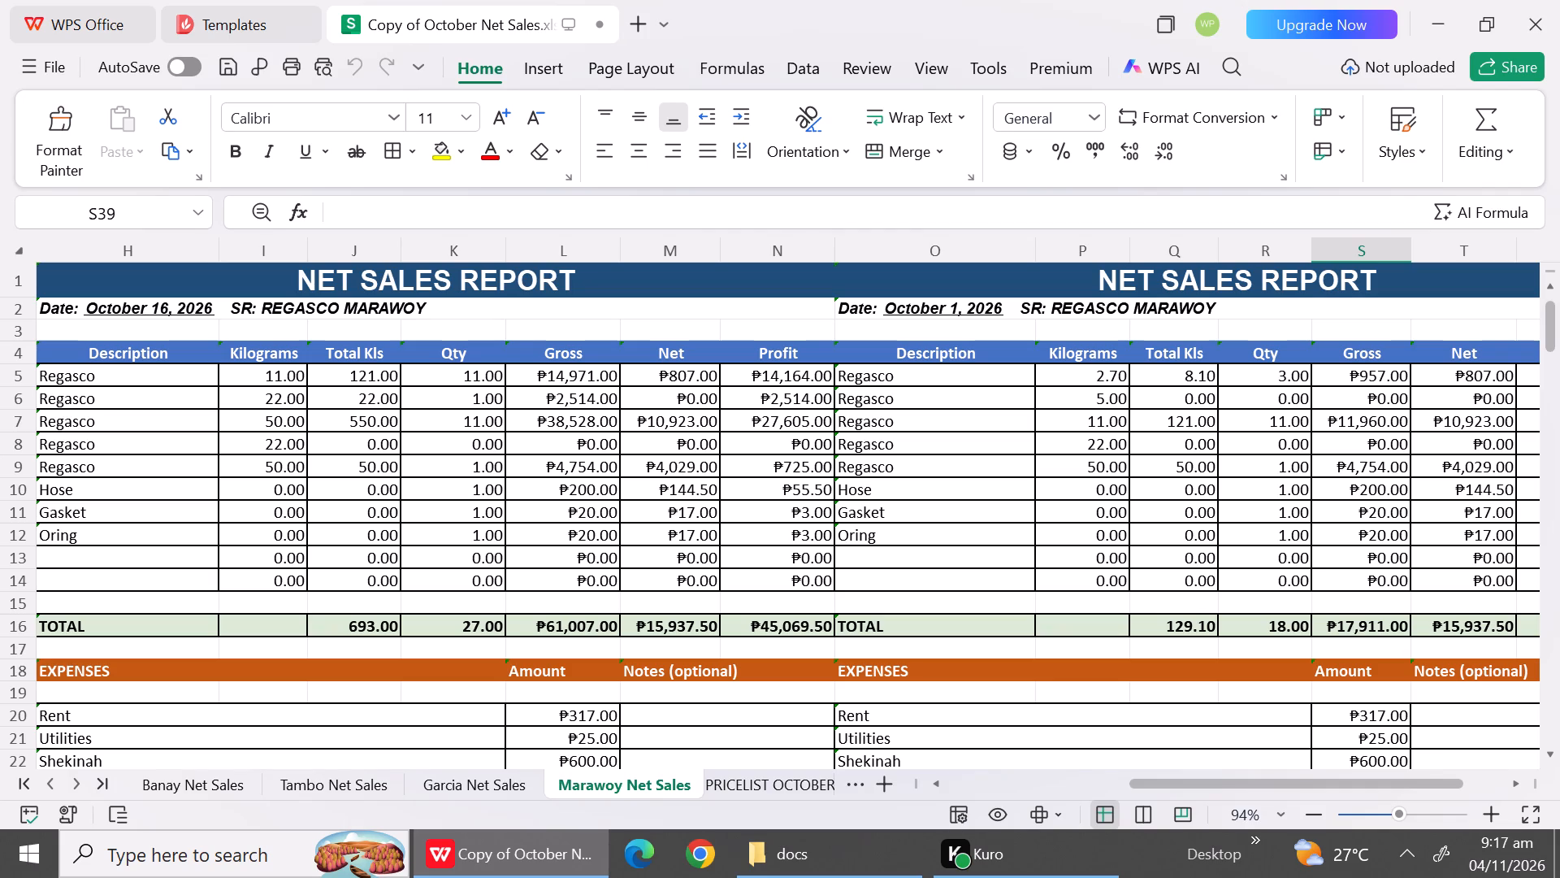
{"action": "left_click", "coordinate": [951, 541]}
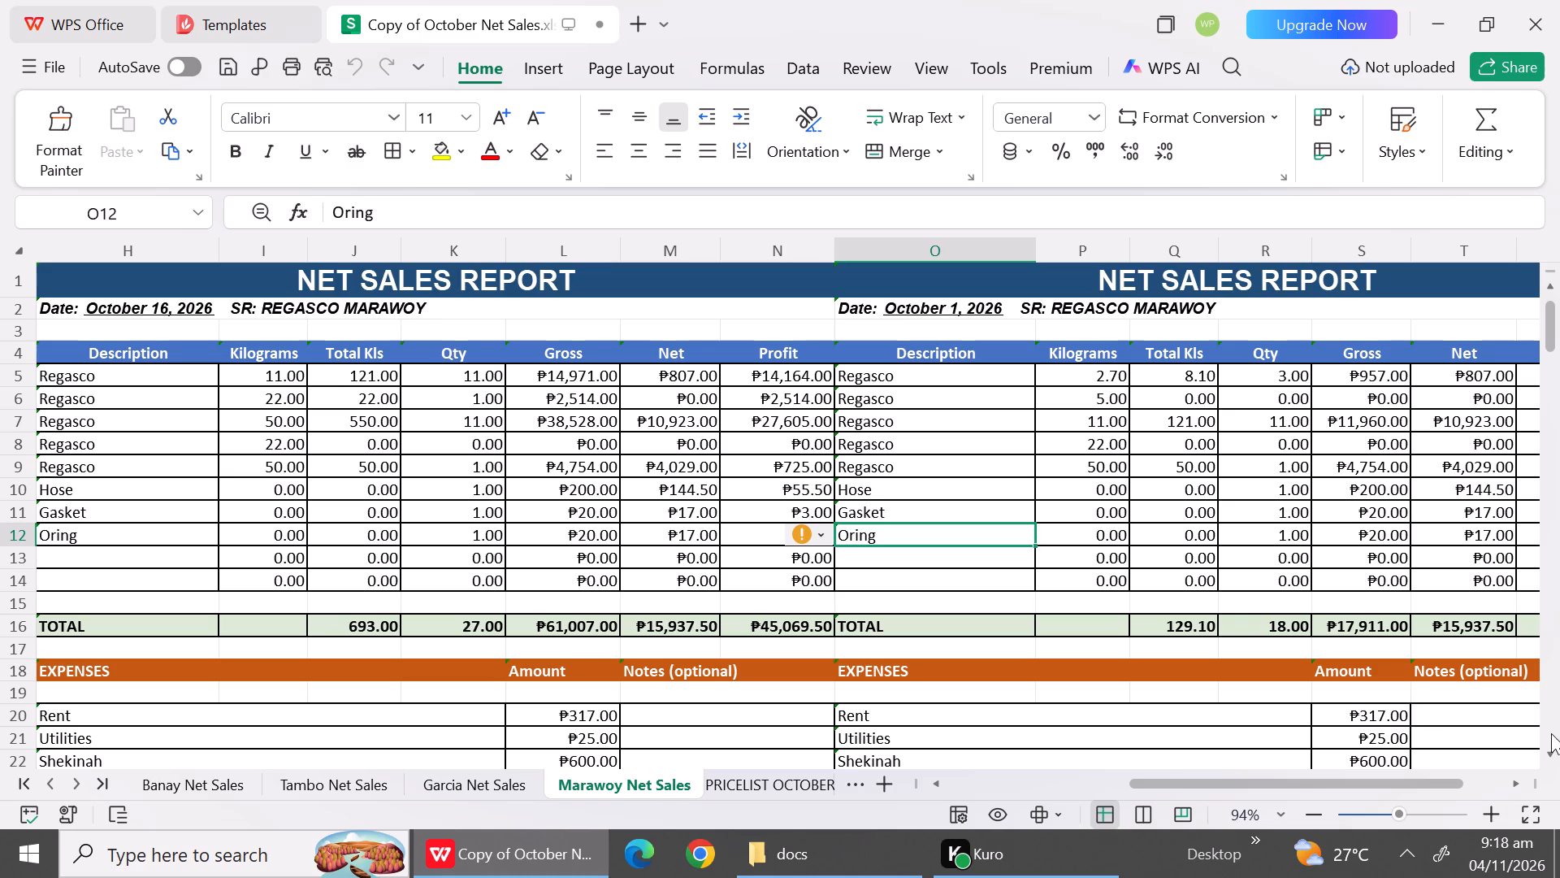
{"action": "triple_click", "coordinate": [936, 783]}
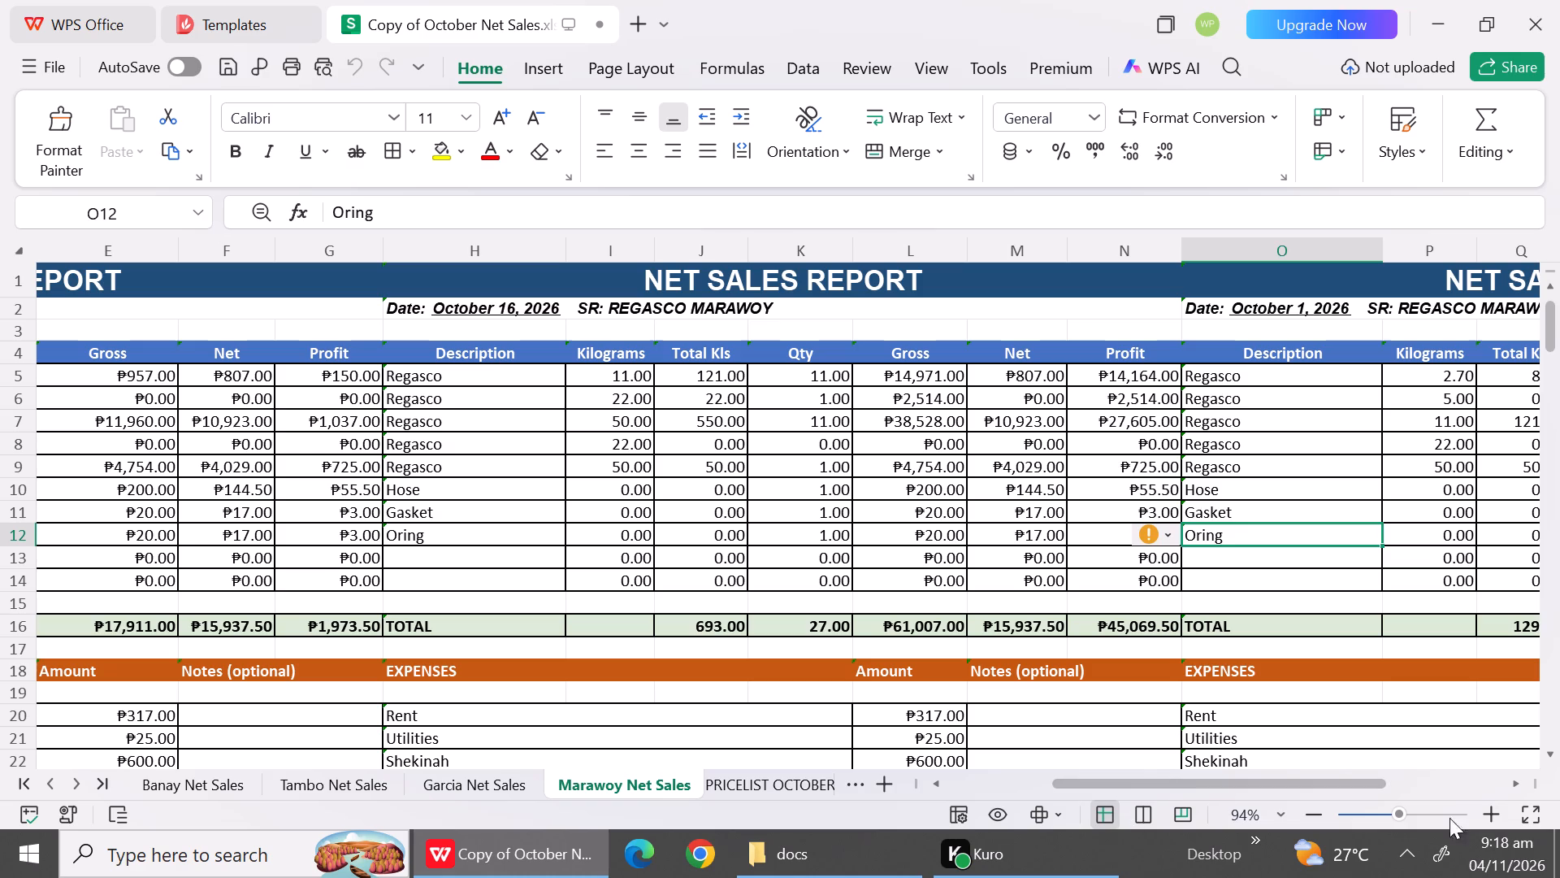
{"action": "double_click", "coordinate": [1519, 778]}
{"action": "left_click", "coordinate": [1519, 778]}
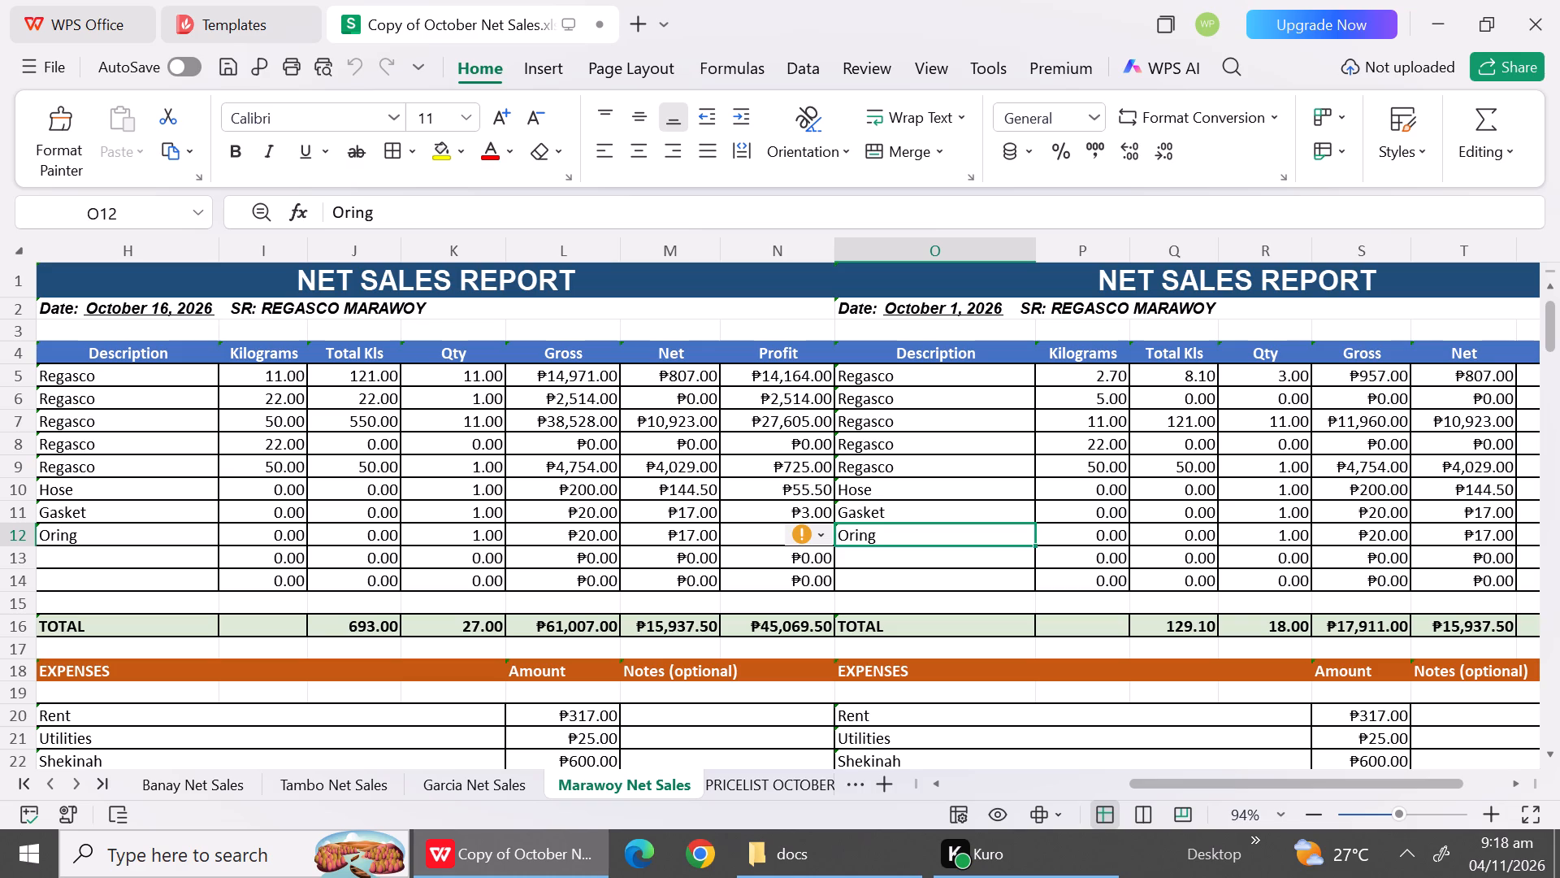
{"action": "left_click", "coordinate": [295, 368]}
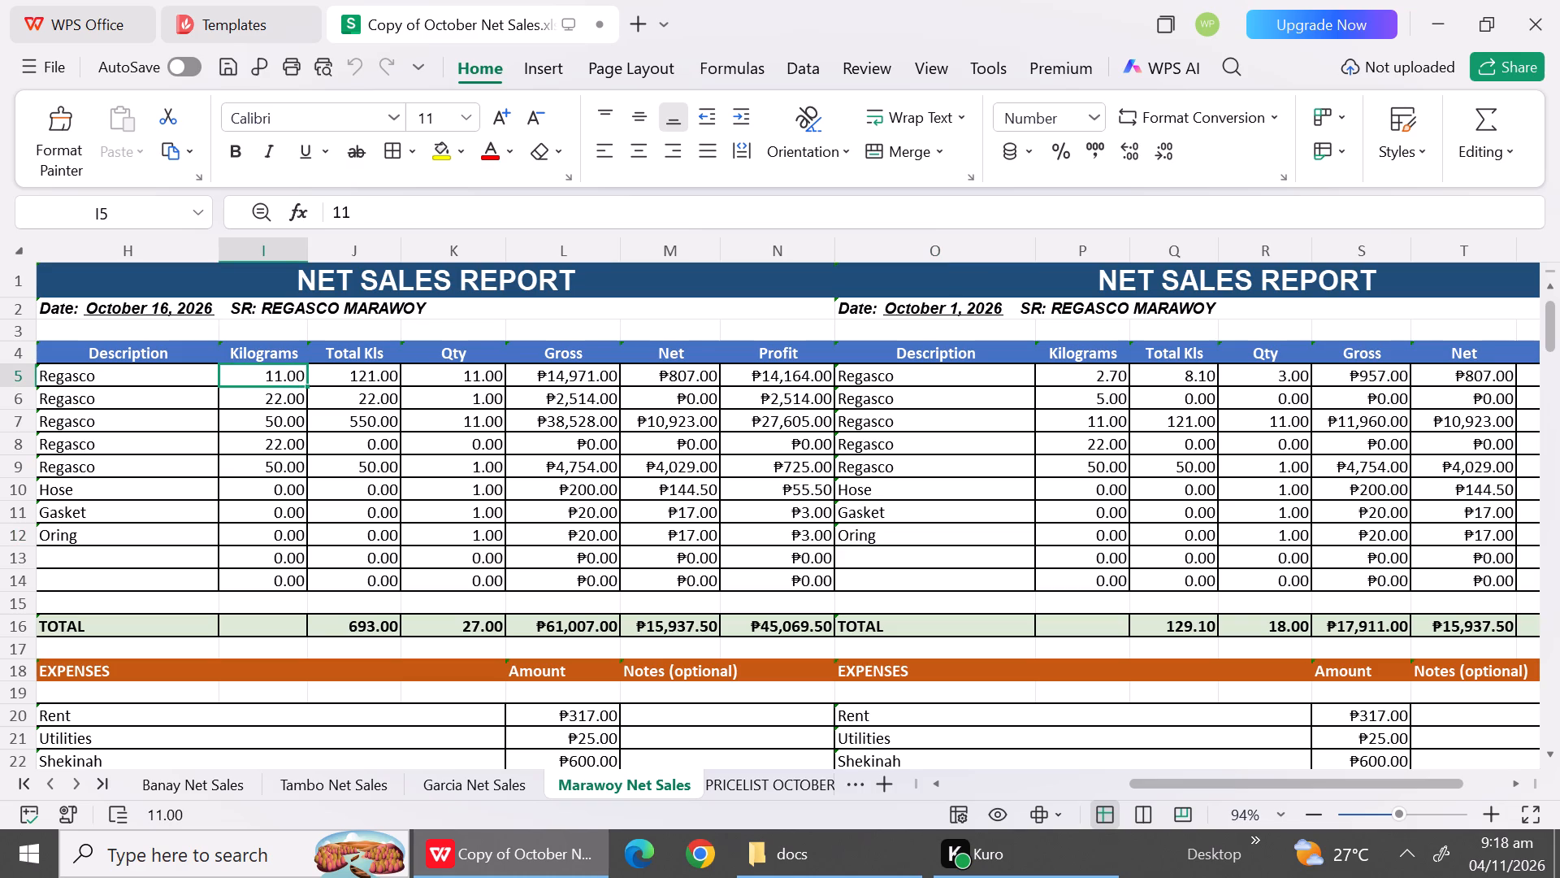
{"action": "left_click", "coordinate": [459, 374]}
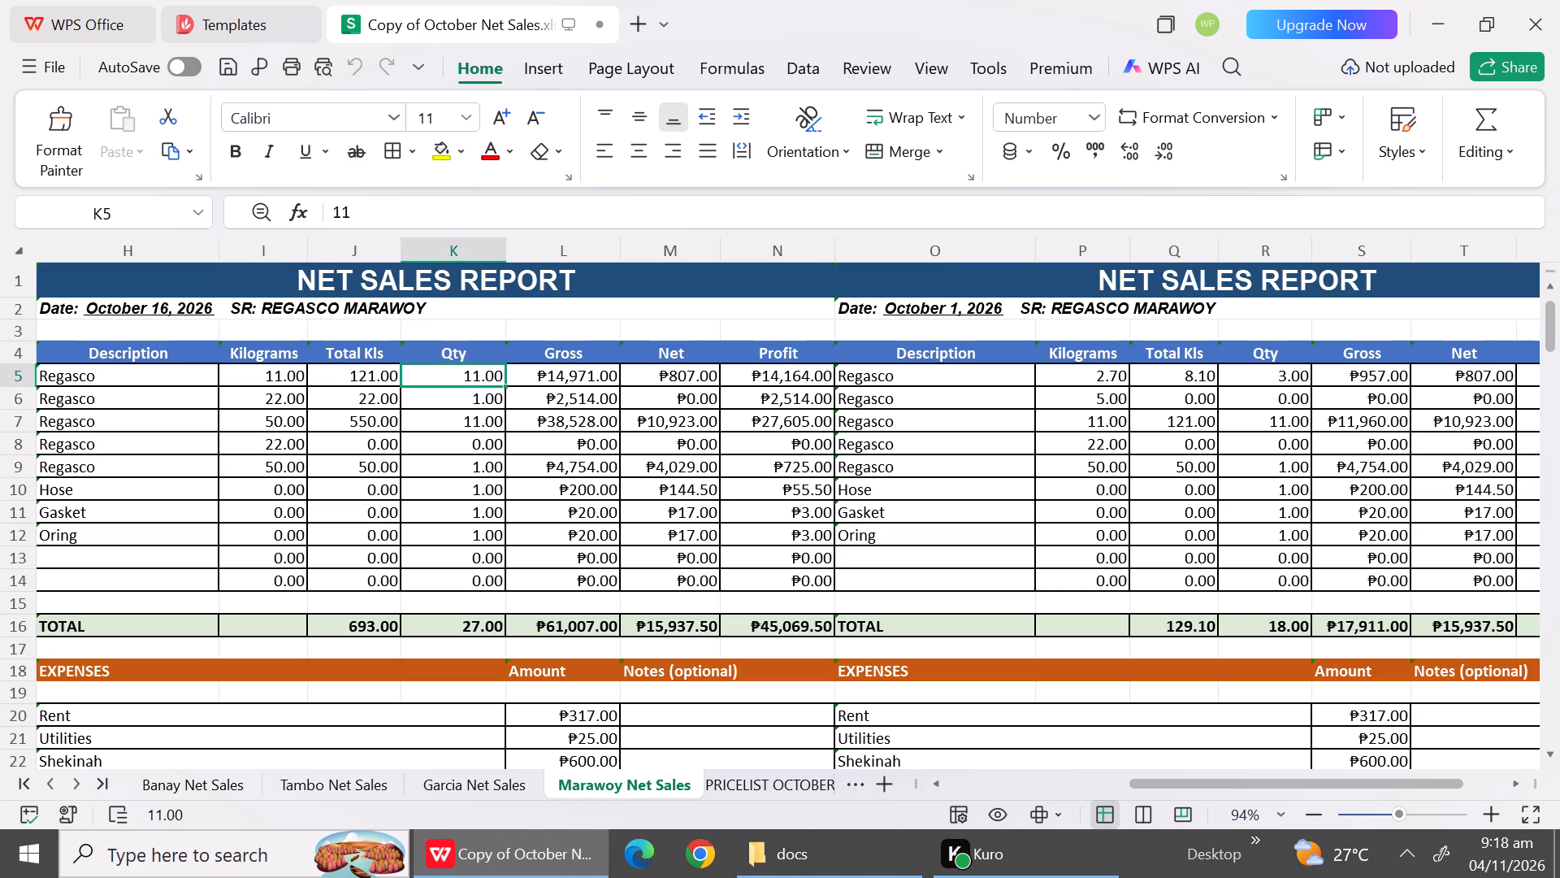
{"action": "key", "text": "Down"}
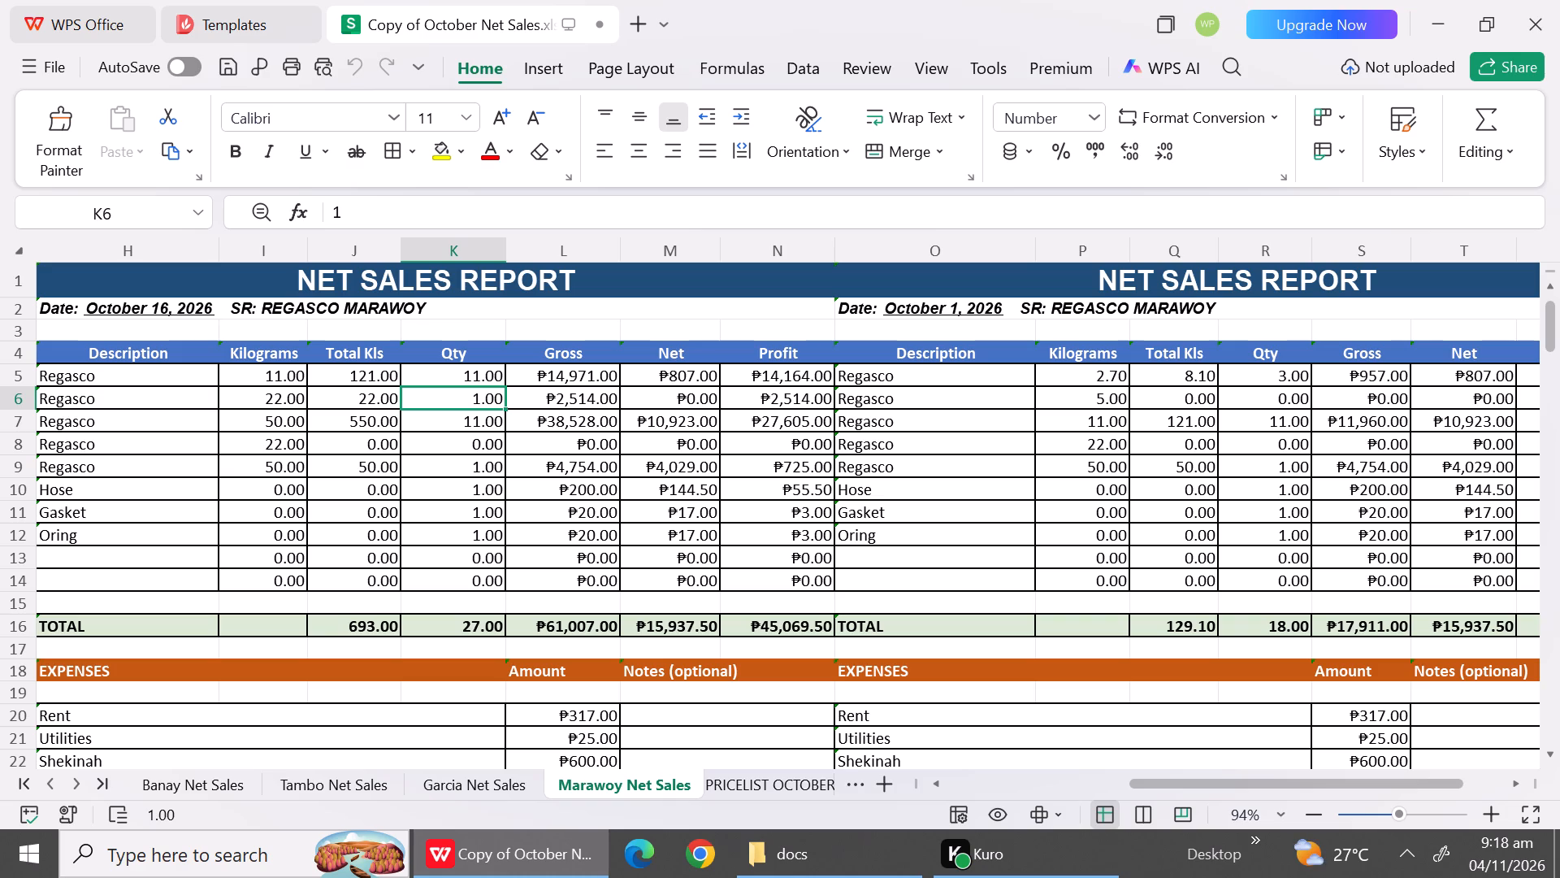
{"action": "left_click", "coordinate": [469, 419]}
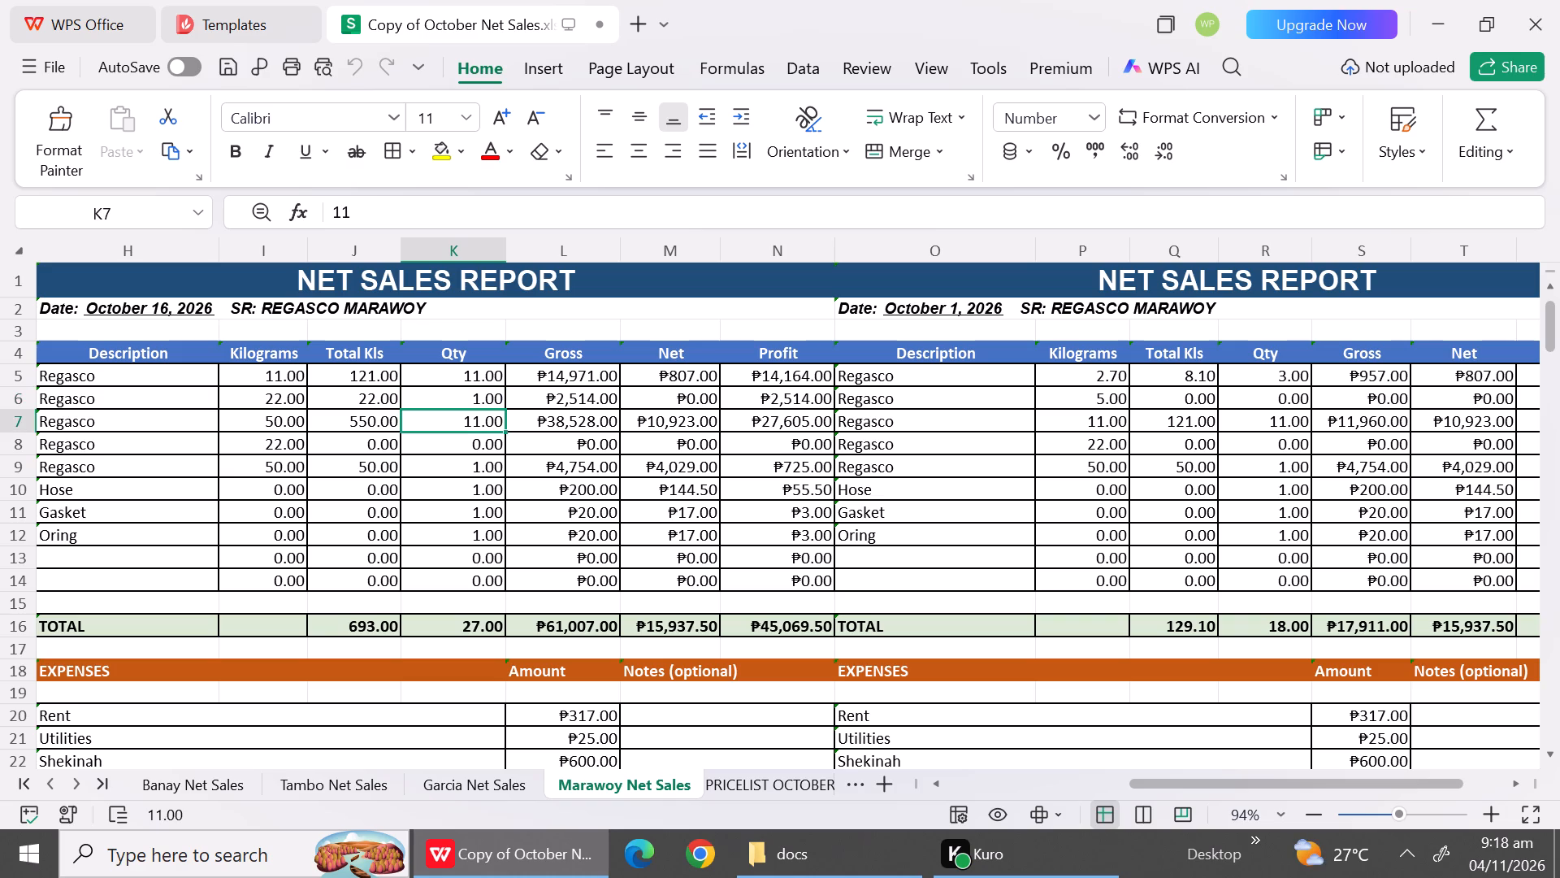
{"action": "key", "text": "7"}
{"action": "left_click", "coordinate": [461, 463]}
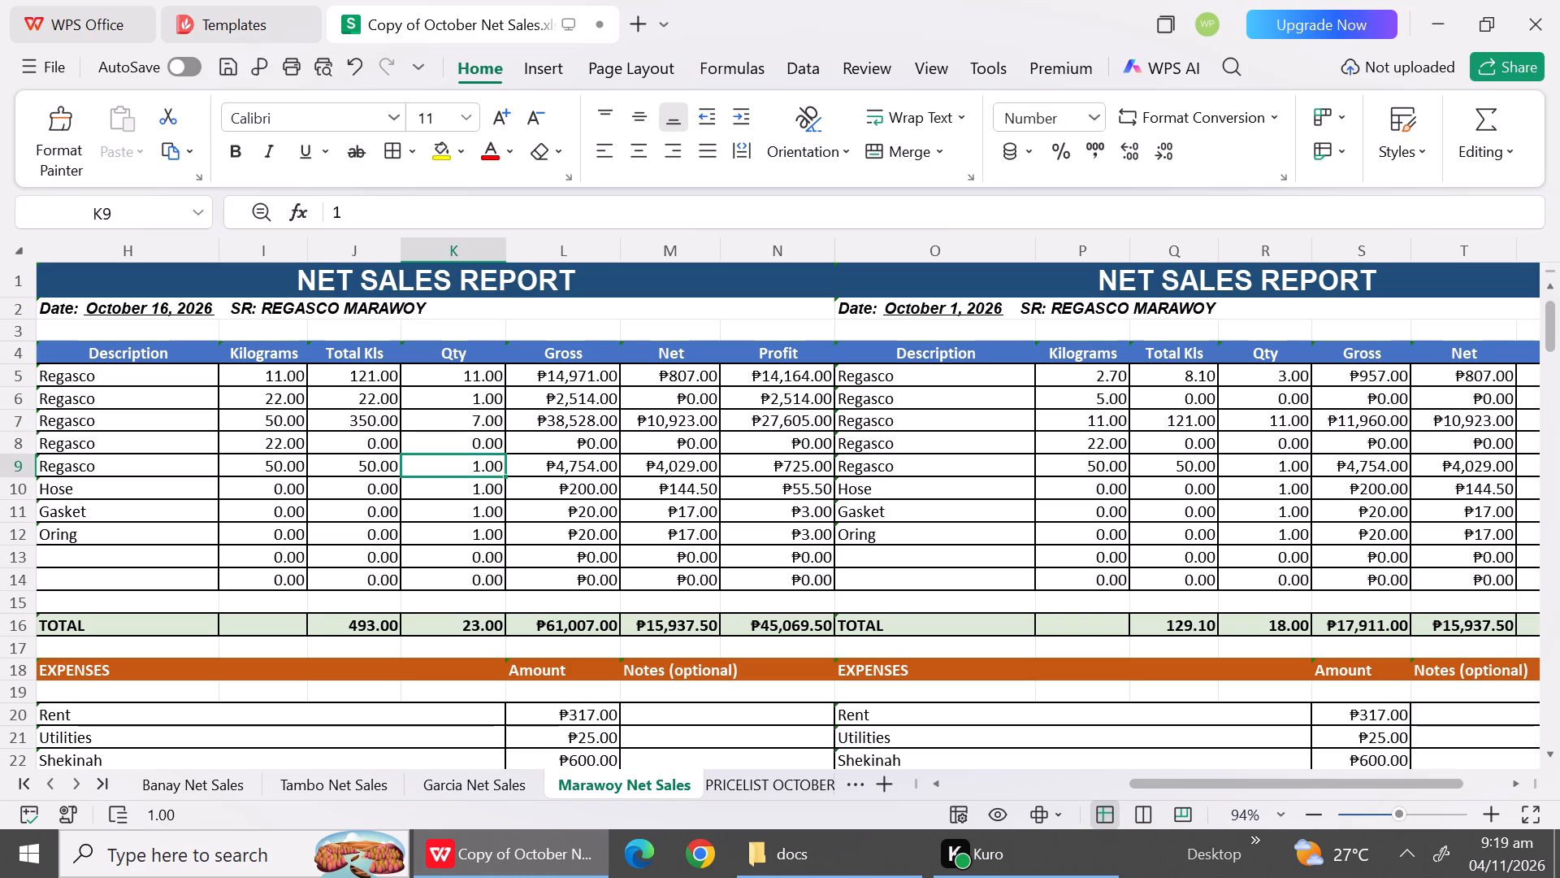
Clear the October 16 report's descriptions in rows 8 to 12, covering two Regasco entries, Hose, Gasket and Oring.
{"action": "left_click", "coordinate": [127, 451]}
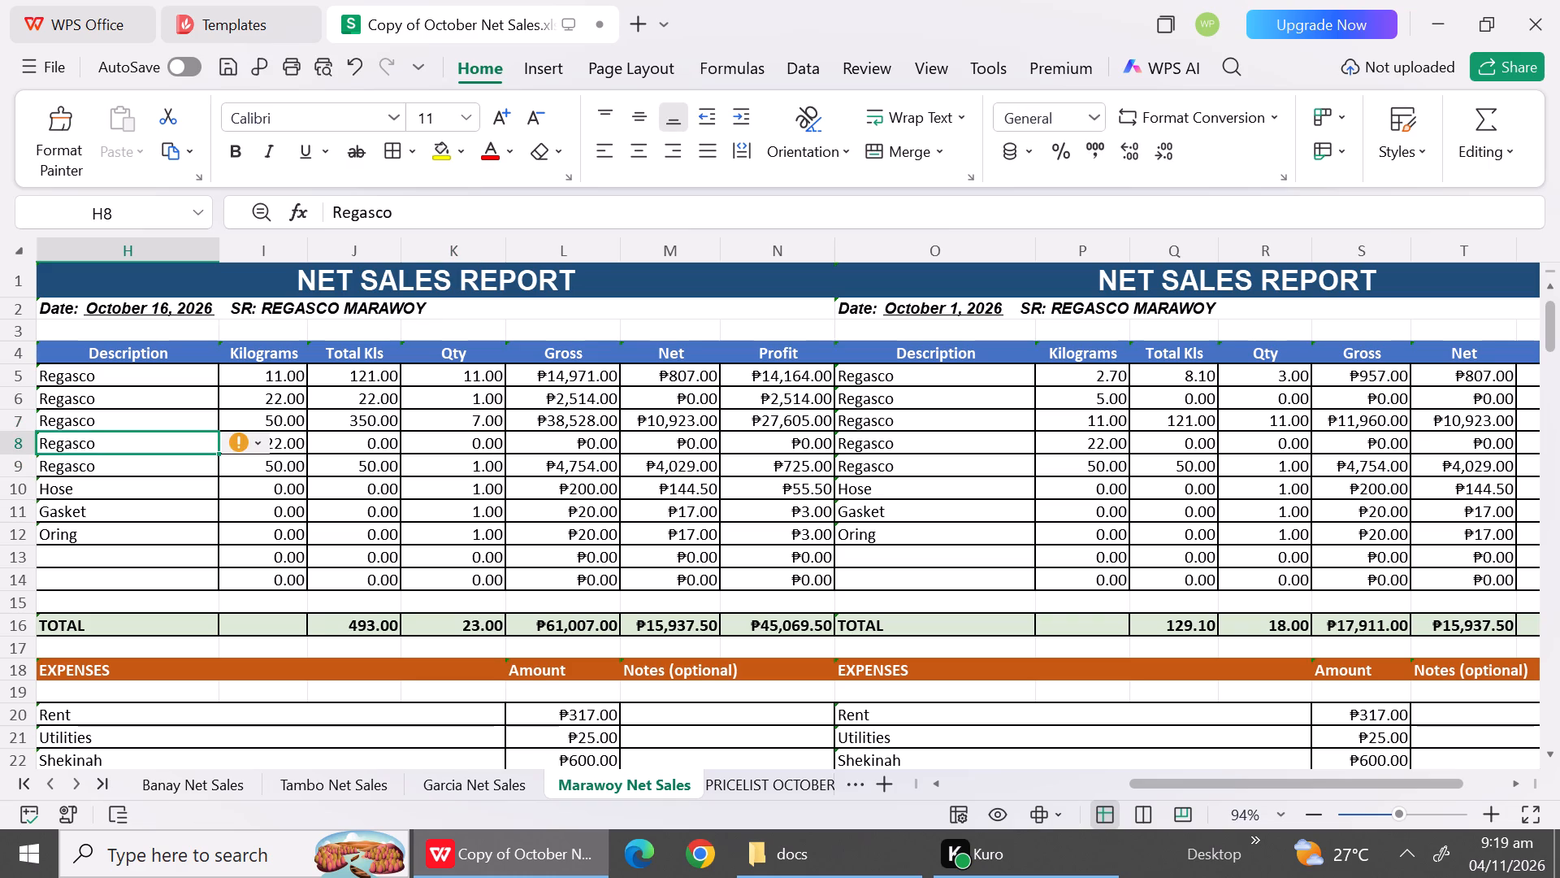
{"action": "key", "text": "BackSpace"}
{"action": "key", "text": "Left"}
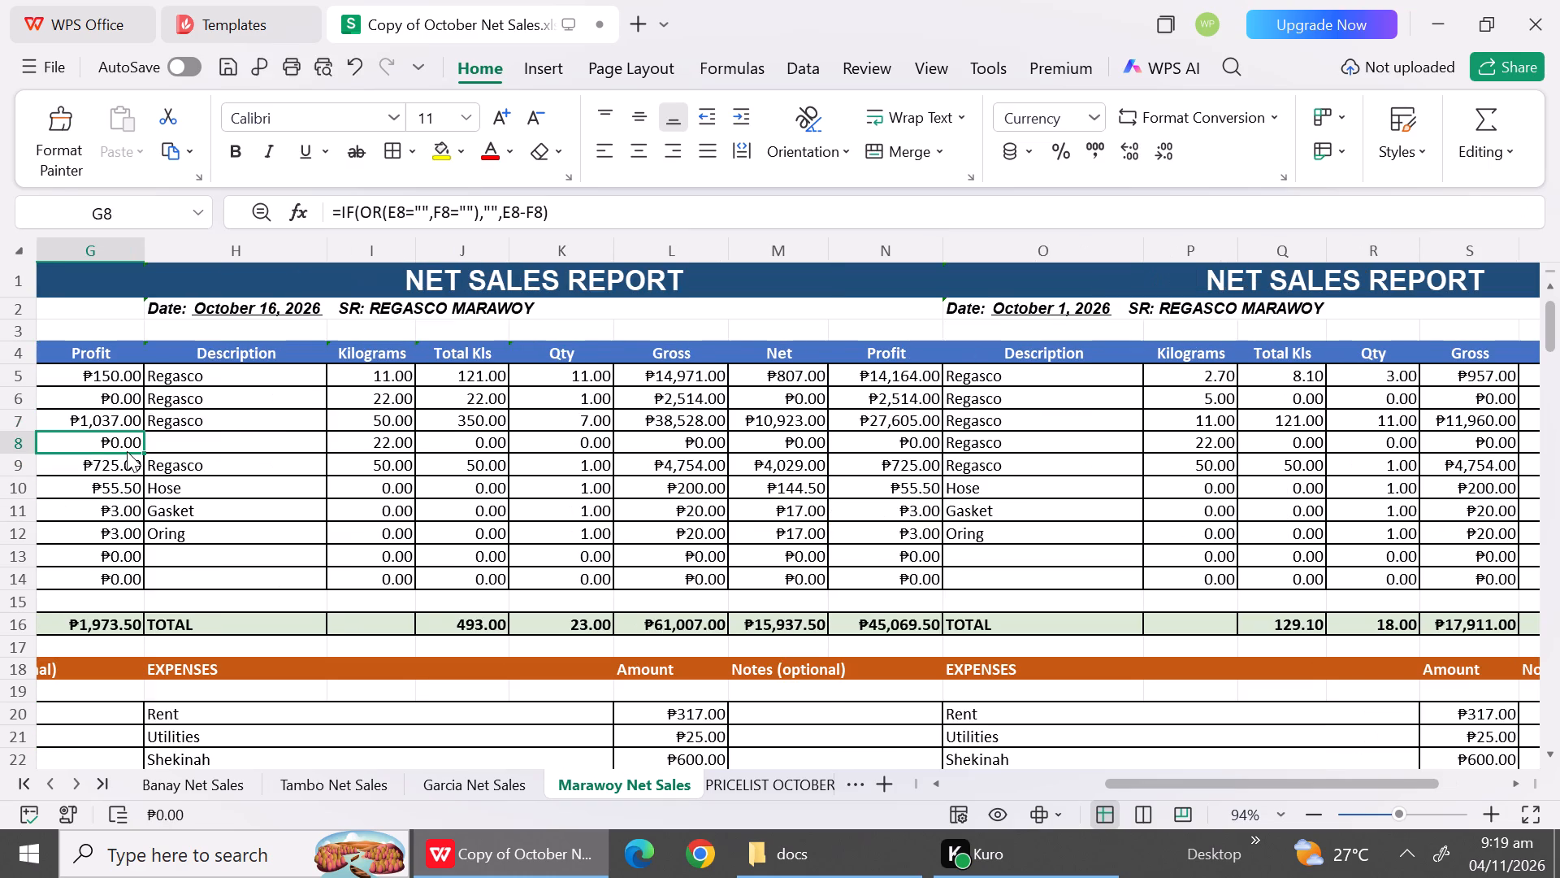
{"action": "key", "text": "Right"}
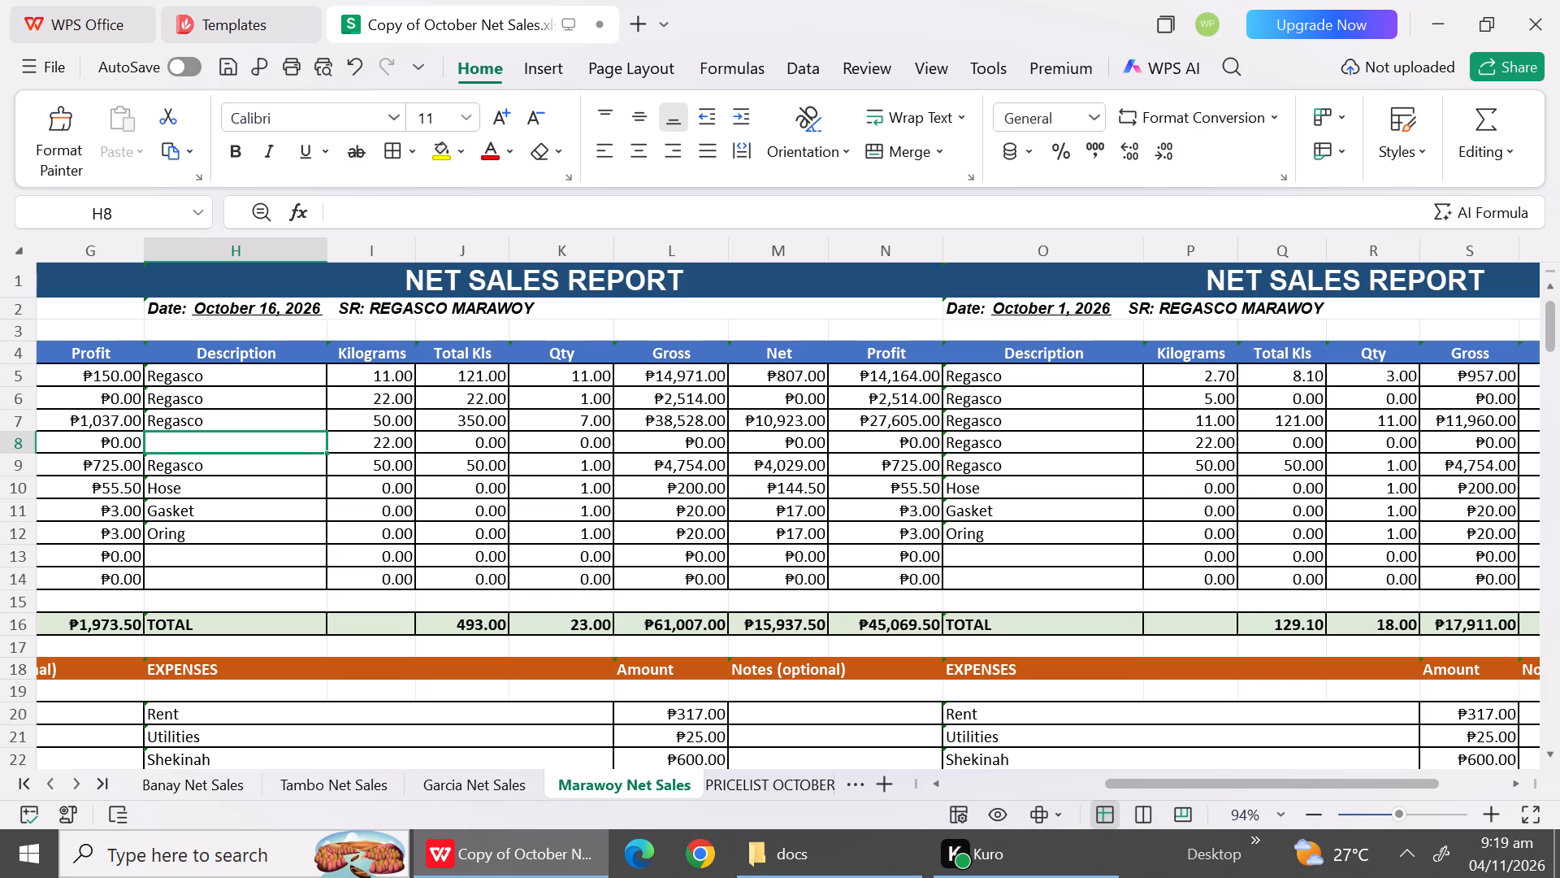
{"action": "left_click", "coordinate": [1512, 776]}
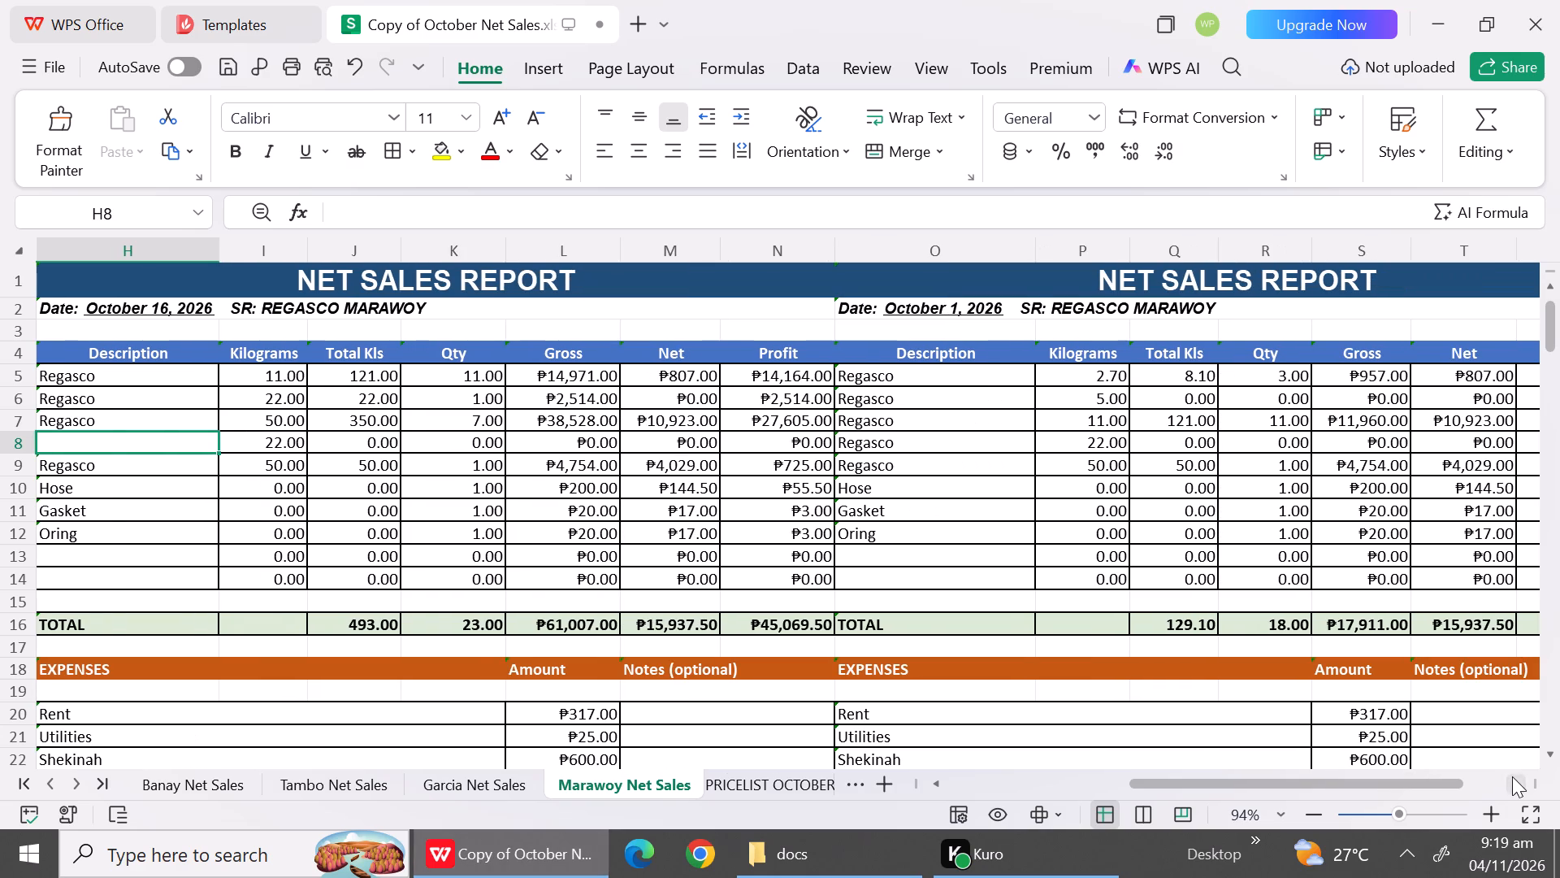
{"action": "left_click", "coordinate": [140, 474]}
{"action": "key", "text": "BackSpace"}
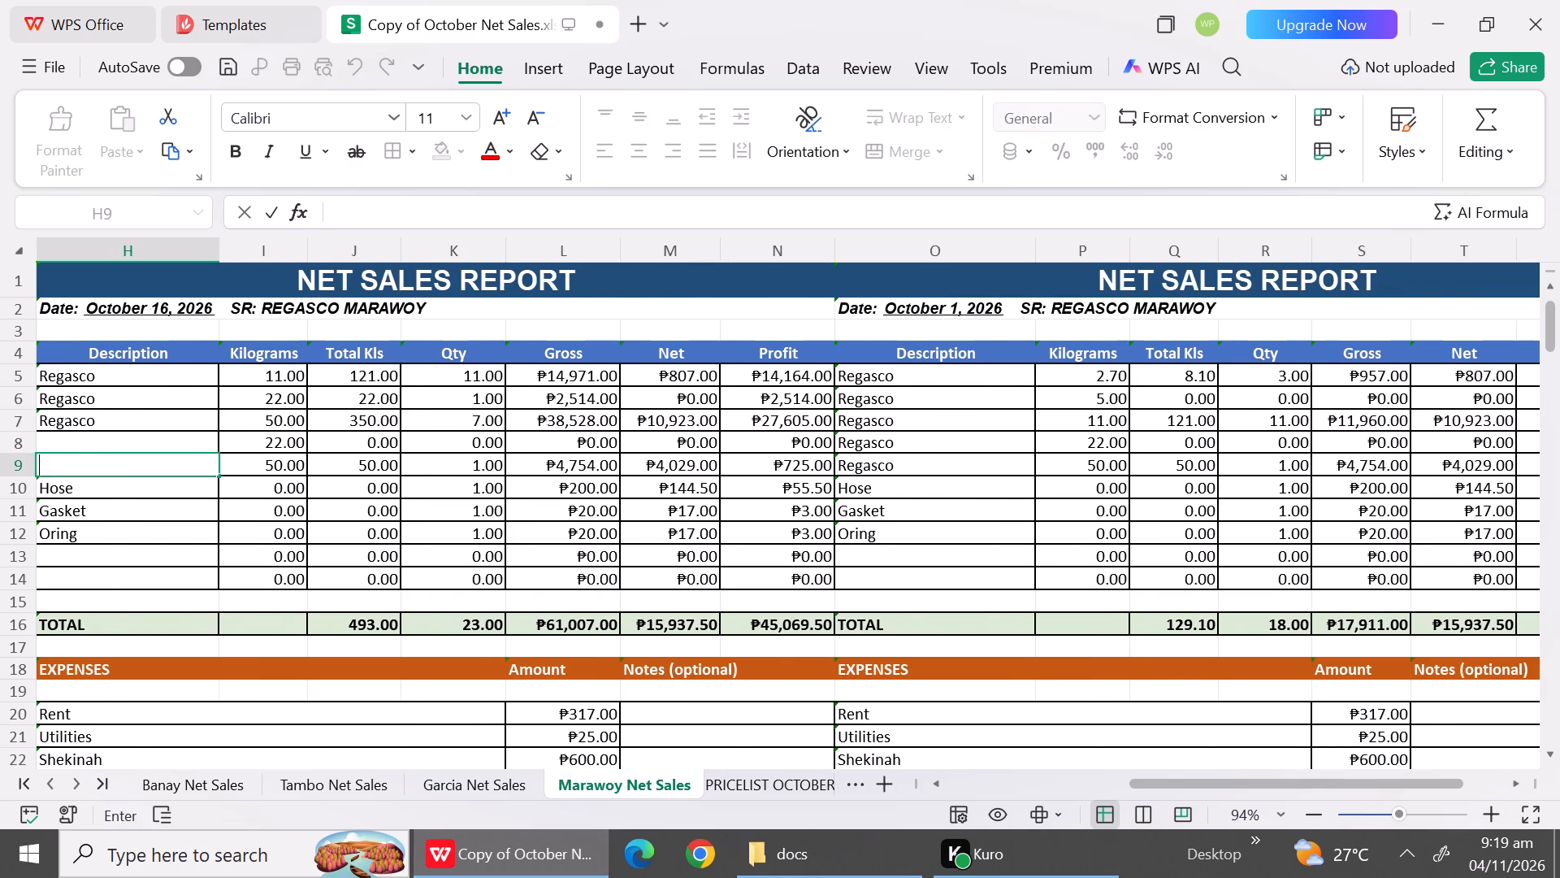
{"action": "key", "text": "Left"}
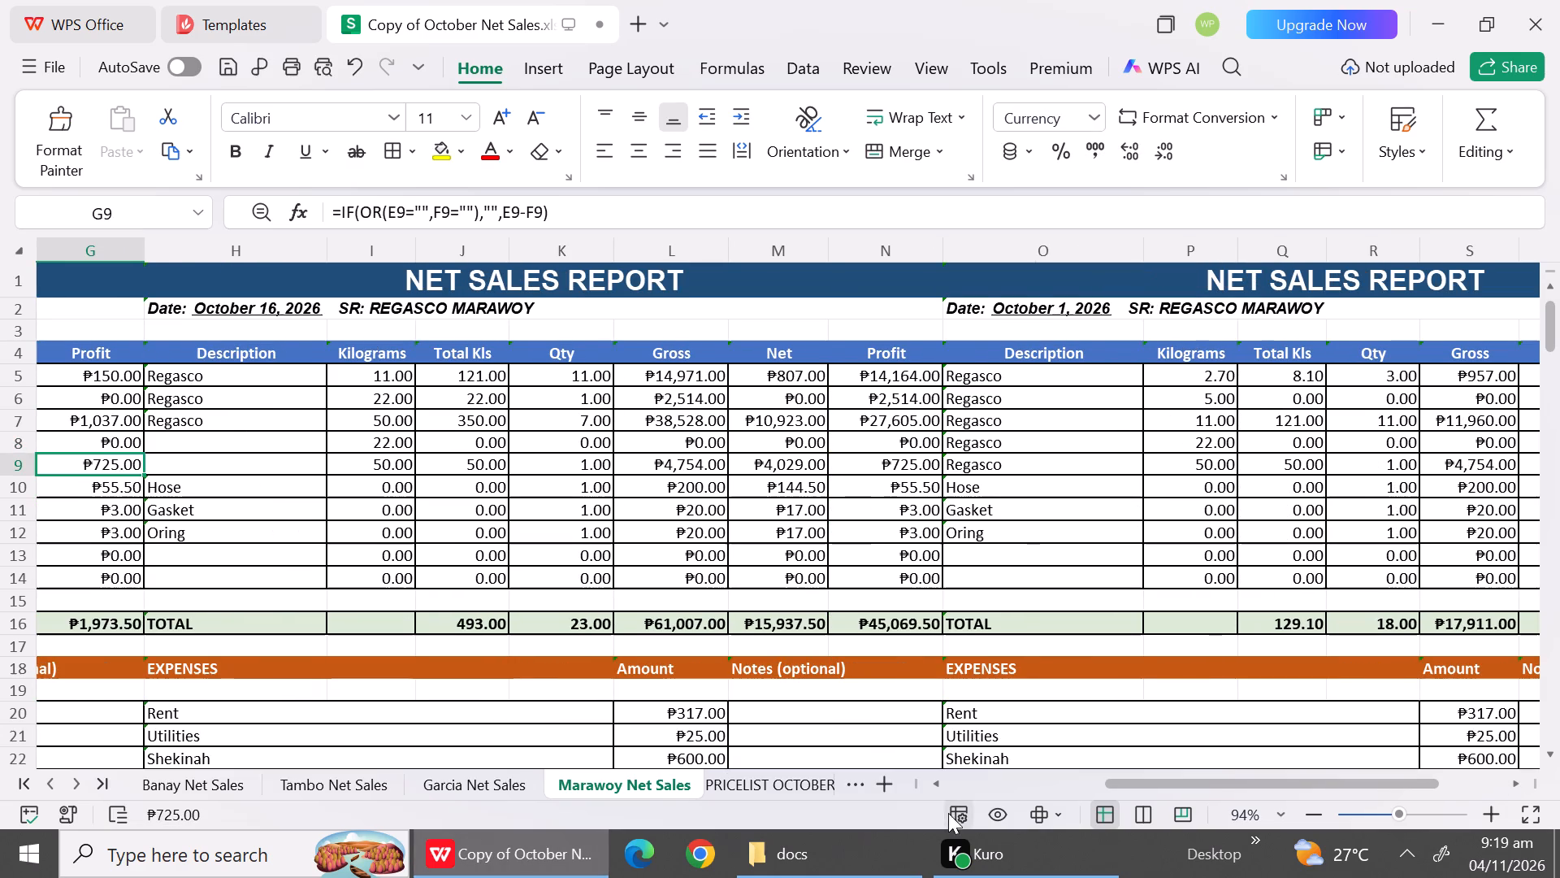
{"action": "left_click", "coordinate": [1517, 785]}
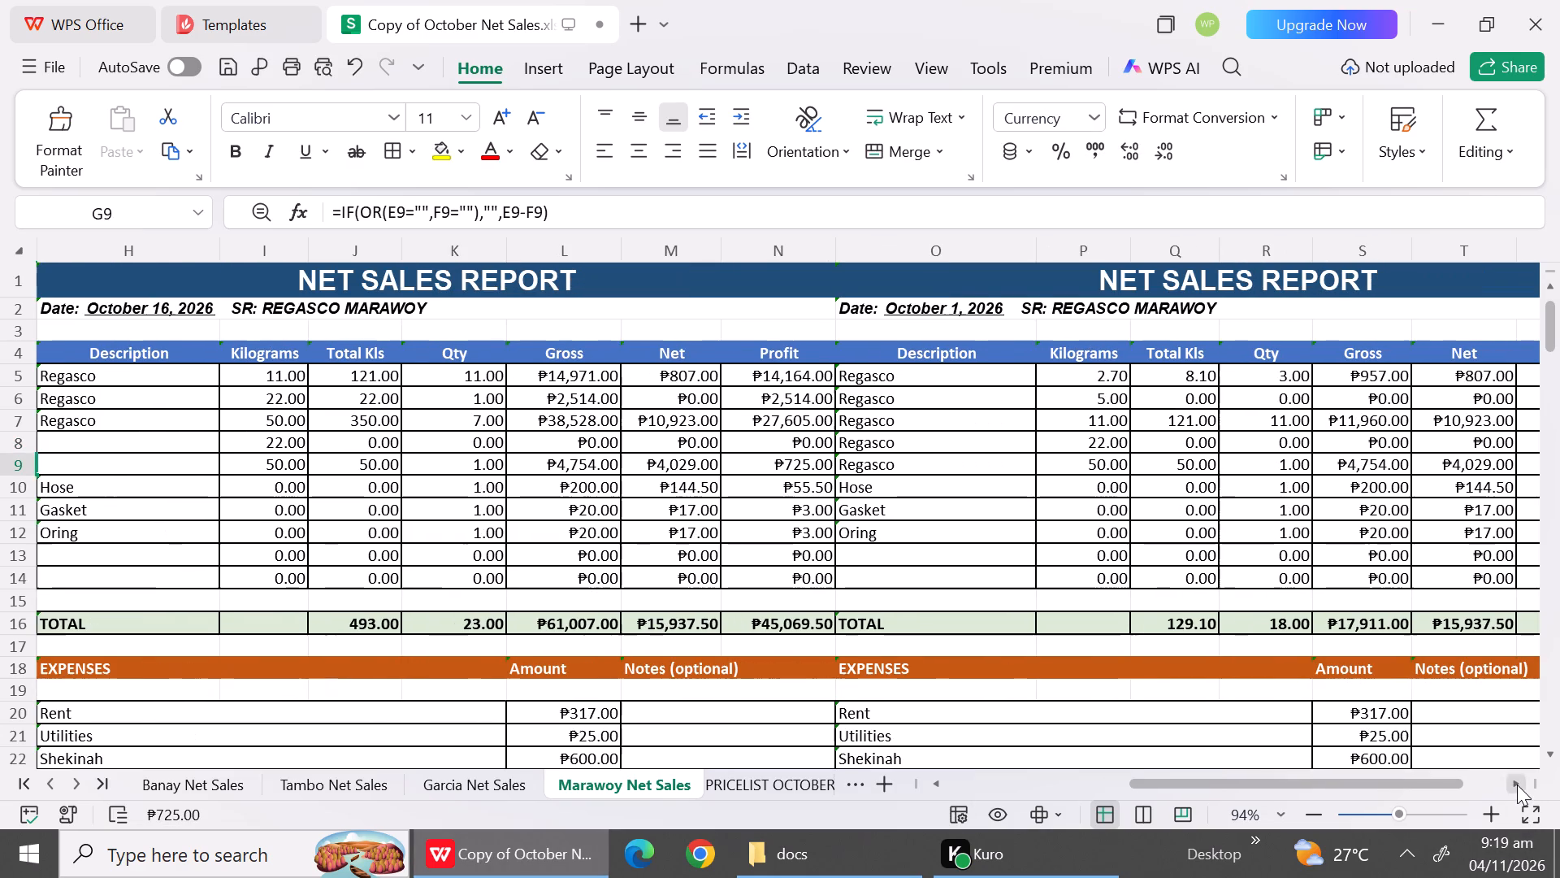
{"action": "left_click", "coordinate": [138, 495]}
{"action": "key", "text": "BackSpace"}
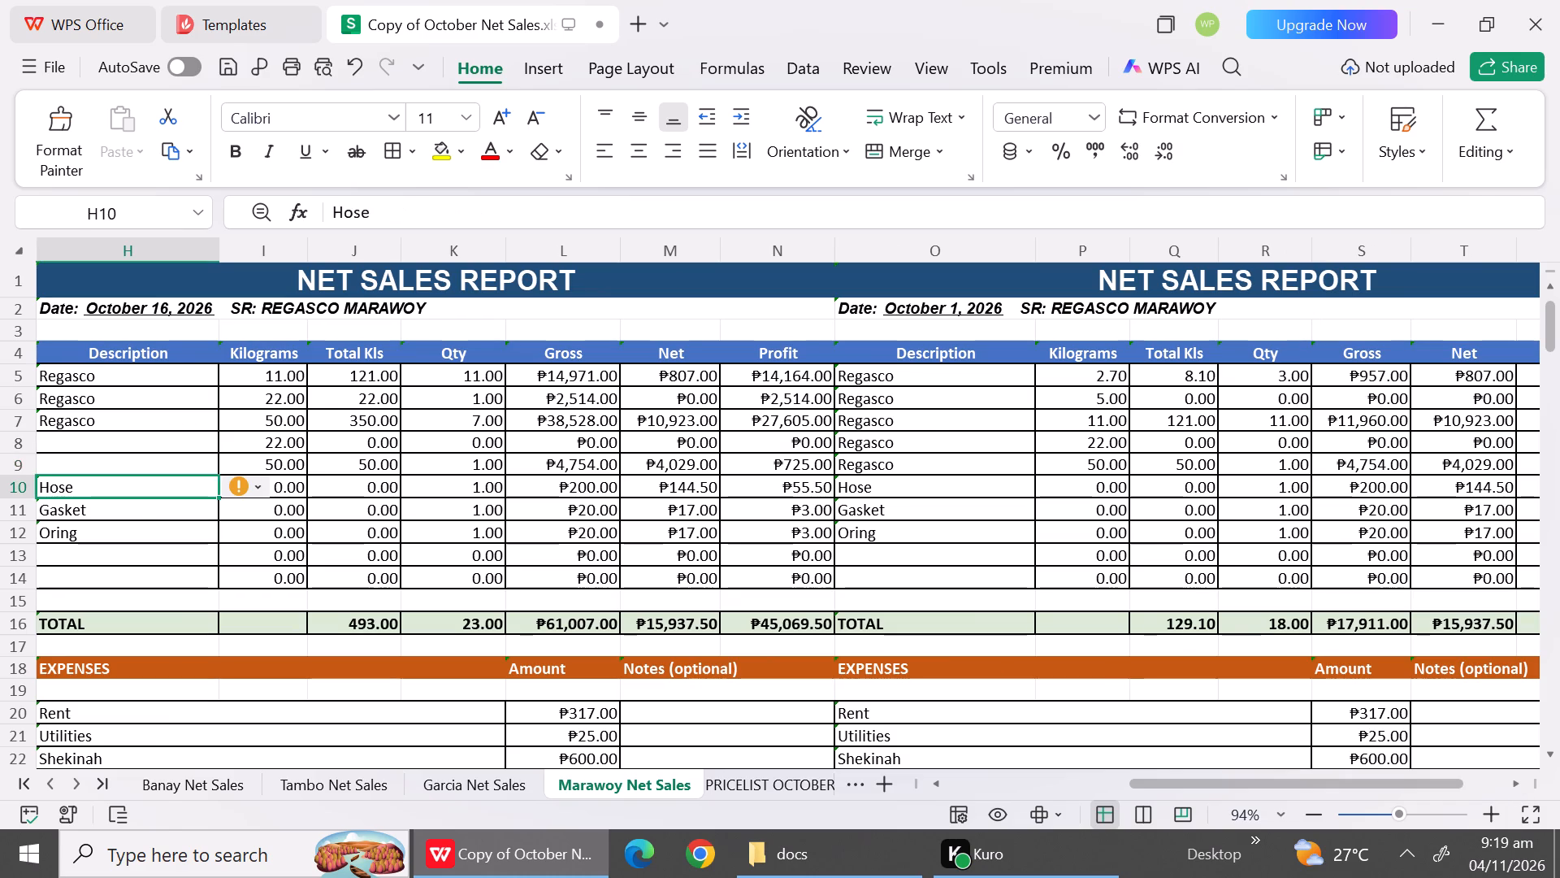
{"action": "key", "text": "Down"}
{"action": "key", "text": "BackSpace"}
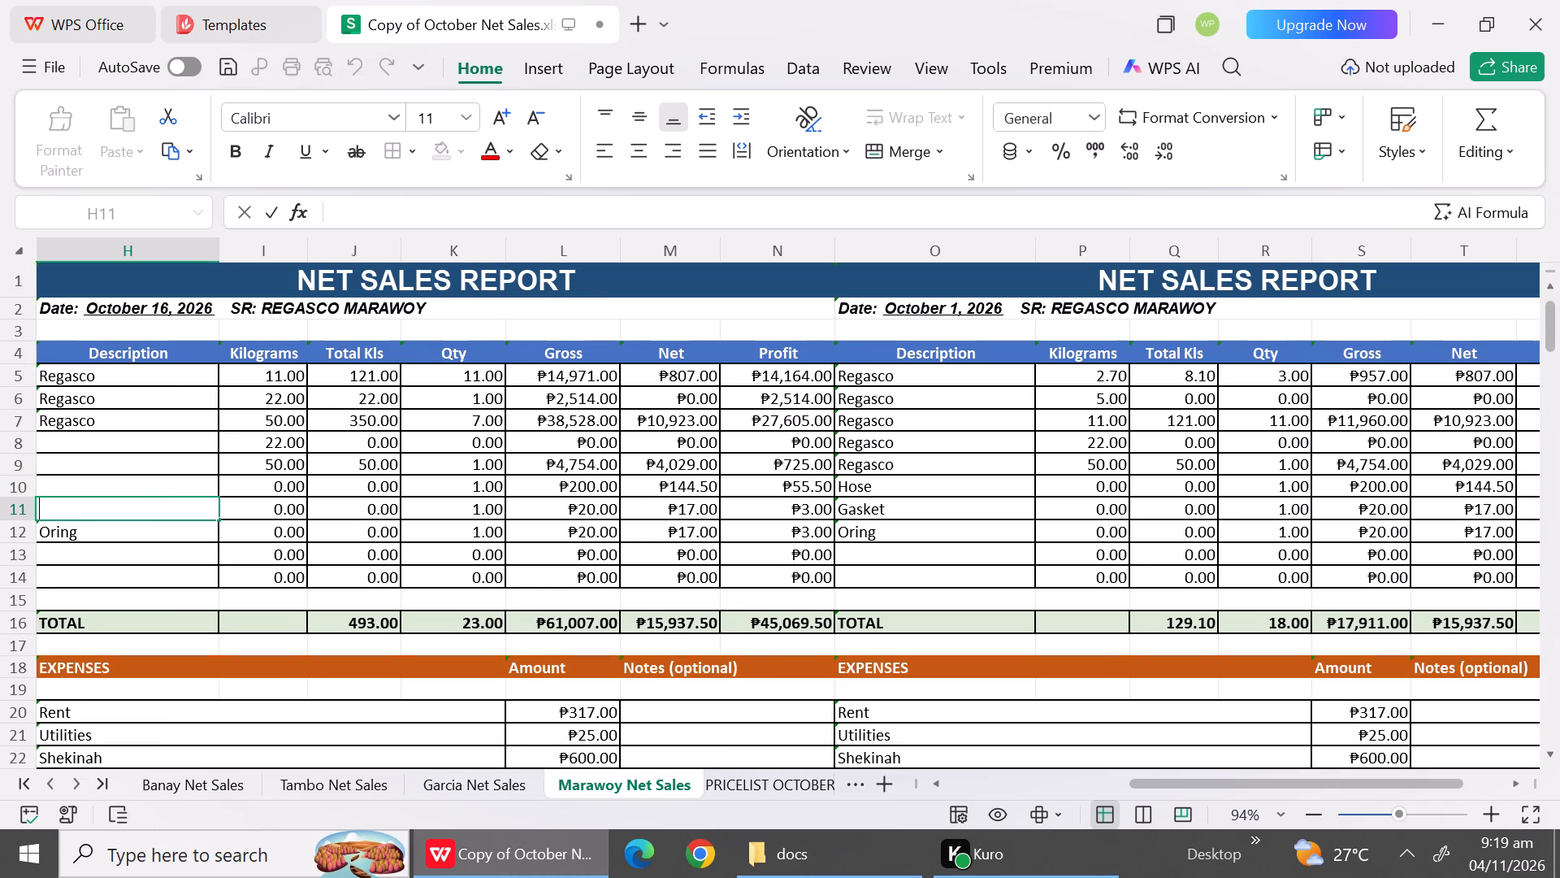
{"action": "key", "text": "Down"}
{"action": "key", "text": "backslash"}
{"action": "key", "text": "BackSpace"}
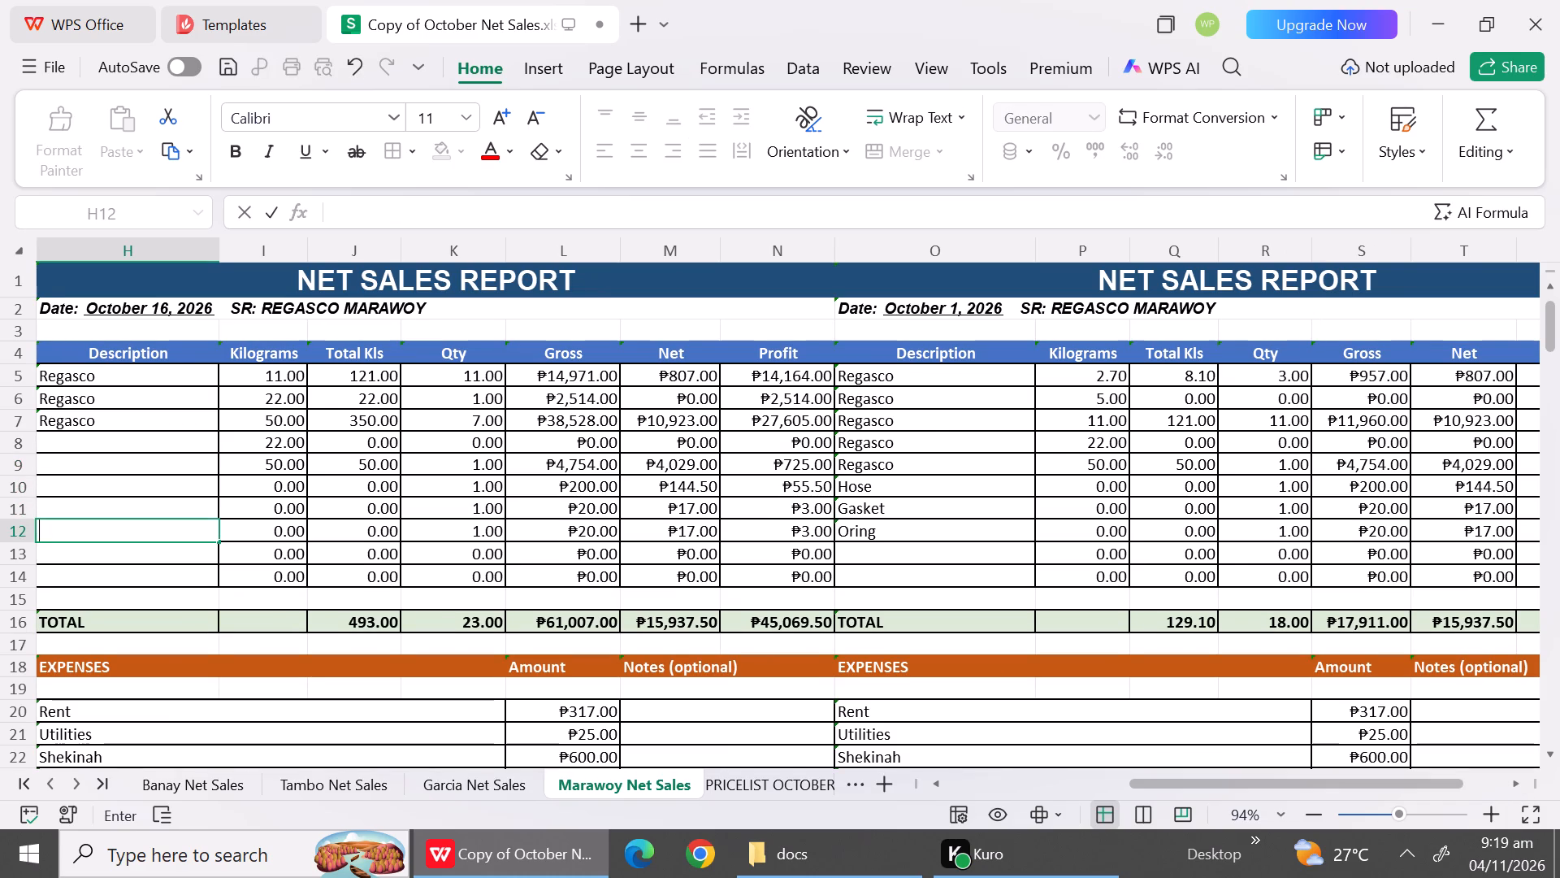
Set the Kilograms values in rows 8 and 9 of the October 16 report to 0.
{"action": "left_click", "coordinate": [288, 447]}
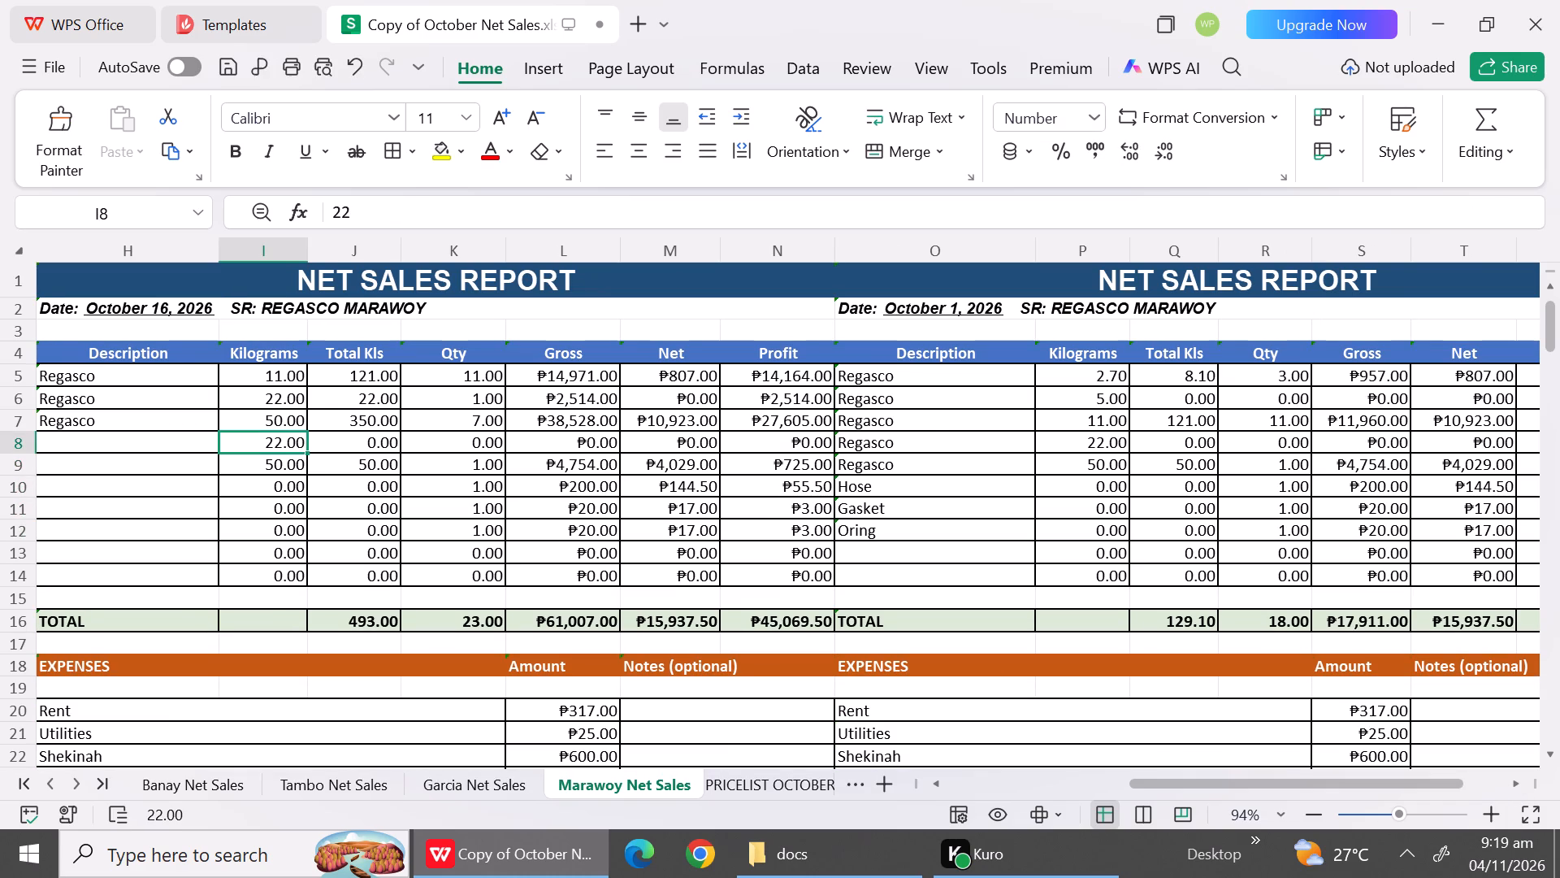
{"action": "key", "text": "0"}
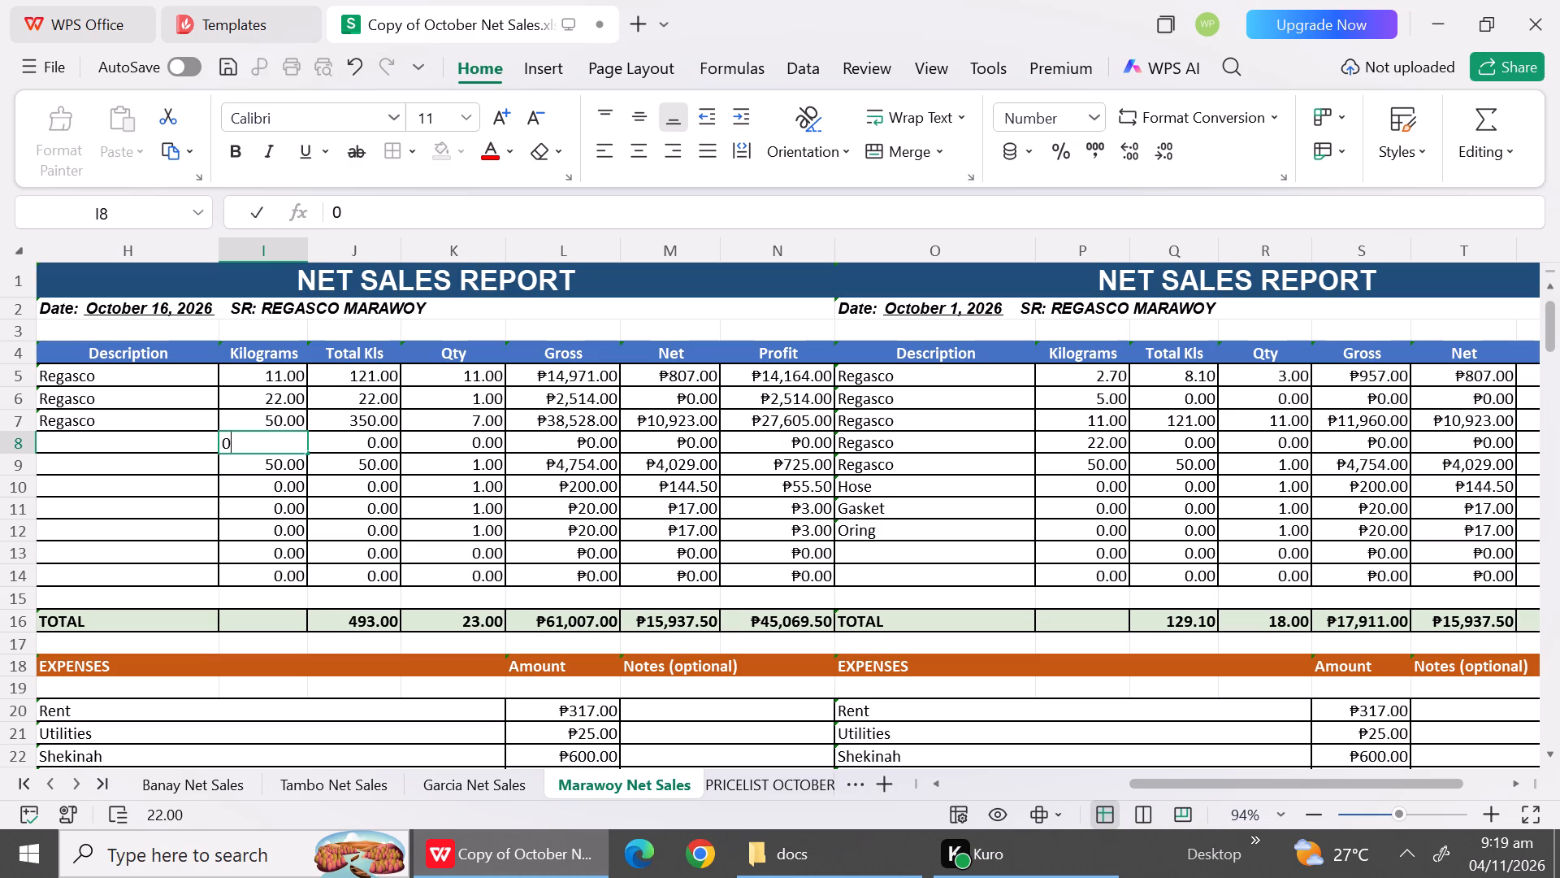
{"action": "key", "text": "Down"}
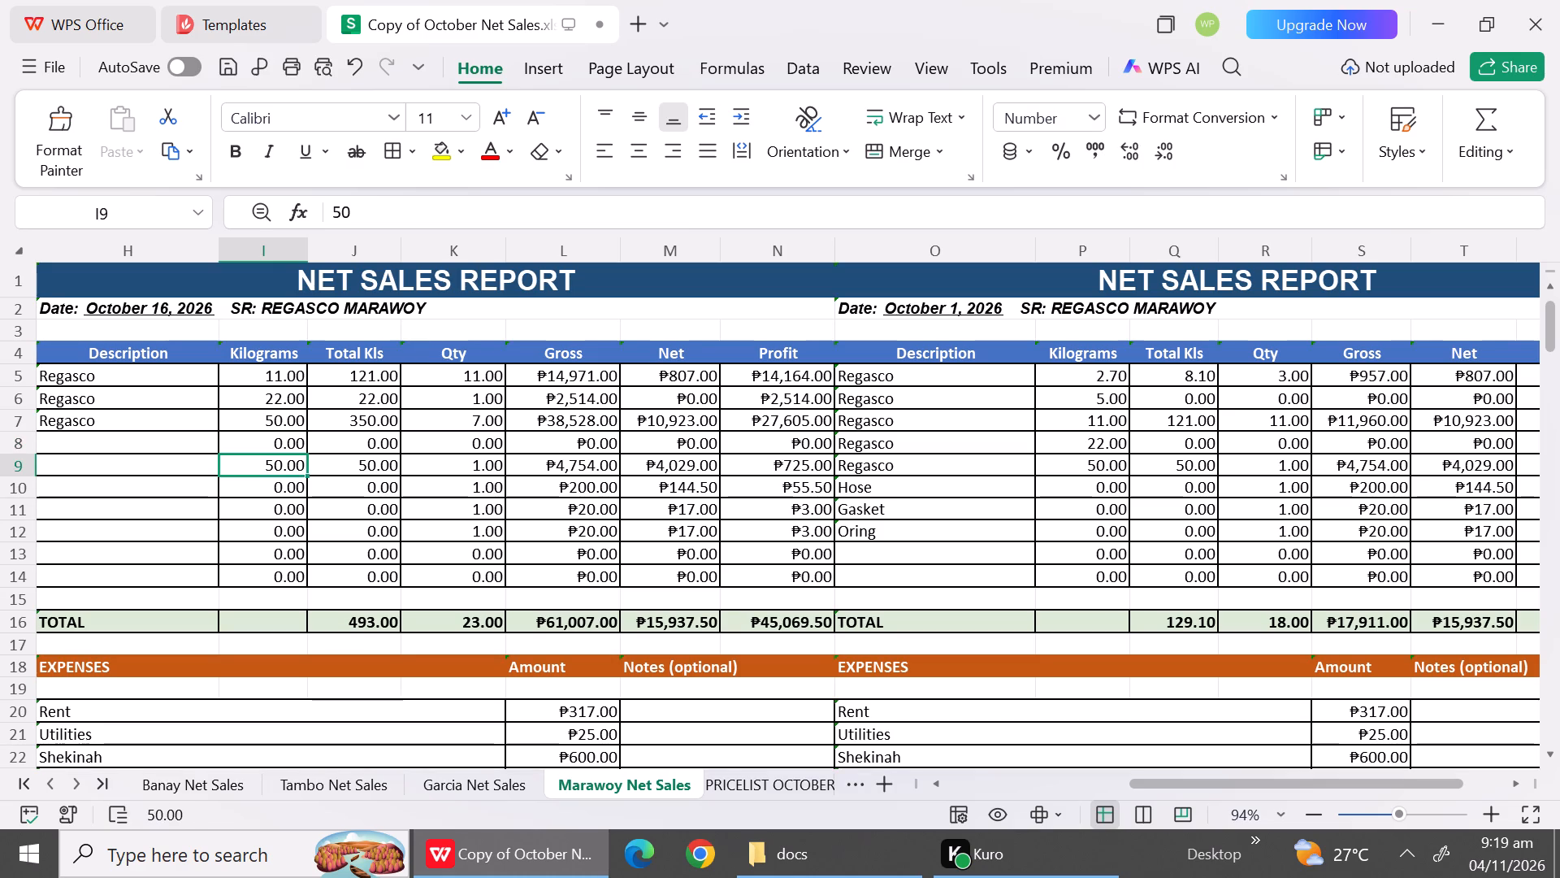
{"action": "key", "text": "o"}
{"action": "key", "text": "Down"}
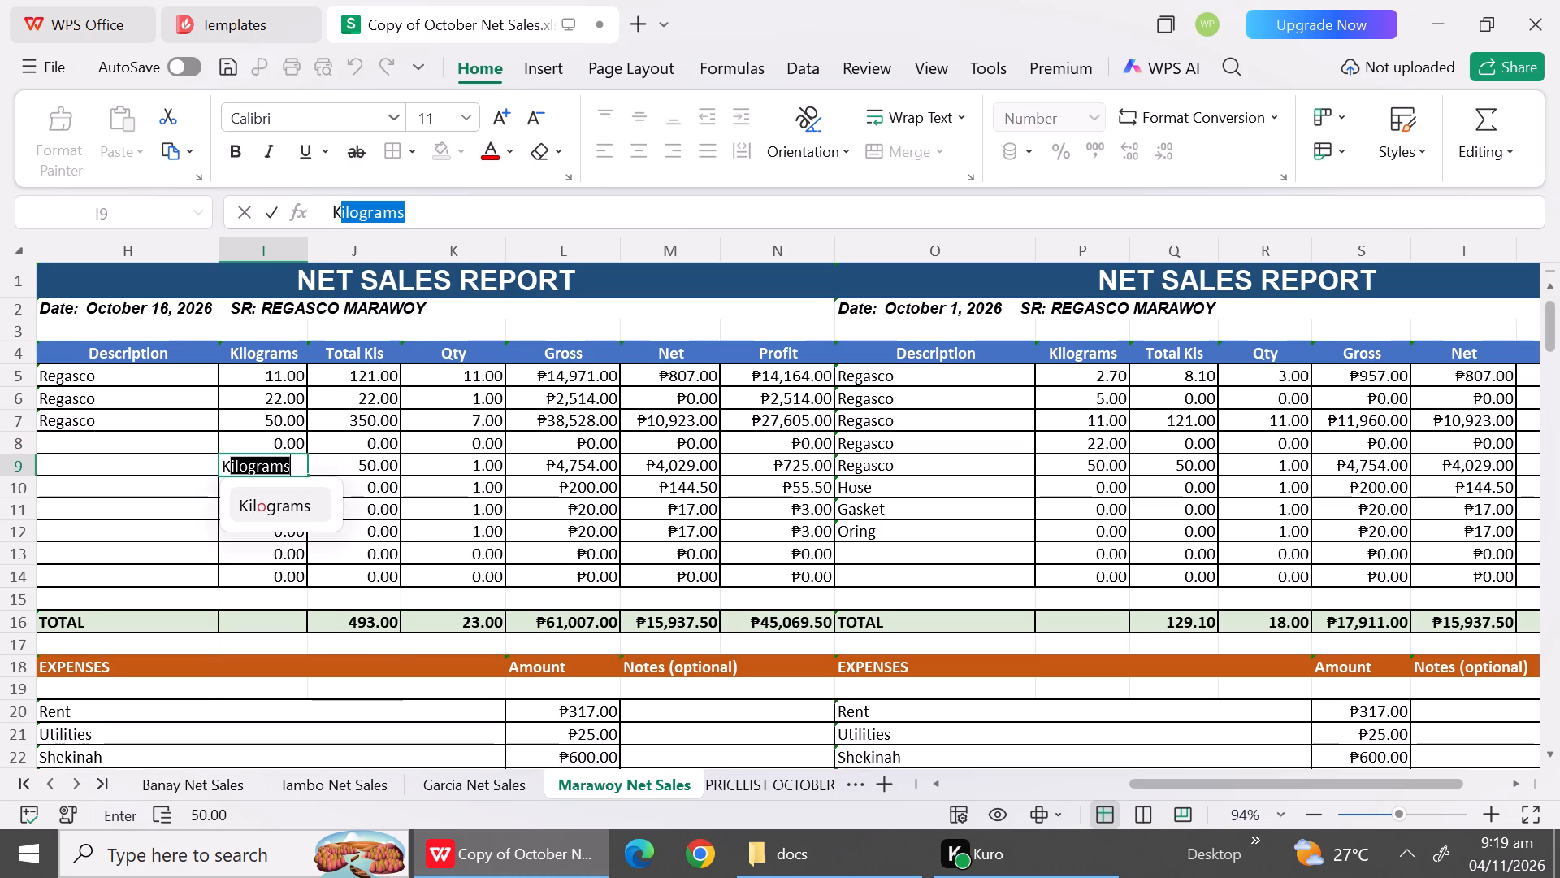
{"action": "key", "text": "BackSpace"}
{"action": "key", "text": "0"}
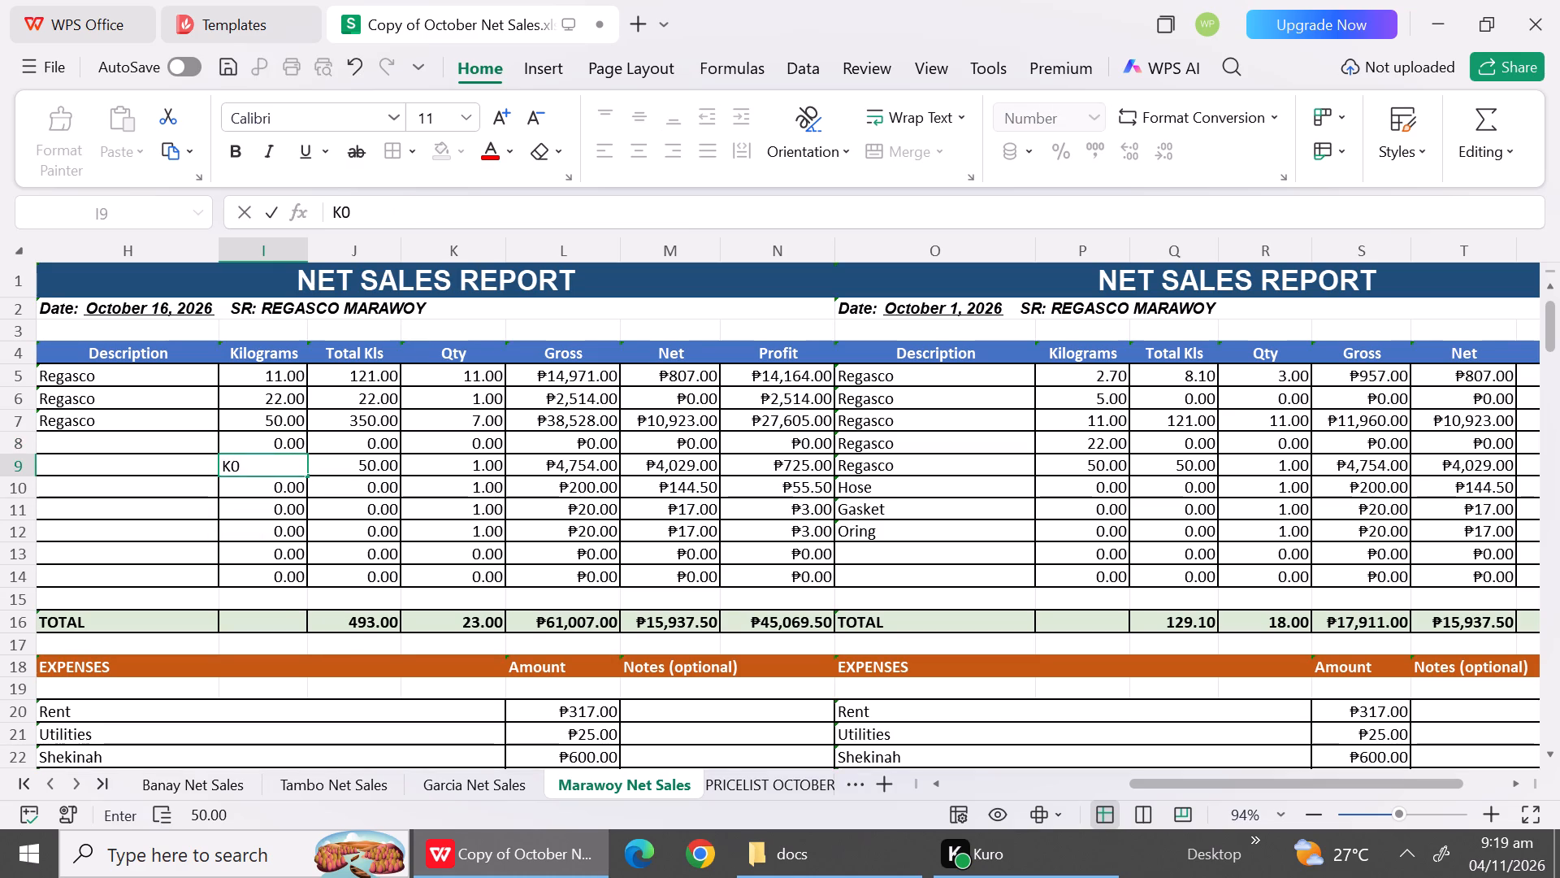
{"action": "key", "text": "BackSpace"}
{"action": "key", "text": "BackSpace"}
{"action": "key", "text": "0"}
{"action": "key", "text": "Down"}
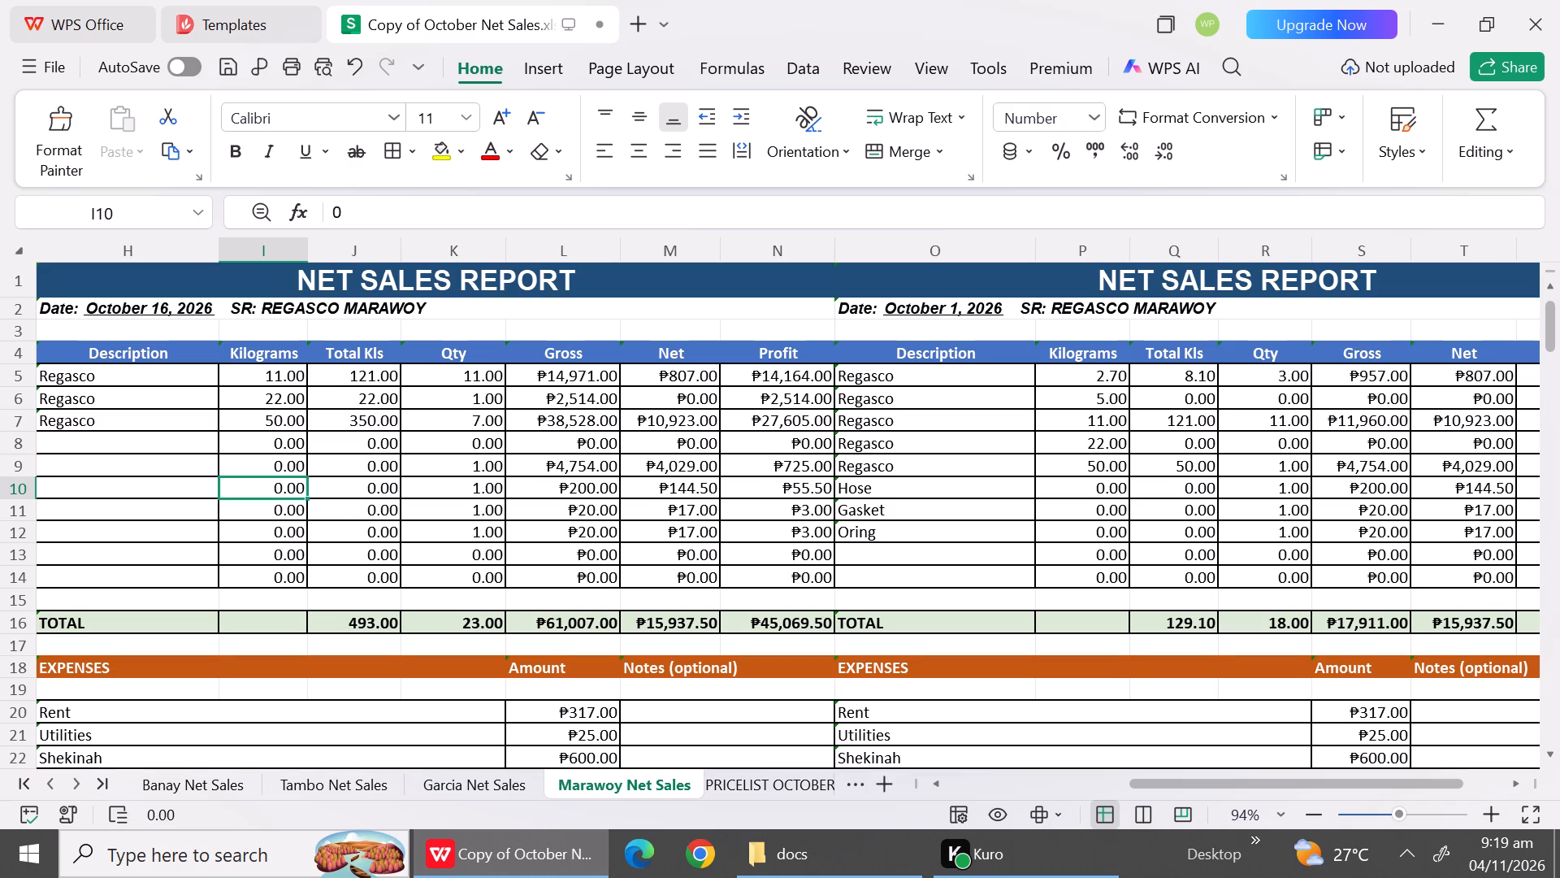
Set the Qty values in rows 9 to 12 of the October 16 report to 0.
{"action": "left_click", "coordinate": [490, 461]}
{"action": "key", "text": "0"}
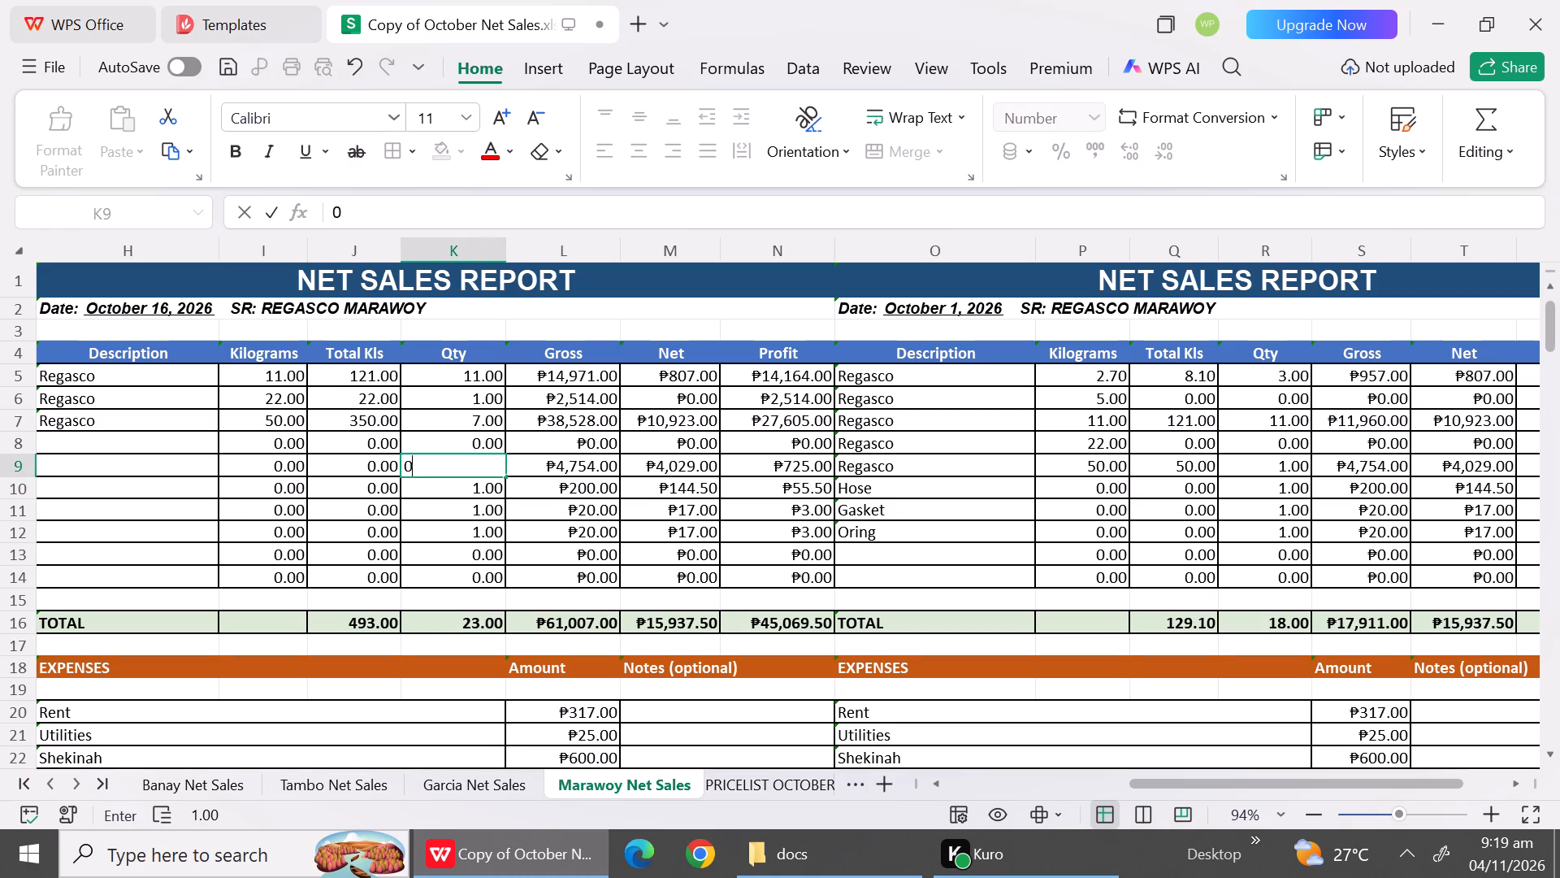
{"action": "key", "text": "Down"}
{"action": "key", "text": "0"}
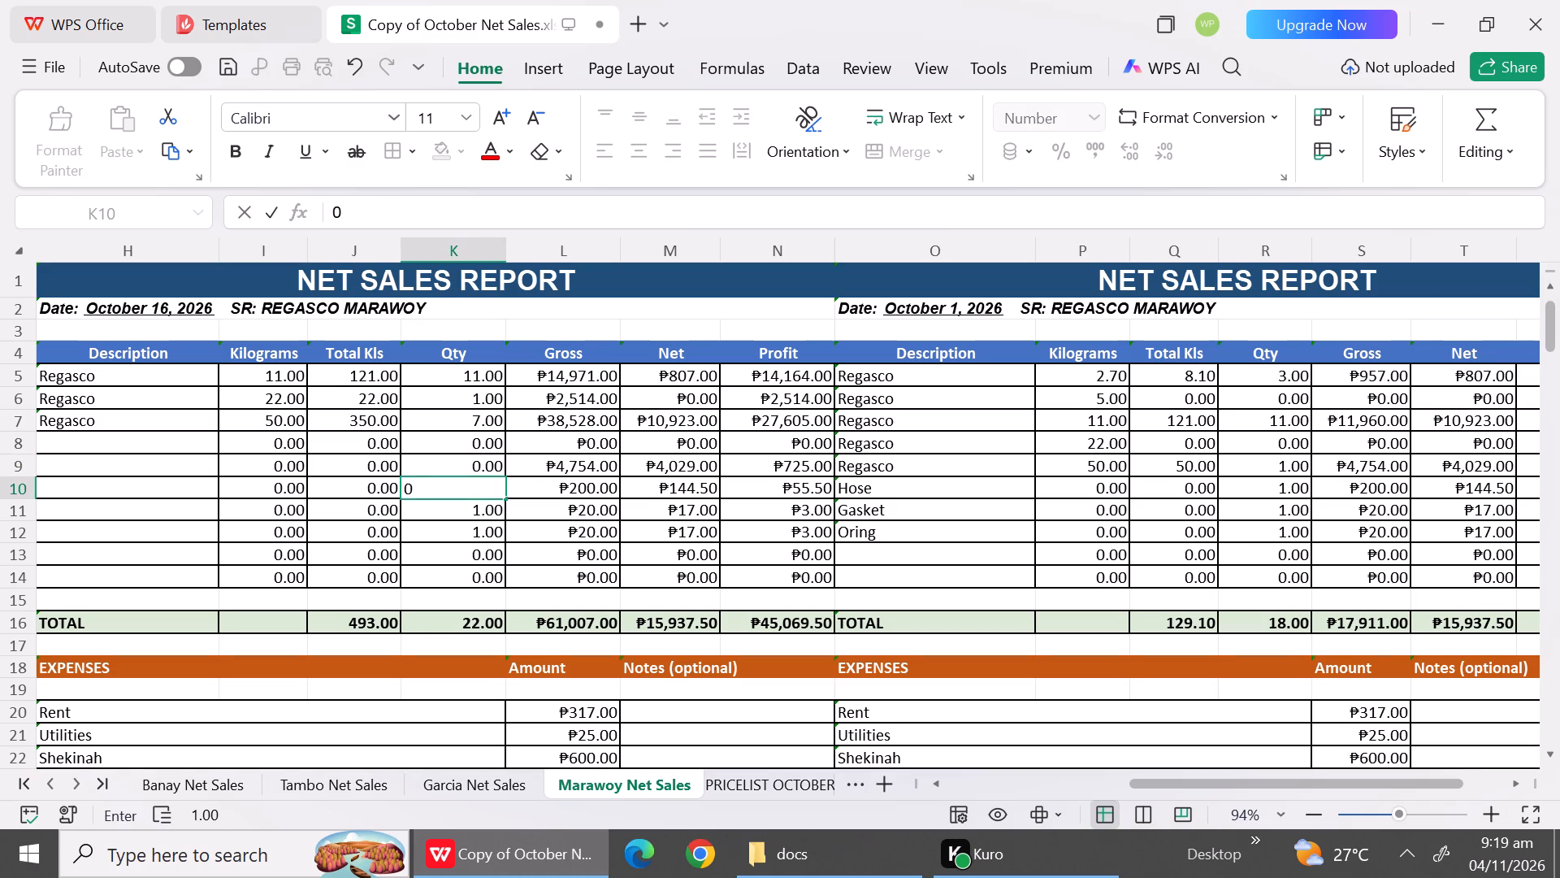
{"action": "key", "text": "Down"}
{"action": "key", "text": "p"}
{"action": "key", "text": "BackSpace"}
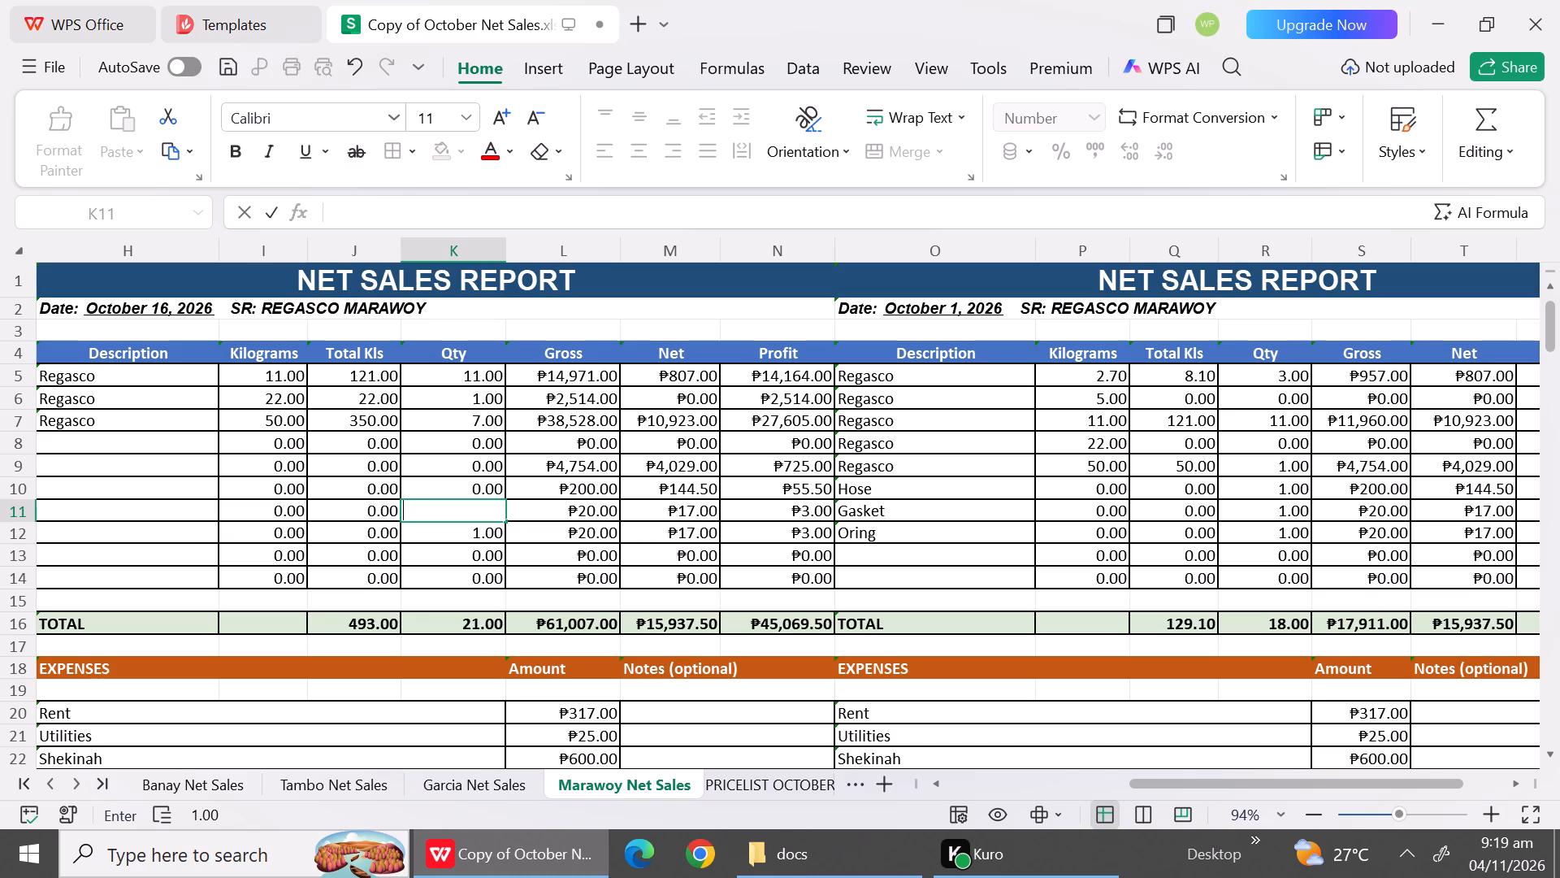
{"action": "key", "text": "0"}
{"action": "key", "text": "Down"}
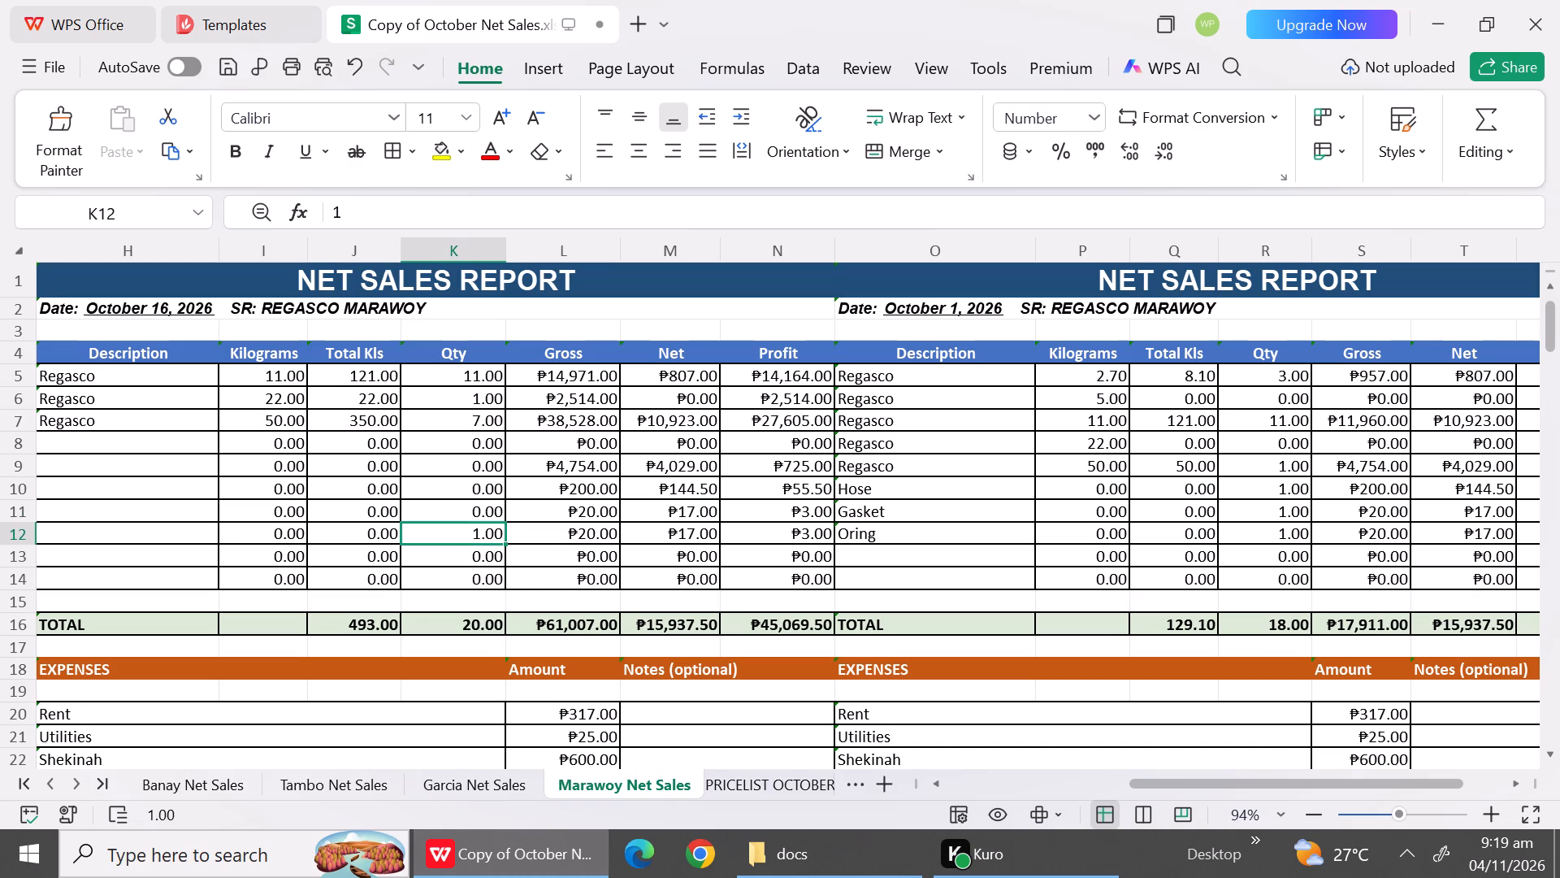
{"action": "key", "text": "0"}
Set the Gross amounts in rows 9 to 12 of the October 16 report to 0.
{"action": "left_click", "coordinate": [600, 462]}
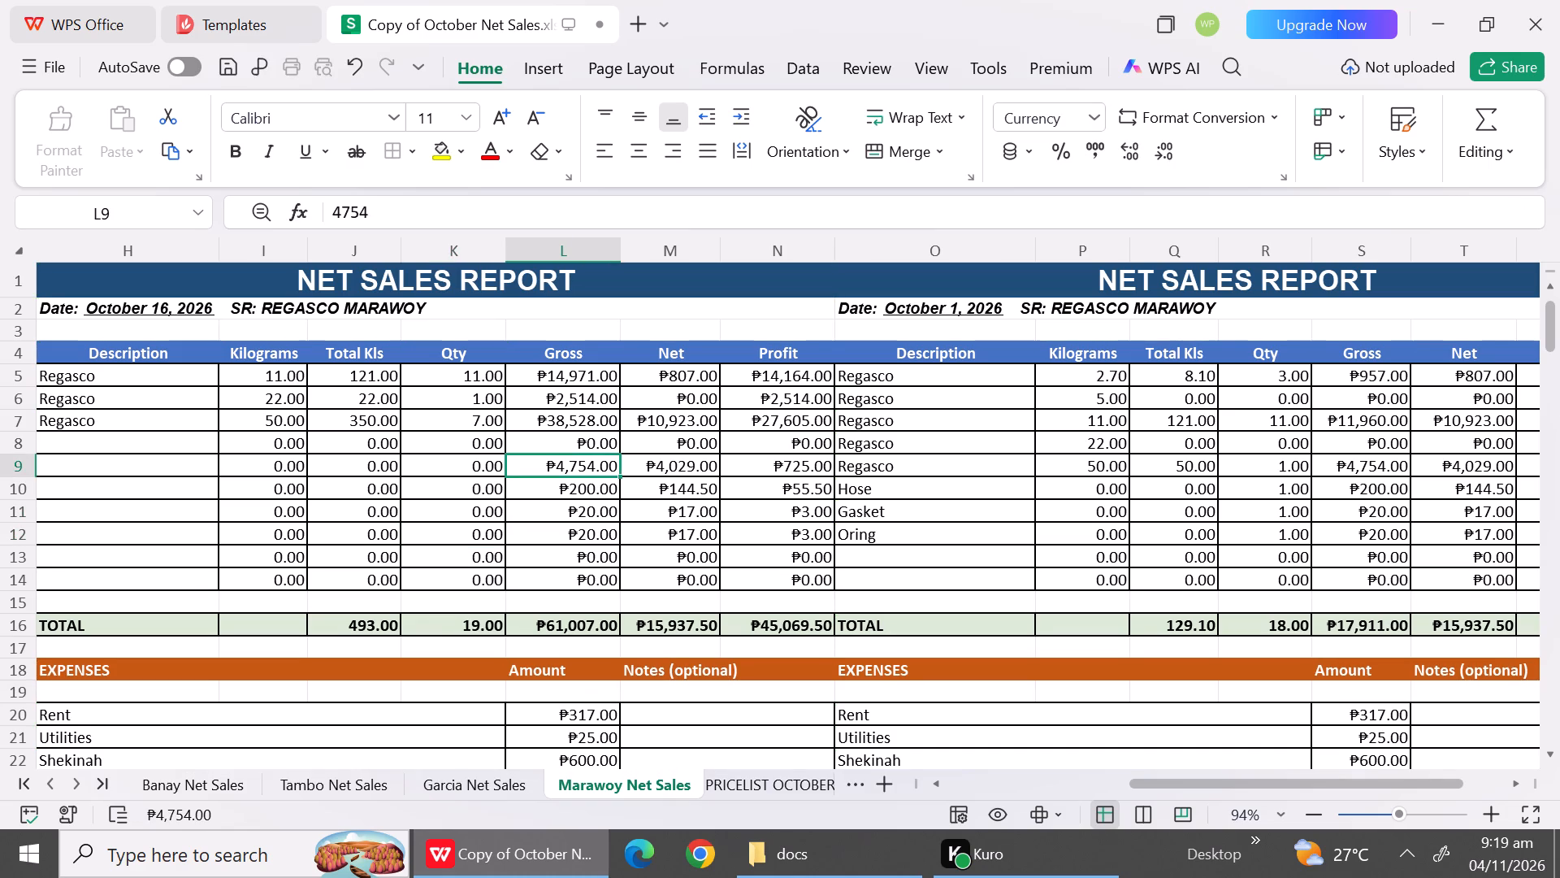
{"action": "key", "text": "0"}
{"action": "key", "text": "Down"}
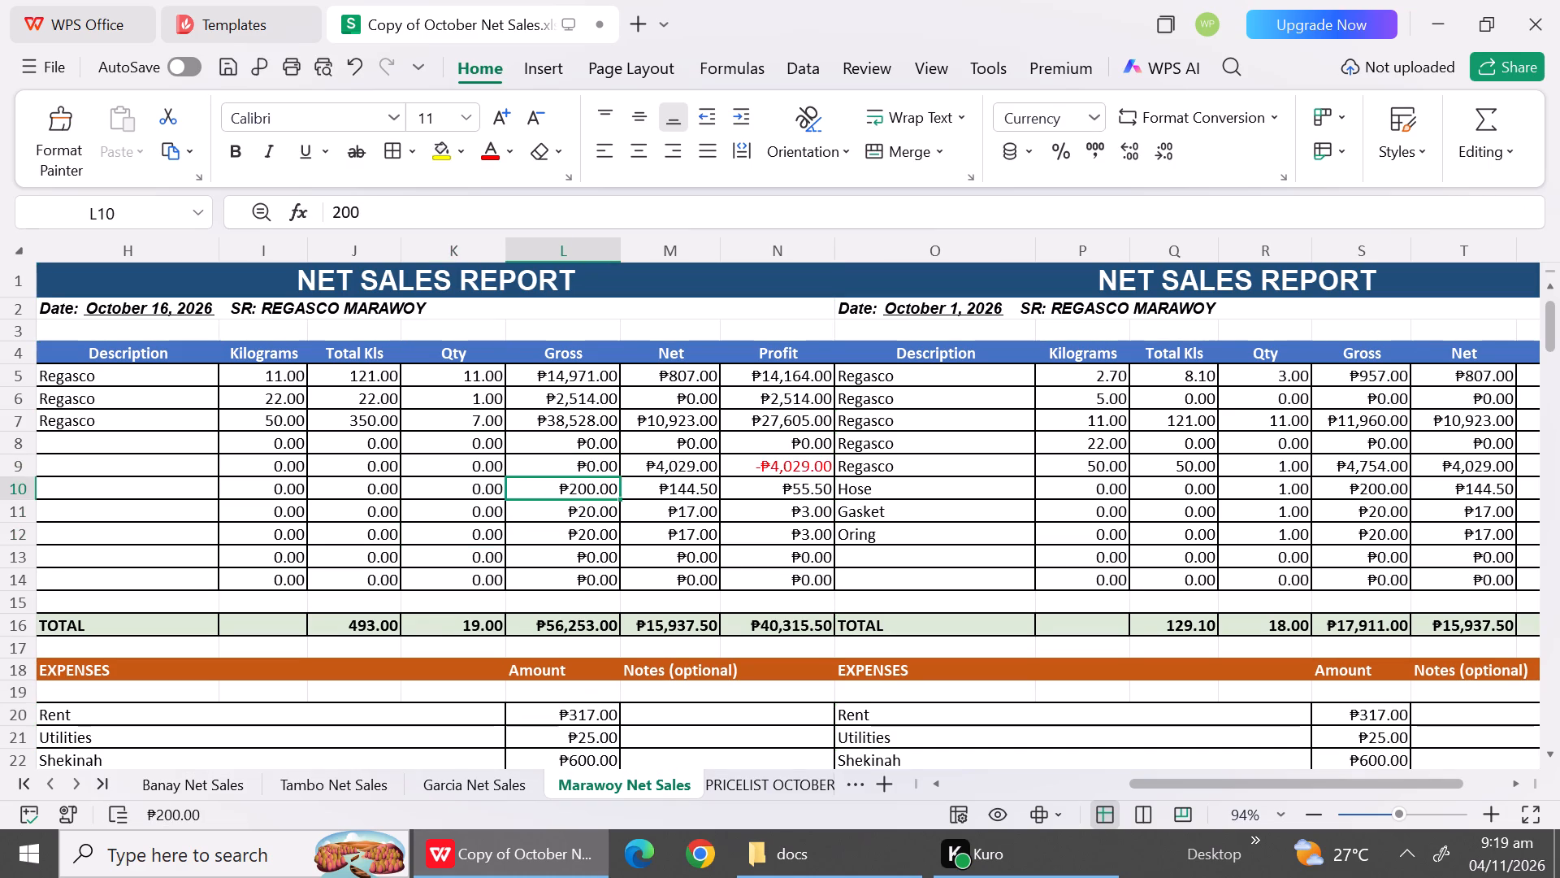
{"action": "key", "text": "0"}
{"action": "key", "text": "Down"}
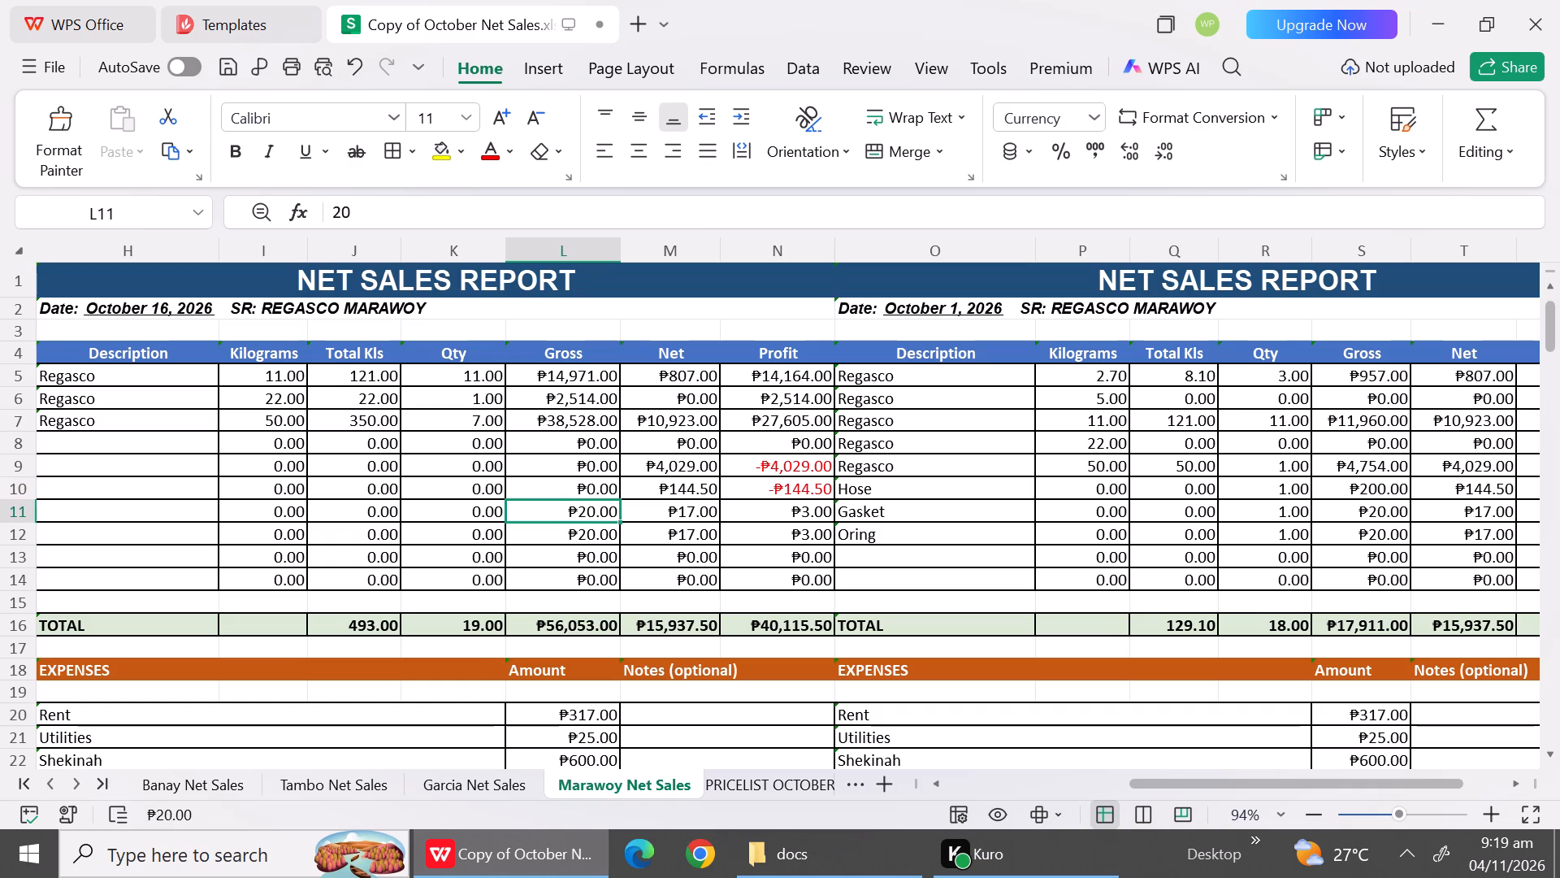
{"action": "key", "text": "0"}
{"action": "key", "text": "Down"}
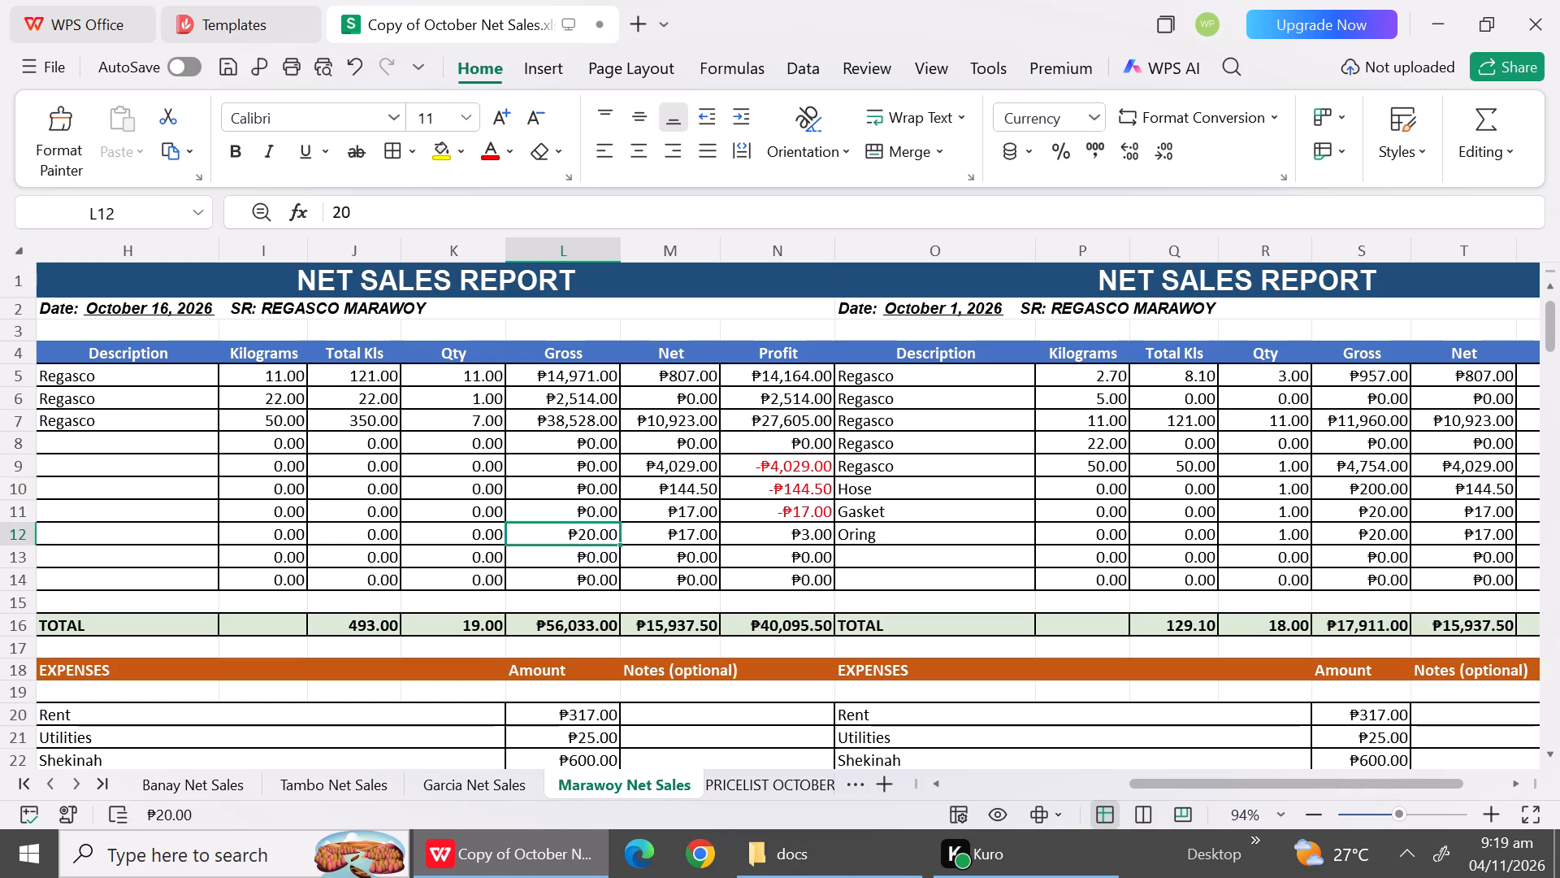
{"action": "key", "text": "0"}
{"action": "key", "text": "Down"}
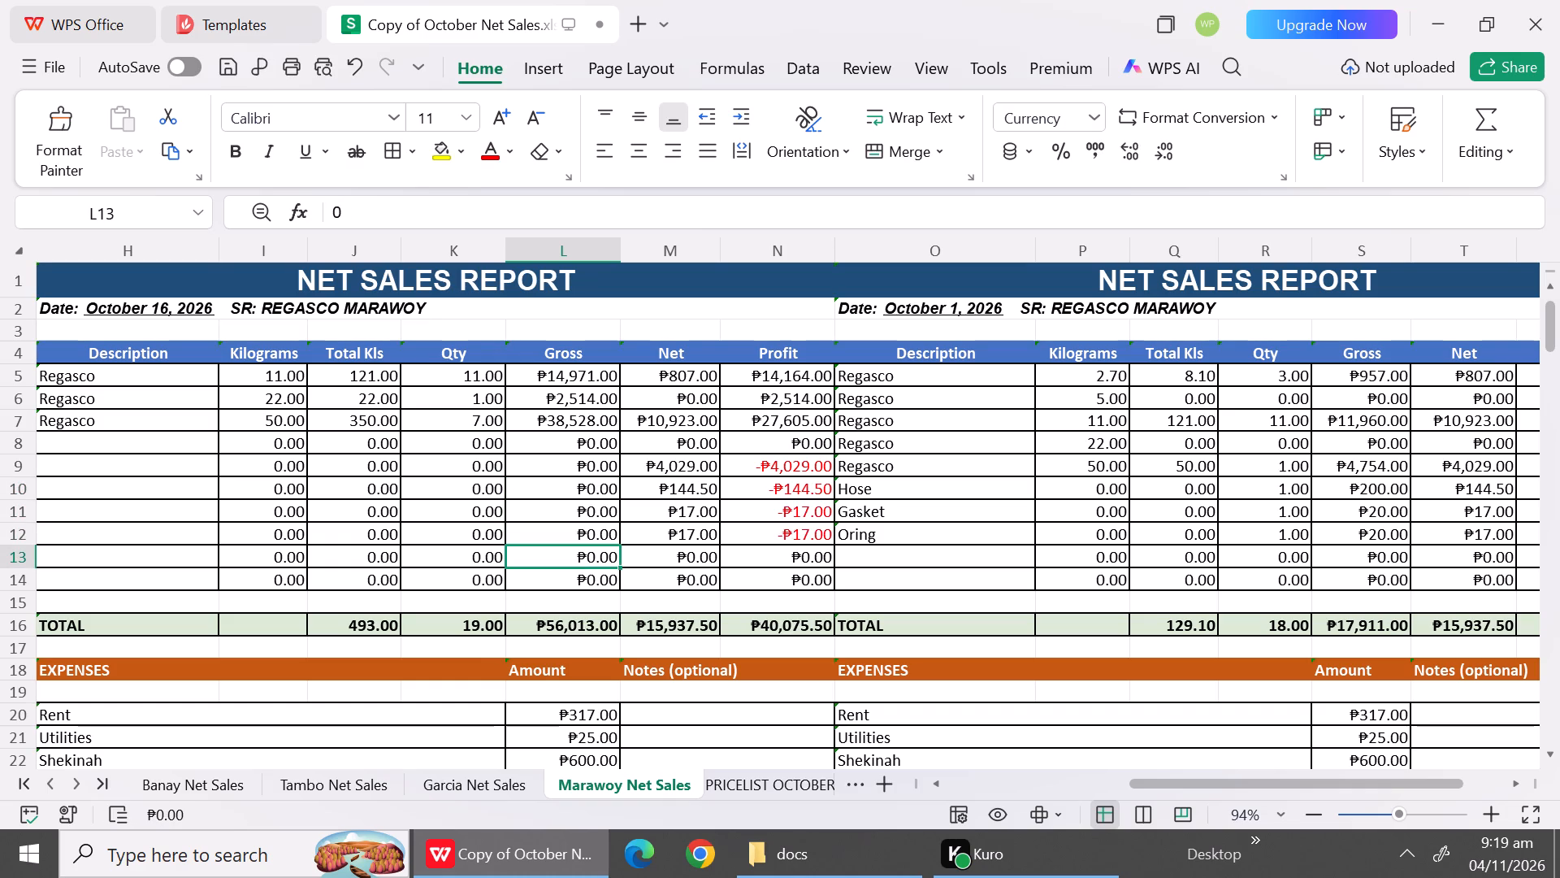
Set the Net amounts in rows 9 to 12 of the October 16 report to 0.
{"action": "left_click", "coordinate": [697, 469]}
{"action": "key", "text": "0"}
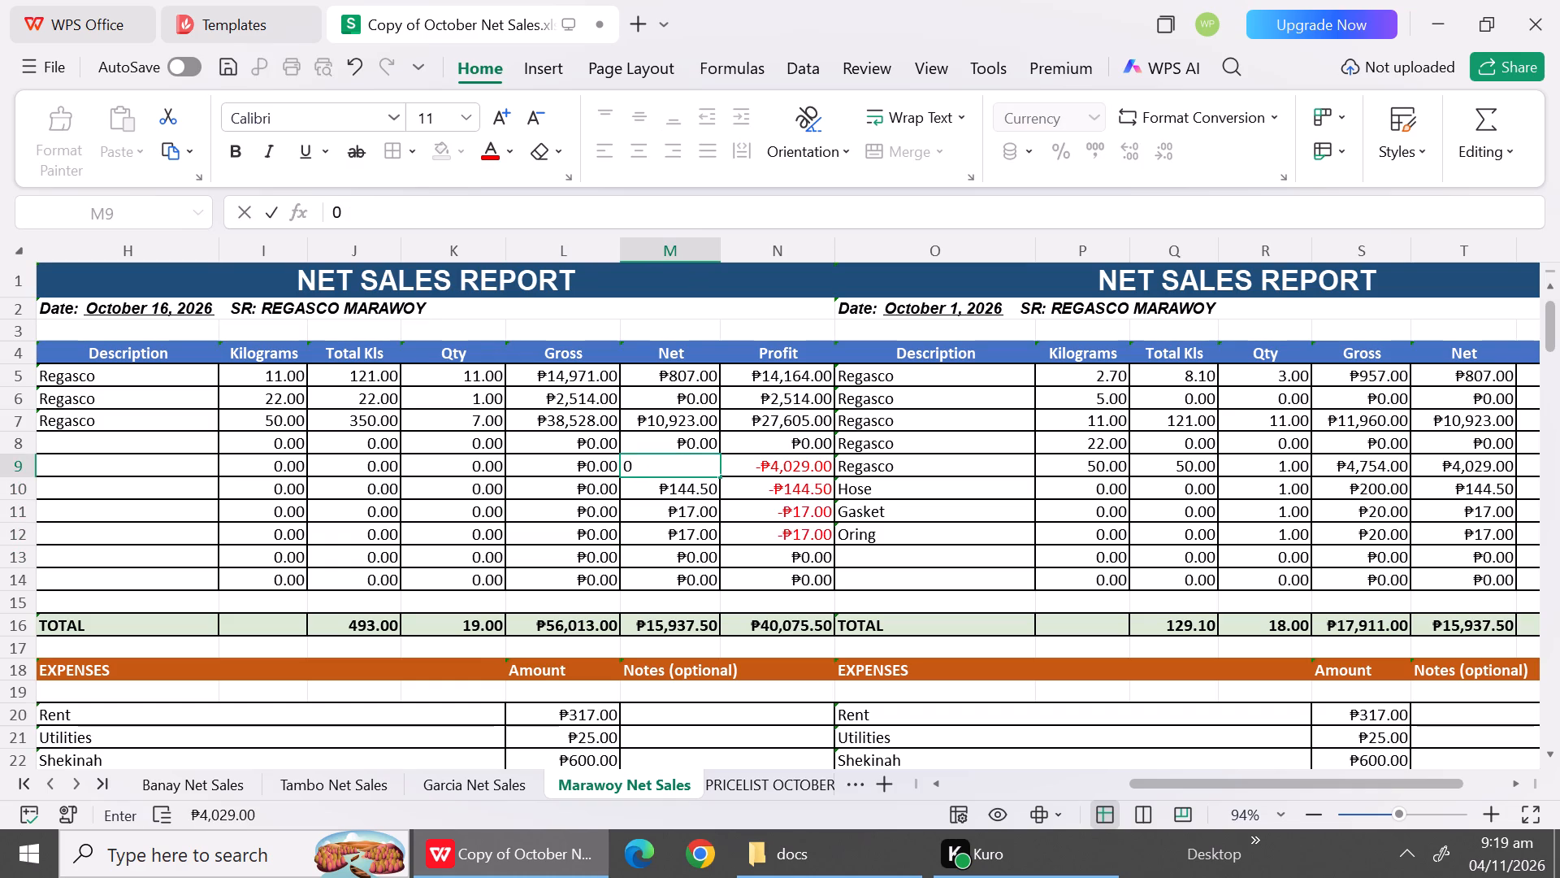
{"action": "key", "text": "Down"}
{"action": "key", "text": "0"}
{"action": "key", "text": "Down"}
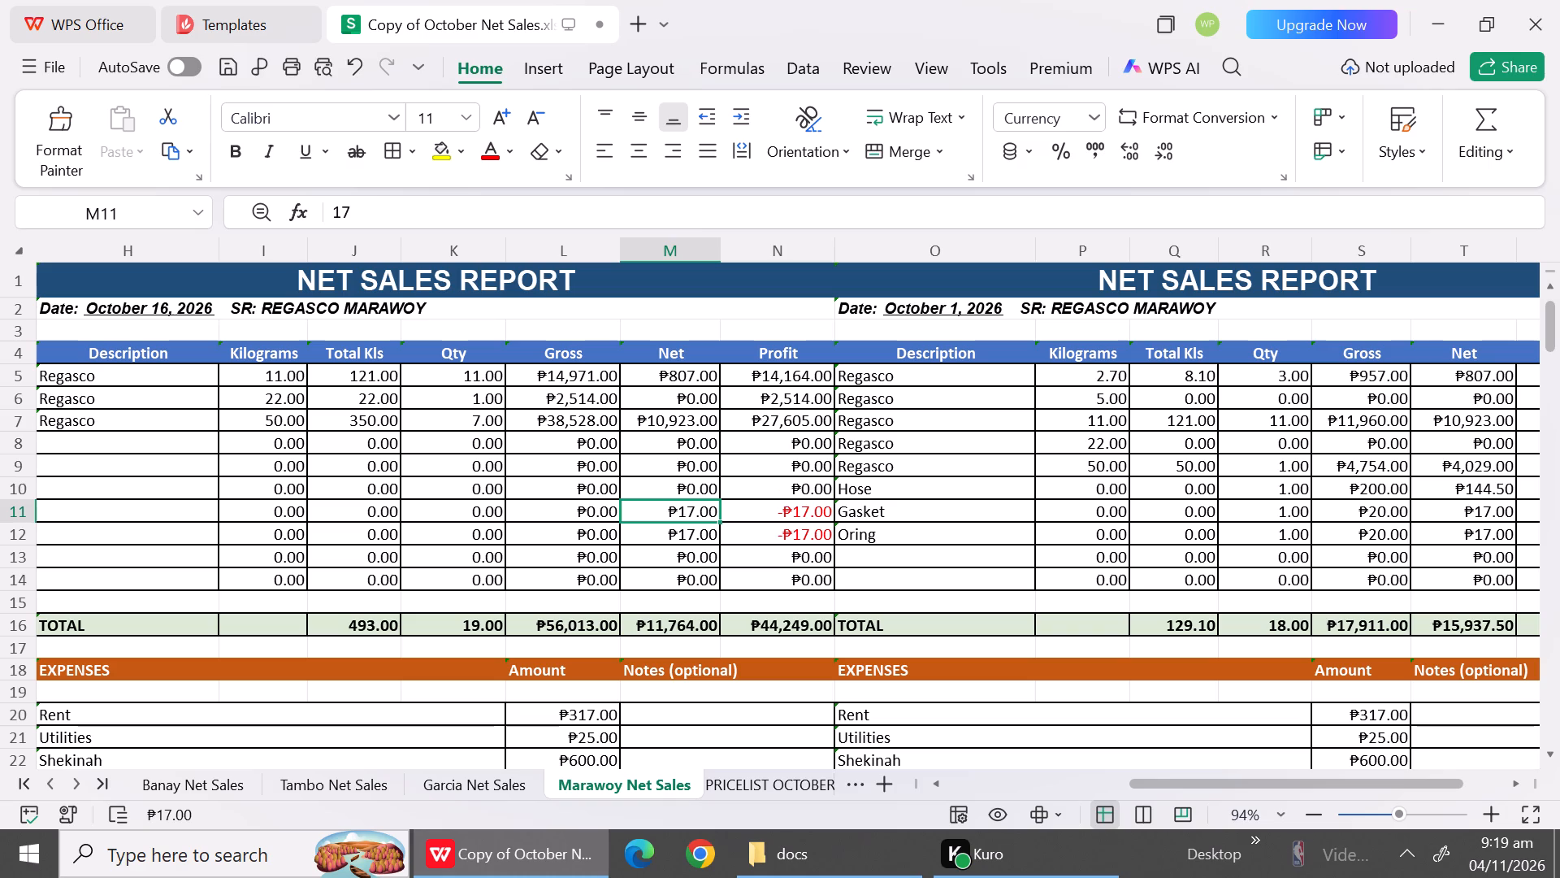
{"action": "key", "text": "0"}
{"action": "key", "text": "Down"}
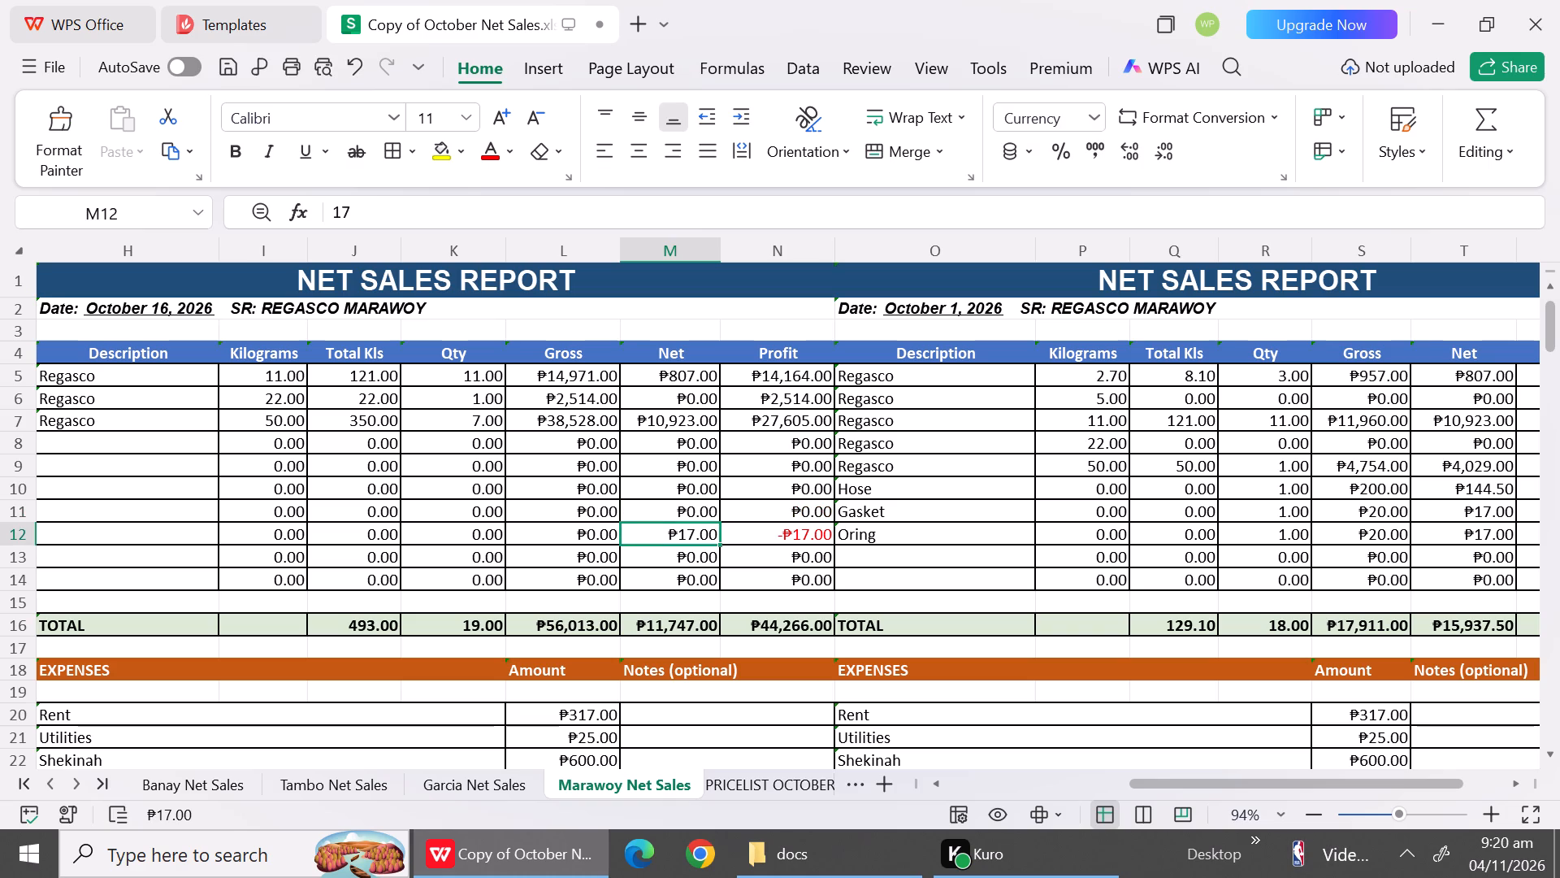
{"action": "key", "text": "0"}
{"action": "key", "text": "Down"}
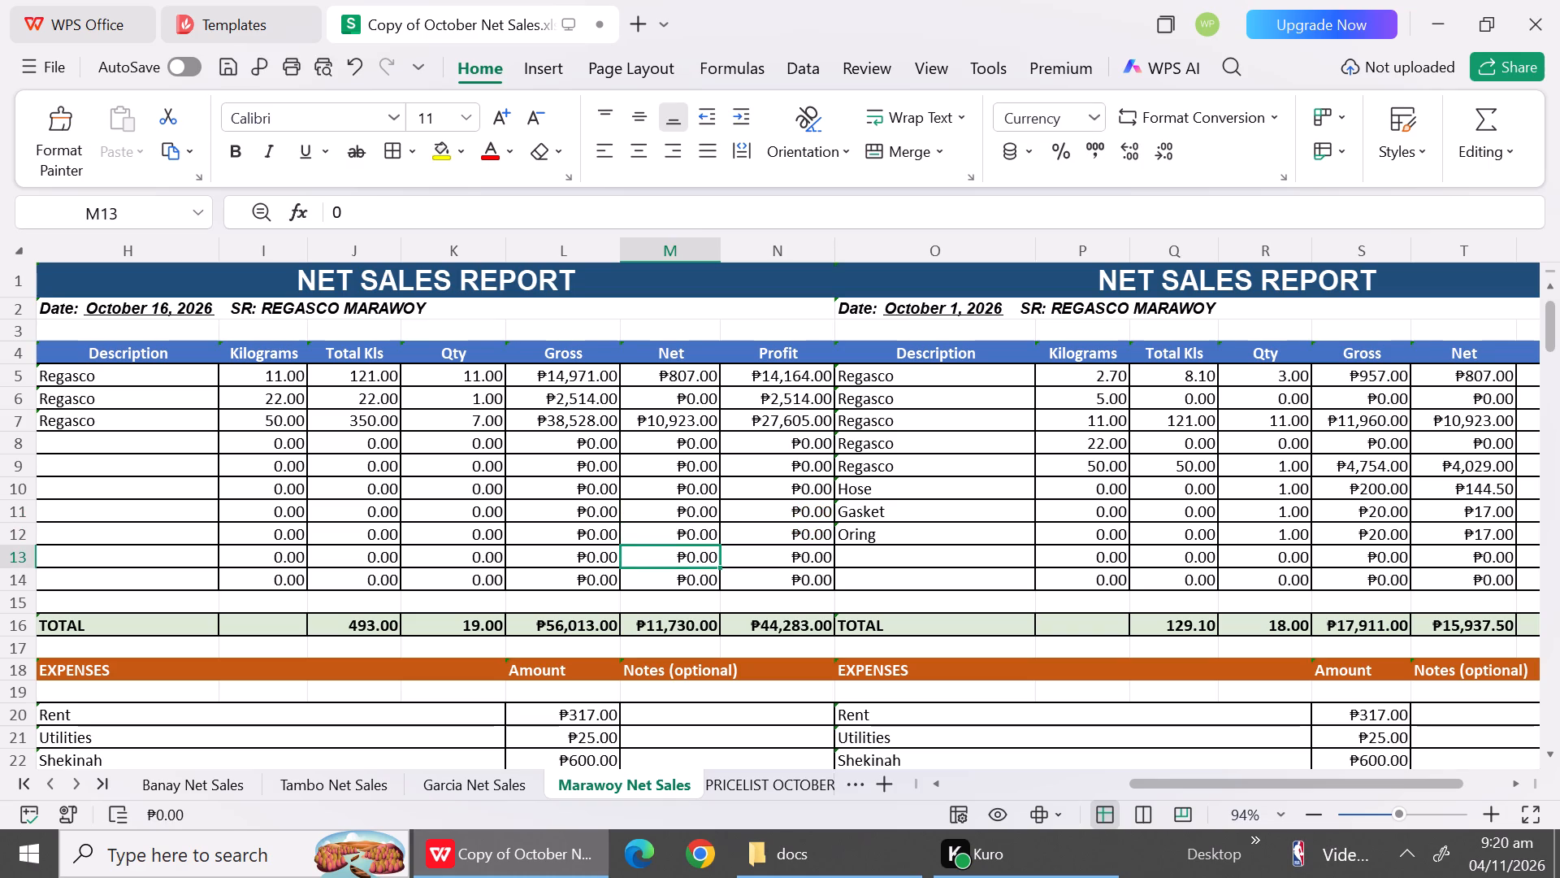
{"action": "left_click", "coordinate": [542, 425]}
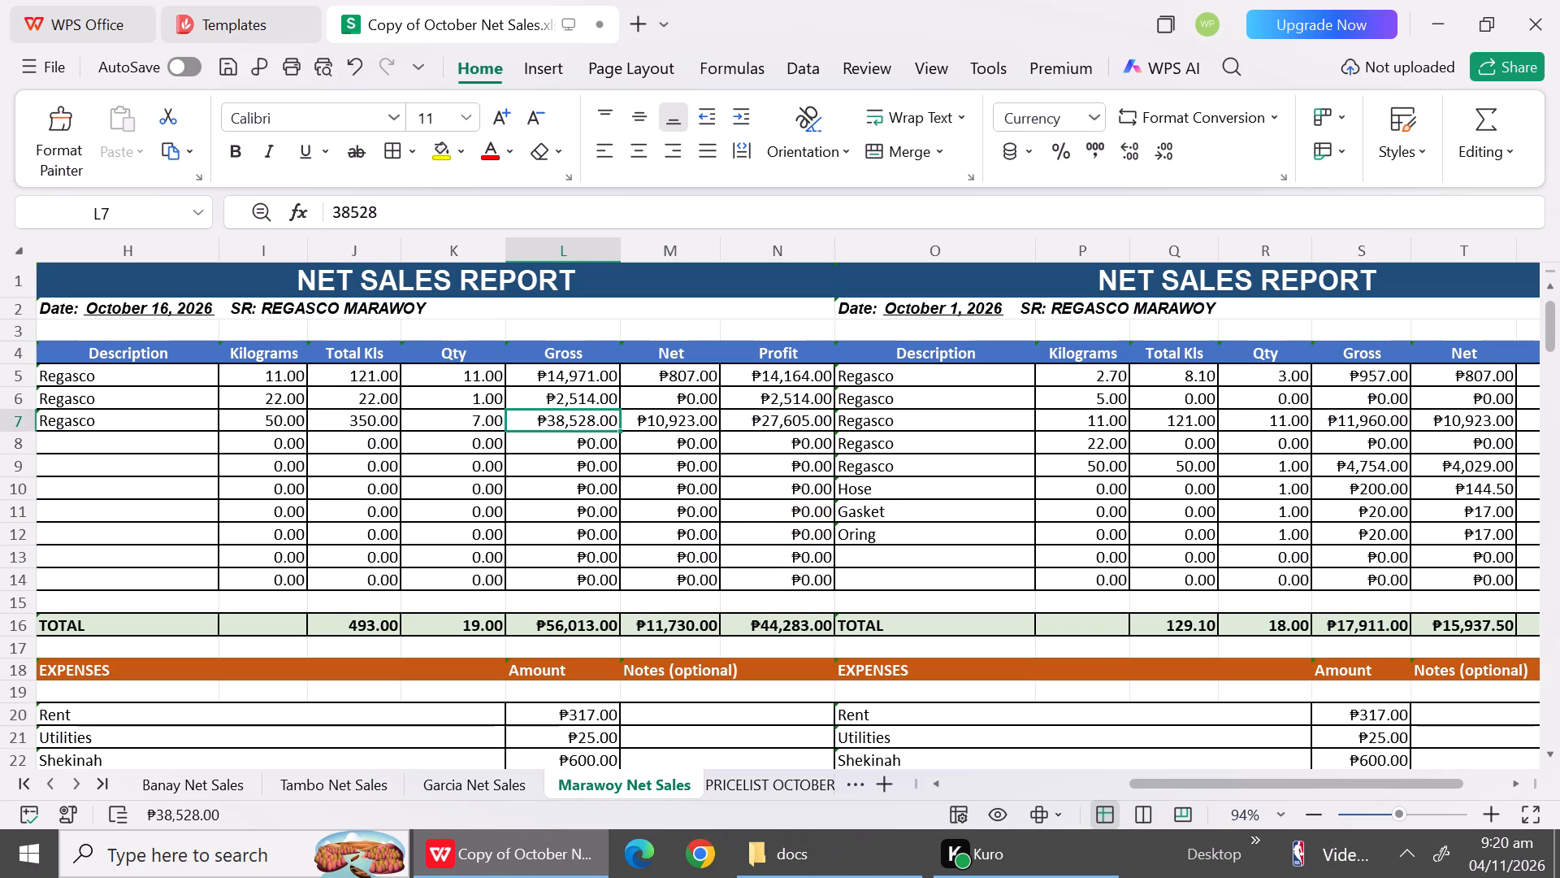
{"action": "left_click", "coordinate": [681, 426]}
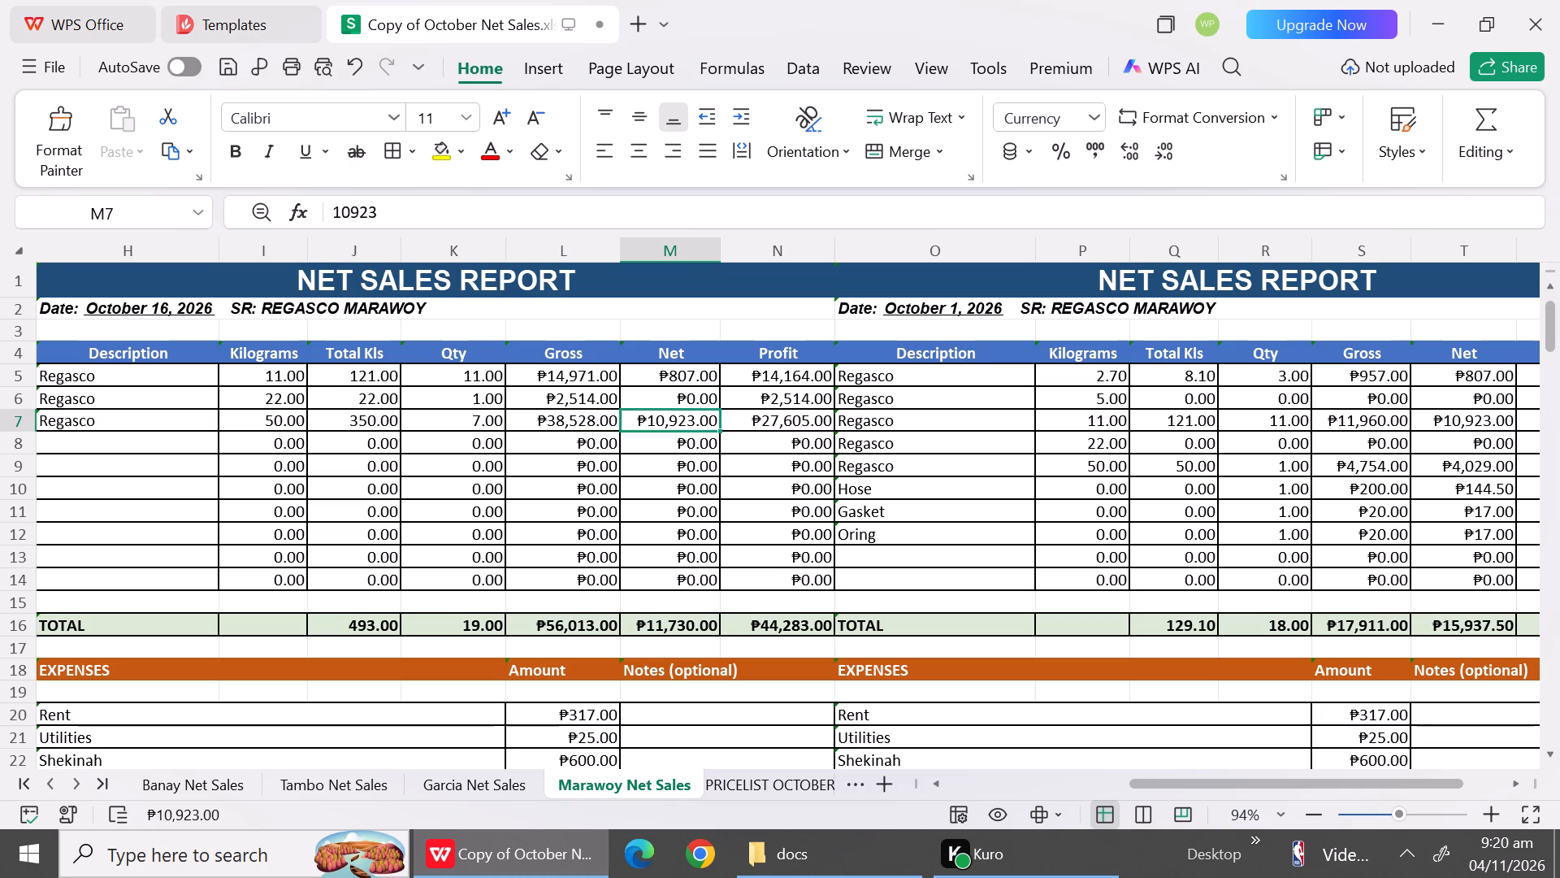
On the PRICELIST OCTOBER sheet, copy the PRYCEGAS 11/02/2026 price column, including its date header, into column F starting at row 11.
{"action": "left_click", "coordinate": [746, 786]}
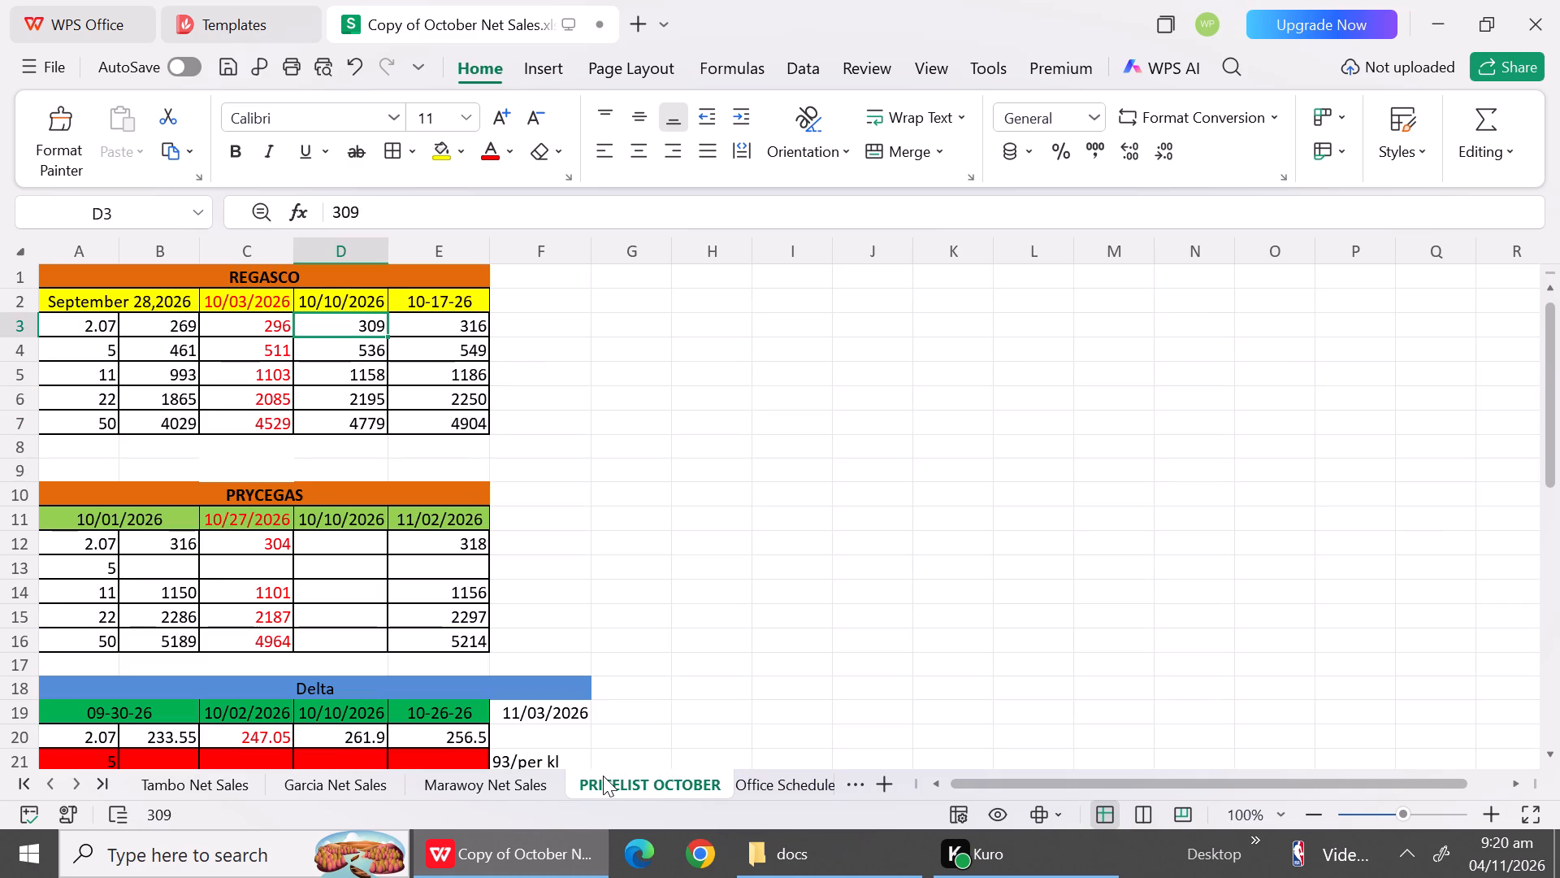
{"action": "left_click", "coordinate": [524, 503]}
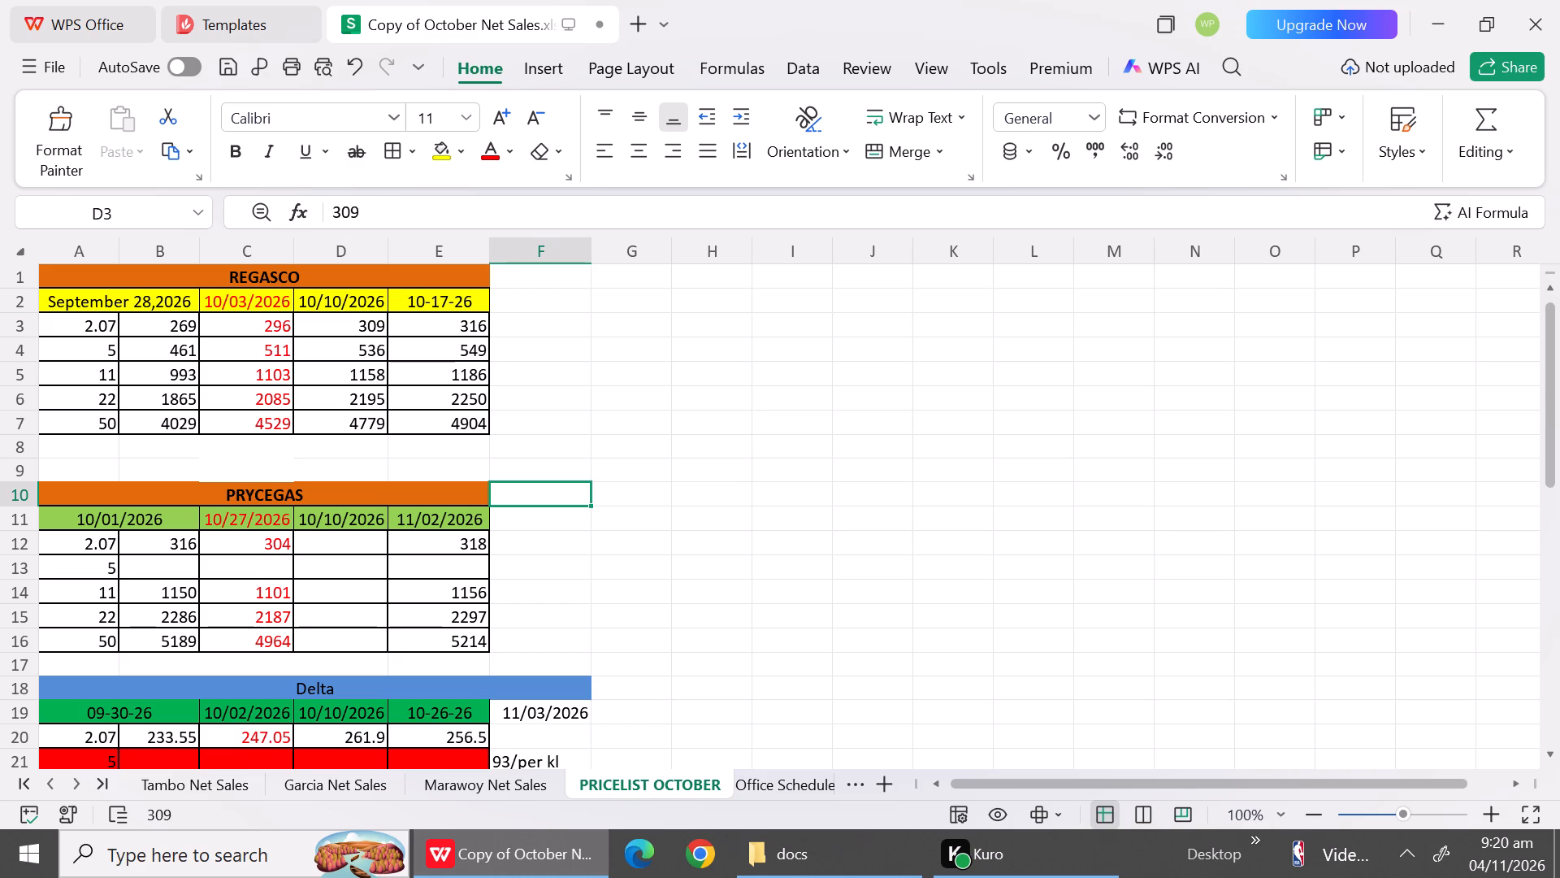
{"action": "left_click", "coordinate": [455, 532]}
{"action": "left_click", "coordinate": [451, 524]}
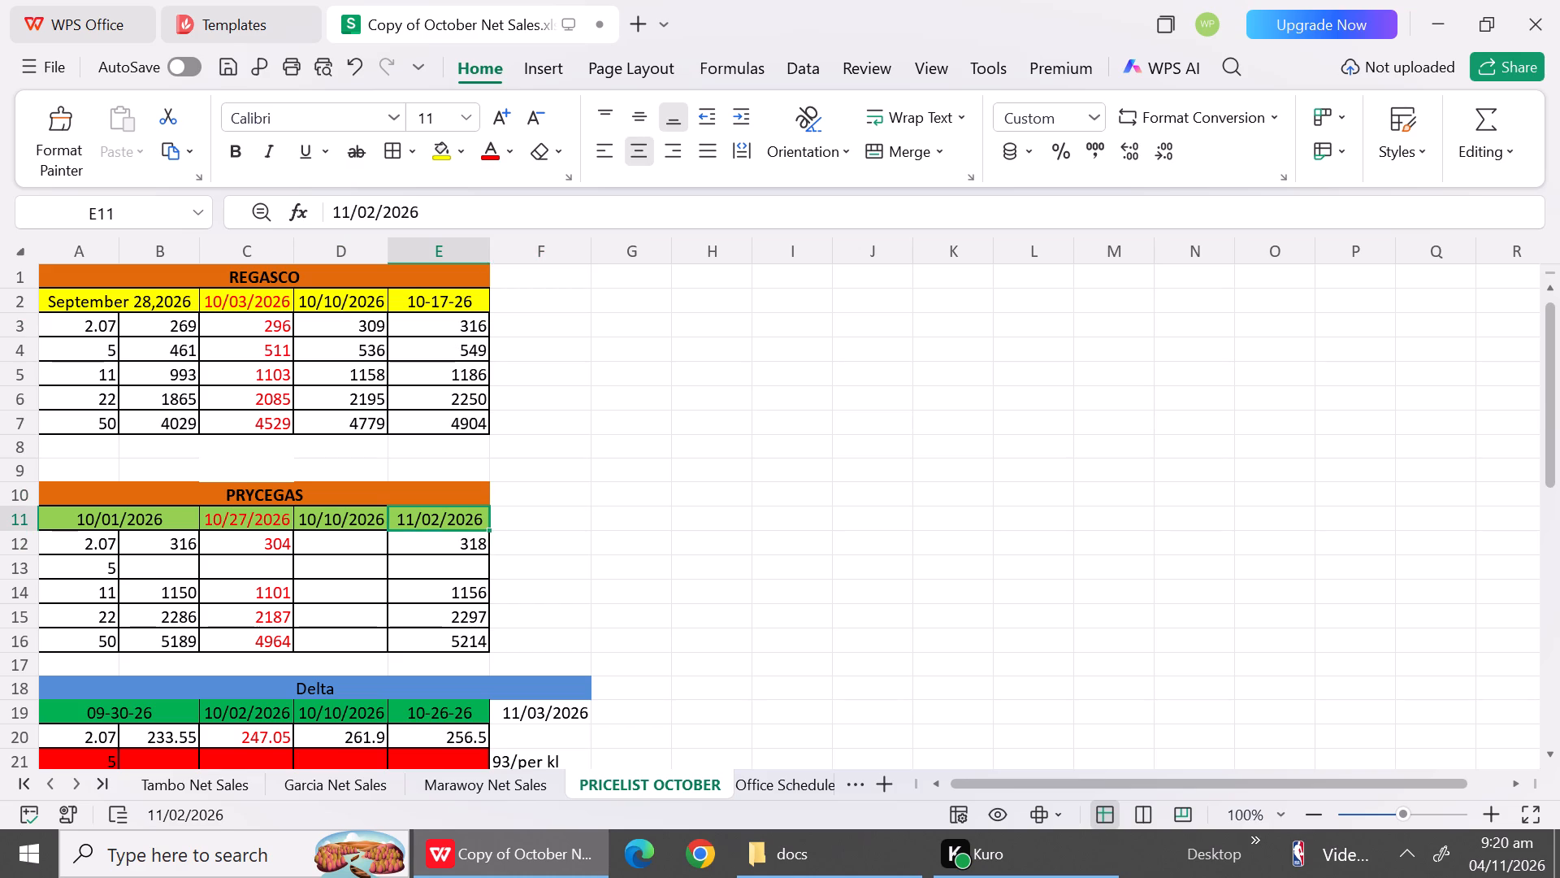
{"action": "left_click_drag", "start_coordinate": [451, 524], "coordinate": [456, 632]}
{"action": "key", "text": "ctrl+c"}
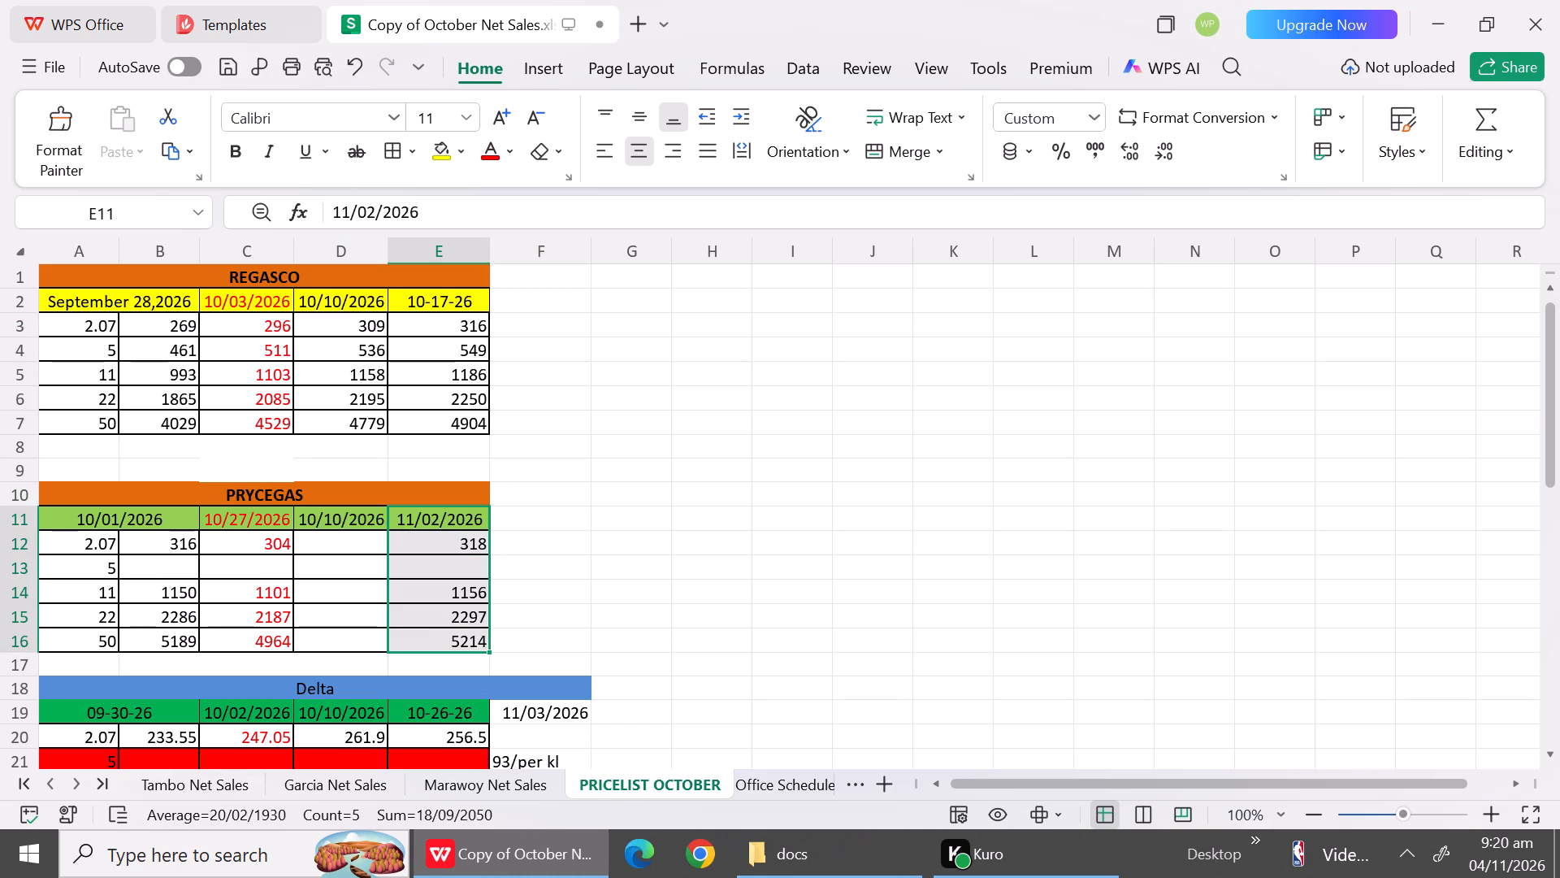
{"action": "left_click", "coordinate": [545, 532]}
{"action": "left_click", "coordinate": [544, 528]}
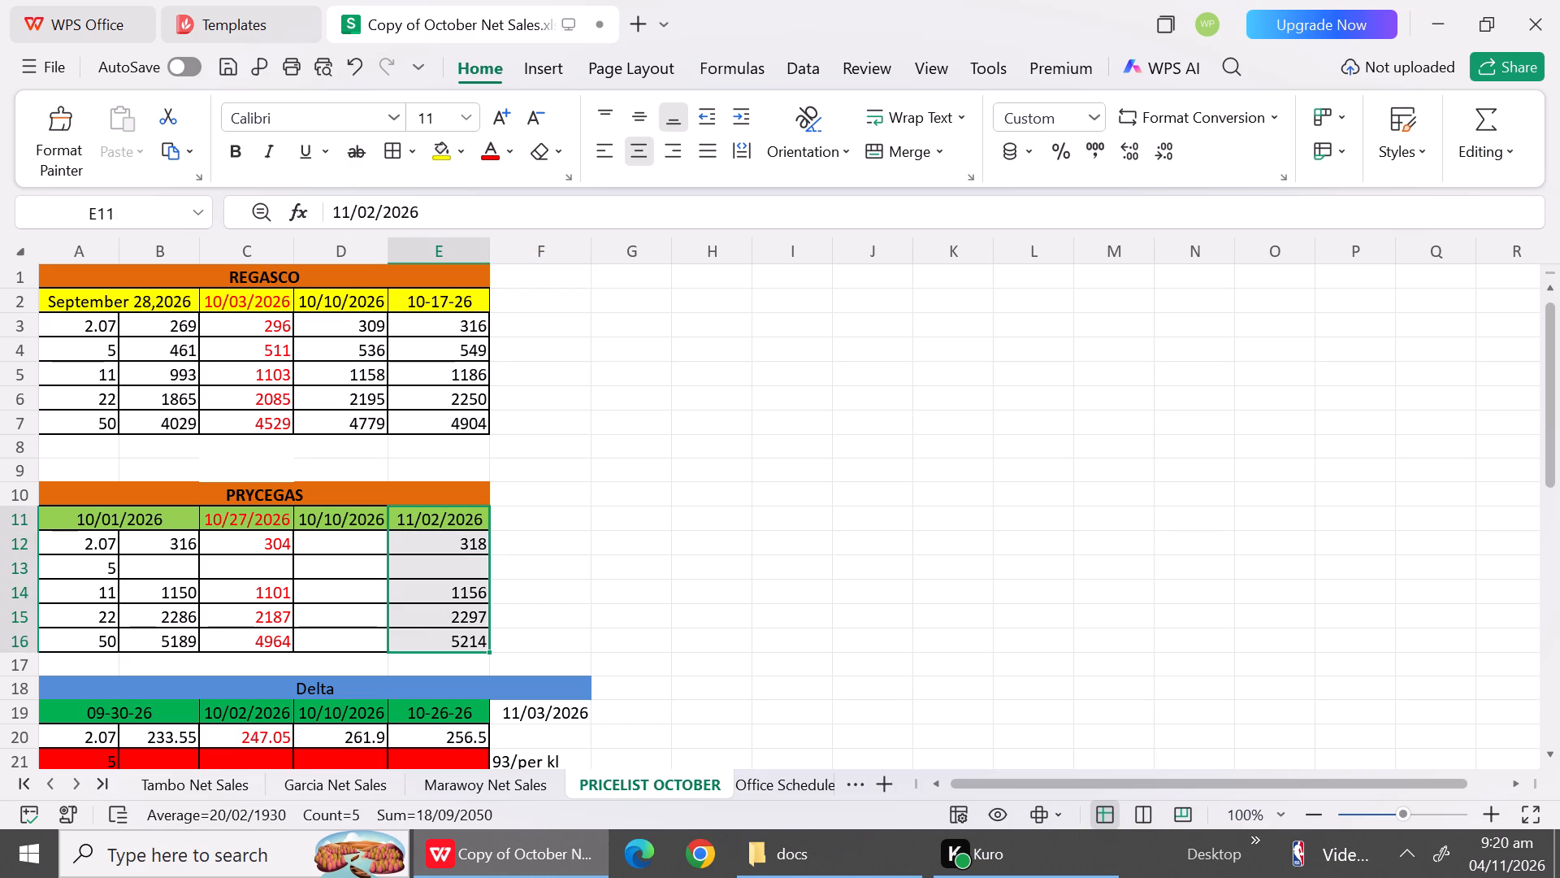
{"action": "double_click", "coordinate": [544, 528]}
{"action": "double_click", "coordinate": [540, 516]}
{"action": "double_click", "coordinate": [723, 638]}
{"action": "left_click", "coordinate": [506, 518]}
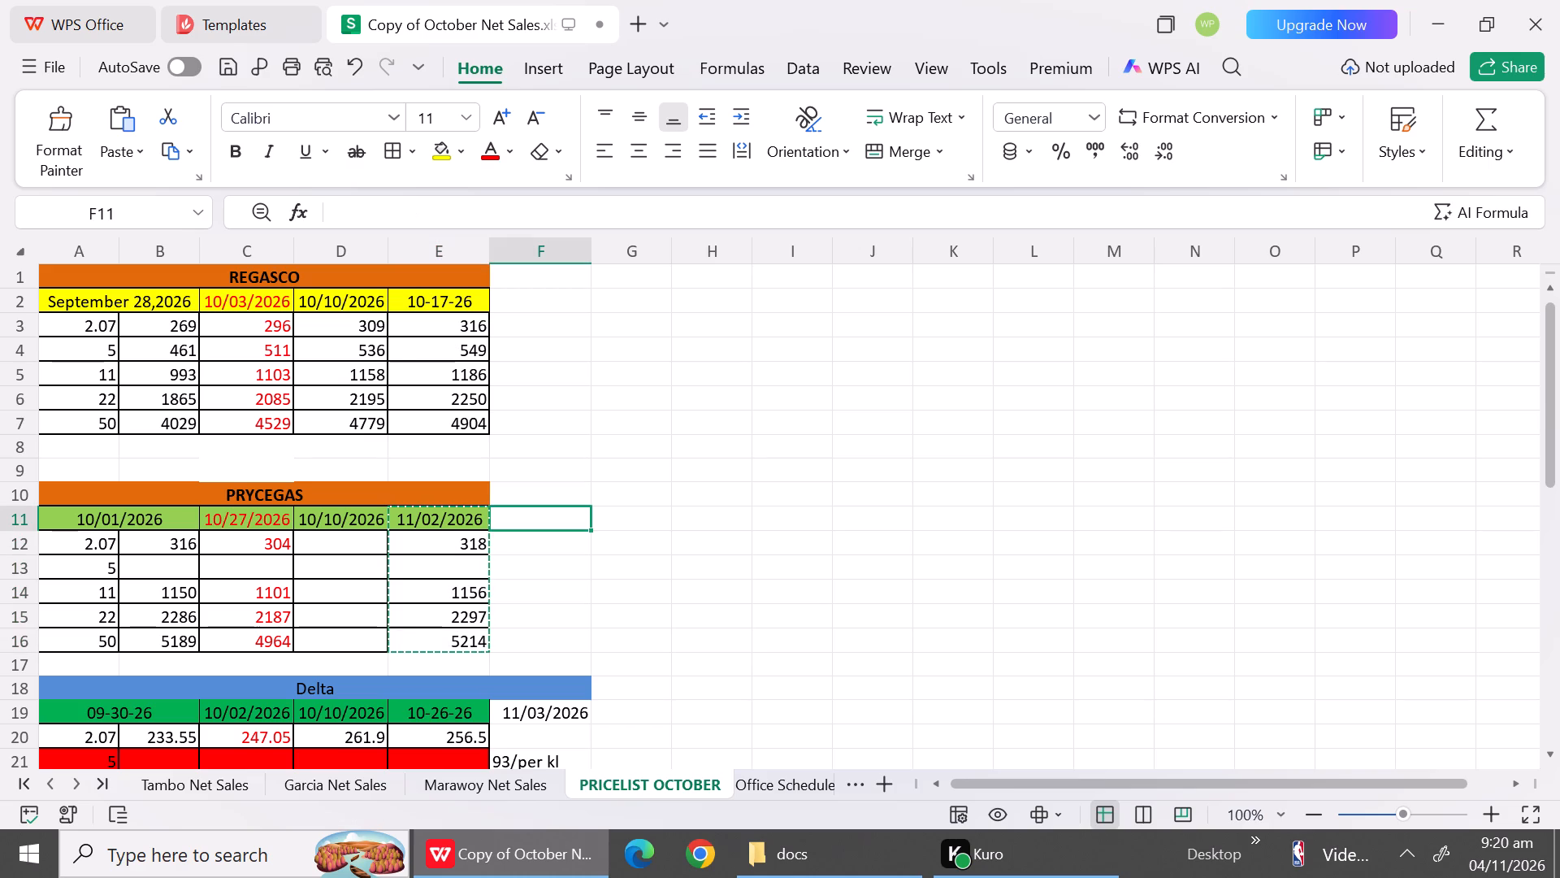
{"action": "key", "text": "ctrl+v"}
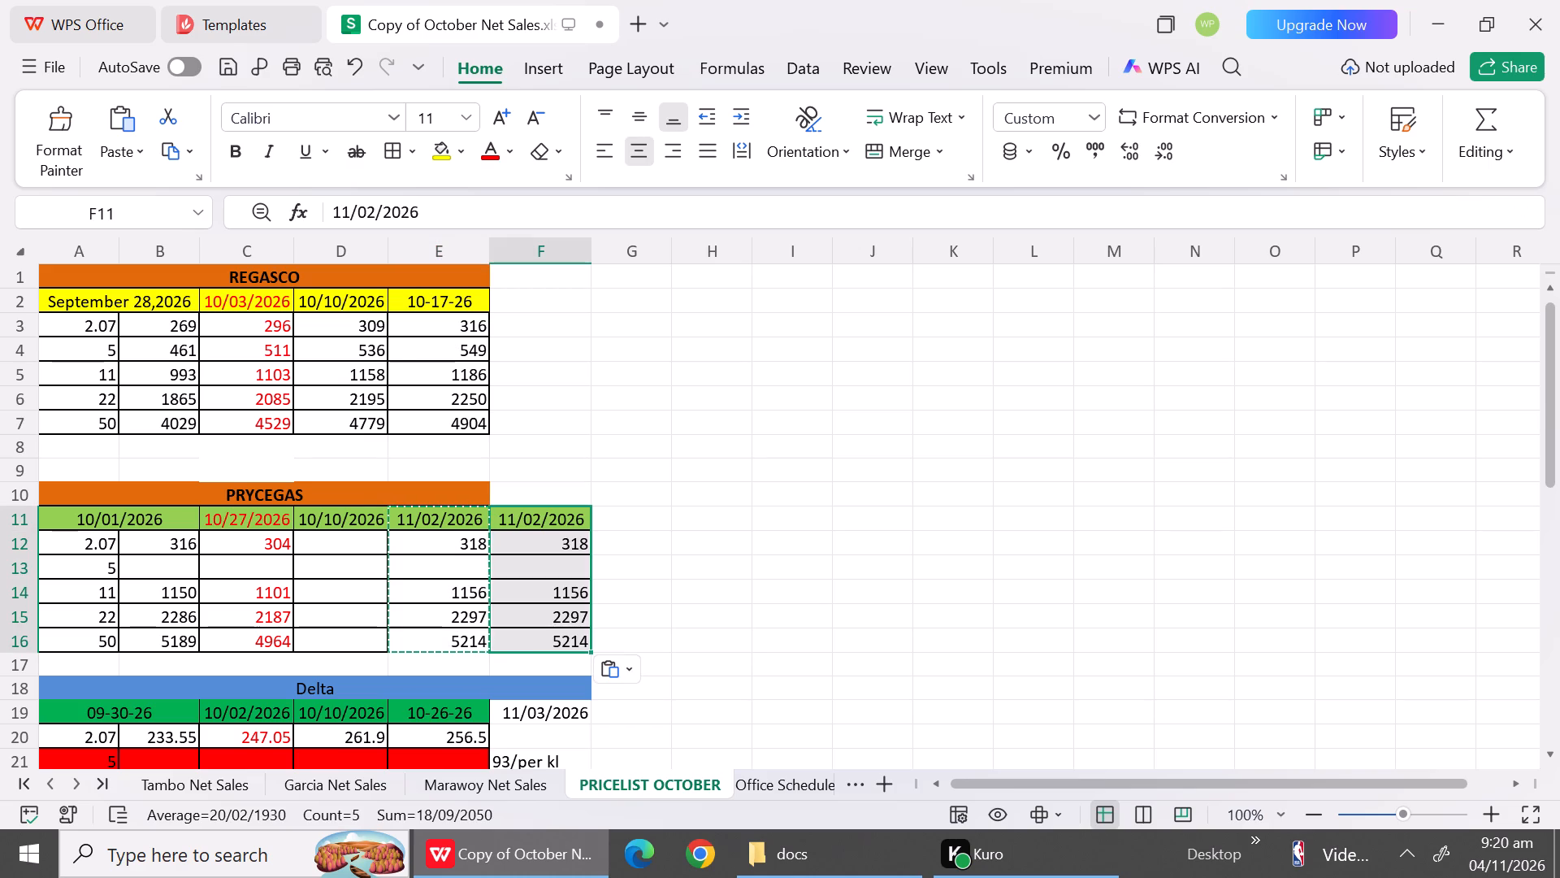
Change the date header of the PRYCEGAS price column in column F to 11/04/2026.
{"action": "double_click", "coordinate": [535, 520]}
{"action": "key", "text": "Right"}
{"action": "key", "text": "BackSpace"}
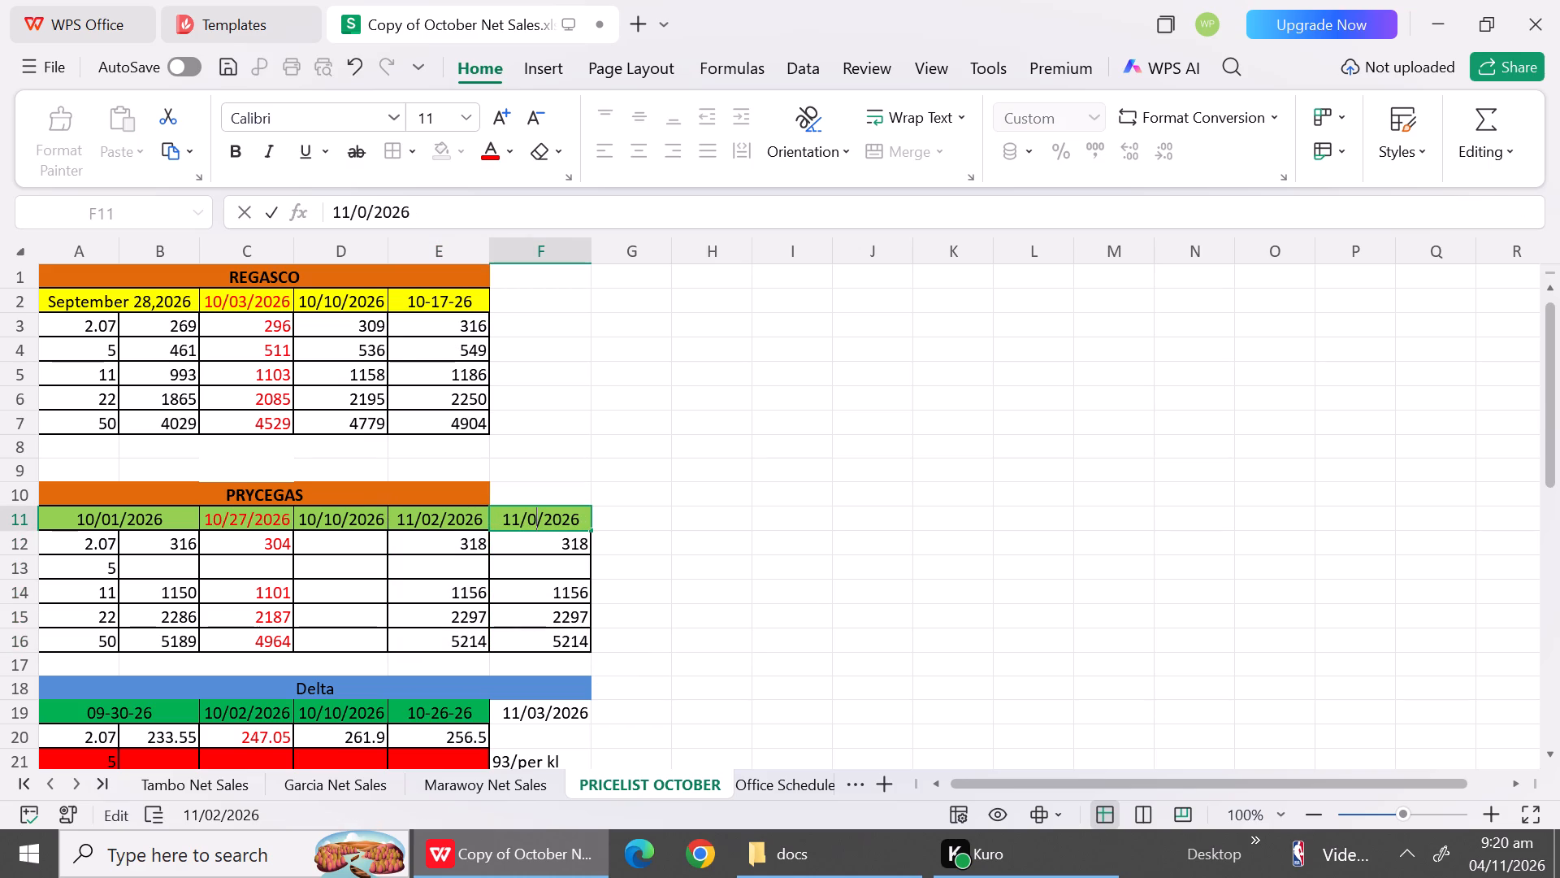
{"action": "key", "text": "4"}
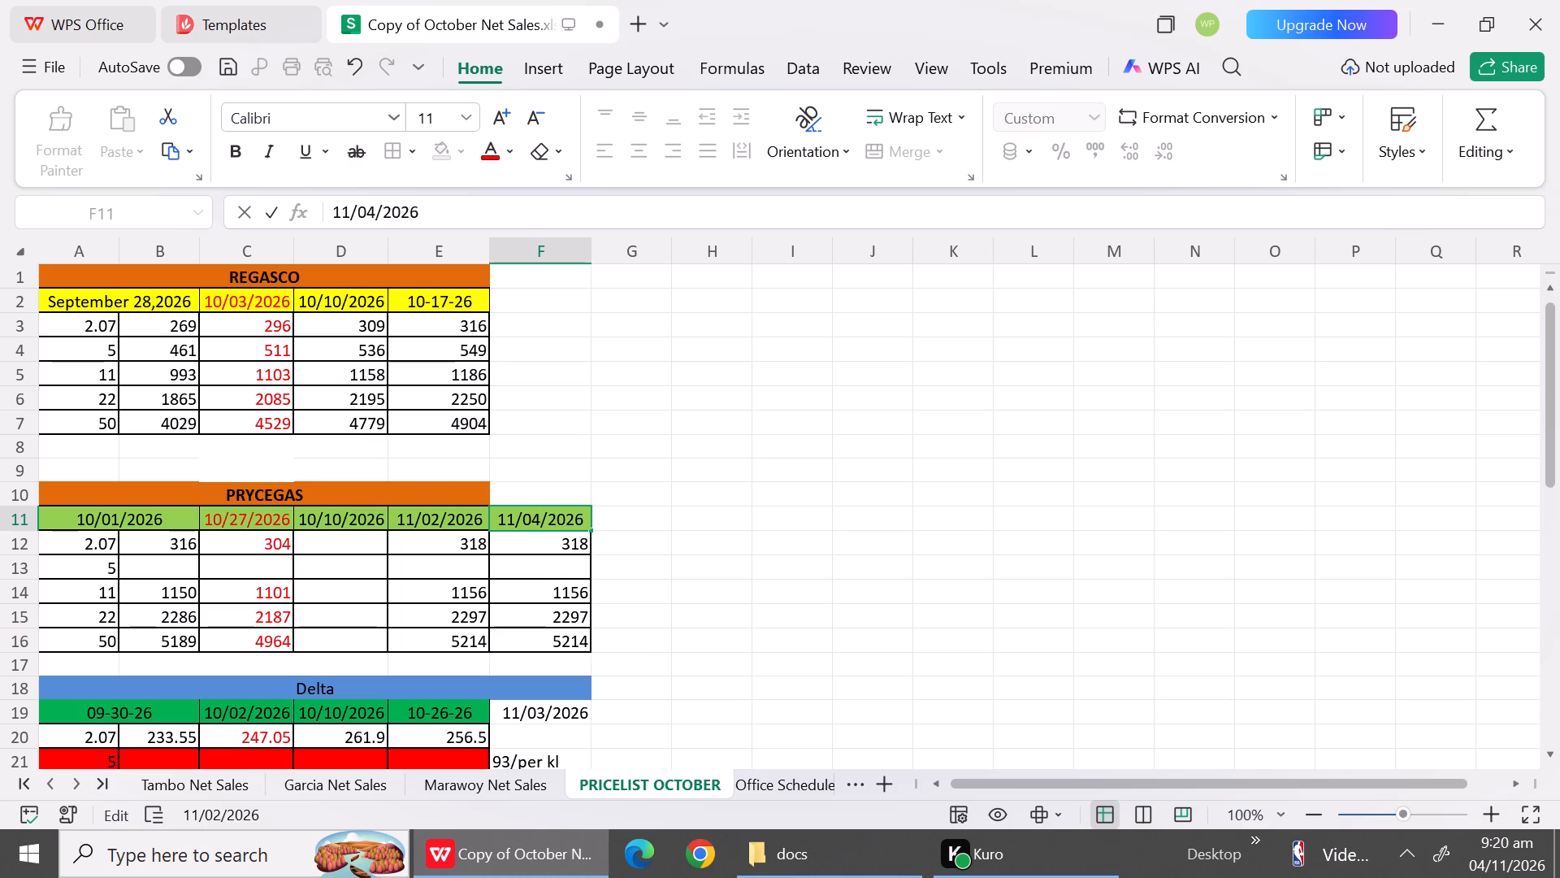
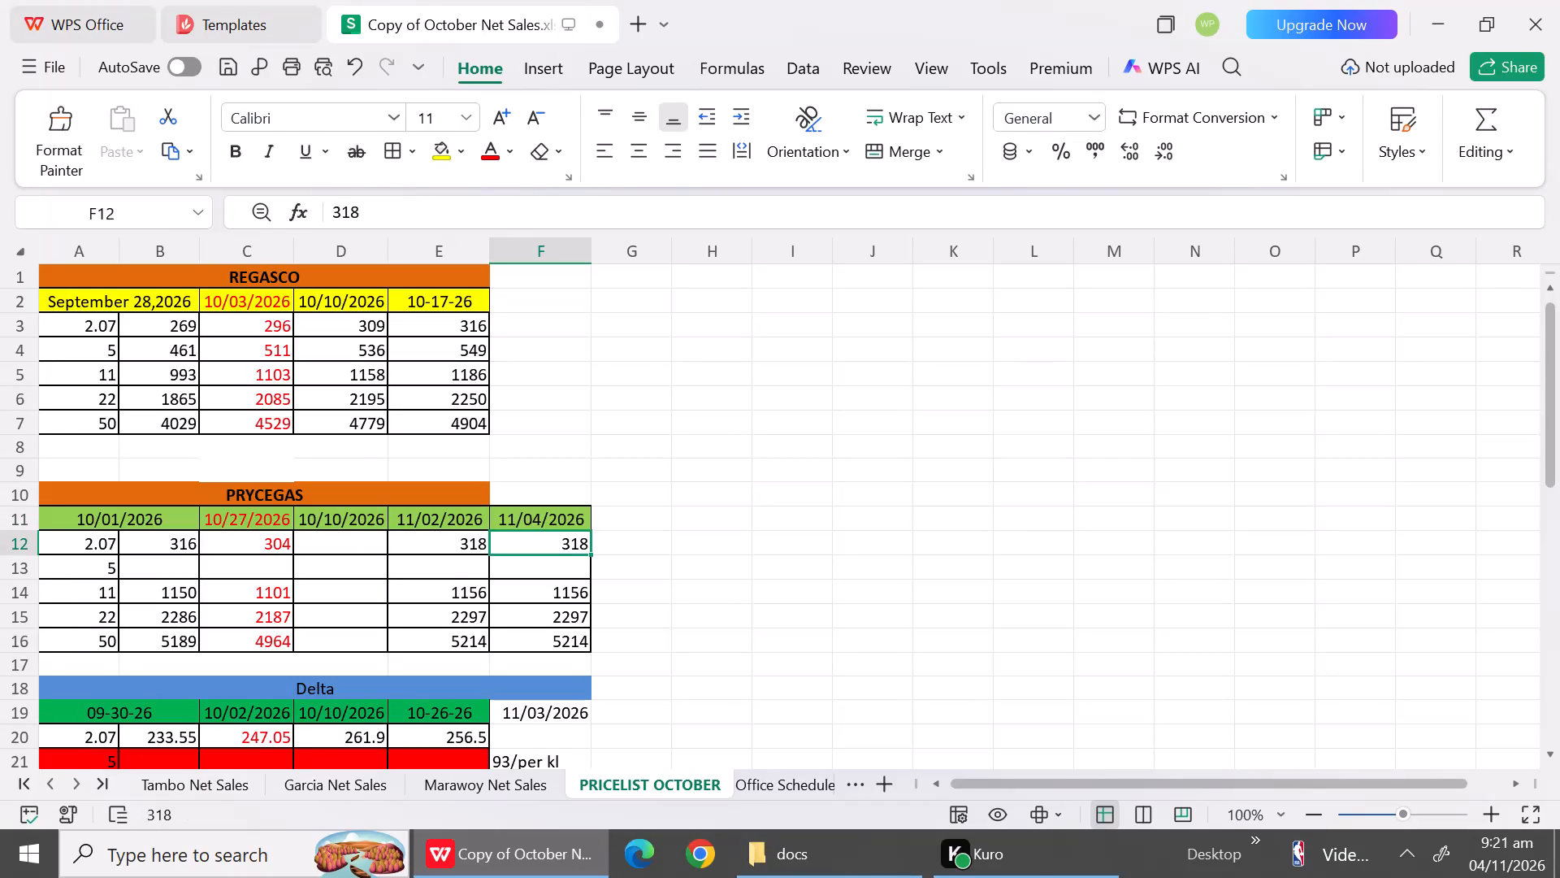
Copy the PRYCEGAS 11/04/2026 price column with its date header into column G from row 11, widening column G to fit the date.
{"action": "left_click", "coordinate": [570, 550]}
{"action": "left_click", "coordinate": [627, 524]}
{"action": "key", "text": "ctrl+v"}
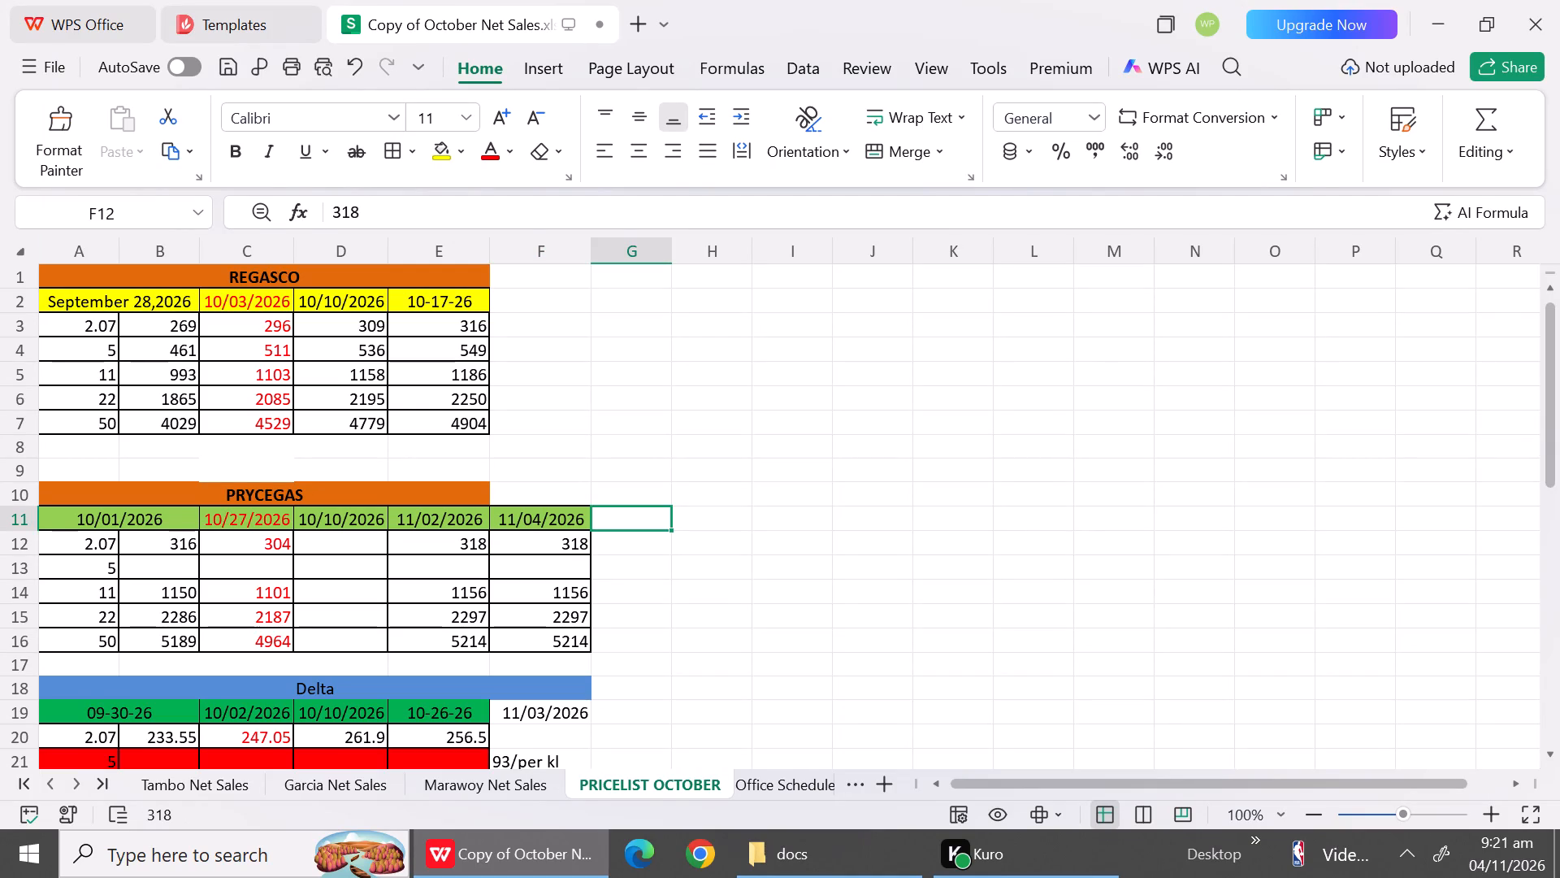
{"action": "left_click", "coordinate": [643, 566]}
{"action": "left_click_drag", "start_coordinate": [557, 516], "coordinate": [557, 611]}
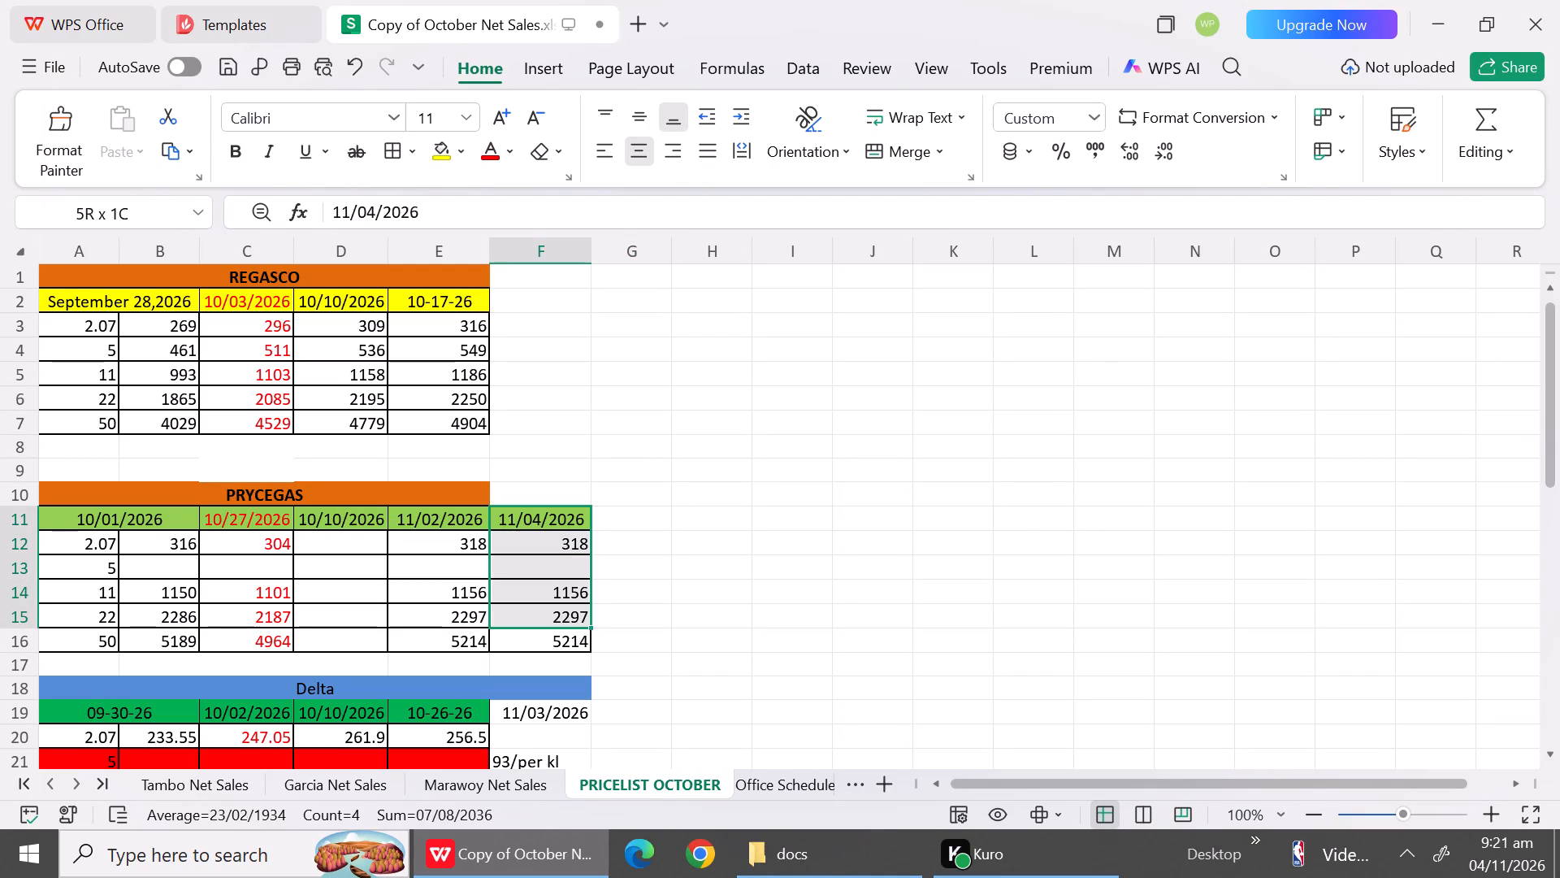
{"action": "left_click_drag", "start_coordinate": [557, 611], "coordinate": [559, 640]}
{"action": "key", "text": "ctrl+c"}
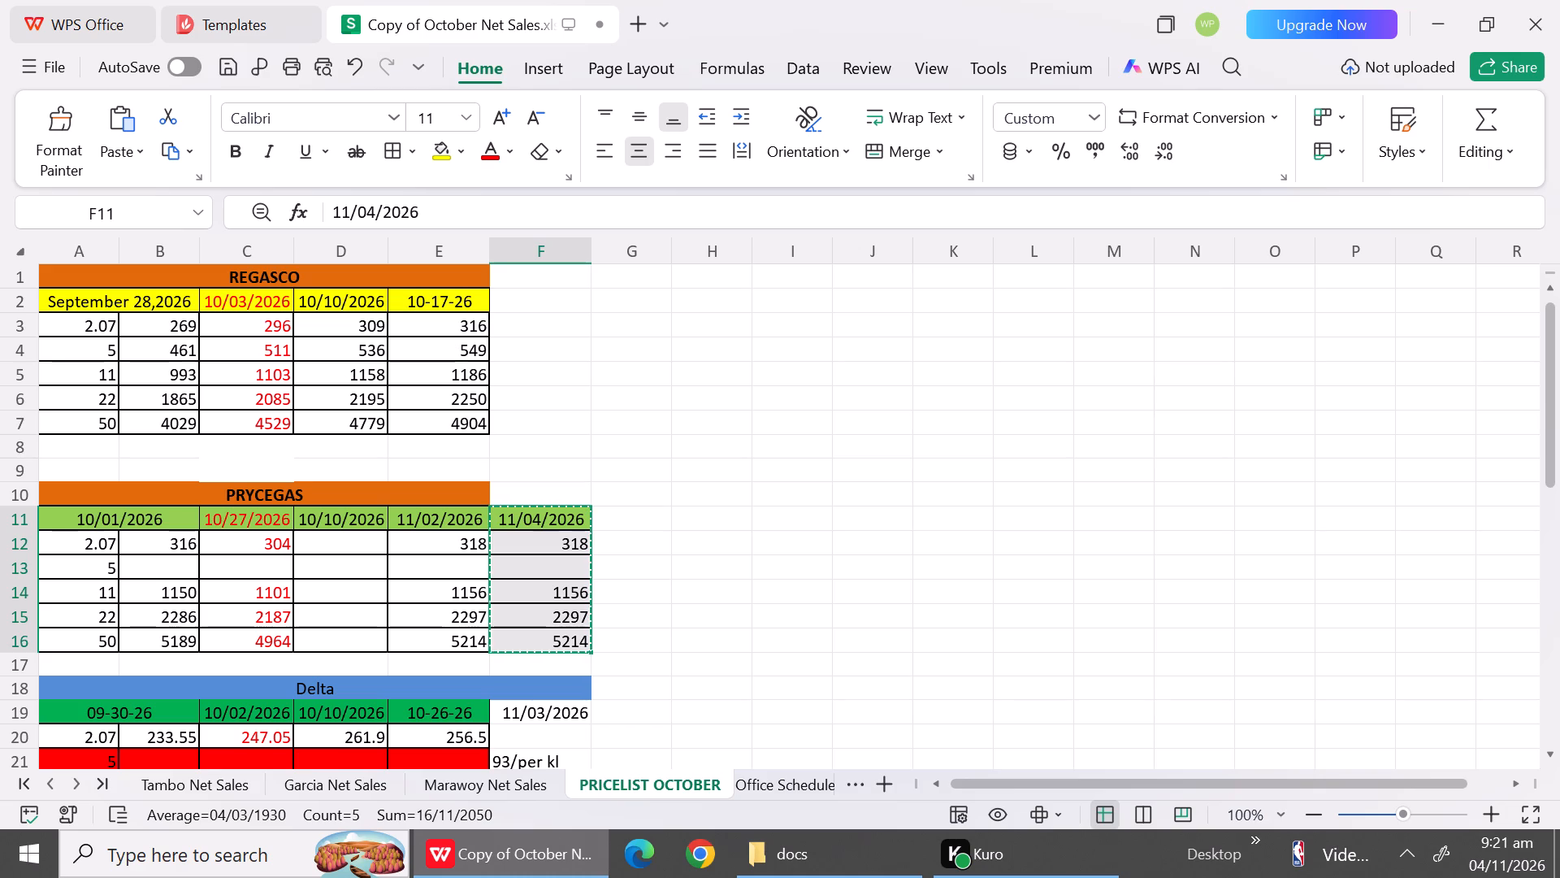
{"action": "left_click_drag", "start_coordinate": [650, 531], "coordinate": [642, 512]}
{"action": "left_click", "coordinate": [642, 512]}
{"action": "key", "text": "ctrl+v"}
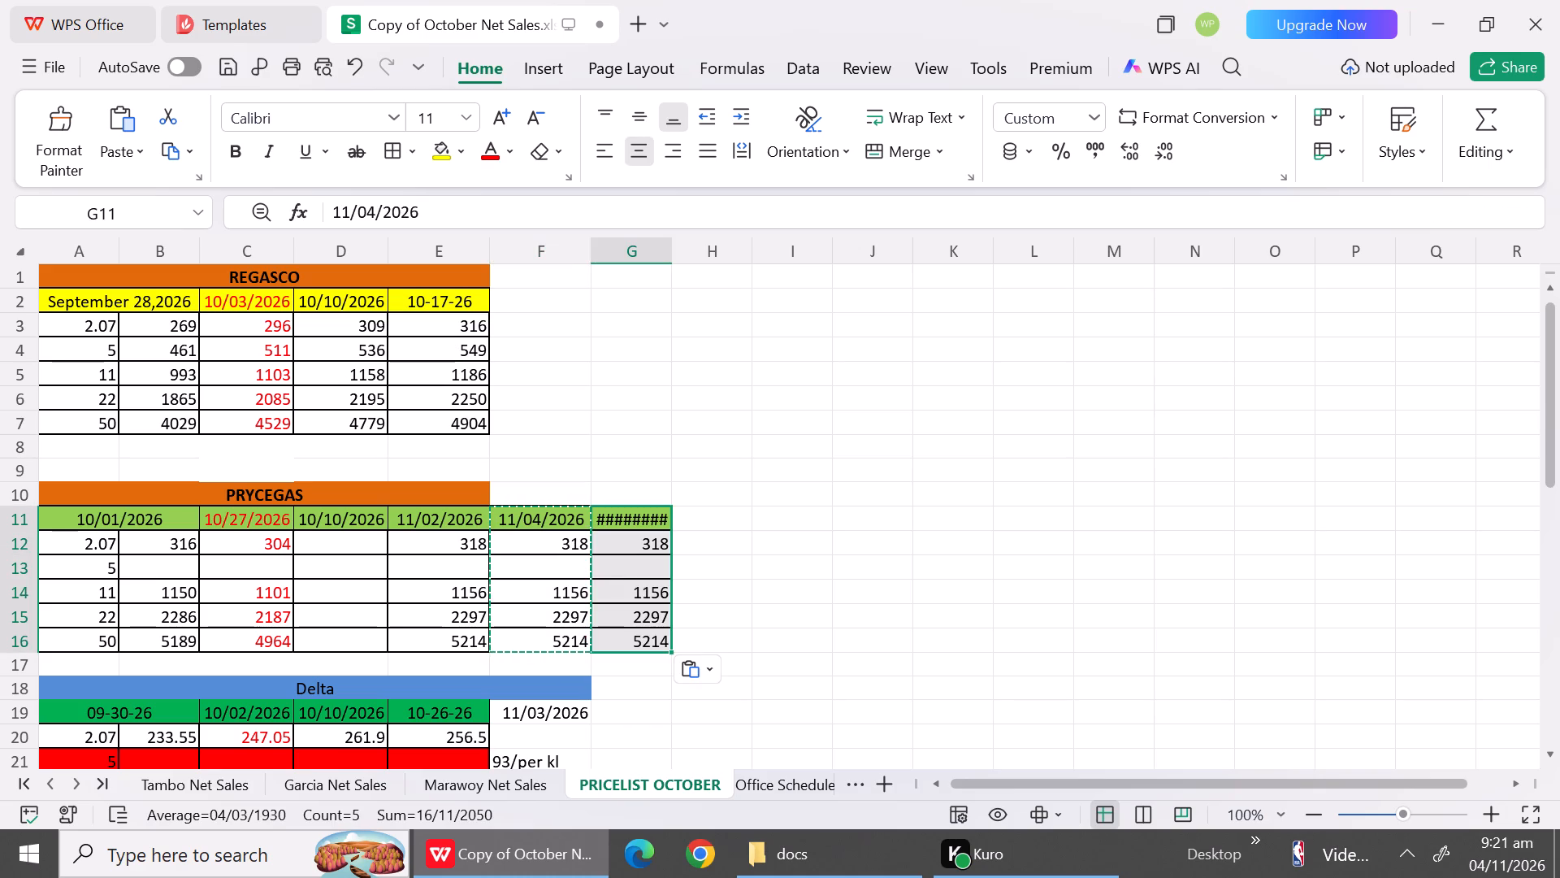
{"action": "left_click_drag", "start_coordinate": [669, 248], "coordinate": [693, 244]}
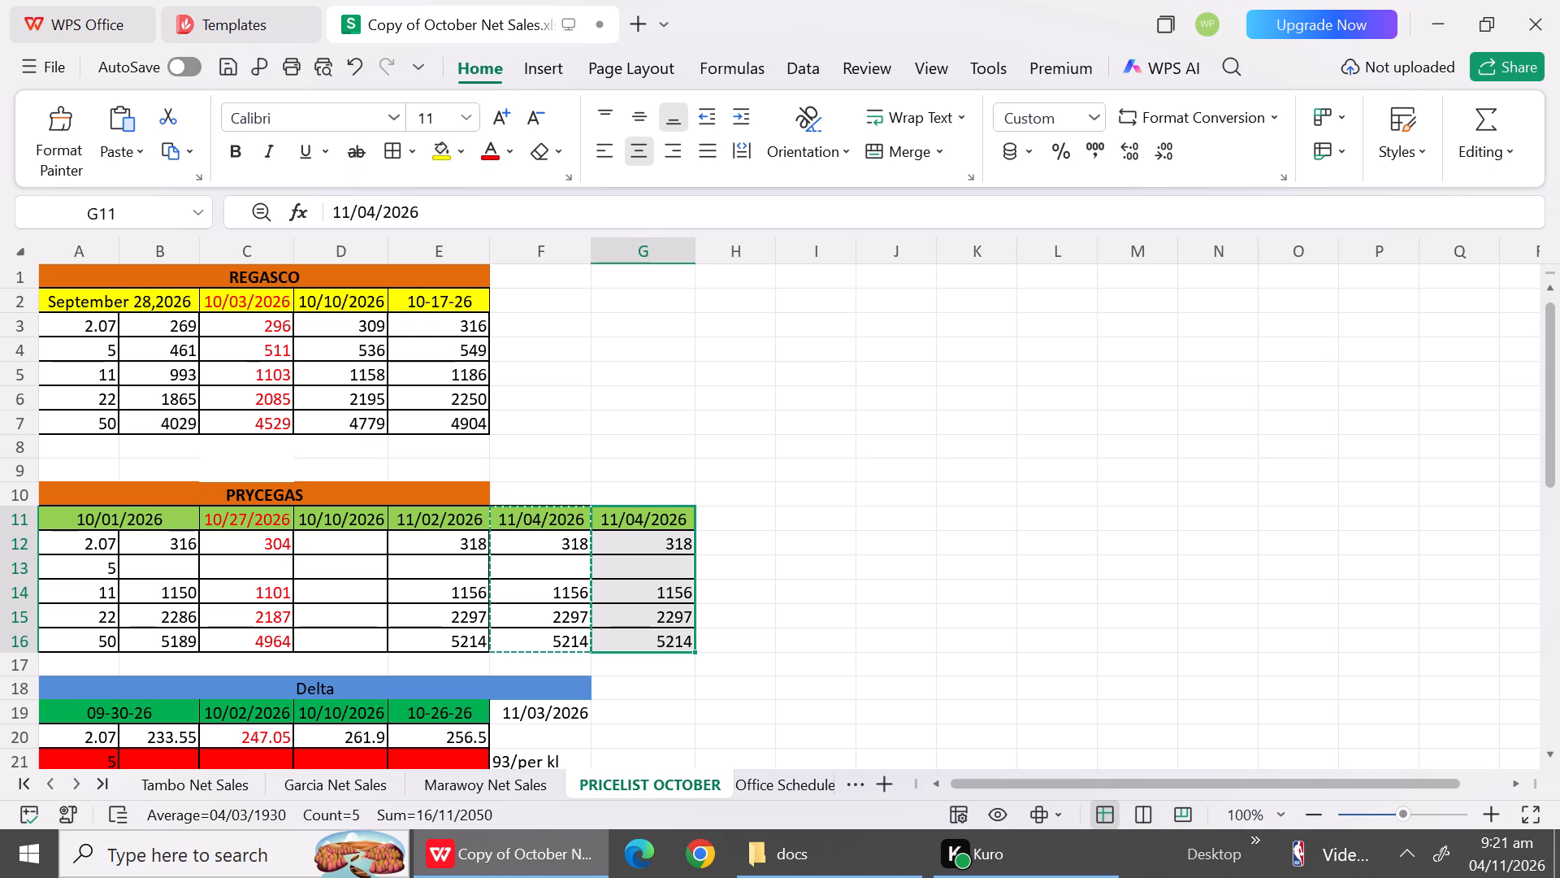
{"action": "double_click", "coordinate": [643, 515]}
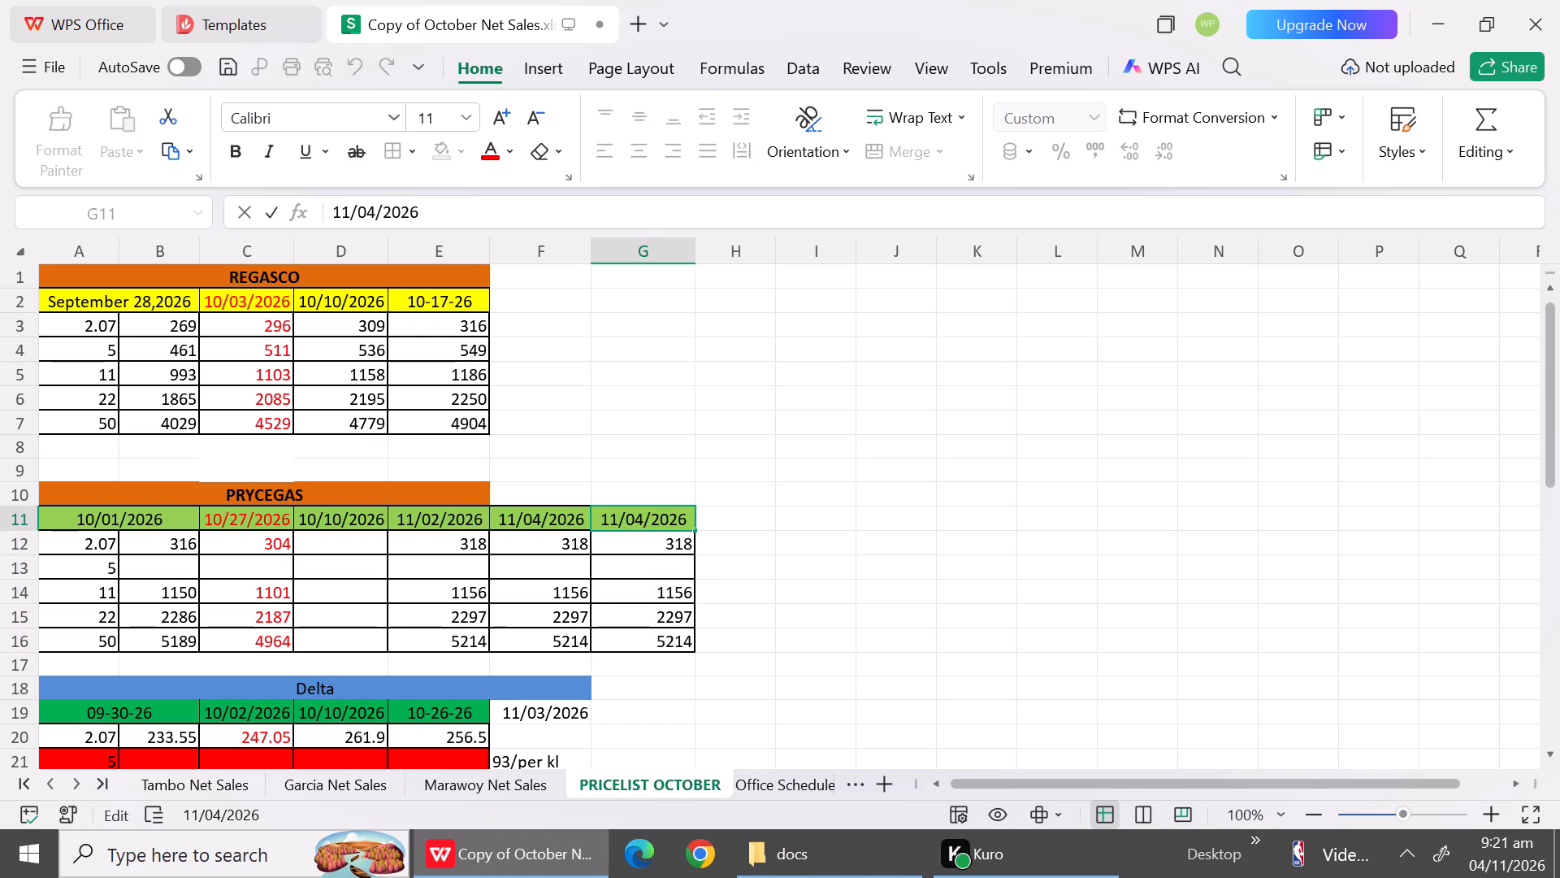
{"action": "key", "text": "BackSpace"}
{"action": "key", "text": "4"}
In PRYCEGAS column G, set the prices to 315 for 2.07 kg, 1145 for 11 kg, 2275 for 22 kg and 5164 for 50 kg.
{"action": "left_click", "coordinate": [650, 544]}
{"action": "type", "text": "316"}
{"action": "key", "text": "BackSpace"}
{"action": "key", "text": "5"}
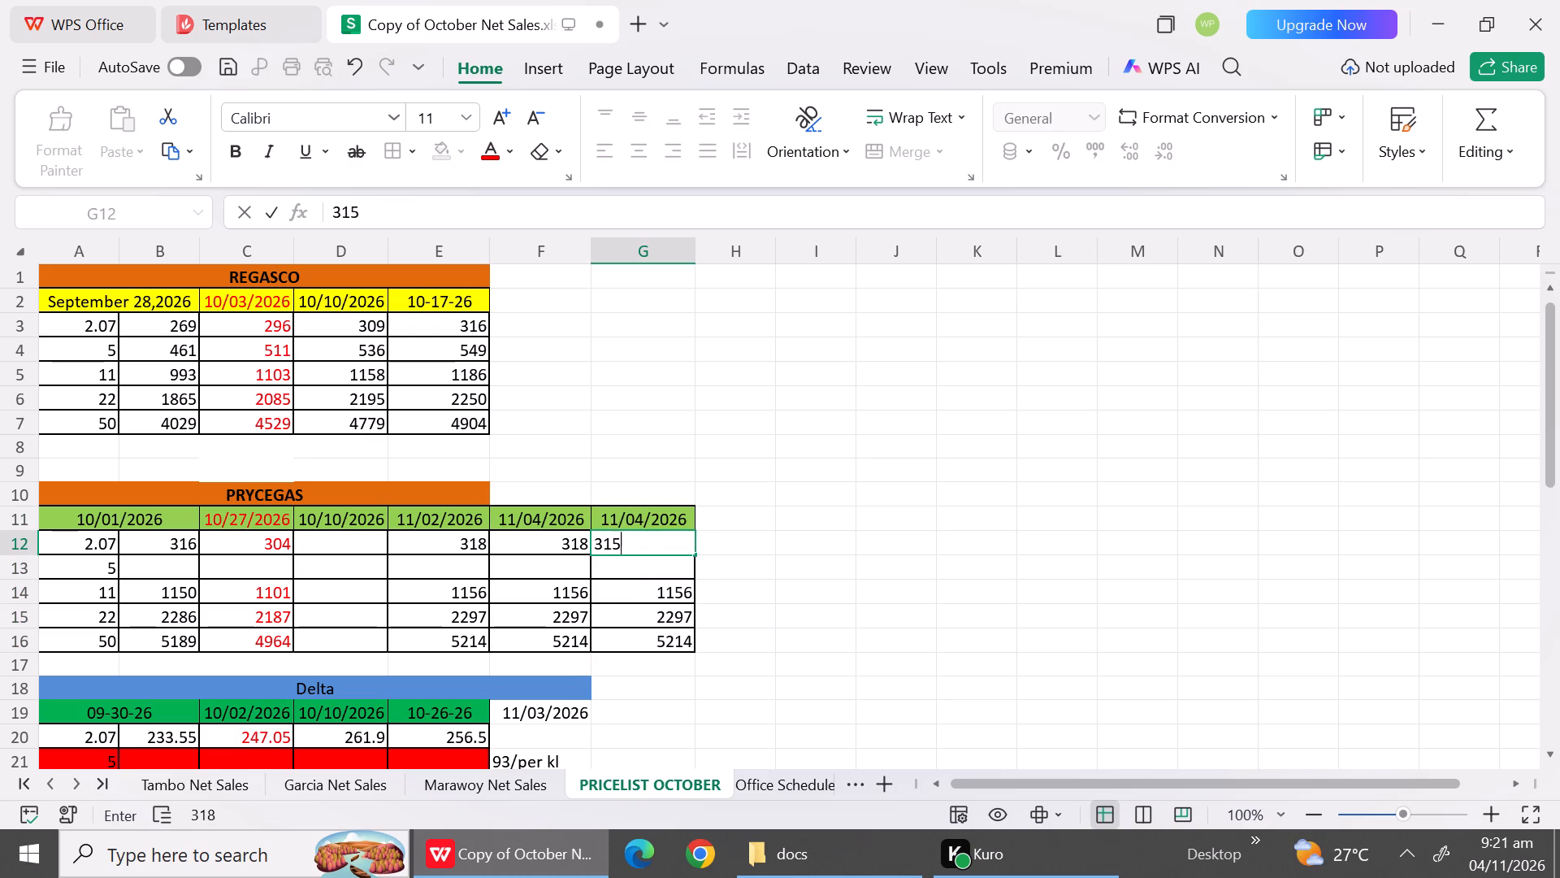
{"action": "left_click", "coordinate": [648, 568]}
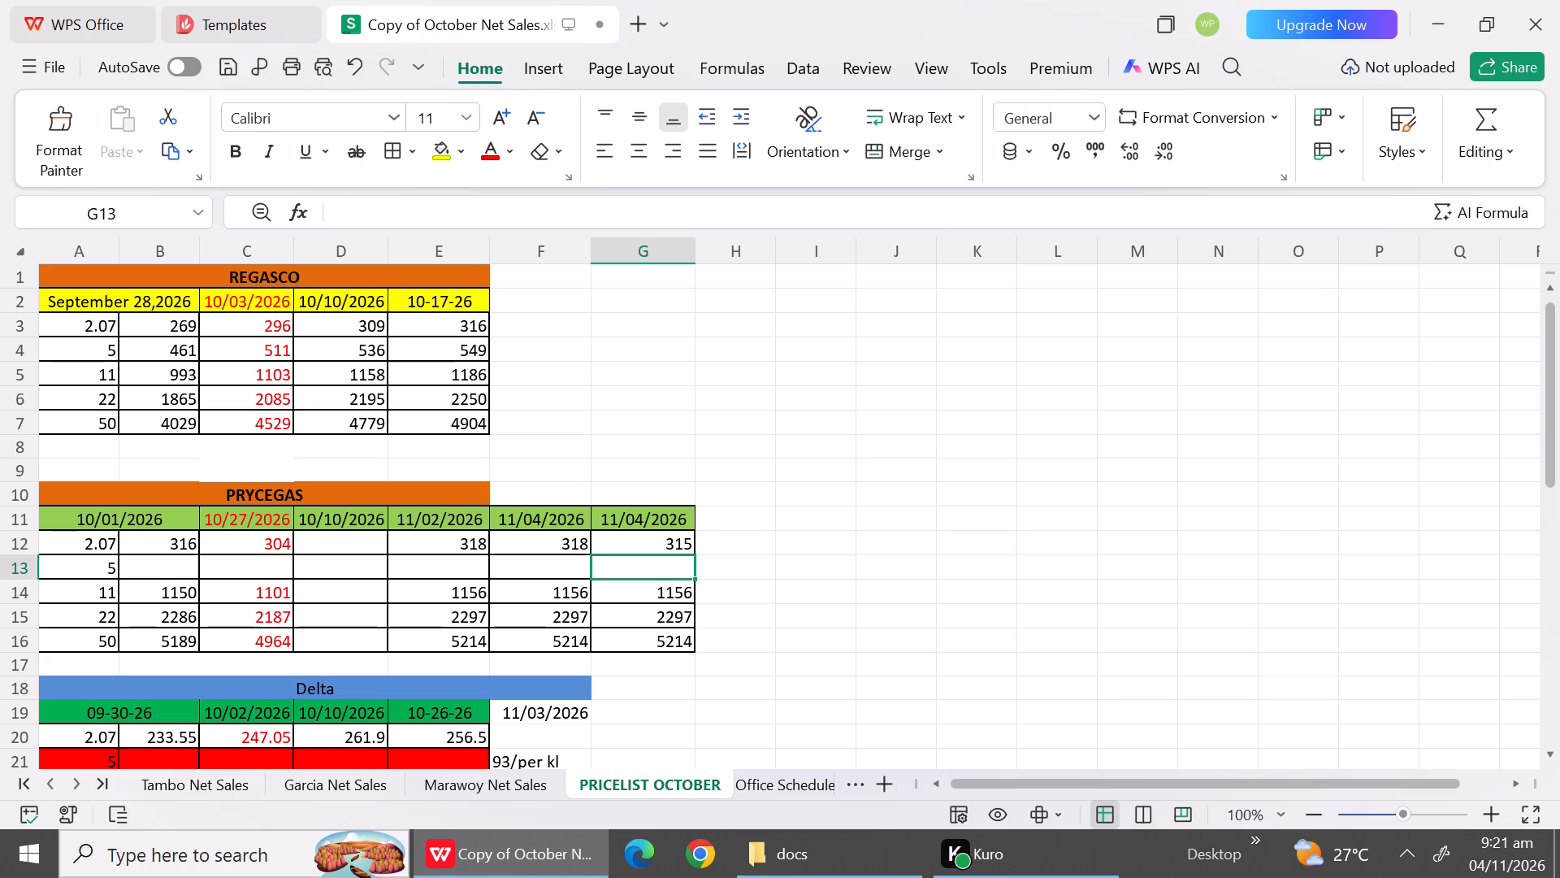
{"action": "left_click", "coordinate": [651, 587]}
{"action": "type", "text": "11"}
{"action": "type", "text": "45"}
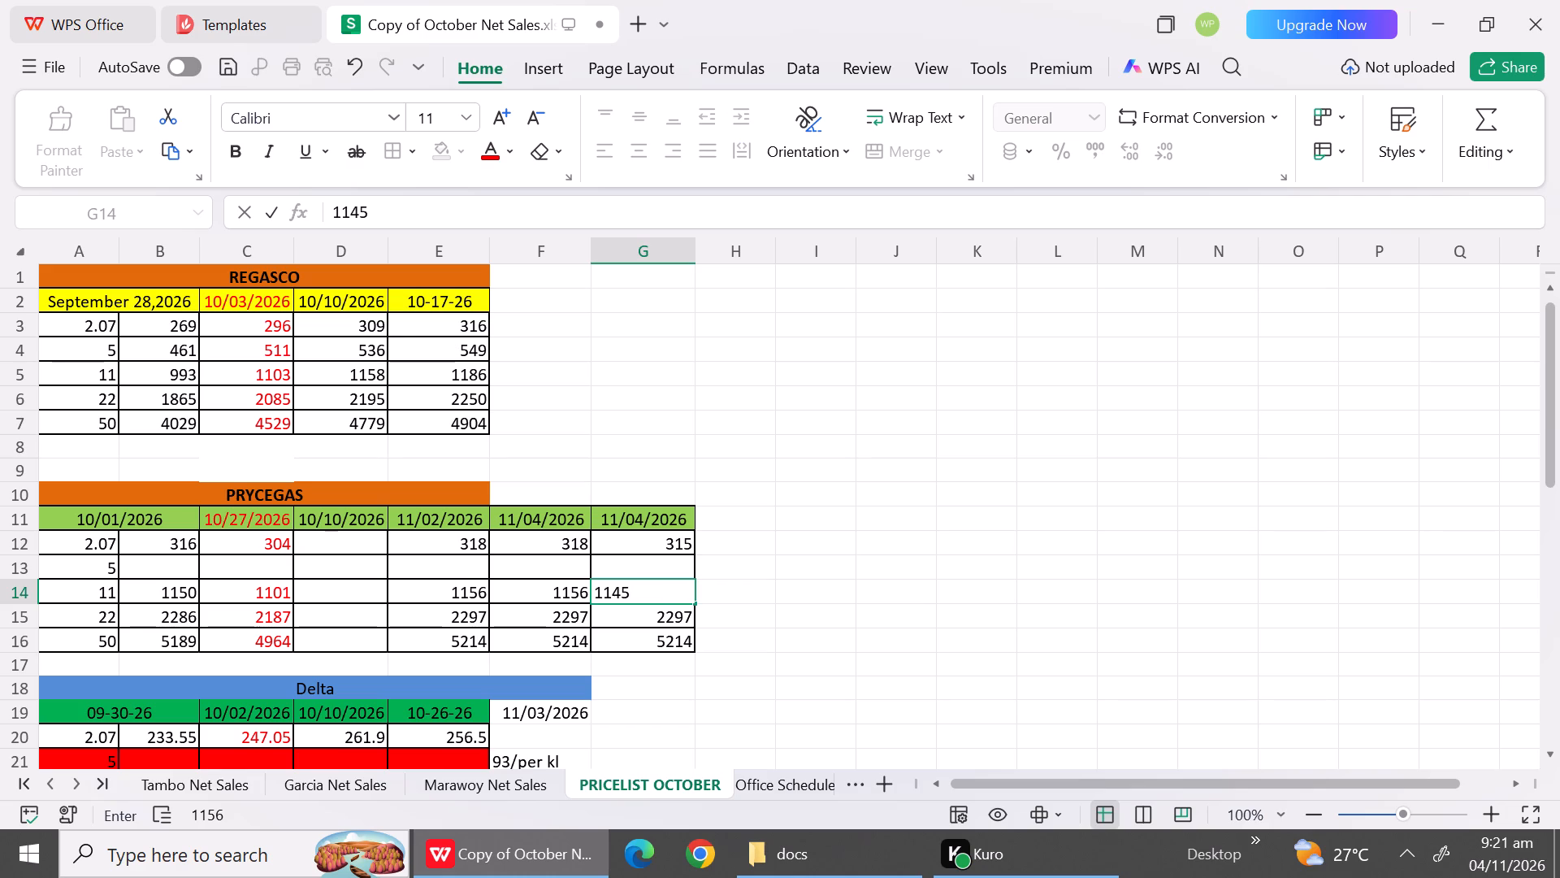
{"action": "left_click", "coordinate": [651, 615]}
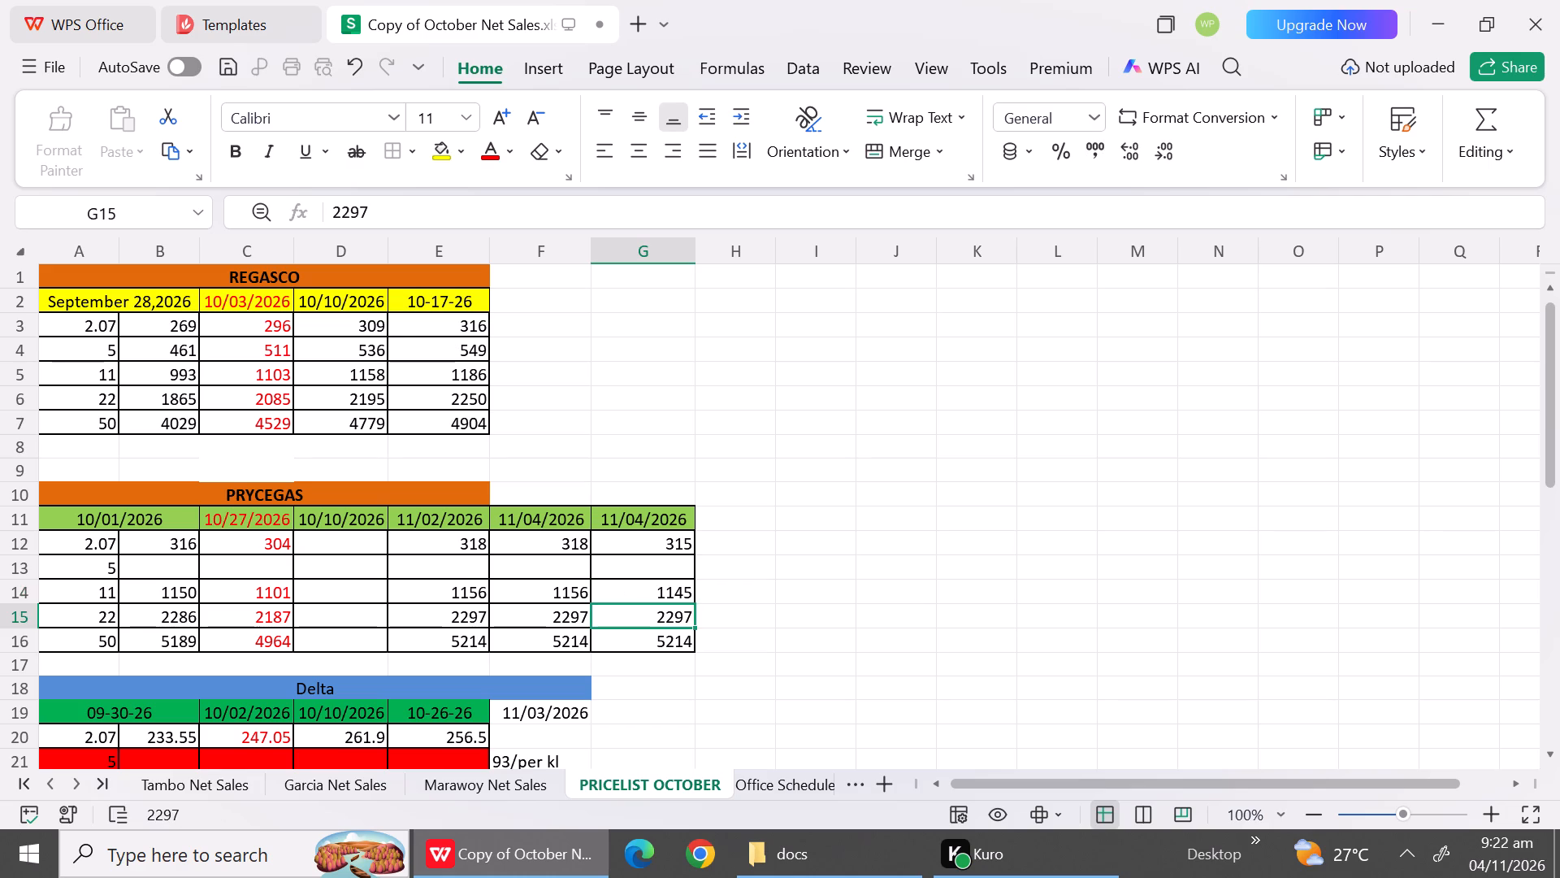
{"action": "type", "text": "22"}
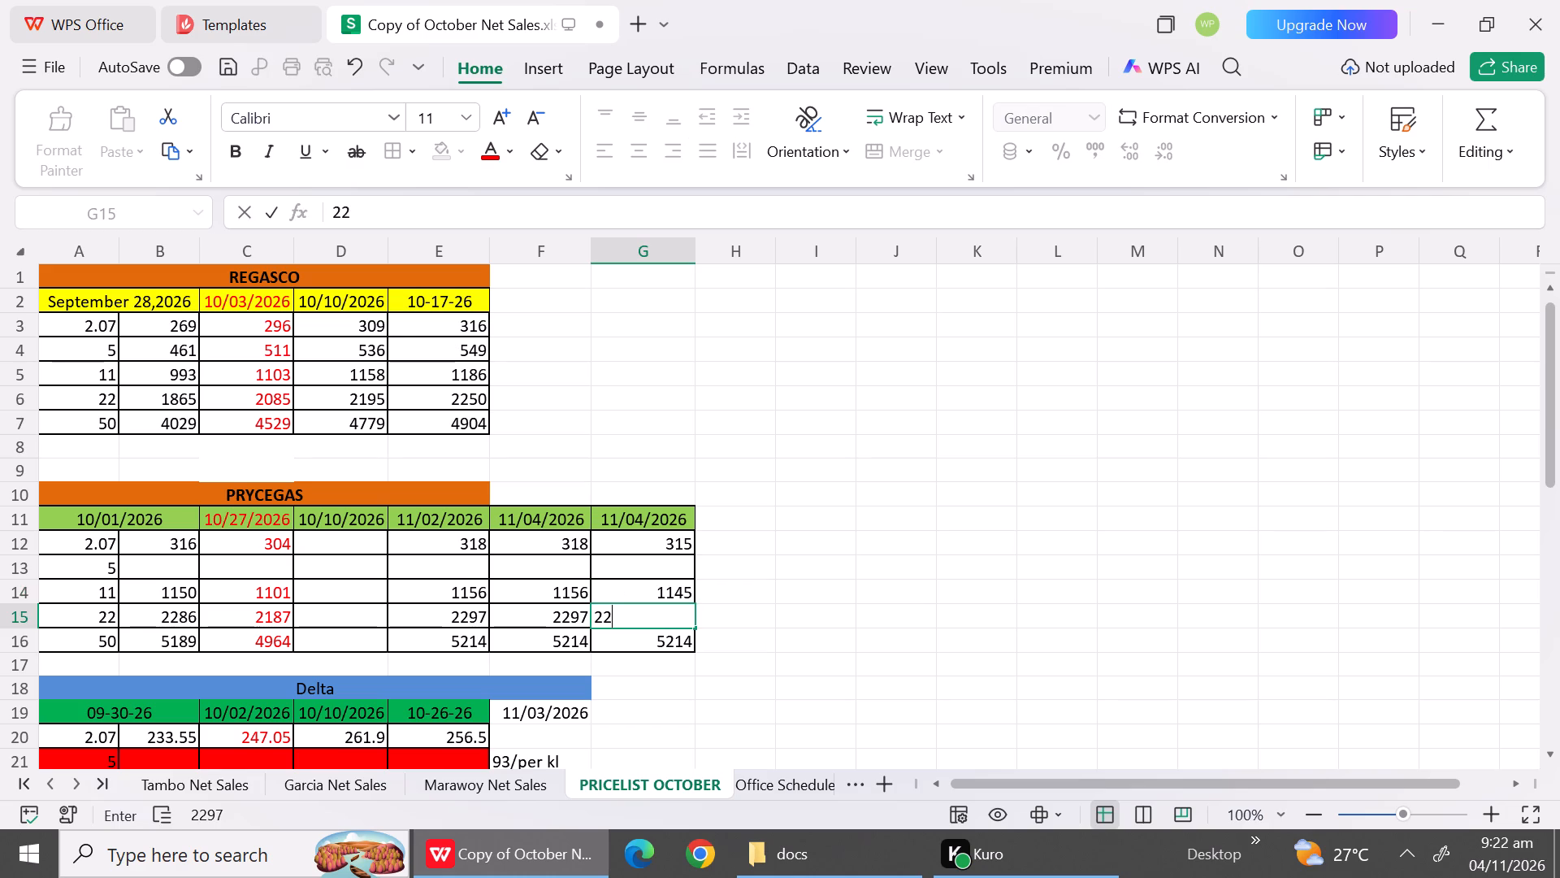
{"action": "type", "text": "75"}
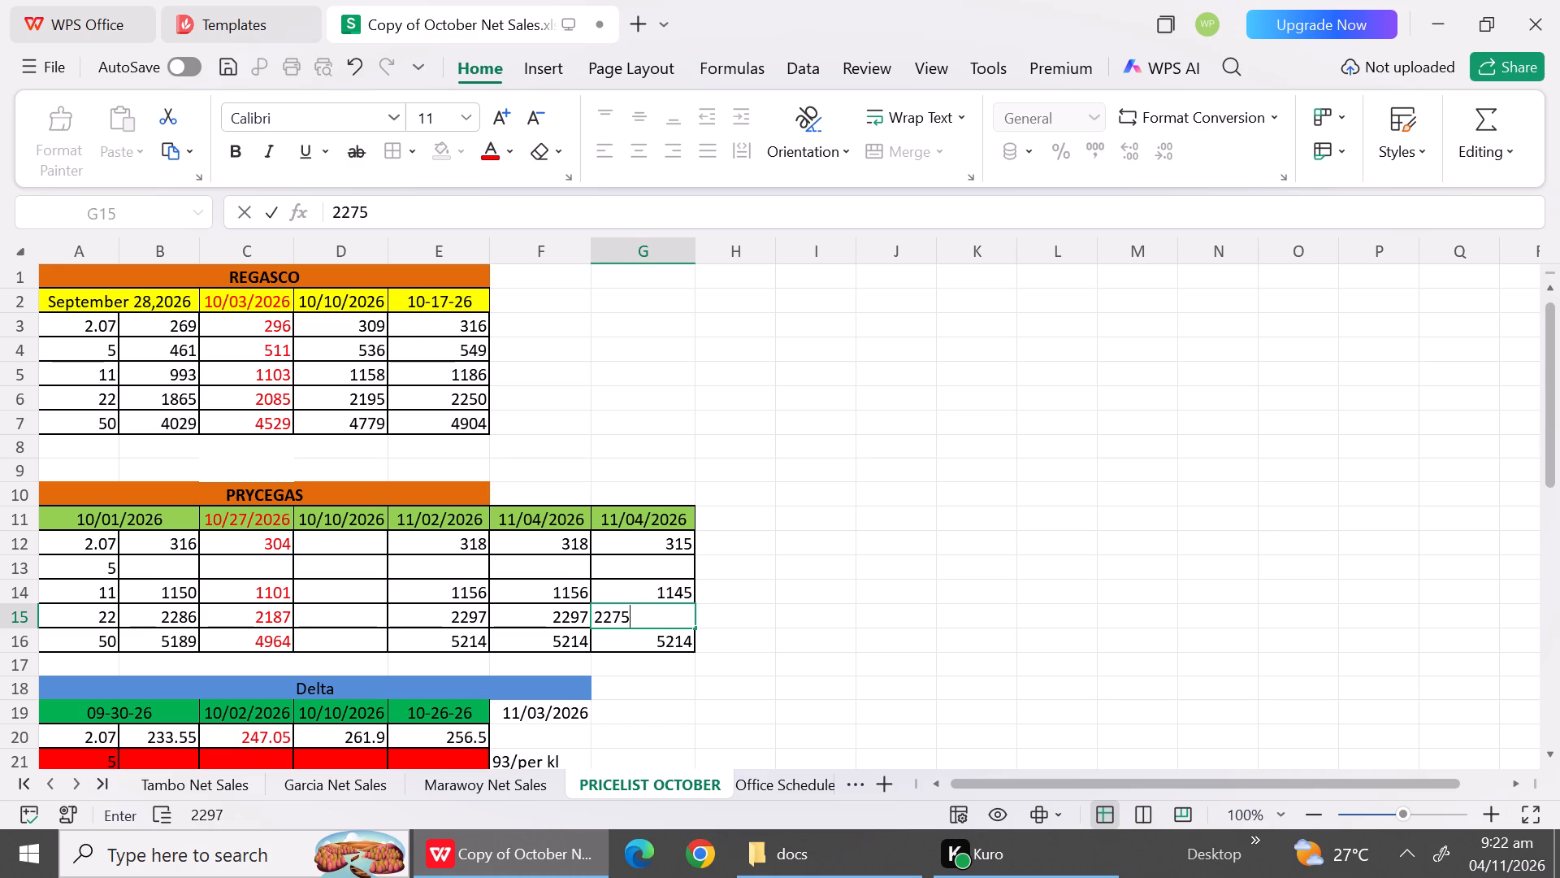
{"action": "left_click", "coordinate": [652, 639]}
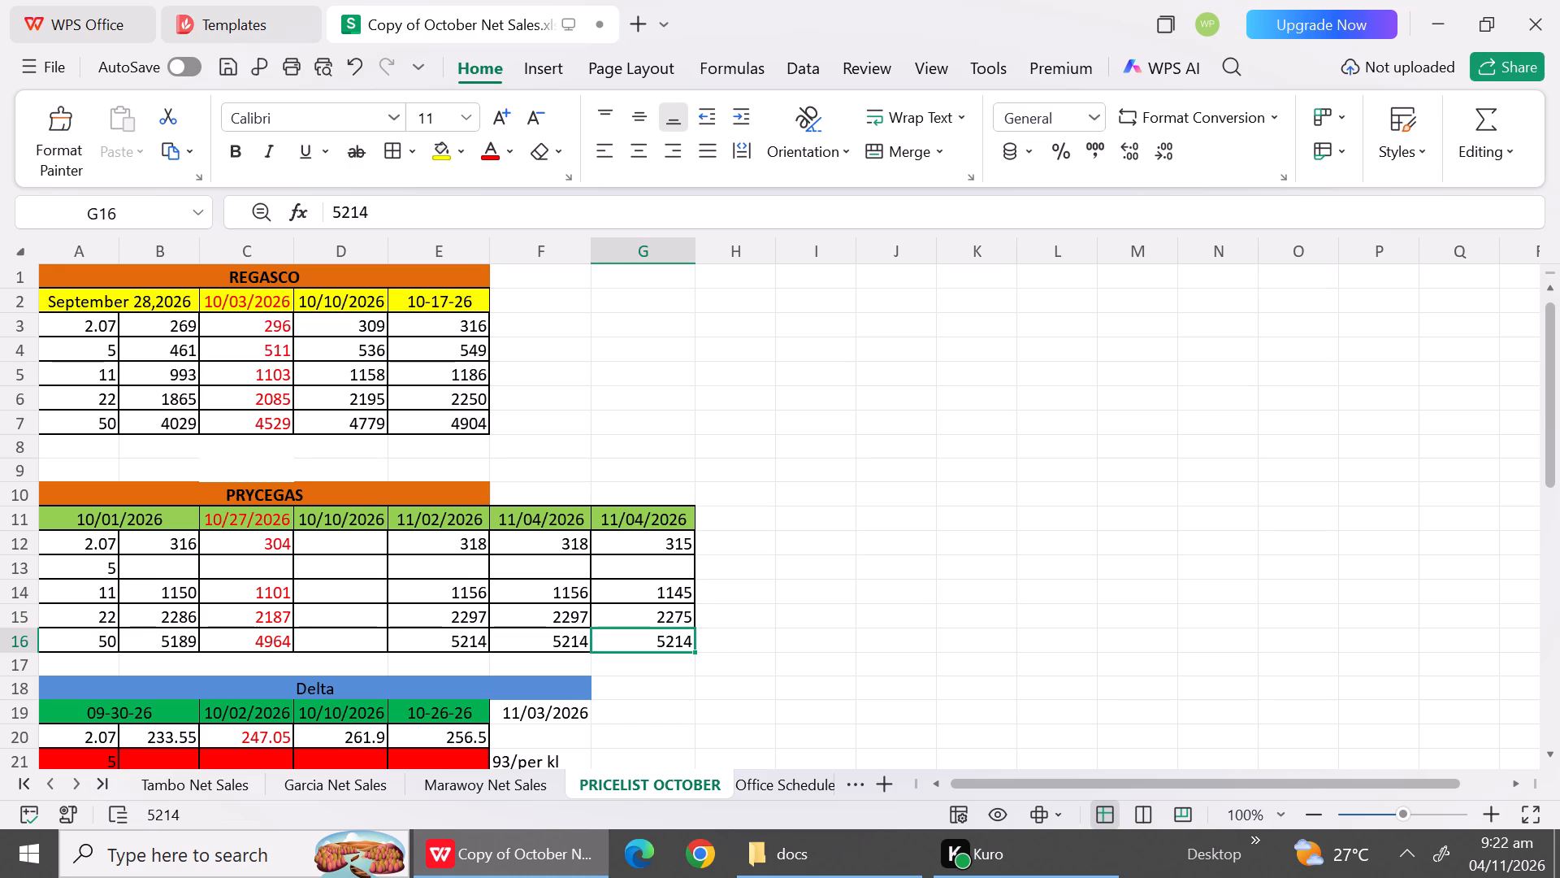
{"action": "type", "text": "5164"}
{"action": "left_click", "coordinate": [780, 624]}
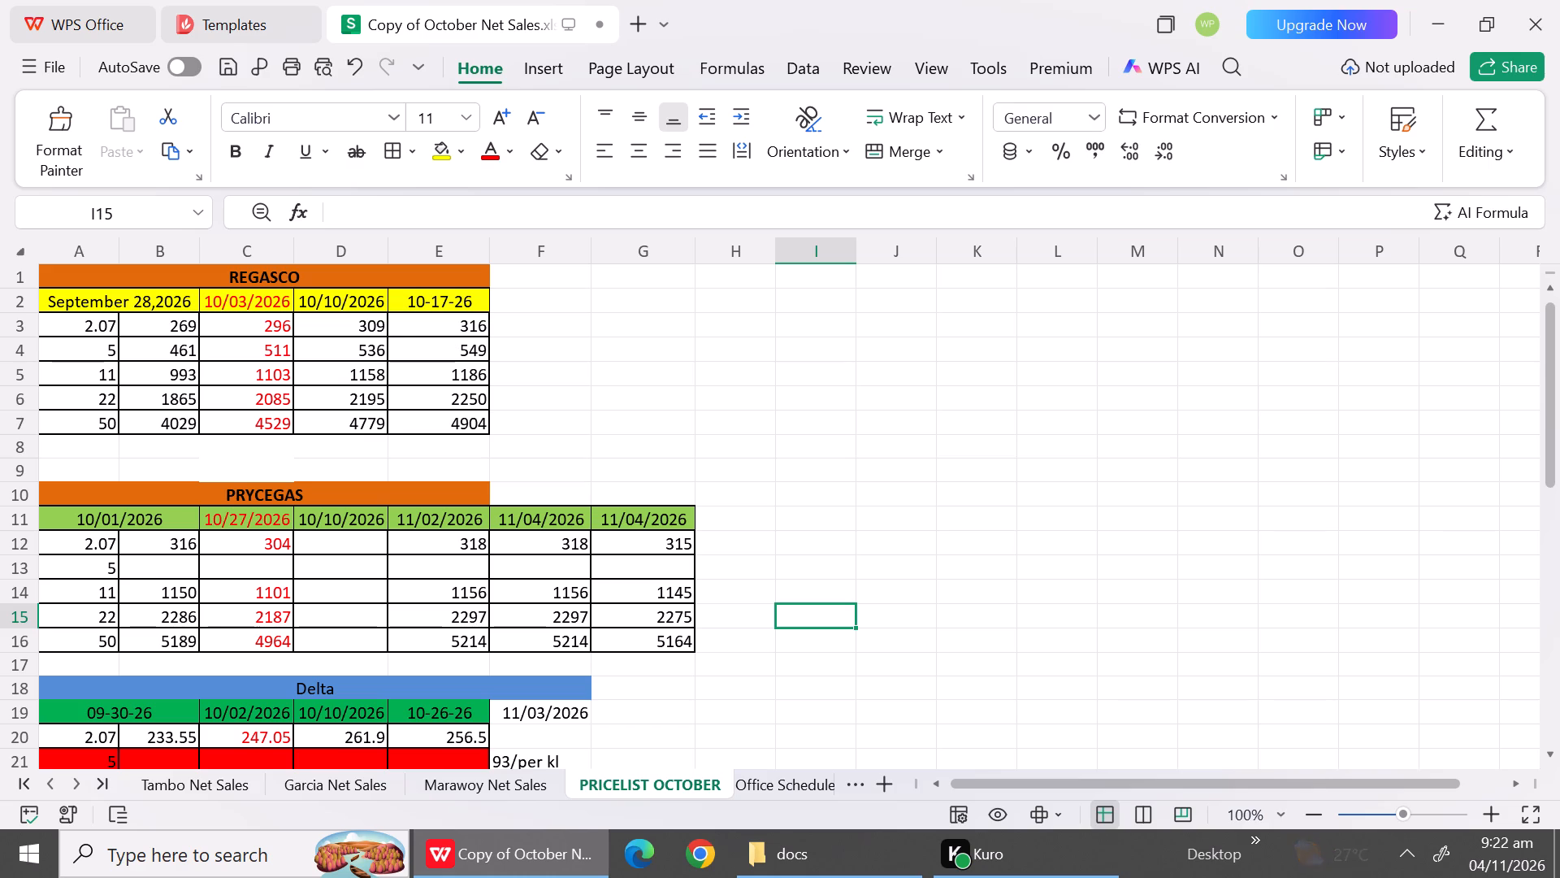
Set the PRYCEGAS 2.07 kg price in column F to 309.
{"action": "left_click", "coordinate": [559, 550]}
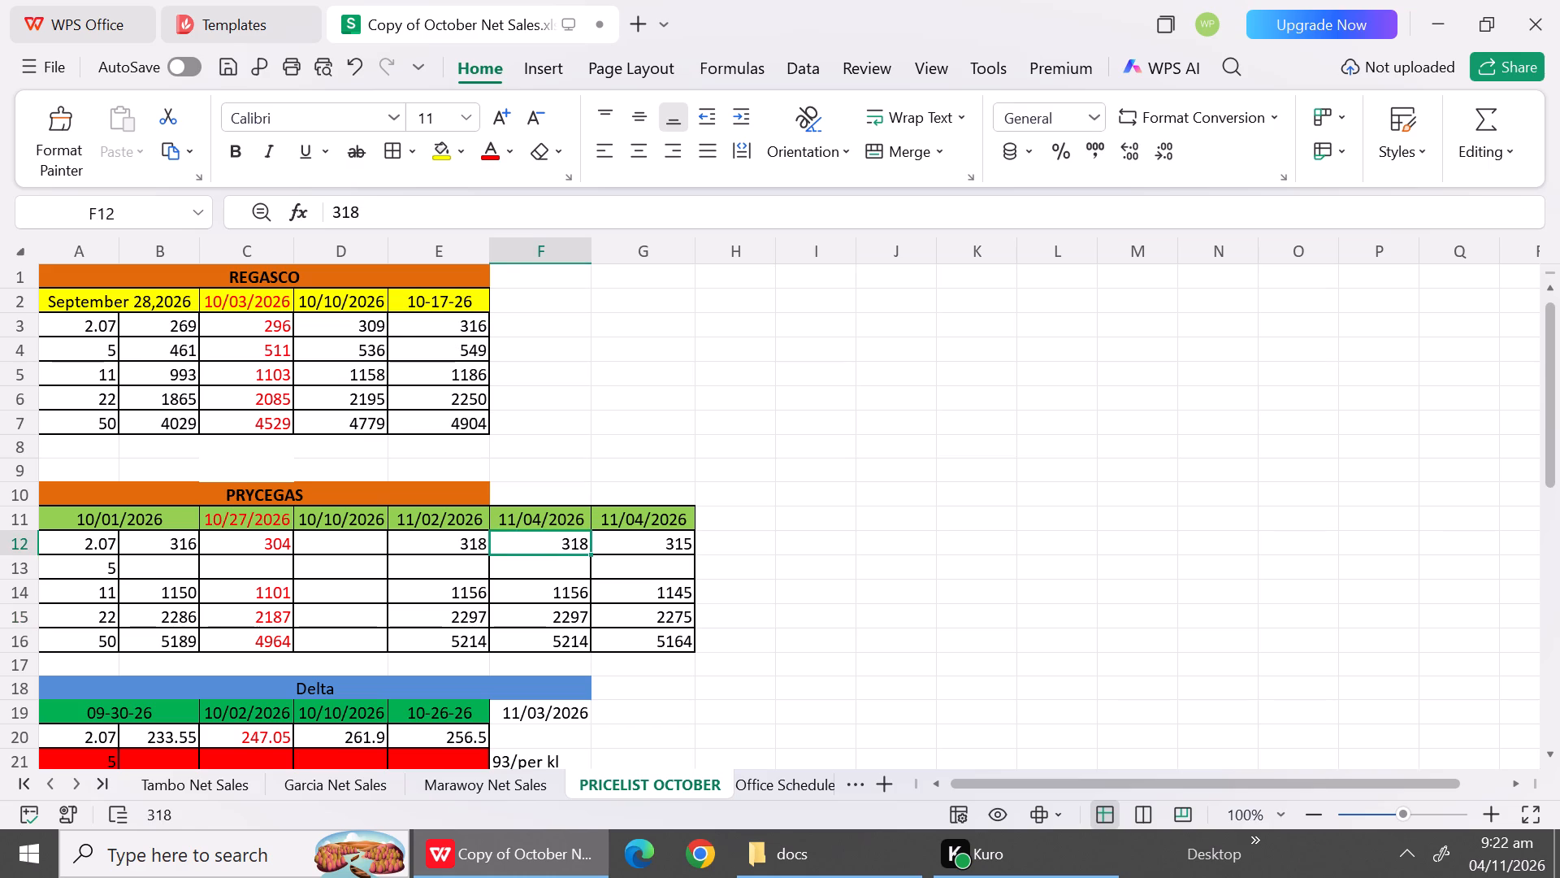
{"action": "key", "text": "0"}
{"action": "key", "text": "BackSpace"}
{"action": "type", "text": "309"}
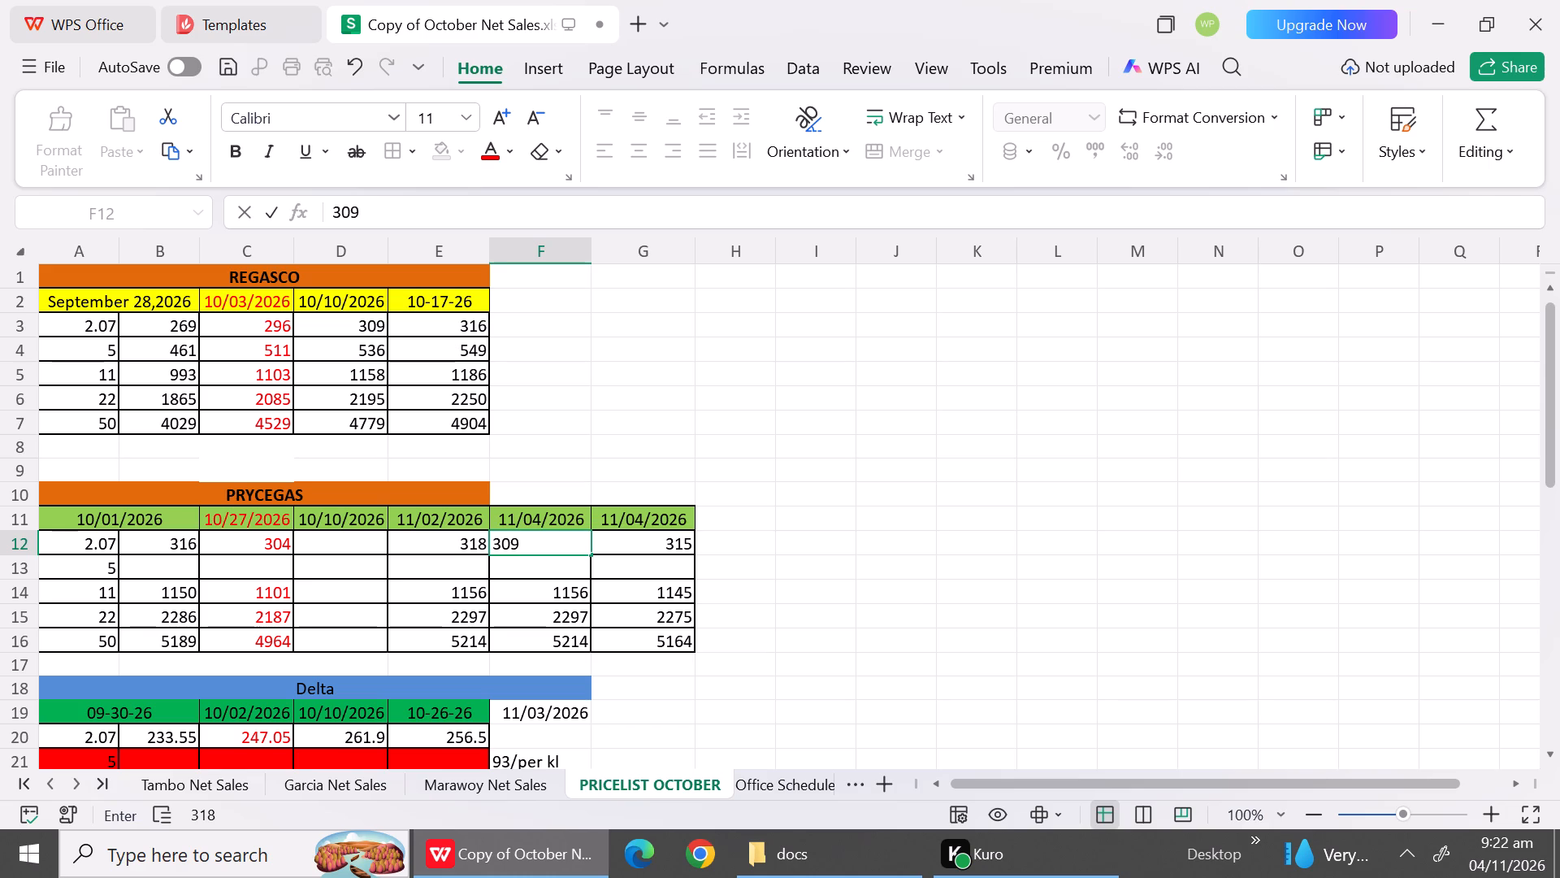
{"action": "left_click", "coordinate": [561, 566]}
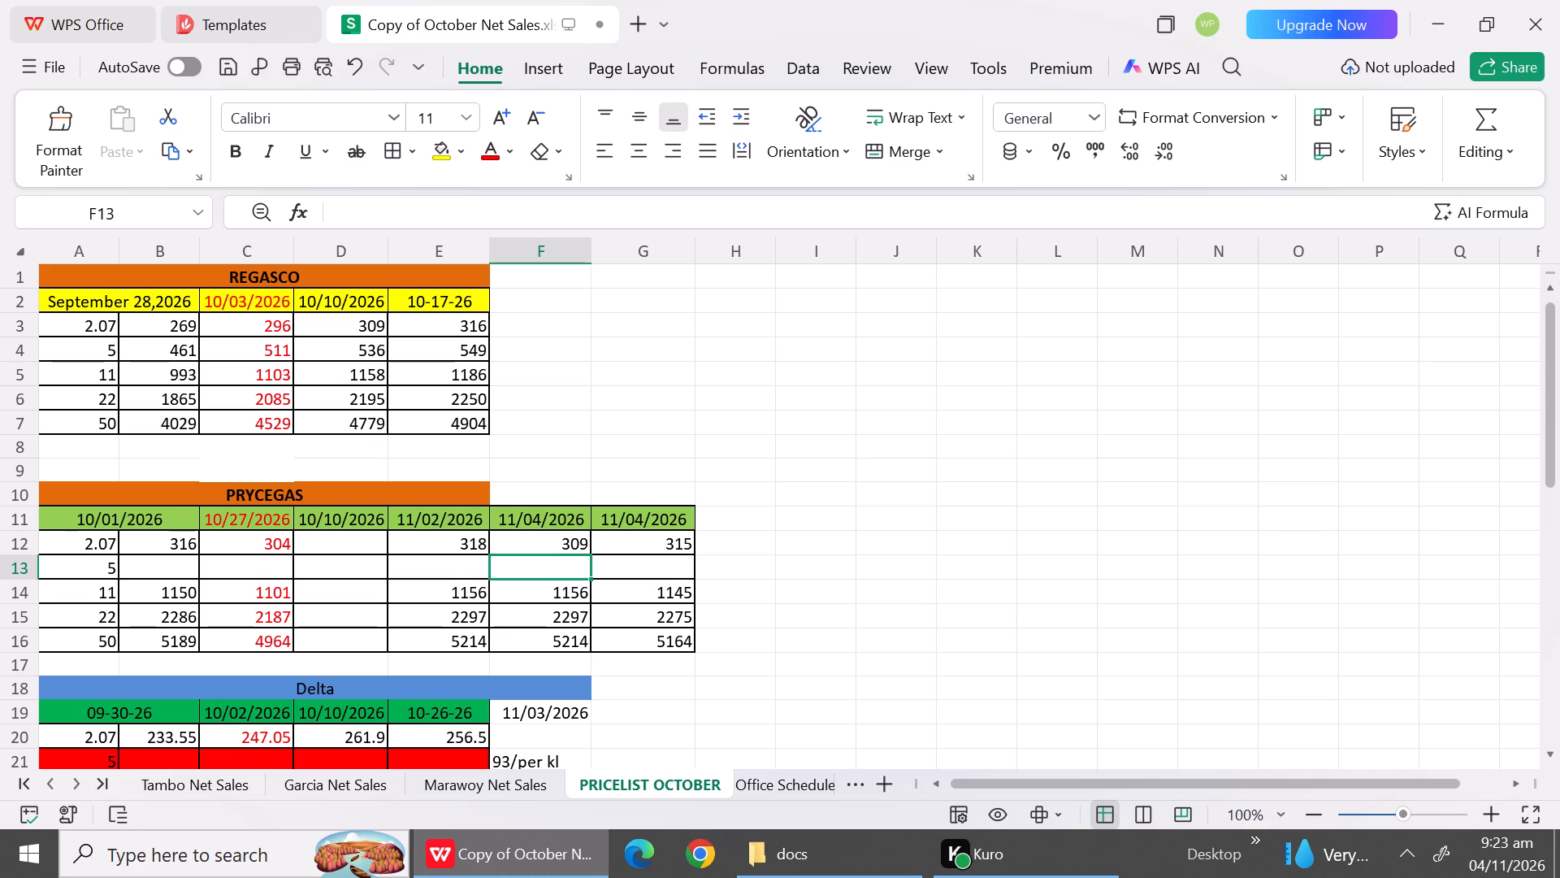
Clear the 2.07, 11, 22 and 50 kg prices in PRYCEGAS column F, keeping its date header.
{"action": "left_click", "coordinate": [565, 549]}
{"action": "key", "text": "Delete"}
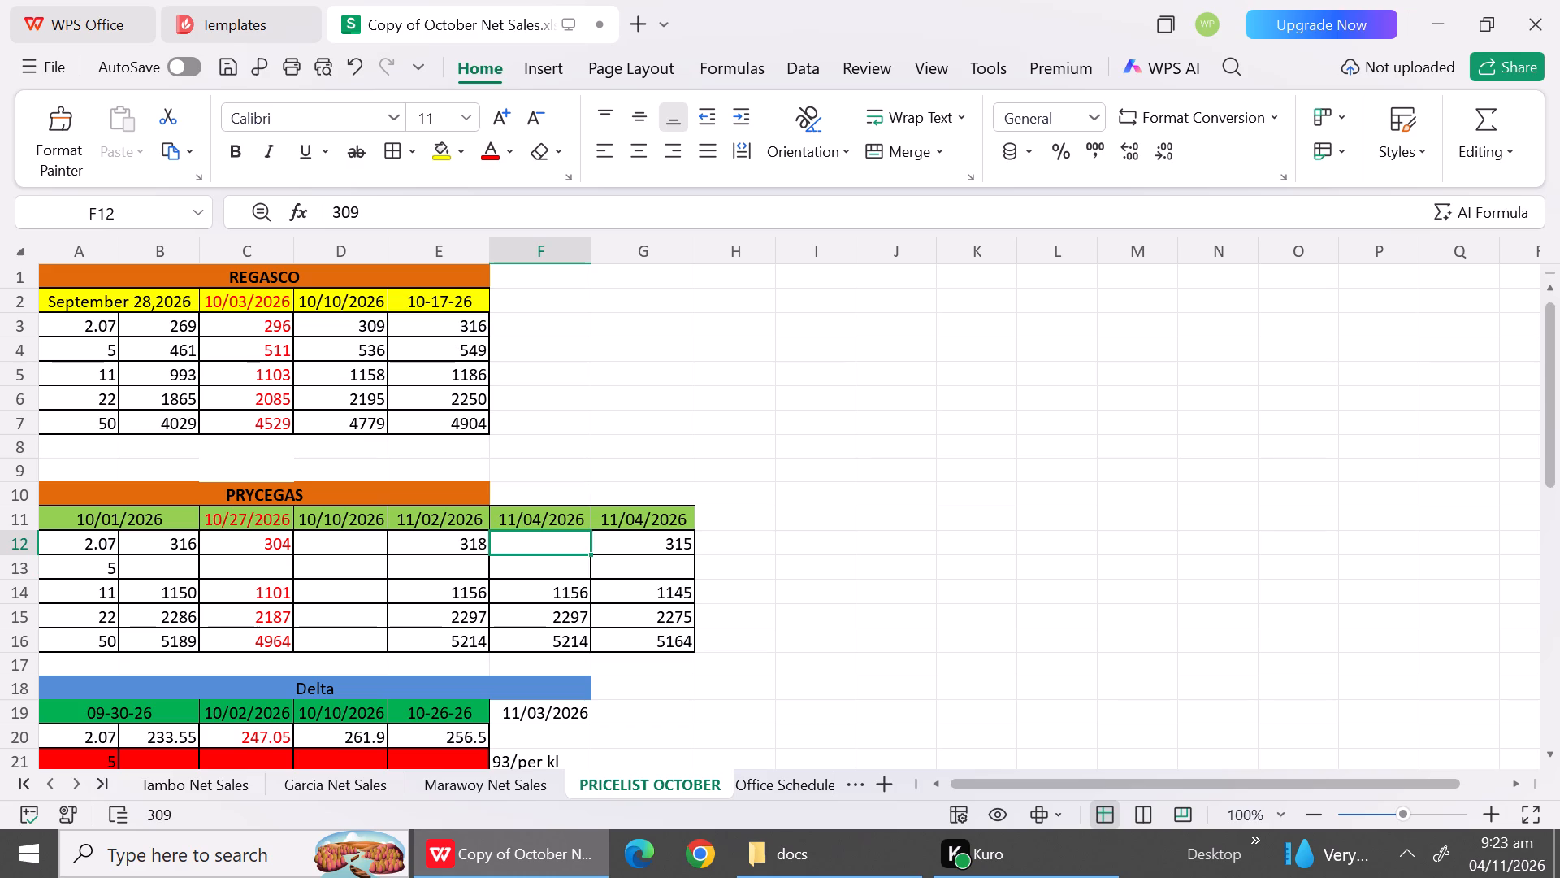
{"action": "left_click", "coordinate": [574, 598]}
{"action": "key", "text": "BackSpace"}
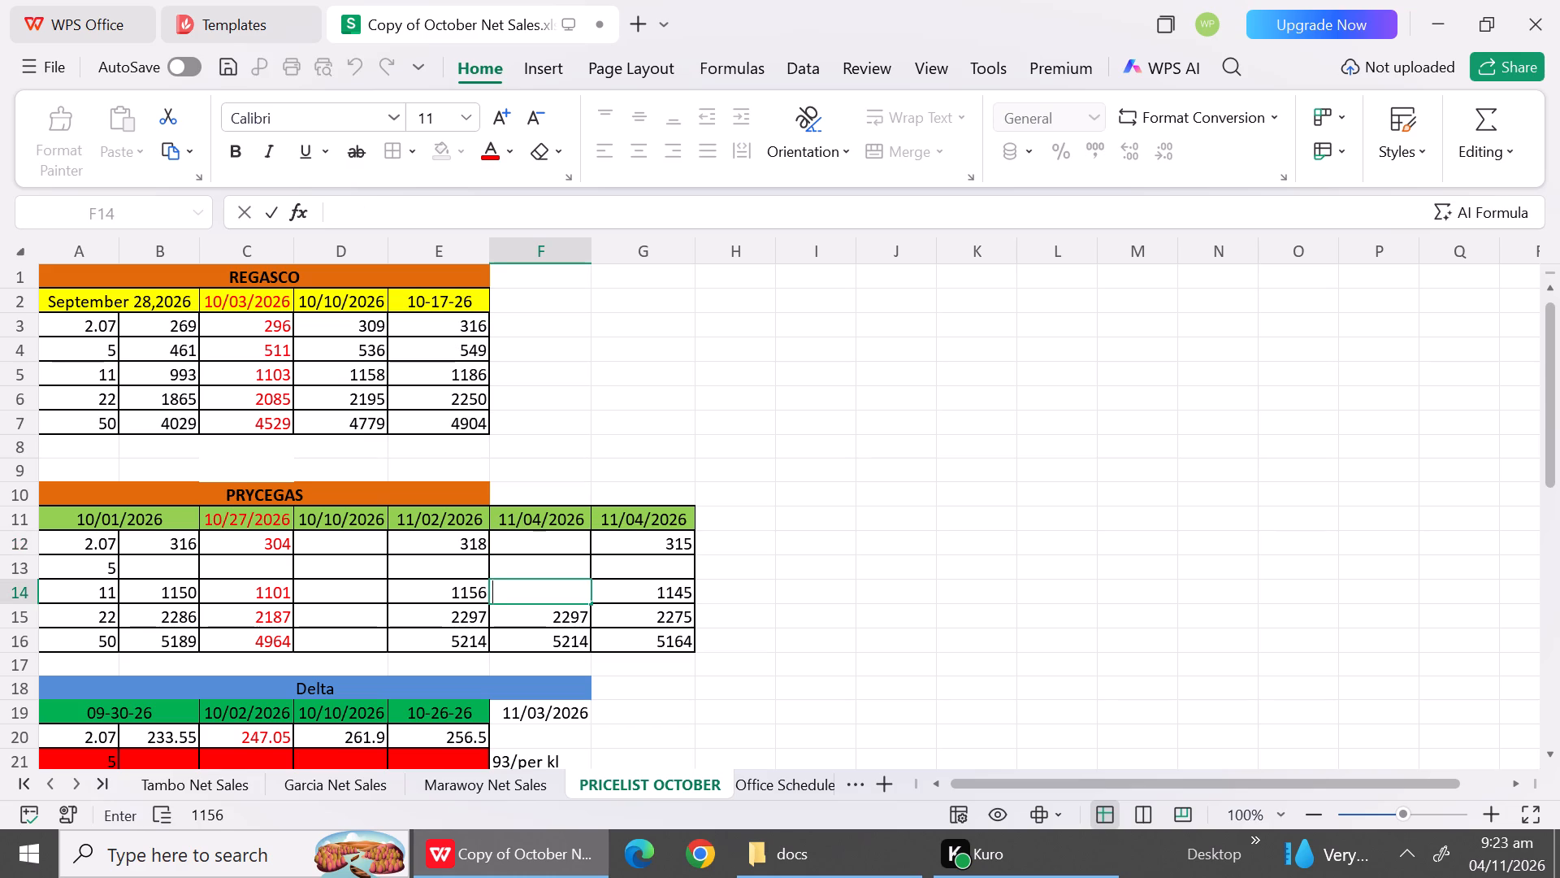
{"action": "left_click", "coordinate": [570, 611]}
{"action": "key", "text": "BackSpace"}
{"action": "left_click", "coordinate": [569, 648]}
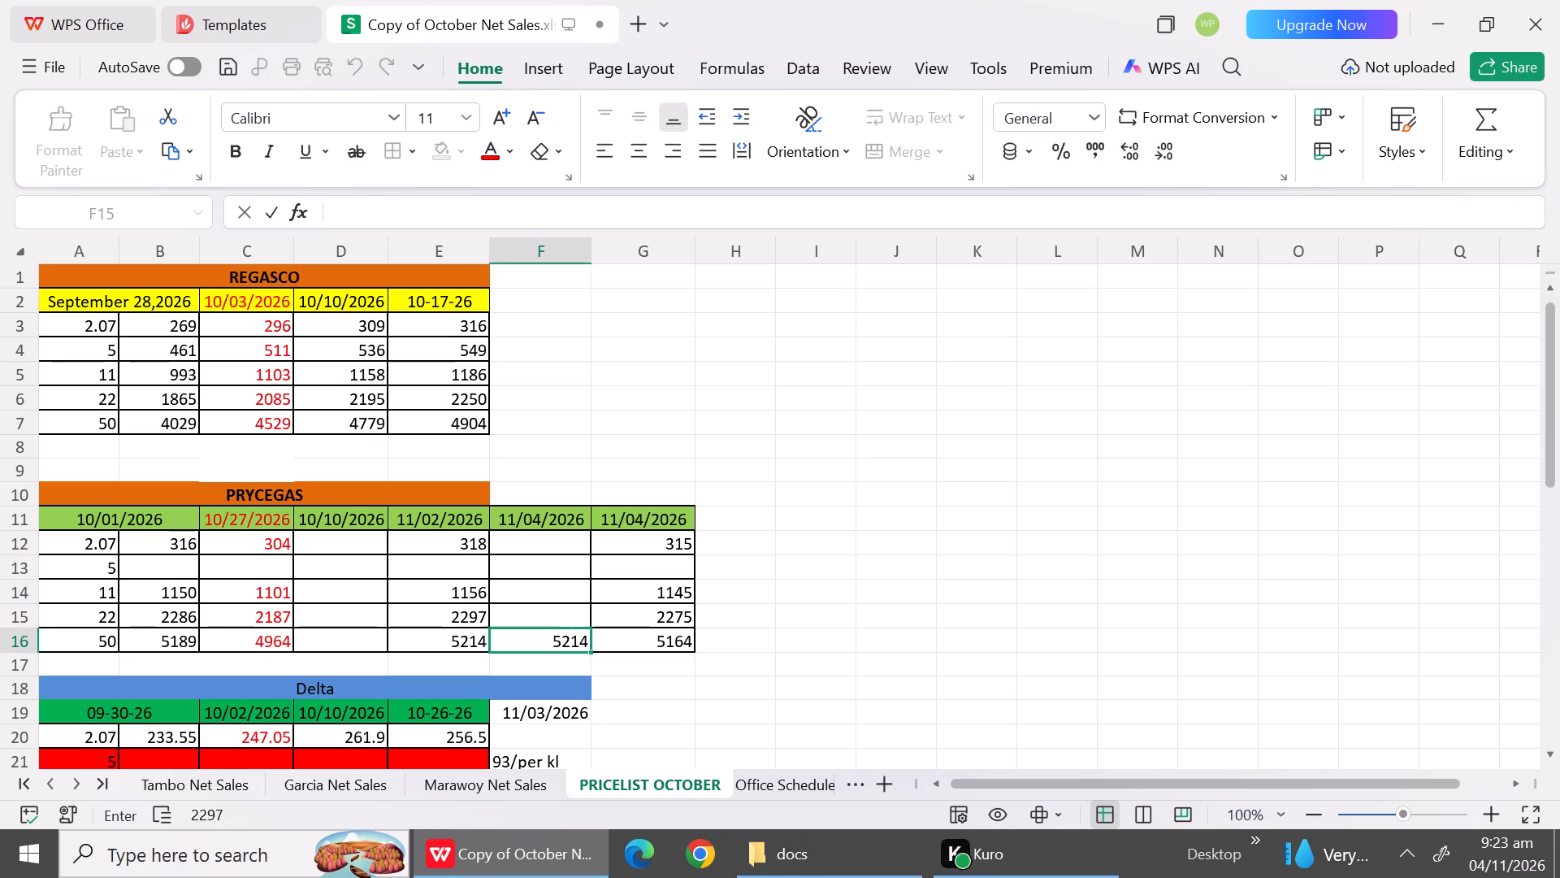
{"action": "key", "text": "BackSpace"}
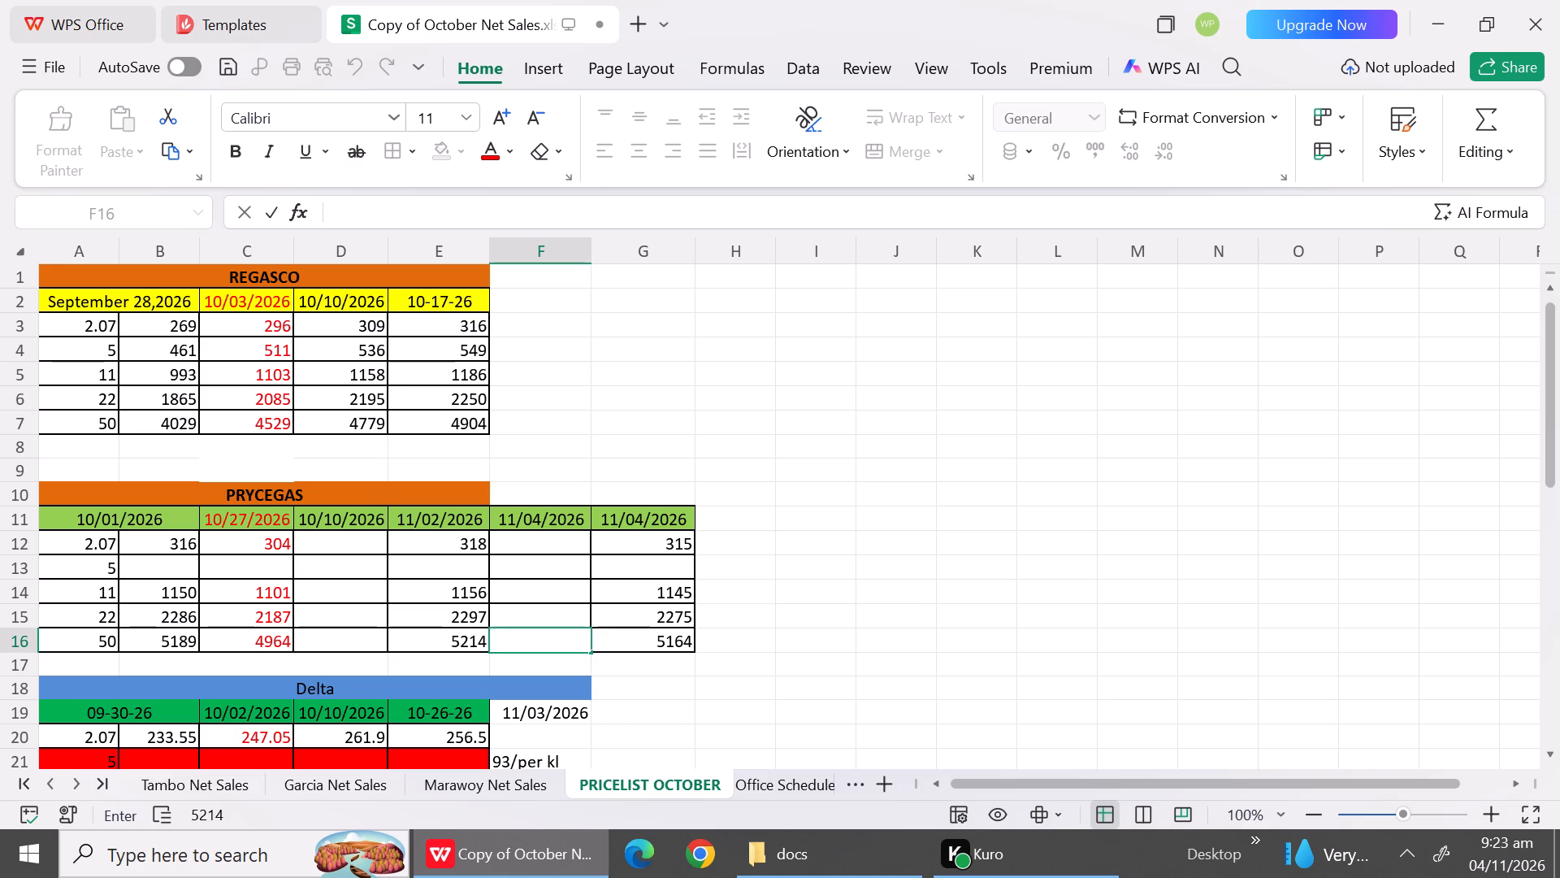
Using the REGASCO prices on PRICELIST OCTOBER, set the 11 kg row's Net amount in the October 16 Marawoy report to 13046.
{"action": "left_click", "coordinate": [419, 783]}
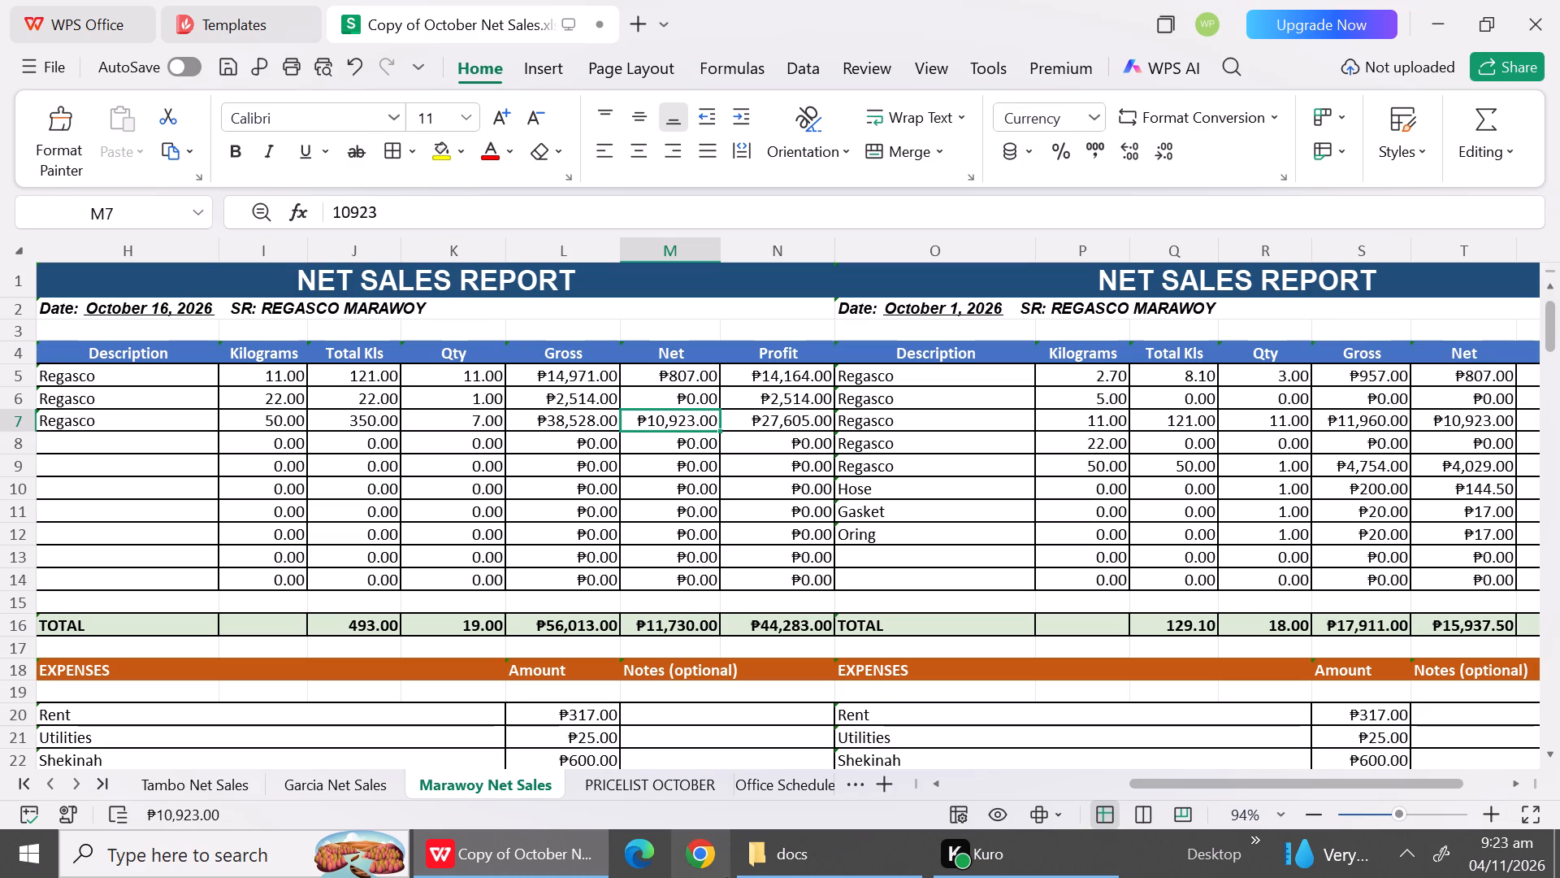
{"action": "left_click", "coordinate": [651, 779]}
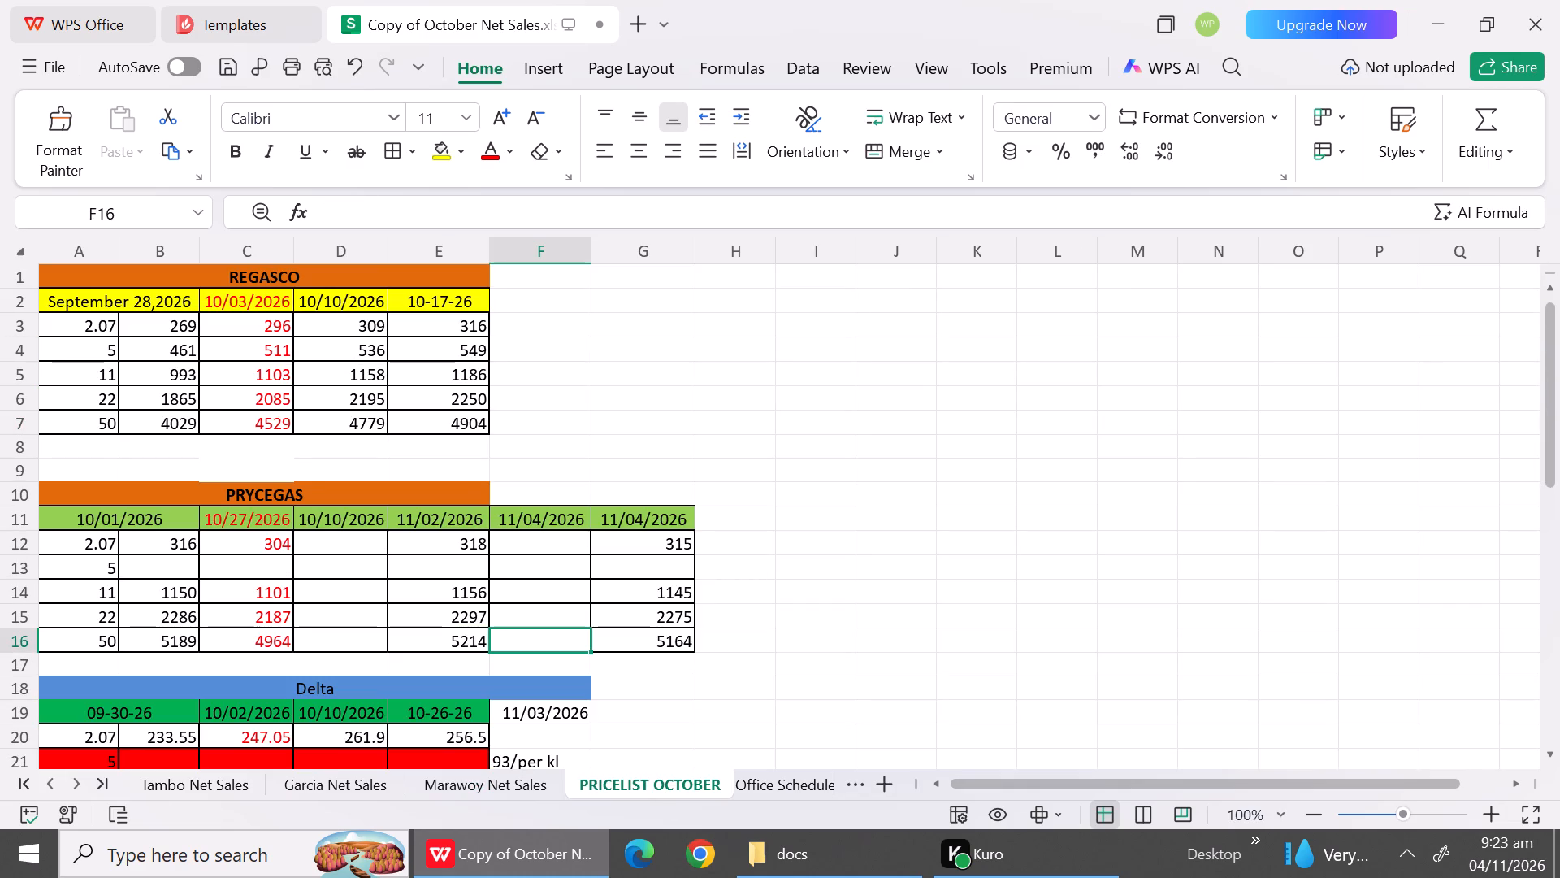
{"action": "left_click", "coordinate": [458, 335]}
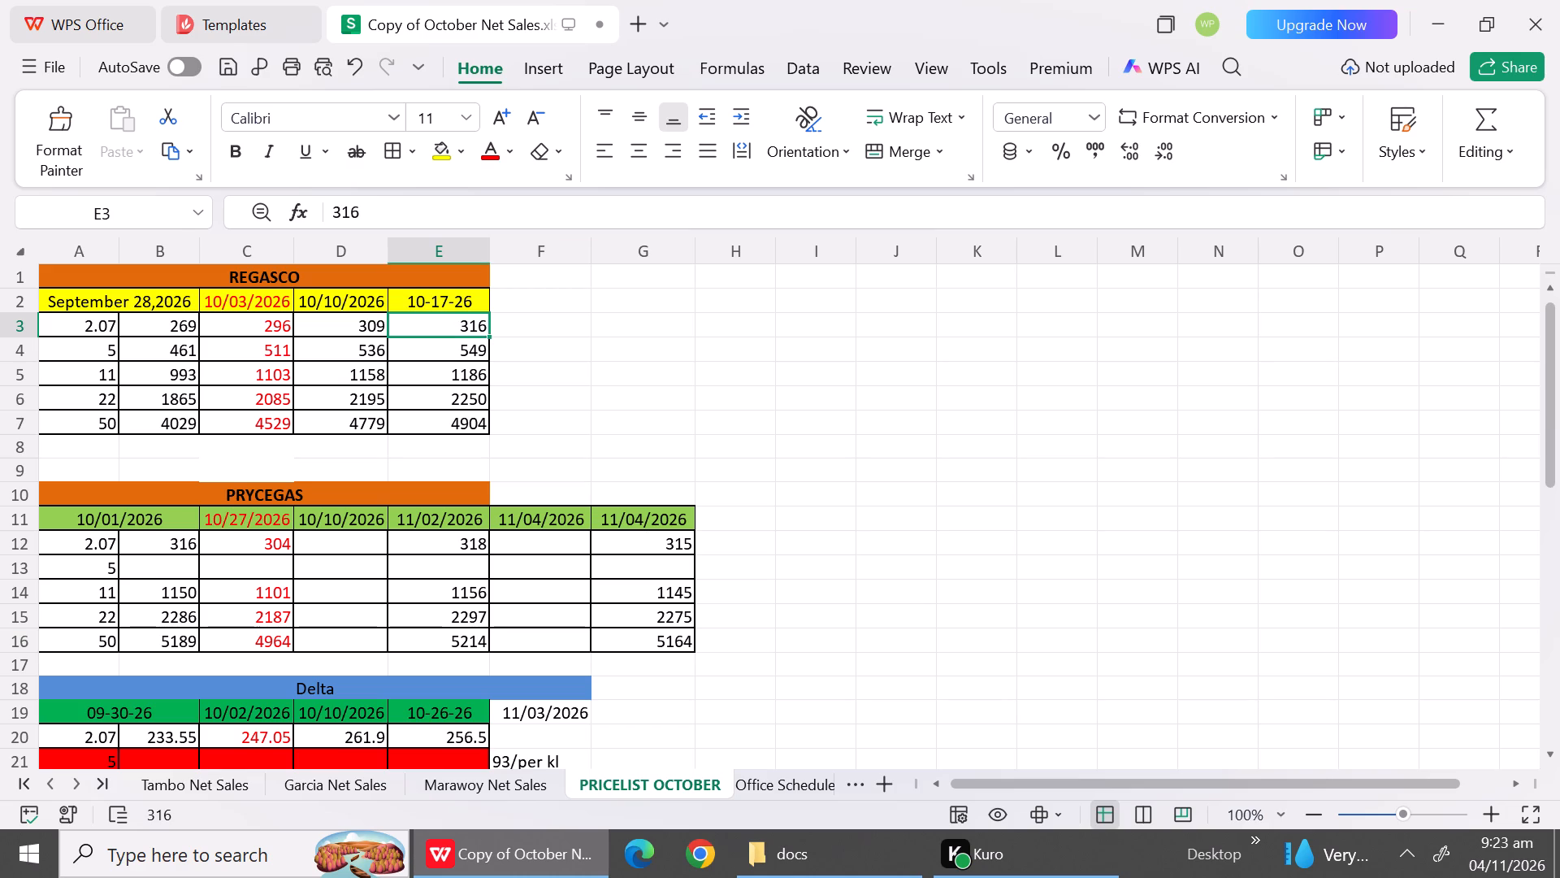
{"action": "left_click", "coordinate": [526, 789]}
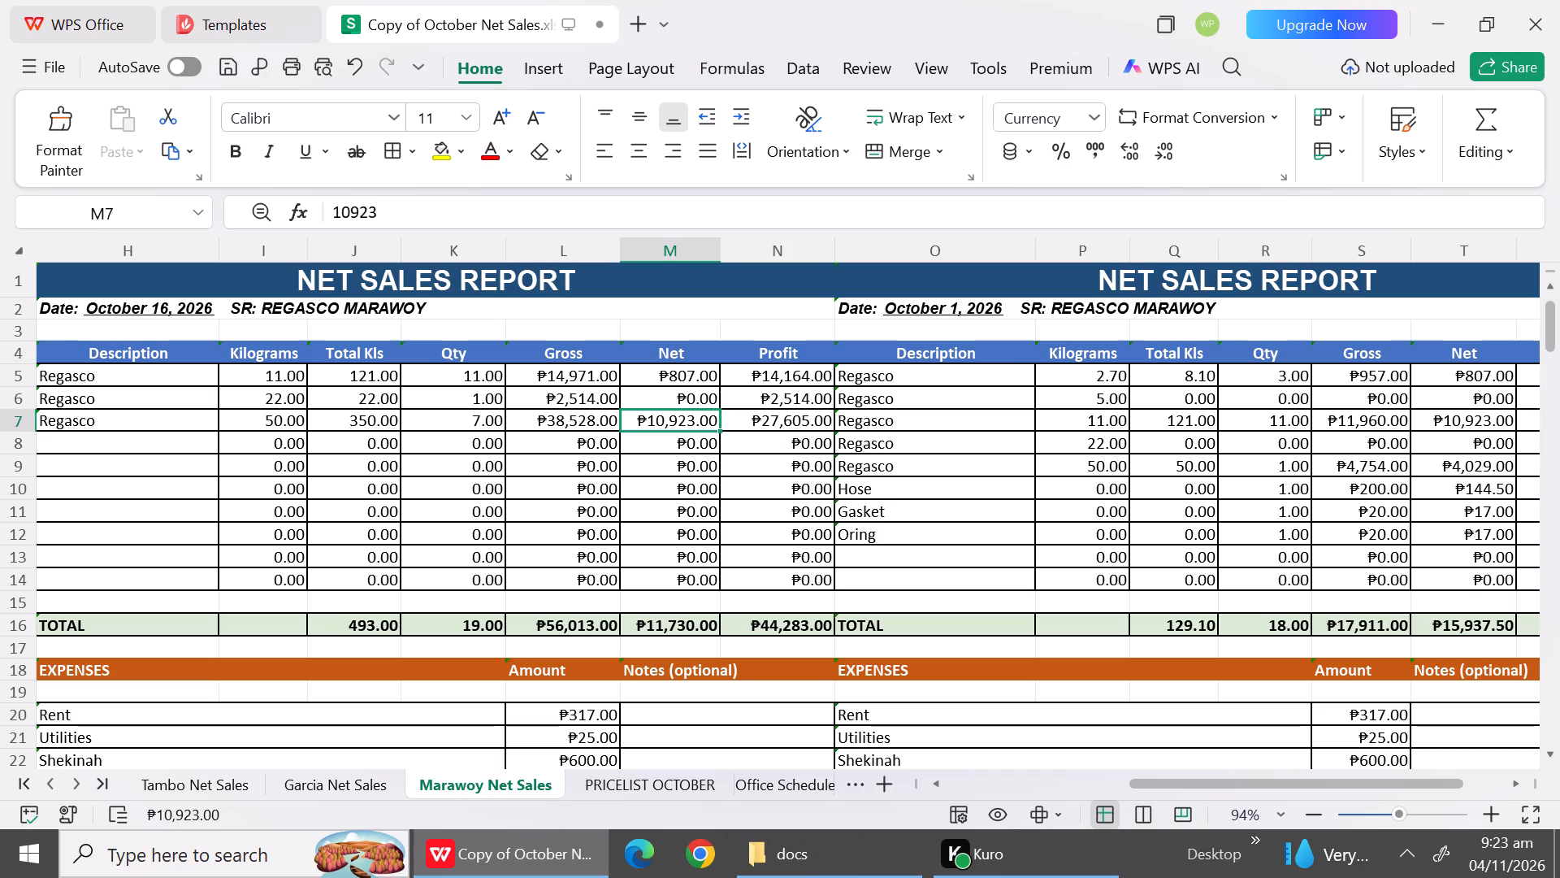
{"action": "left_click_drag", "start_coordinate": [600, 371], "coordinate": [653, 373]}
{"action": "left_click", "coordinate": [653, 373]}
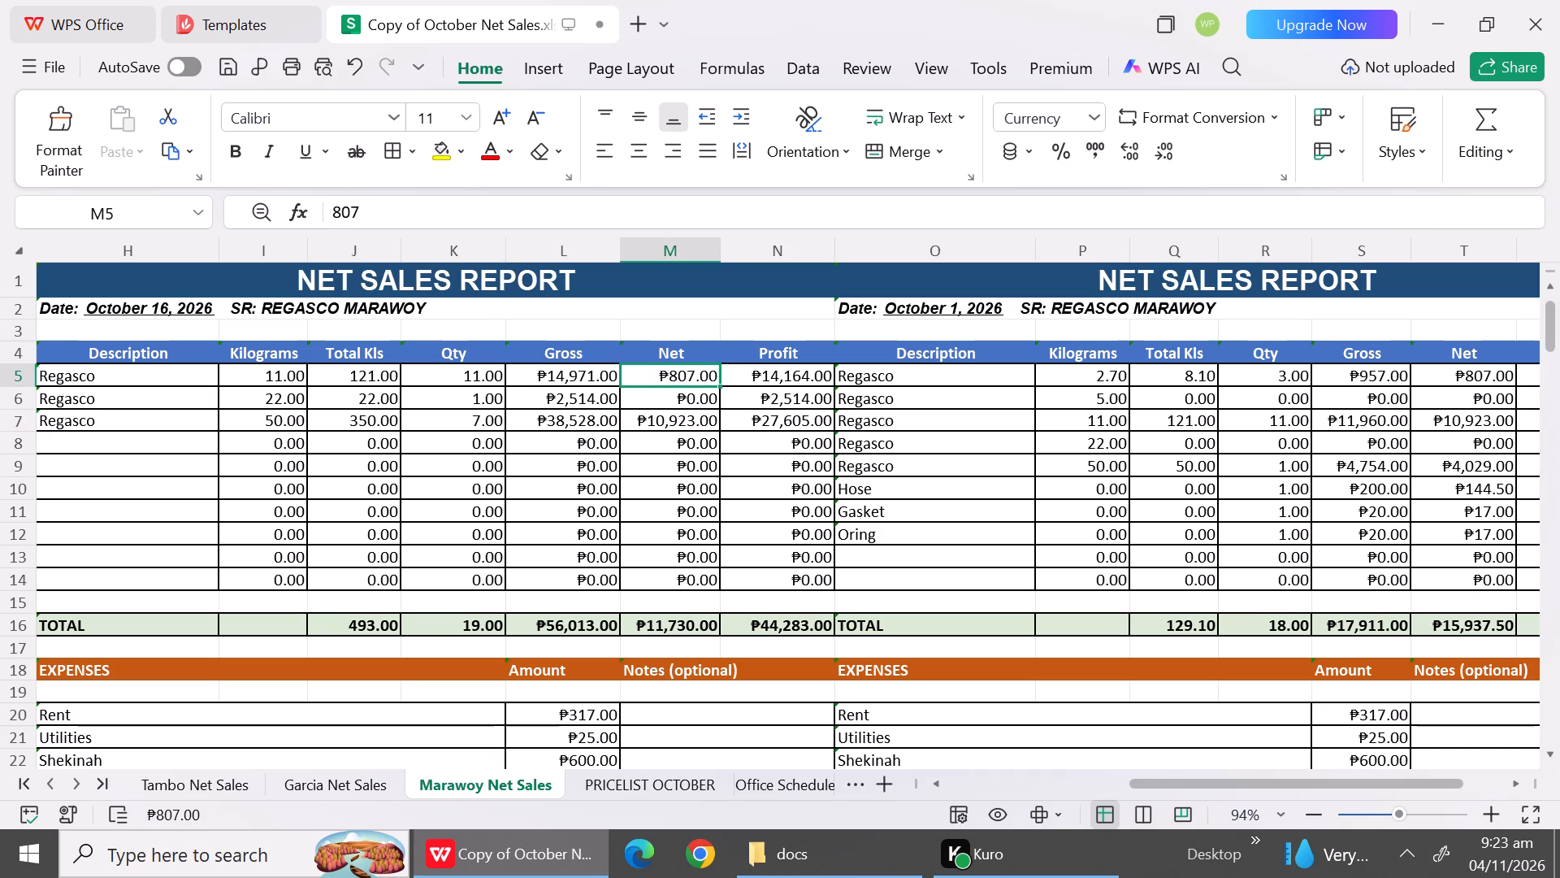
{"action": "left_click", "coordinate": [277, 380]}
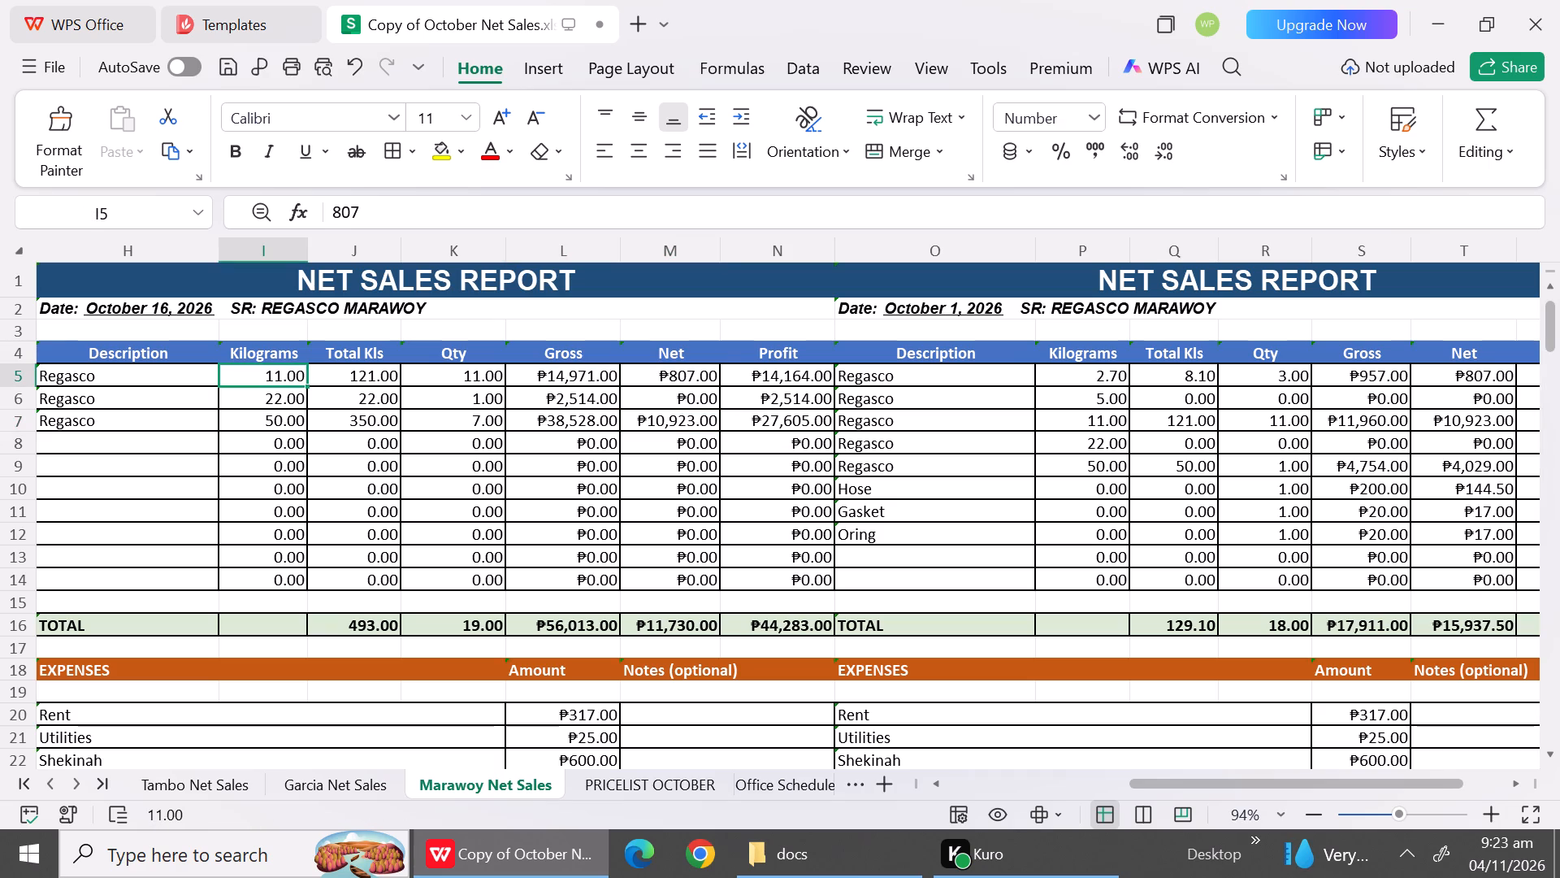
{"action": "left_click", "coordinate": [685, 790]}
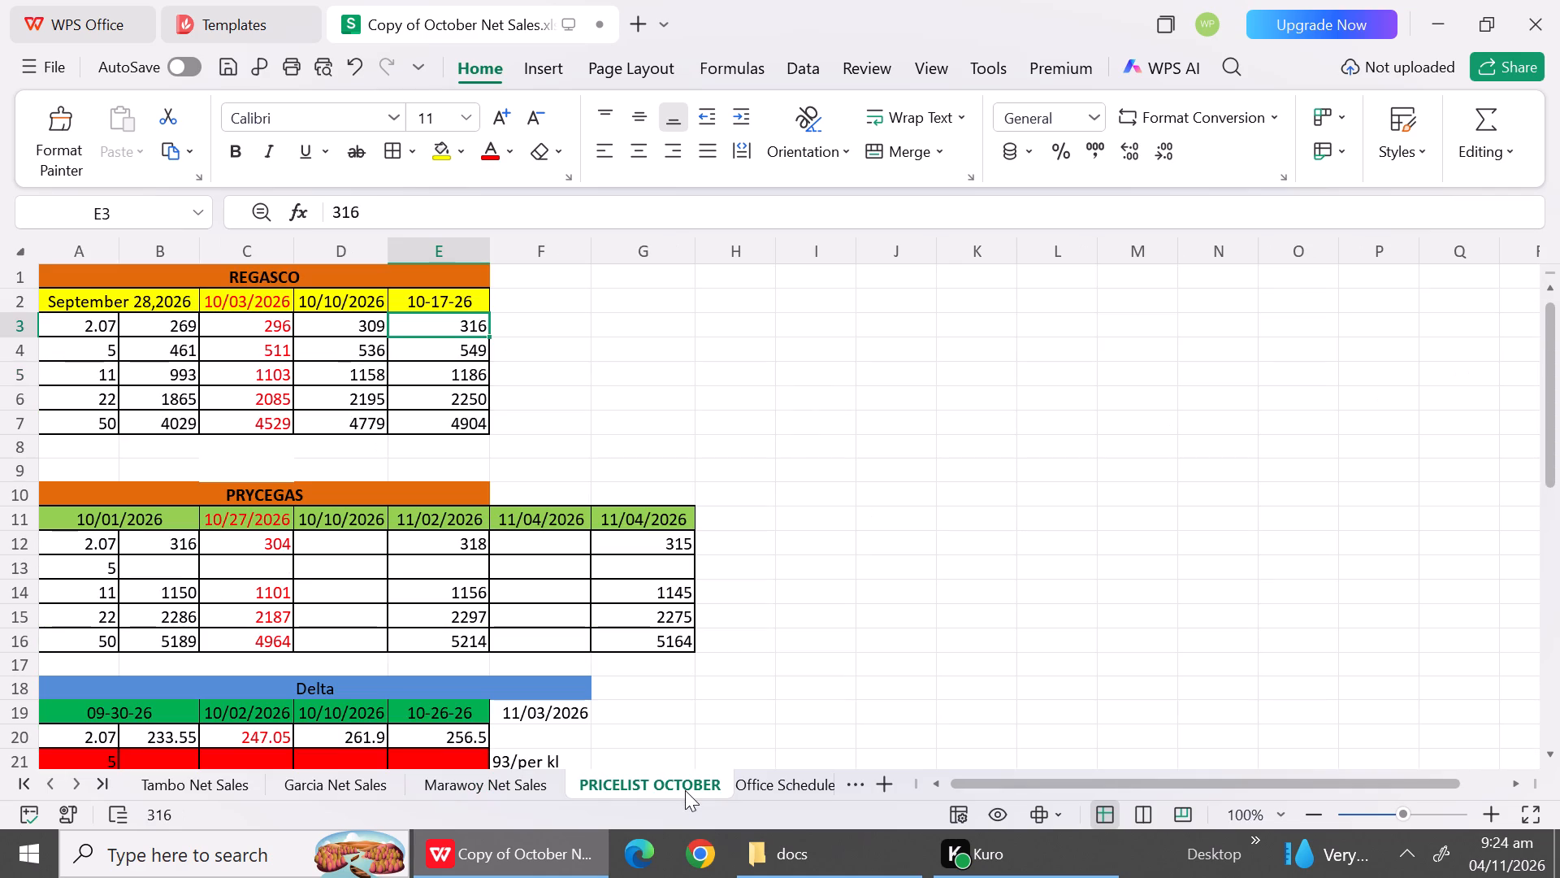
{"action": "left_click", "coordinate": [455, 789]}
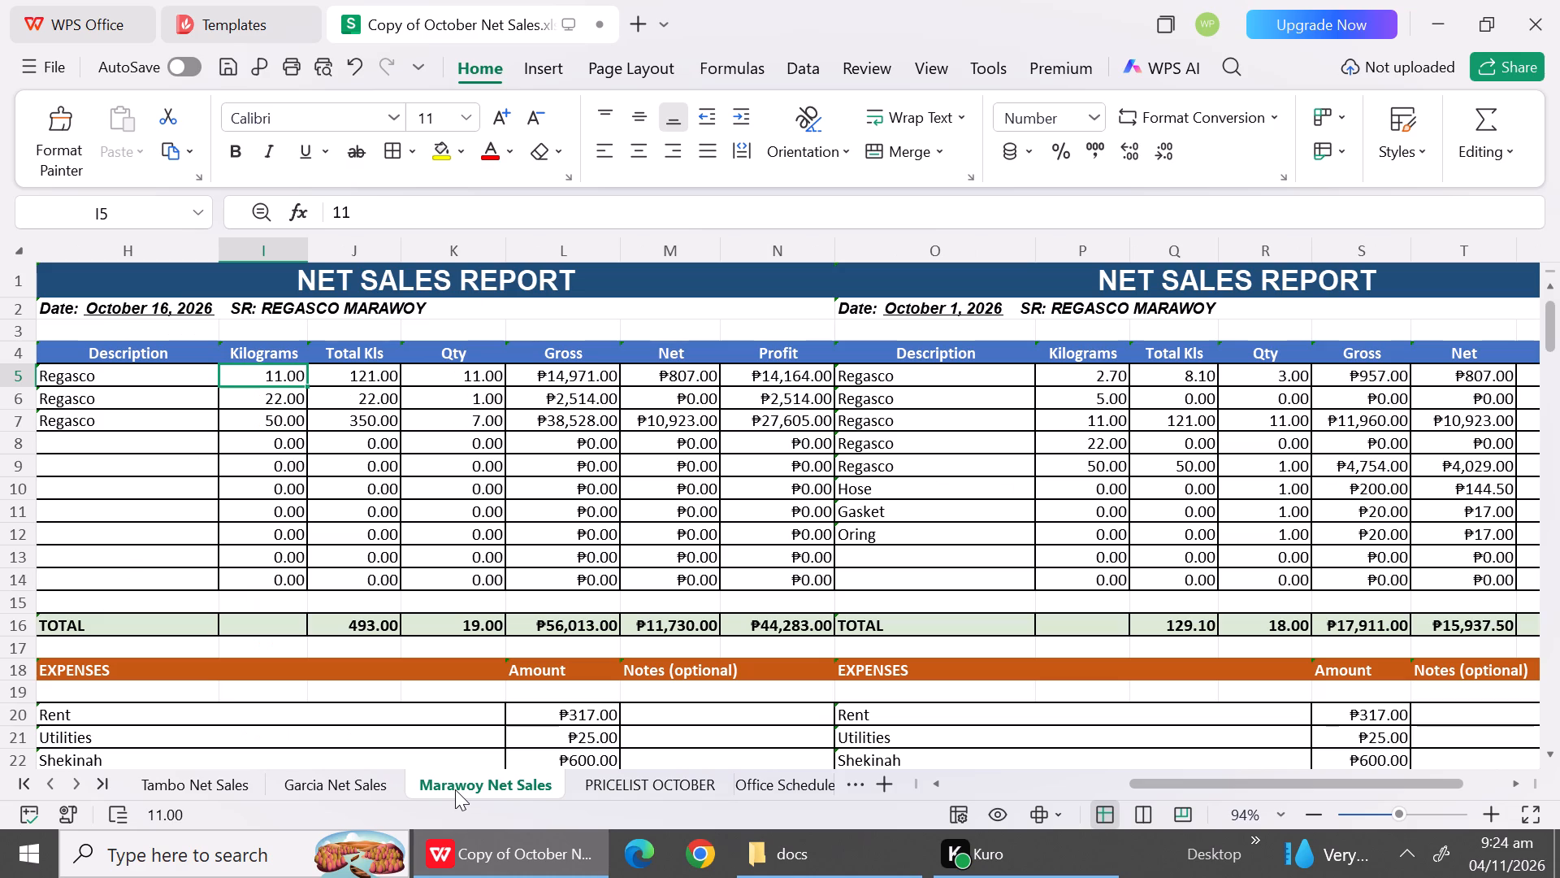
{"action": "left_click", "coordinate": [677, 375]}
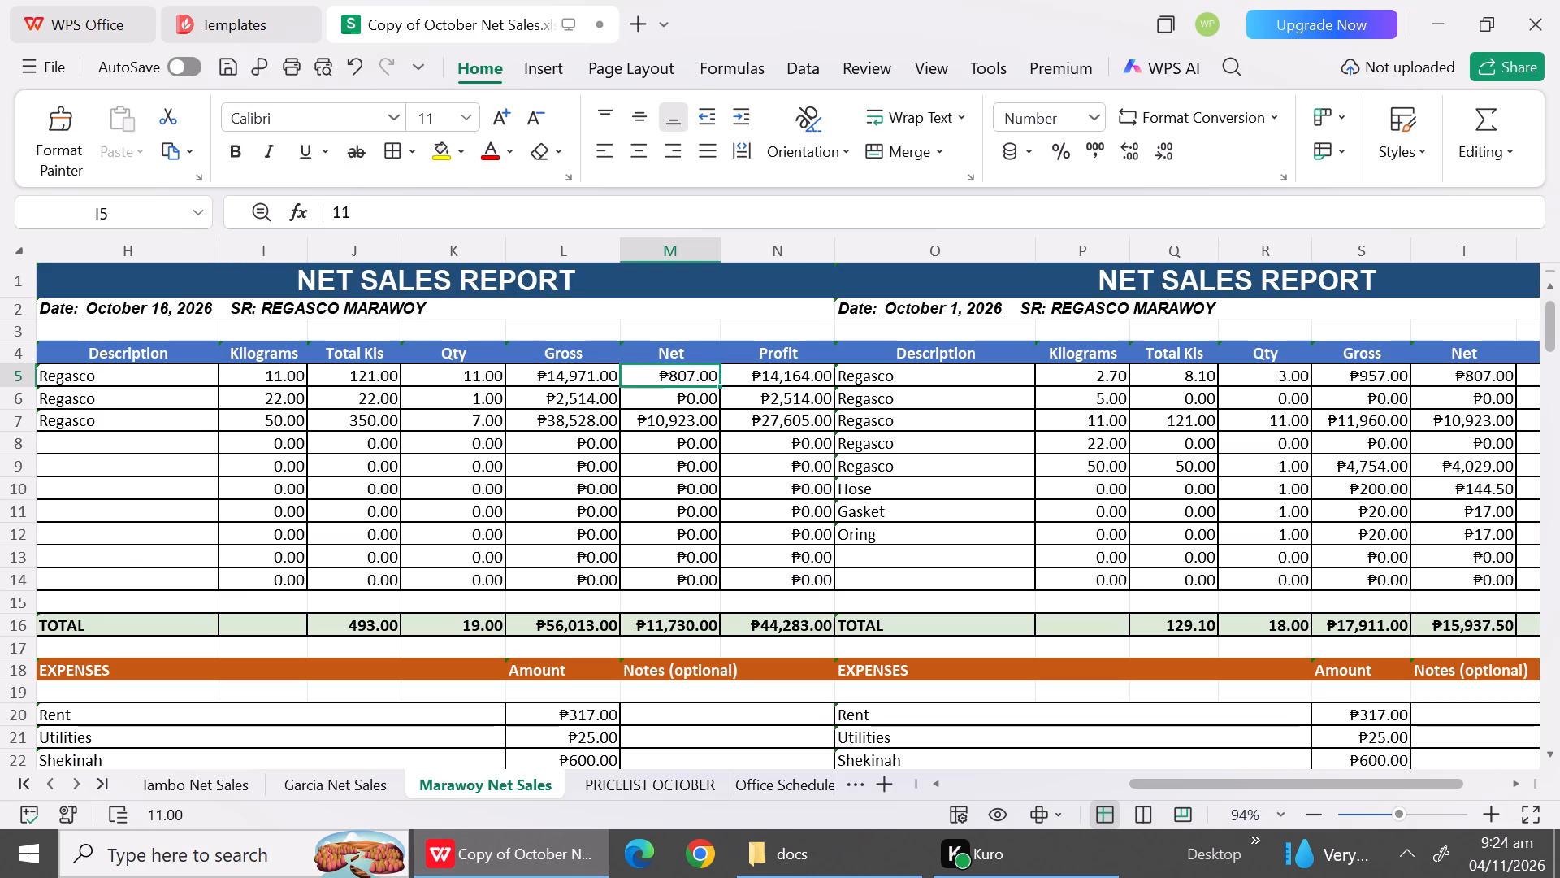
{"action": "key", "text": "1"}
{"action": "type", "text": "3046"}
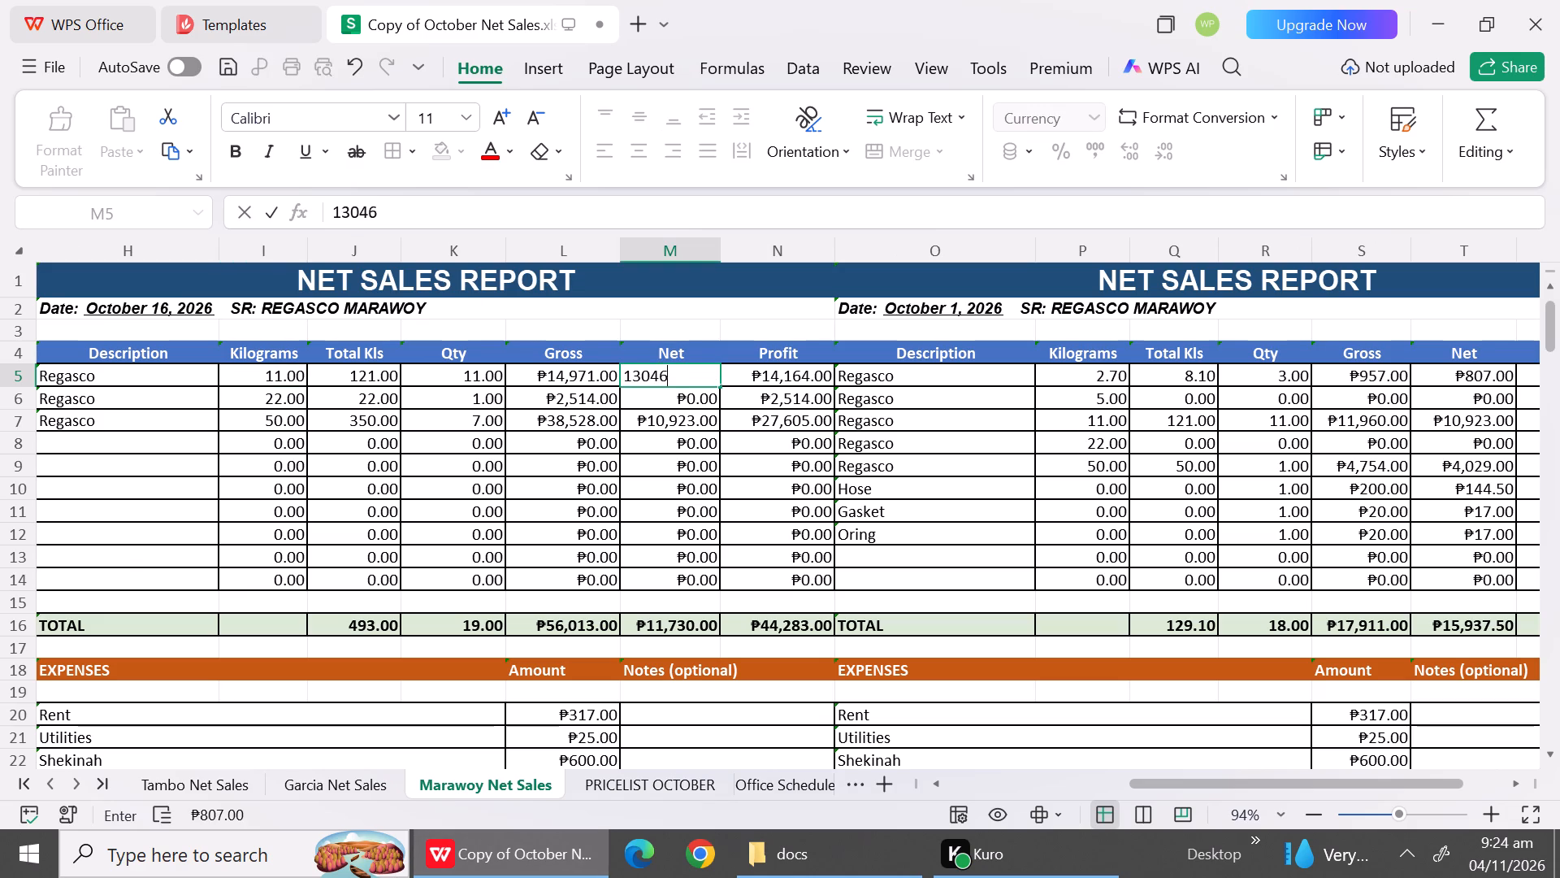
{"action": "left_click", "coordinate": [678, 424]}
Look up the REGASCO 22 kg price on the PRICELIST OCTOBER sheet for the Net amount in row 6 of the October 16 report.
{"action": "left_click", "coordinate": [666, 398]}
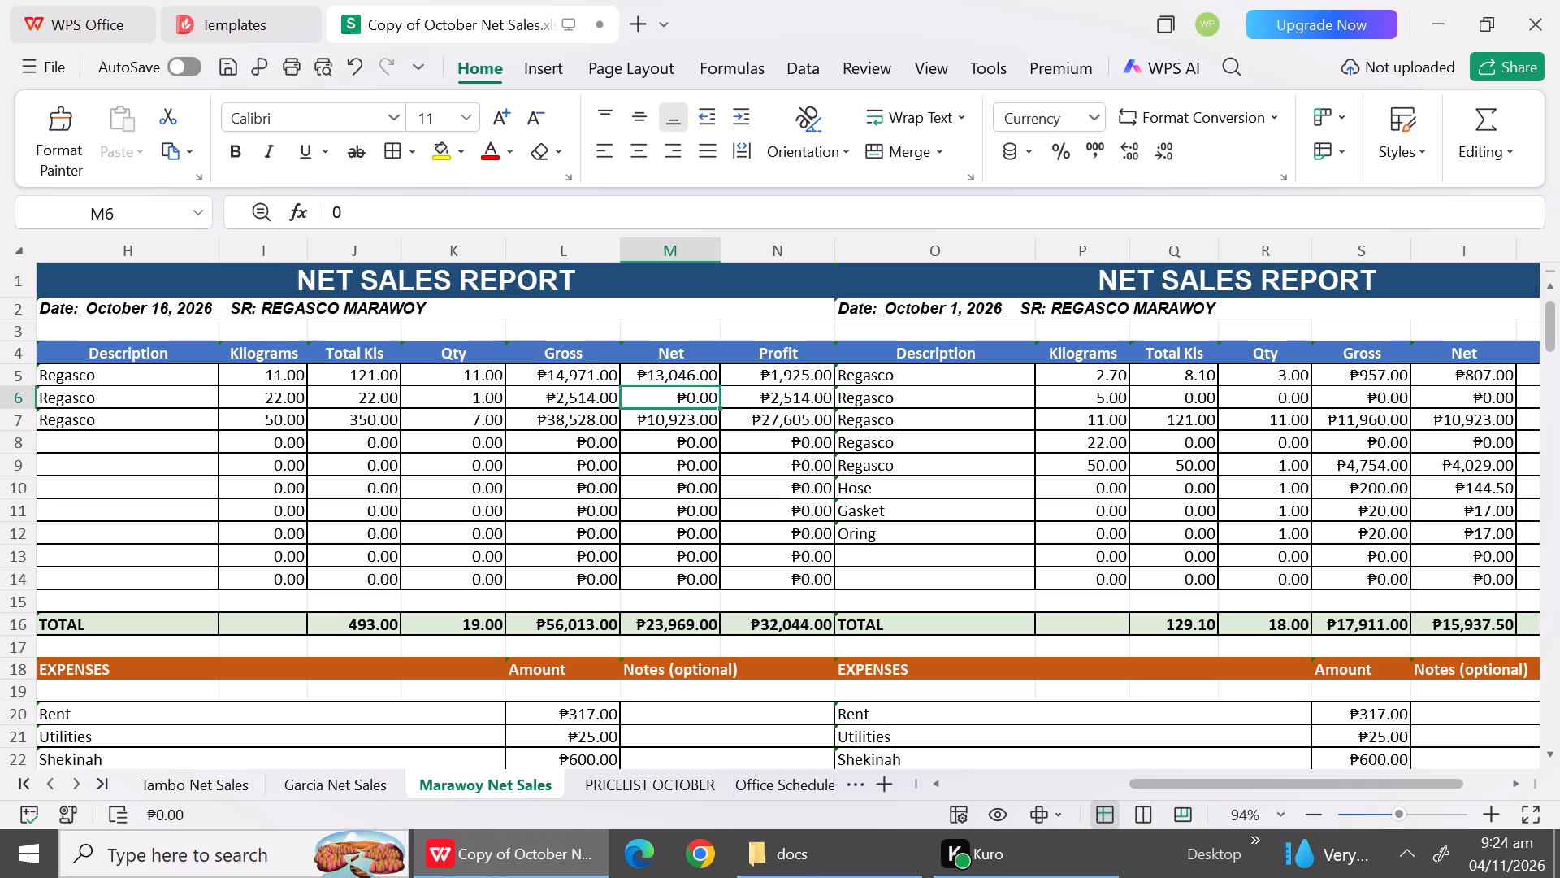
{"action": "left_click", "coordinate": [648, 787]}
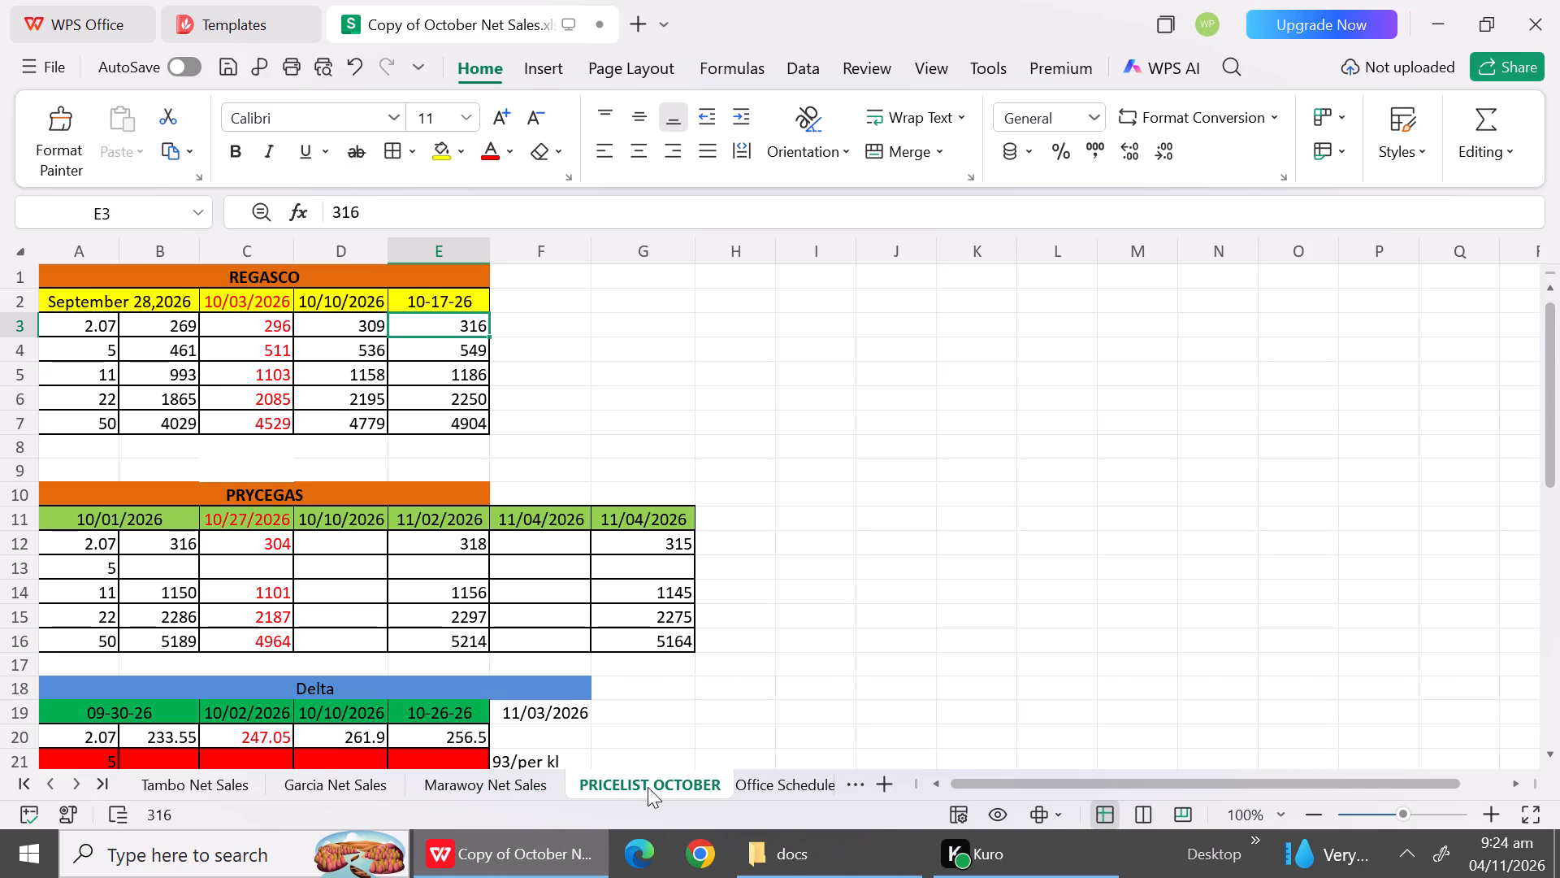
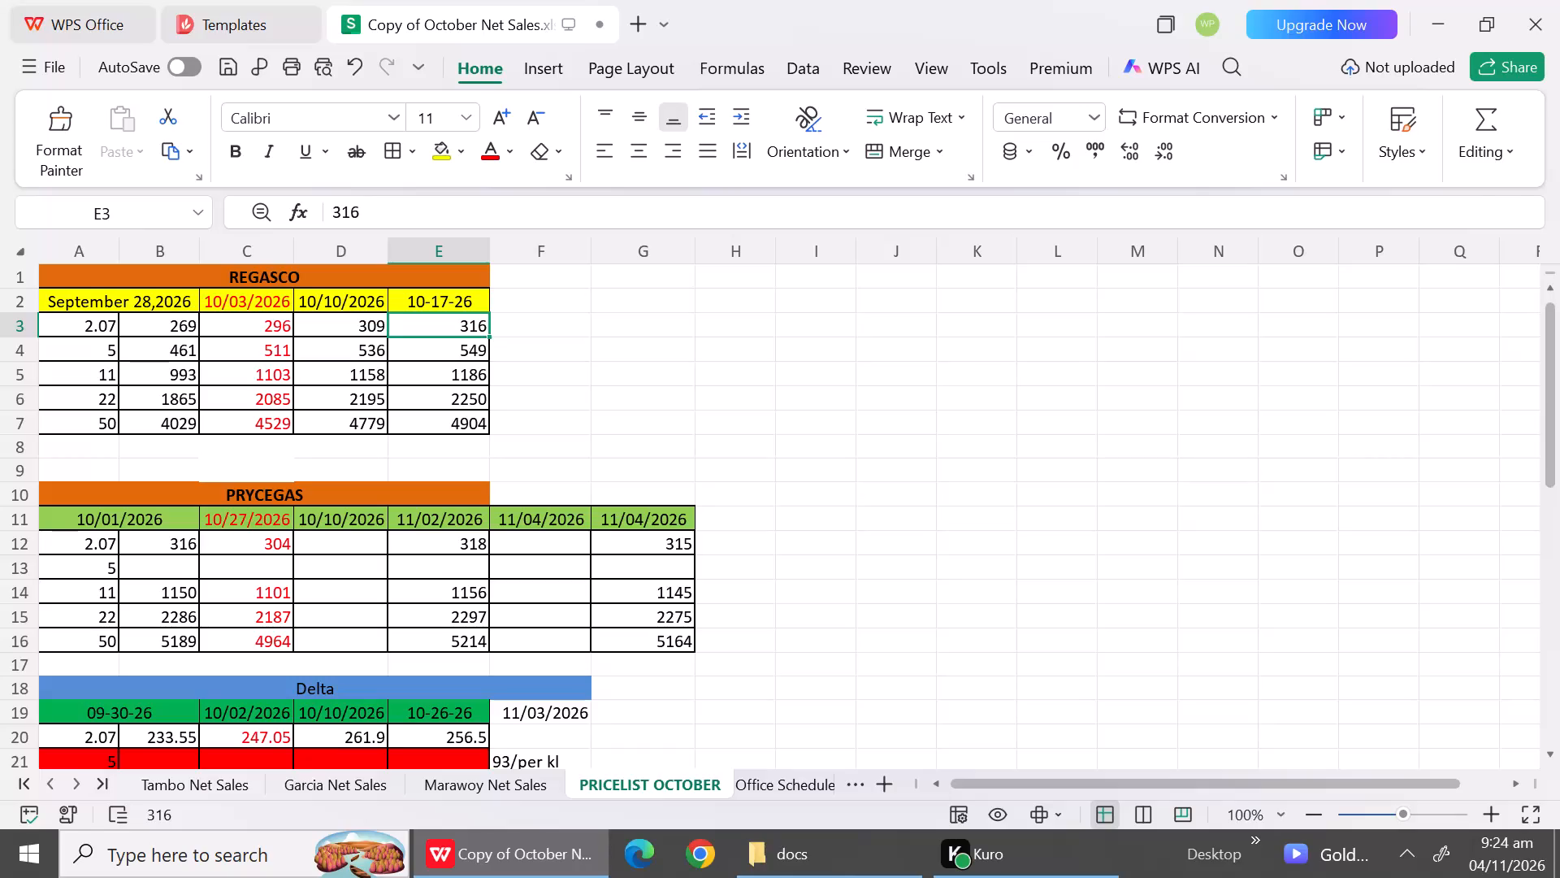
Check the 22 kg row of the October 16 Marawoy report against the REGASCO 10-17-26 price on PRICELIST OCTOBER.
{"action": "left_click", "coordinate": [613, 504]}
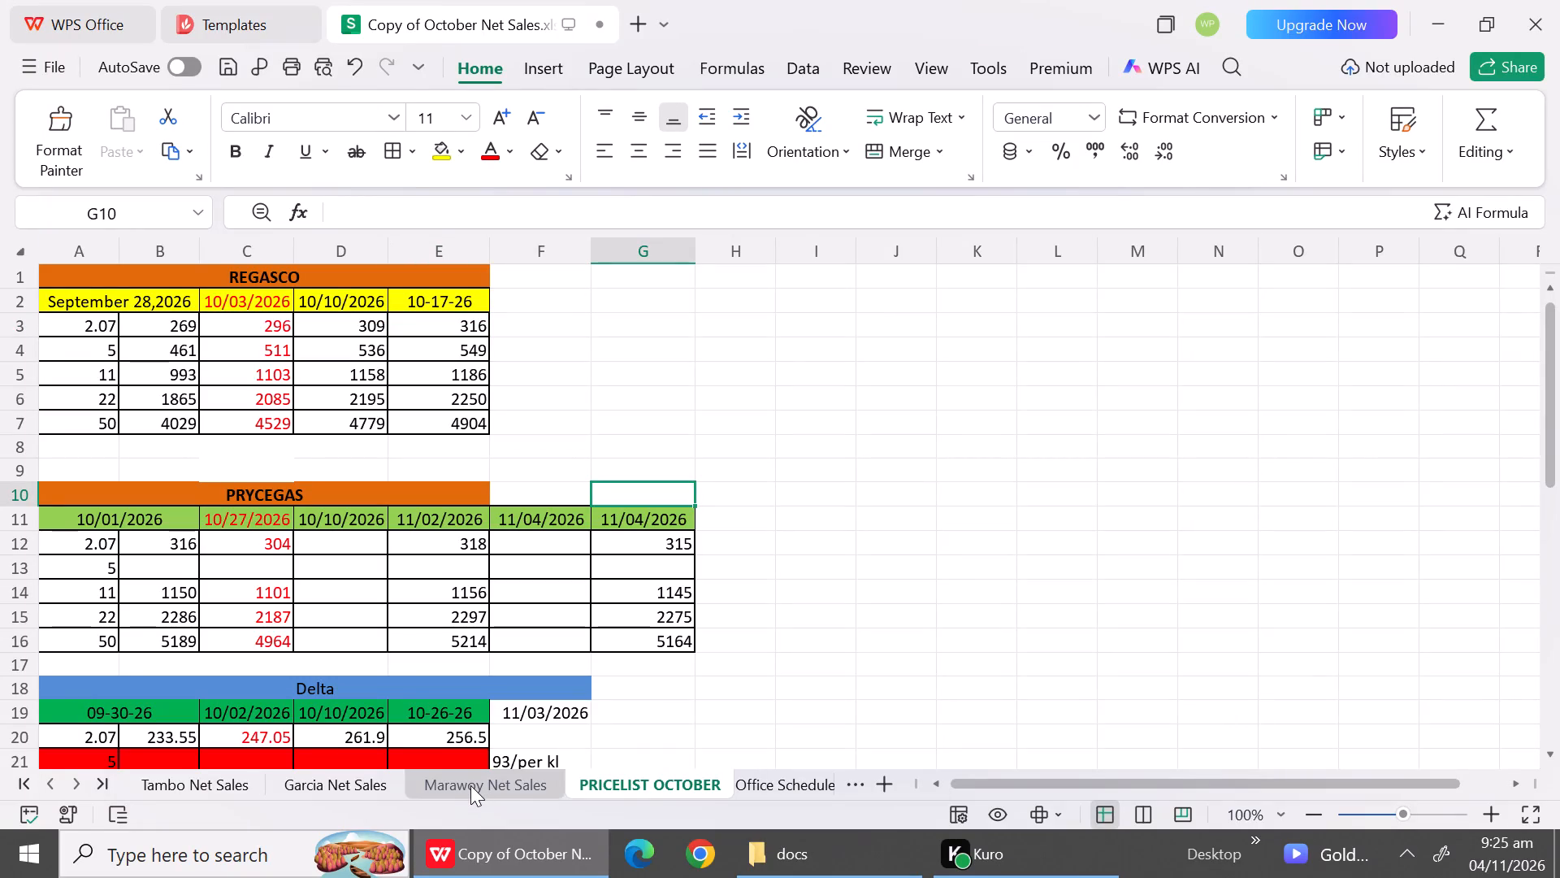
{"action": "left_click", "coordinate": [518, 788]}
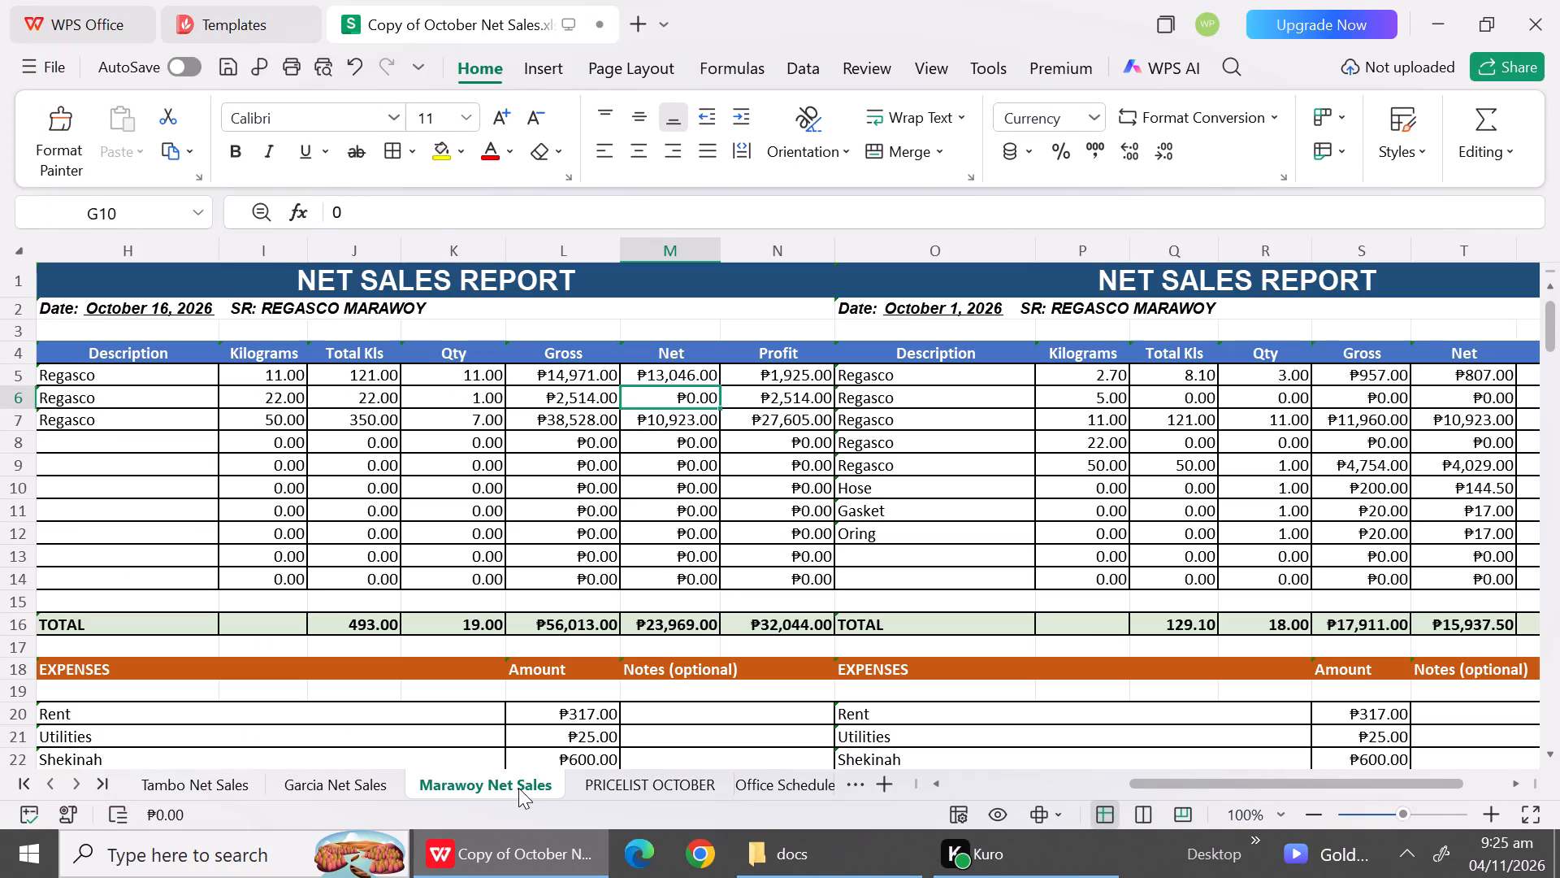
{"action": "left_click", "coordinate": [626, 788]}
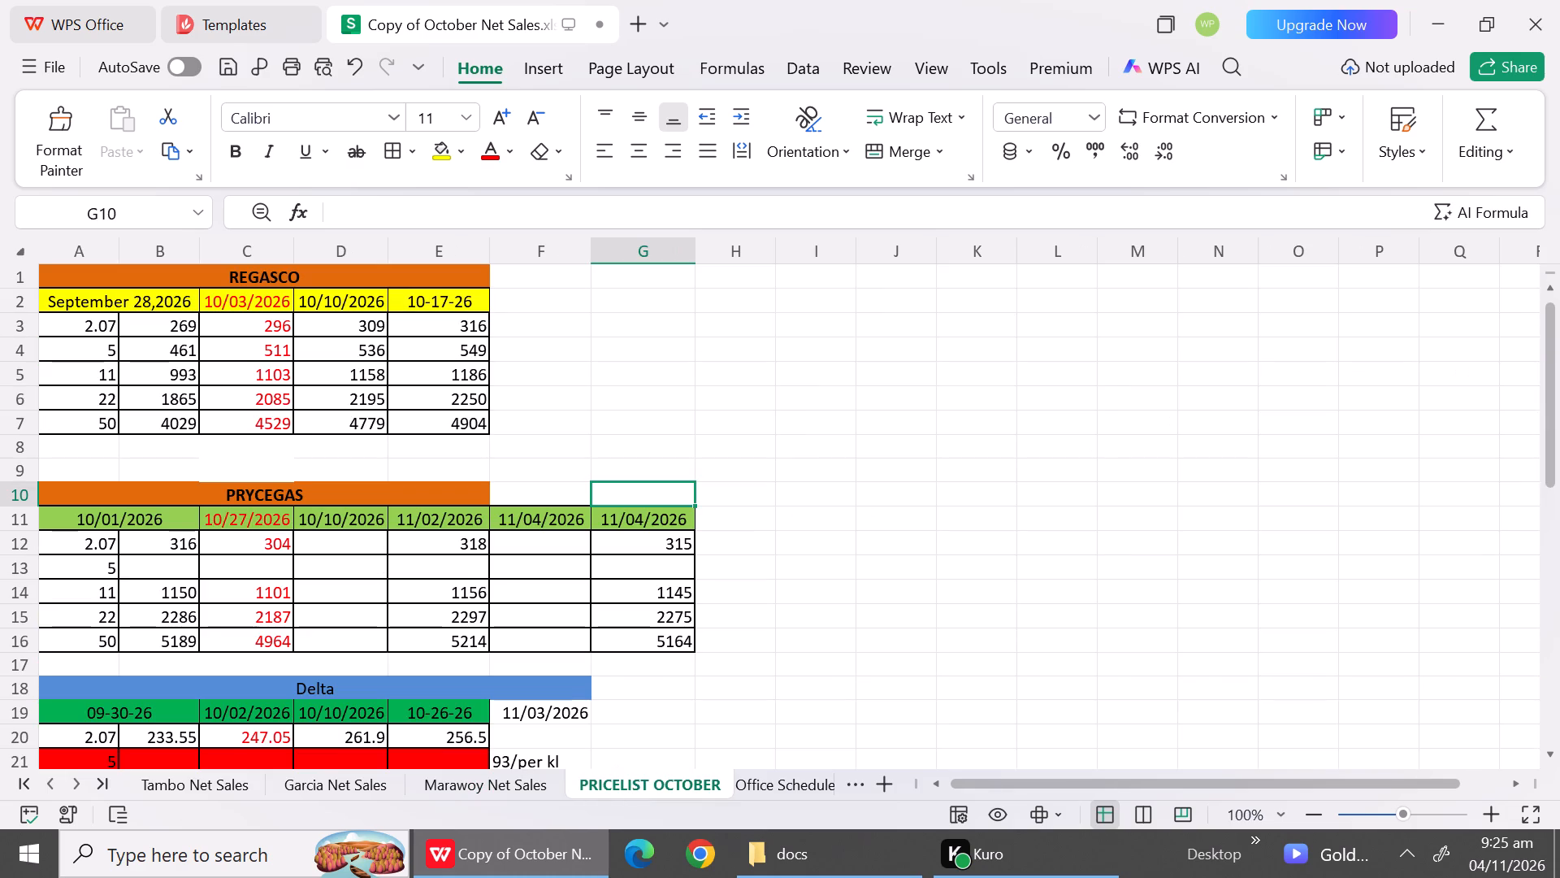
{"action": "left_click", "coordinate": [452, 406]}
Examine the October 16 report on the Garcia Net Sales sheet, including its Net and Profit columns.
{"action": "left_click", "coordinate": [387, 774]}
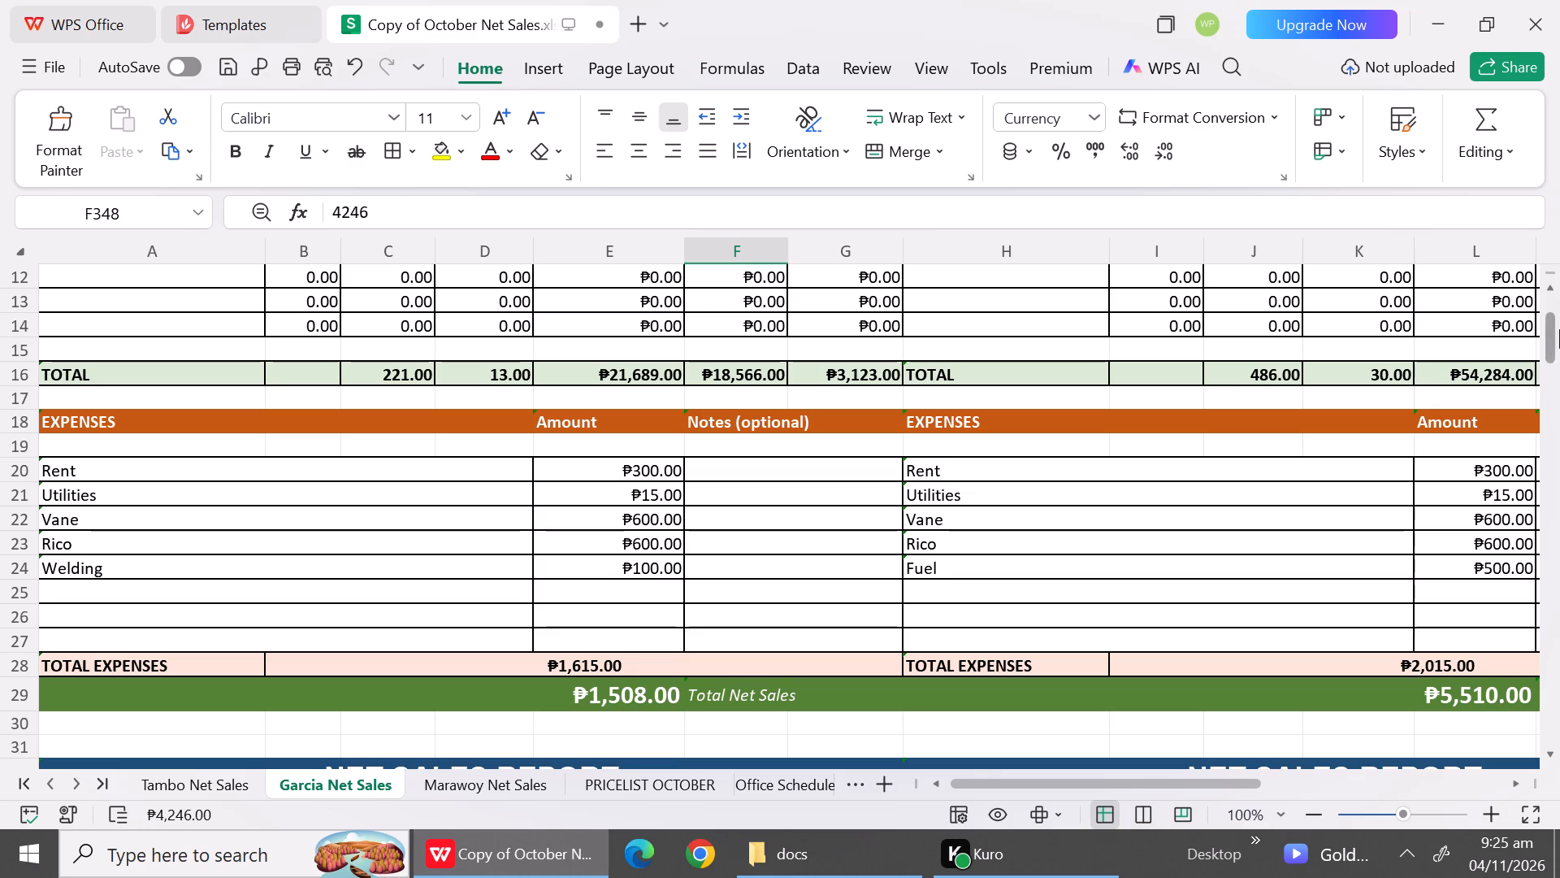
{"action": "left_click", "coordinate": [1549, 293]}
{"action": "triple_click", "coordinate": [1549, 293]}
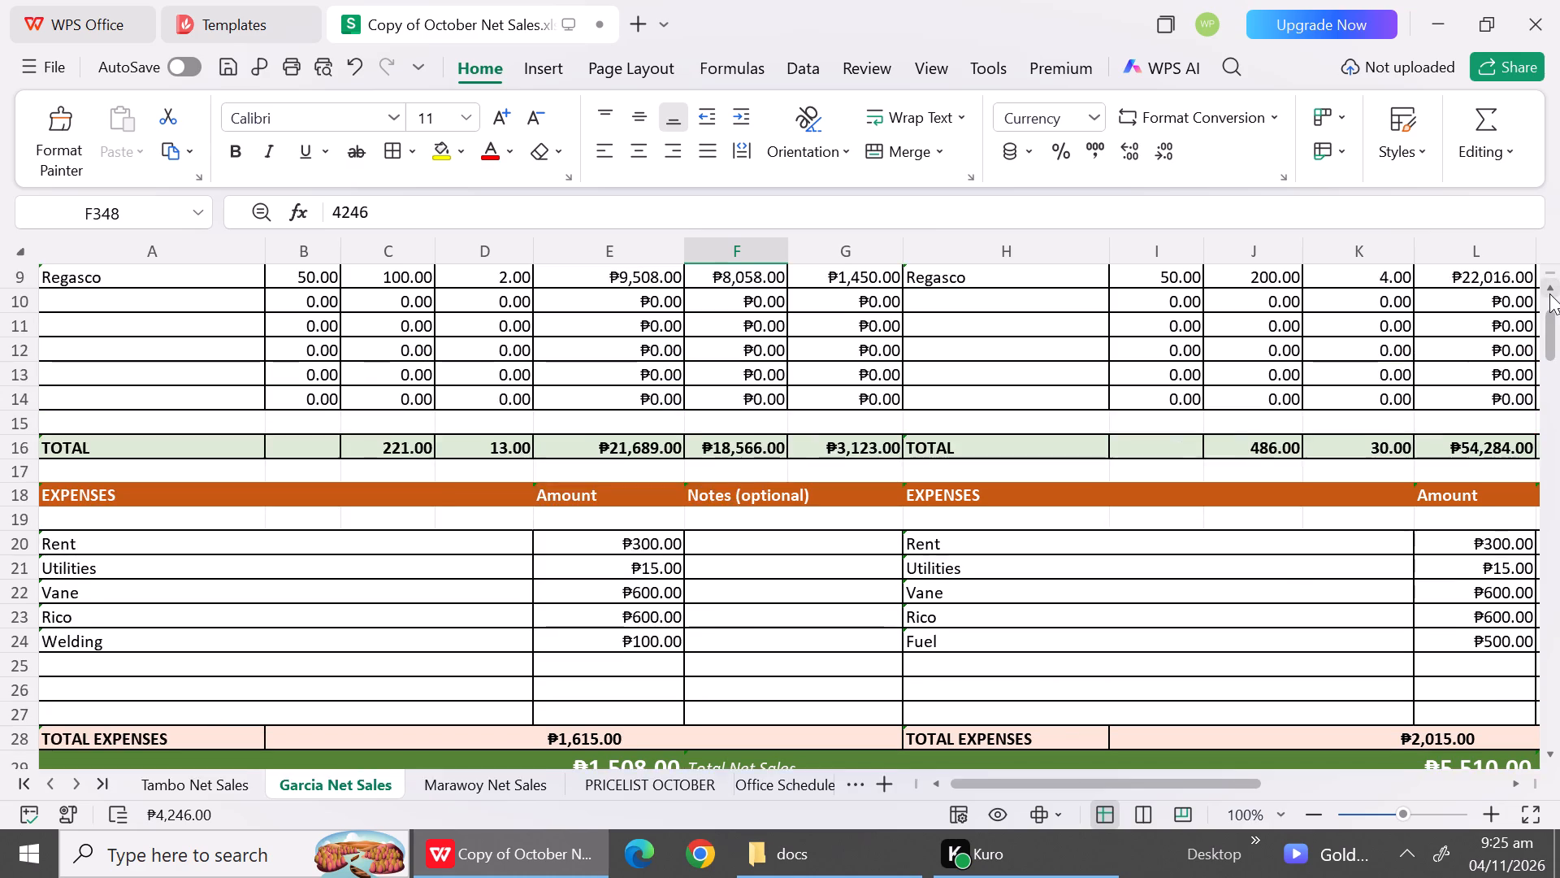
{"action": "triple_click", "coordinate": [1549, 293]}
{"action": "triple_click", "coordinate": [1549, 293]}
{"action": "left_click_drag", "start_coordinate": [1549, 293], "coordinate": [1545, 292]}
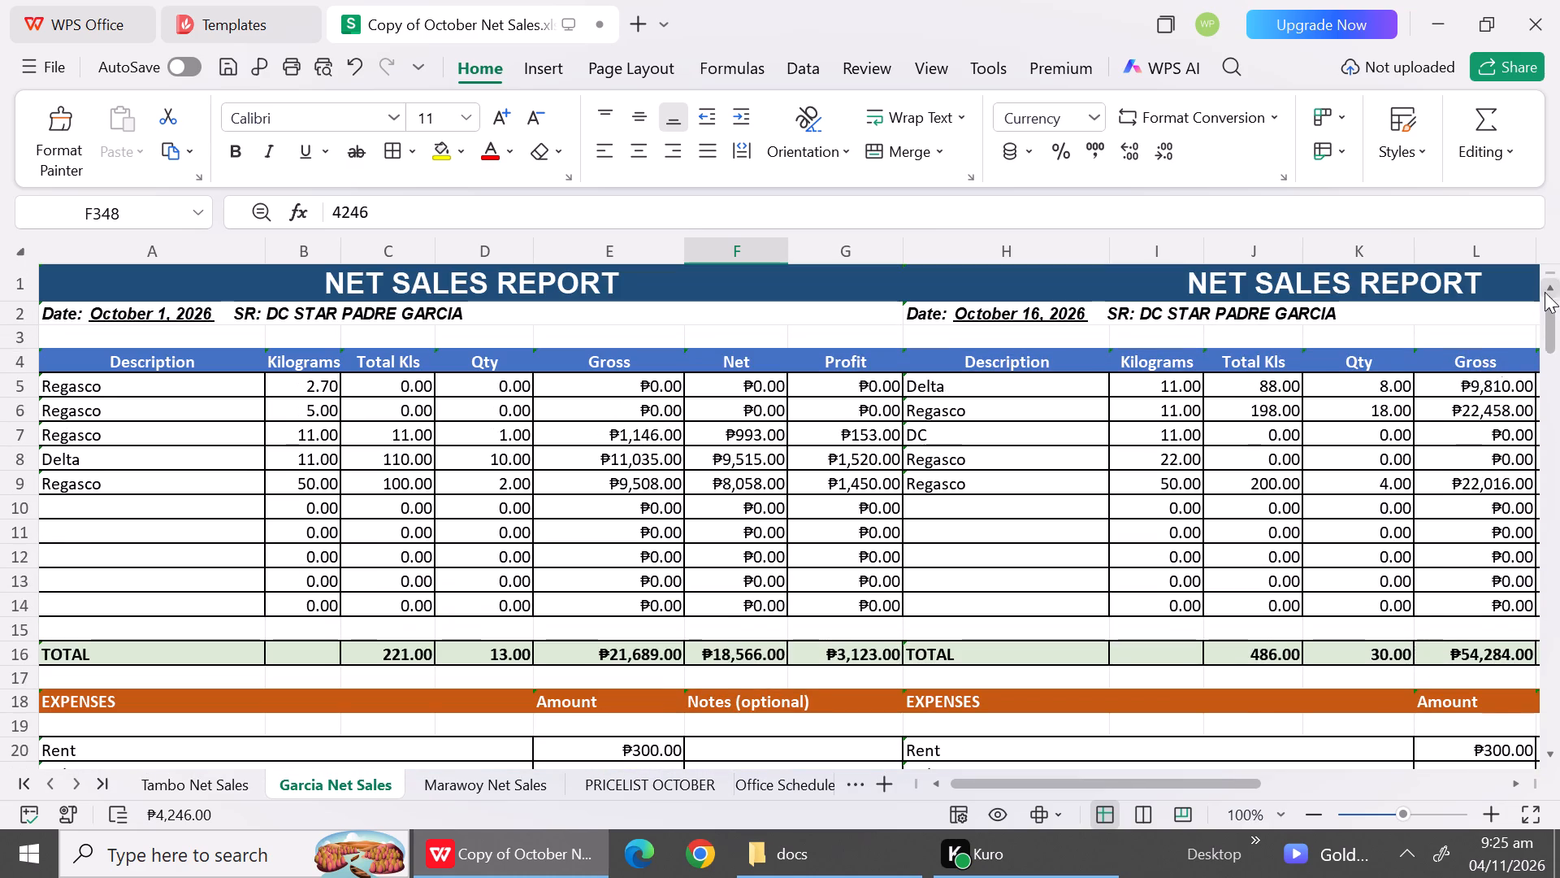
{"action": "left_click_drag", "start_coordinate": [1545, 292], "coordinate": [1405, 656]}
{"action": "left_click", "coordinate": [1523, 785]}
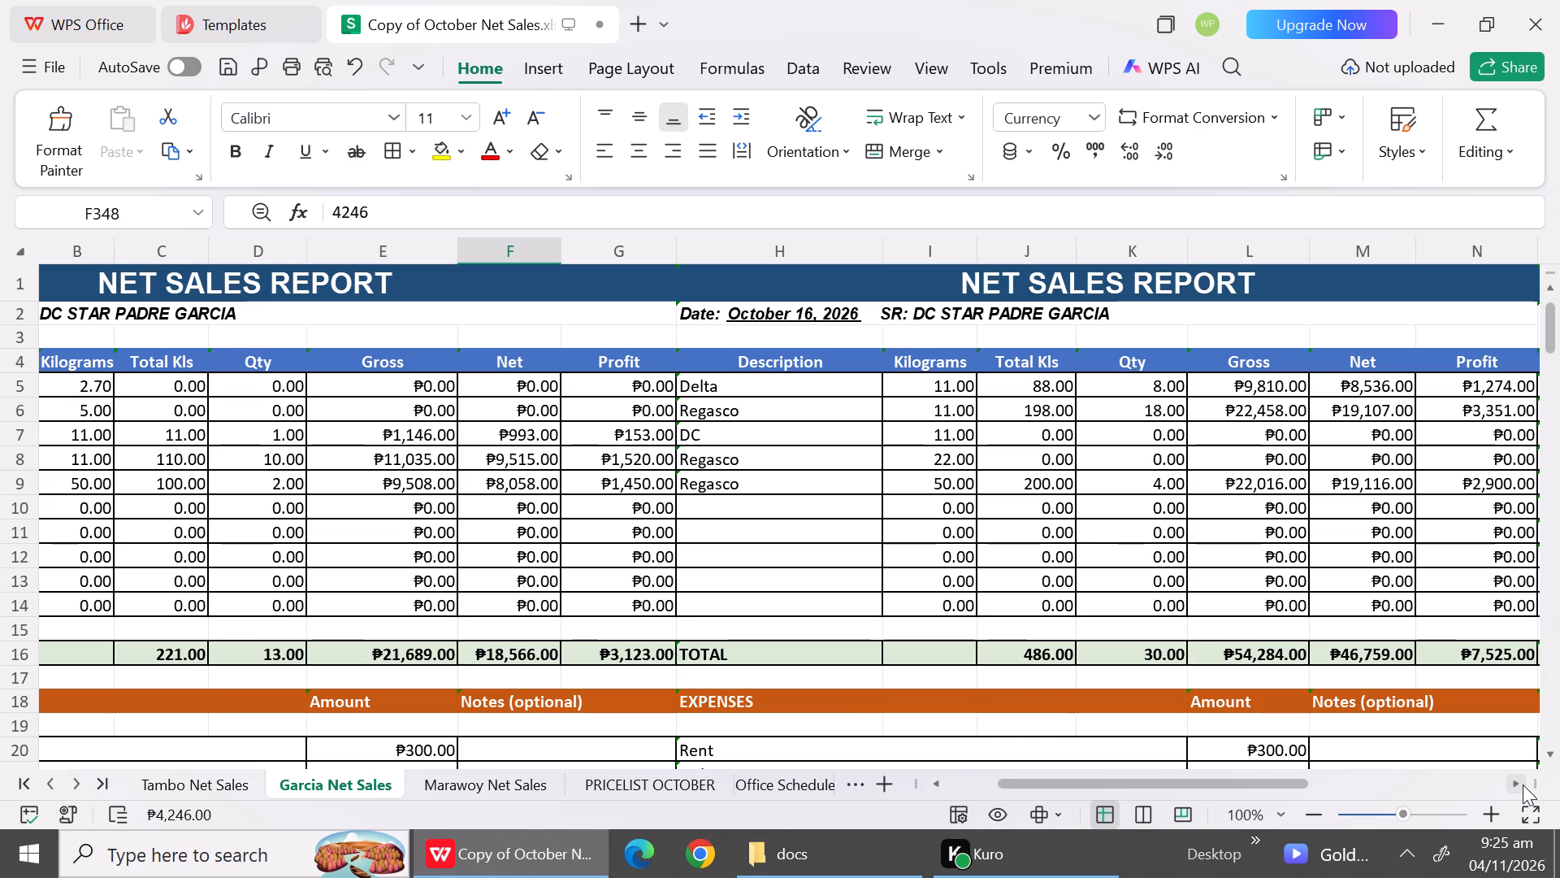
{"action": "left_click", "coordinate": [1523, 785]}
{"action": "double_click", "coordinate": [1523, 785]}
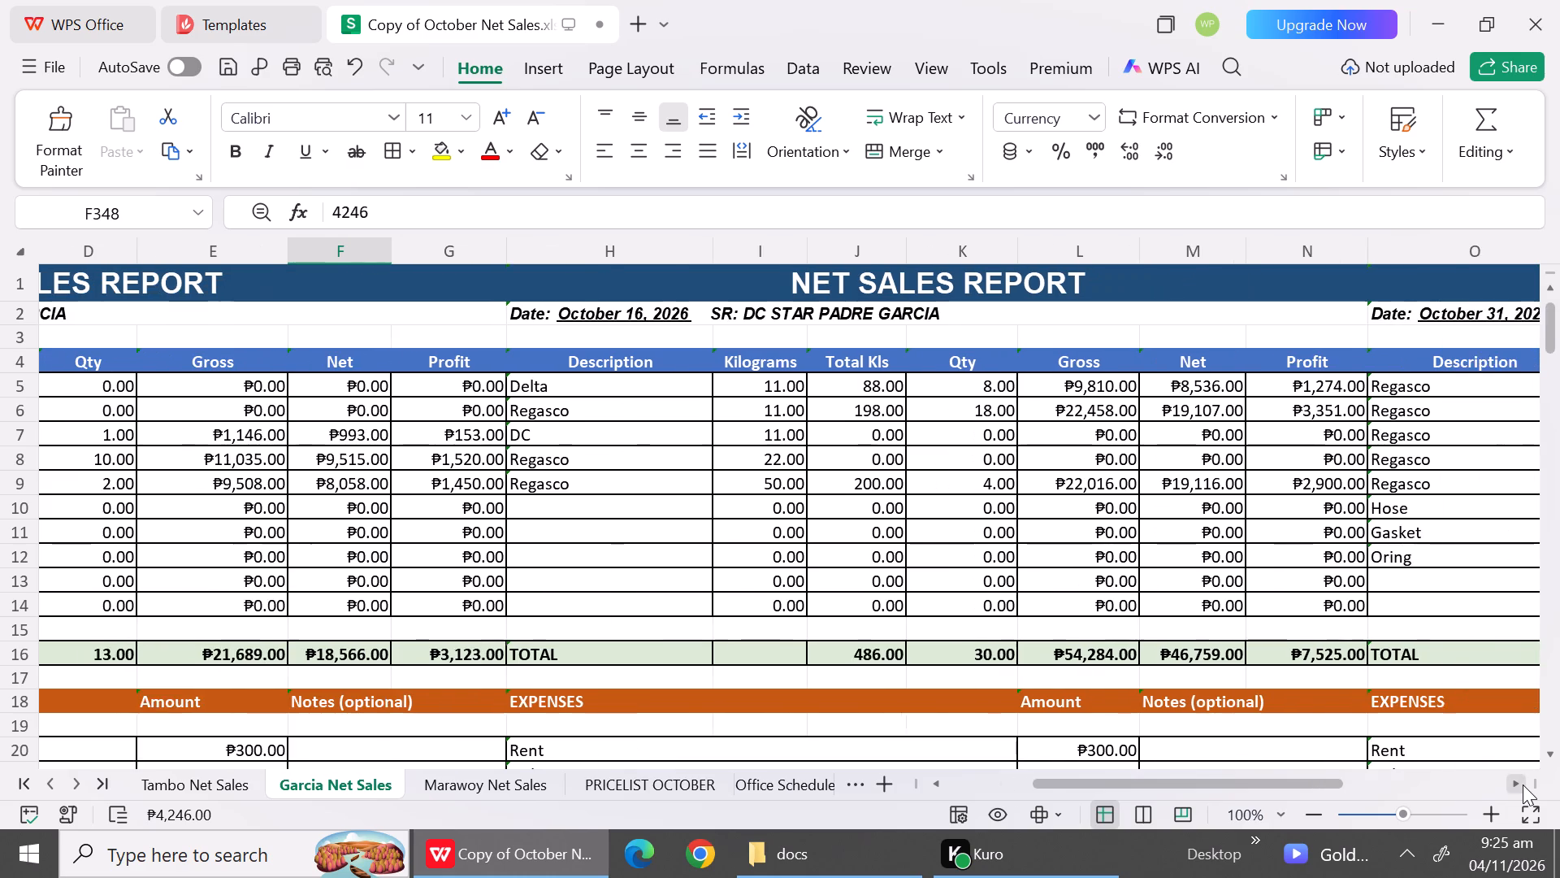
{"action": "left_click", "coordinate": [1523, 785]}
{"action": "left_click", "coordinate": [1523, 785]}
{"action": "left_click", "coordinate": [1523, 785]}
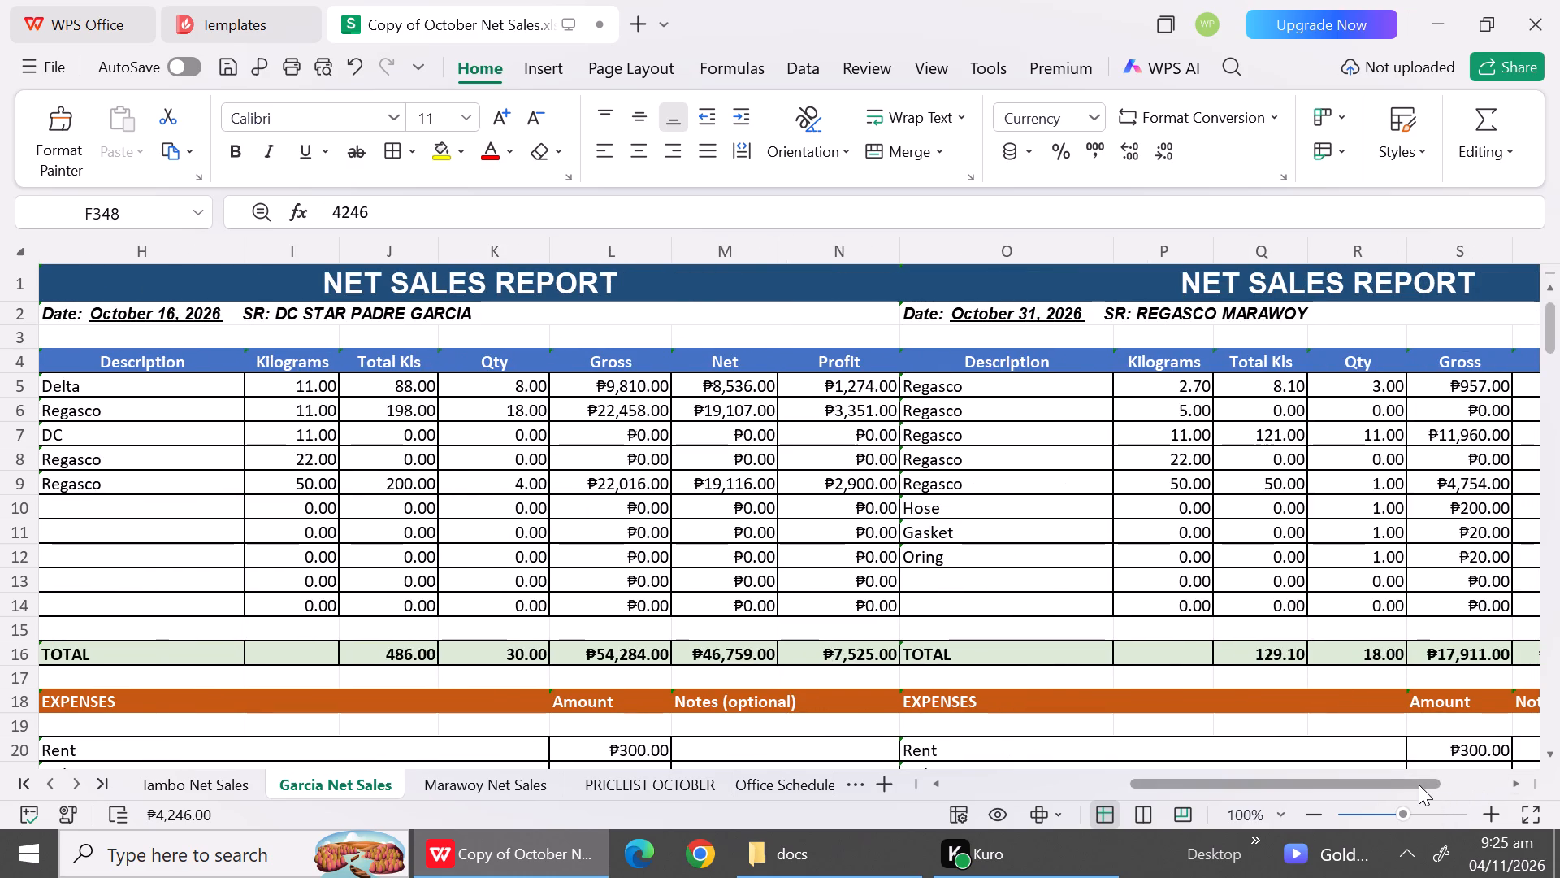
Using the REGASCO 10-17-26 price, set the 22 kg row's Net amount in the October 16 Marawoy report to 2250.
{"action": "left_click", "coordinate": [485, 775]}
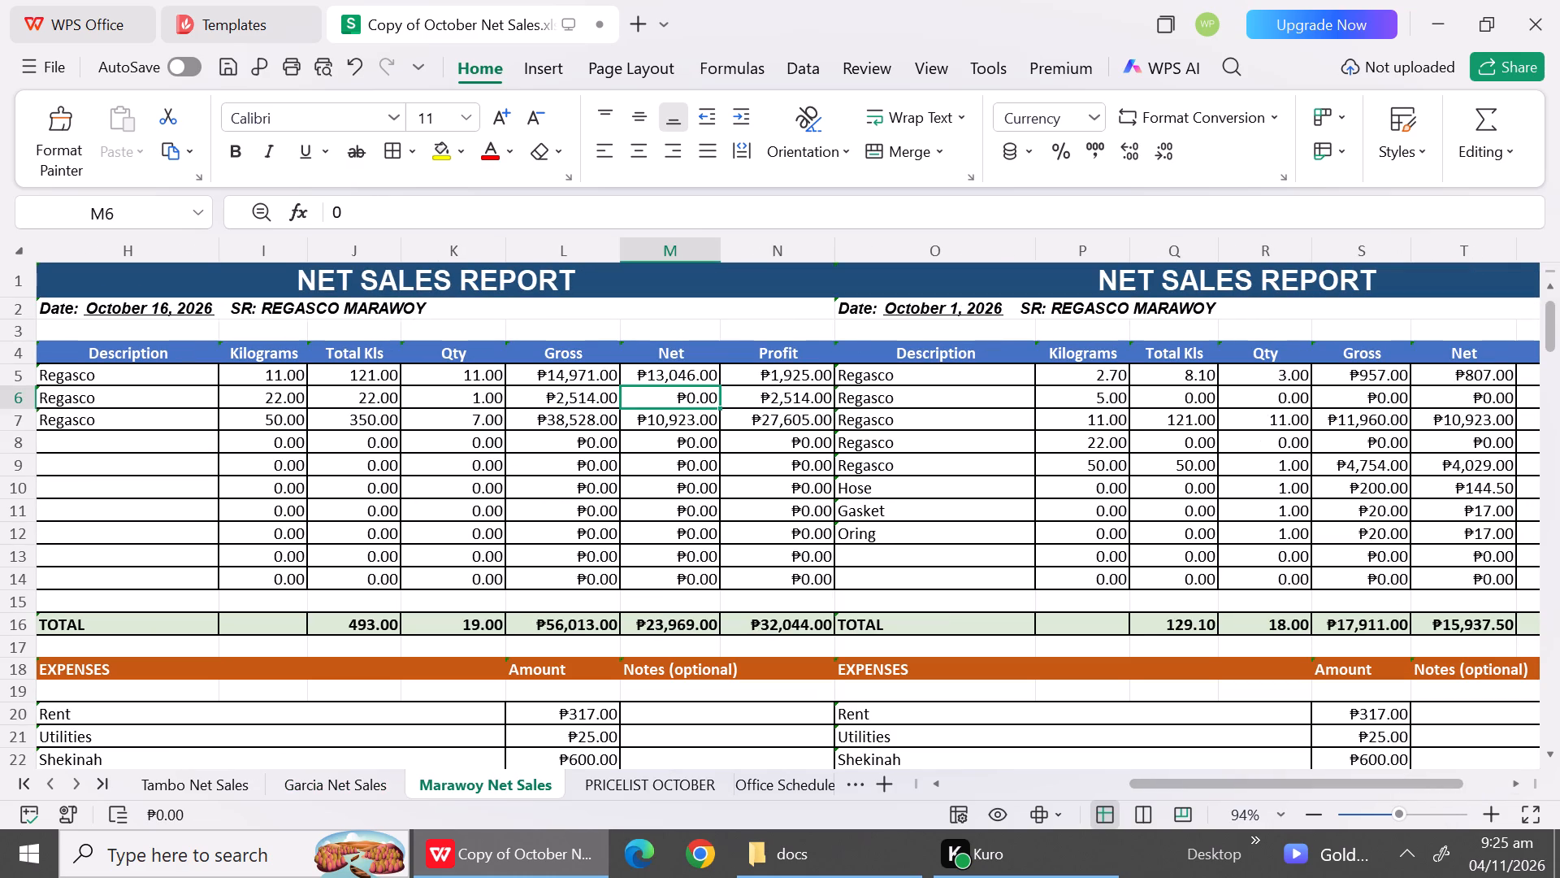
{"action": "left_click", "coordinate": [699, 397]}
{"action": "left_click", "coordinate": [624, 789]}
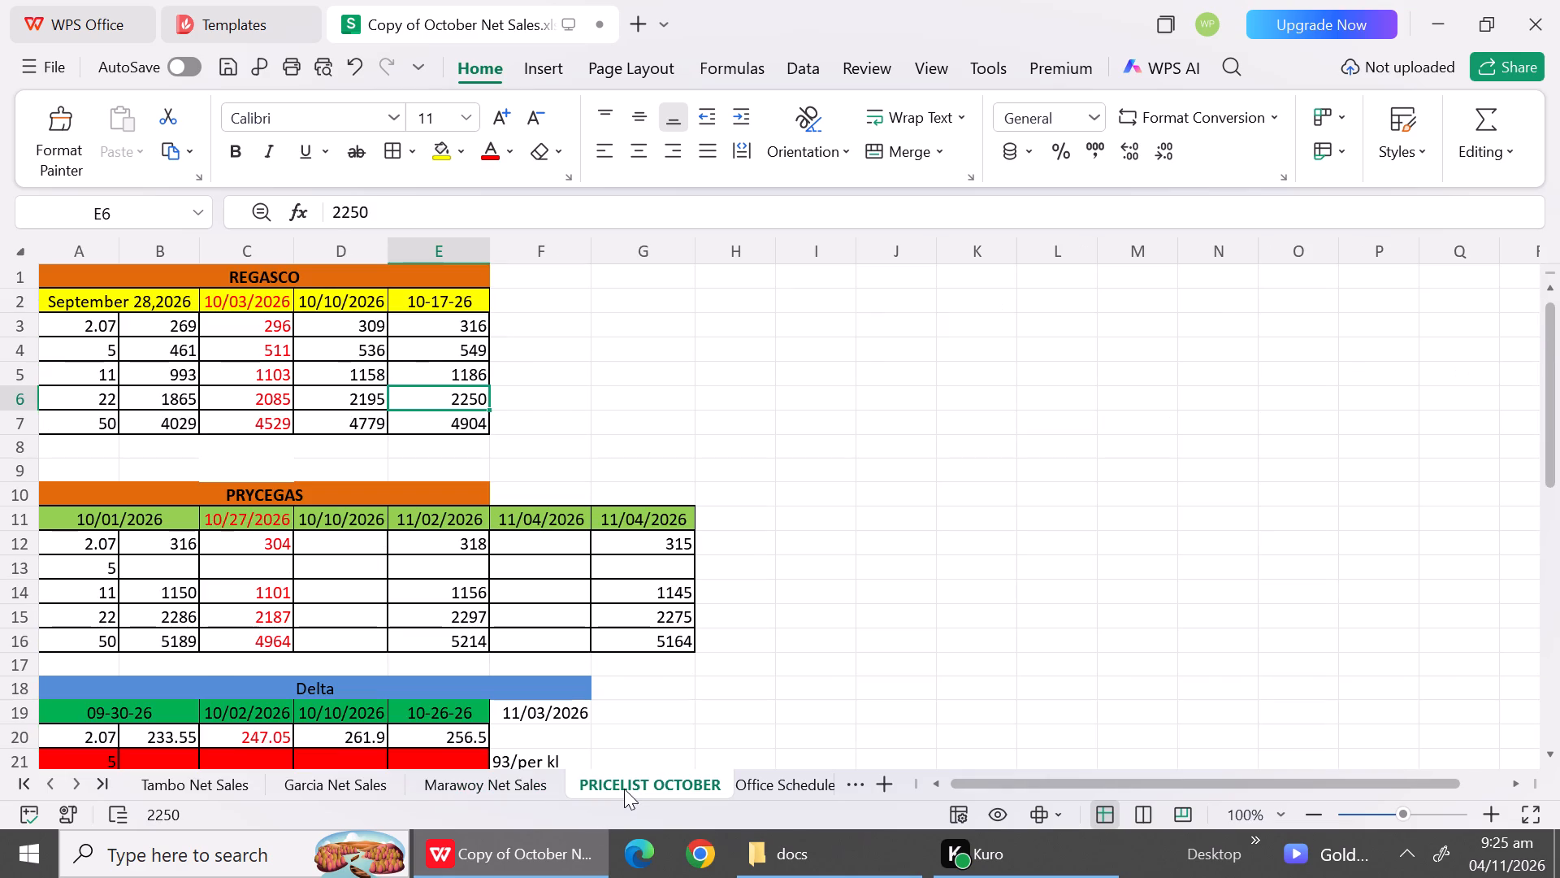
{"action": "left_click", "coordinate": [528, 784]}
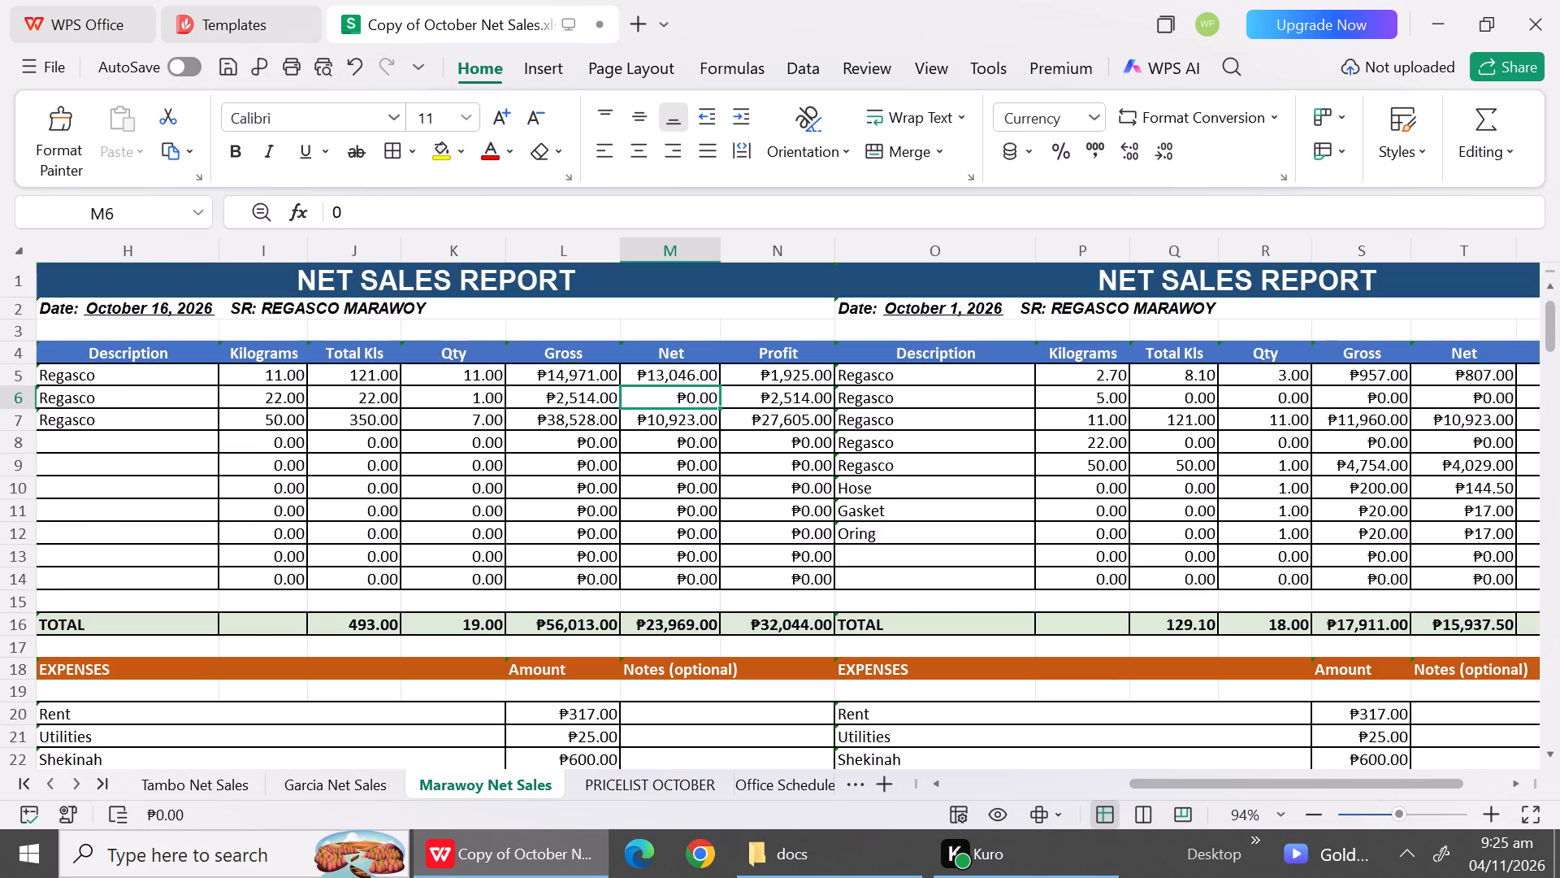
{"action": "left_click", "coordinate": [665, 398]}
{"action": "type", "text": "2259"}
{"action": "key", "text": "BackSpace"}
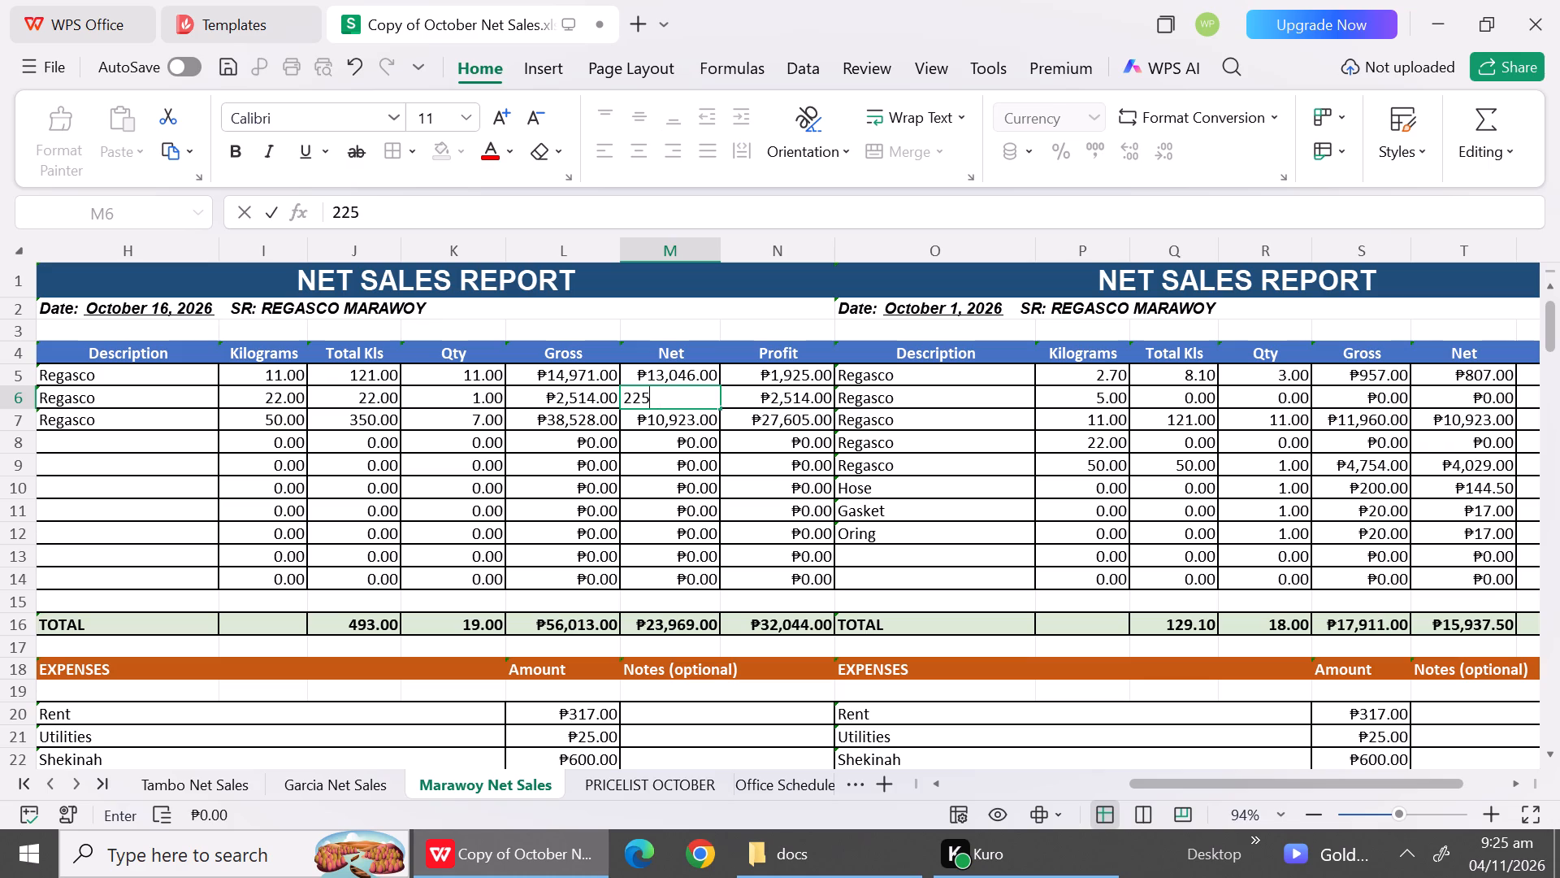
{"action": "key", "text": "0"}
Using the REGASCO prices on PRICELIST OCTOBER, set the 50 kg row's Net amount in the October 16 Marawoy report to 34328.
{"action": "left_click", "coordinate": [668, 422]}
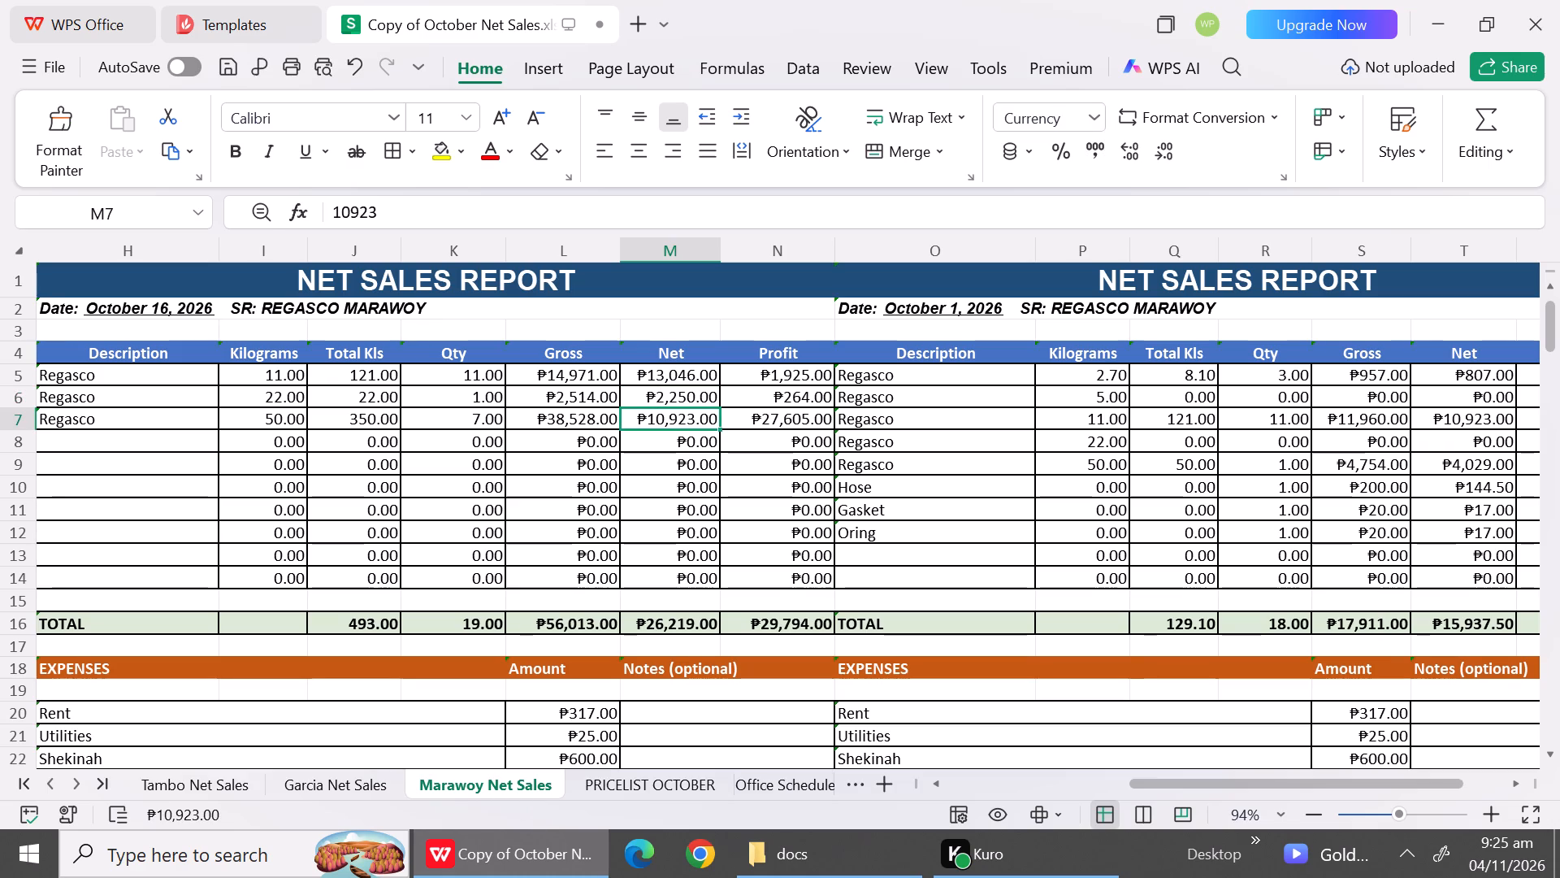
{"action": "left_click", "coordinate": [613, 785]}
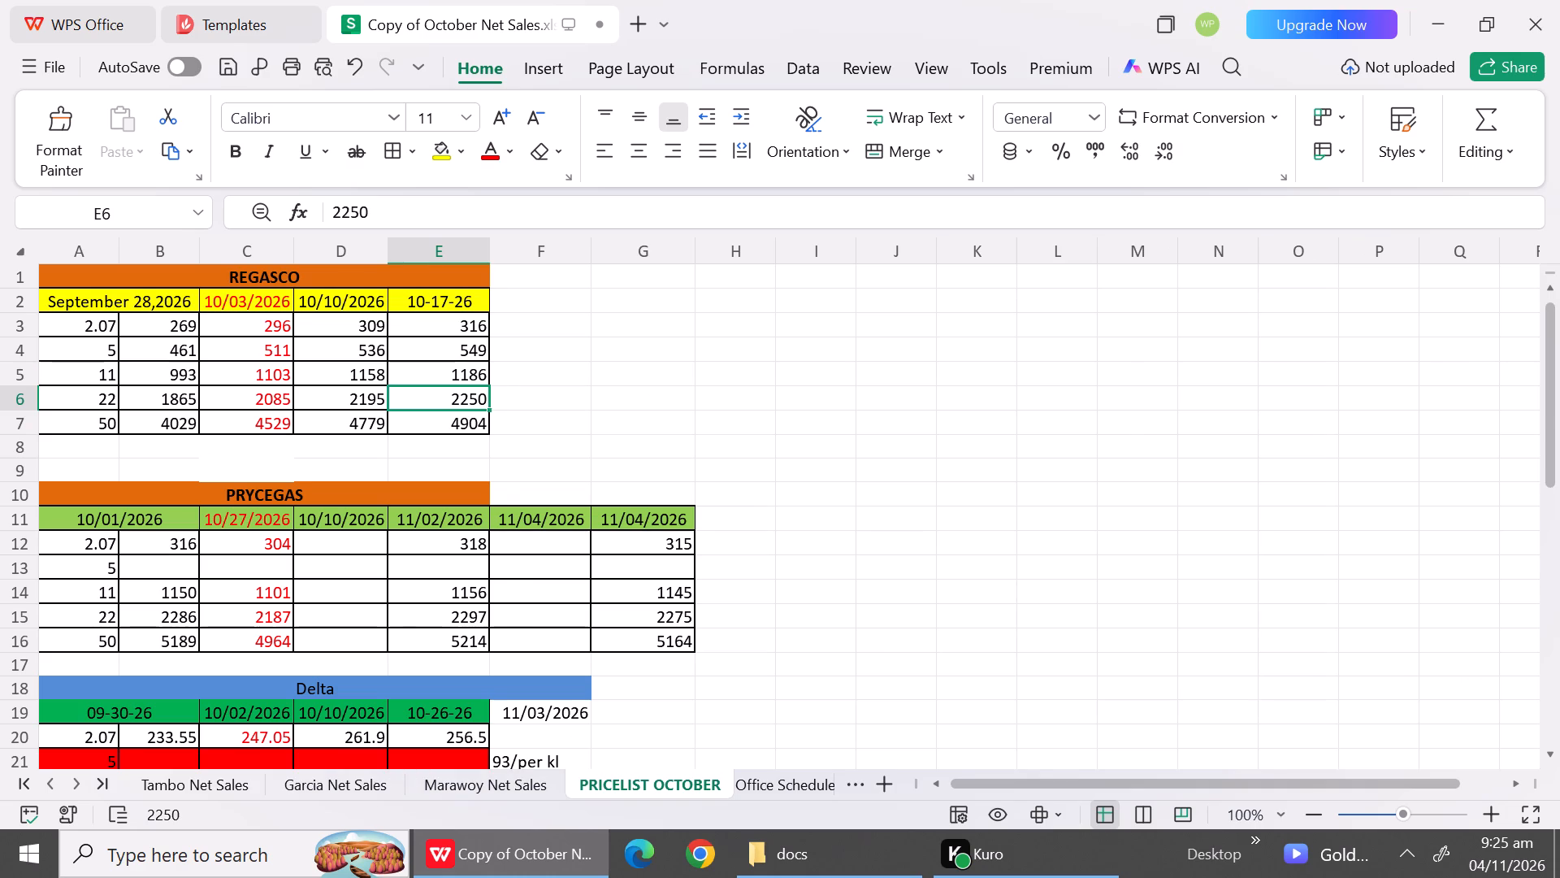
{"action": "left_click", "coordinate": [496, 776]}
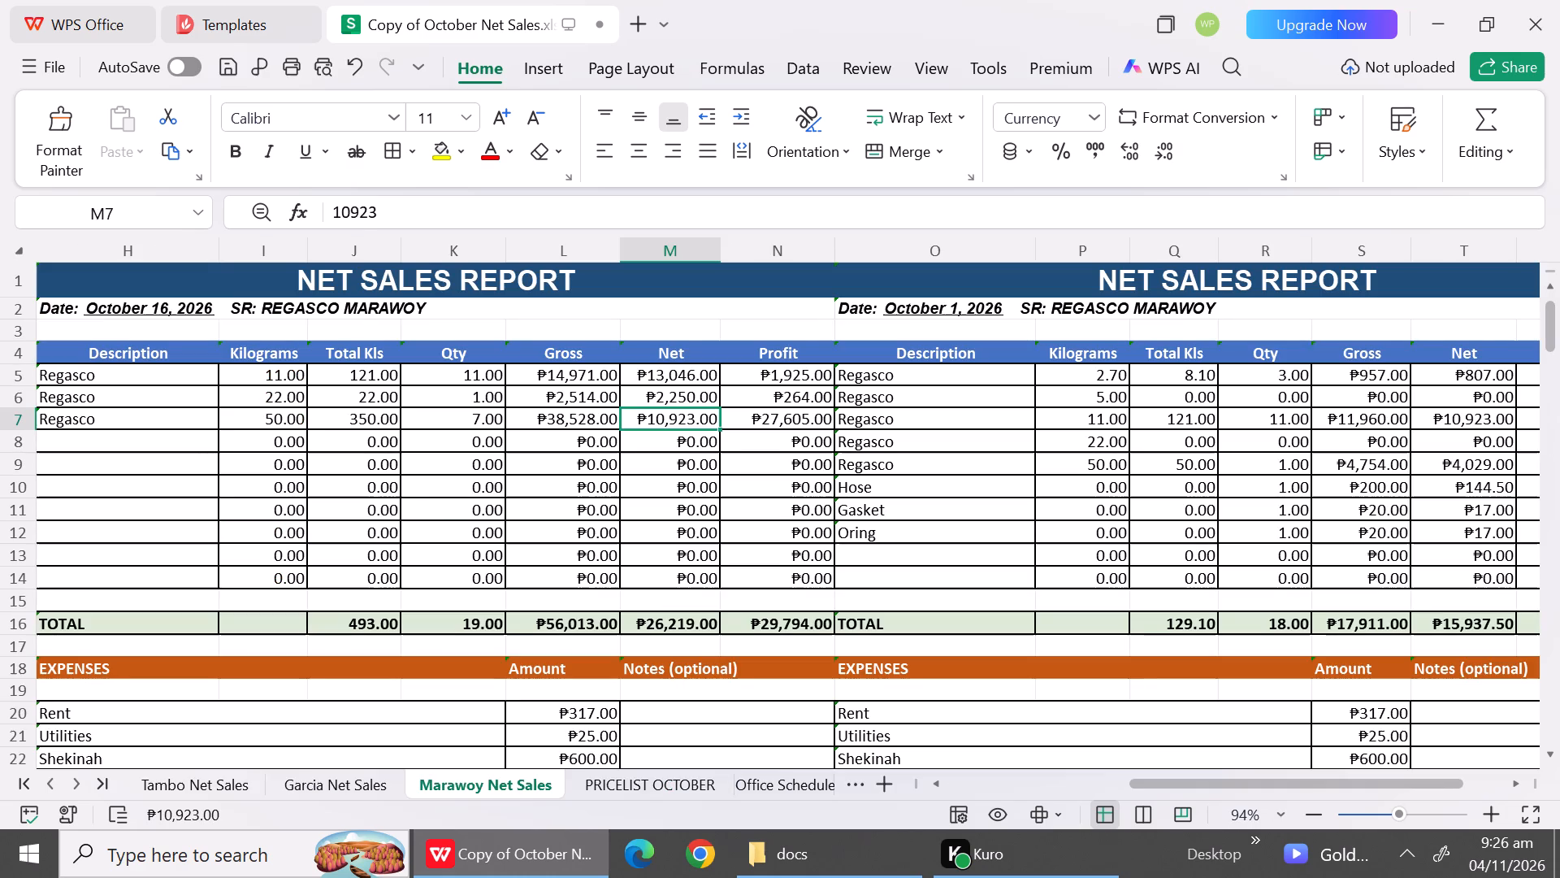
{"action": "type", "text": "34"}
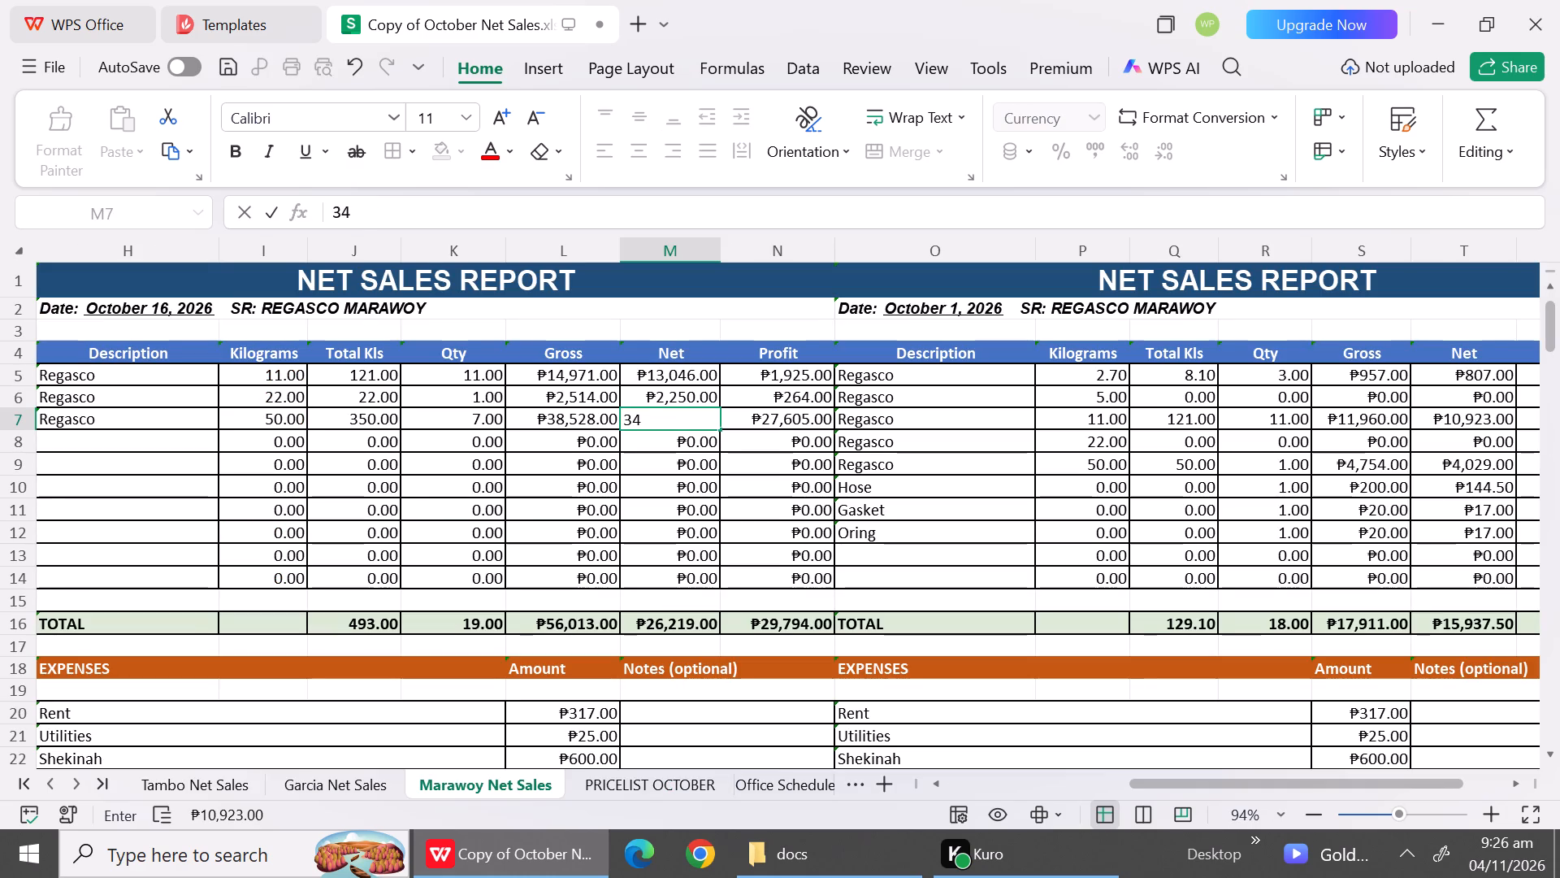
{"action": "type", "text": "328"}
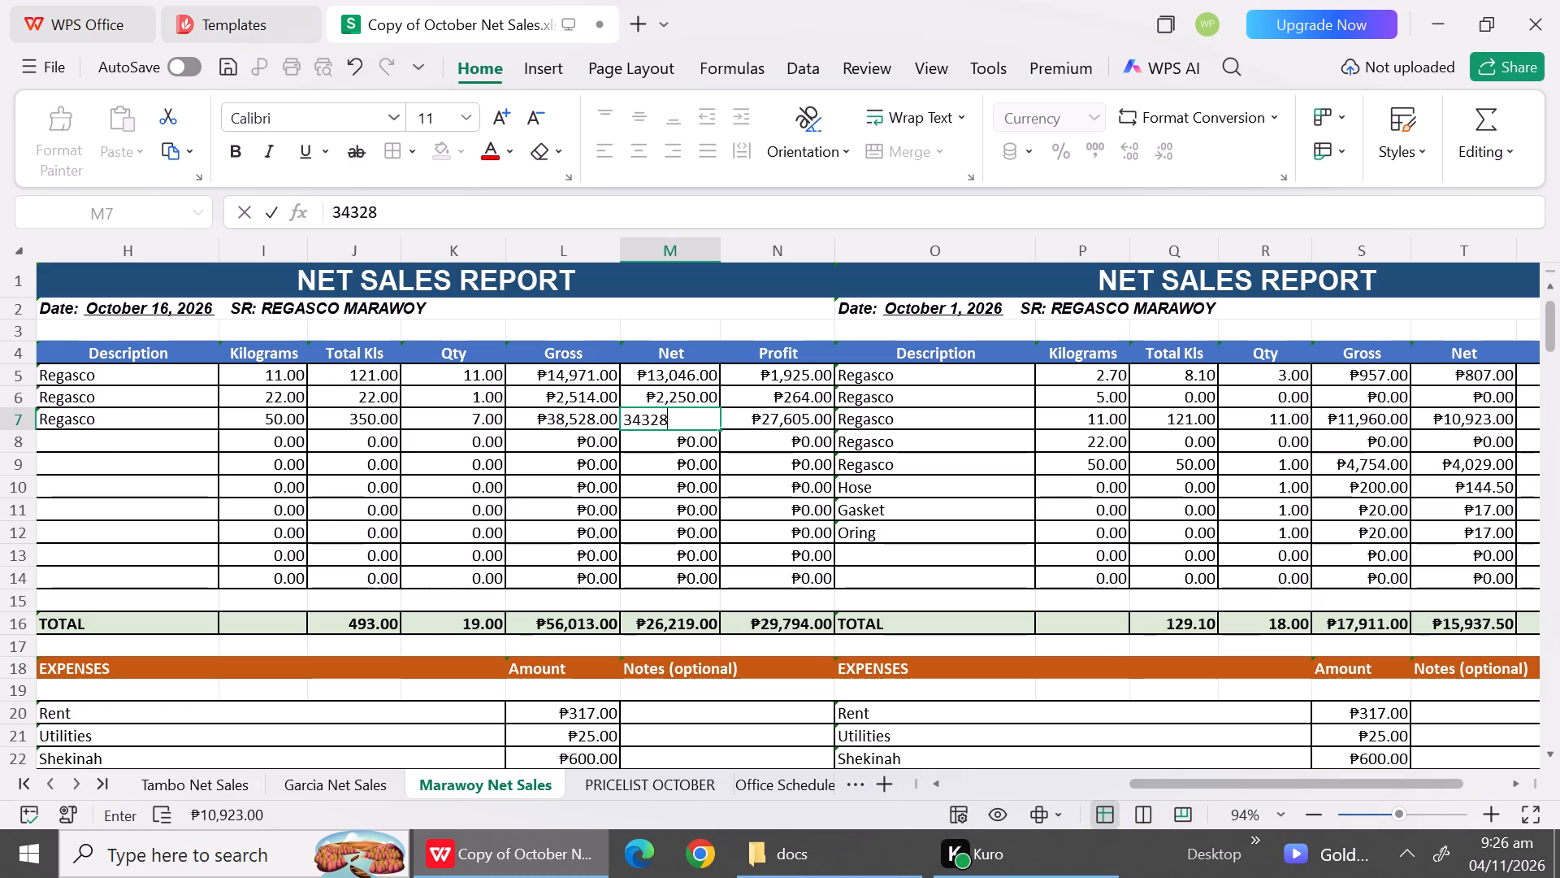
{"action": "left_click", "coordinate": [638, 553]}
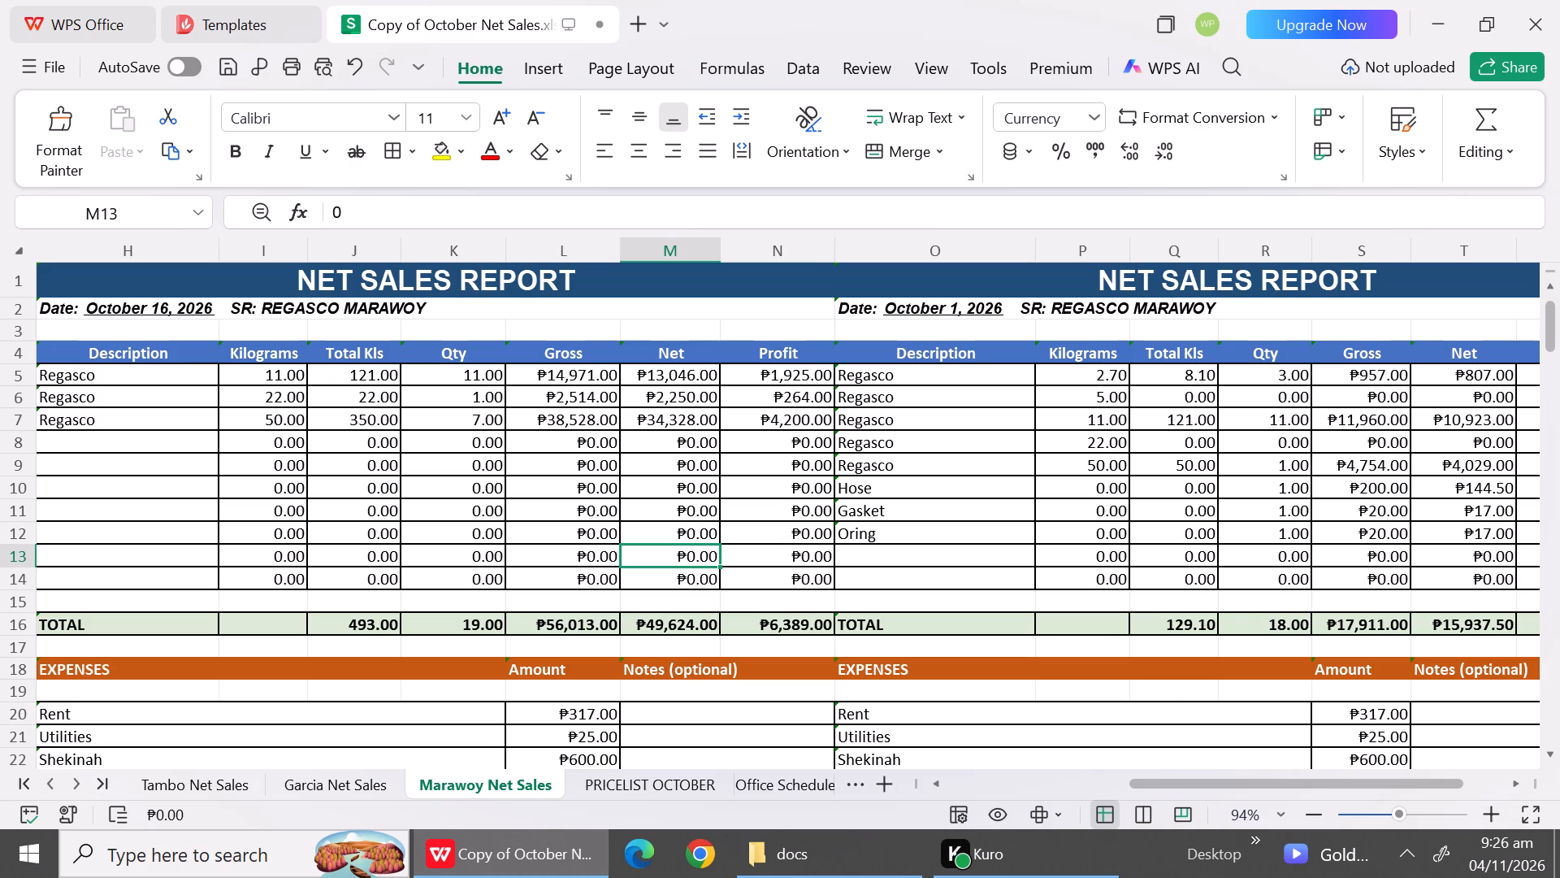
Add a Fuel expense of 500 in row 24 of the October 16 Marawoy report, below Bernard.
{"action": "triple_click", "coordinate": [1547, 764]}
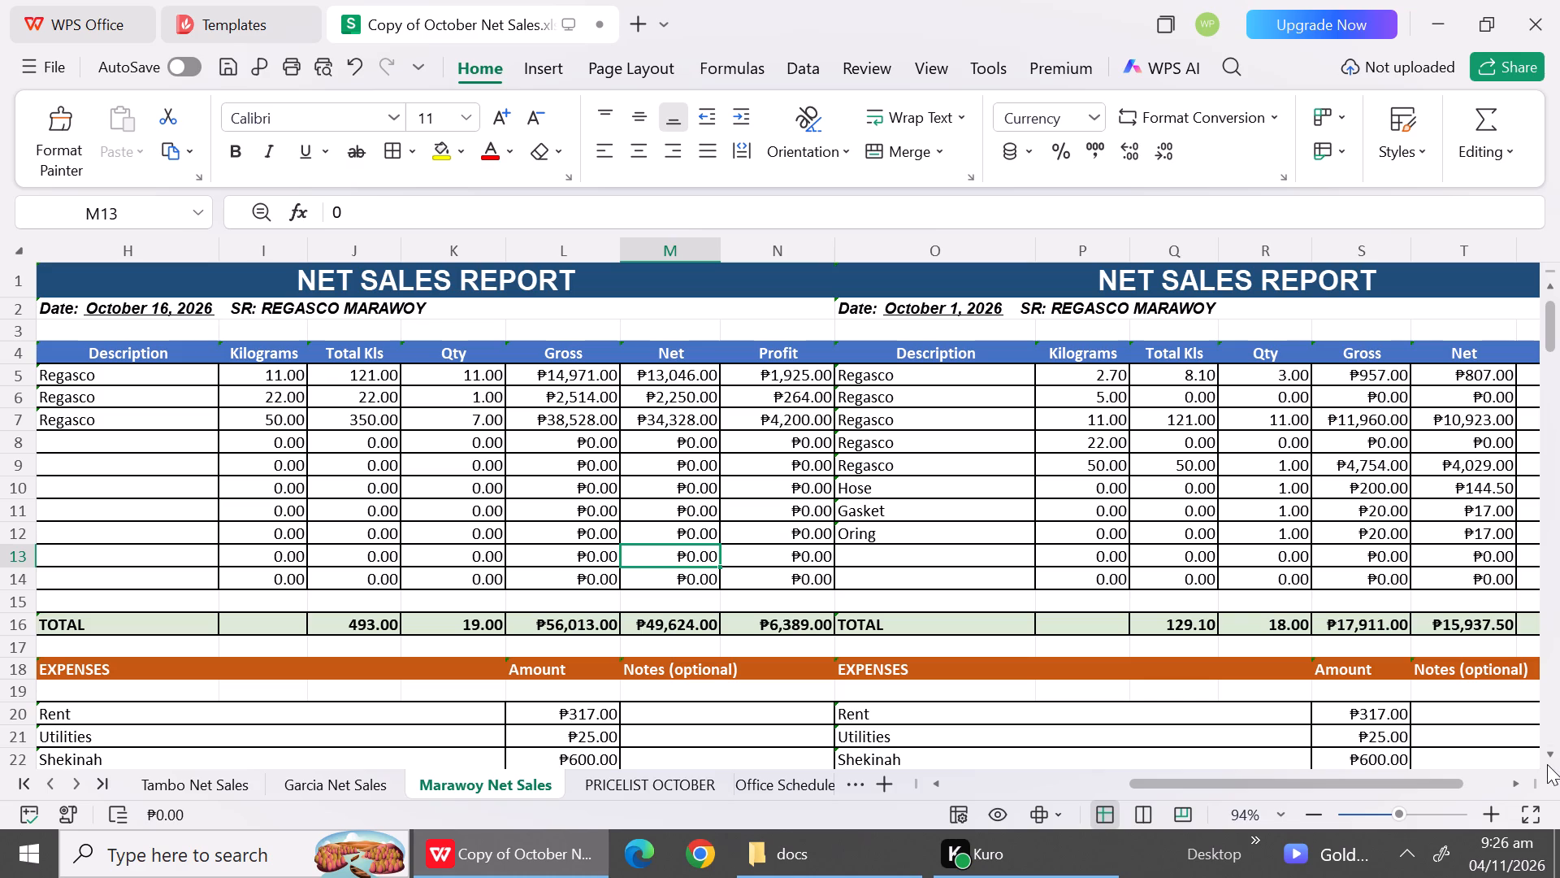
{"action": "left_click_drag", "start_coordinate": [1547, 764], "coordinate": [1549, 757]}
{"action": "triple_click", "coordinate": [1549, 757]}
{"action": "triple_click", "coordinate": [1549, 757]}
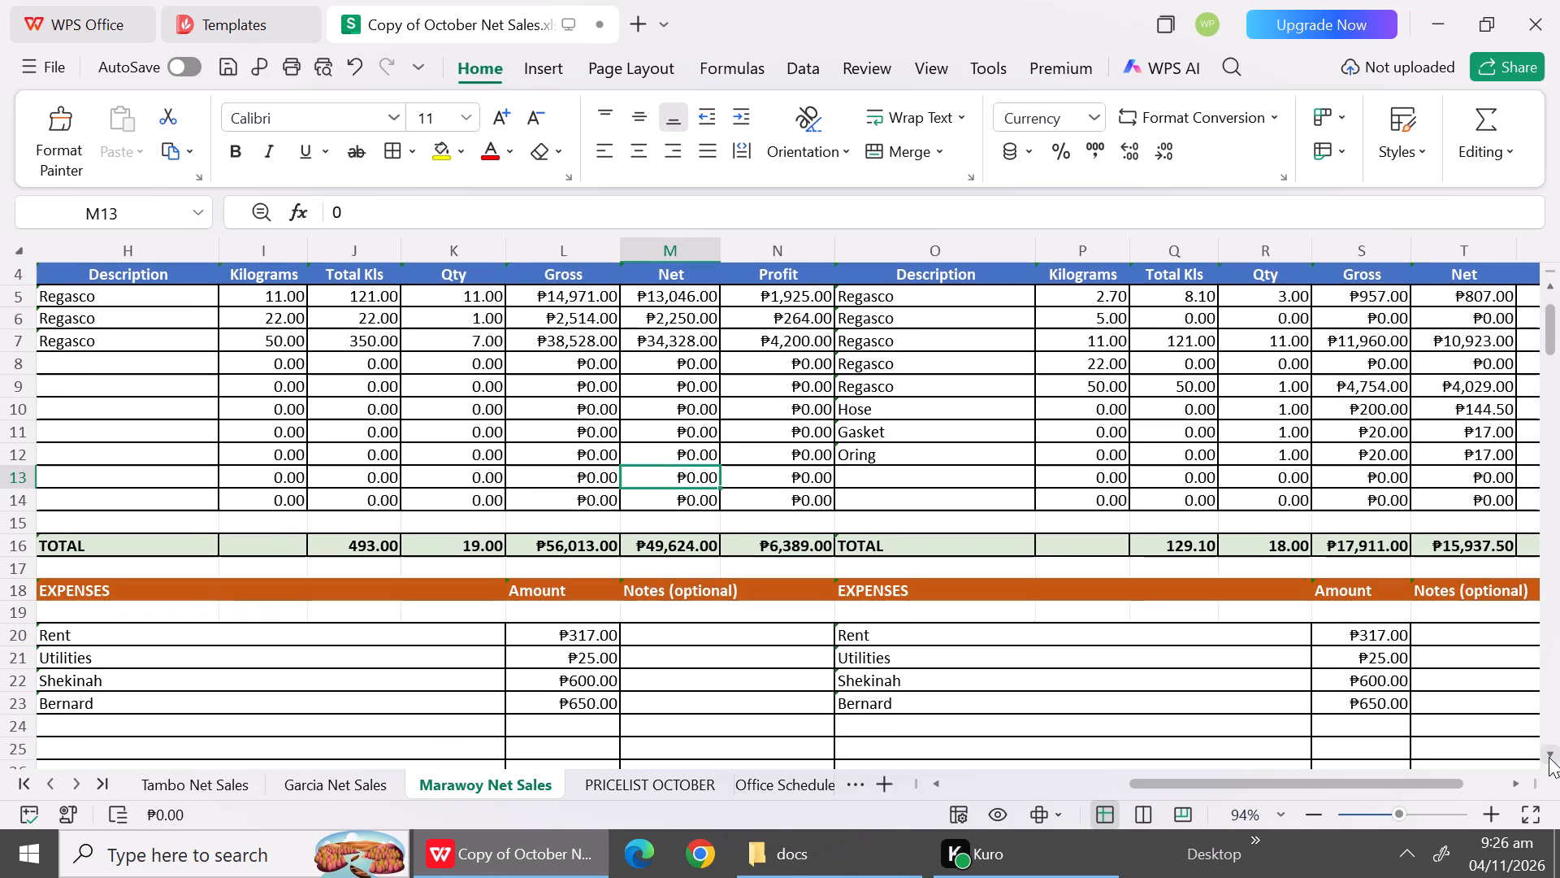
{"action": "left_click", "coordinate": [1549, 757]}
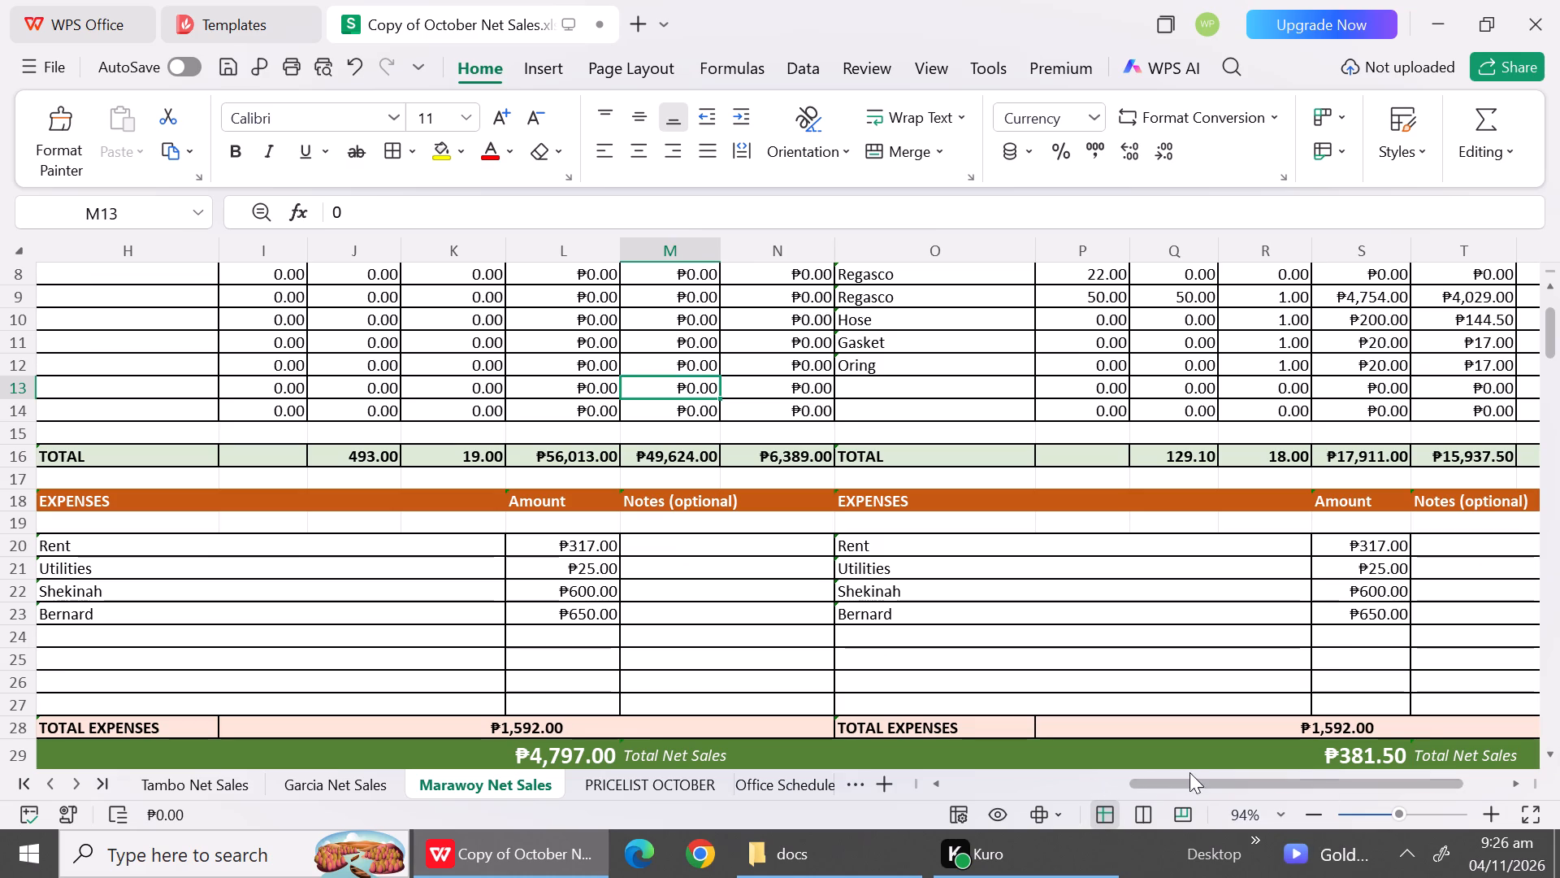
{"action": "left_click_drag", "start_coordinate": [1213, 782], "coordinate": [1129, 779]}
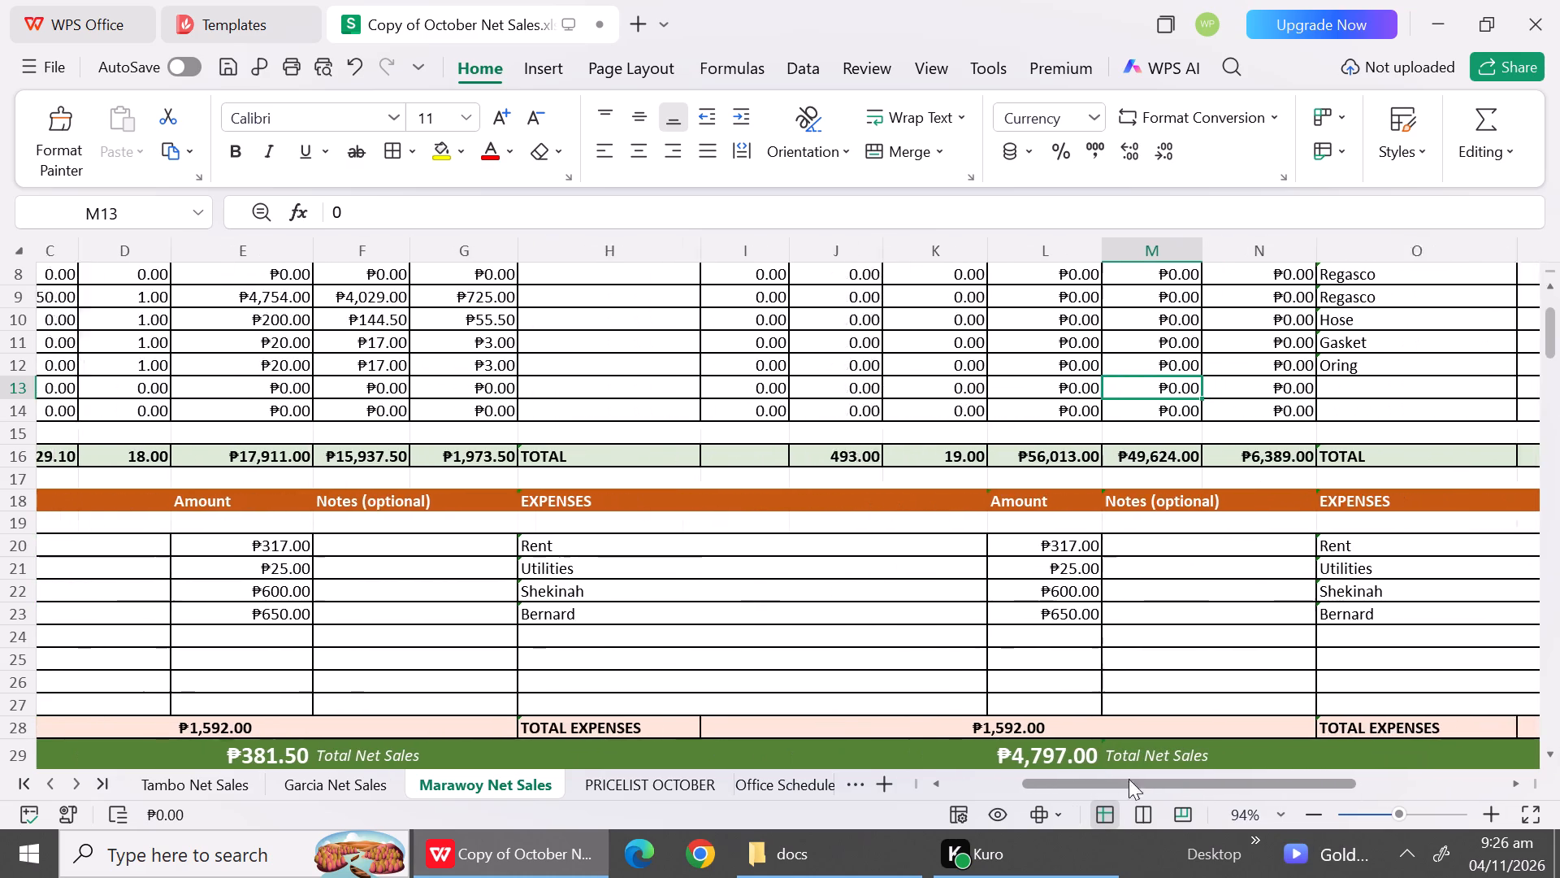
{"action": "left_click_drag", "start_coordinate": [1129, 779], "coordinate": [1211, 772]}
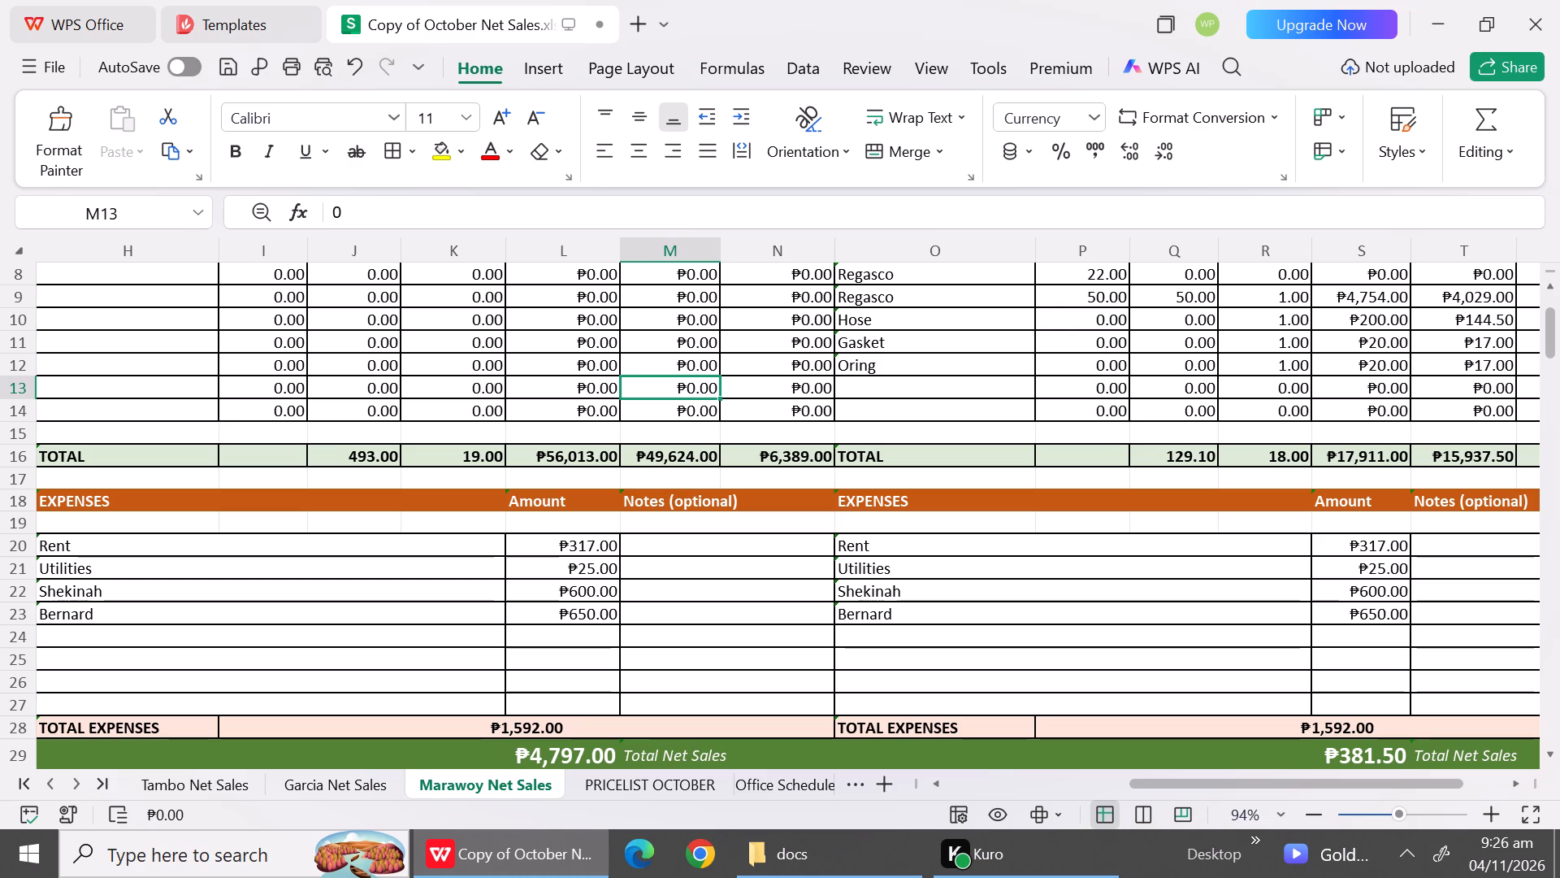
{"action": "left_click", "coordinate": [123, 647]}
{"action": "type", "text": "Fgue"}
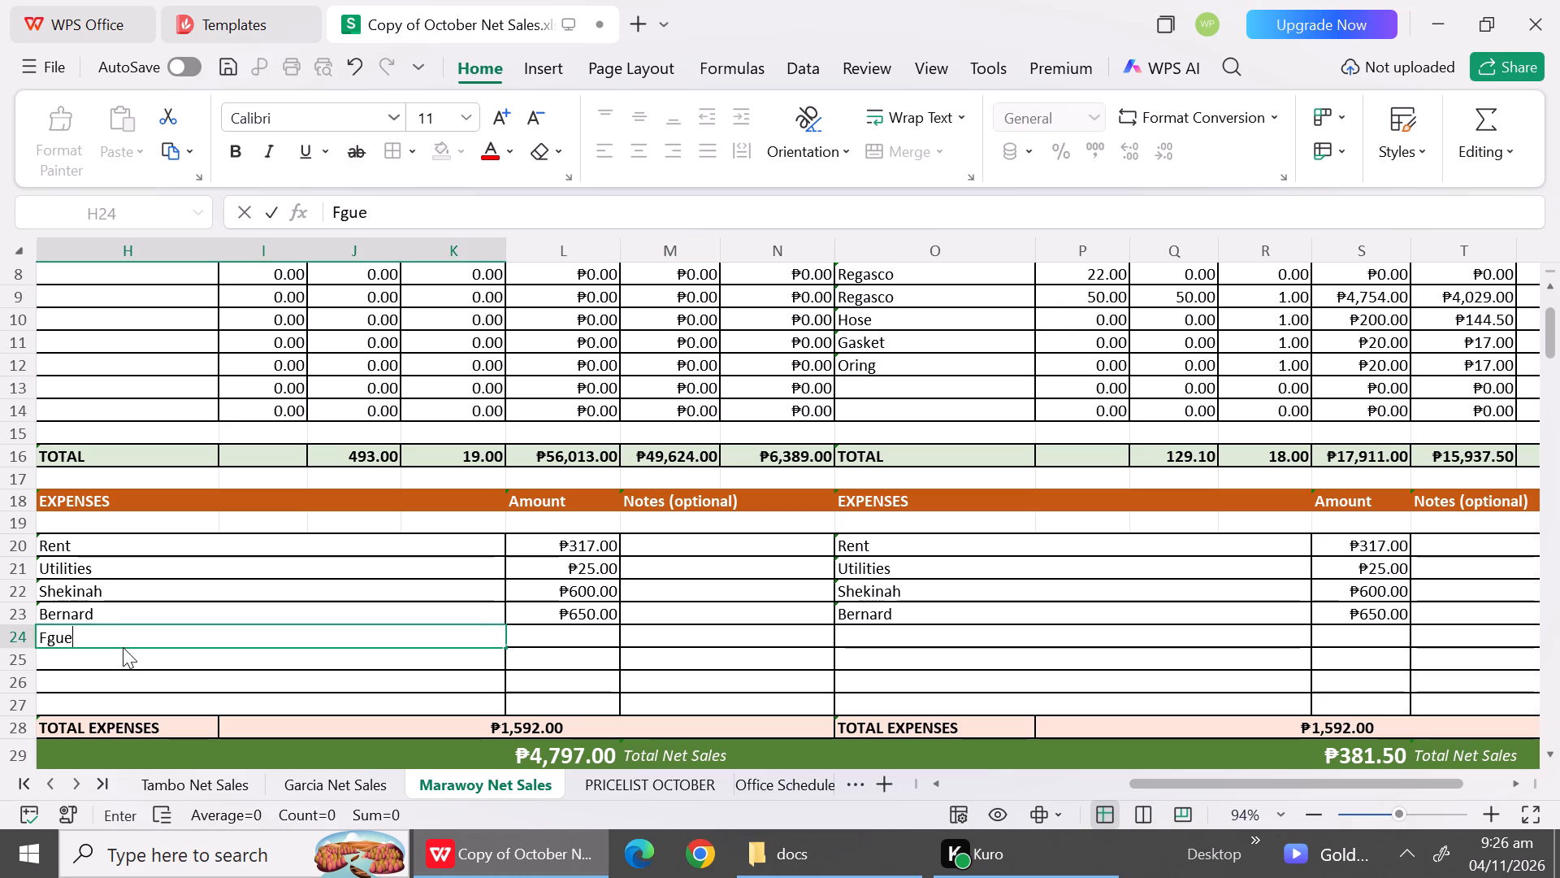
{"action": "key", "text": "BackSpace"}
{"action": "key", "text": "BackSpace"}
{"action": "key", "text": "BackSpace"}
{"action": "type", "text": "uel"}
{"action": "left_click", "coordinate": [587, 641]}
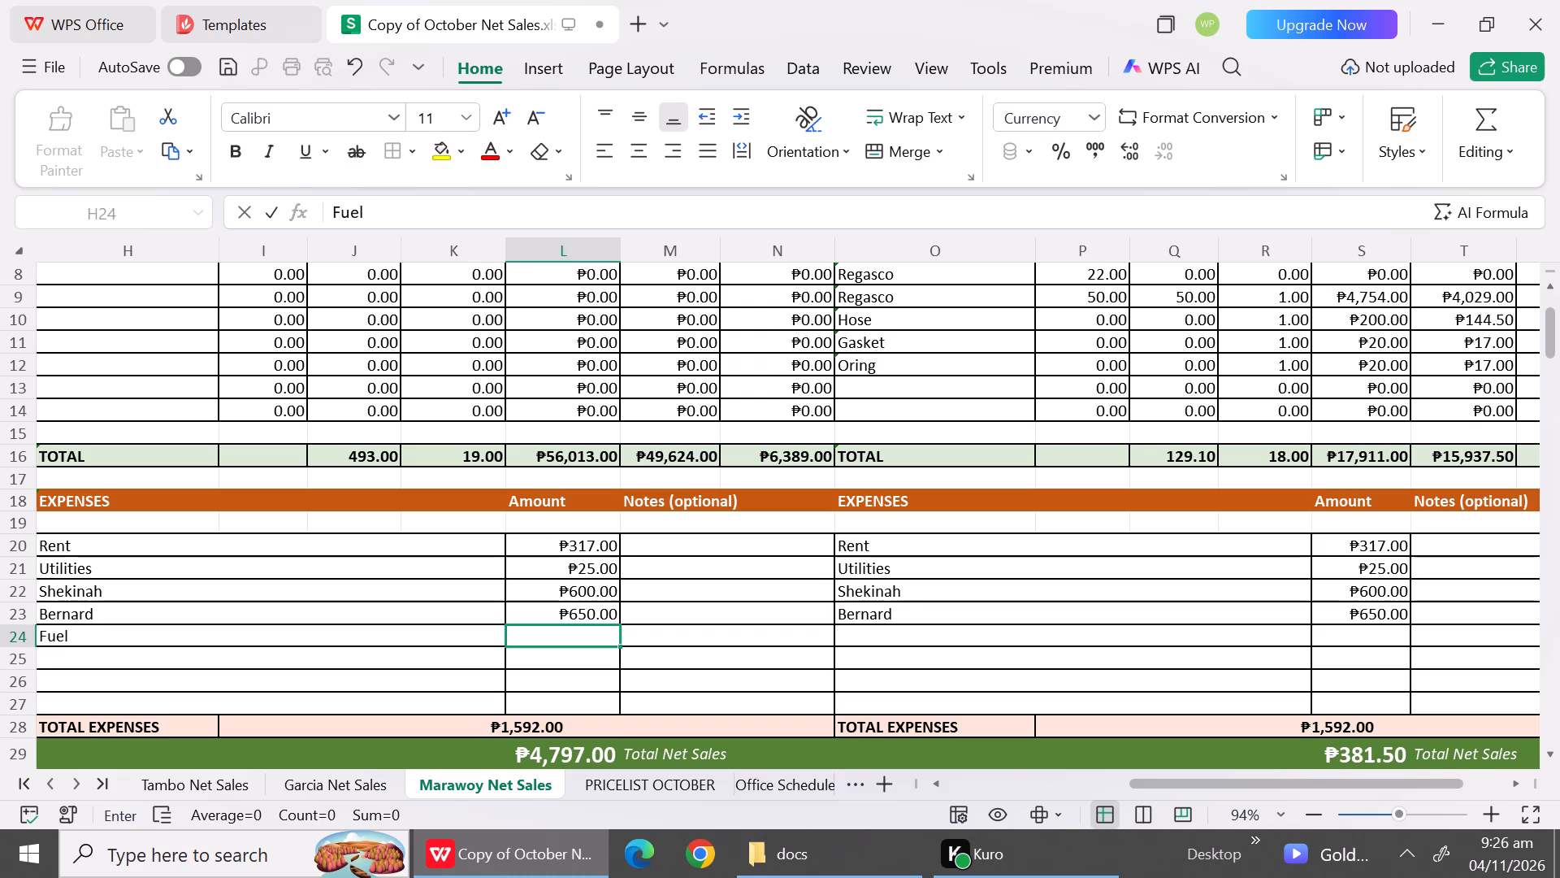
{"action": "type", "text": "500"}
{"action": "left_click", "coordinate": [702, 687]}
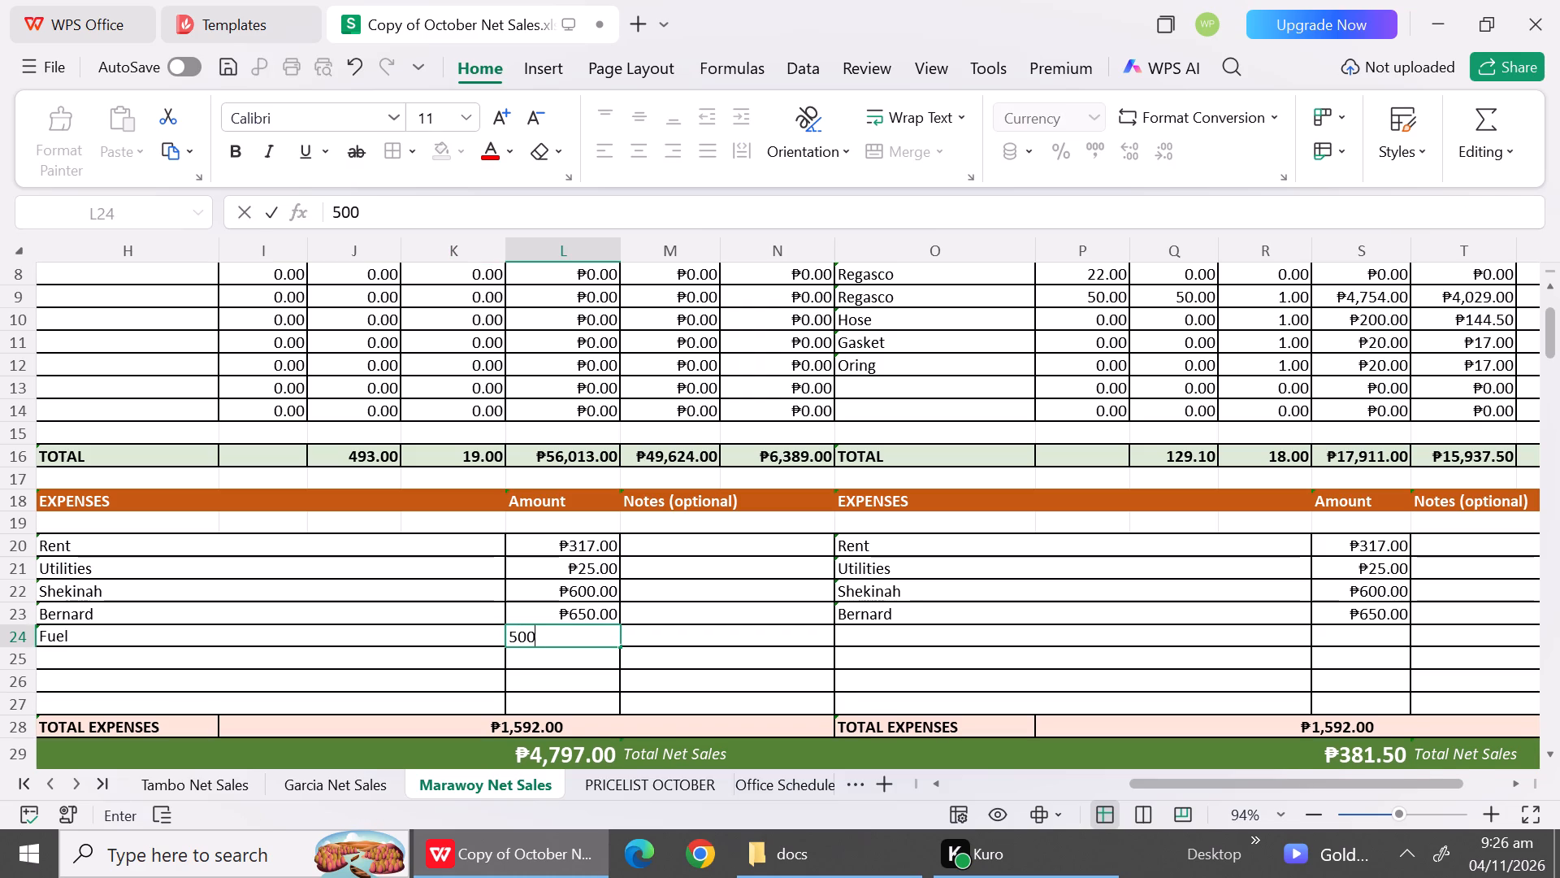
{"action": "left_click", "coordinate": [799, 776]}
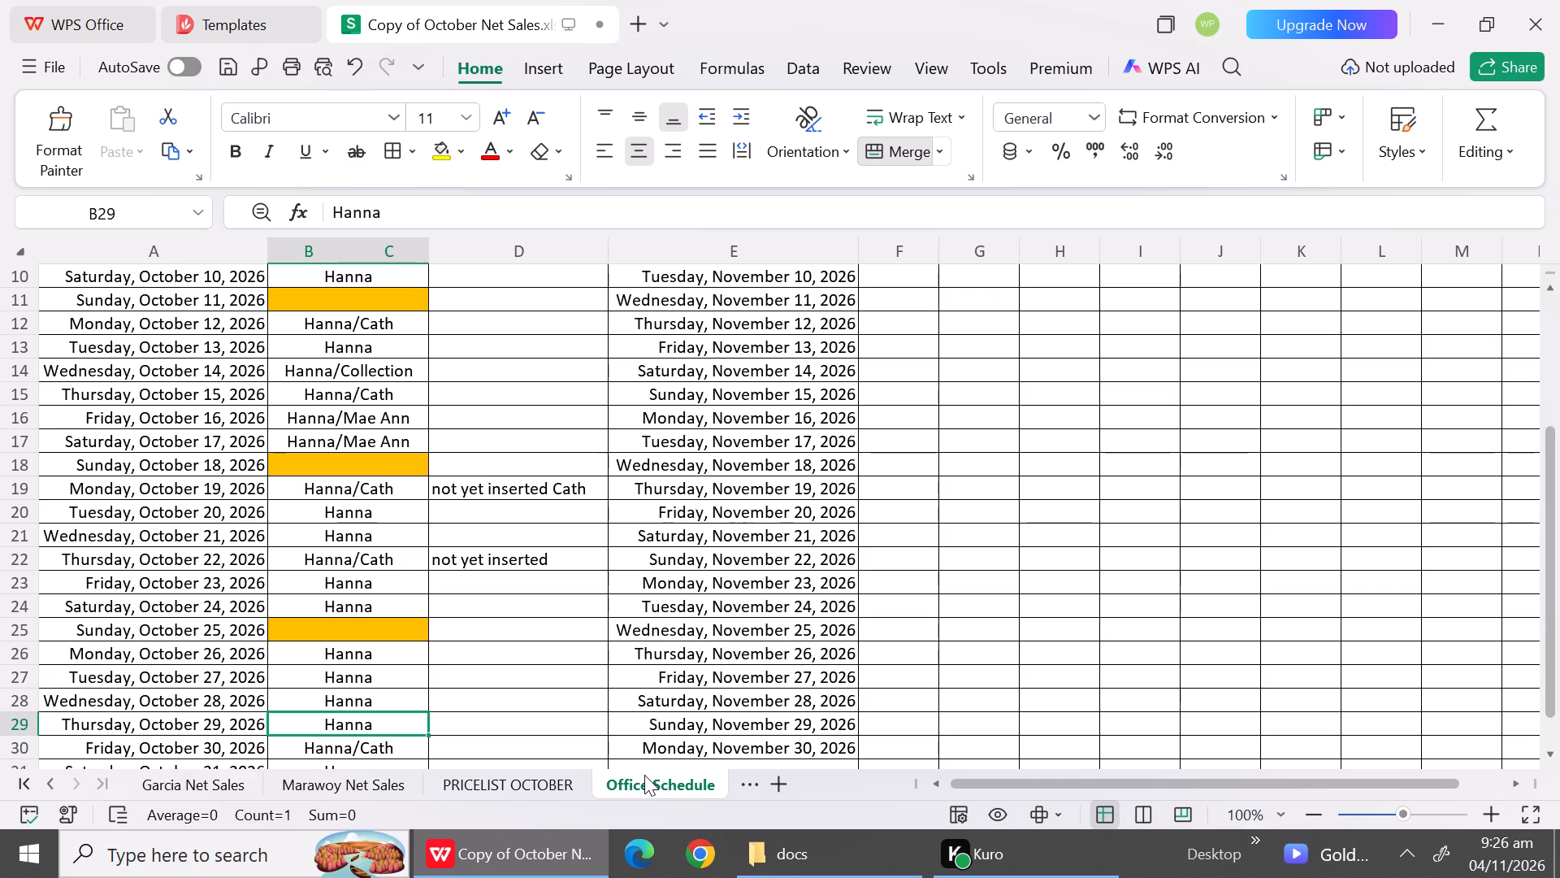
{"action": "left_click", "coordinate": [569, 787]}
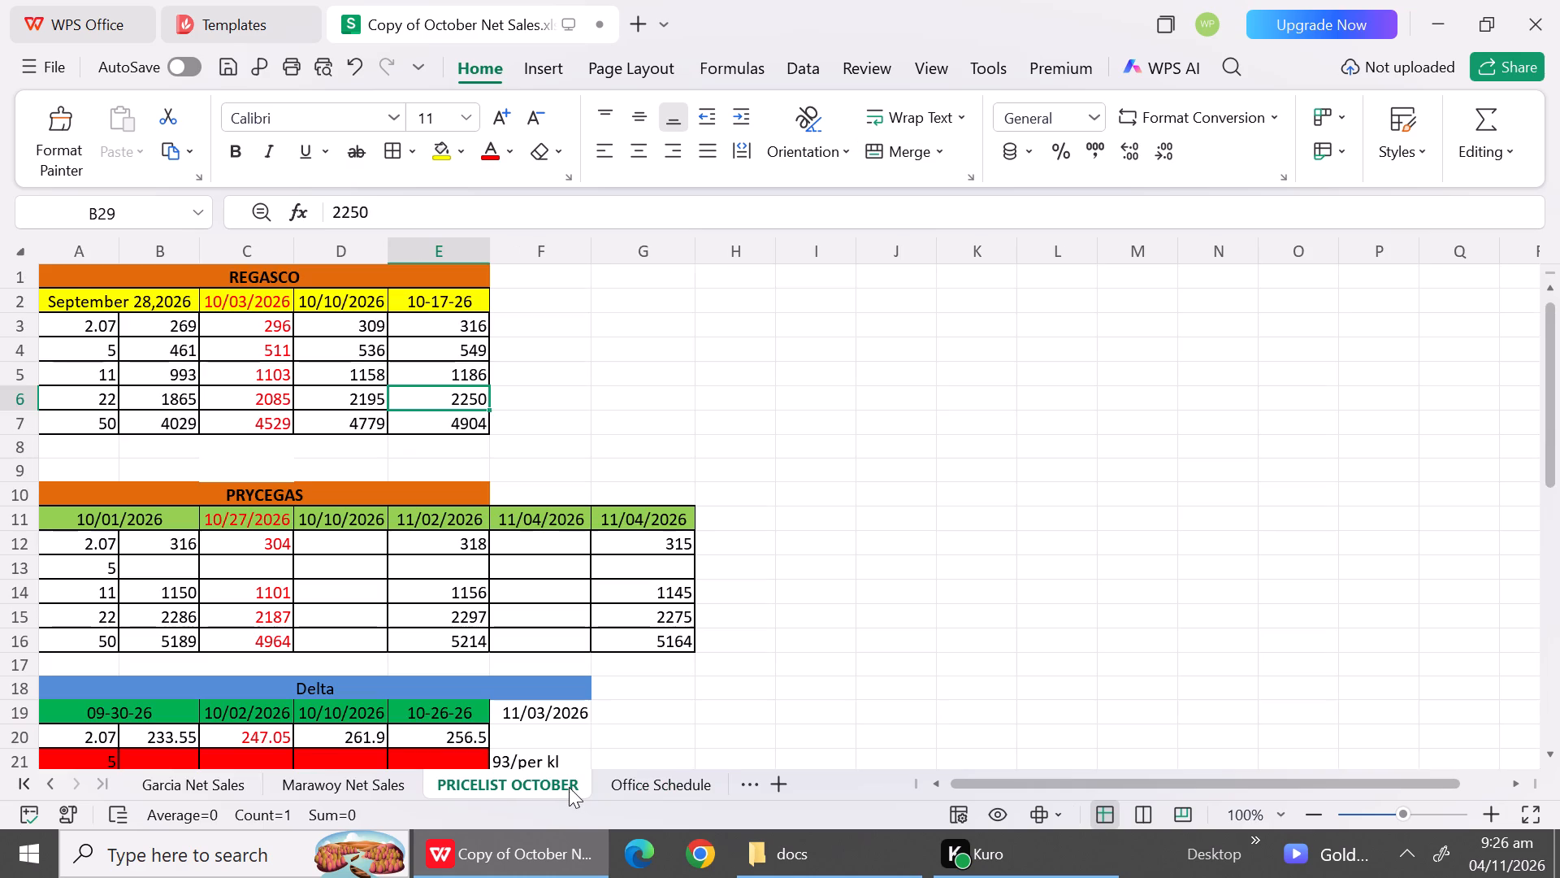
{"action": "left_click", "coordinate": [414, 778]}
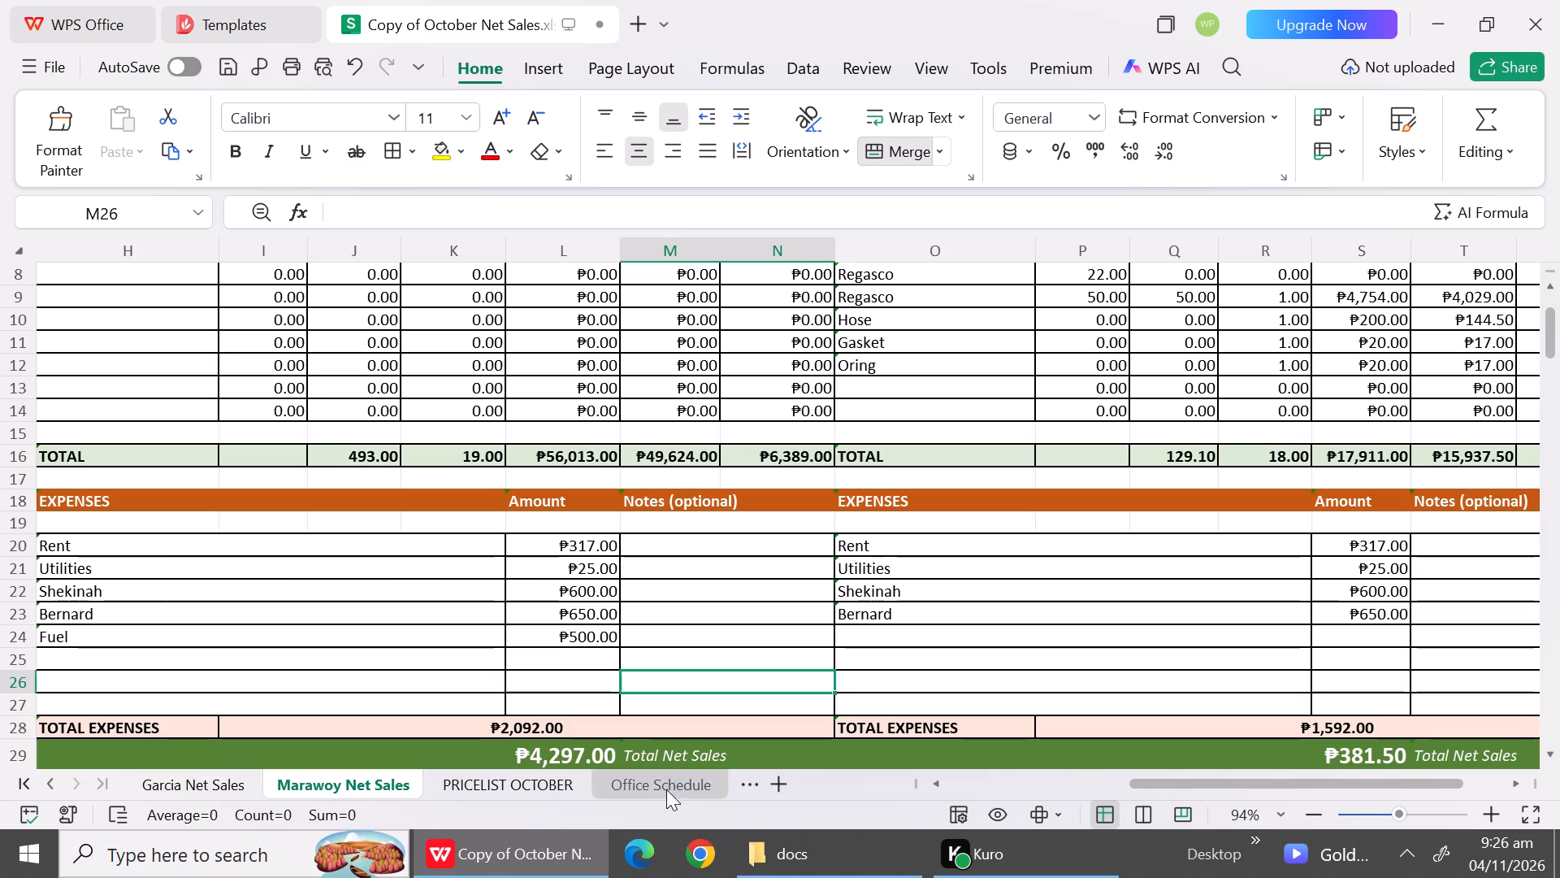
Change the date of the Marawoy net sales report in row 33 to October 17, 2026.
{"action": "triple_click", "coordinate": [1559, 764]}
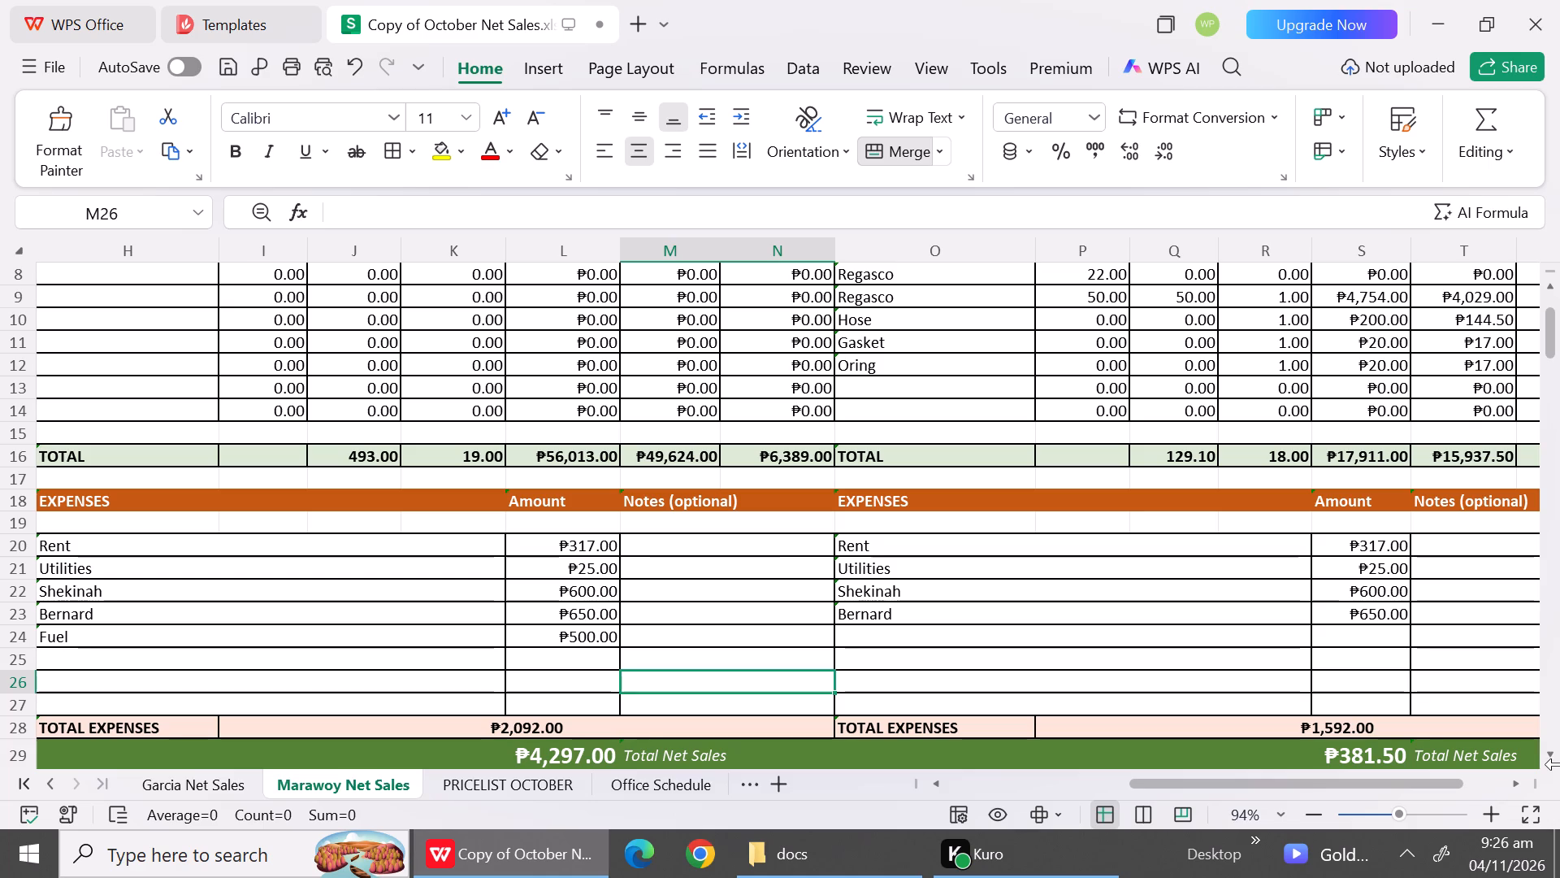
{"action": "left_click_drag", "start_coordinate": [1559, 764], "coordinate": [1551, 747]}
{"action": "left_click", "coordinate": [1551, 747]}
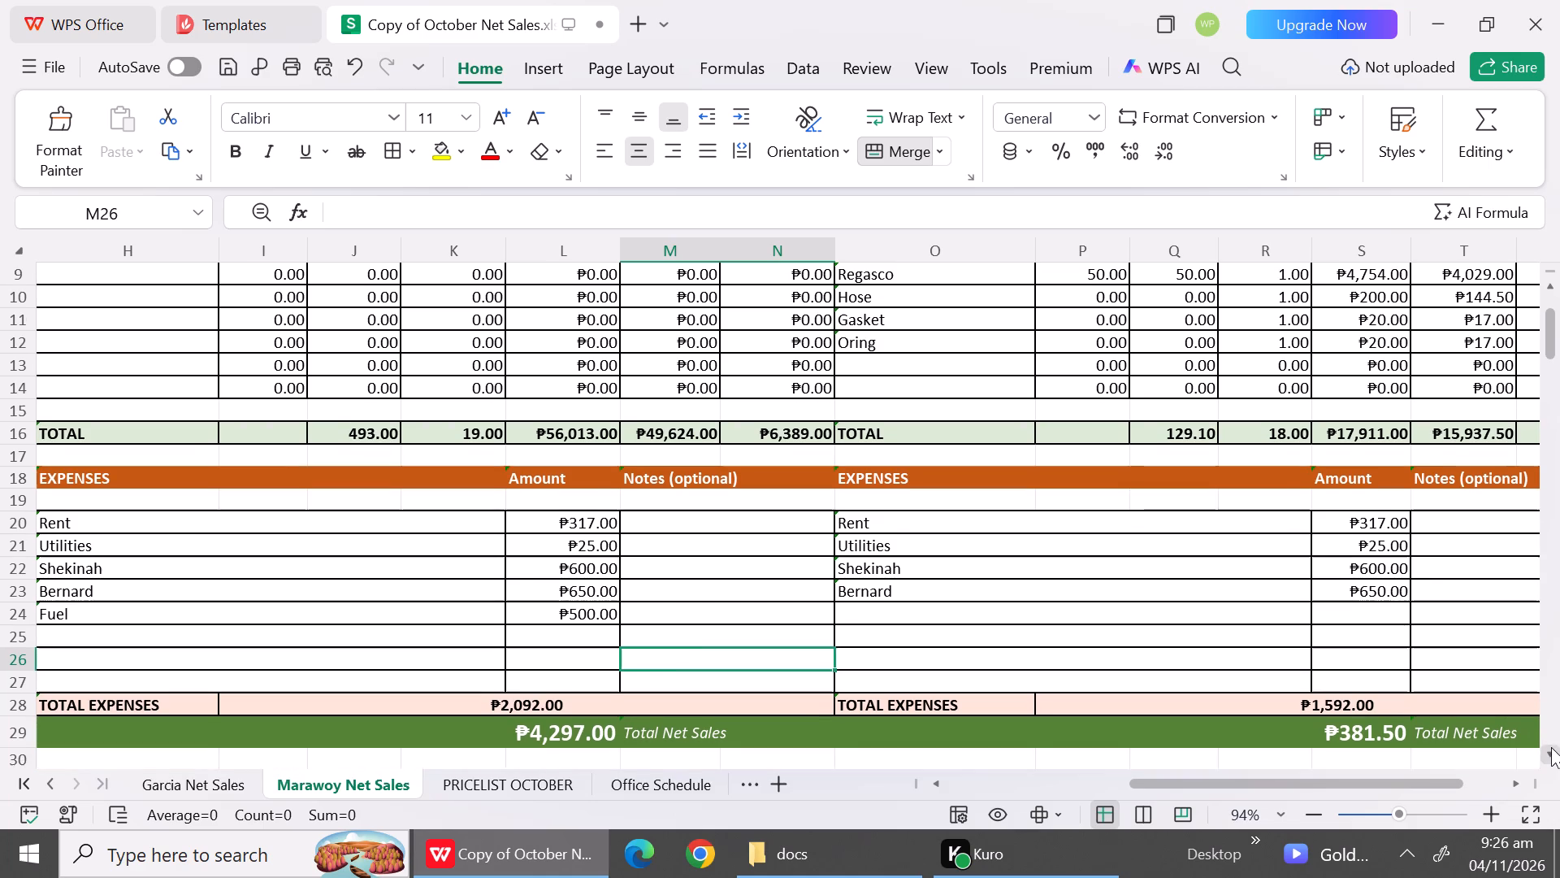
{"action": "triple_click", "coordinate": [1551, 747]}
{"action": "triple_click", "coordinate": [1551, 747]}
{"action": "triple_click", "coordinate": [1551, 747]}
{"action": "triple_click", "coordinate": [1551, 747]}
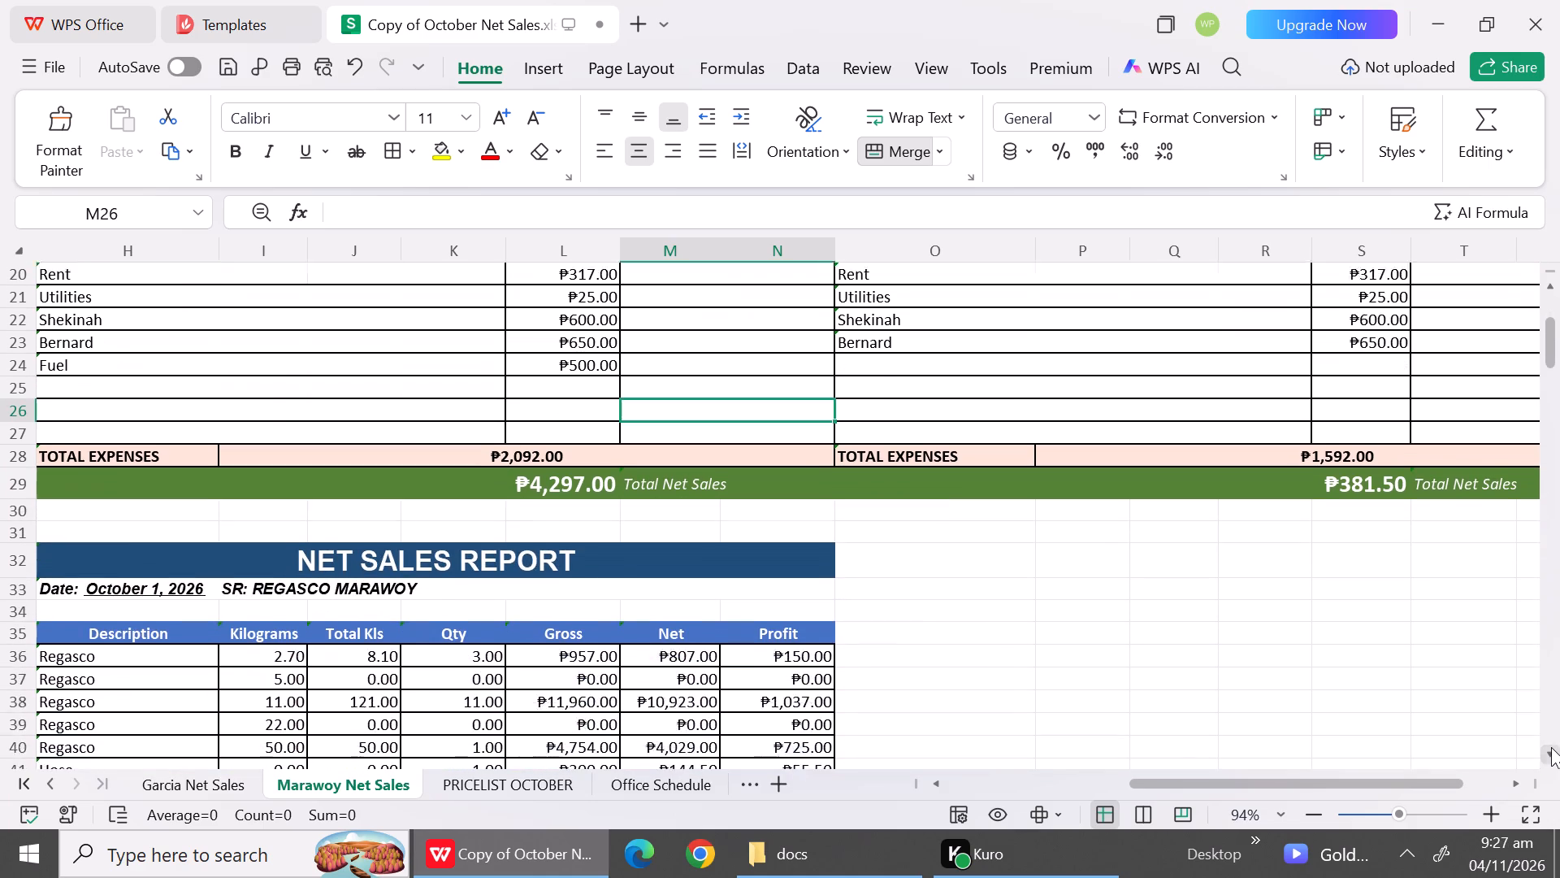
{"action": "triple_click", "coordinate": [1551, 747]}
{"action": "triple_click", "coordinate": [1551, 747]}
{"action": "left_click", "coordinate": [1551, 747]}
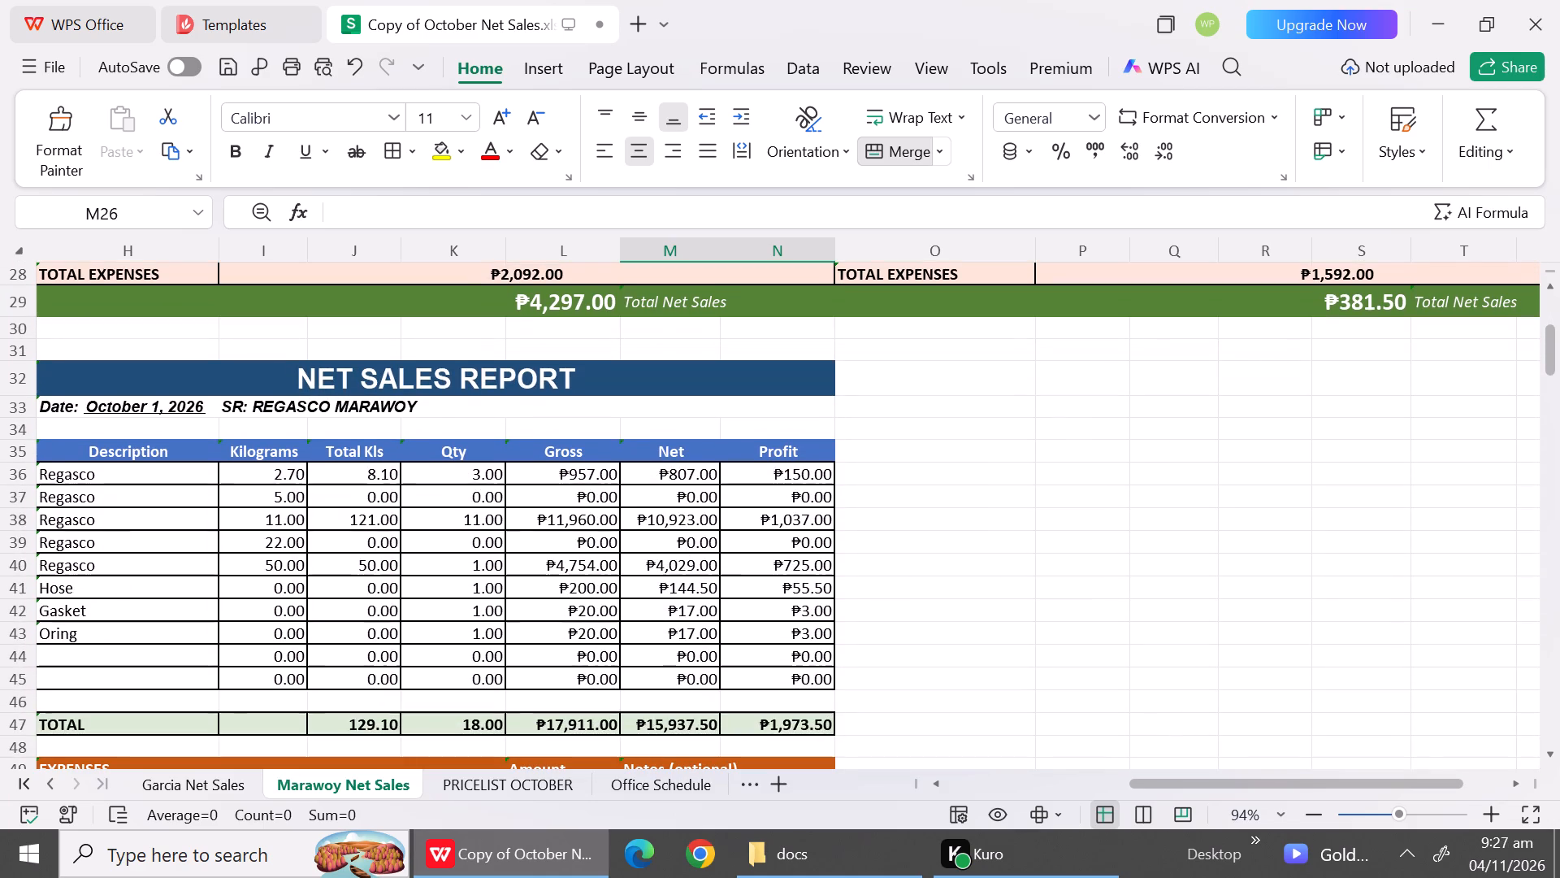
{"action": "double_click", "coordinate": [154, 406]}
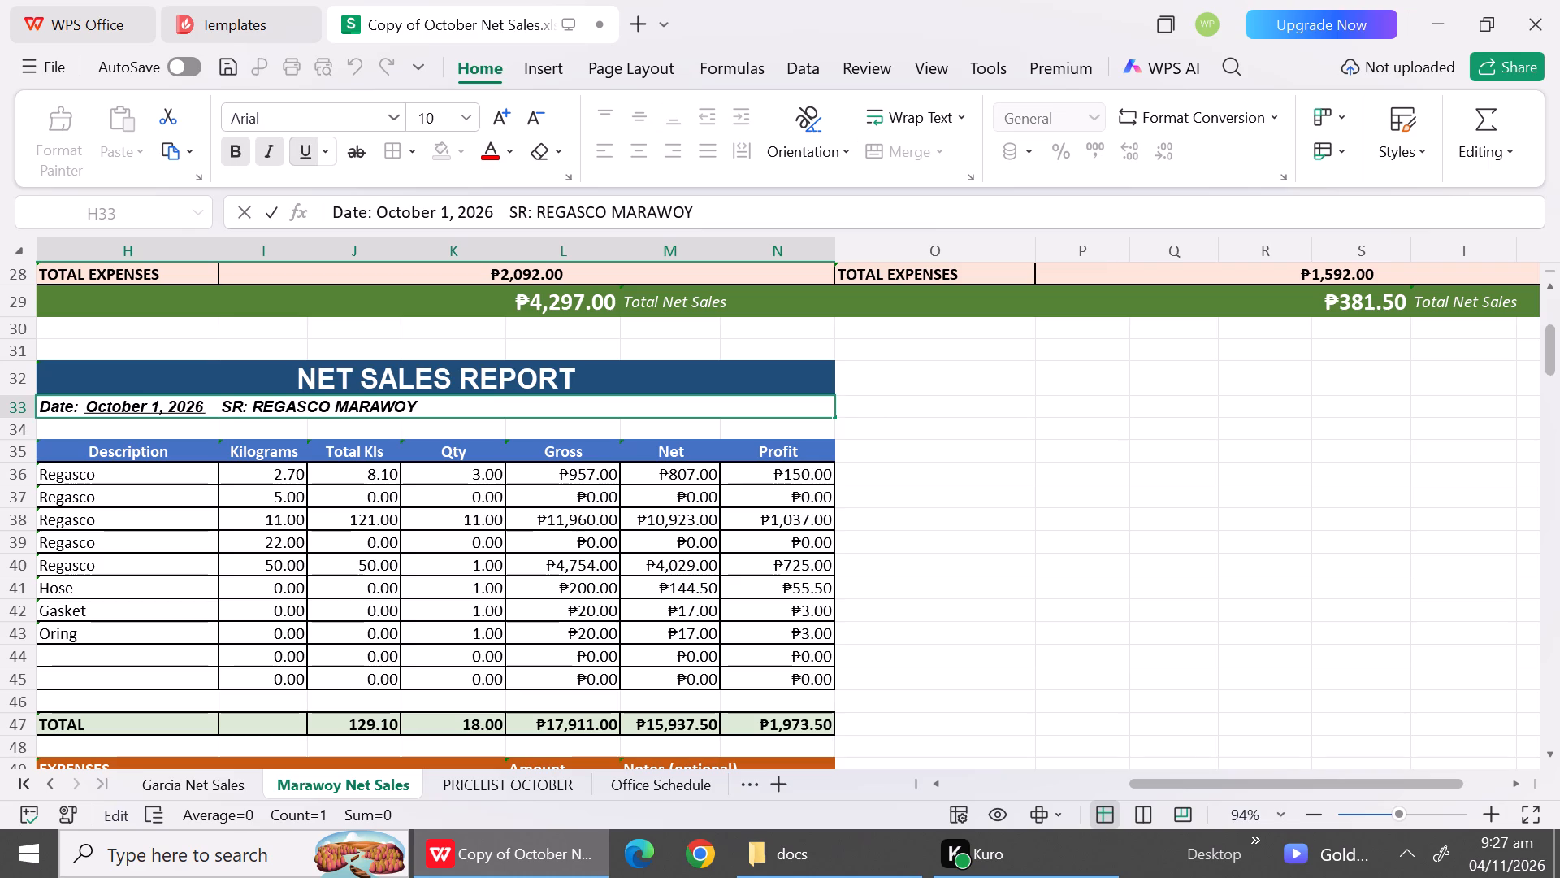
{"action": "left_click", "coordinate": [154, 406]}
{"action": "left_click", "coordinate": [162, 399]}
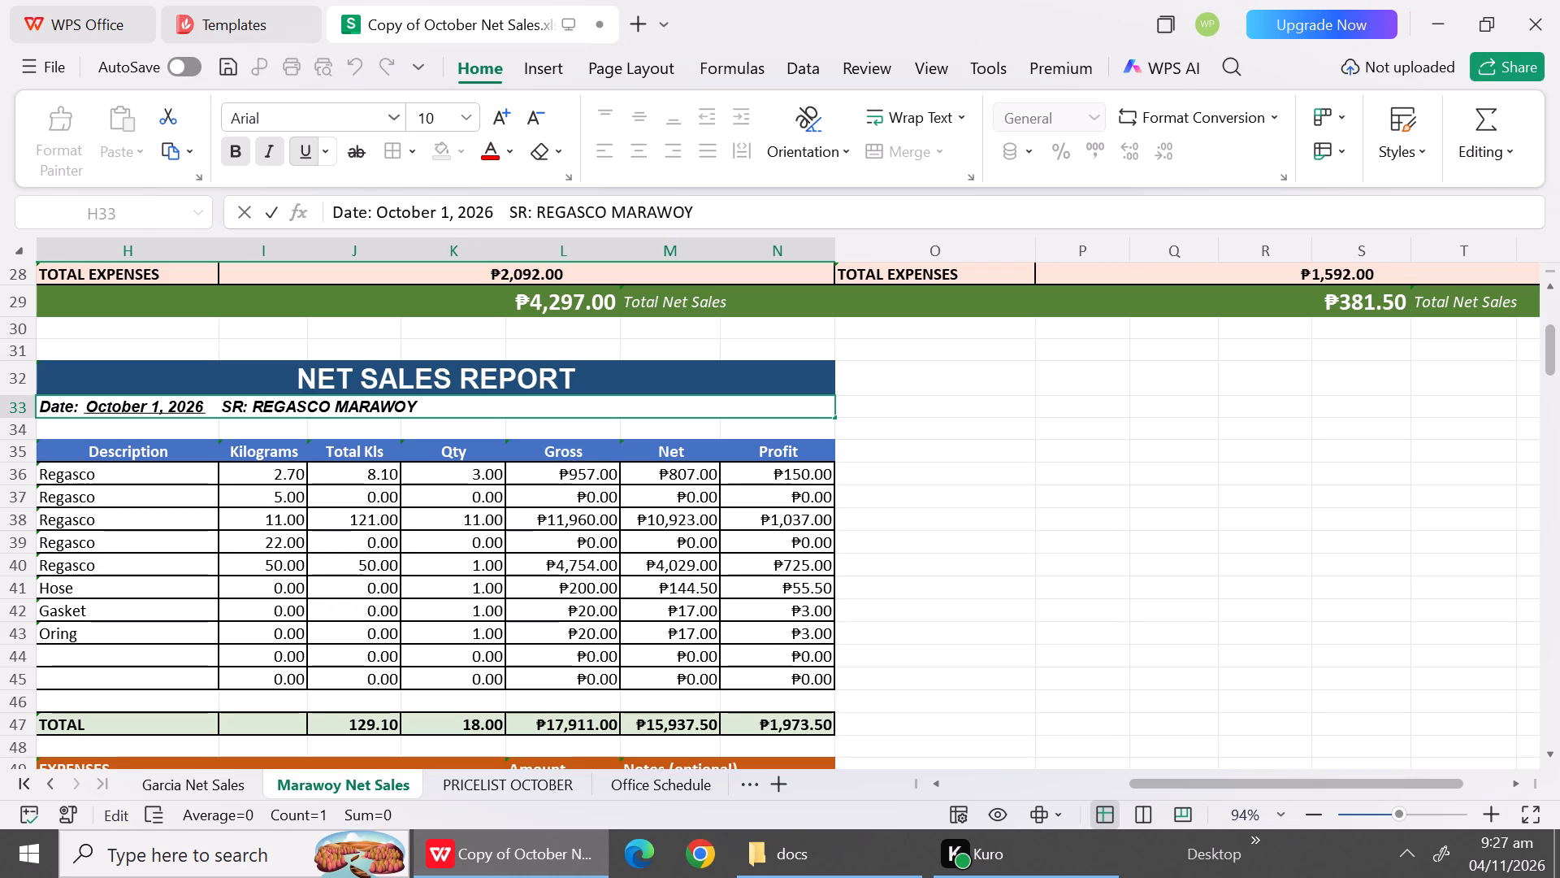
{"action": "left_click", "coordinate": [159, 404]}
{"action": "key", "text": "7"}
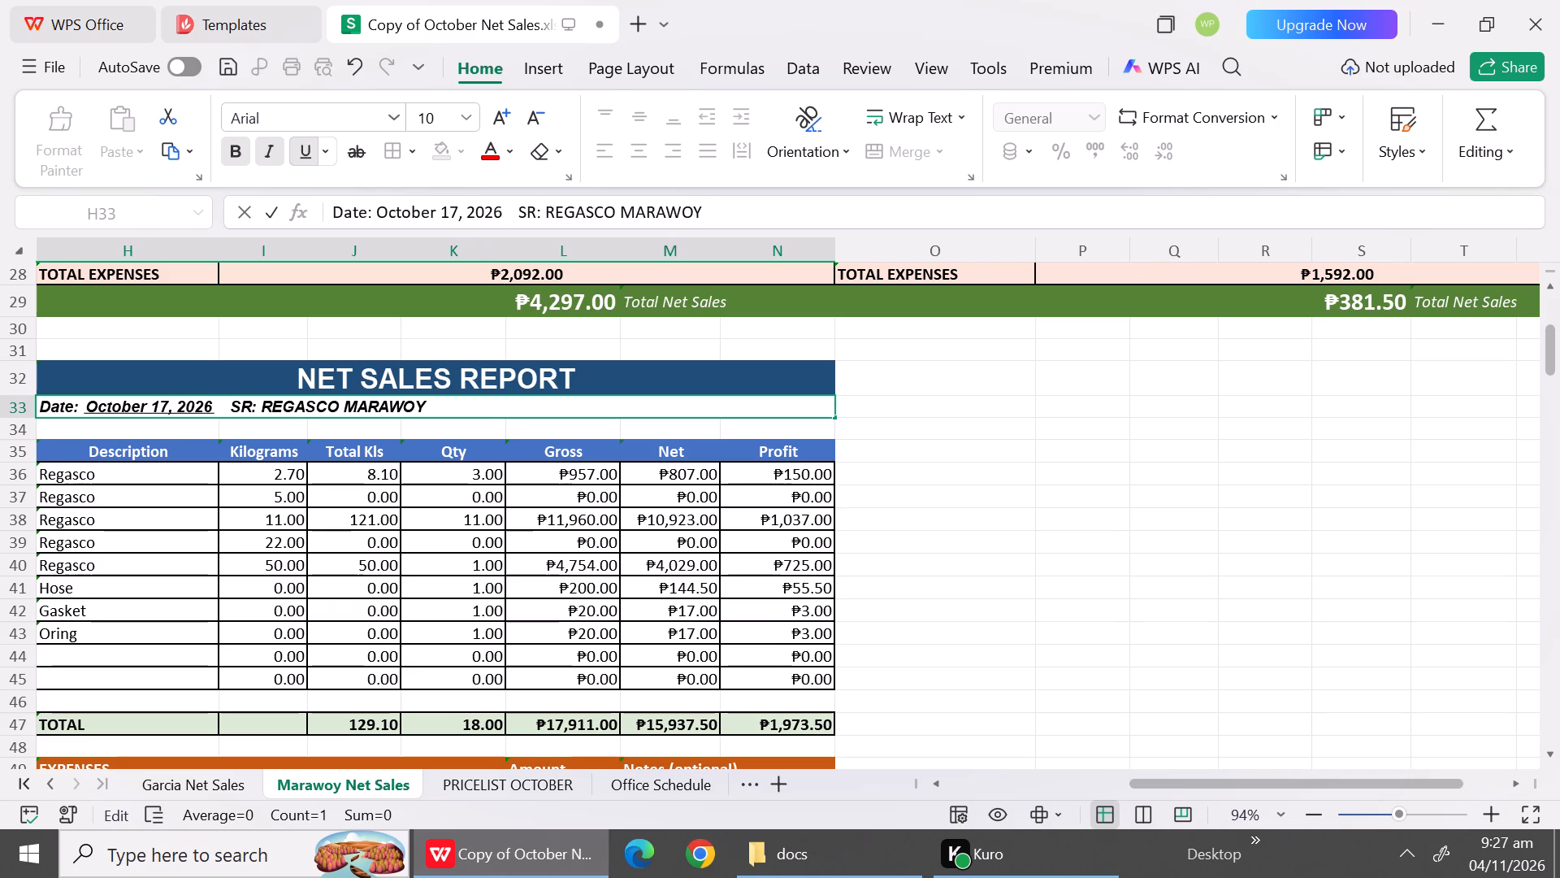
{"action": "left_click", "coordinate": [150, 506]}
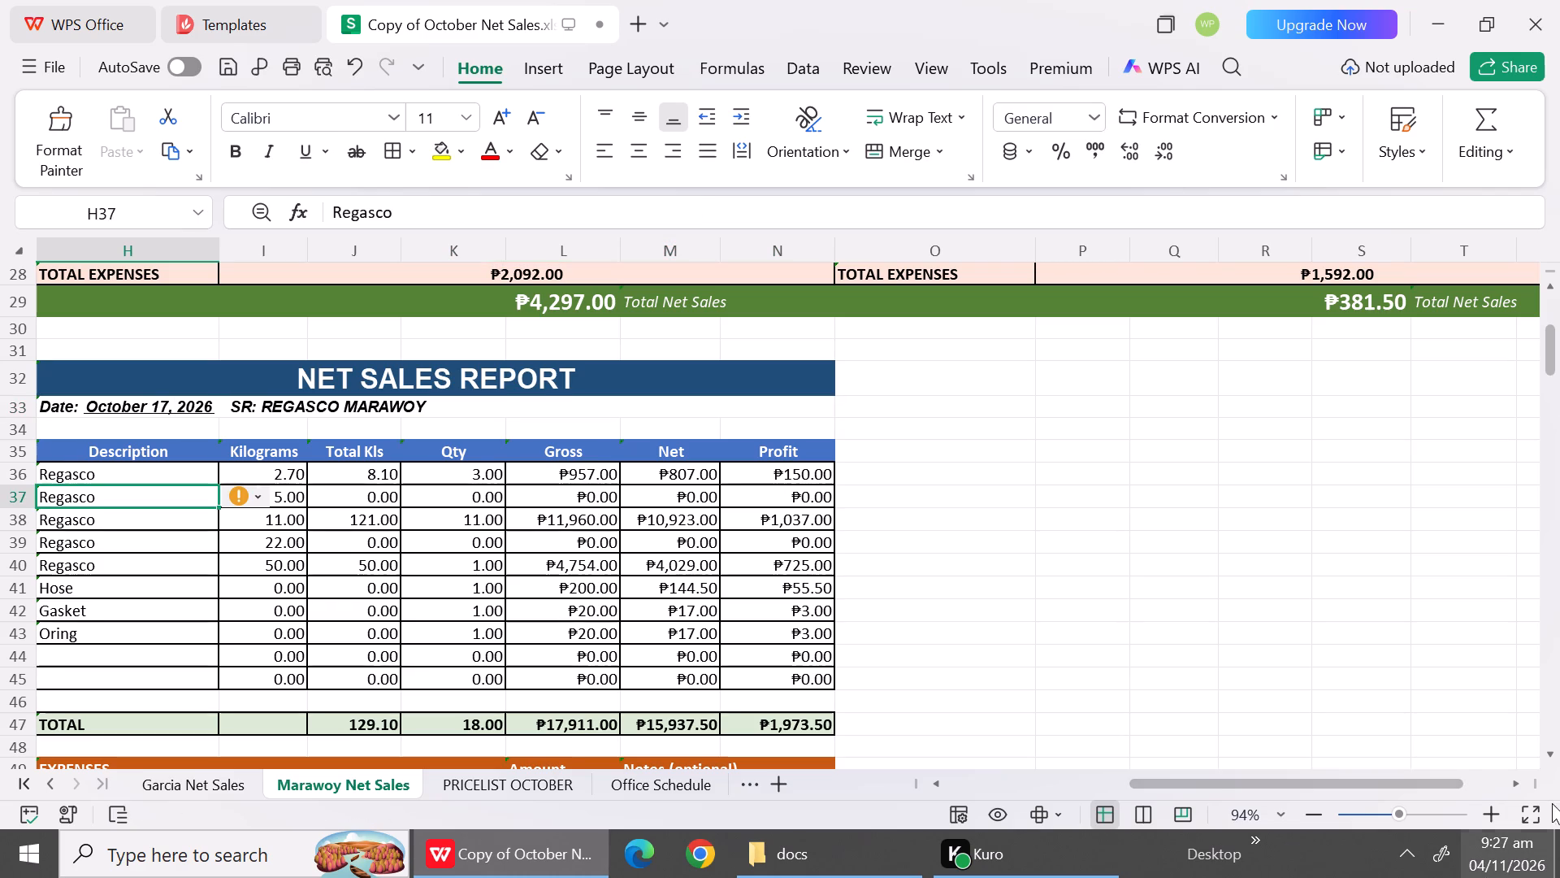
Set the 2.70 kg row's quantity in the October 17 Marawoy report to 8.
{"action": "left_click", "coordinate": [1549, 751]}
{"action": "left_click", "coordinate": [1549, 751]}
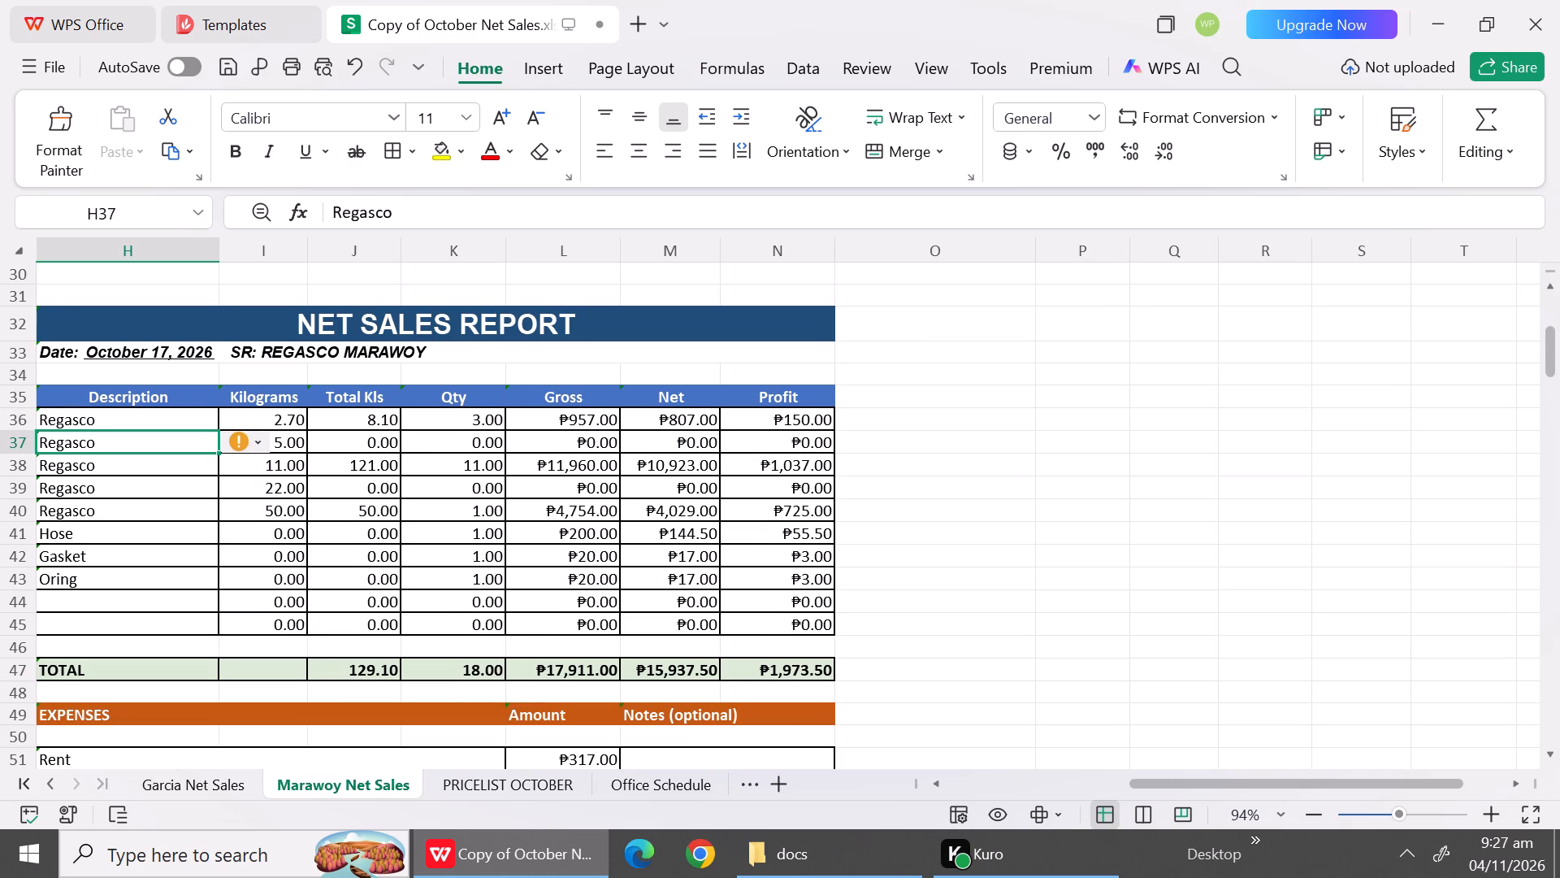
{"action": "left_click", "coordinate": [1228, 632]}
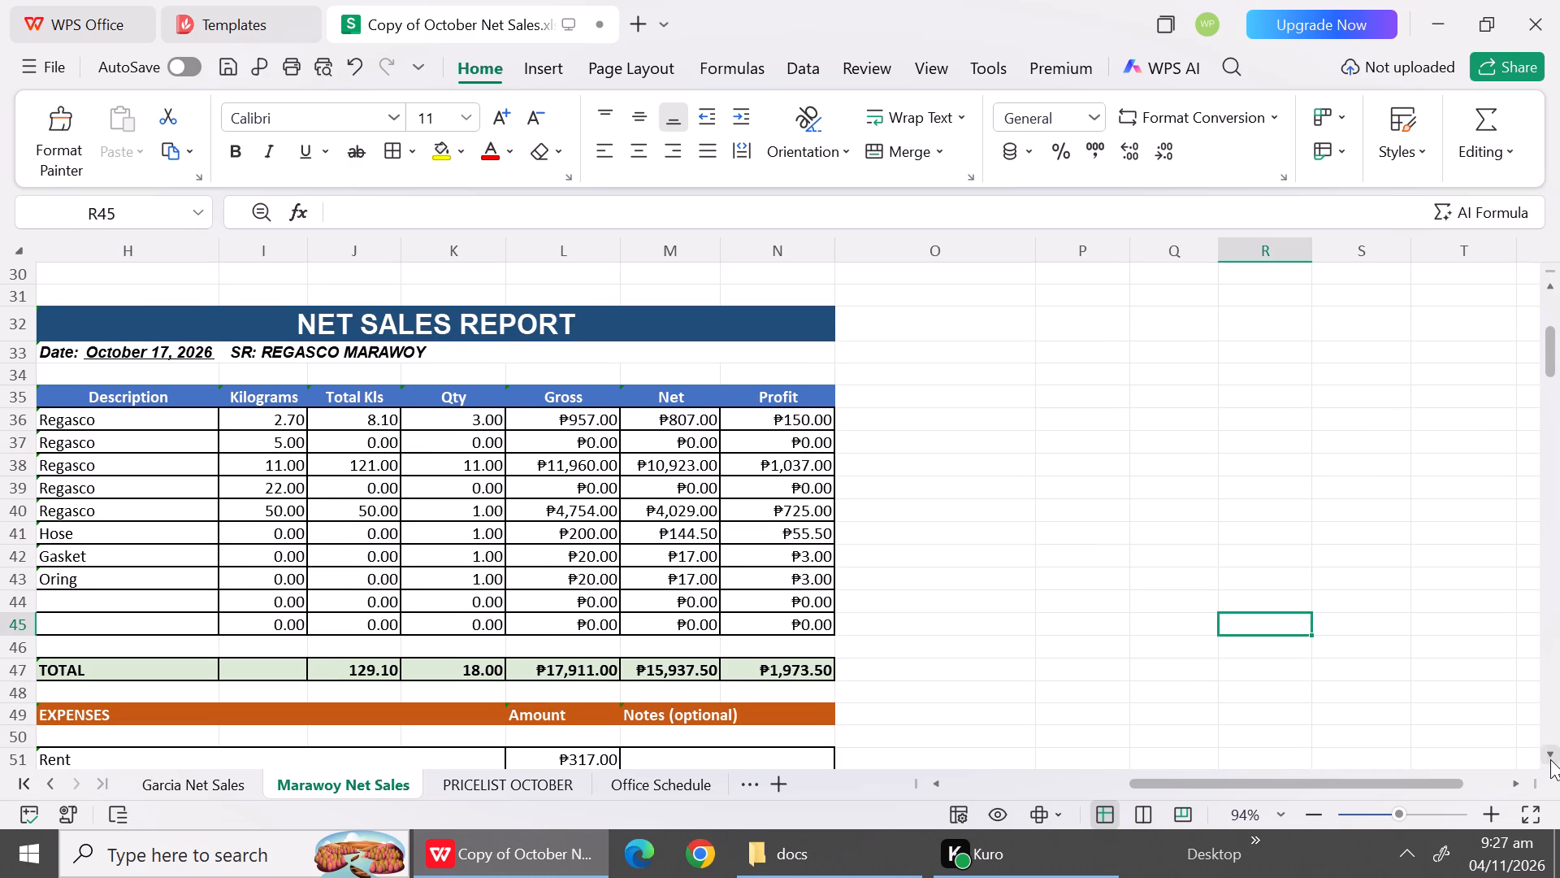
{"action": "left_click", "coordinate": [1550, 759]}
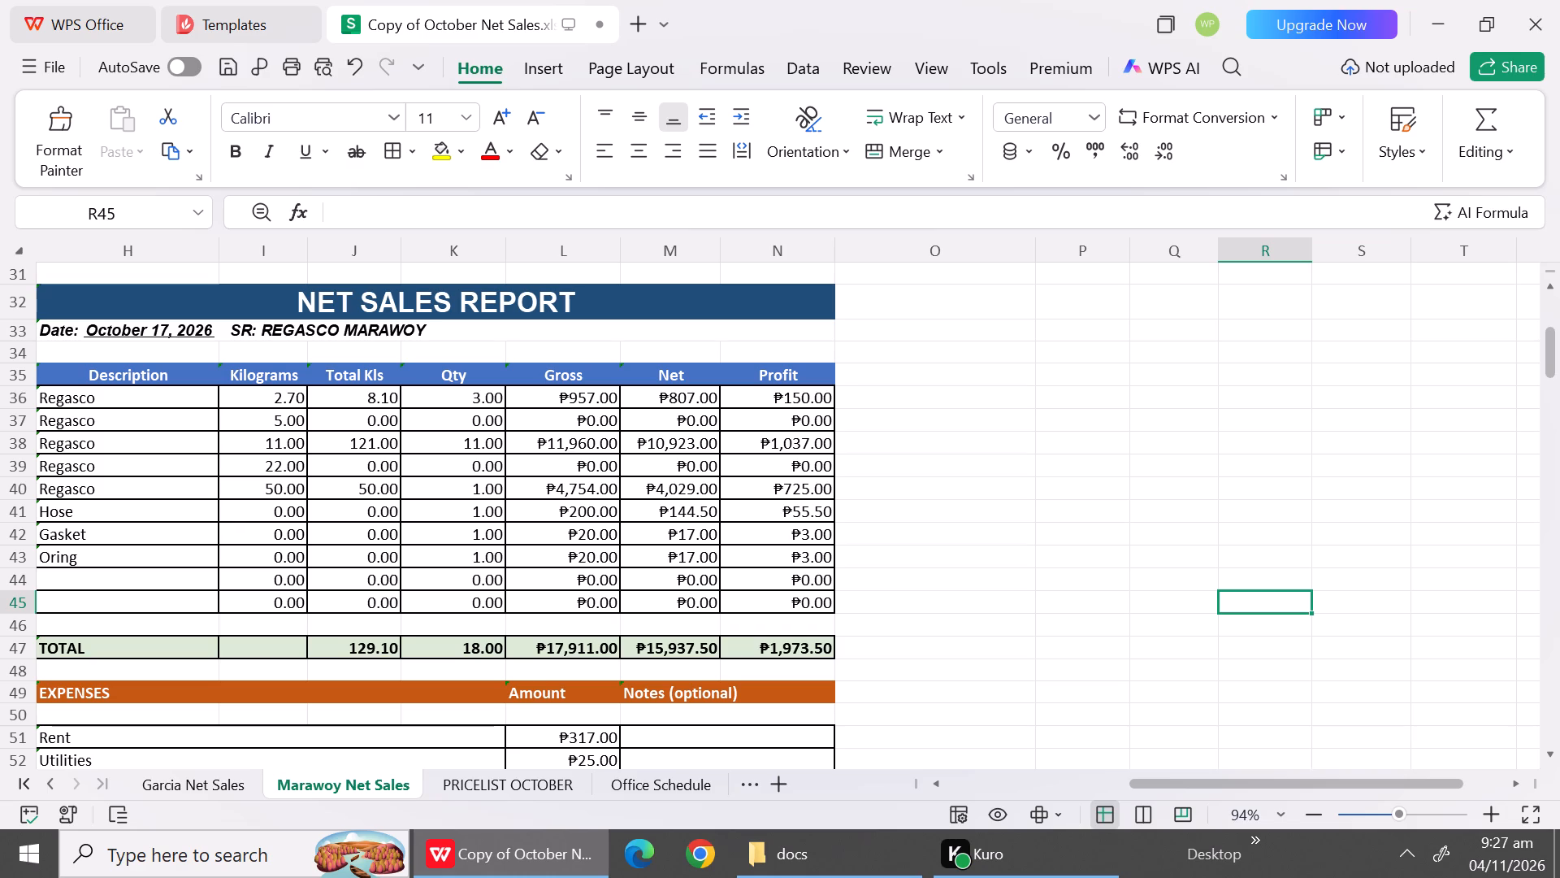
{"action": "left_click", "coordinate": [448, 401]}
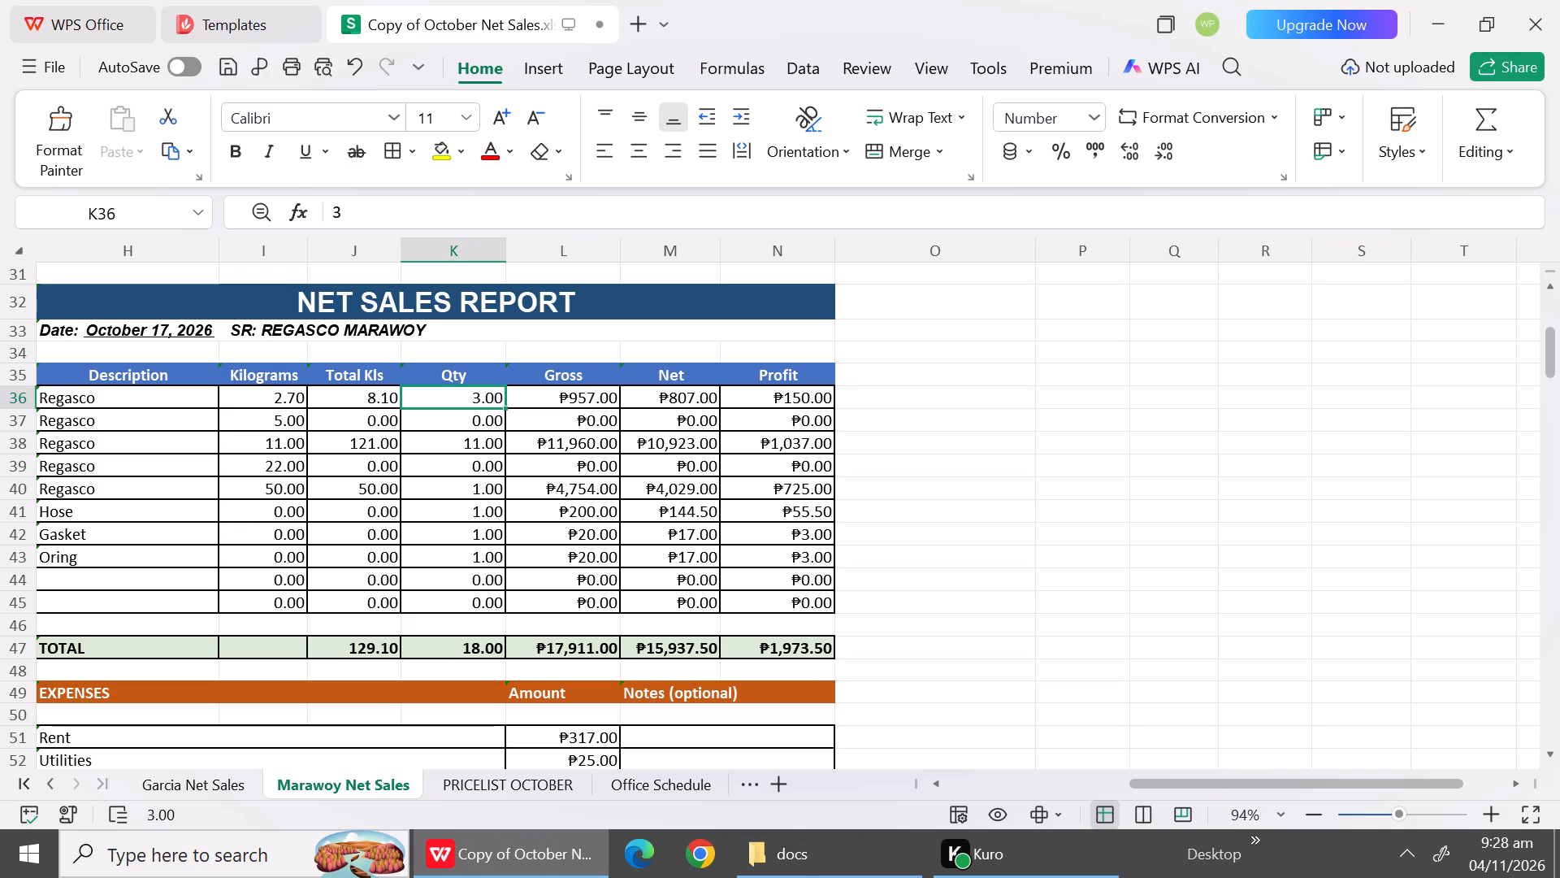
{"action": "left_click", "coordinate": [571, 404]}
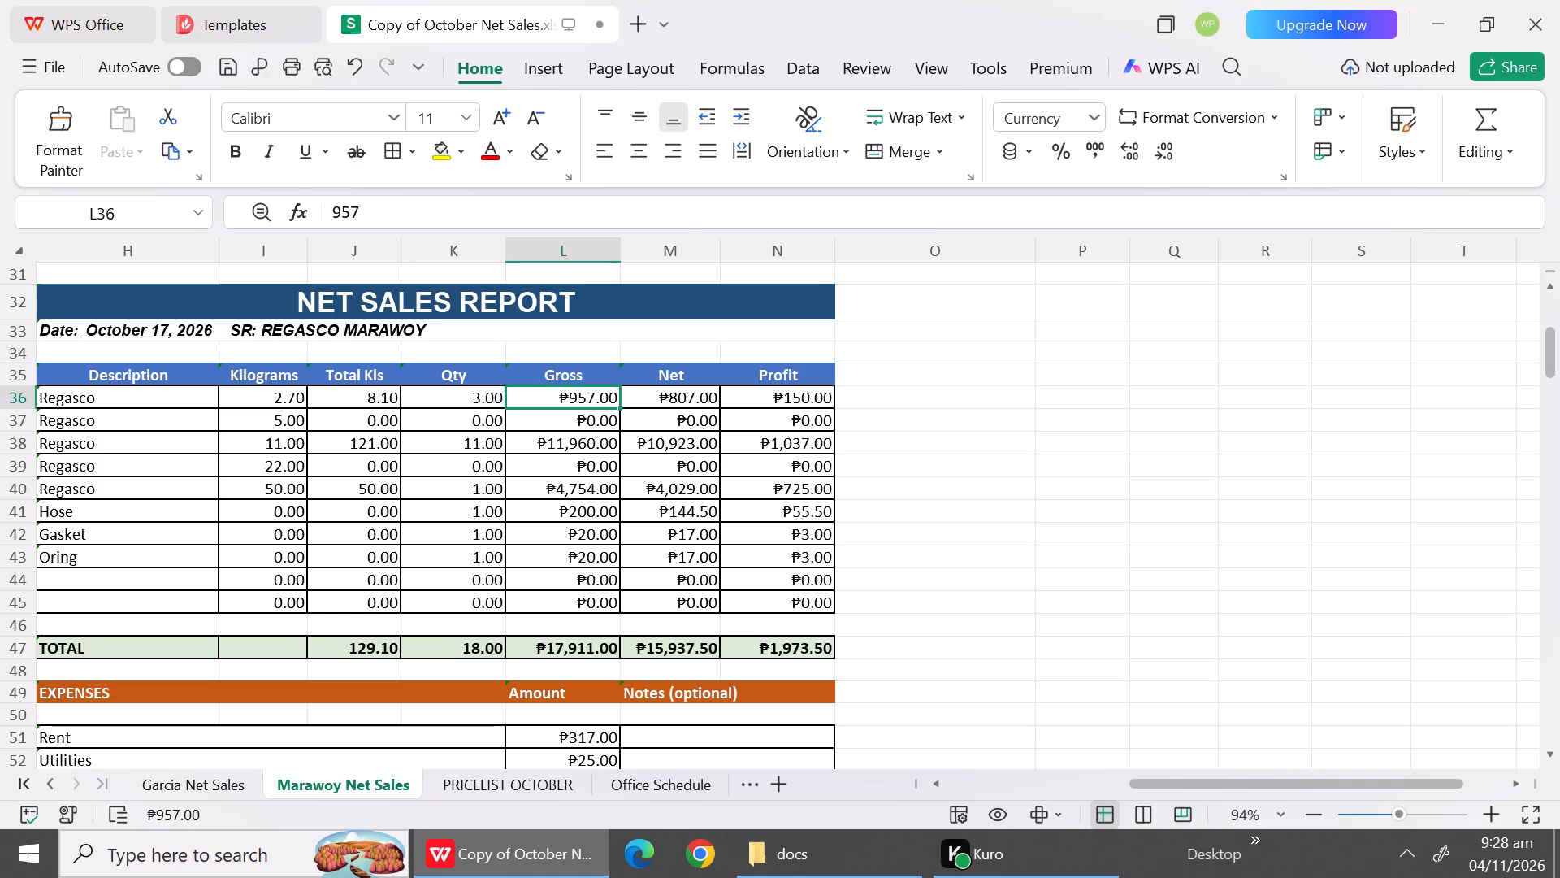
{"action": "left_click", "coordinate": [667, 408]}
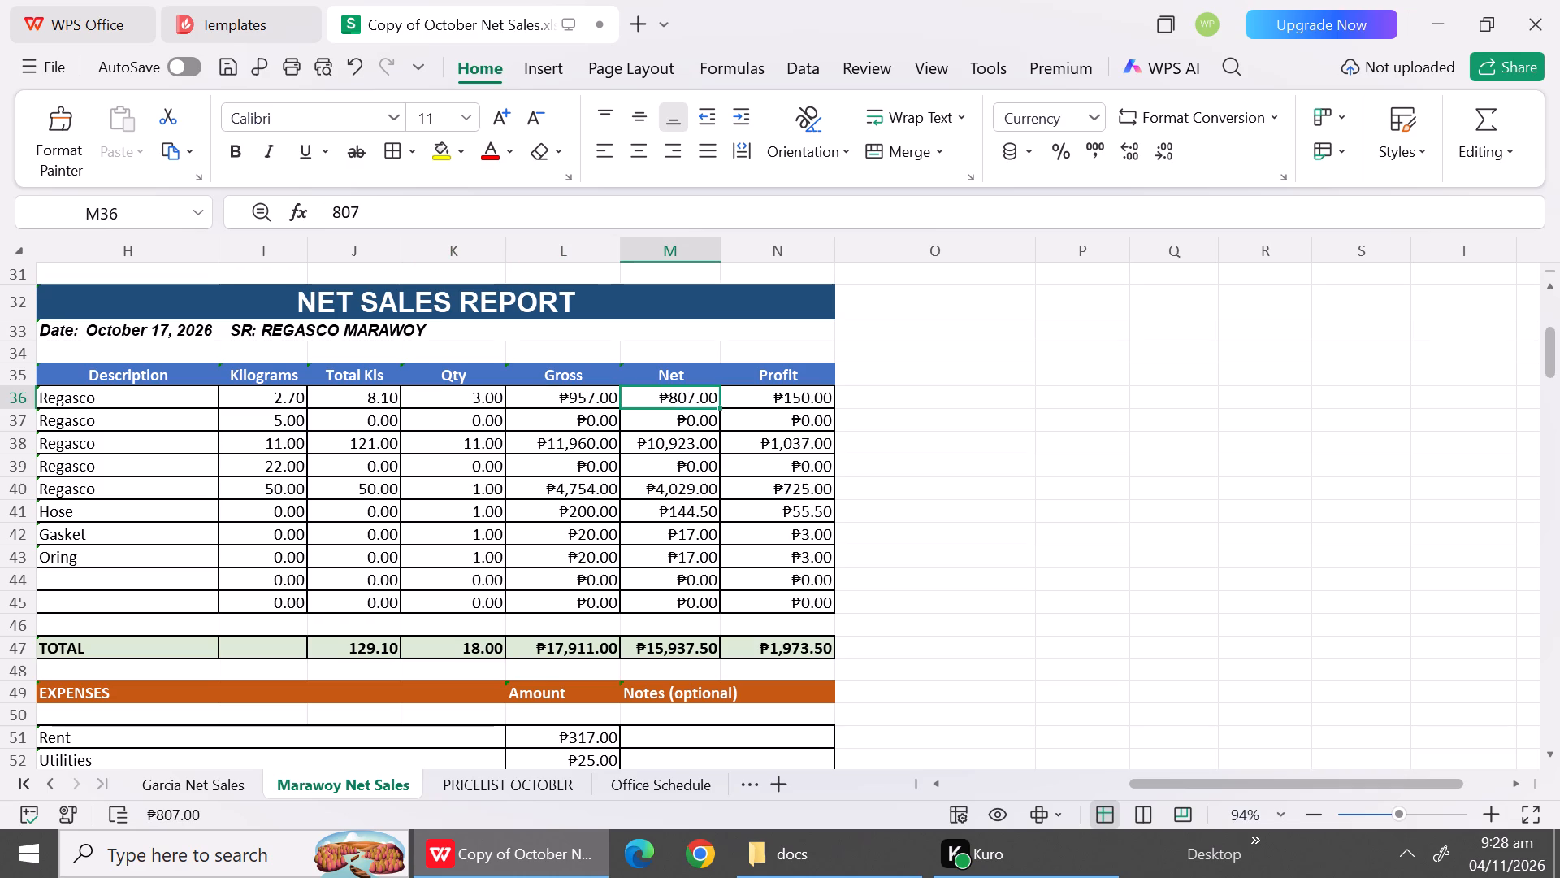
{"action": "left_click", "coordinate": [583, 398]}
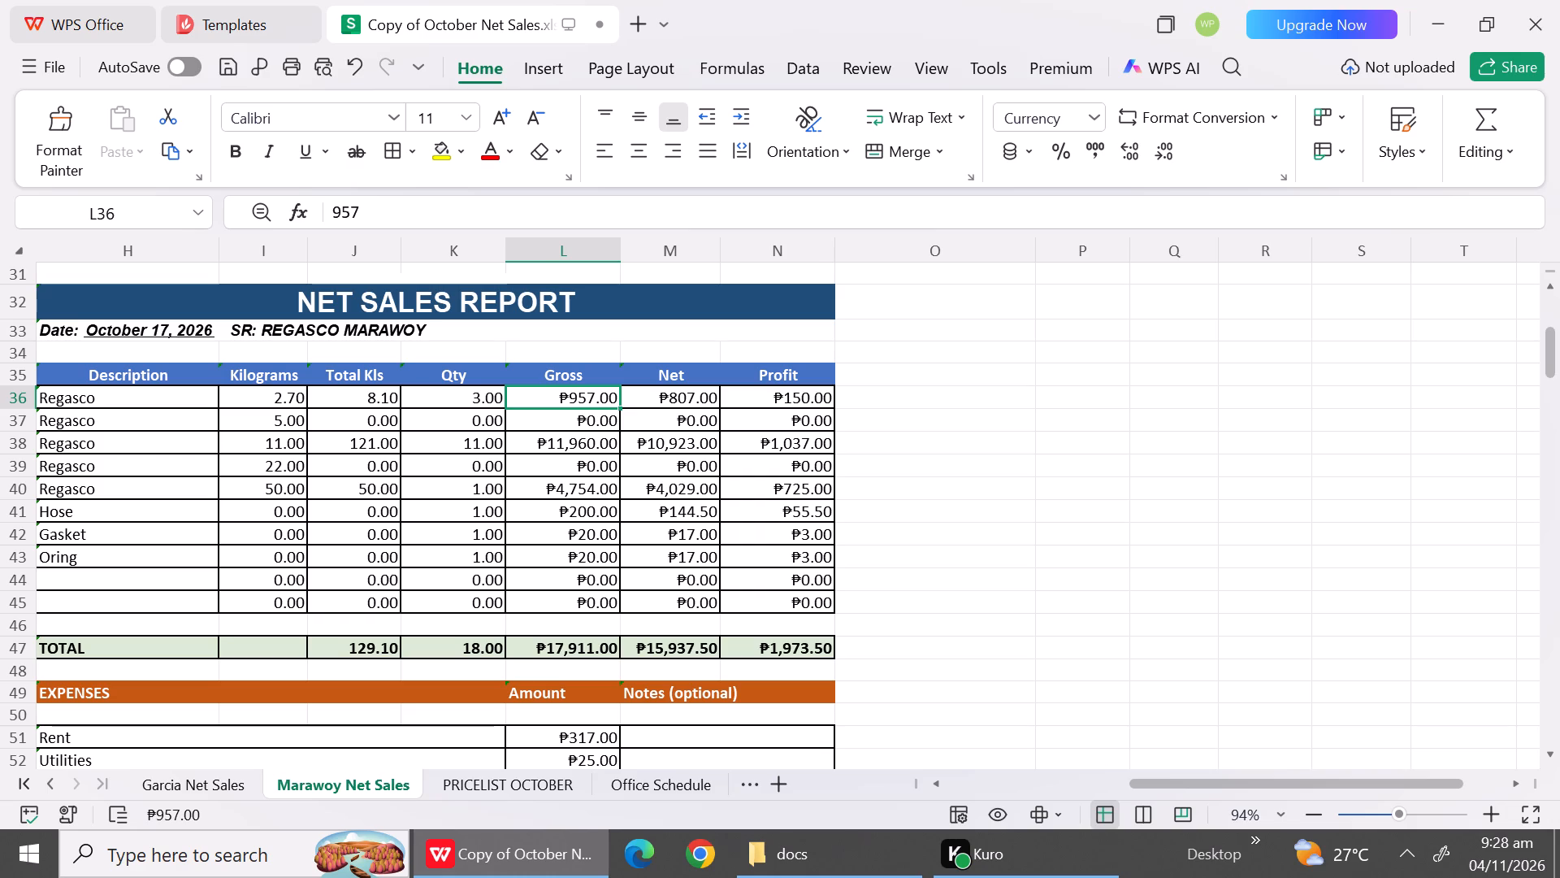
{"action": "left_click", "coordinate": [483, 406]}
{"action": "key", "text": "8"}
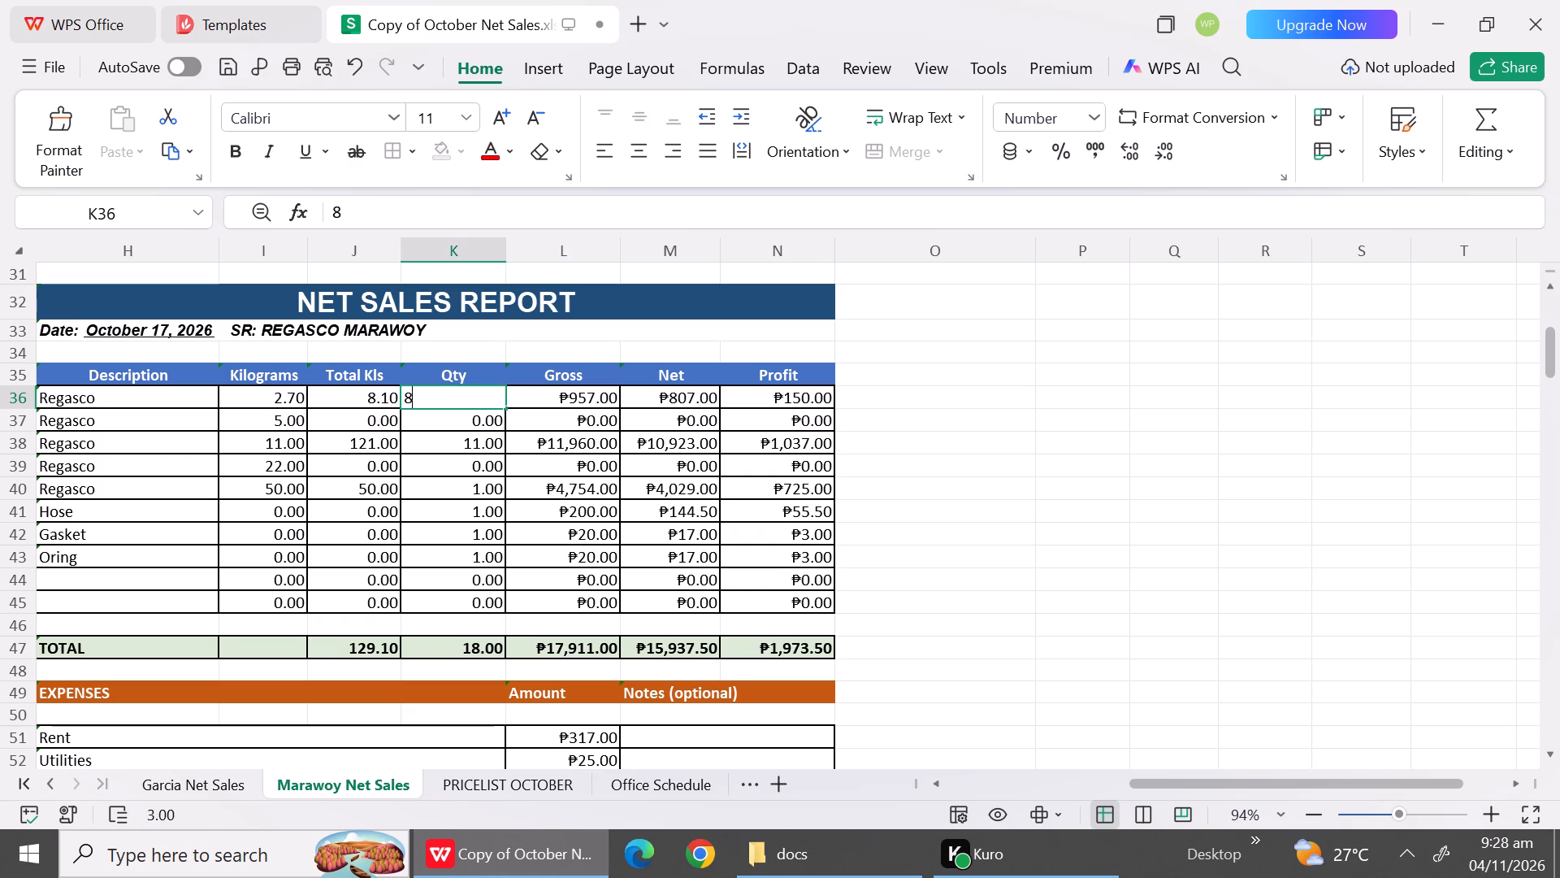
{"action": "left_click", "coordinate": [500, 438]}
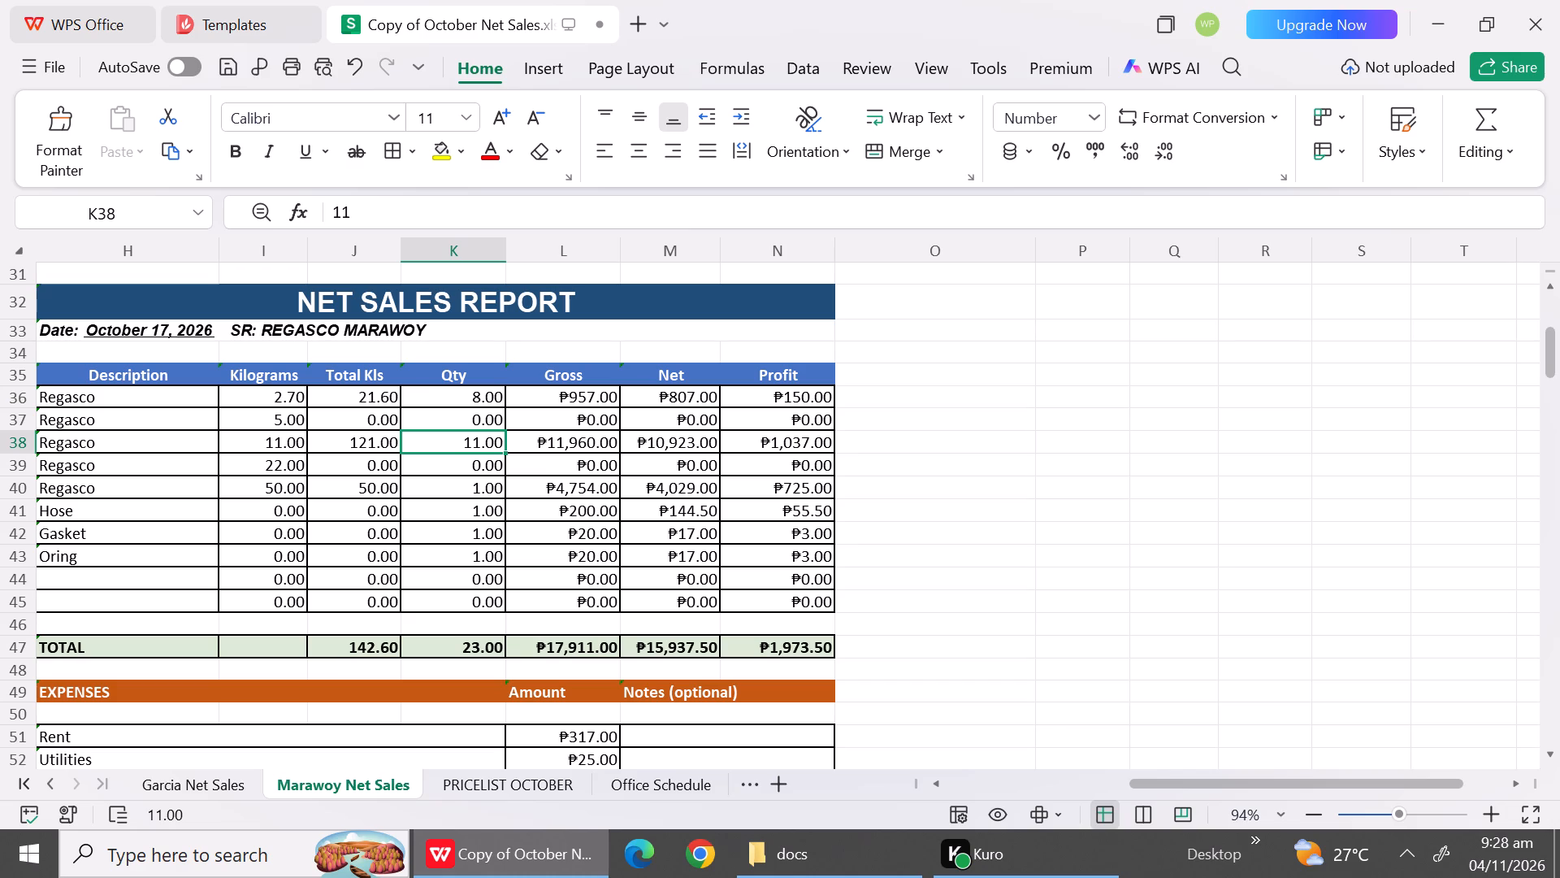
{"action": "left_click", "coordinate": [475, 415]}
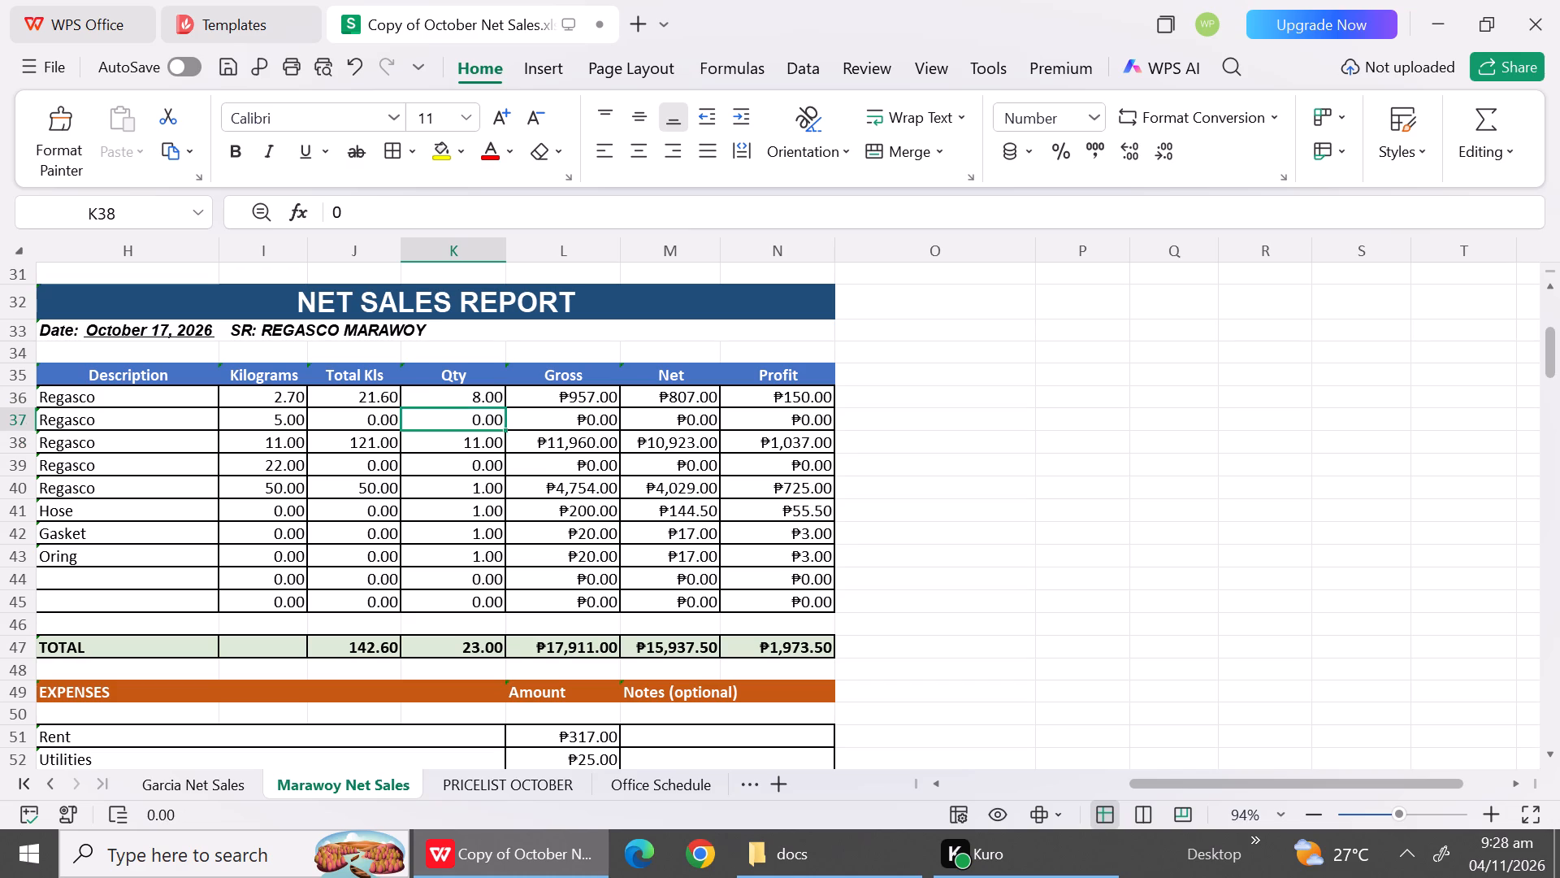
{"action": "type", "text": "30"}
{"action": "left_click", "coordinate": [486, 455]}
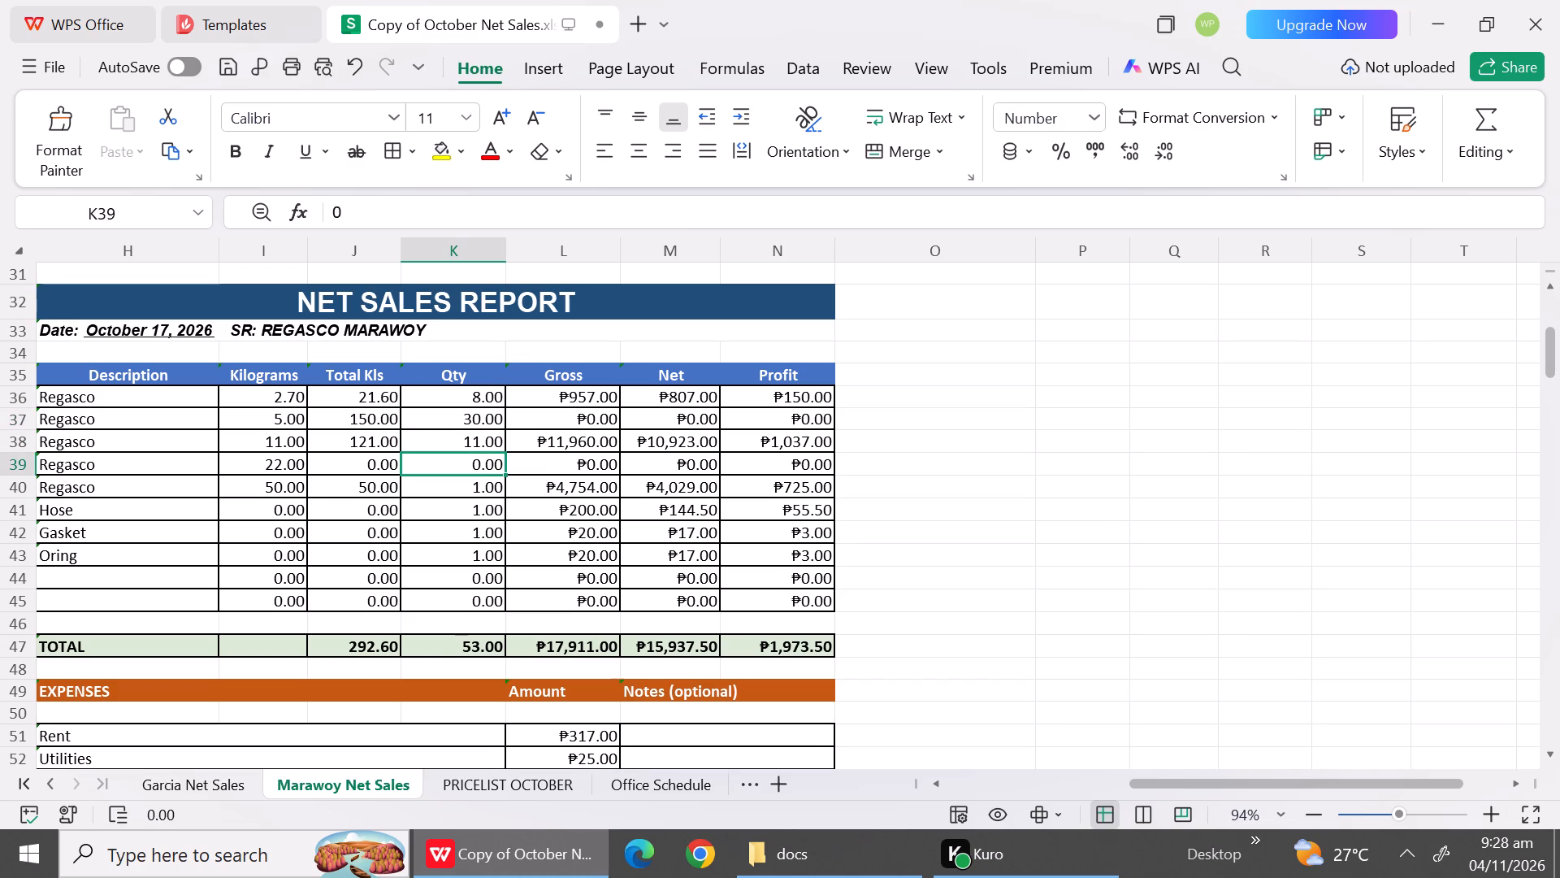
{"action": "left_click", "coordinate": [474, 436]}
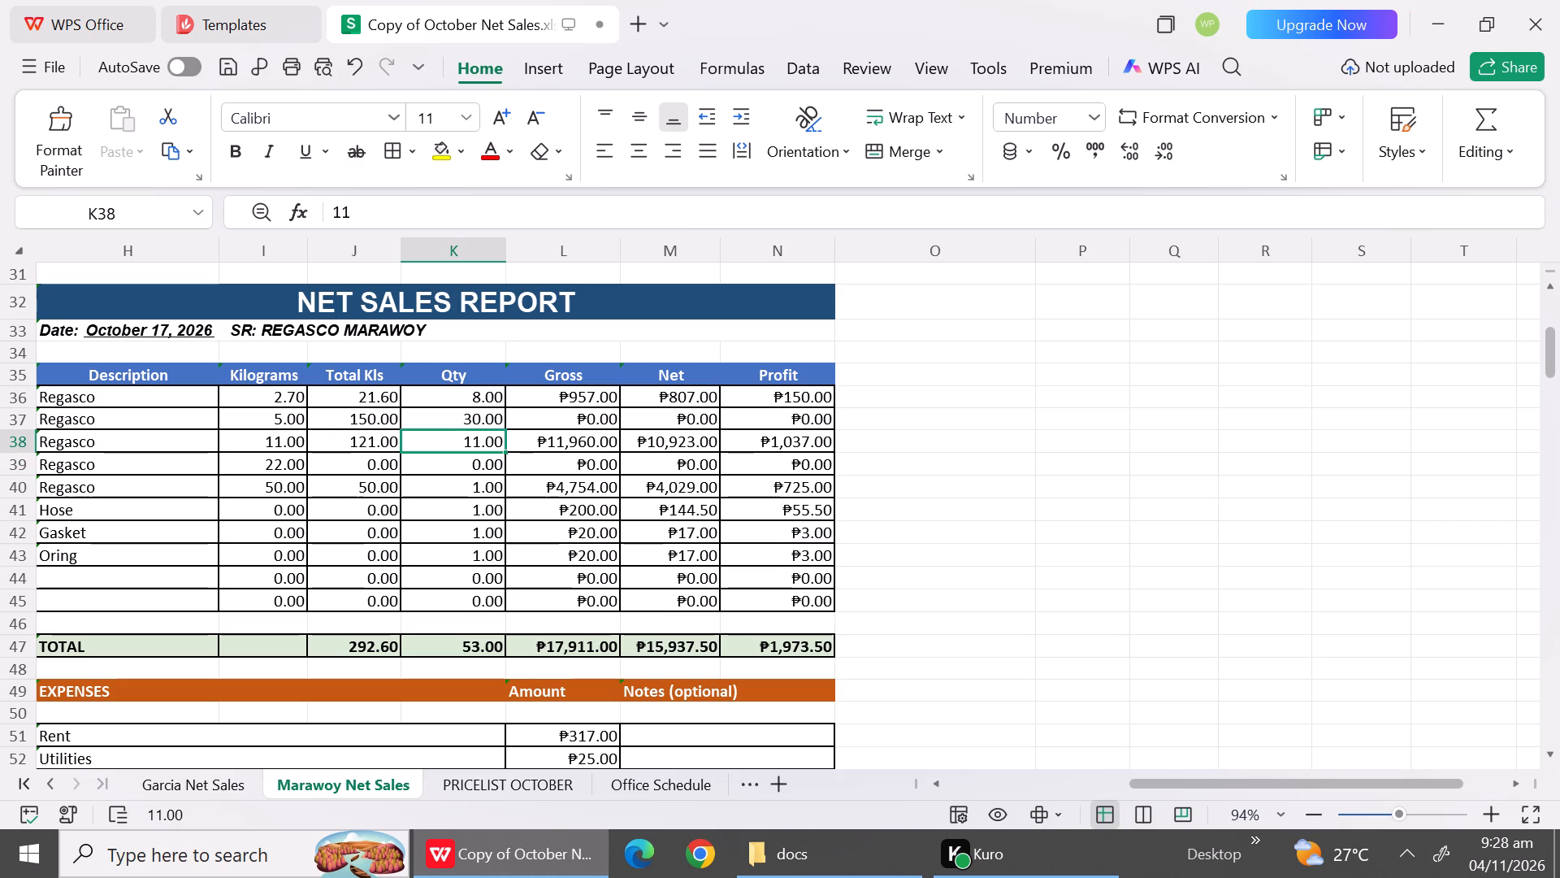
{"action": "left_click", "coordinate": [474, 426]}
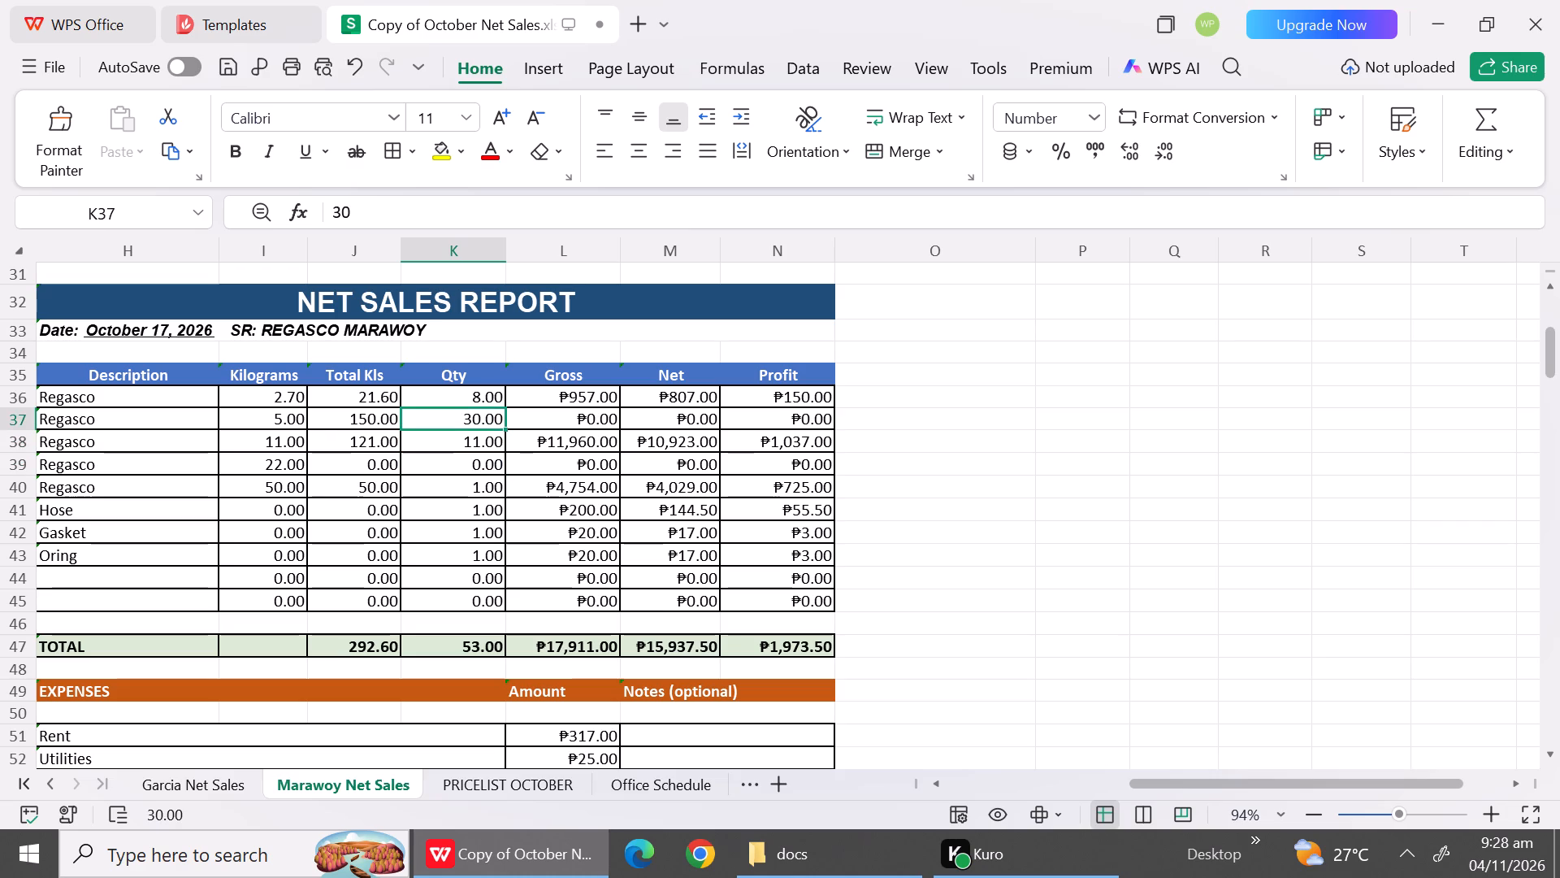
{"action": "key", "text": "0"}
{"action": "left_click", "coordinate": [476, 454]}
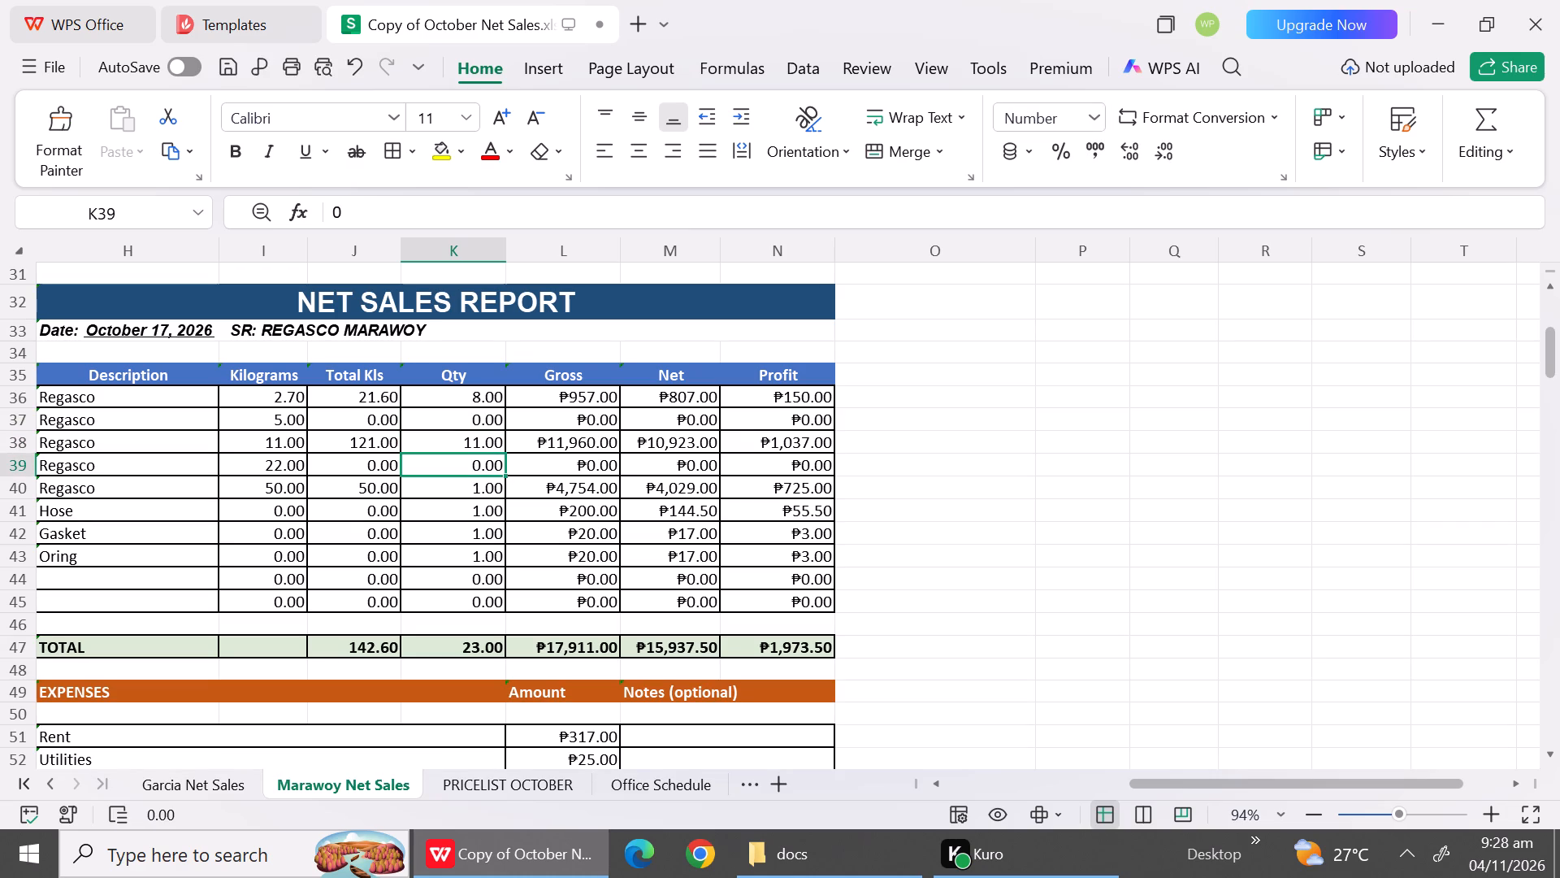
Set the October 17 Marawoy report's quantities to 30 for the 11 kg row, 1 for 22 kg and 5 for 50 kg.
{"action": "left_click", "coordinate": [465, 442]}
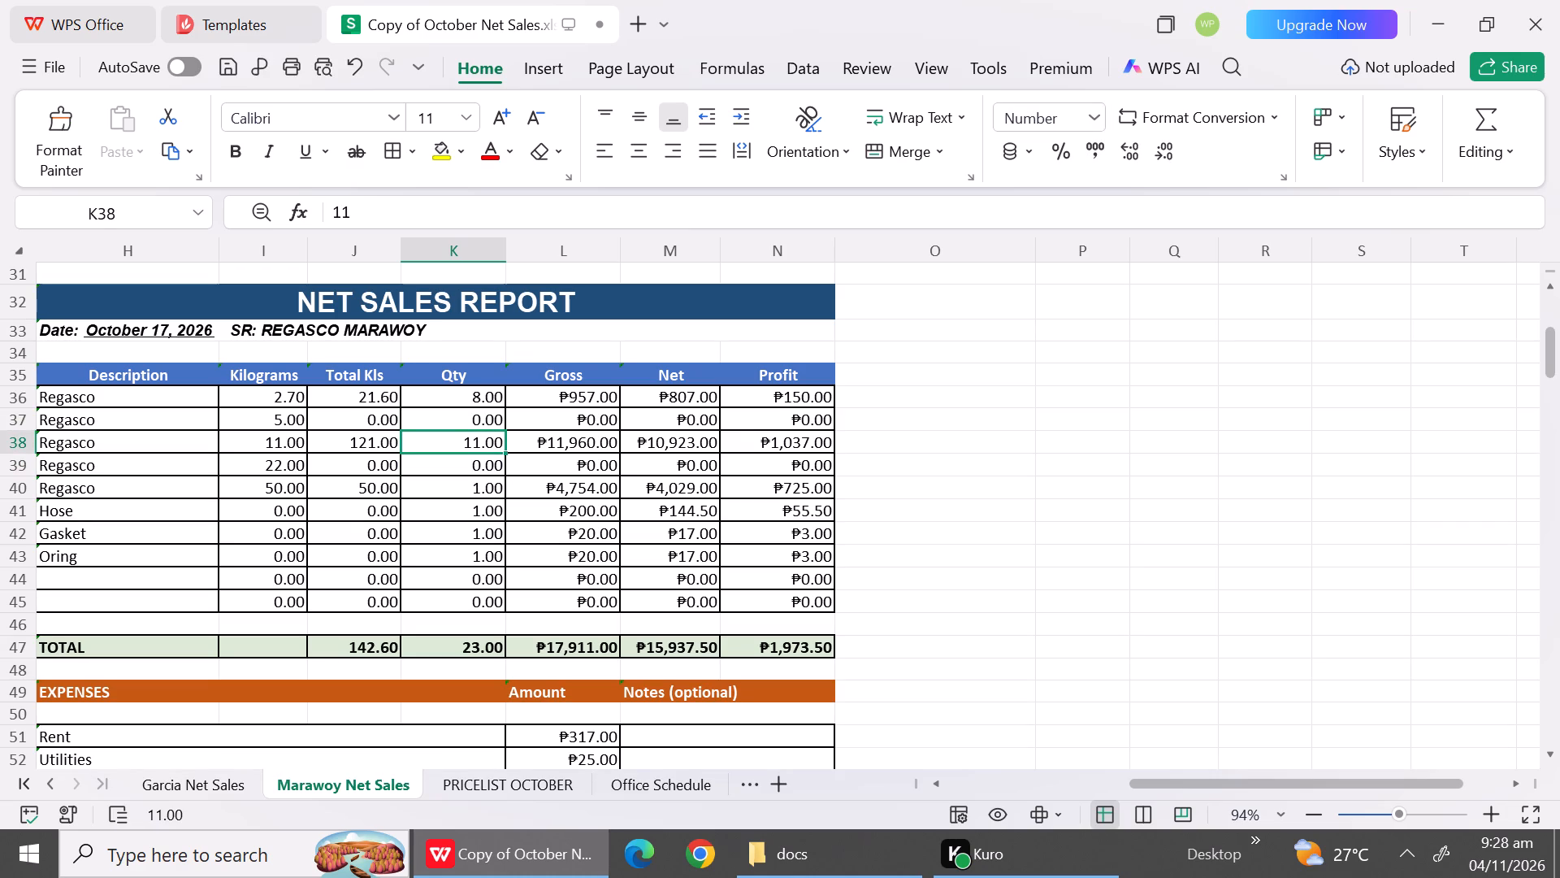
{"action": "type", "text": "30"}
{"action": "left_click", "coordinate": [467, 464]}
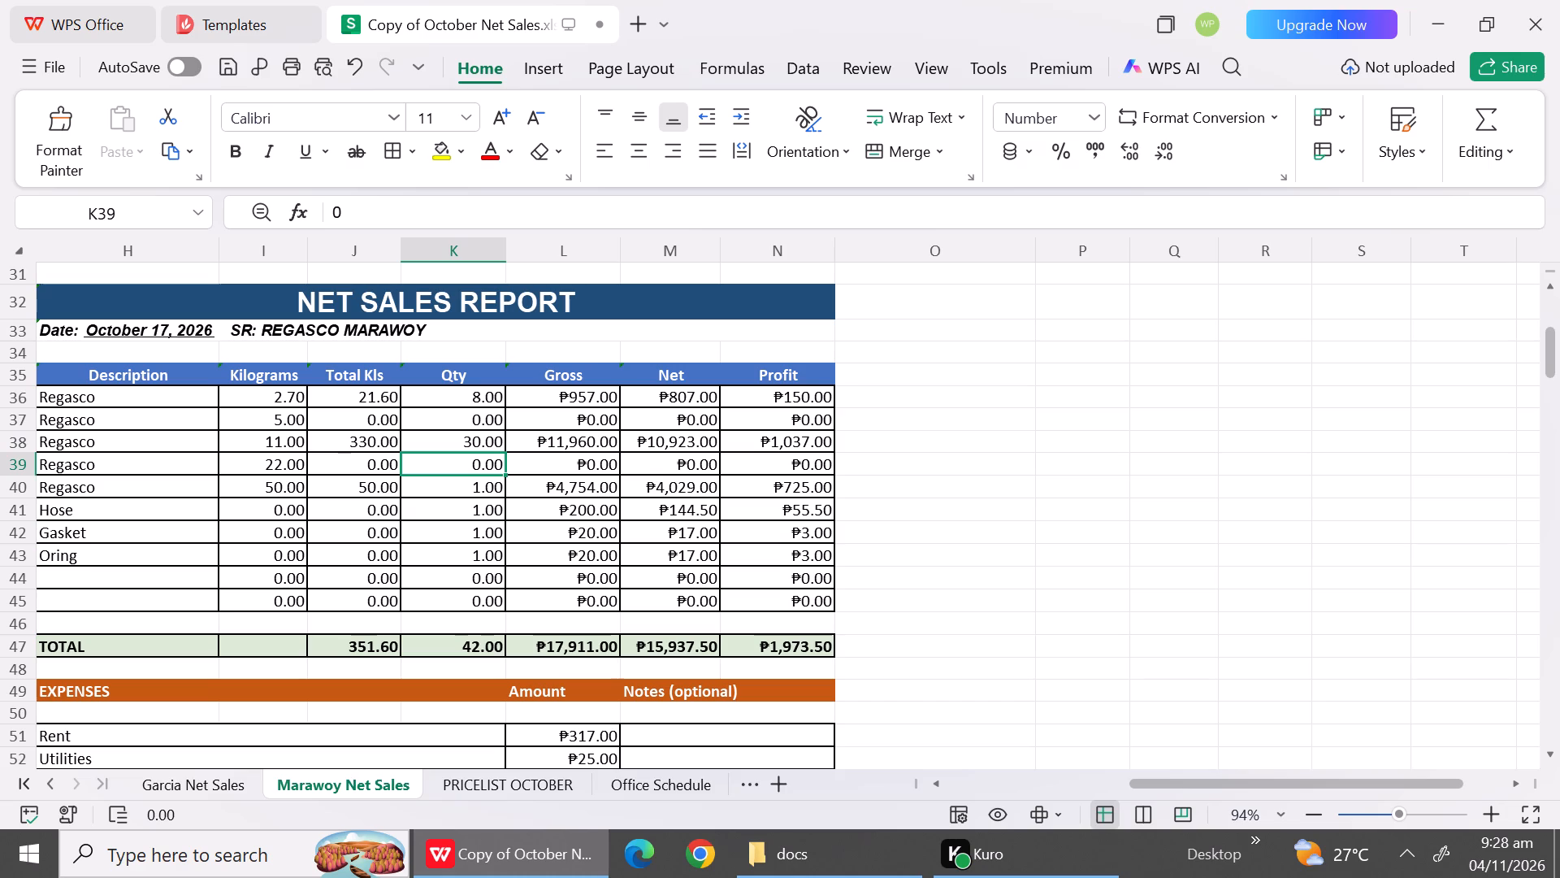
{"action": "left_click", "coordinate": [467, 464]}
{"action": "key", "text": "1"}
{"action": "left_click", "coordinate": [486, 493]}
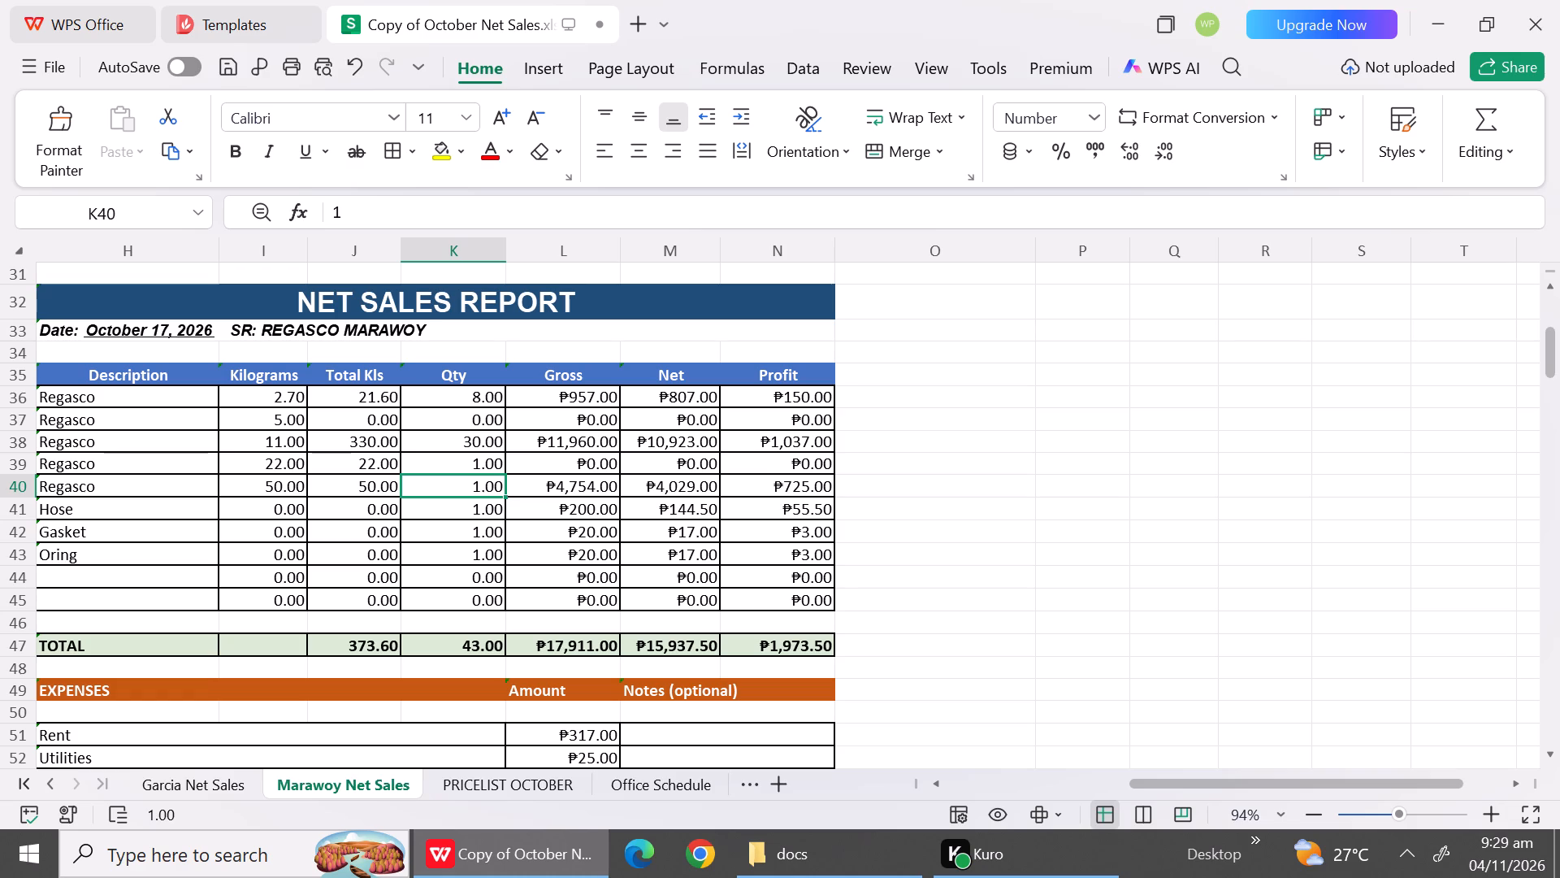
{"action": "key", "text": "5"}
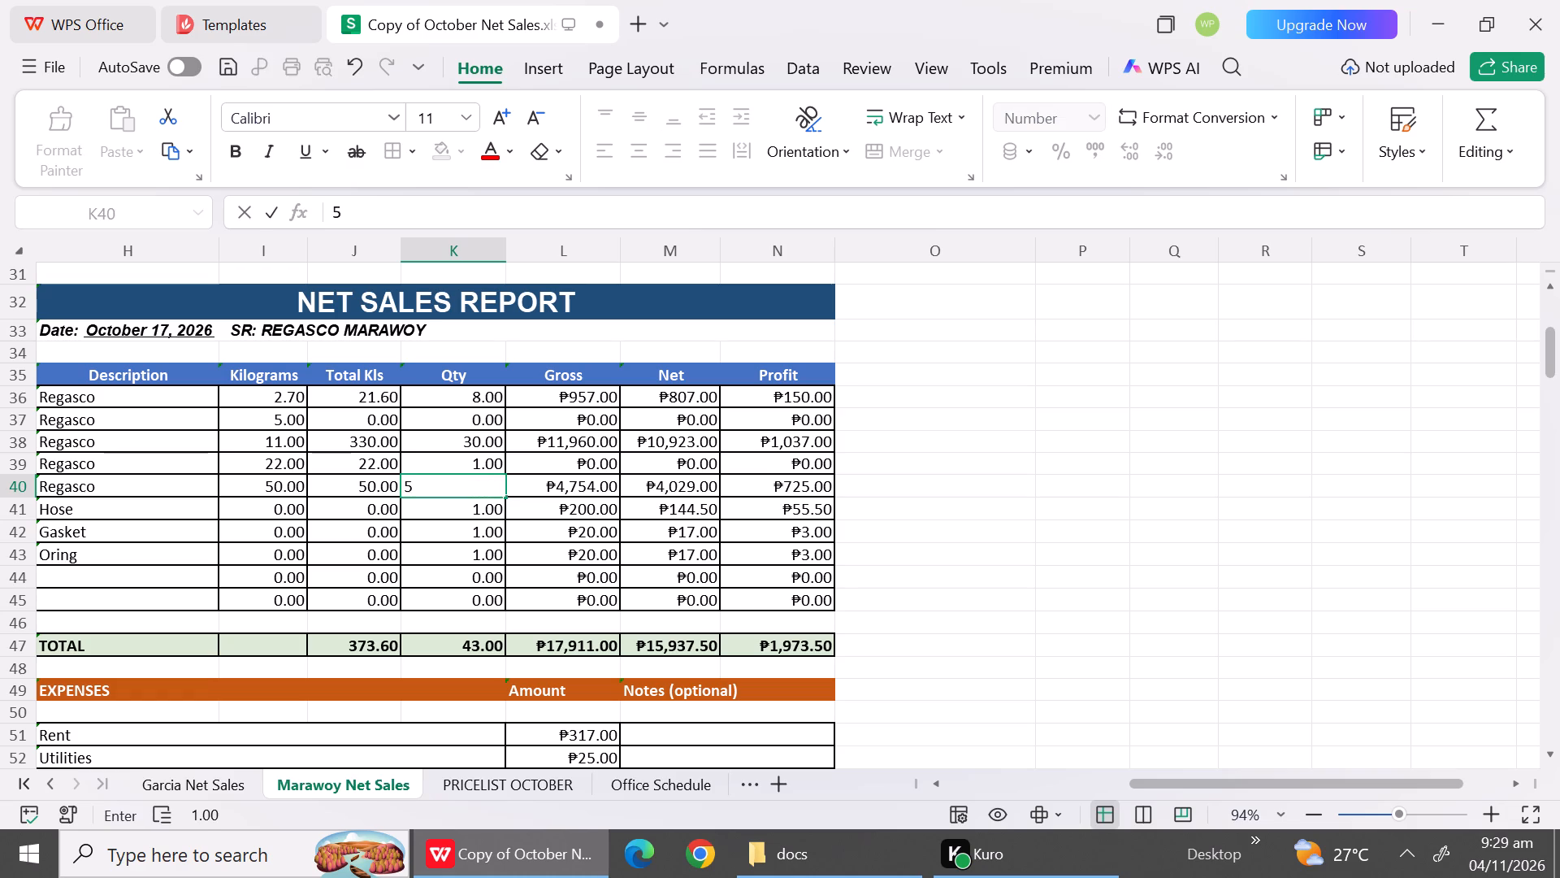
{"action": "left_click", "coordinate": [530, 528]}
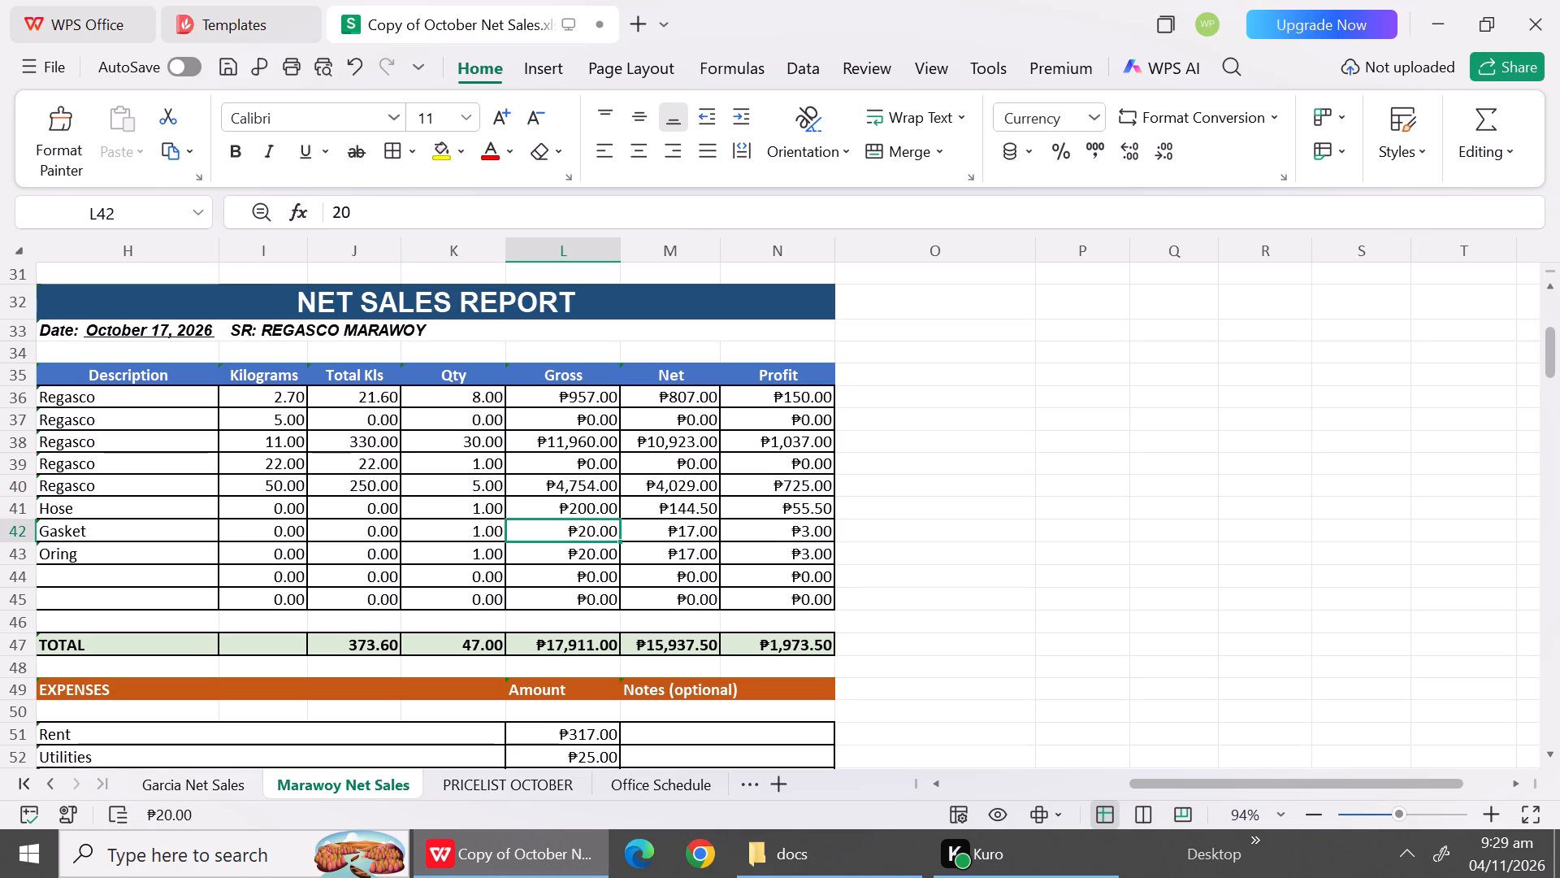
Set the 2.70 kg row's Gross amount in the October 17 Marawoy report to 40770.
{"action": "left_click", "coordinate": [604, 410]}
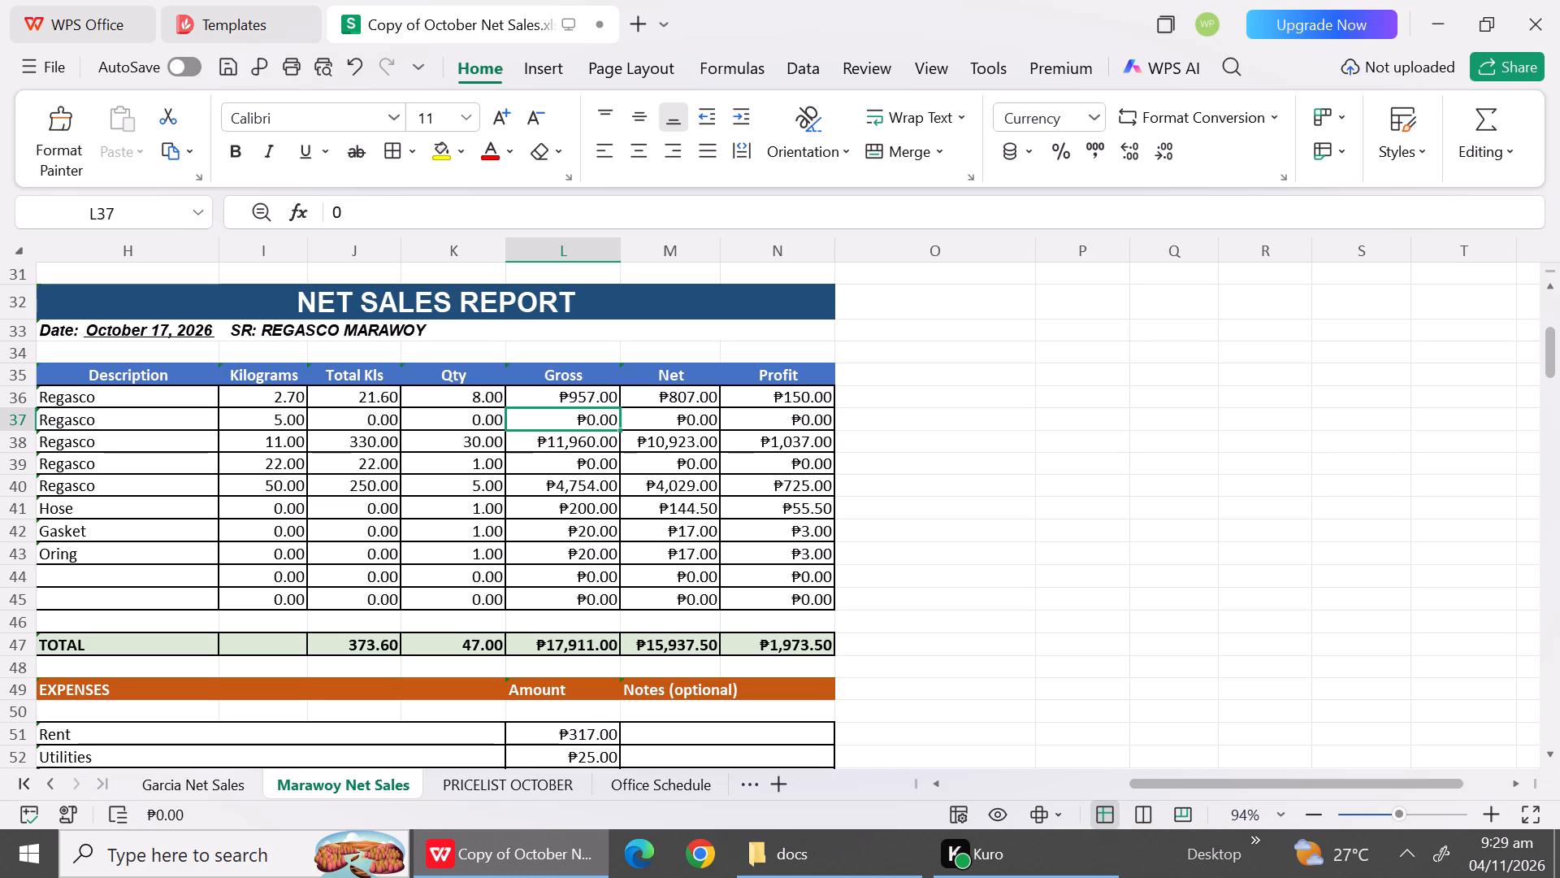
{"action": "left_click", "coordinate": [574, 397]}
{"action": "key", "text": "4"}
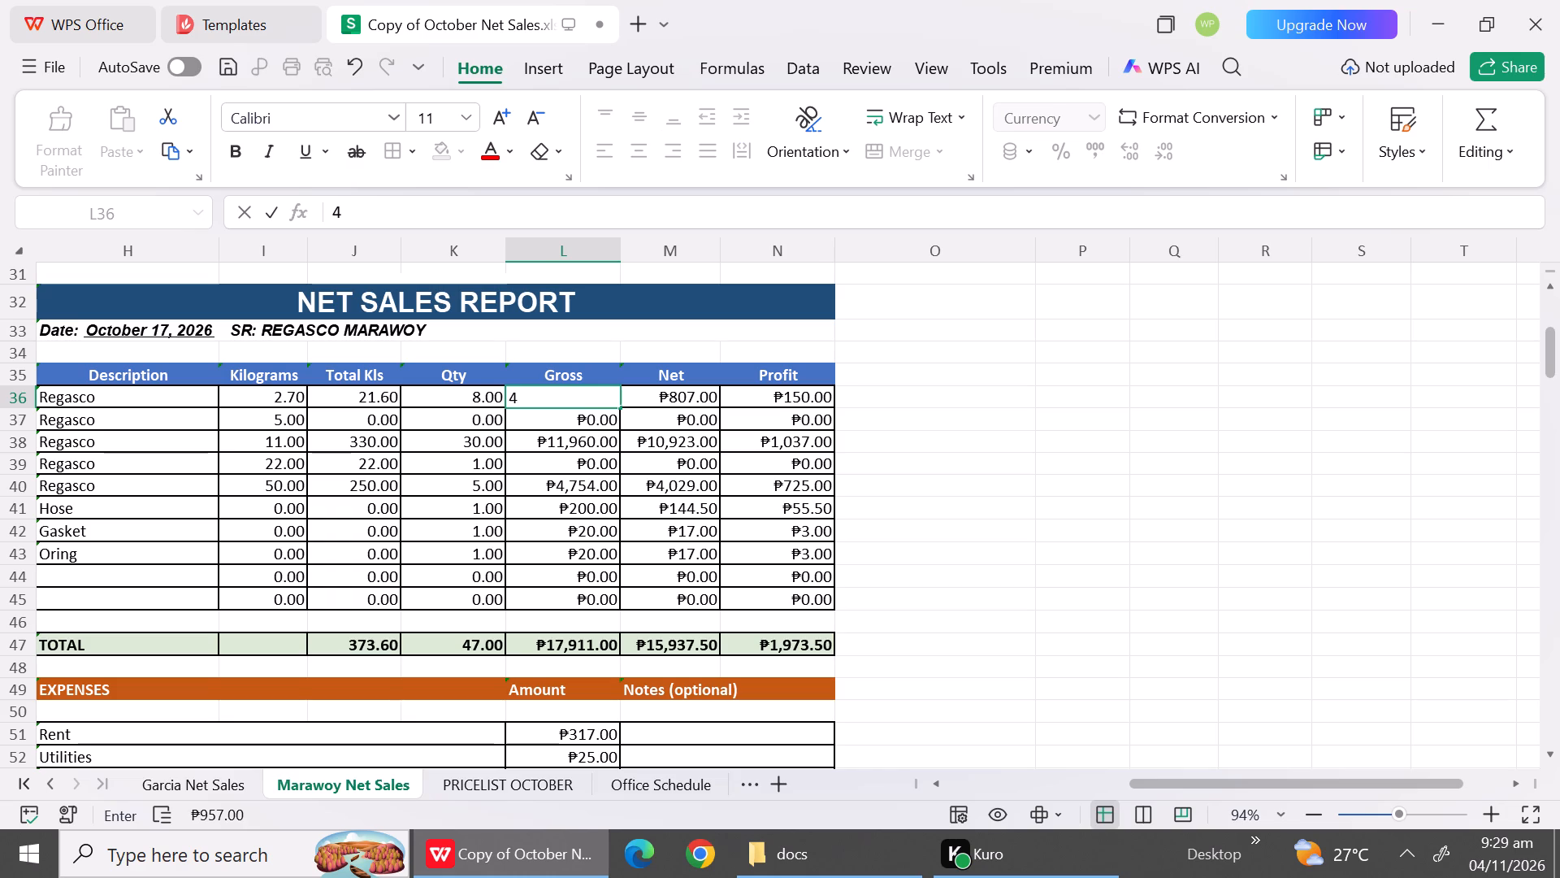
{"action": "key", "text": "0"}
{"action": "type", "text": "77"}
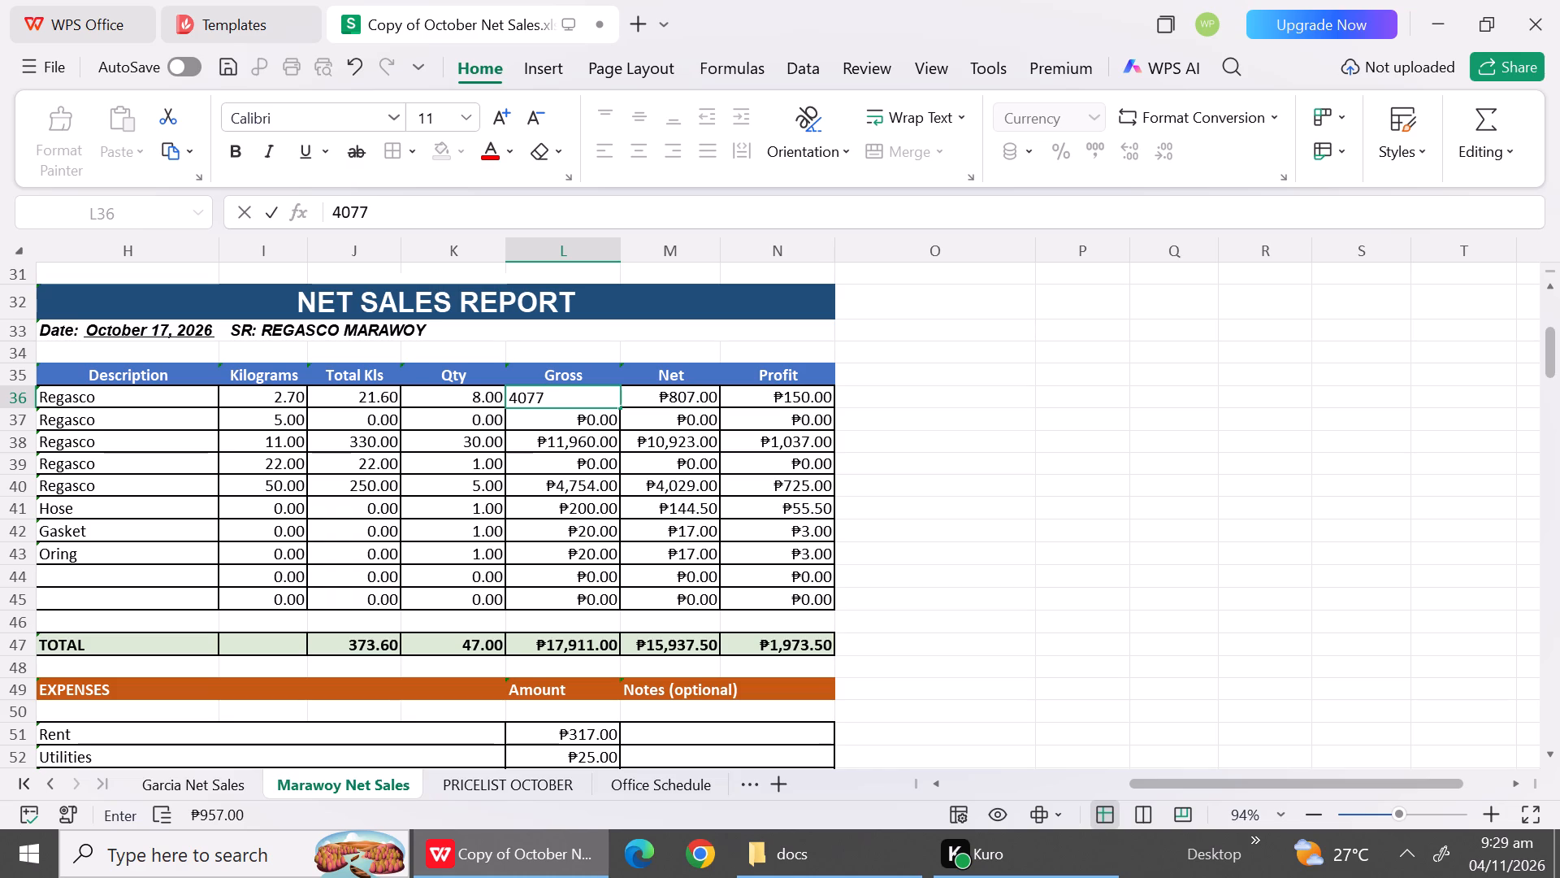
{"action": "key", "text": "0"}
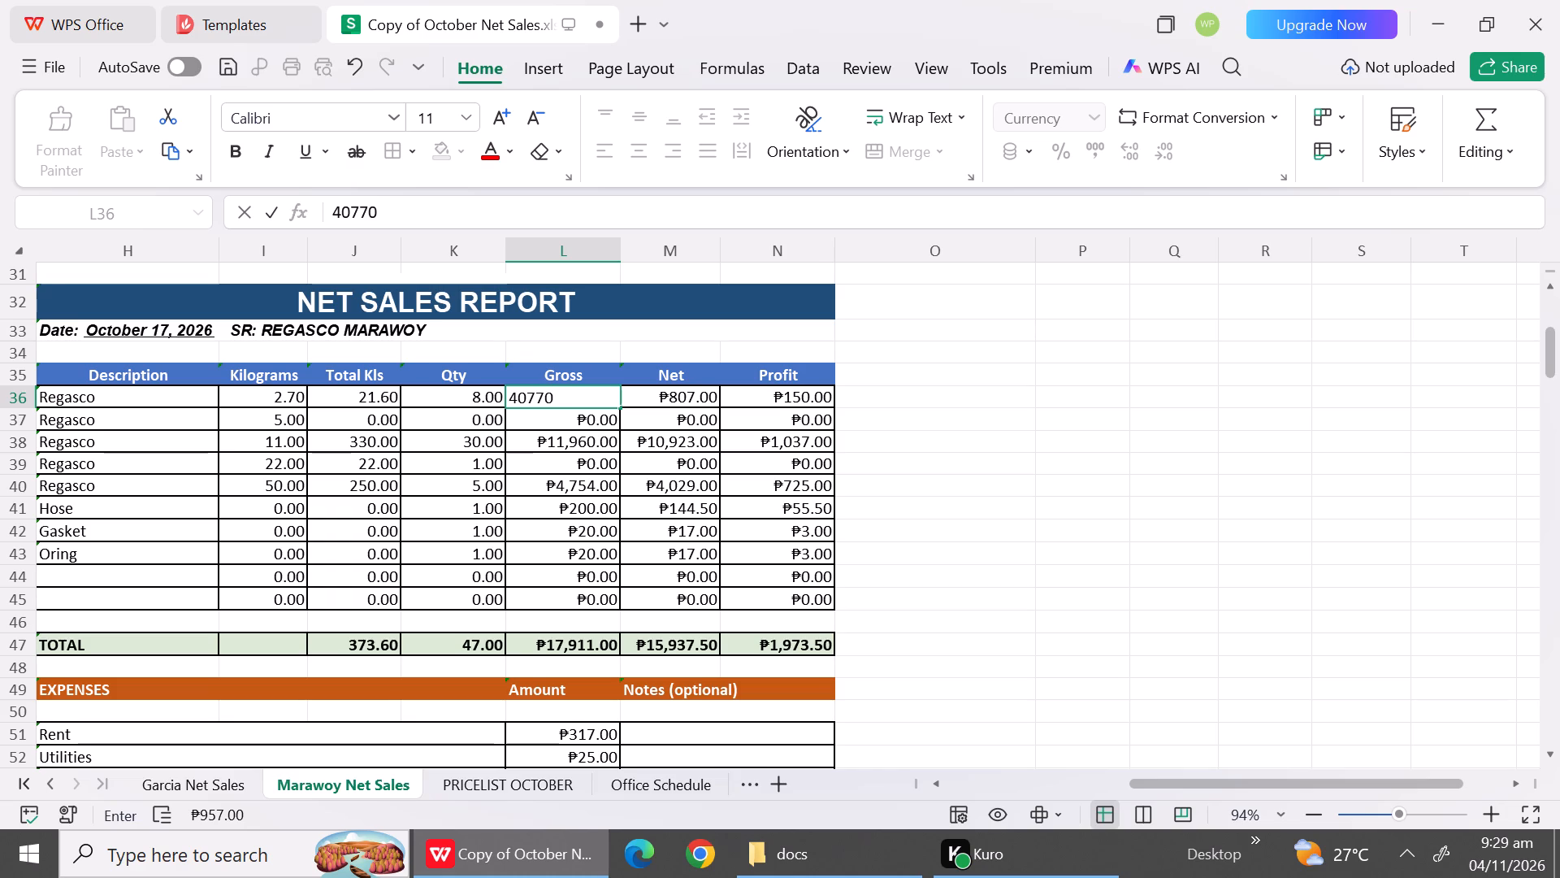
{"action": "left_click", "coordinate": [559, 427]}
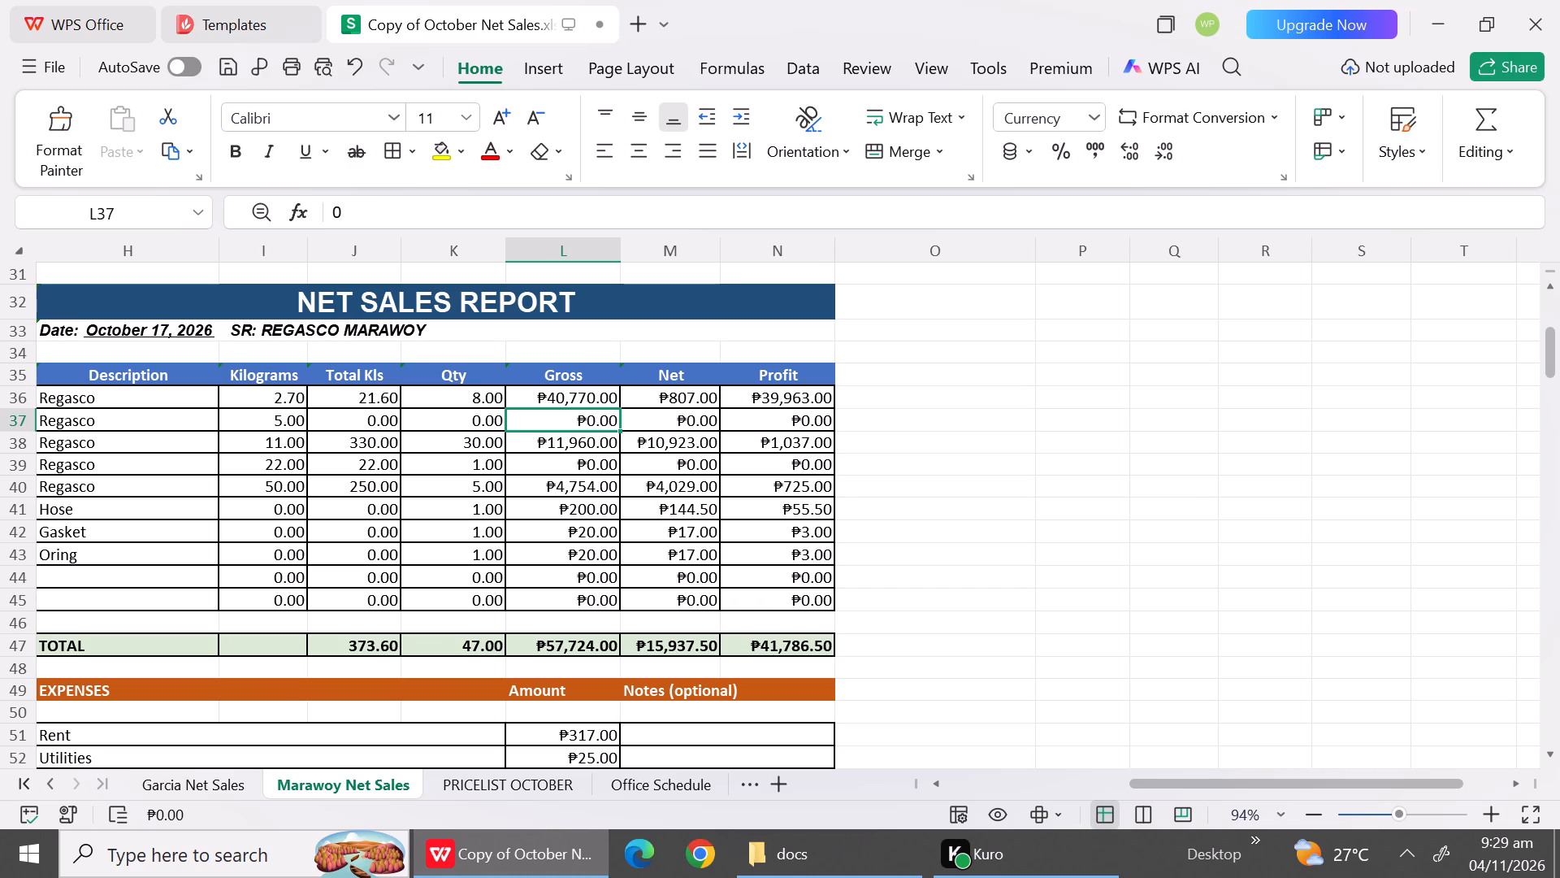
Set the October 17 Marawoy report's Gross amounts to 2928 for the 2.70 kg row and 40770 for the 11 kg row.
{"action": "left_click", "coordinate": [570, 406]}
{"action": "type", "text": "29"}
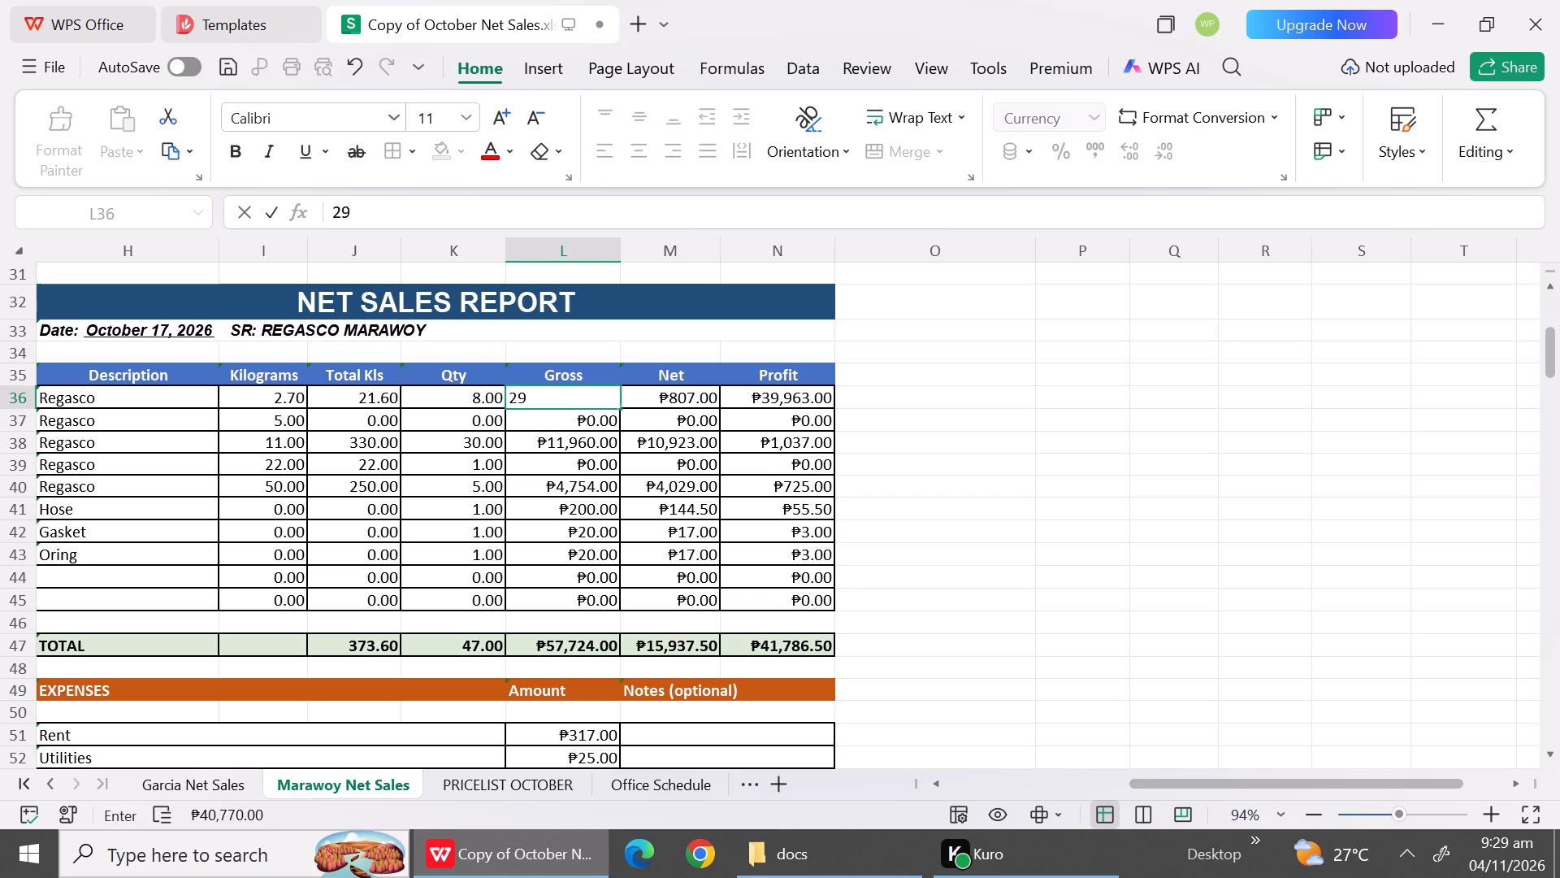
{"action": "type", "text": "28"}
{"action": "left_click", "coordinate": [572, 415]}
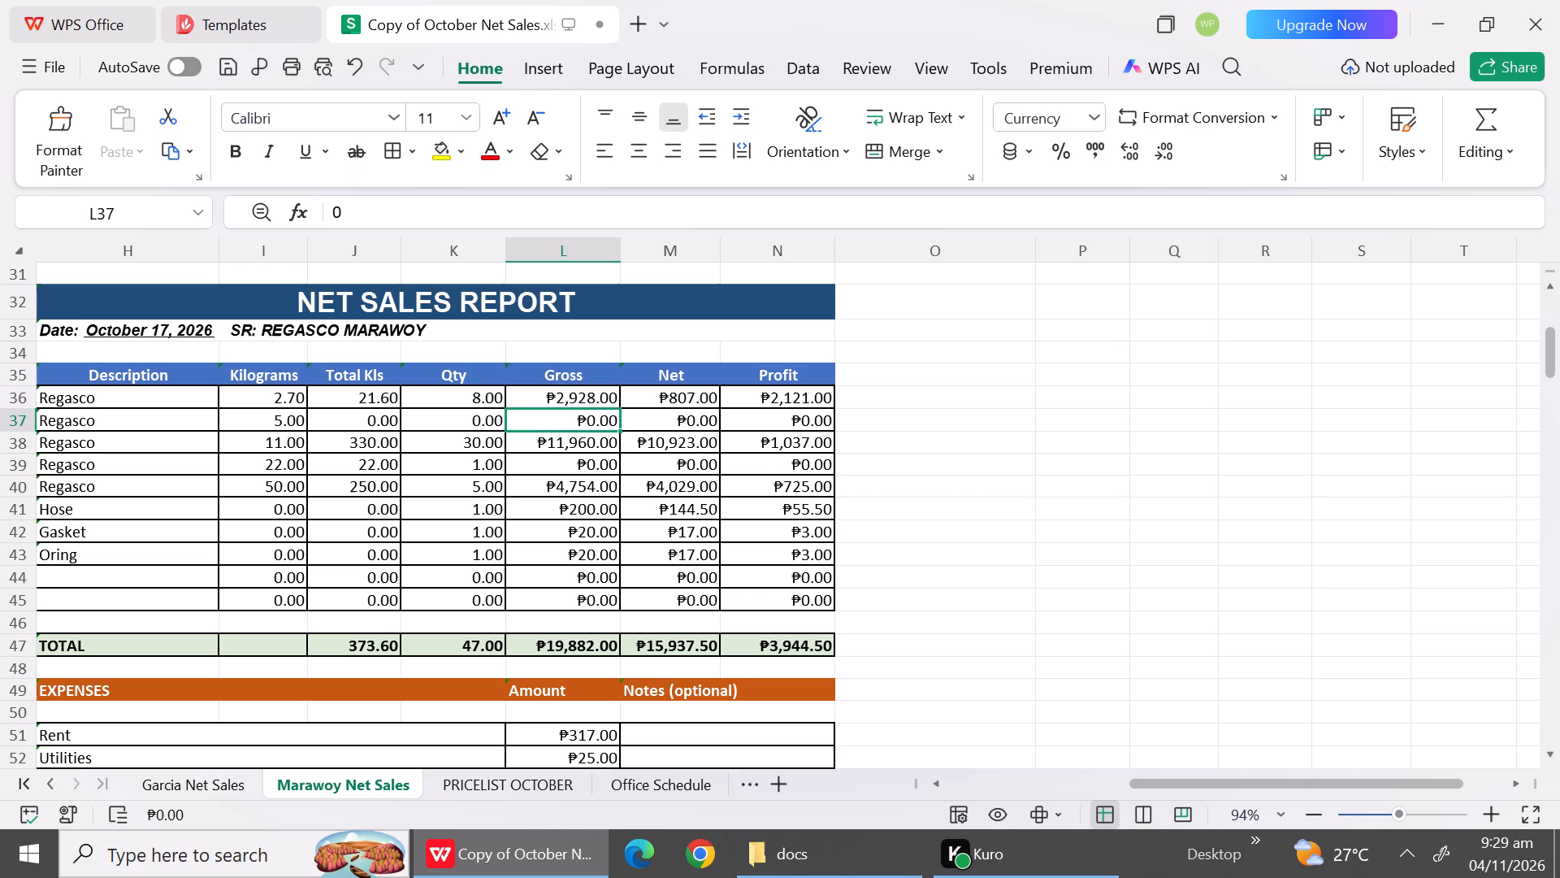
{"action": "left_click", "coordinate": [565, 439]}
{"action": "type", "text": "40"}
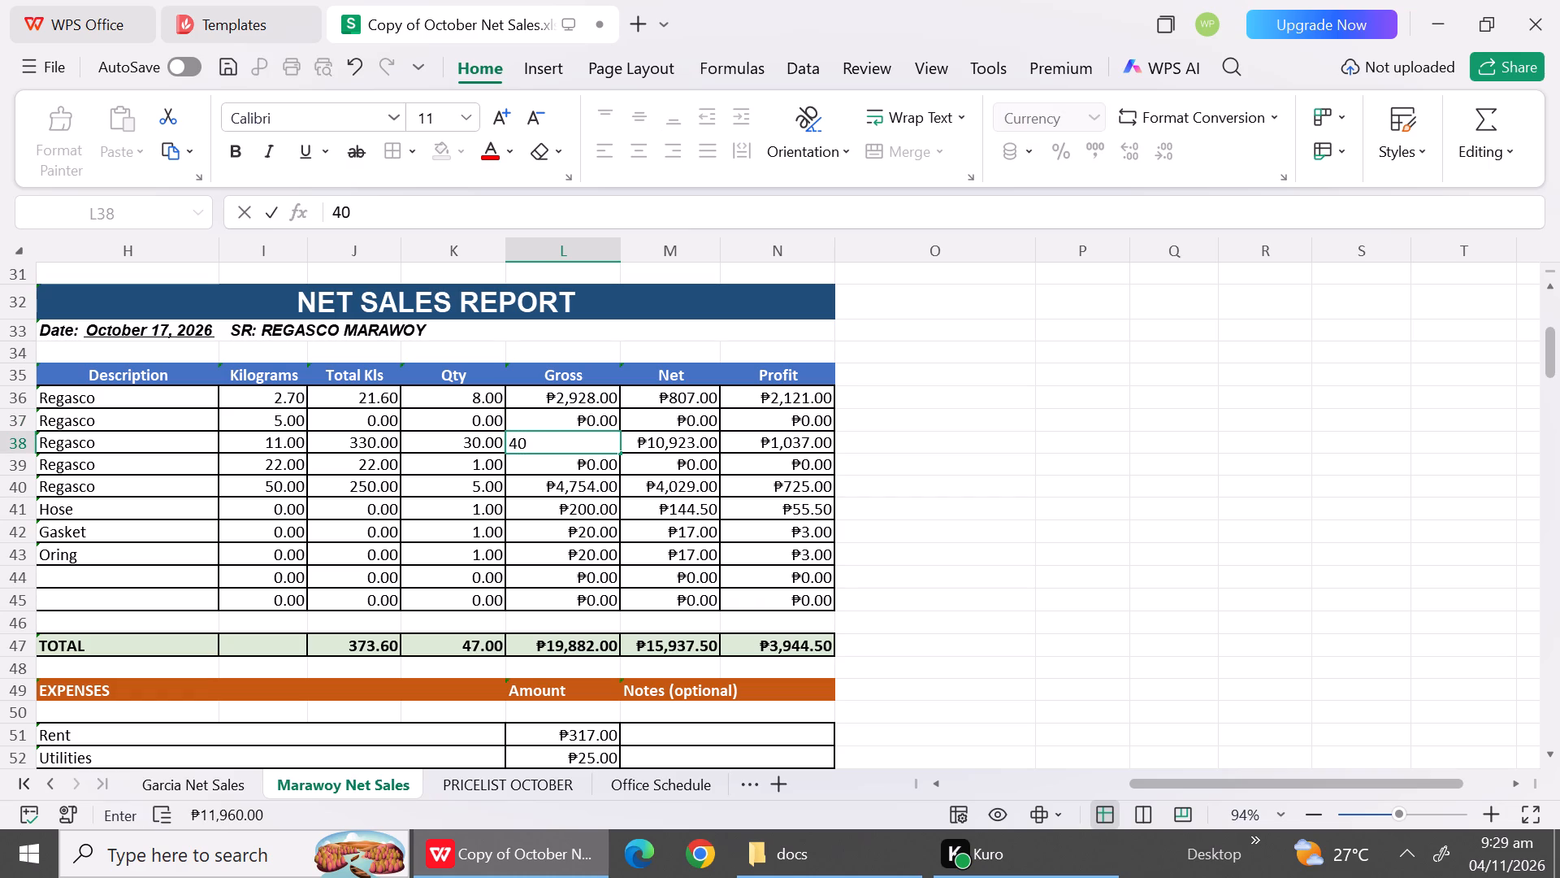
{"action": "type", "text": "770"}
{"action": "left_click", "coordinate": [565, 489]}
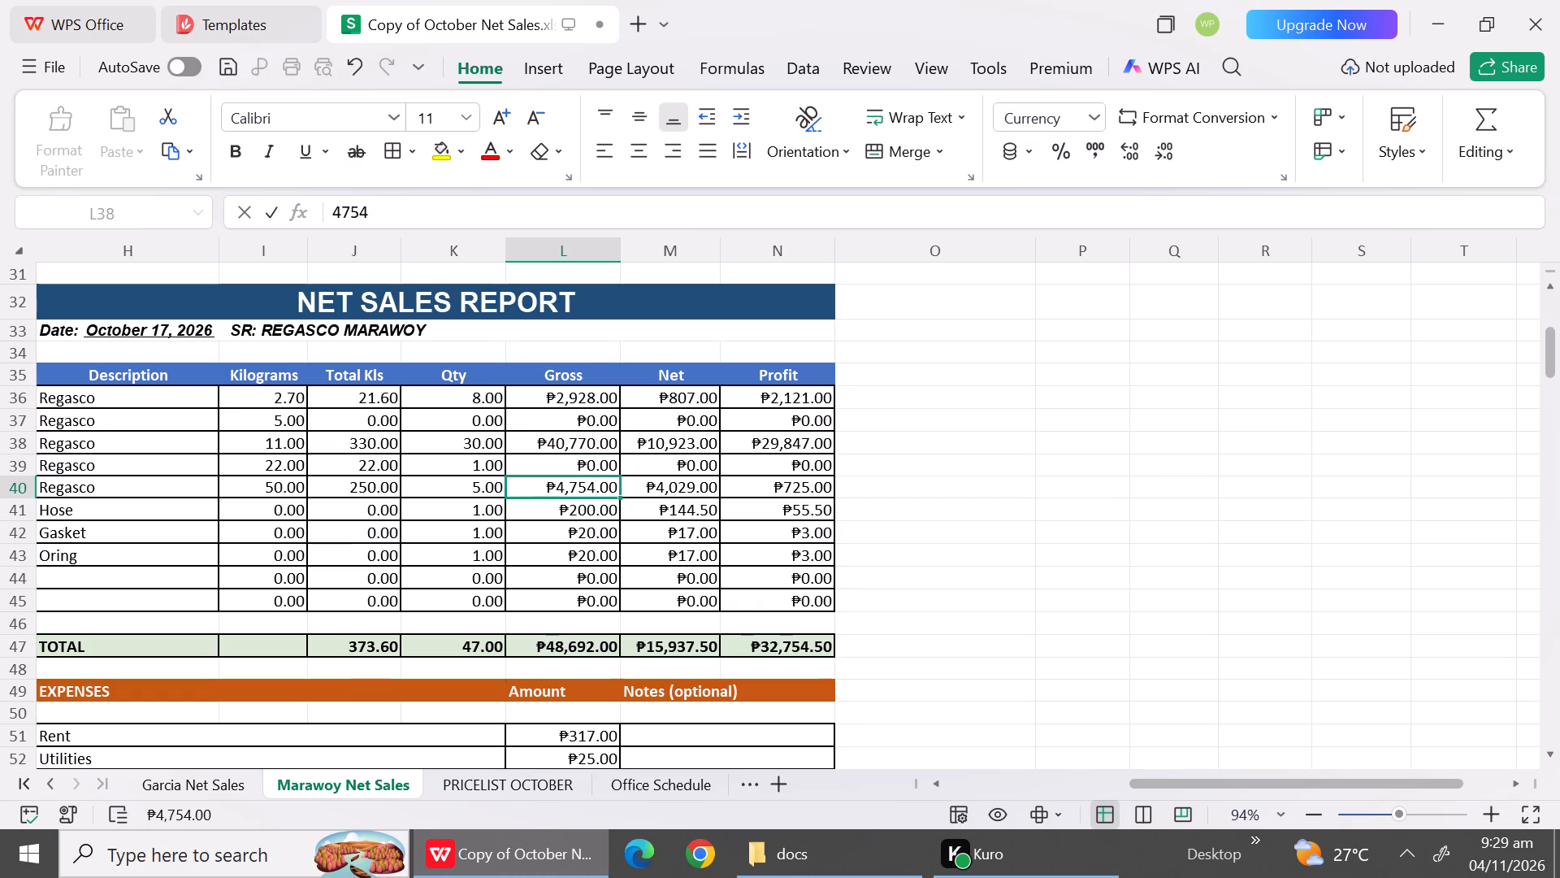
Set the October 17 Marawoy report's Gross amounts to 2569 for the 22 kg row and 28145 for the 50 kg row.
{"action": "left_click", "coordinate": [569, 471]}
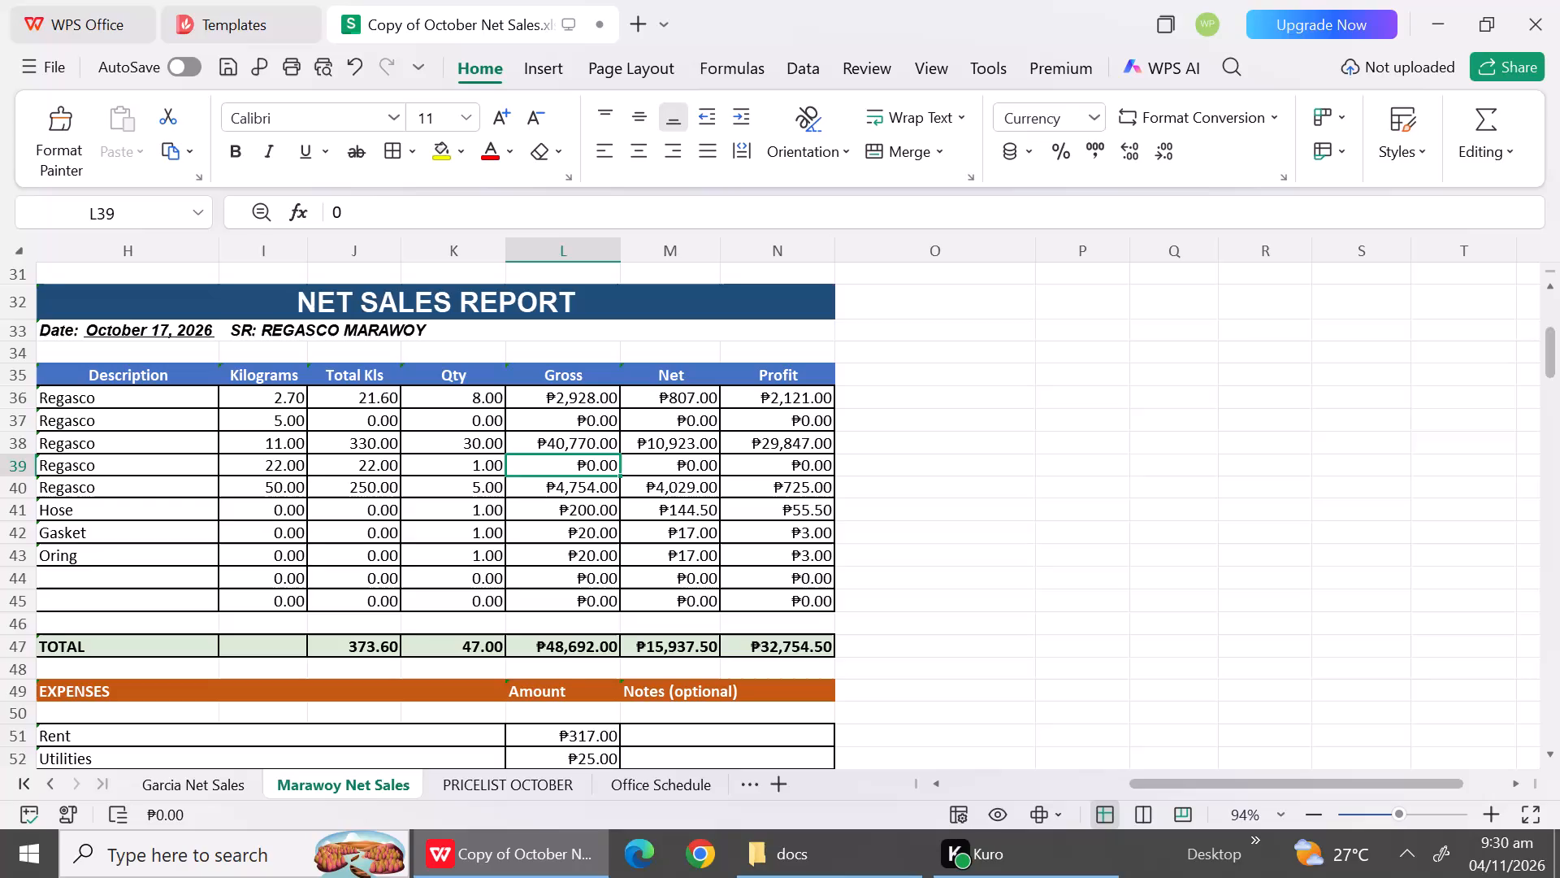
{"action": "type", "text": "24"}
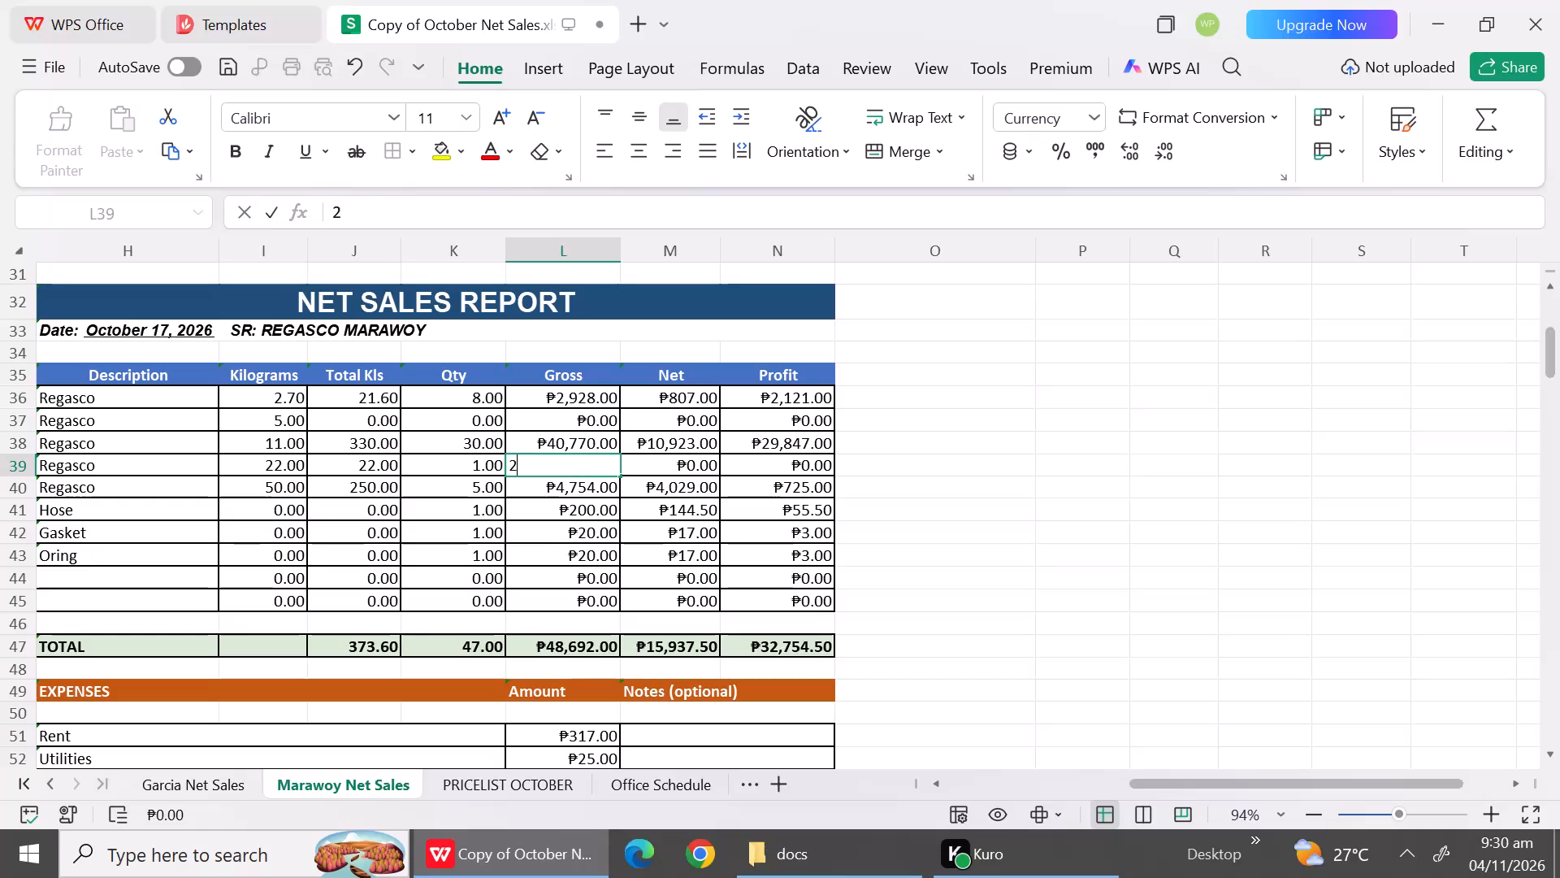
{"action": "key", "text": "BackSpace"}
{"action": "key", "text": "5"}
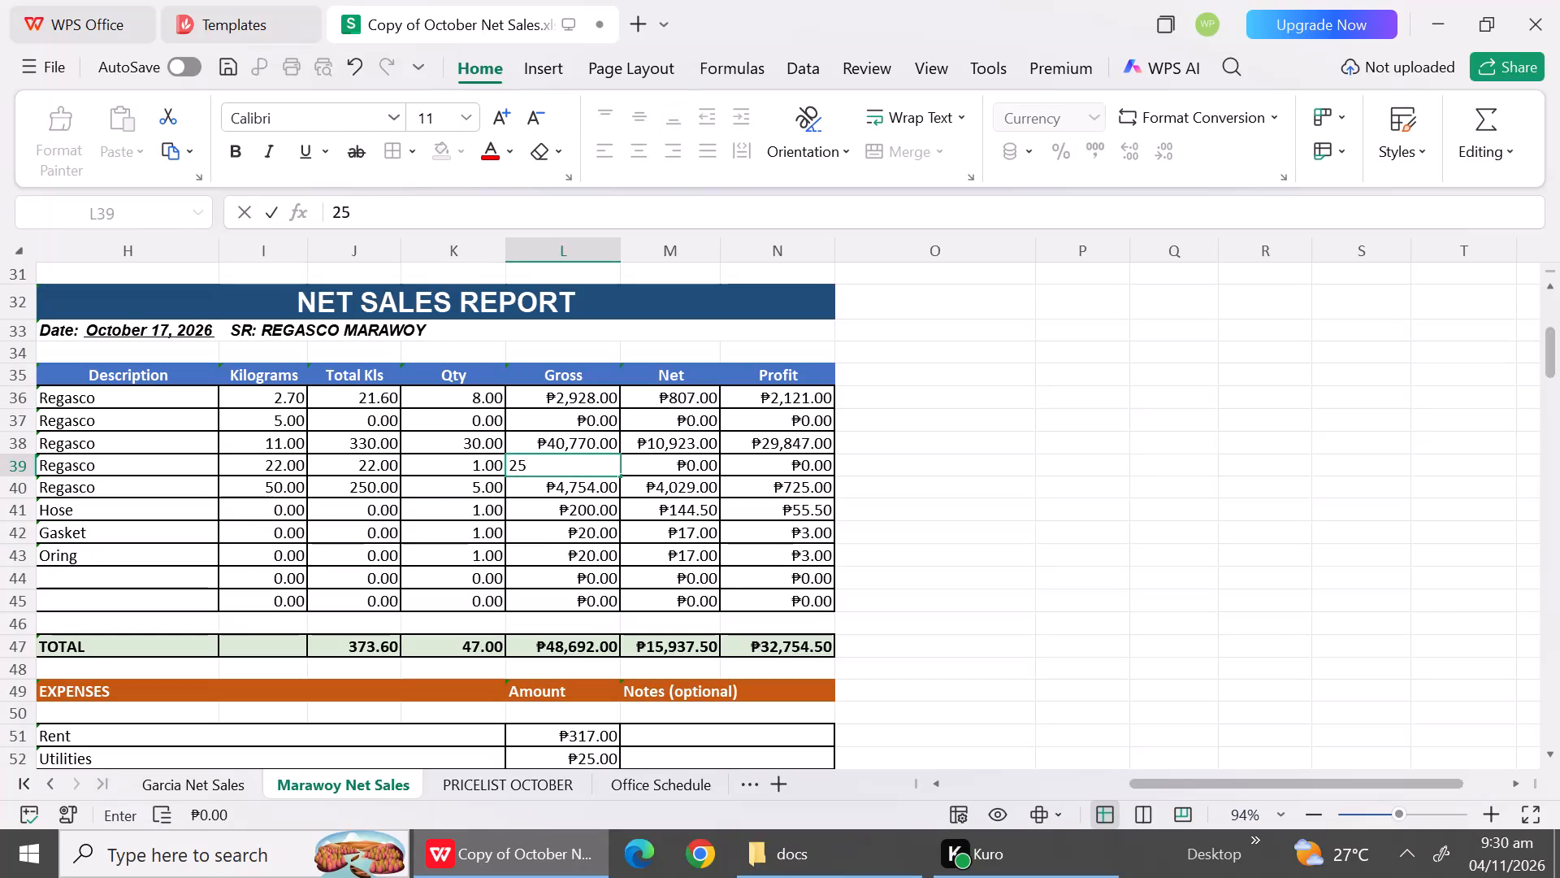
{"action": "type", "text": "69"}
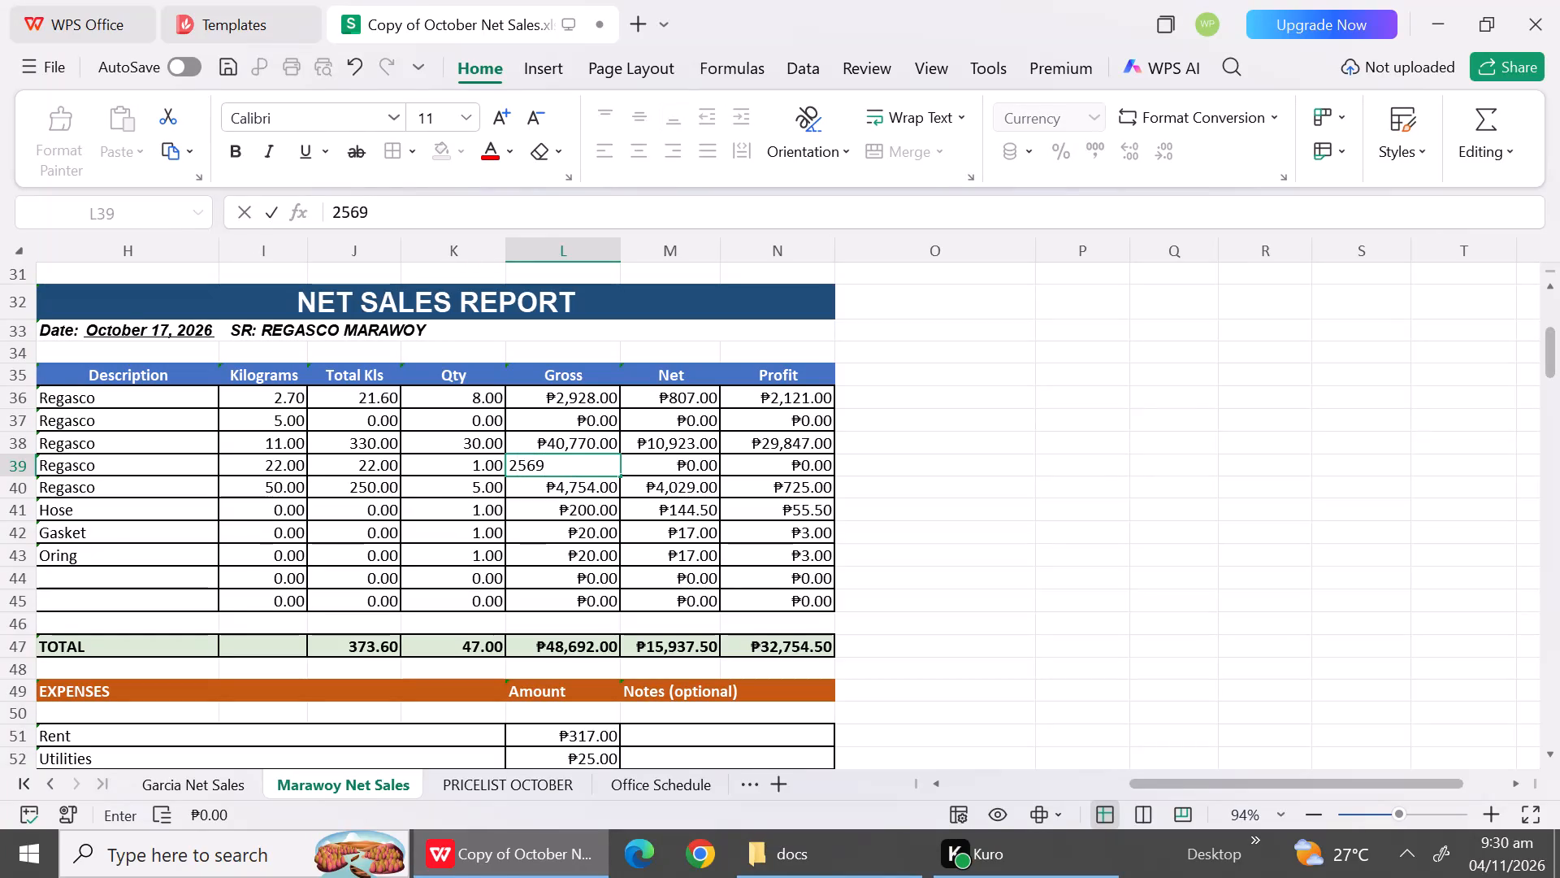
{"action": "left_click", "coordinate": [570, 492]}
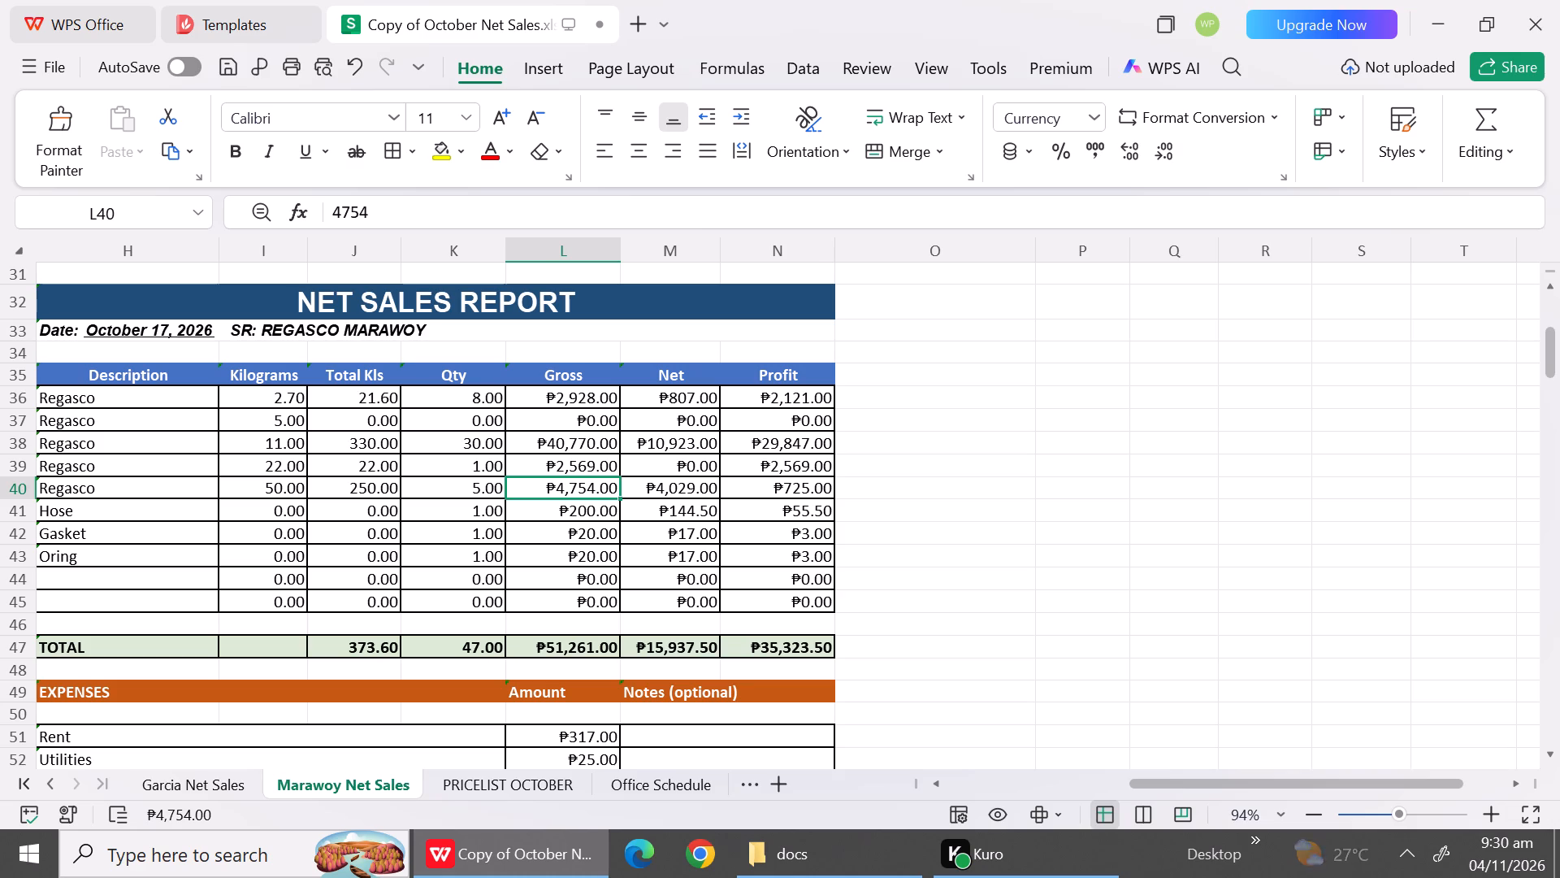
{"action": "type", "text": "28"}
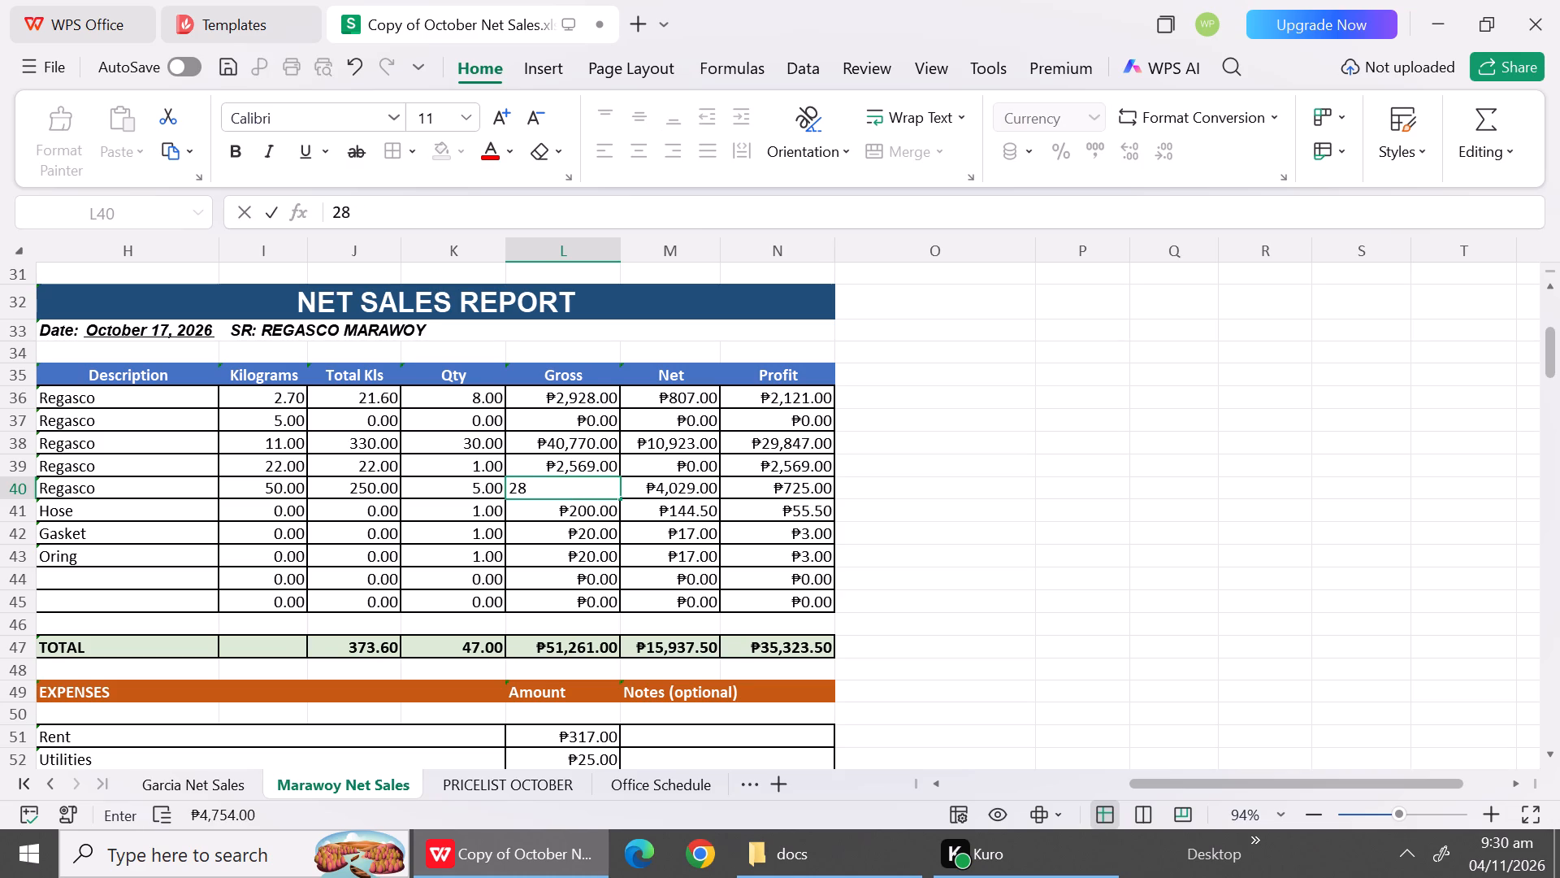
{"action": "type", "text": "145"}
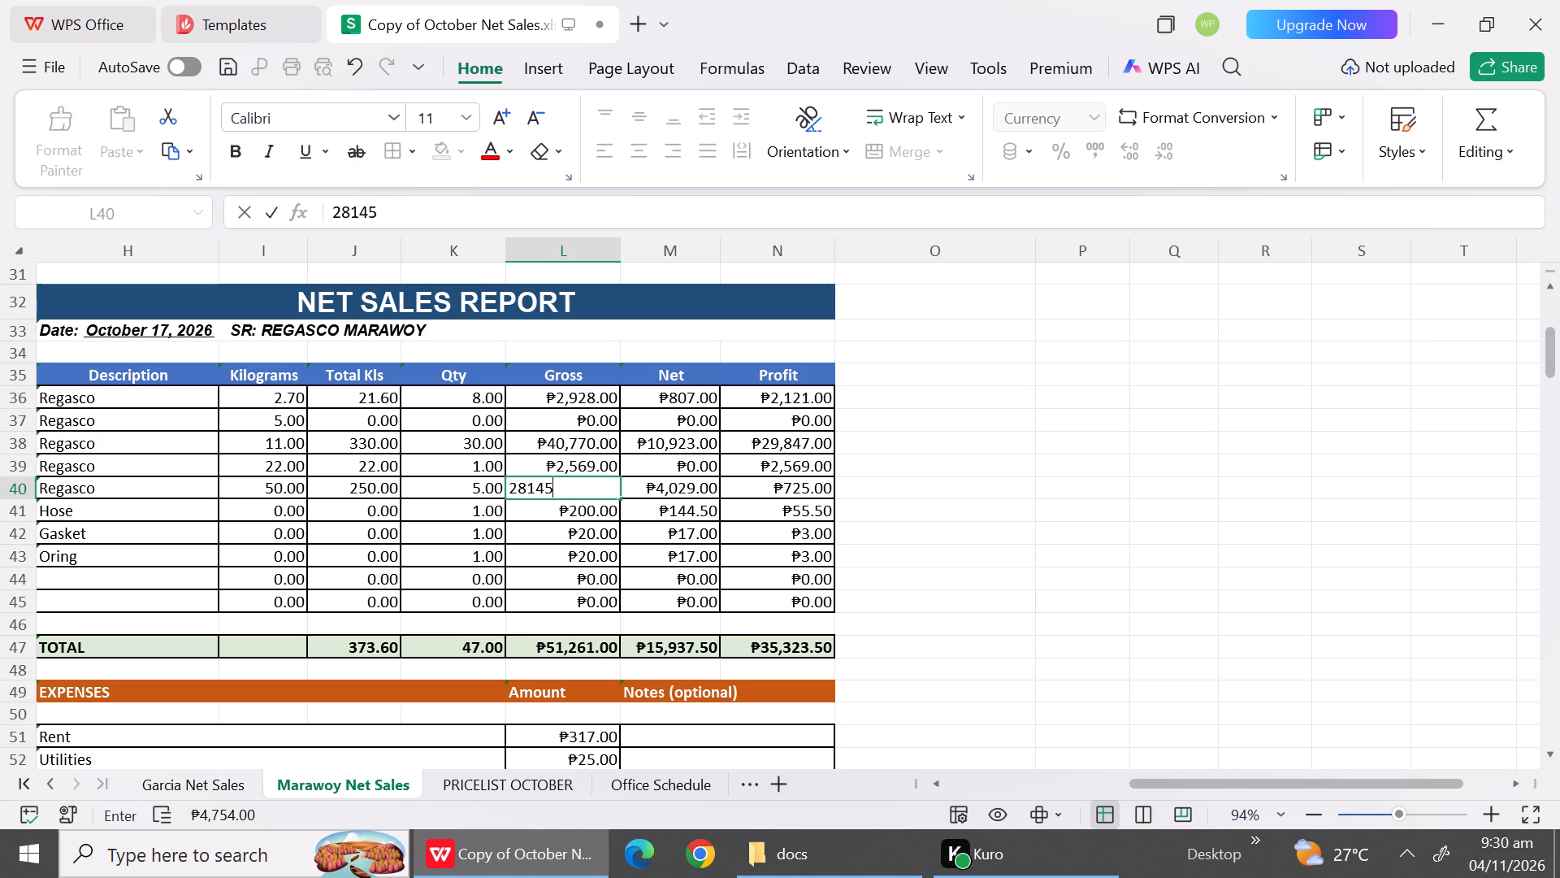
{"action": "left_click", "coordinate": [573, 535]}
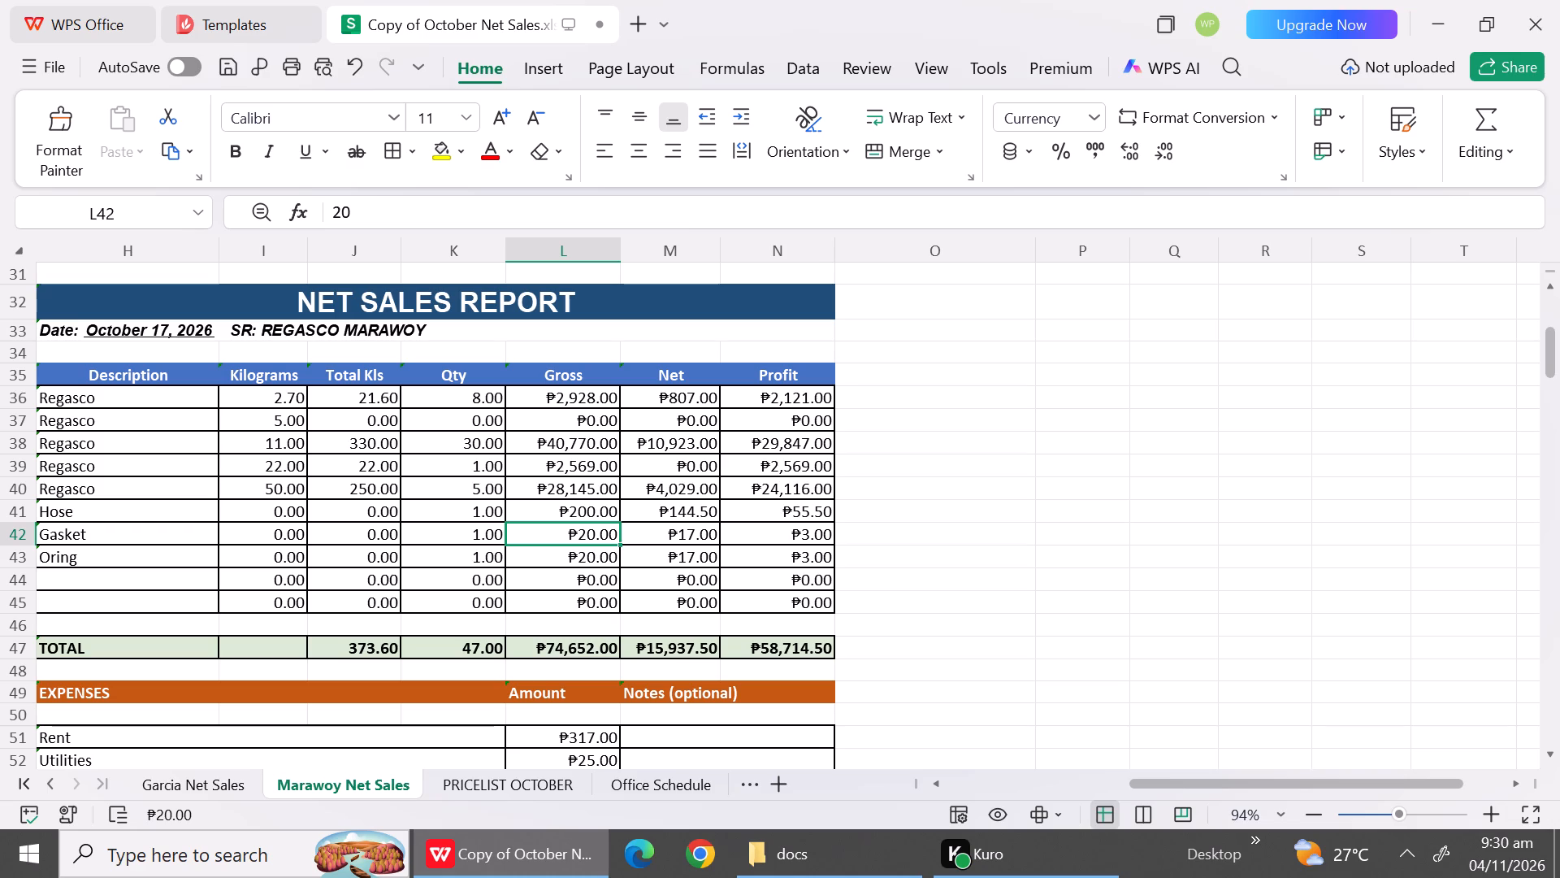
Clear the Hose, Gasket and Oring descriptions from rows 41 to 43 of the October 17 Marawoy report.
{"action": "left_click", "coordinate": [115, 522]}
{"action": "key", "text": "BackSpace"}
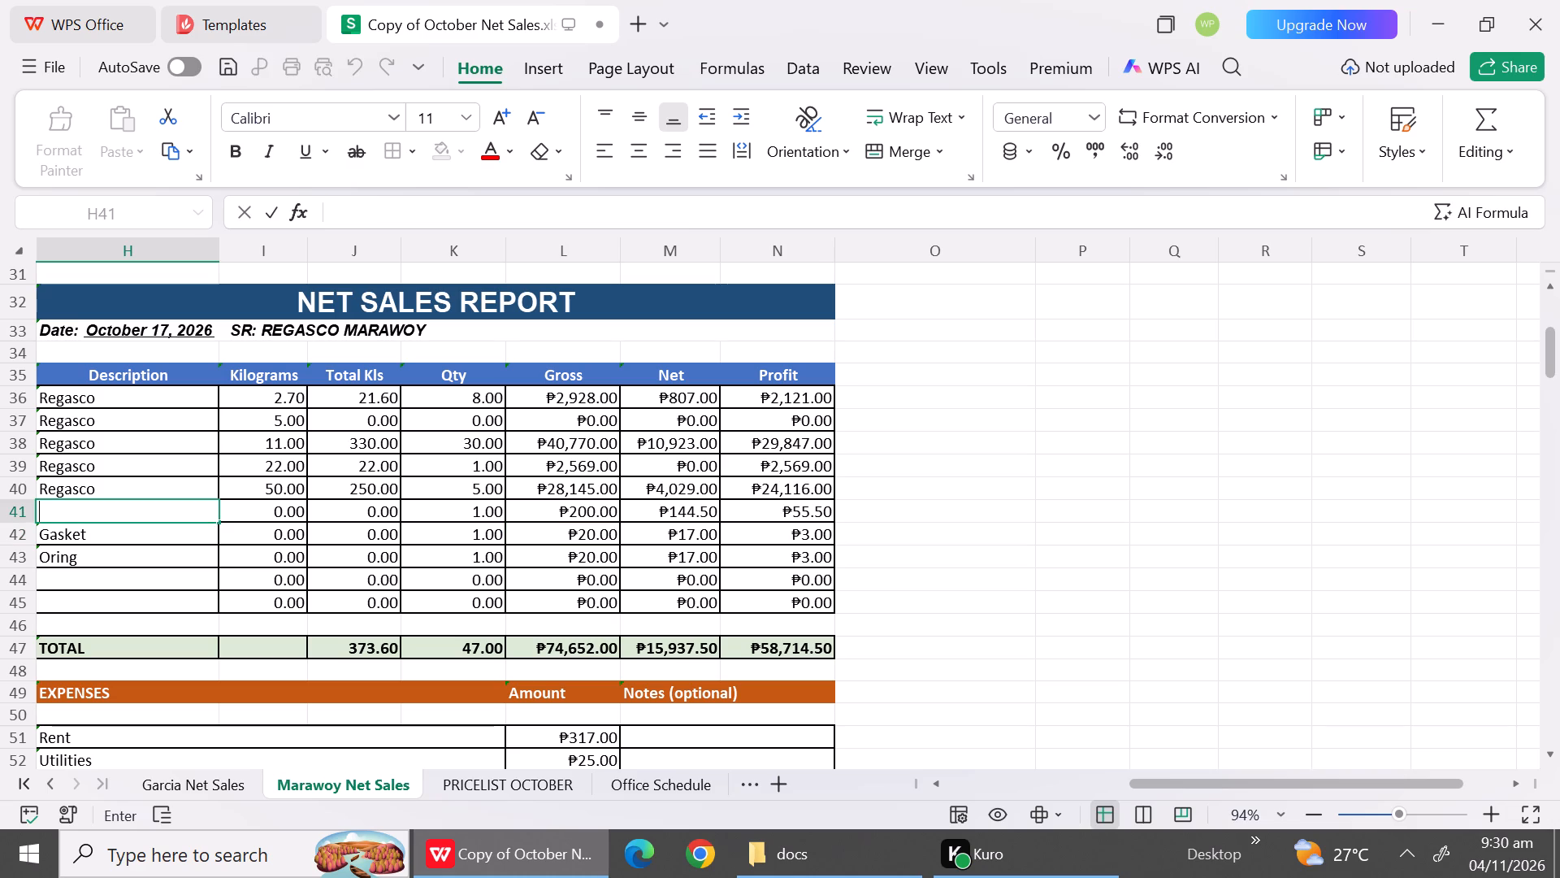
{"action": "left_click", "coordinate": [98, 547]}
{"action": "key", "text": "BackSpace"}
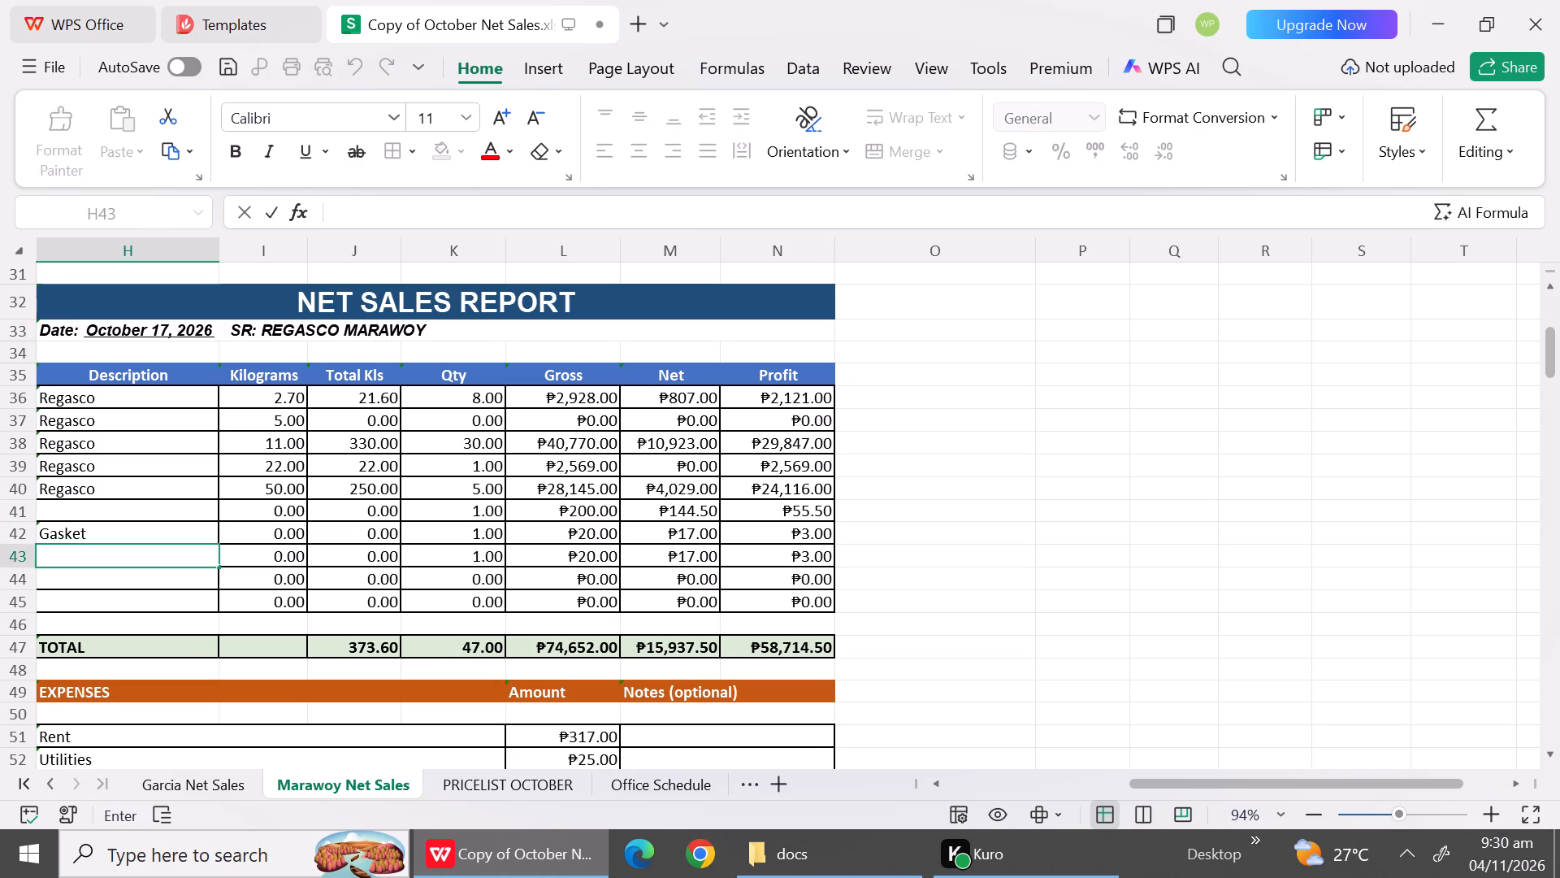
{"action": "left_click", "coordinate": [97, 536]}
{"action": "key", "text": "BackSpace"}
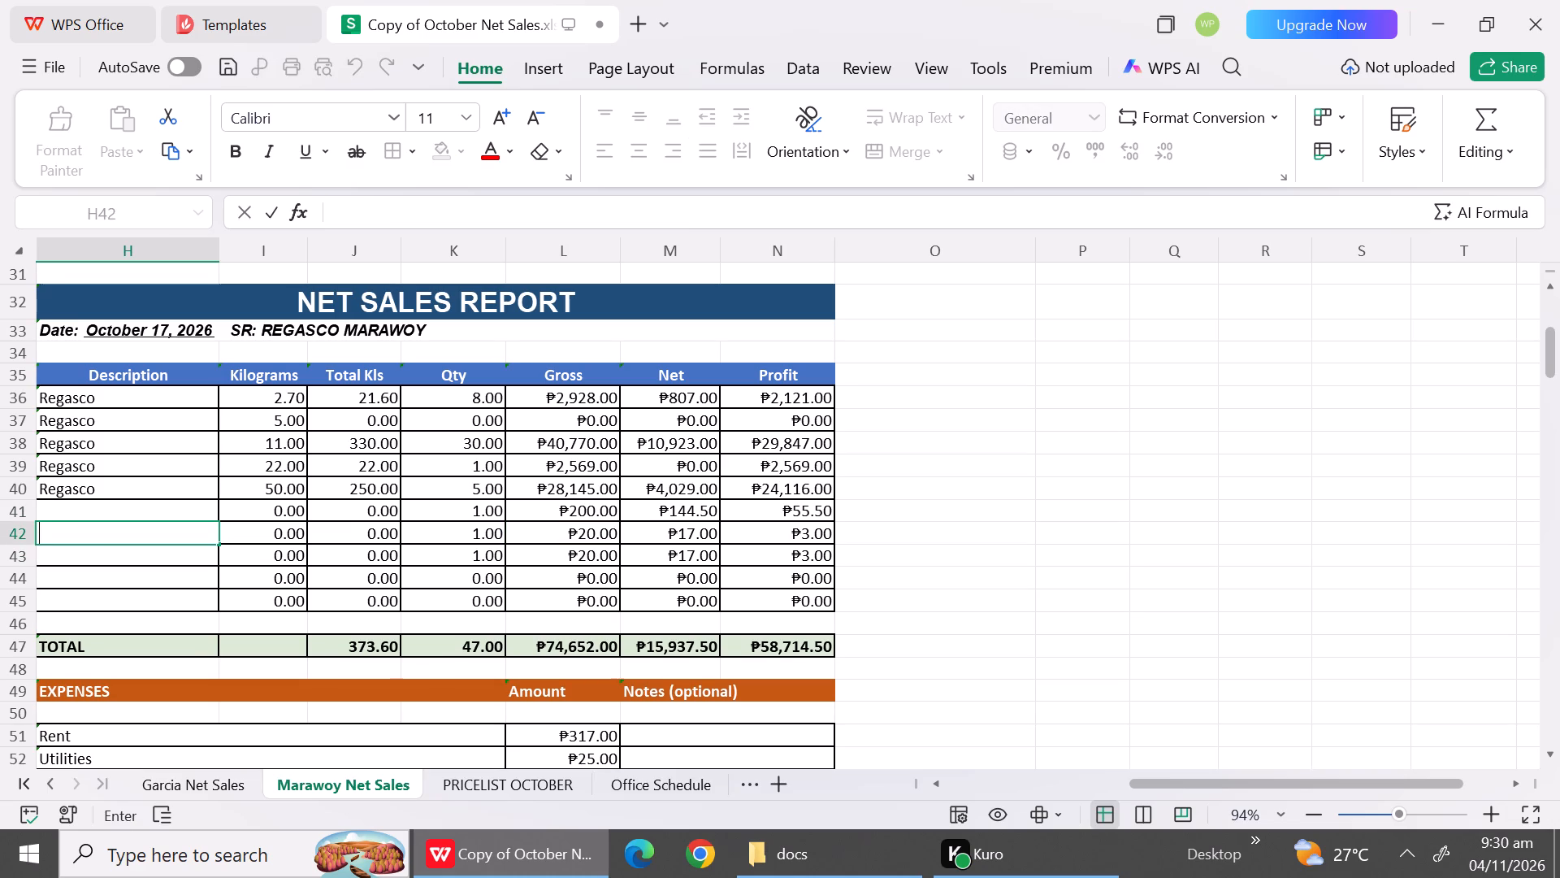
{"action": "left_click", "coordinate": [194, 593]}
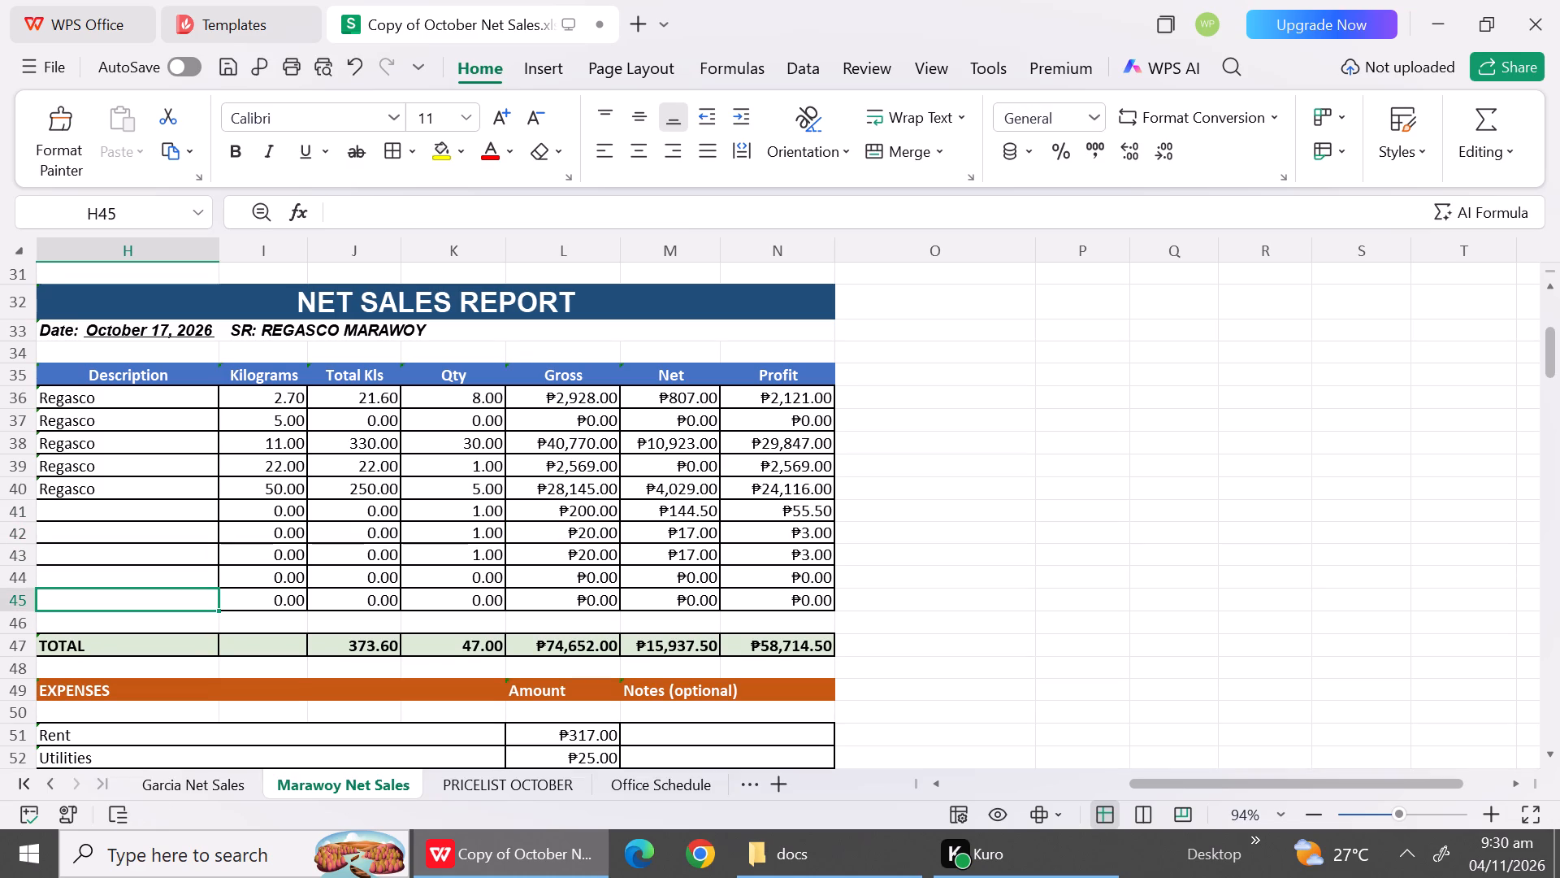
Set the quantities in rows 41 to 43 of the October 17 Marawoy report to 0.
{"action": "left_click", "coordinate": [478, 522]}
{"action": "left_click", "coordinate": [473, 509]}
{"action": "key", "text": "0"}
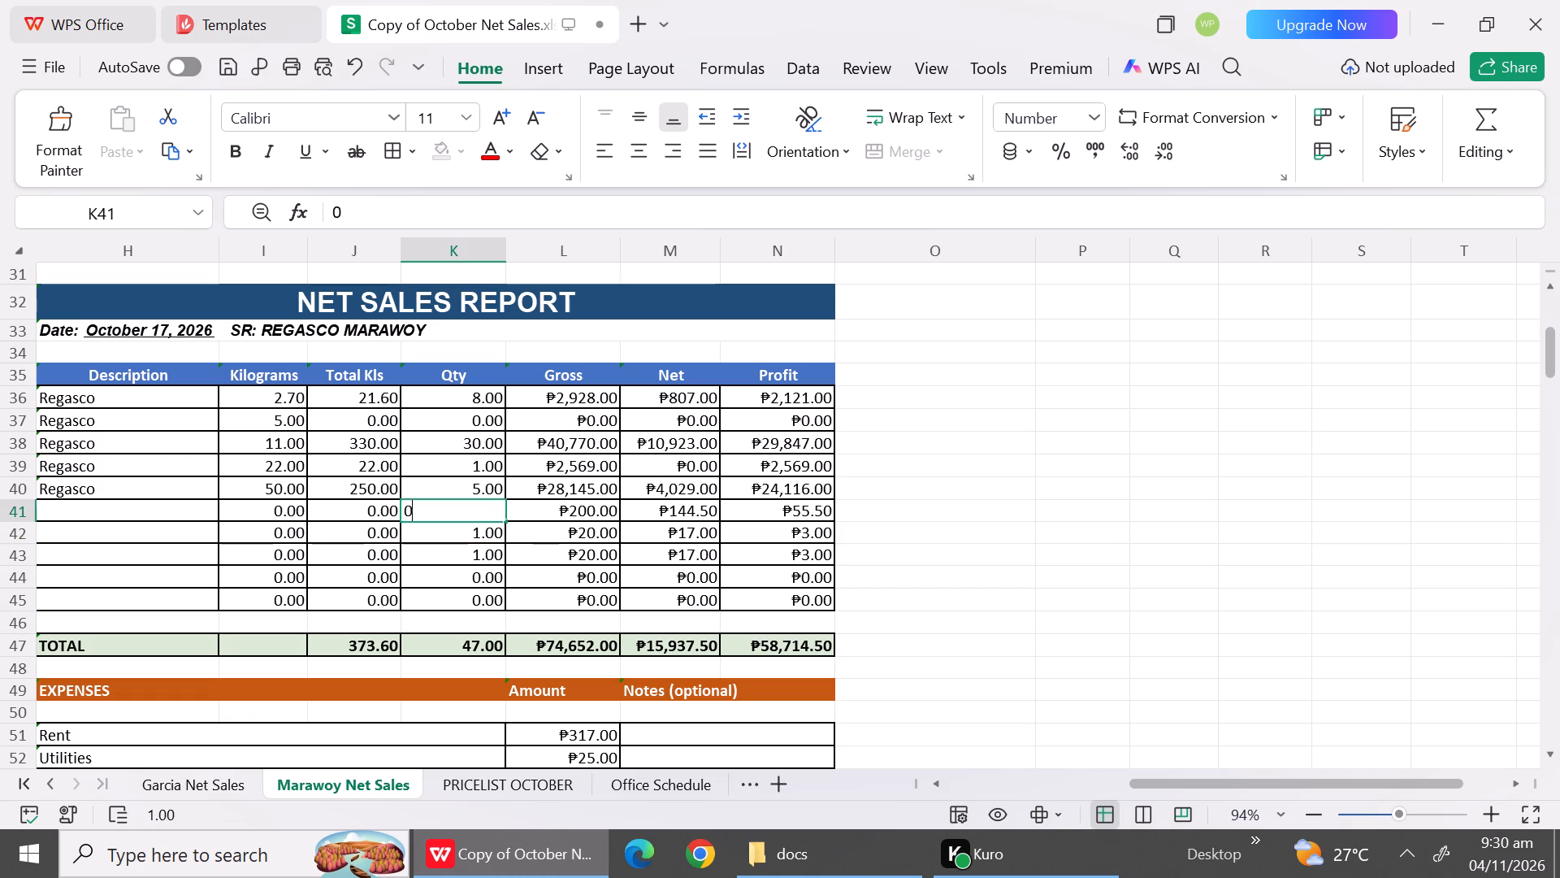
{"action": "left_click", "coordinate": [475, 535]}
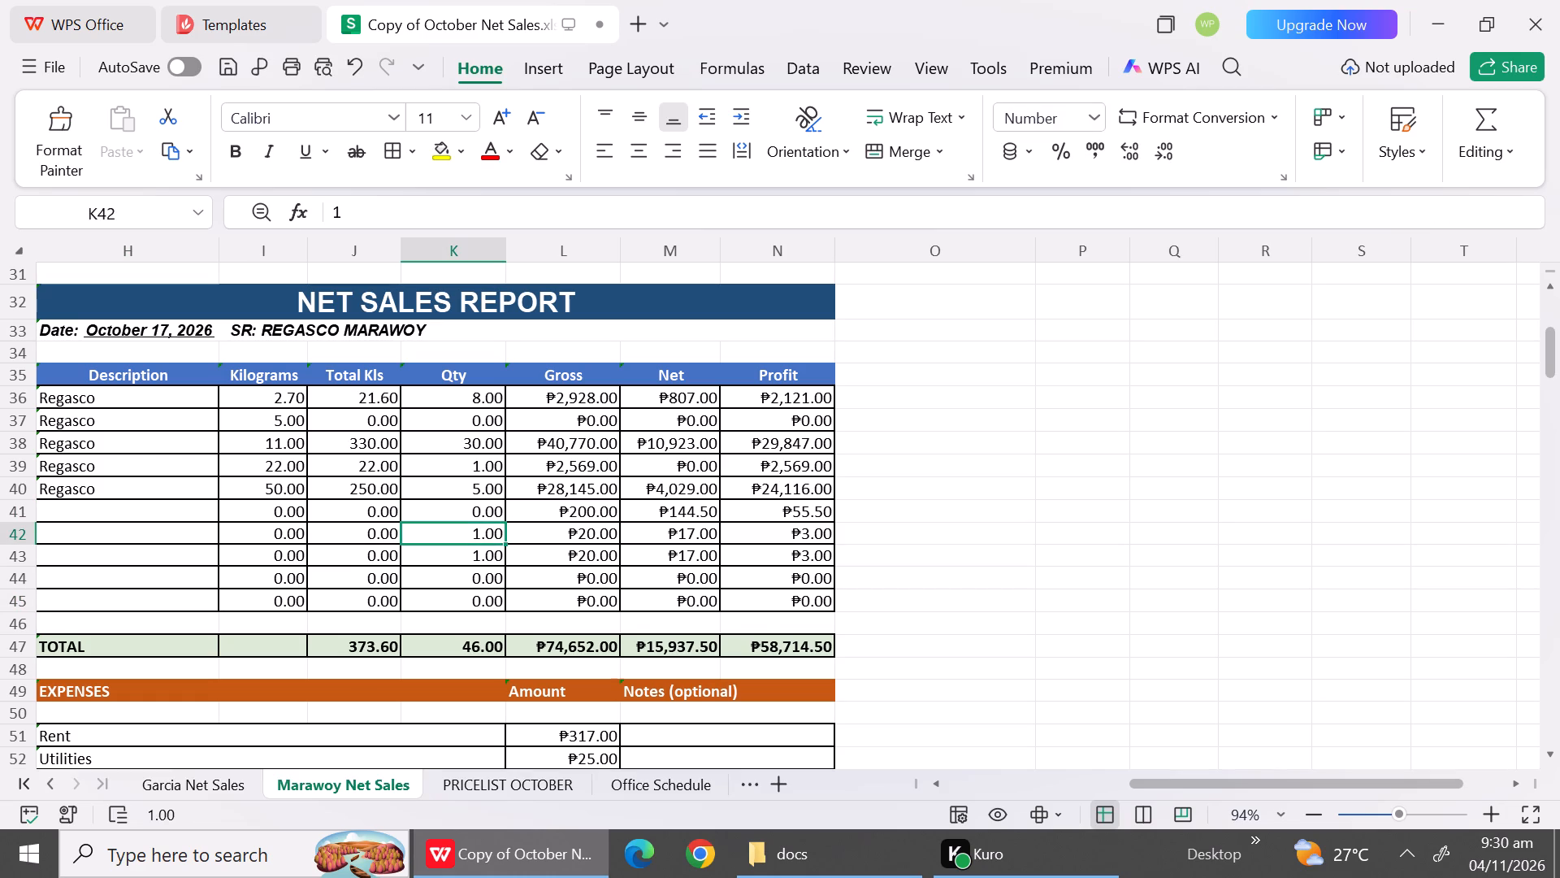
{"action": "key", "text": "0"}
{"action": "left_click", "coordinate": [475, 558]}
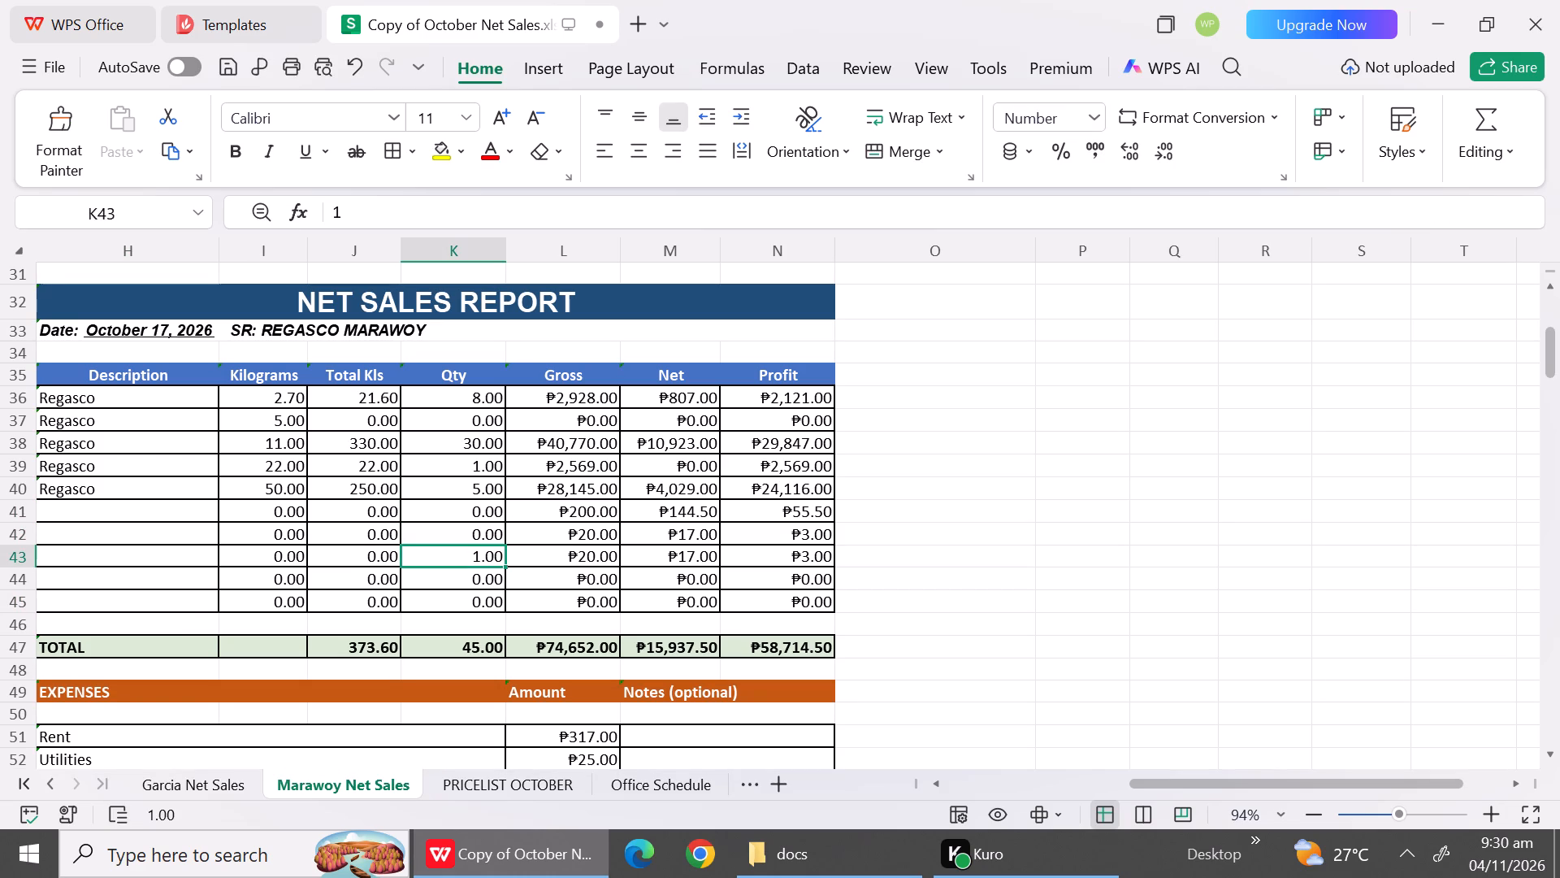
{"action": "key", "text": "0"}
{"action": "left_click", "coordinate": [542, 556]}
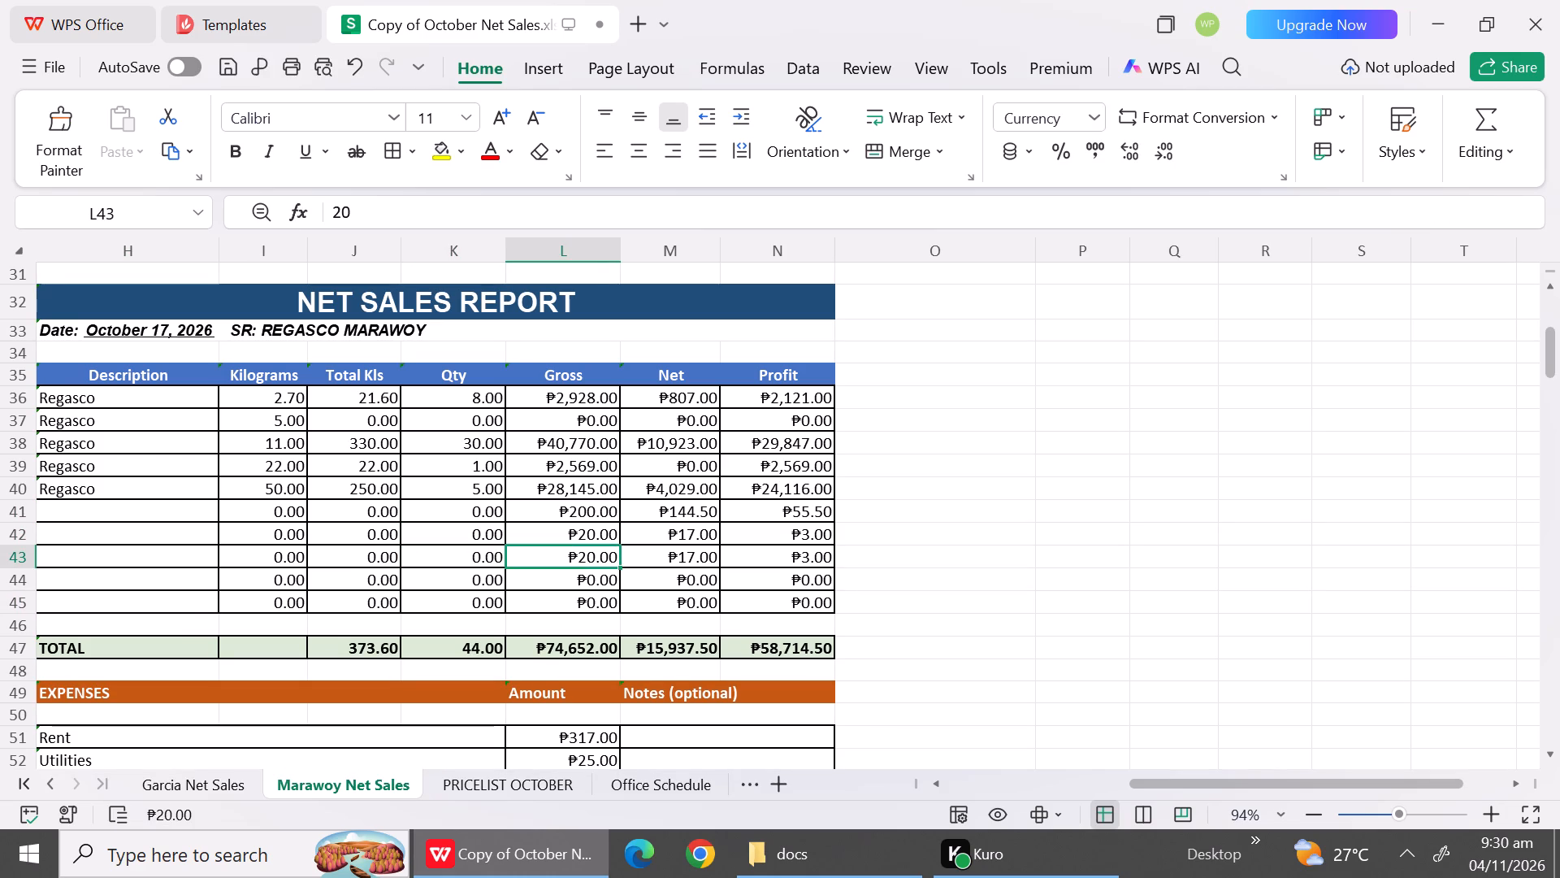
Set the Gross amounts in rows 41 to 43 of the October 17 Marawoy report to 0.
{"action": "left_click", "coordinate": [573, 507]}
{"action": "key", "text": "0"}
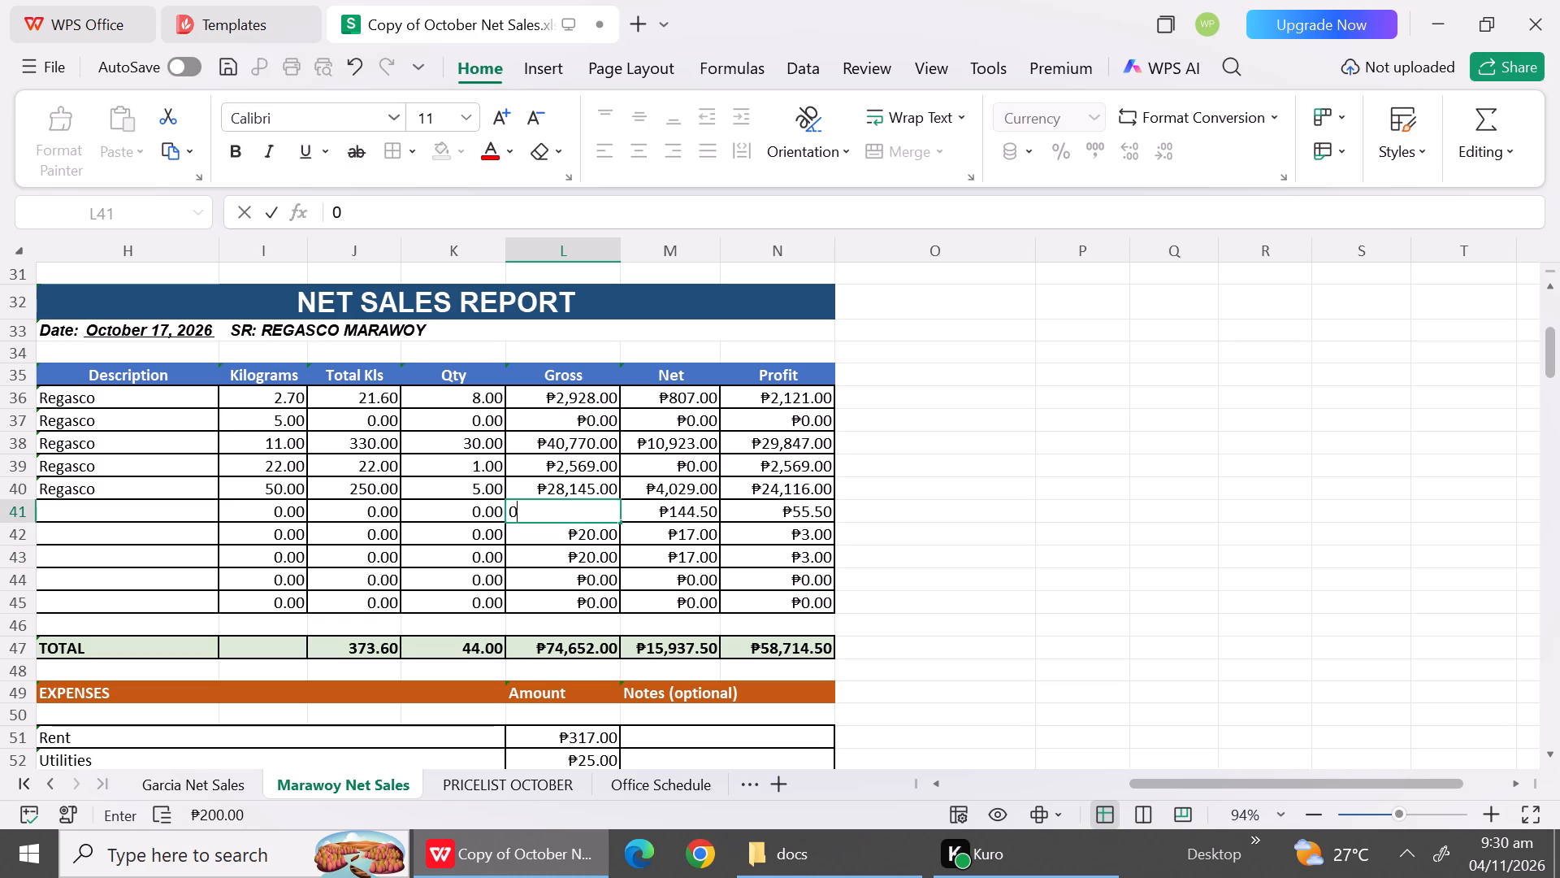
{"action": "left_click", "coordinate": [573, 528]}
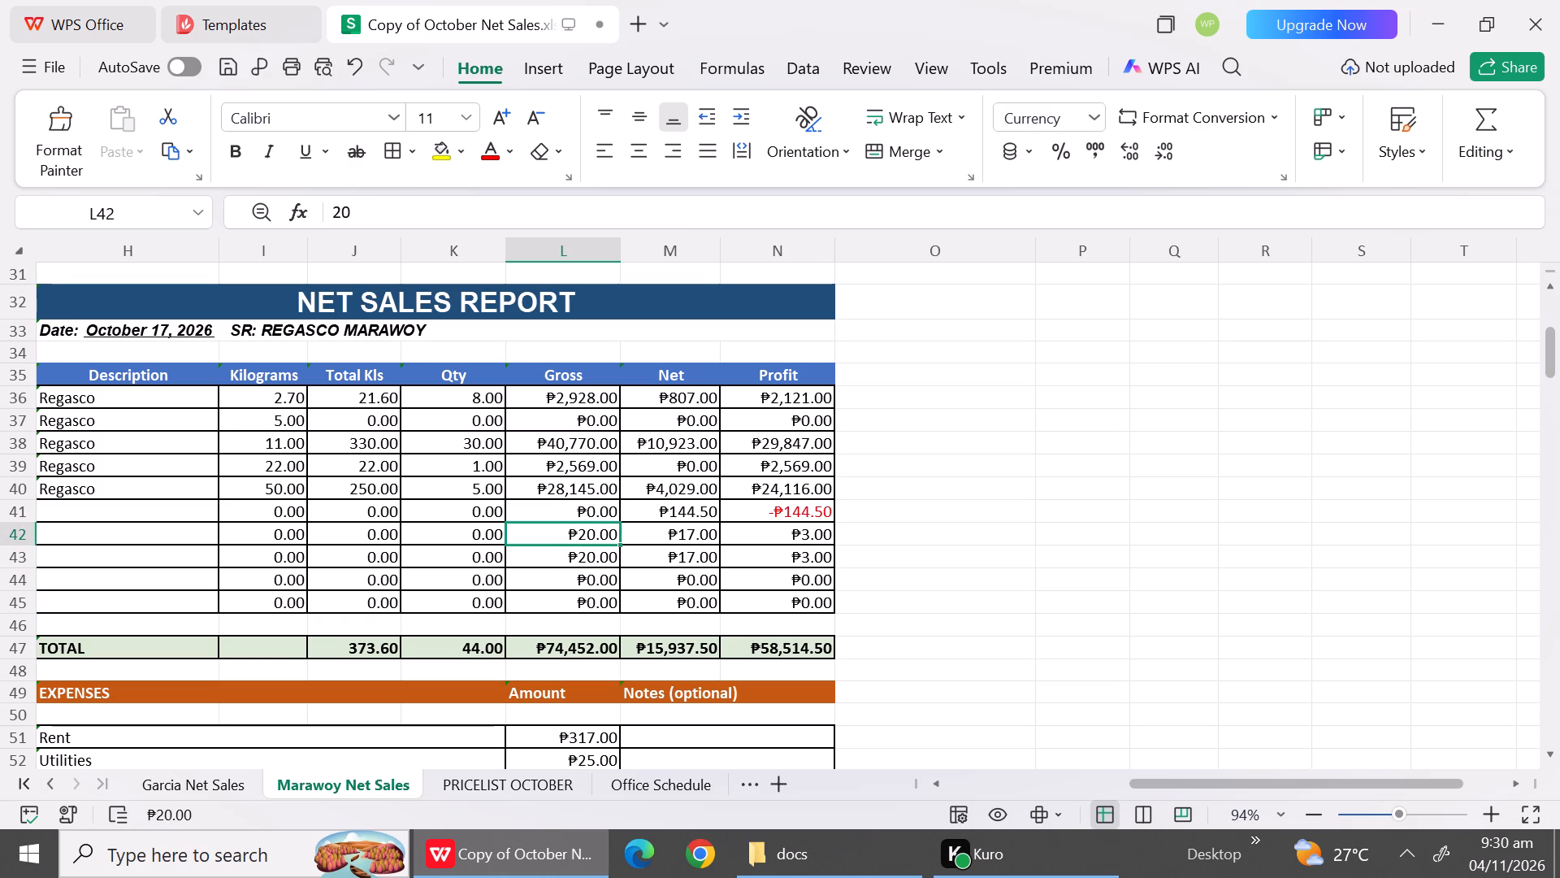
{"action": "key", "text": "0"}
{"action": "left_click", "coordinate": [573, 553]}
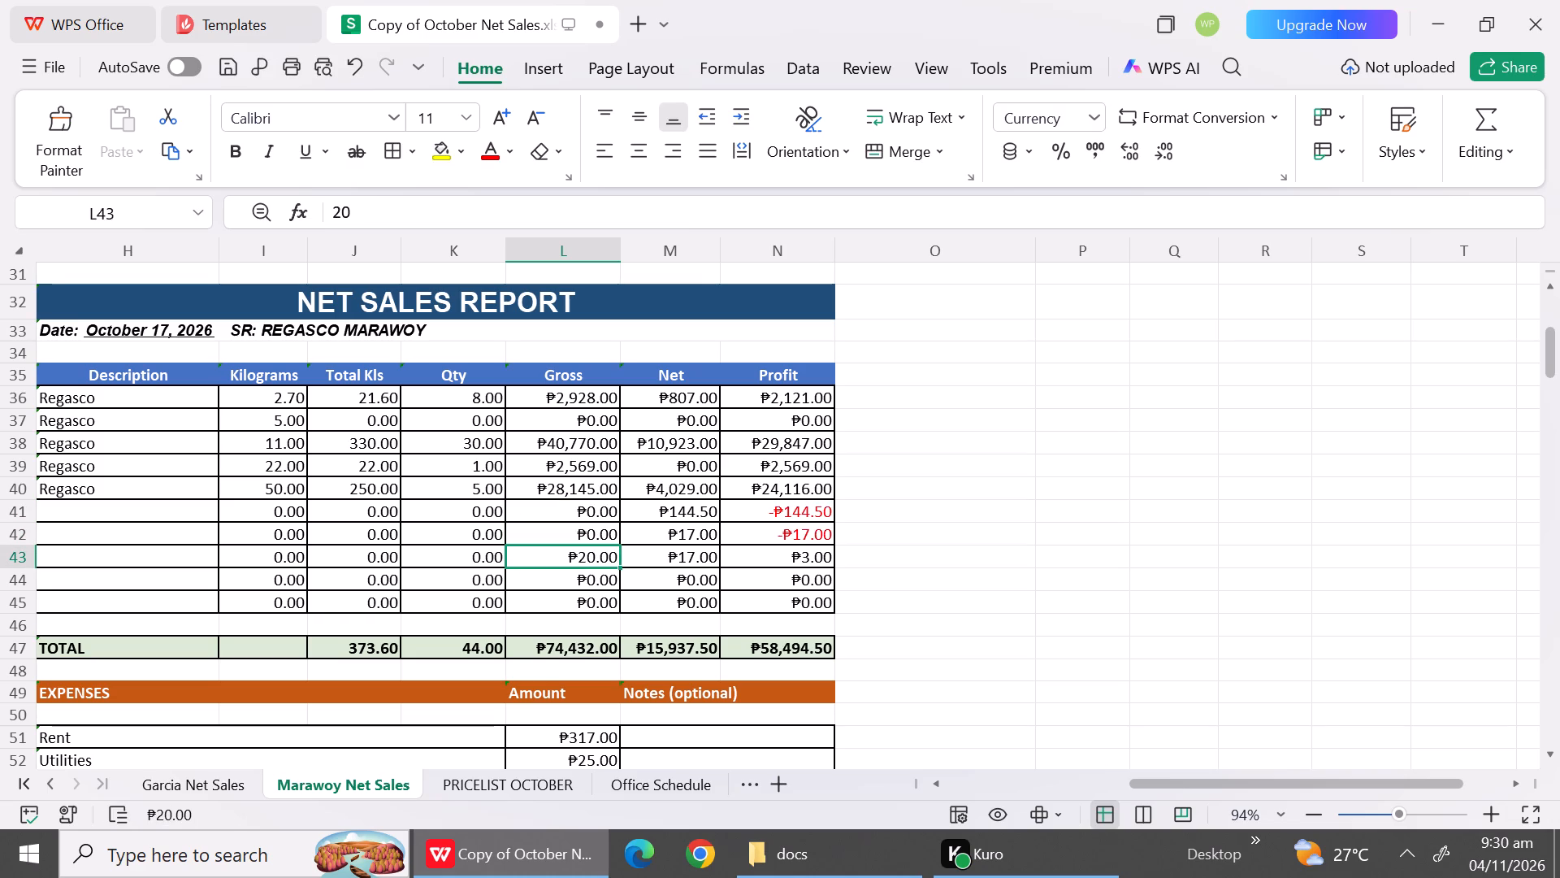
{"action": "key", "text": "0"}
{"action": "left_click", "coordinate": [586, 561]}
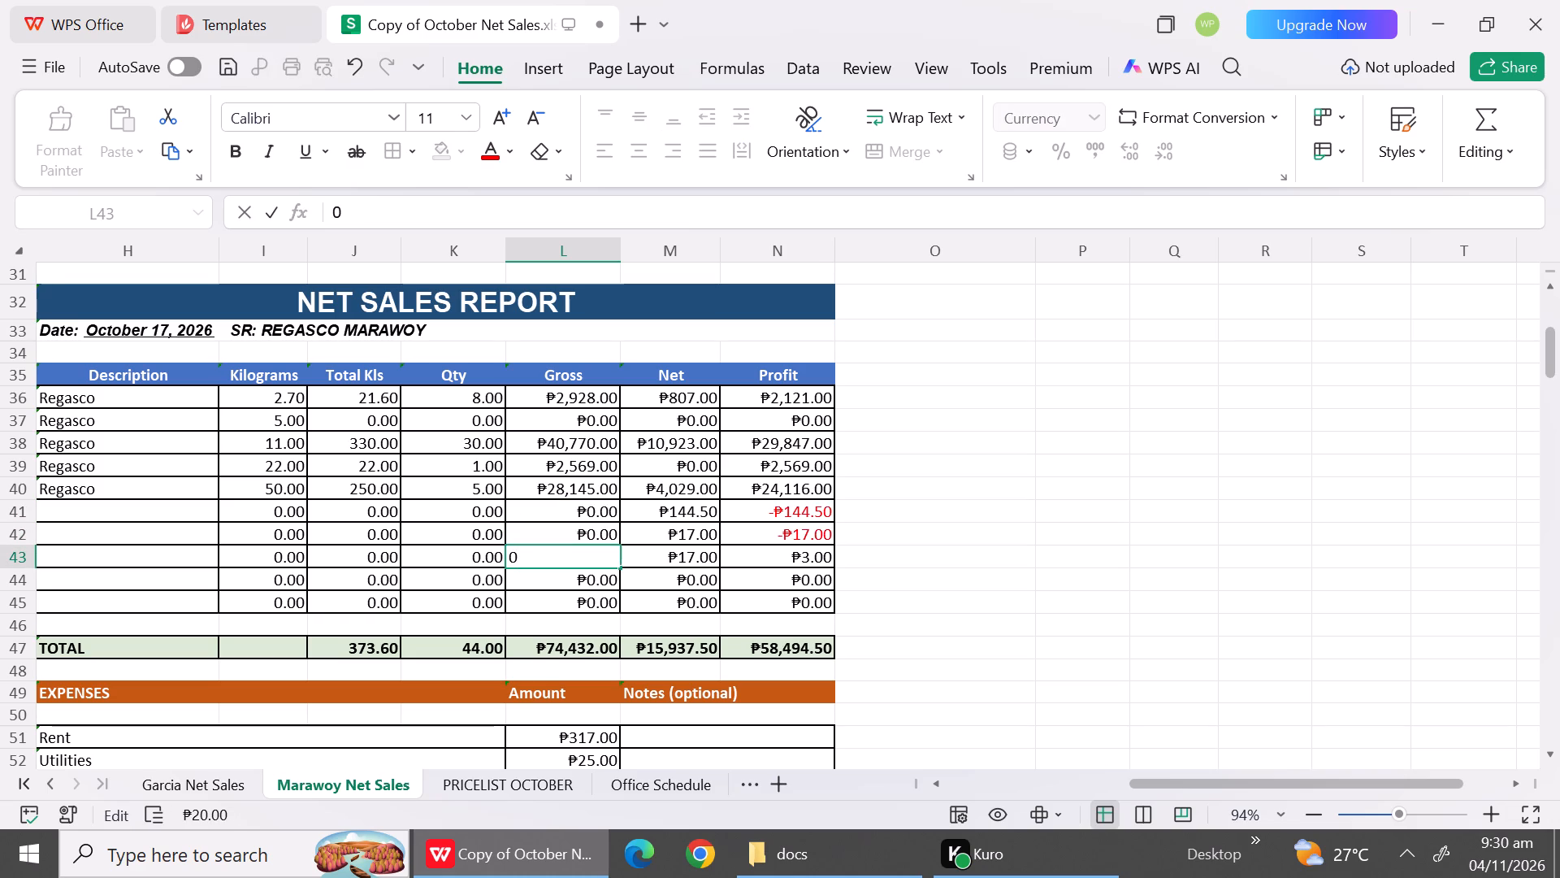
Set the Net amounts in rows 41 to 43 of the October 17 Marawoy report to 0.
{"action": "left_click", "coordinate": [684, 512]}
{"action": "key", "text": "0"}
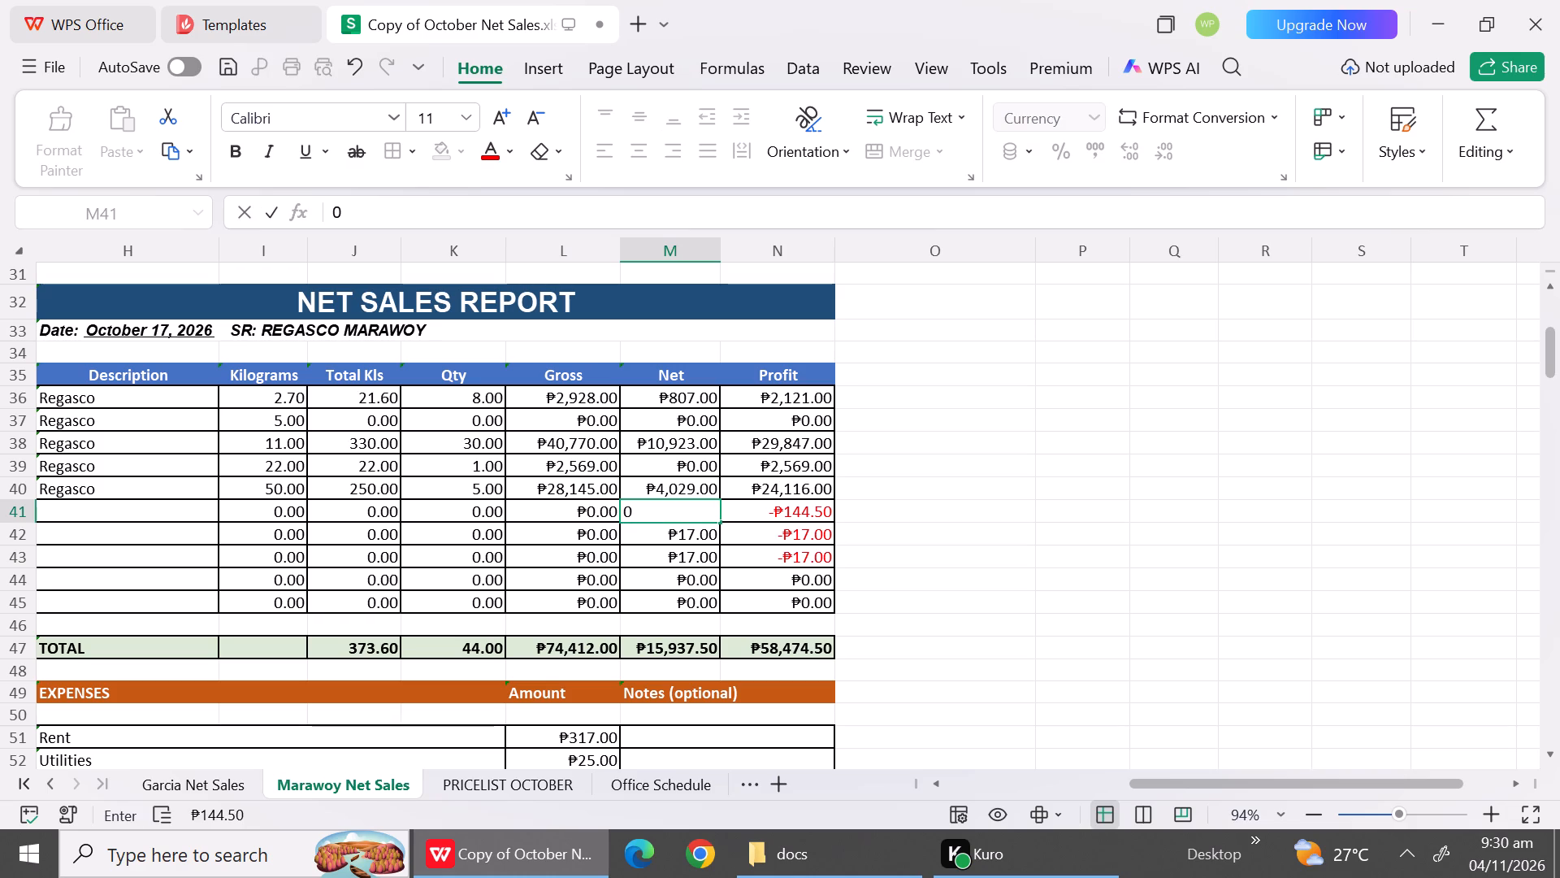
{"action": "left_click", "coordinate": [689, 537]}
{"action": "key", "text": "0"}
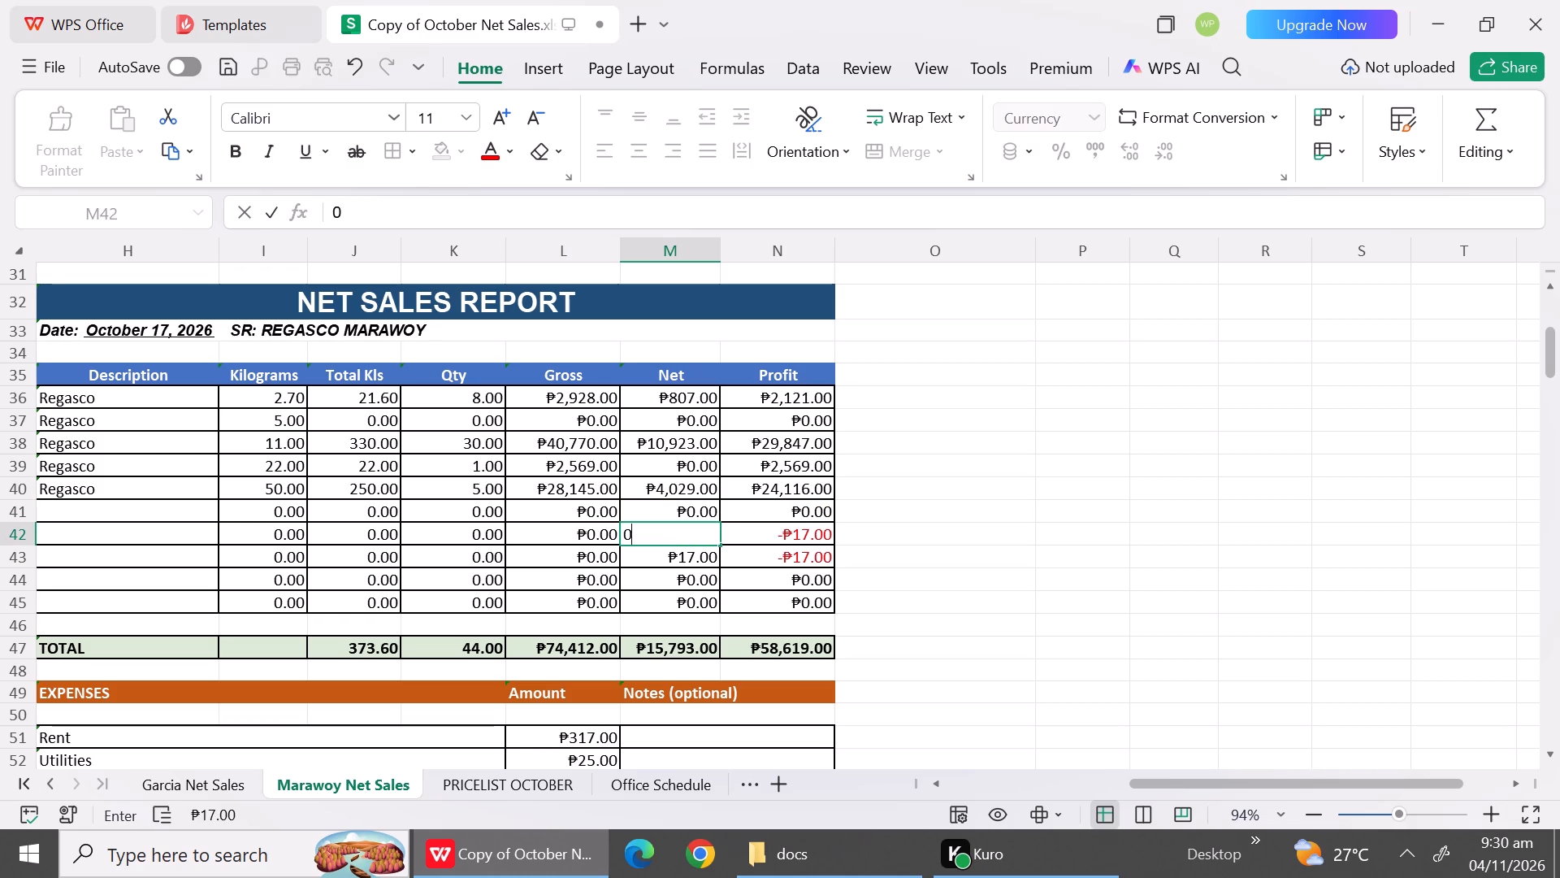
{"action": "left_click", "coordinate": [682, 559]}
{"action": "key", "text": "0"}
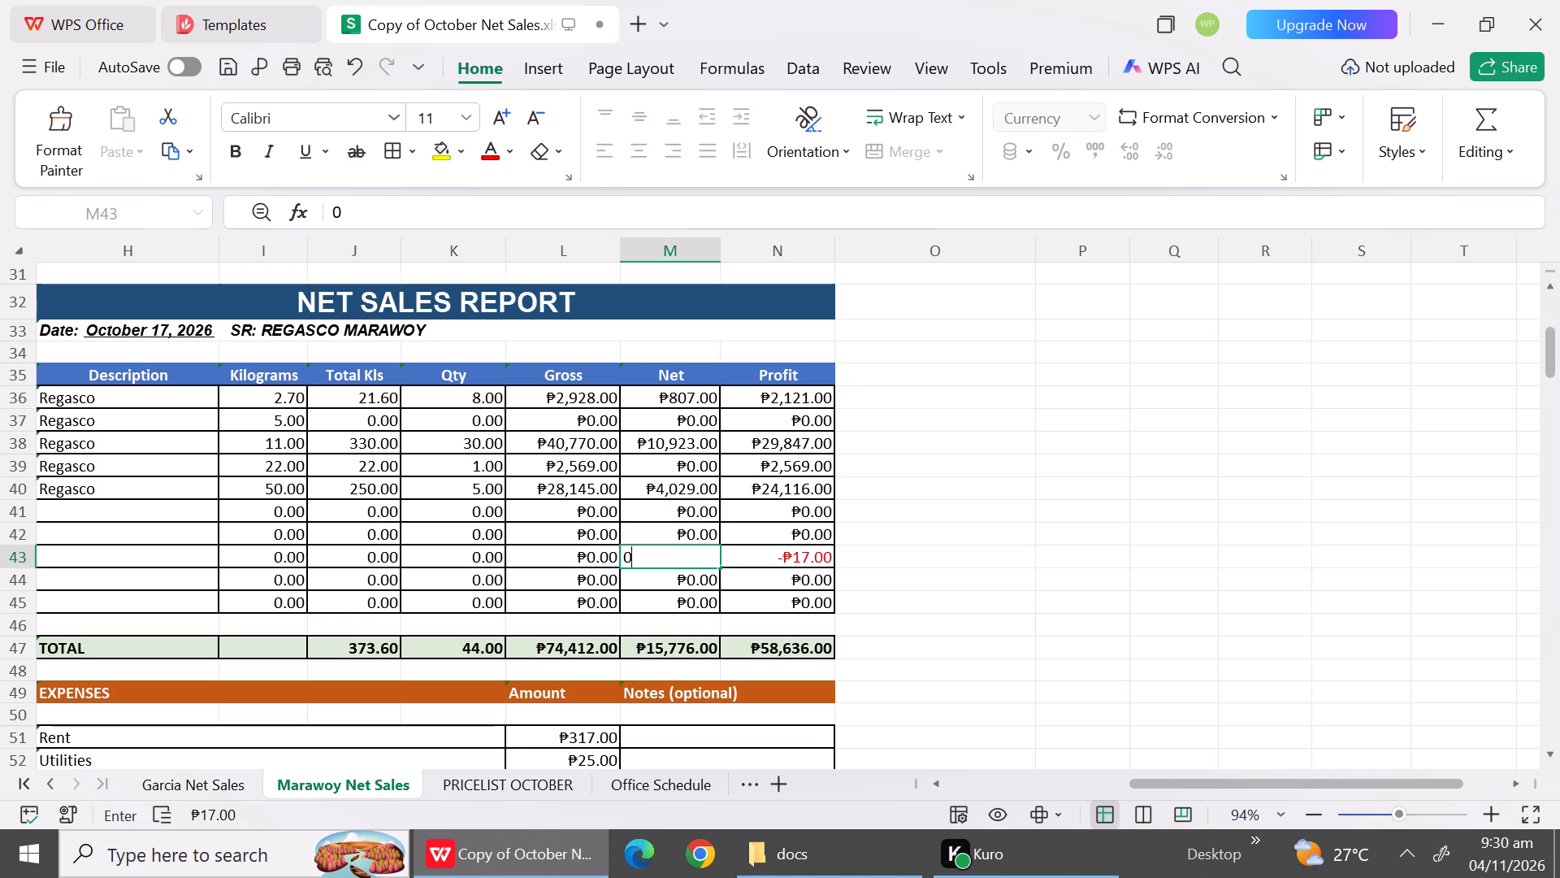
{"action": "left_click", "coordinate": [586, 590]}
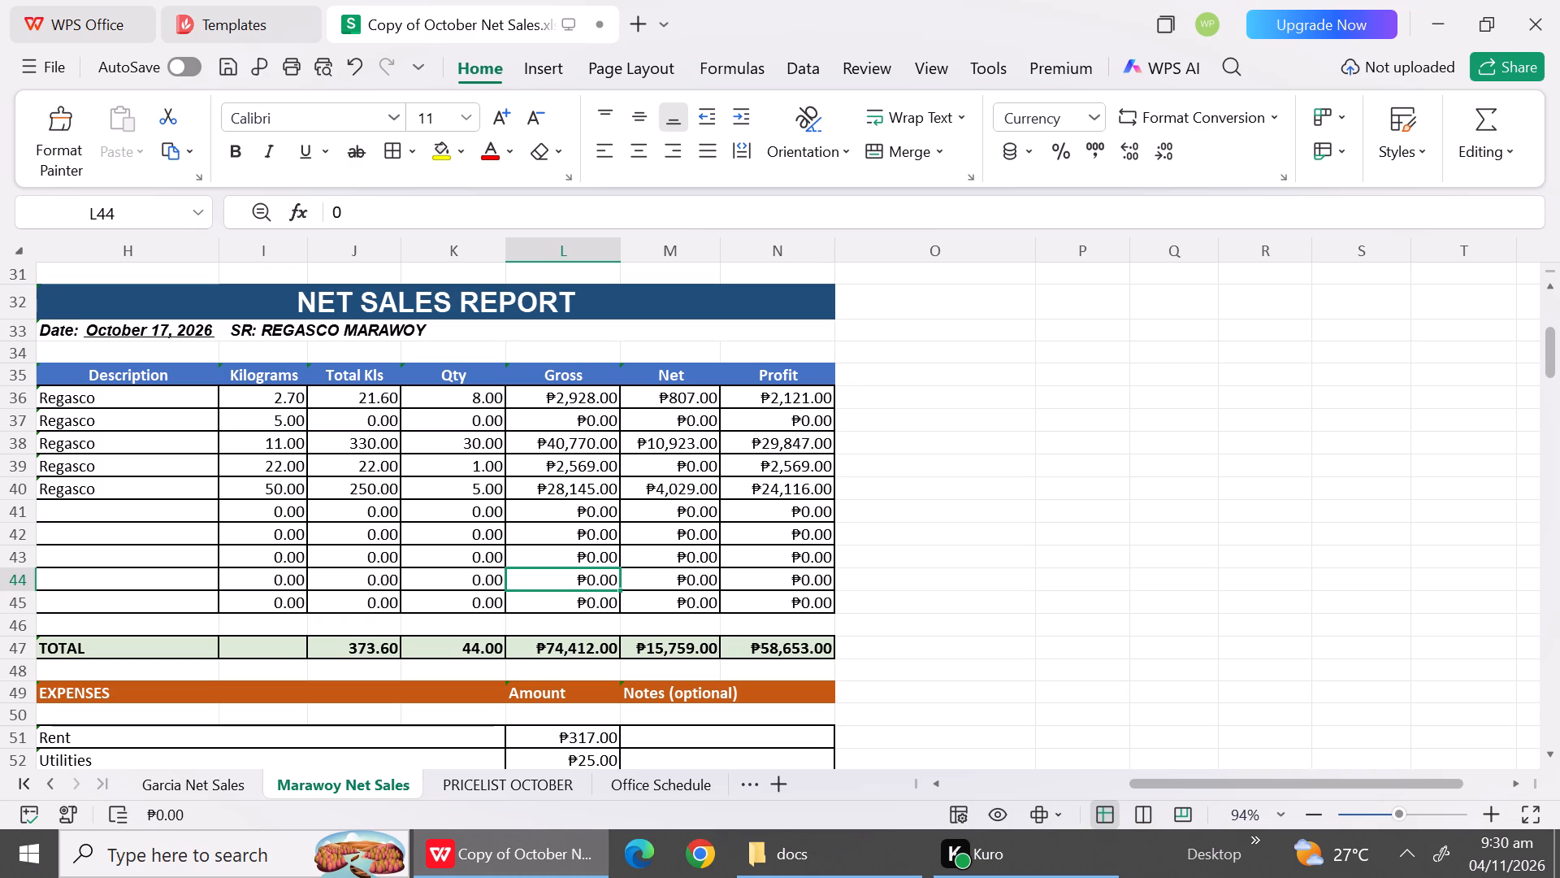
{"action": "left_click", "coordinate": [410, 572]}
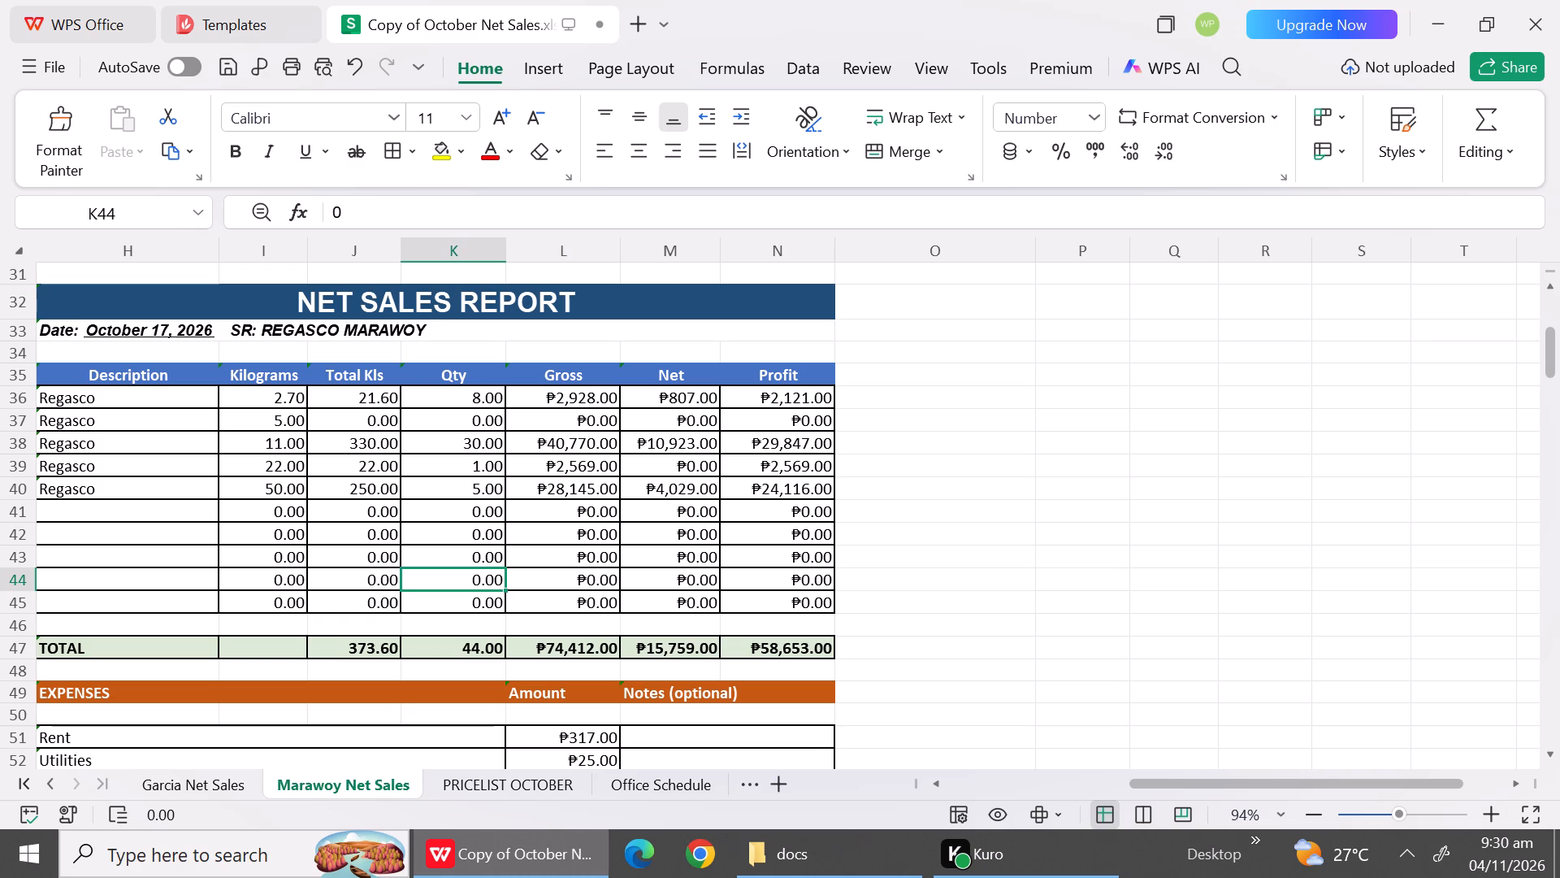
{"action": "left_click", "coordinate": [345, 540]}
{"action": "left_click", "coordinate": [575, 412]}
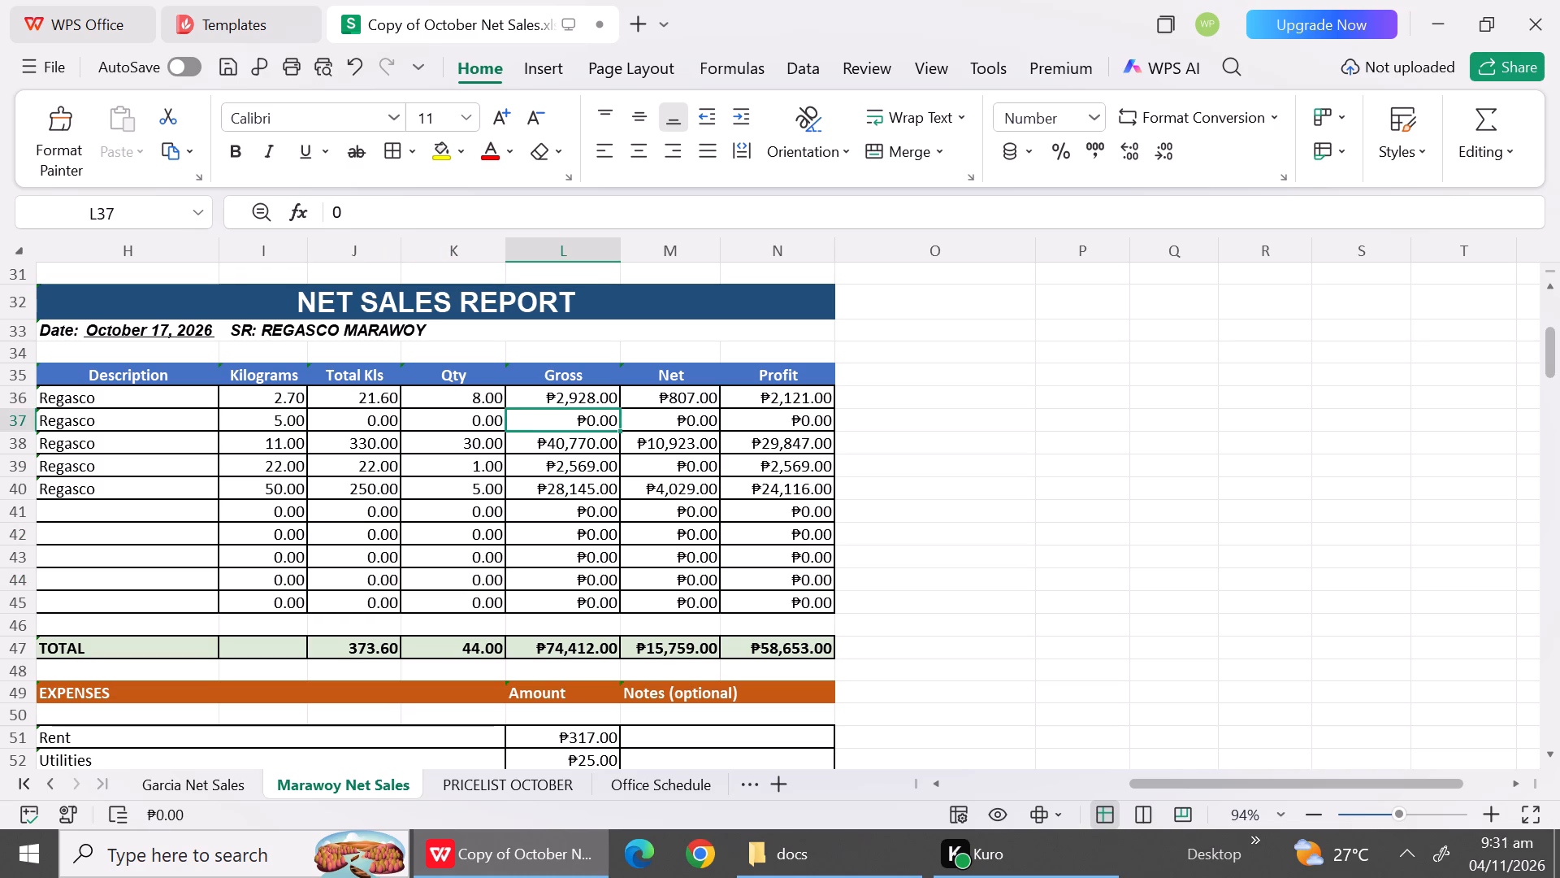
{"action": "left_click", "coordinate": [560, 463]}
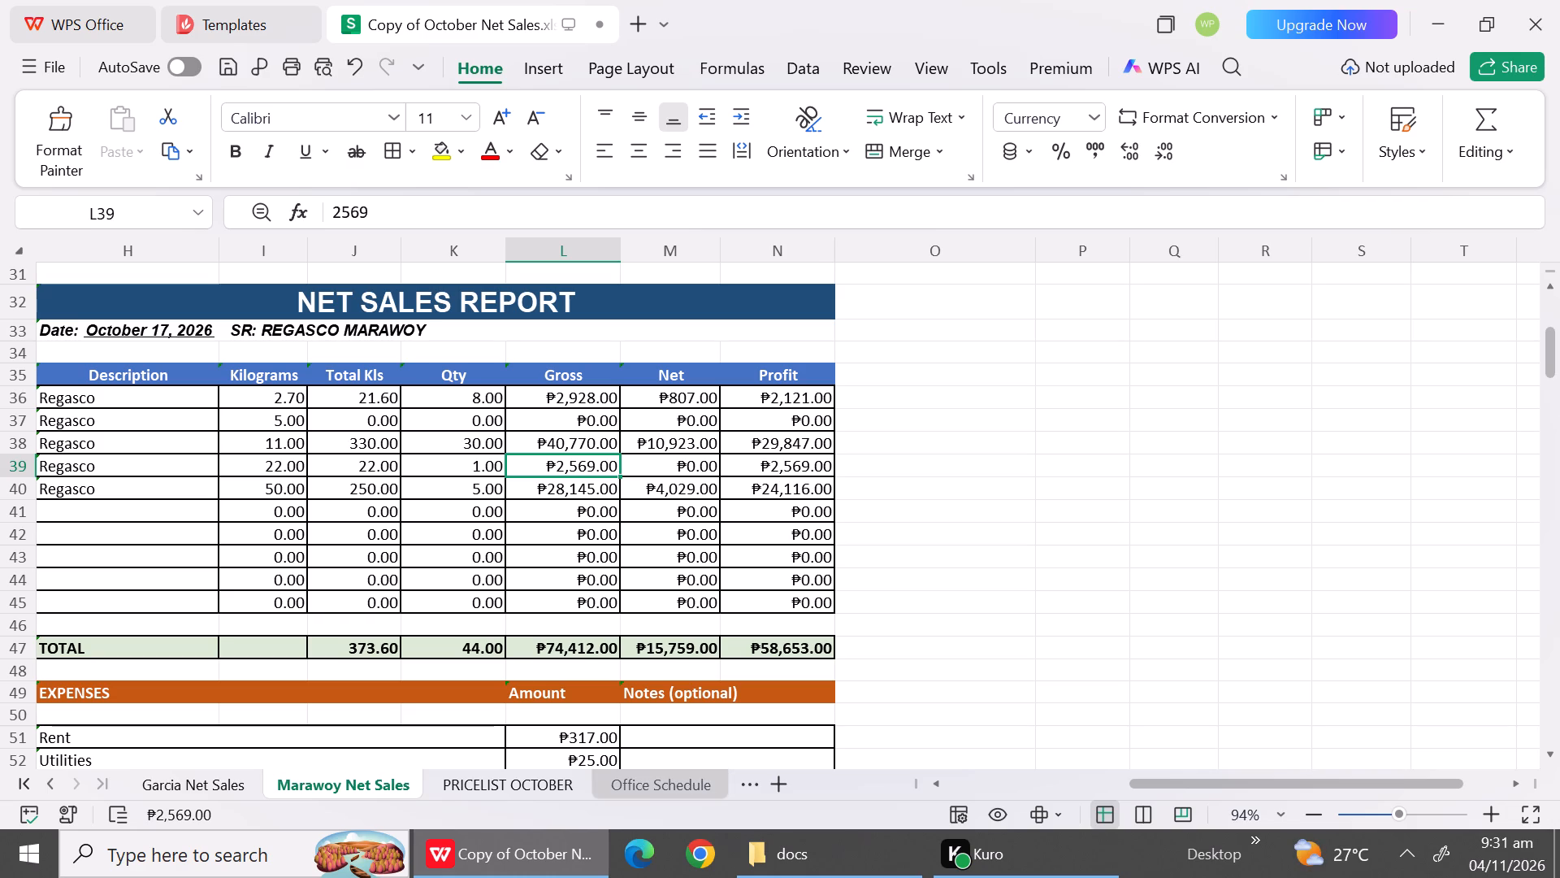
Check the 10-17-26 REGASCO price in PRICELIST OCTOBER and set the 2.70 kg Net amount in the October 17 Marawoy report to 2528.
{"action": "left_click", "coordinate": [651, 406]}
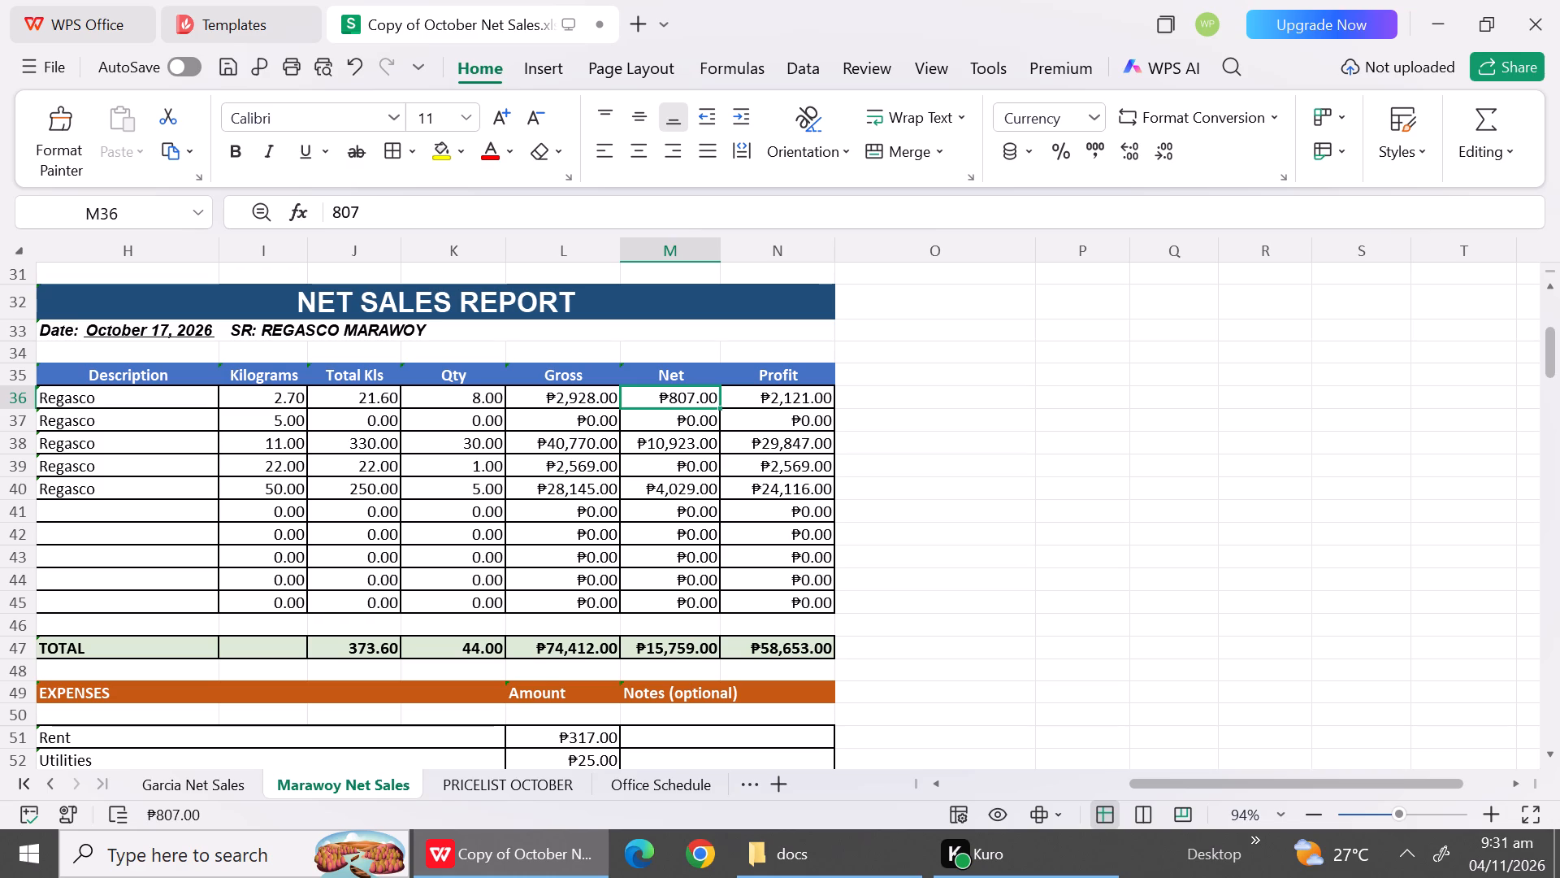
{"action": "left_click", "coordinate": [510, 783]}
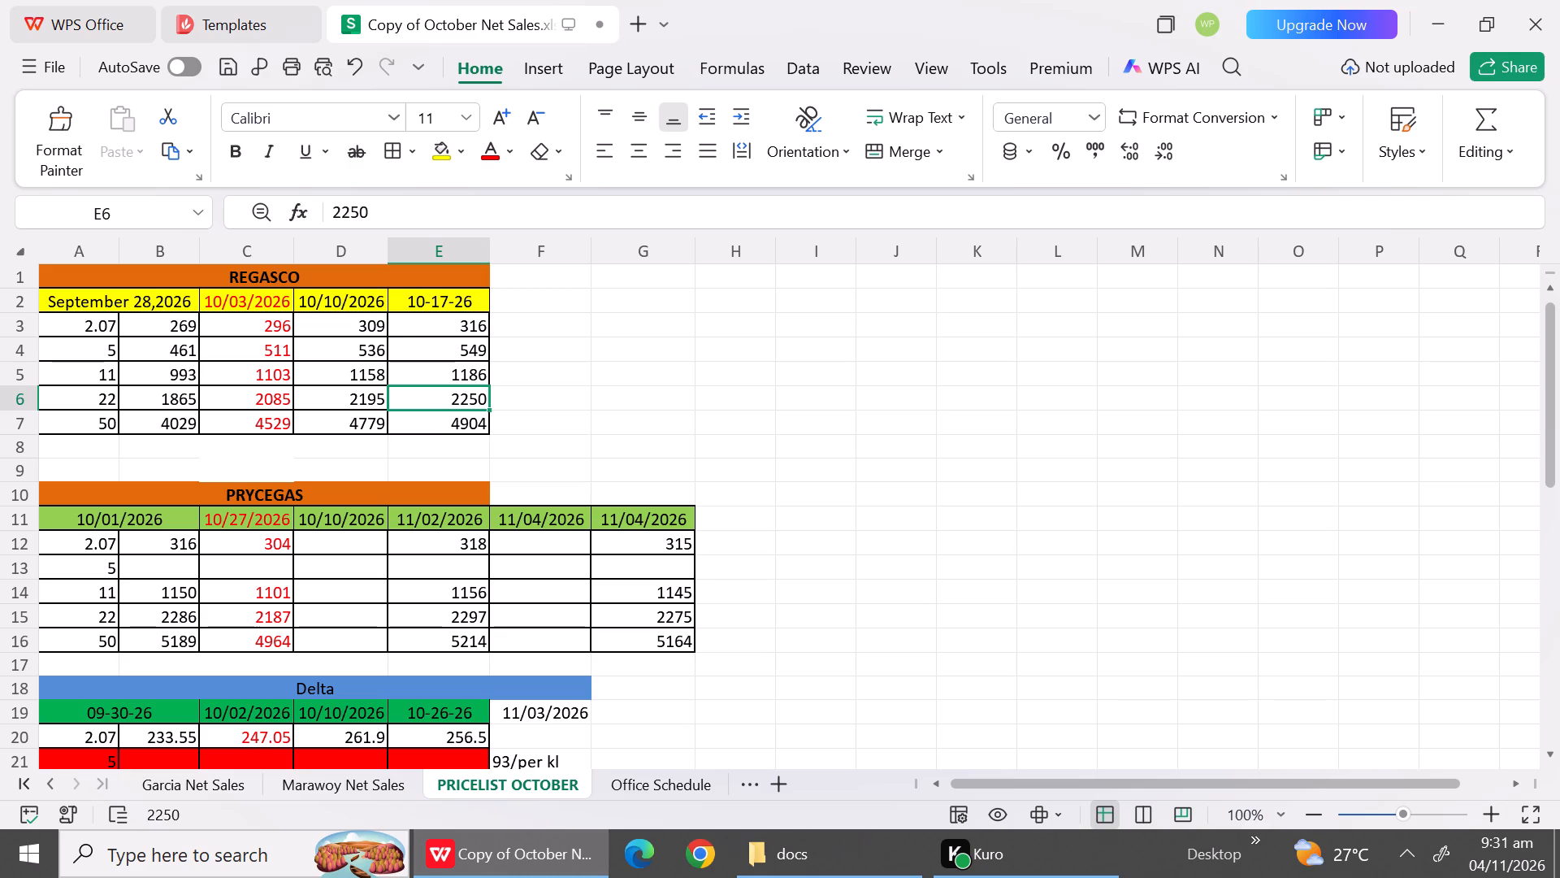
{"action": "left_click", "coordinate": [367, 788]}
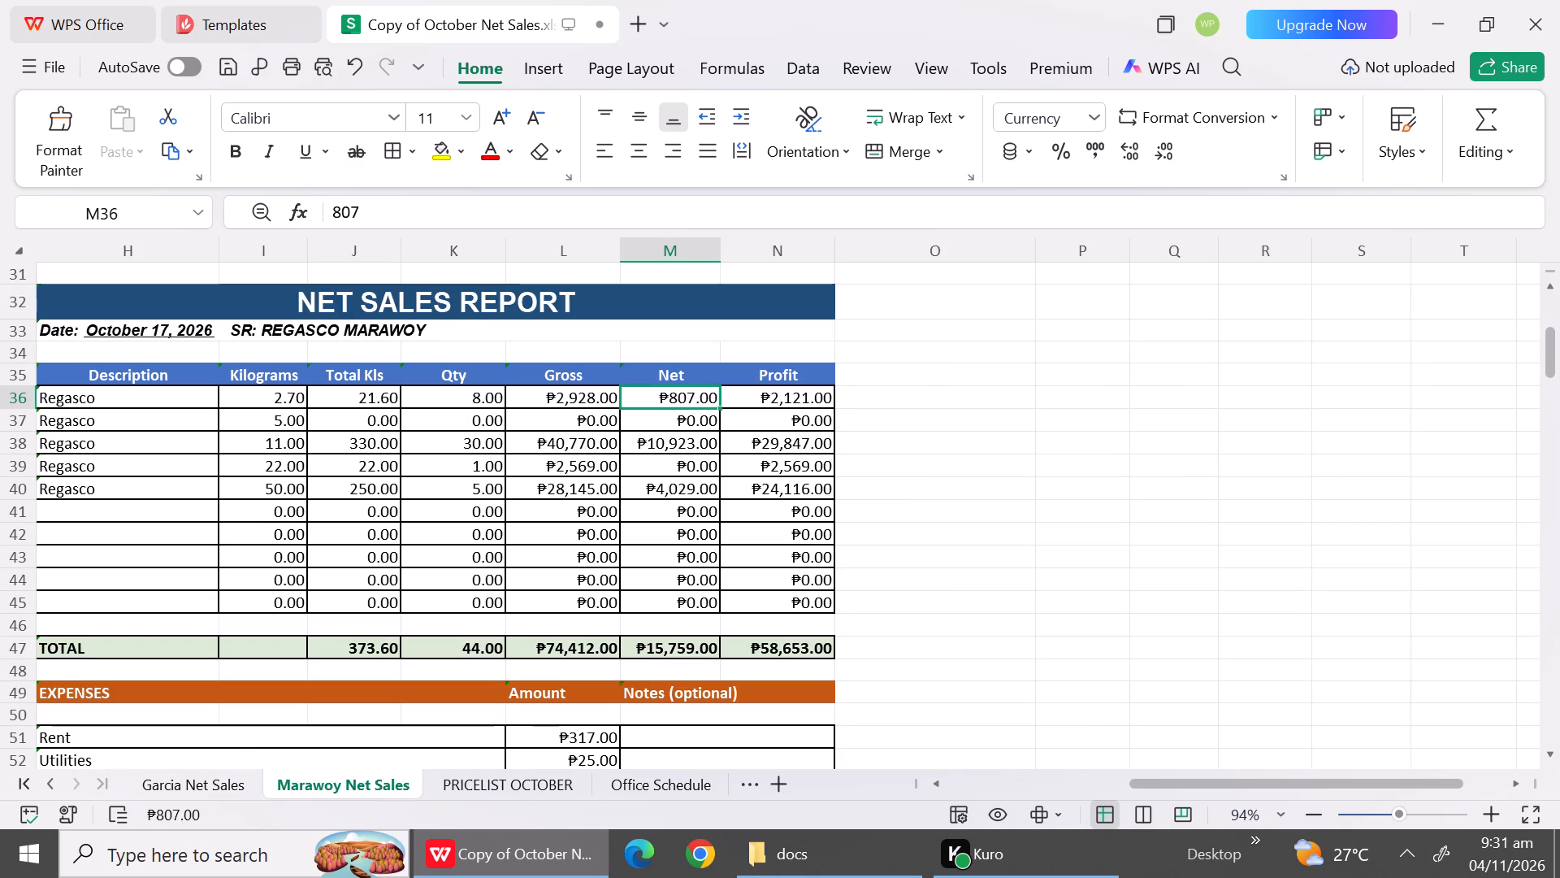
{"action": "left_click", "coordinate": [645, 398]}
{"action": "type", "text": "25"}
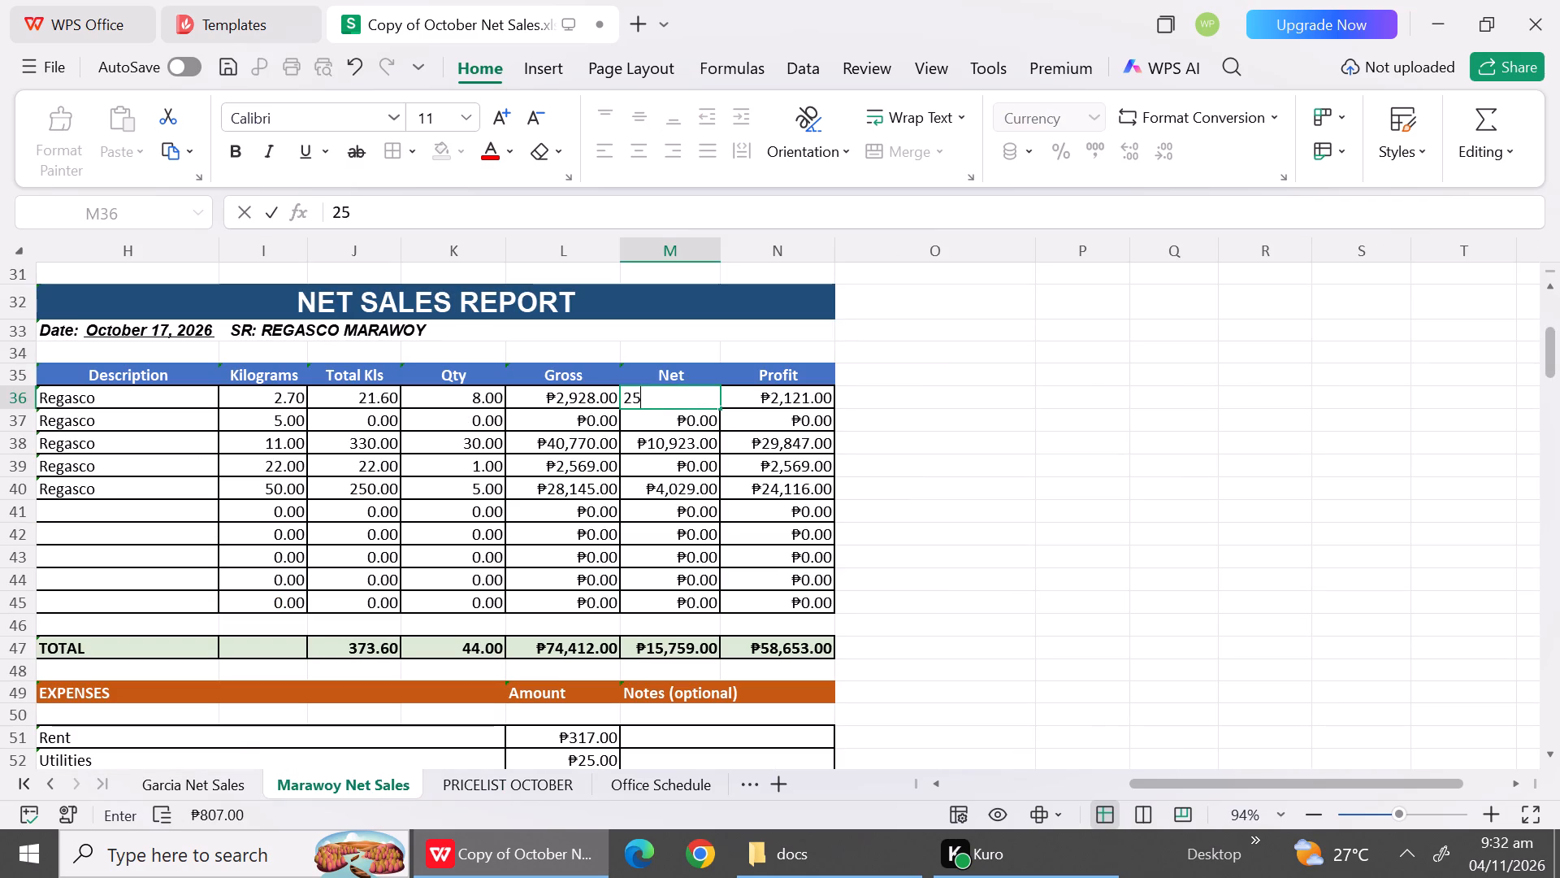
{"action": "key", "text": "2"}
{"action": "key", "text": "8"}
Check the 11 kg REGASCO price for 10-17-26 and set the 11 kg Net amount in the October 17 Marawoy report to 35580.
{"action": "left_click", "coordinate": [641, 446]}
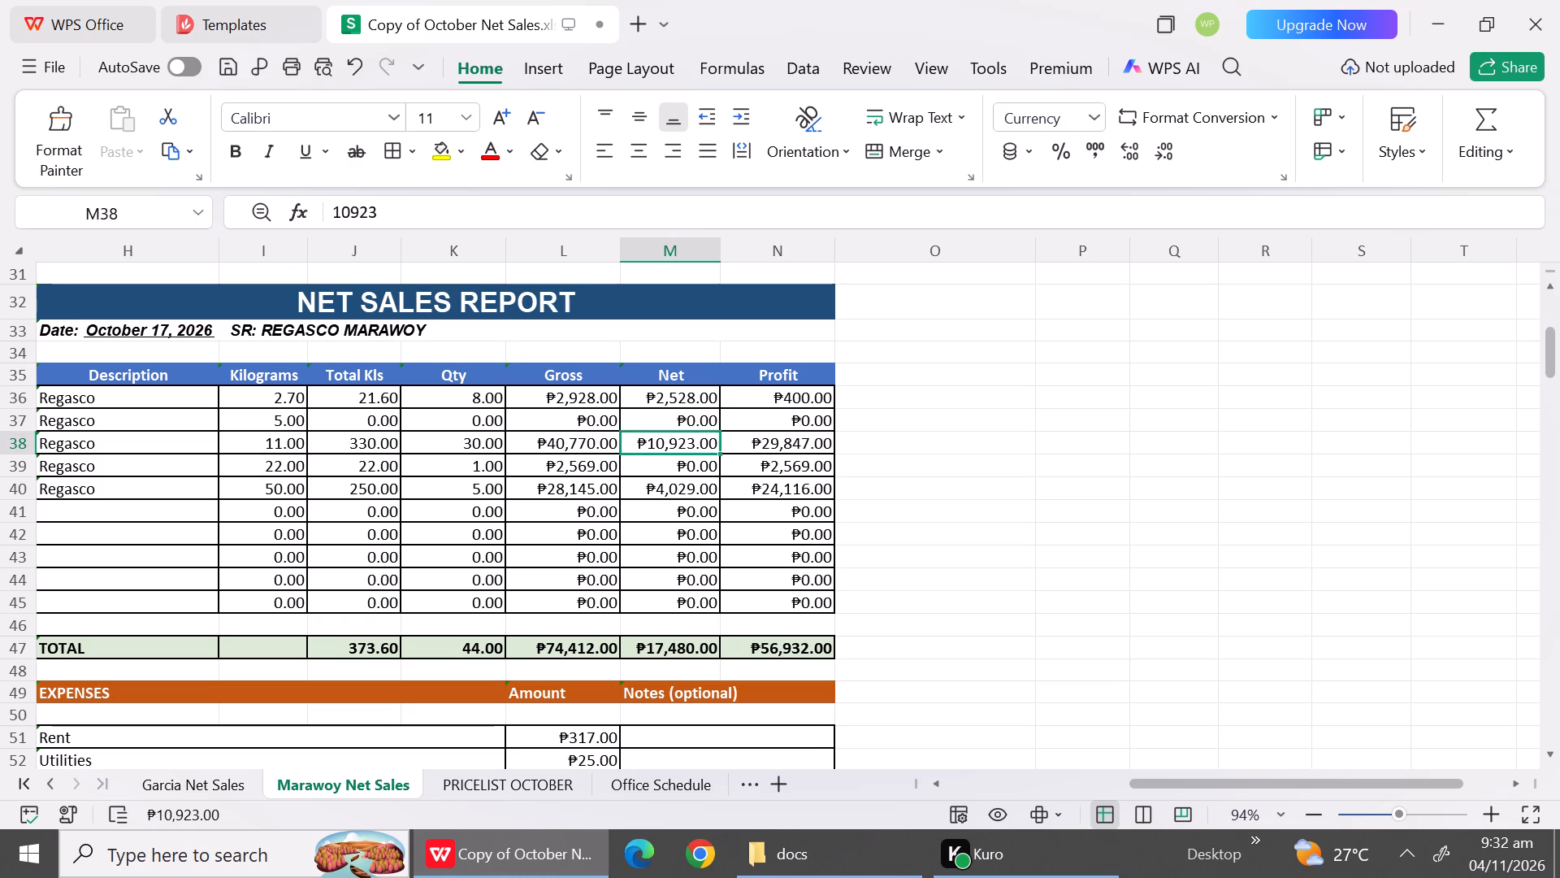
{"action": "left_click", "coordinate": [553, 424]}
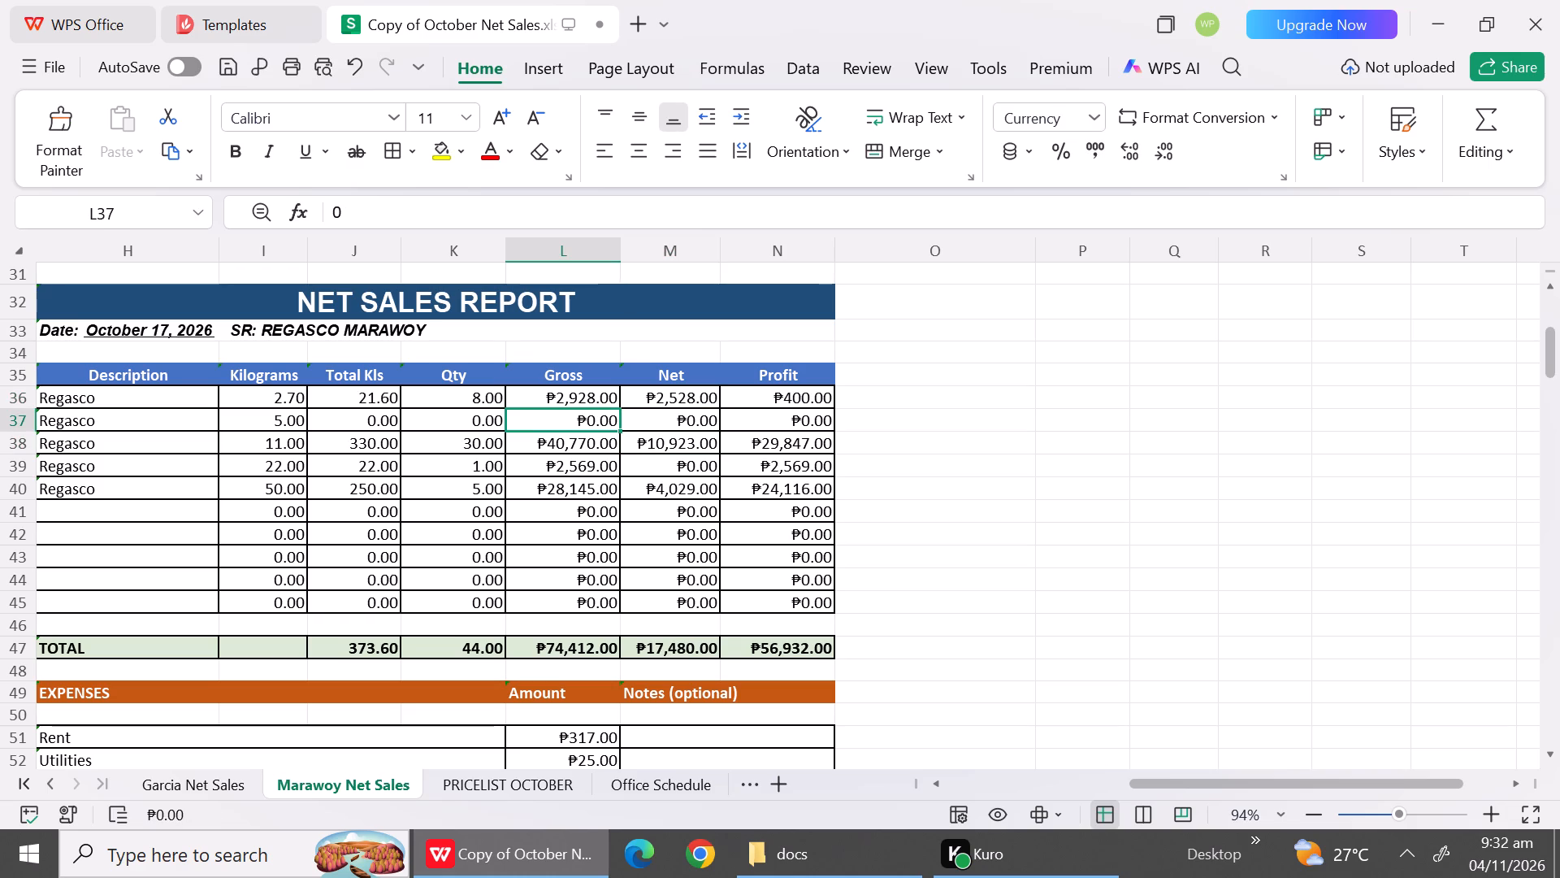
{"action": "left_click", "coordinate": [649, 450]}
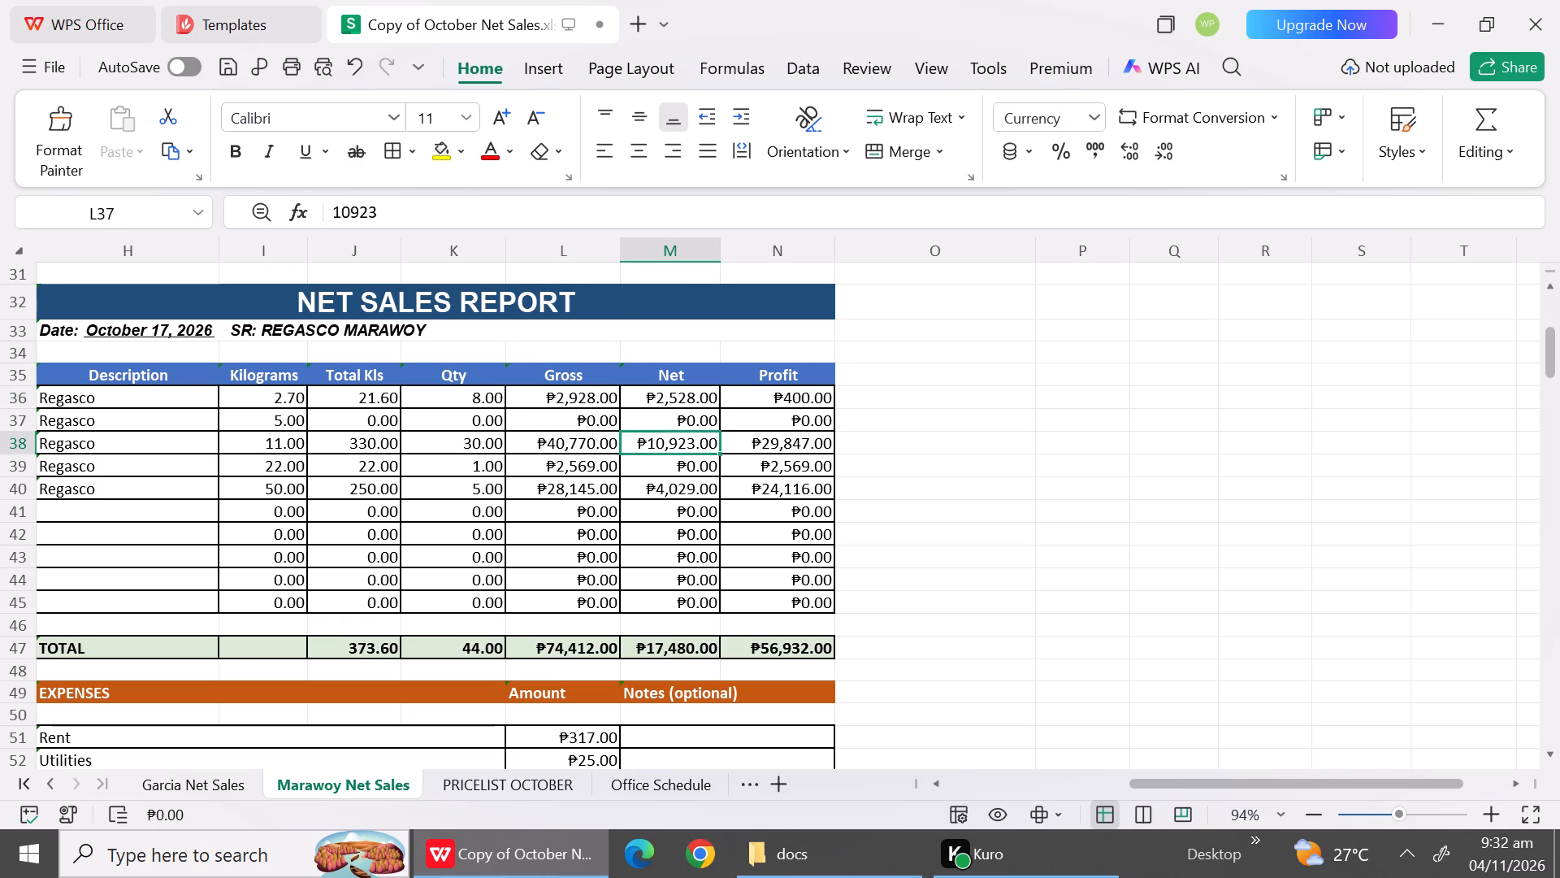
{"action": "left_click", "coordinate": [488, 791]}
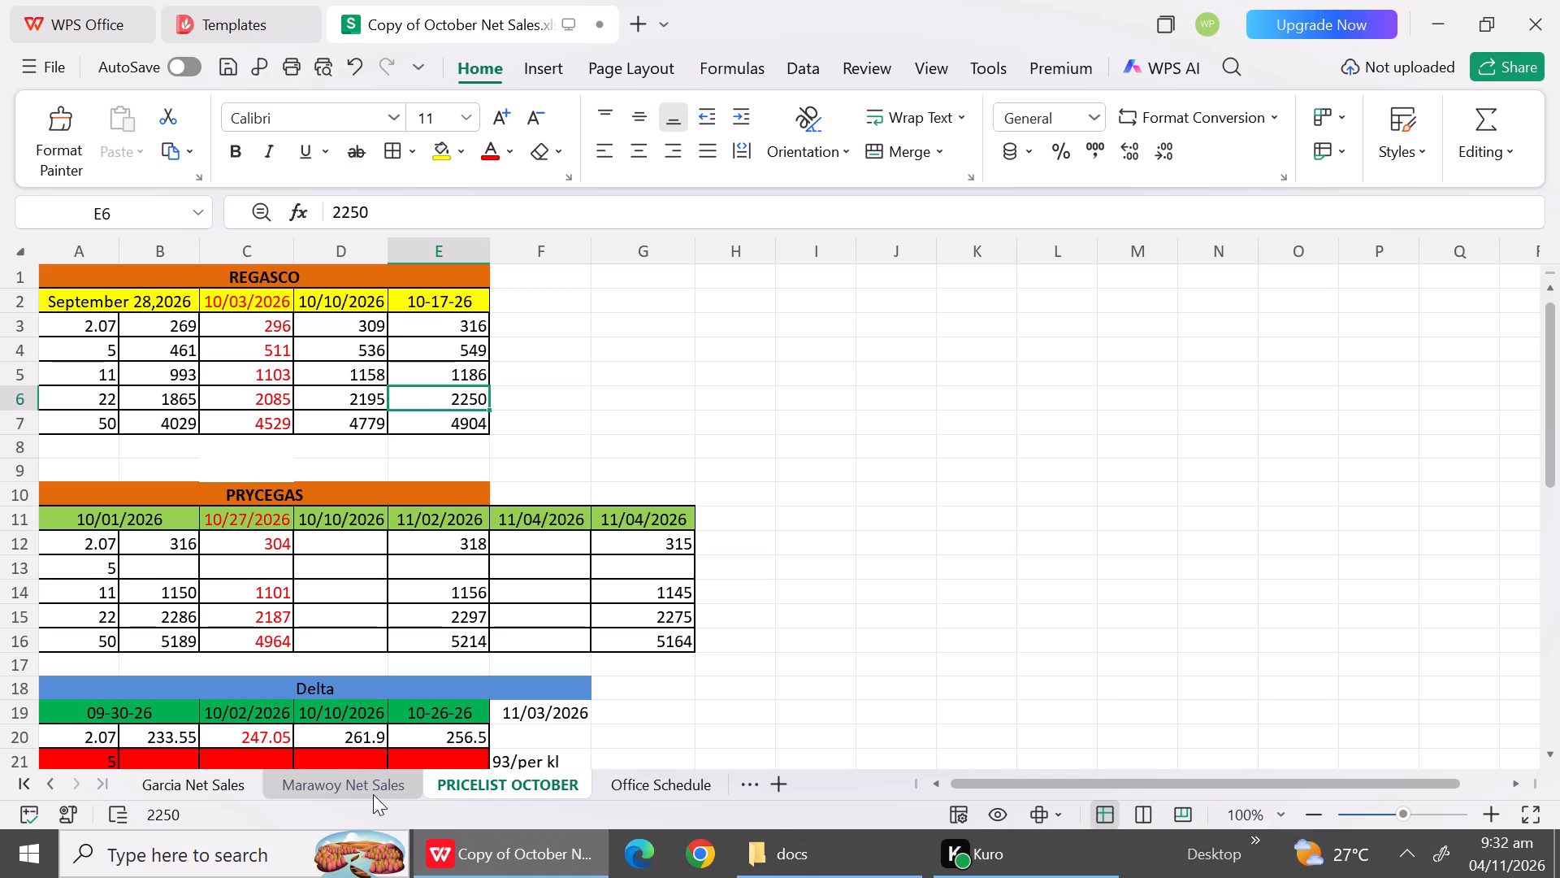
{"action": "left_click", "coordinate": [373, 794]}
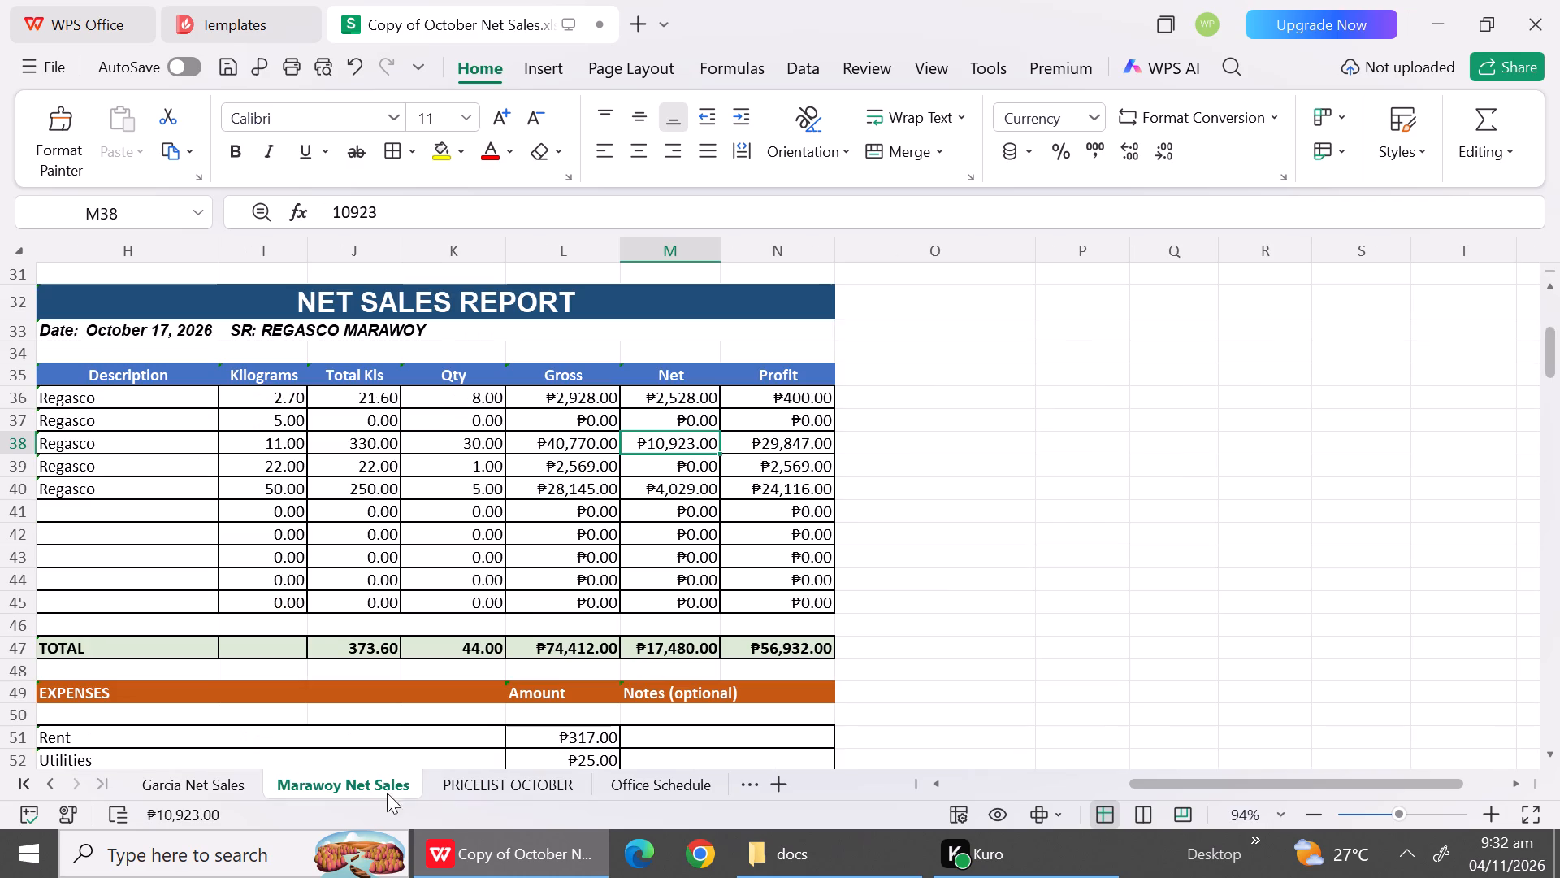
{"action": "left_click", "coordinate": [461, 791]}
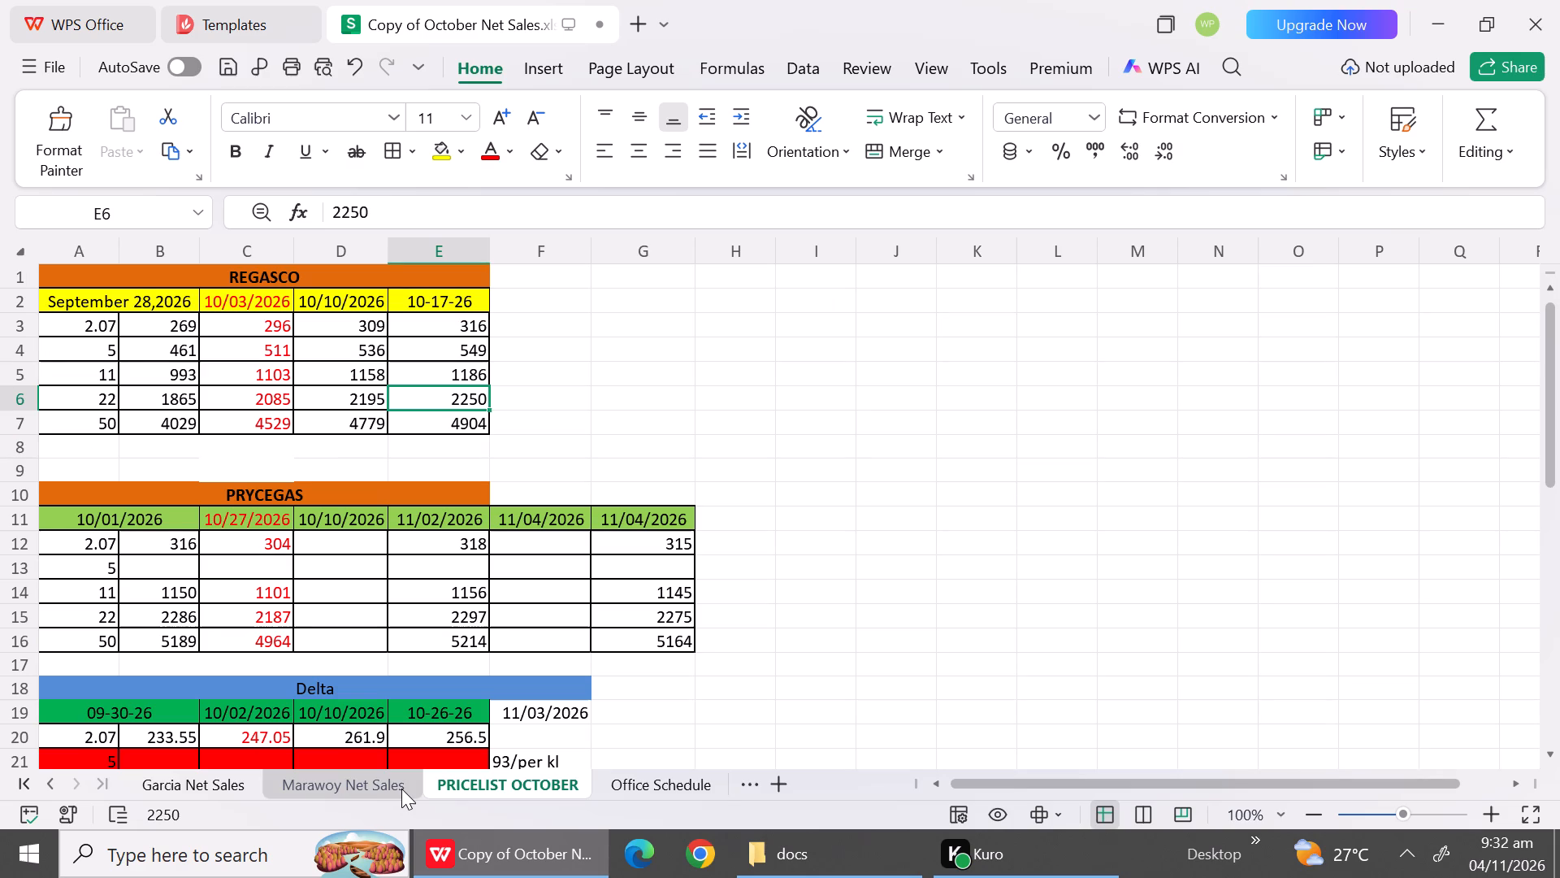
{"action": "left_click", "coordinate": [446, 376]}
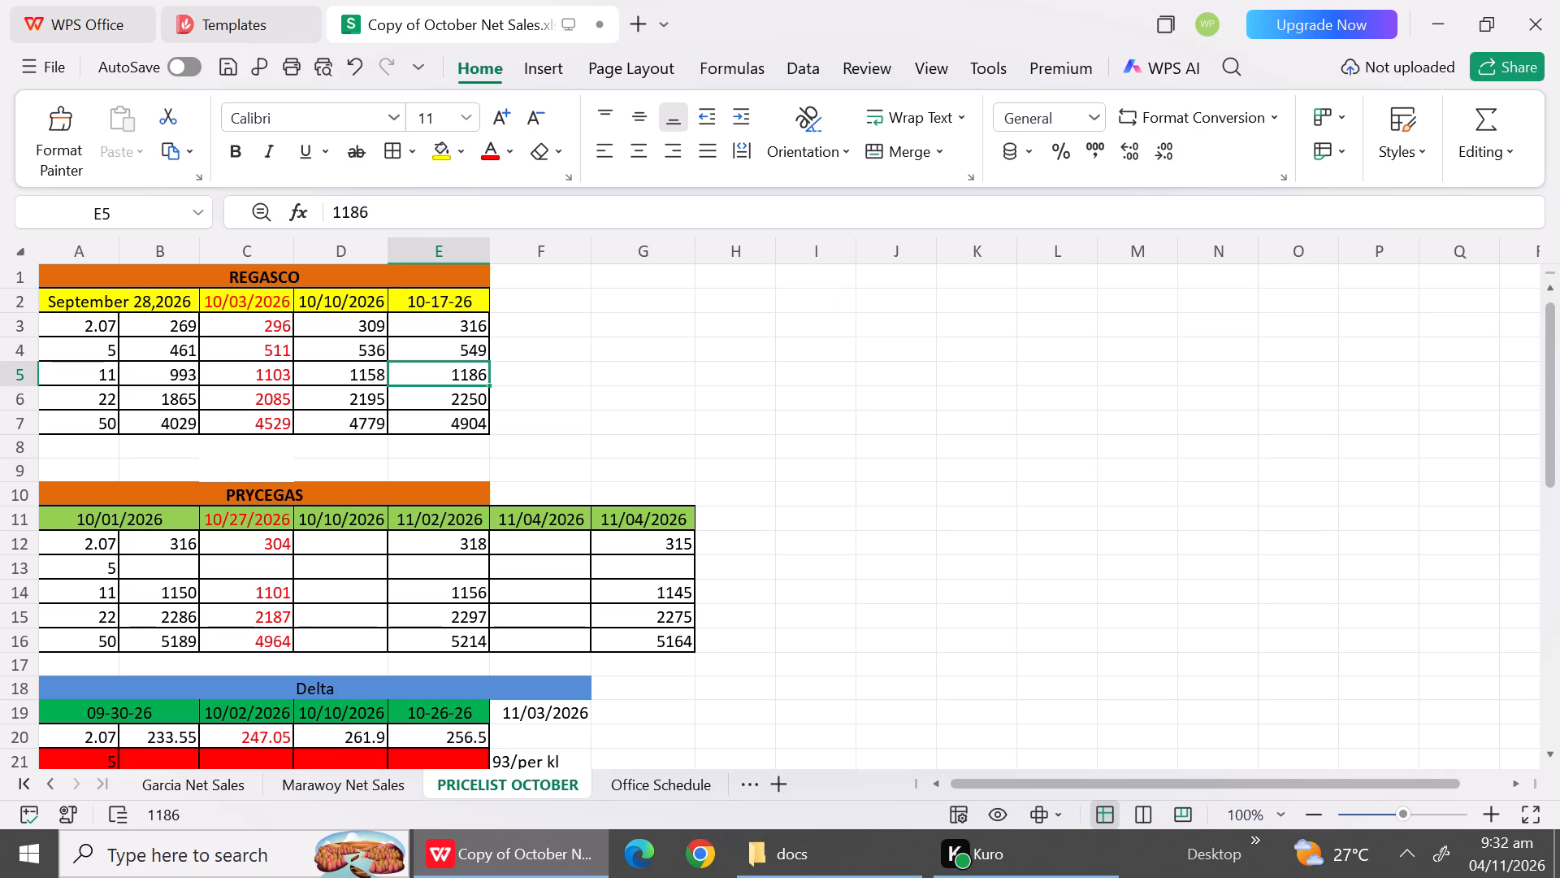
{"action": "left_click", "coordinate": [375, 791]}
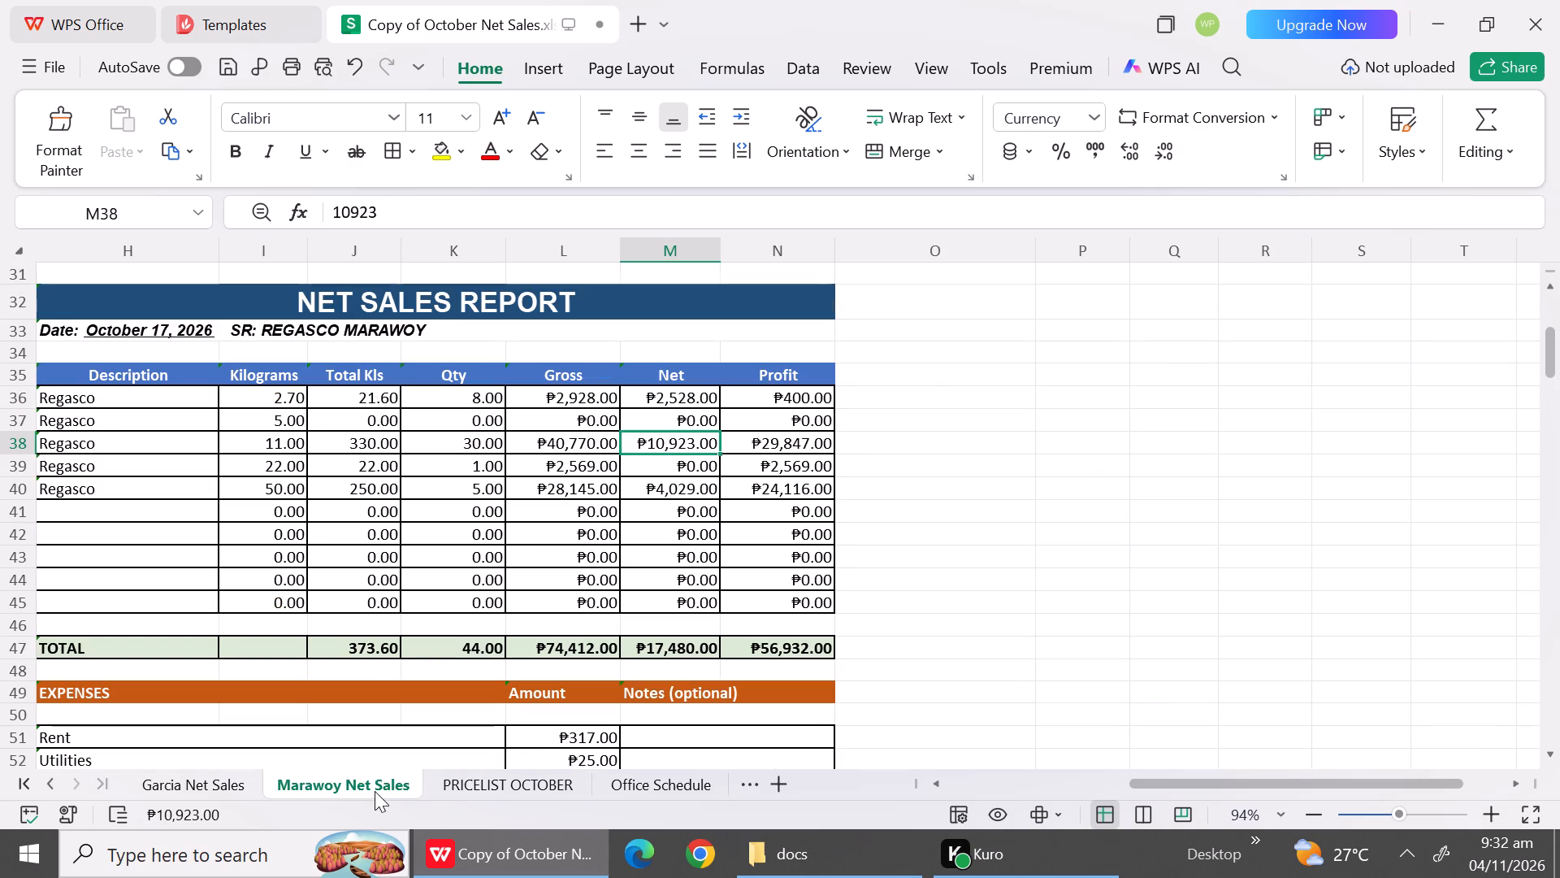
{"action": "left_click", "coordinate": [678, 436]}
{"action": "type", "text": "35"}
{"action": "type", "text": "580"}
{"action": "left_click", "coordinate": [672, 488]}
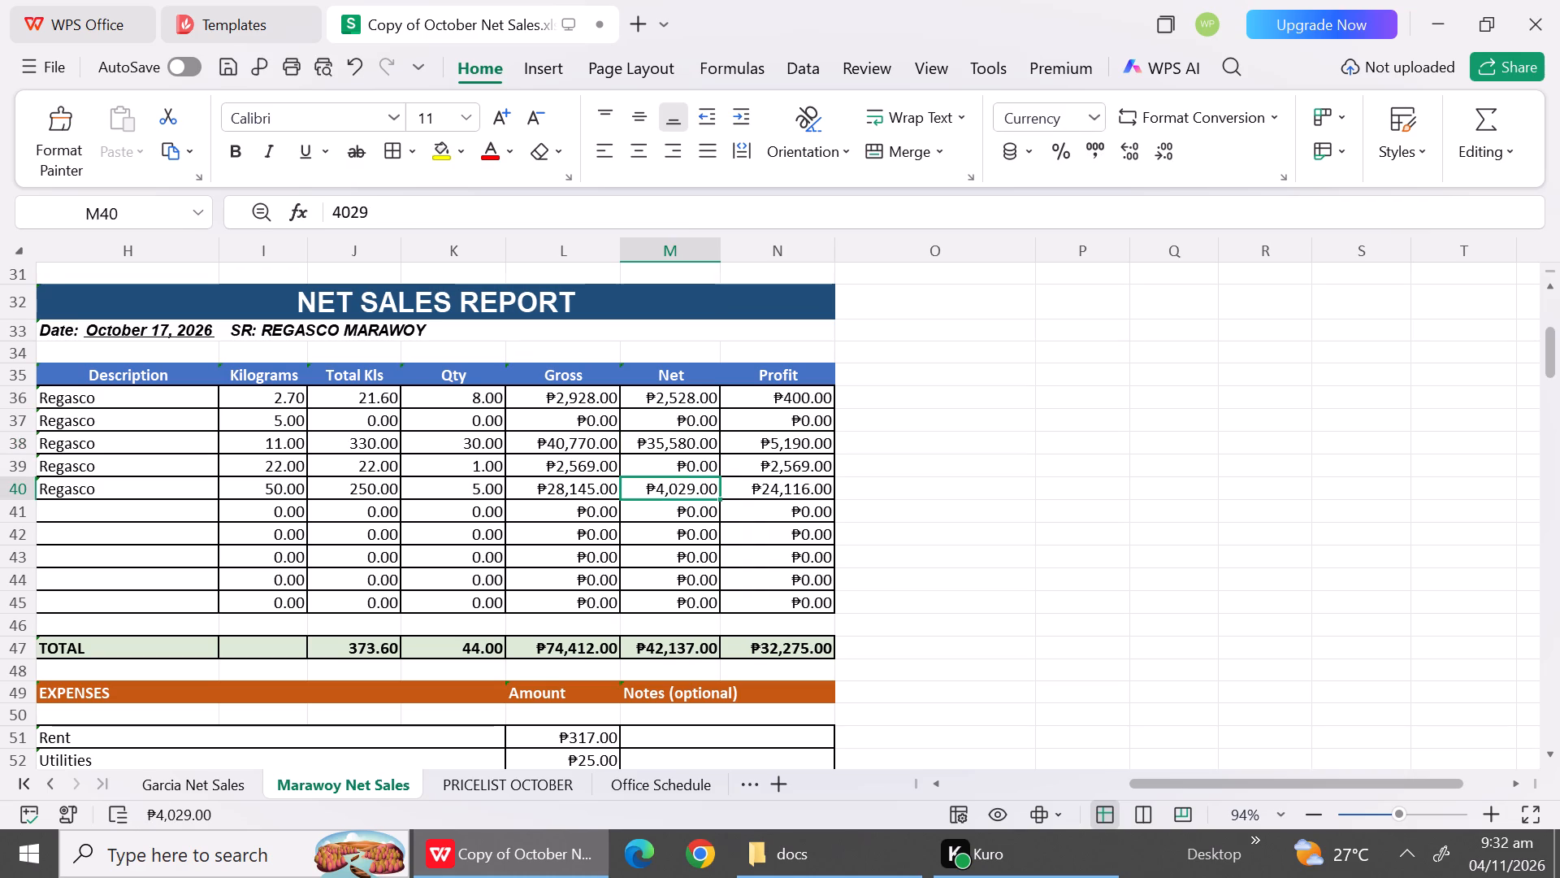
Check the 22 kg REGASCO price for 10-17-26 and set the 22 kg Net amount in the October 17 Marawoy report to 2250.
{"action": "left_click", "coordinate": [659, 459]}
{"action": "left_click", "coordinate": [574, 460]}
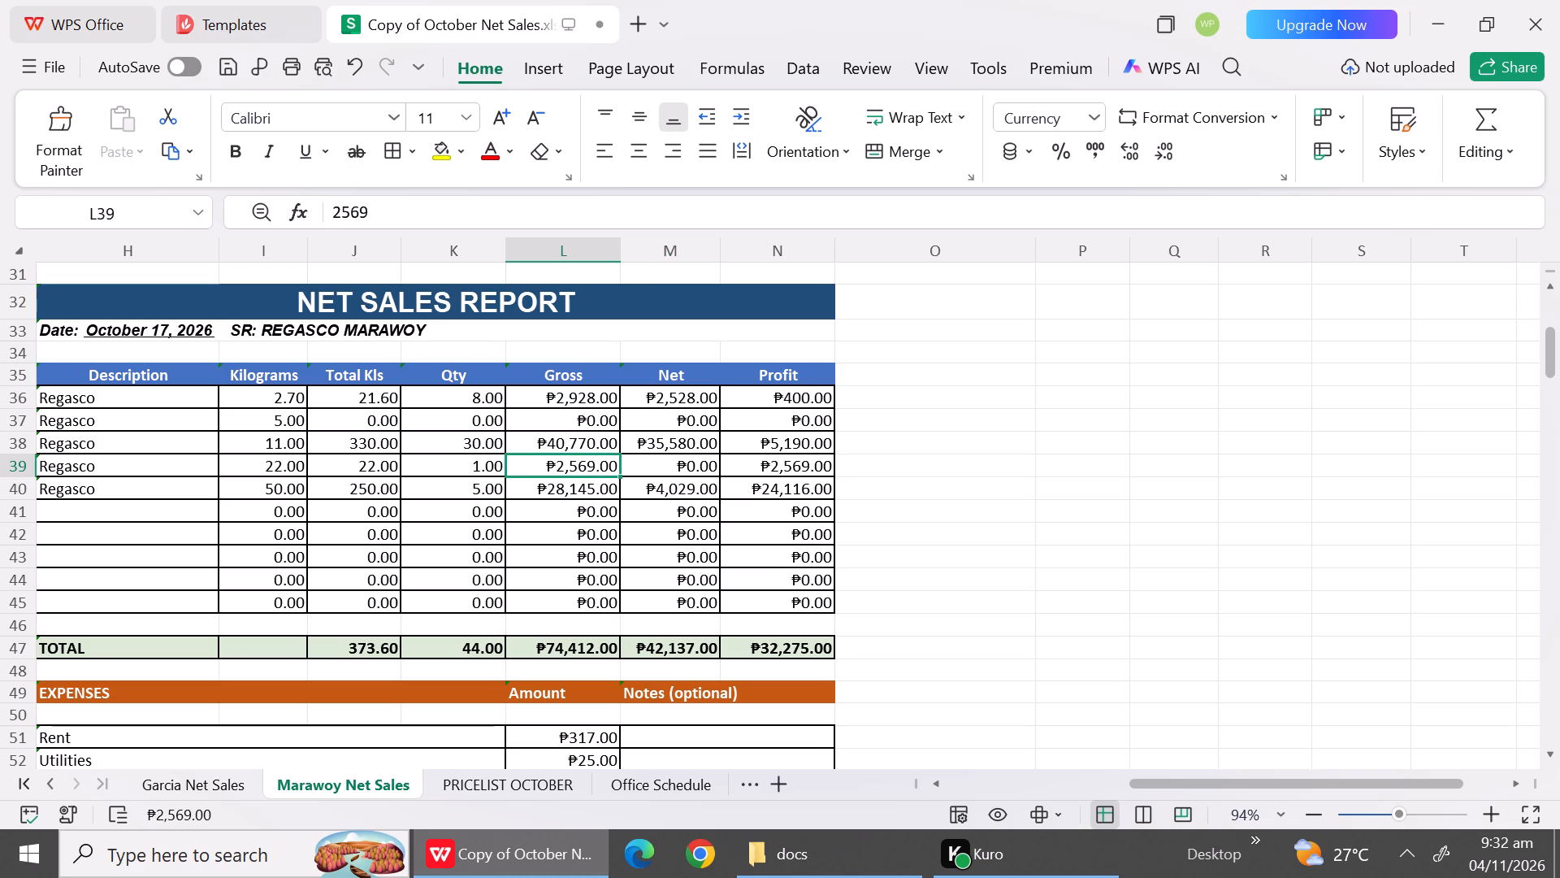
{"action": "left_click", "coordinate": [466, 783]}
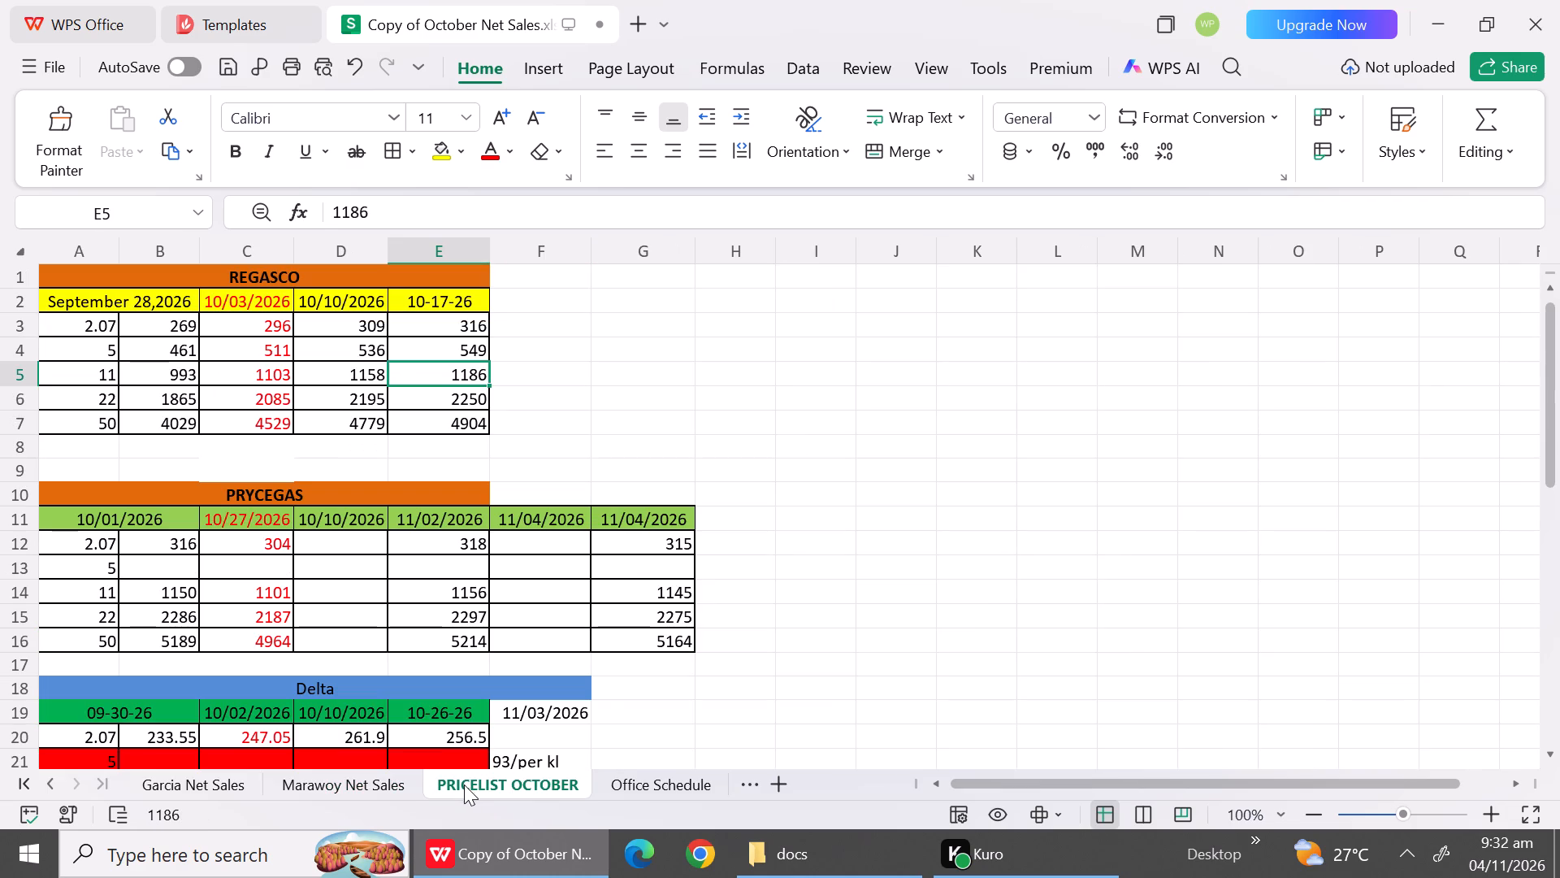
{"action": "left_click", "coordinate": [364, 795]}
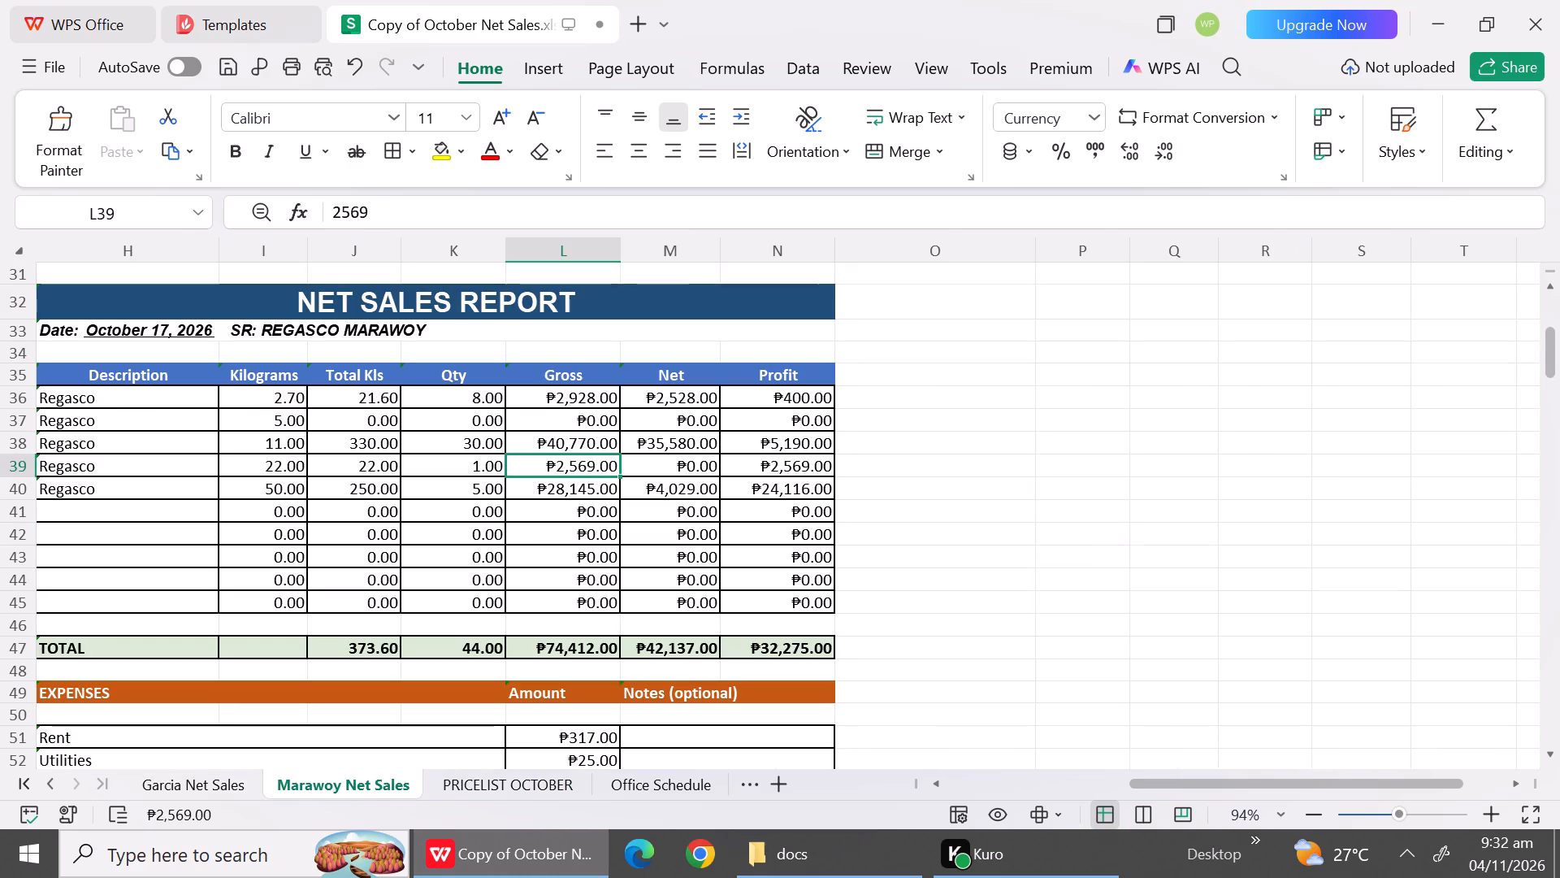
{"action": "left_click", "coordinate": [663, 468]}
{"action": "type", "text": "226"}
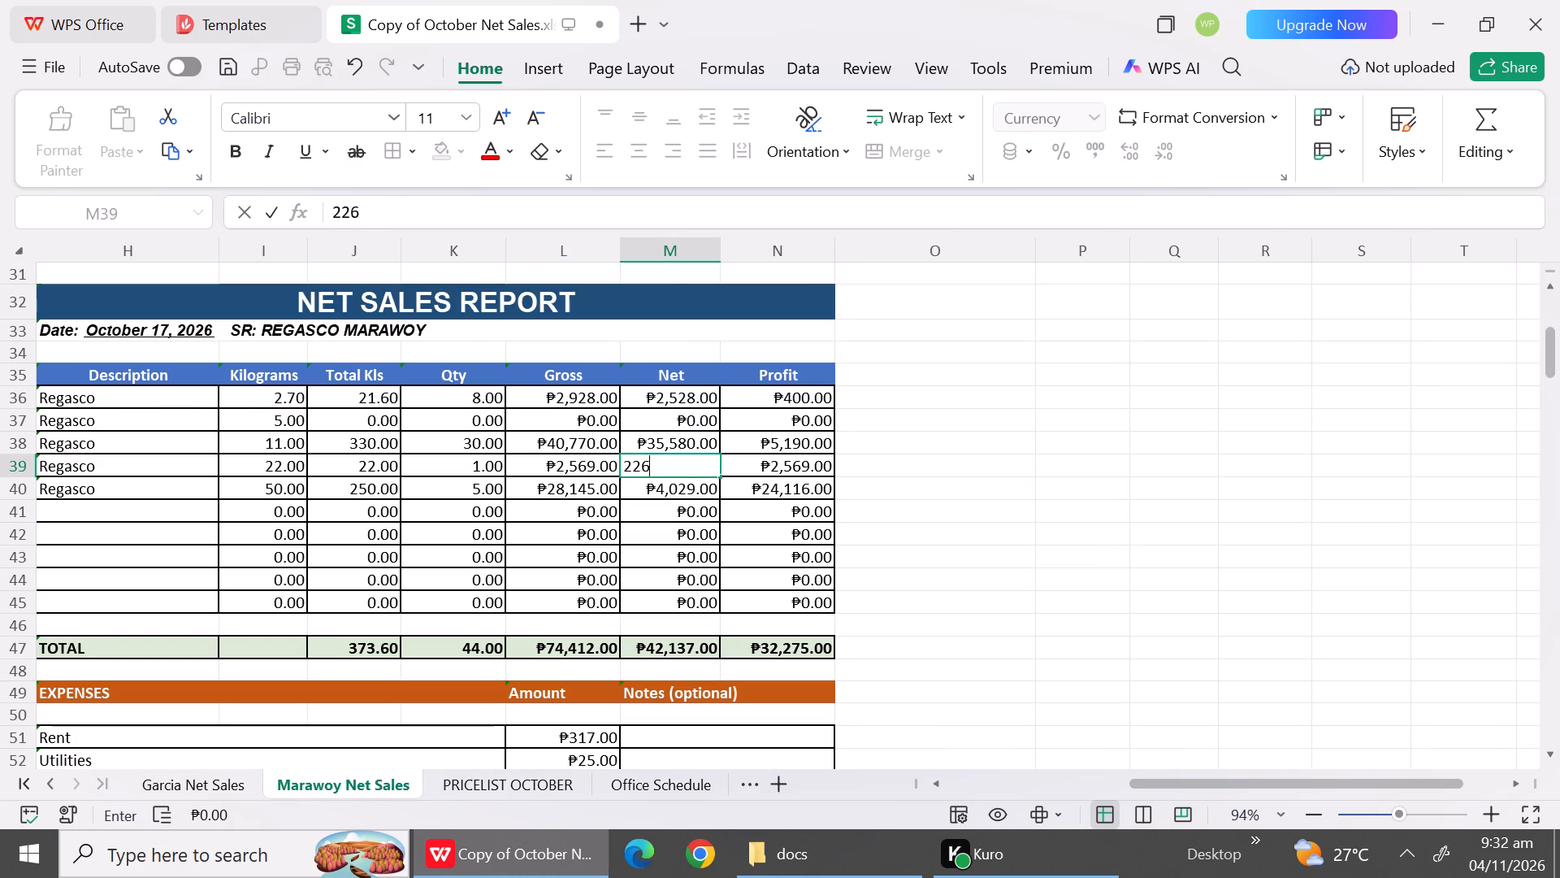
{"action": "key", "text": "BackSpace"}
{"action": "type", "text": "50"}
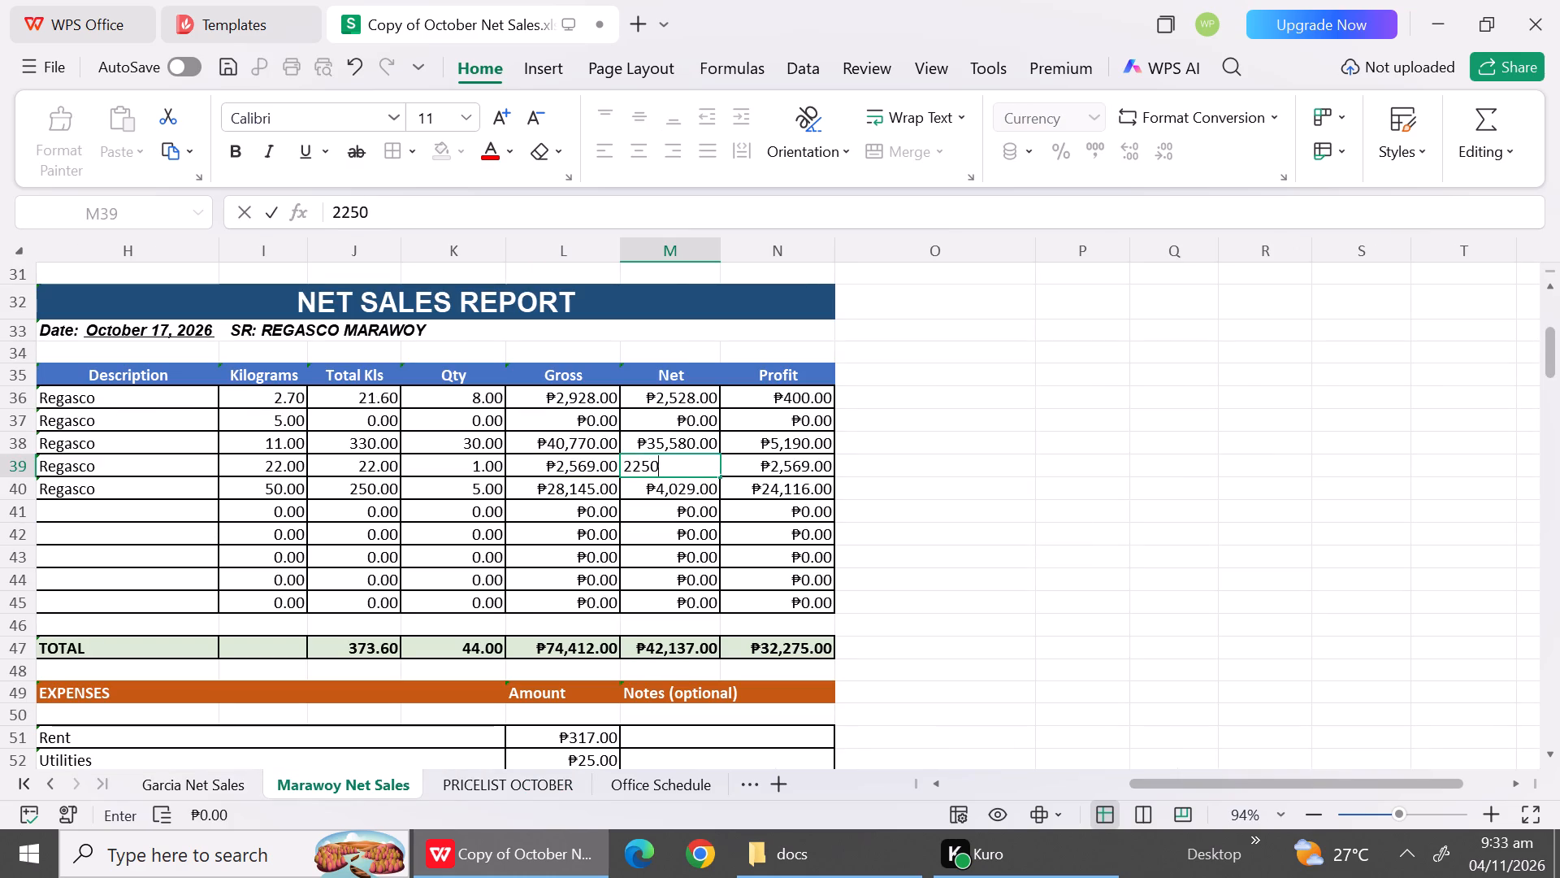
{"action": "left_click", "coordinate": [659, 503]}
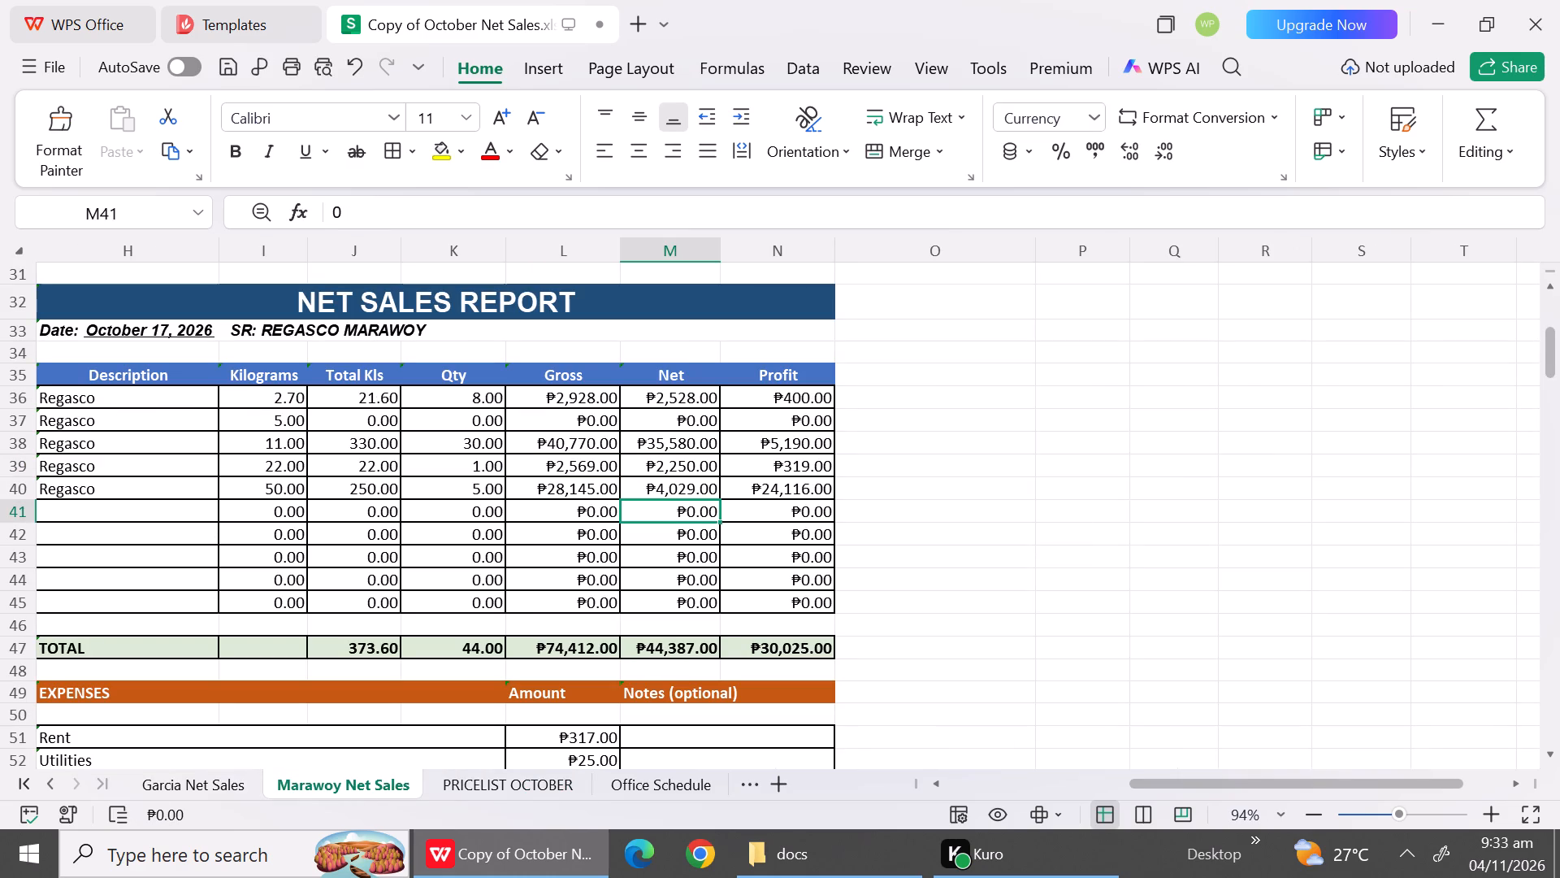
Check the 50 kg REGASCO price for 10-17-26 and set the 50 kg Net amount in the October 17 Marawoy report to 24520.
{"action": "left_click", "coordinate": [640, 487]}
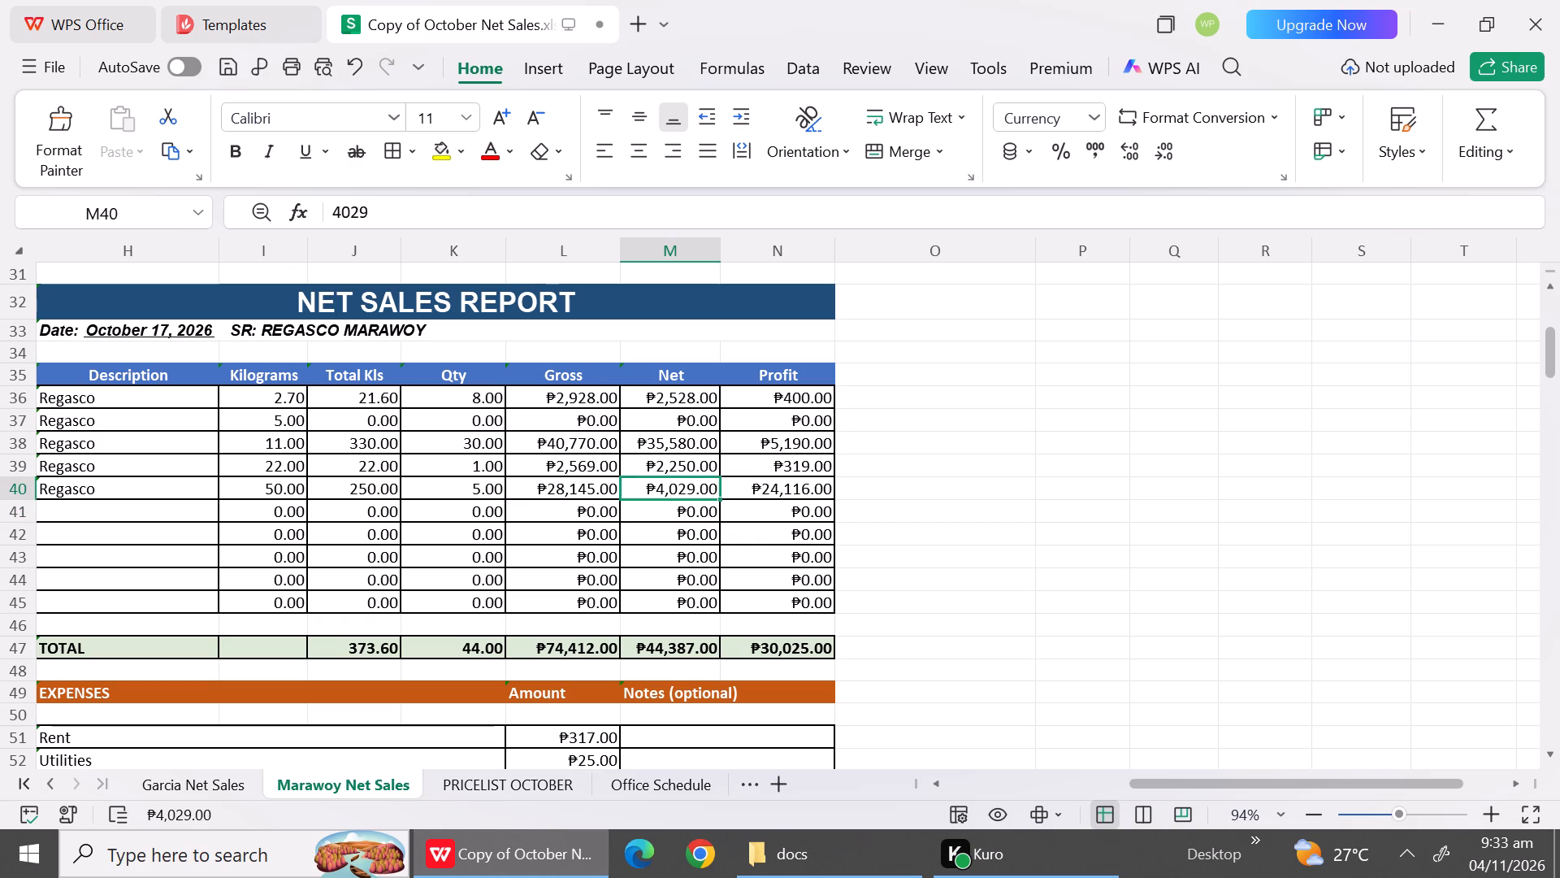
{"action": "left_click", "coordinate": [492, 779]}
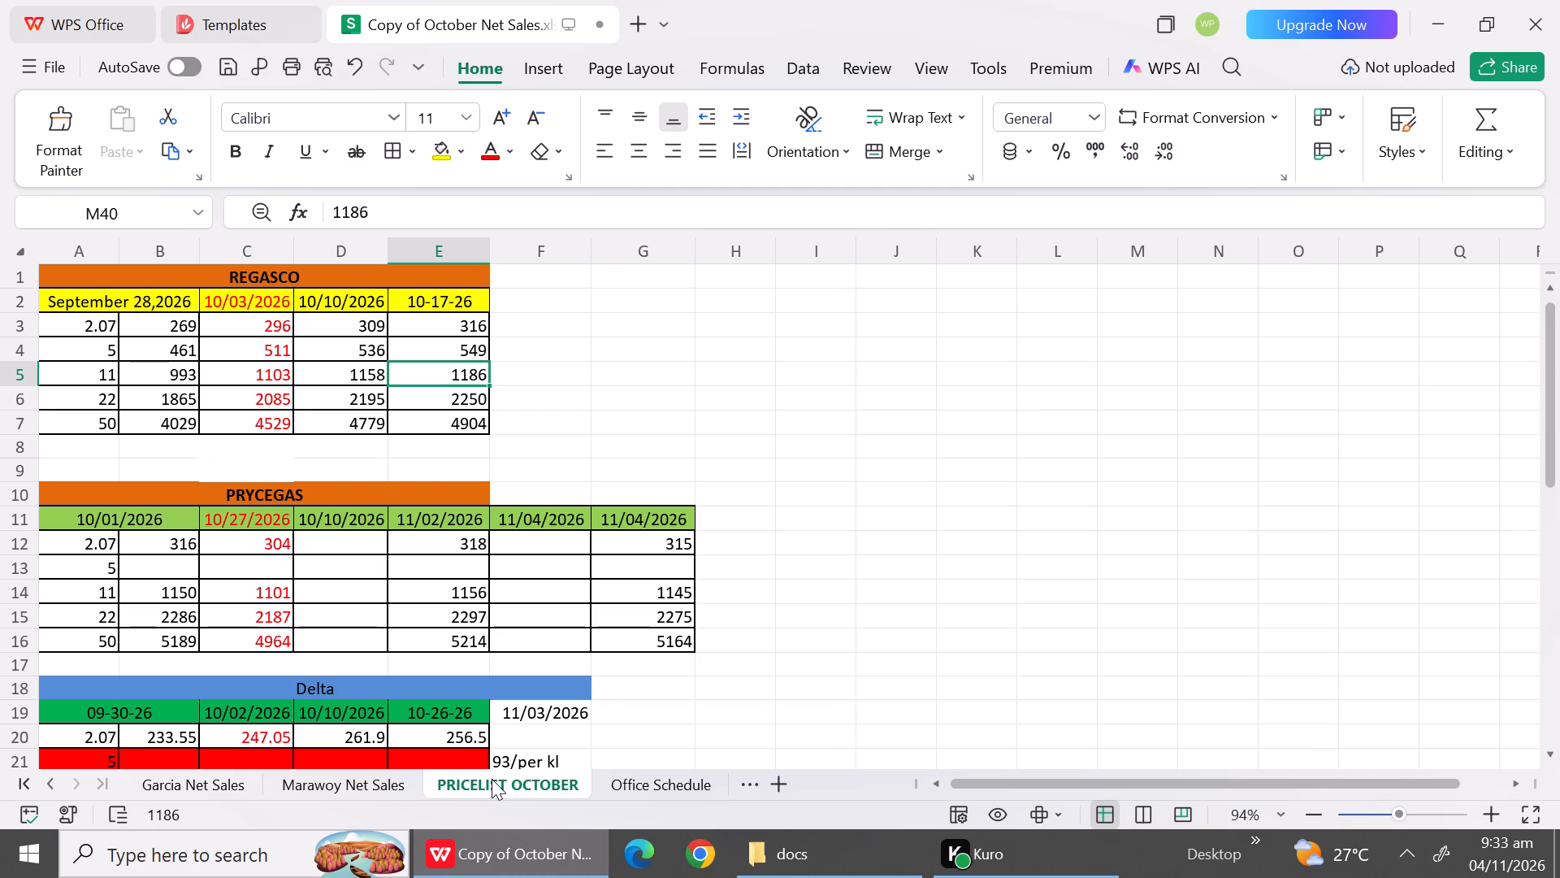
{"action": "left_click", "coordinate": [330, 785]}
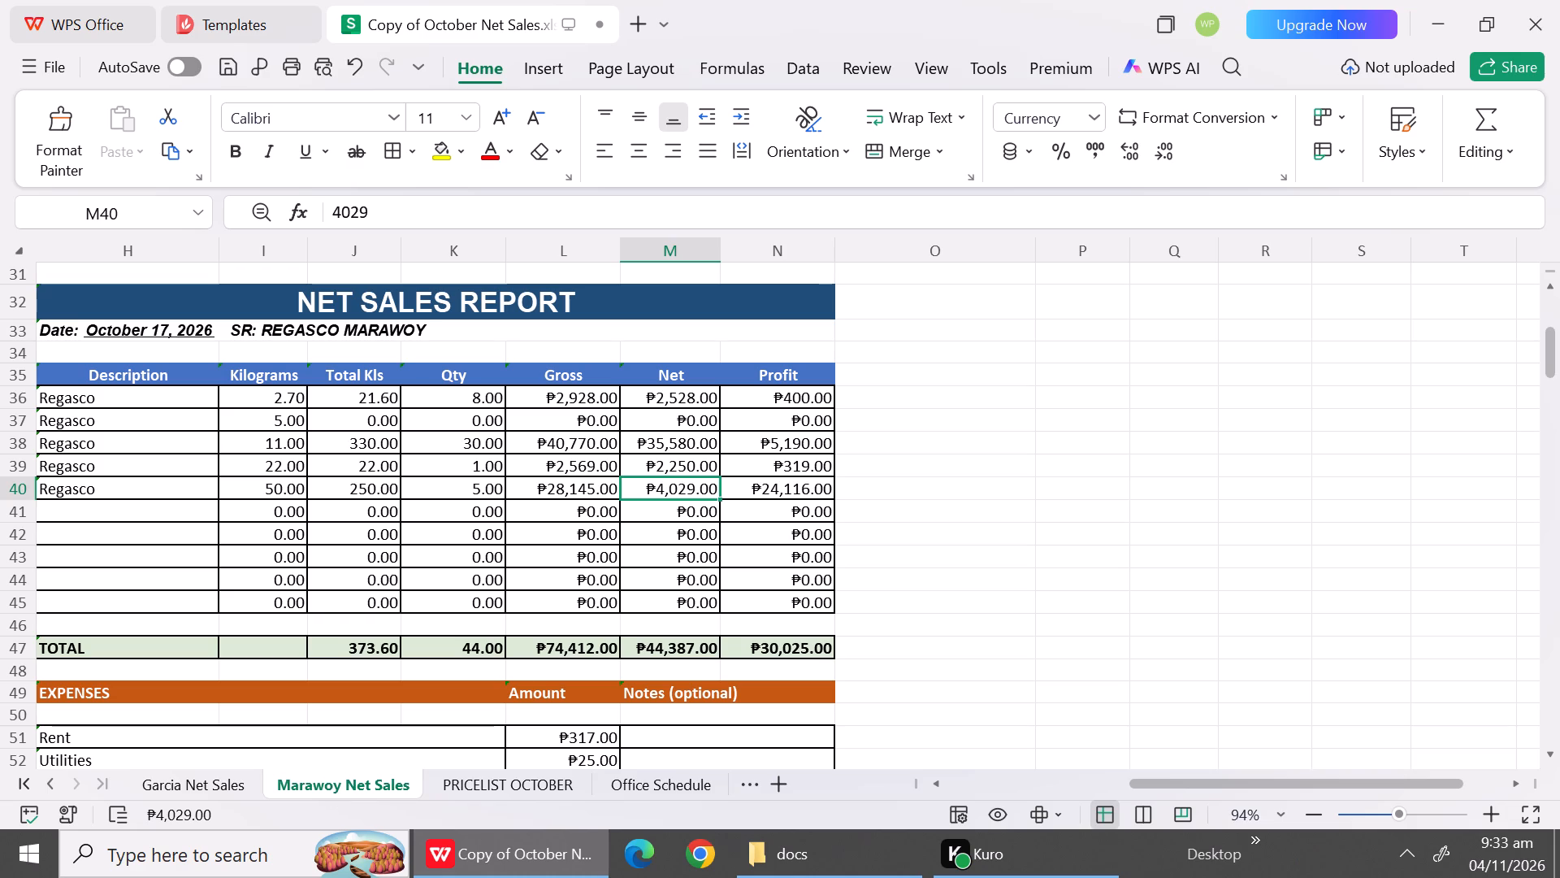
{"action": "left_click", "coordinate": [678, 490]}
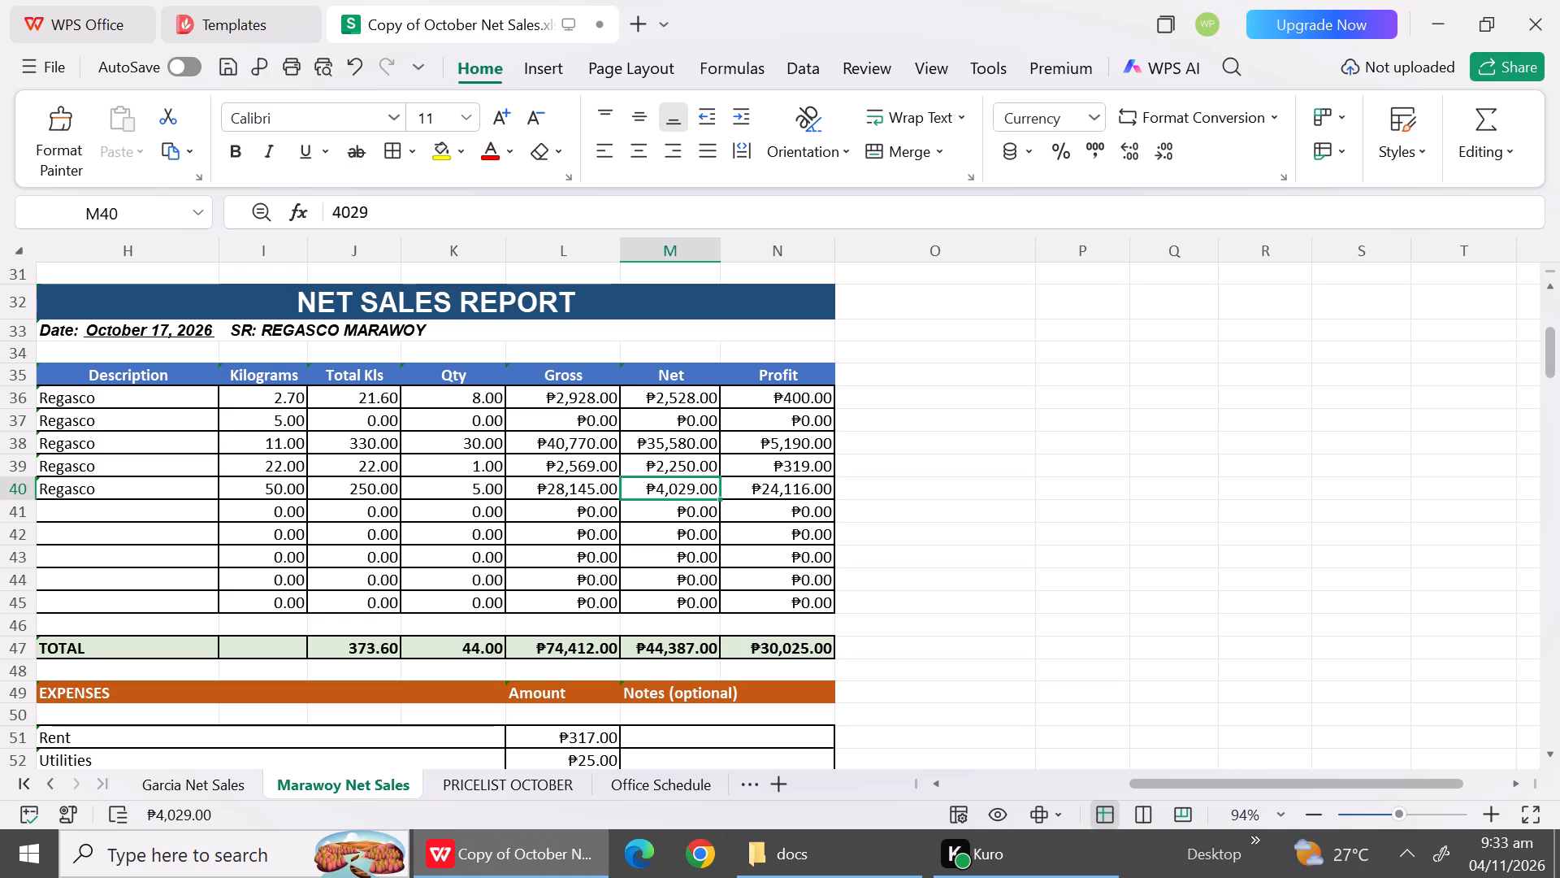
{"action": "key", "text": "3"}
{"action": "key", "text": "BackSpace"}
{"action": "type", "text": "24"}
{"action": "type", "text": "520"}
{"action": "left_click", "coordinate": [570, 567]}
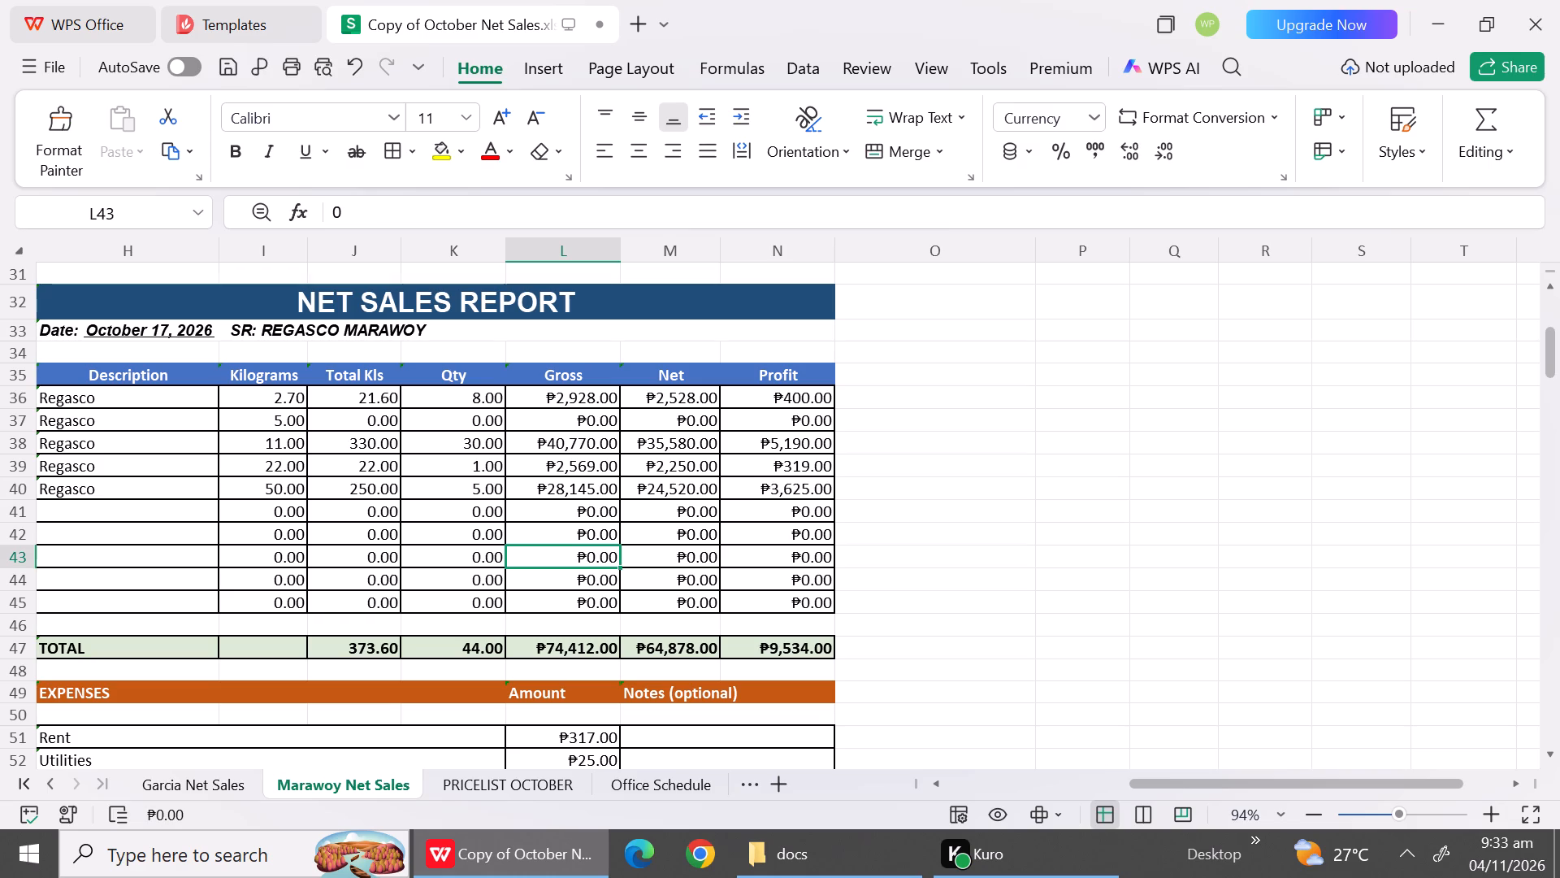
{"action": "left_click", "coordinate": [991, 600]}
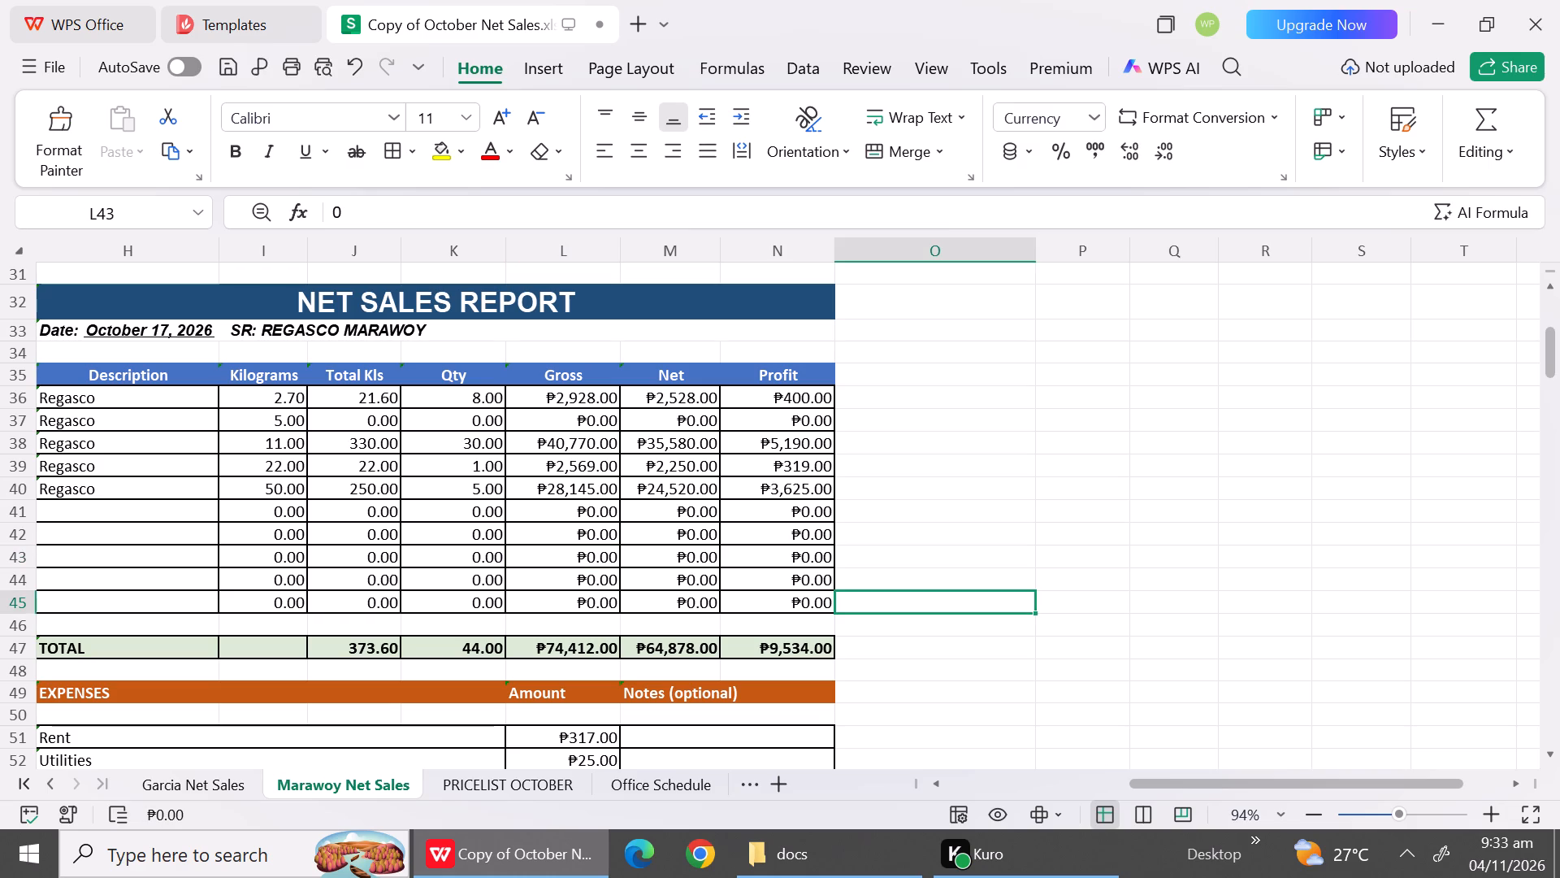
Replace the expense entry in row 53 of the October 17 Marawoy report with Cath and set its amount to 700.
{"action": "triple_click", "coordinate": [1558, 752]}
{"action": "triple_click", "coordinate": [1558, 752]}
{"action": "left_click", "coordinate": [1558, 752]}
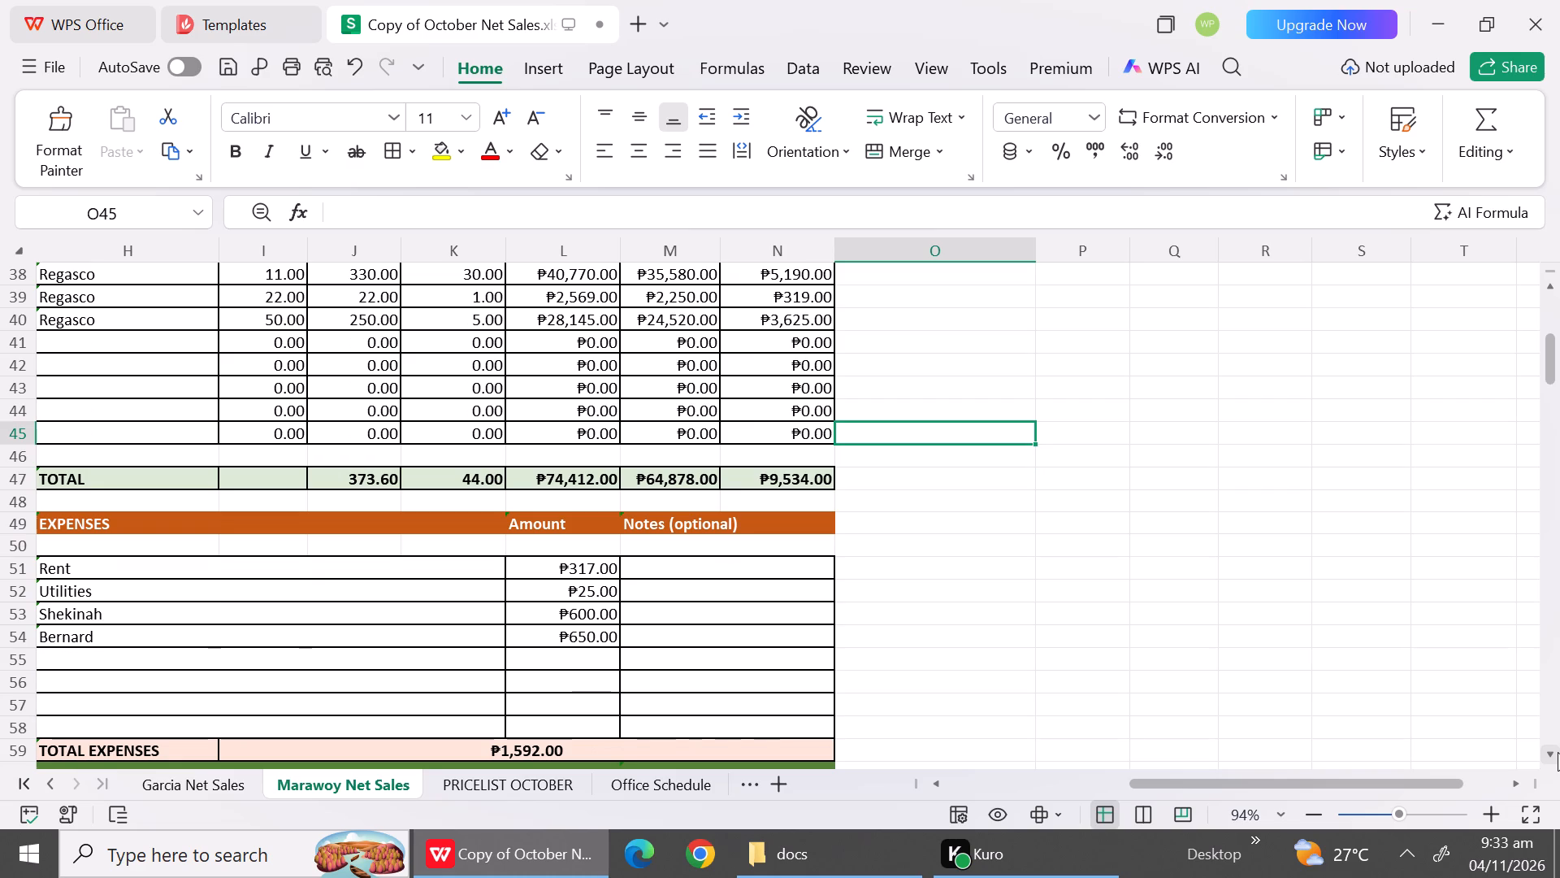
{"action": "left_click", "coordinate": [1558, 752]}
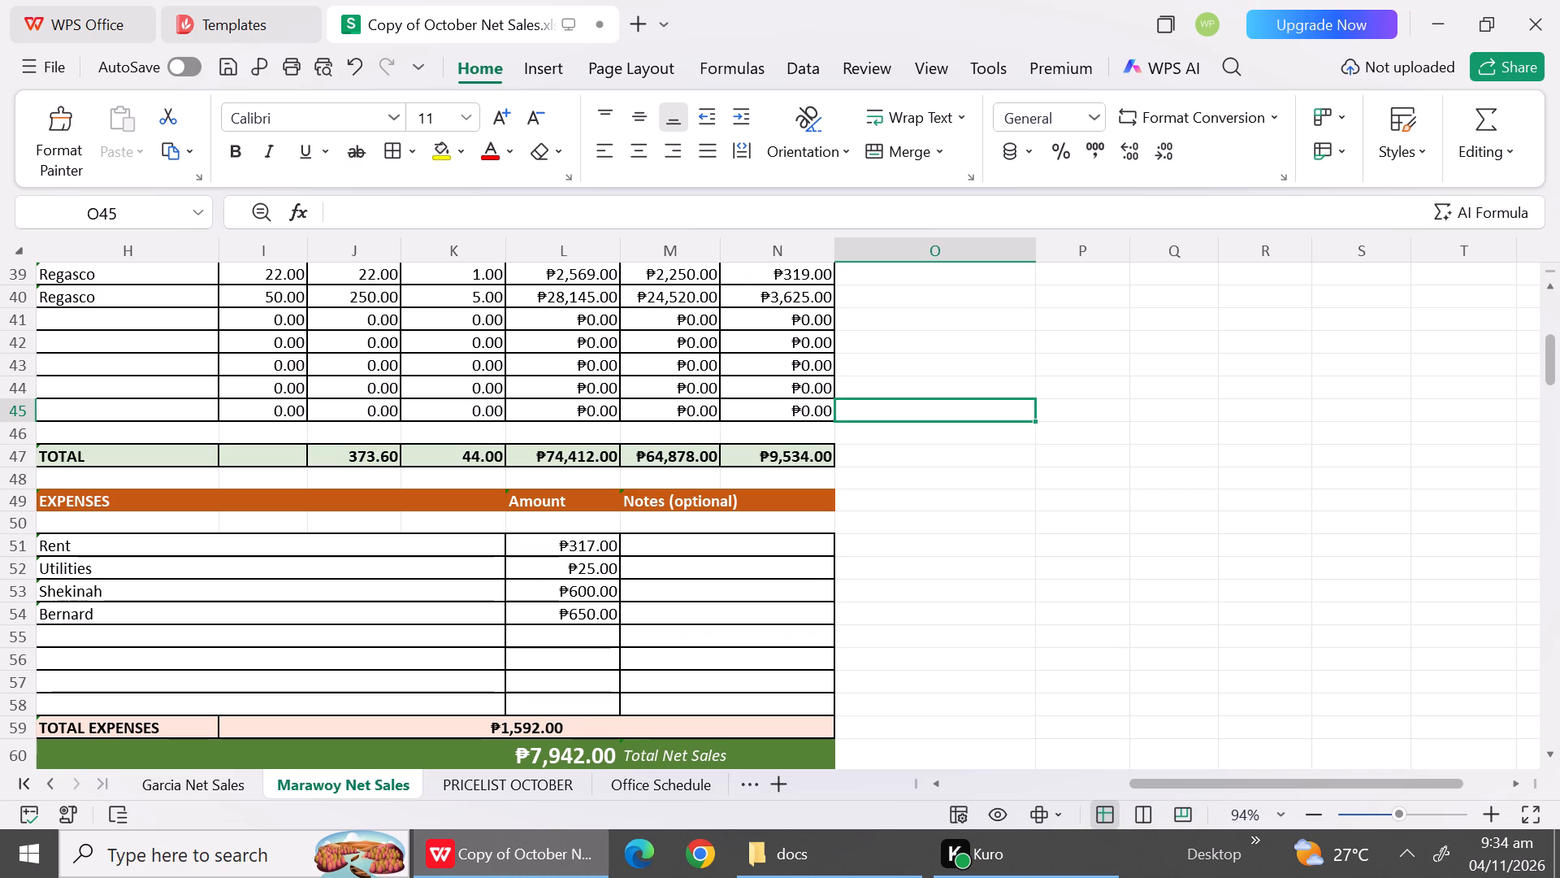
{"action": "left_click", "coordinate": [95, 593]}
{"action": "key", "text": "shift+c"}
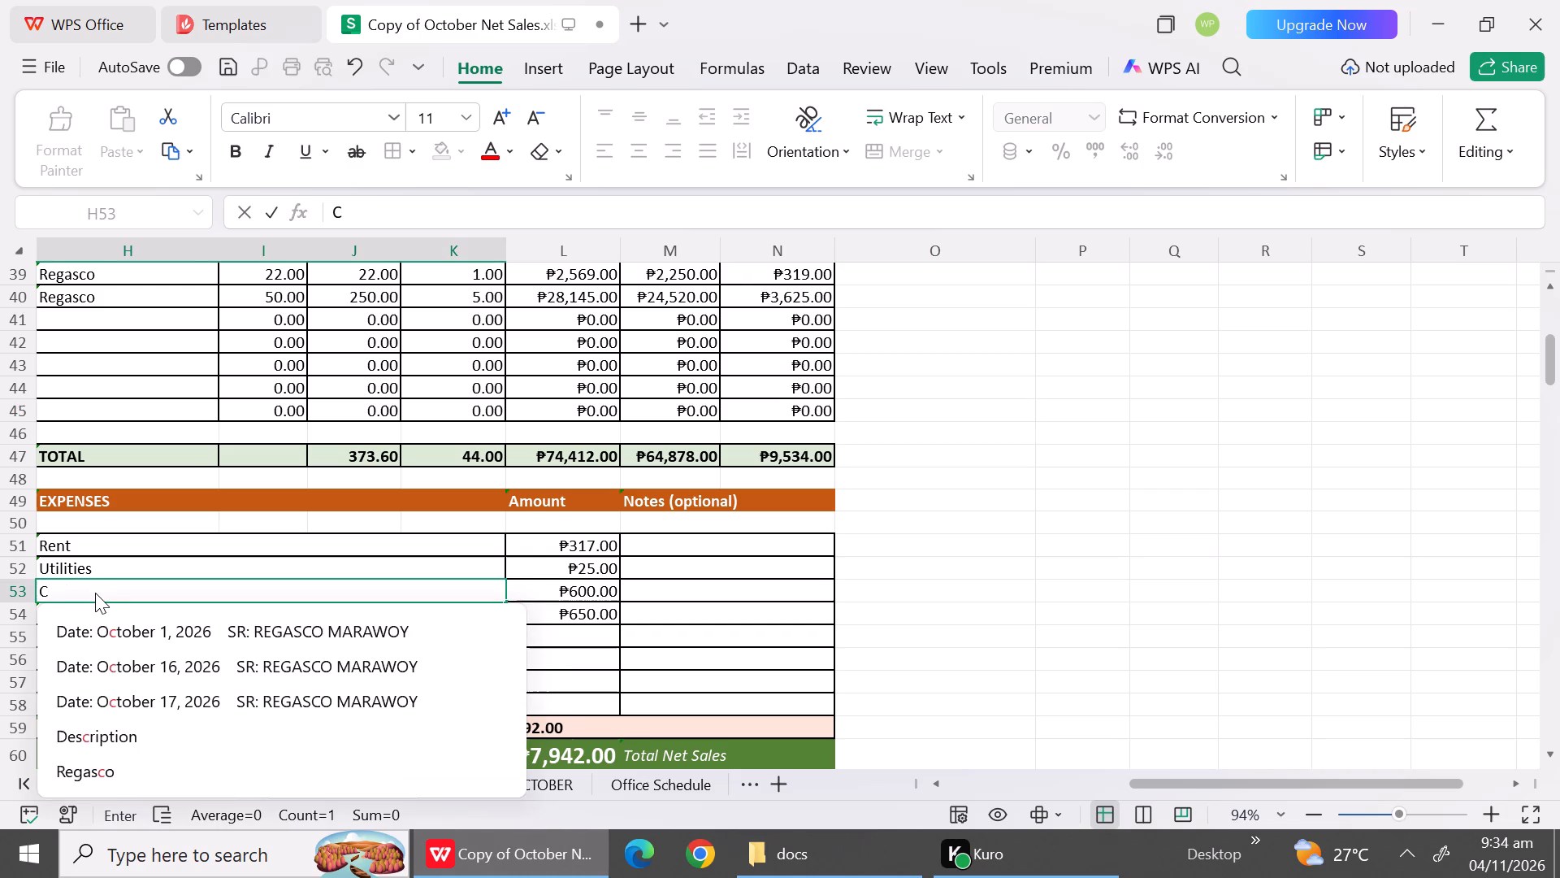
{"action": "key", "text": "a"}
{"action": "type", "text": "th"}
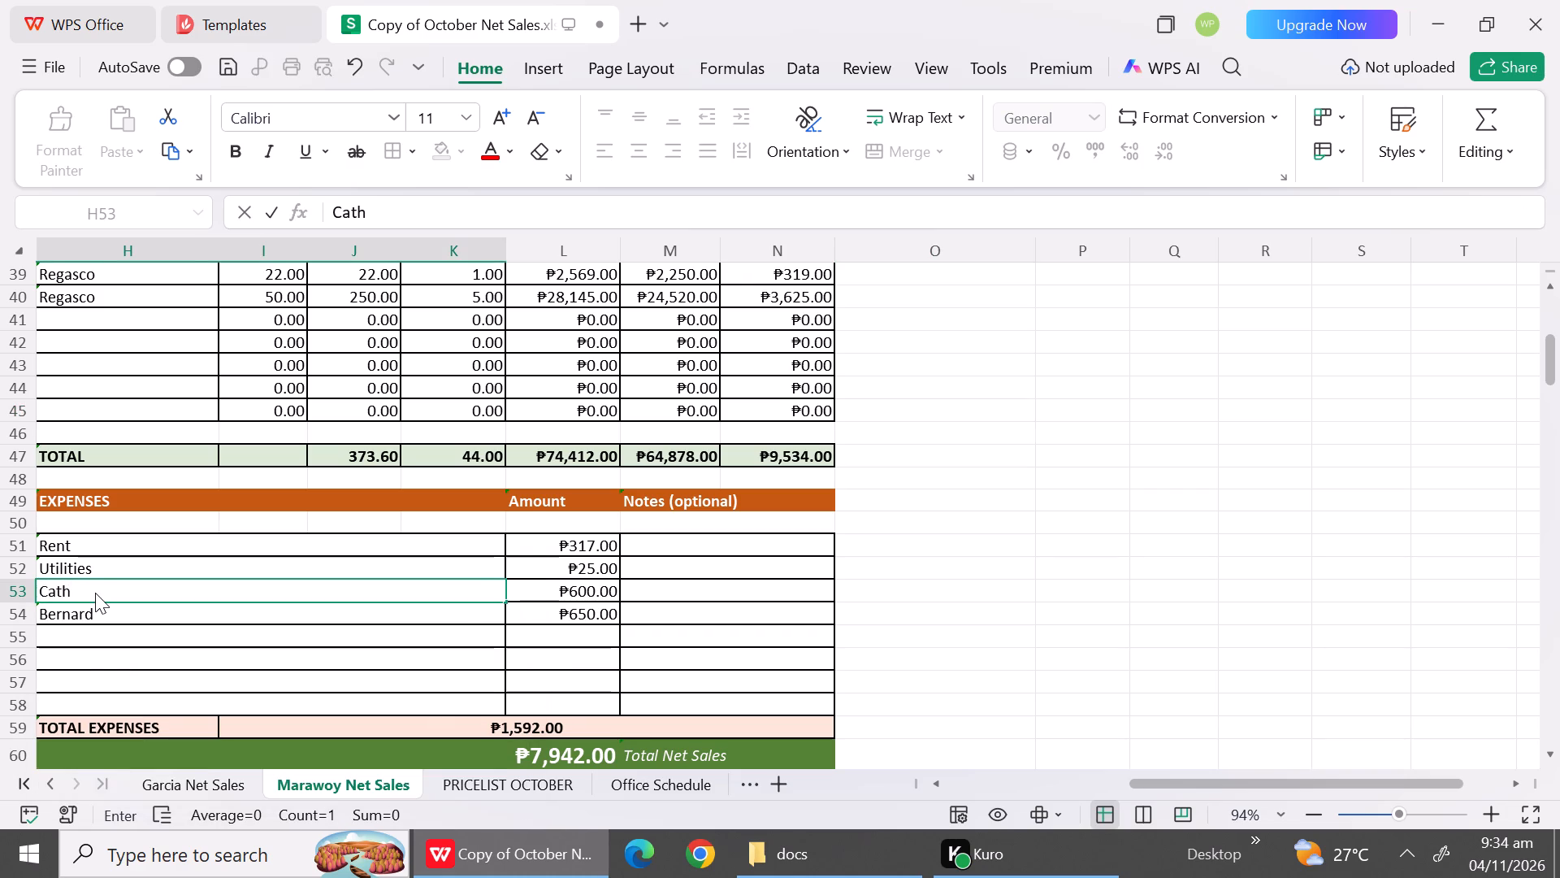
{"action": "left_click", "coordinate": [570, 601]}
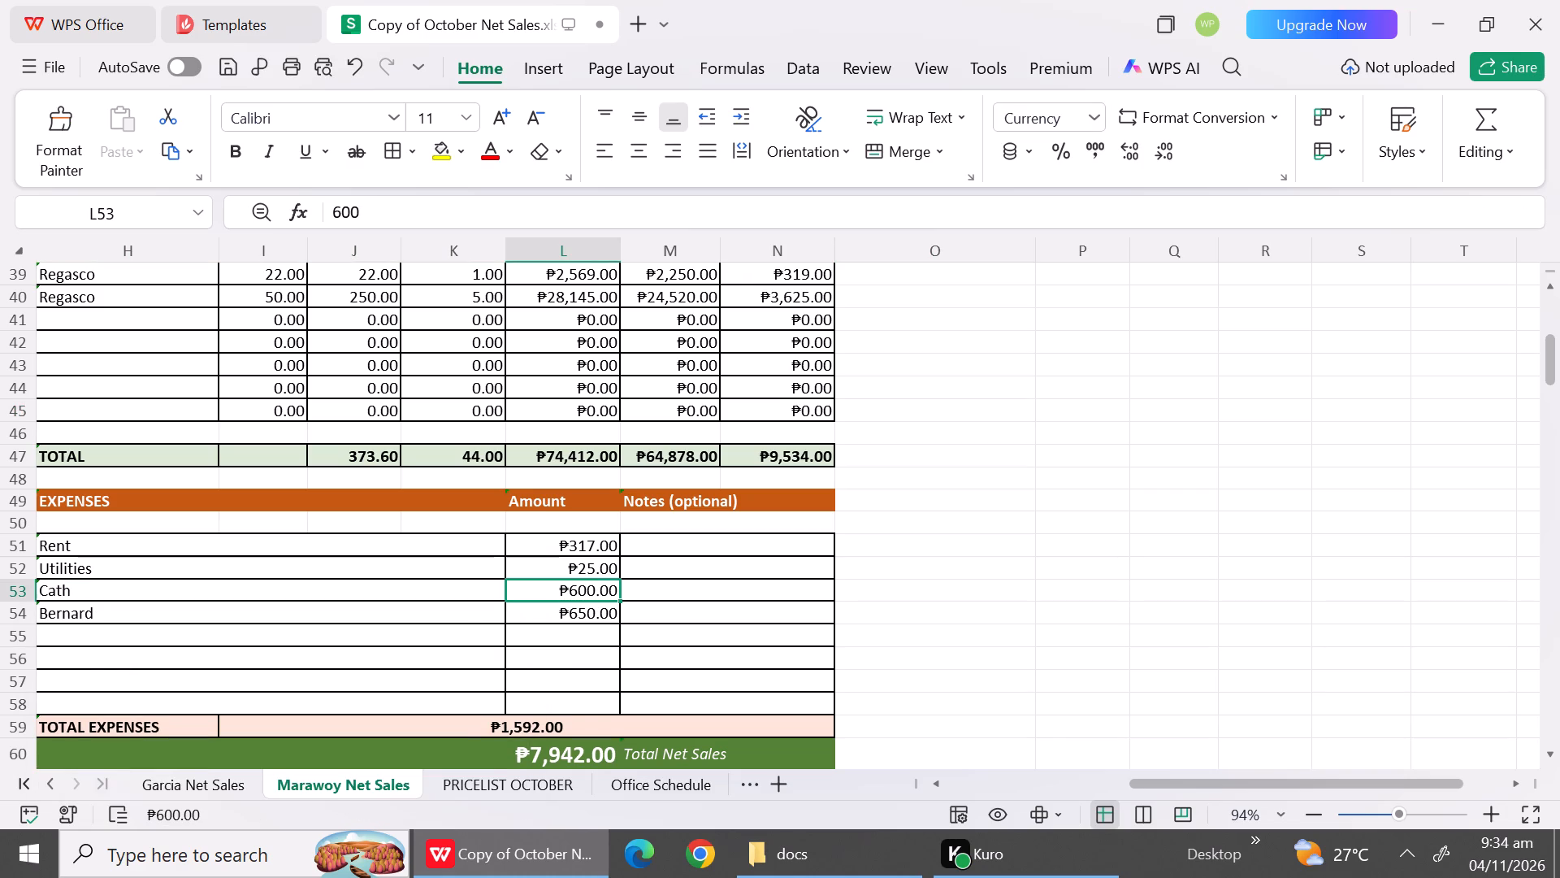
{"action": "type", "text": "700"}
Enter Passway as the expense description in row 55 of the October 17 Marawoy report.
{"action": "left_click", "coordinate": [319, 641]}
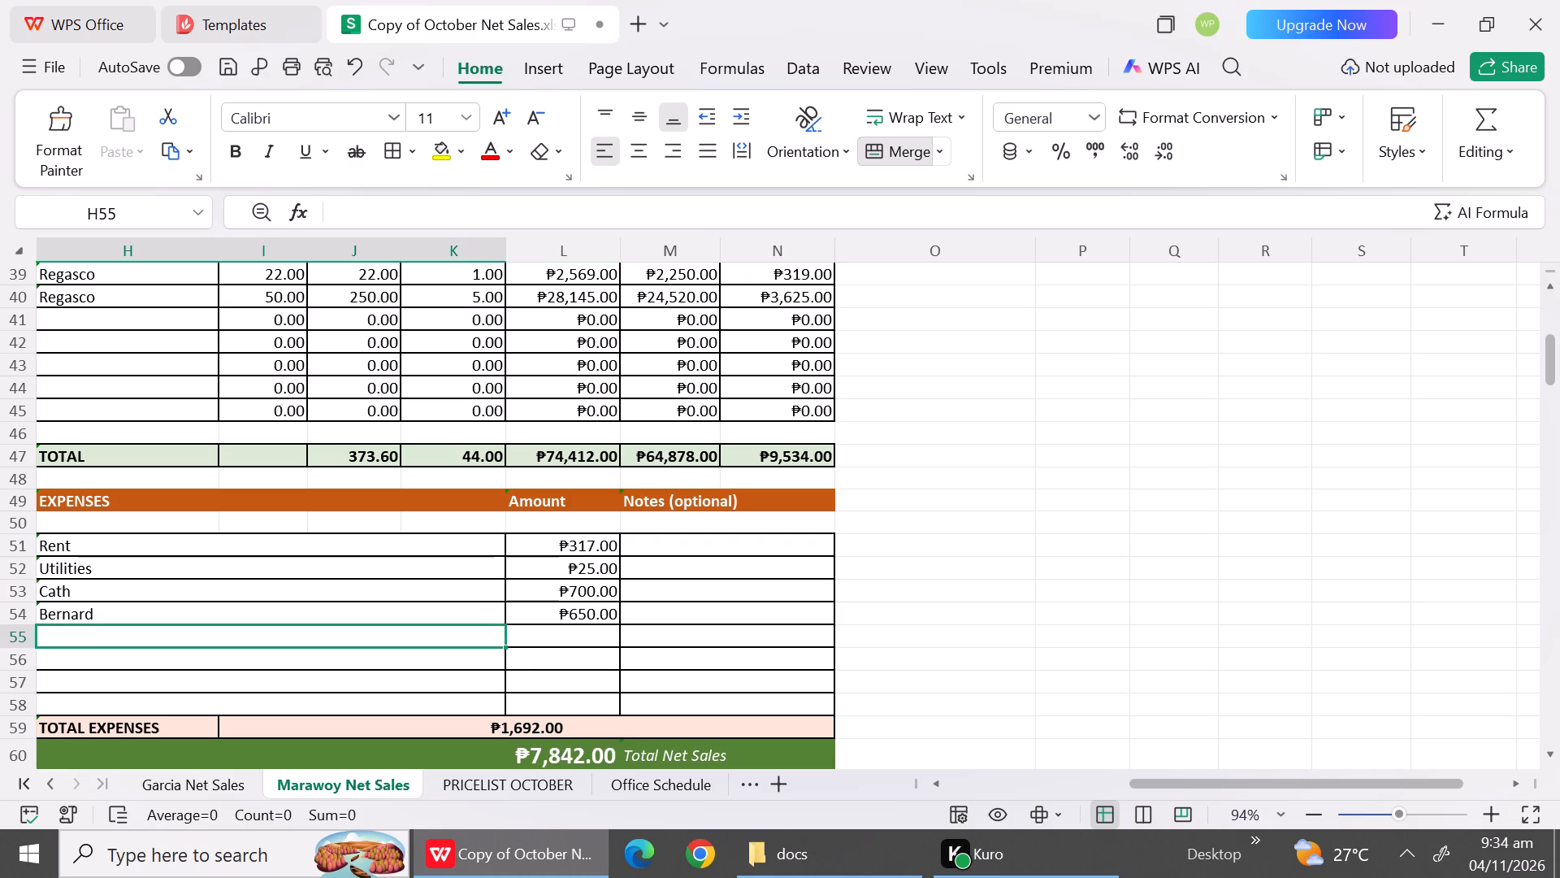
{"action": "type", "text": "Passway"}
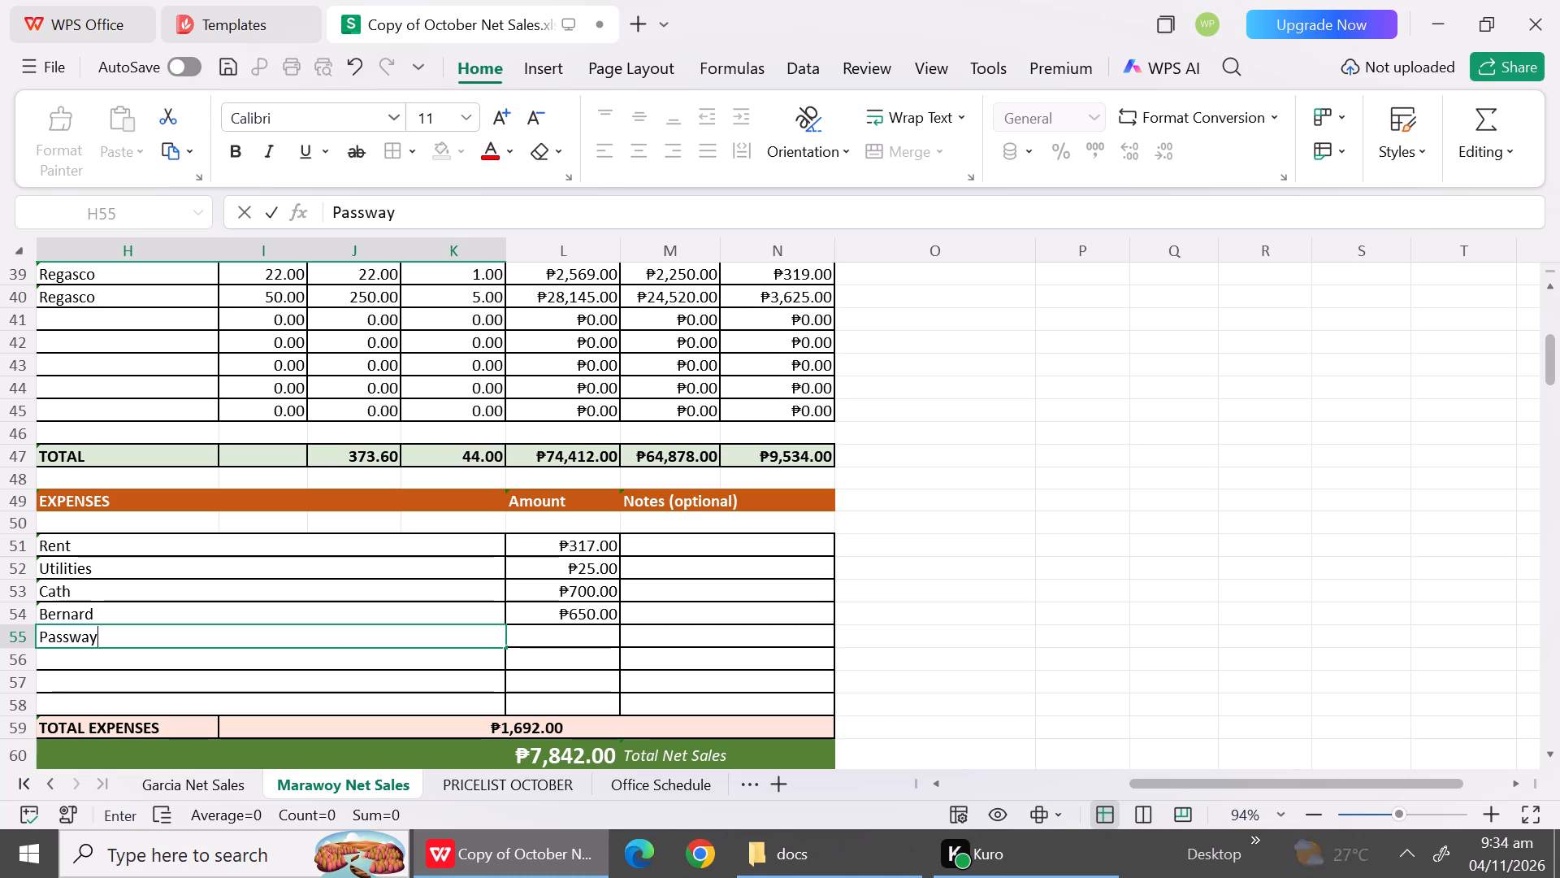
{"action": "left_click", "coordinate": [274, 665]}
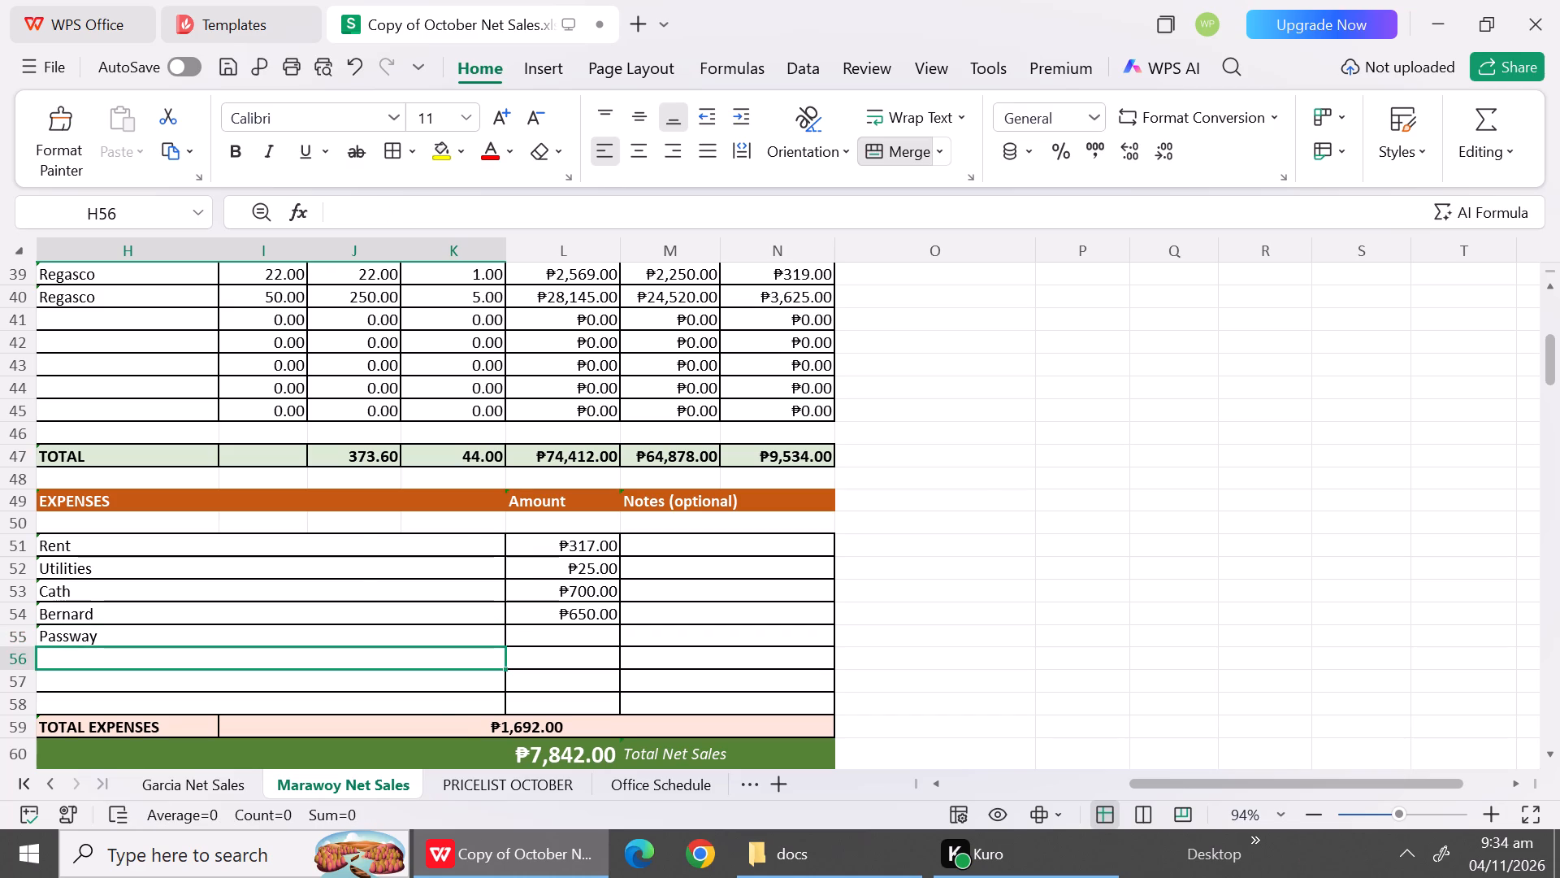
Enter Water Refill as the expense description in row 56 of the October 17 Marawoy report.
{"action": "type", "text": "Tubi"}
{"action": "key", "text": "BackSpace"}
{"action": "key", "text": "BackSpace"}
{"action": "key", "text": "BackSpace"}
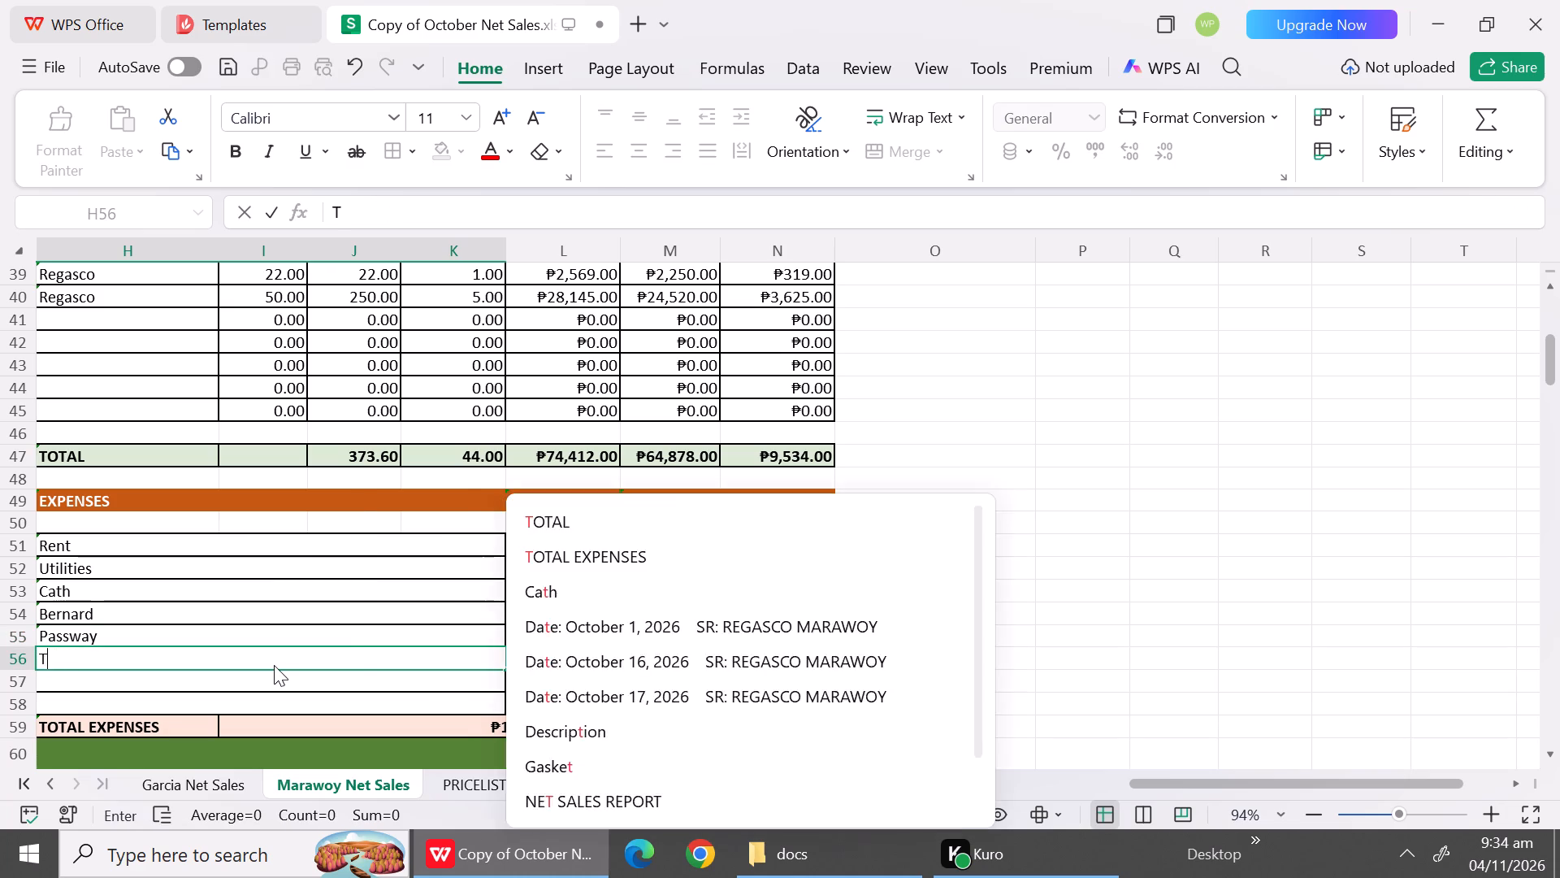
{"action": "key", "text": "BackSpace"}
{"action": "type", "text": "Wa"}
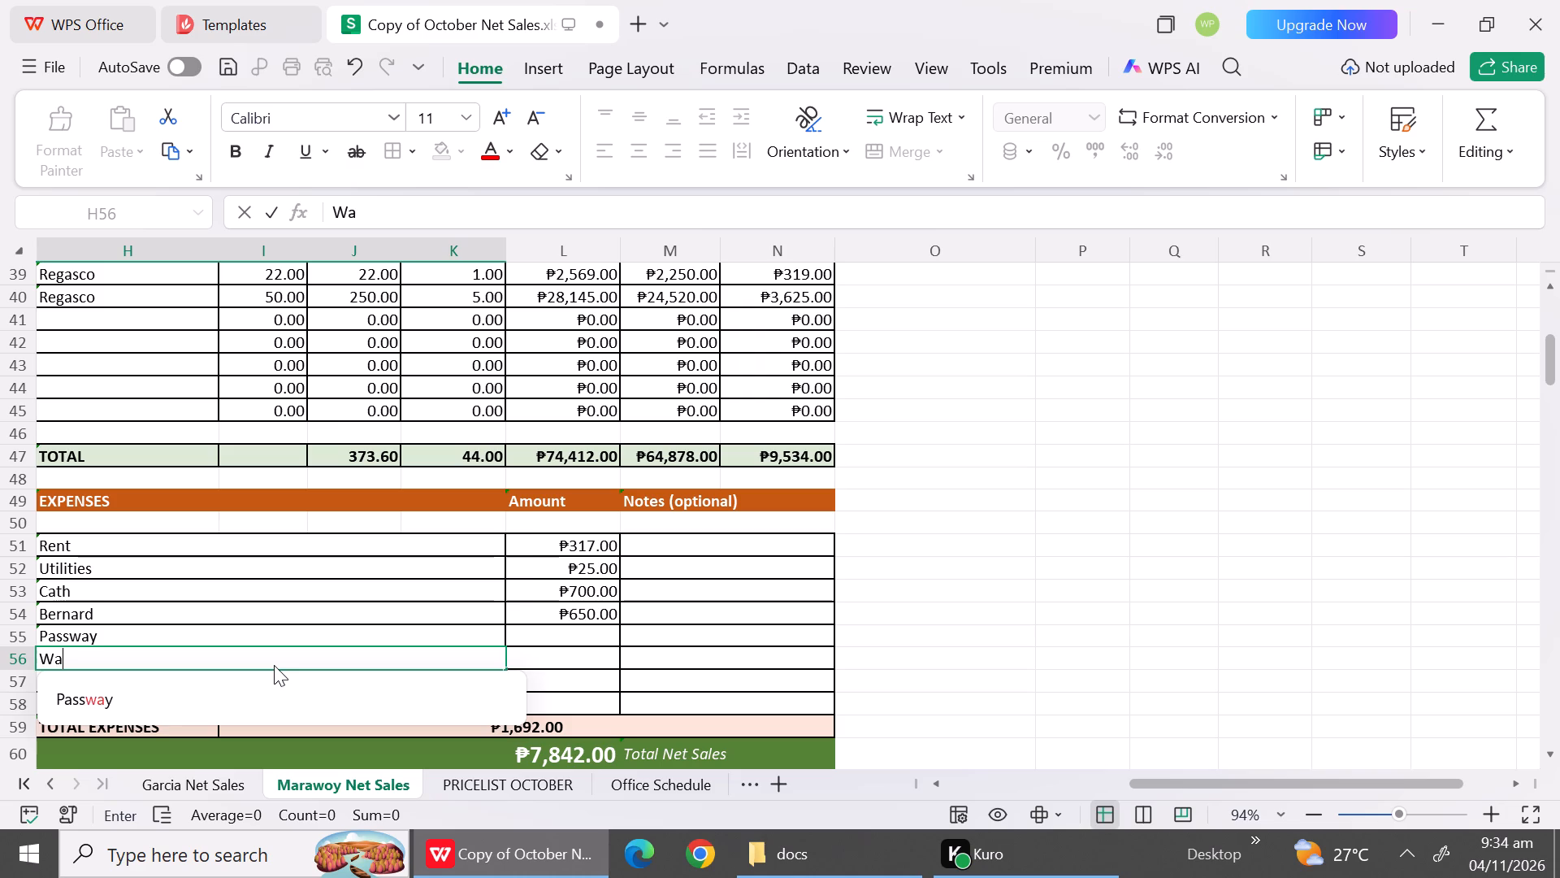
{"action": "type", "text": "ter Refill"}
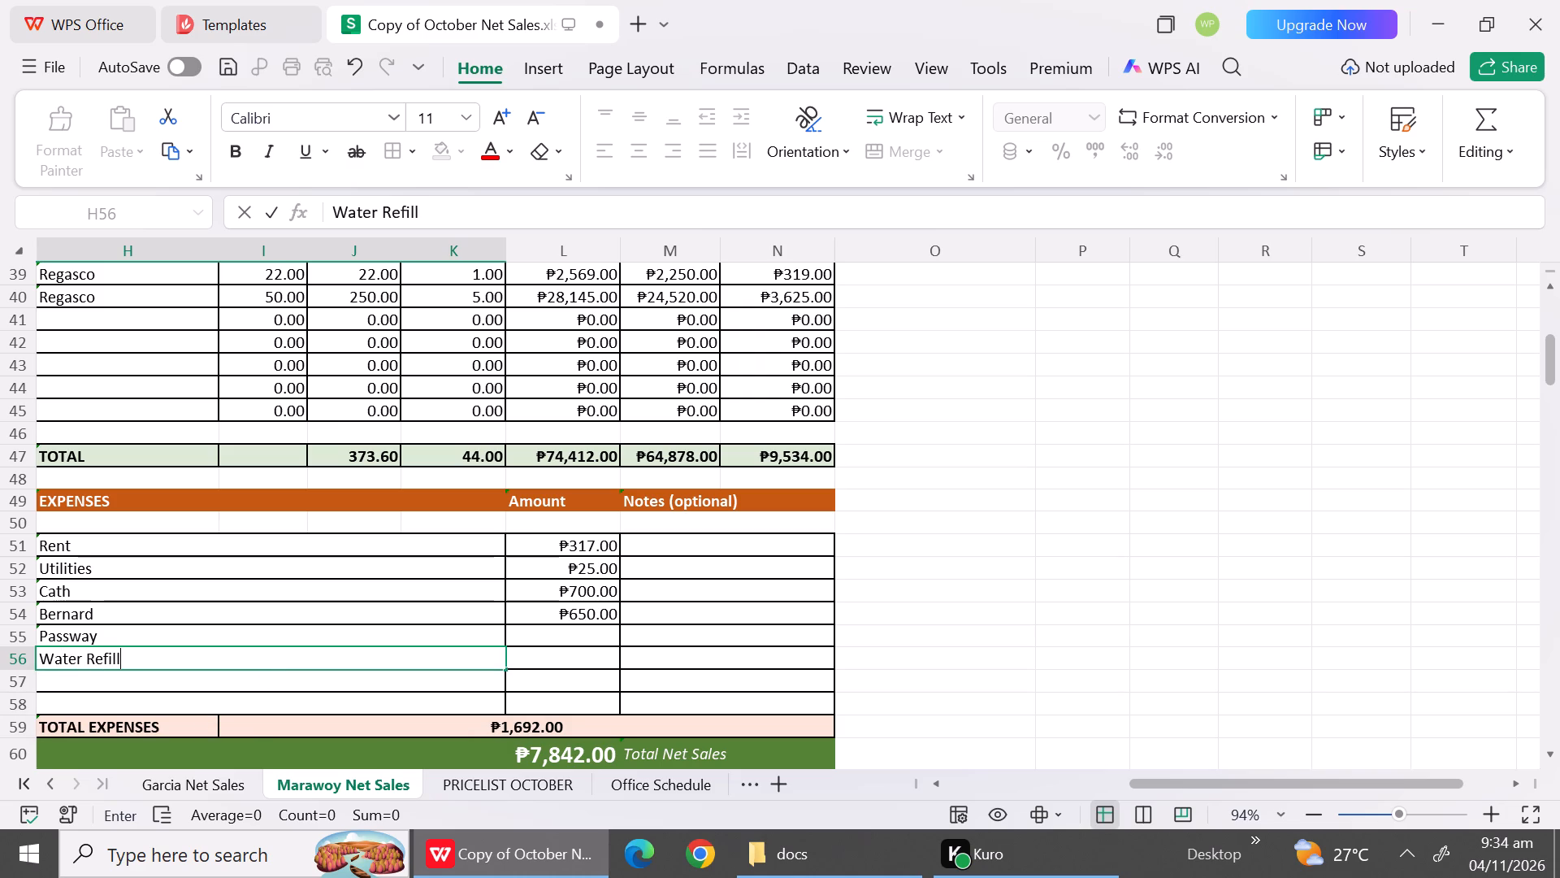
Set the Passway expense amount to 20 and the Water Refill amount to 40 in the October 17 Marawoy report.
{"action": "left_click", "coordinate": [594, 632]}
{"action": "type", "text": "20"}
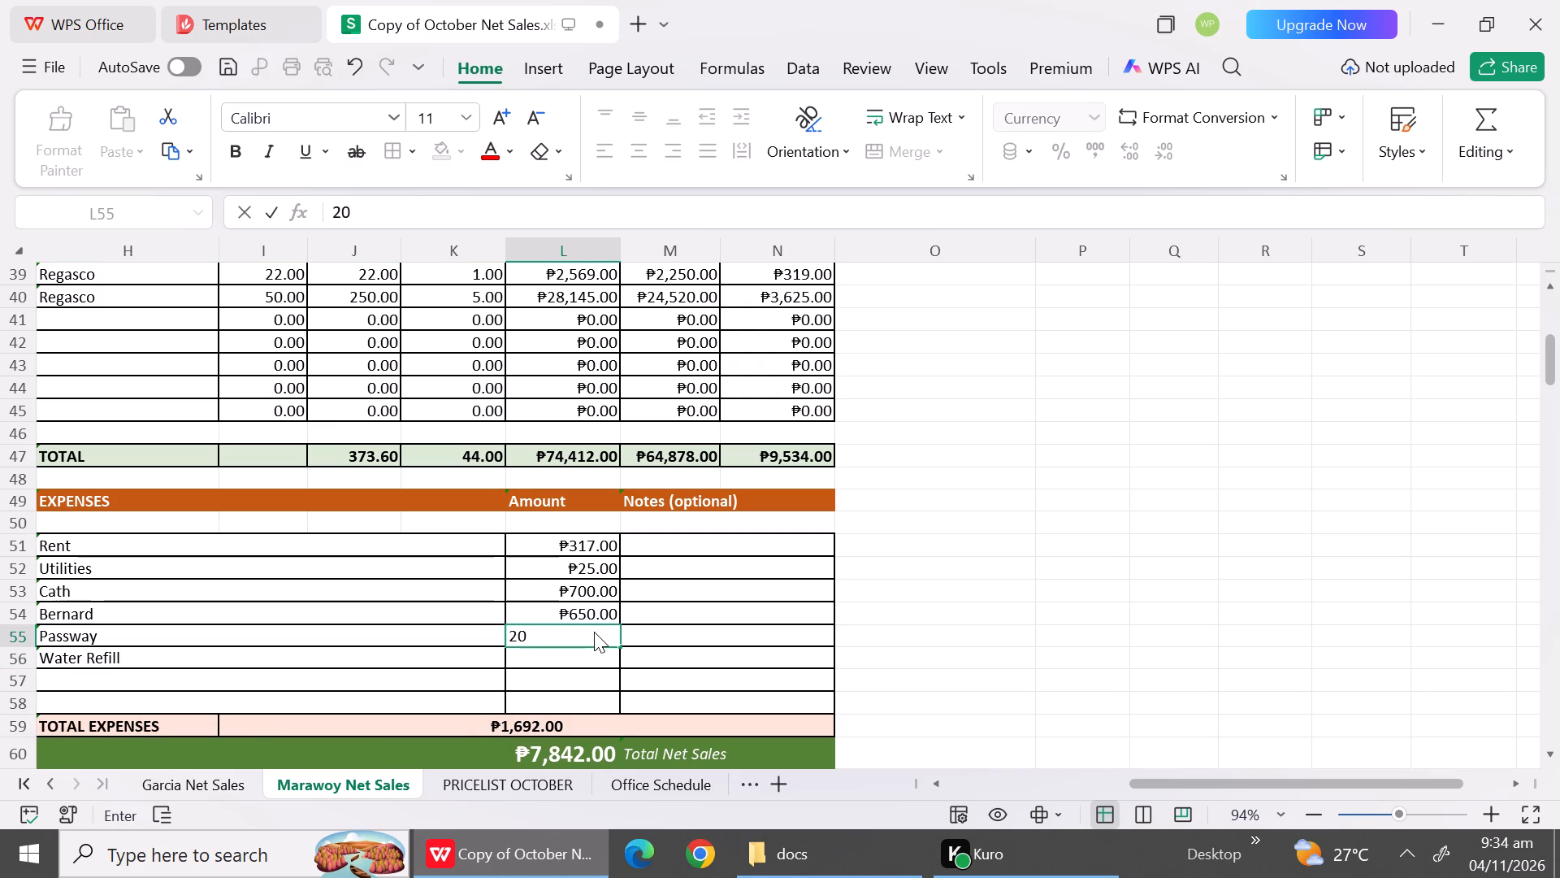
{"action": "left_click", "coordinate": [573, 660]}
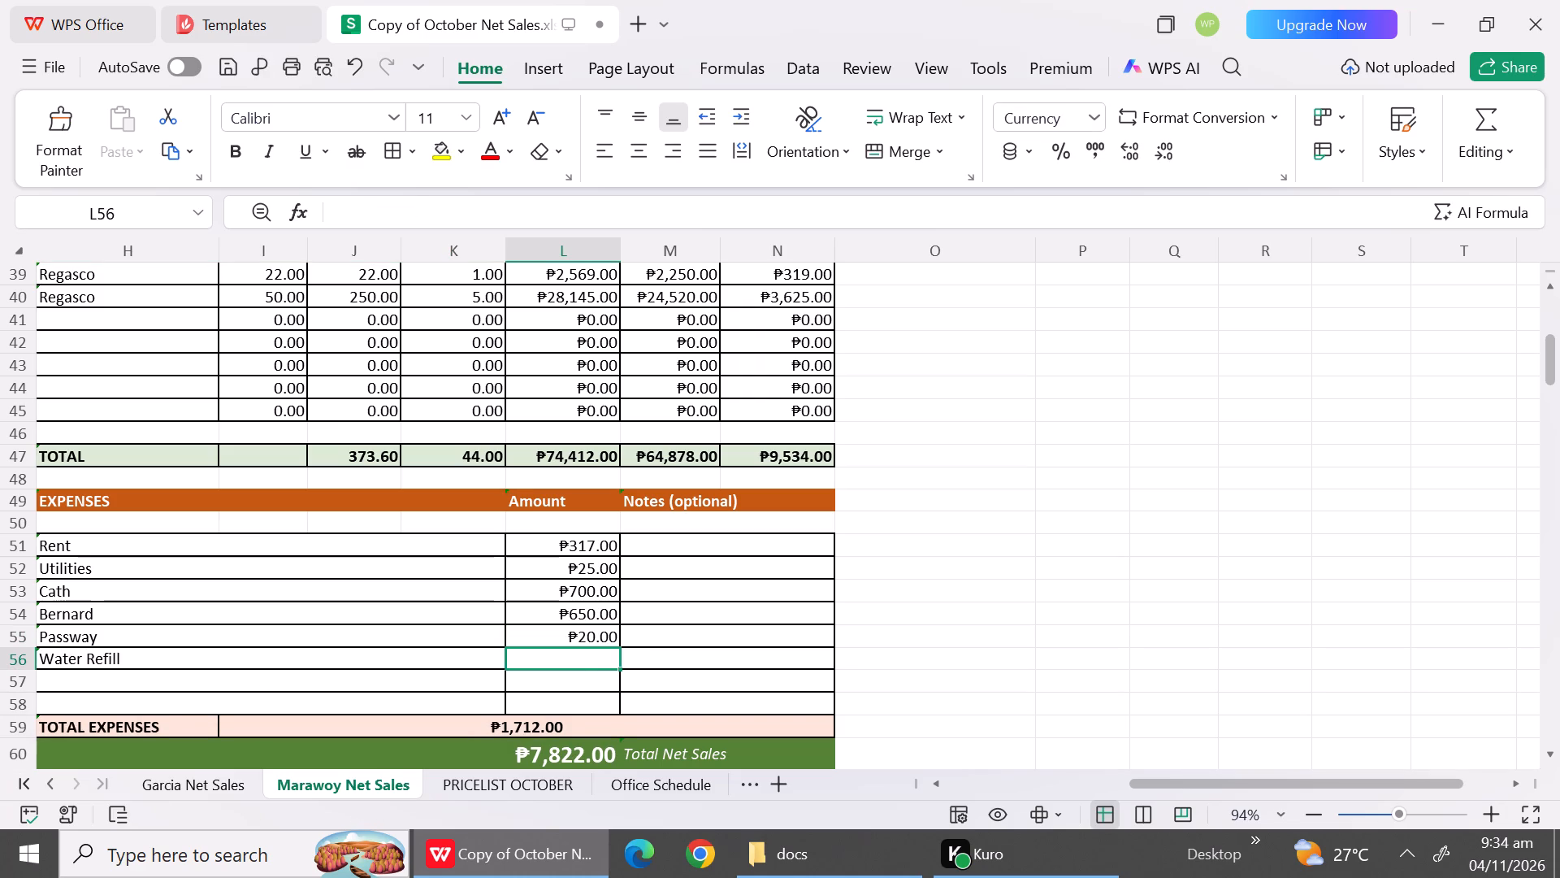
{"action": "type", "text": "40"}
{"action": "left_click", "coordinate": [701, 684]}
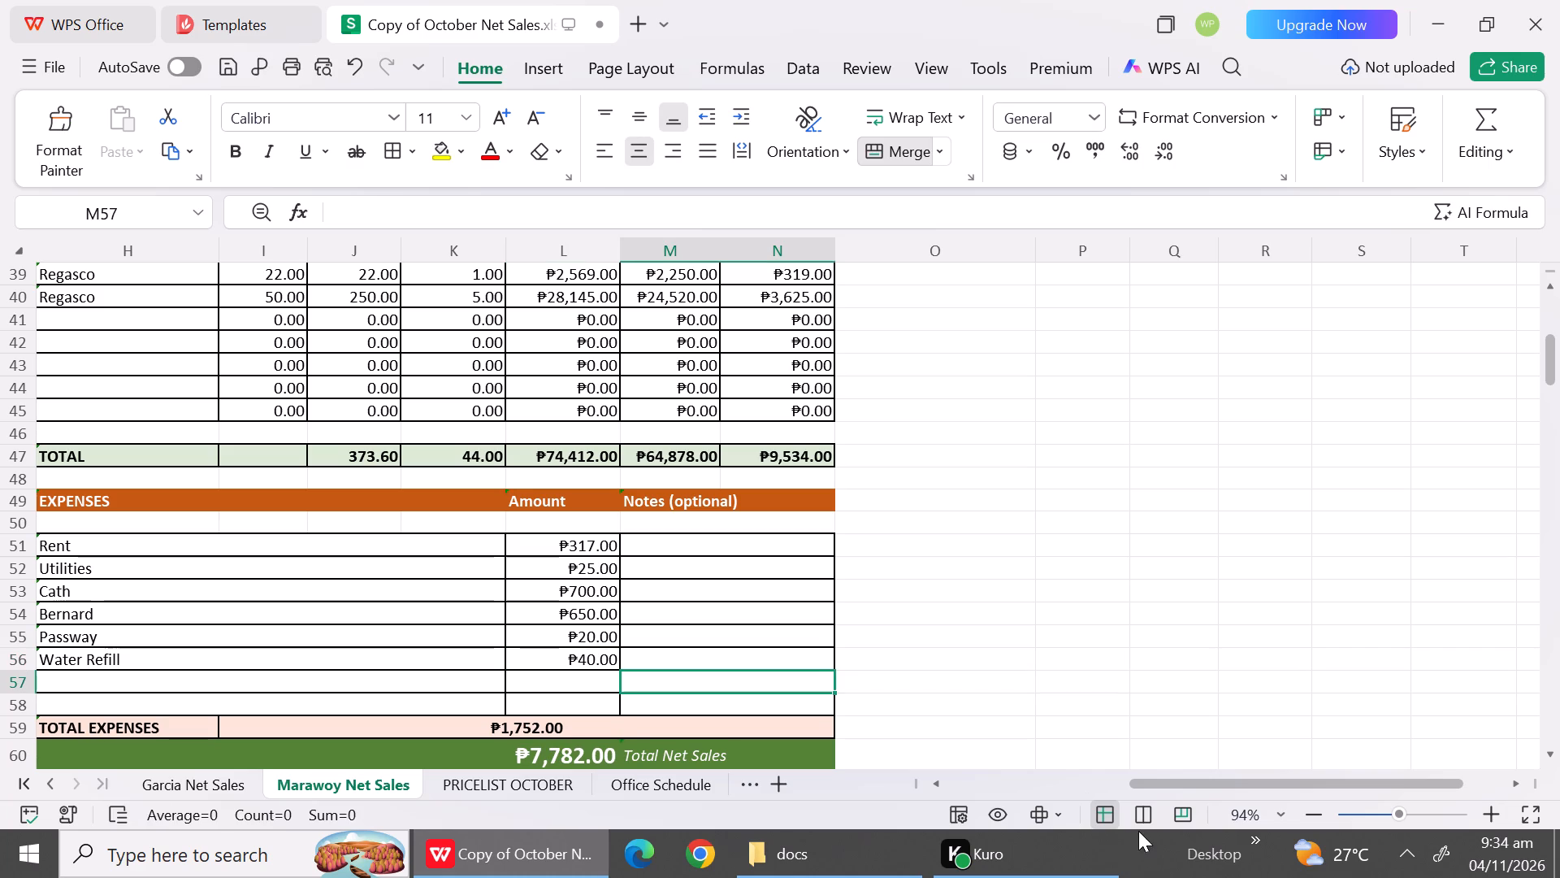
Check October 17 in the Office Schedule and change the date of the Marawoy report in row 64 to October 18, 2026.
{"action": "left_click", "coordinate": [1549, 764]}
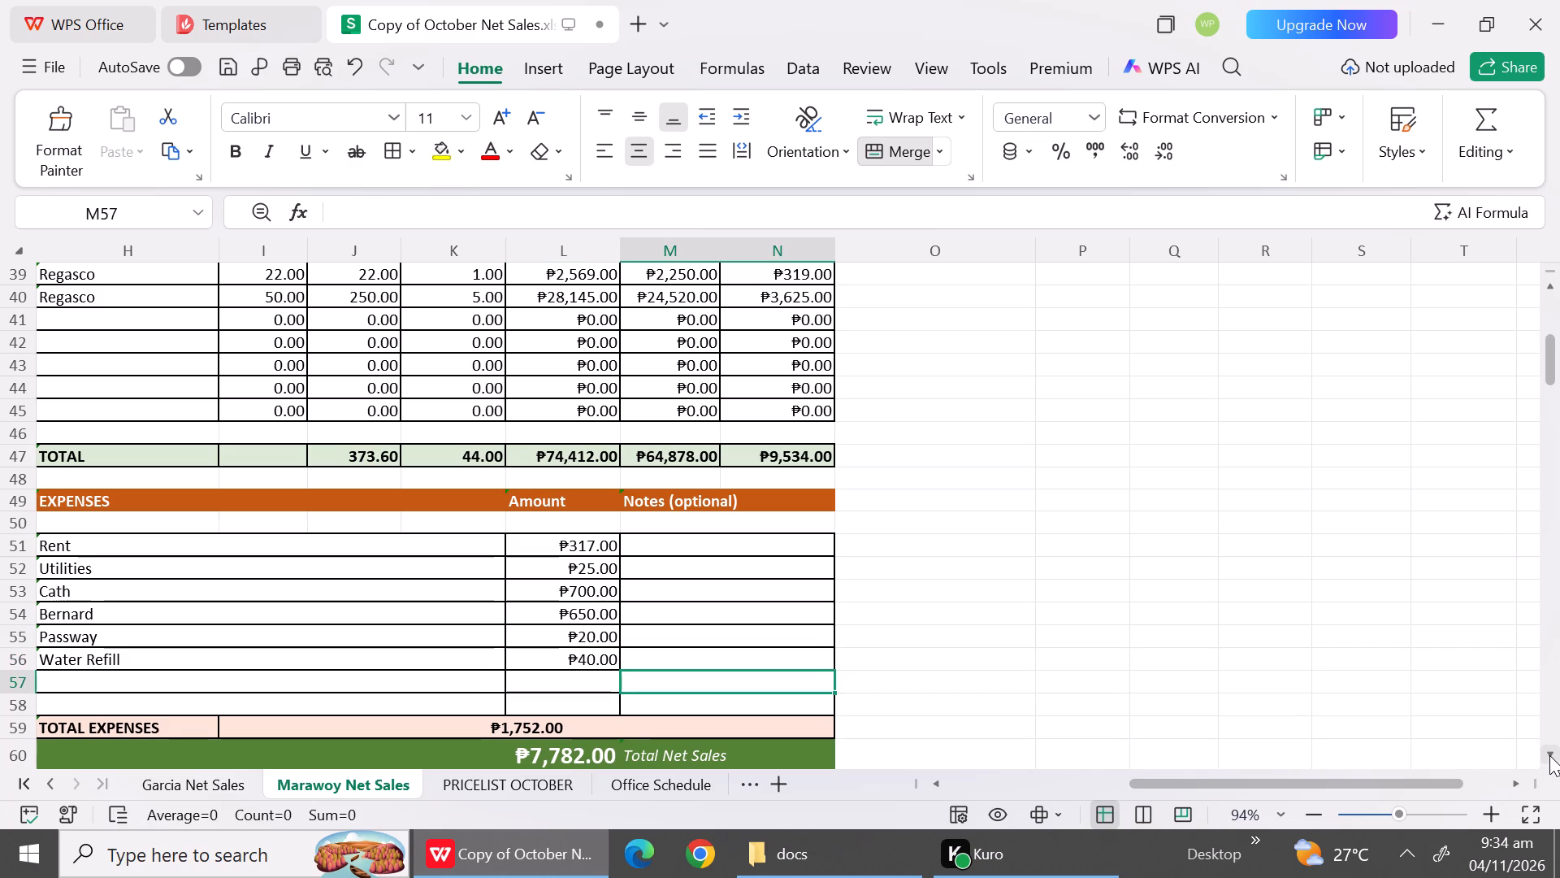
{"action": "left_click", "coordinate": [543, 789]}
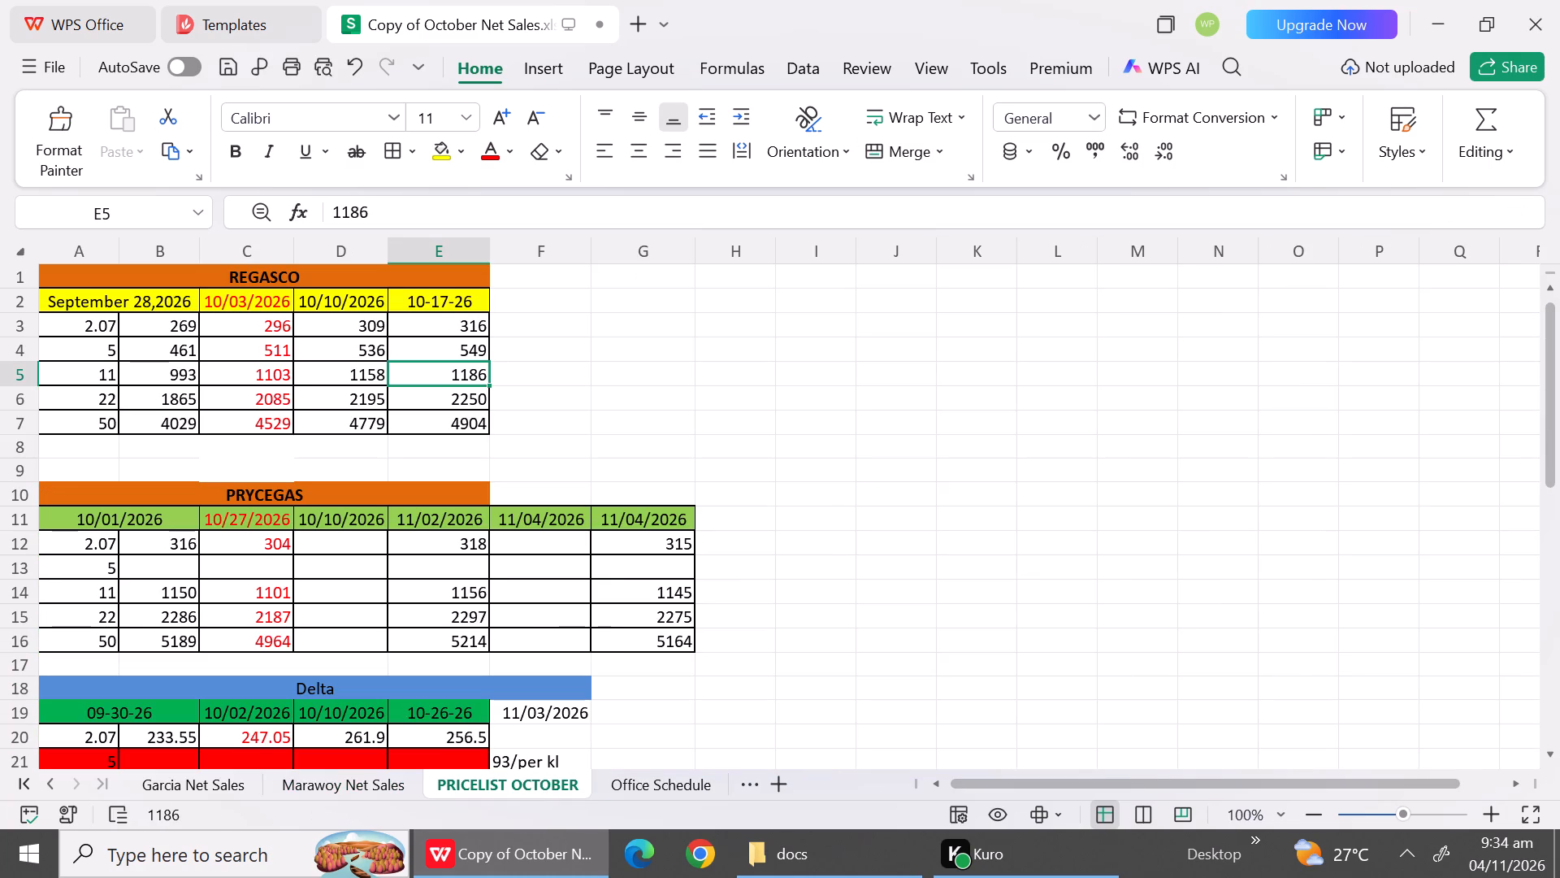
{"action": "left_click", "coordinate": [653, 779]}
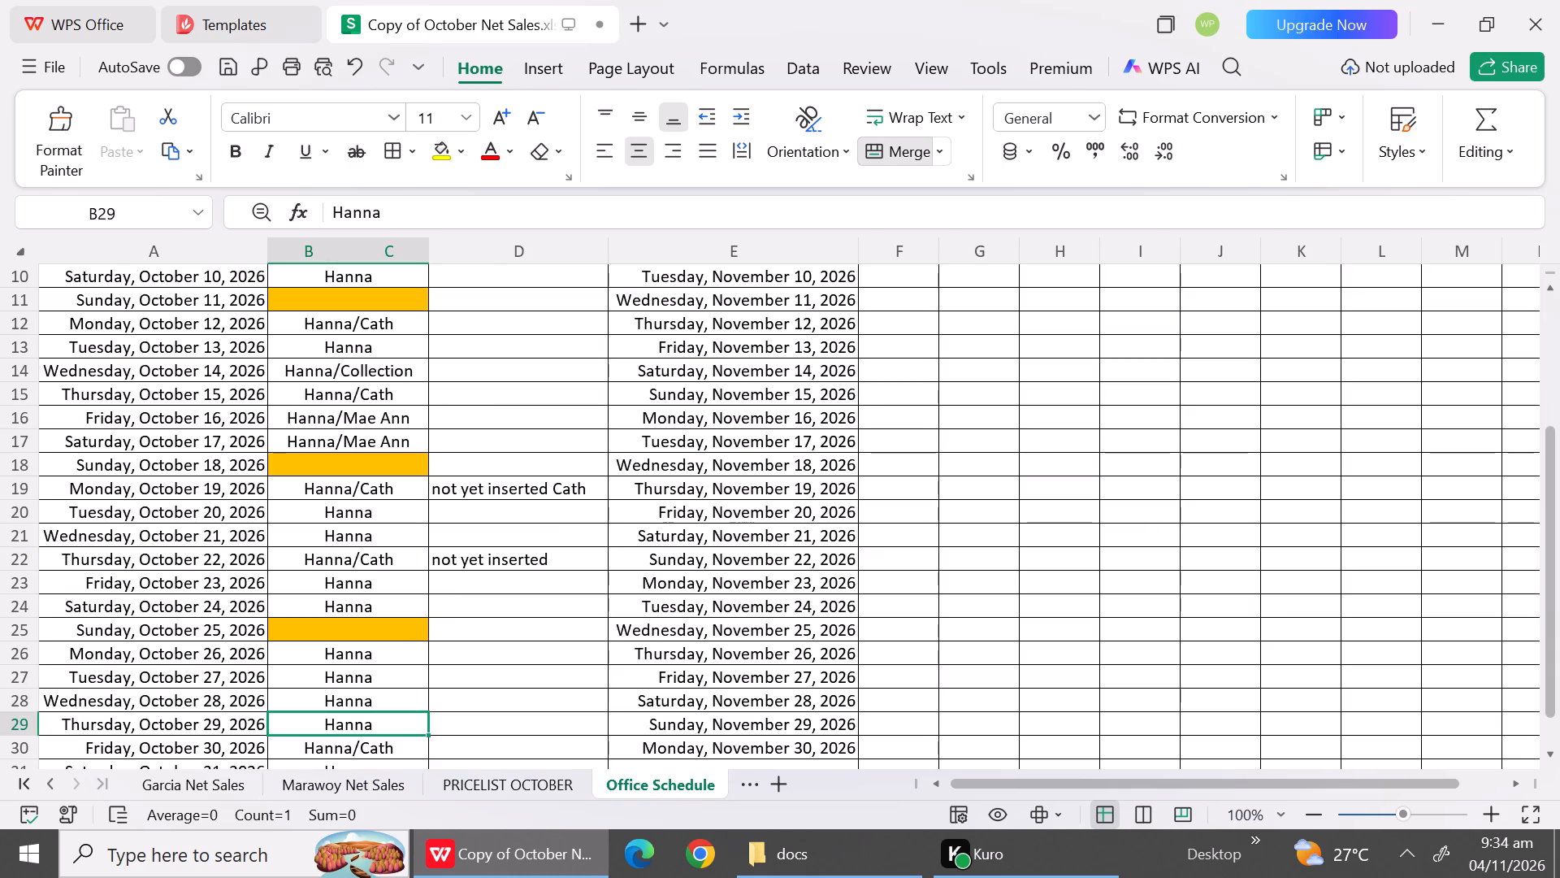
{"action": "left_click", "coordinate": [193, 444]}
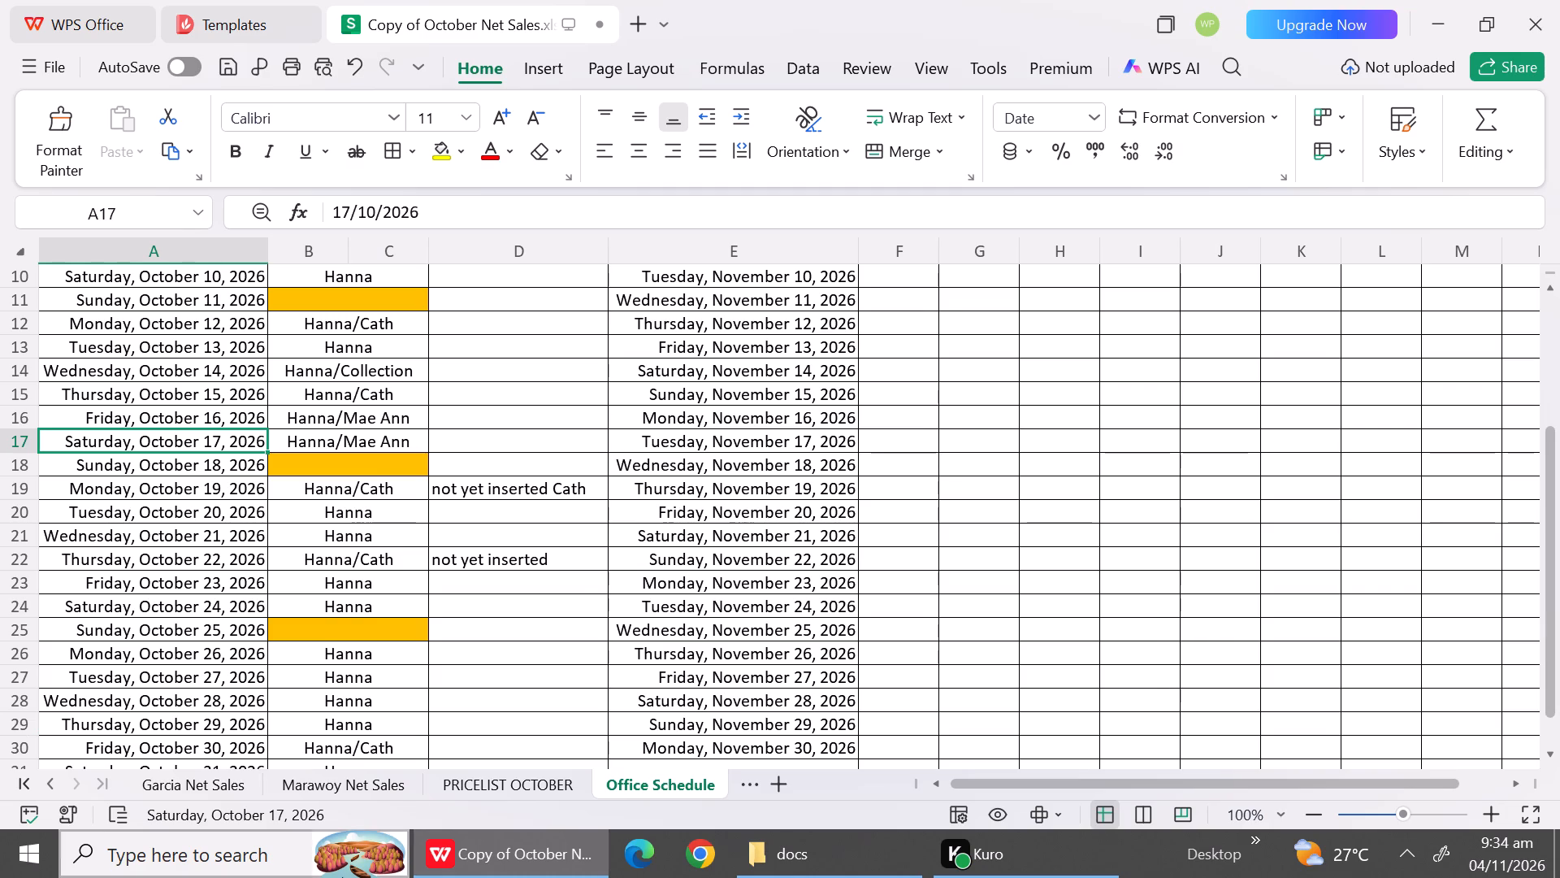
{"action": "left_click", "coordinate": [339, 780]}
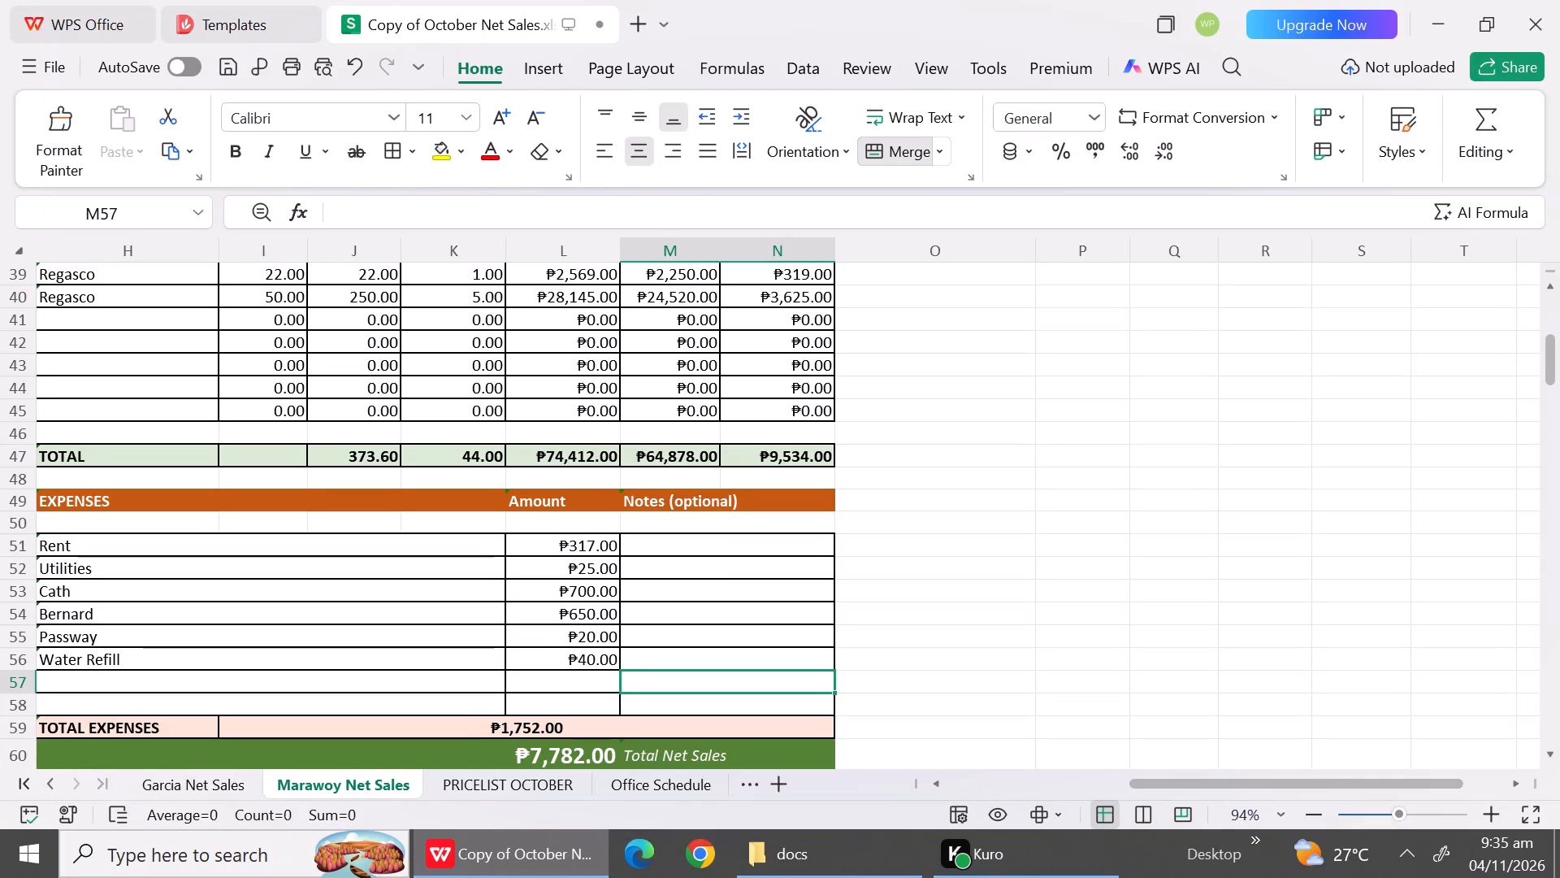
{"action": "left_click_drag", "start_coordinate": [1134, 671], "coordinate": [1478, 661]}
{"action": "left_click", "coordinate": [1478, 661]}
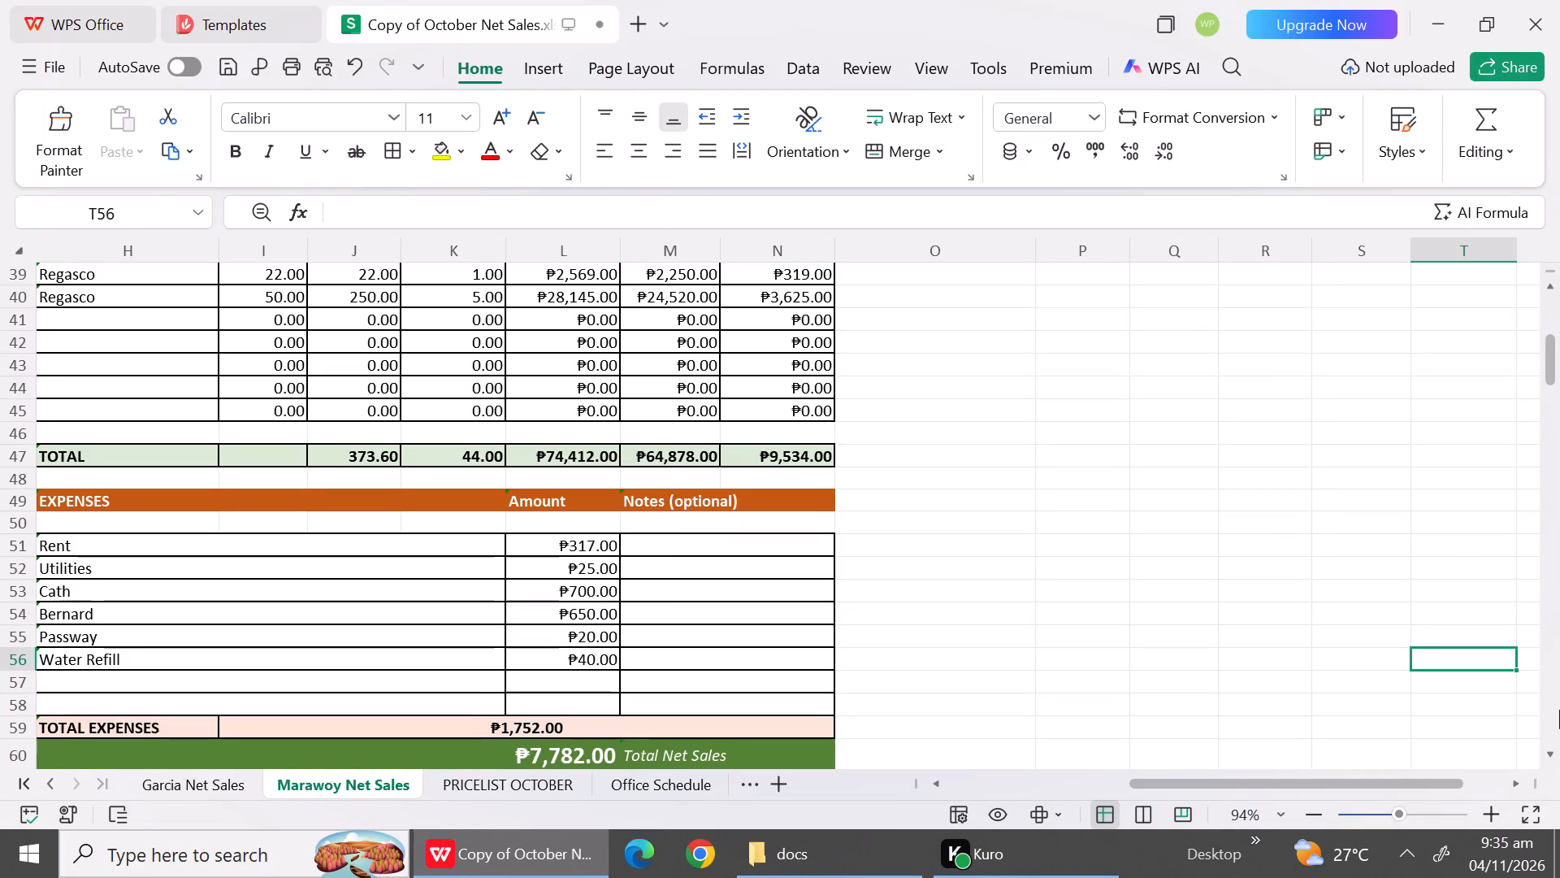
{"action": "double_click", "coordinate": [1553, 751]}
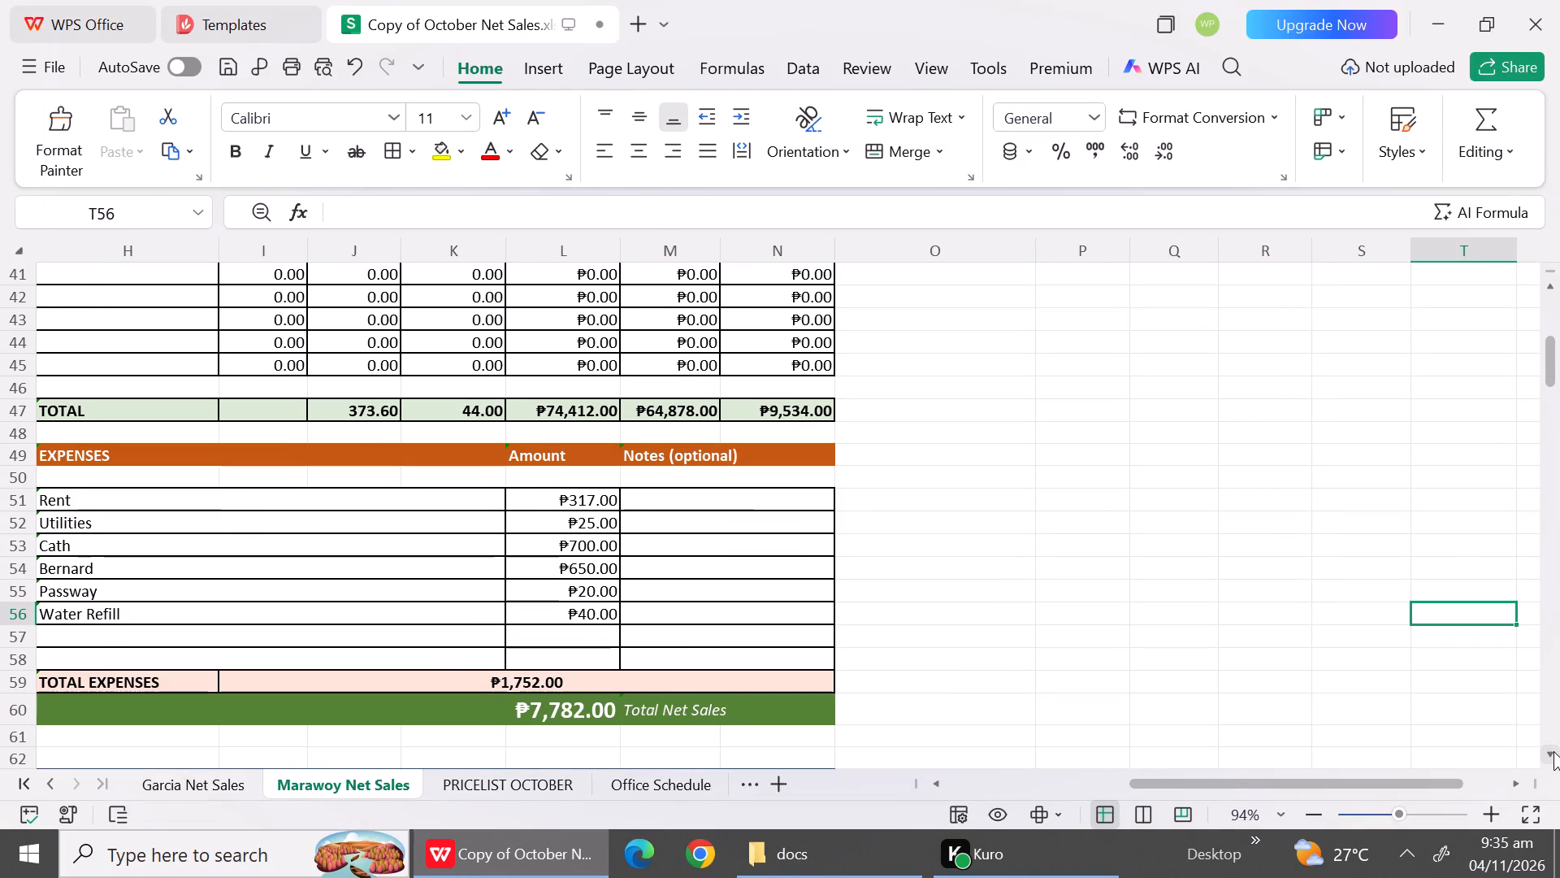
{"action": "triple_click", "coordinate": [1553, 751]}
{"action": "triple_click", "coordinate": [1553, 751]}
{"action": "triple_click", "coordinate": [1553, 751]}
{"action": "left_click", "coordinate": [1553, 751]}
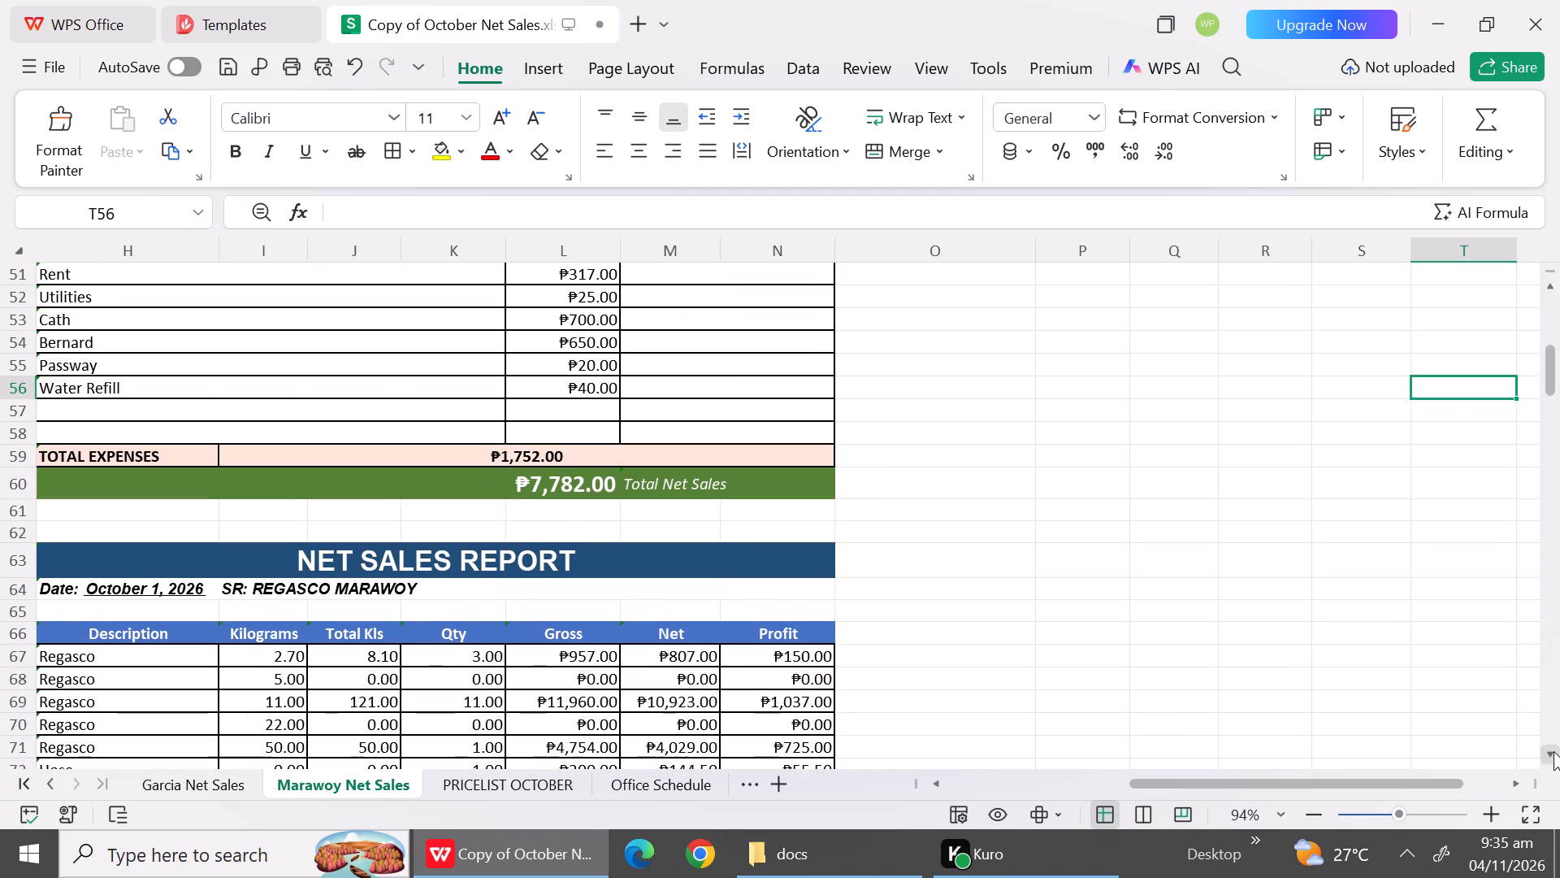
{"action": "double_click", "coordinate": [1553, 751]}
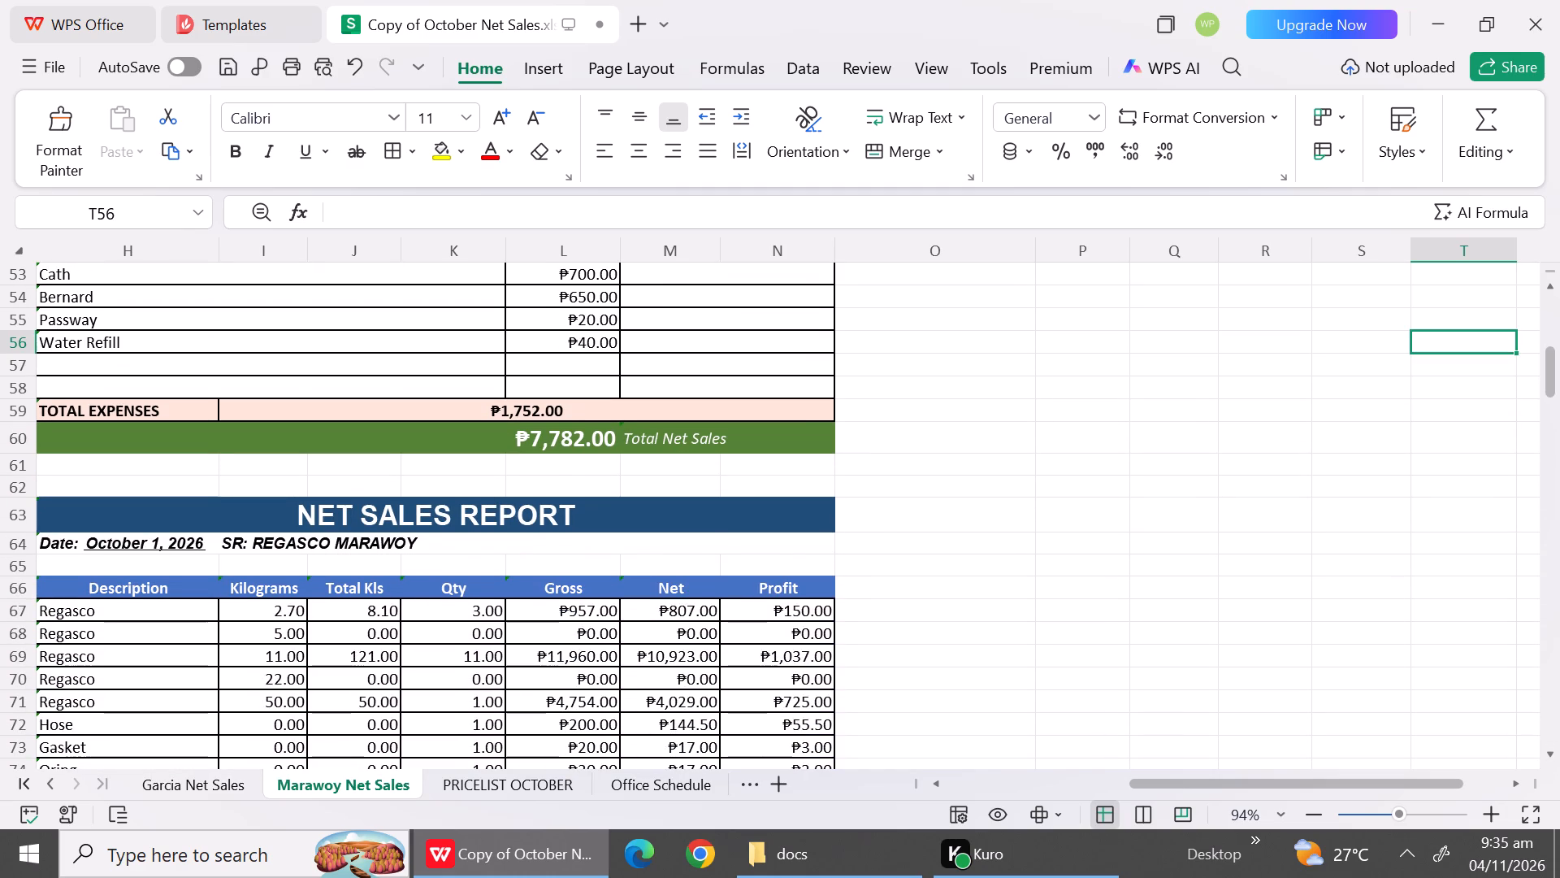
{"action": "left_click", "coordinate": [158, 546]}
{"action": "double_click", "coordinate": [158, 538]}
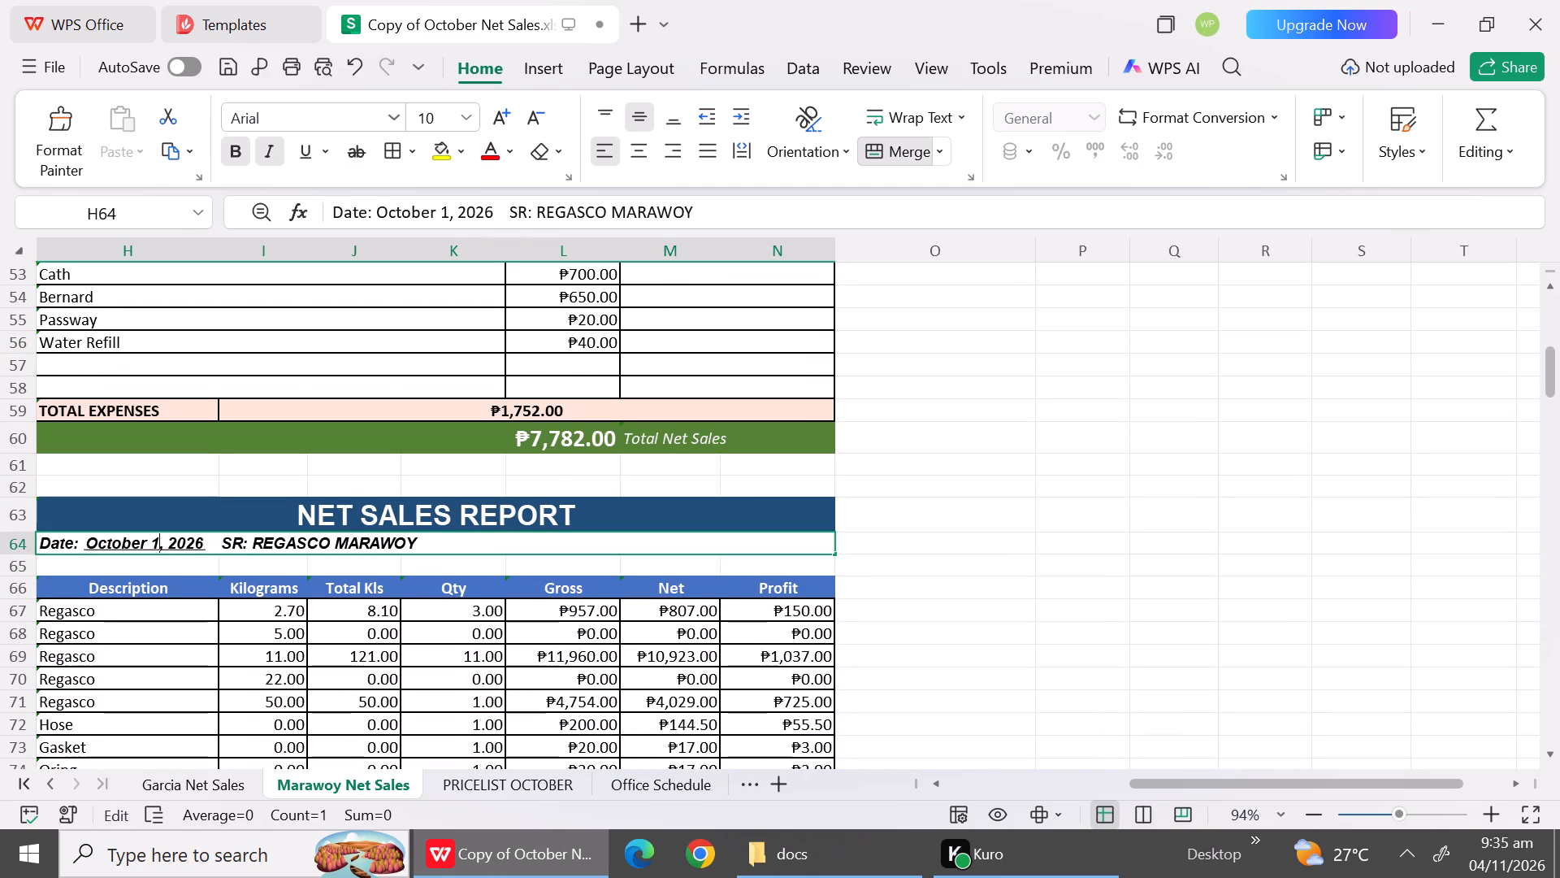
{"action": "key", "text": "8"}
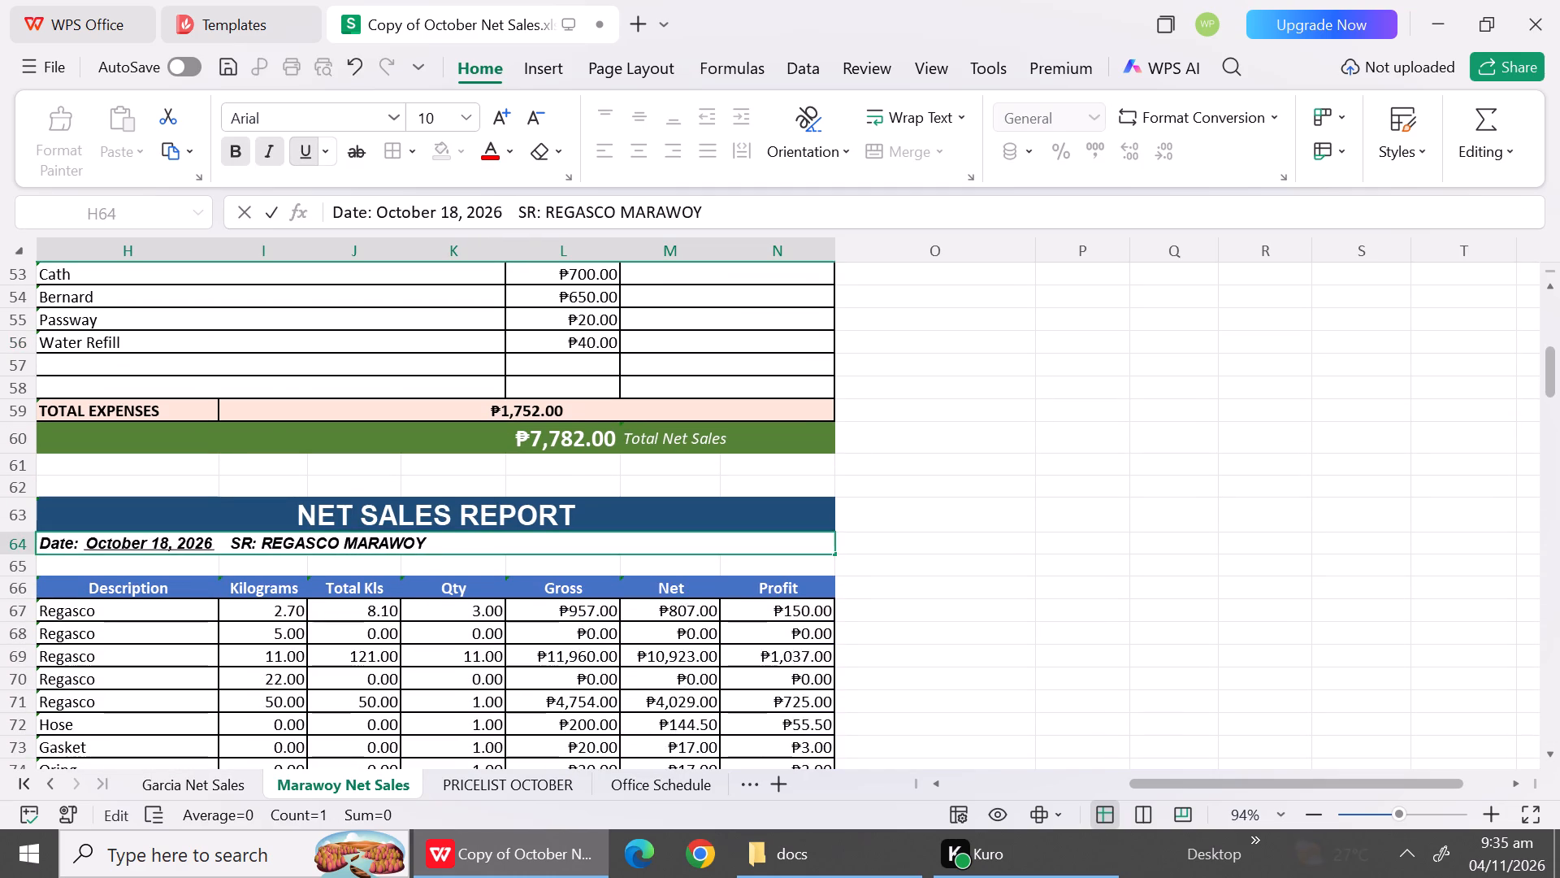
{"action": "left_click", "coordinate": [1273, 536]}
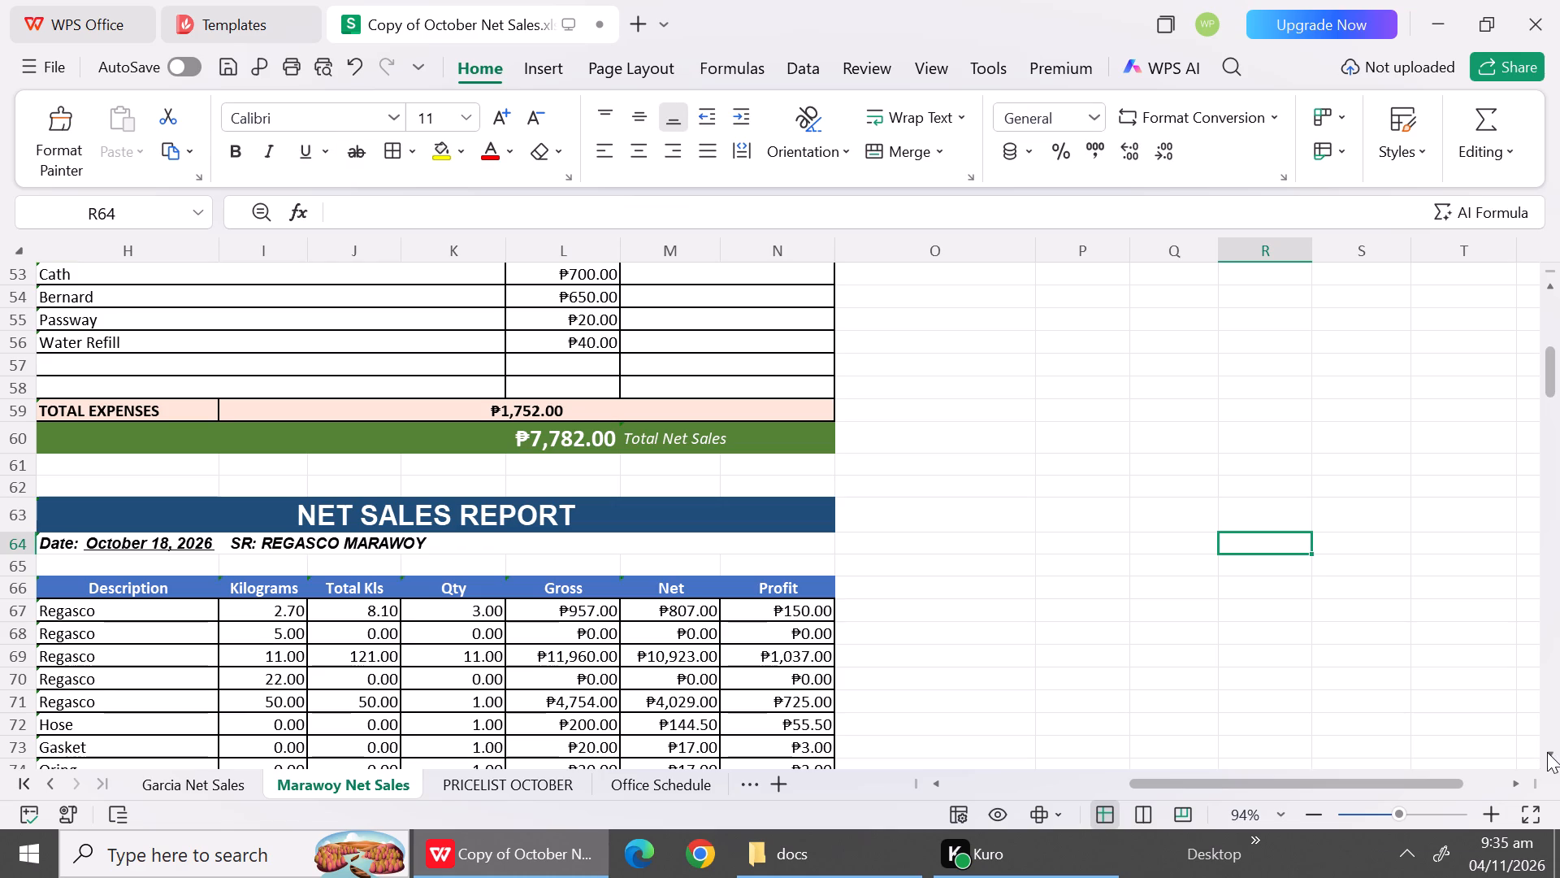
Review the item rows of the October 18 Marawoy report and the expenses section of the October 17 report above it.
{"action": "triple_click", "coordinate": [1547, 752]}
{"action": "left_click", "coordinate": [1547, 752]}
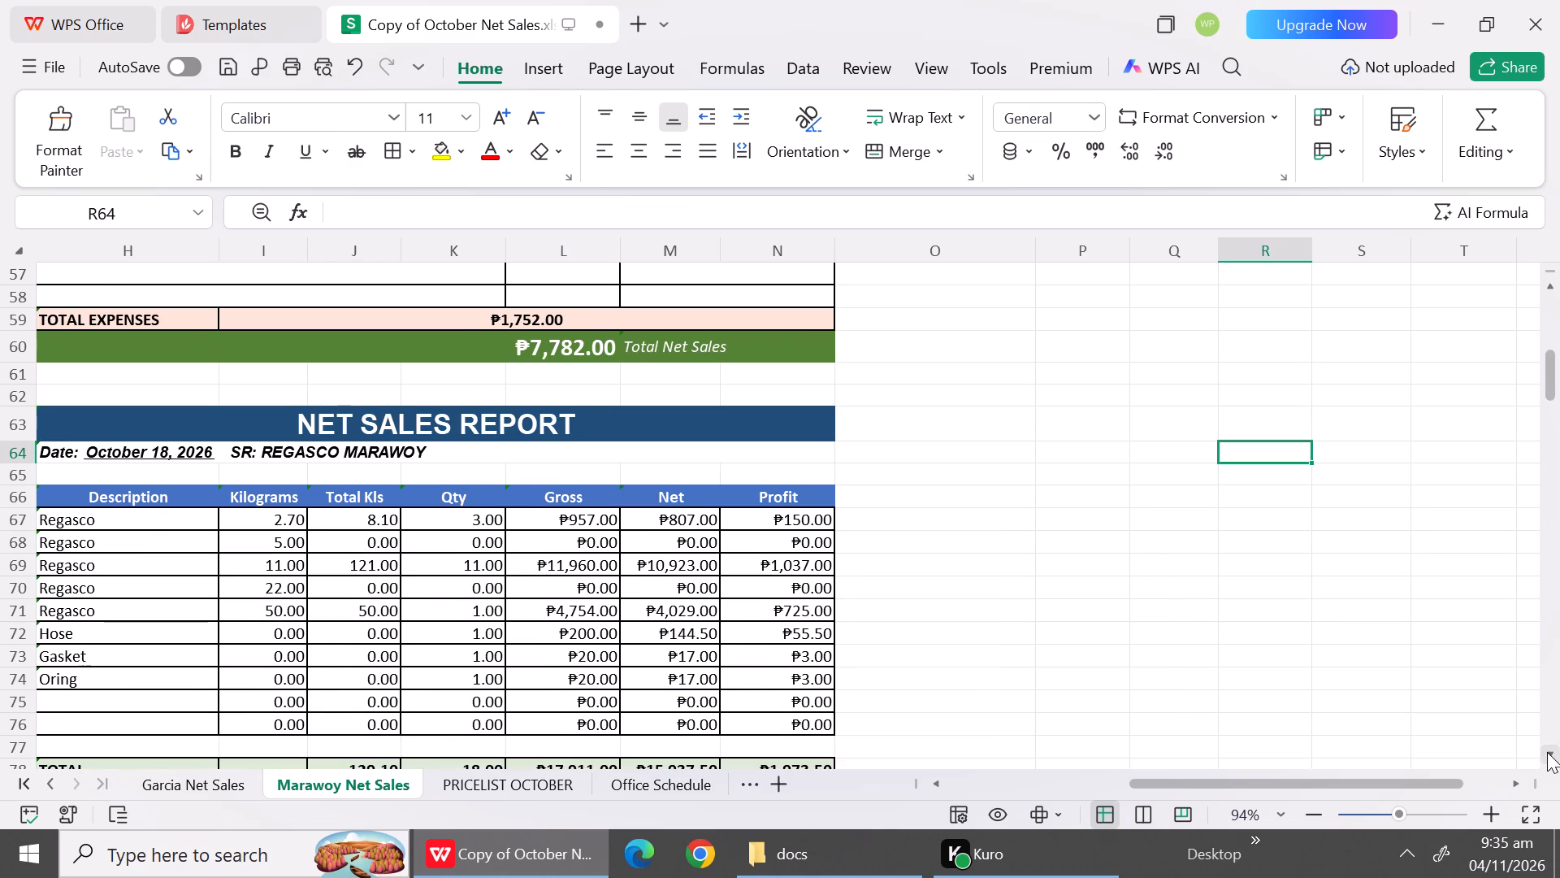
{"action": "left_click", "coordinate": [1547, 752]}
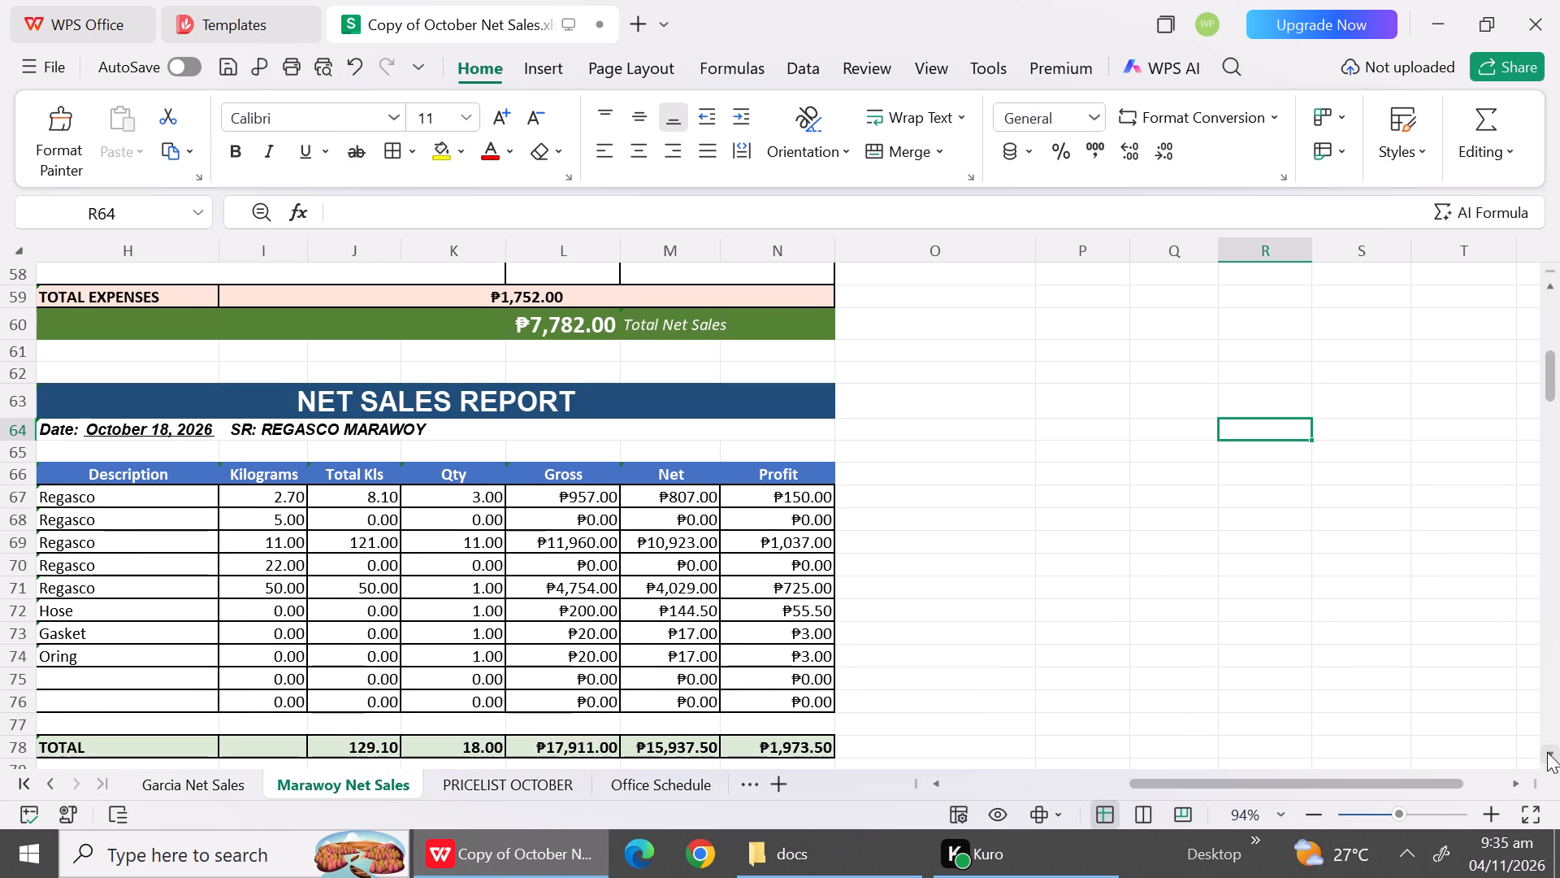
{"action": "left_click", "coordinate": [1547, 752]}
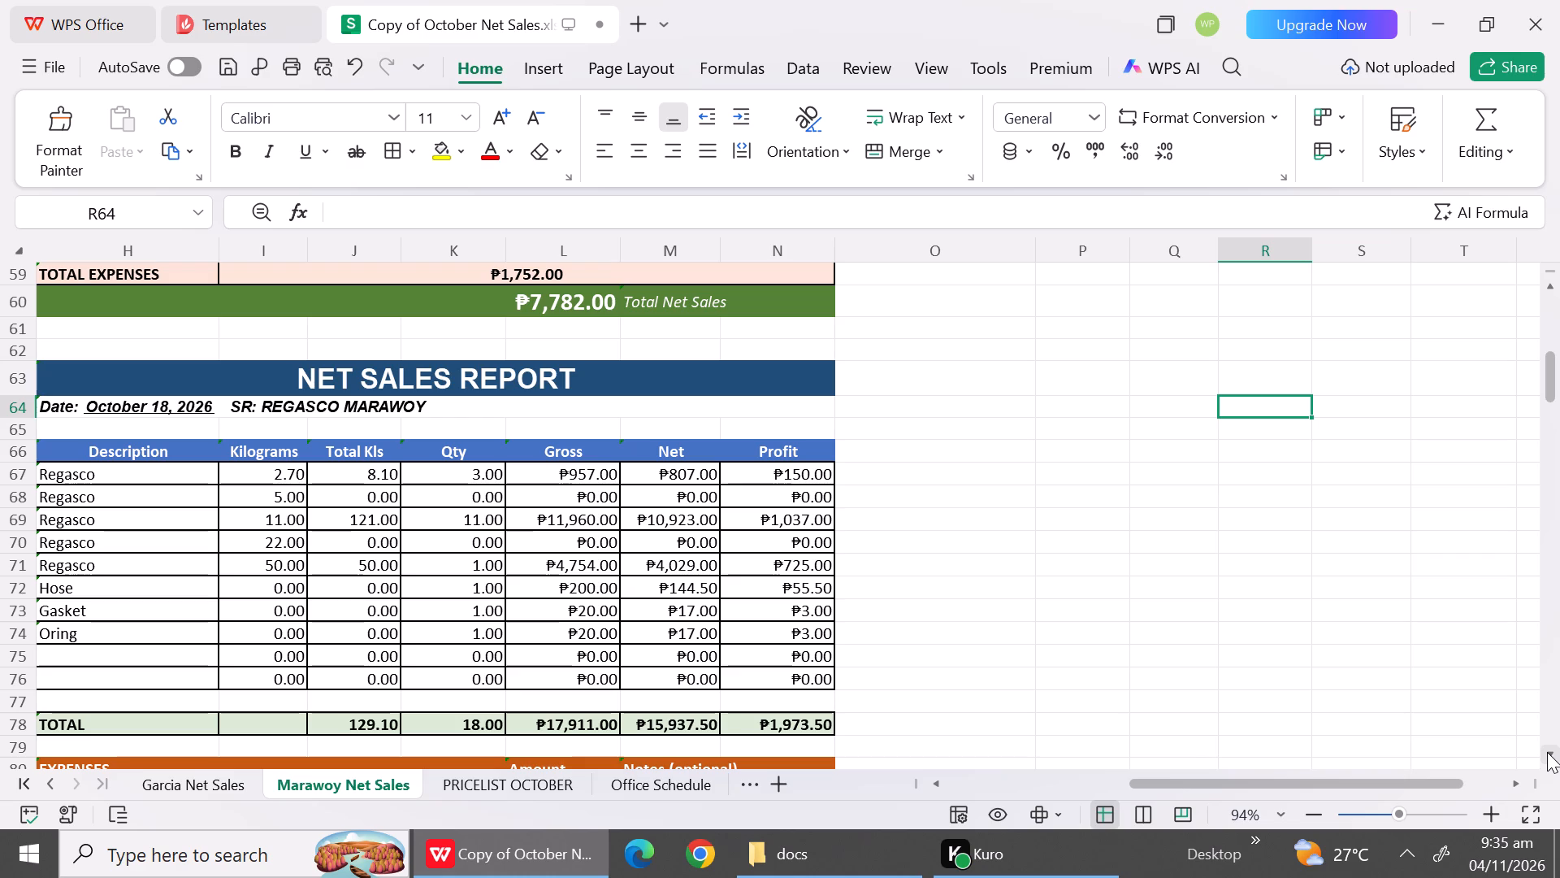
{"action": "triple_click", "coordinate": [1548, 290]}
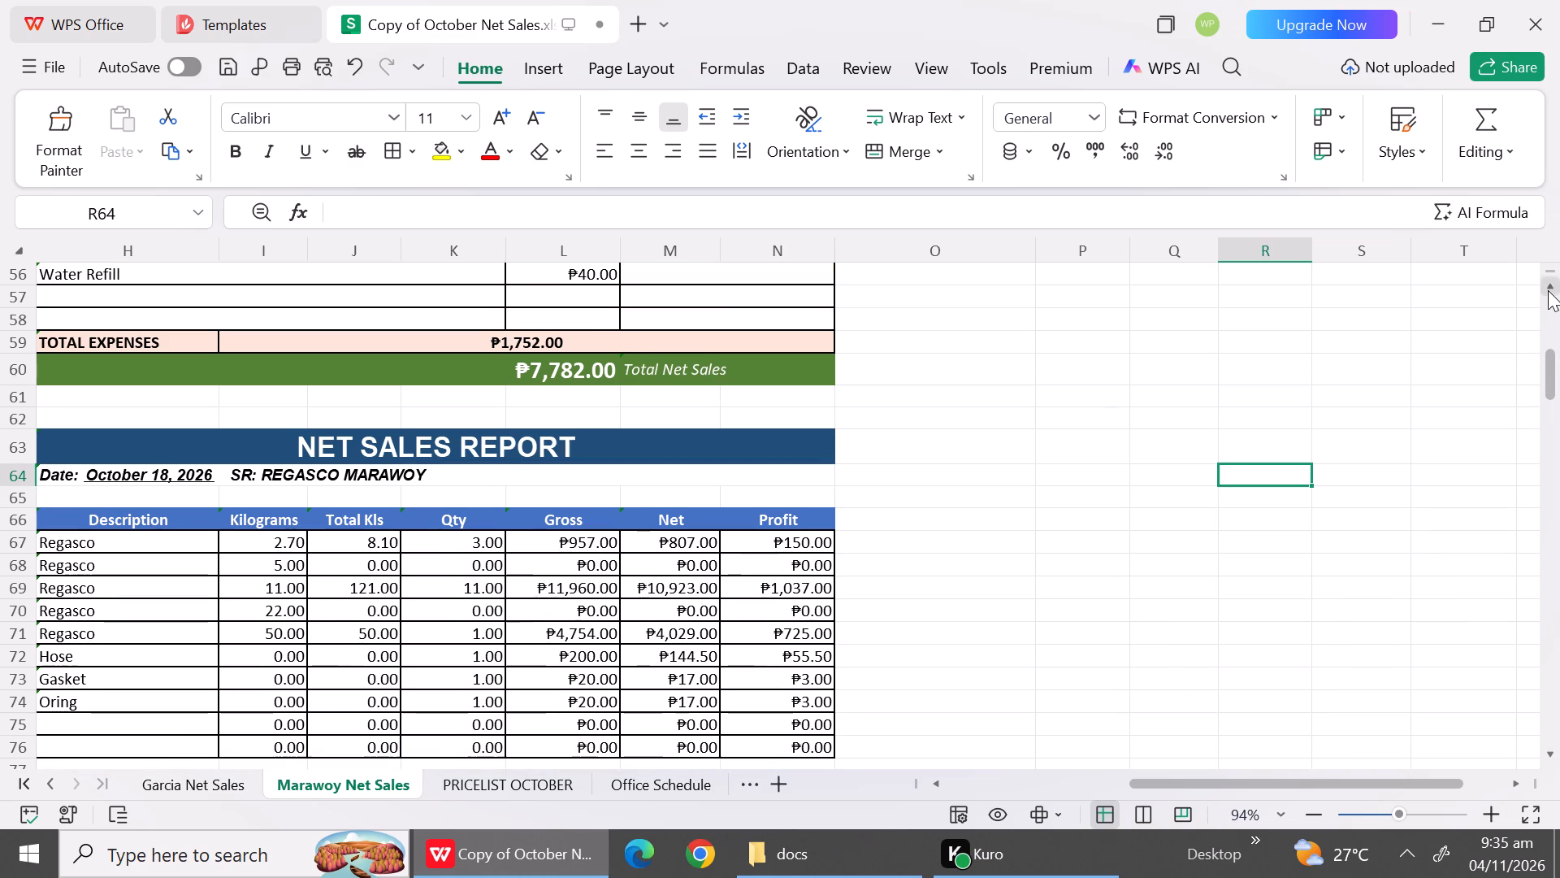
{"action": "triple_click", "coordinate": [1548, 290]}
{"action": "triple_click", "coordinate": [1548, 290]}
{"action": "triple_click", "coordinate": [1548, 290]}
{"action": "double_click", "coordinate": [1548, 290]}
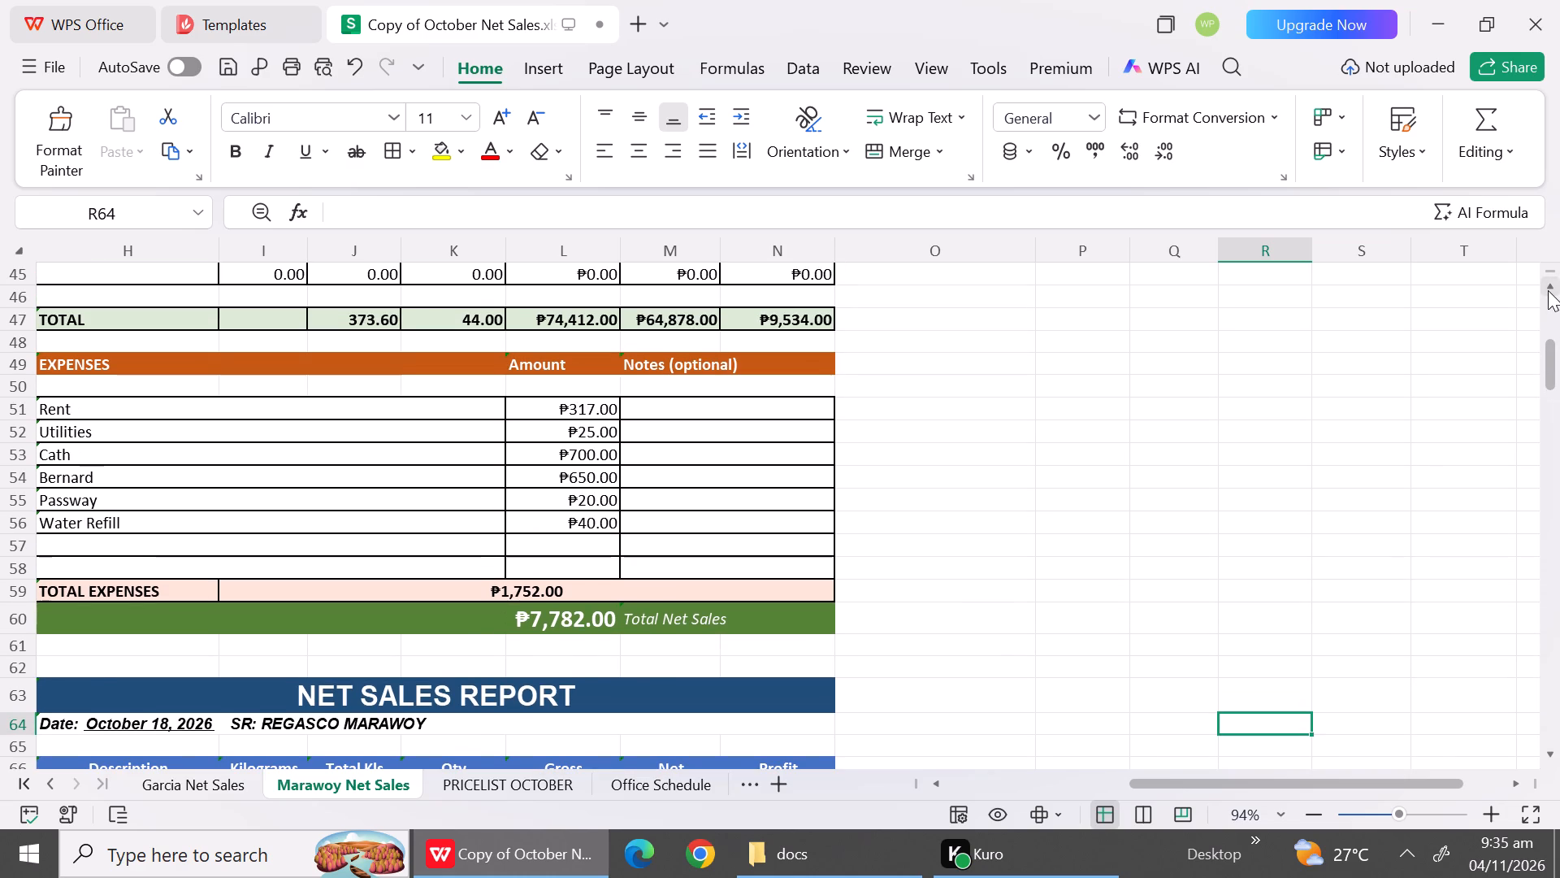
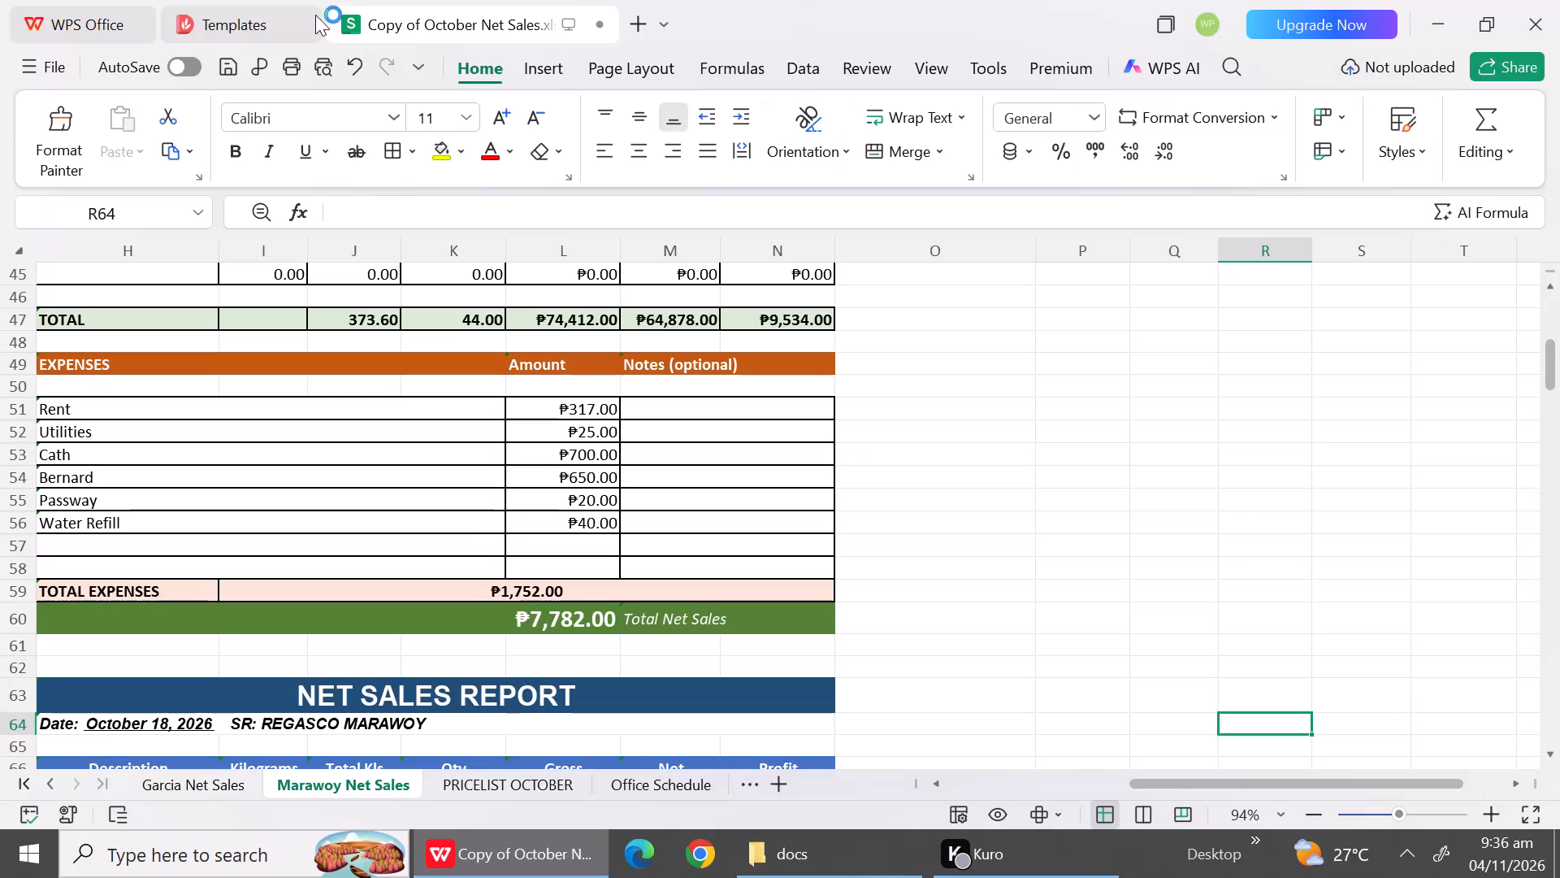
Set the 2.70 kg Regasco quantity in the October 18 Marawoy report to 8 and correct it to 6.
{"action": "left_click", "coordinate": [522, 558]}
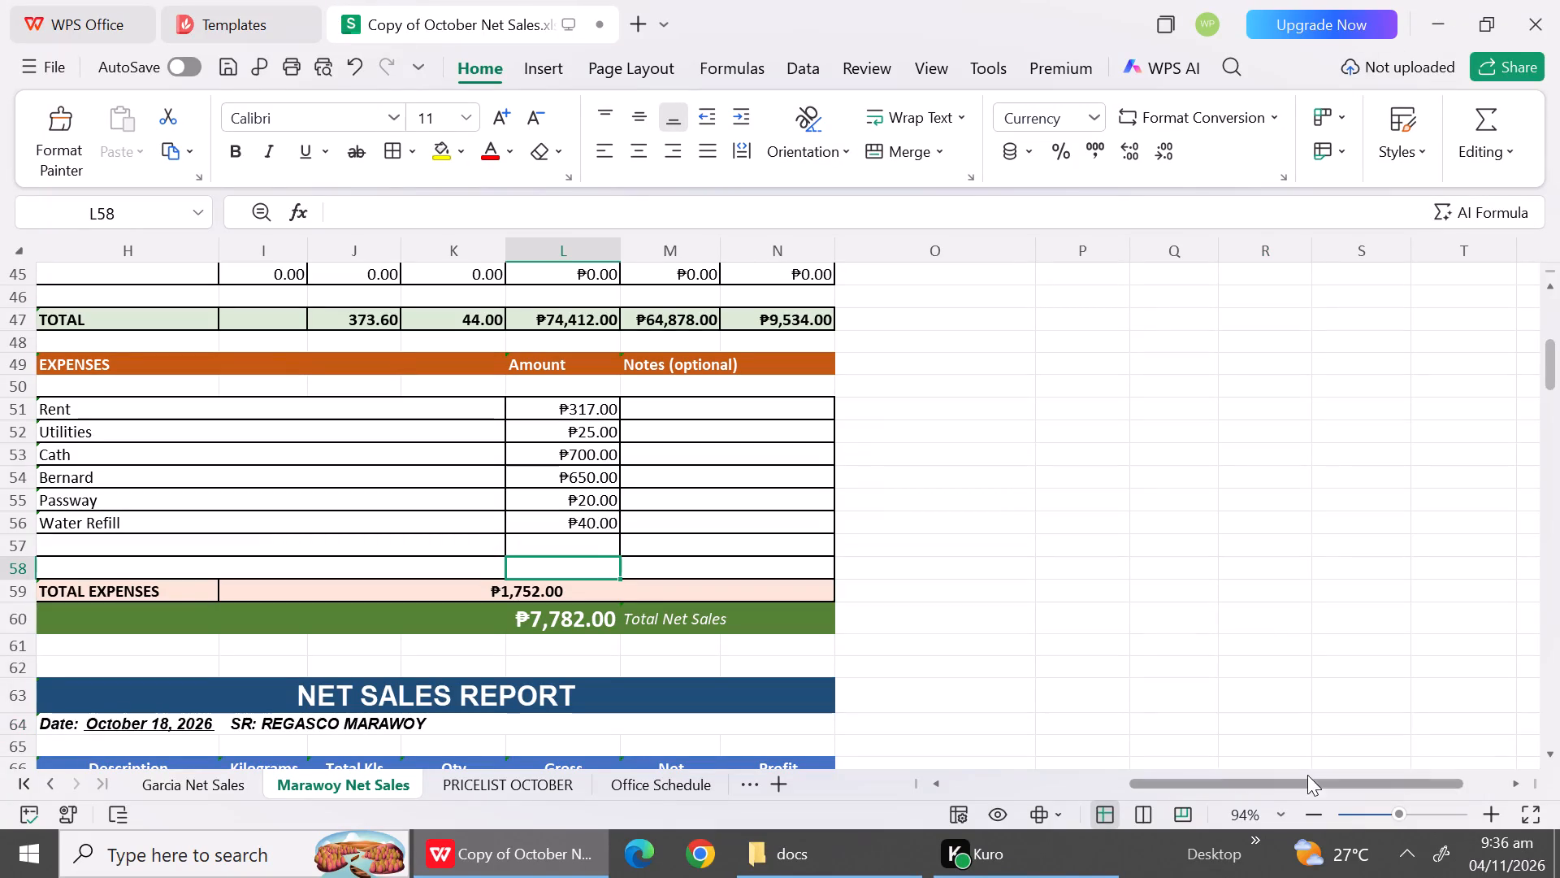
{"action": "triple_click", "coordinate": [1550, 761]}
{"action": "triple_click", "coordinate": [1550, 761]}
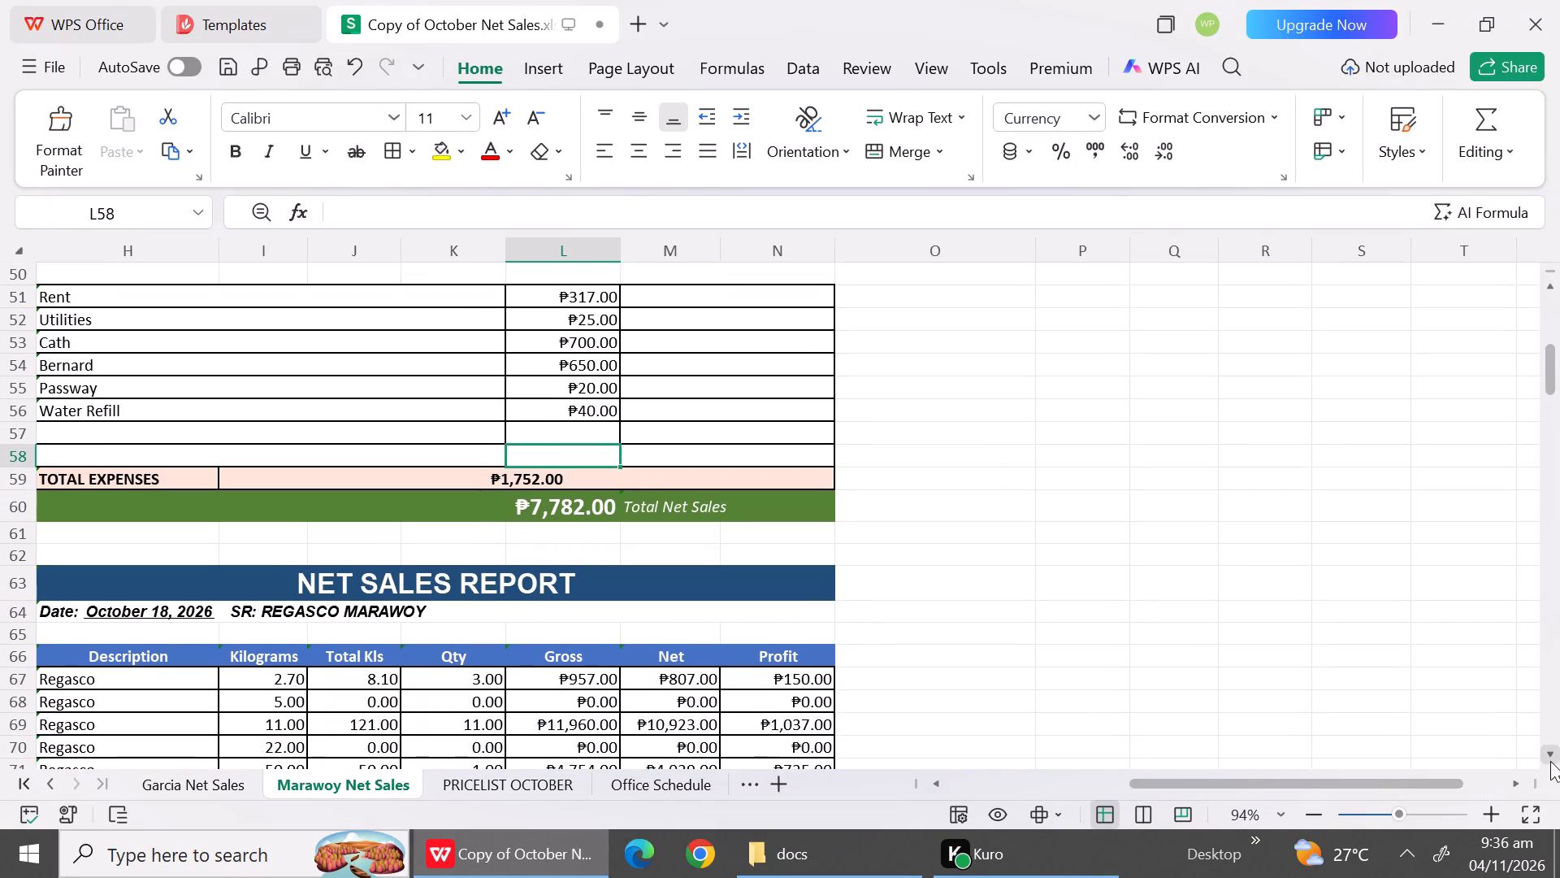
{"action": "triple_click", "coordinate": [1550, 761]}
{"action": "left_click", "coordinate": [1550, 761]}
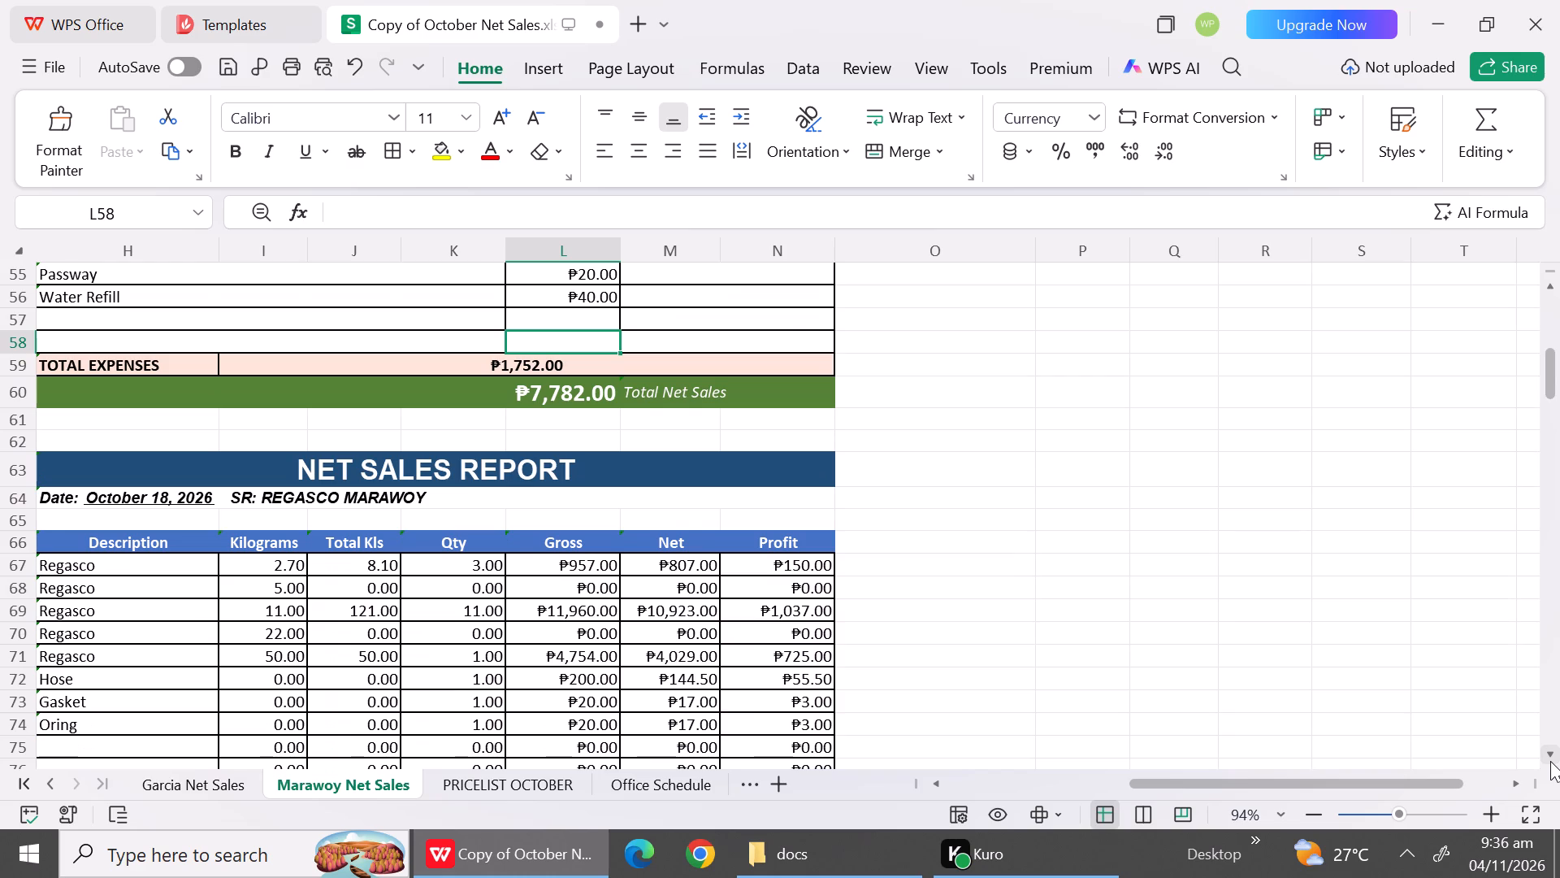
{"action": "left_click", "coordinate": [1550, 761]}
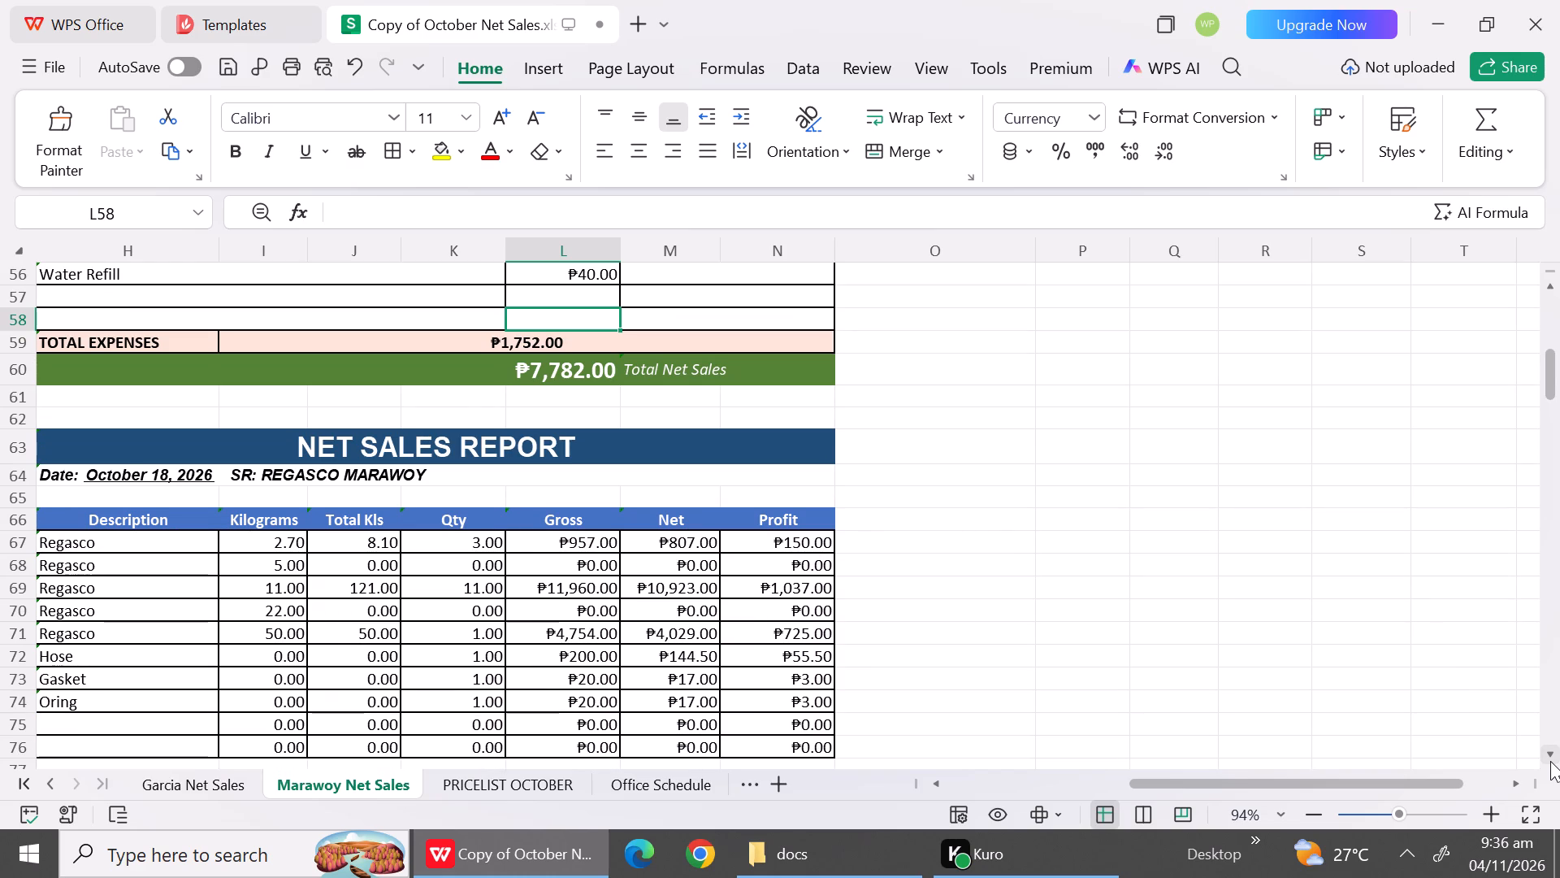
{"action": "left_click", "coordinate": [1550, 761]}
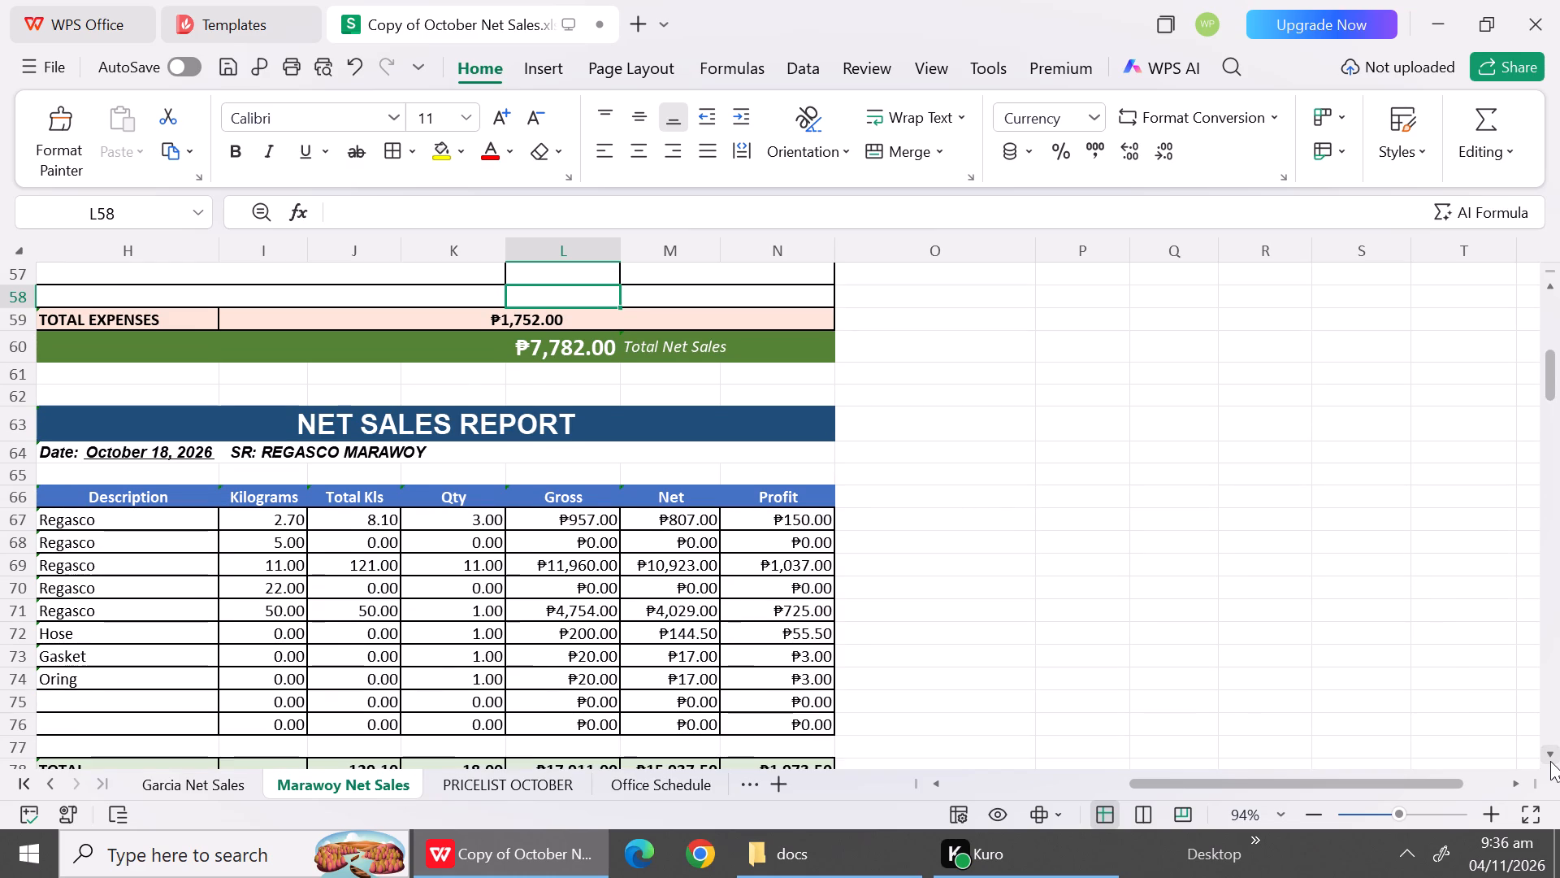
{"action": "left_click", "coordinate": [1550, 761]}
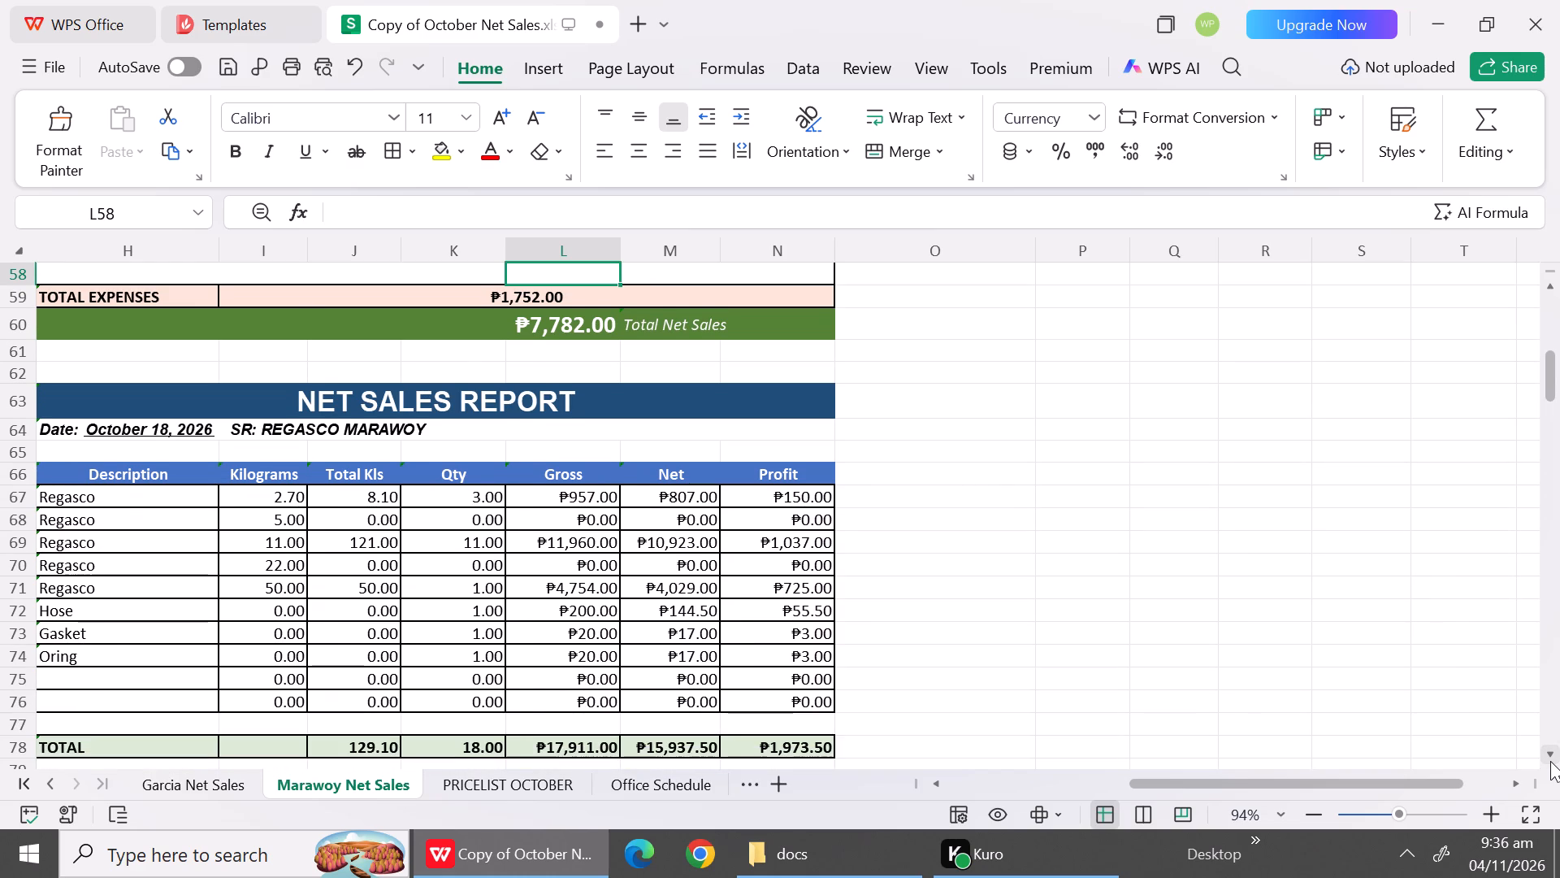
{"action": "left_click", "coordinate": [1550, 761]}
{"action": "left_click", "coordinate": [1550, 761]}
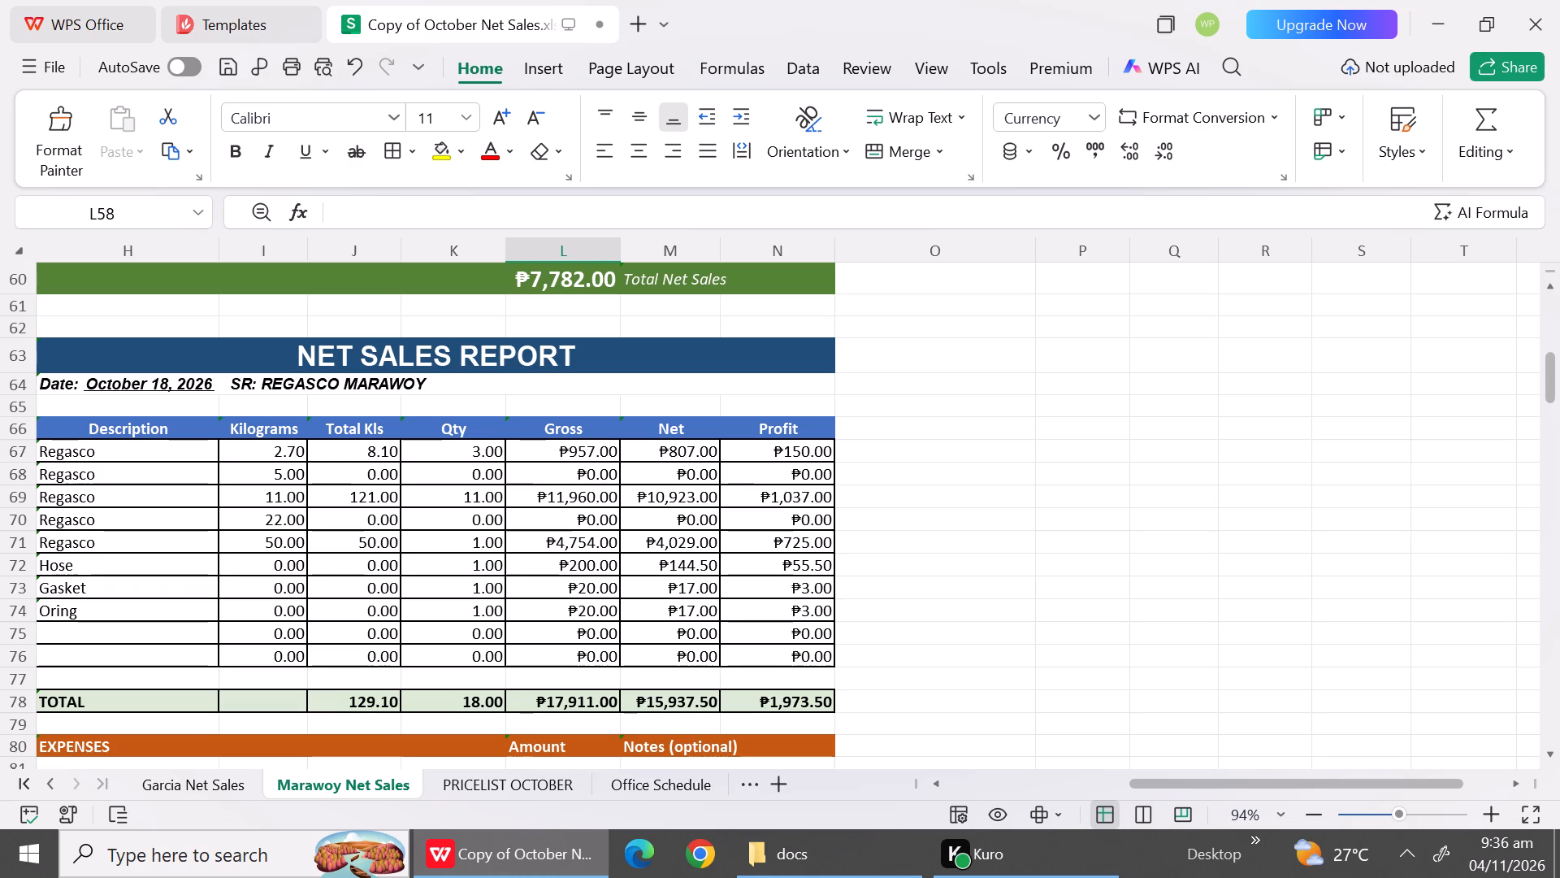
{"action": "left_click", "coordinate": [454, 455]}
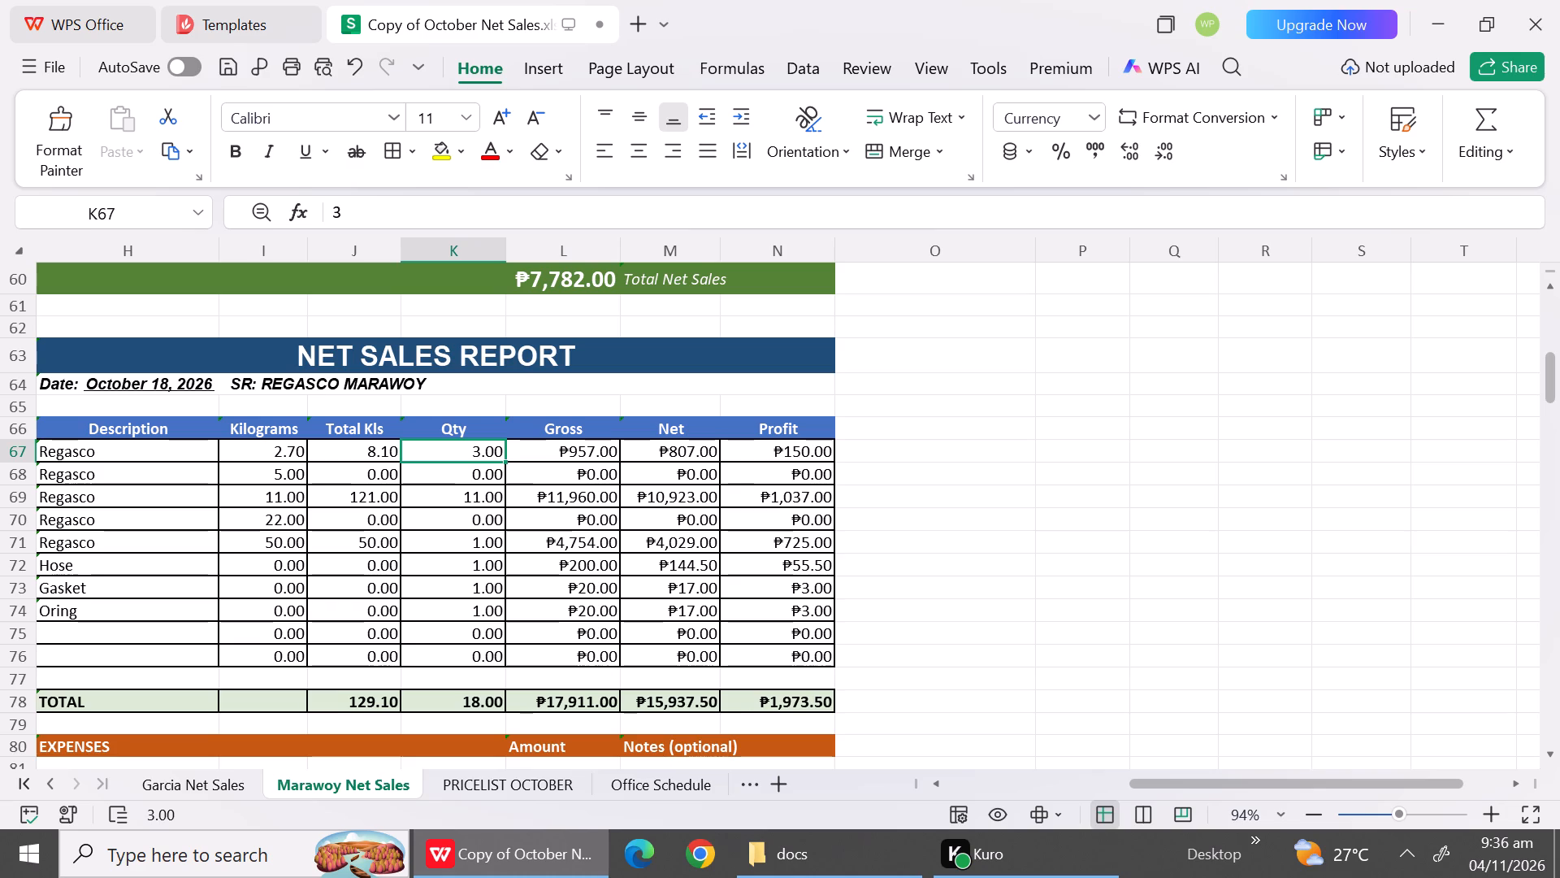
{"action": "key", "text": "8"}
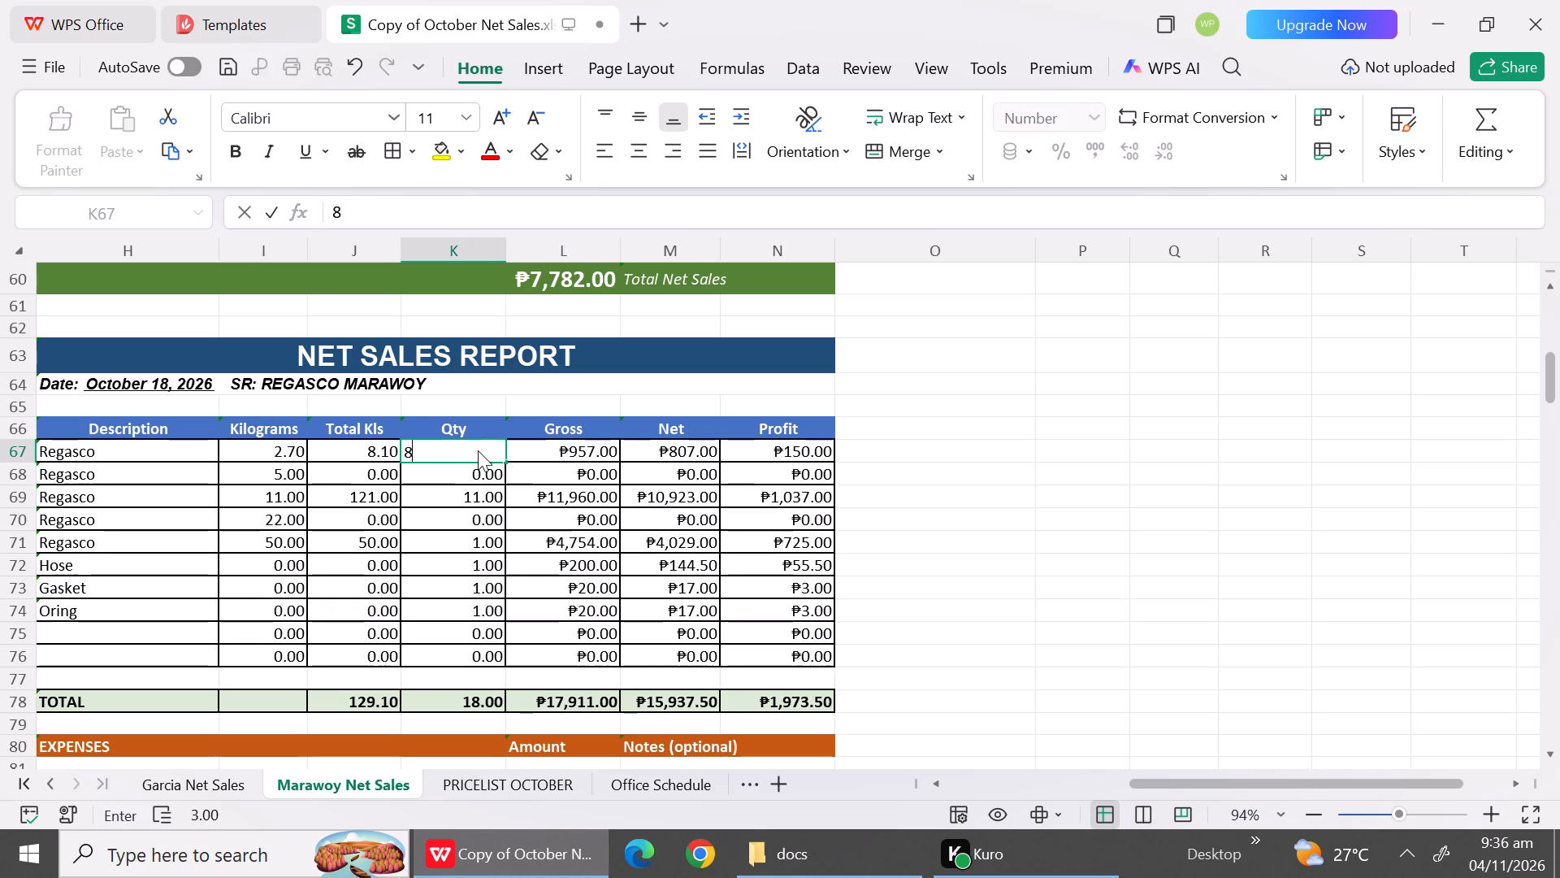
{"action": "left_click", "coordinate": [478, 476]}
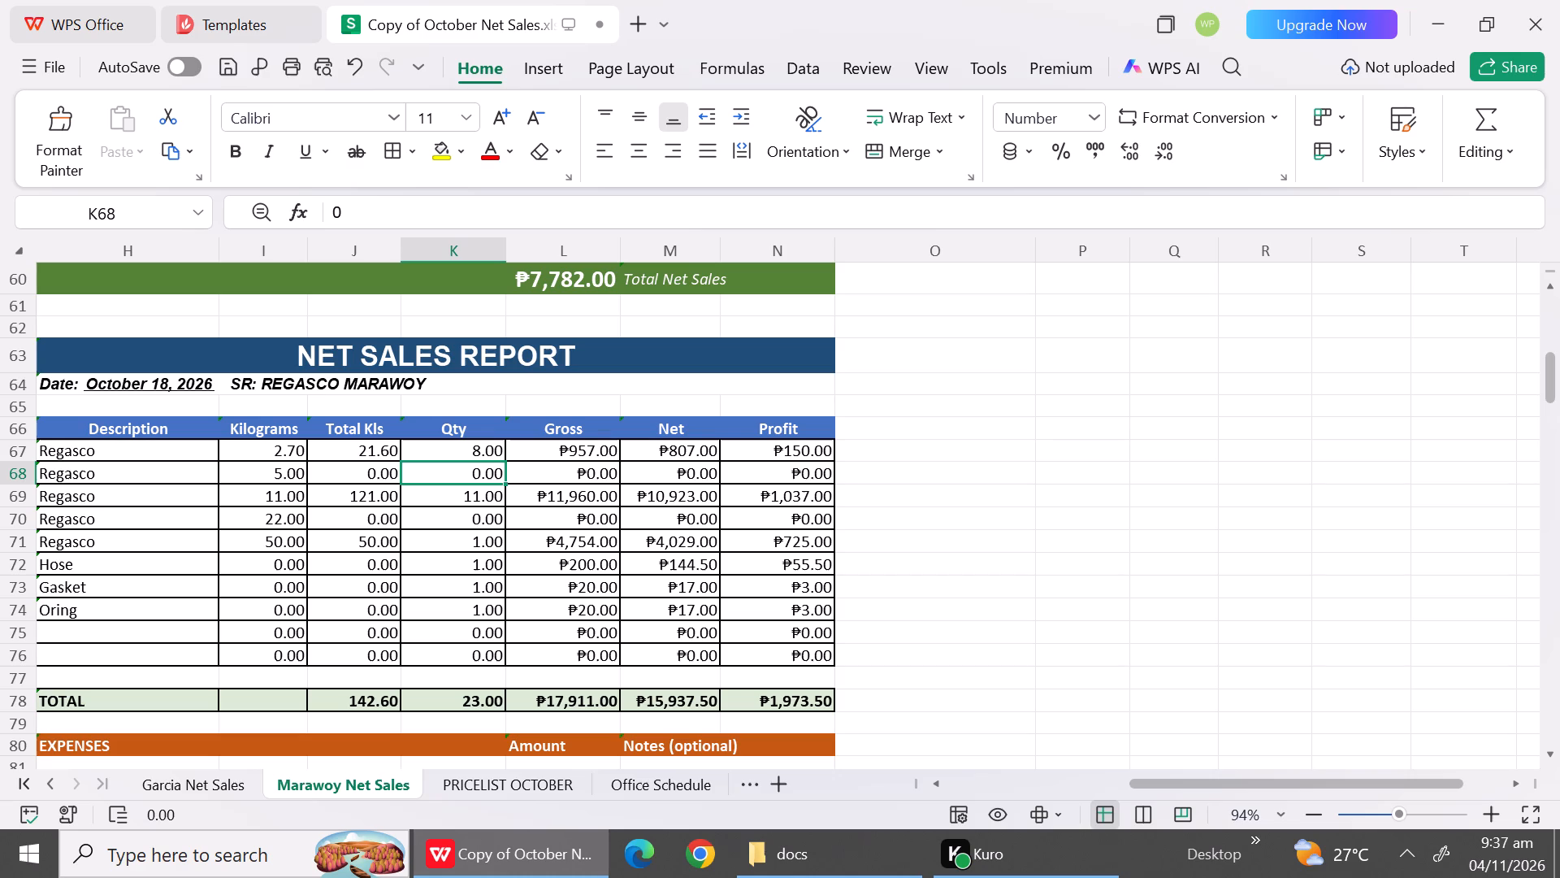
{"action": "left_click", "coordinate": [463, 454]}
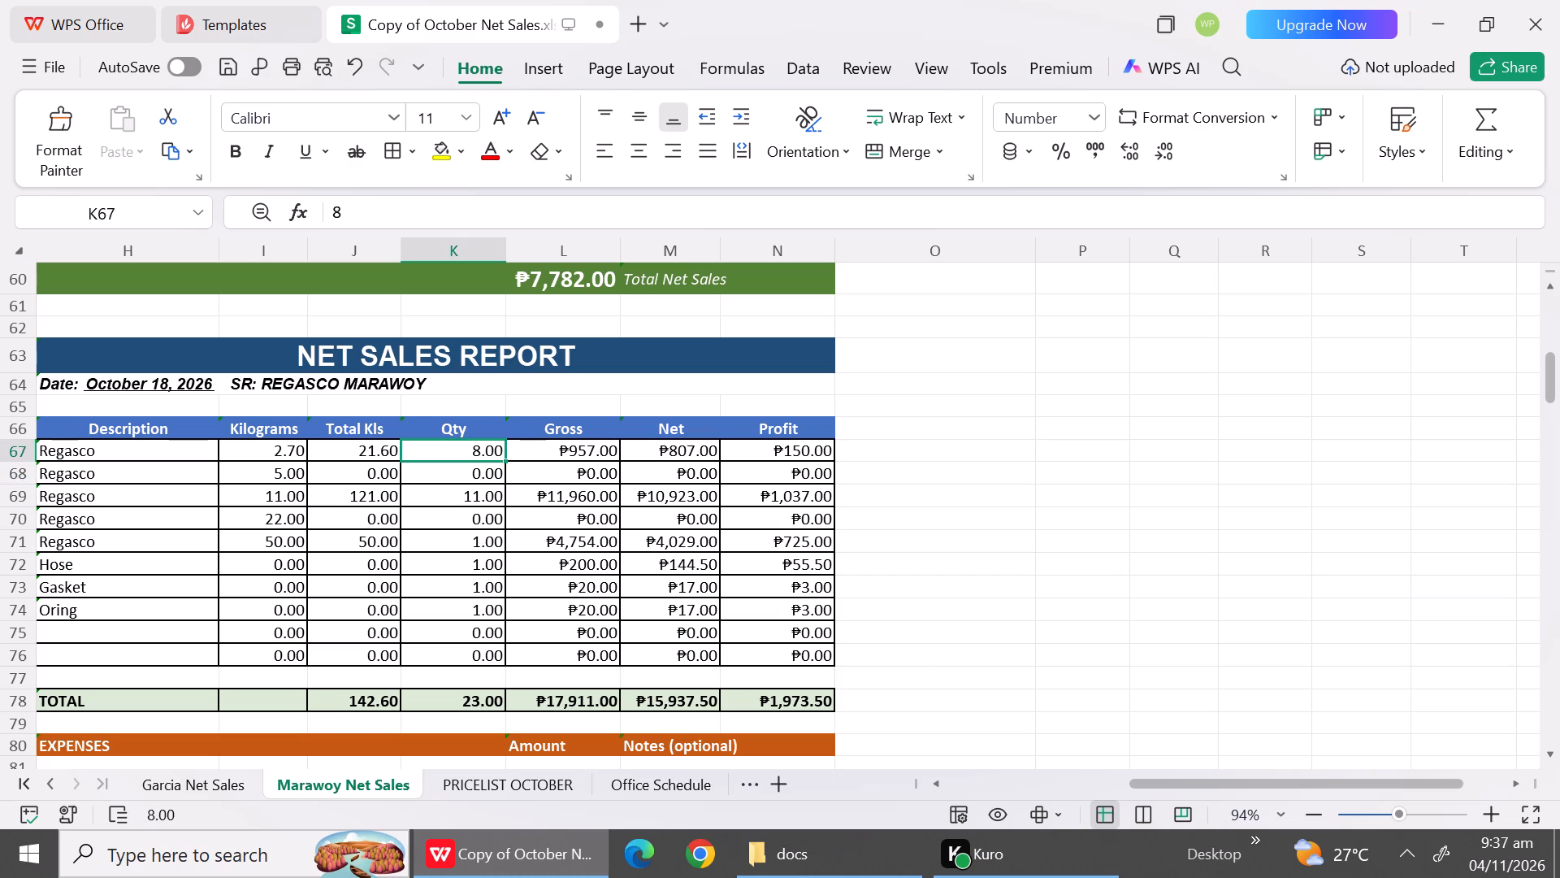
{"action": "key", "text": "6"}
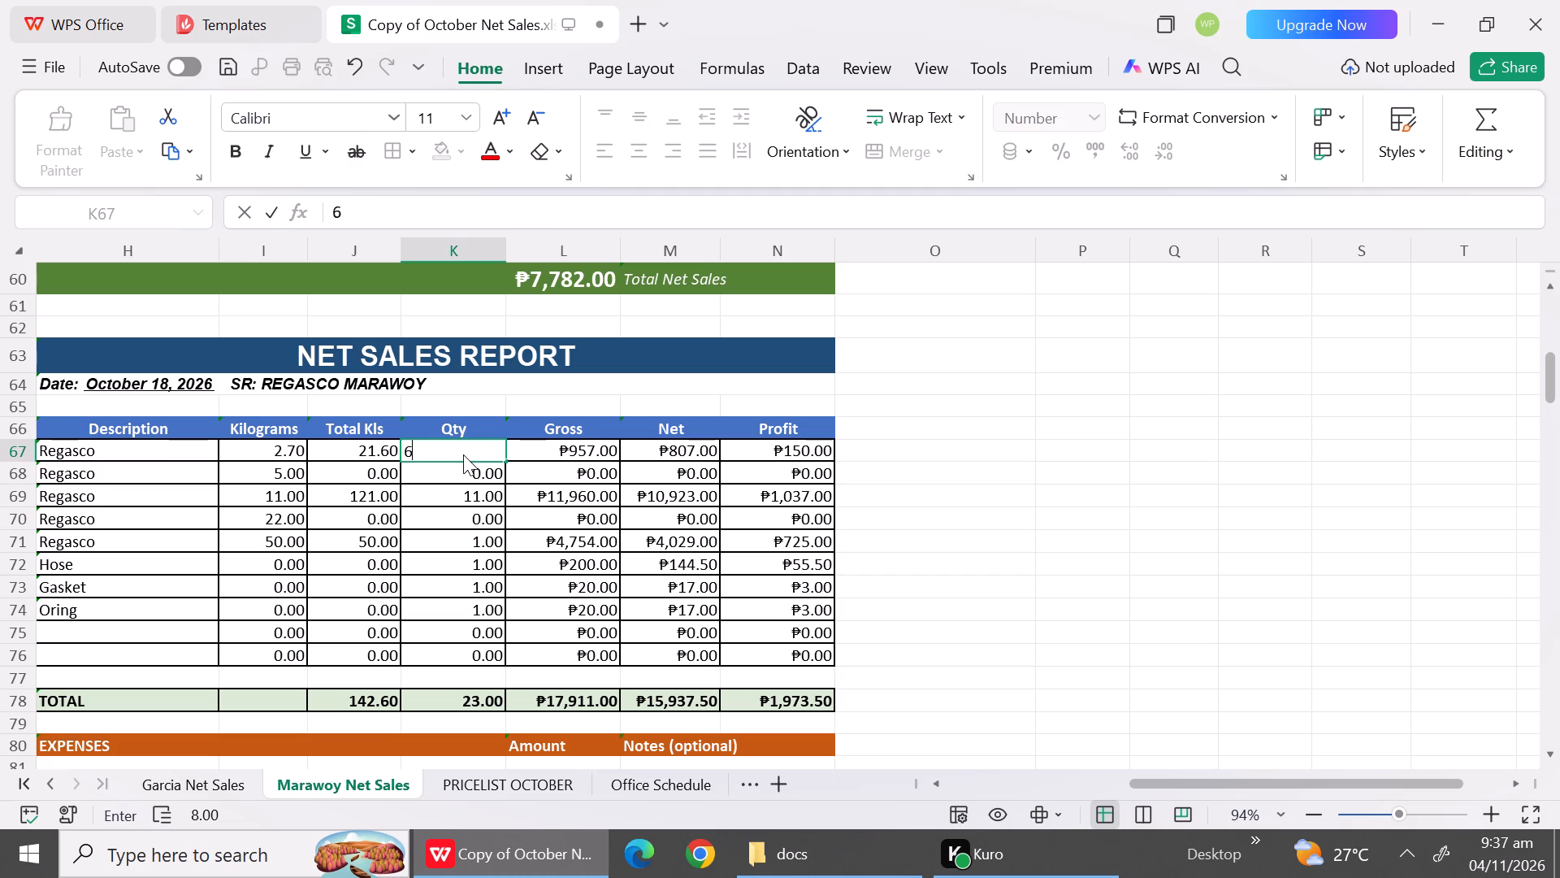
{"action": "left_click", "coordinate": [463, 472]}
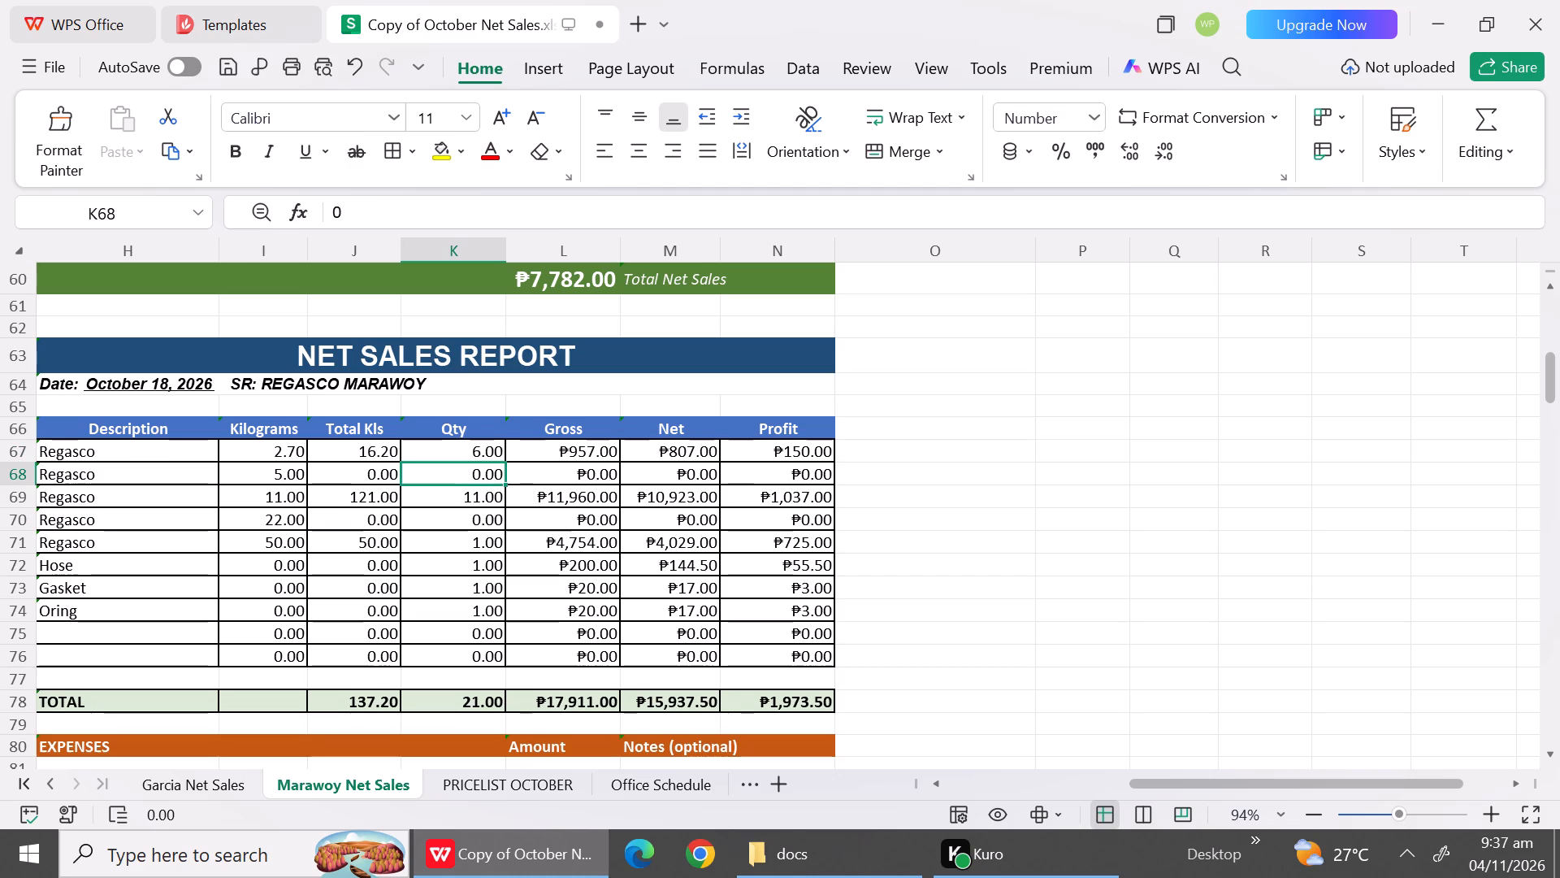
Set the October 18 Regasco quantities to 12 for 11 kg, 1 for 22 kg and 3 for 50 kg.
{"action": "left_click", "coordinate": [466, 494]}
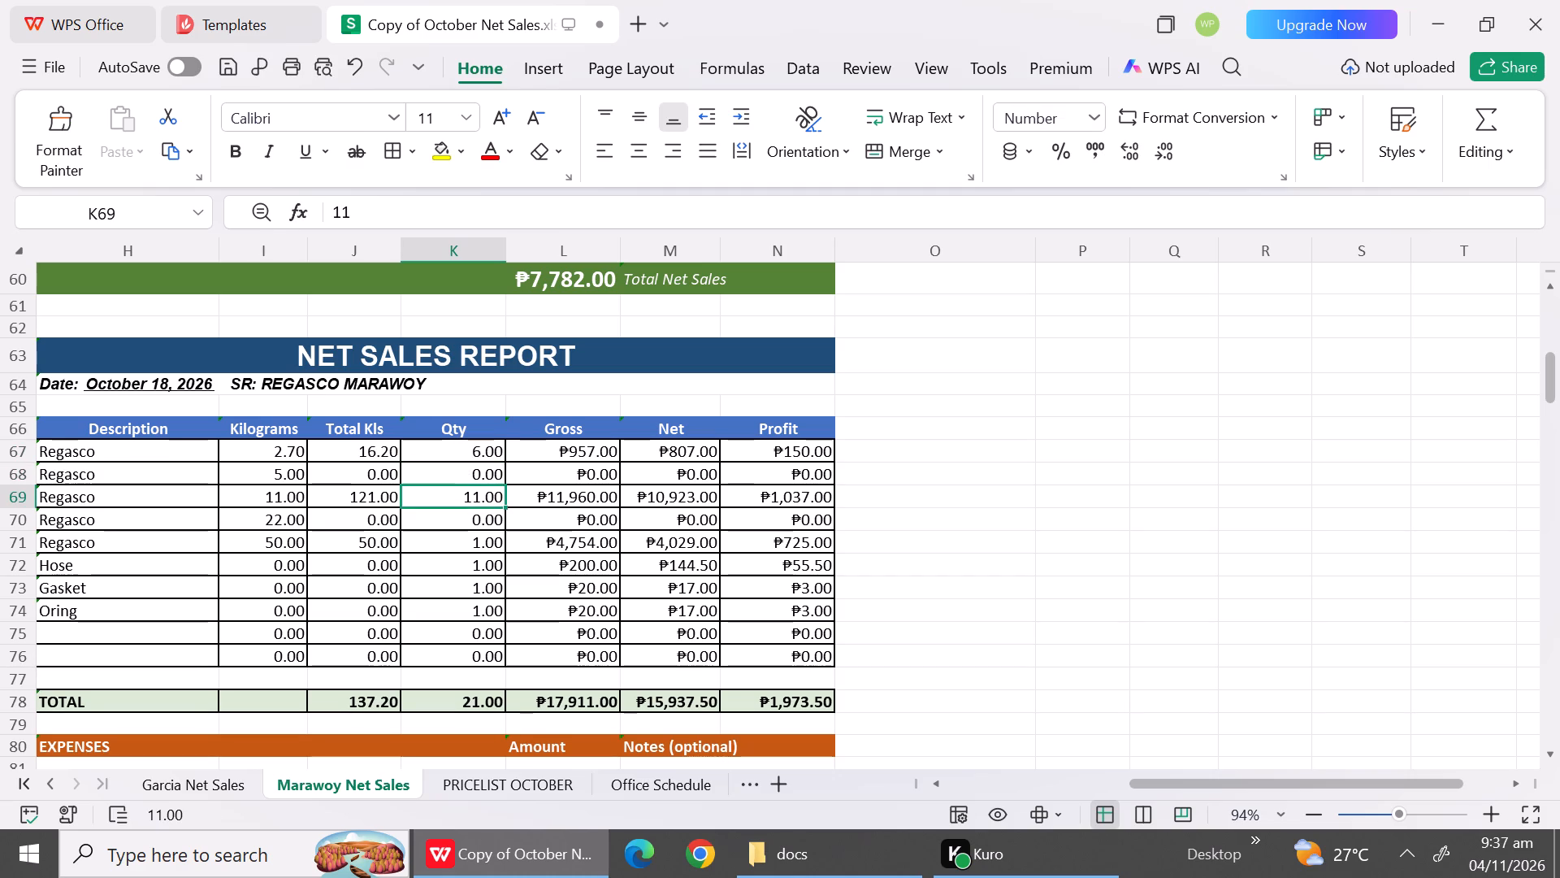
{"action": "type", "text": "12"}
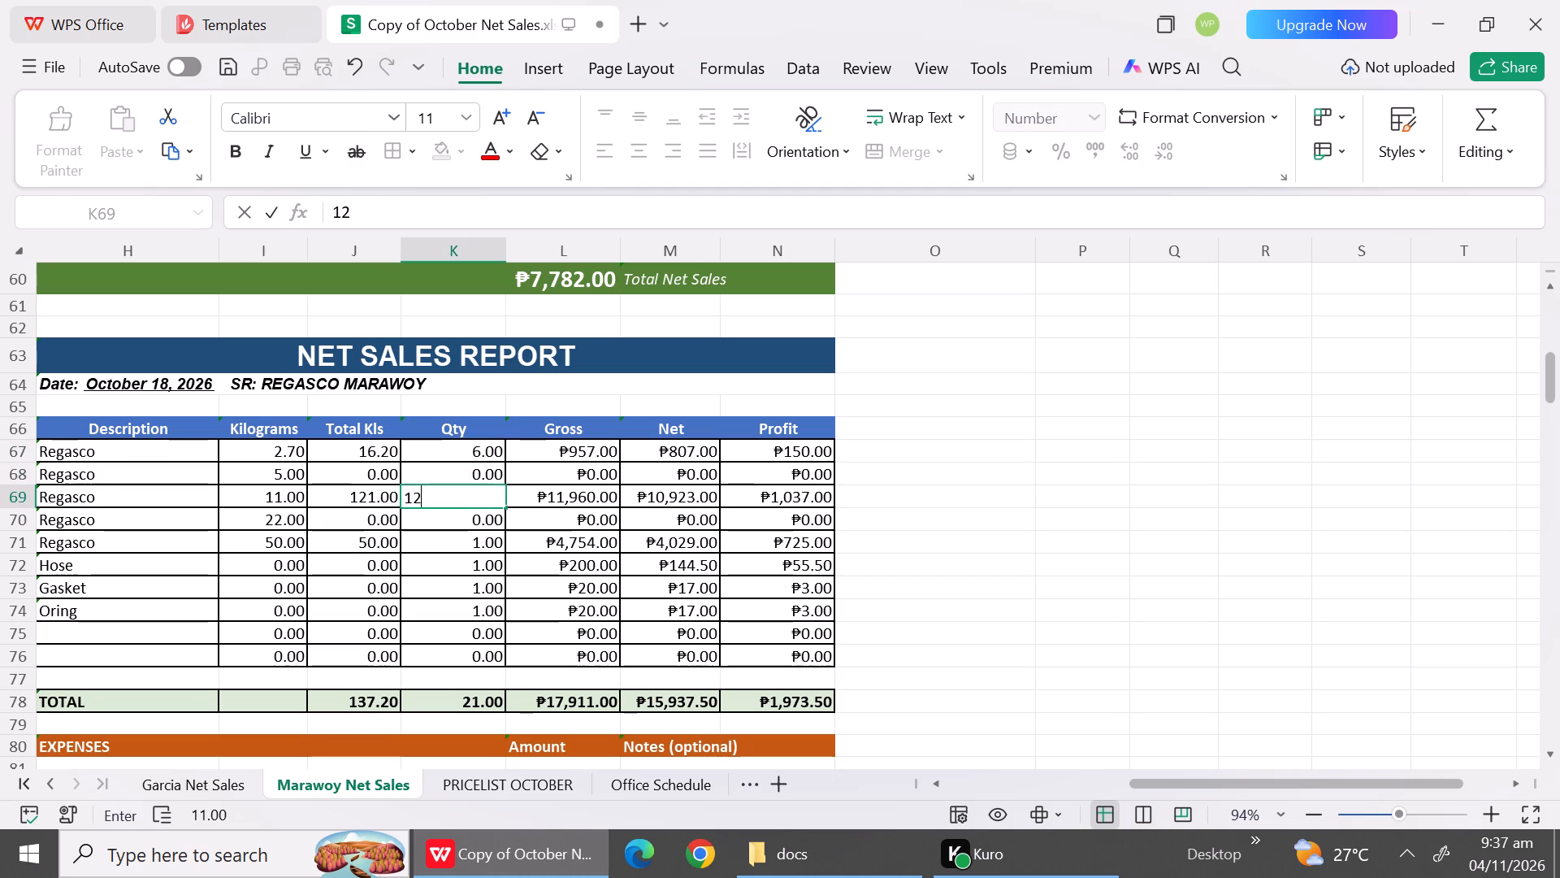
{"action": "left_click", "coordinate": [470, 528]}
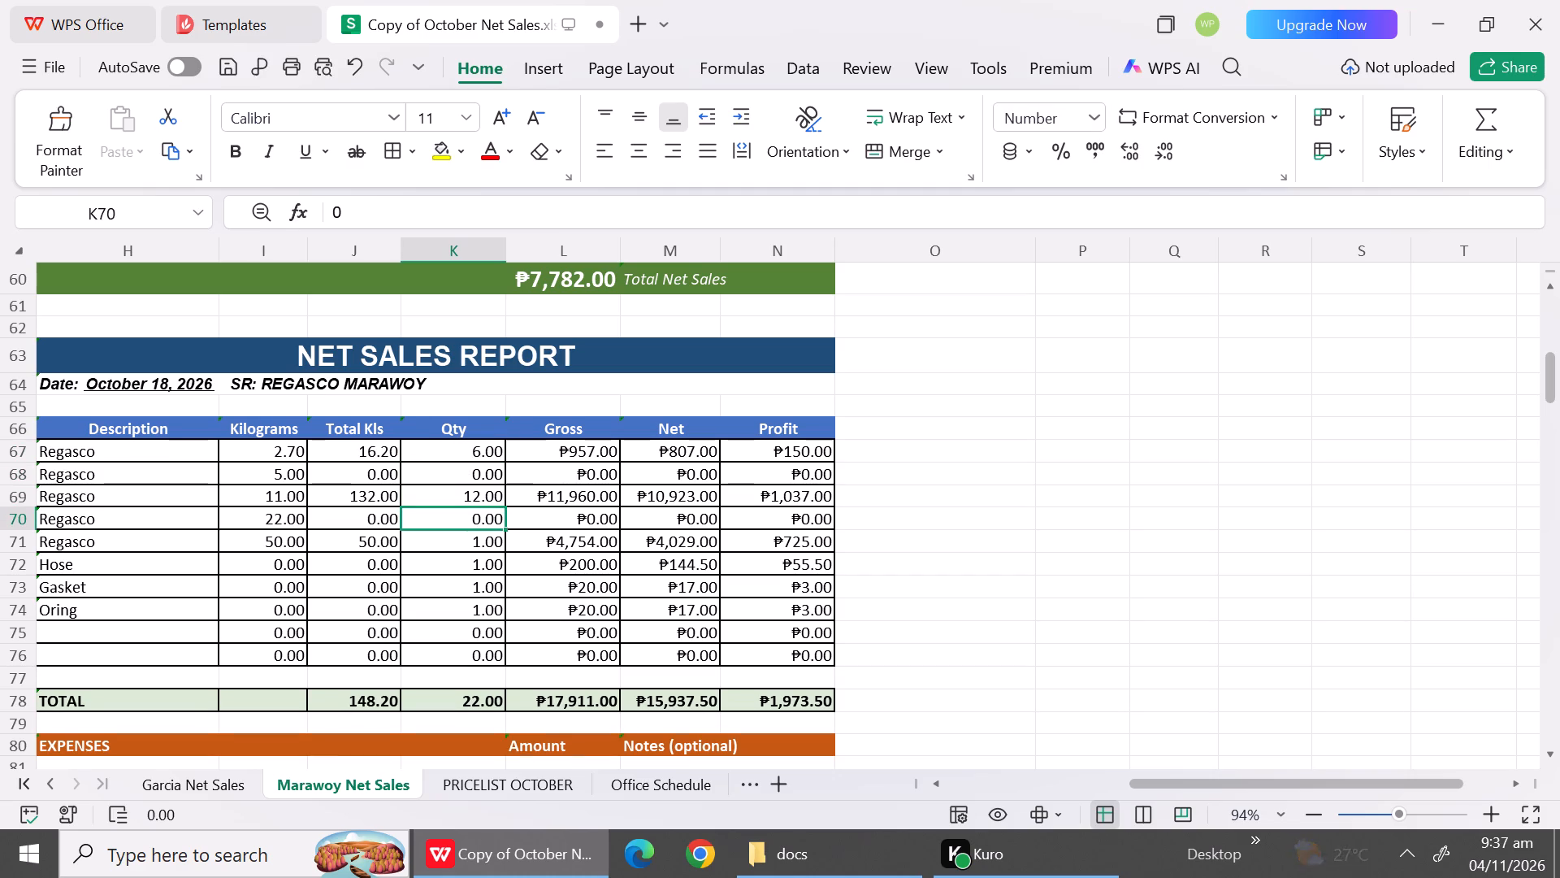
{"action": "key", "text": "1"}
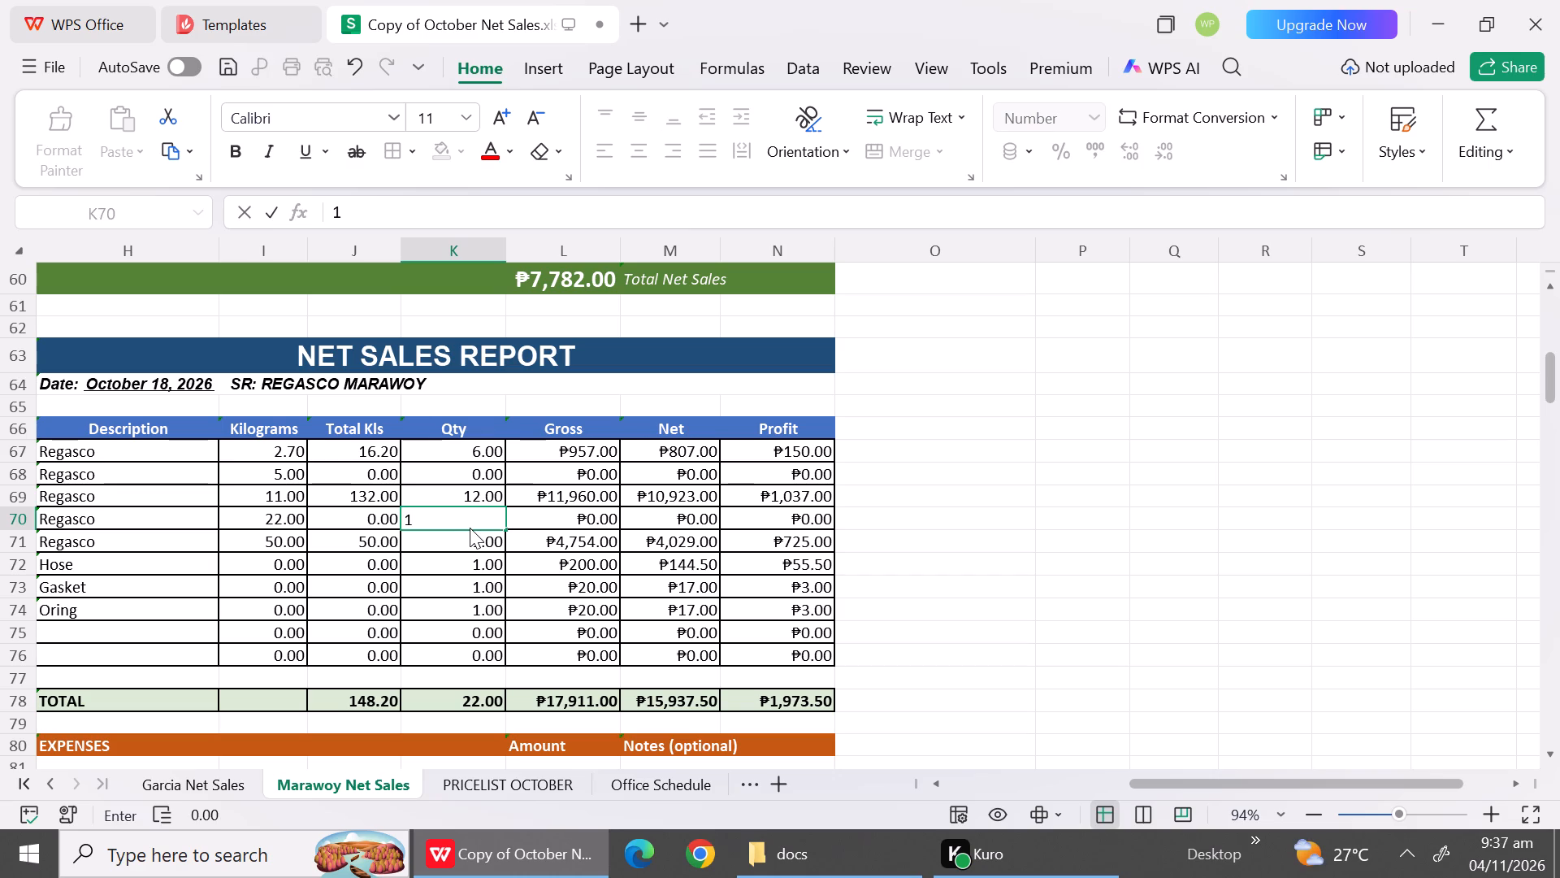
{"action": "left_click", "coordinate": [485, 543]}
{"action": "key", "text": "3"}
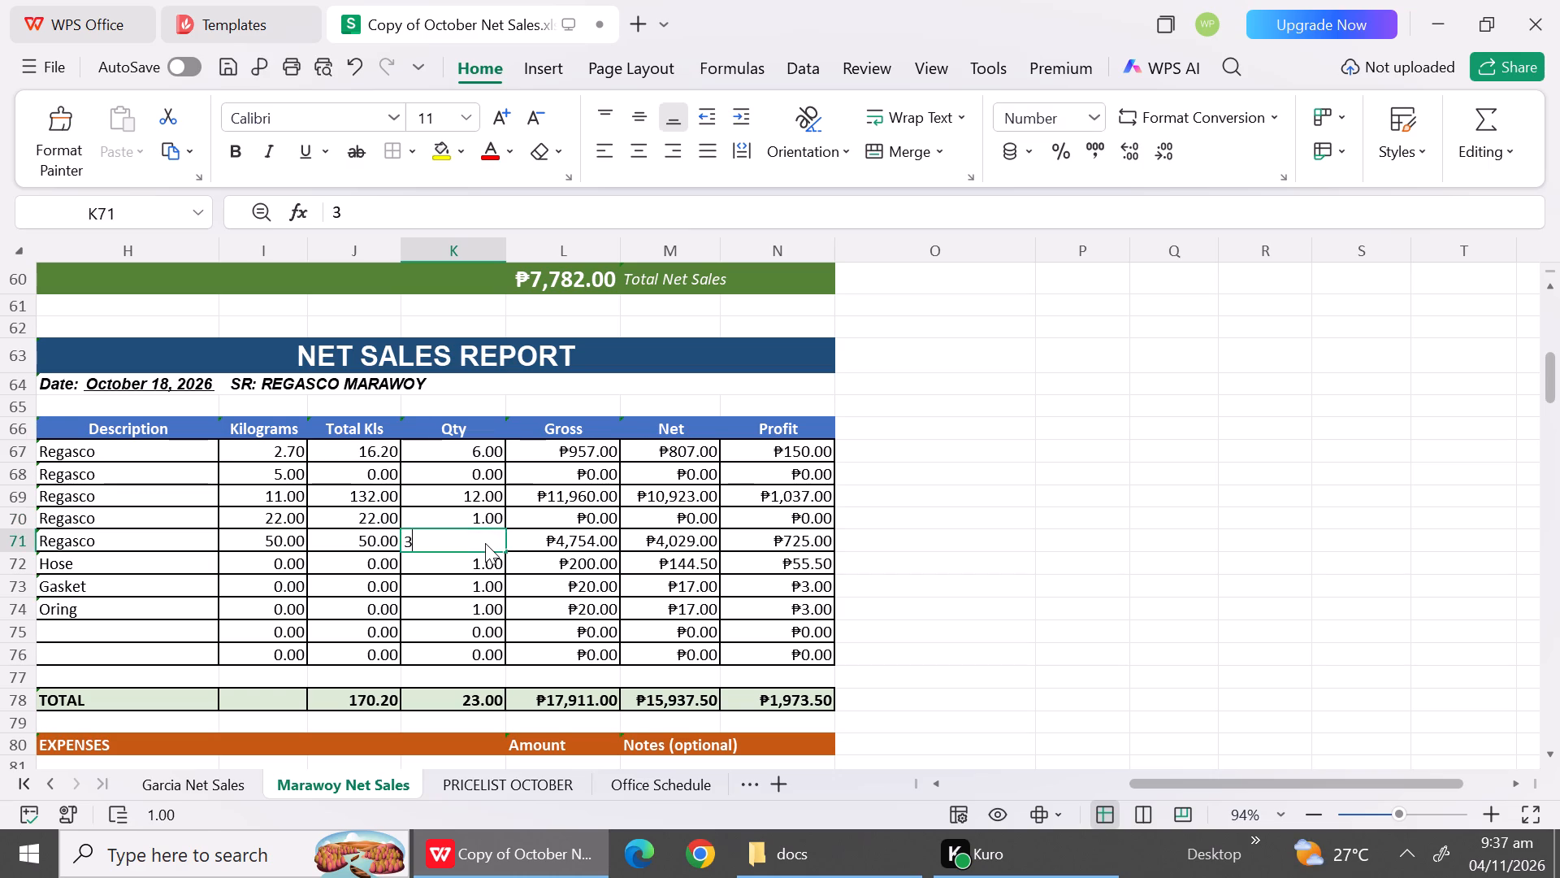
{"action": "left_click", "coordinate": [489, 597]}
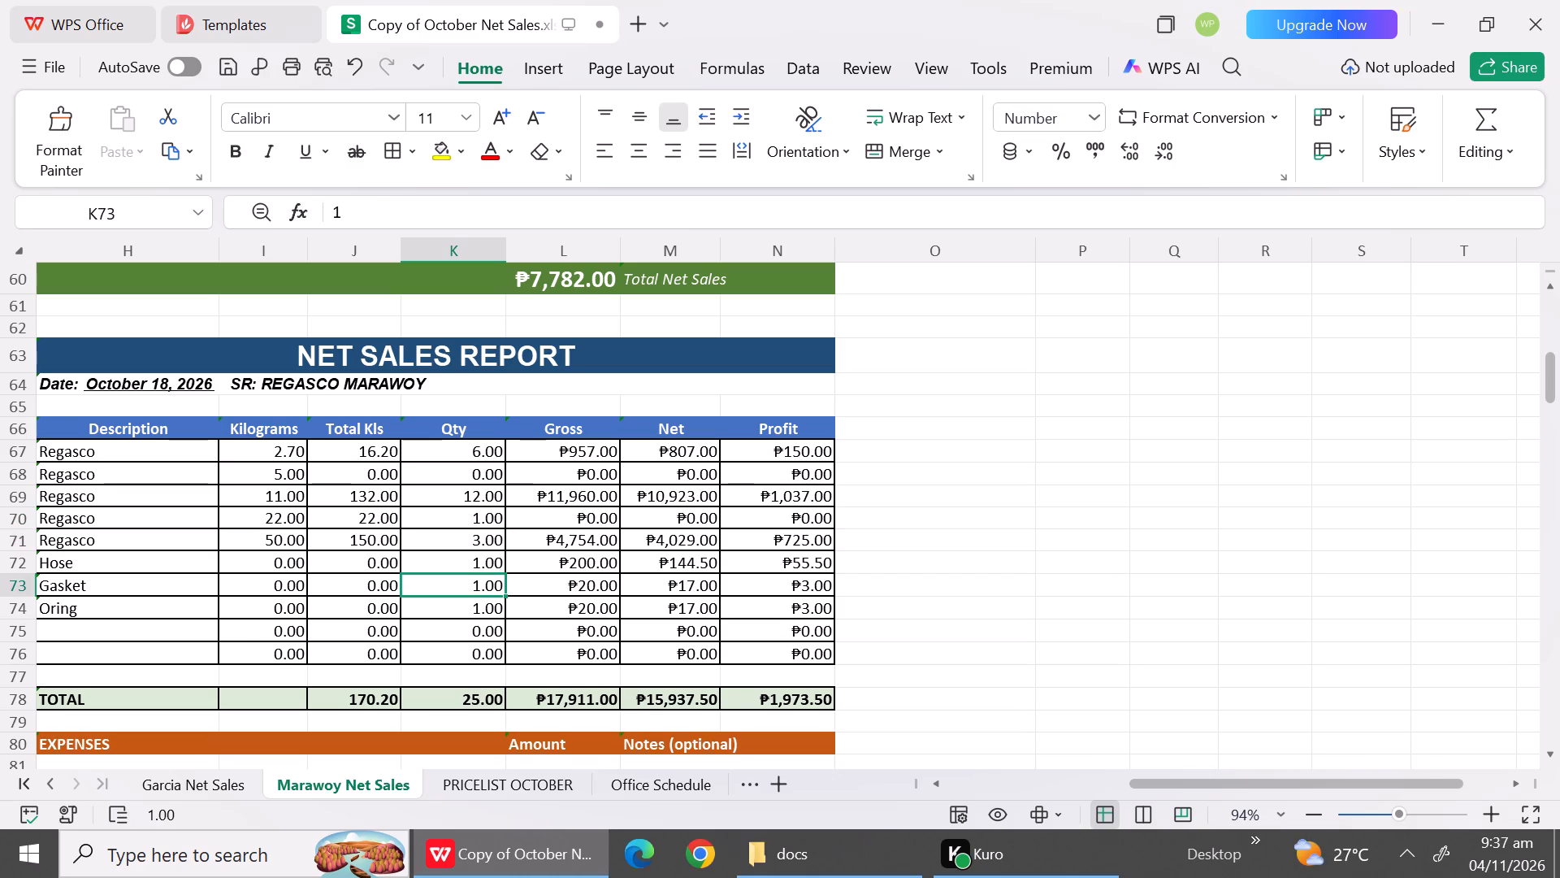
Set the October 18 gross amounts to 2196 for the 2.70 kg Regasco and 16668 for the 11 kg Regasco.
{"action": "left_click", "coordinate": [550, 452]}
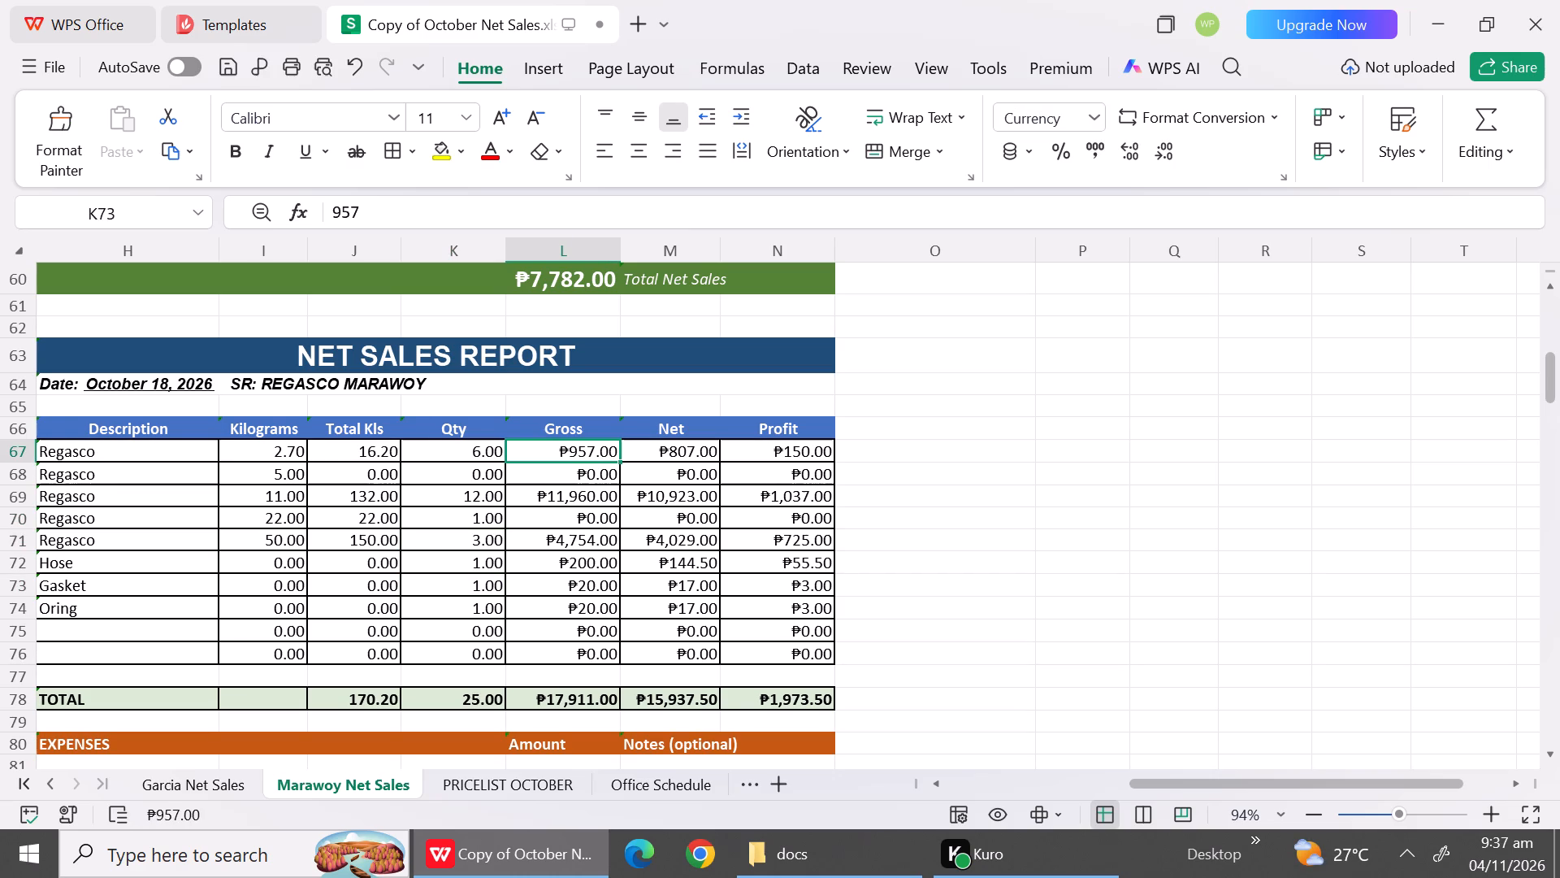
{"action": "type", "text": "2196"}
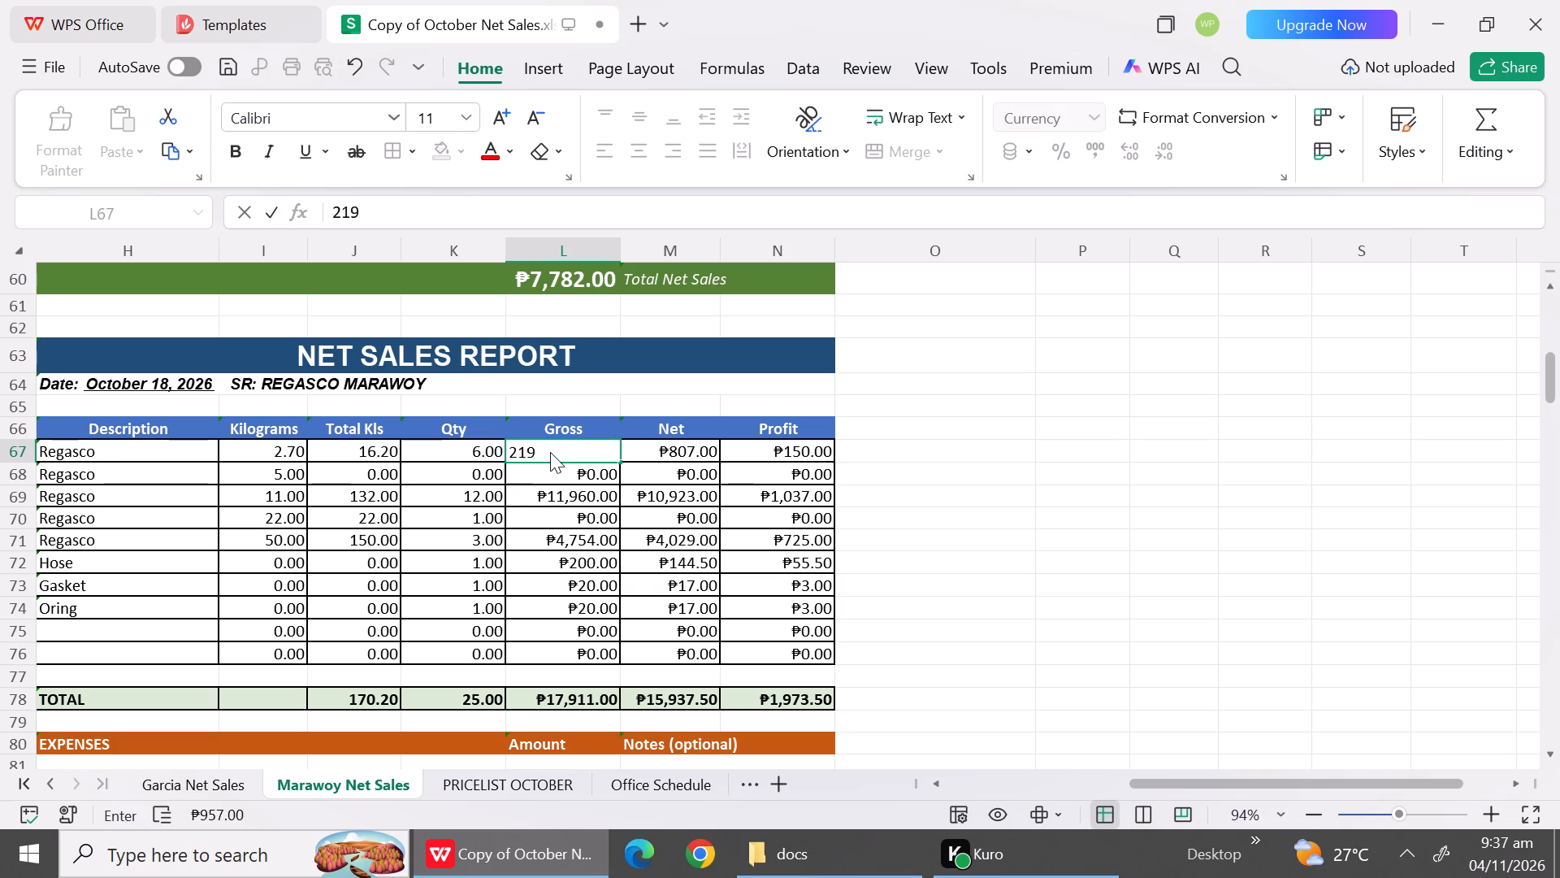
{"action": "left_click", "coordinate": [574, 509]}
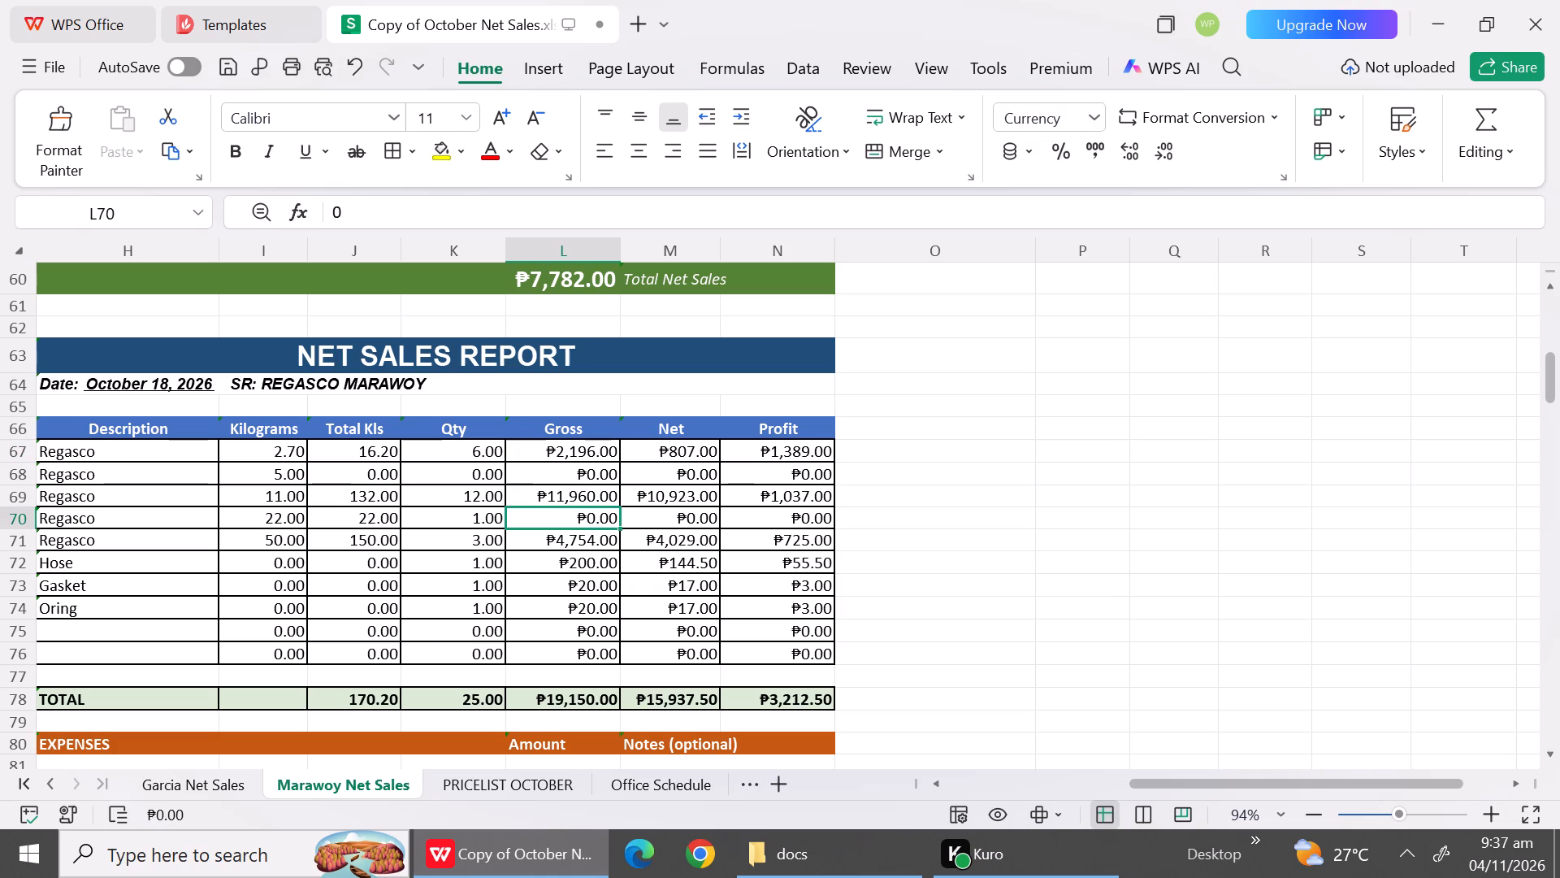
{"action": "left_click", "coordinate": [574, 501]}
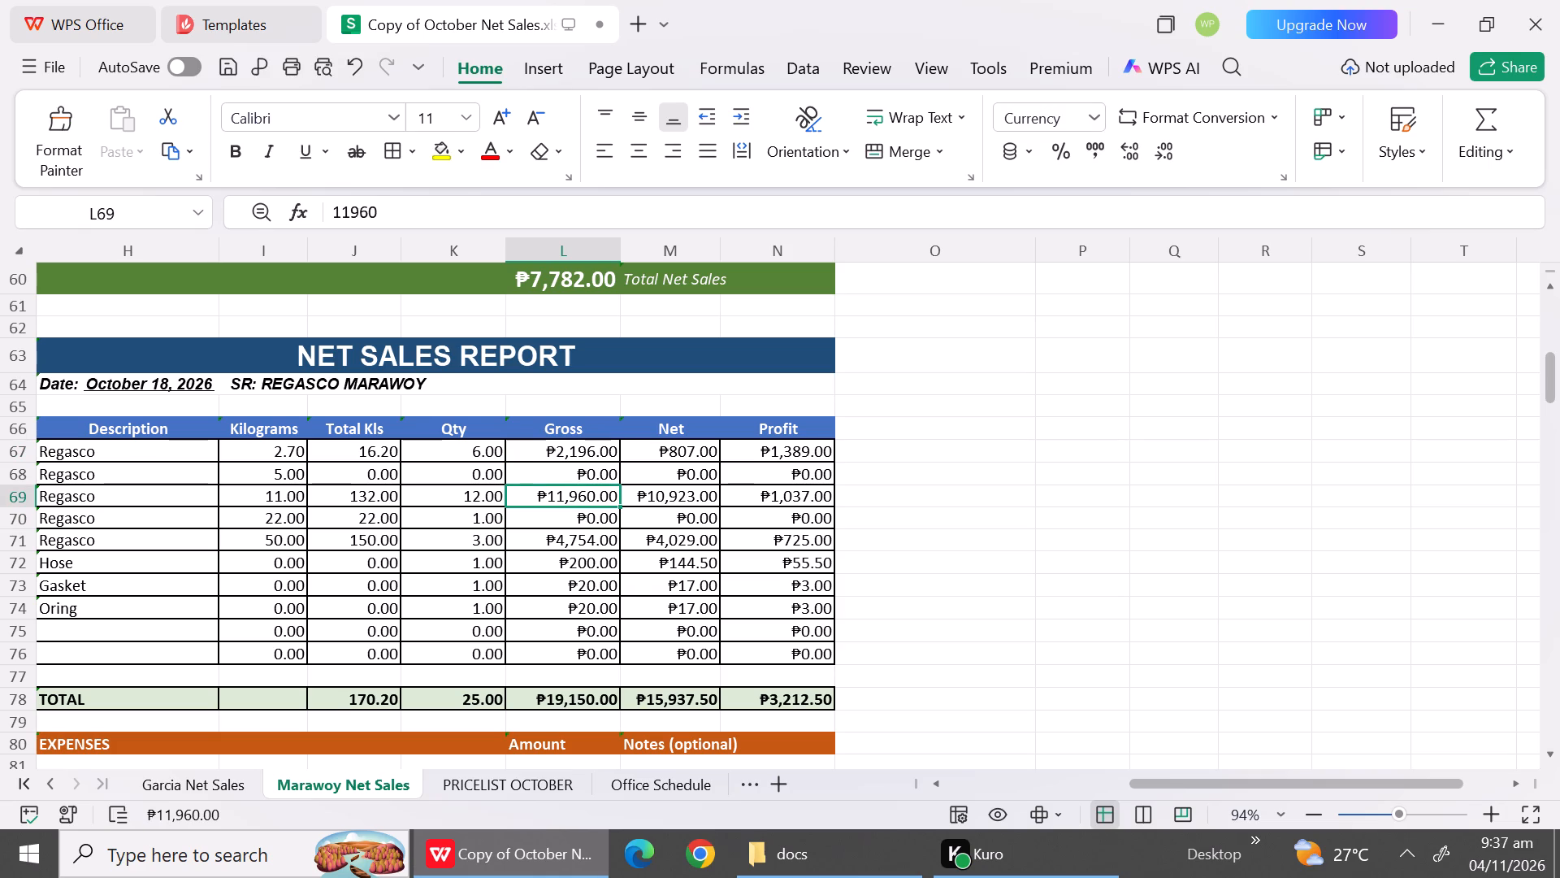
{"action": "key", "text": "1"}
{"action": "key", "text": "6"}
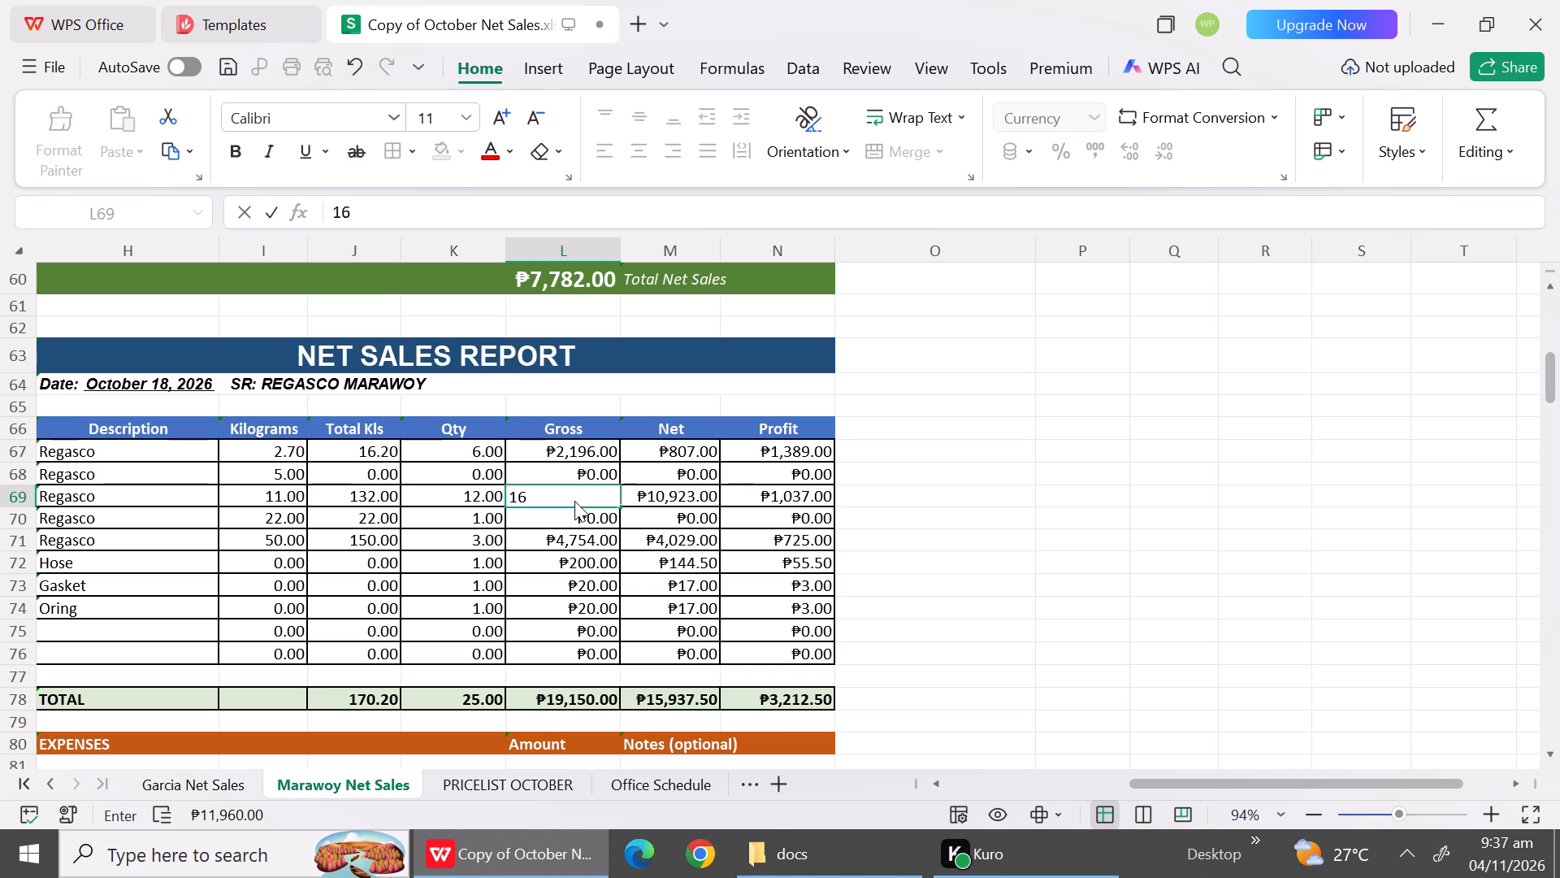
{"action": "type", "text": "66"}
{"action": "key", "text": "8"}
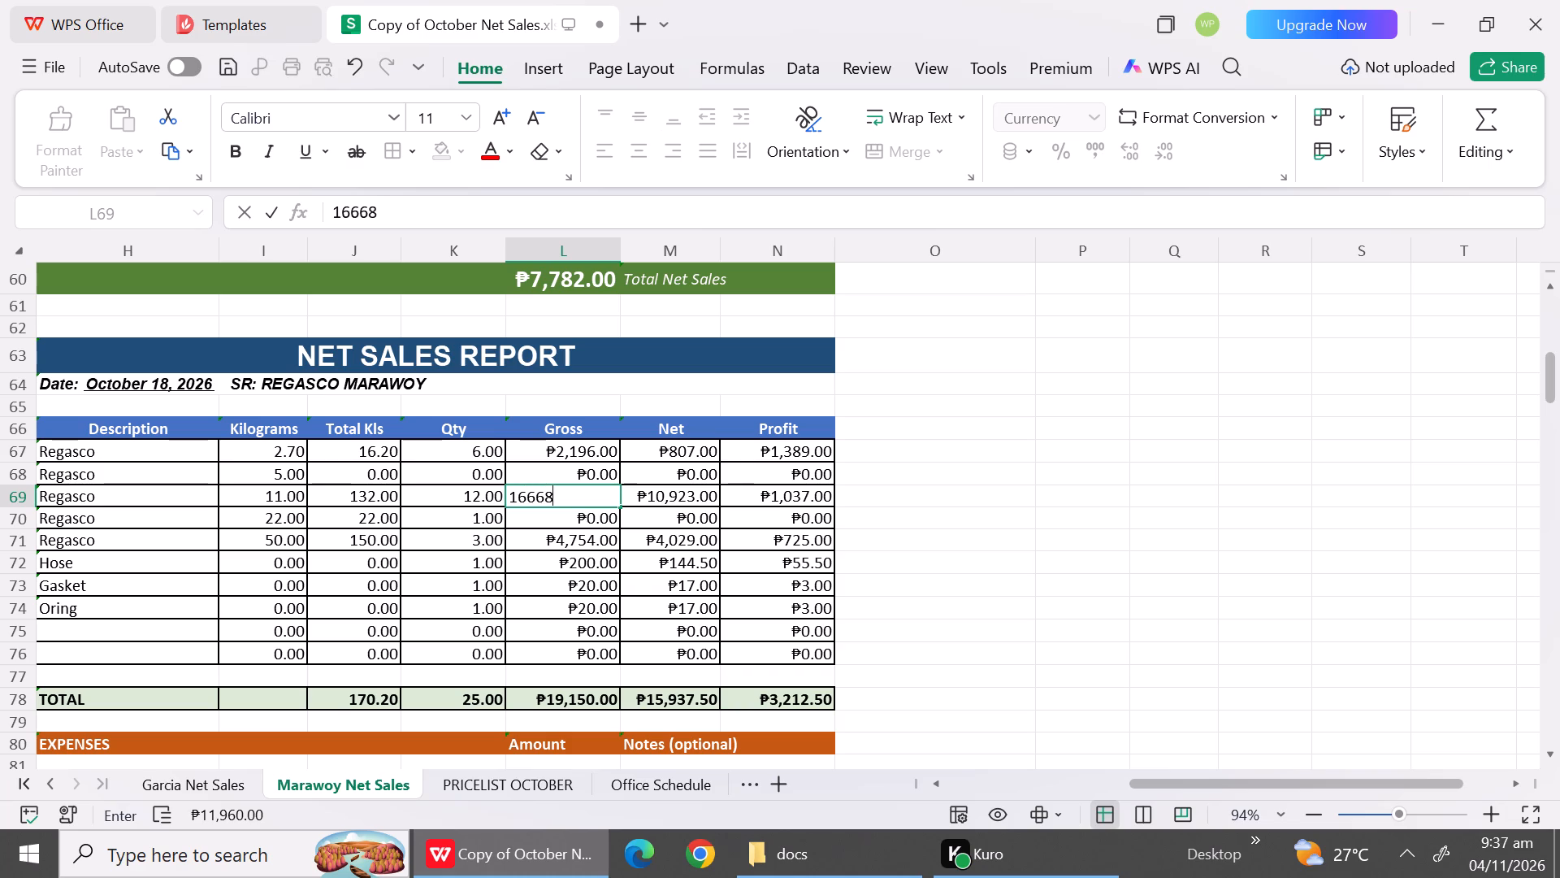
Set the October 18 gross amounts to 2196 for the 22 kg Regasco and 16887 for the 50 kg Regasco.
{"action": "left_click", "coordinate": [574, 521]}
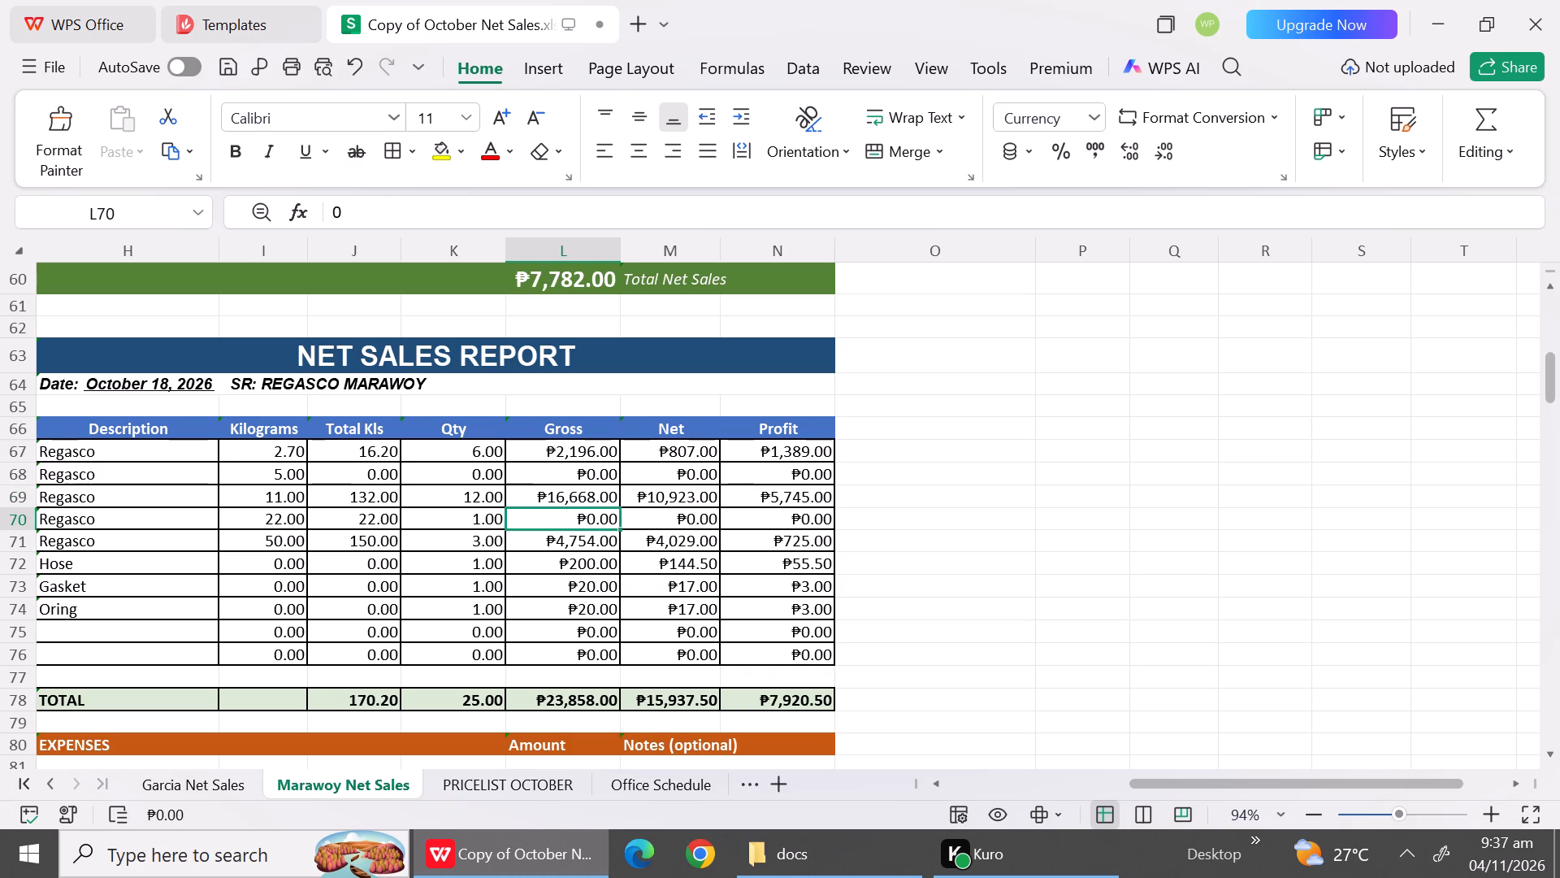
{"action": "type", "text": "21"}
{"action": "type", "text": "96"}
{"action": "left_click", "coordinate": [594, 551]}
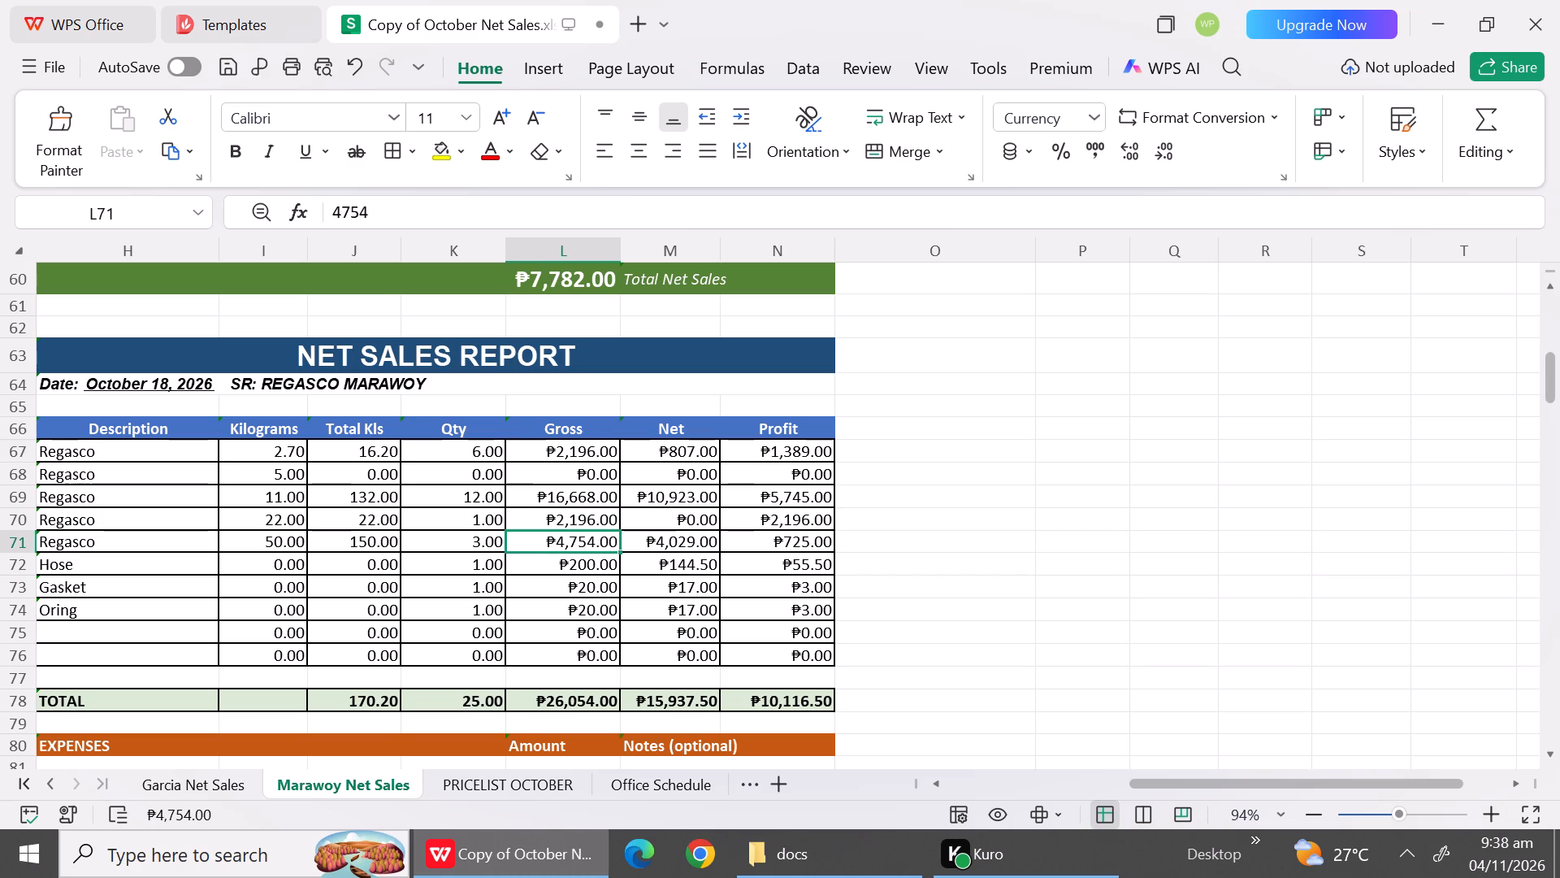
{"action": "left_click", "coordinate": [564, 562]}
{"action": "left_click", "coordinate": [556, 537]}
{"action": "type", "text": "16"}
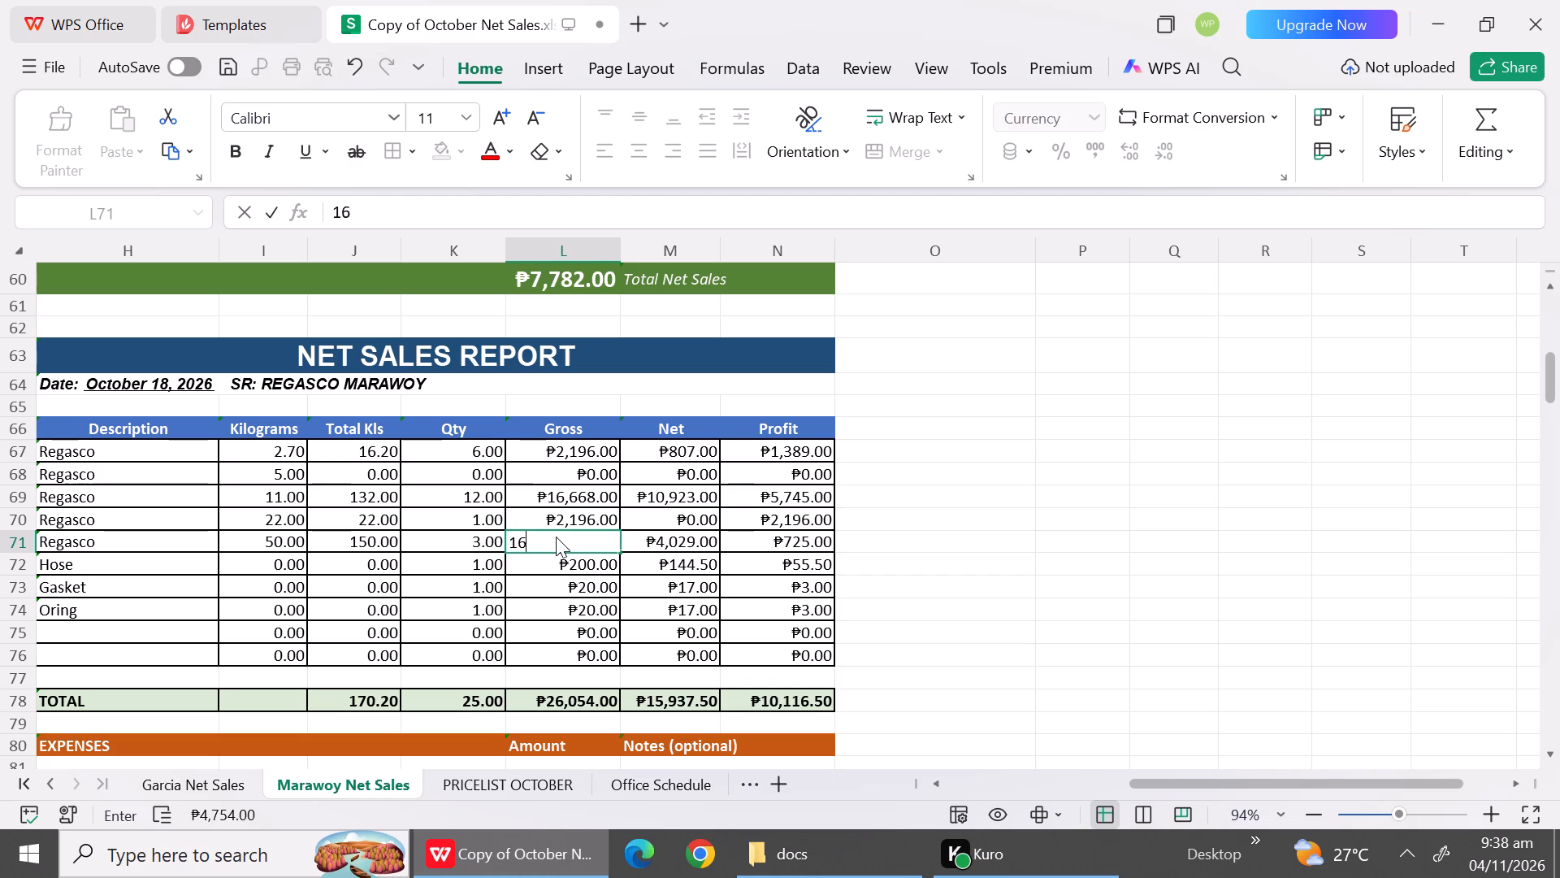
{"action": "type", "text": "887"}
{"action": "left_click", "coordinate": [571, 604]}
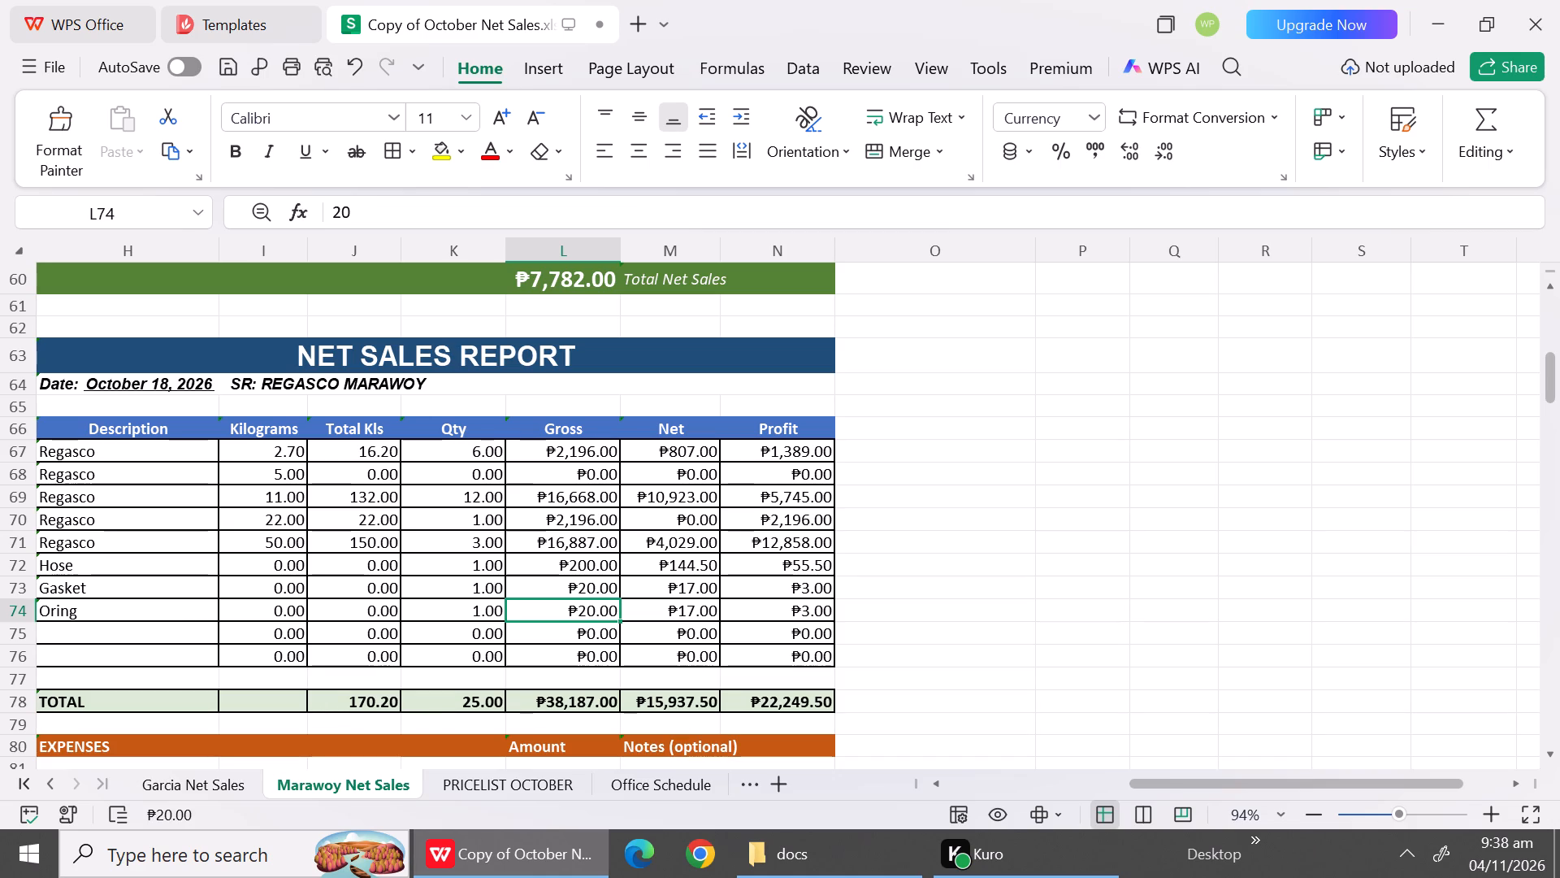
Clear the Hose, Gasket and Oring descriptions from rows 72 to 74 of the October 18 Marawoy report.
{"action": "left_click", "coordinate": [129, 561]}
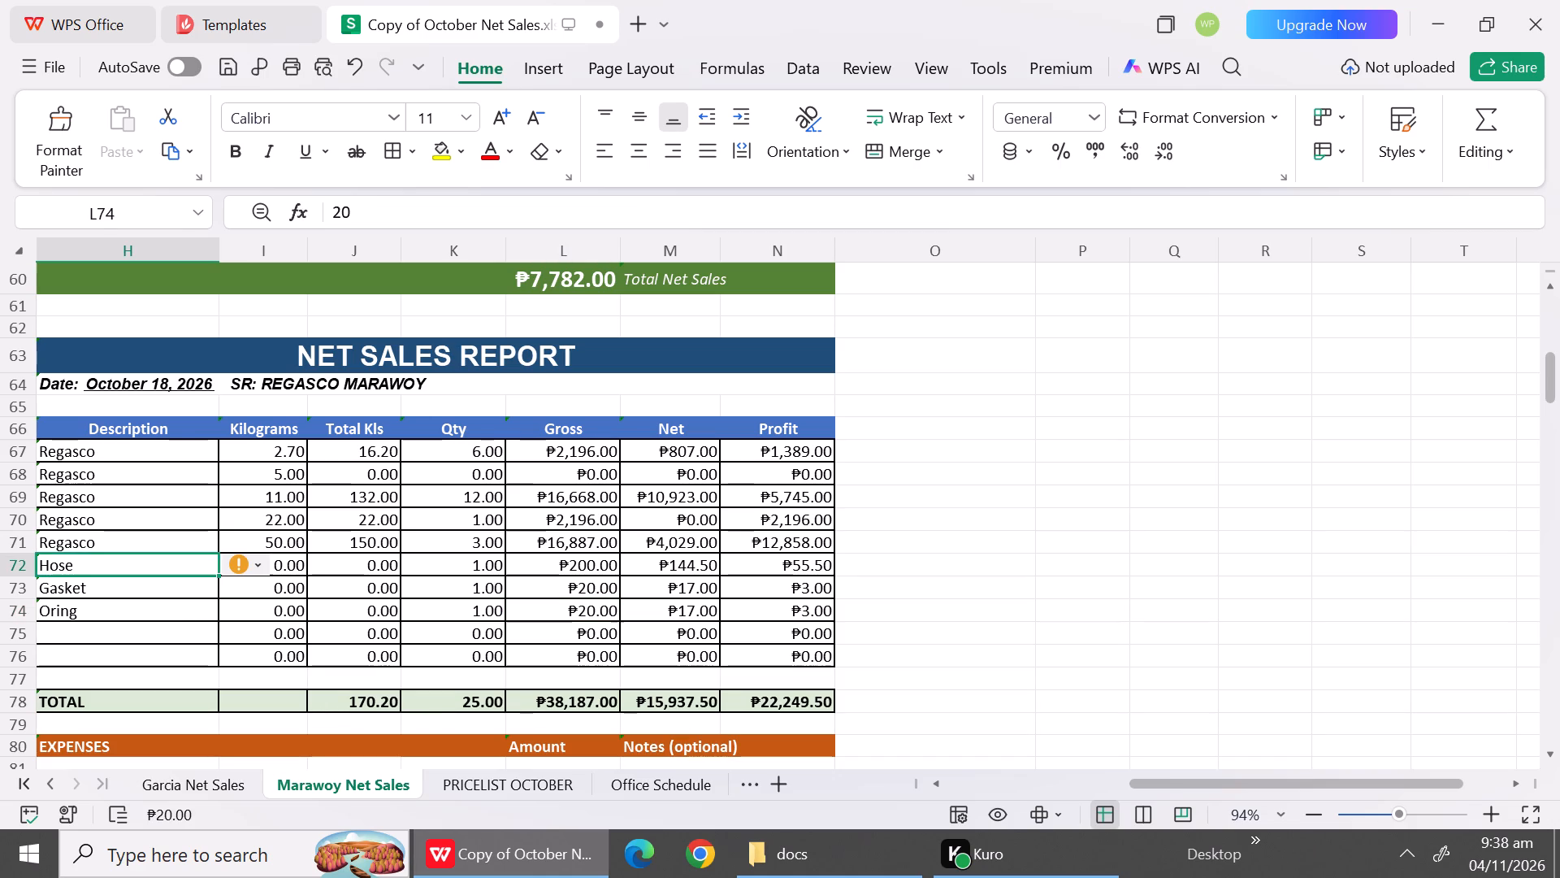
{"action": "key", "text": "BackSpace"}
{"action": "left_click", "coordinate": [129, 578]}
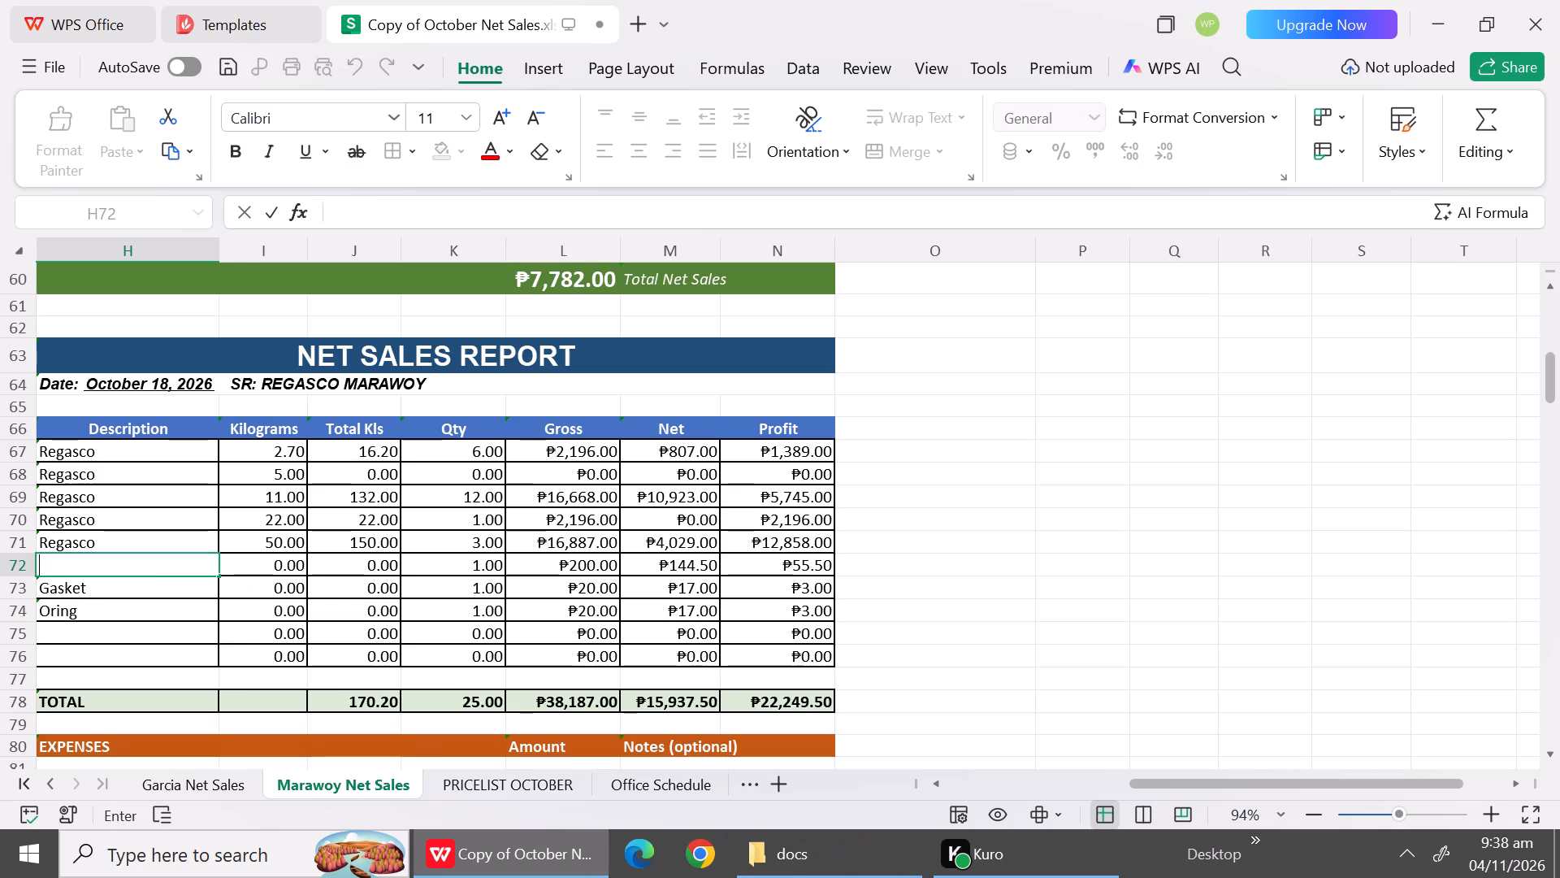
{"action": "left_click", "coordinate": [128, 589]}
{"action": "key", "text": "BackSpace"}
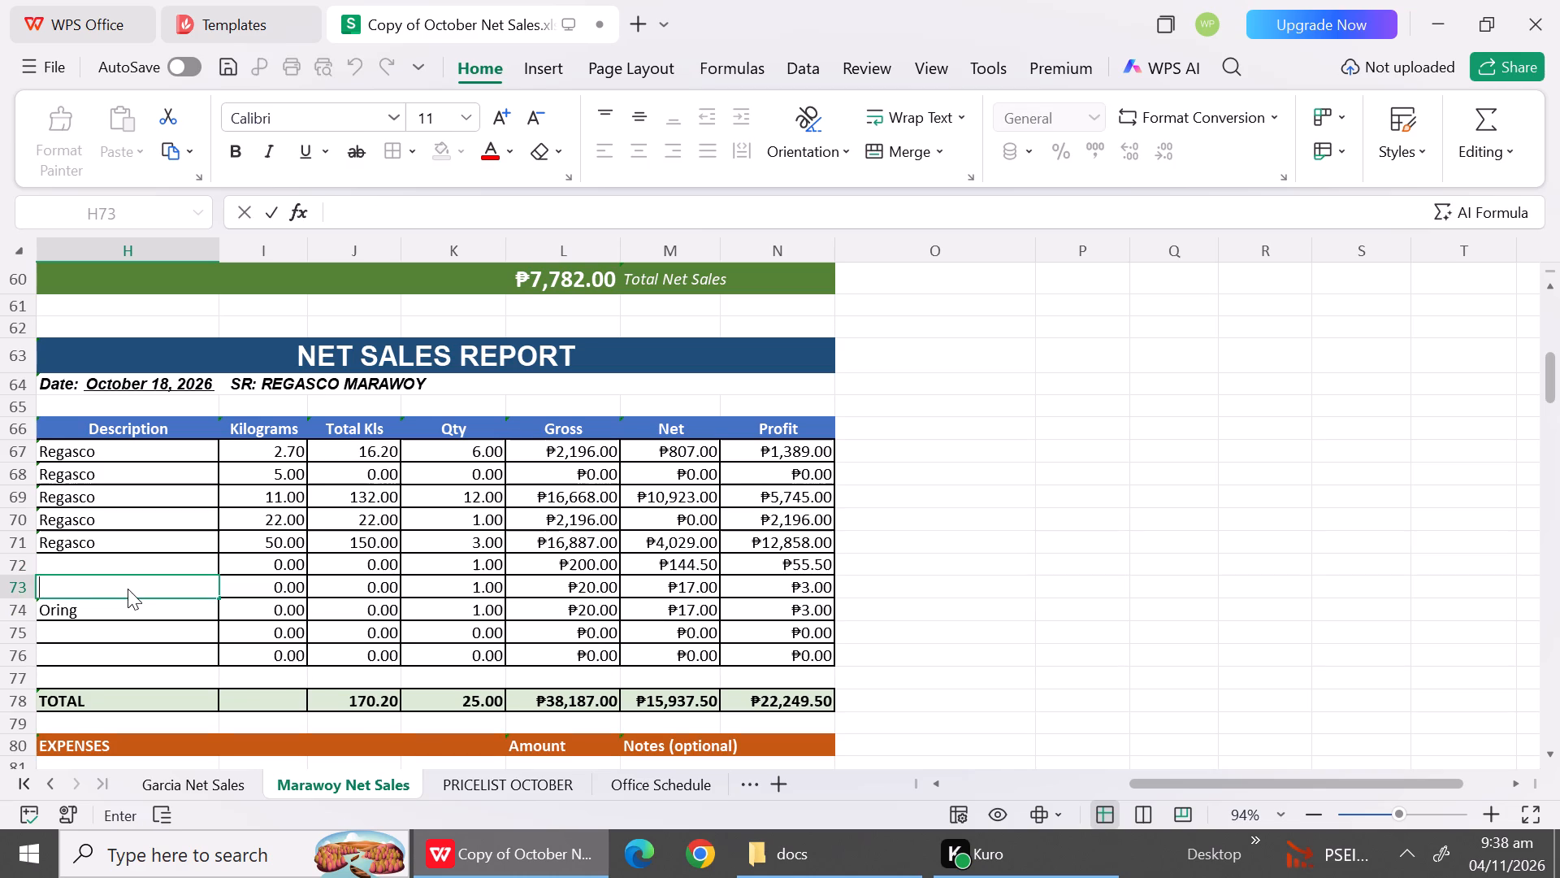
{"action": "left_click", "coordinate": [129, 613]}
{"action": "key", "text": "BackSpace"}
{"action": "left_click", "coordinate": [403, 672]}
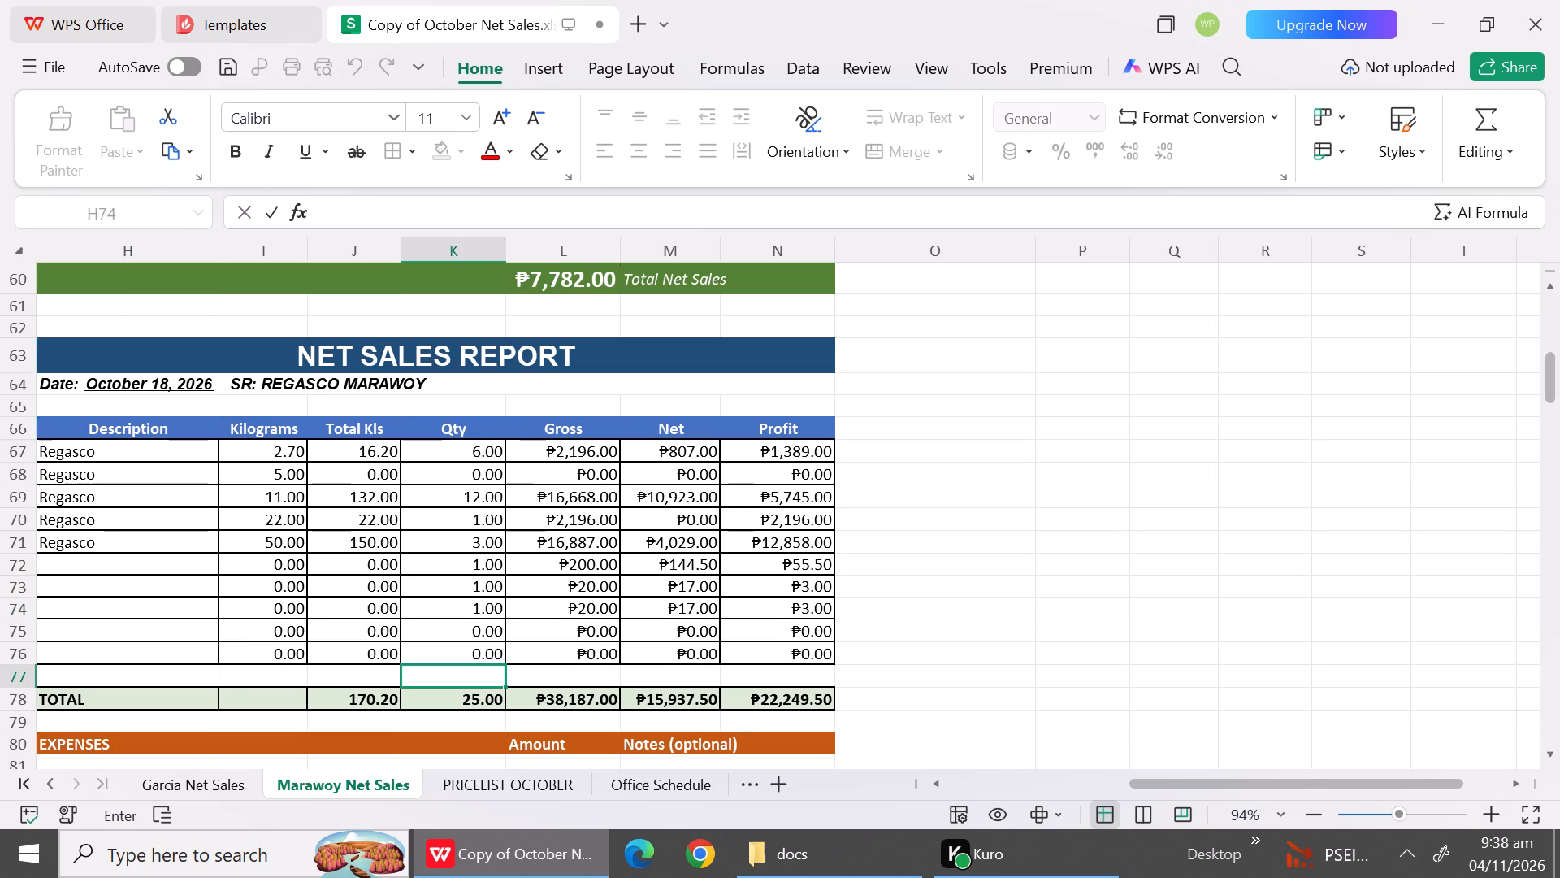
Set the quantities in rows 72 to 74 of the October 18 Marawoy report to 0.
{"action": "left_click", "coordinate": [481, 560]}
{"action": "key", "text": "0"}
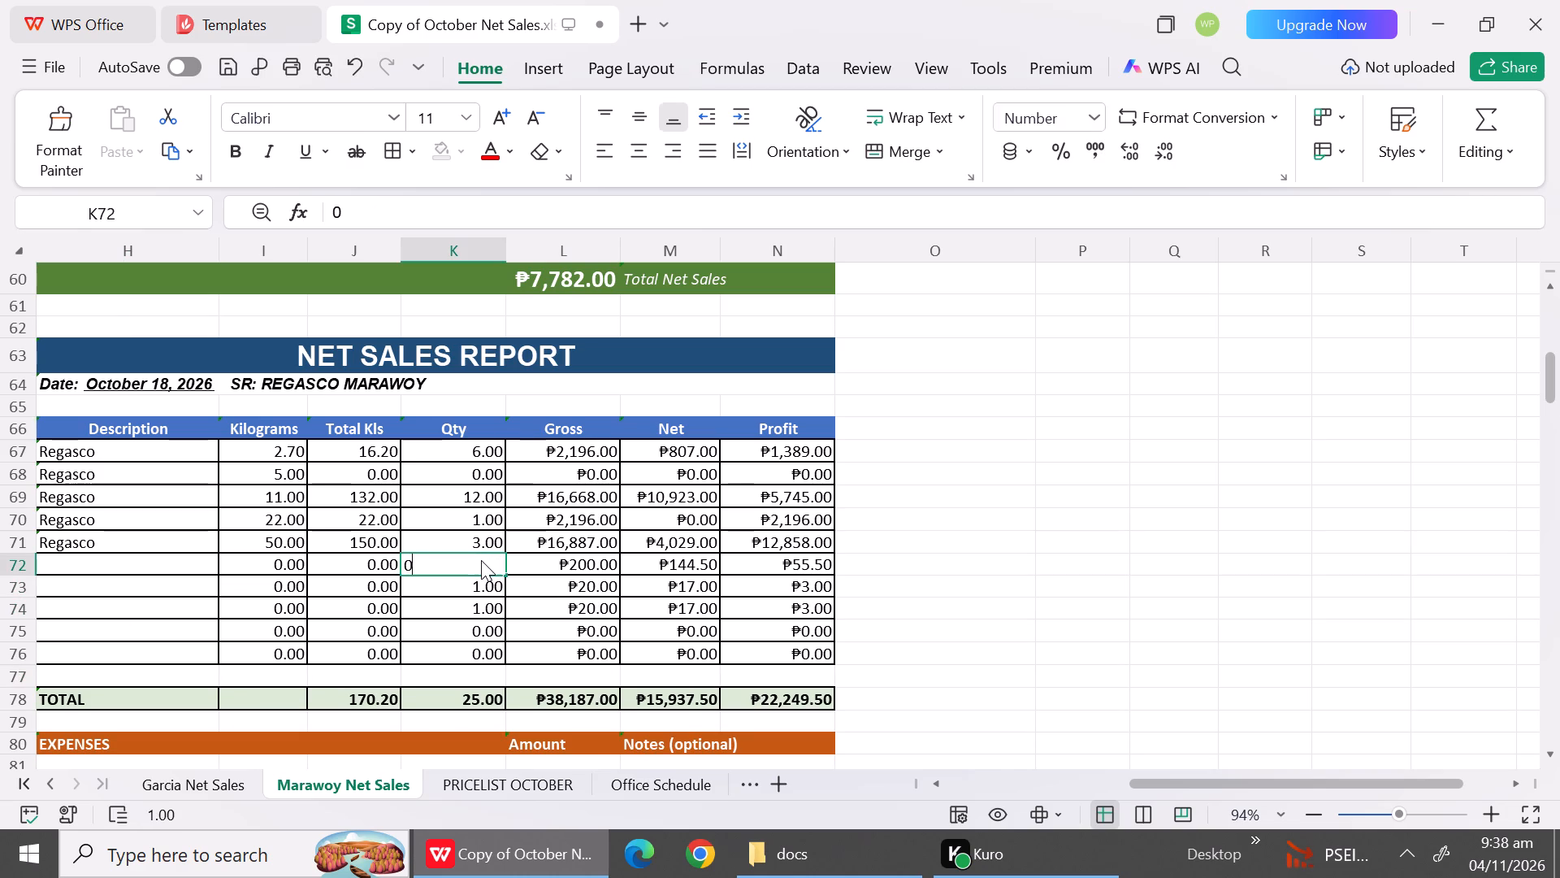
{"action": "left_click", "coordinate": [474, 578]}
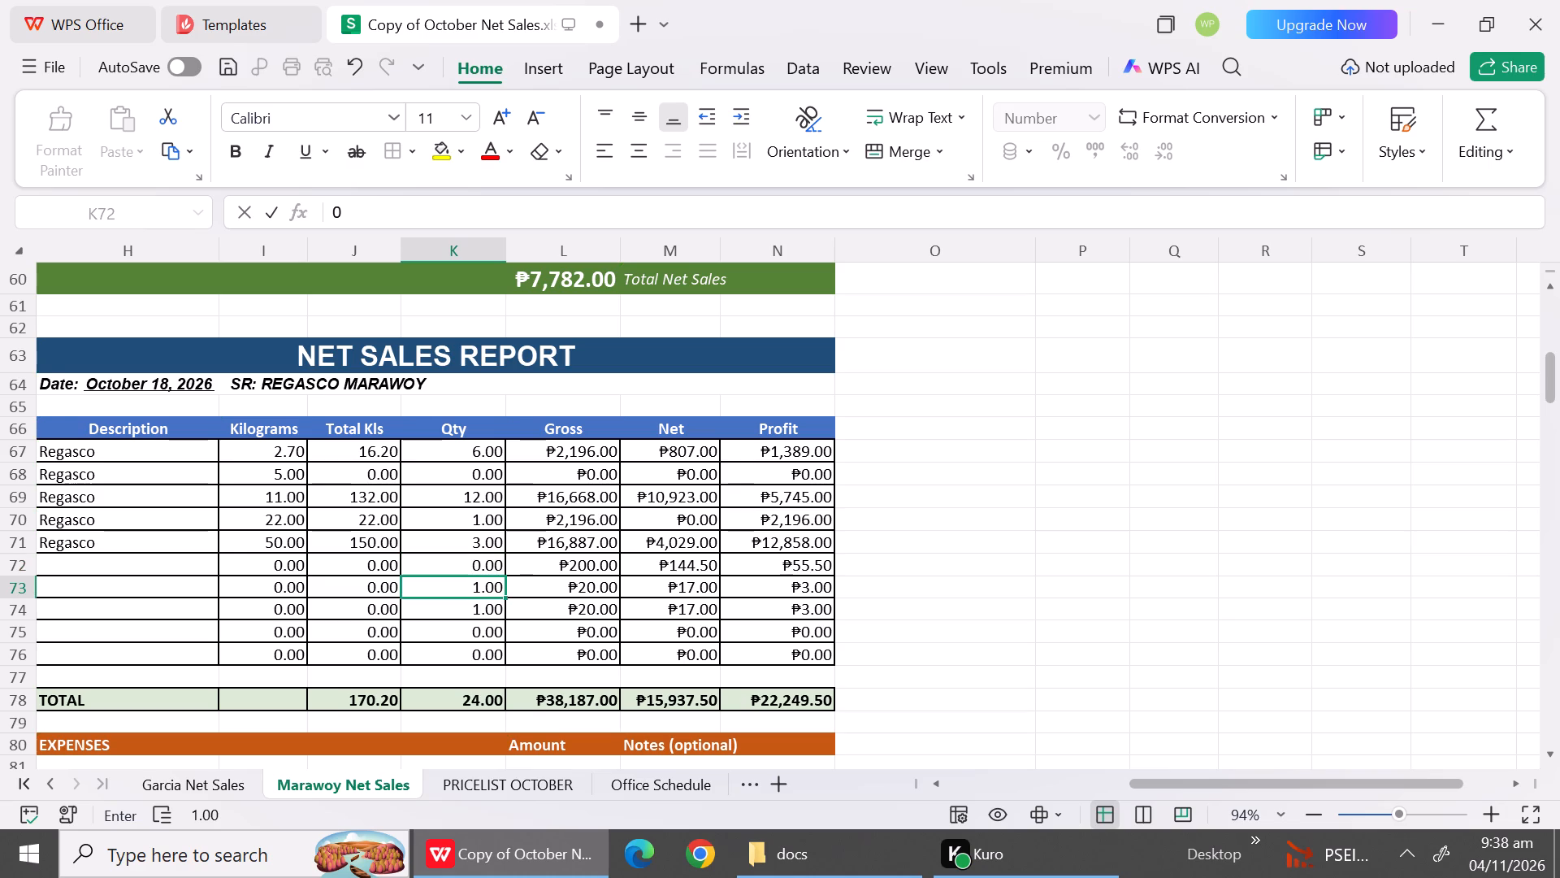
{"action": "key", "text": "0"}
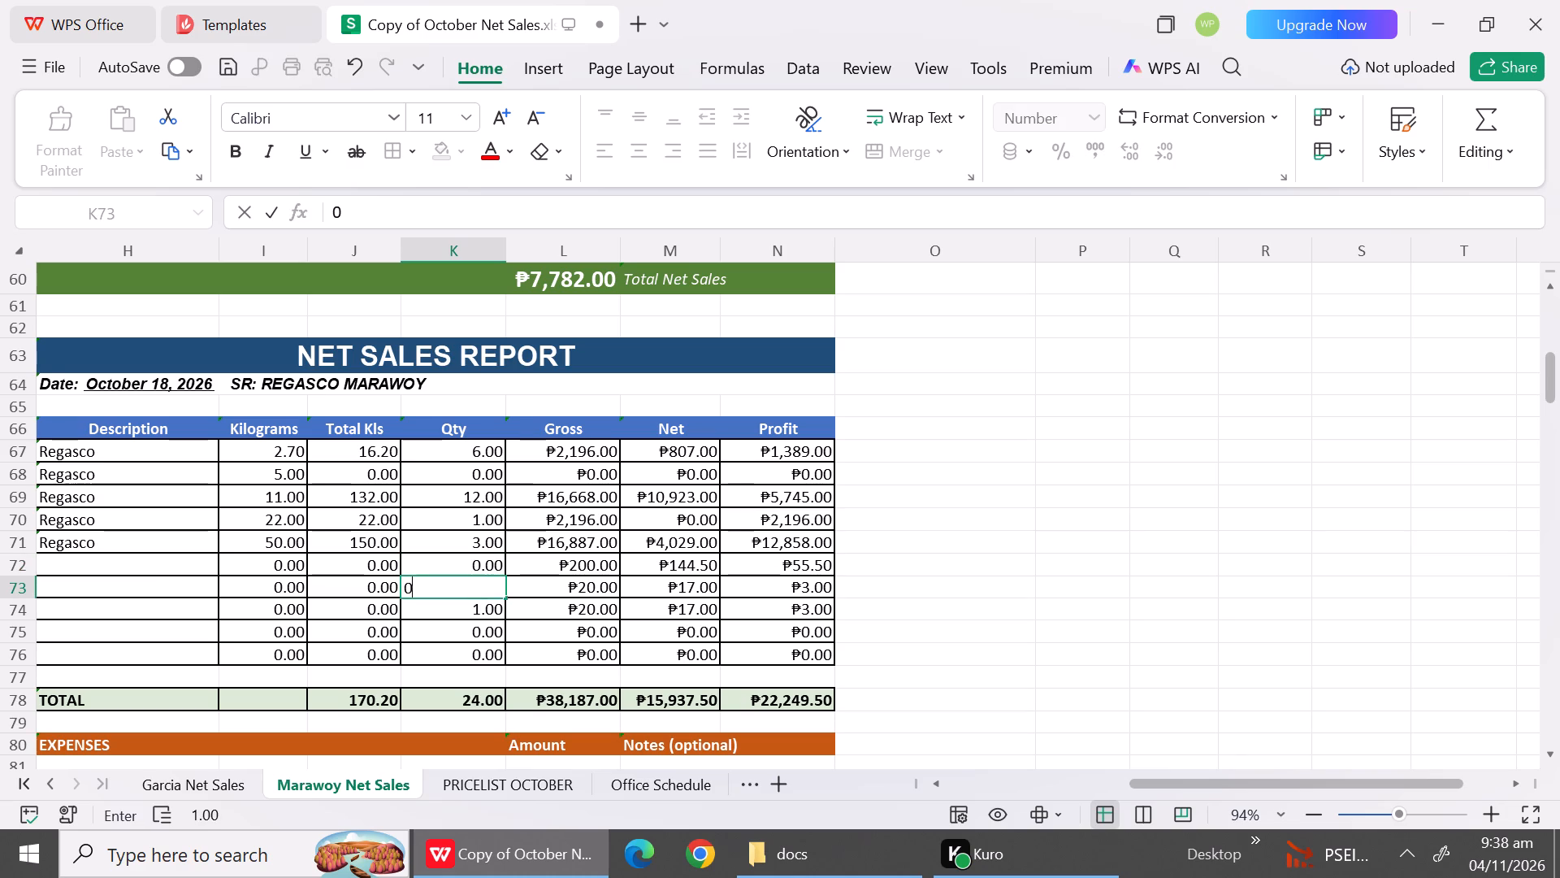
{"action": "left_click", "coordinate": [479, 604]}
{"action": "key", "text": "0"}
{"action": "left_click", "coordinate": [520, 620]}
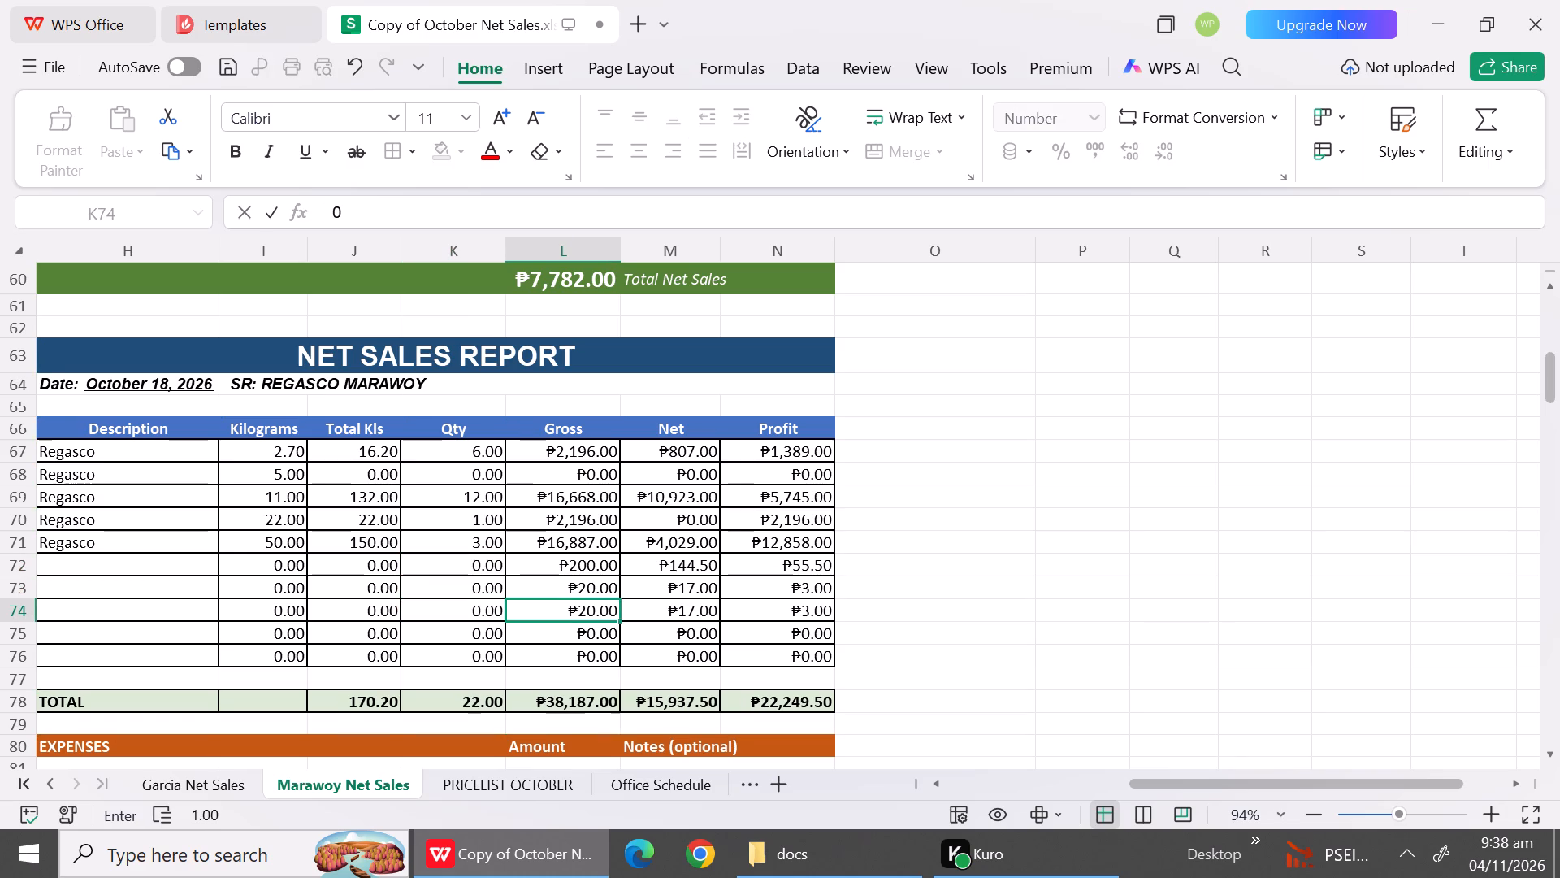
Set the gross amounts in rows 72 to 74 of the October 18 report to 0.
{"action": "left_click", "coordinate": [599, 564]}
{"action": "key", "text": "0"}
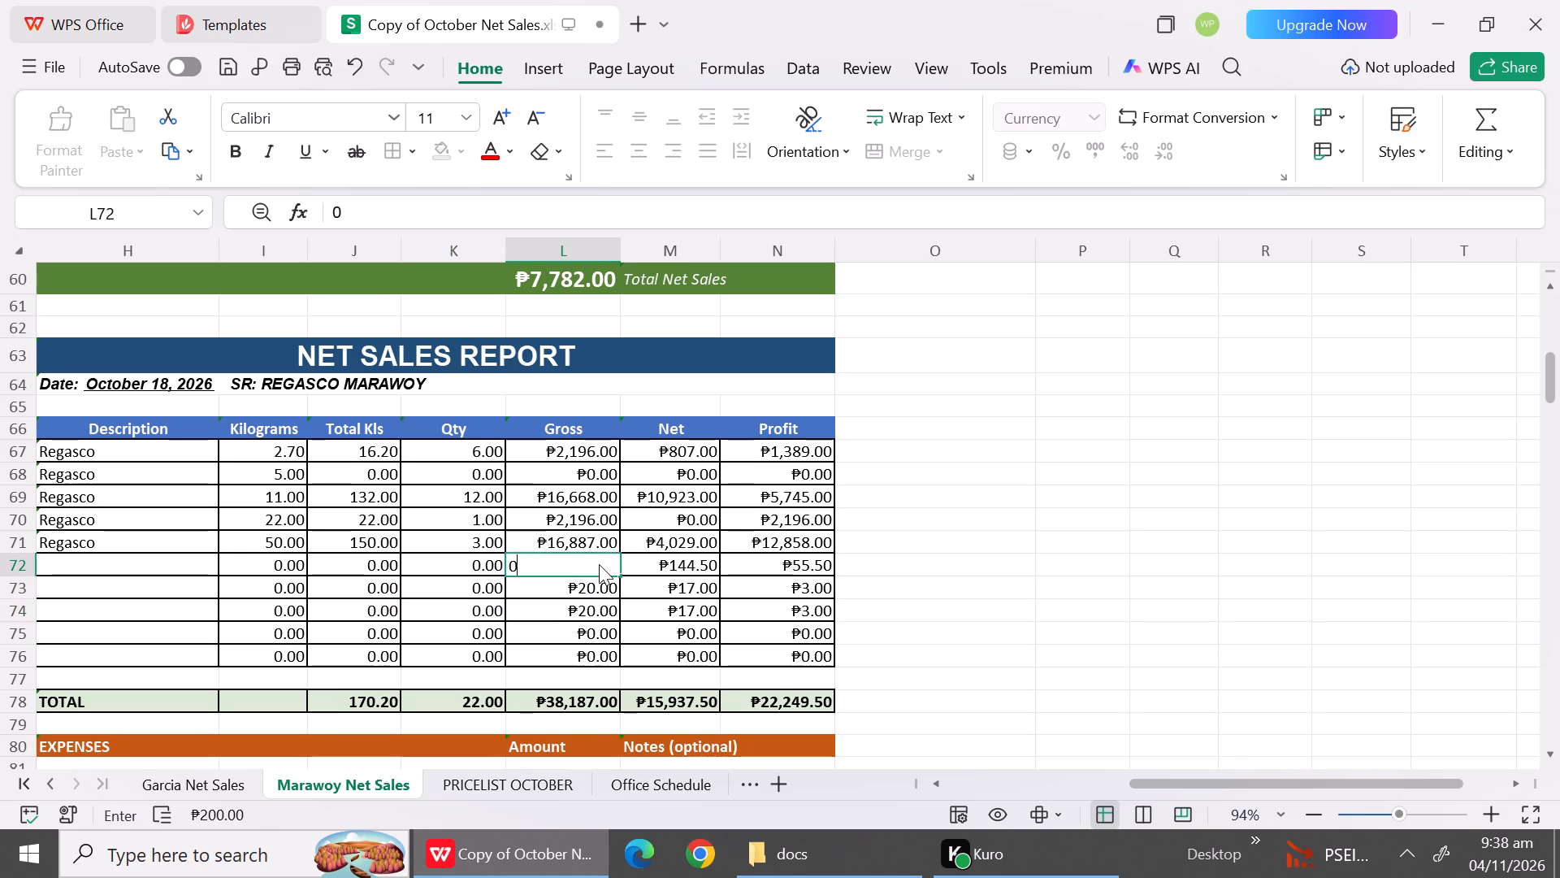
{"action": "left_click", "coordinate": [597, 593]}
{"action": "key", "text": "minus"}
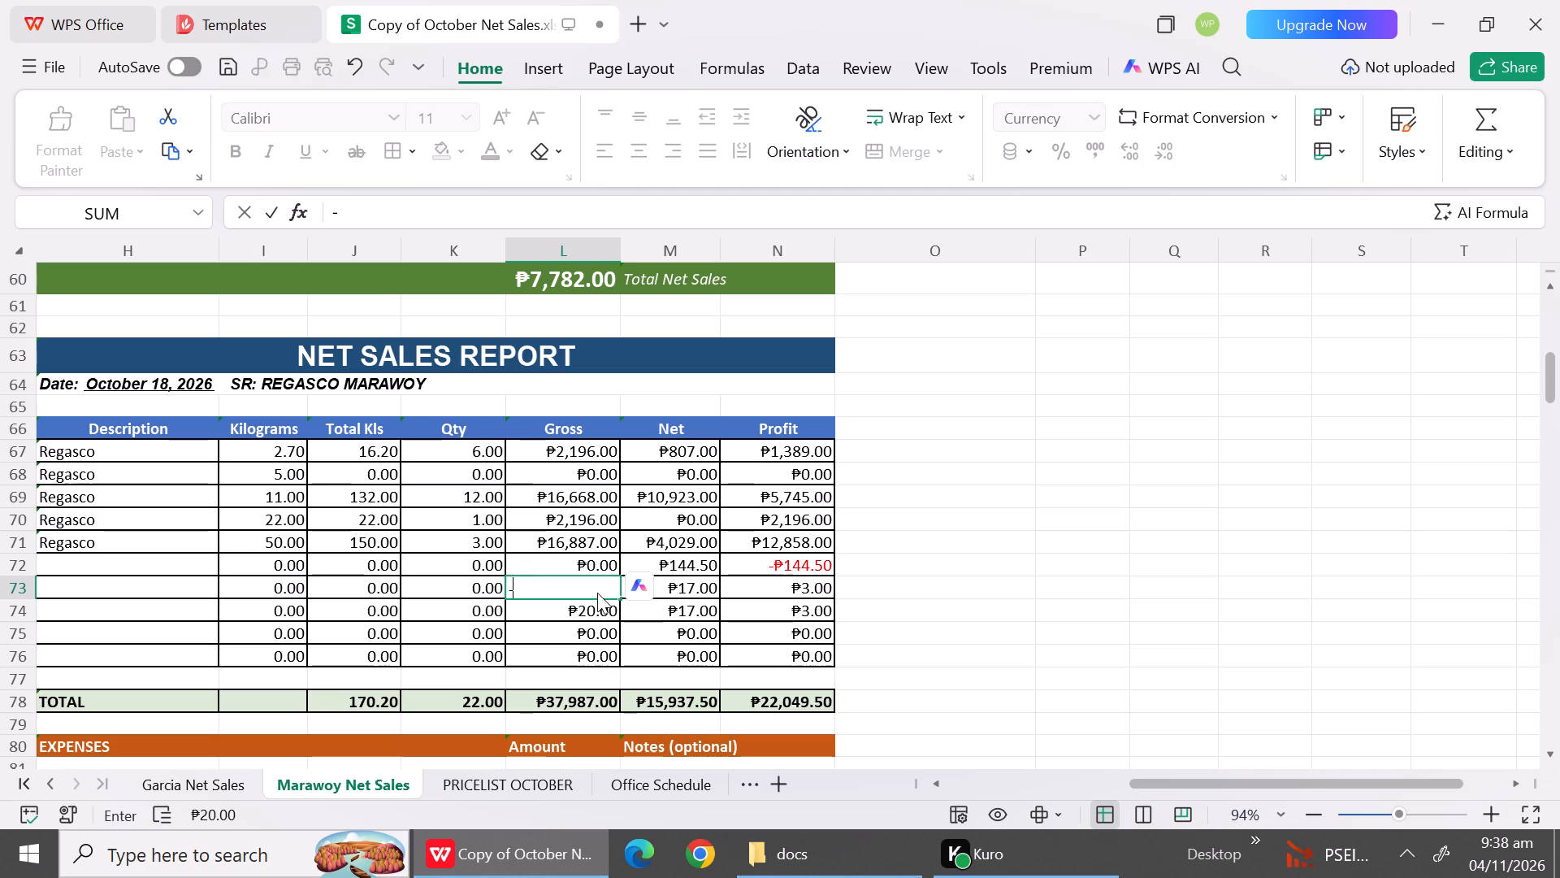
{"action": "key", "text": "BackSpace"}
{"action": "key", "text": "0"}
{"action": "left_click", "coordinate": [592, 617]}
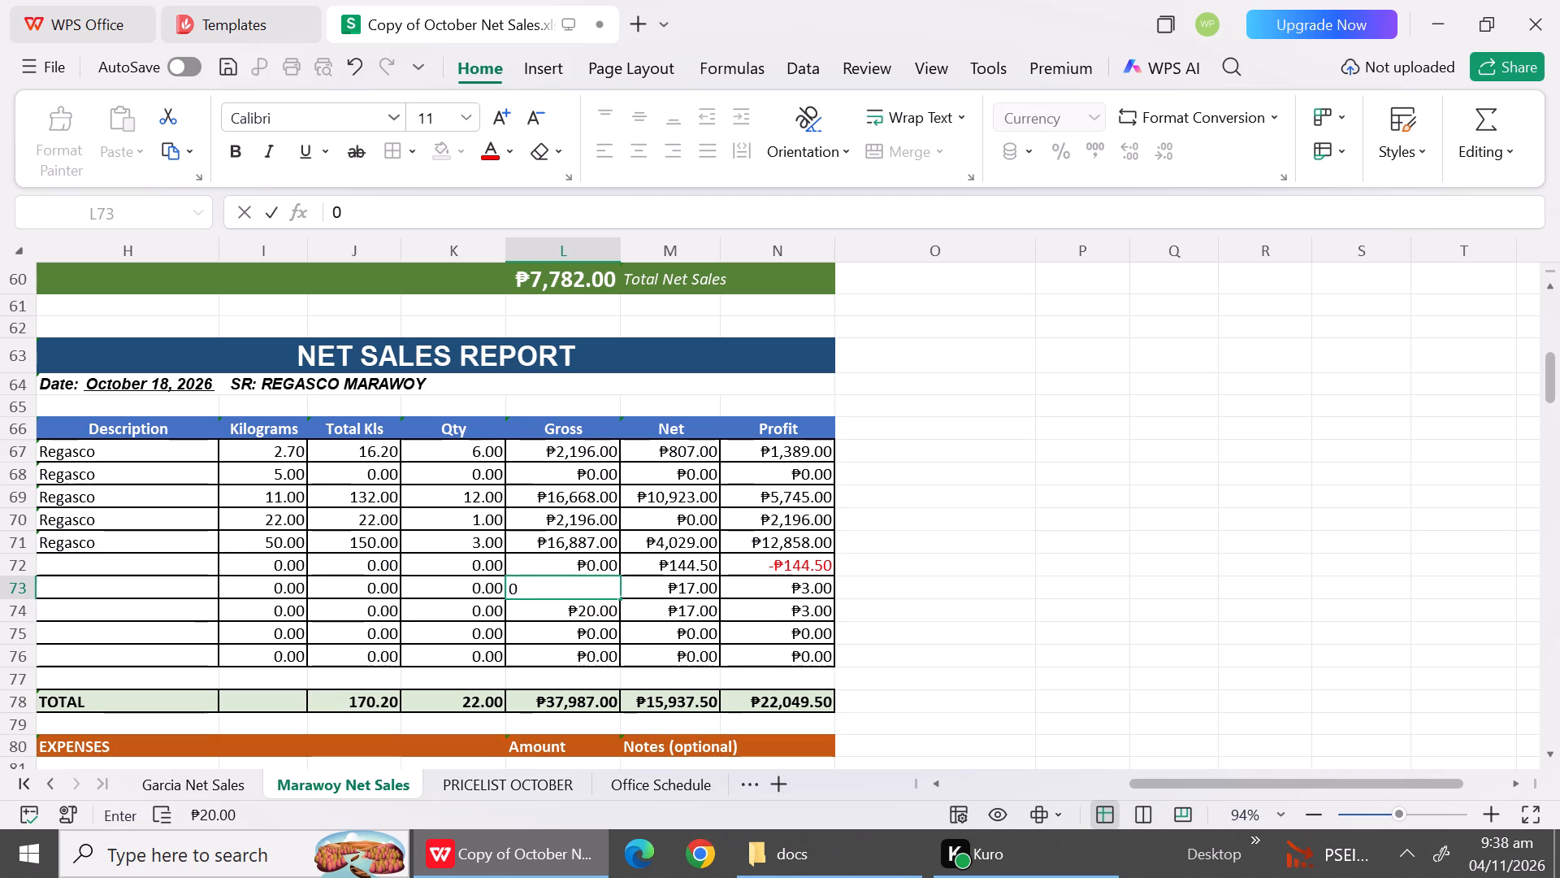
{"action": "key", "text": "0"}
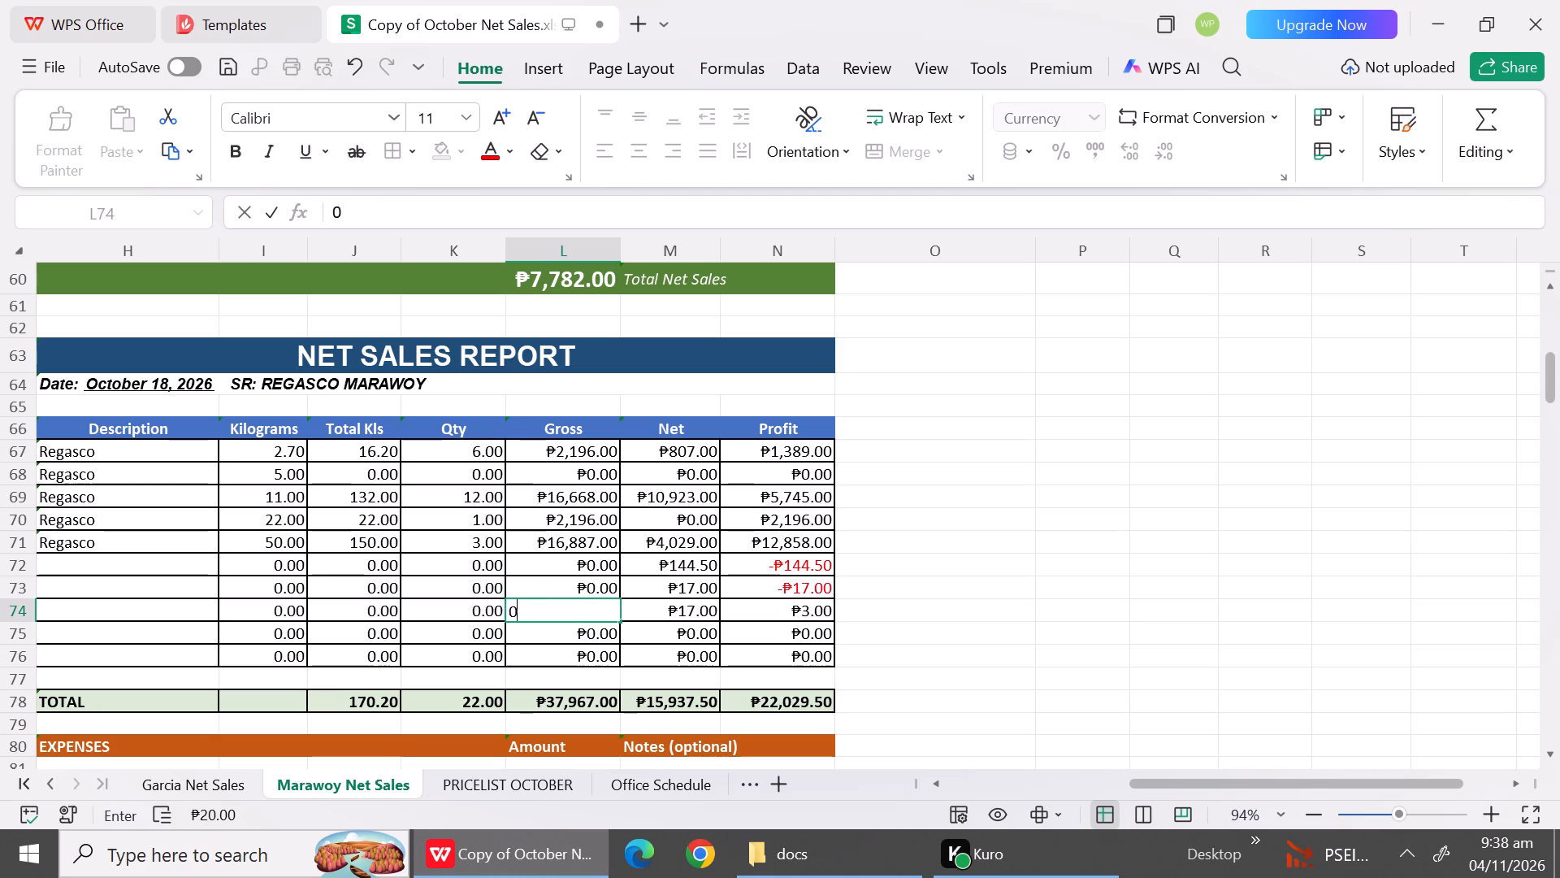
{"action": "left_click", "coordinate": [486, 628]}
Set the net amounts in rows 72 to 74 of the October 18 report to 0.
{"action": "left_click", "coordinate": [696, 589]}
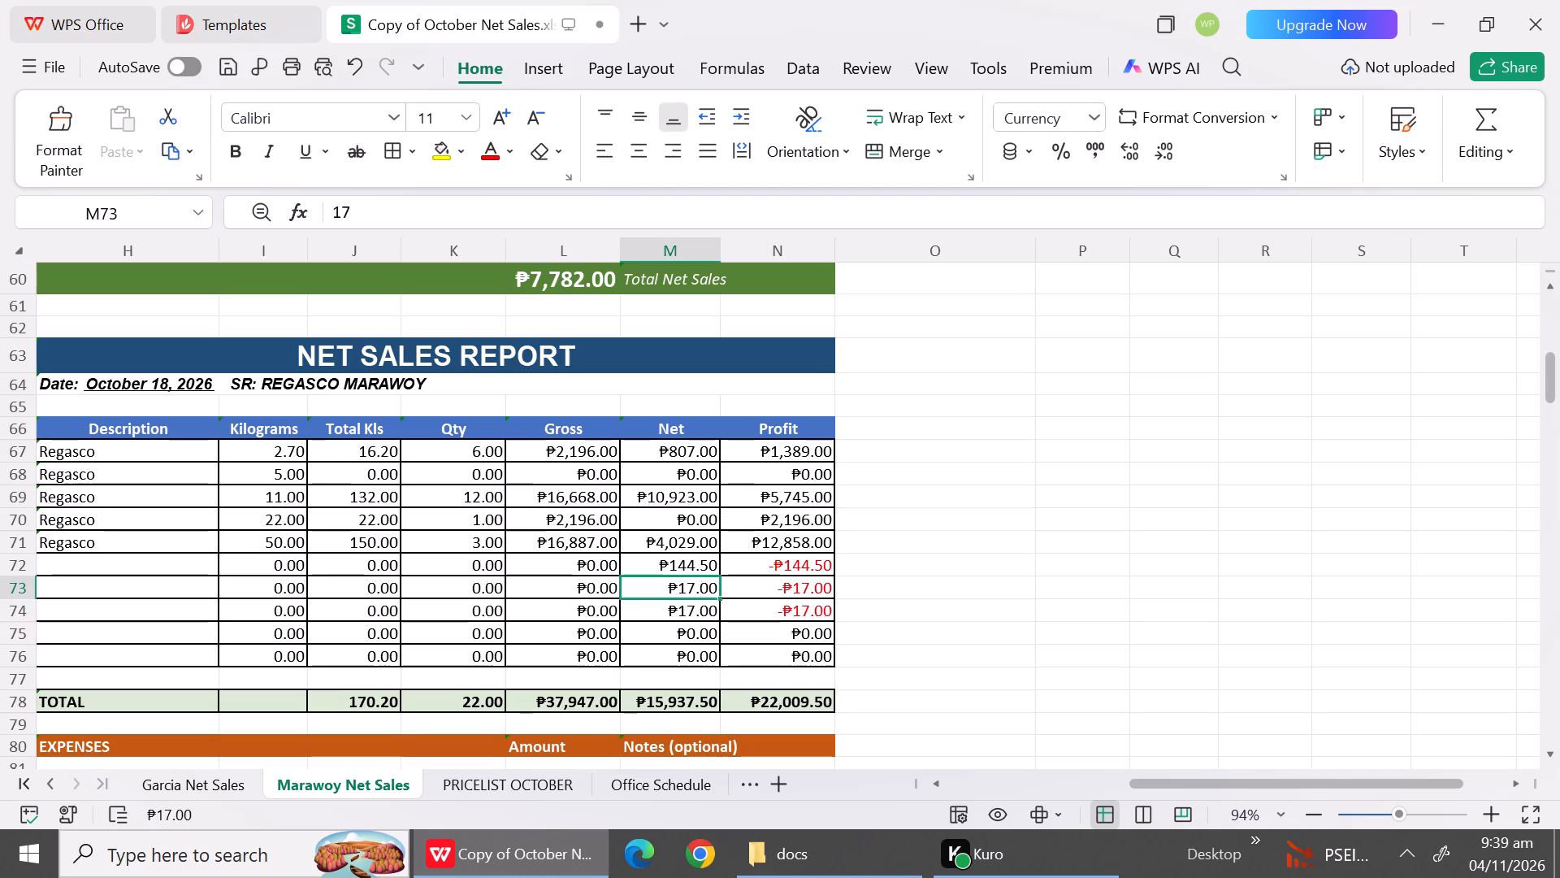
{"action": "left_click", "coordinate": [690, 572]}
{"action": "key", "text": "0"}
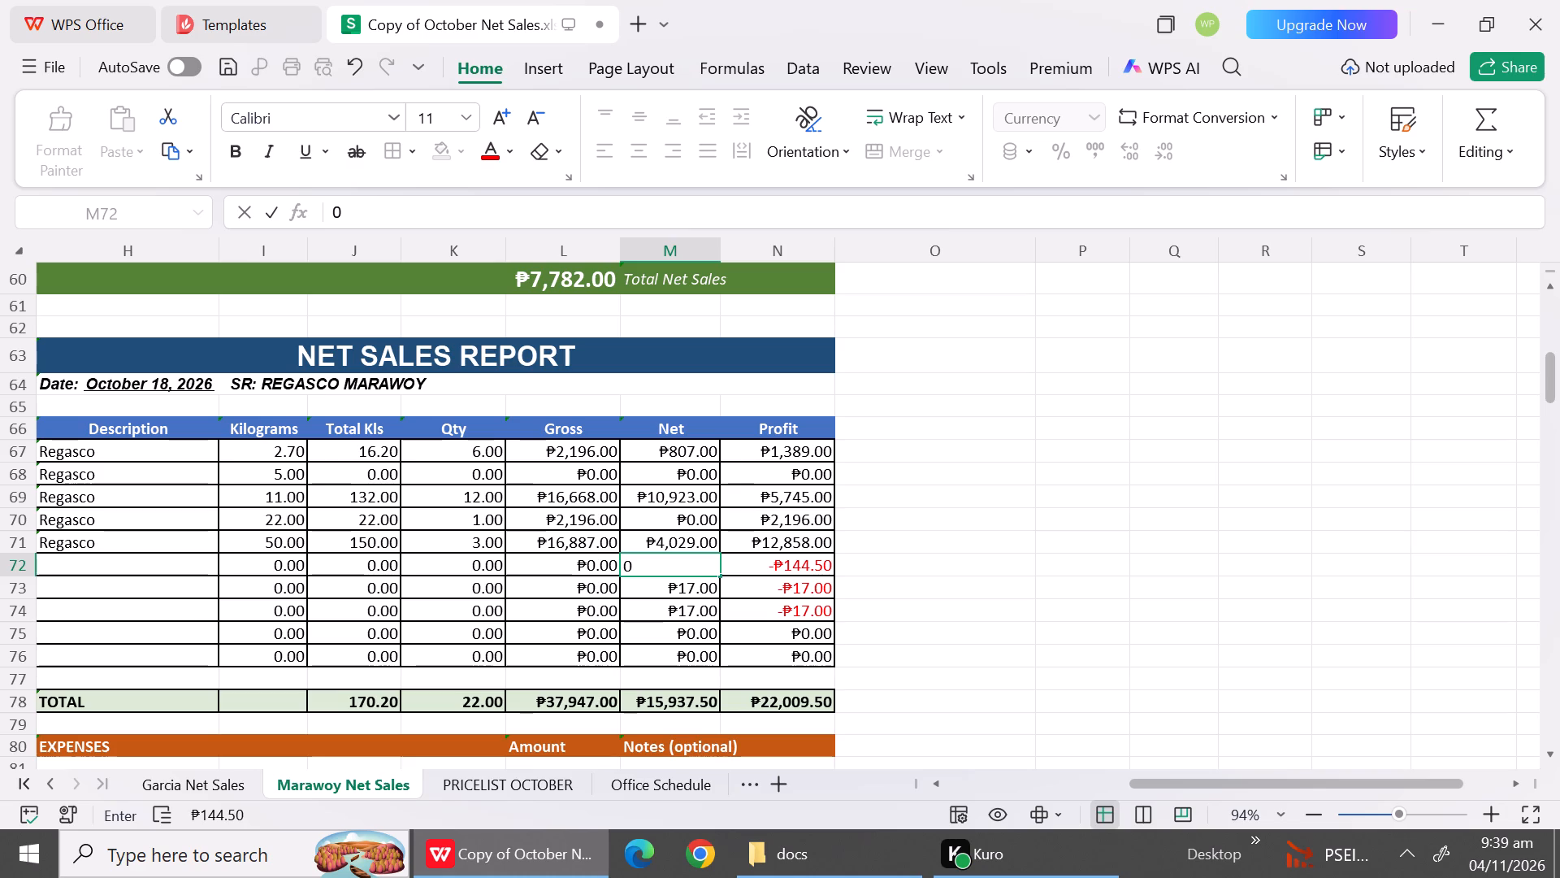
{"action": "left_click", "coordinate": [691, 598]}
{"action": "key", "text": "0"}
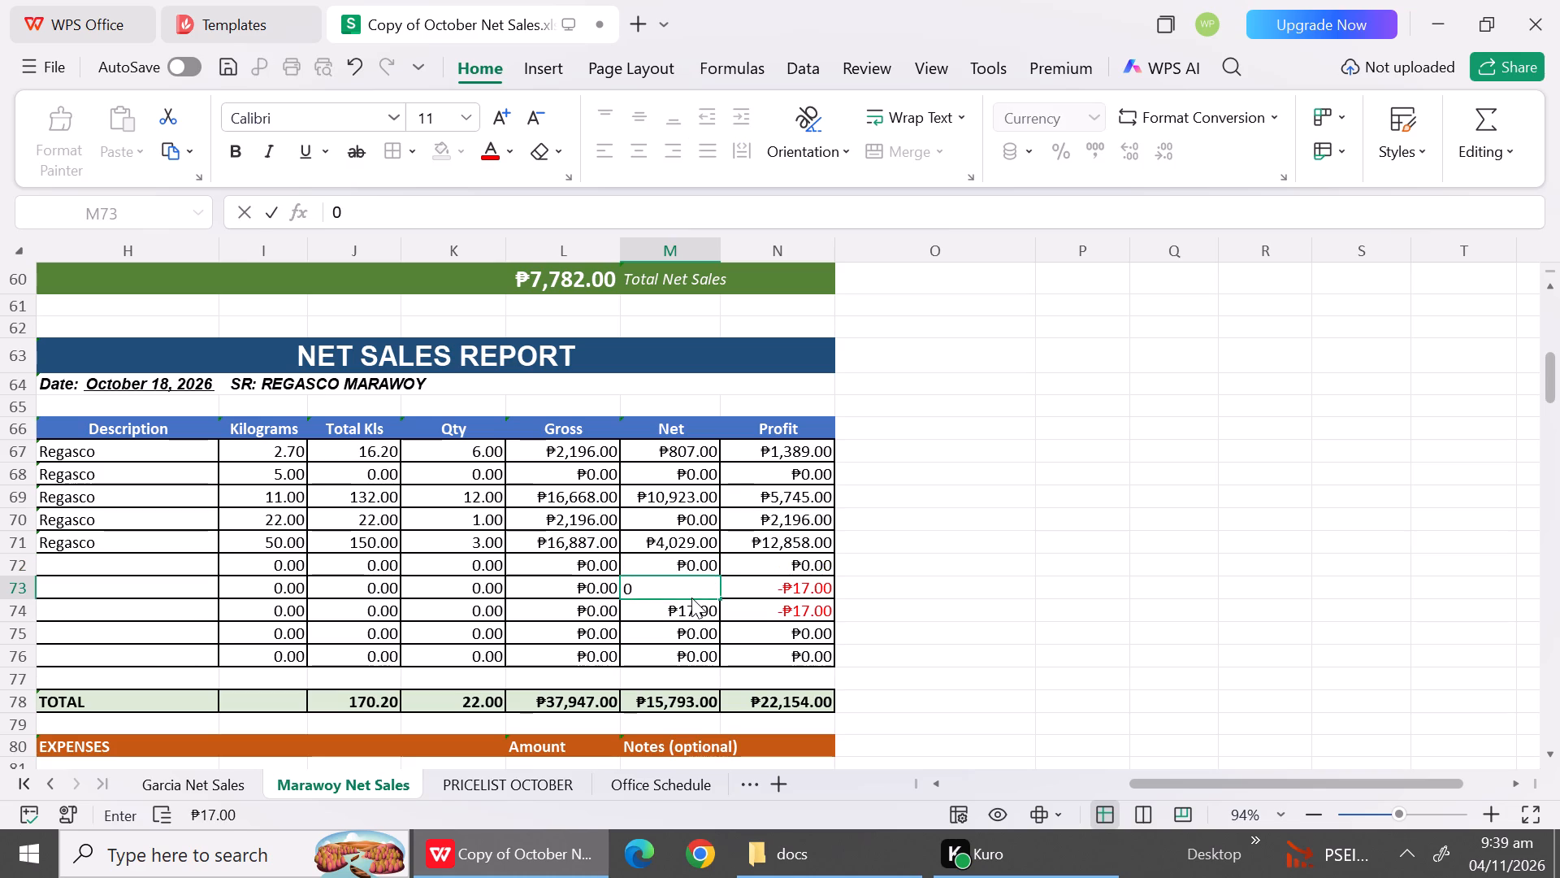
{"action": "left_click", "coordinate": [691, 616]}
{"action": "key", "text": "0"}
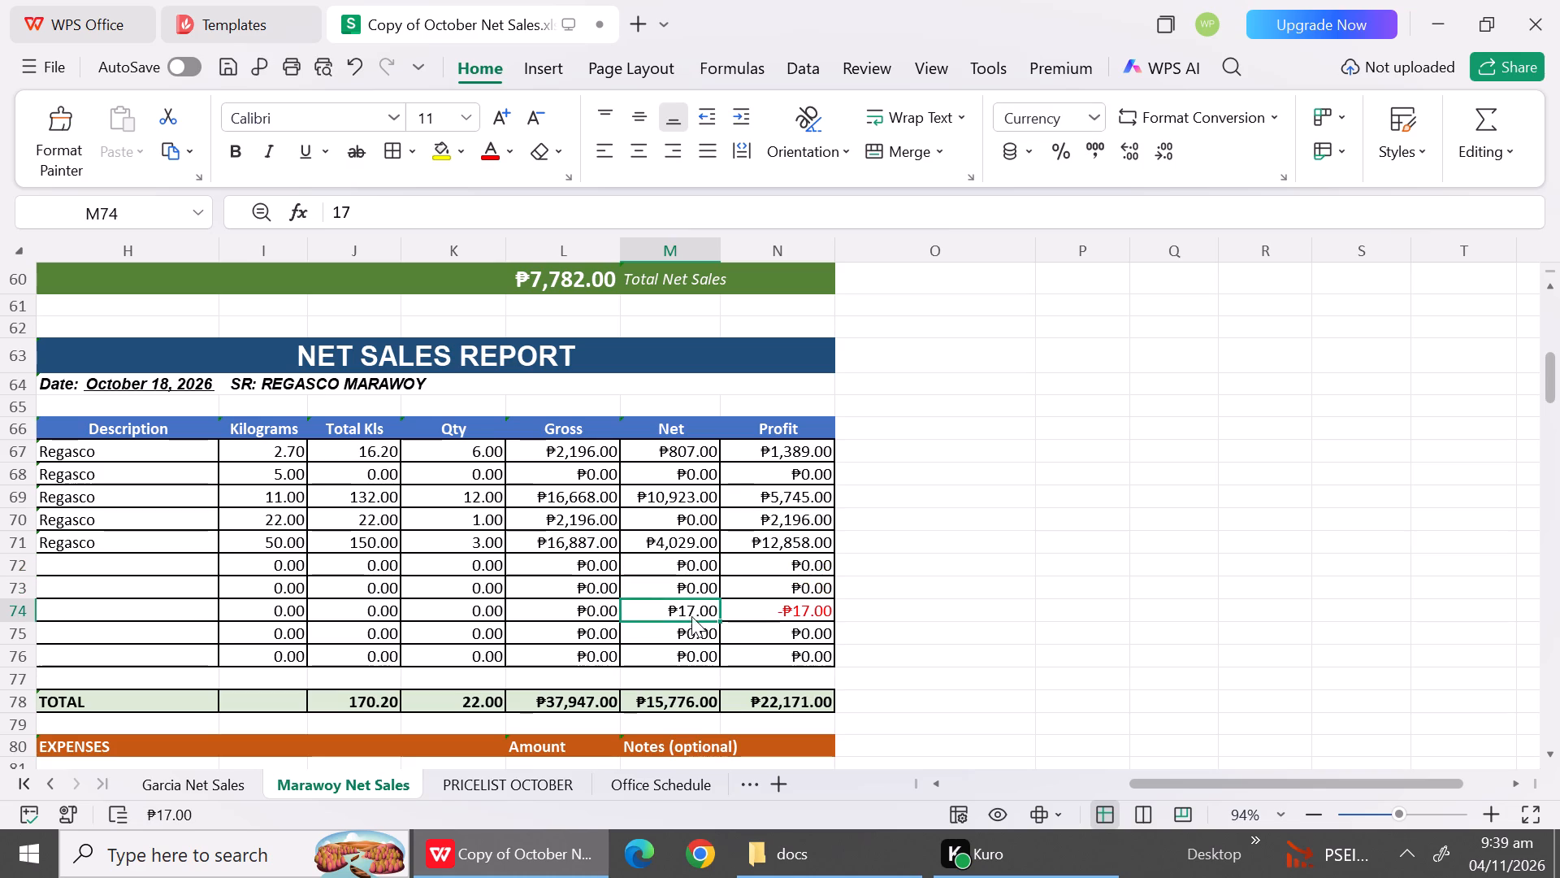
{"action": "left_click", "coordinate": [482, 592]}
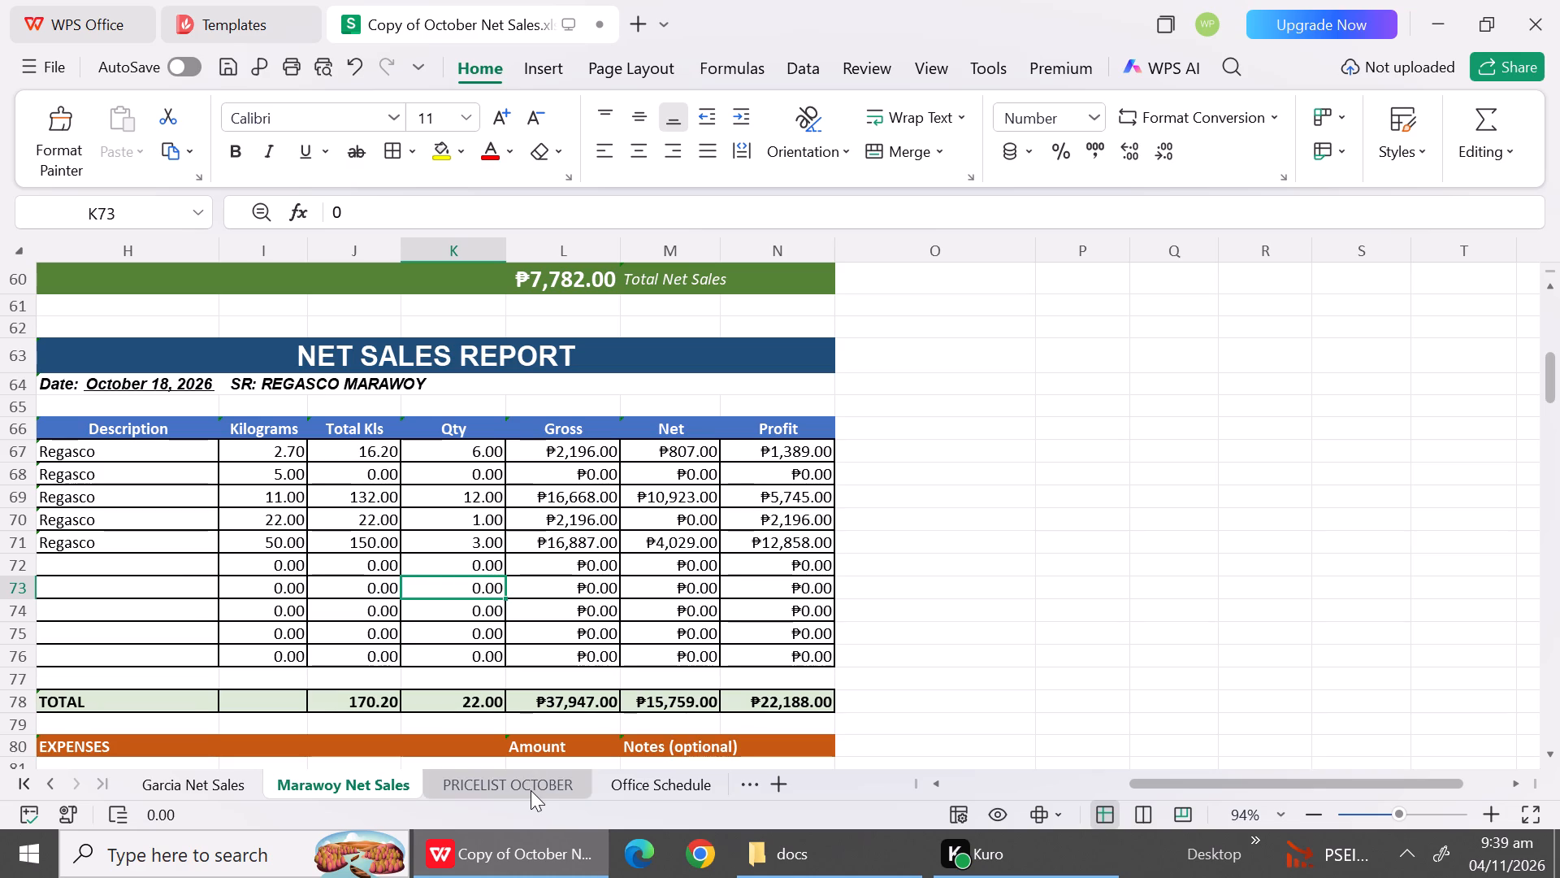
Set the October 18 net amount for the 2.70 kg Regasco to 1896.
{"action": "left_click", "coordinate": [684, 447]}
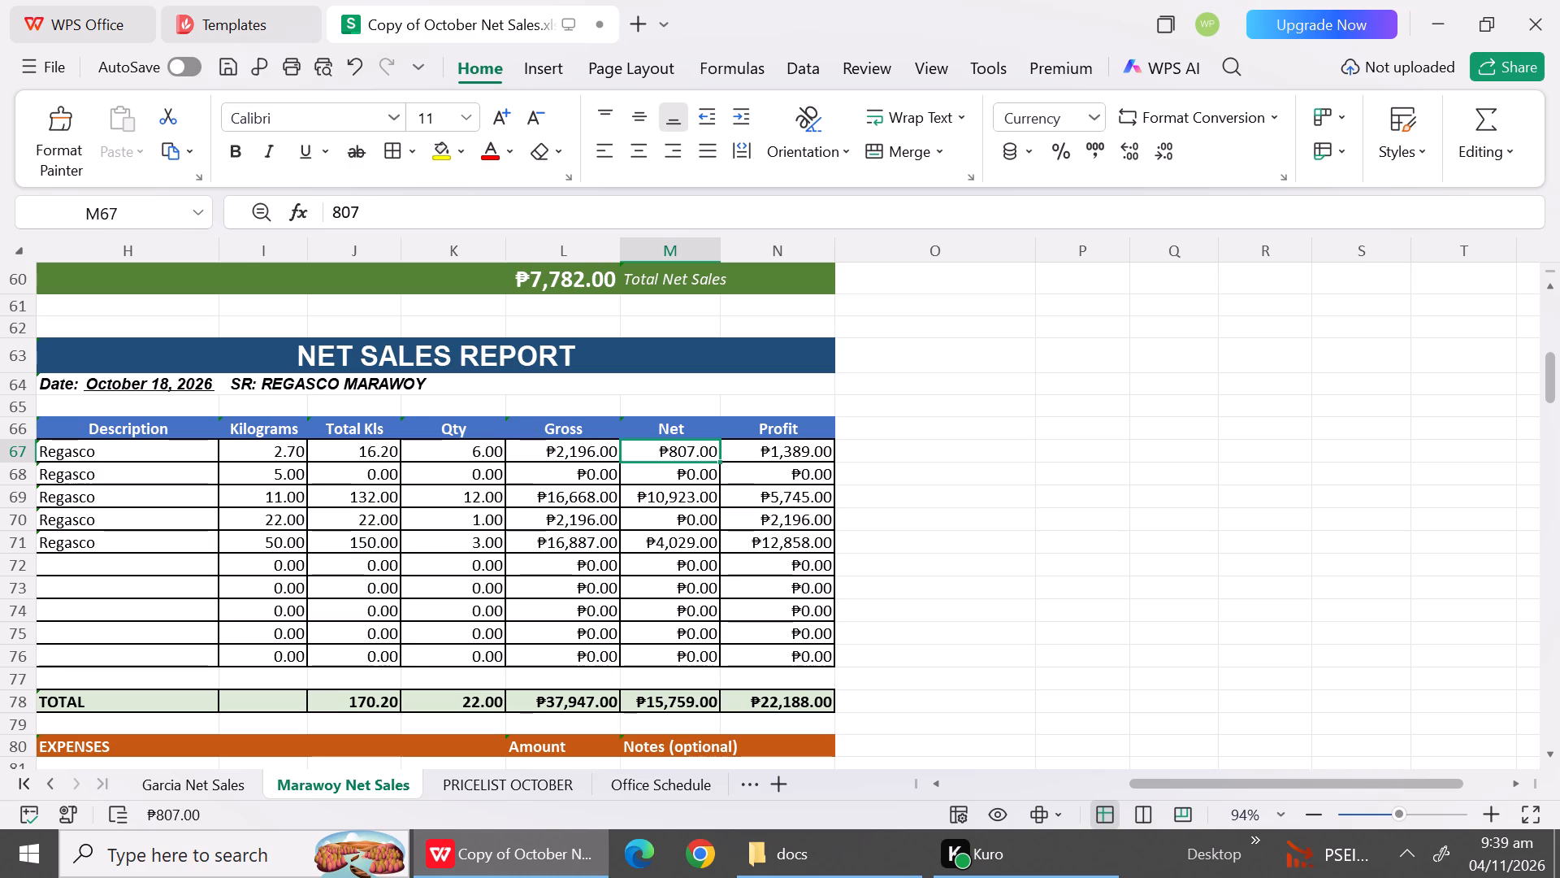
{"action": "left_click", "coordinate": [684, 447]}
{"action": "type", "text": "189"}
{"action": "key", "text": "6"}
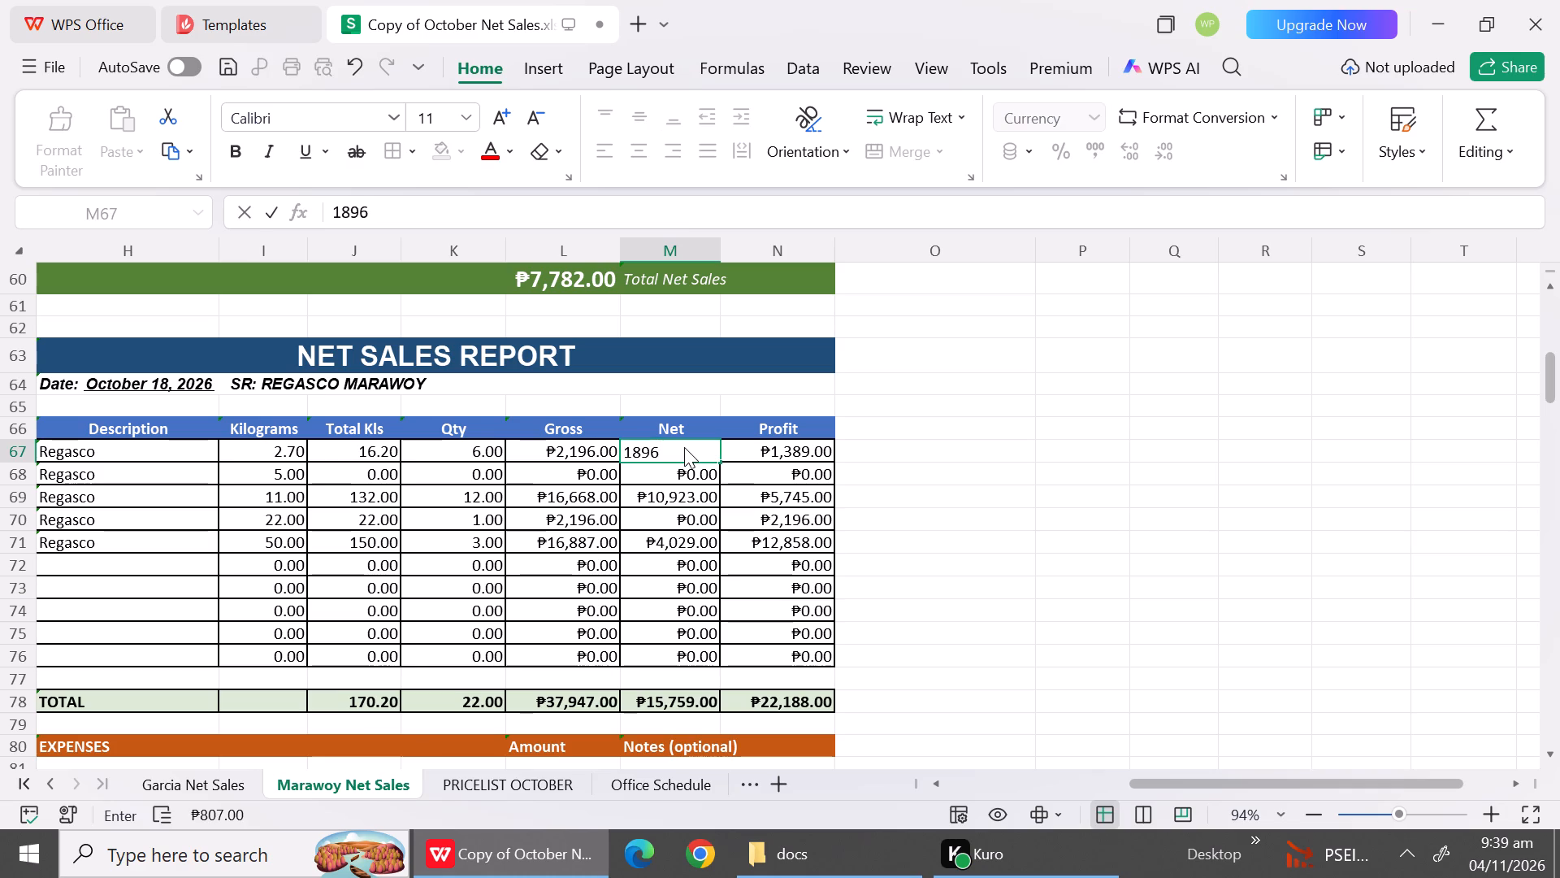
{"action": "left_click", "coordinate": [680, 485]}
Check the 11 kg Regasco price in the October price list and set its October 18 net amount to 14232.
{"action": "left_click", "coordinate": [659, 504]}
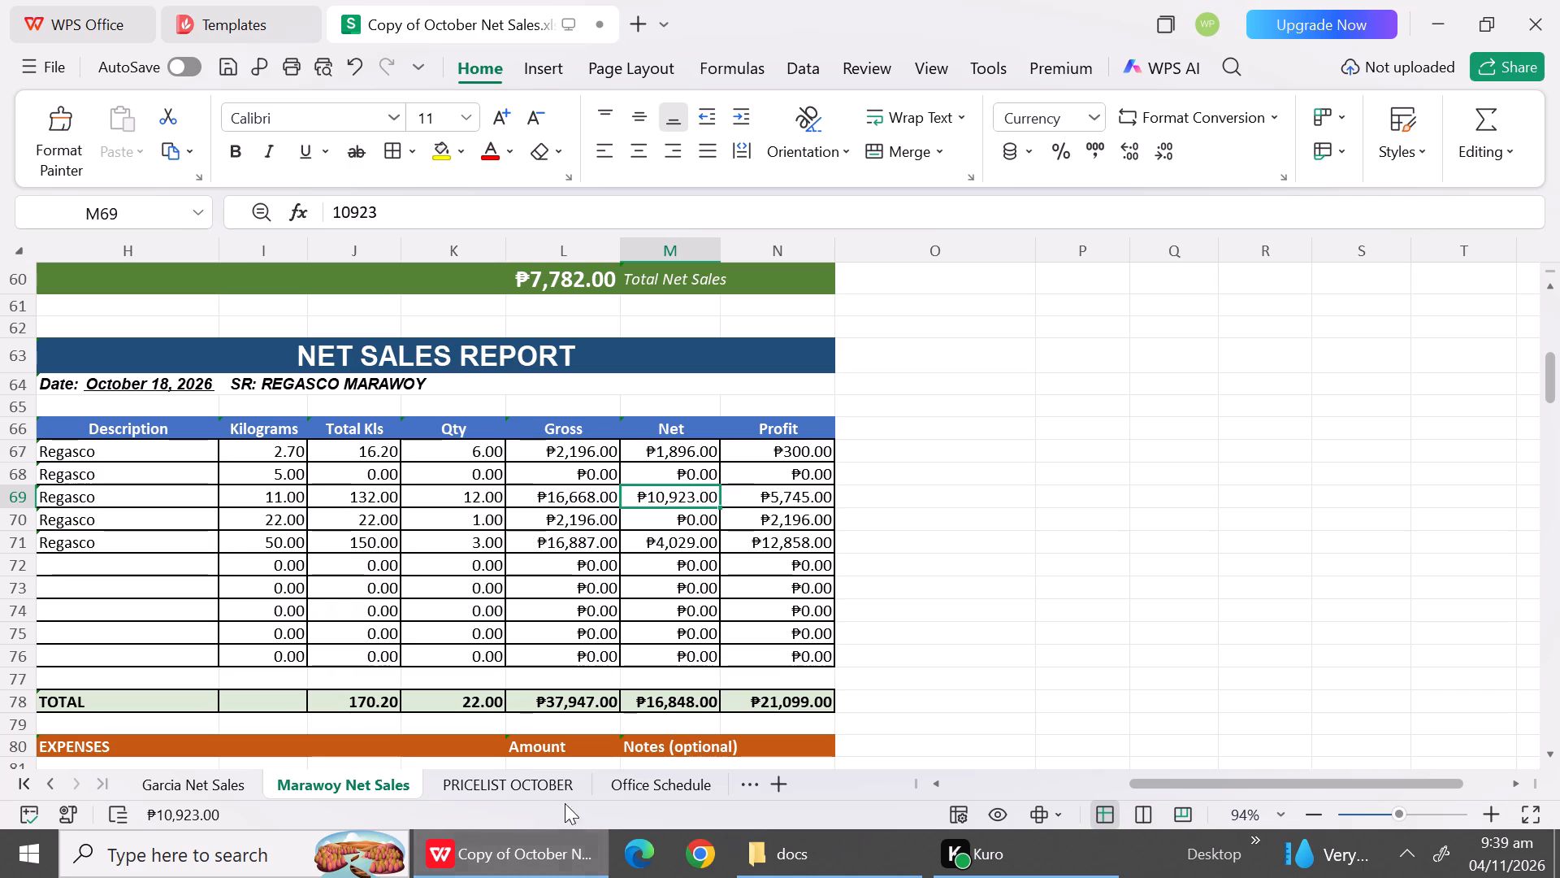
{"action": "left_click", "coordinate": [539, 785]}
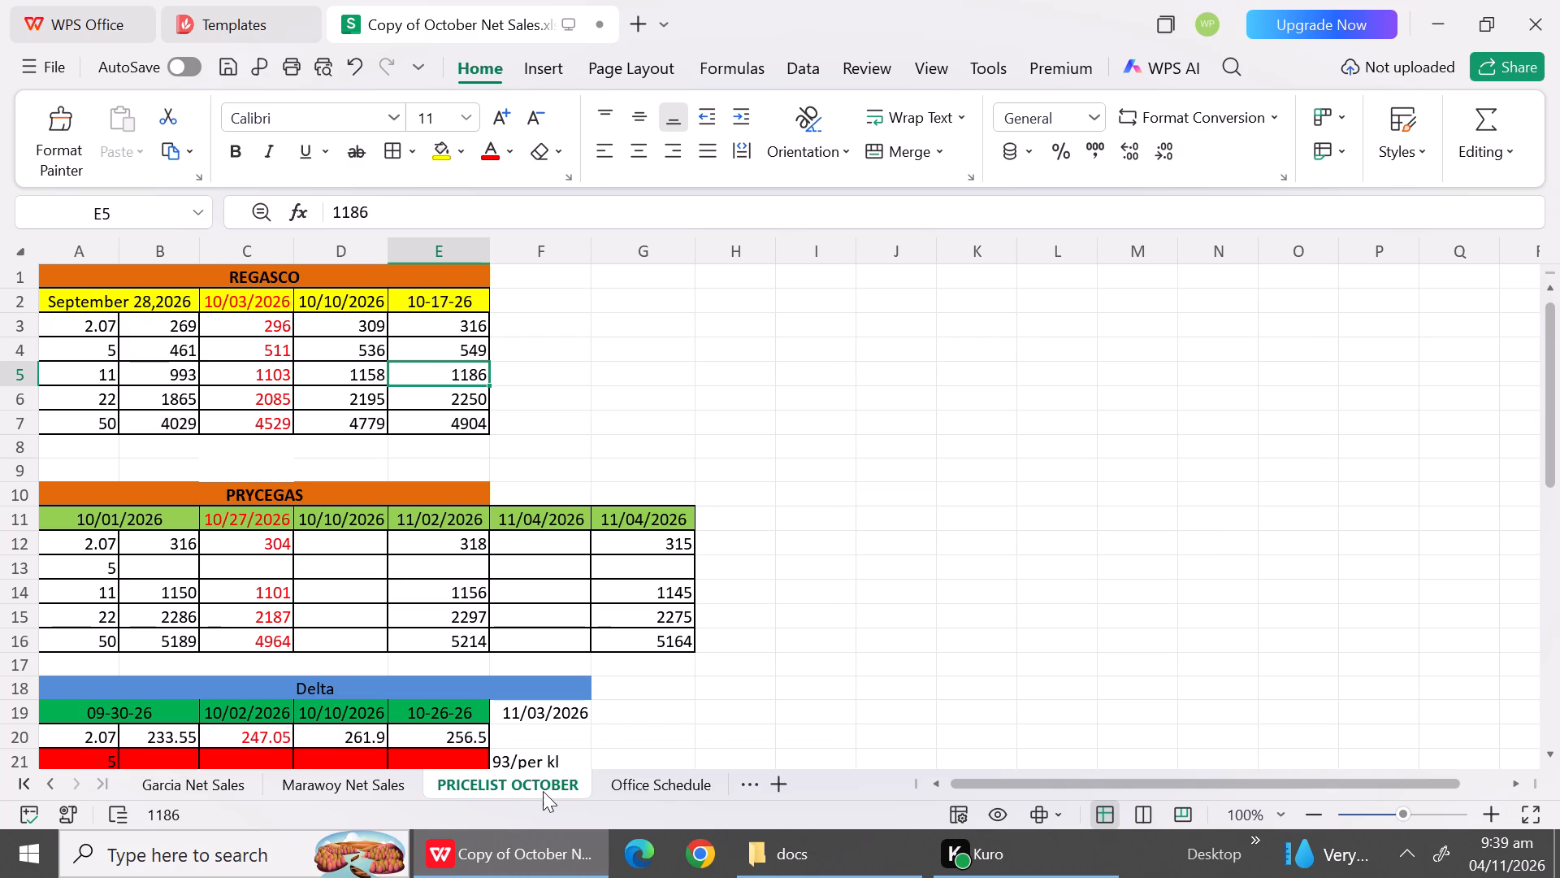
{"action": "left_click", "coordinate": [324, 789]}
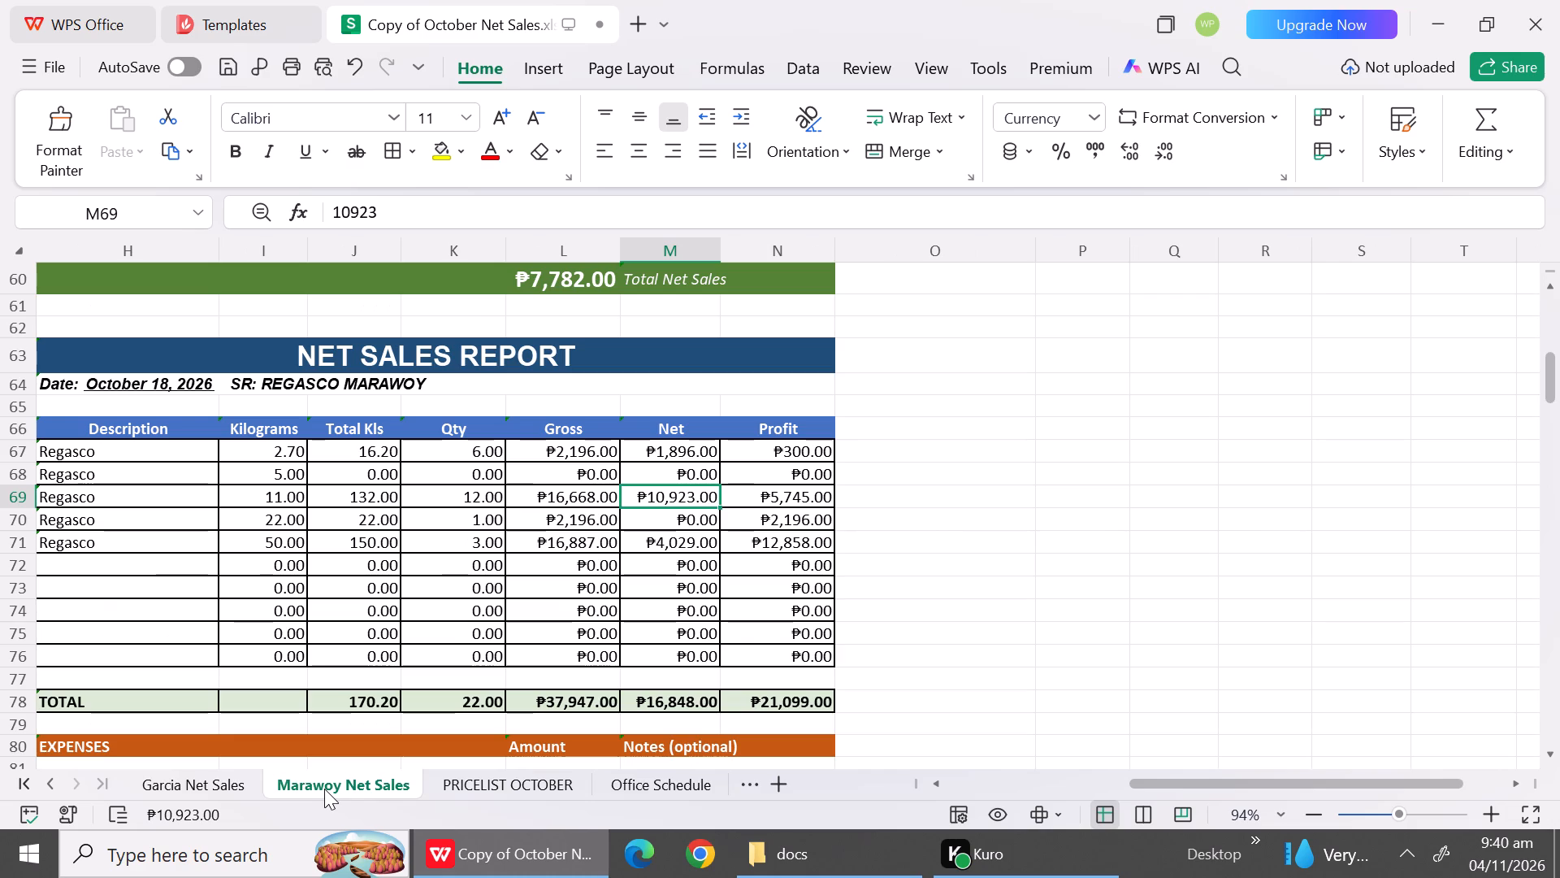
{"action": "type", "text": "14"}
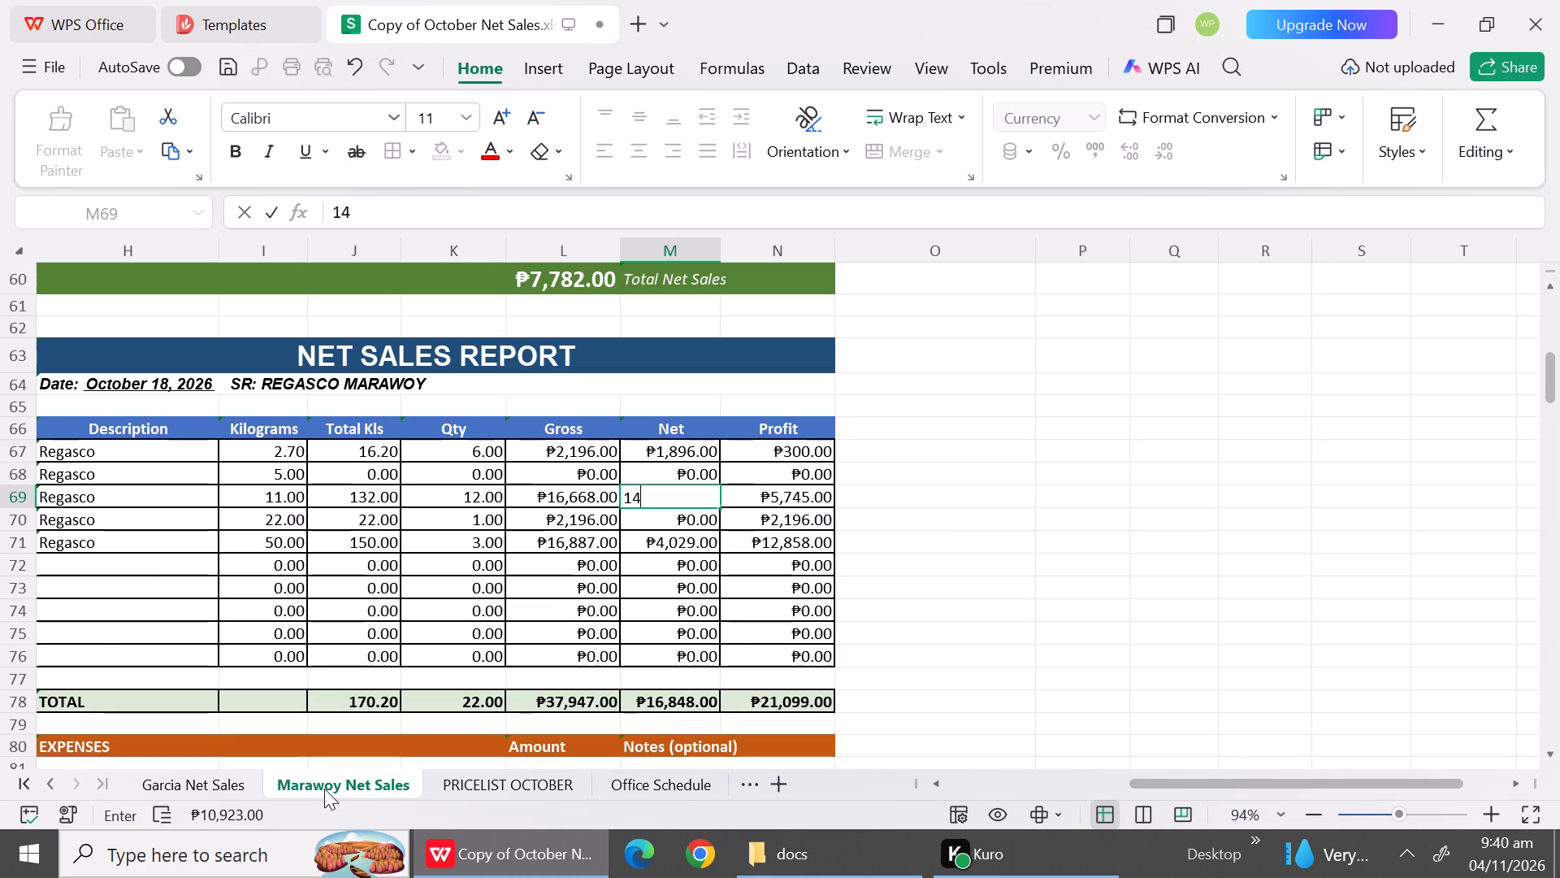
{"action": "type", "text": "232"}
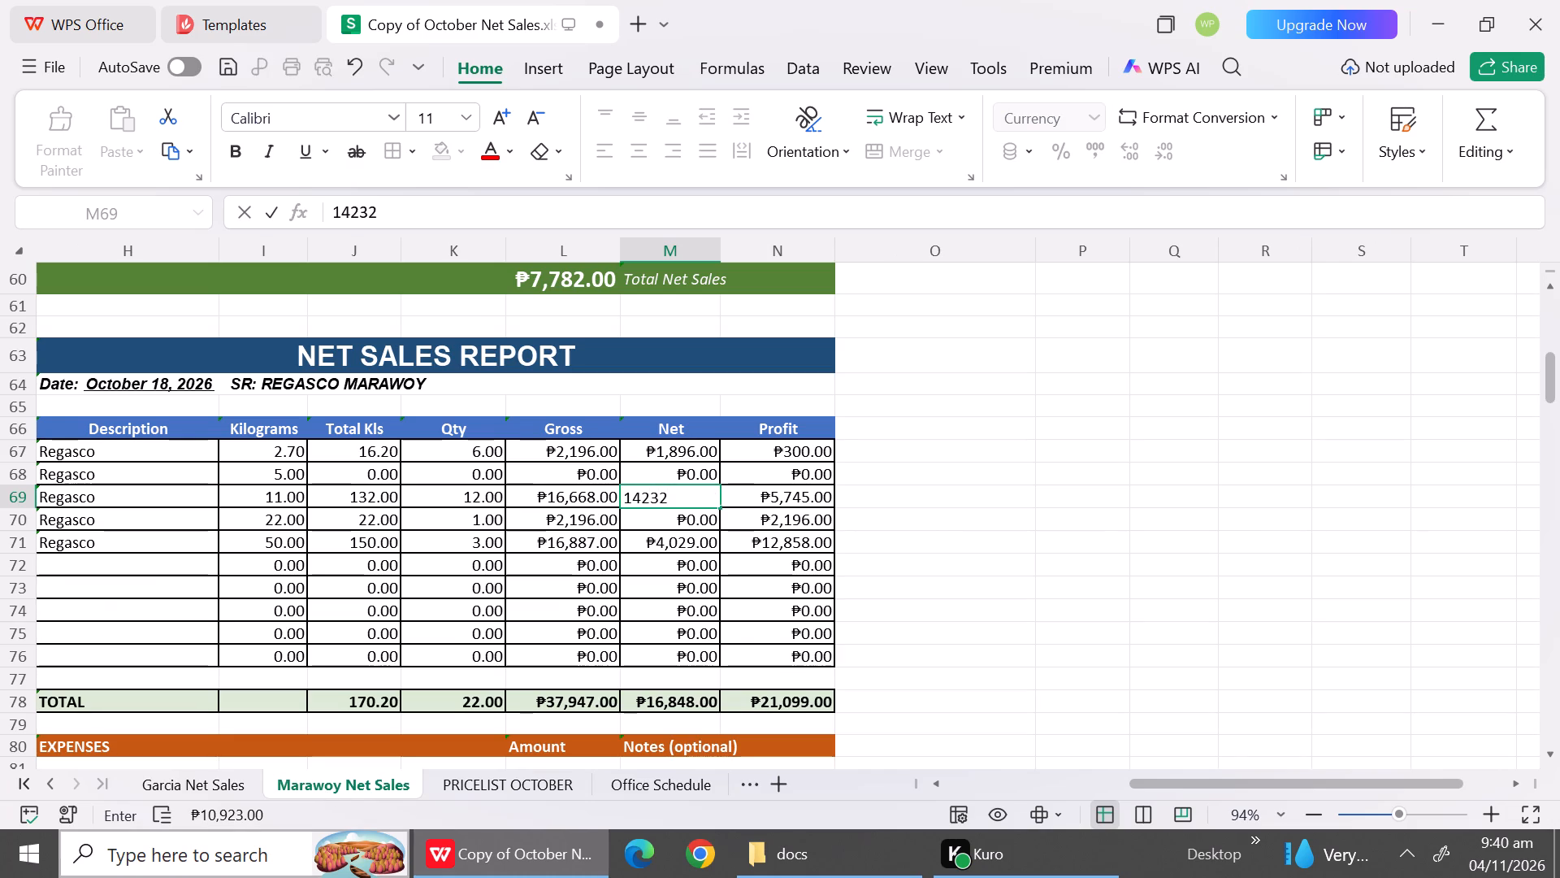
{"action": "left_click", "coordinate": [611, 584]}
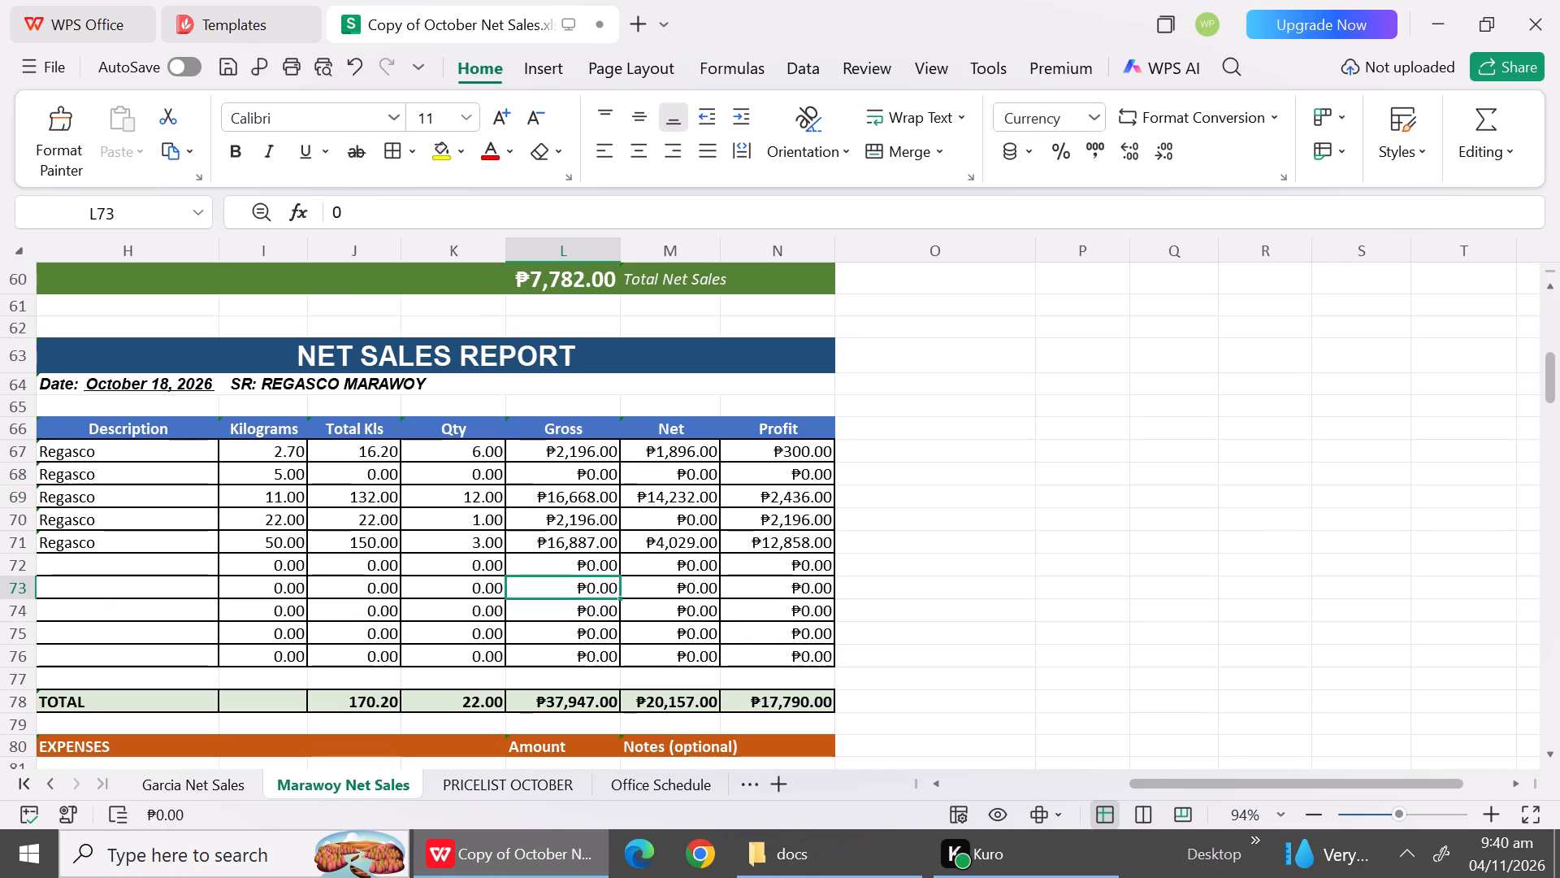
Look up the 22 kg Regasco price in the October price list and set its October 18 net amount to 2250.
{"action": "left_click", "coordinate": [672, 527]}
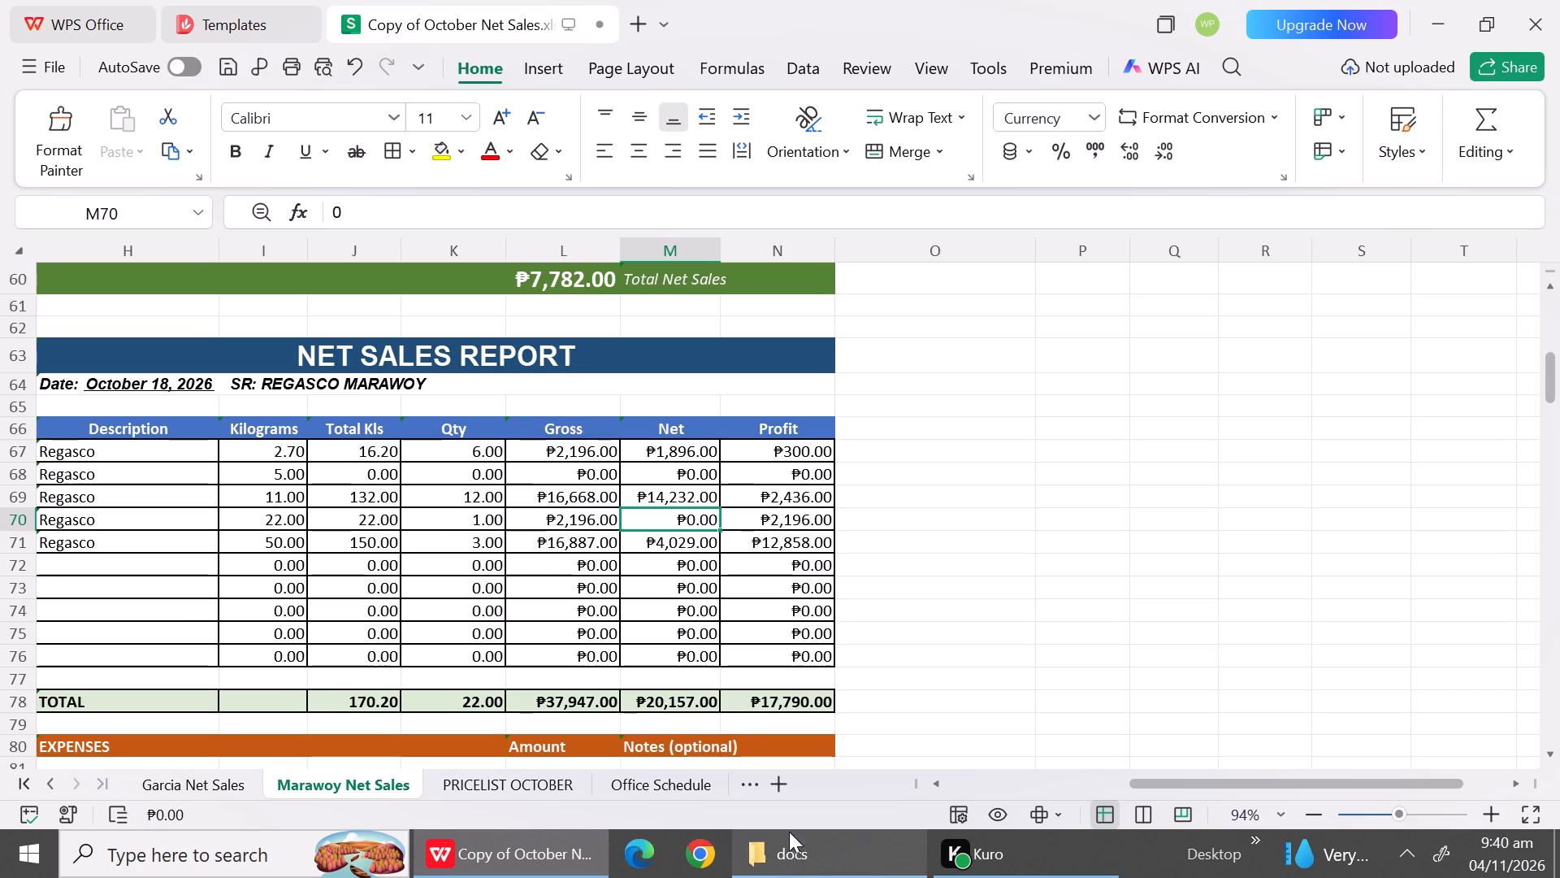
{"action": "left_click", "coordinate": [531, 790]}
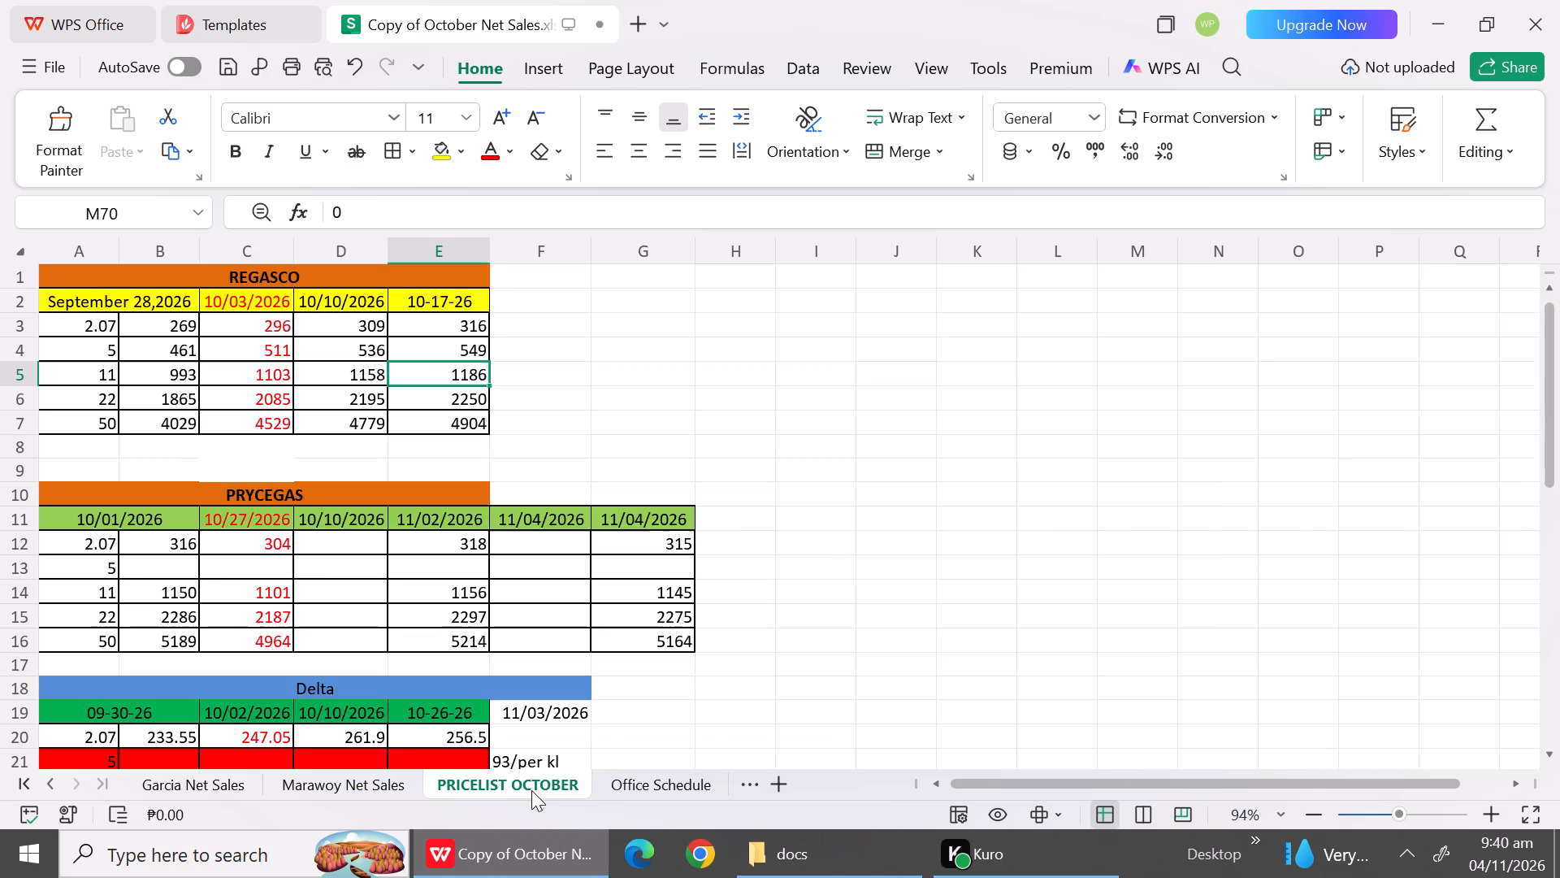
{"action": "left_click", "coordinate": [379, 783]}
{"action": "left_click", "coordinate": [683, 521]}
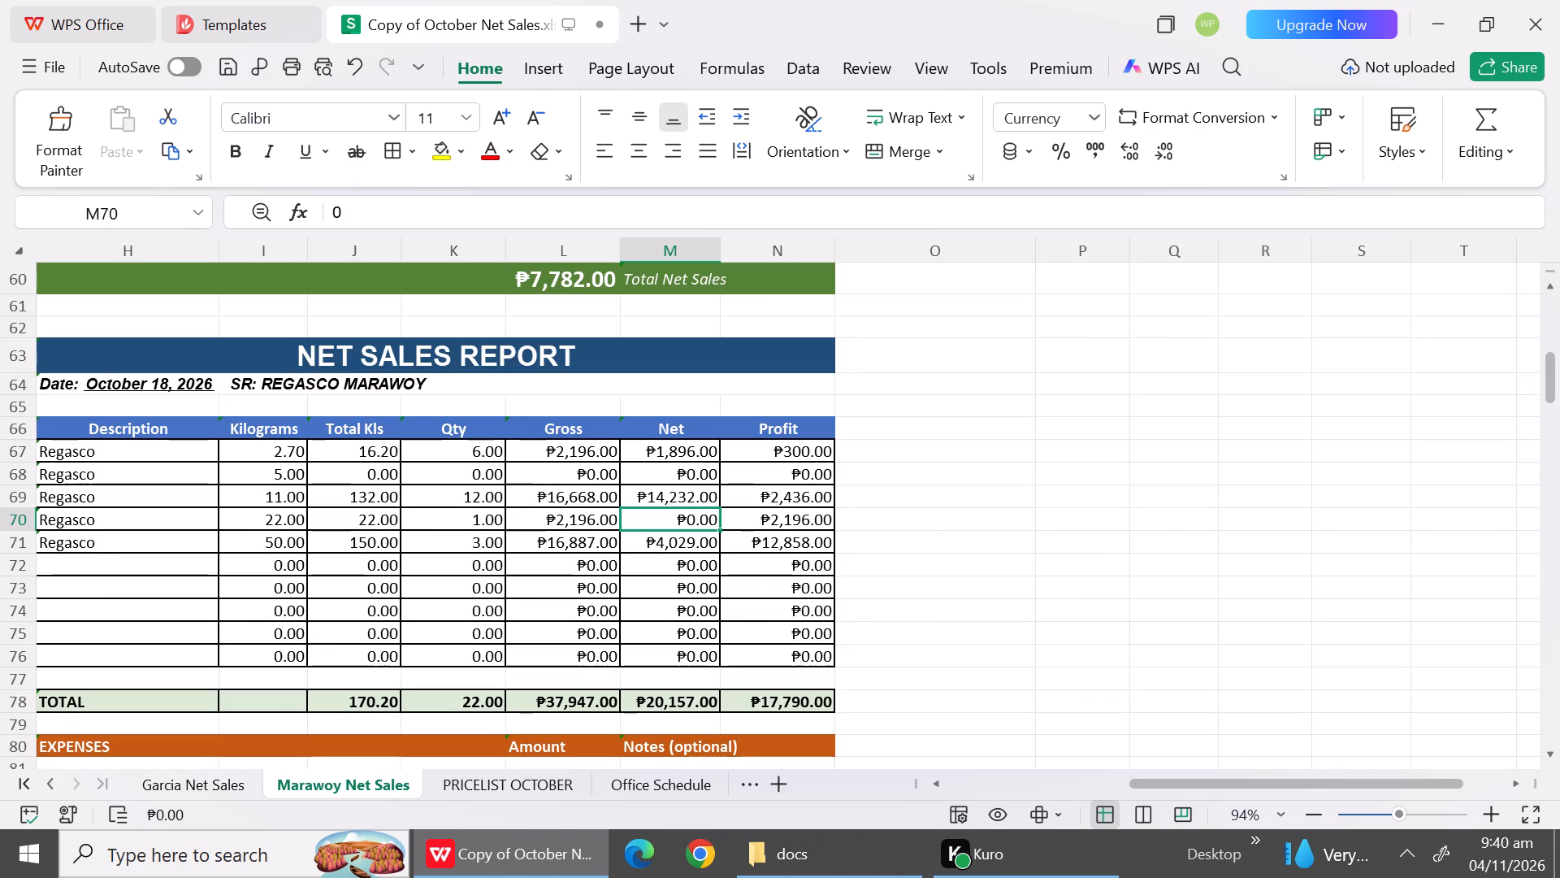
{"action": "type", "text": "2250"}
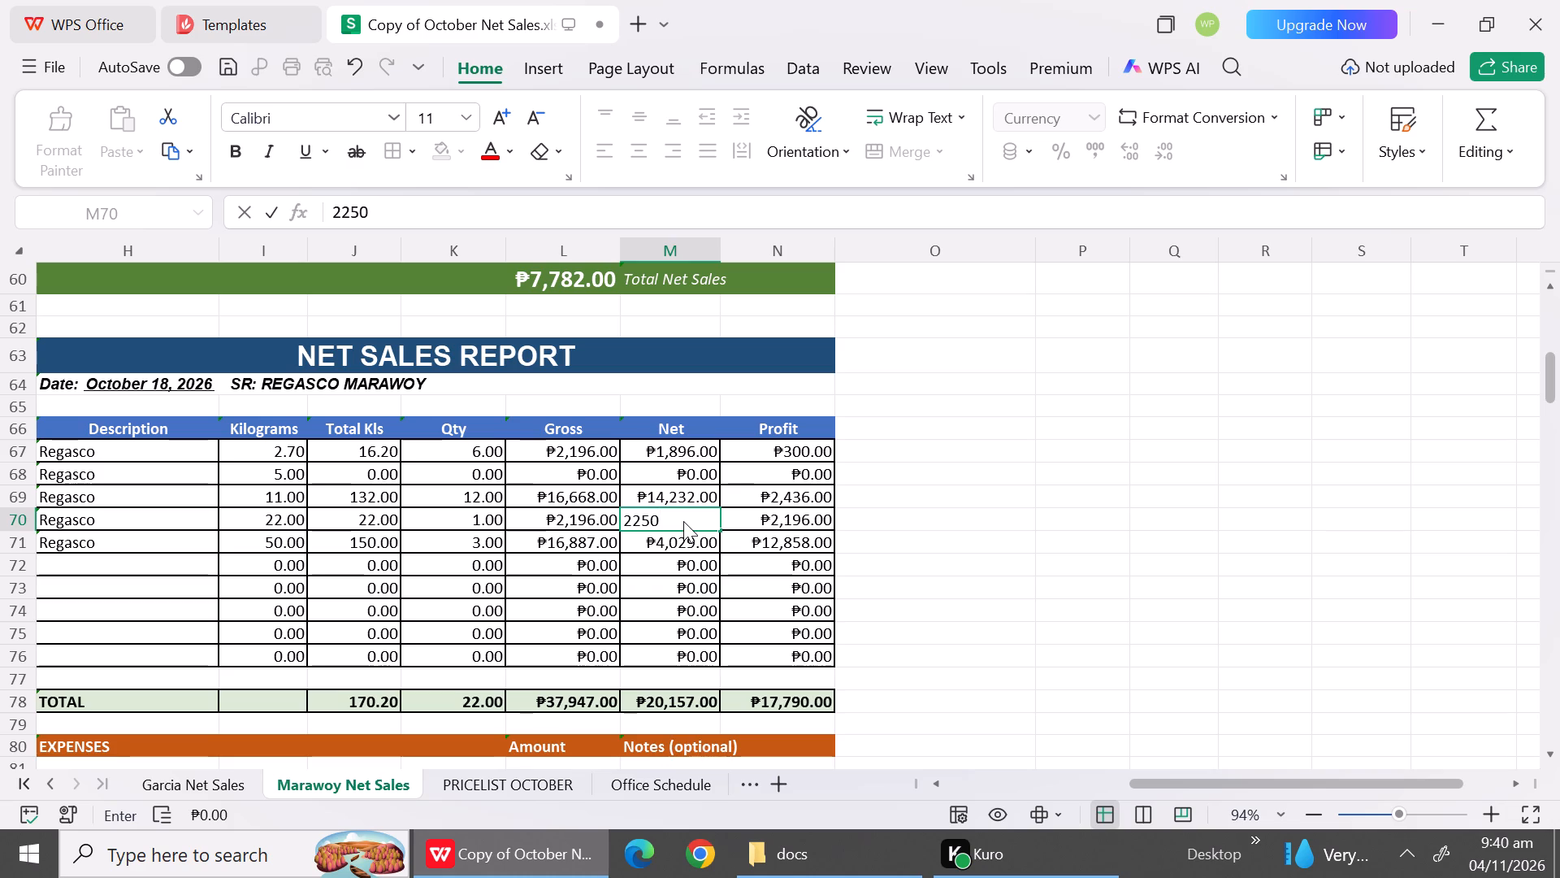
{"action": "left_click", "coordinate": [665, 569]}
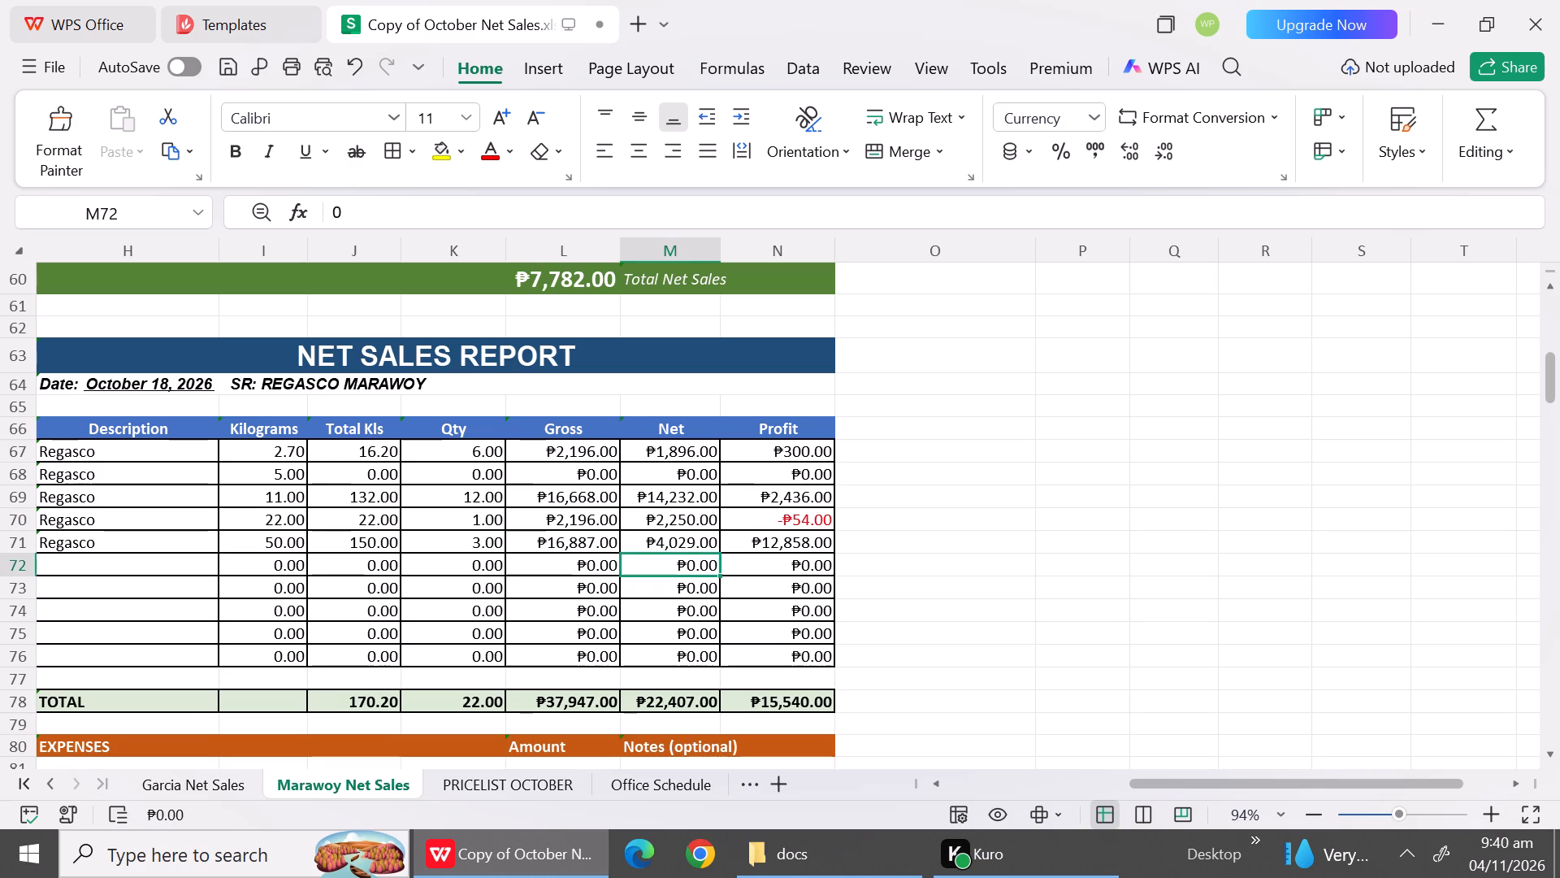
Correct the October 18 gross amount for the 22 kg Regasco to 2569.
{"action": "left_click", "coordinate": [591, 528]}
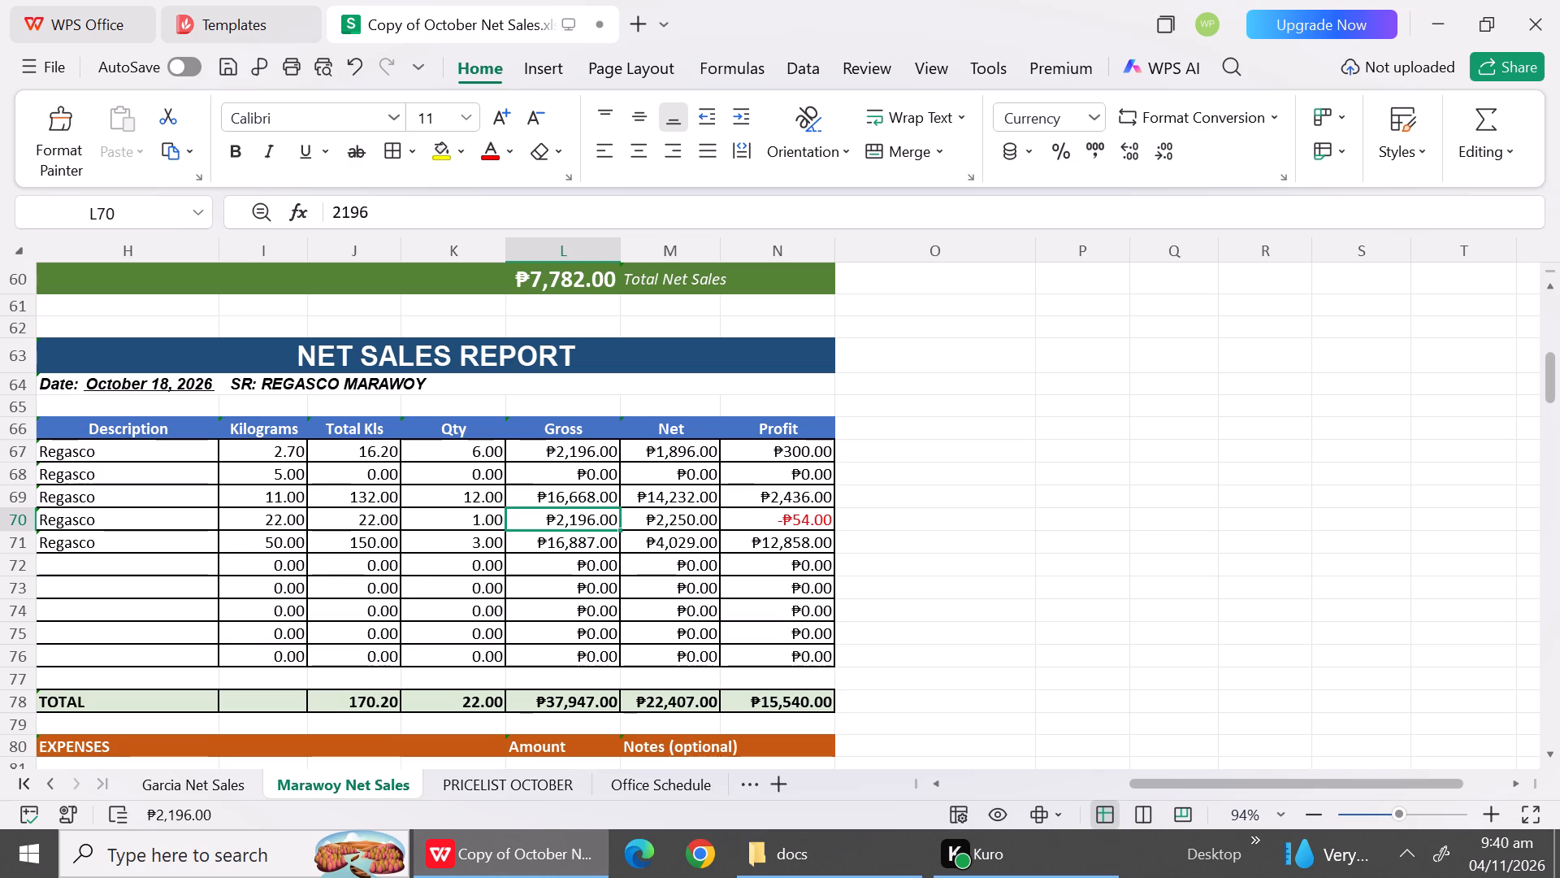
{"action": "key", "text": "2"}
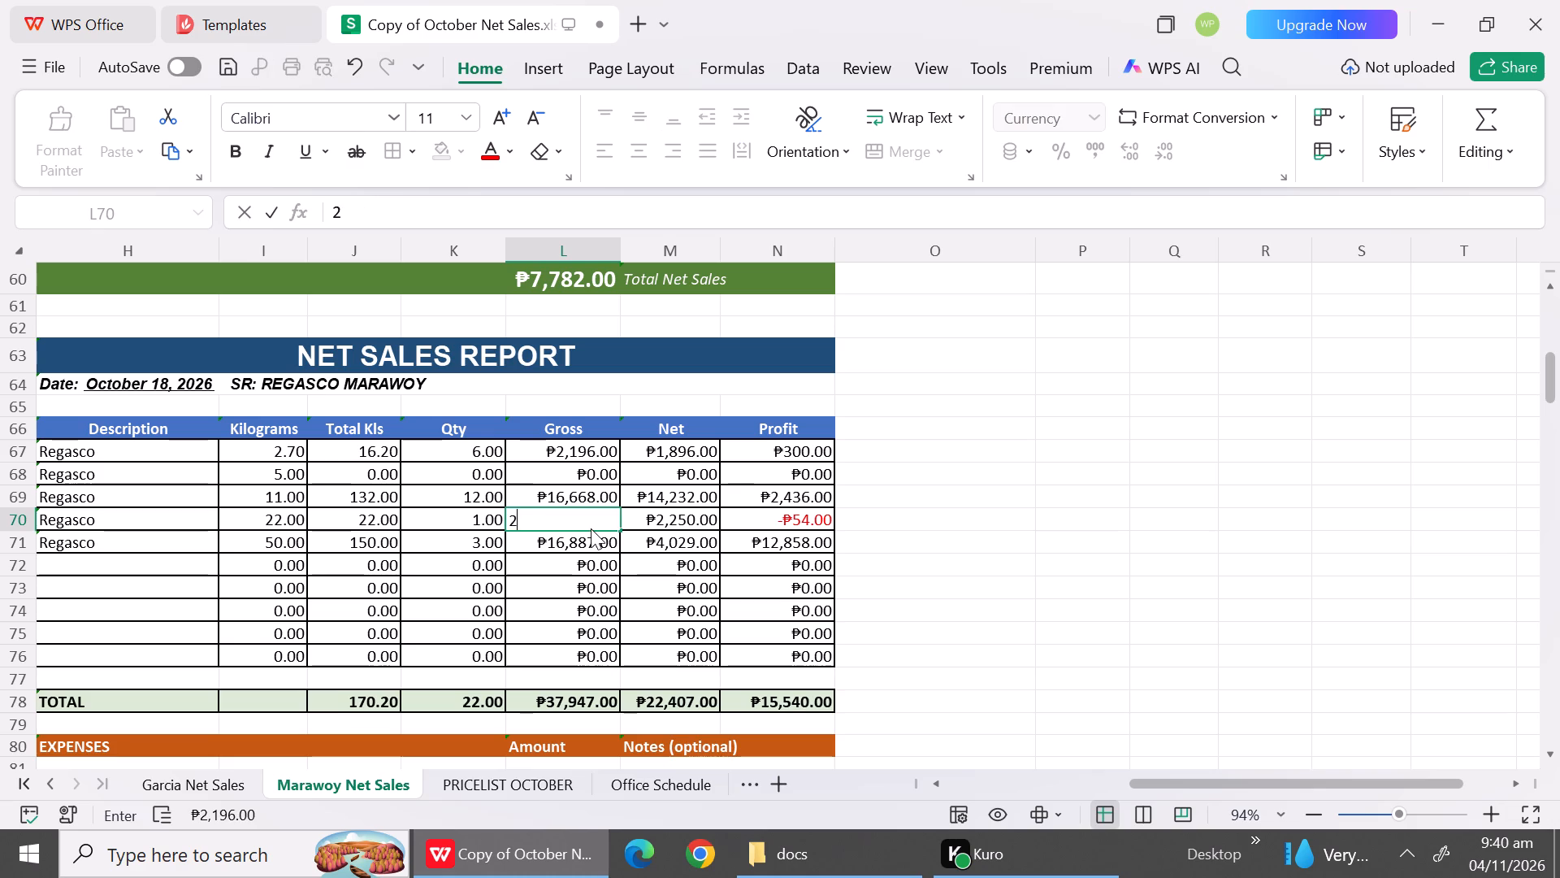
{"action": "type", "text": "569"}
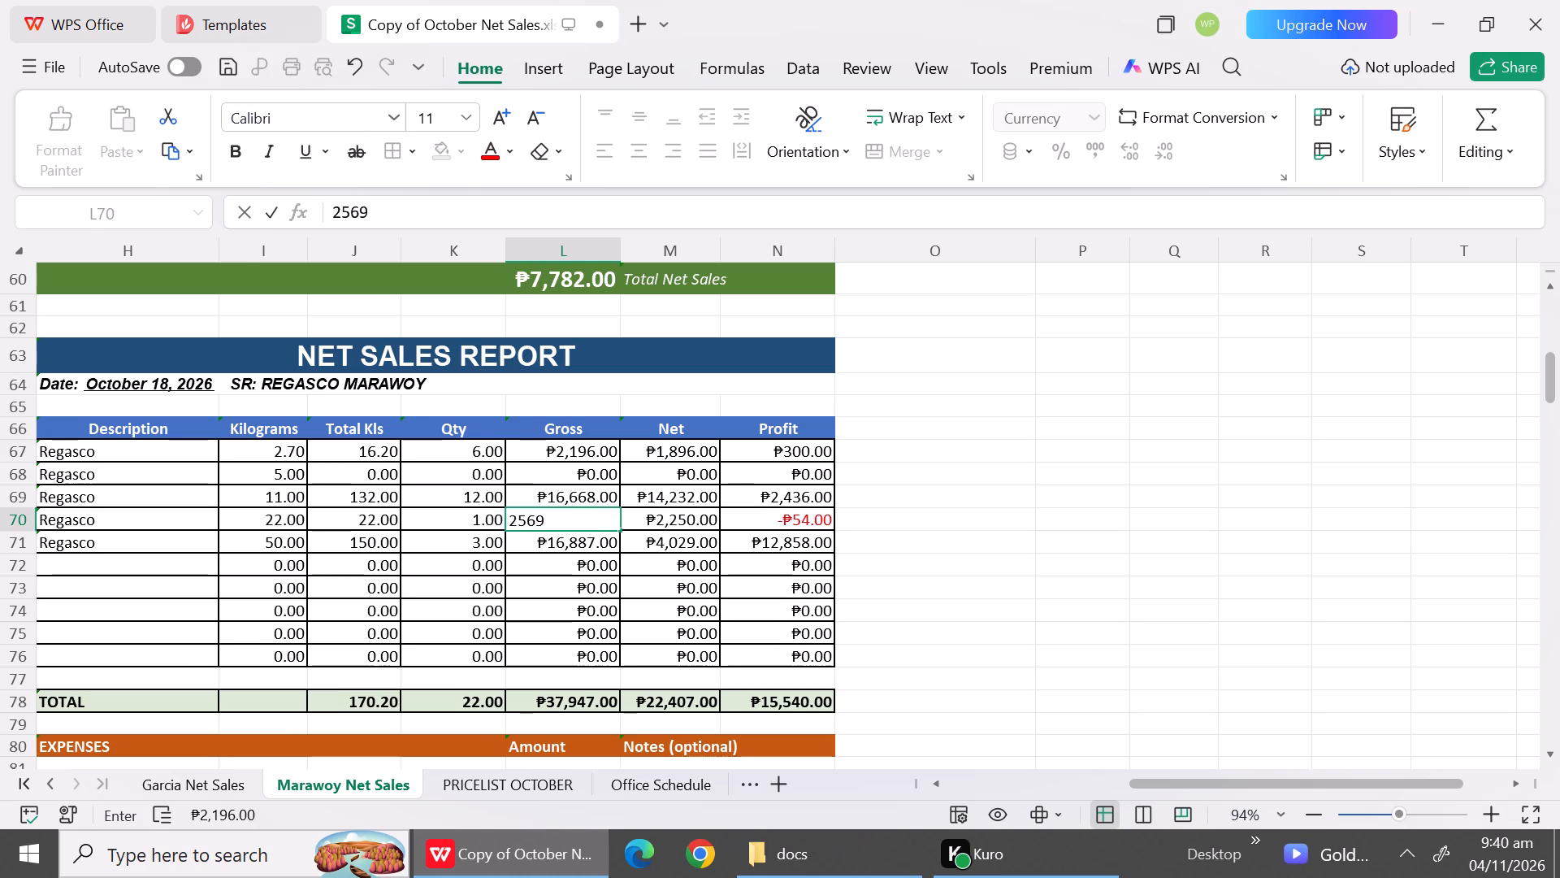
{"action": "left_click", "coordinate": [591, 580]}
Look up the 50 kg Regasco price in the October price list and set its October 18 net amount to 14712.
{"action": "left_click", "coordinate": [565, 553]}
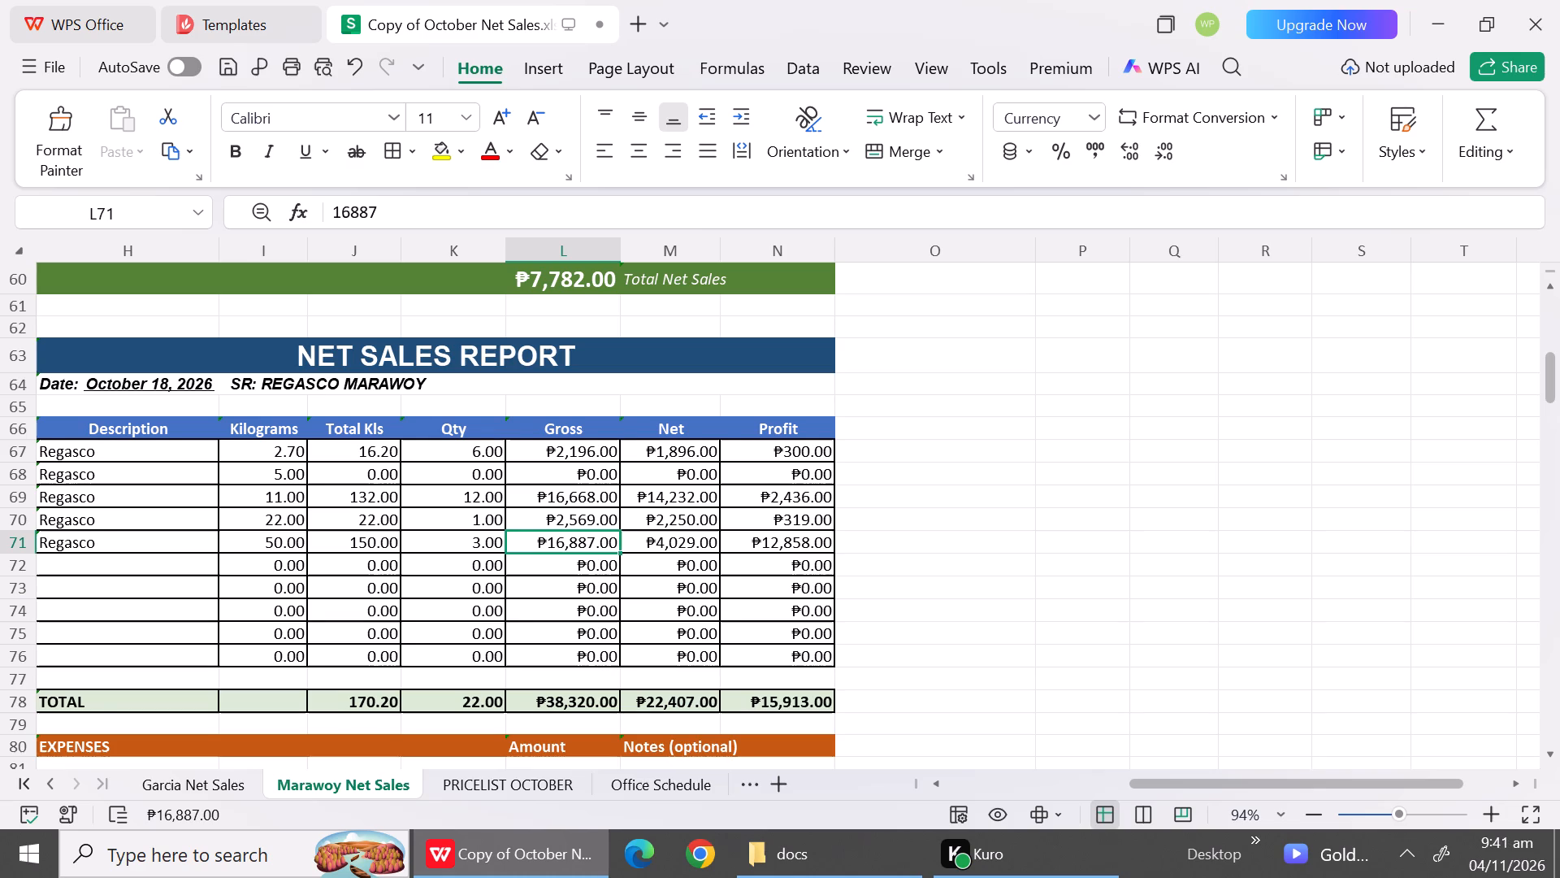
{"action": "left_click", "coordinate": [686, 544]}
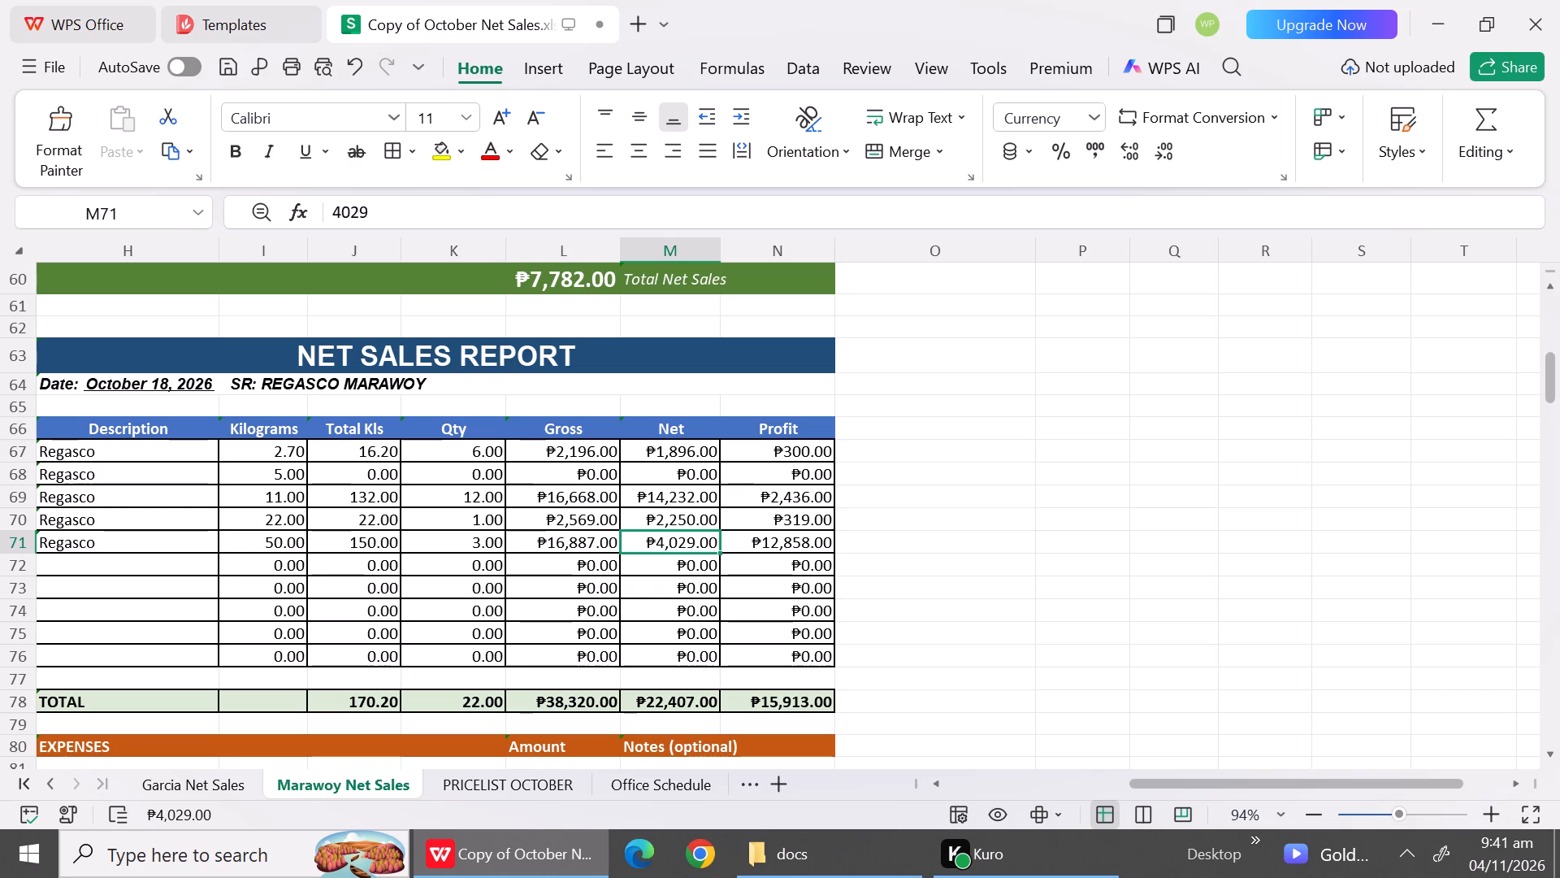
{"action": "left_click", "coordinate": [527, 777]}
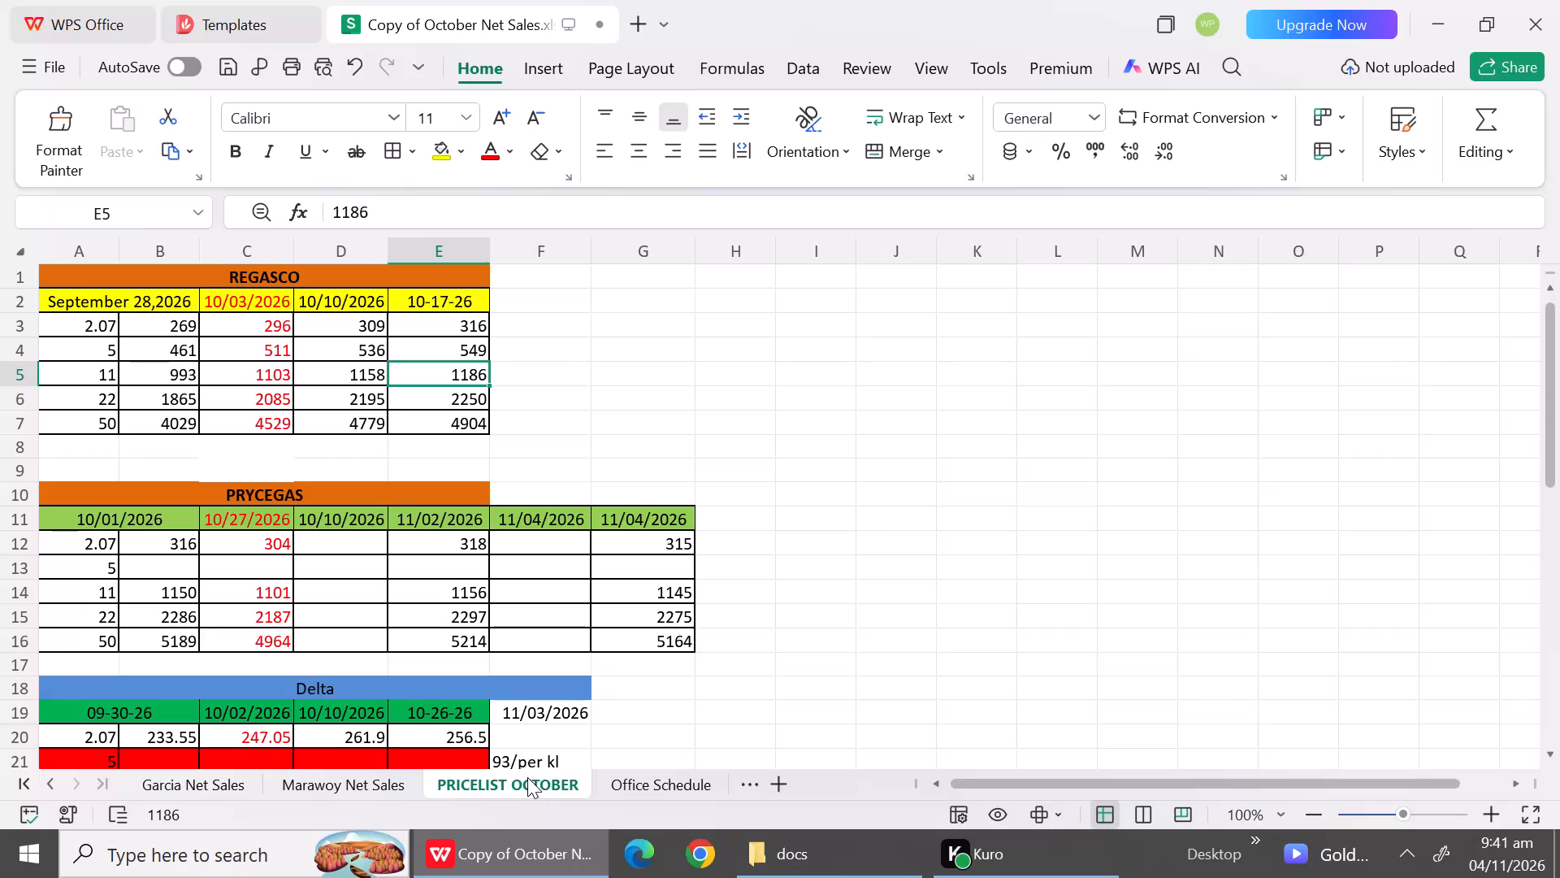
{"action": "left_click", "coordinate": [327, 787]}
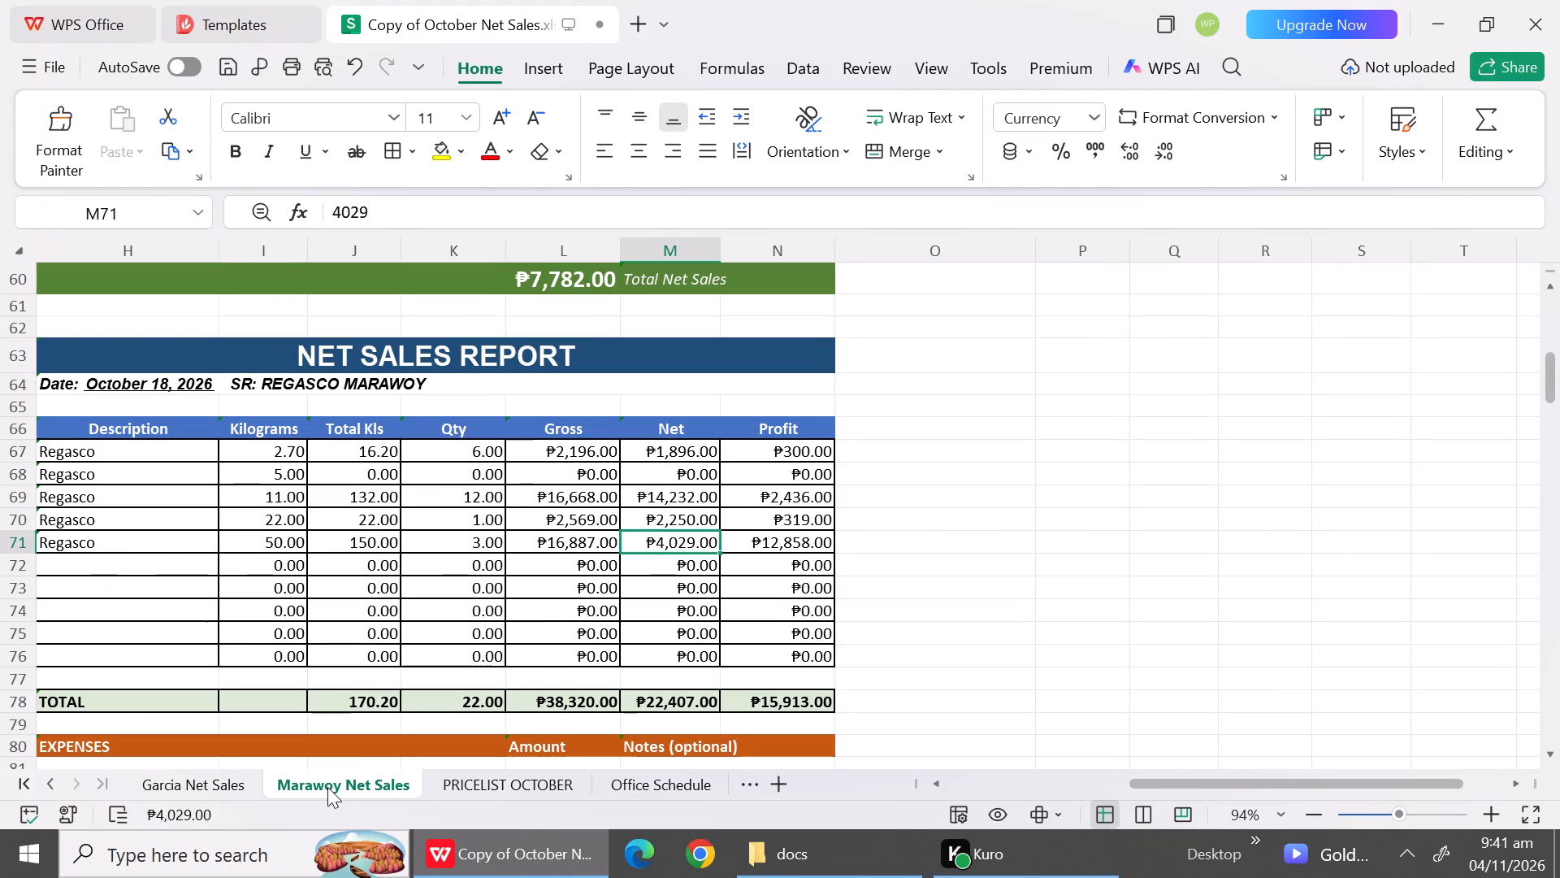
{"action": "key", "text": "1"}
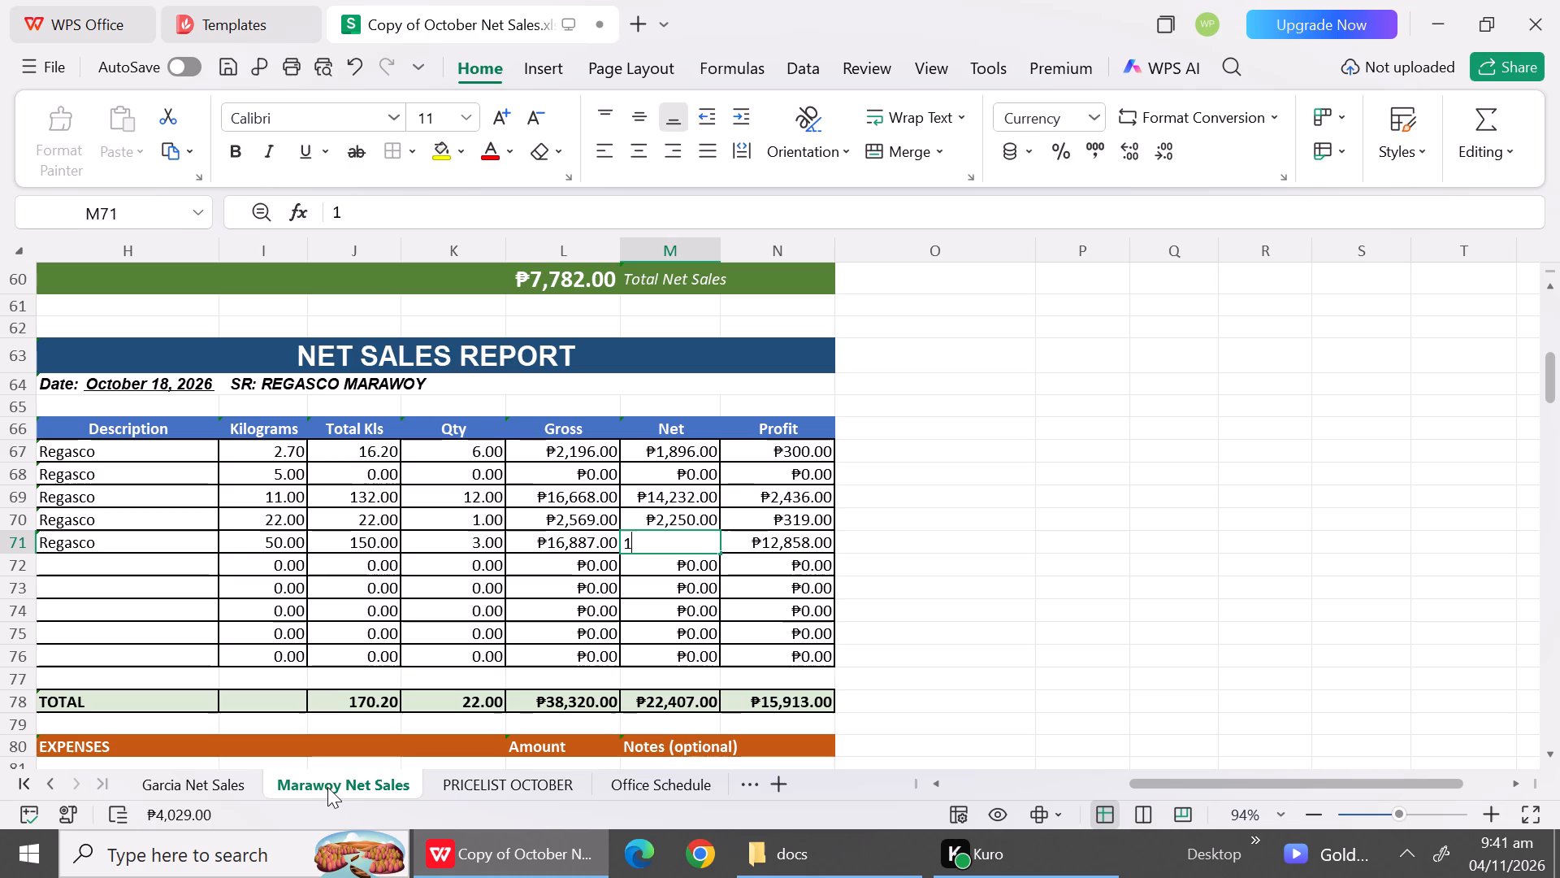
{"action": "key", "text": "4"}
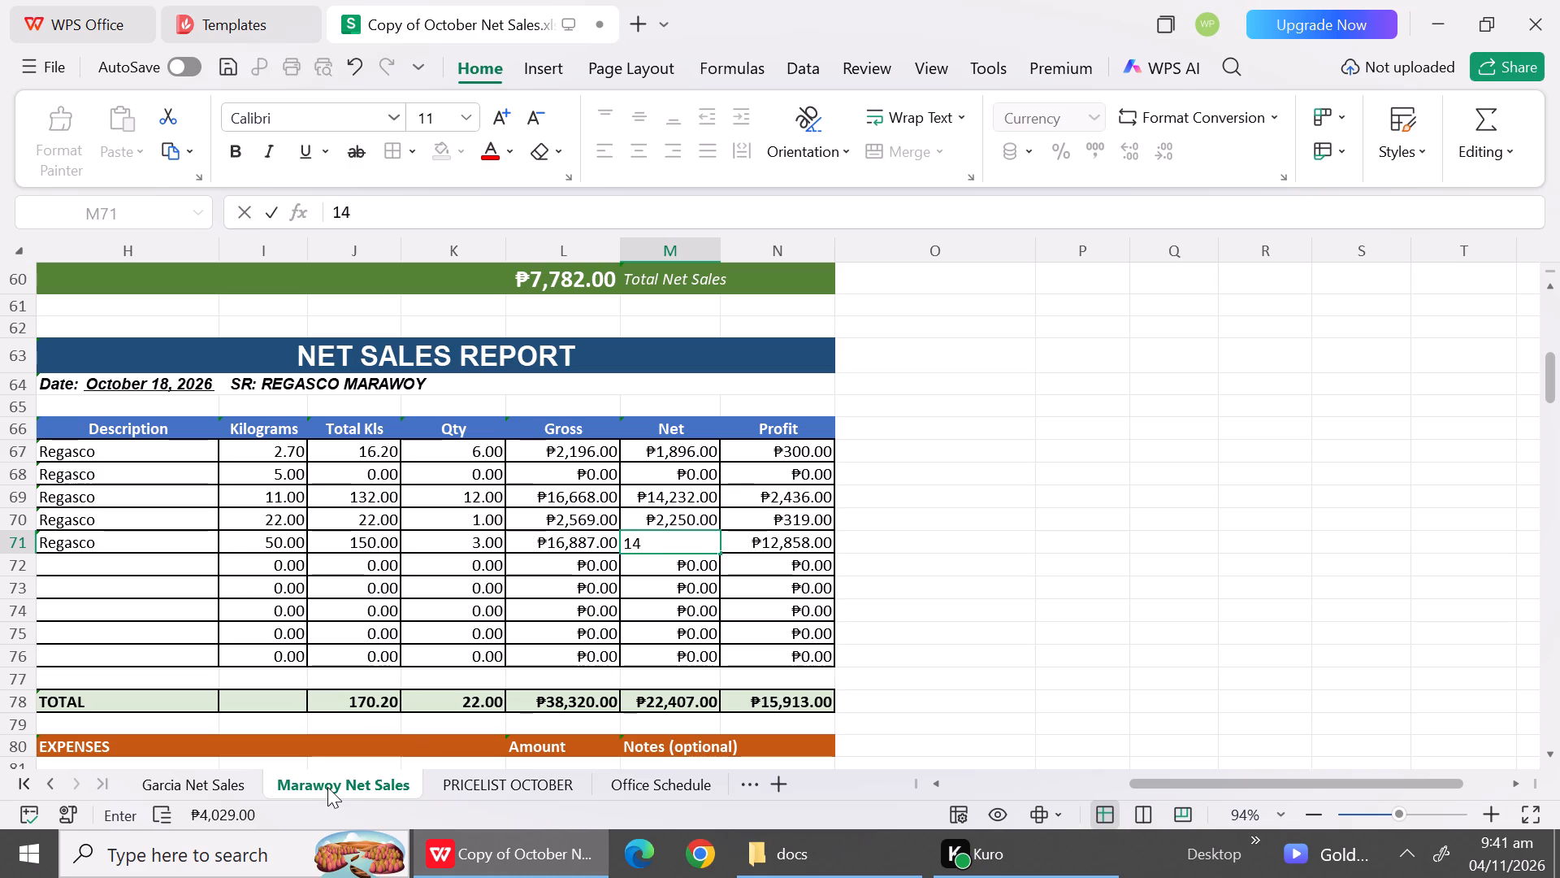
{"action": "type", "text": "712"}
{"action": "left_click", "coordinate": [707, 612]}
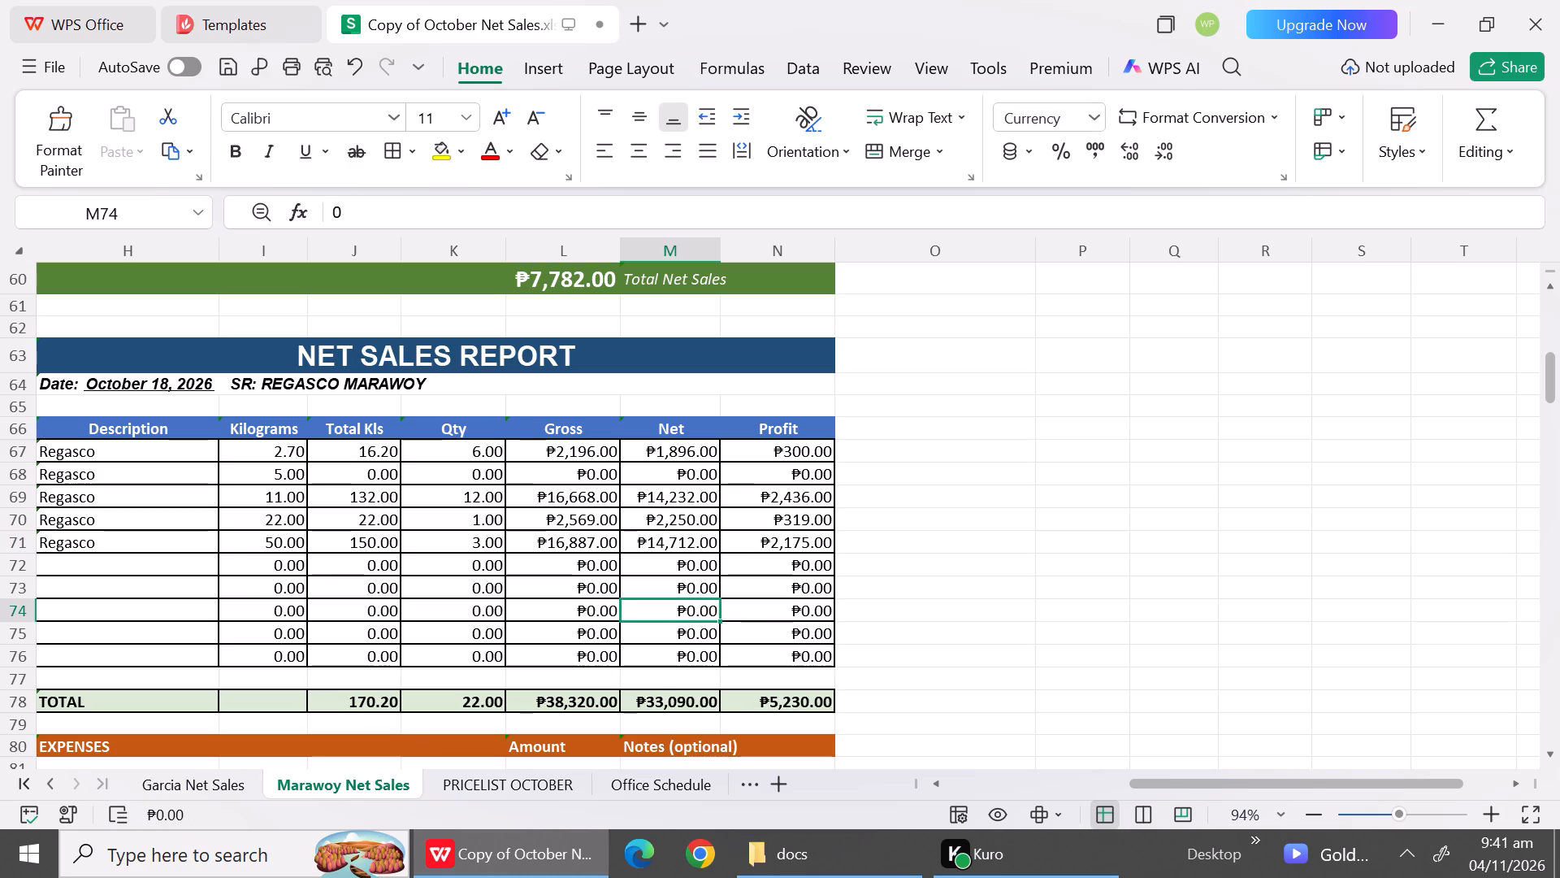
Add a Fuel expense of 900 in the first empty row of the October 18 expenses.
{"action": "left_click", "coordinate": [1543, 750]}
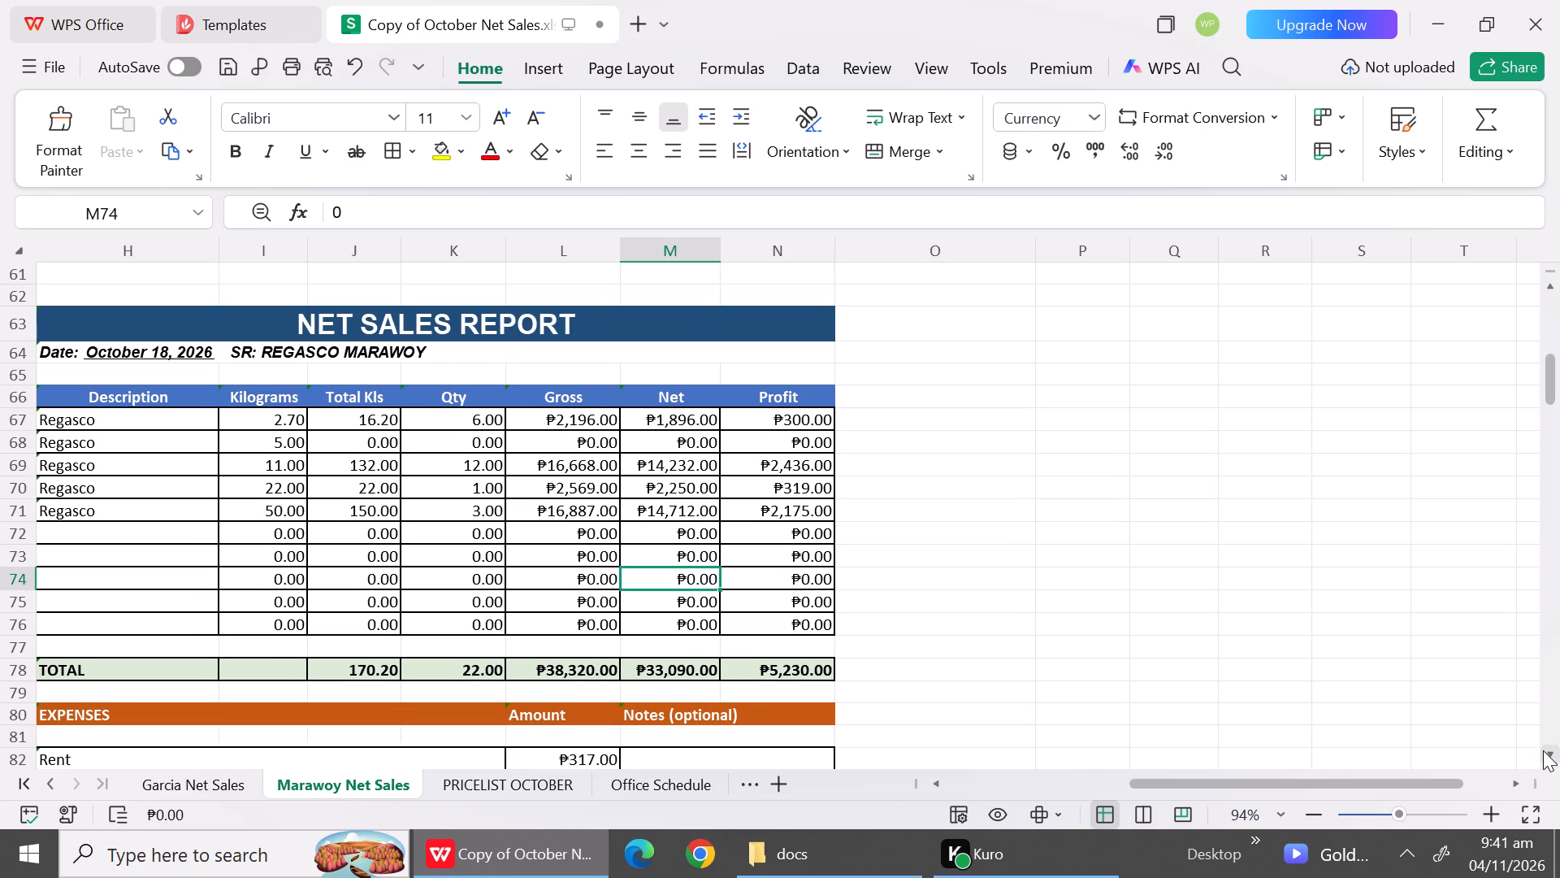
{"action": "triple_click", "coordinate": [1543, 750]}
{"action": "triple_click", "coordinate": [1543, 750]}
{"action": "double_click", "coordinate": [1543, 750]}
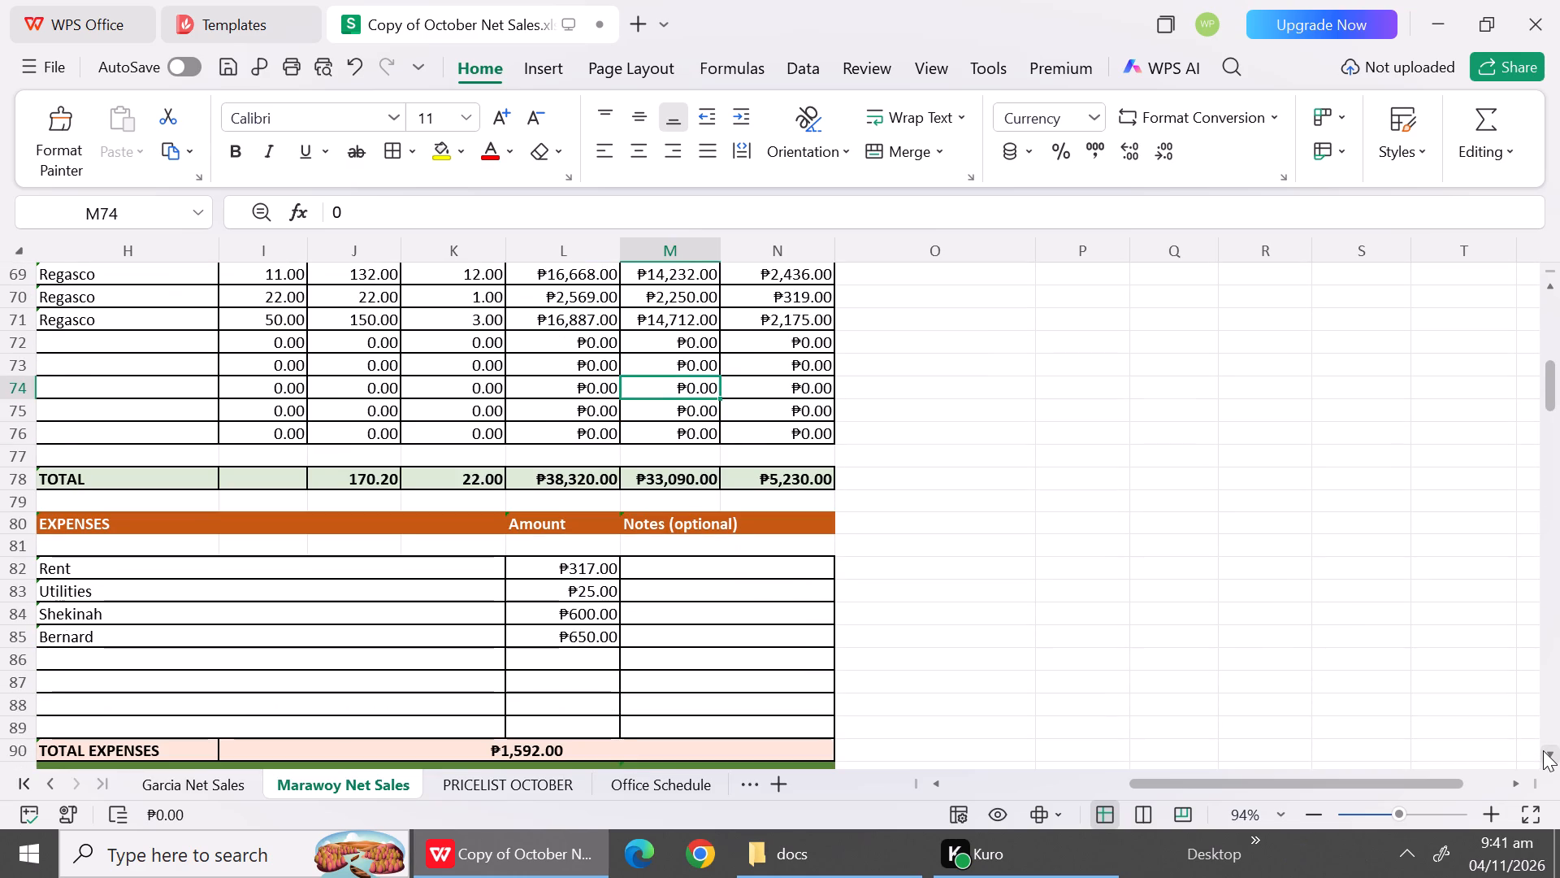
{"action": "left_click", "coordinate": [67, 664]}
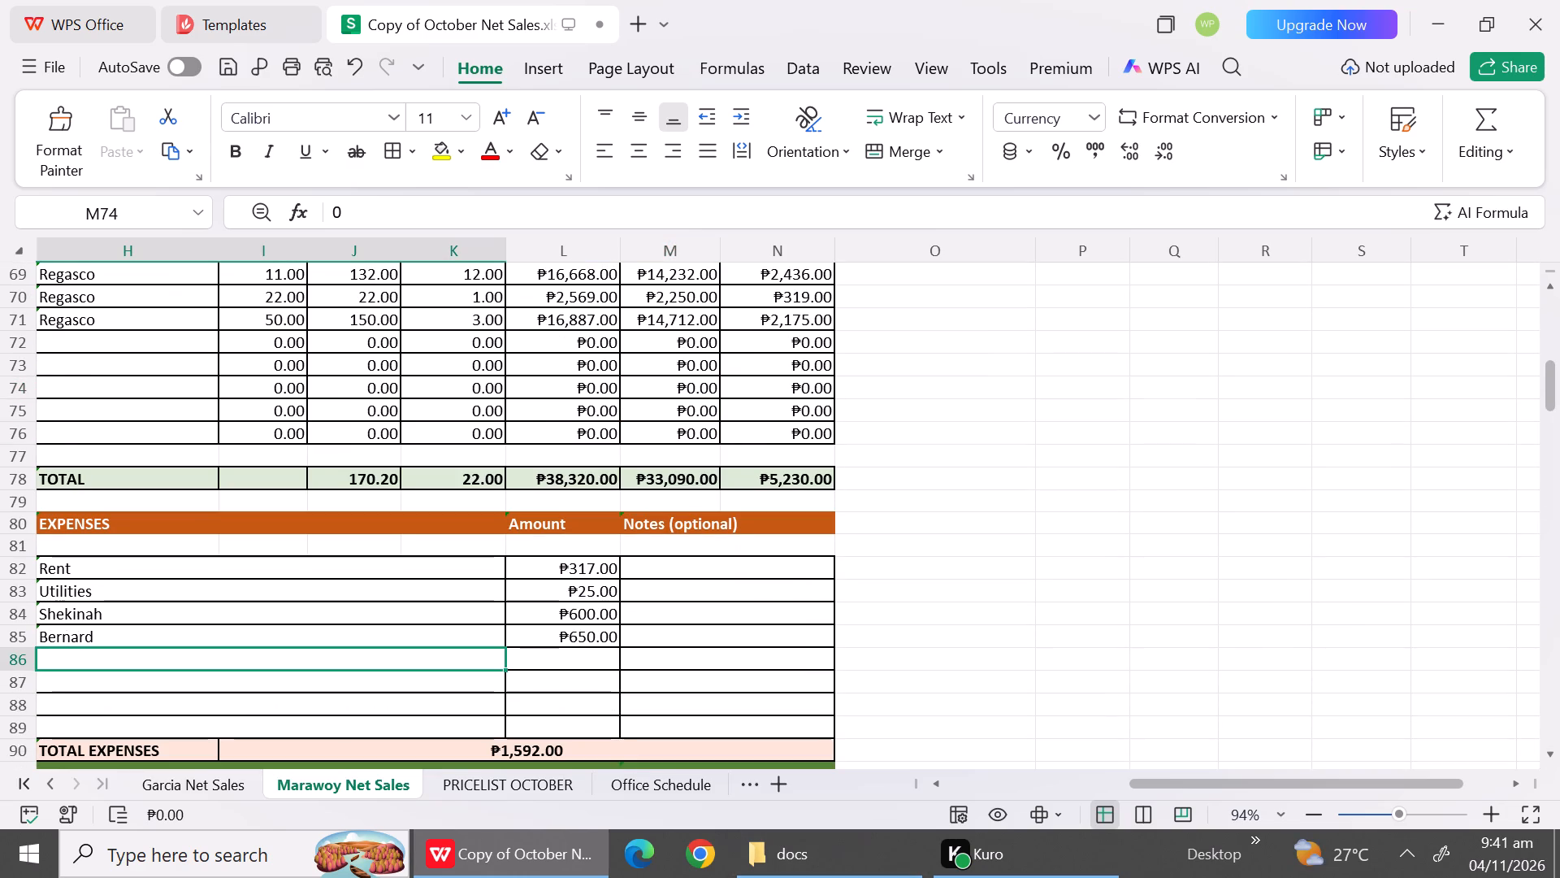
{"action": "type", "text": "Fuel"}
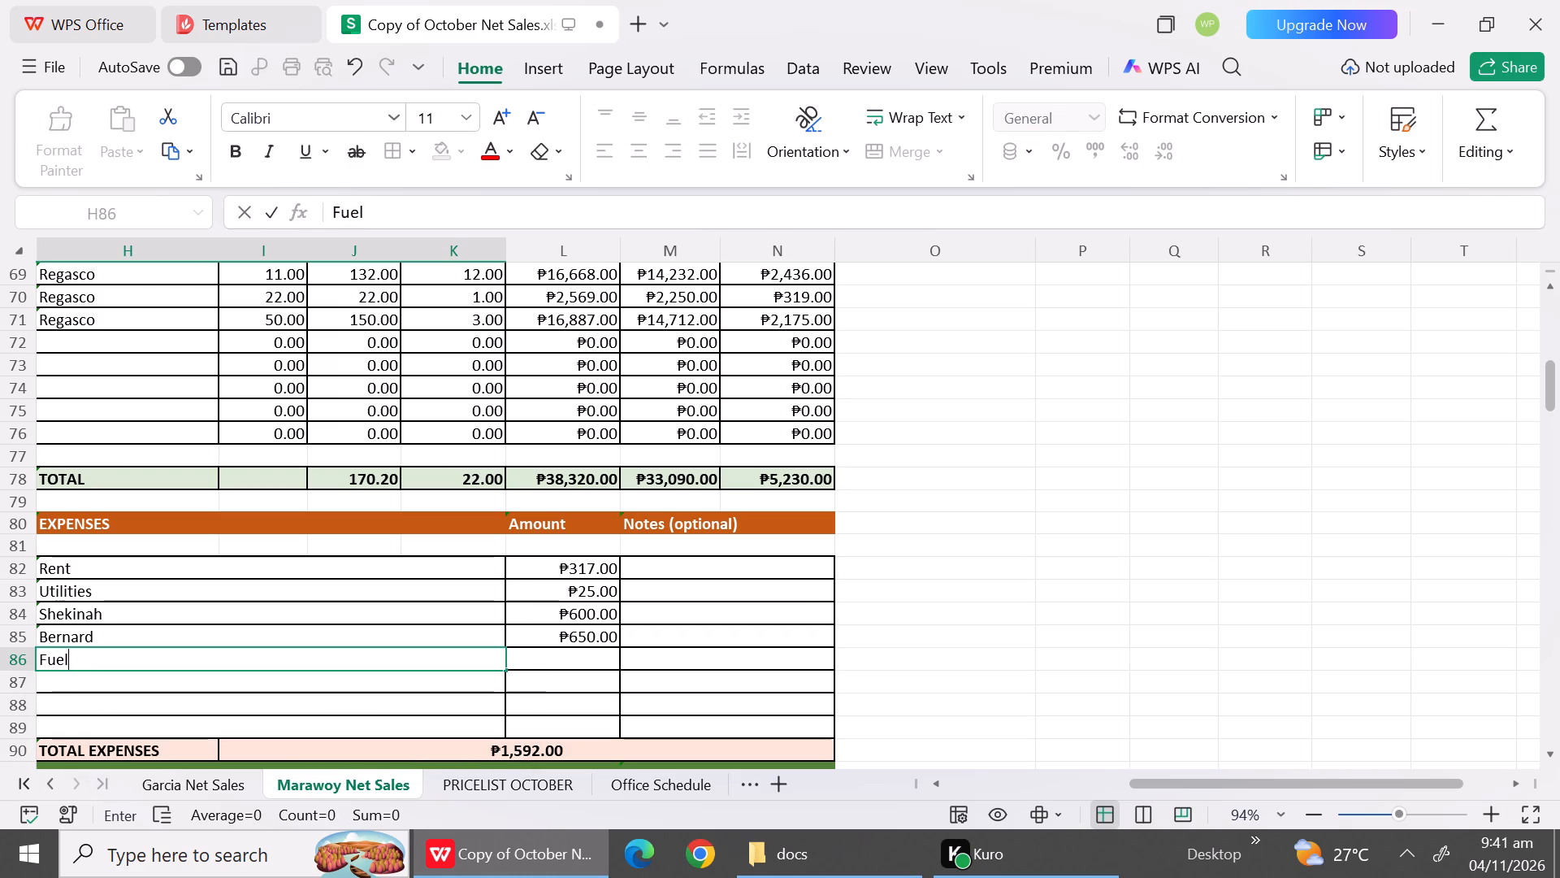
{"action": "left_click", "coordinate": [590, 670]}
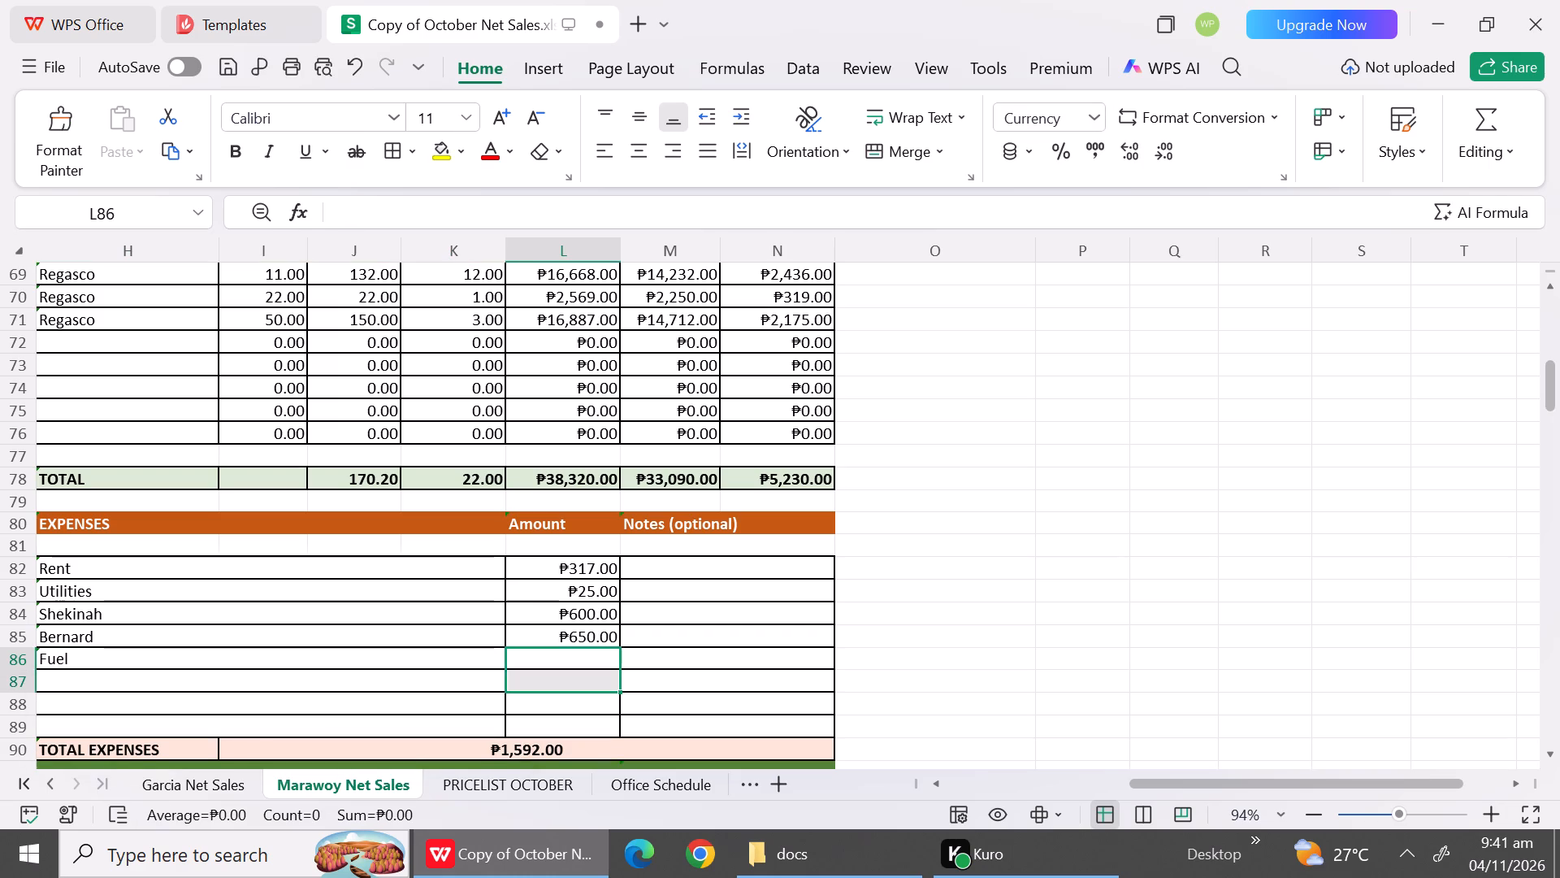
{"action": "left_click", "coordinate": [587, 667]}
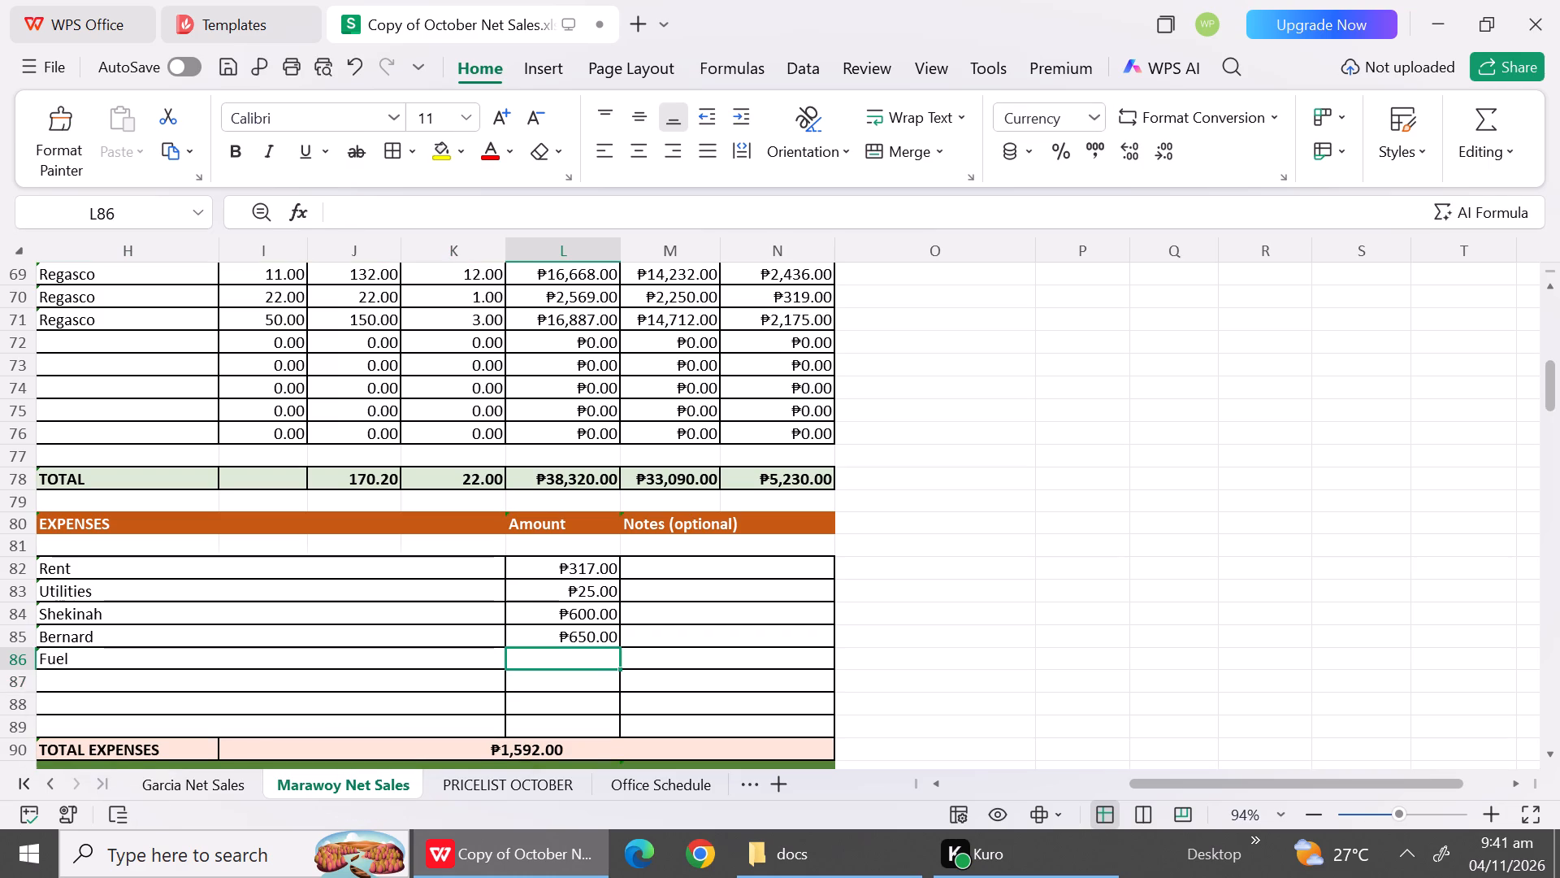
{"action": "type", "text": "900"}
{"action": "left_click", "coordinate": [260, 671]}
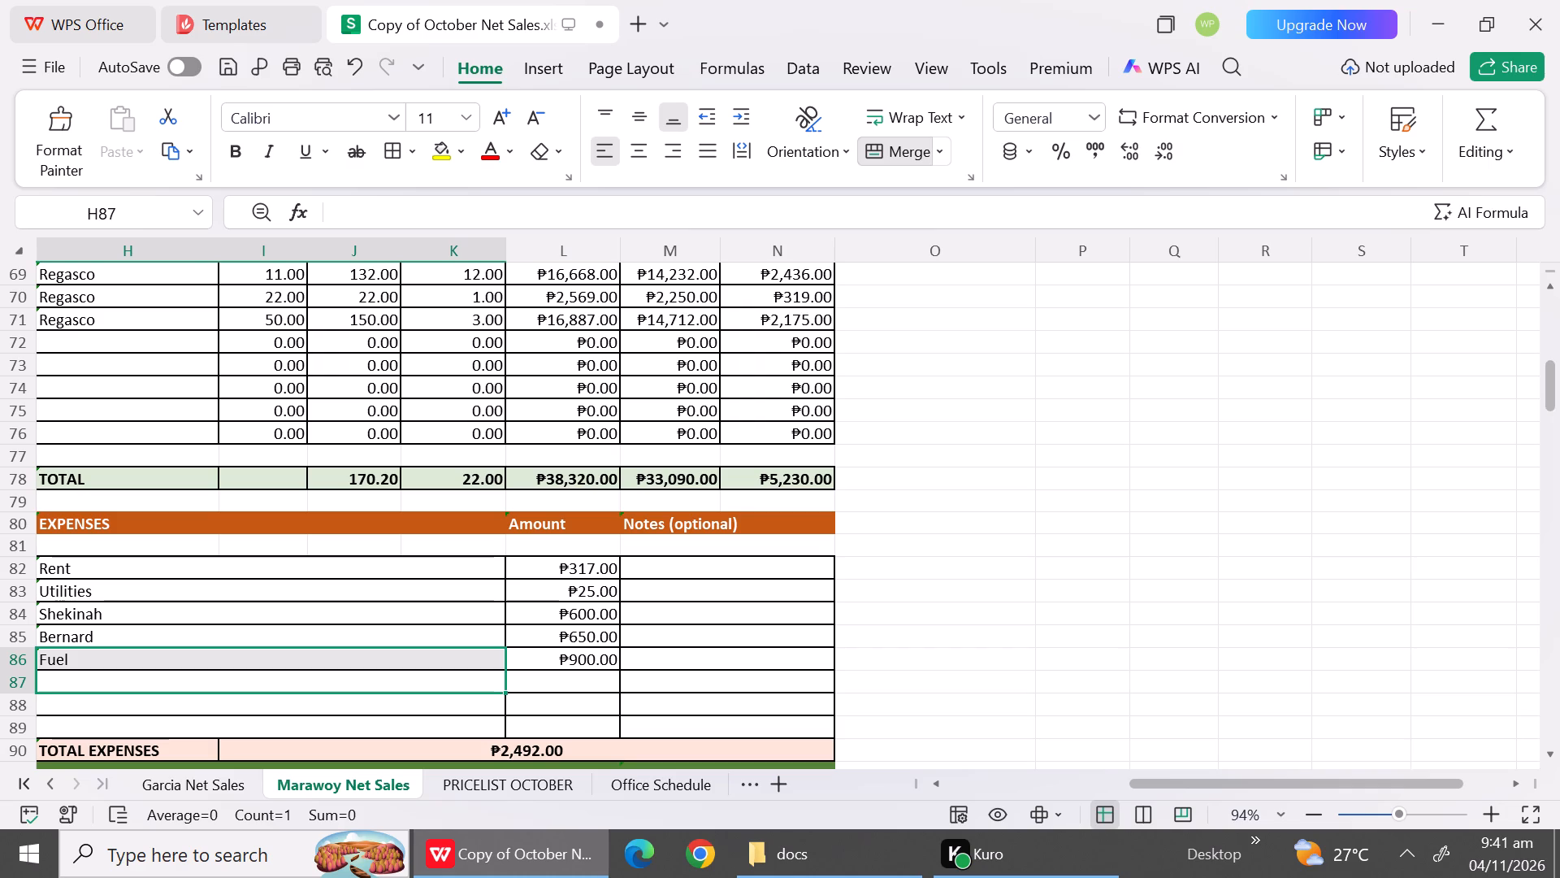
Replace the name Bernard with Lester in the October 18 expenses.
{"action": "left_click", "coordinate": [589, 645]}
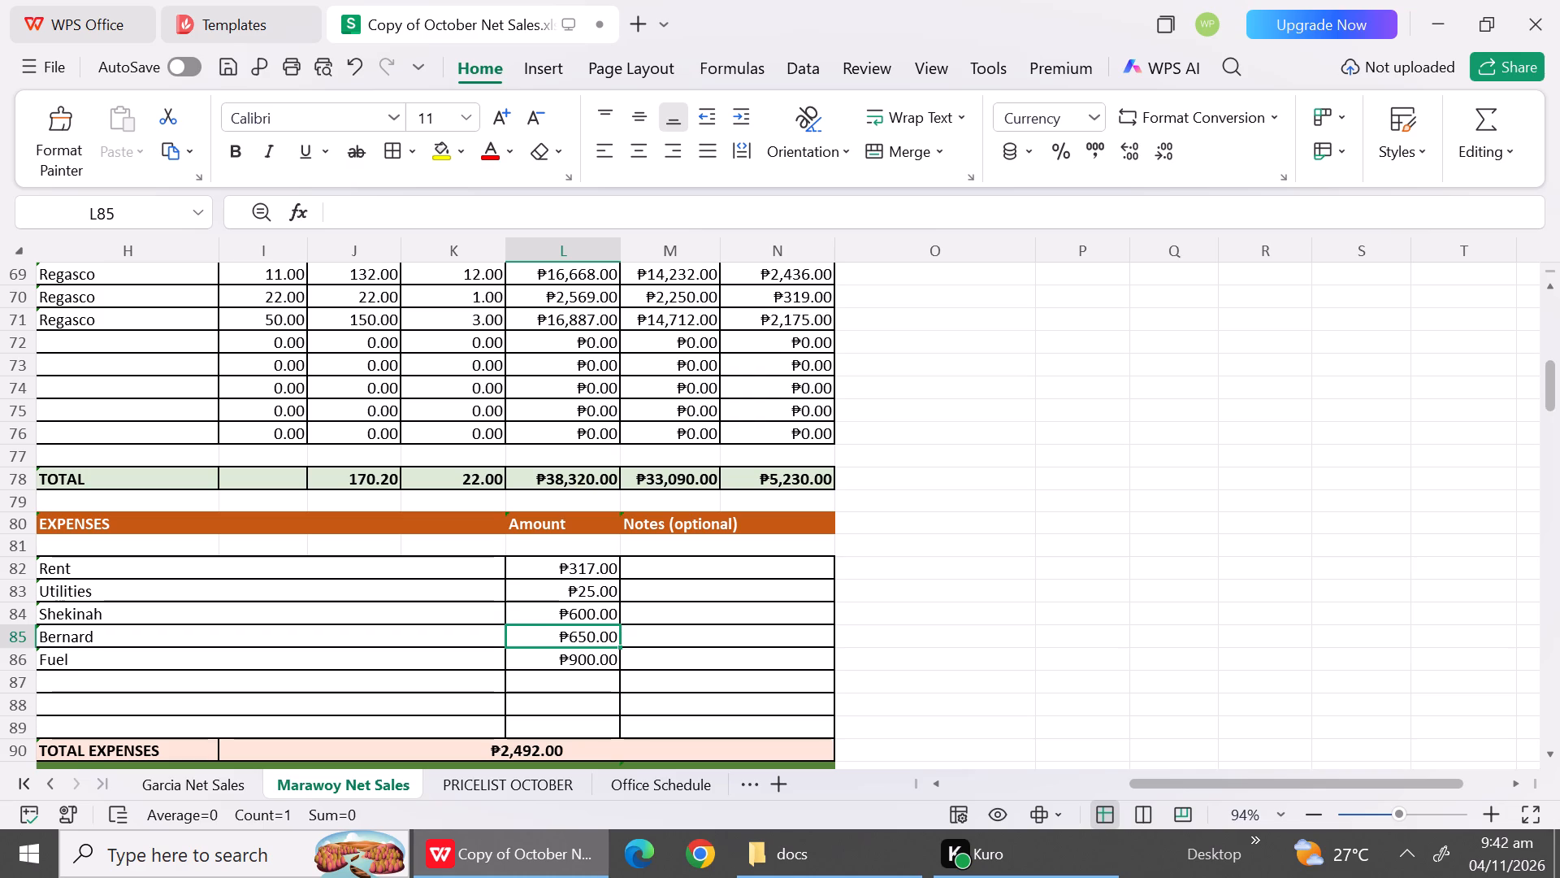
{"action": "left_click", "coordinate": [128, 639]}
{"action": "type", "text": "Les"}
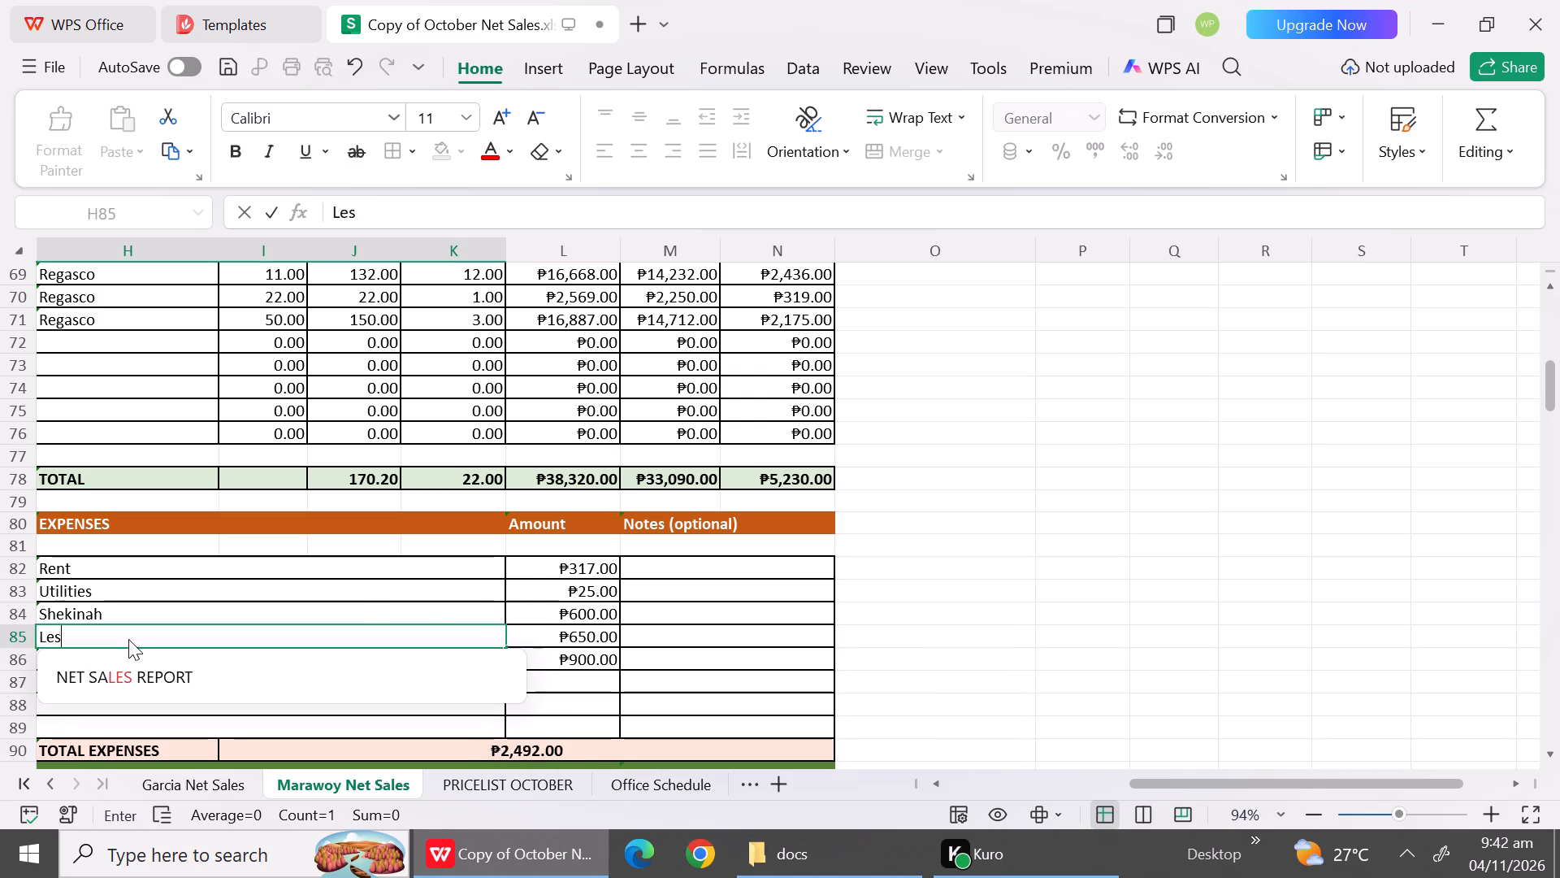
{"action": "type", "text": "ter"}
{"action": "left_click", "coordinate": [142, 688]}
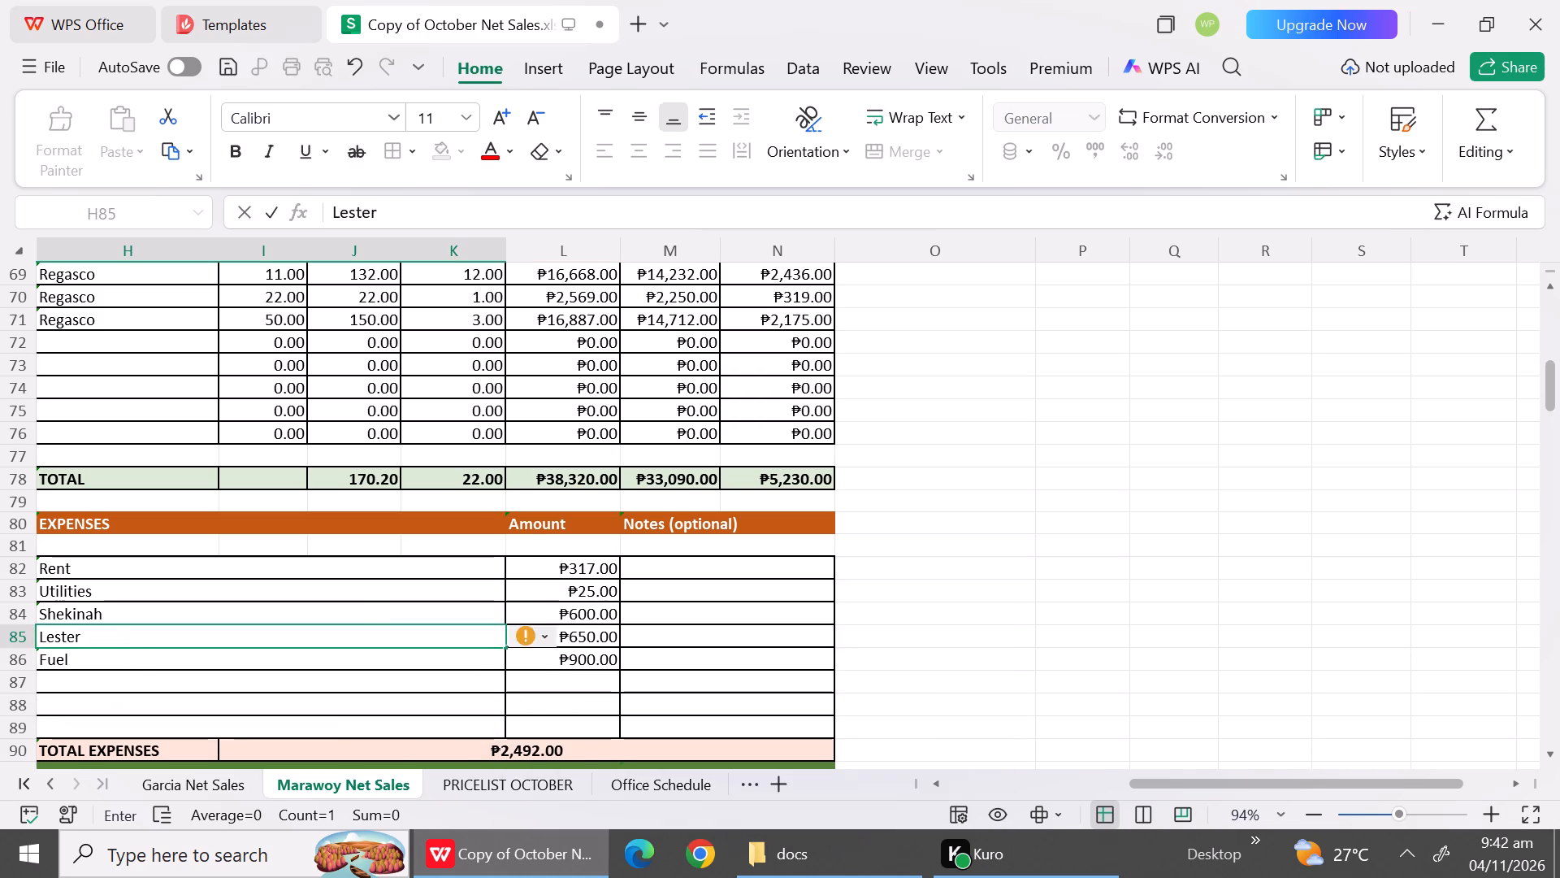
Set Lester's amount in the October 18 expenses to 600.
{"action": "left_click", "coordinate": [570, 612]}
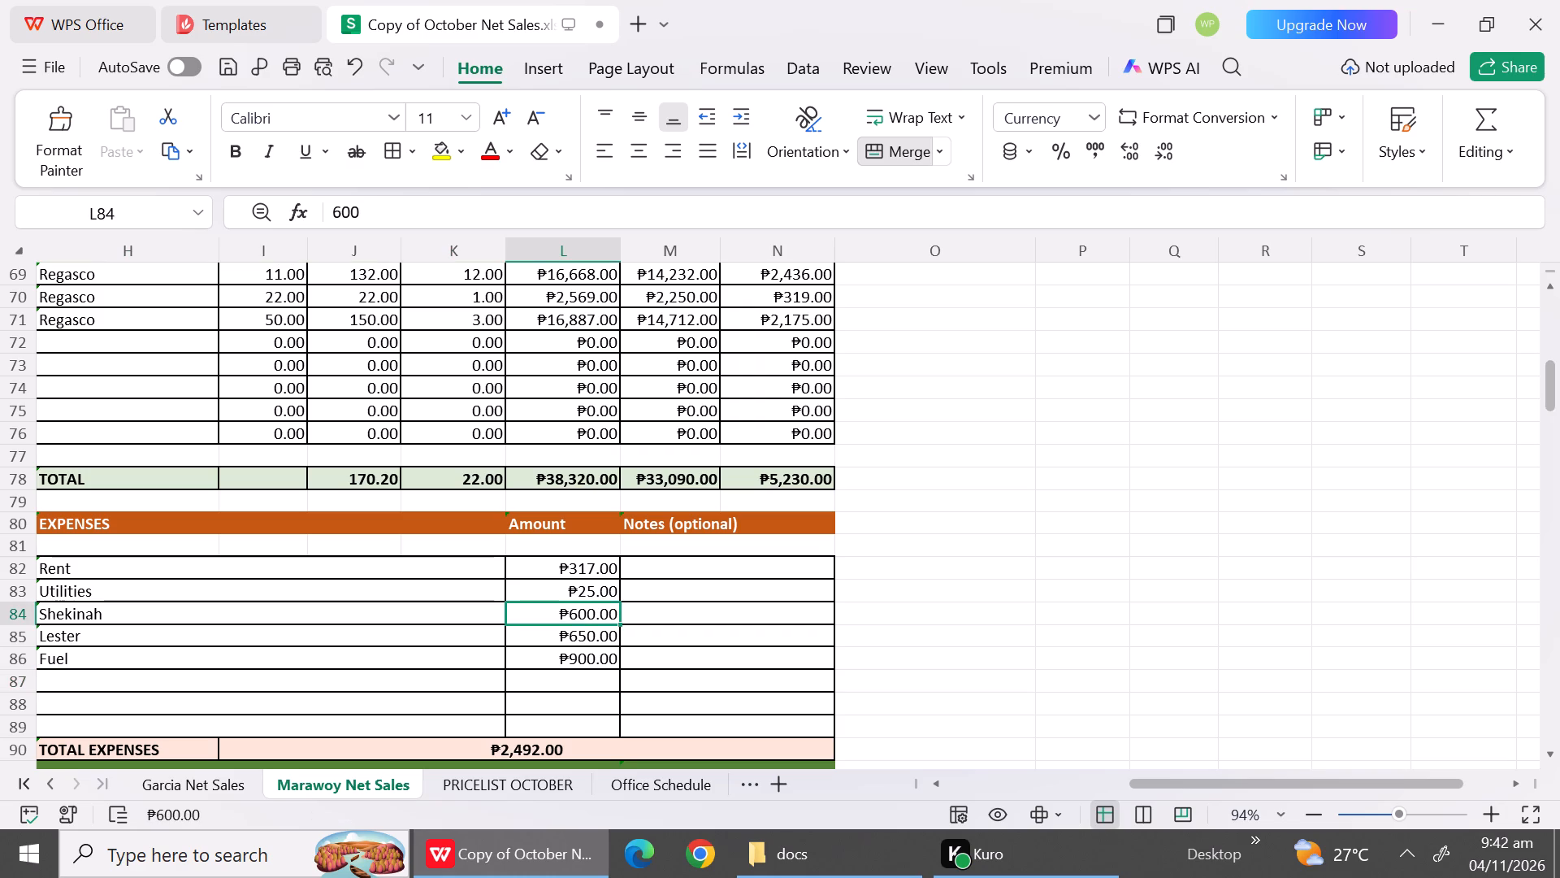
{"action": "left_click", "coordinate": [570, 632]}
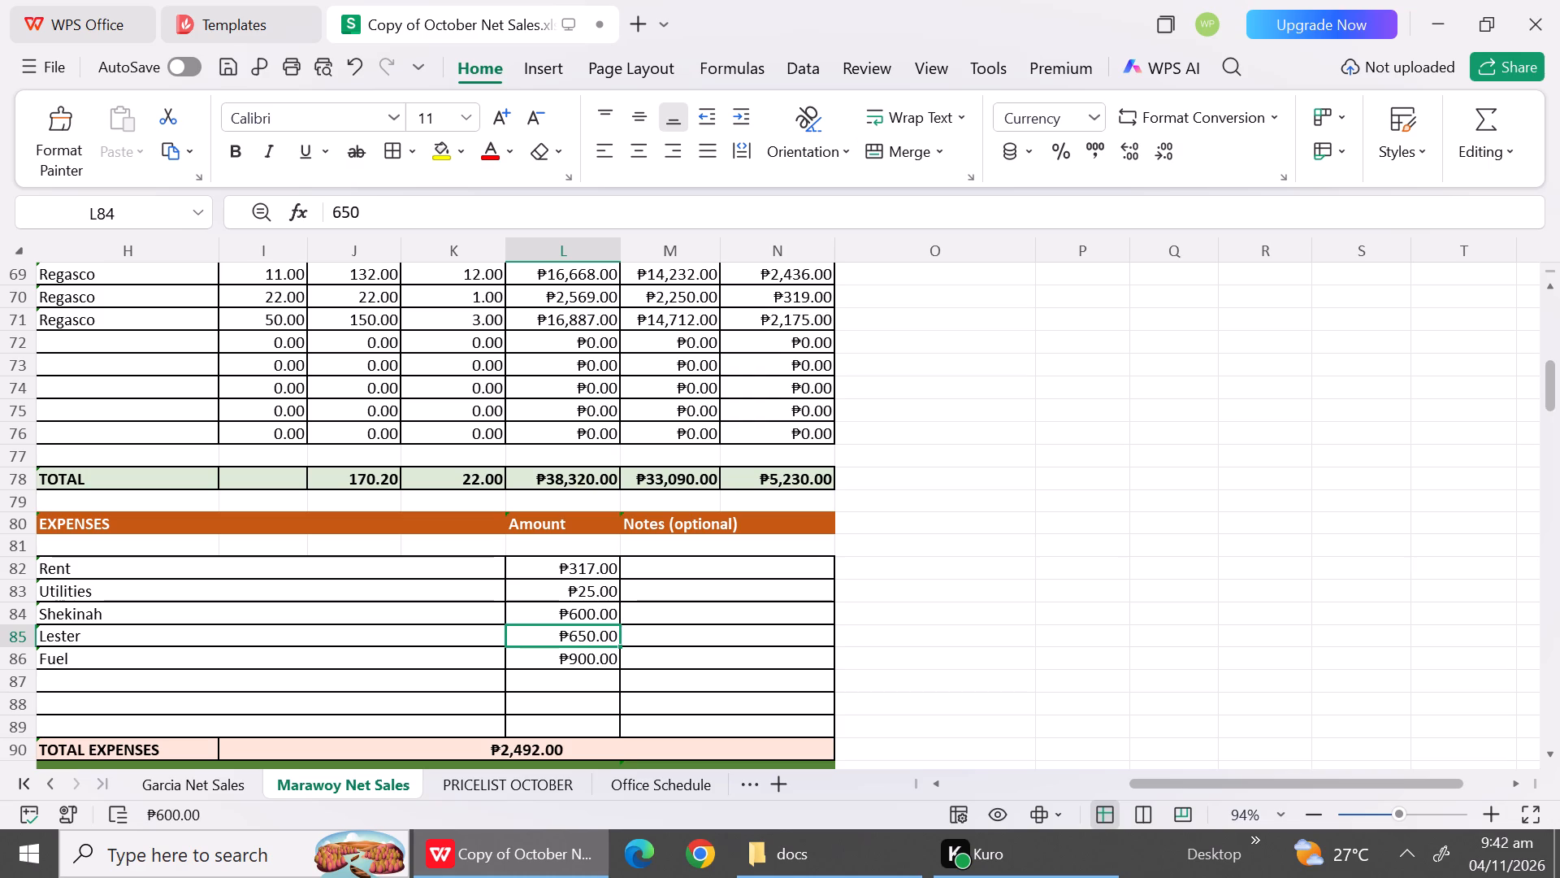
{"action": "left_click", "coordinate": [560, 616]}
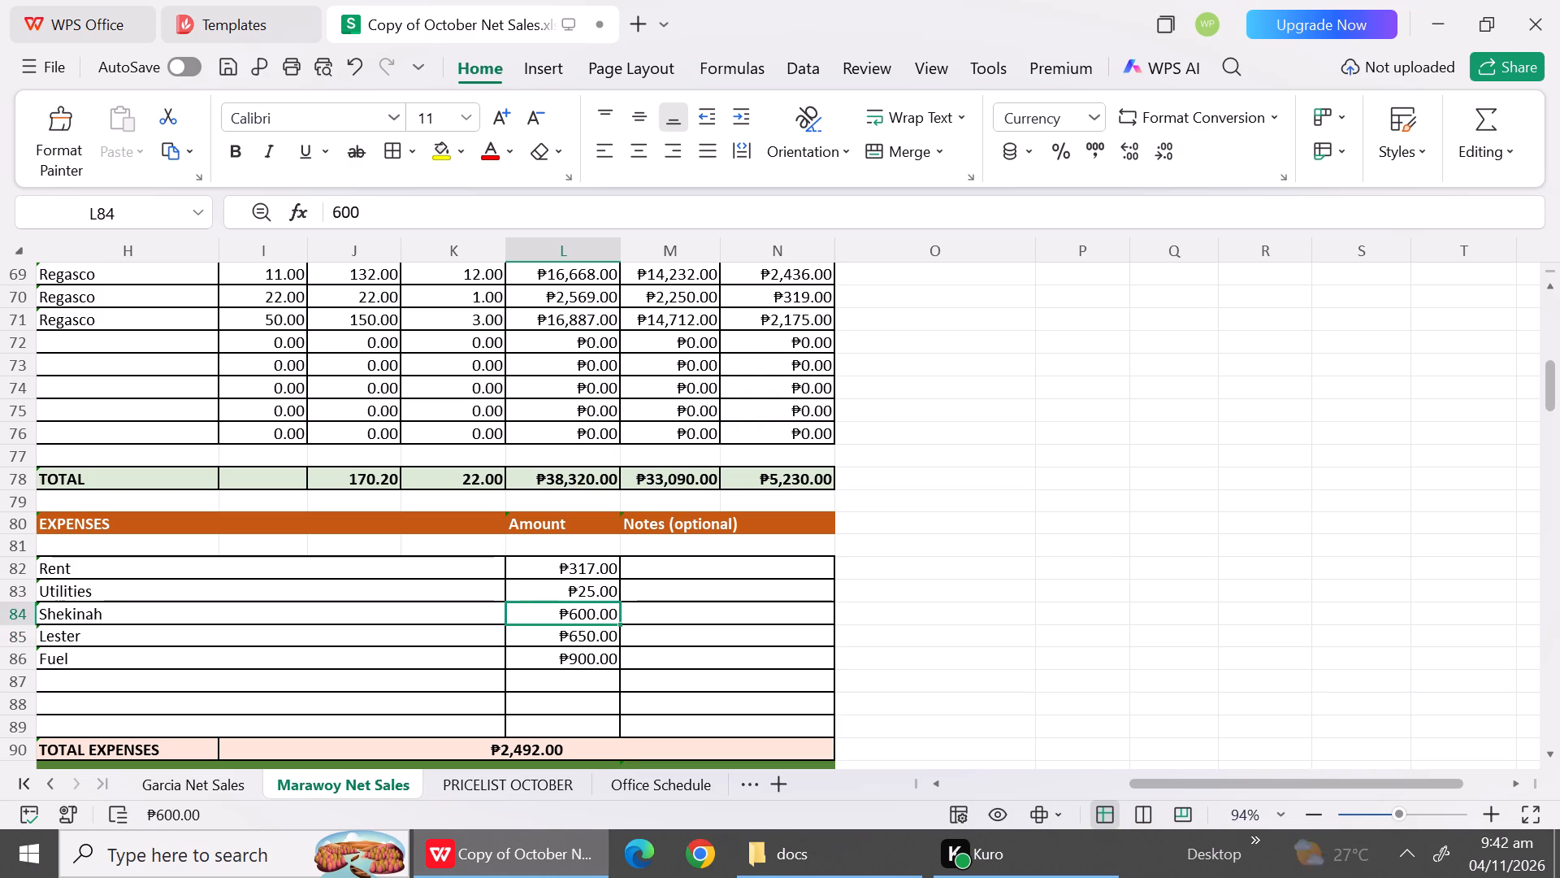
{"action": "left_click", "coordinate": [574, 641]}
{"action": "type", "text": "600"}
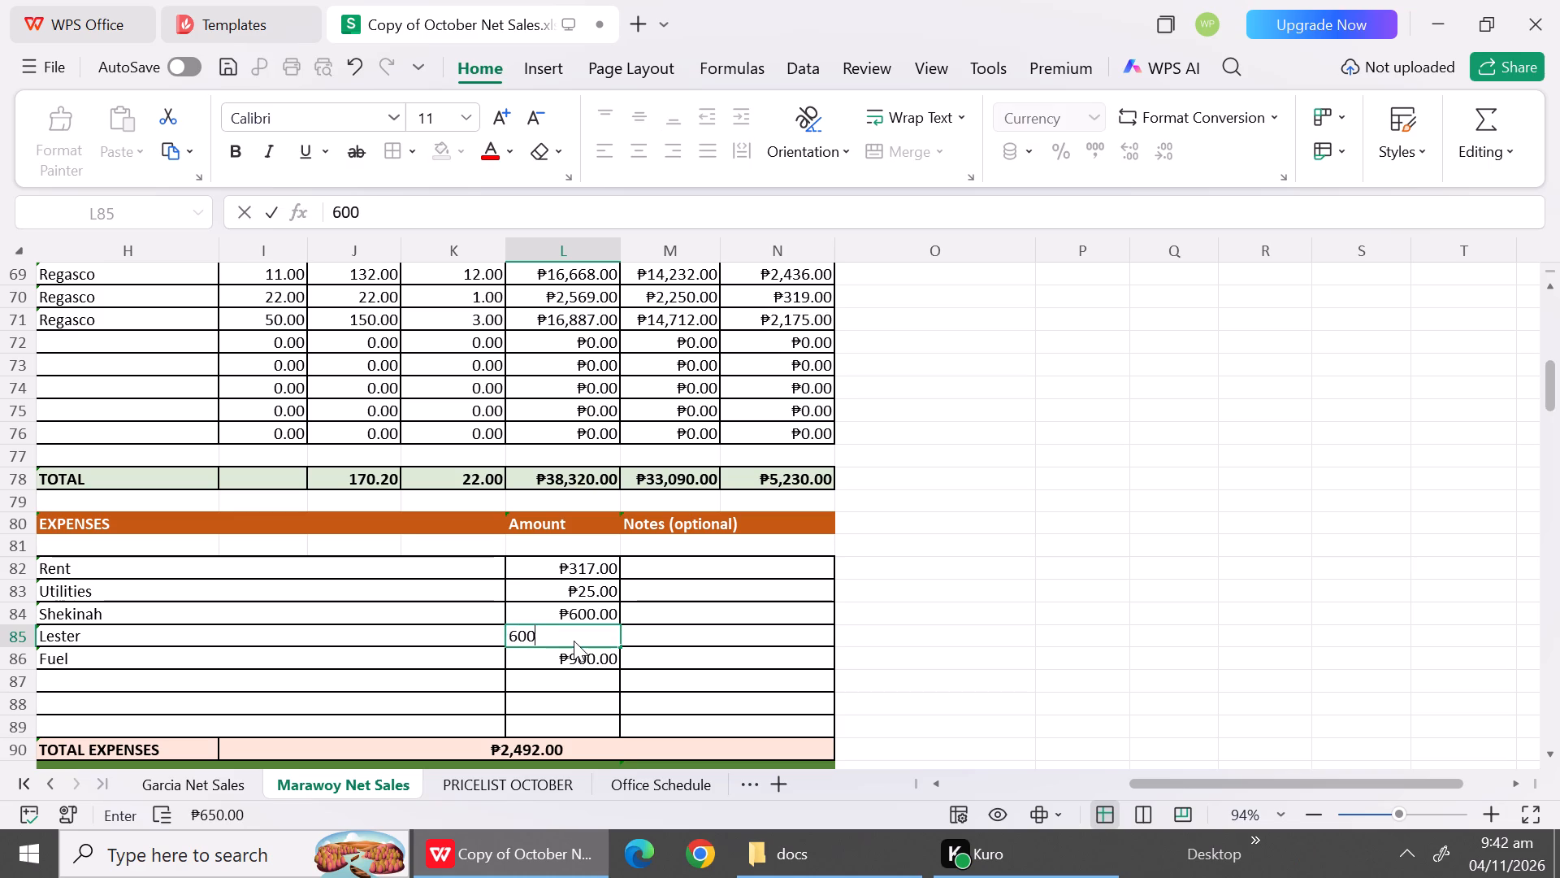
{"action": "left_click", "coordinate": [483, 621]}
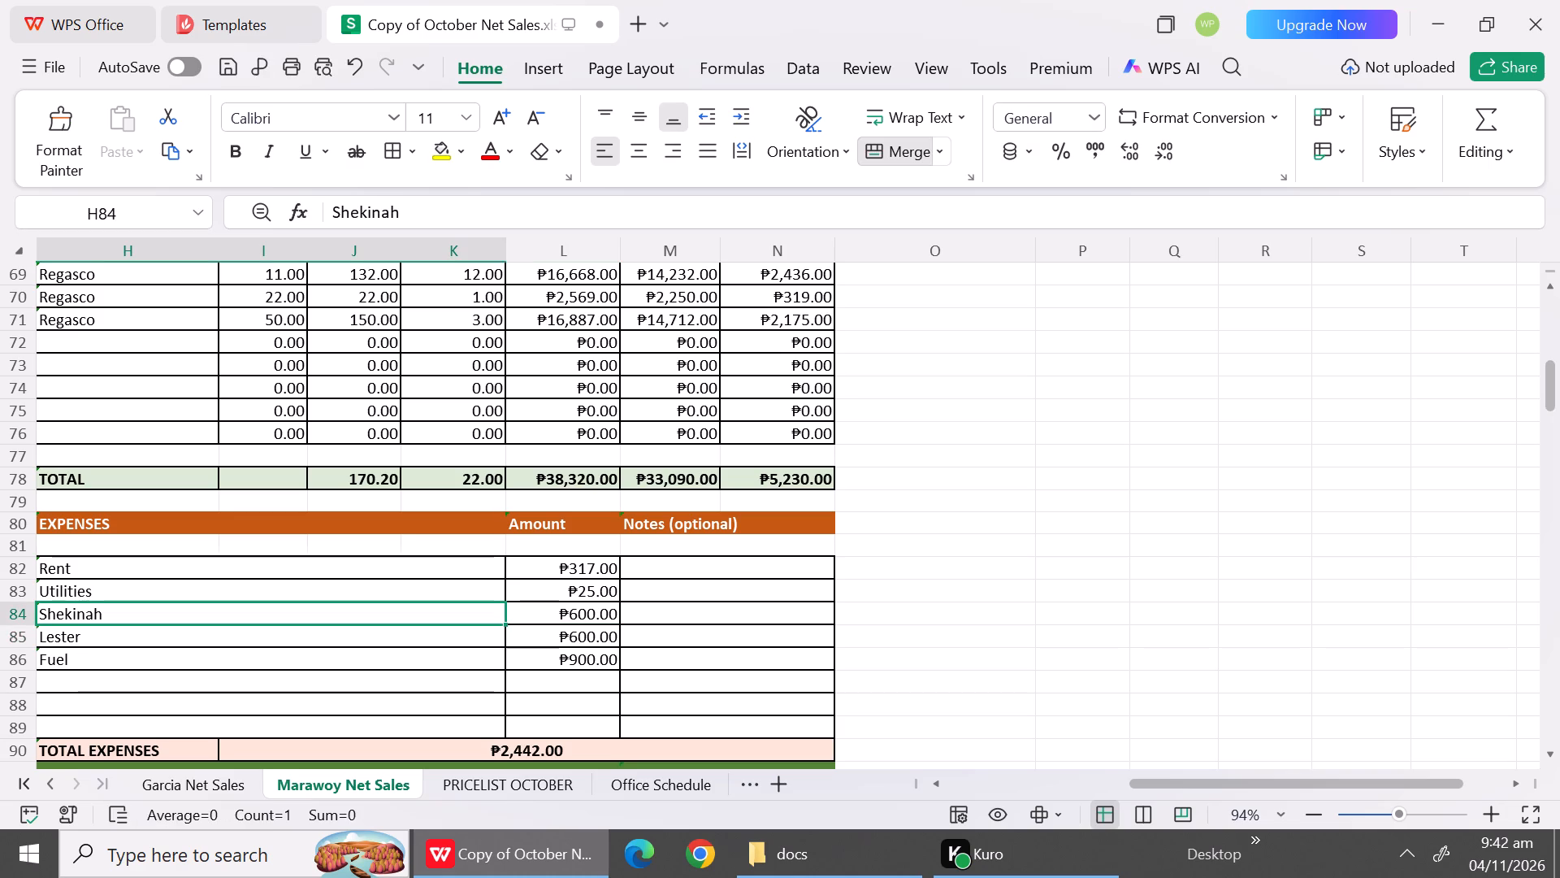
{"action": "left_click", "coordinate": [537, 711]}
{"action": "left_click", "coordinate": [735, 693]}
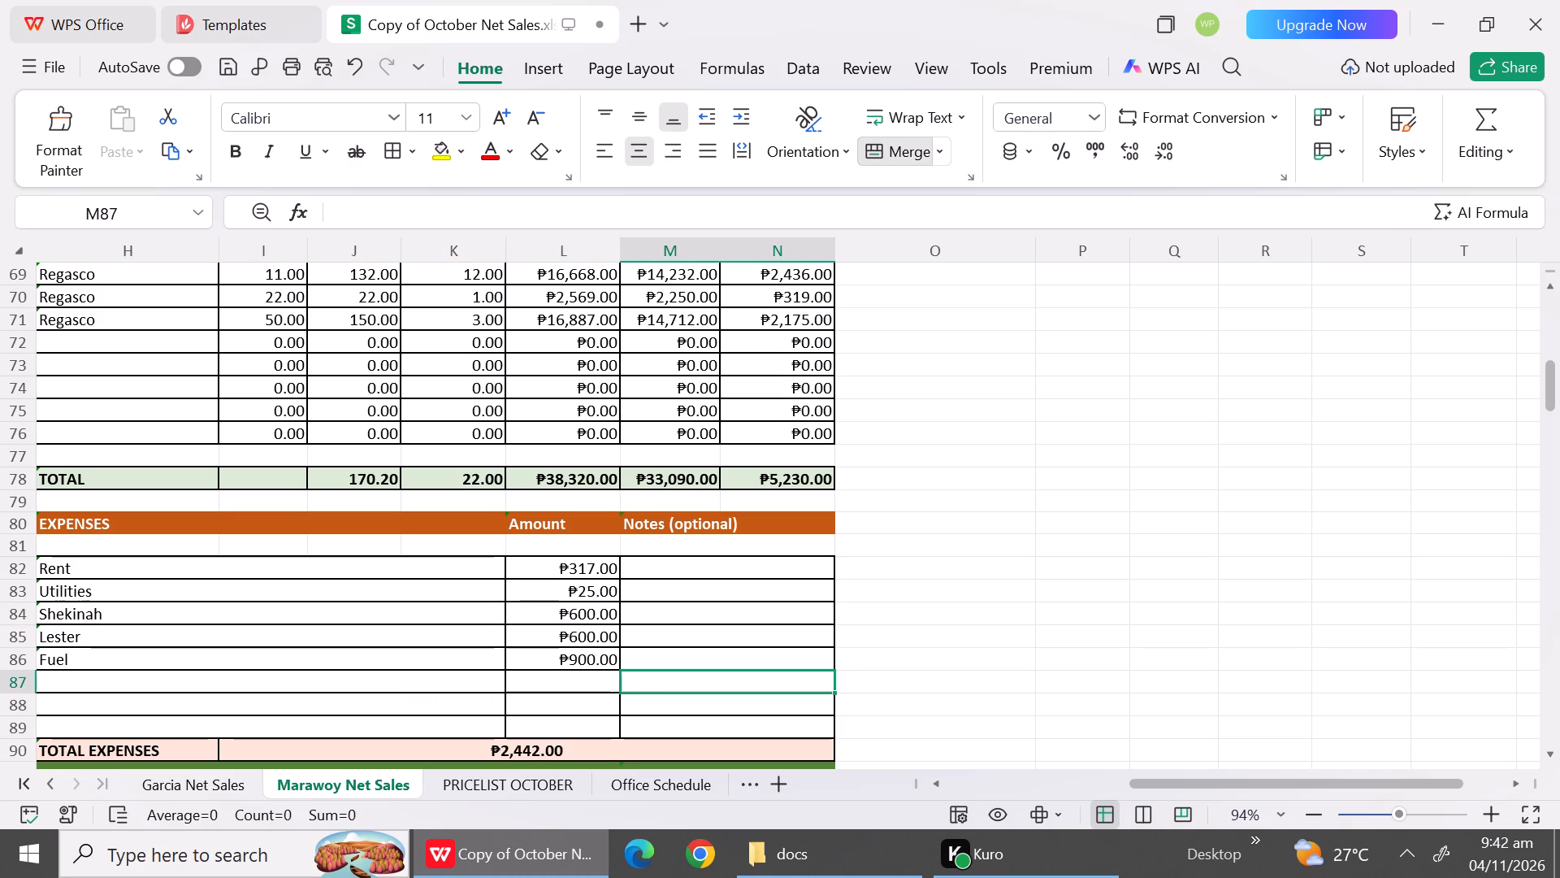
Check the office schedule and the October price list, then return to the Marawoy October 18 expenses.
{"action": "triple_click", "coordinate": [1553, 758]}
{"action": "triple_click", "coordinate": [1553, 758]}
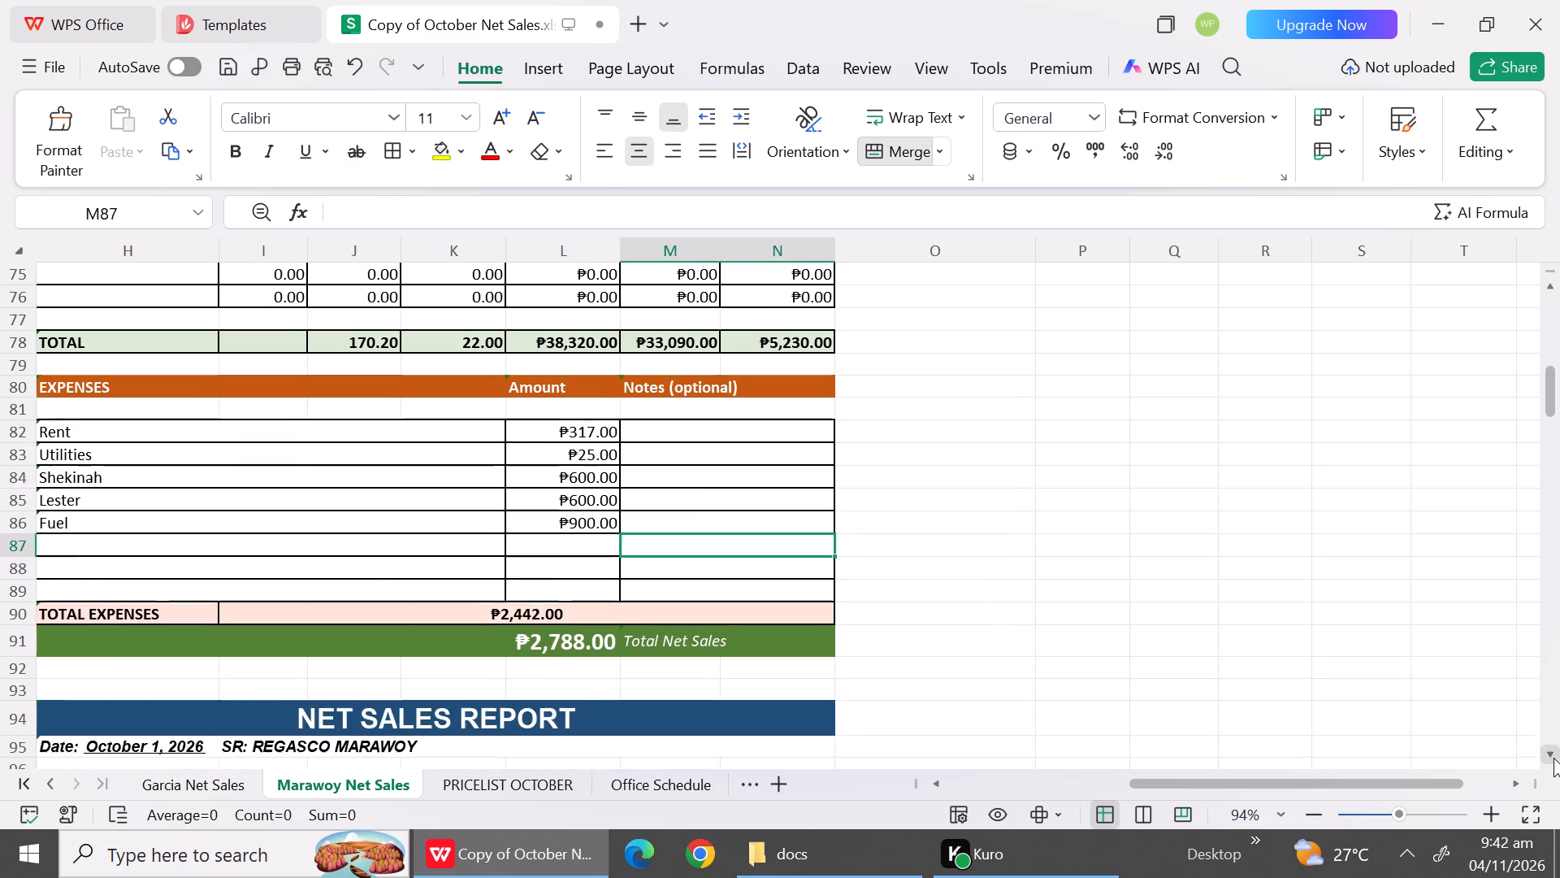
{"action": "left_click", "coordinate": [1553, 758]}
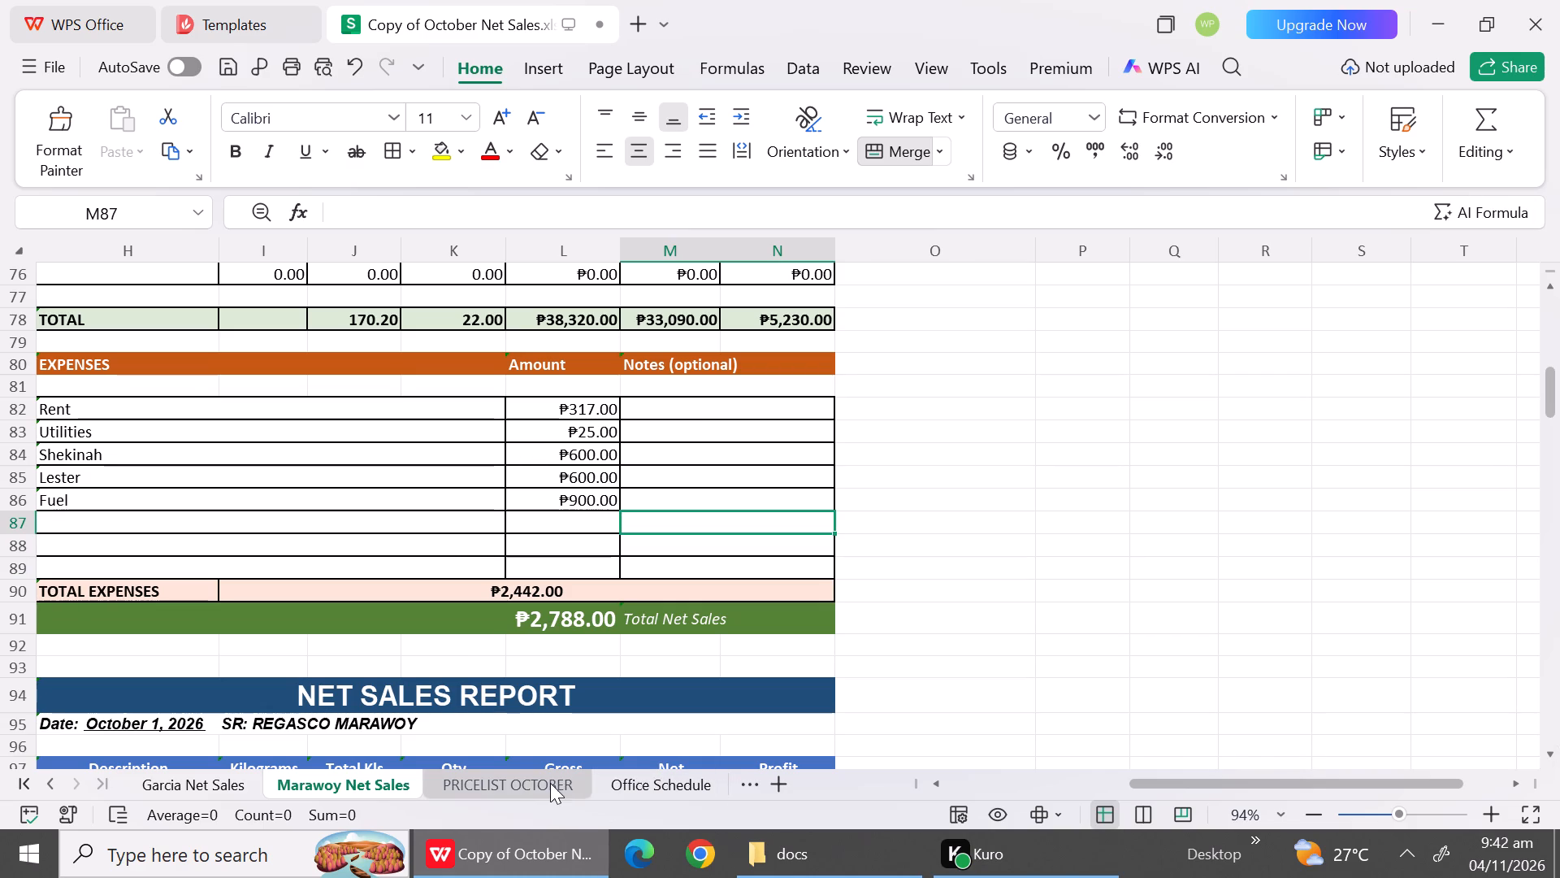
{"action": "left_click", "coordinate": [644, 782]}
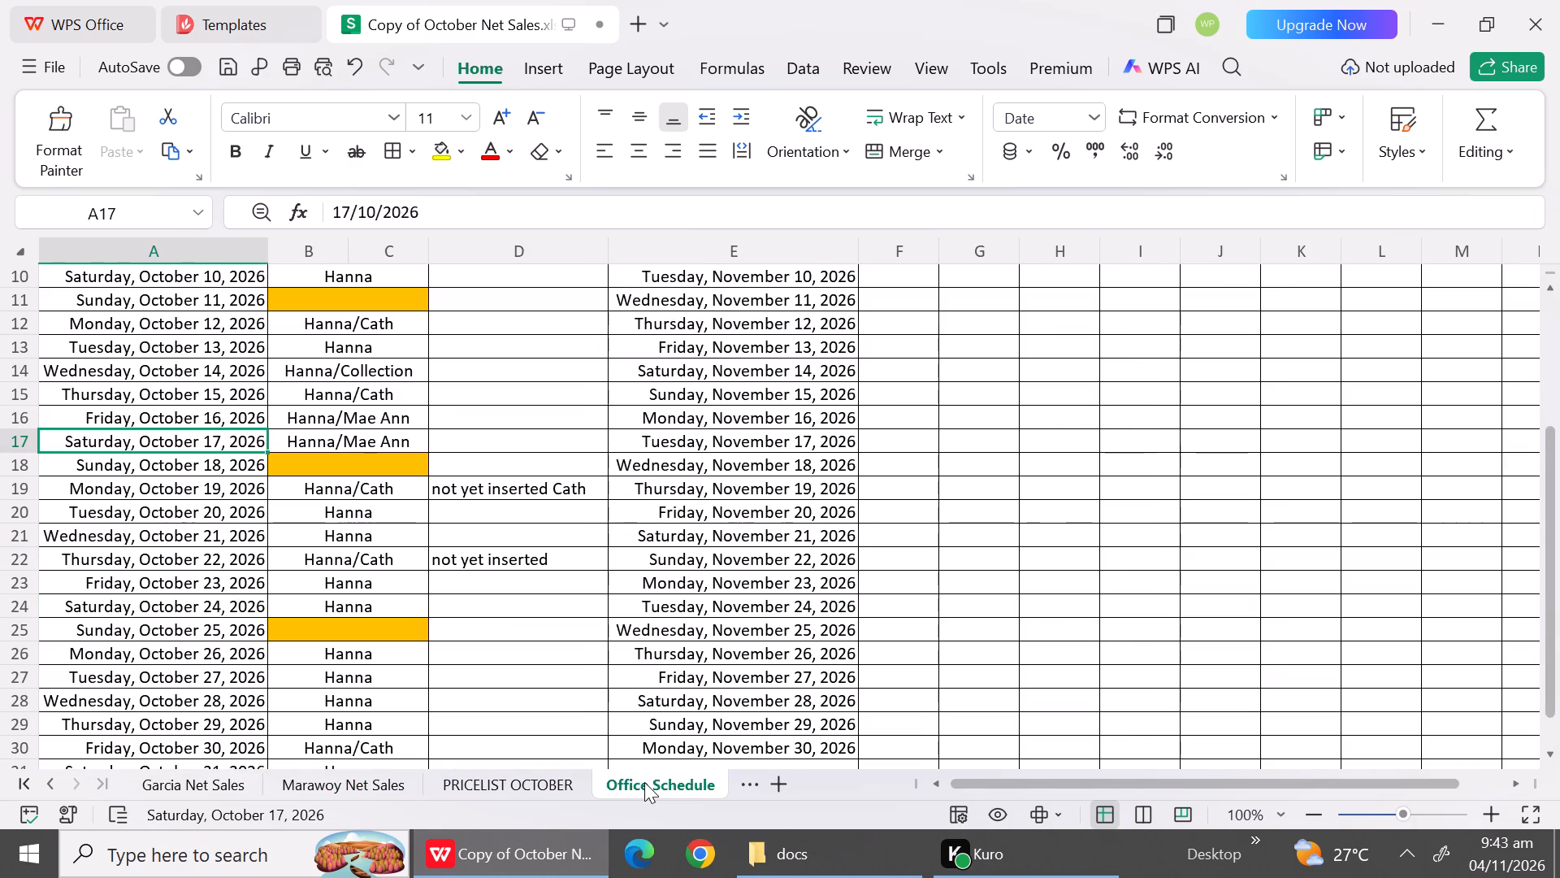
{"action": "left_click", "coordinate": [494, 785]}
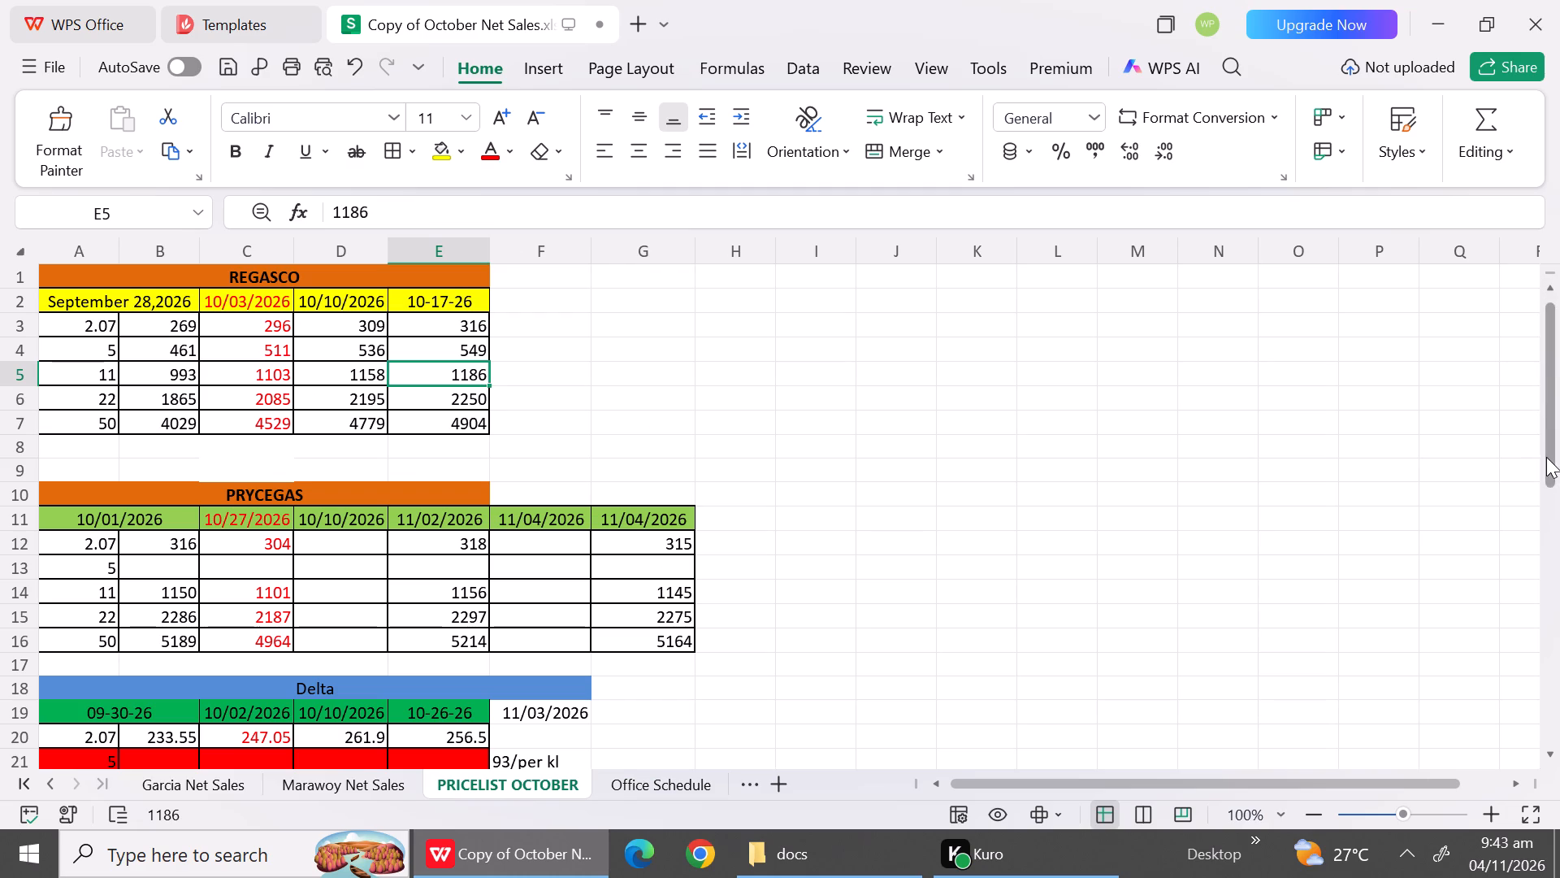
{"action": "left_click", "coordinate": [367, 789]}
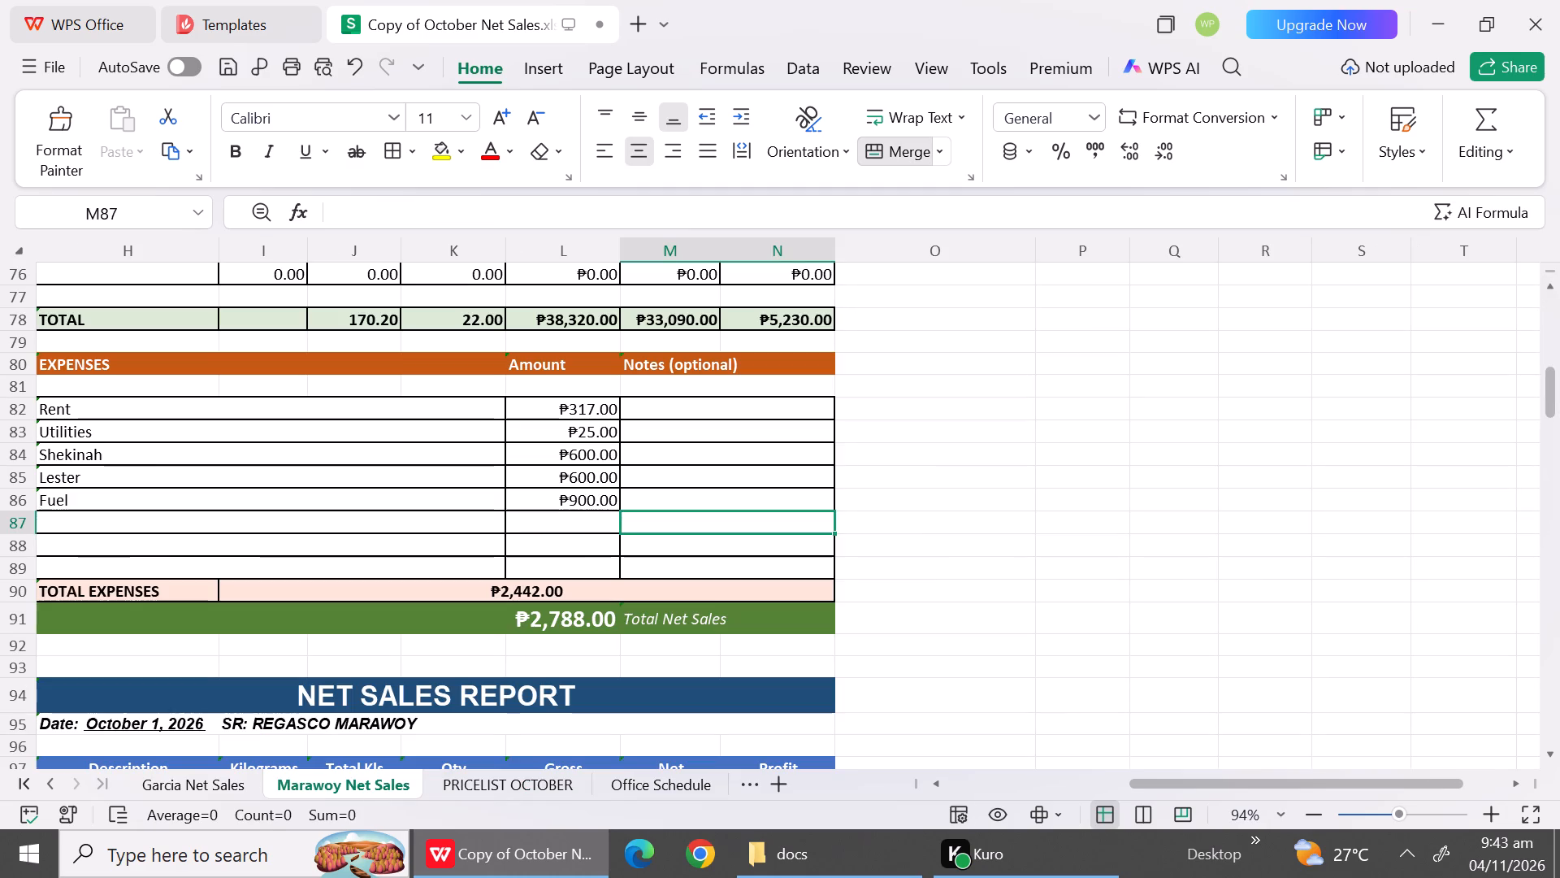
{"action": "double_click", "coordinate": [1550, 290]}
{"action": "left_click", "coordinate": [1550, 290]}
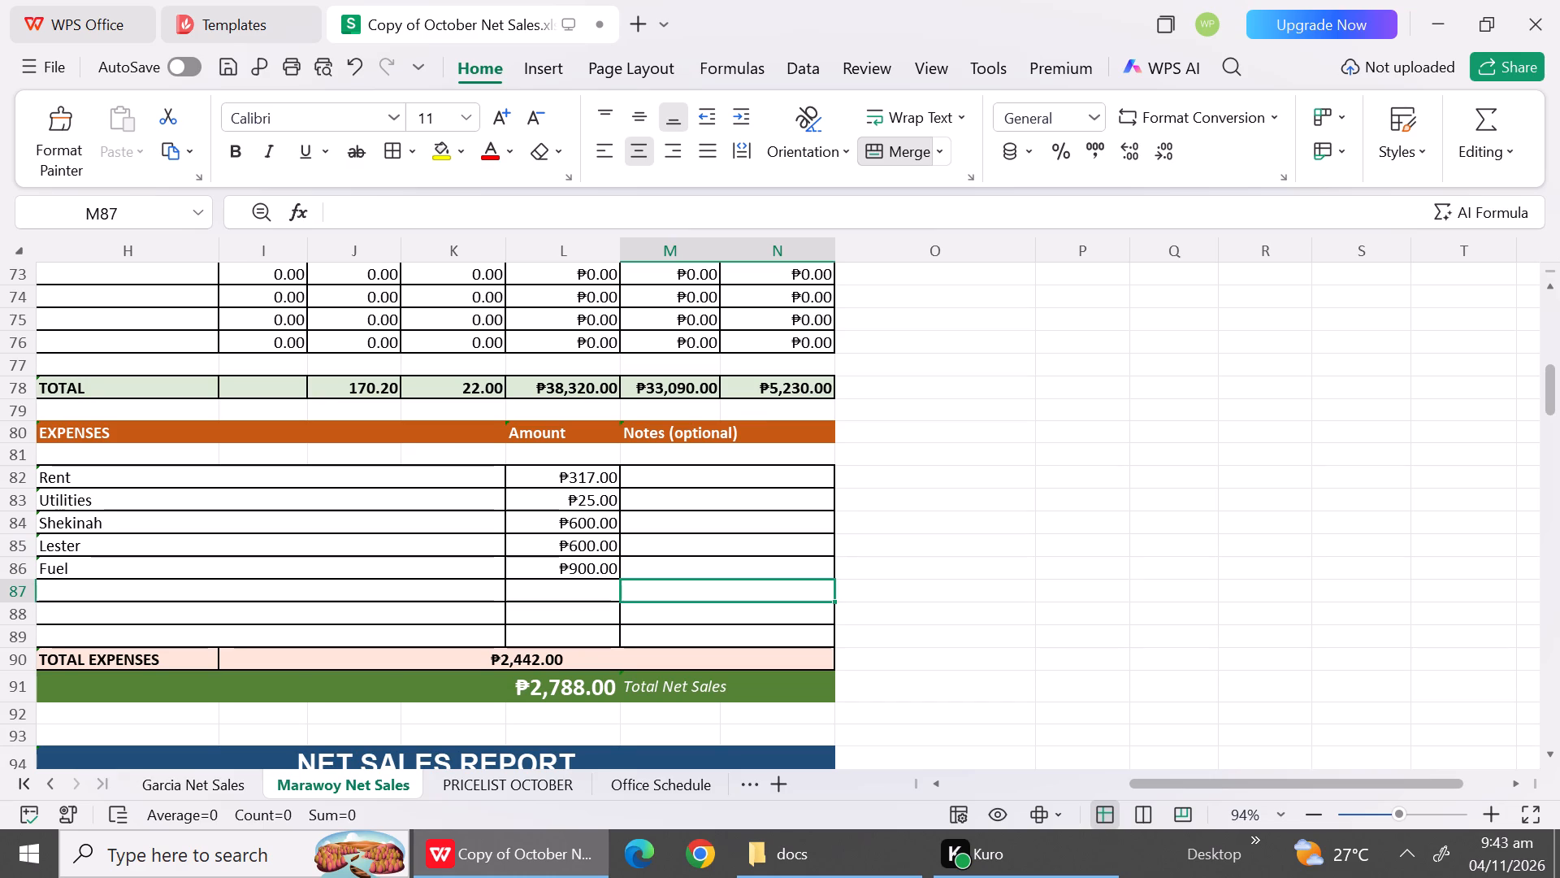
Change the date of the net sales report below October 18 to October 19, 2026.
{"action": "triple_click", "coordinate": [1543, 747]}
{"action": "triple_click", "coordinate": [1543, 747]}
{"action": "triple_click", "coordinate": [1543, 747]}
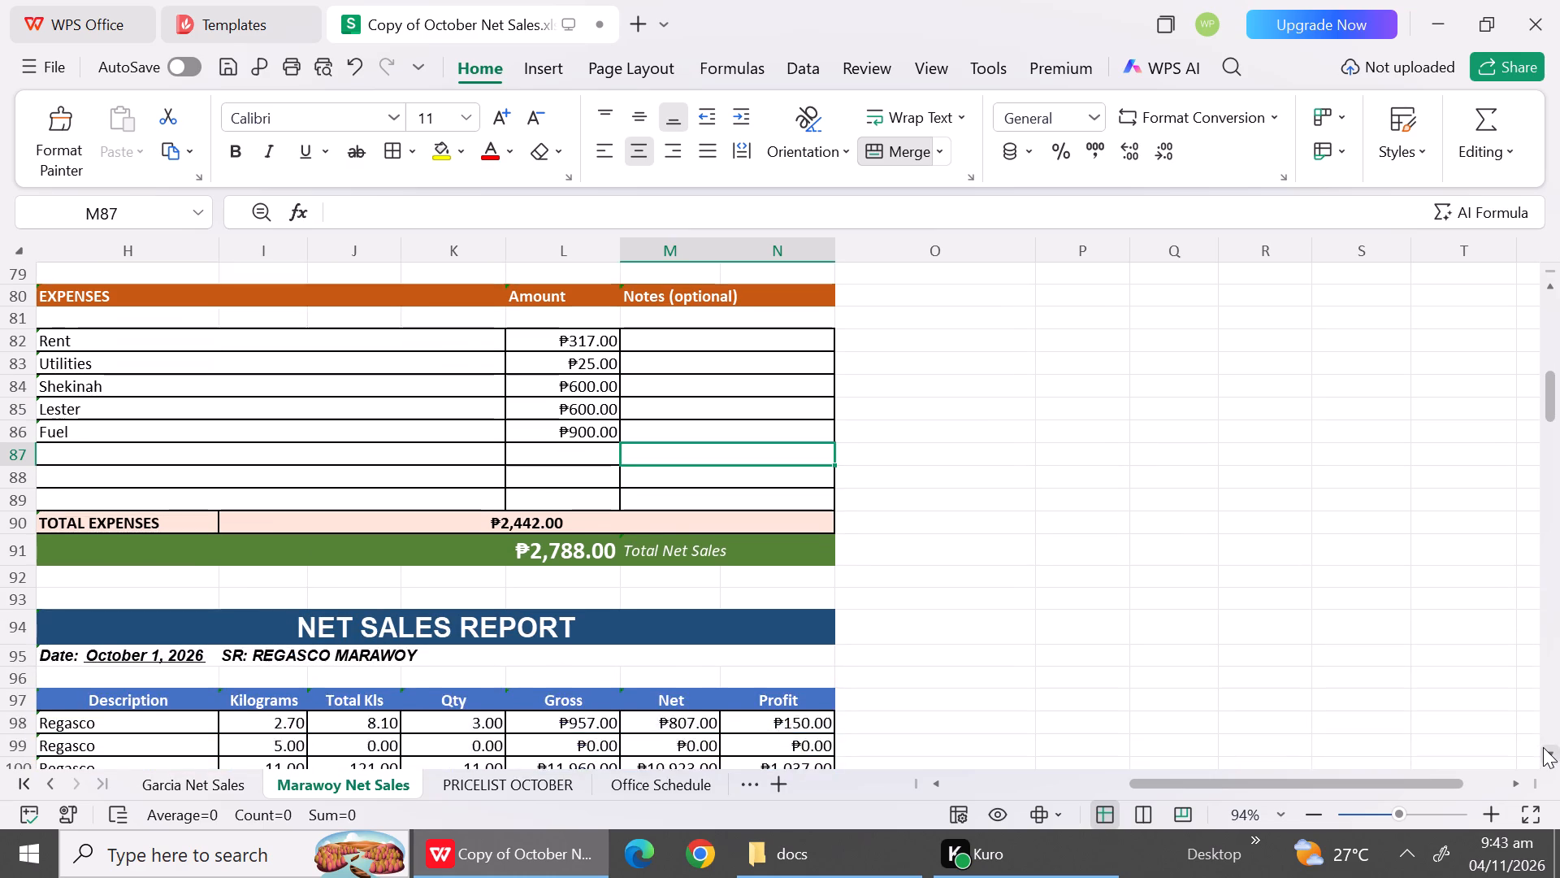
{"action": "triple_click", "coordinate": [1543, 747]}
{"action": "triple_click", "coordinate": [1543, 747]}
{"action": "left_click", "coordinate": [1543, 747]}
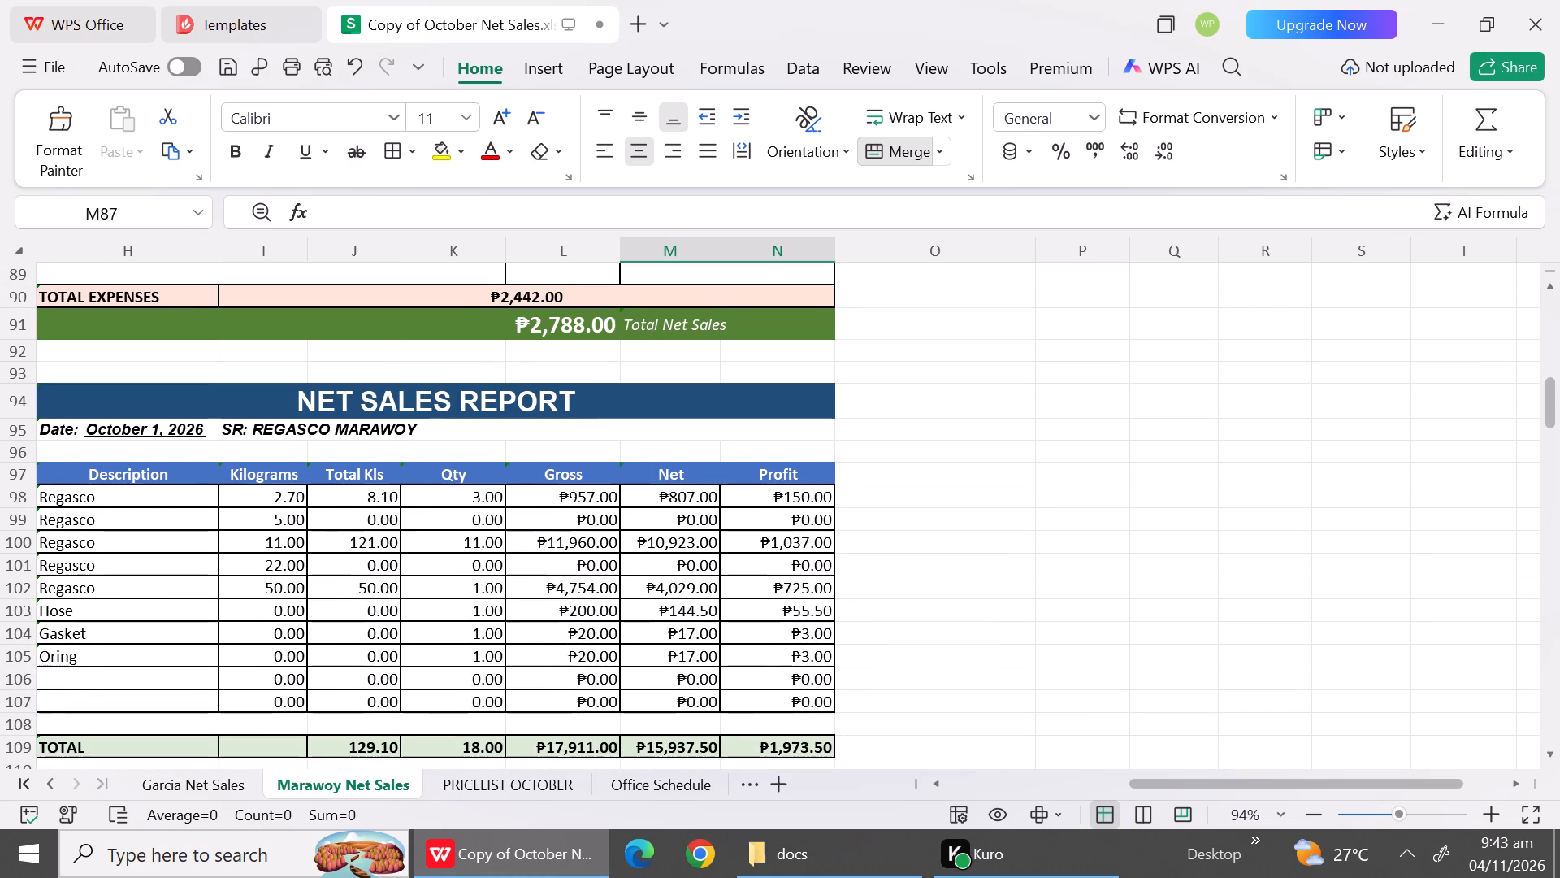
{"action": "double_click", "coordinate": [157, 428]}
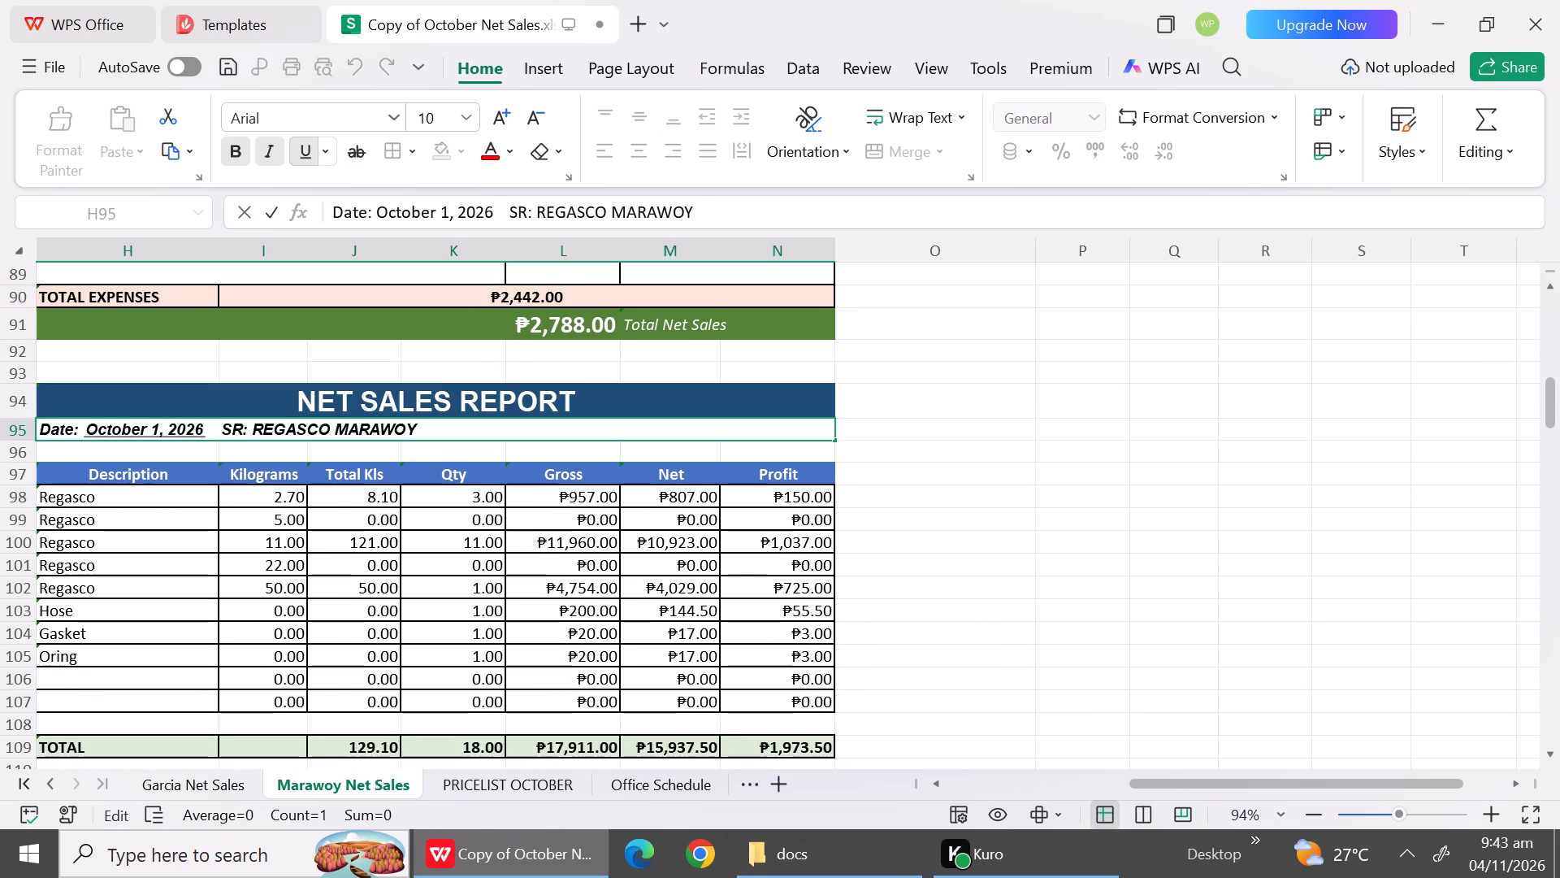
{"action": "key", "text": "9"}
{"action": "left_click", "coordinate": [240, 550]}
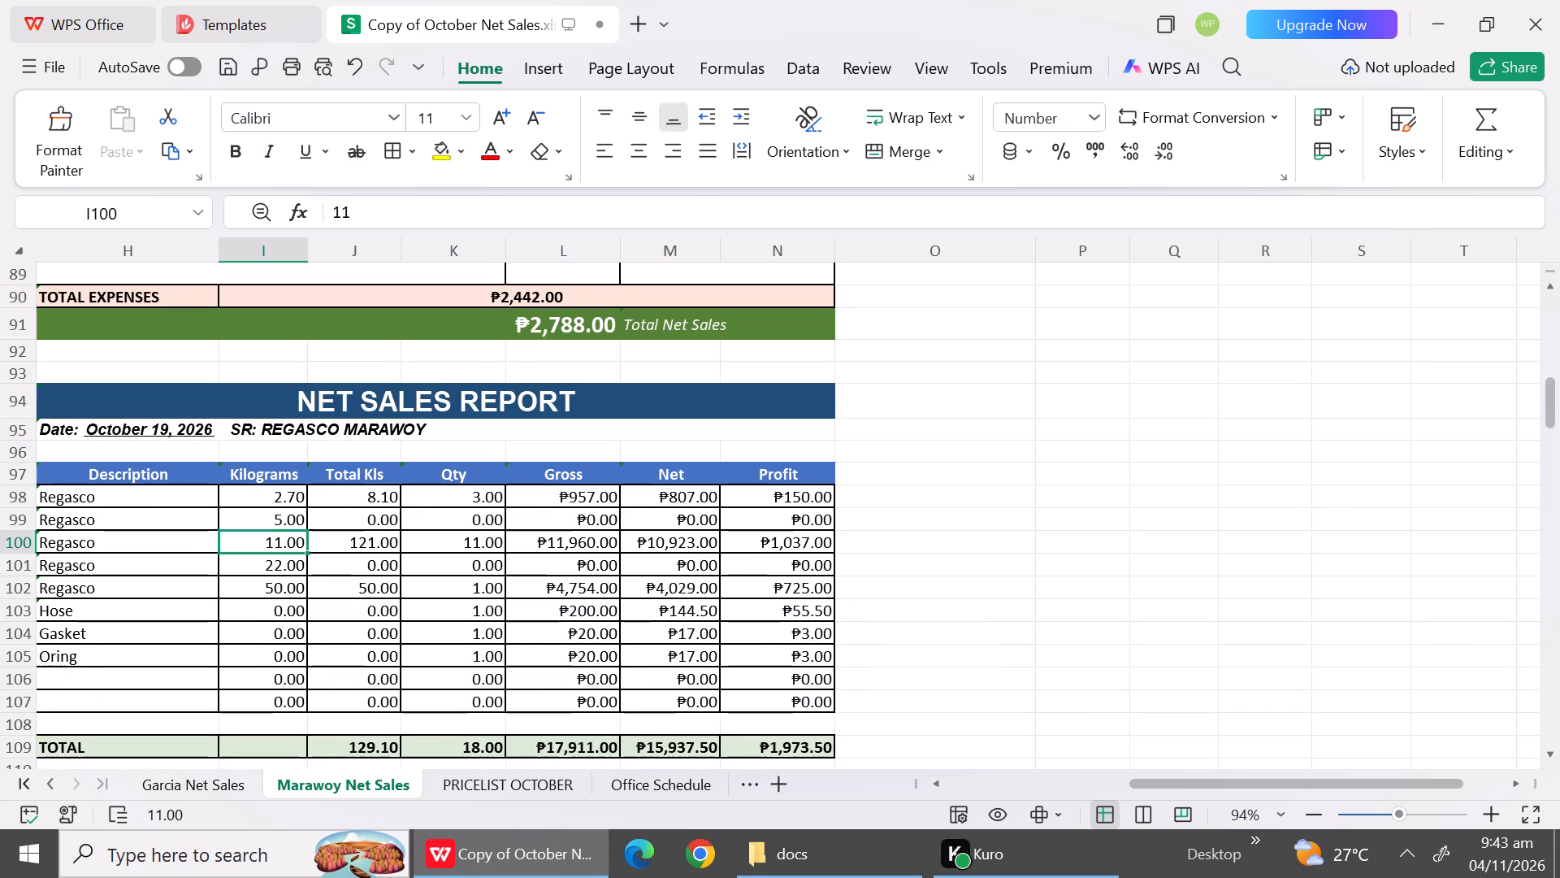
{"action": "left_click", "coordinate": [1550, 755]}
{"action": "left_click", "coordinate": [1550, 755]}
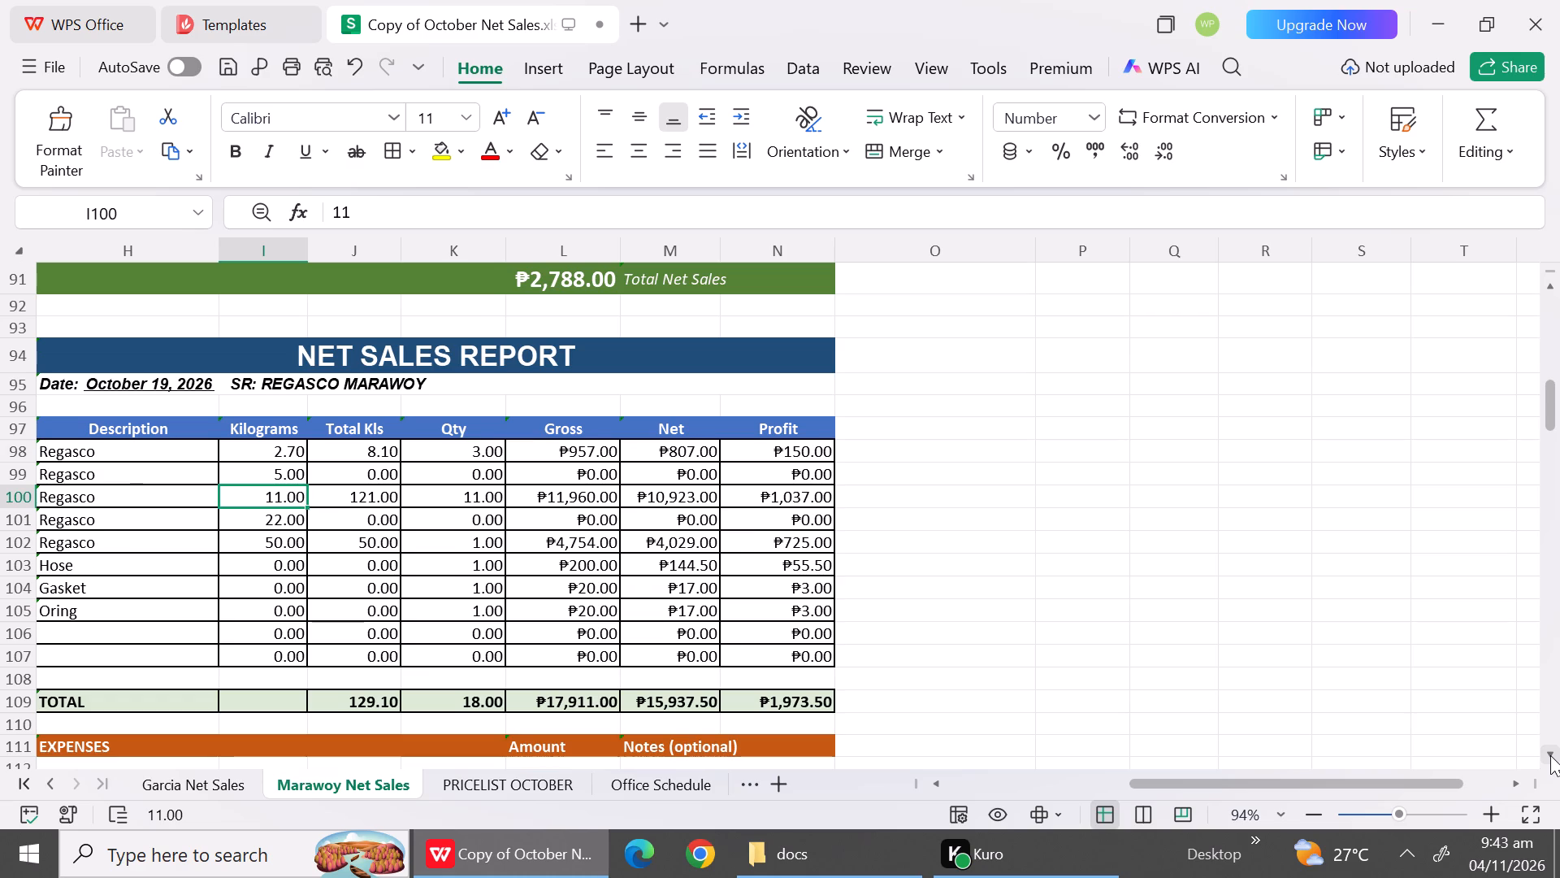
Set the quantity of the 2.70 kg Regasco row in the October 19 Marawoy report to 4.
{"action": "left_click", "coordinate": [1550, 755]}
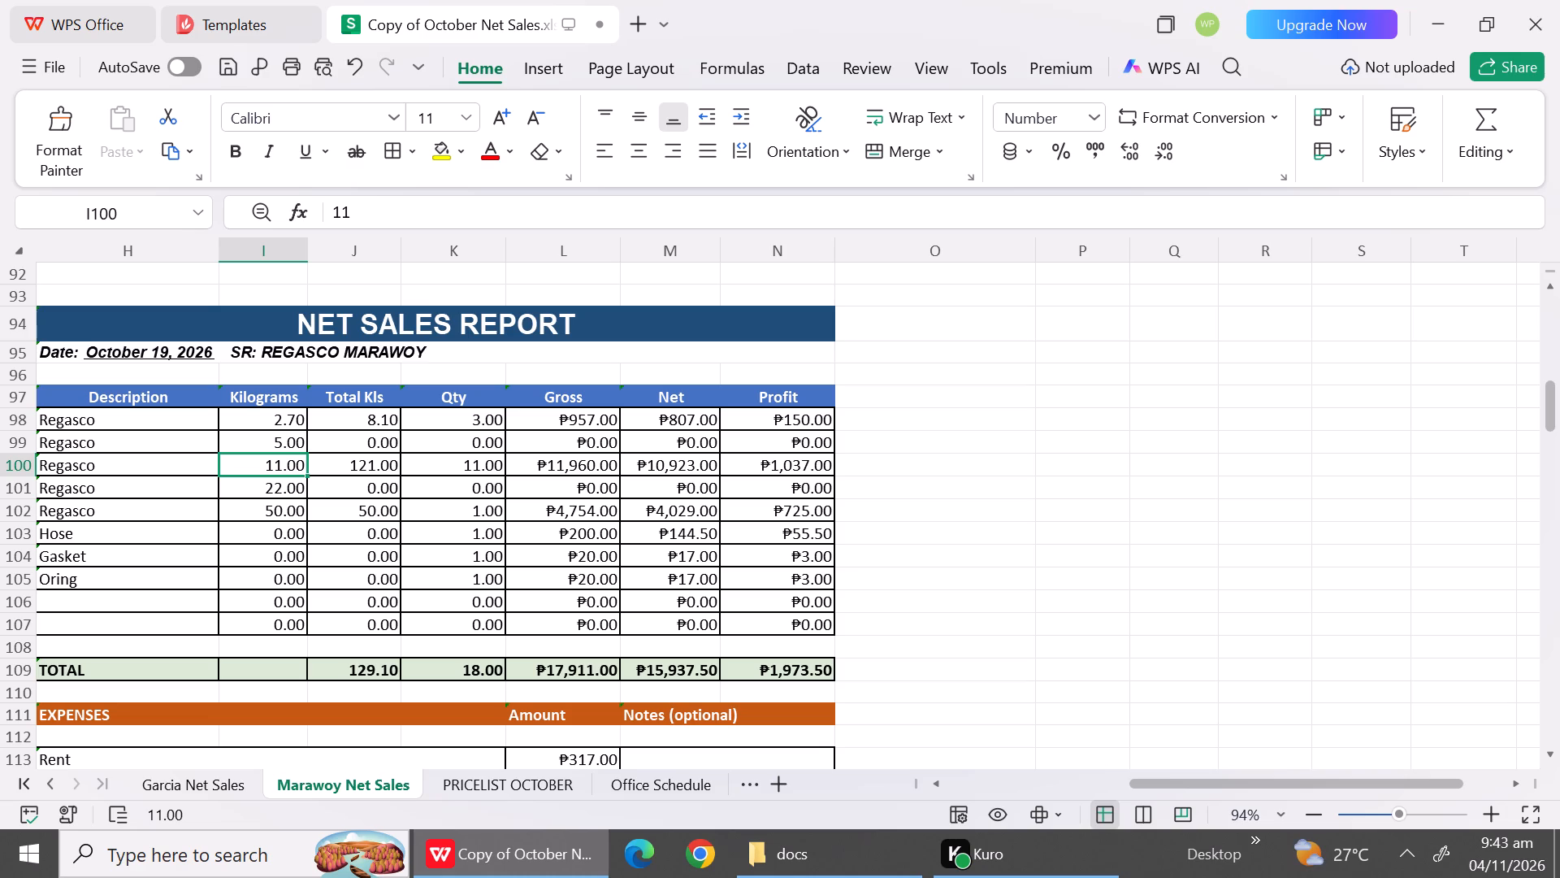
{"action": "left_click", "coordinate": [292, 424]}
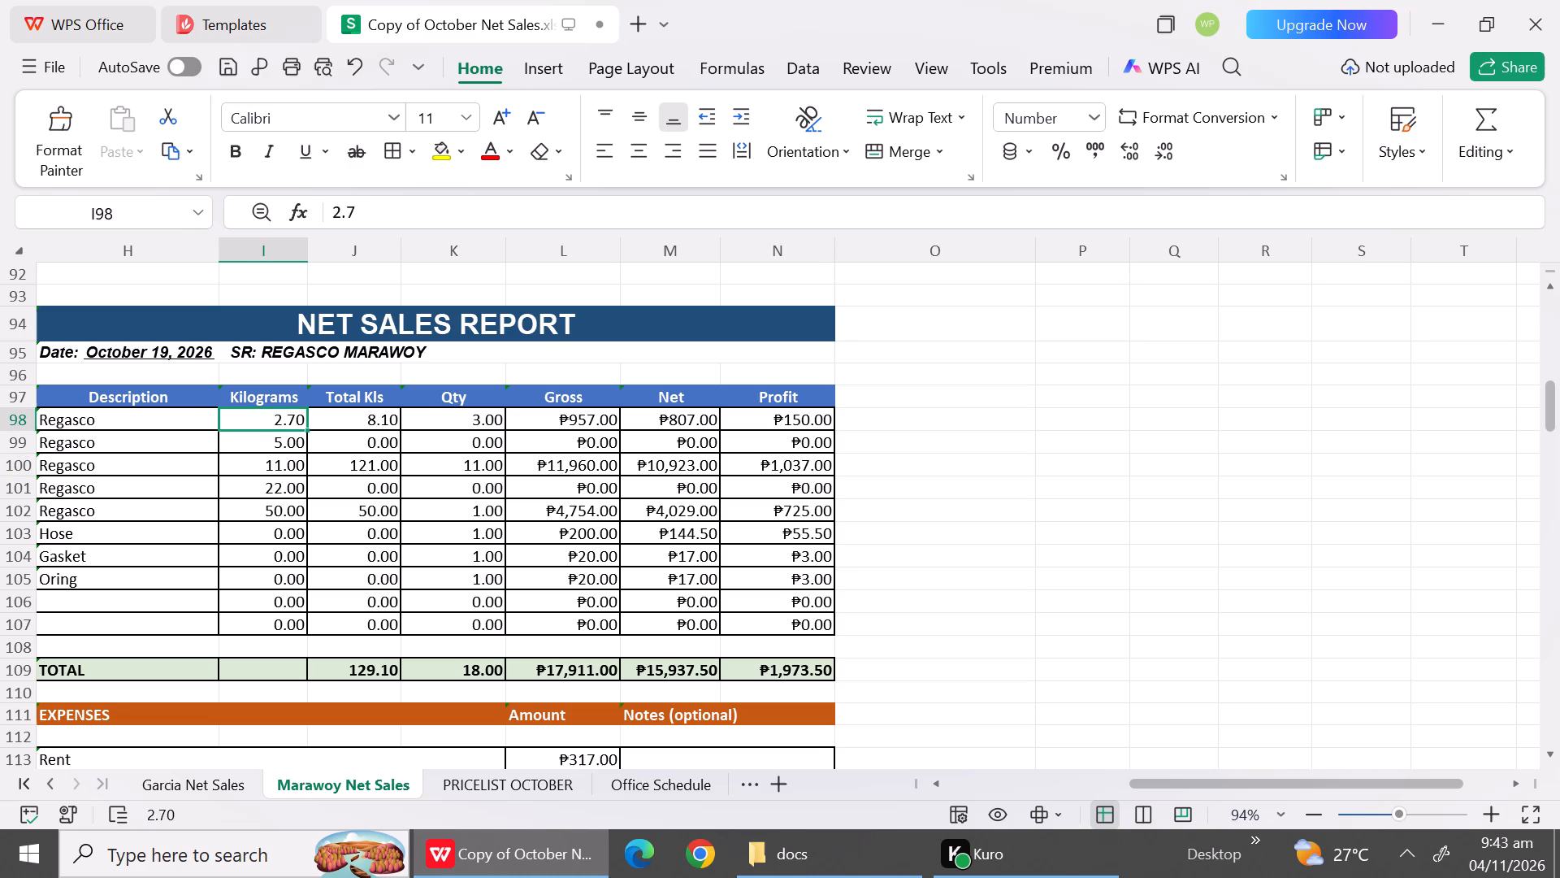
{"action": "left_click", "coordinate": [457, 467]}
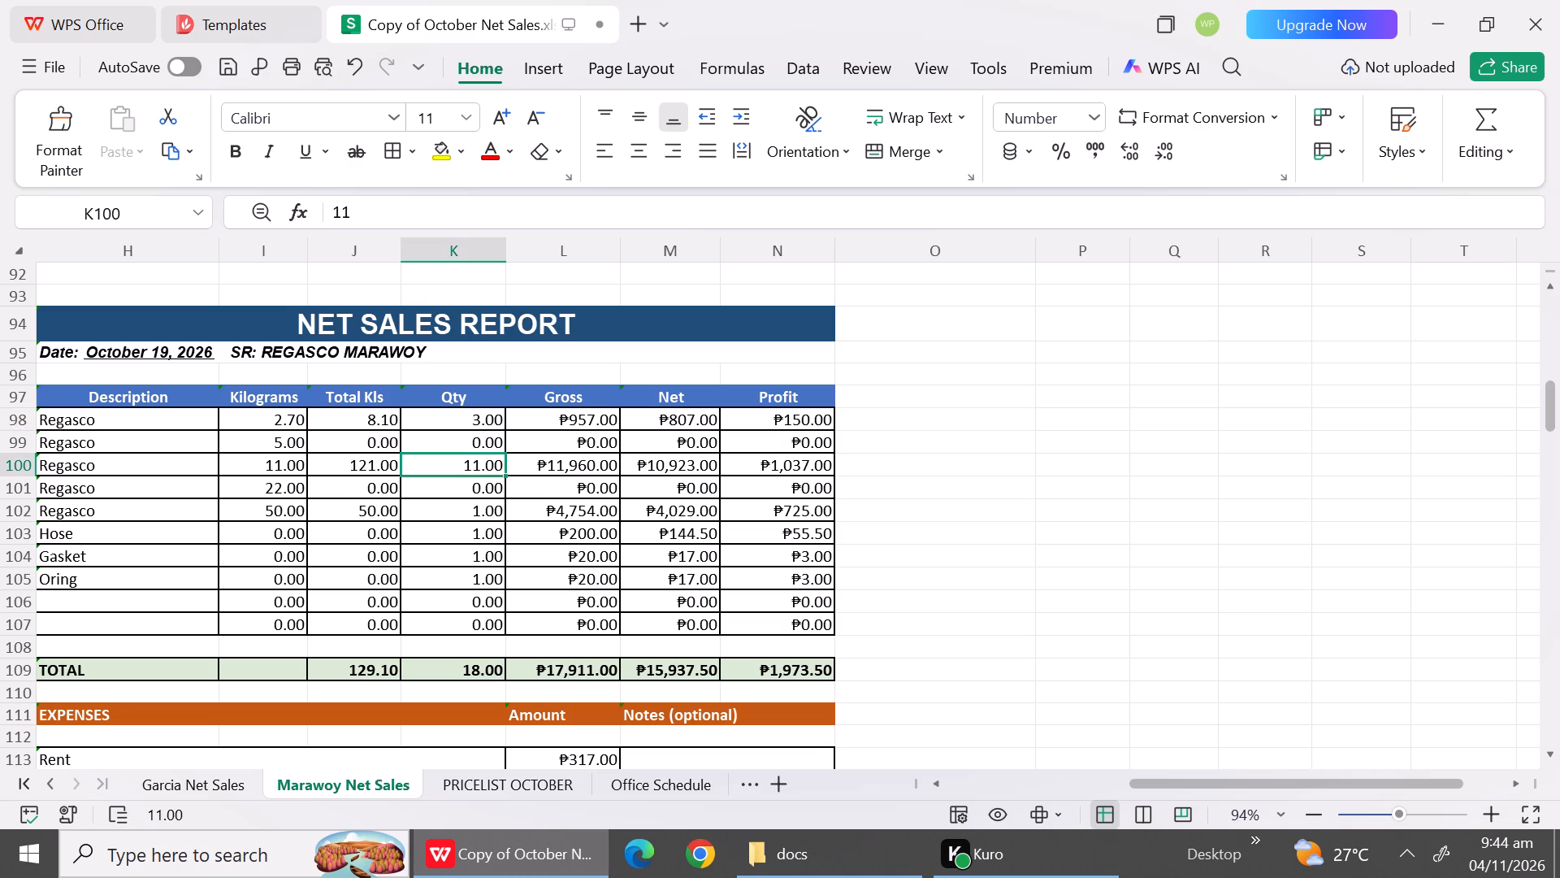
{"action": "left_click", "coordinate": [544, 445]}
{"action": "left_click", "coordinate": [476, 411]}
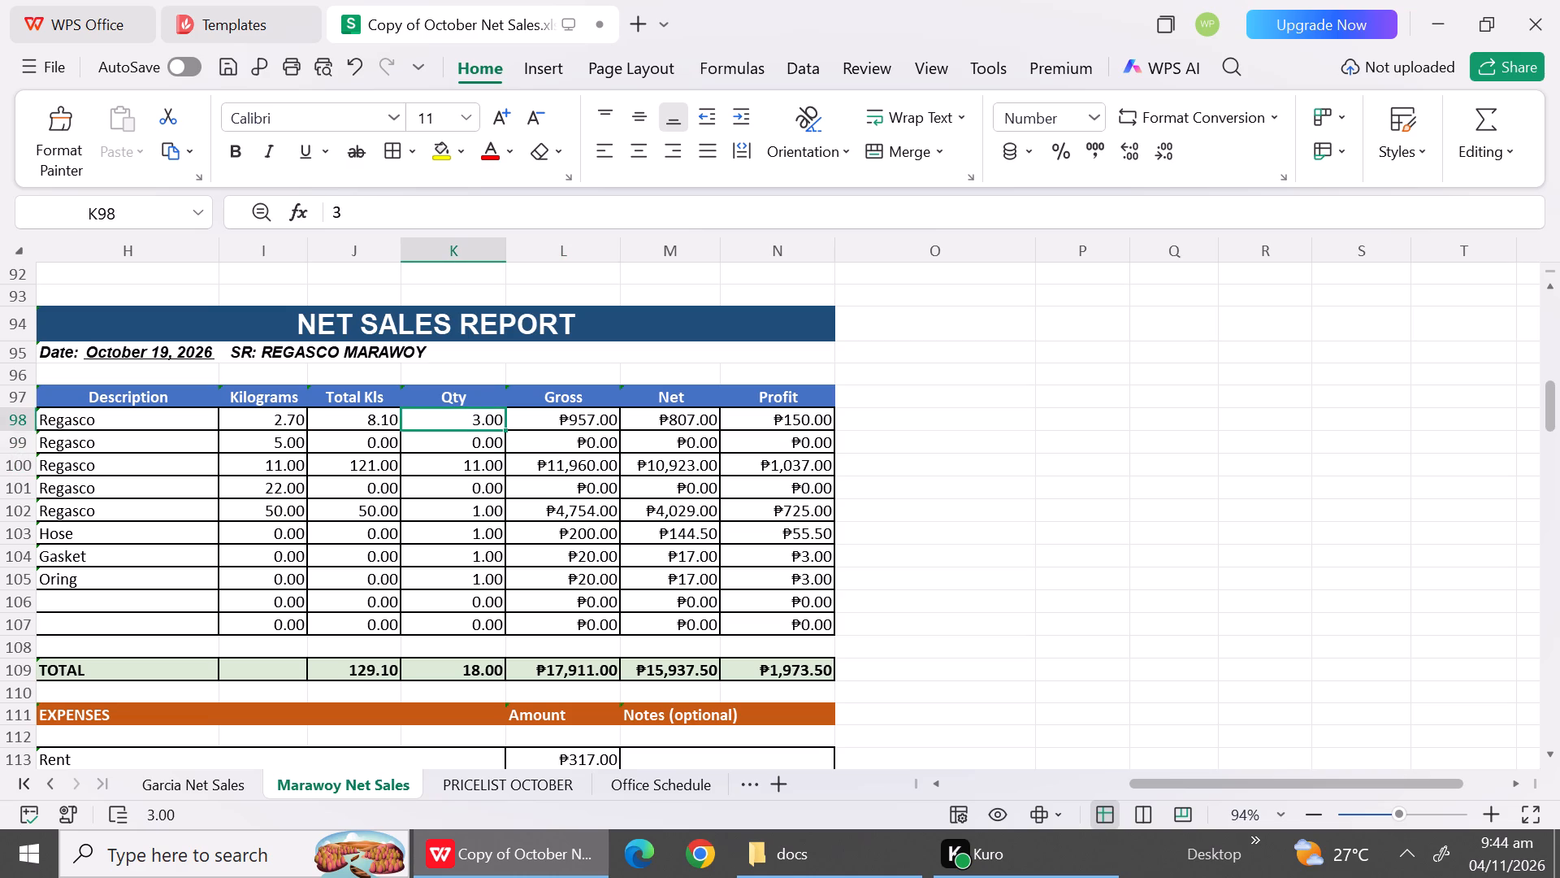
{"action": "key", "text": "3"}
{"action": "type", "text": "=4"}
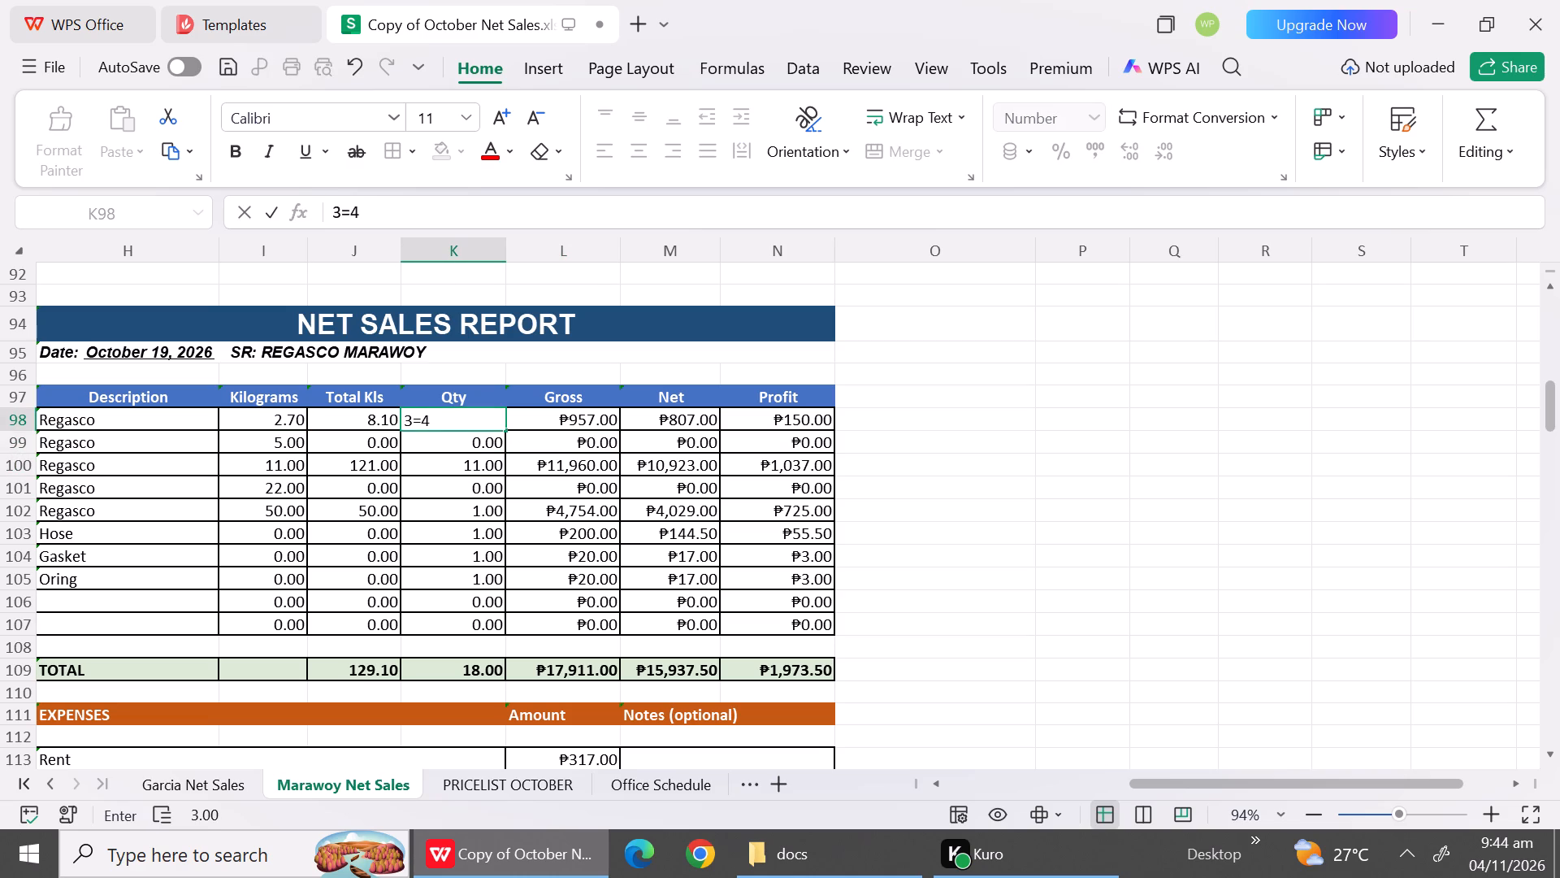
{"action": "key", "text": "BackSpace"}
{"action": "key", "text": "BackSpace"}
{"action": "key", "text": "BackSpace"}
{"action": "key", "text": "BackSpace"}
{"action": "key", "text": "4"}
Set the 2.70 kg Regasco row's gross to 1464 and its net to 1264 in the October 19 report.
{"action": "left_click", "coordinate": [559, 417]}
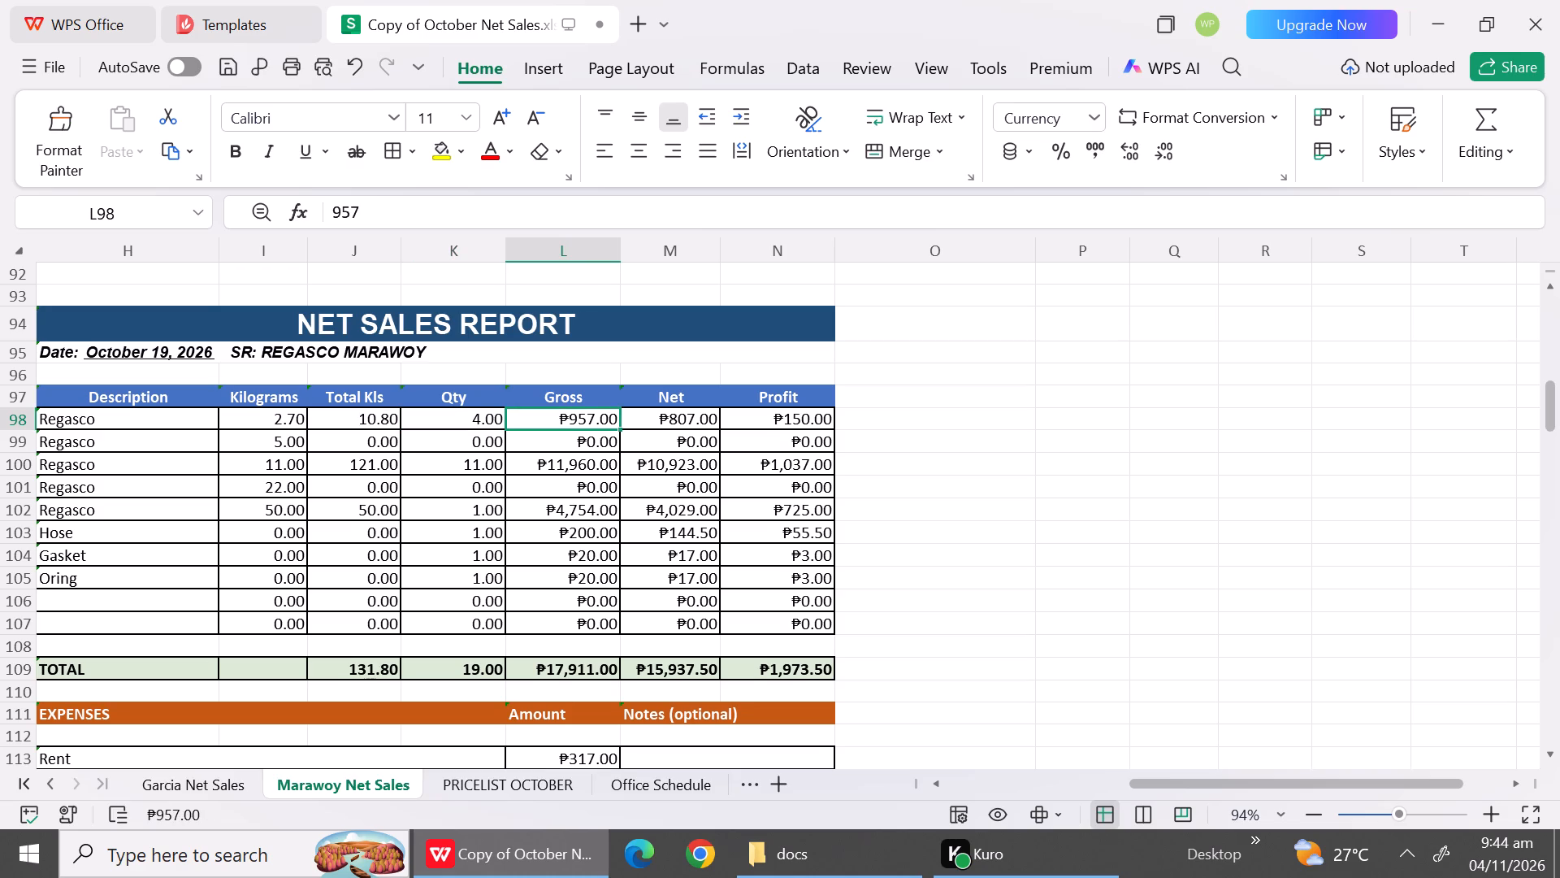
{"action": "key", "text": "1"}
{"action": "key", "text": "4"}
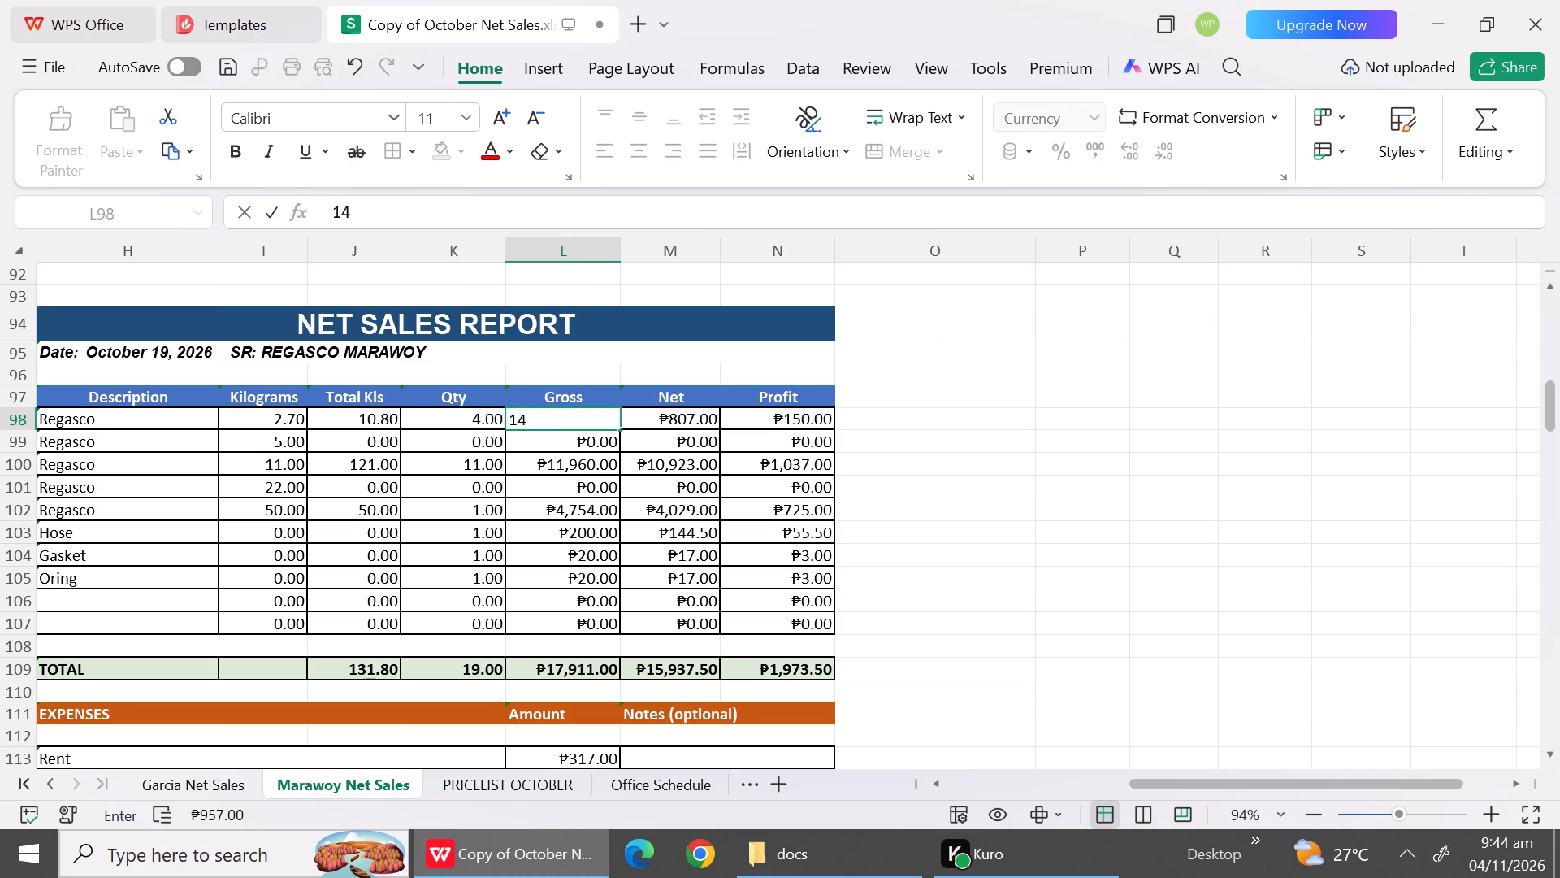
{"action": "type", "text": "64"}
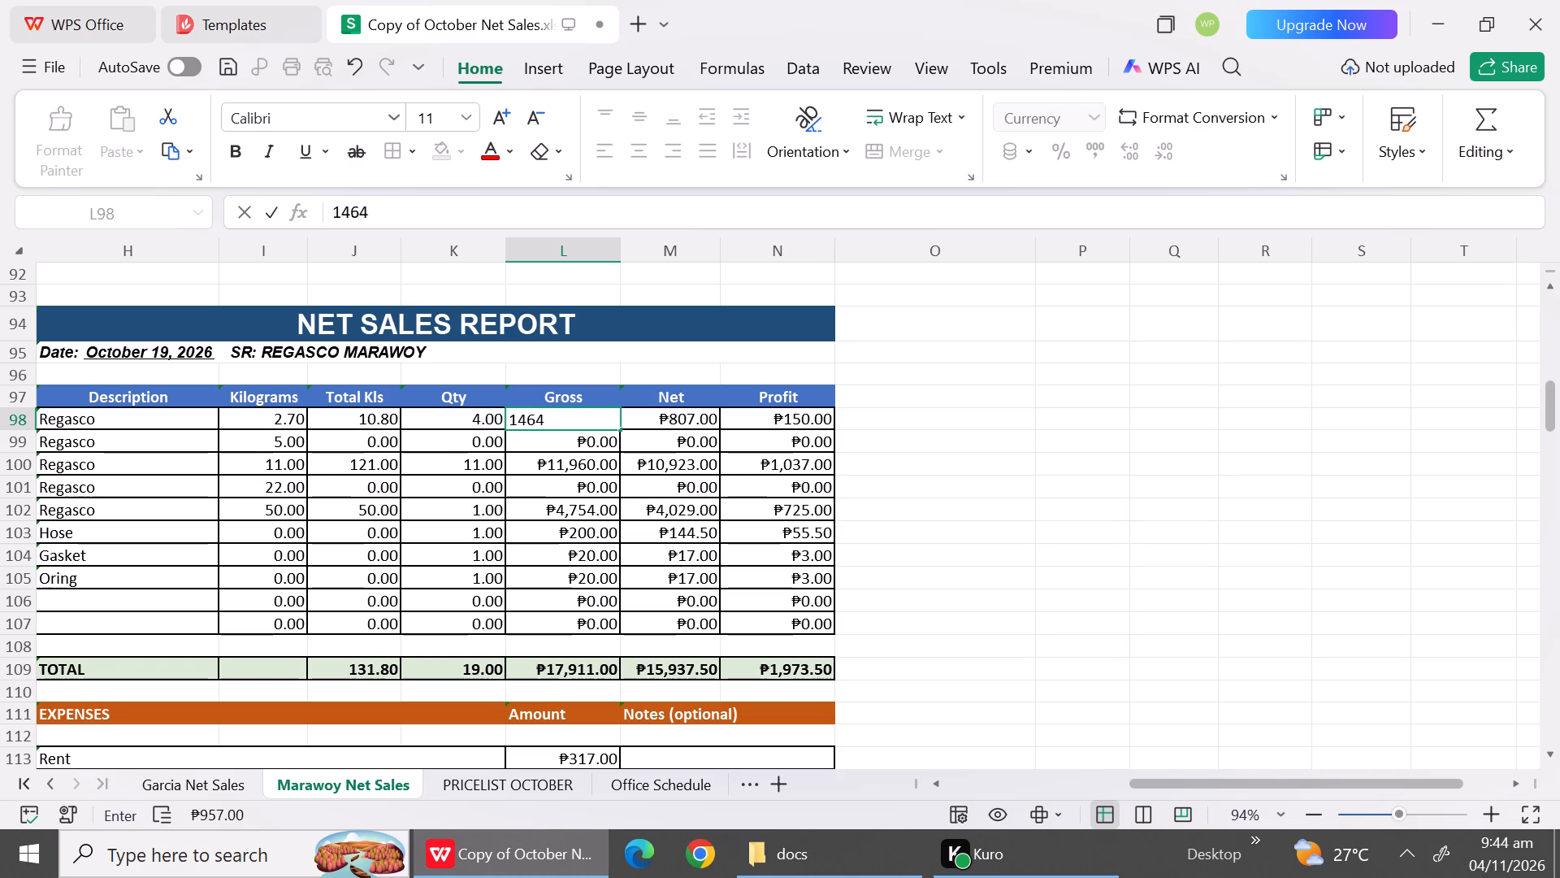
{"action": "left_click", "coordinate": [692, 431]}
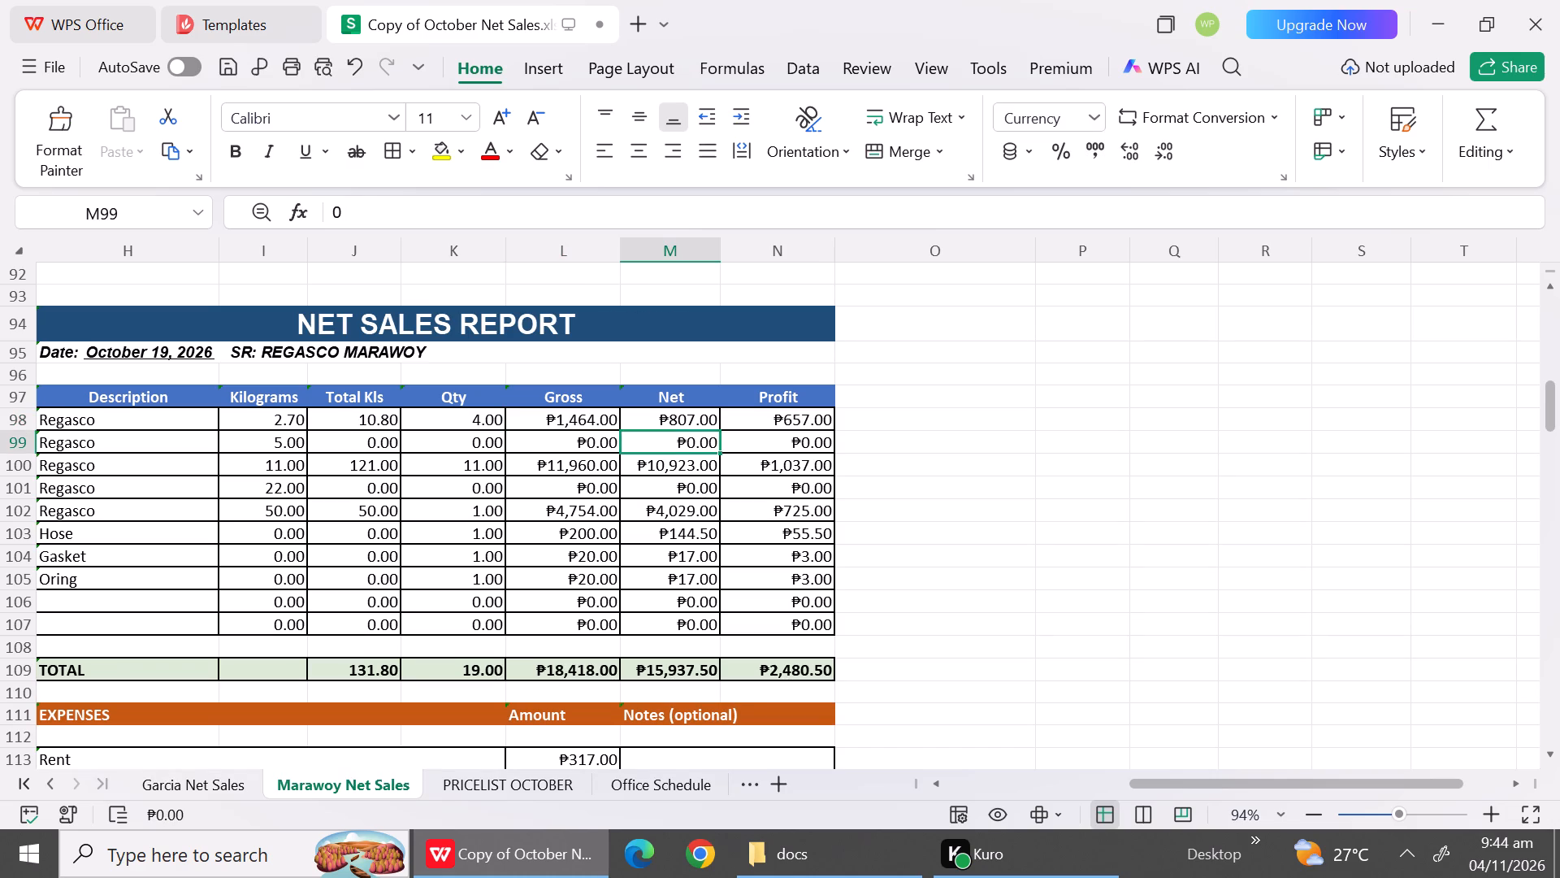
{"action": "left_click", "coordinate": [692, 426]}
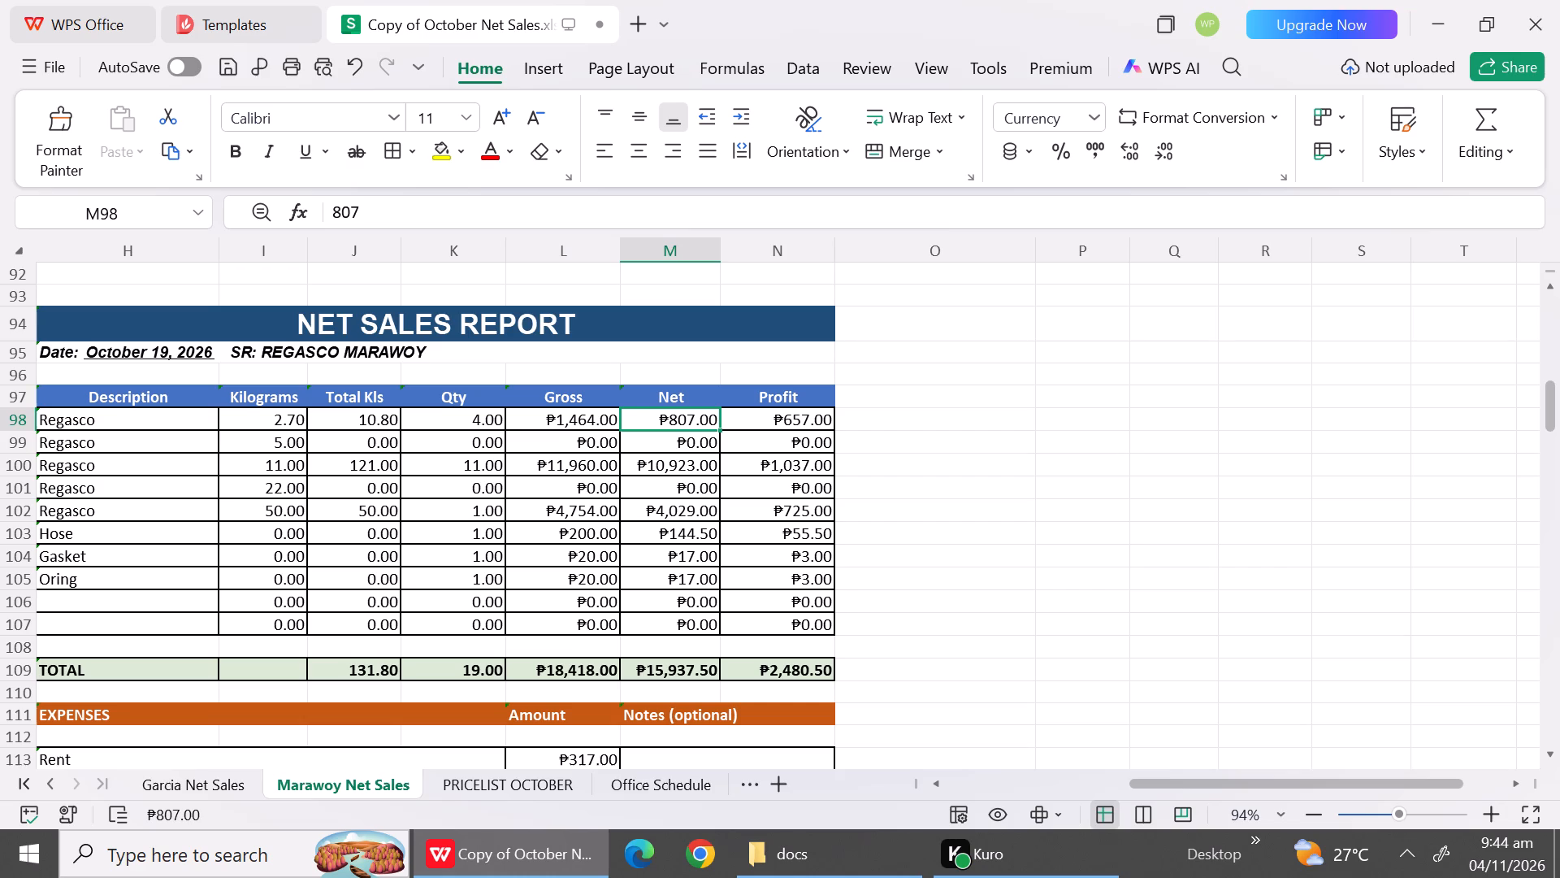
{"action": "type", "text": "1264"}
{"action": "left_click", "coordinate": [661, 474]}
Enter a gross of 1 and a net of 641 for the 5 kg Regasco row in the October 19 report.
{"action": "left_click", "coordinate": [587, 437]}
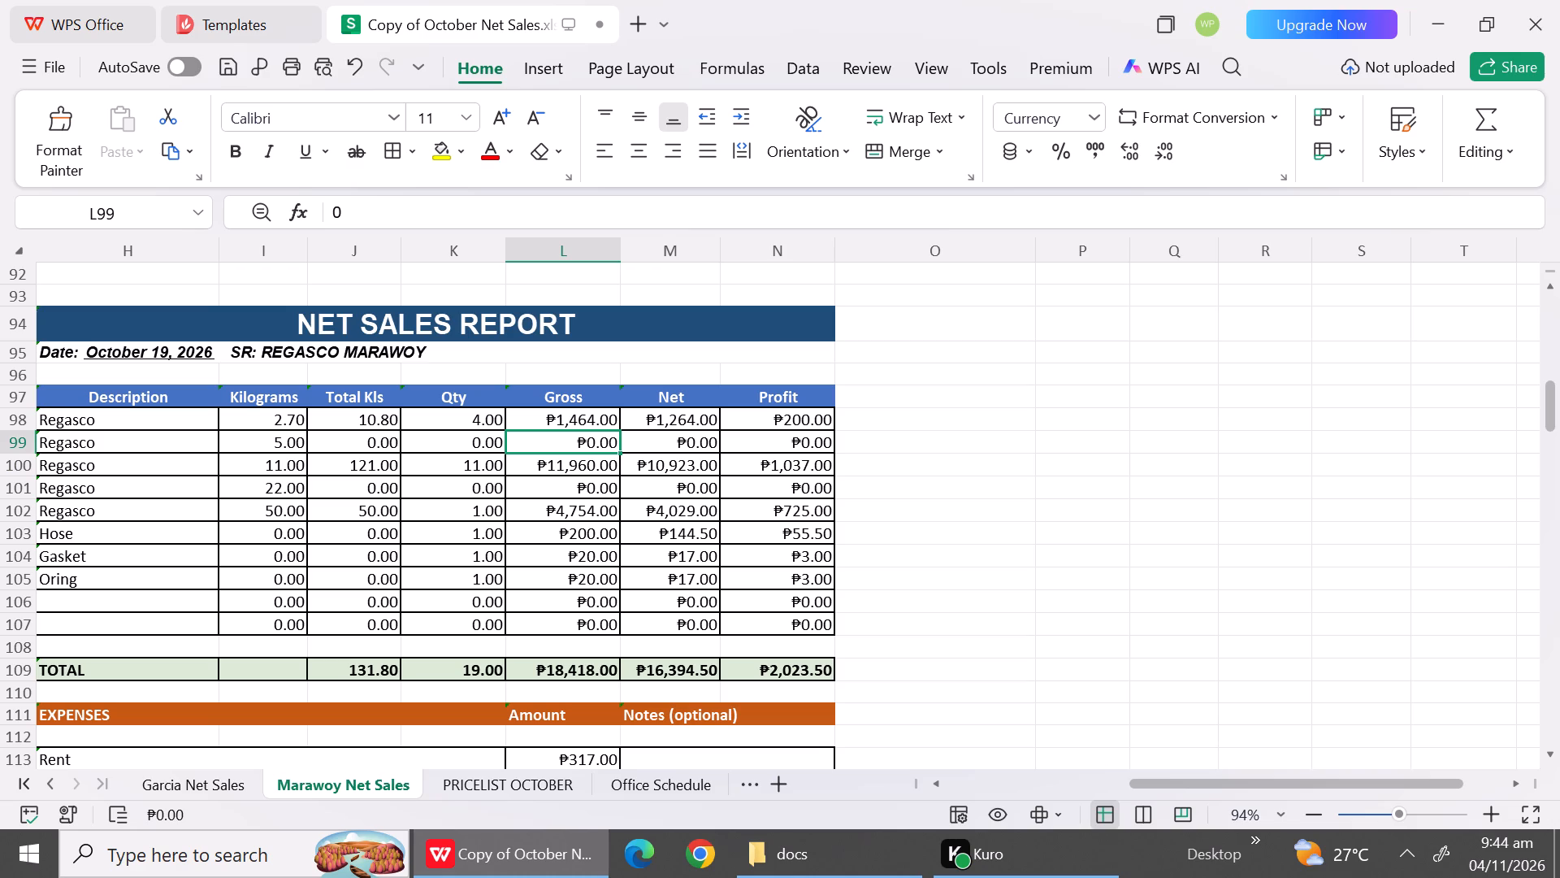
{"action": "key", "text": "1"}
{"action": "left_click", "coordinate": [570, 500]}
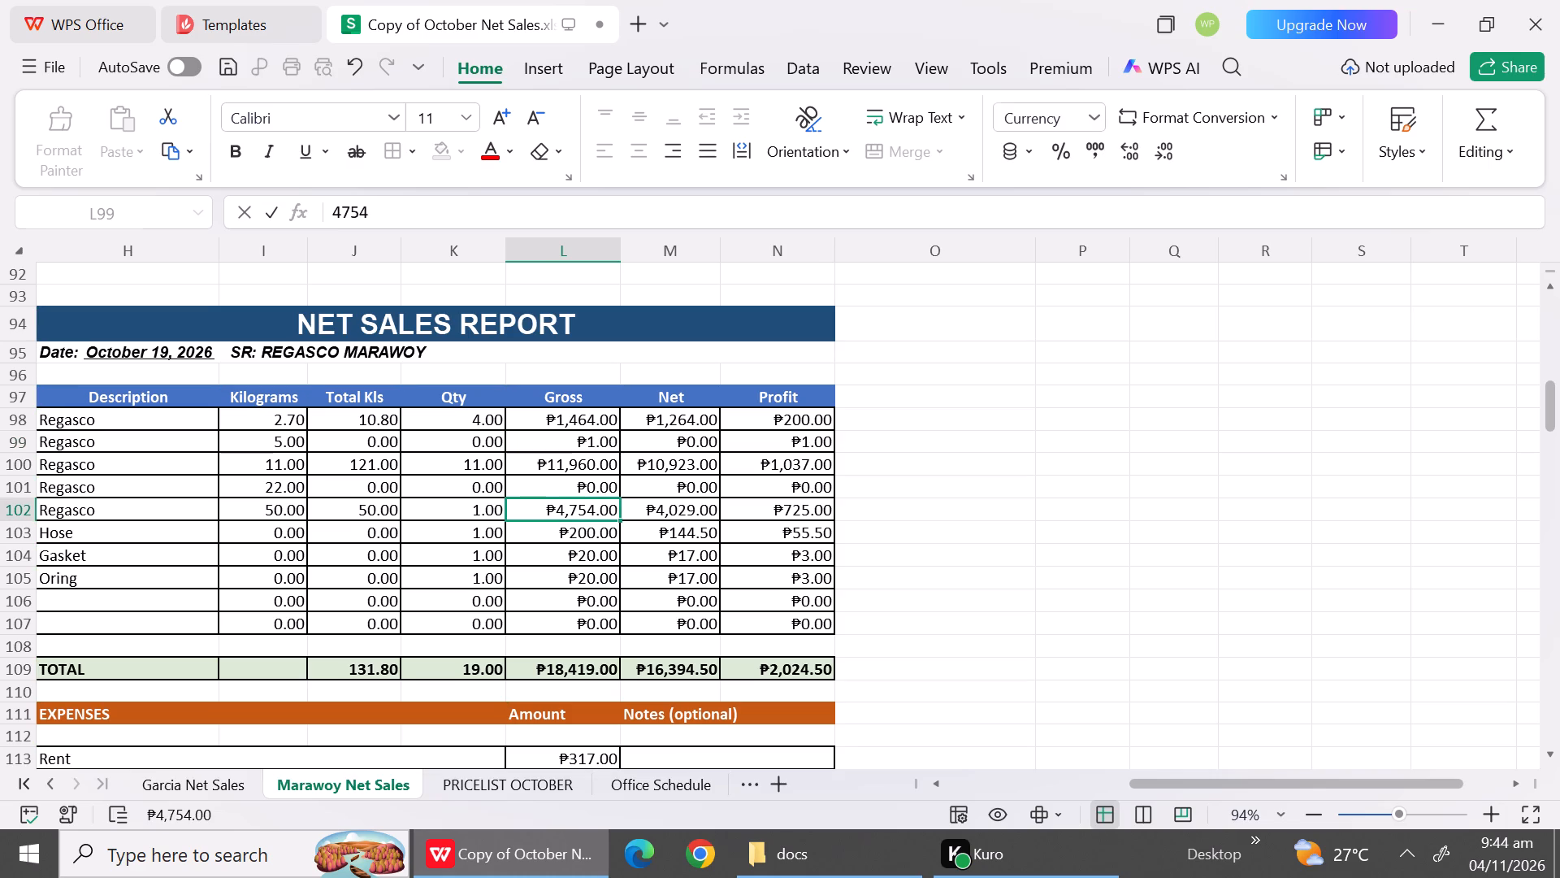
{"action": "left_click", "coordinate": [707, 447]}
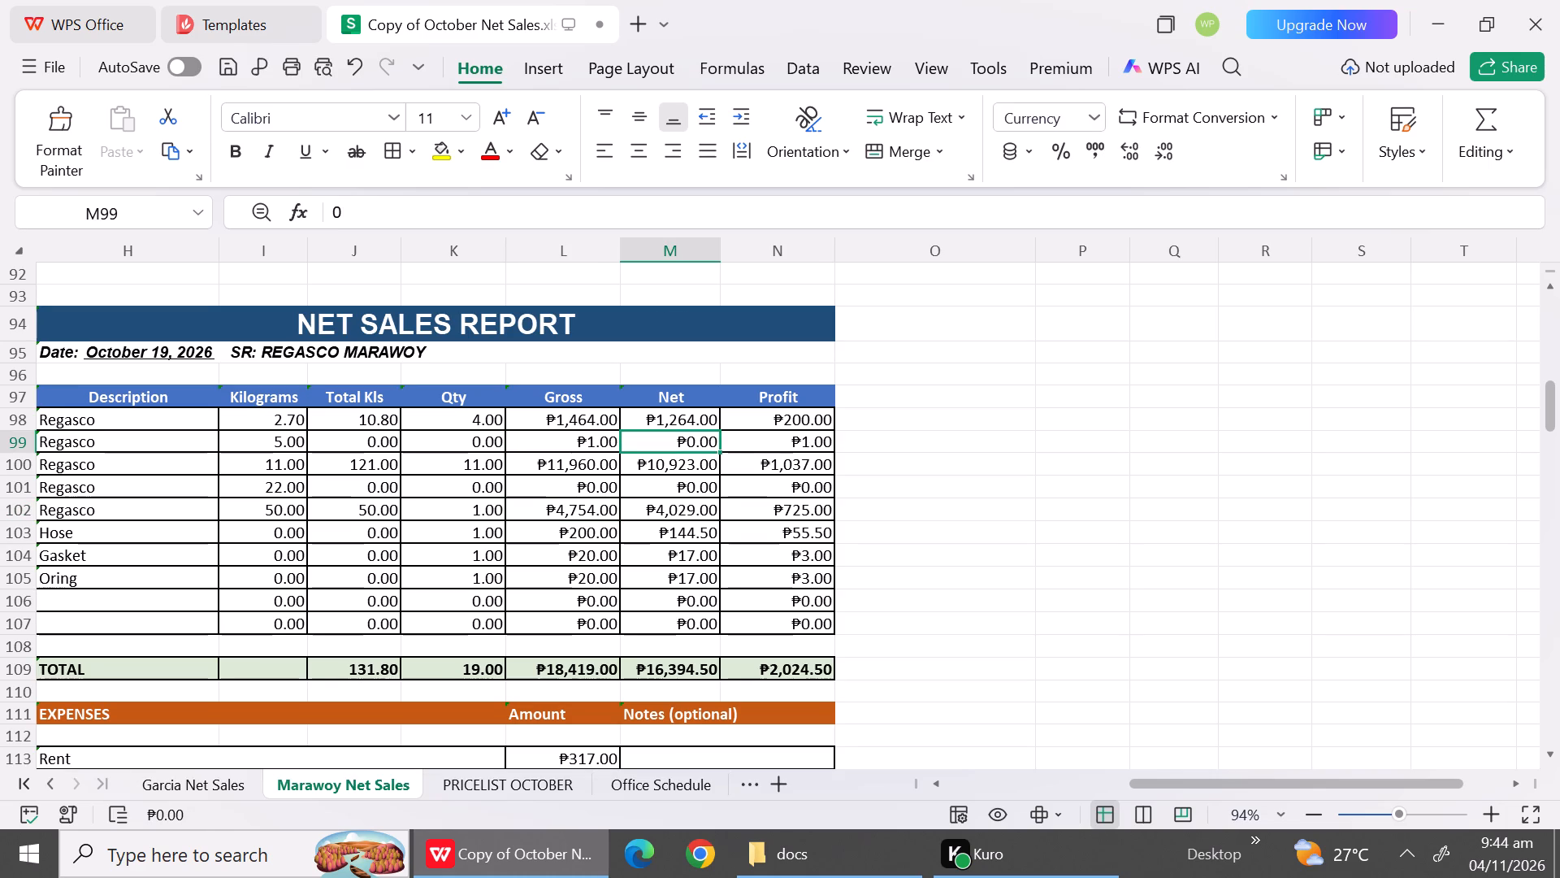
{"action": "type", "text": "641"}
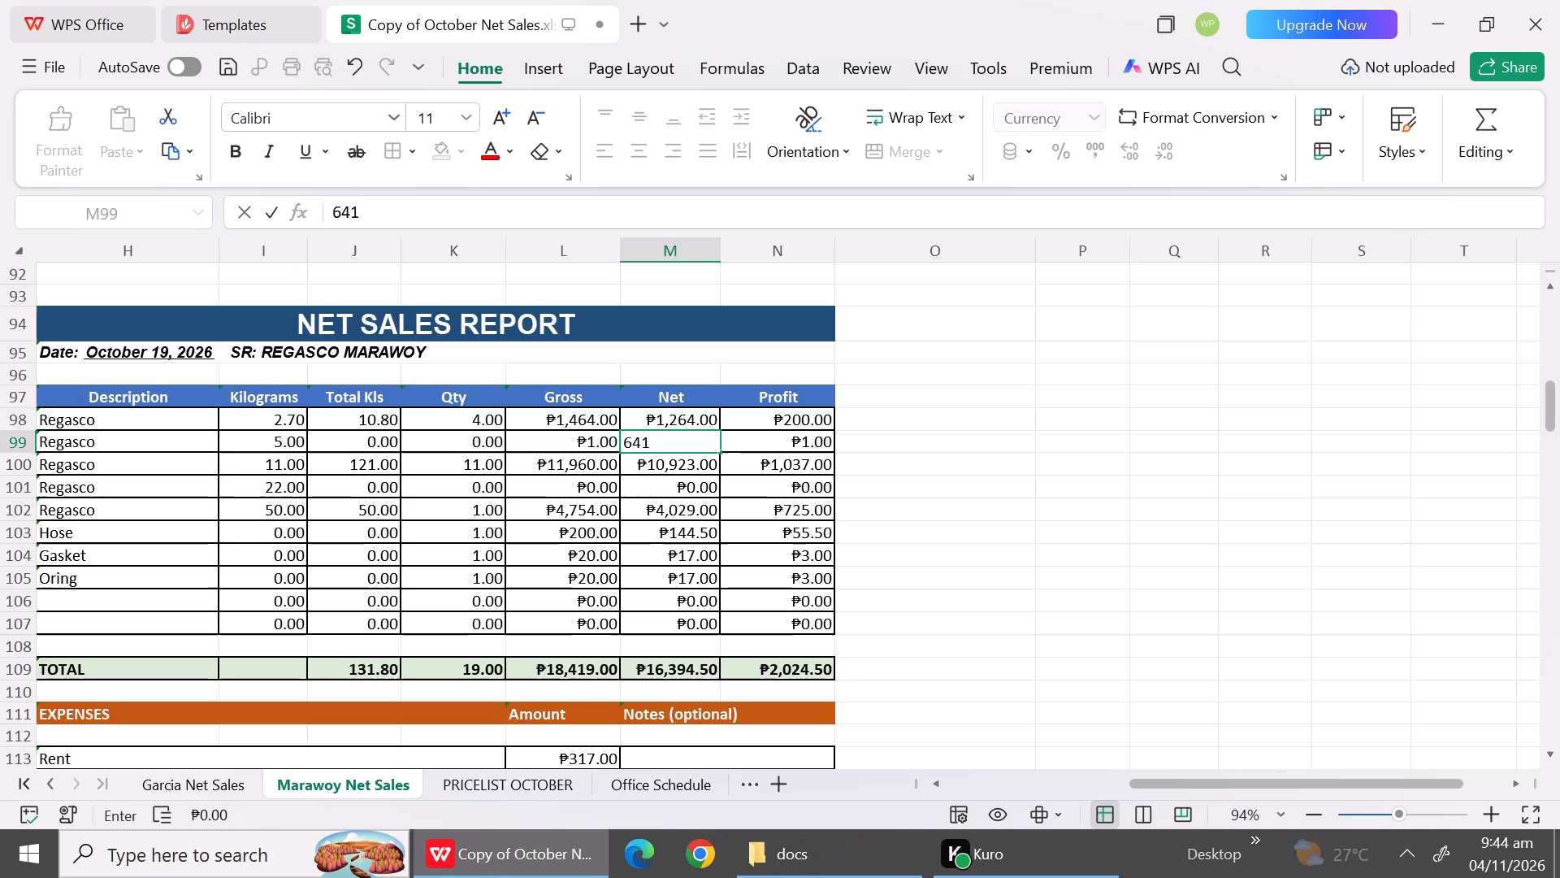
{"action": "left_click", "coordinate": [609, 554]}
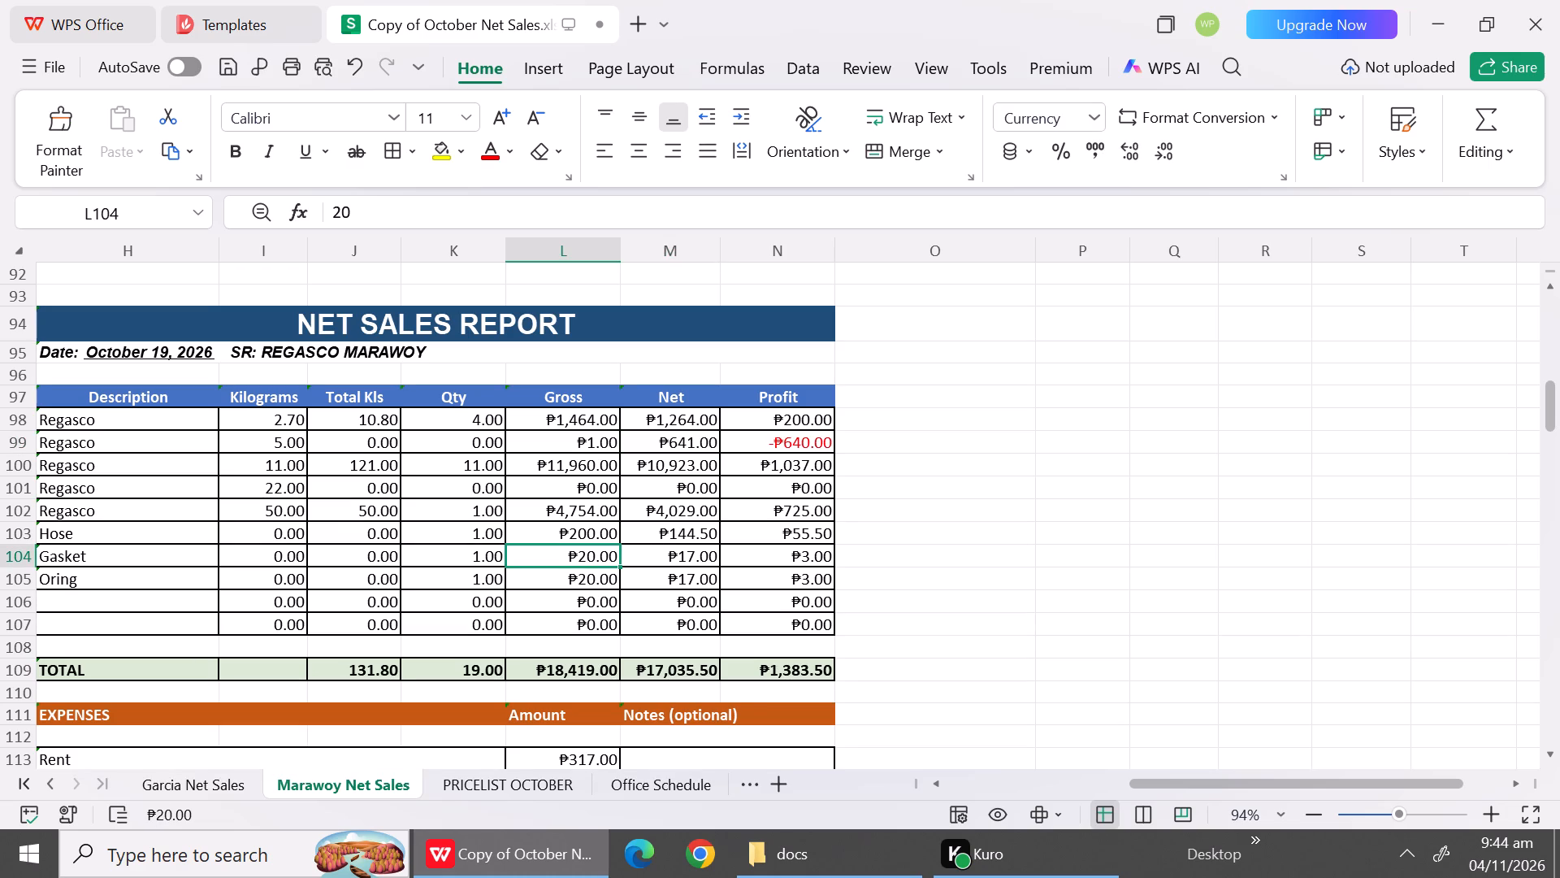
Set the 5 kg Regasco row's gross to 641 and its net to 549, using the 10-17-26 price in the October price list.
{"action": "left_click", "coordinate": [593, 445]}
{"action": "type", "text": "641"}
{"action": "left_click", "coordinate": [664, 447]}
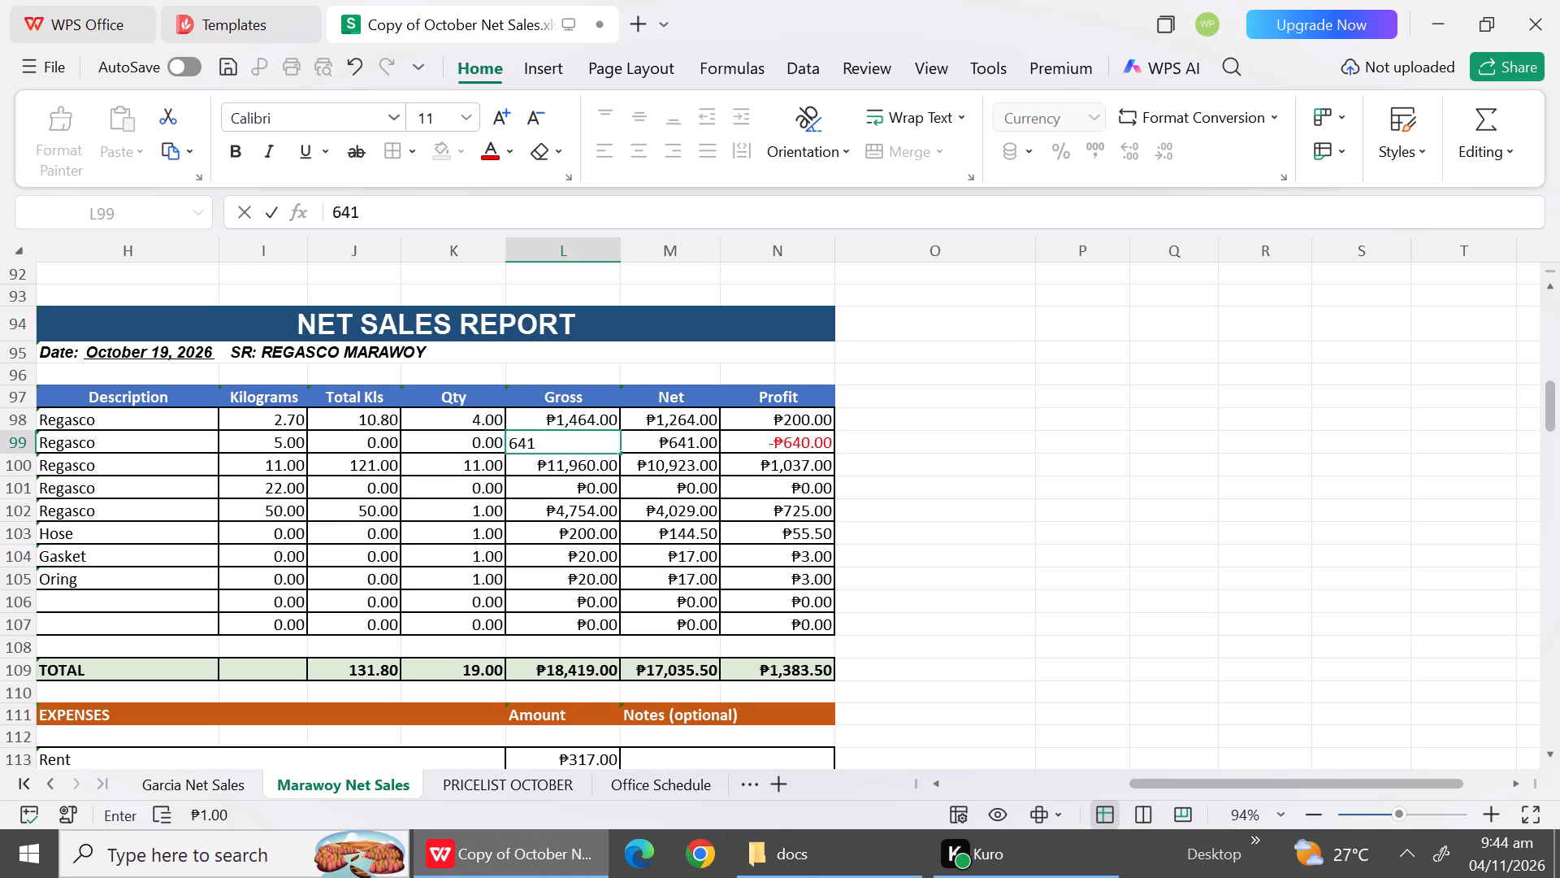
{"action": "left_click", "coordinate": [481, 784]}
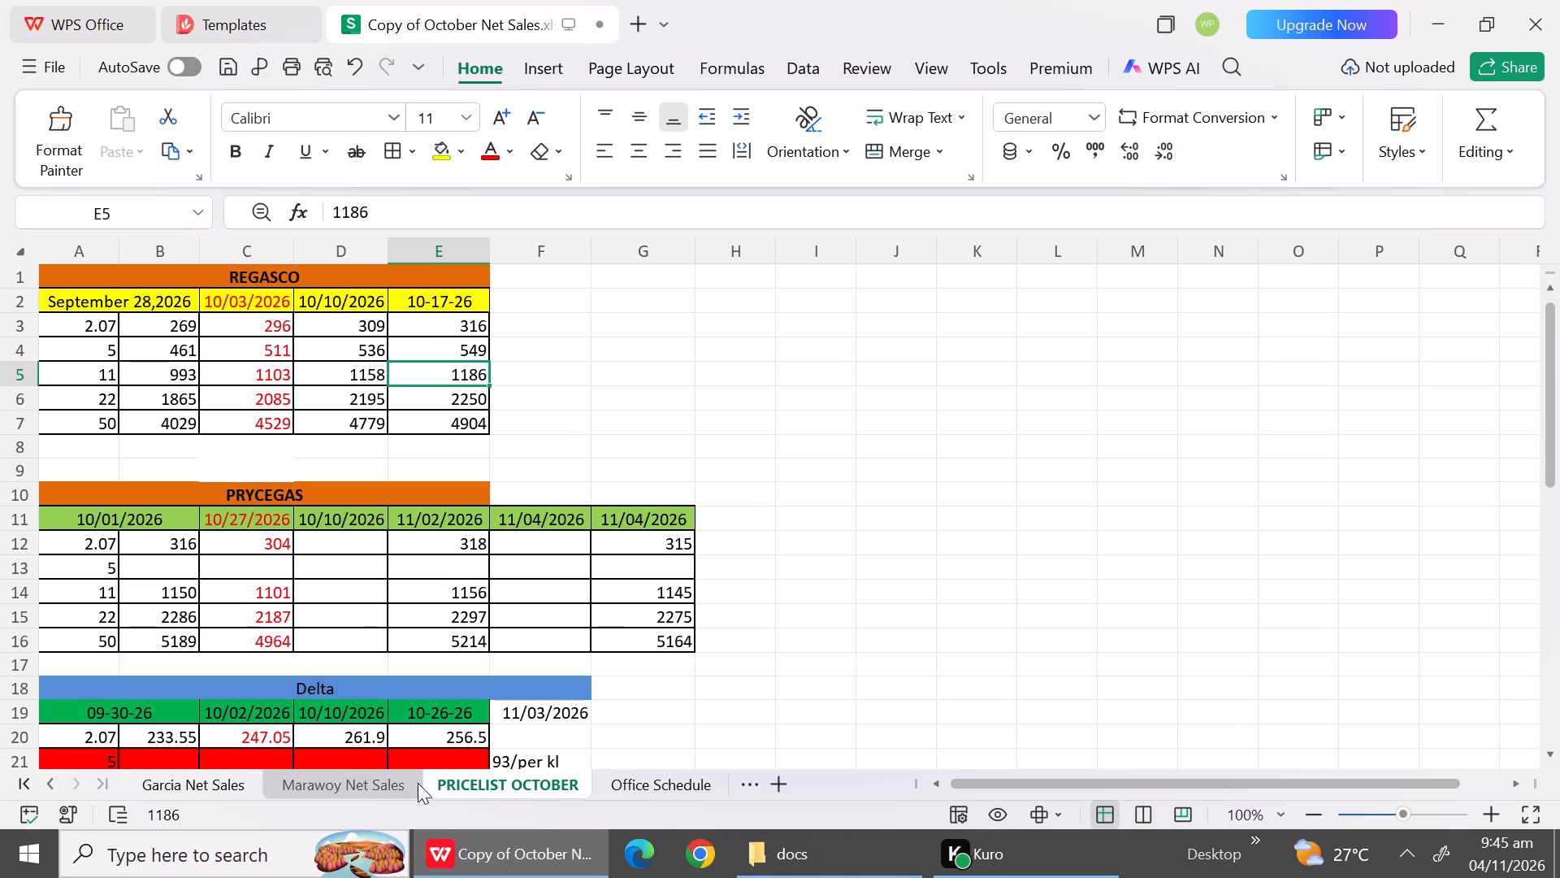
{"action": "left_click", "coordinate": [390, 783]}
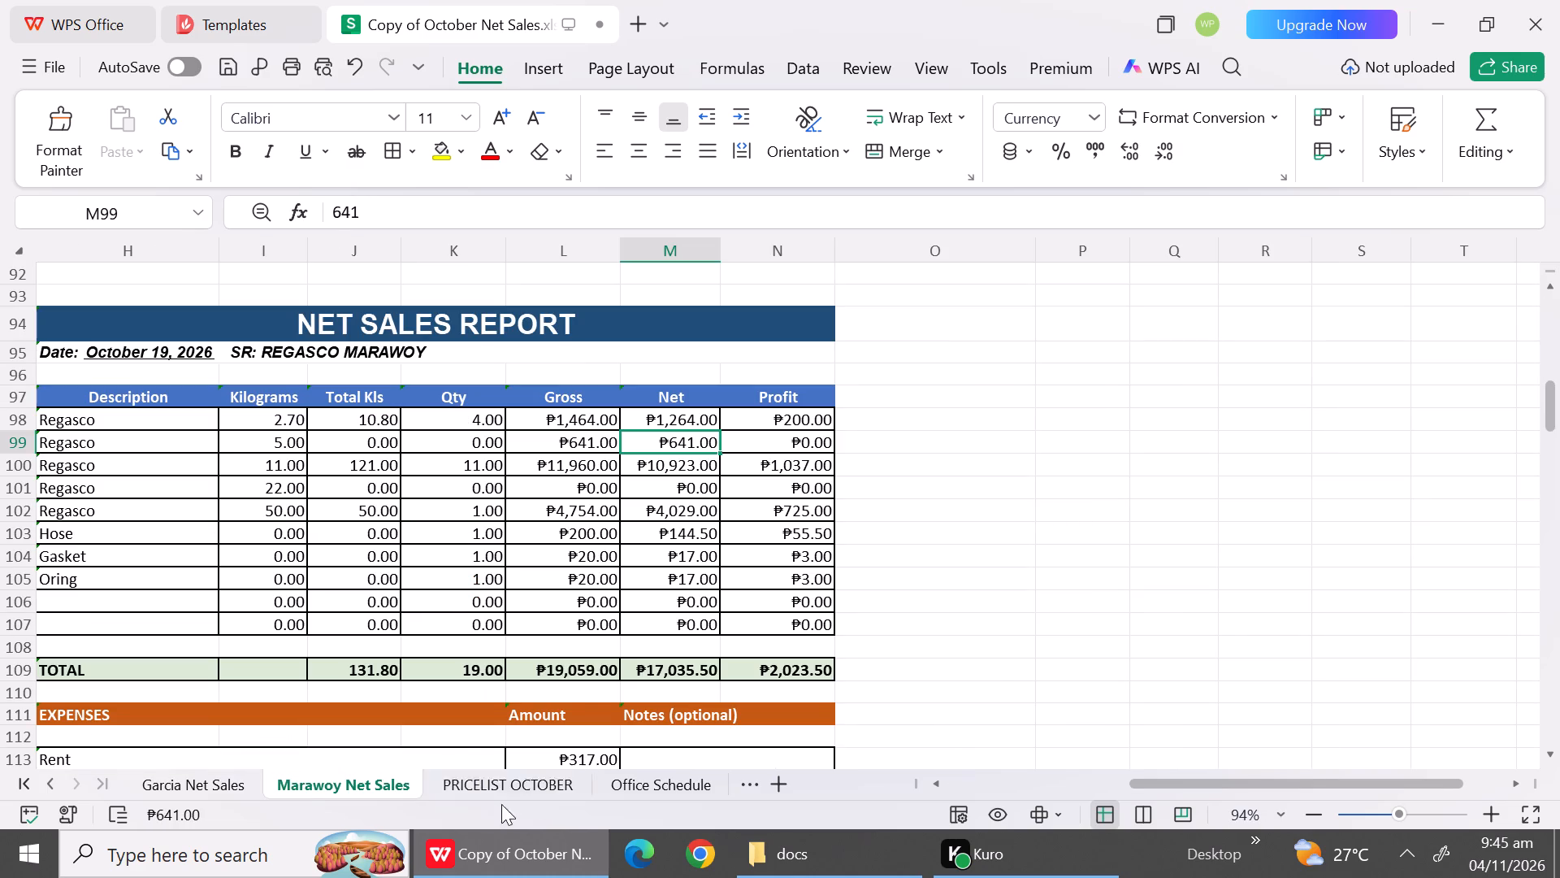
{"action": "type", "text": "549"}
{"action": "left_click", "coordinate": [649, 496]}
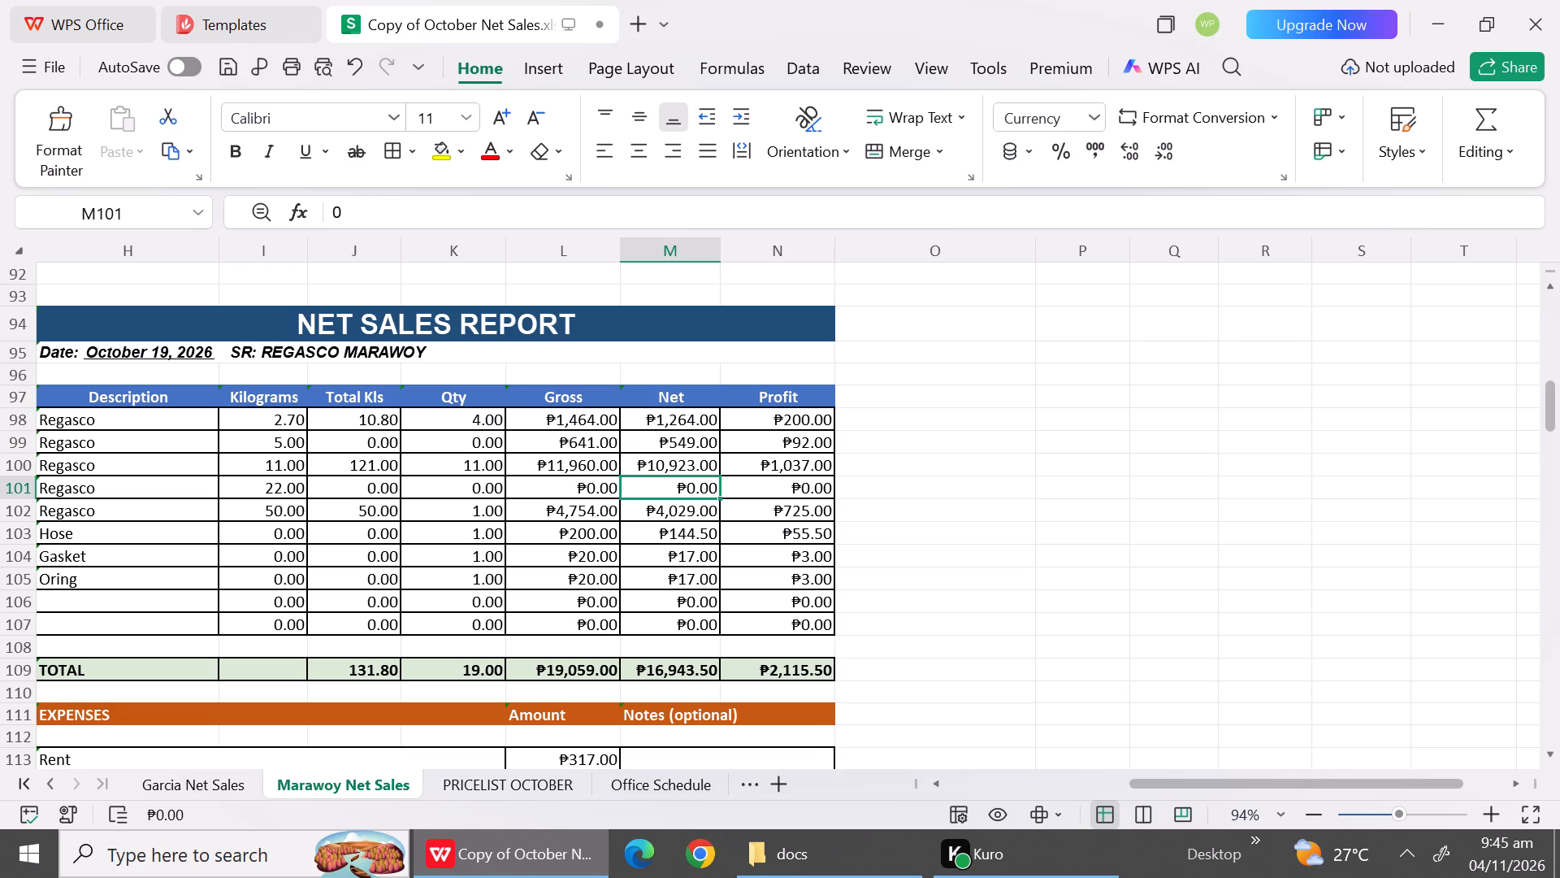
Set the quantity of the 11 kg Regasco row in the October 19 report to 16.
{"action": "left_click", "coordinate": [557, 467]}
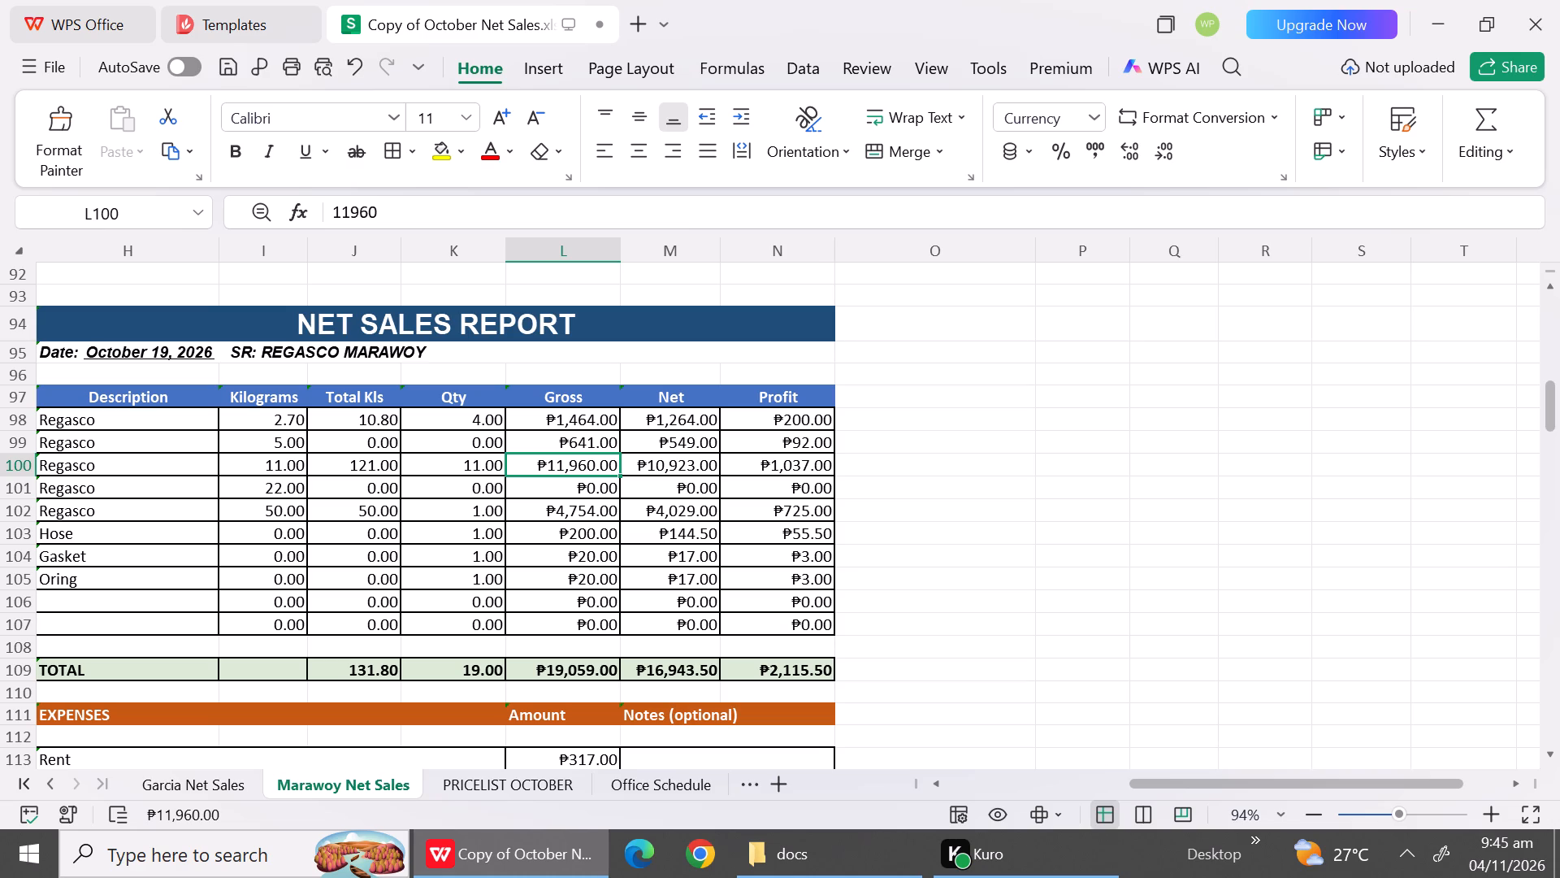
{"action": "left_click", "coordinate": [471, 463]}
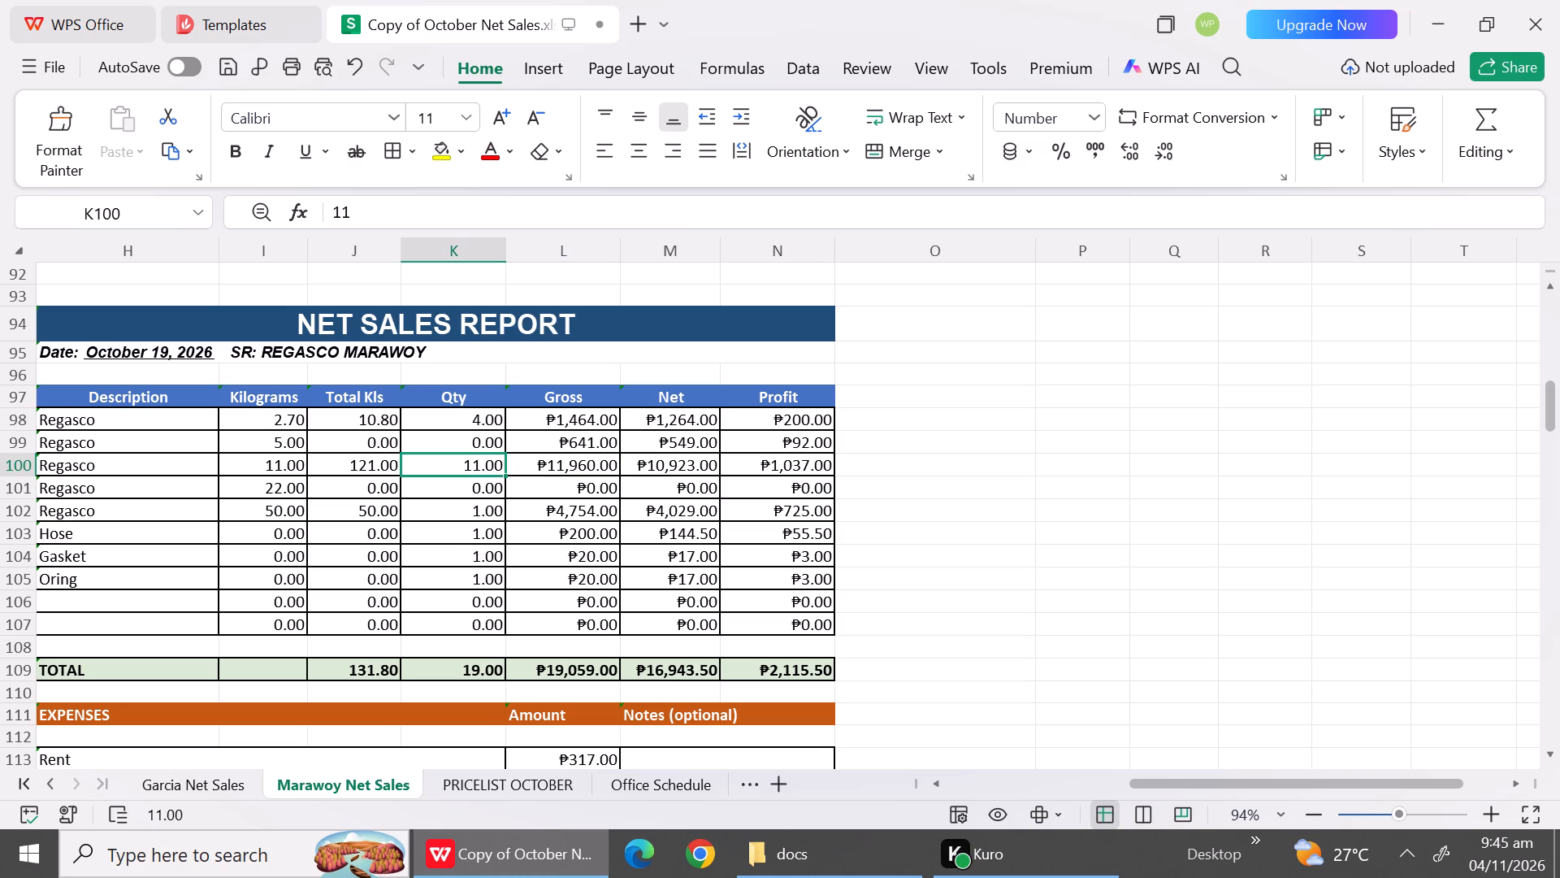
{"action": "type", "text": "16"}
{"action": "left_click", "coordinate": [522, 562]}
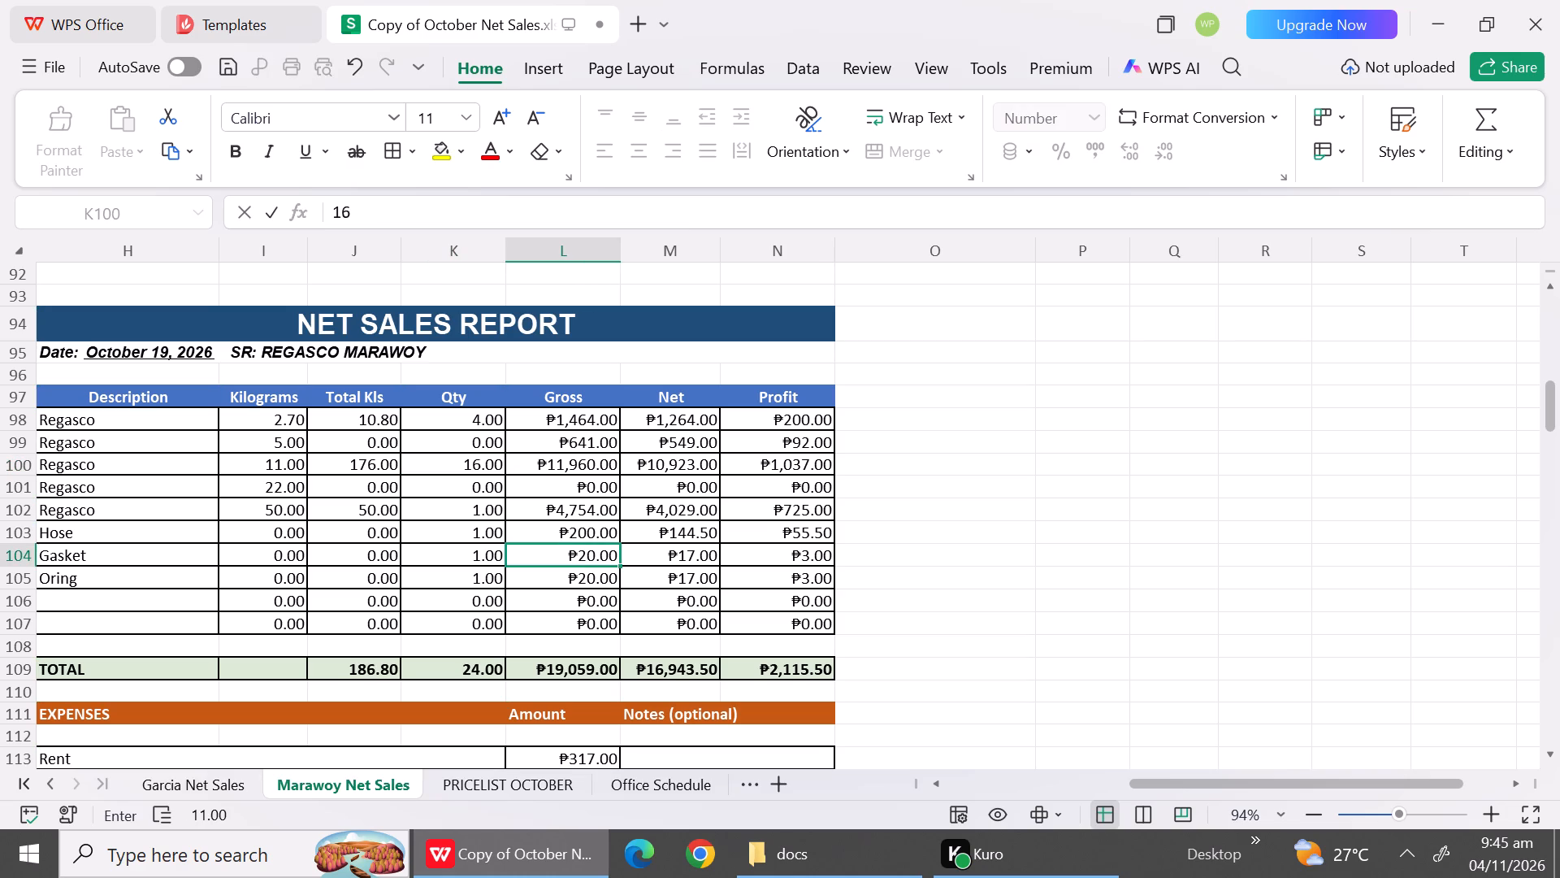
Set the quantity of the 5 kg Regasco row in the October 19 report to 1.
{"action": "left_click", "coordinate": [479, 442]}
{"action": "key", "text": "1"}
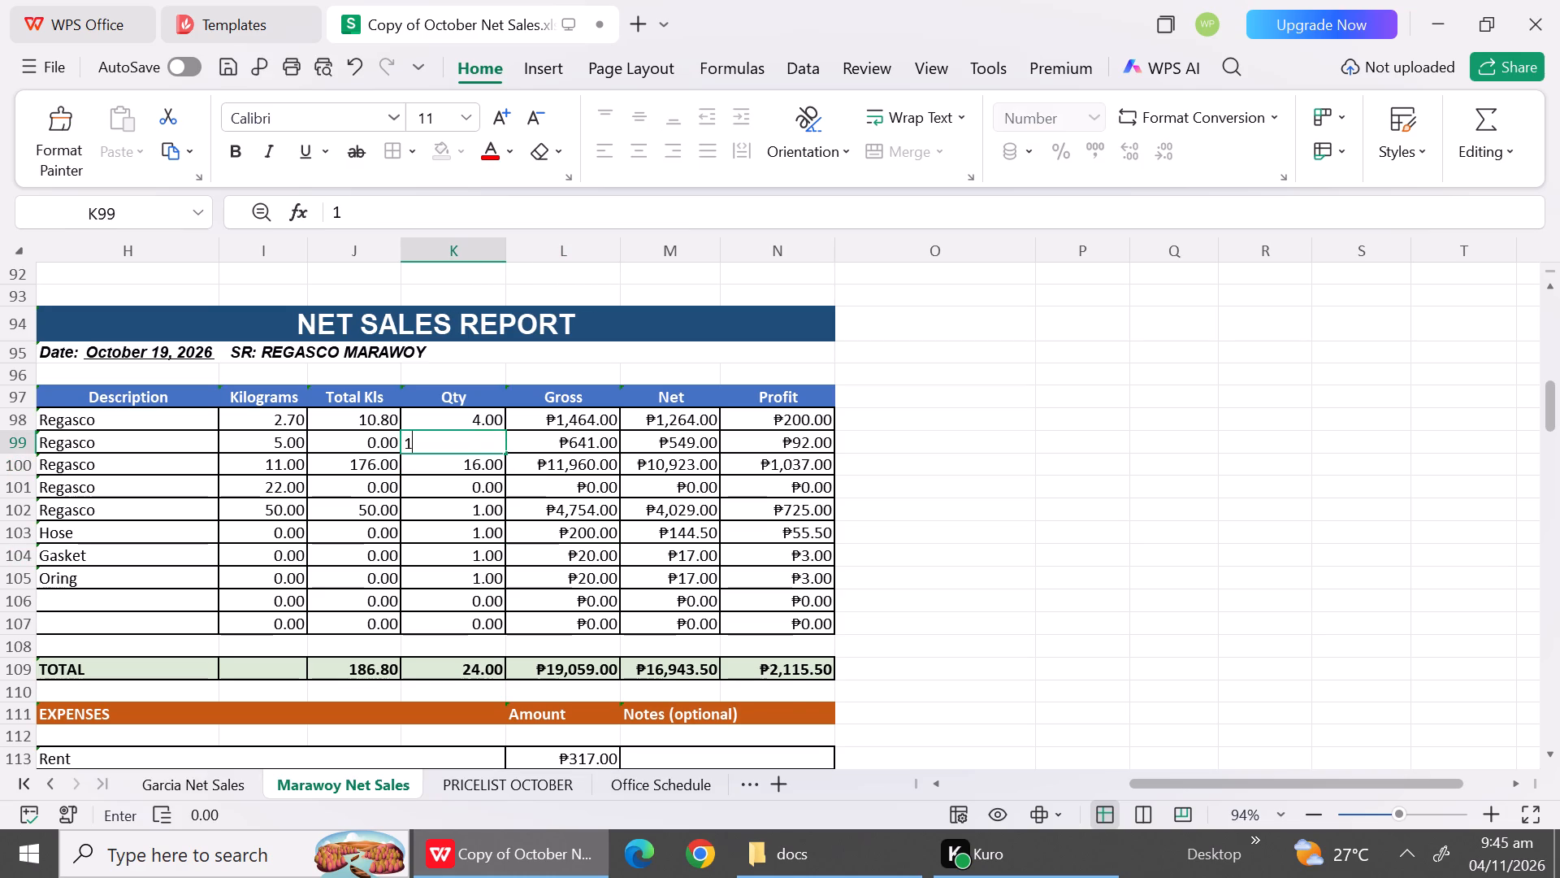
{"action": "left_click", "coordinate": [526, 576]}
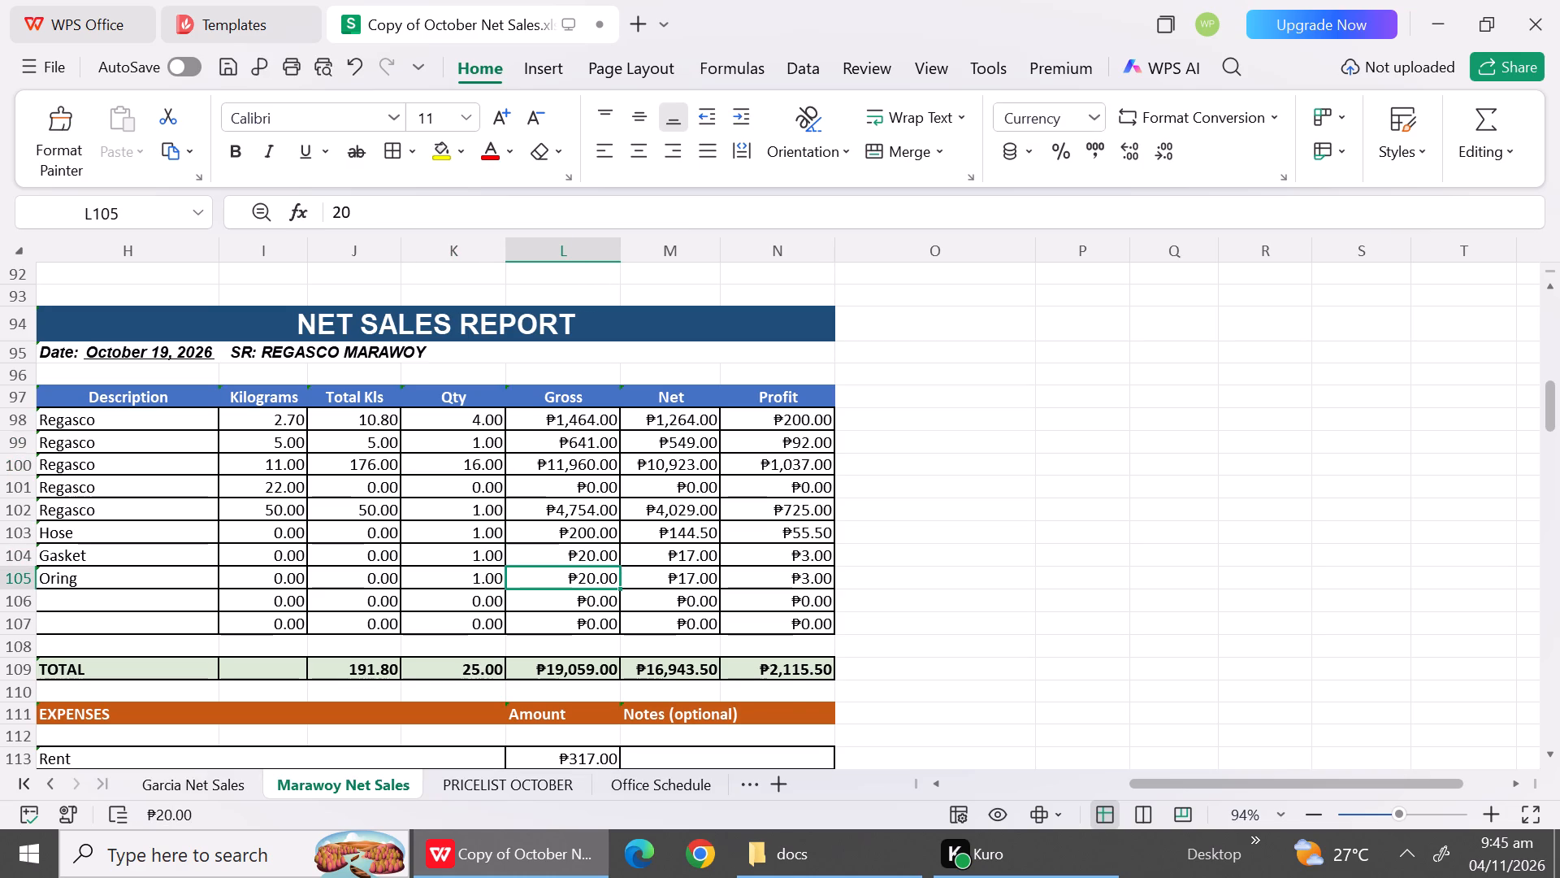
Set the 11 kg Regasco row's gross to 22074 and its net to 18976 in the October 19 report.
{"action": "left_click", "coordinate": [572, 471]}
{"action": "type", "text": "22"}
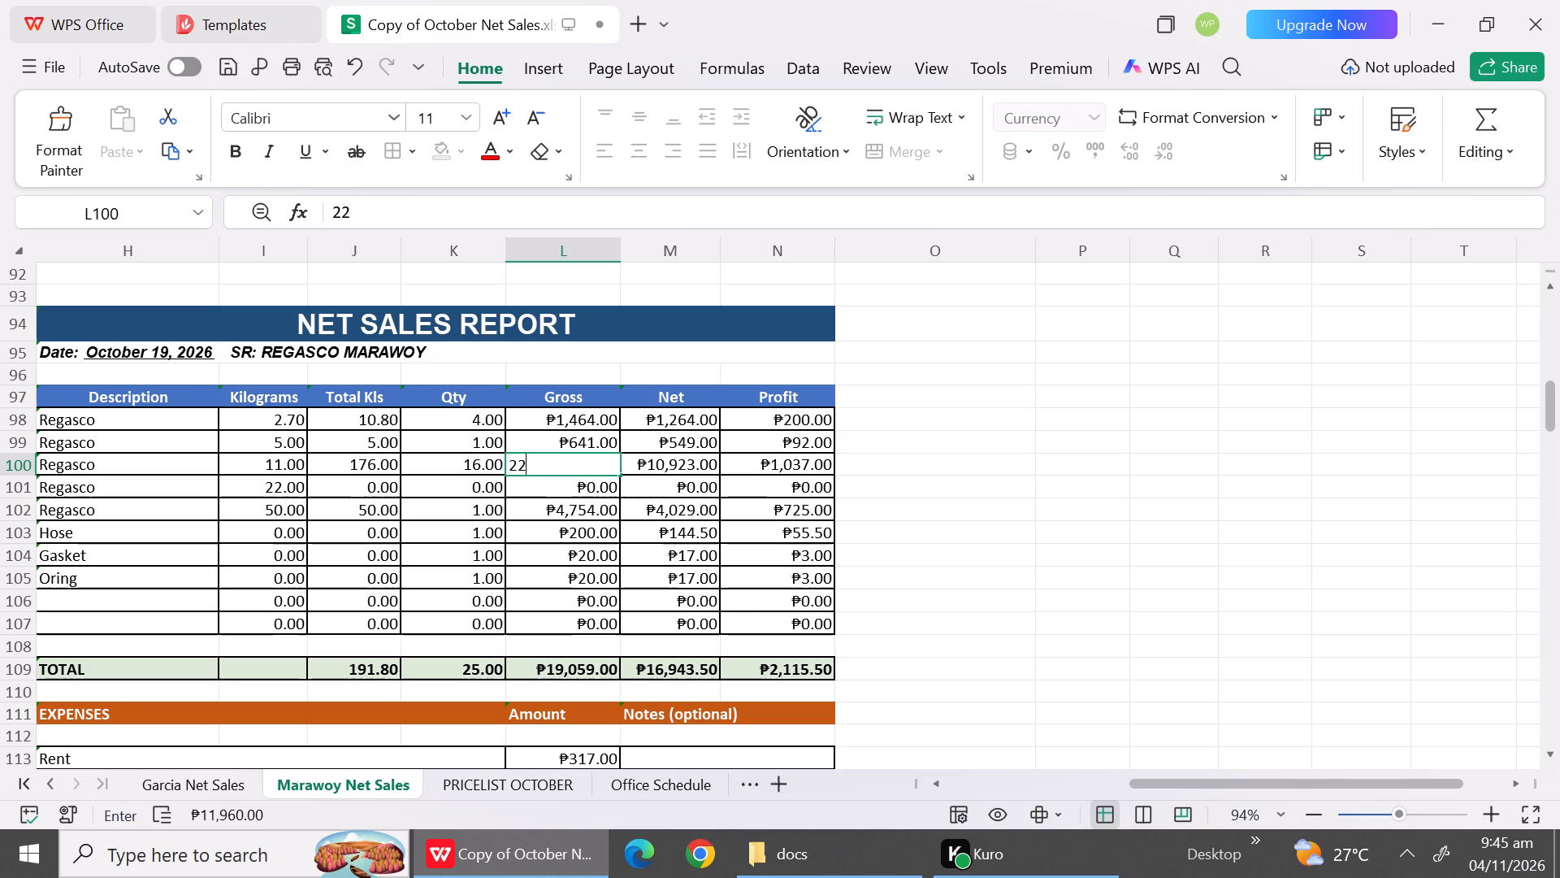
{"action": "key", "text": "0"}
{"action": "type", "text": "74"}
{"action": "left_click", "coordinate": [601, 561]}
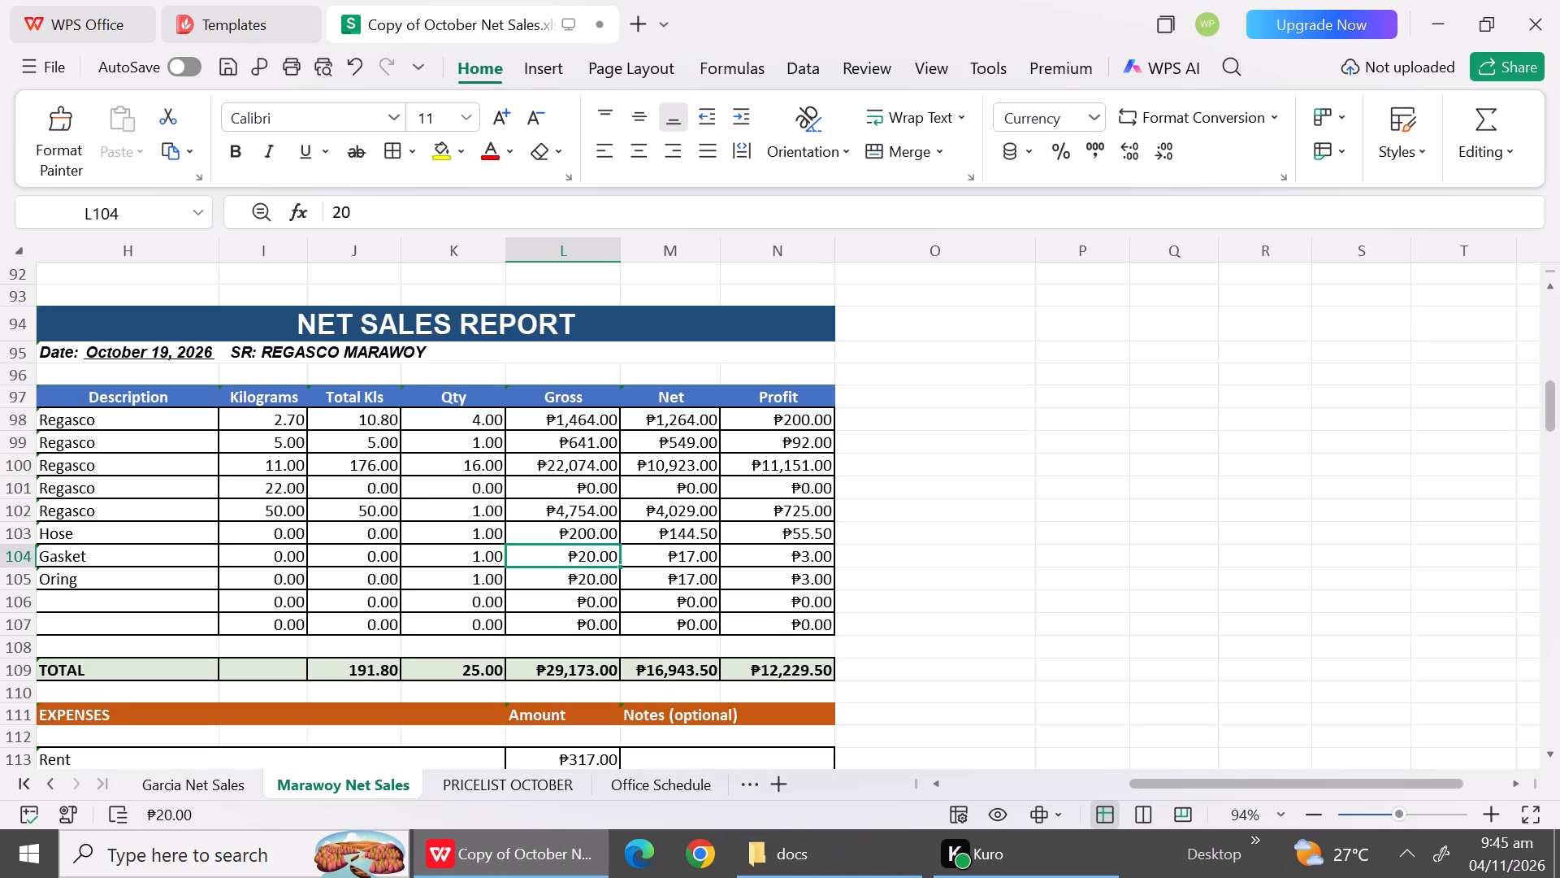
{"action": "left_click", "coordinate": [691, 465]}
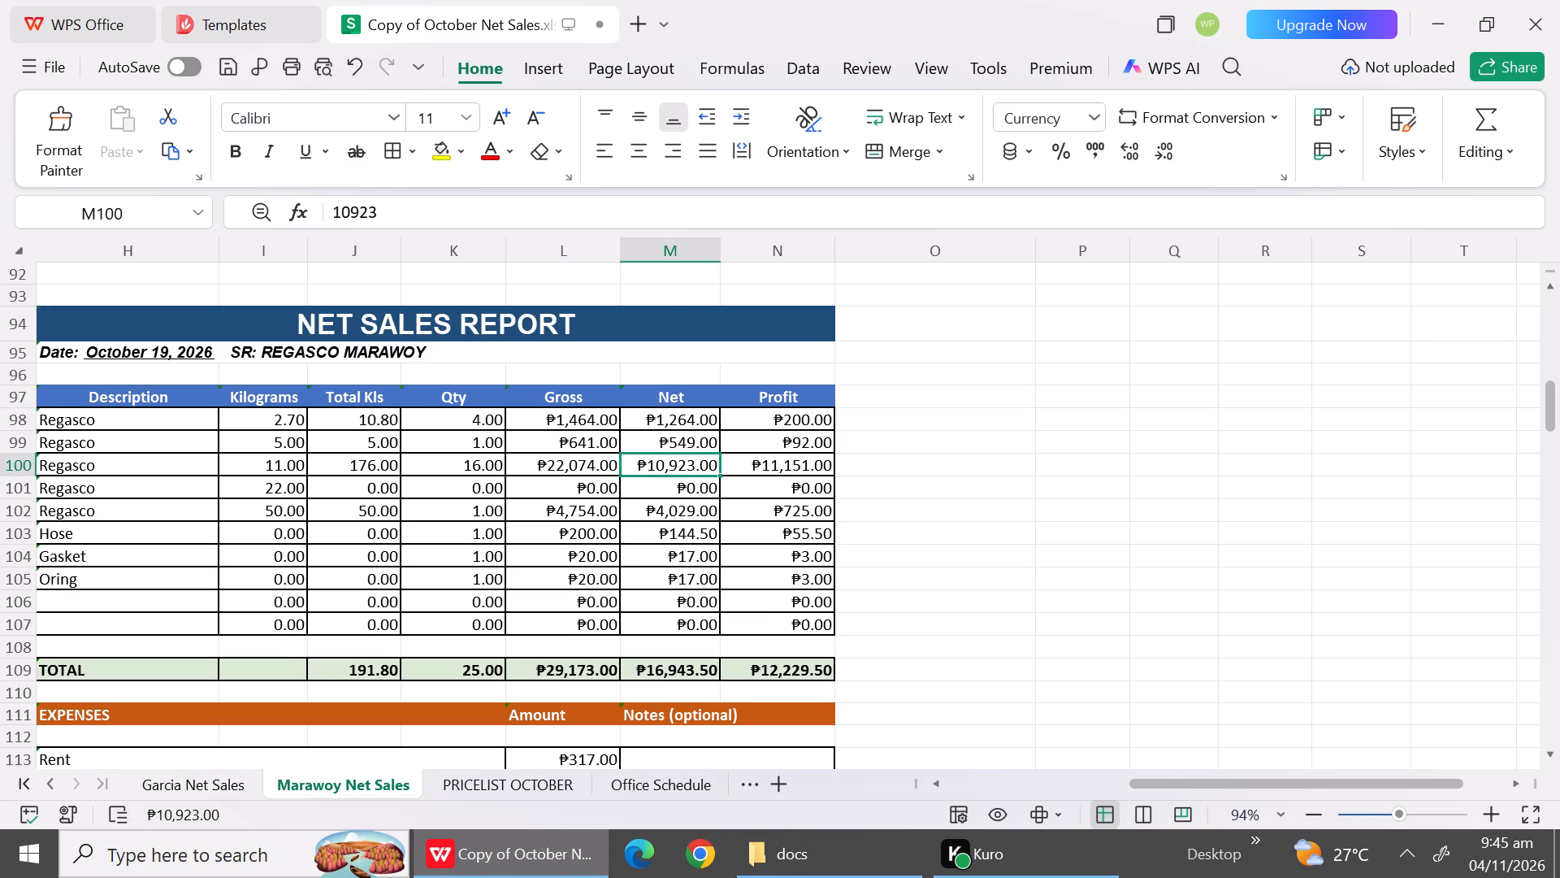
{"action": "key", "text": "1"}
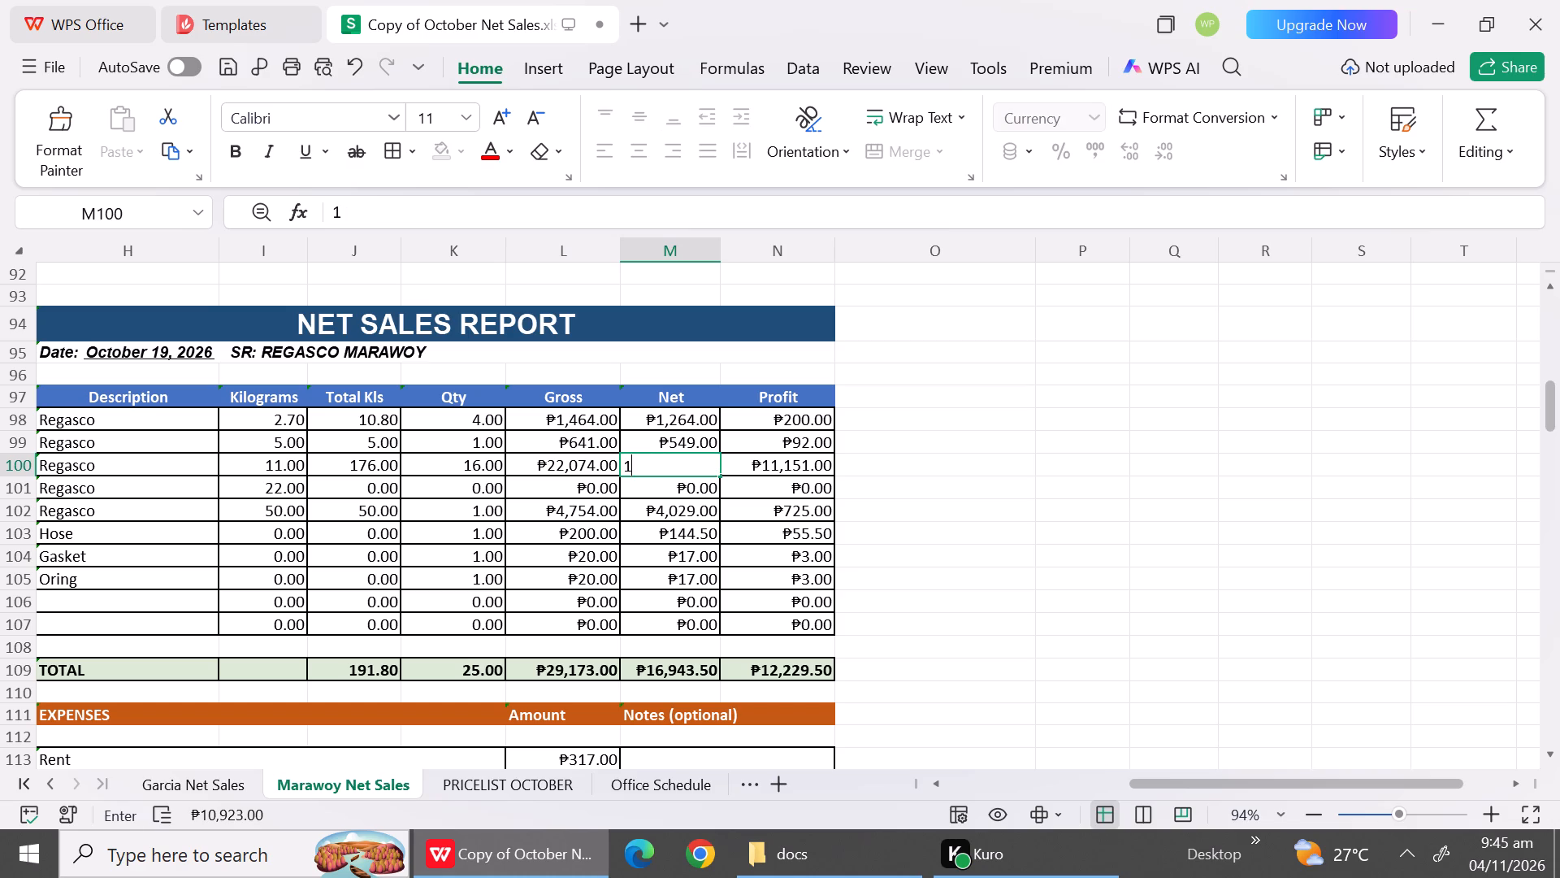
{"action": "key", "text": "8"}
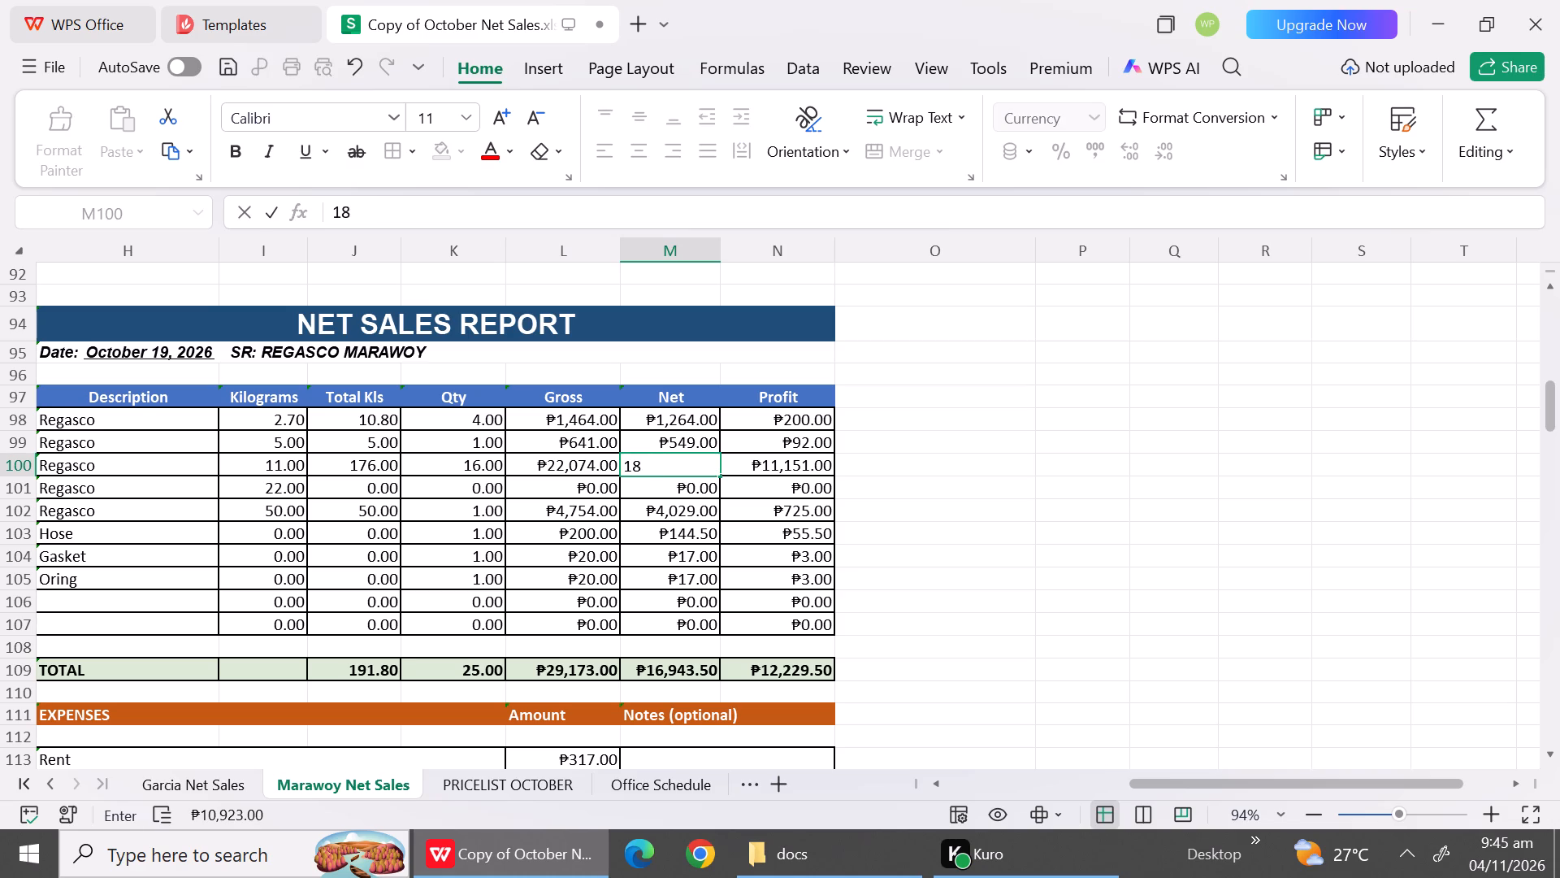
{"action": "type", "text": "976"}
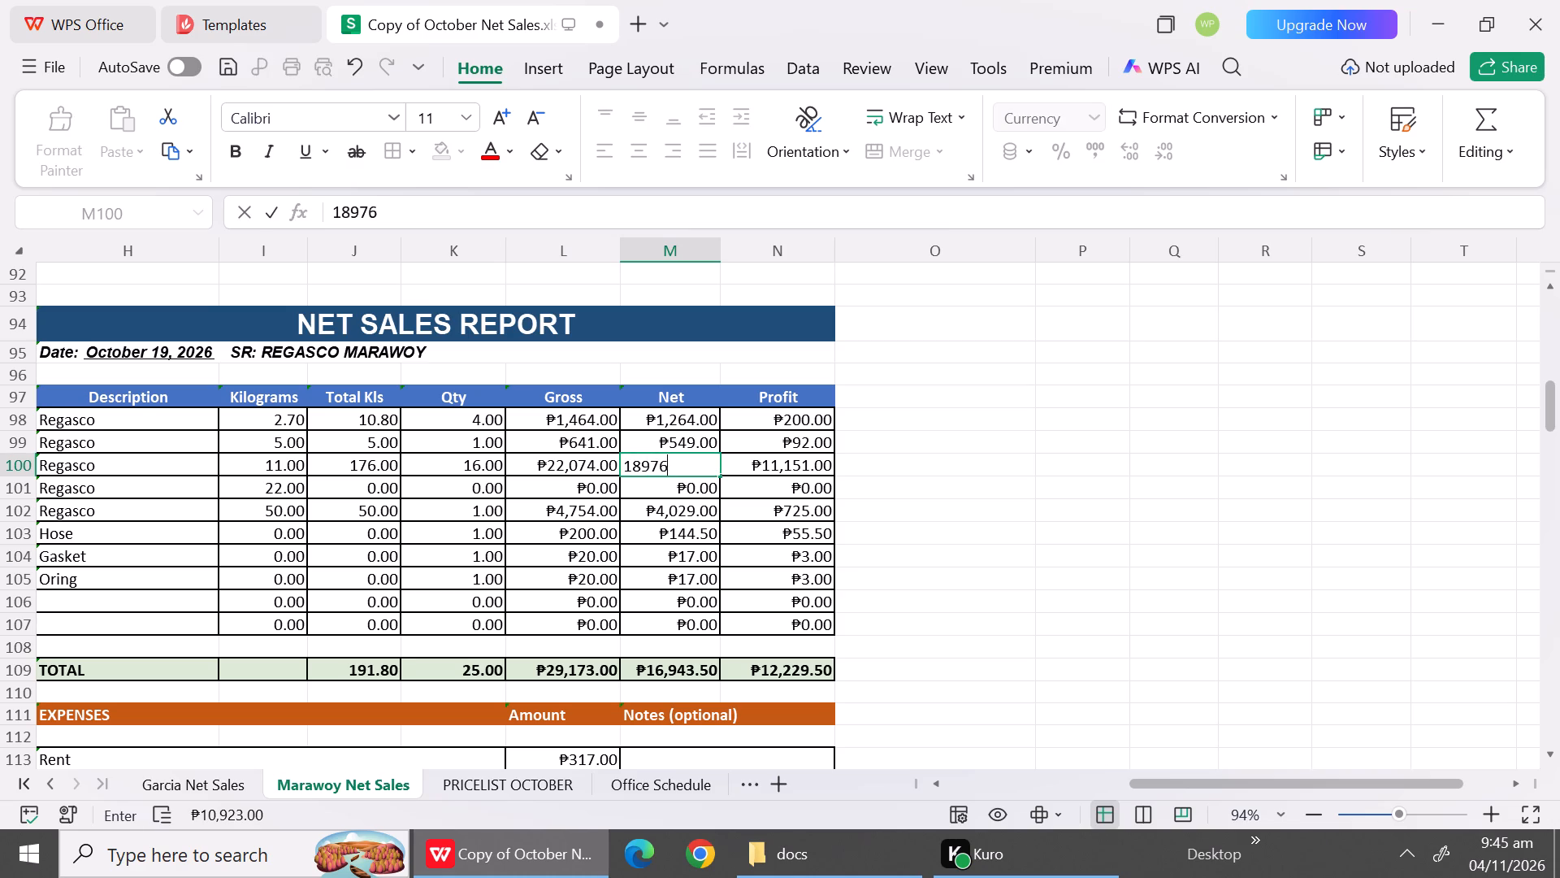
{"action": "left_click", "coordinate": [657, 539]}
Set the quantity of the 50 kg Regasco row in the October 19 report to 6.
{"action": "left_click", "coordinate": [592, 486]}
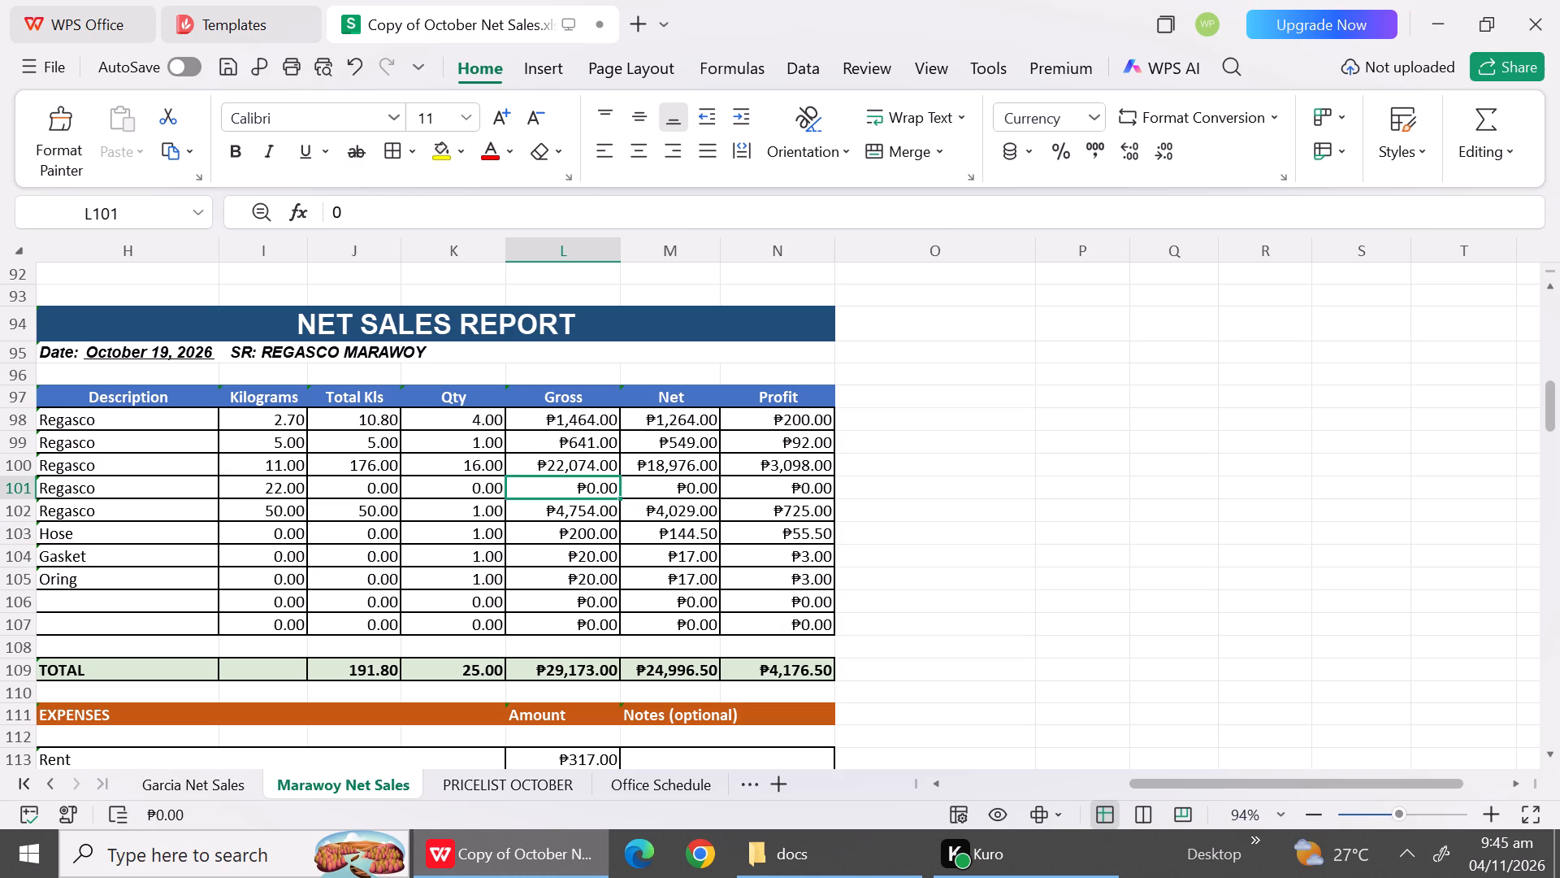
{"action": "left_click", "coordinate": [483, 509]}
{"action": "key", "text": "6"}
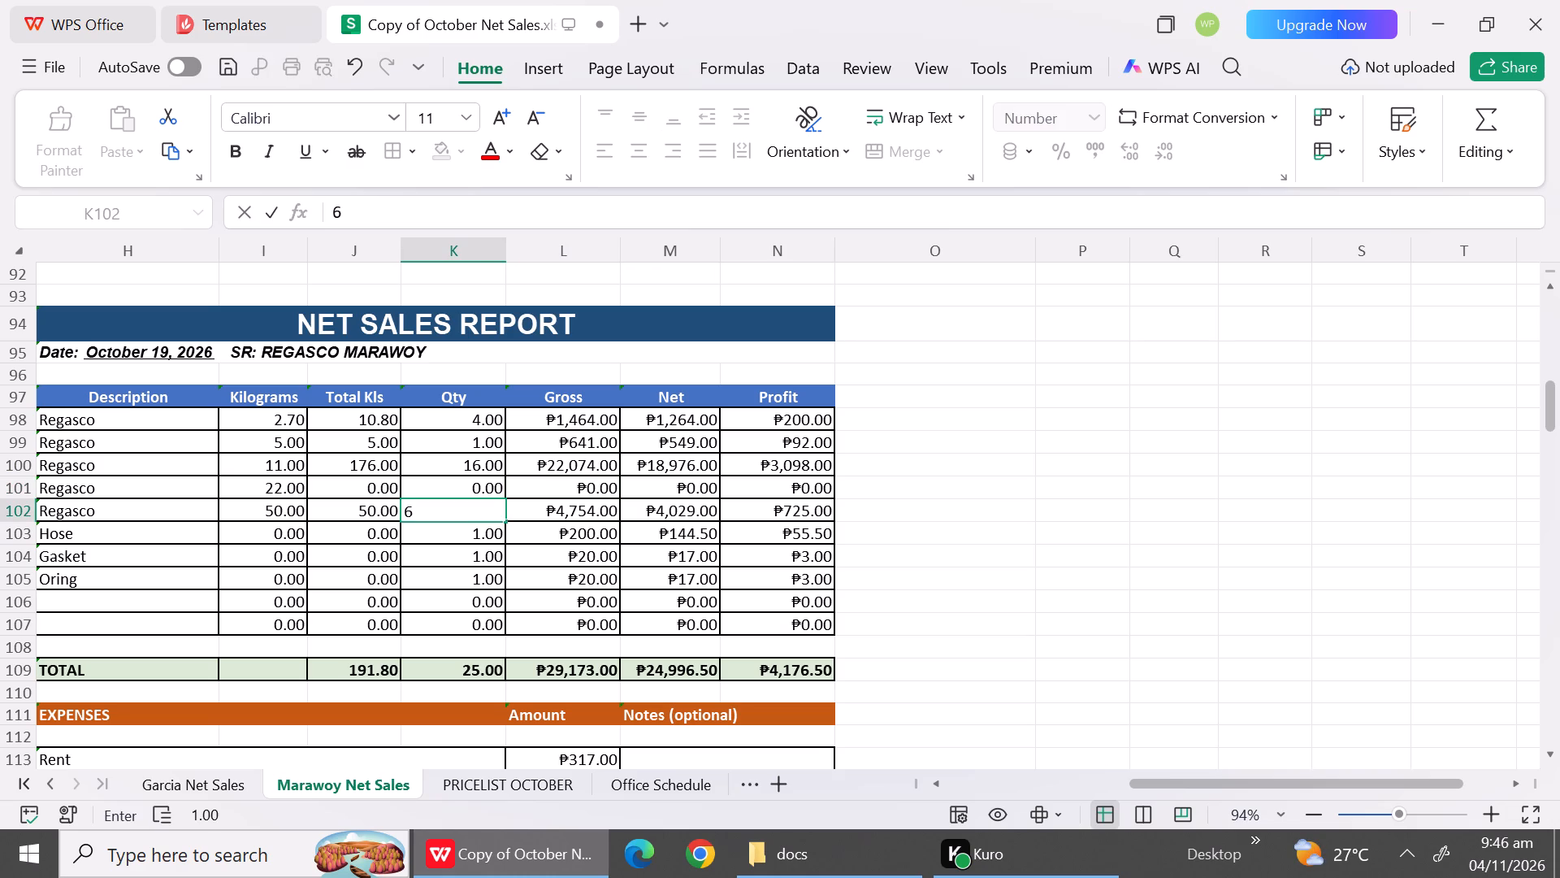
Set the 50 kg Regasco row's gross to 33627 and its net to 29424 in the October 19 report, consulting the October price list.
{"action": "left_click", "coordinate": [559, 517]}
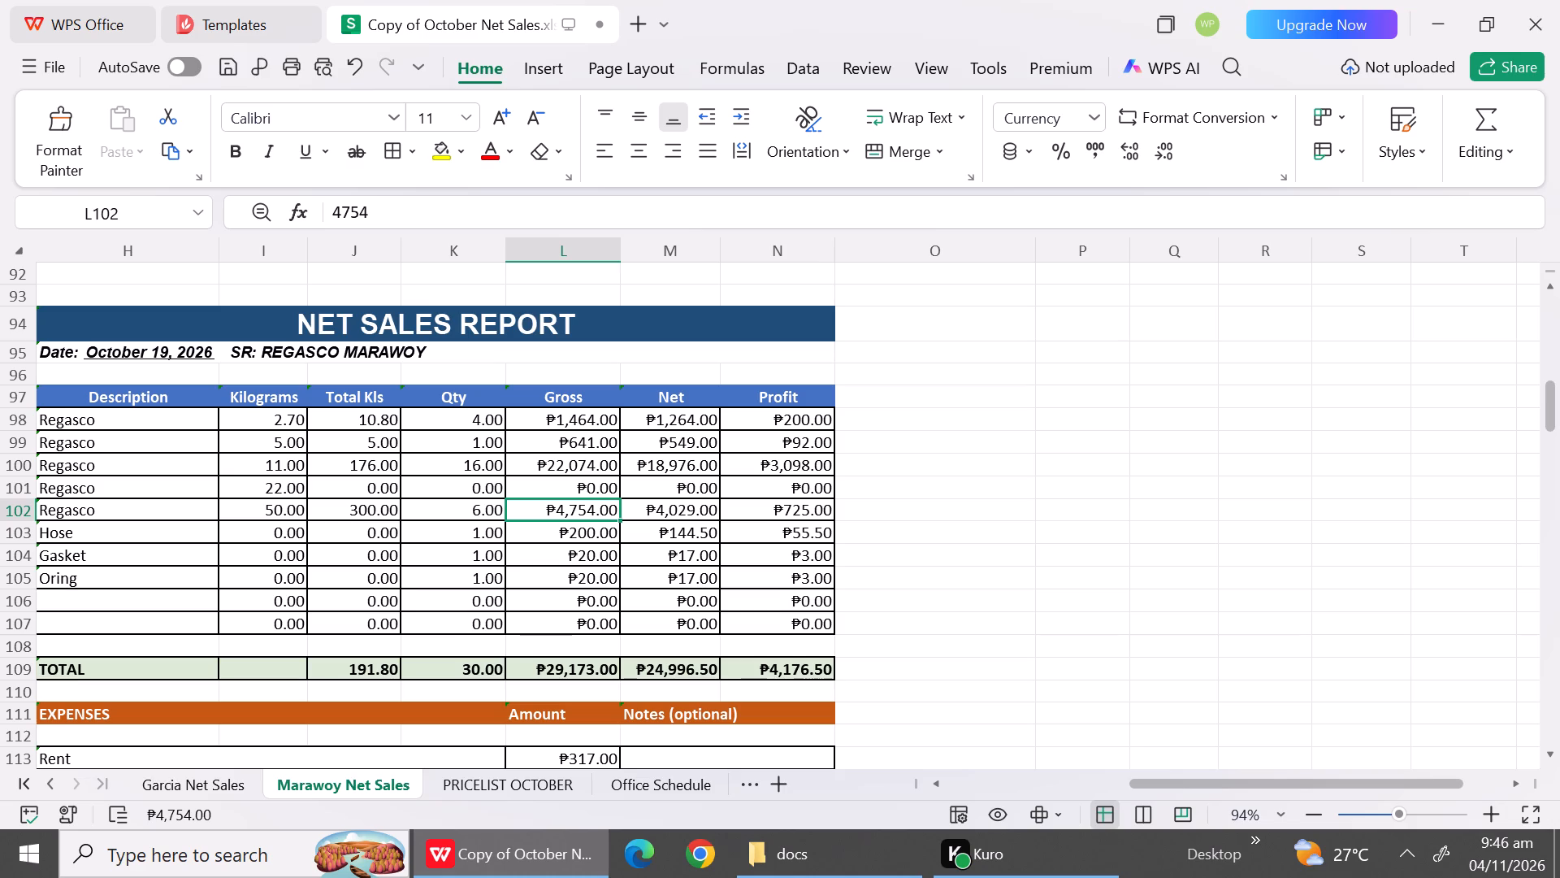
{"action": "type", "text": "33"}
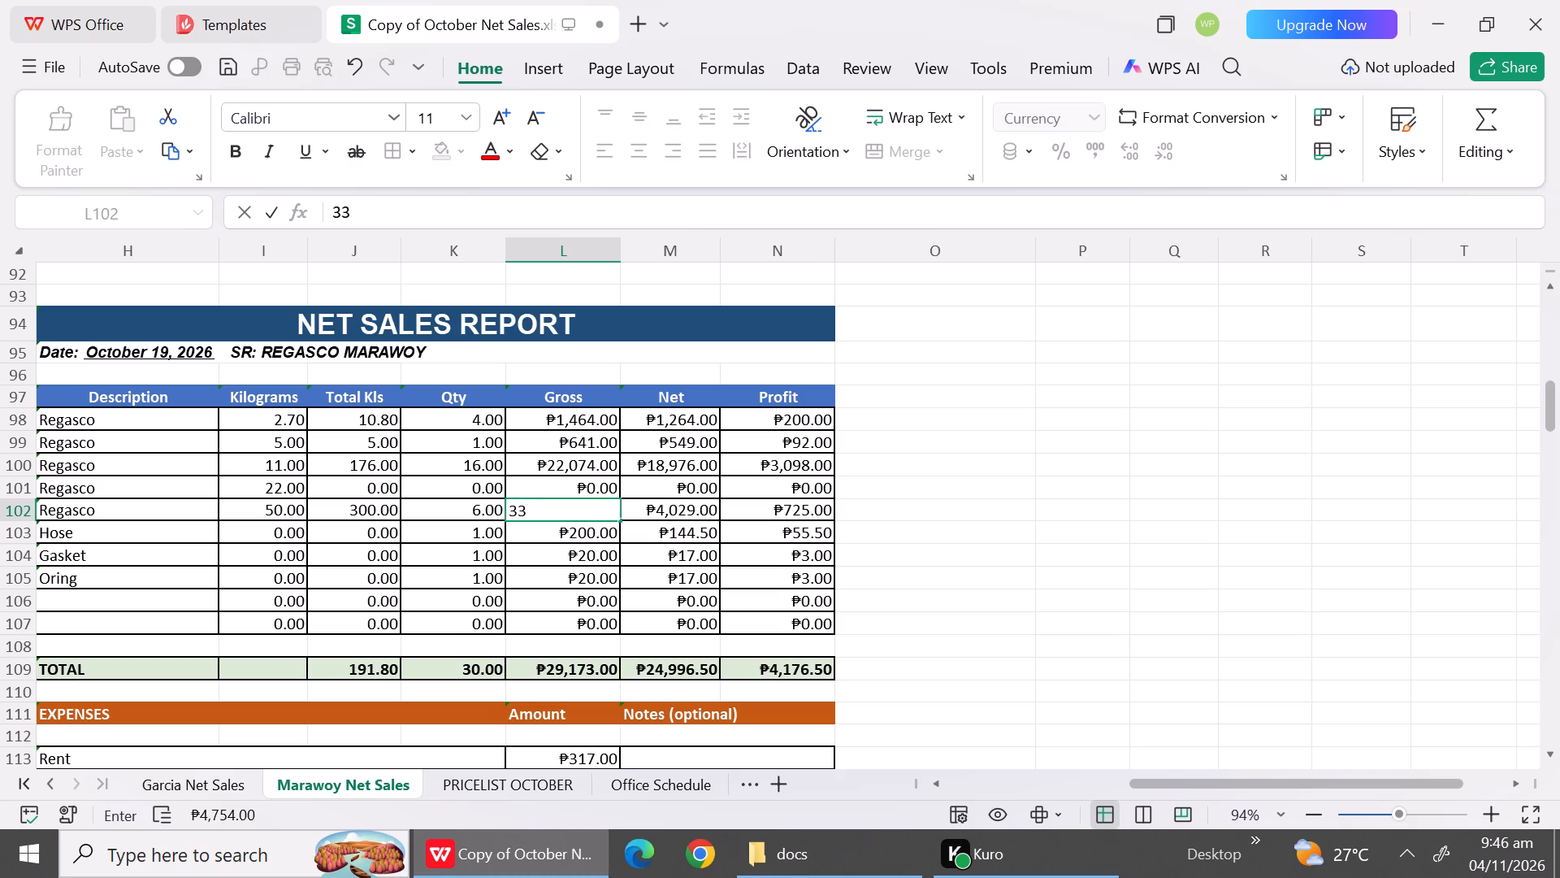
{"action": "type", "text": "627"}
{"action": "left_click", "coordinate": [682, 515]}
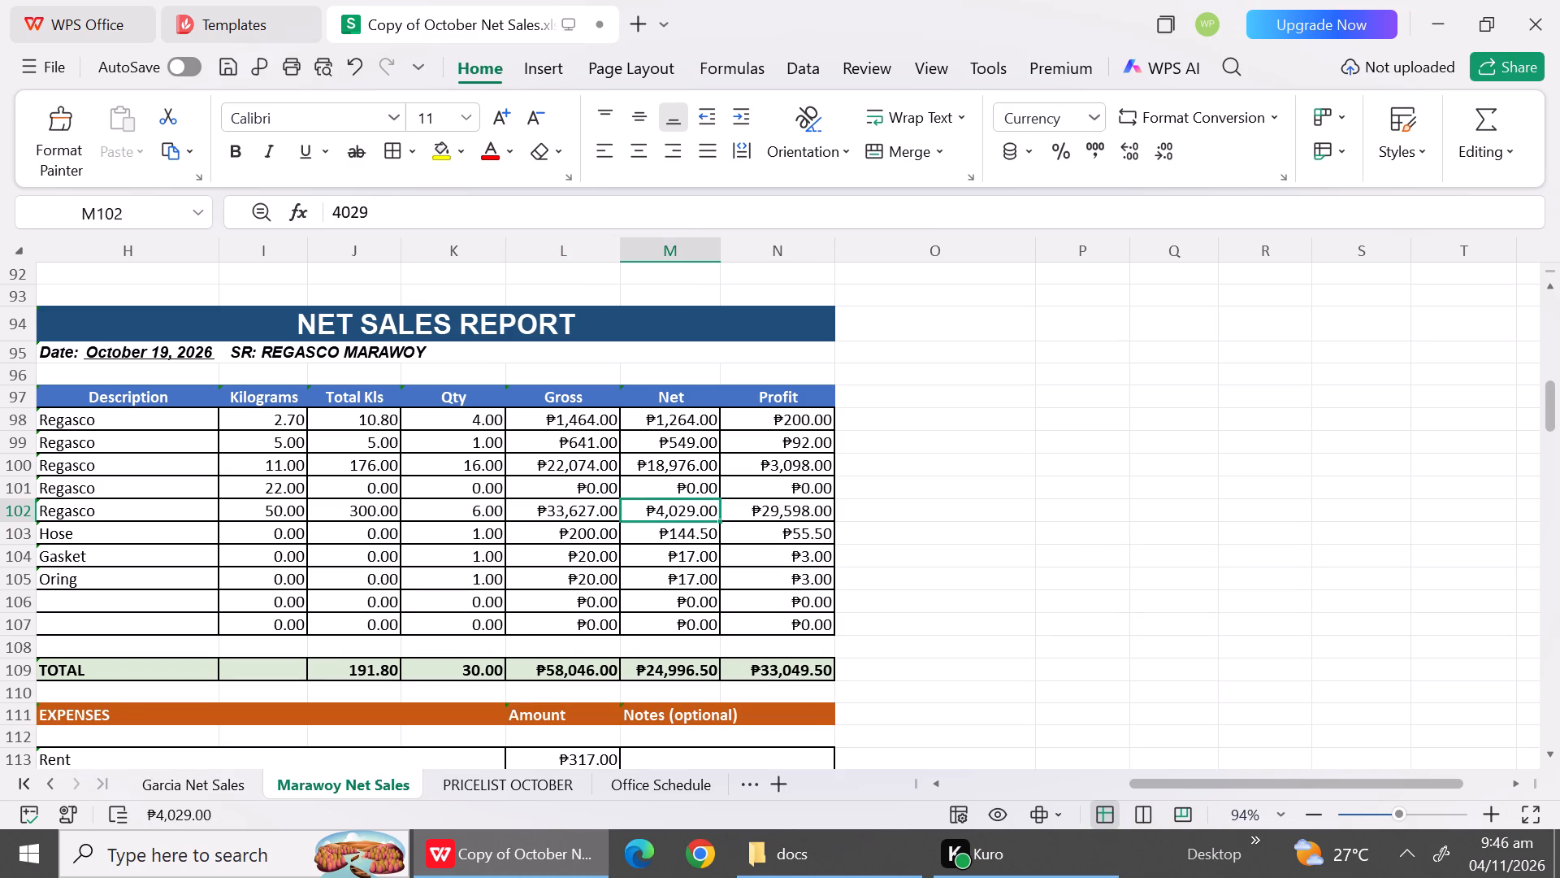
{"action": "left_click", "coordinate": [535, 772]}
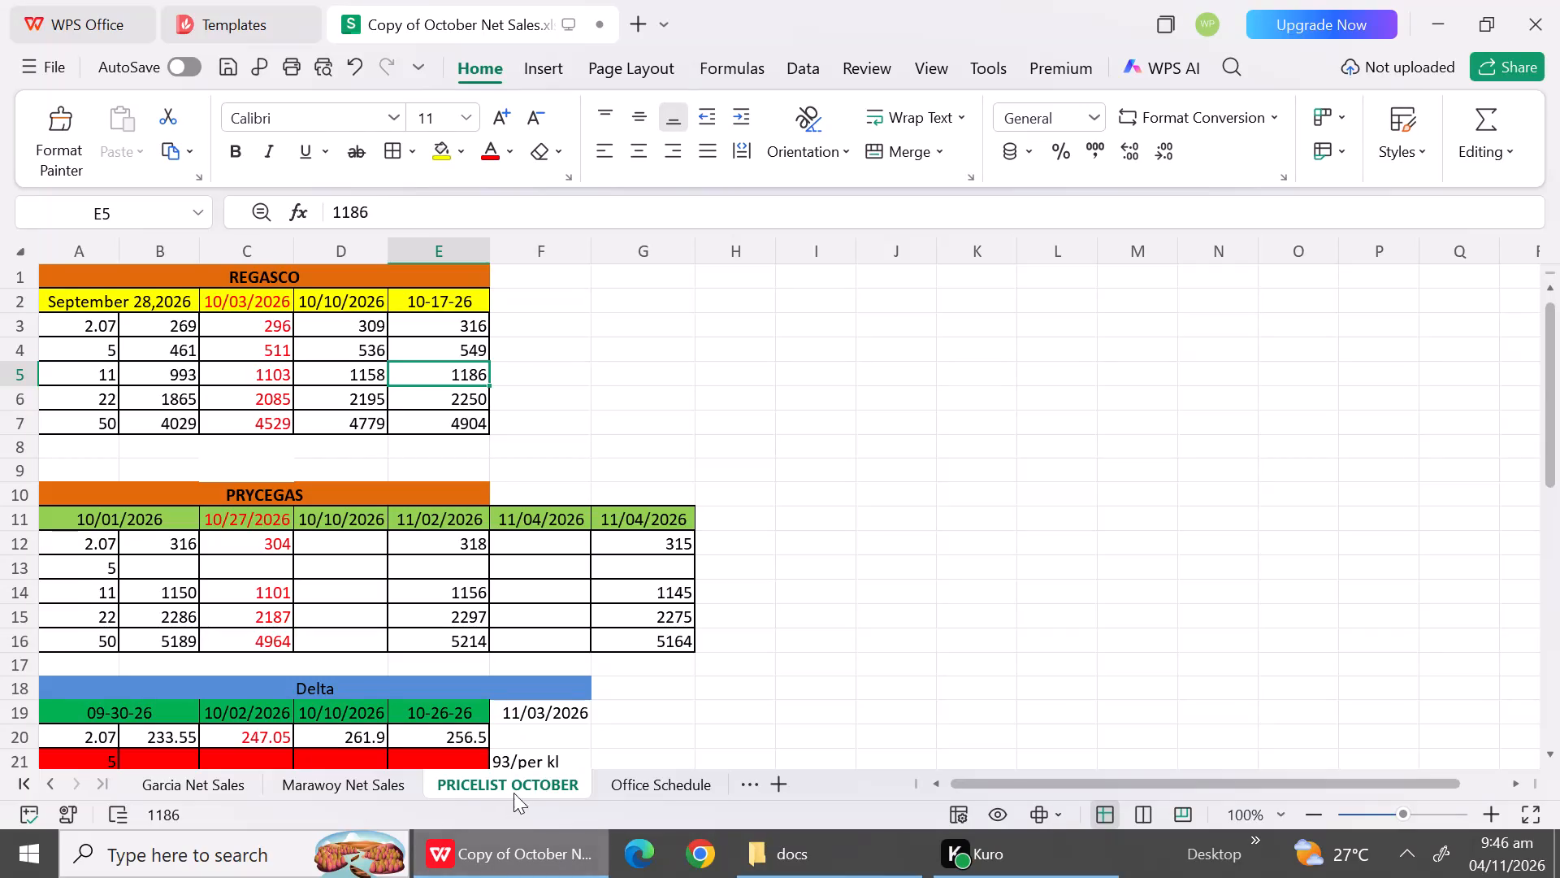
{"action": "left_click", "coordinate": [375, 789]}
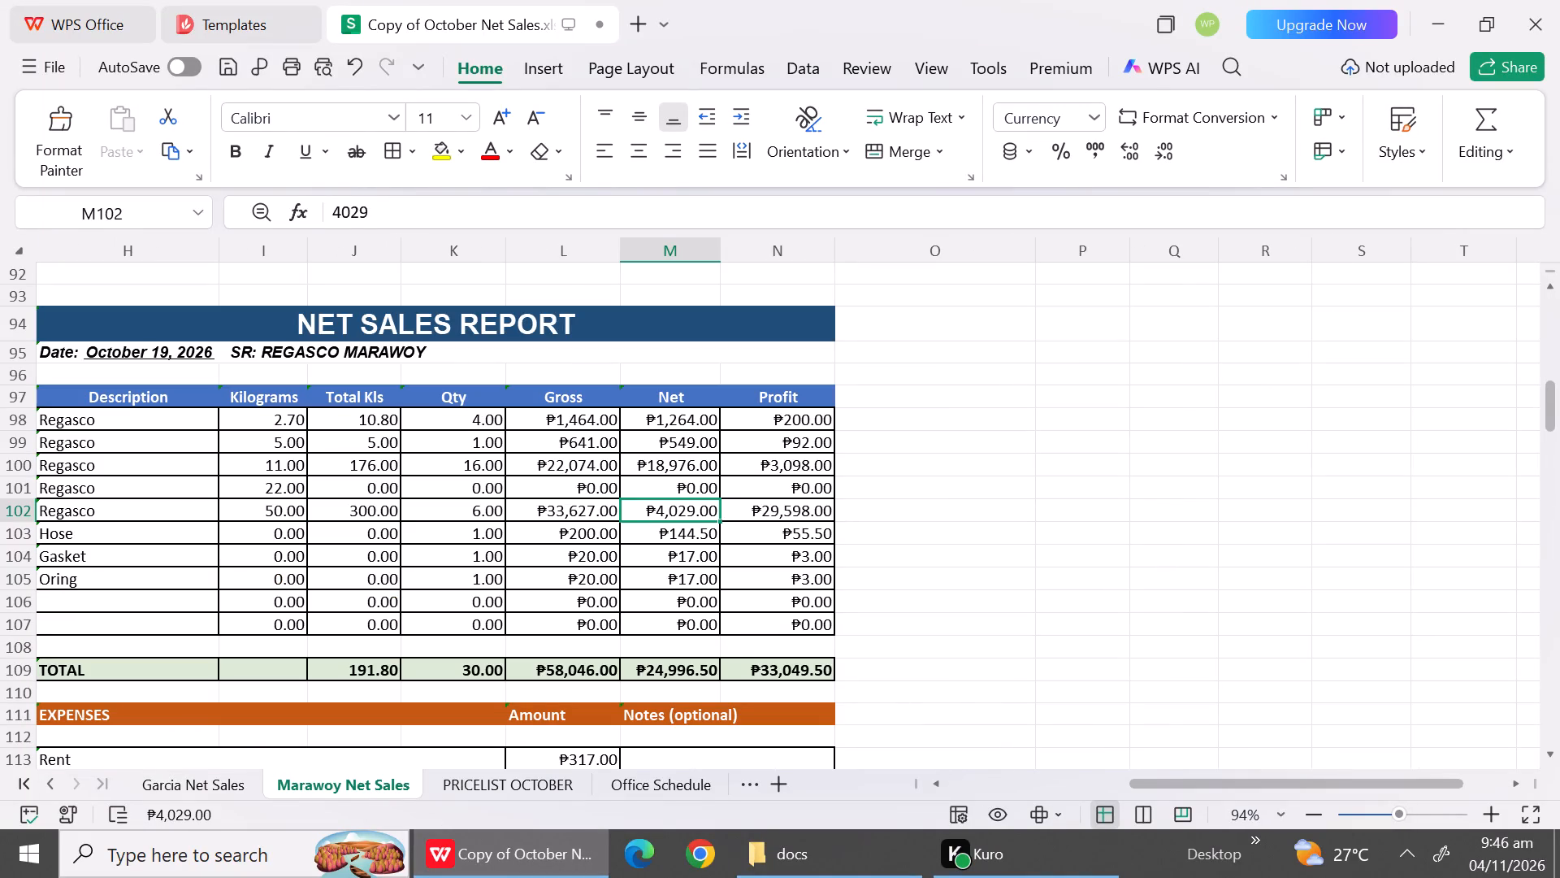
{"action": "left_click", "coordinate": [656, 513]}
{"action": "key", "text": "2"}
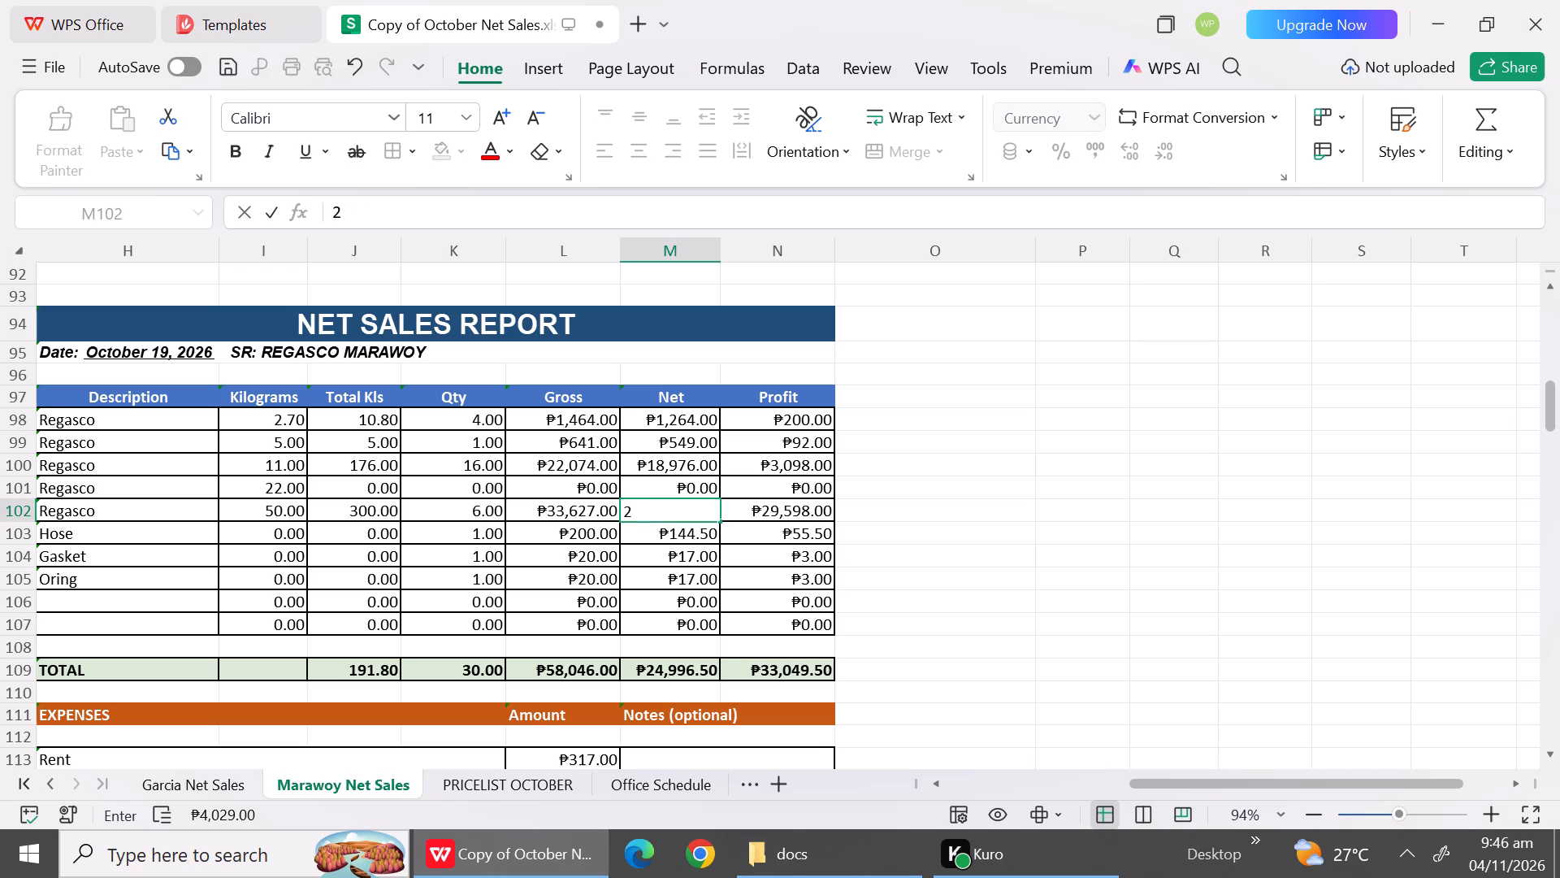
{"action": "key", "text": "9"}
{"action": "type", "text": "42"}
{"action": "key", "text": "4"}
{"action": "left_click", "coordinate": [651, 554]}
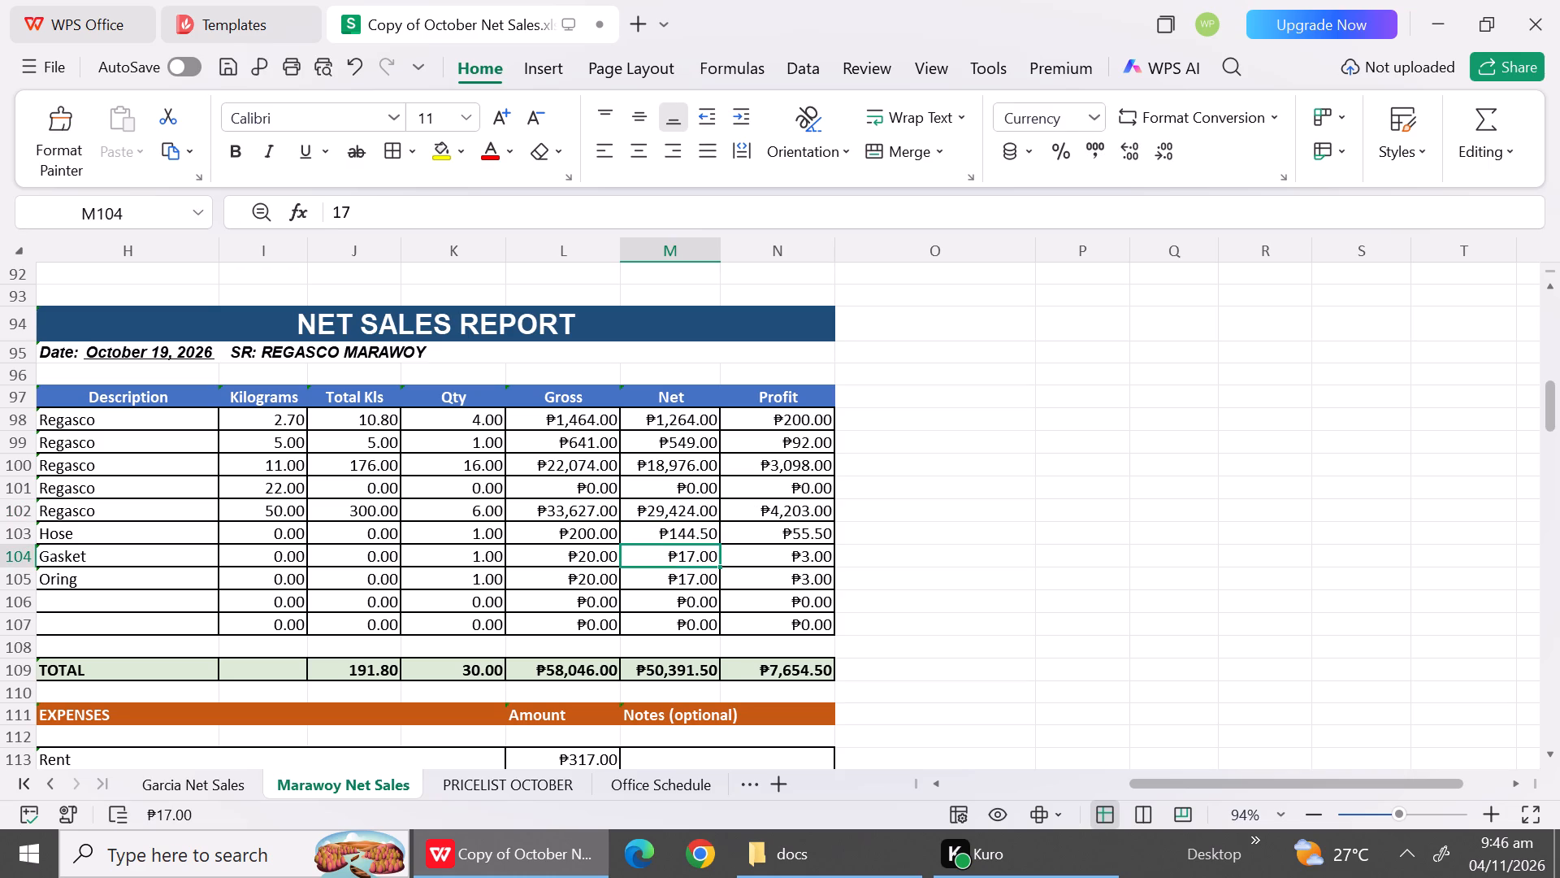
Clear the Hose, Gasket and Oring descriptions from rows 103 to 105 of the October 19 report.
{"action": "left_click", "coordinate": [155, 527]}
{"action": "key", "text": "BackSpace"}
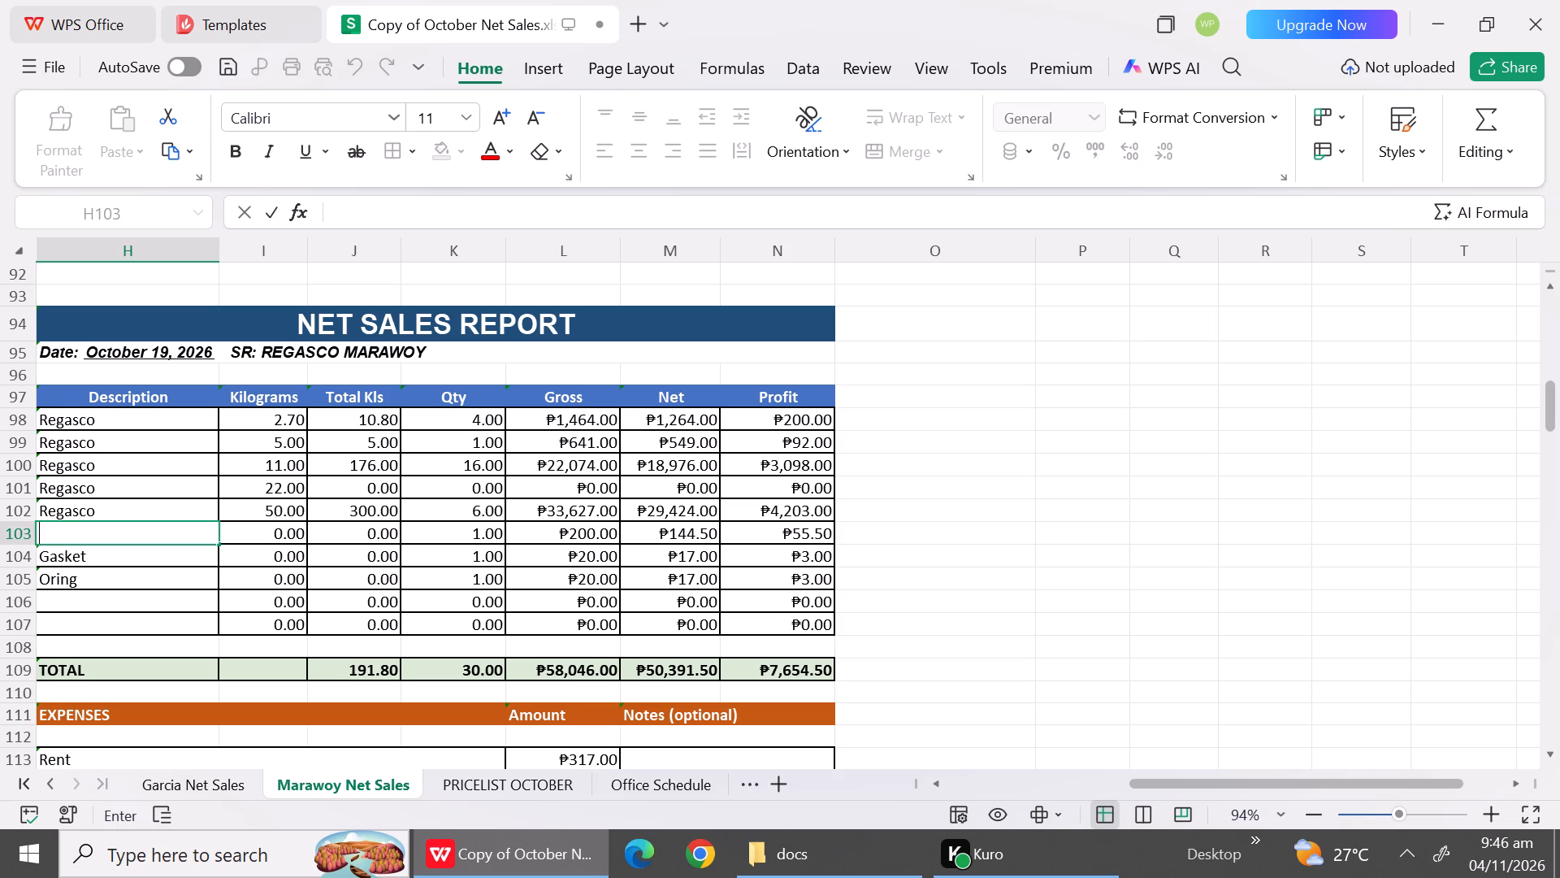
{"action": "left_click", "coordinate": [155, 550]}
{"action": "key", "text": "BackSpace"}
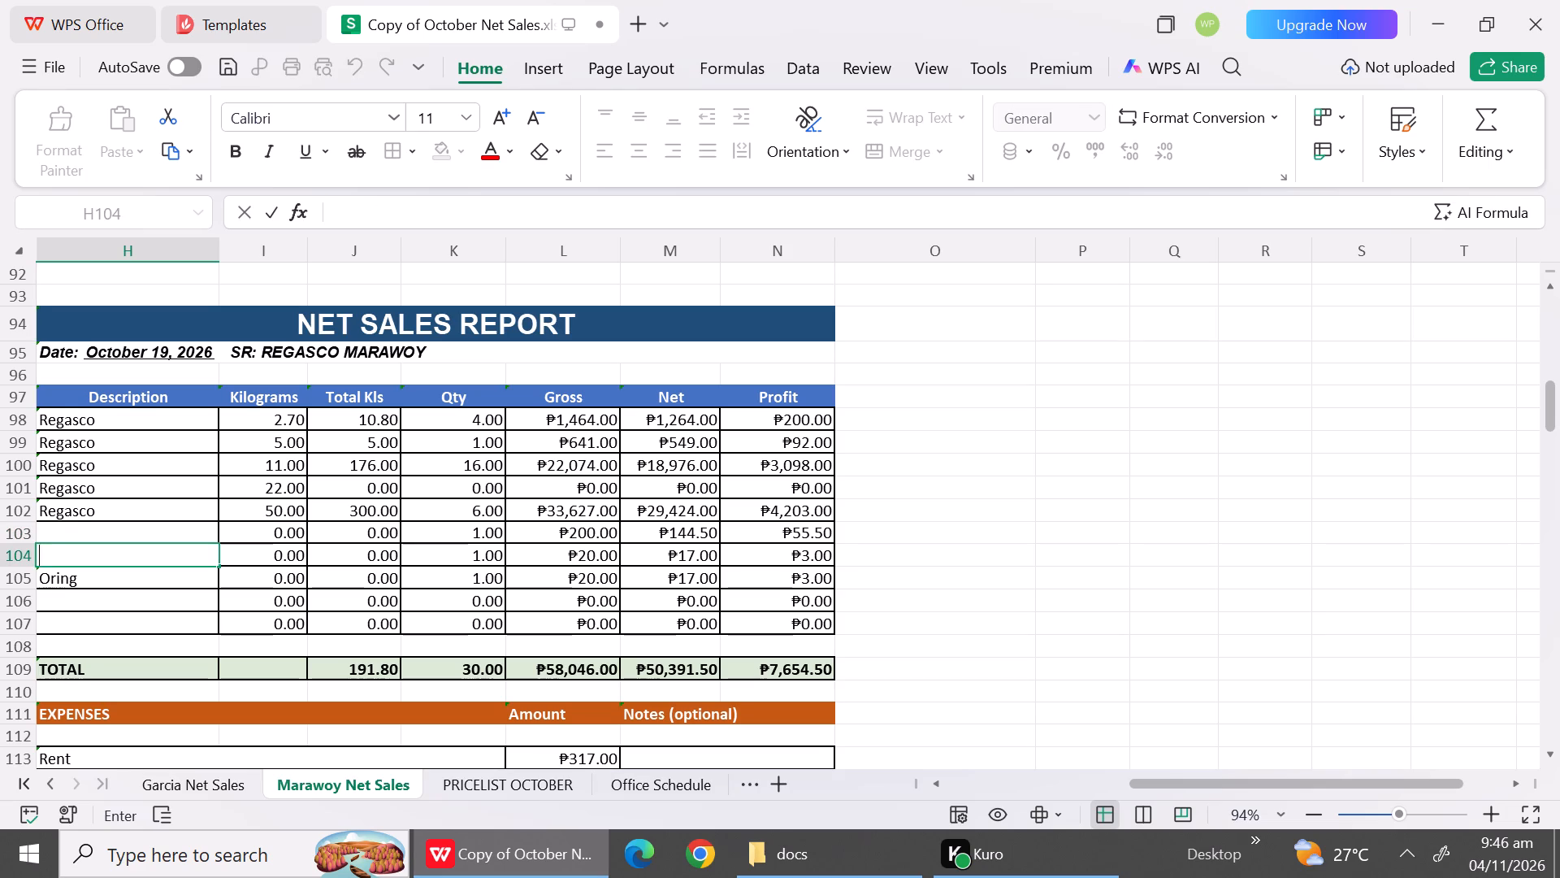
{"action": "left_click", "coordinate": [148, 582]}
{"action": "key", "text": "BackSpace"}
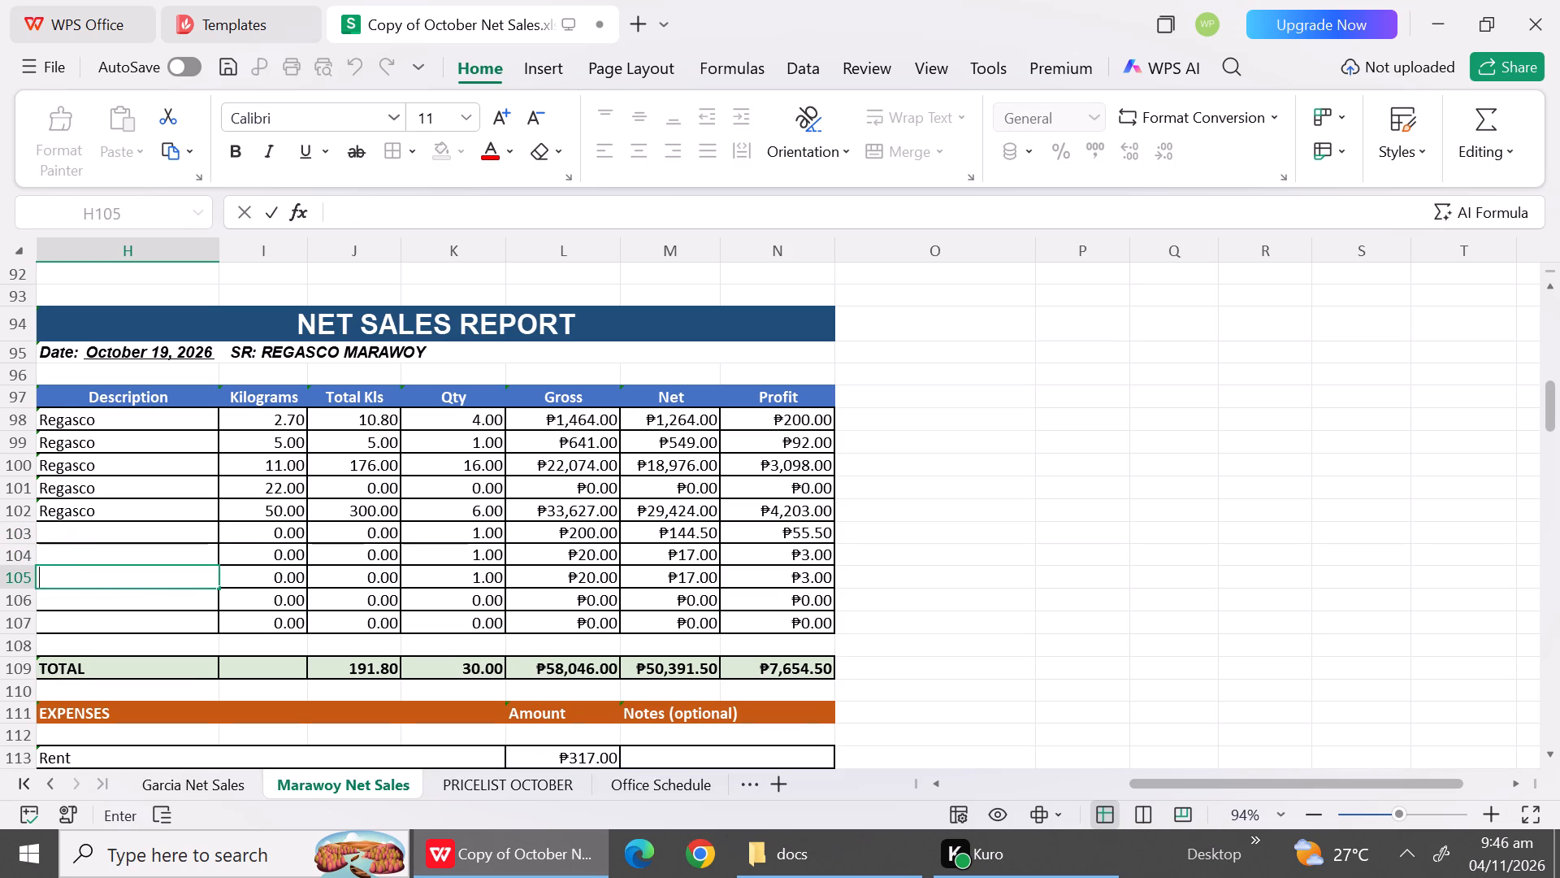
Set the quantities in rows 103, 104 and 105 of the October 19 report to 0.
{"action": "left_click", "coordinate": [484, 541]}
{"action": "key", "text": "0"}
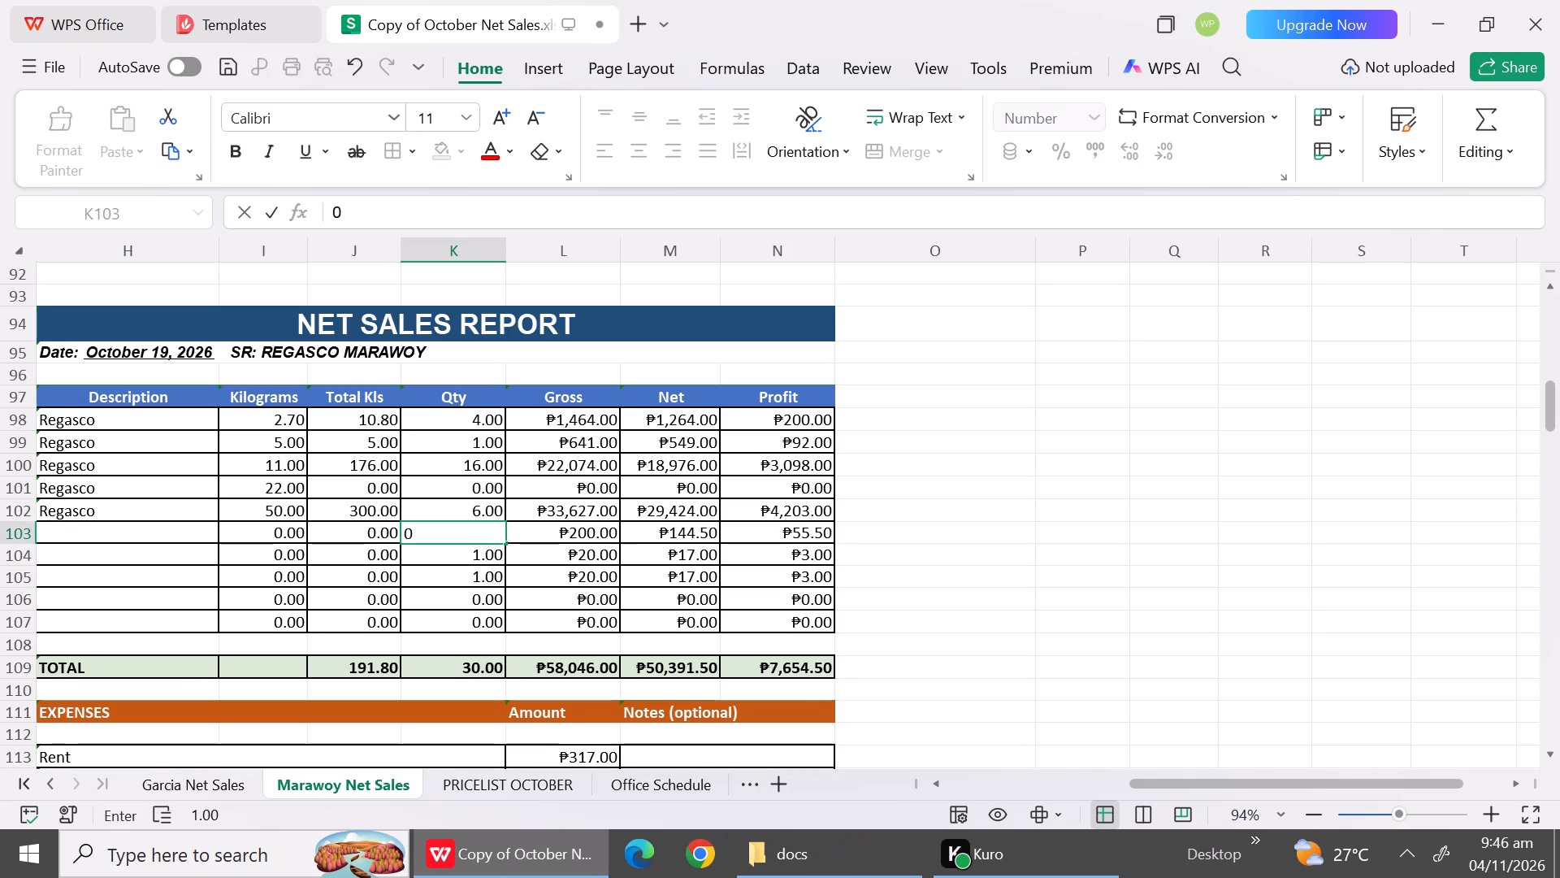
{"action": "left_click", "coordinate": [487, 554]}
{"action": "key", "text": "minus"}
{"action": "key", "text": "BackSpace"}
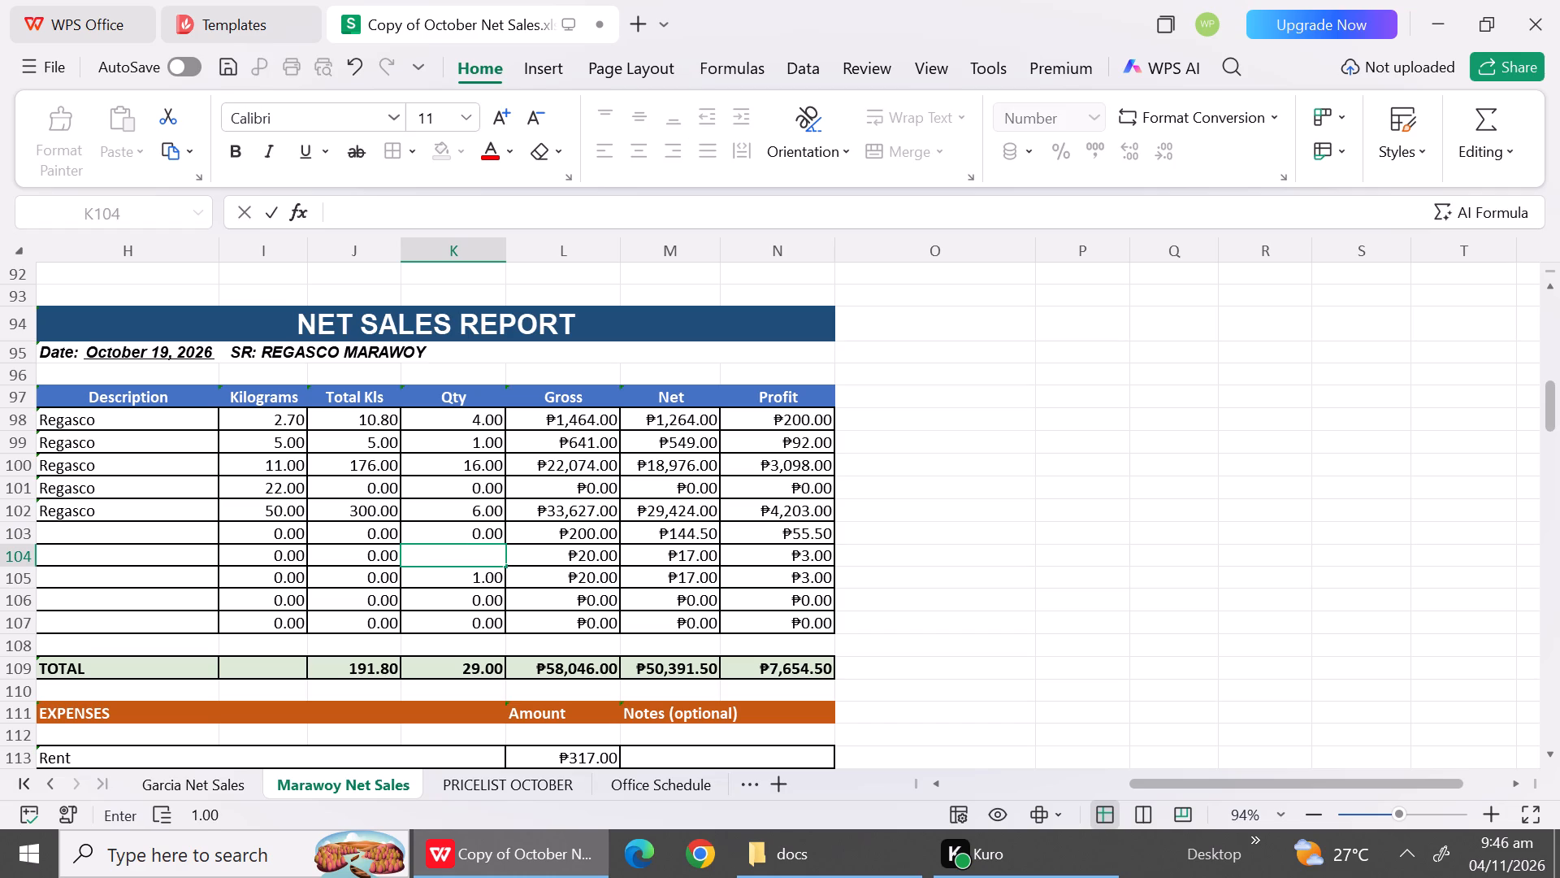
{"action": "key", "text": "0"}
{"action": "left_click", "coordinate": [484, 581]}
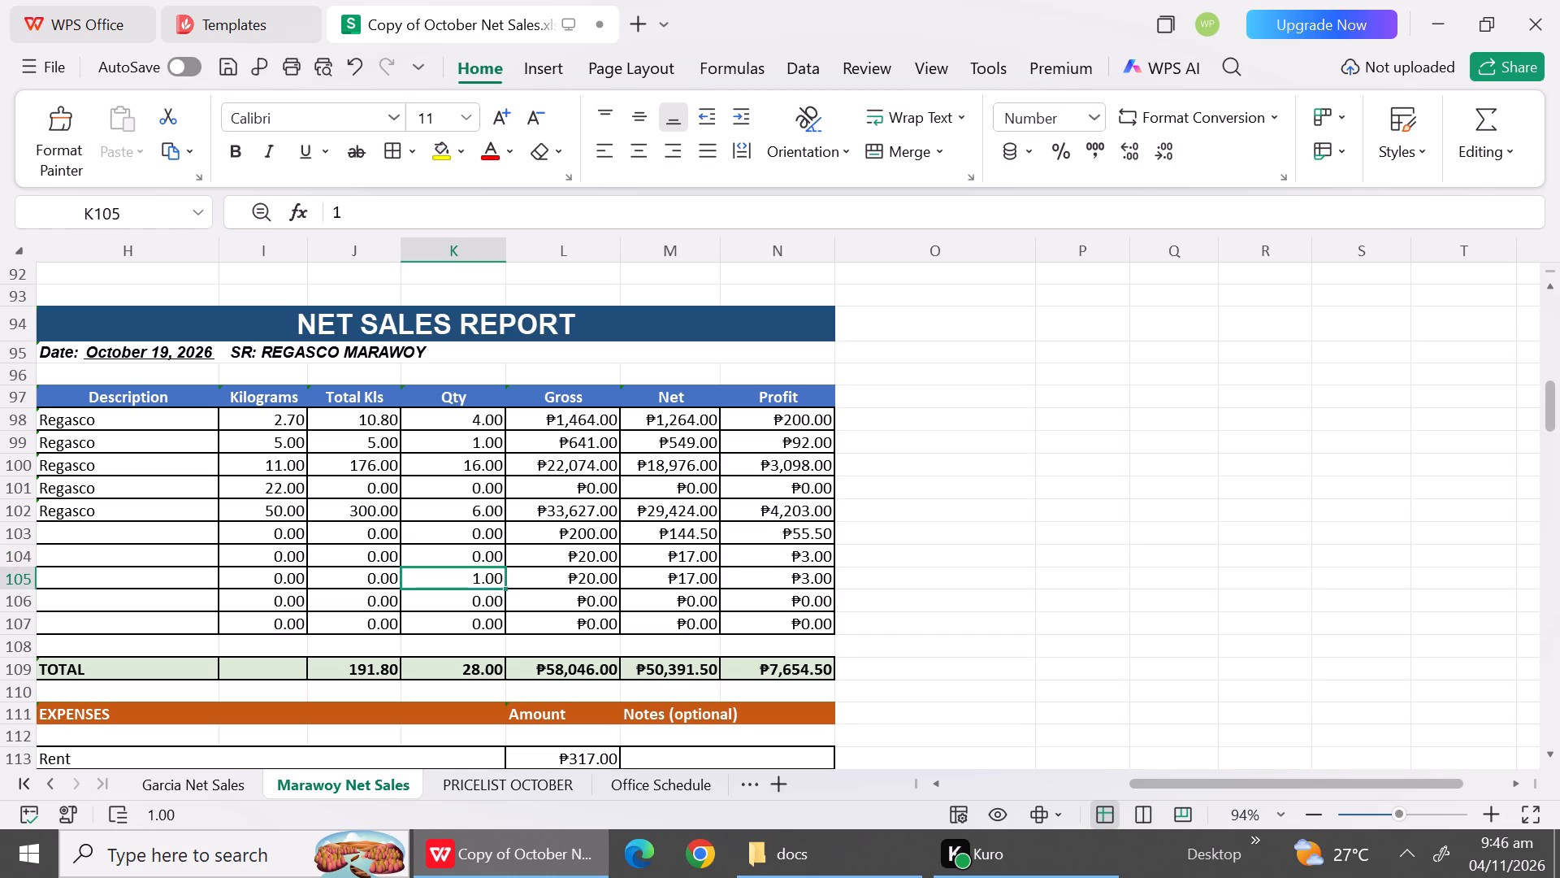
{"action": "key", "text": "0"}
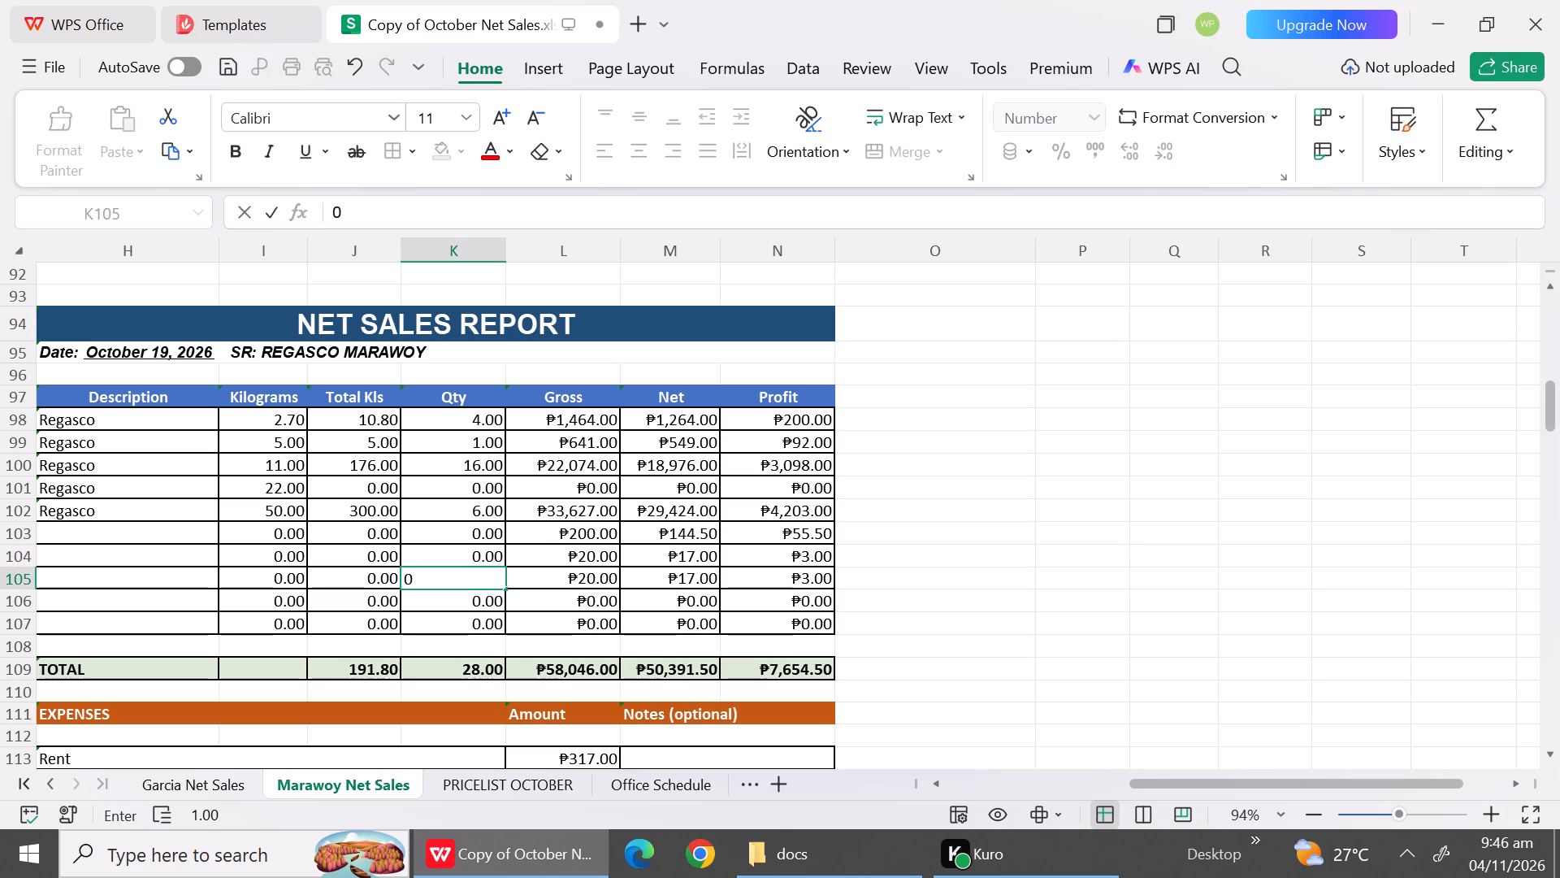
Set the gross amounts in rows 103, 104 and 105 of the October 19 report to 0.
{"action": "left_click", "coordinate": [579, 524]}
{"action": "key", "text": "0"}
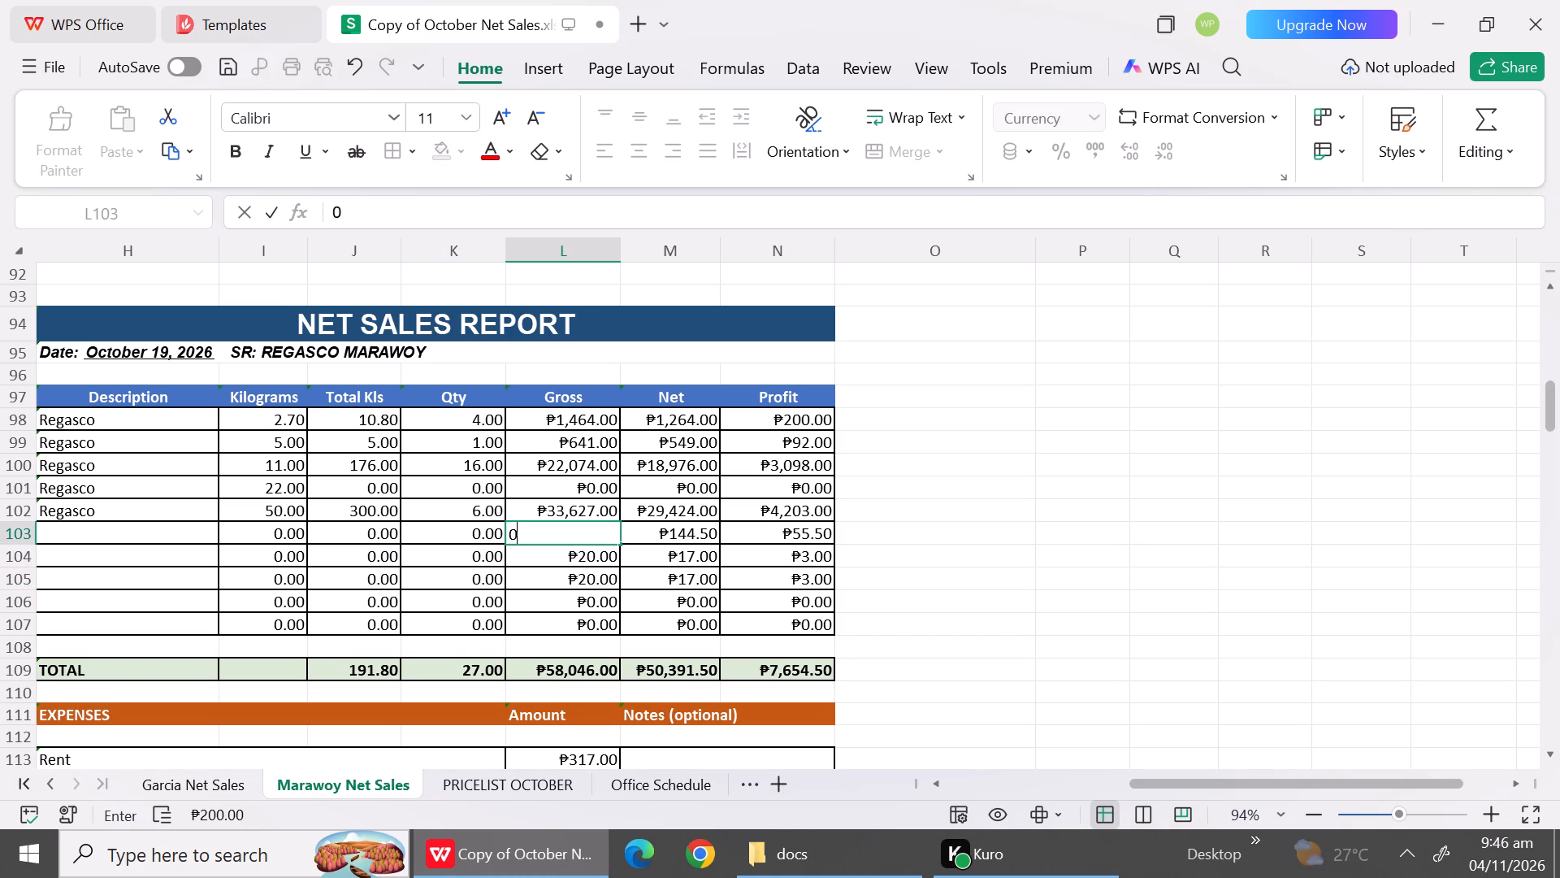
{"action": "left_click", "coordinate": [585, 555]}
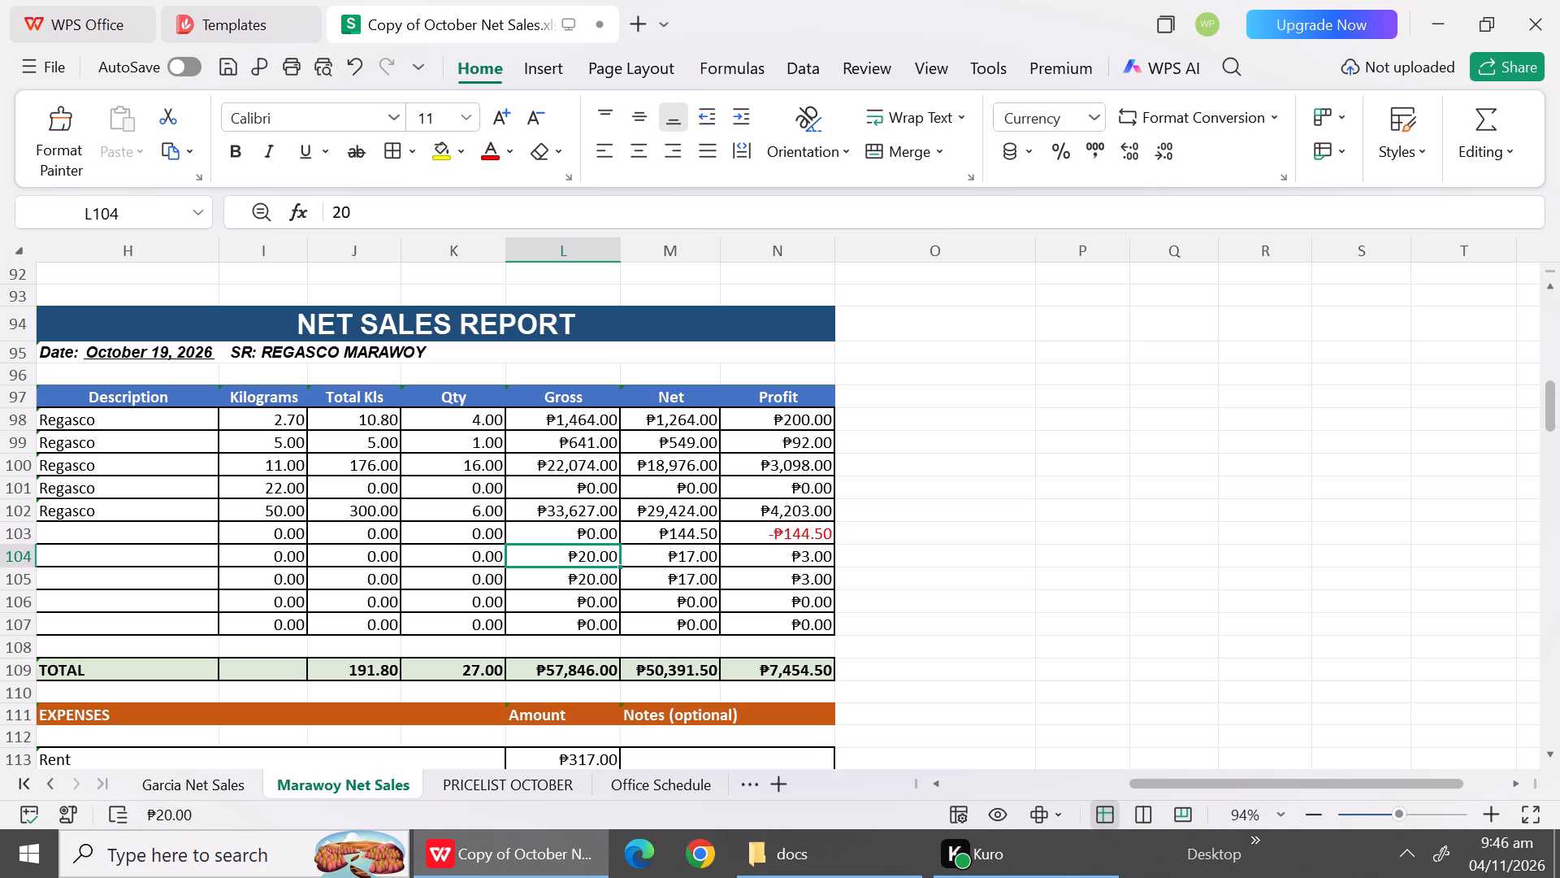
{"action": "key", "text": "0"}
{"action": "left_click", "coordinate": [585, 588]}
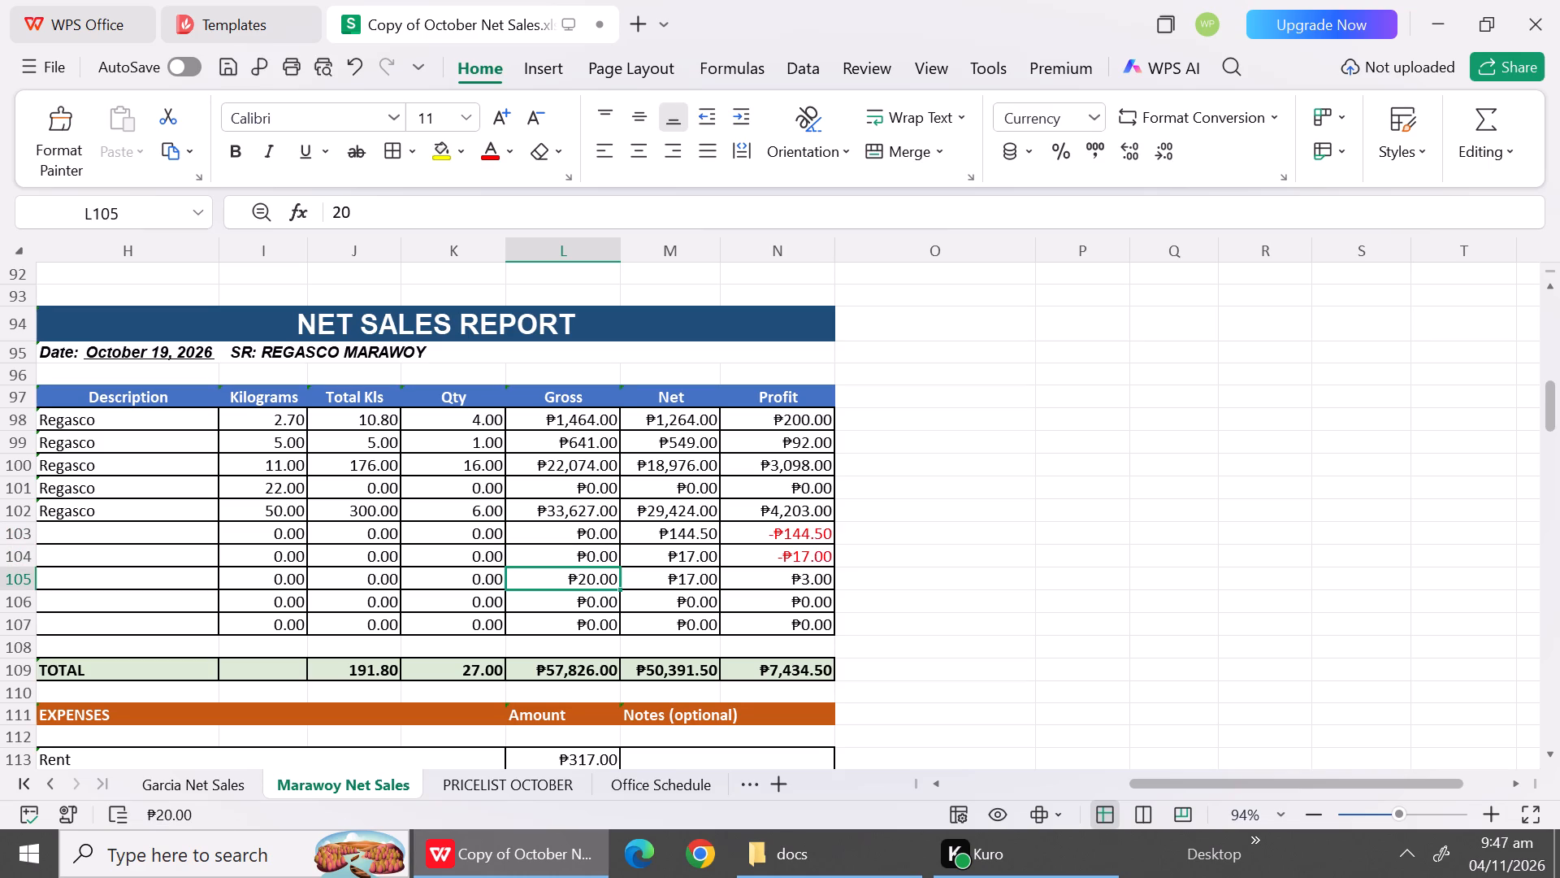
{"action": "key", "text": "0"}
Set the net amounts in rows 103, 104 and 105 of the October 19 report to 0.
{"action": "left_click", "coordinate": [673, 585]}
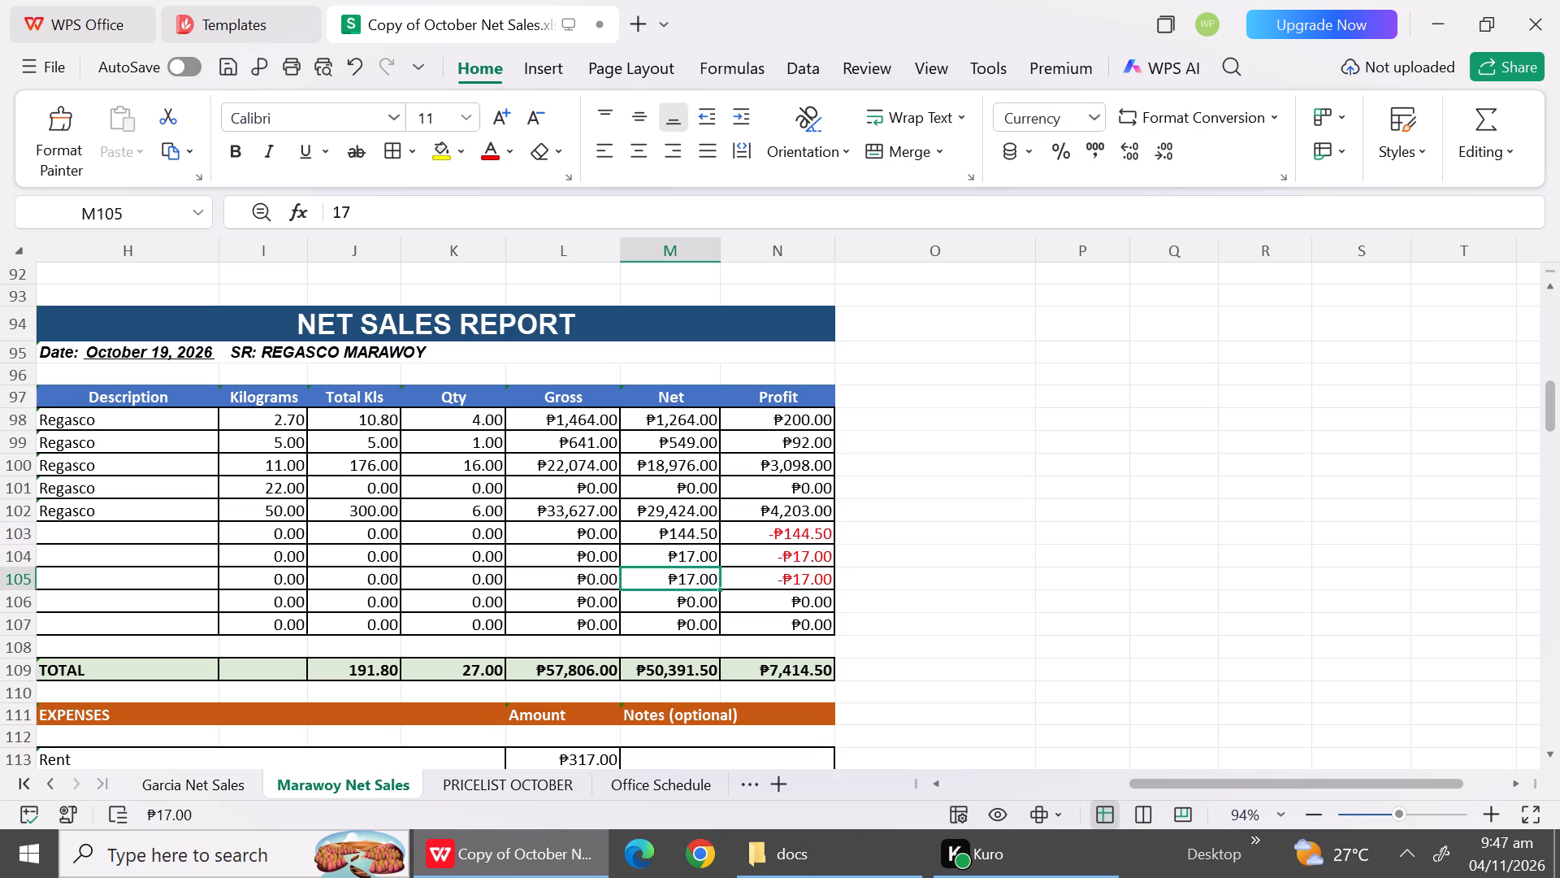
{"action": "left_click", "coordinate": [678, 535]}
{"action": "key", "text": "0"}
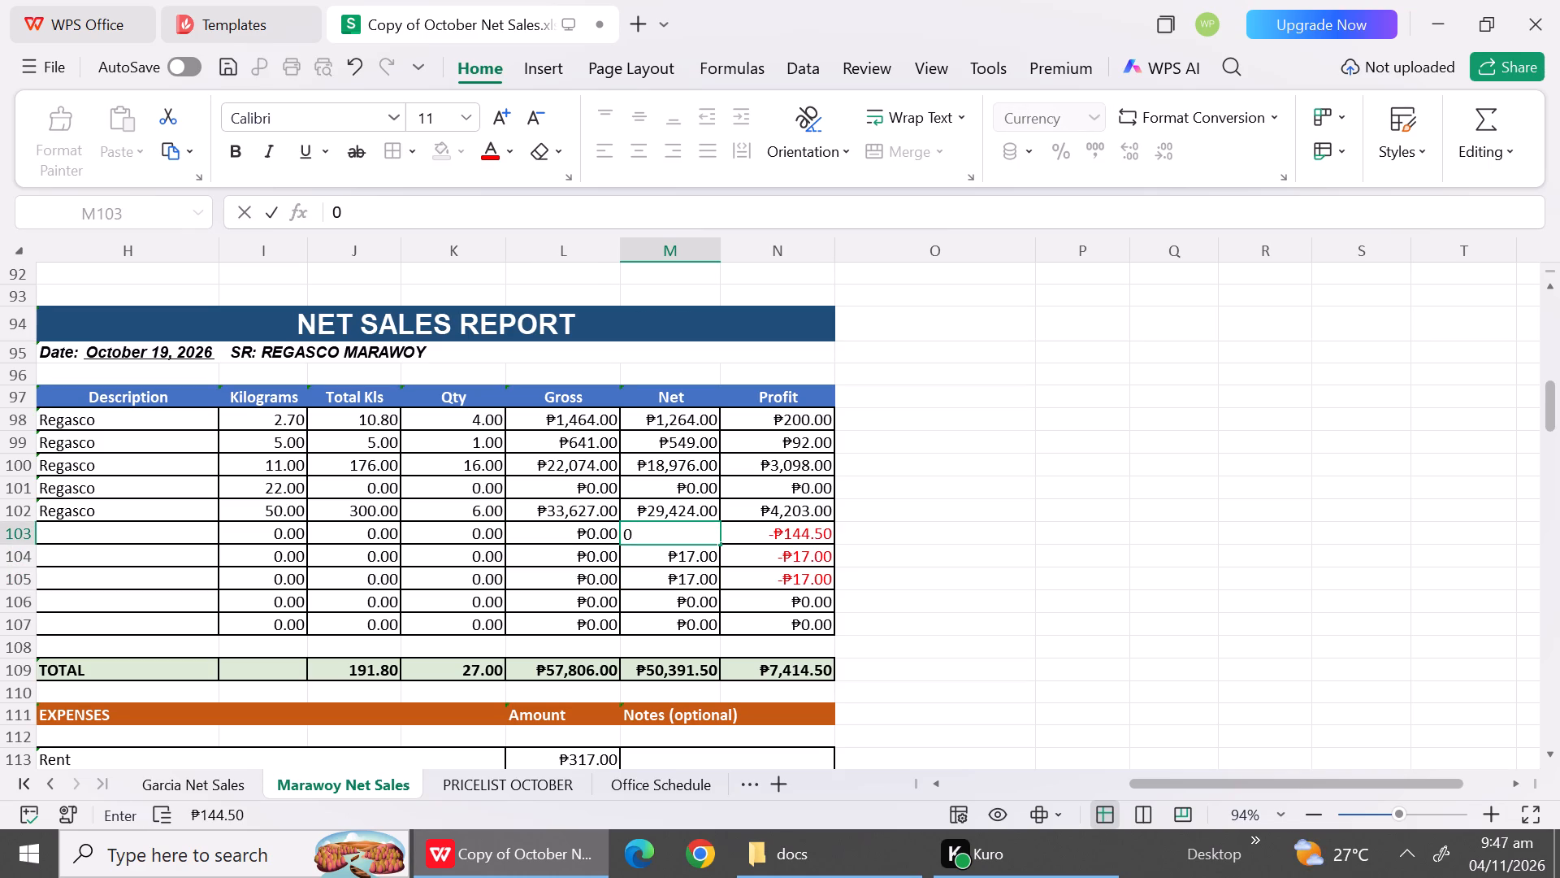
{"action": "left_click", "coordinate": [679, 563]}
{"action": "key", "text": "0"}
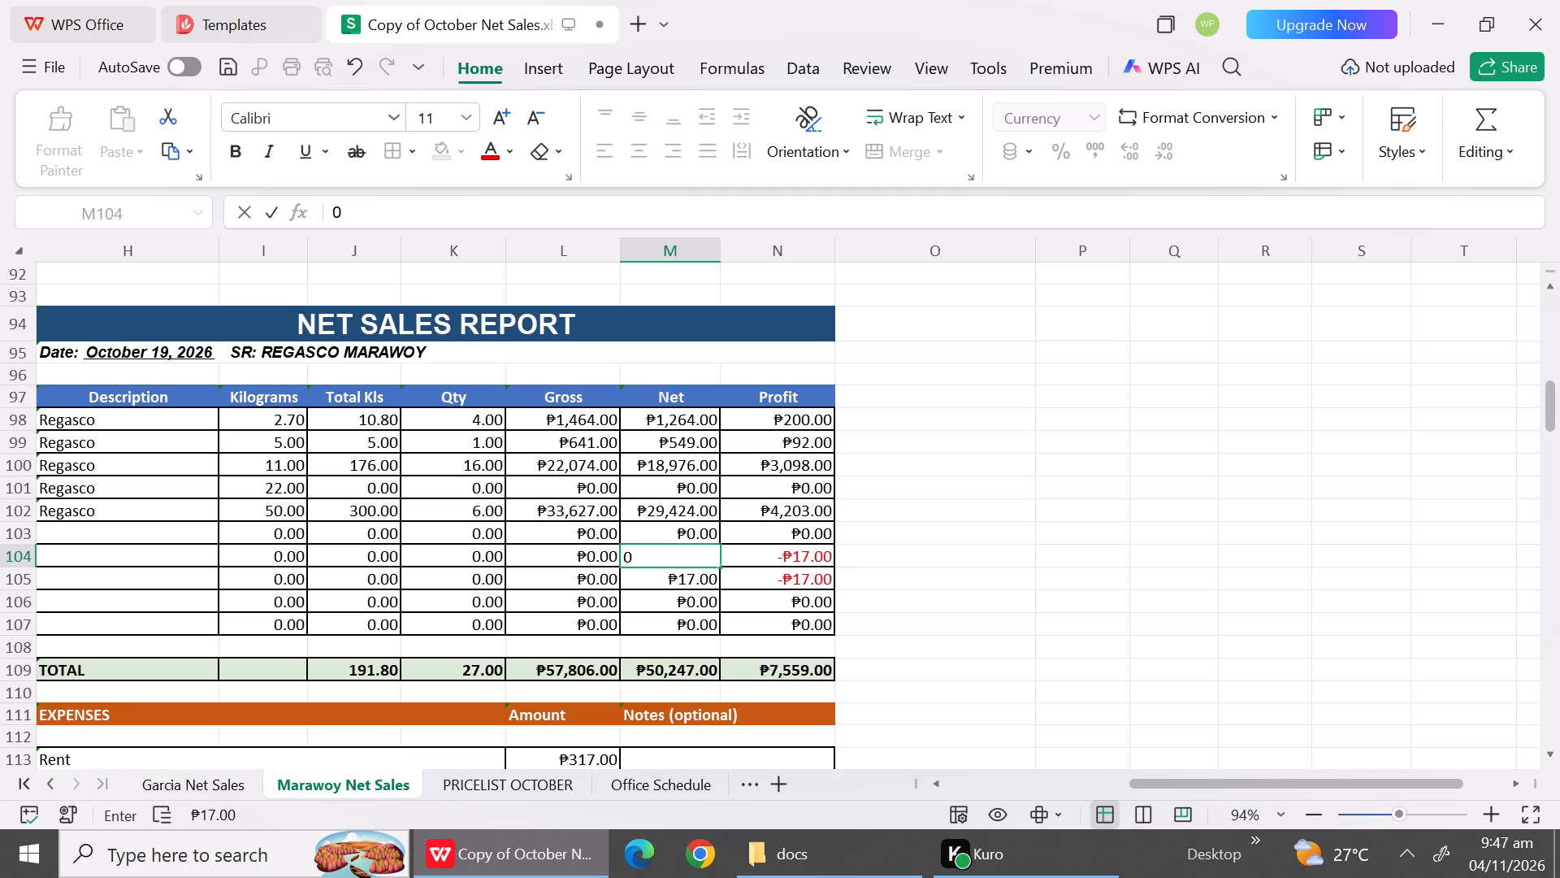
{"action": "left_click", "coordinate": [680, 586]}
{"action": "key", "text": "0"}
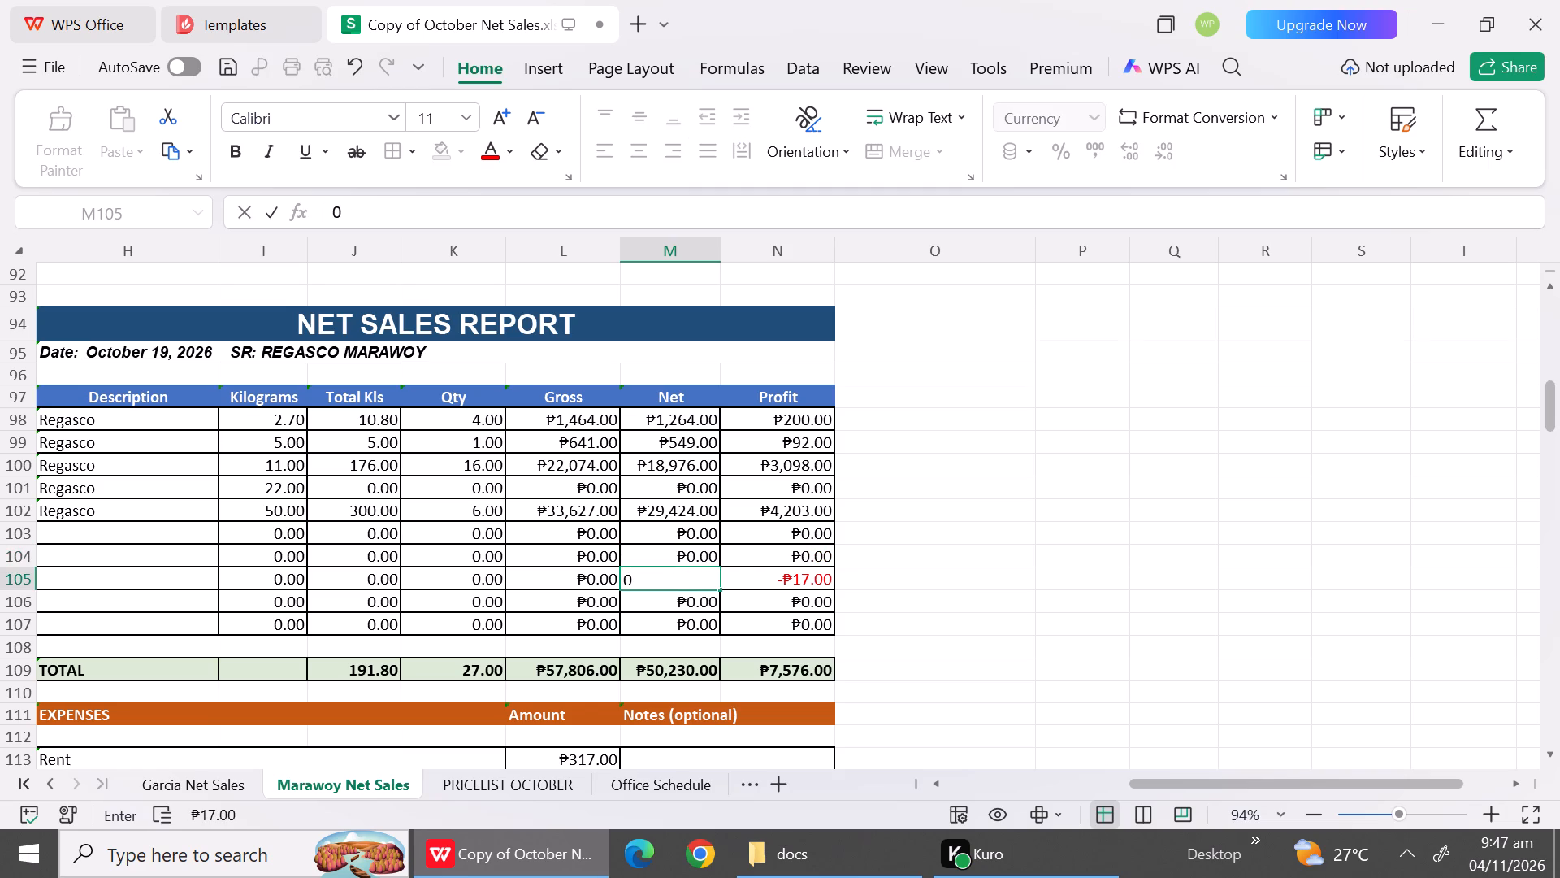
{"action": "left_click", "coordinate": [502, 568]}
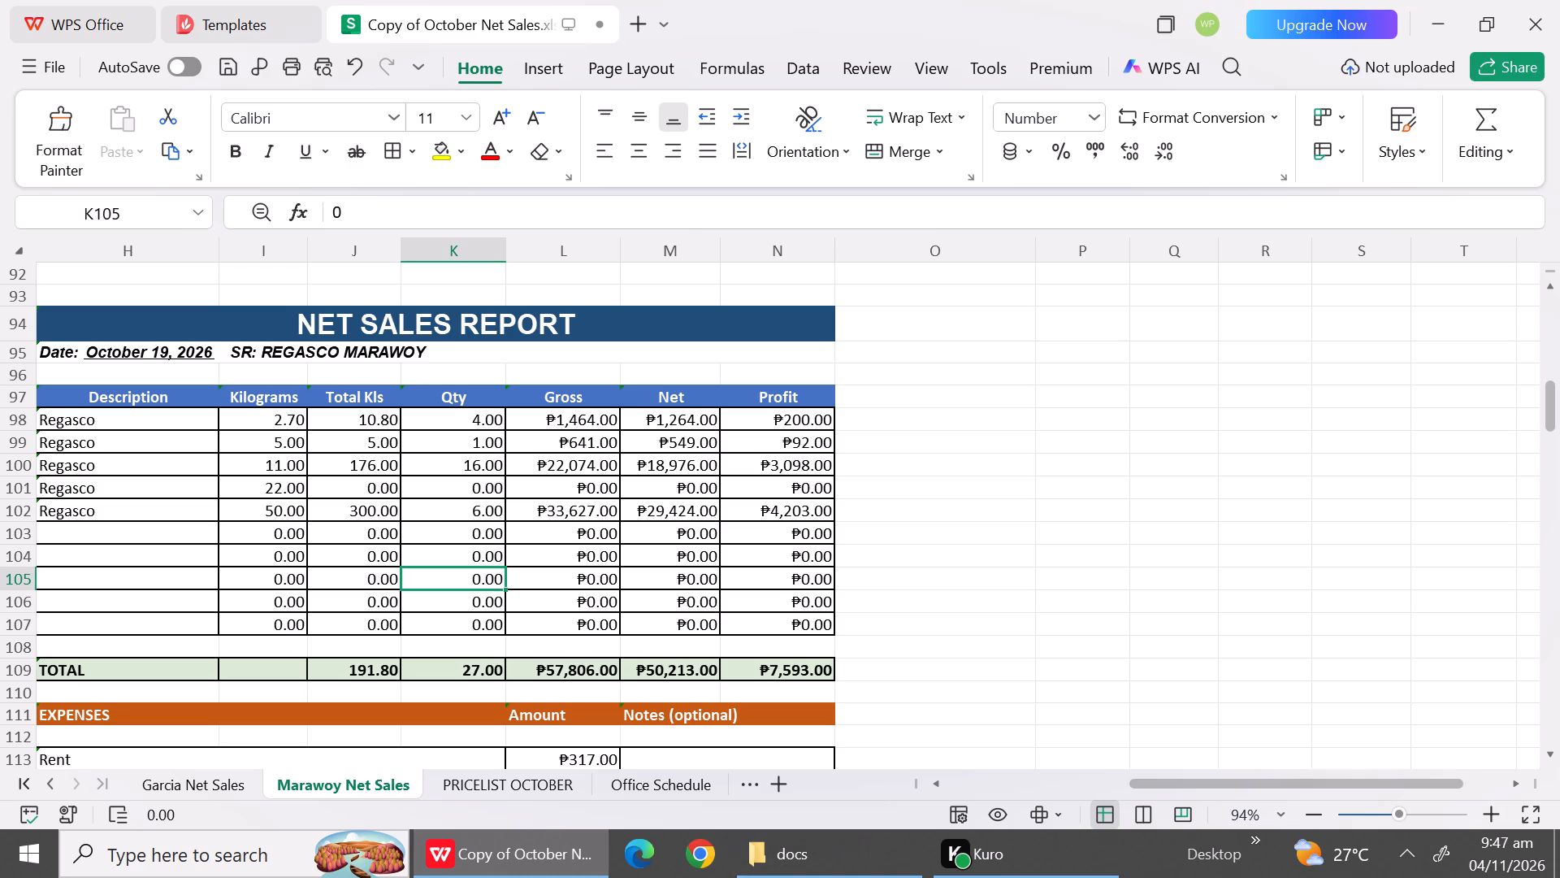
Change the October 19 Total Kls formula in J109 to =J98+J99+J100+J101+J102 and check the Qty total against its rows.
{"action": "double_click", "coordinate": [335, 667]}
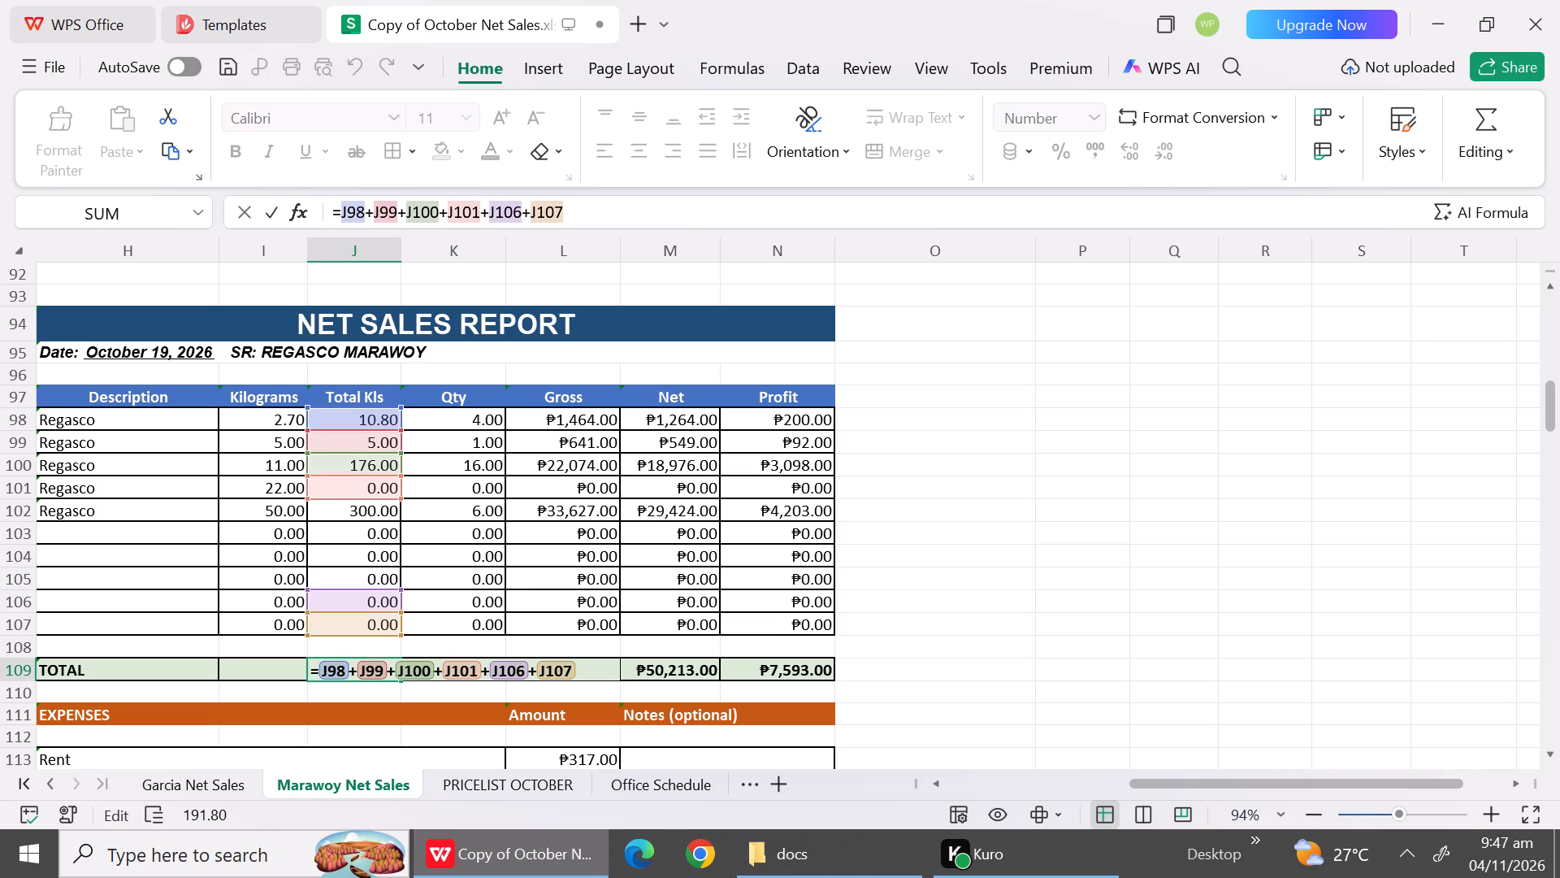
{"action": "left_click", "coordinate": [578, 675]}
{"action": "key", "text": "BackSpace"}
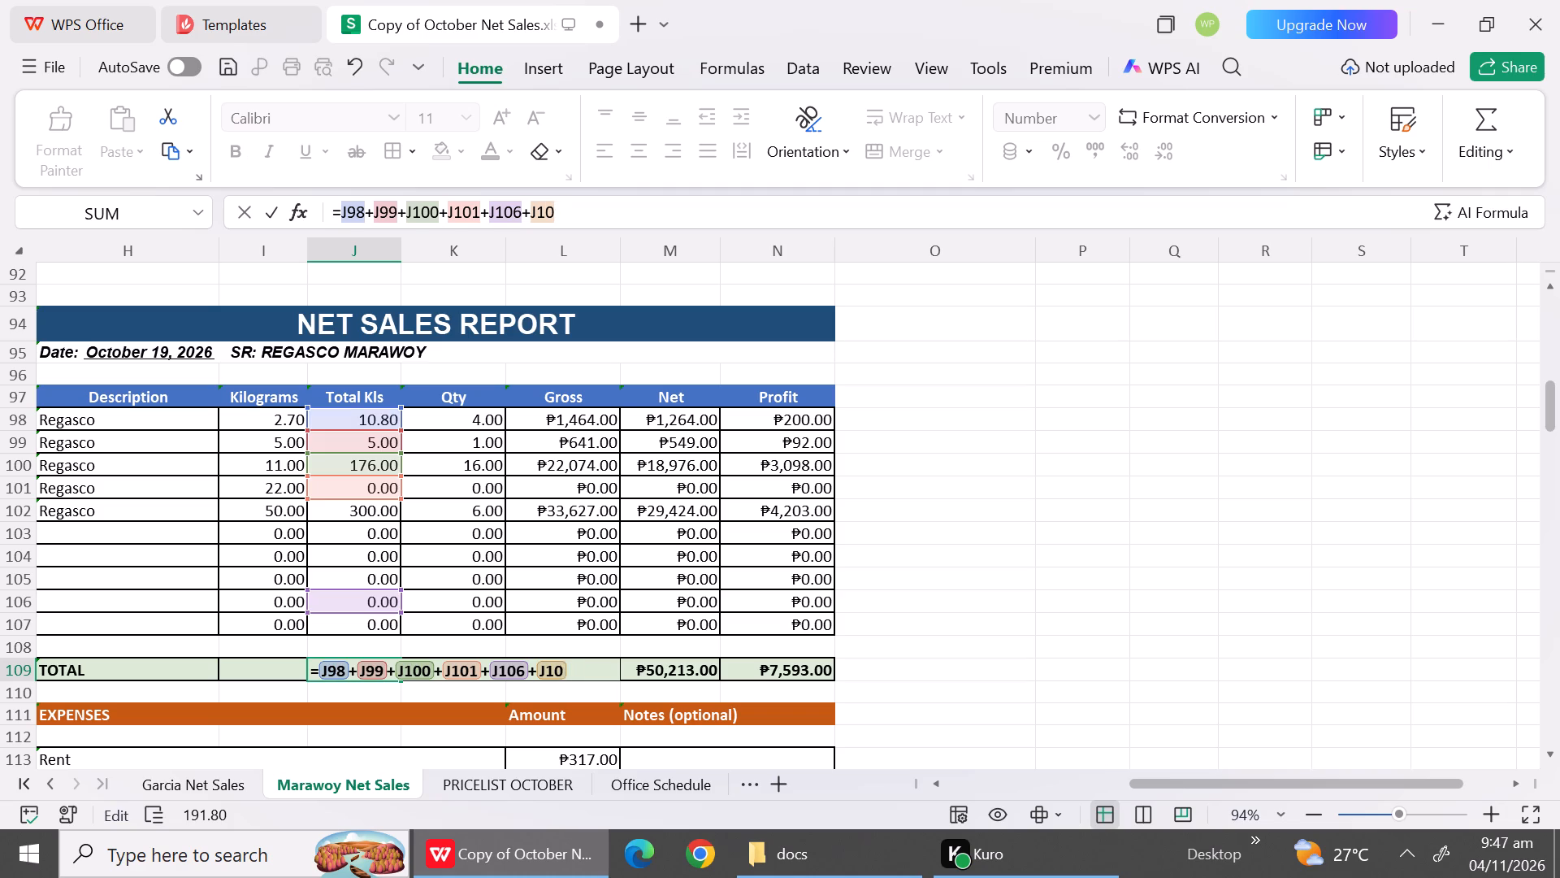
{"action": "key", "text": "BackSpace"}
{"action": "key", "text": "BackSpace"}
{"action": "key", "text": "BackSpace"}
{"action": "key", "text": "BackSpace"}
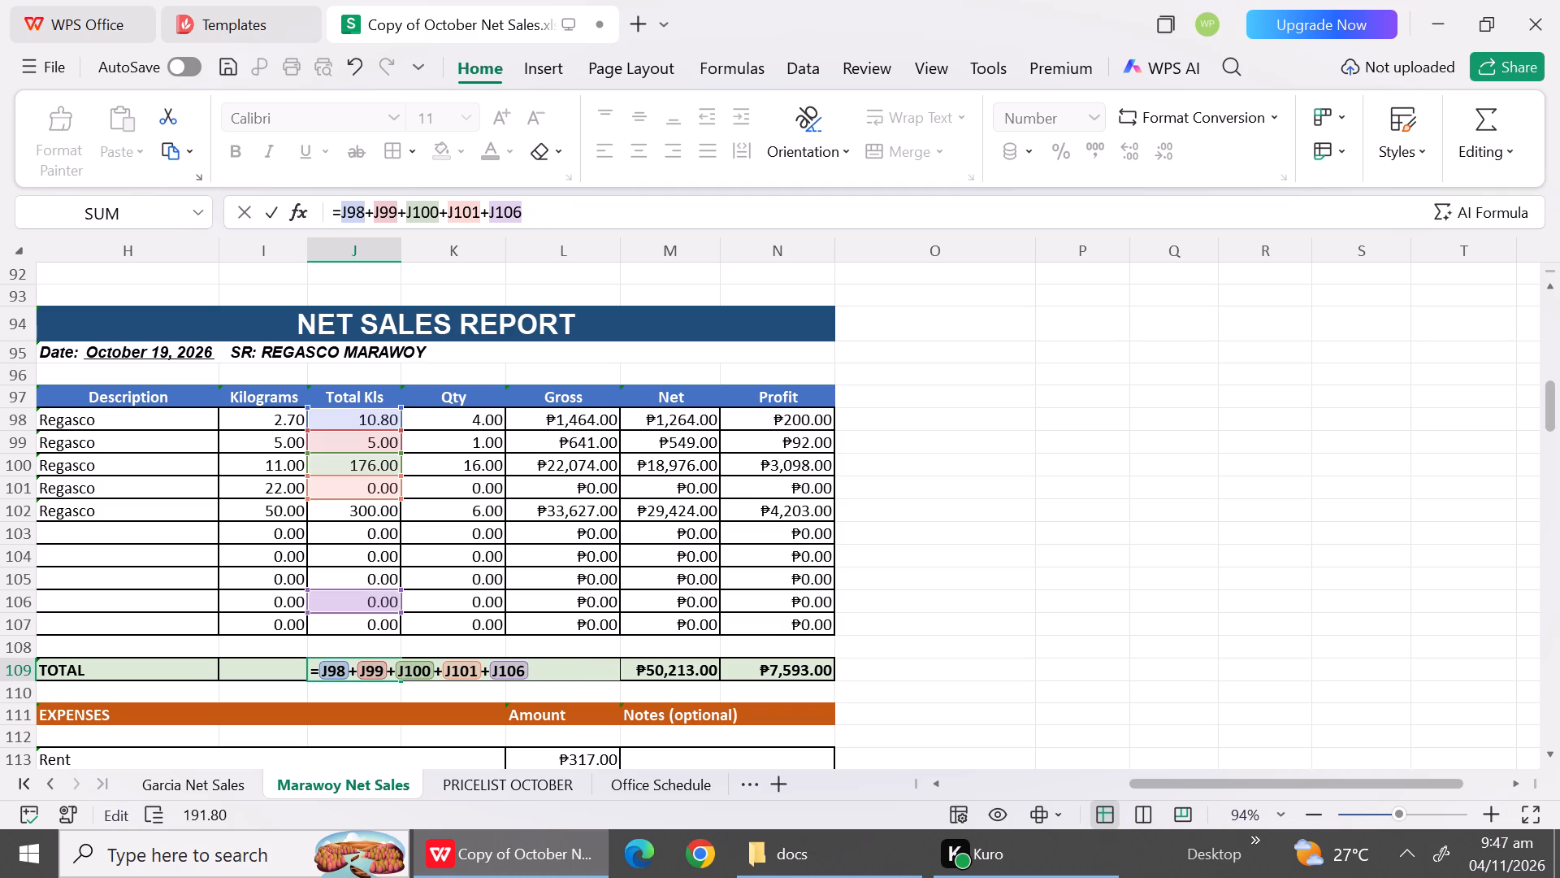
{"action": "key", "text": "BackSpace"}
{"action": "key", "text": "BackSpace"}
{"action": "key", "text": "BackSpace"}
{"action": "key", "text": "BackSpace"}
{"action": "key", "text": "BackSpace"}
{"action": "key", "text": "BackSpace"}
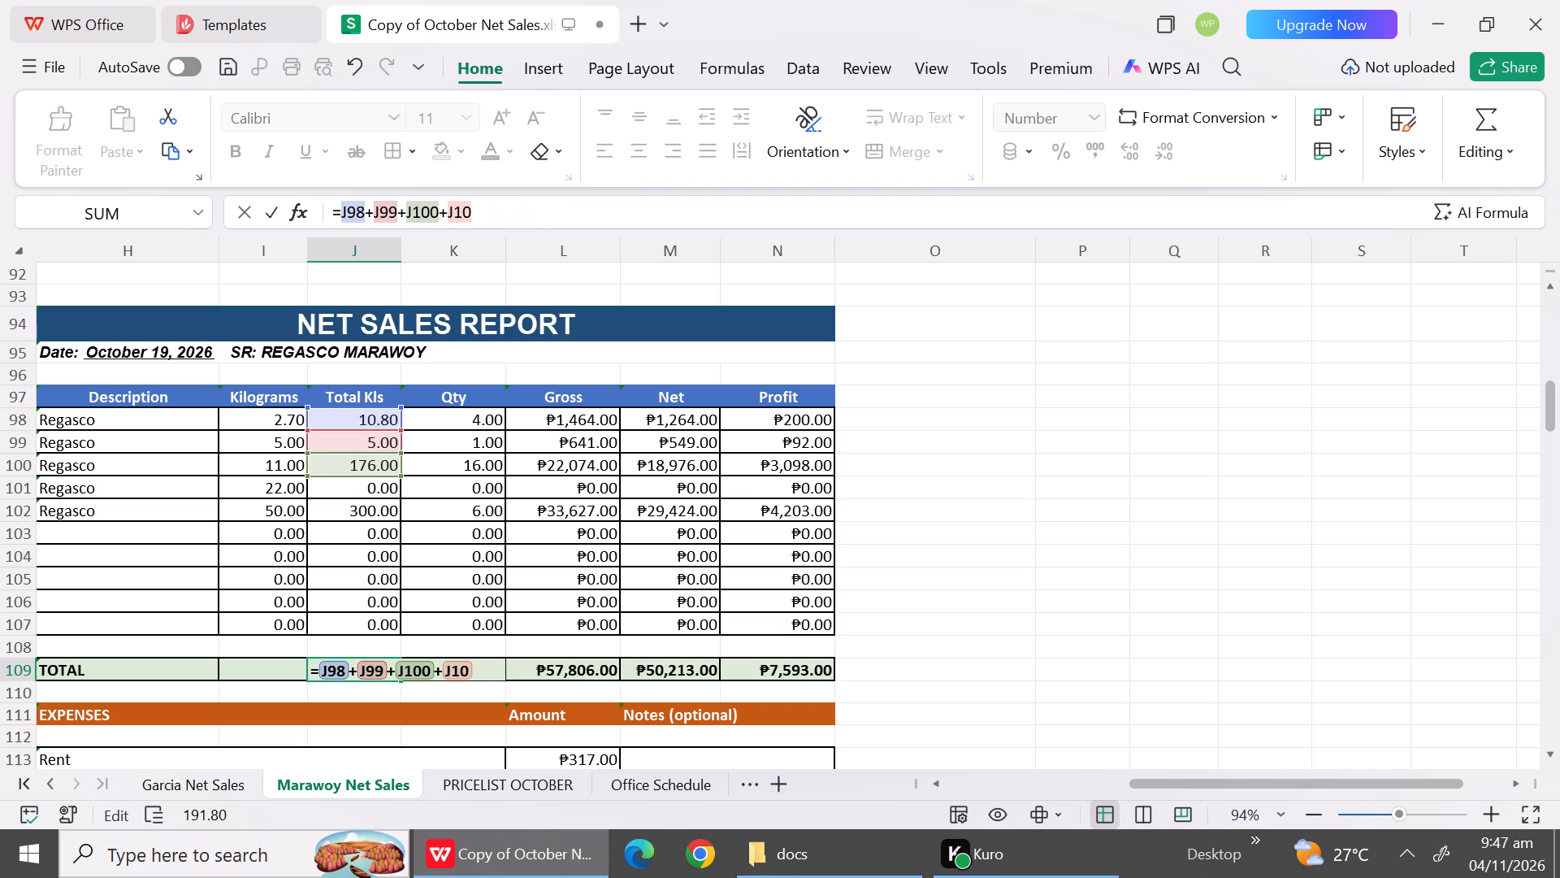
{"action": "key", "text": "BackSpace"}
{"action": "key", "text": "BackSpace"}
{"action": "key", "text": "BackSpace"}
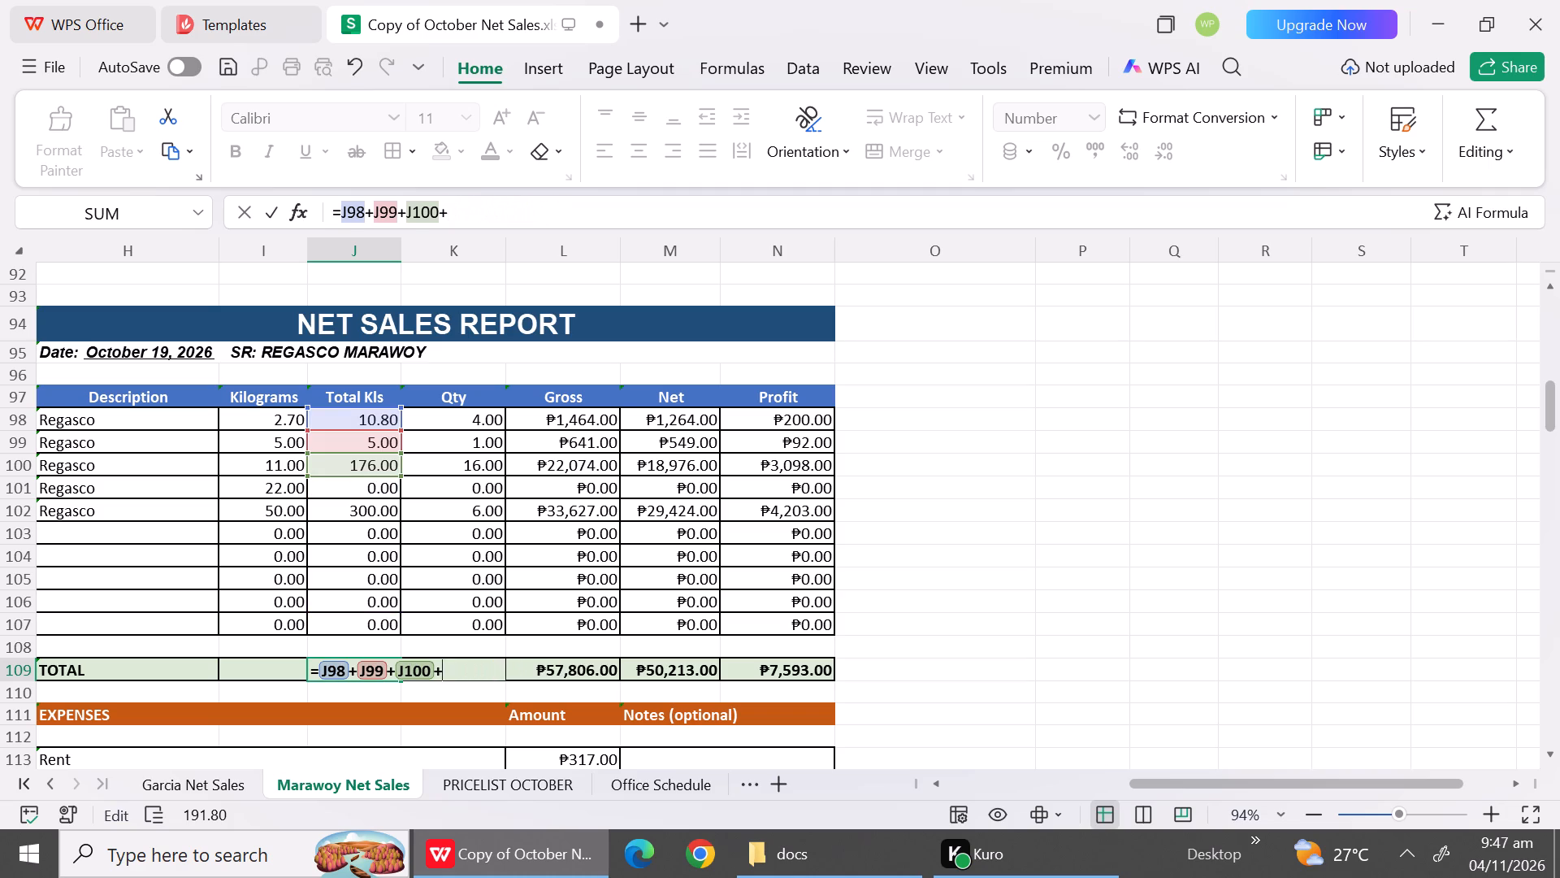
{"action": "key", "text": "shift+plus"}
{"action": "key", "text": "BackSpace"}
{"action": "left_click", "coordinate": [374, 491]}
{"action": "key", "text": "shift+plus"}
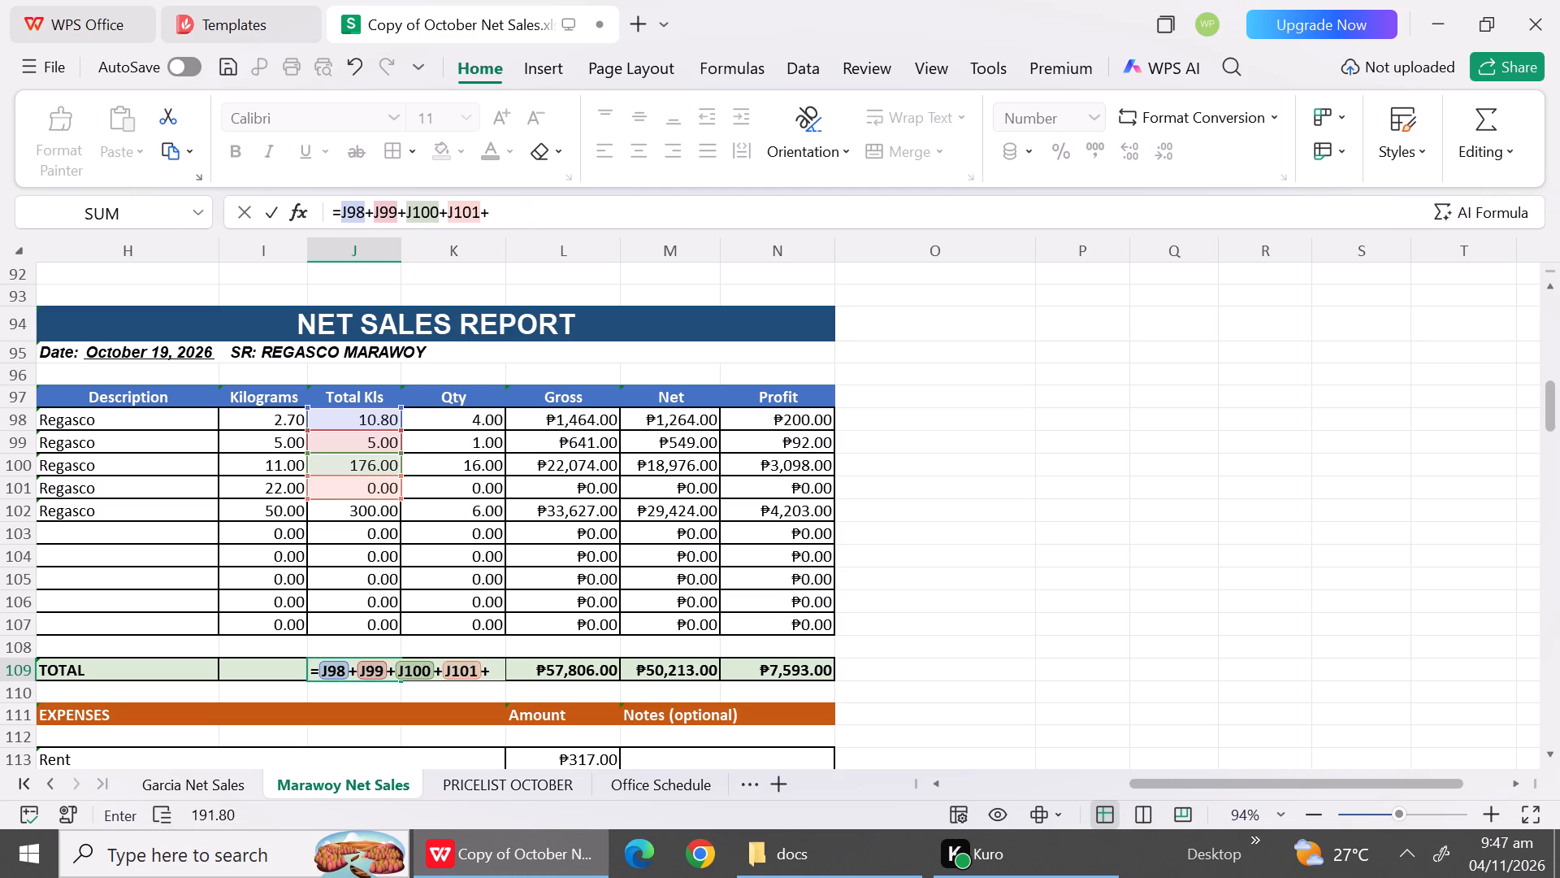
{"action": "left_click", "coordinate": [368, 521]}
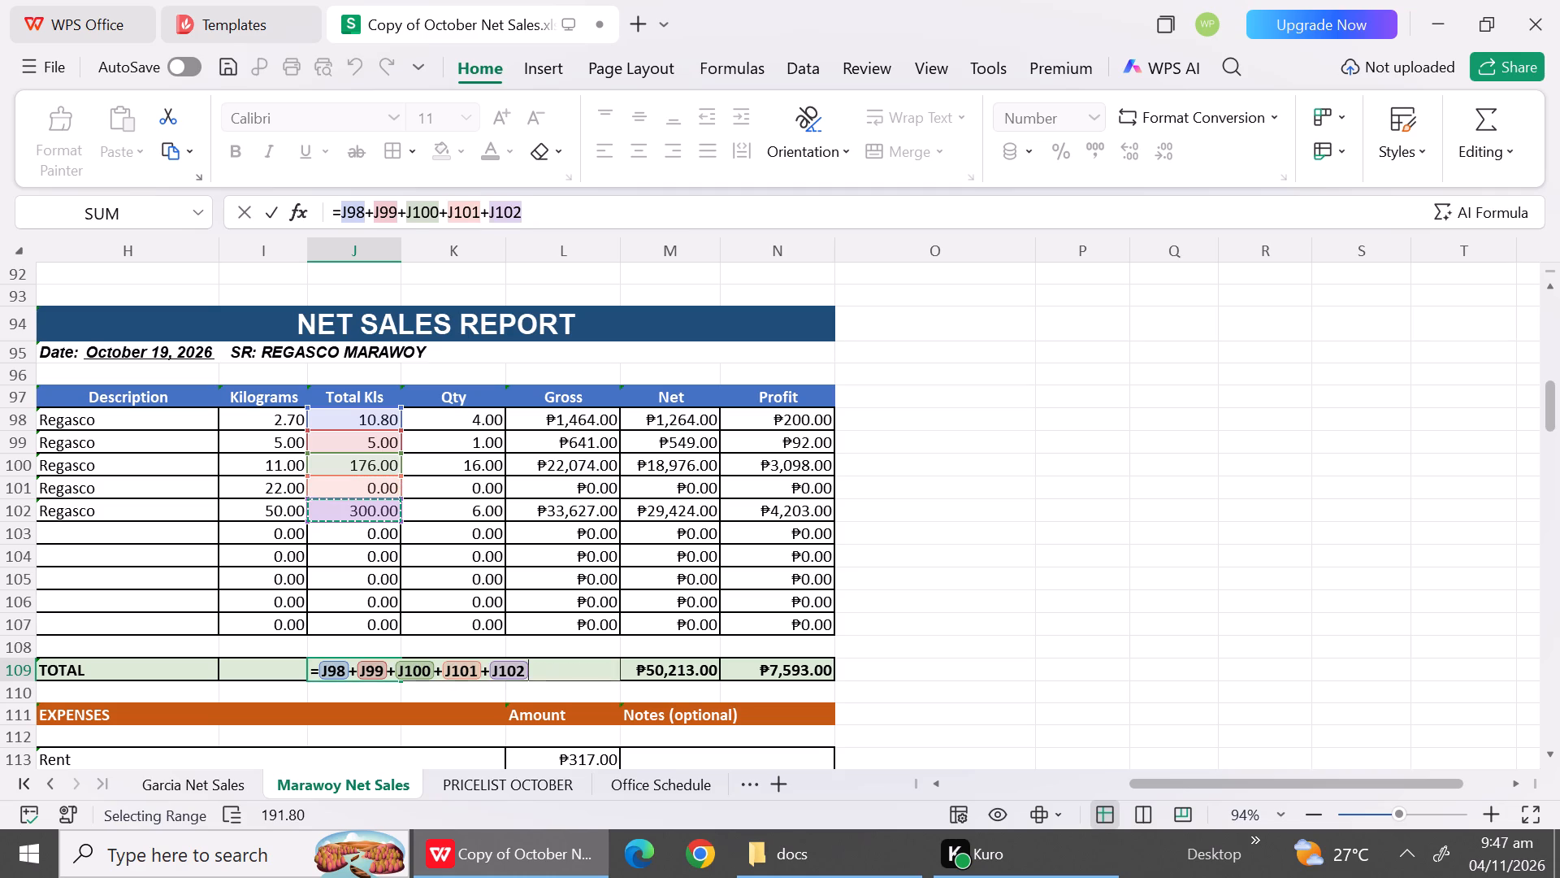
{"action": "key", "text": "Return"}
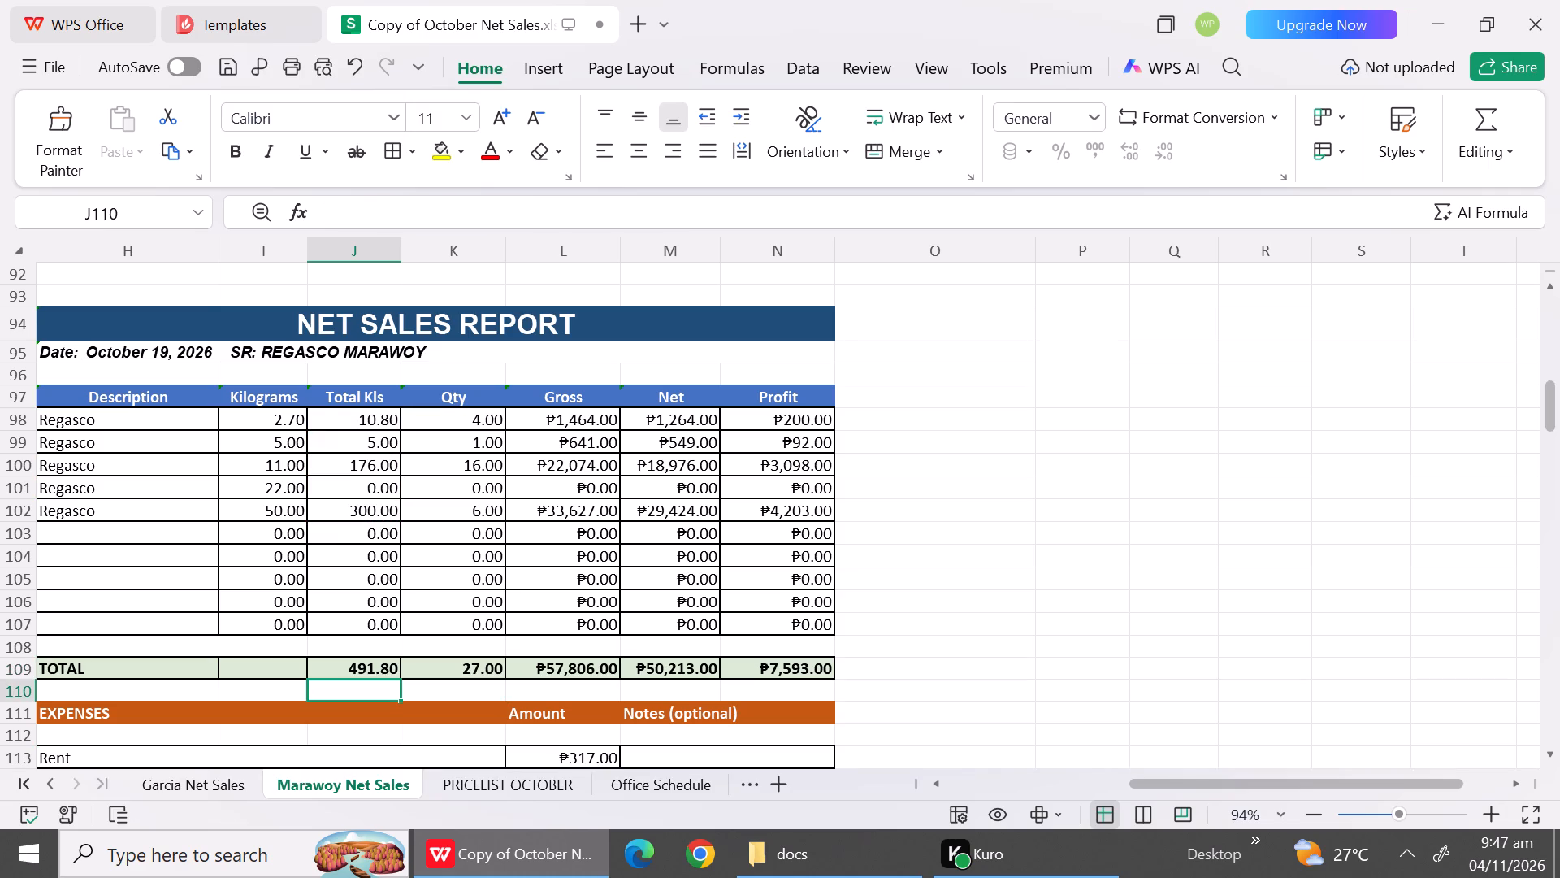
{"action": "left_click", "coordinate": [487, 678]}
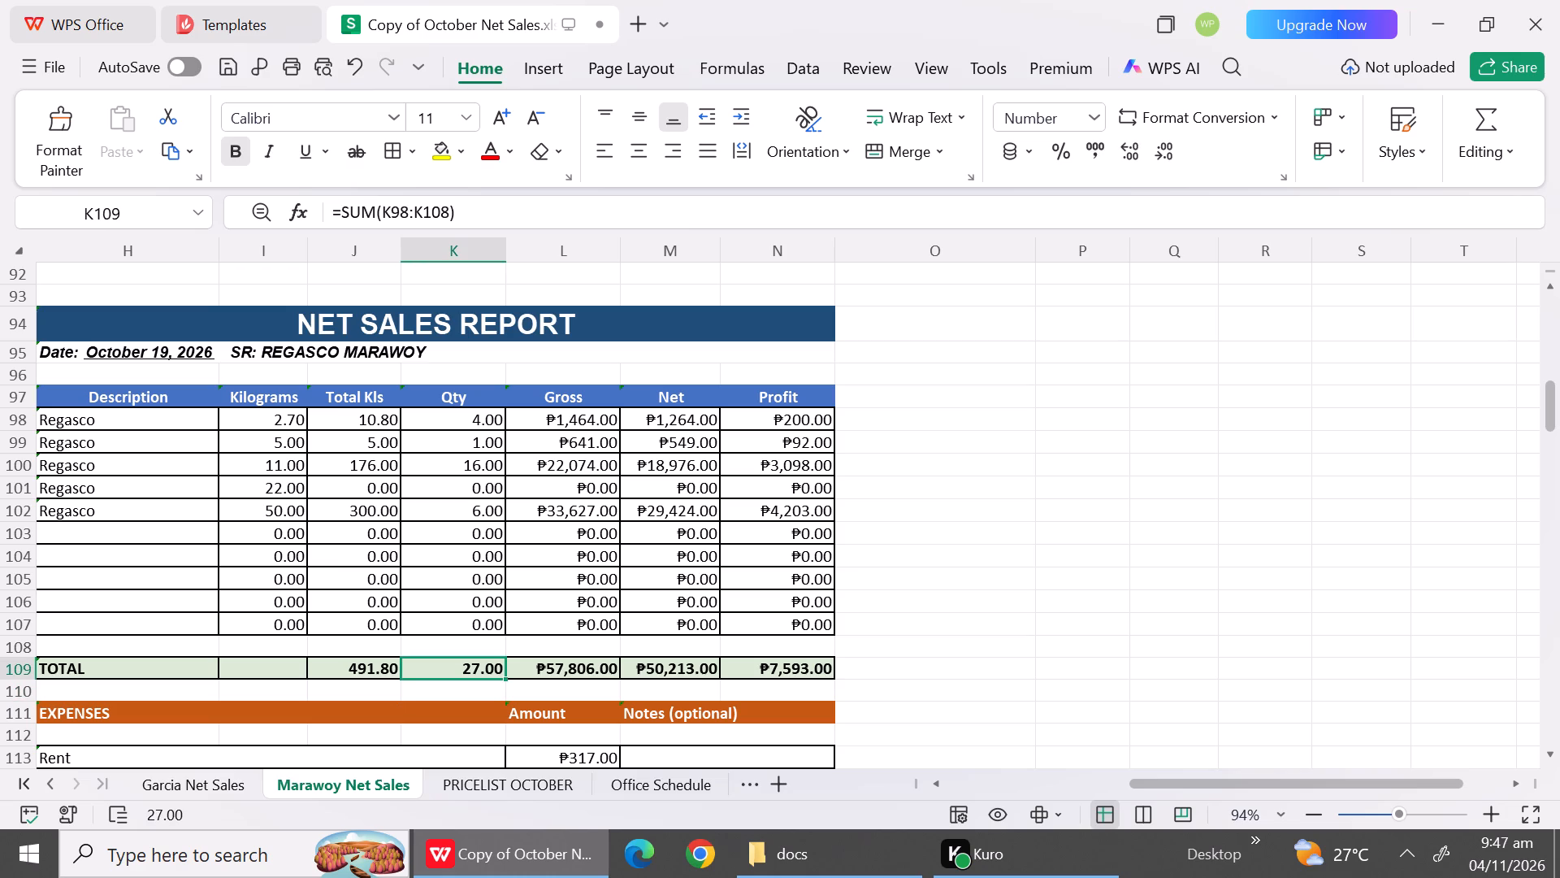
{"action": "left_click_drag", "start_coordinate": [482, 413], "coordinate": [484, 505]}
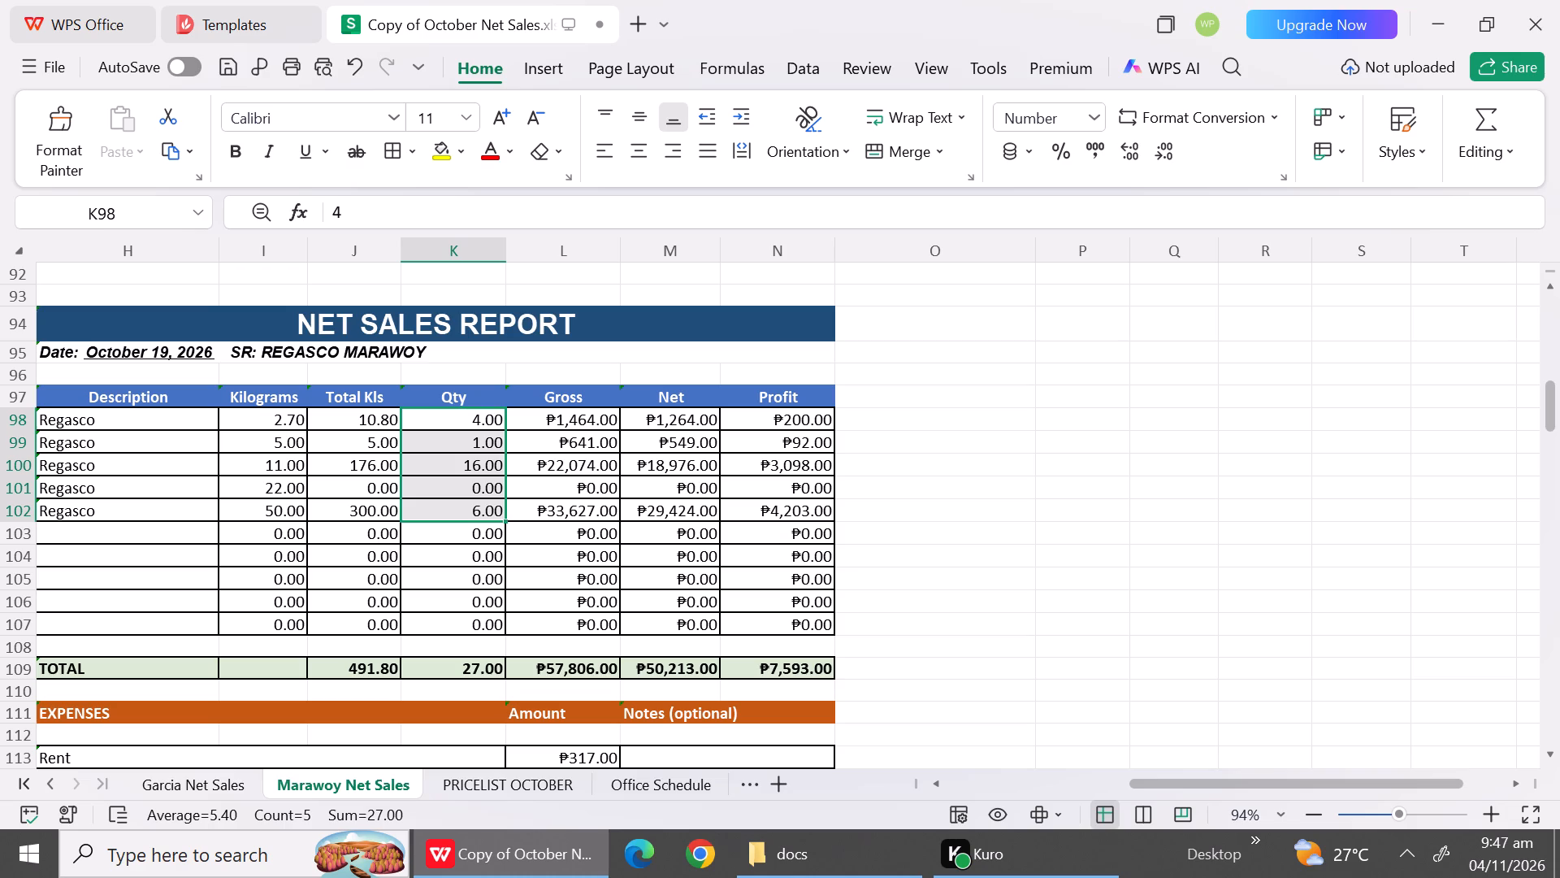
Change the October 18 Total Kls formula in J78 to =J67+J68+J69+J70+J71 and check it against the row values.
{"action": "triple_click", "coordinate": [1546, 289]}
{"action": "triple_click", "coordinate": [1546, 289]}
{"action": "triple_click", "coordinate": [1546, 289]}
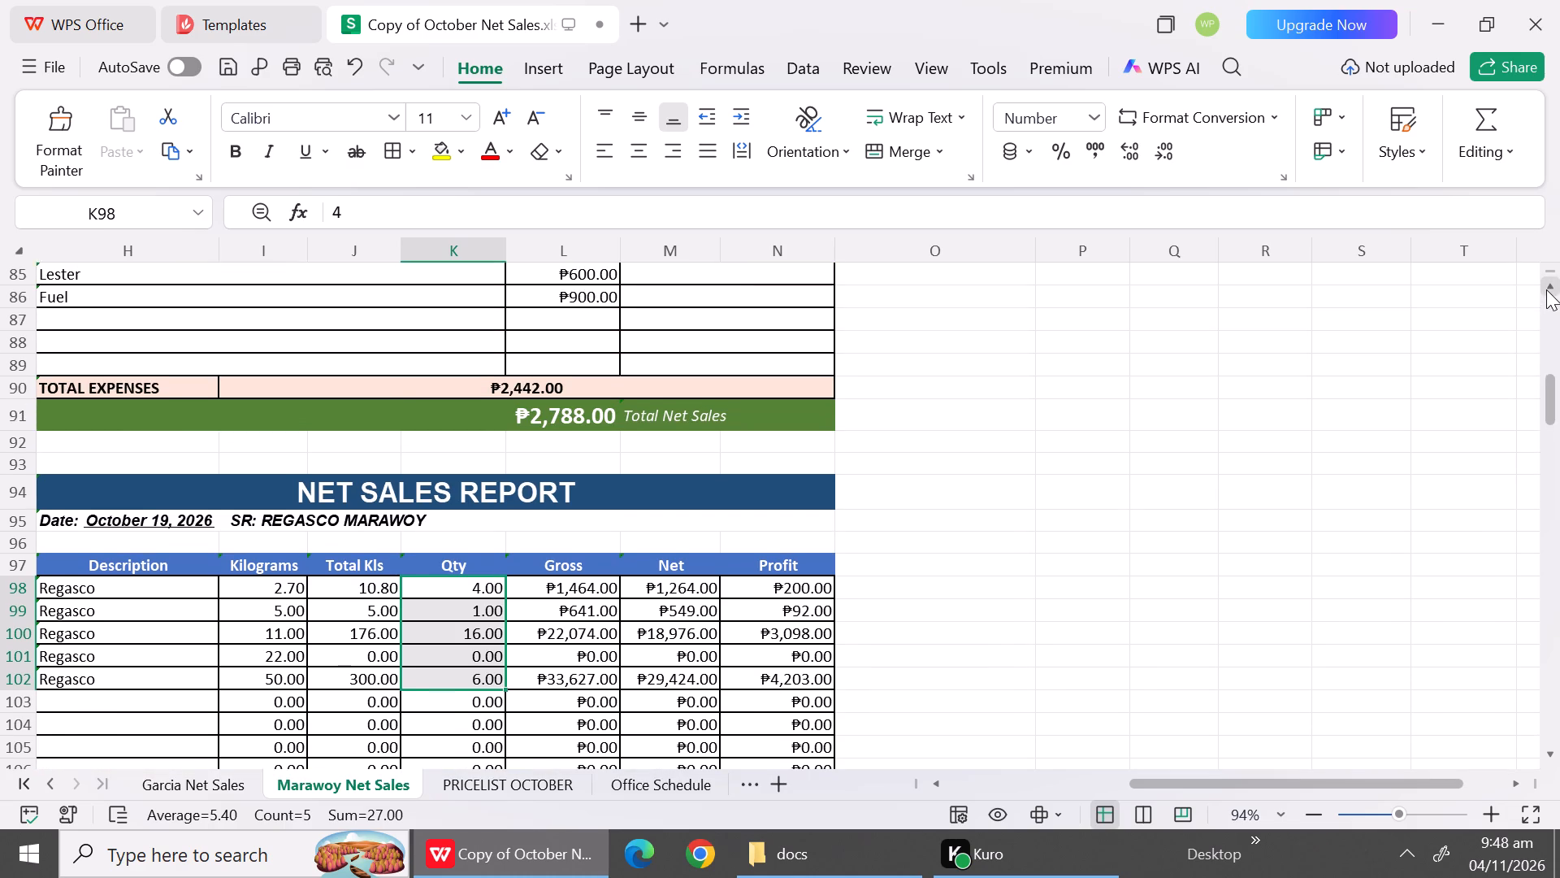
{"action": "triple_click", "coordinate": [1546, 289]}
{"action": "triple_click", "coordinate": [1546, 289]}
{"action": "triple_click", "coordinate": [1546, 289]}
{"action": "triple_click", "coordinate": [1546, 289]}
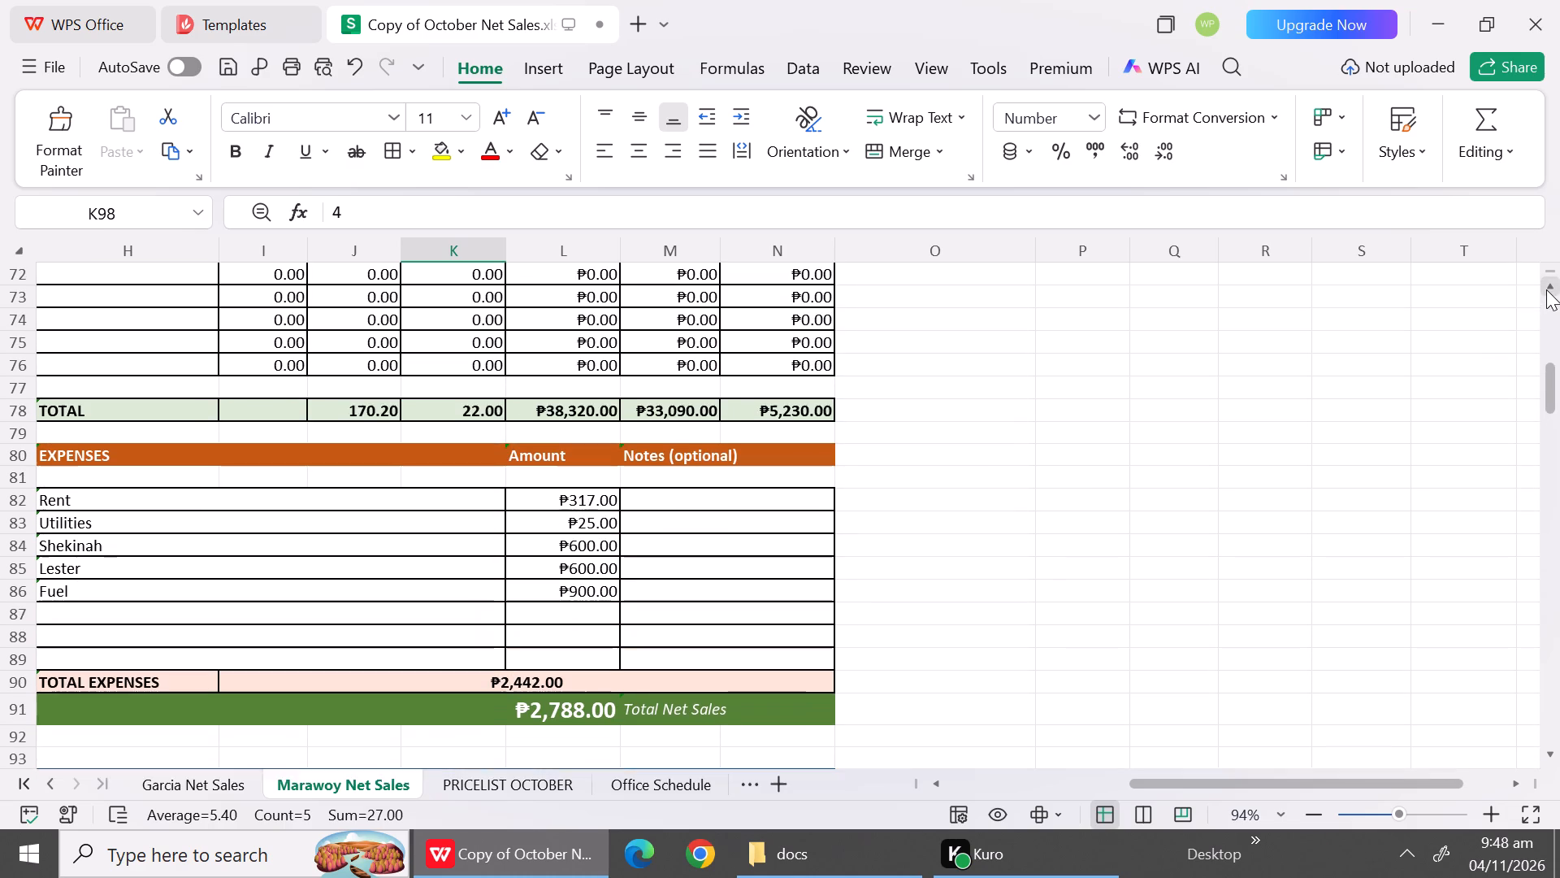
{"action": "triple_click", "coordinate": [1546, 289]}
{"action": "triple_click", "coordinate": [1546, 289]}
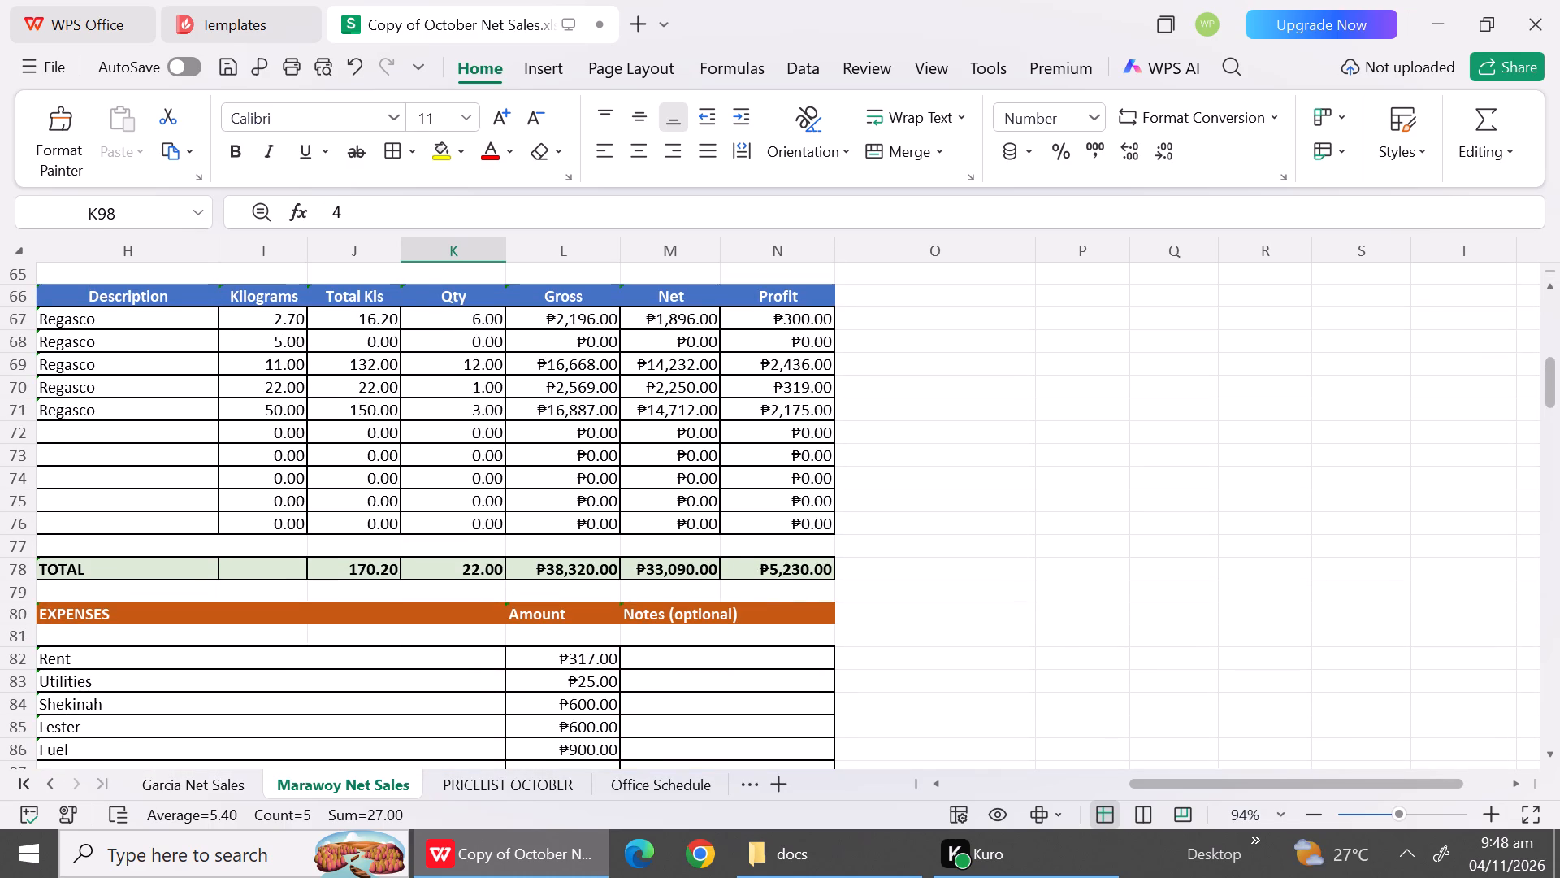
{"action": "left_click_drag", "start_coordinate": [363, 319], "coordinate": [367, 412]}
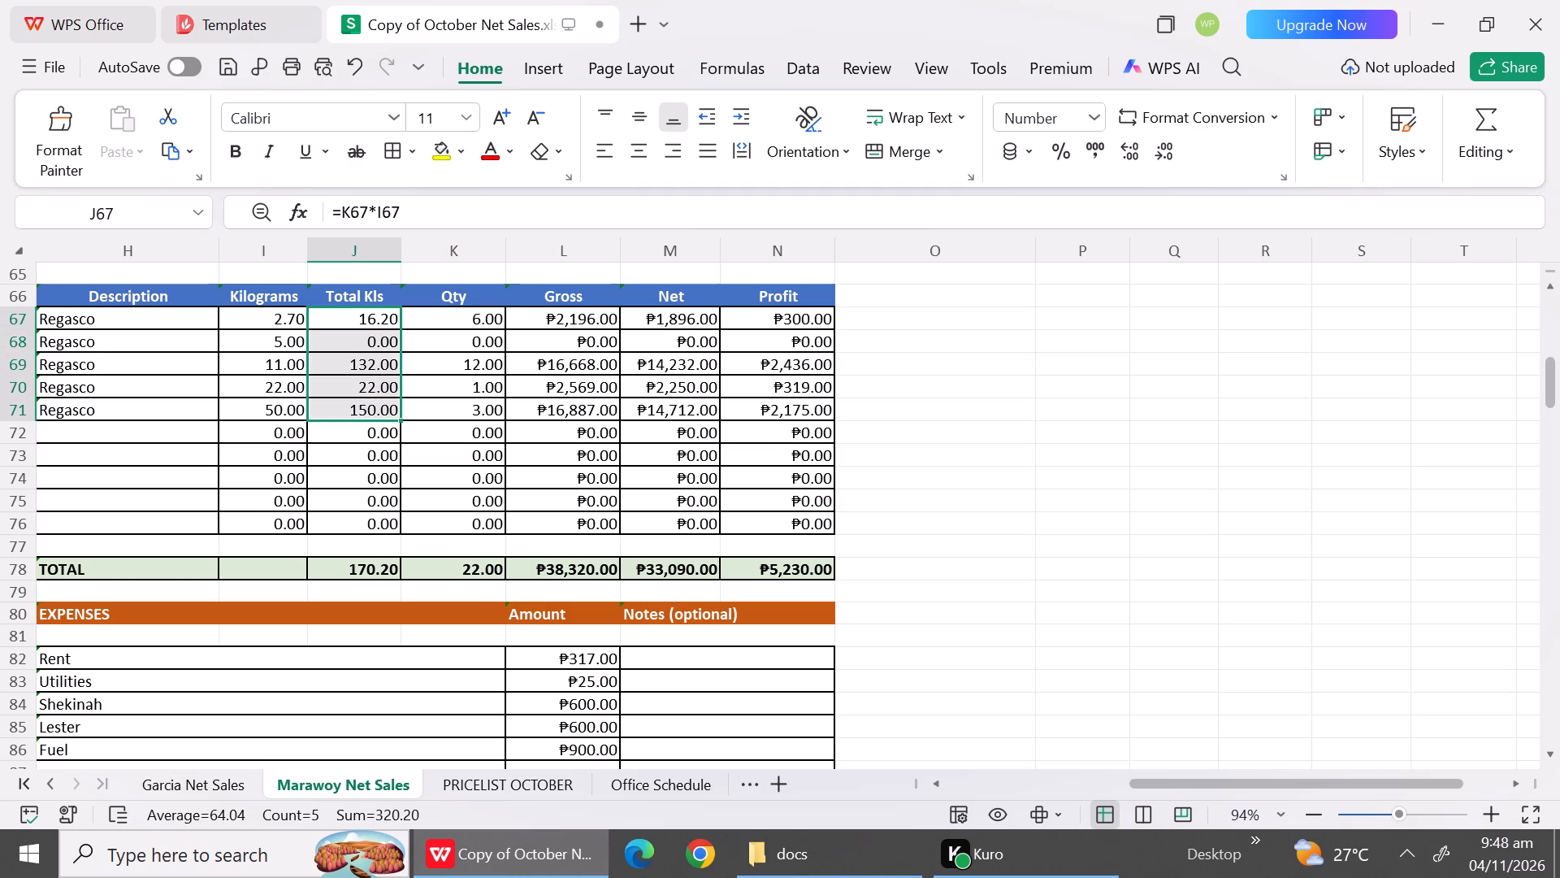
{"action": "double_click", "coordinate": [376, 576]}
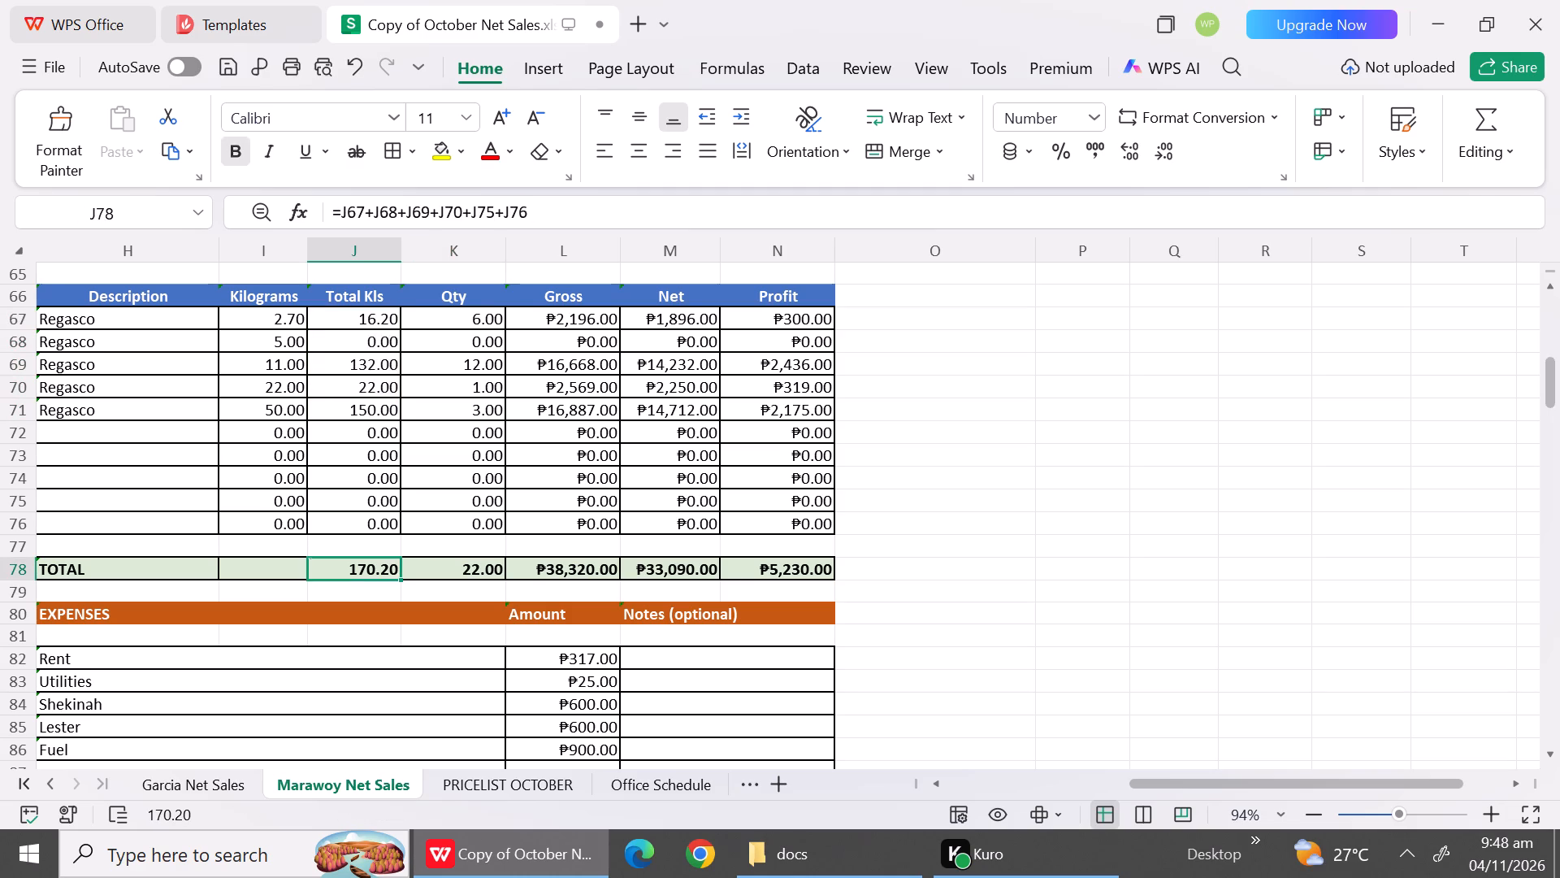
{"action": "left_click", "coordinate": [548, 569]}
{"action": "key", "text": "BackSpace"}
{"action": "key", "text": "BackSpace"}
{"action": "key", "text": "BackSpace"}
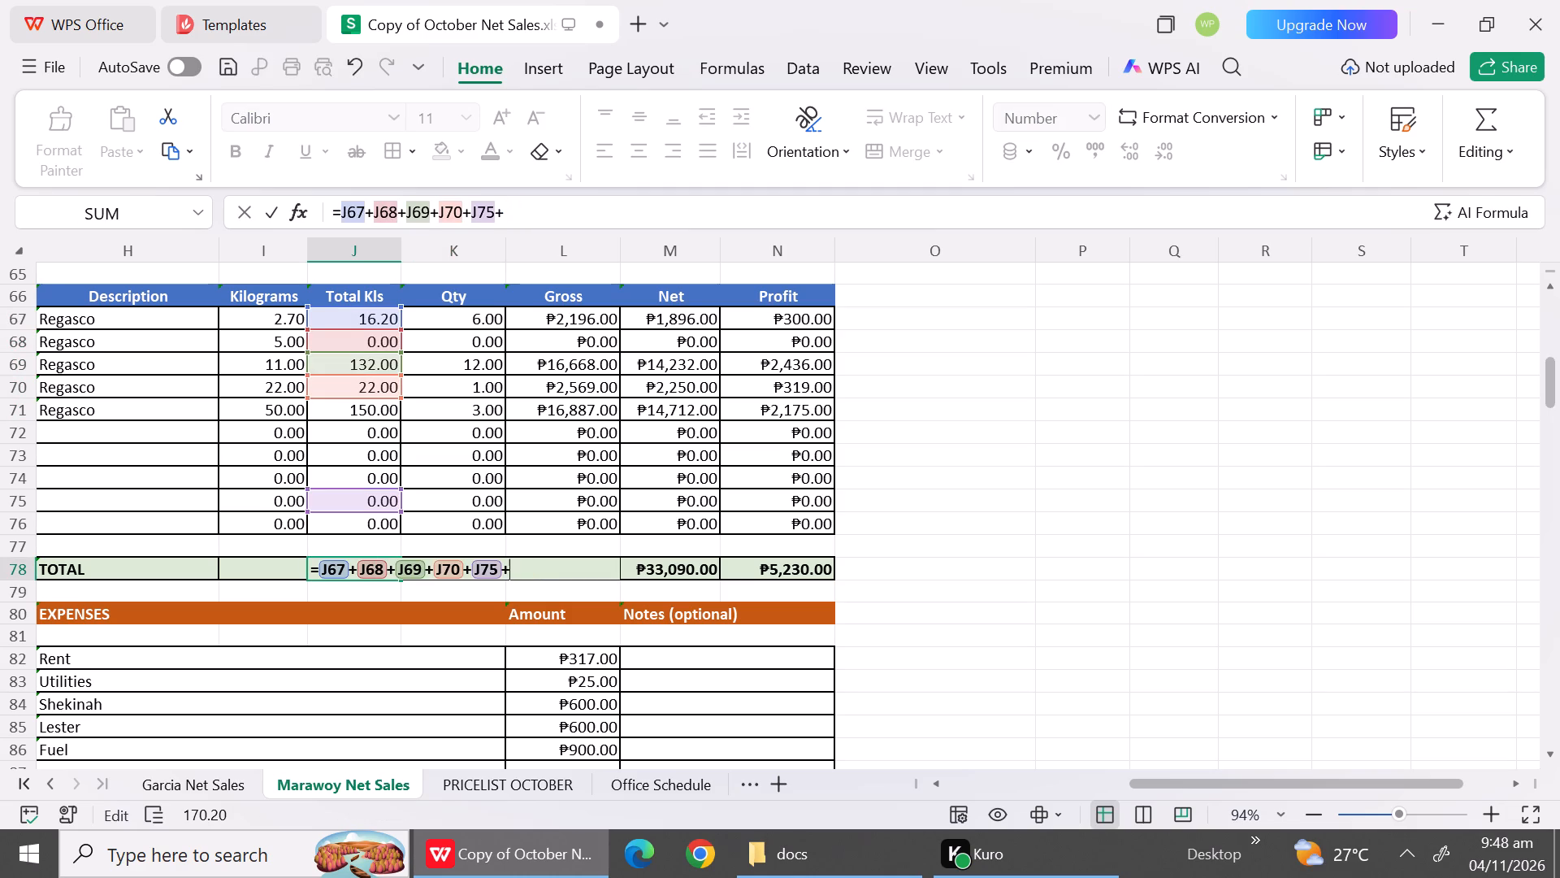
{"action": "key", "text": "BackSpace"}
{"action": "key", "text": "BackSpace"}
{"action": "key", "text": "BackSpace"}
{"action": "key", "text": "BackSpace"}
{"action": "key", "text": "BackSpace"}
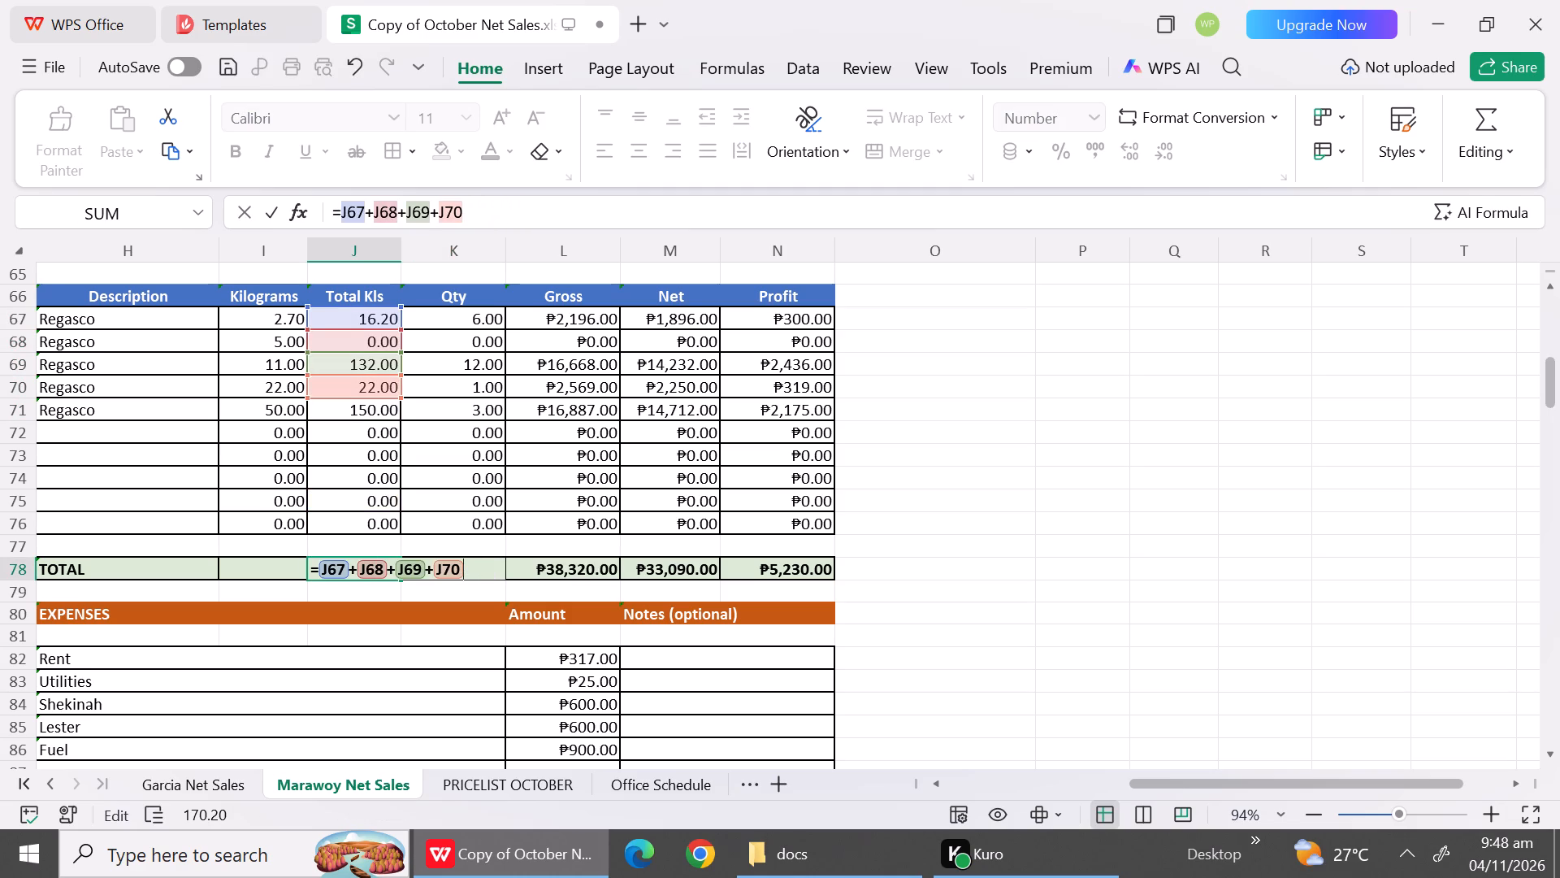
{"action": "key", "text": "BackSpace"}
{"action": "key", "text": "BackSpace"}
{"action": "key", "text": "BackSpace"}
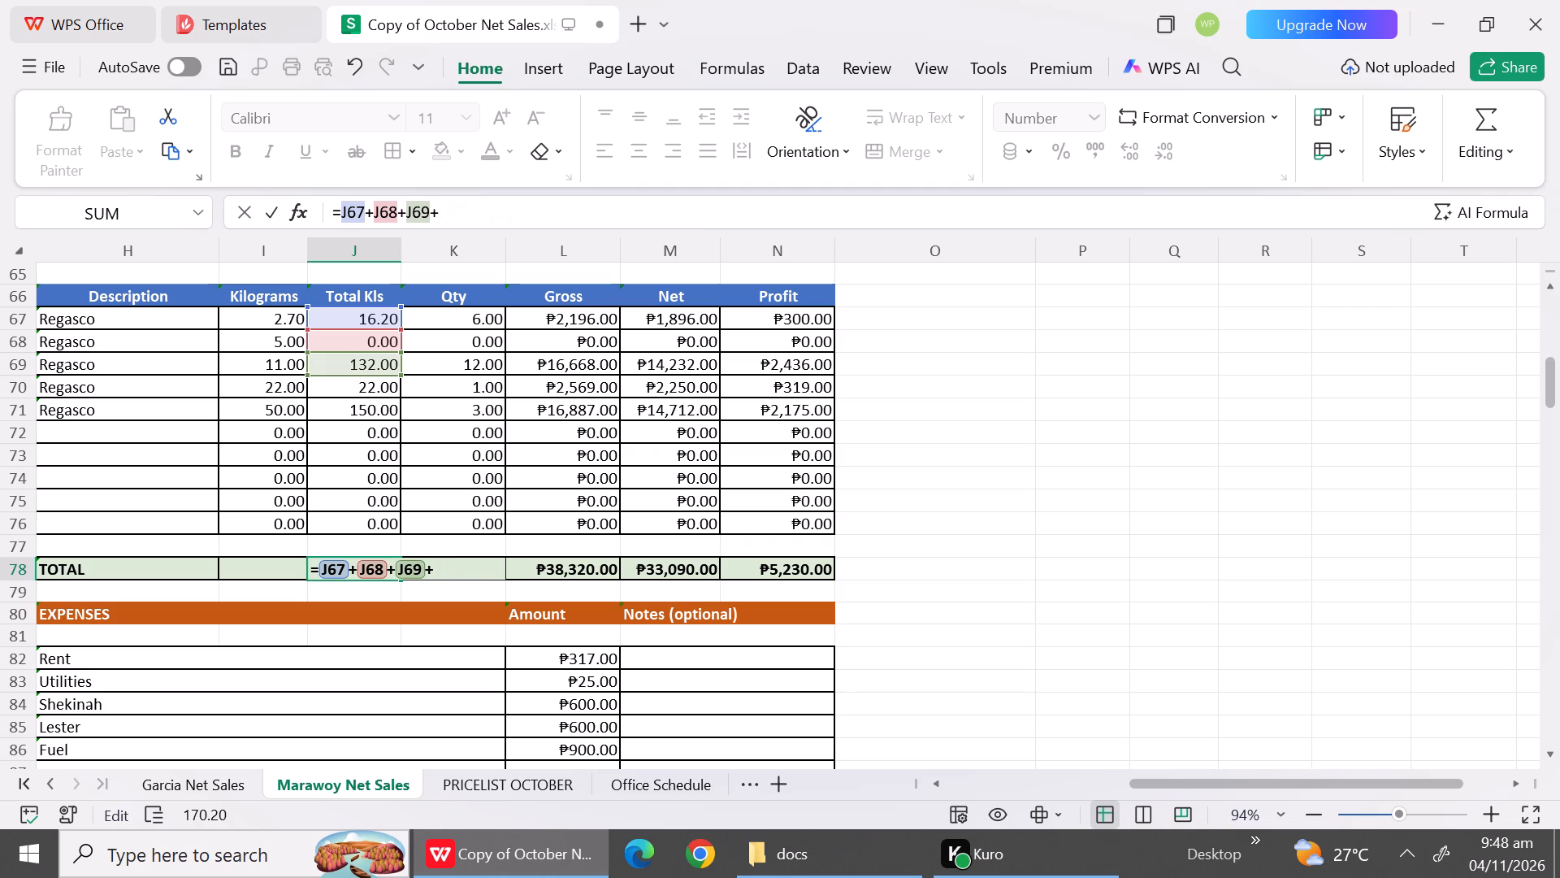
{"action": "left_click", "coordinate": [357, 393]}
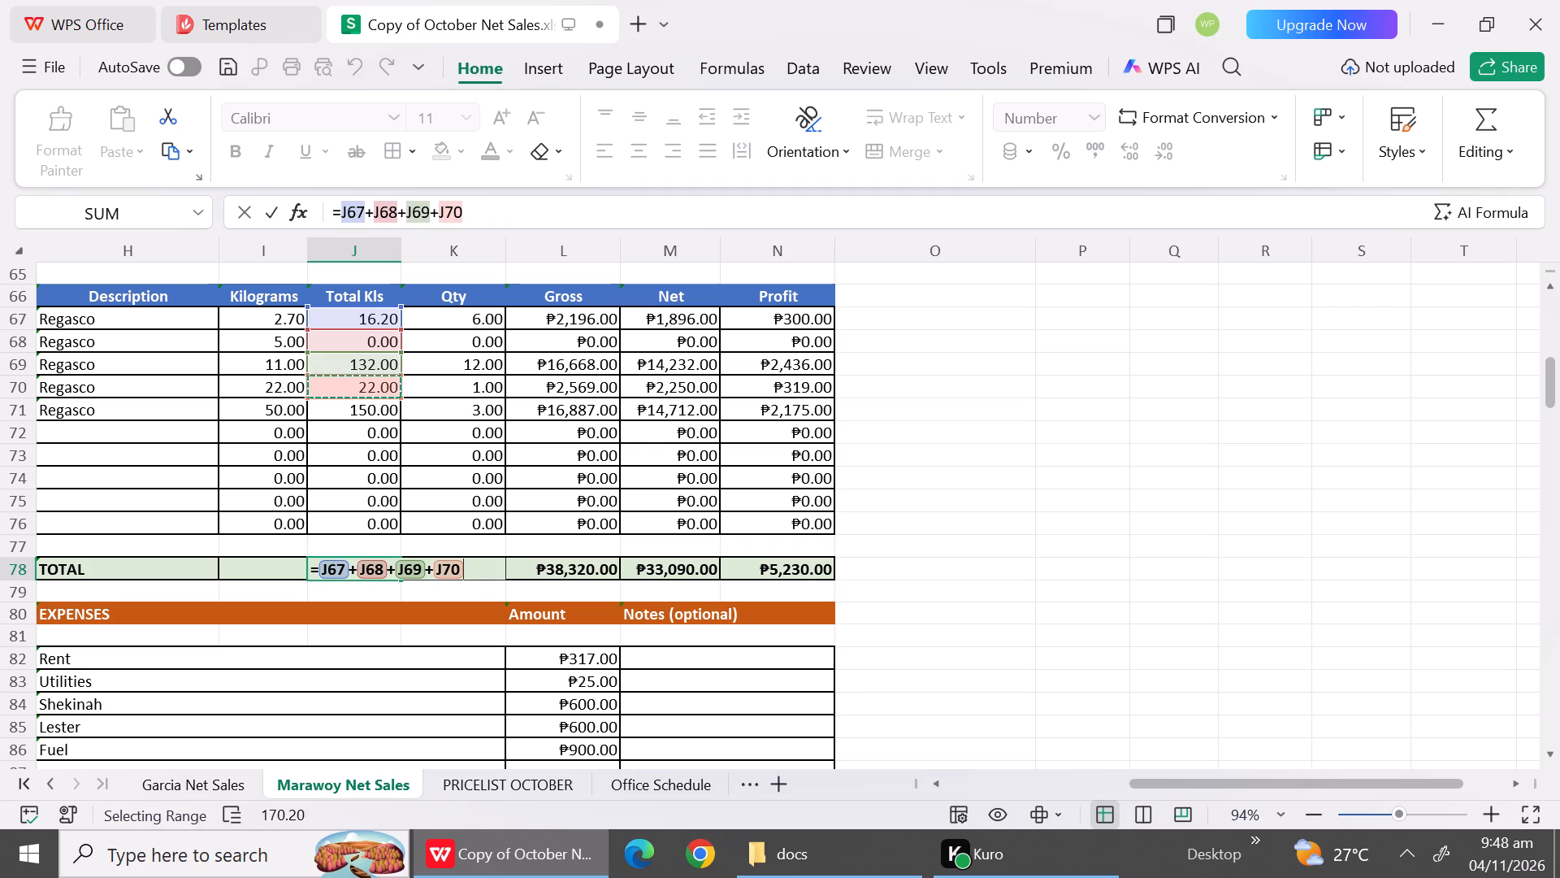
{"action": "key", "text": "shift+plus"}
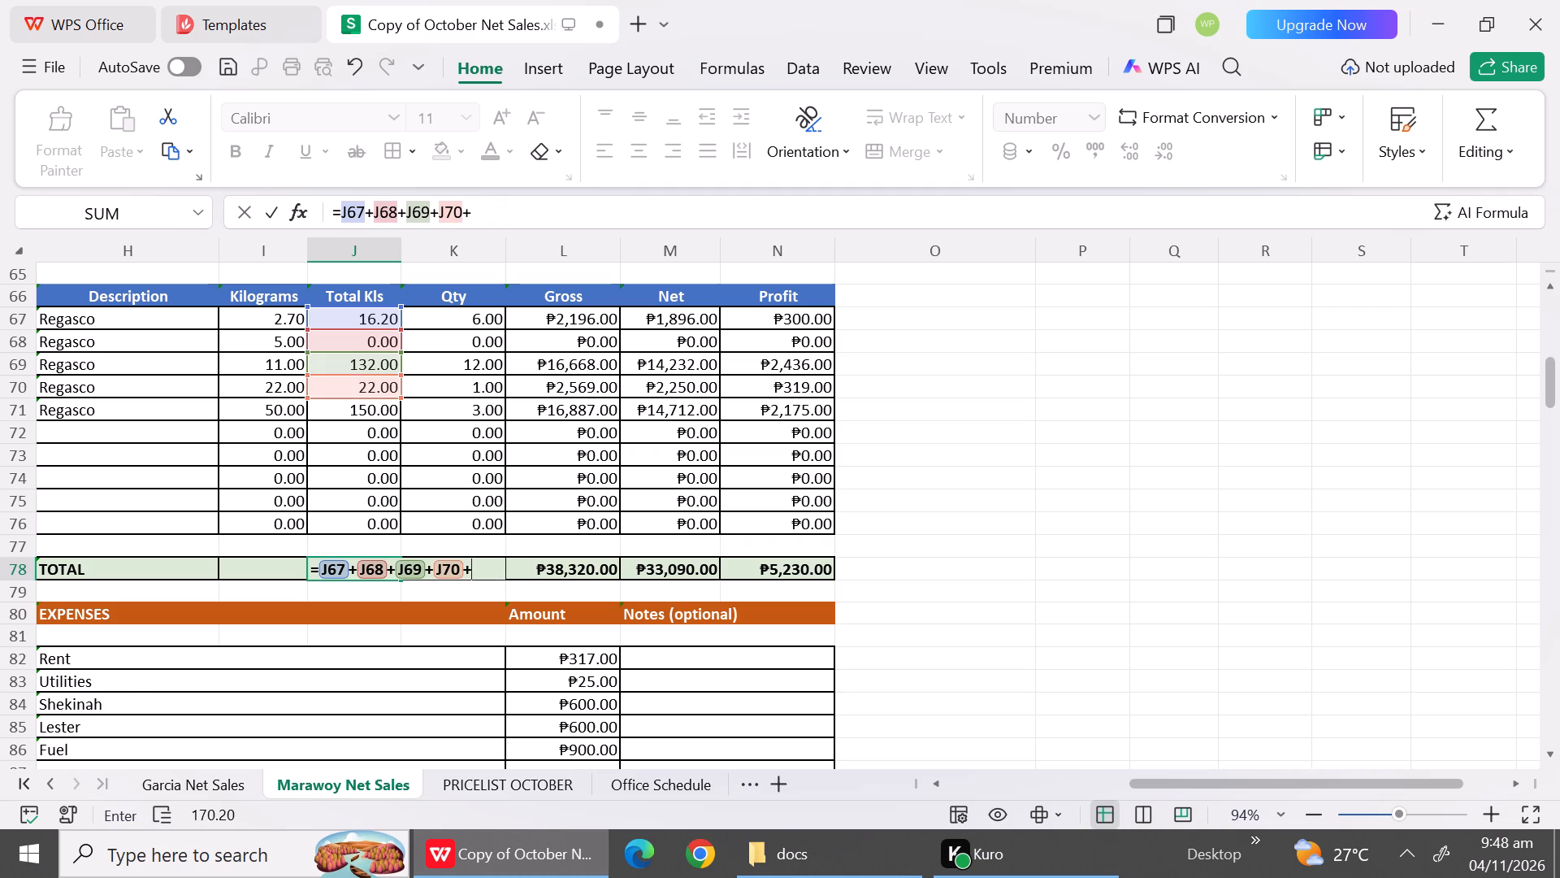
{"action": "left_click", "coordinate": [362, 415]}
{"action": "key", "text": "Return"}
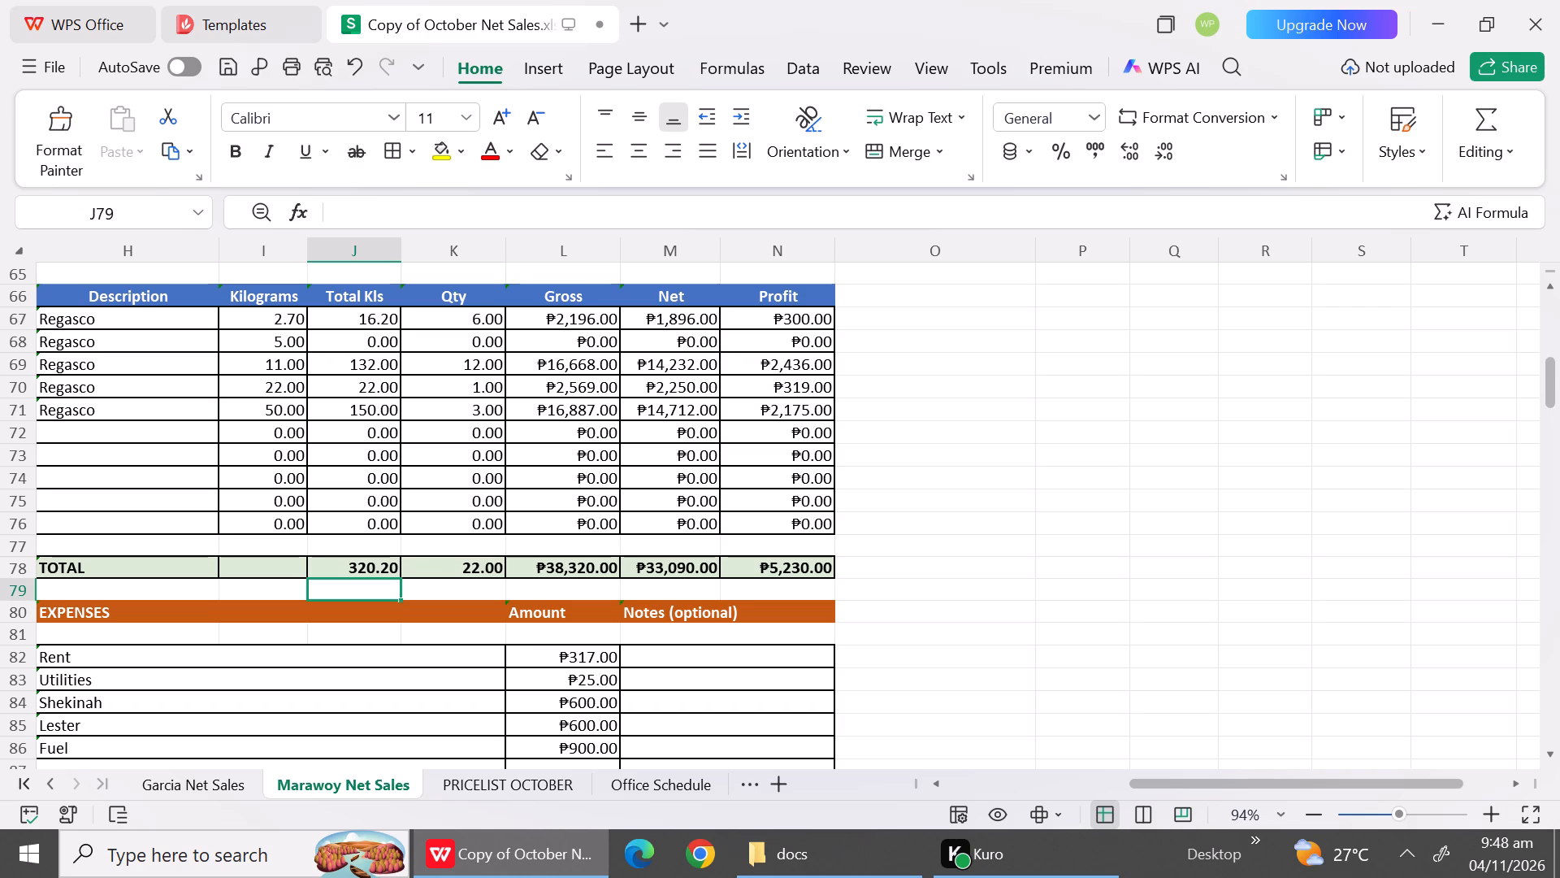
{"action": "left_click_drag", "start_coordinate": [375, 312], "coordinate": [372, 412]}
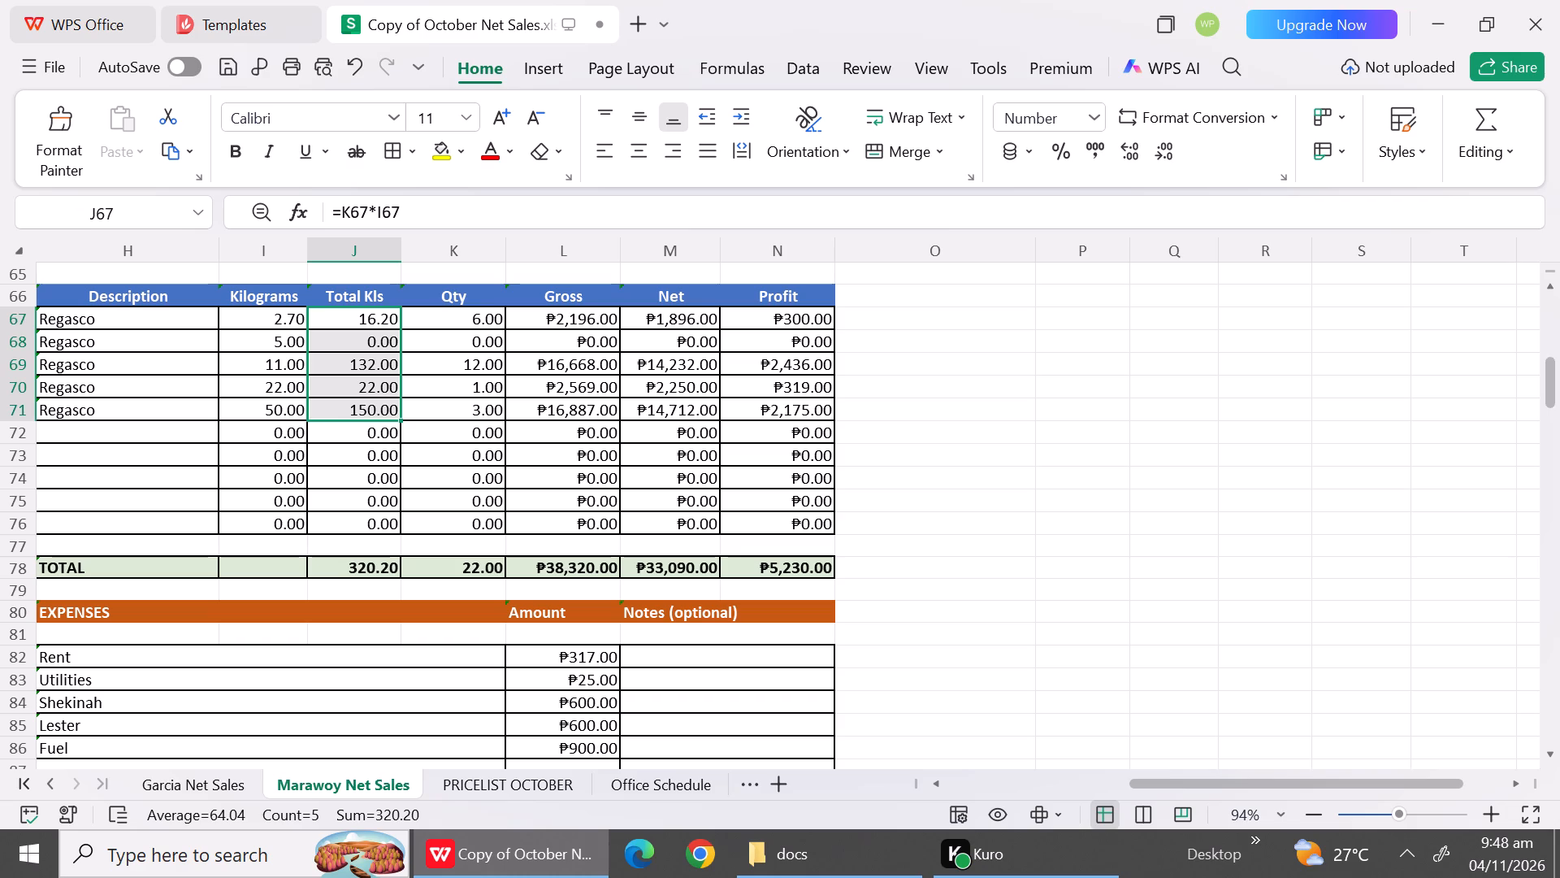
{"action": "left_click", "coordinate": [461, 507]}
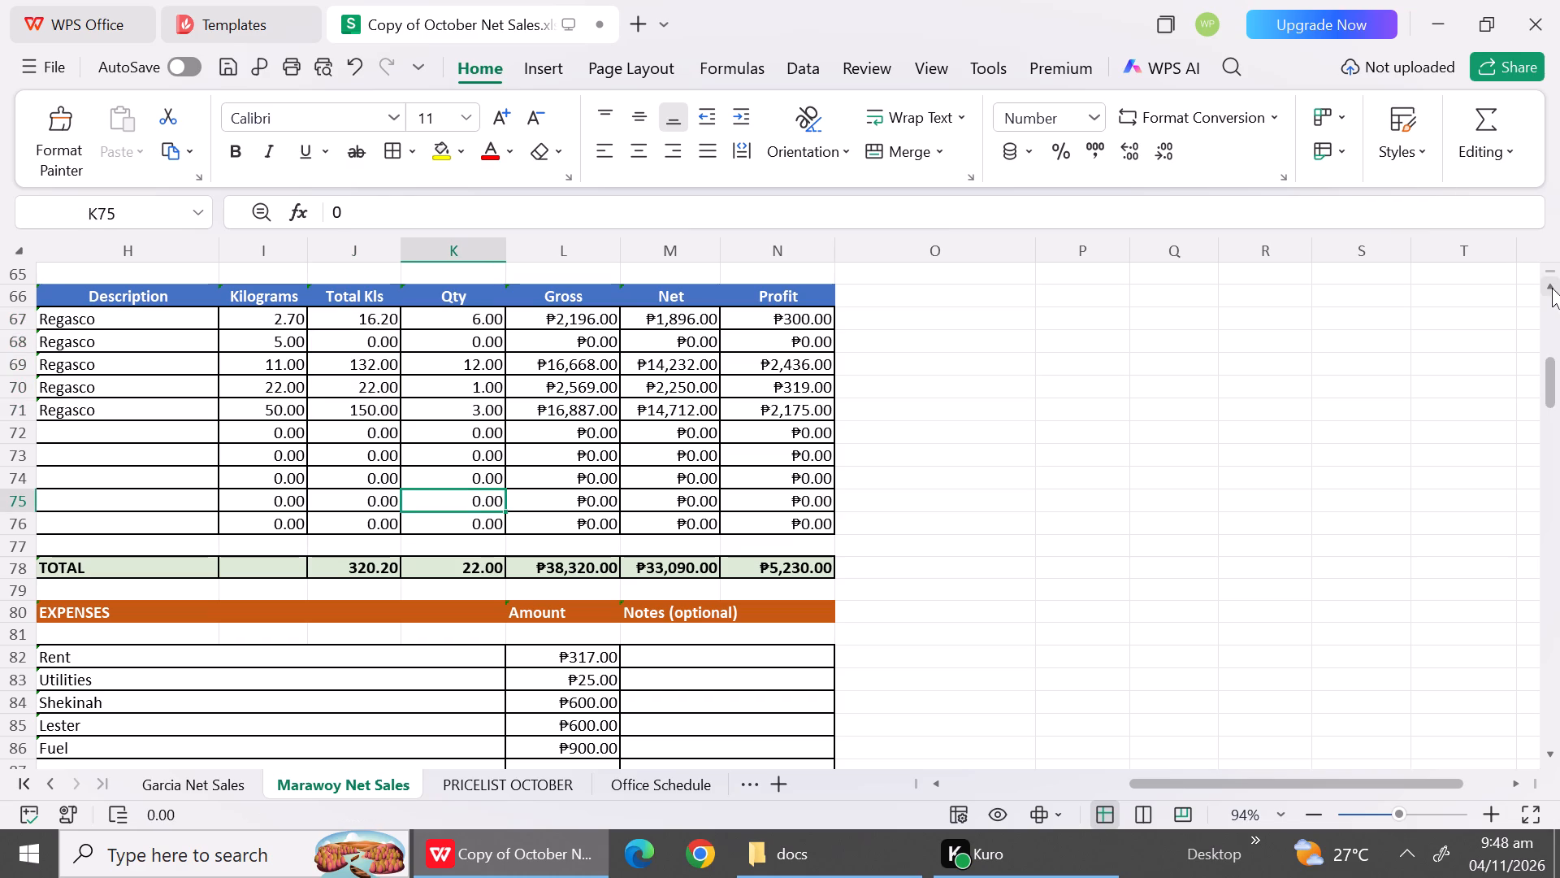
Change the October 17 Total Kls formula in J47 to =J36+J37+J38+J39+J40.
{"action": "triple_click", "coordinate": [1551, 288]}
{"action": "triple_click", "coordinate": [1551, 288]}
{"action": "triple_click", "coordinate": [1551, 288]}
{"action": "triple_click", "coordinate": [1551, 288]}
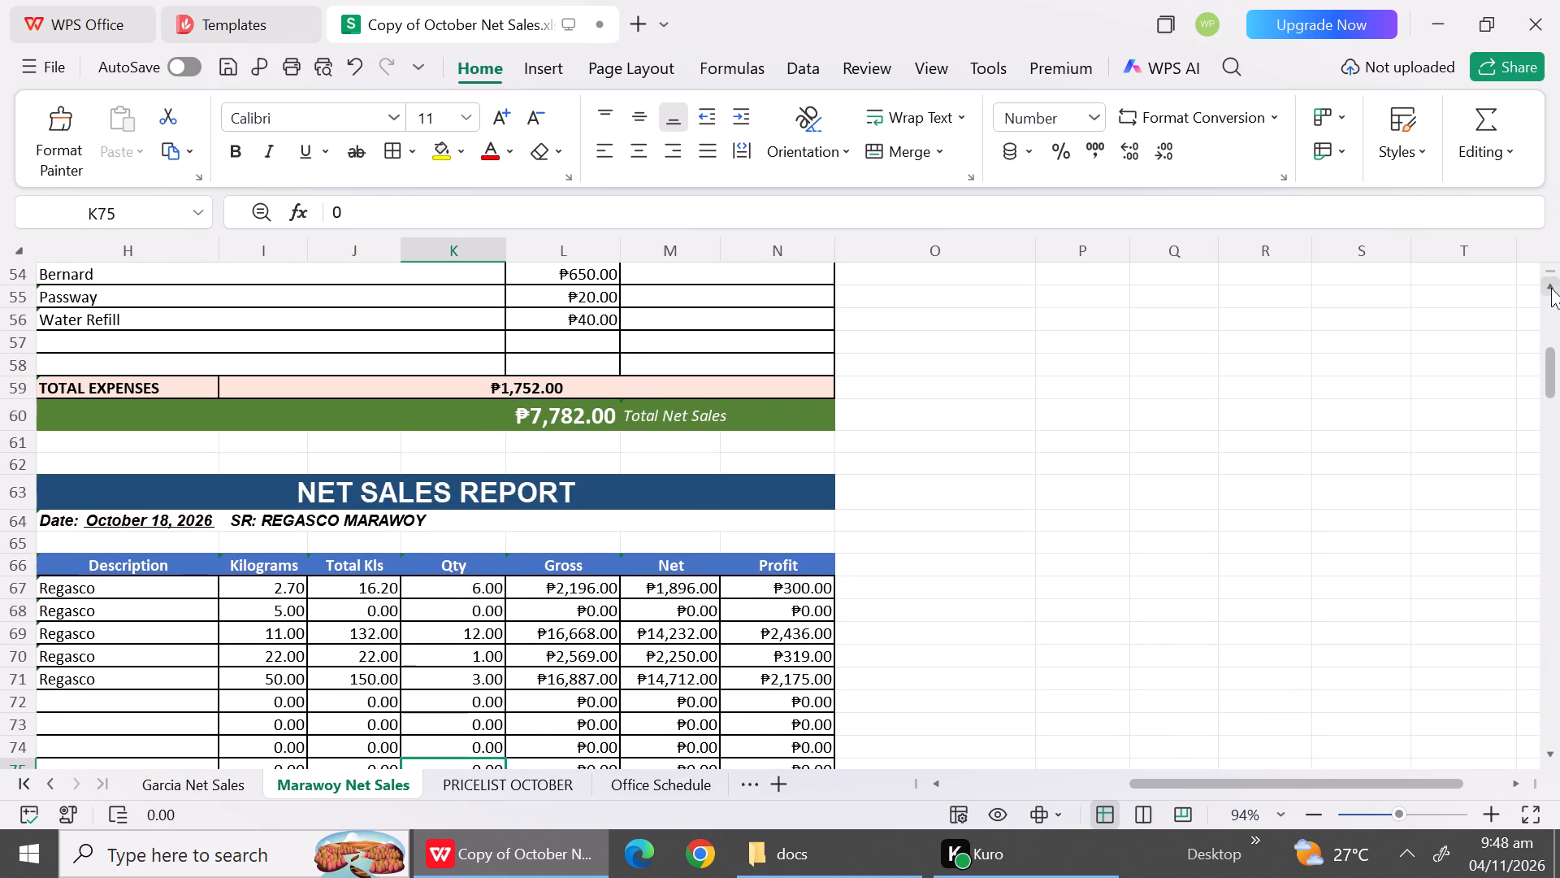
{"action": "triple_click", "coordinate": [1551, 288]}
{"action": "triple_click", "coordinate": [1551, 288]}
{"action": "triple_click", "coordinate": [1551, 288]}
{"action": "triple_click", "coordinate": [1551, 288]}
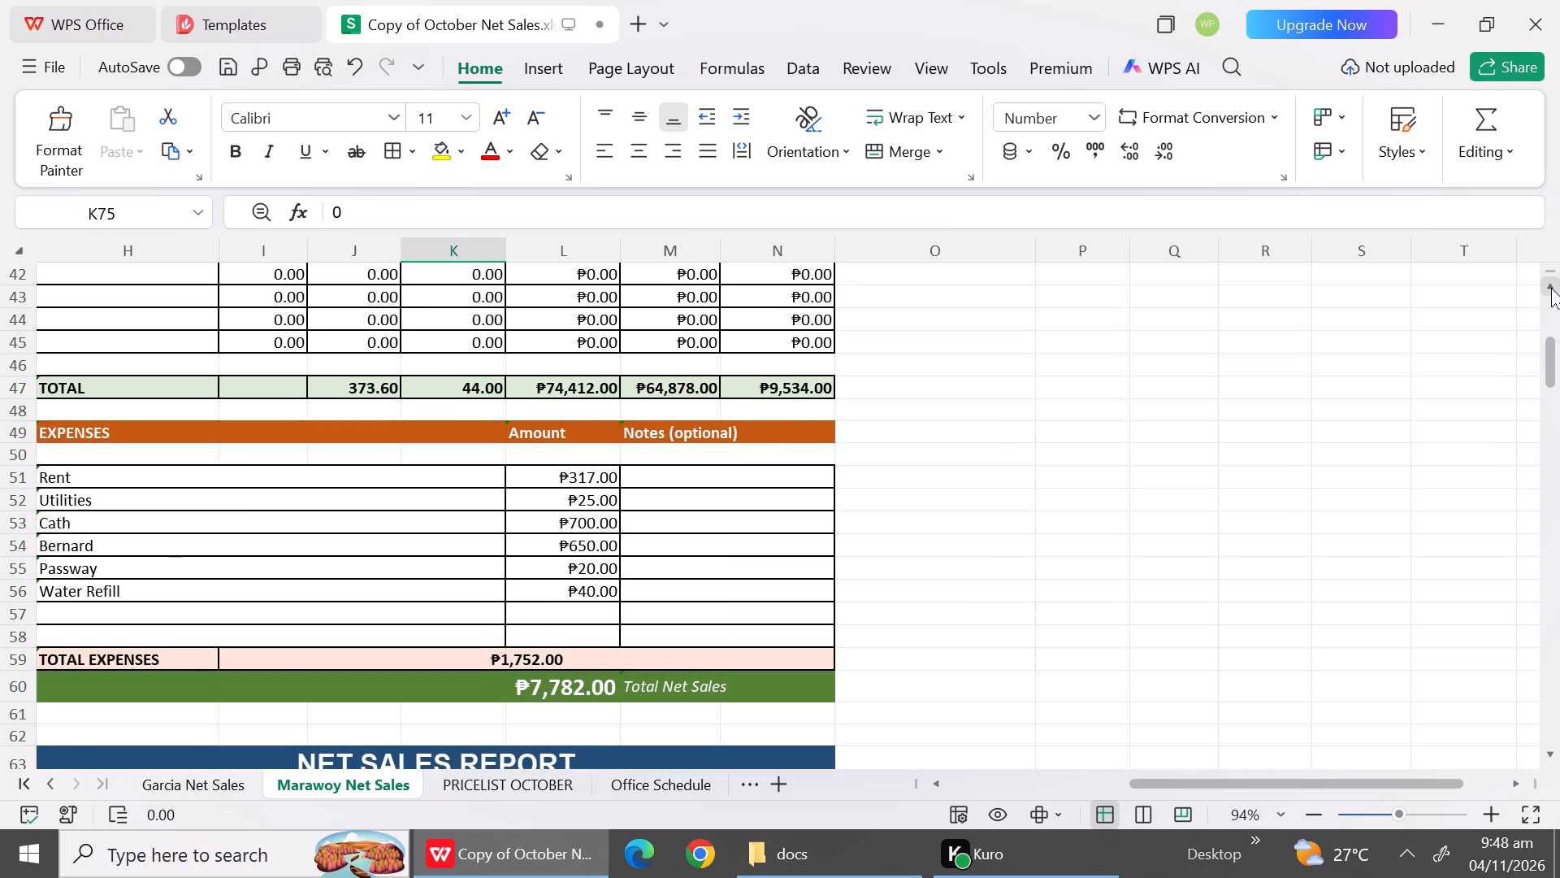
{"action": "triple_click", "coordinate": [1551, 288]}
{"action": "triple_click", "coordinate": [1551, 288]}
{"action": "double_click", "coordinate": [1551, 288]}
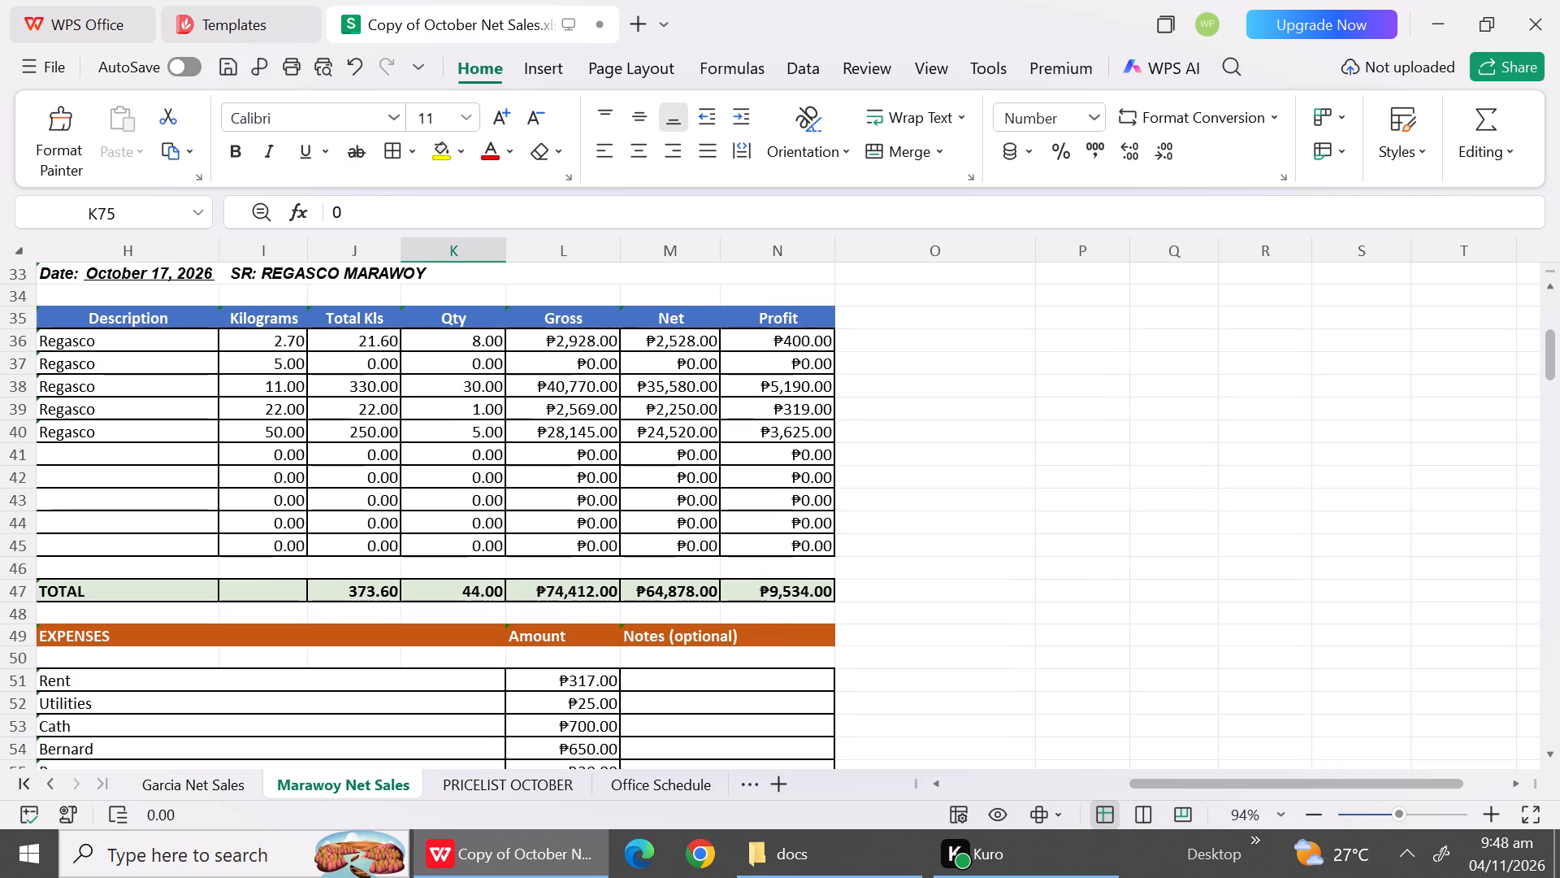
{"action": "left_click_drag", "start_coordinate": [369, 340], "coordinate": [369, 428]}
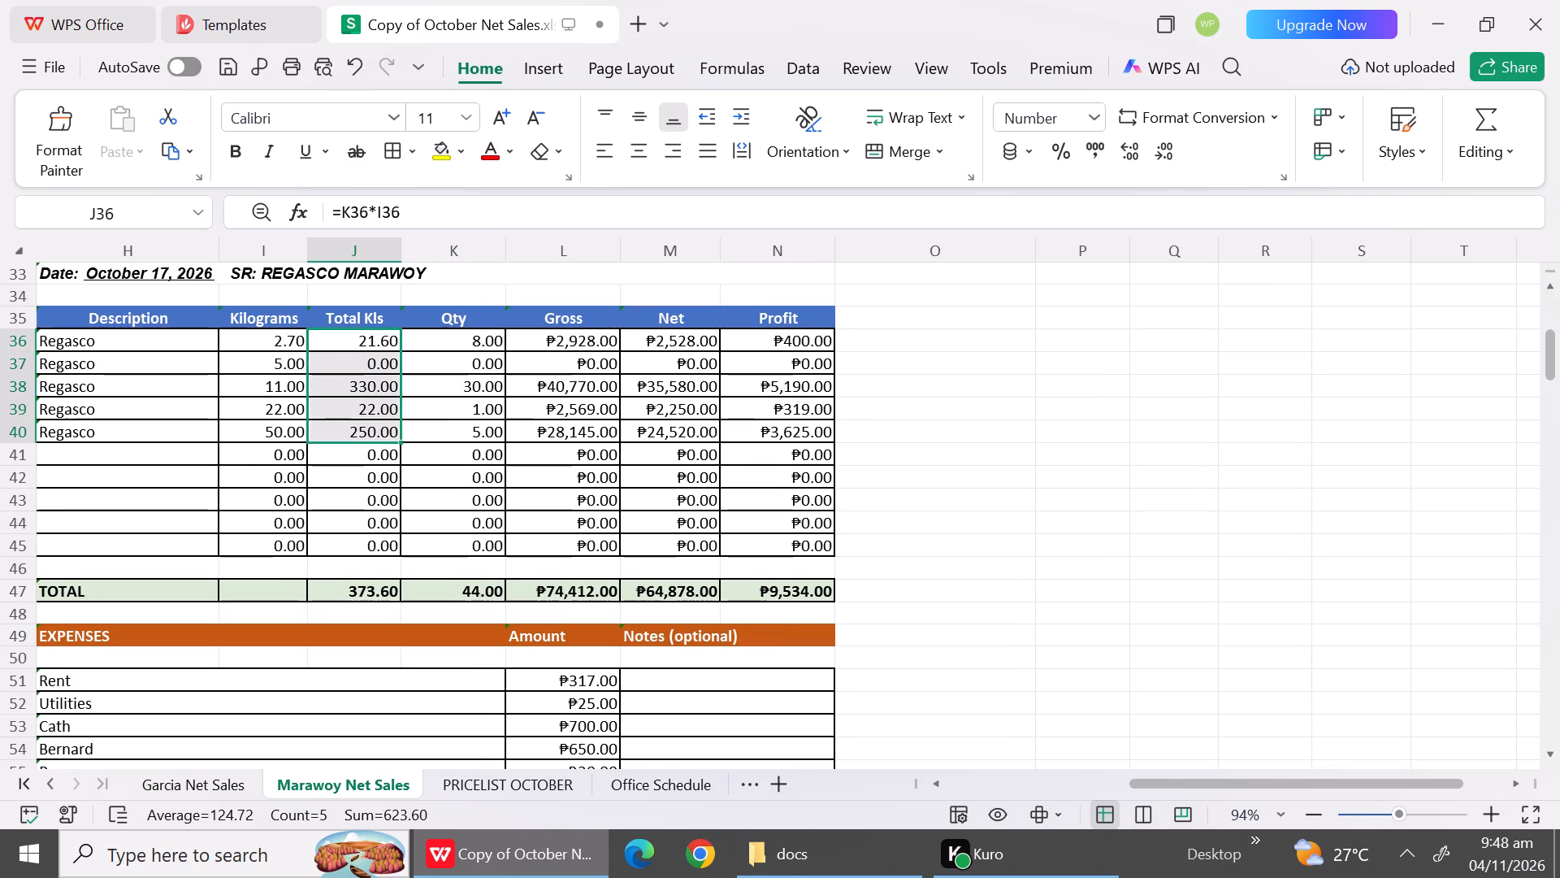
{"action": "double_click", "coordinate": [359, 583]}
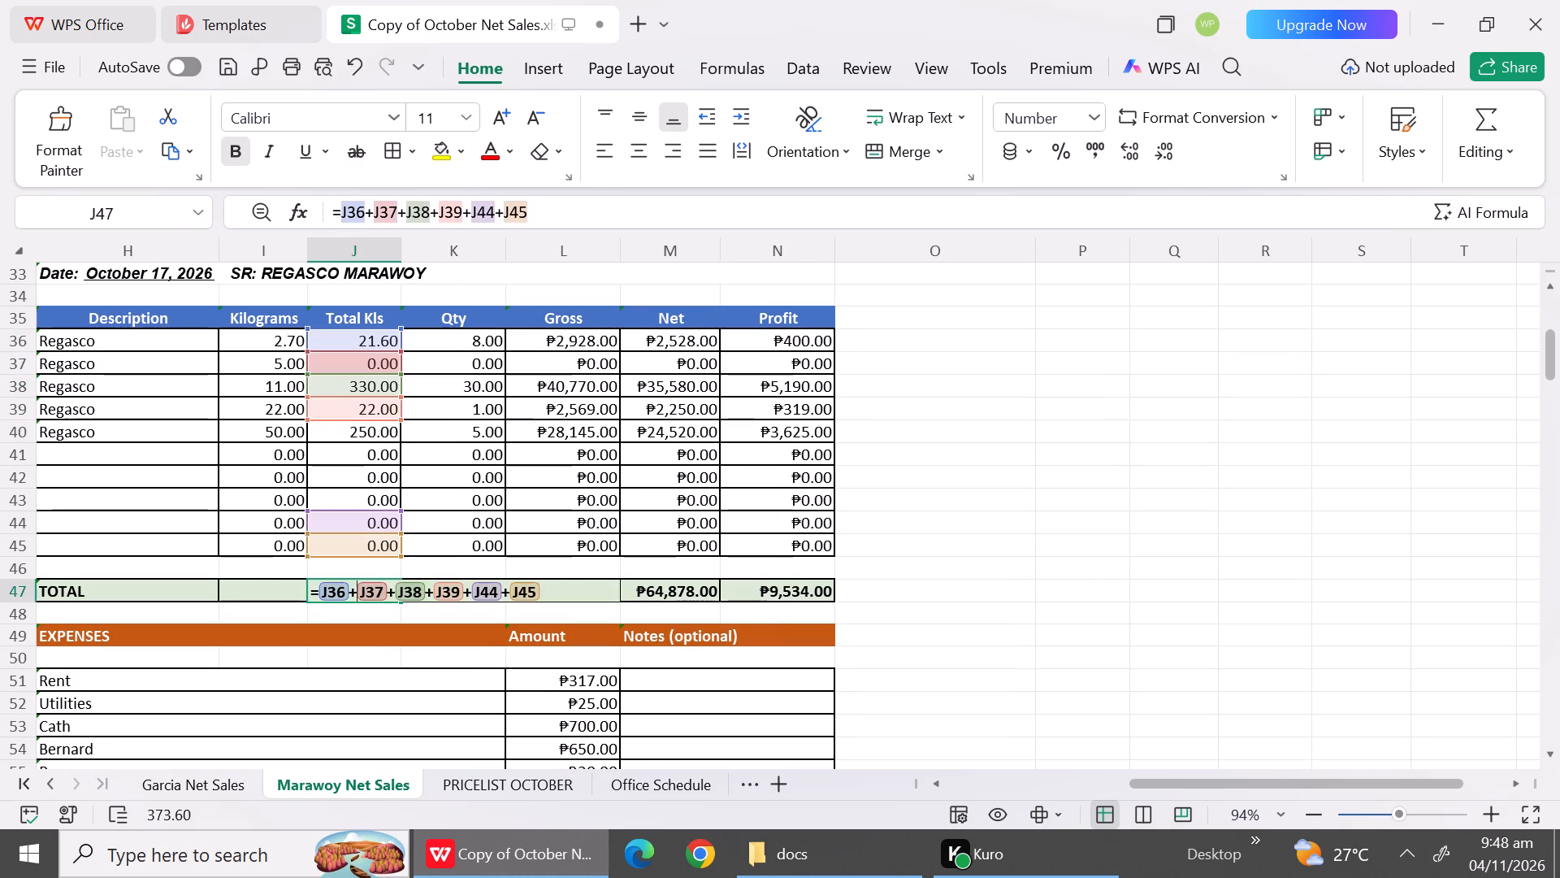
{"action": "left_click", "coordinate": [548, 588]}
{"action": "key", "text": "BackSpace"}
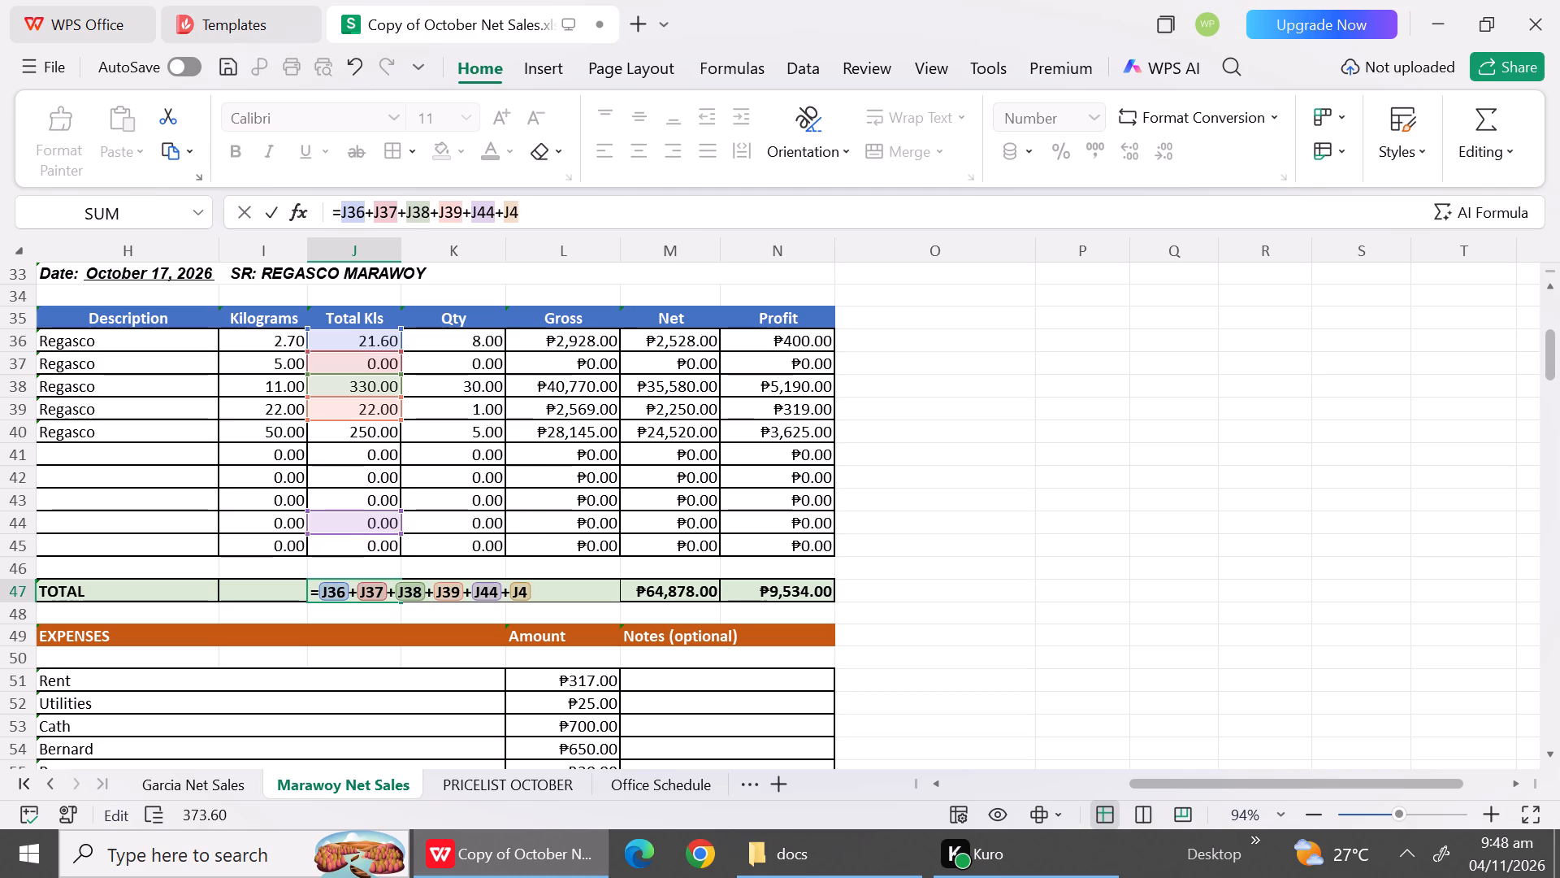
{"action": "key", "text": "BackSpace"}
{"action": "key", "text": "BackSpace"}
{"action": "key", "text": "BackSpace"}
{"action": "key", "text": "BackSpace"}
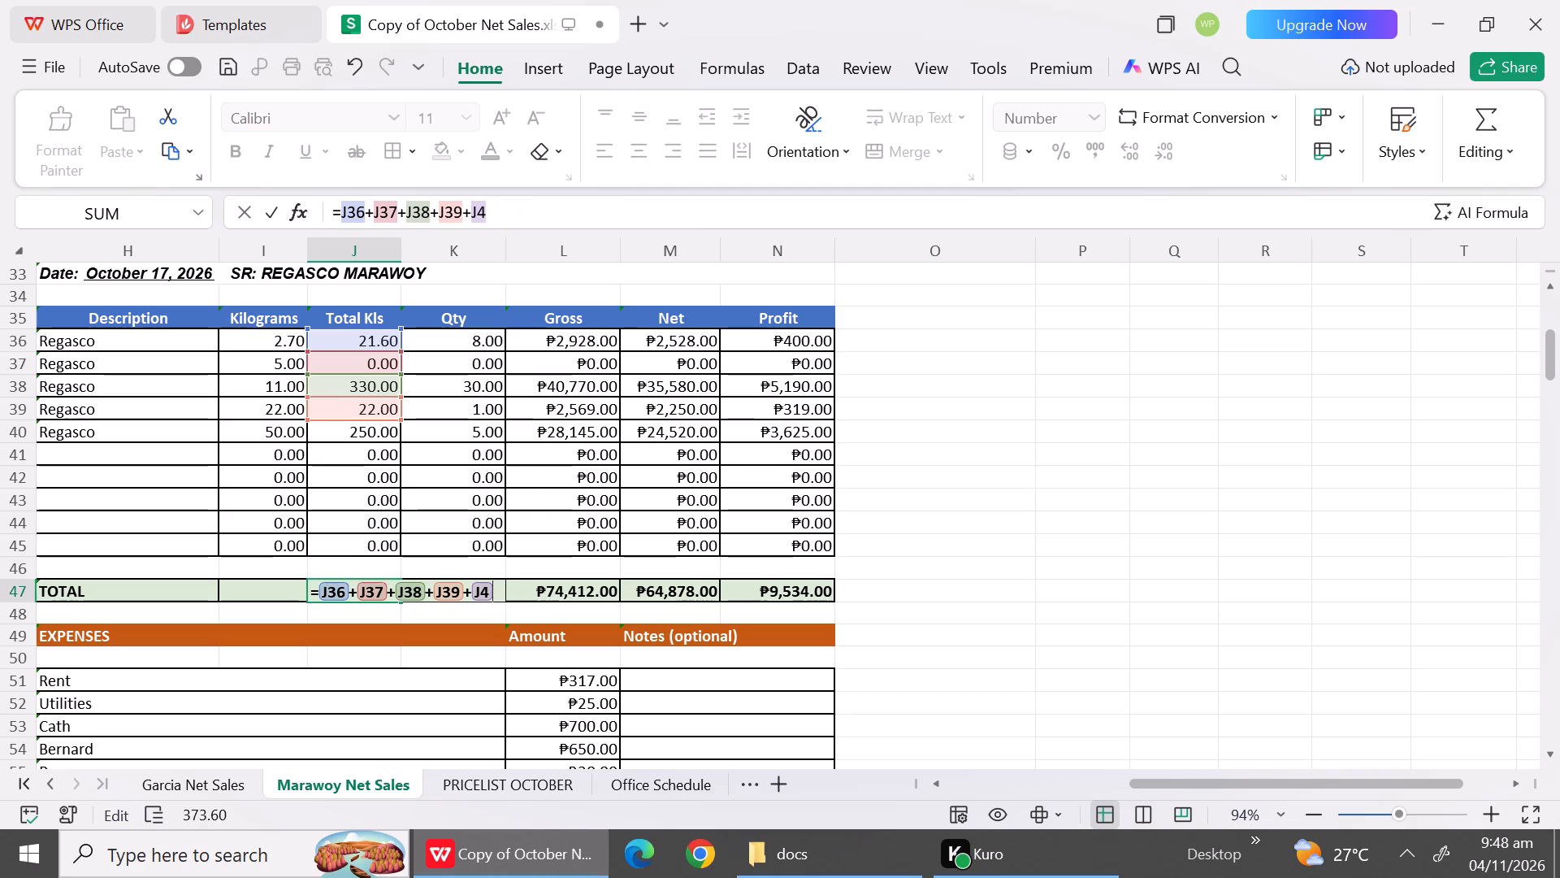
{"action": "key", "text": "BackSpace"}
{"action": "key", "text": "BackSpace"}
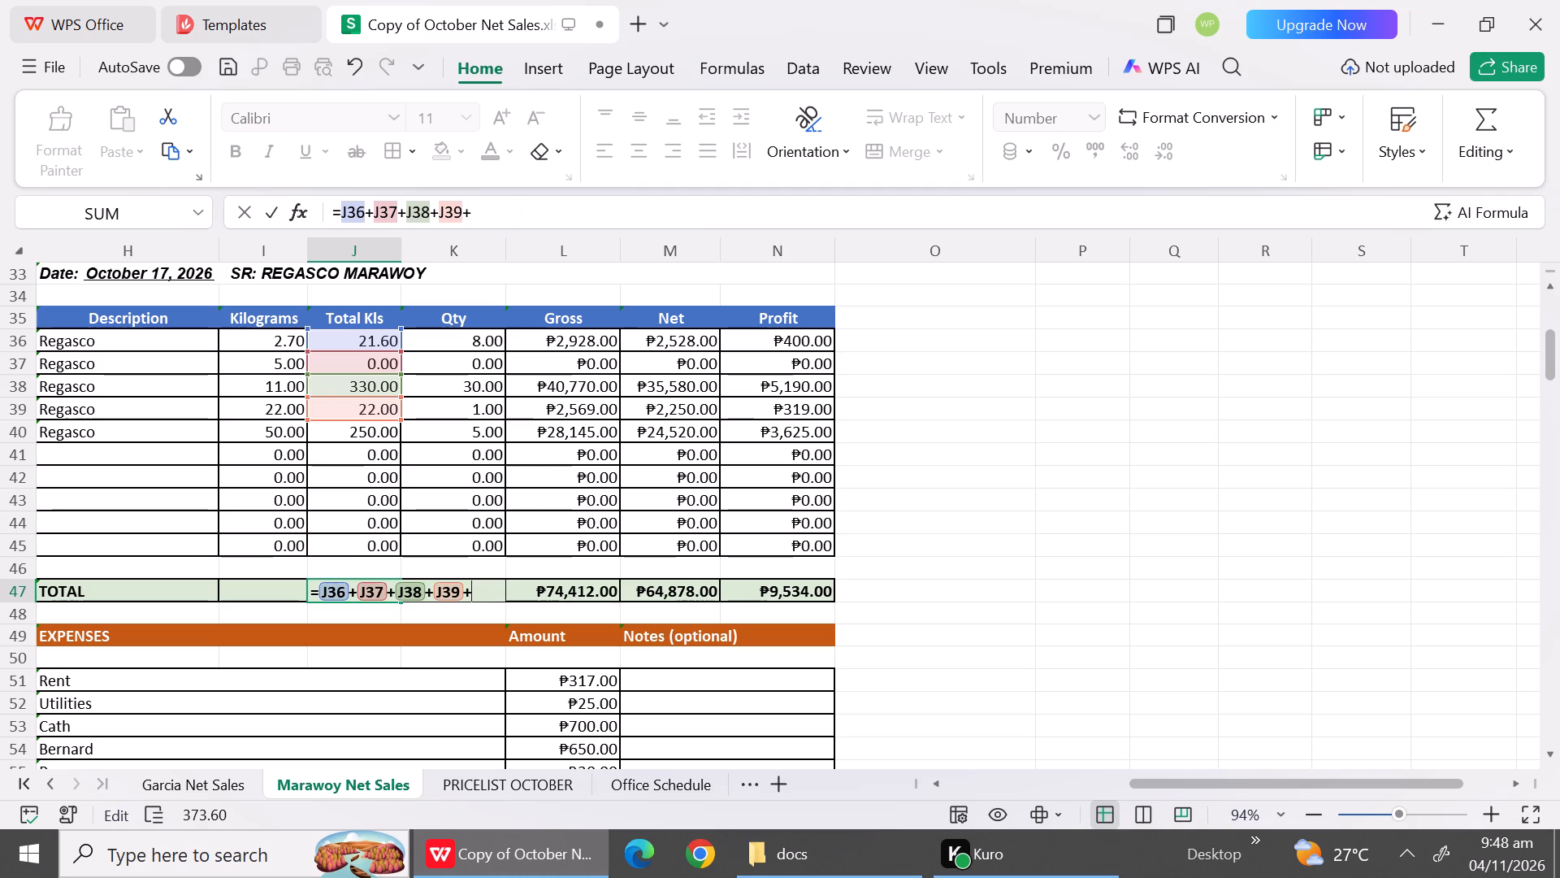
{"action": "left_click", "coordinate": [345, 435]}
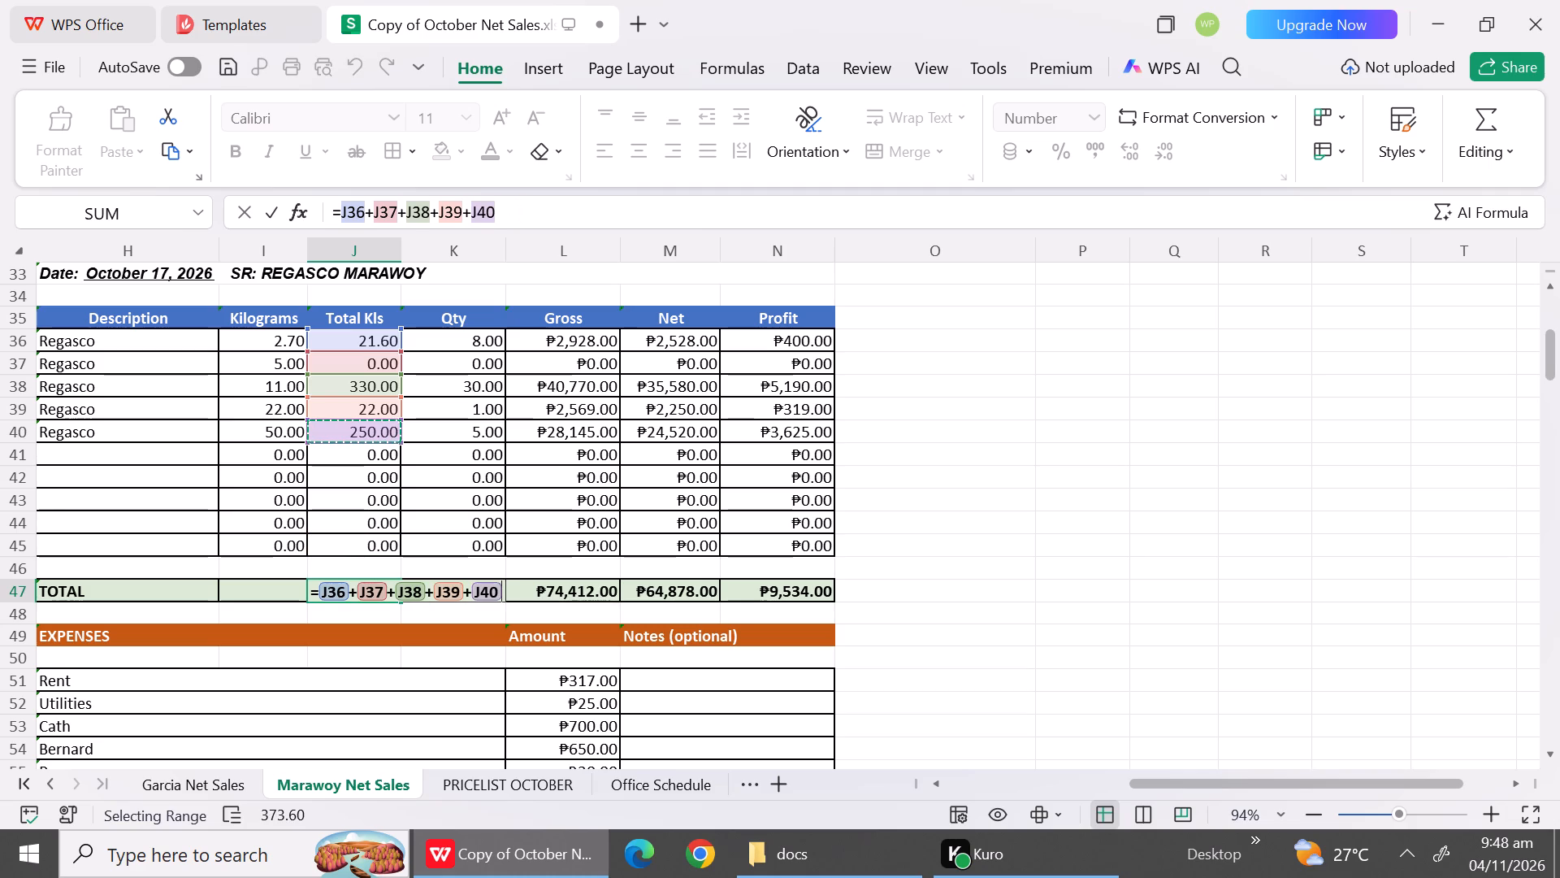
{"action": "key", "text": "Return"}
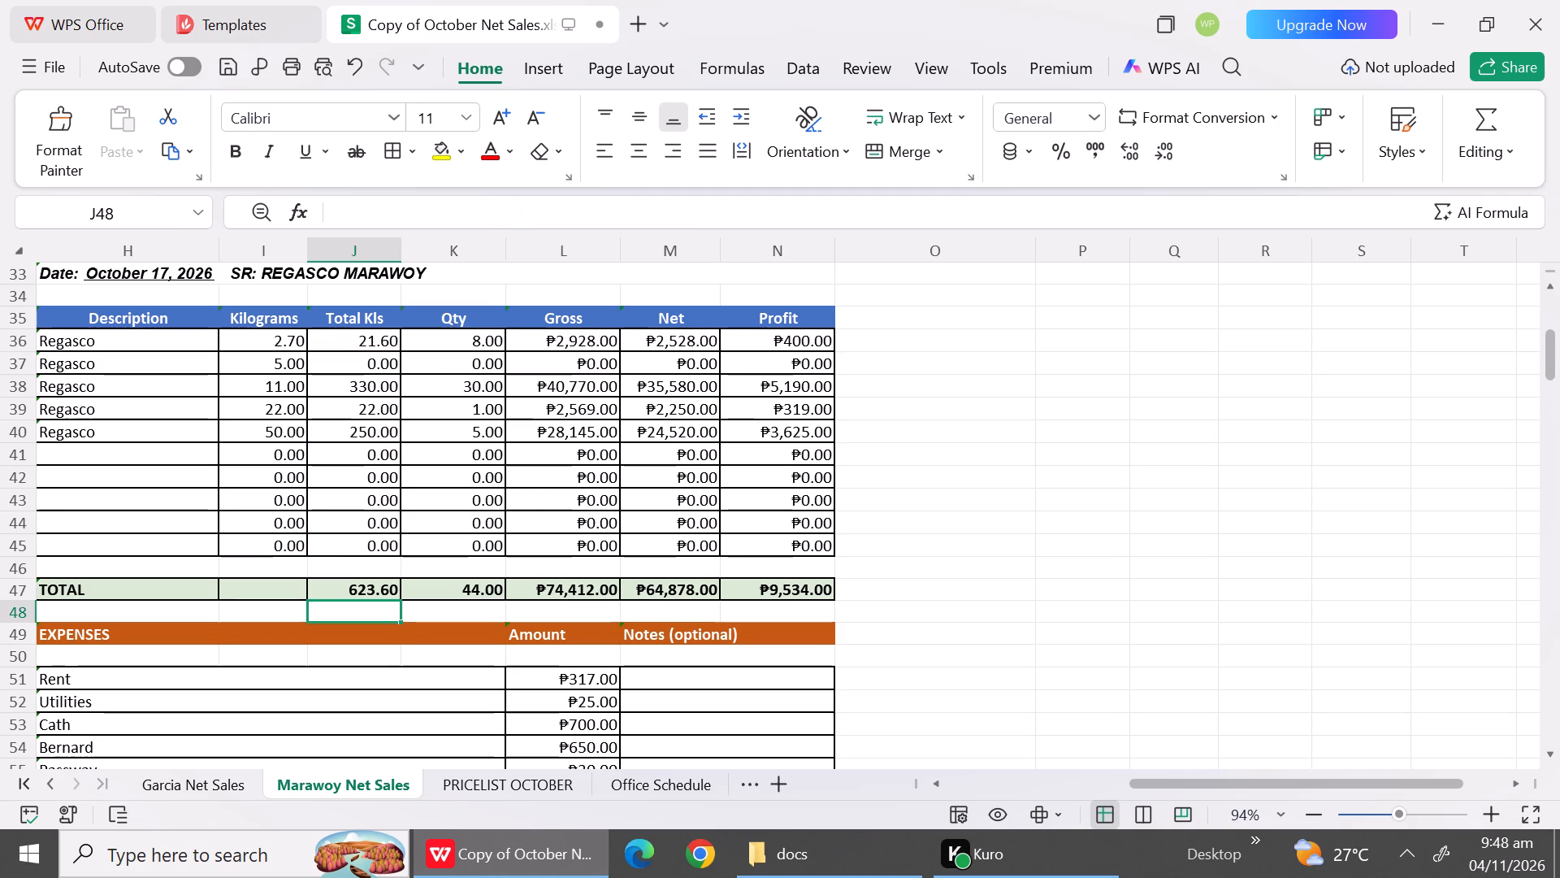
Check the October 16 report's Total Kls total against the sum of its row values in J5:J7.
{"action": "triple_click", "coordinate": [1548, 294]}
{"action": "triple_click", "coordinate": [1548, 294]}
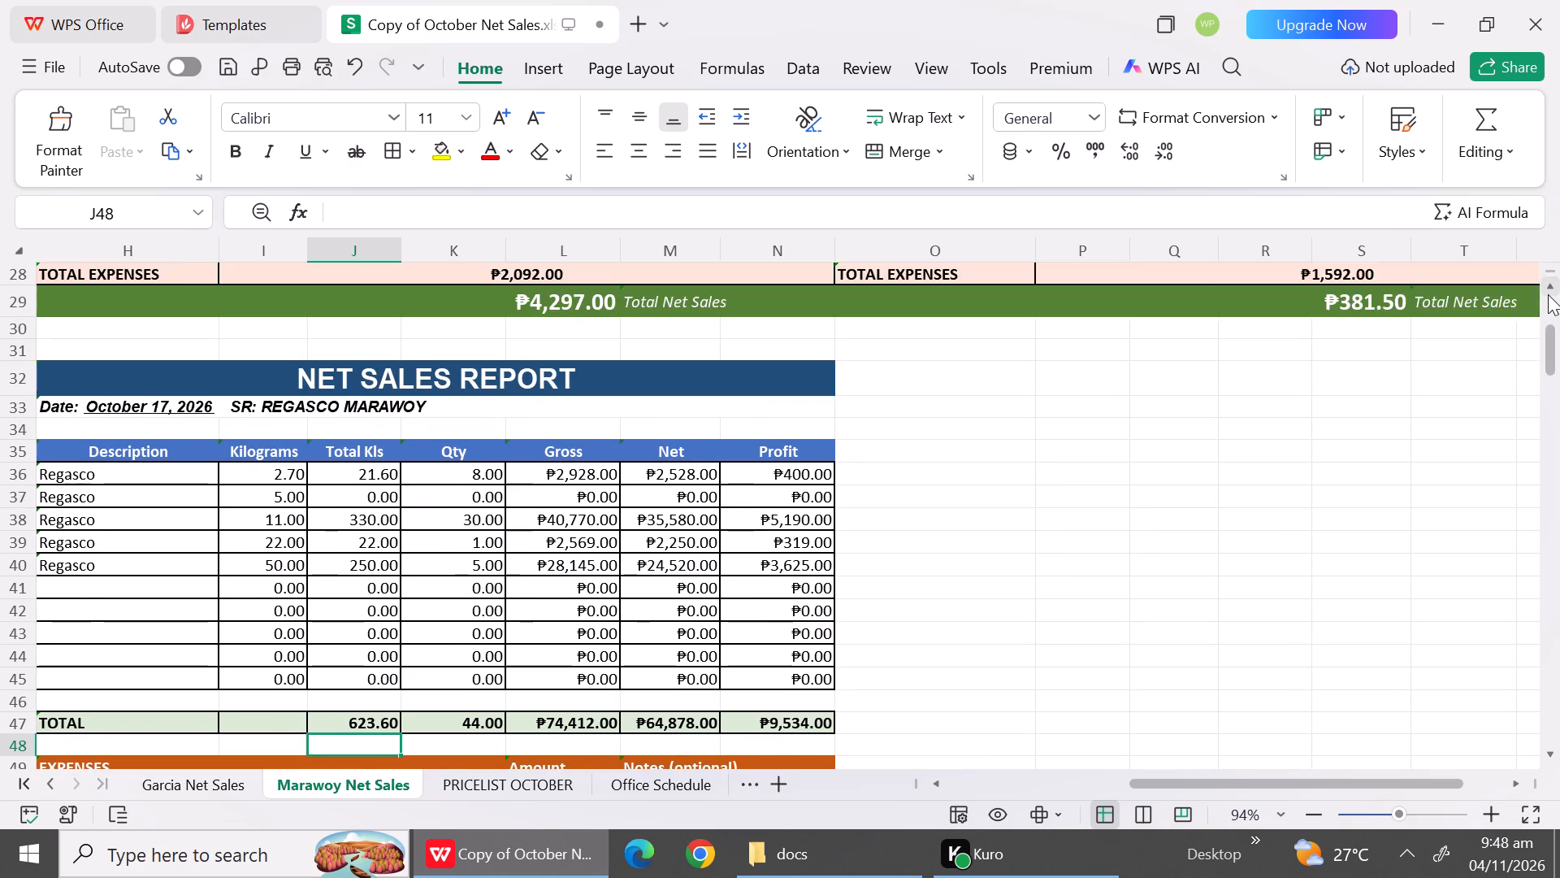
{"action": "triple_click", "coordinate": [1548, 294]}
{"action": "triple_click", "coordinate": [1548, 294]}
{"action": "triple_click", "coordinate": [1548, 294]}
{"action": "triple_click", "coordinate": [1548, 294]}
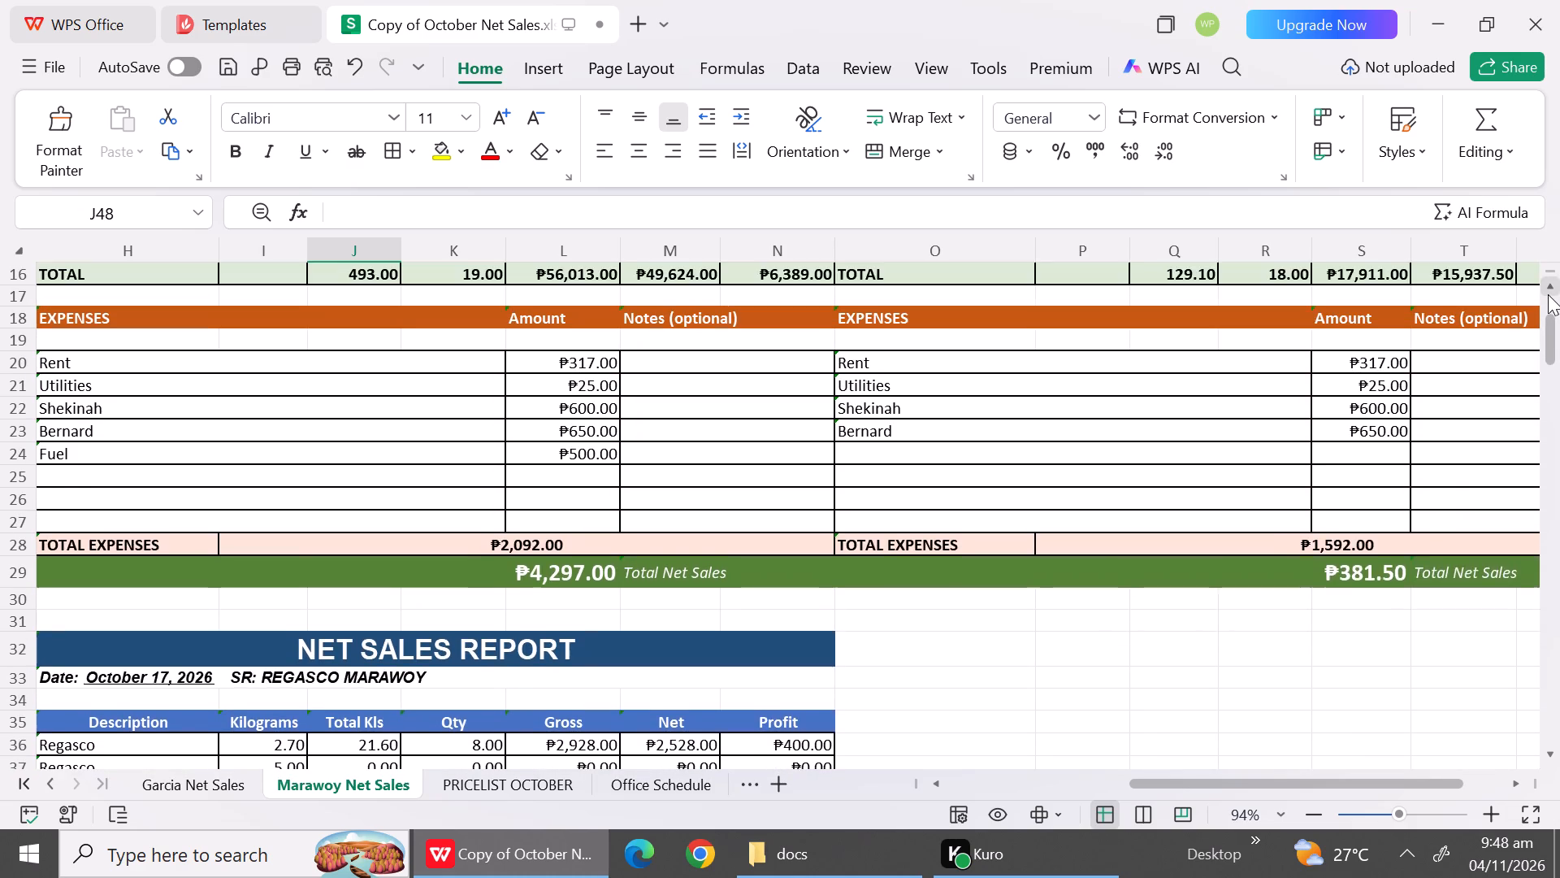
{"action": "triple_click", "coordinate": [1548, 294]}
{"action": "triple_click", "coordinate": [1548, 294]}
{"action": "triple_click", "coordinate": [1548, 294]}
{"action": "triple_click", "coordinate": [1548, 294]}
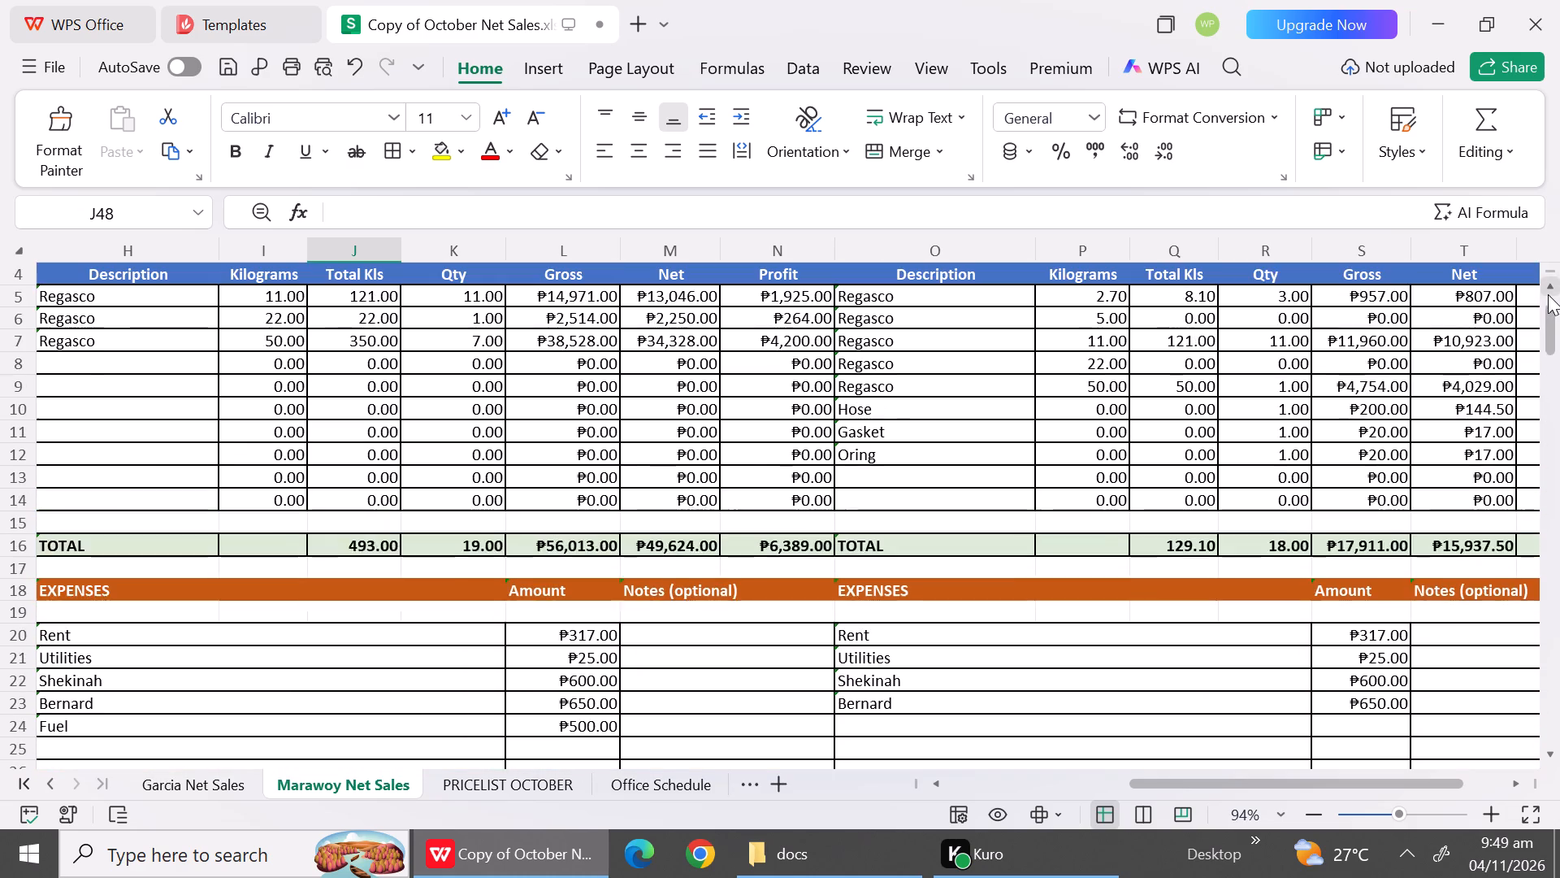
{"action": "left_click", "coordinate": [1548, 294]}
{"action": "double_click", "coordinate": [1548, 294]}
{"action": "left_click_drag", "start_coordinate": [1548, 294], "coordinate": [429, 529]}
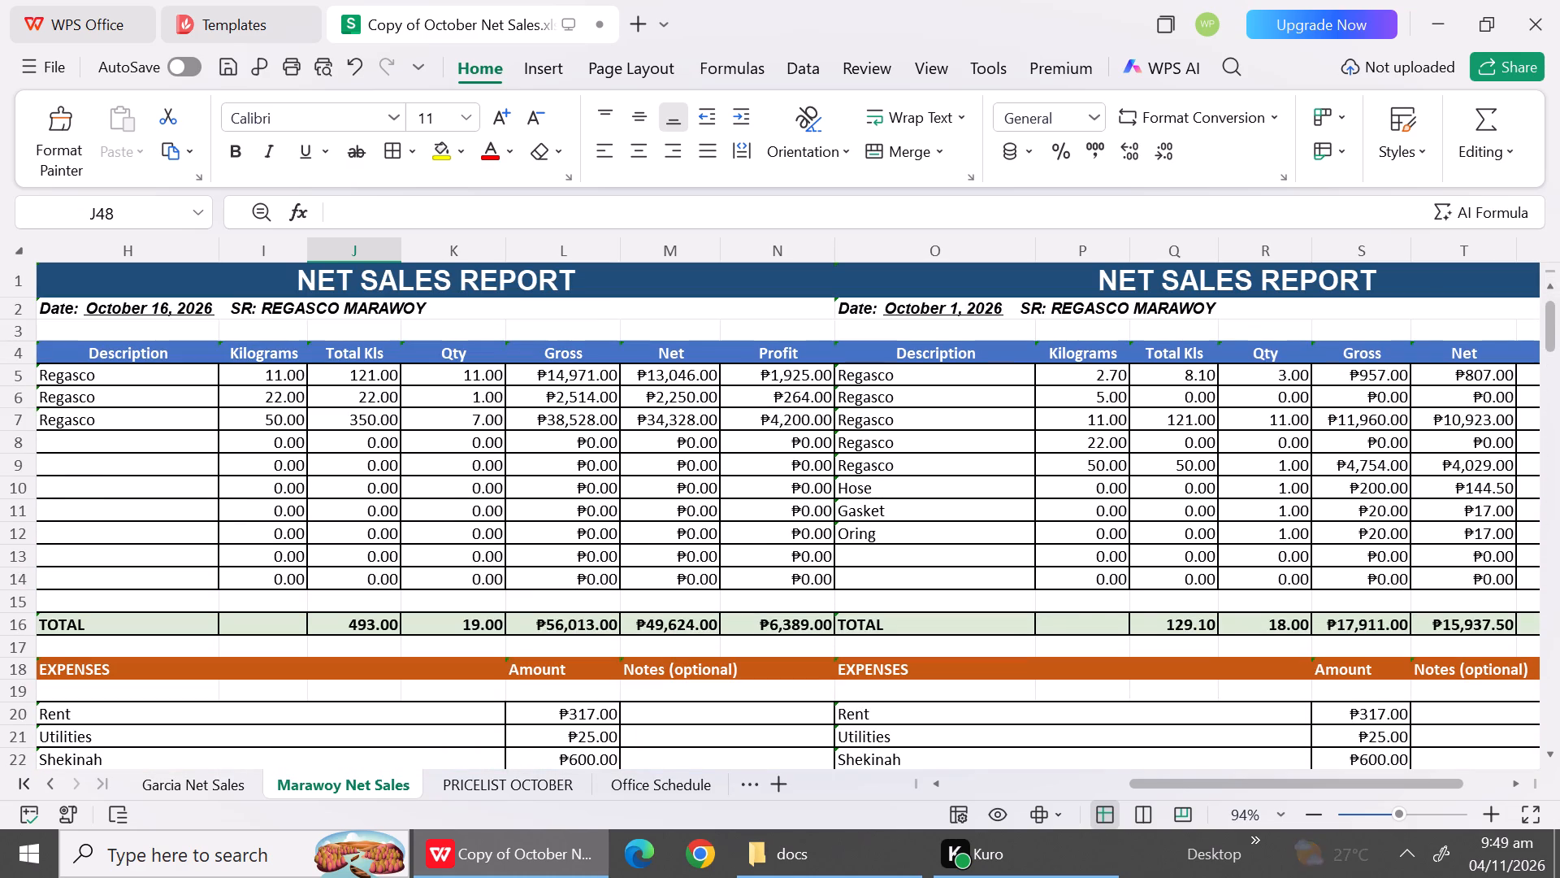
{"action": "left_click_drag", "start_coordinate": [375, 375], "coordinate": [376, 420]}
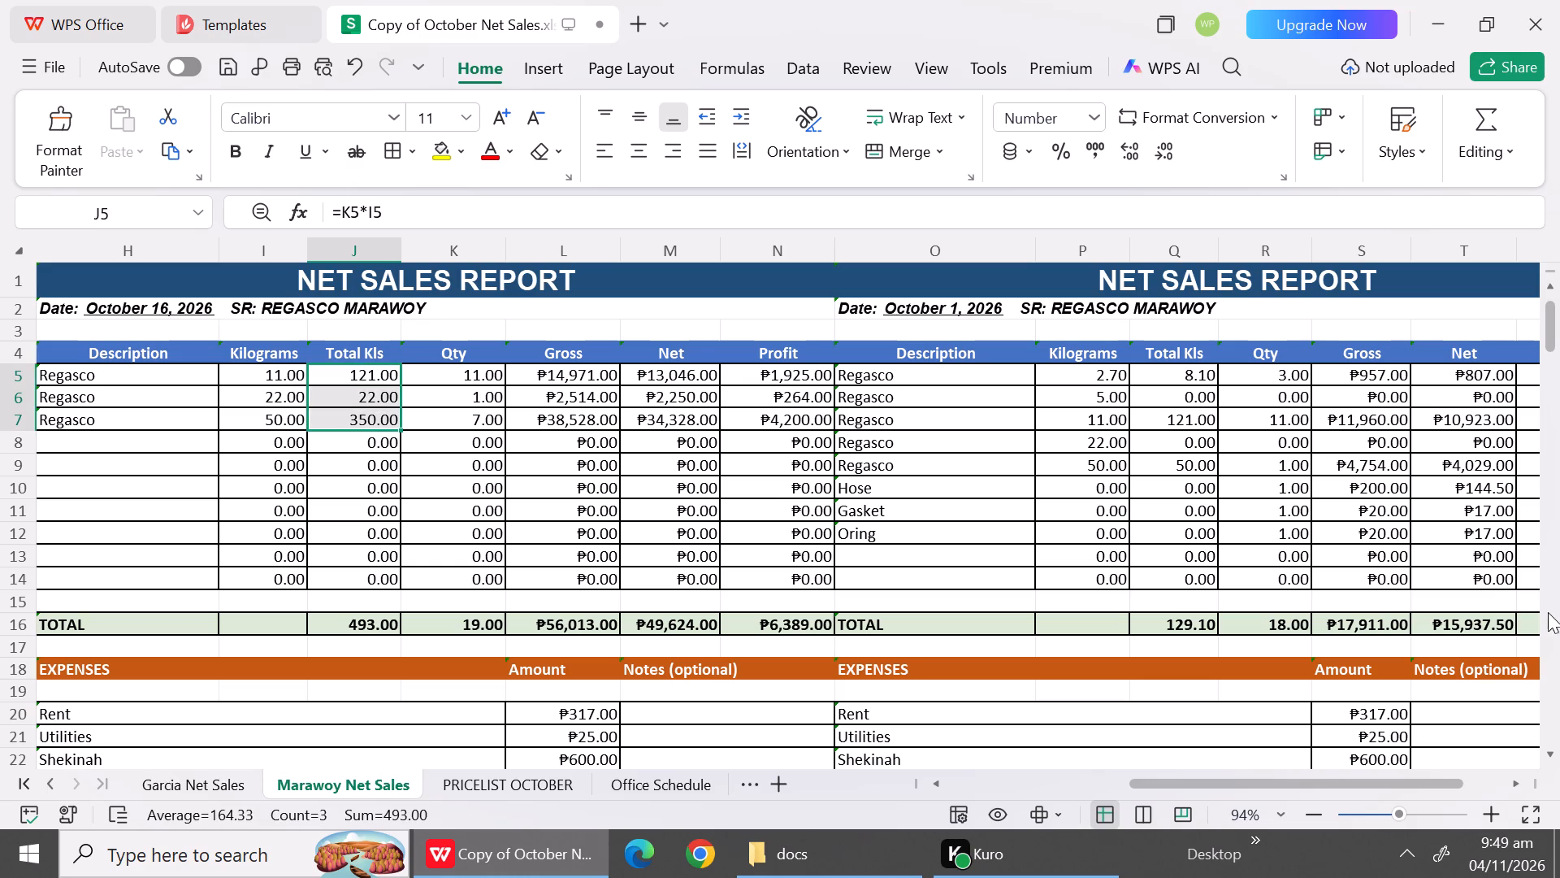
Change the date of the report below October 19, in row 126, to October 20, 2026.
{"action": "left_click", "coordinate": [1544, 648]}
{"action": "left_click", "coordinate": [1544, 648]}
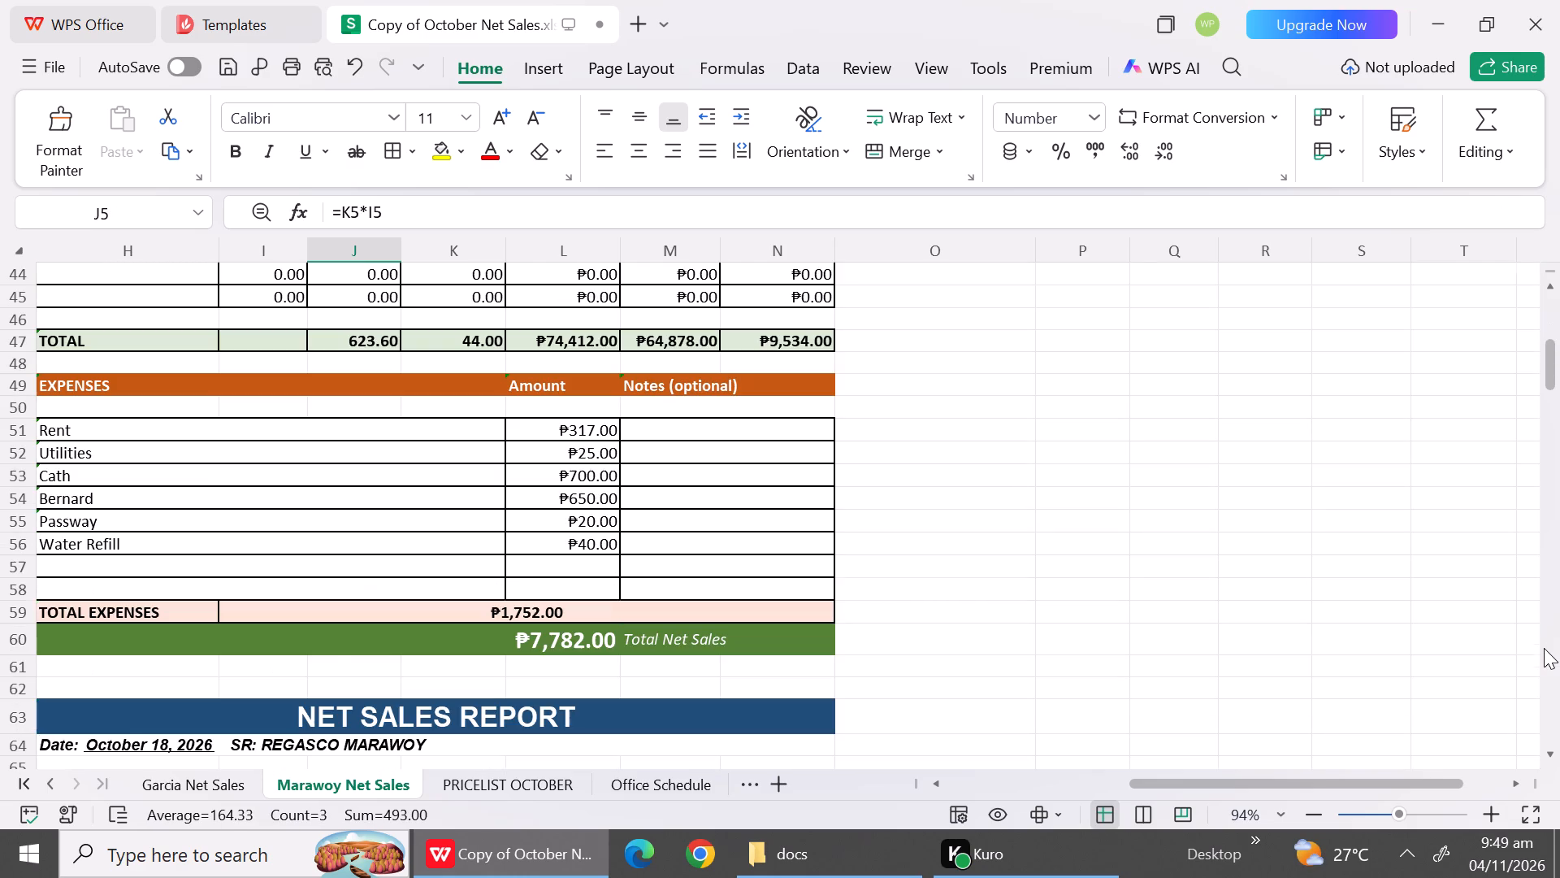
{"action": "left_click", "coordinate": [1544, 648]}
{"action": "left_click", "coordinate": [1544, 648]}
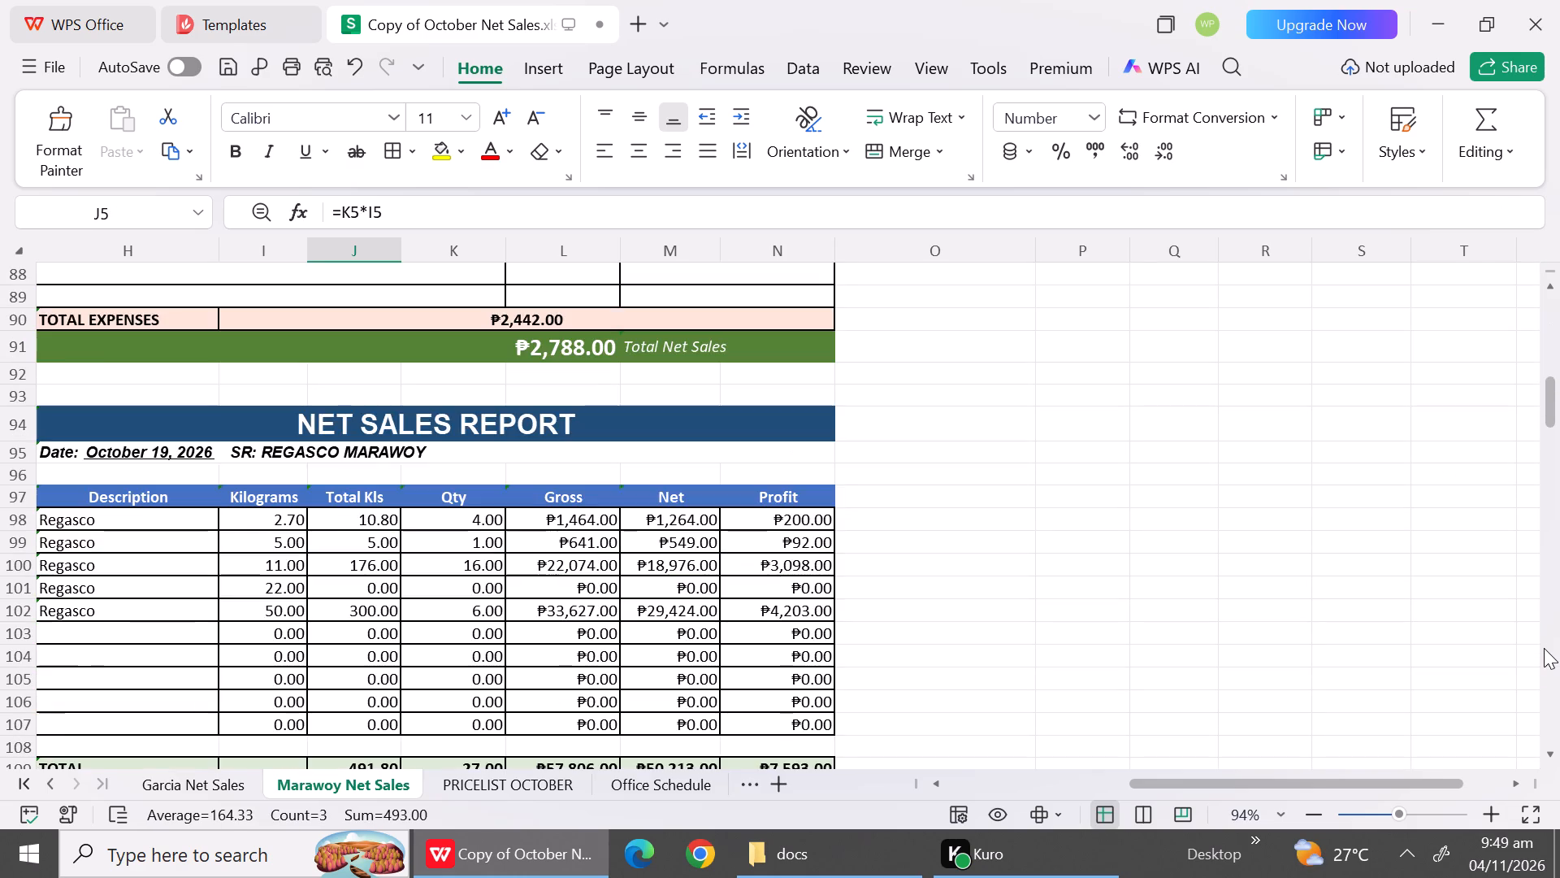
{"action": "left_click", "coordinate": [1544, 648]}
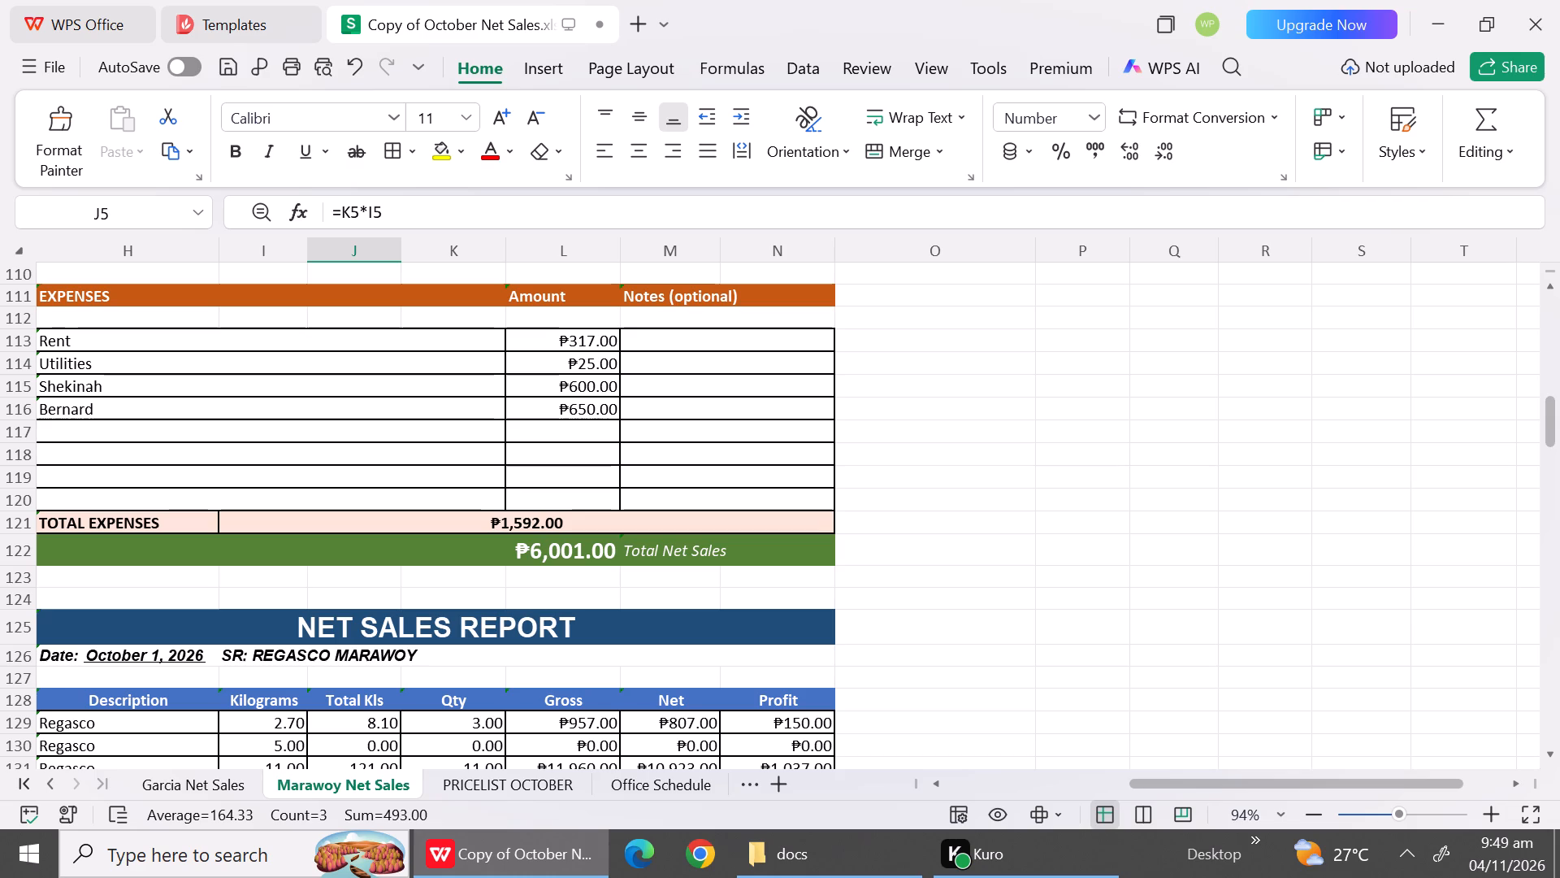
{"action": "triple_click", "coordinate": [1549, 752]}
{"action": "triple_click", "coordinate": [1549, 752]}
{"action": "triple_click", "coordinate": [1549, 752]}
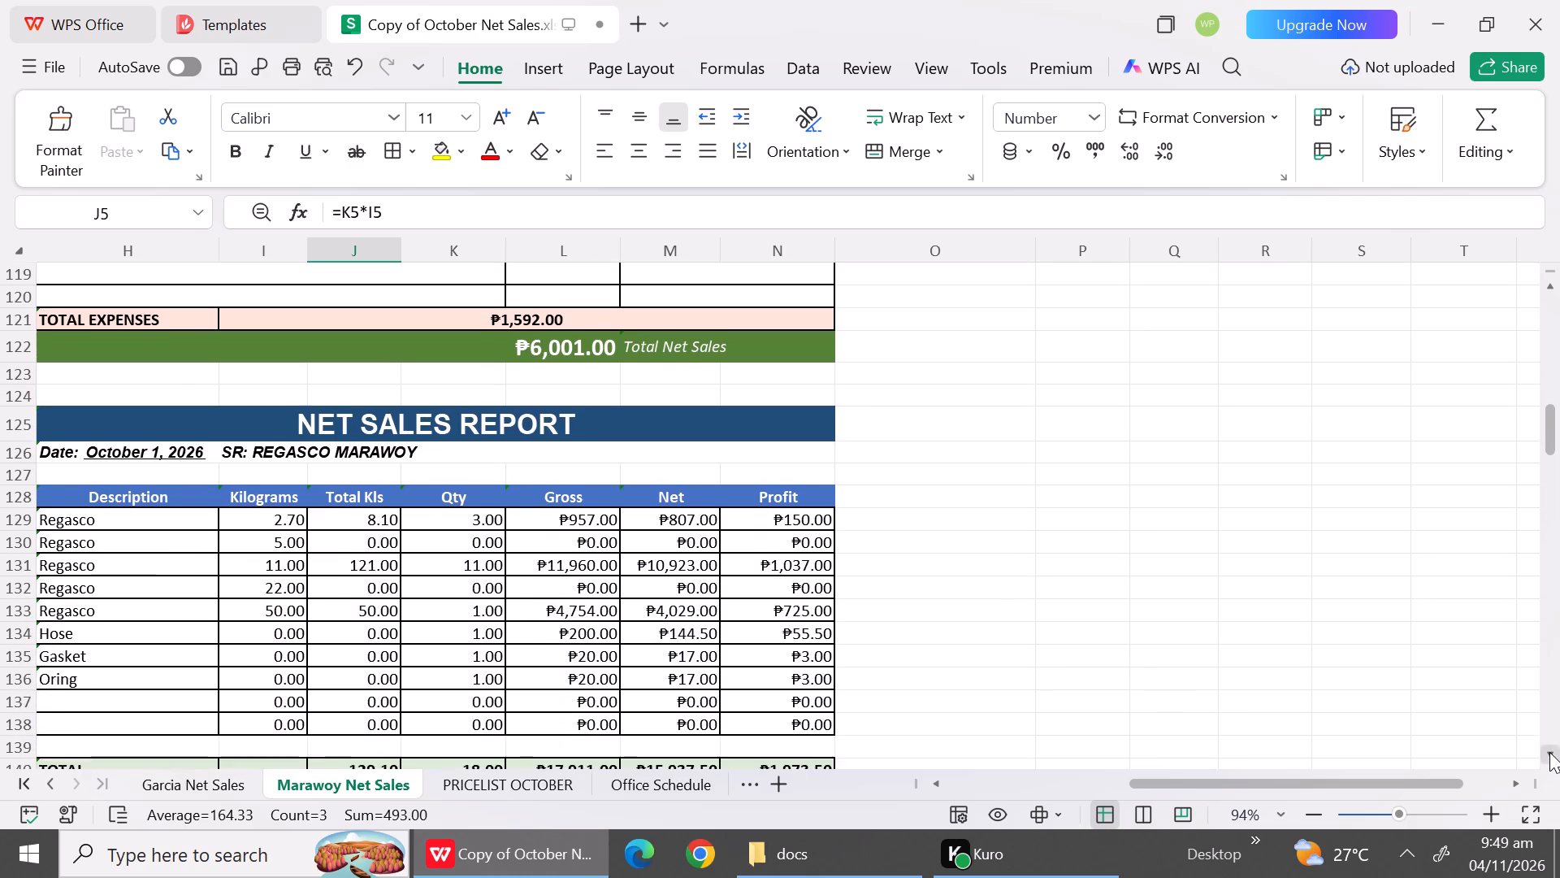
{"action": "double_click", "coordinate": [1549, 752]}
{"action": "left_click", "coordinate": [1549, 752]}
{"action": "left_click", "coordinate": [1549, 752]}
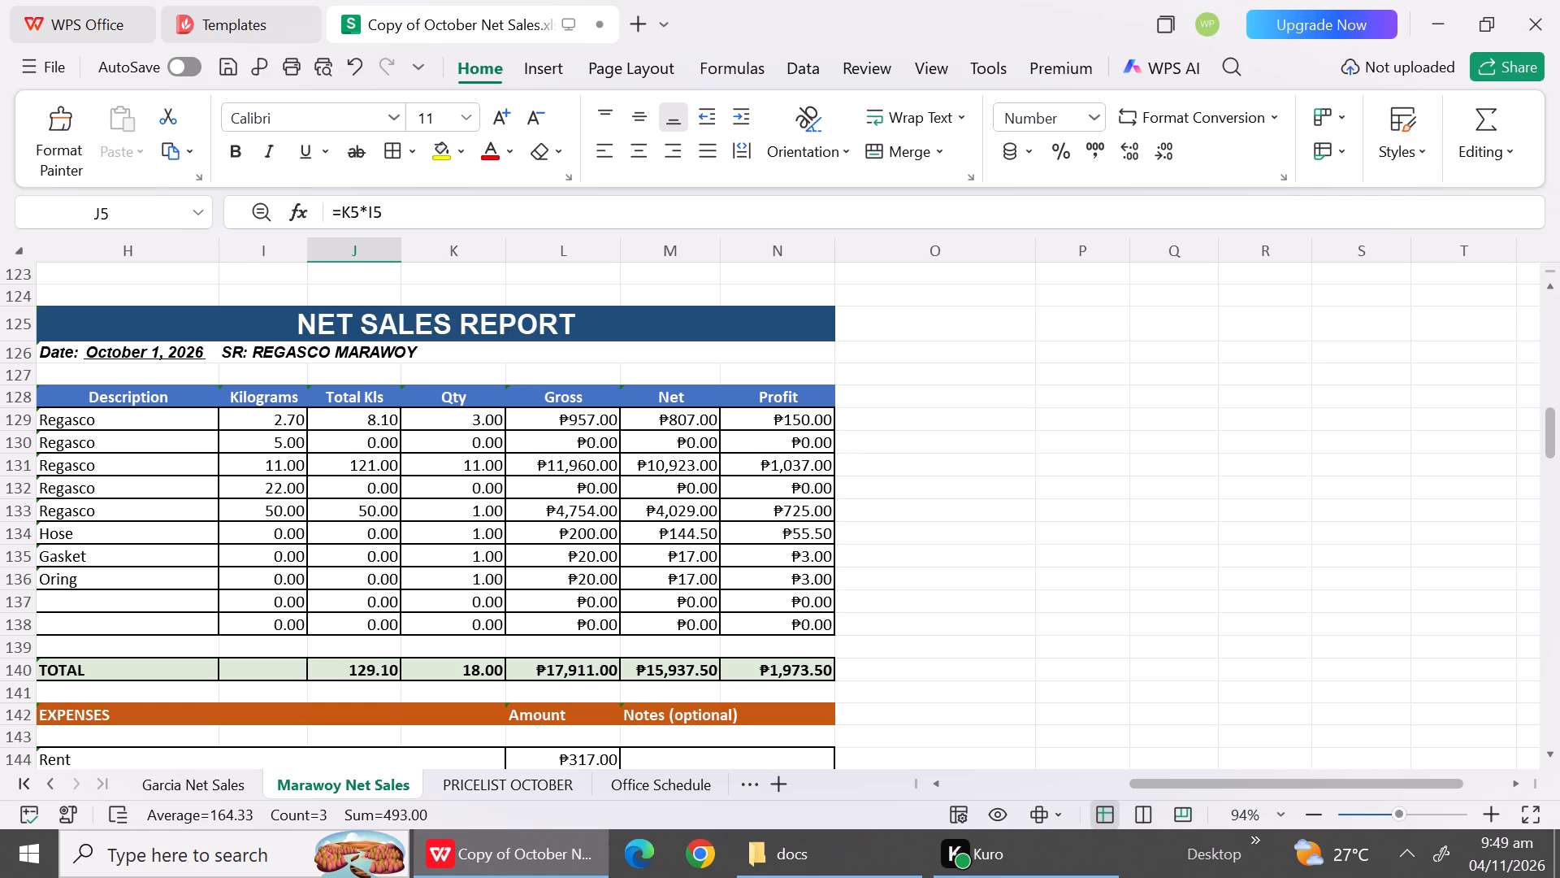
{"action": "double_click", "coordinate": [157, 348]}
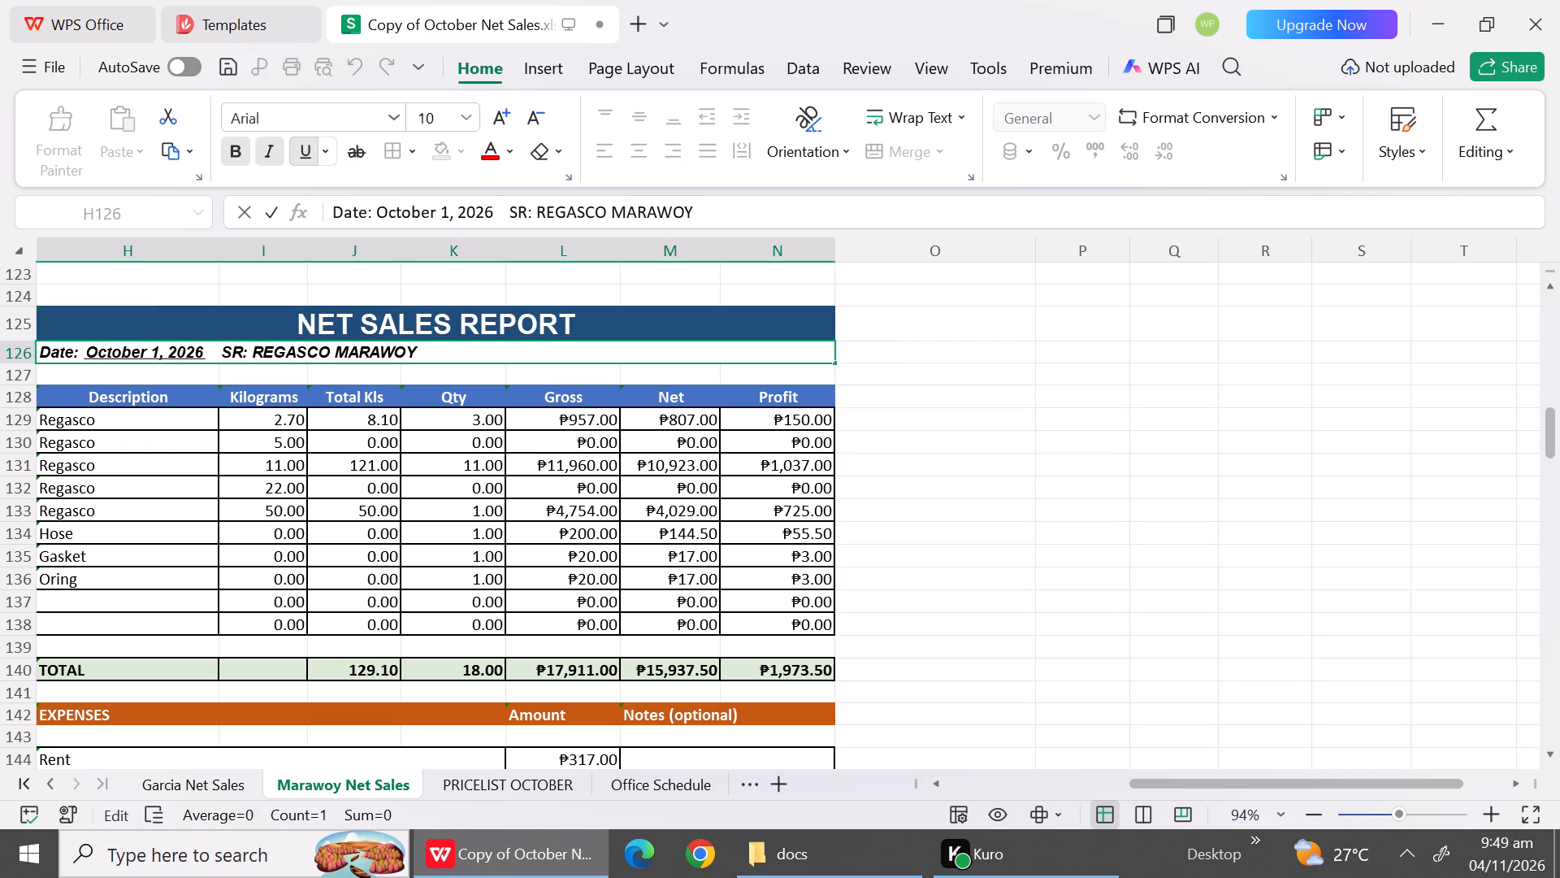
{"action": "key", "text": "BackSpace"}
{"action": "key", "text": "2"}
{"action": "key", "text": "0"}
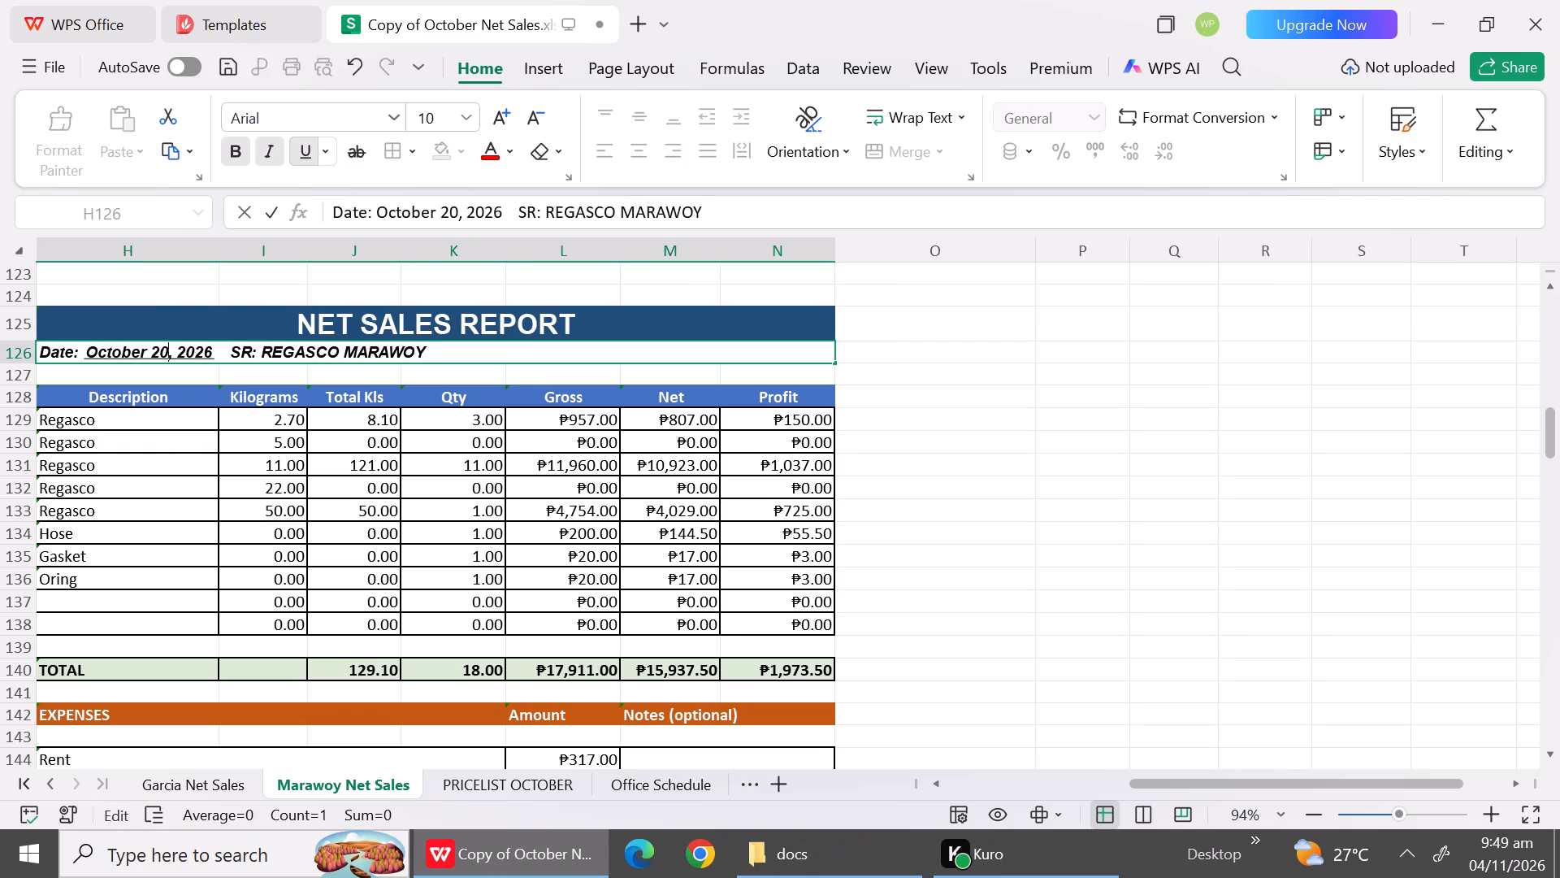
Add a Cath expense of 700 in row 117 of the October 19 report, consulting the Office Schedule sheet.
{"action": "triple_click", "coordinate": [1553, 293]}
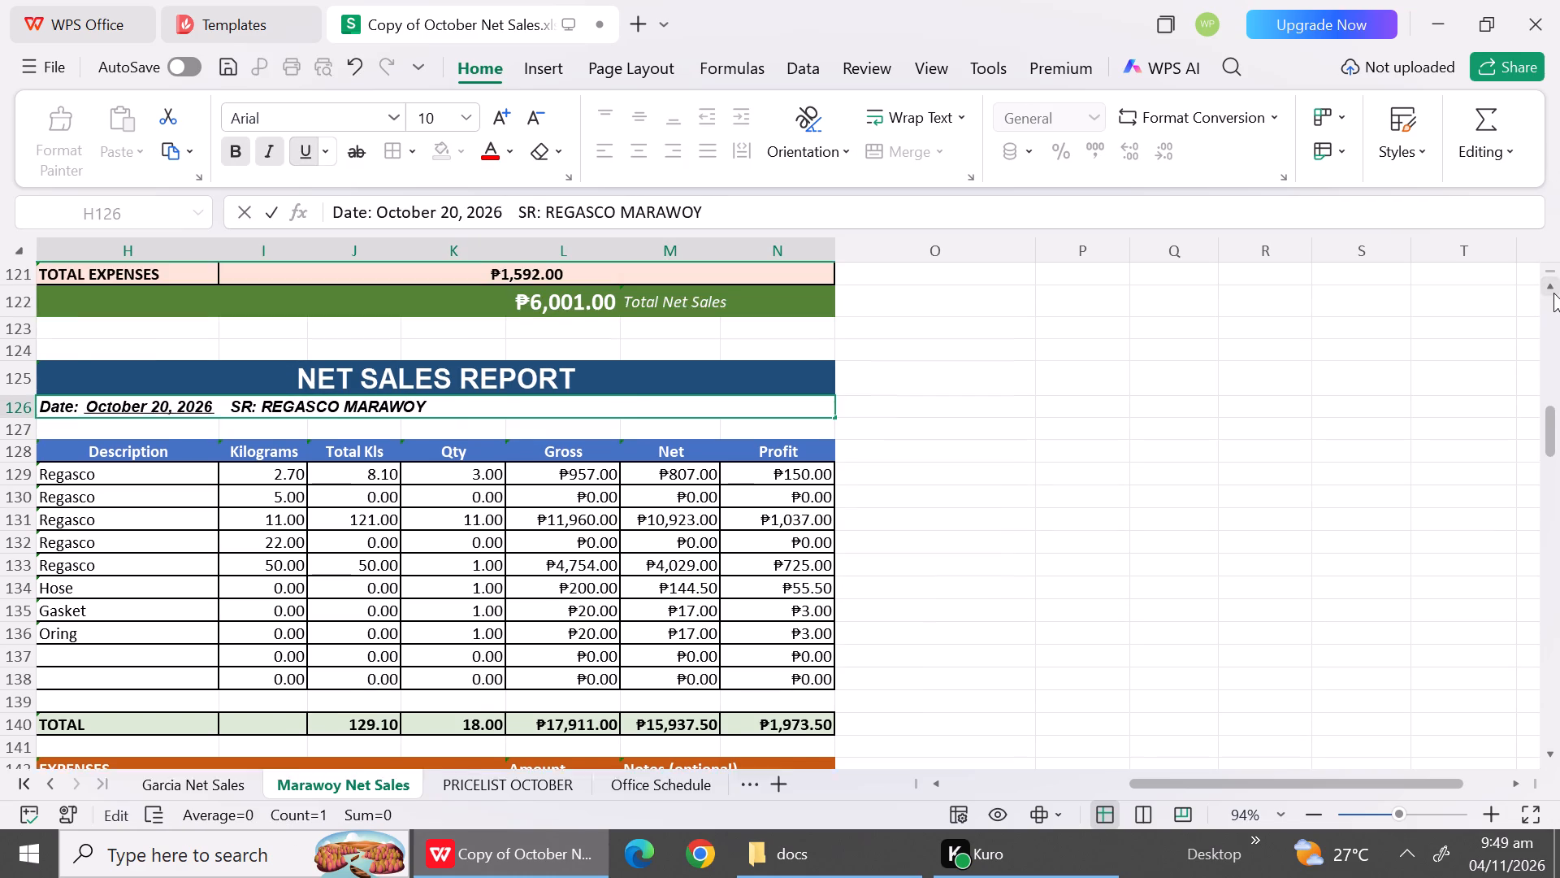
{"action": "triple_click", "coordinate": [1553, 293]}
{"action": "triple_click", "coordinate": [1553, 293]}
{"action": "triple_click", "coordinate": [1553, 293]}
{"action": "double_click", "coordinate": [1553, 293]}
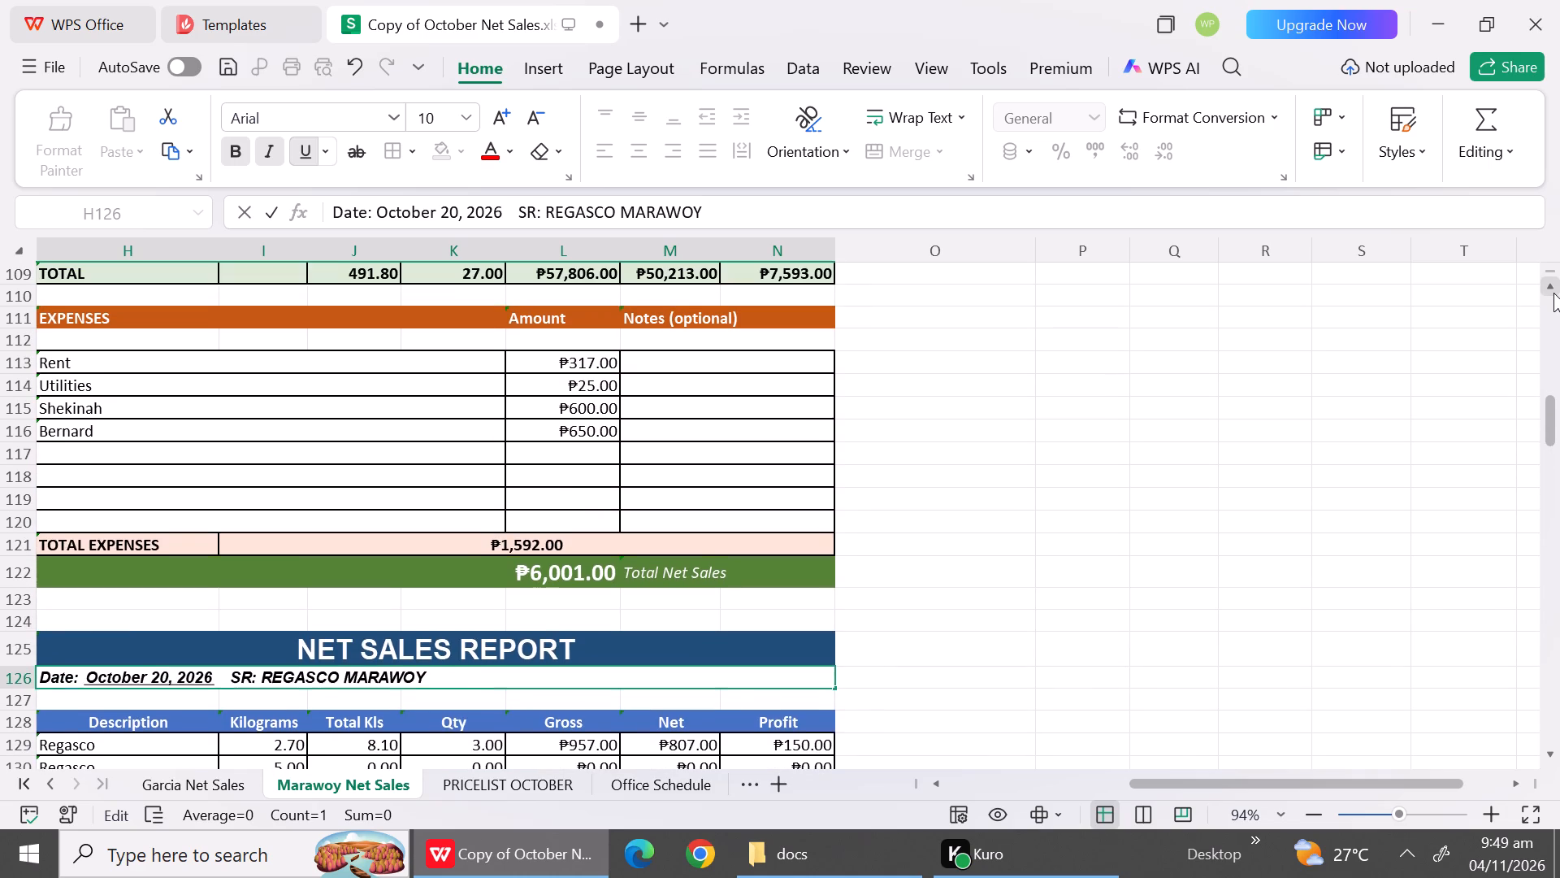
{"action": "triple_click", "coordinate": [1553, 293]}
{"action": "left_click", "coordinate": [1553, 293]}
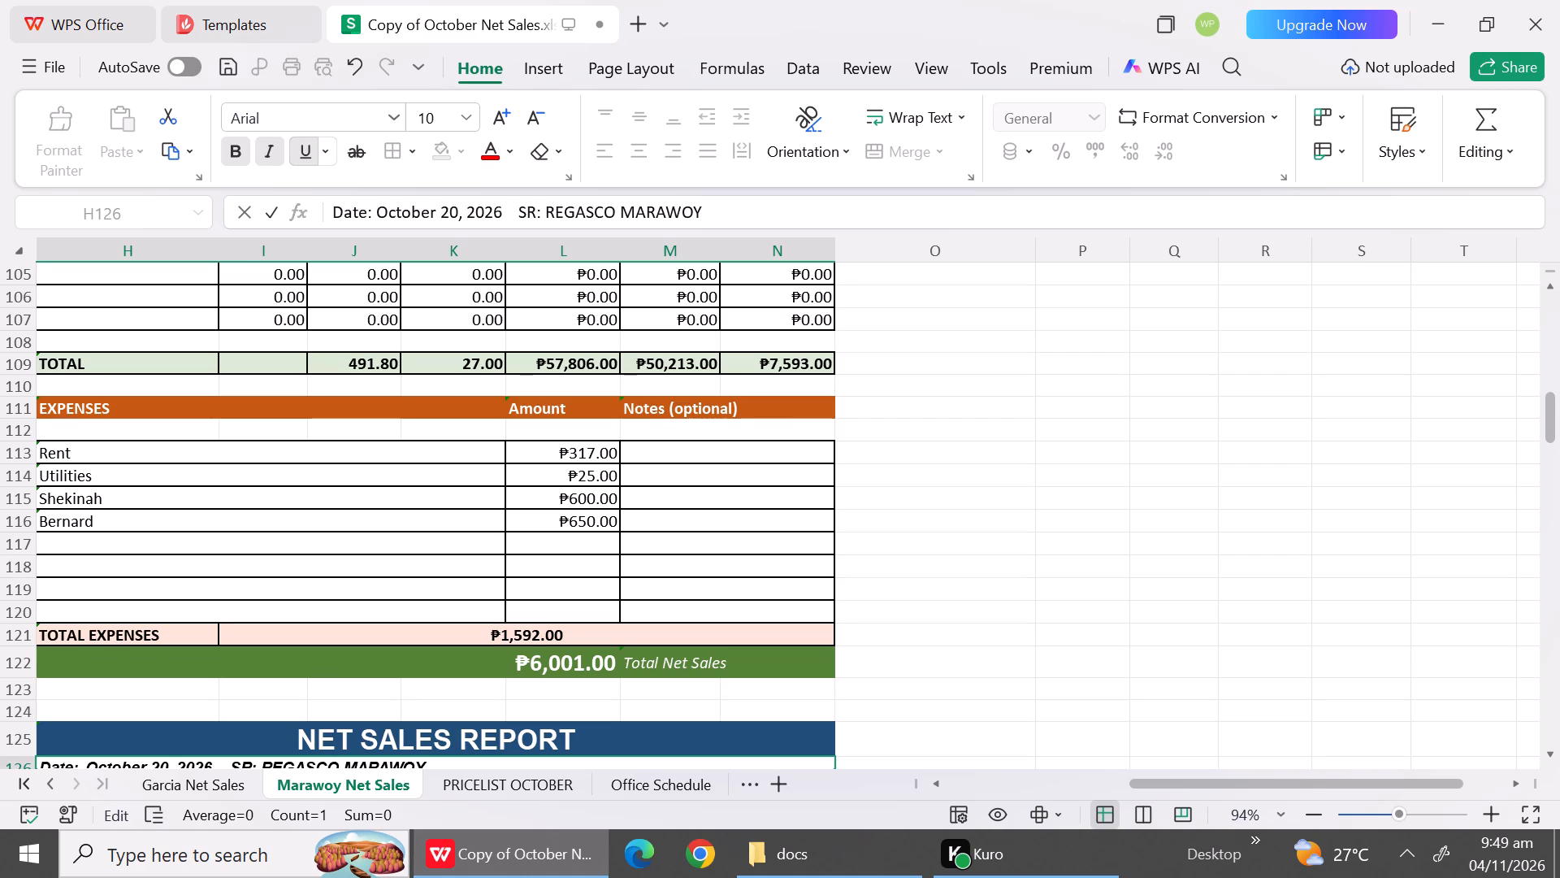
{"action": "left_click", "coordinate": [68, 545]}
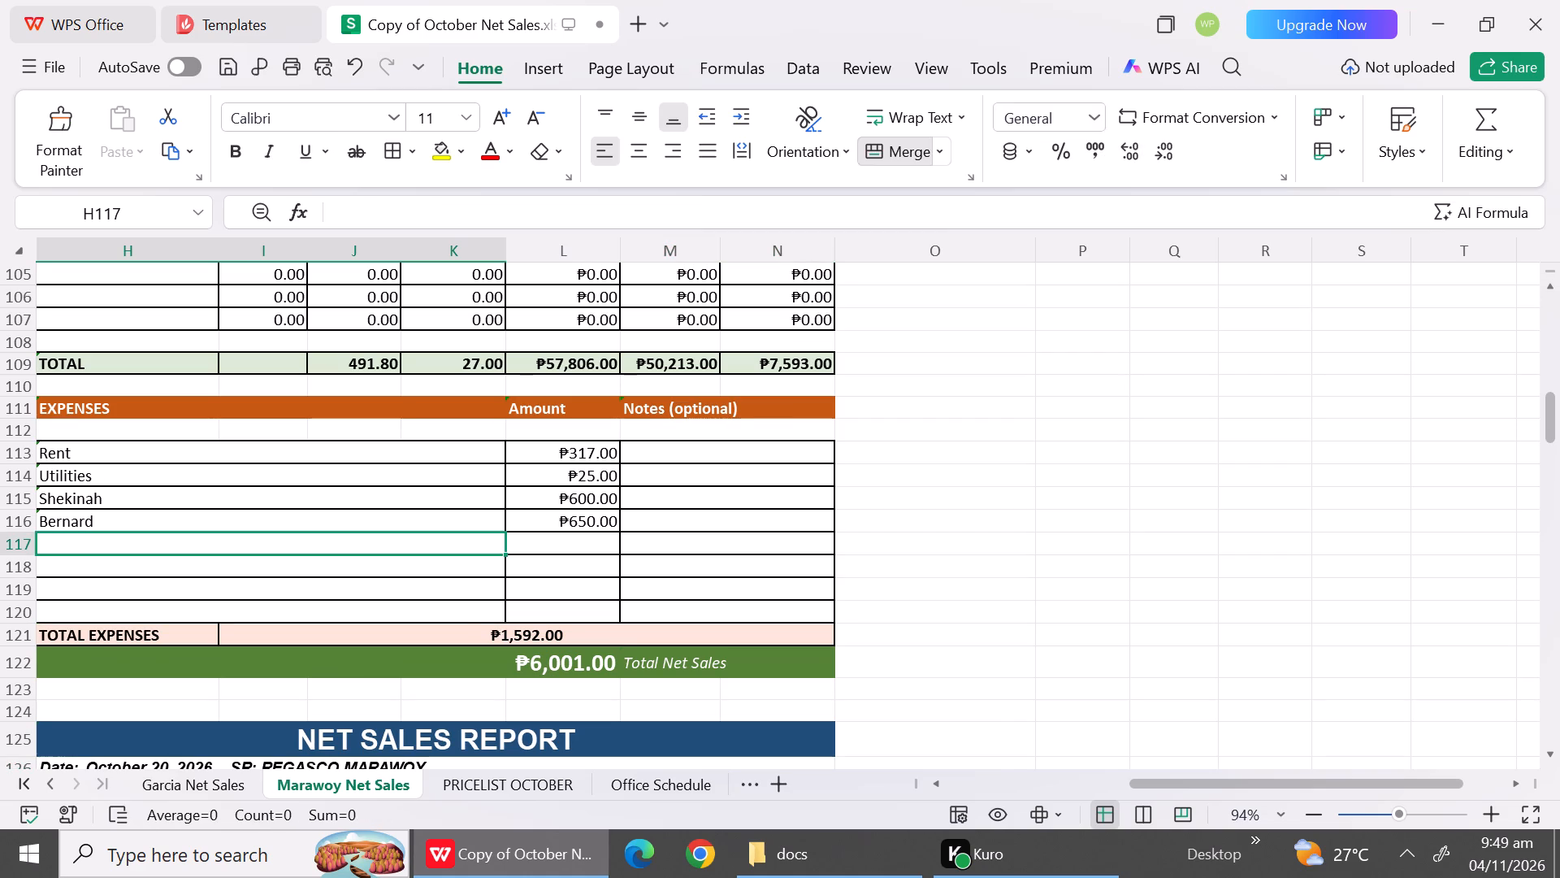
{"action": "type", "text": "Cath"}
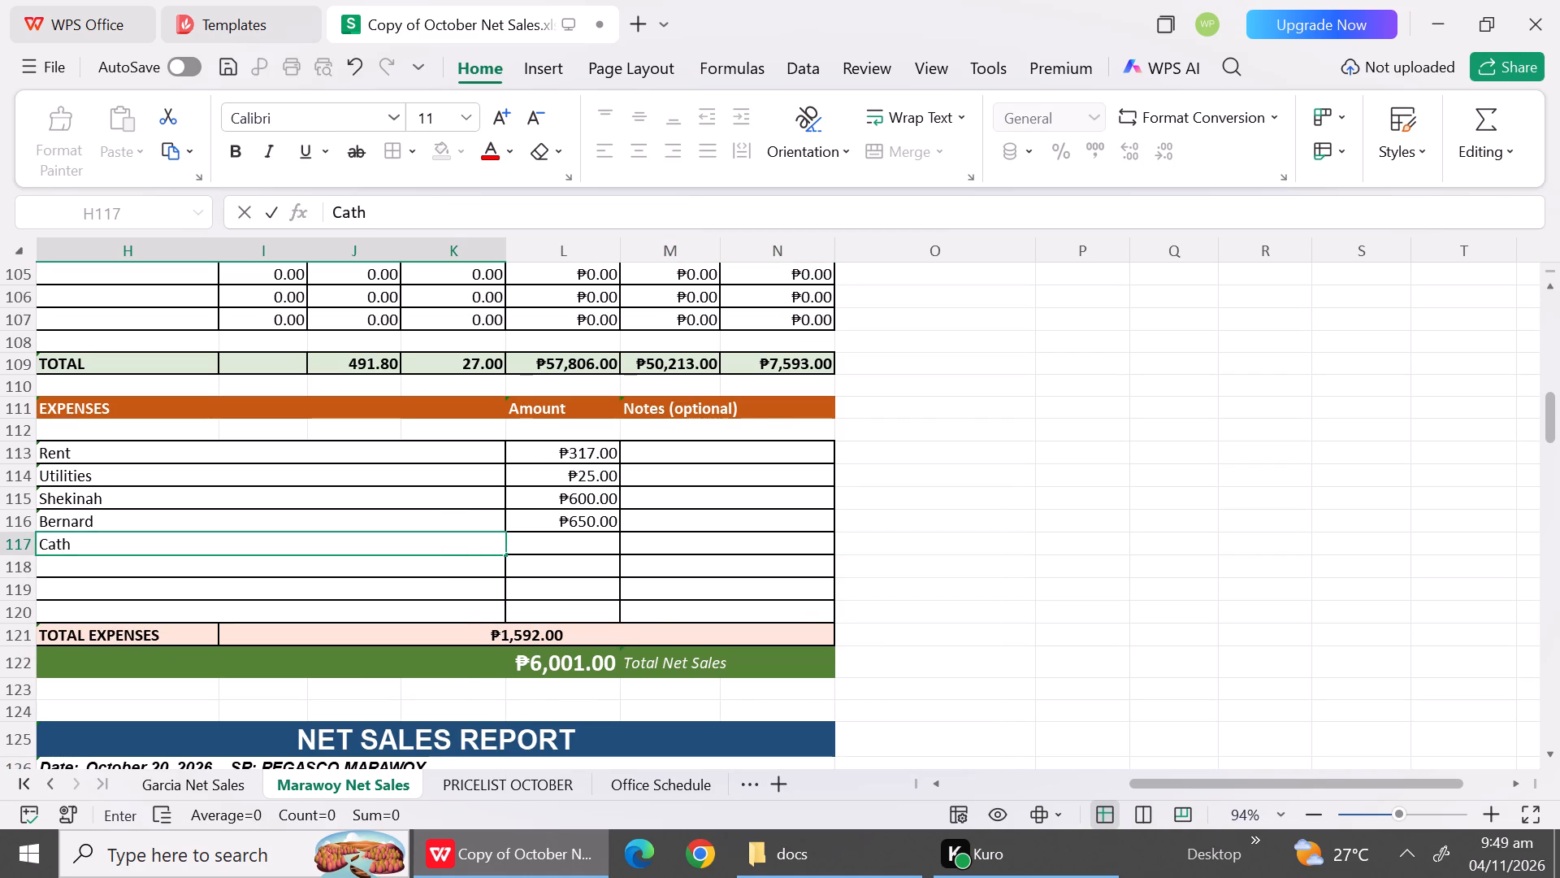
{"action": "left_click", "coordinate": [602, 552]}
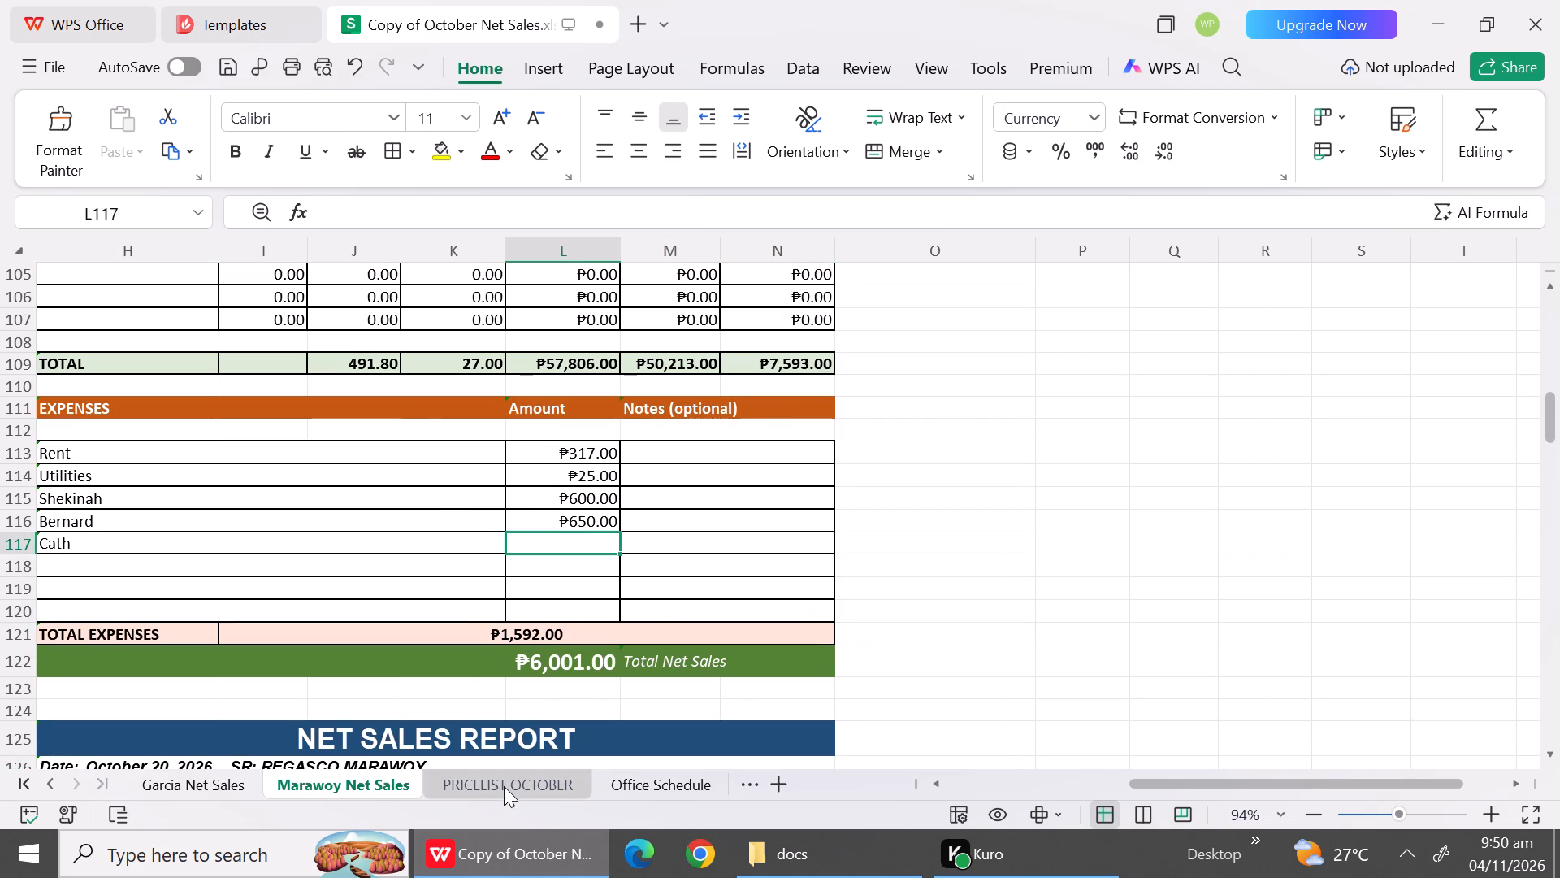
{"action": "left_click", "coordinate": [648, 779]}
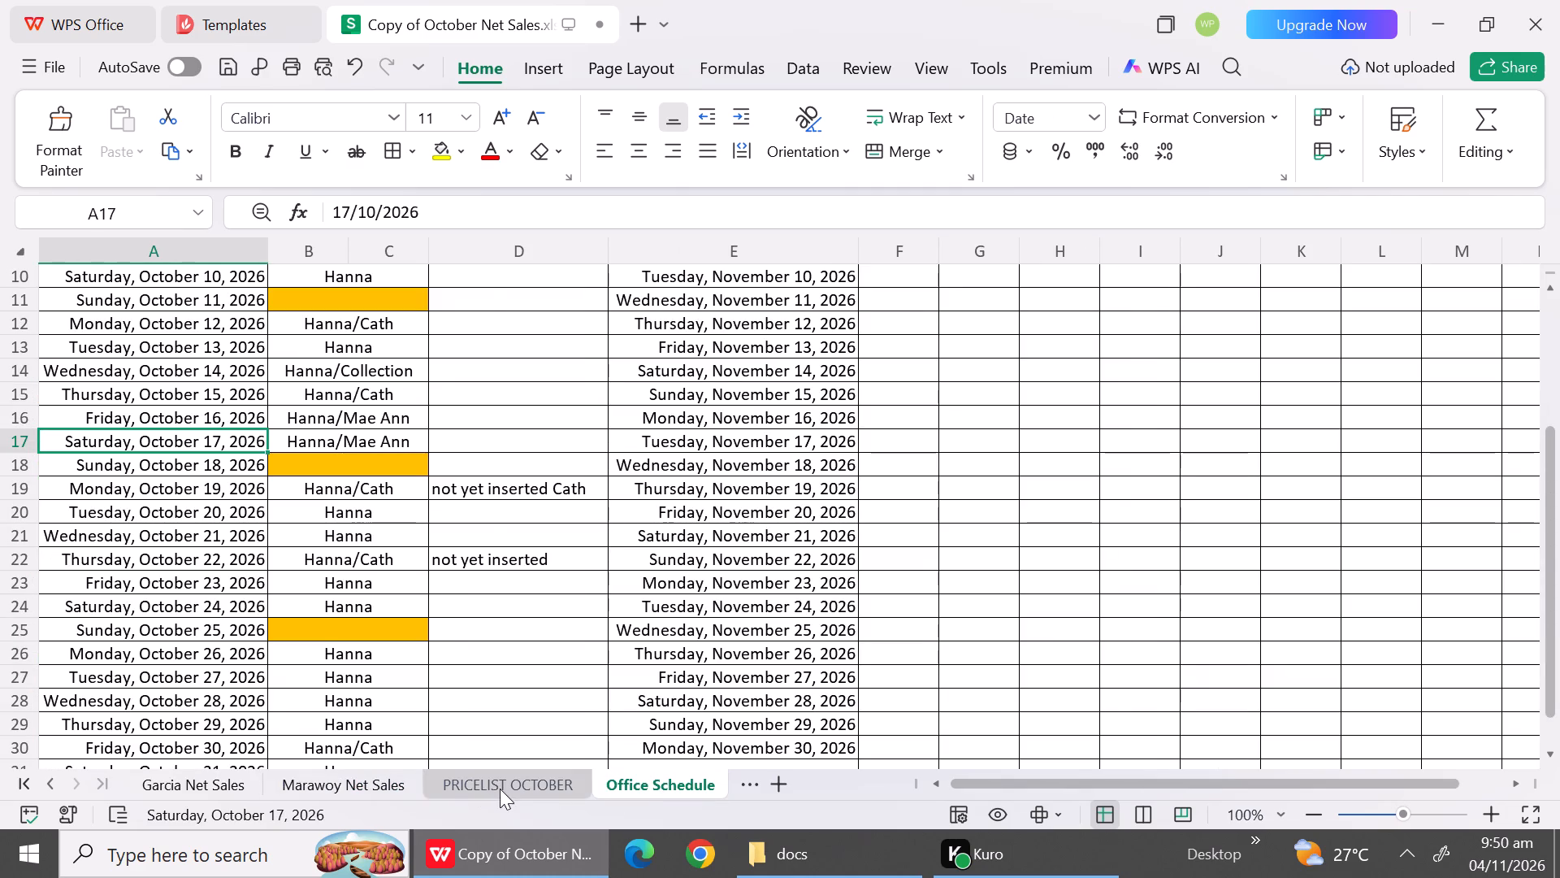
{"action": "left_click", "coordinate": [405, 789]}
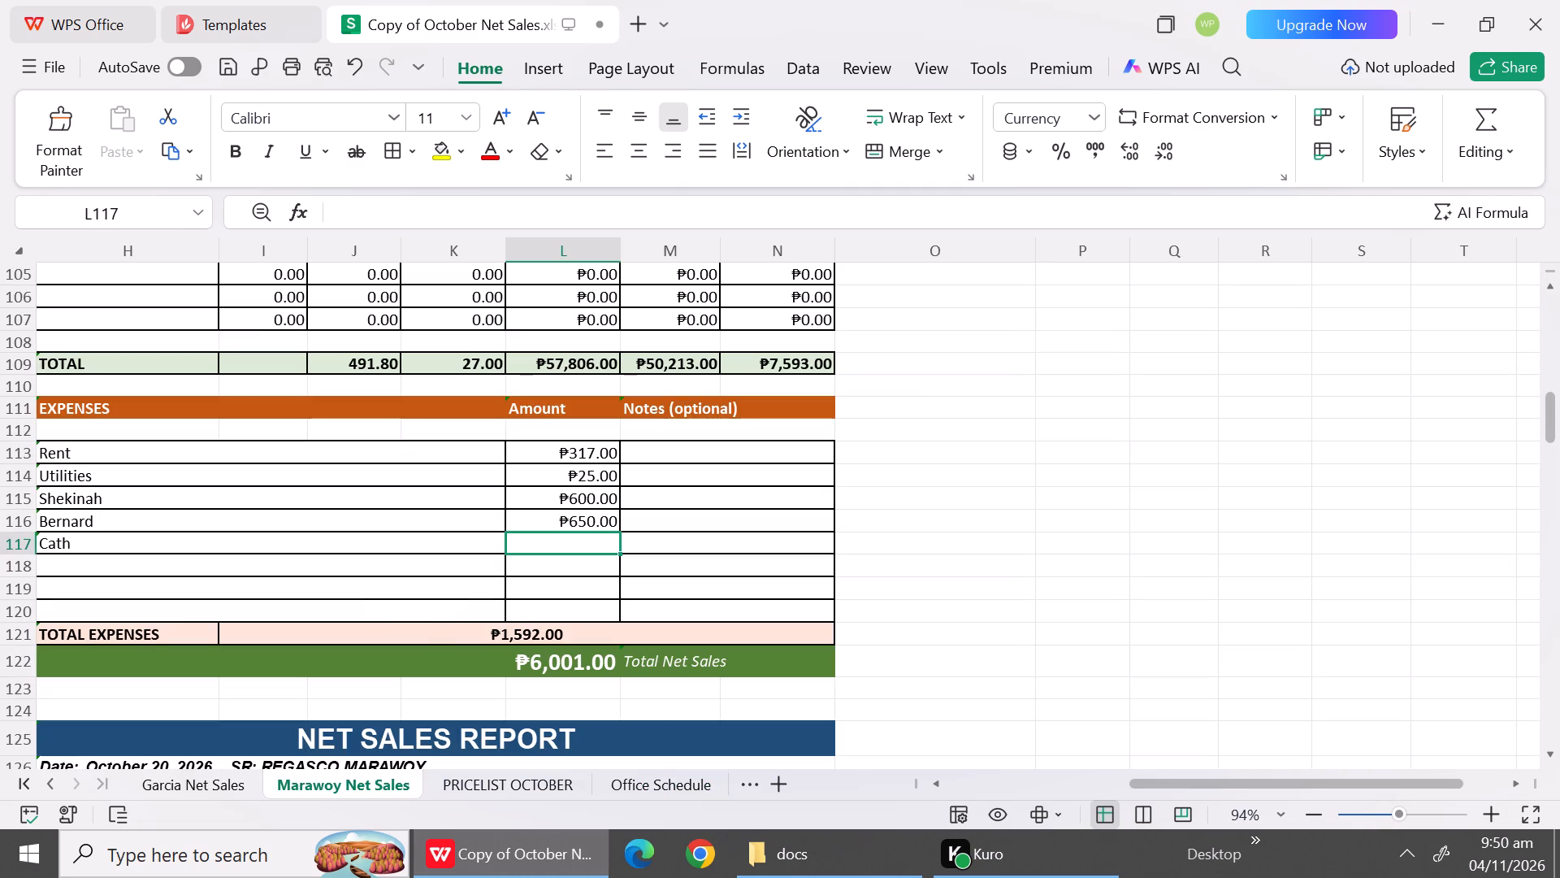
{"action": "left_click", "coordinate": [591, 546]}
{"action": "type", "text": "700"}
{"action": "left_click", "coordinate": [704, 541]}
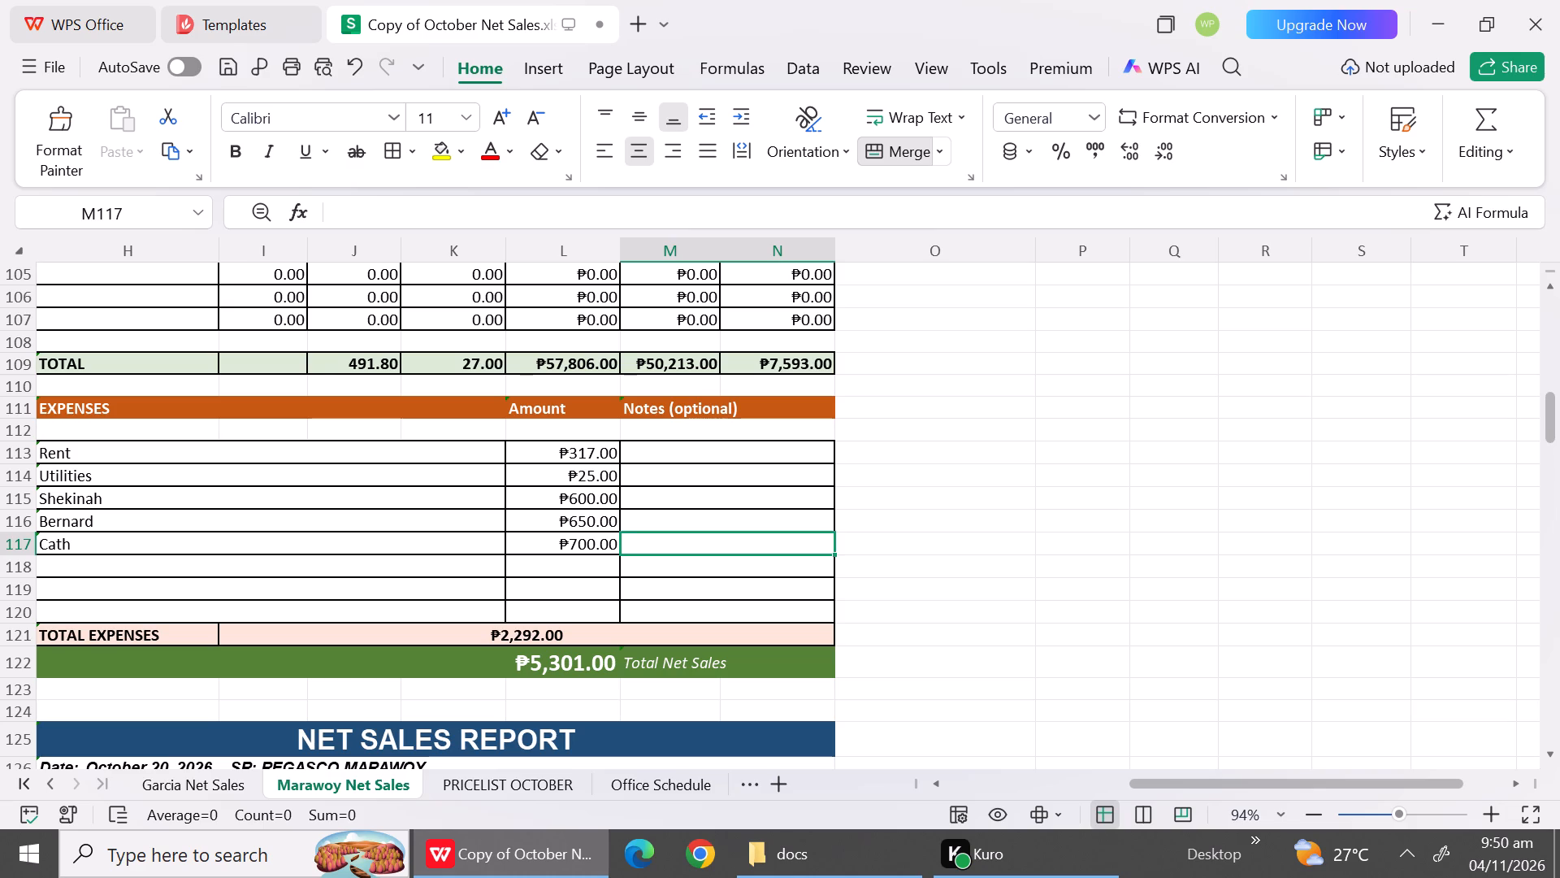
{"action": "left_click", "coordinate": [750, 661]}
{"action": "left_click", "coordinate": [302, 532]}
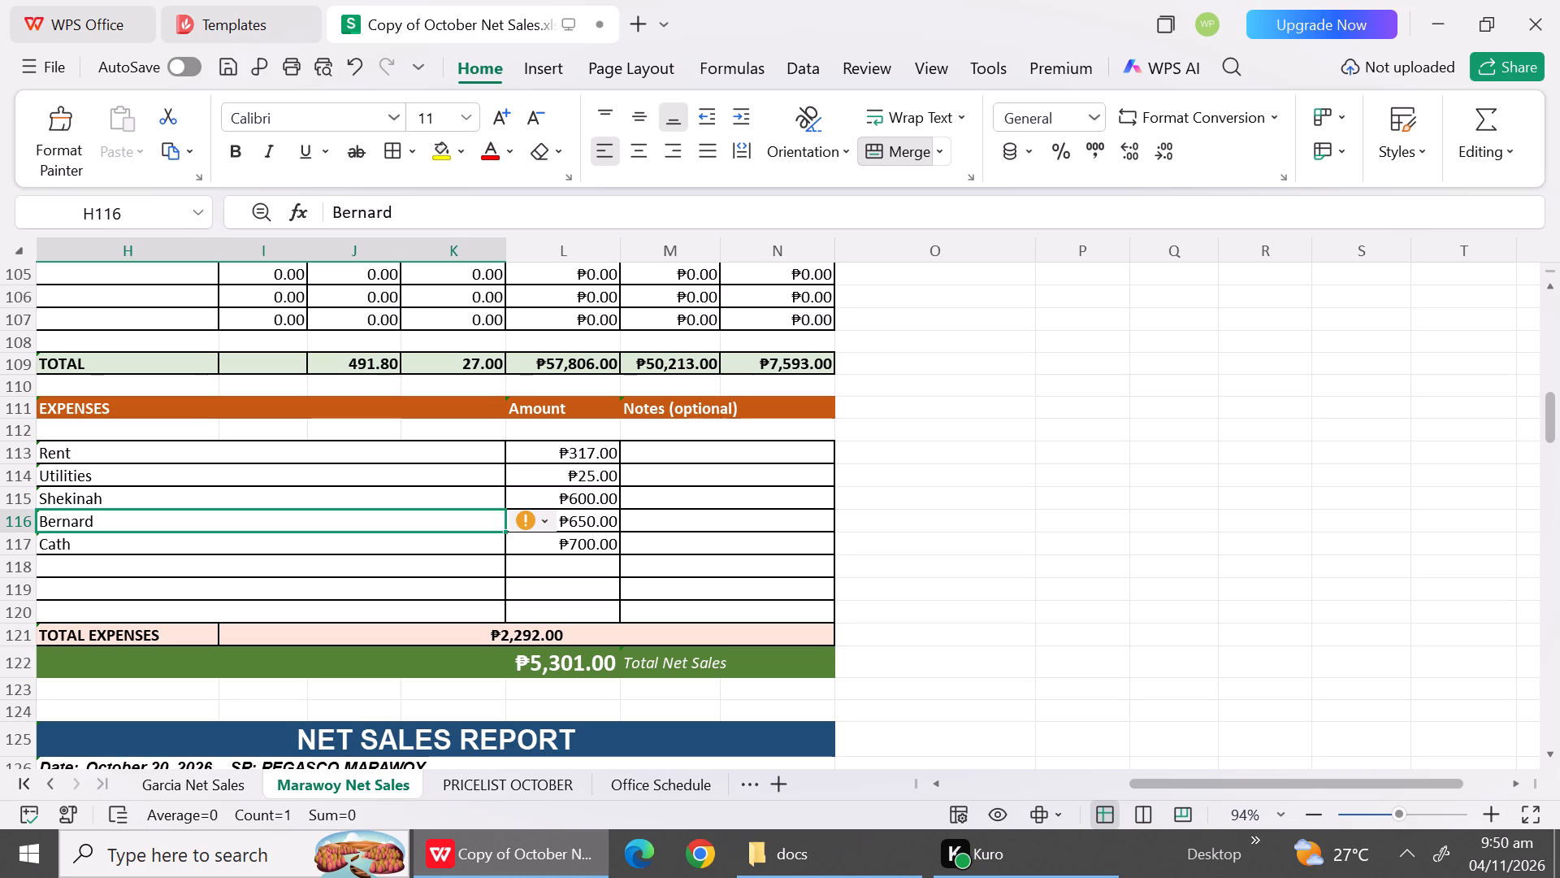
{"action": "left_click_drag", "start_coordinate": [973, 507], "coordinate": [97, 503]}
{"action": "left_click", "coordinate": [252, 536]}
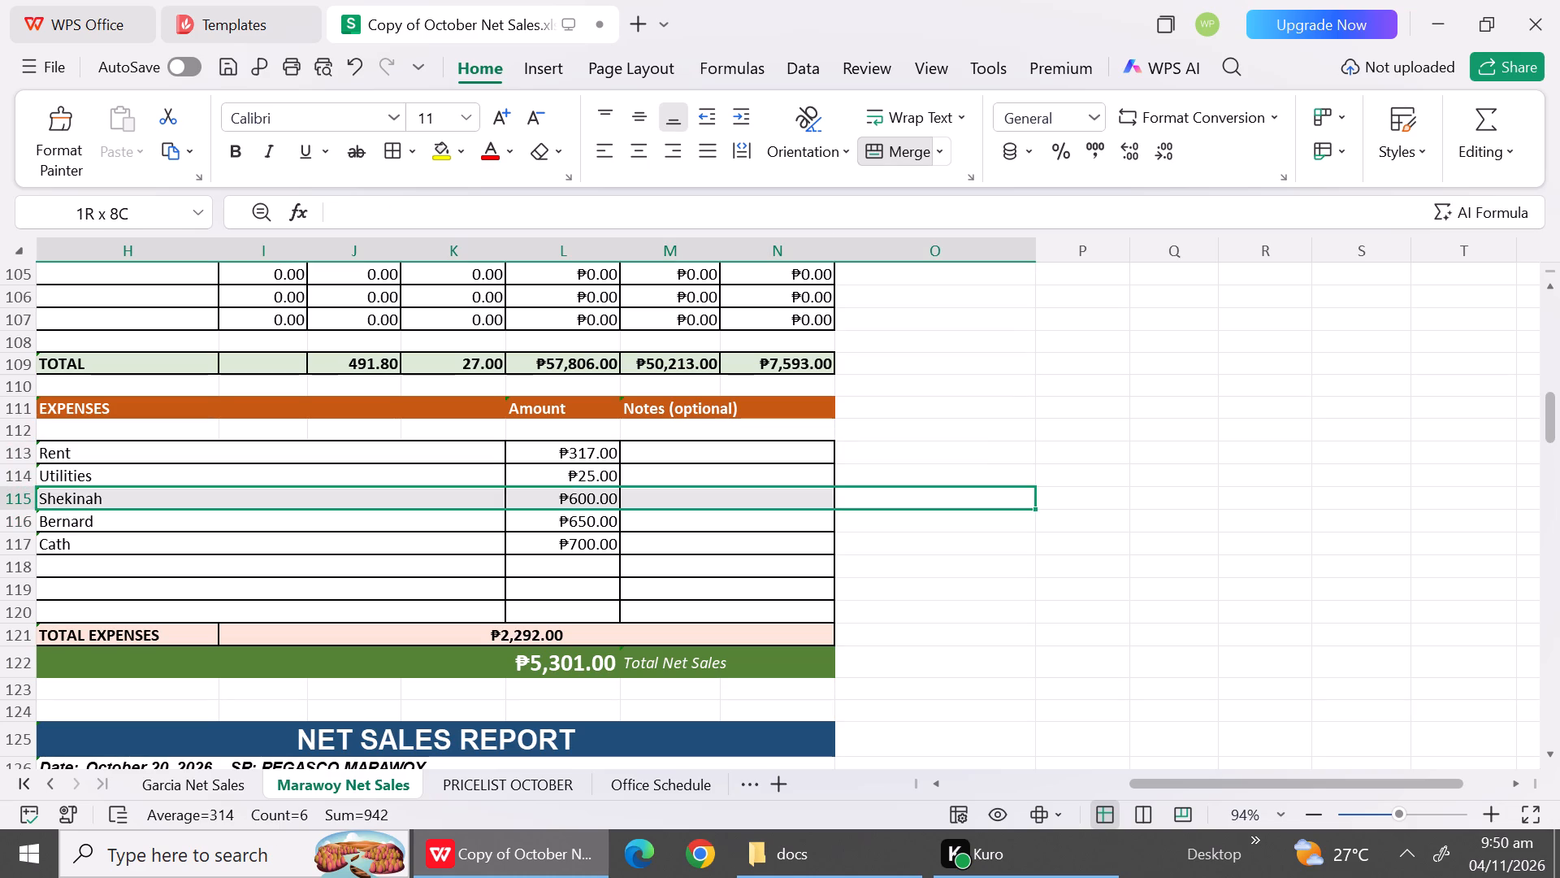
For the 2.70 kg Regasco row of the October 20 report, set Qty to 2, Gross to 732 and Net to 632.
{"action": "triple_click", "coordinate": [1555, 754]}
{"action": "triple_click", "coordinate": [1555, 754]}
{"action": "triple_click", "coordinate": [1555, 754]}
{"action": "triple_click", "coordinate": [1555, 754]}
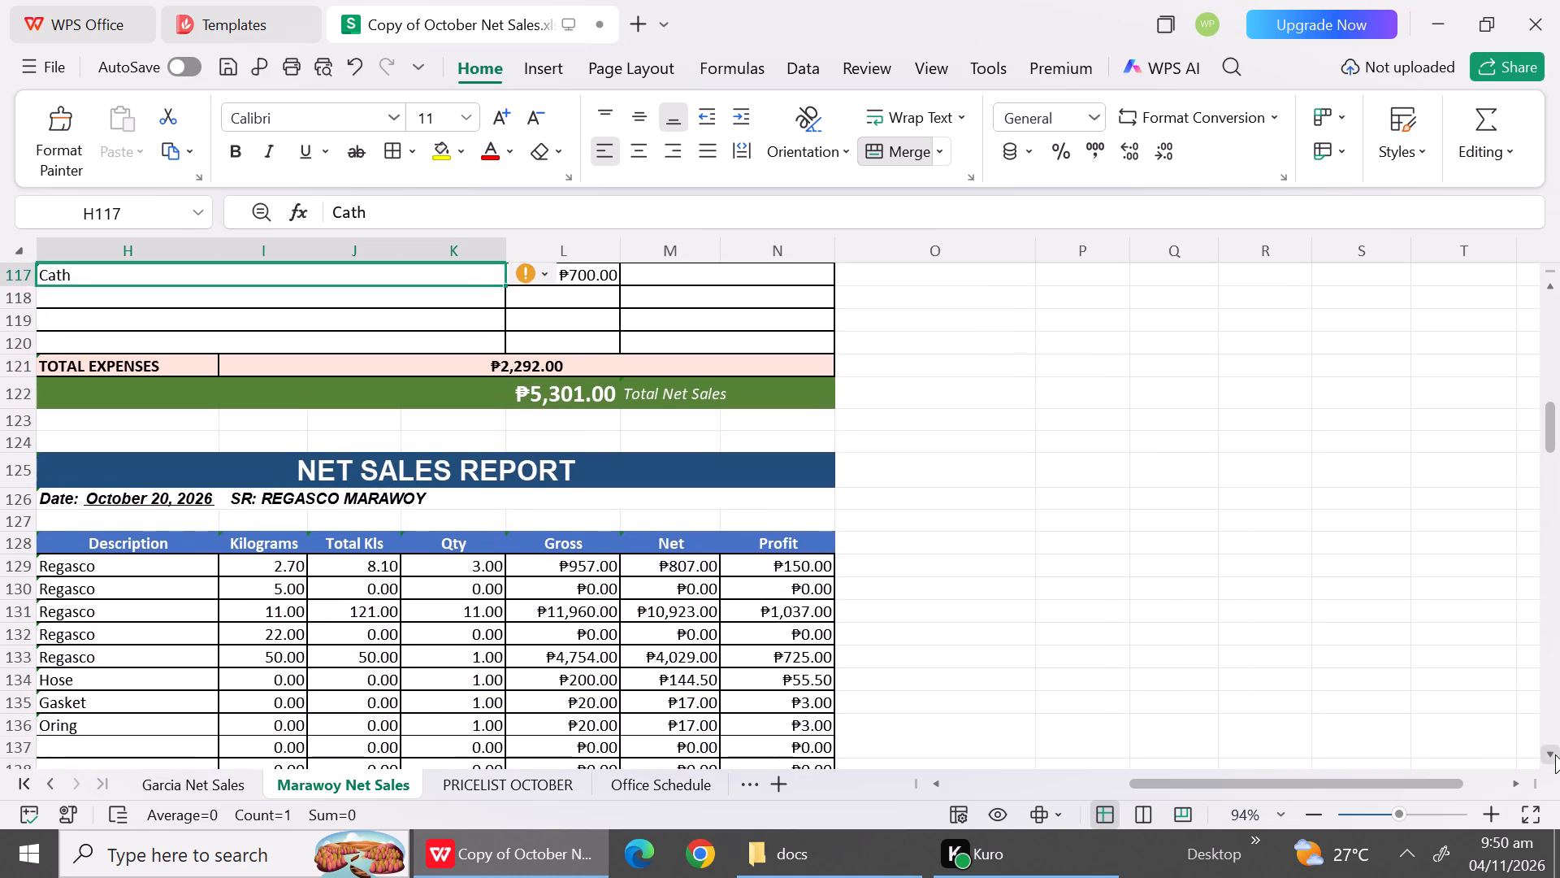
{"action": "double_click", "coordinate": [1555, 754]}
{"action": "left_click", "coordinate": [1555, 754]}
{"action": "left_click", "coordinate": [1555, 754]}
{"action": "left_click", "coordinate": [1555, 754]}
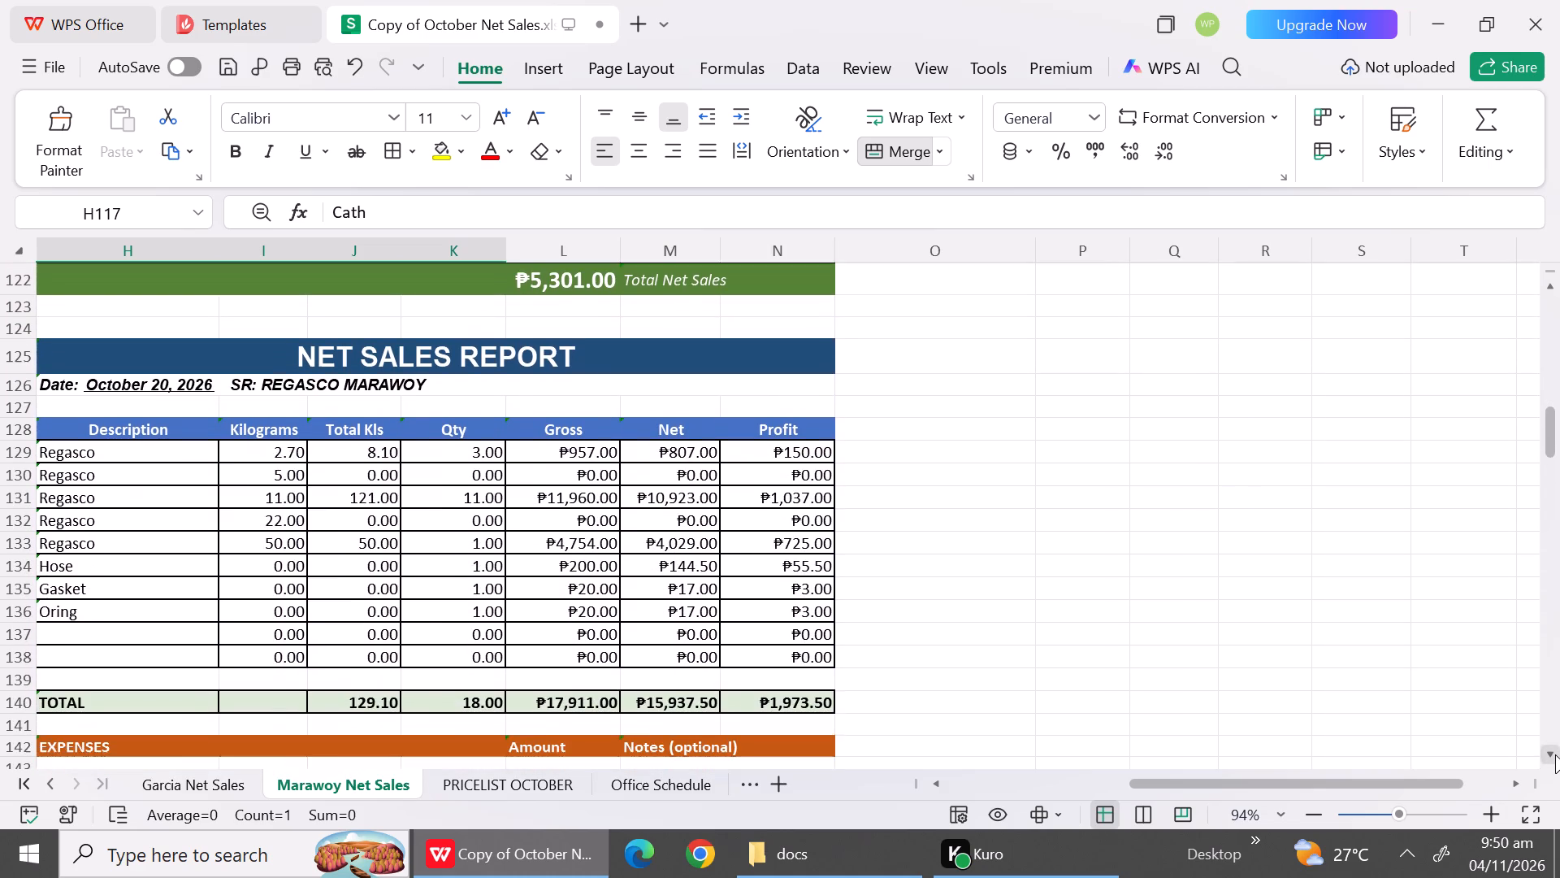
{"action": "left_click", "coordinate": [1555, 754]}
{"action": "left_click", "coordinate": [1555, 754]}
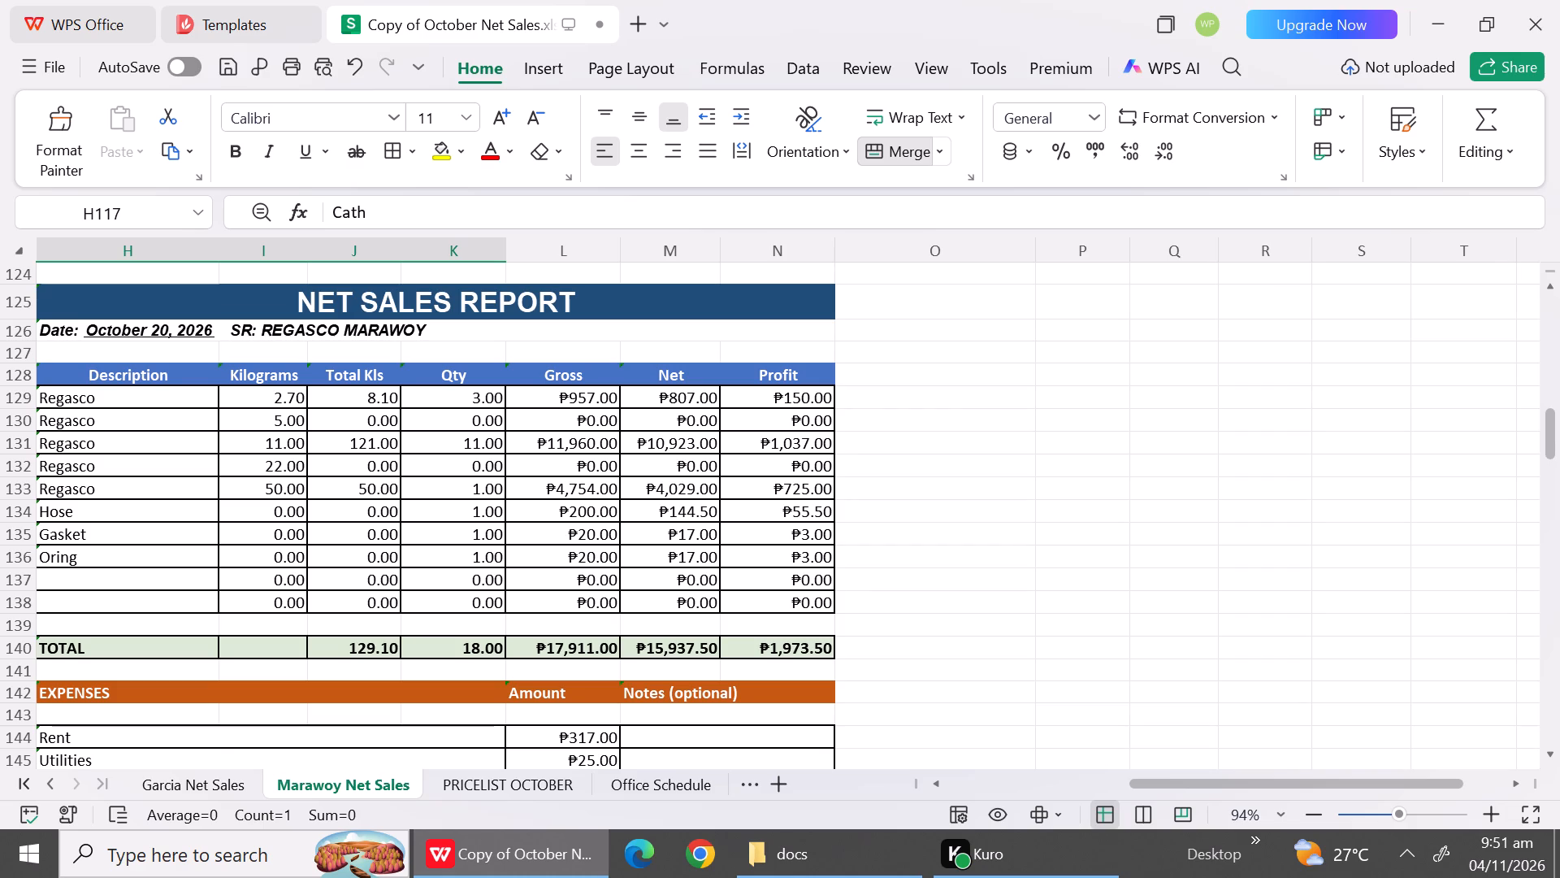
{"action": "left_click", "coordinate": [498, 402]}
{"action": "key", "text": "2"}
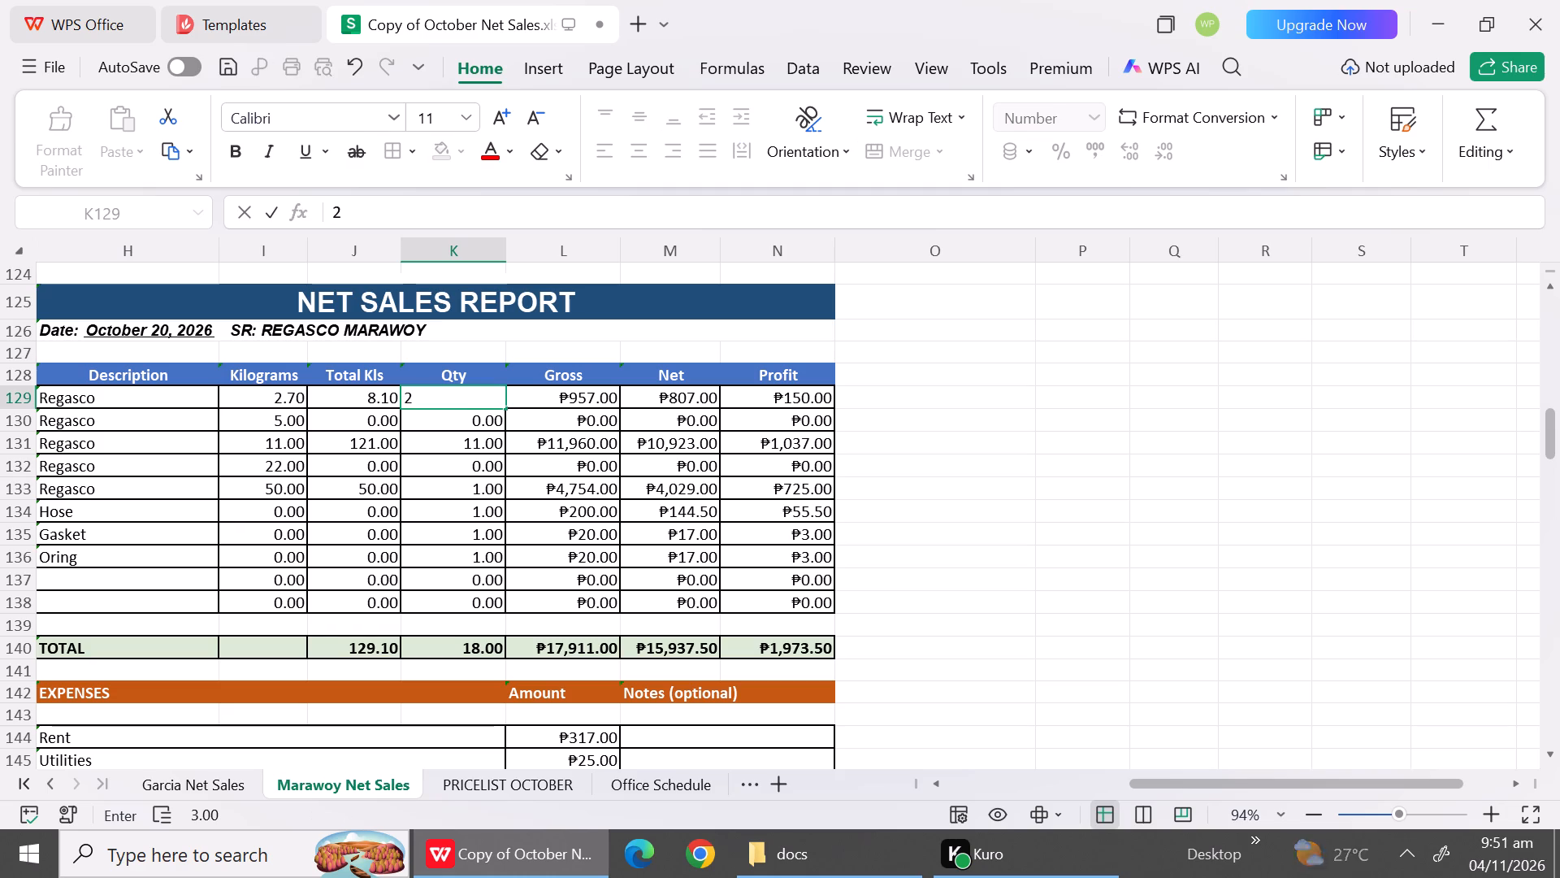
{"action": "left_click", "coordinate": [560, 403]}
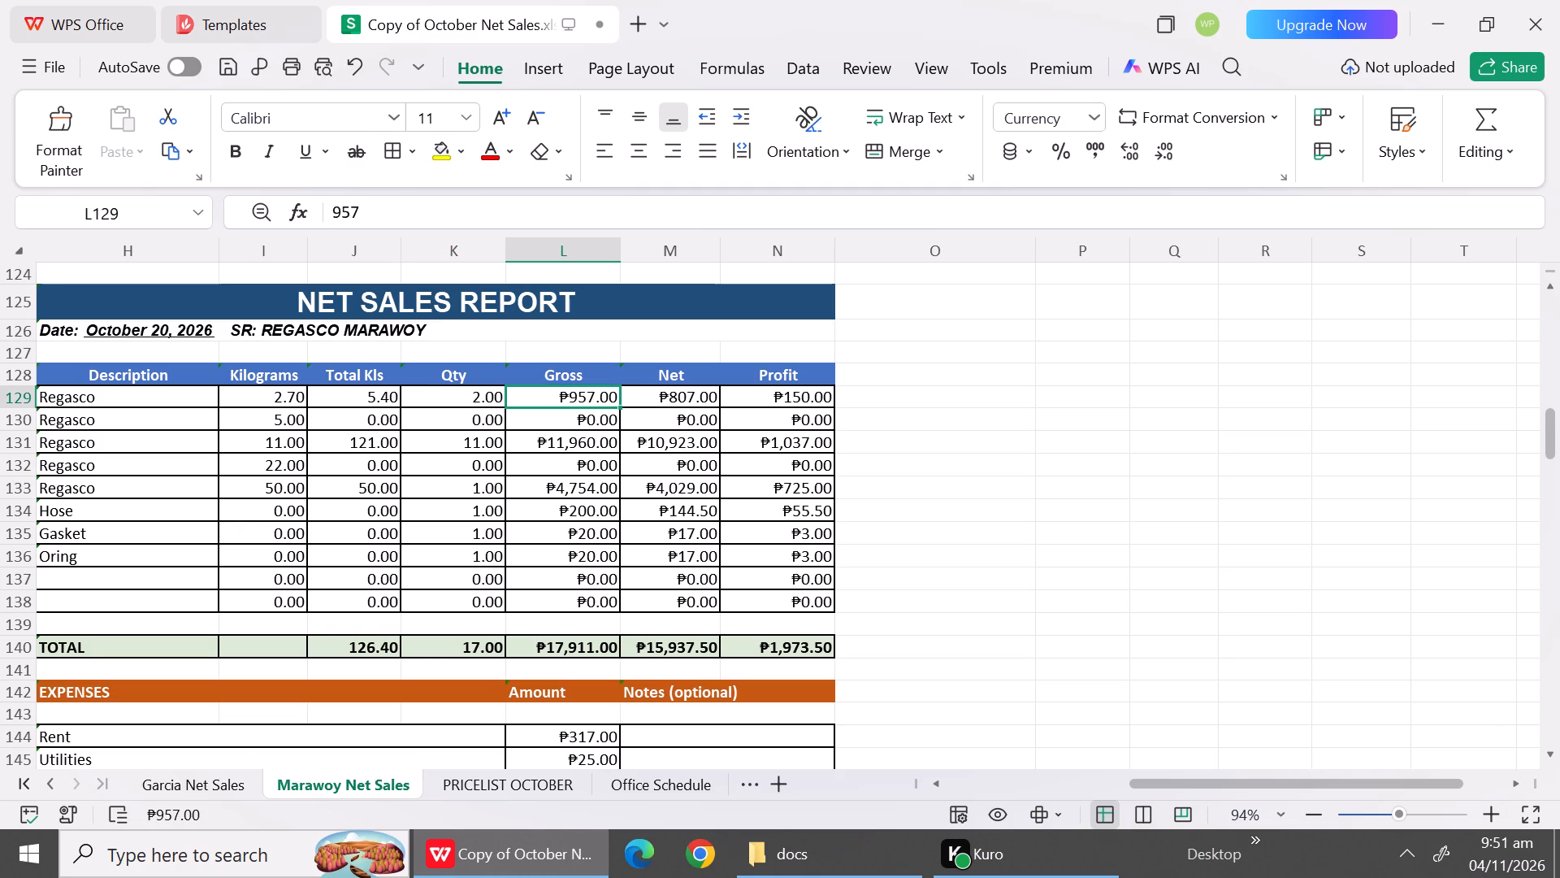
{"action": "type", "text": "732"}
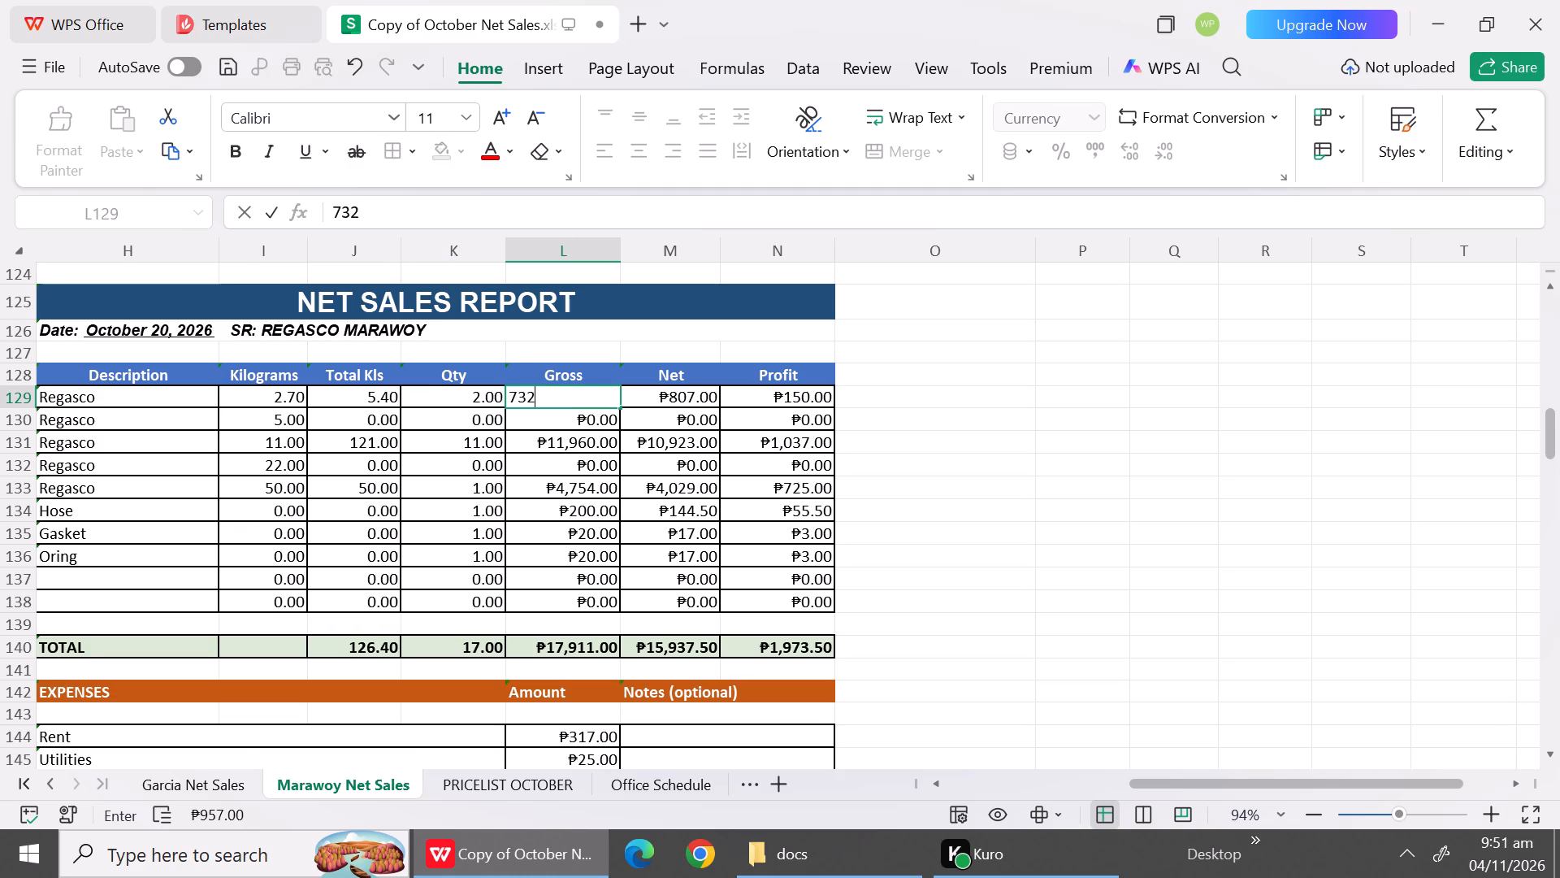
{"action": "left_click", "coordinate": [683, 402]}
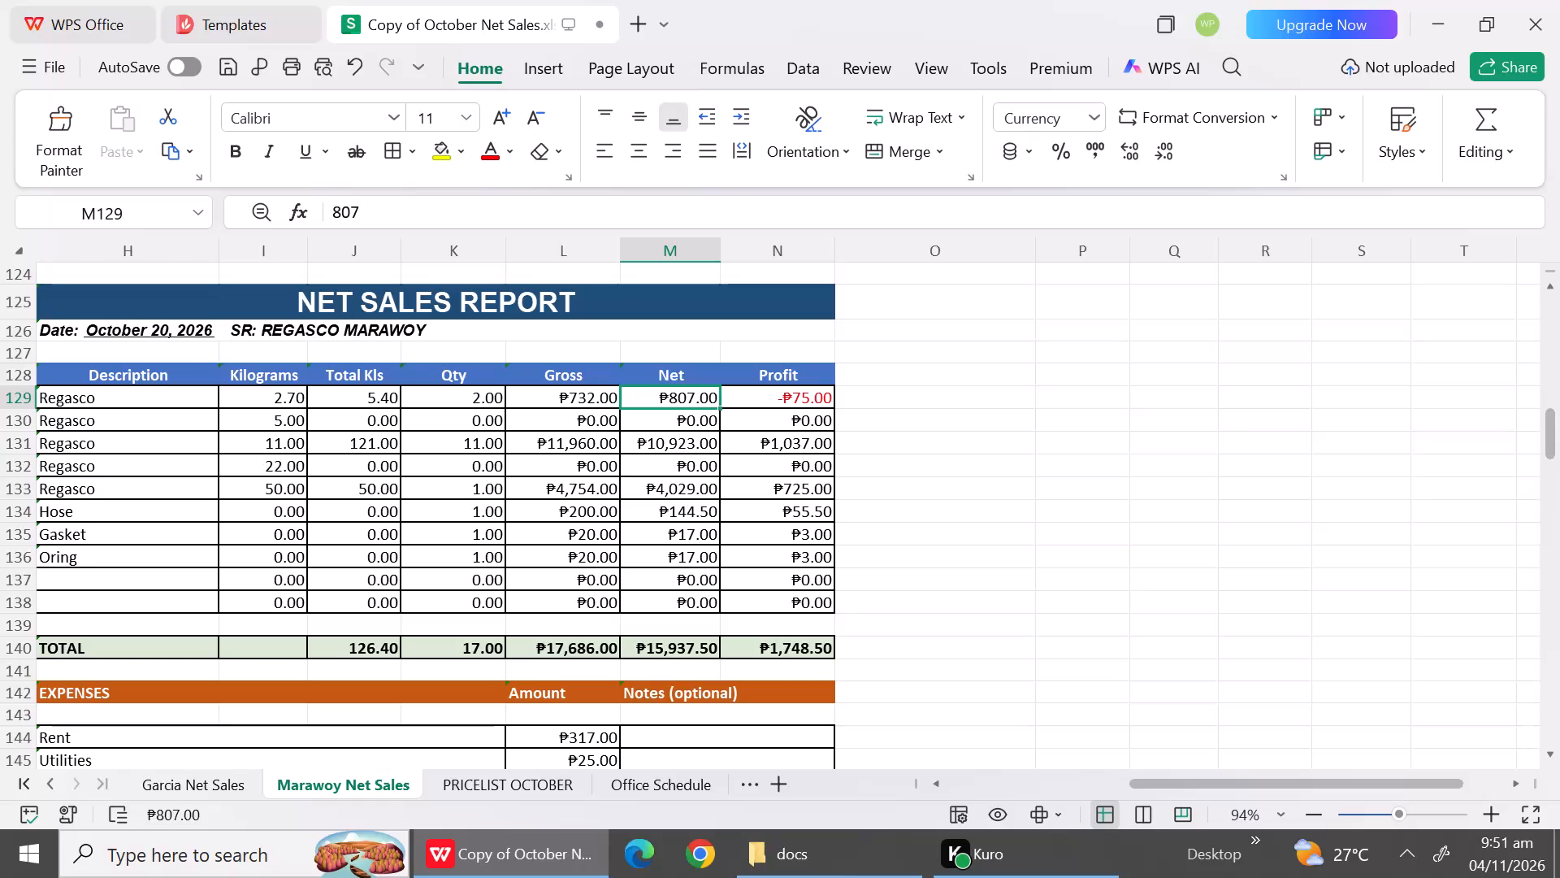
{"action": "type", "text": "632"}
{"action": "left_click", "coordinate": [1129, 492]}
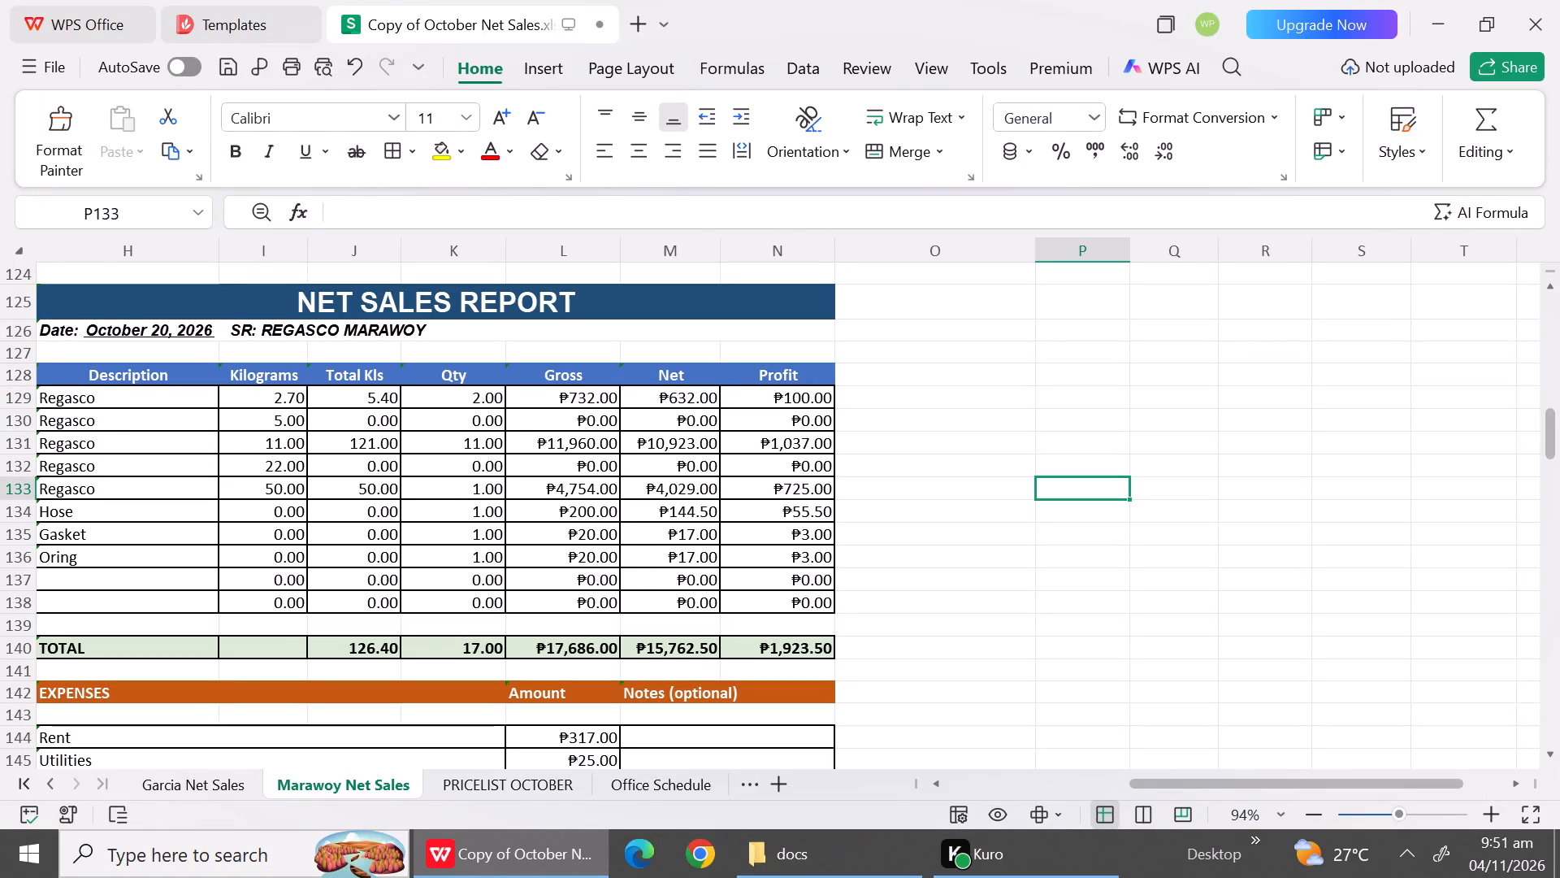
For the 5.00 kg Regasco row of the October 20 report, set Qty to 2, Gross to 1282 and Net to 1098, consulting the October price list.
{"action": "left_click", "coordinate": [474, 428]}
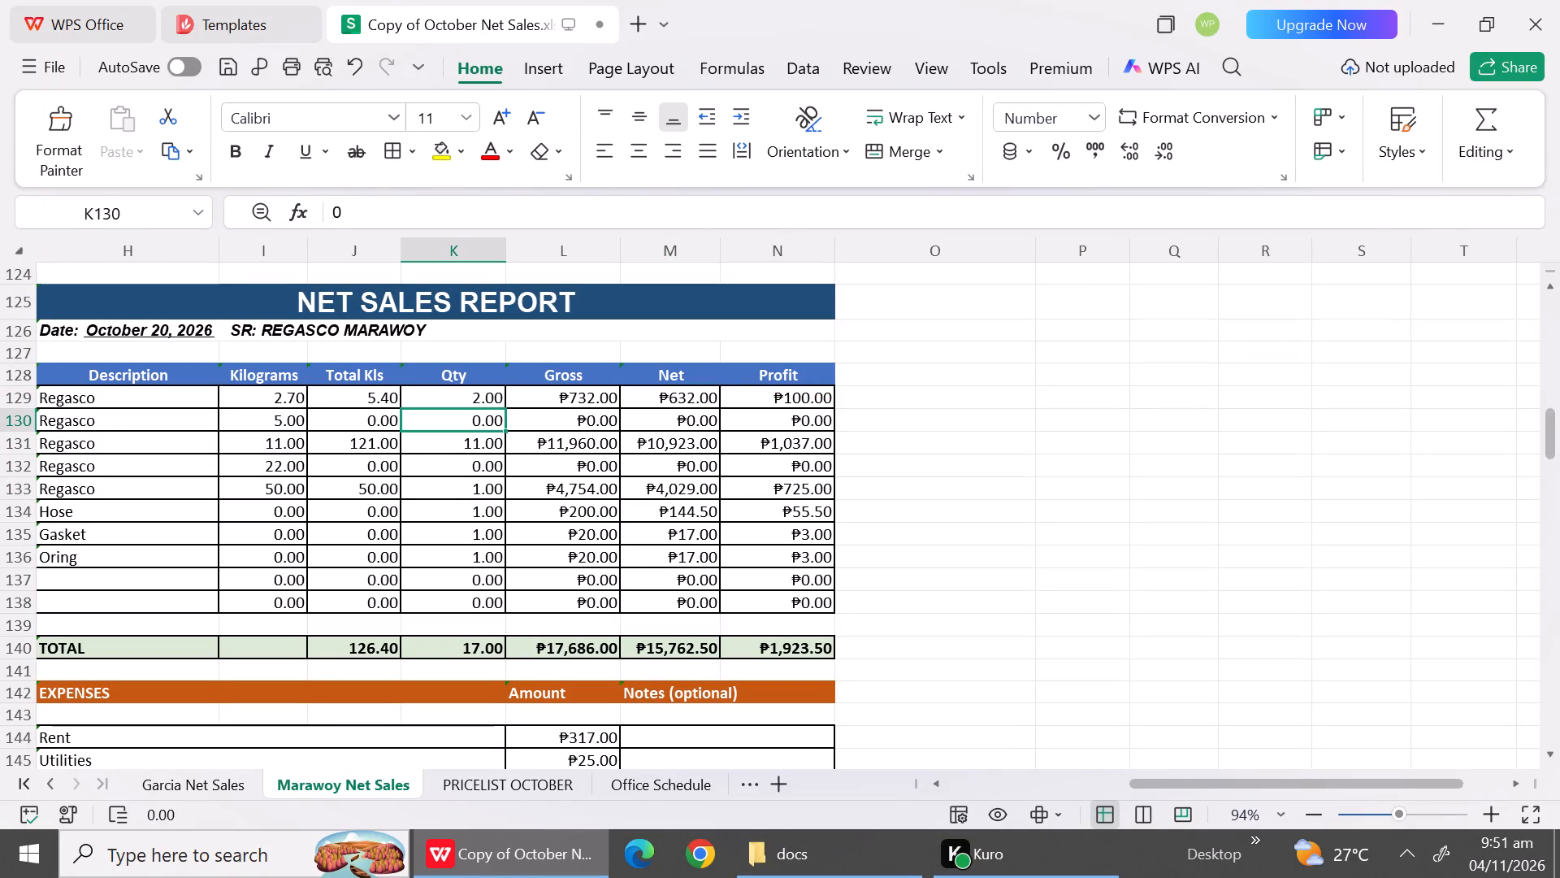
{"action": "key", "text": "2"}
{"action": "left_click", "coordinate": [562, 422]}
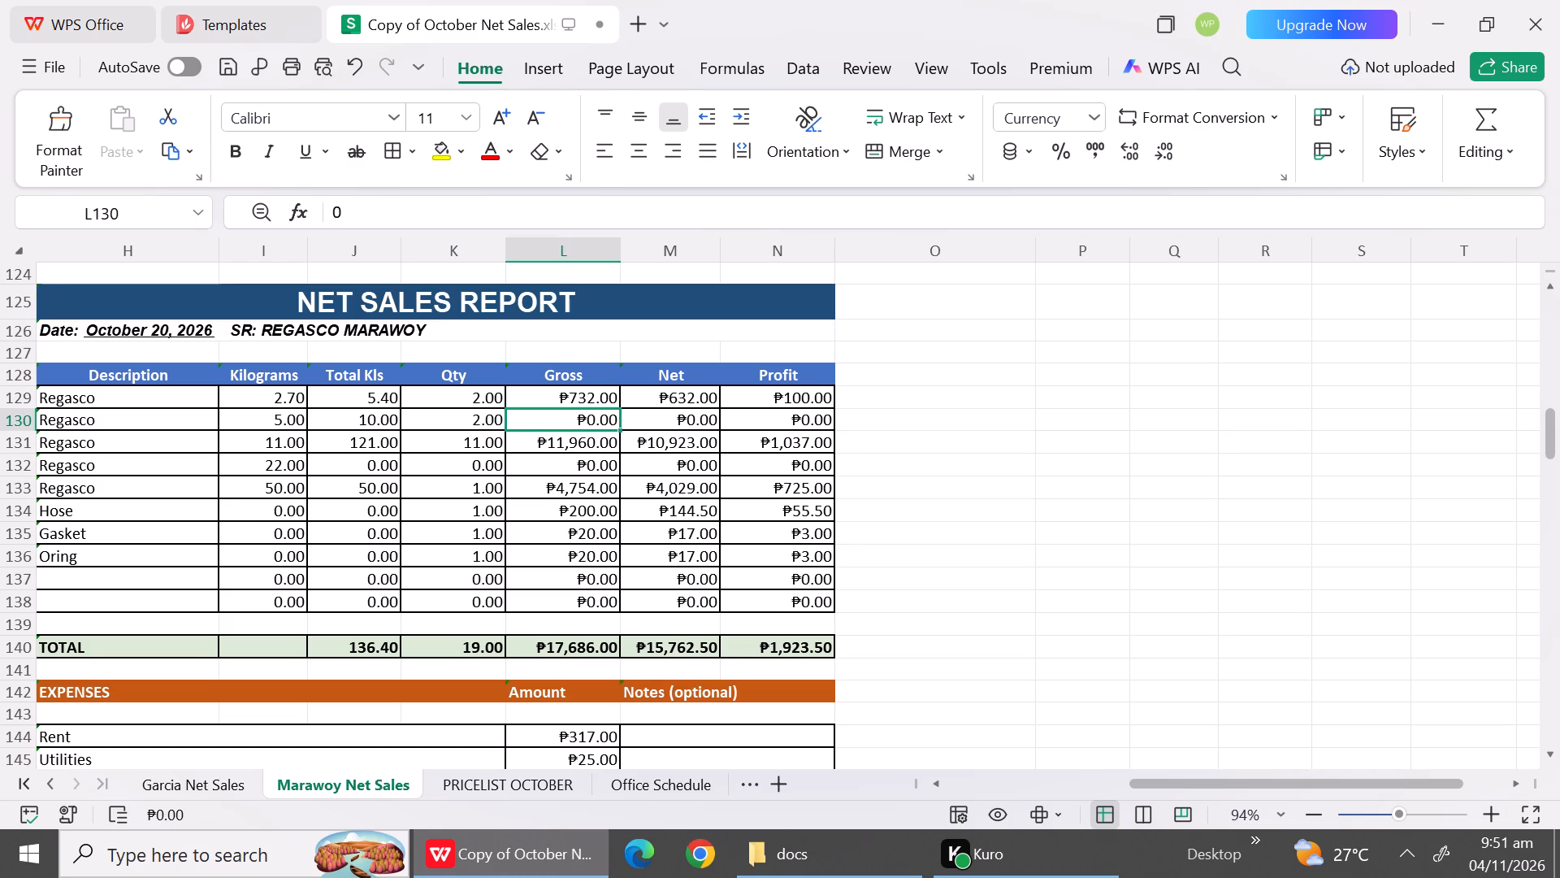
{"action": "type", "text": "12"}
{"action": "type", "text": "82"}
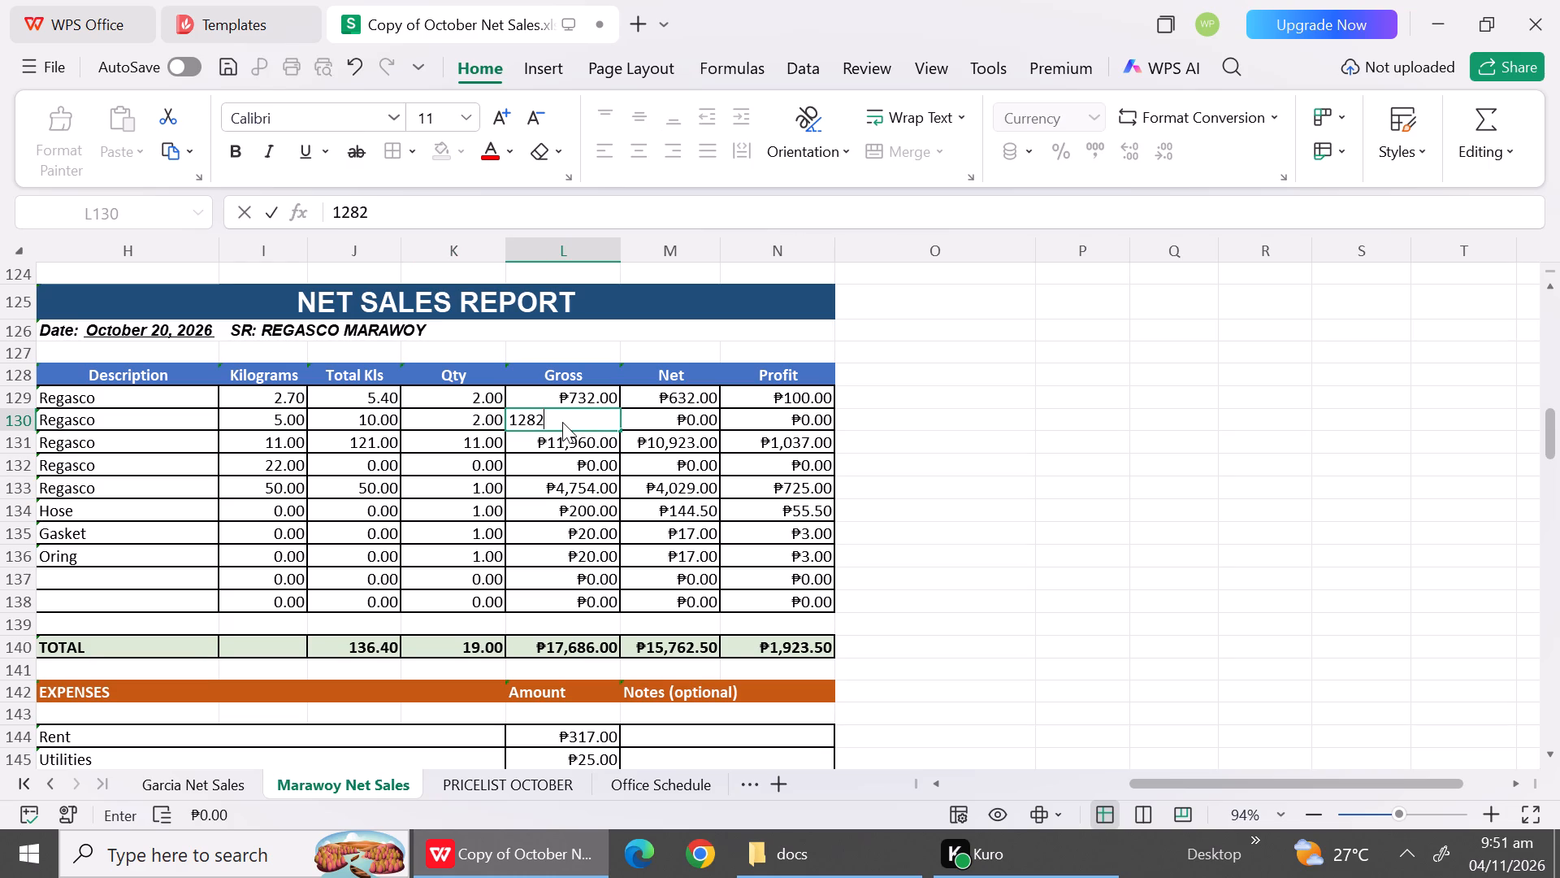
{"action": "left_click", "coordinate": [587, 490]}
{"action": "left_click", "coordinate": [682, 423]}
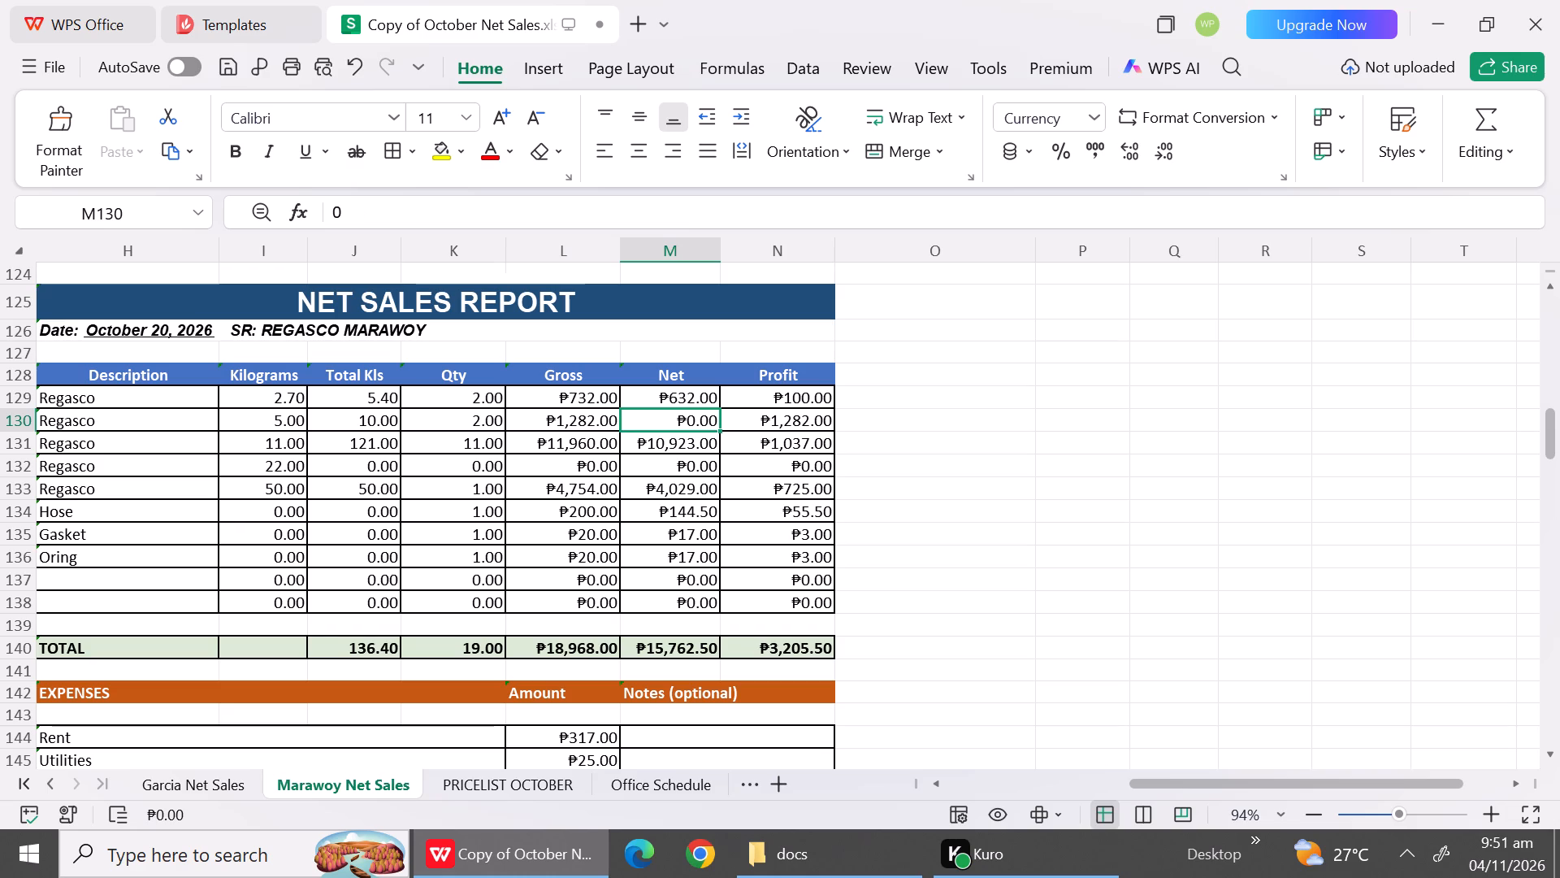
{"action": "left_click", "coordinate": [487, 776]}
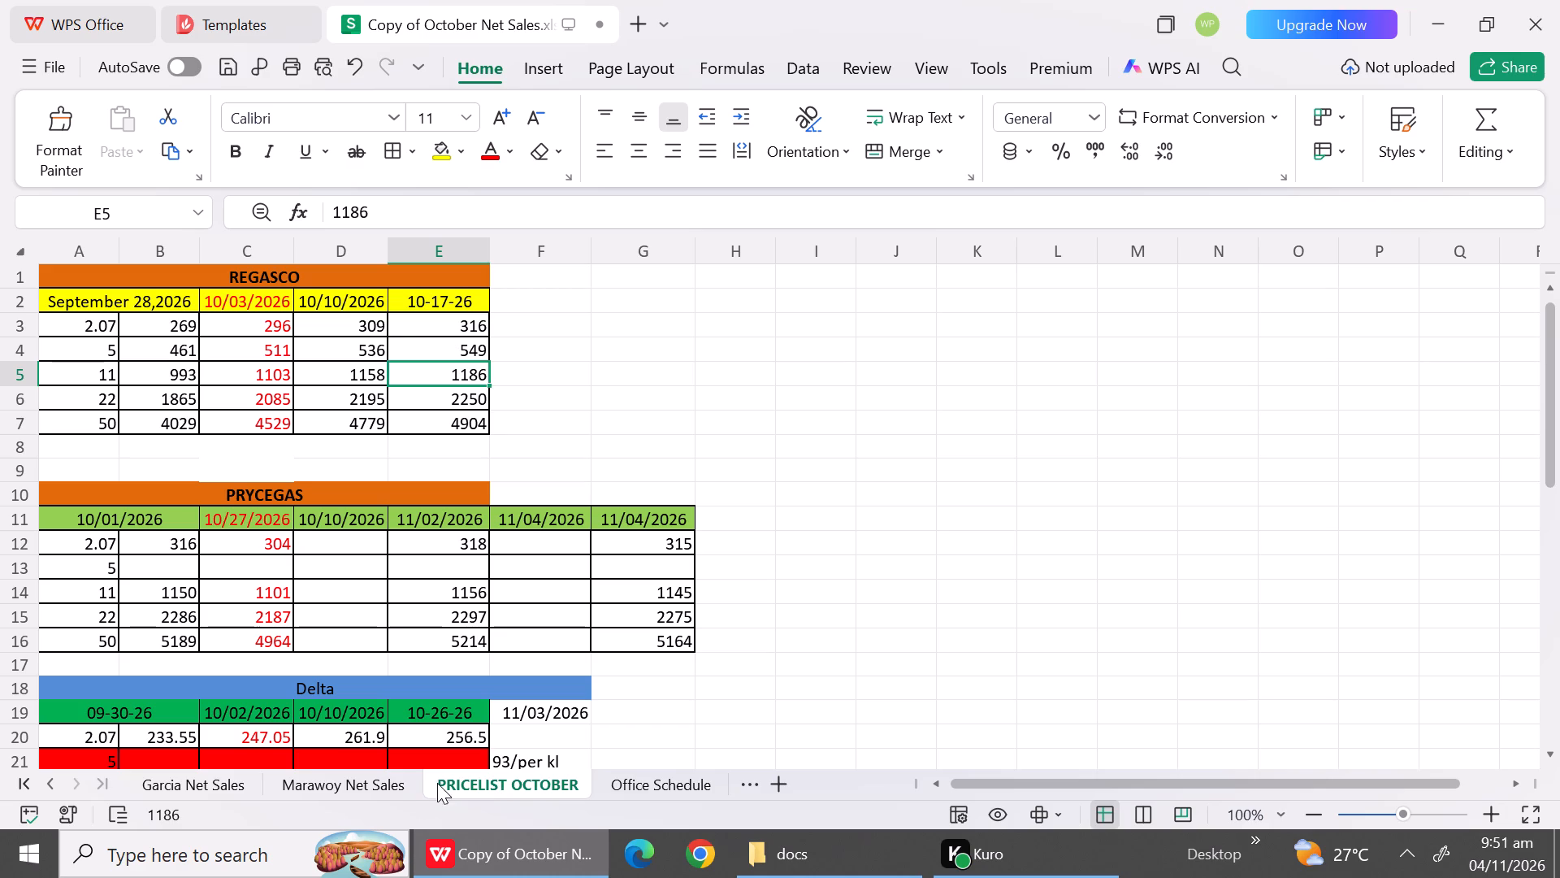
{"action": "left_click", "coordinate": [377, 803]}
{"action": "left_click", "coordinate": [366, 785]}
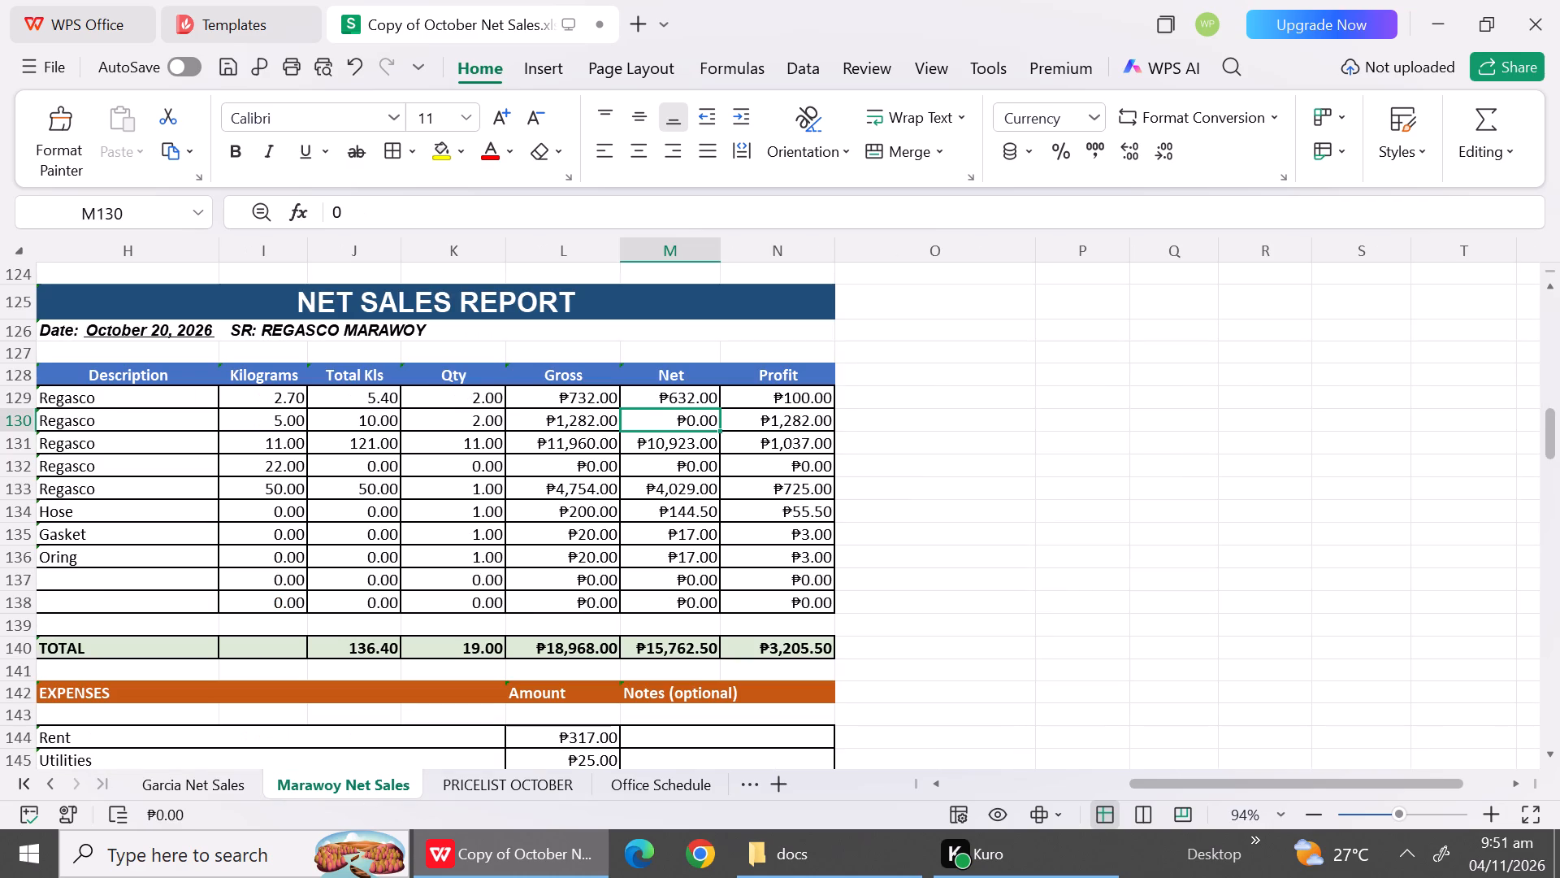
{"action": "left_click", "coordinate": [690, 415]}
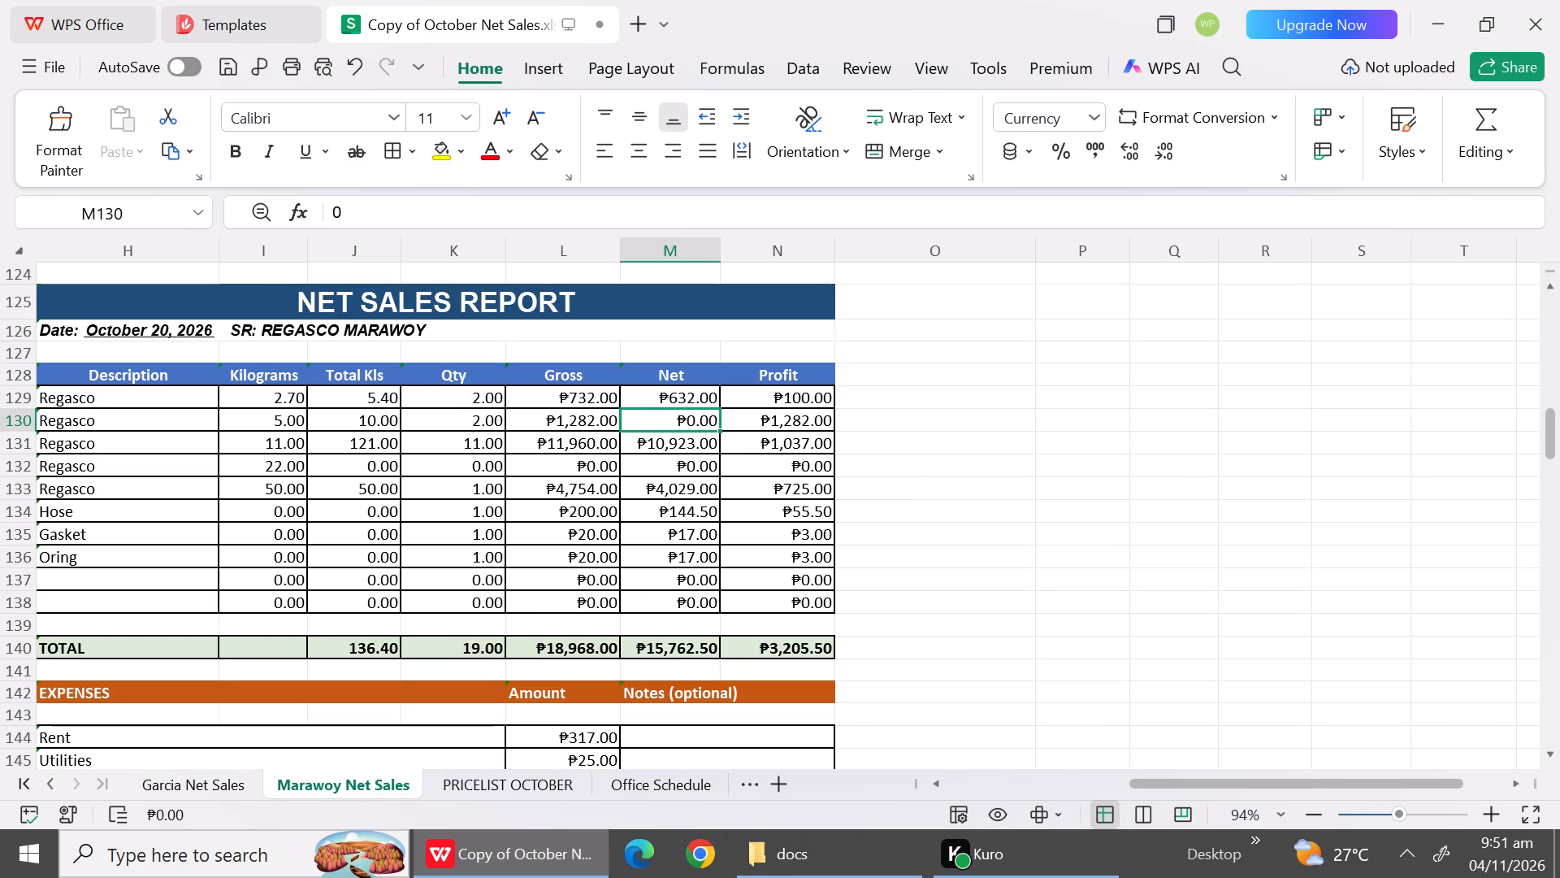
{"action": "type", "text": "1098"}
{"action": "left_click", "coordinate": [673, 516]}
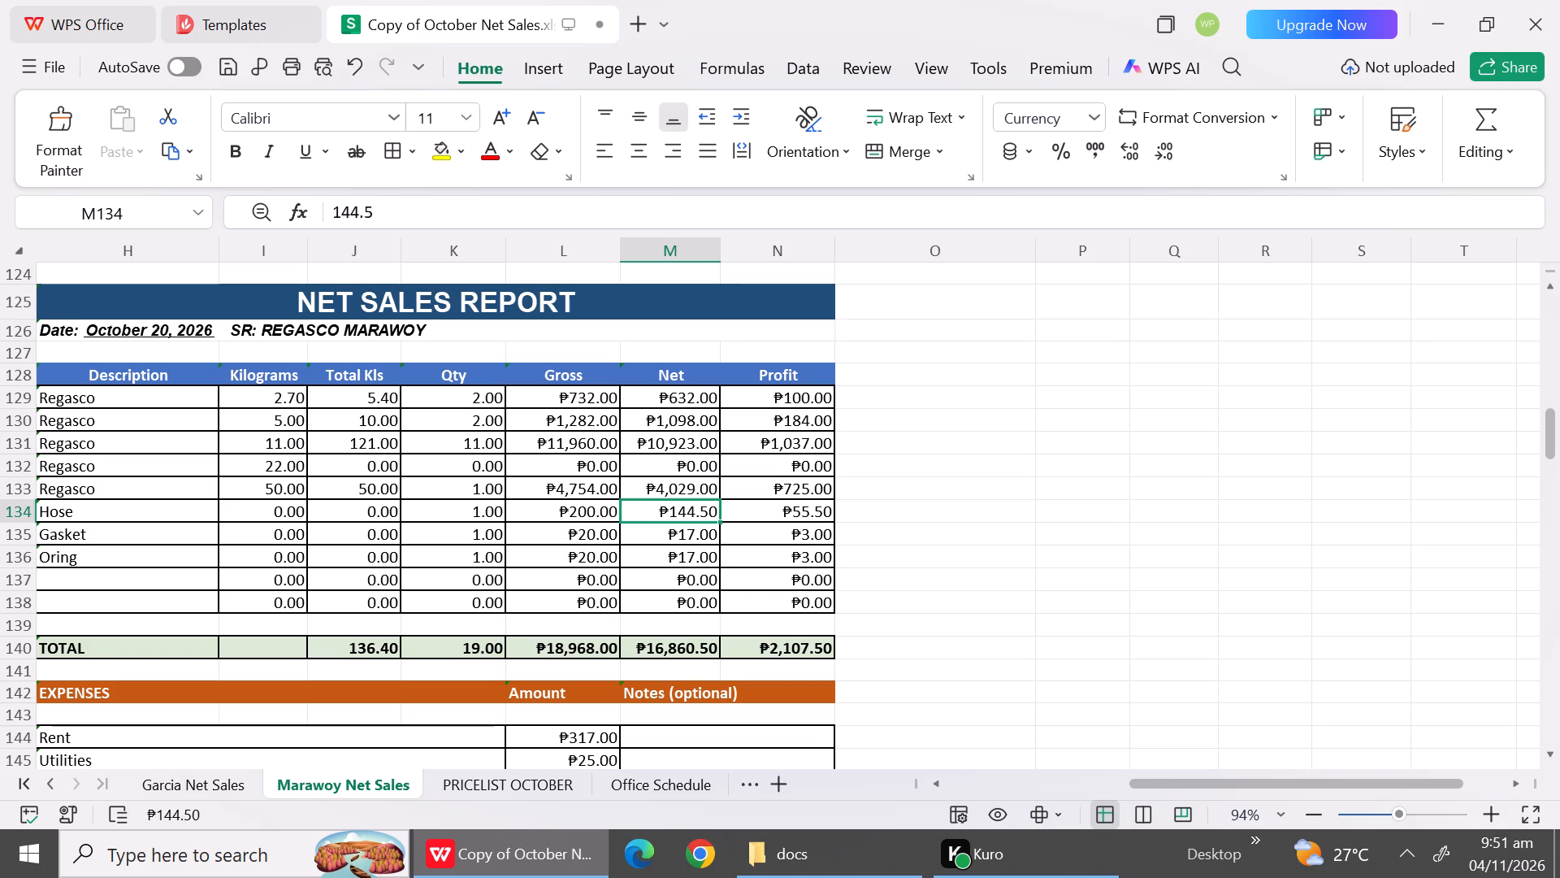
For the 50.00 kg Regasco row of the October 20 report, set Qty to 2, Gross to 11258 and Net to 9808, consulting the October price list.
{"action": "left_click", "coordinate": [570, 446]}
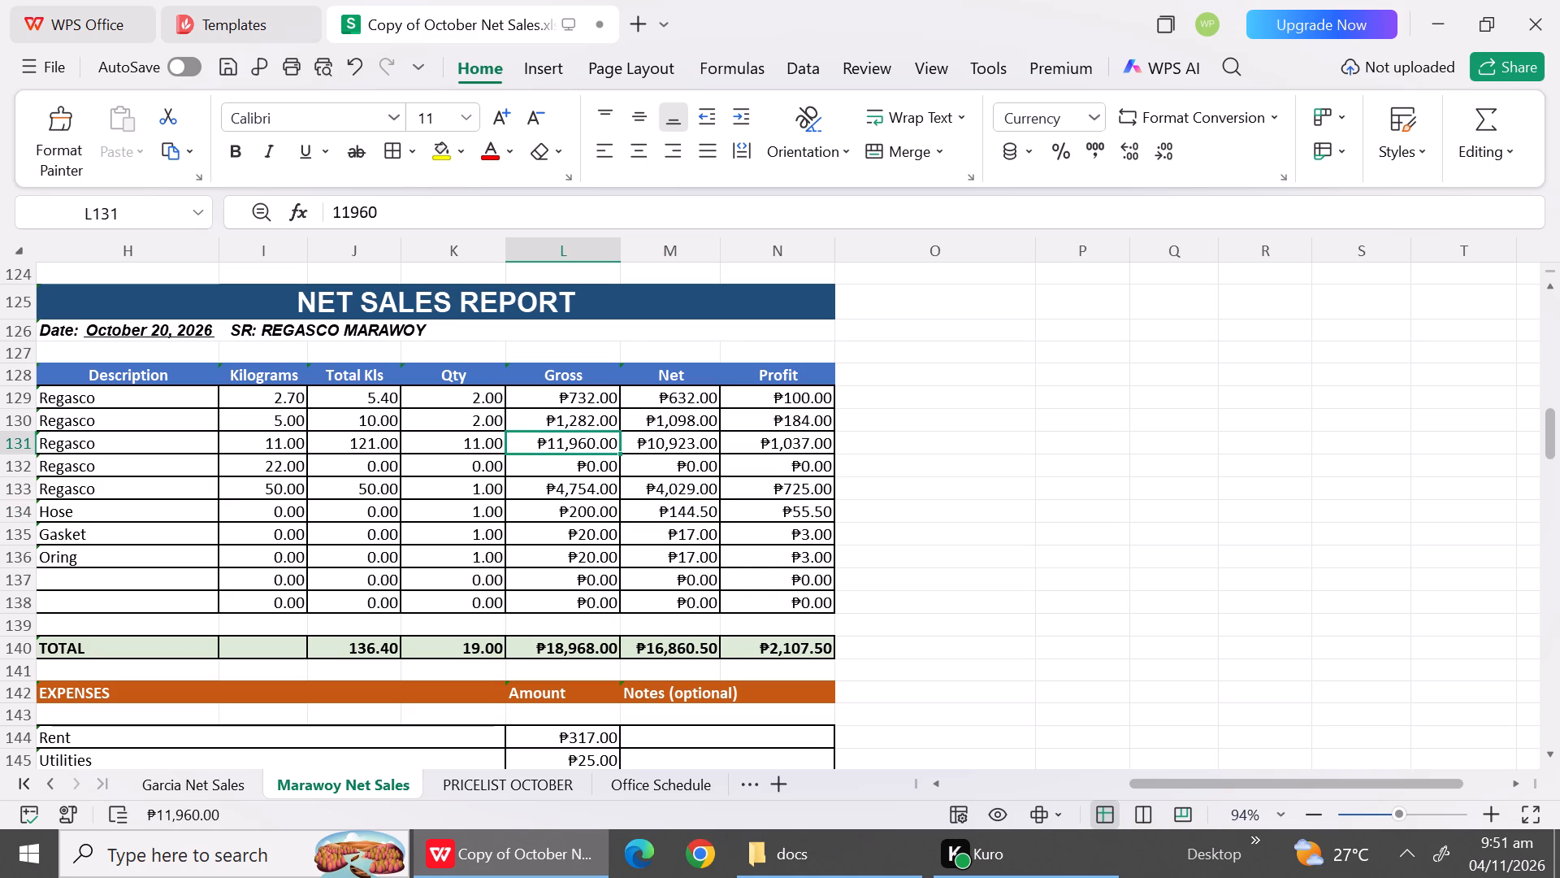
{"action": "left_click", "coordinate": [470, 496]}
{"action": "key", "text": "2"}
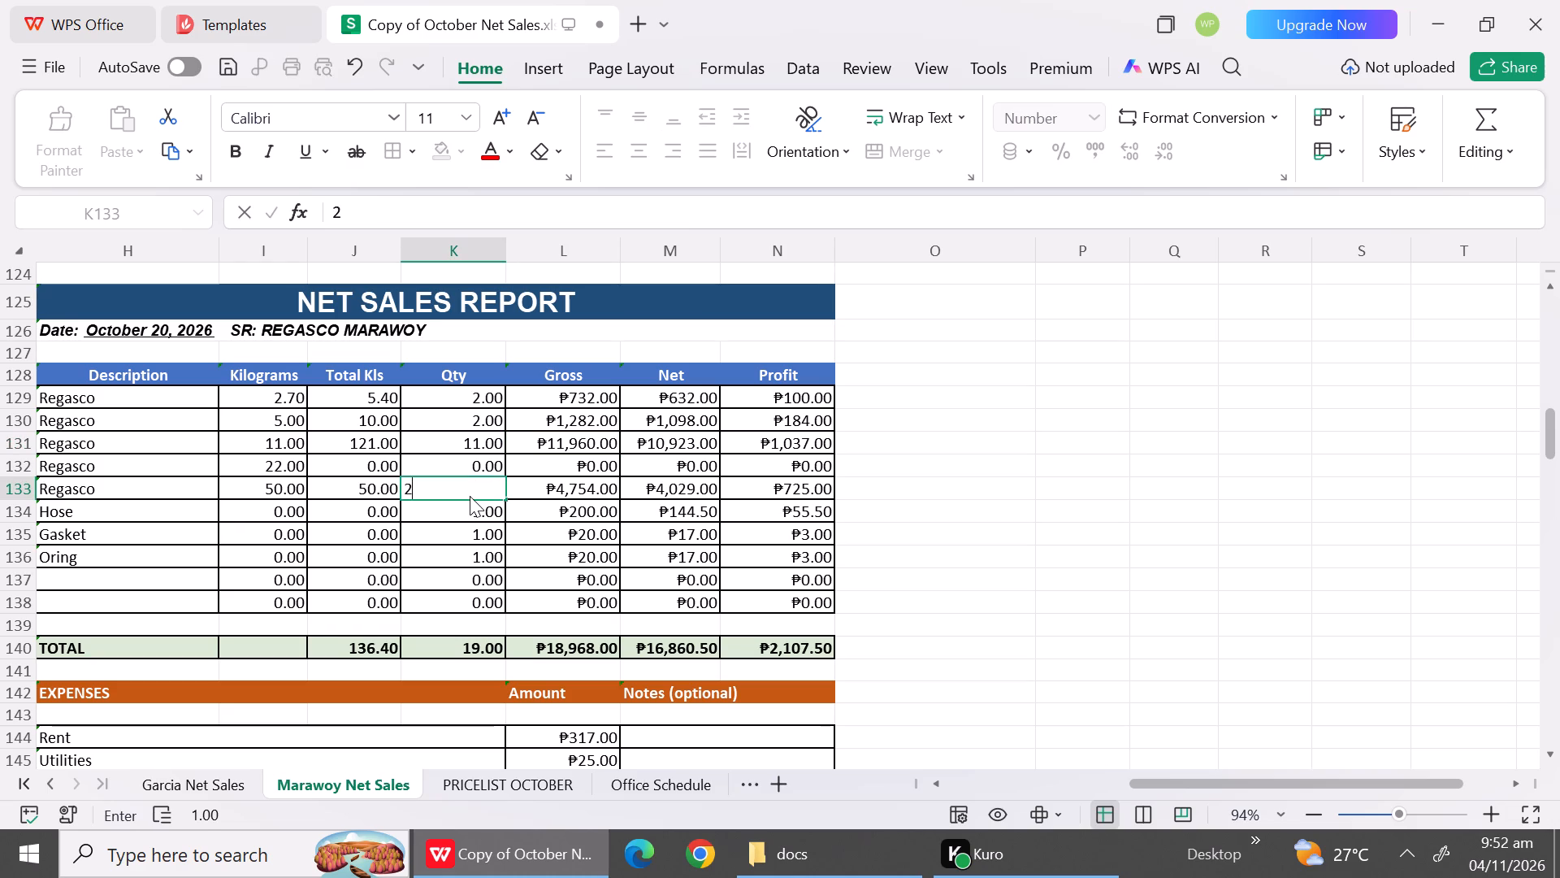
{"action": "left_click", "coordinate": [552, 526]}
{"action": "left_click", "coordinate": [567, 493]}
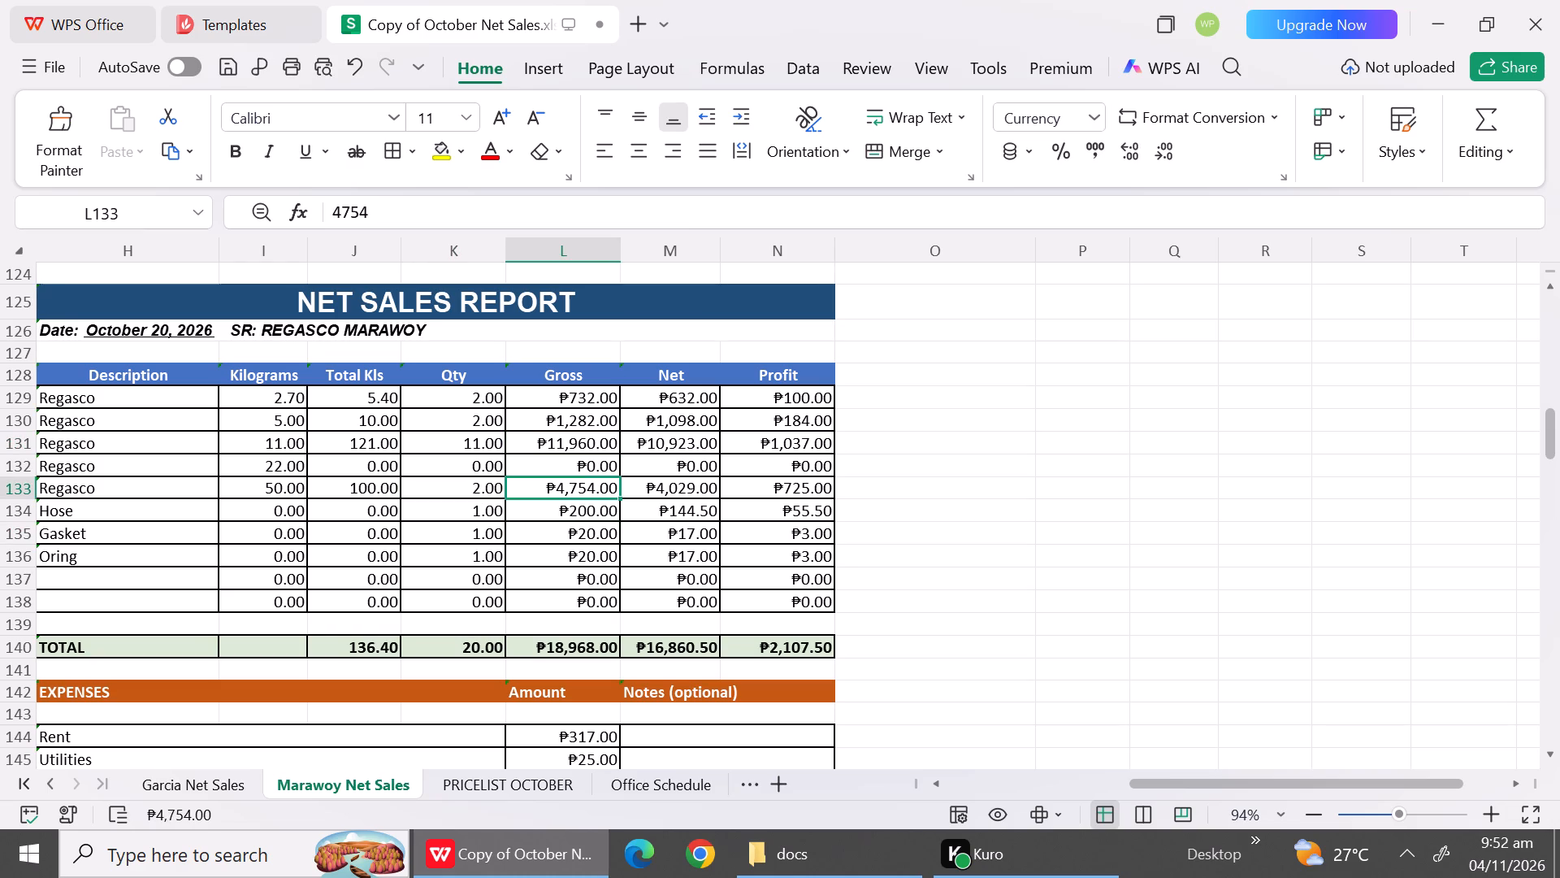
{"action": "type", "text": "11"}
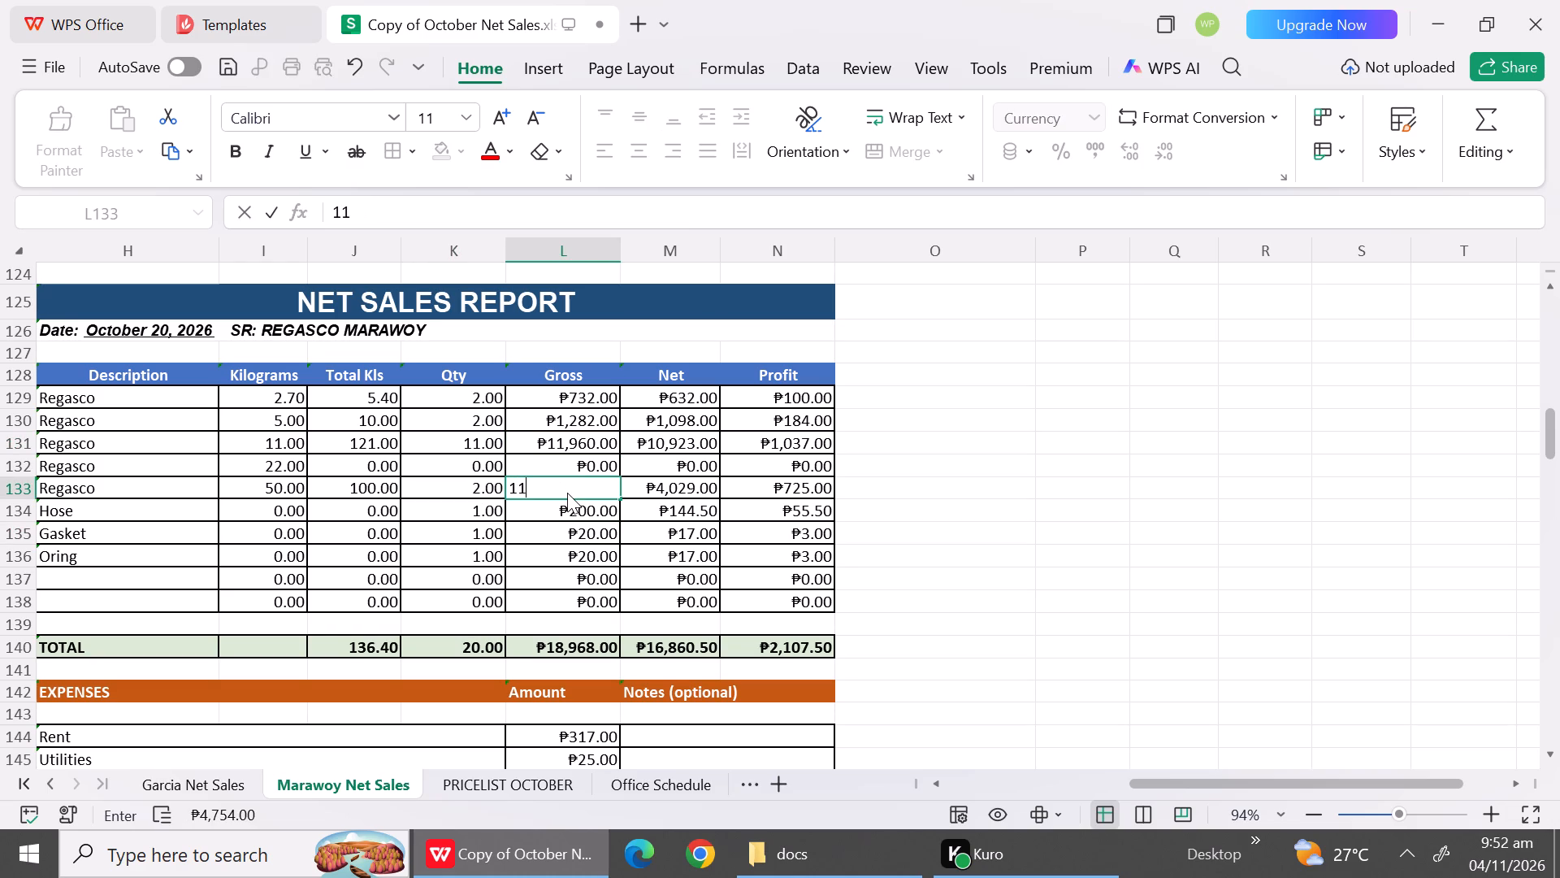
{"action": "type", "text": "258"}
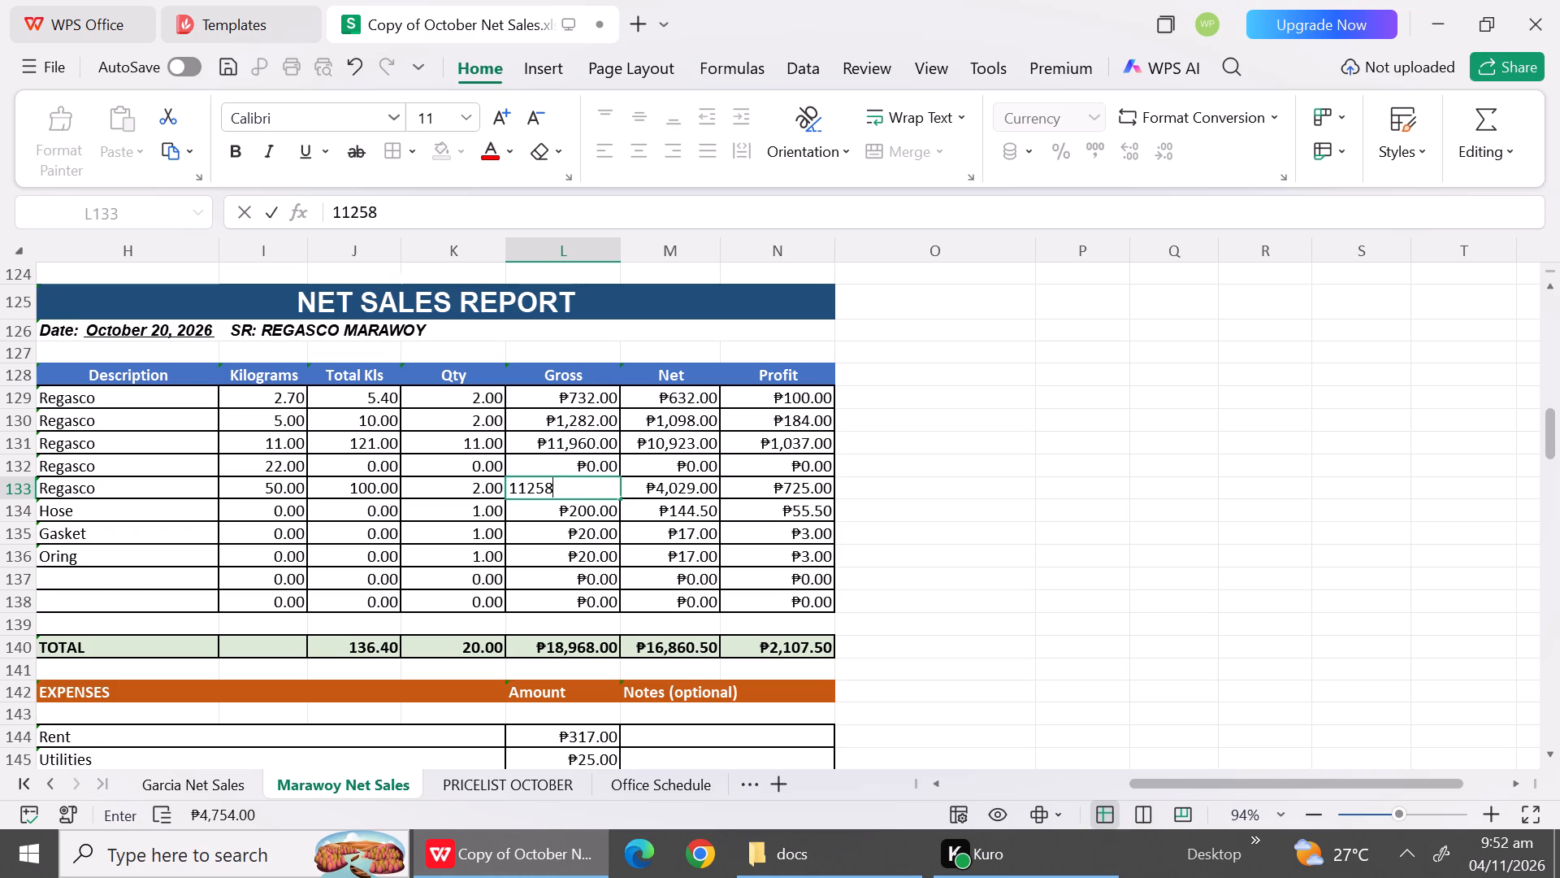
{"action": "left_click", "coordinate": [704, 490]}
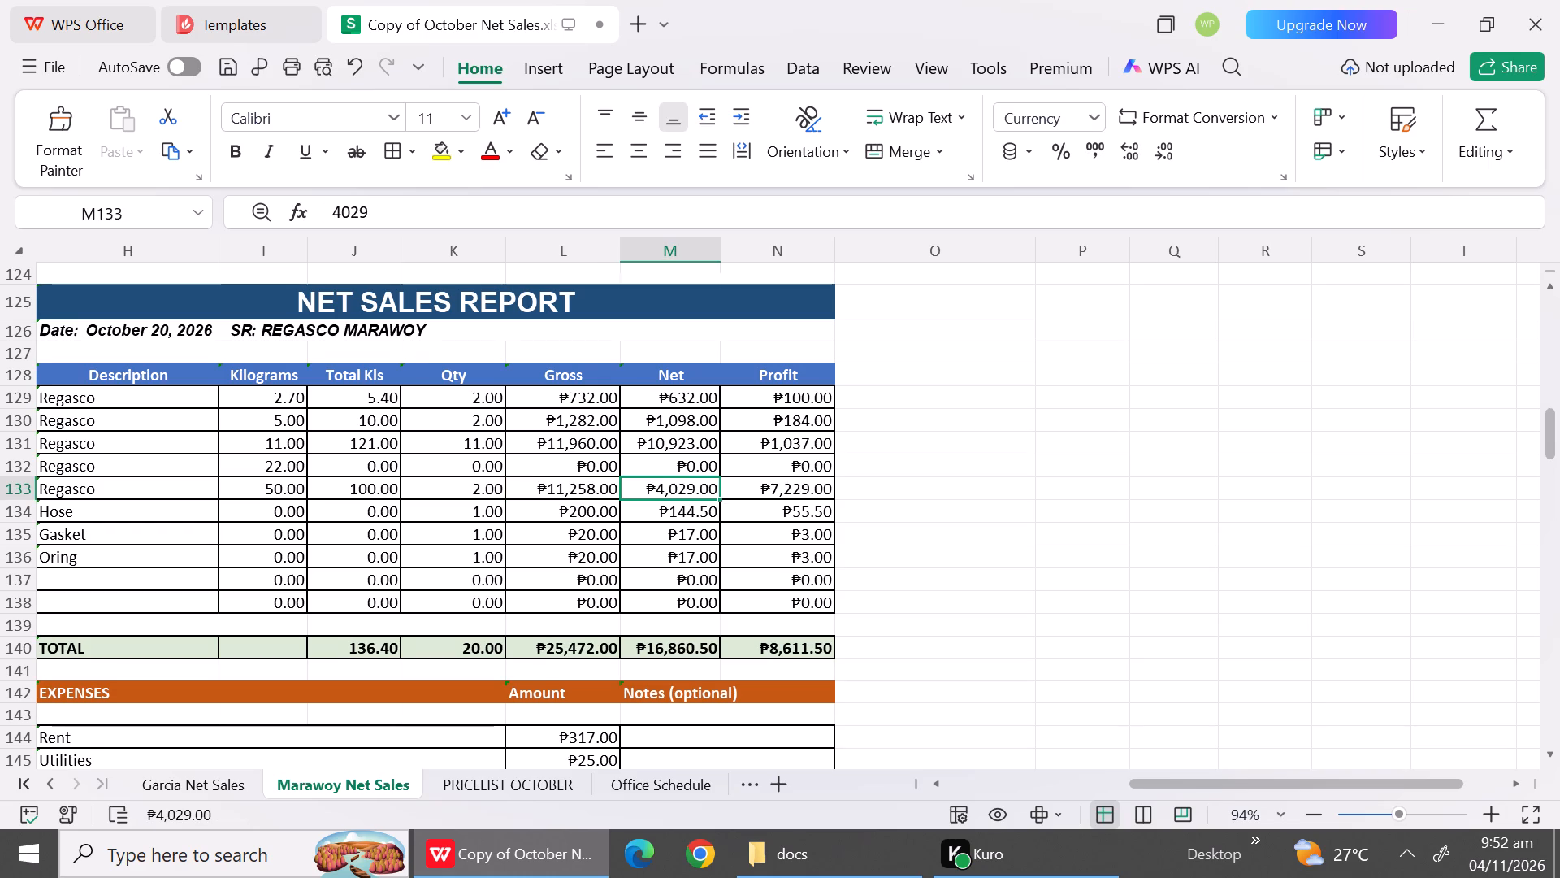
{"action": "left_click", "coordinate": [561, 778]}
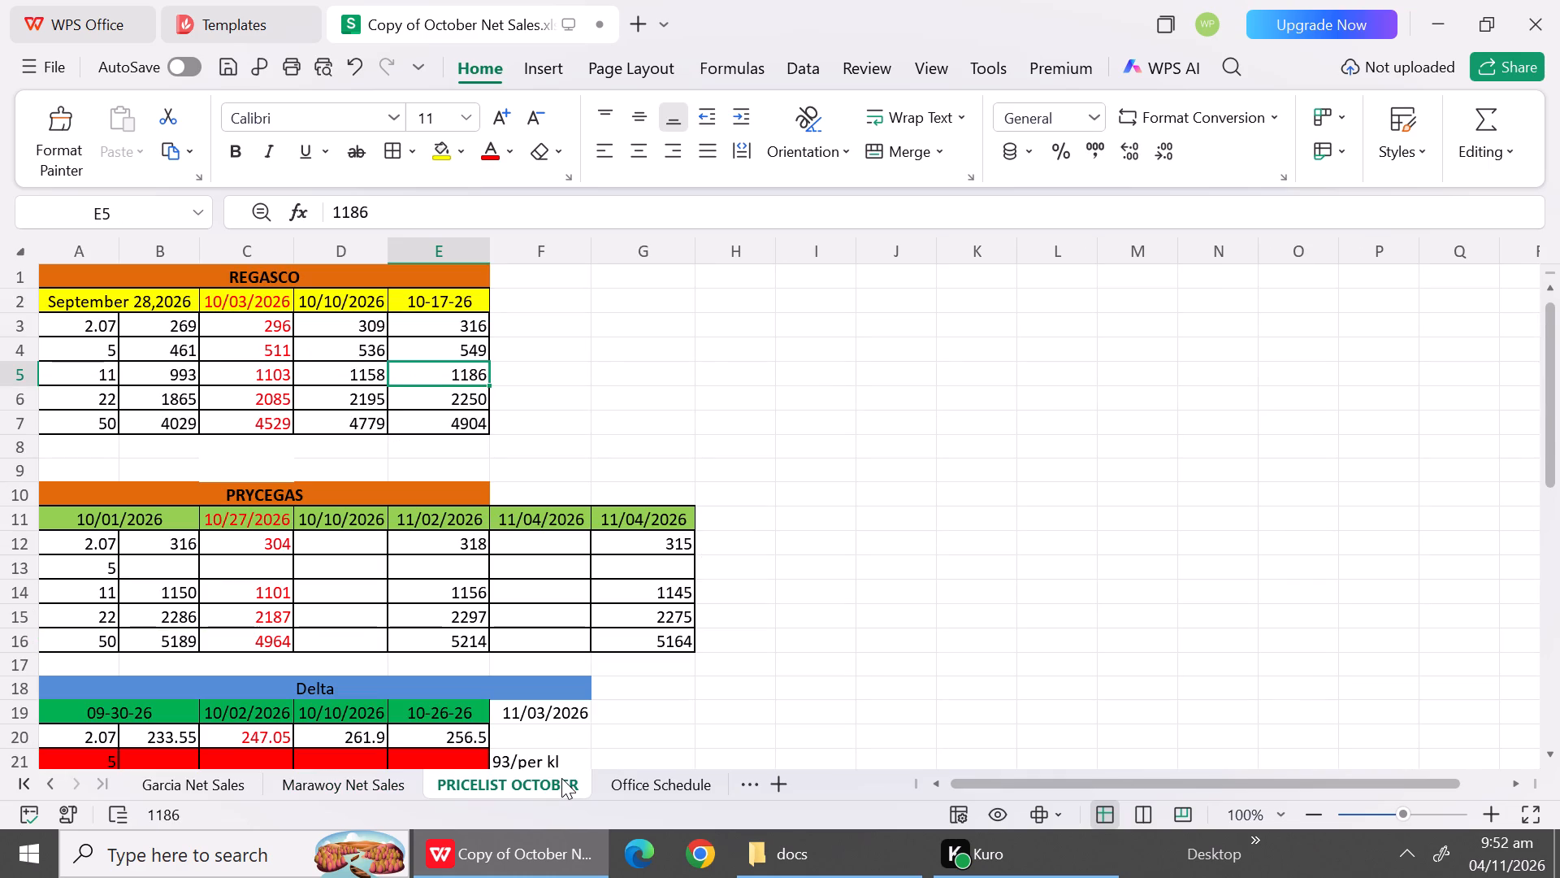
{"action": "left_click", "coordinate": [370, 791]}
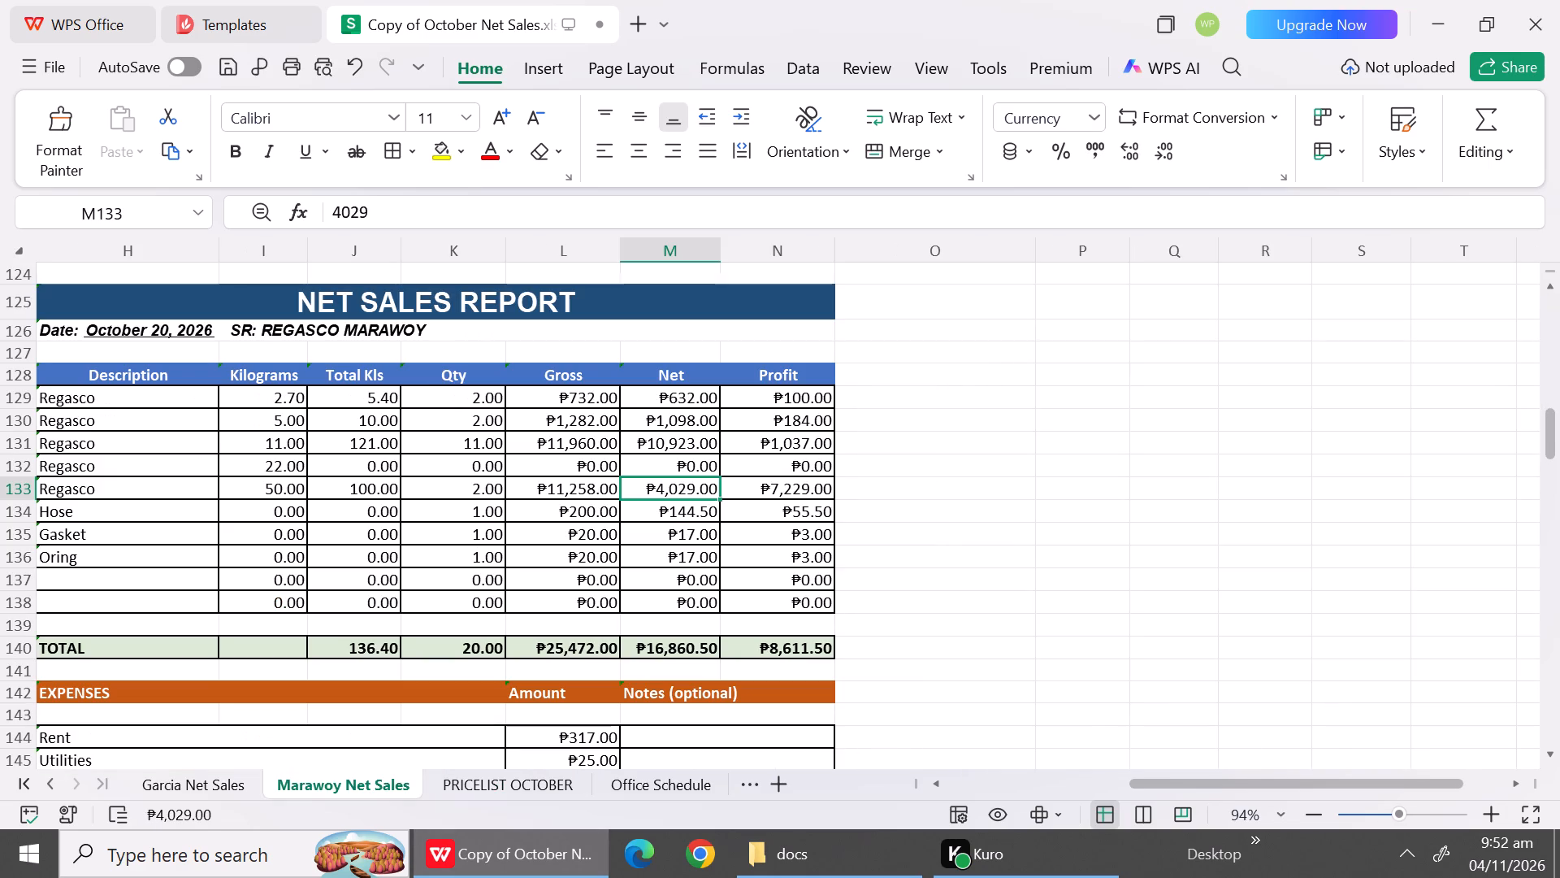
{"action": "left_click", "coordinate": [689, 487]}
{"action": "key", "text": "9"}
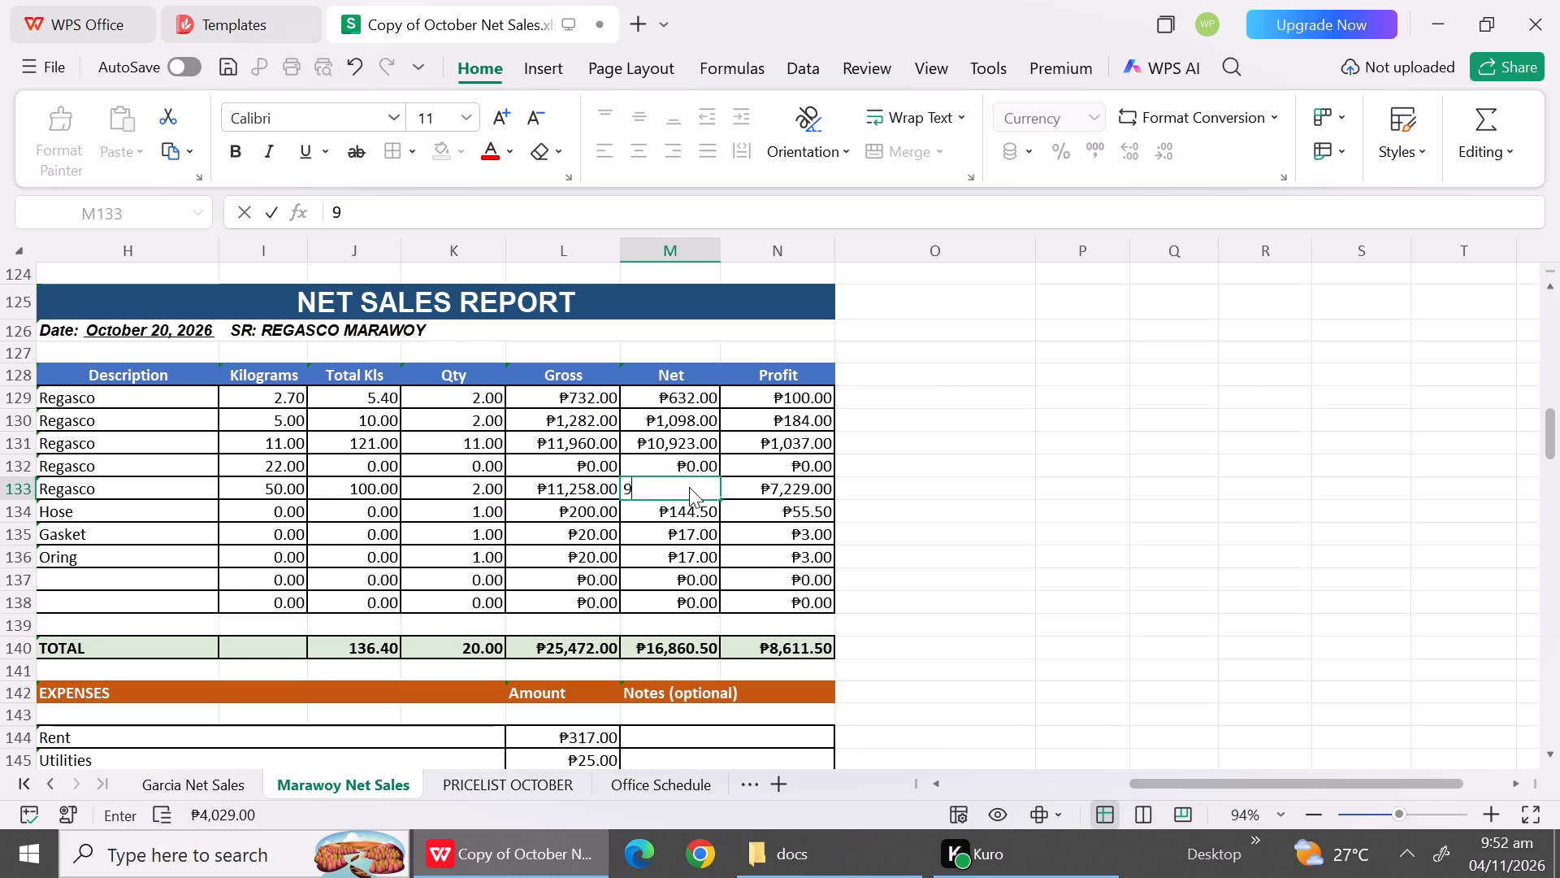
{"action": "type", "text": "808"}
{"action": "left_click", "coordinate": [655, 575]}
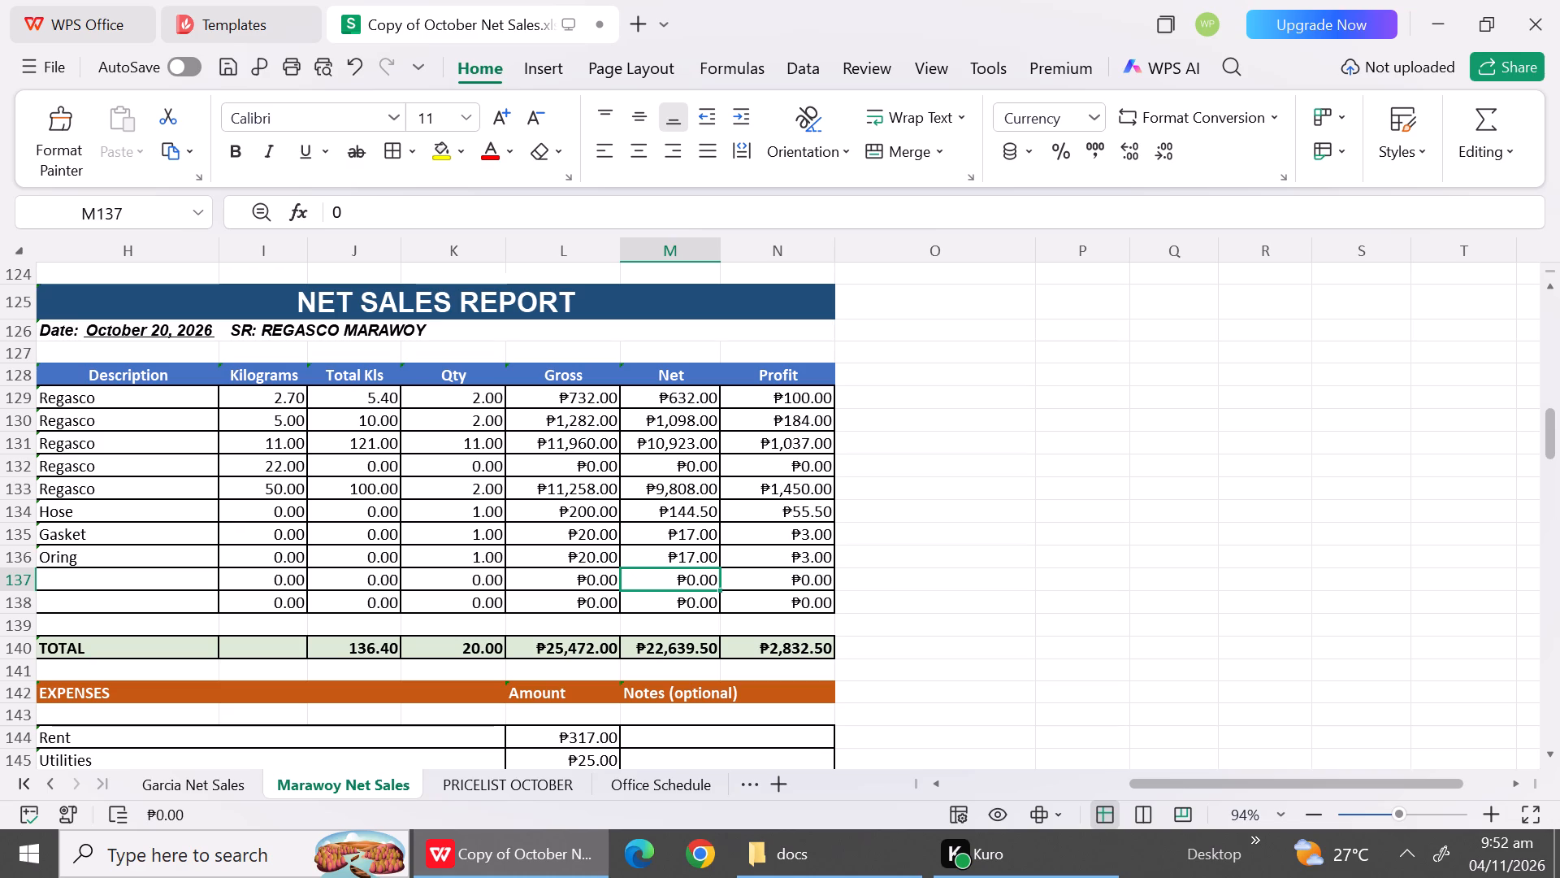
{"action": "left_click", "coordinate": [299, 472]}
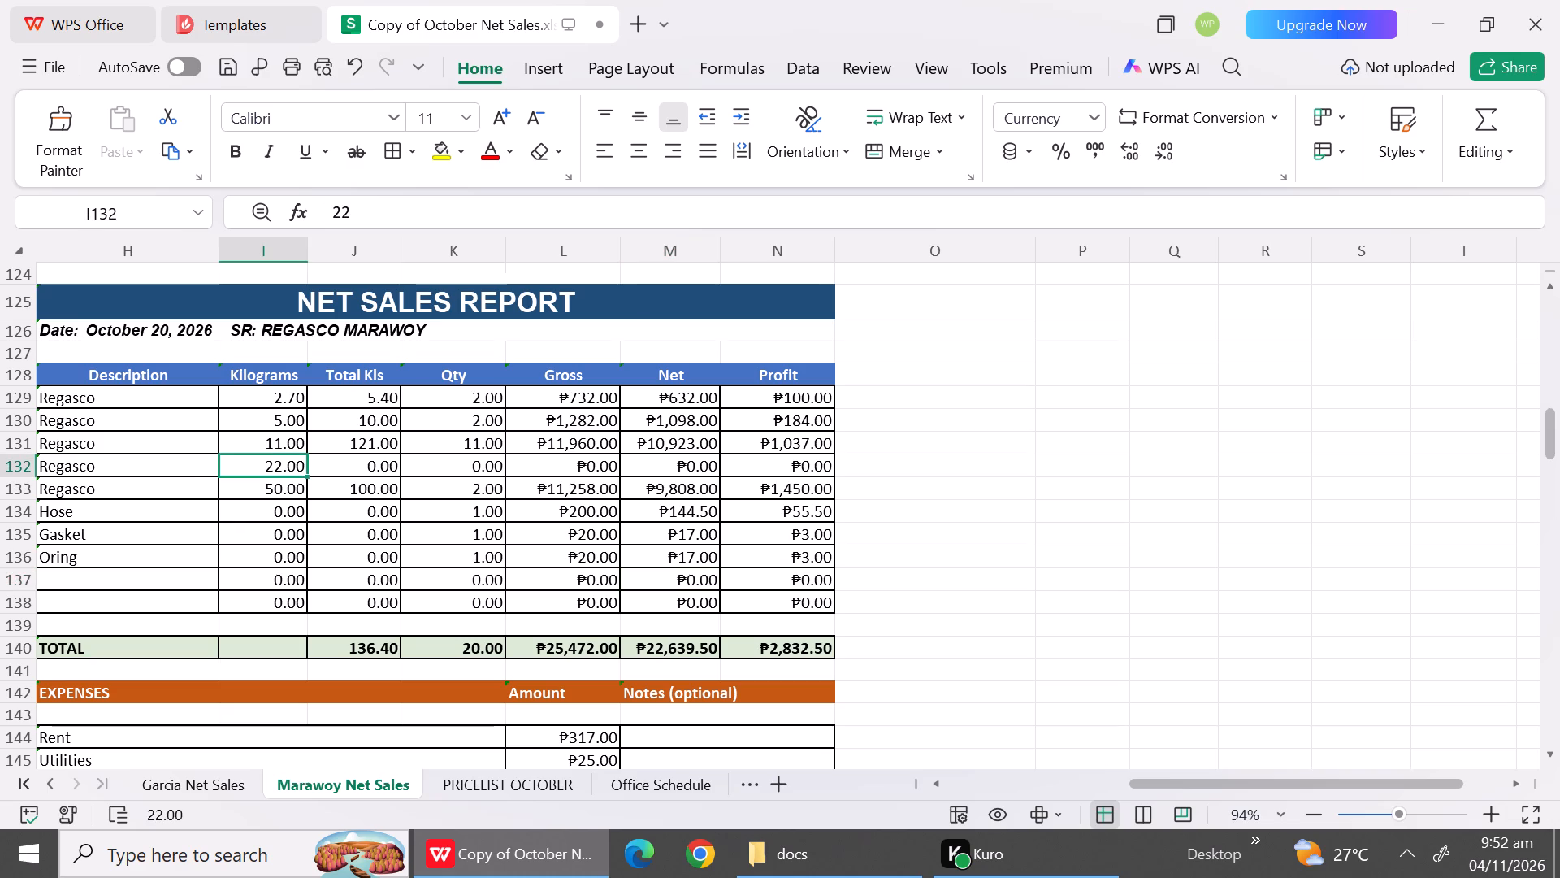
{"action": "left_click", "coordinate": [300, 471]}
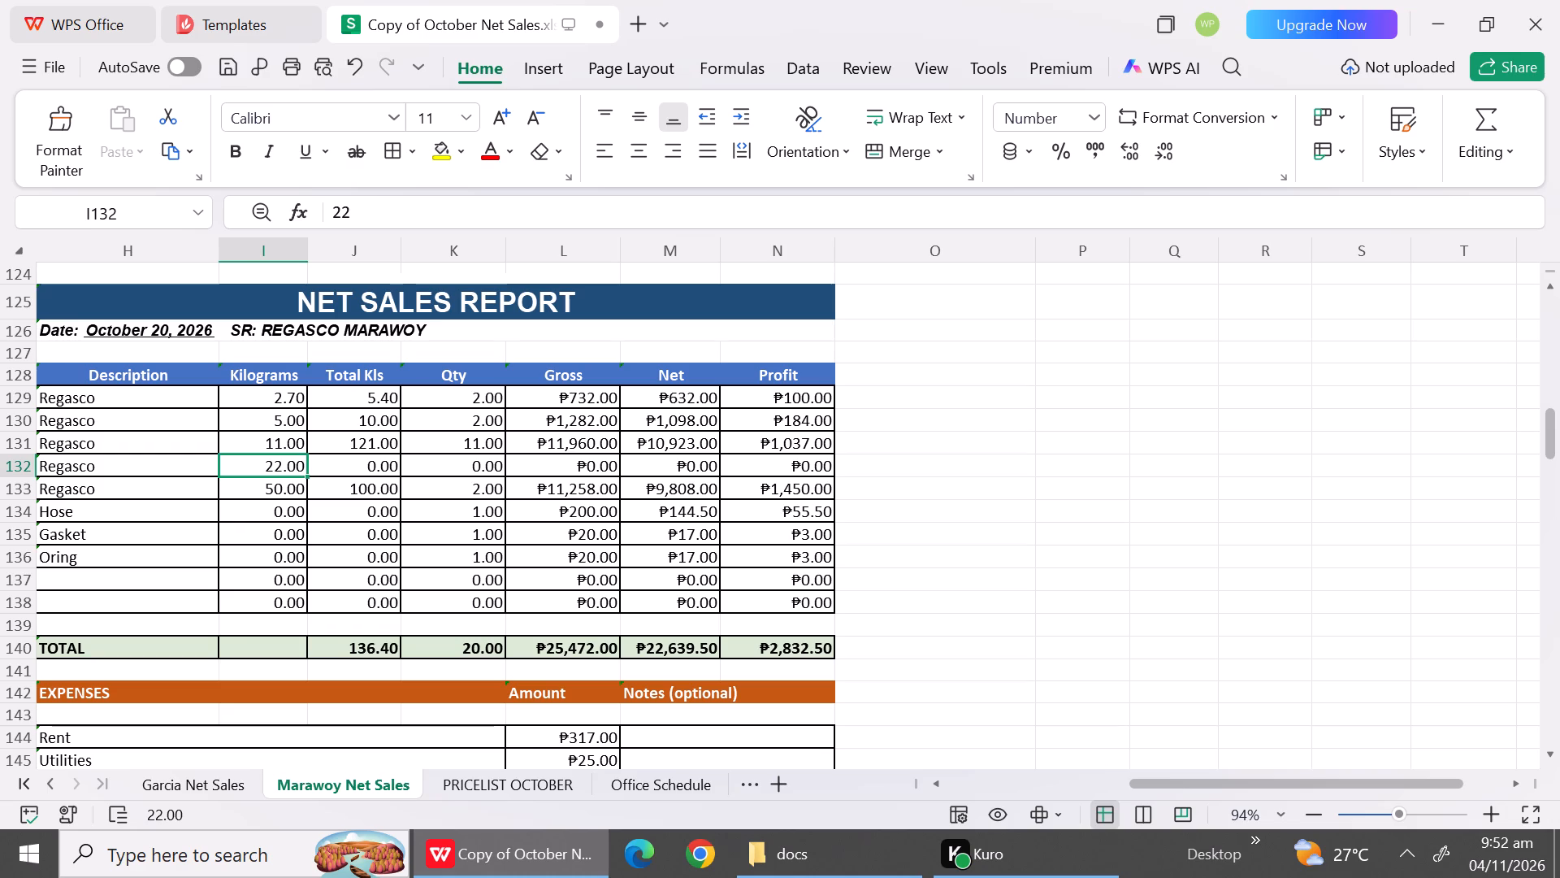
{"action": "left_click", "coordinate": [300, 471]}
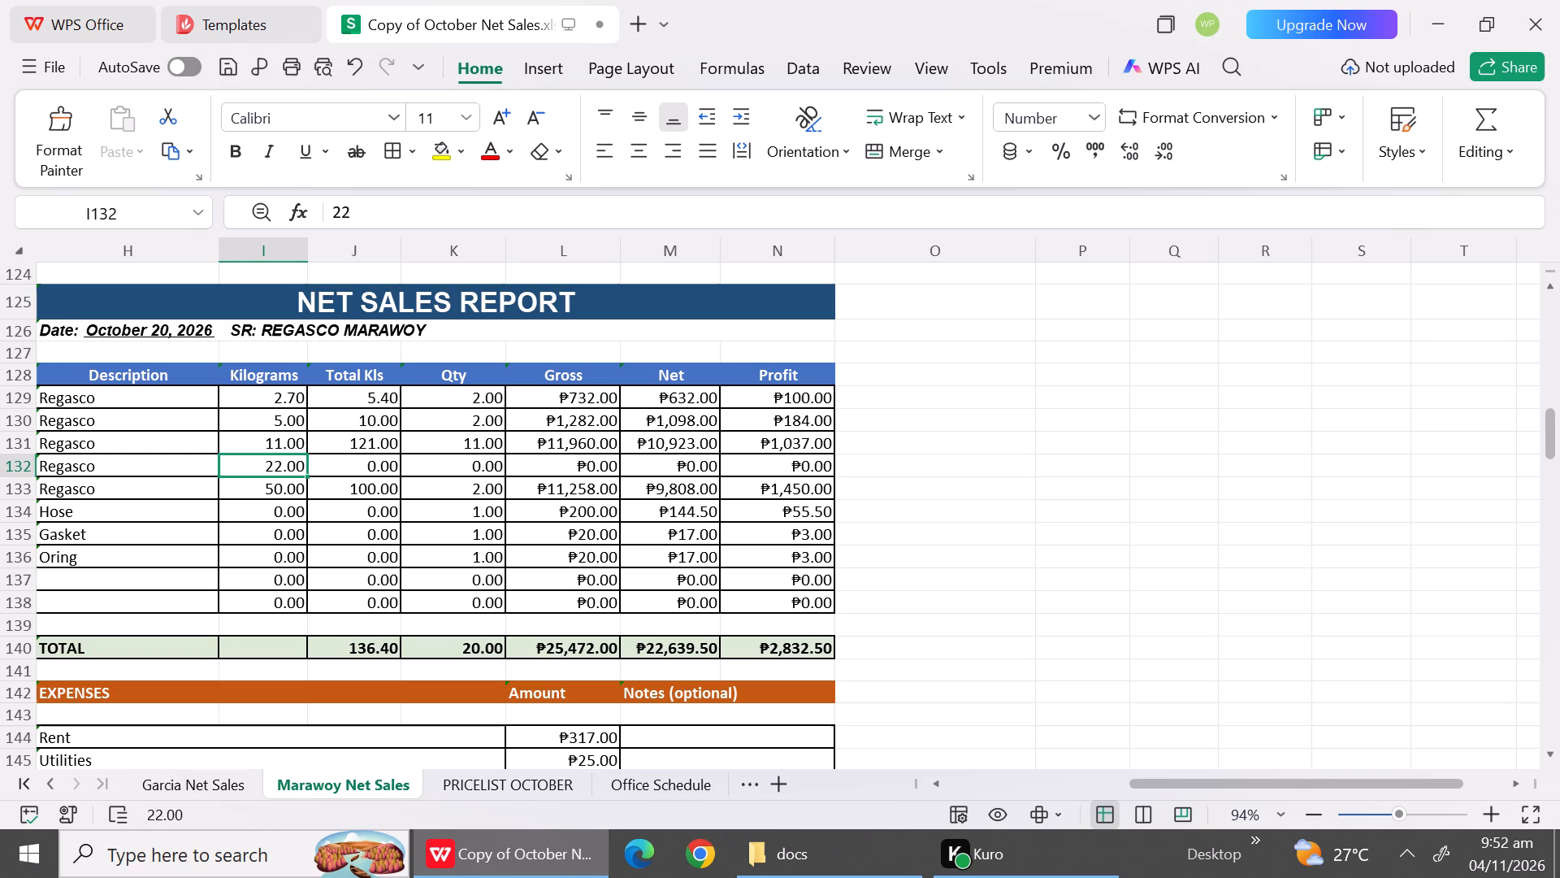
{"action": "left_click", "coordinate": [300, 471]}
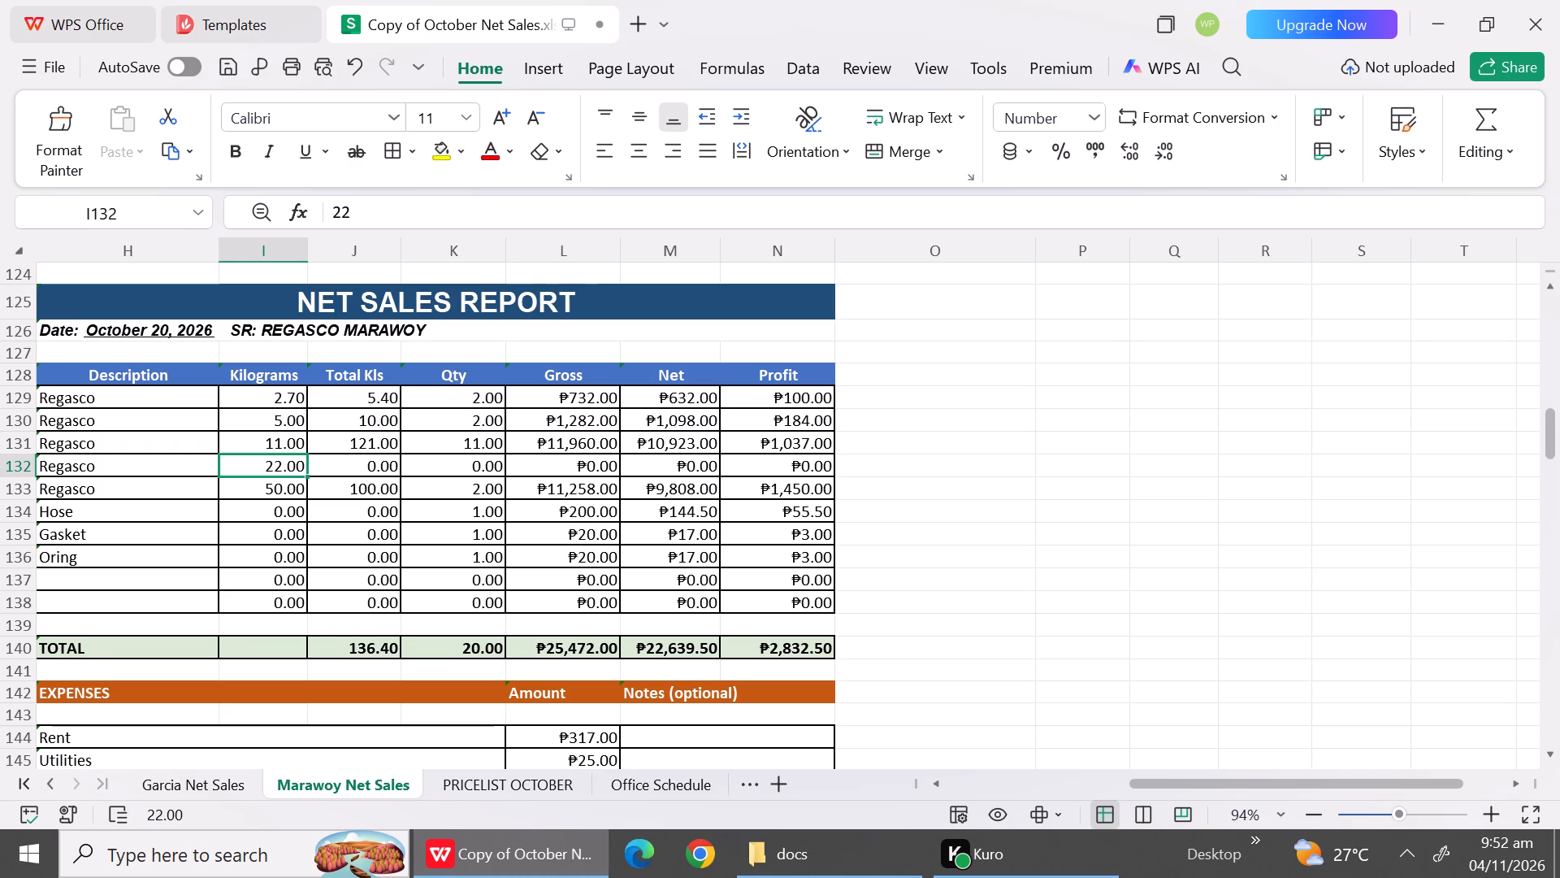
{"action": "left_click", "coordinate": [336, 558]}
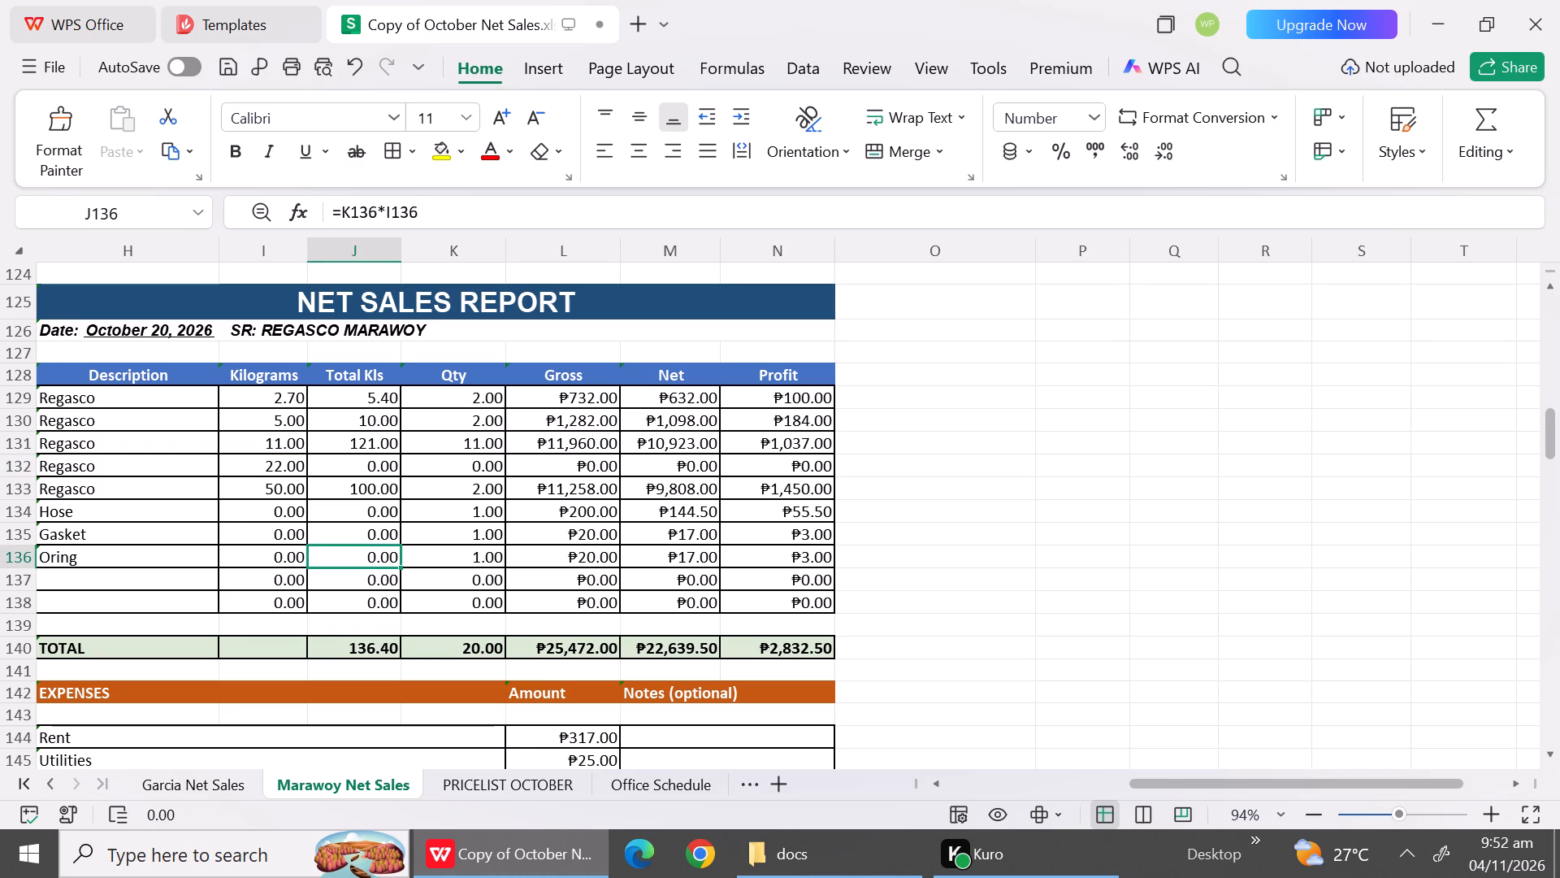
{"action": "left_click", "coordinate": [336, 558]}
Clear the Hose, Gasket and Oring descriptions from rows 134 to 136 of the October 20 report.
{"action": "left_click", "coordinate": [115, 513]}
{"action": "key", "text": "BackSpace"}
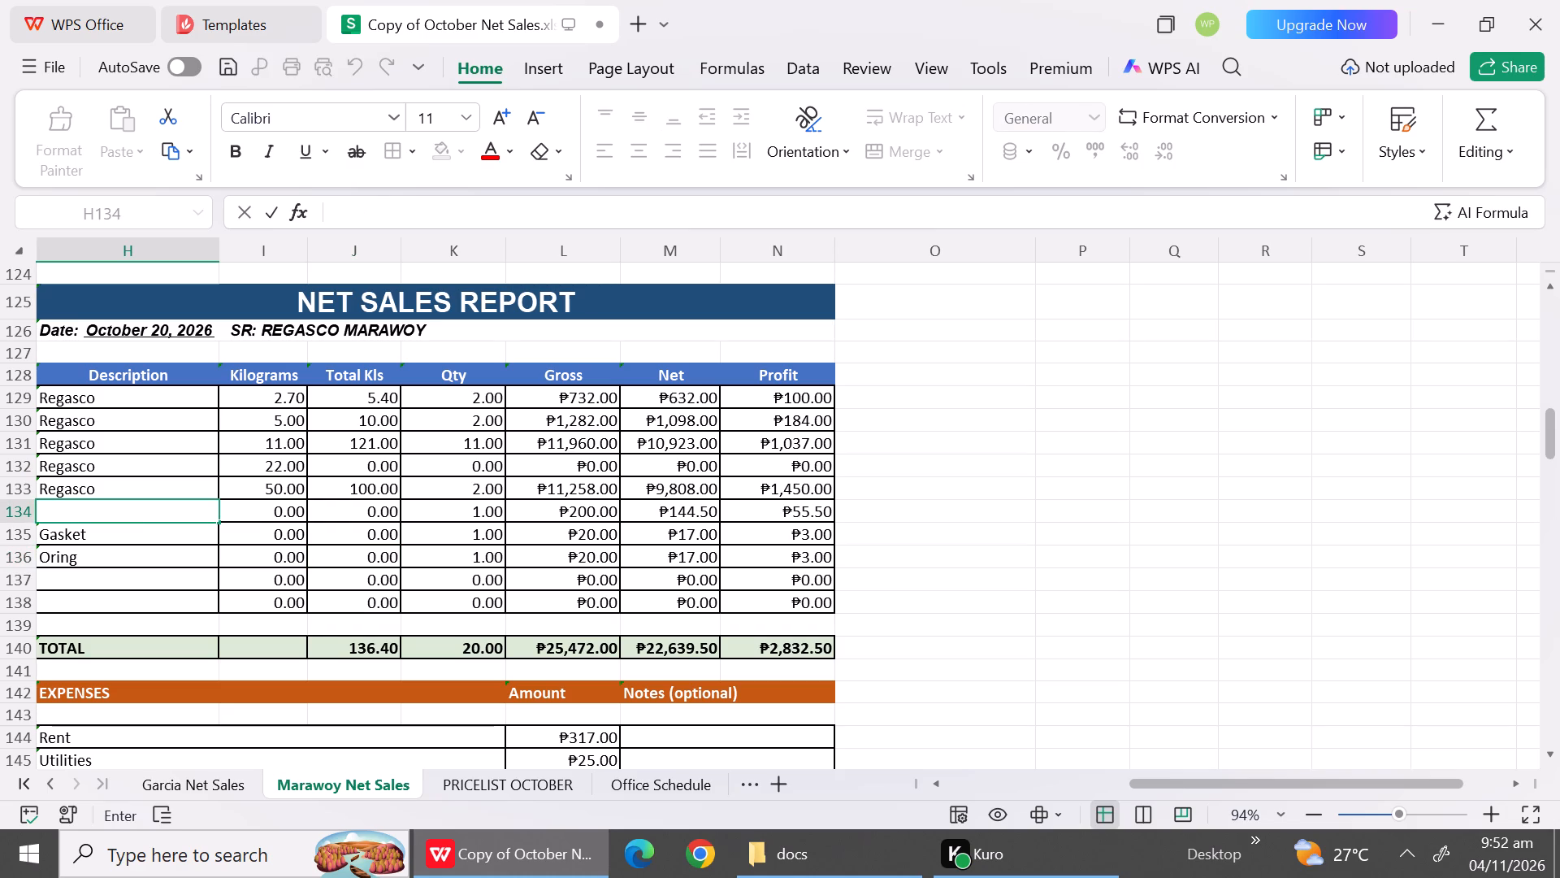
{"action": "left_click", "coordinate": [115, 535]}
{"action": "key", "text": "BackSpace"}
{"action": "left_click", "coordinate": [106, 558]}
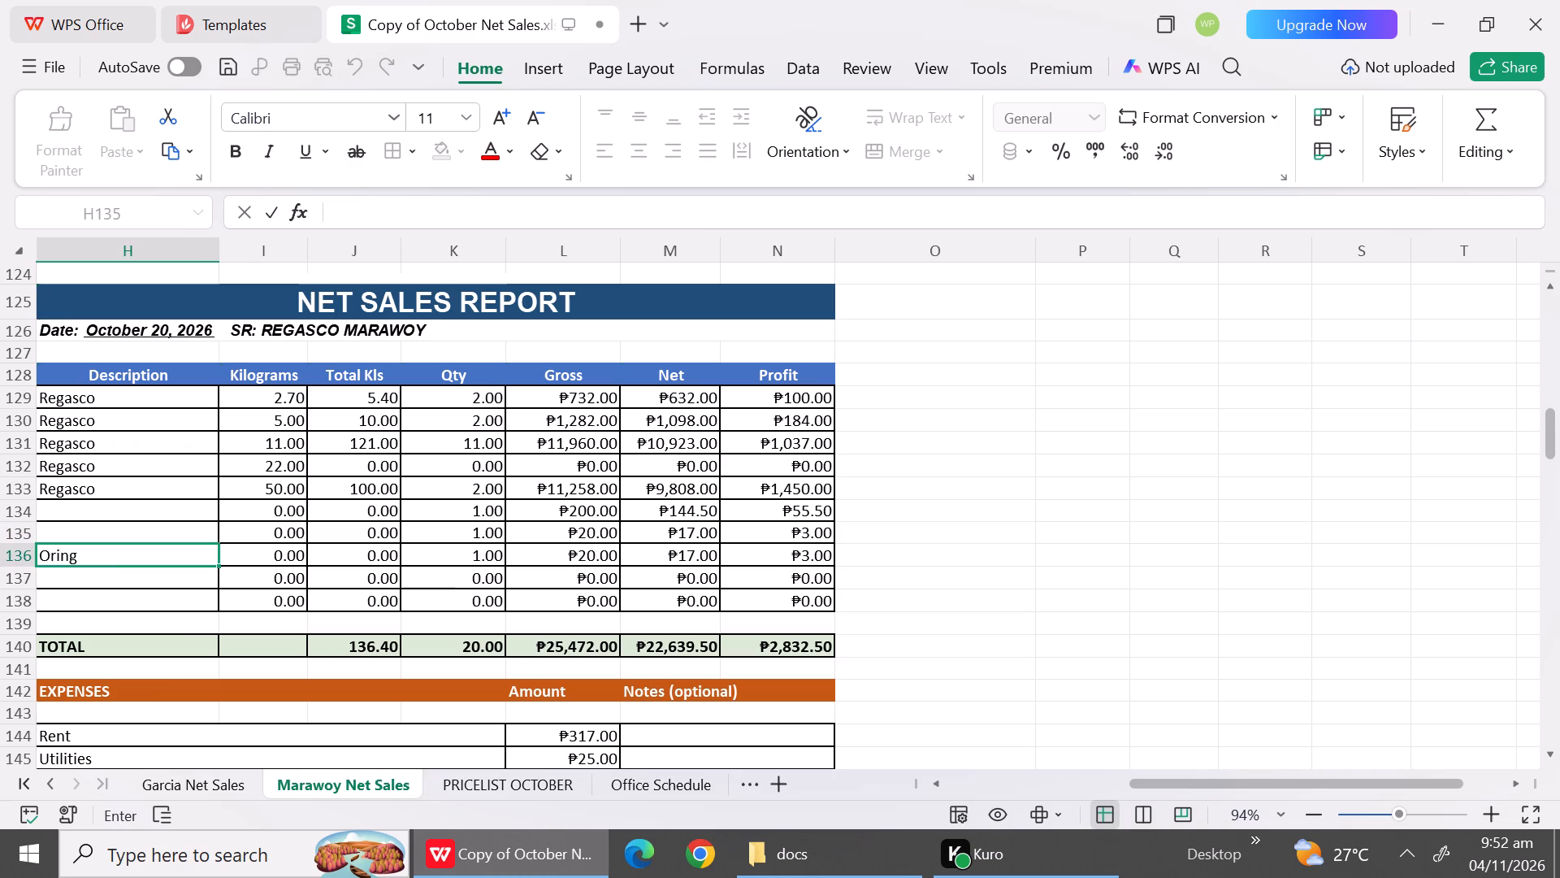
{"action": "key", "text": "BackSpace"}
Set Qty, Gross and Net to 0 in row 134 of the October 20 report.
{"action": "left_click", "coordinate": [493, 514]}
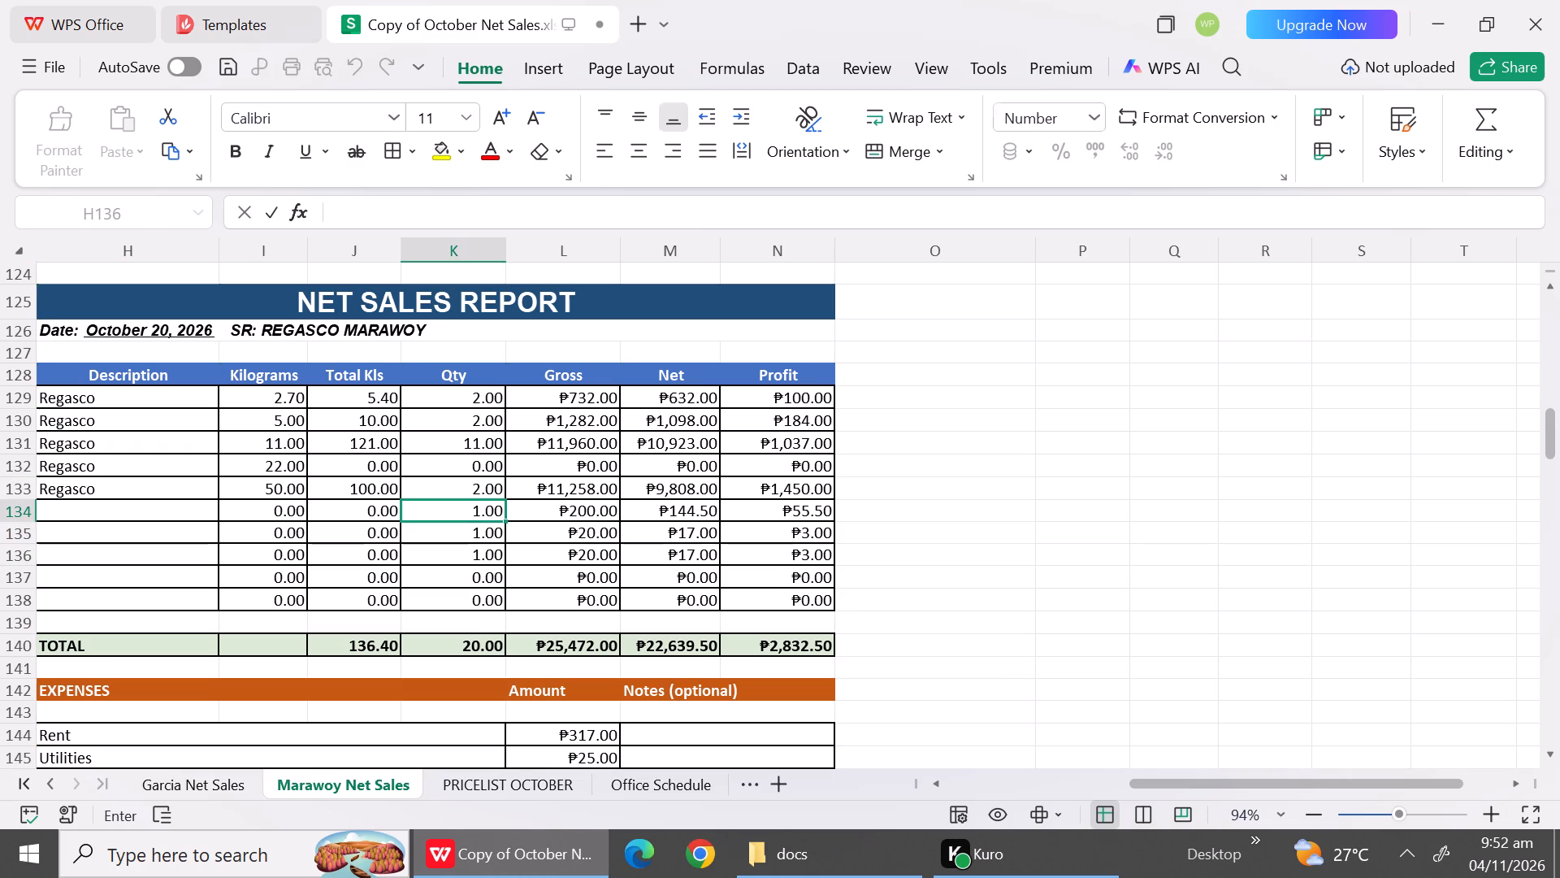
{"action": "key", "text": "0"}
{"action": "key", "text": "Right"}
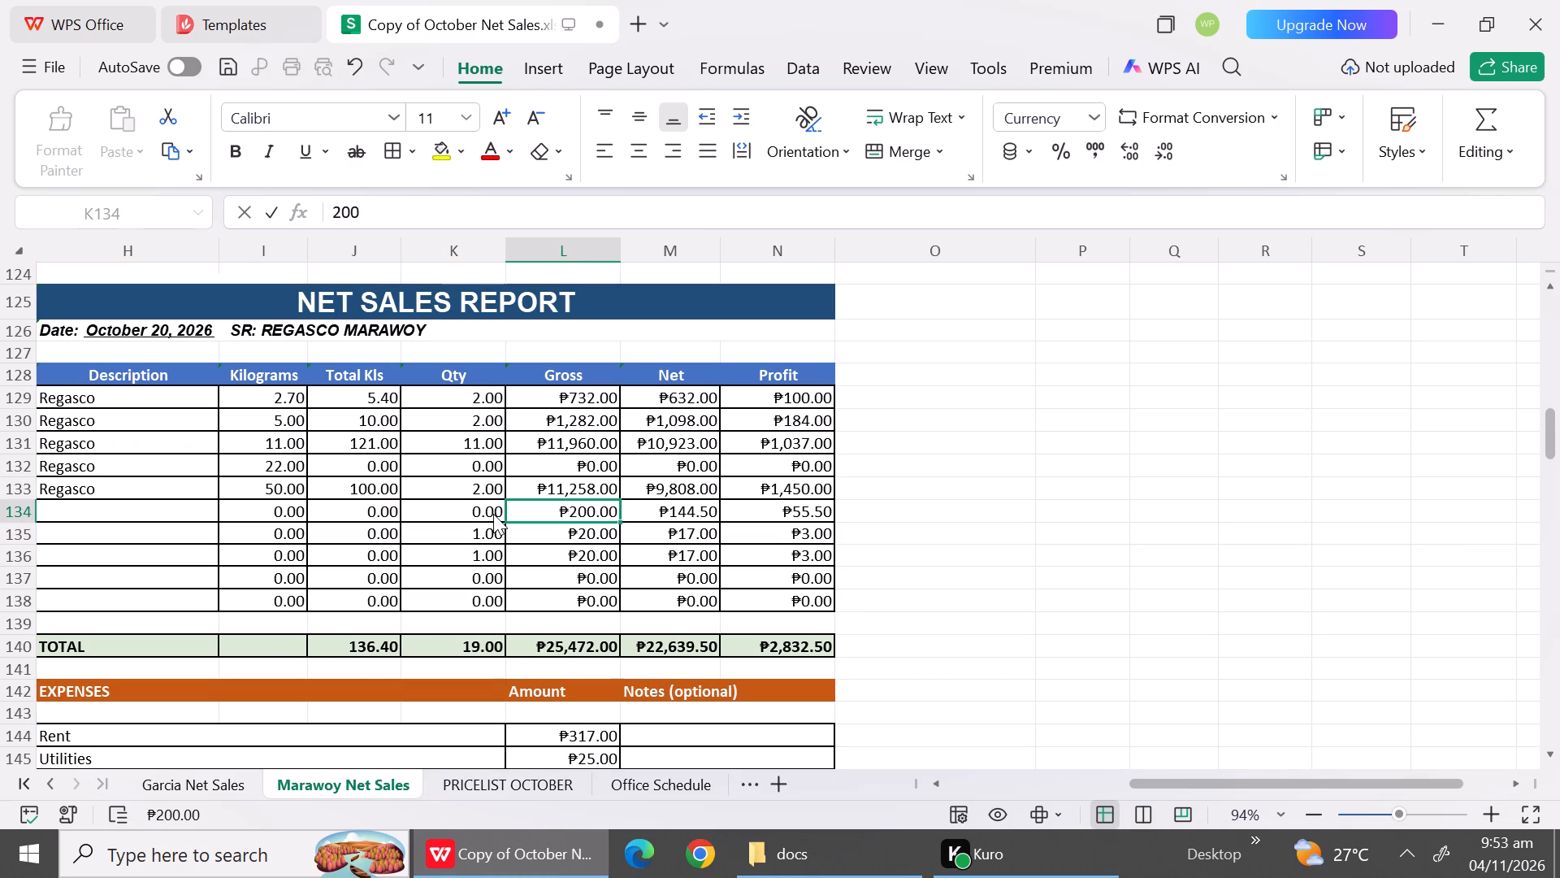
{"action": "key", "text": "0"}
{"action": "key", "text": "Right"}
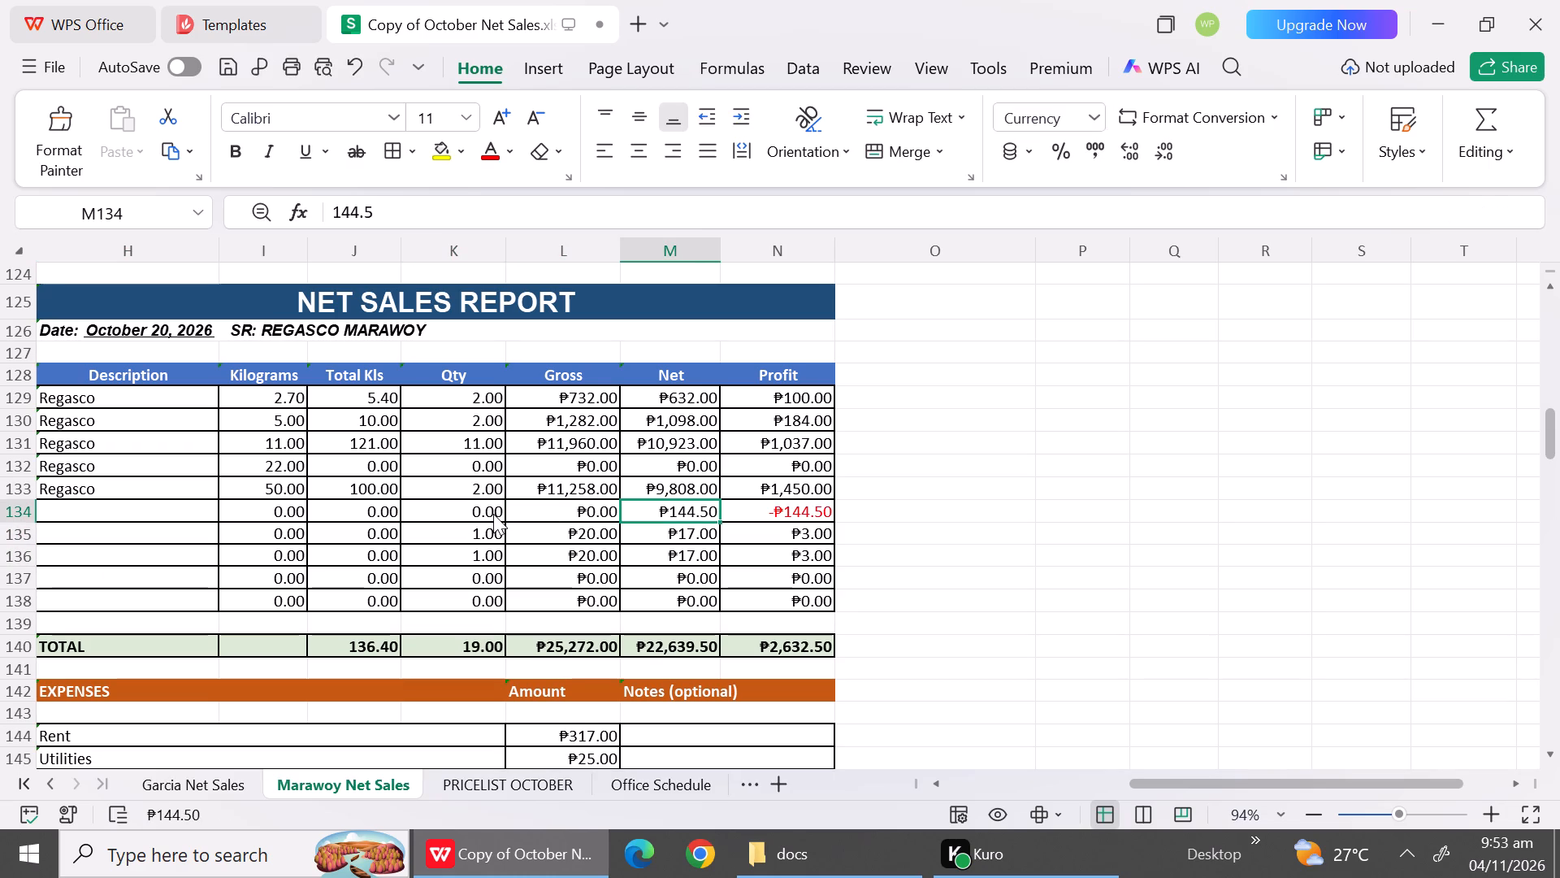
{"action": "key", "text": "0"}
Set Net, Gross and Qty to 0 in row 135 of the October 20 report.
{"action": "left_click", "coordinate": [669, 535]}
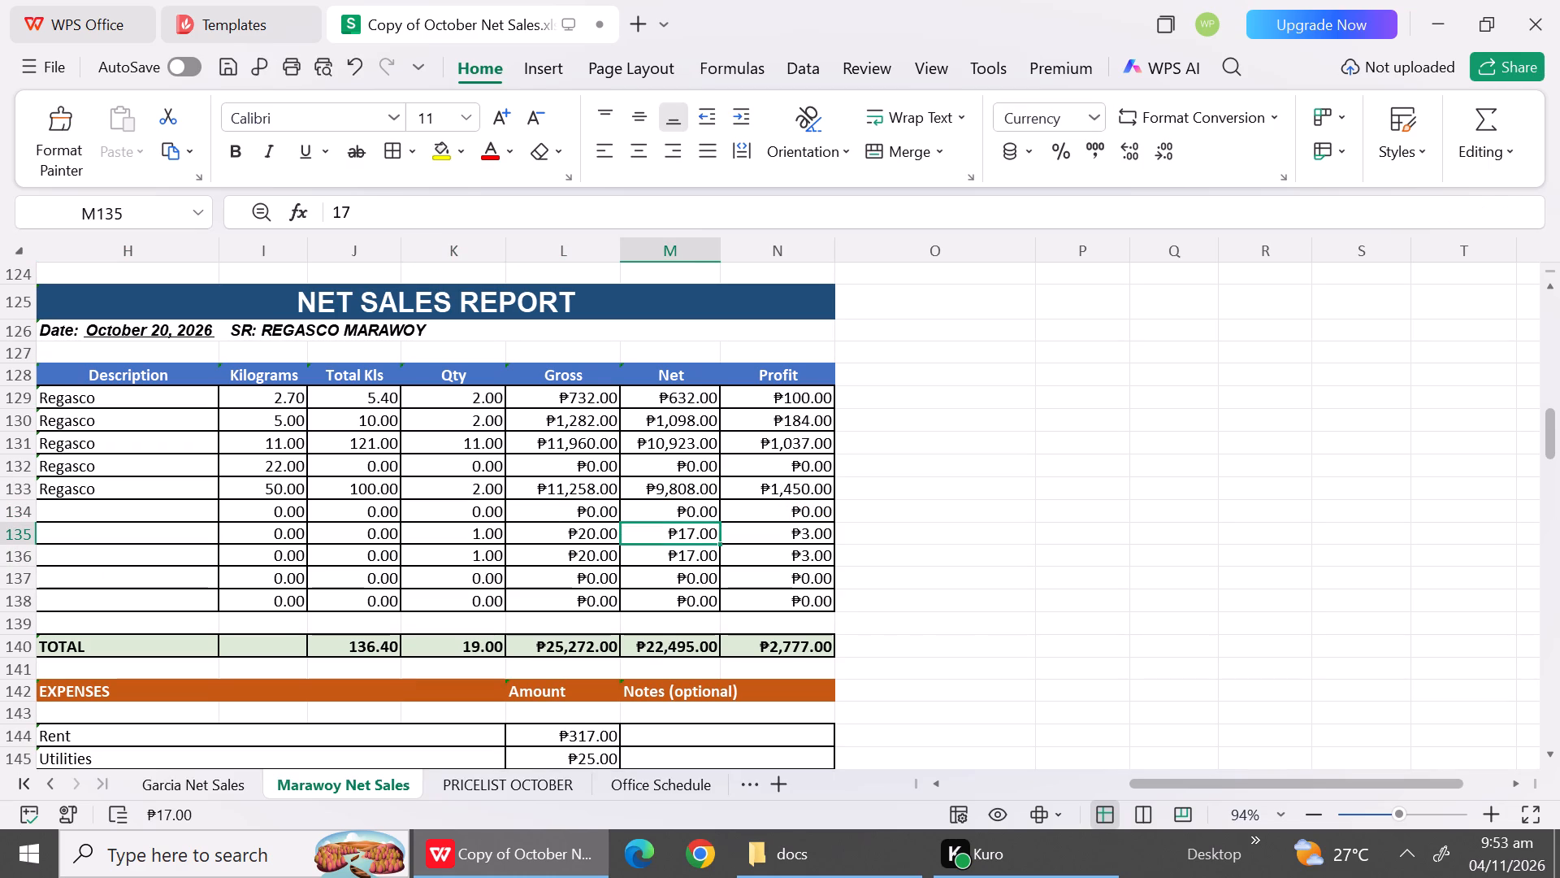
{"action": "key", "text": "0"}
{"action": "left_click", "coordinate": [604, 529]}
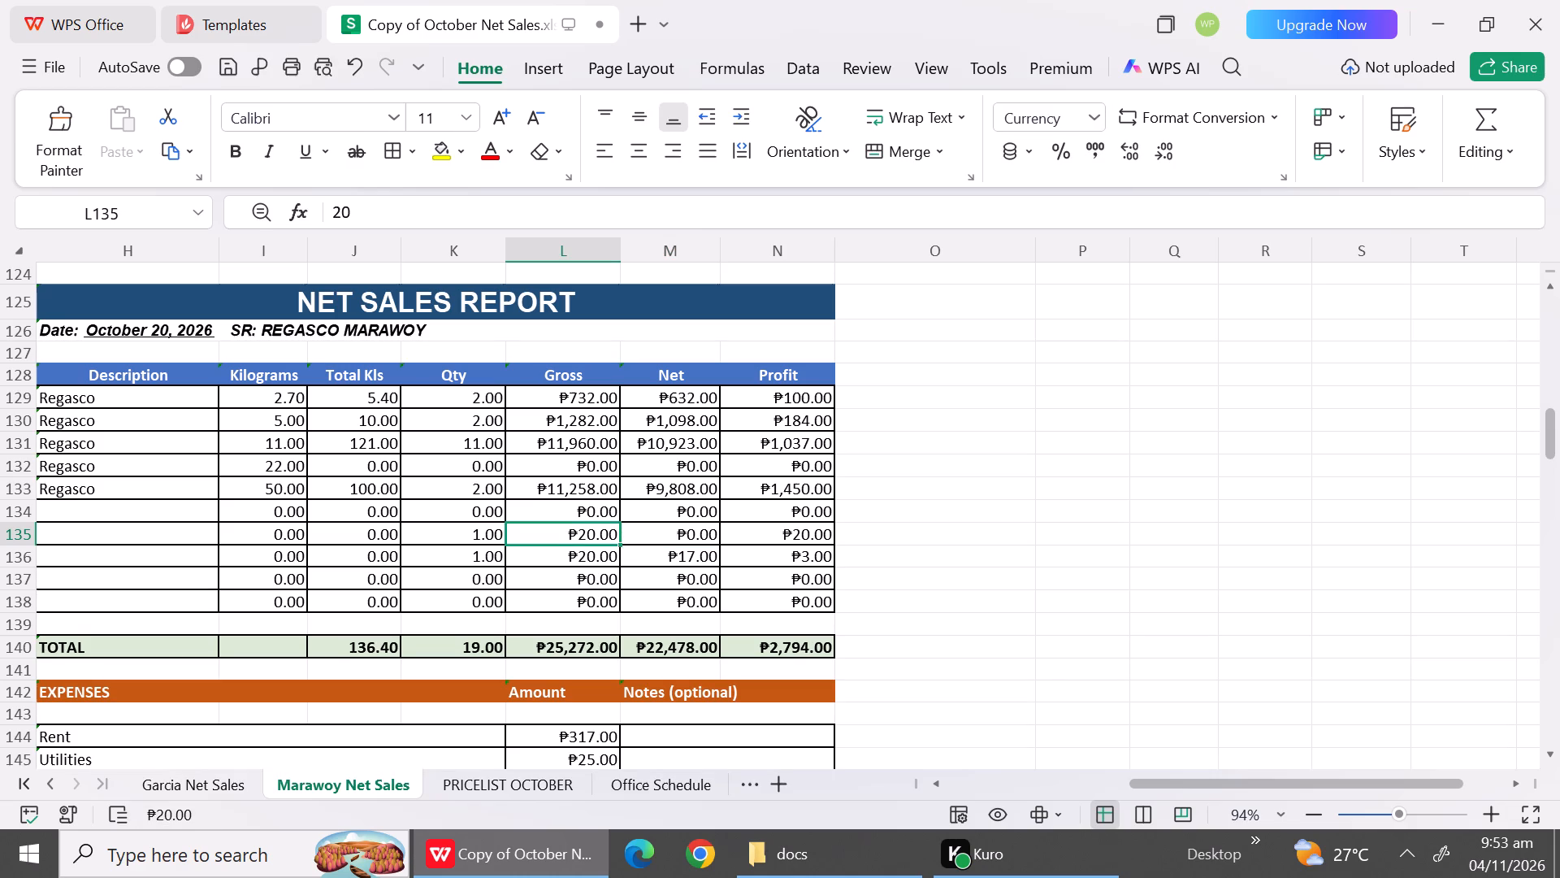
{"action": "key", "text": "0"}
{"action": "left_click", "coordinate": [496, 534]}
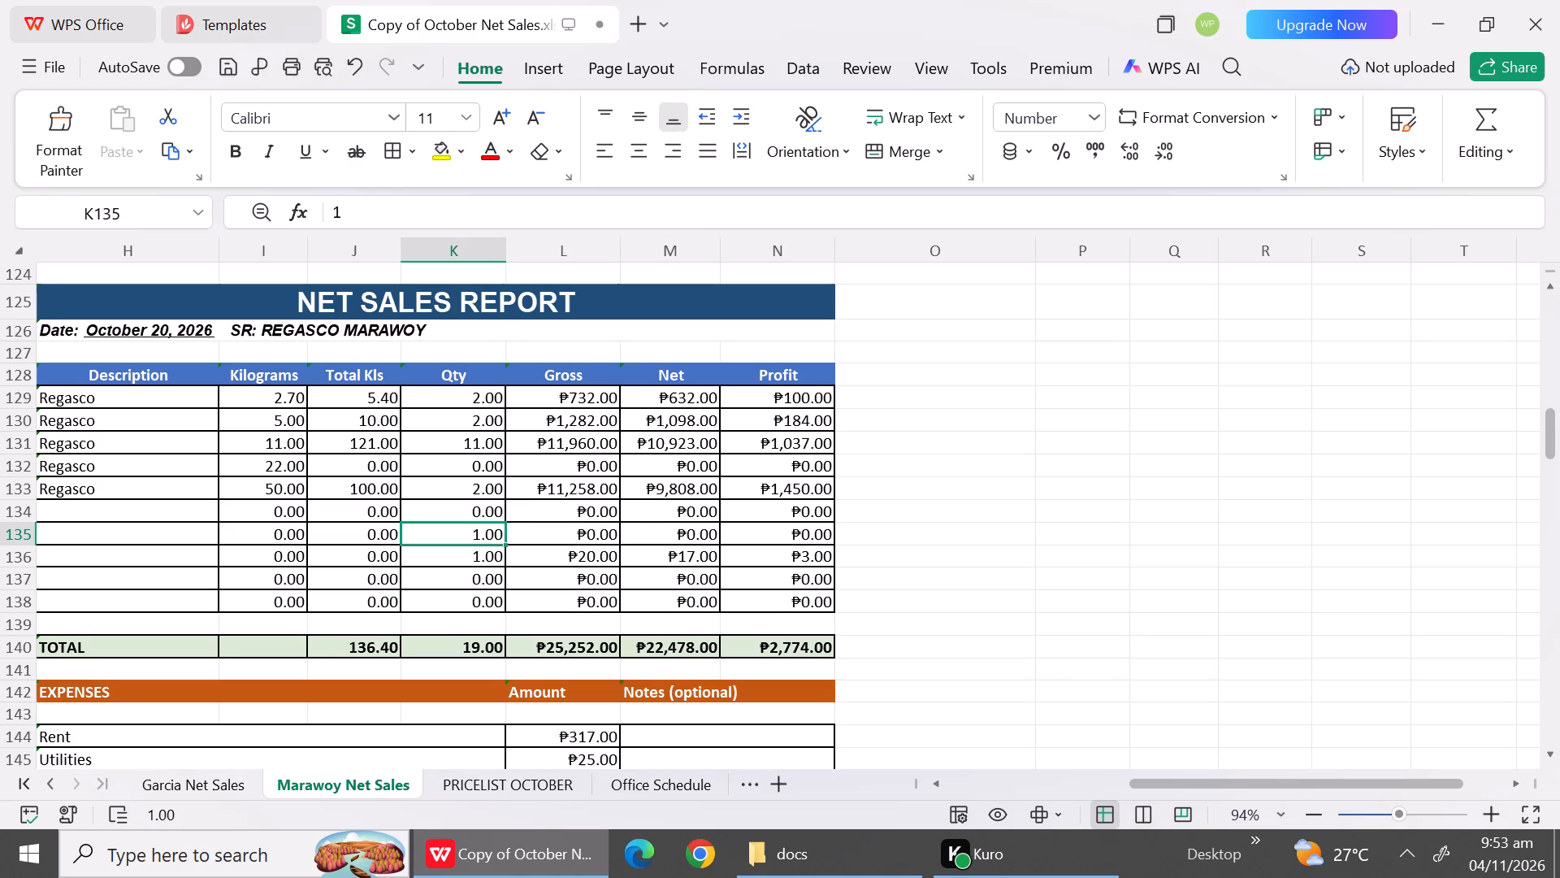
{"action": "key", "text": "0"}
Set Qty, Gross and Net to 0 in row 136 of the October 20 report.
{"action": "left_click", "coordinate": [487, 566]}
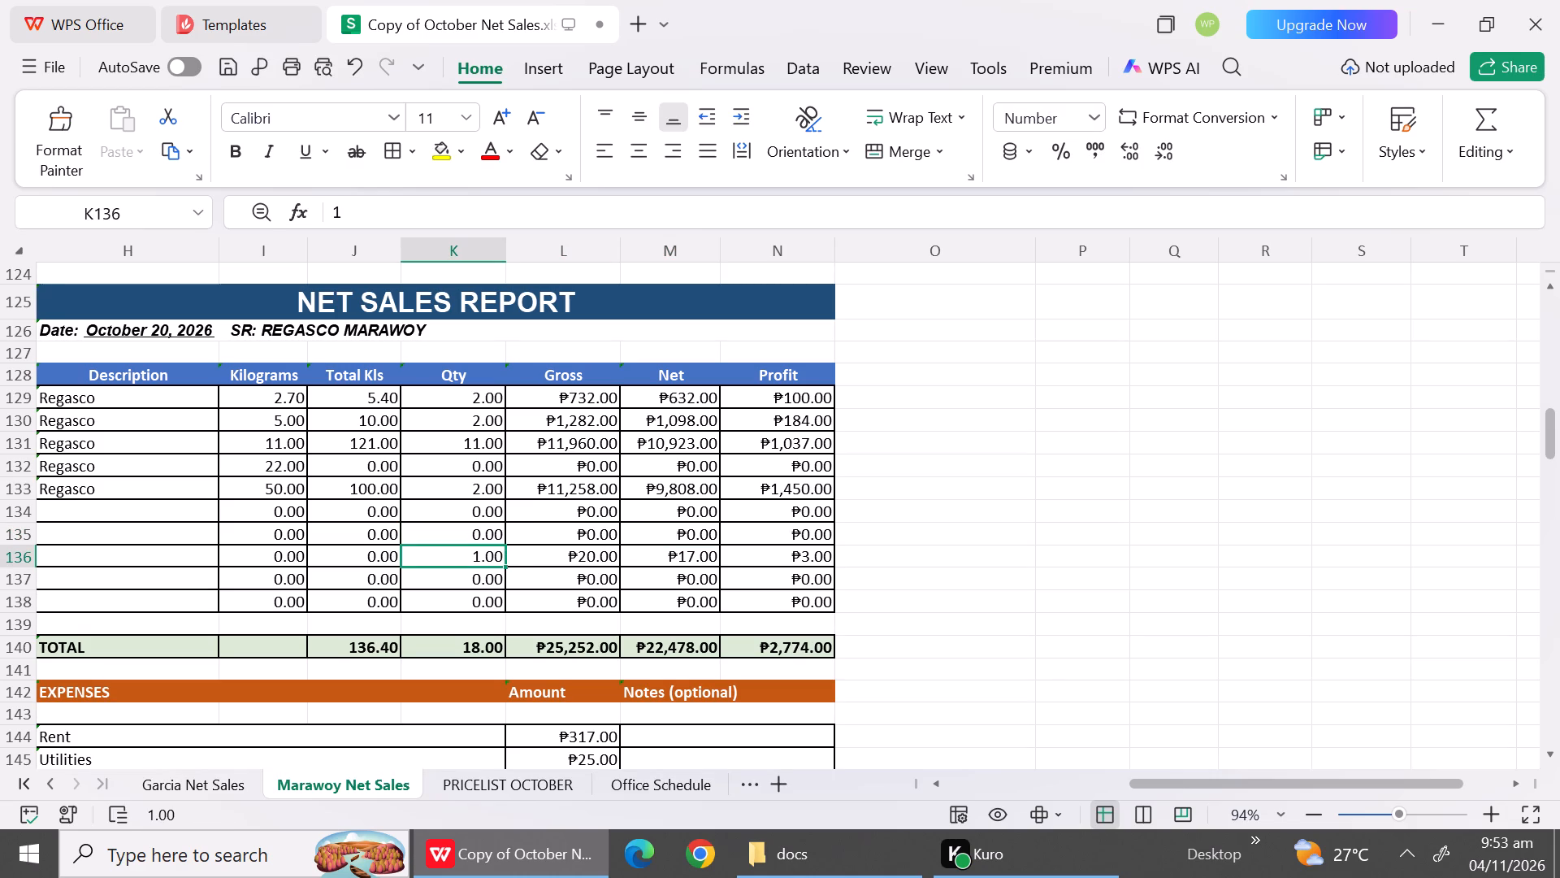
{"action": "key", "text": "0"}
{"action": "left_click", "coordinate": [617, 558]}
{"action": "key", "text": "0"}
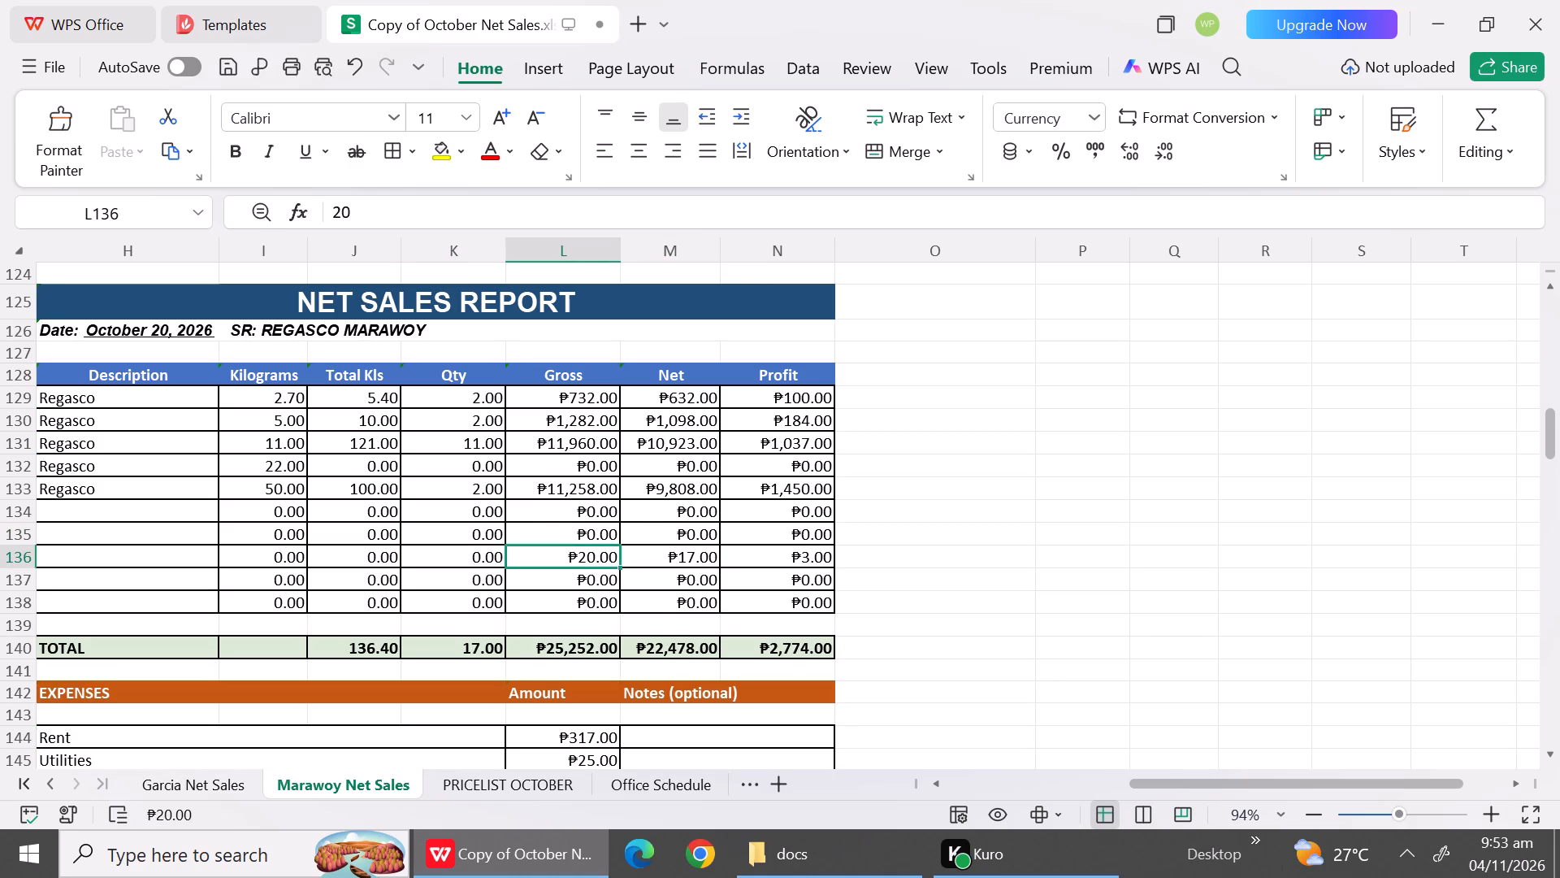
{"action": "left_click", "coordinate": [685, 561]}
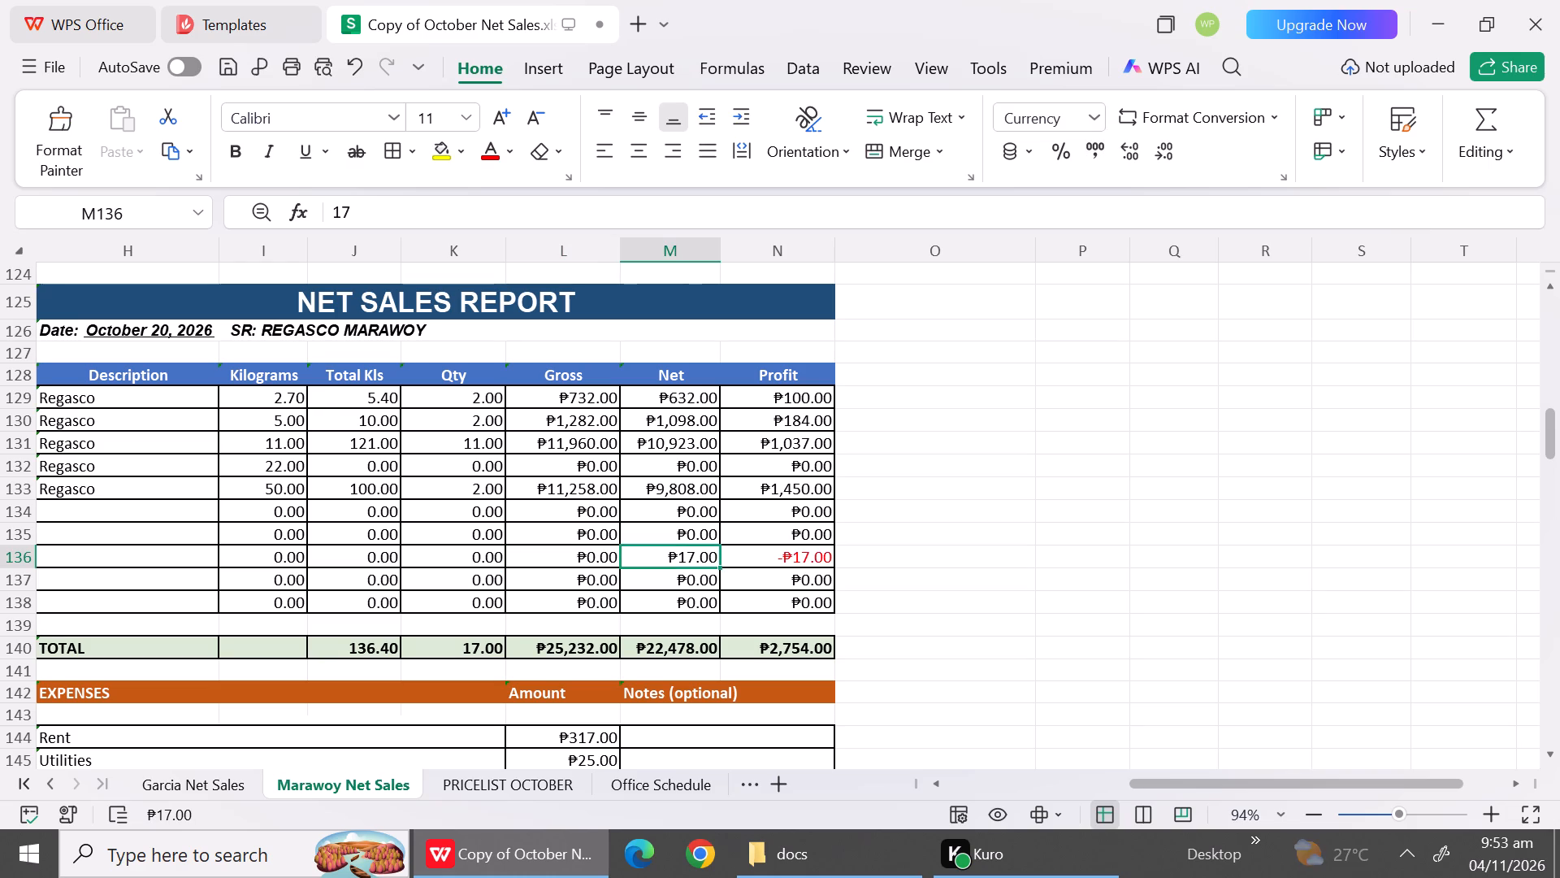
{"action": "key", "text": "0"}
{"action": "left_click", "coordinate": [655, 560]}
{"action": "left_click", "coordinate": [487, 539]}
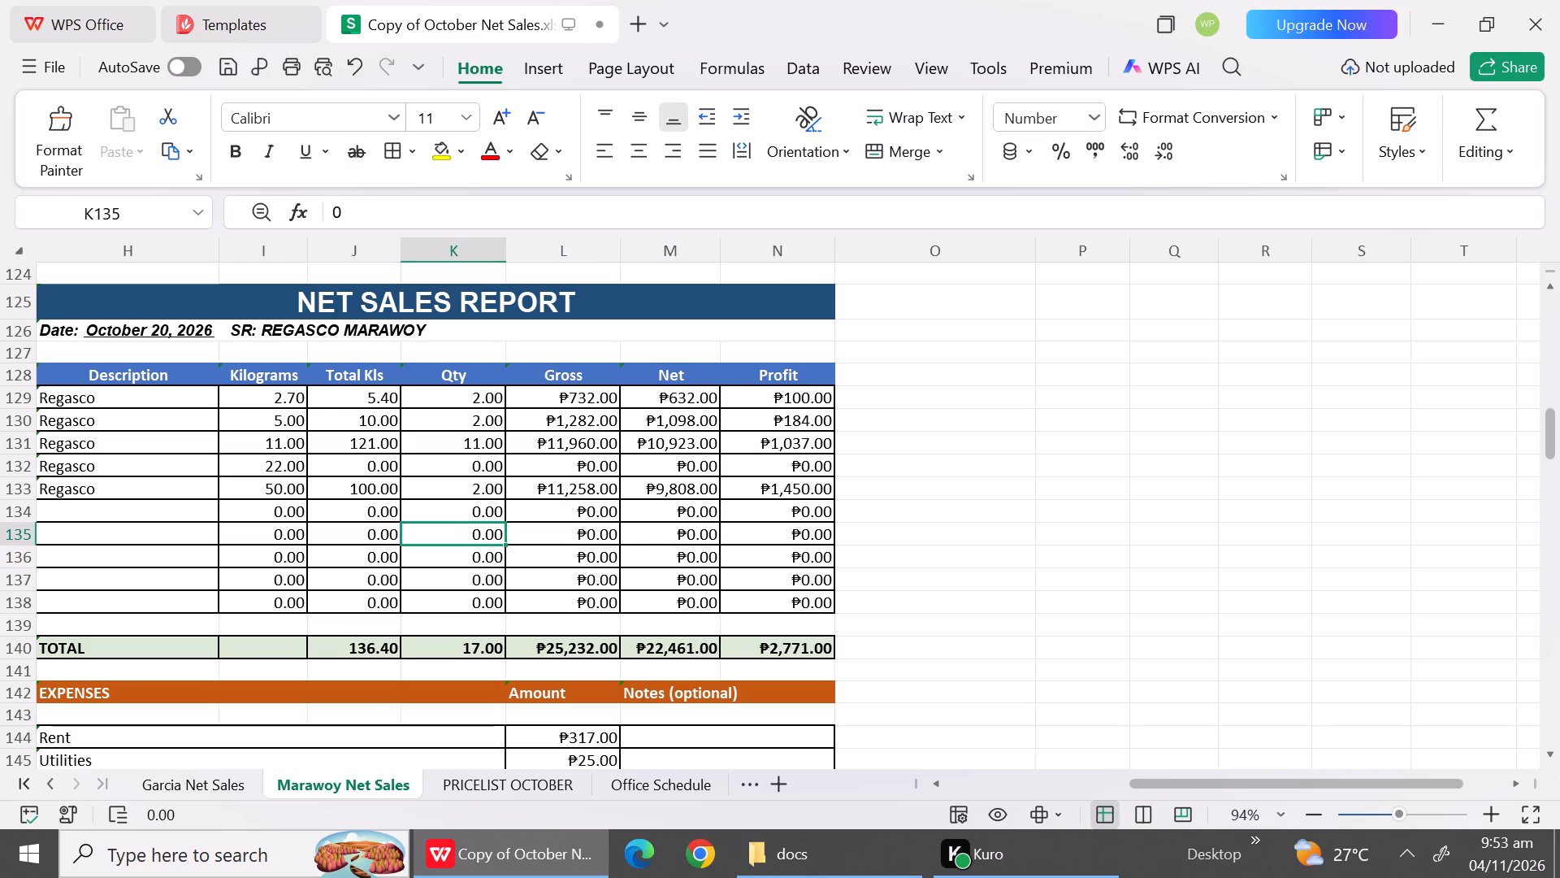
For the 11.00 kg Regasco row of the October 20 report, set Gross to 31347, Qty to 23 and Net to 27278.
{"action": "left_click", "coordinate": [593, 437]}
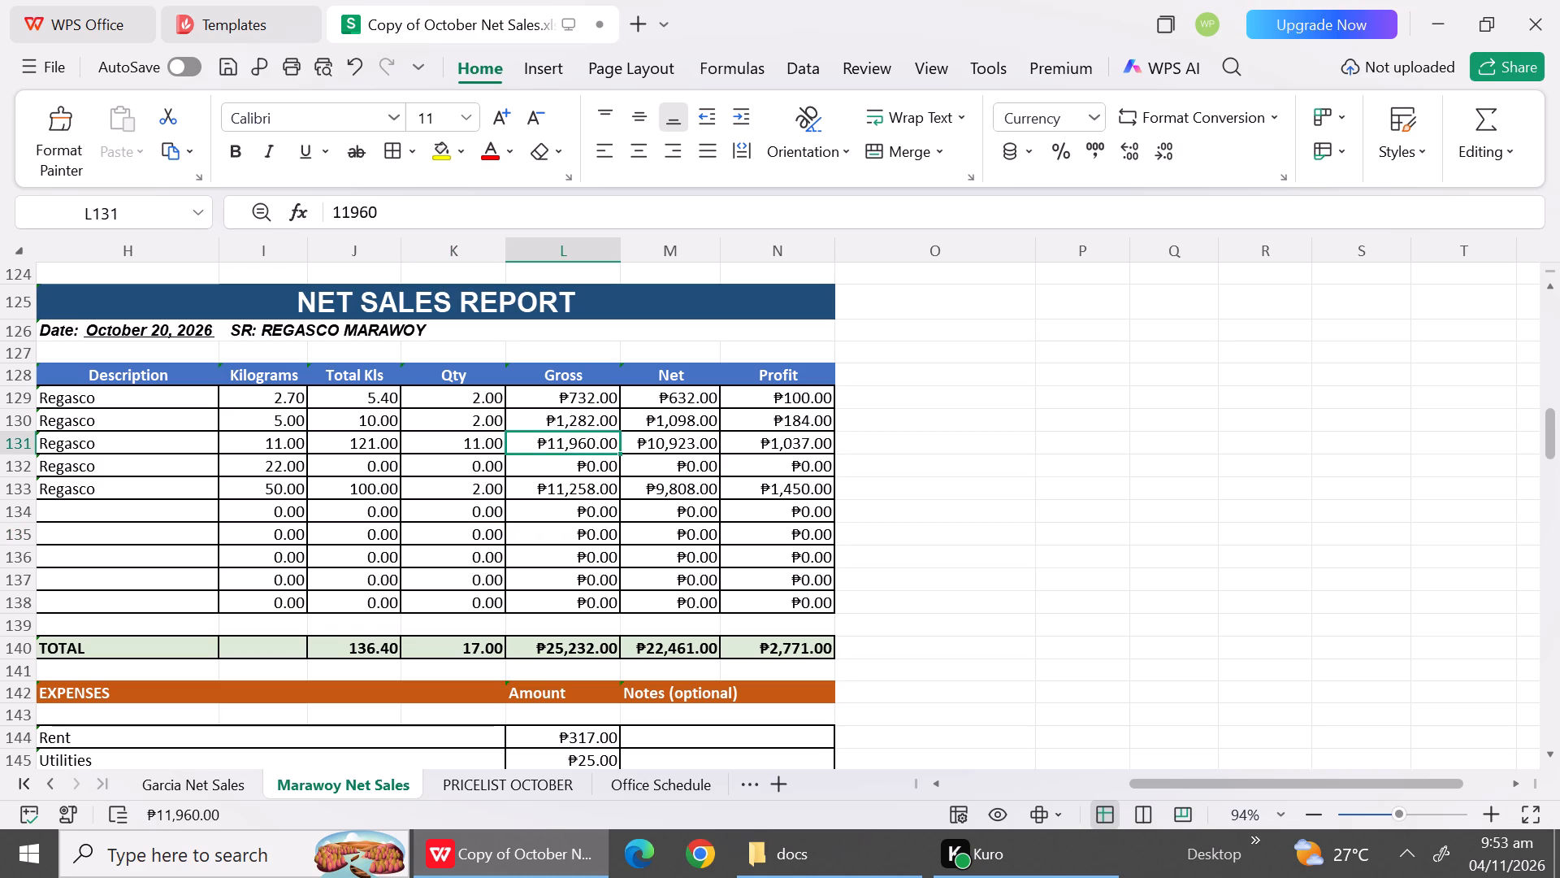
{"action": "type", "text": "31"}
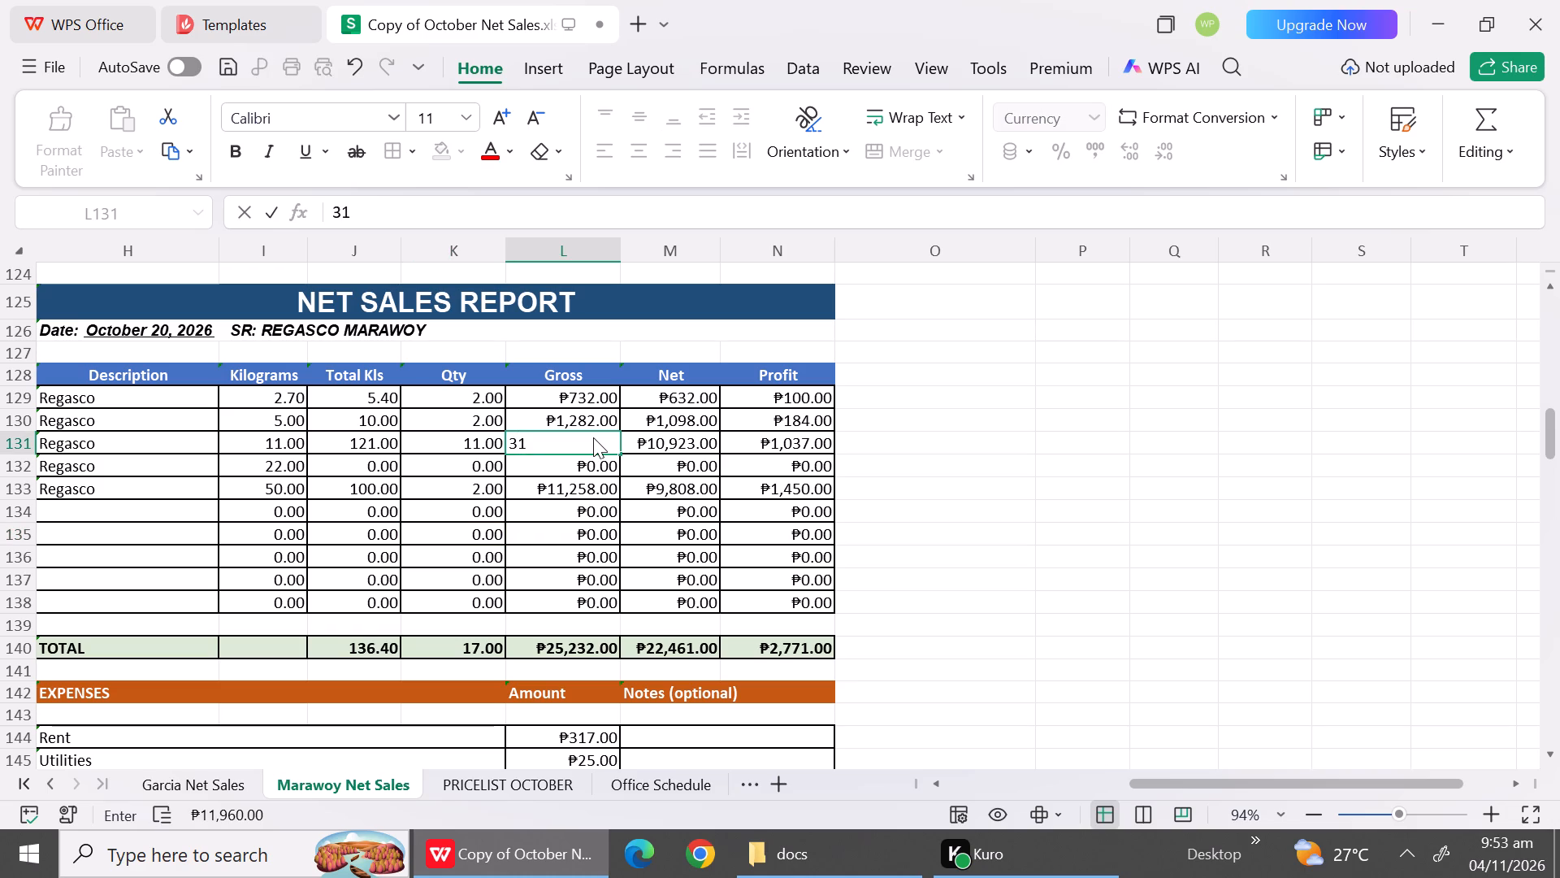
{"action": "type", "text": "347"}
{"action": "left_click", "coordinate": [548, 487]}
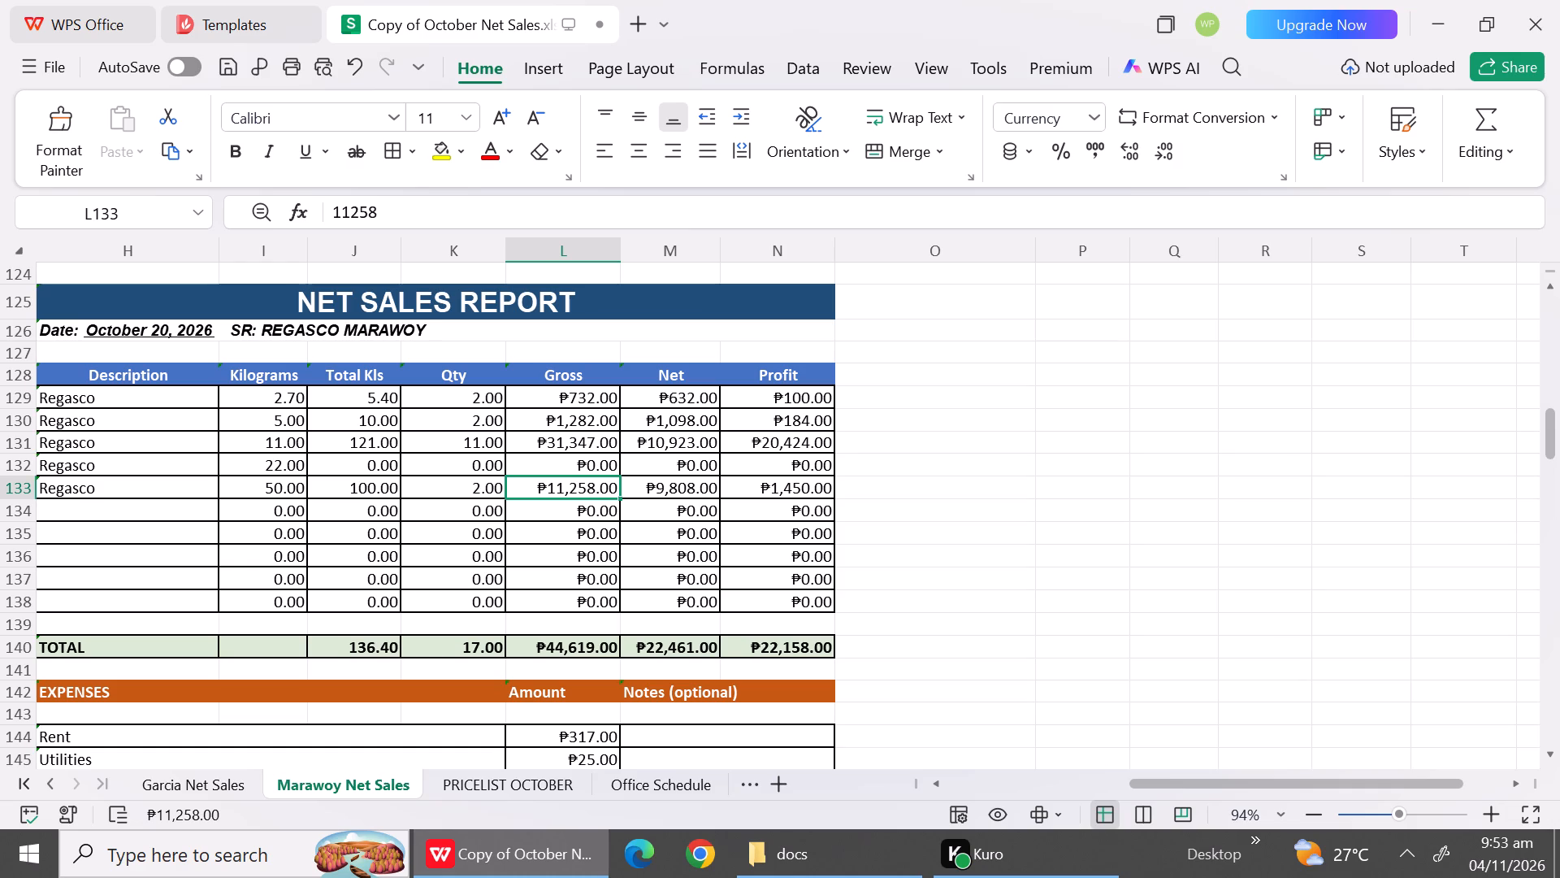
{"action": "left_click", "coordinate": [489, 443]}
{"action": "type", "text": "23"}
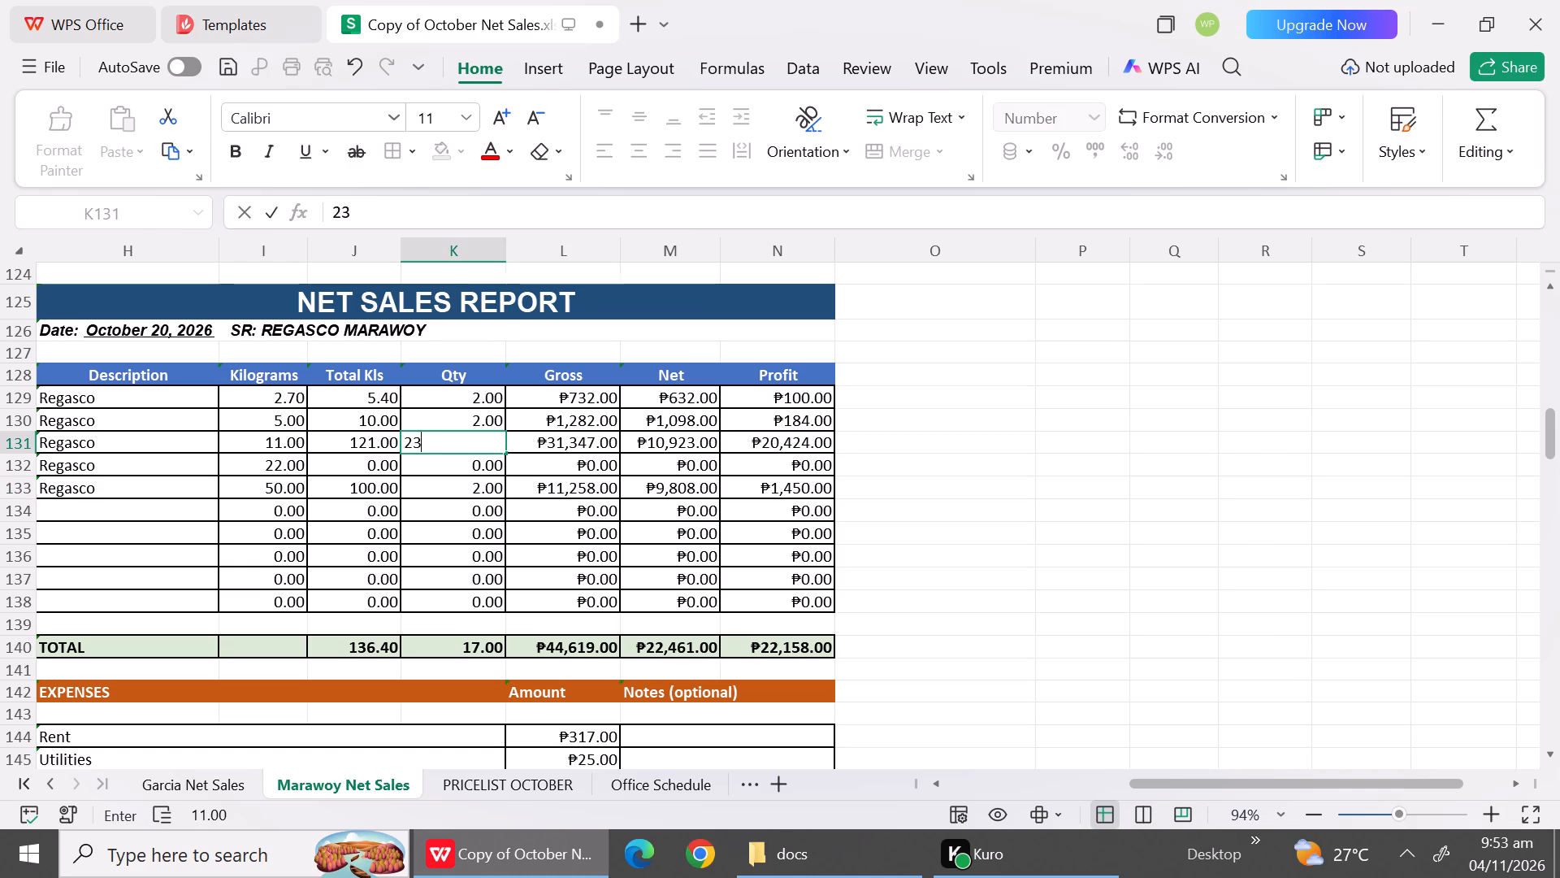
{"action": "left_click", "coordinate": [574, 521]}
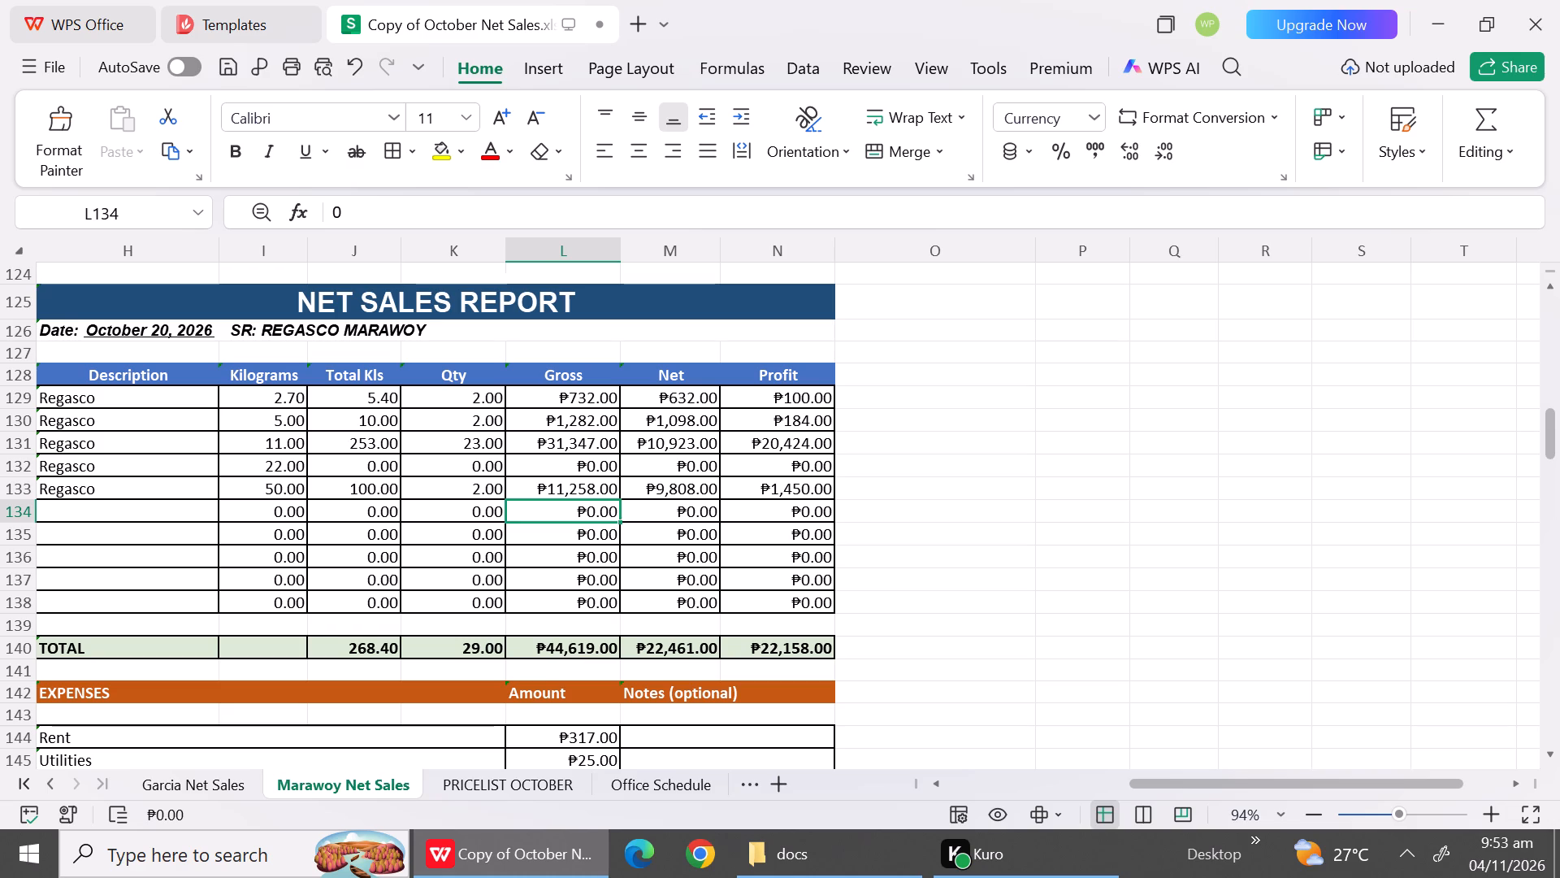
{"action": "left_click", "coordinate": [688, 443]}
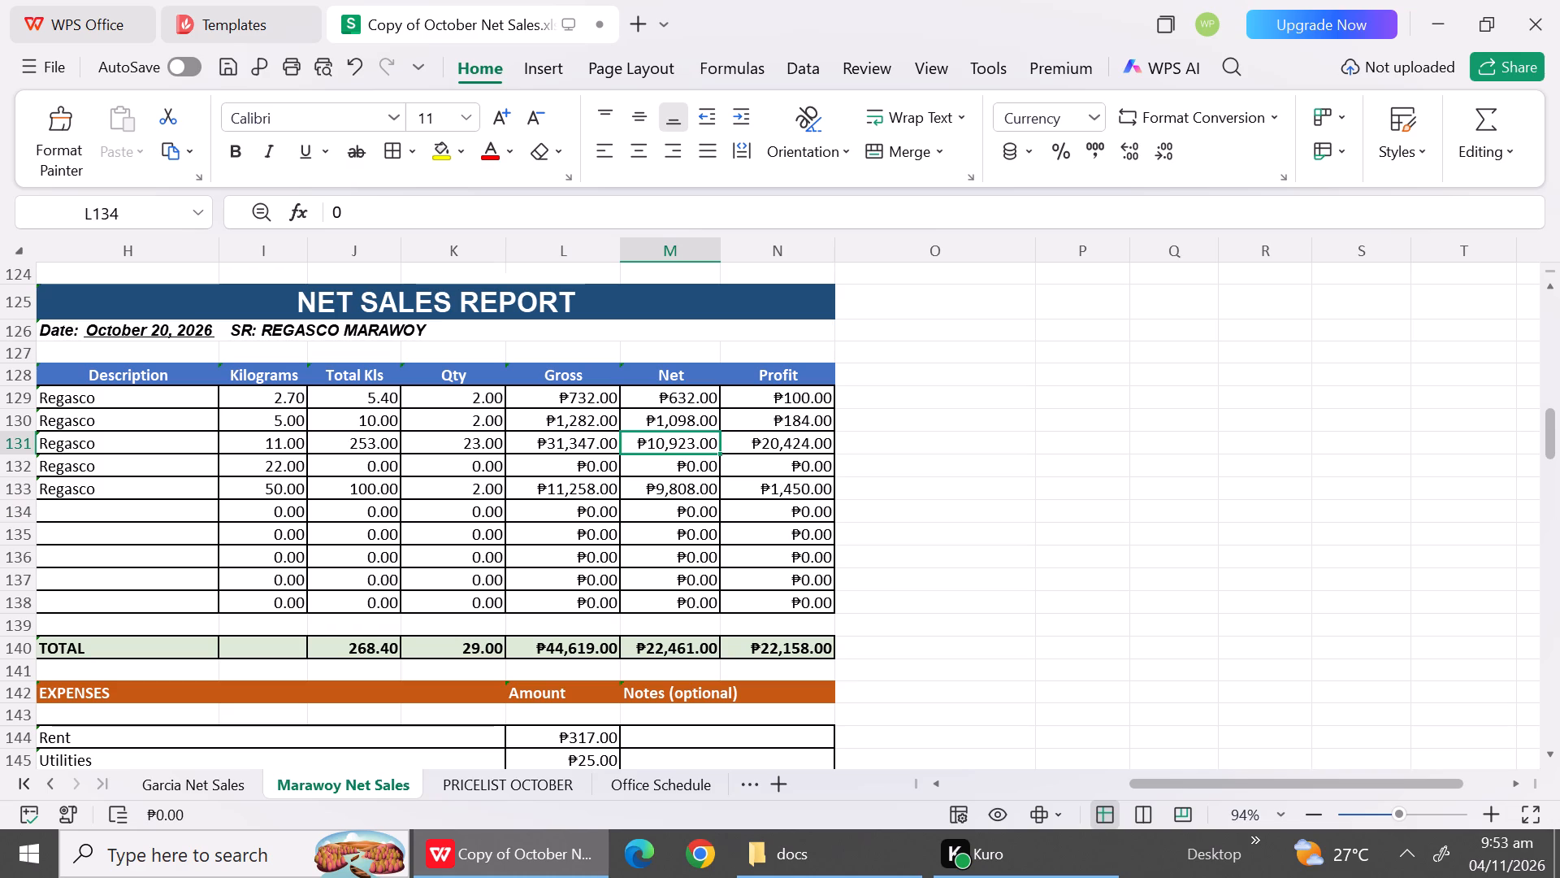
{"action": "key", "text": "2"}
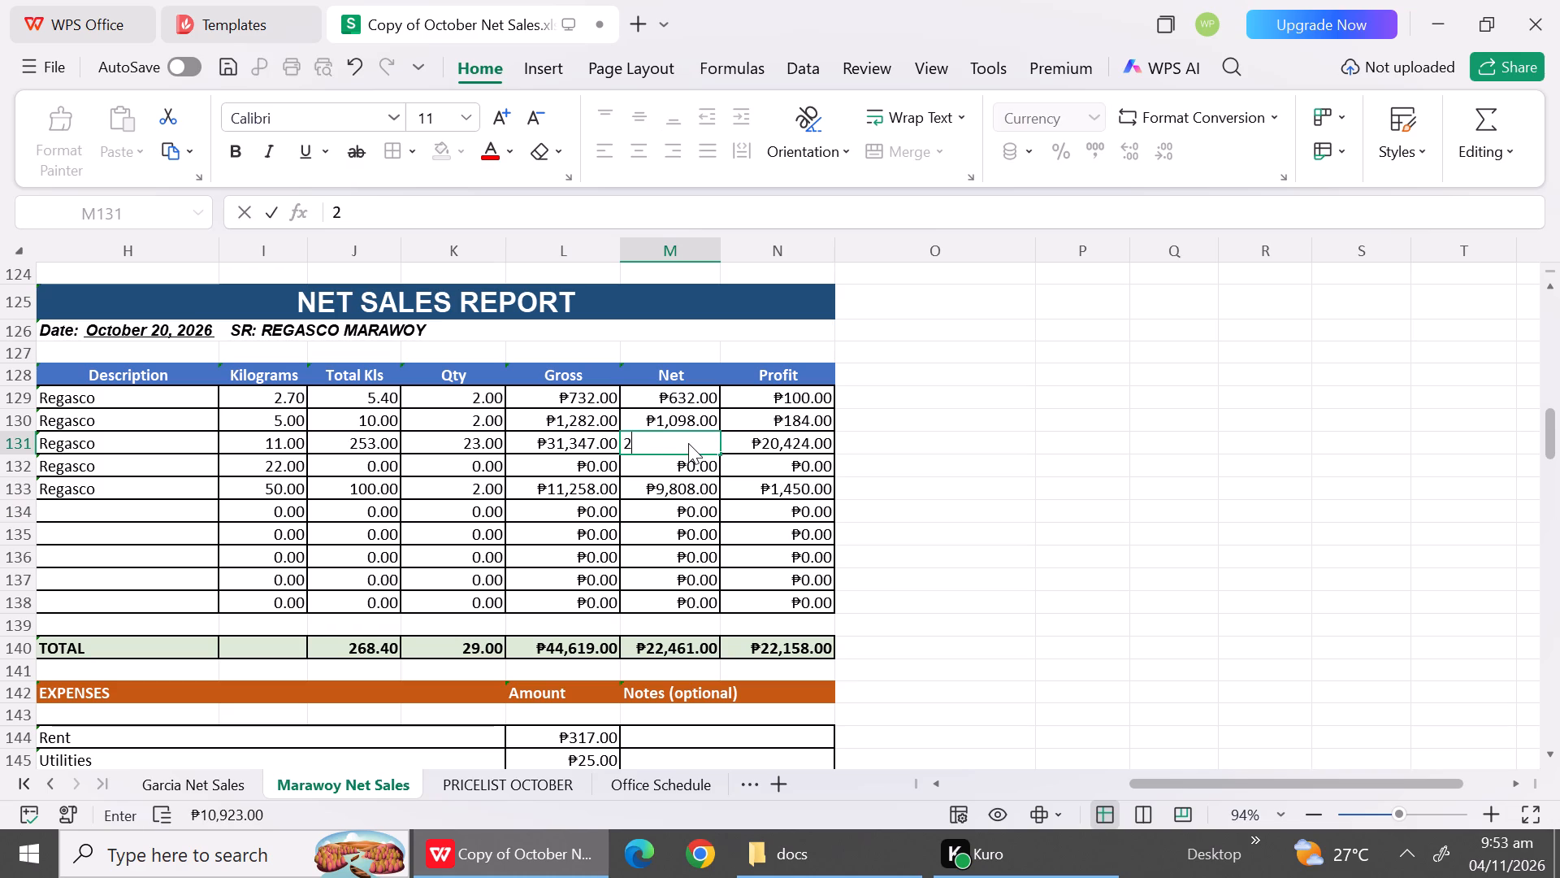
{"action": "key", "text": "7"}
{"action": "type", "text": "278"}
{"action": "left_click", "coordinate": [477, 548]}
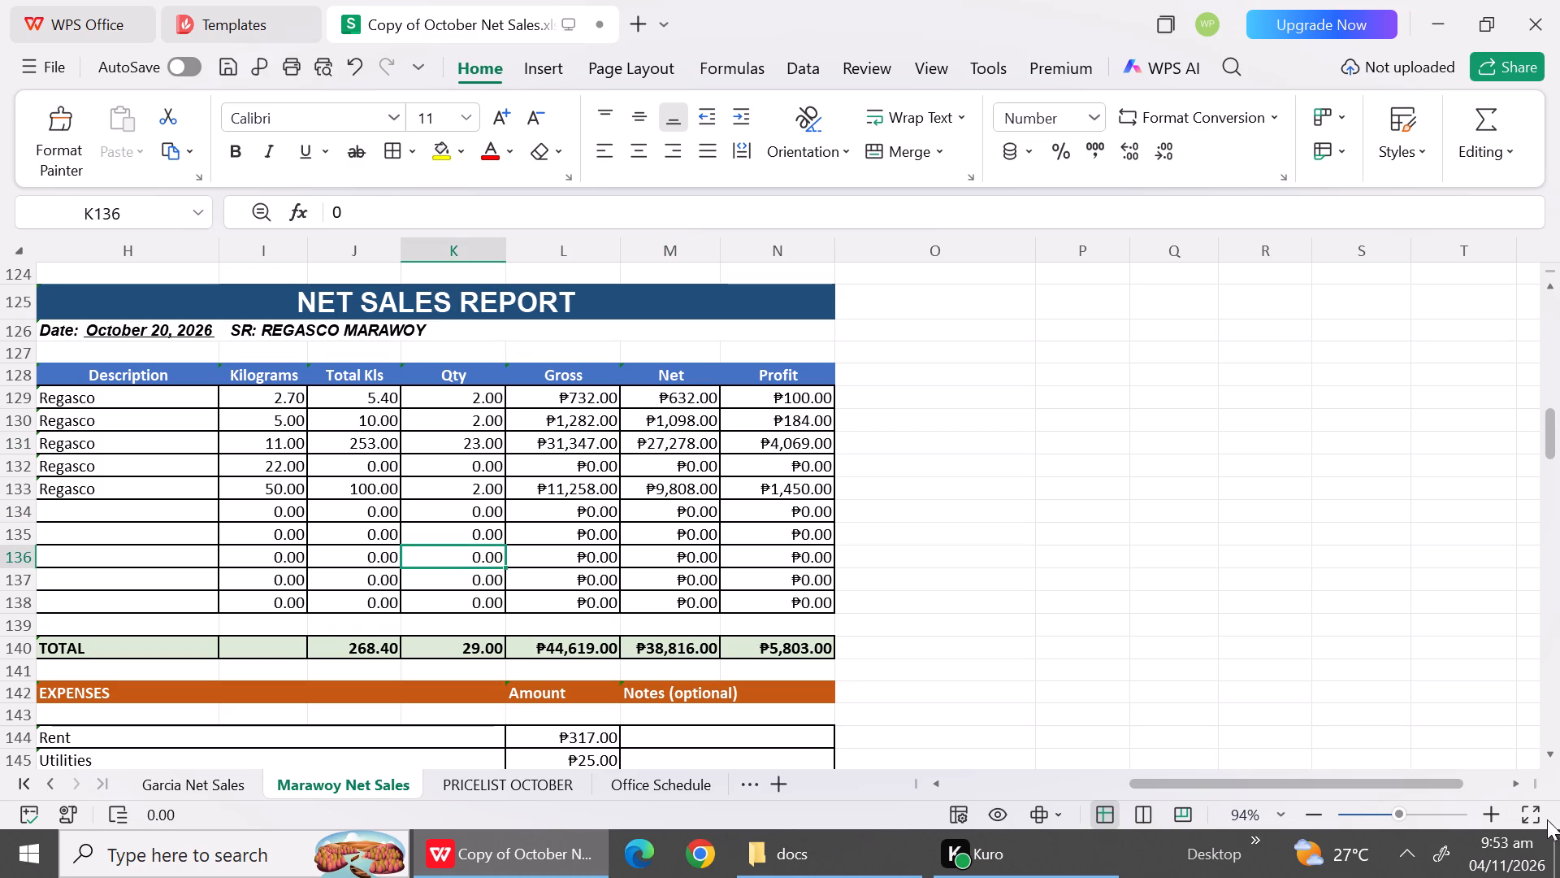
Review the October 20 report's expenses section against the Office Schedule sheet, continuing down to the start of the following Marawoy report.
{"action": "left_click", "coordinate": [1545, 754]}
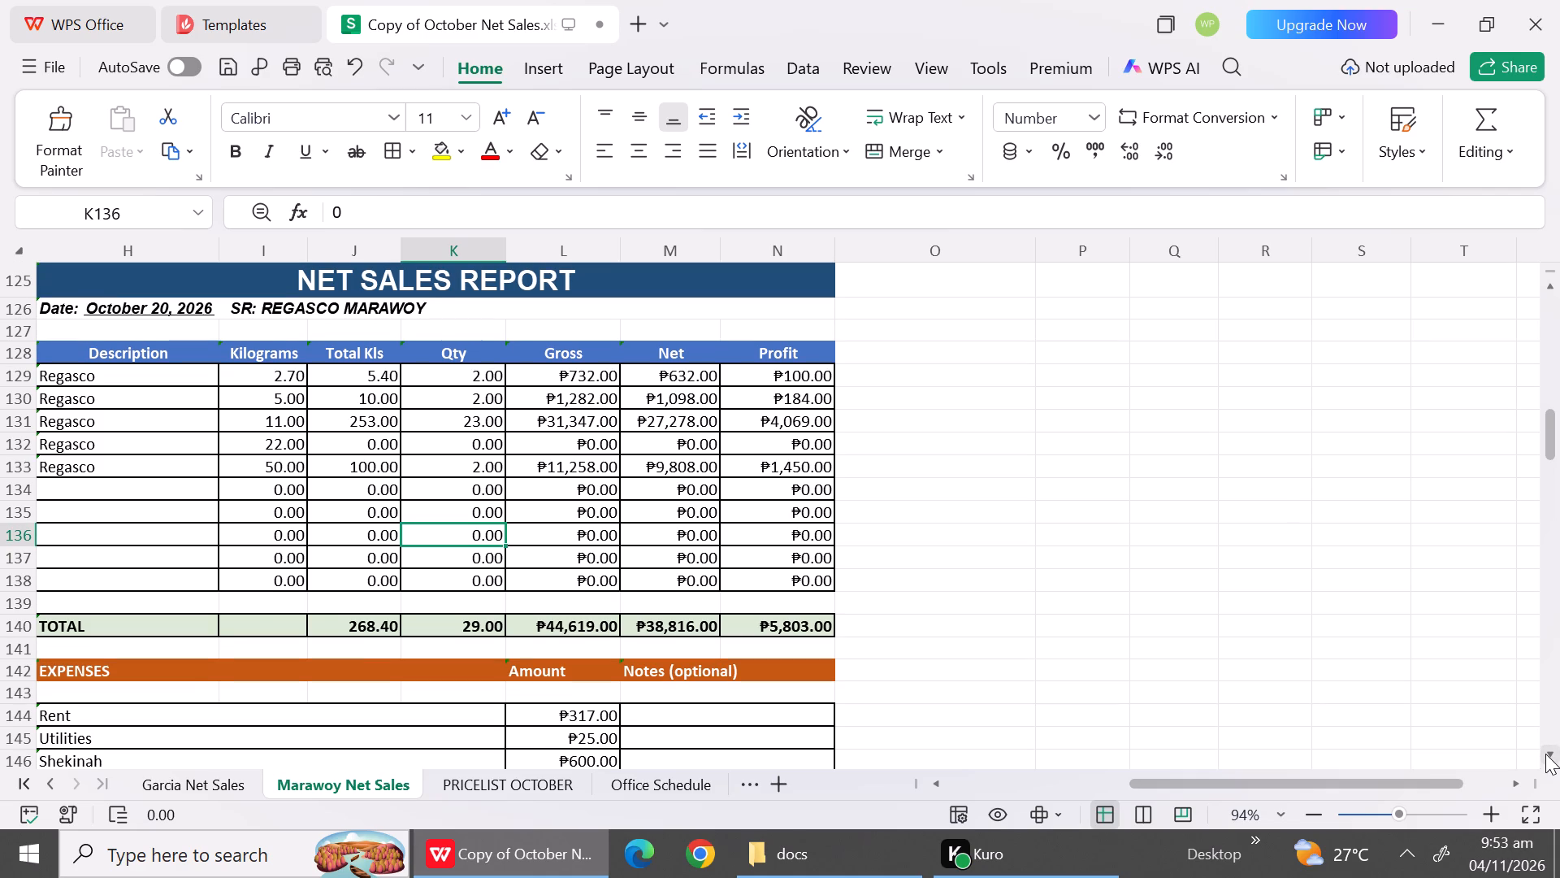
{"action": "left_click", "coordinate": [1545, 754]}
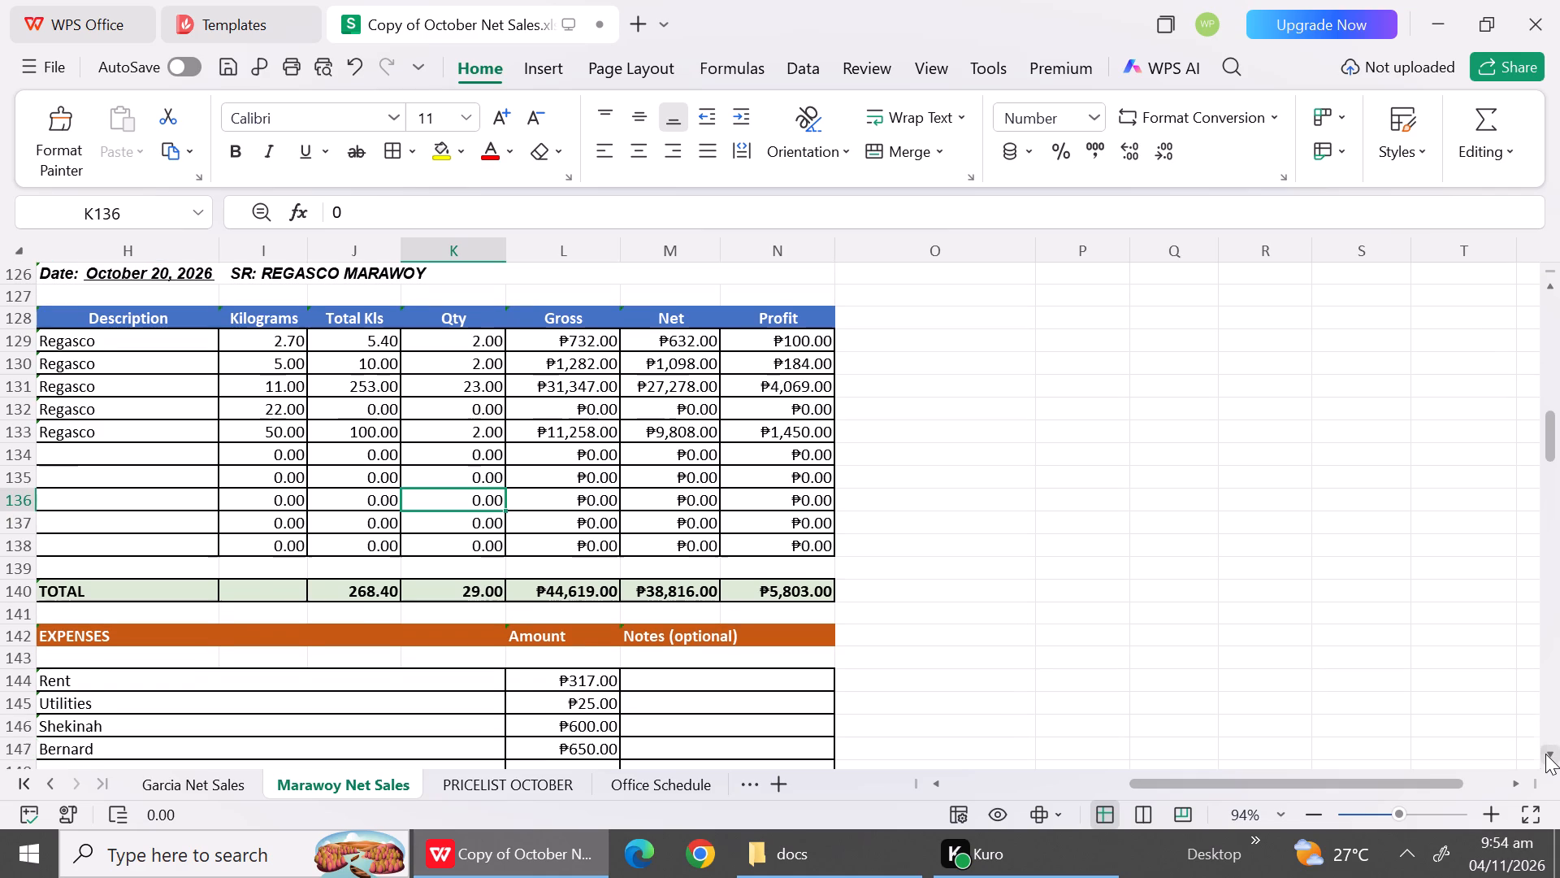
{"action": "triple_click", "coordinate": [1545, 754]}
{"action": "double_click", "coordinate": [1545, 754]}
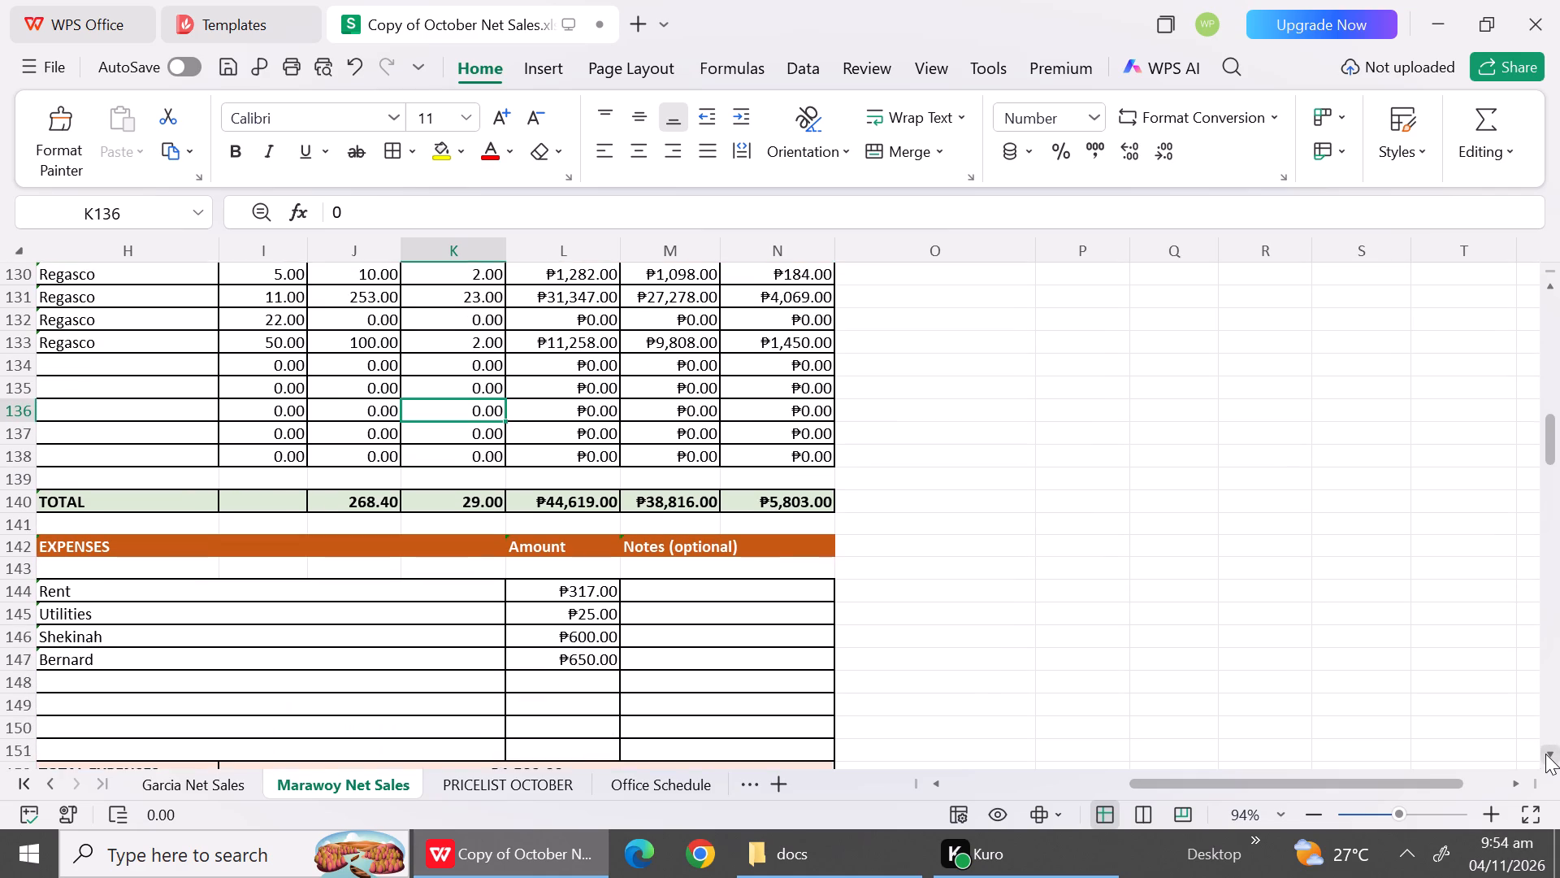
{"action": "left_click", "coordinate": [653, 787]}
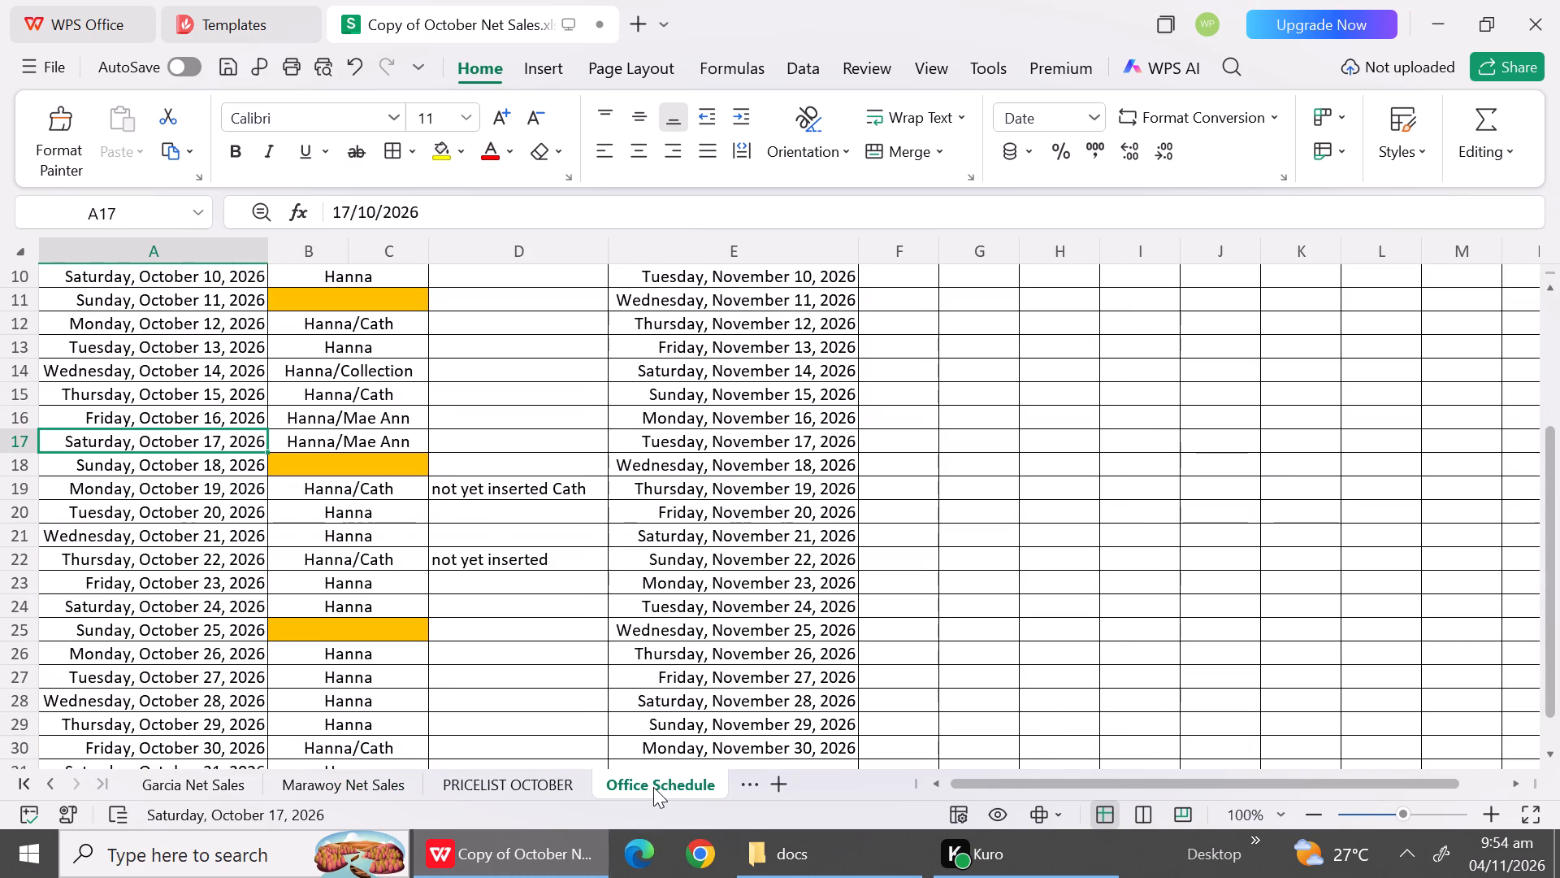
{"action": "left_click", "coordinate": [339, 778]}
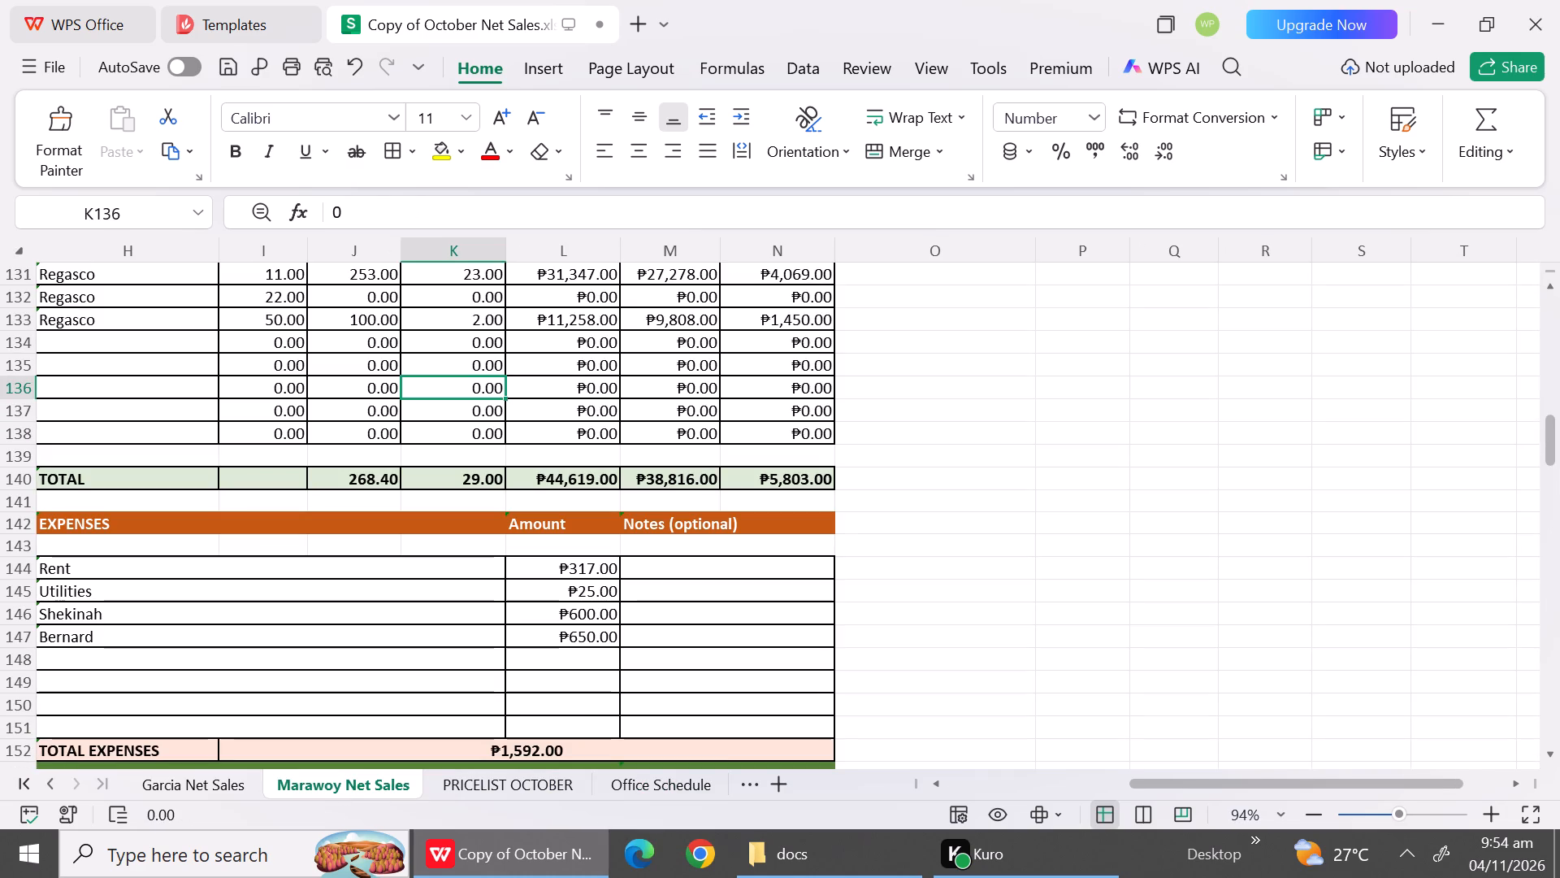
{"action": "left_click", "coordinate": [1552, 762]}
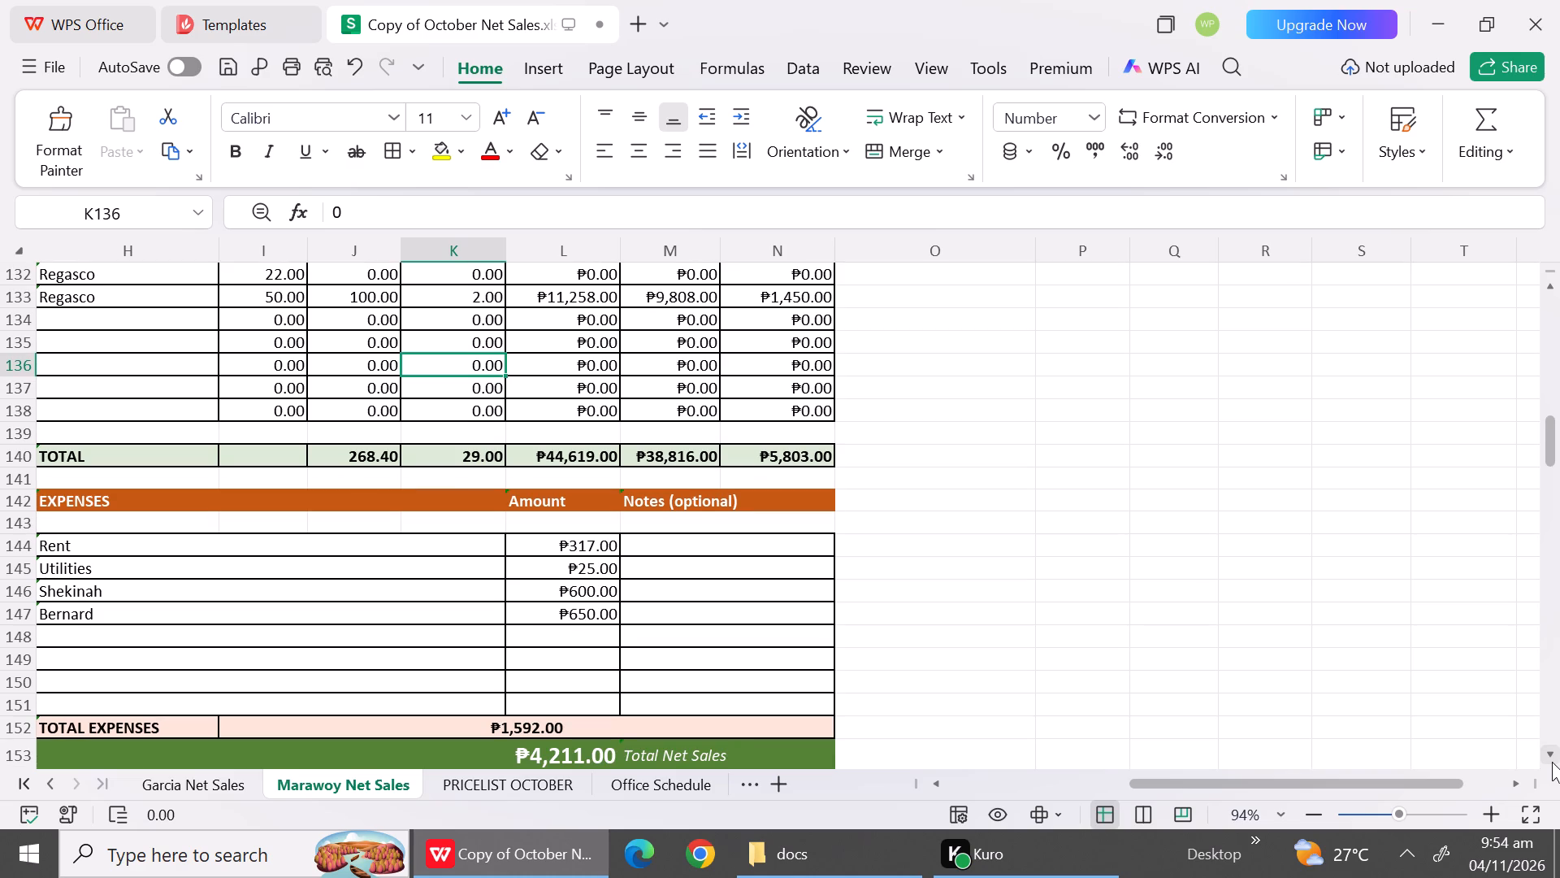
{"action": "left_click", "coordinate": [1552, 762]}
{"action": "left_click", "coordinate": [1552, 762]}
{"action": "left_click", "coordinate": [1552, 762]}
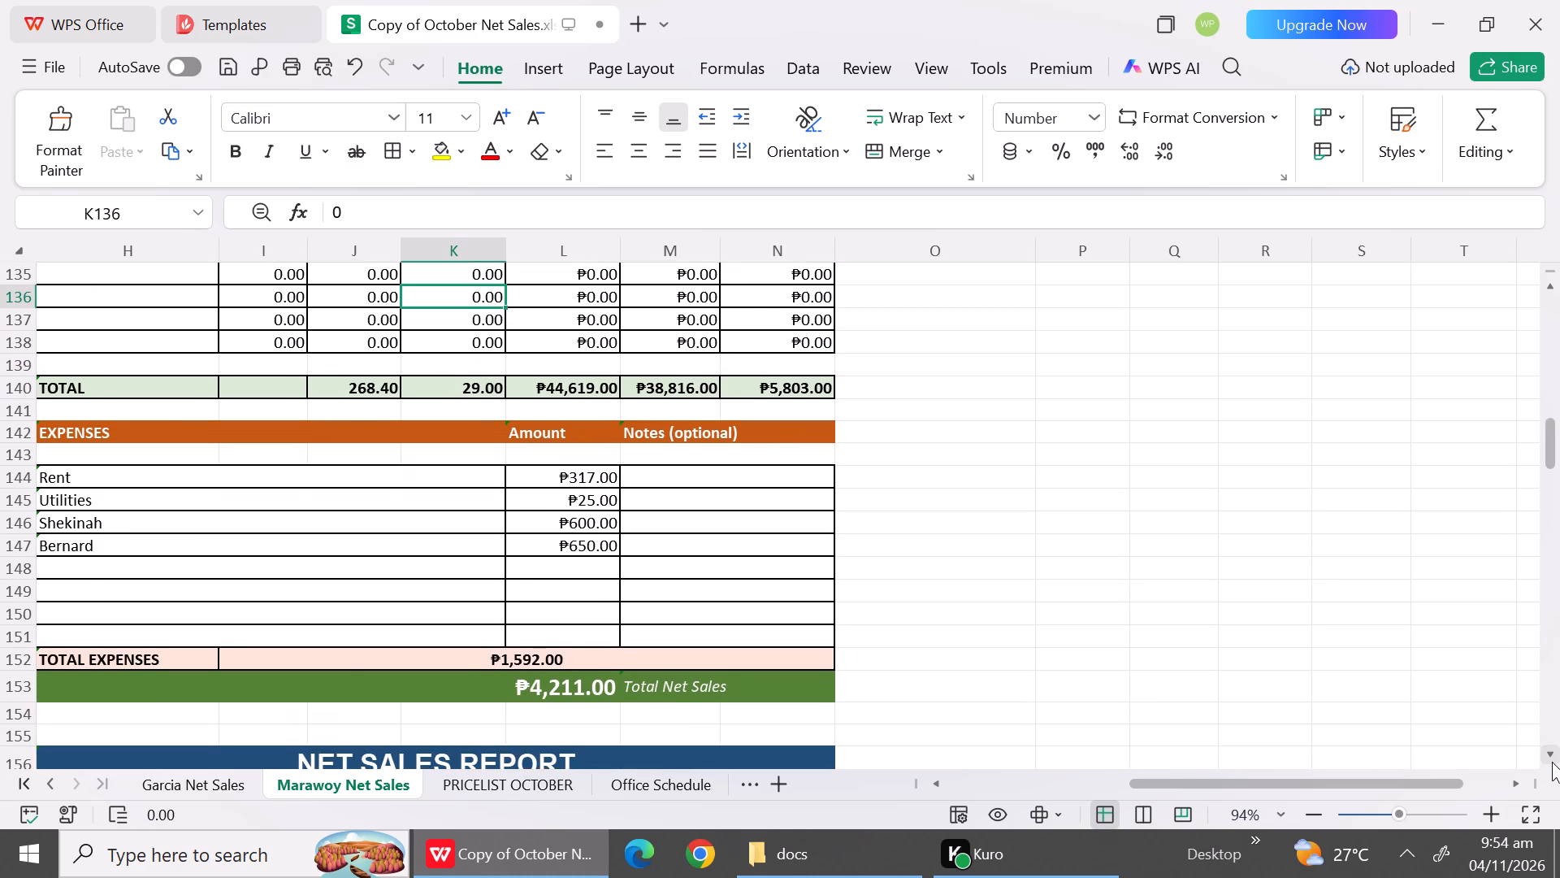
{"action": "left_click", "coordinate": [1552, 762]}
{"action": "left_click", "coordinate": [1552, 762]}
{"action": "left_click", "coordinate": [1552, 762]}
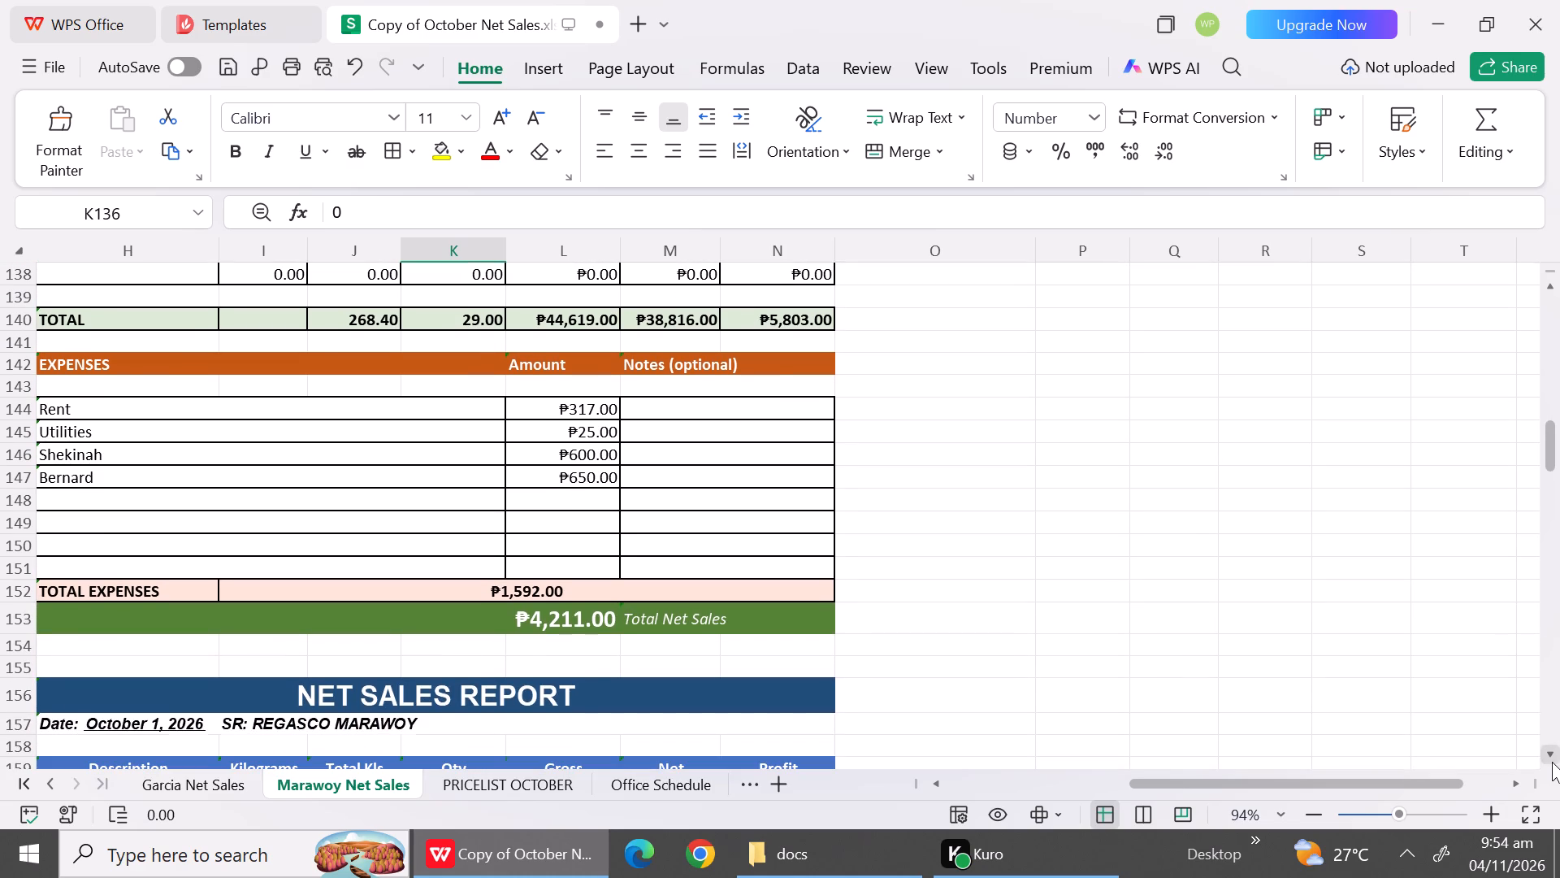
{"action": "left_click", "coordinate": [1552, 762]}
{"action": "left_click", "coordinate": [1552, 762]}
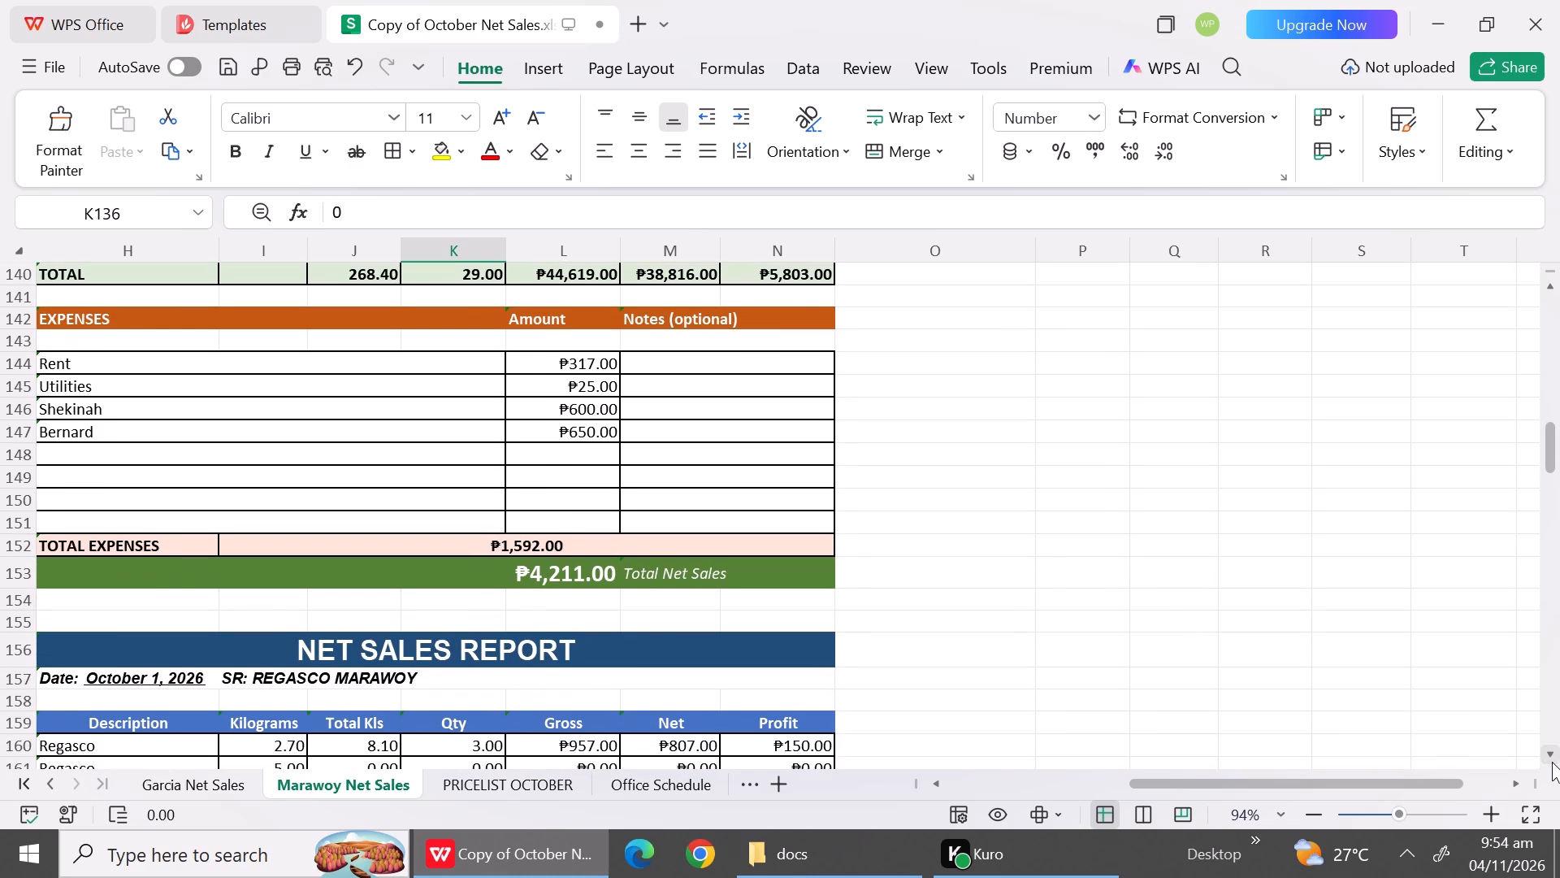
{"action": "left_click", "coordinate": [1552, 762]}
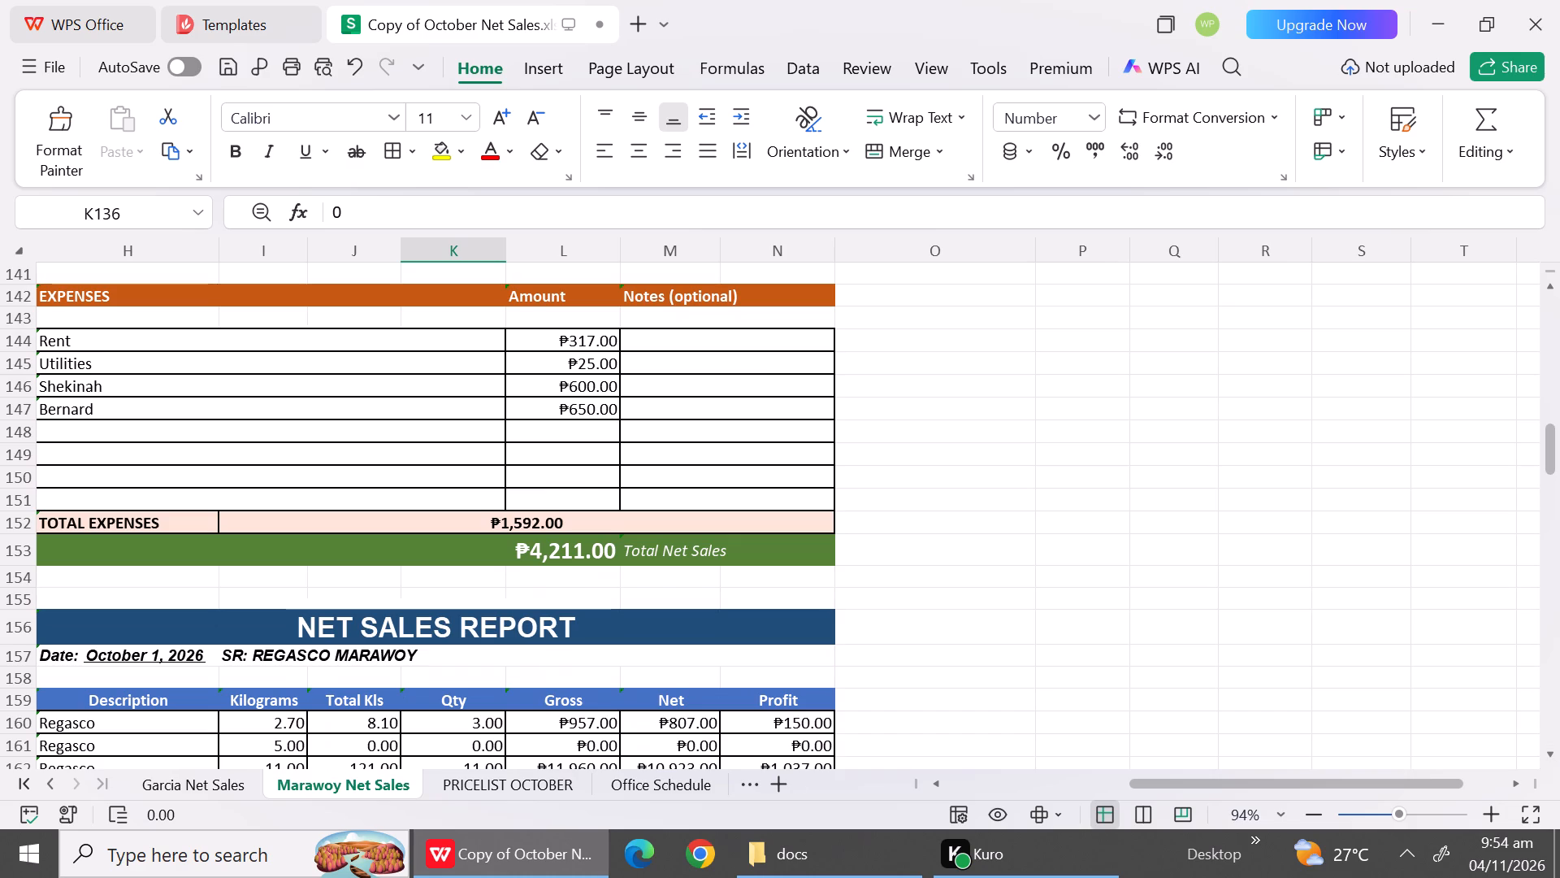
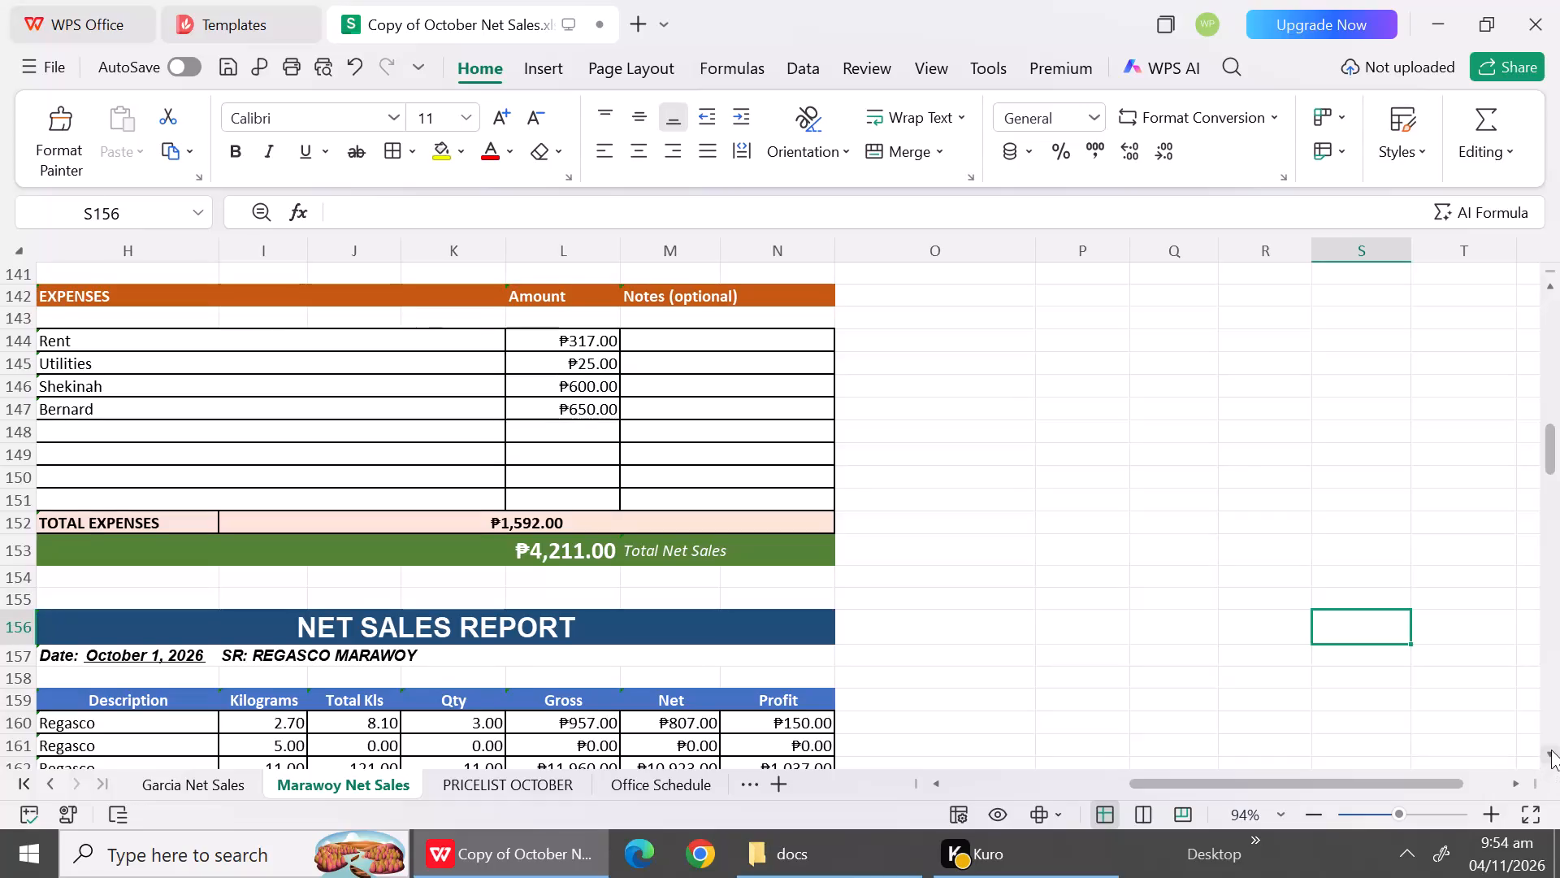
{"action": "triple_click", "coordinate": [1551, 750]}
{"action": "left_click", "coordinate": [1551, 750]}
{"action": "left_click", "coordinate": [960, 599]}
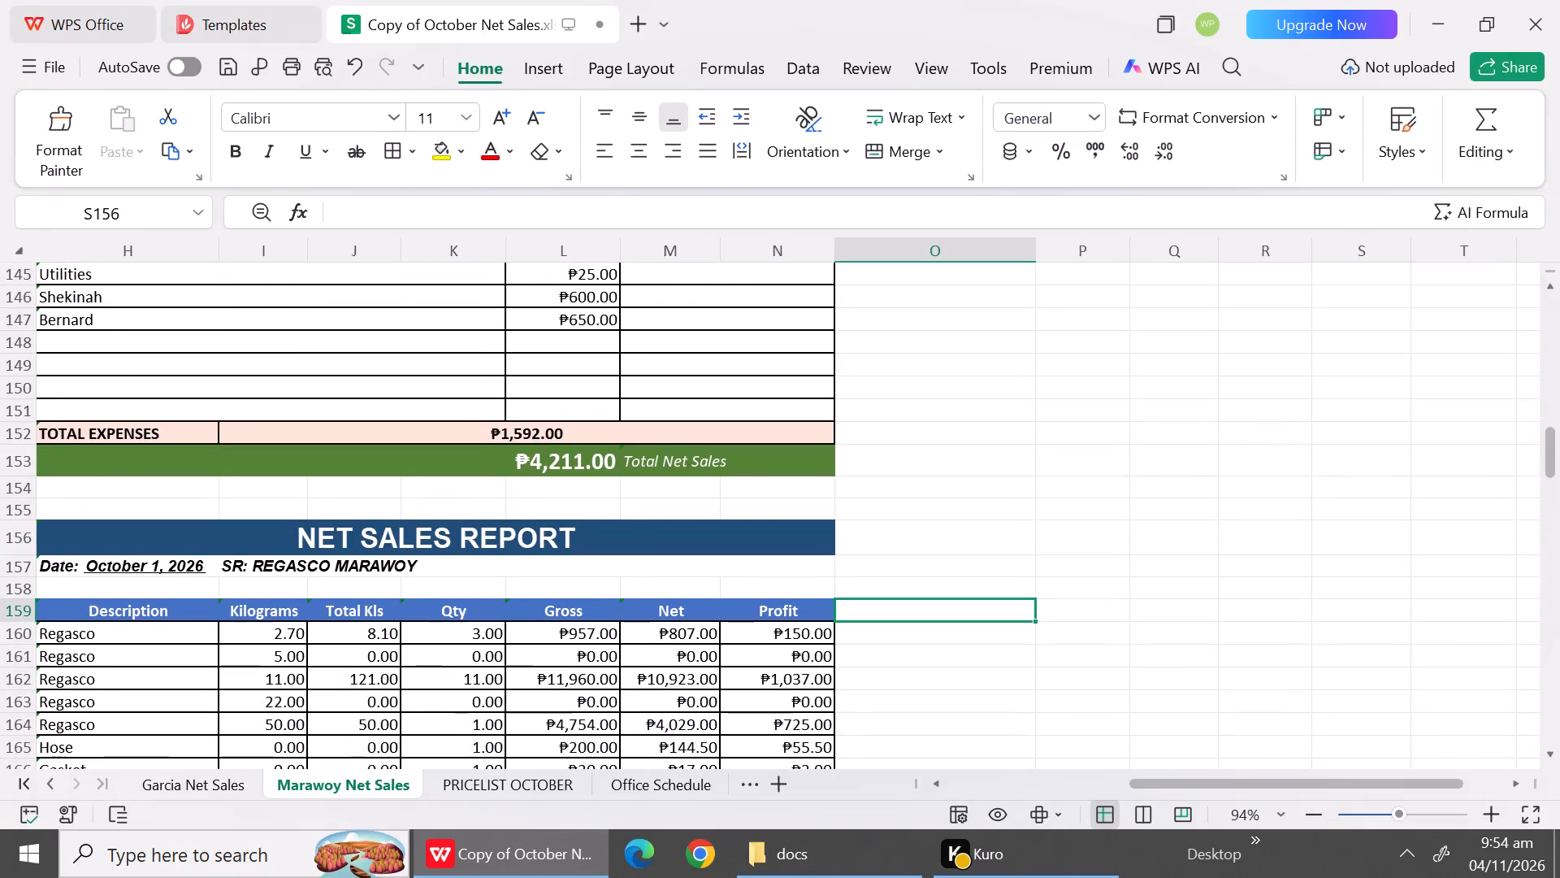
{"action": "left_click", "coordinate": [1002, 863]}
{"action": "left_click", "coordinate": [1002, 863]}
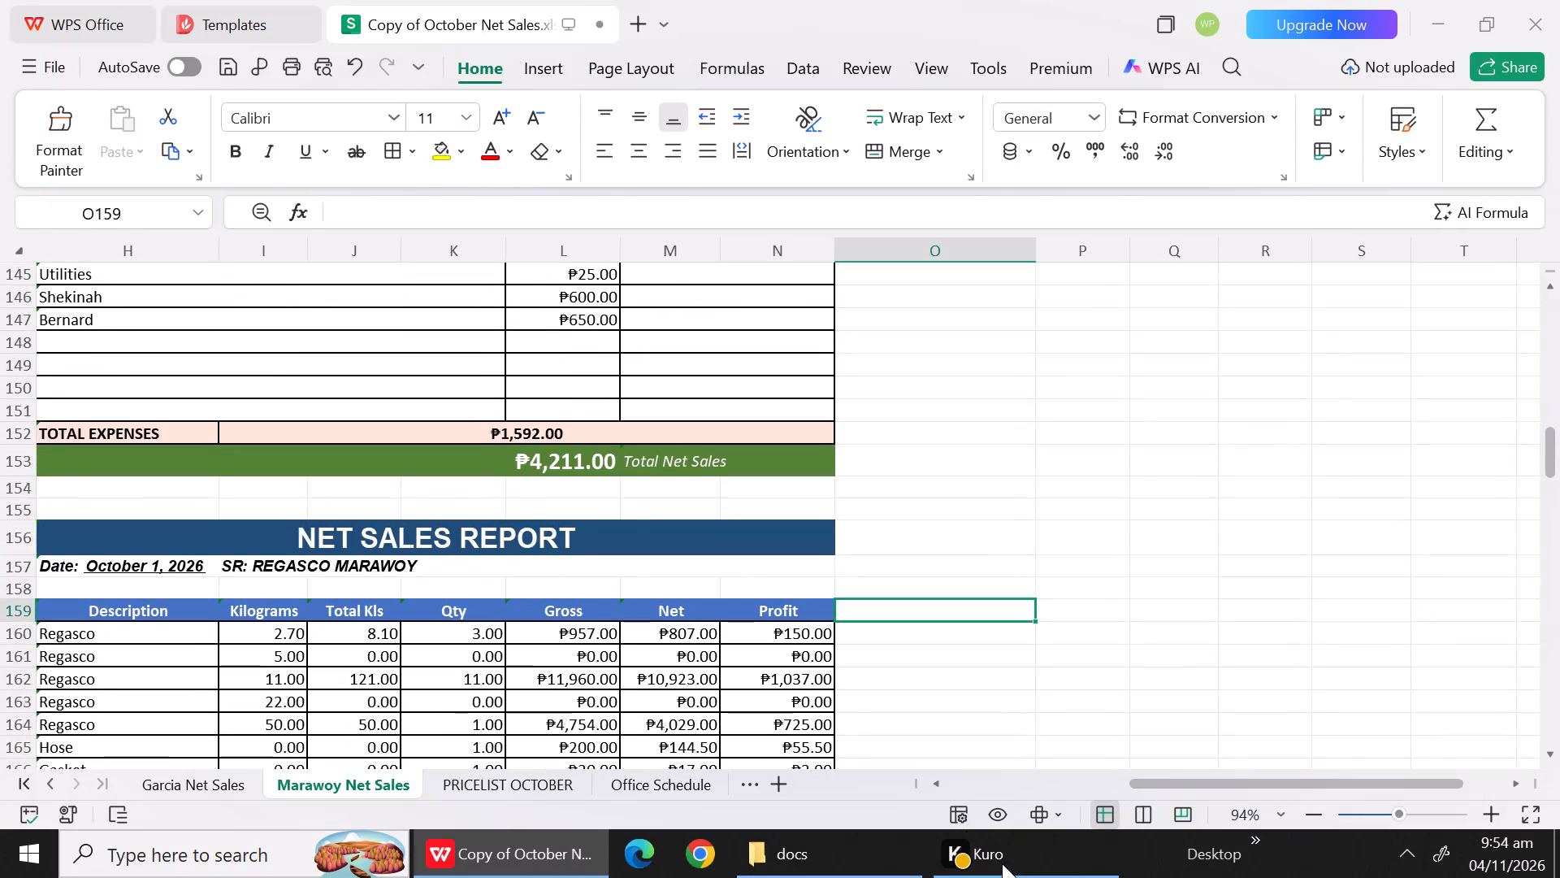
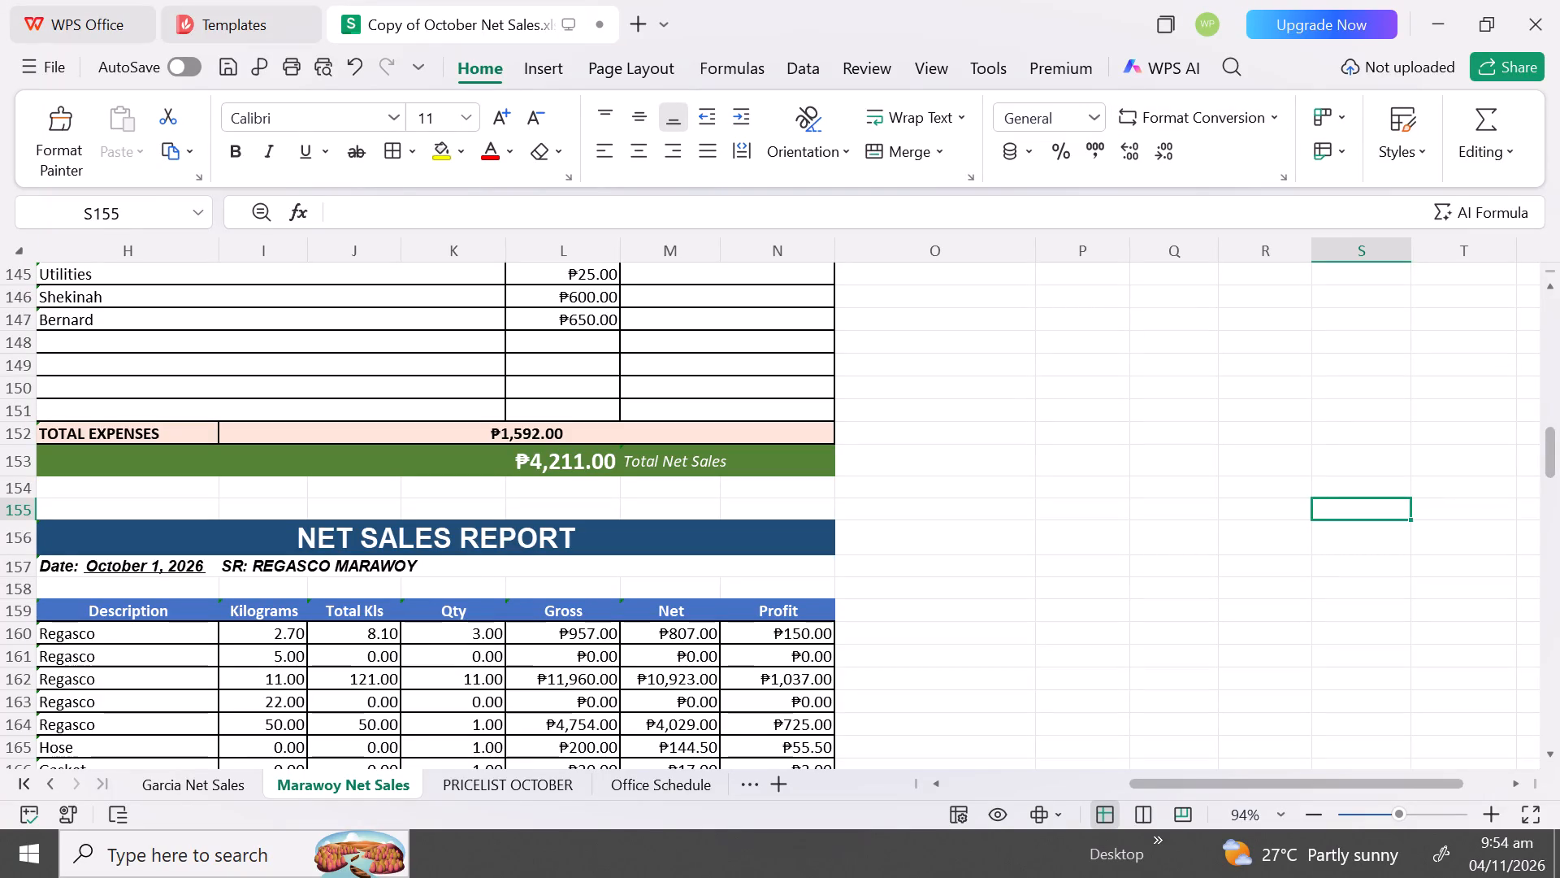
Add a Parking Fee expense of 500 in row 148, below Bernard in the expenses list.
{"action": "left_click", "coordinate": [84, 344]}
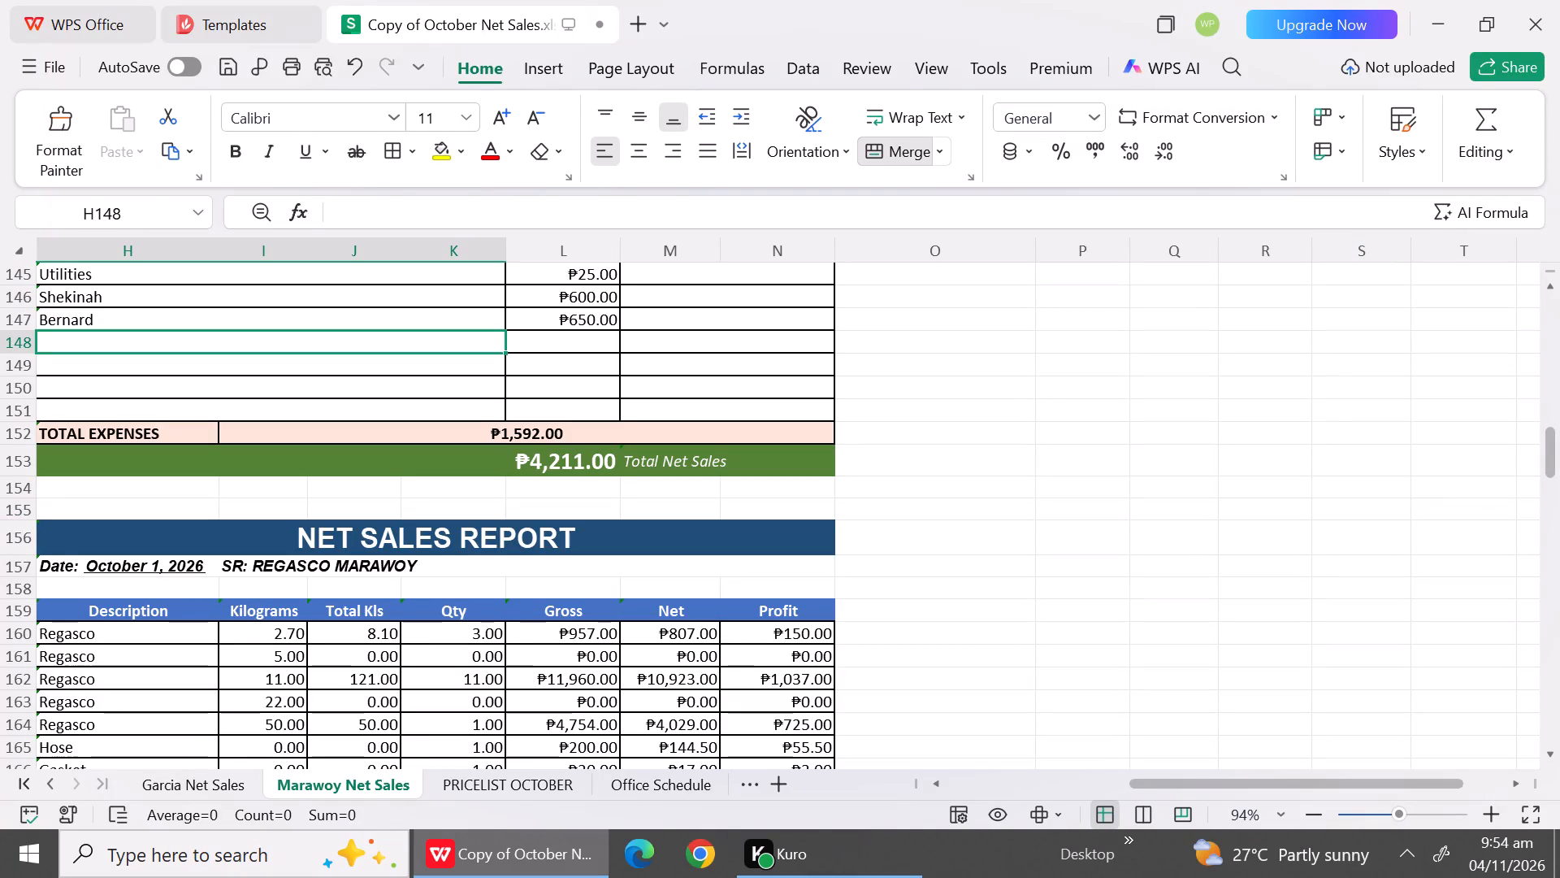
{"action": "key", "text": "shift+p"}
{"action": "type", "text": "ar"}
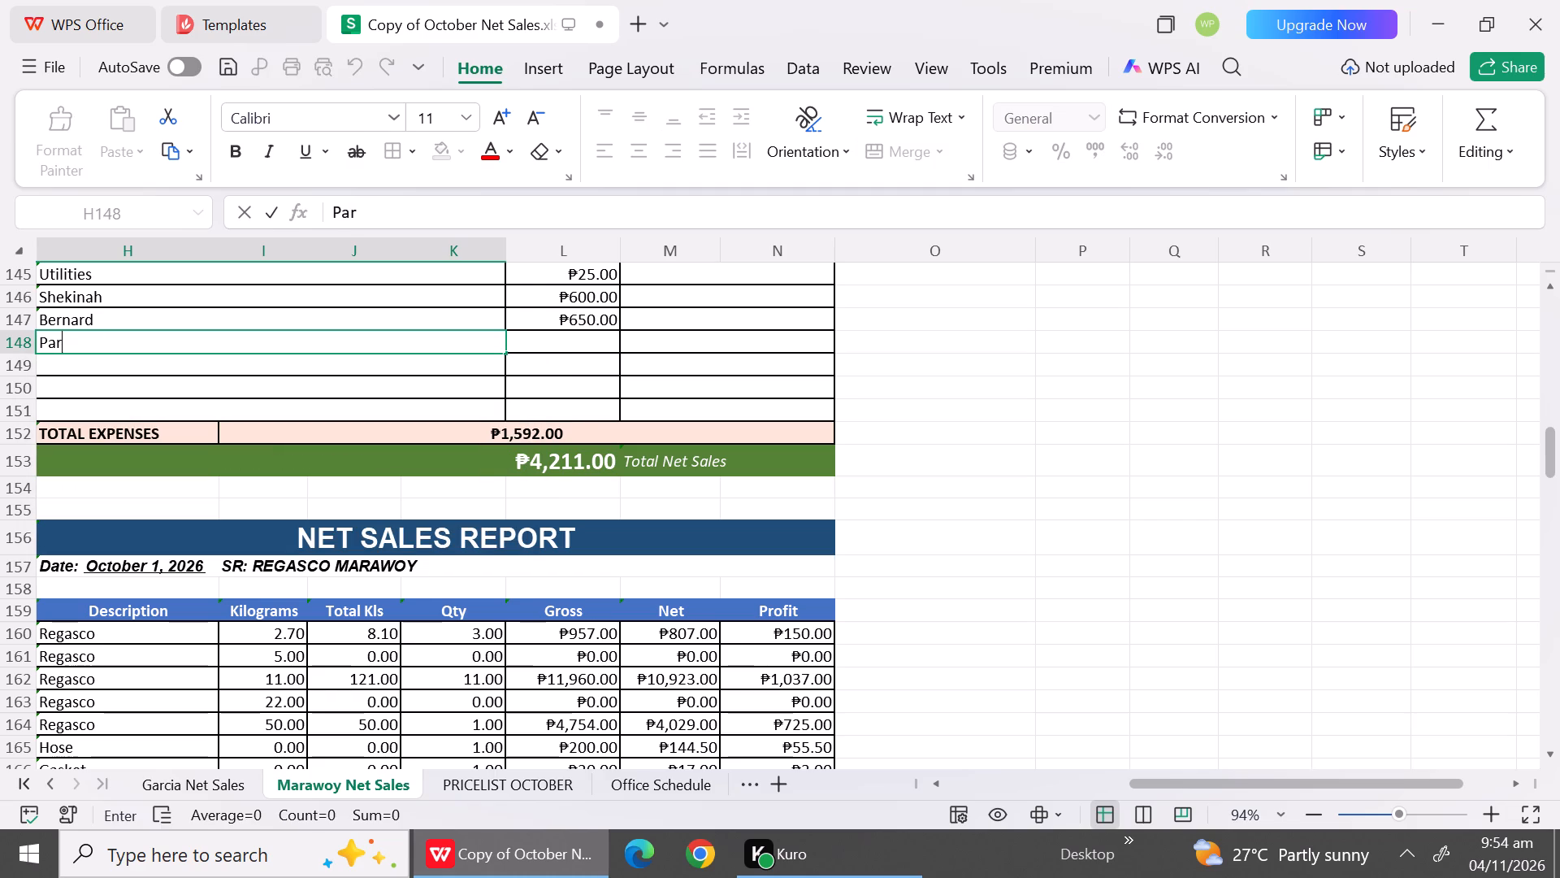
{"action": "type", "text": "king Fee"}
{"action": "left_click", "coordinate": [573, 343]}
{"action": "type", "text": "500"}
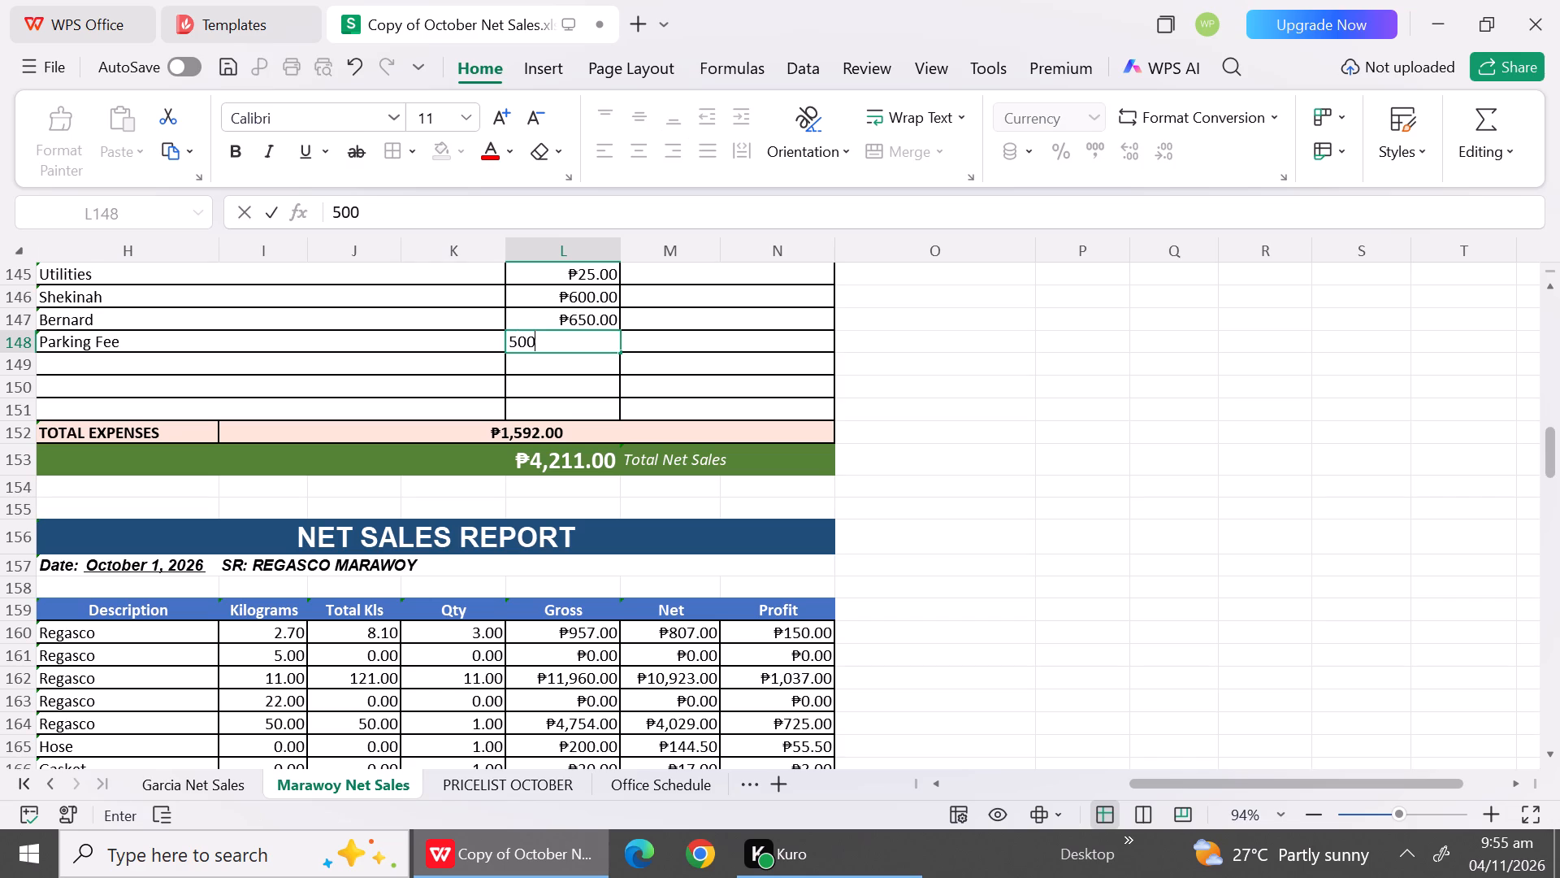
Add a Xerox DSR expense of 100 in row 149, below Parking Fee.
{"action": "left_click", "coordinate": [305, 360]}
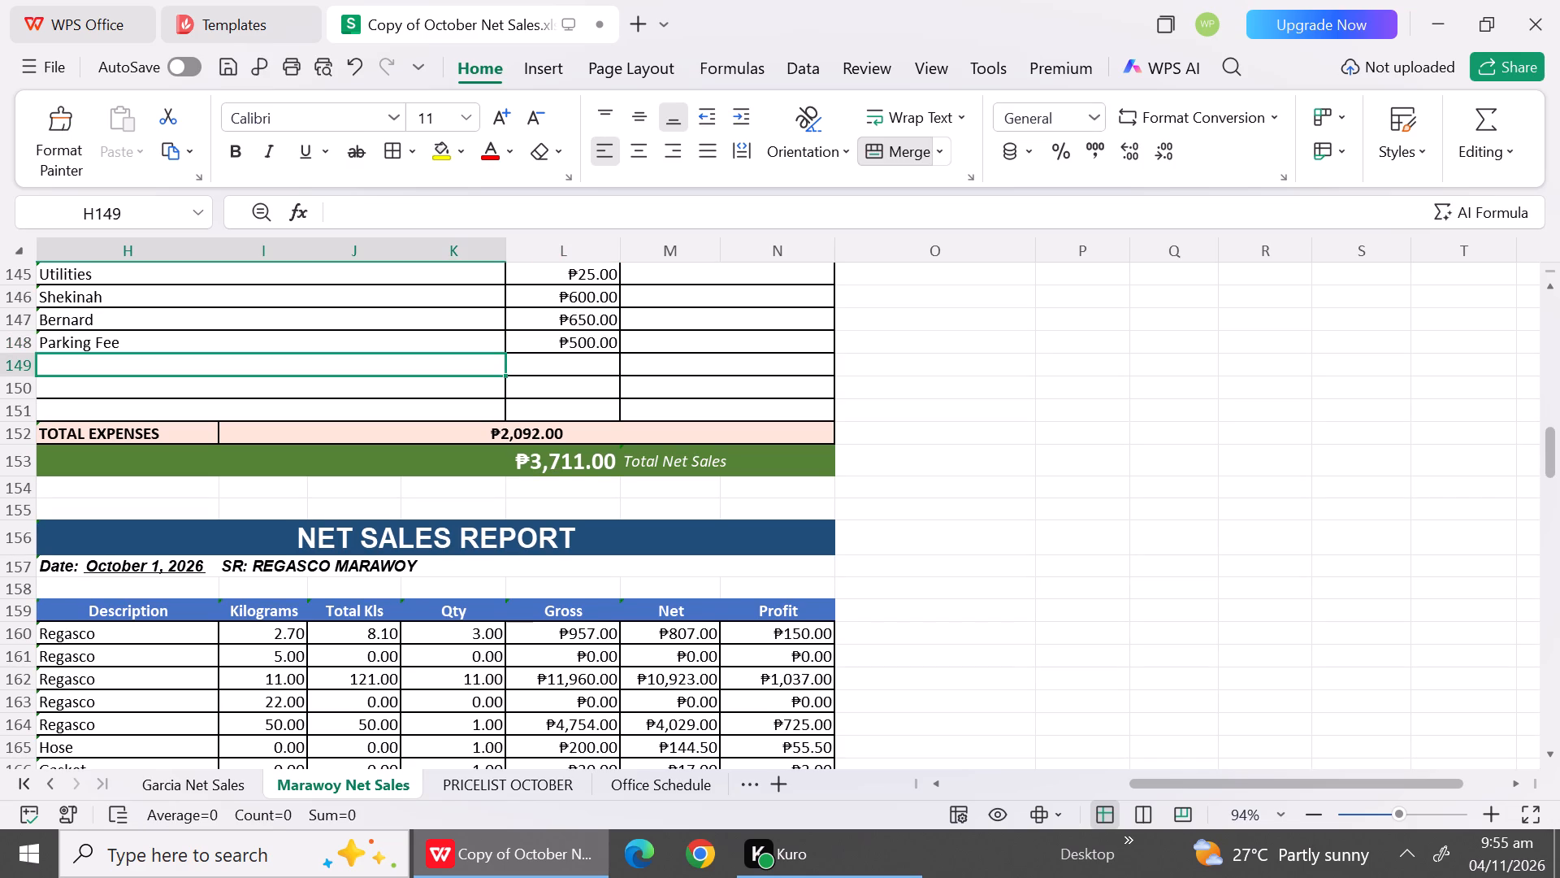
{"action": "type", "text": "Xer"}
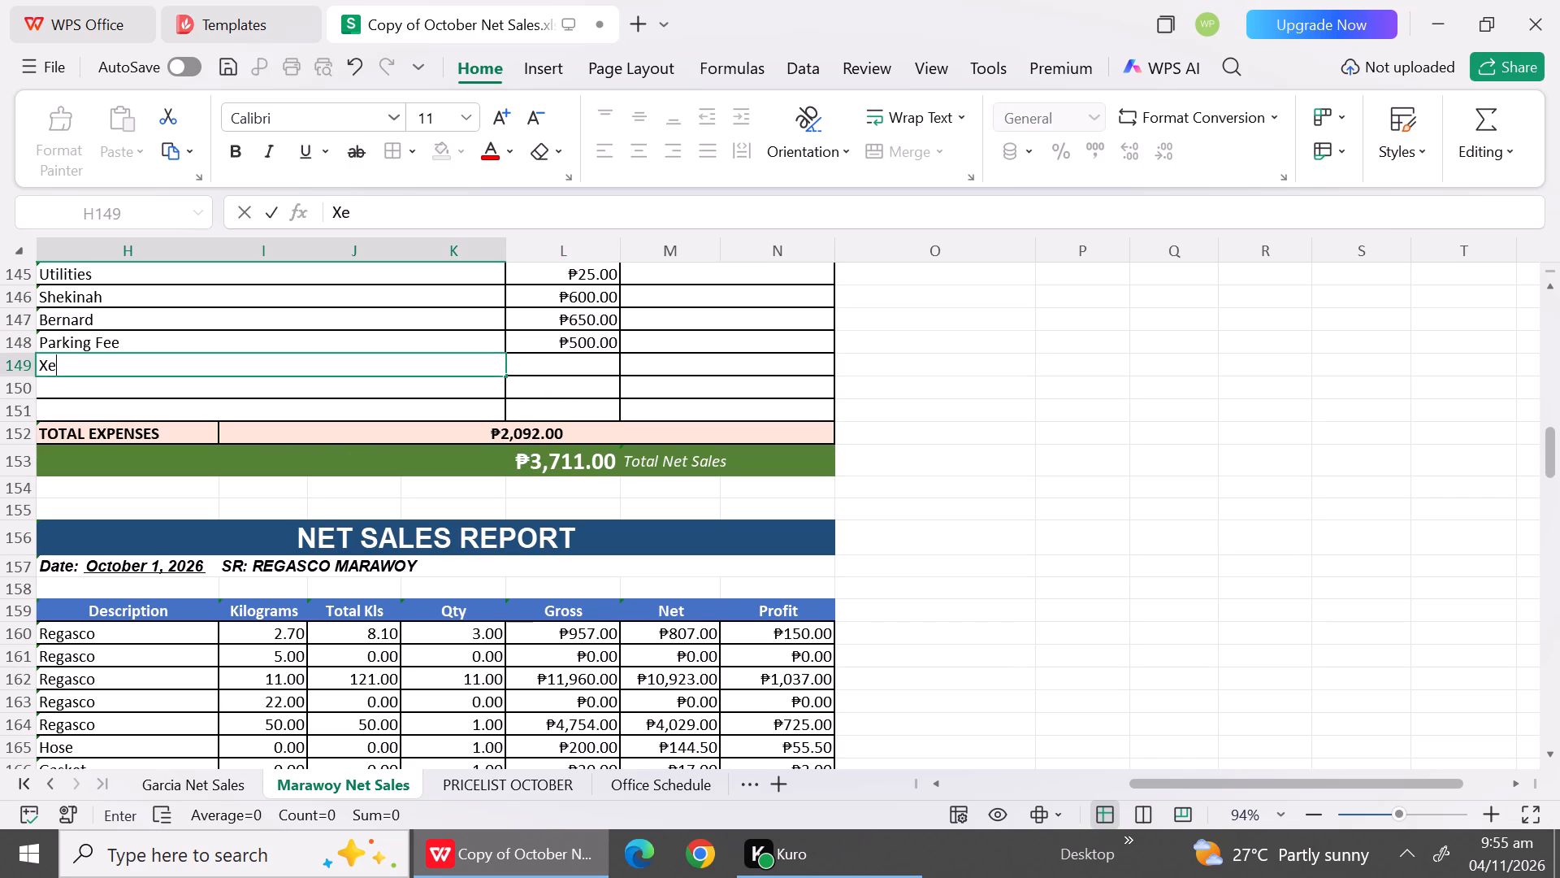
{"action": "type", "text": "ox DSR"}
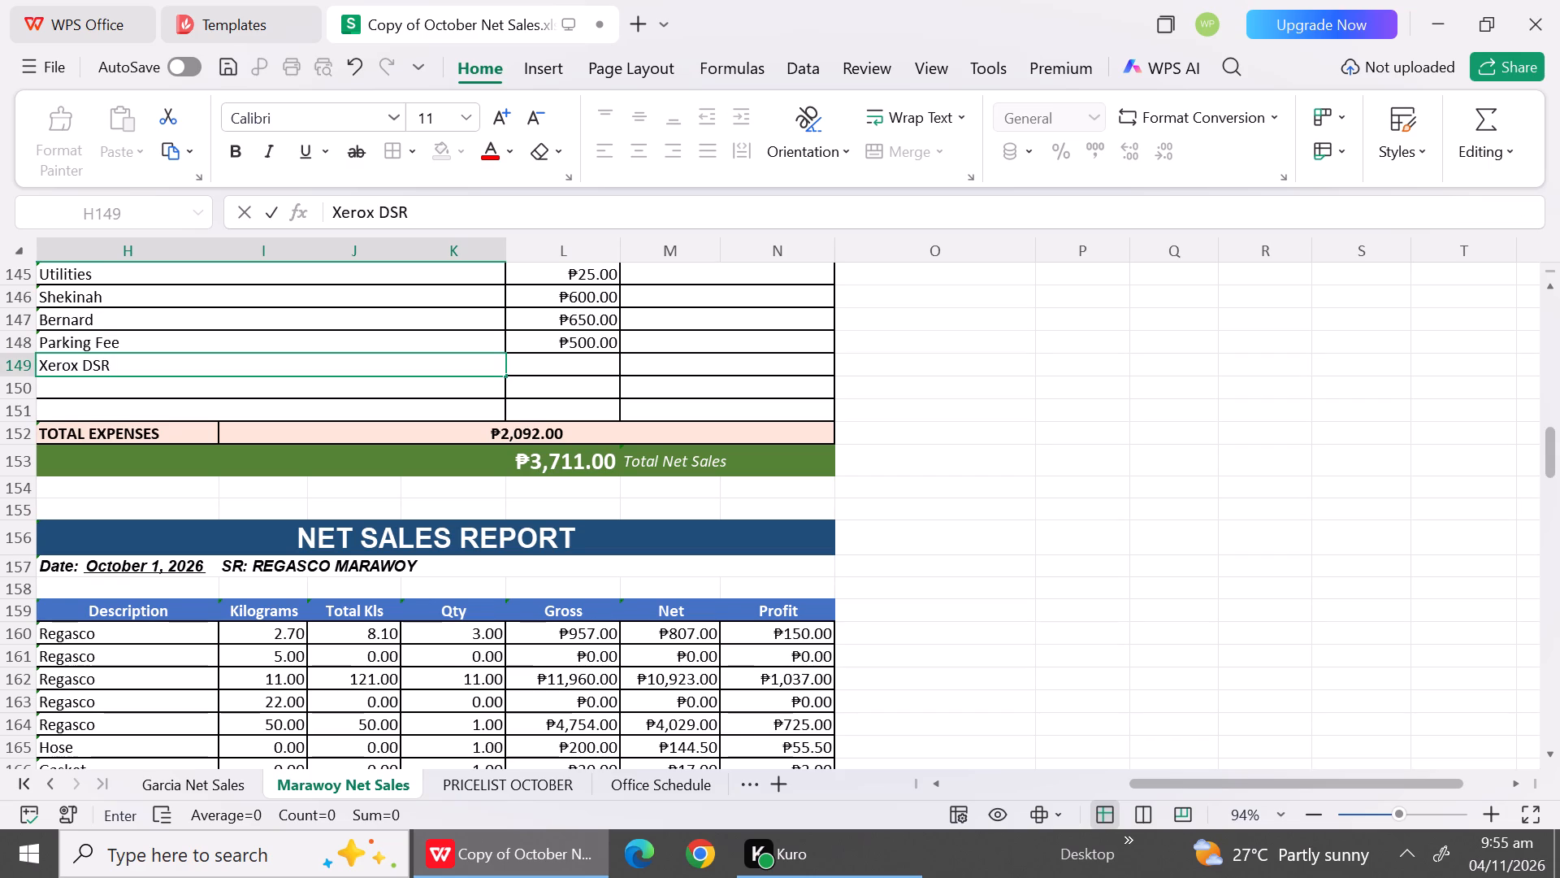
{"action": "left_click", "coordinate": [584, 369]}
{"action": "type", "text": "100"}
Add a Fuel expense of 900 in row 150, below Xerox DSR.
{"action": "left_click", "coordinate": [133, 393]}
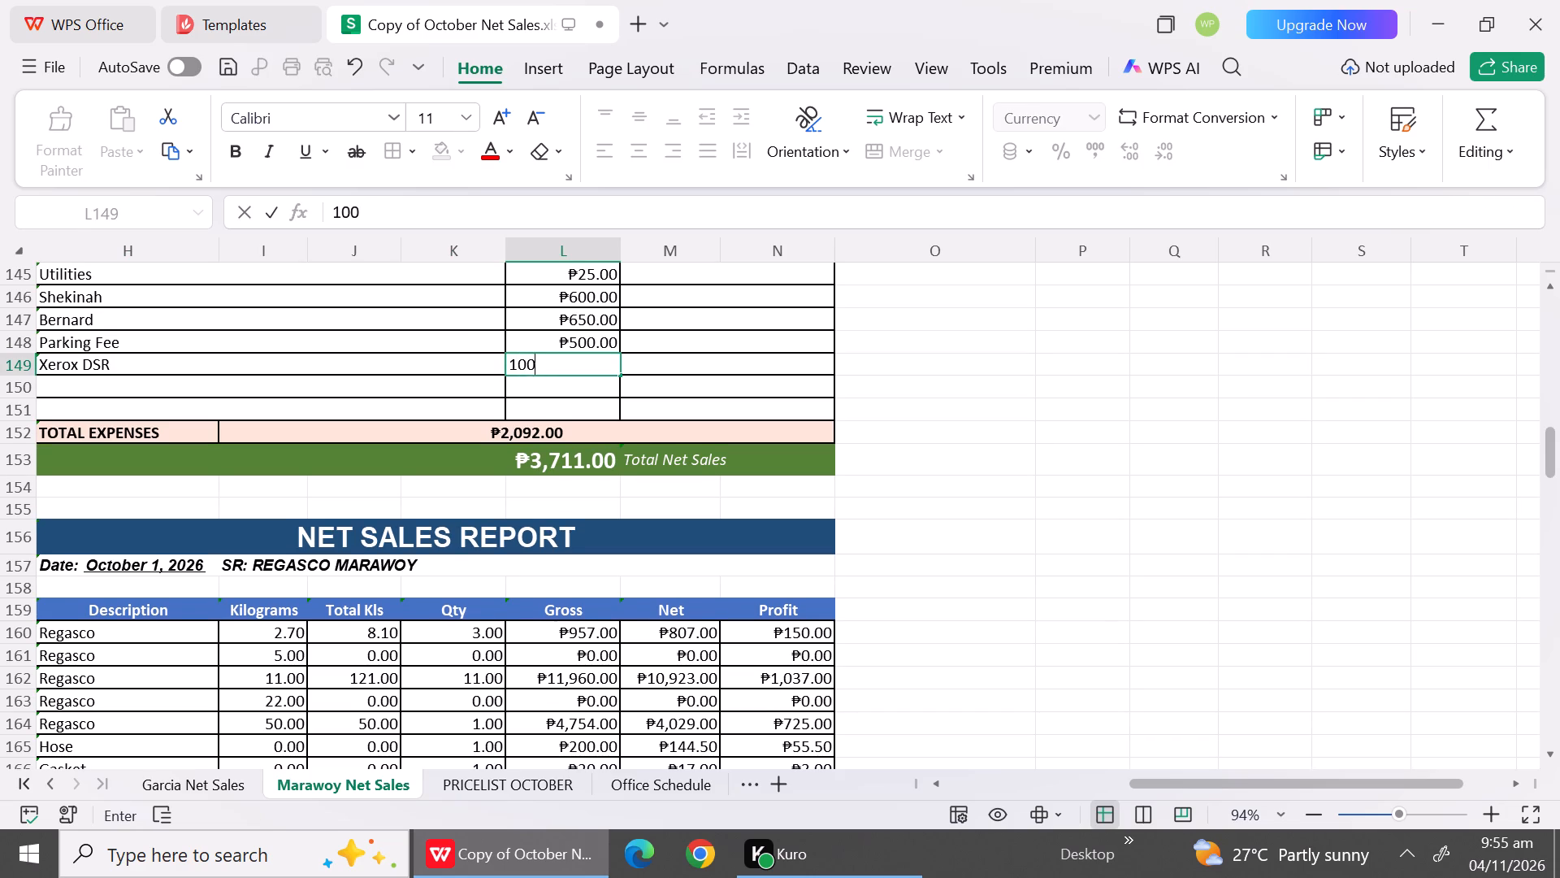
{"action": "type", "text": "Fuel"}
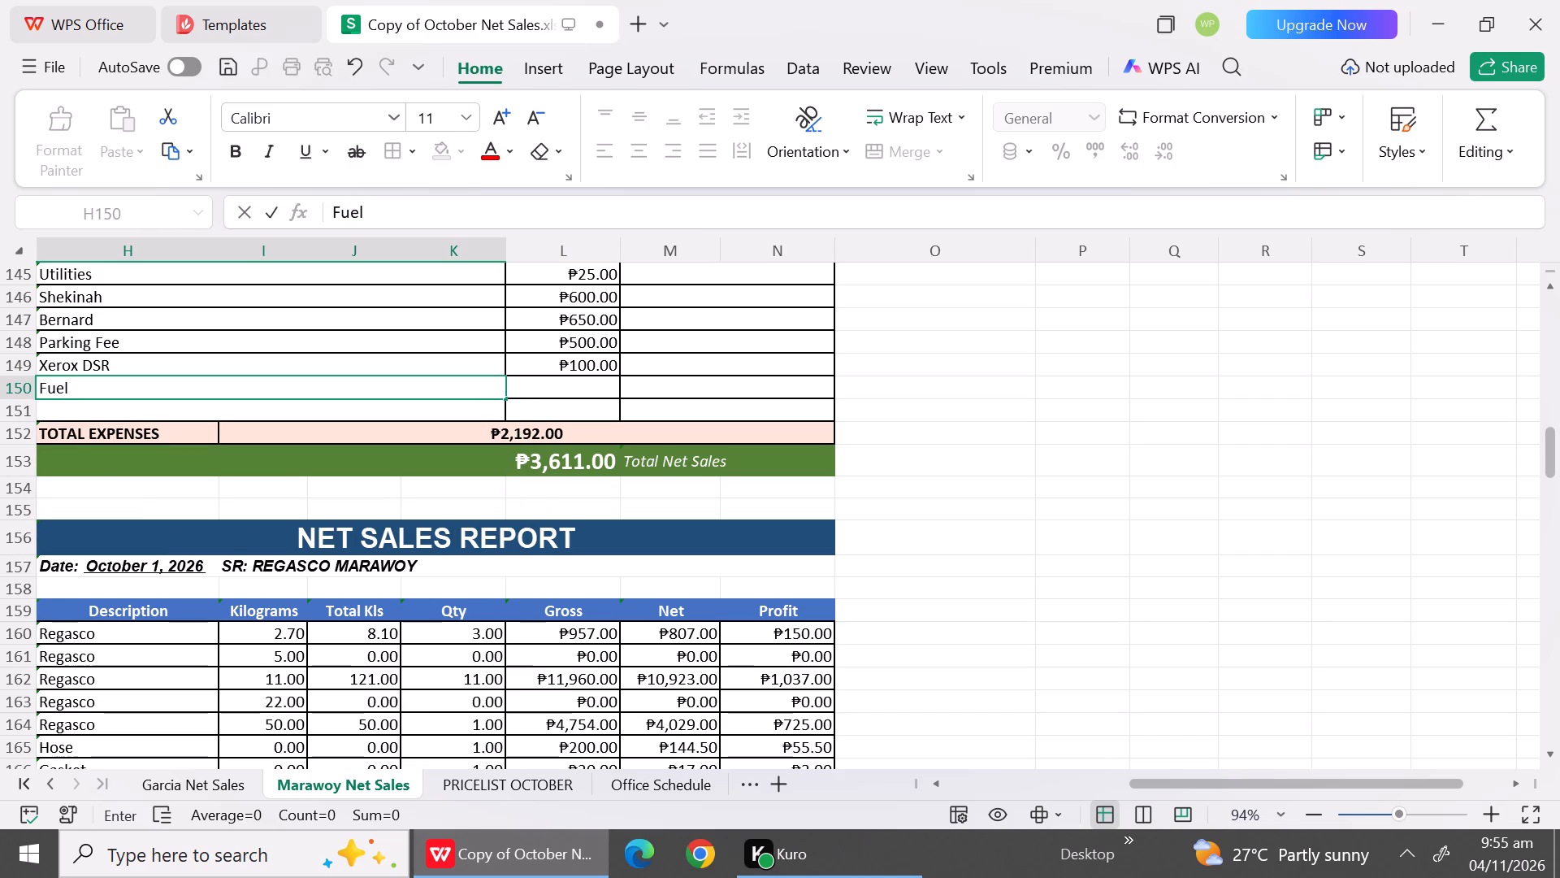
{"action": "left_click", "coordinate": [587, 396]}
{"action": "type", "text": "900"}
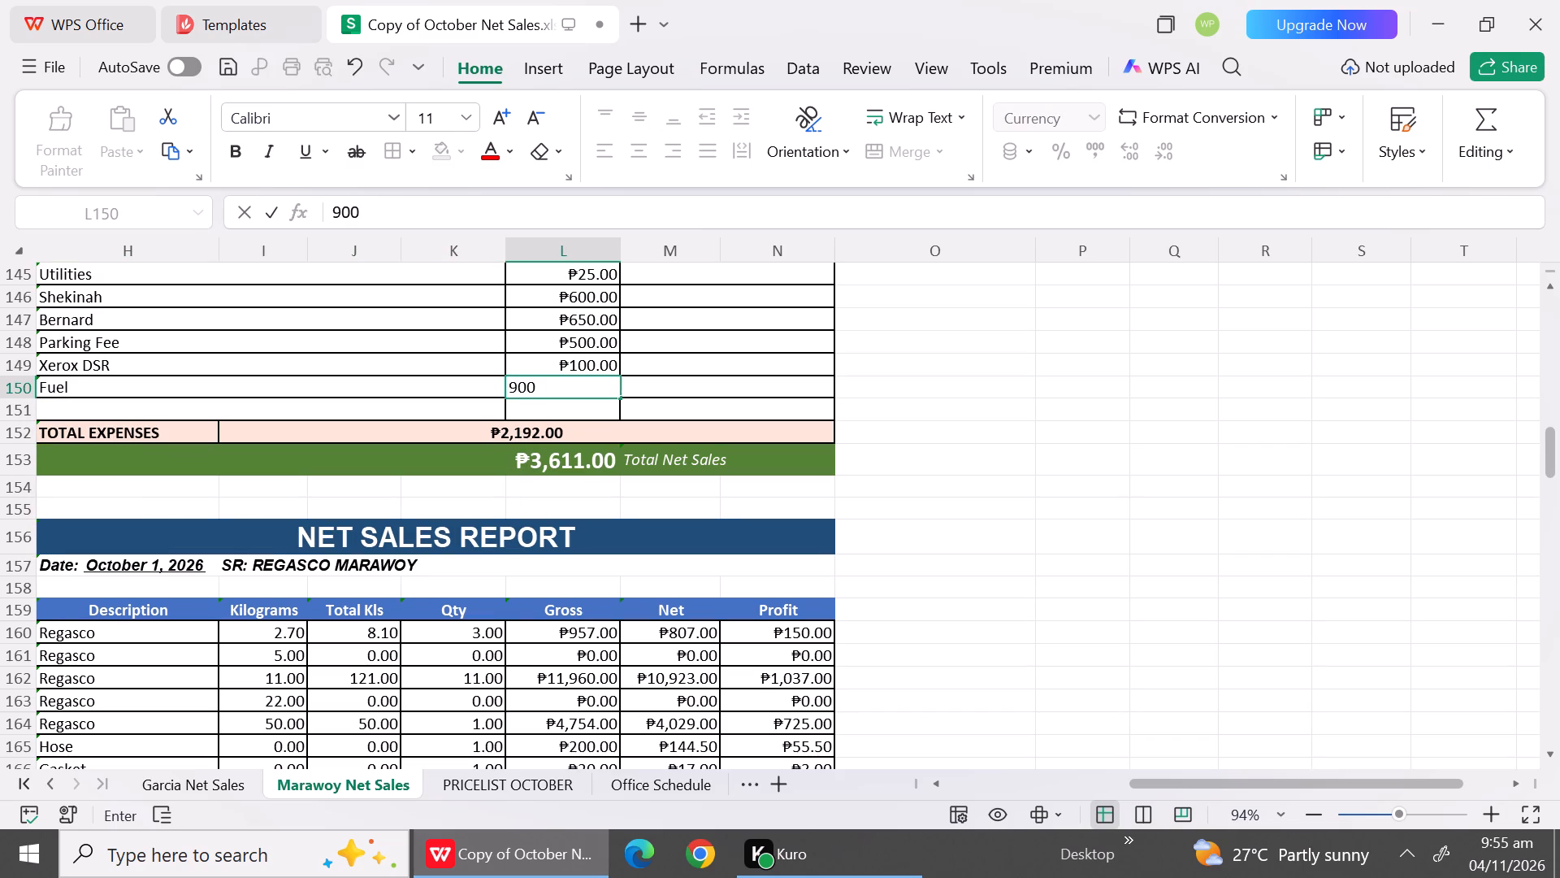
{"action": "left_click", "coordinate": [656, 391]}
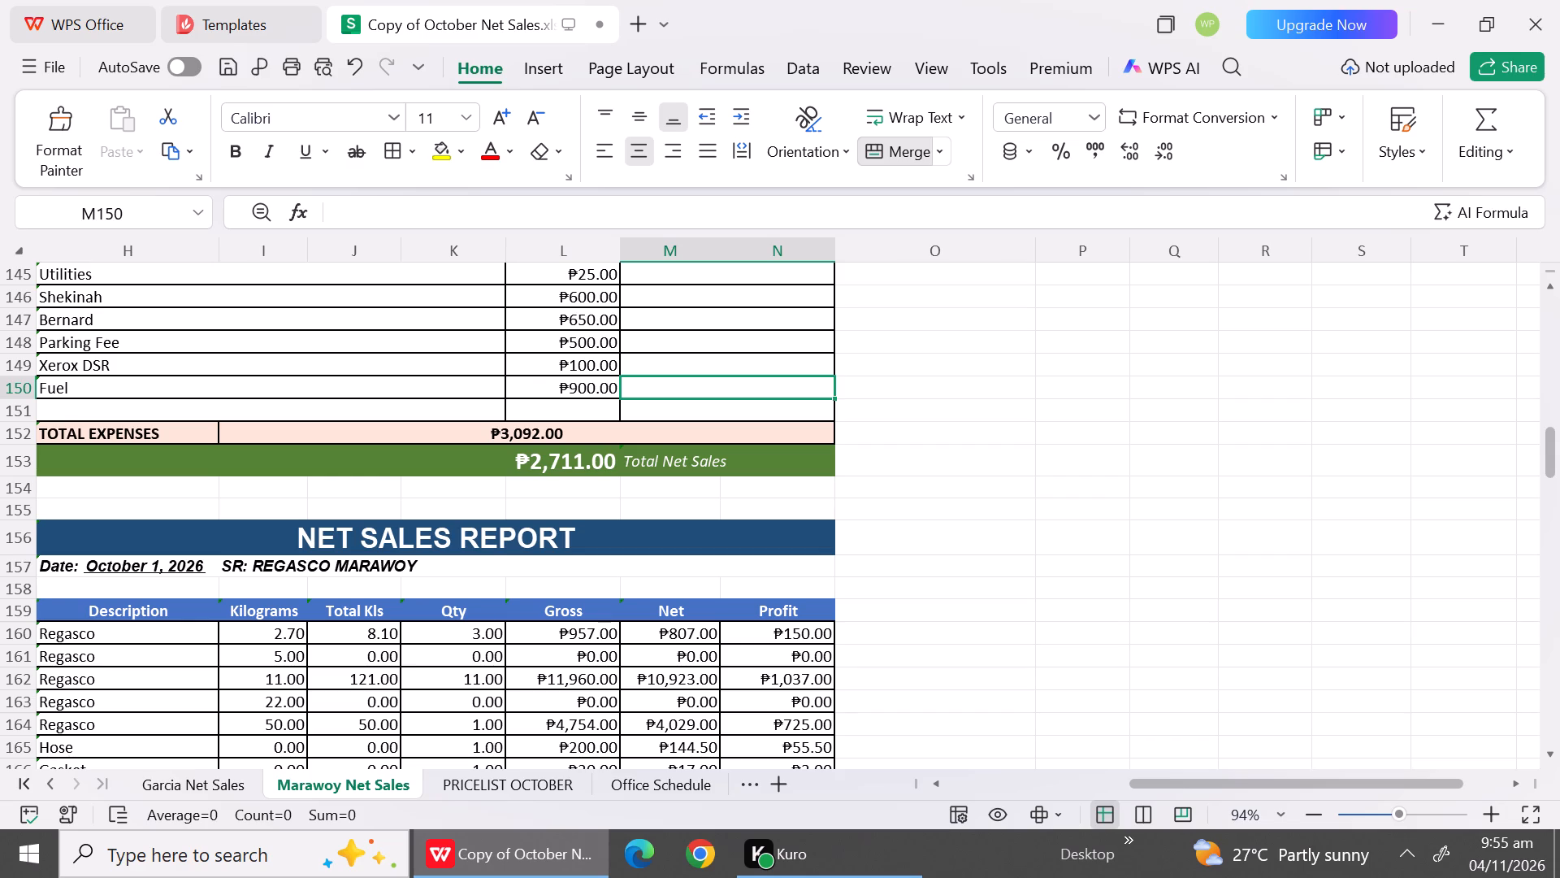
{"action": "left_click", "coordinate": [1016, 464]}
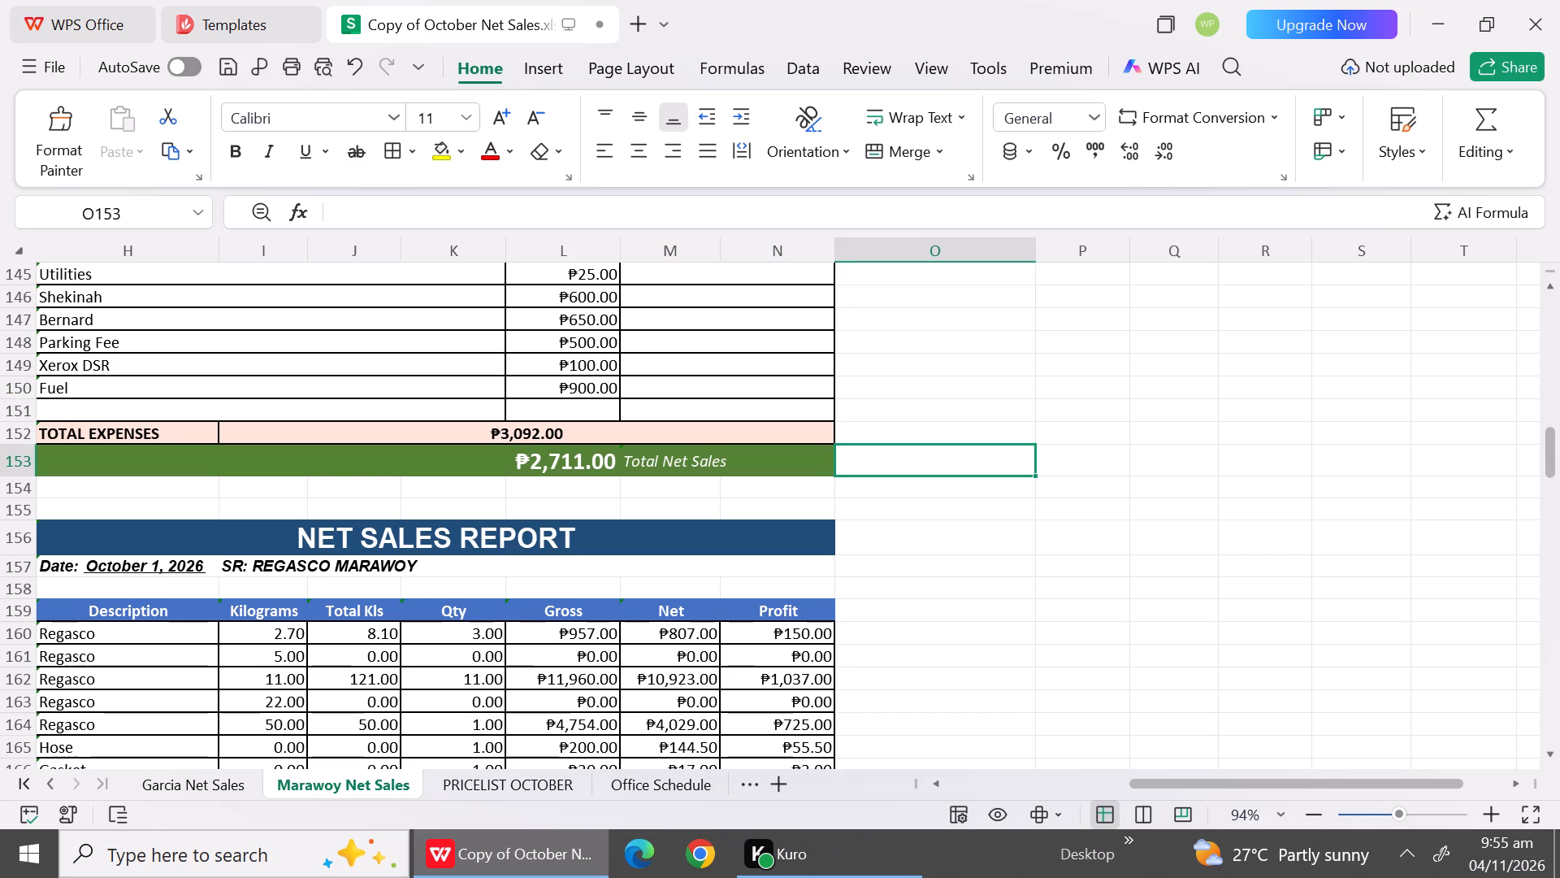
{"action": "left_click", "coordinate": [588, 407]}
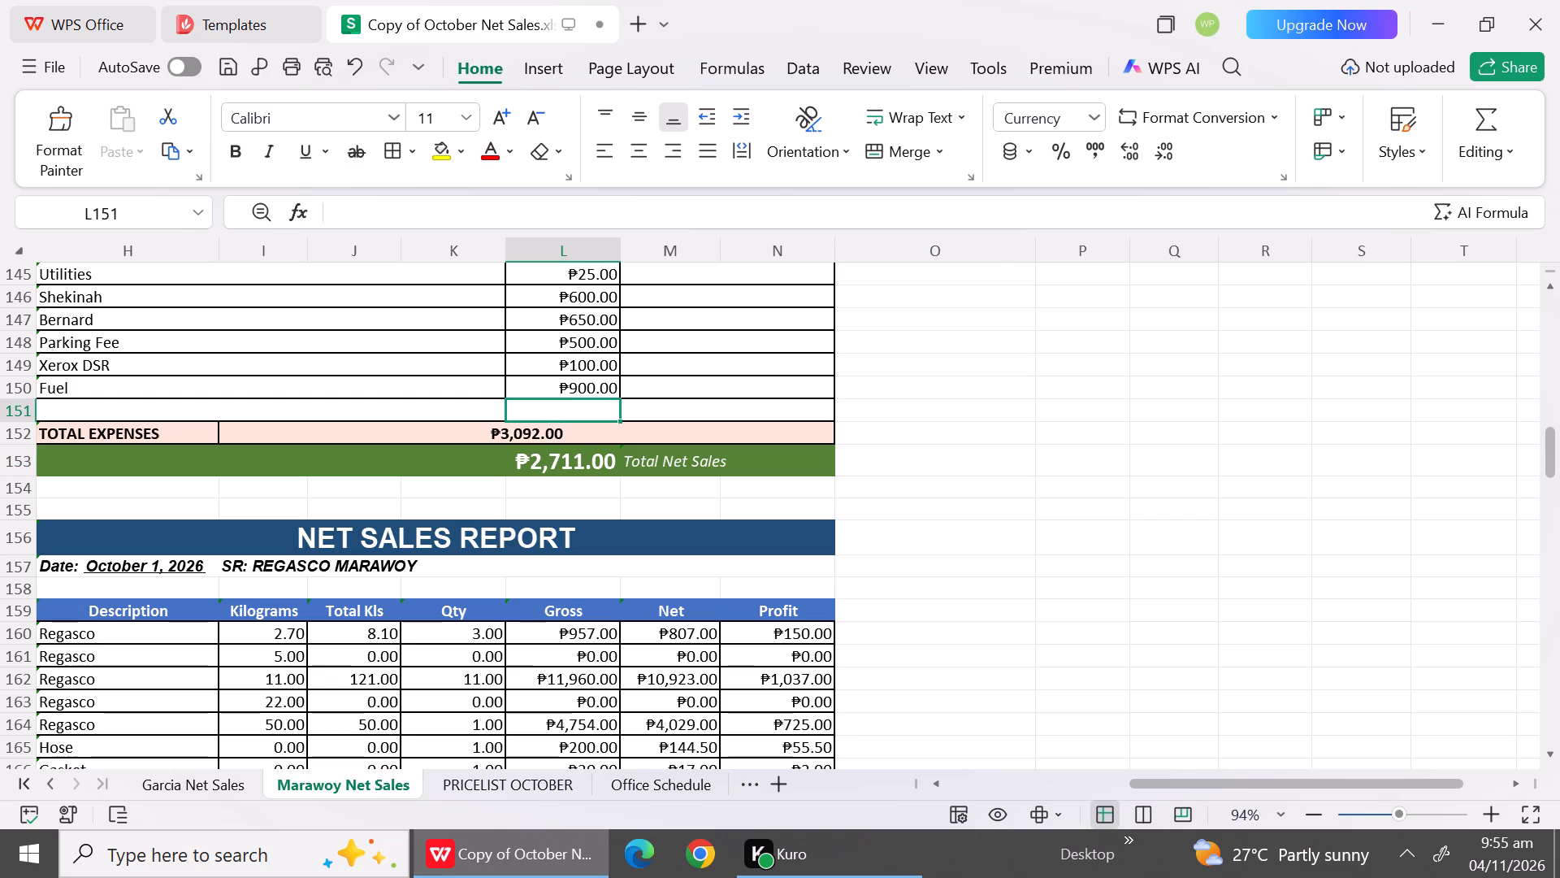
Correct the Total Kls formula in the row 140 TOTAL to =J129+J130+J131+J132+J133, replacing the J137 and J138 references.
{"action": "left_click", "coordinate": [1549, 753]}
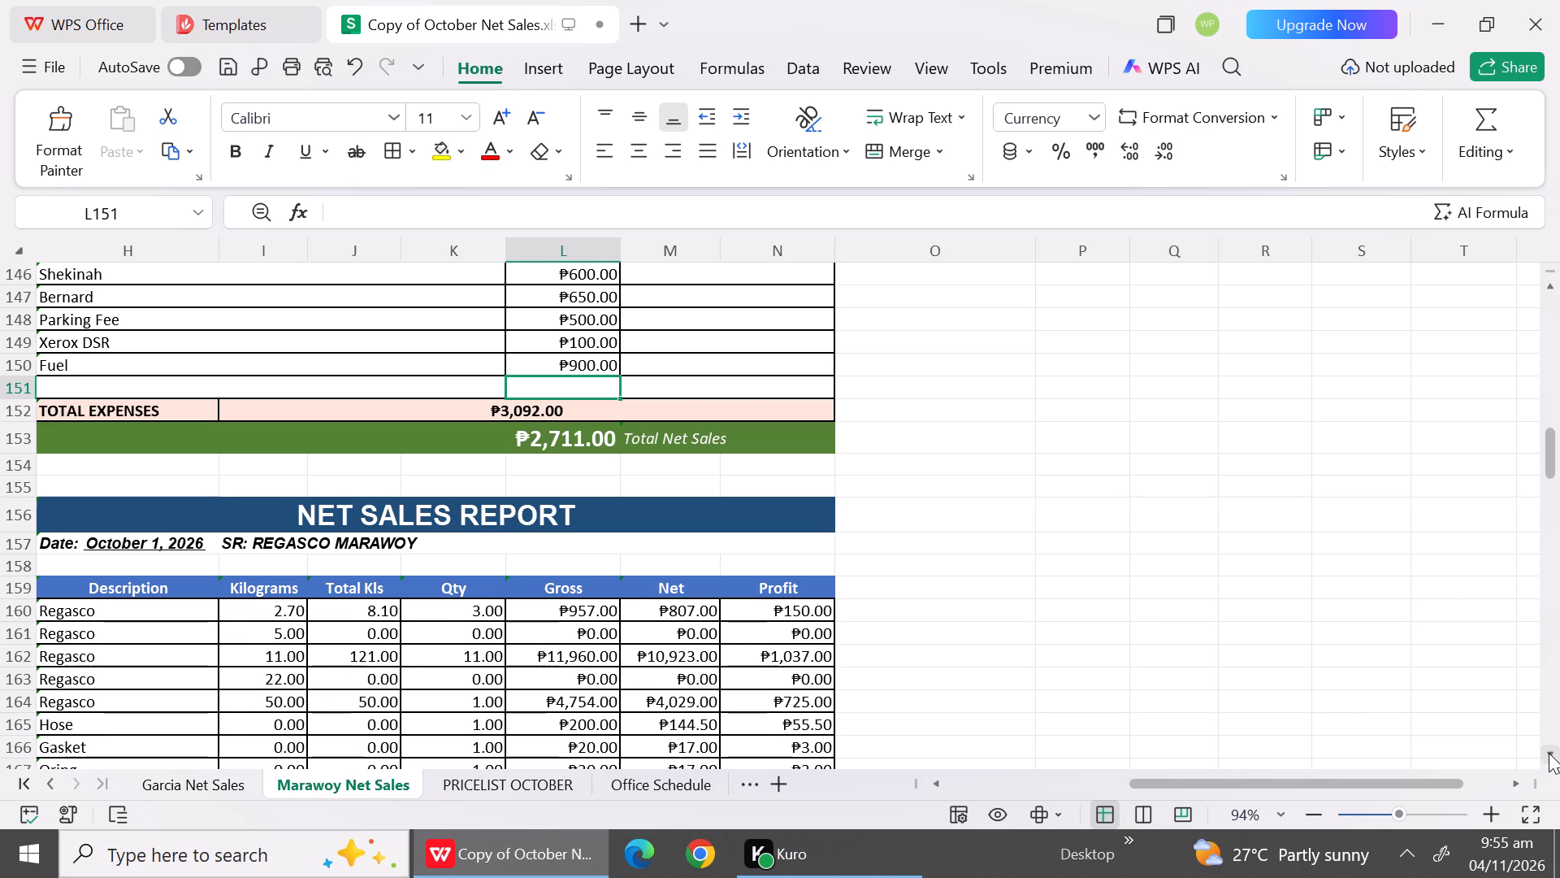
{"action": "triple_click", "coordinate": [1550, 289]}
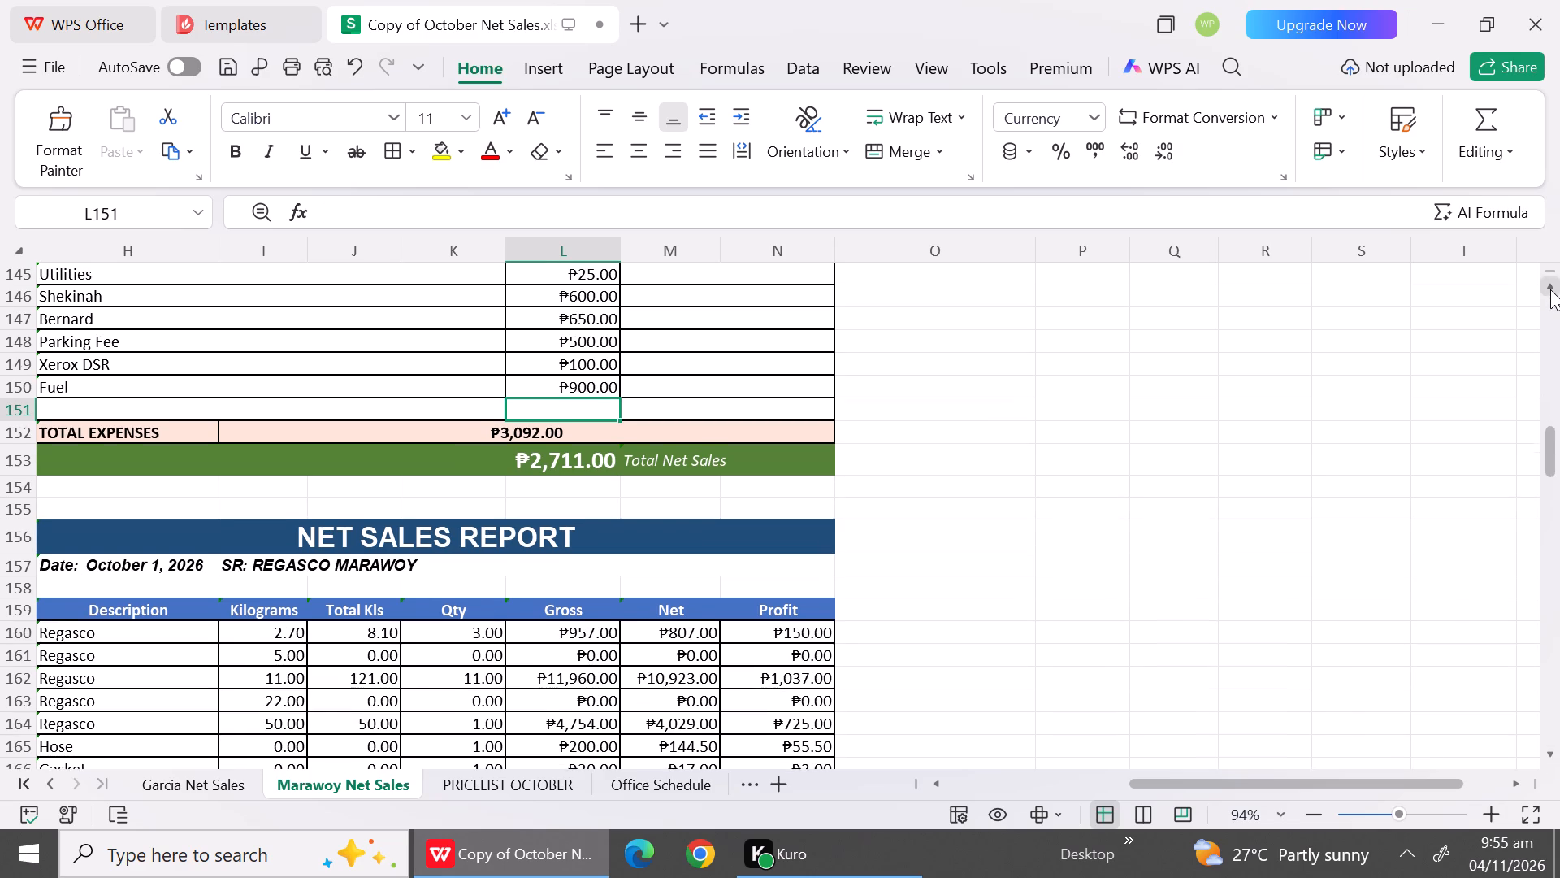
{"action": "triple_click", "coordinate": [1550, 289]}
{"action": "triple_click", "coordinate": [1550, 289]}
{"action": "triple_click", "coordinate": [1550, 289]}
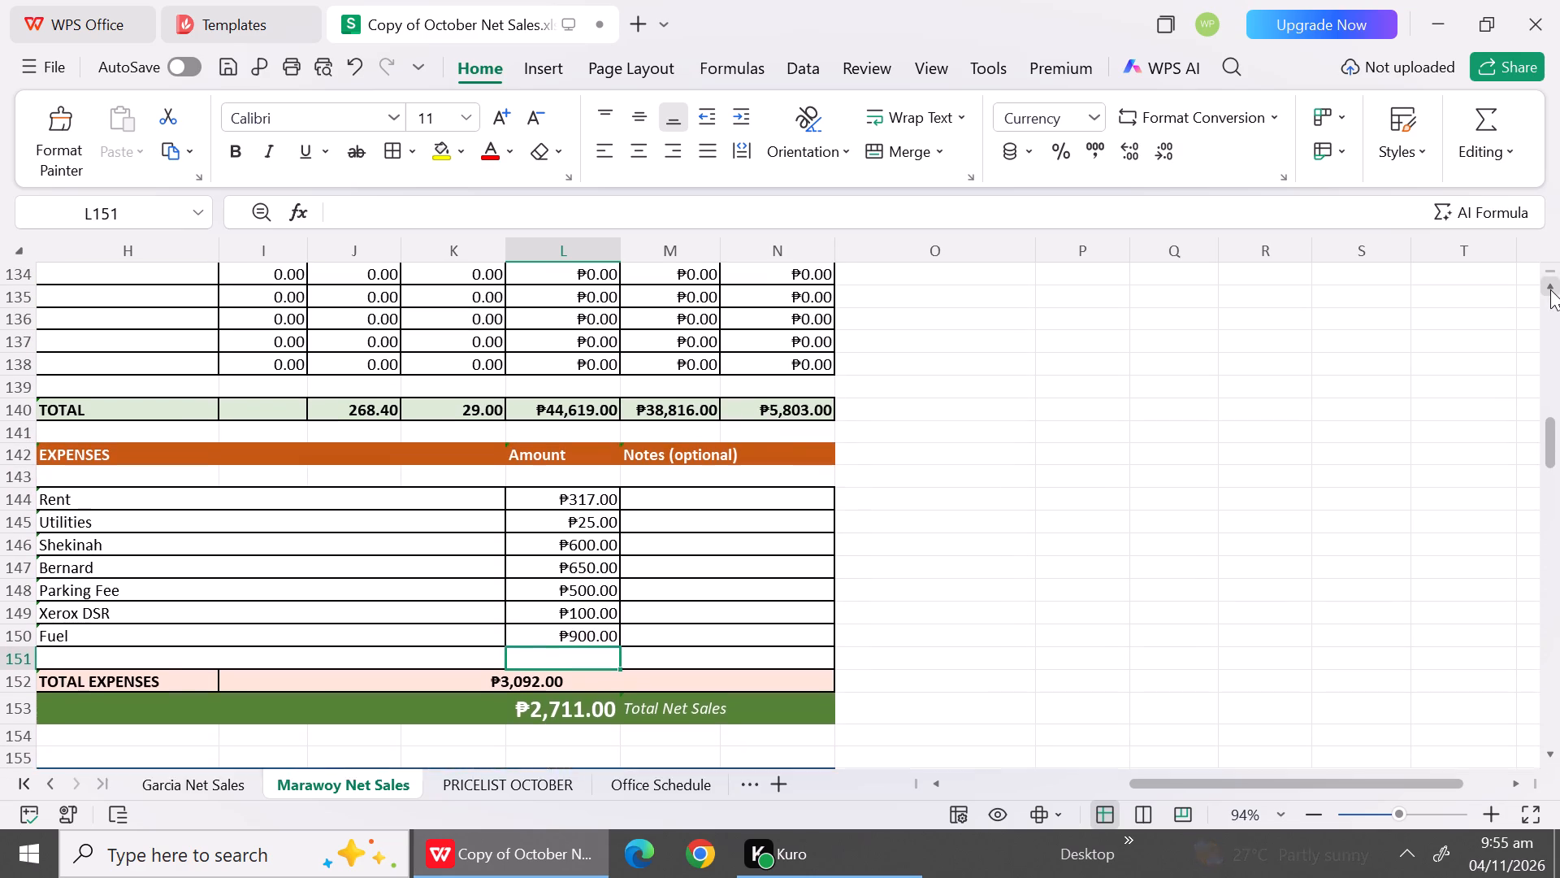
{"action": "triple_click", "coordinate": [1550, 289]}
{"action": "triple_click", "coordinate": [1550, 289]}
{"action": "left_click", "coordinate": [1550, 289]}
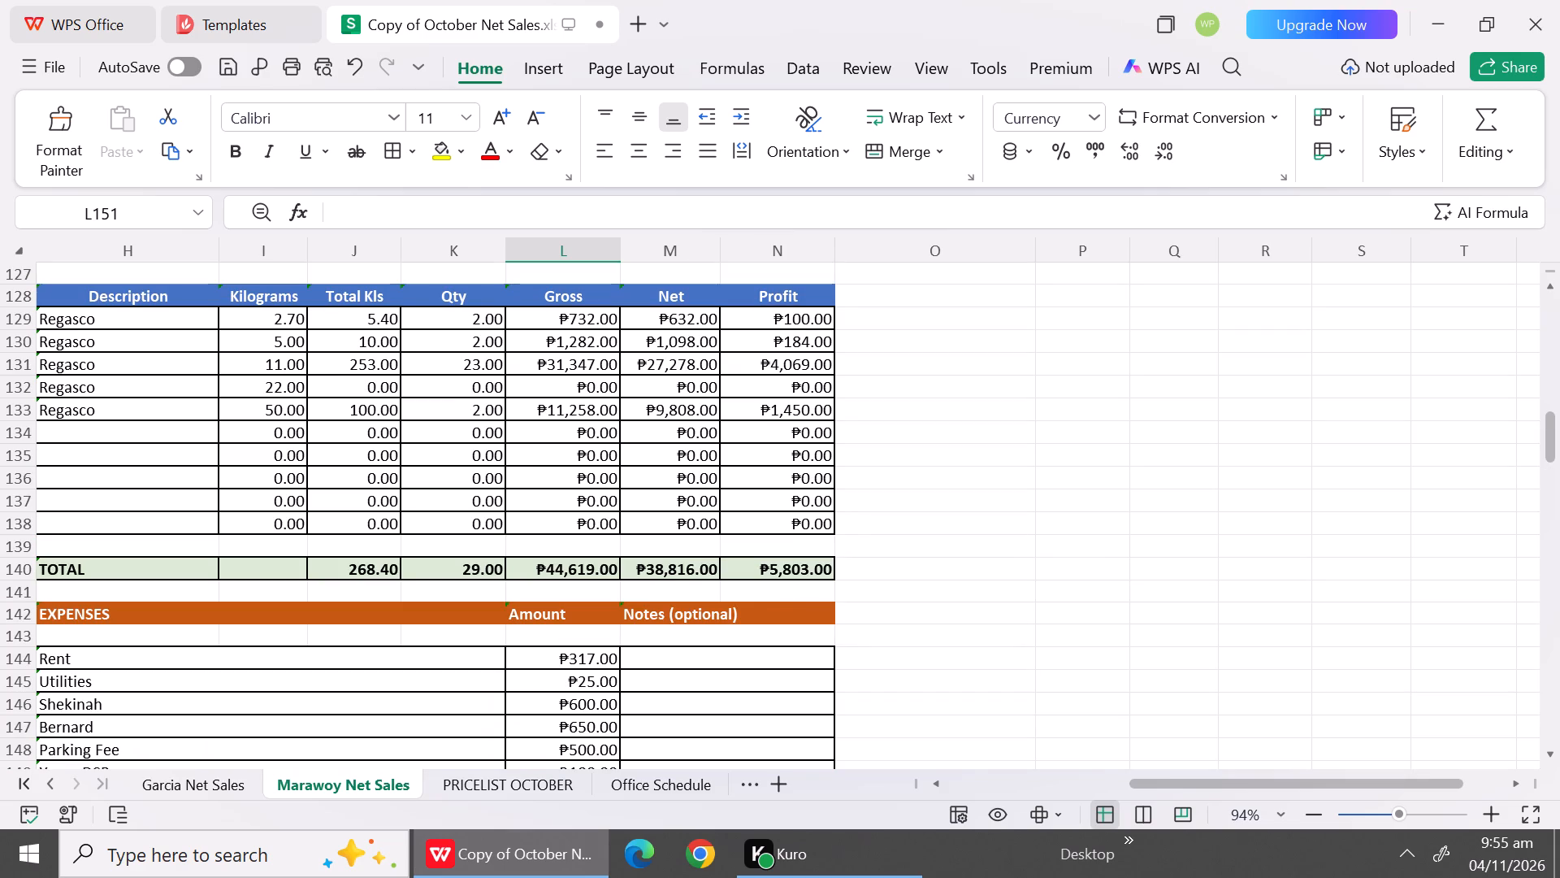
{"action": "double_click", "coordinate": [379, 576]}
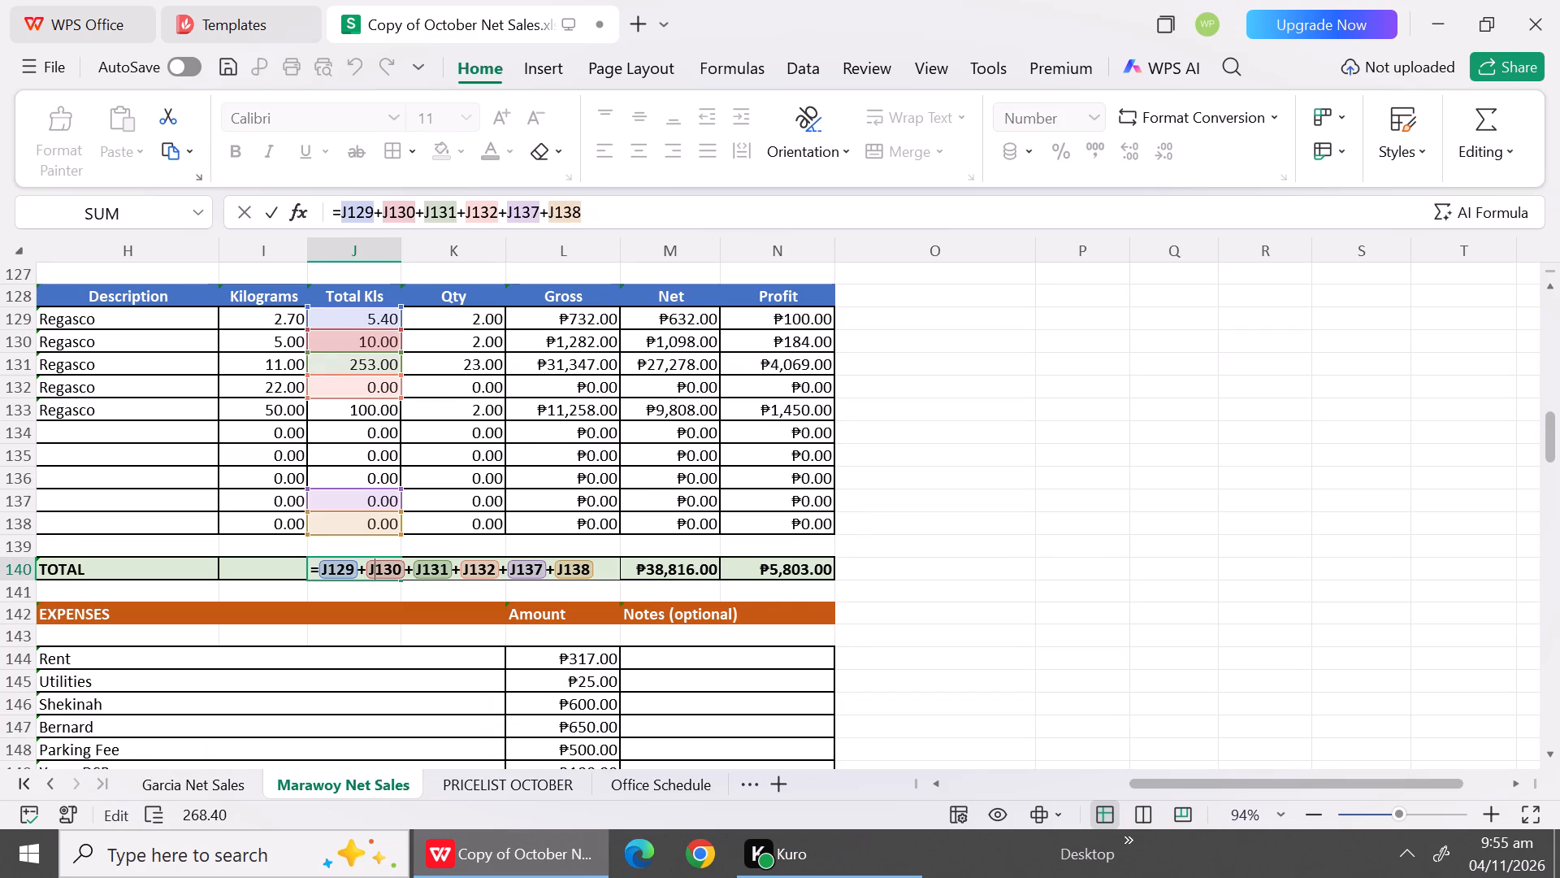
{"action": "left_click", "coordinate": [596, 572]}
{"action": "key", "text": "BackSpace"}
{"action": "key", "text": "BackSpace"}
{"action": "key", "text": "BackSpace"}
{"action": "key", "text": "BackSpace"}
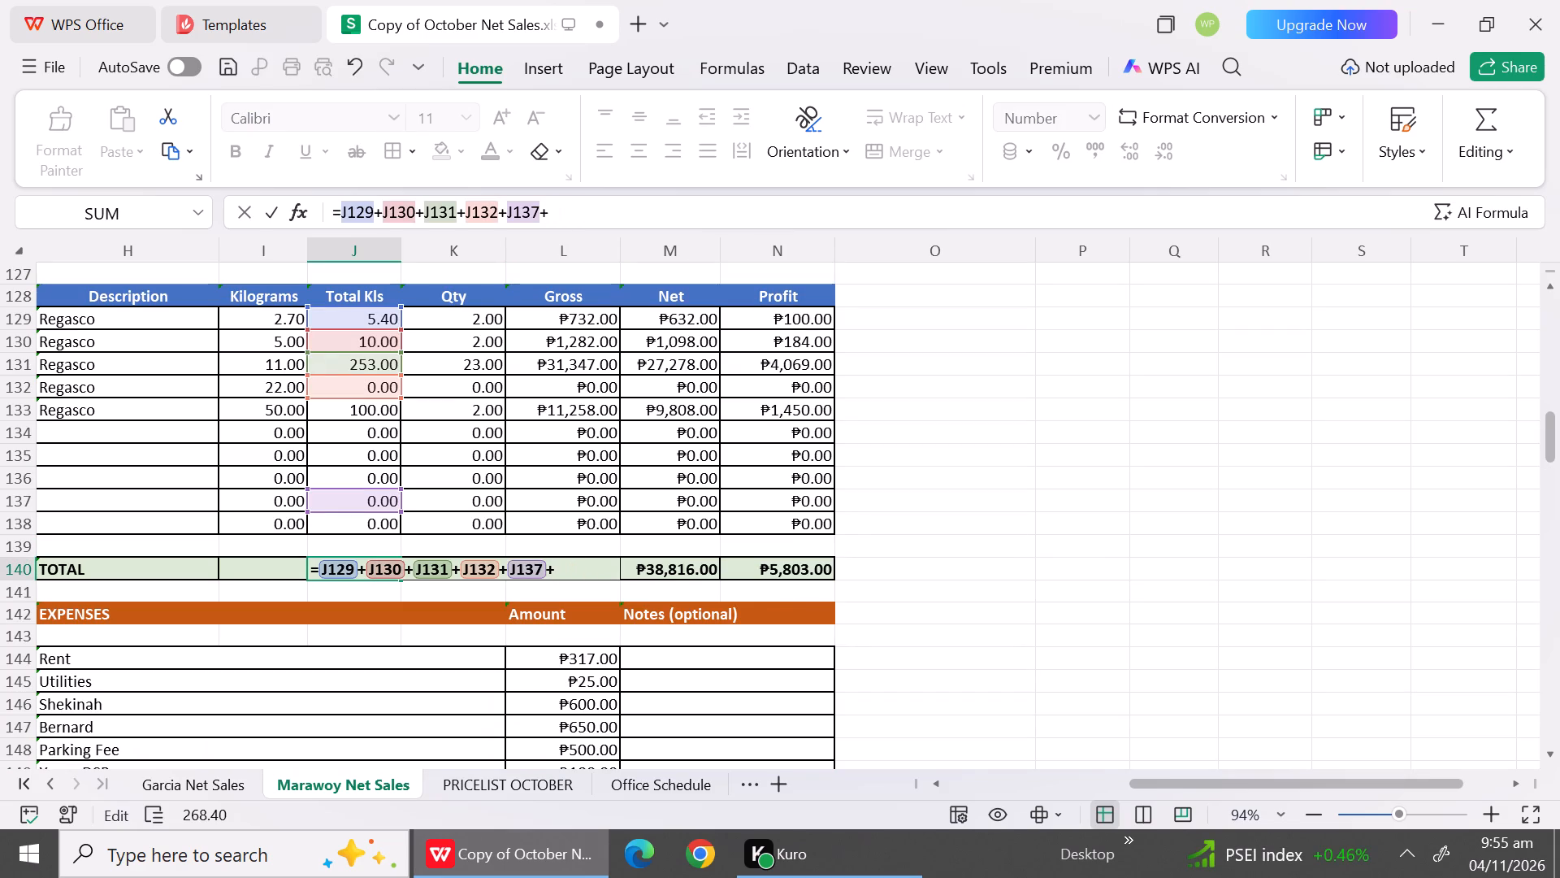
{"action": "key", "text": "BackSpace"}
{"action": "key", "text": "BackSpace"}
{"action": "key", "text": "BackSpace"}
{"action": "key", "text": "BackSpace"}
{"action": "key", "text": "BackSpace"}
{"action": "key", "text": "BackSpace"}
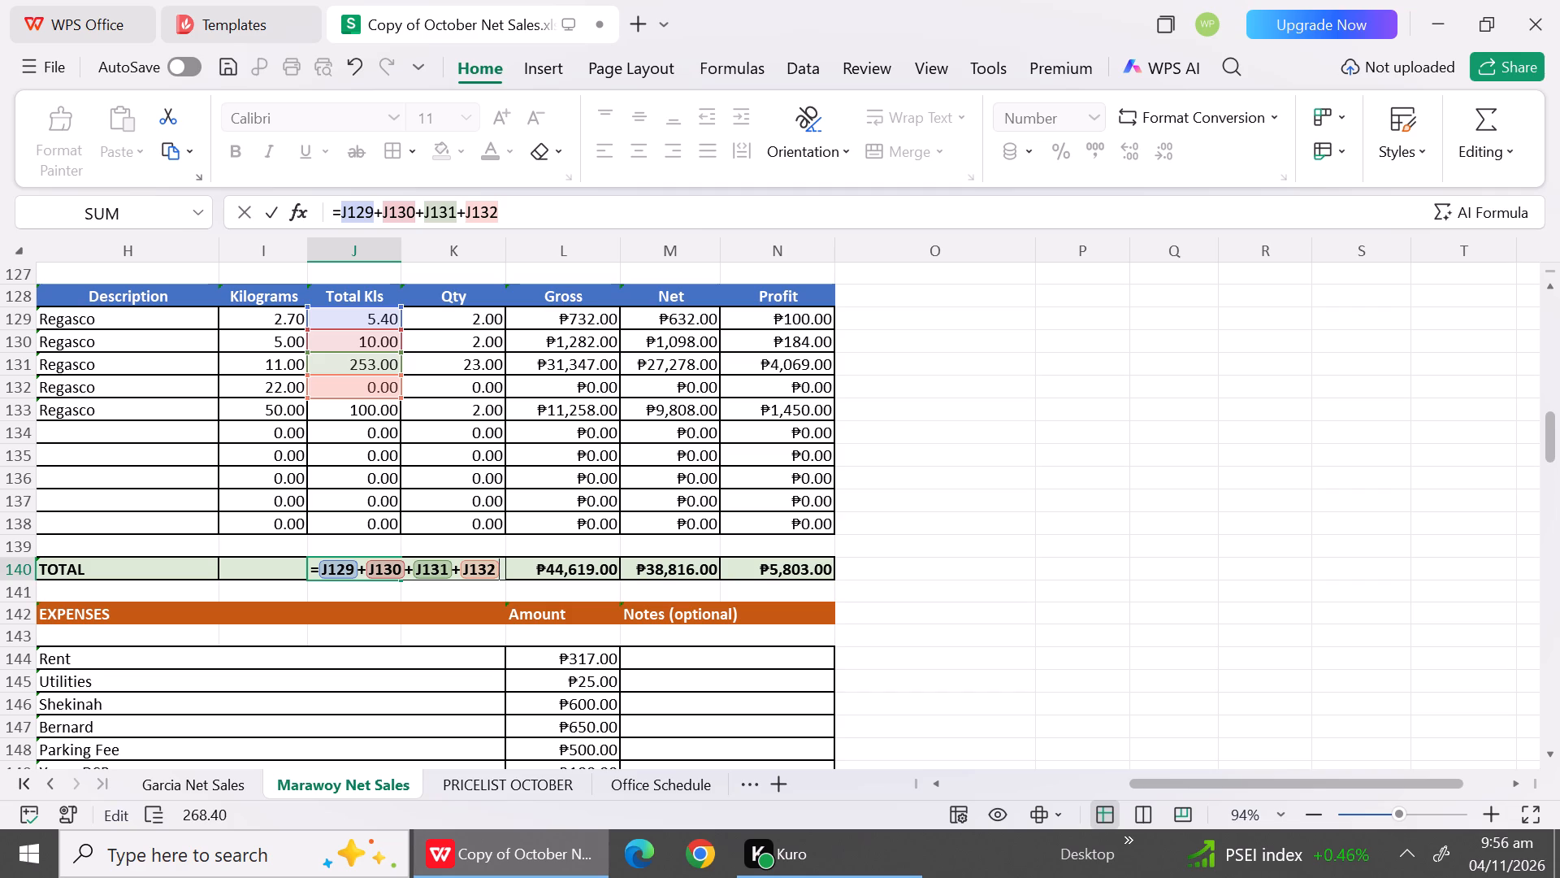
{"action": "key", "text": "shift+plus"}
{"action": "left_click", "coordinate": [377, 409]}
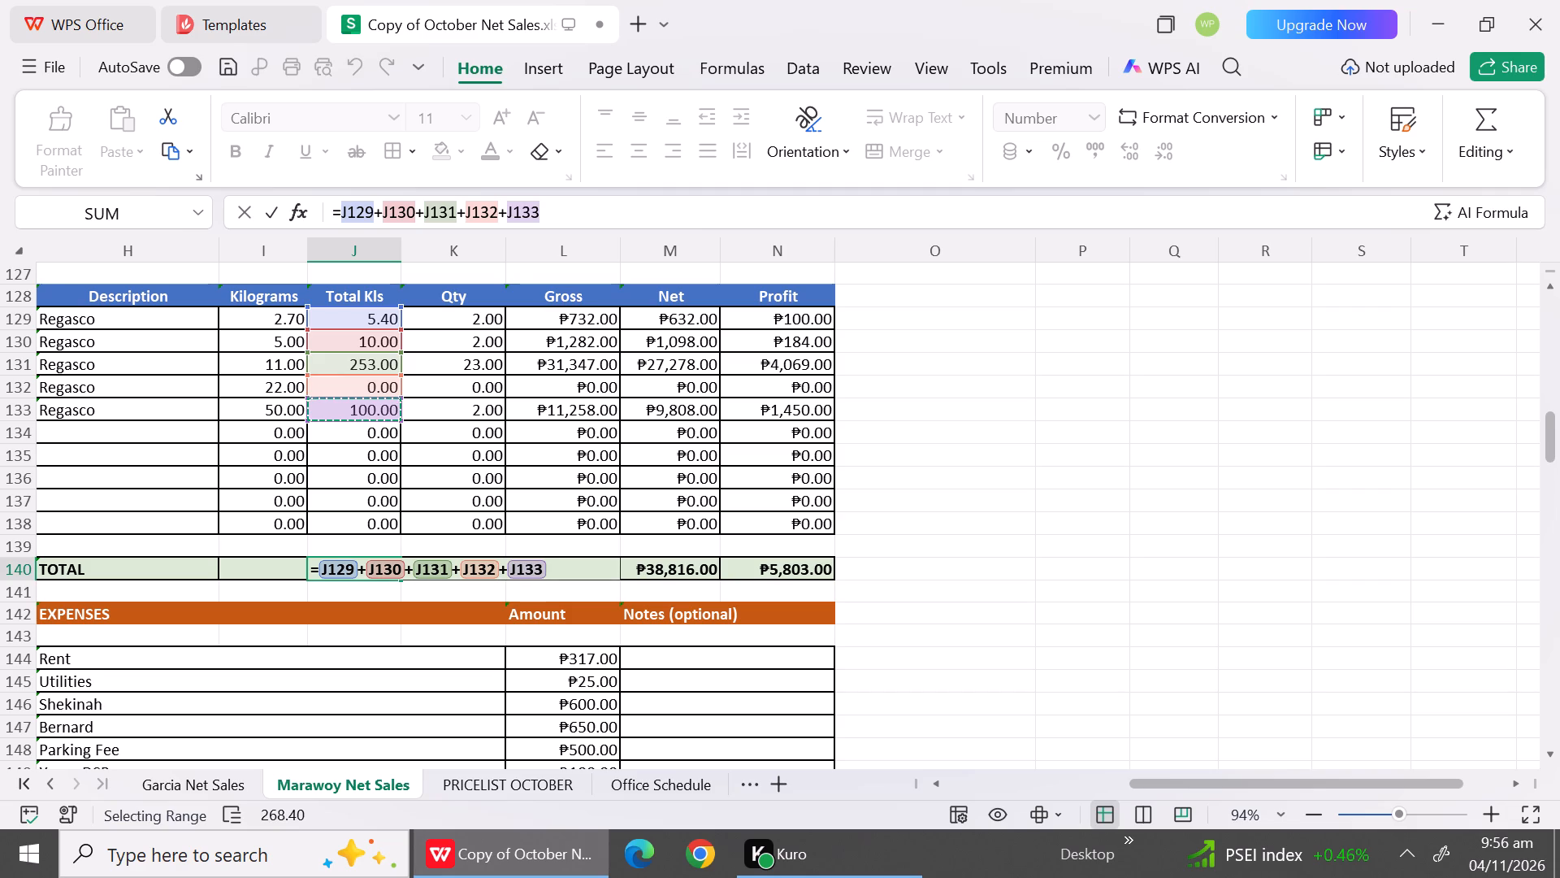
{"action": "key", "text": "Return"}
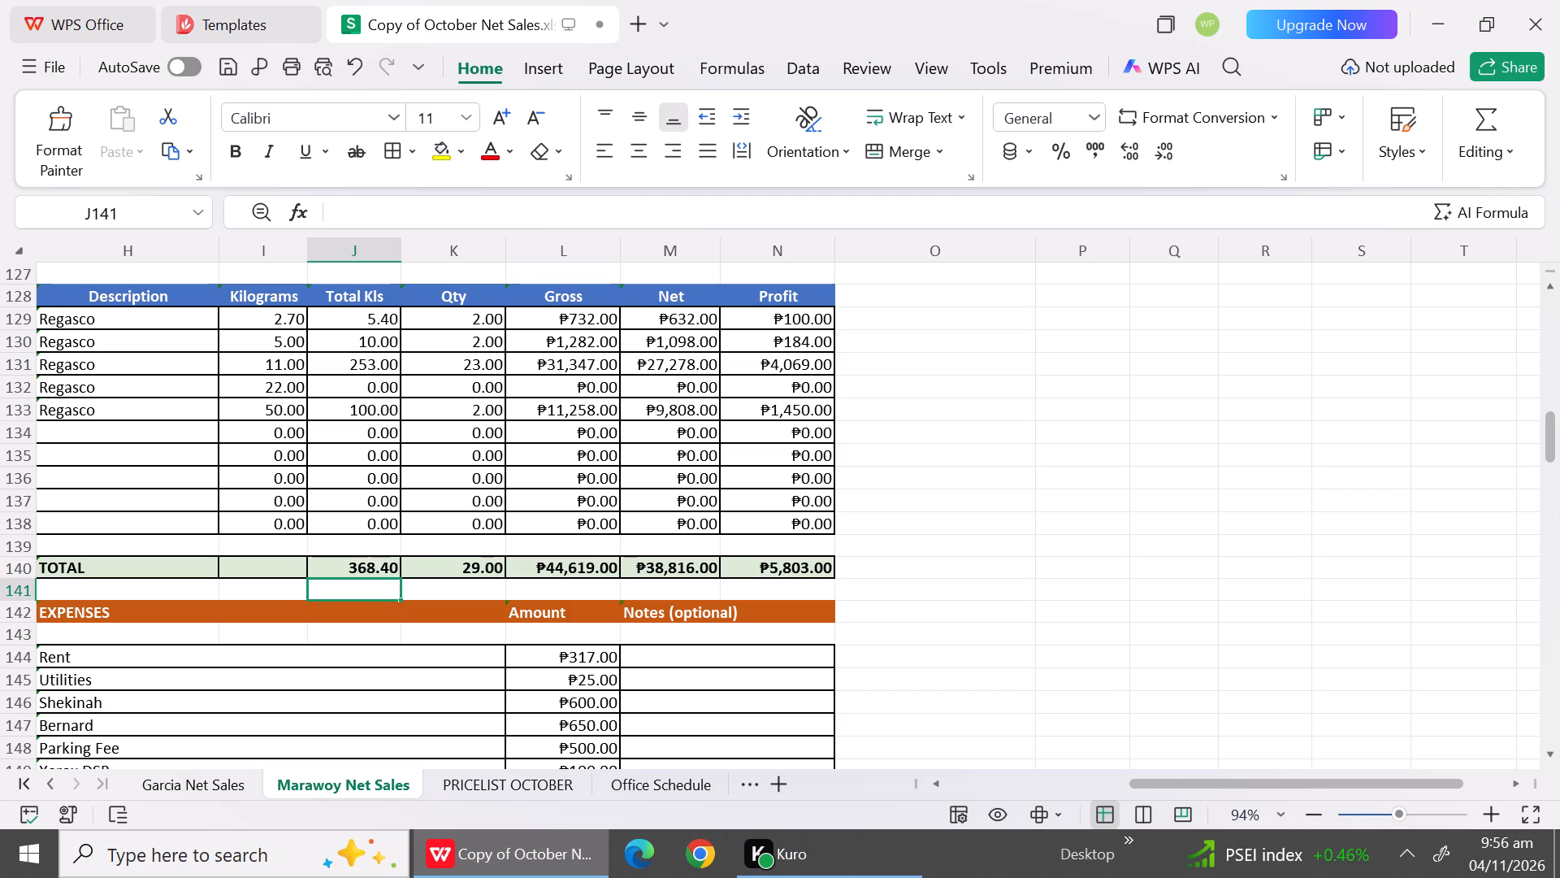
Change the date of the following Marawoy net sales report in row 157 to October 21, 2026.
{"action": "triple_click", "coordinate": [1556, 754]}
{"action": "triple_click", "coordinate": [1556, 754]}
{"action": "triple_click", "coordinate": [1556, 754]}
{"action": "triple_click", "coordinate": [1556, 754]}
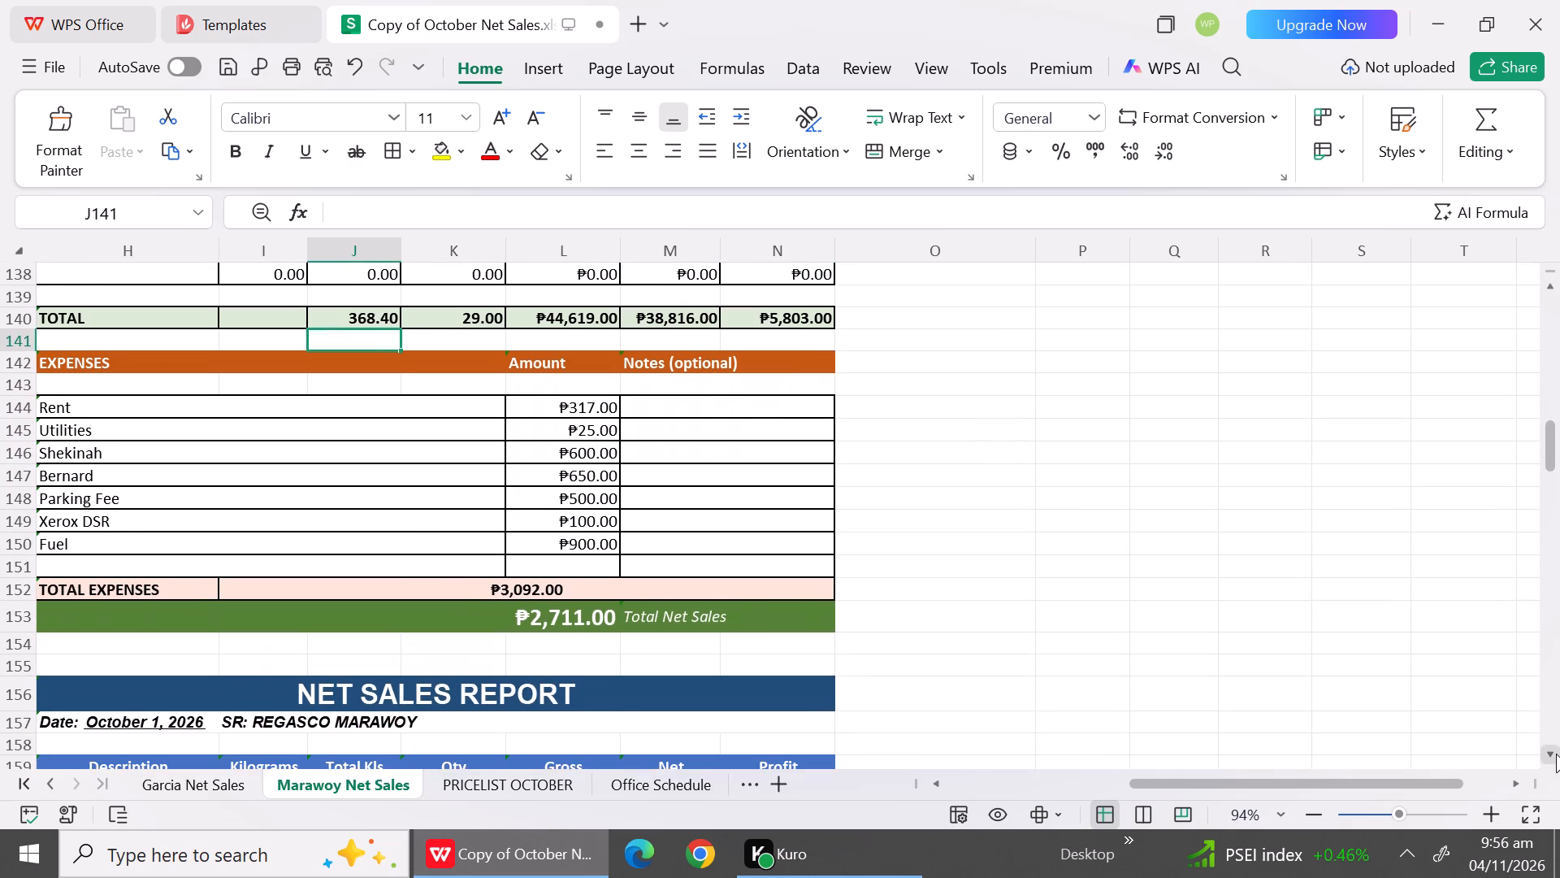
{"action": "triple_click", "coordinate": [1556, 754]}
{"action": "triple_click", "coordinate": [1556, 754]}
{"action": "left_click", "coordinate": [1556, 754]}
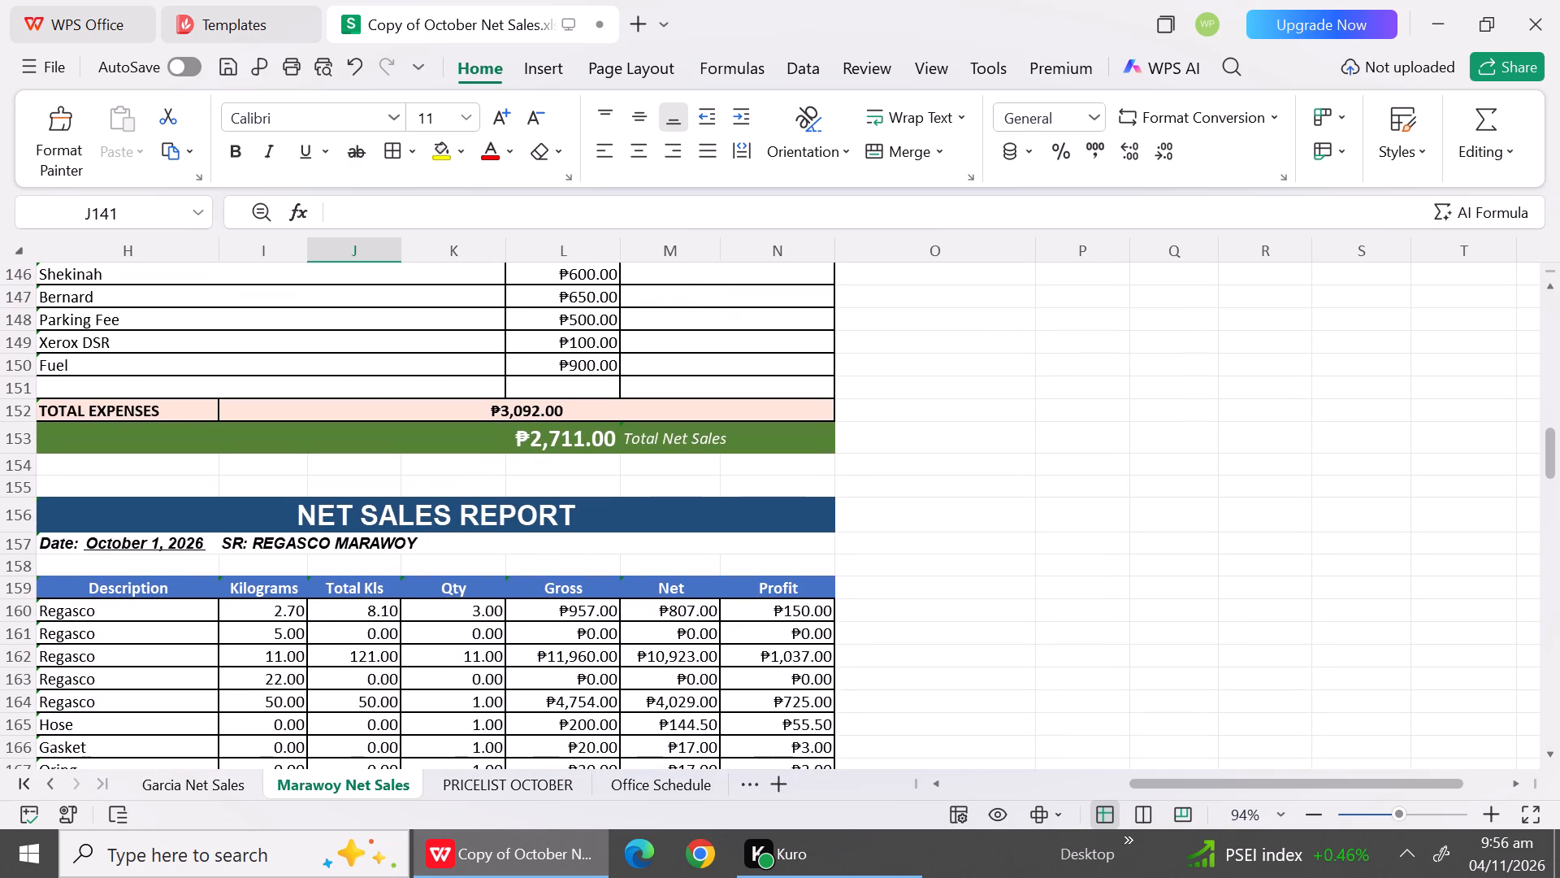
{"action": "double_click", "coordinate": [158, 544]}
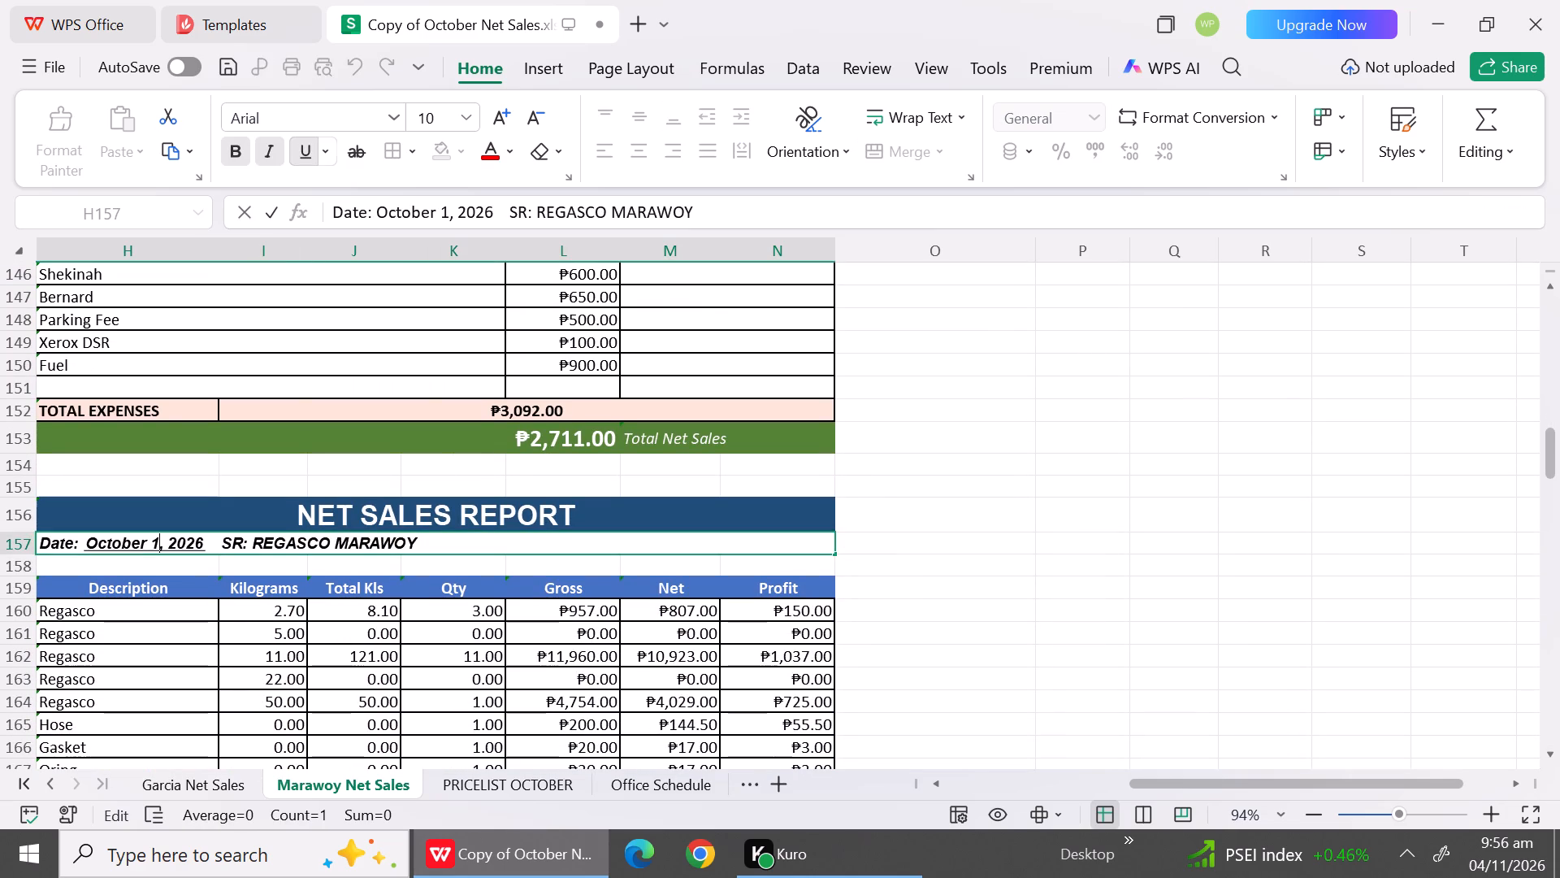
{"action": "left_click", "coordinate": [158, 544]}
{"action": "key", "text": "BackSpace"}
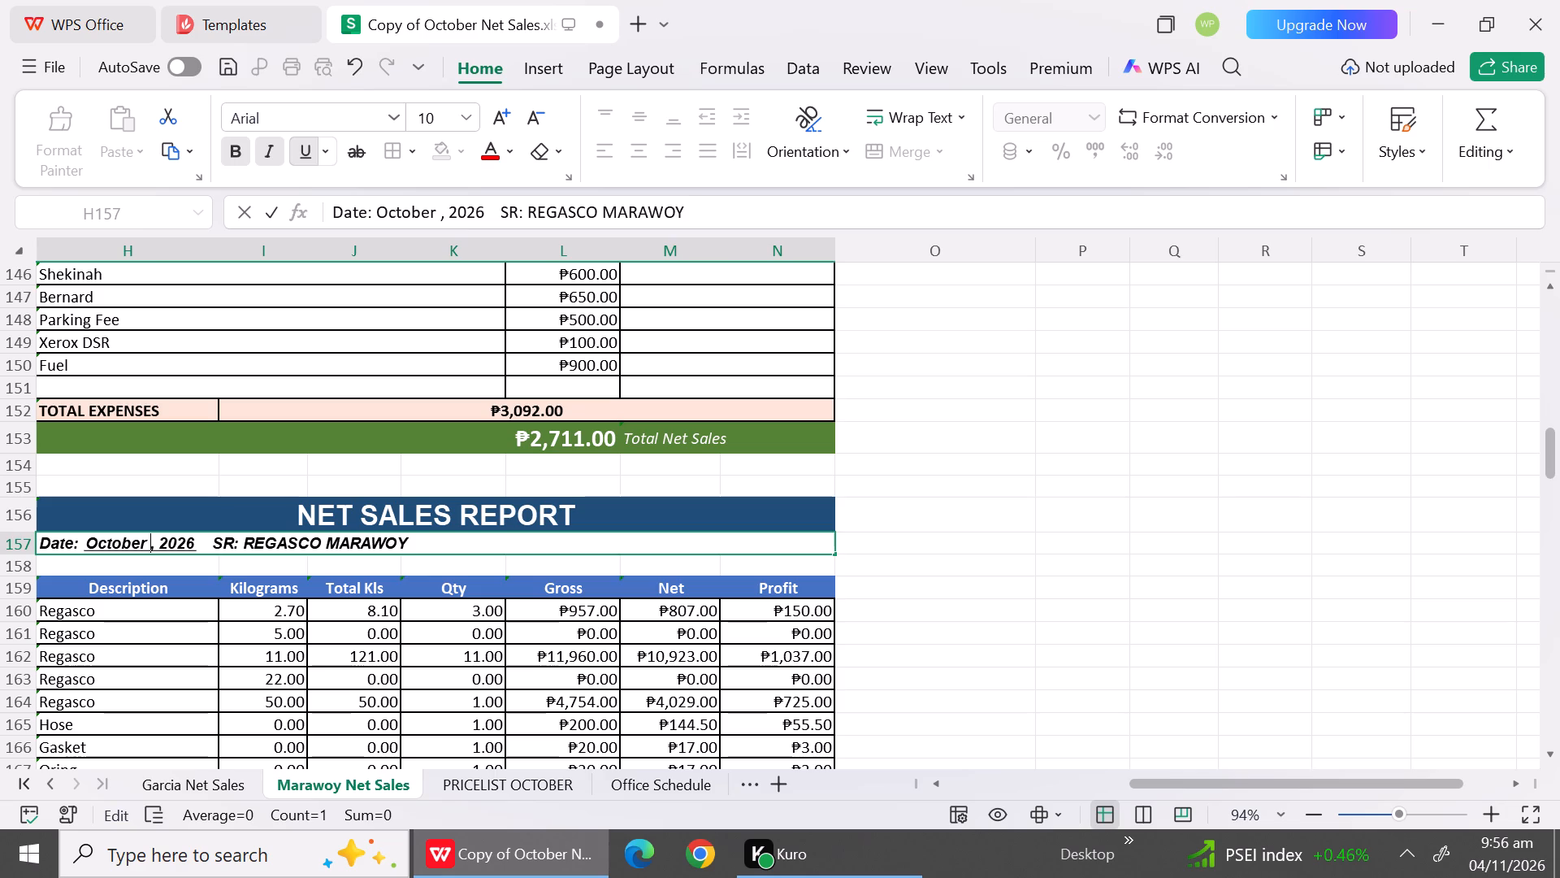
{"action": "type", "text": "21"}
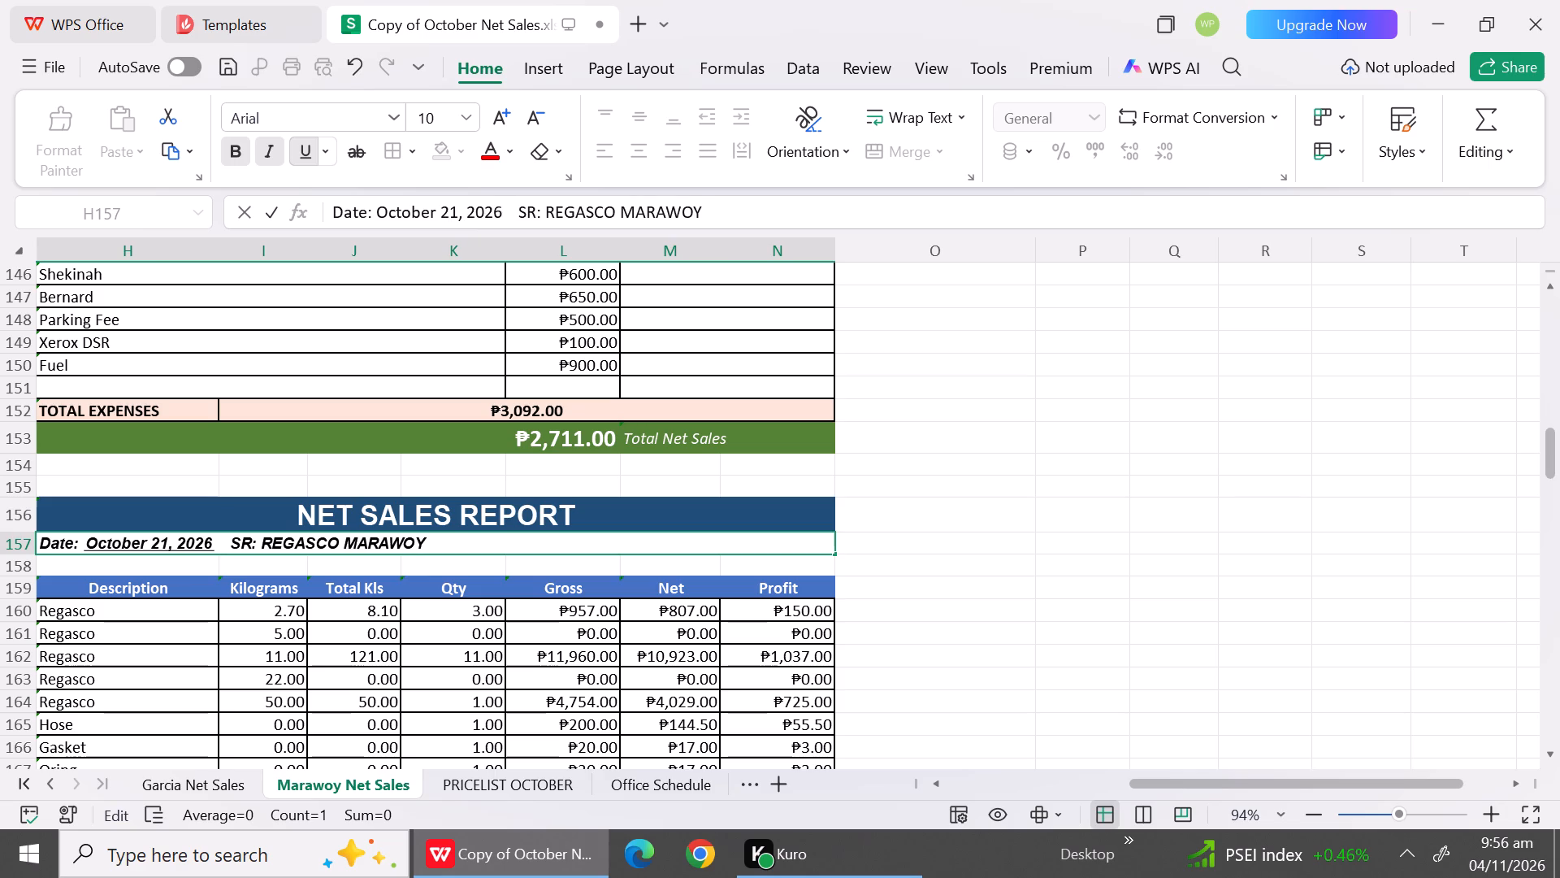
{"action": "triple_click", "coordinate": [1553, 754]}
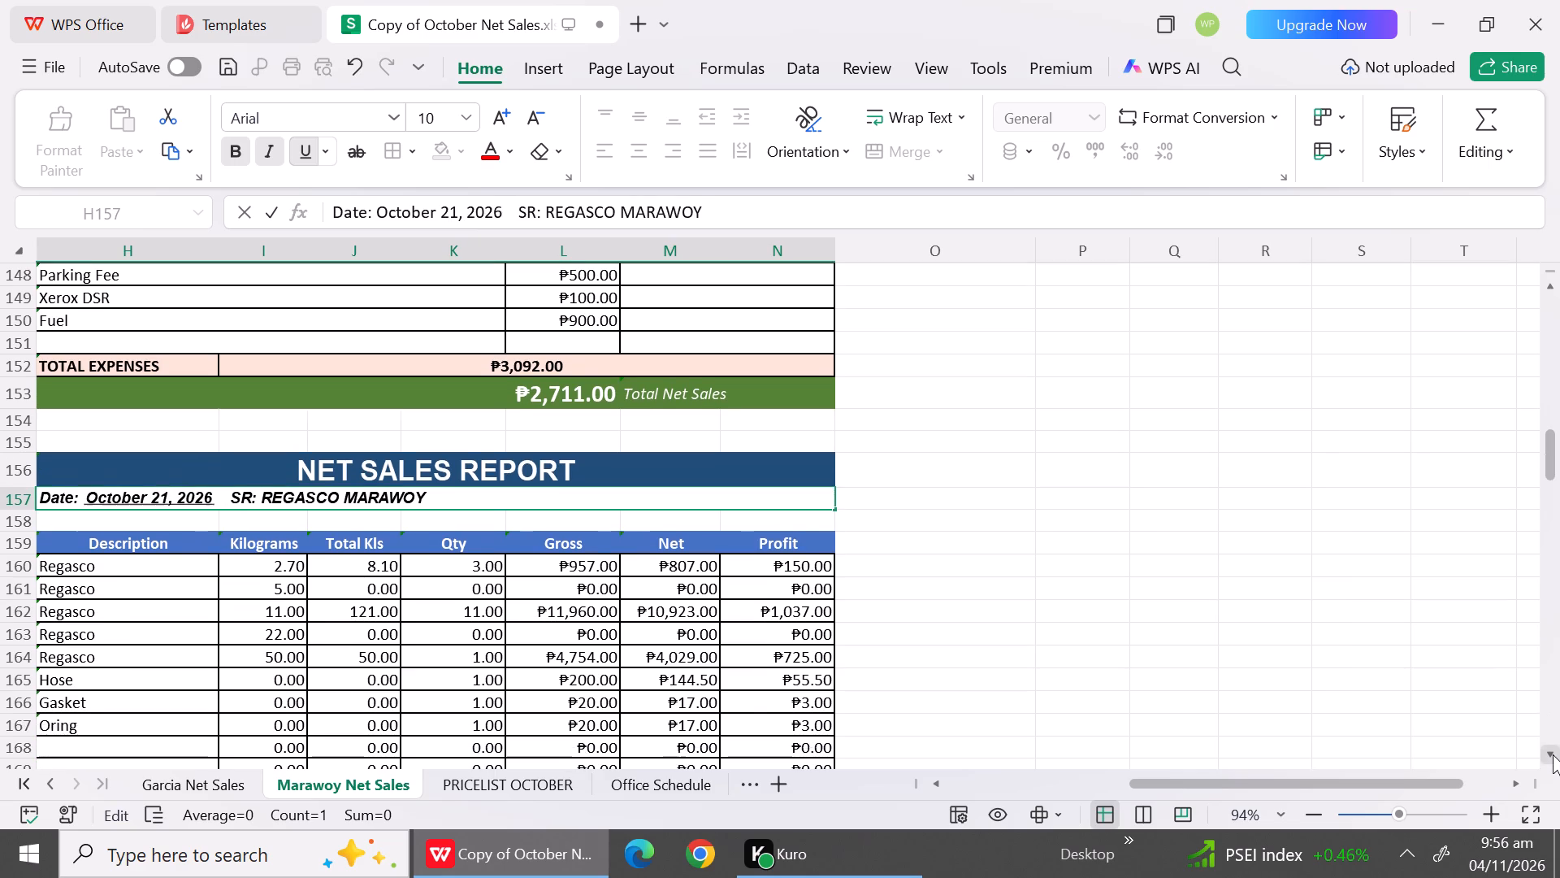
{"action": "double_click", "coordinate": [1553, 754]}
{"action": "double_click", "coordinate": [1553, 754]}
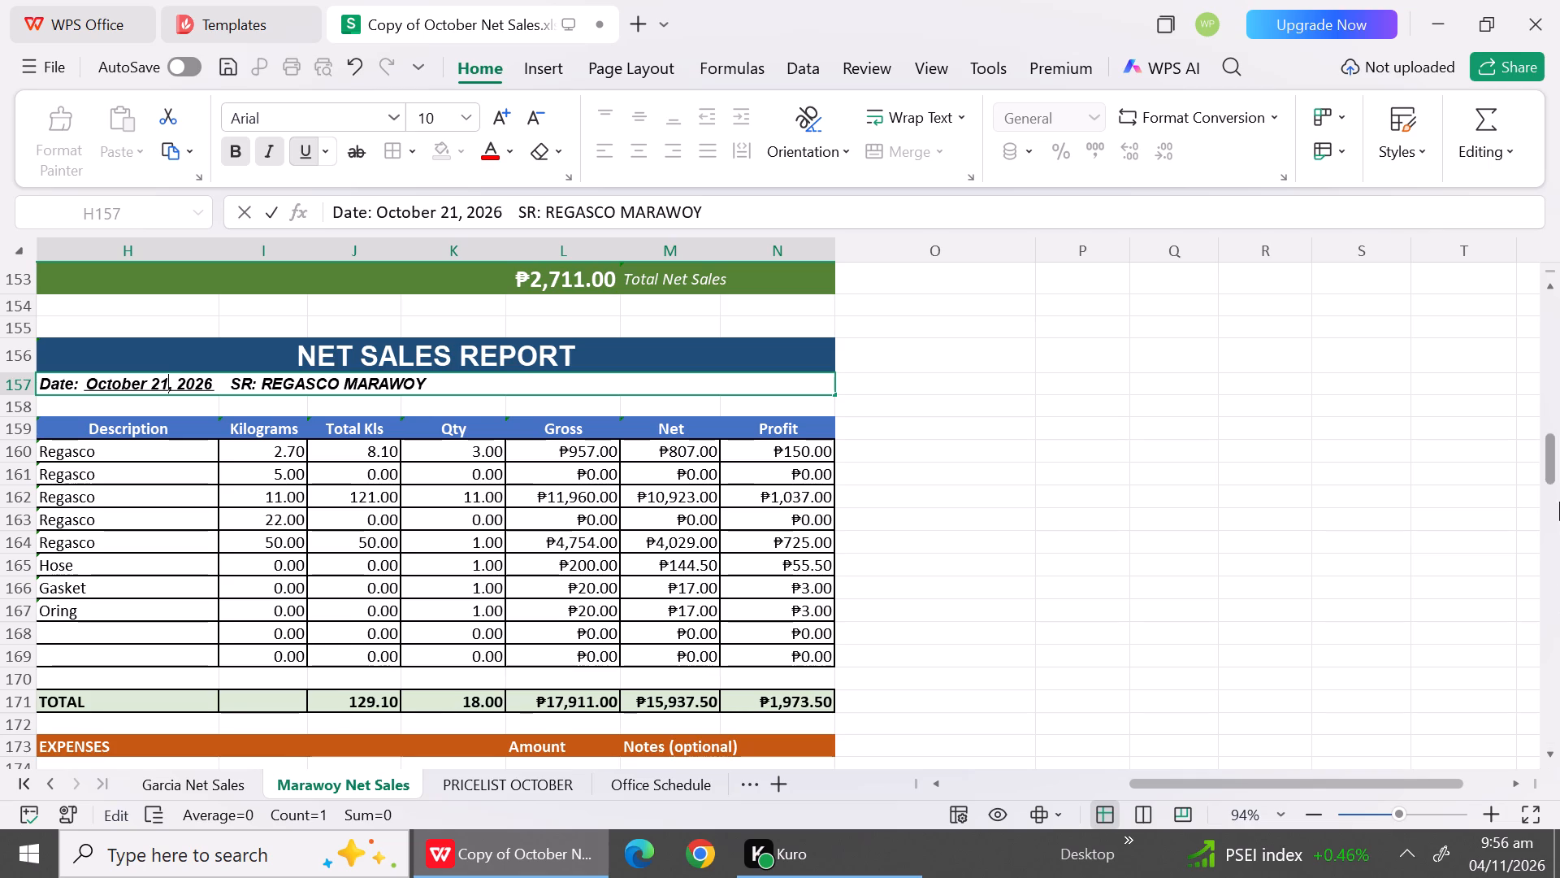
{"action": "left_click", "coordinate": [1010, 493]}
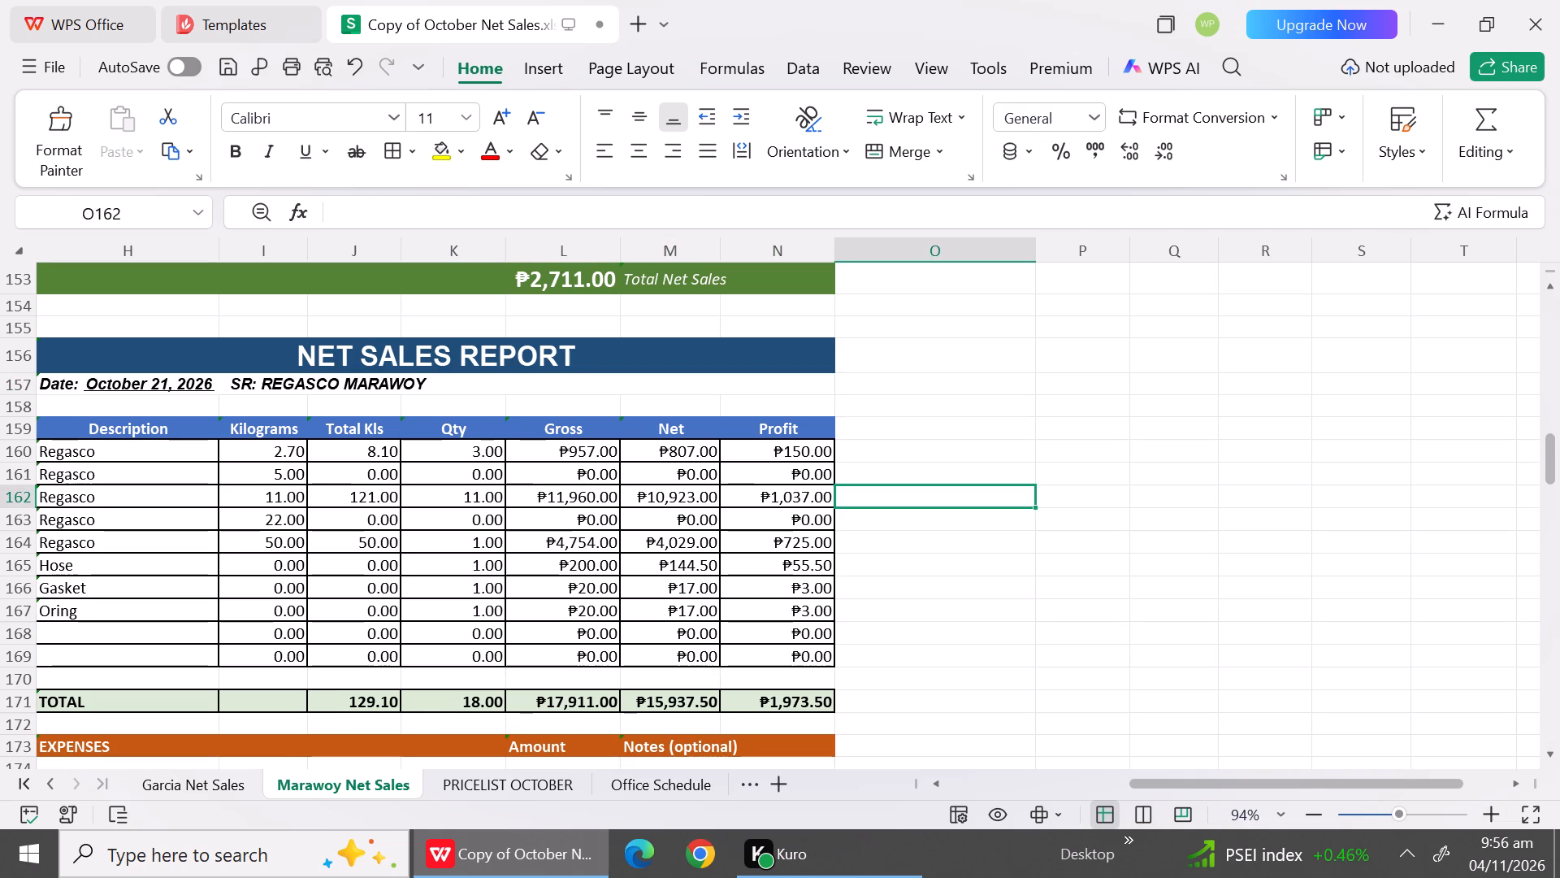
Fill the 2.70 kg Regasco row 160 of the October 21 report with Qty 4, Gross 1464 and Net 1264.
{"action": "left_click", "coordinate": [470, 454]}
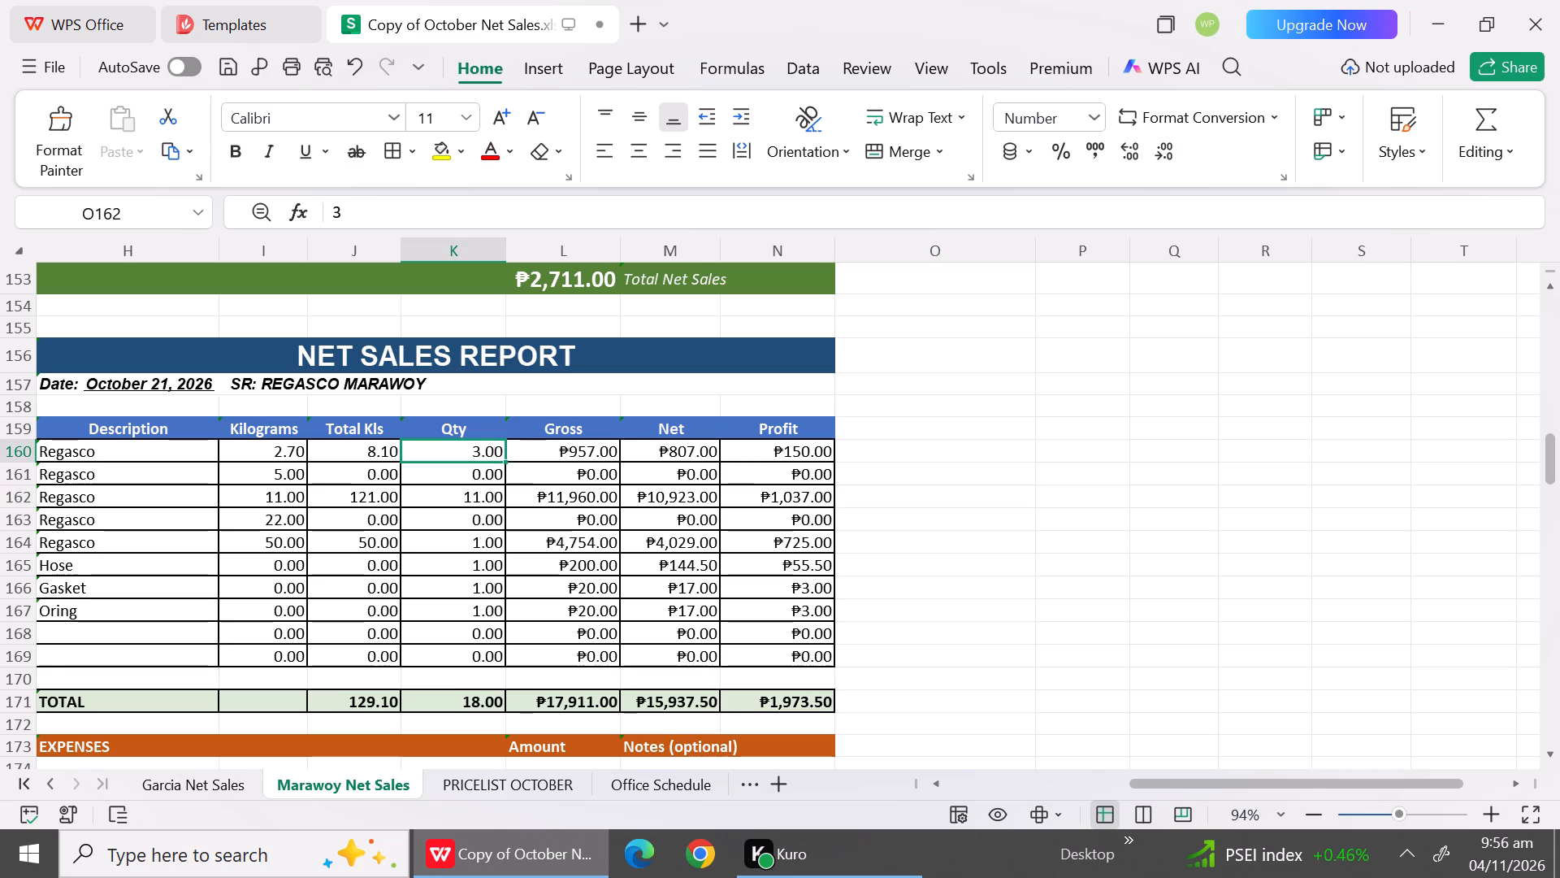
{"action": "key", "text": "4"}
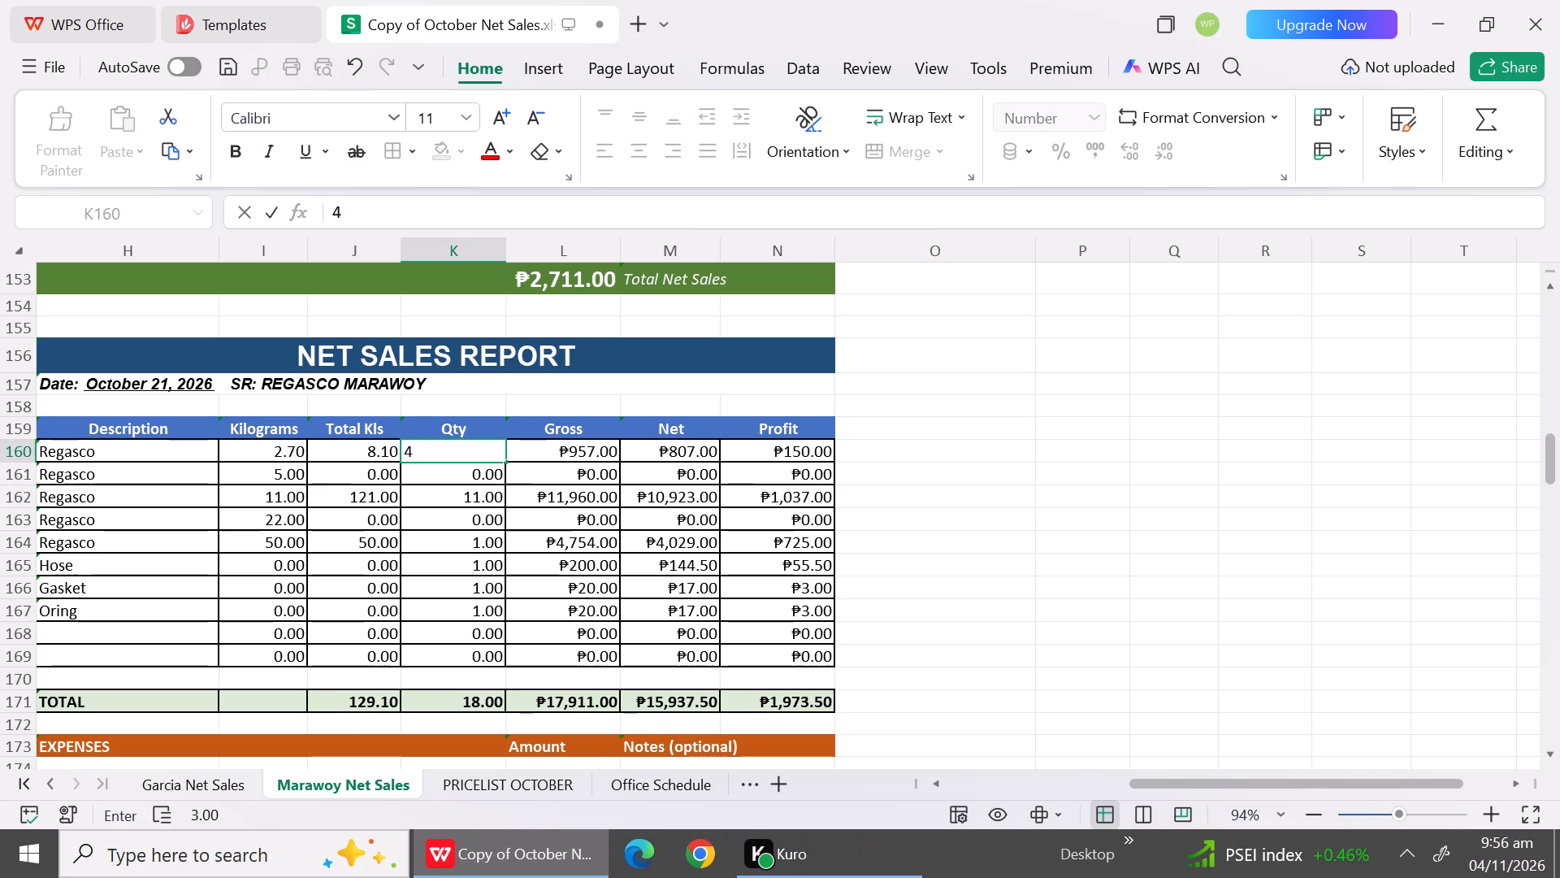
{"action": "left_click", "coordinate": [570, 448]}
{"action": "key", "text": "1"}
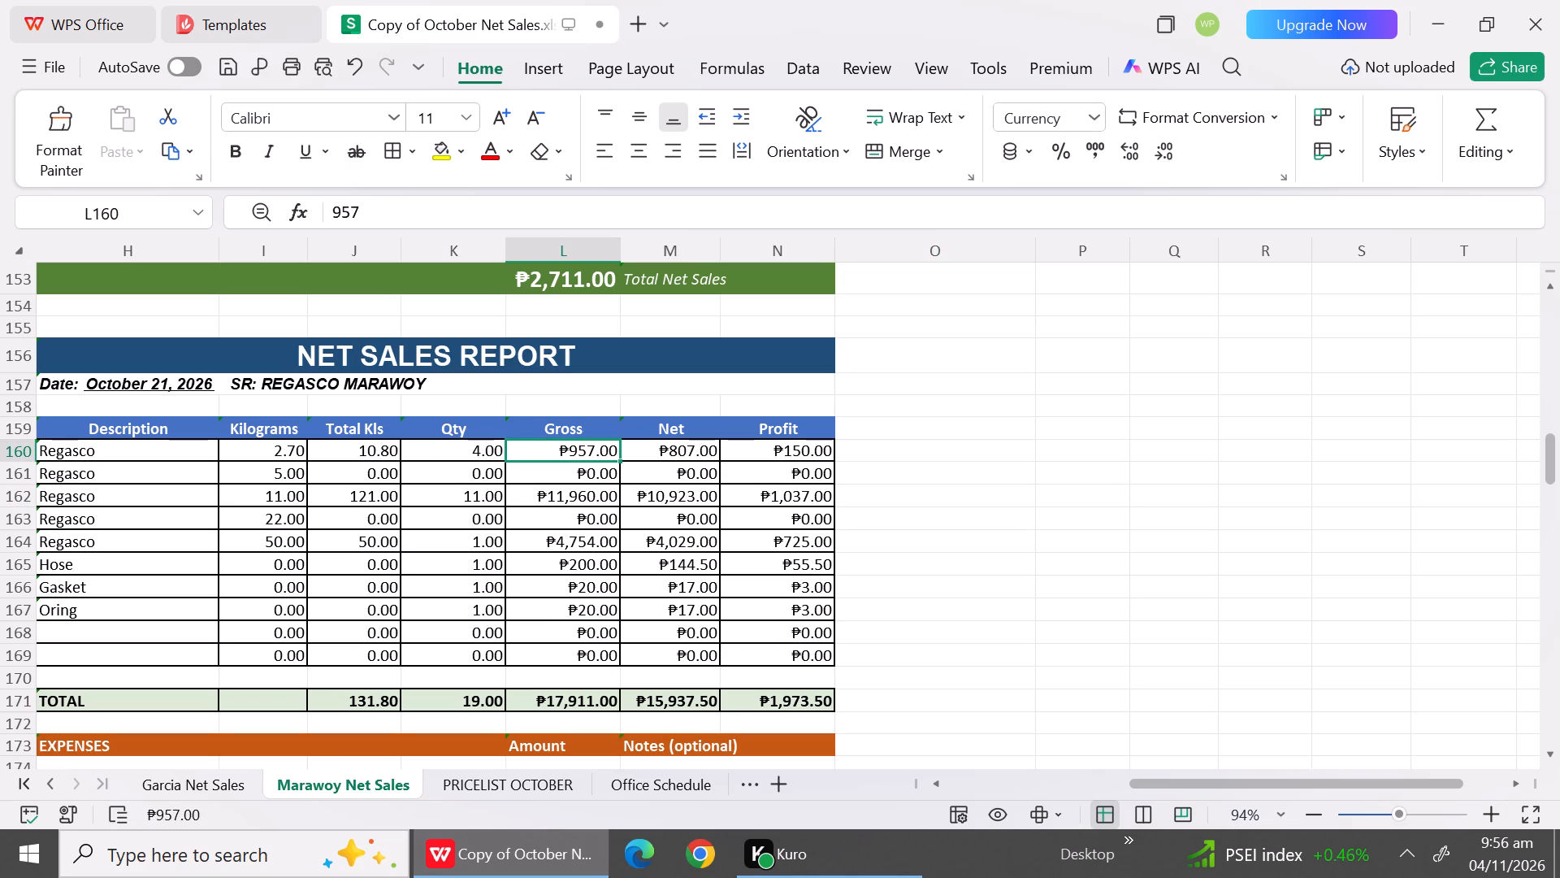
{"action": "type", "text": "464"}
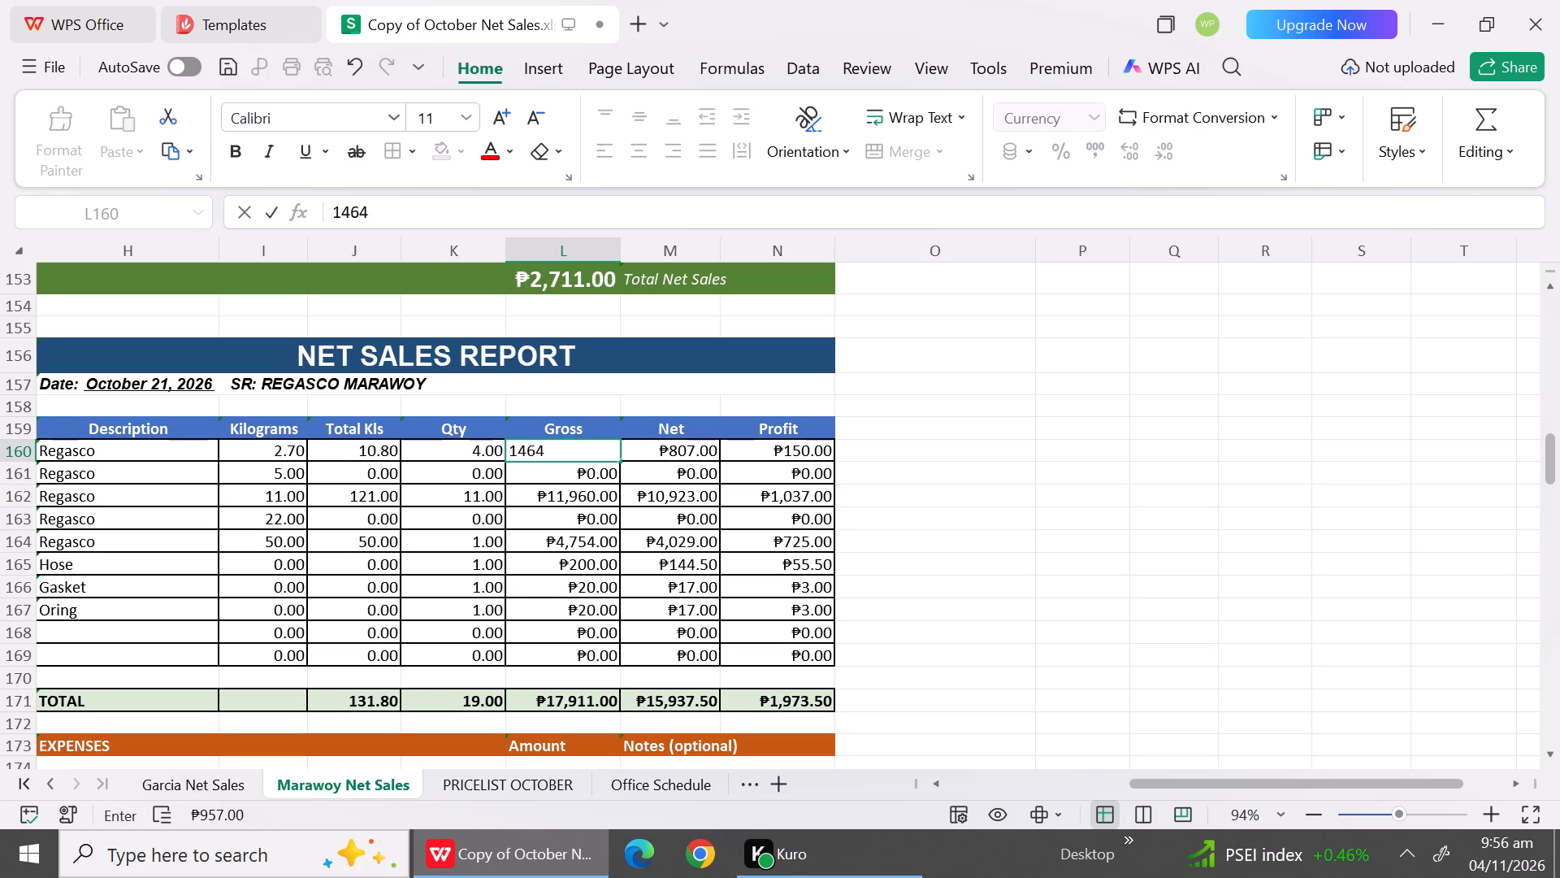
{"action": "left_click", "coordinate": [667, 443]}
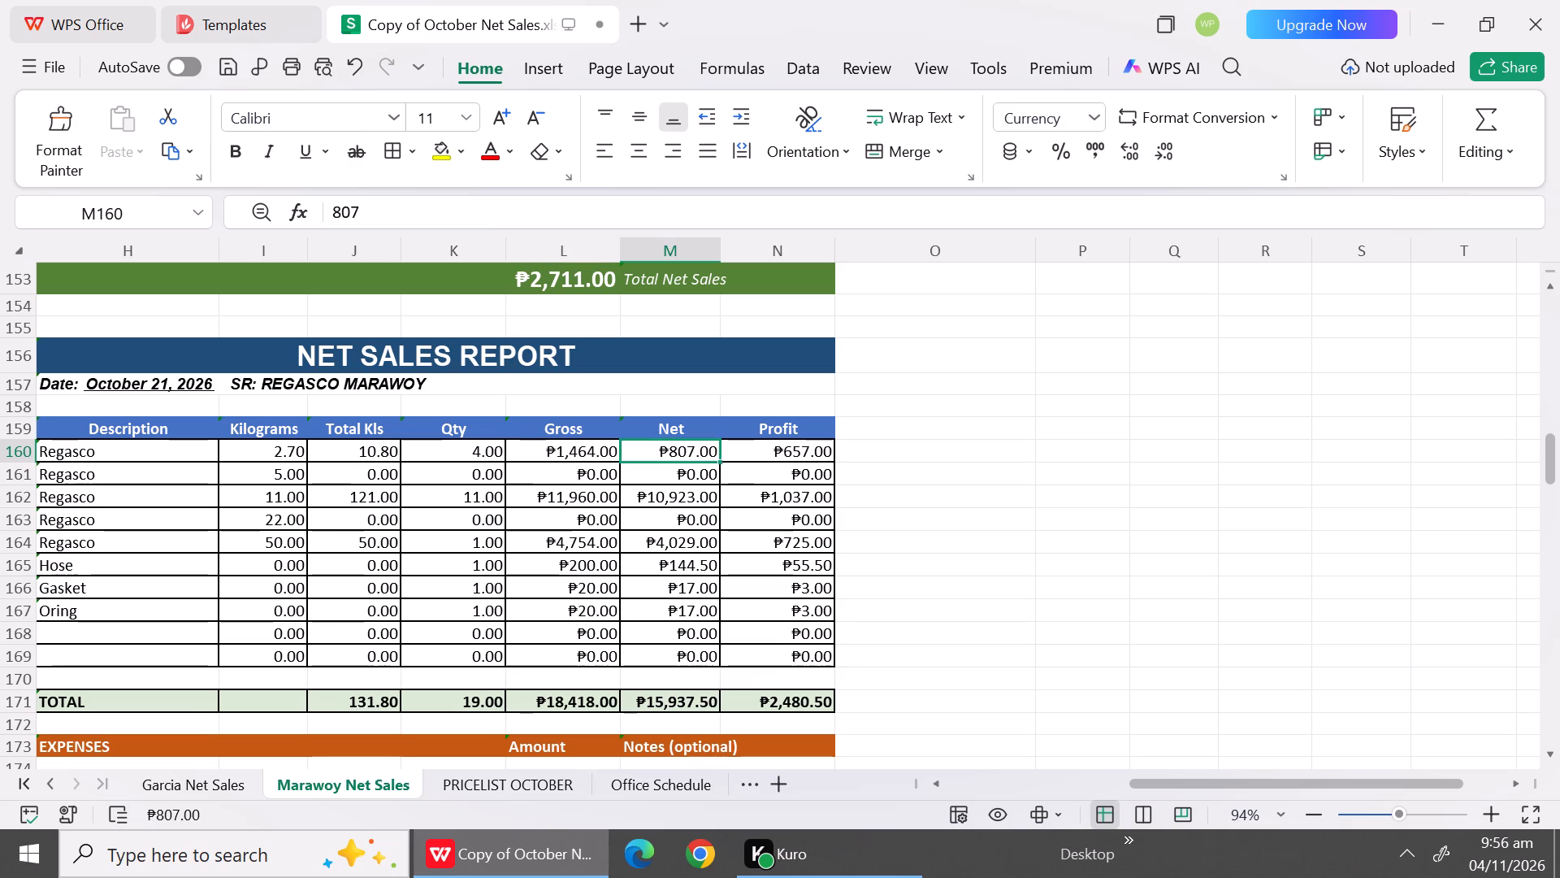
{"action": "type", "text": "12"}
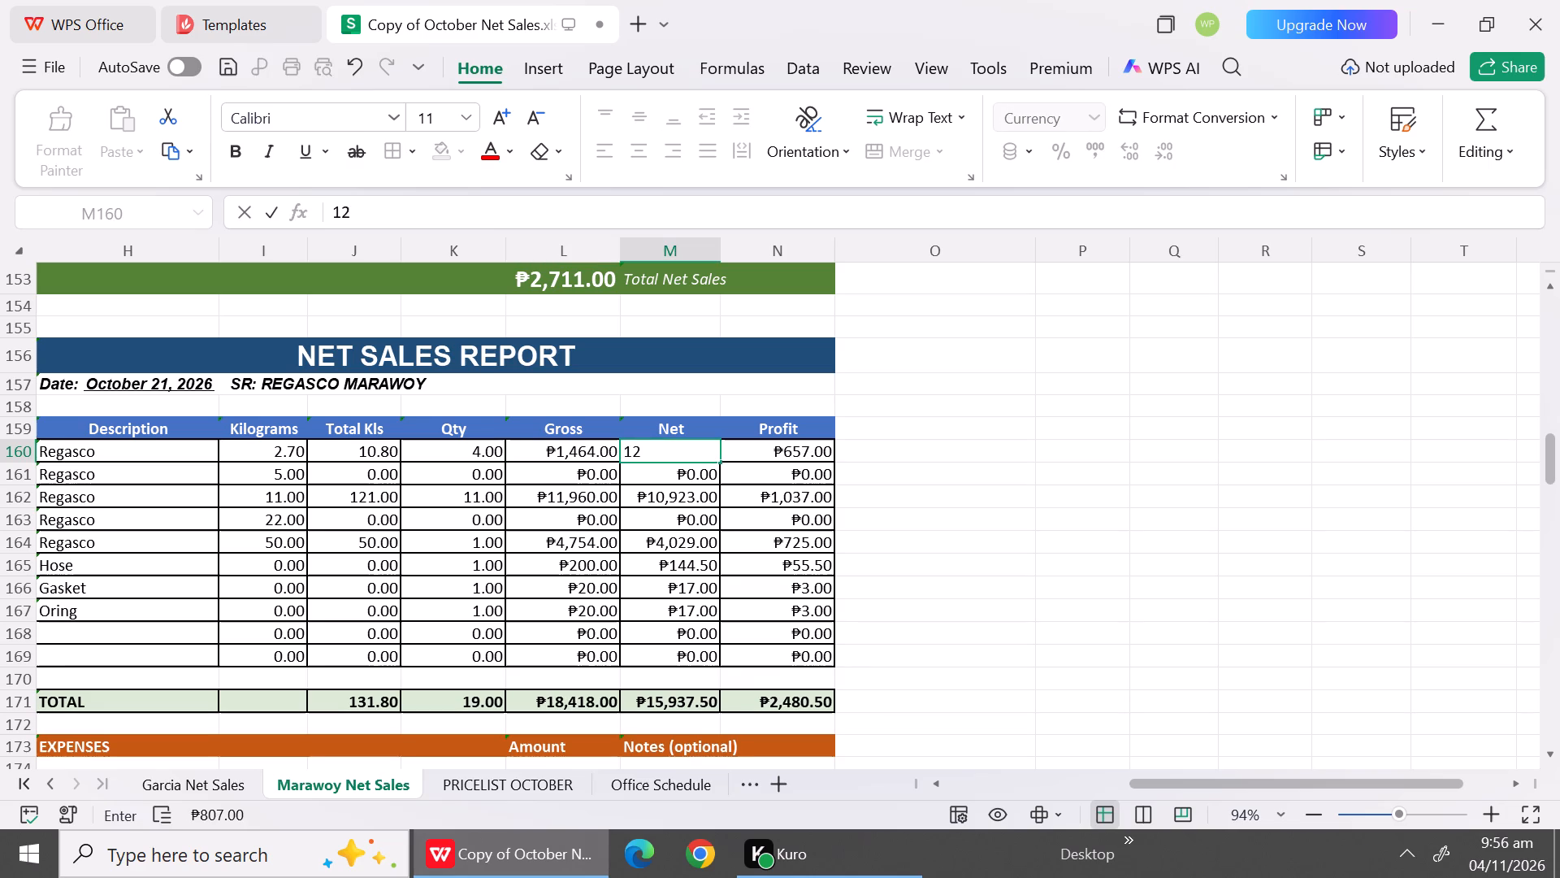
{"action": "type", "text": "64"}
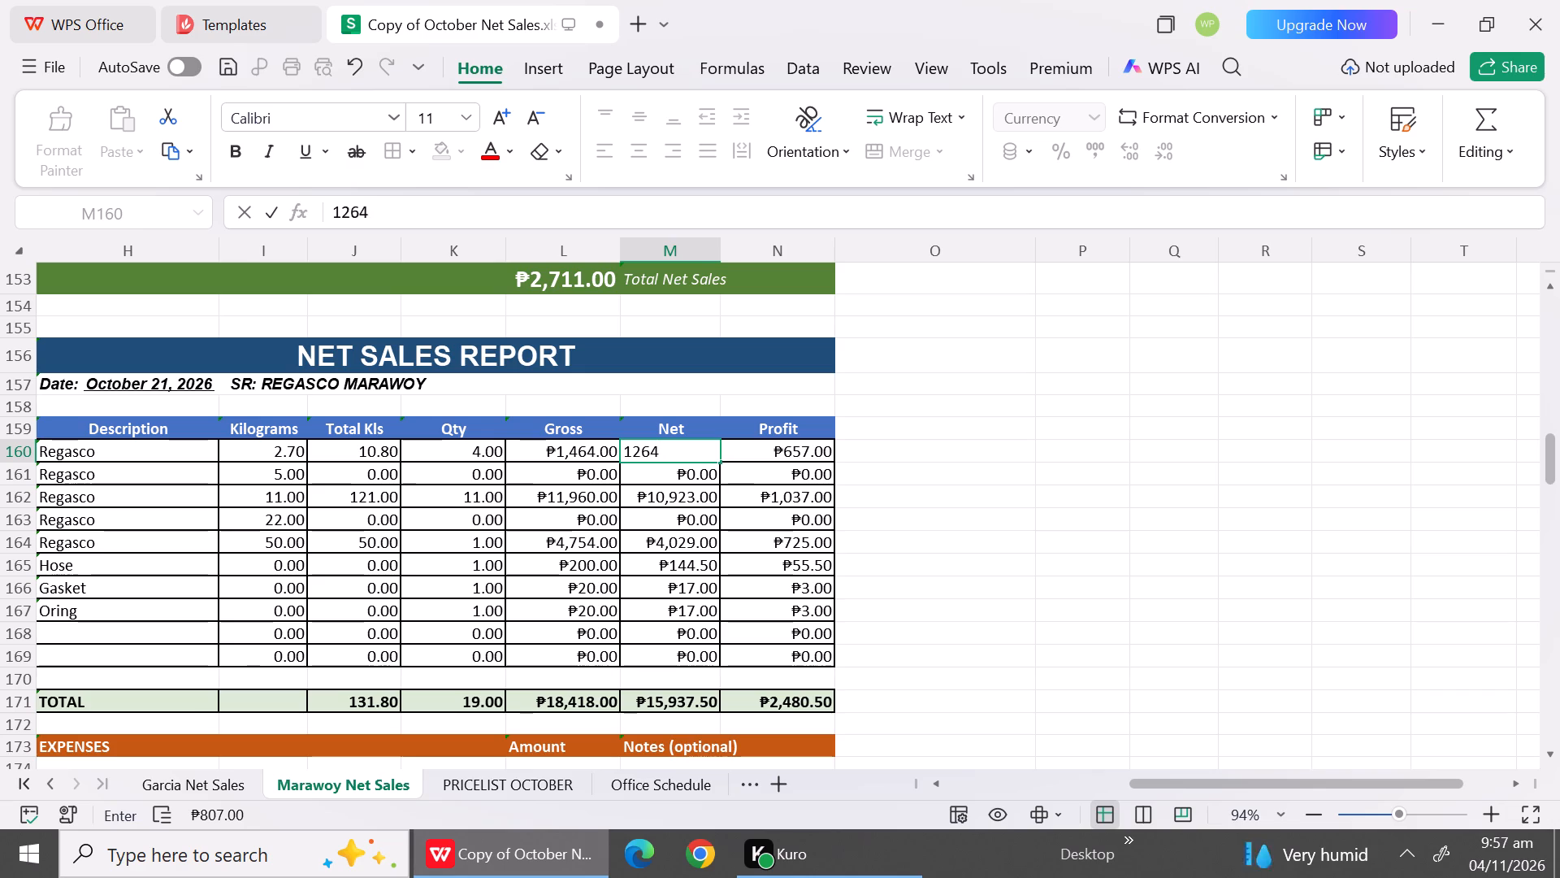
{"action": "left_click", "coordinate": [613, 532]}
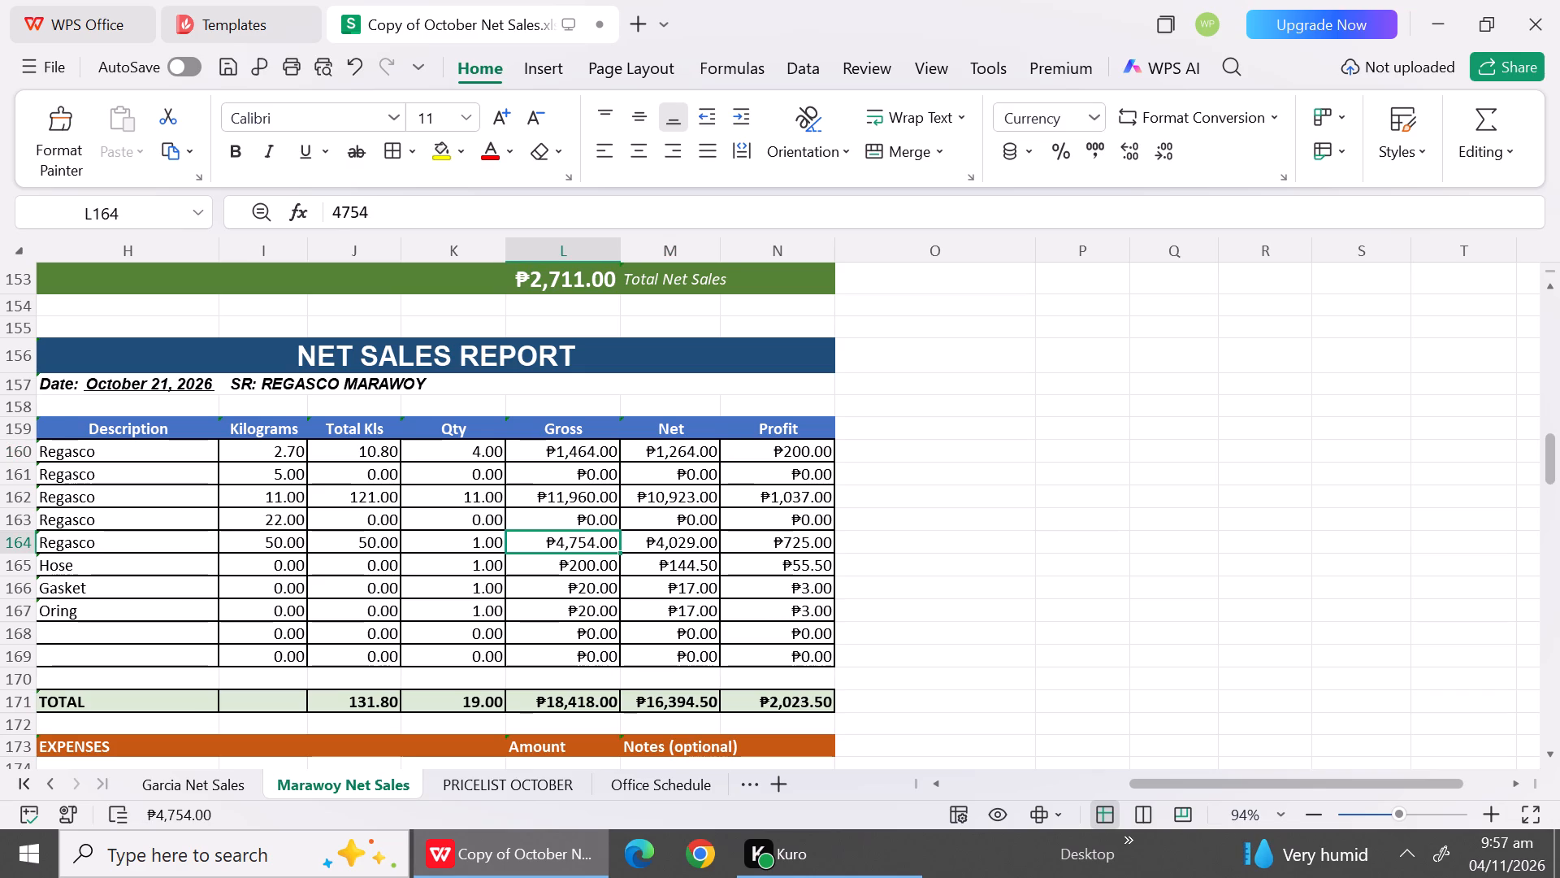
Fill the 5 kg Regasco row 161 with Qty 1, Gross 641 and Net 549, checking the net price in PRICELIST OCTOBER.
{"action": "left_click", "coordinate": [493, 481]}
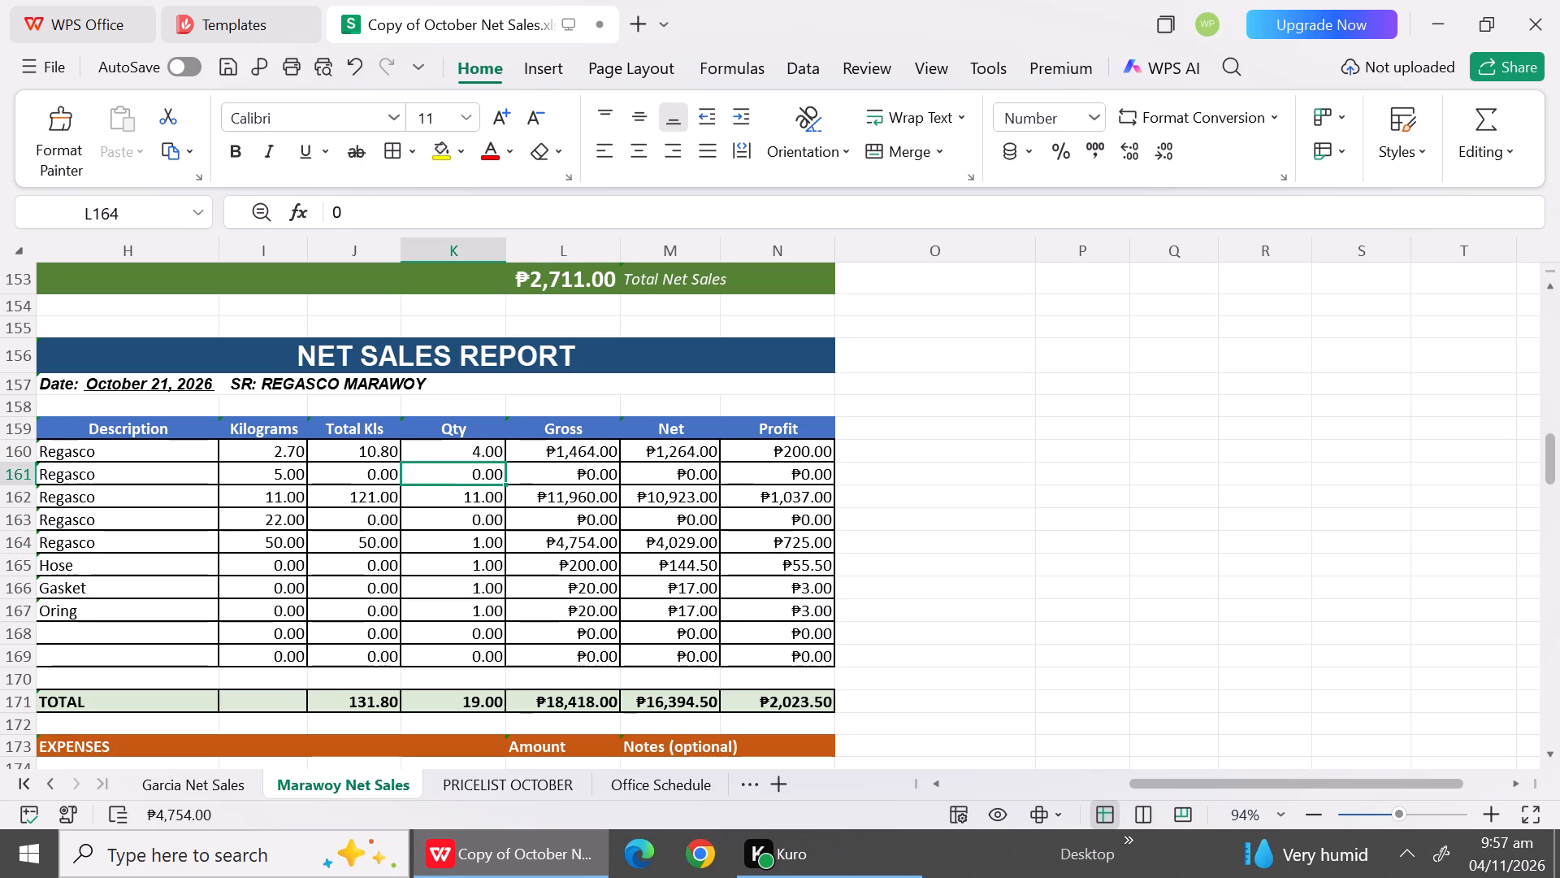
{"action": "key", "text": "1"}
{"action": "left_click", "coordinate": [574, 480]}
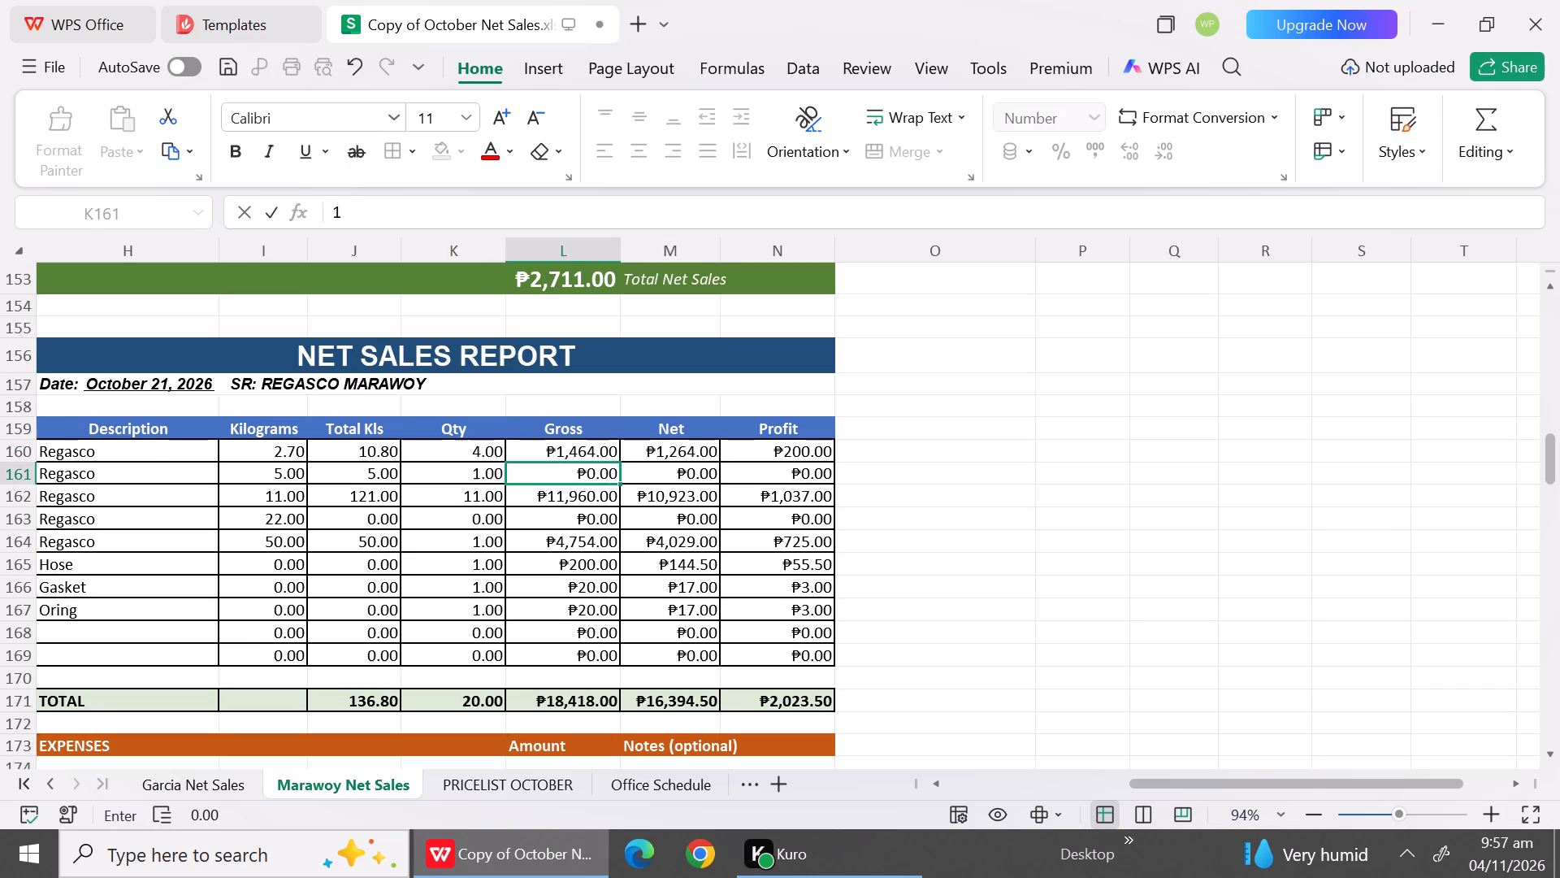
{"action": "type", "text": "641"}
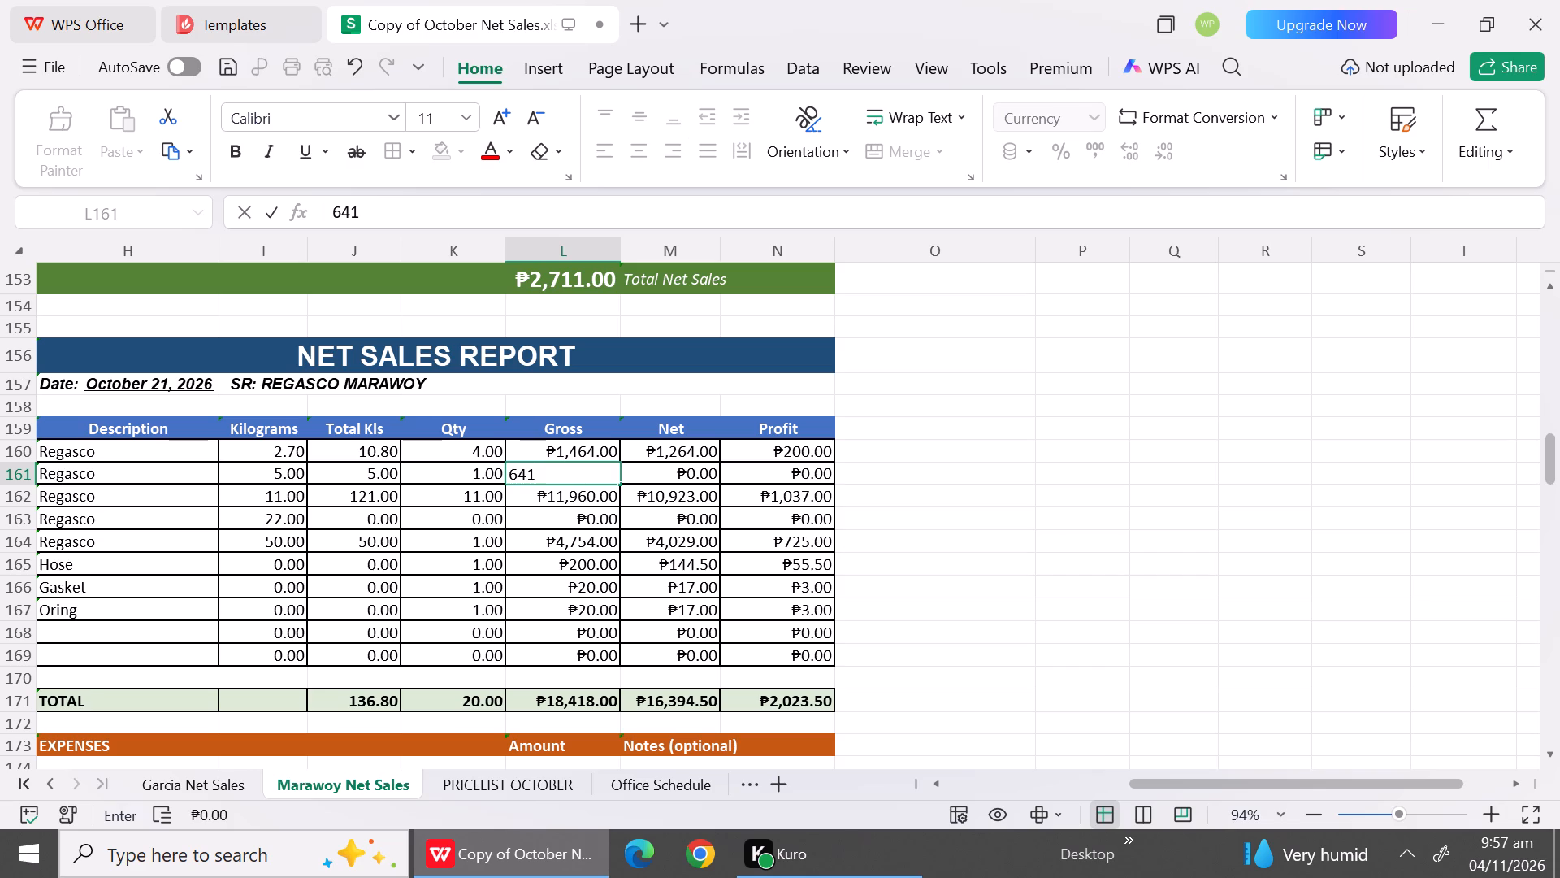
{"action": "left_click", "coordinate": [664, 484]}
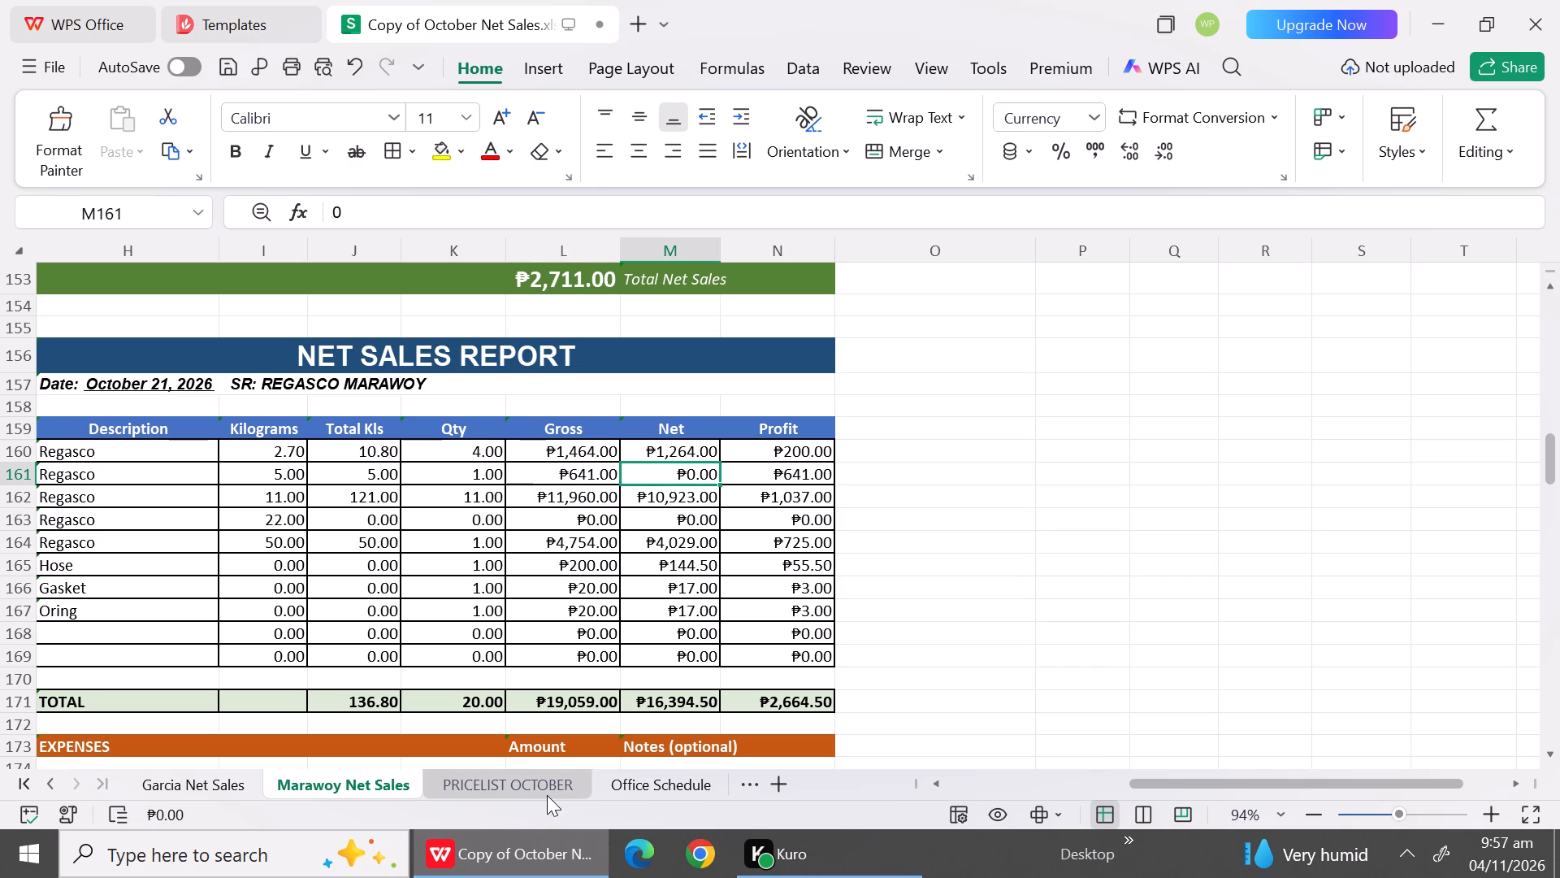
{"action": "left_click", "coordinate": [536, 786]}
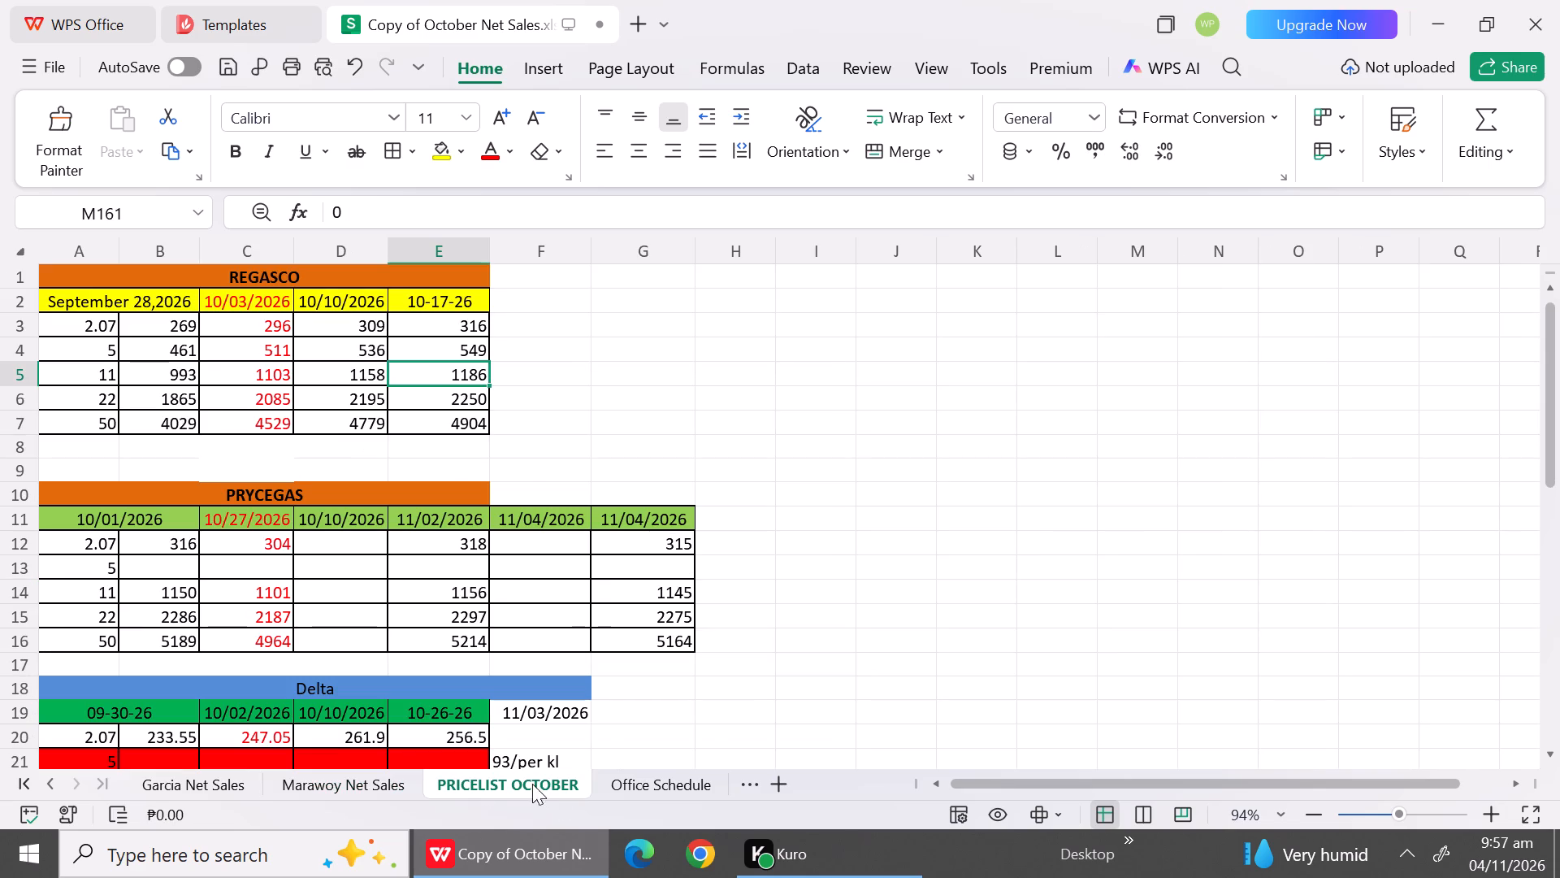
{"action": "left_click", "coordinate": [386, 792]}
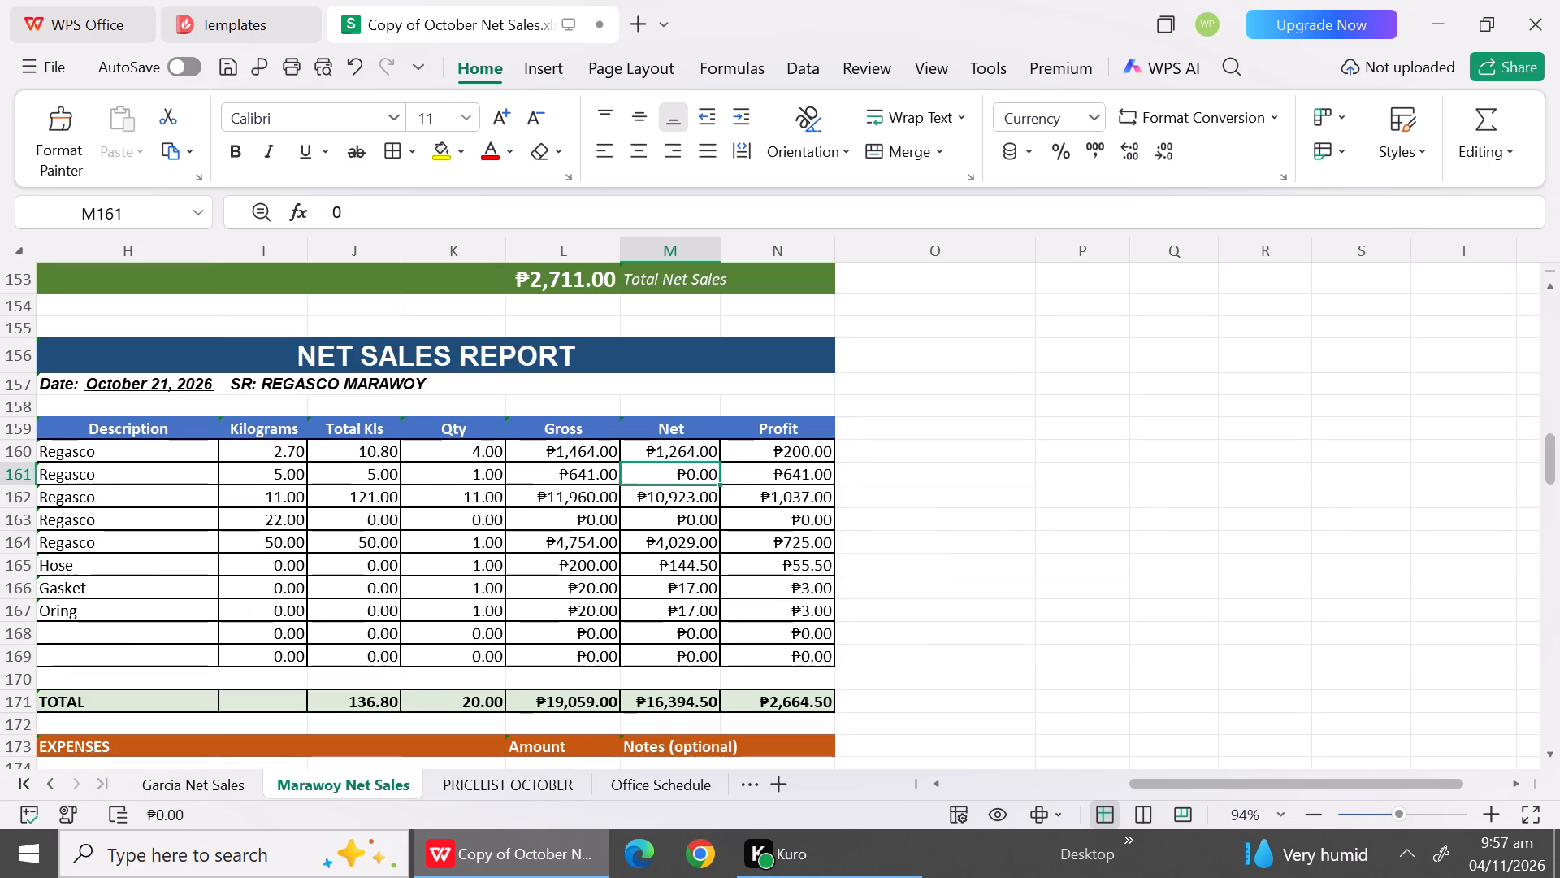
{"action": "type", "text": "549"}
{"action": "left_click", "coordinate": [651, 584]}
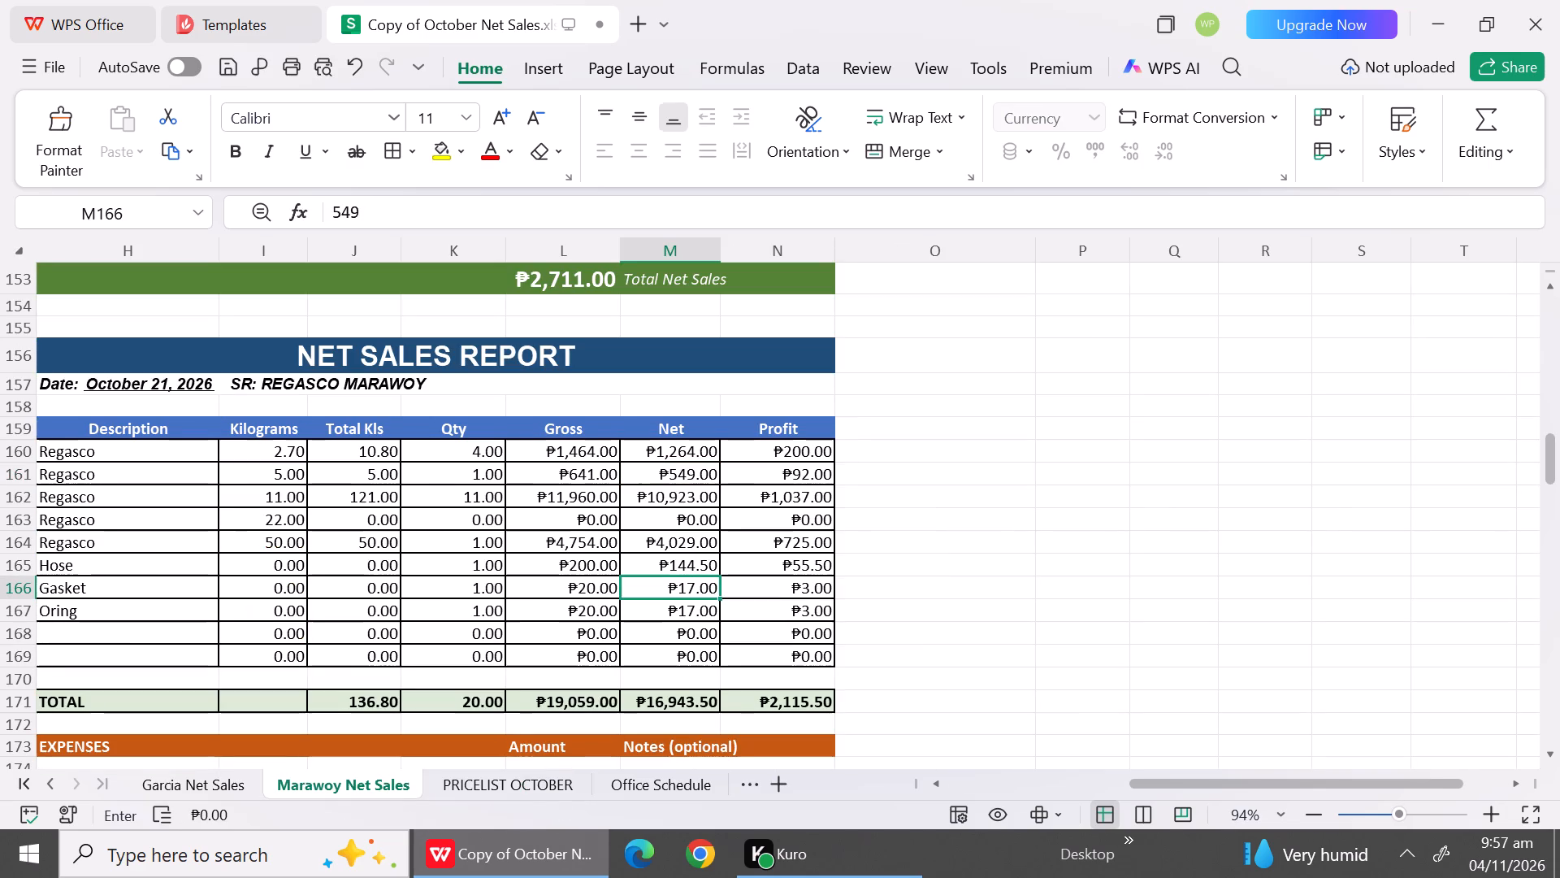
Update the 11 kg Regasco row 162 to Qty 13, Gross 17988 and Net 15418.
{"action": "left_click", "coordinate": [361, 501]}
{"action": "left_click", "coordinate": [466, 510]}
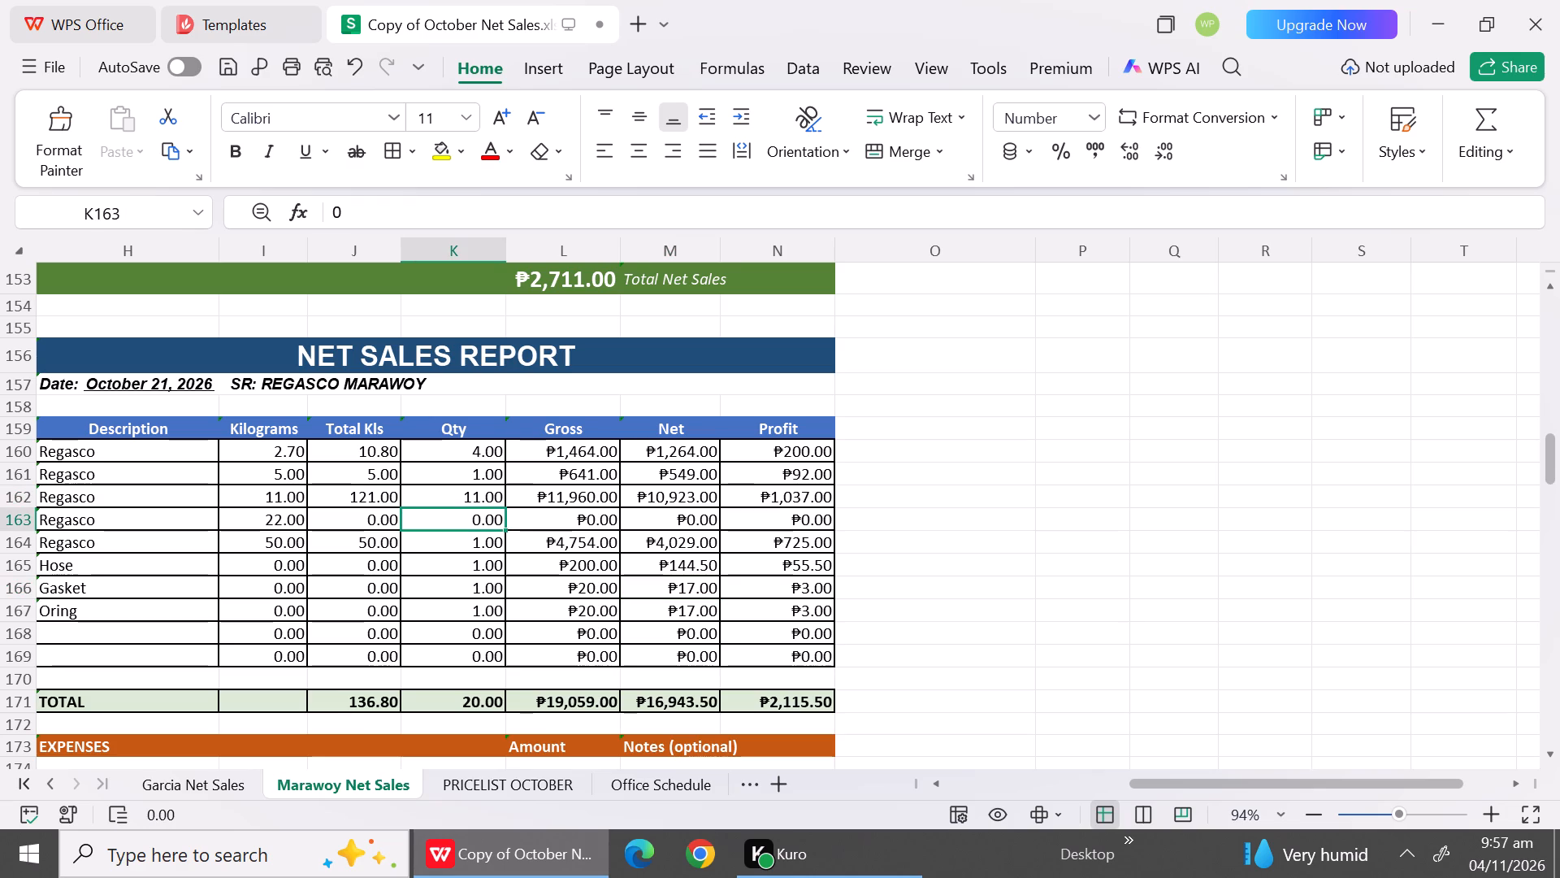
{"action": "left_click", "coordinate": [479, 487]}
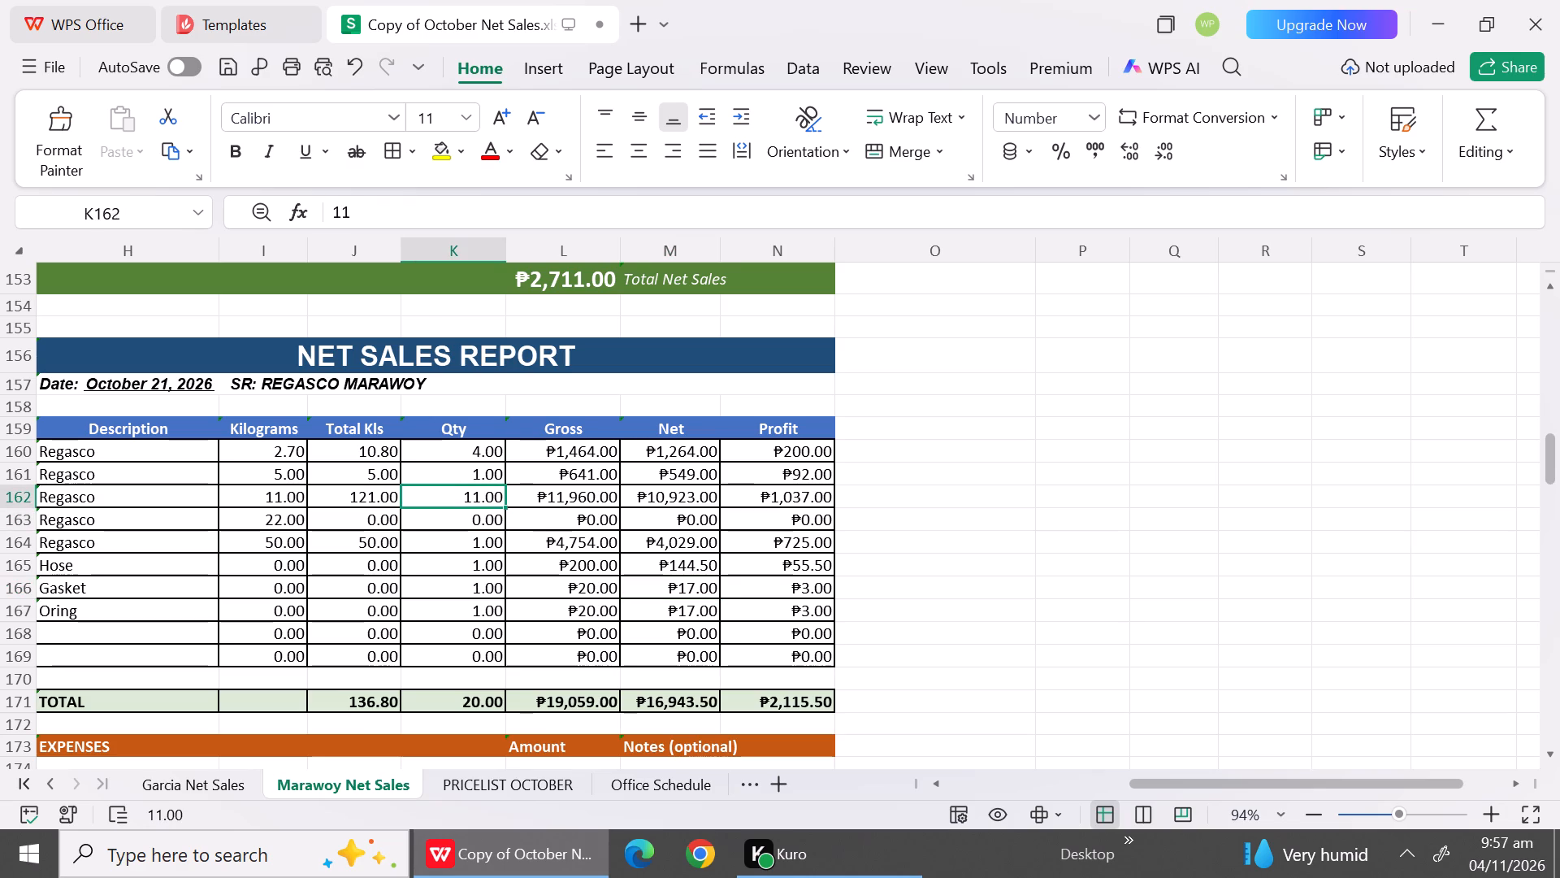
{"action": "type", "text": "13"}
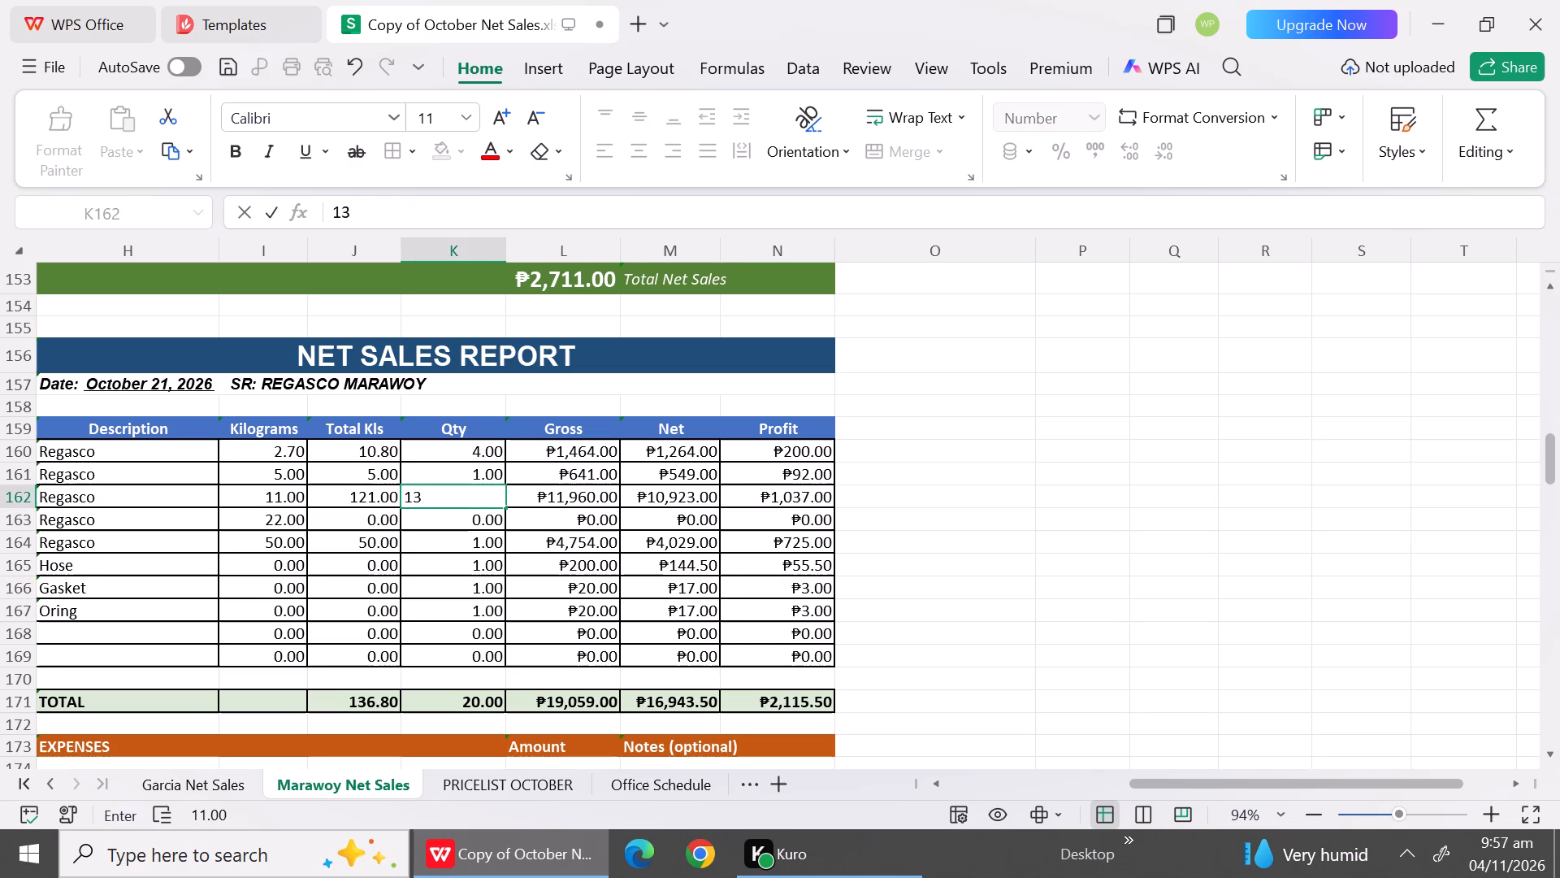
{"action": "left_click", "coordinate": [597, 505]}
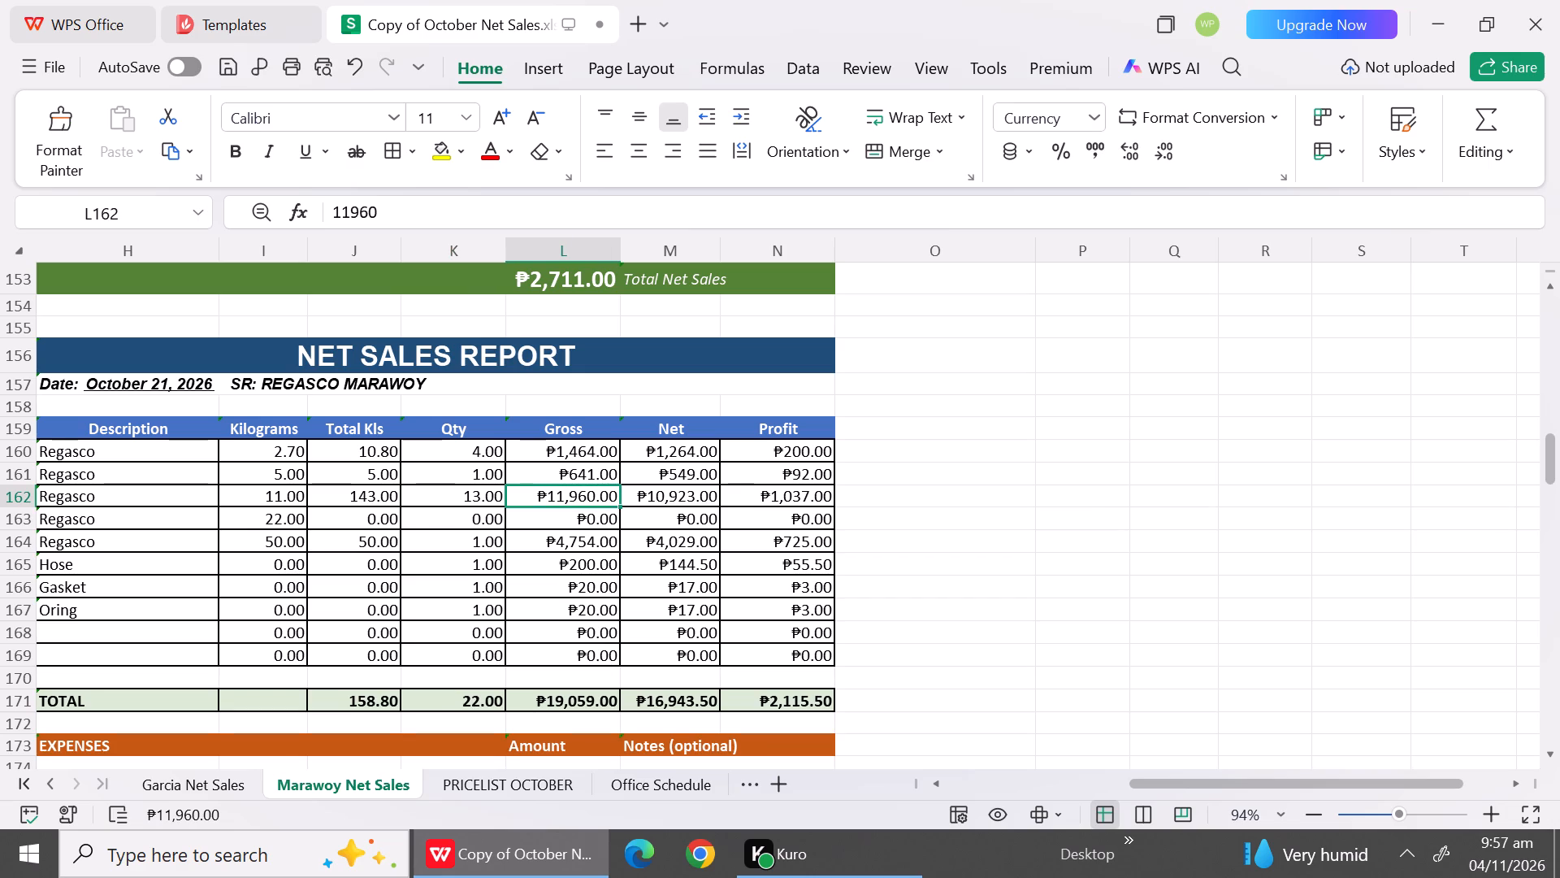
{"action": "type", "text": "17988"}
{"action": "left_click", "coordinate": [596, 575]}
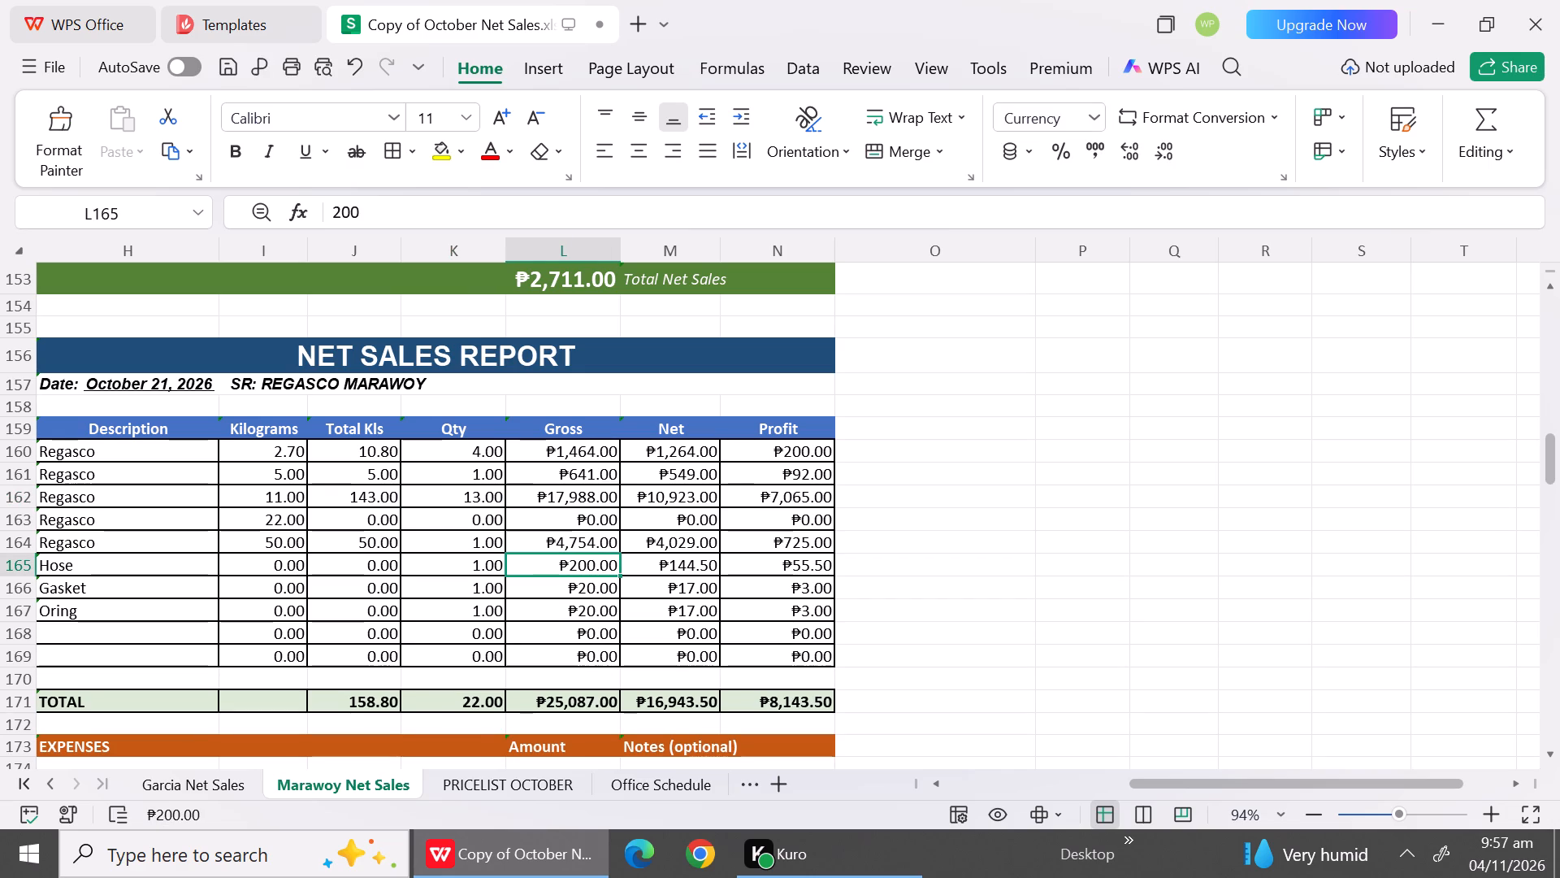
{"action": "left_click", "coordinate": [665, 498]}
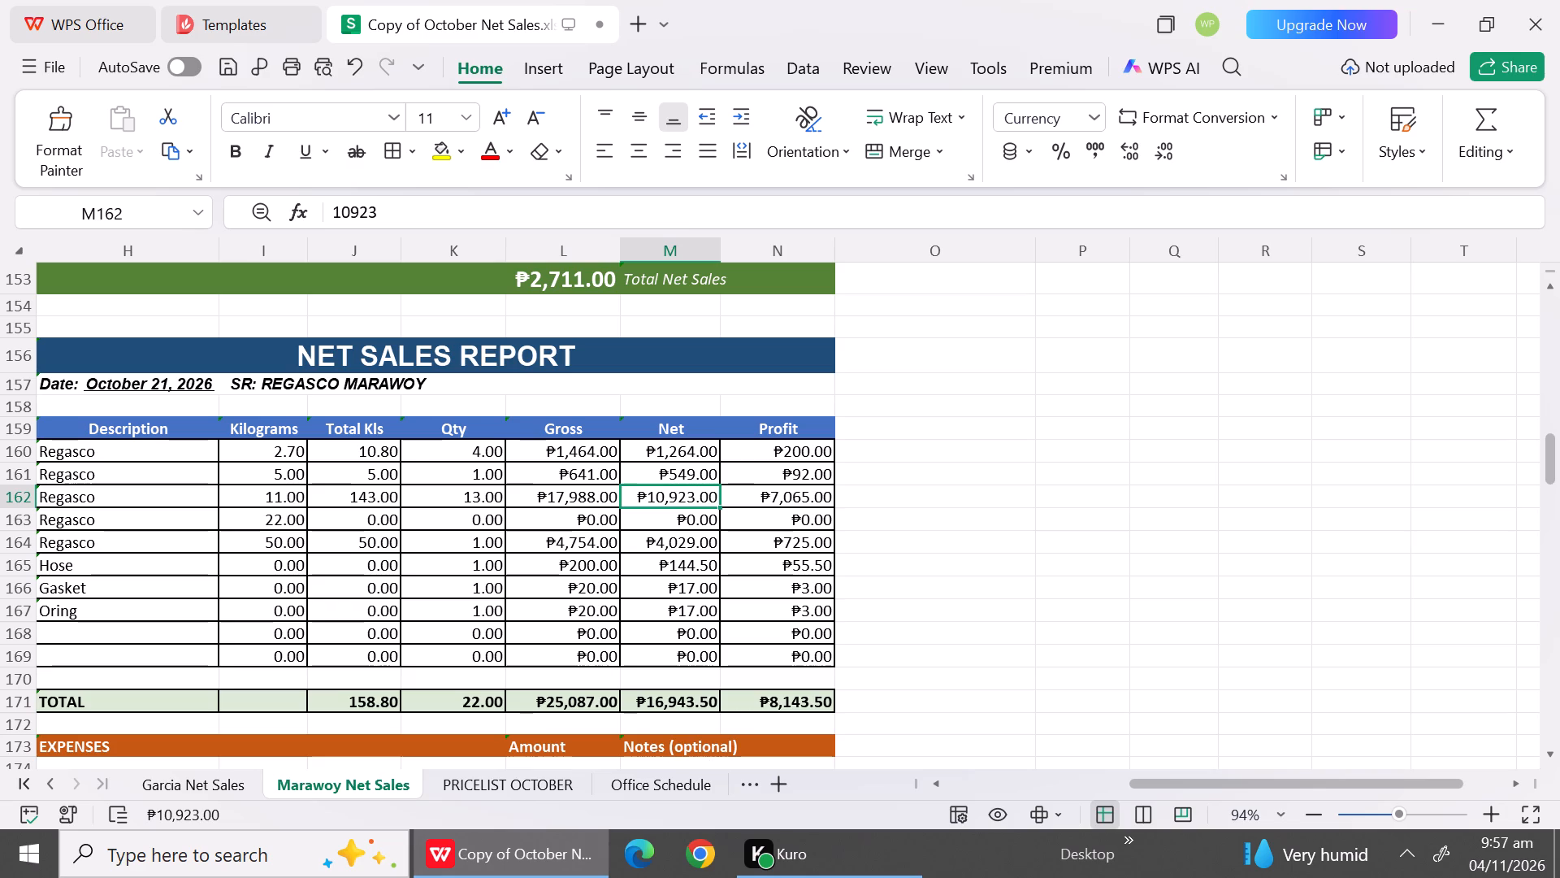
{"action": "left_click", "coordinate": [665, 498]}
{"action": "key", "text": "1"}
{"action": "key", "text": "5"}
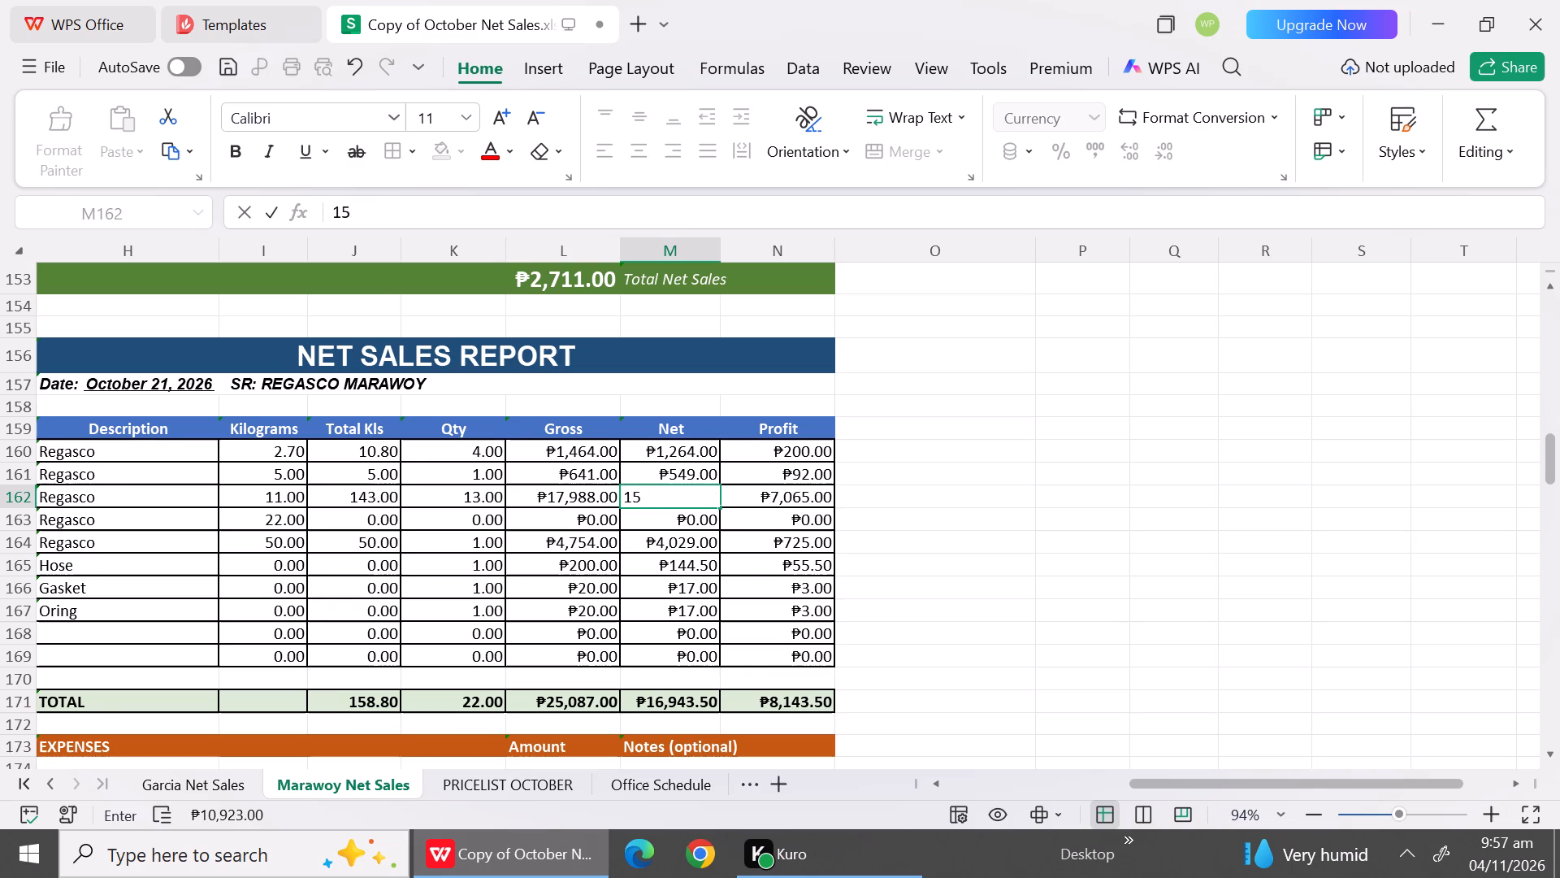
{"action": "type", "text": "418"}
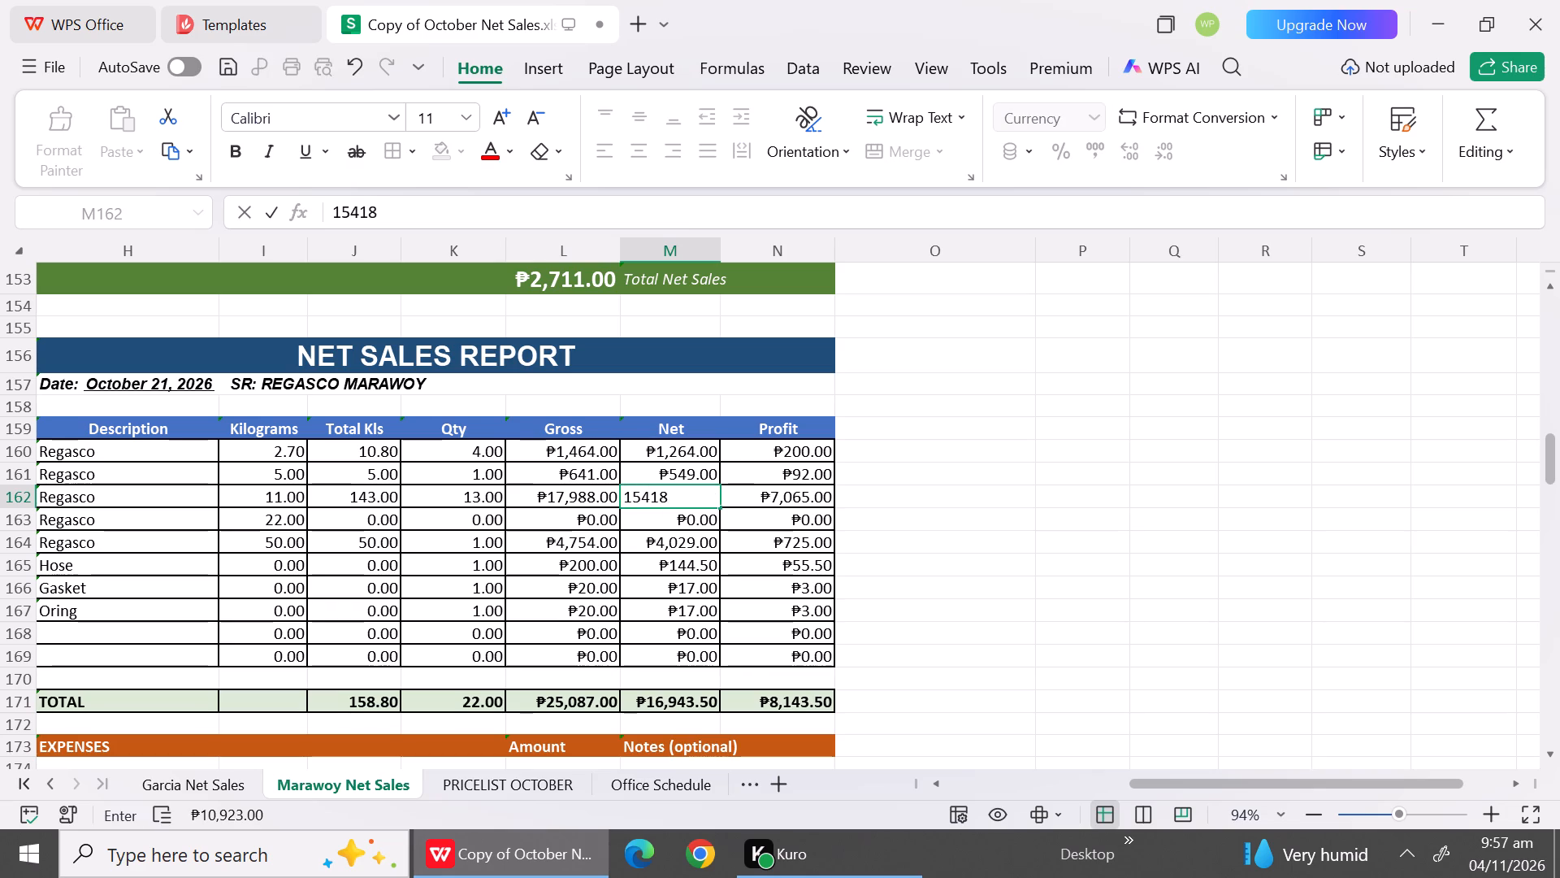
{"action": "left_click", "coordinate": [661, 576]}
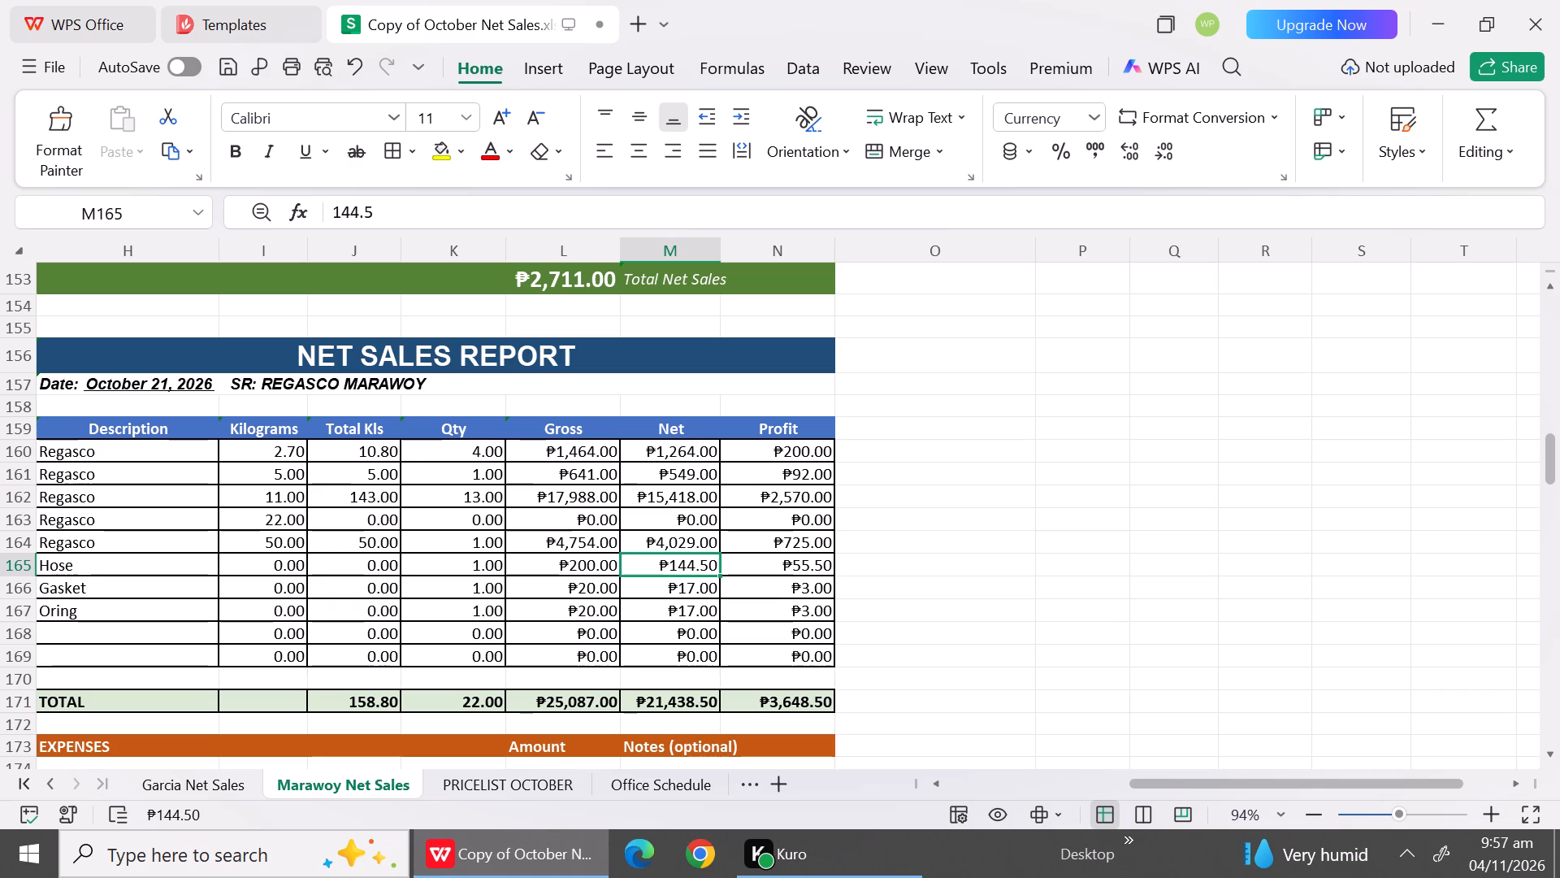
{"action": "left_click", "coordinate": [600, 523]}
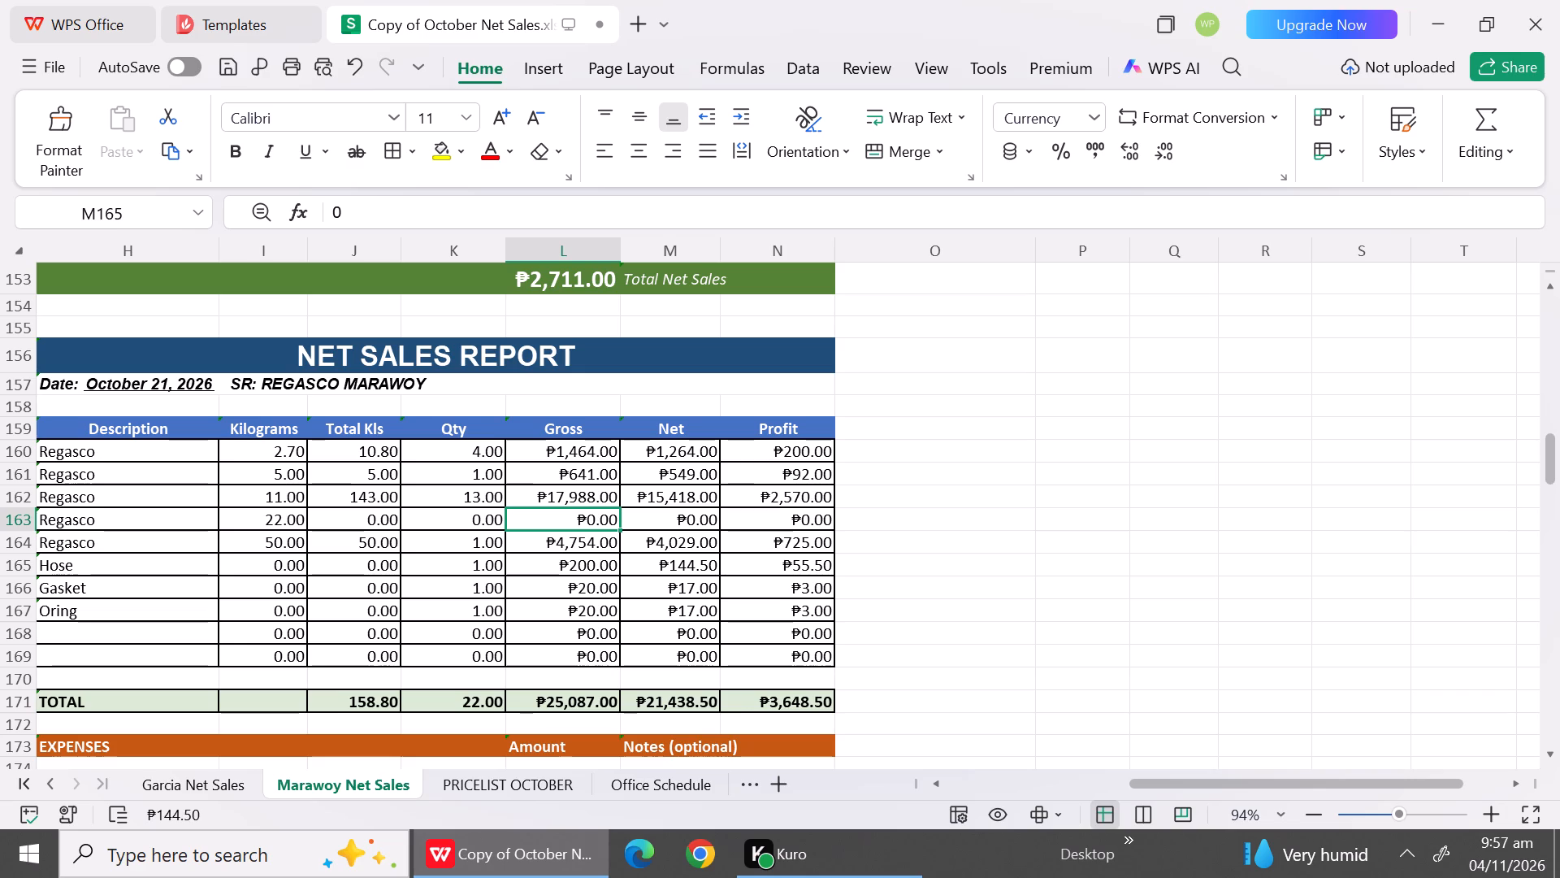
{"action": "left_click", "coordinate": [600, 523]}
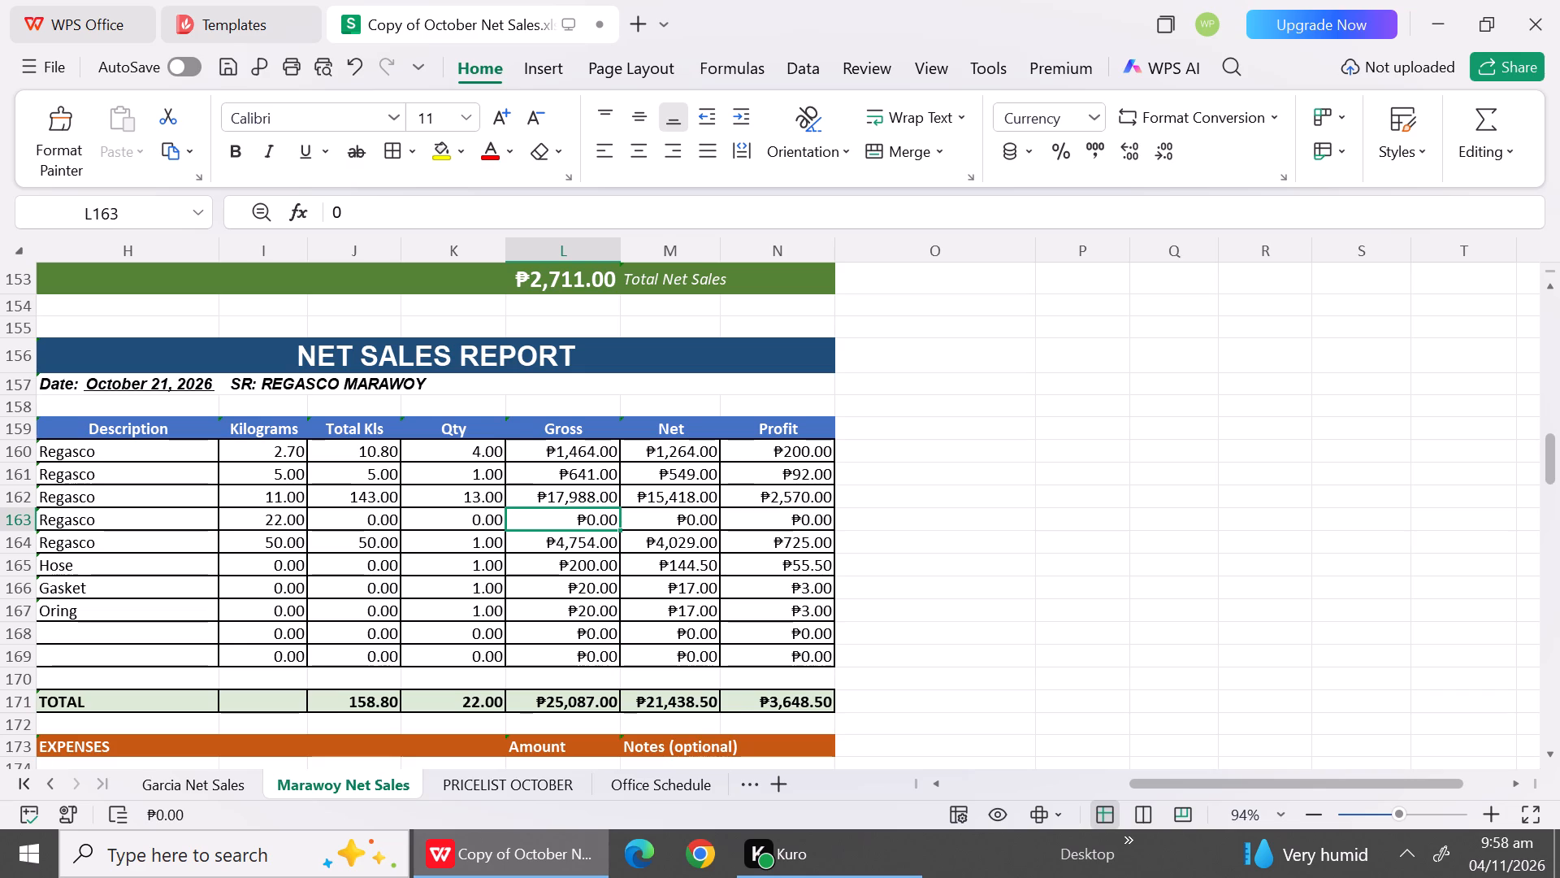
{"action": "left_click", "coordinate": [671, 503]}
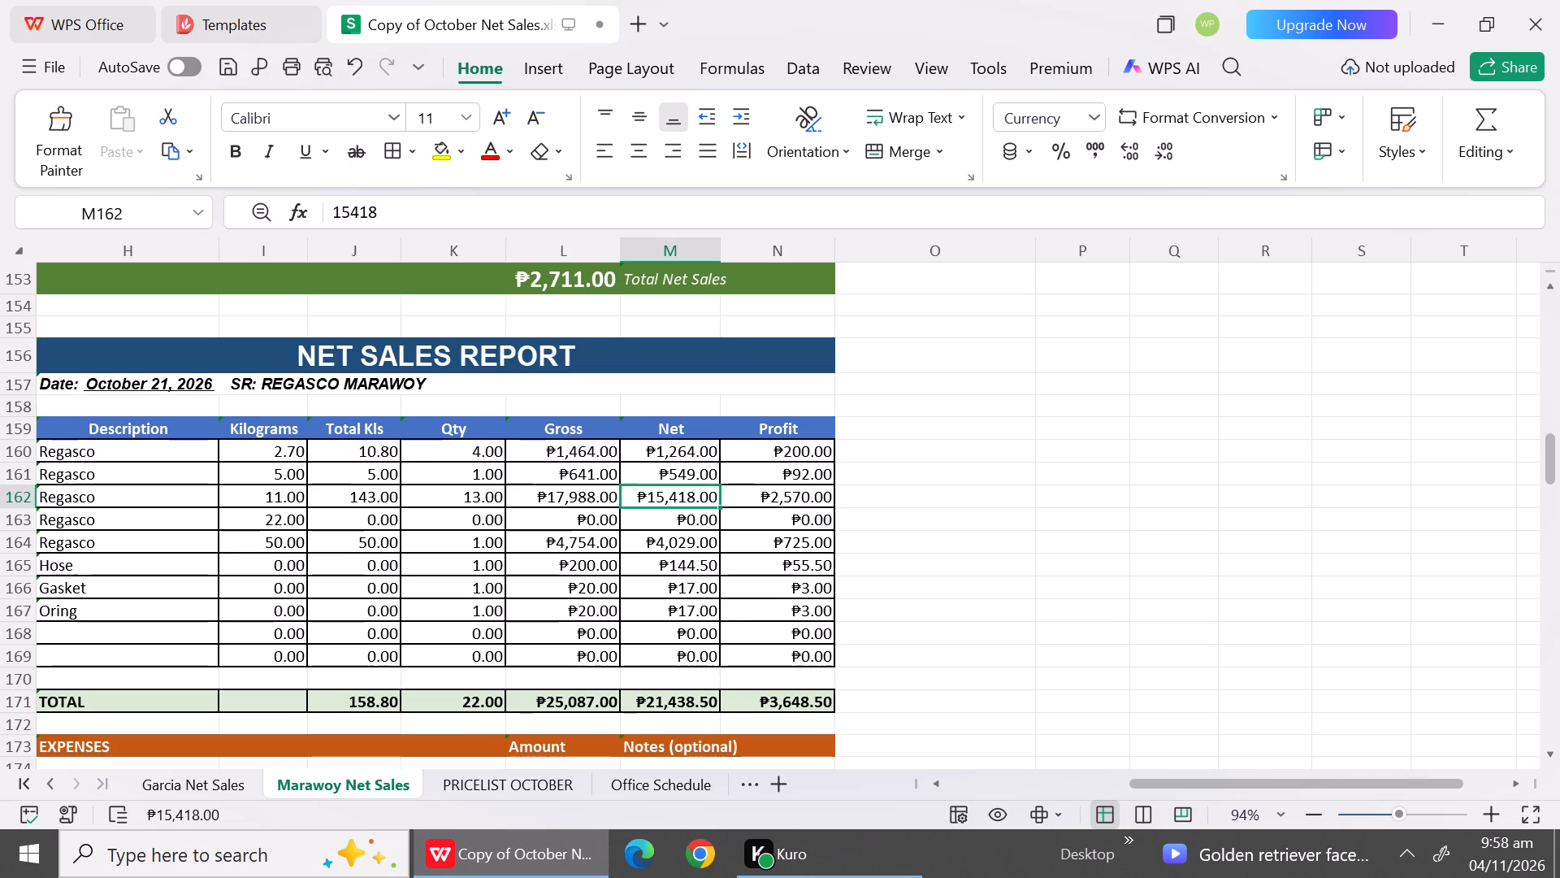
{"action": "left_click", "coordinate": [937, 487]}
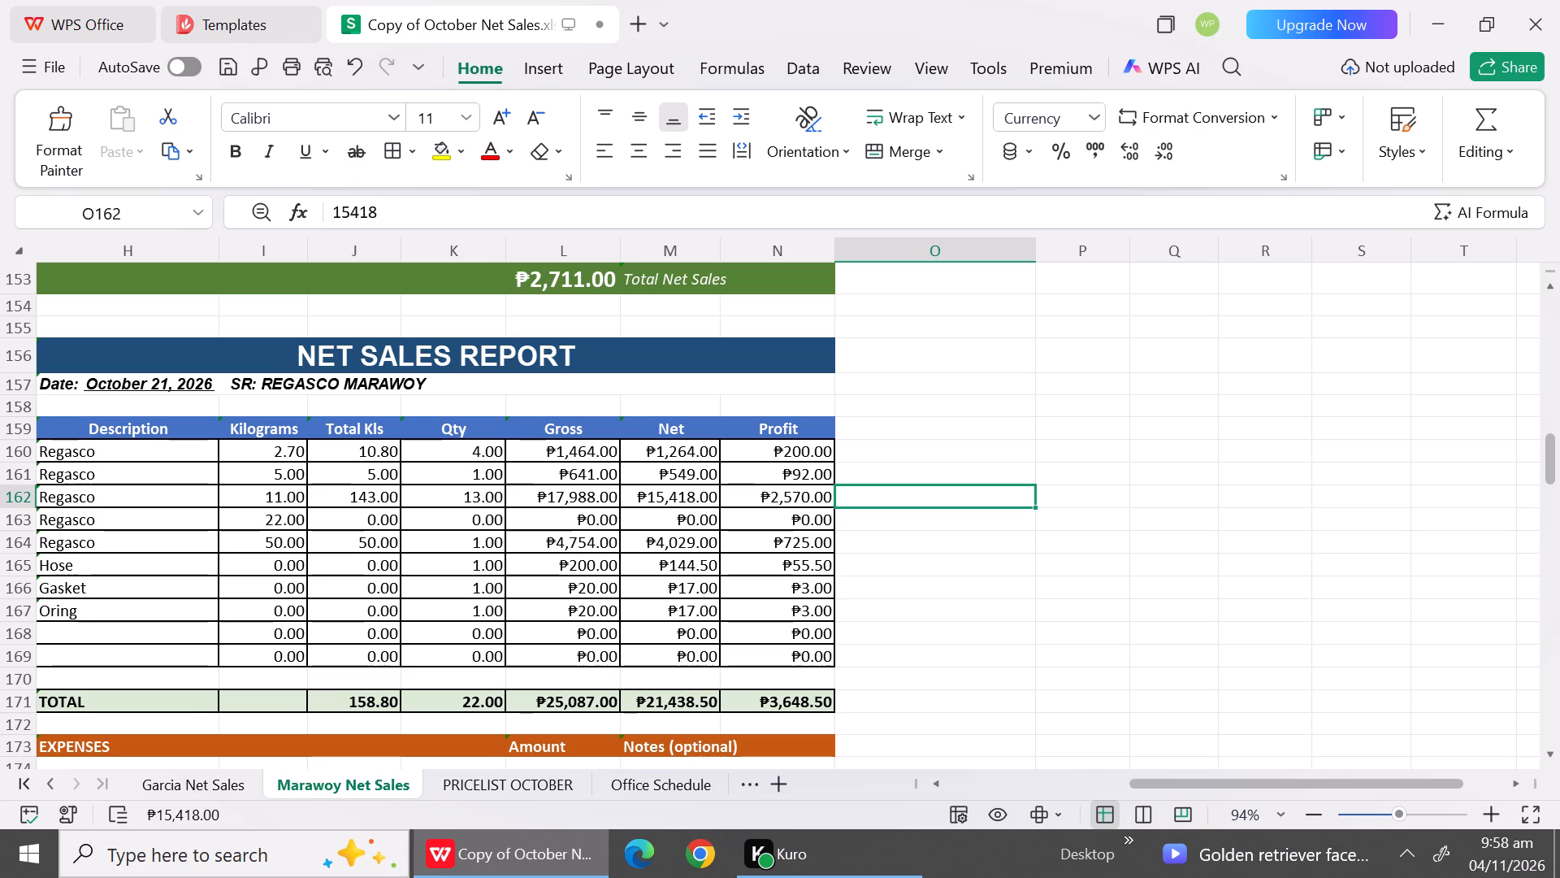
Update the 50 kg Regasco row 164 to Gross 5629 and Net 4904, checking the net price in PRICELIST OCTOBER.
{"action": "left_click", "coordinate": [475, 544]}
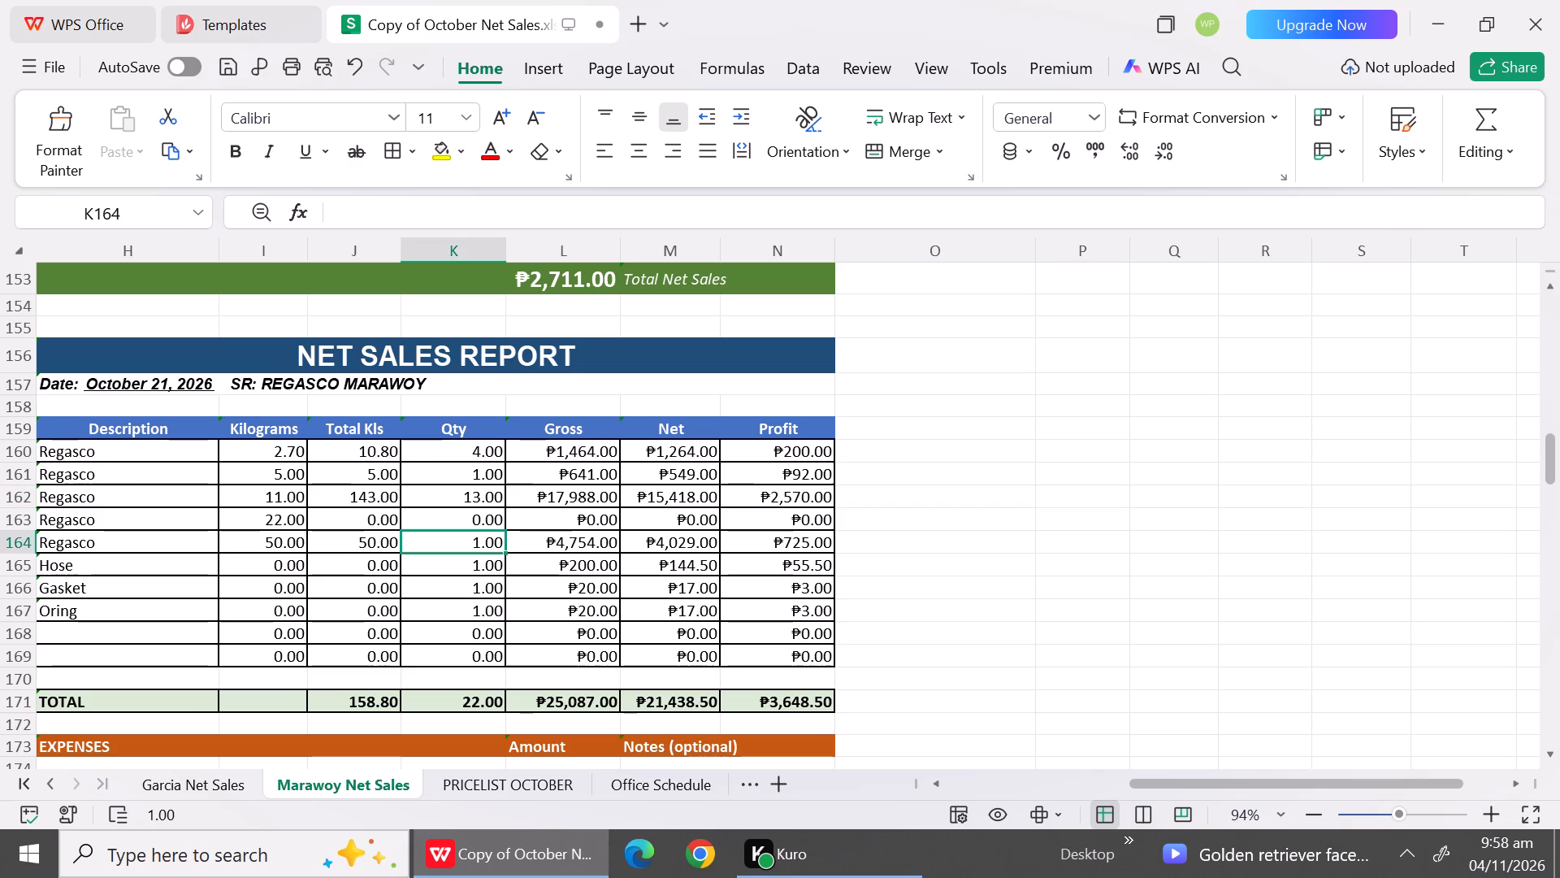
{"action": "left_click", "coordinate": [600, 550]}
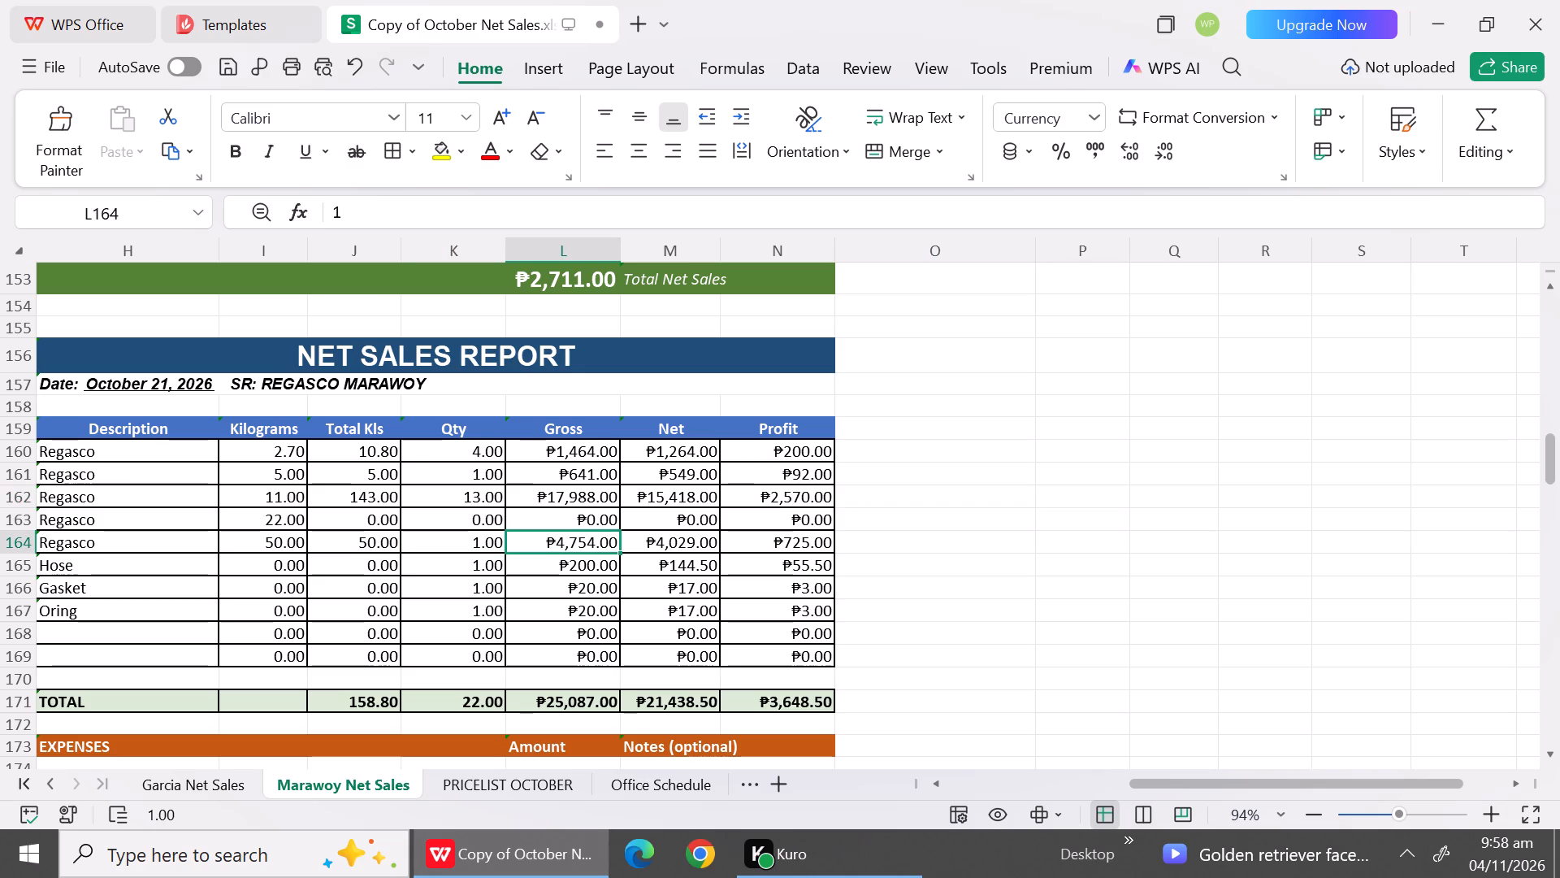
{"action": "type", "text": "562"}
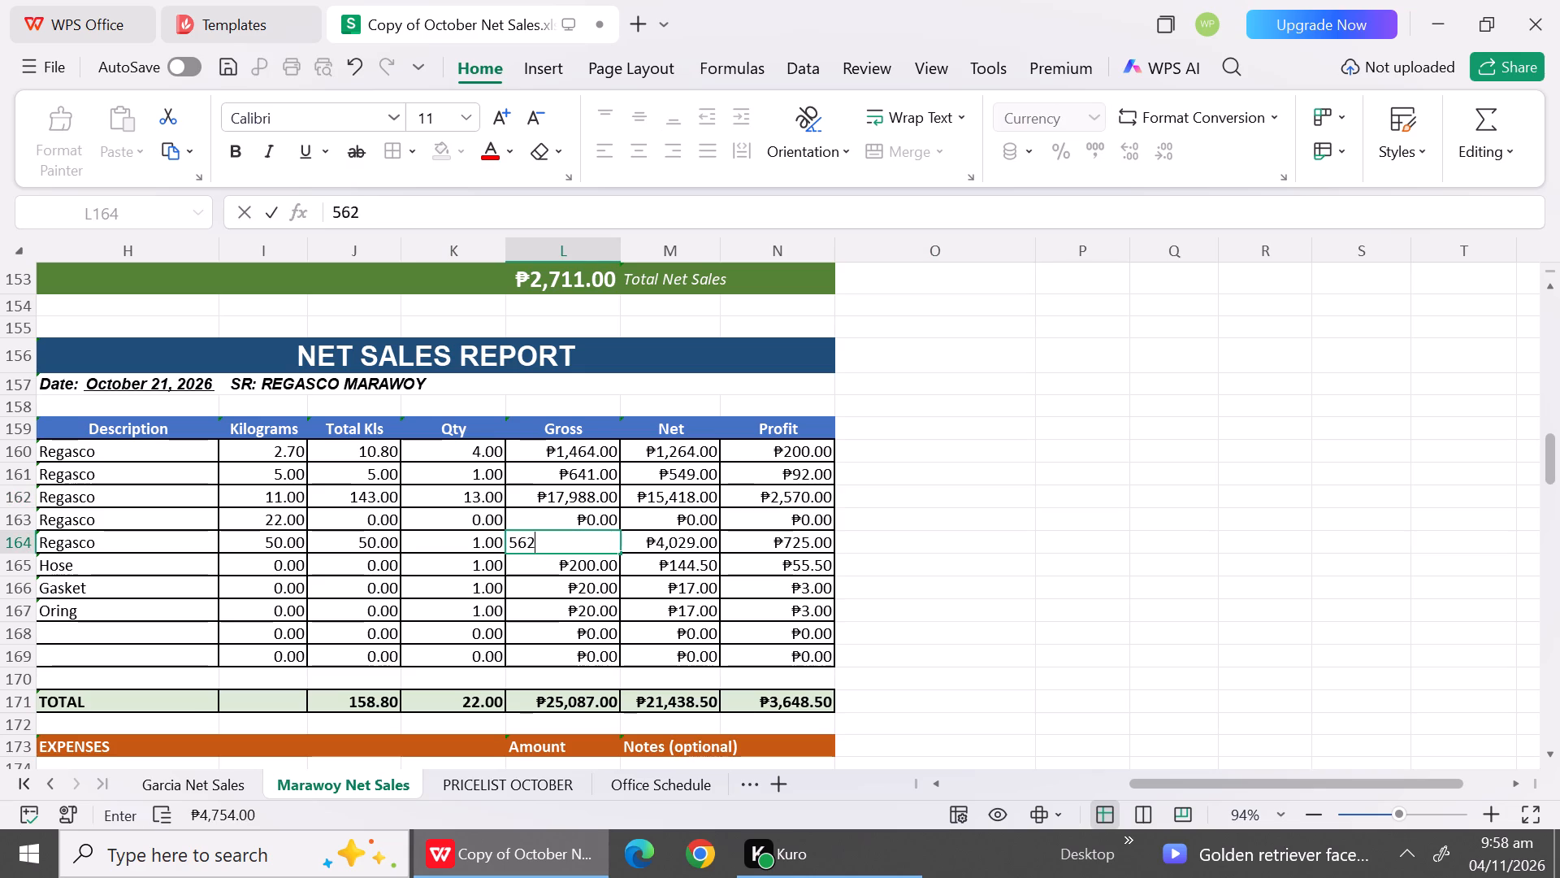
{"action": "key", "text": "9"}
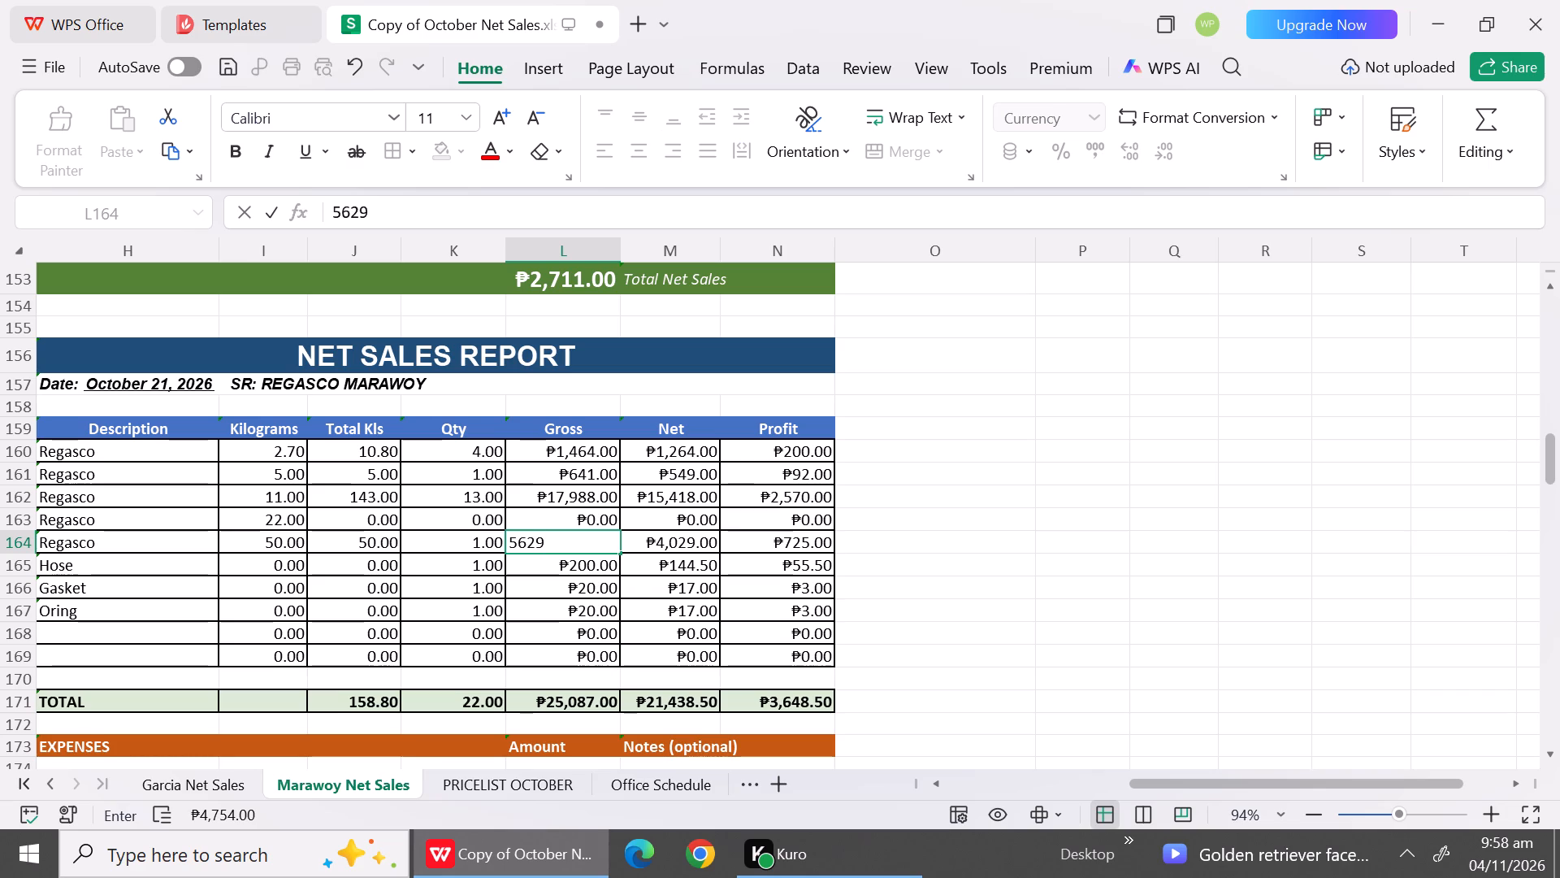
{"action": "left_click", "coordinate": [704, 548]}
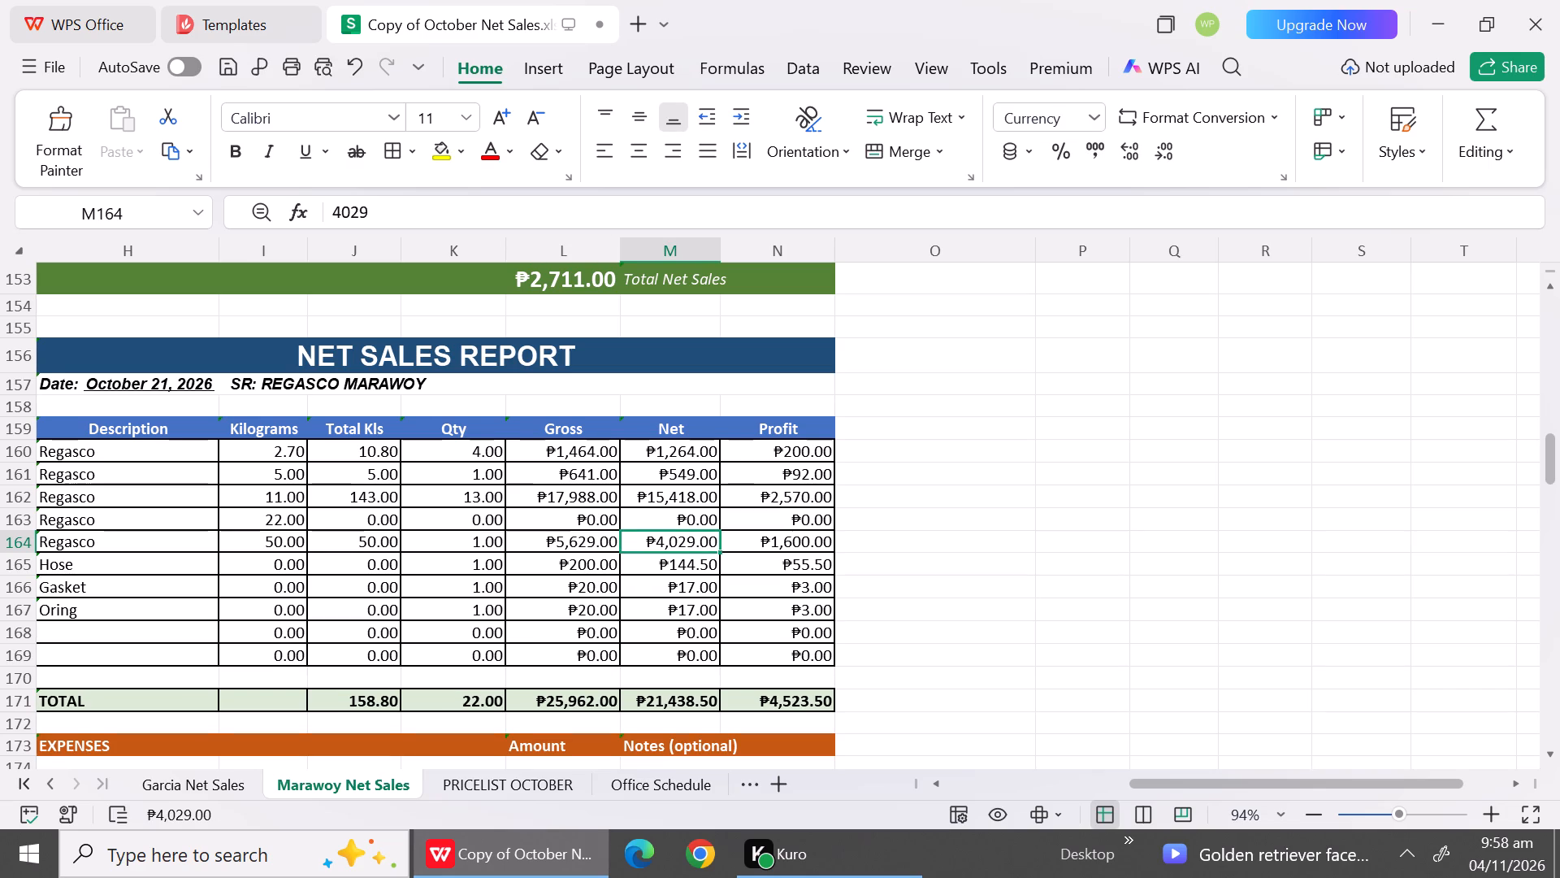
{"action": "left_click", "coordinate": [487, 792]}
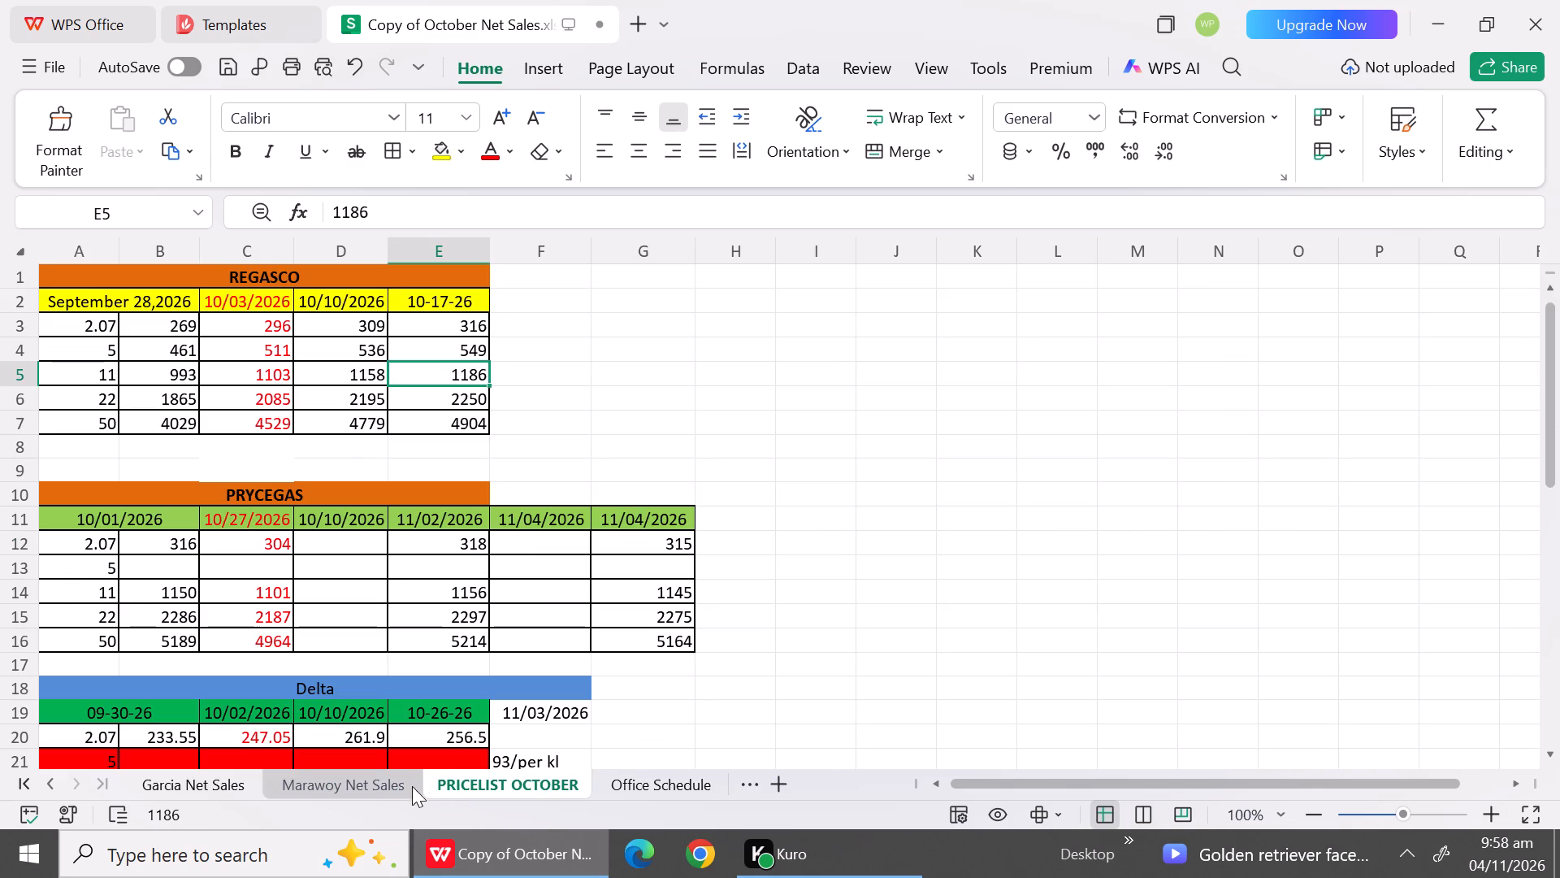
{"action": "left_click", "coordinate": [386, 786]}
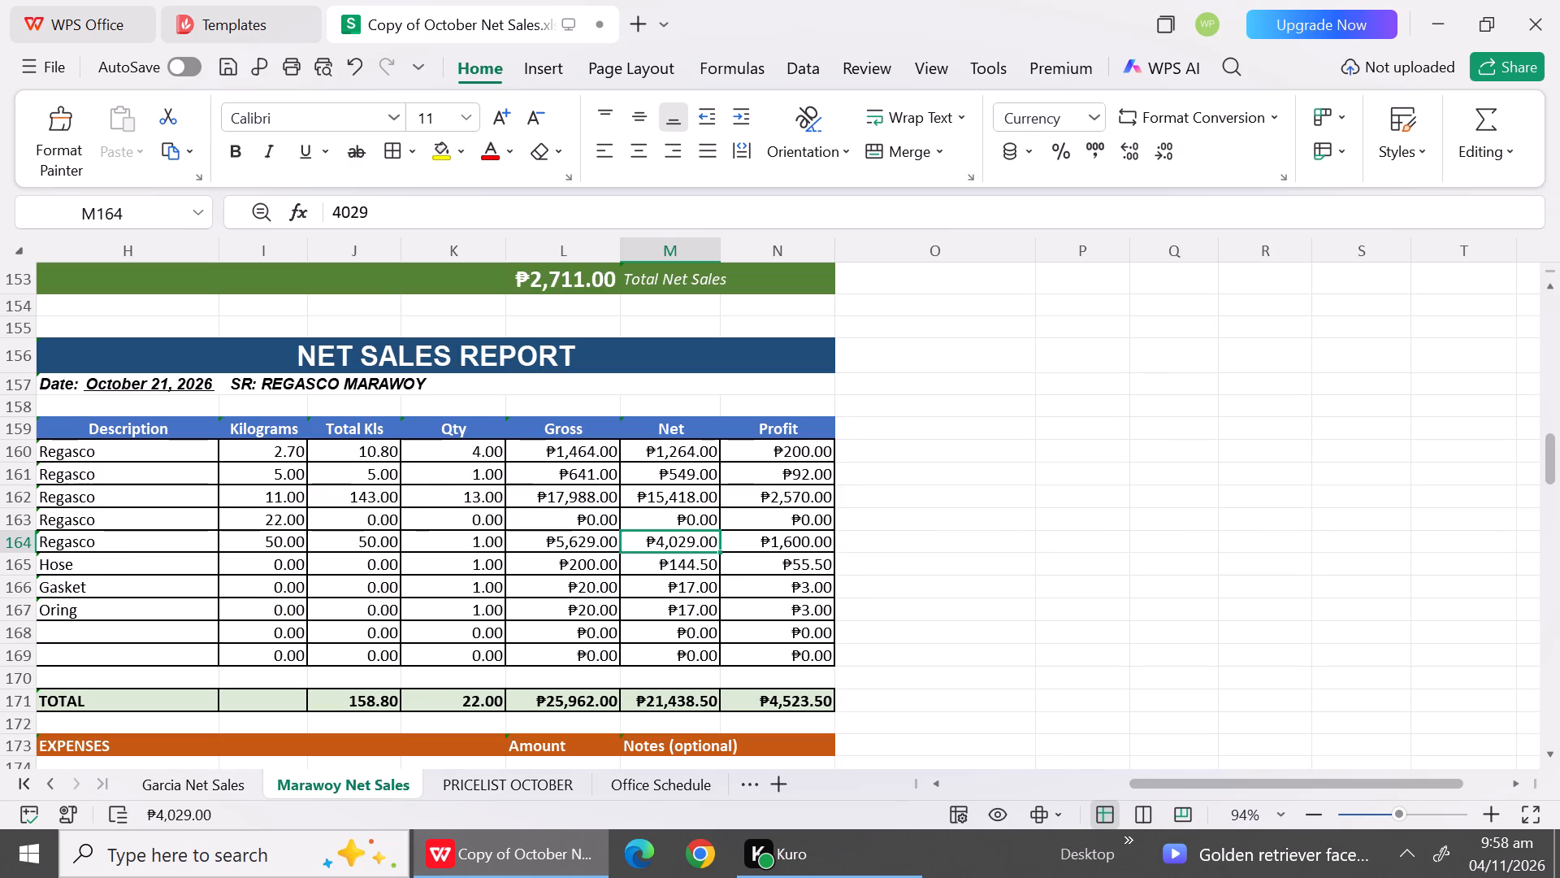
{"action": "type", "text": "40"}
{"action": "key", "text": "BackSpace"}
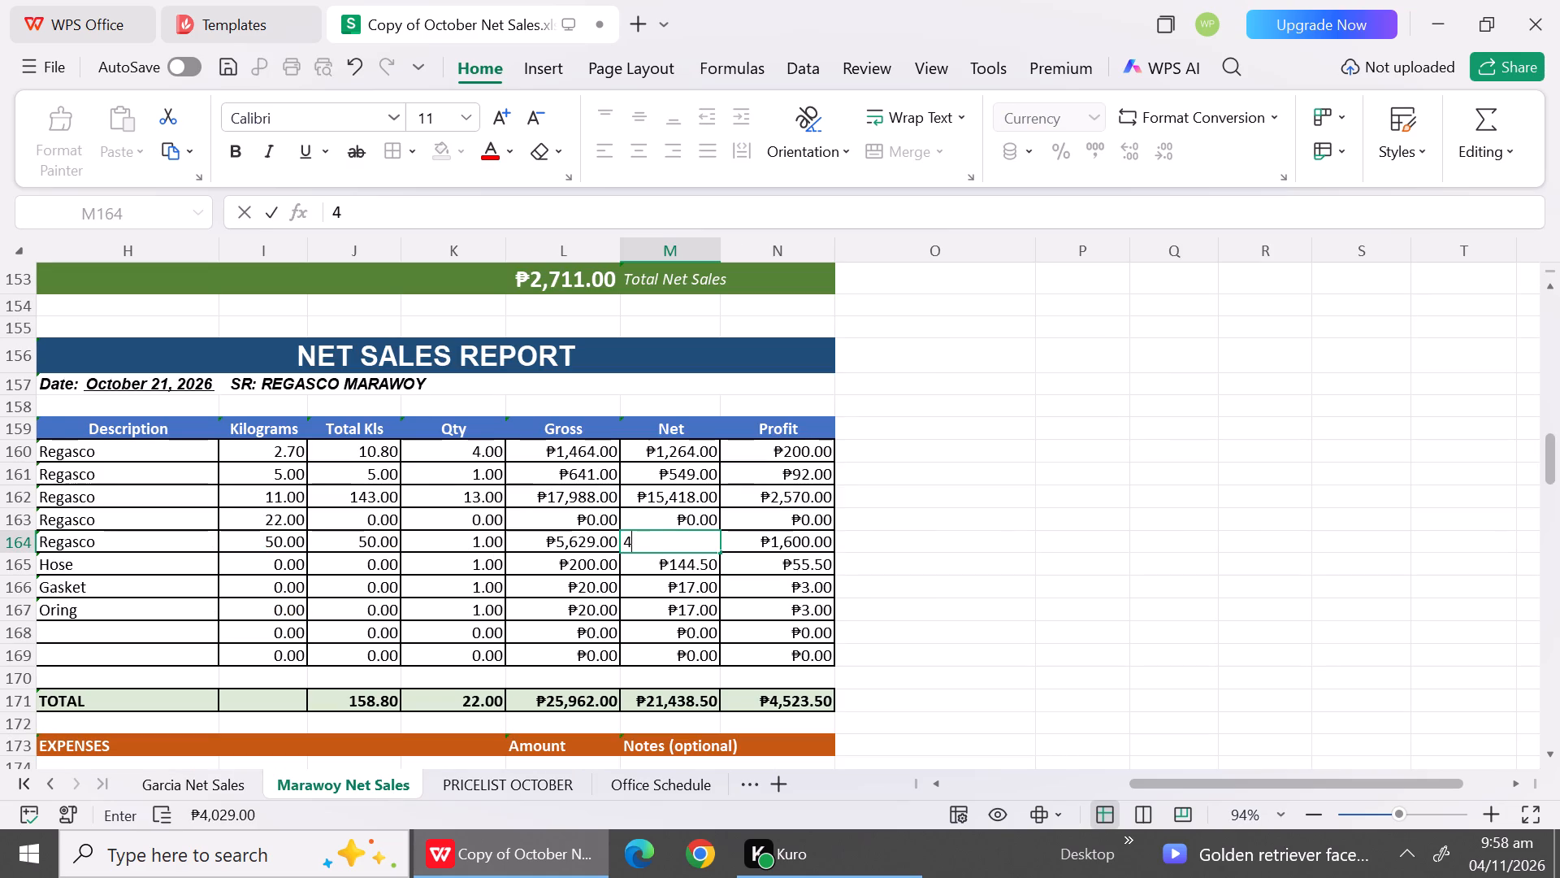
{"action": "type", "text": "904"}
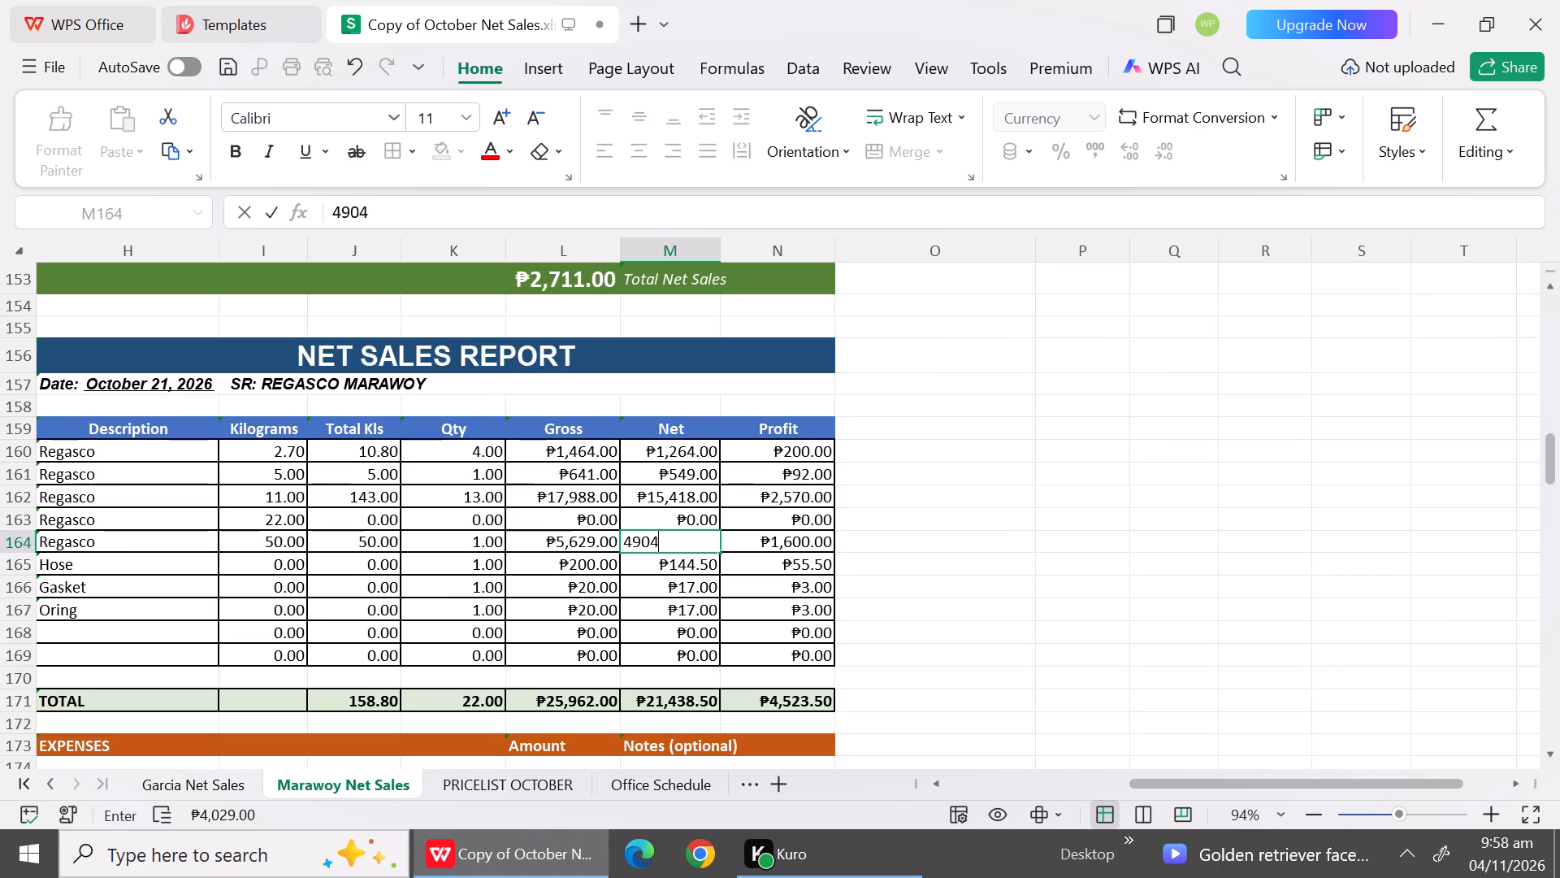
{"action": "left_click", "coordinate": [690, 627]}
Clear the Hose, Gasket and Oring descriptions from rows 165 to 167 of the October 21 report.
{"action": "left_click", "coordinate": [141, 563]}
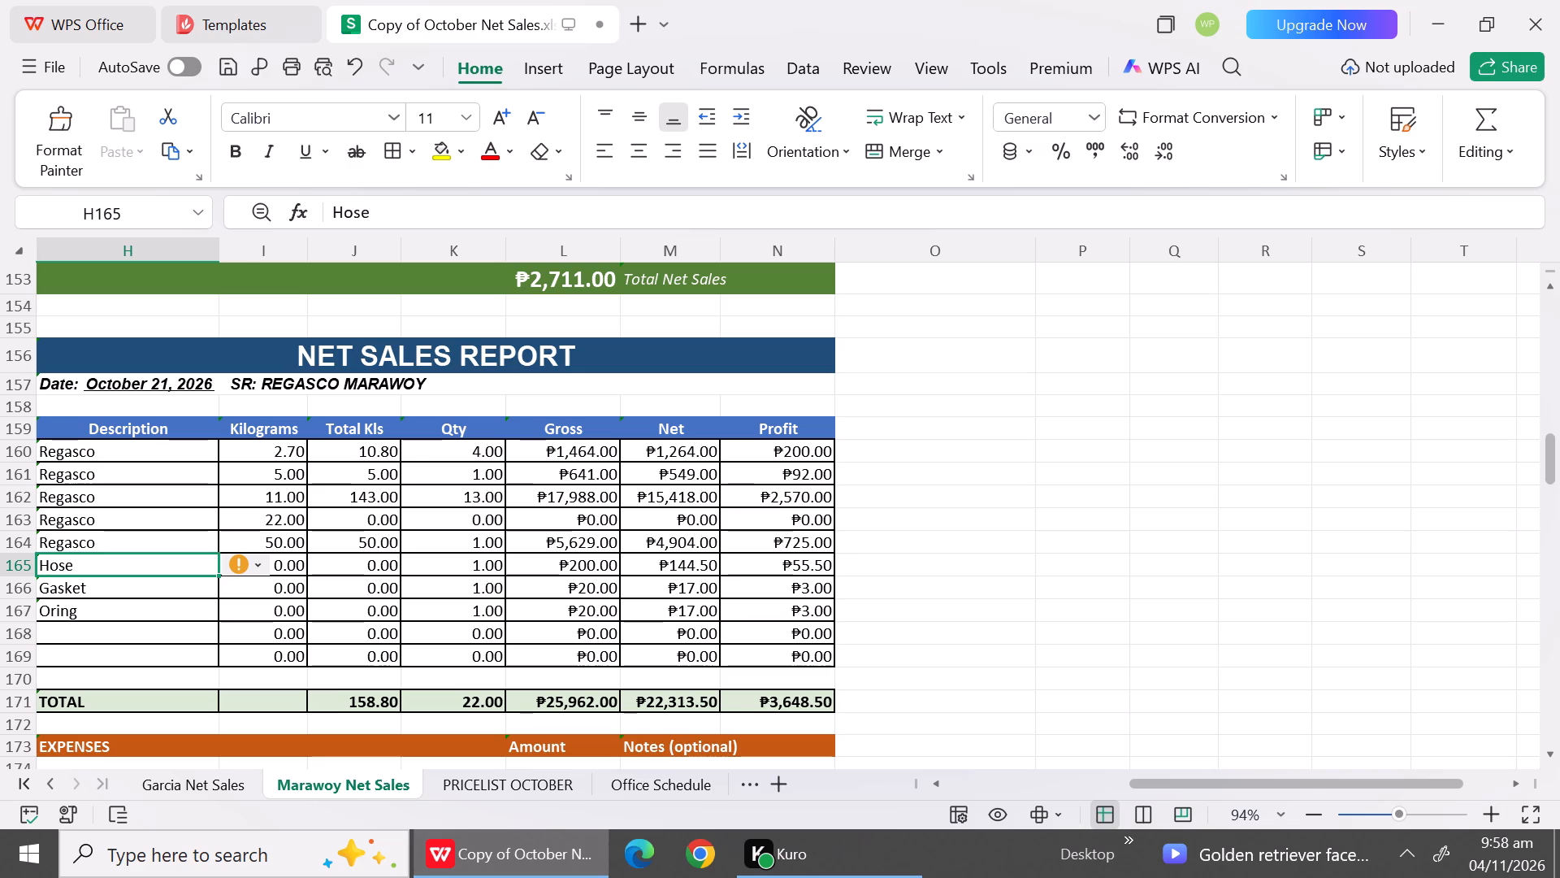
{"action": "key", "text": "BackSpace"}
{"action": "key", "text": "Down"}
{"action": "key", "text": "BackSpace"}
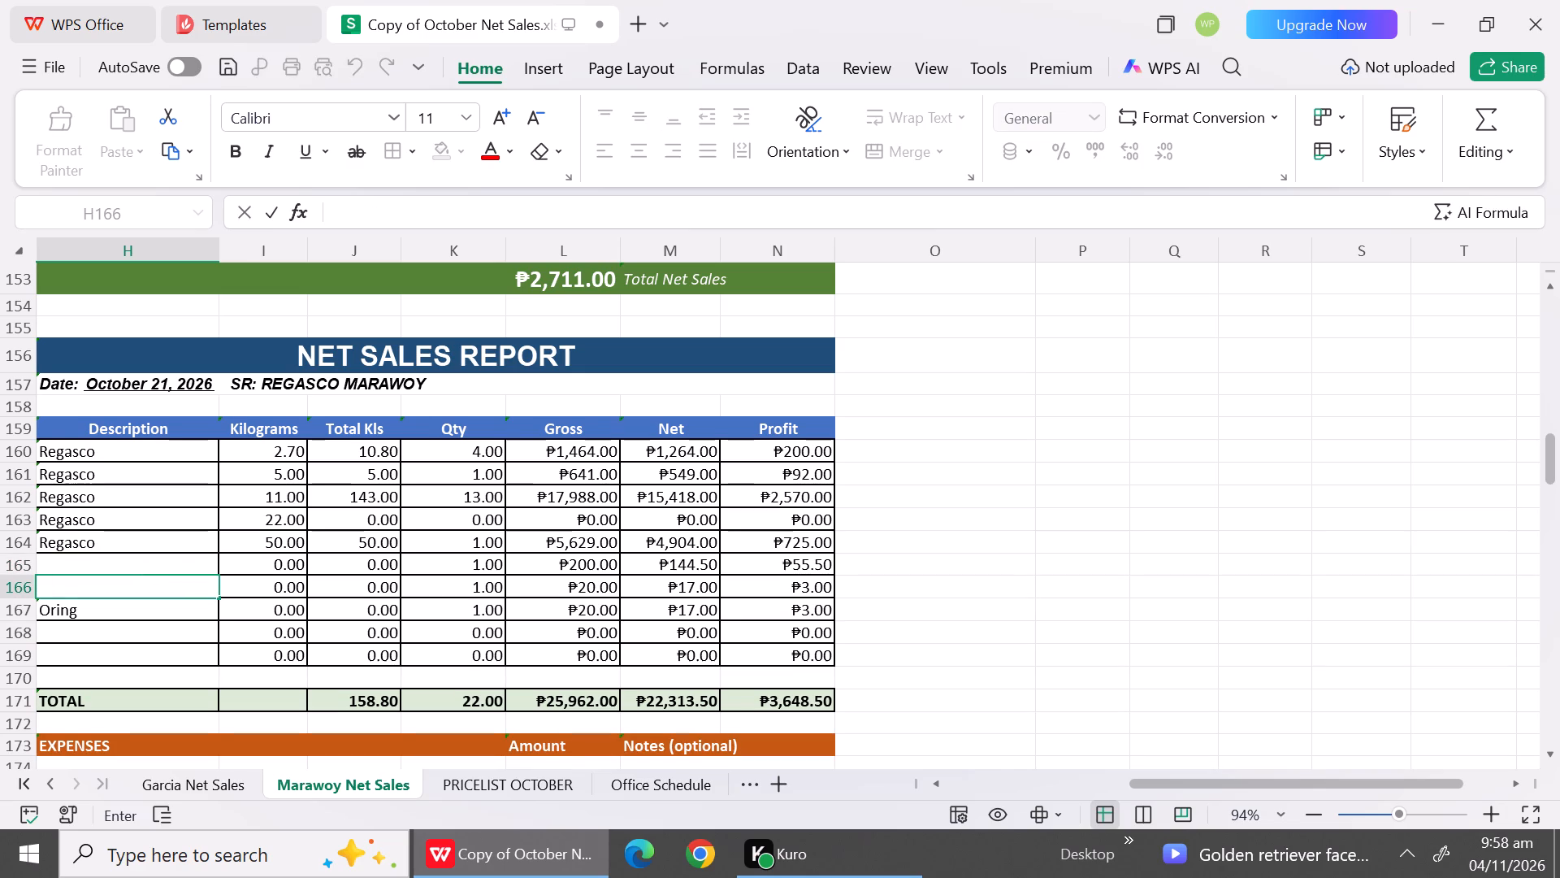
{"action": "key", "text": "Down"}
{"action": "key", "text": "BackSpace"}
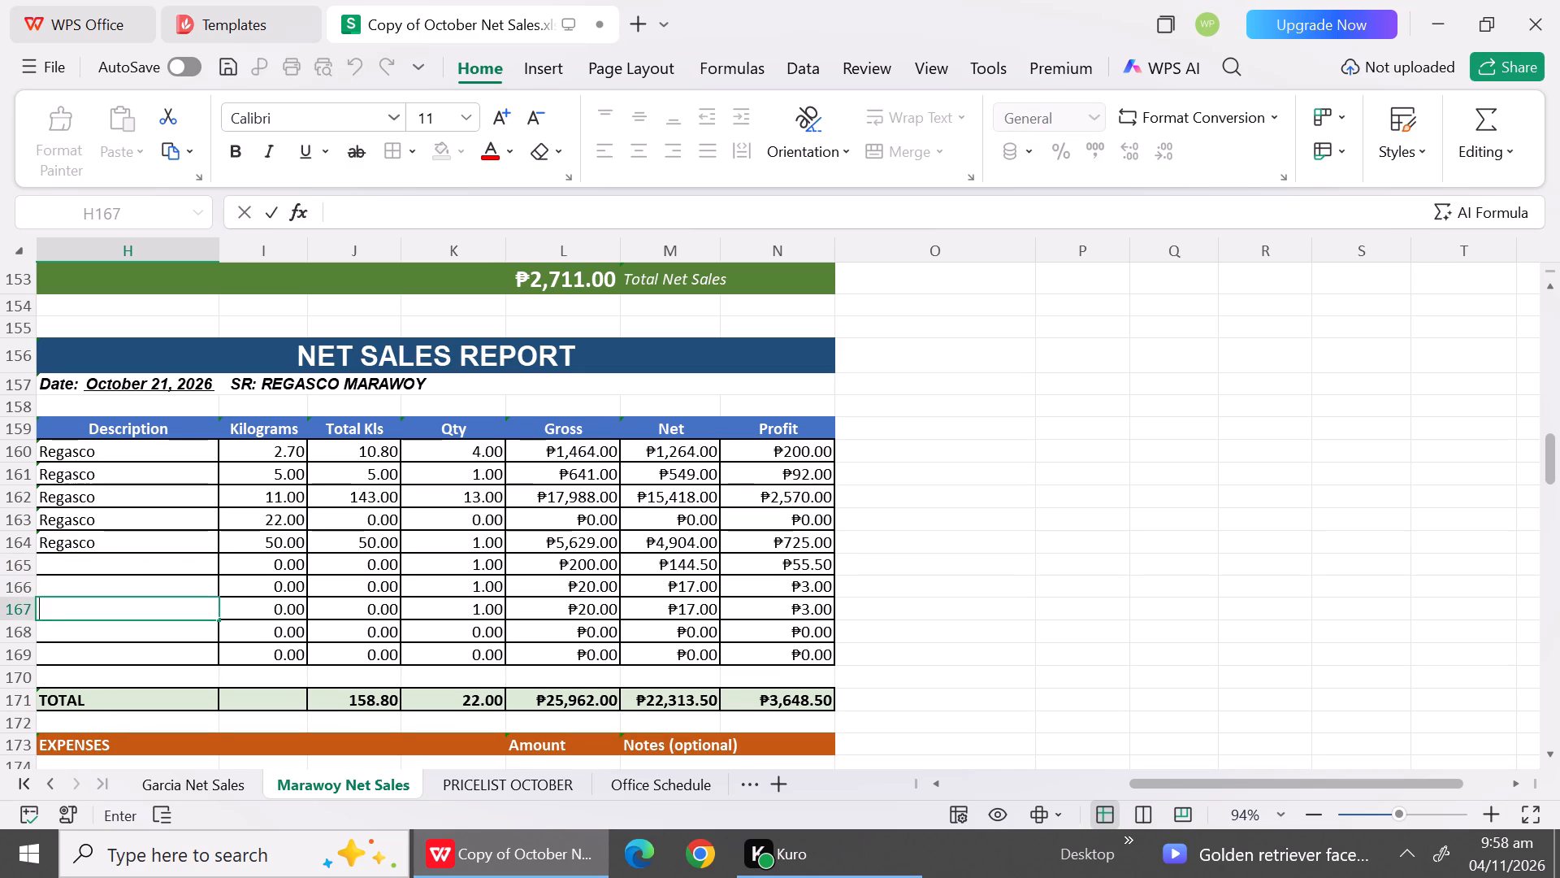
Set the Qty of rows 165, 166 and 167 to 0.
{"action": "left_click", "coordinate": [481, 563]}
{"action": "key", "text": "0"}
{"action": "key", "text": "Down"}
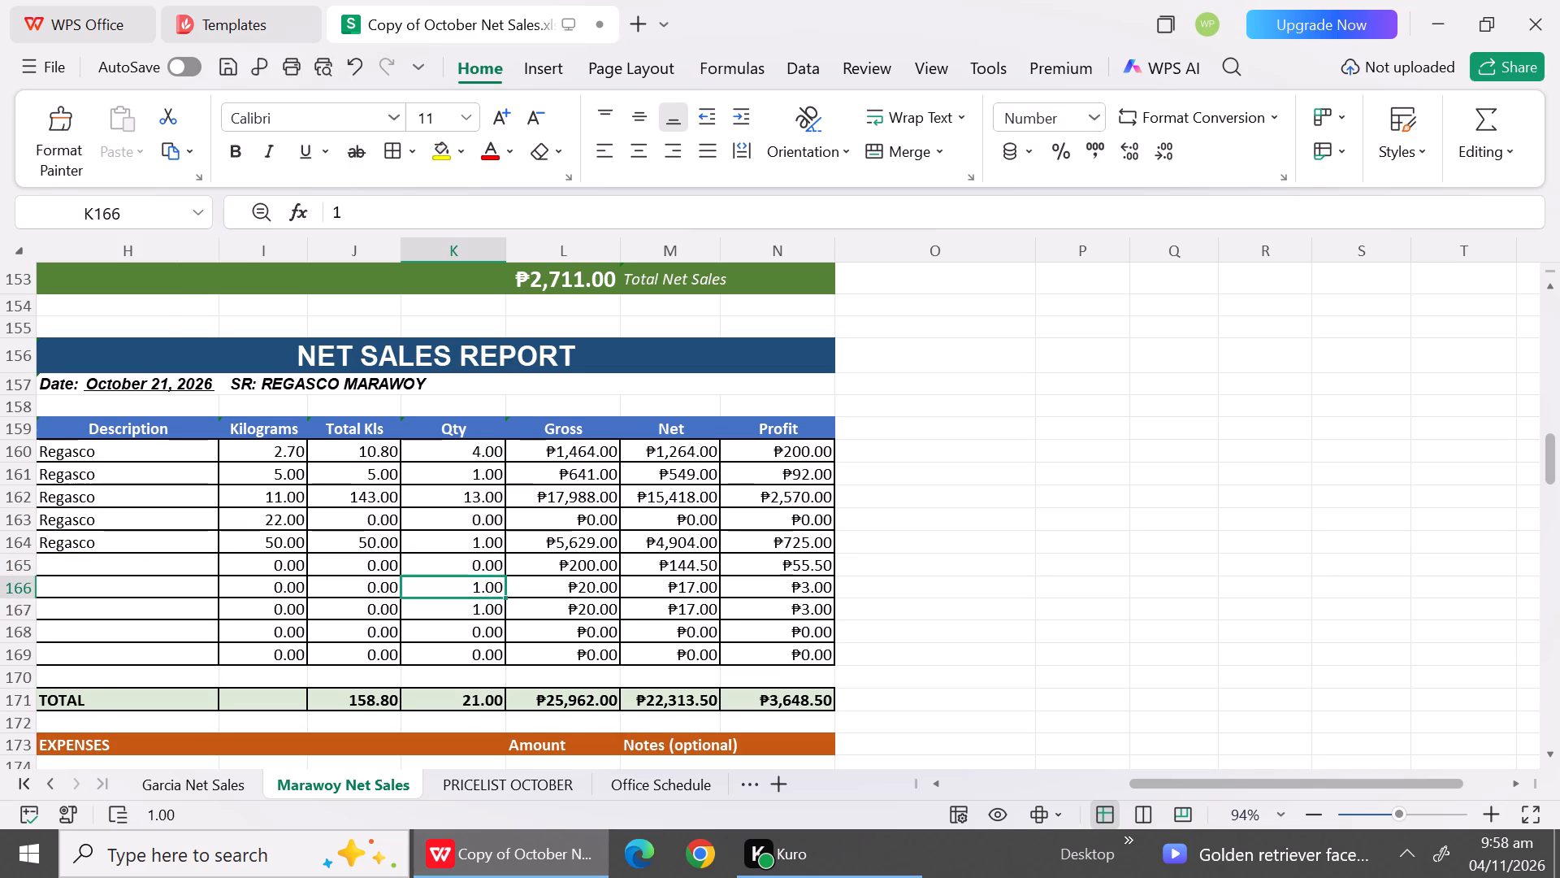
{"action": "key", "text": "0"}
{"action": "key", "text": "Down"}
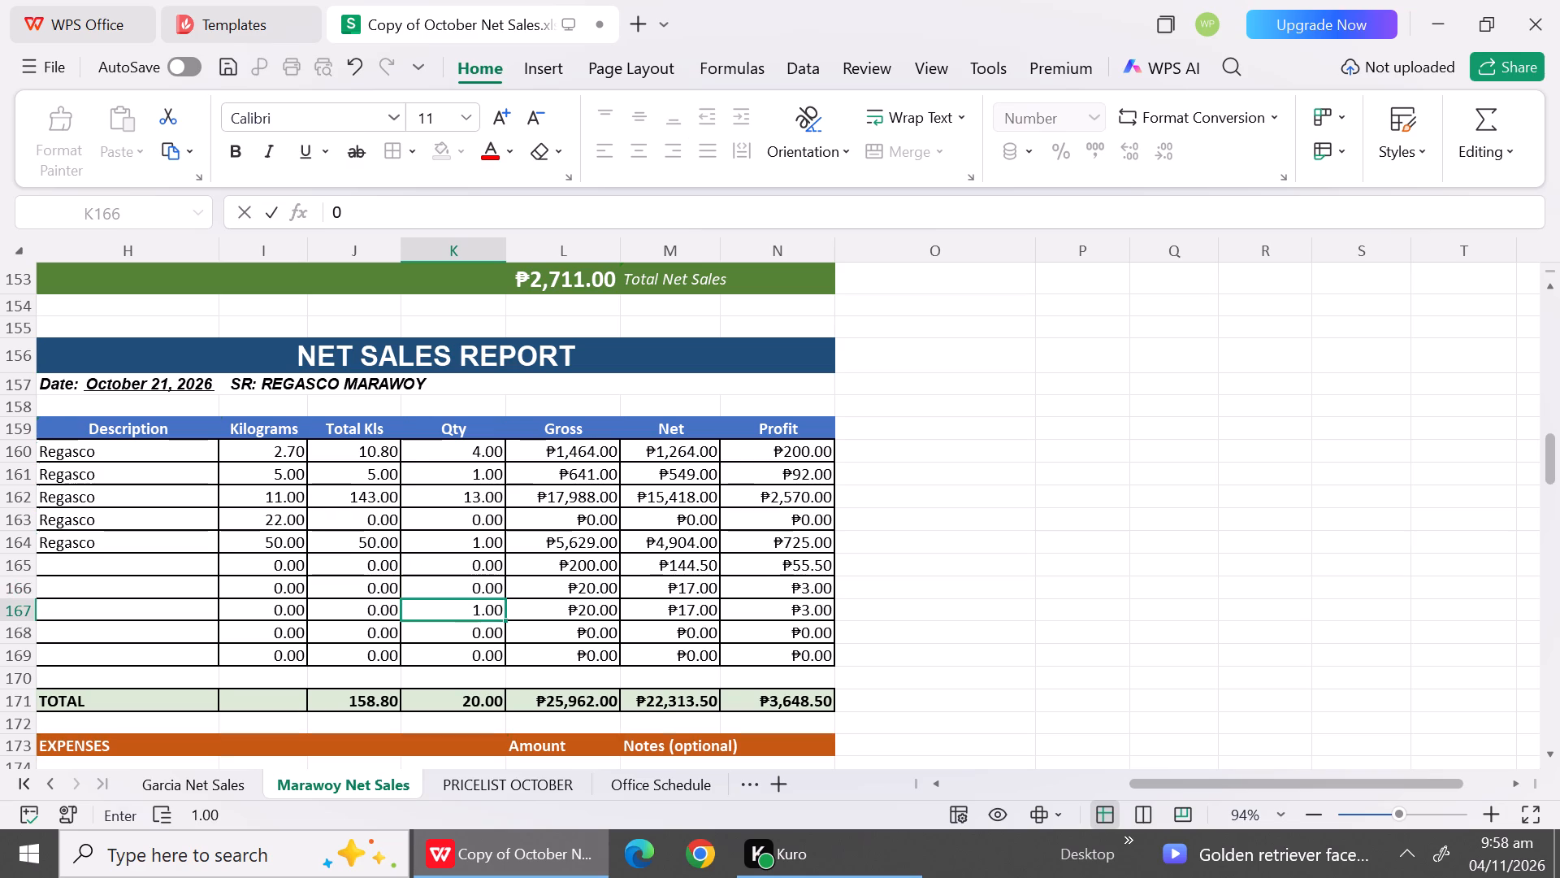
{"action": "key", "text": "0"}
{"action": "key", "text": "Down"}
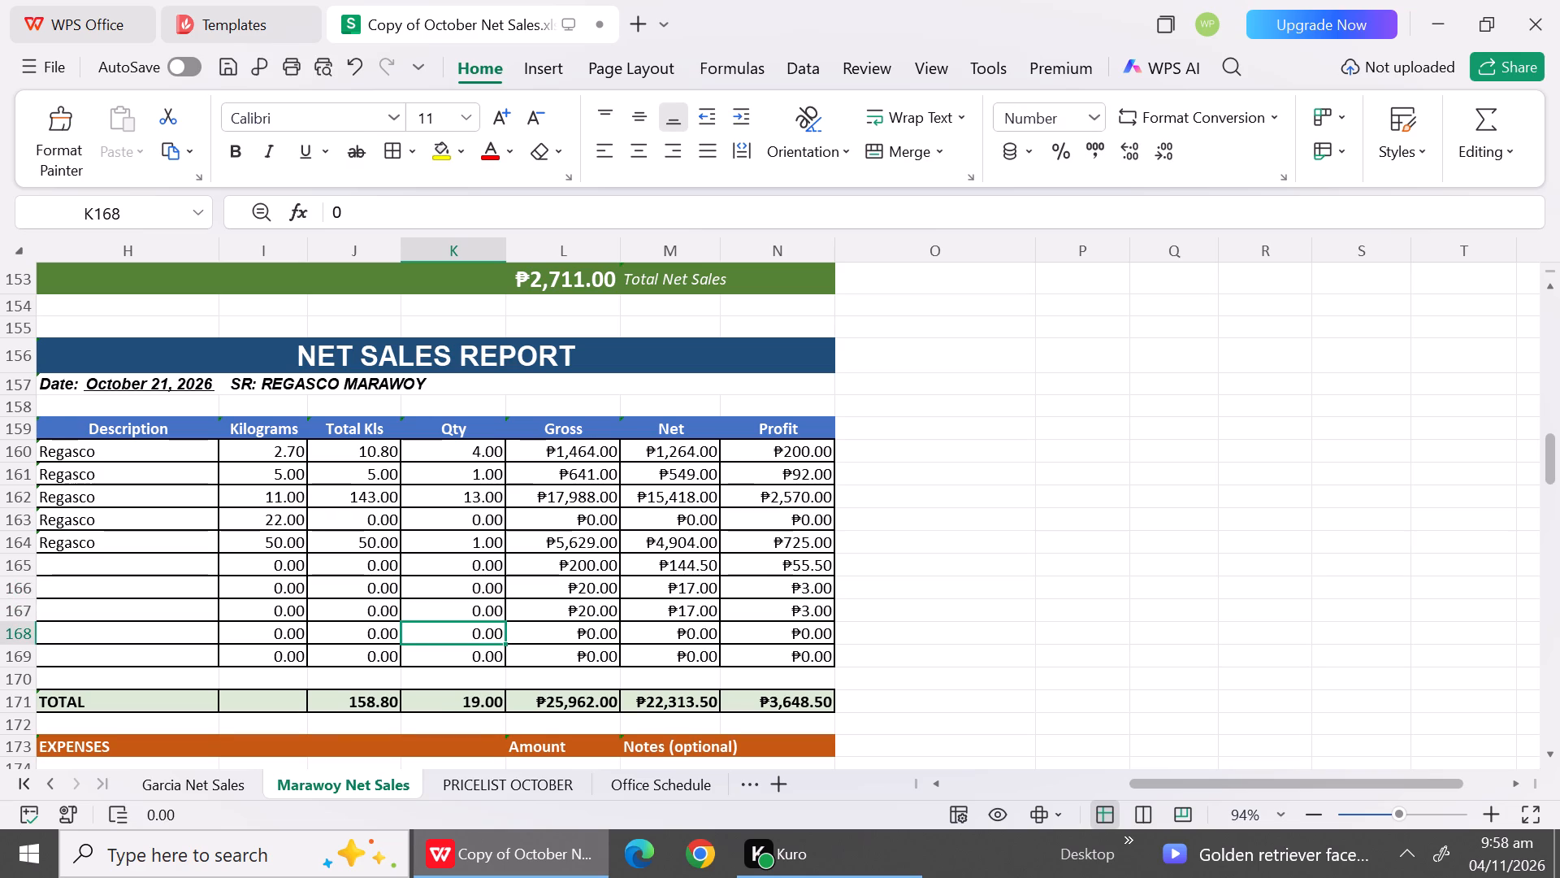
Set both the Gross and Net amounts of rows 165, 166 and 167 to 0.
{"action": "left_click", "coordinate": [585, 572]}
{"action": "key", "text": "0"}
{"action": "key", "text": "Down"}
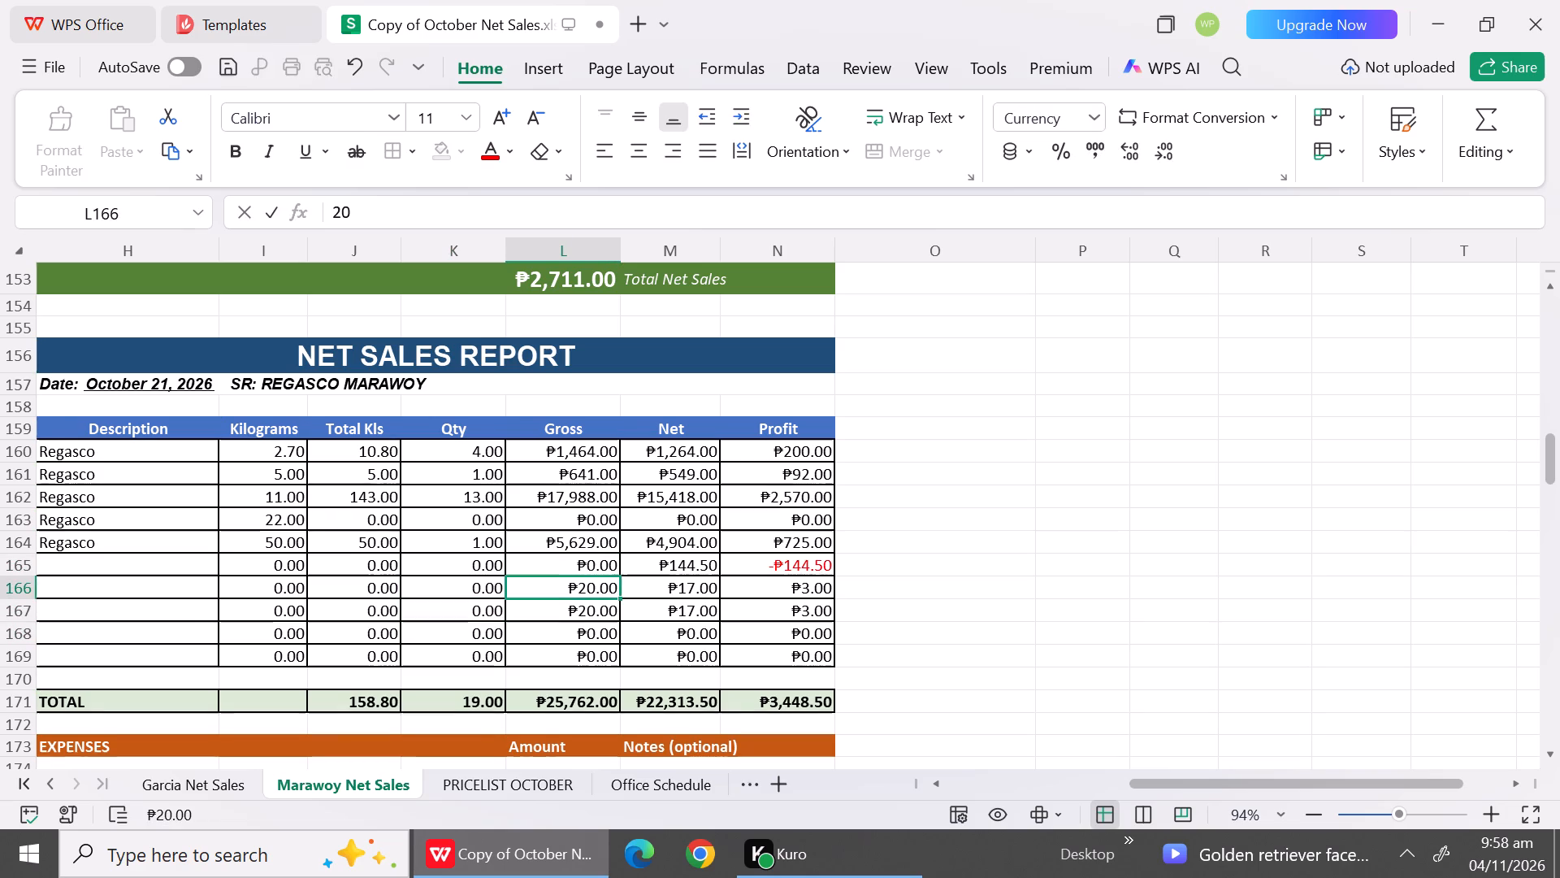
{"action": "key", "text": "0"}
{"action": "key", "text": "Down"}
{"action": "key", "text": "0"}
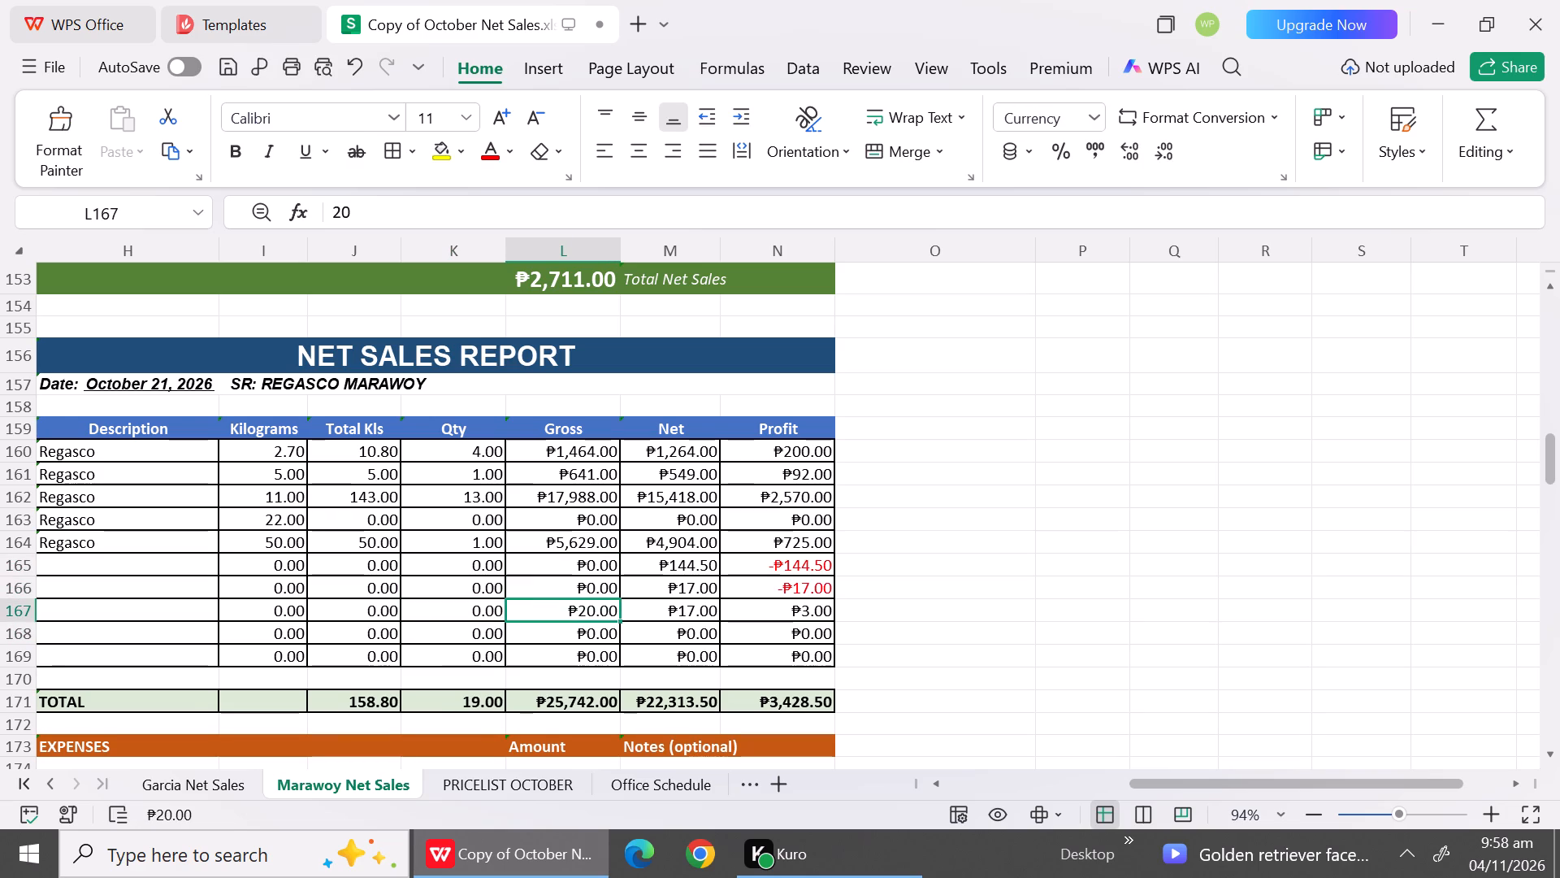
{"action": "left_click", "coordinate": [696, 564]}
{"action": "key", "text": "0"}
{"action": "key", "text": "Down"}
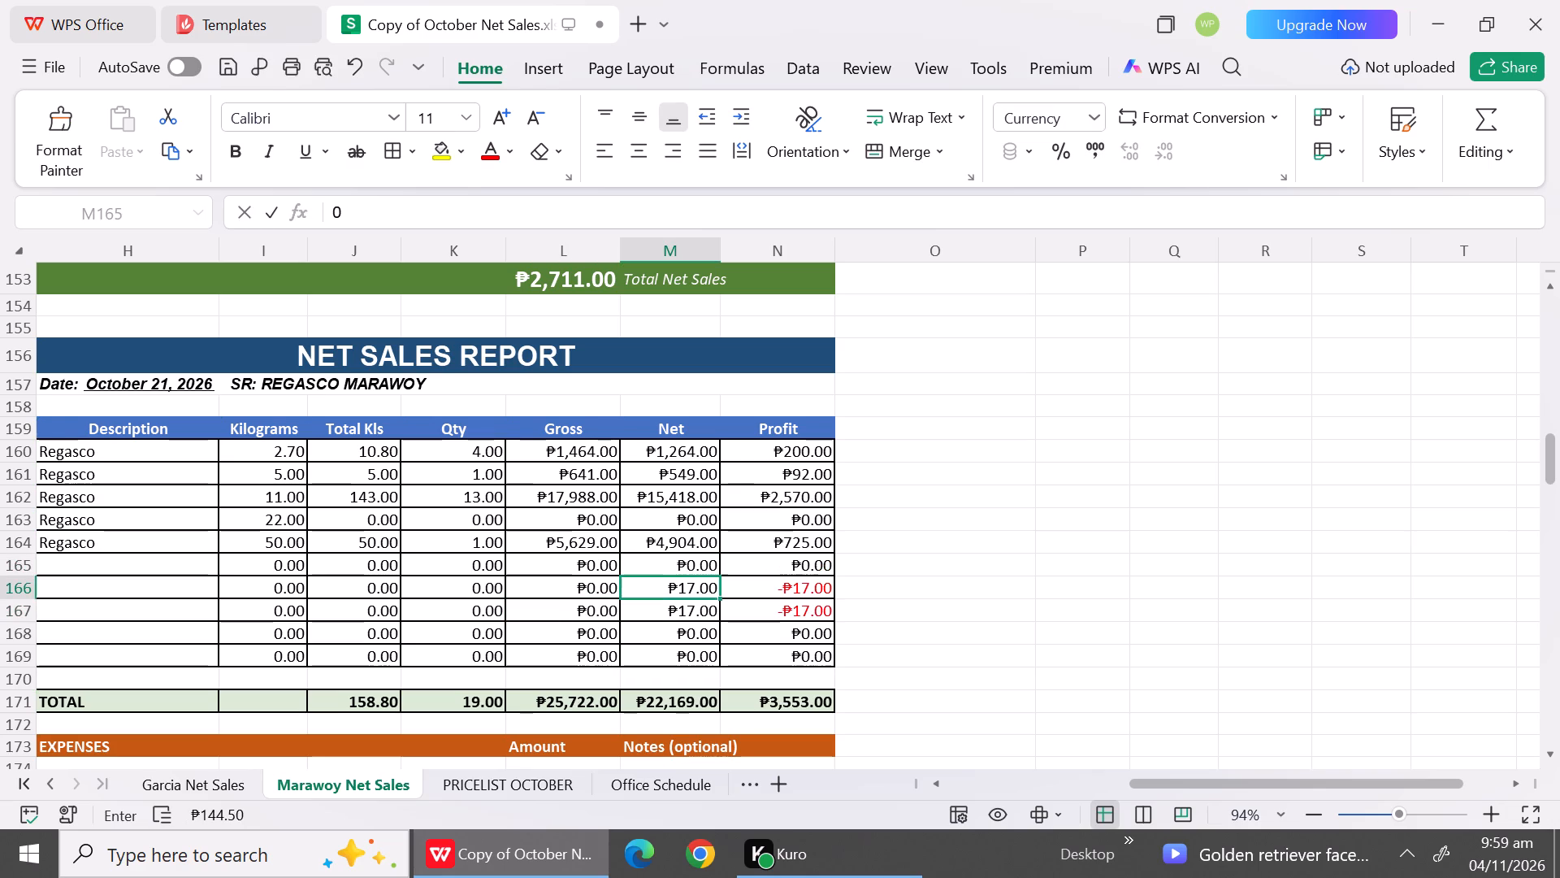
{"action": "key", "text": "0"}
{"action": "key", "text": "Down"}
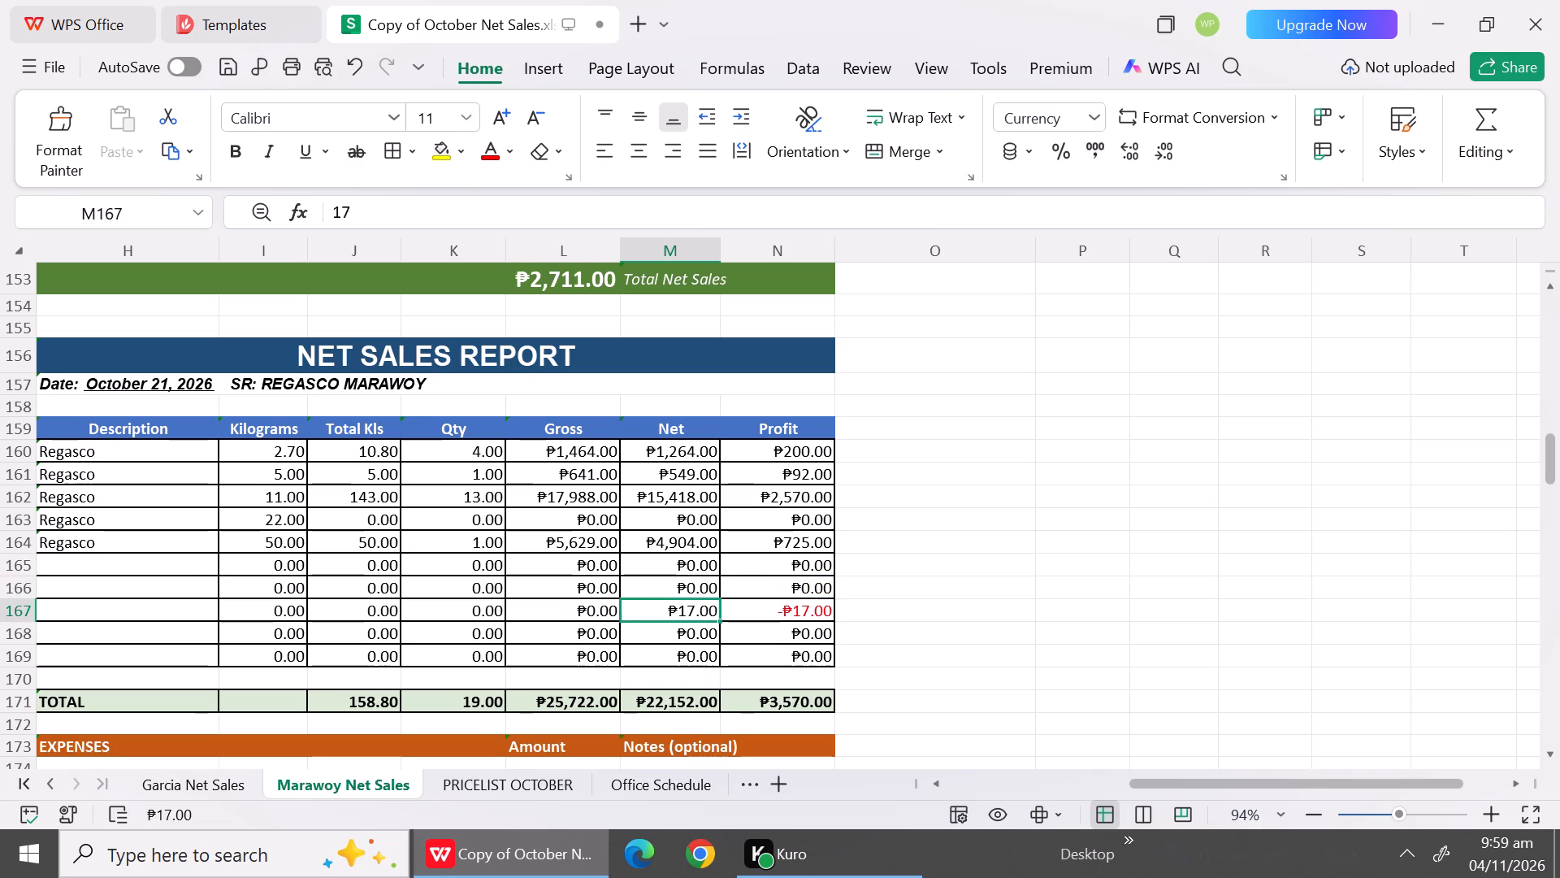
{"action": "key", "text": "0"}
{"action": "left_click", "coordinate": [534, 594]}
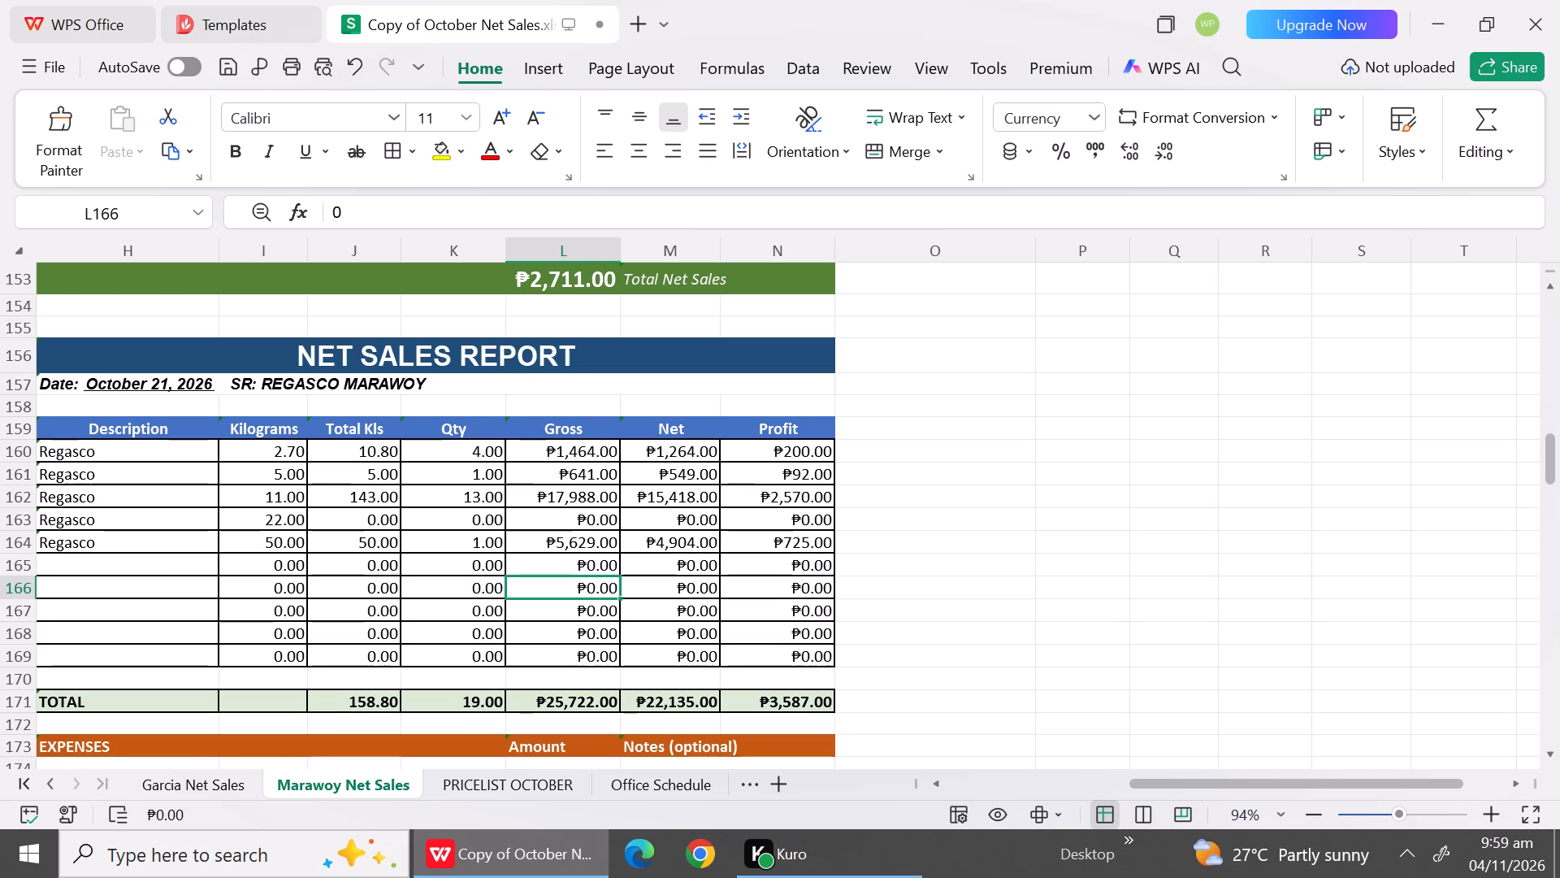
Edit the Total Kls formula in the TOTAL row 171, removing its trailing J168 and J169 references.
{"action": "double_click", "coordinate": [371, 706]}
{"action": "left_click", "coordinate": [601, 698]}
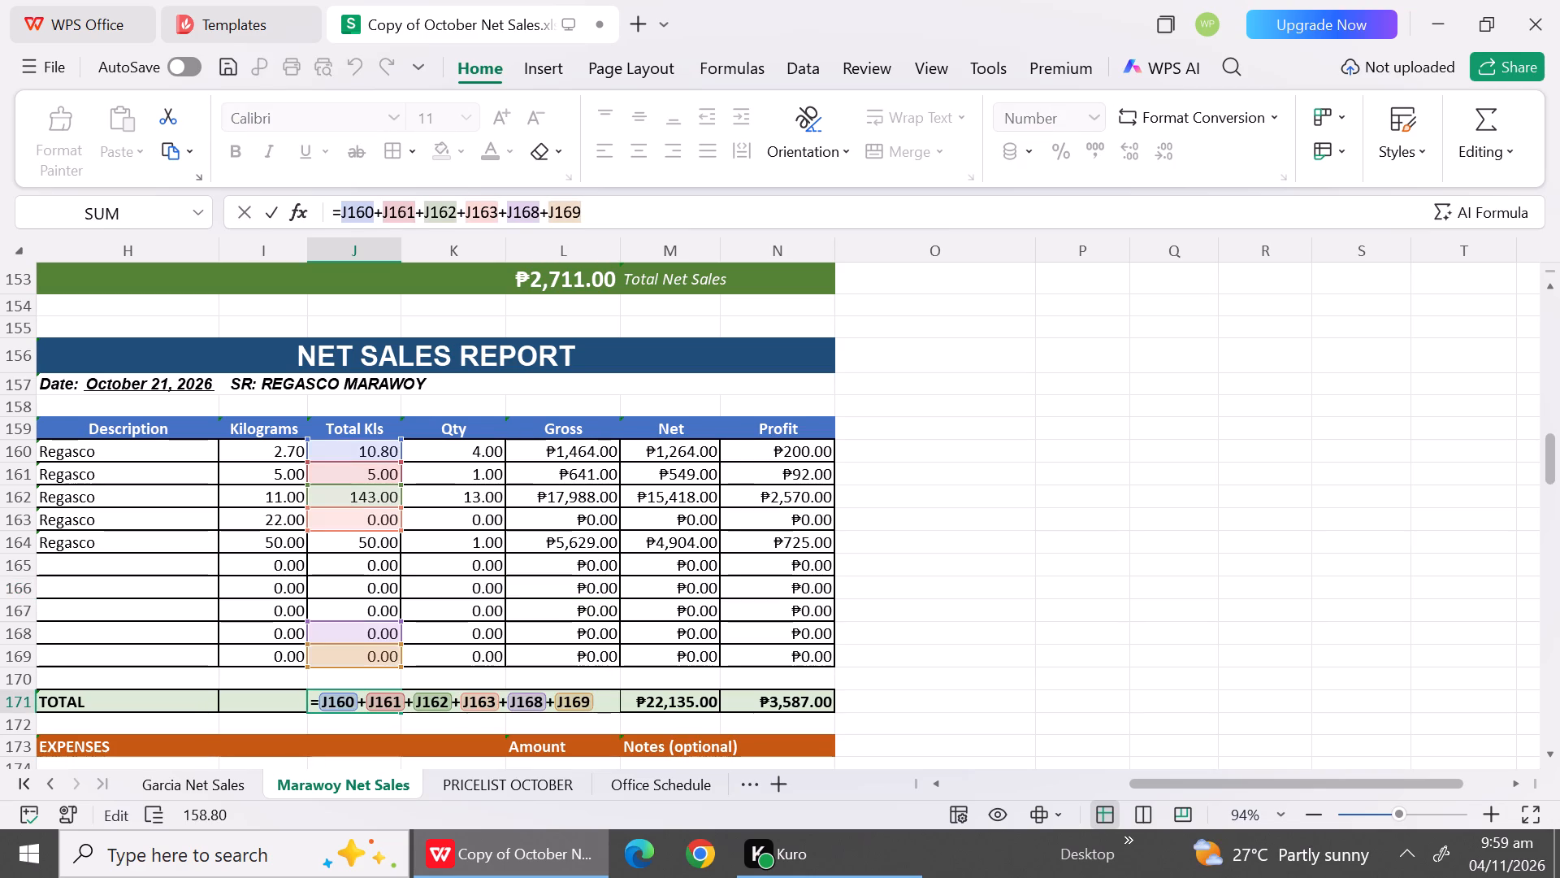
{"action": "key", "text": "BackSpace"}
{"action": "key", "text": "BackSpace"}
{"action": "key", "text": "BackSpace"}
{"action": "key", "text": "BackSpace"}
{"action": "key", "text": "BackSpace"}
{"action": "key", "text": "BackSpace"}
{"action": "key", "text": "BackSpace"}
{"action": "key", "text": "BackSpace"}
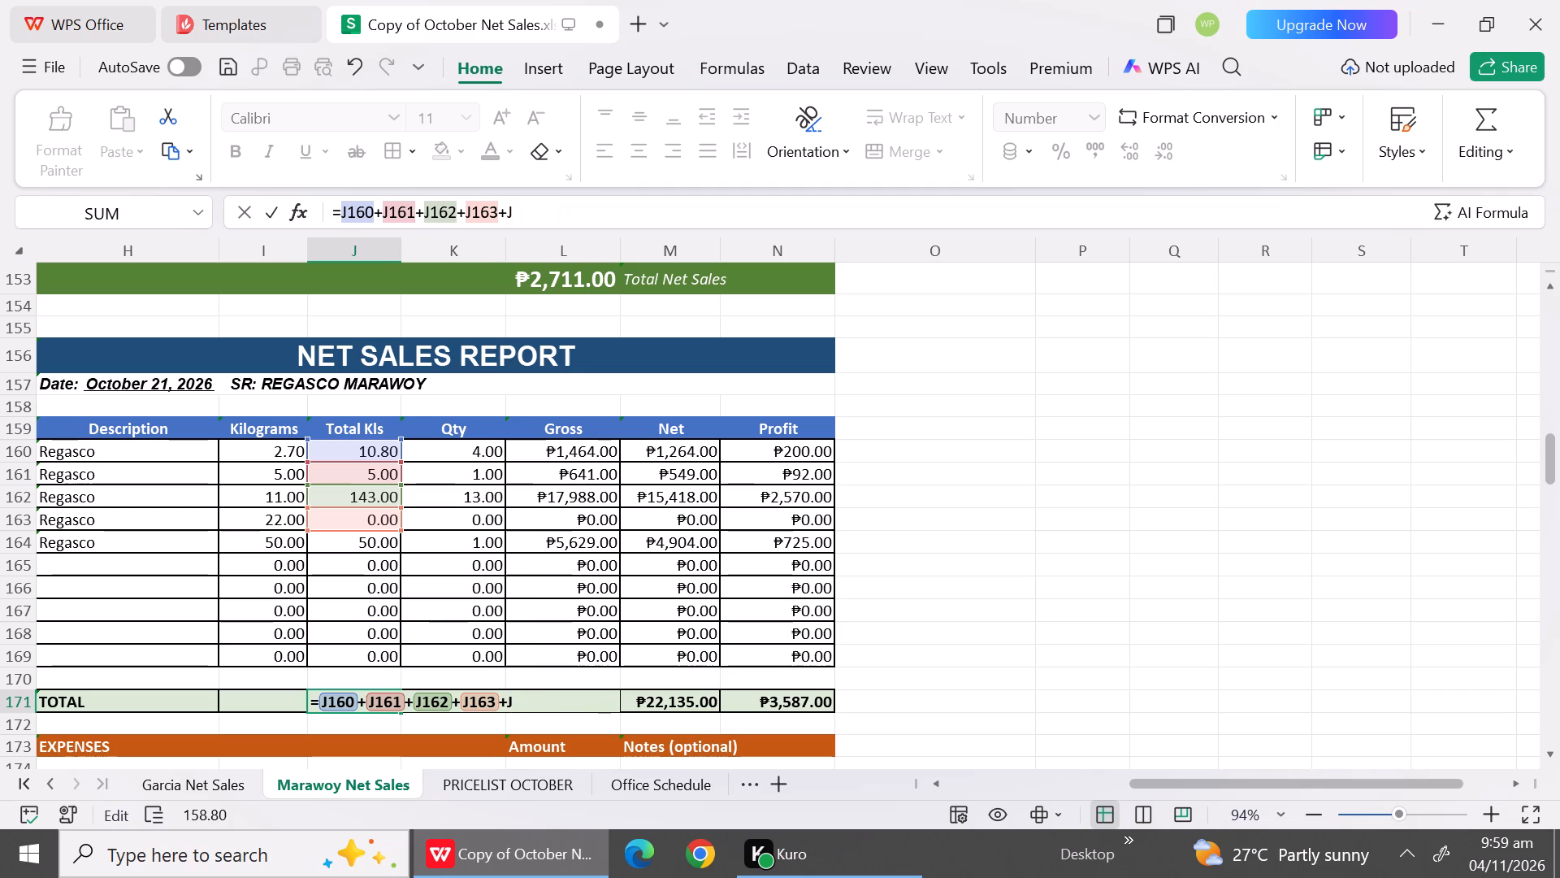
{"action": "key", "text": "BackSpace"}
Finish the Total Kls formula in the TOTAL row 171 with J164 as its last reference.
{"action": "left_click", "coordinate": [374, 551]}
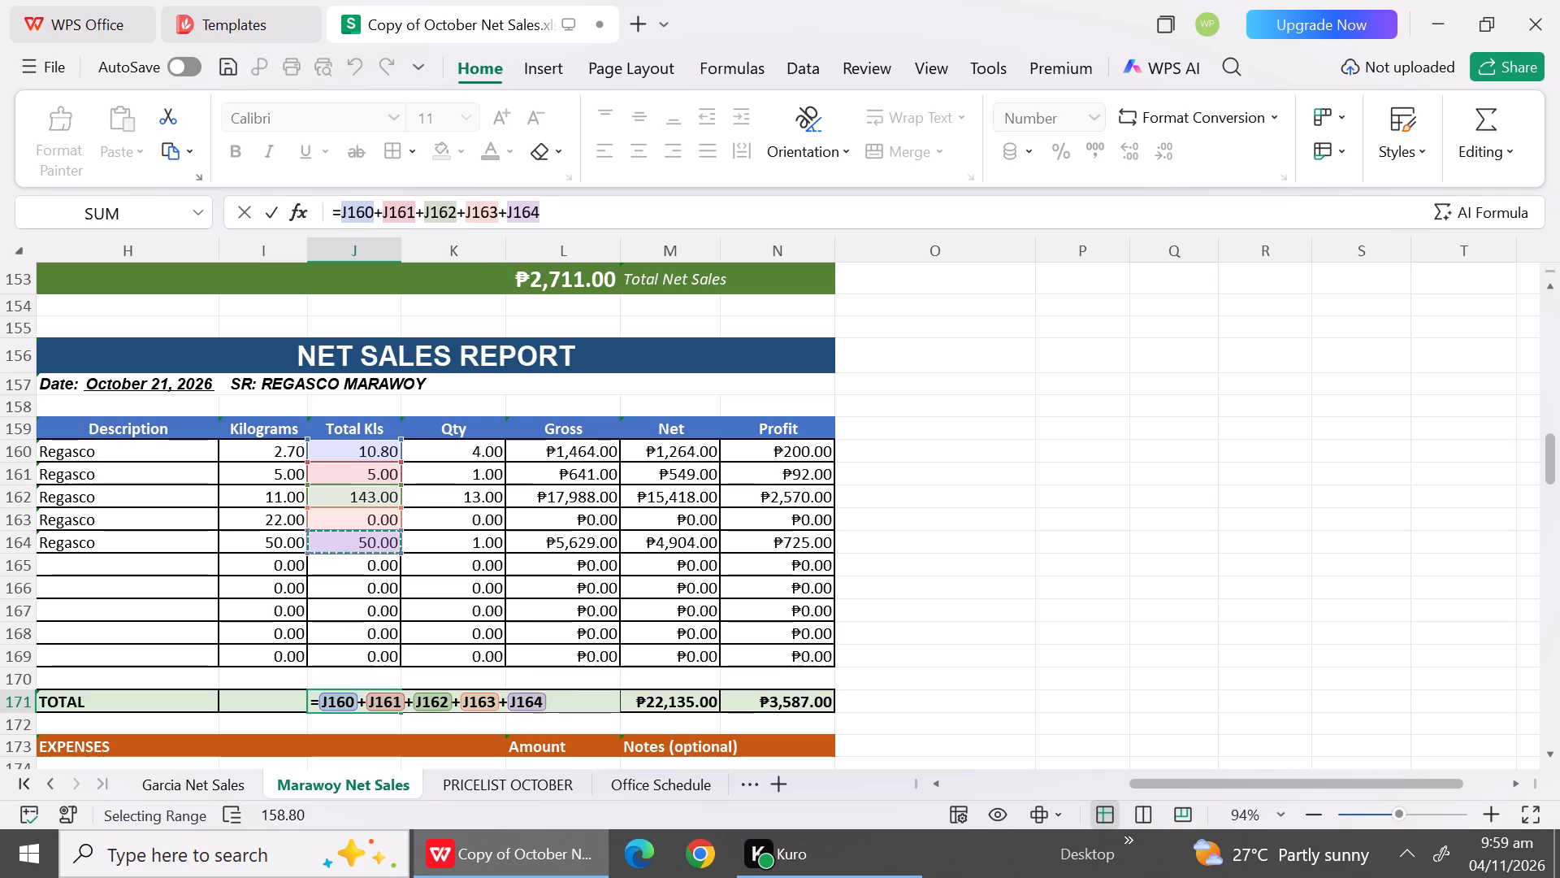
{"action": "key", "text": "Return"}
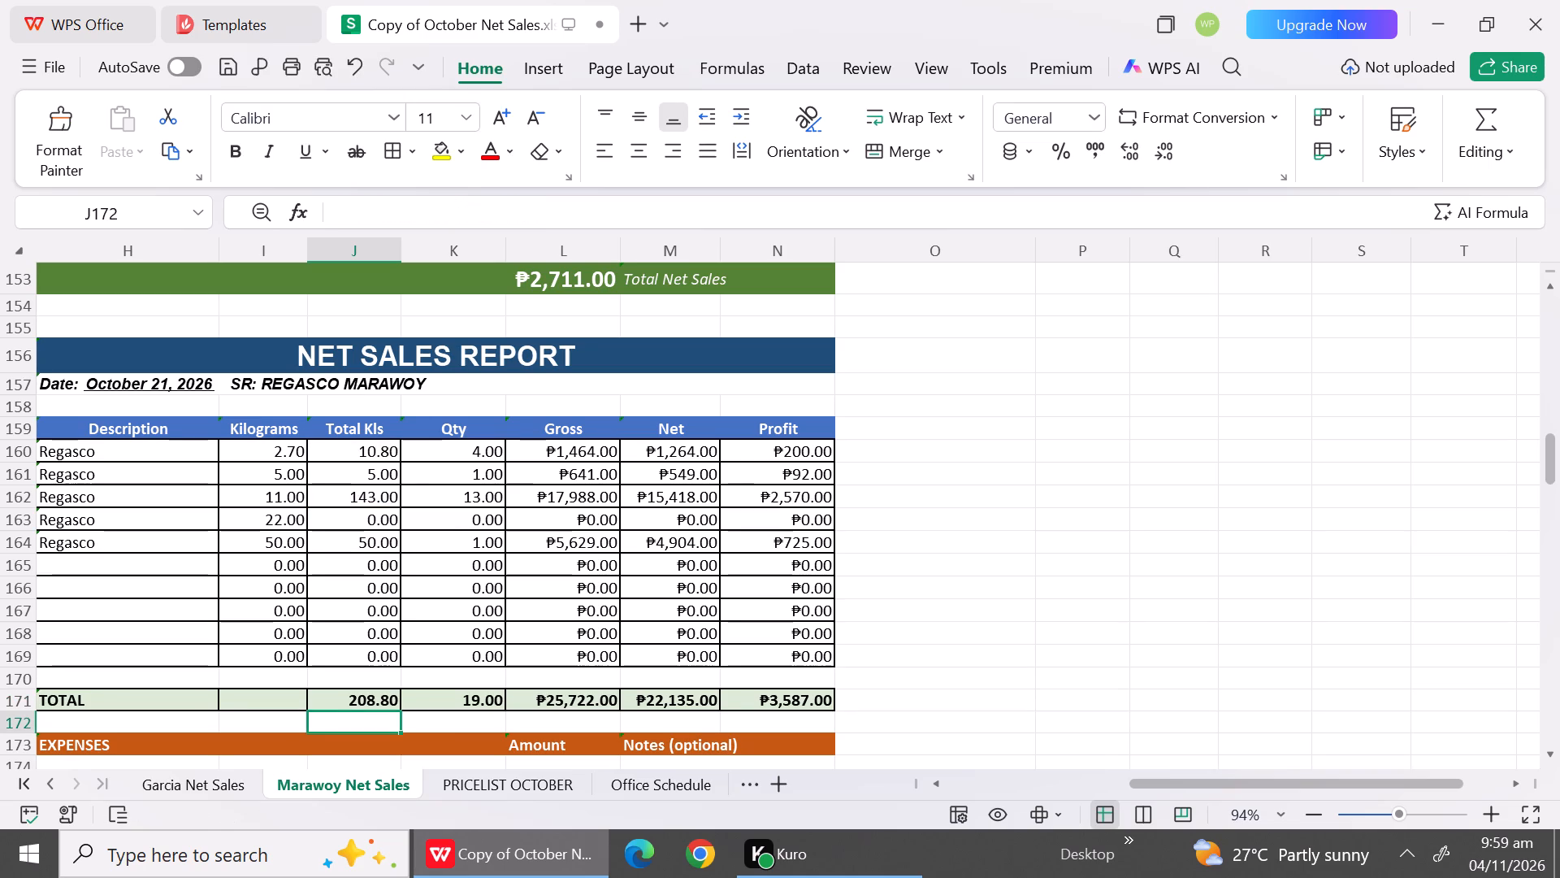
Add a Smart Wifi expense with an amount of 409 in row 179 of the October 21 report.
{"action": "triple_click", "coordinate": [1546, 757]}
{"action": "triple_click", "coordinate": [1546, 757]}
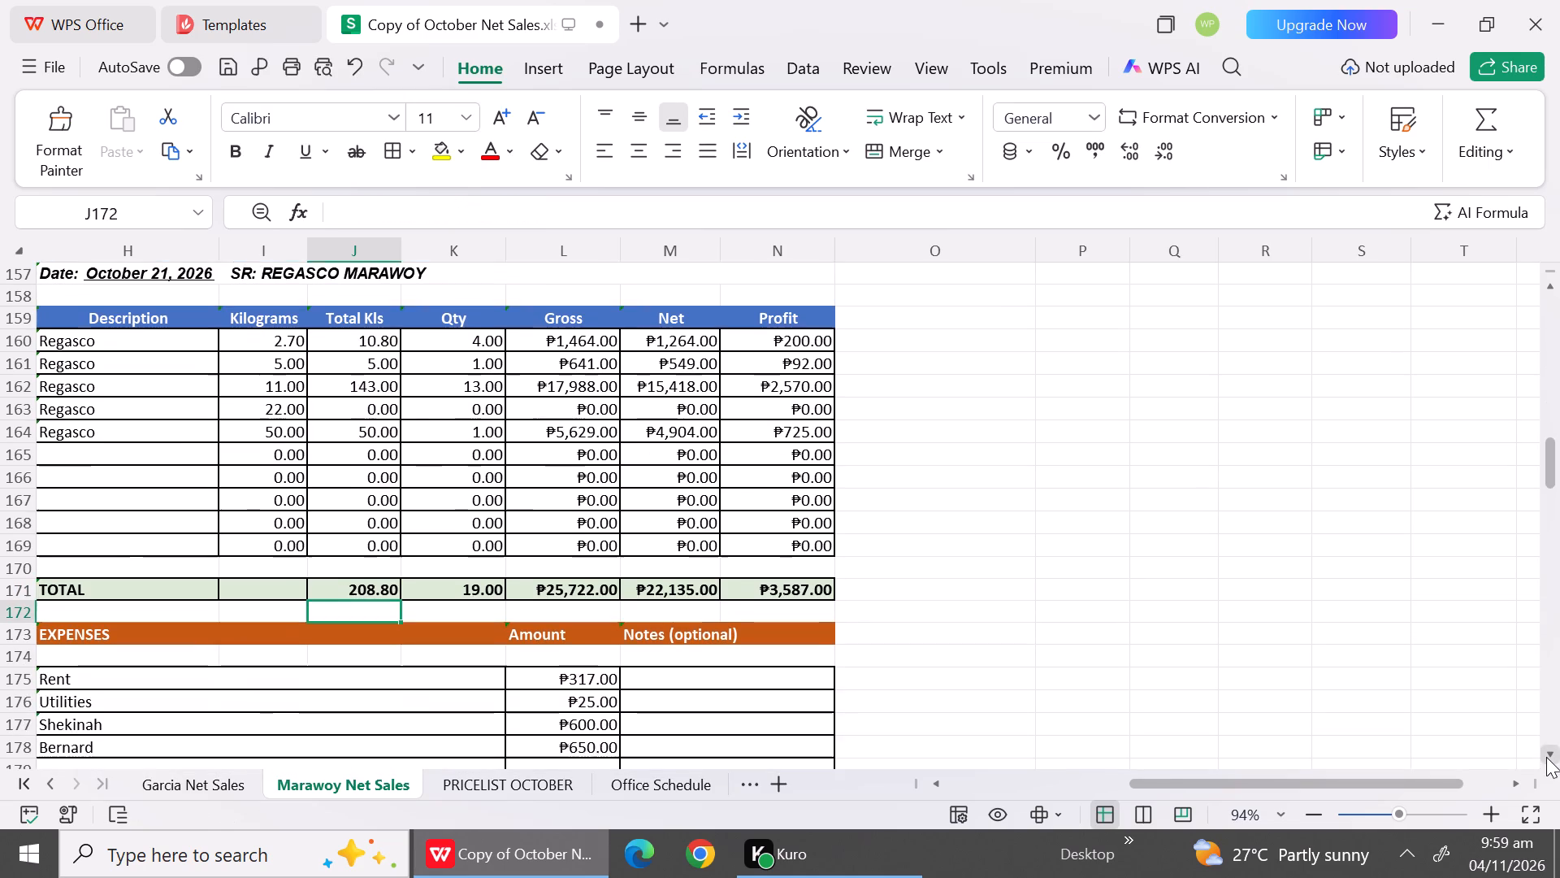
{"action": "triple_click", "coordinate": [1546, 757]}
{"action": "left_click", "coordinate": [1546, 757]}
{"action": "left_click", "coordinate": [1546, 757]}
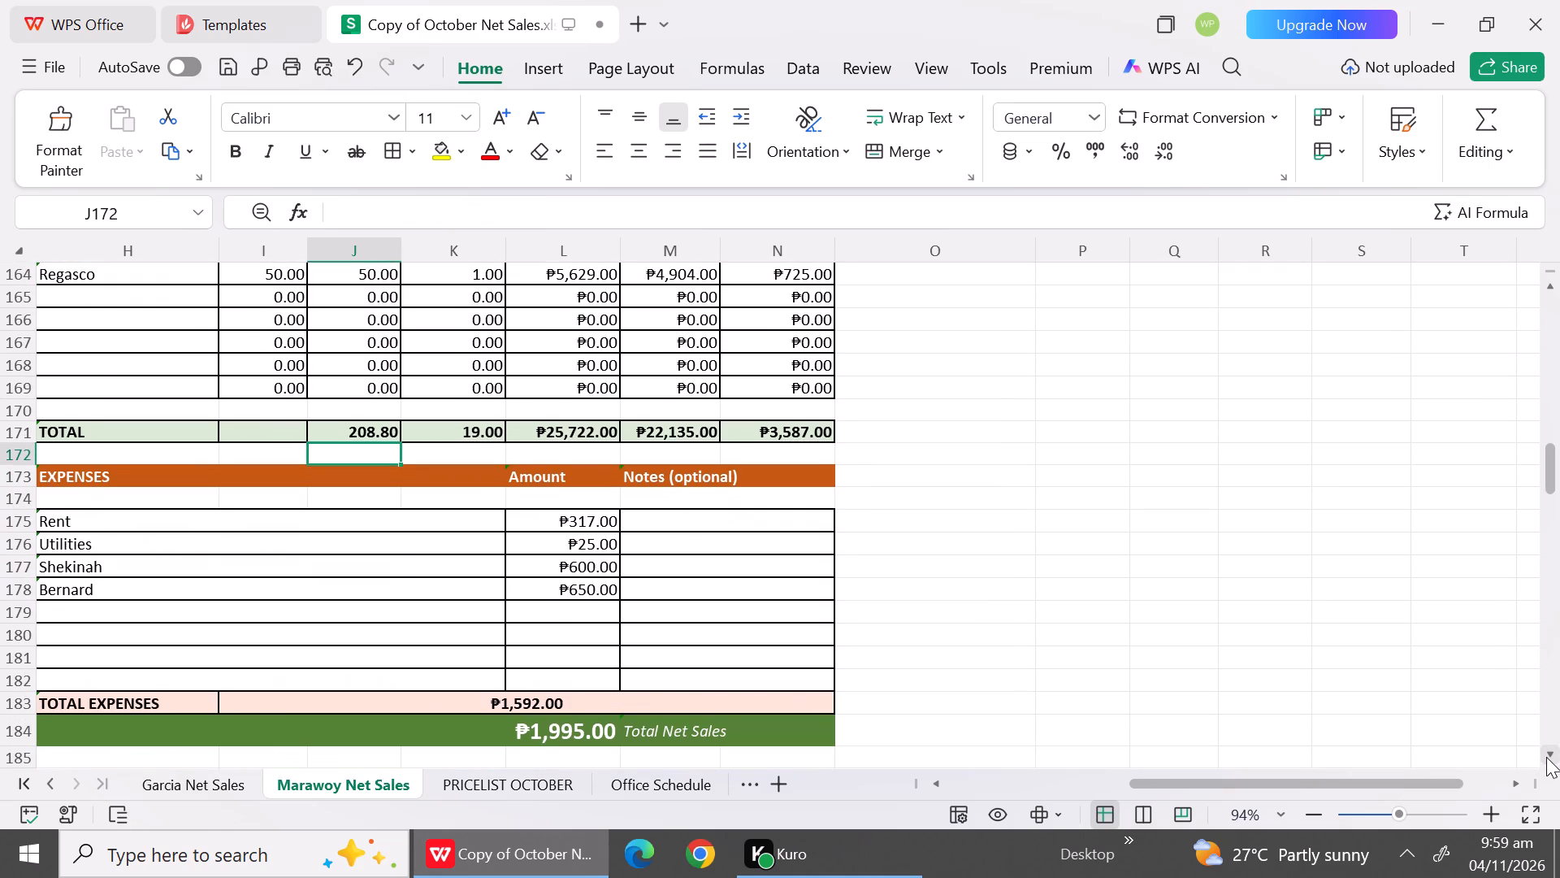
{"action": "left_click", "coordinate": [1546, 757]}
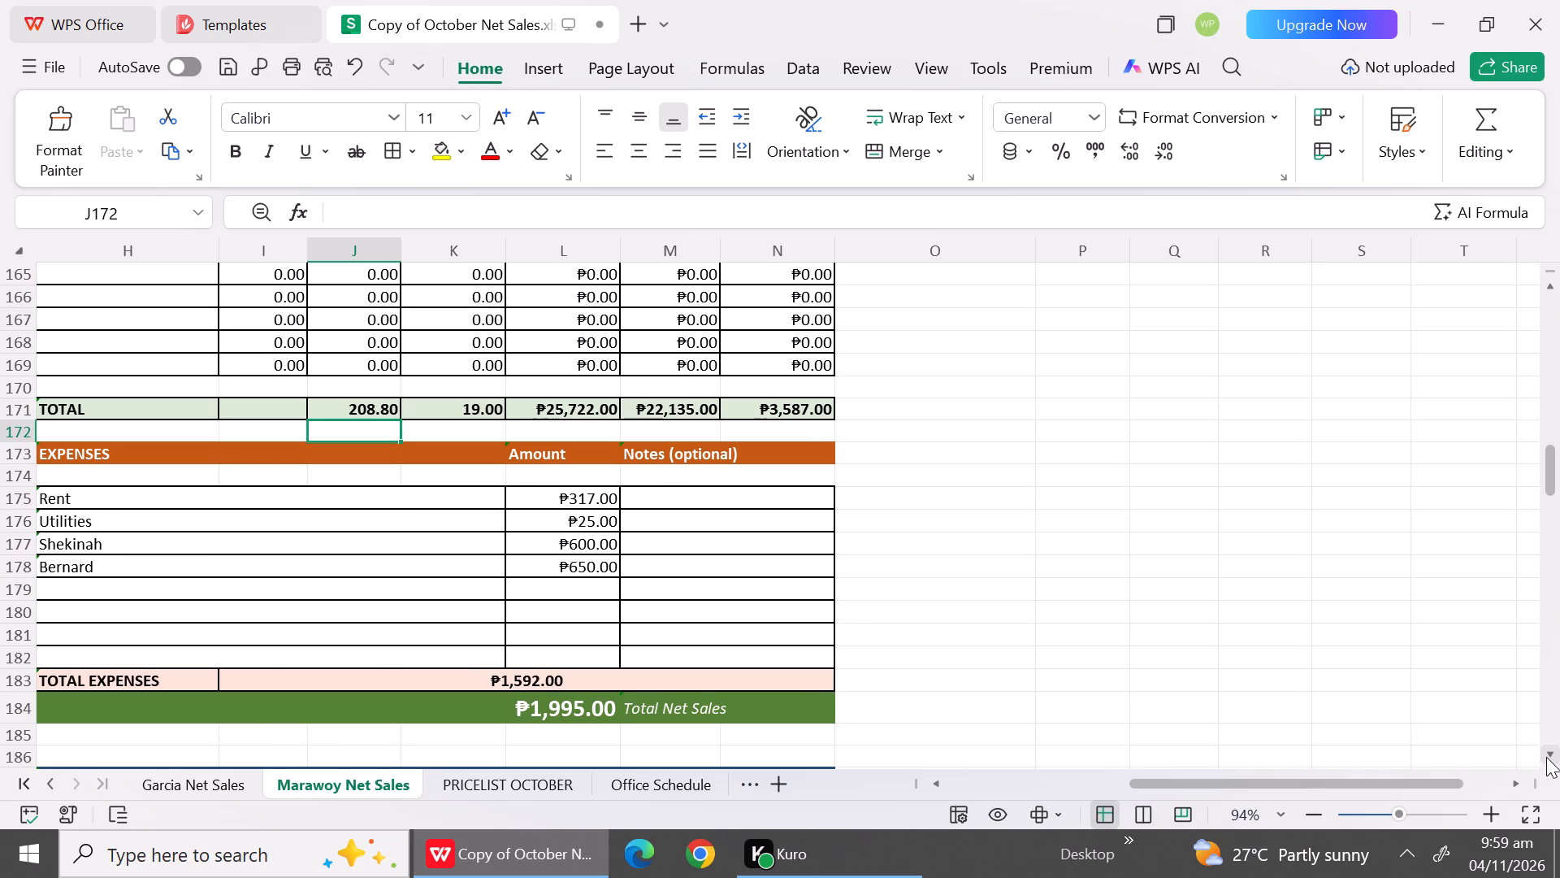
{"action": "left_click", "coordinate": [58, 591]}
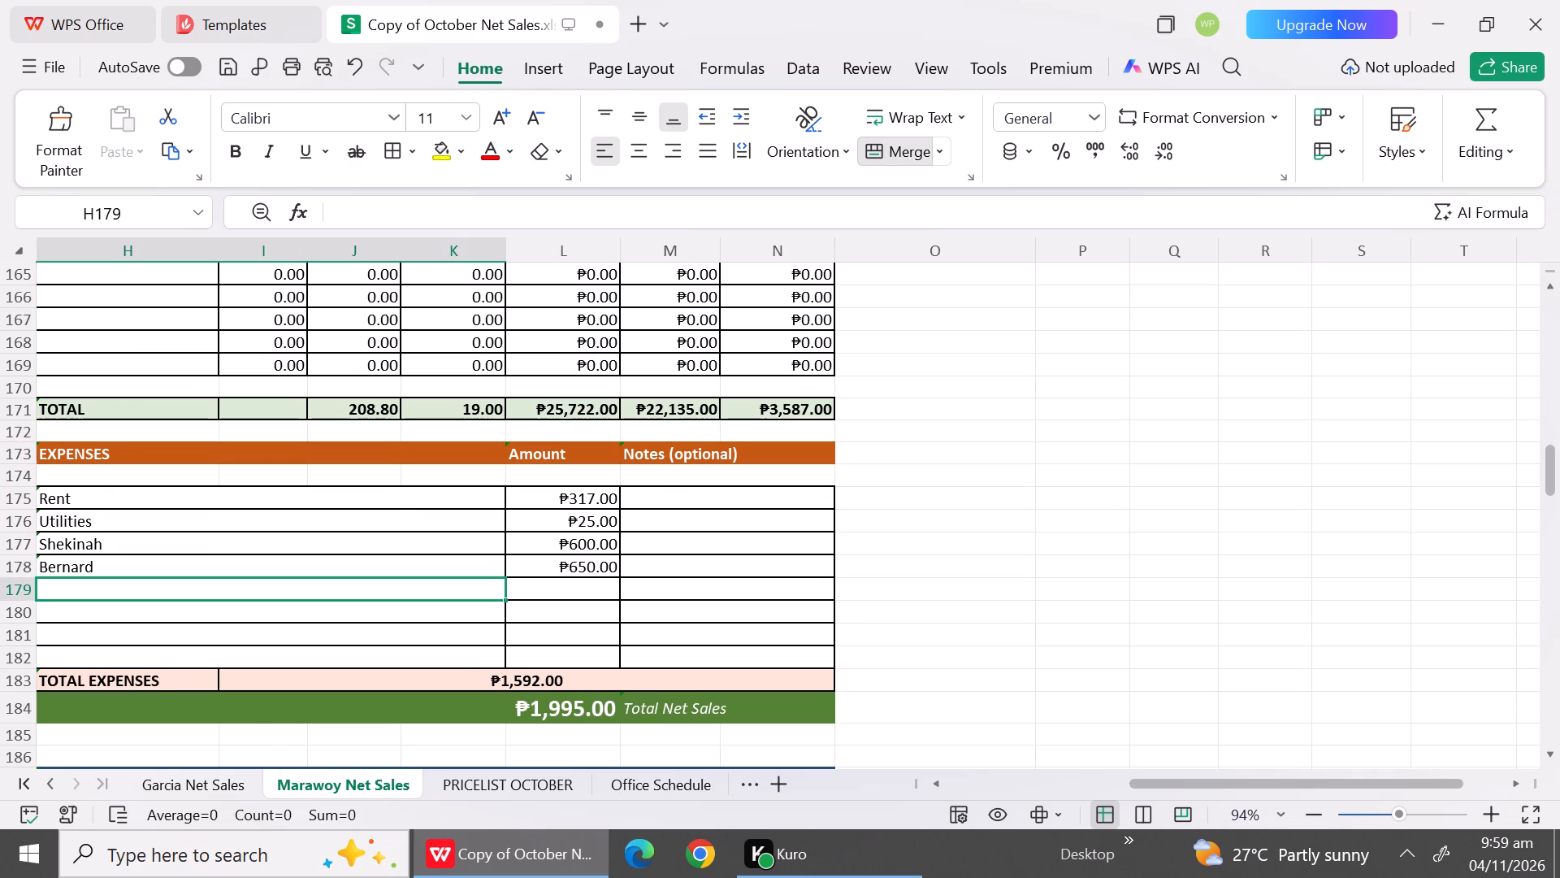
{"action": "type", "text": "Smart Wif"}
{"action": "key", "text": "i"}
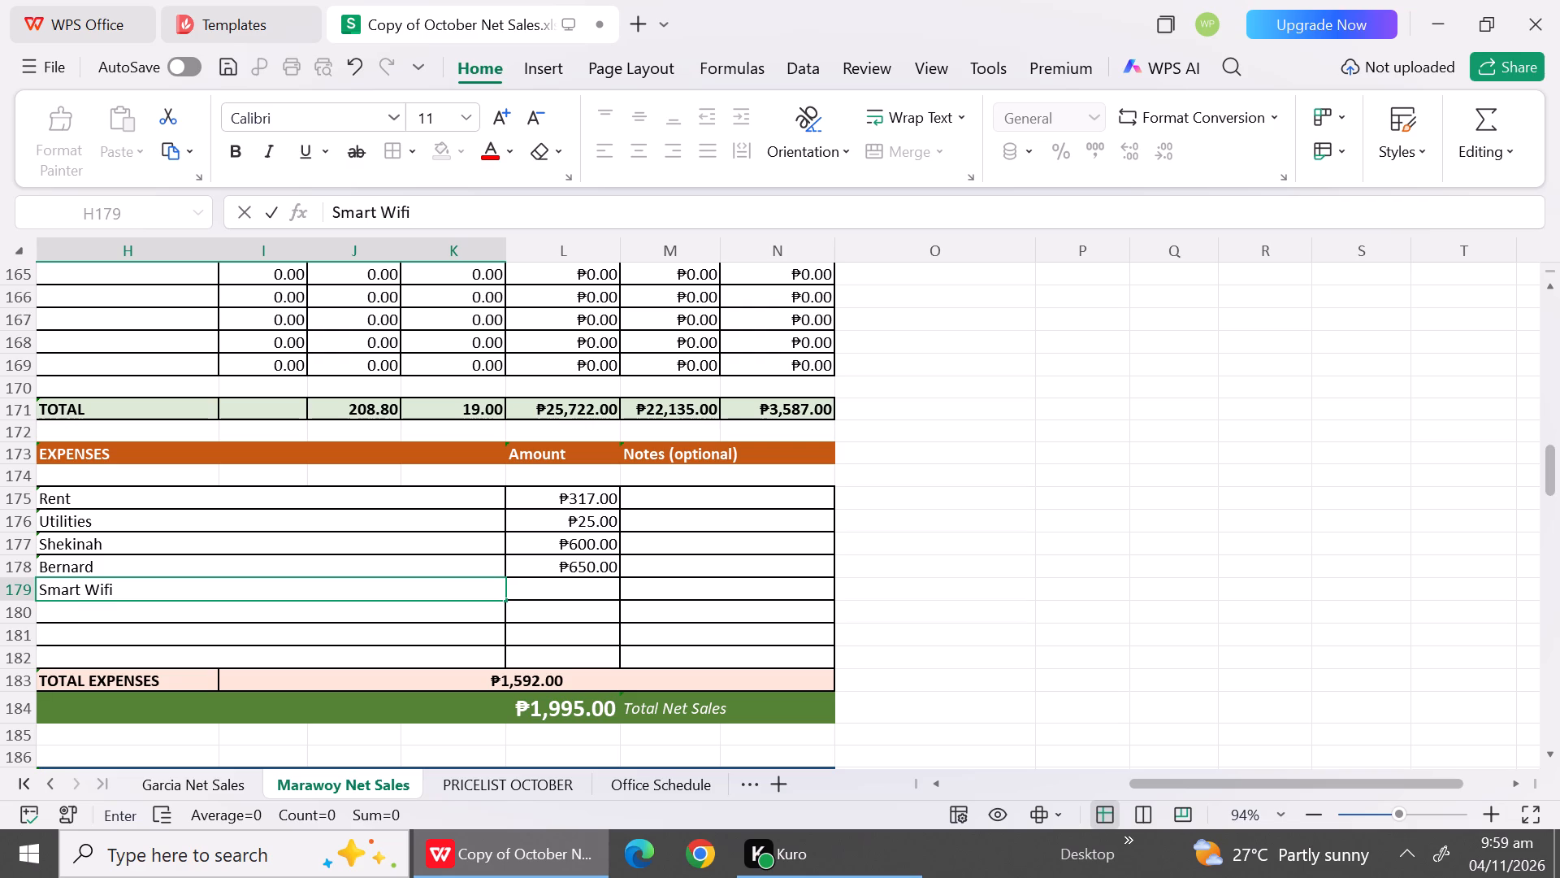
{"action": "left_click", "coordinate": [594, 596]}
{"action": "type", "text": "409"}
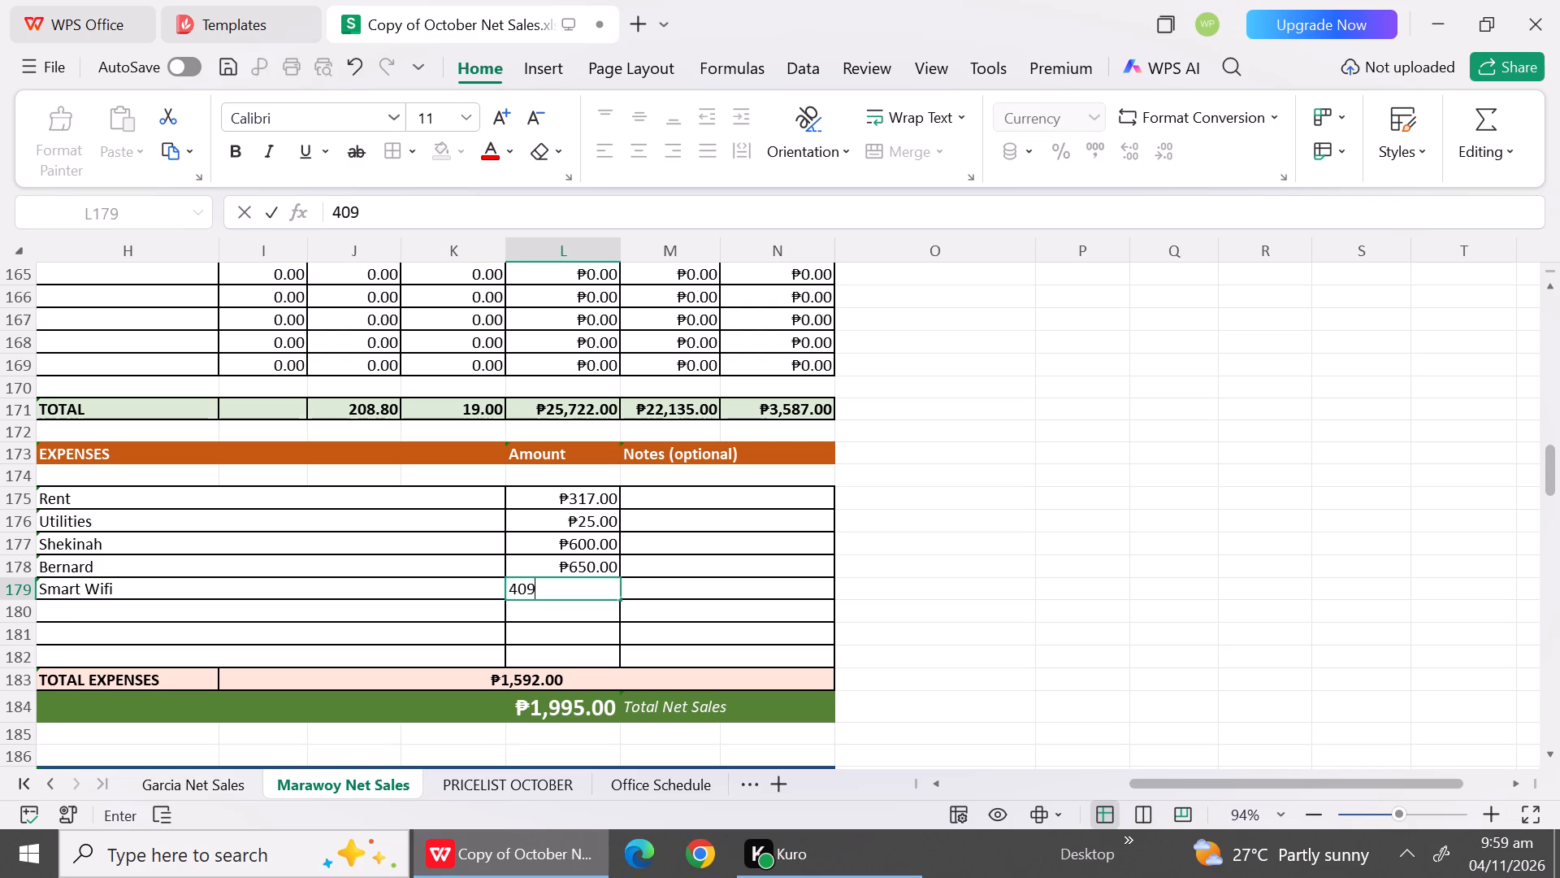
Enter Transpo Deposit Collection as the expense description in row 180.
{"action": "left_click", "coordinate": [223, 617]}
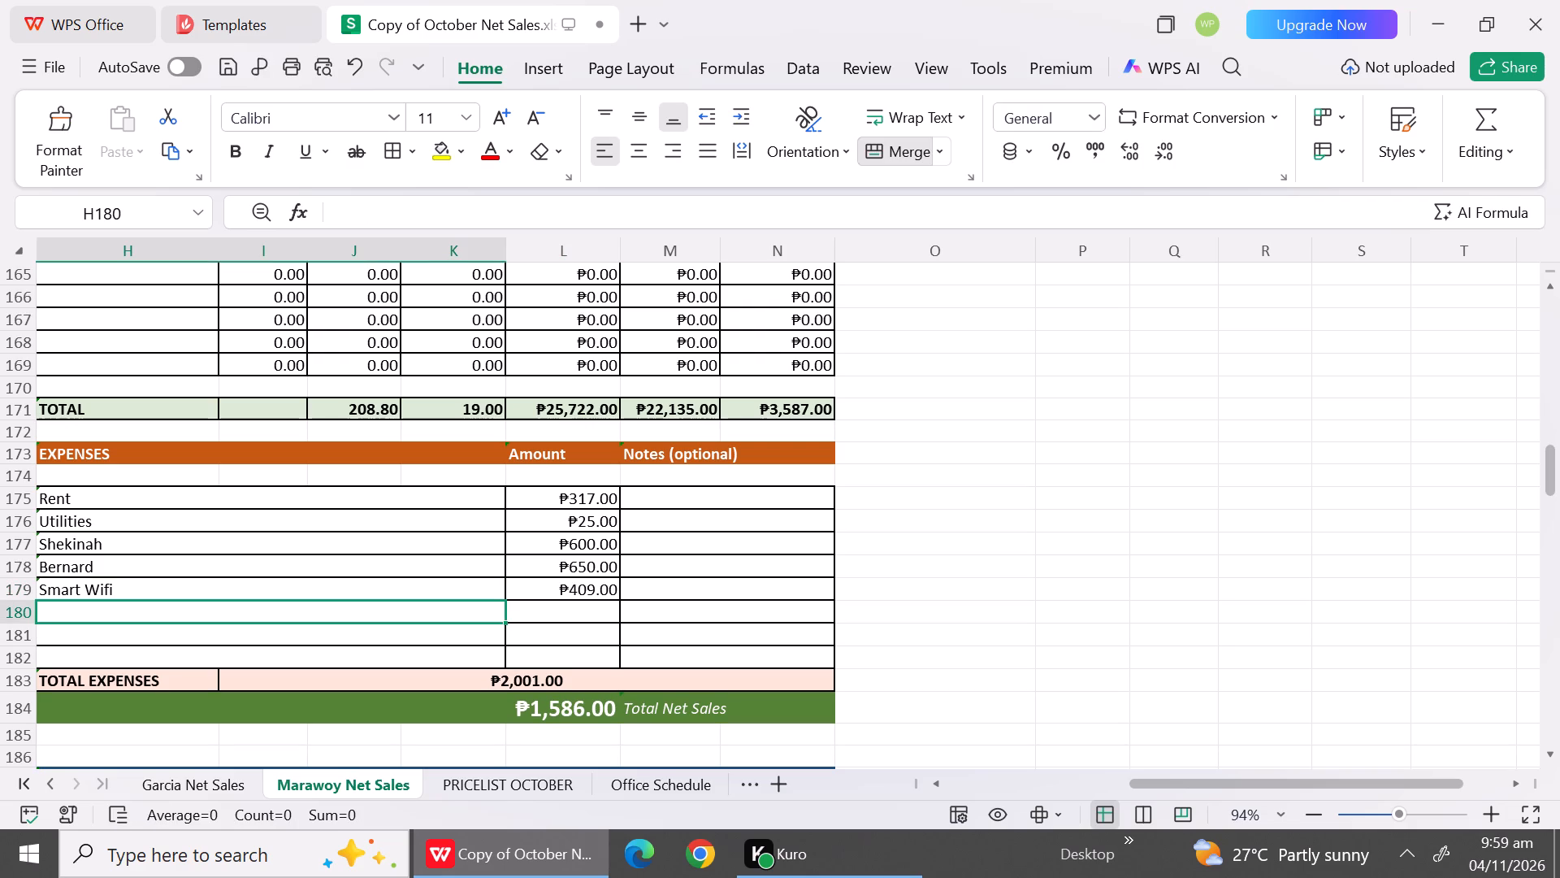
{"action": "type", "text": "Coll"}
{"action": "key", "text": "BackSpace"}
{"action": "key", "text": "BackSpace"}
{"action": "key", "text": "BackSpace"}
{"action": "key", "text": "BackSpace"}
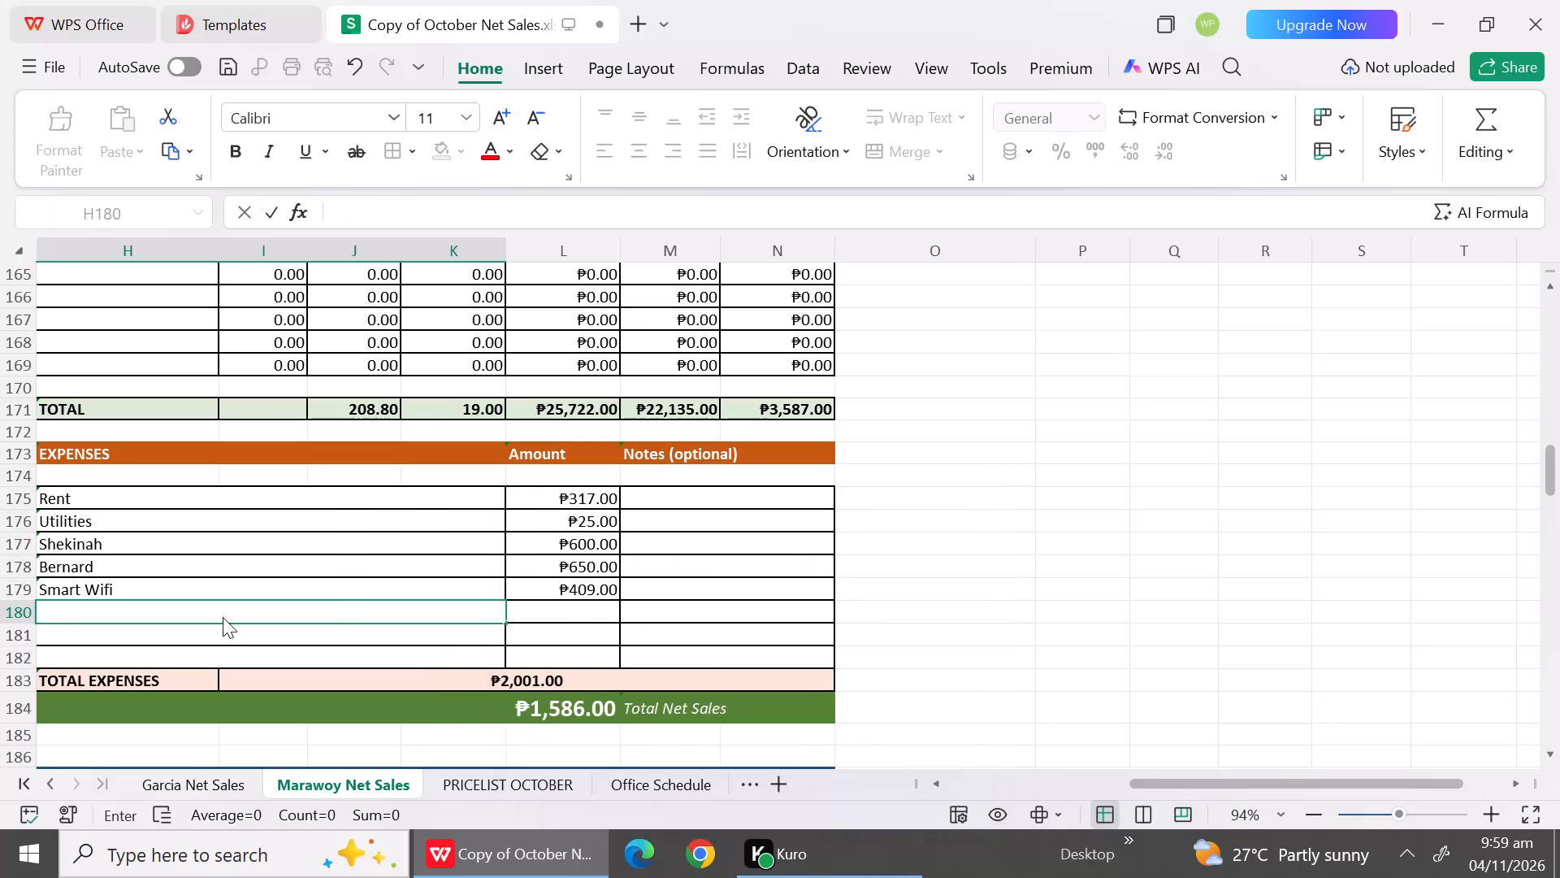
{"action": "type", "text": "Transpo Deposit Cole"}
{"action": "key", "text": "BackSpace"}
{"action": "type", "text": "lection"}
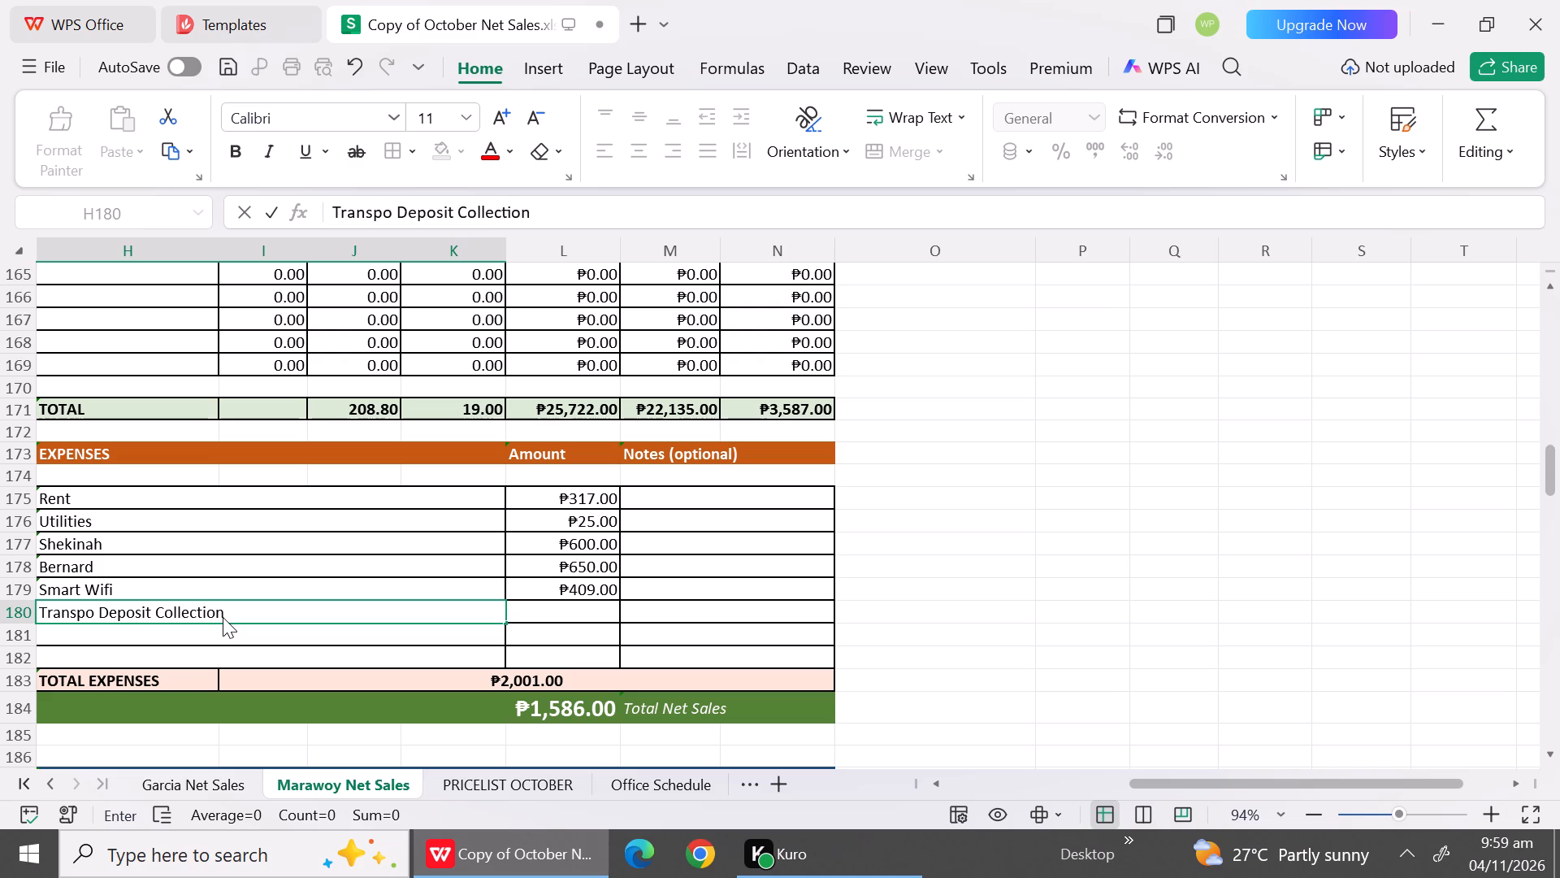
Enter 72 as the amount of the Transpo Deposit Collection expense in row 180.
{"action": "left_click", "coordinate": [584, 613]}
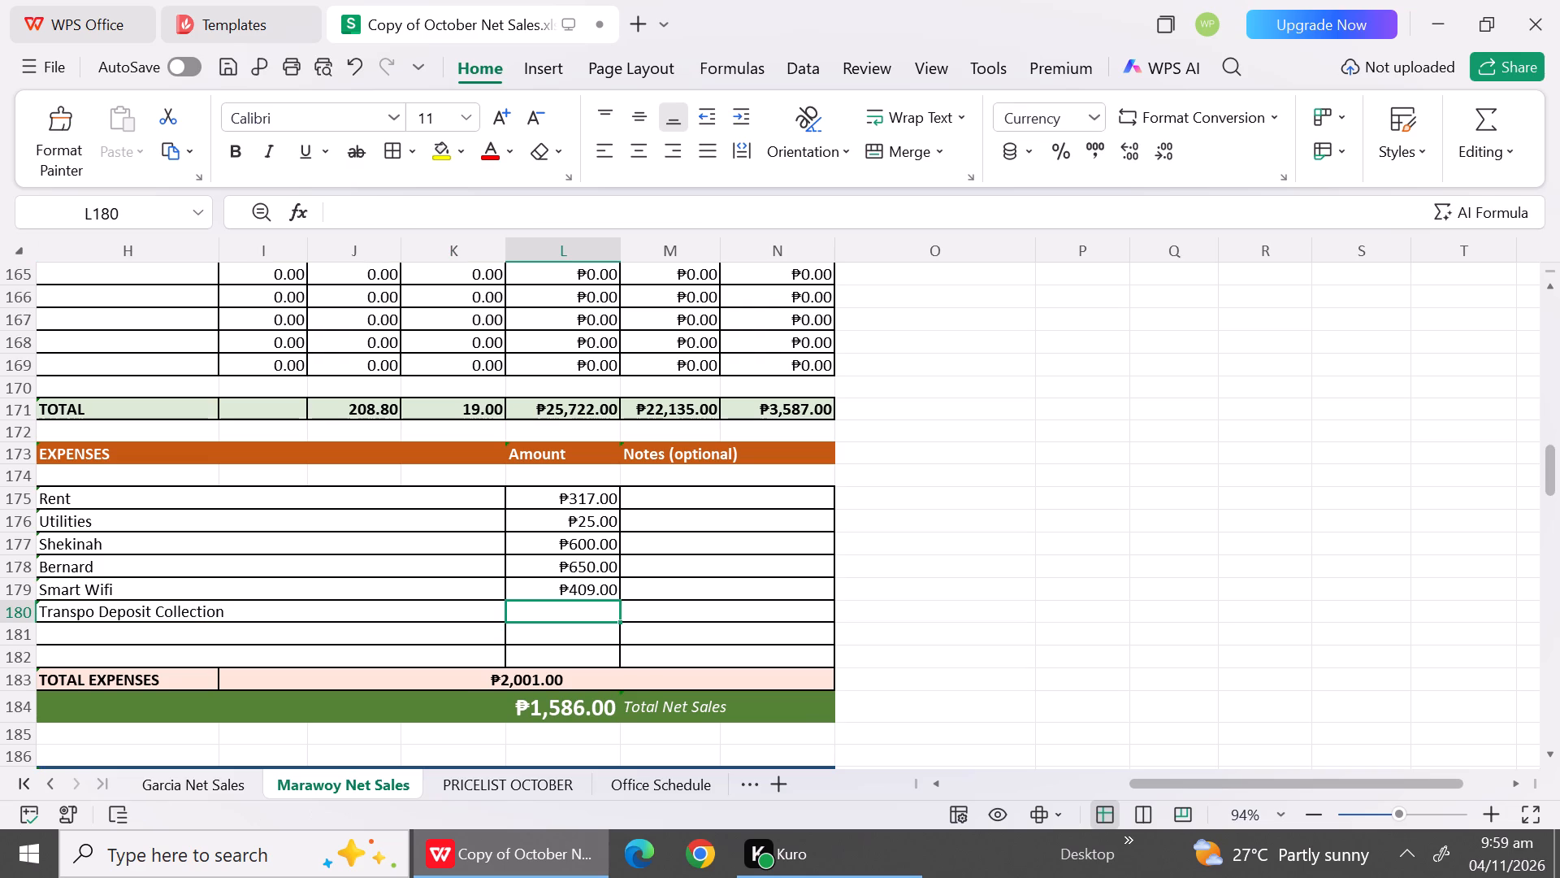
{"action": "type", "text": "72"}
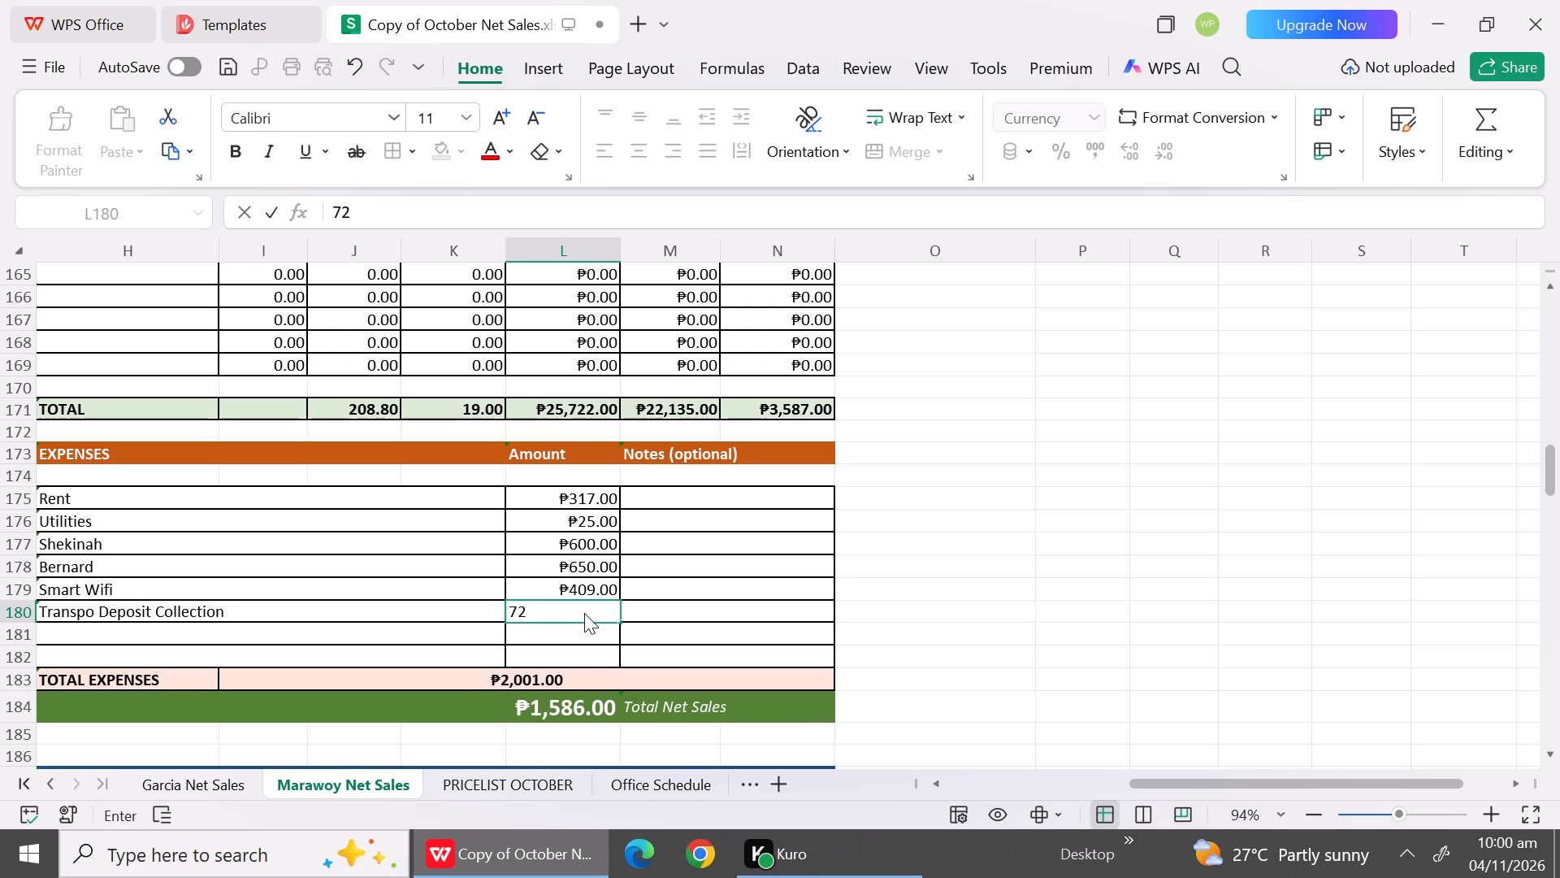
{"action": "left_click", "coordinate": [580, 650]}
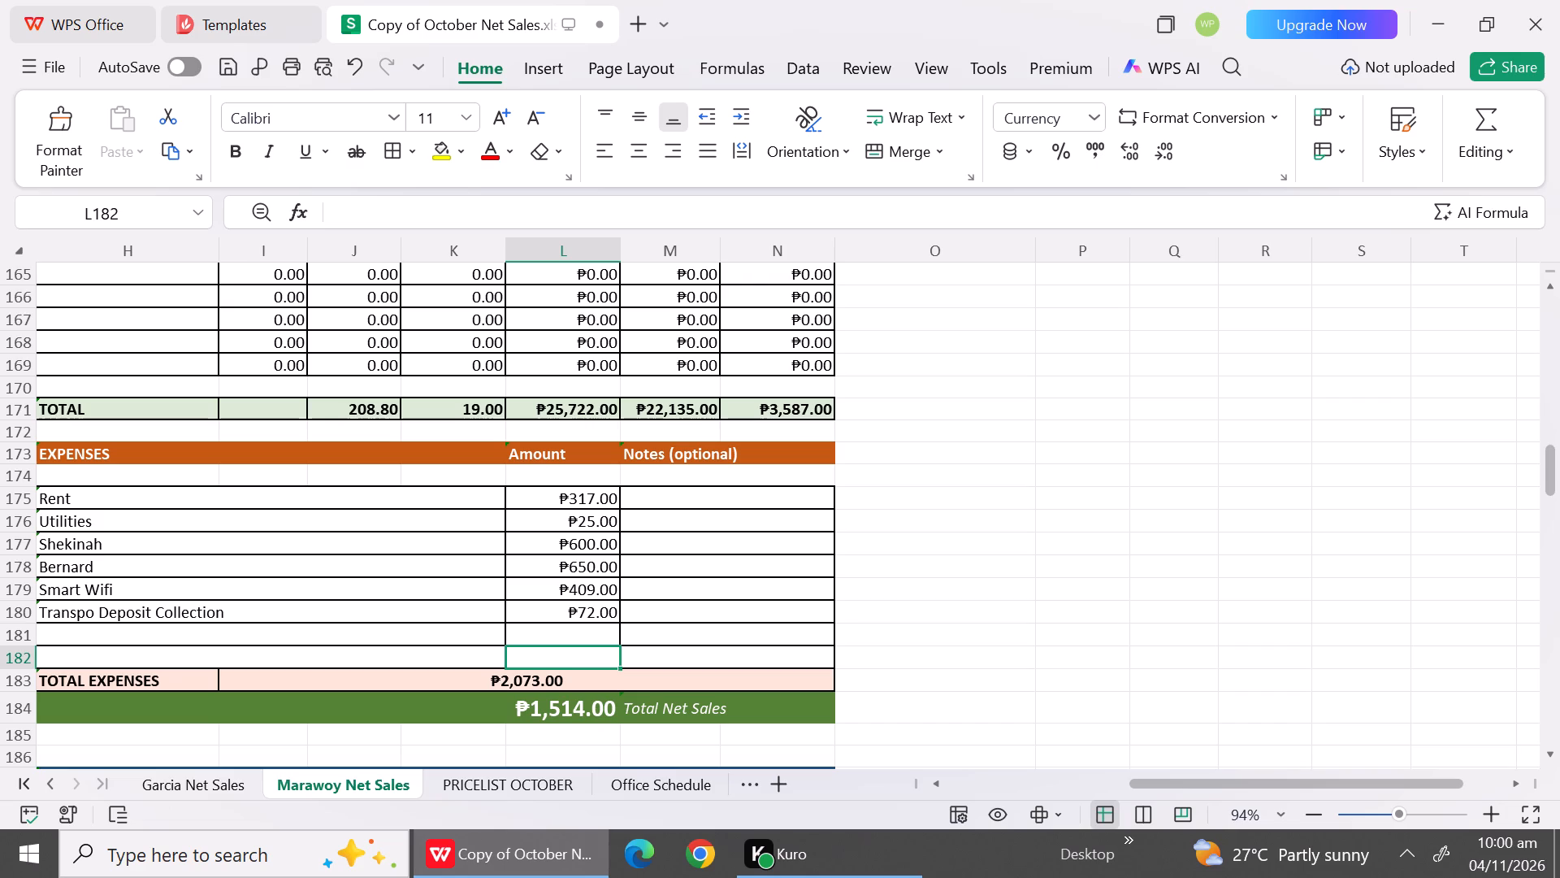
Replace the expense name in row 177 with Cath and set its amount to 700.
{"action": "left_click", "coordinate": [175, 550]}
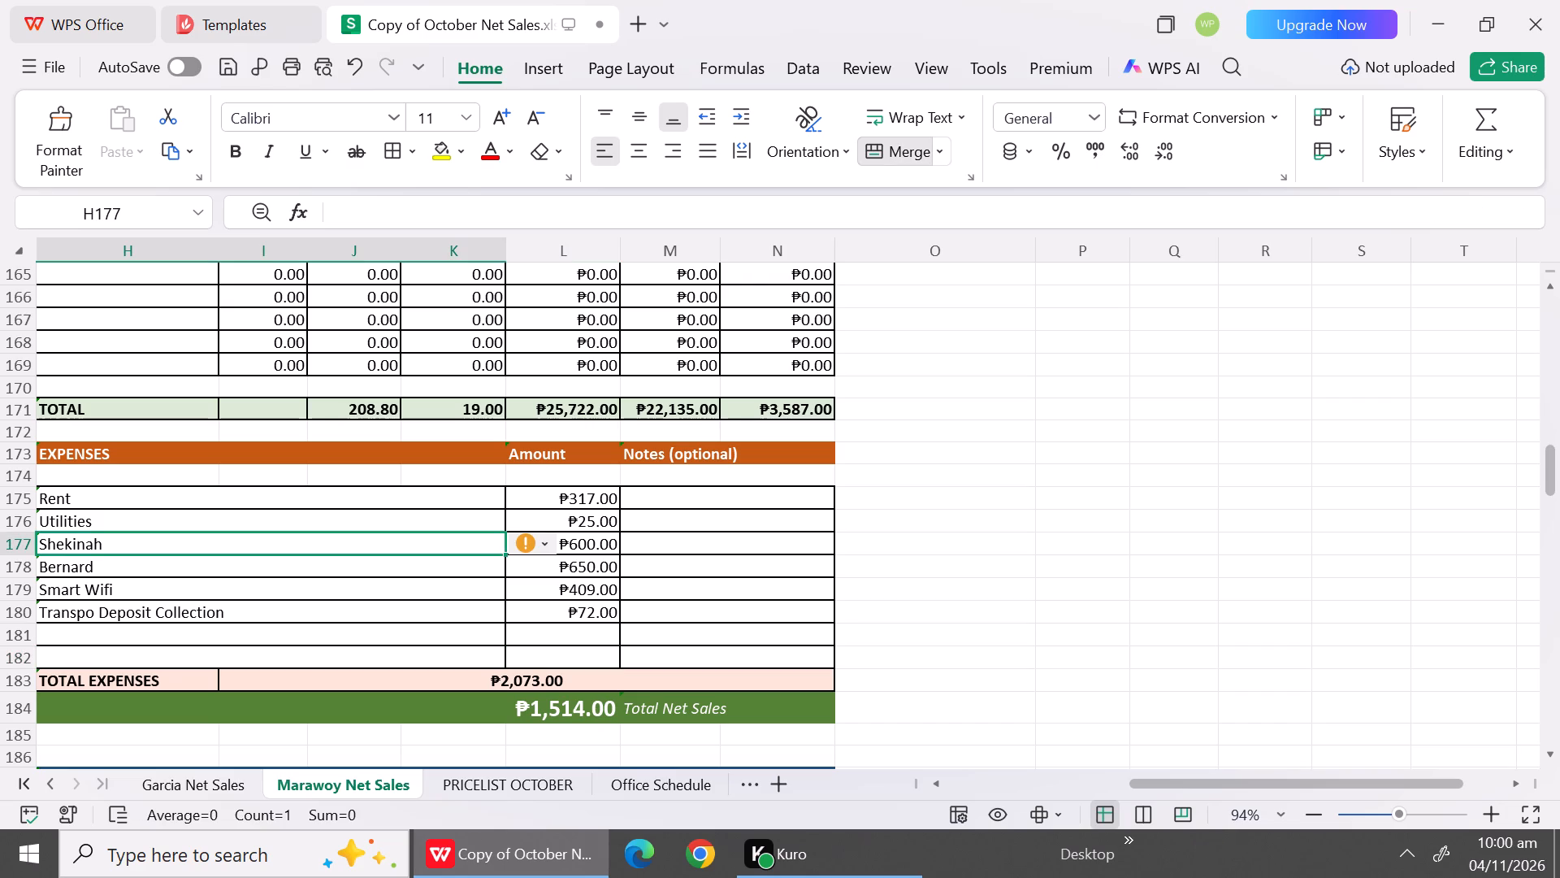
{"action": "type", "text": "Ca"}
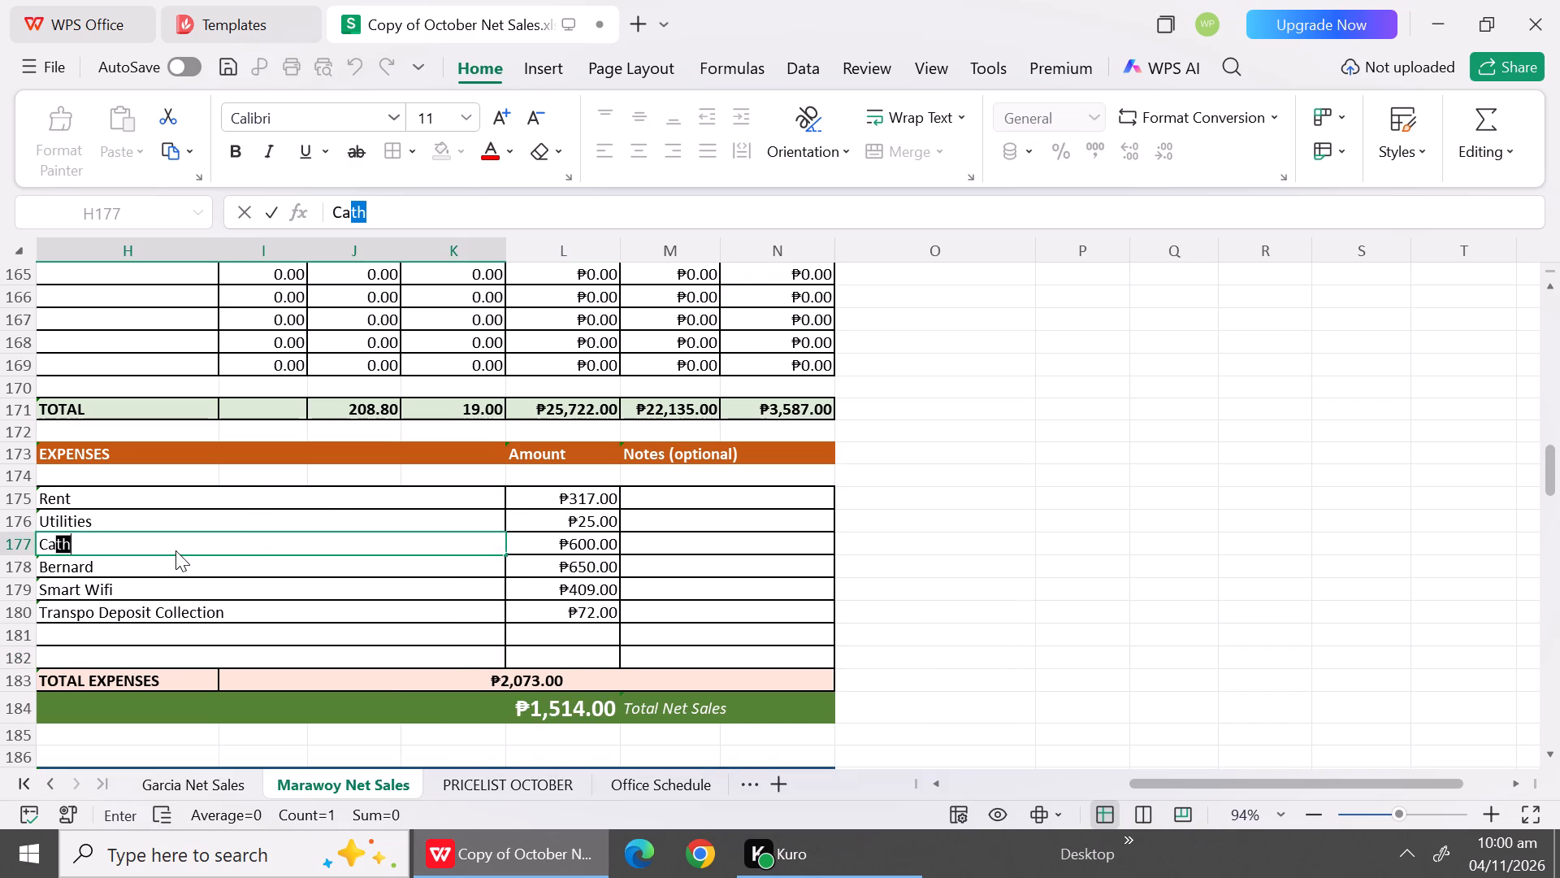
{"action": "key", "text": "Right"}
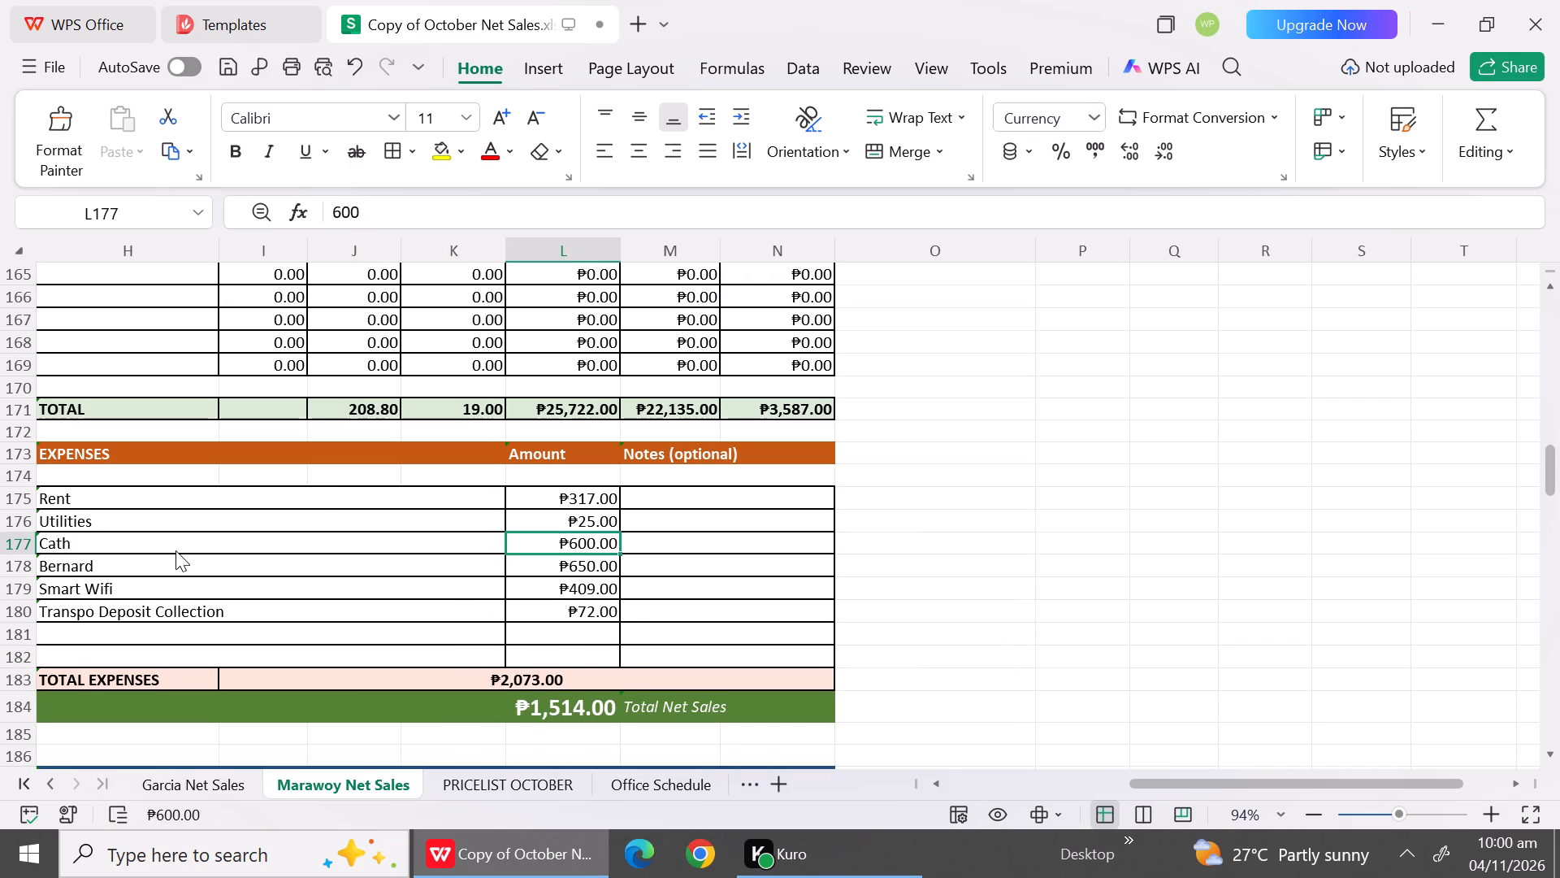
{"action": "key", "text": "7"}
{"action": "type", "text": "00"}
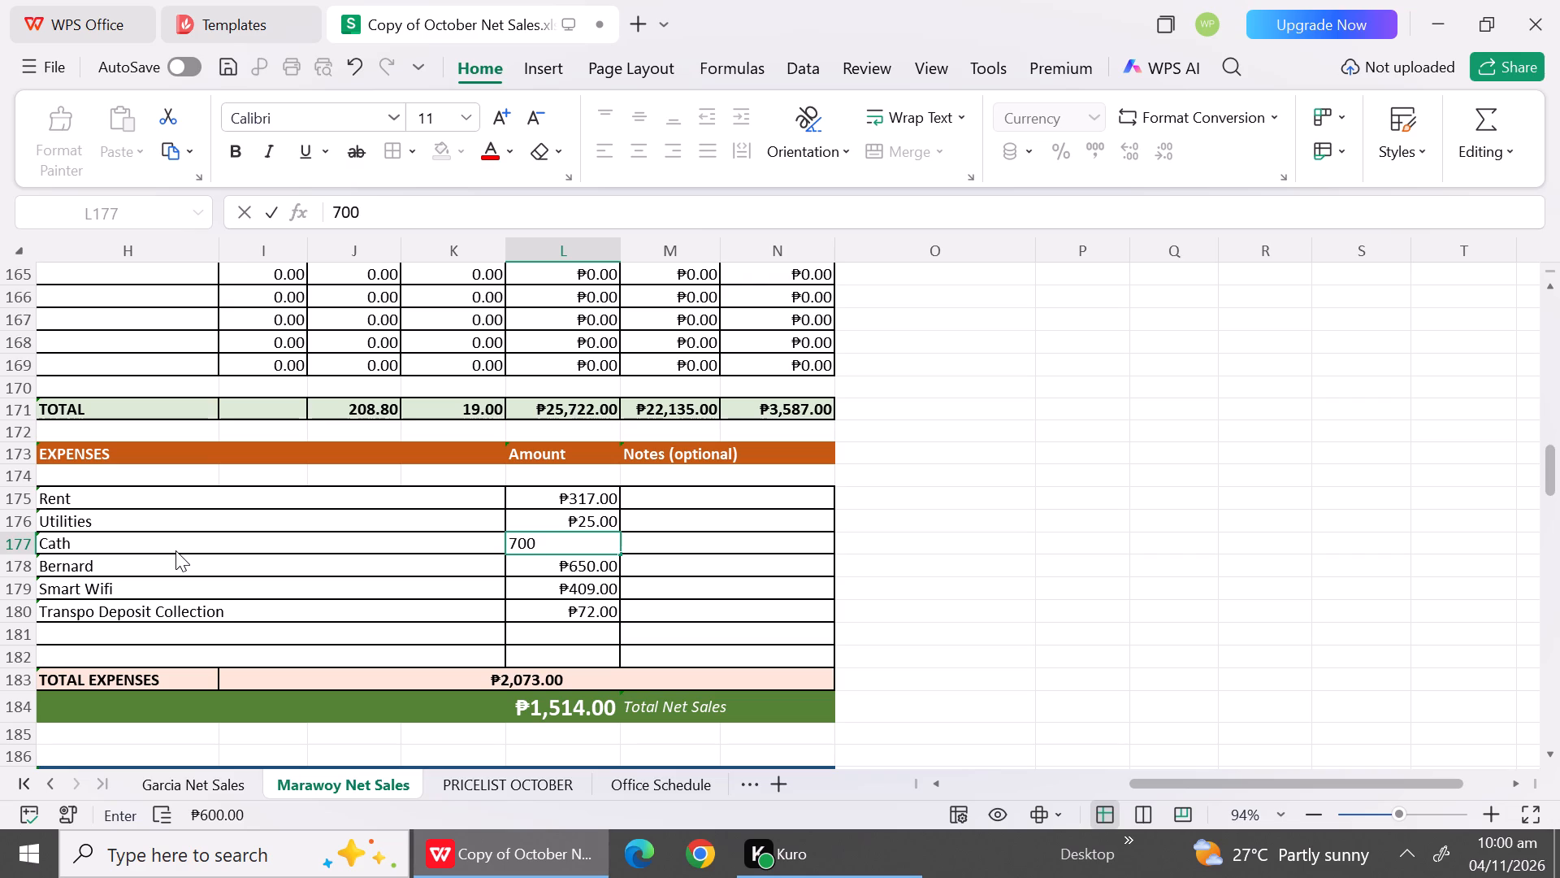
{"action": "left_click", "coordinate": [210, 626]}
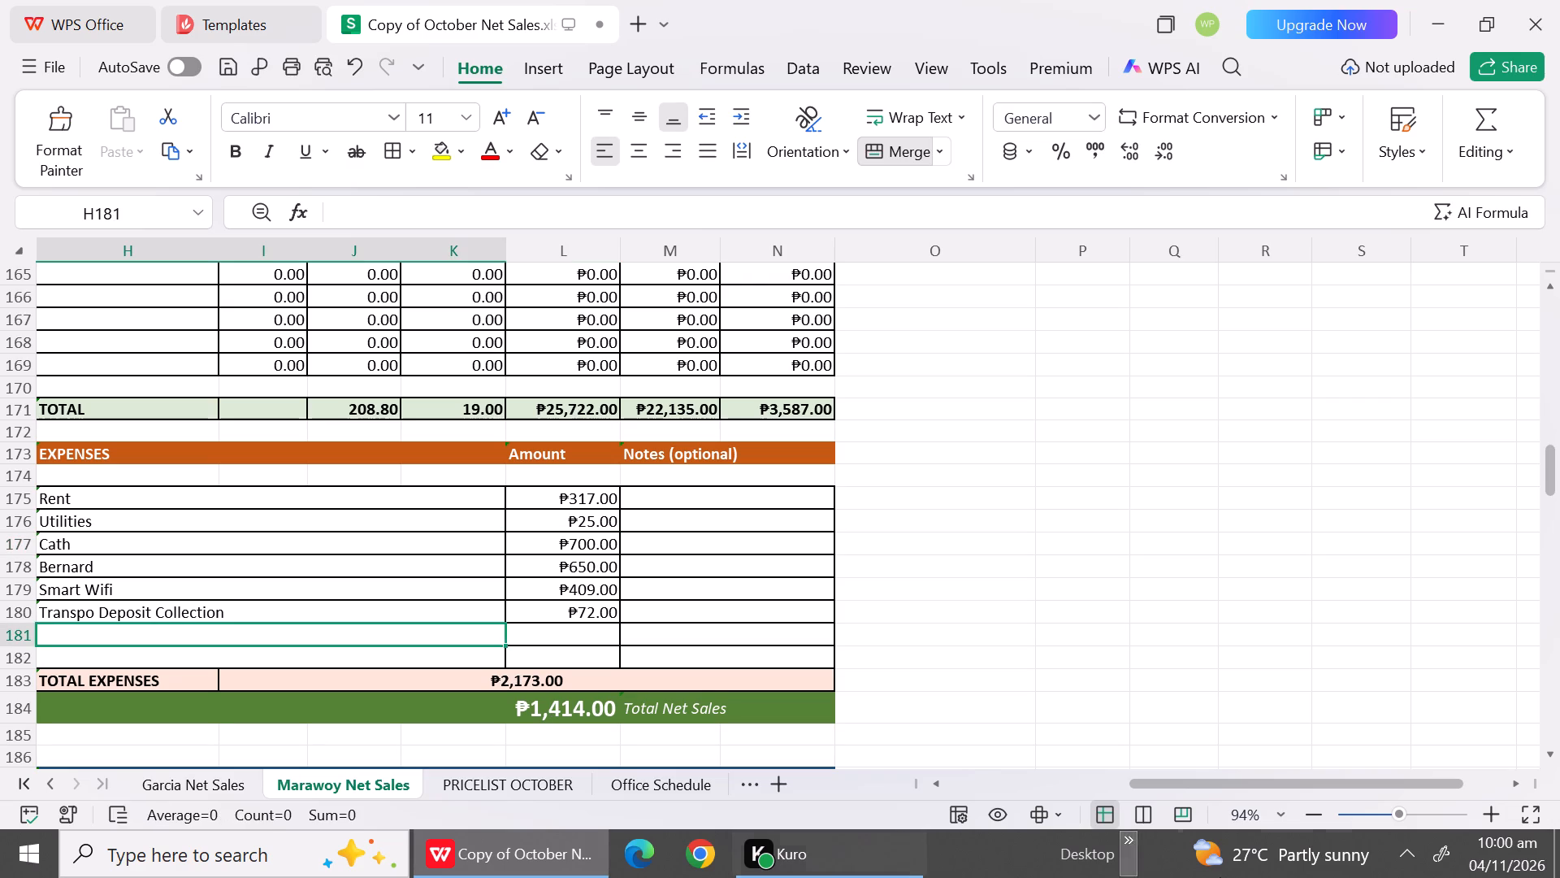
Change the date of the following Marawoy net sales report in row 188 to October 22, 2026.
{"action": "triple_click", "coordinate": [1558, 750]}
{"action": "triple_click", "coordinate": [1558, 750]}
{"action": "triple_click", "coordinate": [1558, 750]}
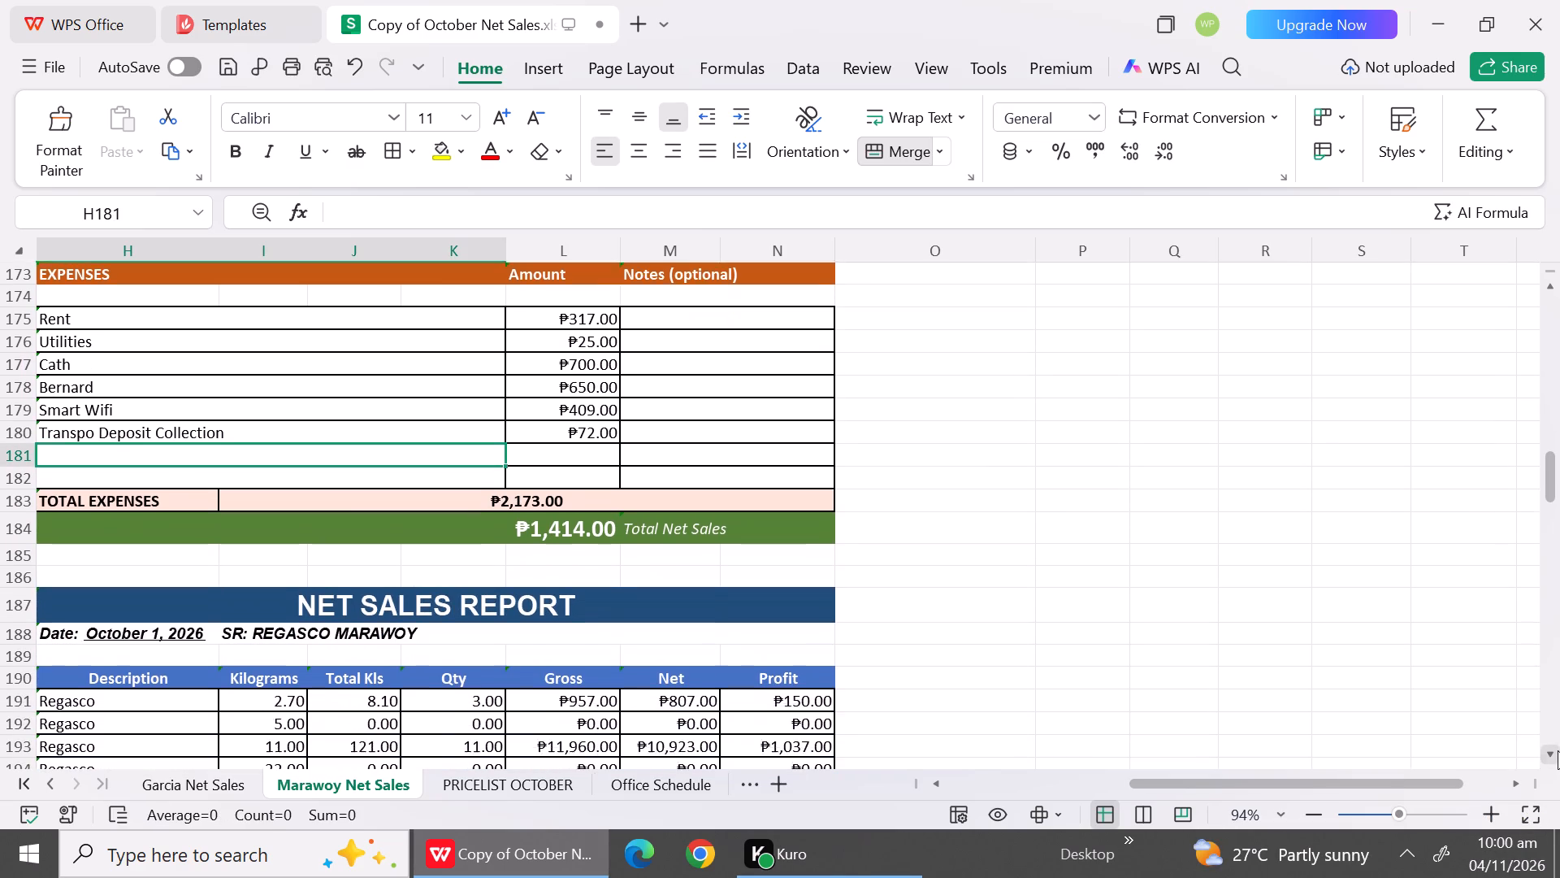
{"action": "double_click", "coordinate": [1558, 750]}
{"action": "left_click", "coordinate": [1558, 750]}
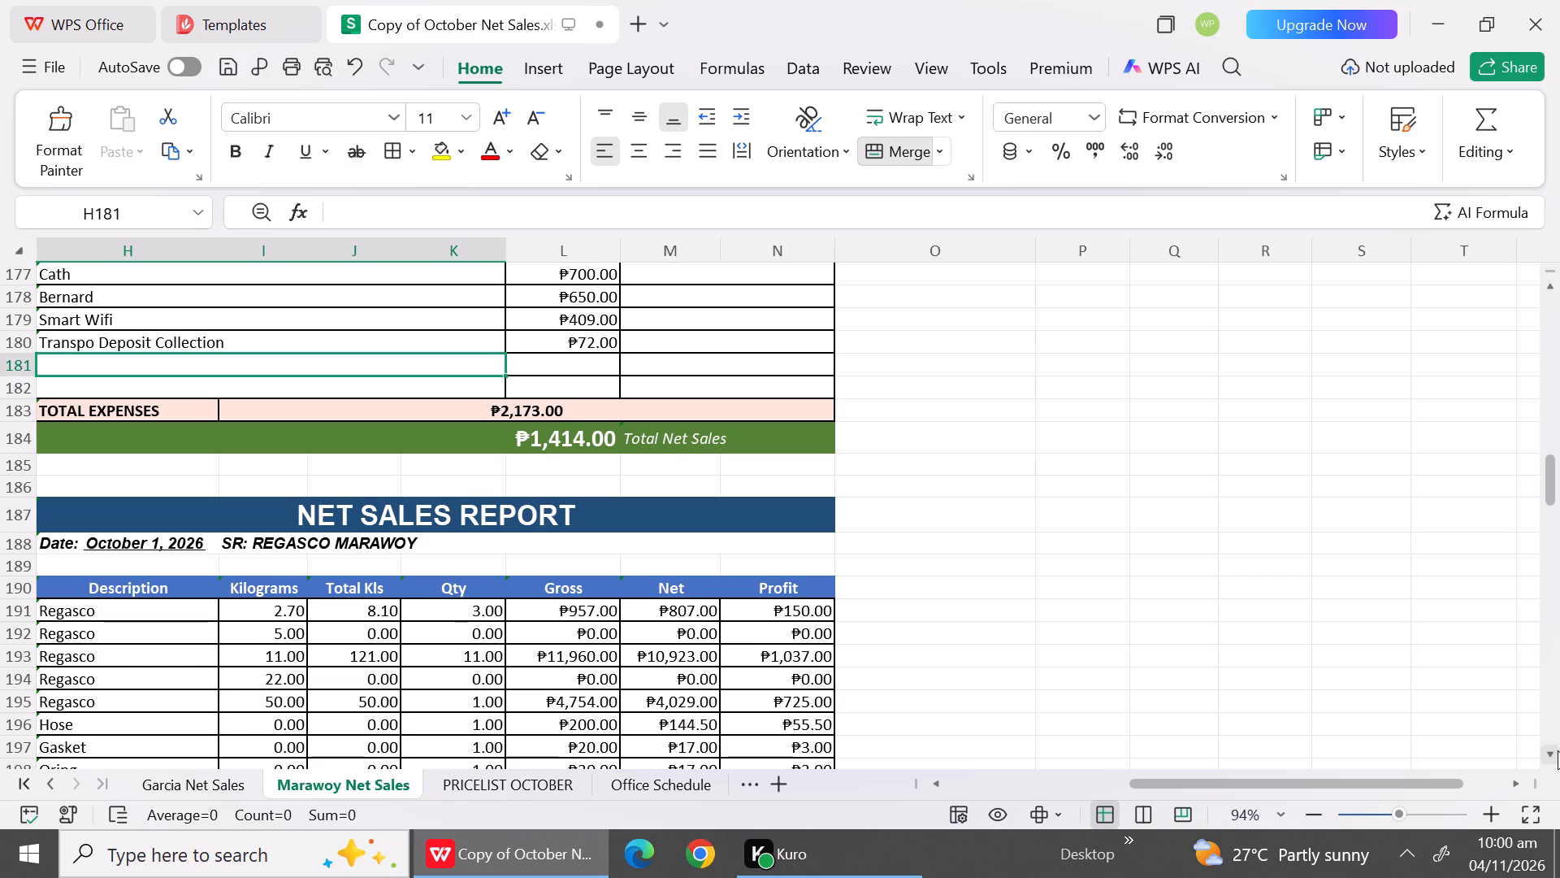
{"action": "double_click", "coordinate": [153, 540]}
{"action": "left_click", "coordinate": [160, 541]}
{"action": "key", "text": "BackSpace"}
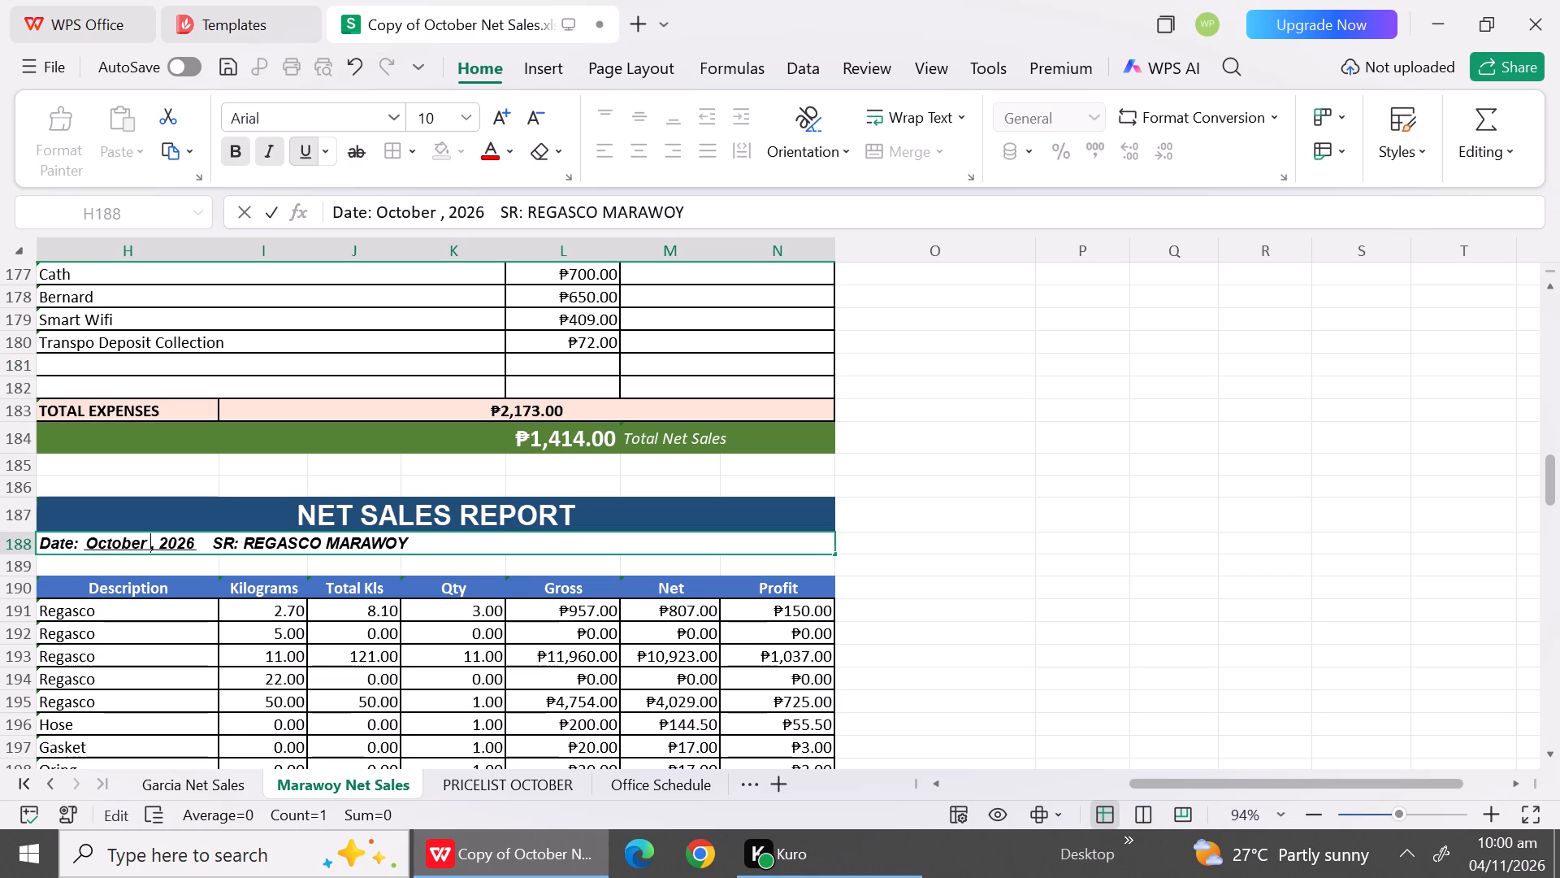
{"action": "type", "text": "22"}
{"action": "left_click", "coordinate": [427, 596]}
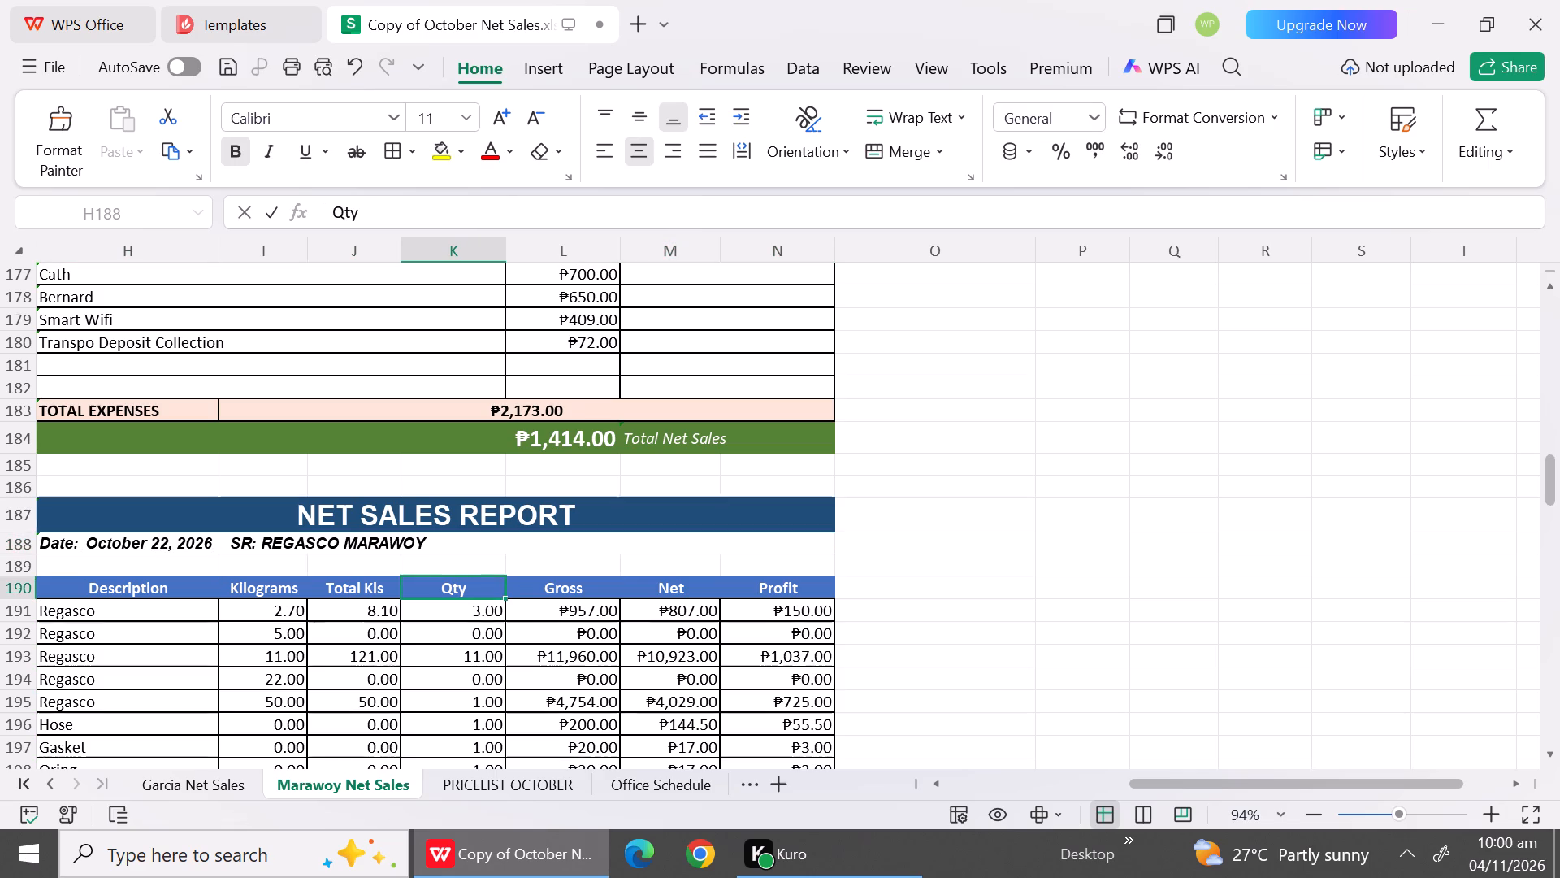
Update the 2.70 kg Regasco row 191 of the October 22 report with Qty 4, Gross 1464 and Net 1264.
{"action": "triple_click", "coordinate": [1555, 756]}
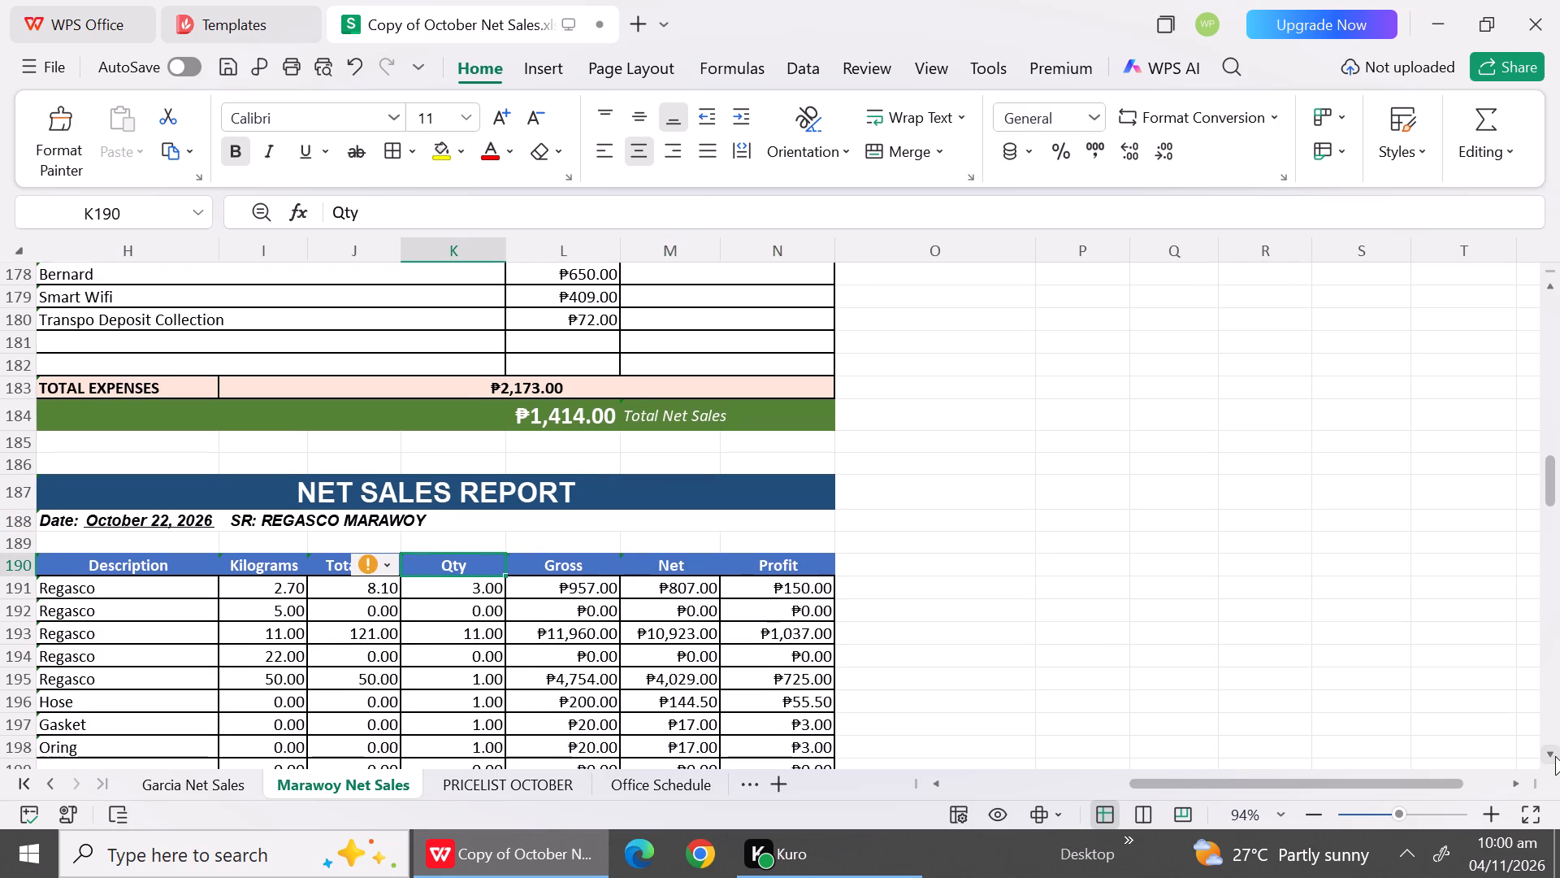
{"action": "triple_click", "coordinate": [1555, 756]}
{"action": "double_click", "coordinate": [1555, 756]}
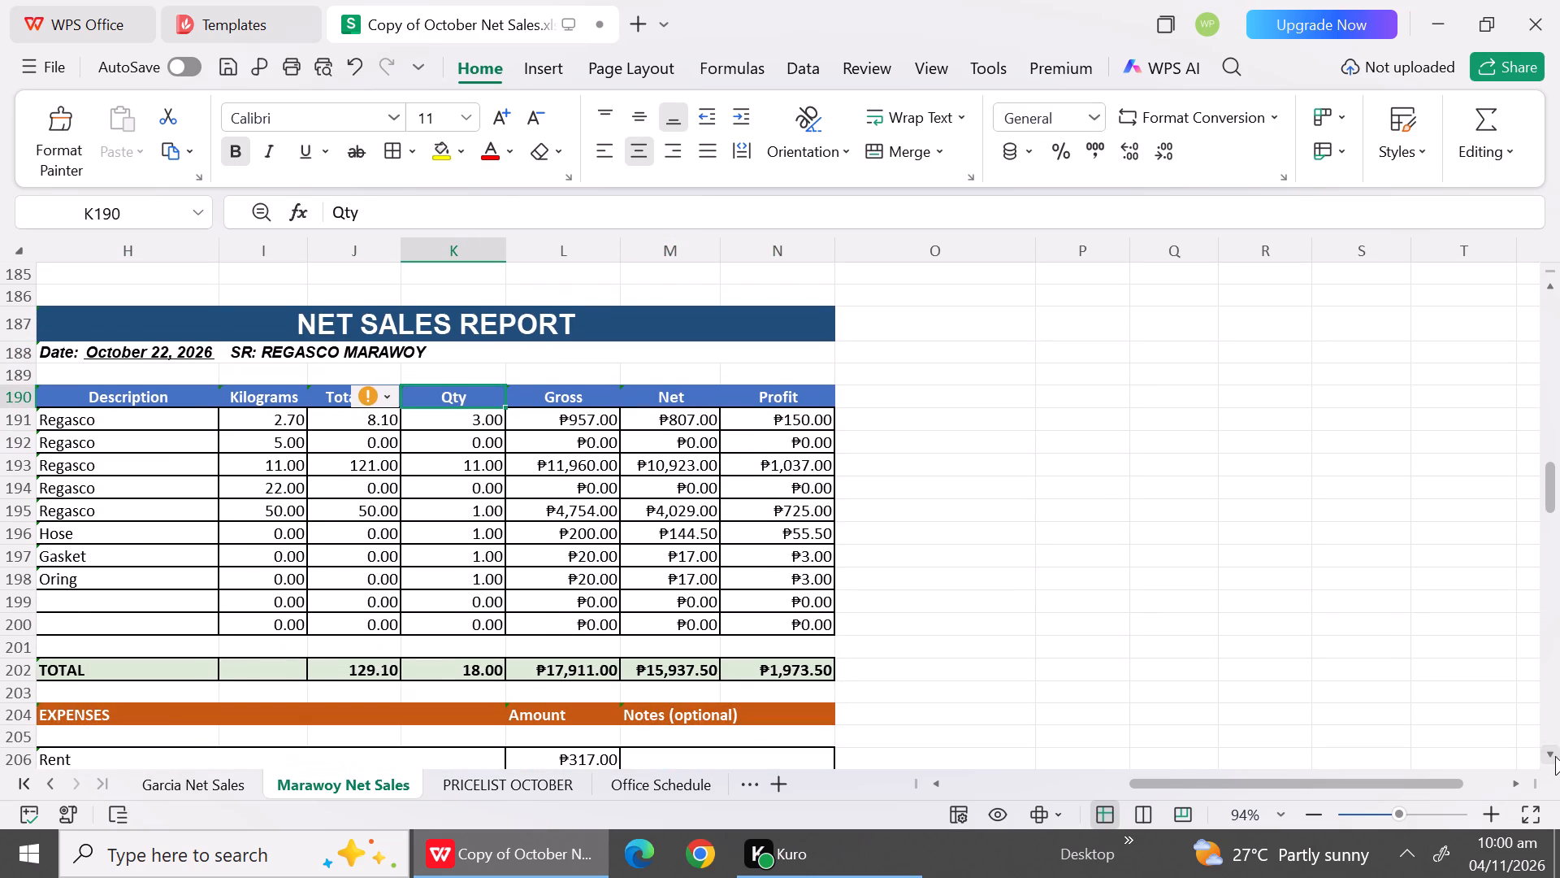
{"action": "left_click_drag", "start_coordinate": [1555, 756], "coordinate": [743, 504]}
{"action": "left_click", "coordinate": [743, 504]}
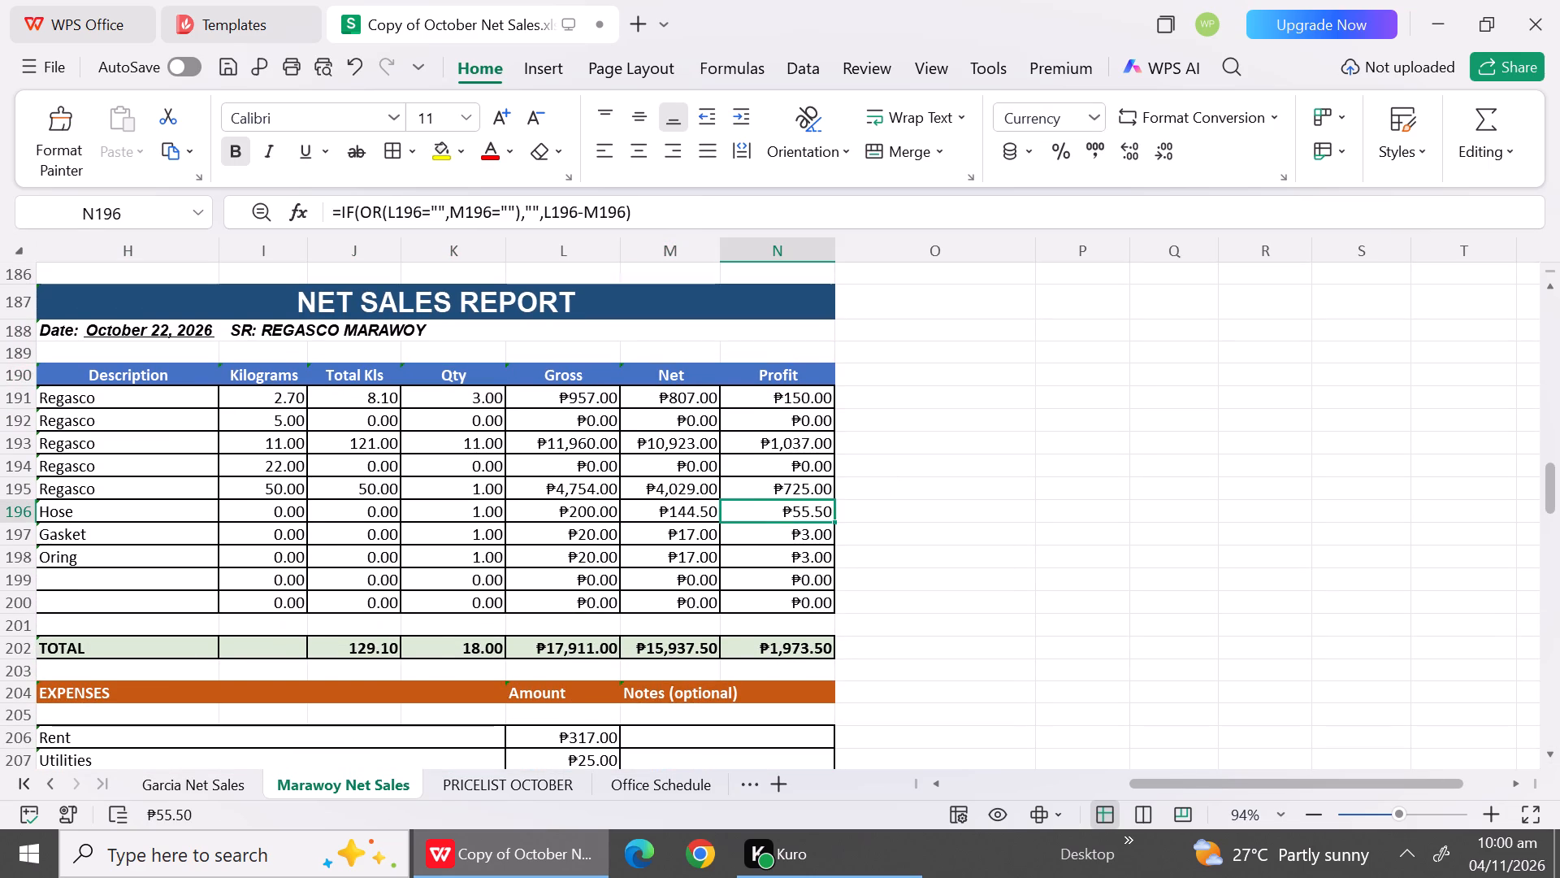
{"action": "left_click", "coordinate": [283, 405]}
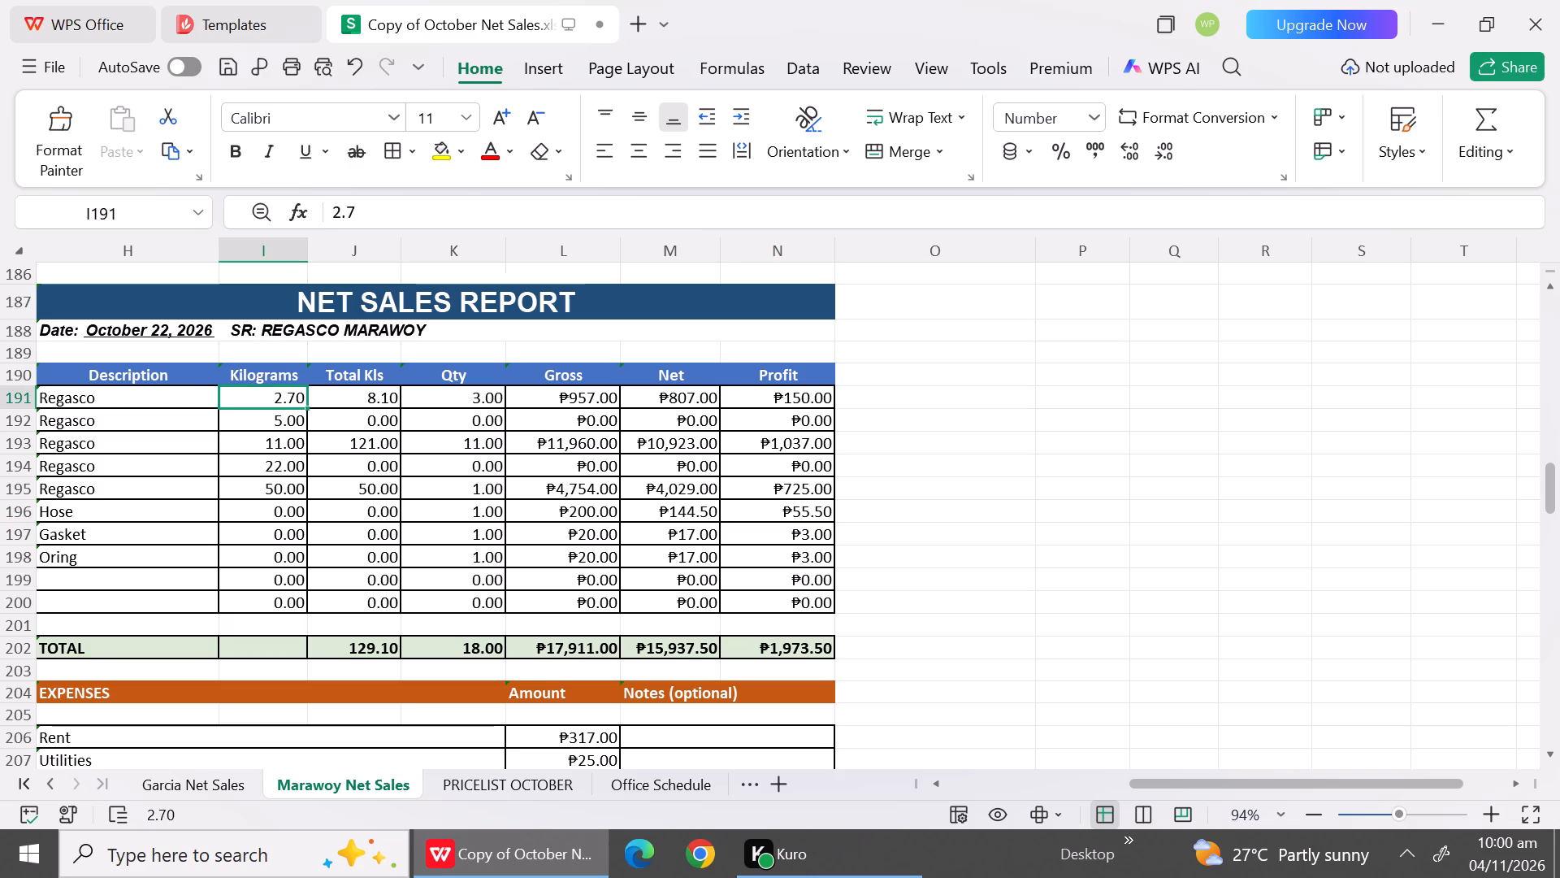
{"action": "left_click", "coordinate": [392, 405]}
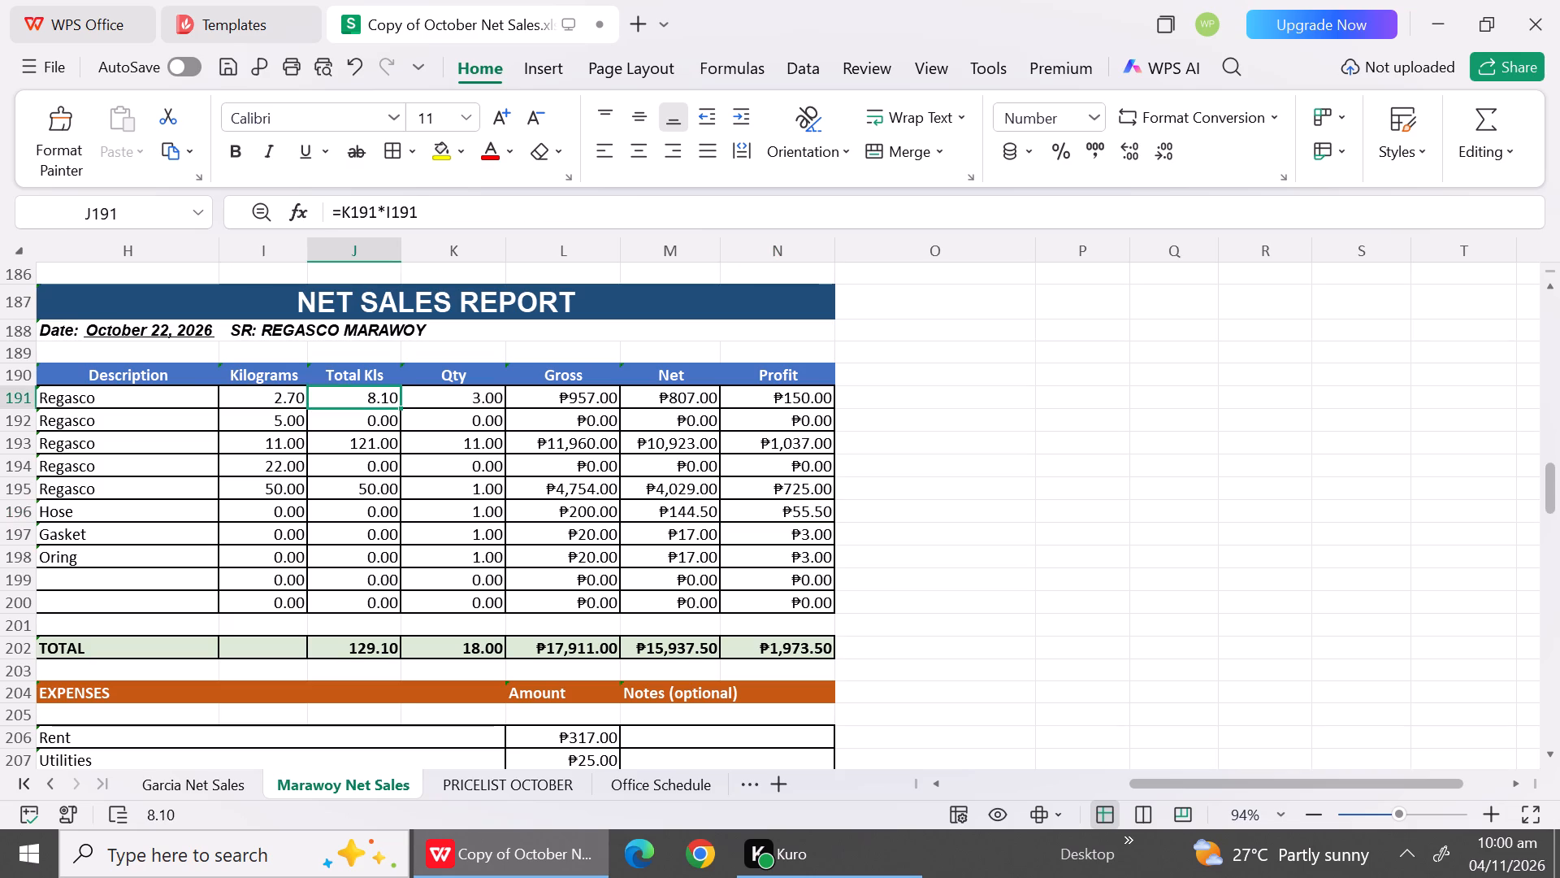
{"action": "left_click", "coordinate": [469, 401]}
{"action": "key", "text": "4"}
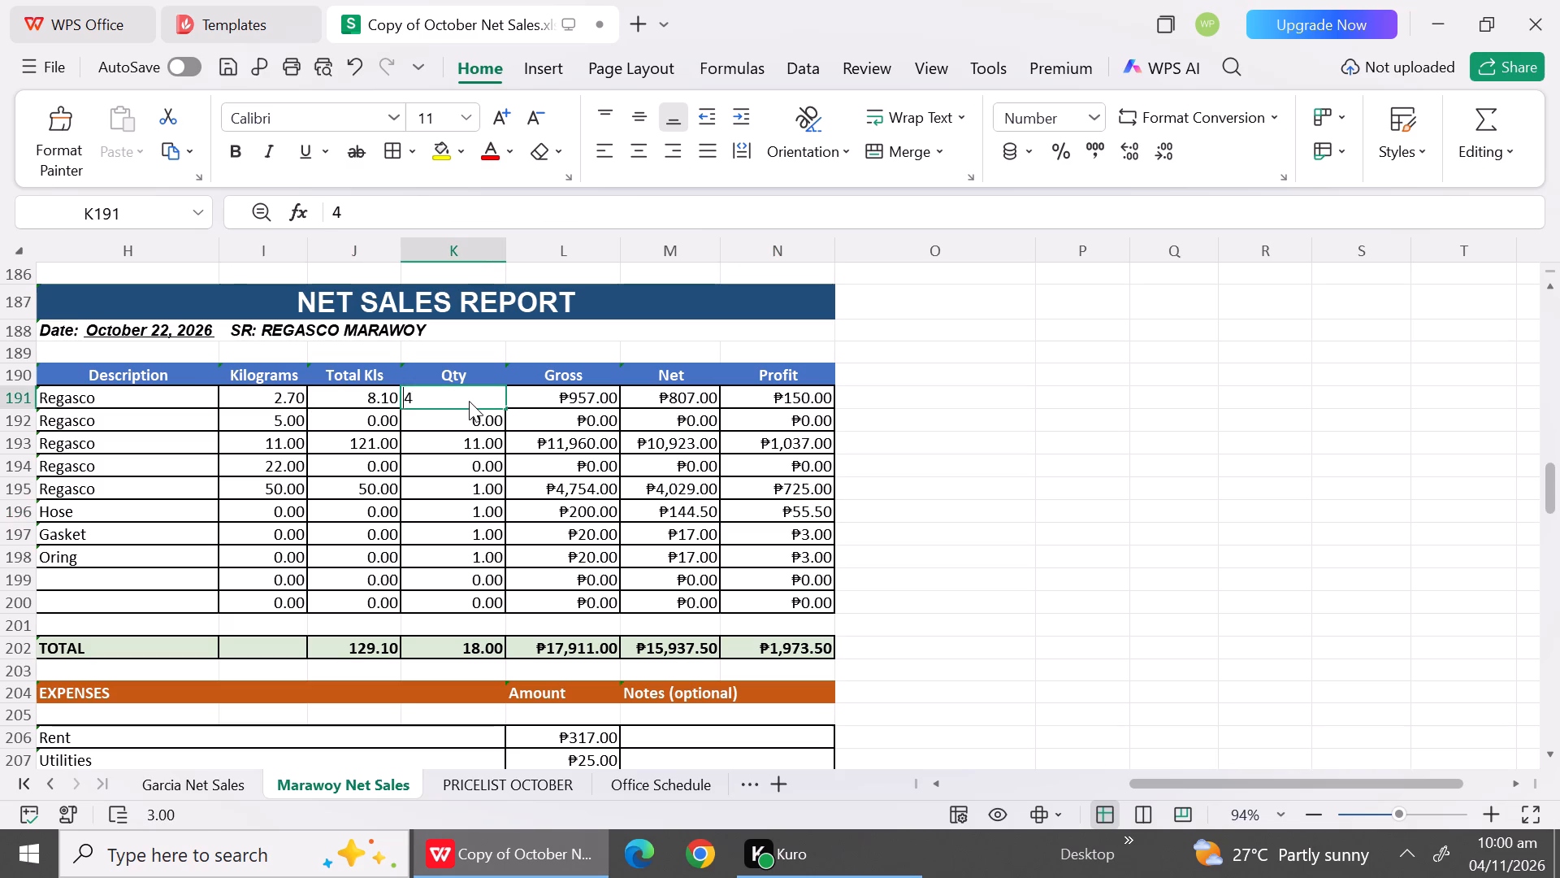
{"action": "left_click", "coordinate": [598, 407]}
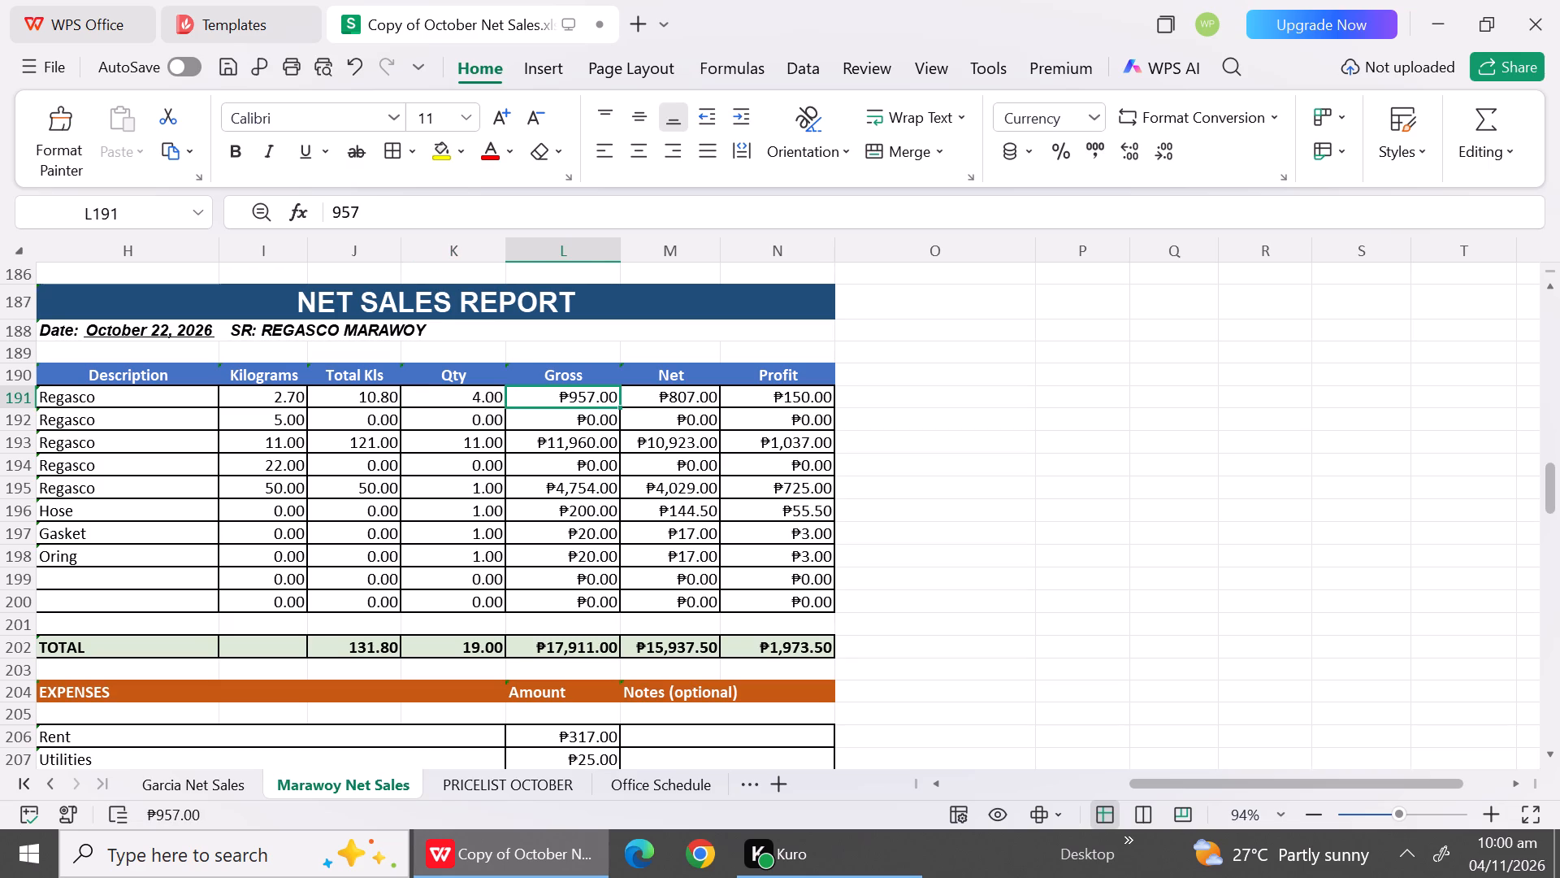
{"action": "key", "text": "1"}
{"action": "type", "text": "464"}
{"action": "left_click", "coordinate": [648, 450]}
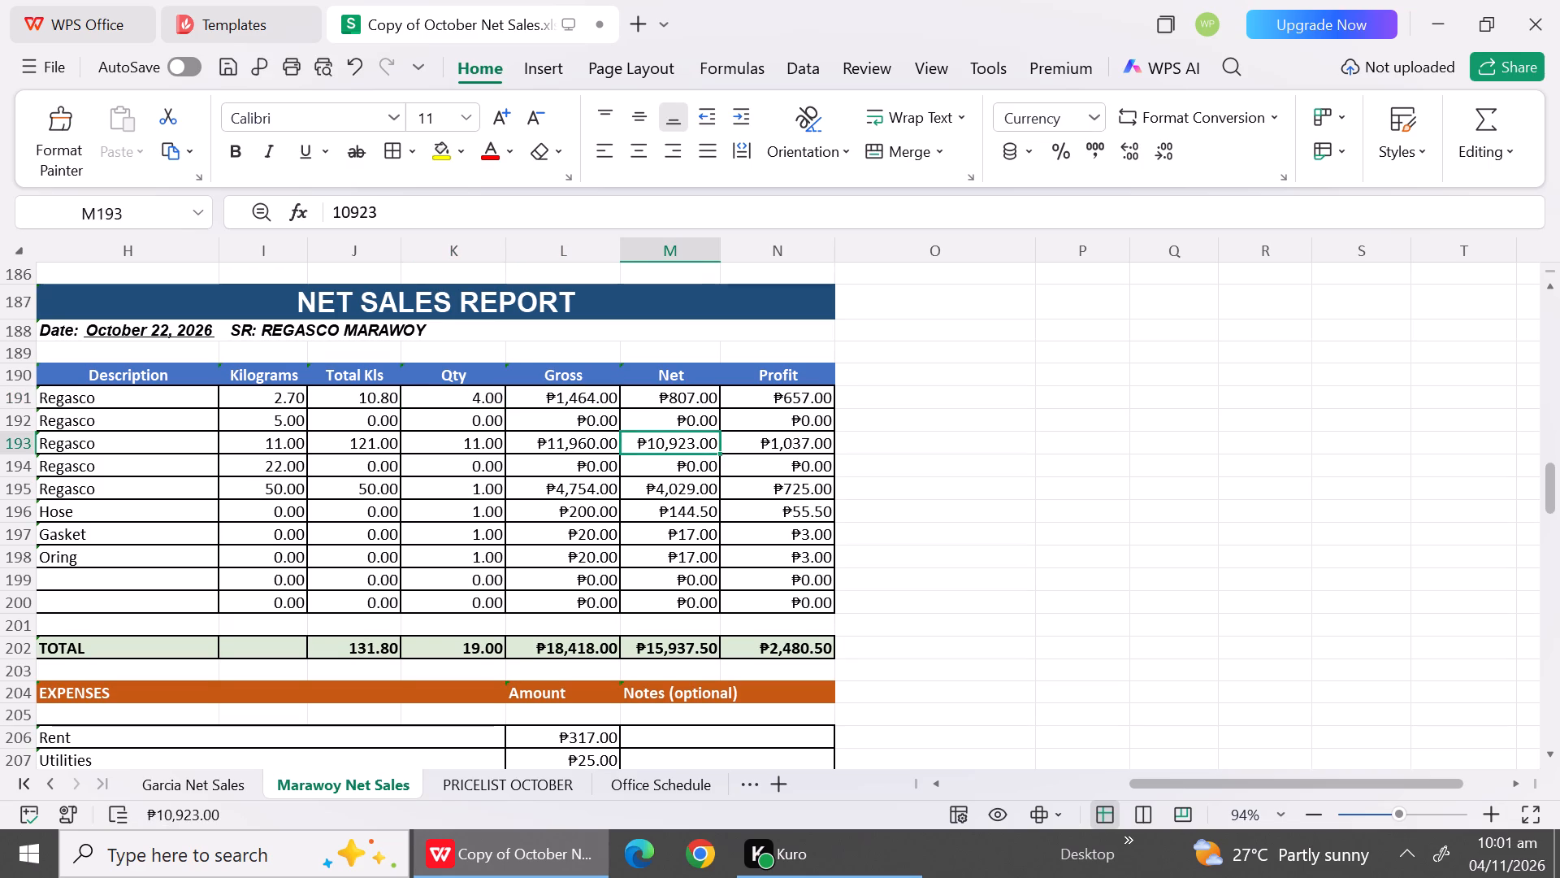
{"action": "left_click", "coordinate": [672, 401]}
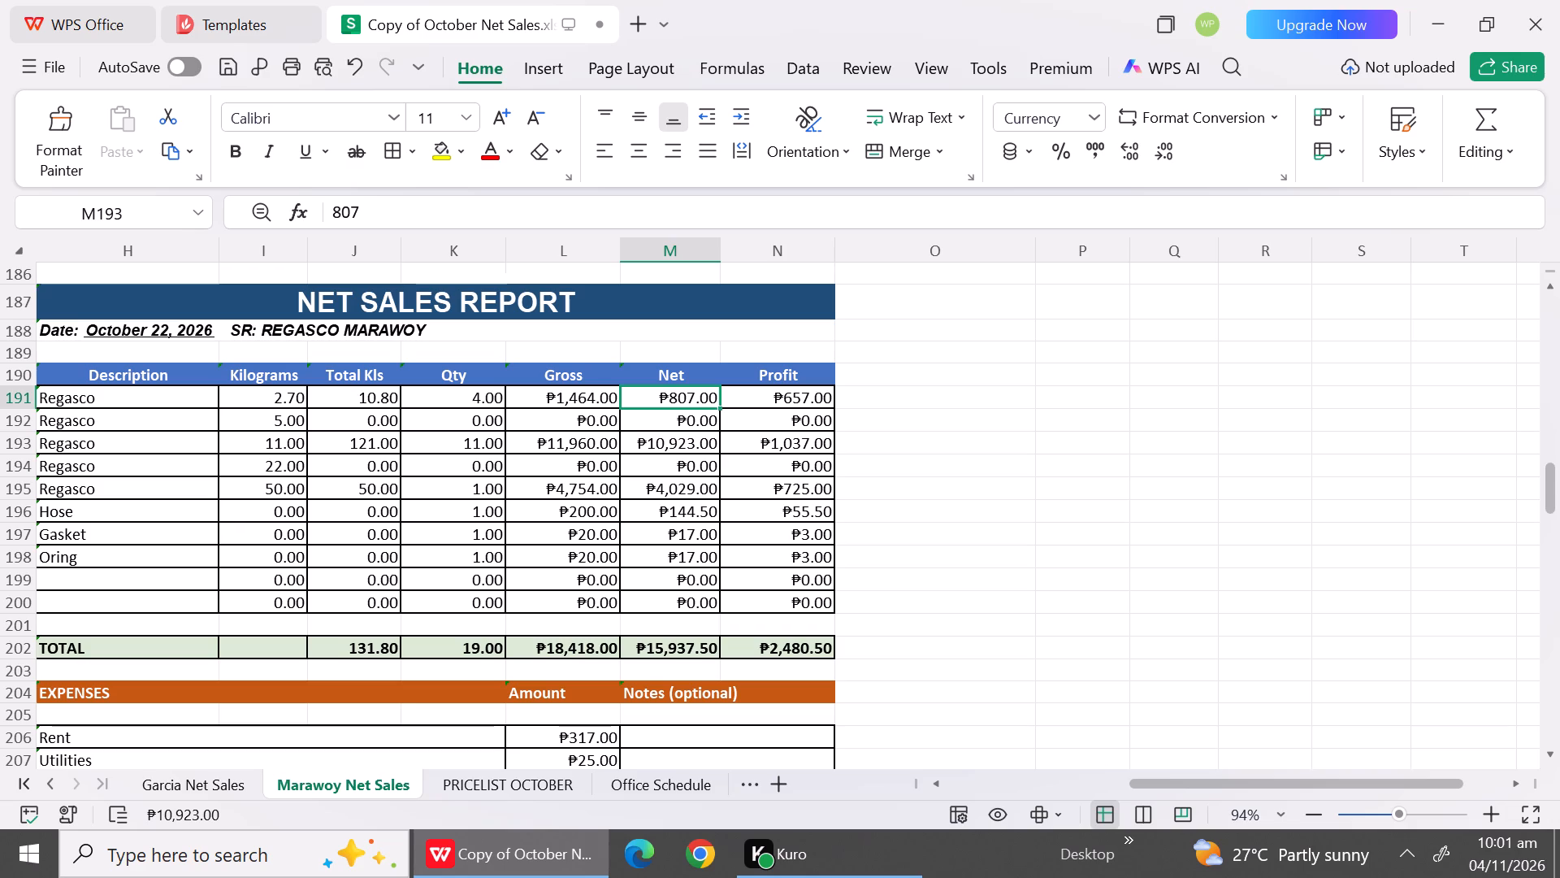
{"action": "key", "text": "2"}
{"action": "key", "text": "BackSpace"}
{"action": "type", "text": "1264"}
{"action": "left_click", "coordinate": [662, 480]}
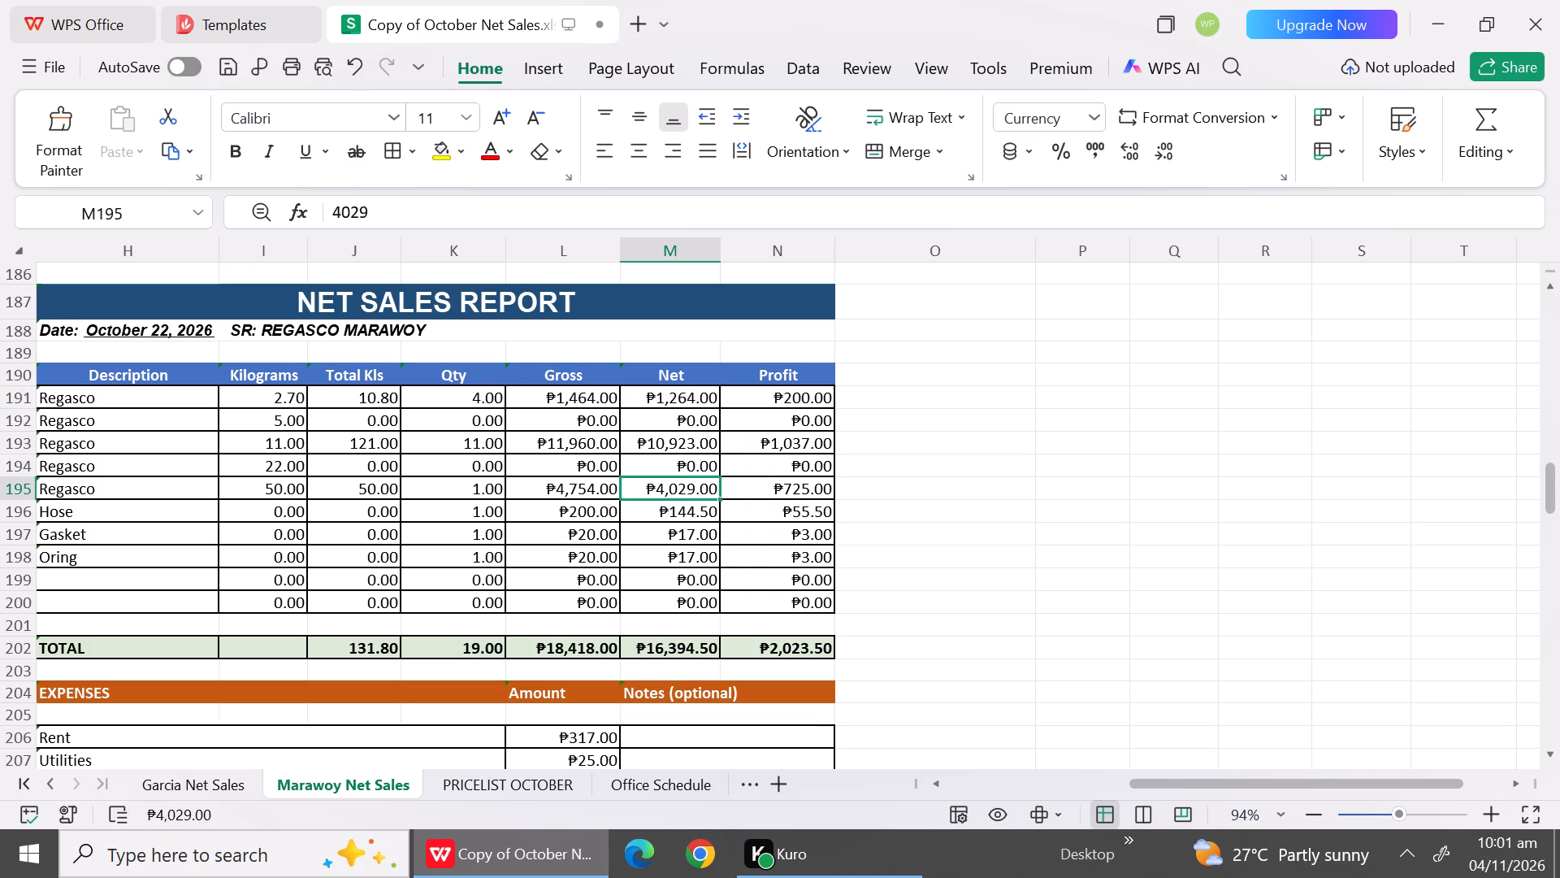
Update the 11 kg Regasco row 193 with Qty 20, Gross 26250 and Net 23720.
{"action": "left_click", "coordinate": [609, 422]}
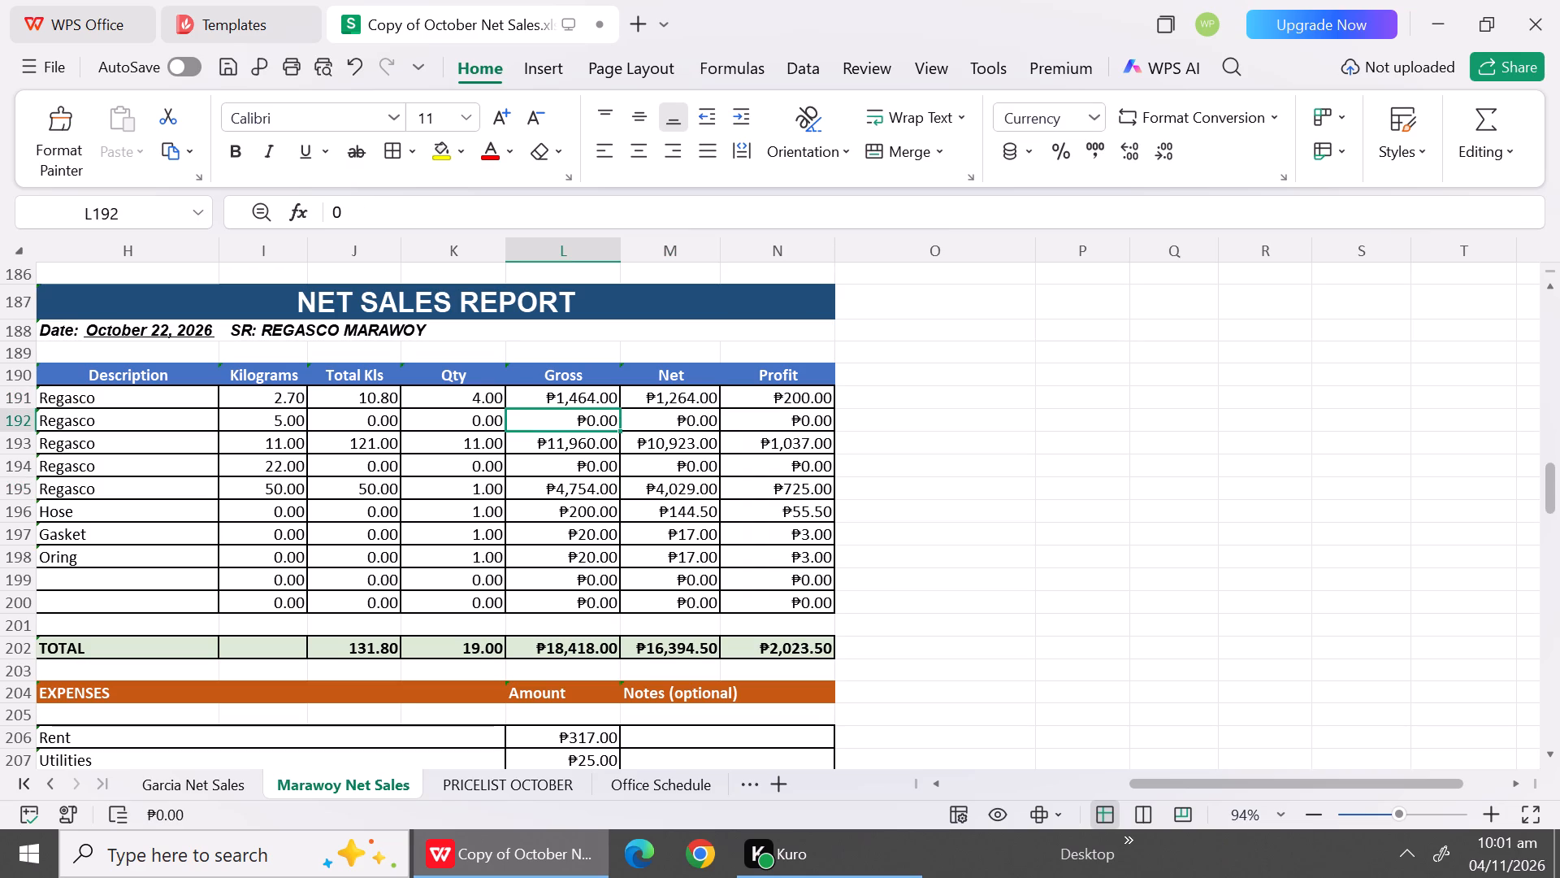
{"action": "left_click", "coordinate": [496, 441]}
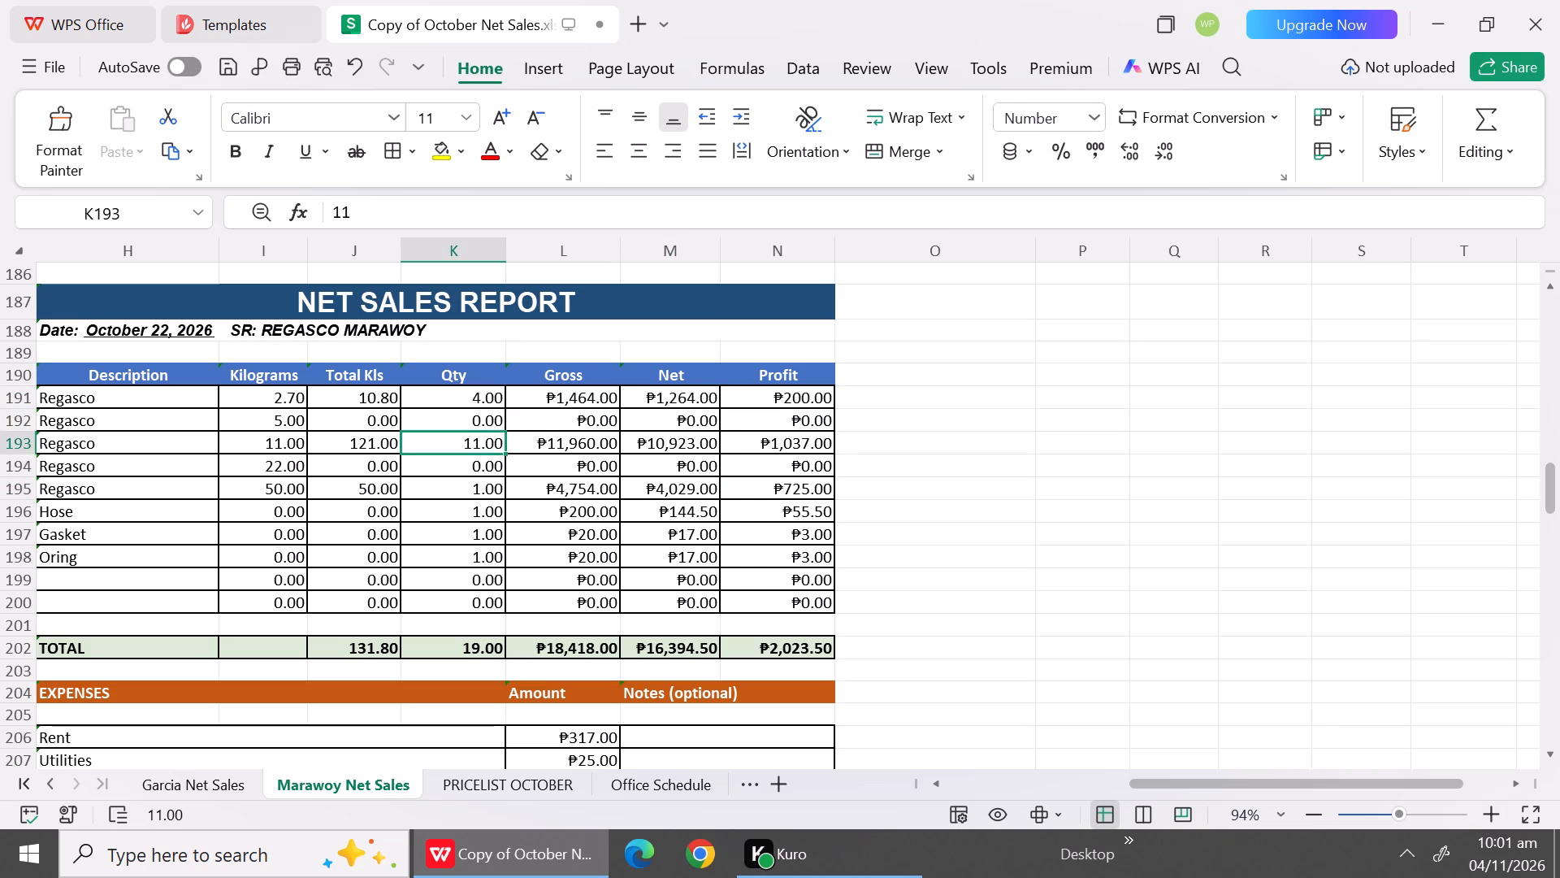
{"action": "type", "text": "20"}
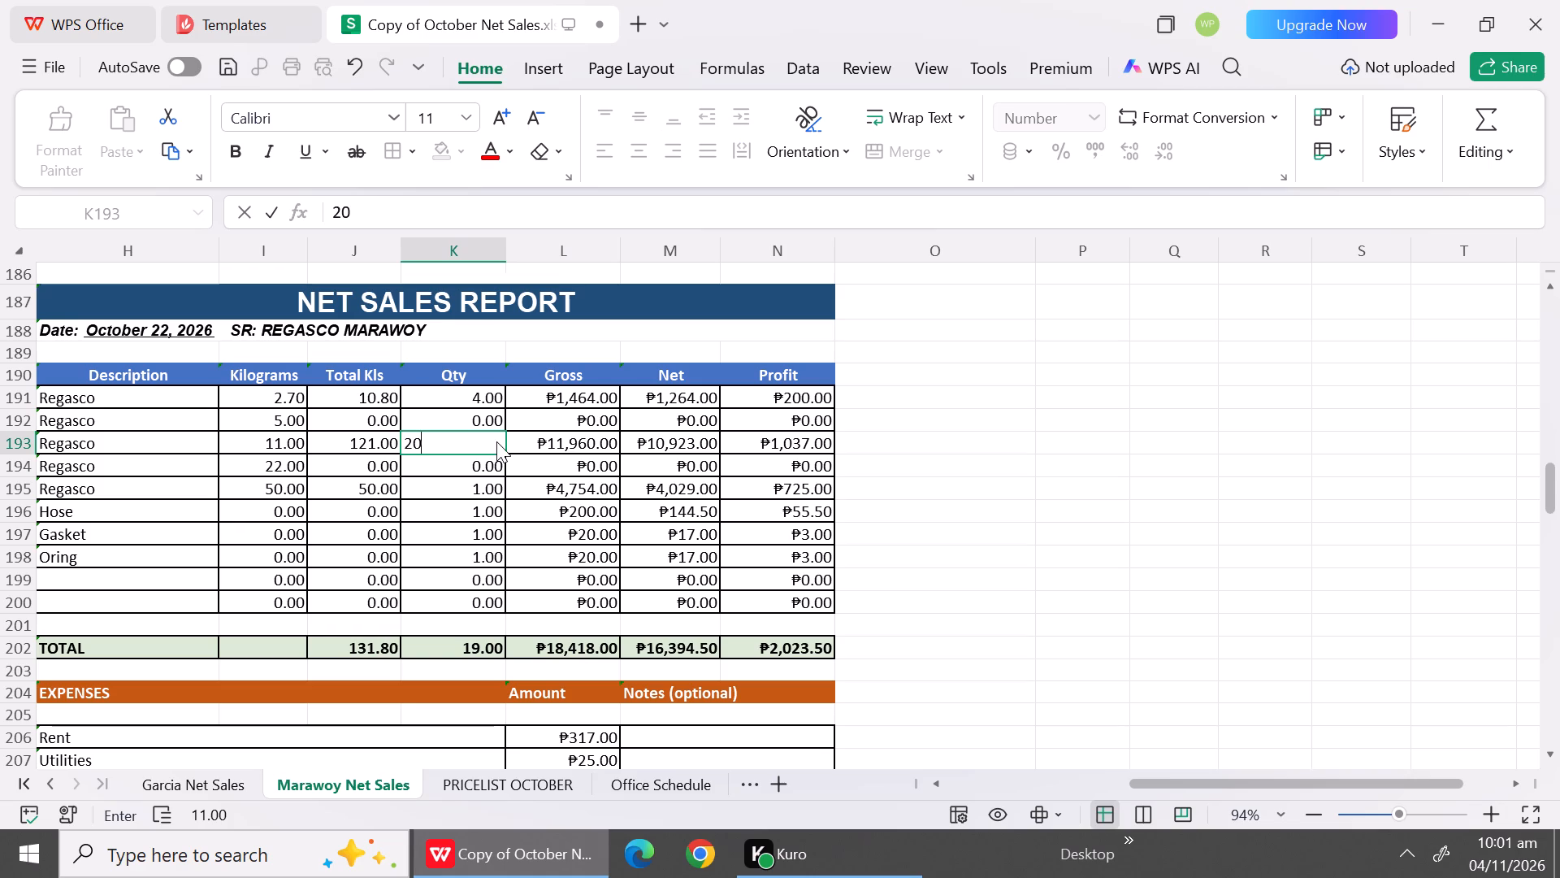
{"action": "left_click", "coordinate": [560, 450]}
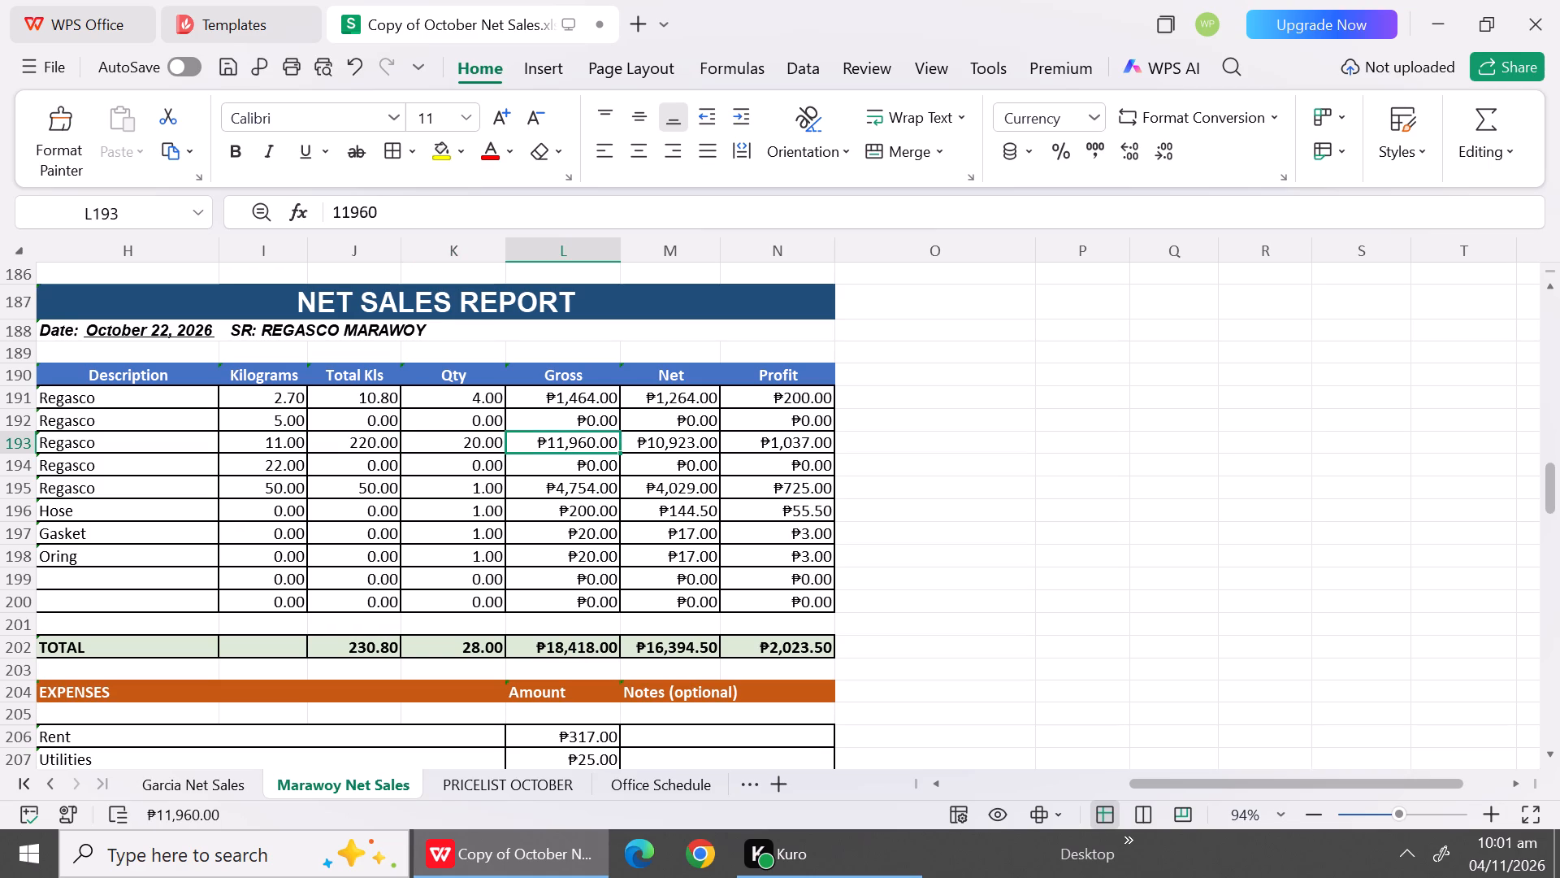
{"action": "key", "text": "2"}
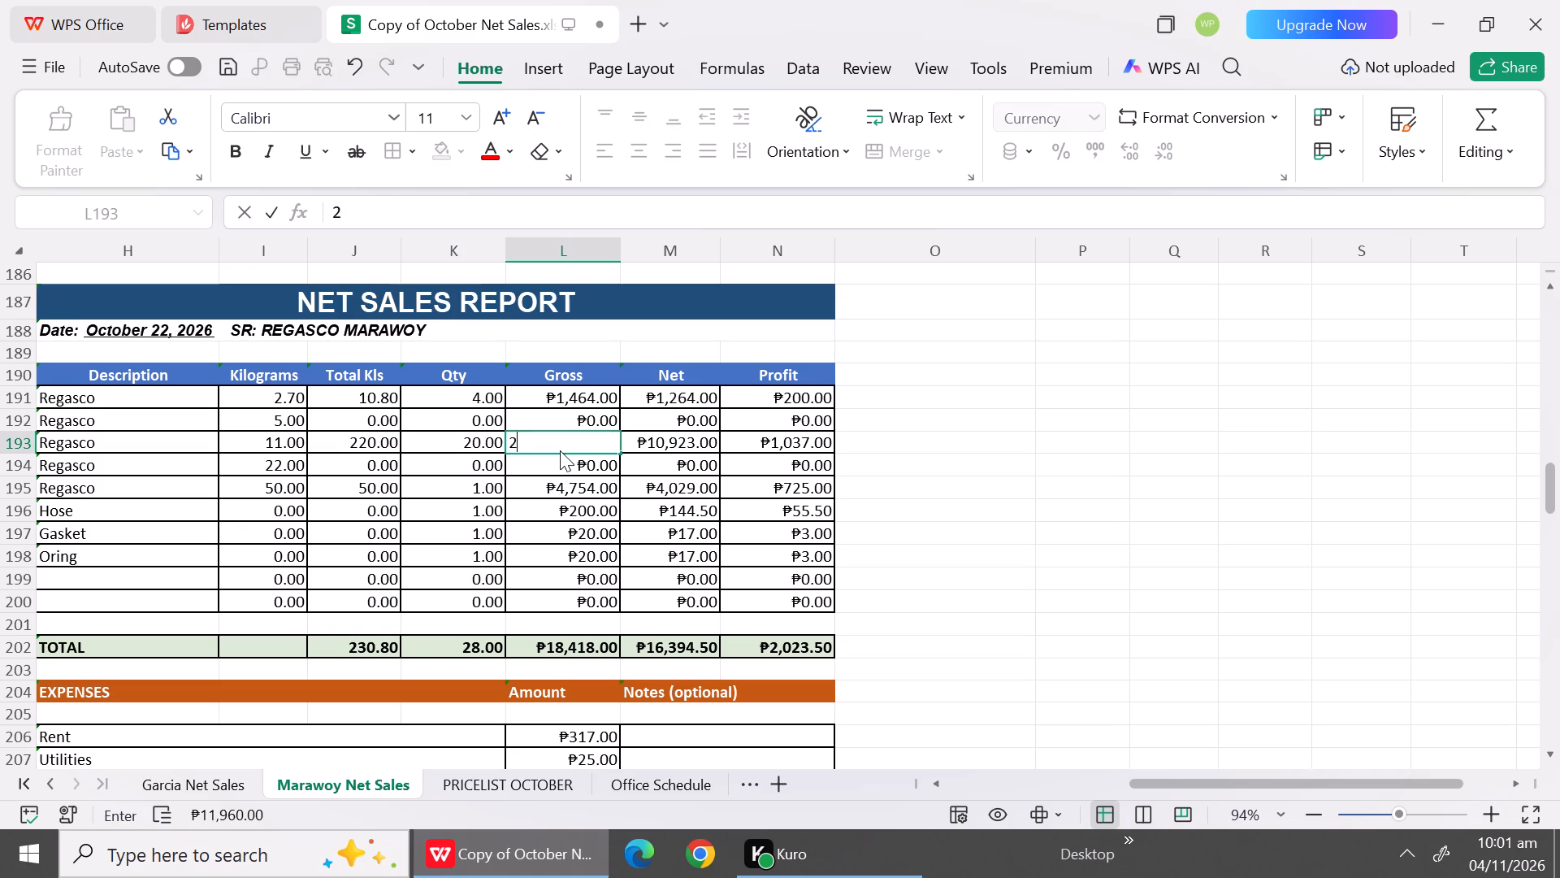
{"action": "type", "text": "6250"}
{"action": "left_click", "coordinate": [565, 517]}
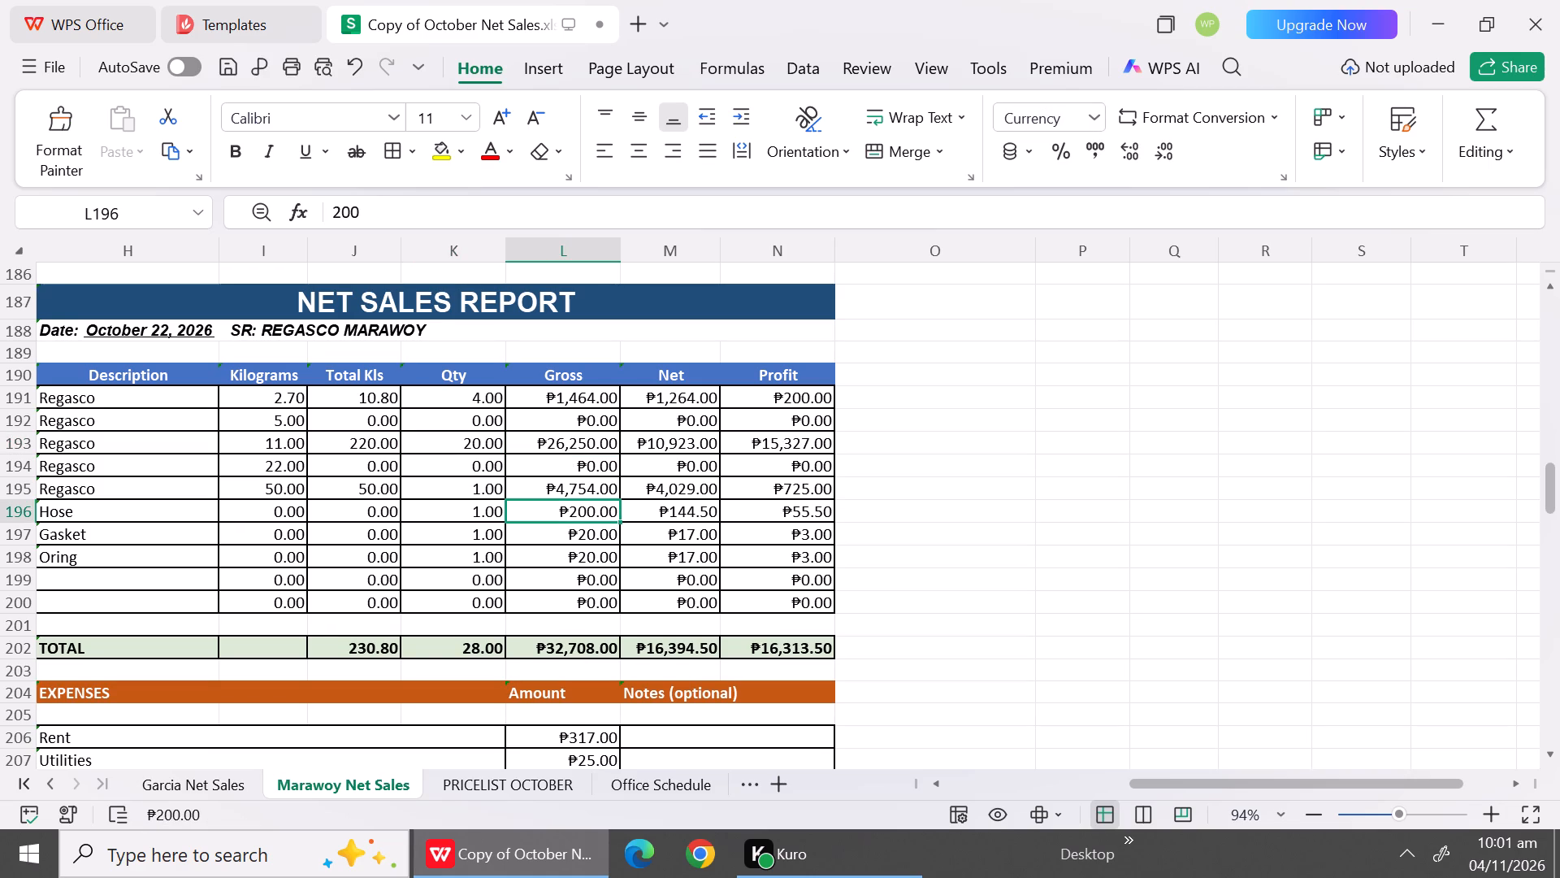
{"action": "left_click", "coordinate": [687, 446]}
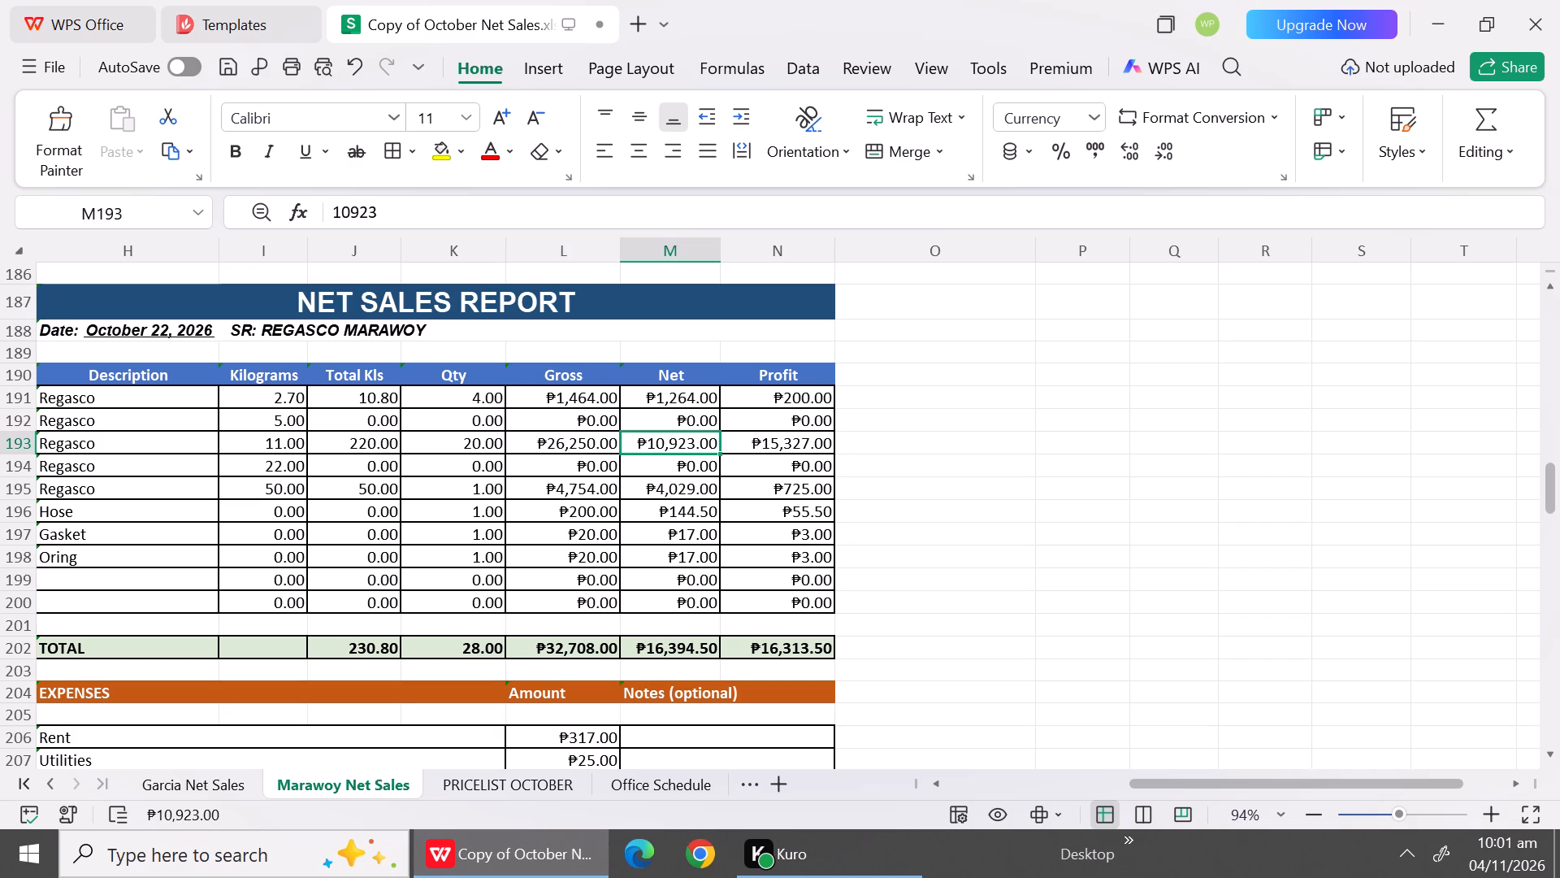
{"action": "type", "text": "23"}
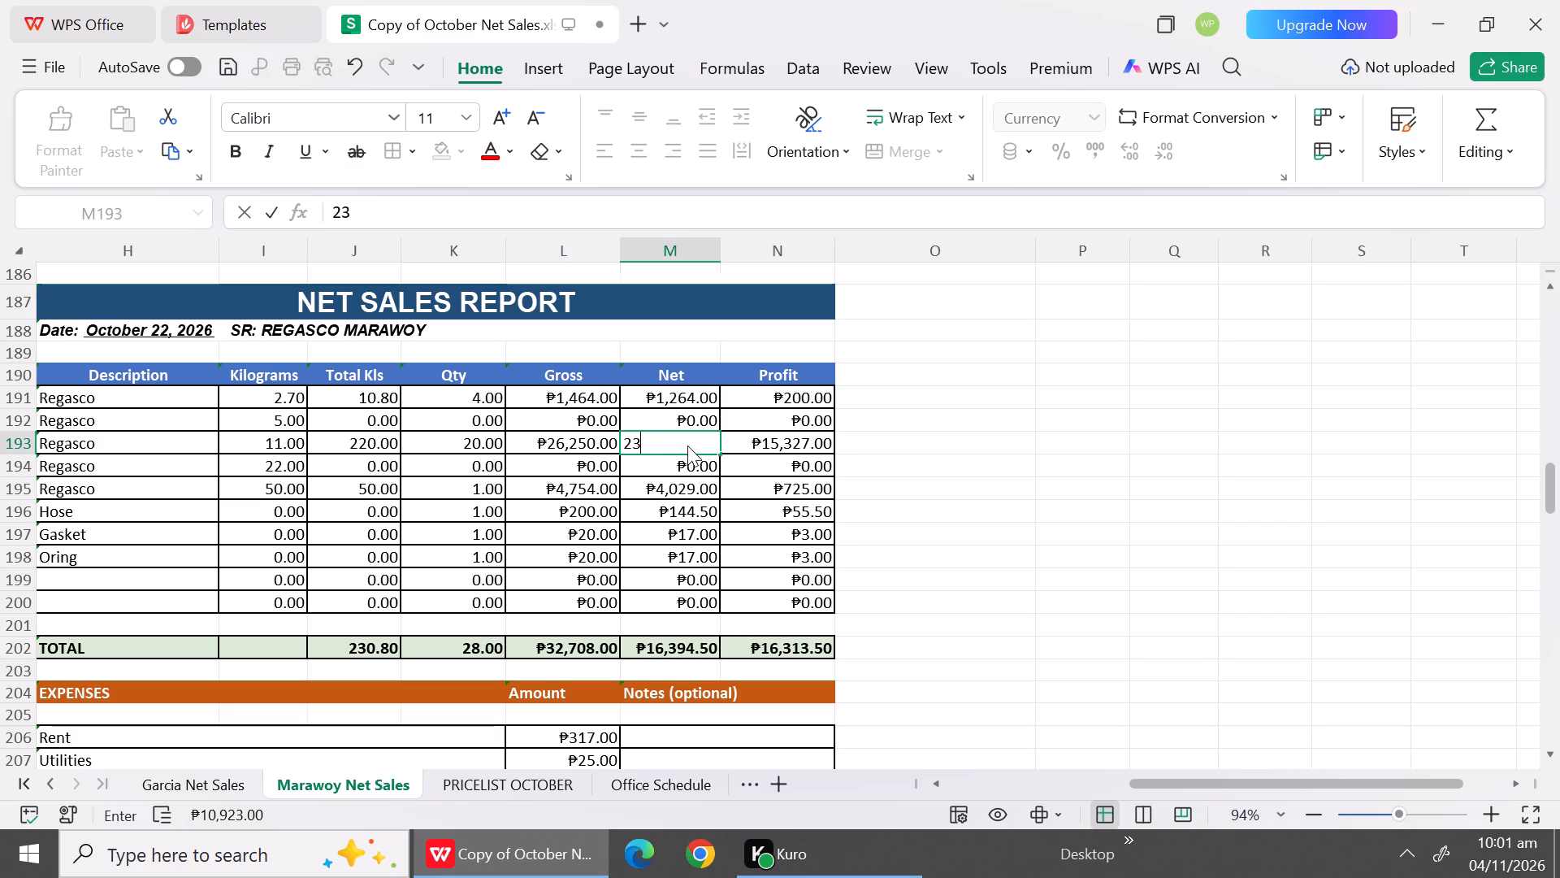
{"action": "type", "text": "720"}
{"action": "left_click", "coordinate": [661, 532]}
Enter Qty 1 and Gross 2569 for the 22 kg Regasco row 194.
{"action": "left_click", "coordinate": [479, 472]}
{"action": "key", "text": "1"}
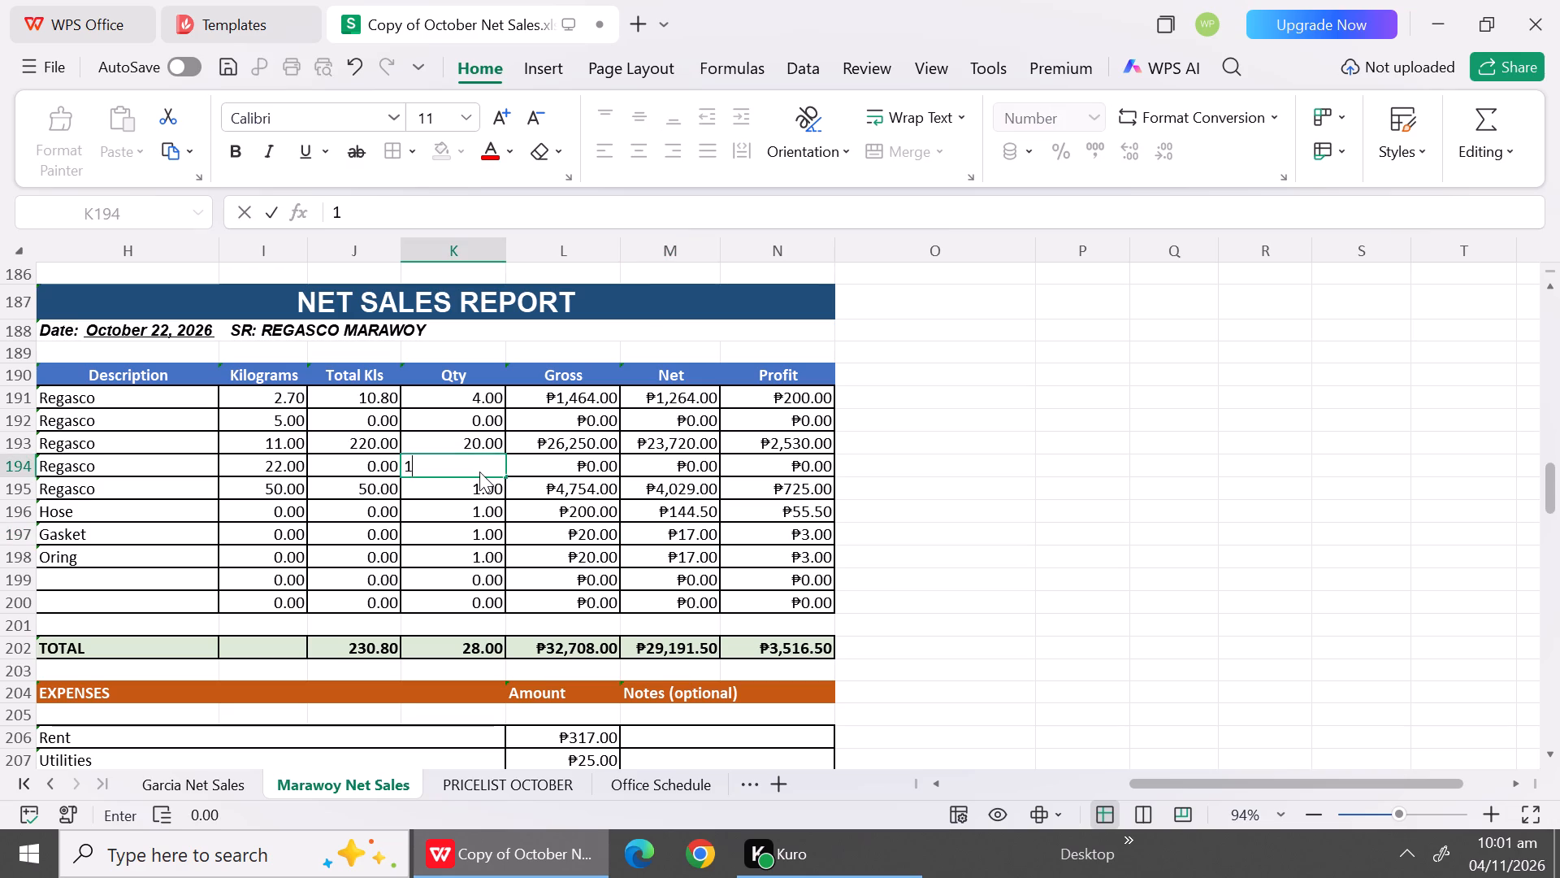
{"action": "left_click", "coordinate": [604, 473]}
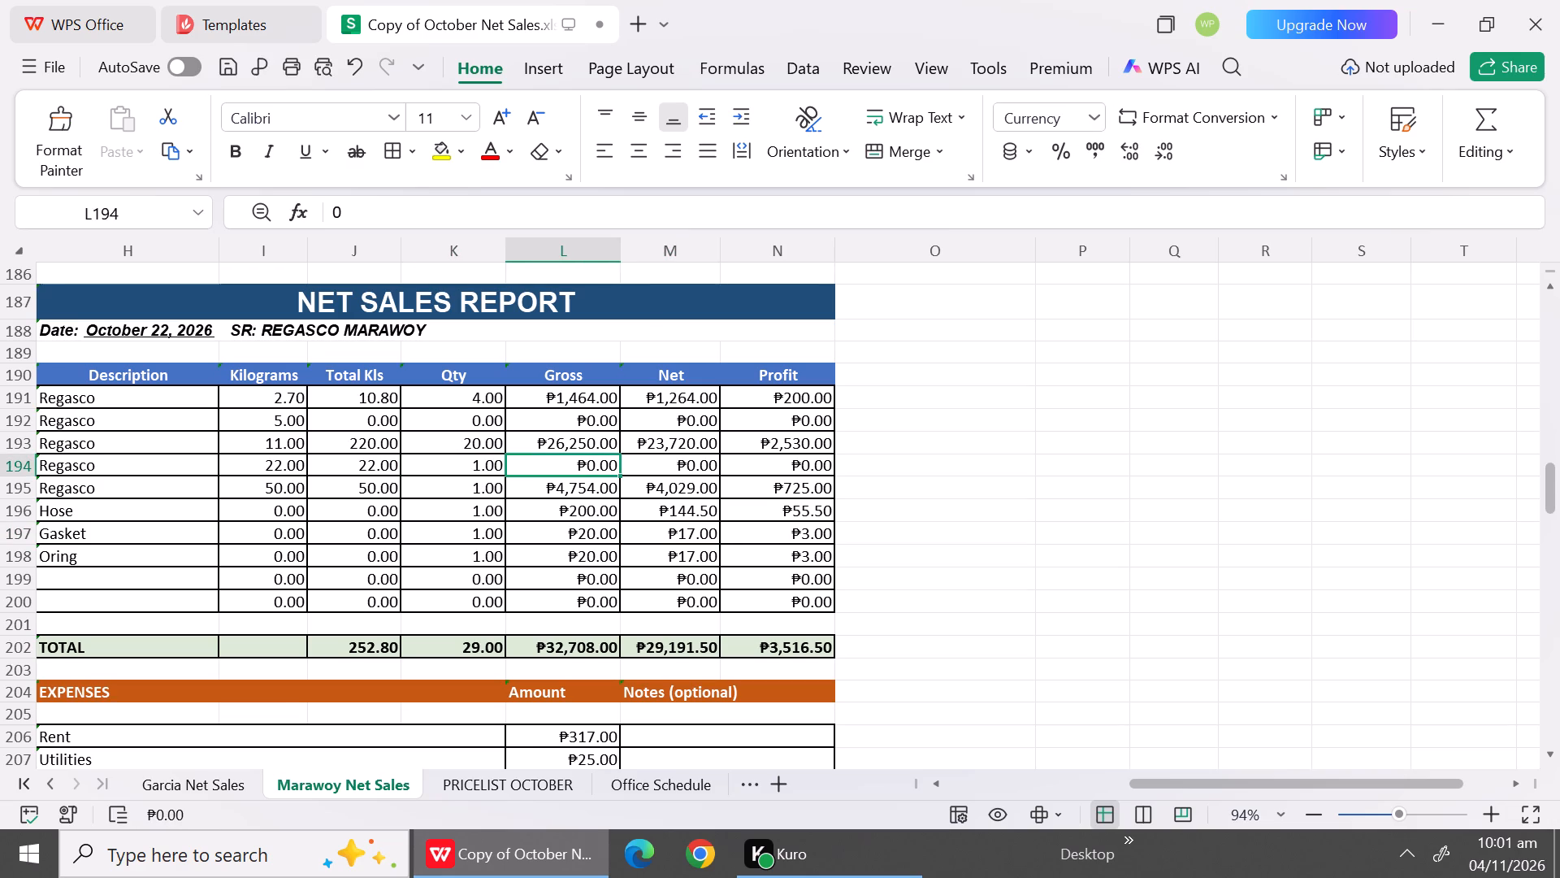
{"action": "type", "text": "2569"}
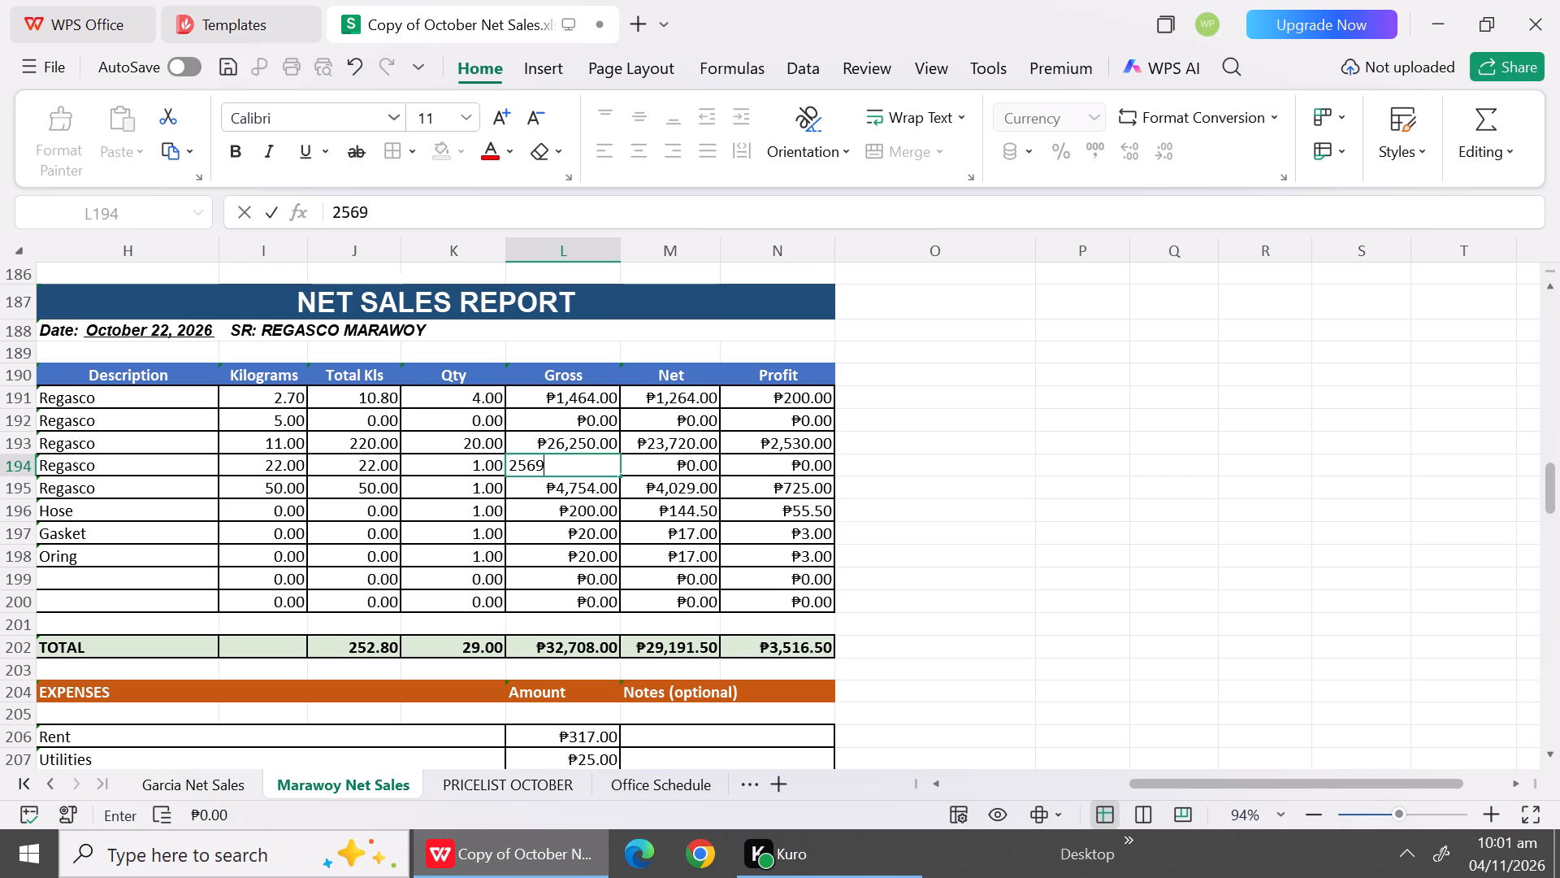
{"action": "left_click", "coordinate": [680, 476]}
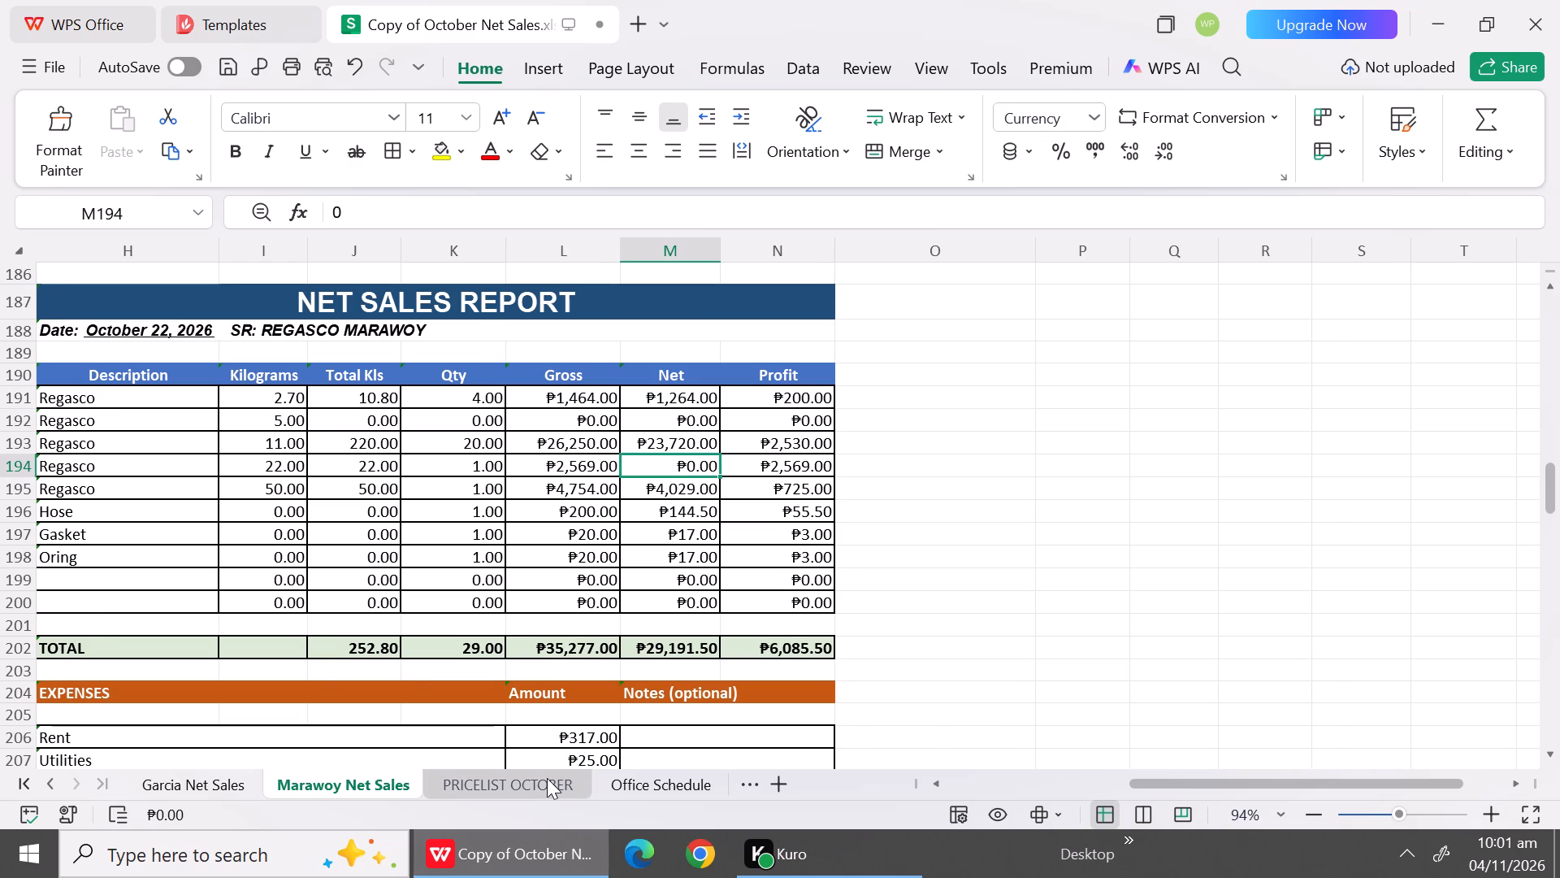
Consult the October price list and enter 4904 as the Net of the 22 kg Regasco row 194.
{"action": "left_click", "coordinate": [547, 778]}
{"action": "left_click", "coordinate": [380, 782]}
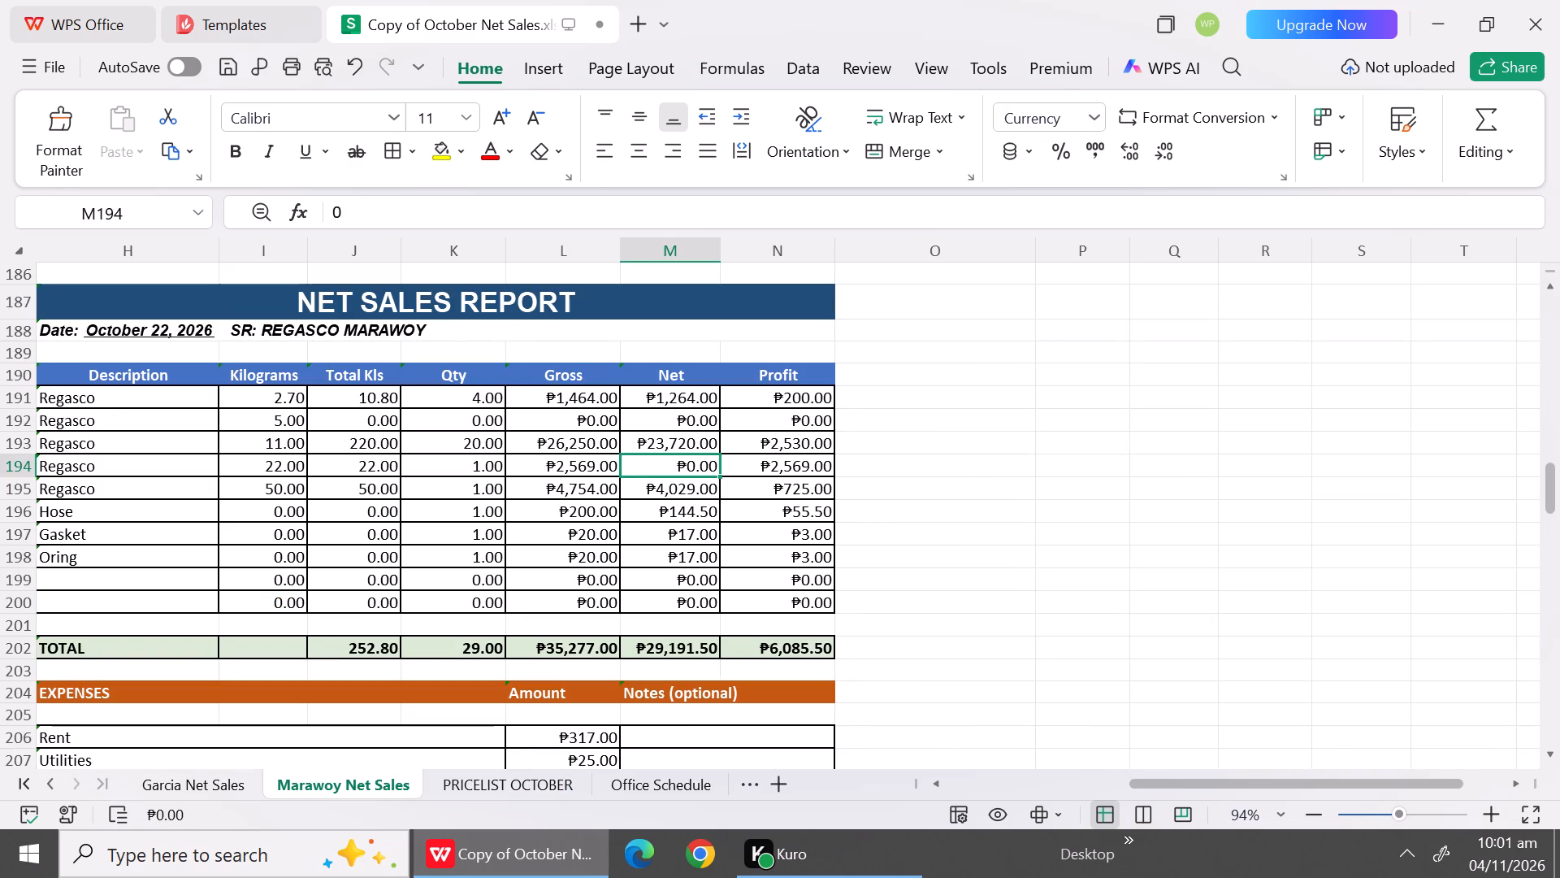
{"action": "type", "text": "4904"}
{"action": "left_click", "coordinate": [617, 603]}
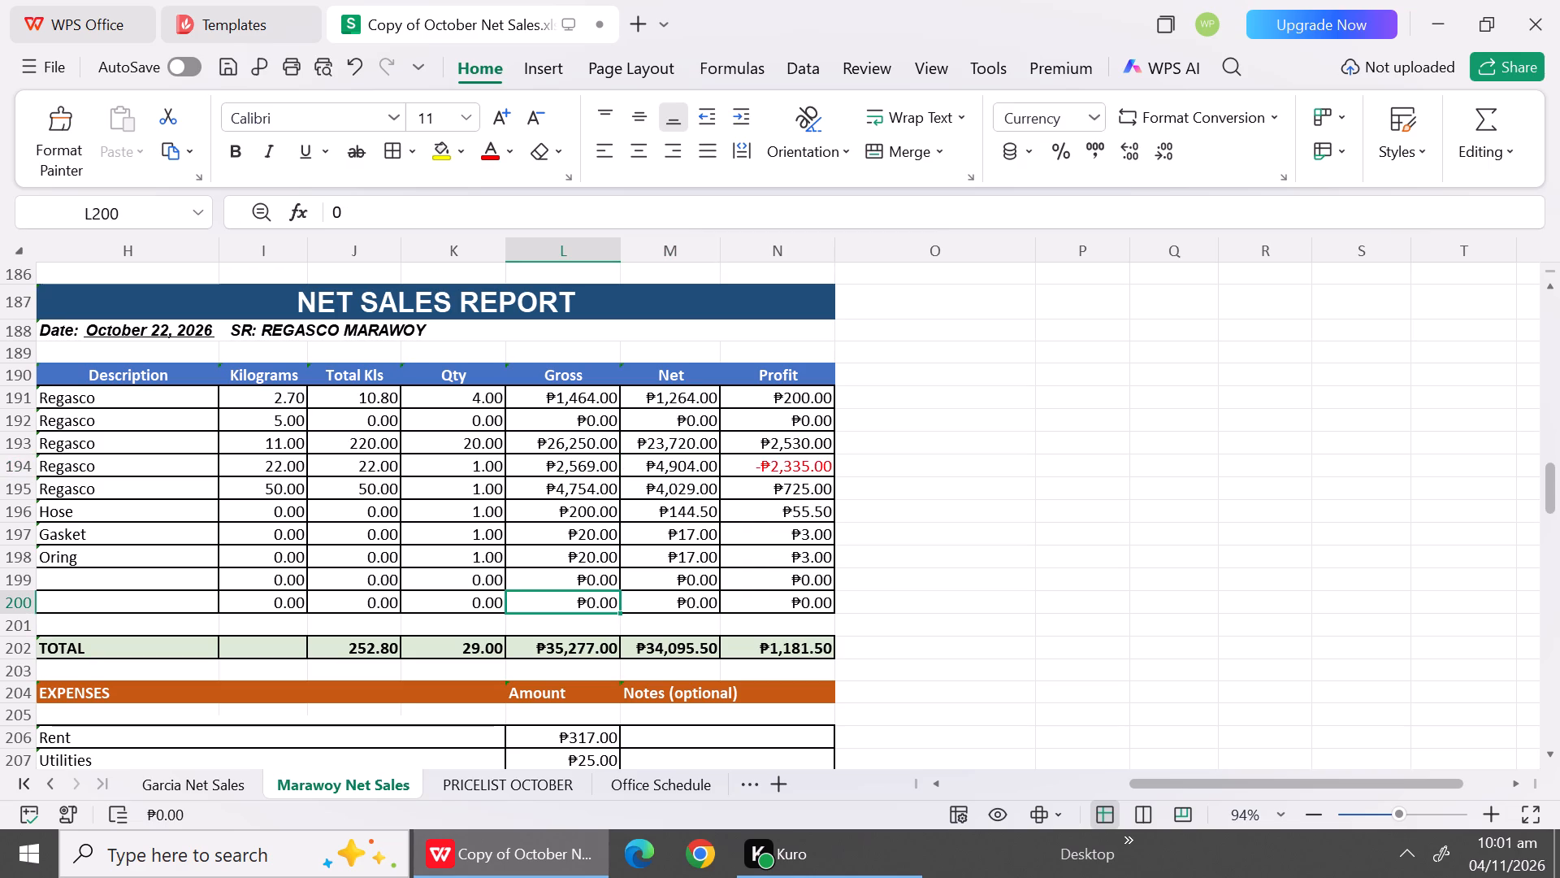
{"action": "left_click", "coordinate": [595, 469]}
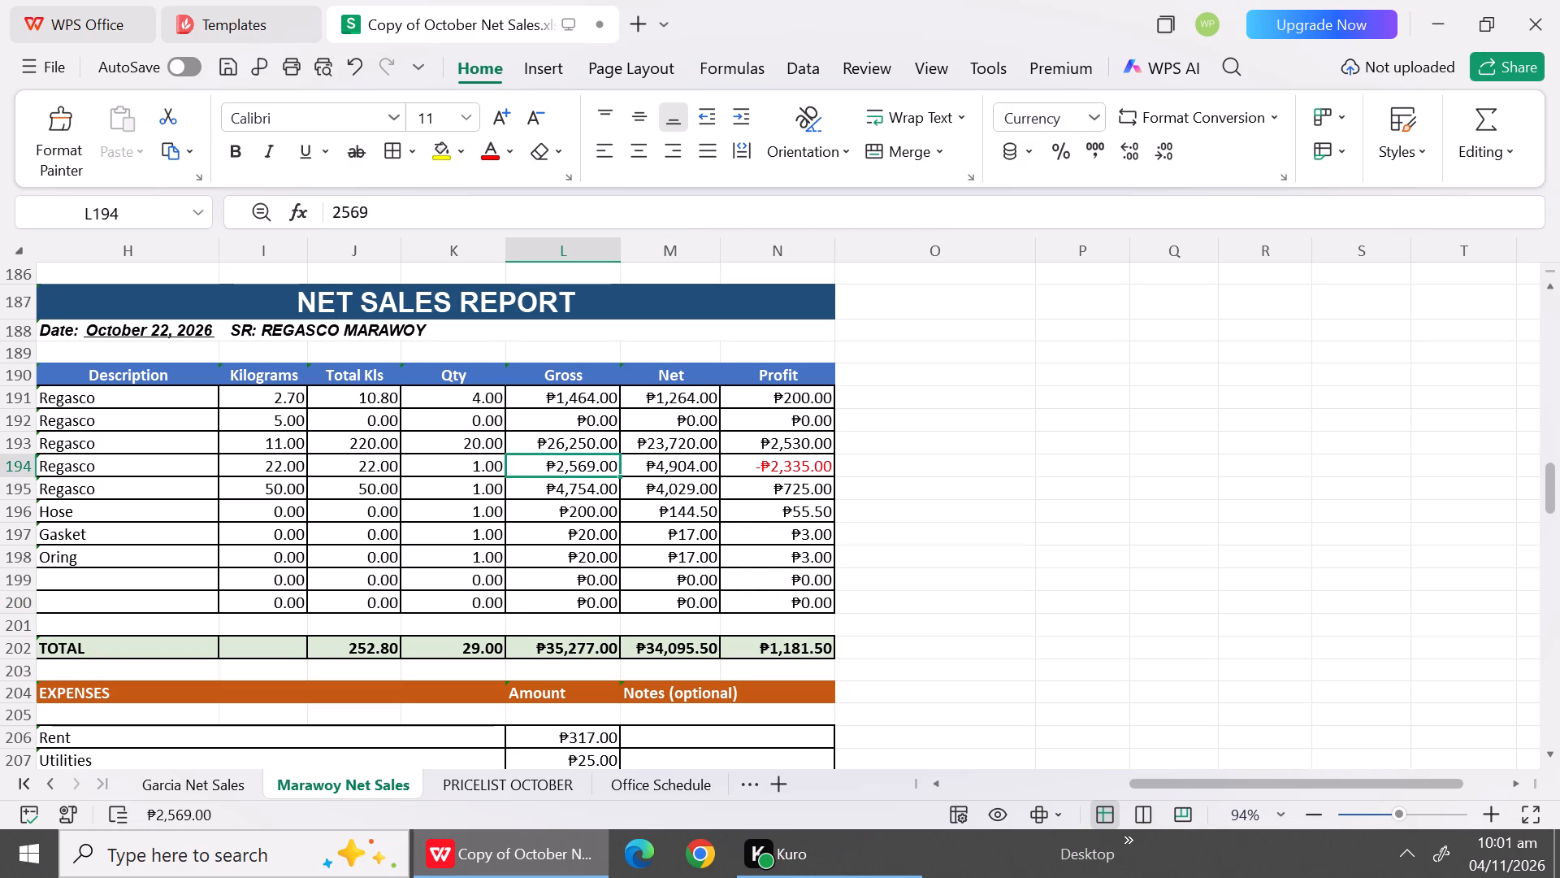
Look up the 10-17-26 Regasco 22 kg price in the October price list and set the row 194 Net to 2250.
{"action": "left_click", "coordinate": [511, 785]}
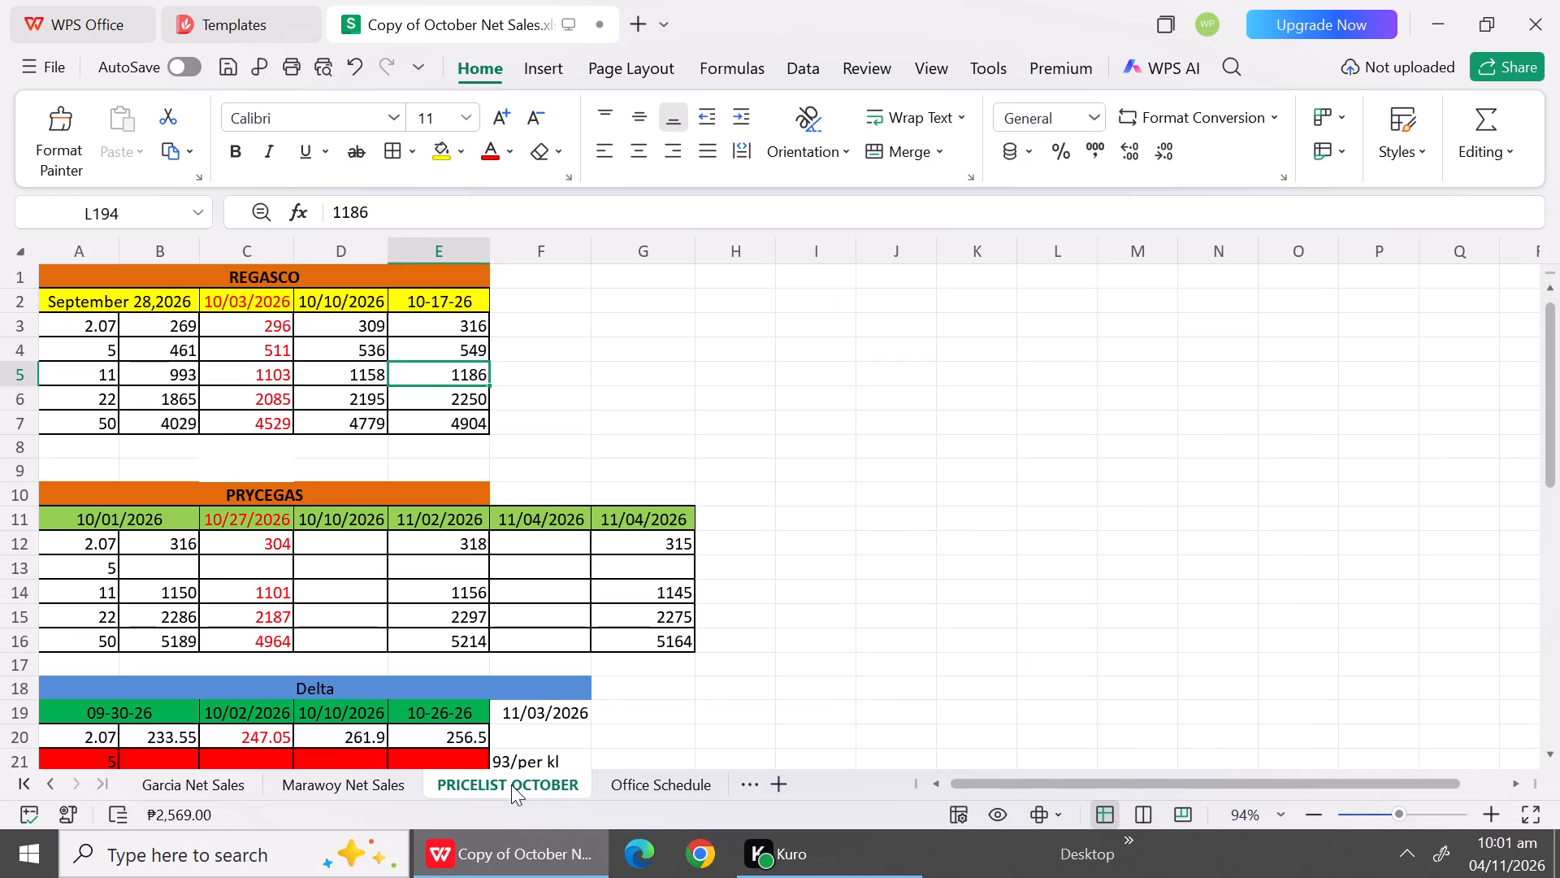
{"action": "left_click", "coordinate": [479, 403]}
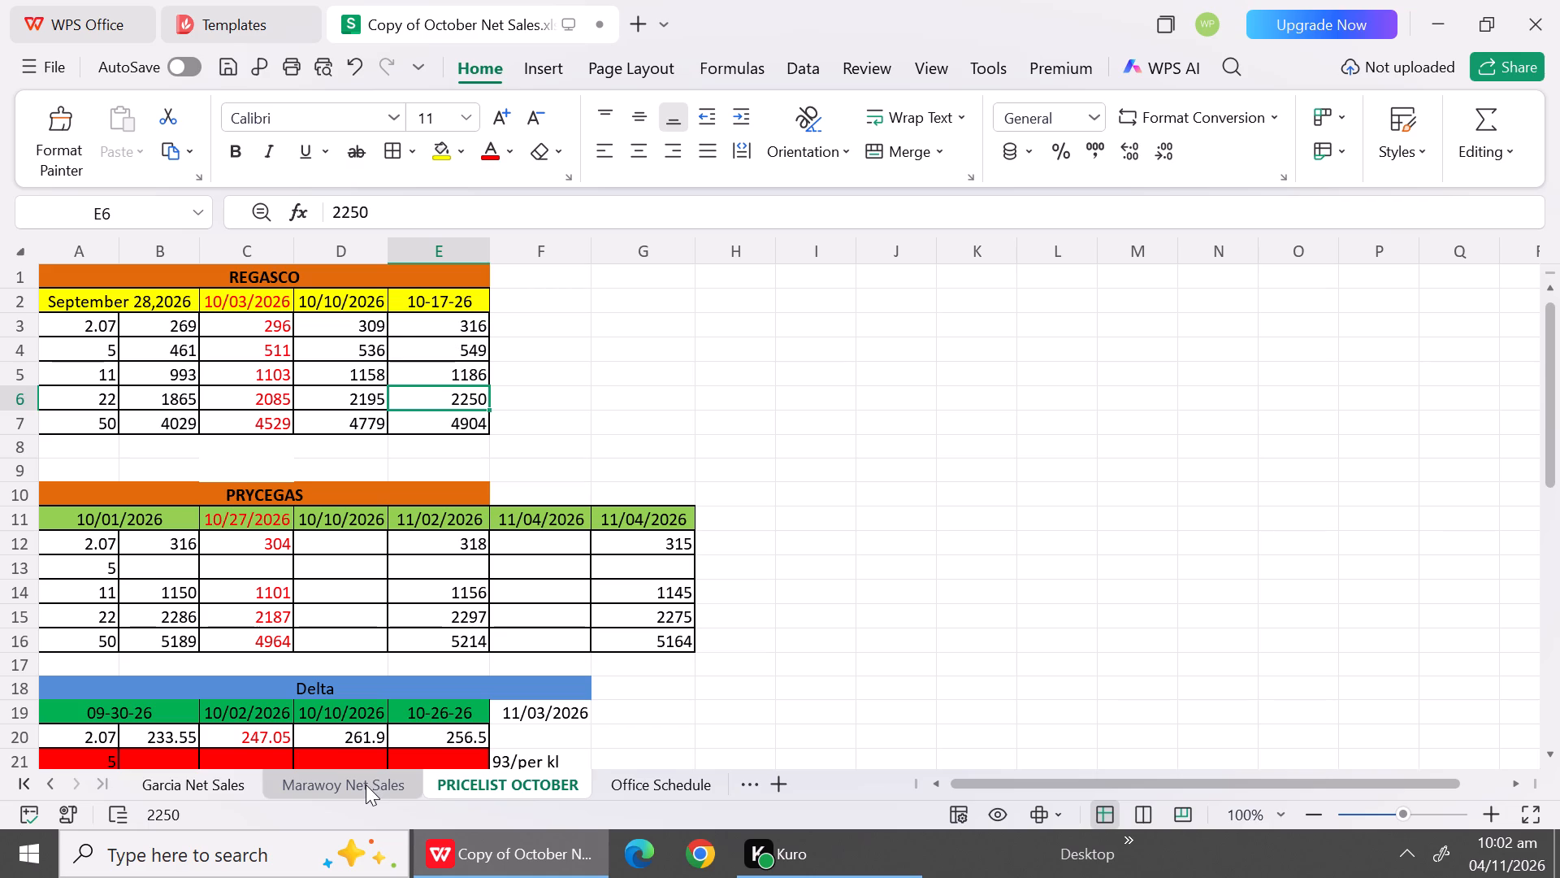
{"action": "left_click", "coordinate": [366, 785]}
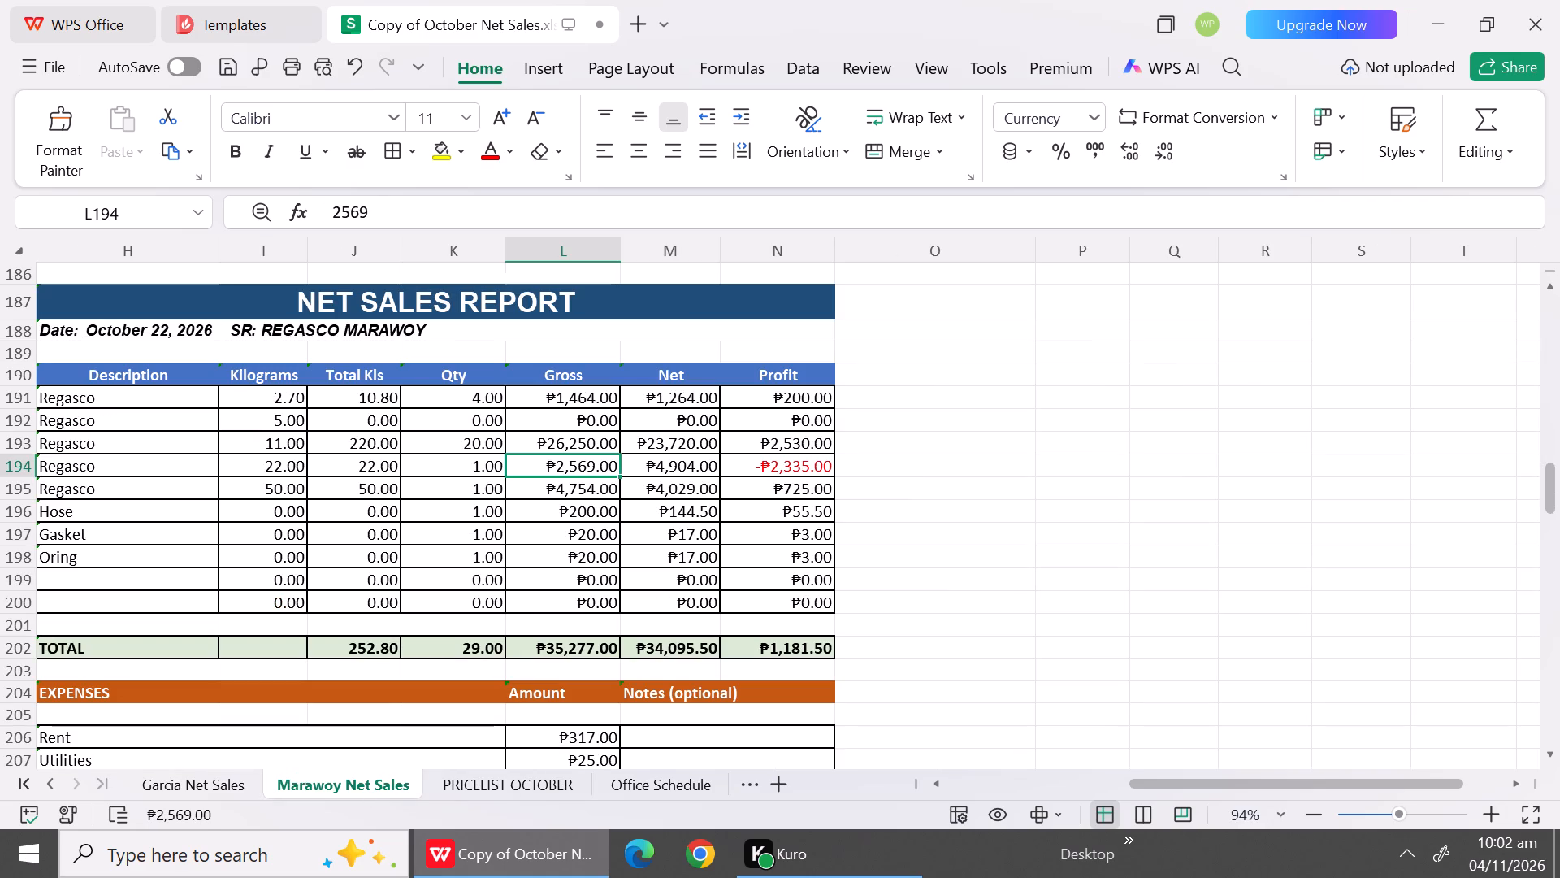
{"action": "left_click", "coordinate": [578, 472]}
{"action": "left_click", "coordinate": [668, 475]}
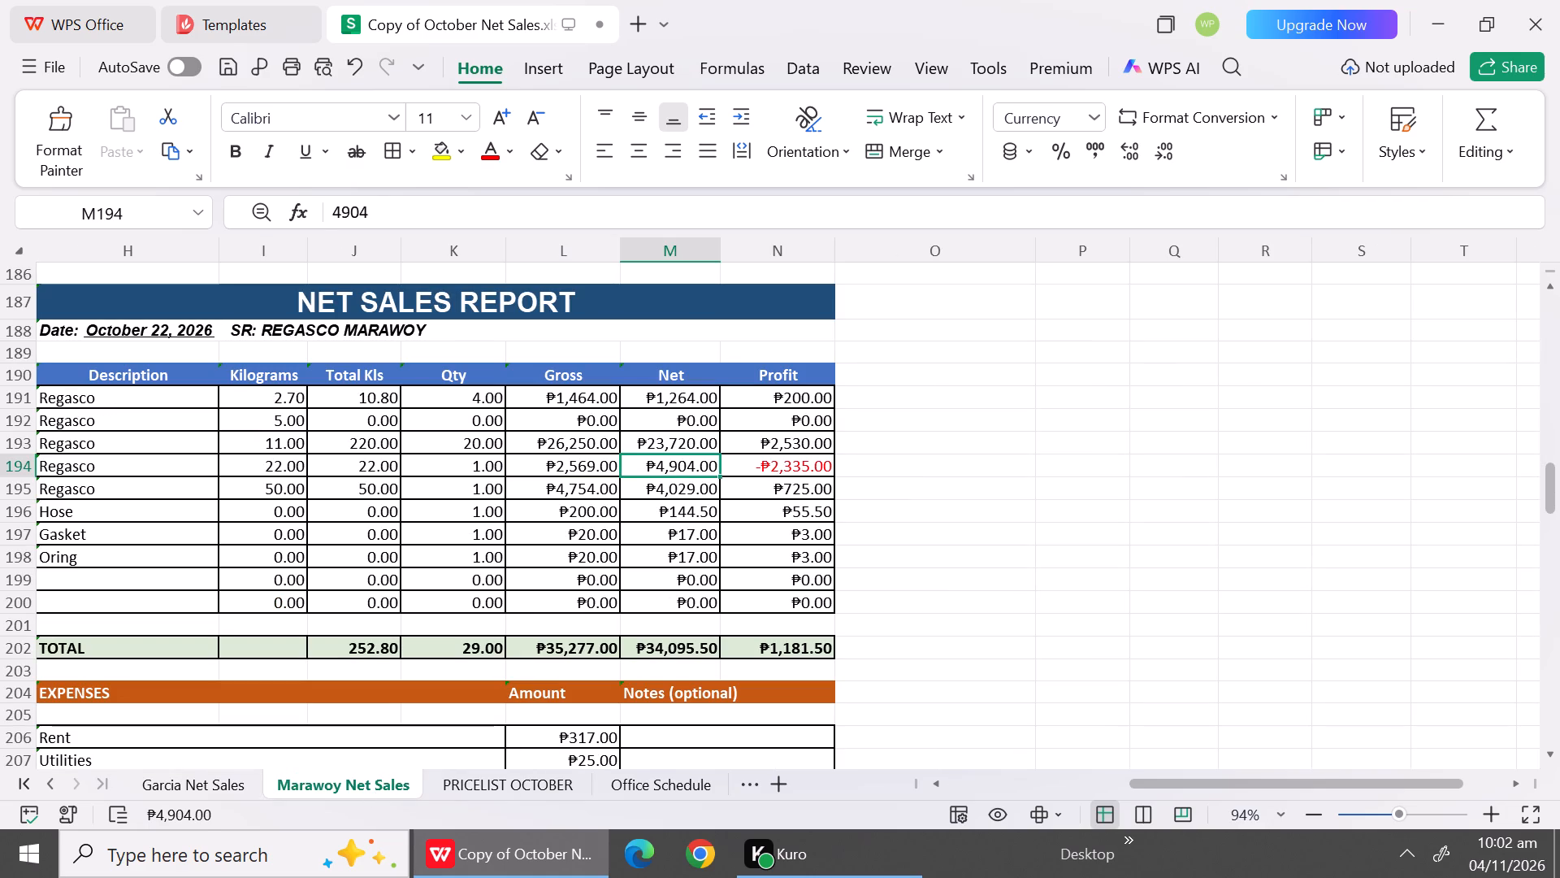
{"action": "type", "text": "2250"}
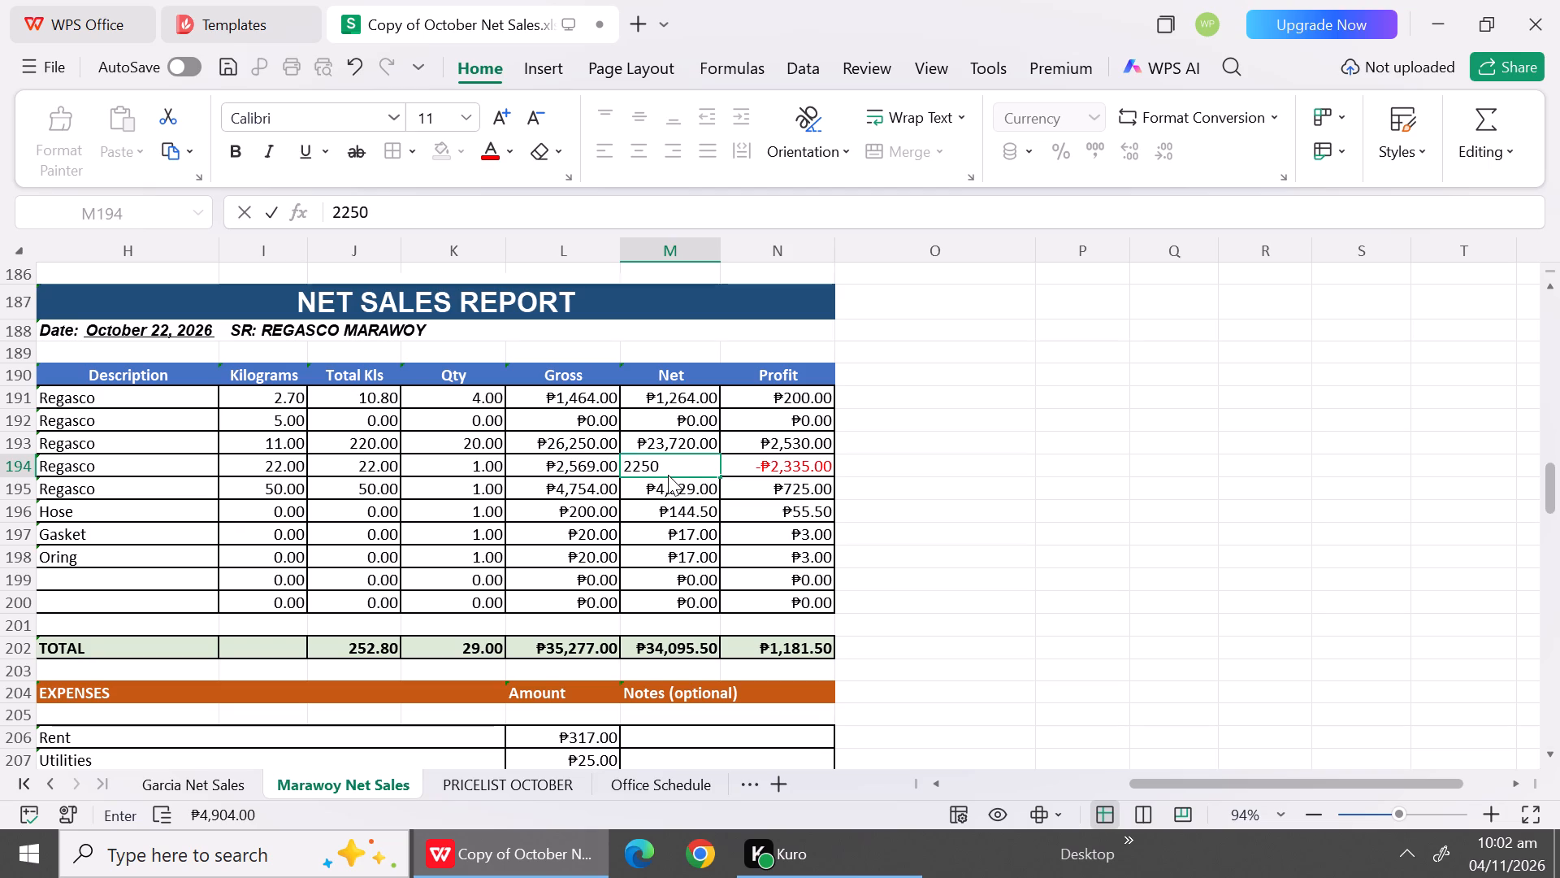
{"action": "left_click", "coordinate": [665, 554]}
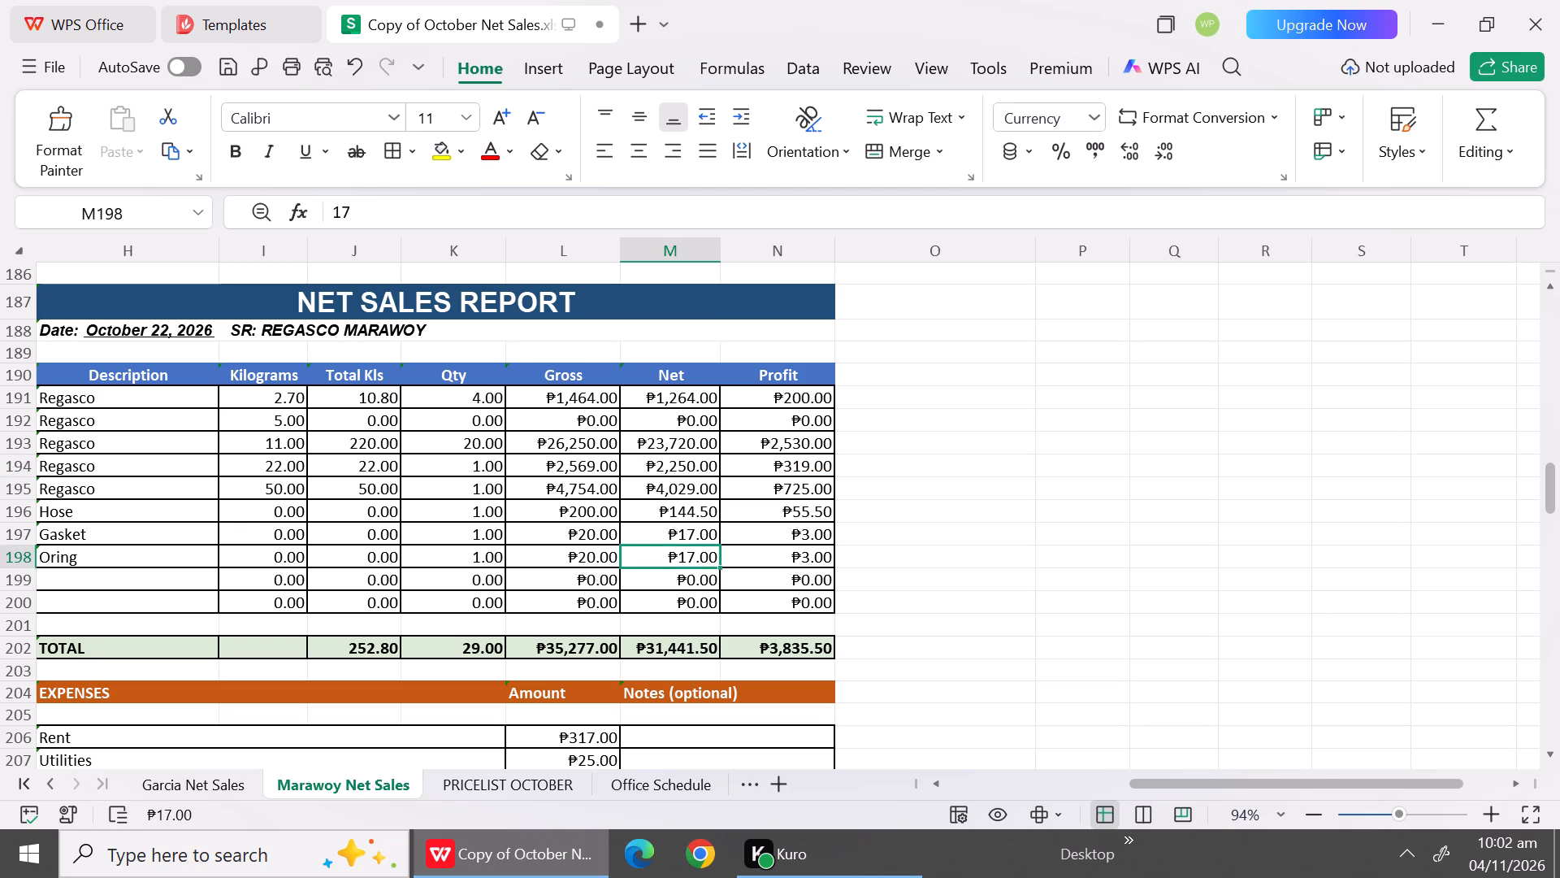
Update the 50 kg Regasco row 195 with Qty 2 and Gross 11268.
{"action": "left_click", "coordinate": [542, 504]}
{"action": "left_click", "coordinate": [535, 482]}
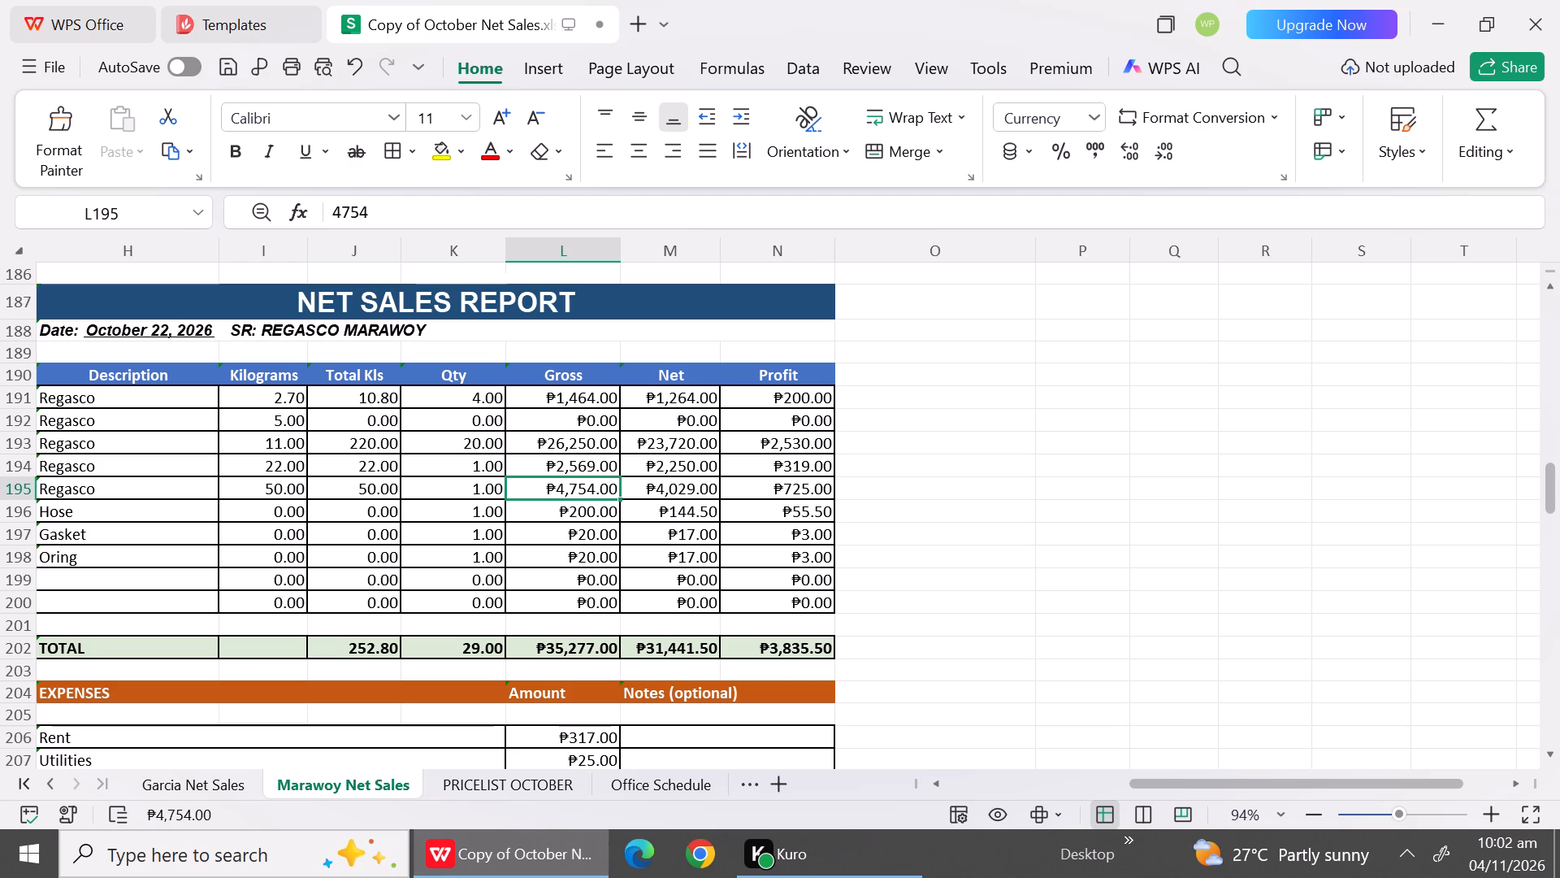
{"action": "left_click", "coordinate": [483, 500]}
{"action": "key", "text": "2"}
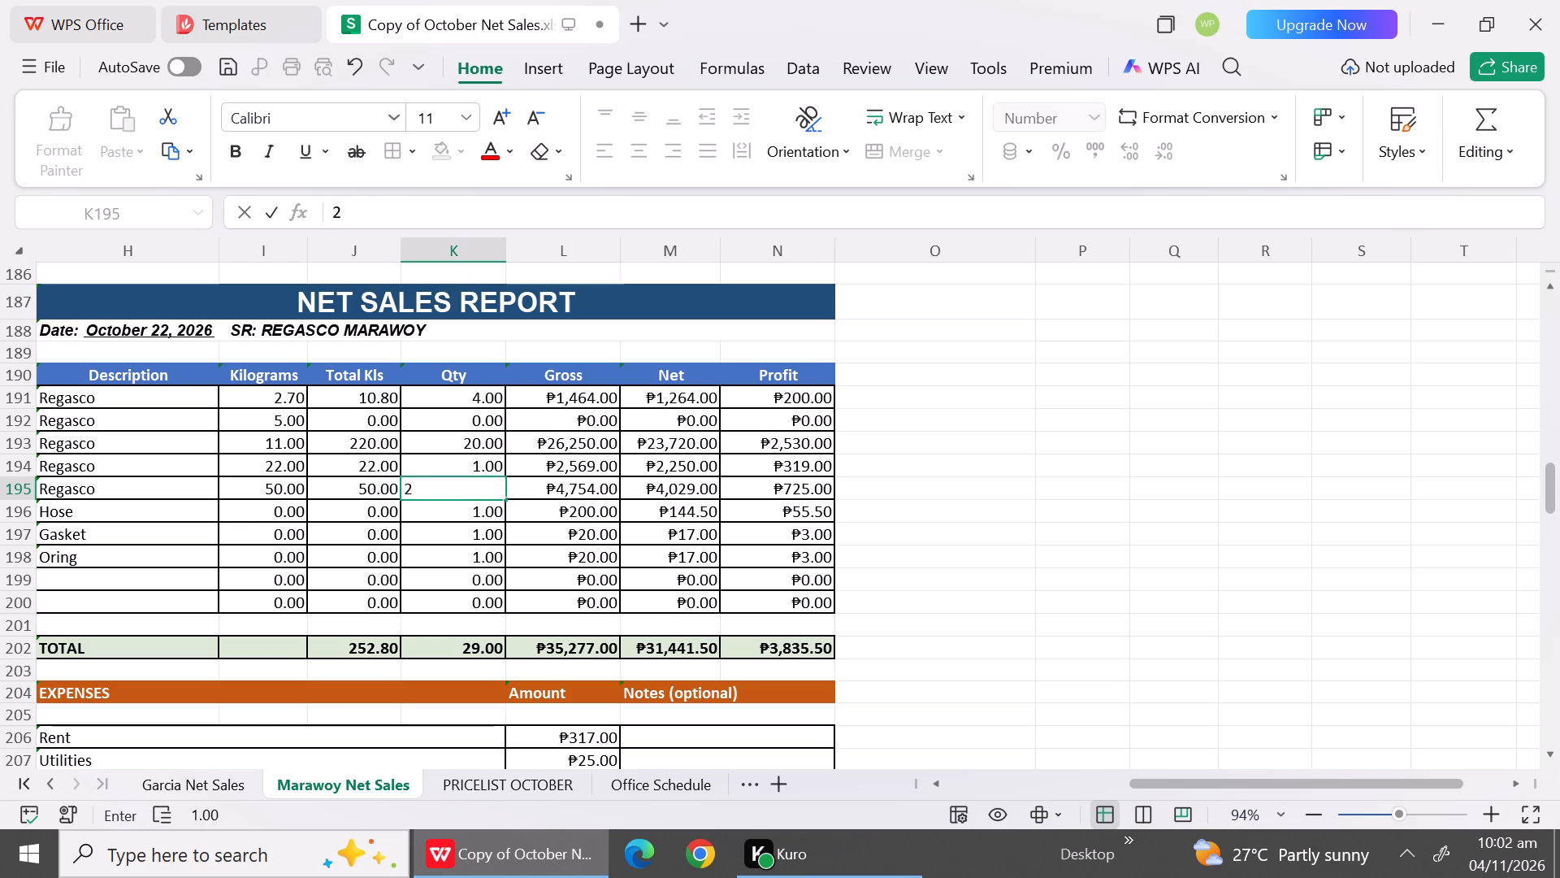
{"action": "left_click", "coordinate": [610, 547]}
{"action": "left_click", "coordinate": [583, 496]}
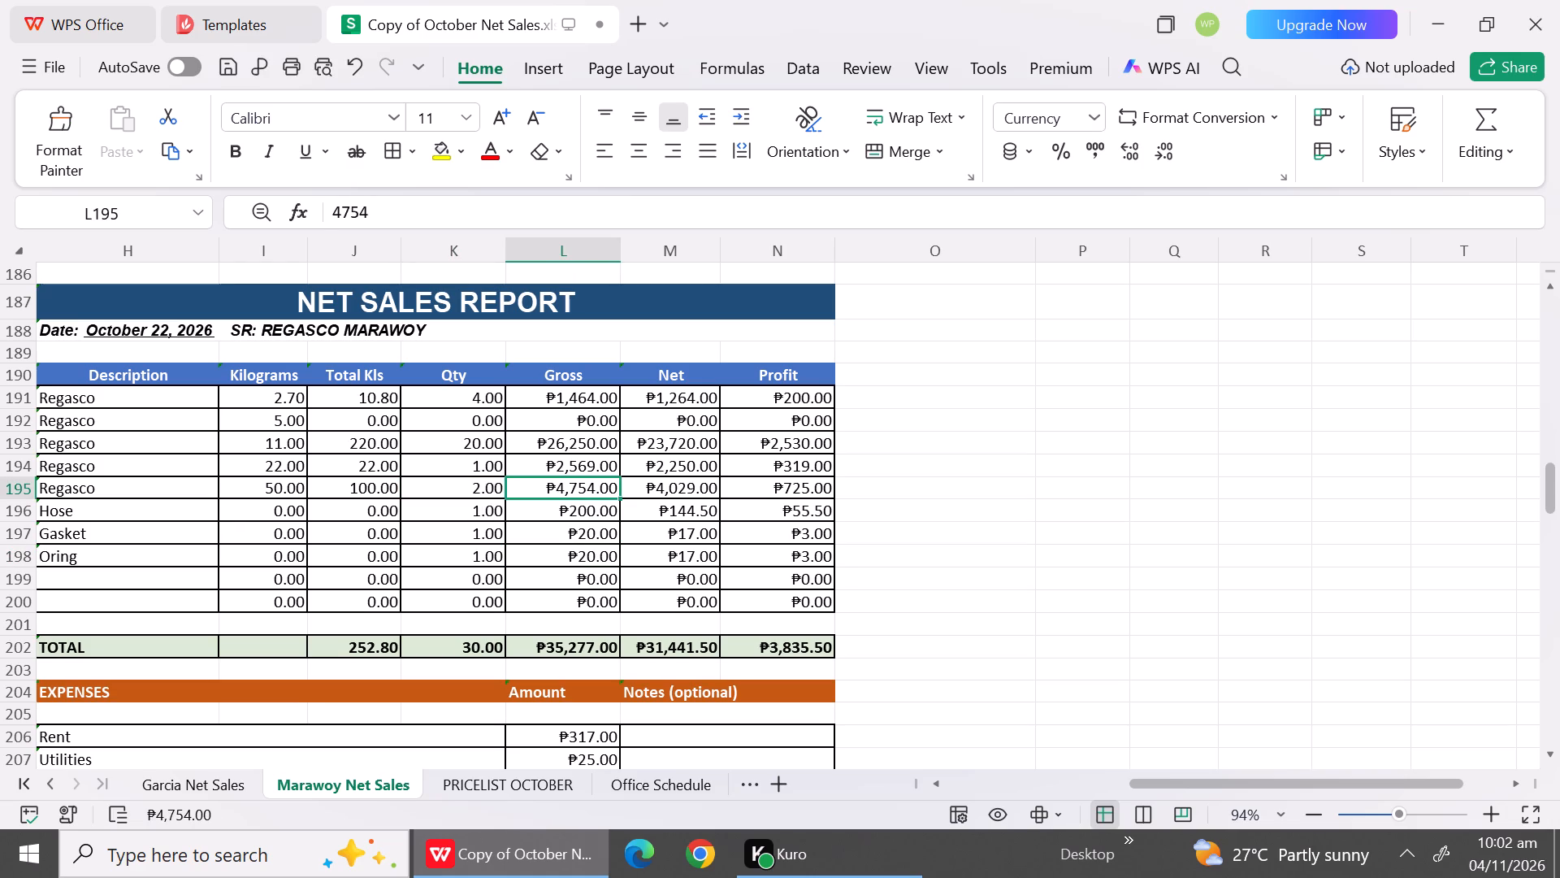
{"action": "type", "text": "11"}
{"action": "type", "text": "268"}
{"action": "left_click", "coordinate": [637, 587]}
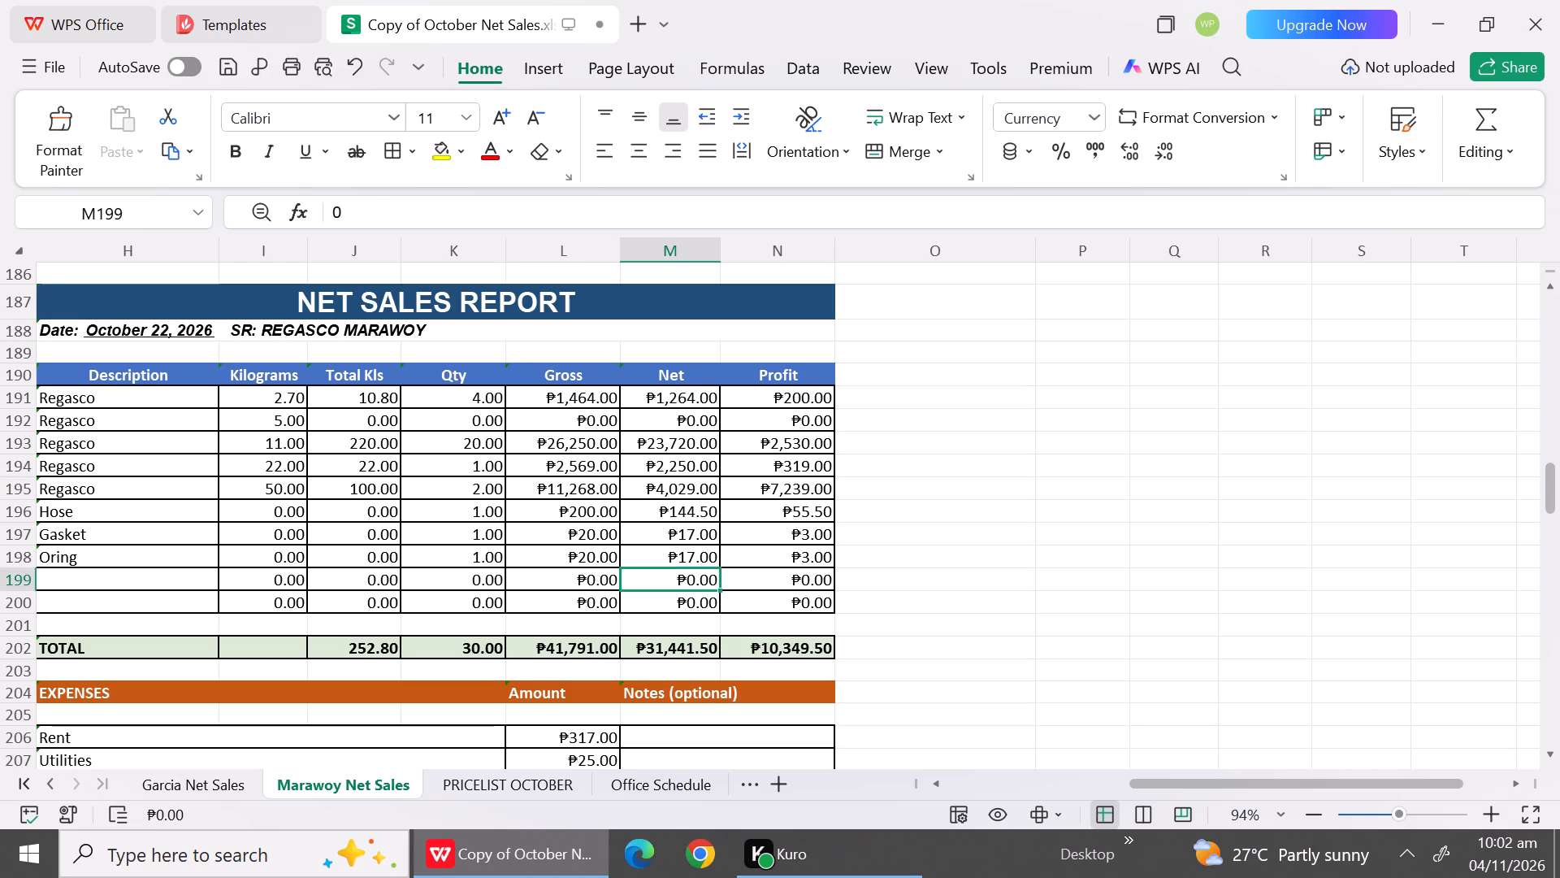
Consult the Regasco 50 kg price in the October price list and set the row 195 Net to 9808.
{"action": "left_click", "coordinate": [675, 498]}
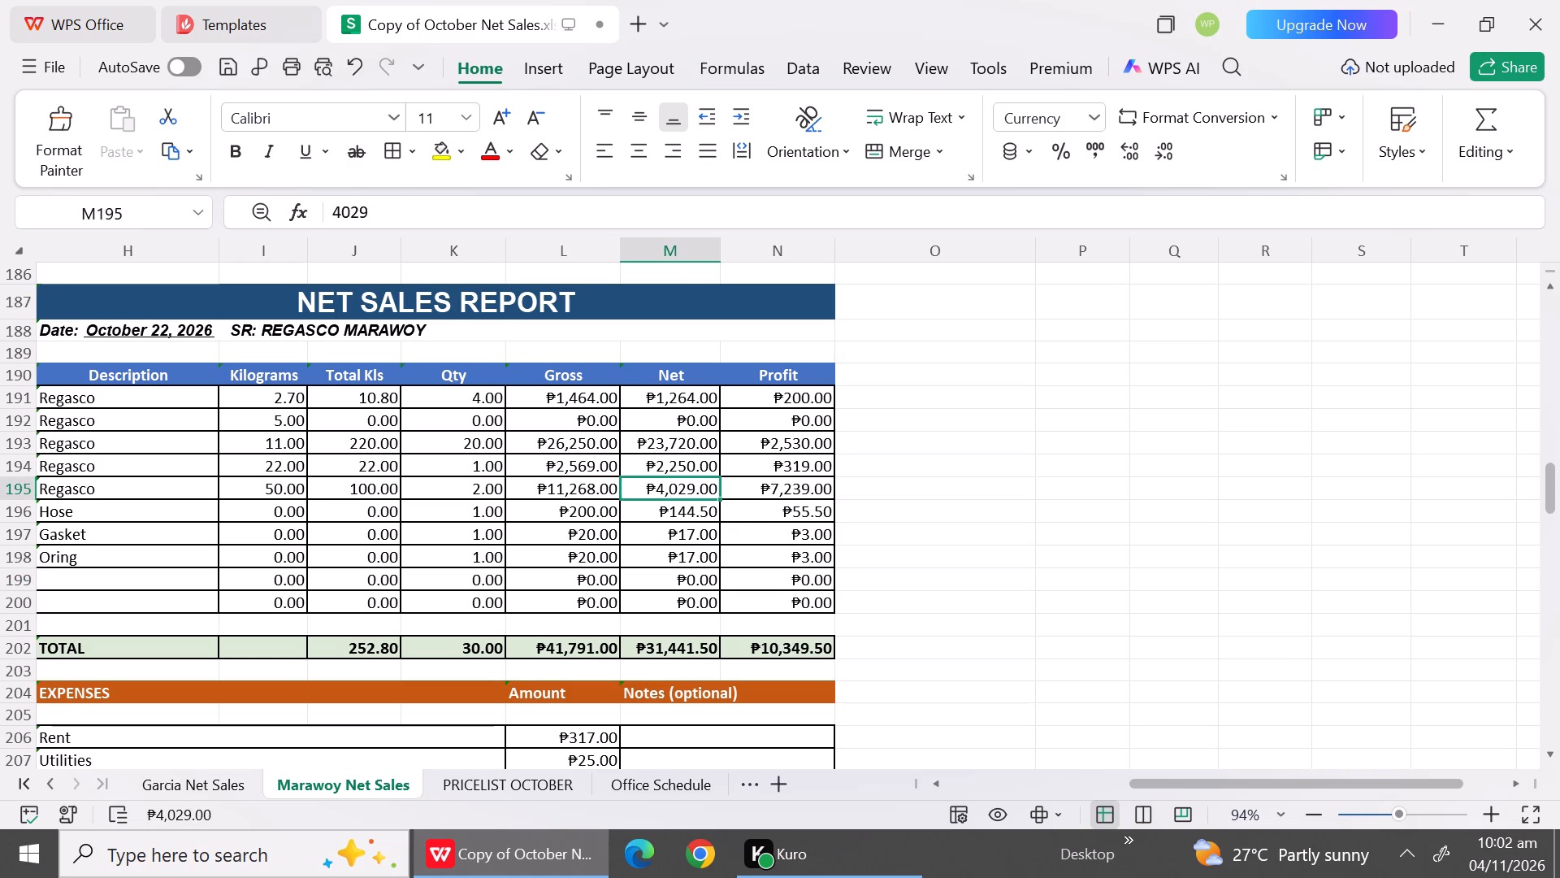
{"action": "left_click", "coordinate": [504, 794]}
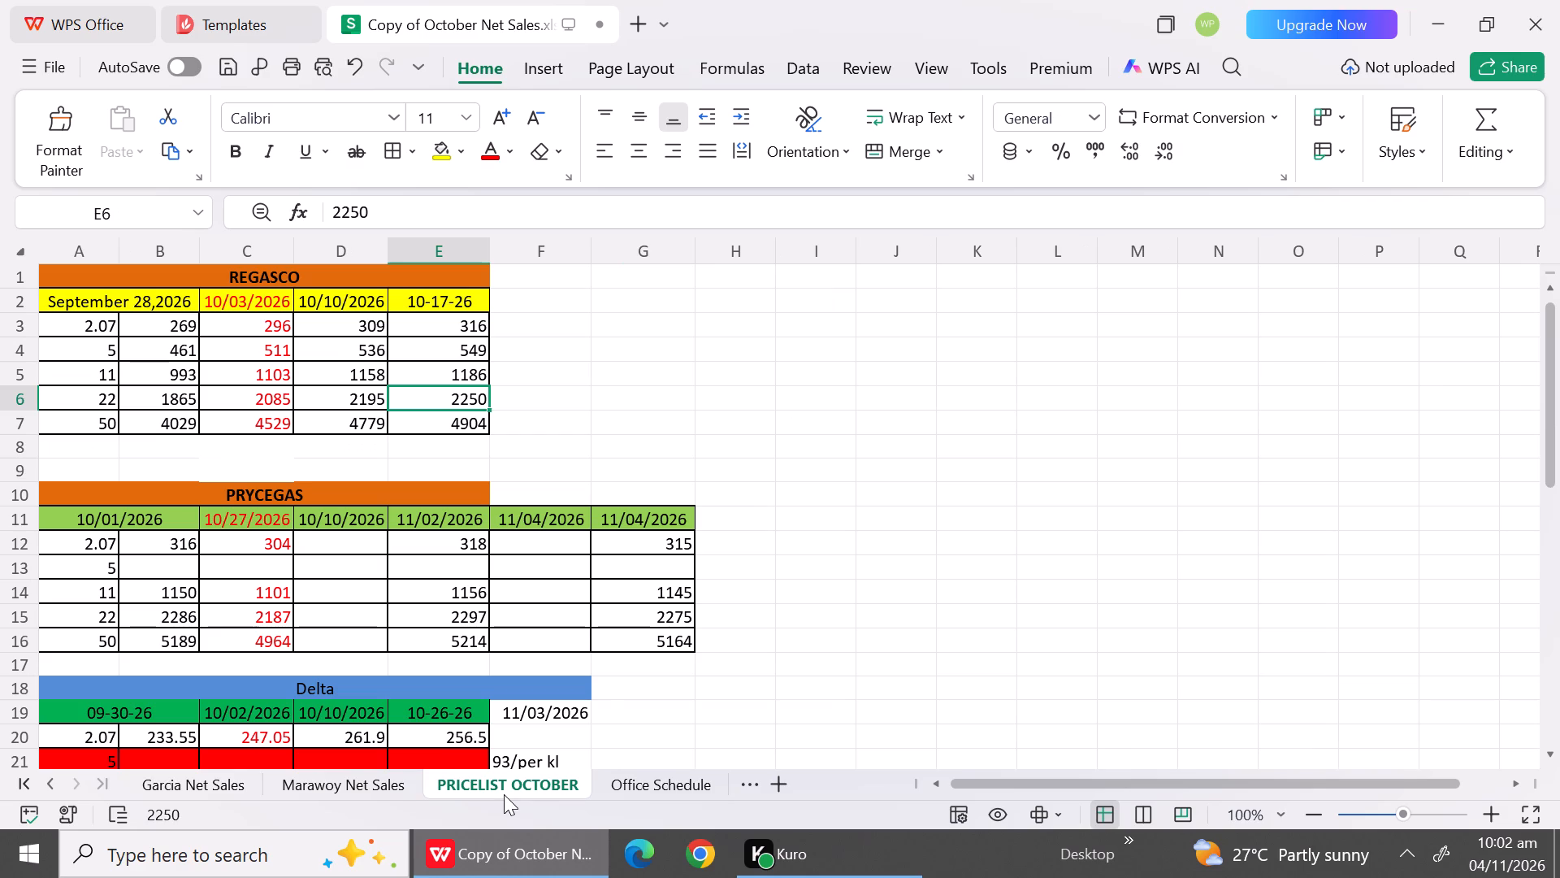
{"action": "left_click", "coordinate": [345, 790]}
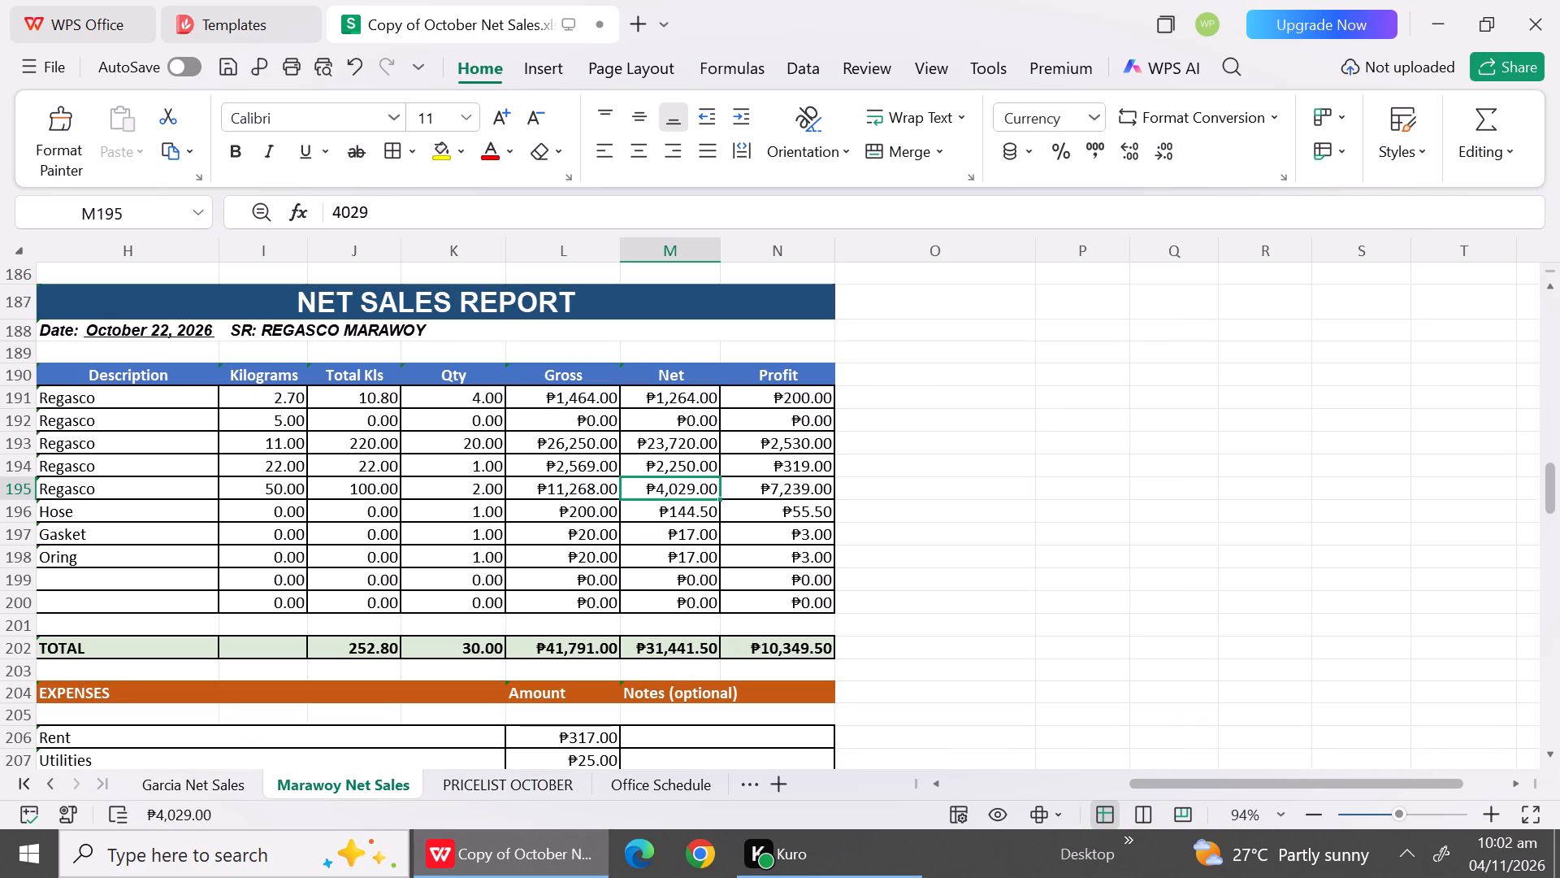
{"action": "type", "text": "98"}
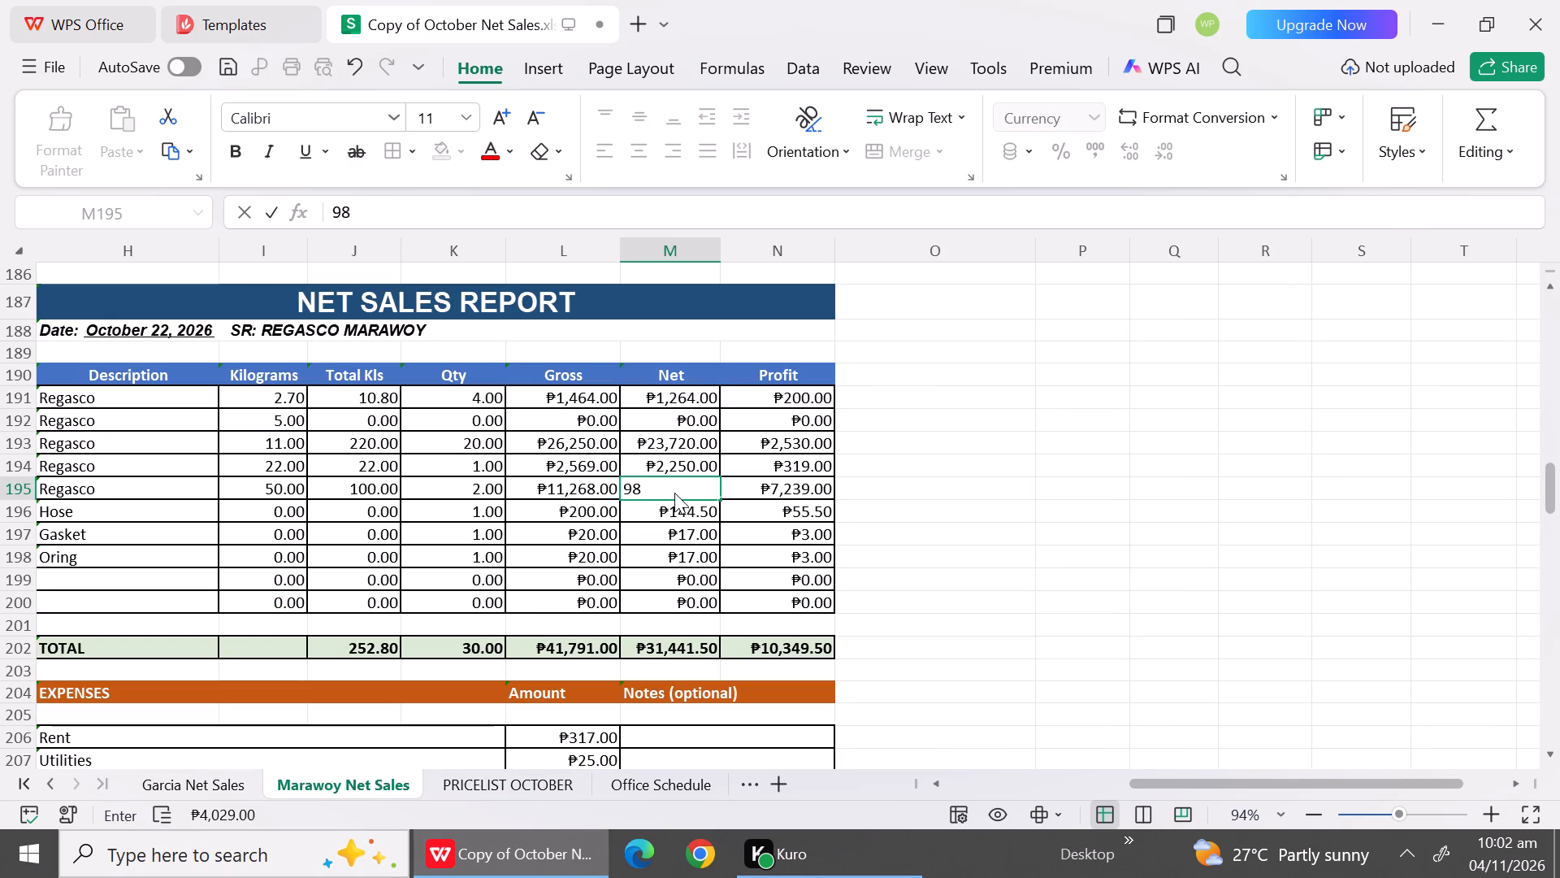
{"action": "type", "text": "08"}
{"action": "left_click", "coordinate": [660, 591]}
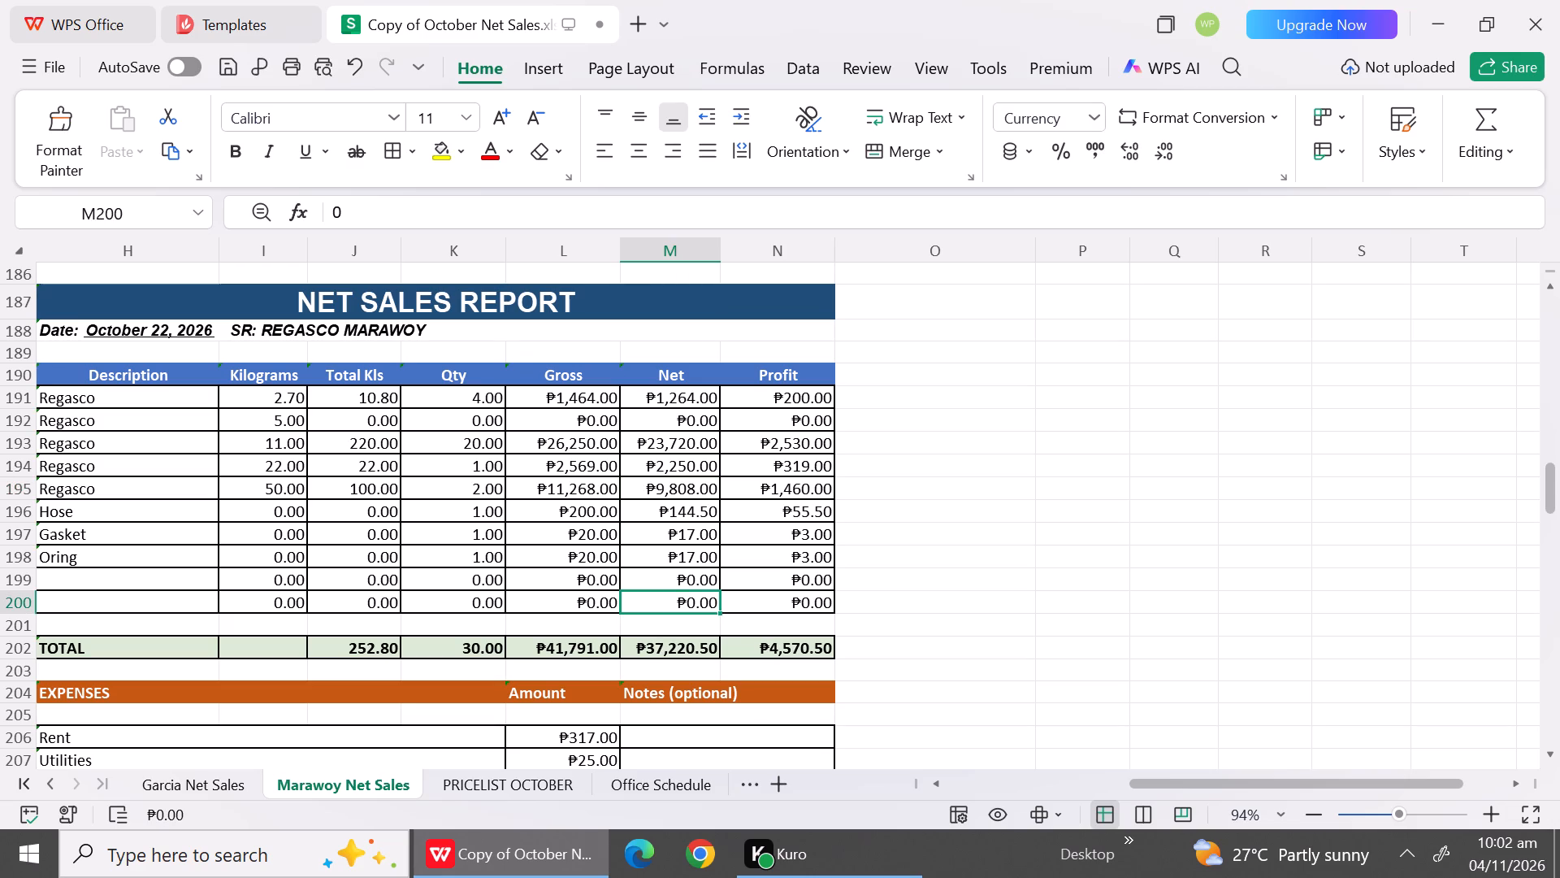
Clear the Hose, Gasket and Oring descriptions from rows 196 to 198 of the October 22 report.
{"action": "left_click", "coordinate": [156, 514]}
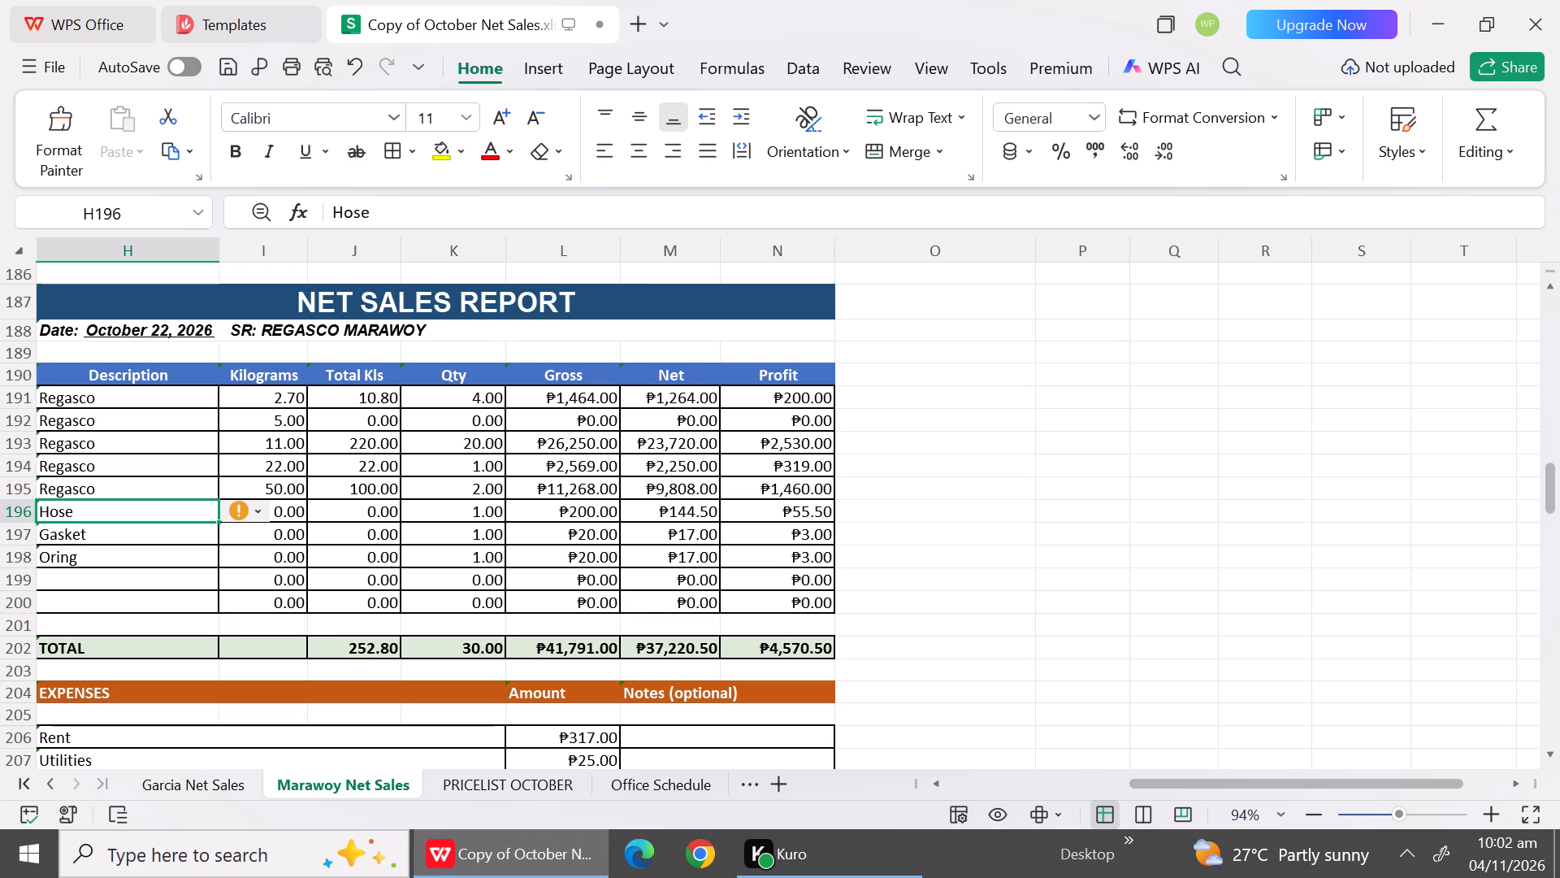
{"action": "key", "text": "BackSpace"}
{"action": "key", "text": "Down"}
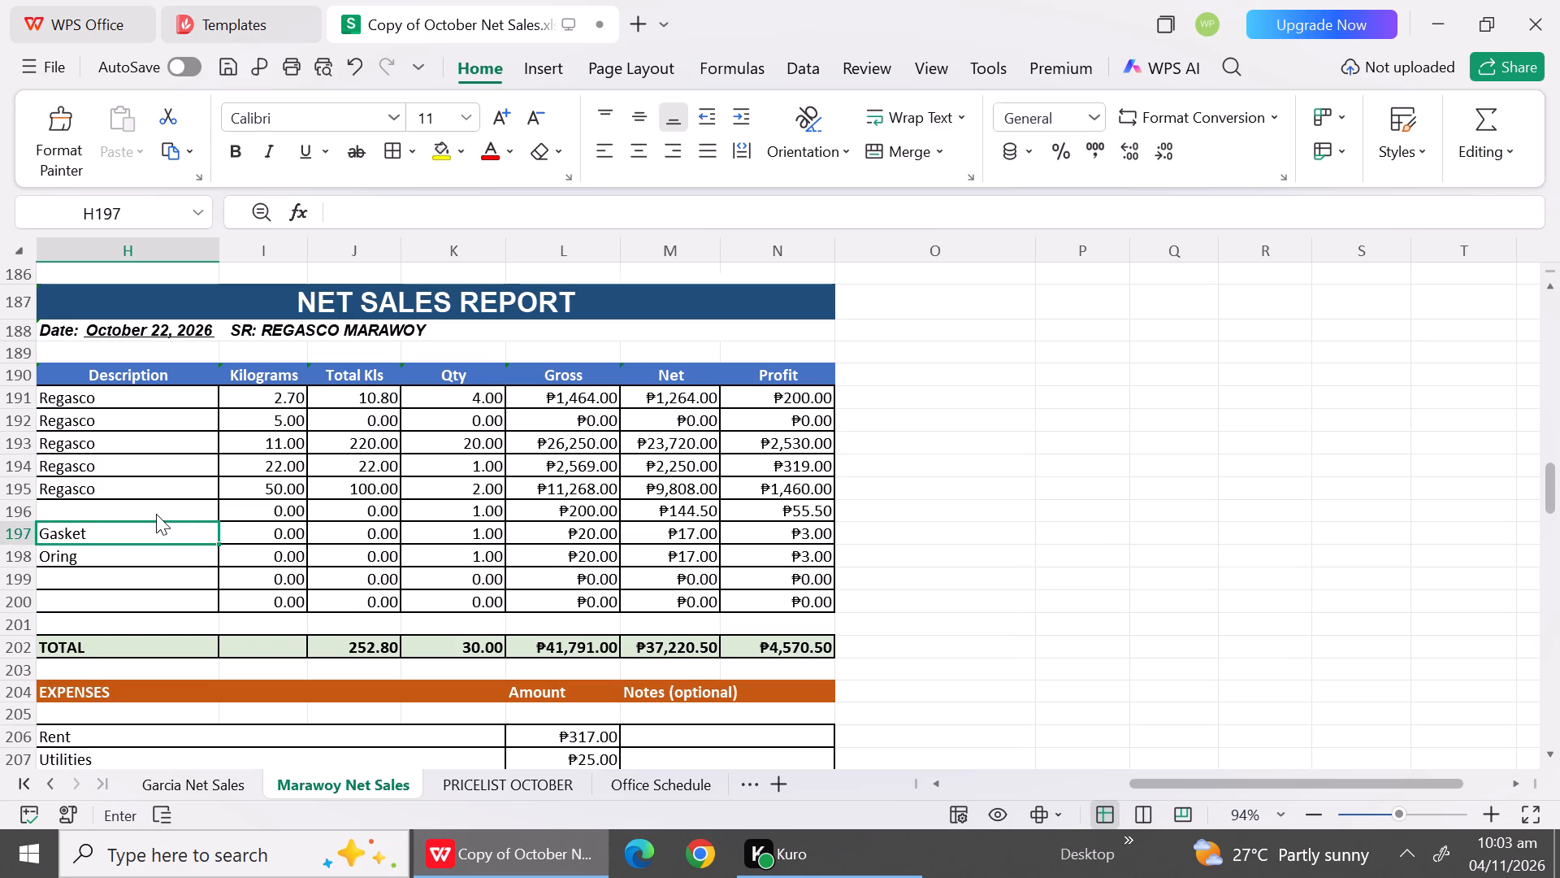
{"action": "key", "text": "BackSpace"}
{"action": "key", "text": "Down"}
{"action": "key", "text": "BackSpace"}
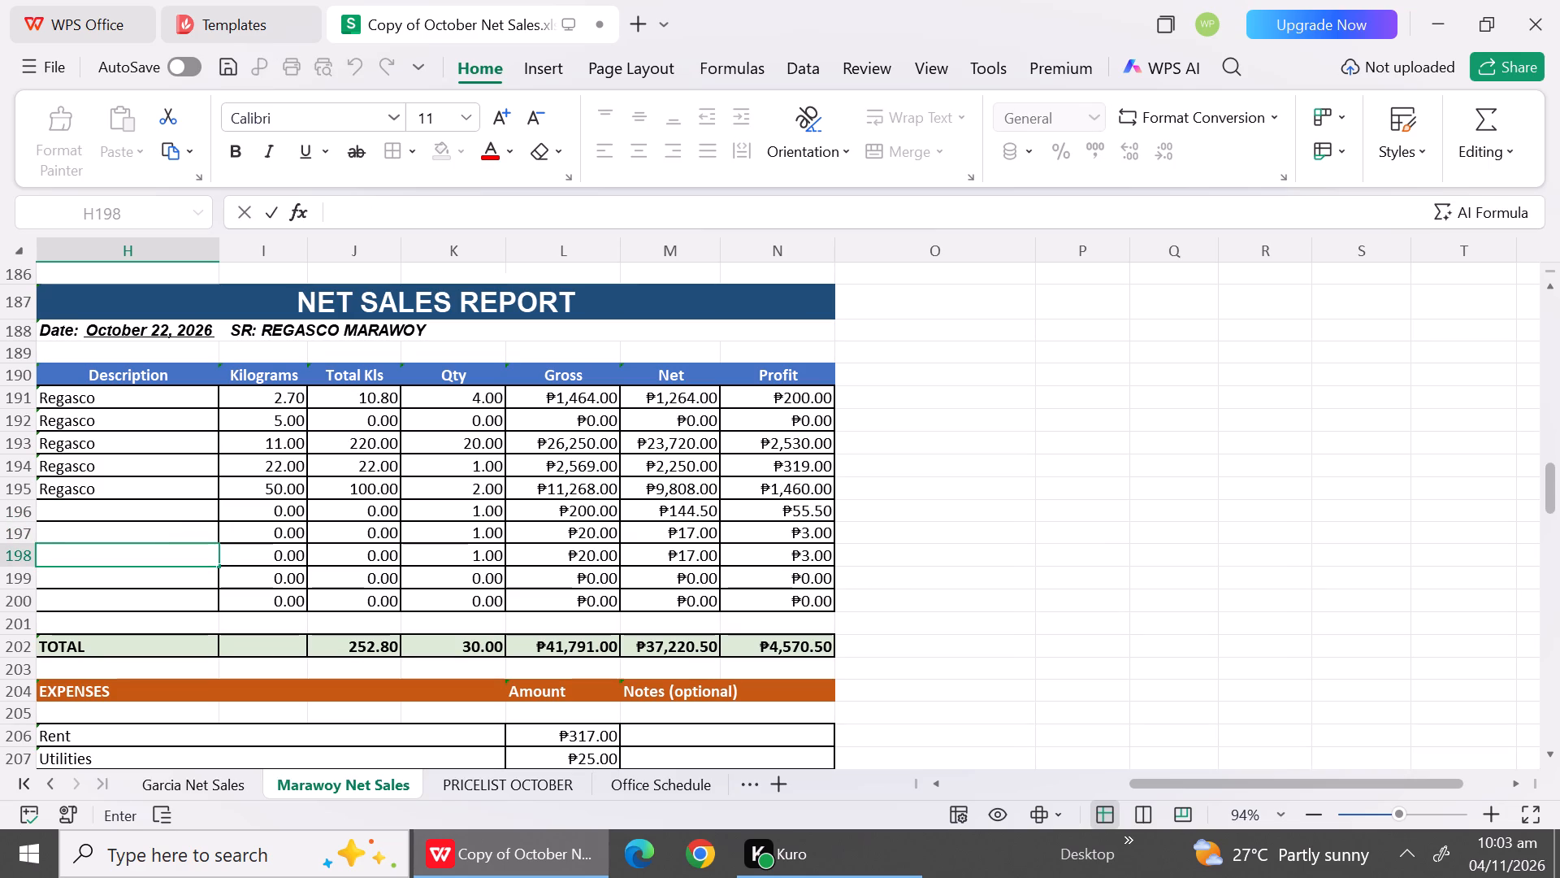
Set the Qty of rows 196, 197 and 198 to 0.
{"action": "left_click", "coordinate": [492, 510]}
{"action": "key", "text": "0"}
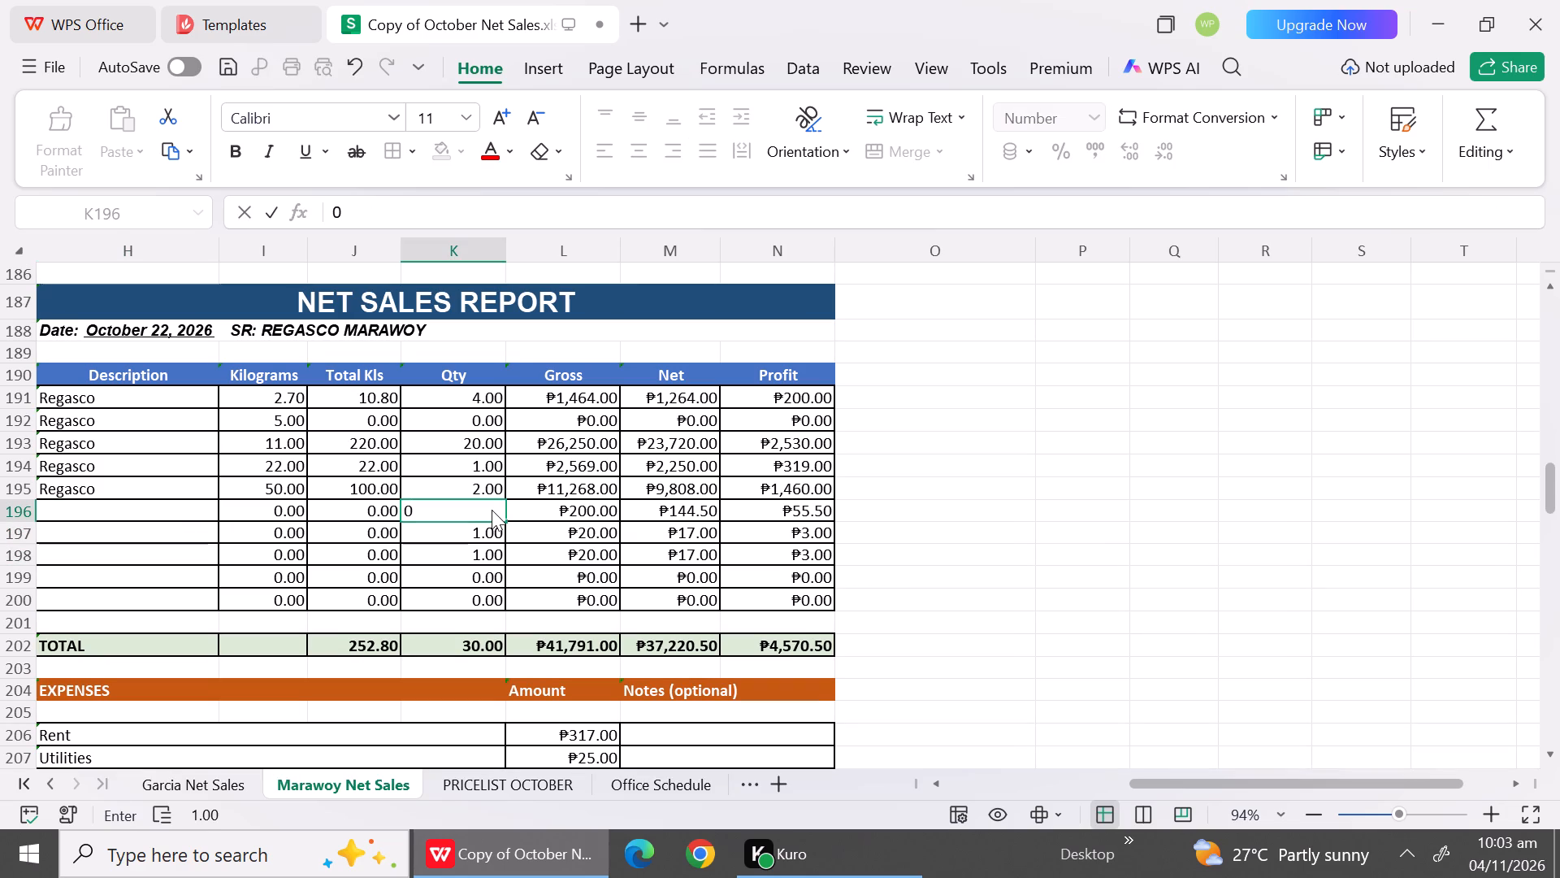
{"action": "key", "text": "Down"}
{"action": "key", "text": "0"}
{"action": "key", "text": "Down"}
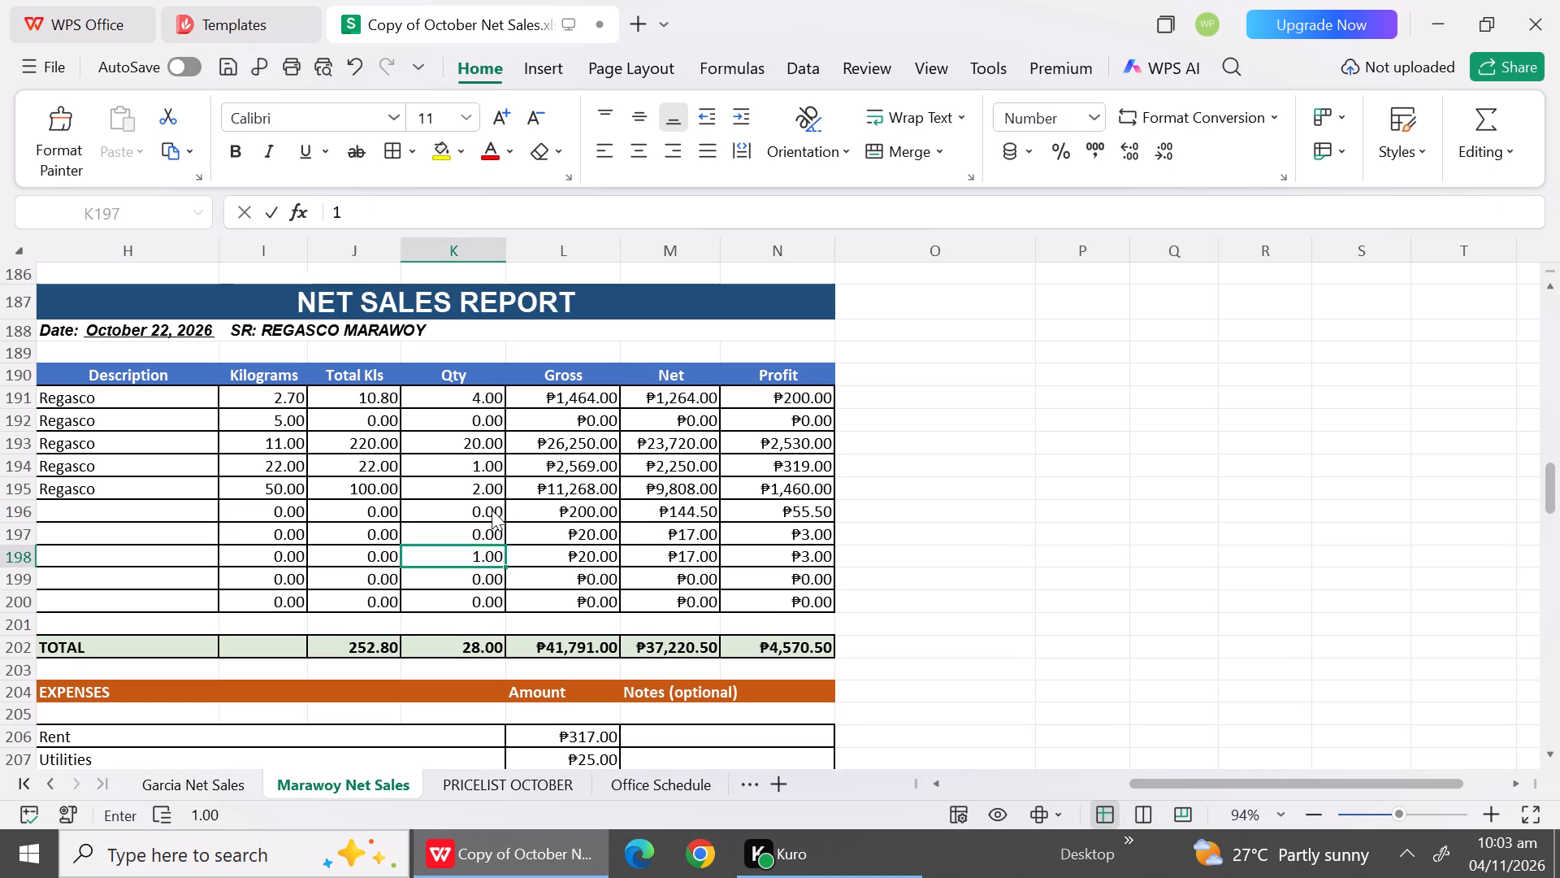
{"action": "key", "text": "0"}
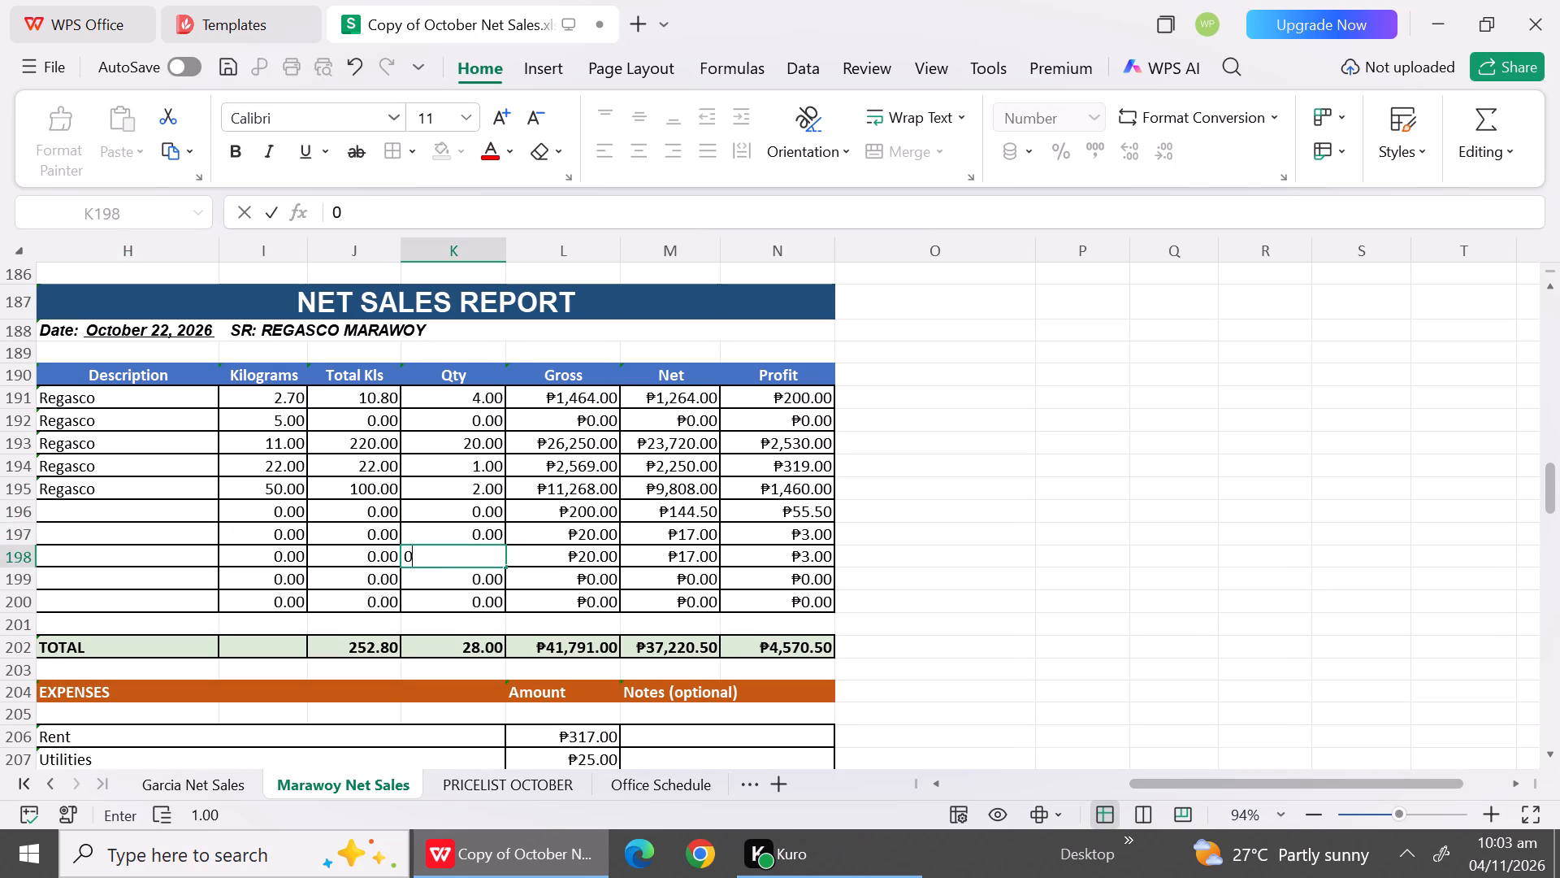
Set both the Gross and the Net of rows 196 to 198 to 0.
{"action": "left_click", "coordinate": [586, 511]}
{"action": "key", "text": "0"}
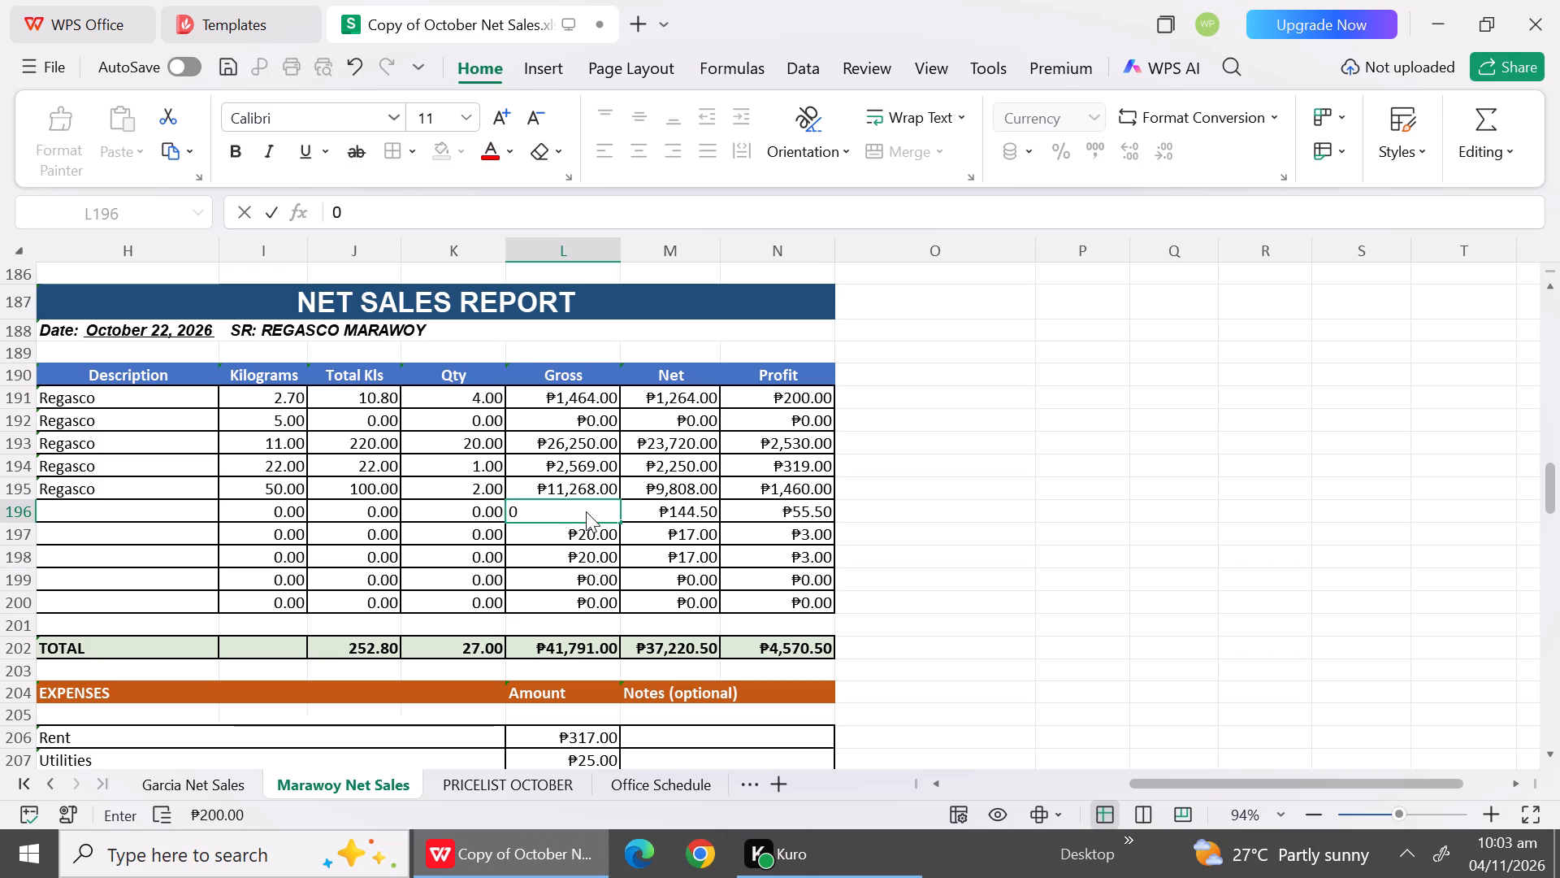
{"action": "key", "text": "Down"}
{"action": "key", "text": "0"}
{"action": "key", "text": "Down"}
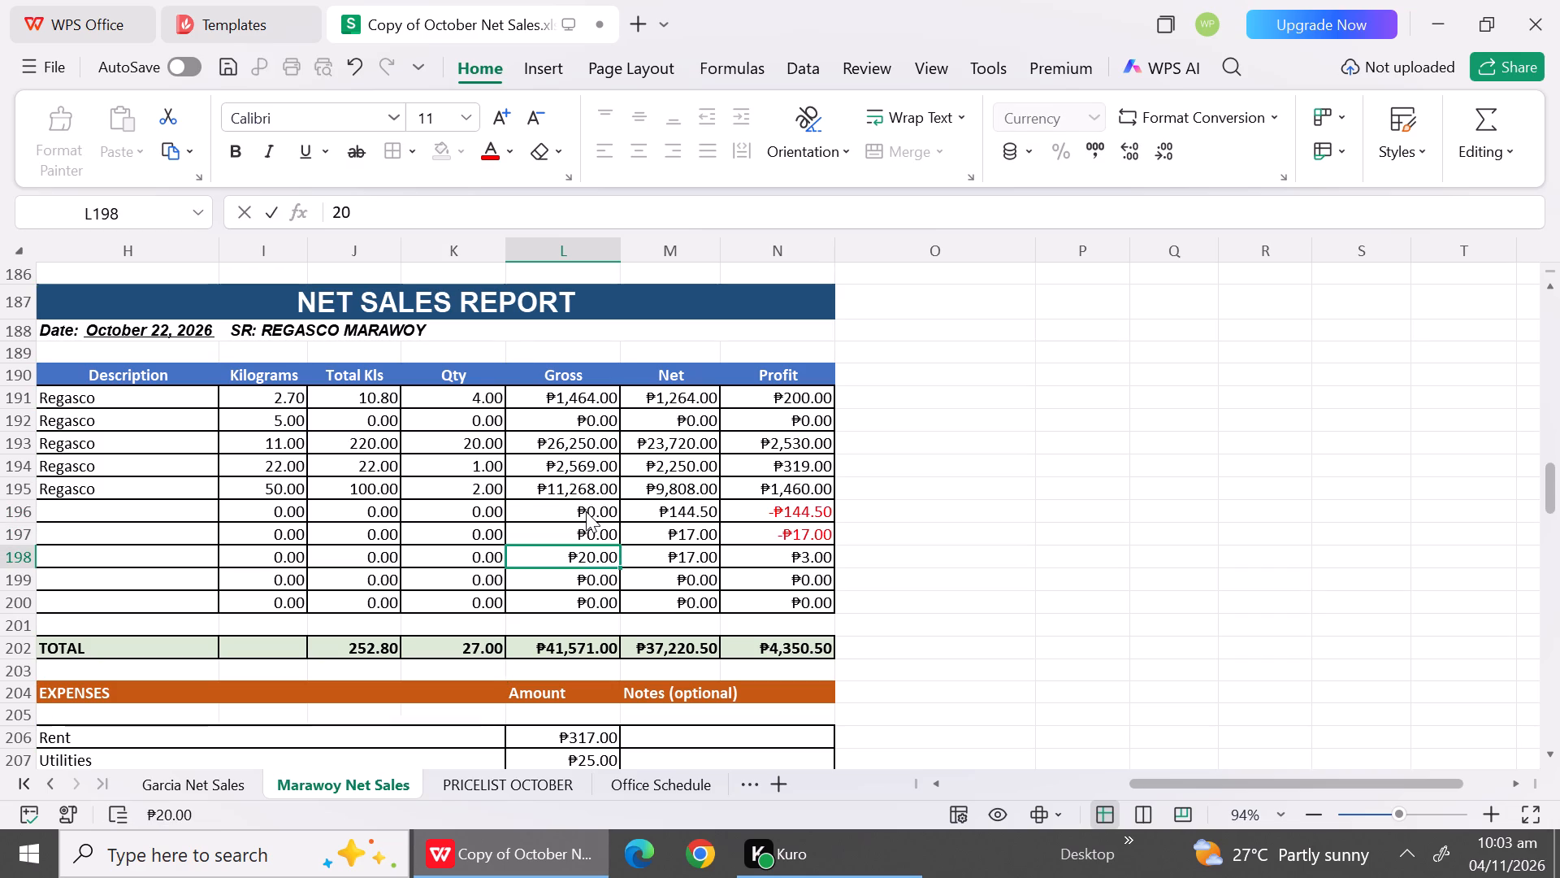
{"action": "key", "text": "0"}
{"action": "key", "text": "Down"}
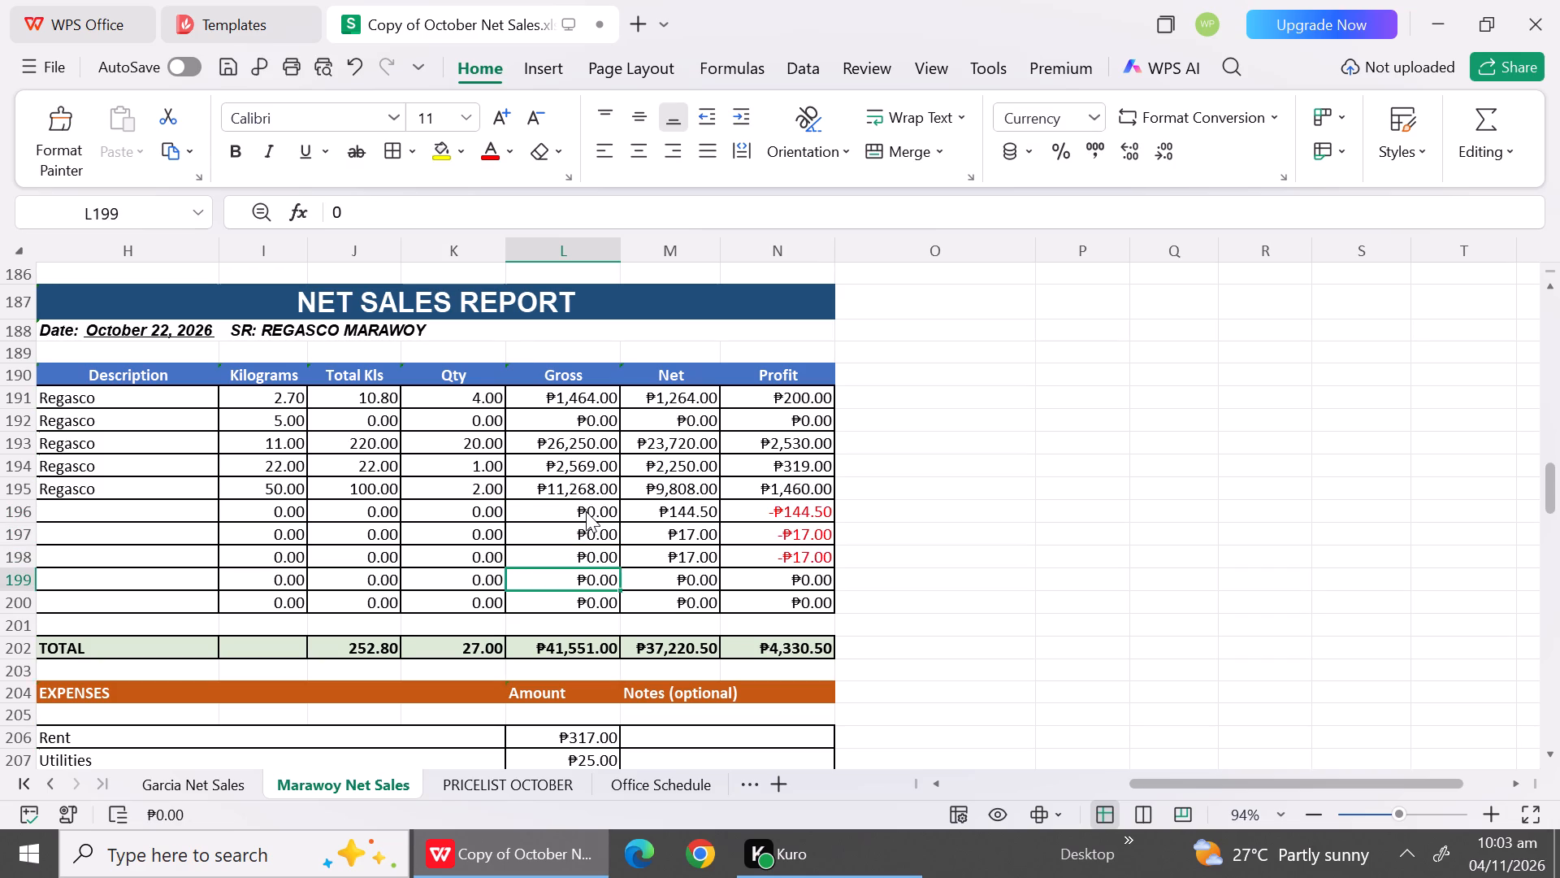
{"action": "left_click", "coordinate": [679, 519]}
{"action": "key", "text": "0"}
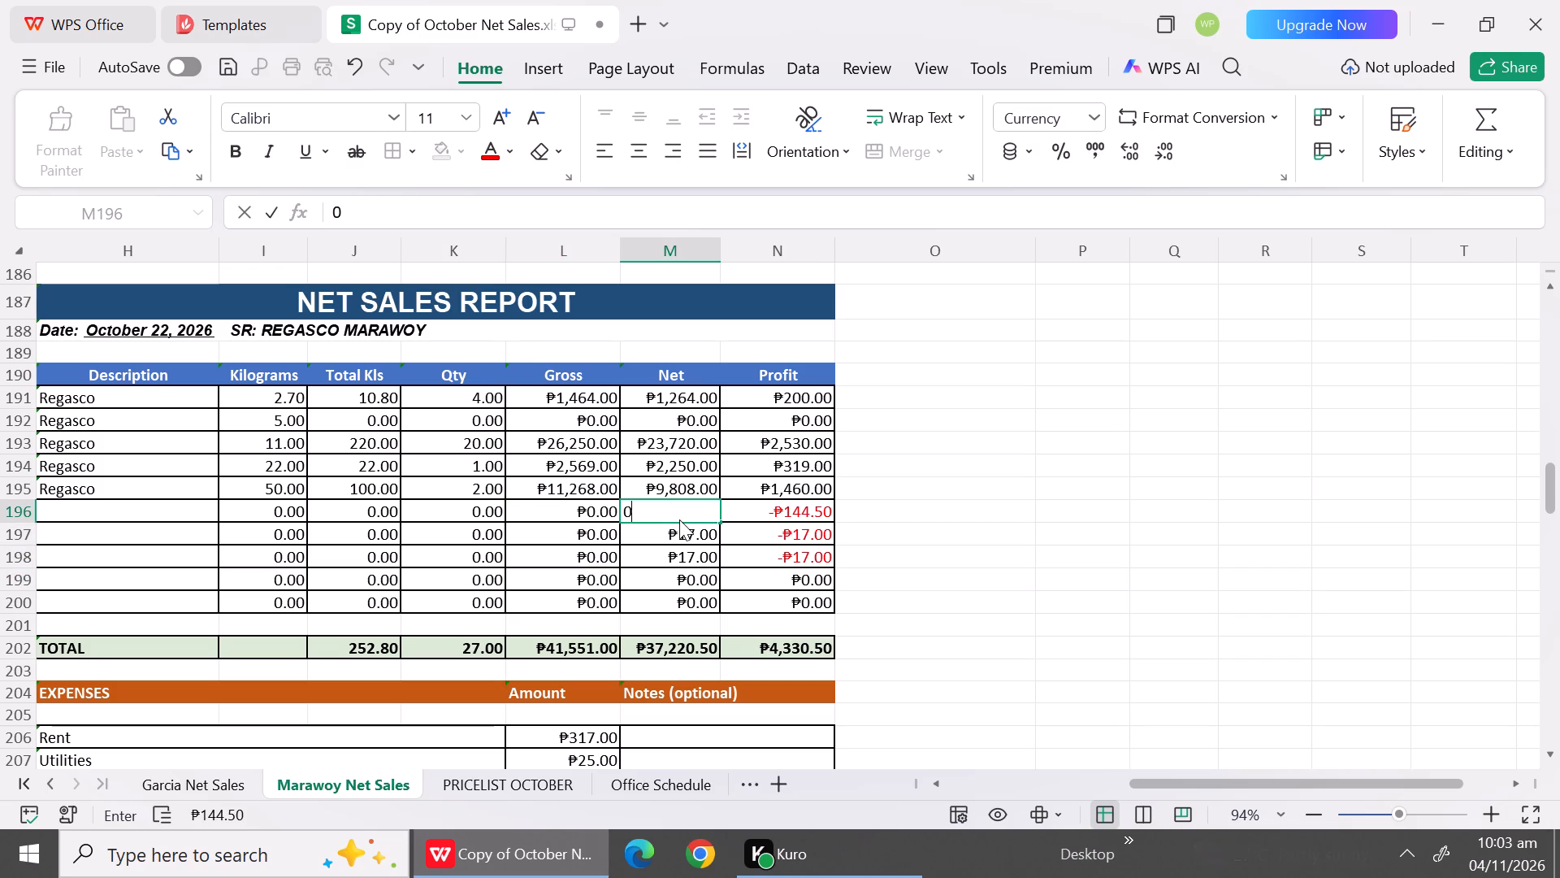
{"action": "key", "text": "Down"}
{"action": "key", "text": "0"}
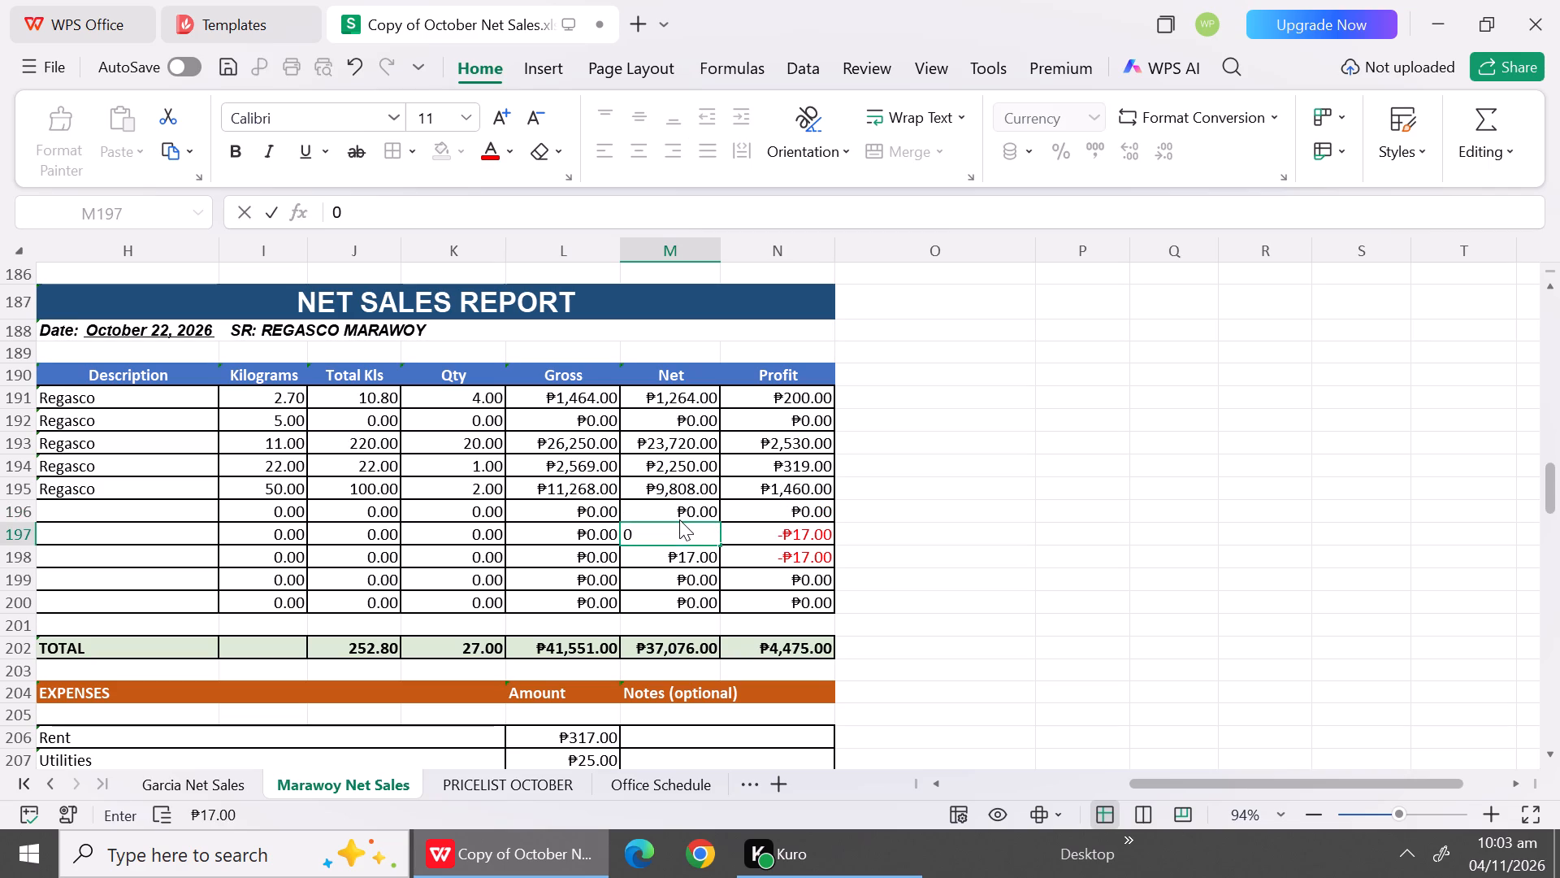
{"action": "key", "text": "Down"}
{"action": "key", "text": "0"}
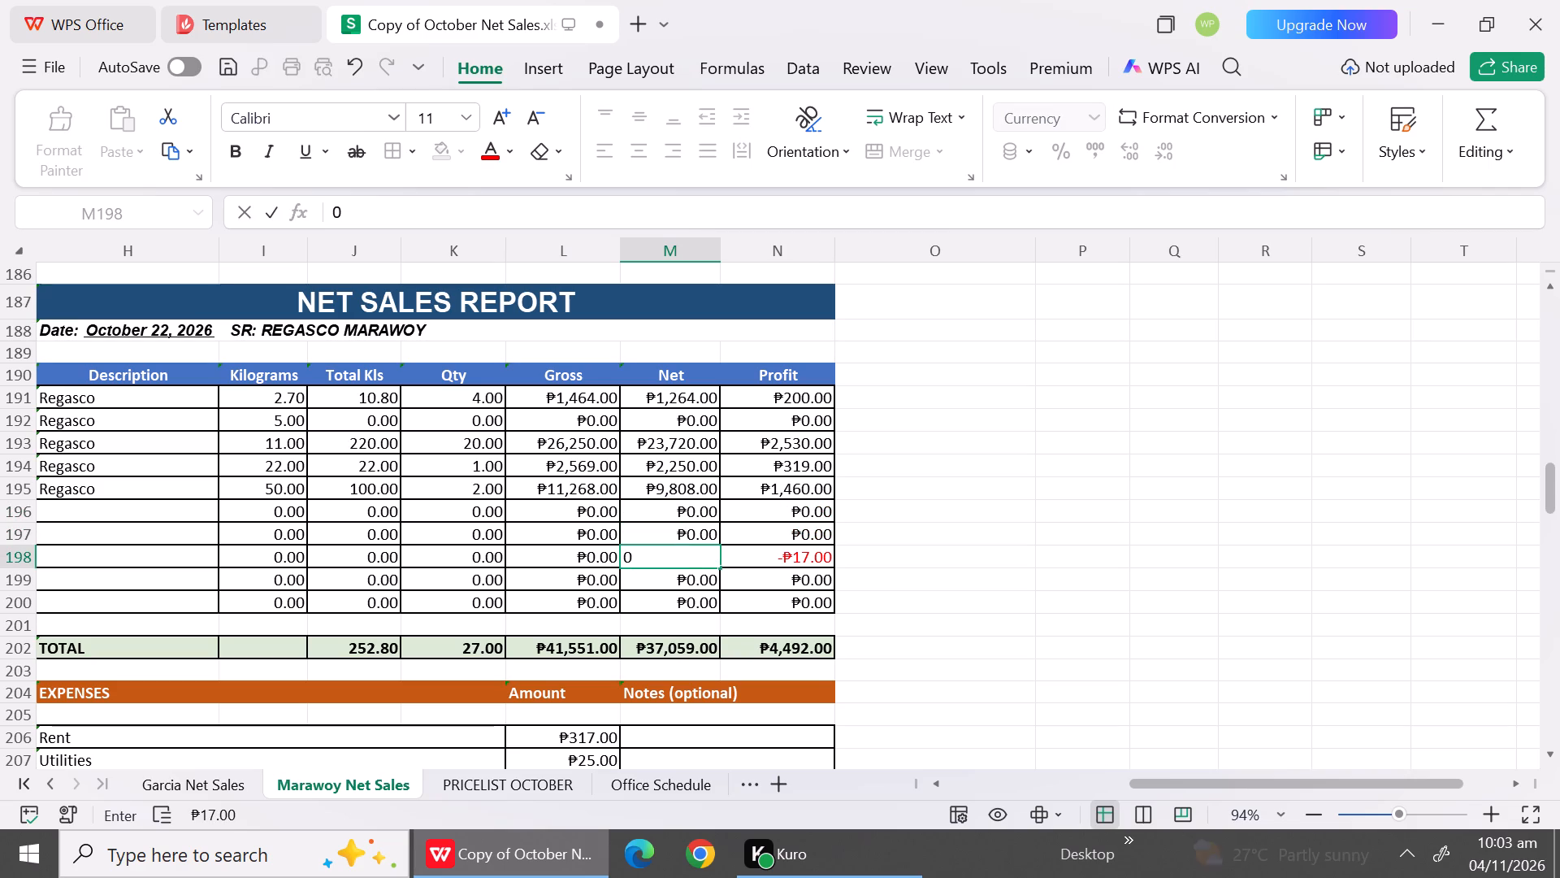
{"action": "left_click", "coordinate": [478, 567]}
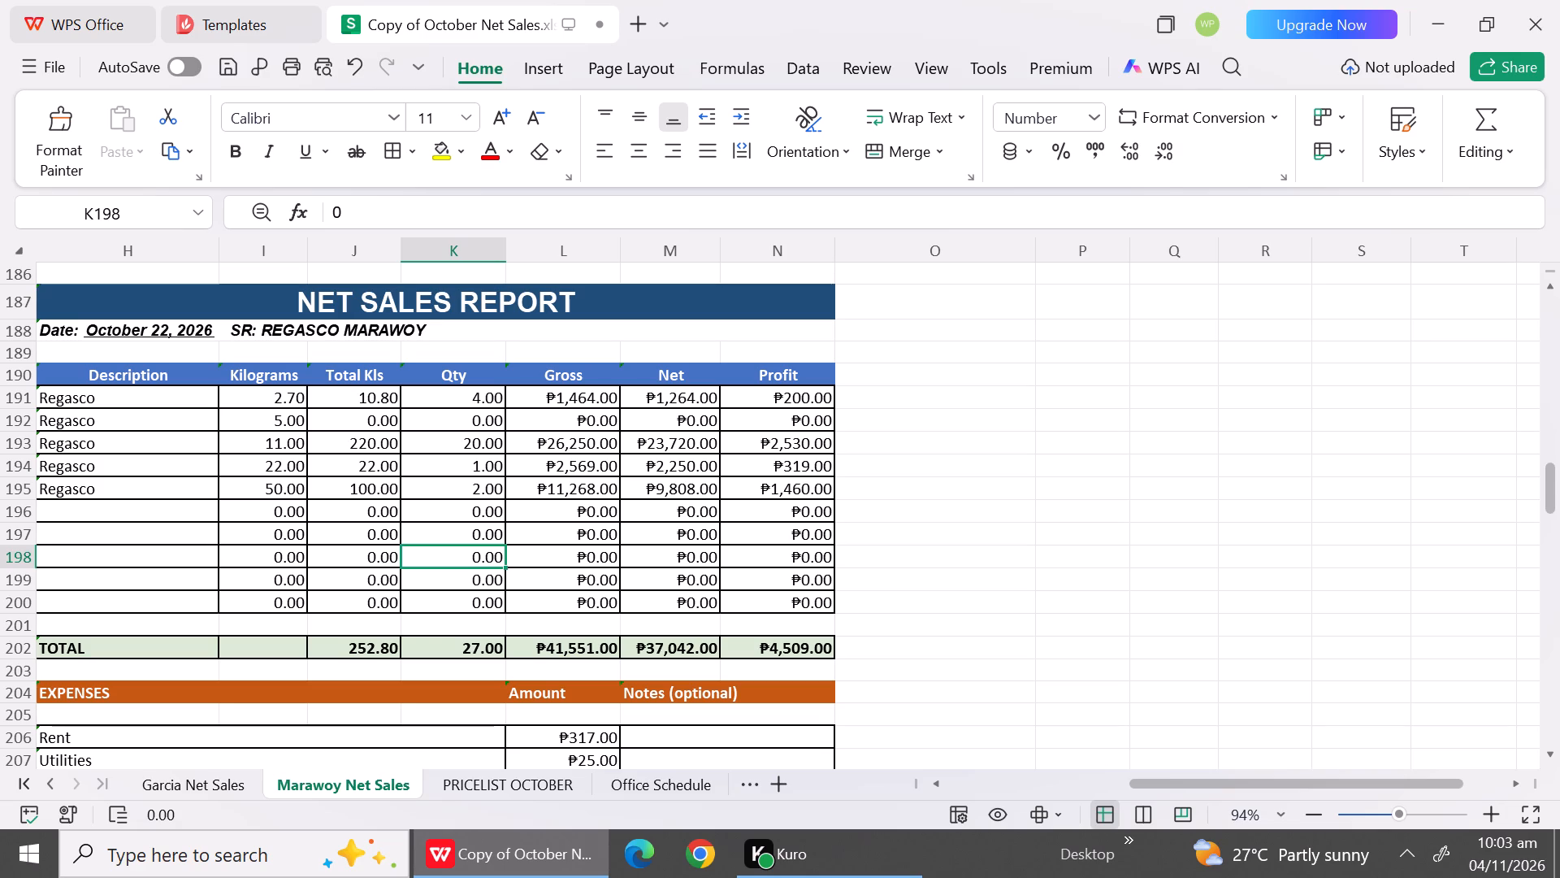
Correct the Total Kls formula in the October 22 TOTAL row to =J191+J192+J193+J194+J195.
{"action": "double_click", "coordinate": [365, 655]}
{"action": "left_click", "coordinate": [604, 650]}
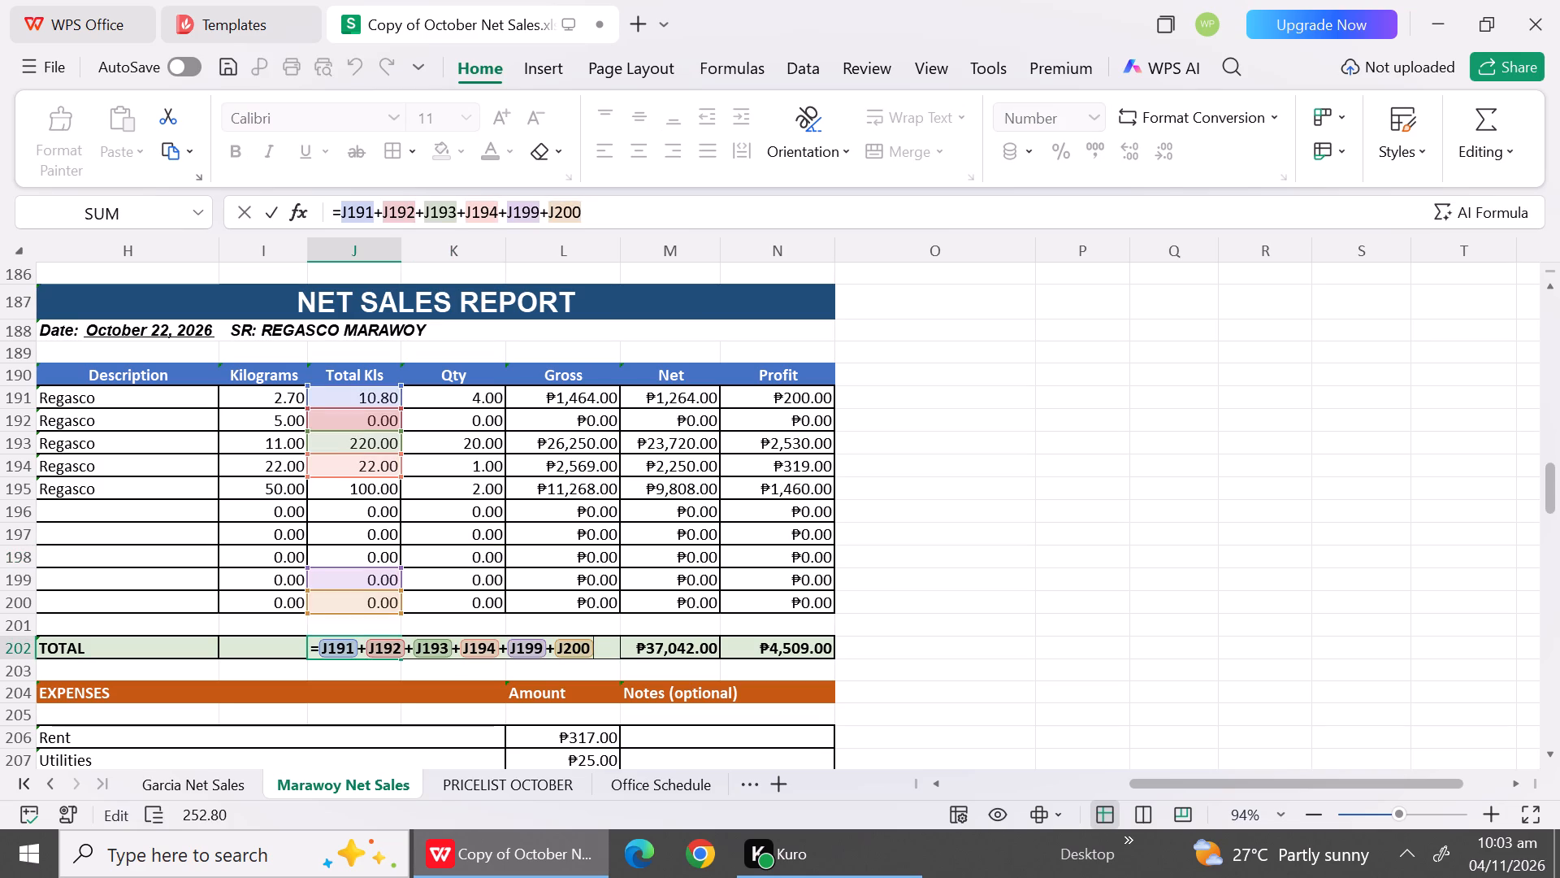
{"action": "key", "text": "BackSpace"}
{"action": "key", "text": "BackSpace"}
{"action": "key", "text": "BackSpace"}
{"action": "key", "text": "BackSpace"}
{"action": "key", "text": "BackSpace"}
{"action": "key", "text": "BackSpace"}
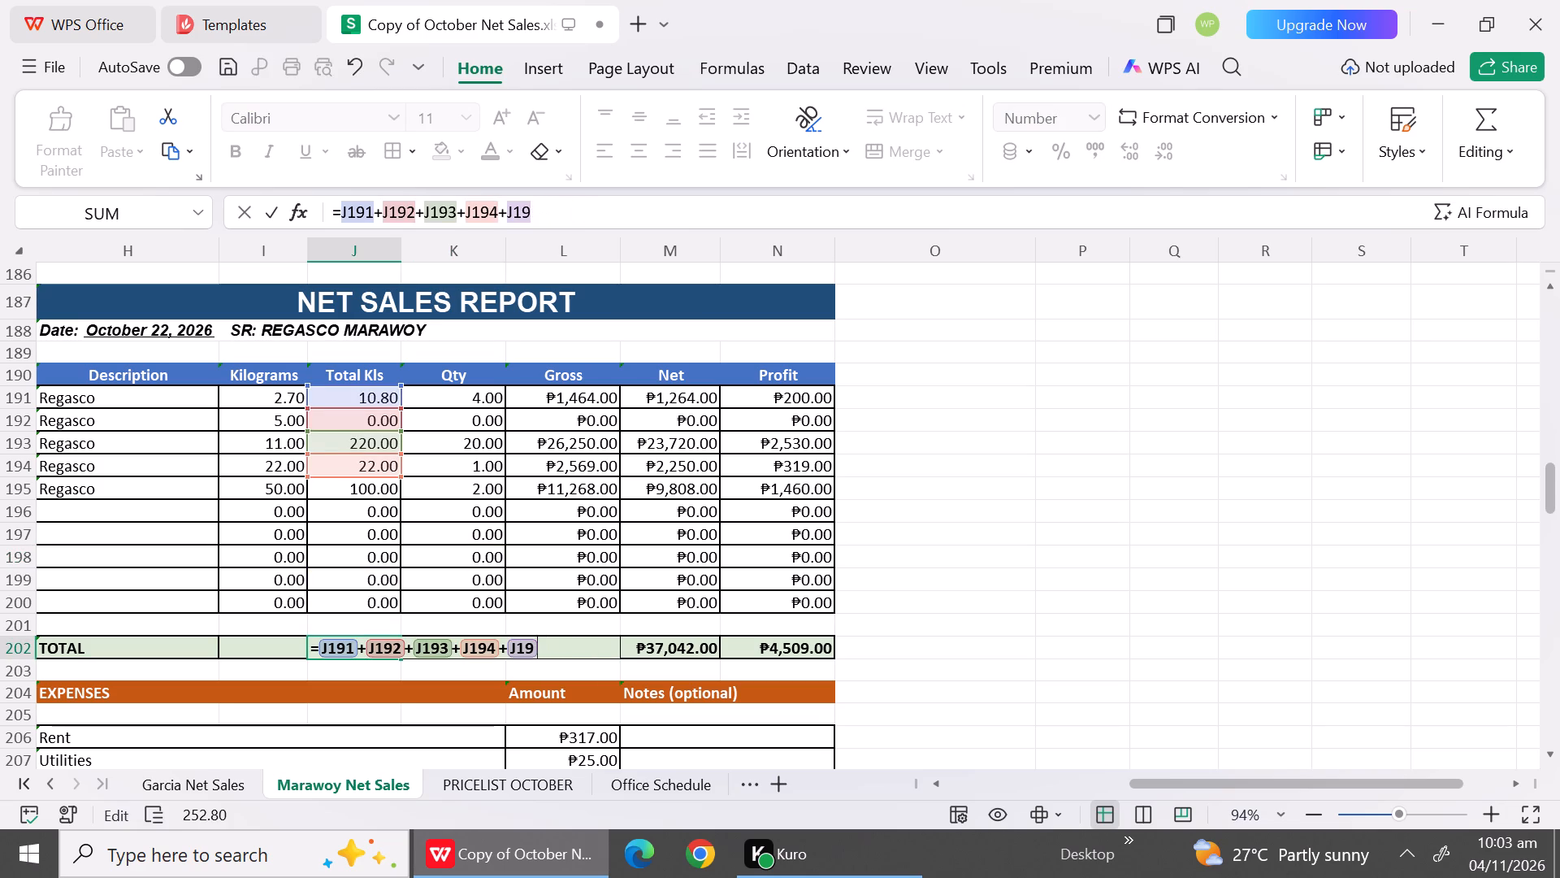
{"action": "key", "text": "BackSpace"}
{"action": "key", "text": "BackSpace"}
{"action": "key", "text": "BackSpace"}
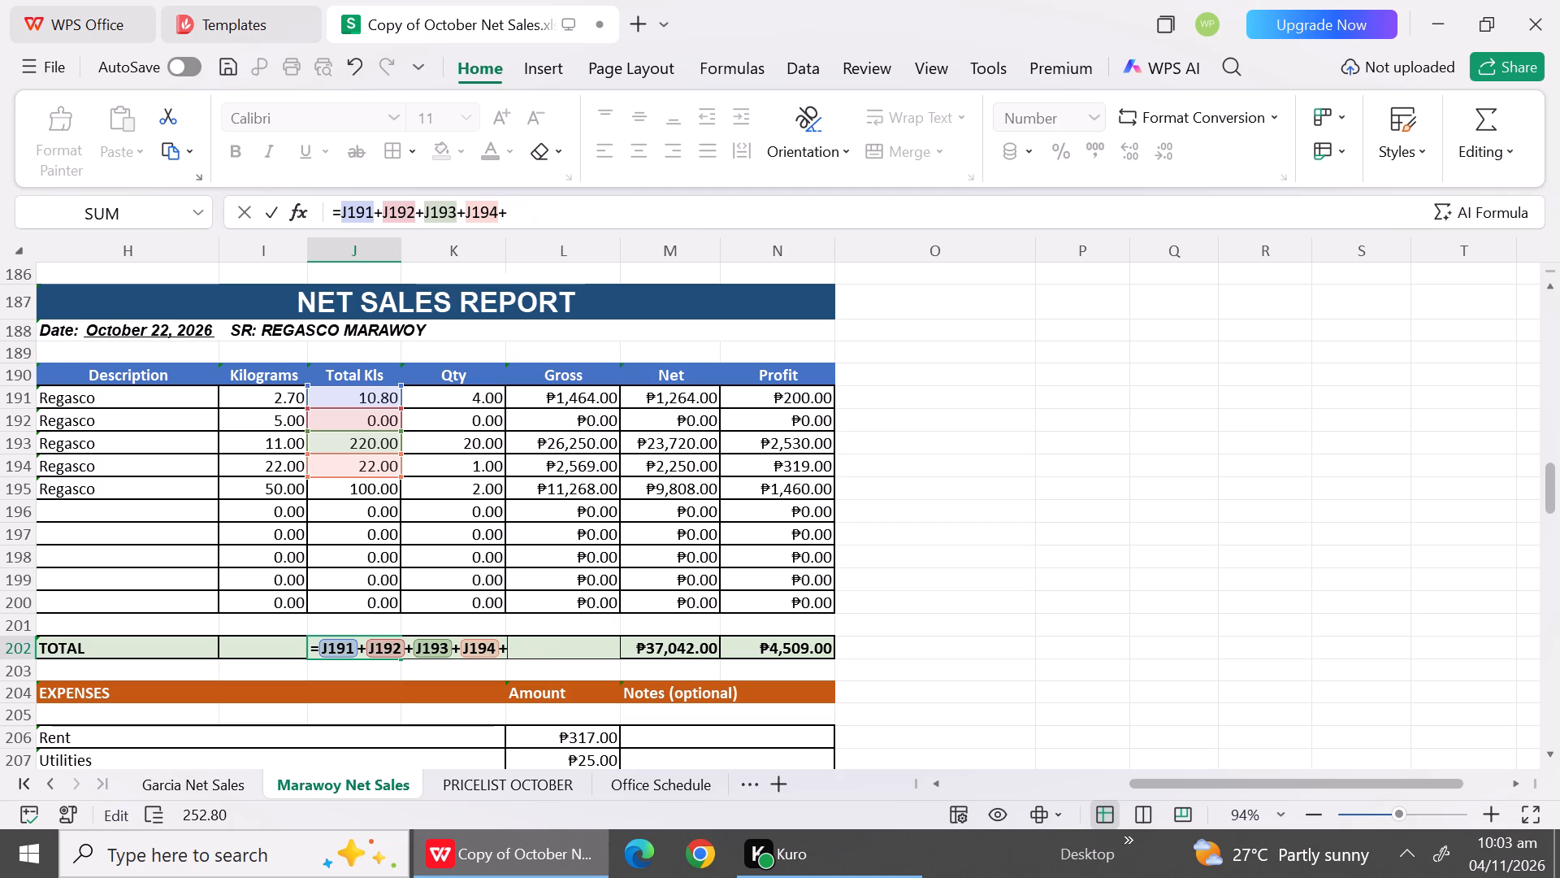
{"action": "left_click", "coordinate": [366, 489]}
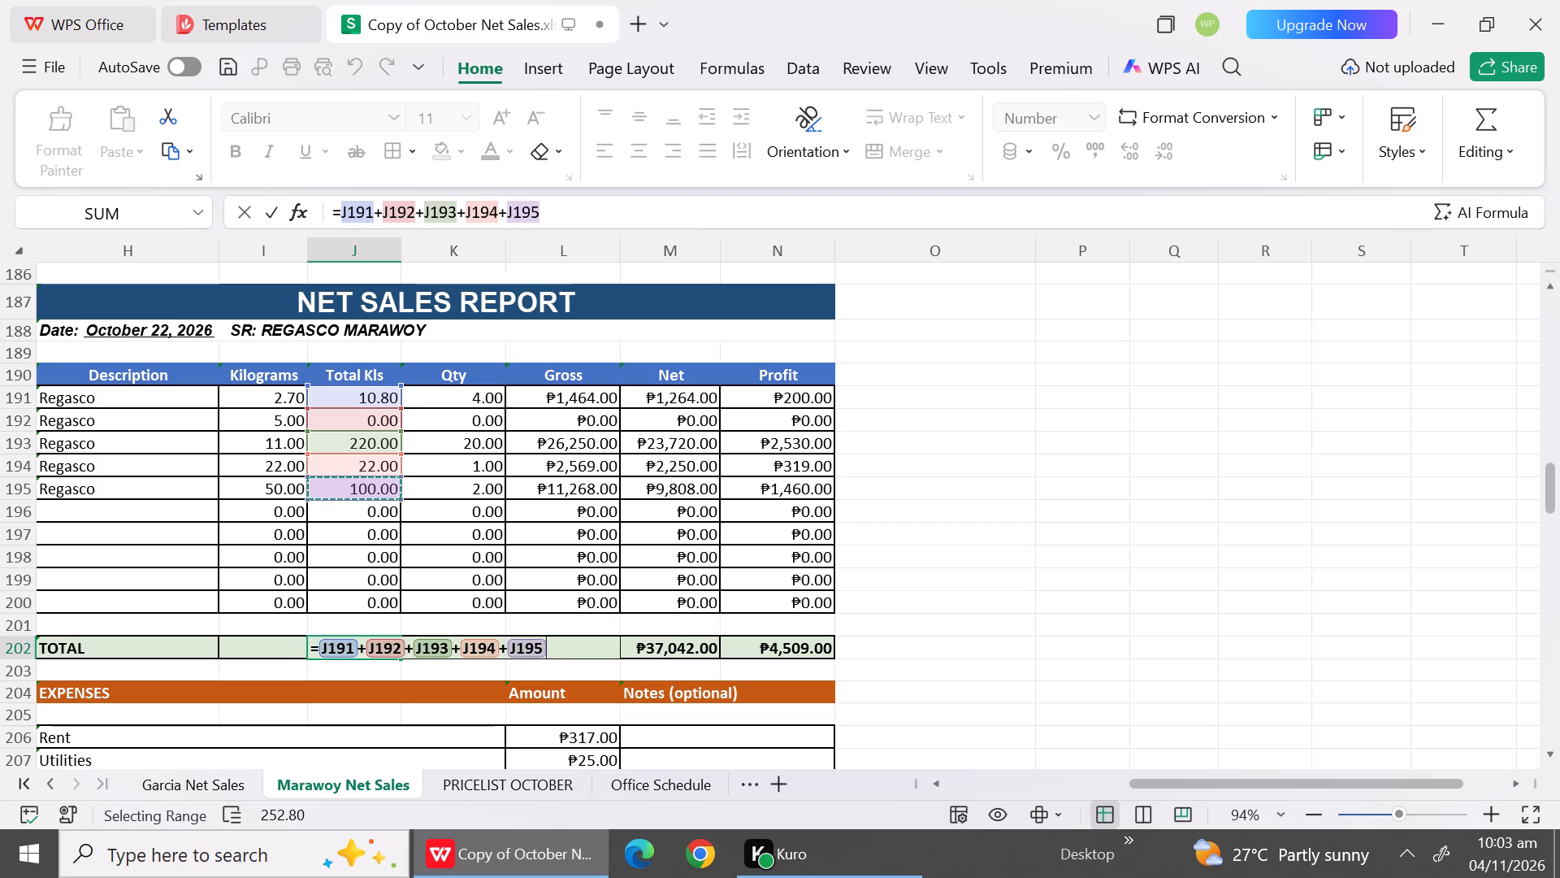
{"action": "key", "text": "Return"}
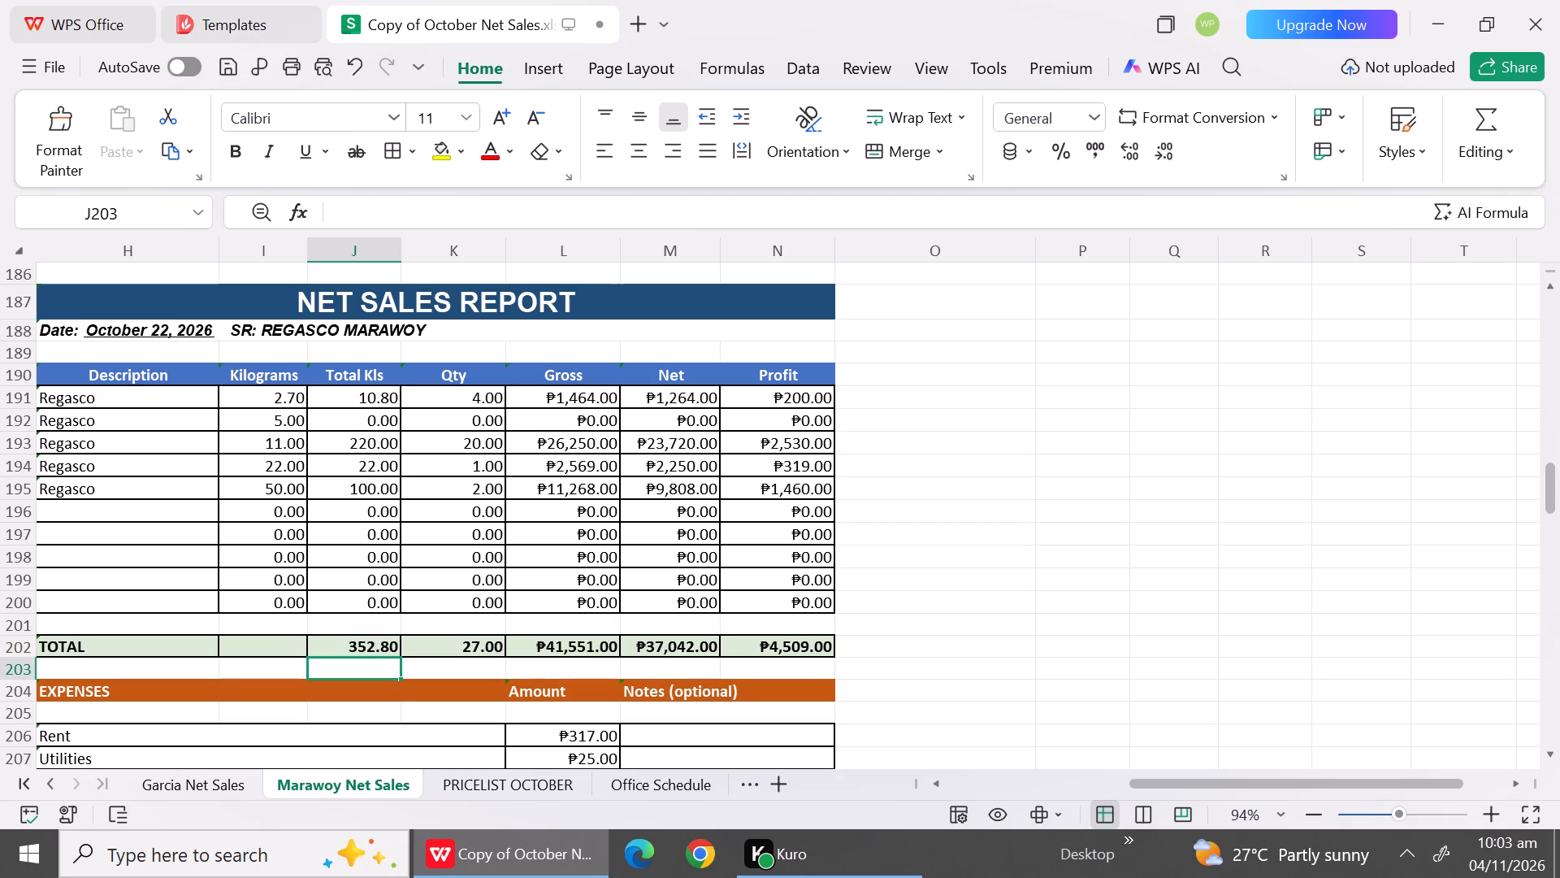
Review the October 22 expenses section, check the October staff assignments in the Office Schedule sheet, and return to the Marawoy report.
{"action": "triple_click", "coordinate": [1547, 758]}
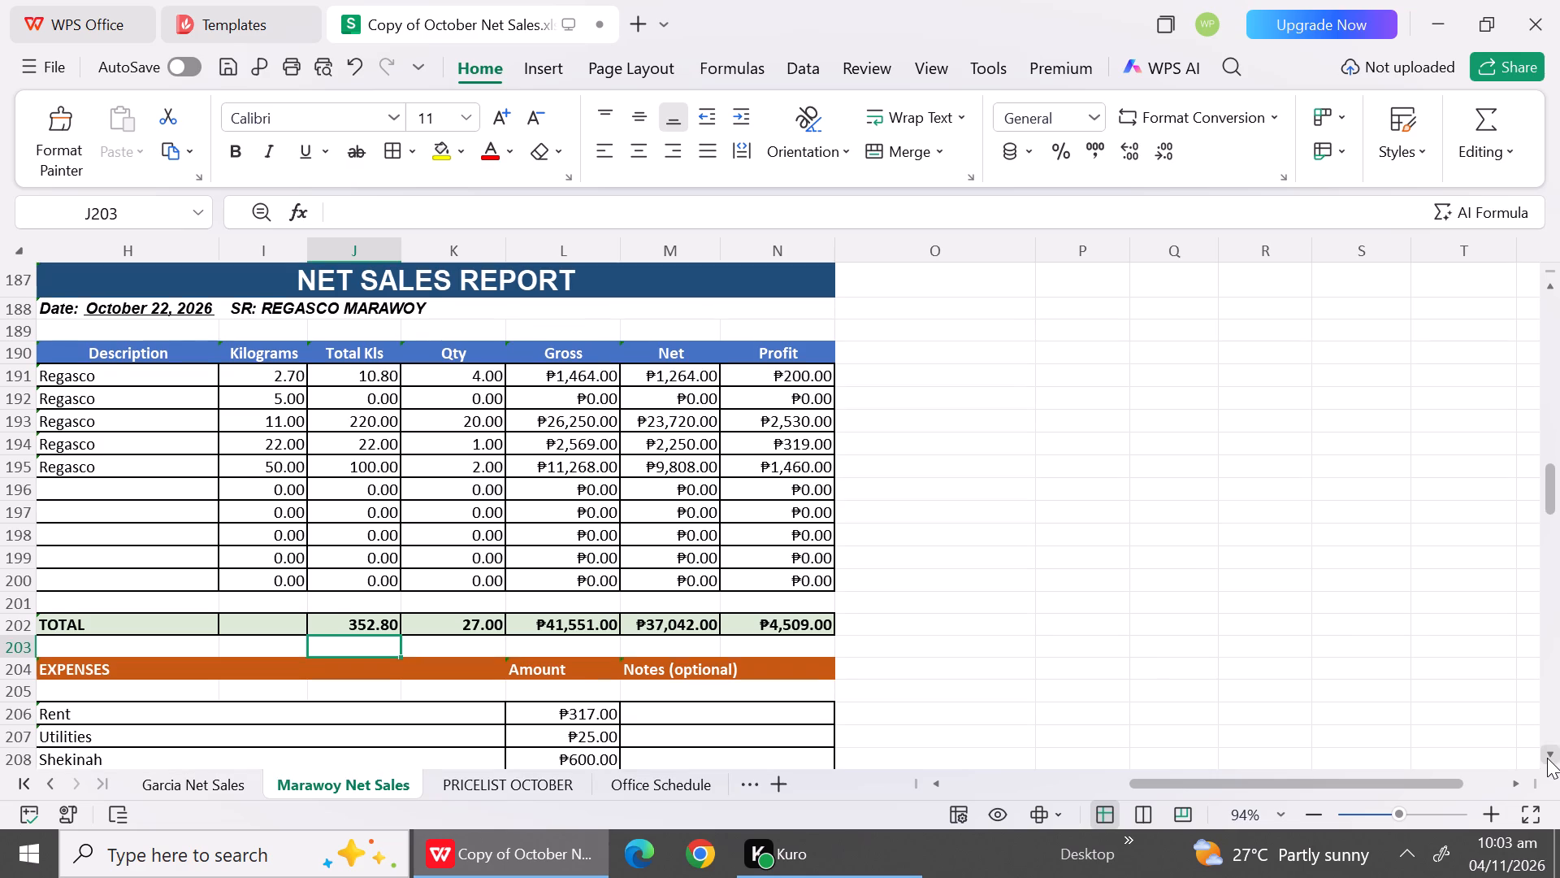
{"action": "triple_click", "coordinate": [1547, 758]}
{"action": "triple_click", "coordinate": [1547, 758]}
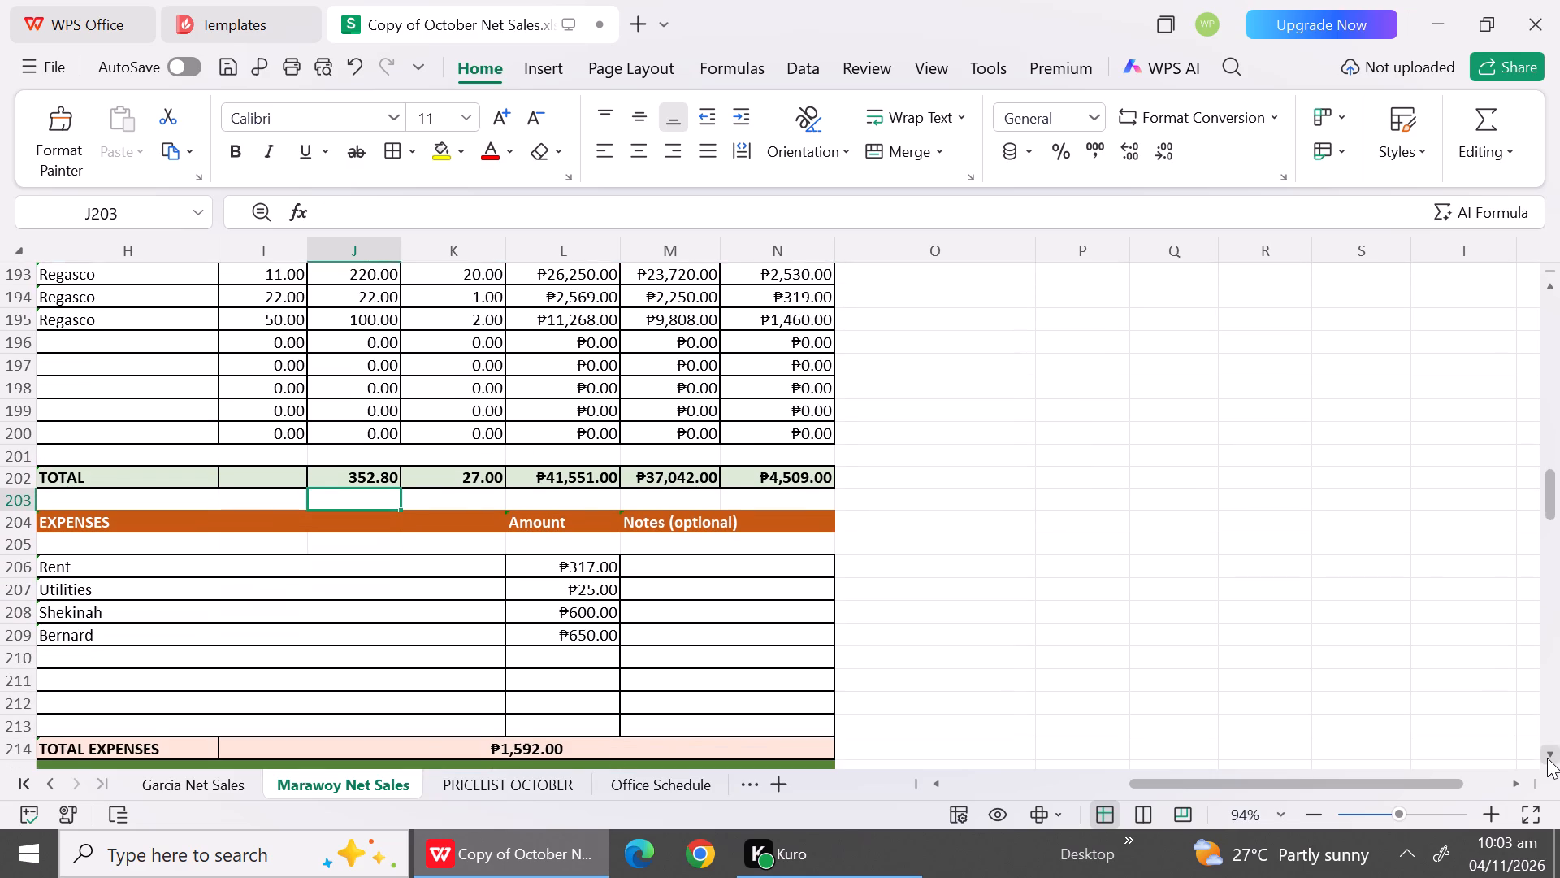
{"action": "double_click", "coordinate": [1547, 758]}
{"action": "left_click", "coordinate": [1547, 758]}
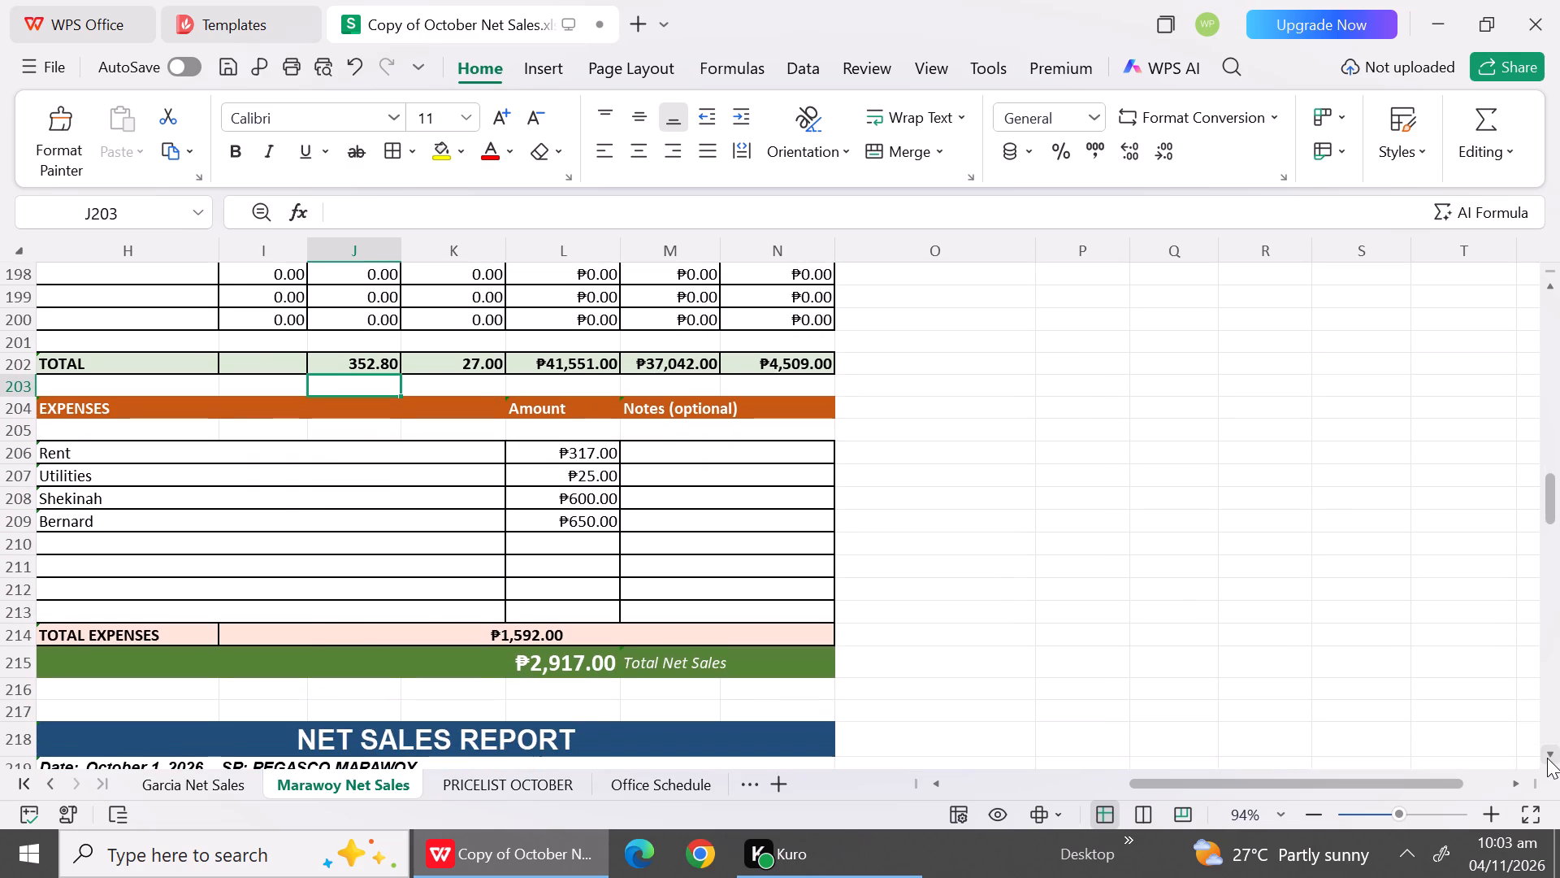
{"action": "left_click", "coordinate": [455, 792]}
{"action": "left_click", "coordinate": [619, 782]}
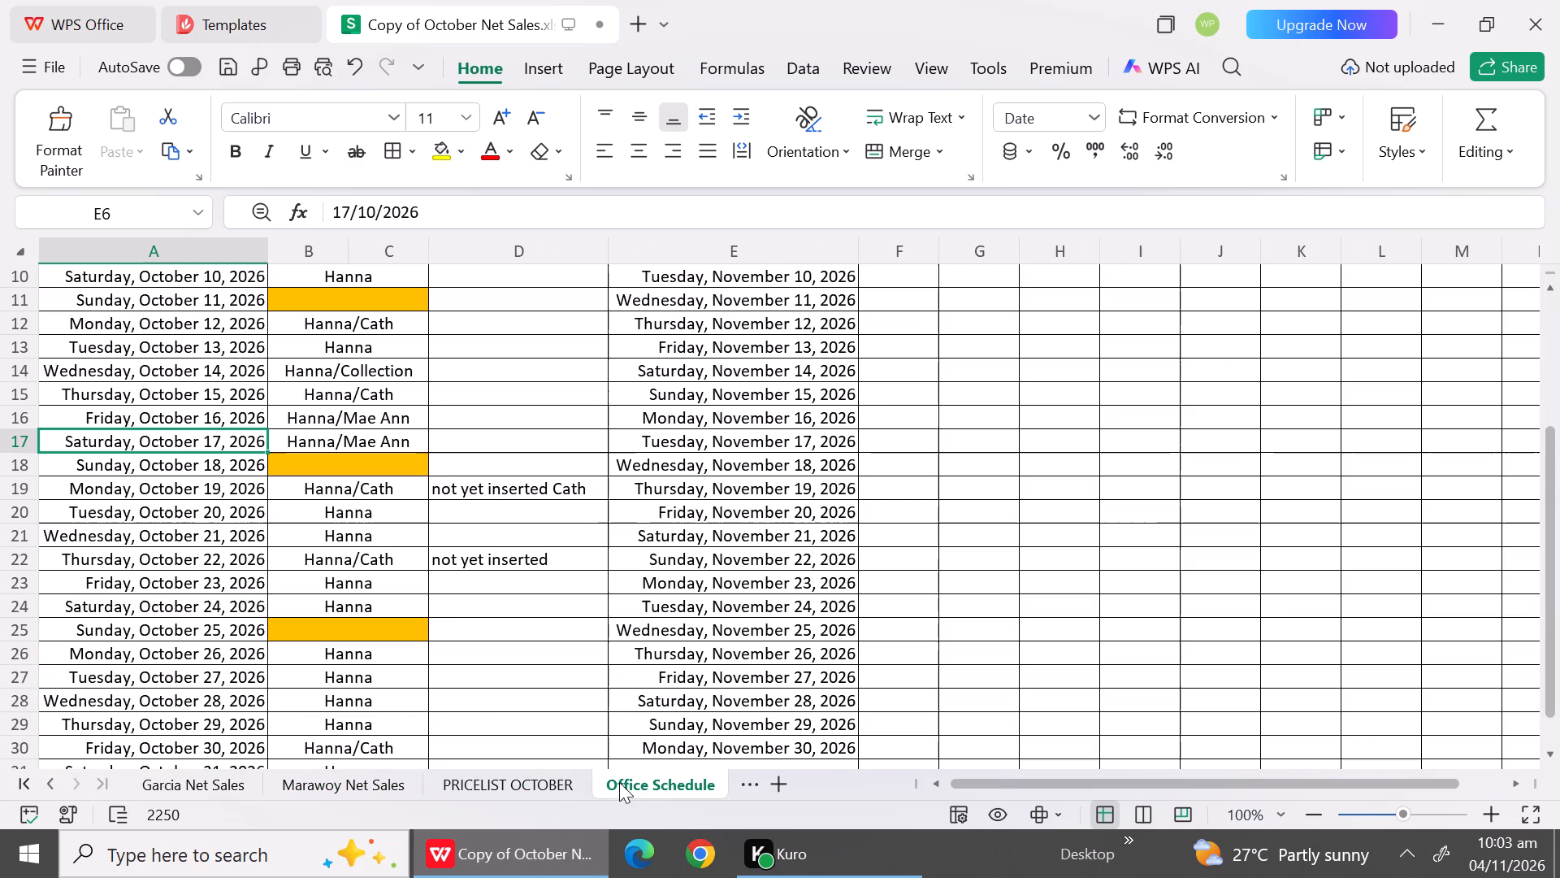
{"action": "left_click", "coordinate": [1547, 749]}
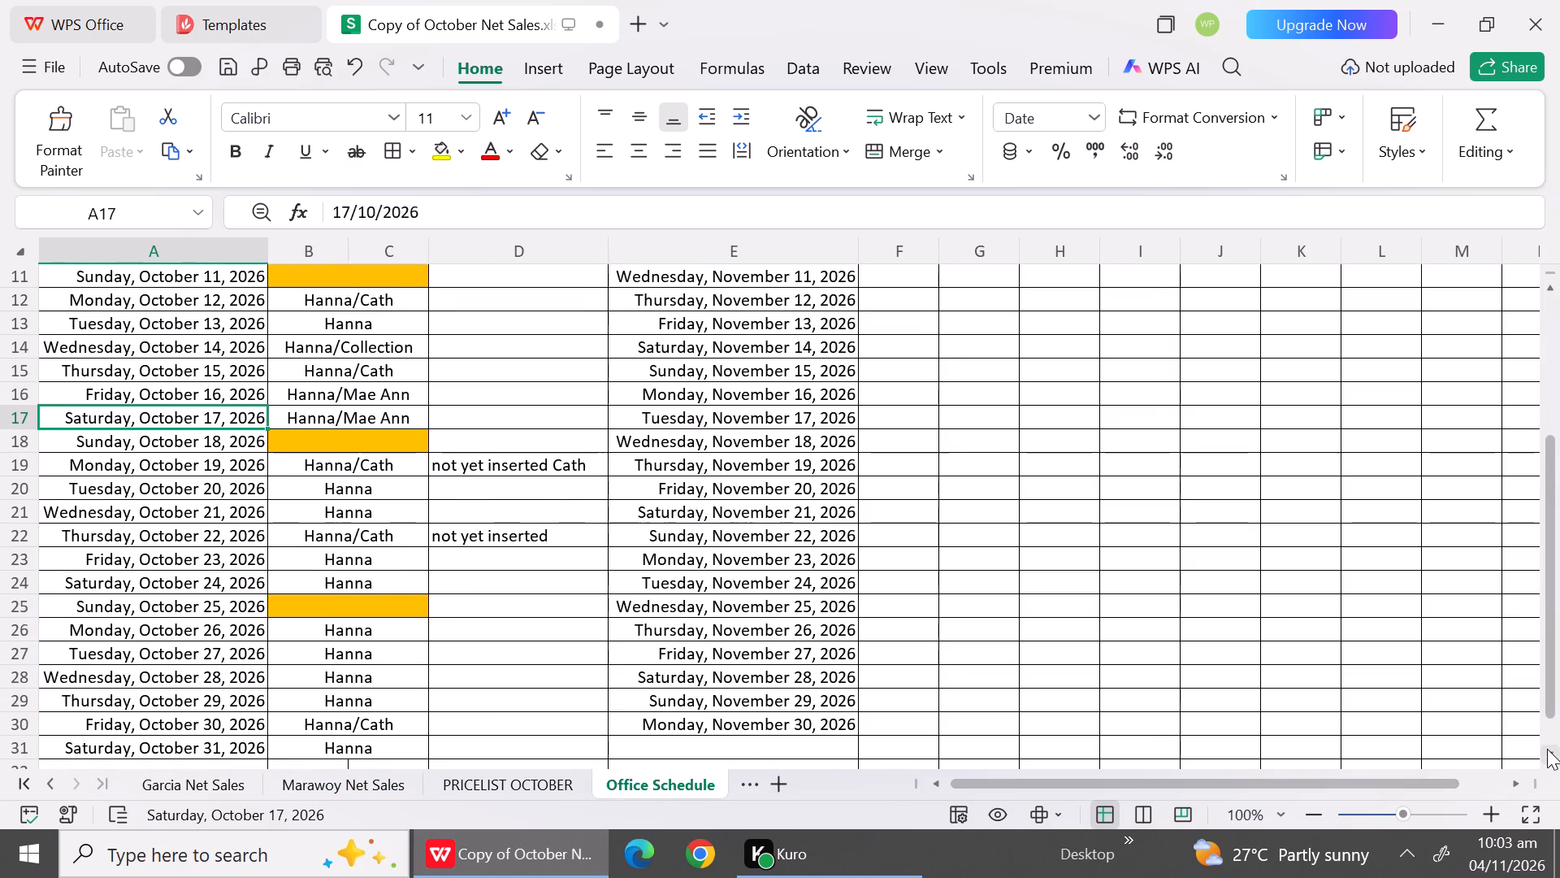
{"action": "left_click", "coordinate": [1547, 749]}
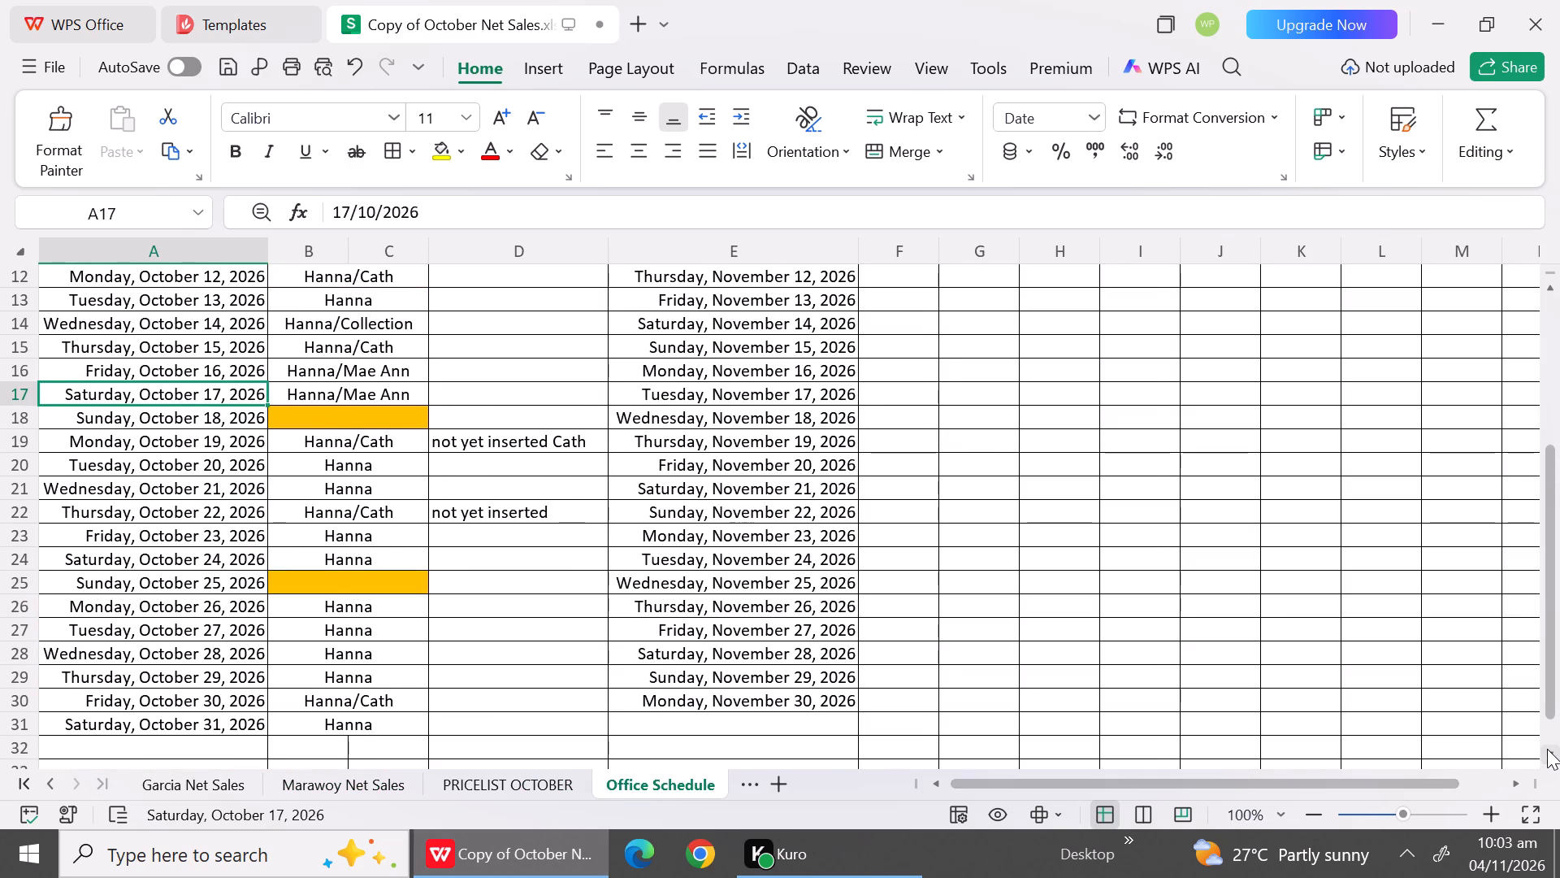
{"action": "left_click", "coordinate": [1547, 749]}
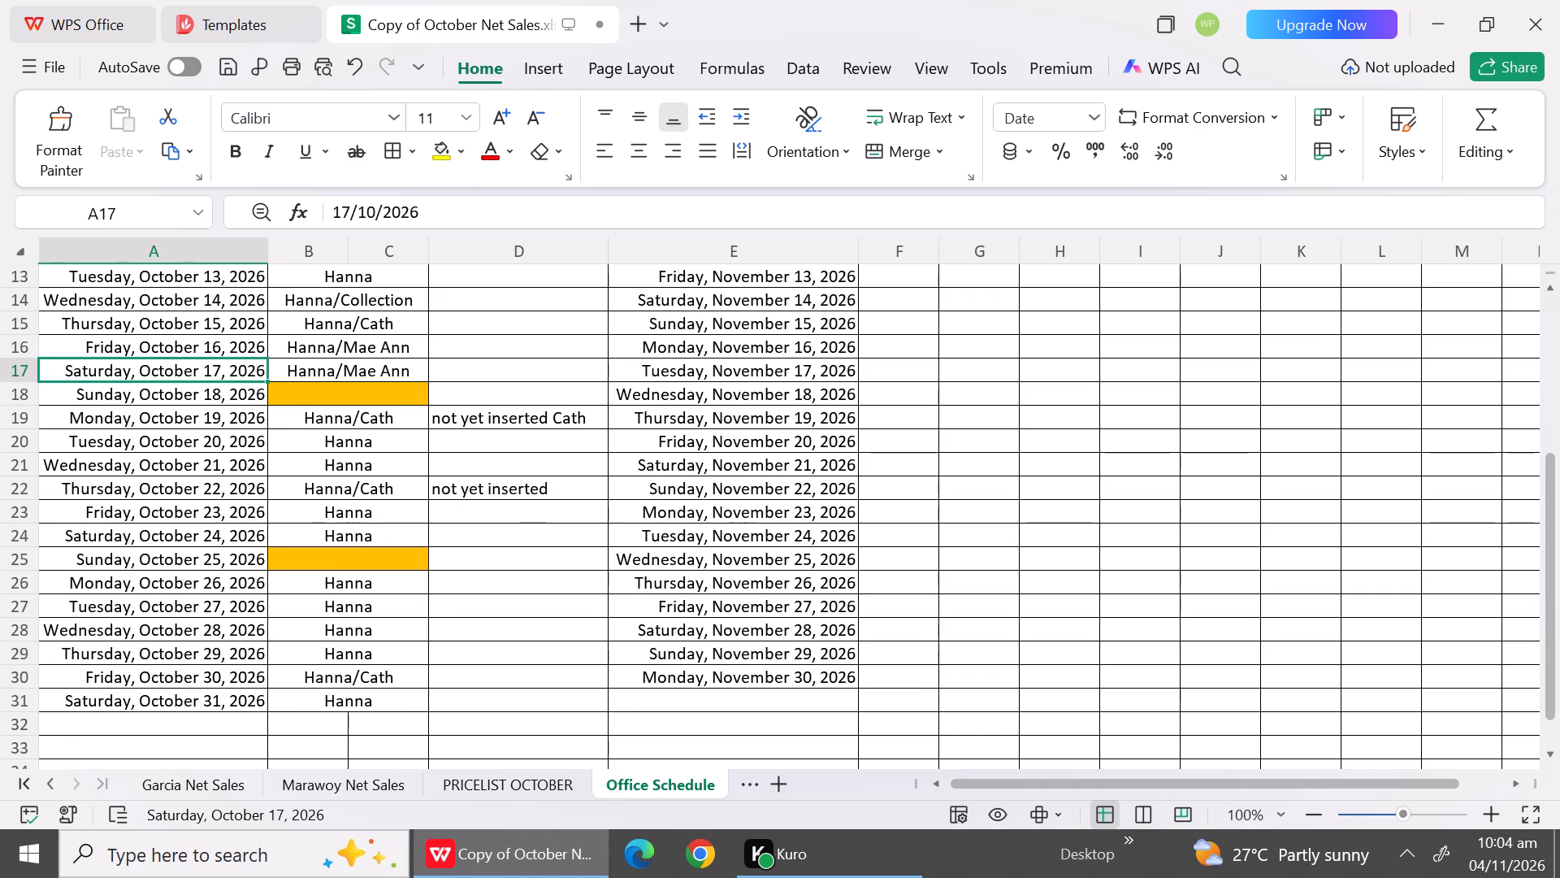
{"action": "left_click", "coordinate": [362, 787]}
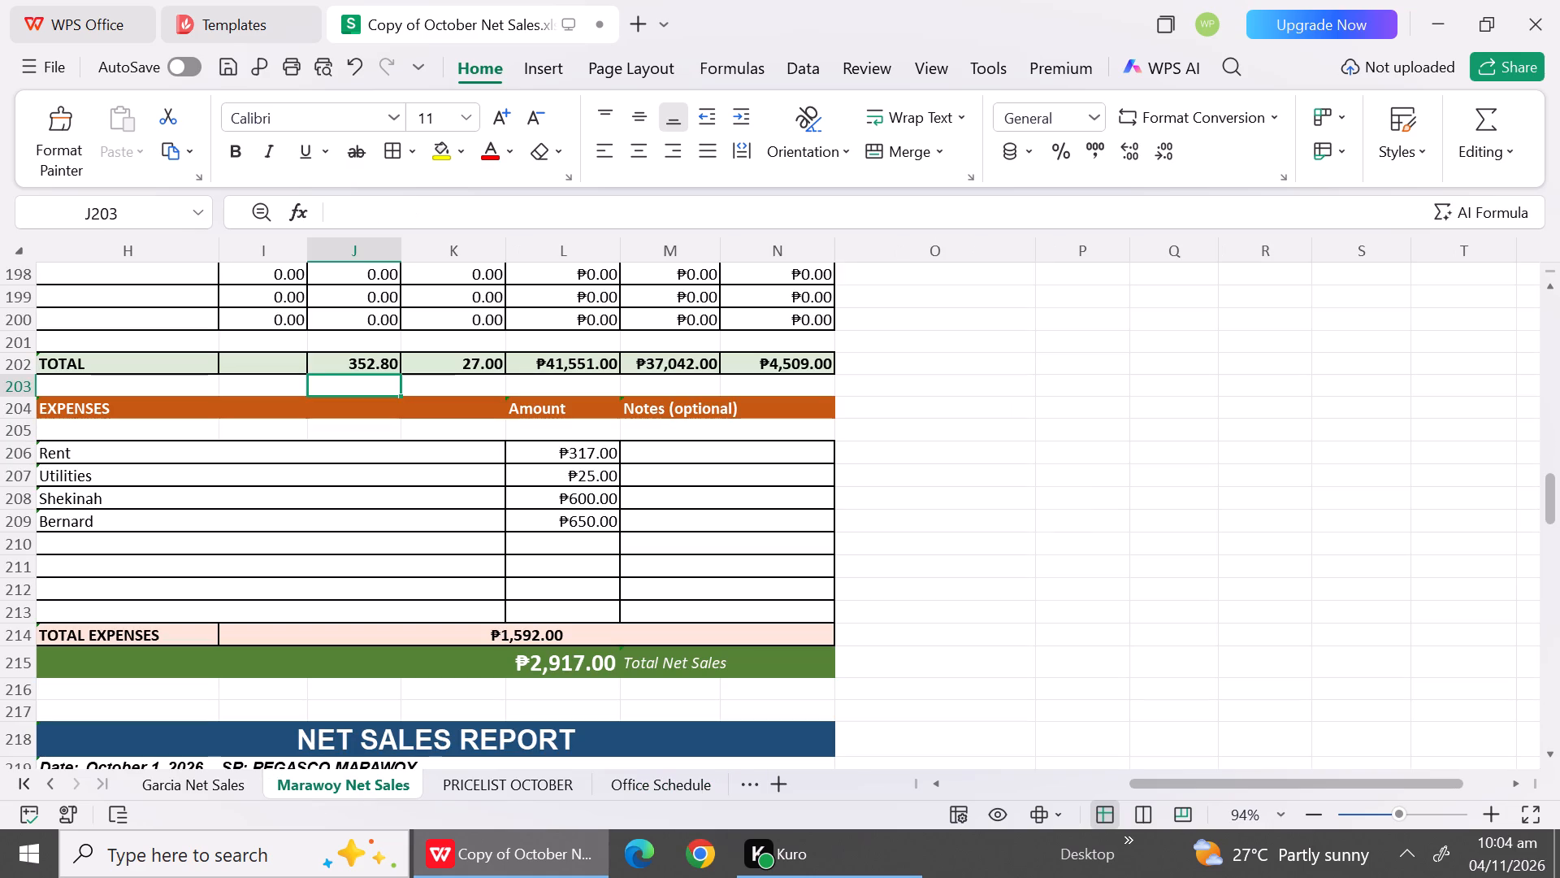
Examine the sales and expense entries of the October 22, October 21 and preceding Marawoy reports.
{"action": "left_click", "coordinate": [157, 547]}
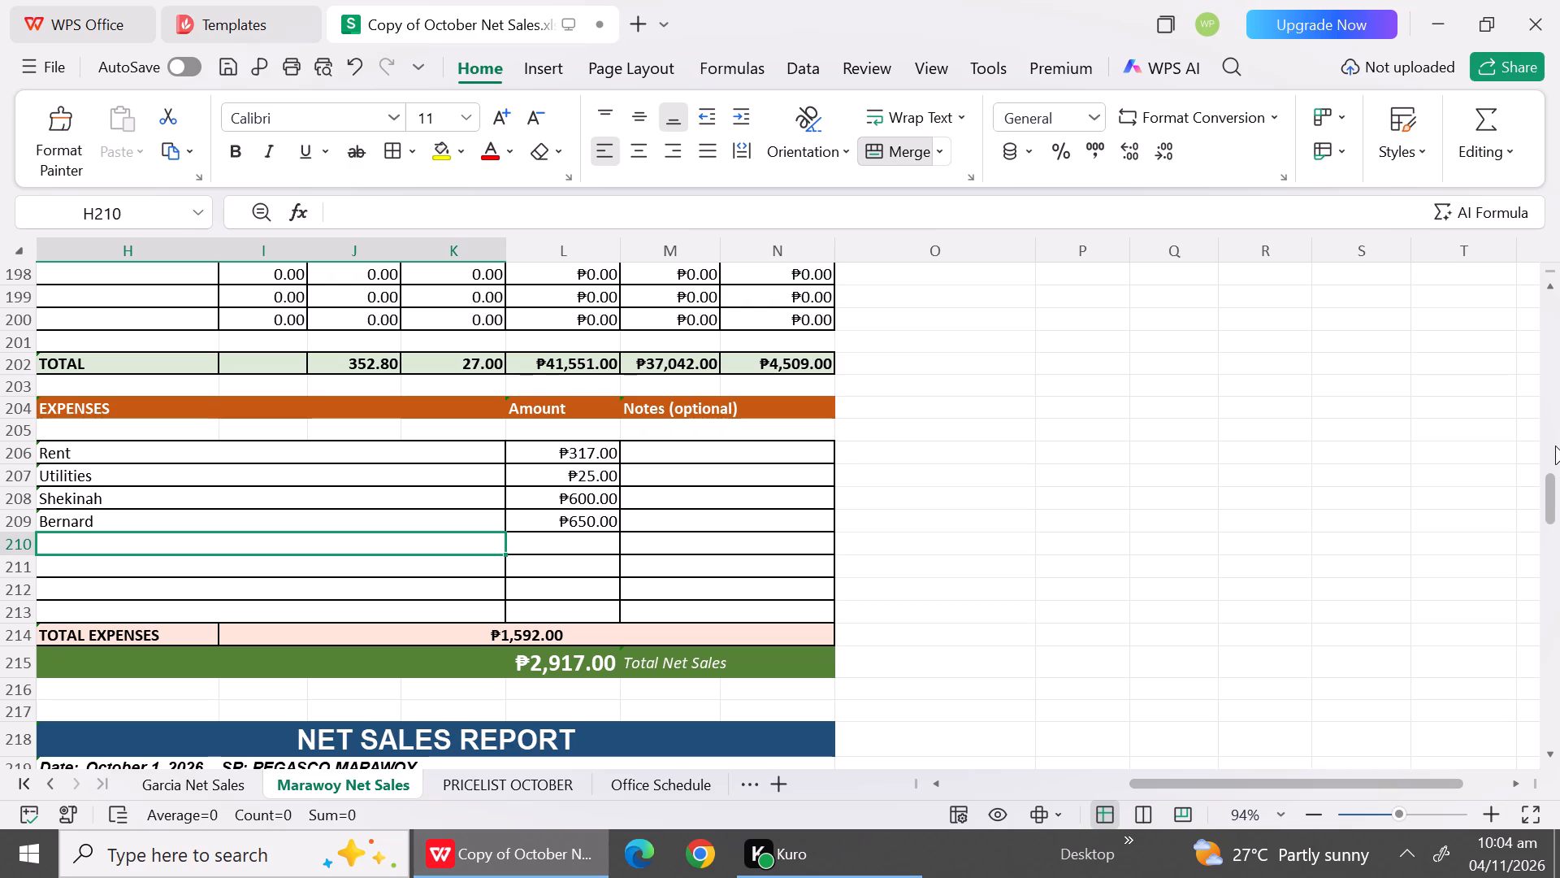
{"action": "triple_click", "coordinate": [1549, 284]}
{"action": "triple_click", "coordinate": [1549, 284]}
{"action": "triple_click", "coordinate": [1549, 284]}
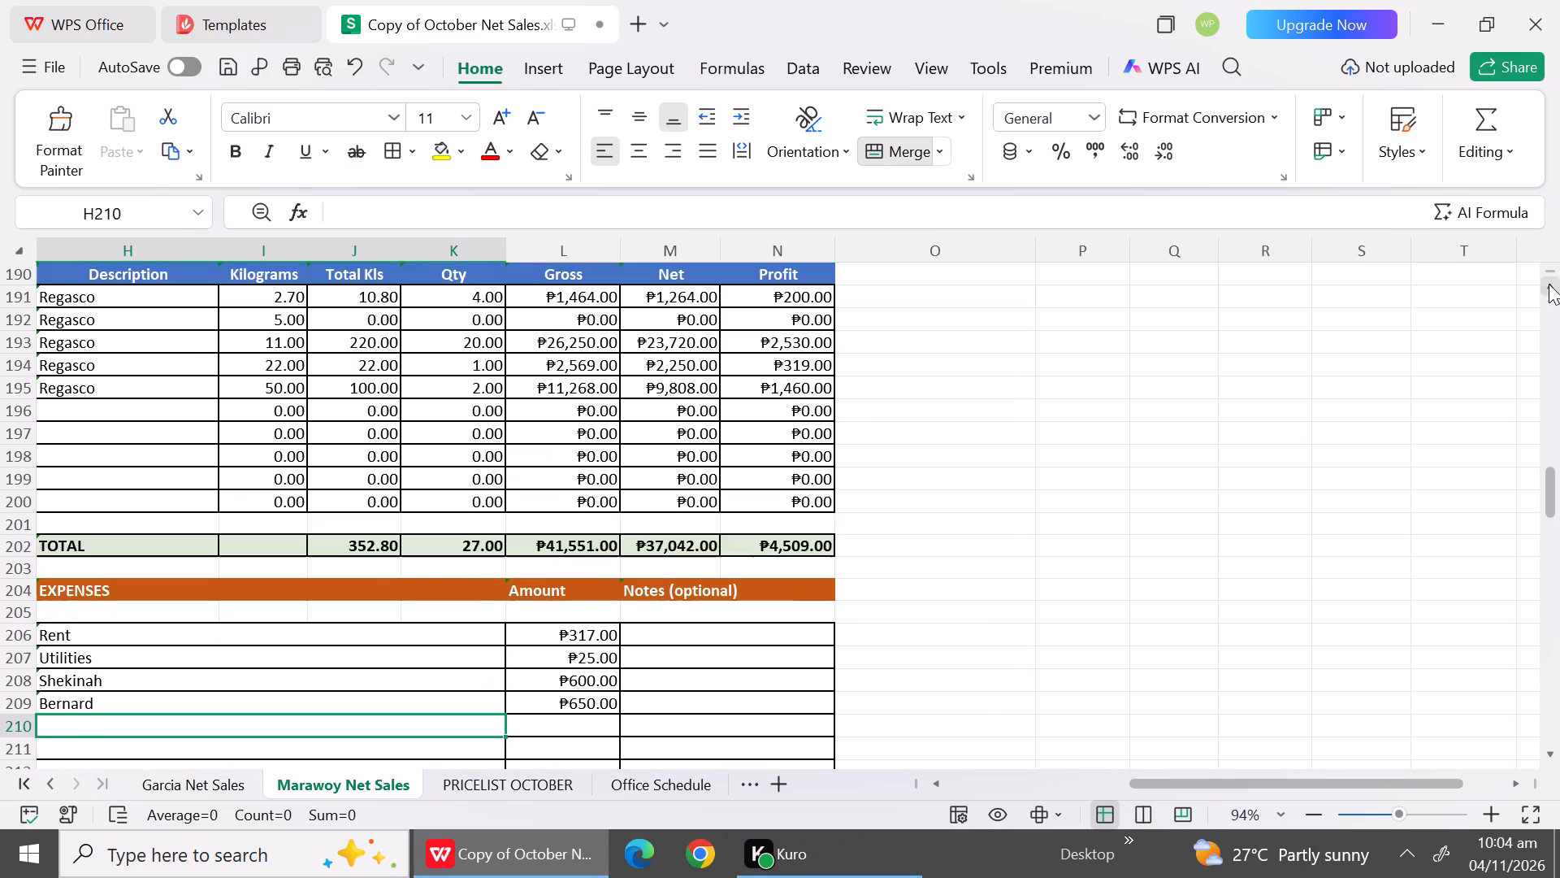
{"action": "triple_click", "coordinate": [1549, 284]}
{"action": "triple_click", "coordinate": [1549, 284]}
{"action": "triple_click", "coordinate": [1549, 284]}
{"action": "triple_click", "coordinate": [1549, 284]}
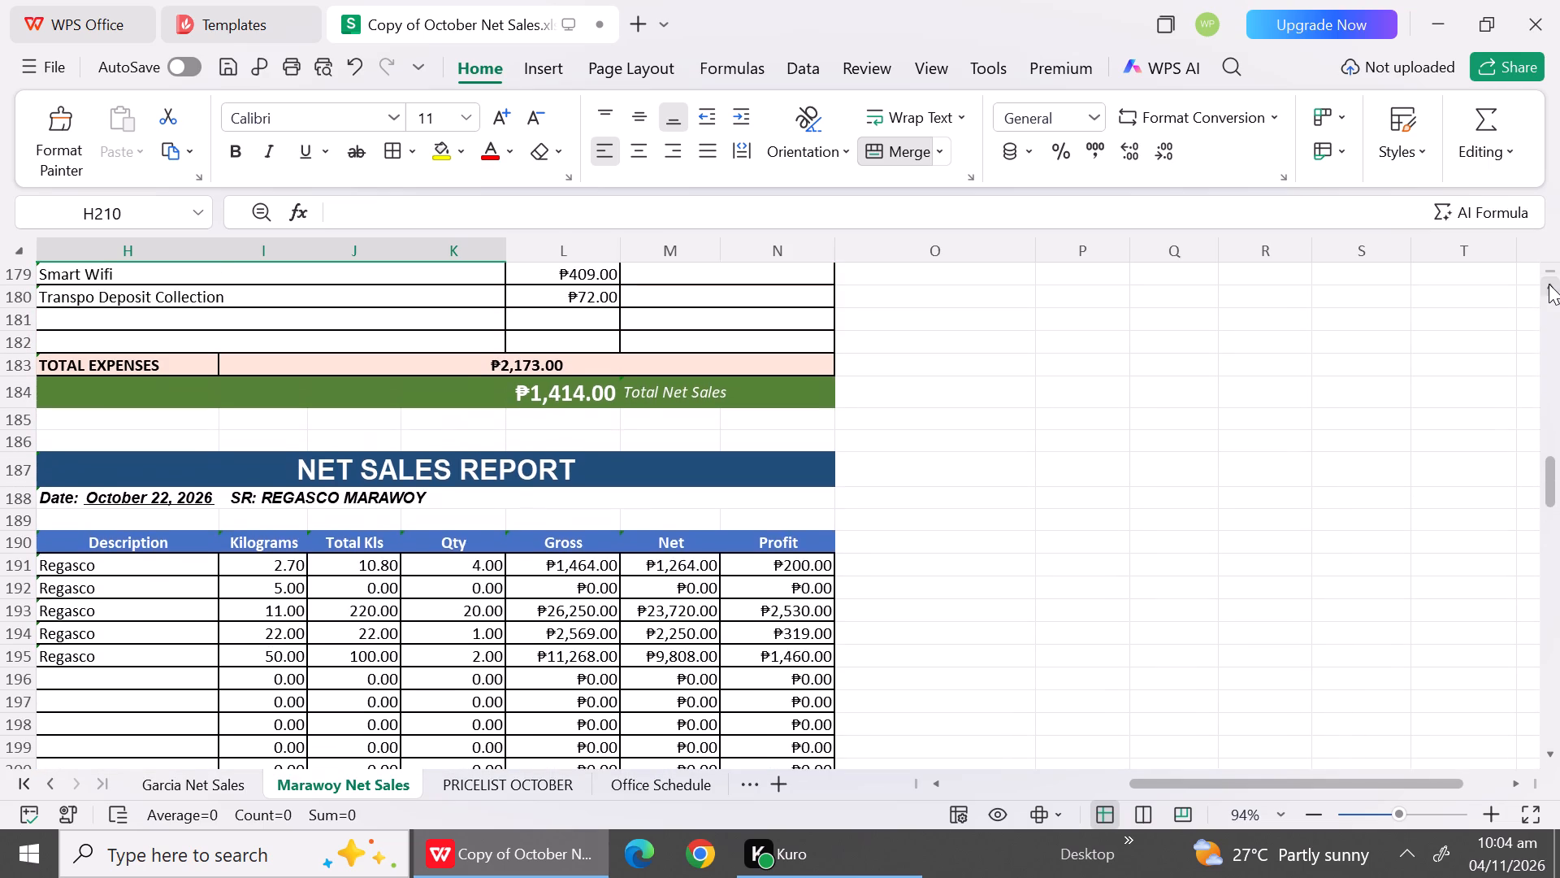
{"action": "left_click", "coordinate": [1549, 284]}
{"action": "triple_click", "coordinate": [1549, 284]}
{"action": "triple_click", "coordinate": [1549, 284]}
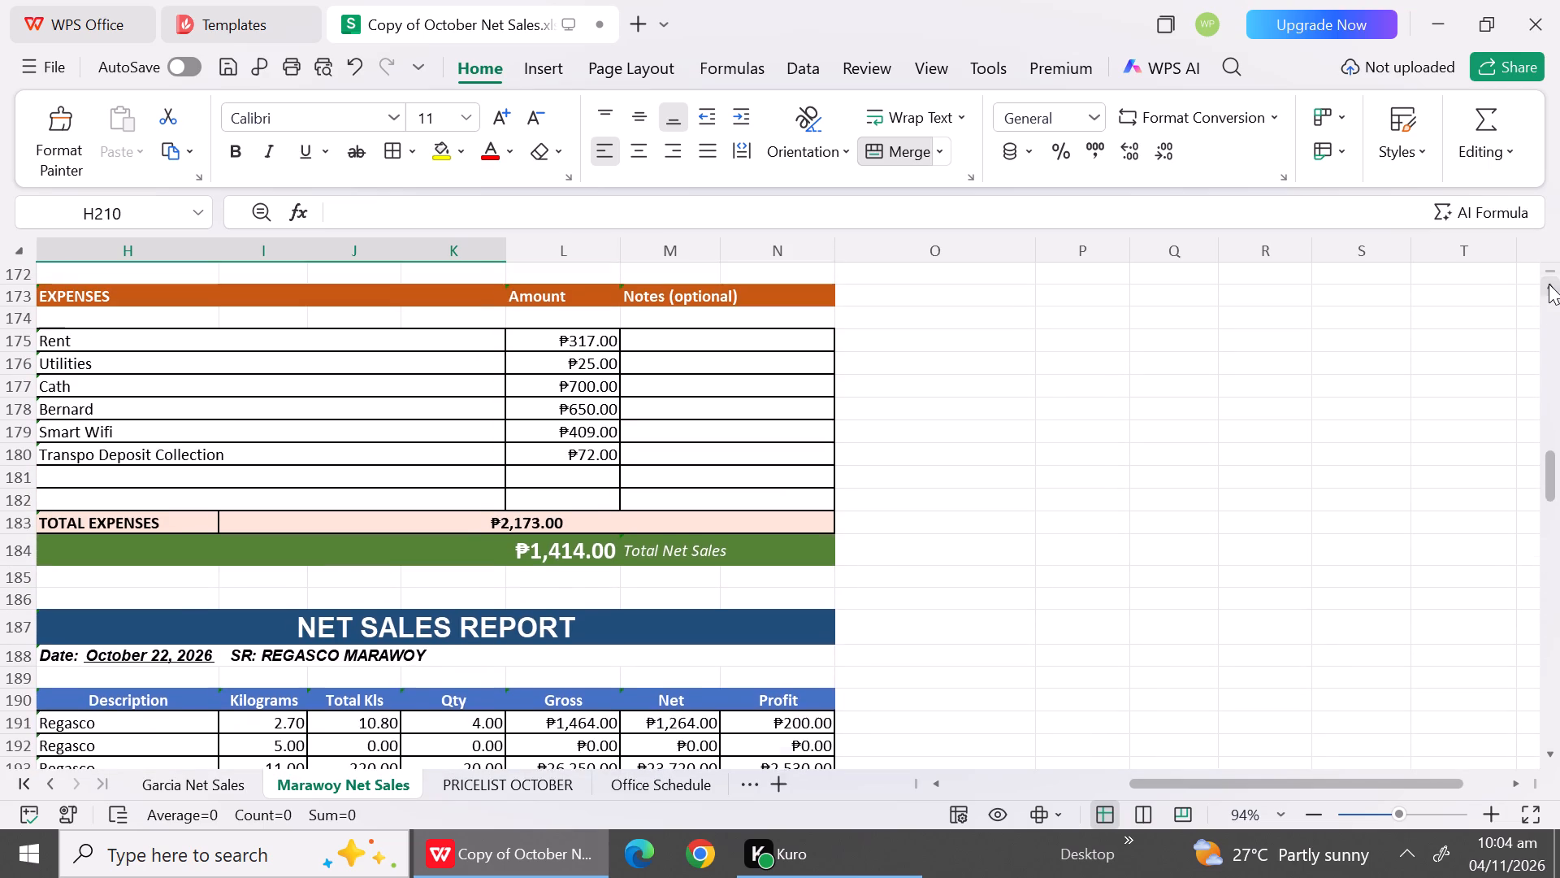
{"action": "triple_click", "coordinate": [1549, 284]}
{"action": "triple_click", "coordinate": [1549, 284]}
{"action": "triple_click", "coordinate": [1549, 284]}
{"action": "triple_click", "coordinate": [1549, 284]}
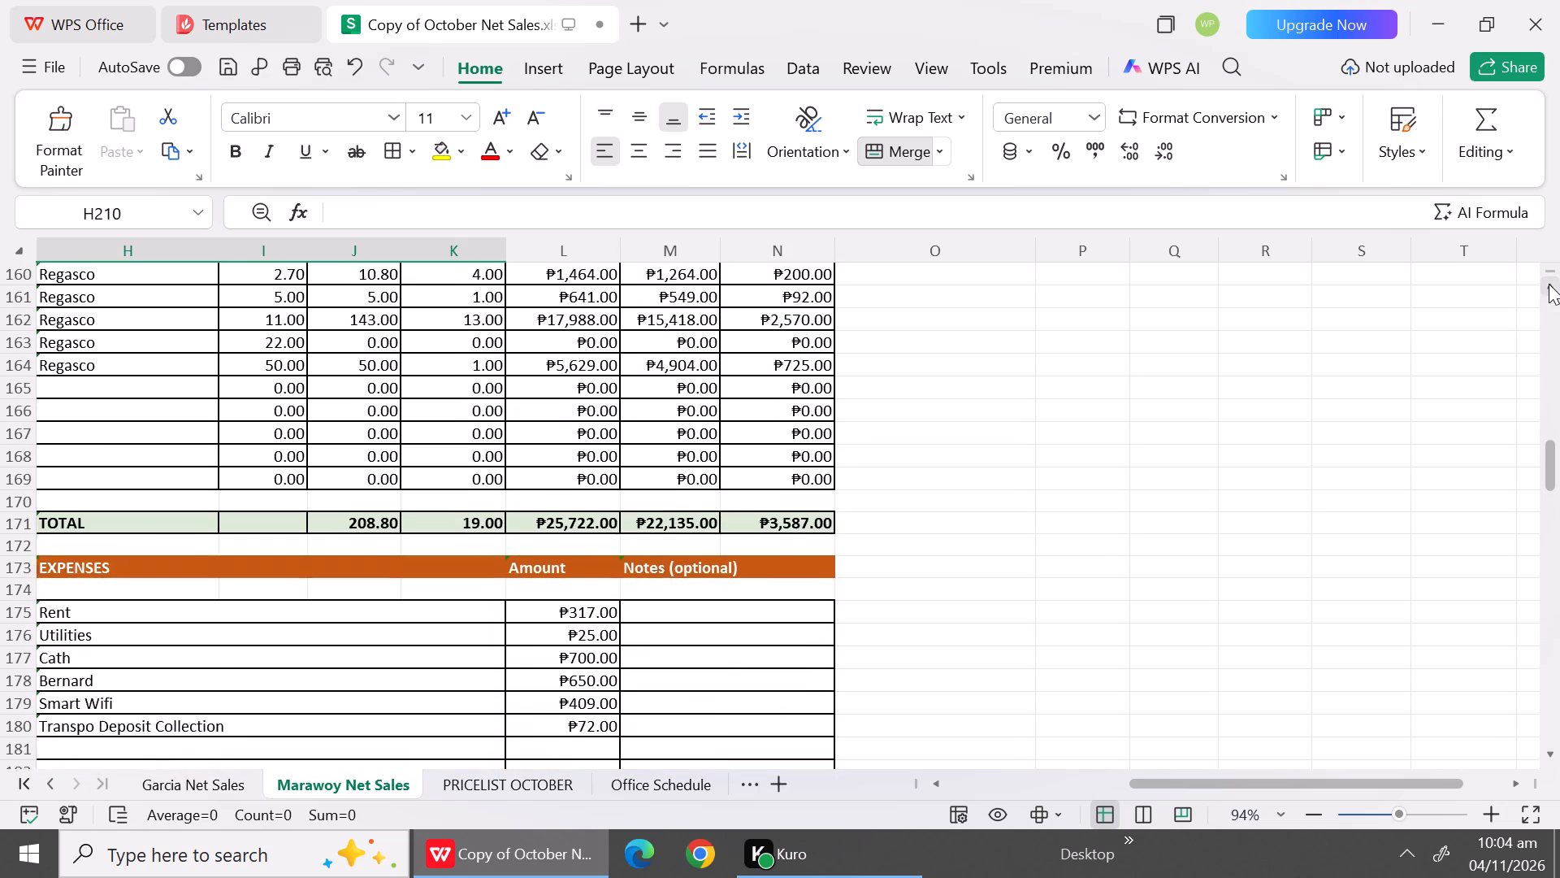
{"action": "triple_click", "coordinate": [1549, 284]}
{"action": "triple_click", "coordinate": [1549, 284]}
{"action": "triple_click", "coordinate": [1549, 284]}
{"action": "triple_click", "coordinate": [1549, 284]}
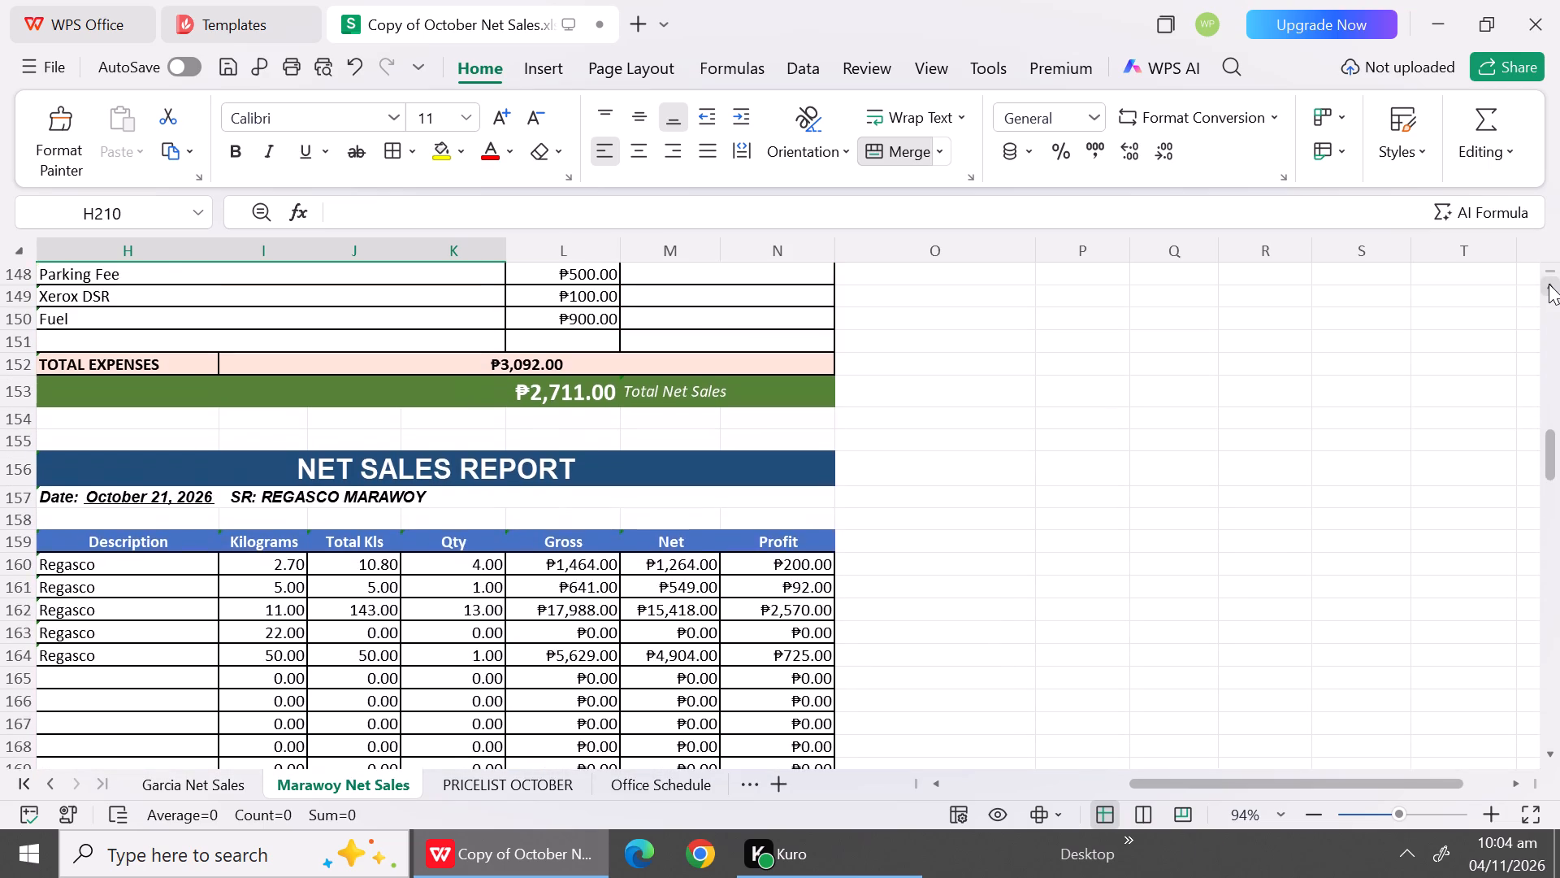
{"action": "double_click", "coordinate": [1549, 284]}
{"action": "triple_click", "coordinate": [1549, 284]}
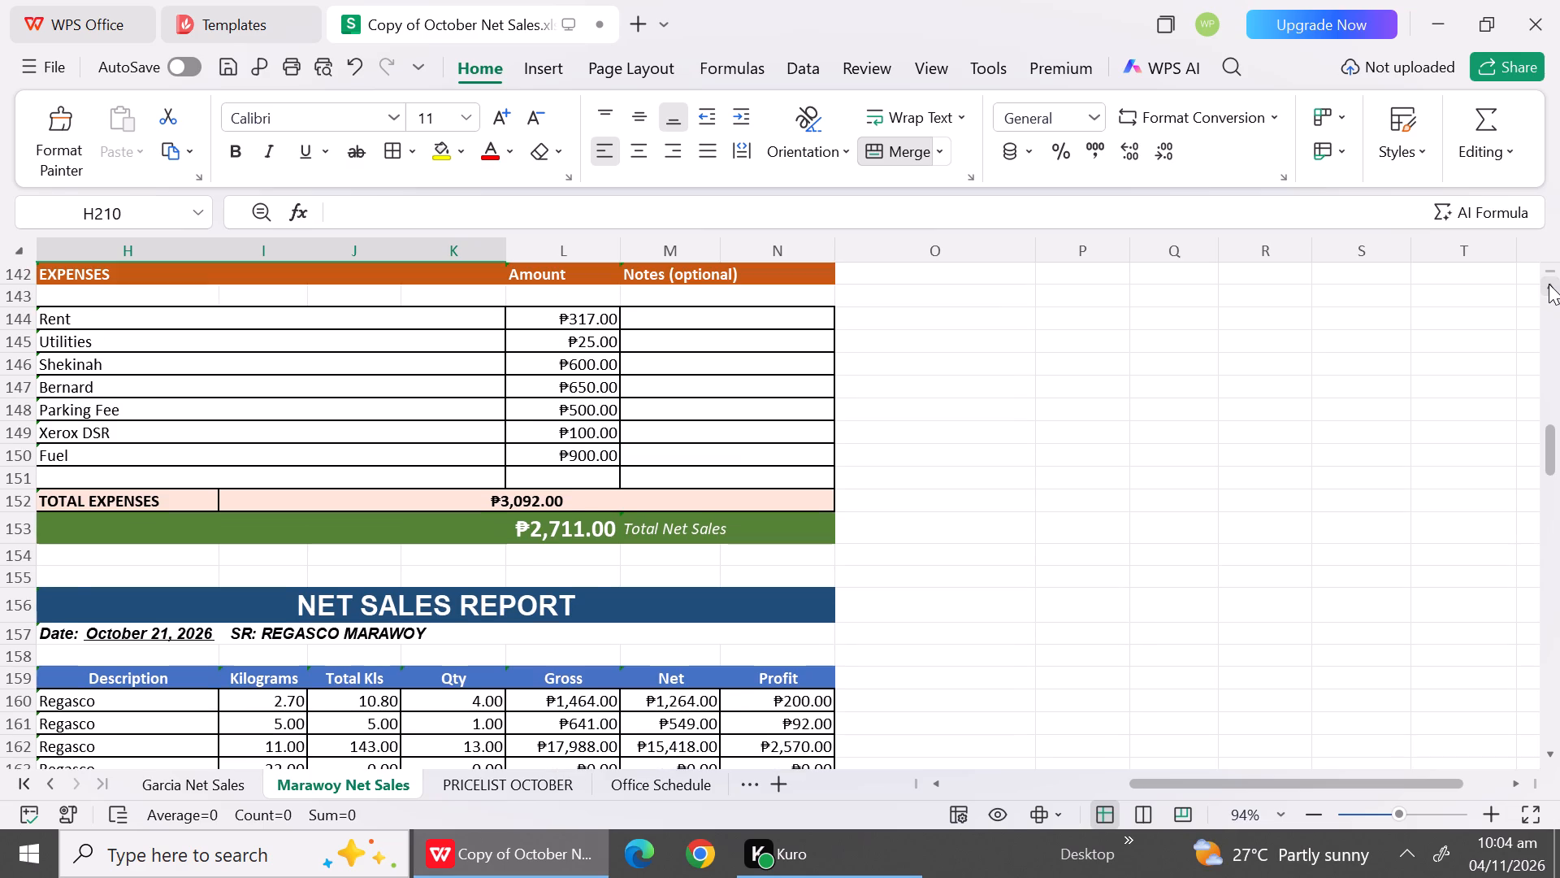
{"action": "triple_click", "coordinate": [1549, 284]}
{"action": "triple_click", "coordinate": [1549, 284]}
{"action": "triple_click", "coordinate": [1549, 284]}
{"action": "triple_click", "coordinate": [1549, 284]}
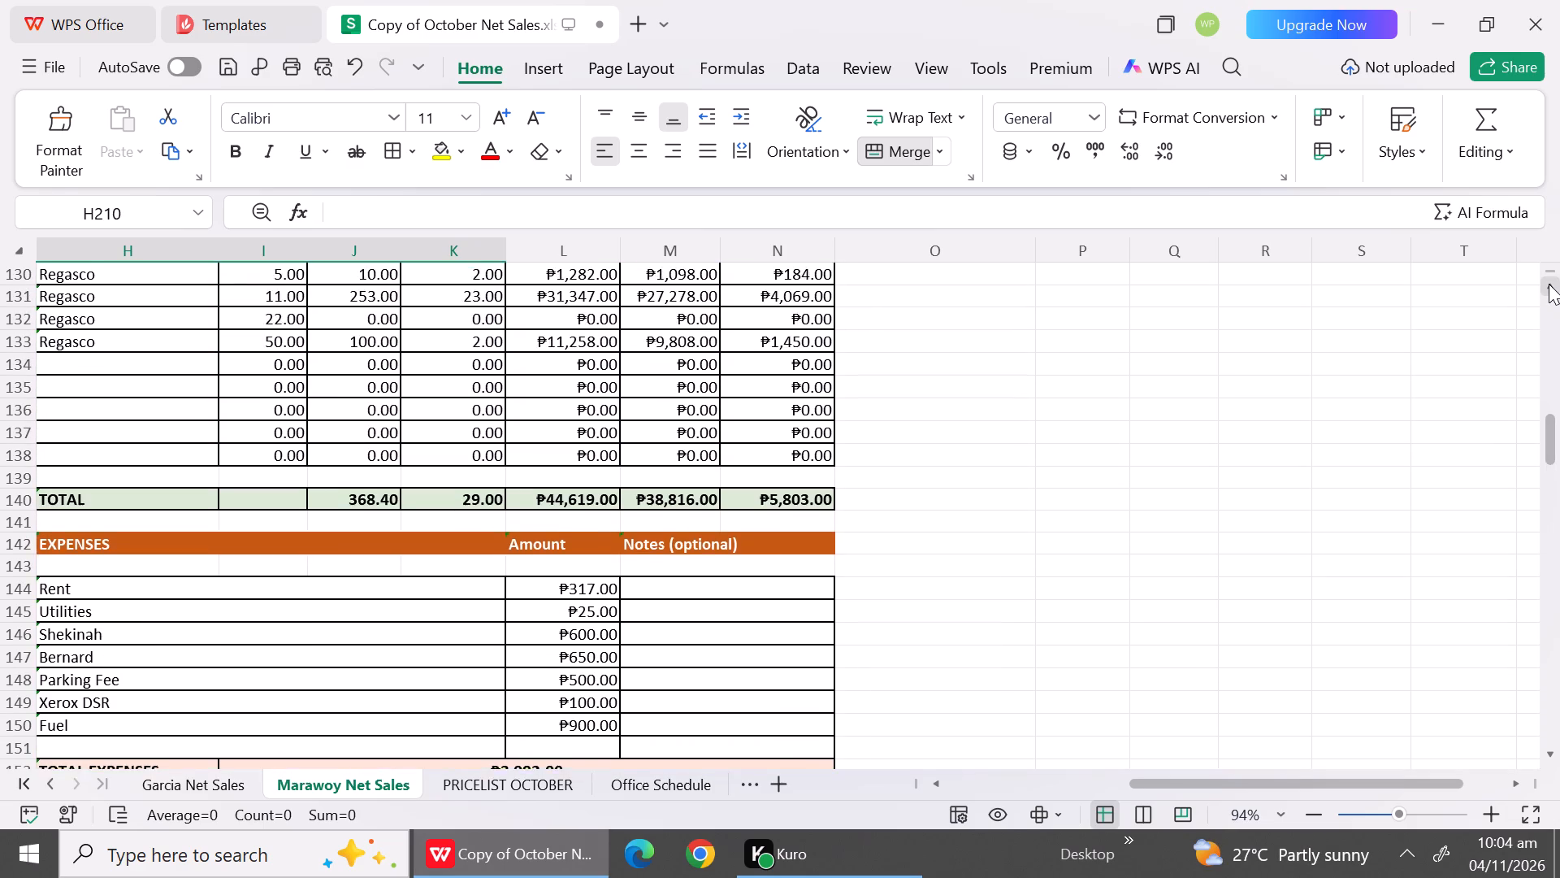
{"action": "left_click", "coordinate": [1549, 284]}
Change the date in the Marawoy report header at row 281 to October 23, 2026.
{"action": "left_click", "coordinate": [1555, 516]}
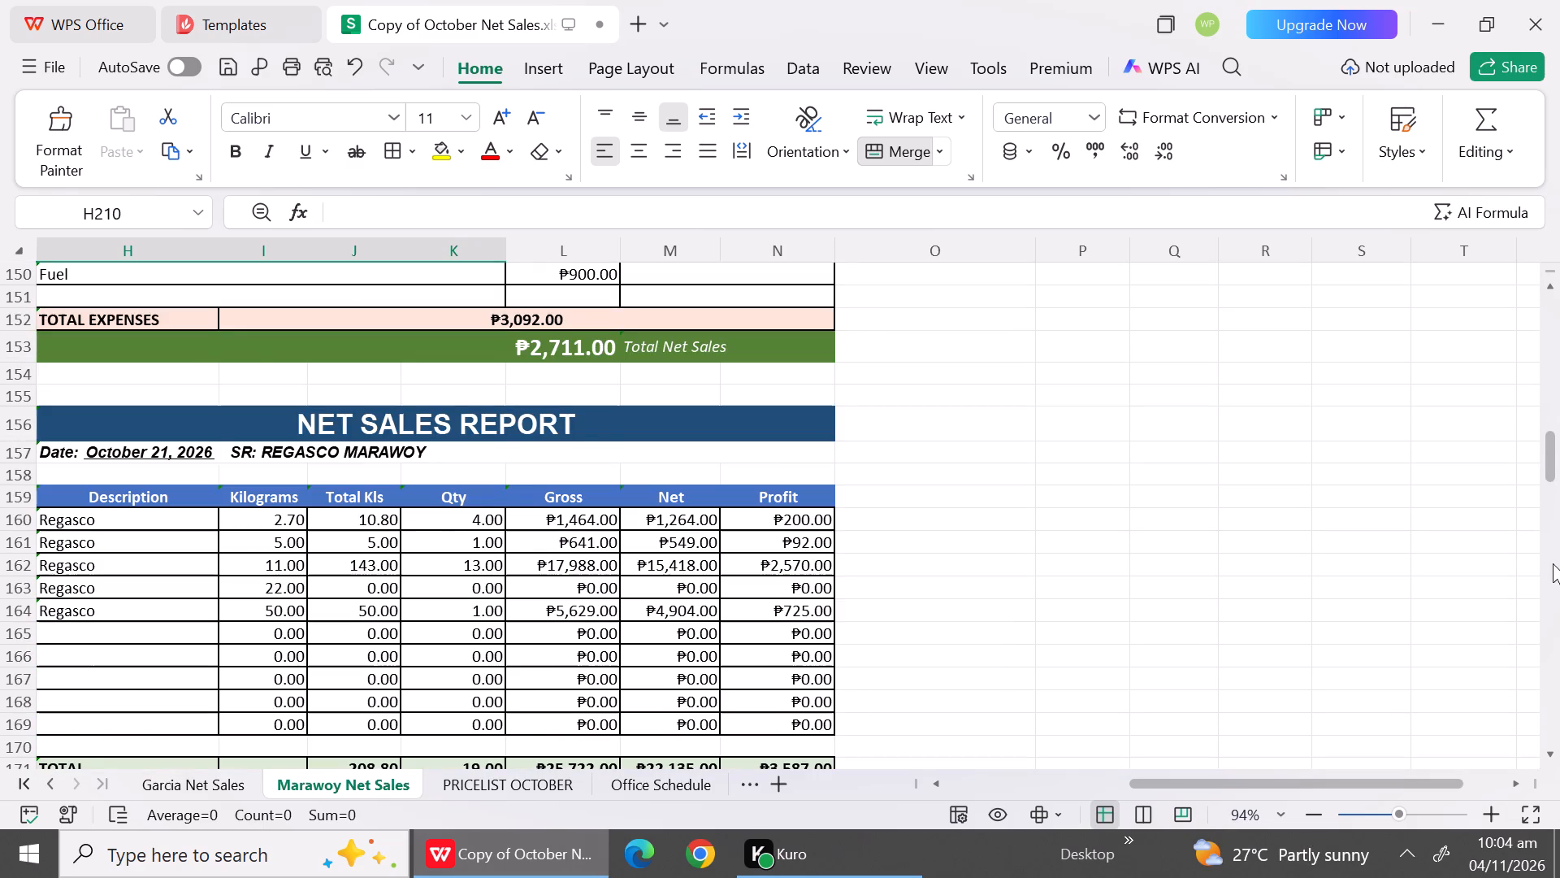
{"action": "left_click", "coordinate": [1553, 563]}
{"action": "left_click", "coordinate": [1553, 563]}
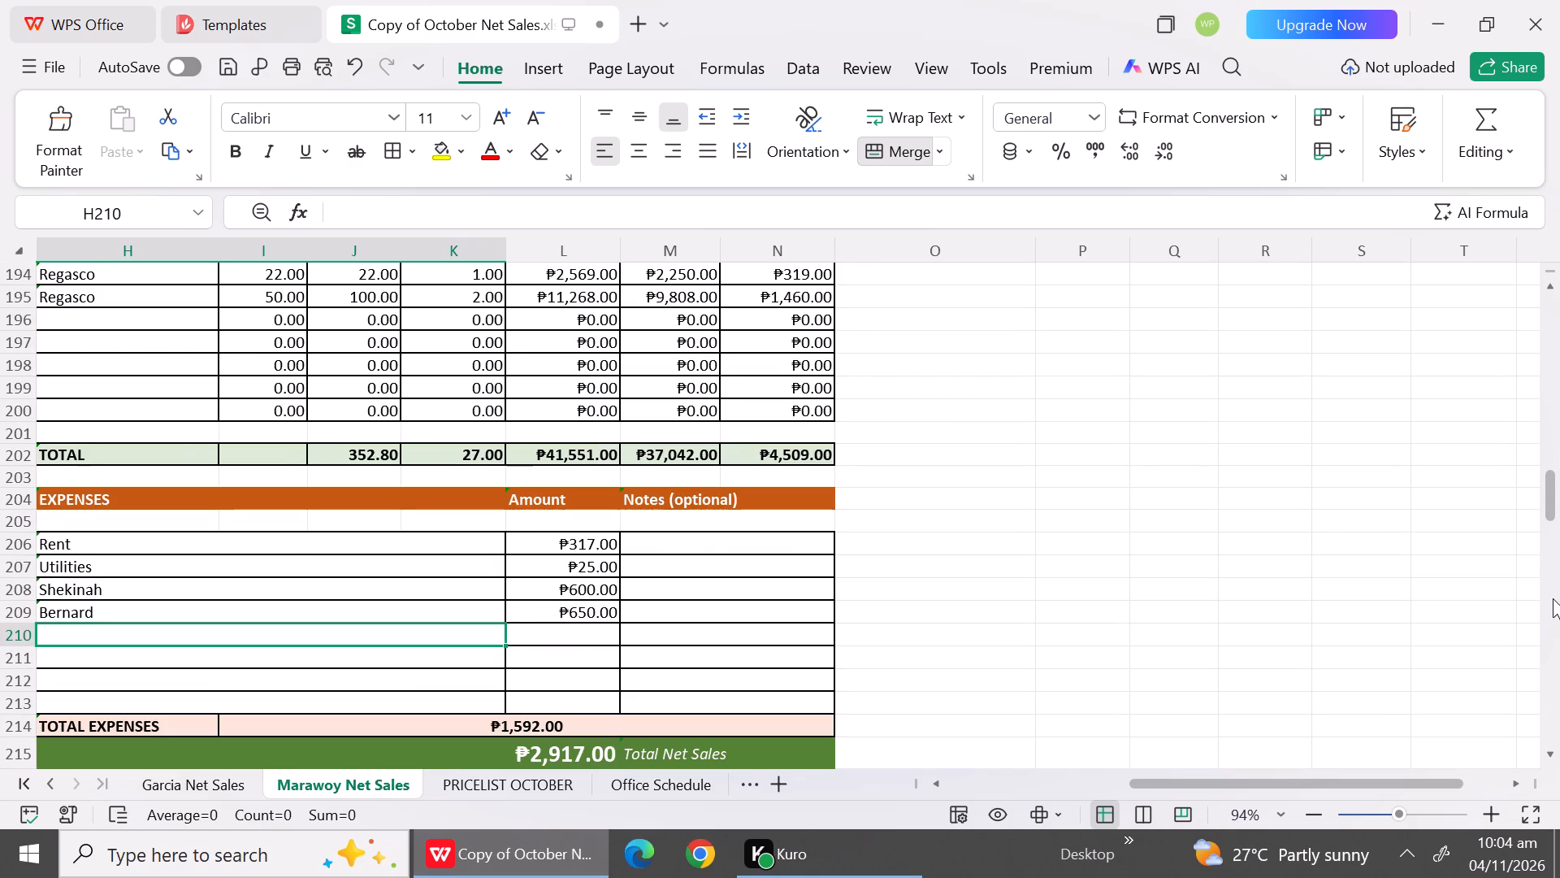
{"action": "left_click", "coordinate": [1553, 598]}
{"action": "left_click", "coordinate": [1553, 598]}
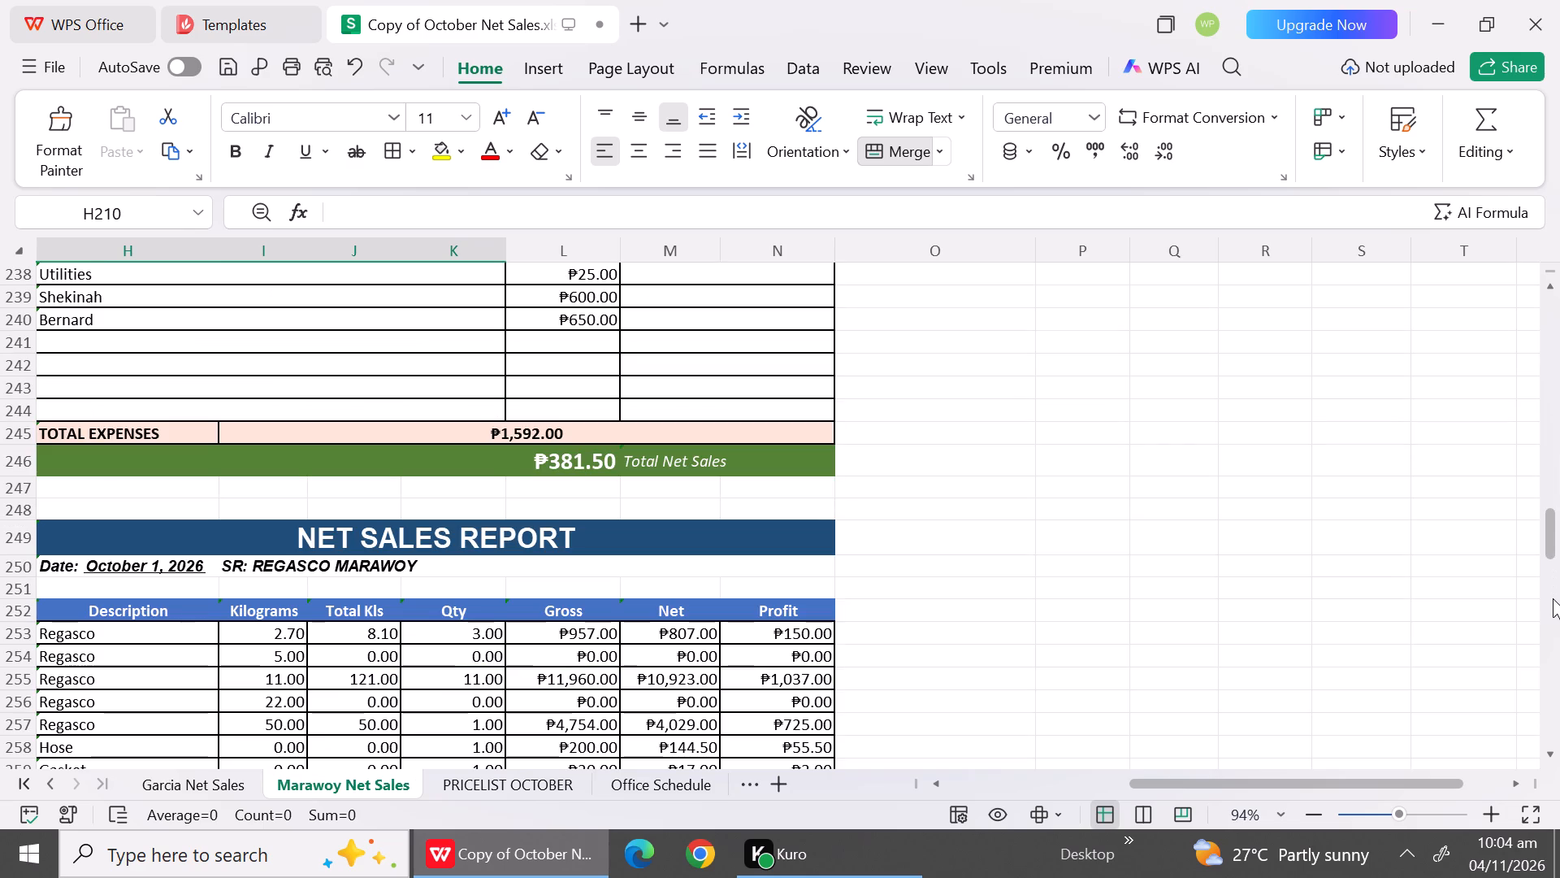
{"action": "left_click", "coordinate": [1553, 598]}
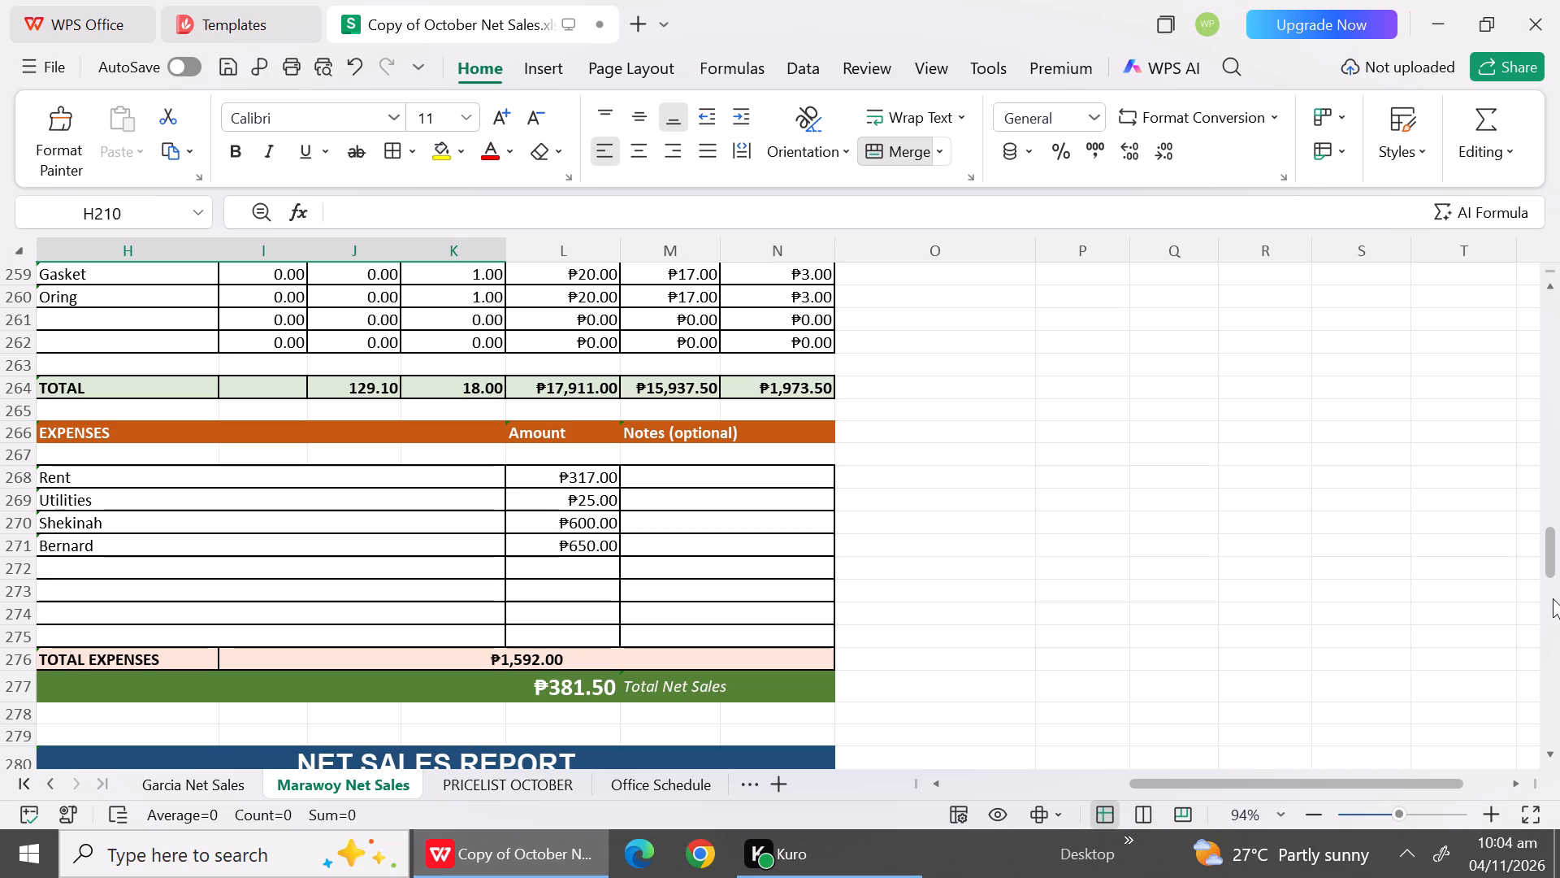
{"action": "left_click", "coordinate": [1543, 752]}
{"action": "triple_click", "coordinate": [1543, 752]}
{"action": "triple_click", "coordinate": [1543, 752]}
{"action": "triple_click", "coordinate": [1543, 752]}
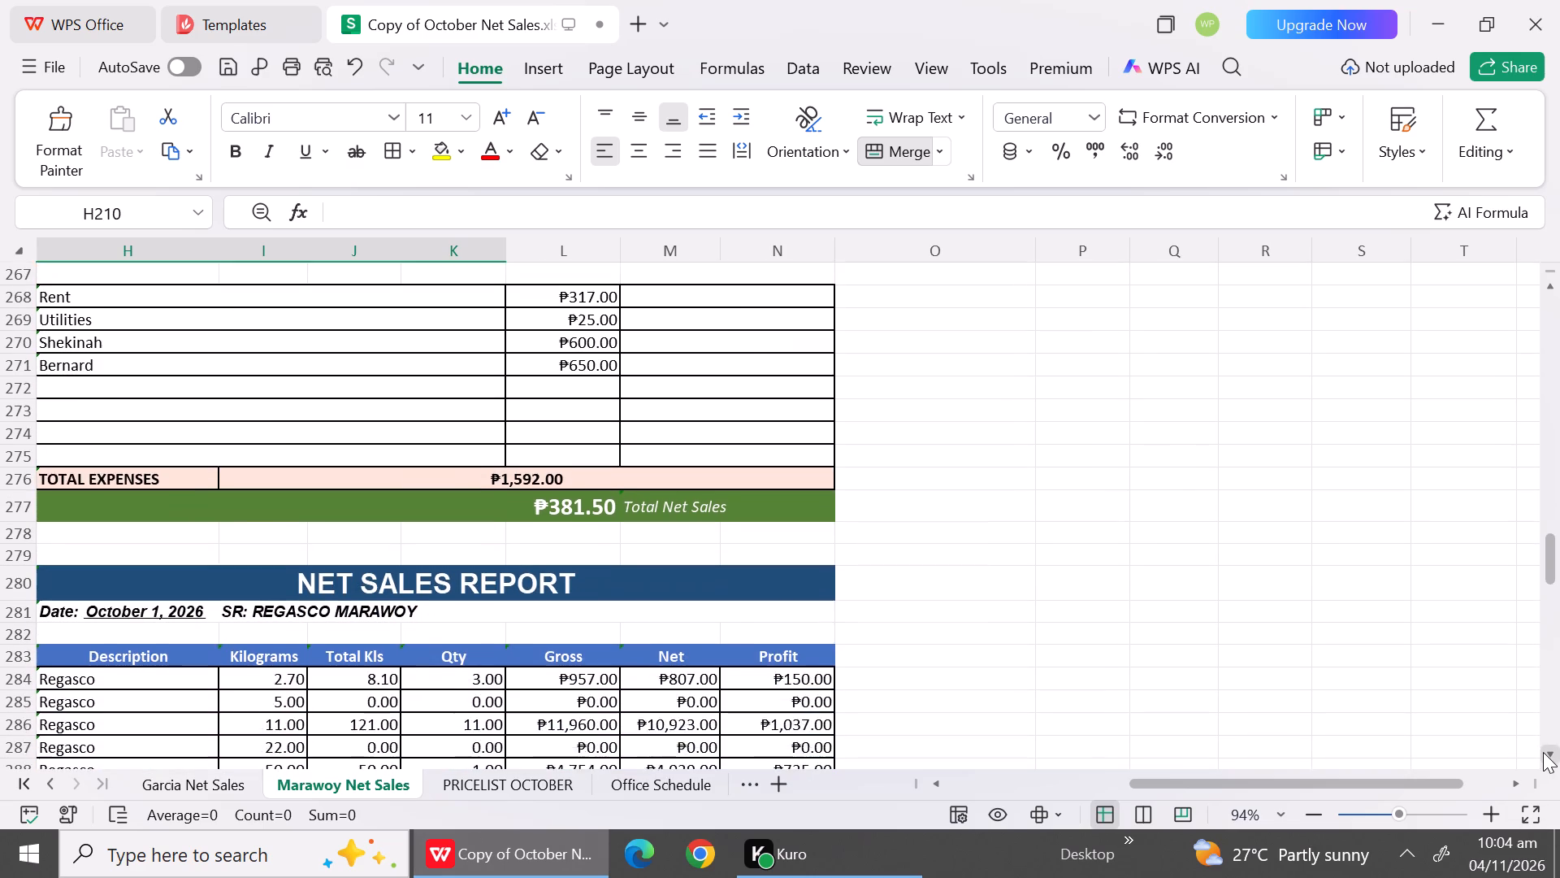
{"action": "double_click", "coordinate": [1543, 752]}
{"action": "left_click_drag", "start_coordinate": [1543, 752], "coordinate": [1285, 562]}
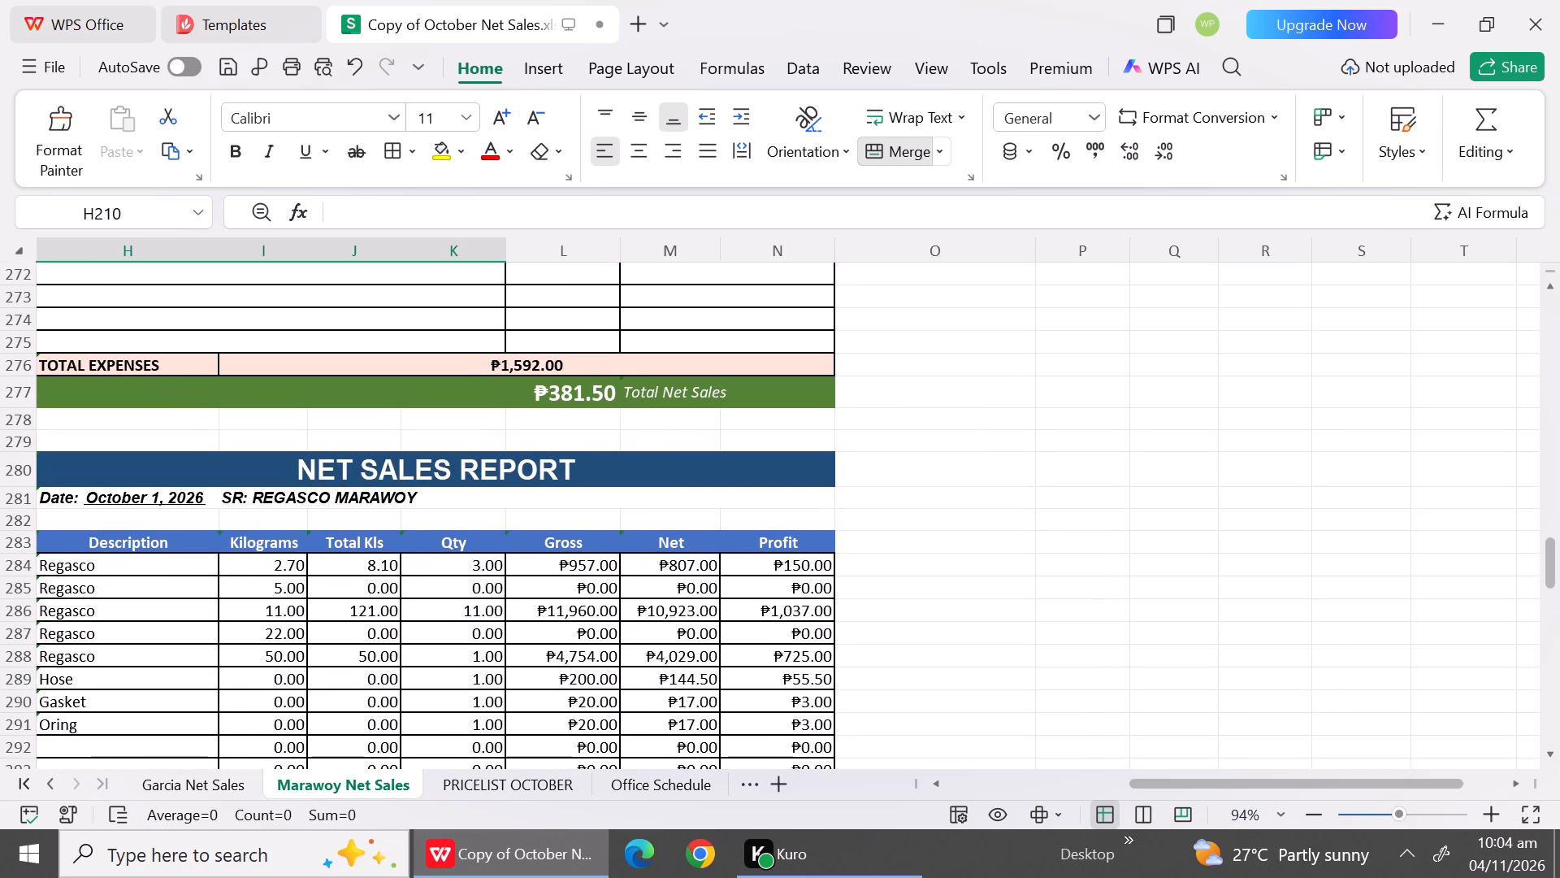
{"action": "double_click", "coordinate": [156, 501]}
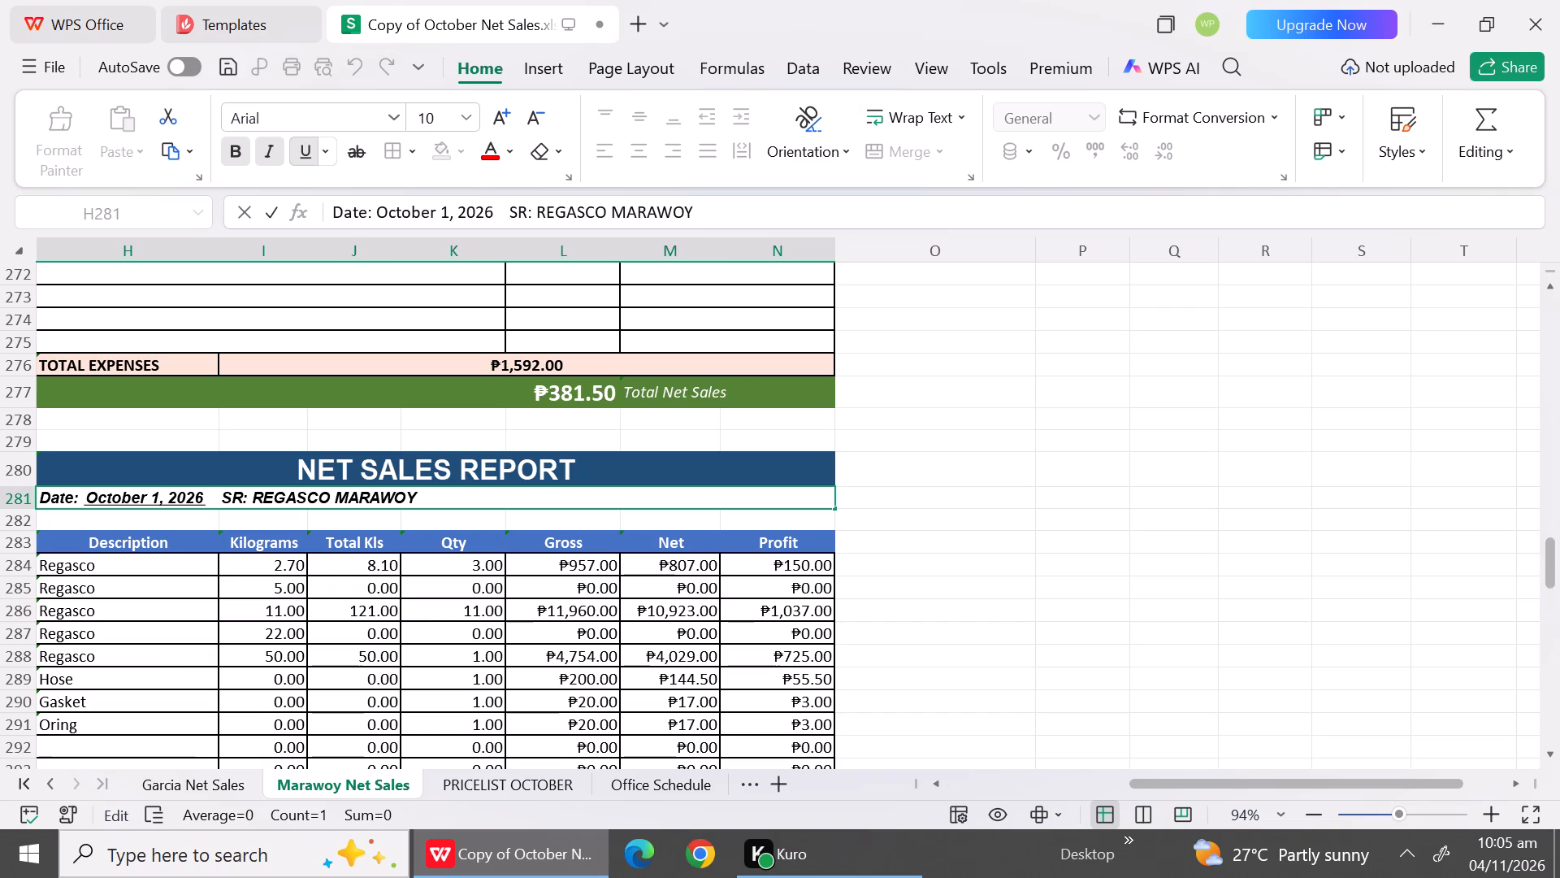
{"action": "key", "text": "BackSpace"}
{"action": "type", "text": "23"}
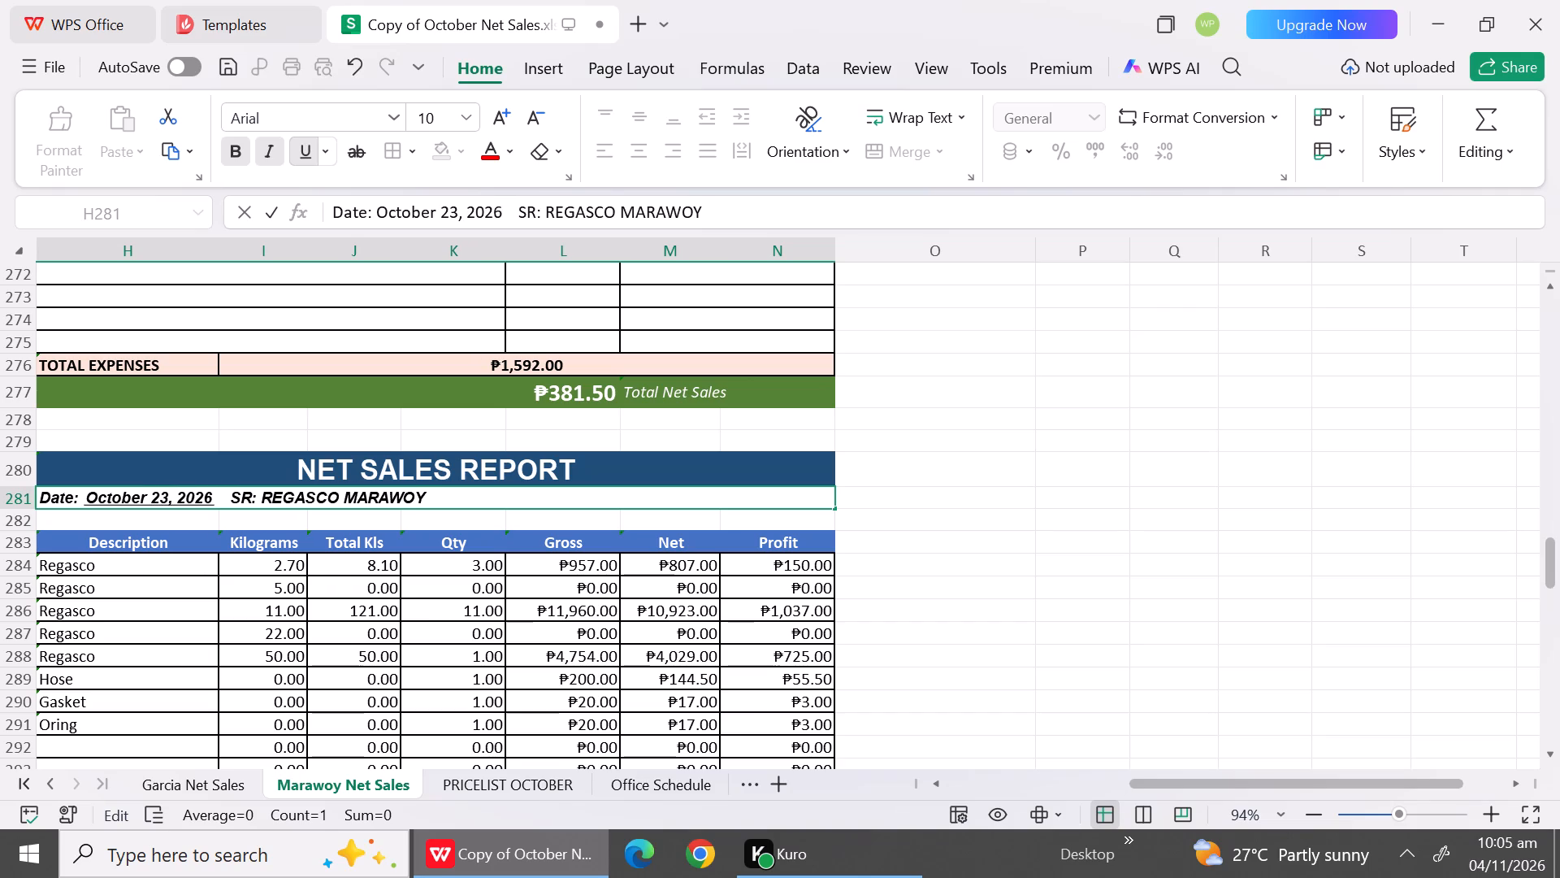
{"action": "left_click", "coordinate": [236, 675]}
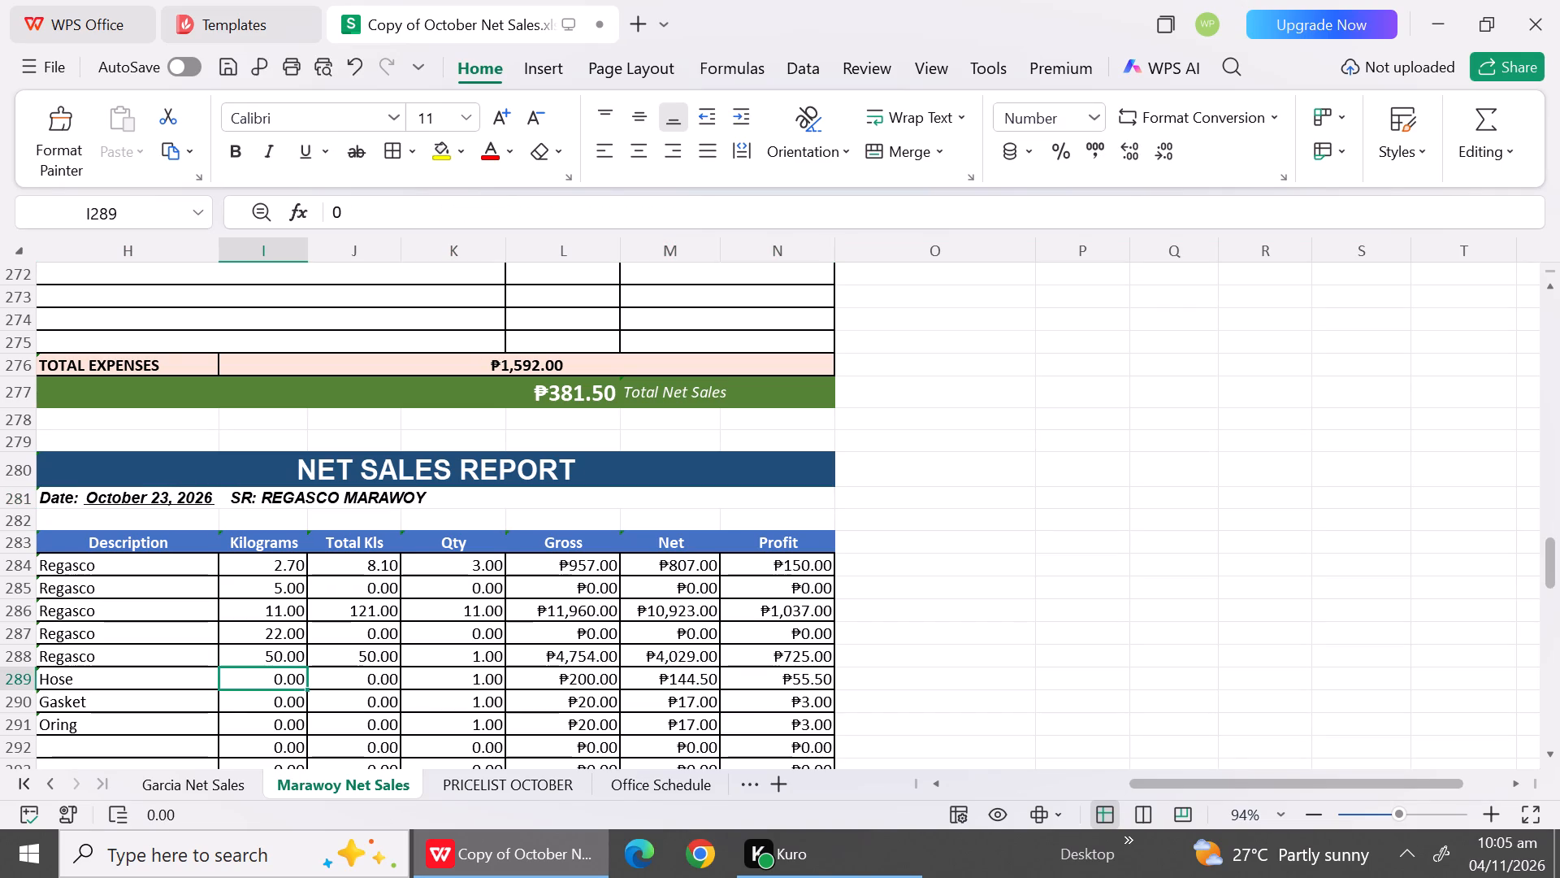
In the October 23 report's 2.70 kg Regasco row, set the Gross to 1098 and the Net to 948.
{"action": "left_click", "coordinate": [479, 566]}
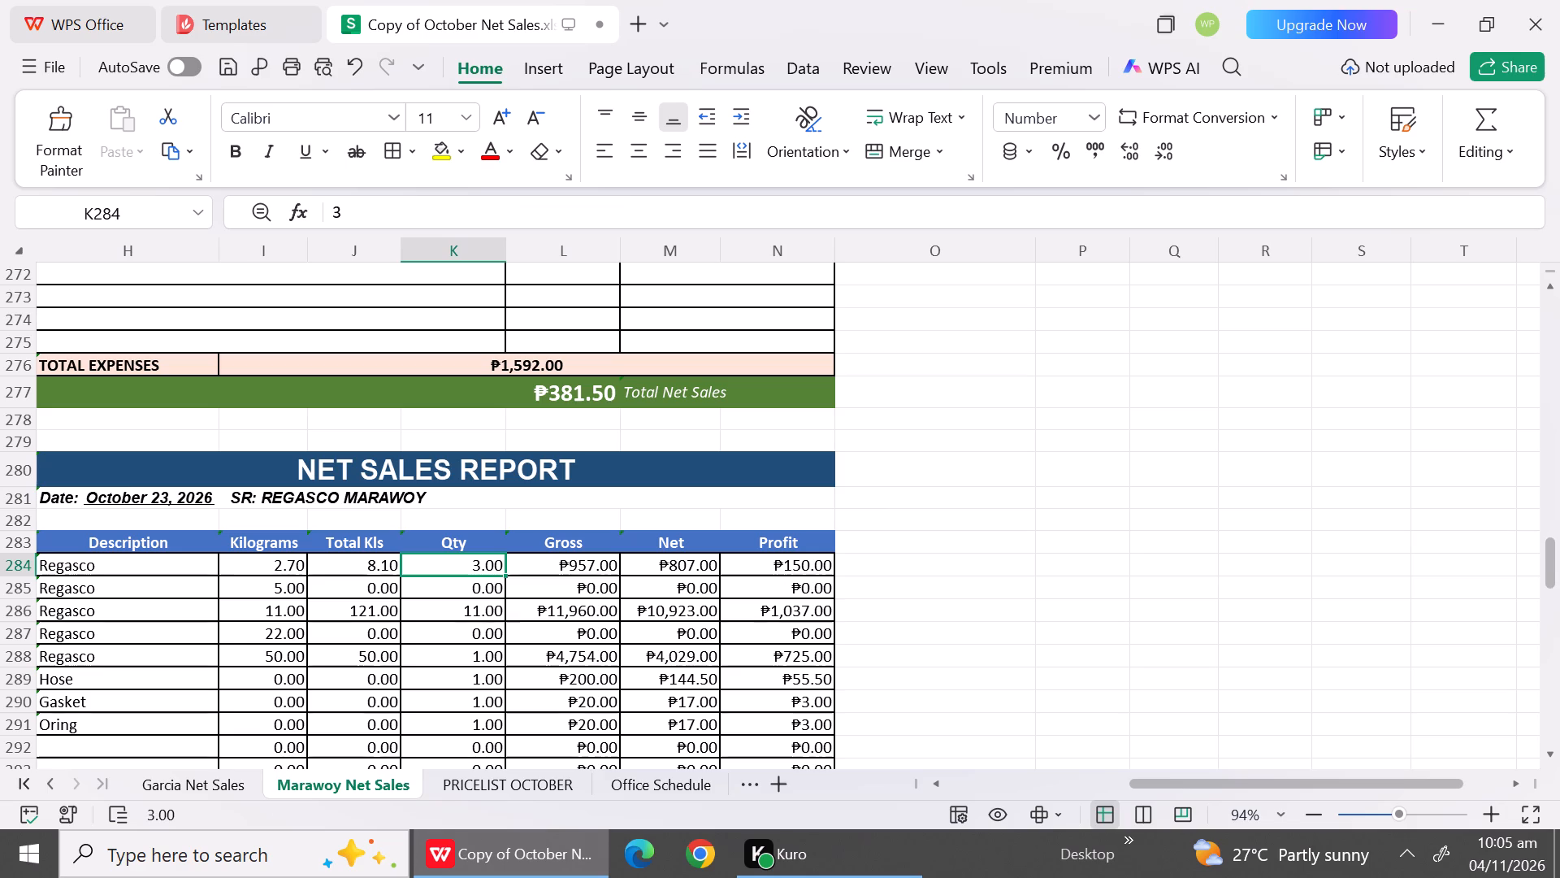
{"action": "left_click", "coordinate": [570, 572]}
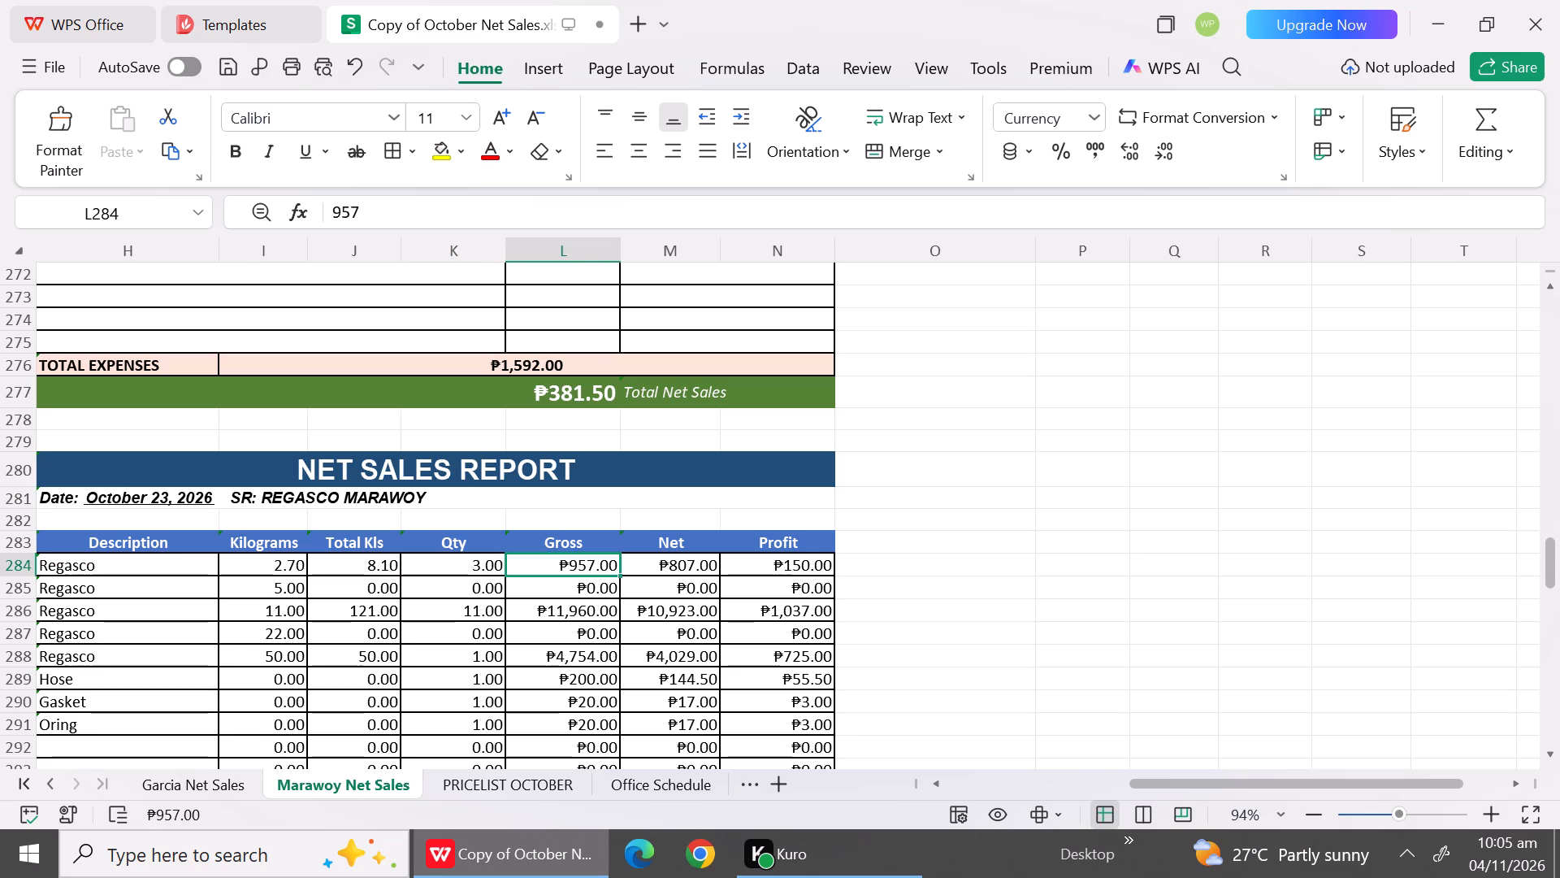
{"action": "key", "text": "1"}
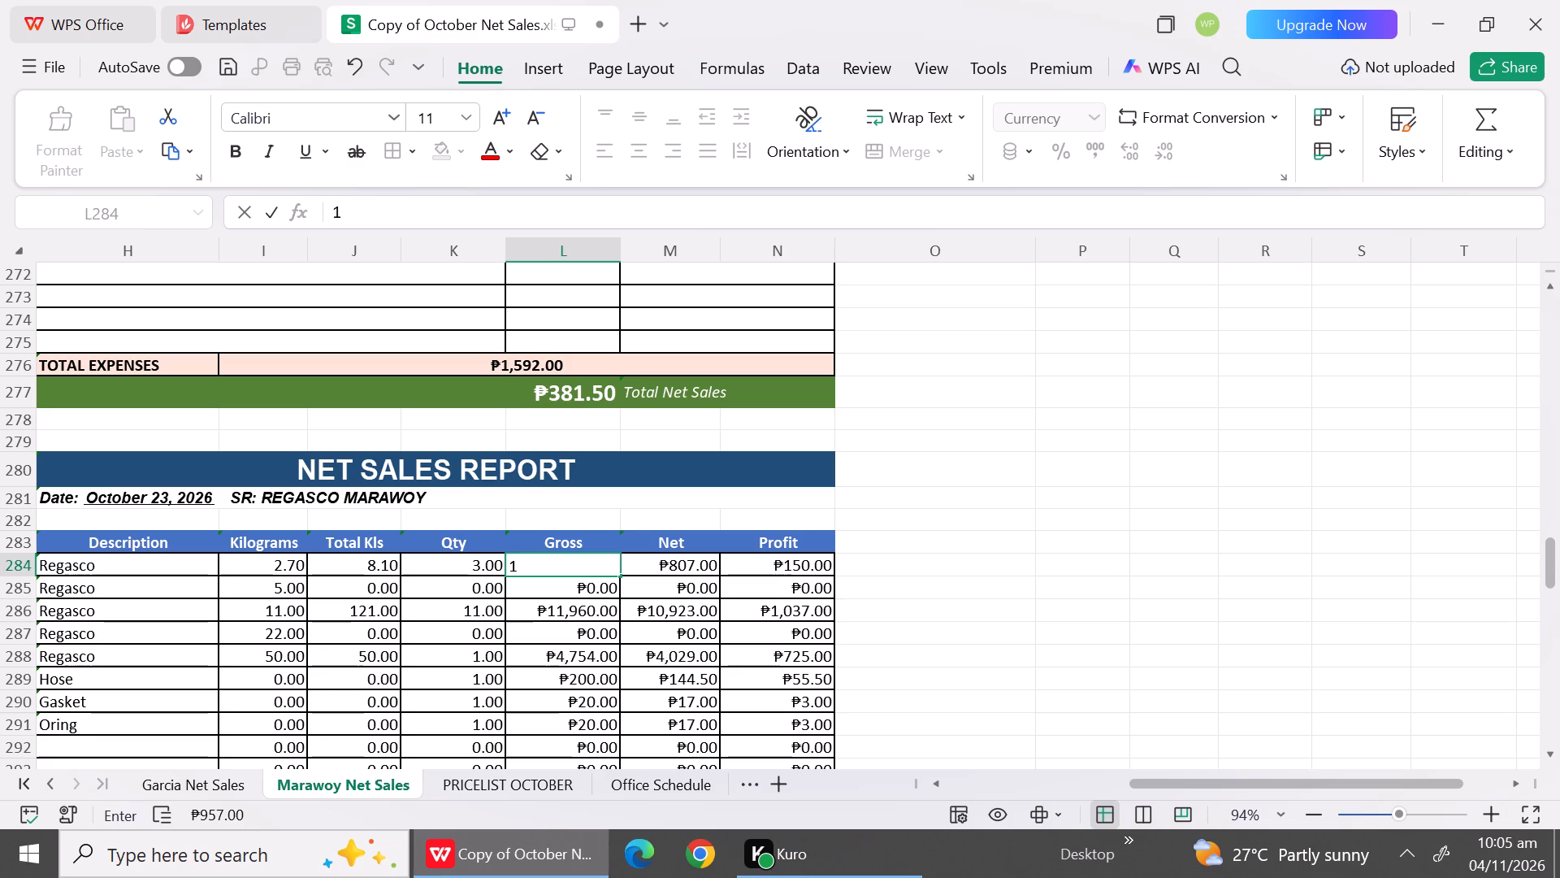
{"action": "key", "text": "0"}
{"action": "type", "text": "98"}
{"action": "left_click", "coordinate": [526, 657]}
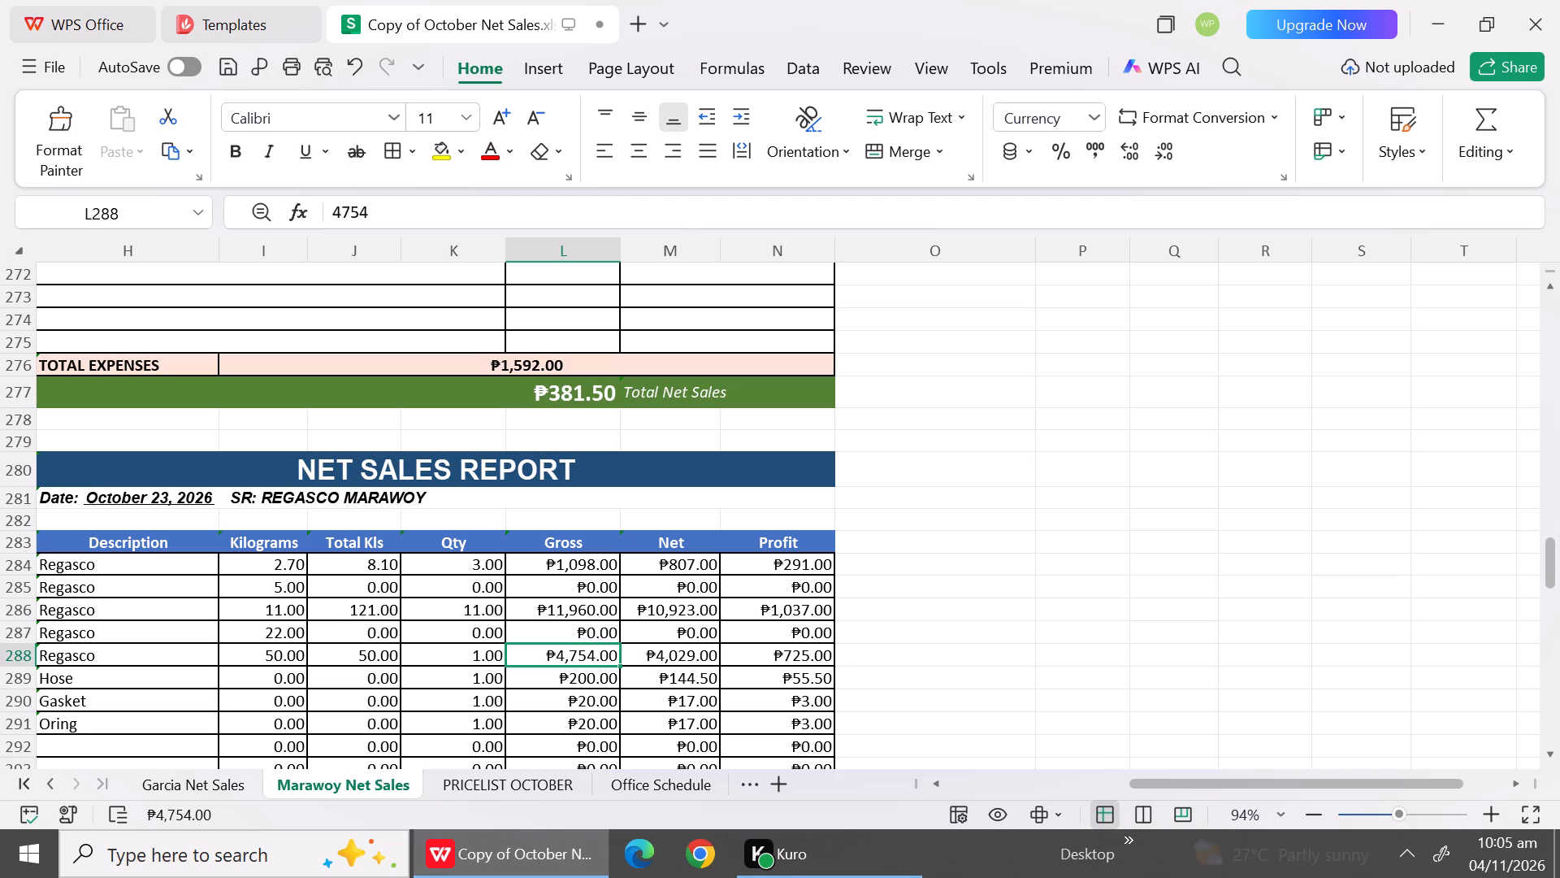
{"action": "left_click", "coordinate": [659, 574]}
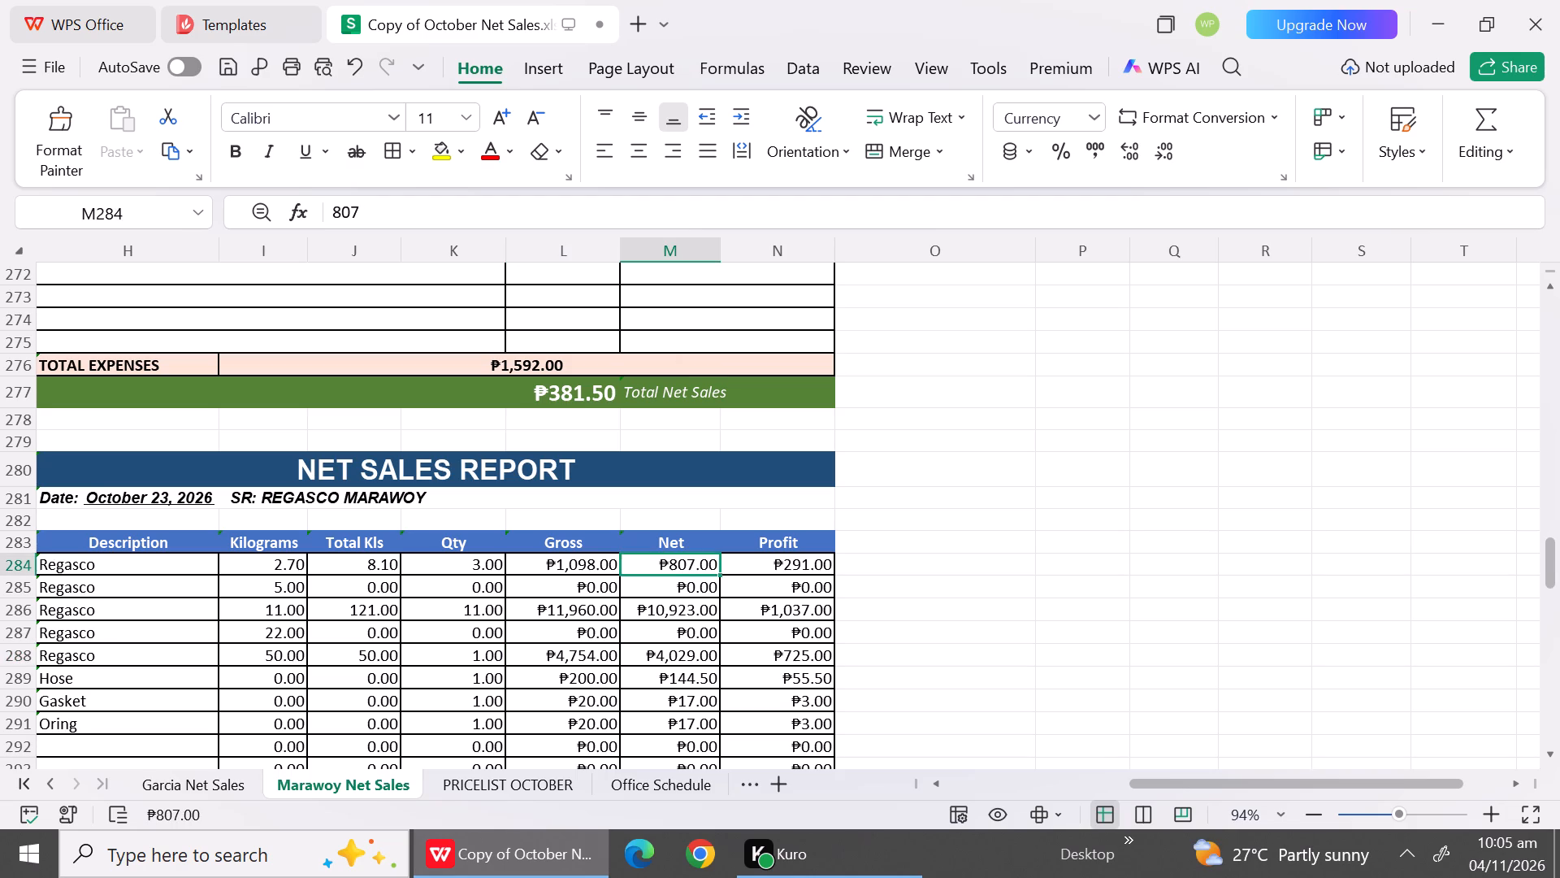
{"action": "type", "text": "948"}
{"action": "left_click", "coordinate": [619, 632]}
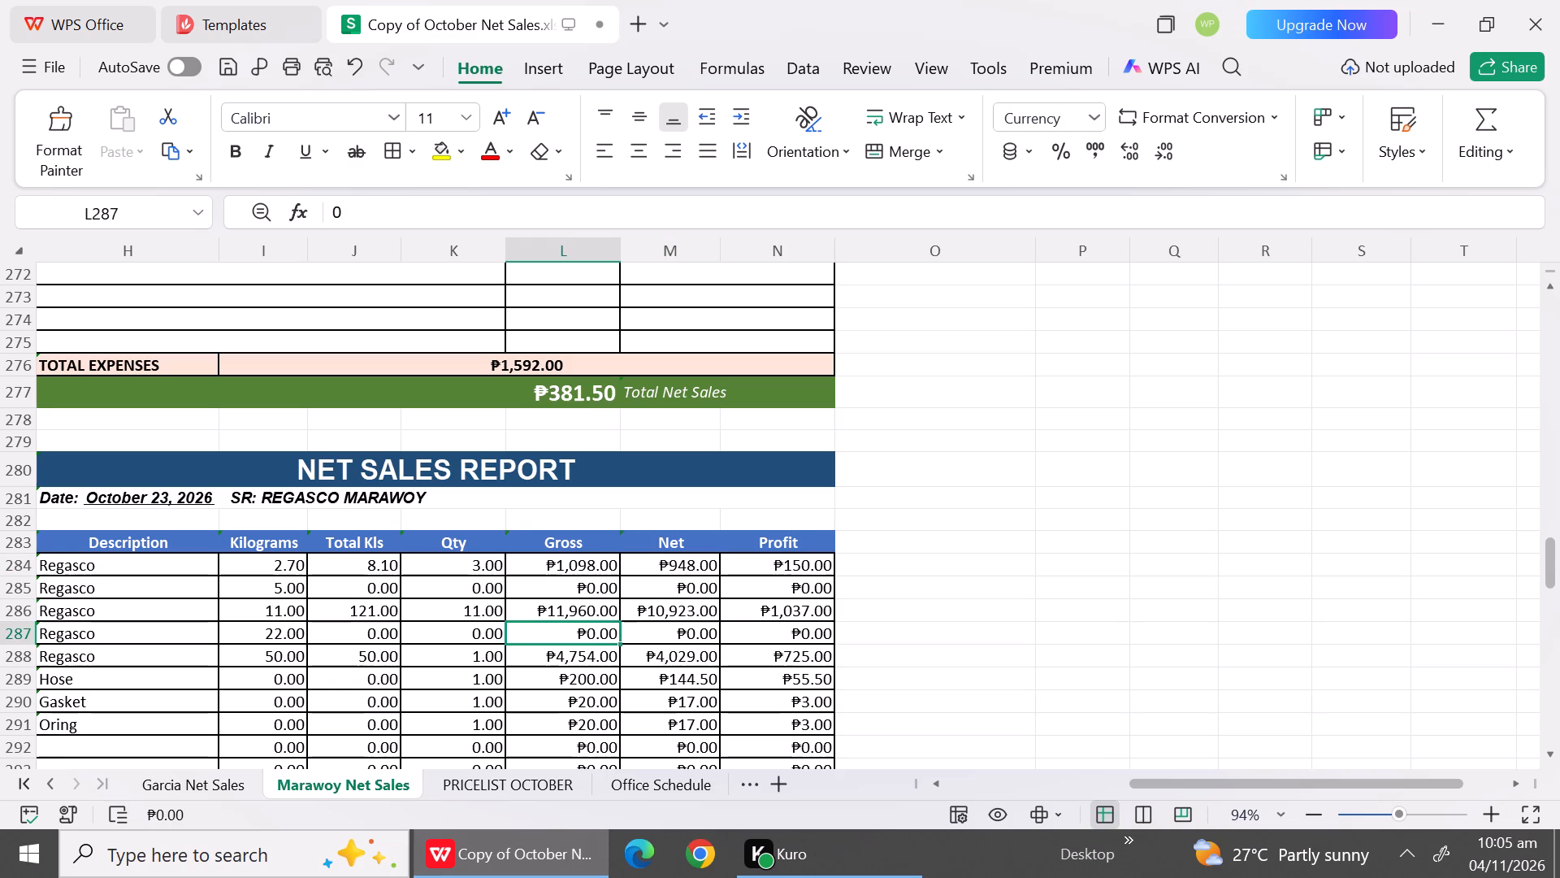
In the October 23 report's 11 kg Regasco row, set the Qty to 28, the Gross to 37892 and the Net to 33208.
{"action": "left_click", "coordinate": [458, 611]}
{"action": "type", "text": "28"}
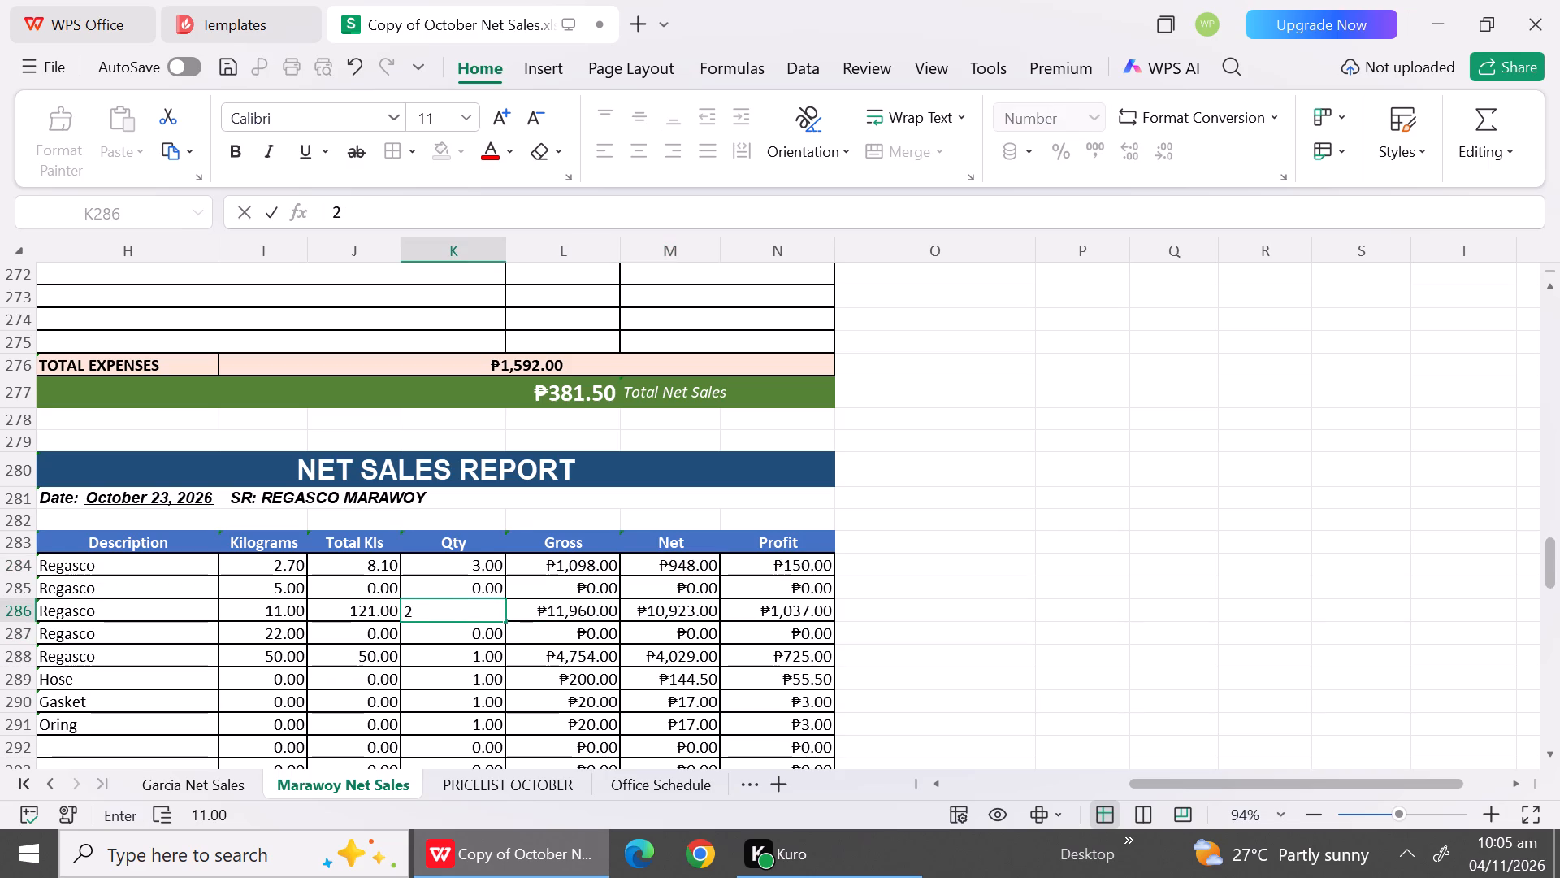
{"action": "left_click", "coordinate": [554, 676]}
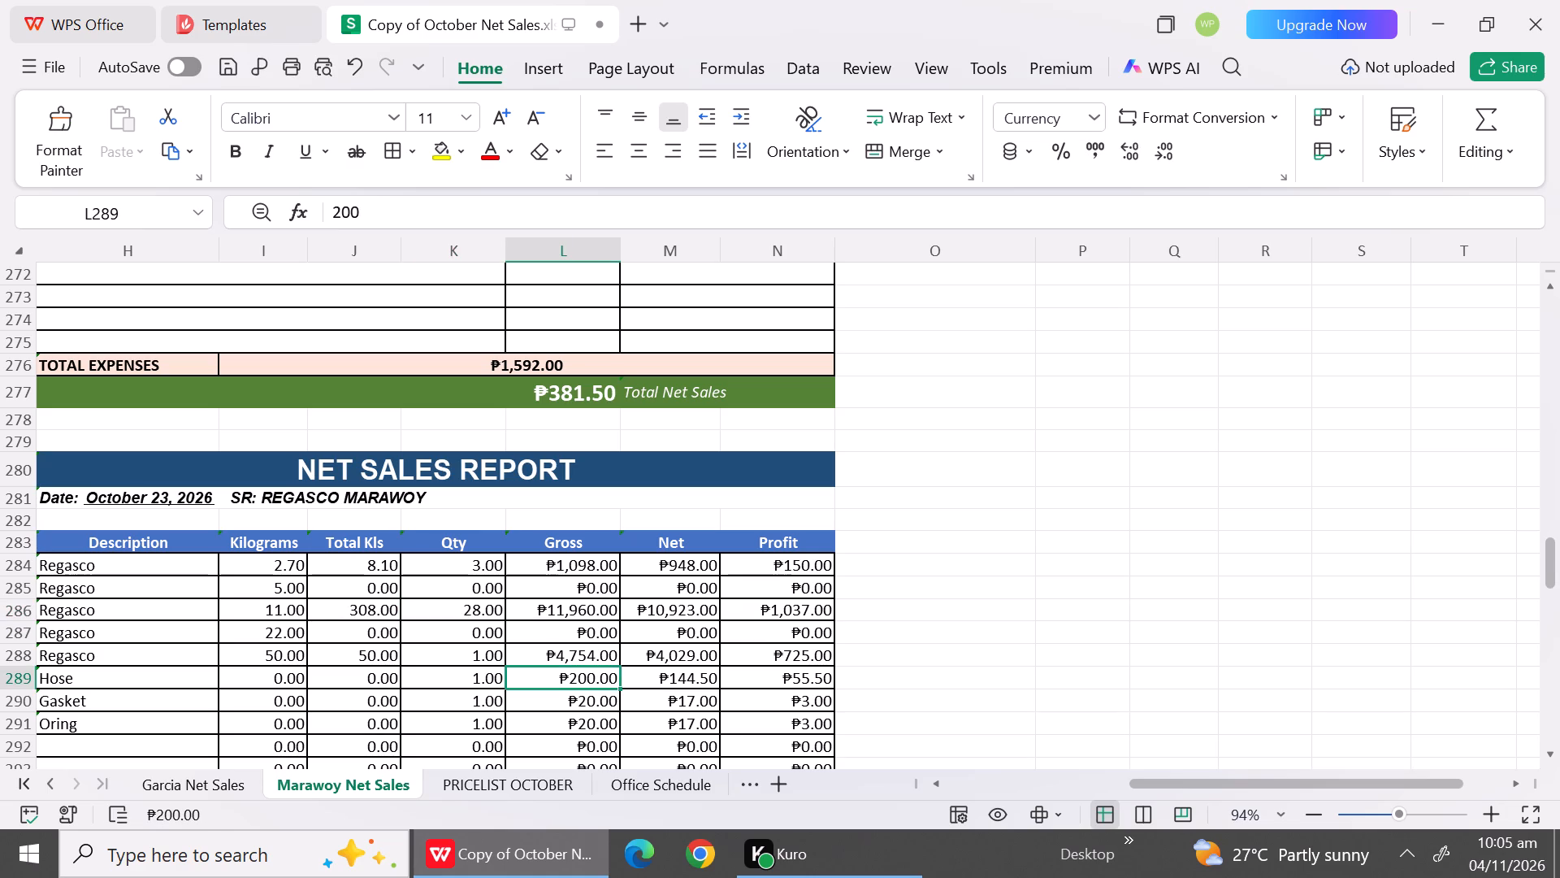
{"action": "left_click", "coordinate": [587, 612]}
{"action": "key", "text": "3"}
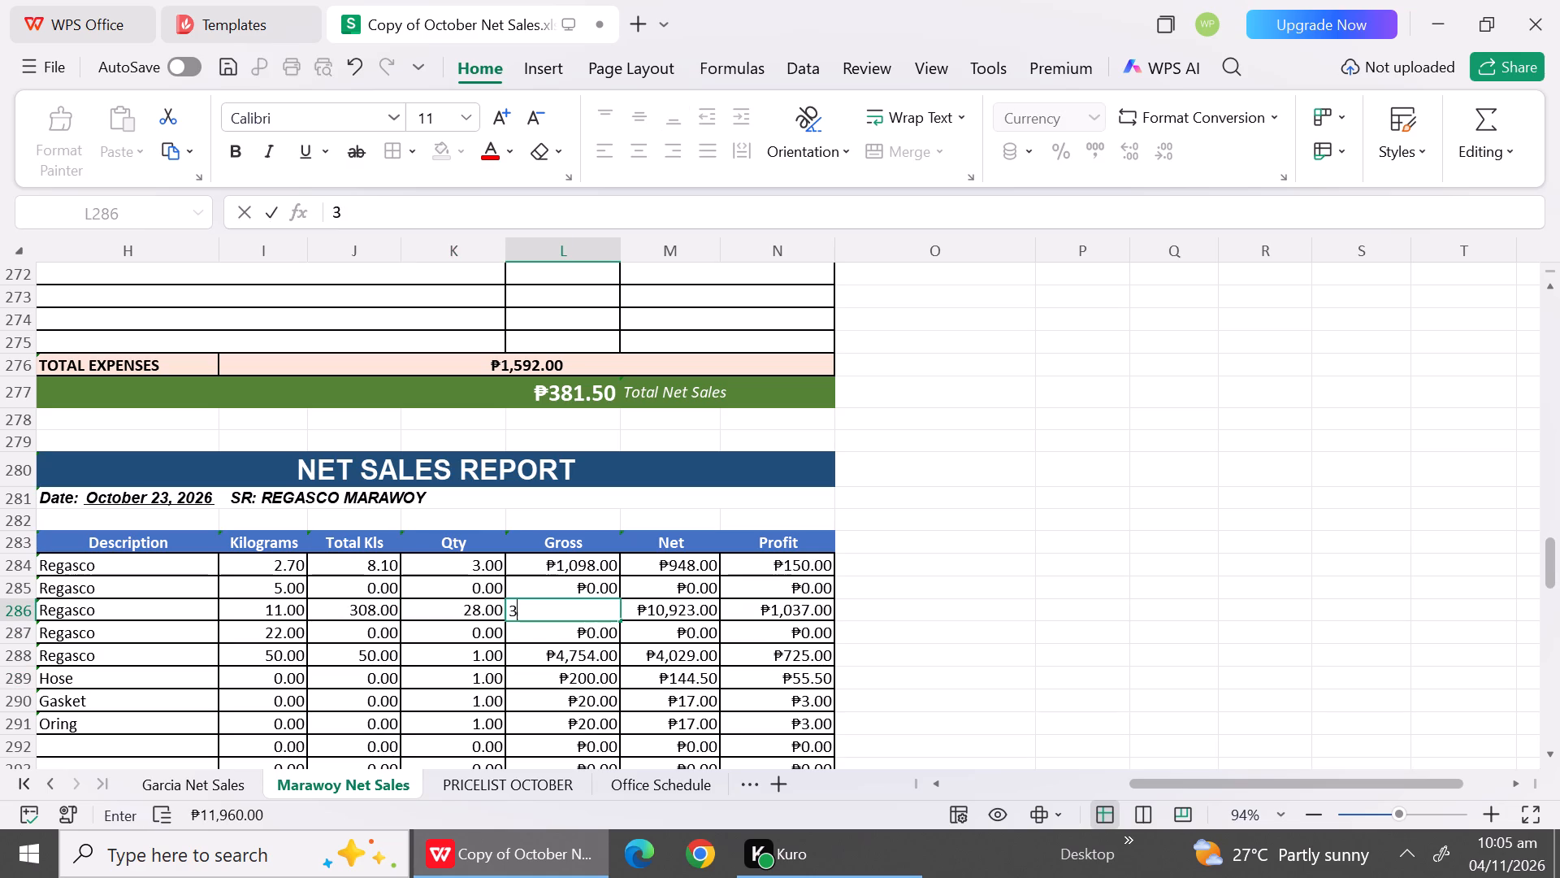
{"action": "key", "text": "7"}
{"action": "type", "text": "892"}
{"action": "left_click", "coordinate": [603, 678]}
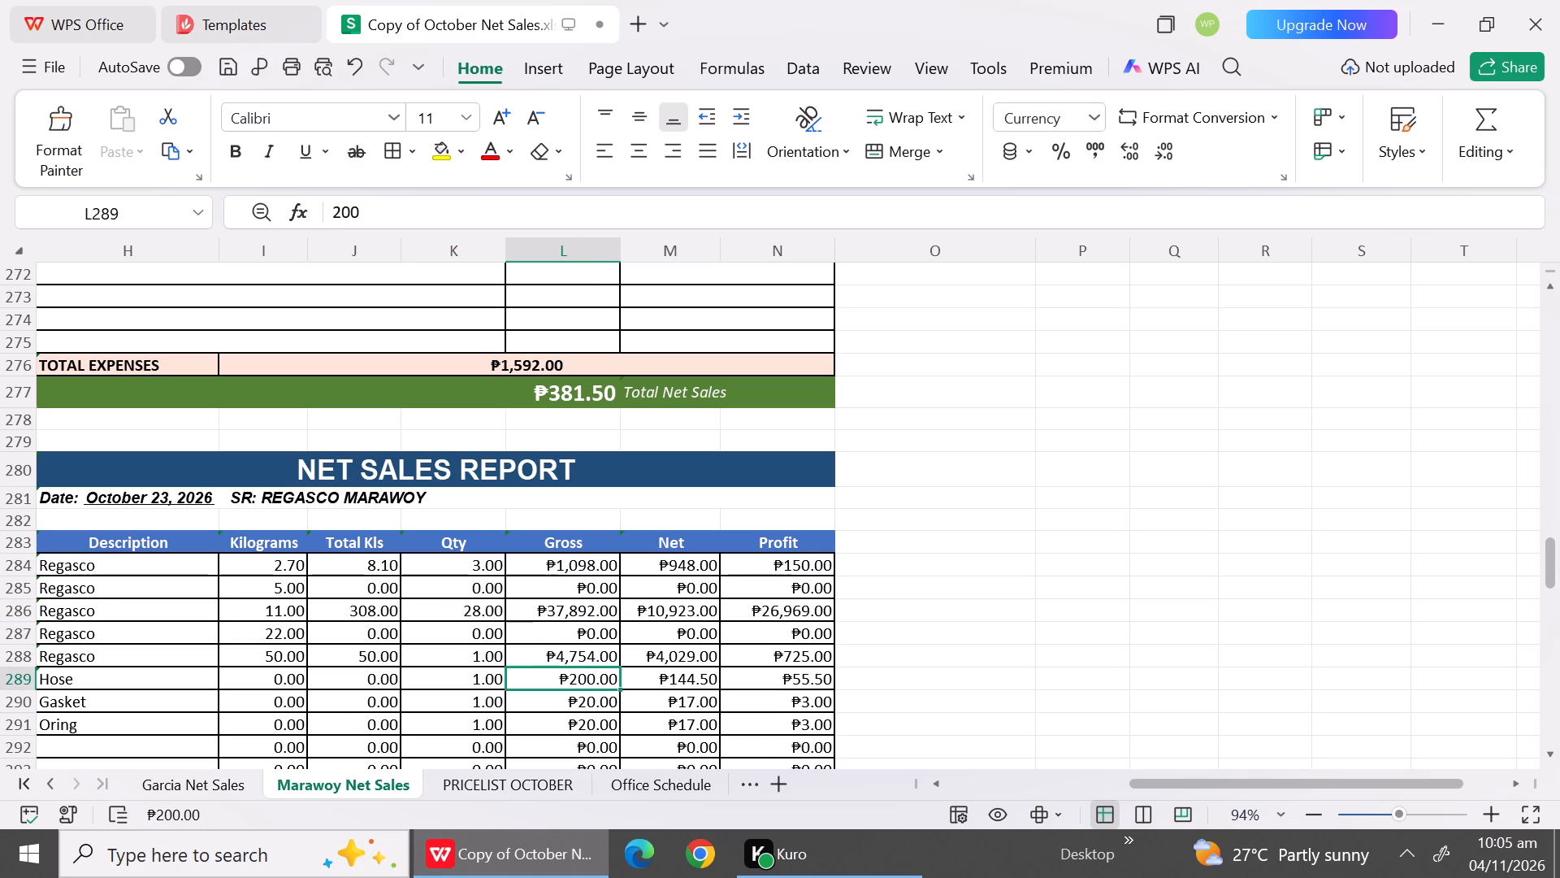
{"action": "left_click", "coordinate": [677, 612]}
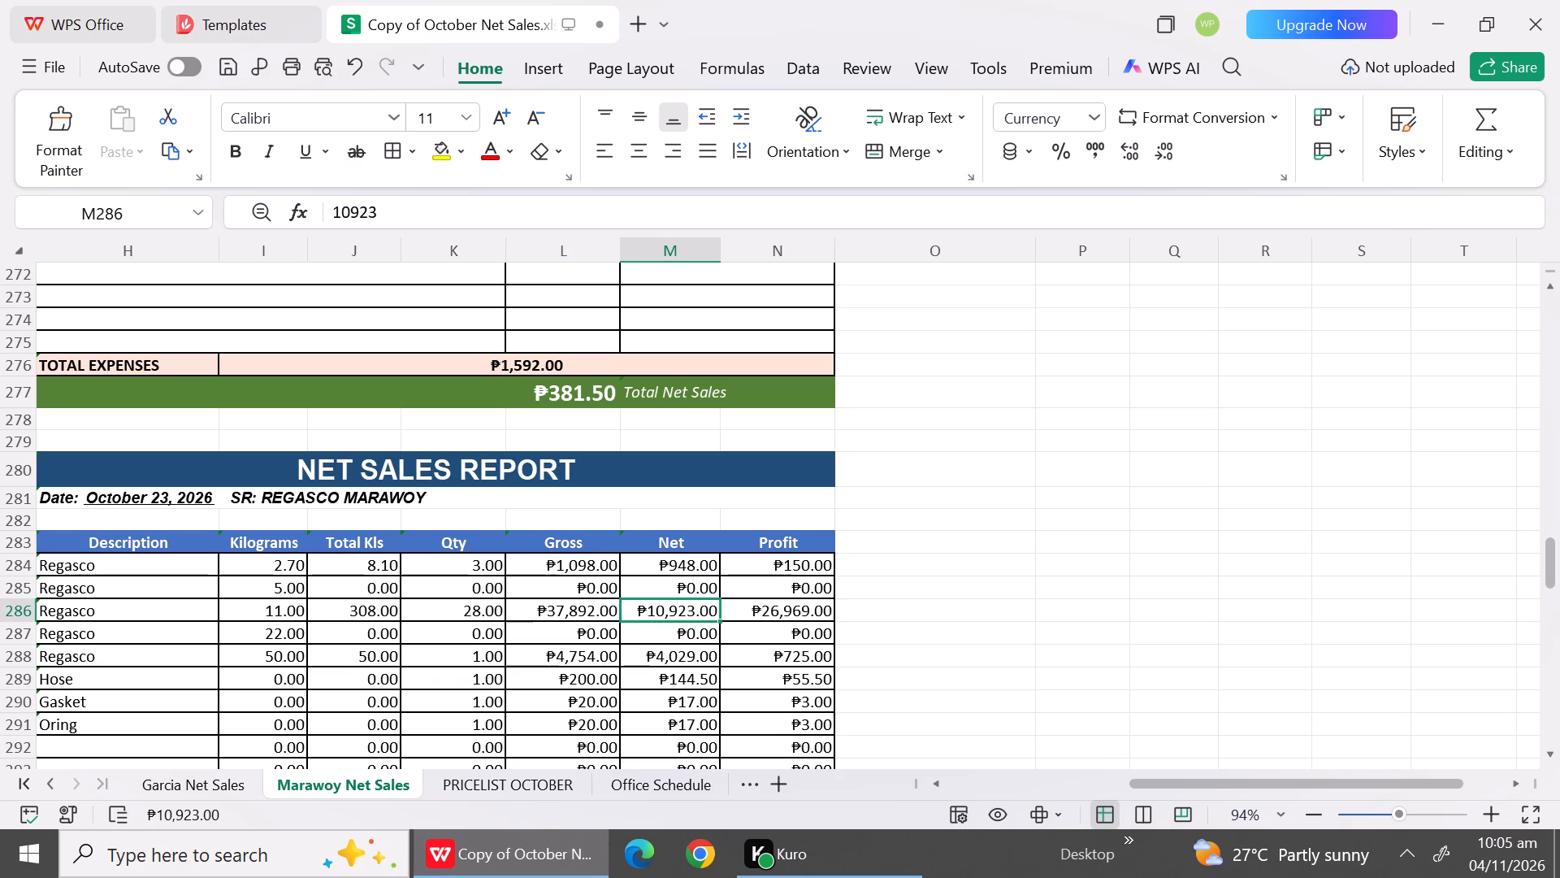
{"action": "type", "text": "33"}
{"action": "type", "text": "208"}
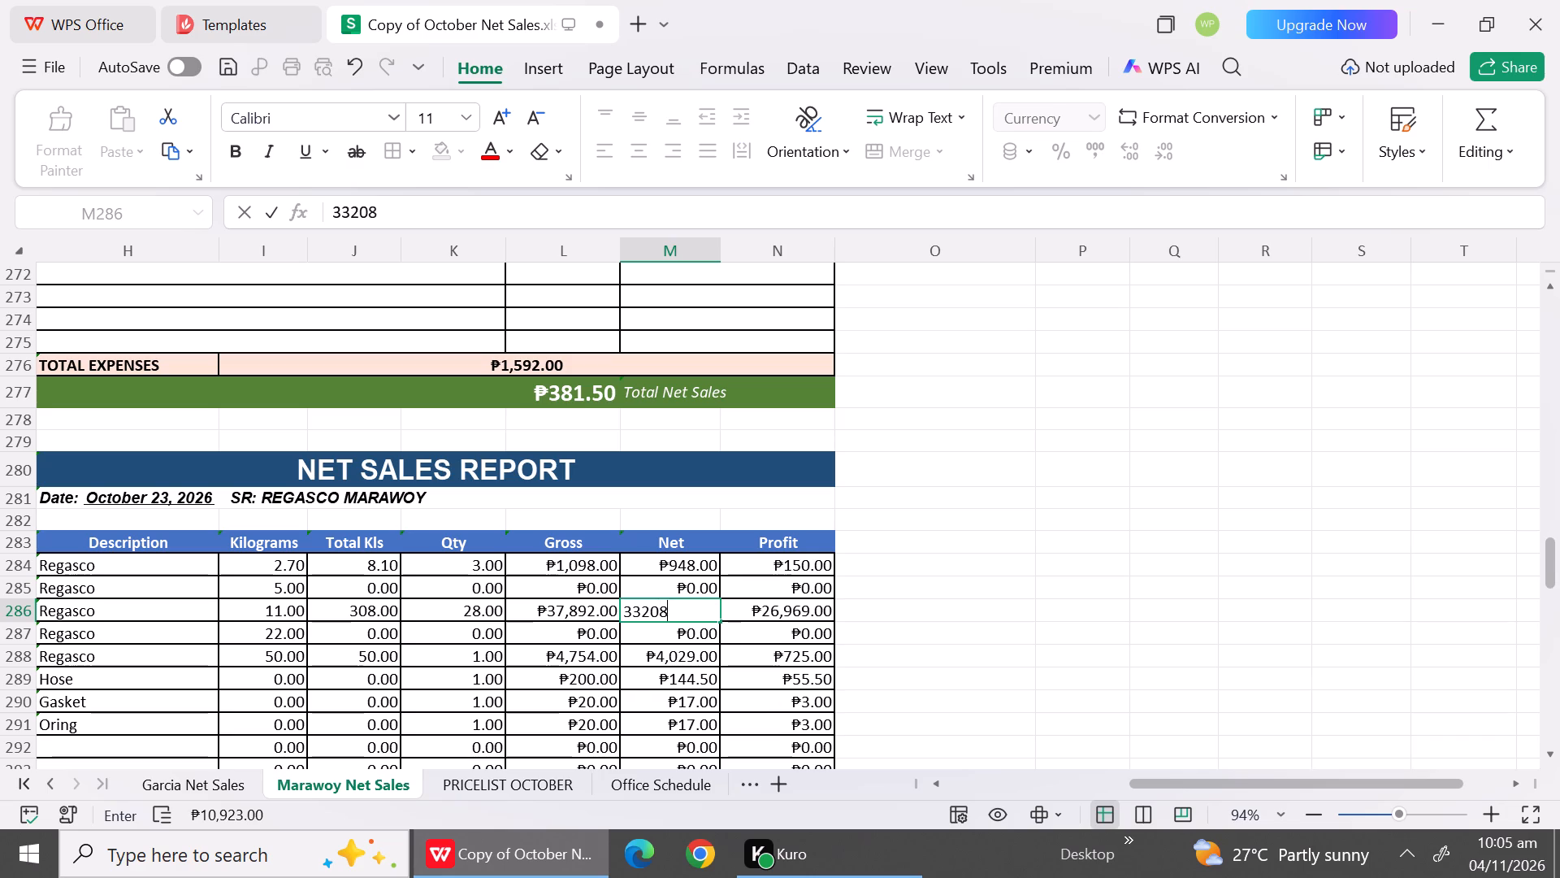
{"action": "left_click", "coordinate": [612, 715]}
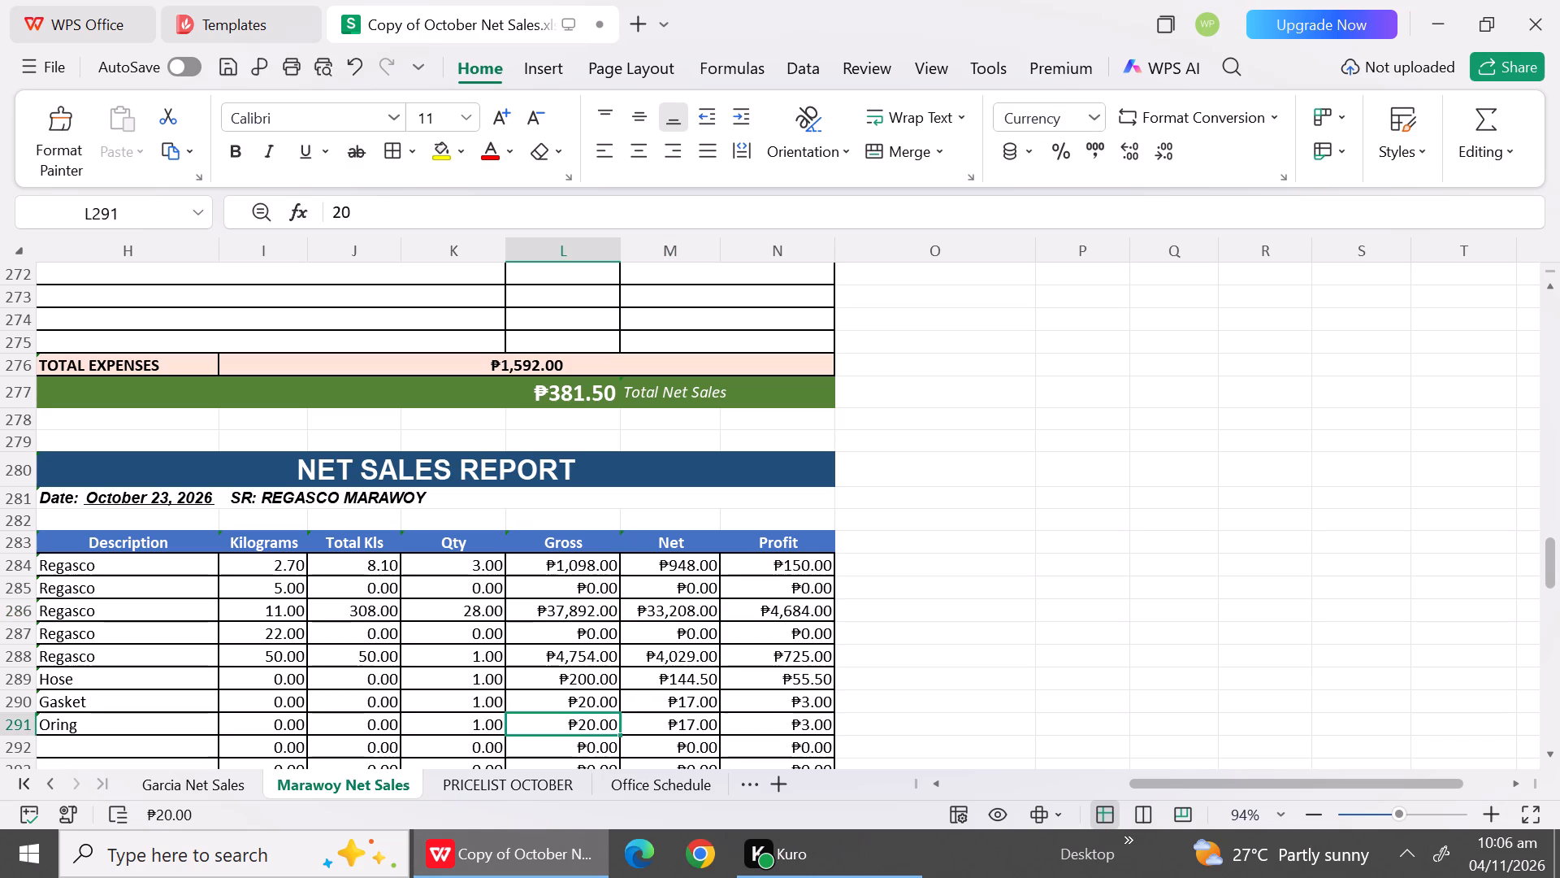
In the October 23 report's 50 kg Regasco row, set the Qty to 5 and the Gross to 28145.
{"action": "left_click", "coordinate": [477, 657]}
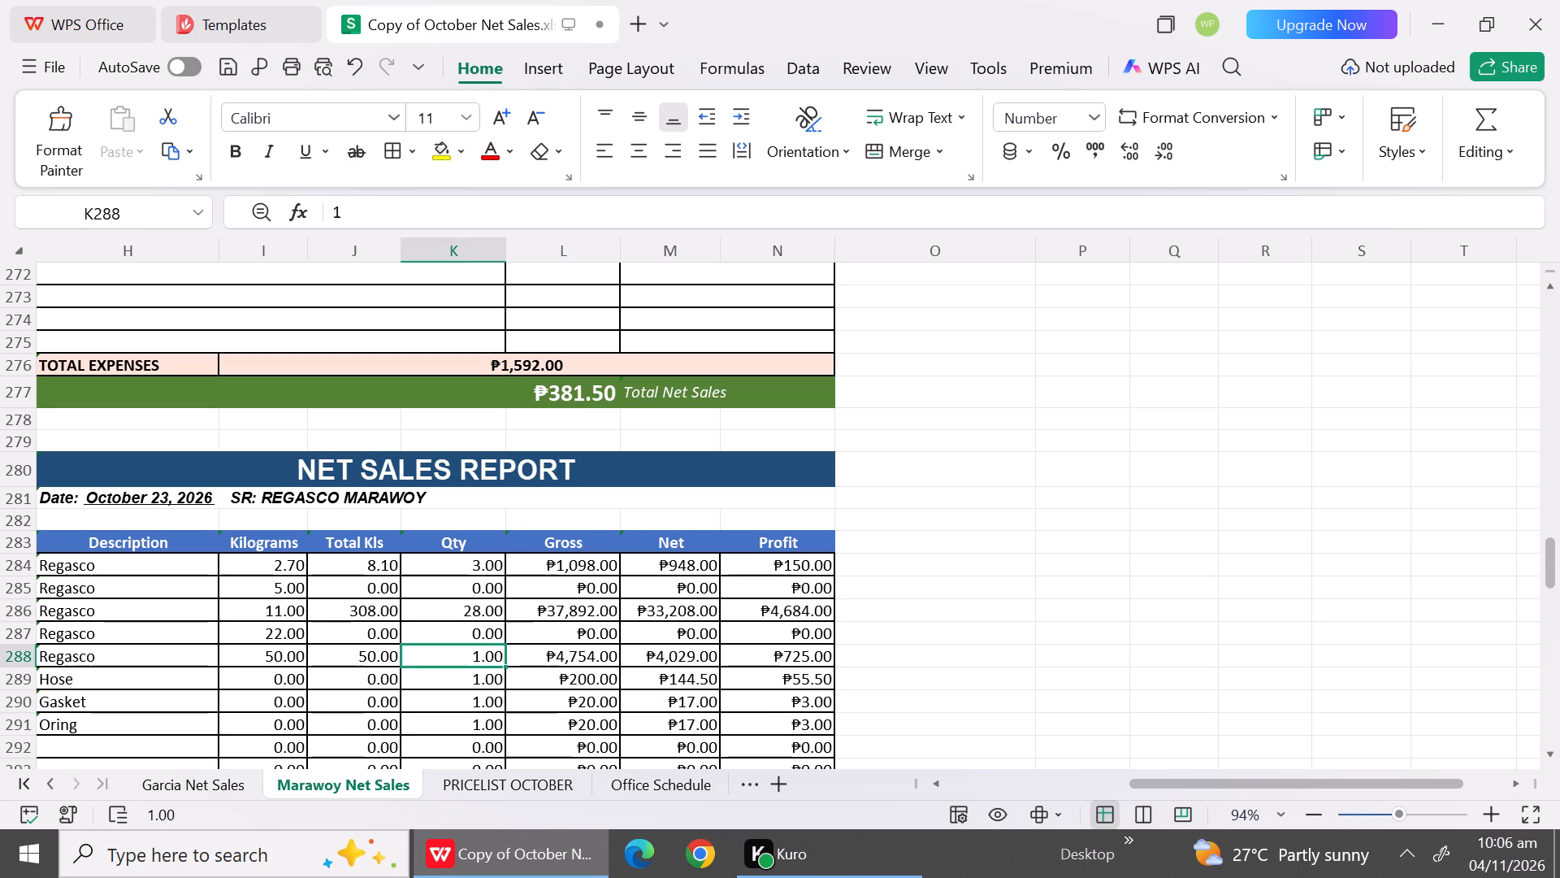
{"action": "key", "text": "5"}
{"action": "left_click", "coordinate": [563, 660]}
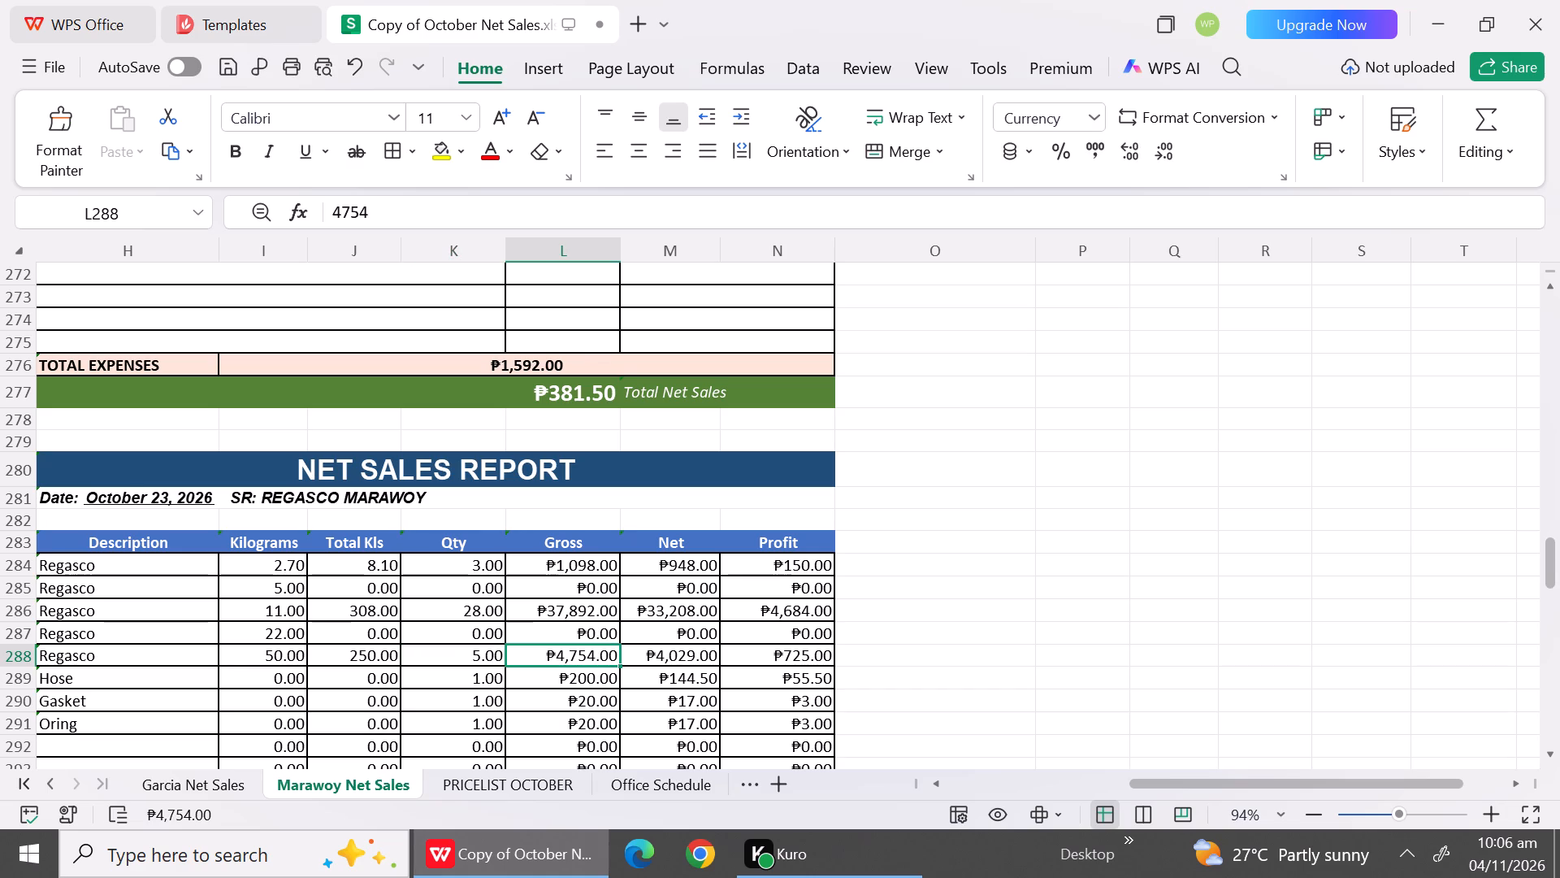
{"action": "key", "text": "2"}
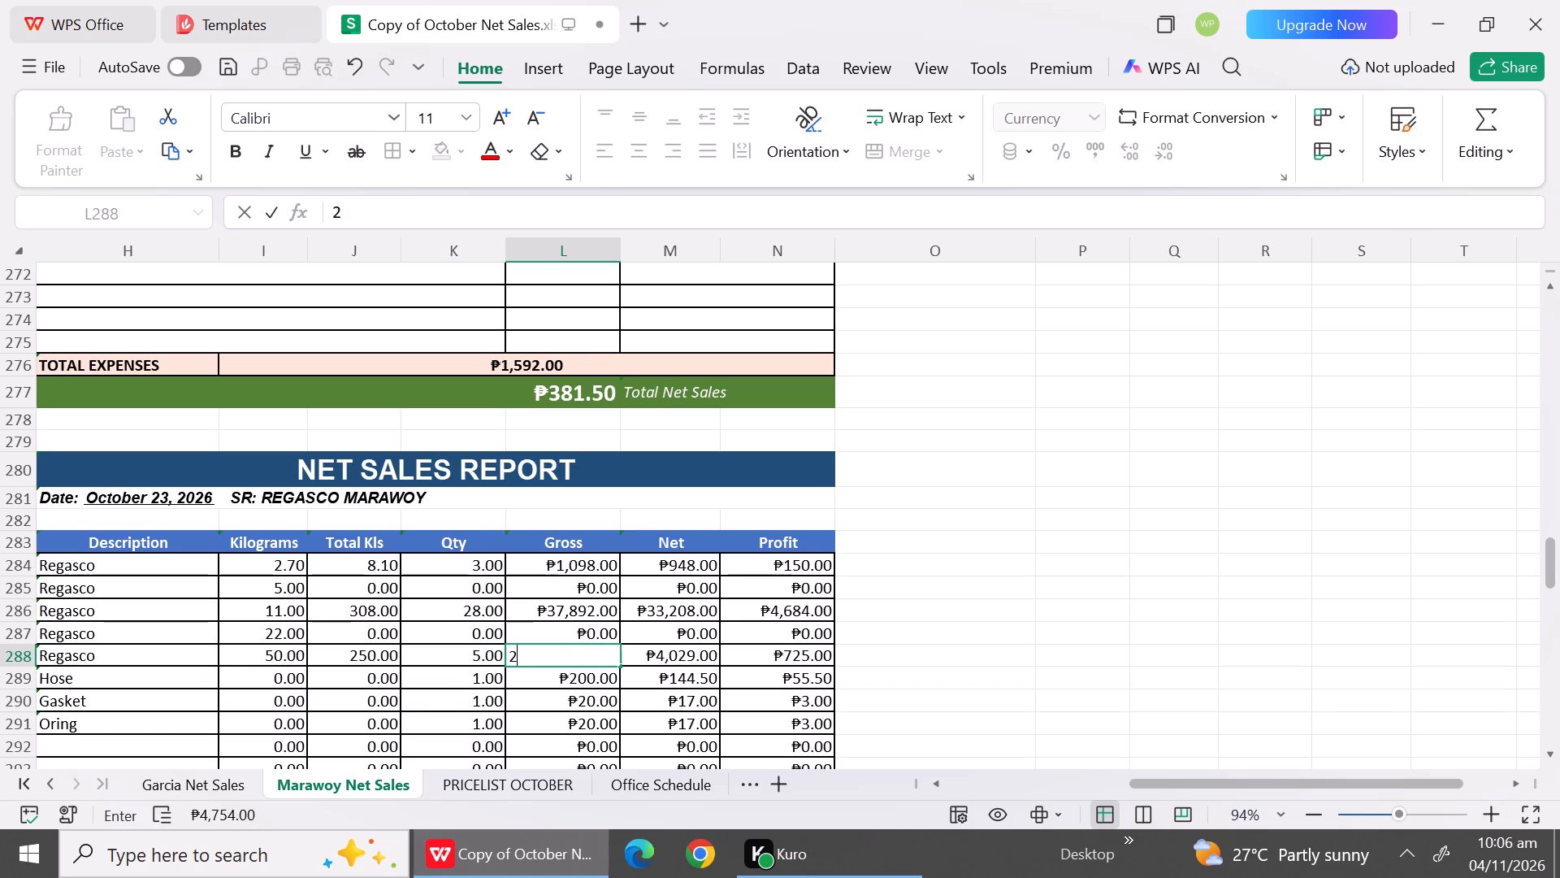
{"action": "type", "text": "8145"}
{"action": "left_click", "coordinate": [681, 661]}
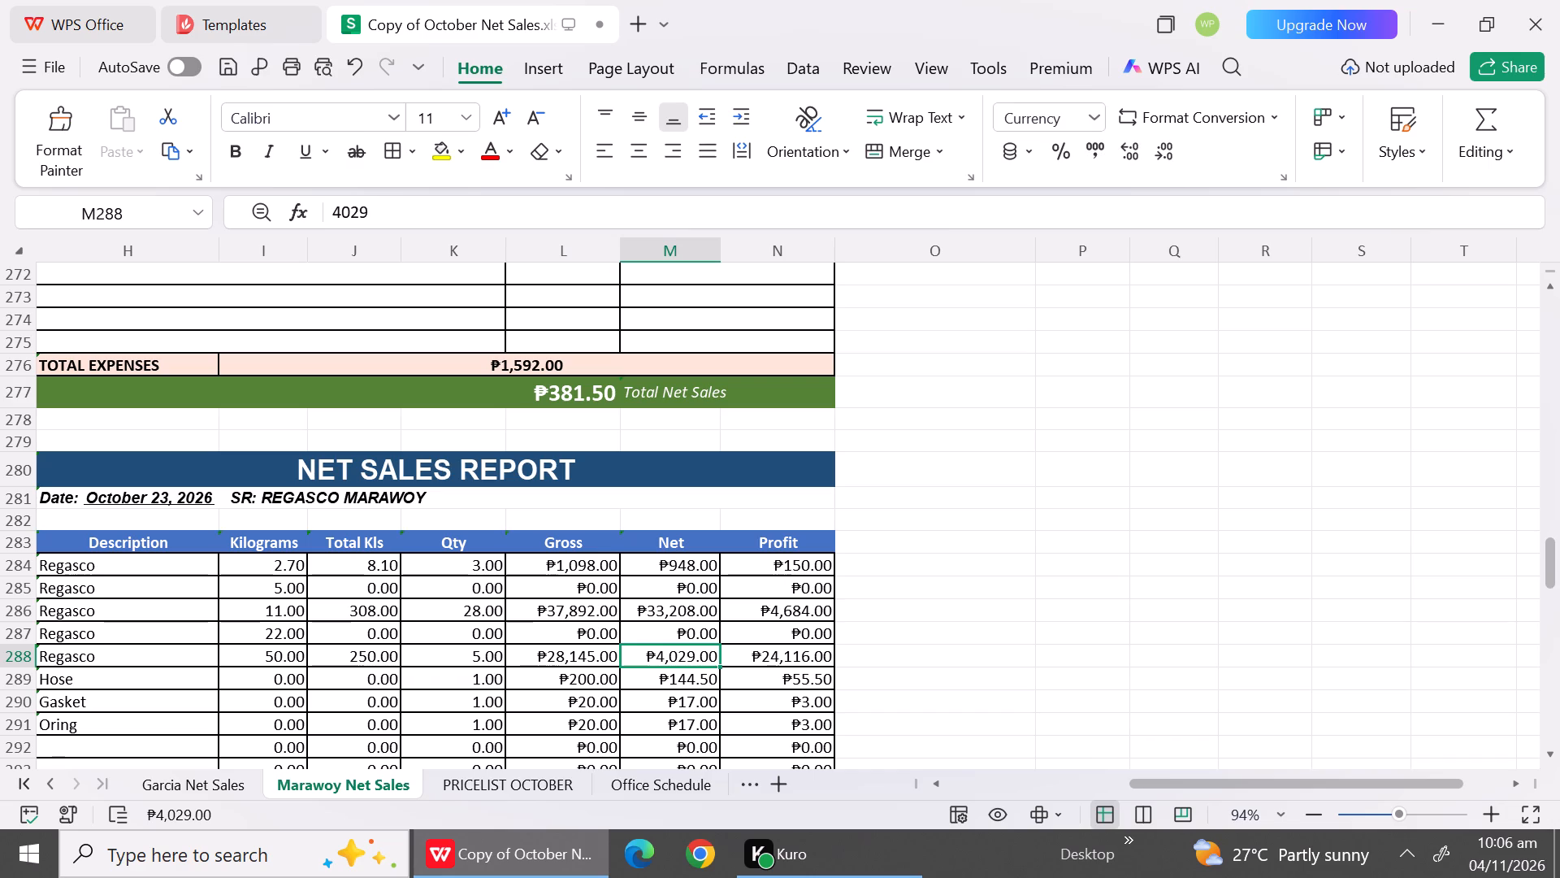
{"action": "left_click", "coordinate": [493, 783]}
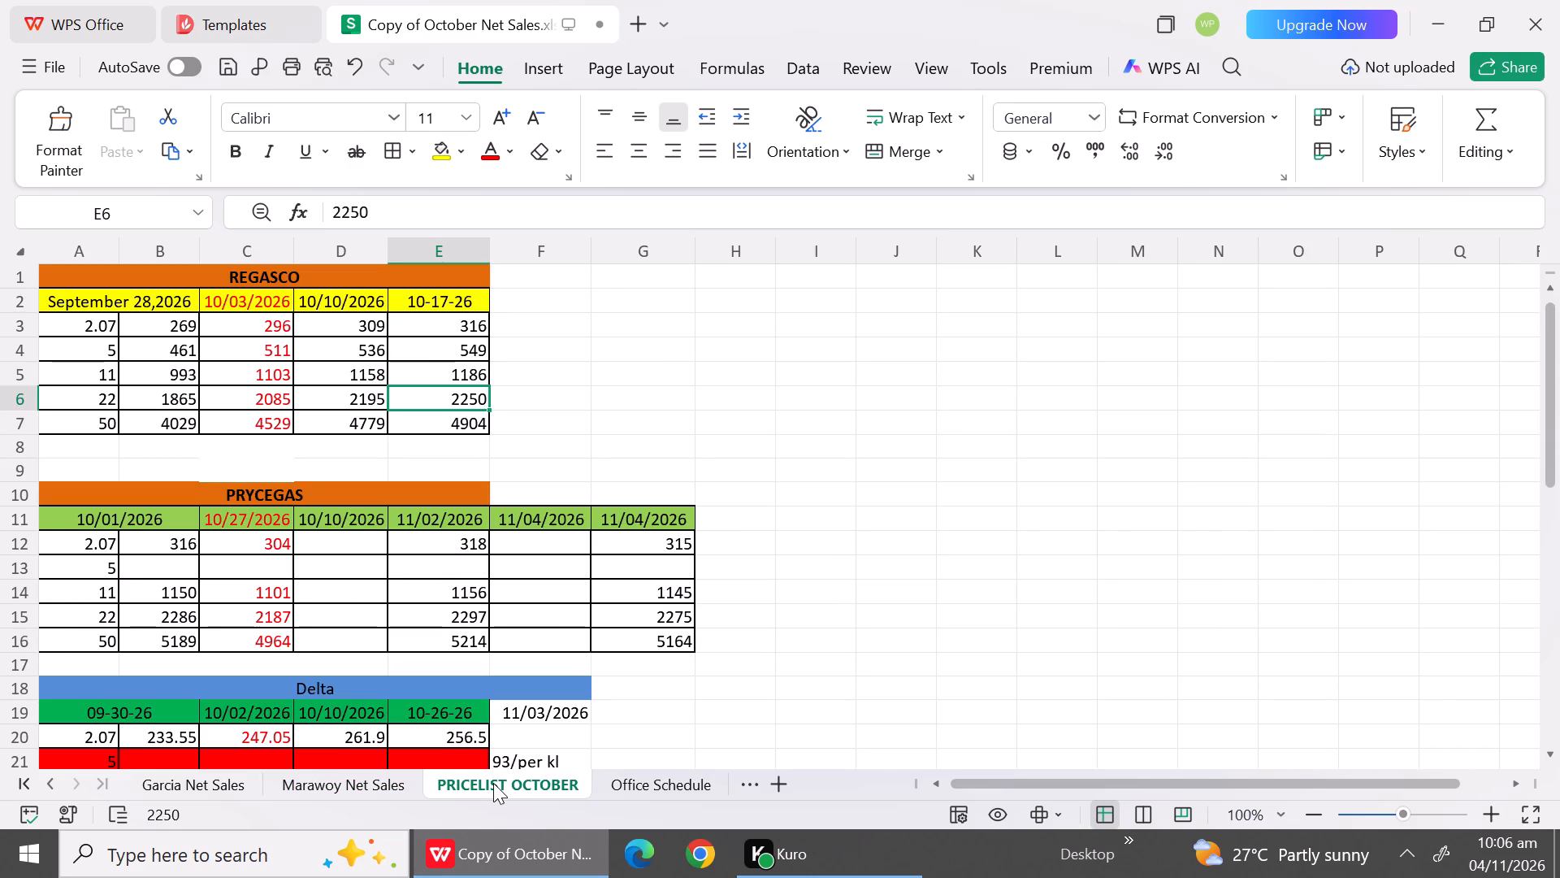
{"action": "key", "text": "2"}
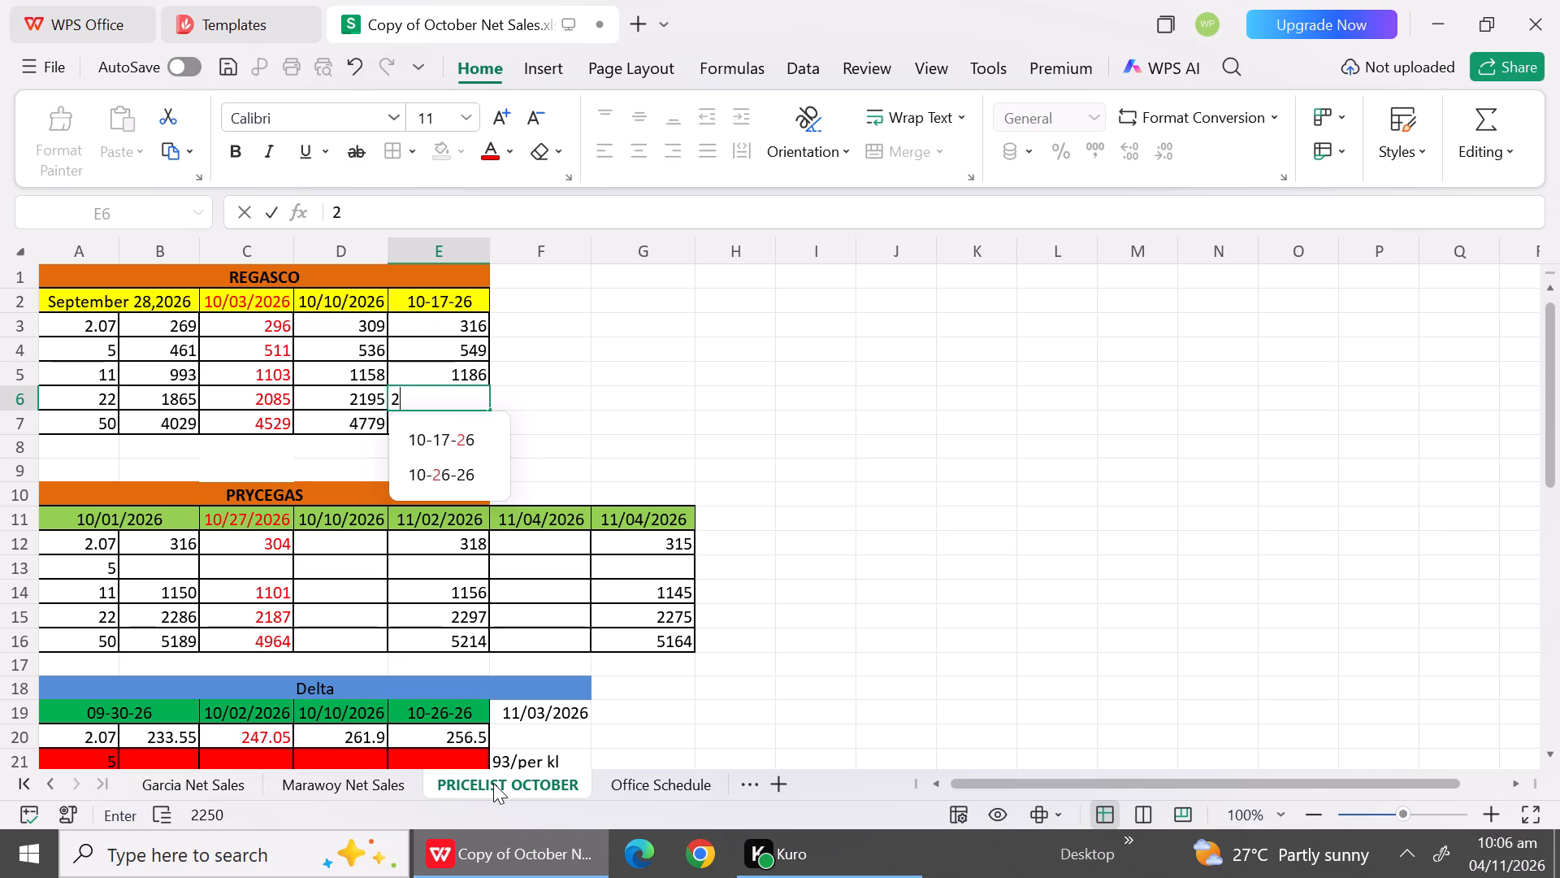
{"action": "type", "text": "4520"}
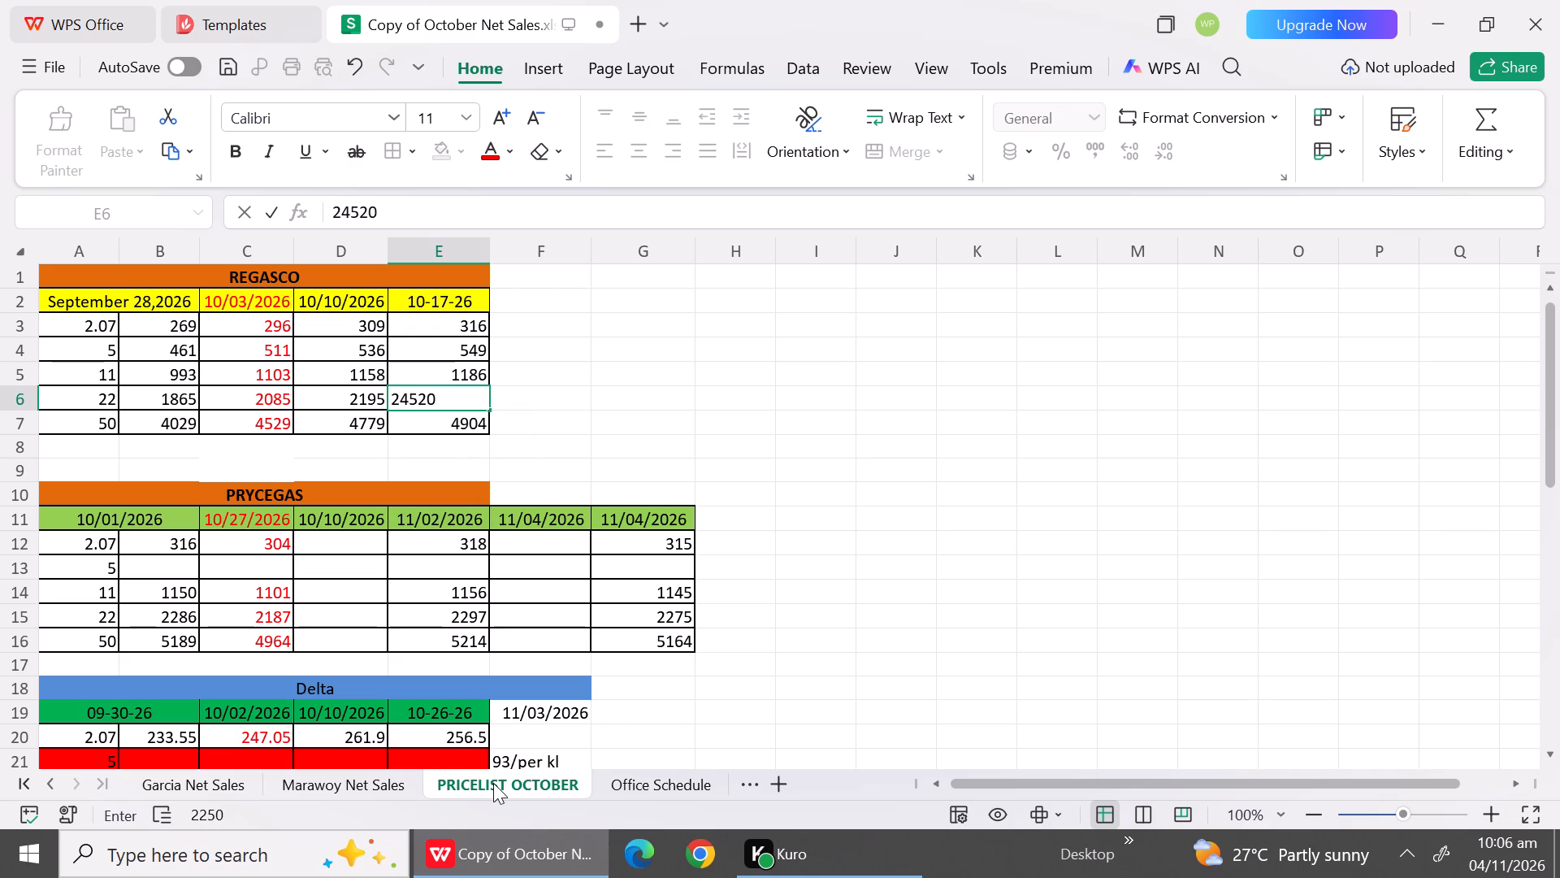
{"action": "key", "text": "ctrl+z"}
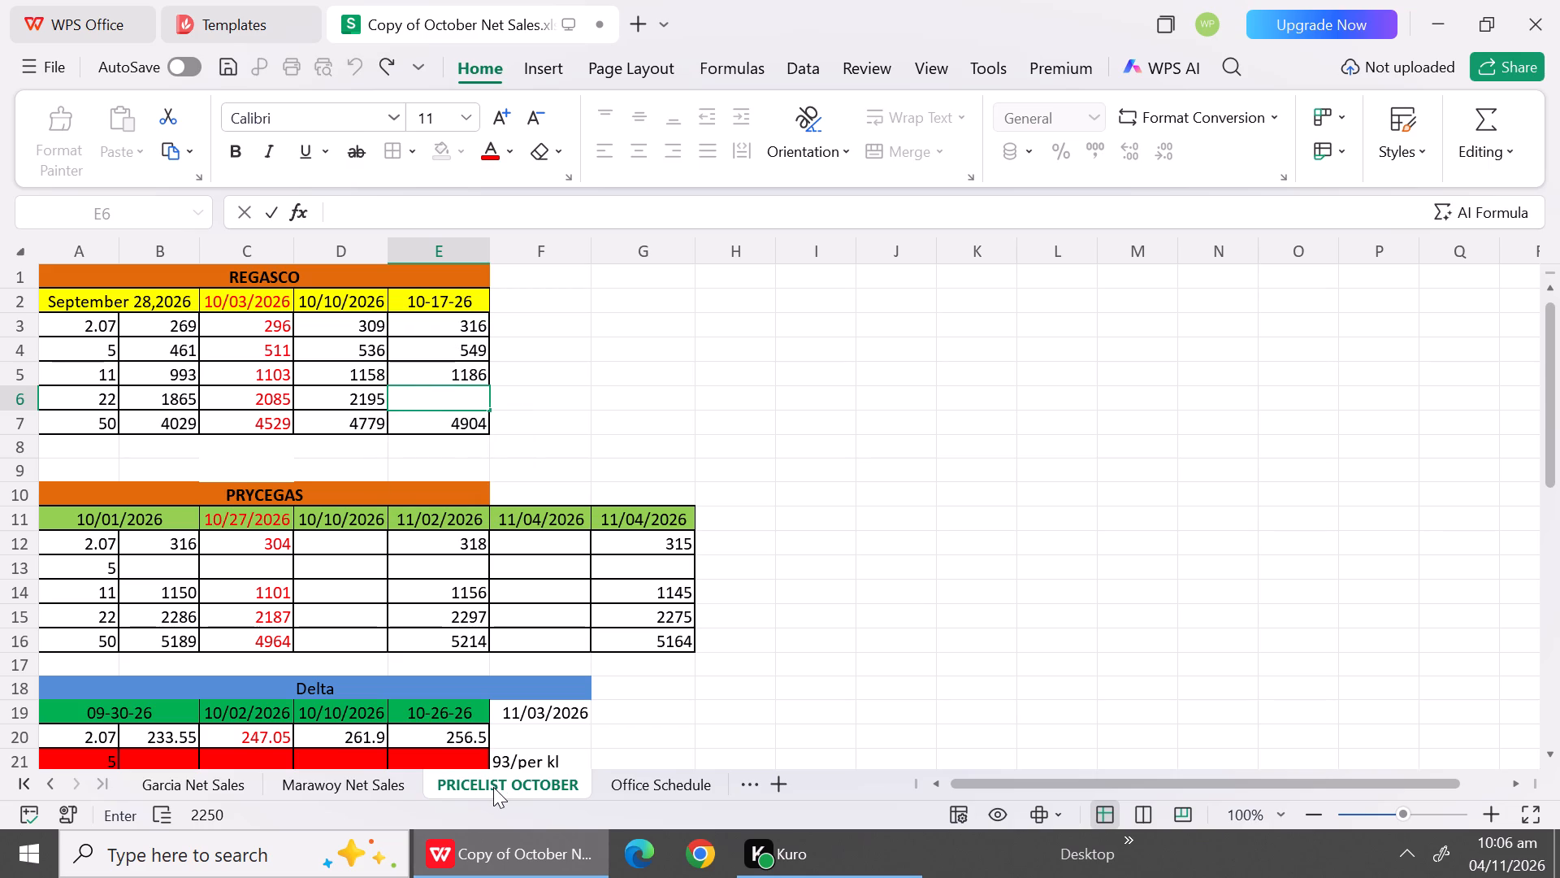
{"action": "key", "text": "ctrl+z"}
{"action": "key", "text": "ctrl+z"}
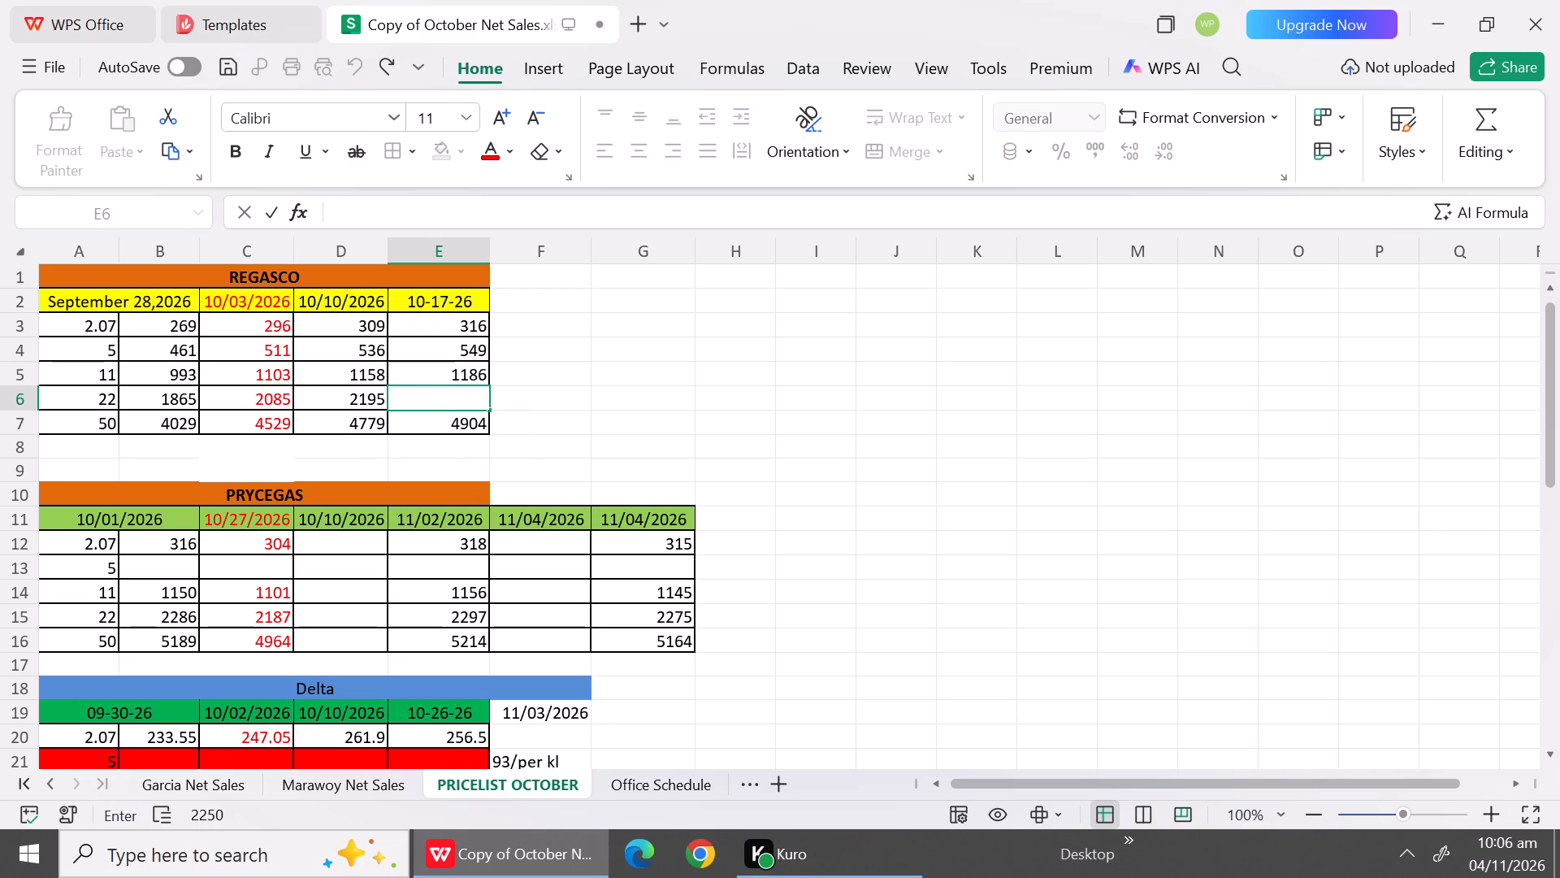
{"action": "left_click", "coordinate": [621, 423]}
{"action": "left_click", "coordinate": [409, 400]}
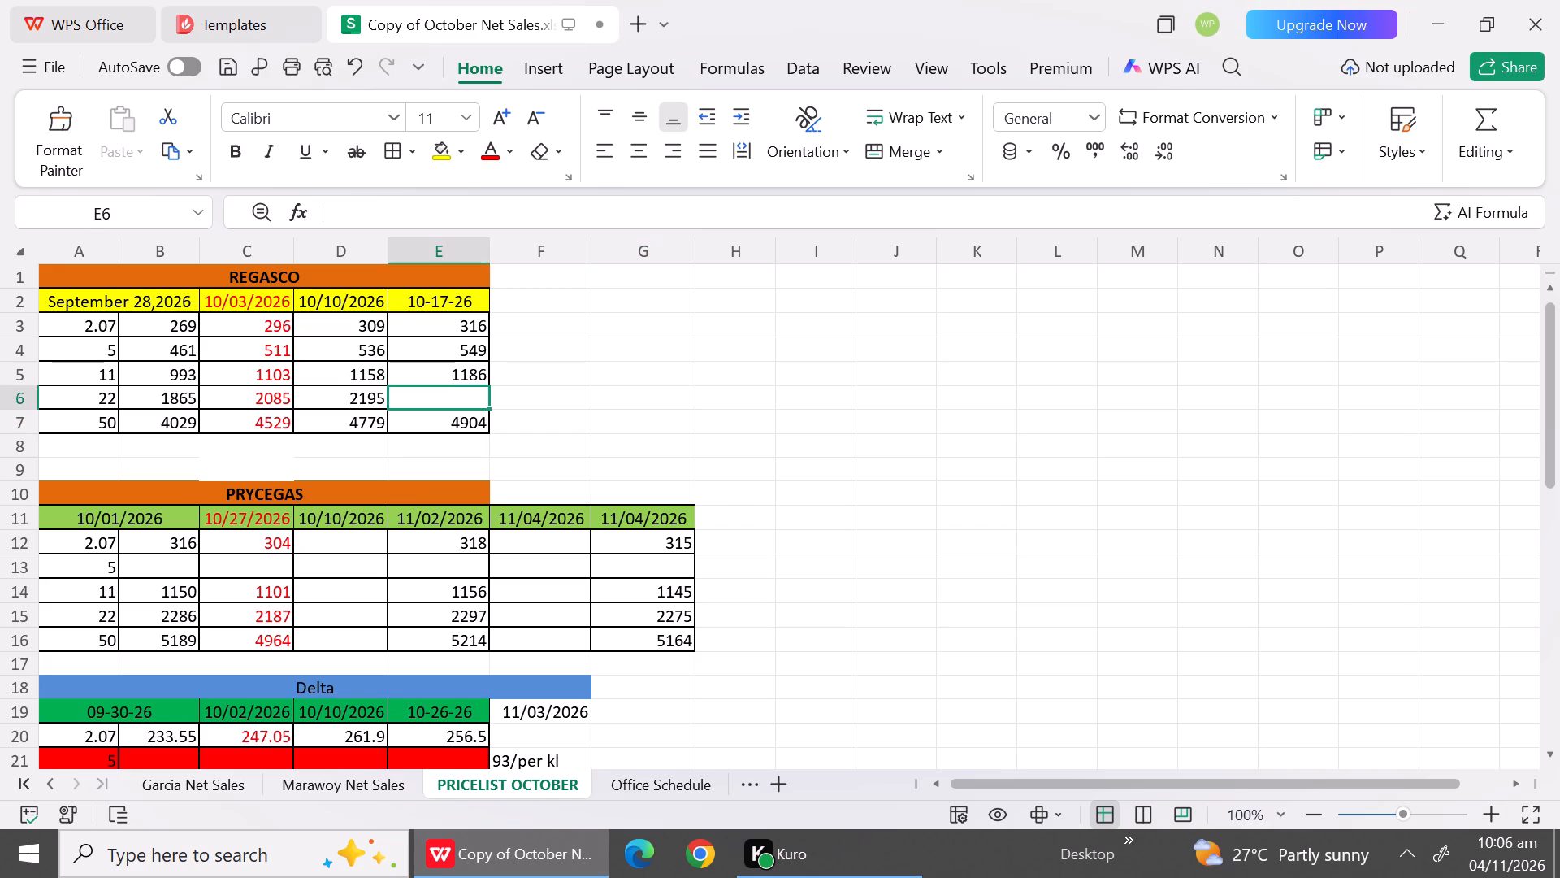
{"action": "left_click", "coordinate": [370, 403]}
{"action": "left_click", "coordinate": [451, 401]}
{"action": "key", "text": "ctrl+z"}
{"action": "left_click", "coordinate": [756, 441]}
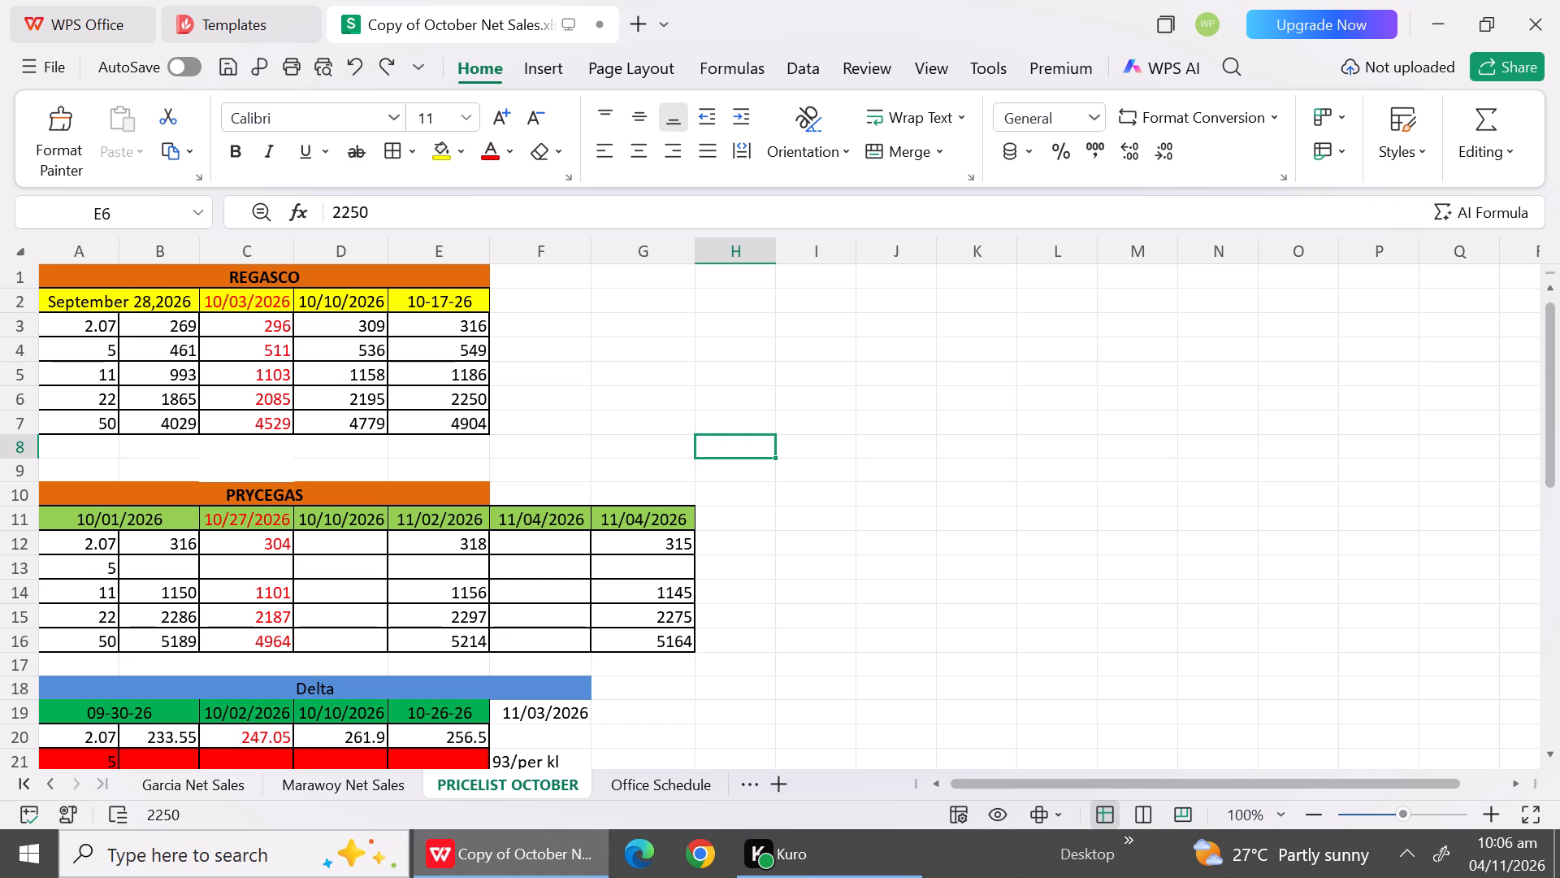
In the October 23 Marawoy report's 50 kg Regasco row, set the Net to 24520.
{"action": "left_click", "coordinate": [353, 787]}
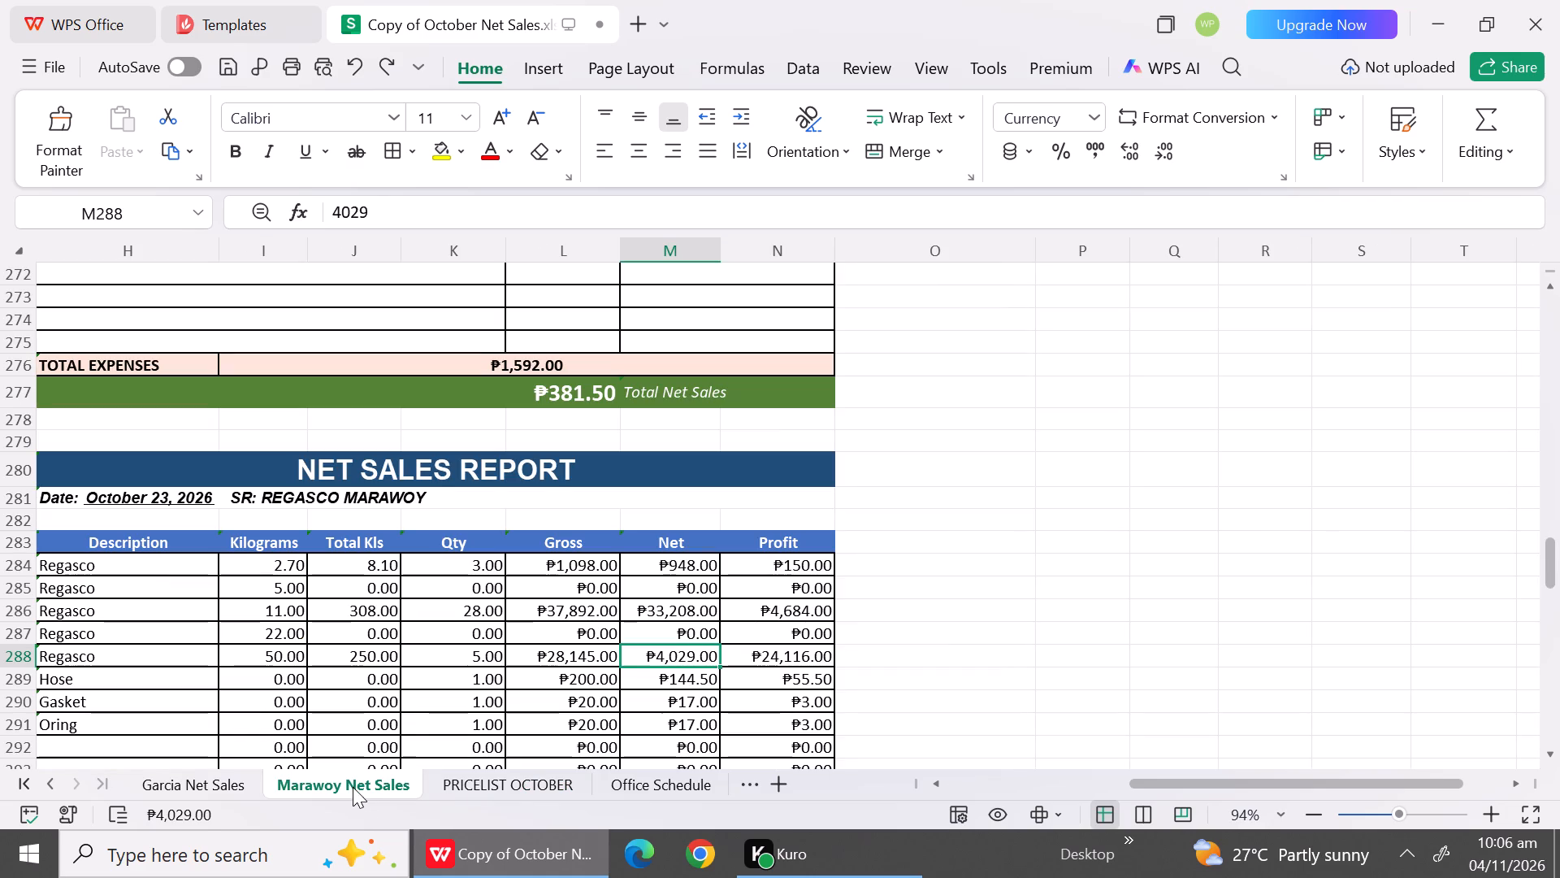
{"action": "left_click", "coordinate": [680, 655]}
{"action": "type", "text": "24"}
{"action": "type", "text": "520"}
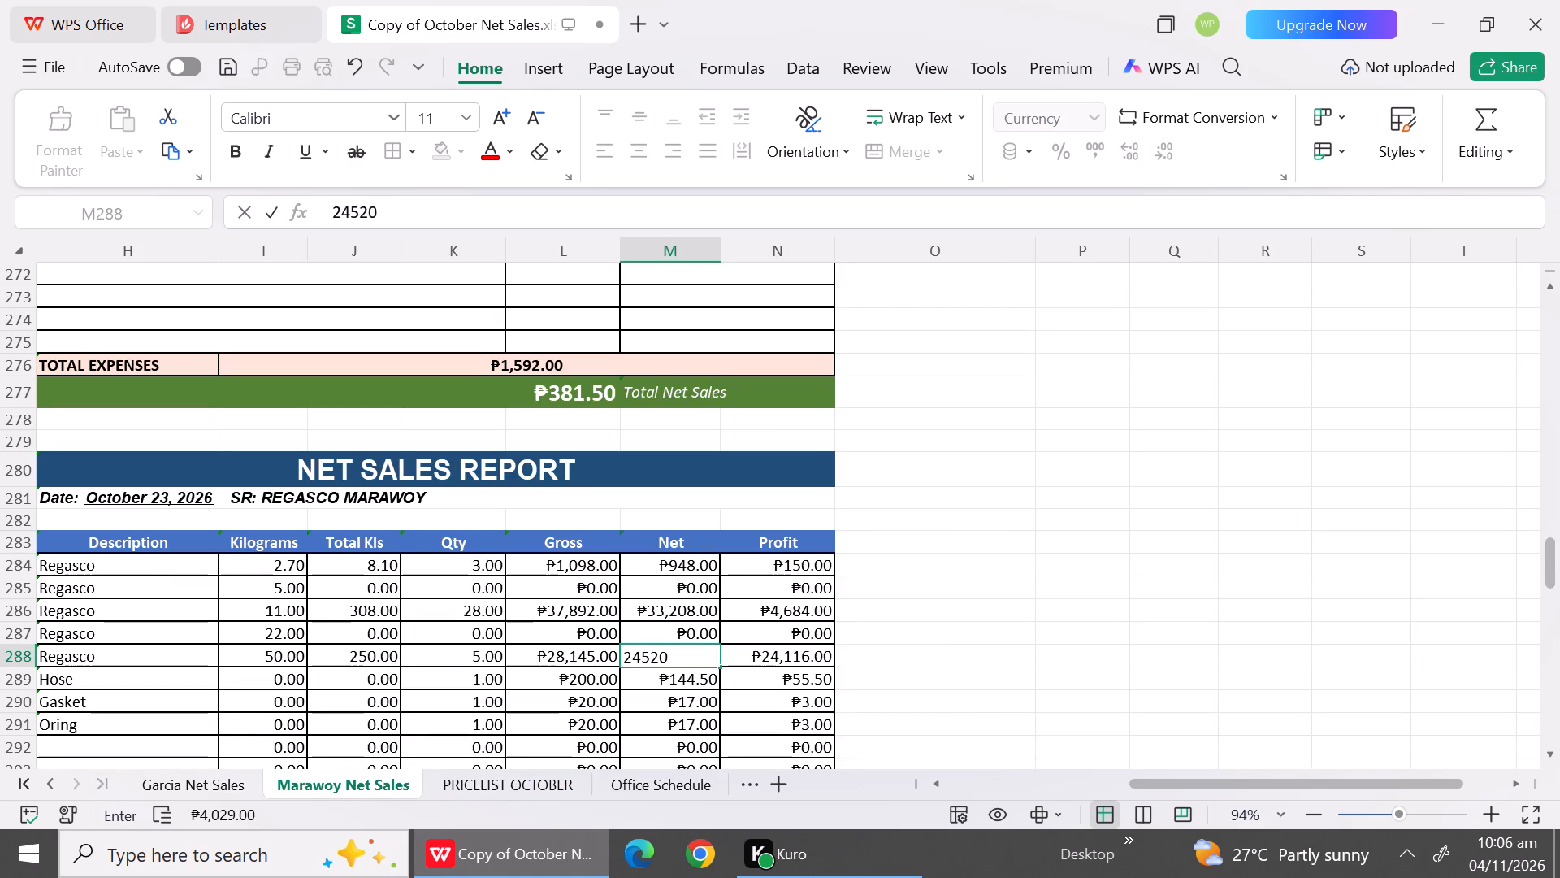
{"action": "left_click", "coordinate": [914, 693]}
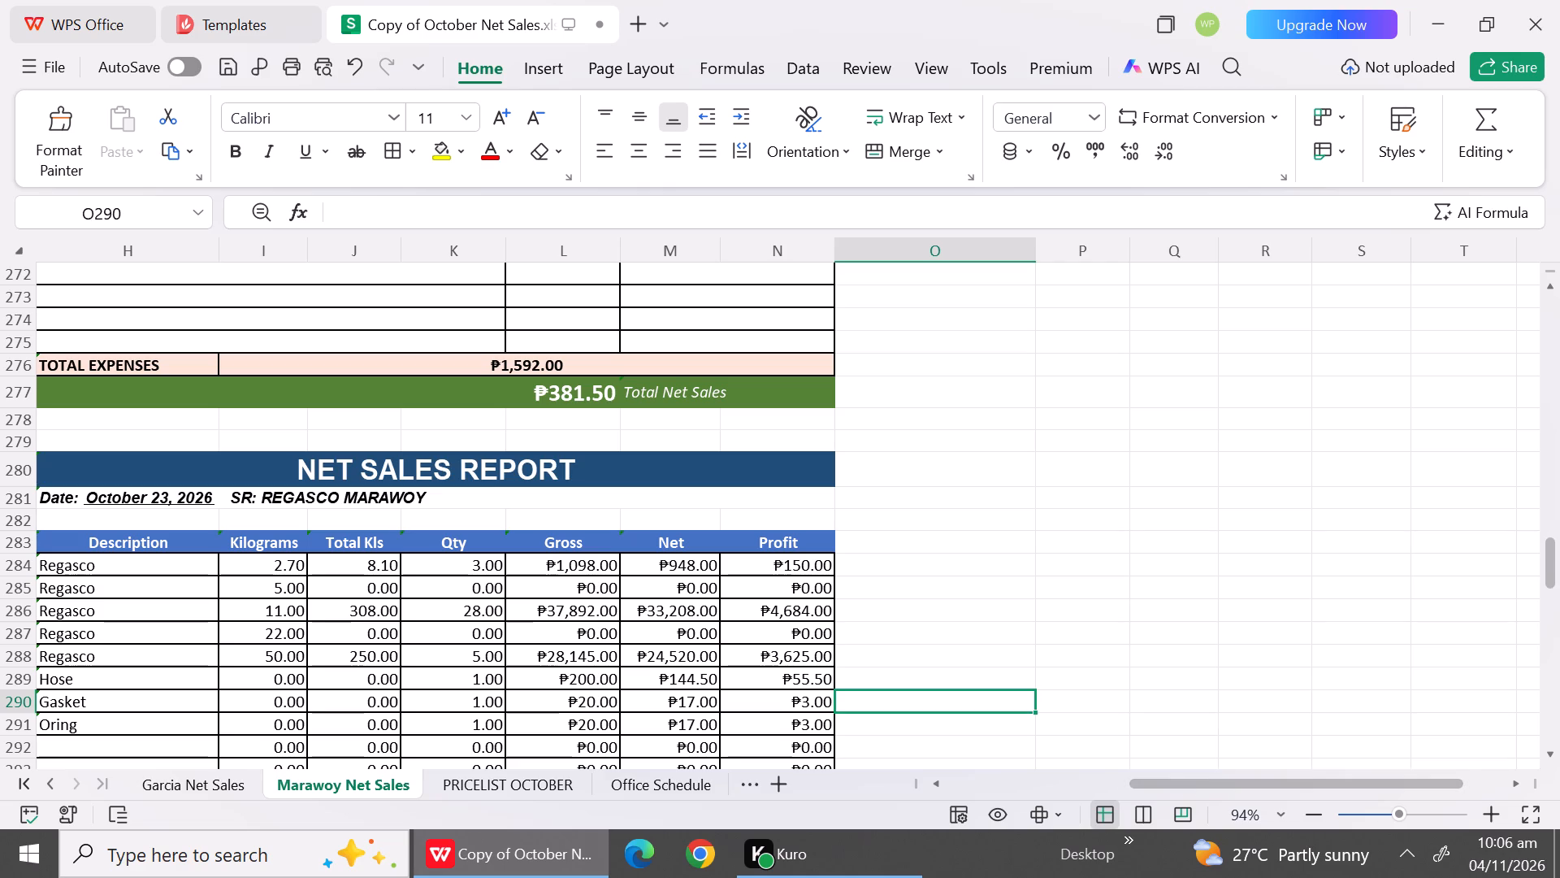
Clear the Hose, Gasket and Oring descriptions from rows 289 to 291 of the October 23 report.
{"action": "triple_click", "coordinate": [1553, 750]}
{"action": "double_click", "coordinate": [1553, 750]}
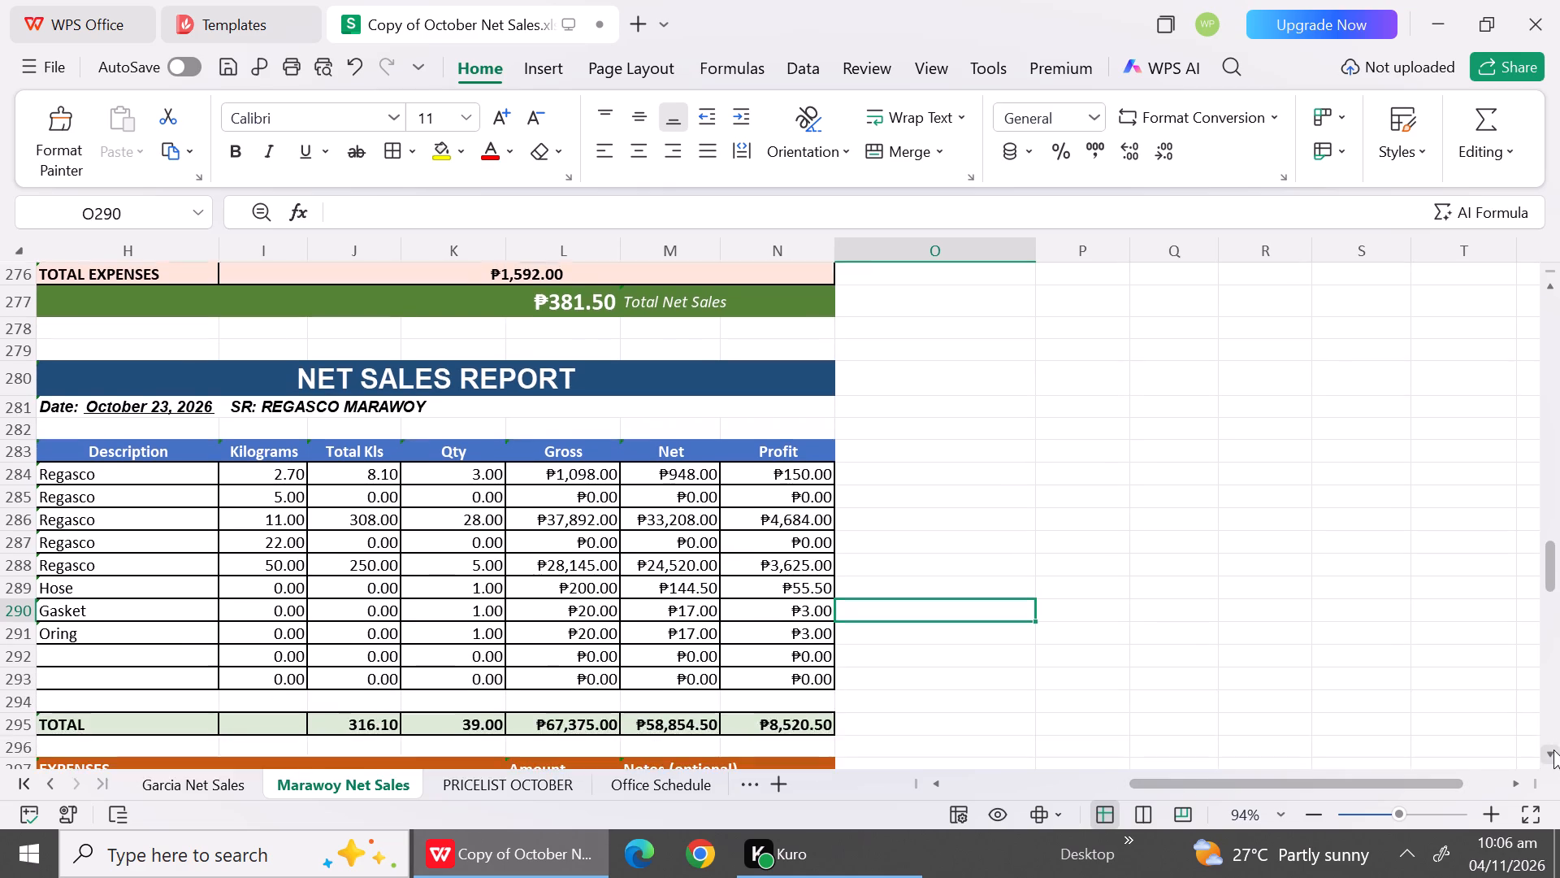
{"action": "double_click", "coordinate": [1553, 750]}
{"action": "left_click_drag", "start_coordinate": [1553, 750], "coordinate": [116, 509]}
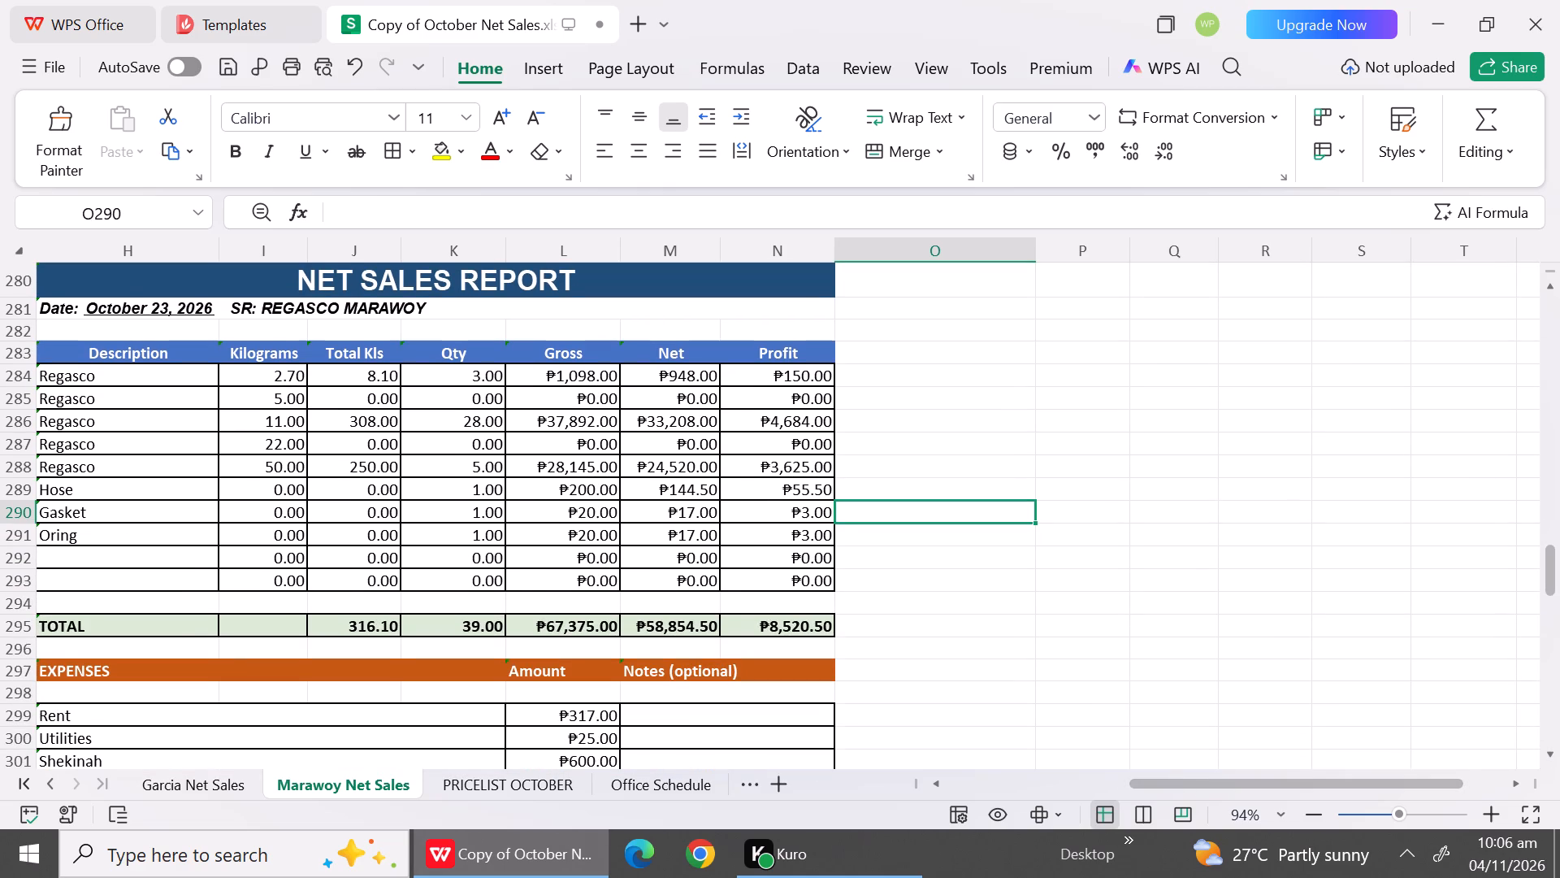
{"action": "left_click", "coordinate": [87, 495]}
{"action": "key", "text": "BackSpace"}
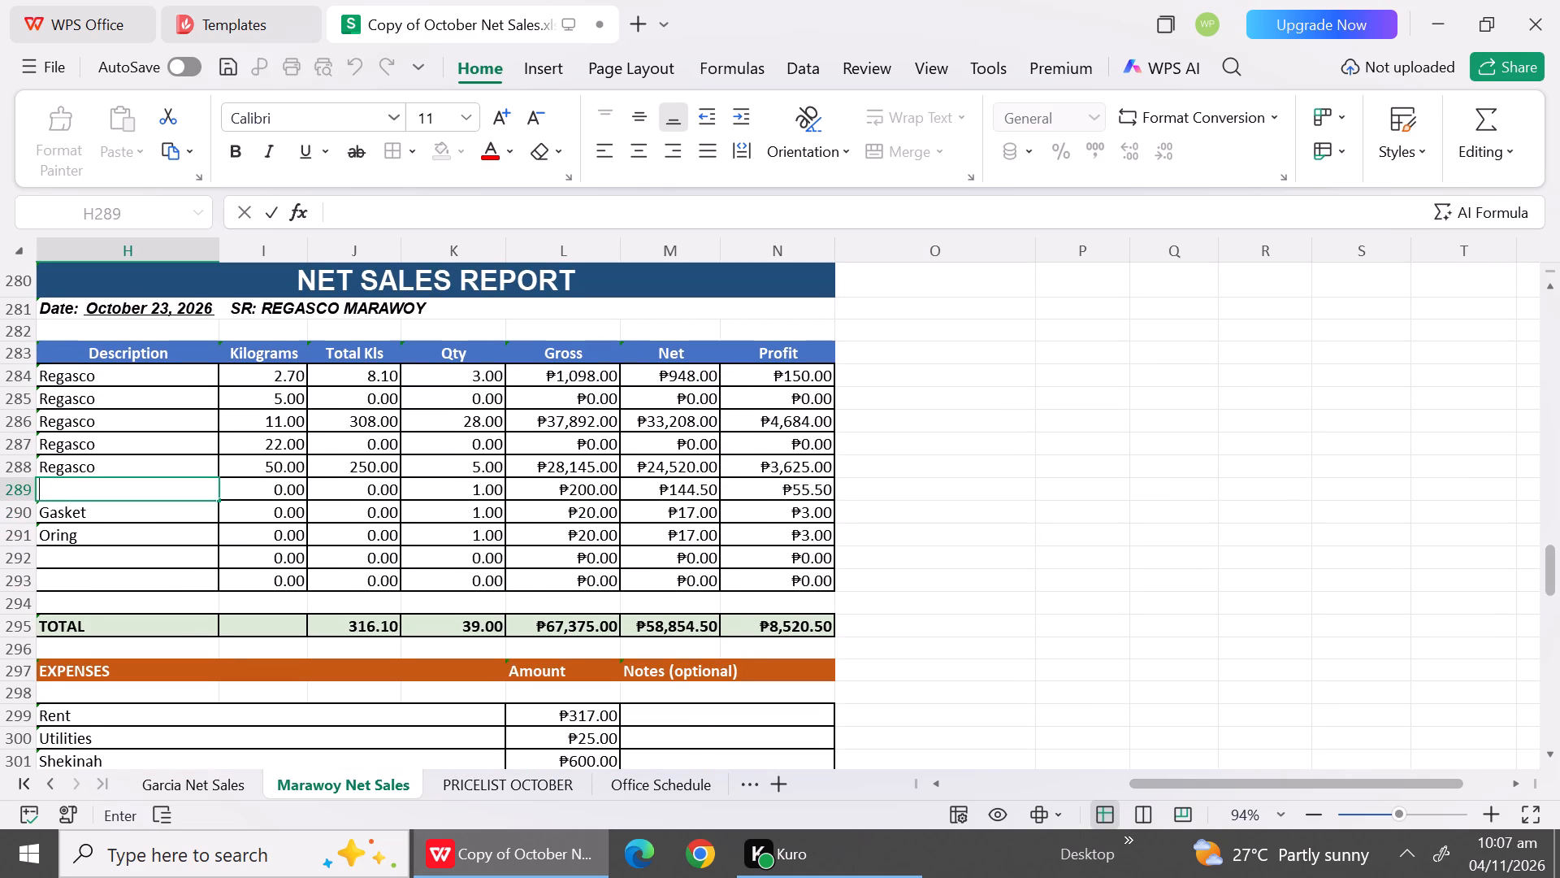
{"action": "key", "text": "Down"}
{"action": "key", "text": "BackSpace"}
{"action": "key", "text": "Down"}
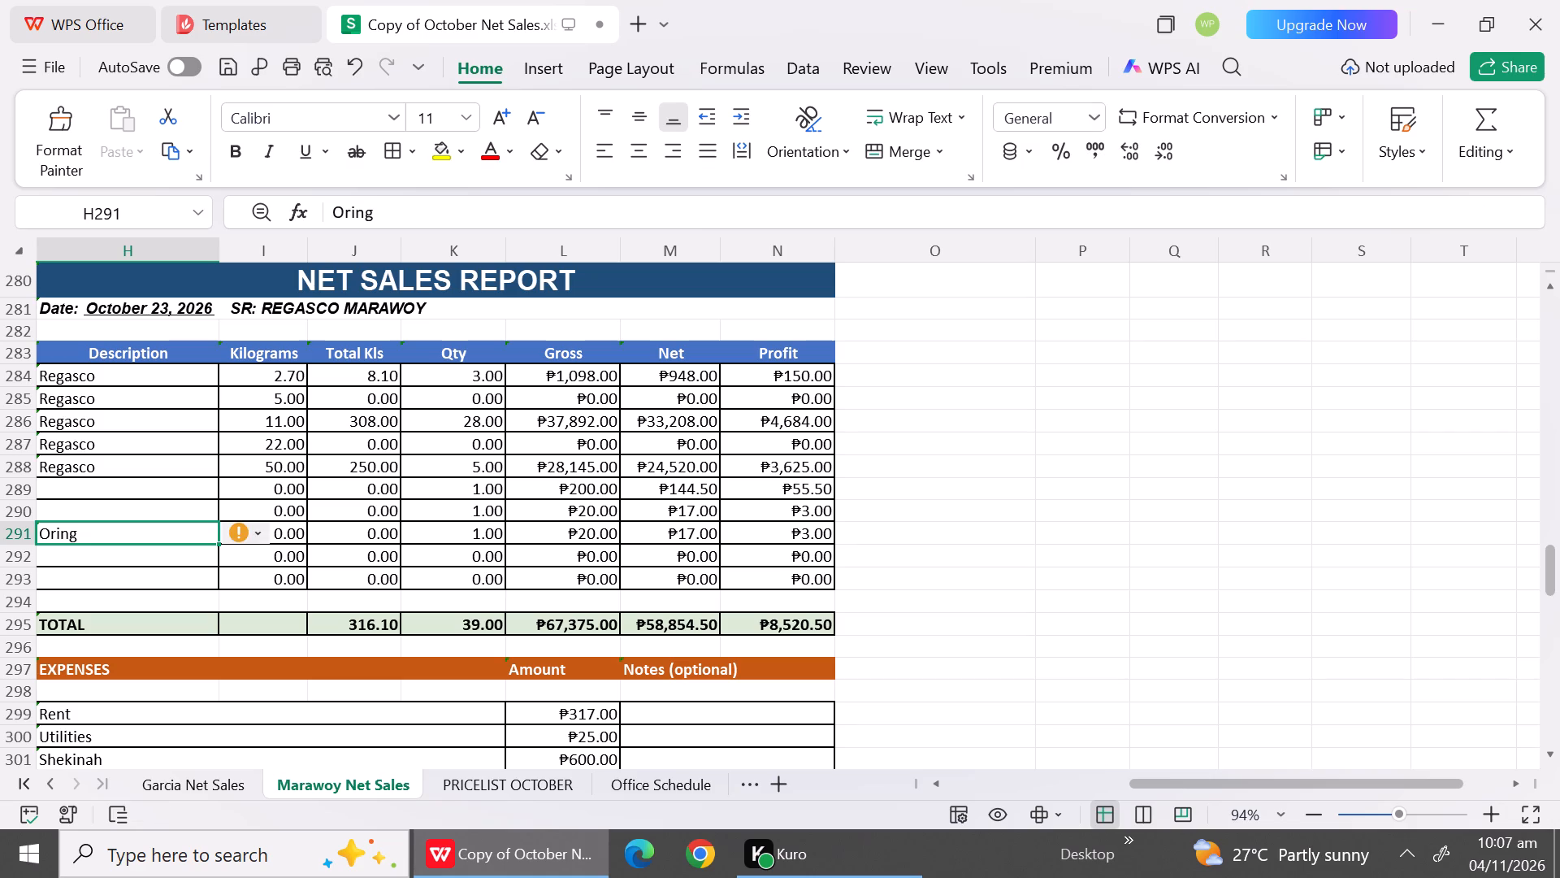
{"action": "key", "text": "BackSpace"}
Set the Qty to 0 in rows 289 to 291 of the October 23 report.
{"action": "left_click", "coordinate": [492, 498]}
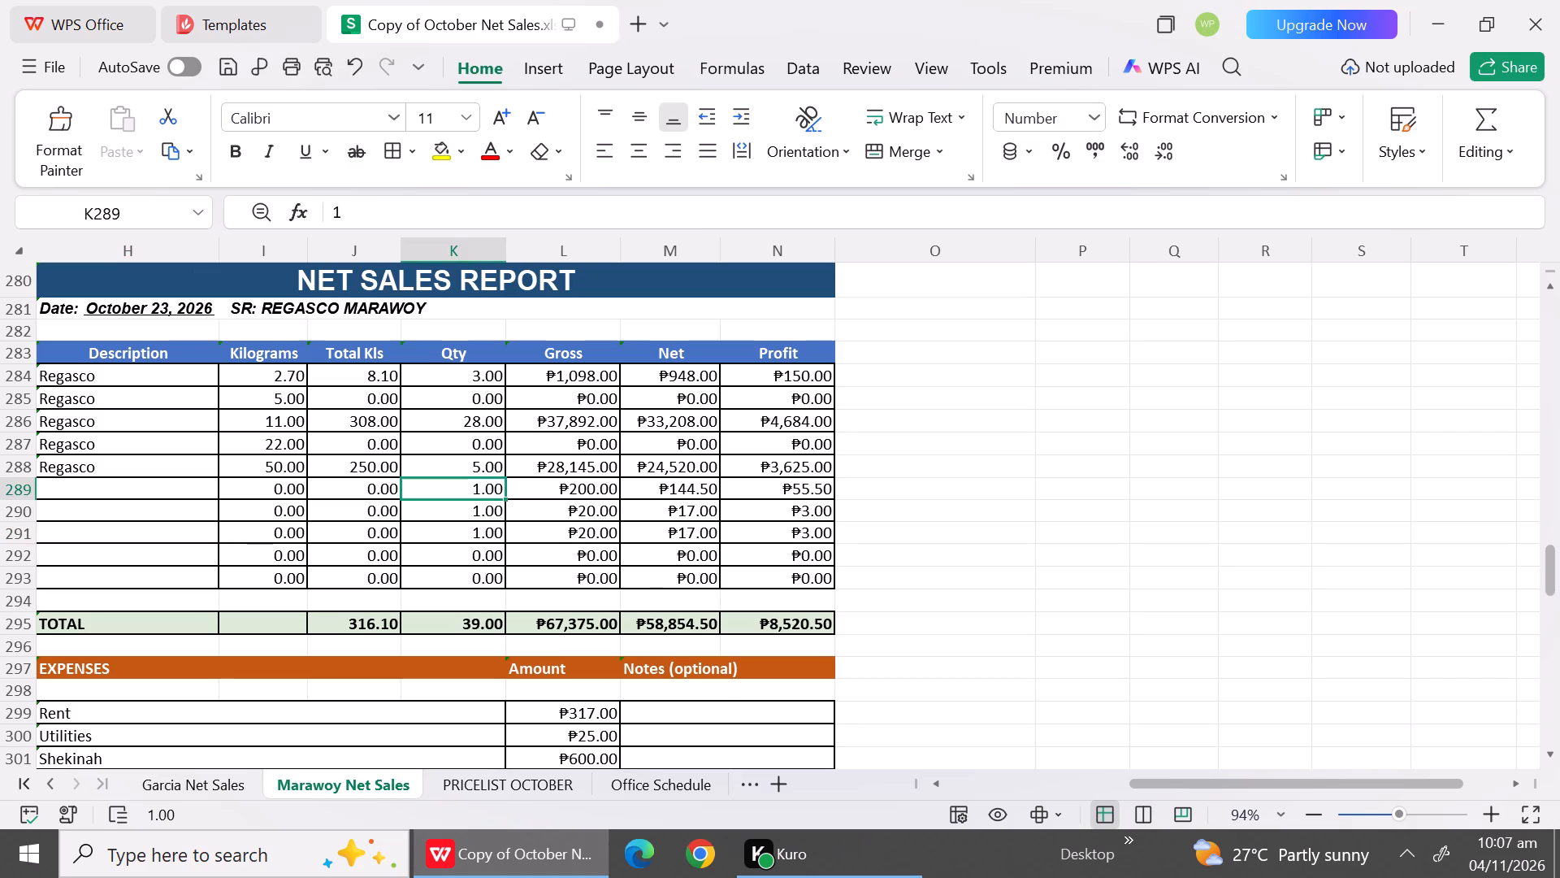
{"action": "key", "text": "0"}
{"action": "key", "text": "Down"}
{"action": "key", "text": "0"}
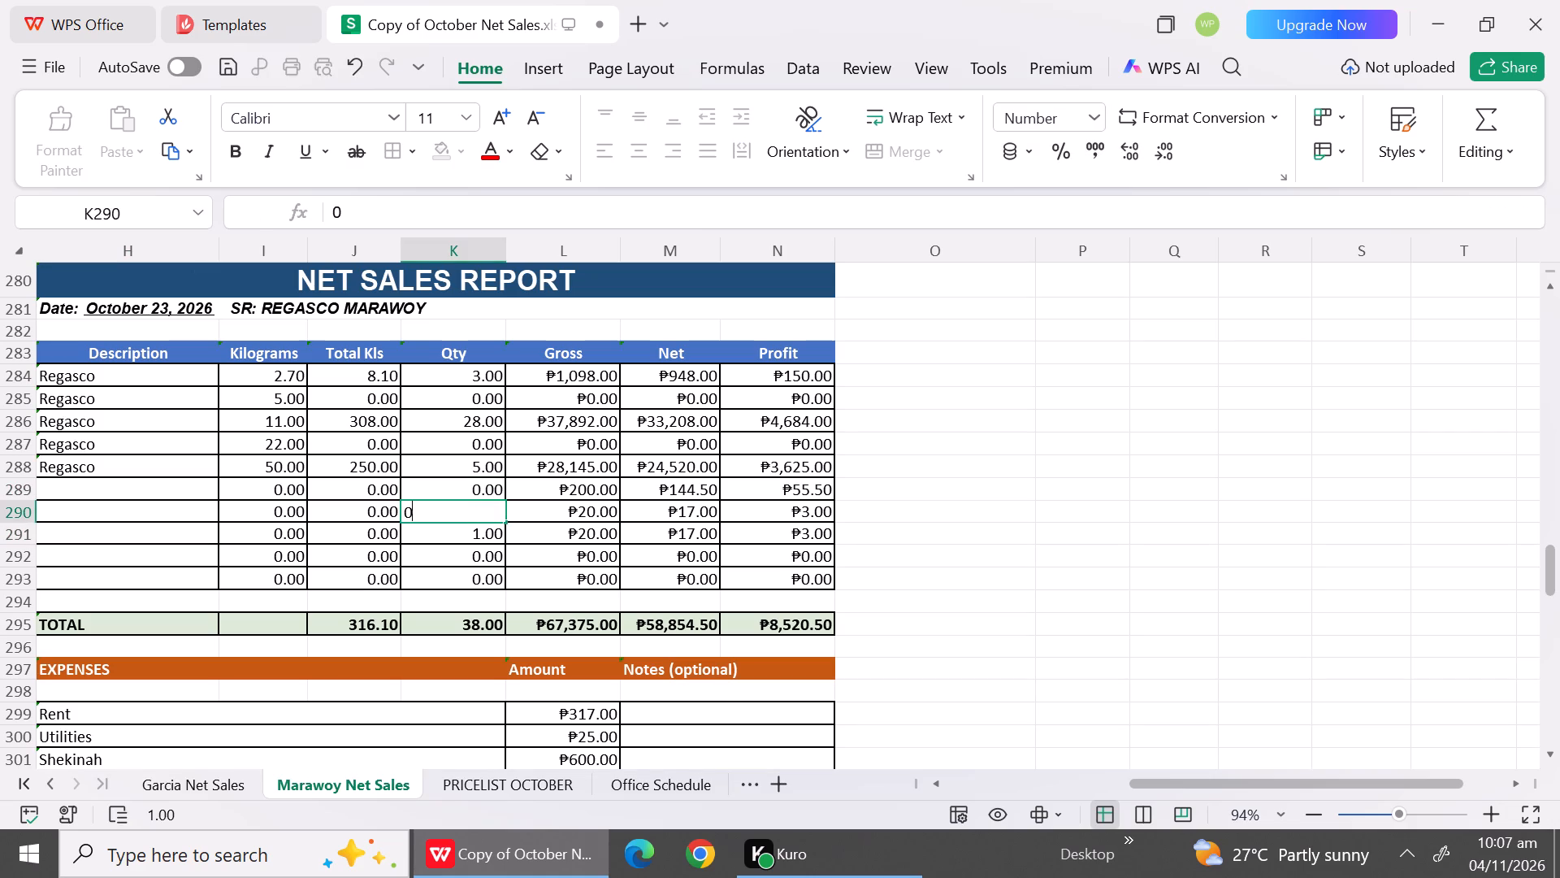
{"action": "key", "text": "Down"}
{"action": "key", "text": "0"}
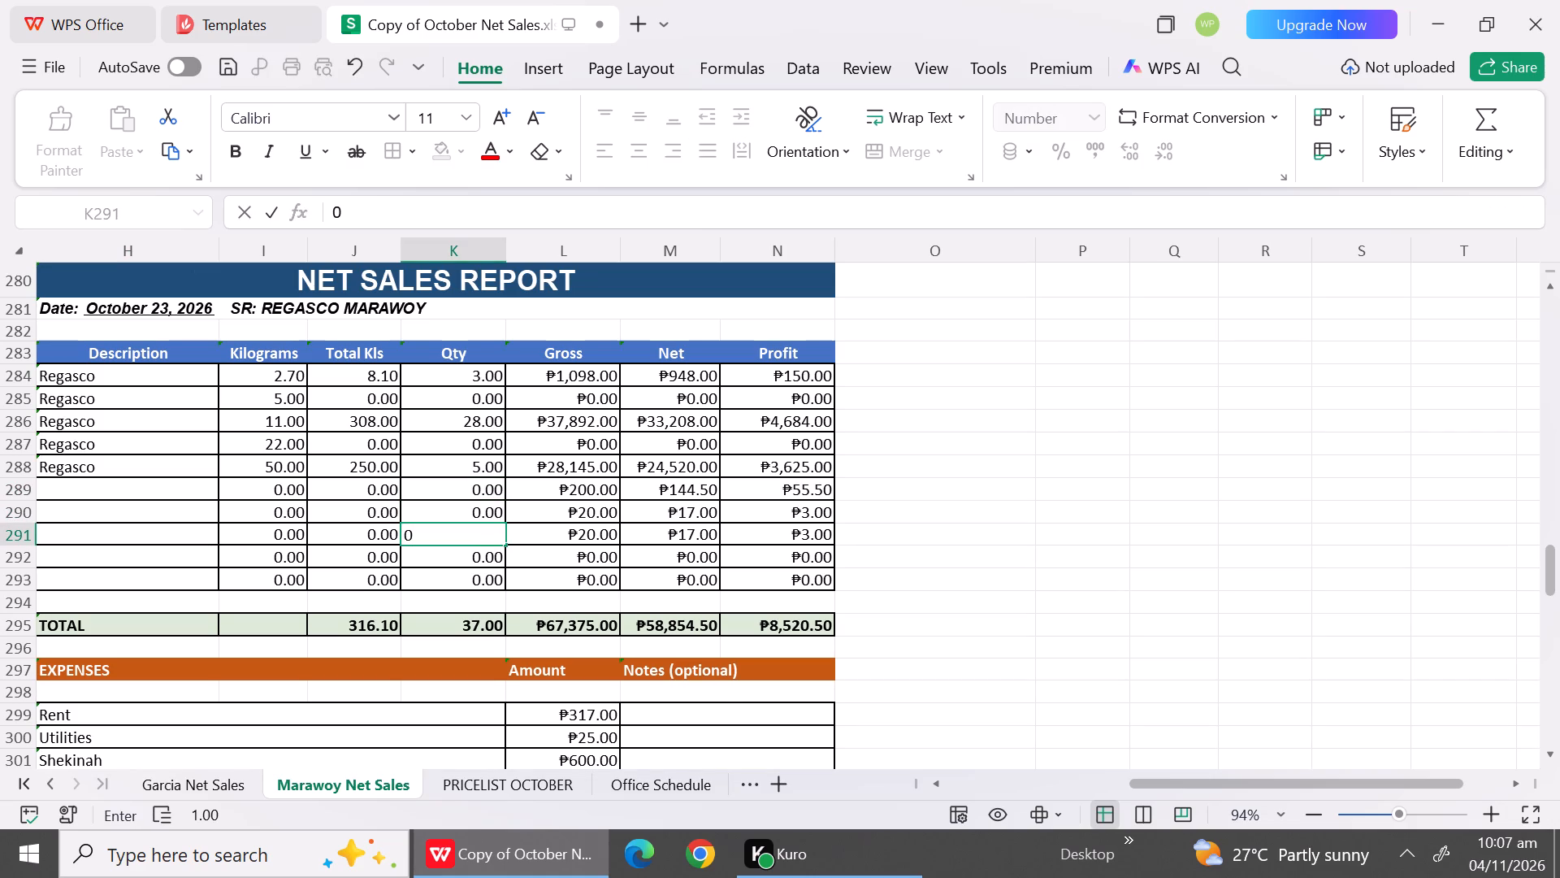
Set the Gross to 0 in rows 289 to 291 of the October 23 report.
{"action": "left_click", "coordinate": [553, 490]}
{"action": "key", "text": "0"}
{"action": "key", "text": "Down"}
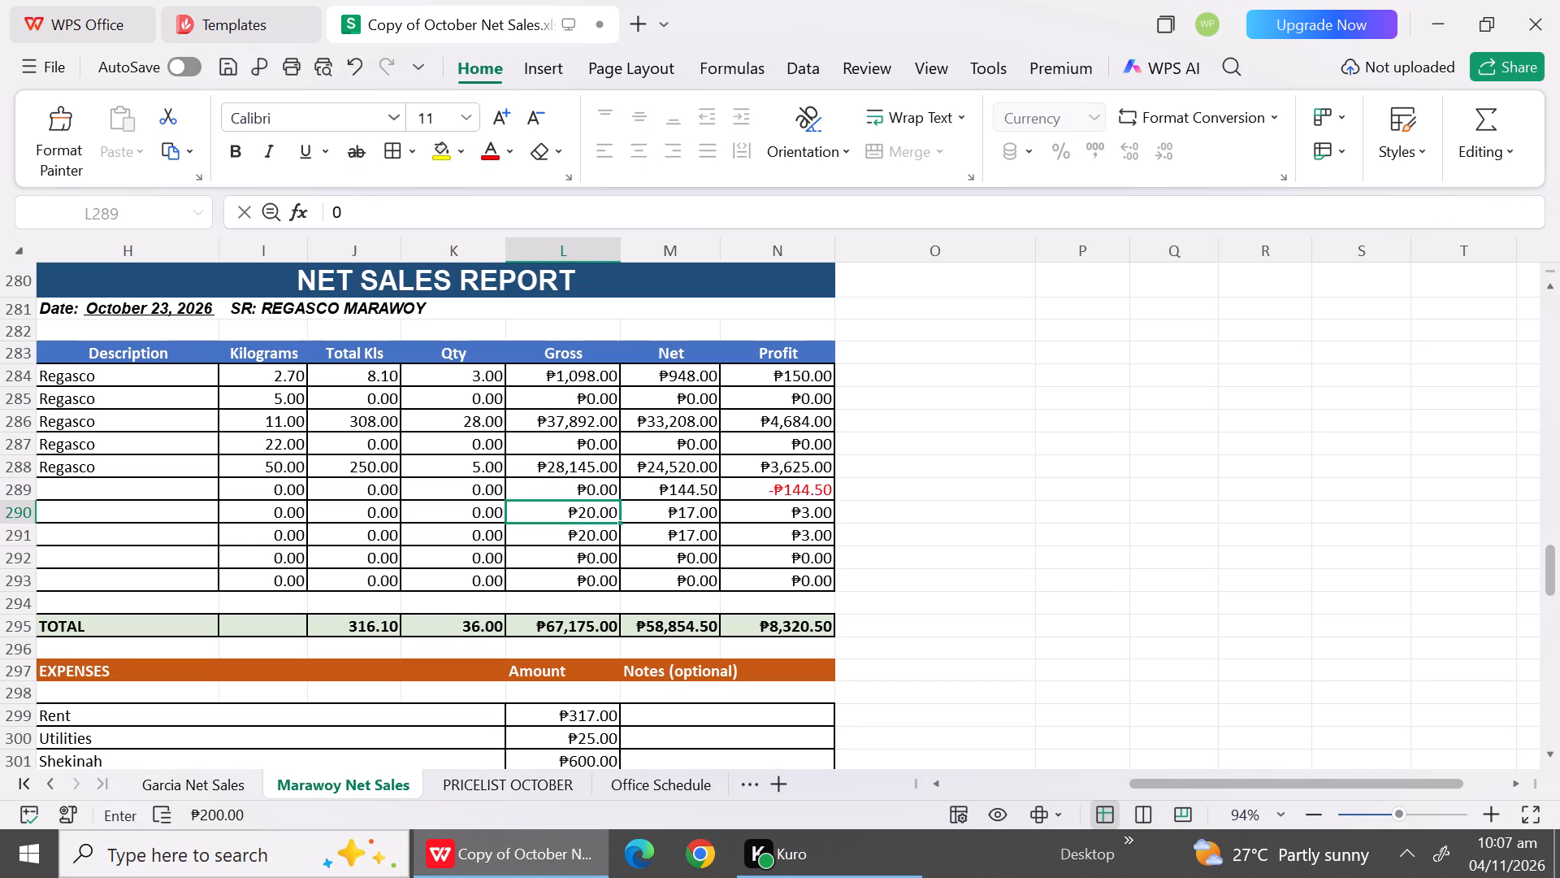
{"action": "key", "text": "0"}
{"action": "key", "text": "Down"}
{"action": "key", "text": "0"}
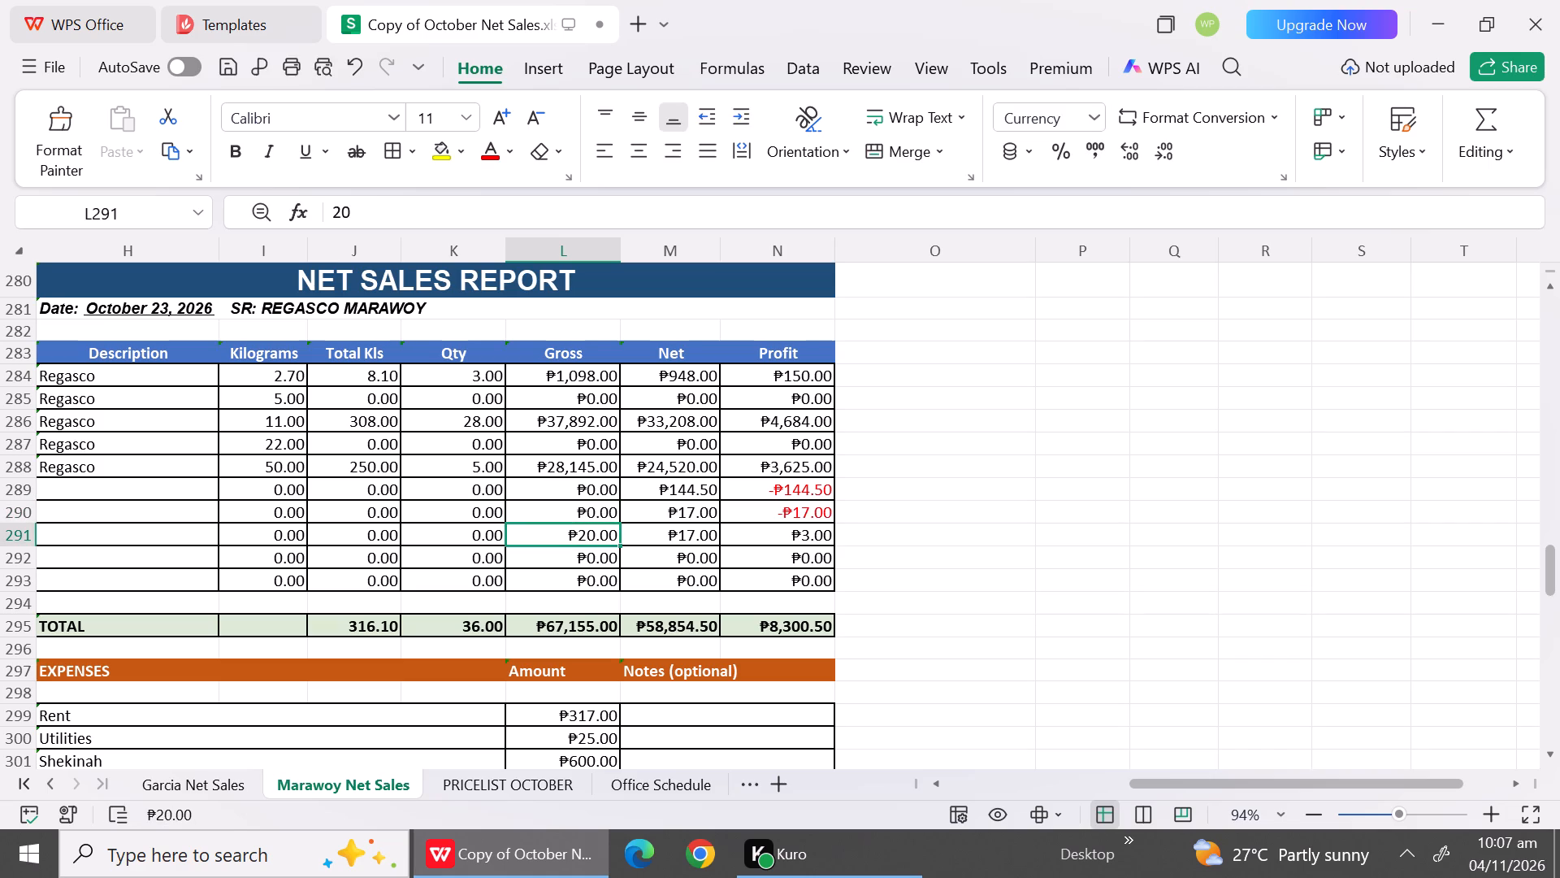
Set the Net to 0 in rows 289 to 291 of the October 23 report.
{"action": "left_click", "coordinate": [699, 493]}
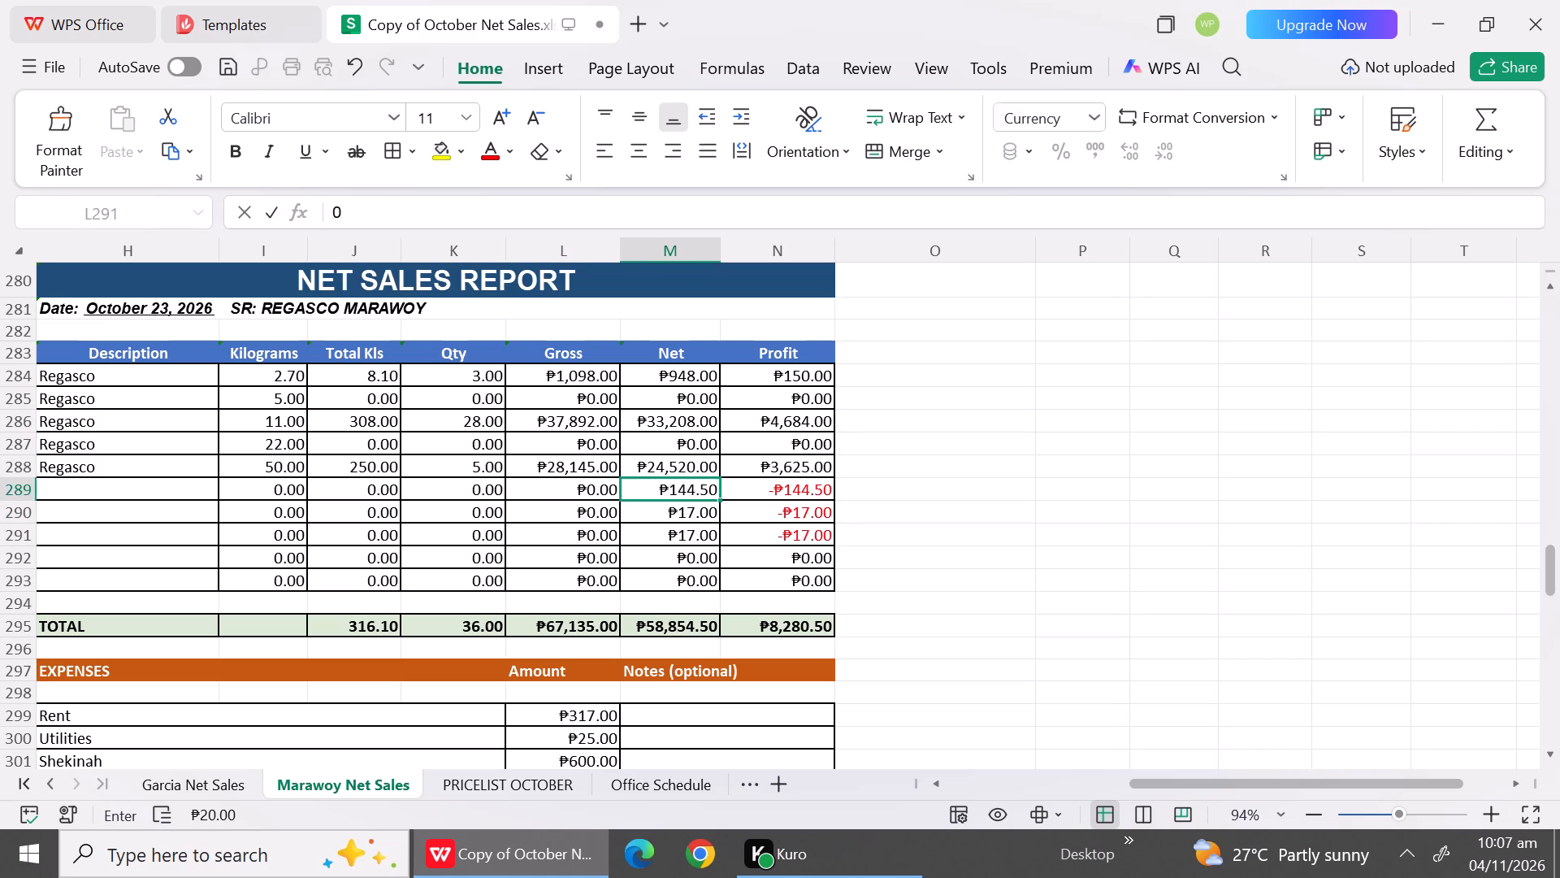
{"action": "key", "text": "0"}
{"action": "key", "text": "Down"}
{"action": "key", "text": "0"}
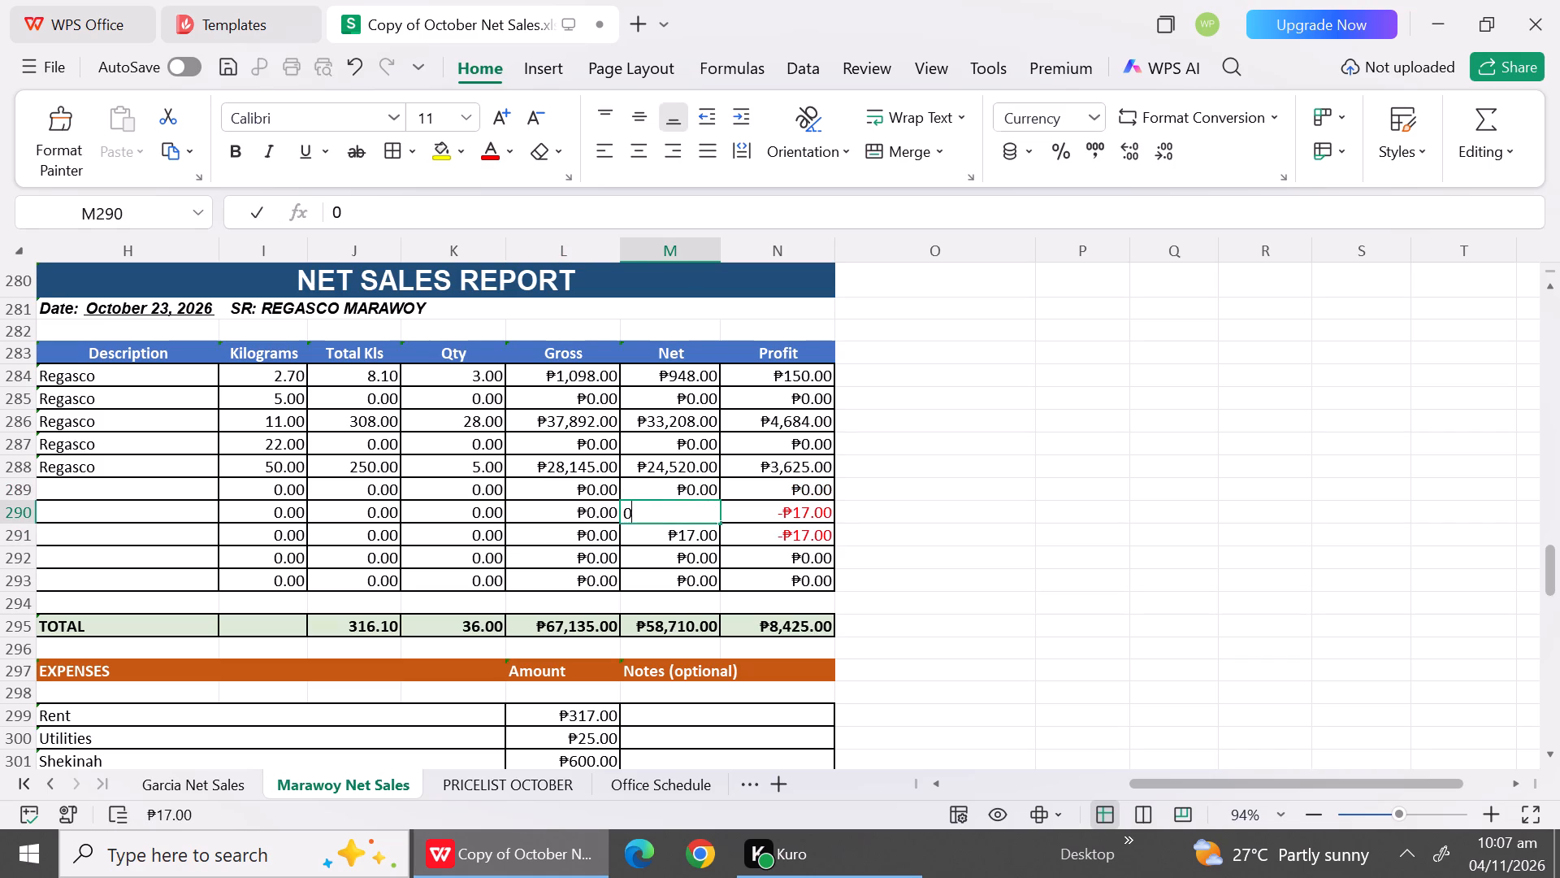
{"action": "key", "text": "Down"}
{"action": "key", "text": "0"}
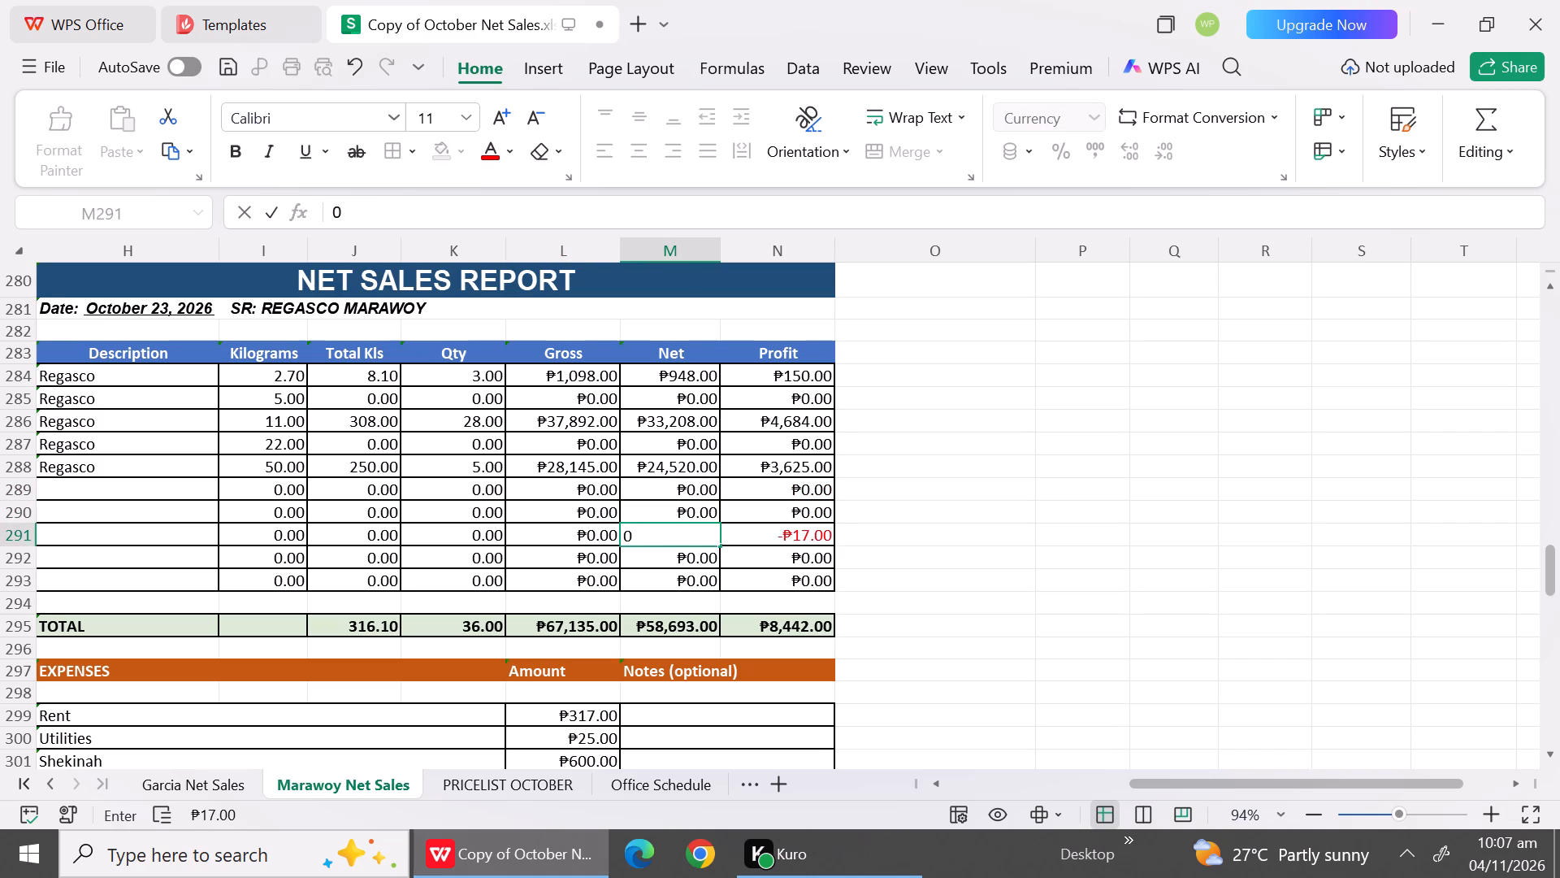
{"action": "left_click", "coordinate": [496, 572]}
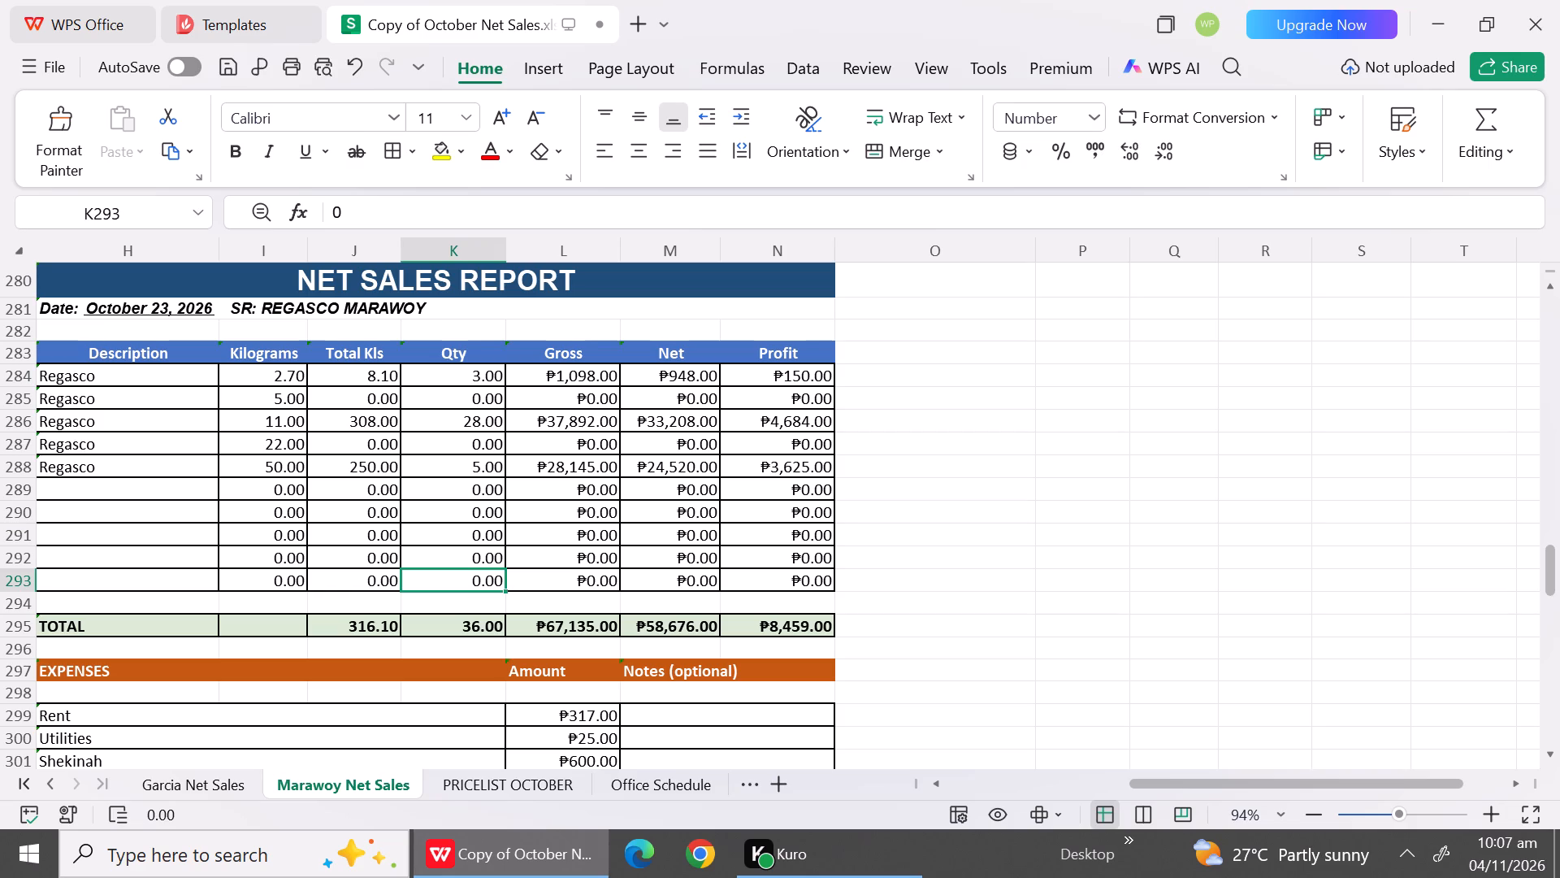
Set the Gross of the 11 kg Regasco row to 11112 in the October 23 report.
{"action": "left_click", "coordinate": [471, 418]}
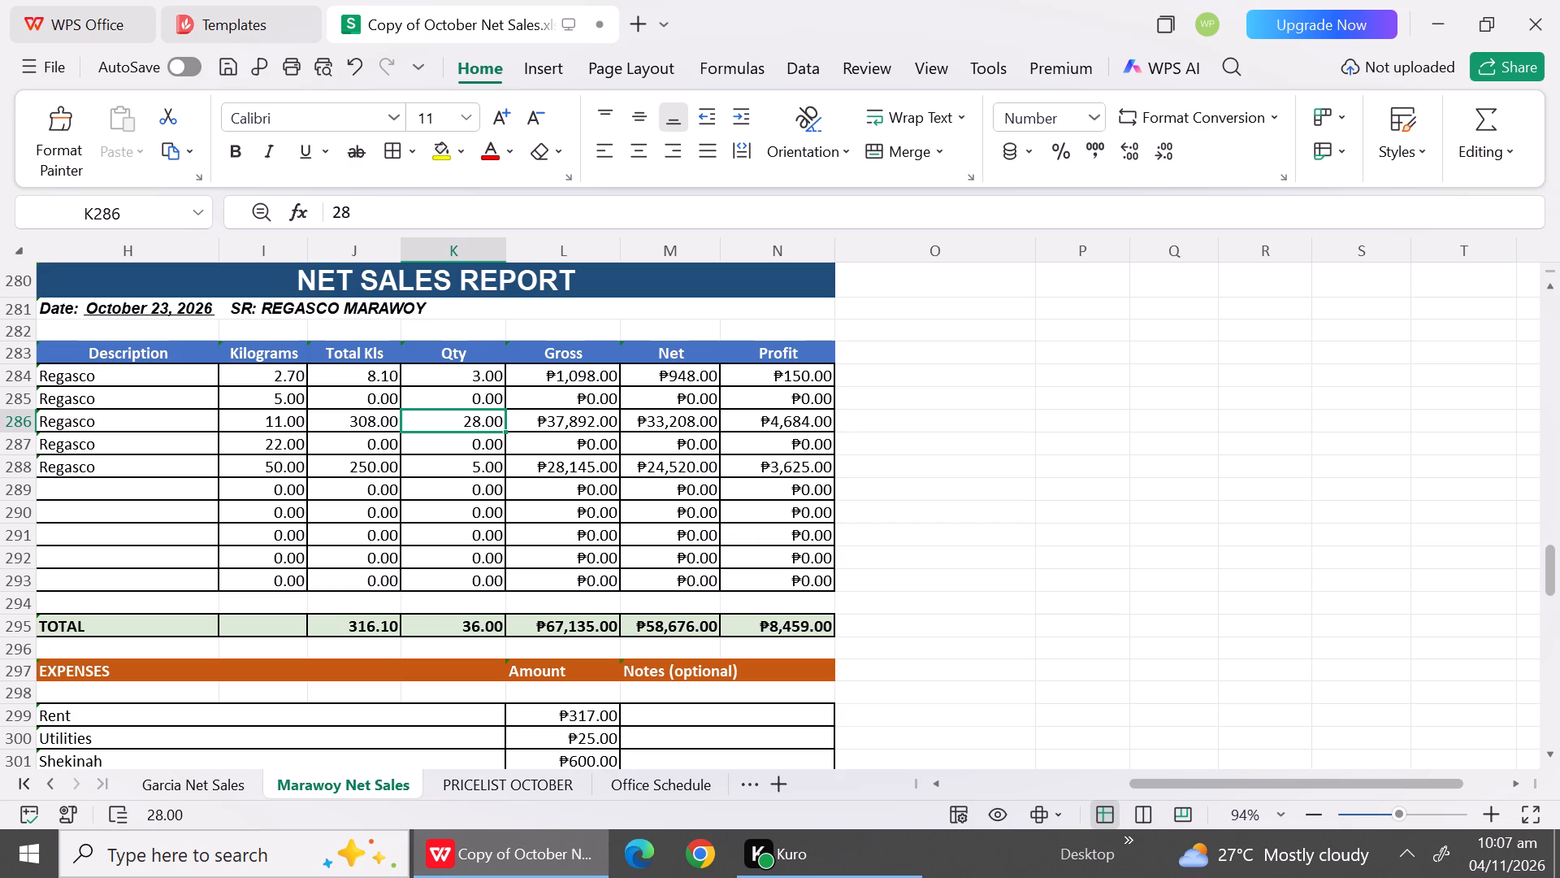
{"action": "left_click", "coordinate": [603, 424]}
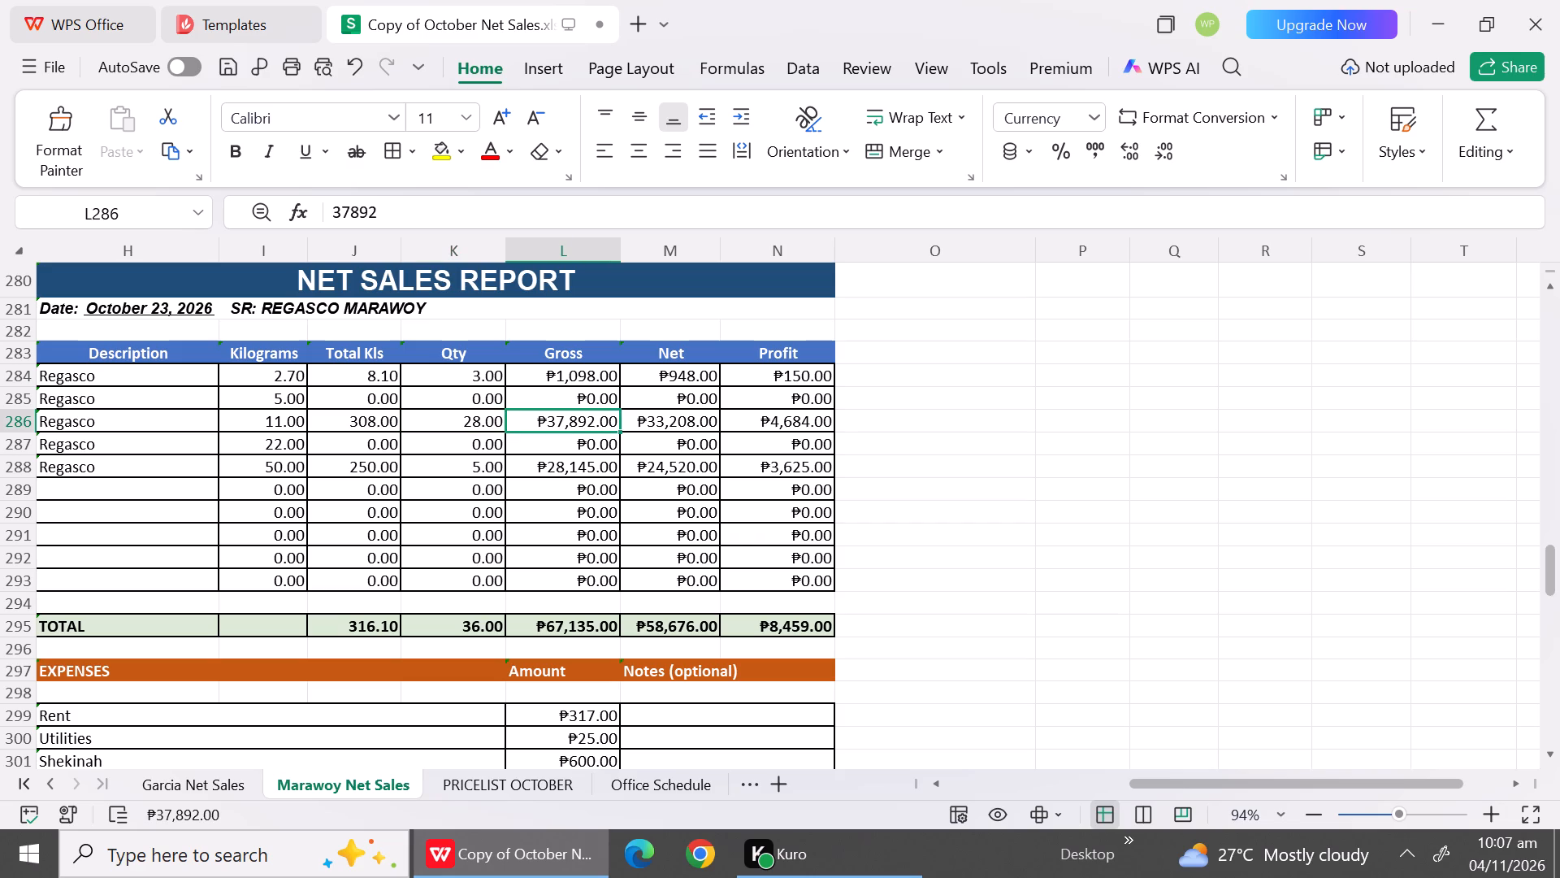
{"action": "type", "text": "111"}
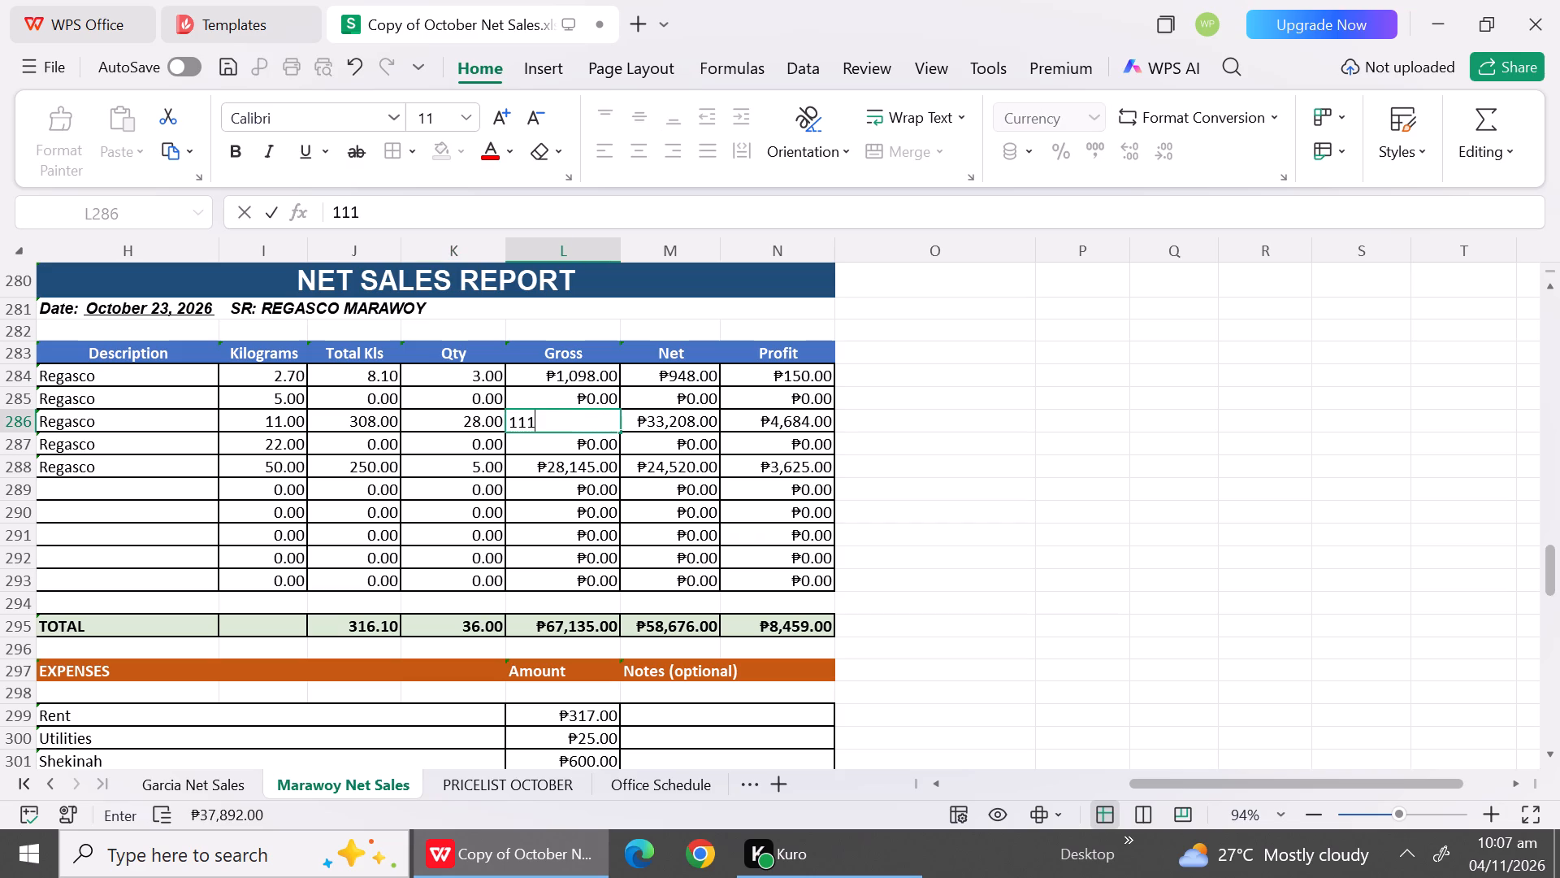
{"action": "key", "text": "2"}
{"action": "key", "text": "BackSpace"}
{"action": "key", "text": "2"}
{"action": "key", "text": "BackSpace"}
{"action": "type", "text": "12"}
{"action": "left_click", "coordinate": [591, 530]}
Set the Qty to 8 and the Net to 9488 in the 11 kg Regasco row of the October 23 report.
{"action": "left_click", "coordinate": [660, 428]}
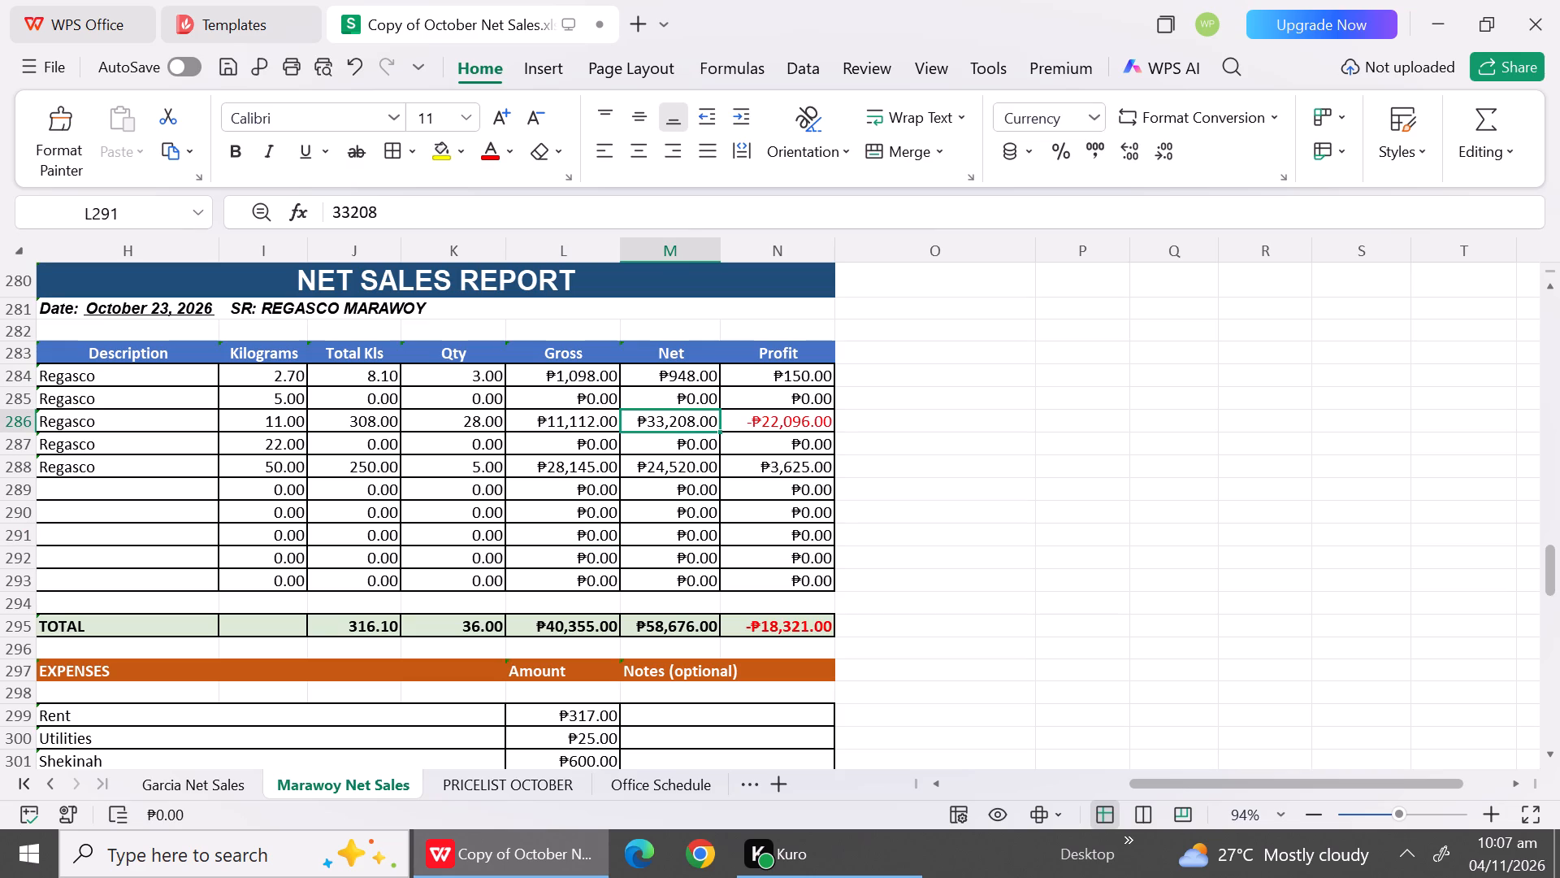
{"action": "left_click", "coordinate": [483, 425]}
{"action": "key", "text": "8"}
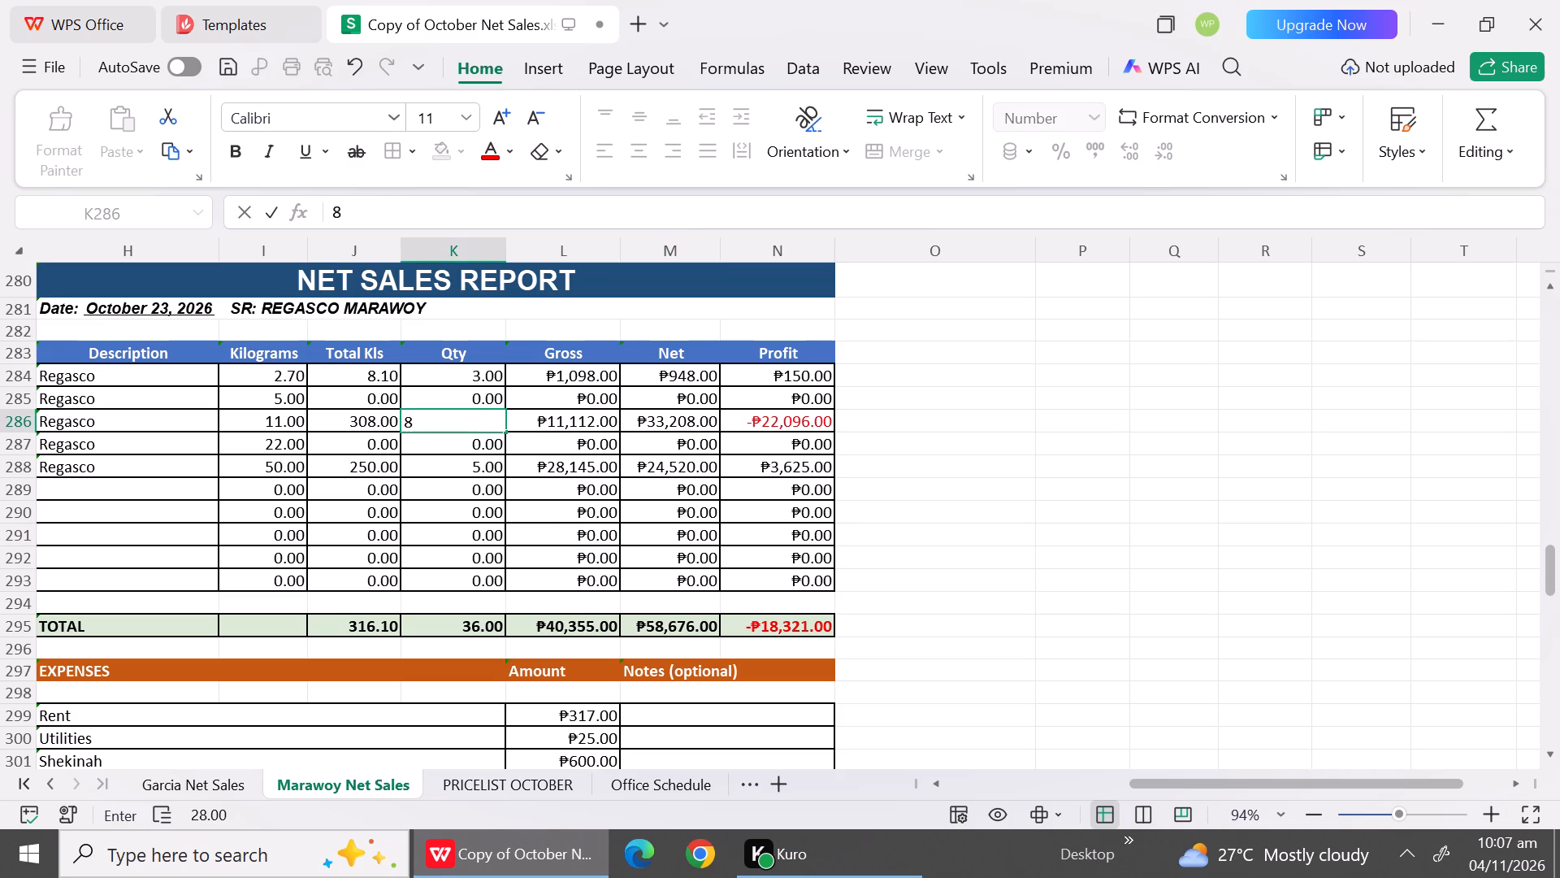
{"action": "left_click", "coordinate": [652, 432]}
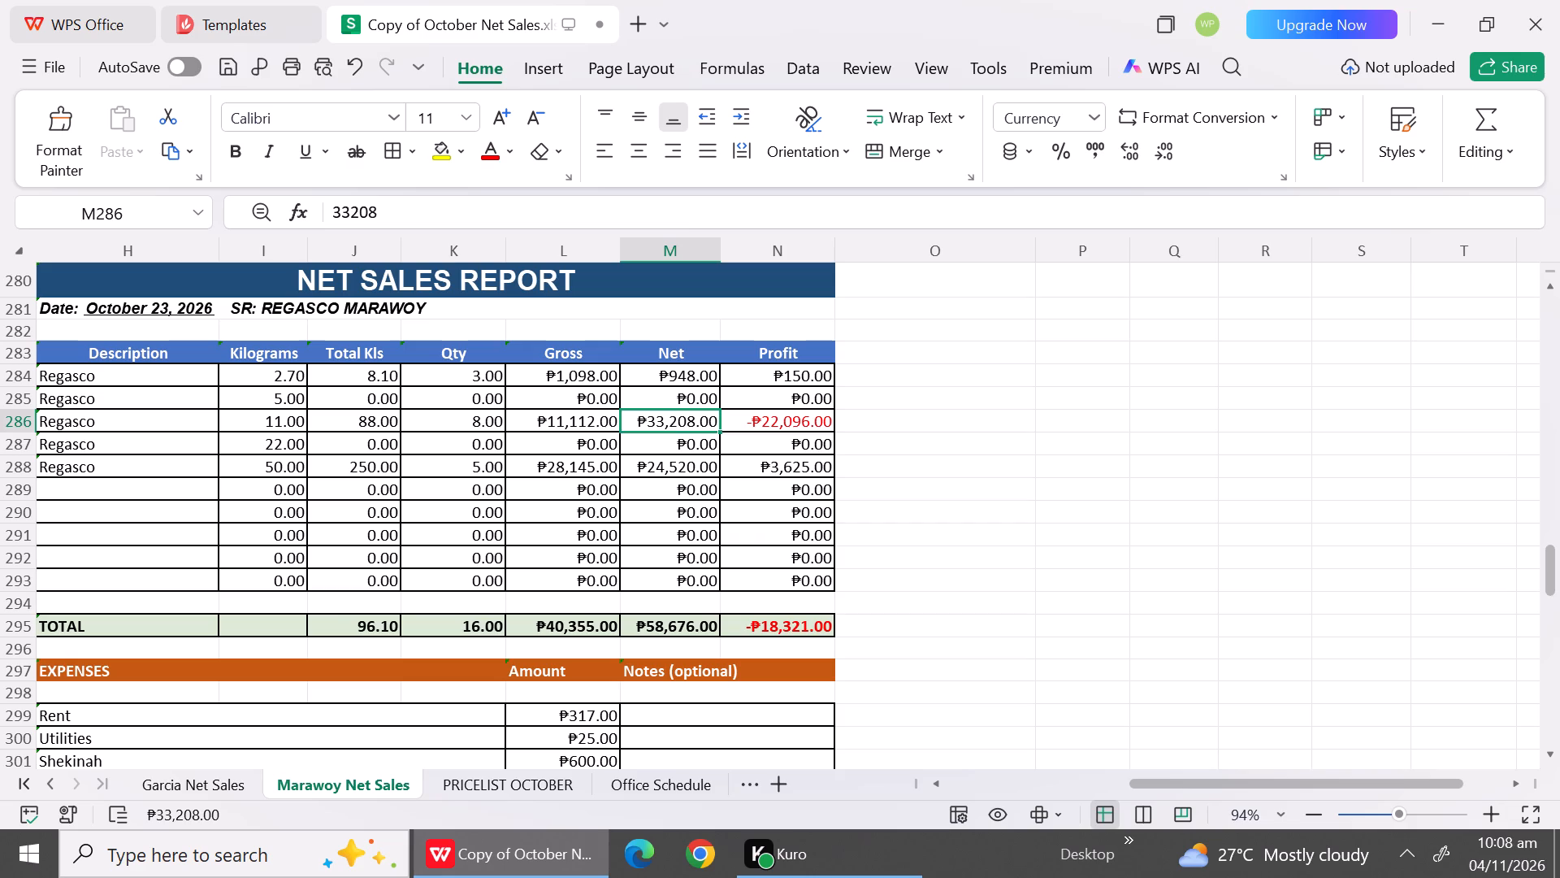
{"action": "key", "text": "9"}
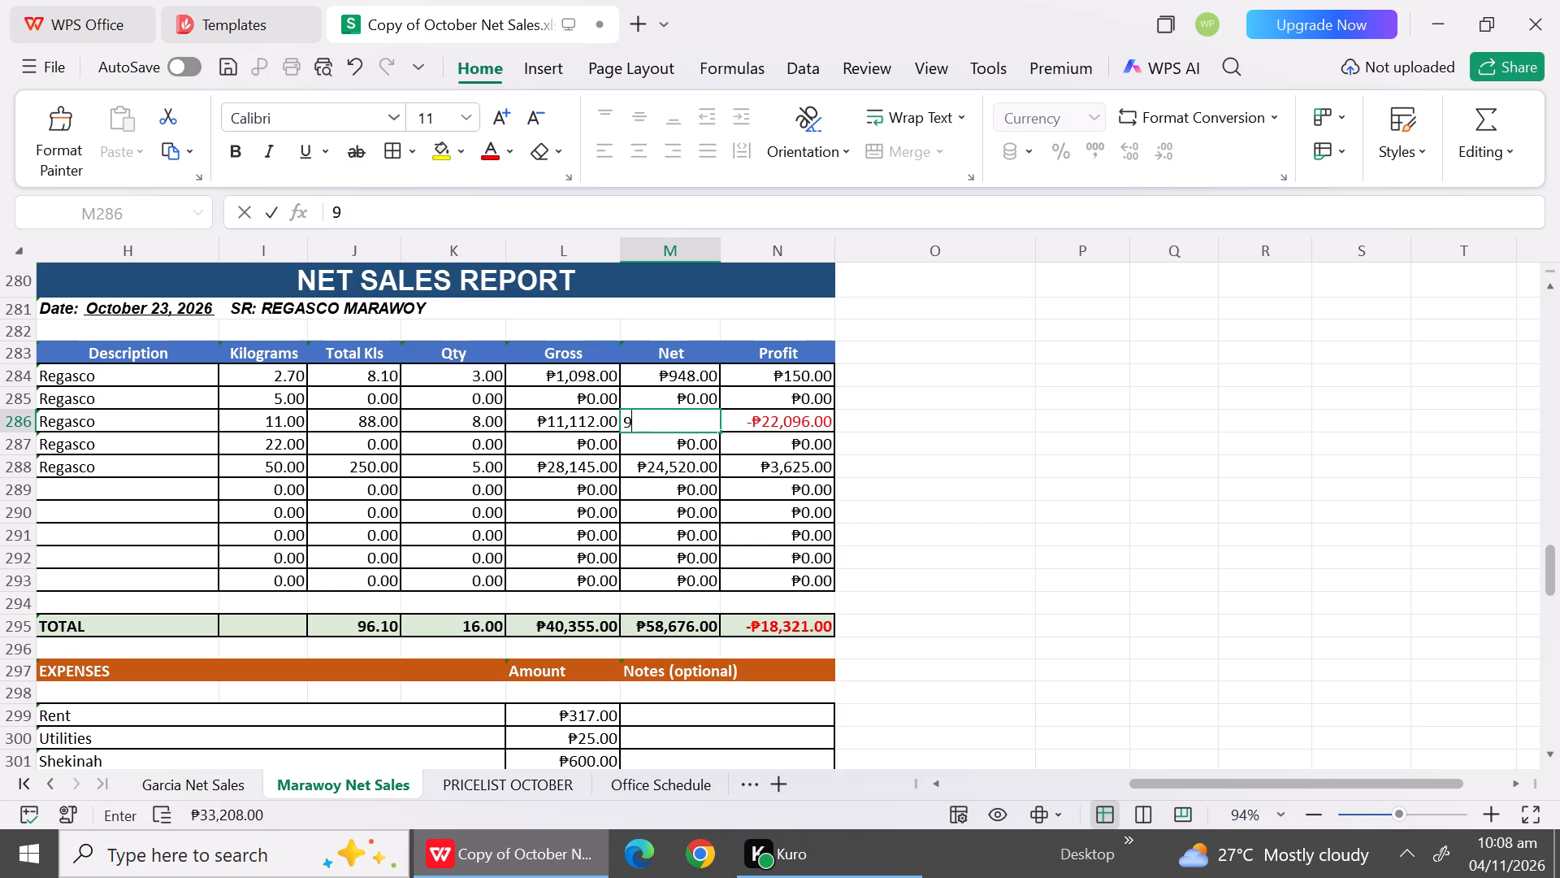
{"action": "type", "text": "488"}
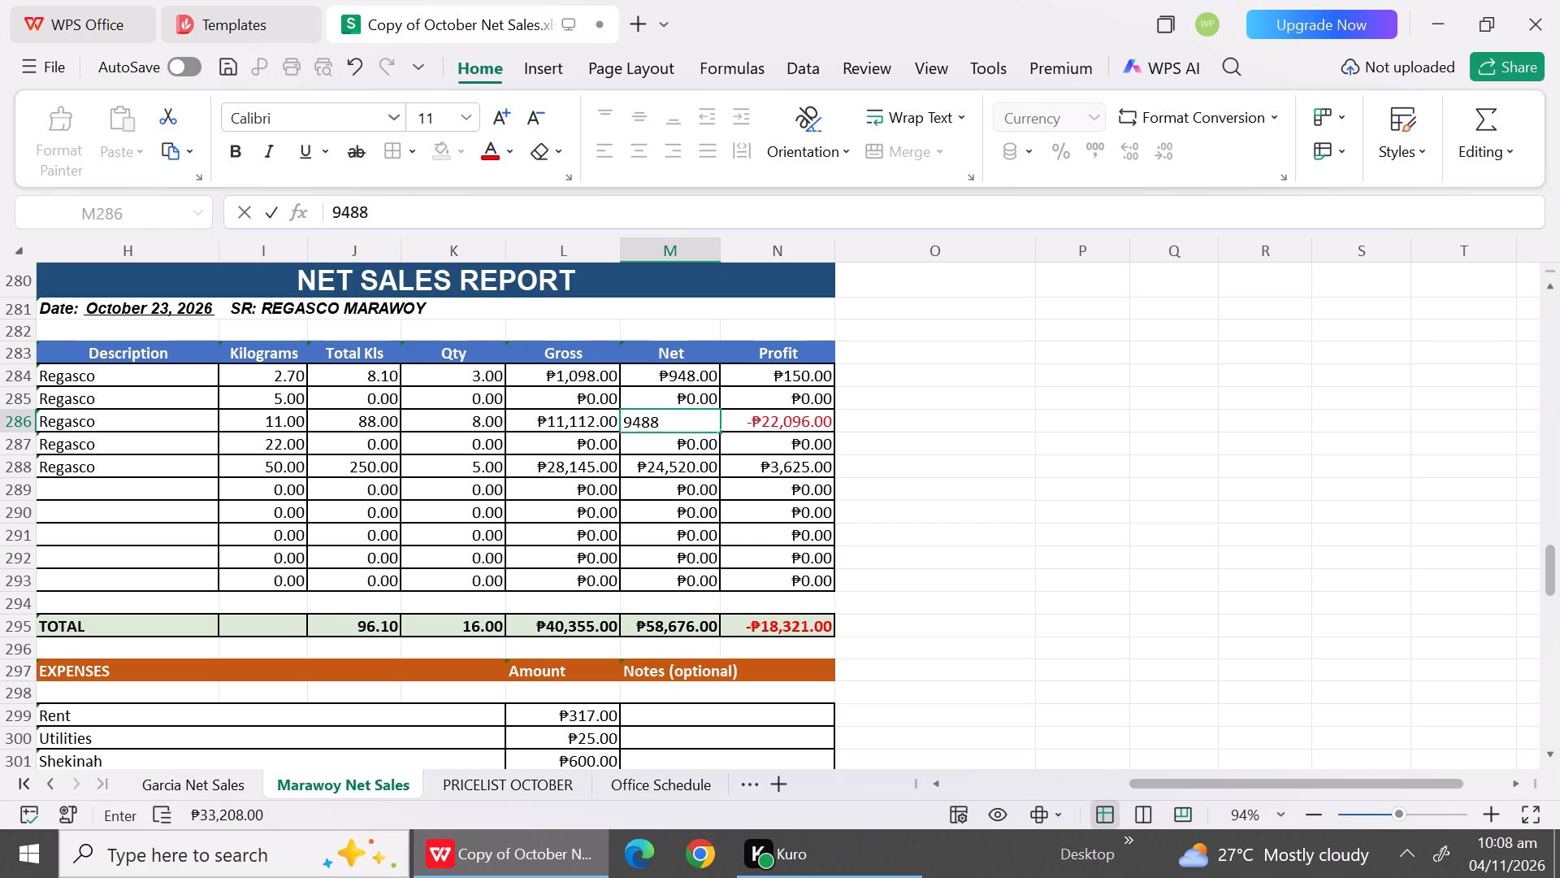
{"action": "left_click", "coordinate": [653, 493]}
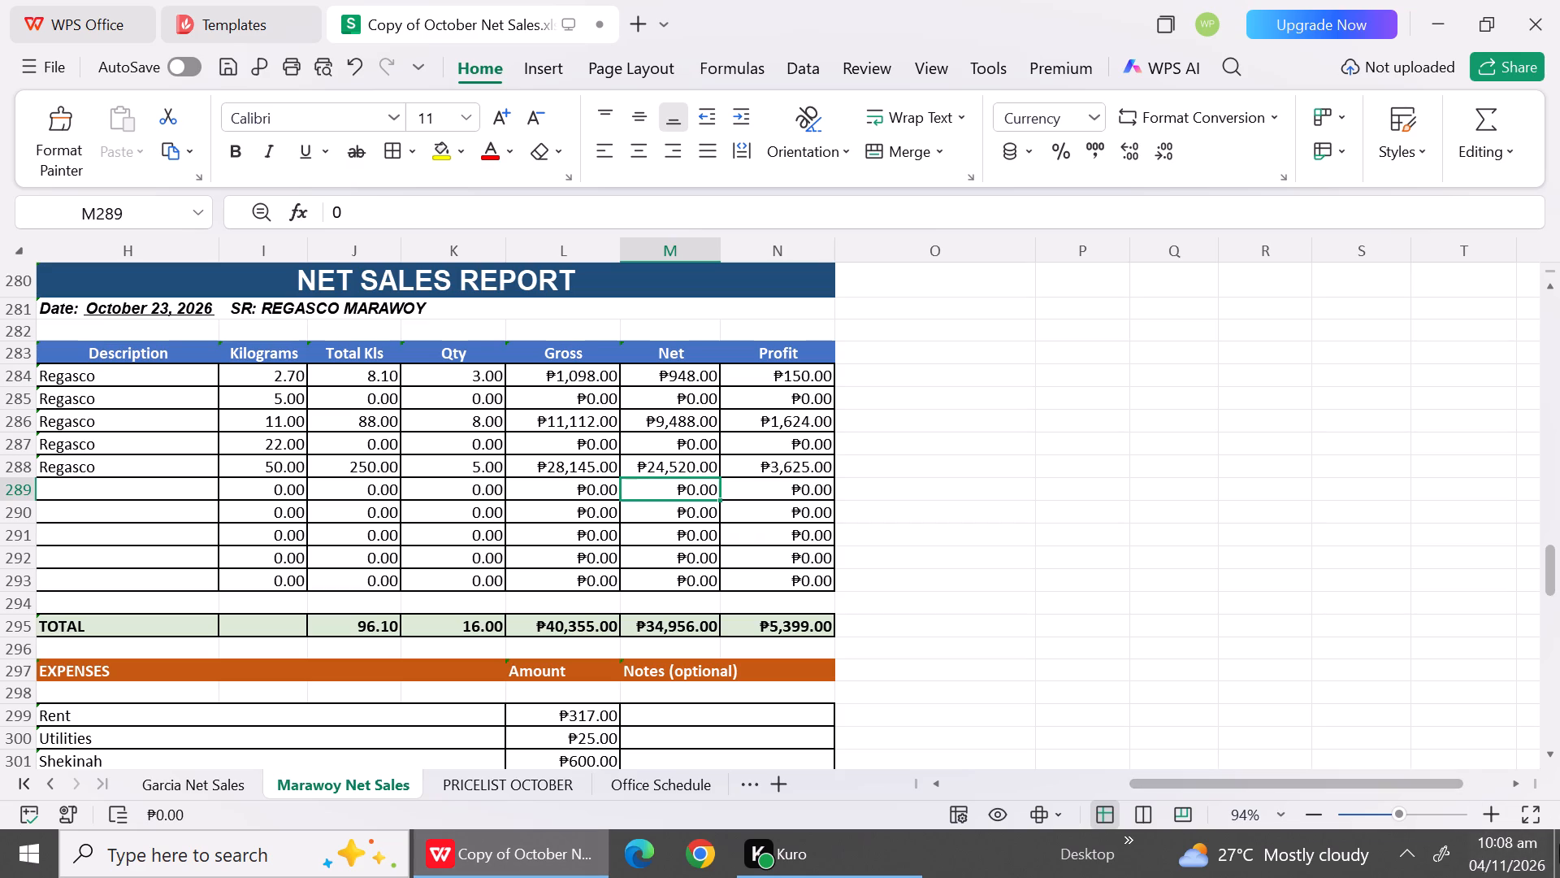
Correct the October 23 Total Kls formula in J295 to =J284+J285+J286+J287+J288, replacing the J292 and J293 references.
{"action": "left_click", "coordinate": [1551, 750]}
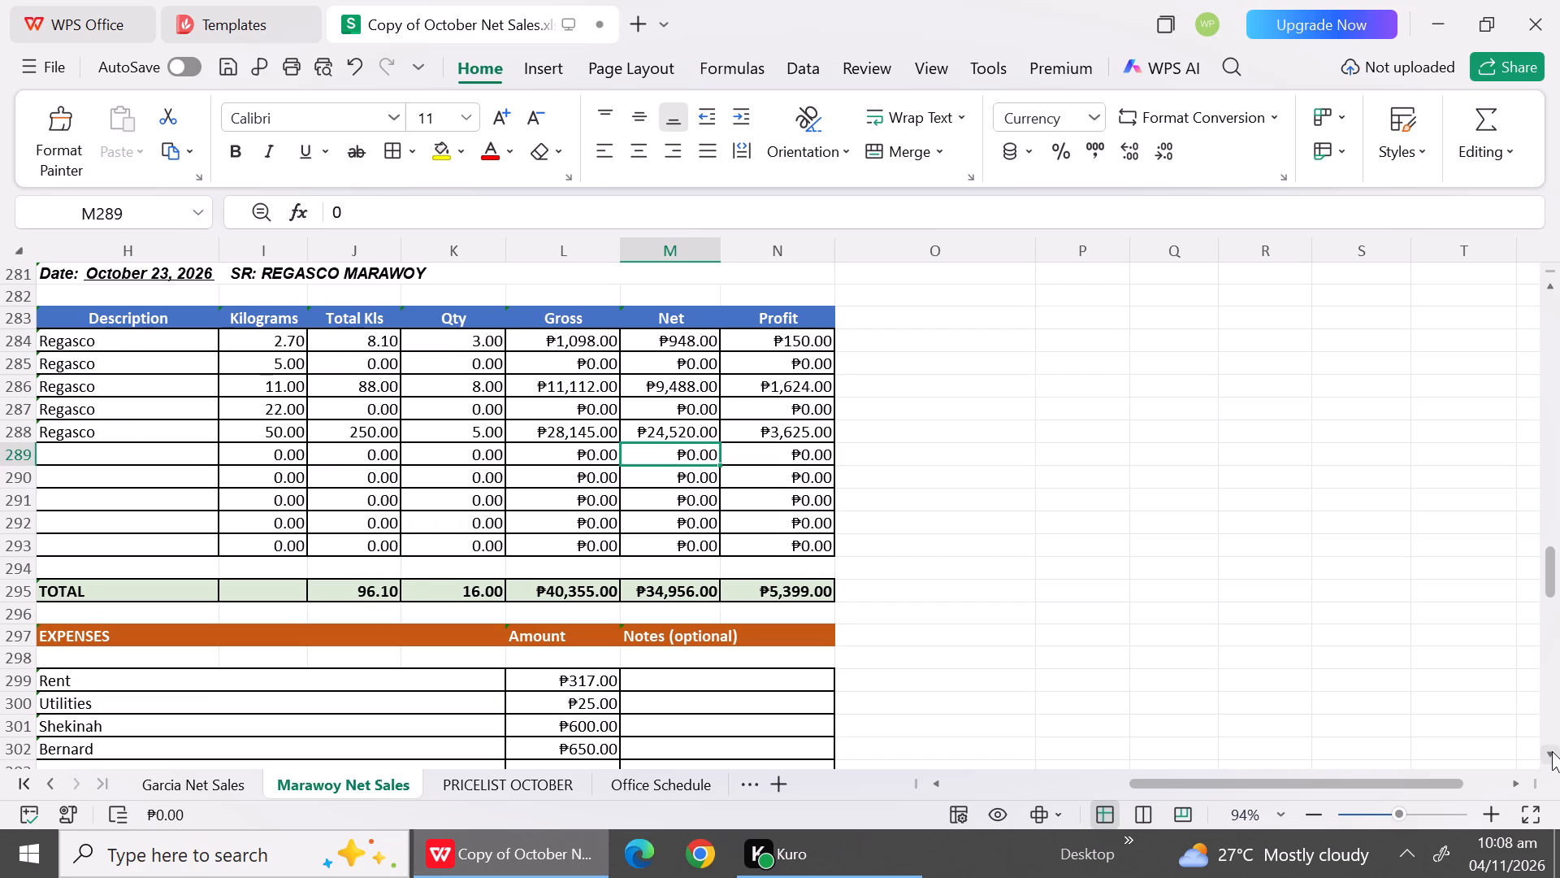
{"action": "double_click", "coordinate": [1552, 751]}
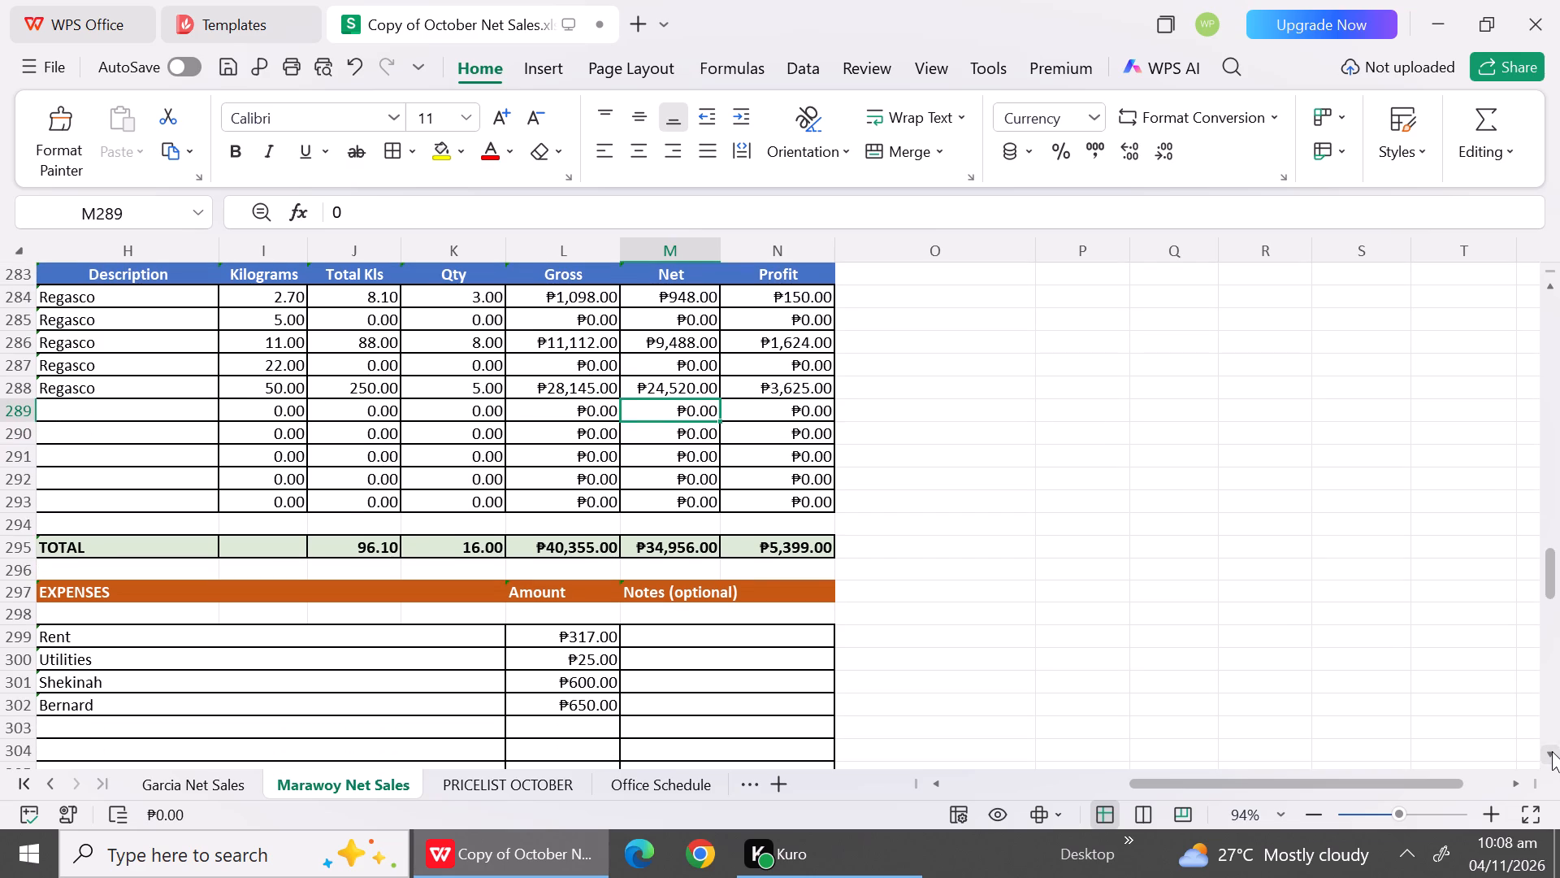
{"action": "double_click", "coordinate": [384, 554]}
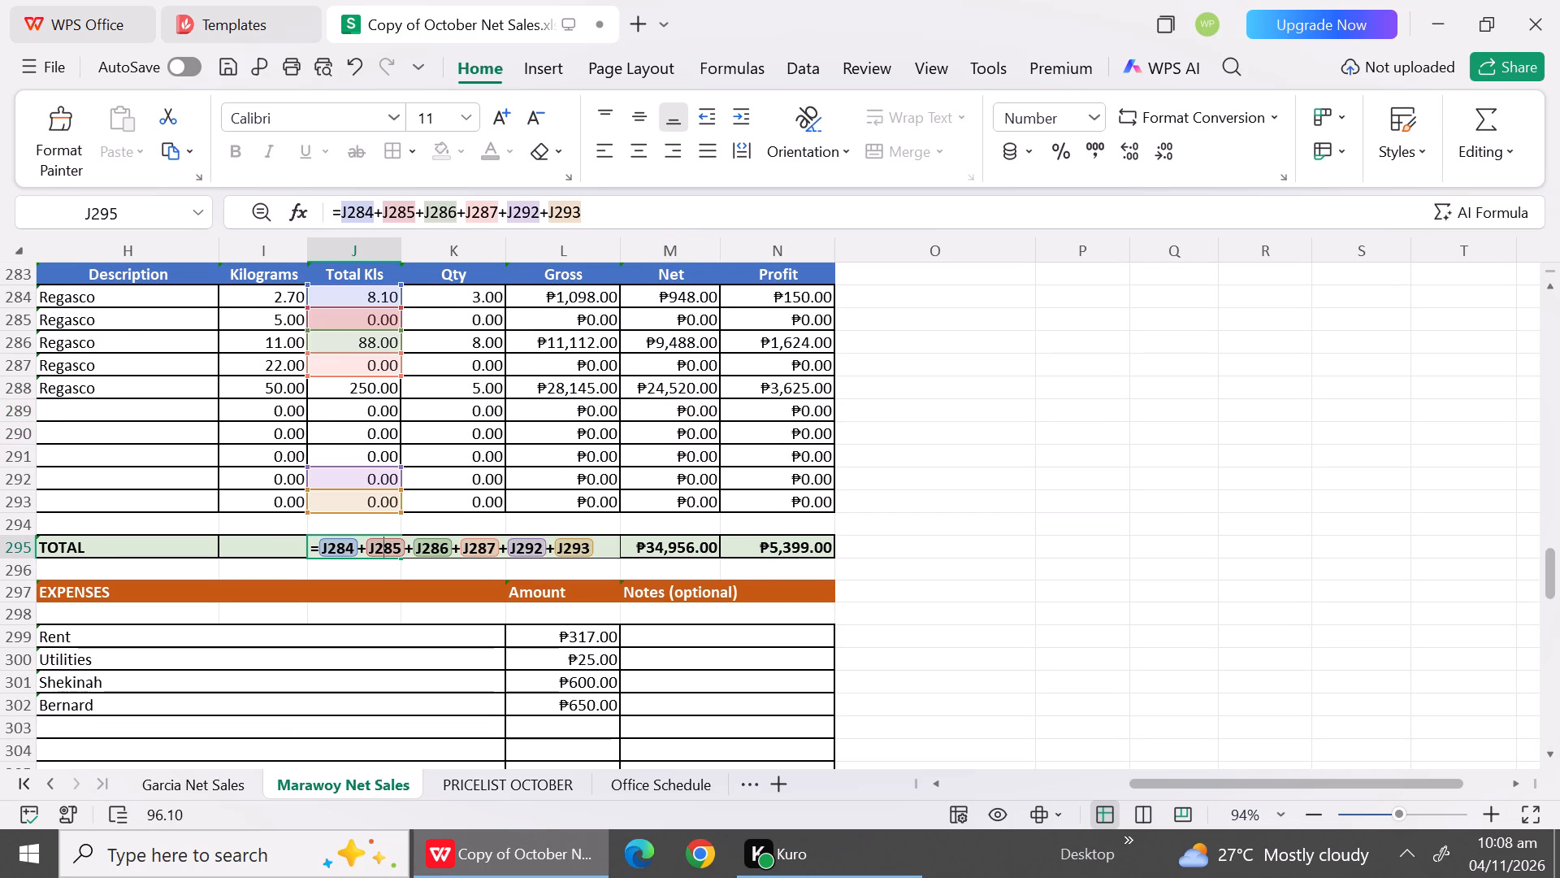
{"action": "left_click", "coordinate": [600, 545]}
{"action": "key", "text": "BackSpace"}
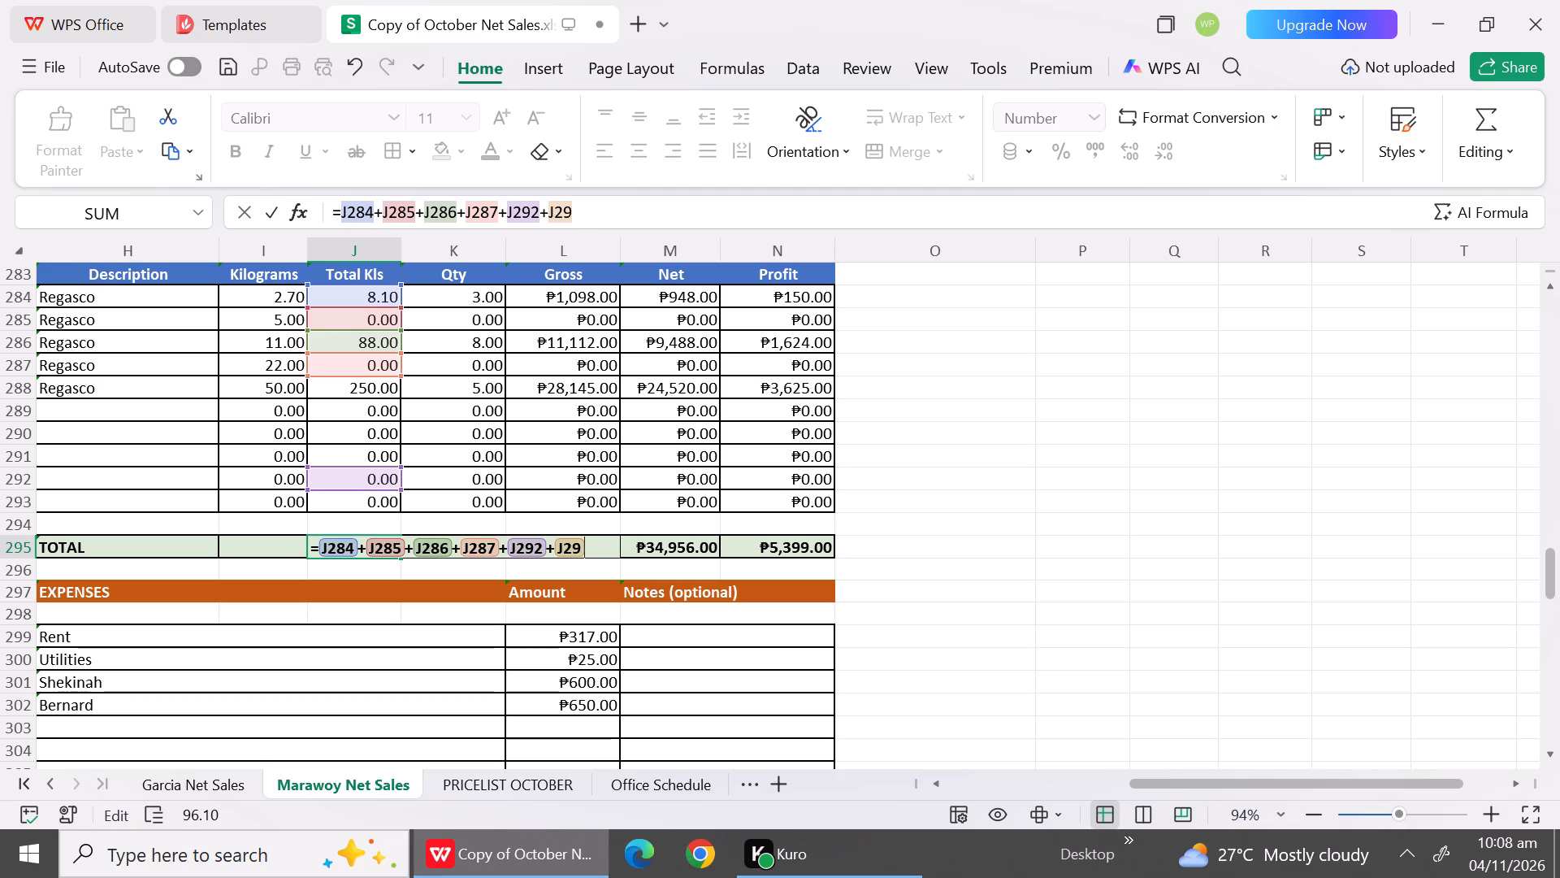
{"action": "key", "text": "BackSpace"}
{"action": "key", "text": "BackSpace"}
{"action": "key", "text": "BackSpace"}
{"action": "key", "text": "BackSpace"}
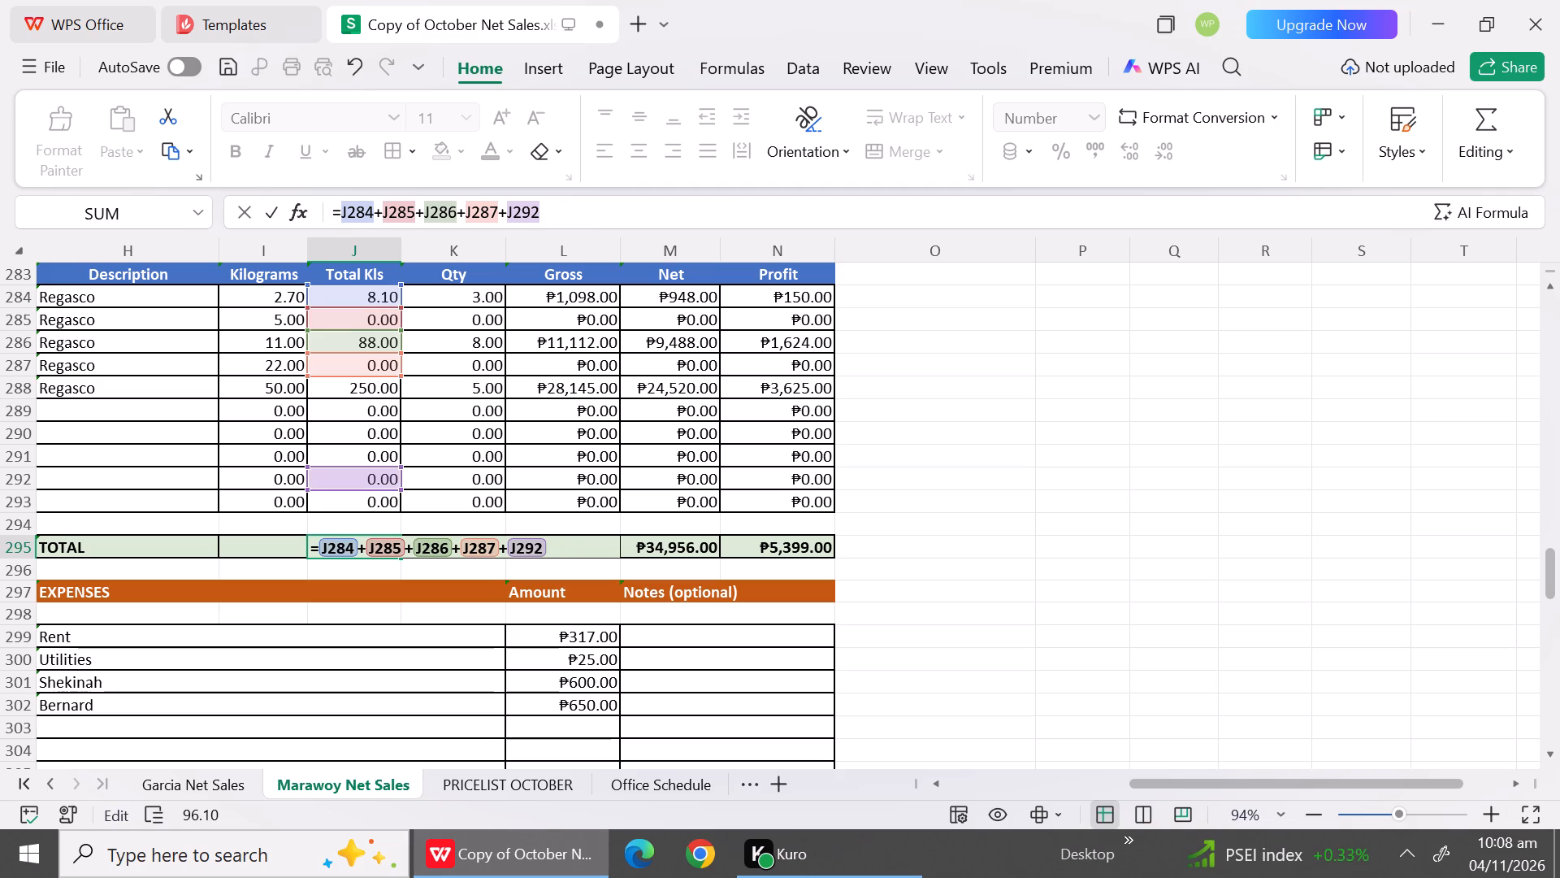
{"action": "key", "text": "BackSpace"}
{"action": "key", "text": "BackSpace"}
{"action": "key", "text": "BackSpace"}
{"action": "key", "text": "BackSpace"}
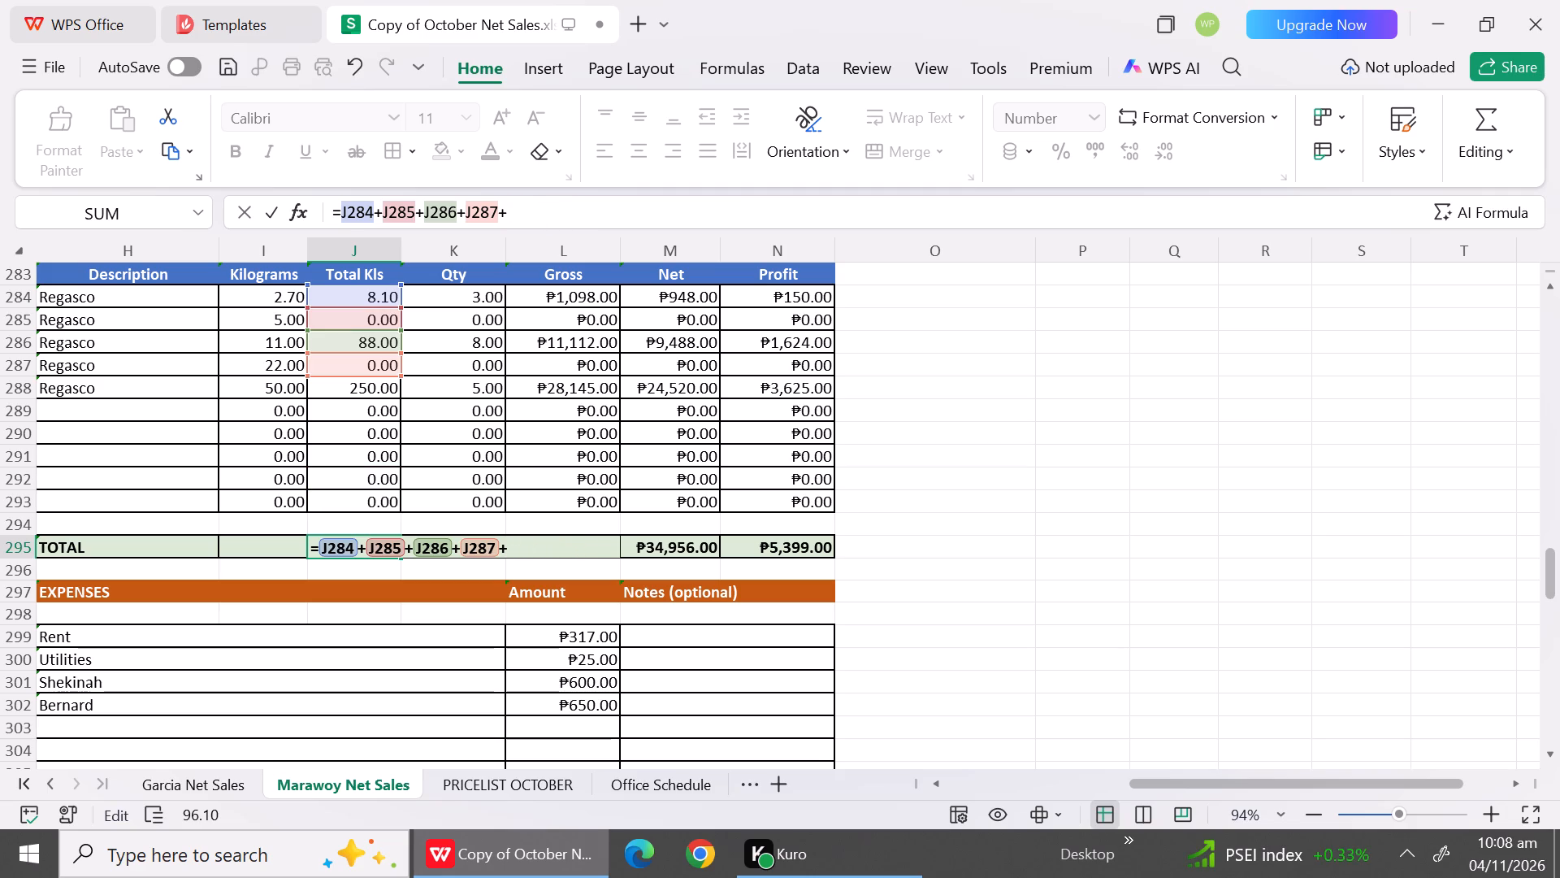
{"action": "left_click", "coordinate": [365, 389]}
{"action": "key", "text": "Right"}
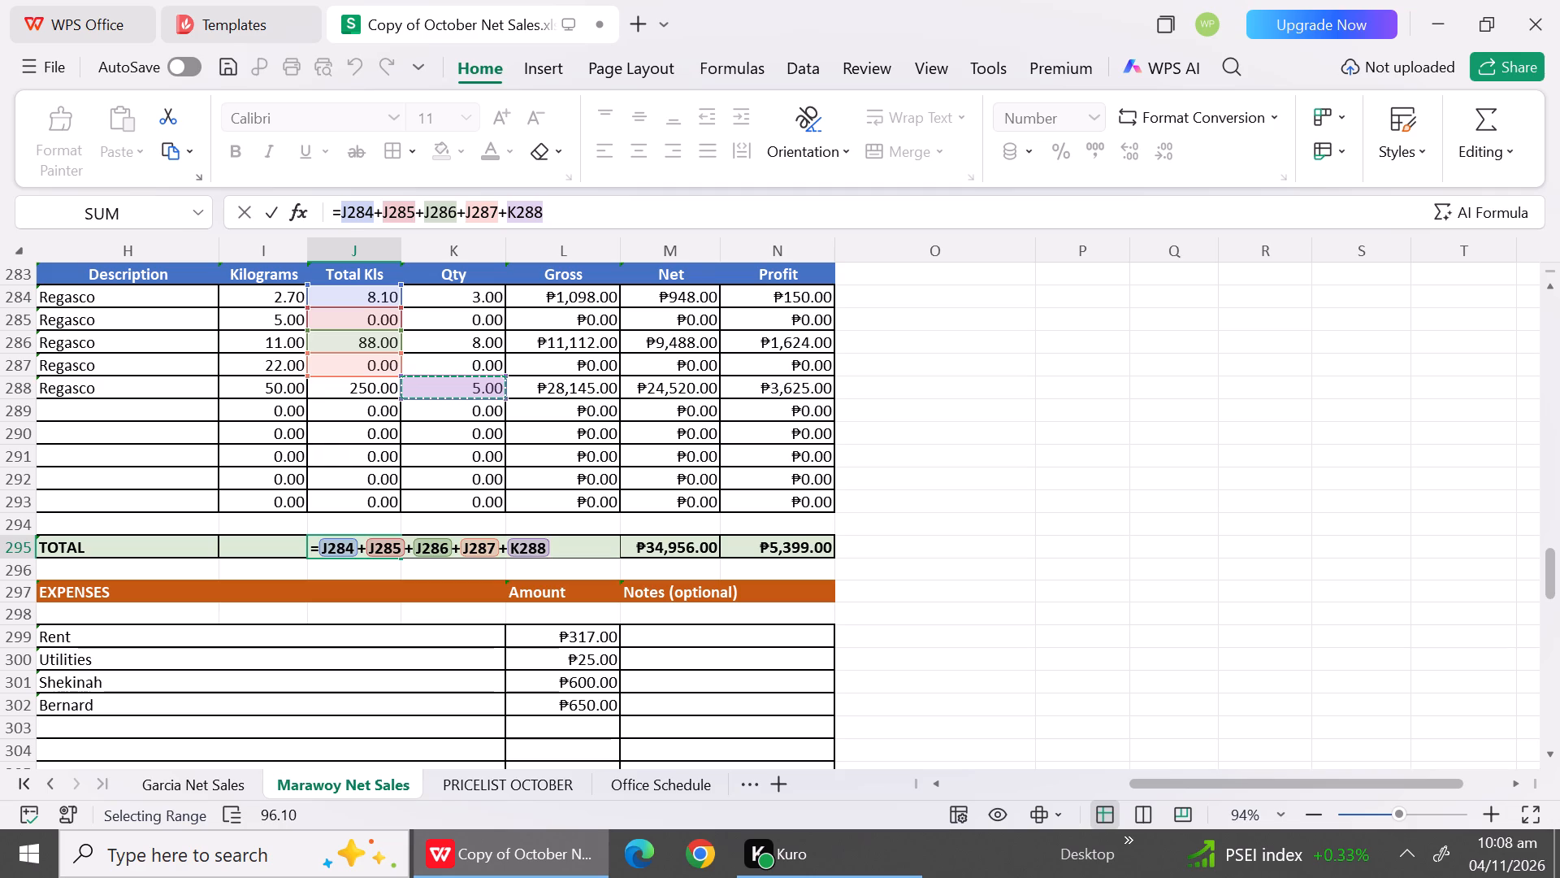
{"action": "left_click", "coordinate": [365, 389]}
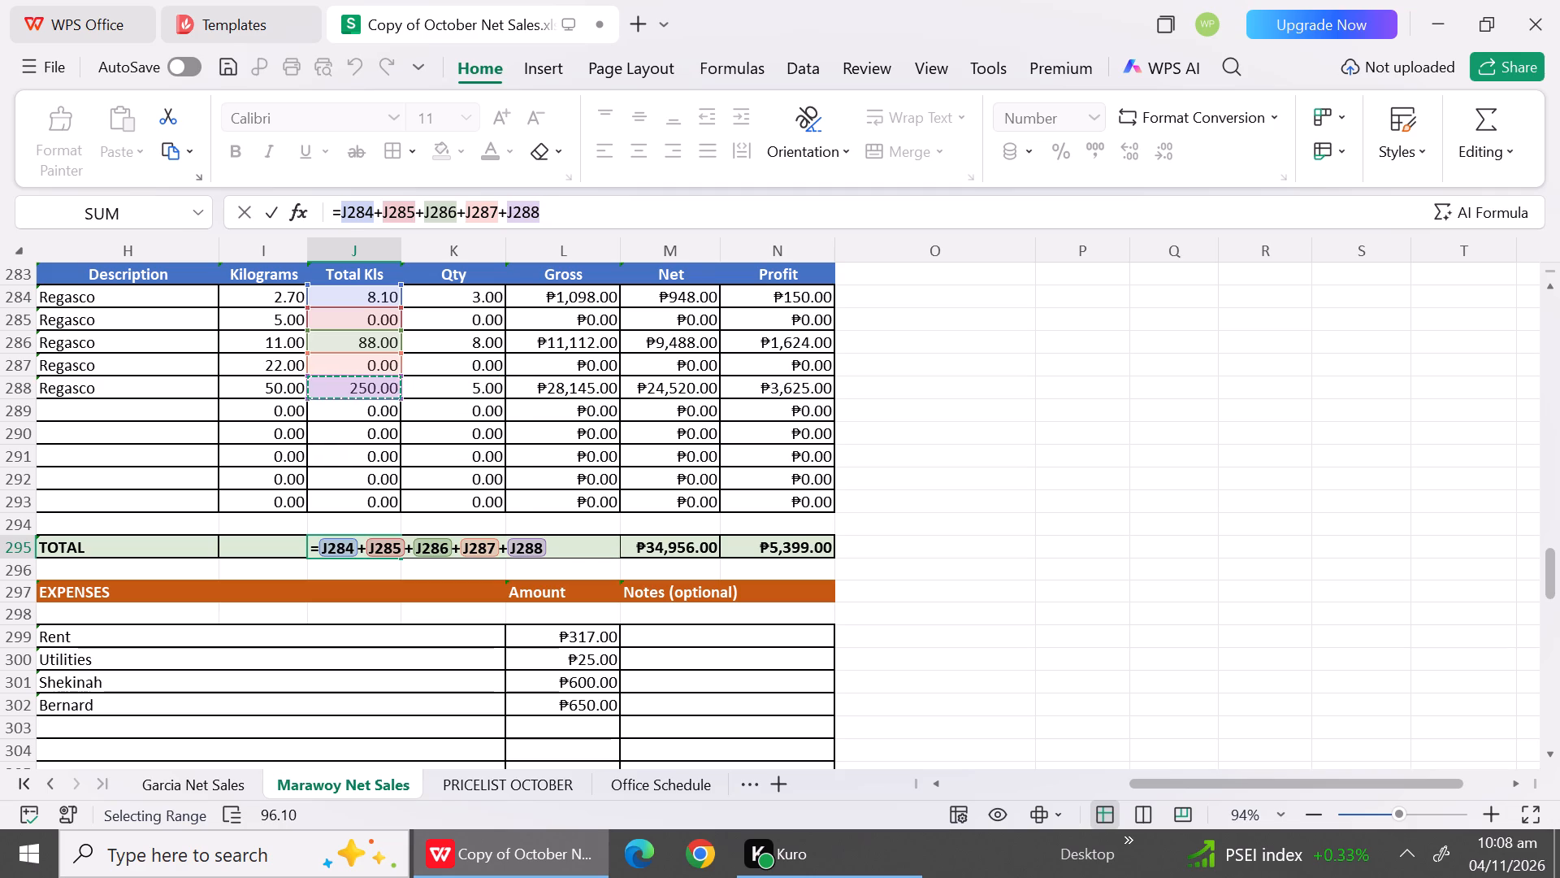
{"action": "key", "text": "Return"}
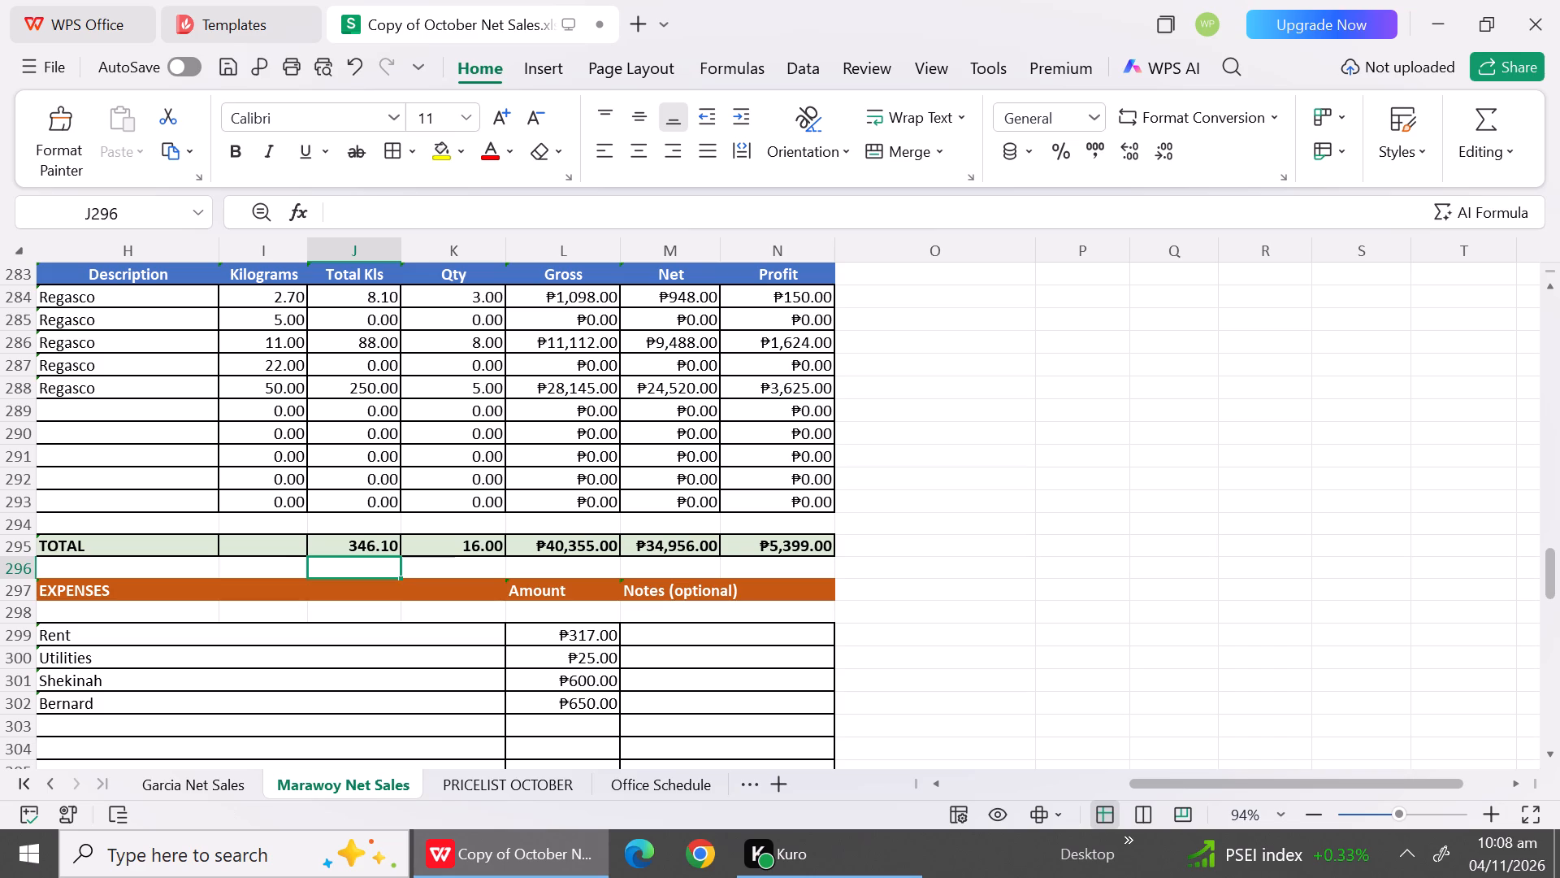
{"action": "left_click", "coordinate": [1080, 538]}
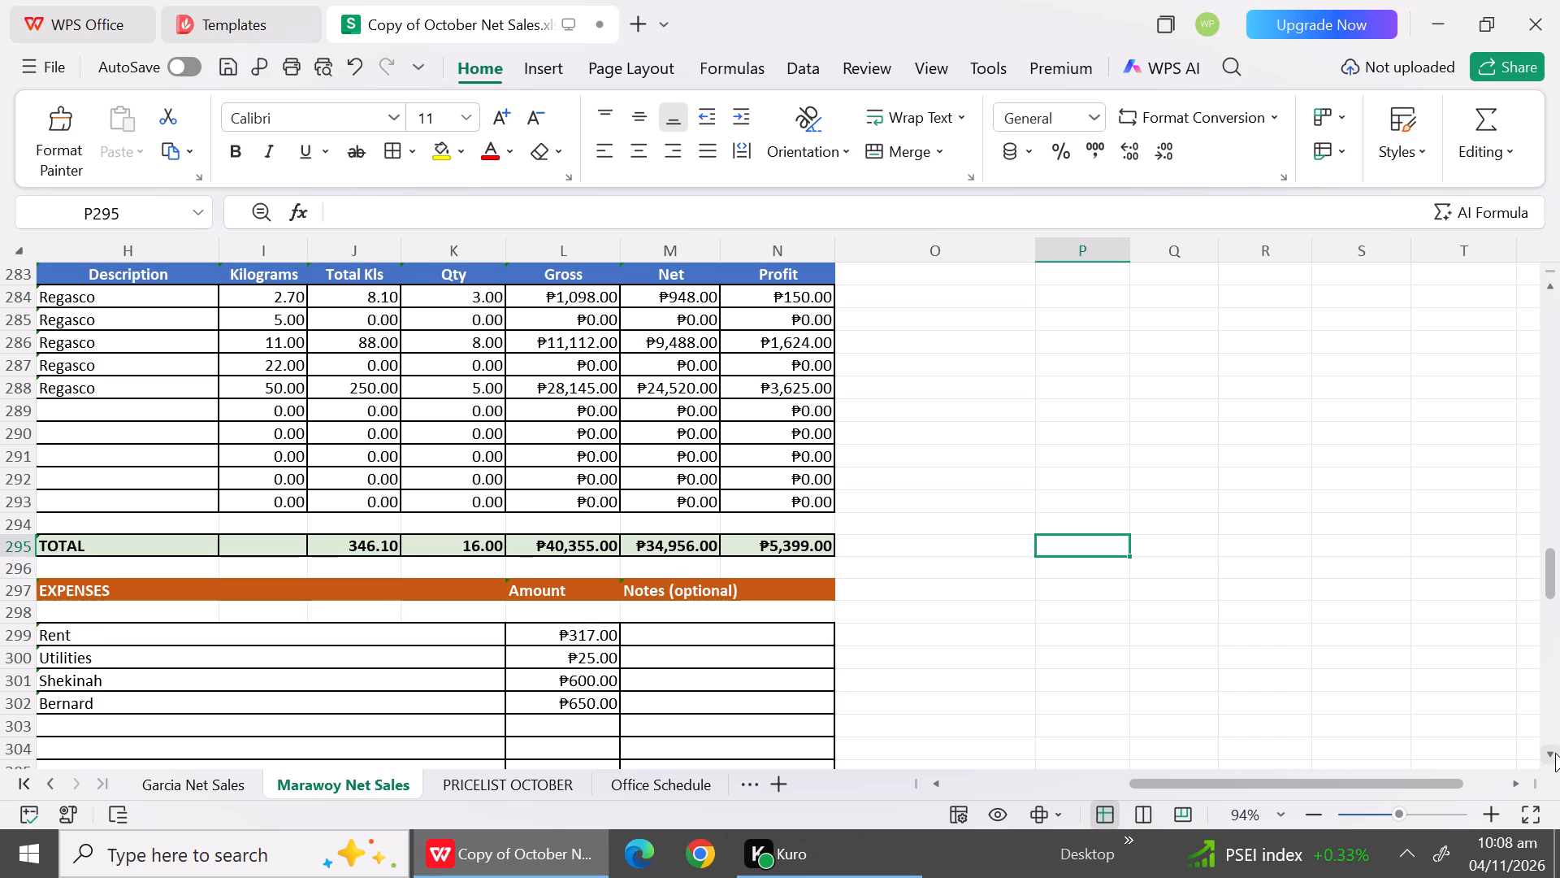
Replace the Shekinah expense entry in row 301 of the October 23 report with Cath.
{"action": "left_click", "coordinate": [1555, 753]}
{"action": "left_click", "coordinate": [1555, 753]}
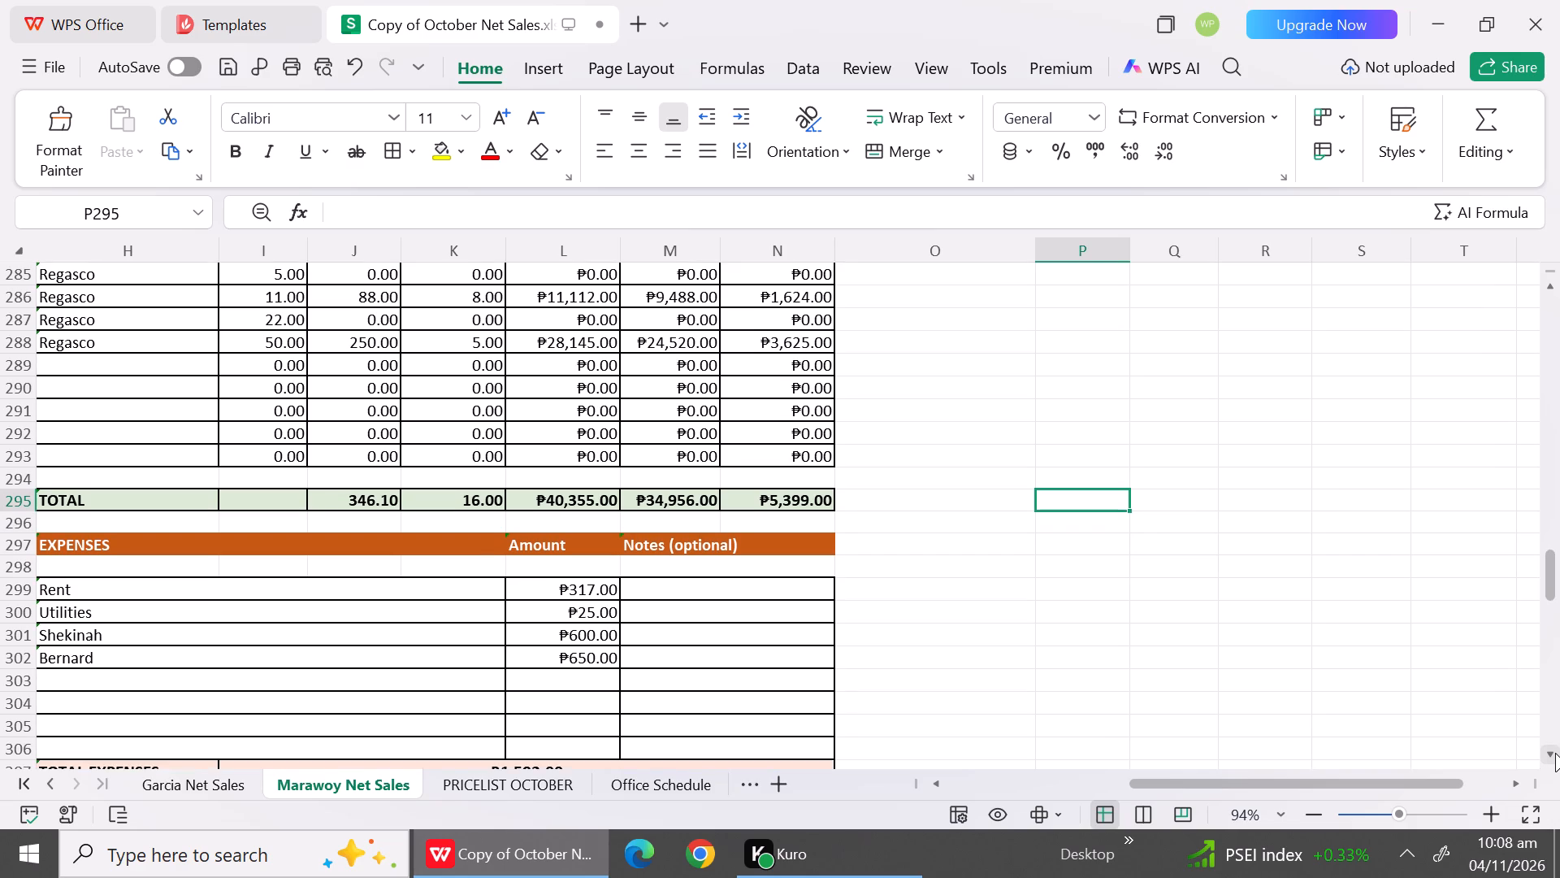
{"action": "left_click", "coordinate": [1555, 753]}
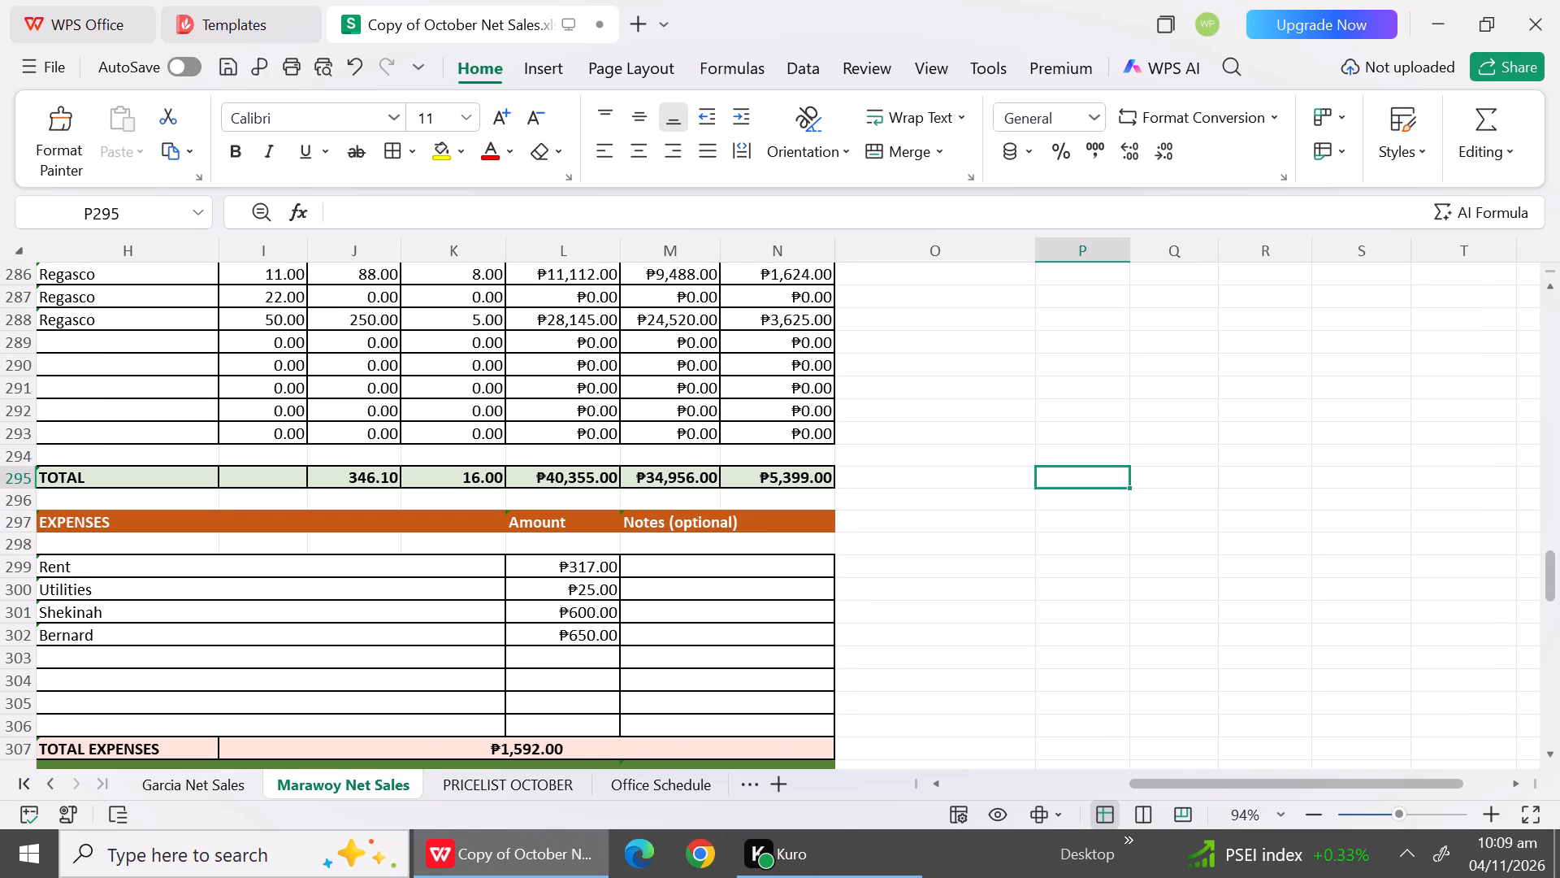
{"action": "double_click", "coordinate": [212, 612]}
{"action": "key", "text": "BackSpace"}
{"action": "key", "text": "BackSpace"}
{"action": "key", "text": "BackSpace"}
{"action": "key", "text": "BackSpace"}
{"action": "key", "text": "BackSpace"}
{"action": "key", "text": "BackSpace"}
{"action": "key", "text": "BackSpace"}
{"action": "key", "text": "BackSpace"}
{"action": "key", "text": "BackSpace"}
{"action": "key", "text": "BackSpace"}
{"action": "key", "text": "BackSpace"}
{"action": "key", "text": "BackSpace"}
{"action": "key", "text": "BackSpace"}
{"action": "key", "text": "BackSpace"}
{"action": "key", "text": "BackSpace"}
{"action": "key", "text": "BackSpace"}
{"action": "key", "text": "BackSpace"}
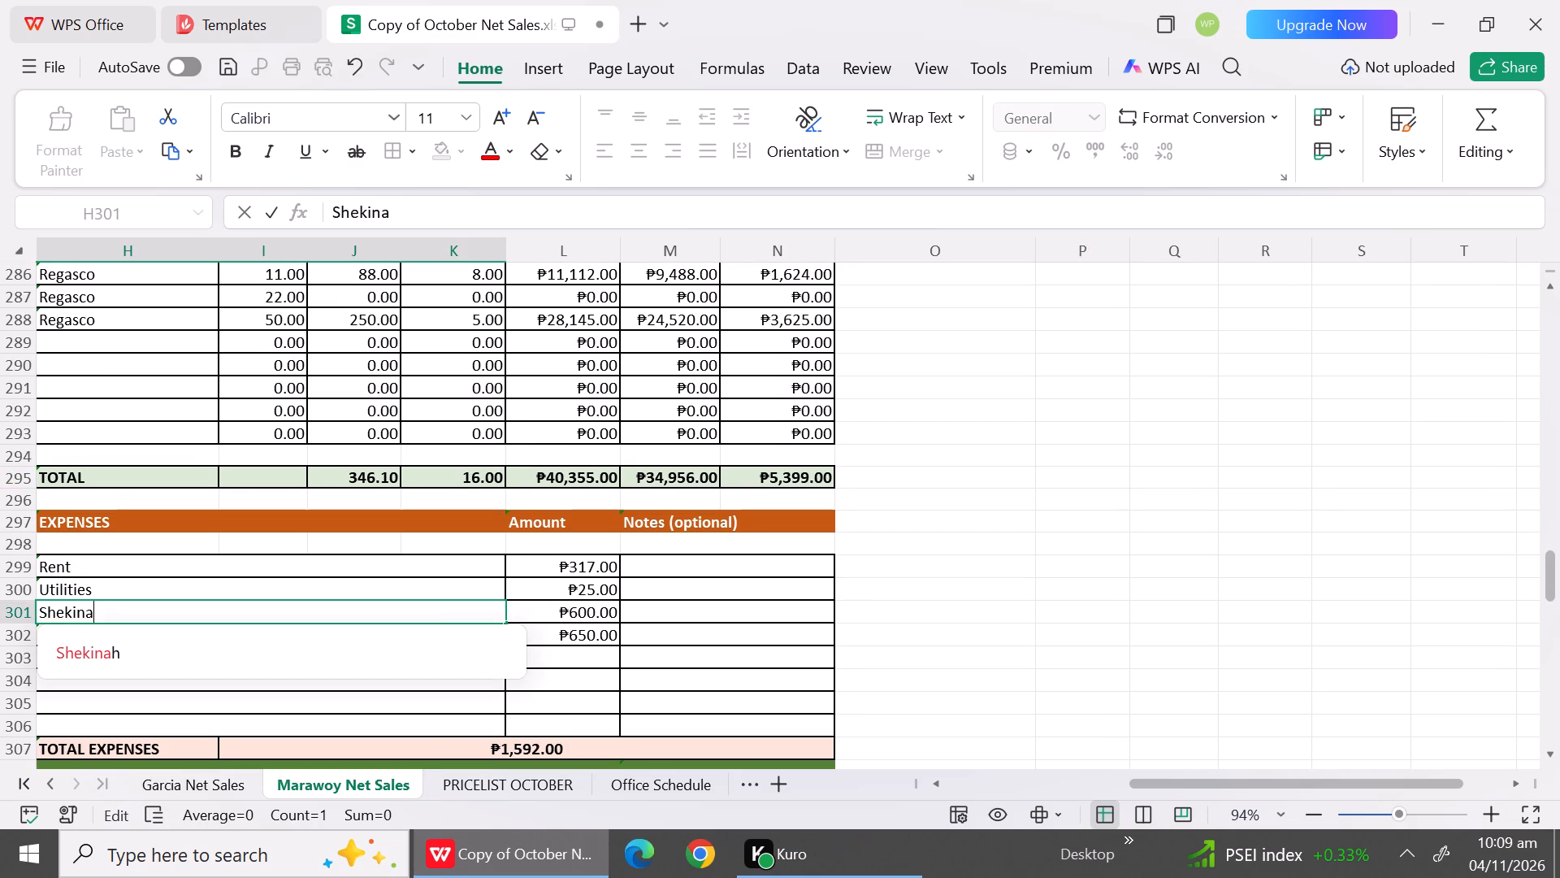
{"action": "type", "text": "Catr"}
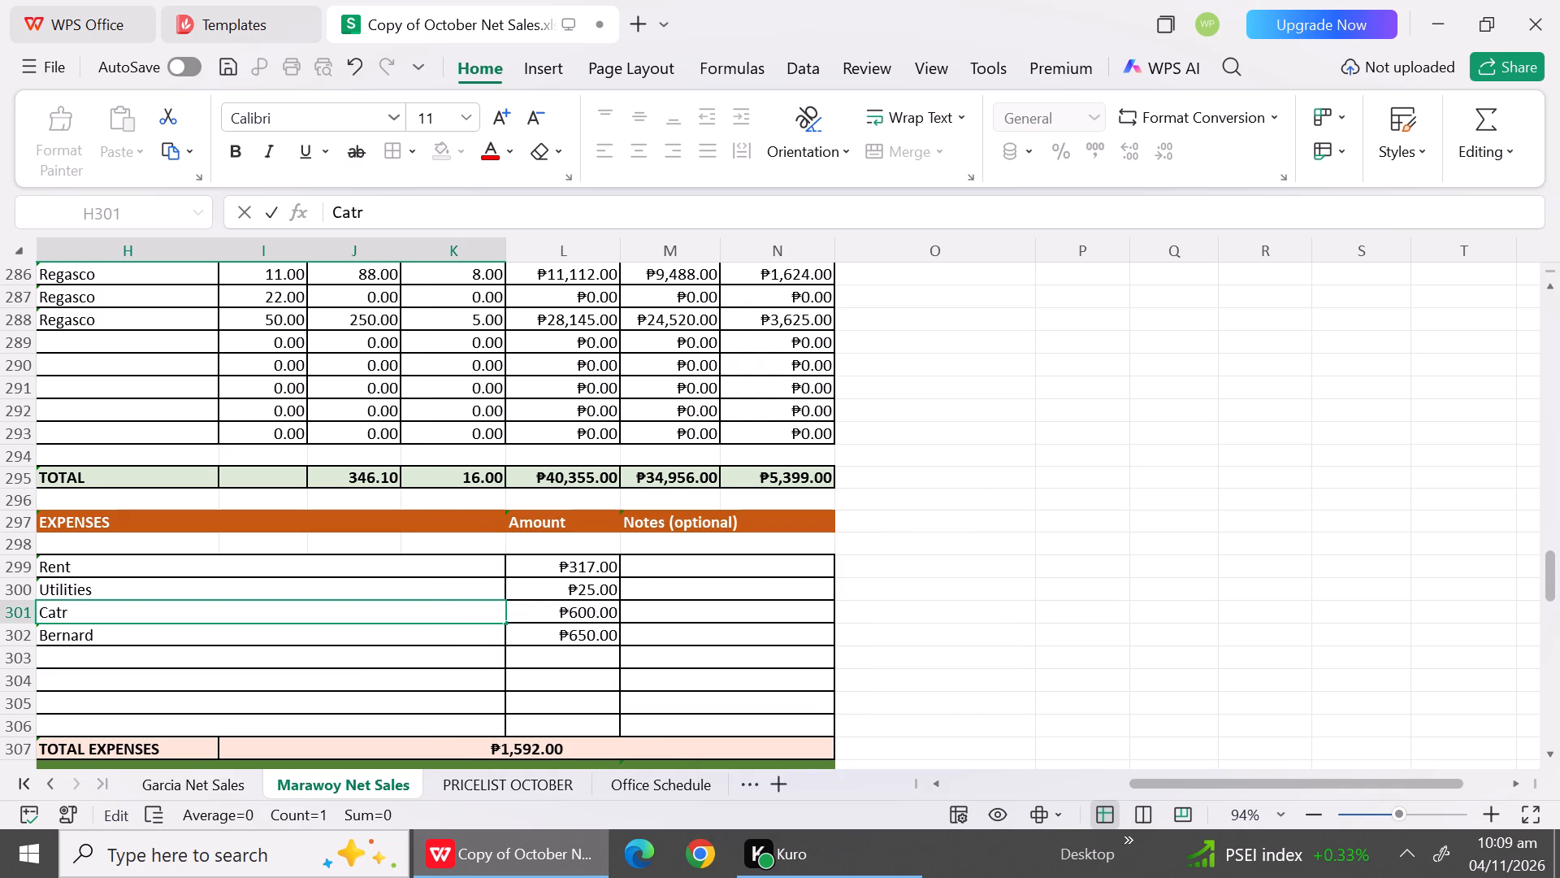
{"action": "key", "text": "BackSpace"}
{"action": "key", "text": "h"}
{"action": "left_click", "coordinate": [647, 658]}
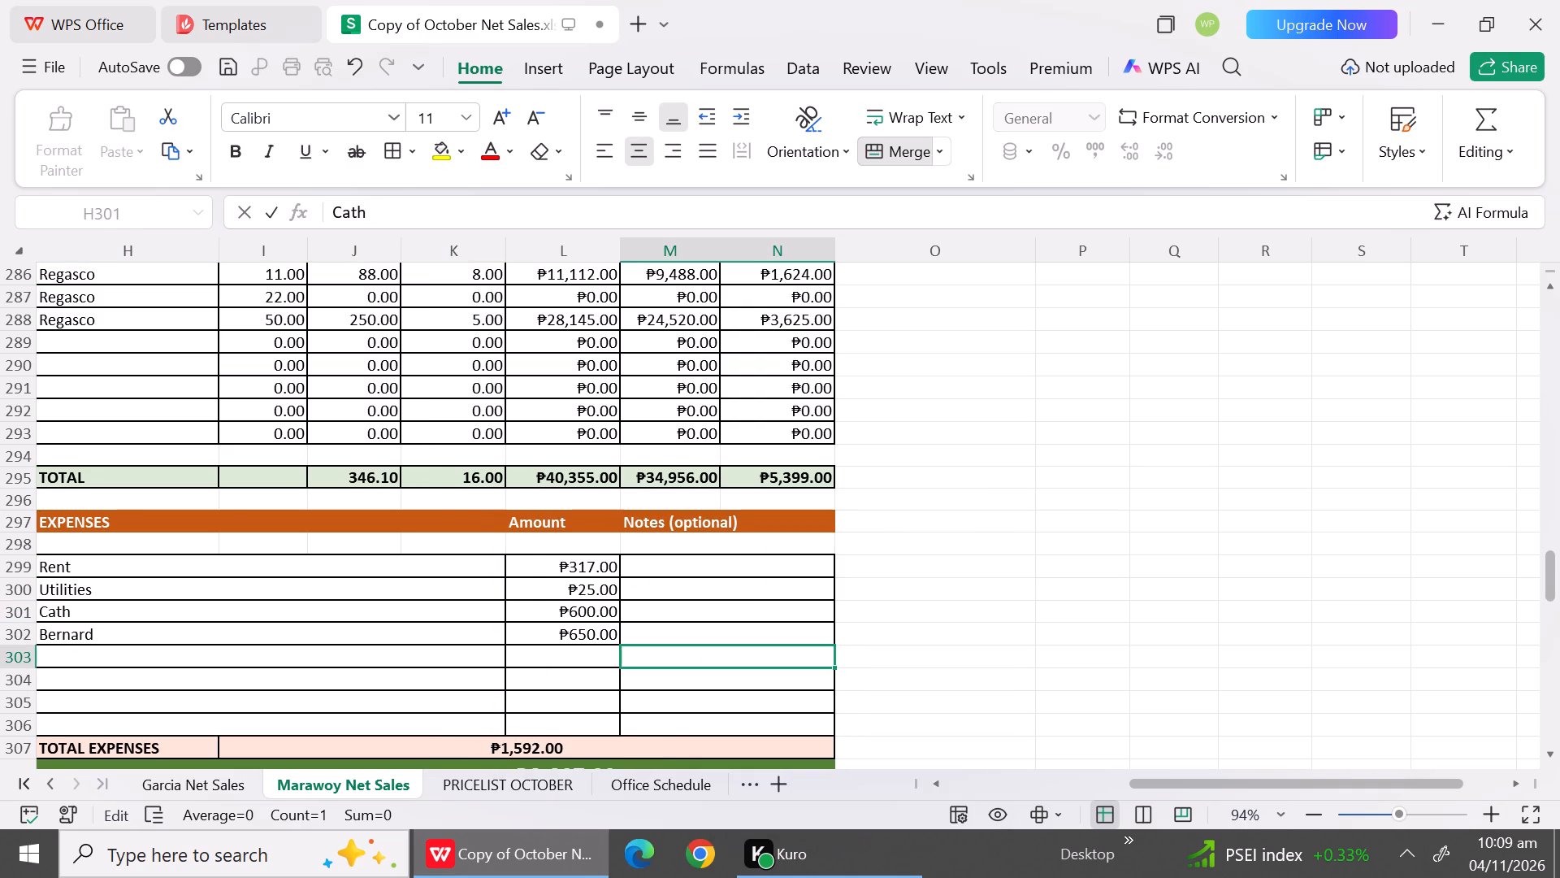
Set the expense amount for Cath to 700 in the October 23 report.
{"action": "left_click", "coordinate": [587, 609]}
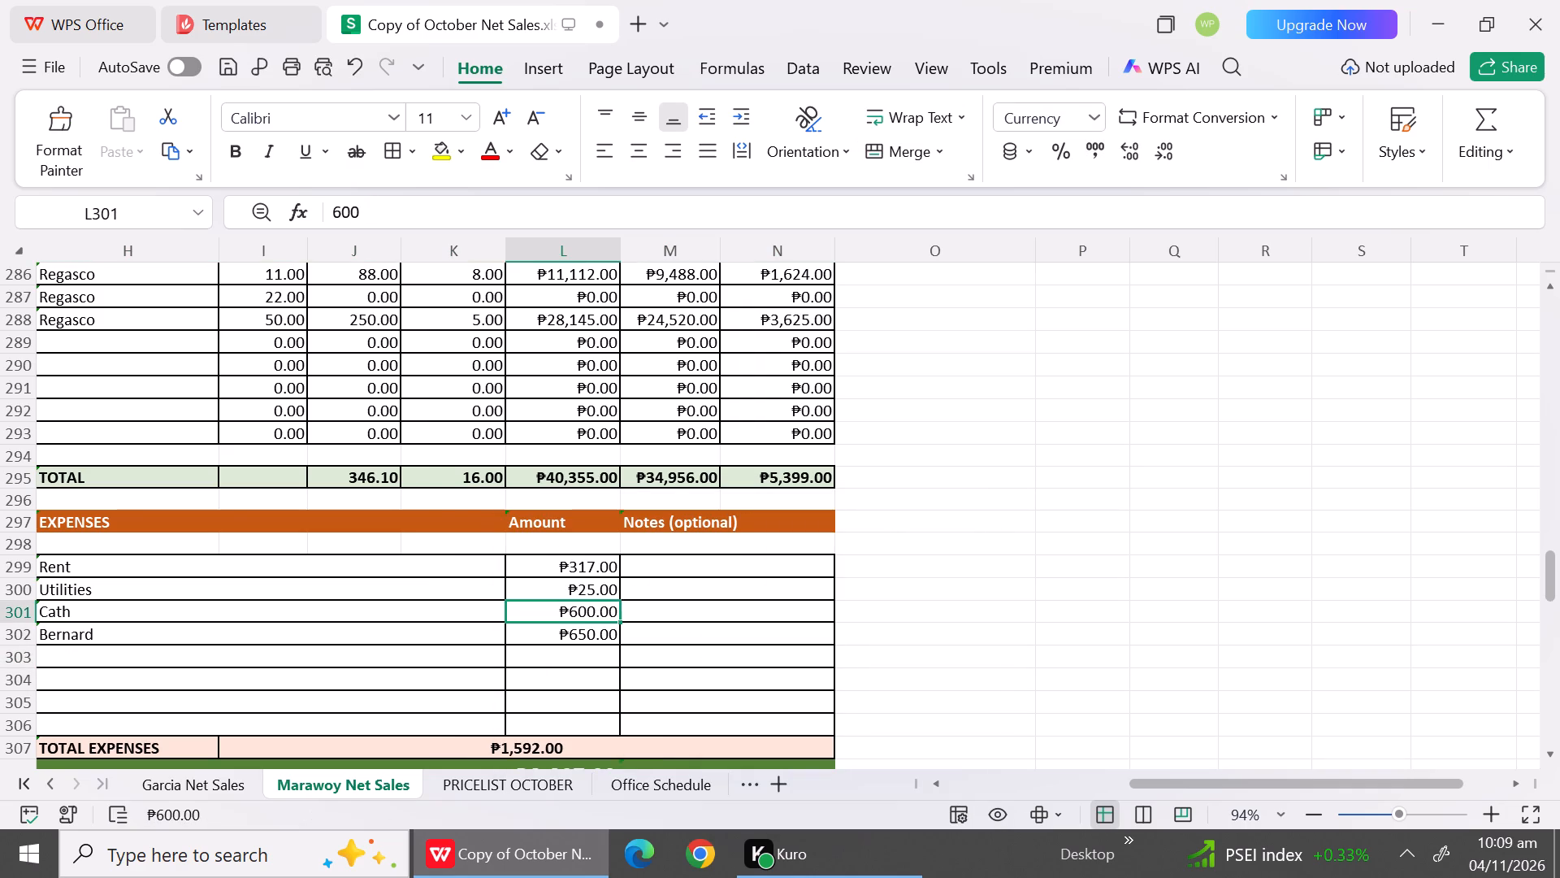
{"action": "type", "text": "700"}
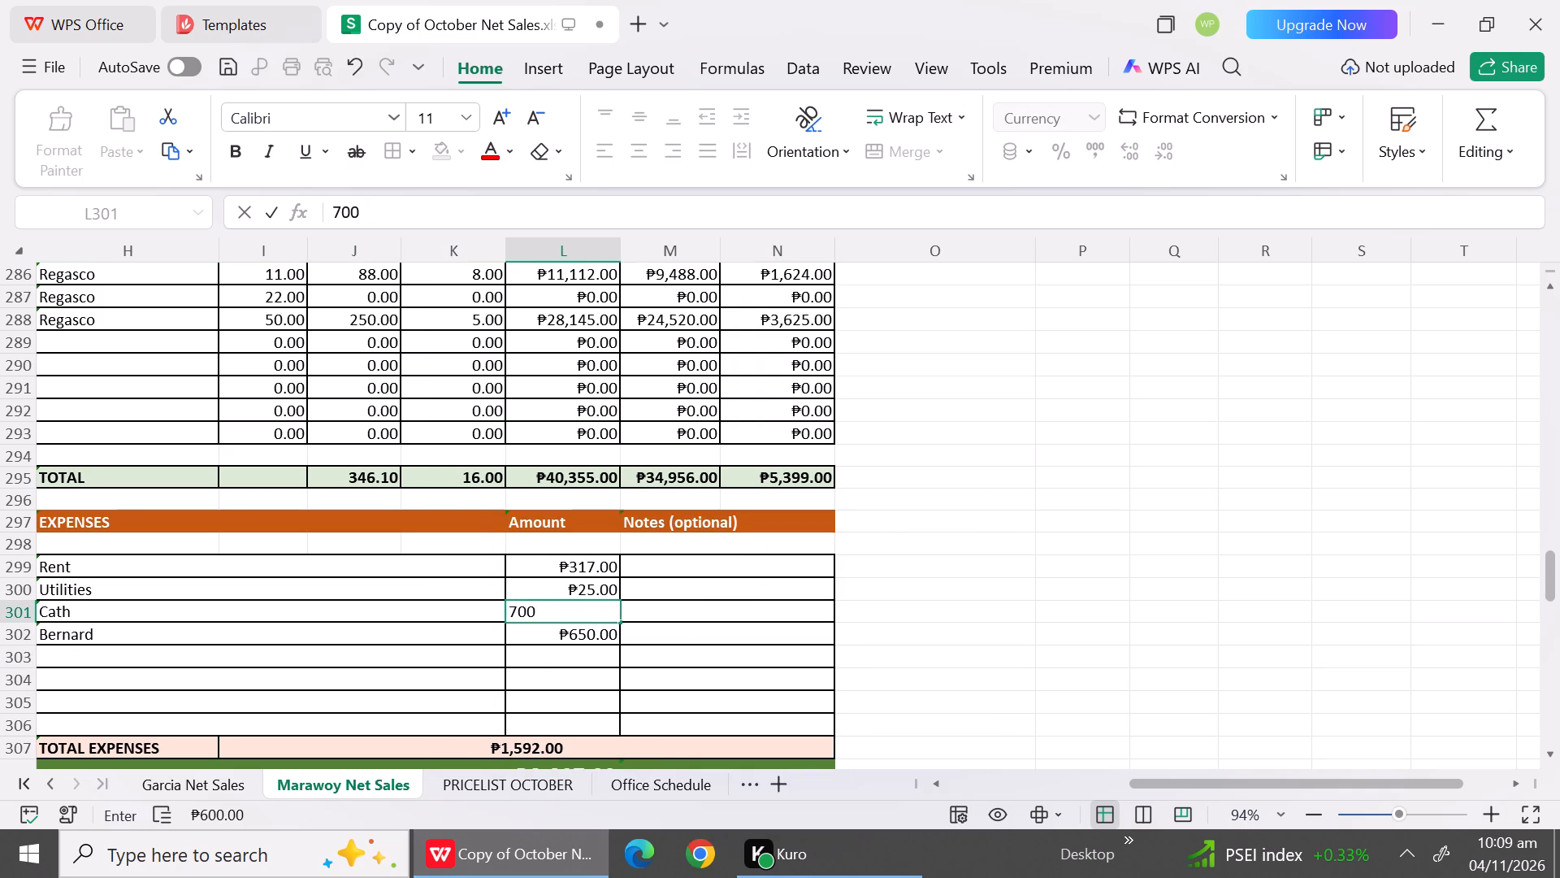
{"action": "left_click", "coordinate": [1014, 626]}
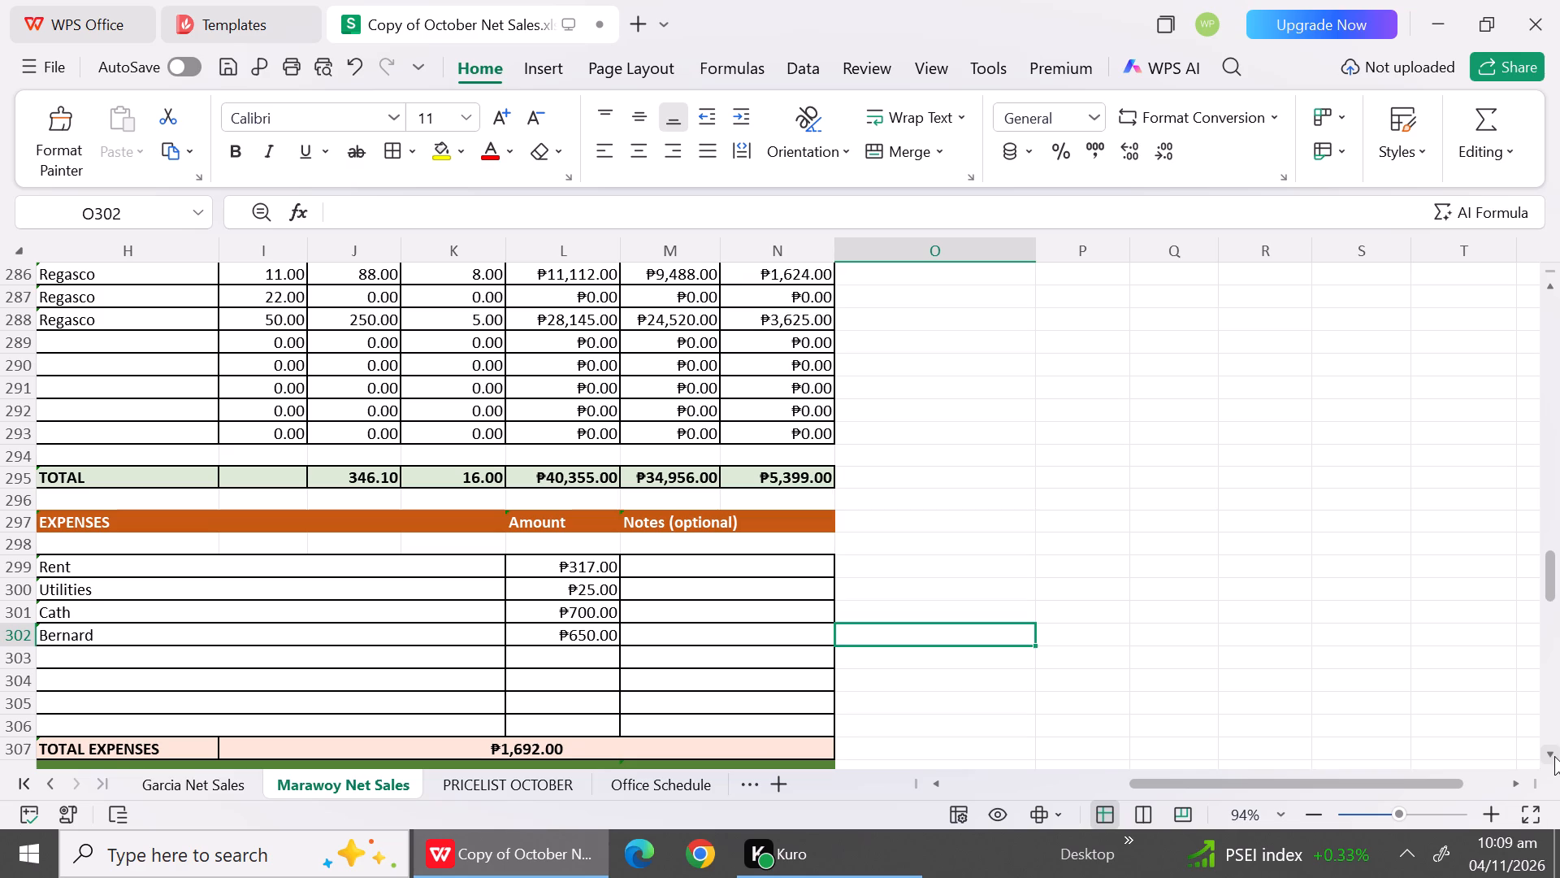
Review the October 23 report's expenses, total net sales and sales rows, along with the start of the report below it.
{"action": "triple_click", "coordinate": [1554, 756]}
{"action": "triple_click", "coordinate": [1554, 756]}
{"action": "triple_click", "coordinate": [1554, 756]}
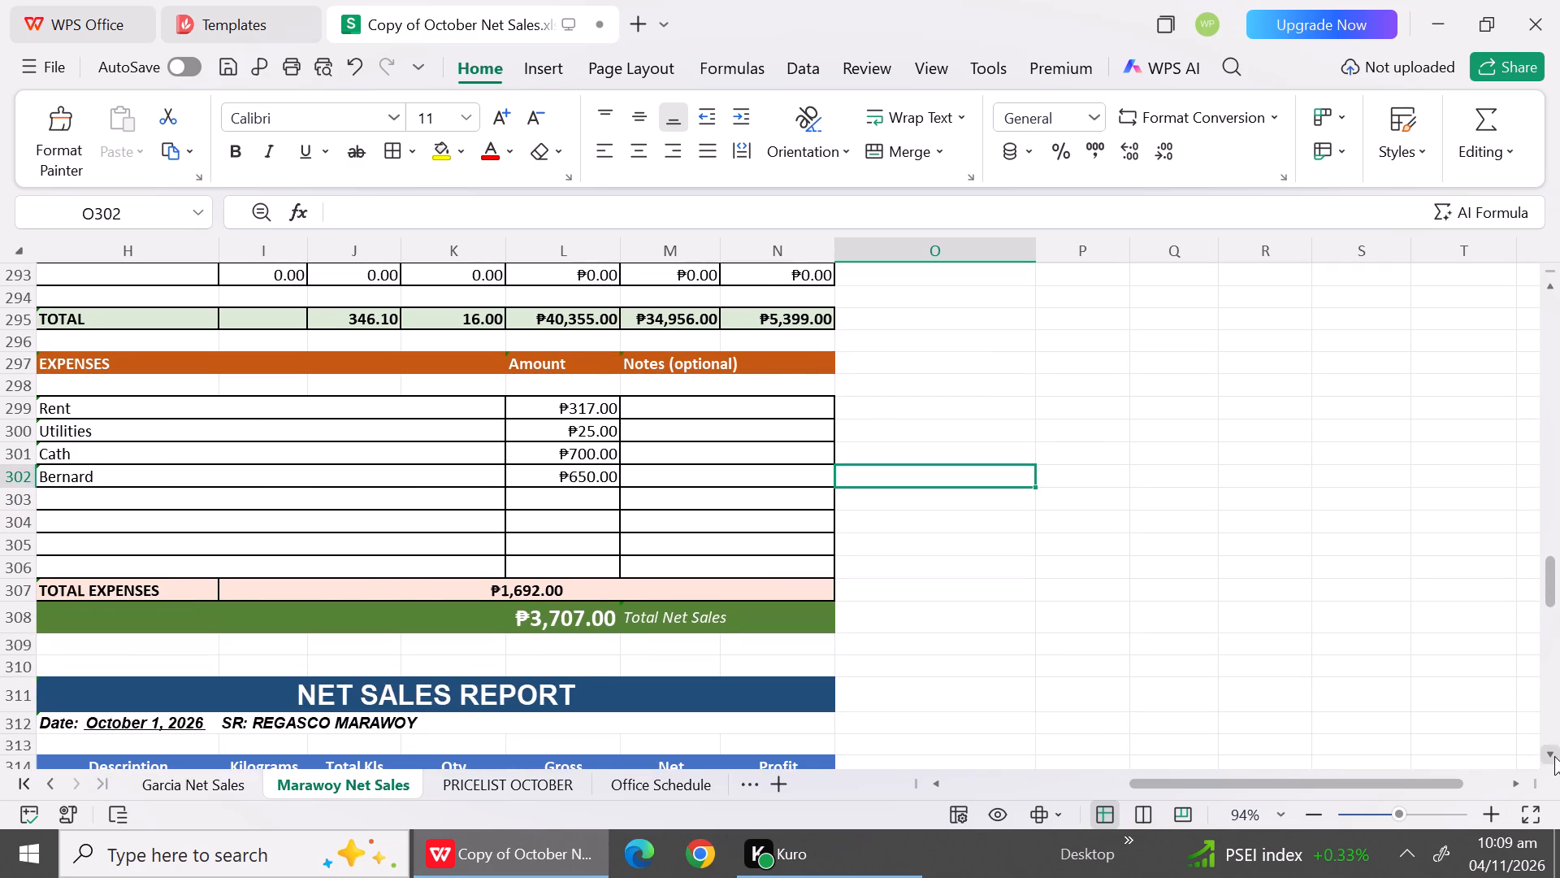
{"action": "triple_click", "coordinate": [1554, 756]}
{"action": "triple_click", "coordinate": [1554, 756]}
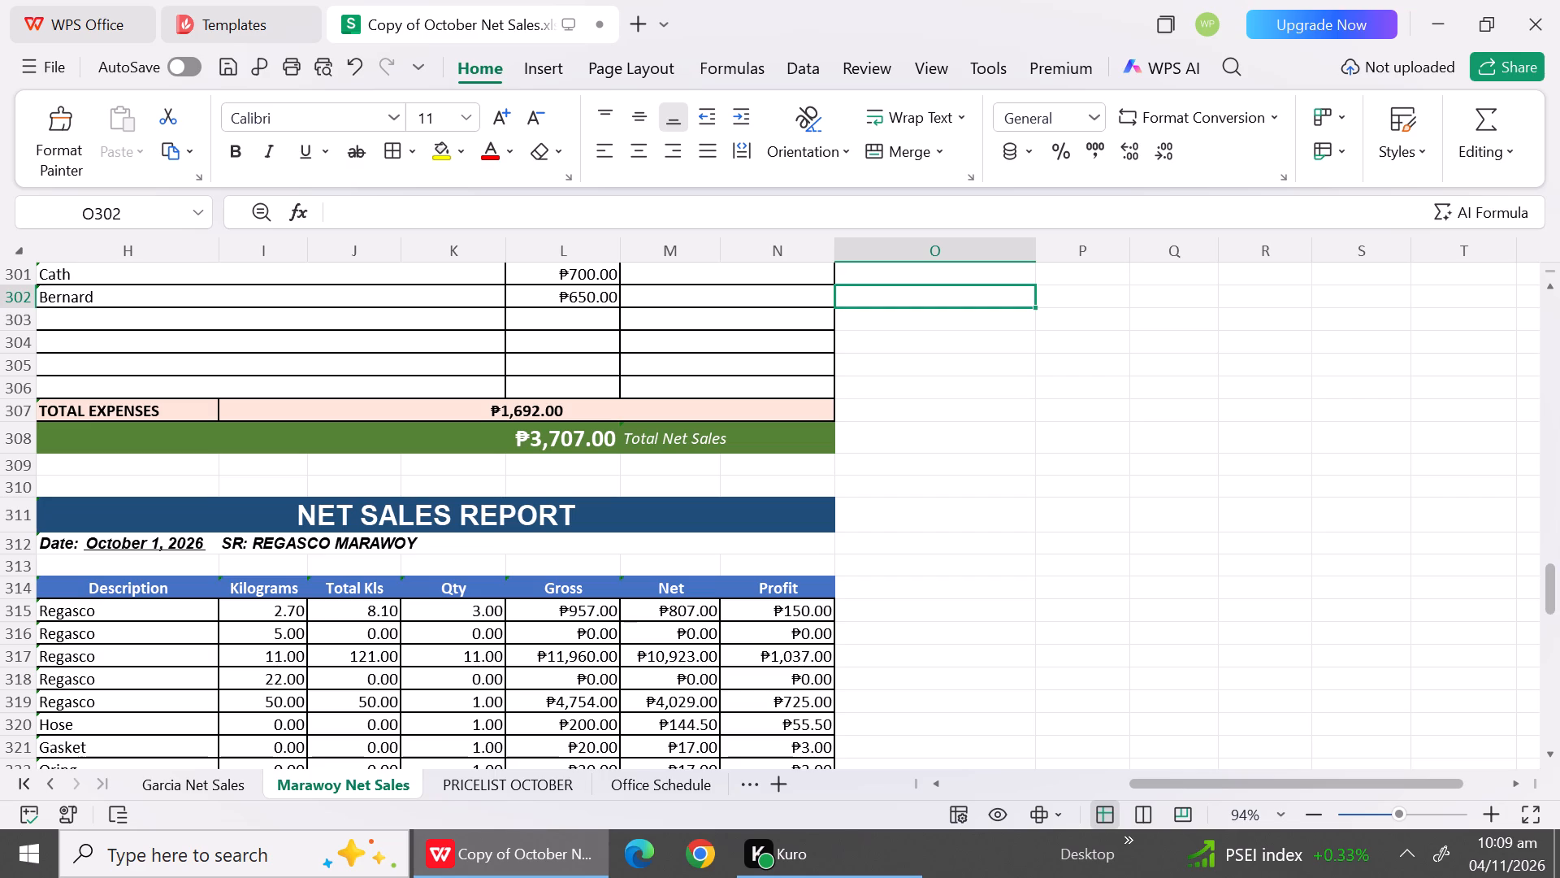
{"action": "triple_click", "coordinate": [1556, 293]}
{"action": "left_click", "coordinate": [1556, 293]}
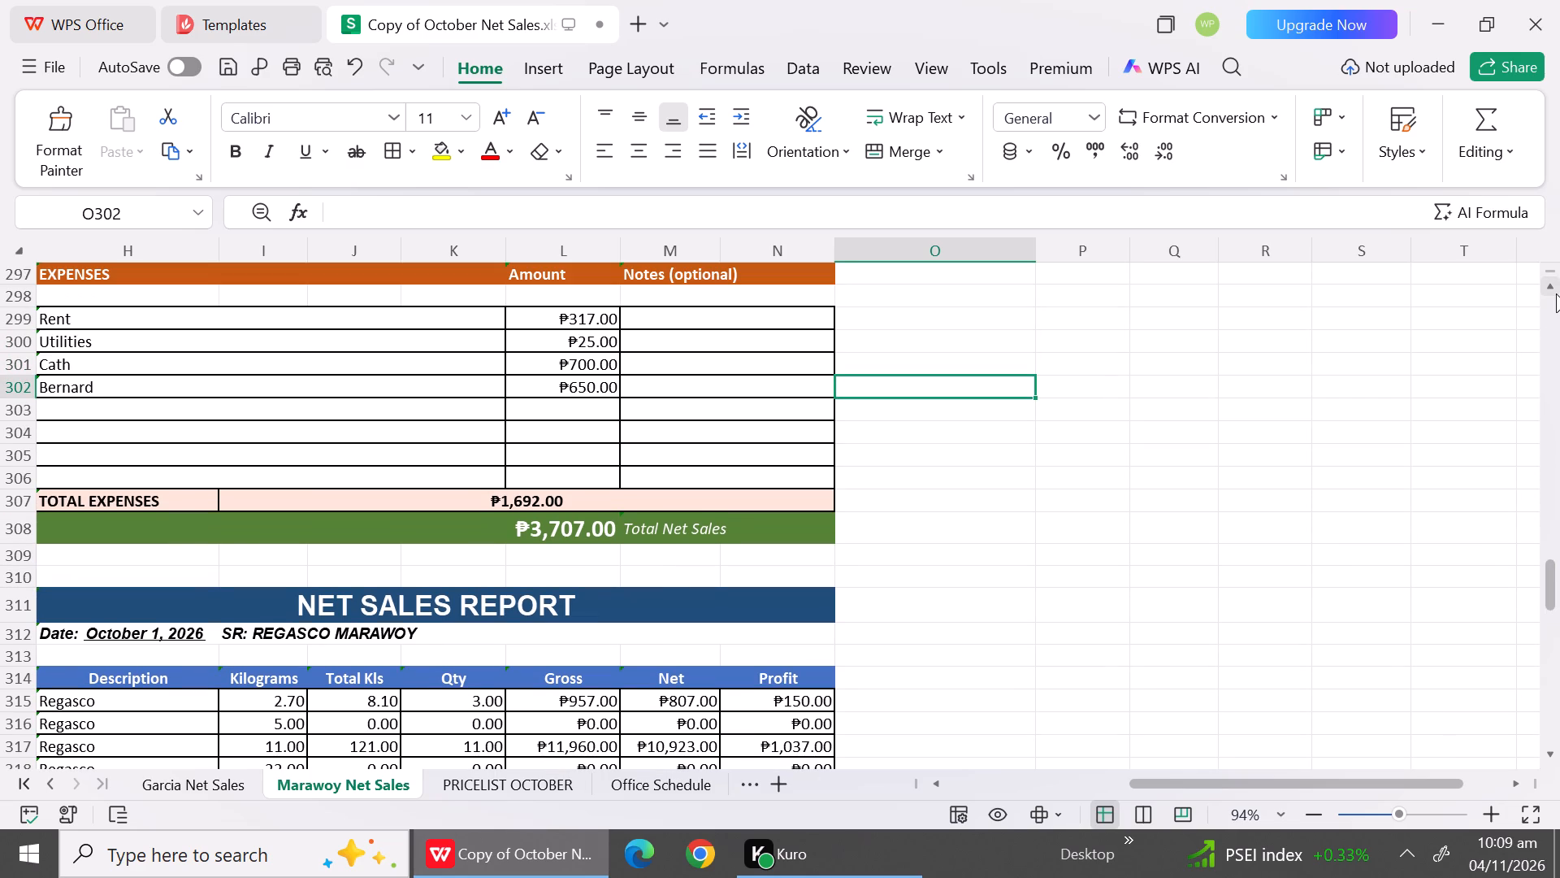
{"action": "left_click", "coordinate": [1556, 293]}
{"action": "left_click", "coordinate": [1556, 293]}
{"action": "triple_click", "coordinate": [1556, 293]}
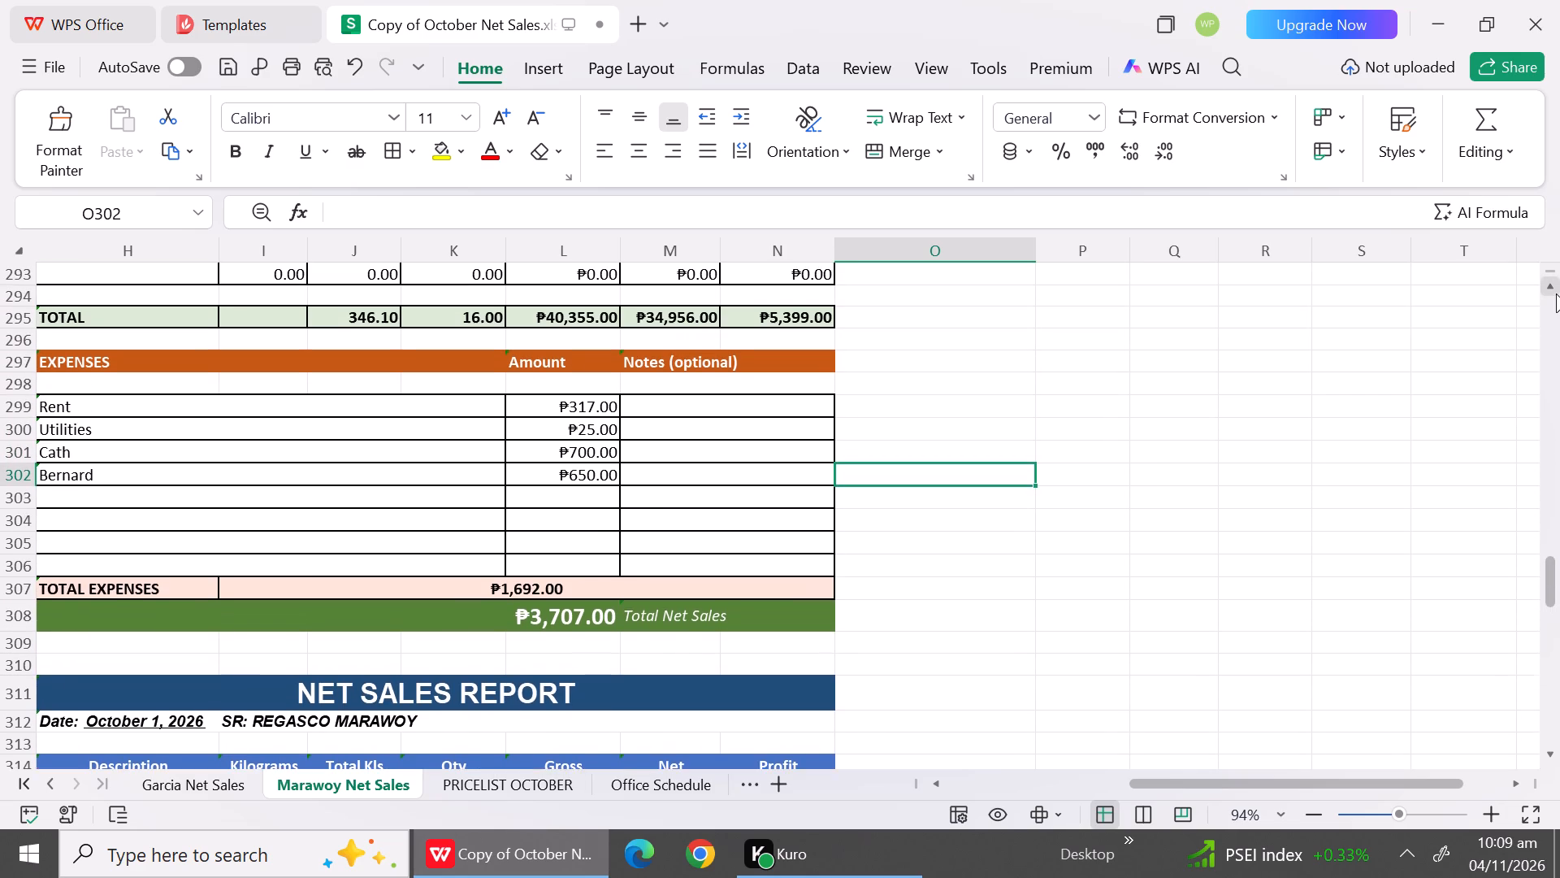
{"action": "triple_click", "coordinate": [1556, 293]}
{"action": "triple_click", "coordinate": [1556, 293]}
{"action": "triple_click", "coordinate": [1556, 293]}
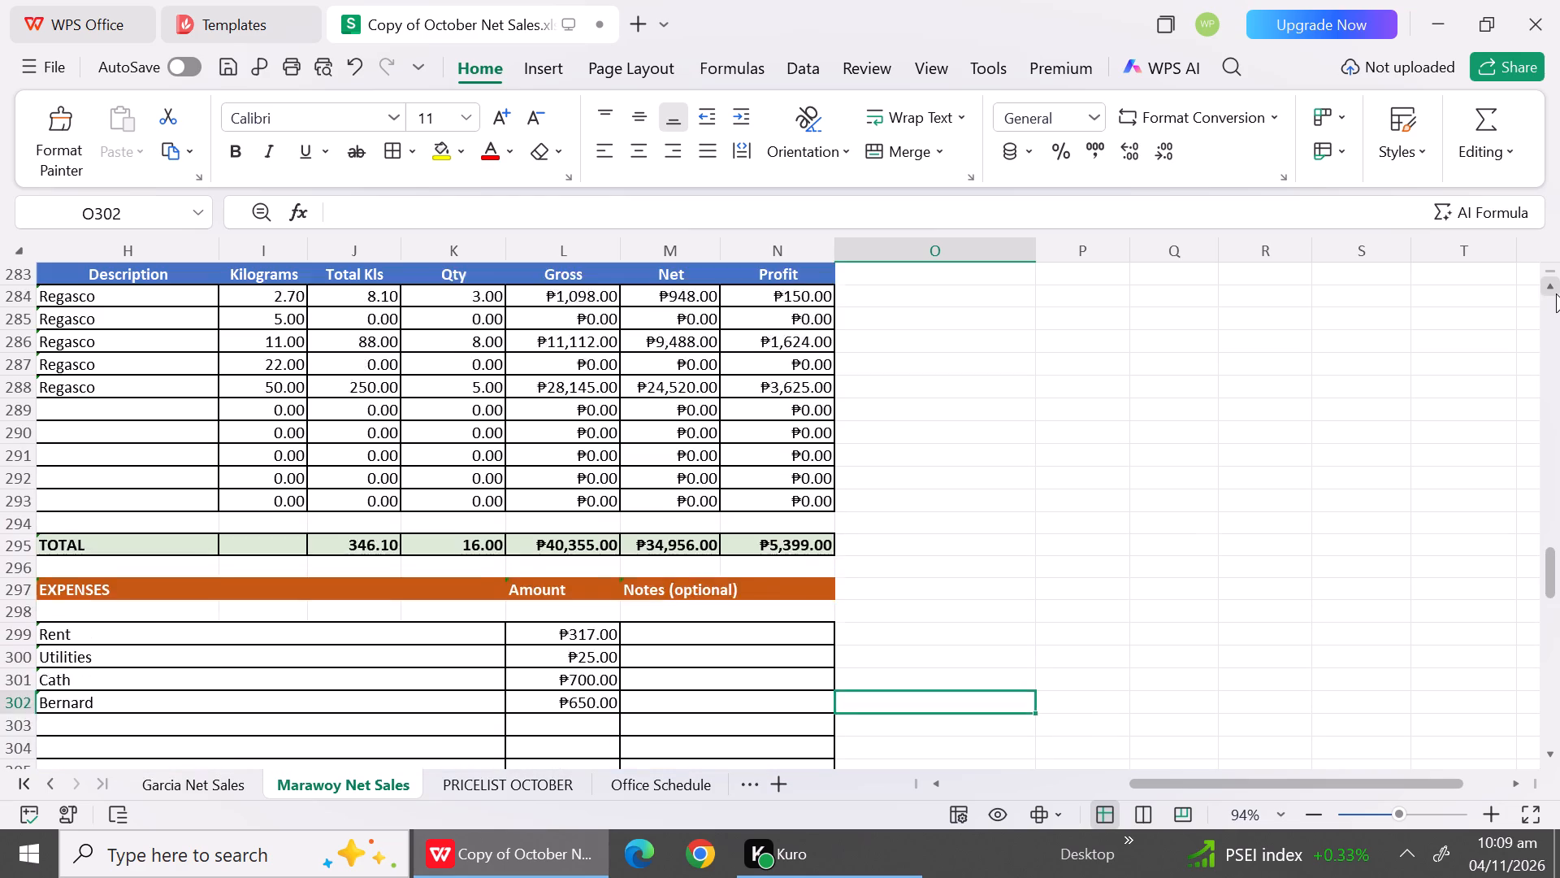
{"action": "double_click", "coordinate": [1556, 293]}
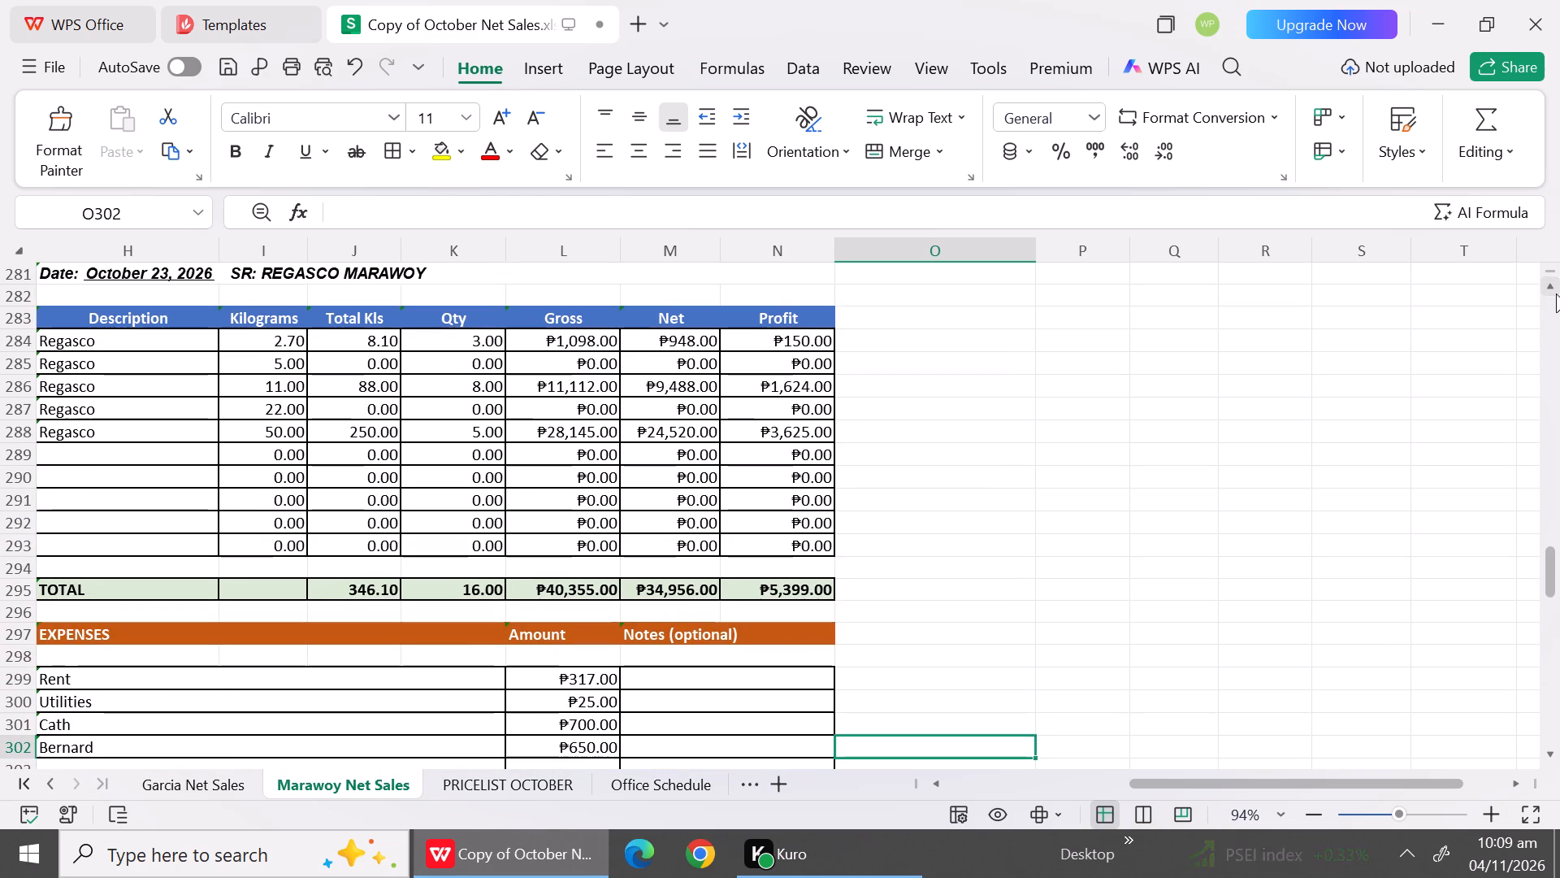
Look back through the Marawoy reports above October 23 up to October 16, and check the October 17 expenses.
{"action": "triple_click", "coordinate": [1556, 293]}
{"action": "triple_click", "coordinate": [1556, 293]}
{"action": "double_click", "coordinate": [1556, 293]}
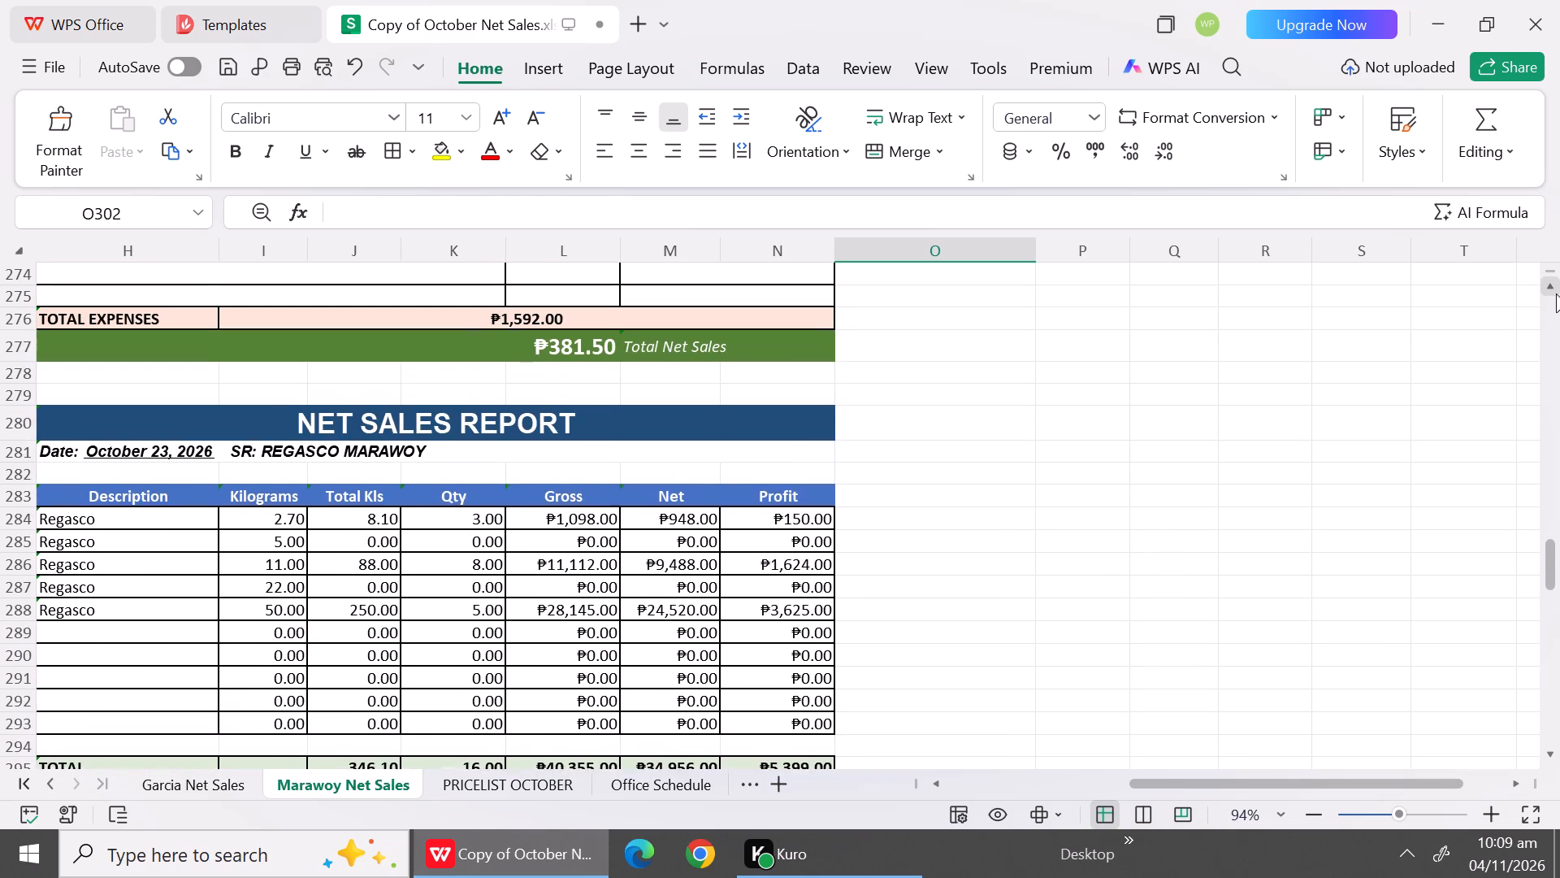
{"action": "triple_click", "coordinate": [1556, 293]}
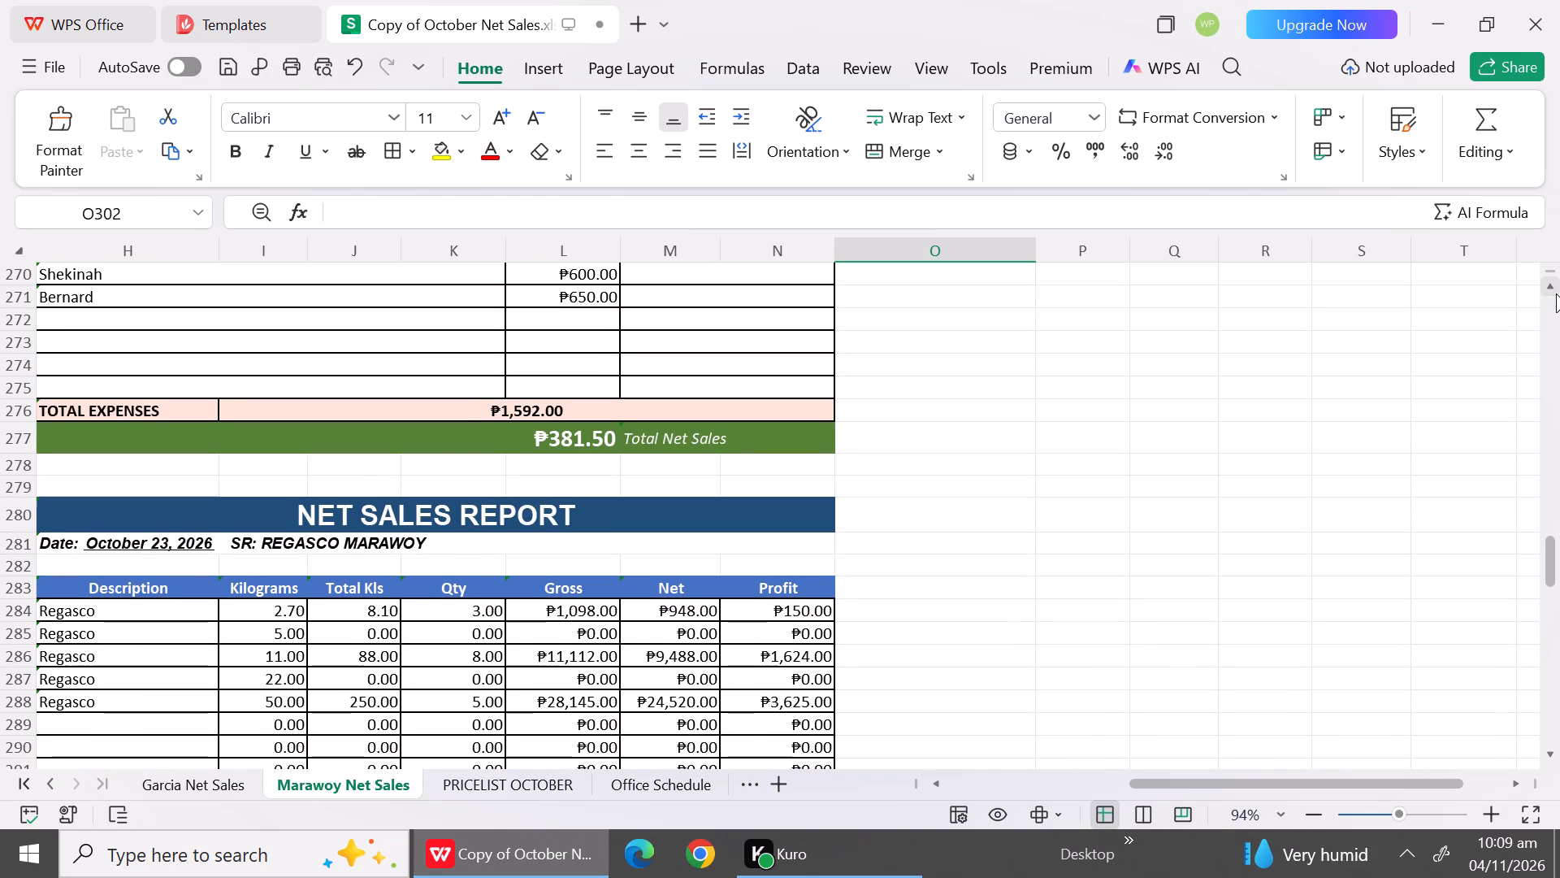
{"action": "triple_click", "coordinate": [1554, 290]}
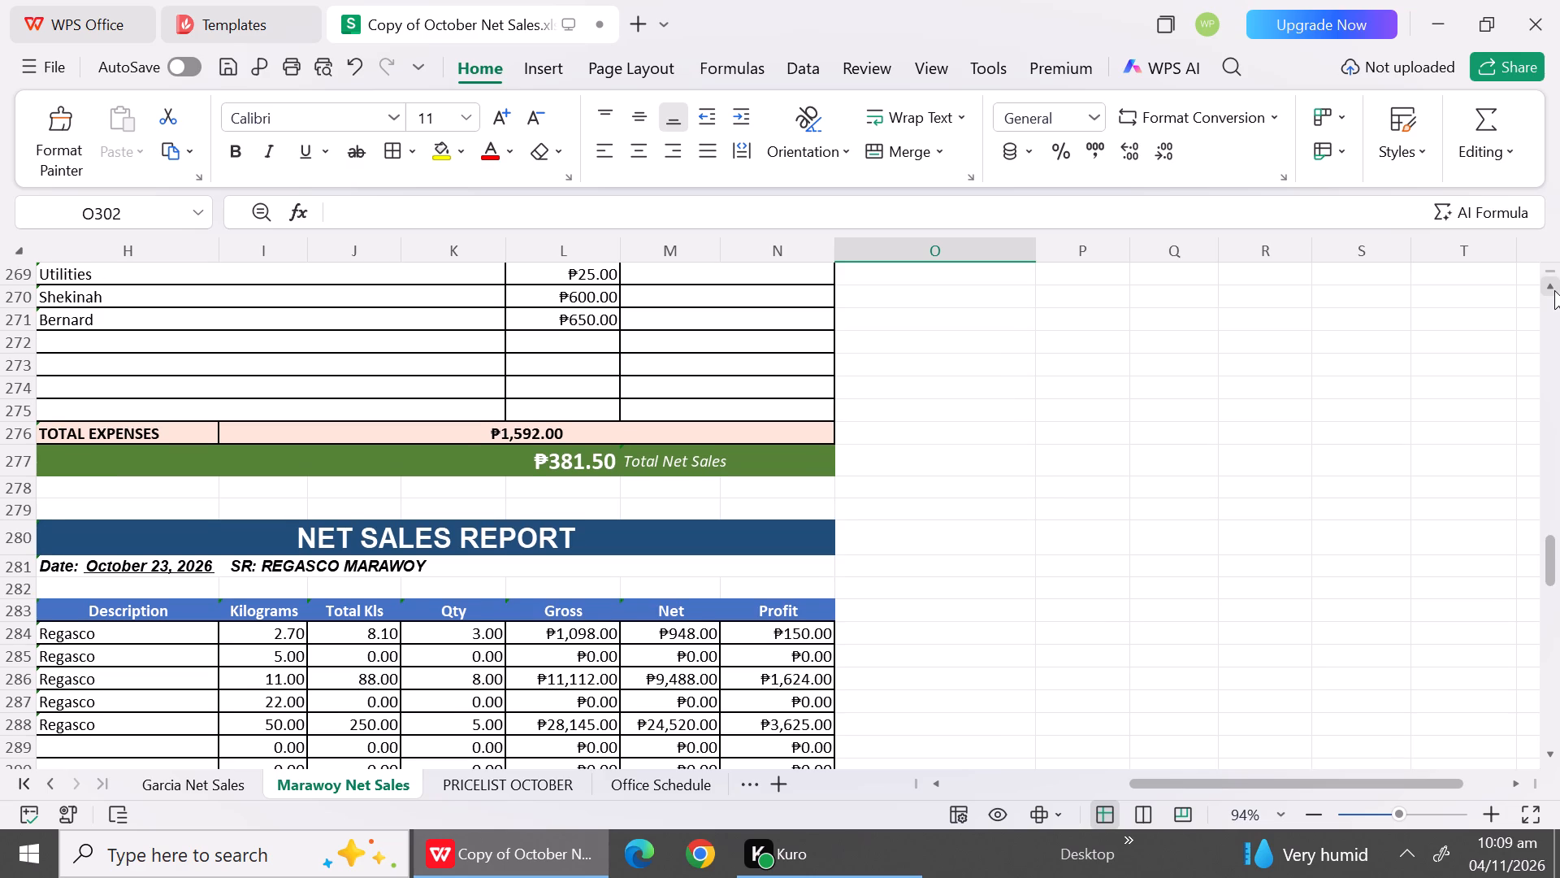
{"action": "triple_click", "coordinate": [1554, 290]}
{"action": "left_click", "coordinate": [1554, 290]}
{"action": "left_click_drag", "start_coordinate": [1554, 290], "coordinate": [1552, 330]}
{"action": "left_click", "coordinate": [1552, 330]}
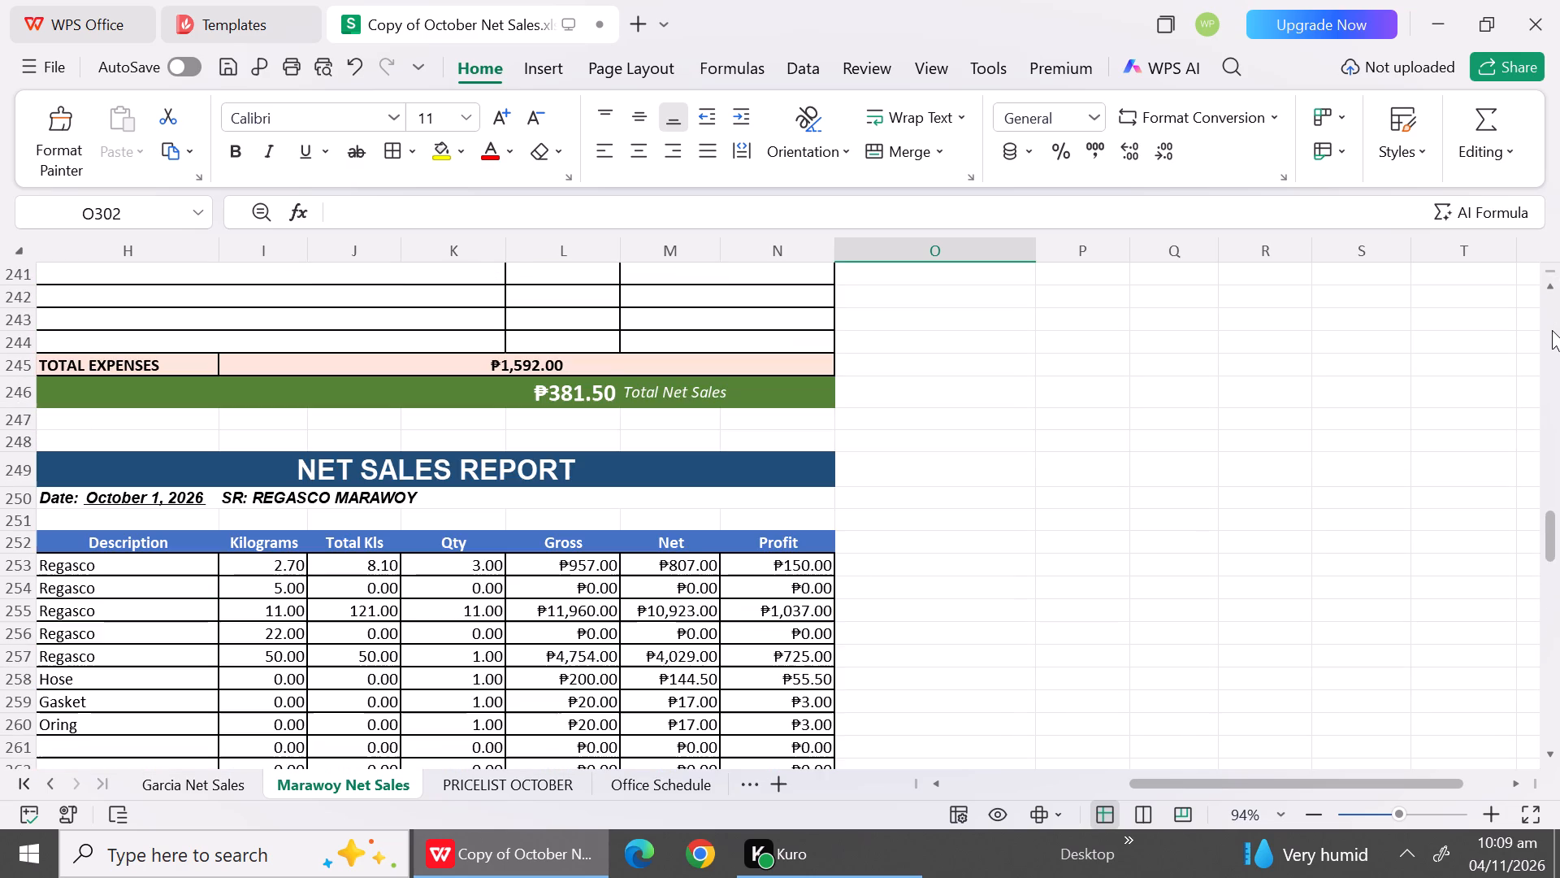
{"action": "left_click", "coordinate": [1552, 330]}
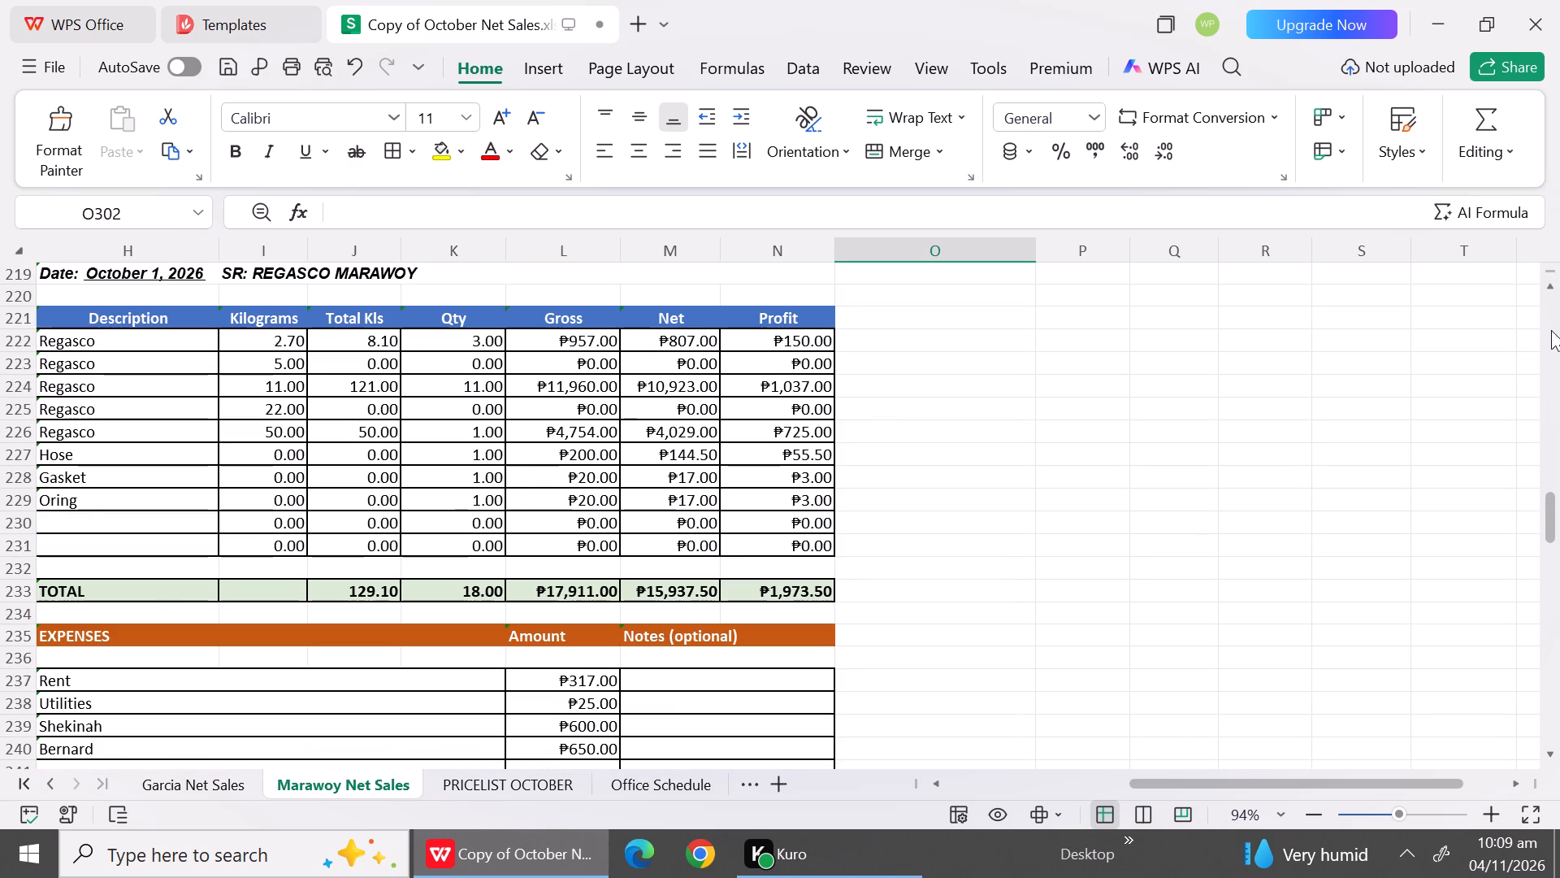
{"action": "left_click", "coordinate": [1551, 330]}
{"action": "left_click", "coordinate": [1551, 330]}
{"action": "double_click", "coordinate": [1551, 330]}
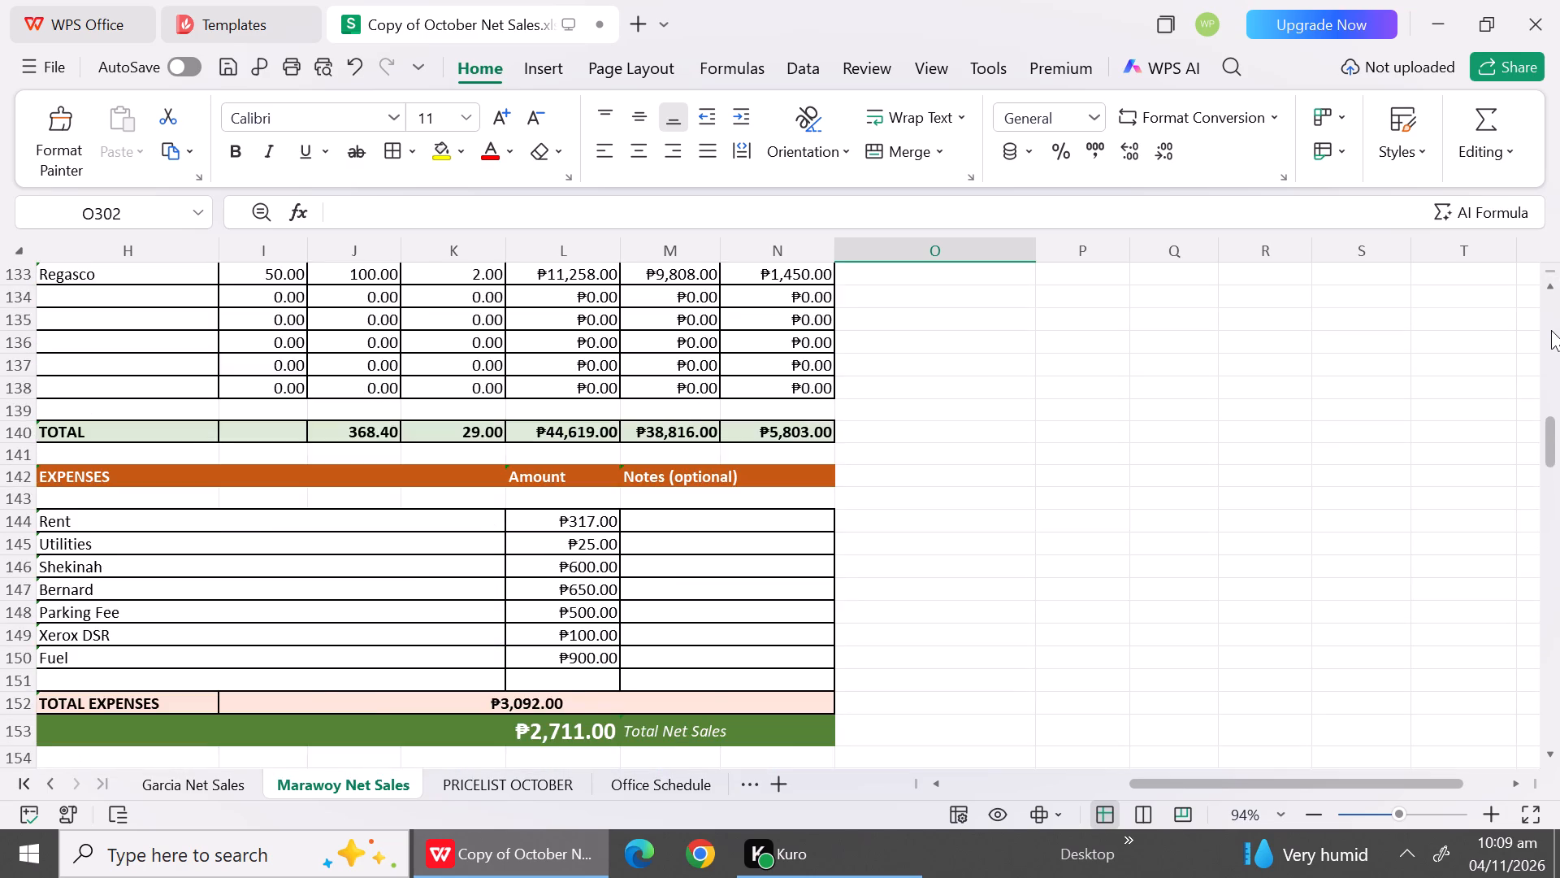
{"action": "triple_click", "coordinate": [1551, 330]}
{"action": "triple_click", "coordinate": [1551, 330]}
{"action": "triple_click", "coordinate": [1551, 330]}
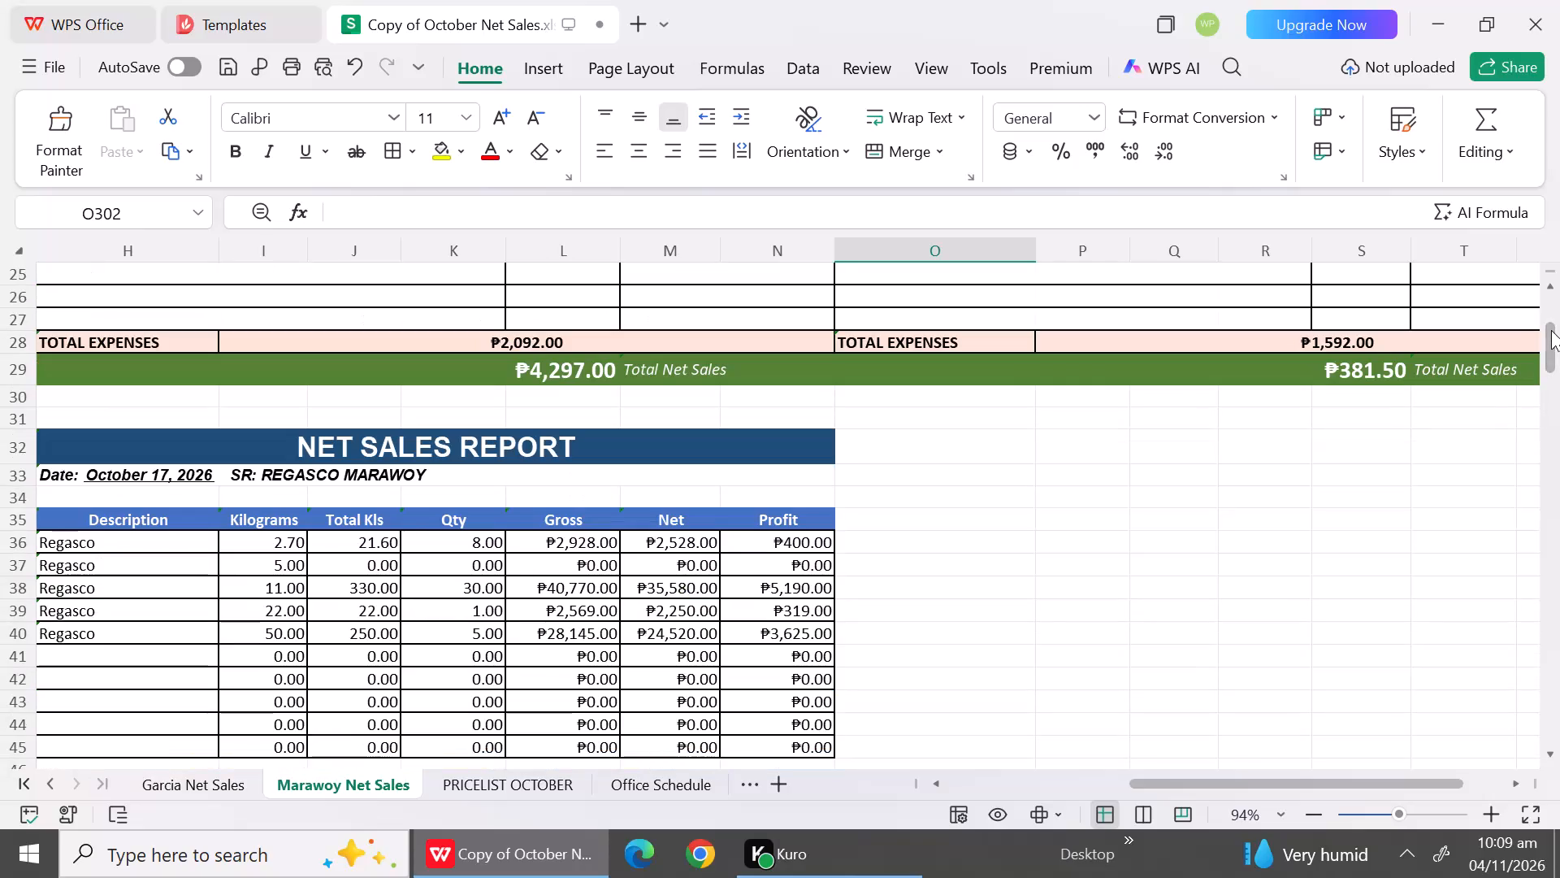
{"action": "triple_click", "coordinate": [1550, 306]}
{"action": "triple_click", "coordinate": [1544, 304]}
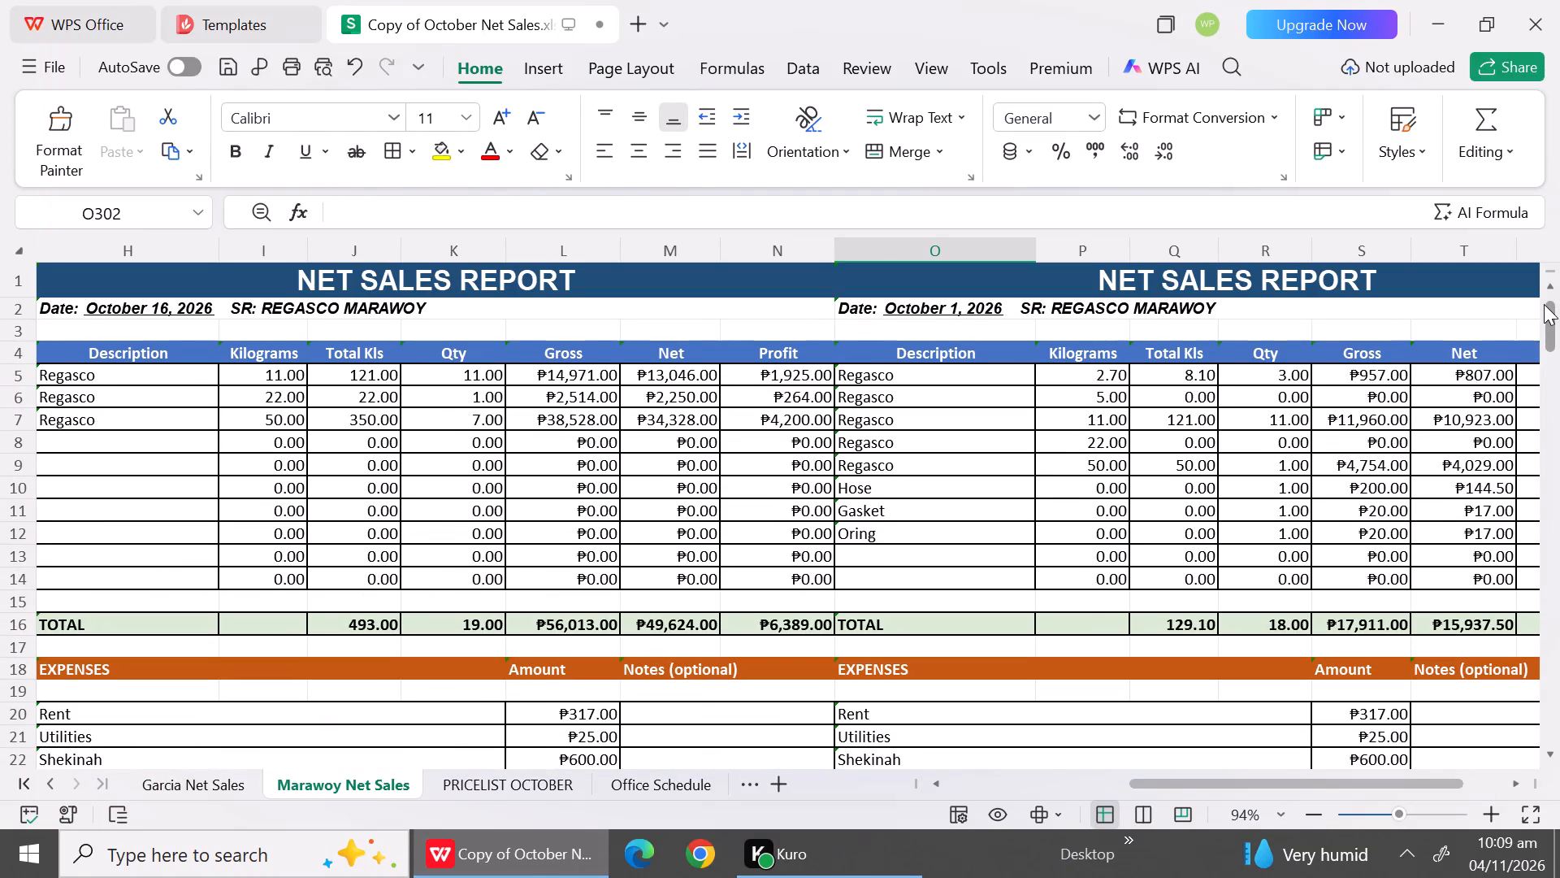
{"action": "left_click", "coordinate": [1556, 472]}
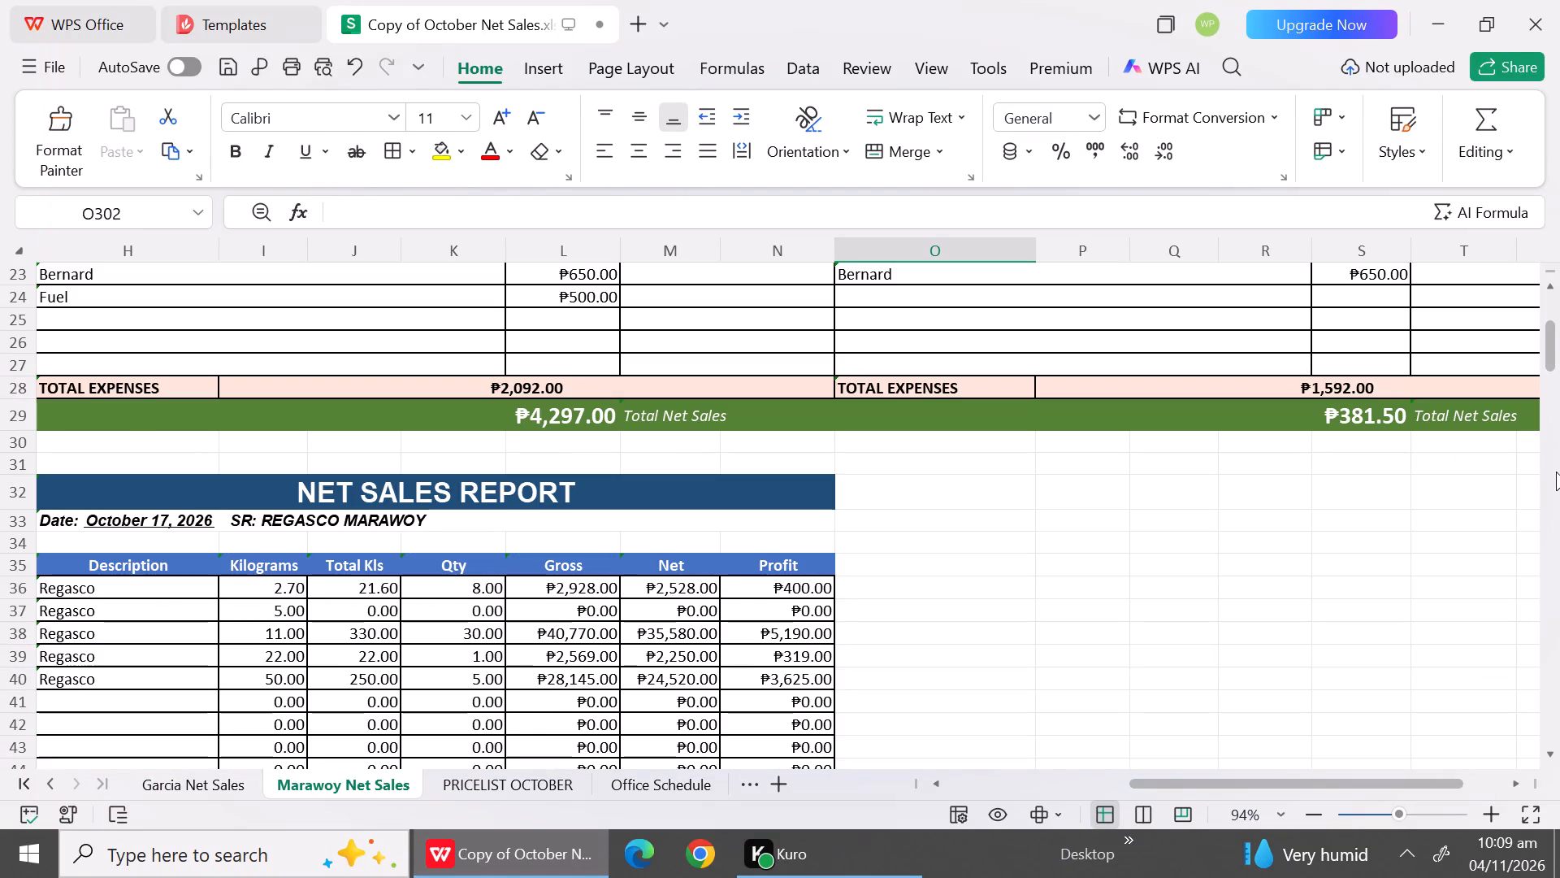
{"action": "left_click", "coordinate": [1556, 472]}
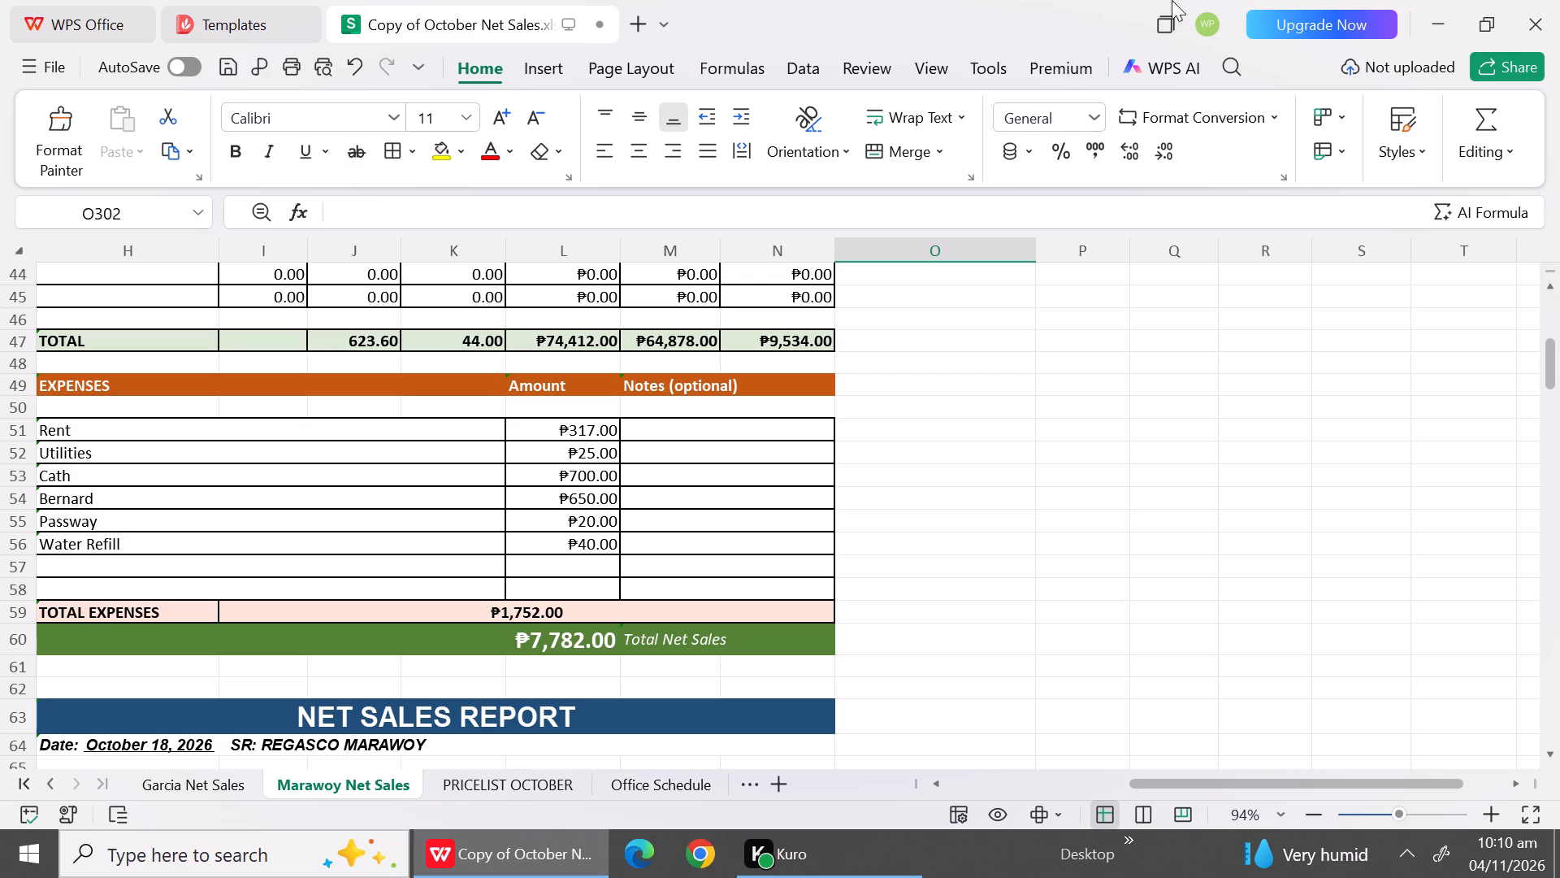
{"action": "left_click", "coordinate": [1047, 428]}
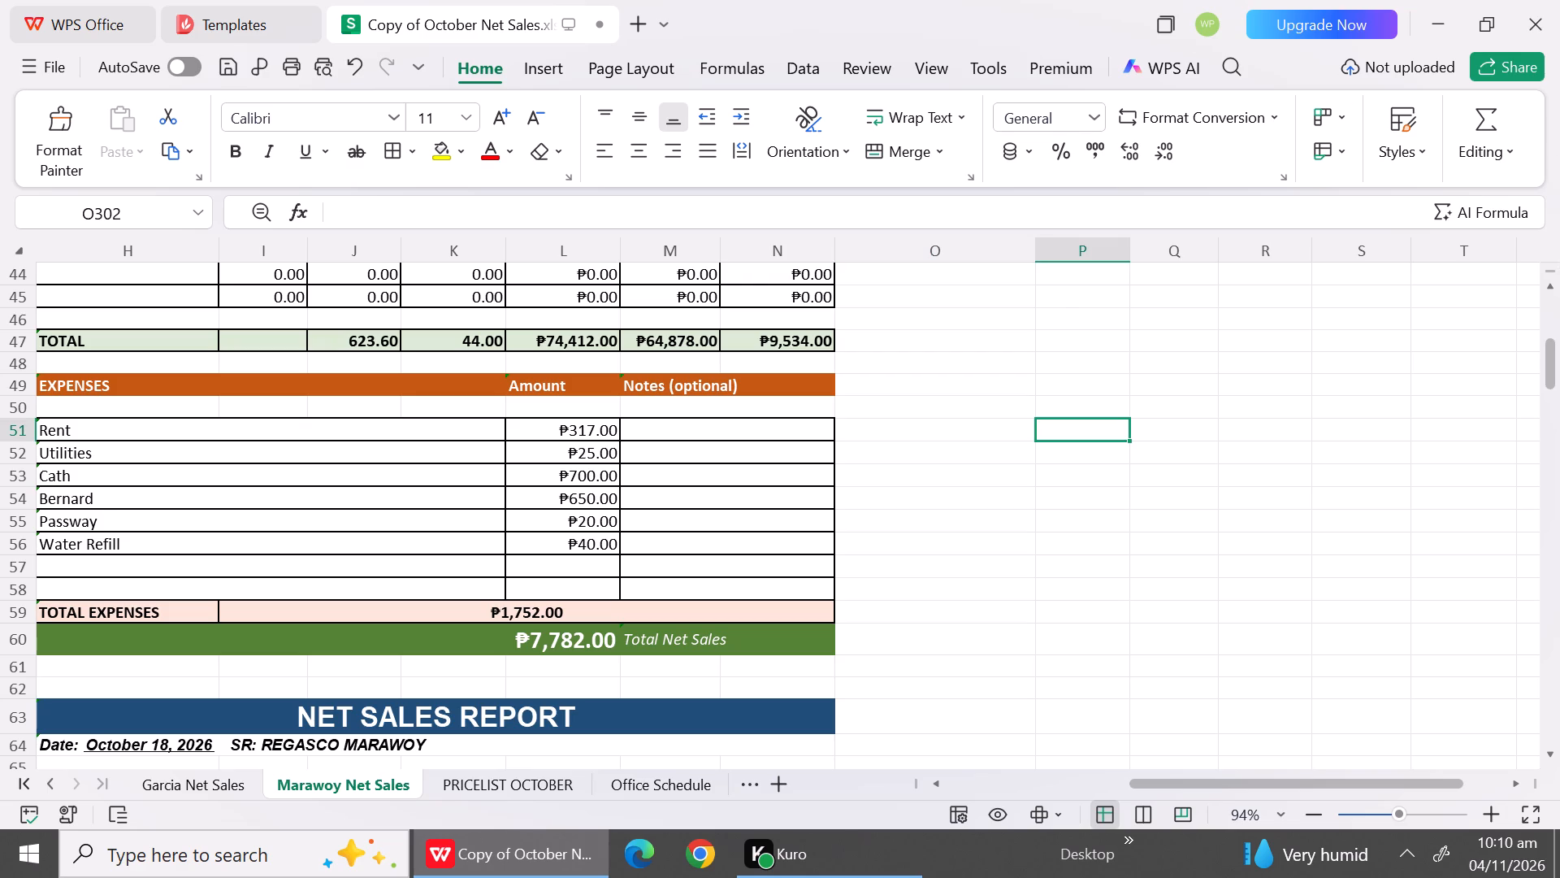
Set the Fuel expense amount in the October 16 report to 930.
{"action": "triple_click", "coordinate": [1556, 307]}
{"action": "double_click", "coordinate": [1556, 307]}
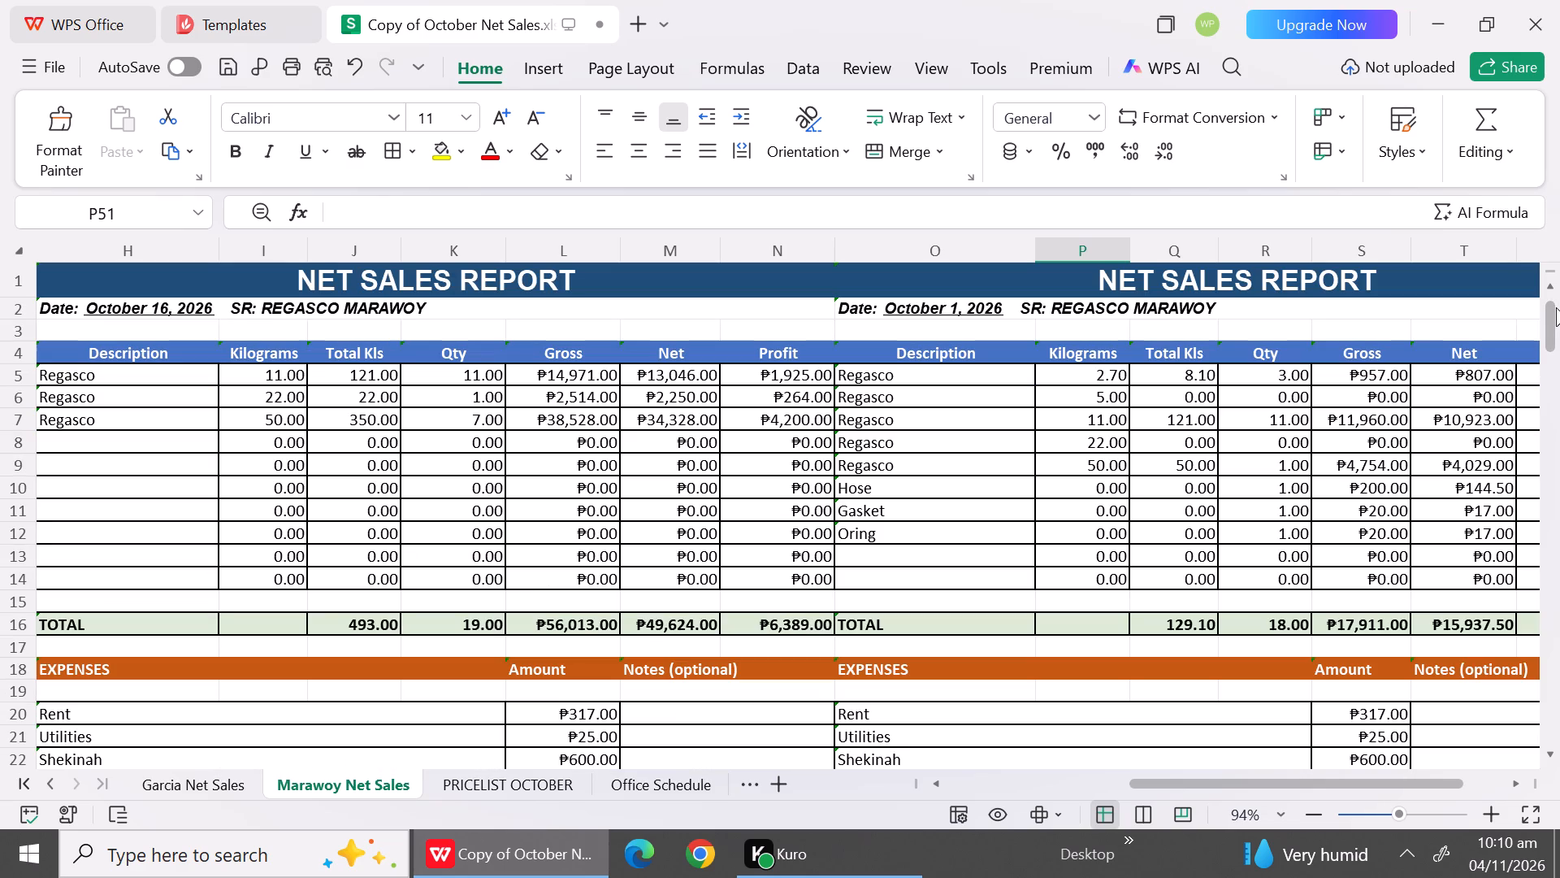
{"action": "triple_click", "coordinate": [1552, 758]}
{"action": "triple_click", "coordinate": [1552, 758]}
{"action": "triple_click", "coordinate": [1552, 758]}
{"action": "triple_click", "coordinate": [1552, 758]}
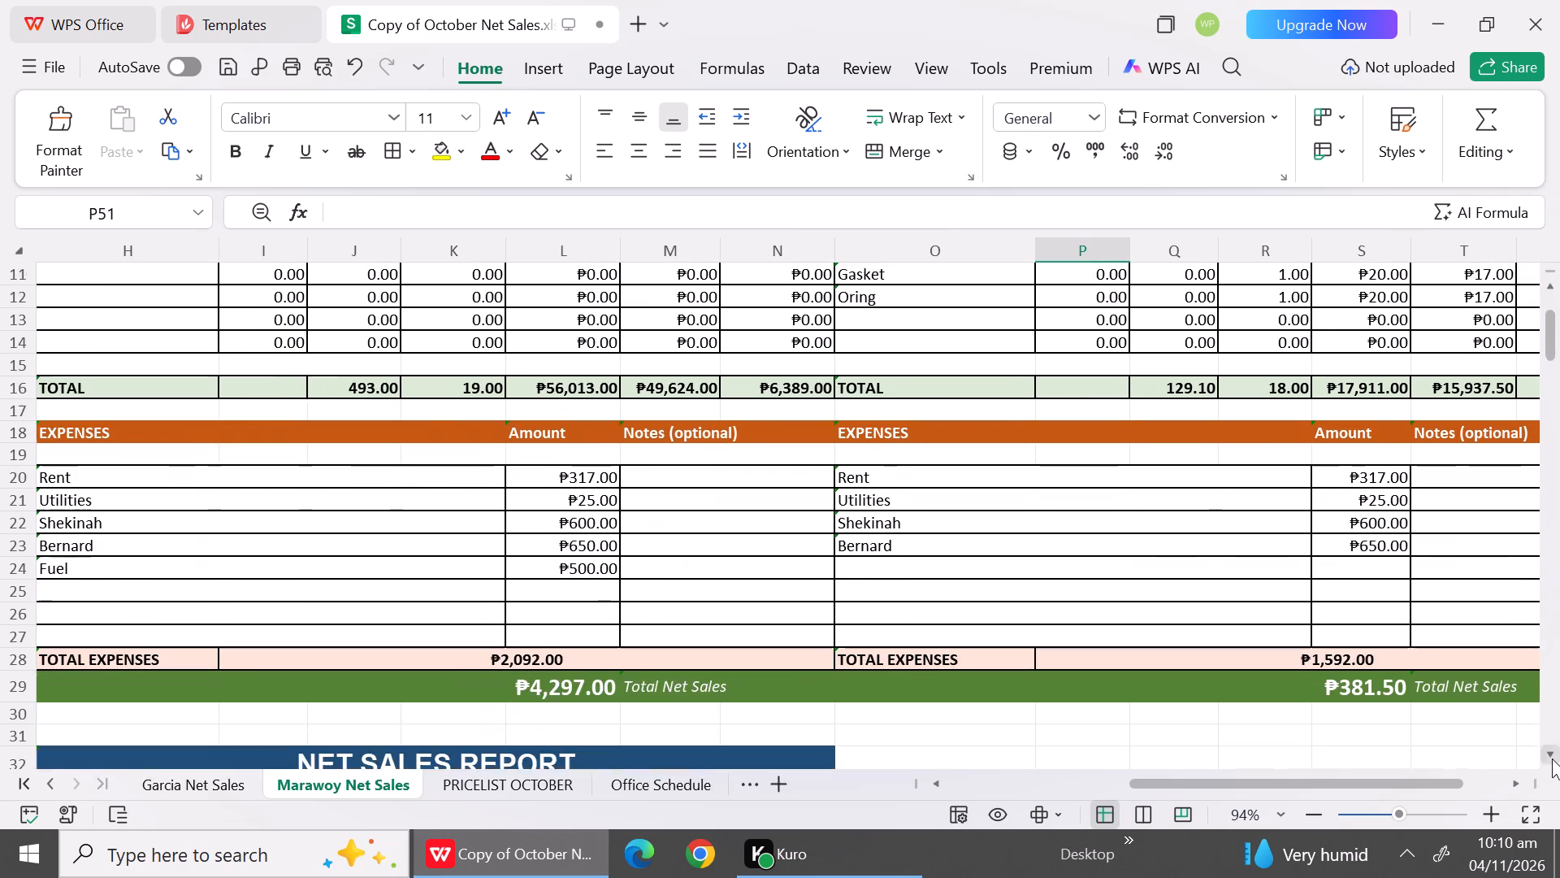
{"action": "left_click", "coordinate": [1552, 758]}
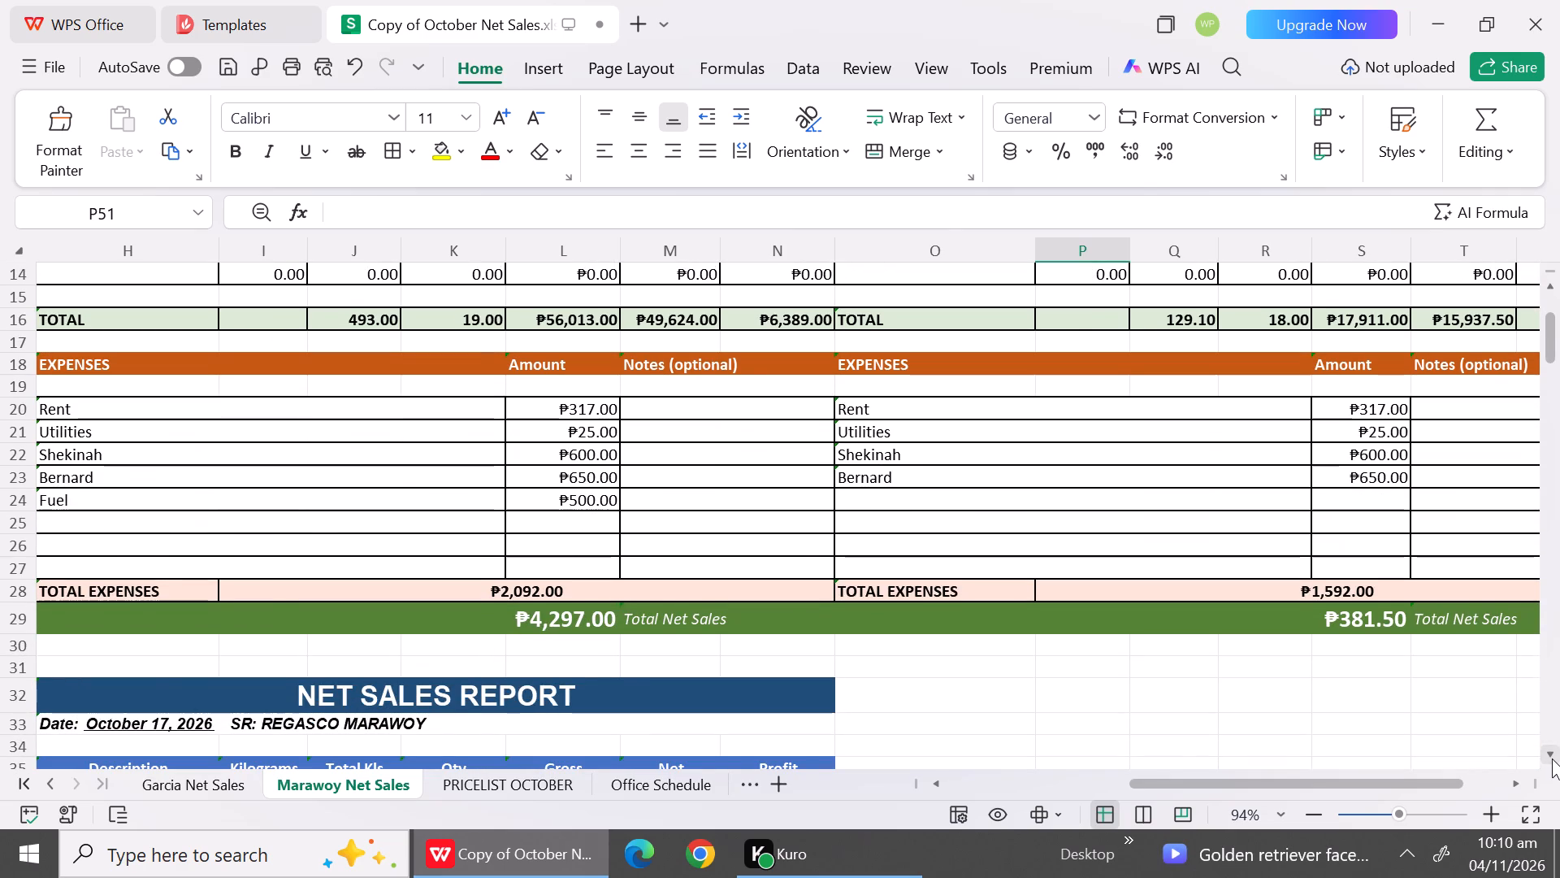
{"action": "left_click", "coordinate": [1552, 758]}
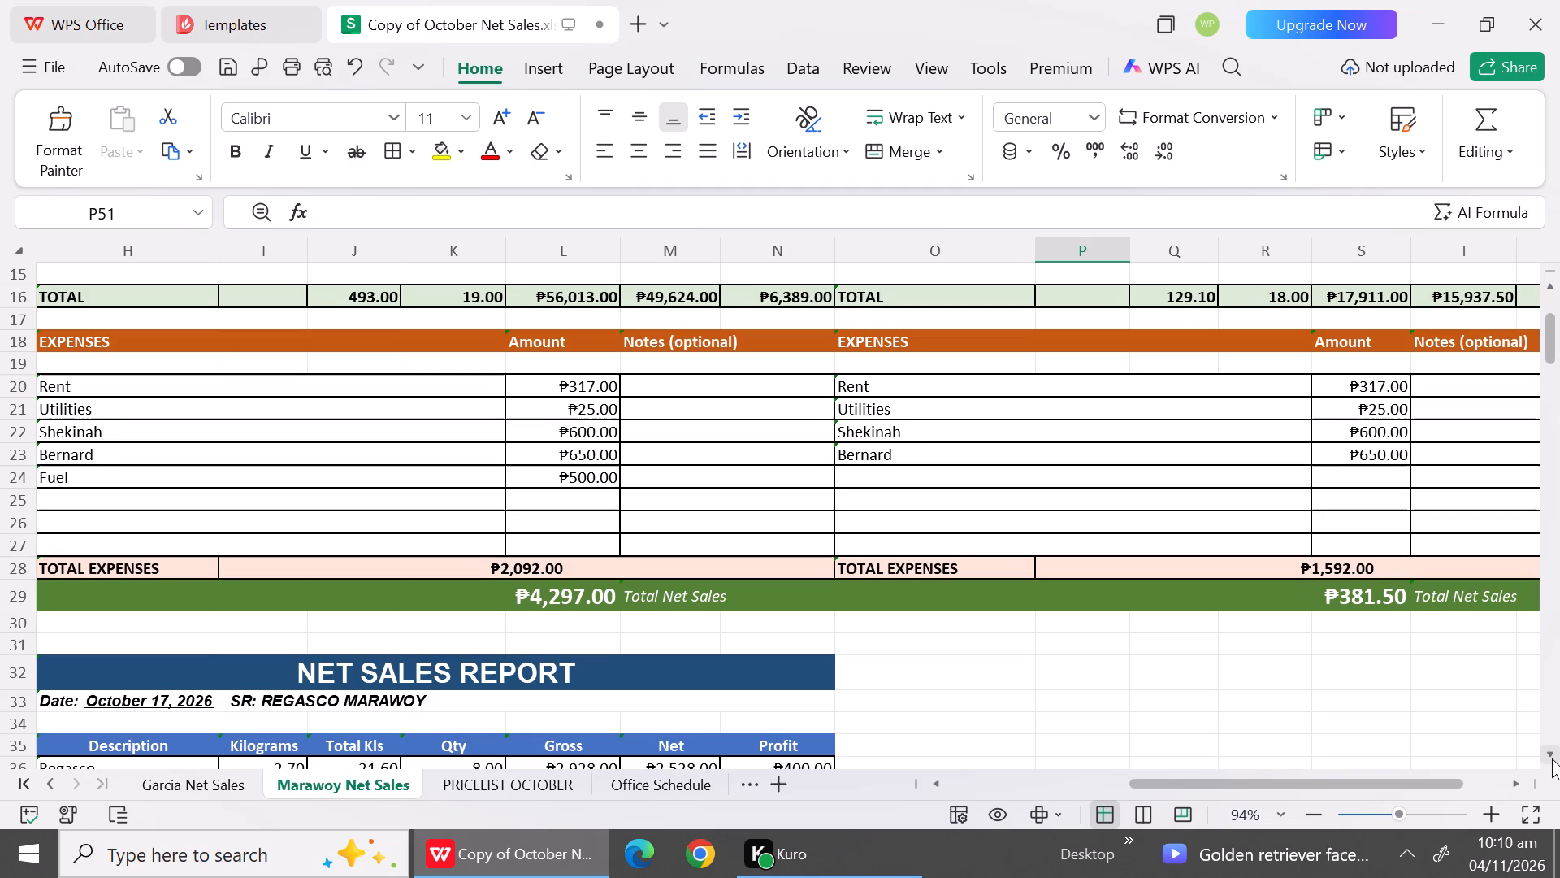
{"action": "left_click", "coordinate": [604, 487]}
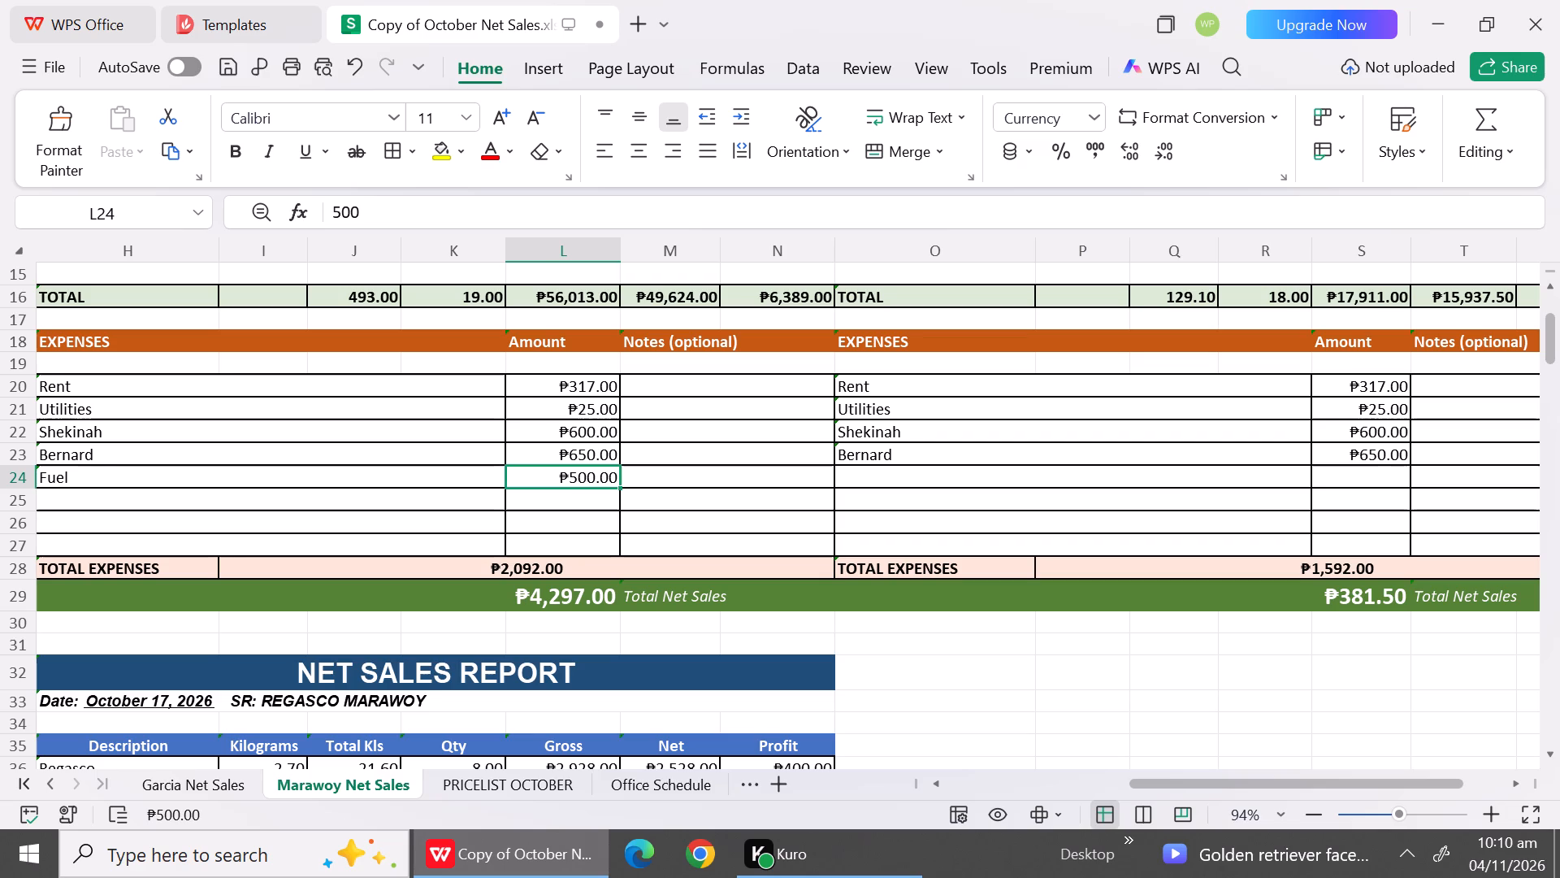
{"action": "type", "text": "93"}
{"action": "key", "text": "0"}
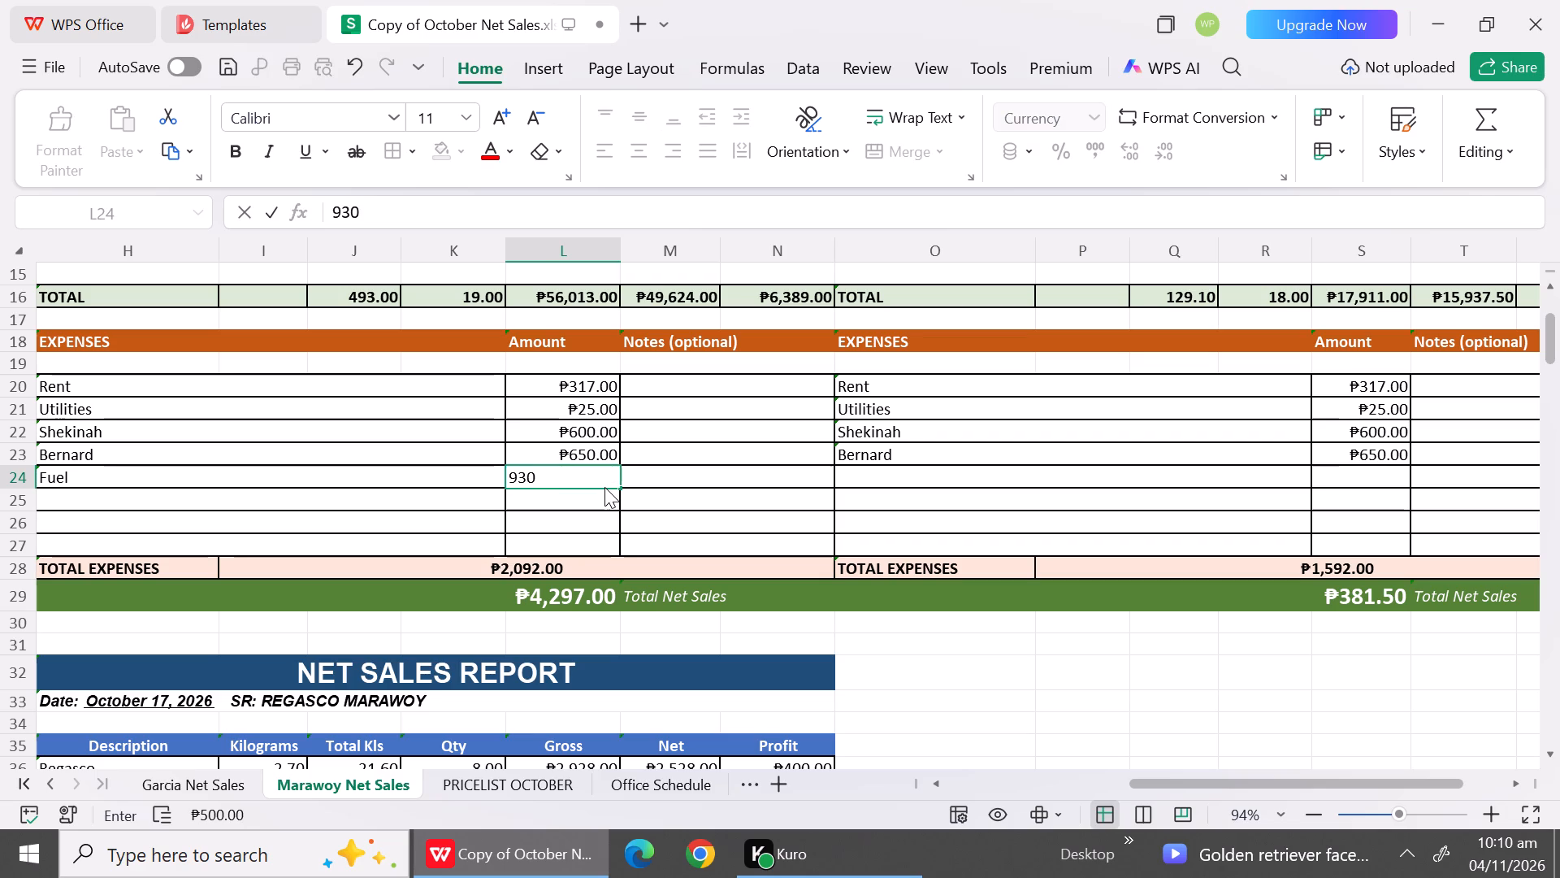
{"action": "left_click", "coordinate": [689, 531]}
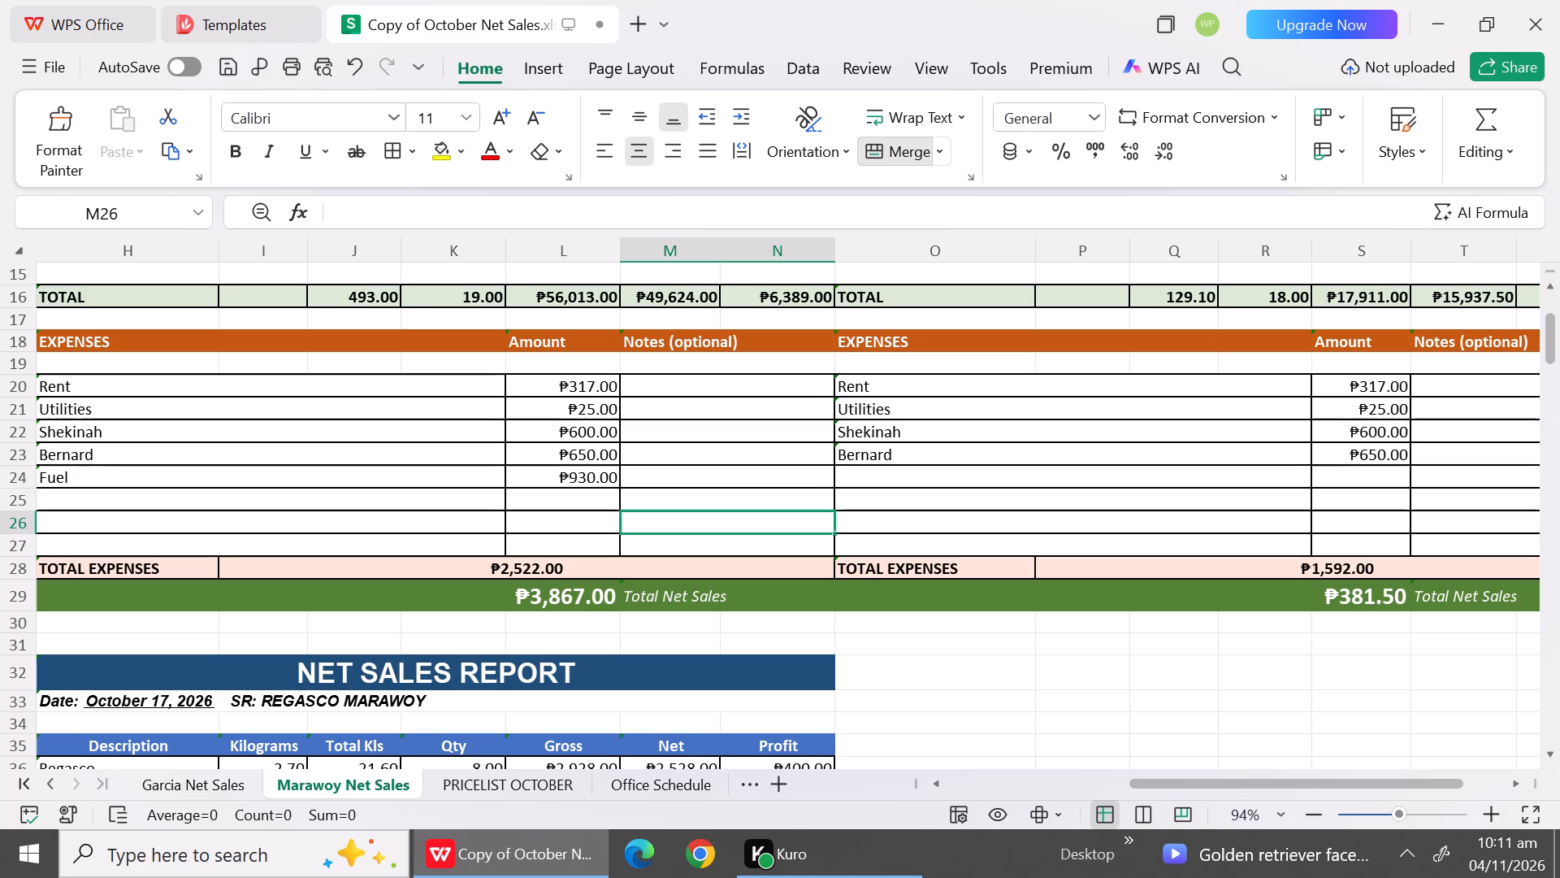
Set the gross of the 11 kg Regasco row in the October 17 report to 32376.
{"action": "triple_click", "coordinate": [1549, 749]}
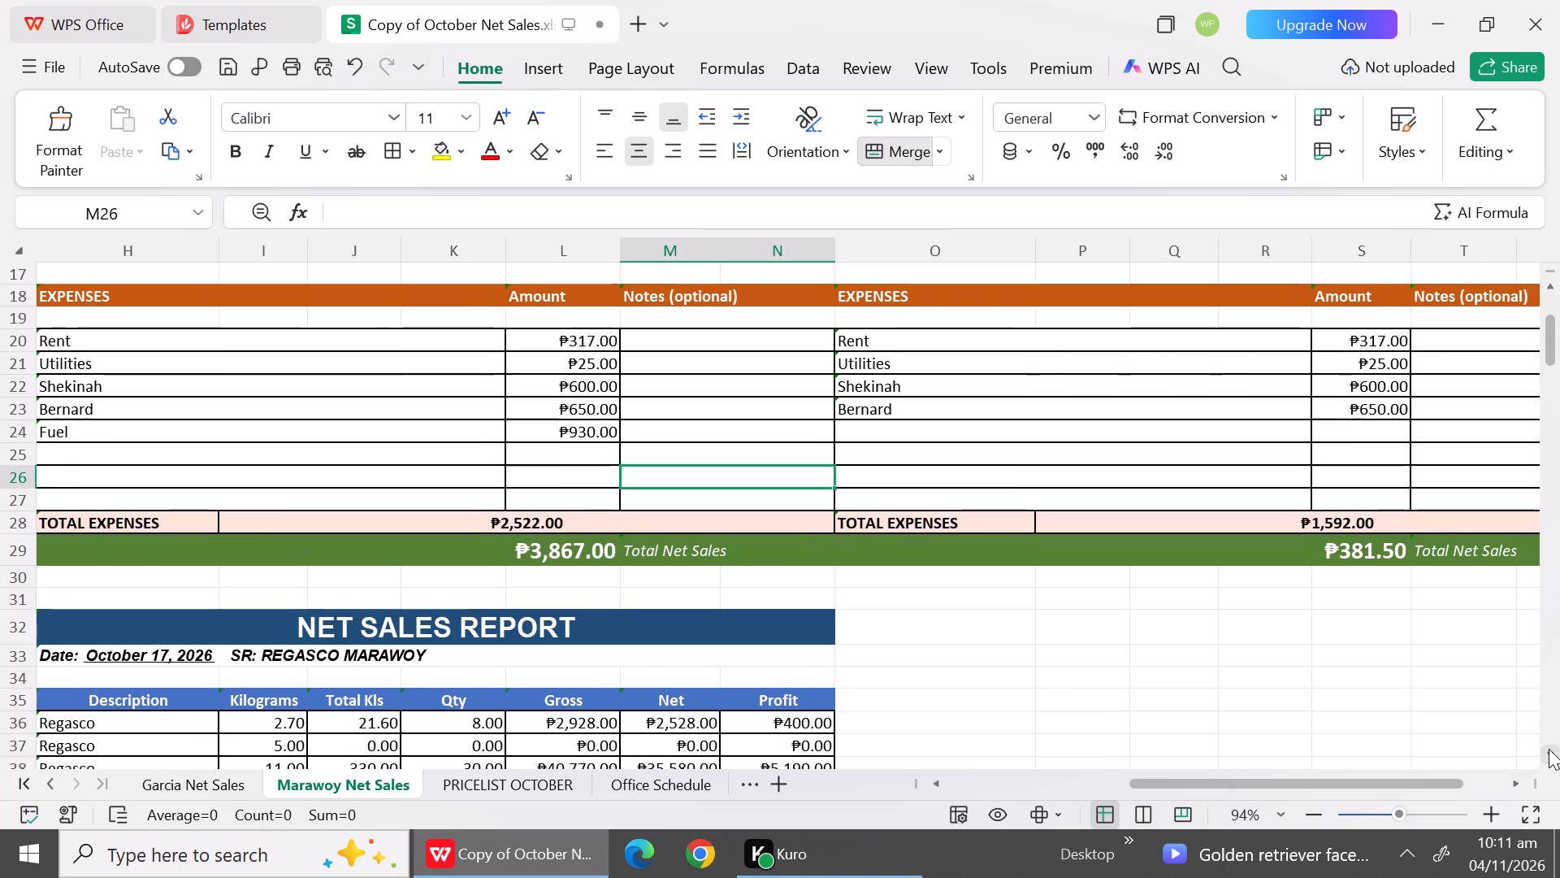
{"action": "triple_click", "coordinate": [1549, 749]}
{"action": "triple_click", "coordinate": [1549, 749]}
{"action": "left_click", "coordinate": [1549, 749]}
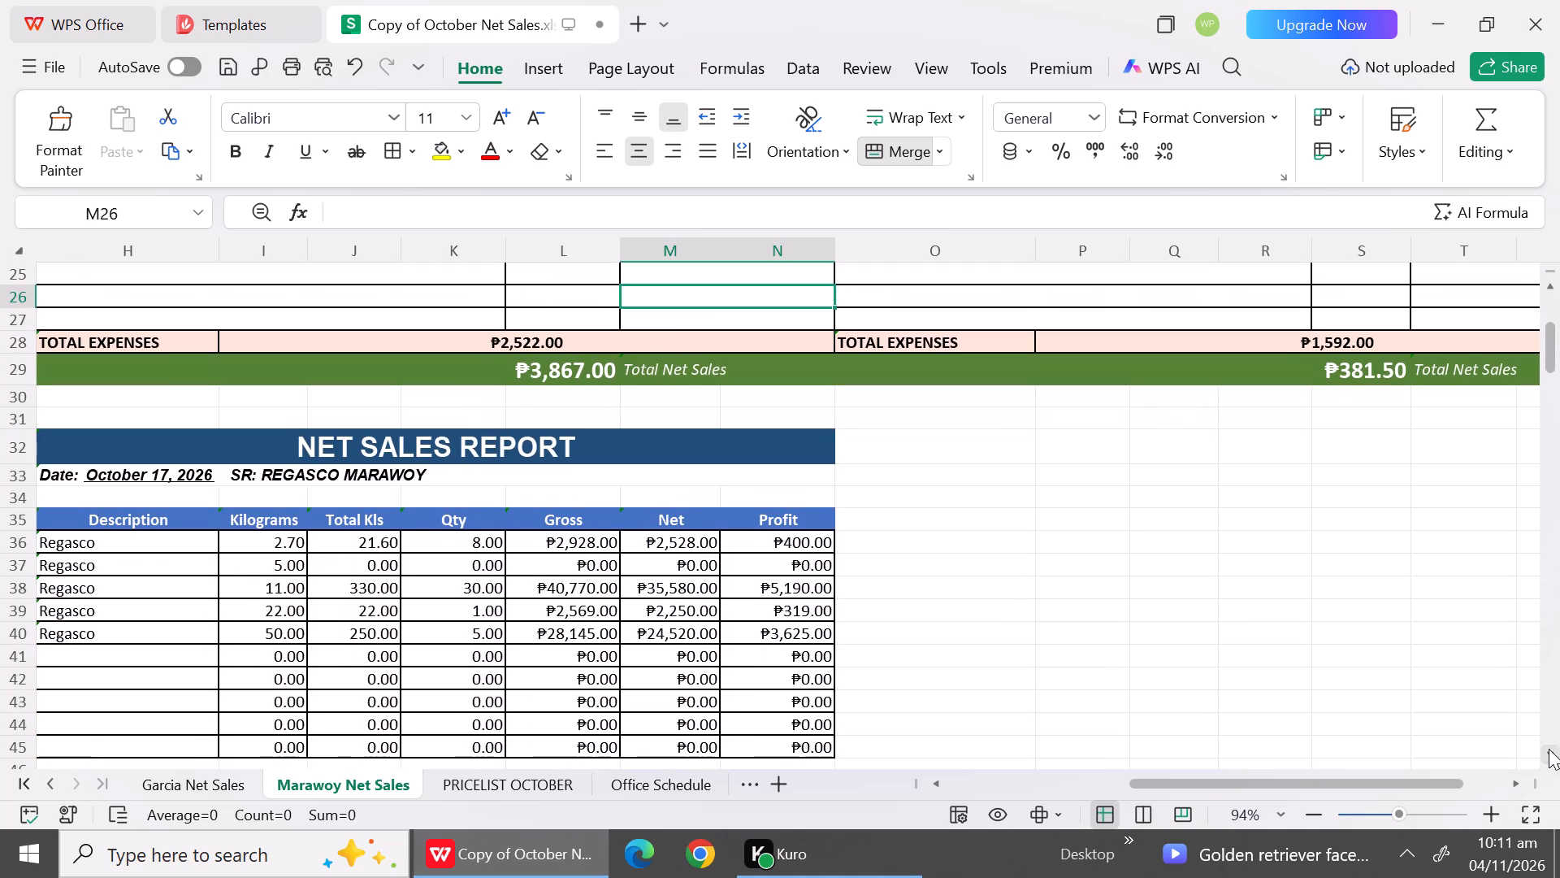
{"action": "triple_click", "coordinate": [1549, 749]}
{"action": "left_click", "coordinate": [1549, 749]}
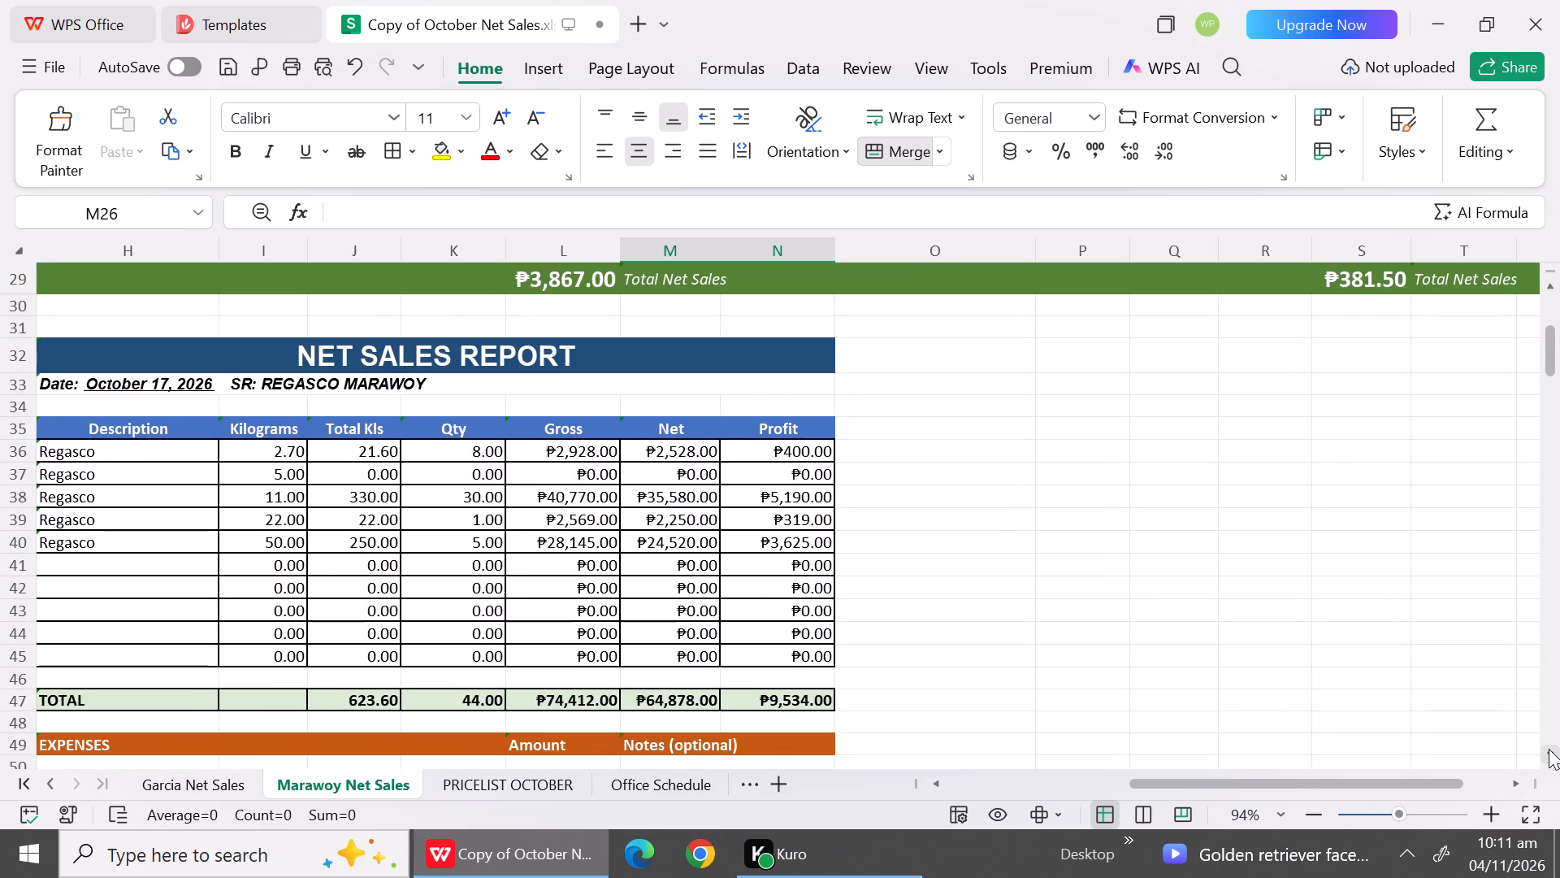
{"action": "left_click", "coordinate": [1549, 749]}
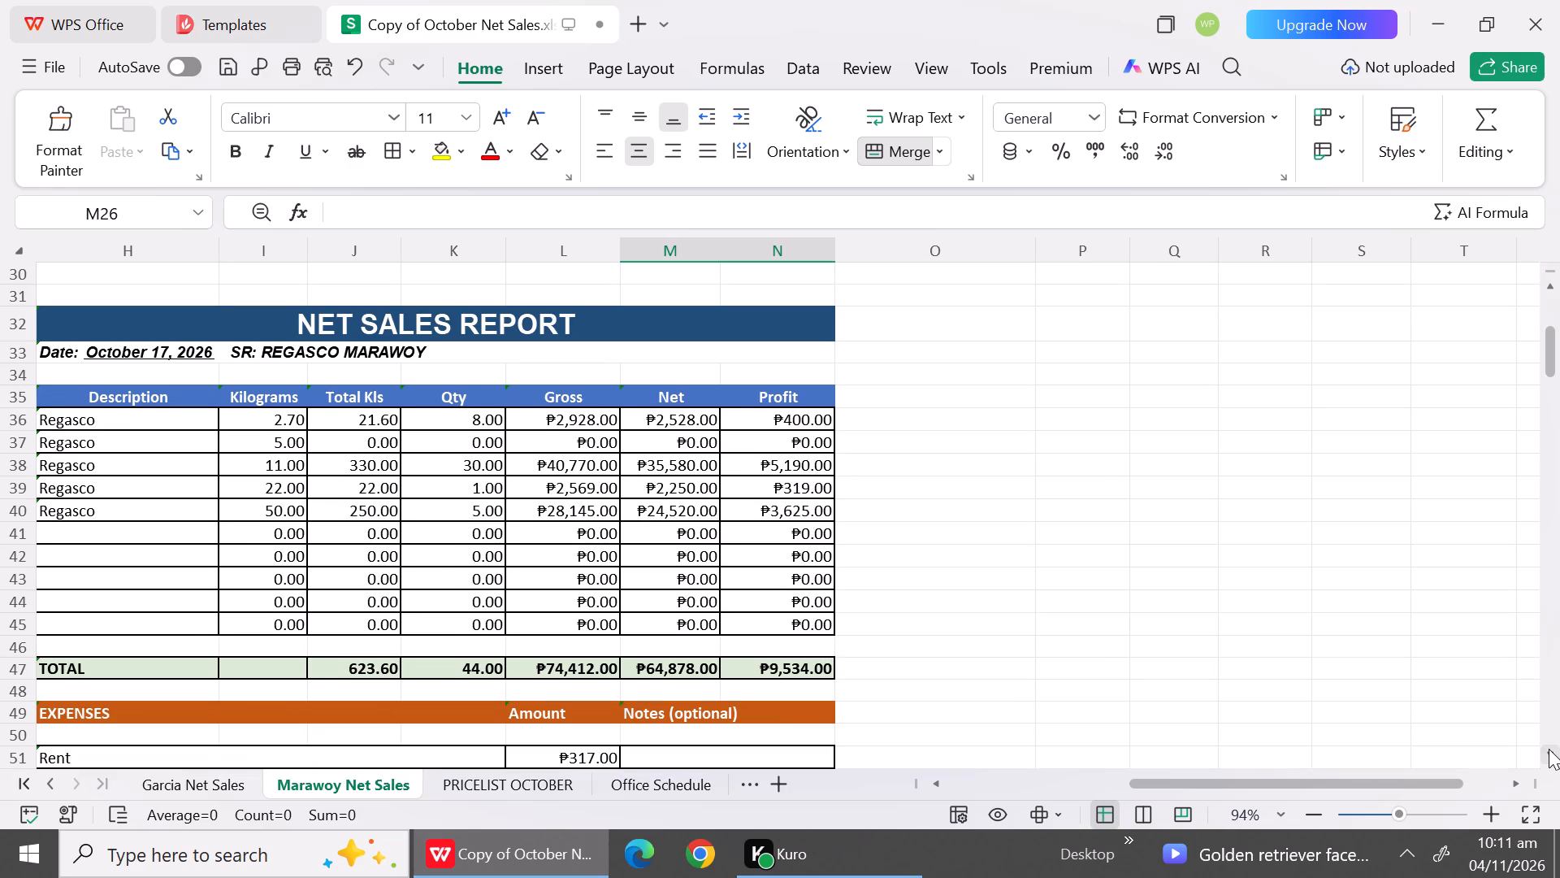
{"action": "left_click", "coordinate": [1549, 749]}
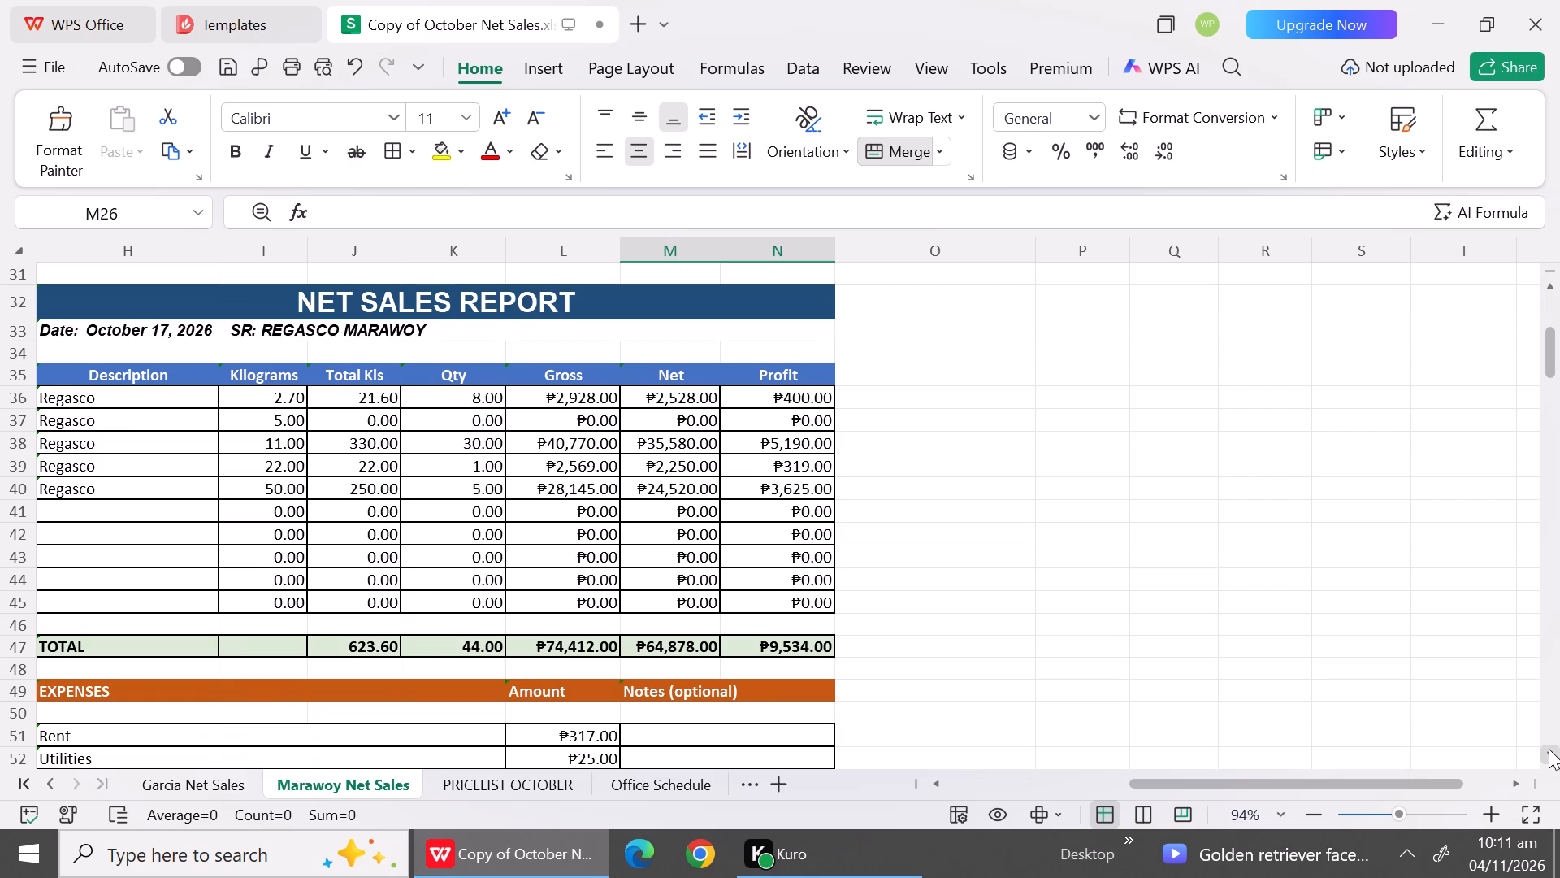
{"action": "left_click", "coordinate": [1549, 749]}
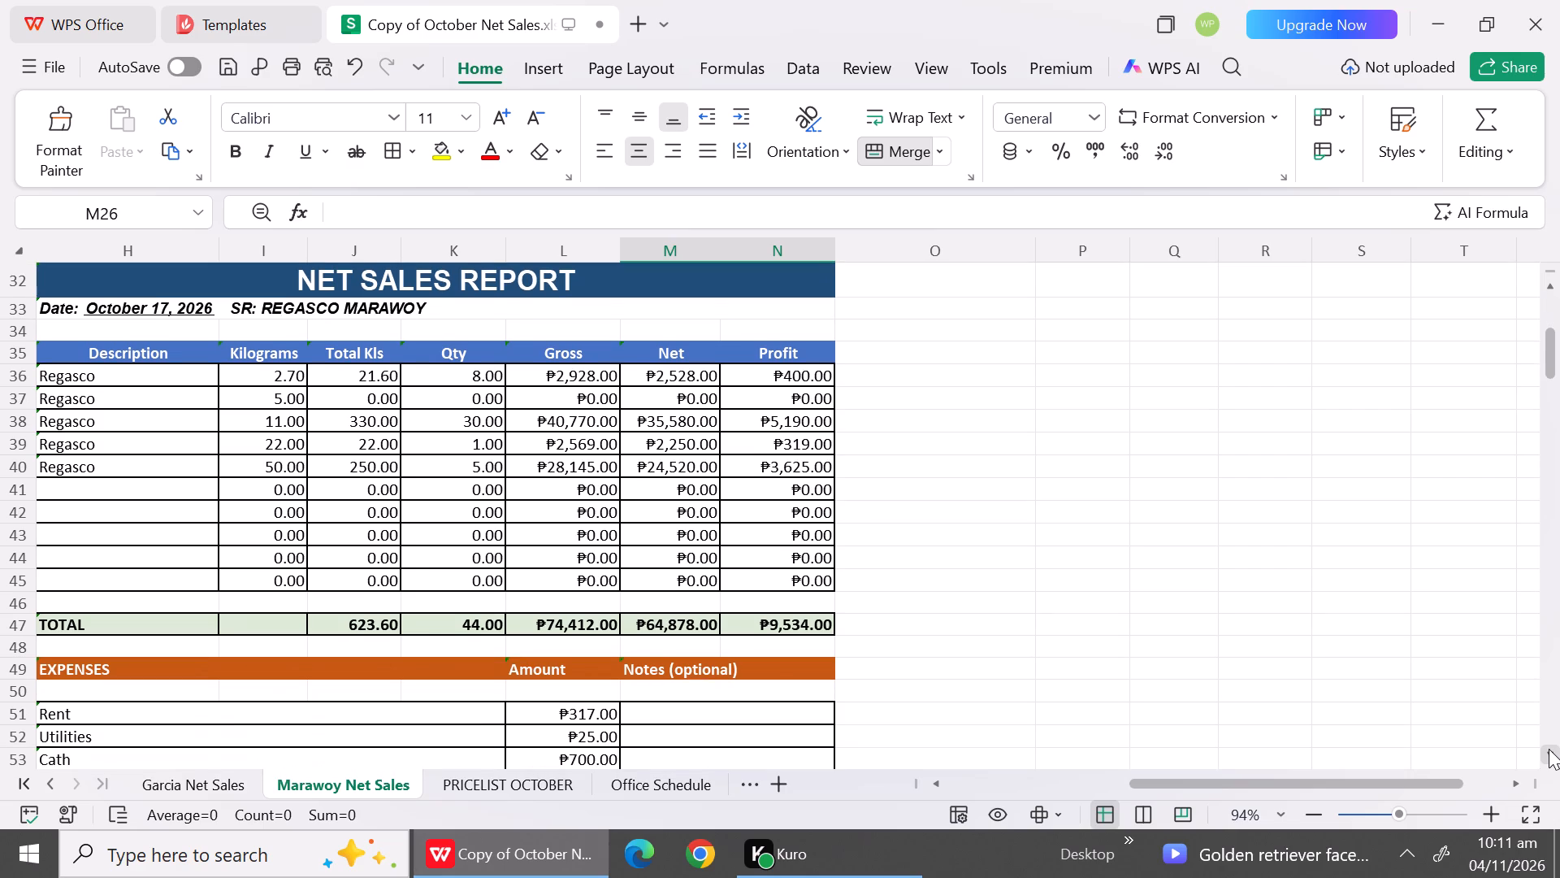
{"action": "left_click", "coordinate": [474, 429]}
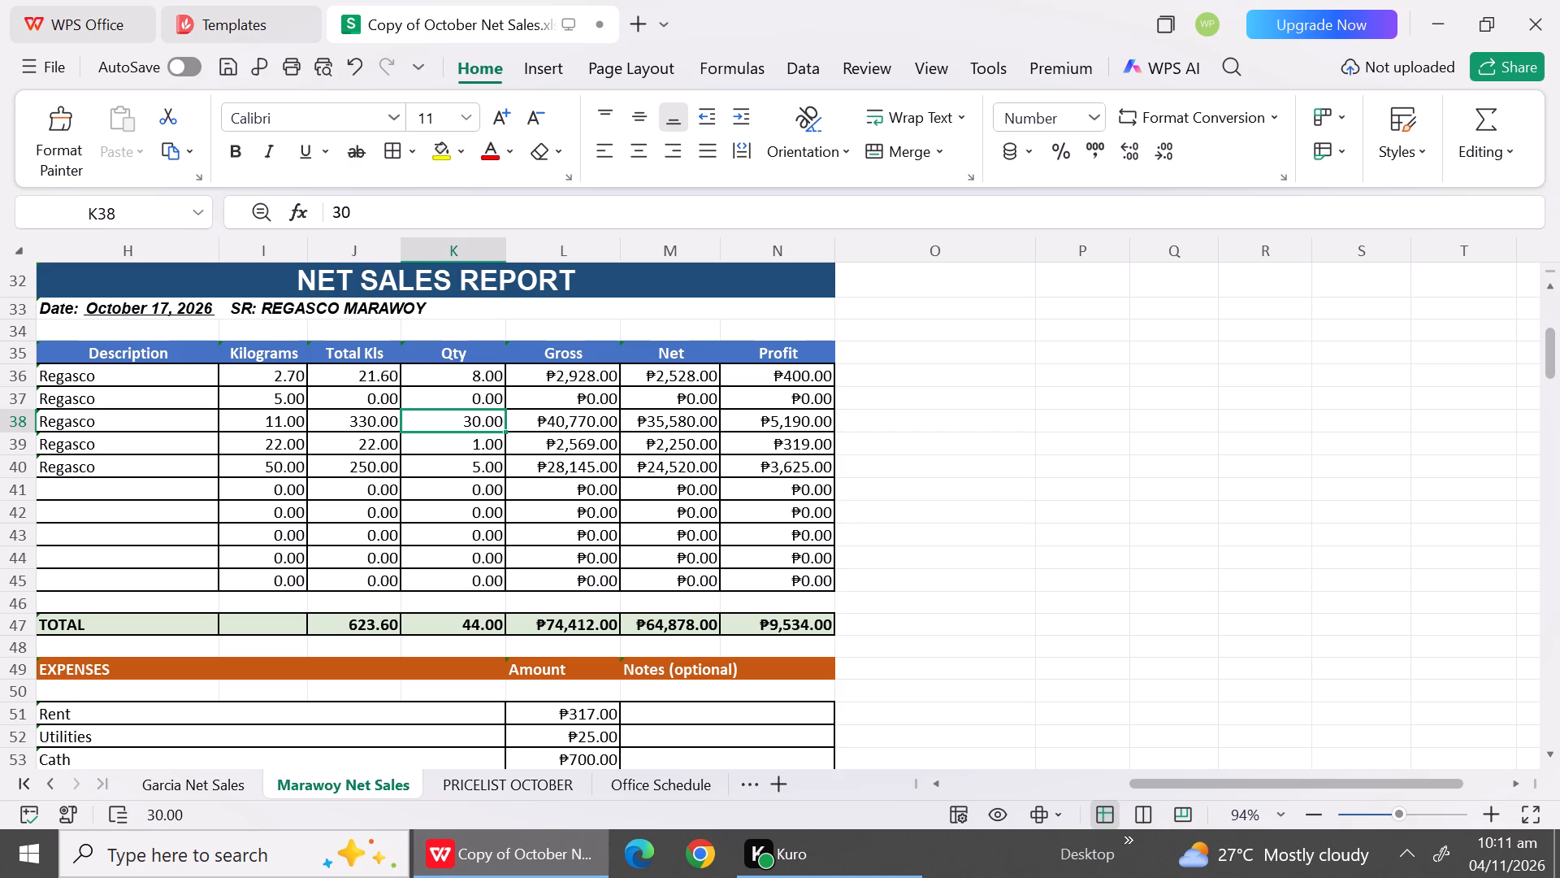
{"action": "left_click", "coordinate": [582, 428]}
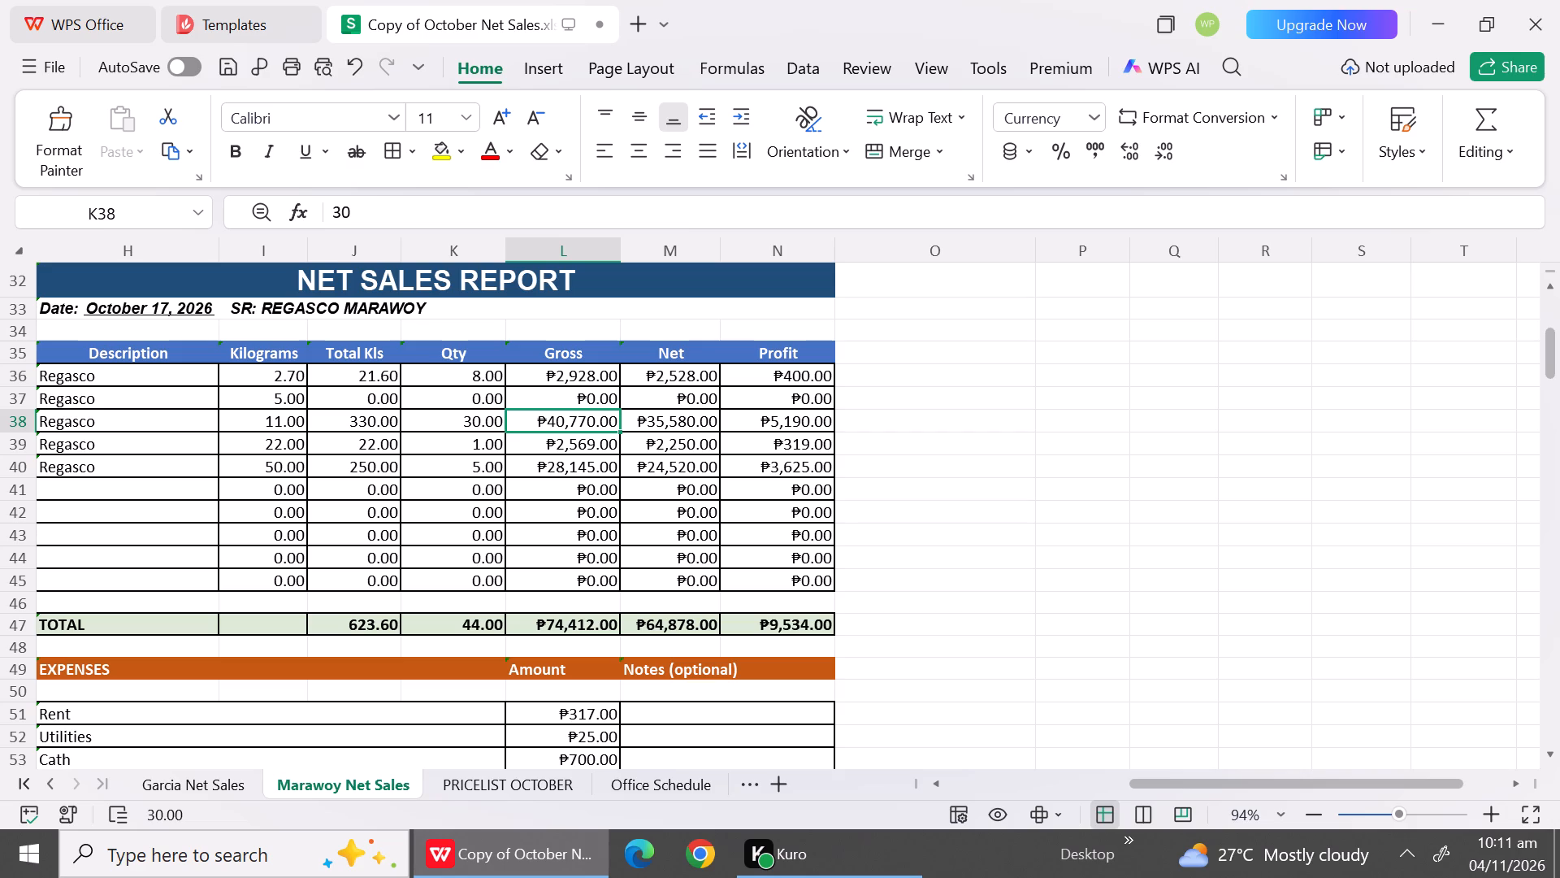
{"action": "key", "text": "3"}
{"action": "key", "text": "2"}
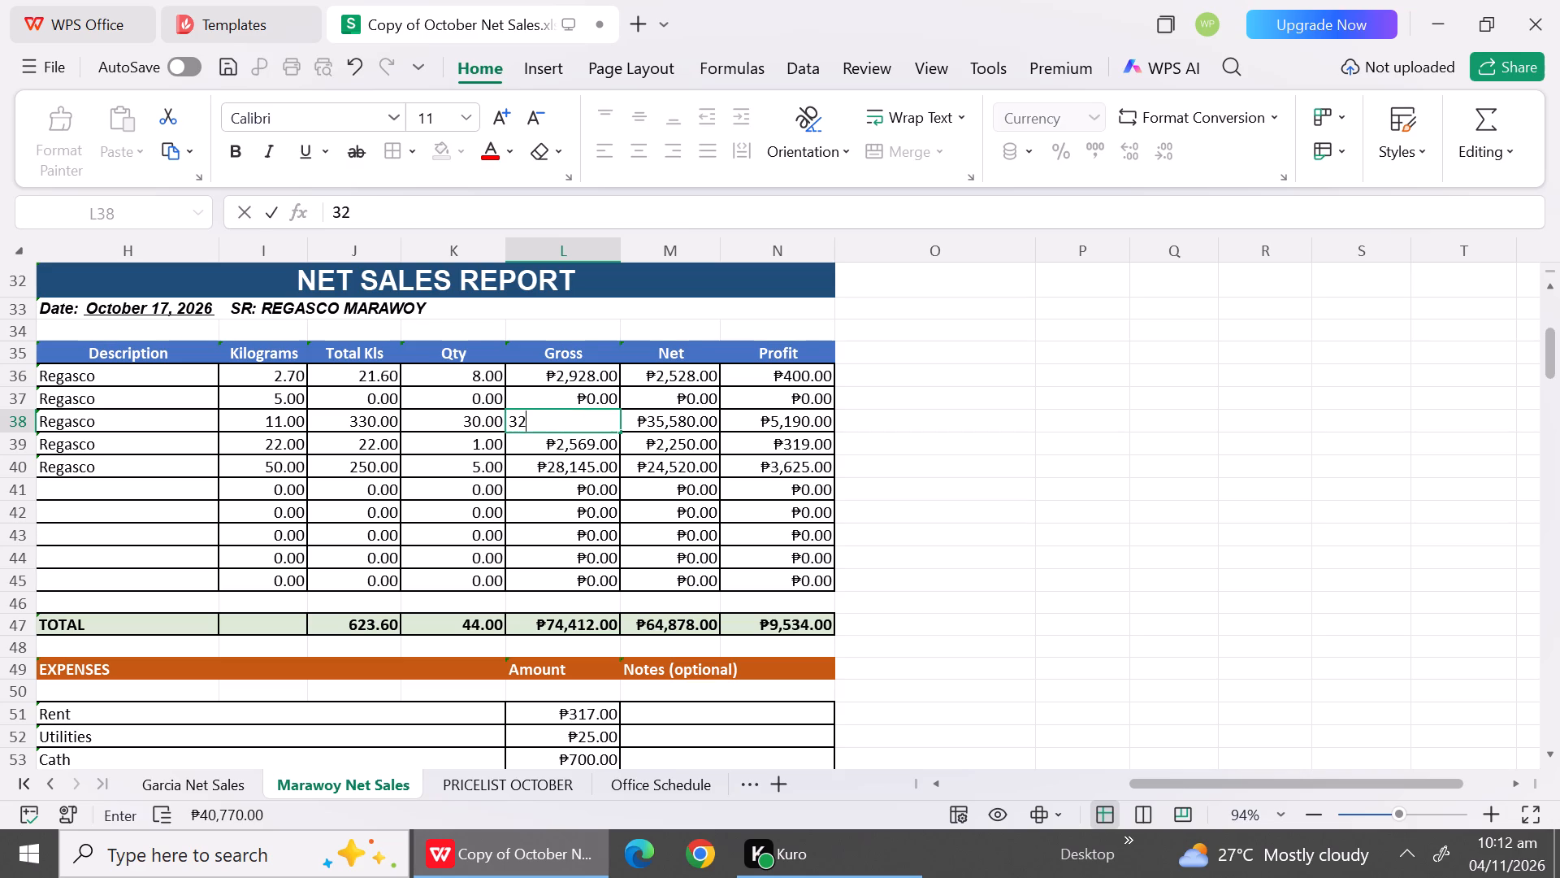
{"action": "type", "text": "37"}
{"action": "key", "text": "6"}
{"action": "left_click", "coordinate": [578, 497]}
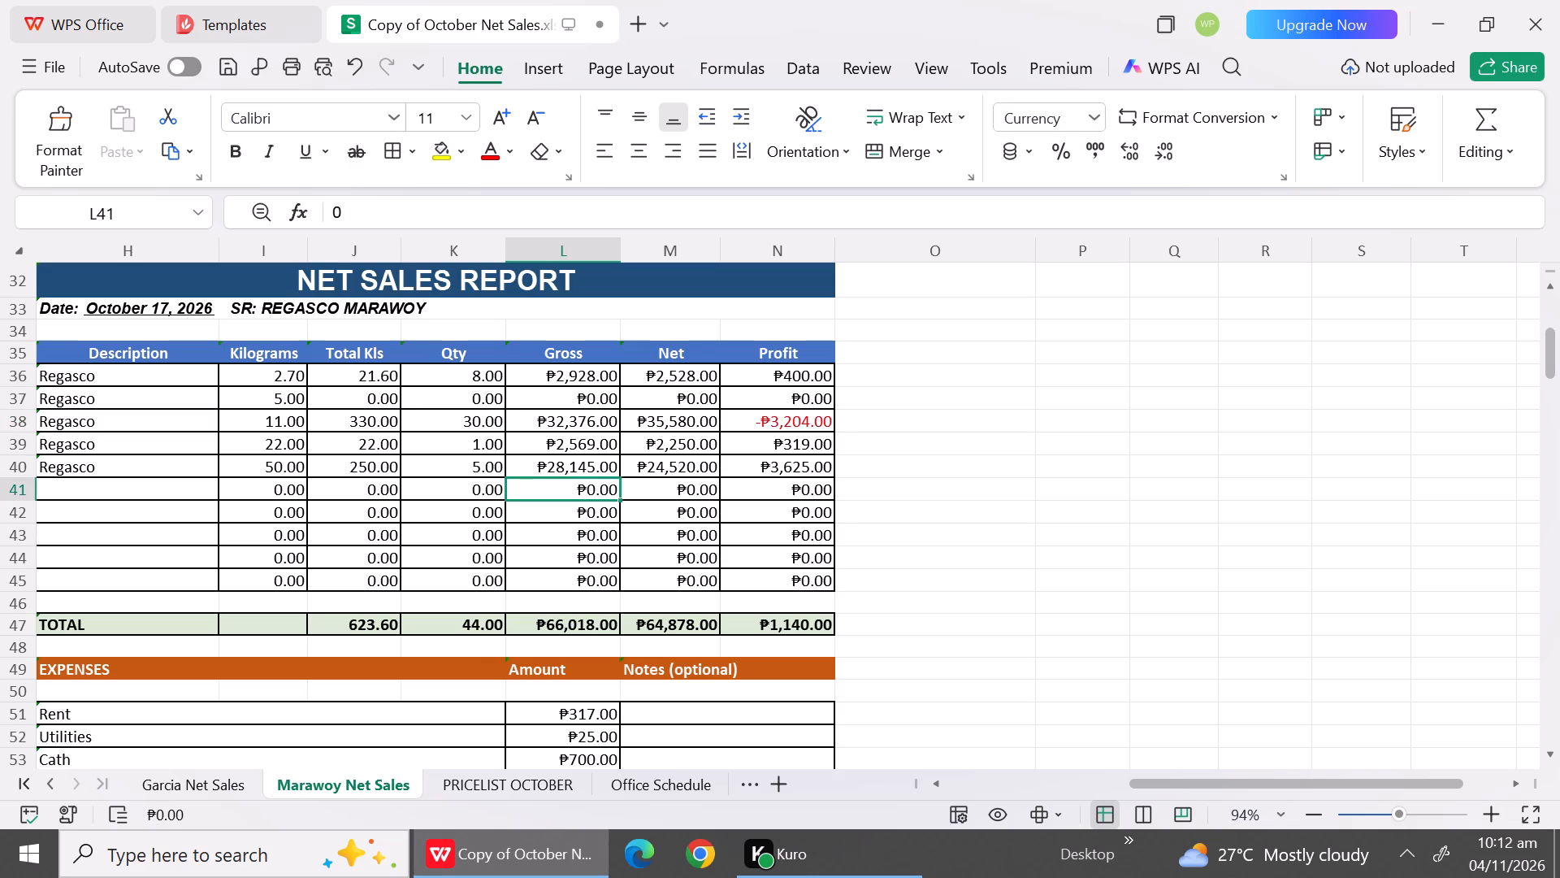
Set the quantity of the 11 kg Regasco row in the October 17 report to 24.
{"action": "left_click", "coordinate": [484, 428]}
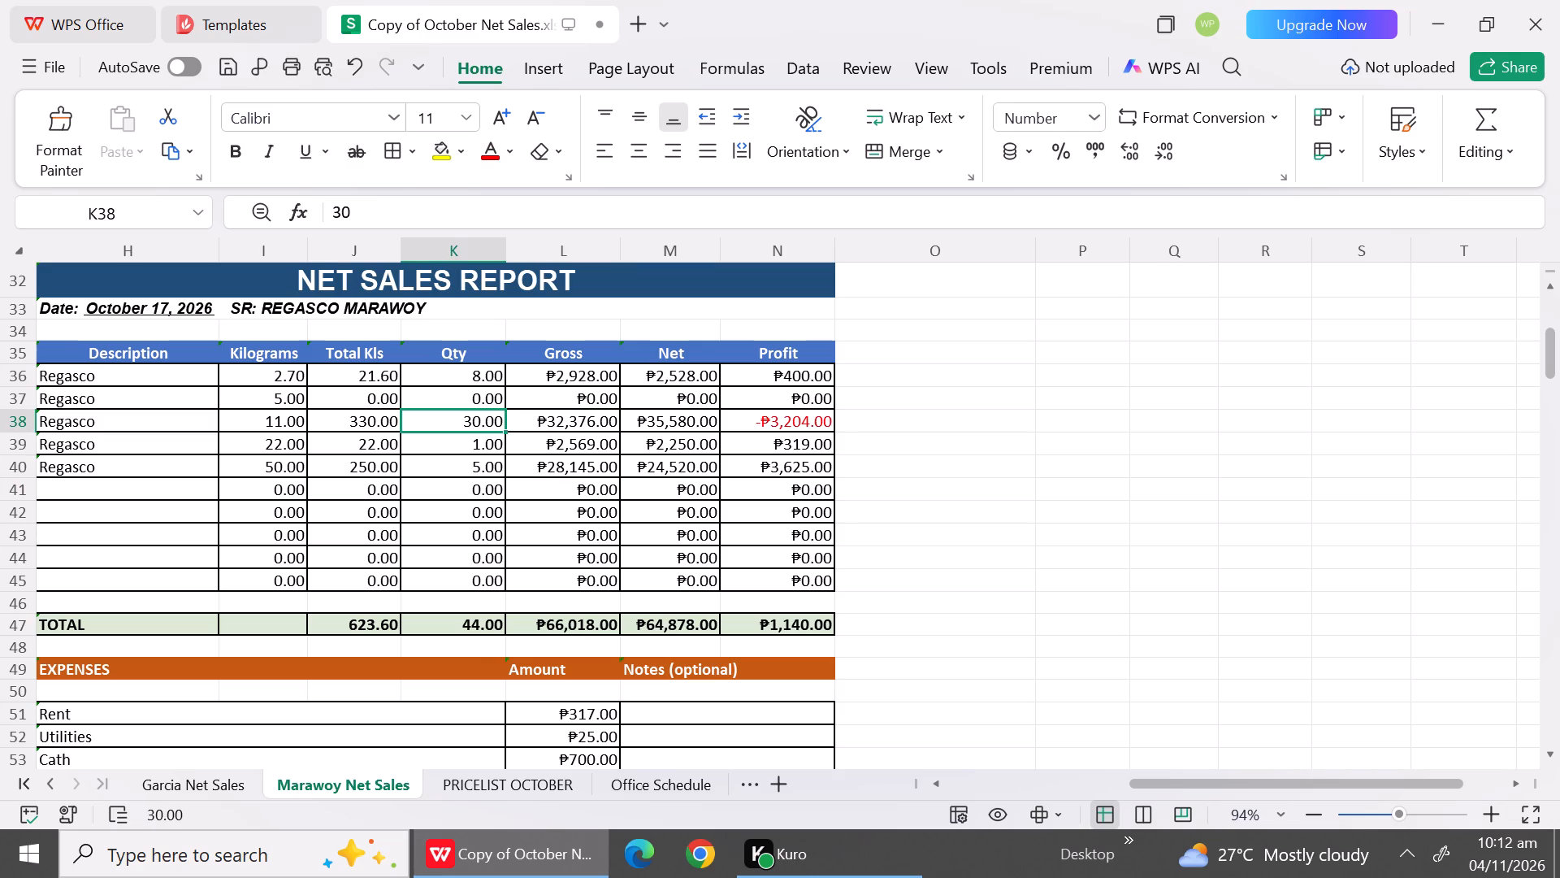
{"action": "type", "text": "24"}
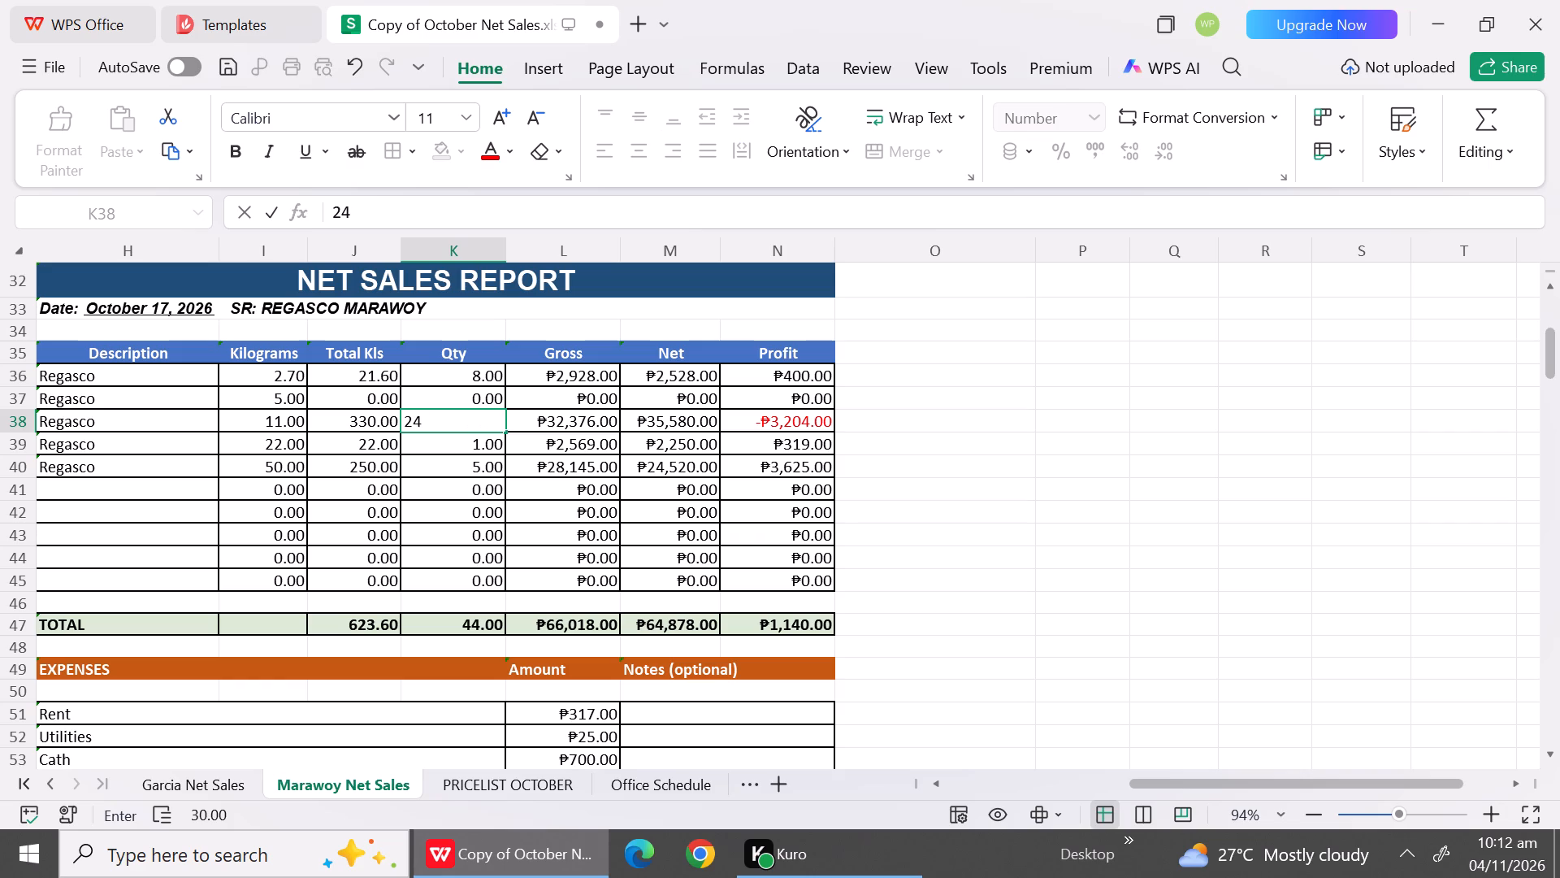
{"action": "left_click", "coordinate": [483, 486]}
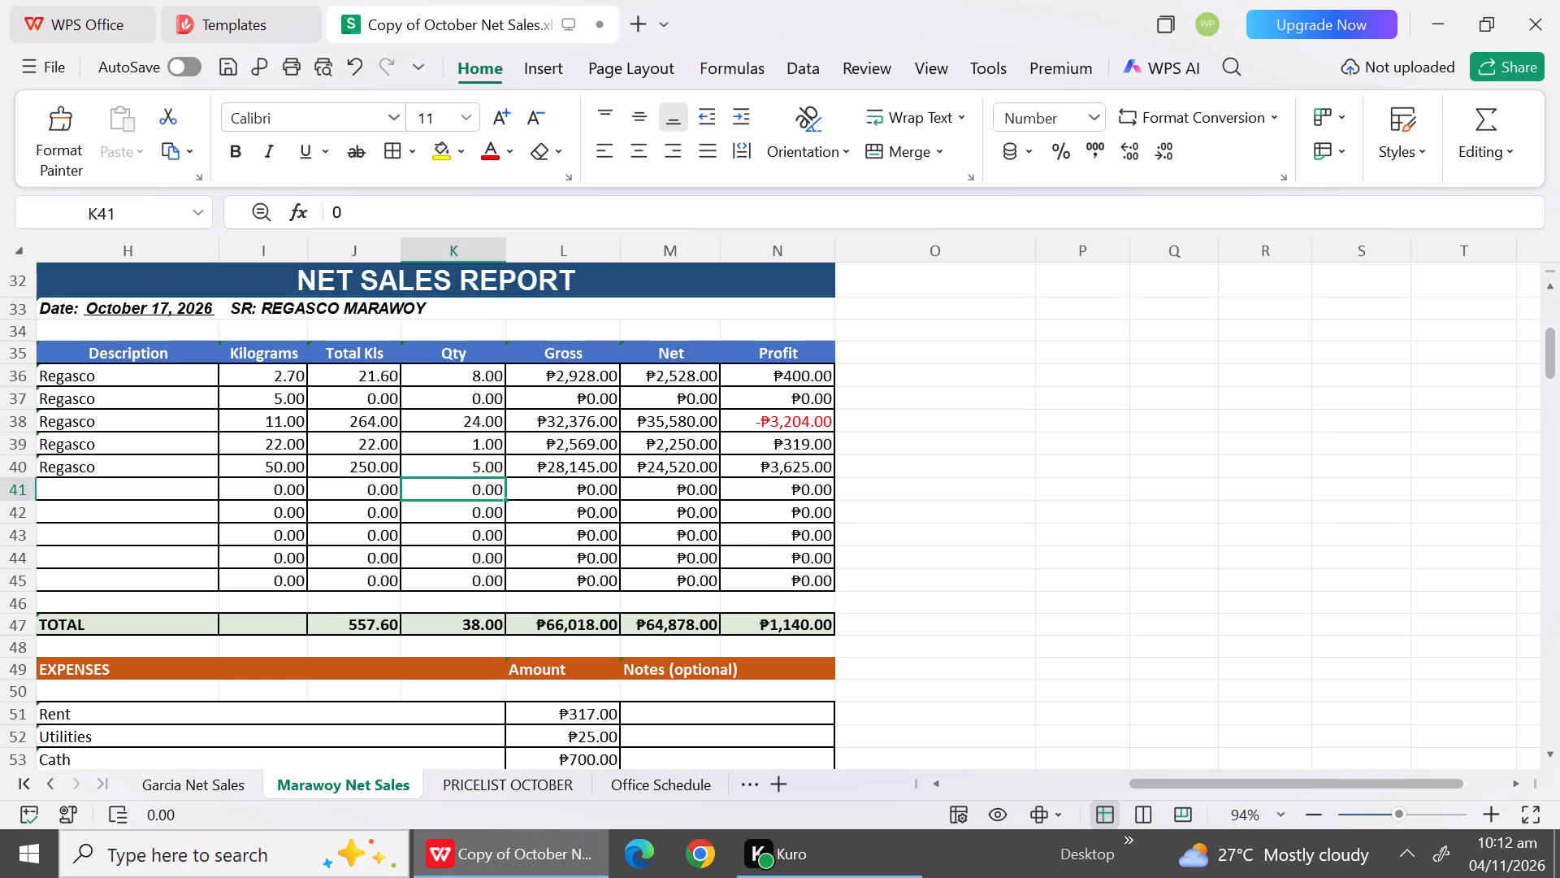
Set the quantity of the 11 kg Regasco row in the October 17 report to 17.
{"action": "left_click", "coordinate": [574, 432]}
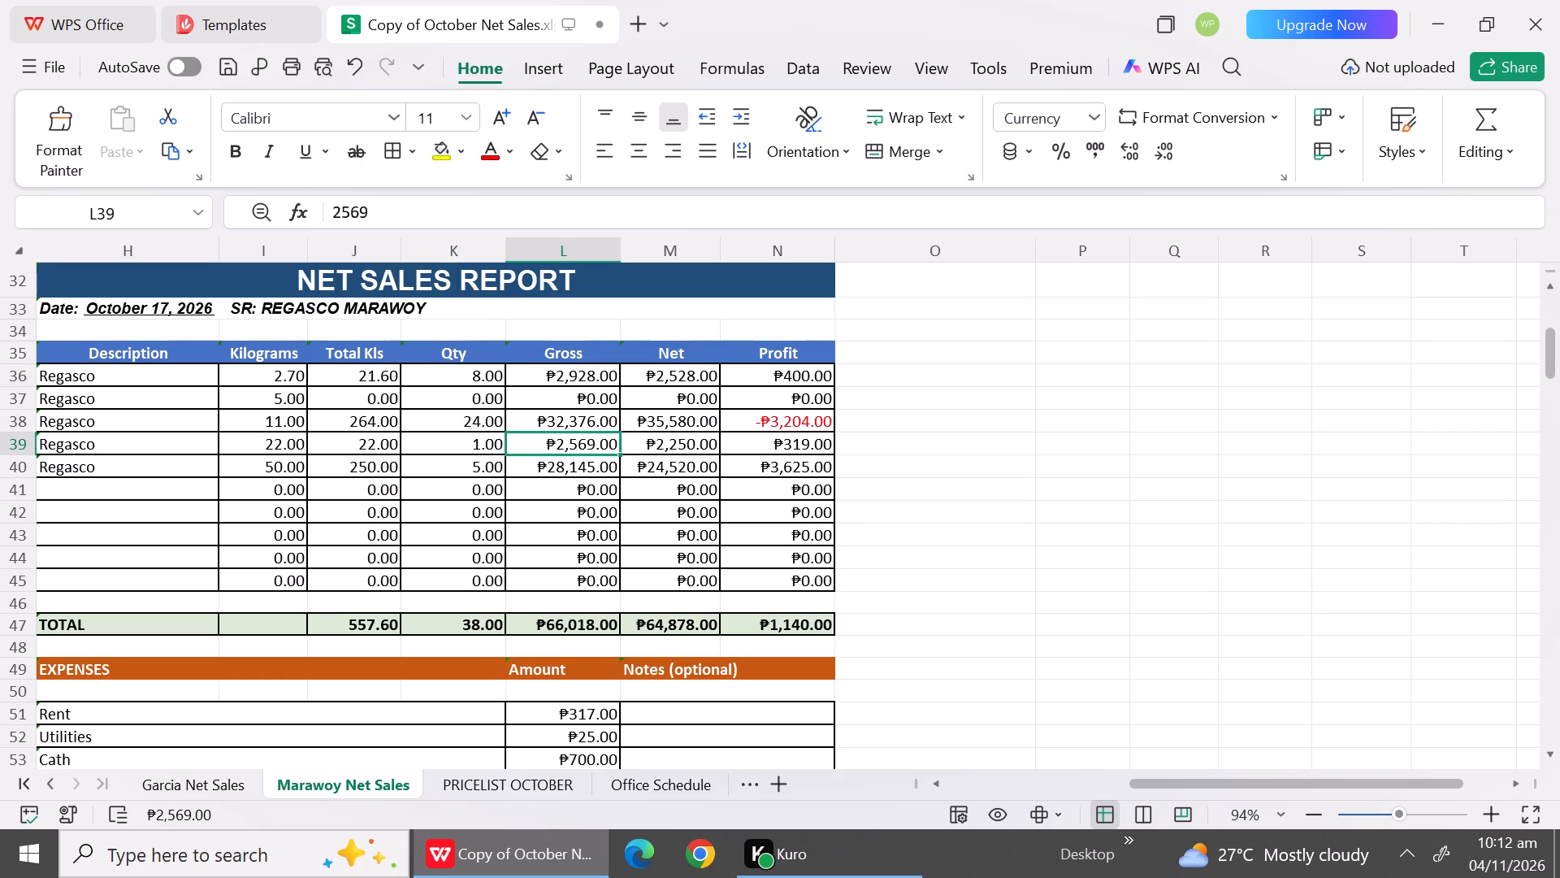
{"action": "left_click", "coordinate": [448, 425]}
{"action": "type", "text": "17"}
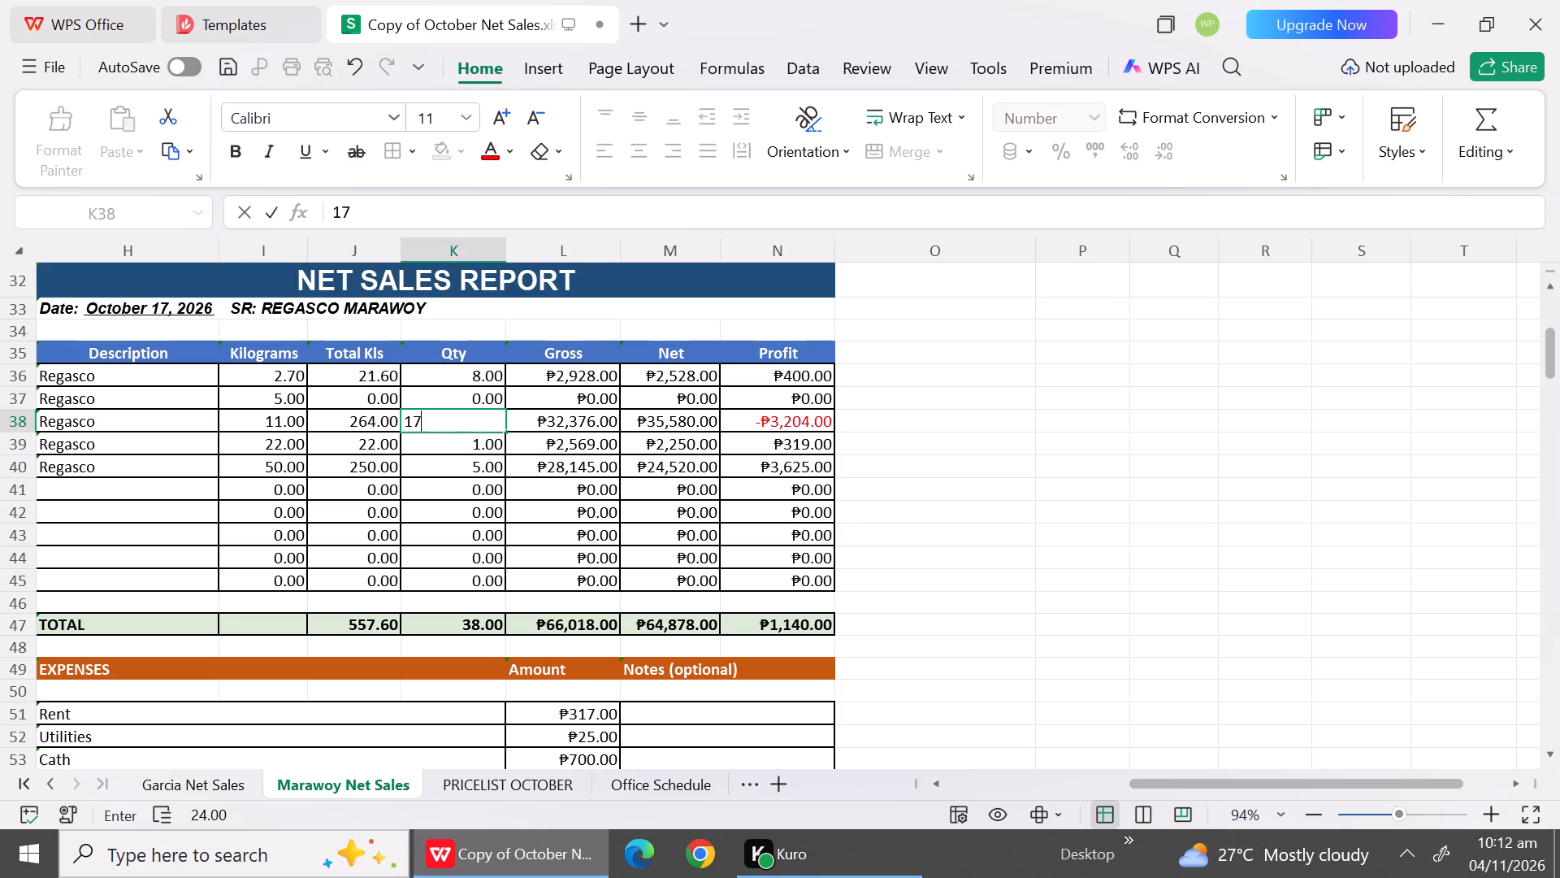
{"action": "left_click", "coordinate": [558, 426]}
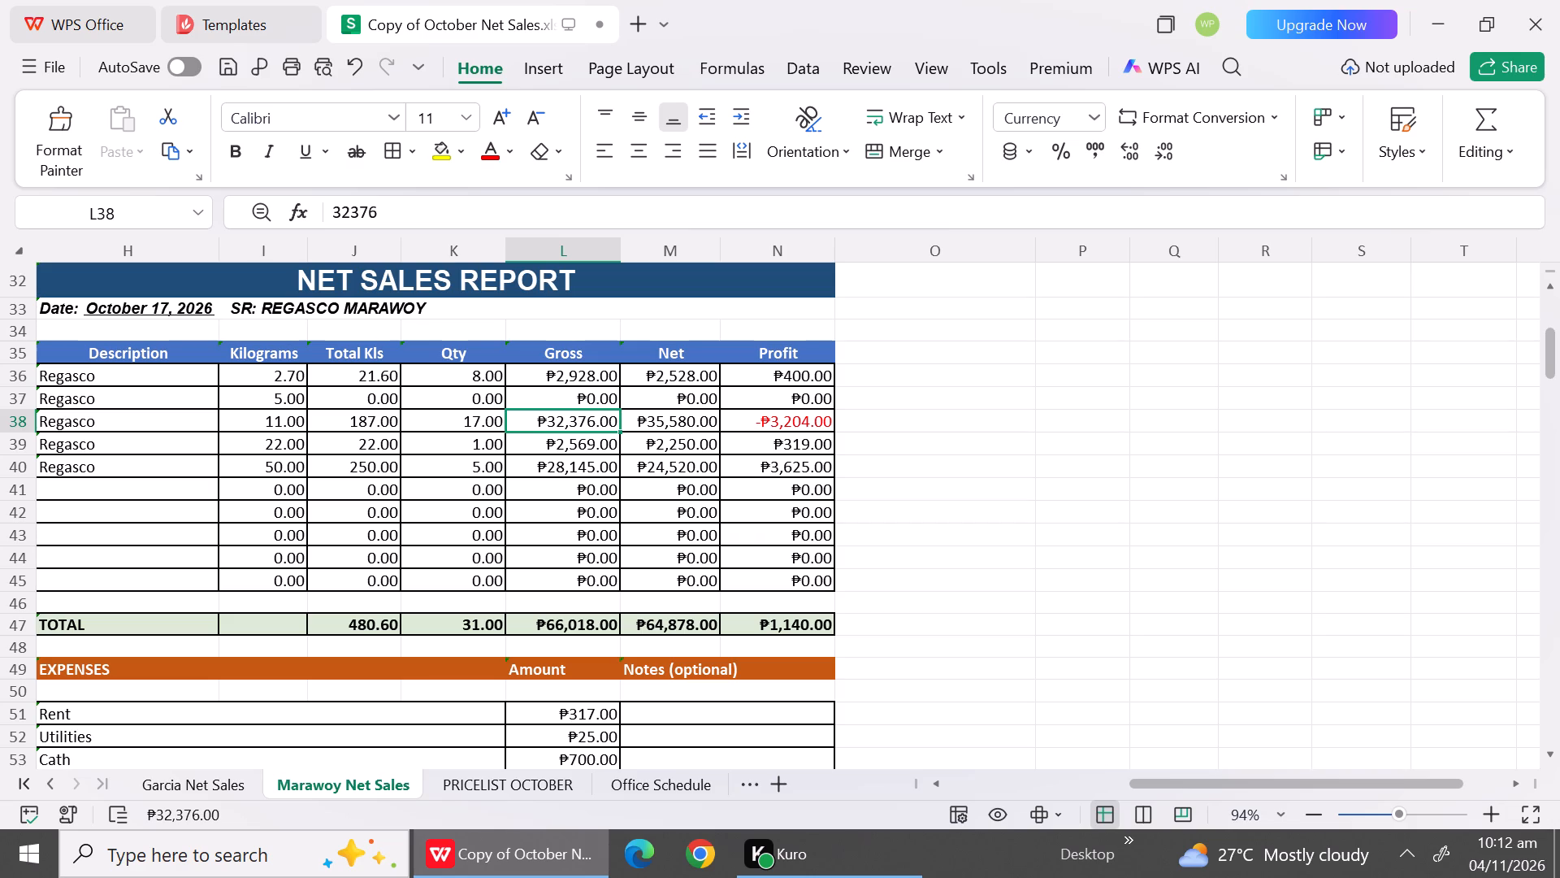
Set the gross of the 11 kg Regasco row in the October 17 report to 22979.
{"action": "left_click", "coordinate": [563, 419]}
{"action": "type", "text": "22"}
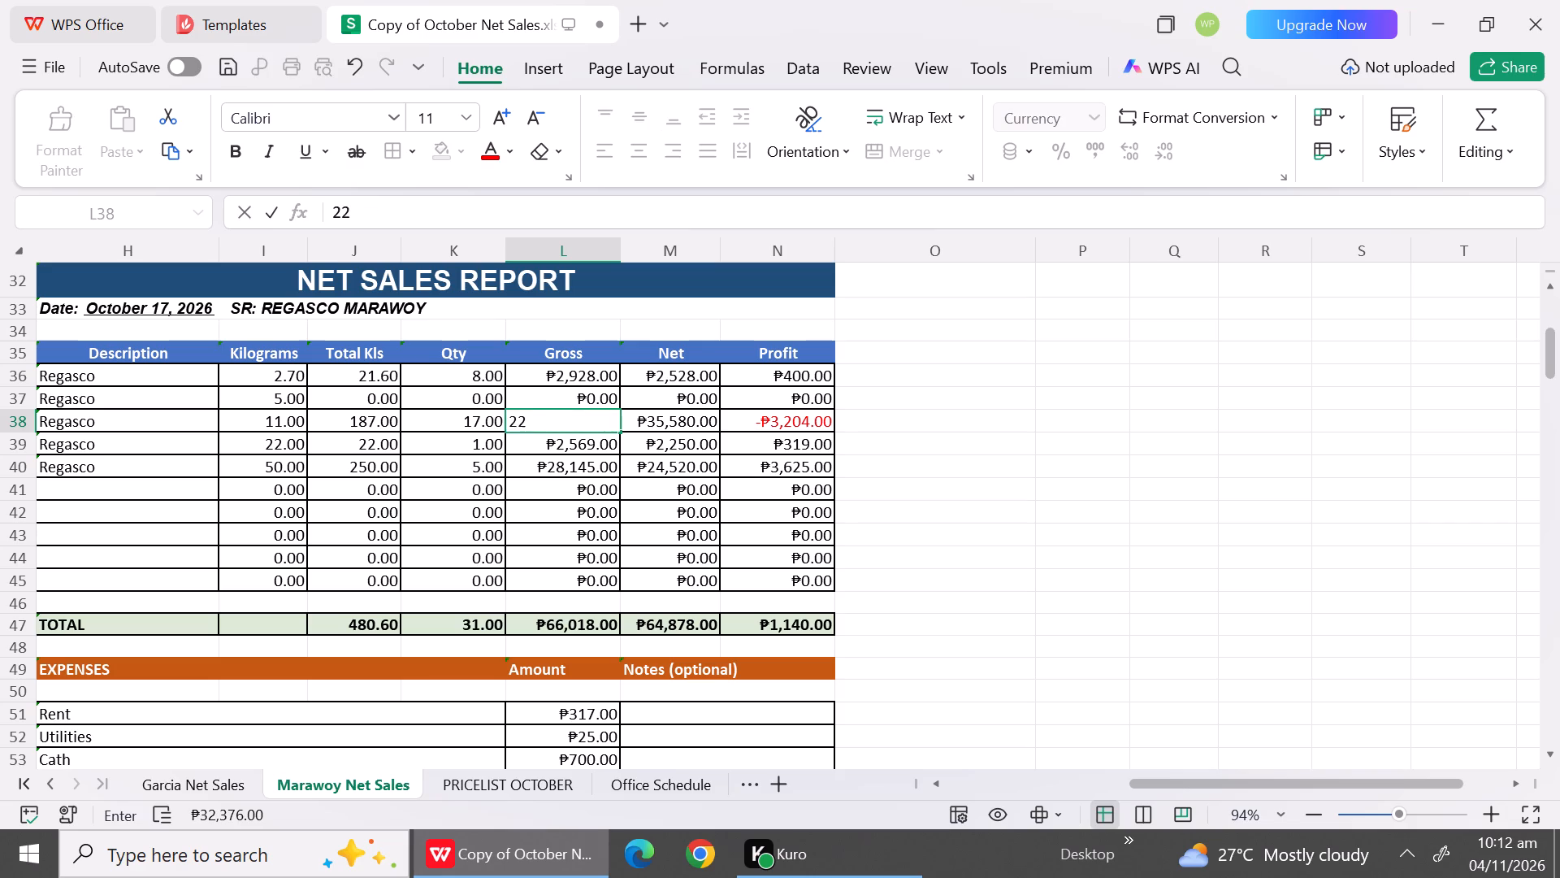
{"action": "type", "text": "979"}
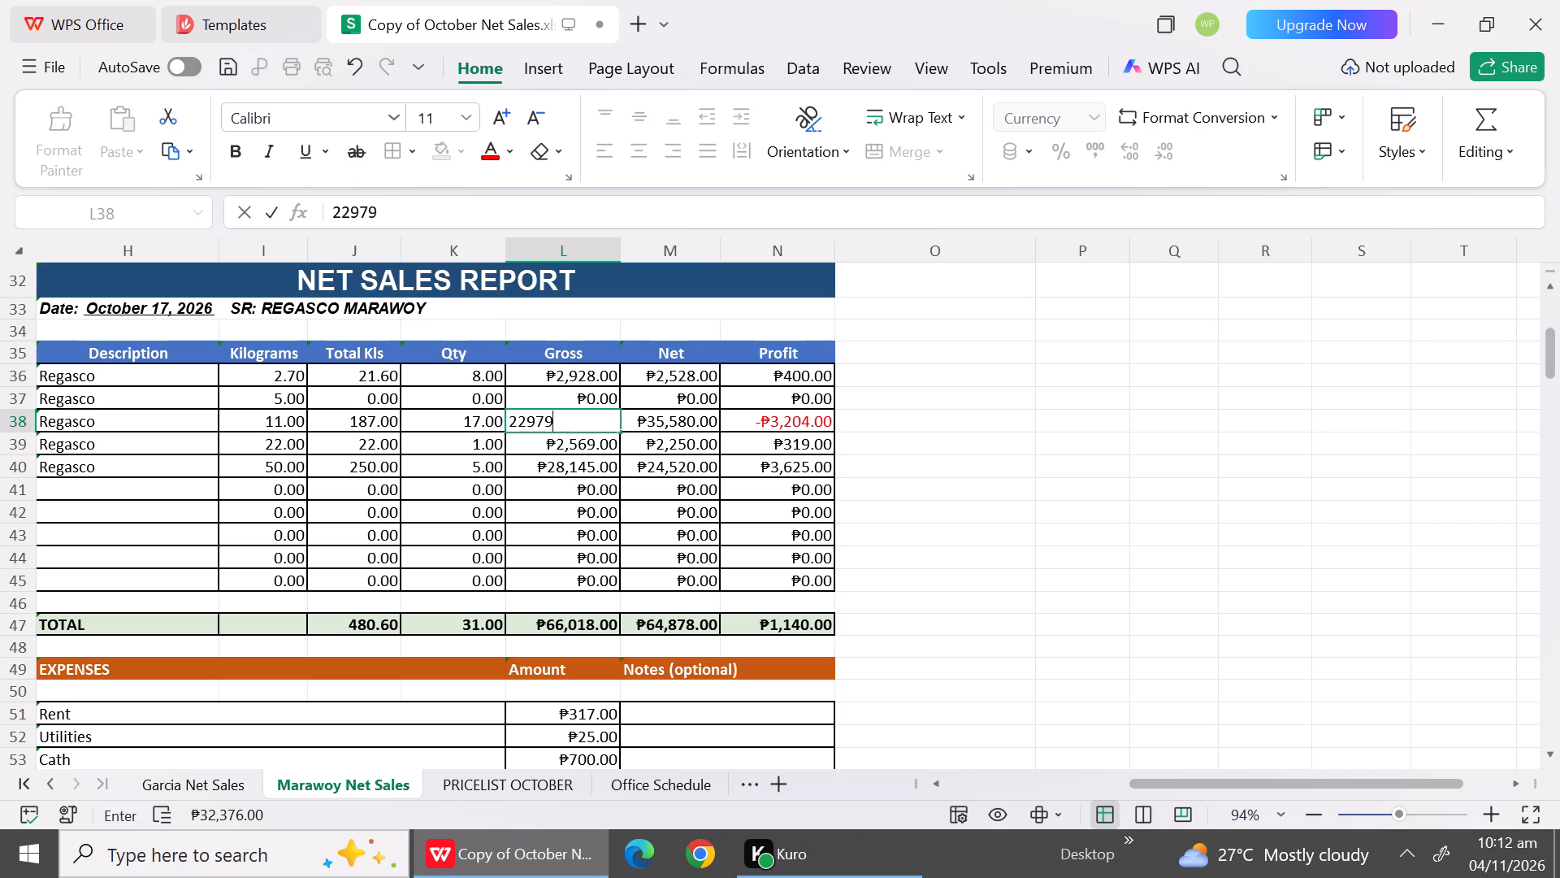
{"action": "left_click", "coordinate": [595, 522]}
Check the October price list and set the net of the 11 kg Regasco row in the October 17 report to 20162.
{"action": "left_click", "coordinate": [682, 424]}
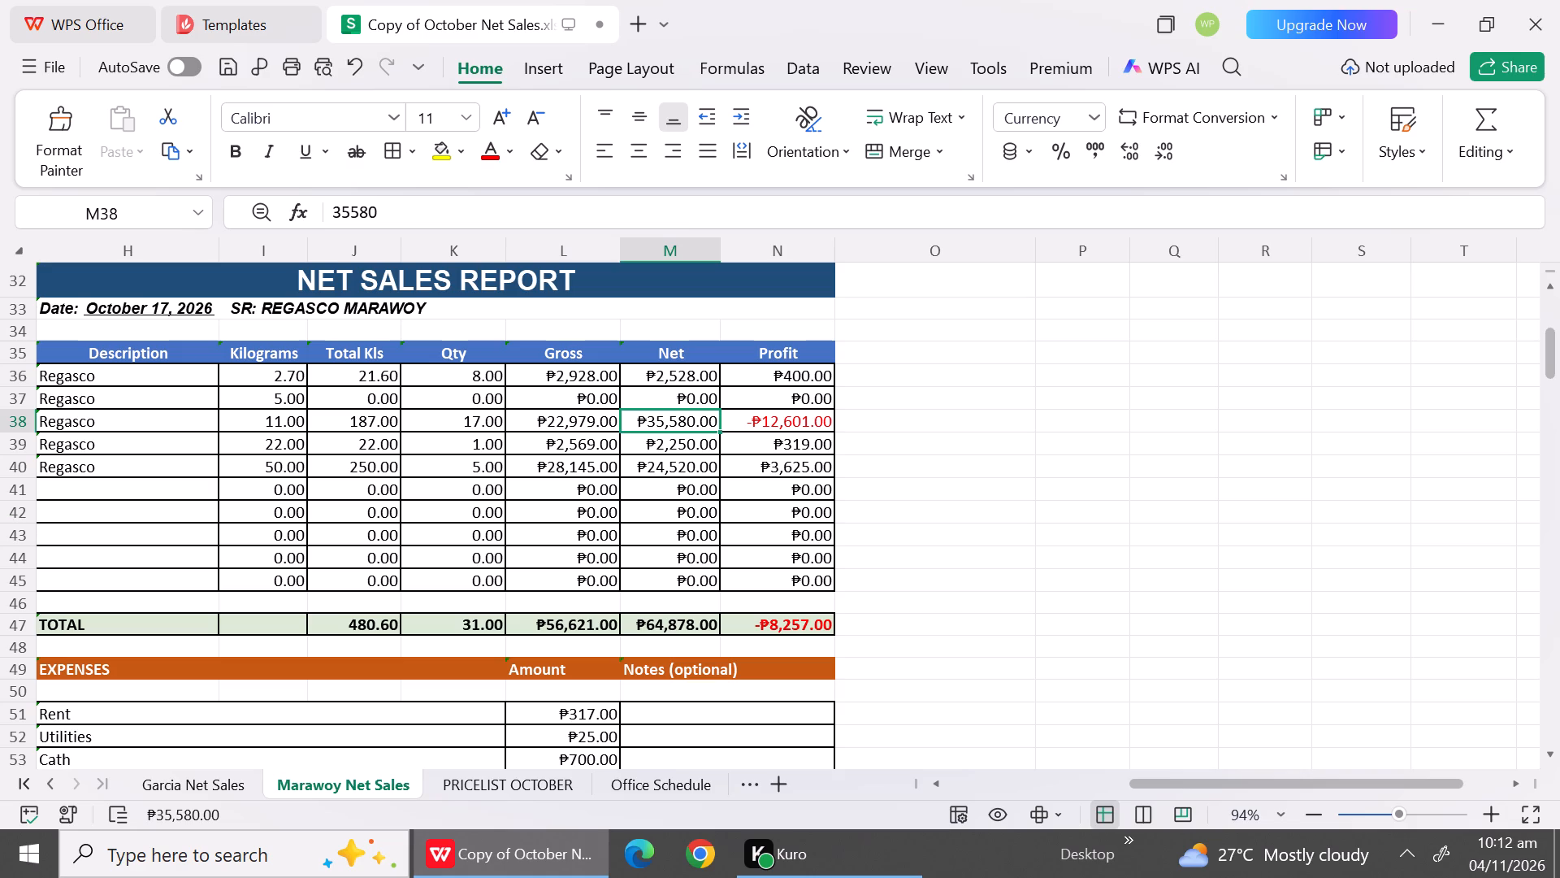
{"action": "left_click", "coordinate": [541, 790]}
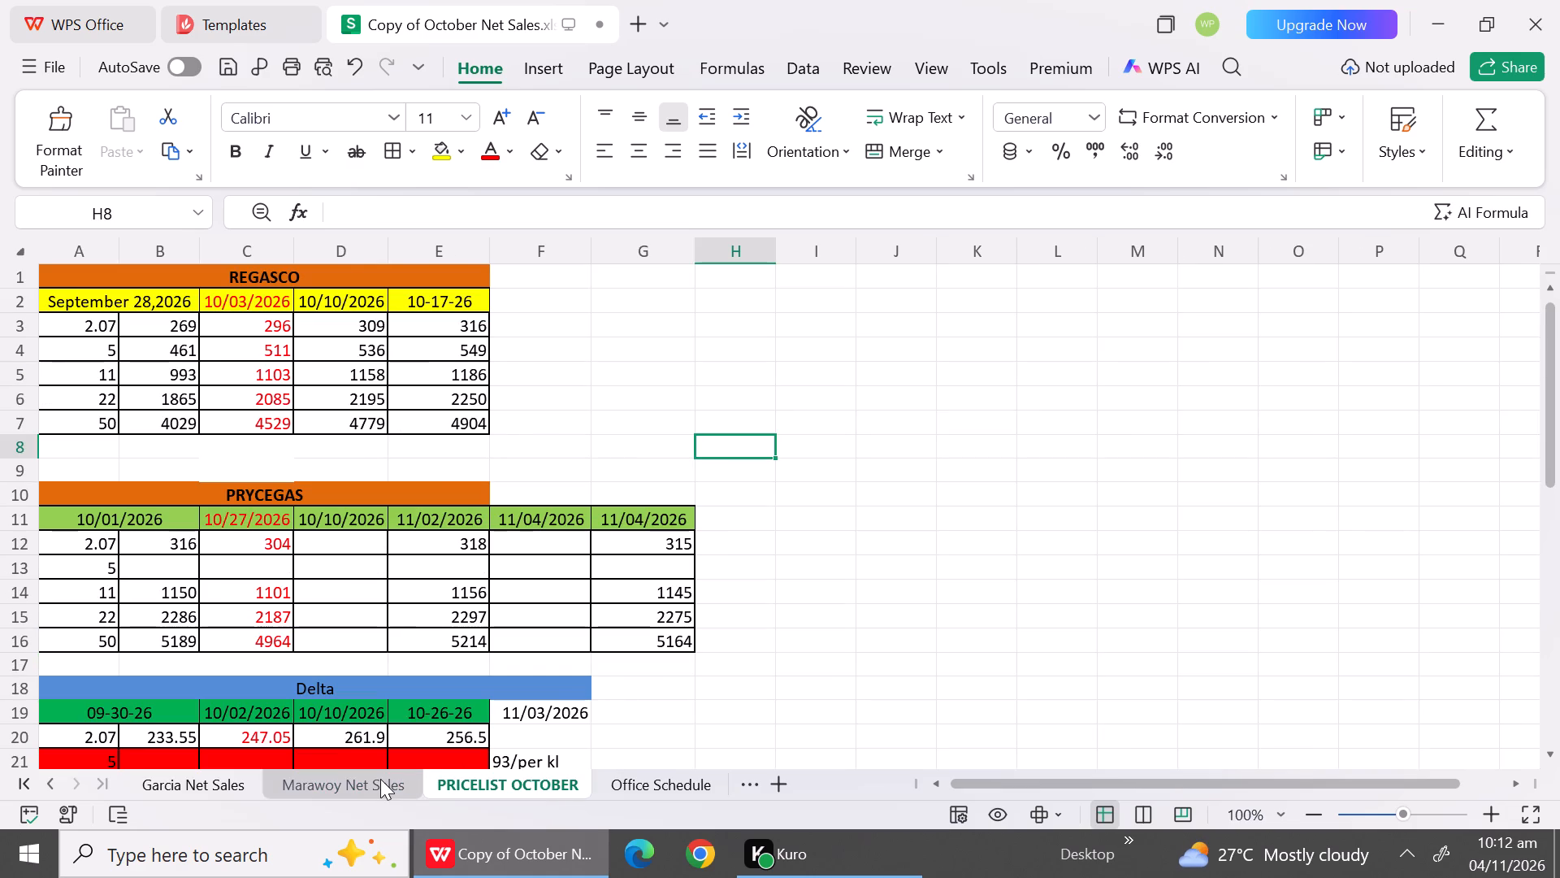
{"action": "left_click", "coordinate": [380, 779]}
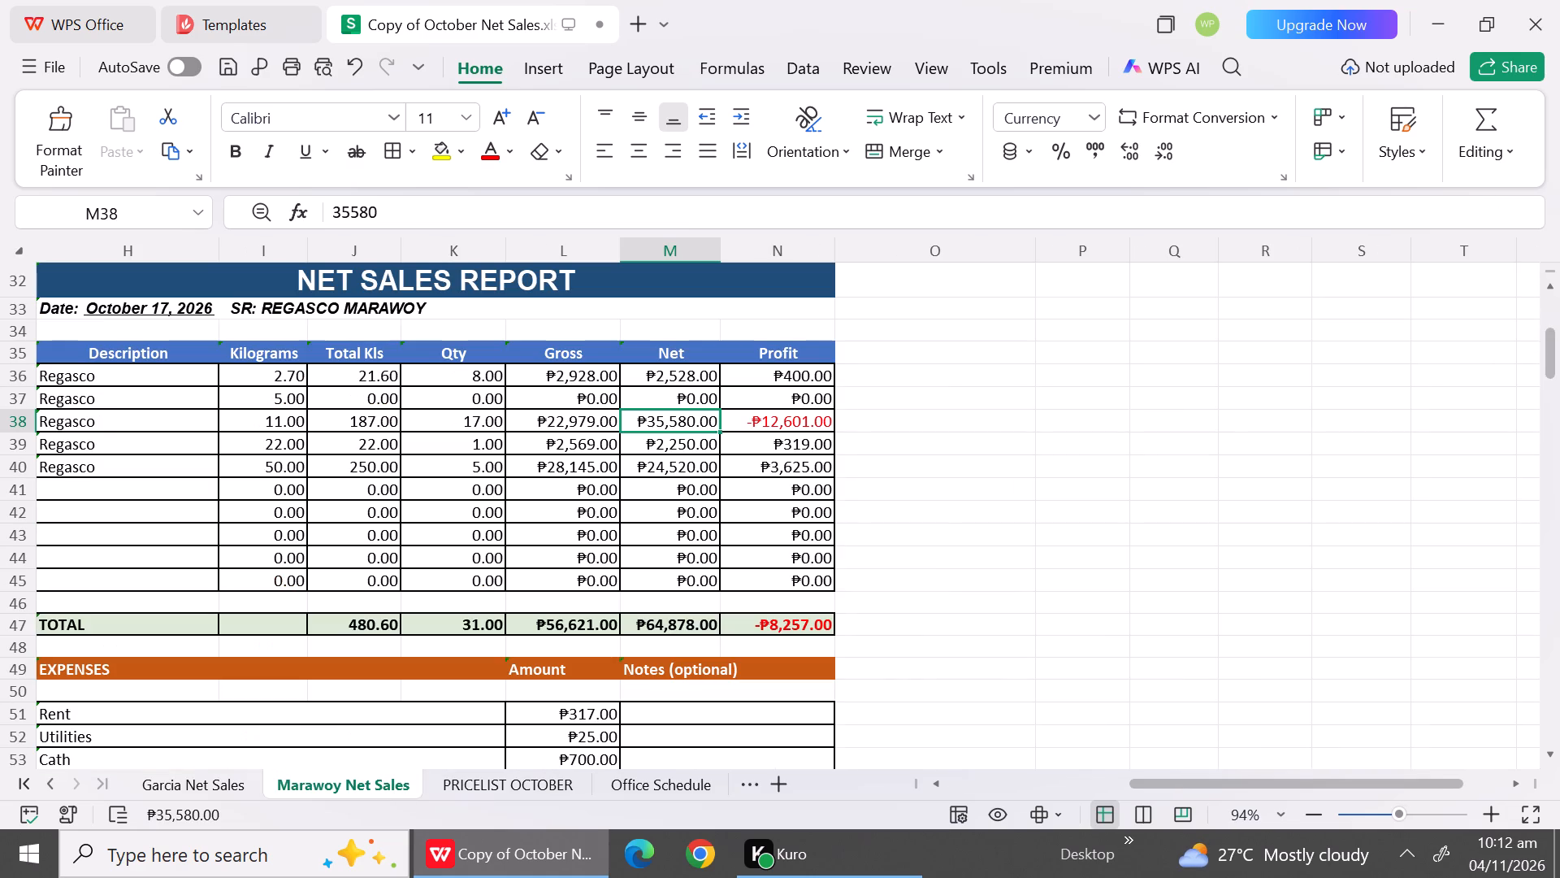
{"action": "key", "text": "2"}
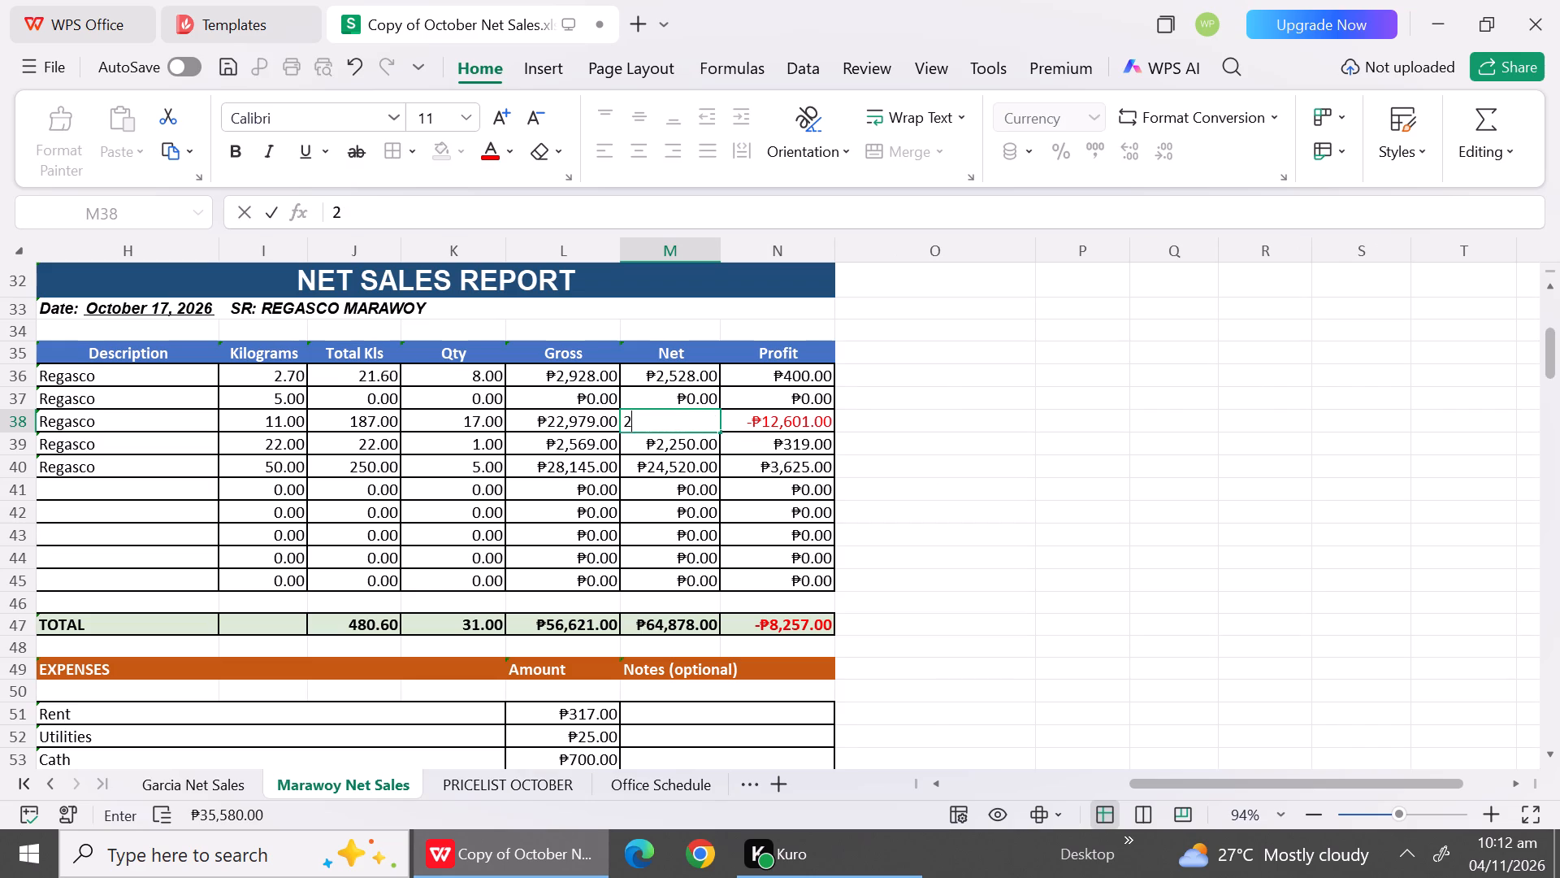
{"action": "type", "text": "01"}
{"action": "type", "text": "62"}
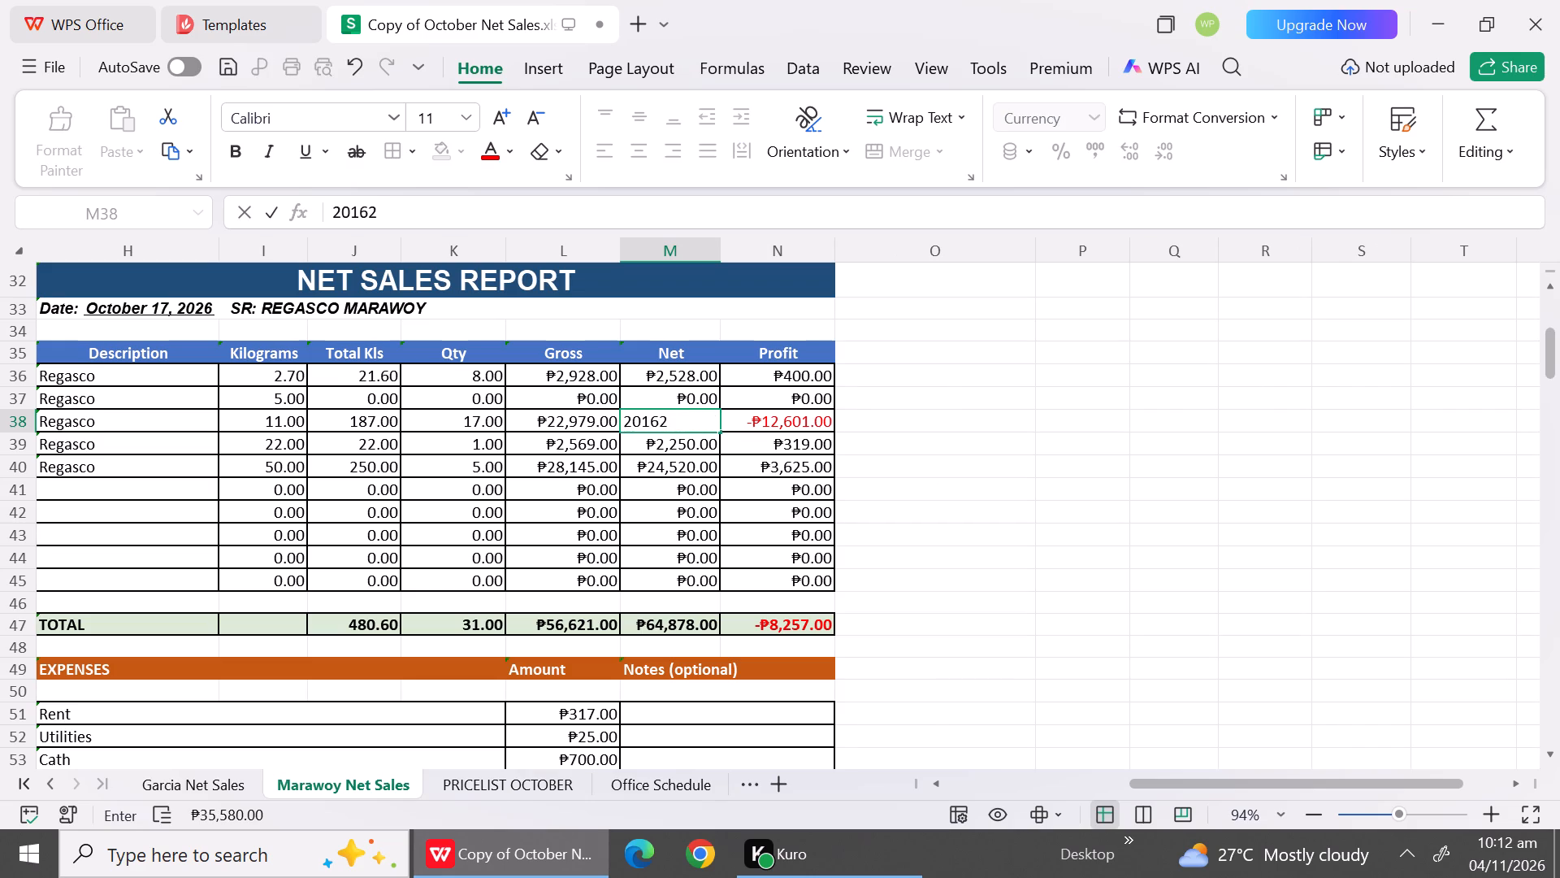
{"action": "left_click", "coordinate": [661, 488]}
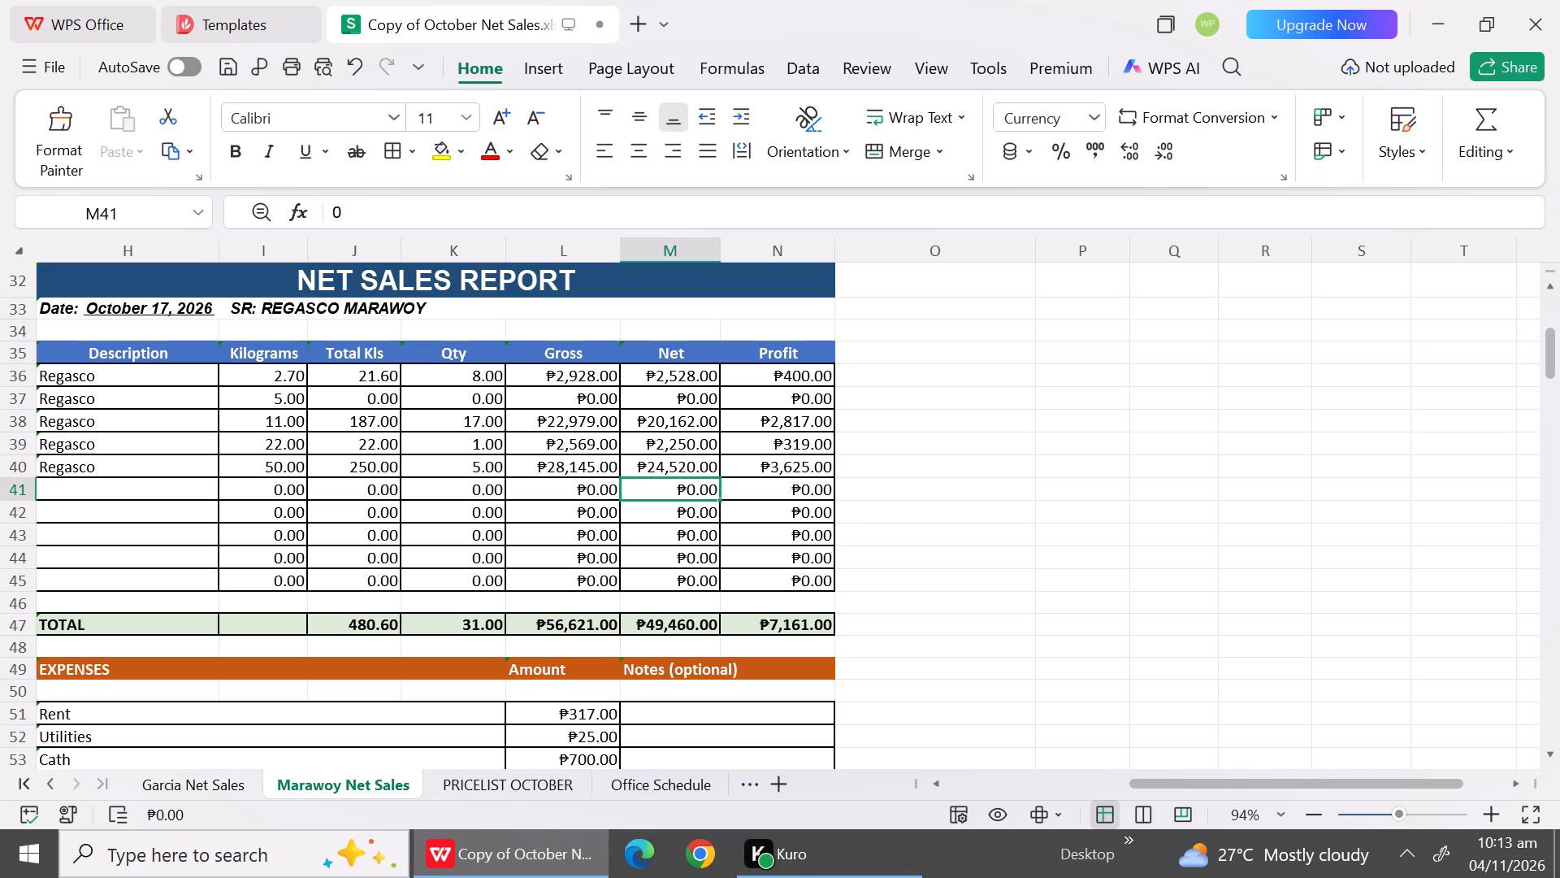
Set the quantity of the 2.70 kg Regasco row in the October 17 report to 1.
{"action": "left_click", "coordinate": [464, 378]}
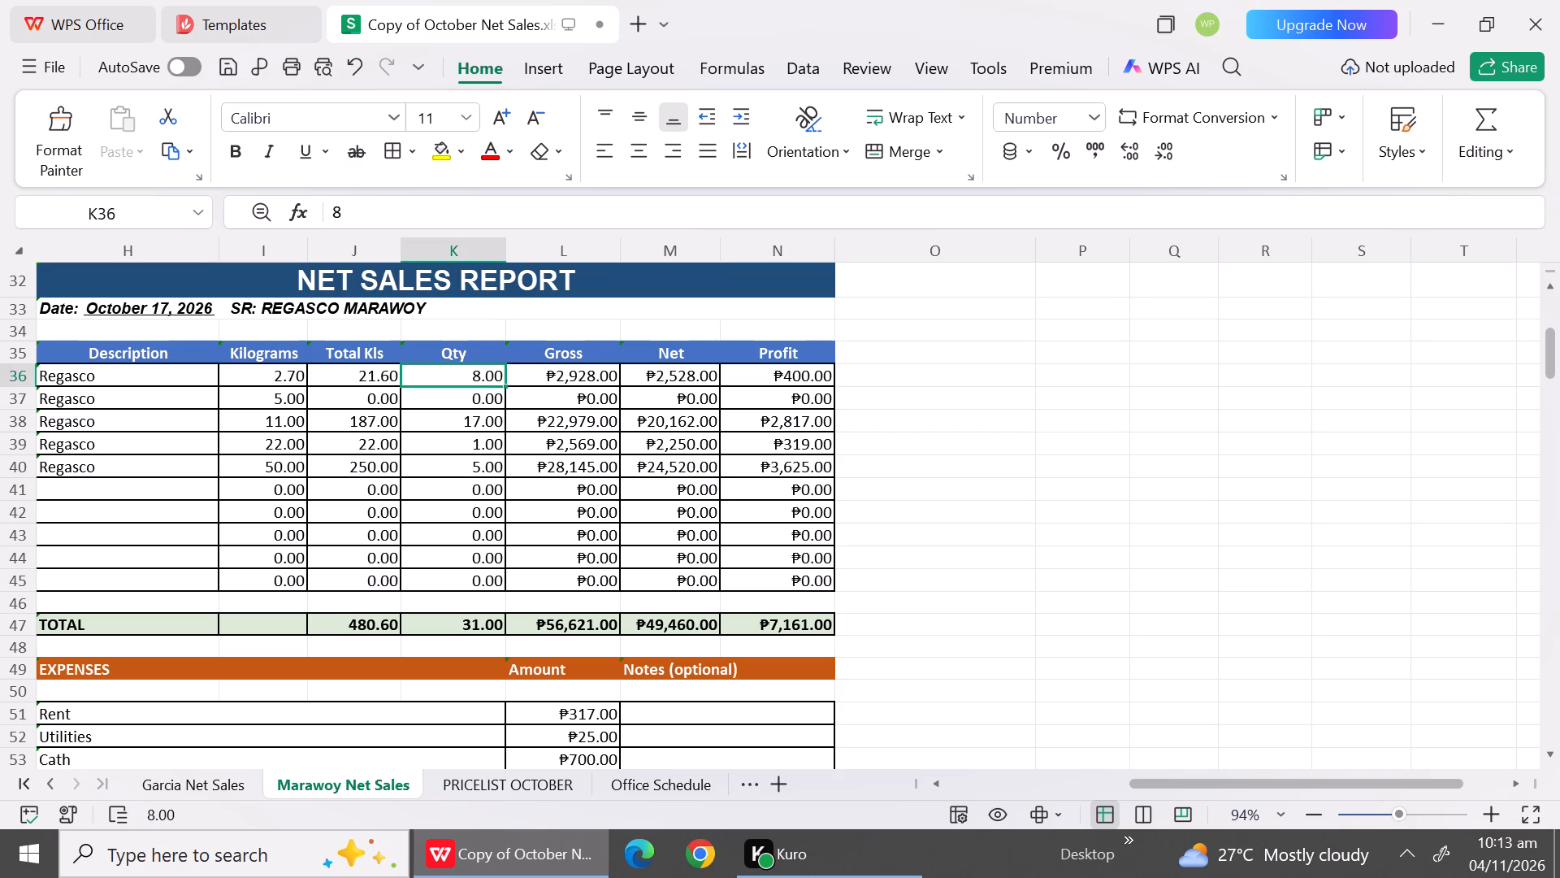
{"action": "key", "text": "1"}
Set the gross of the 2.70 kg Regasco row in the October 17 report to 366.
{"action": "left_click", "coordinate": [582, 376]}
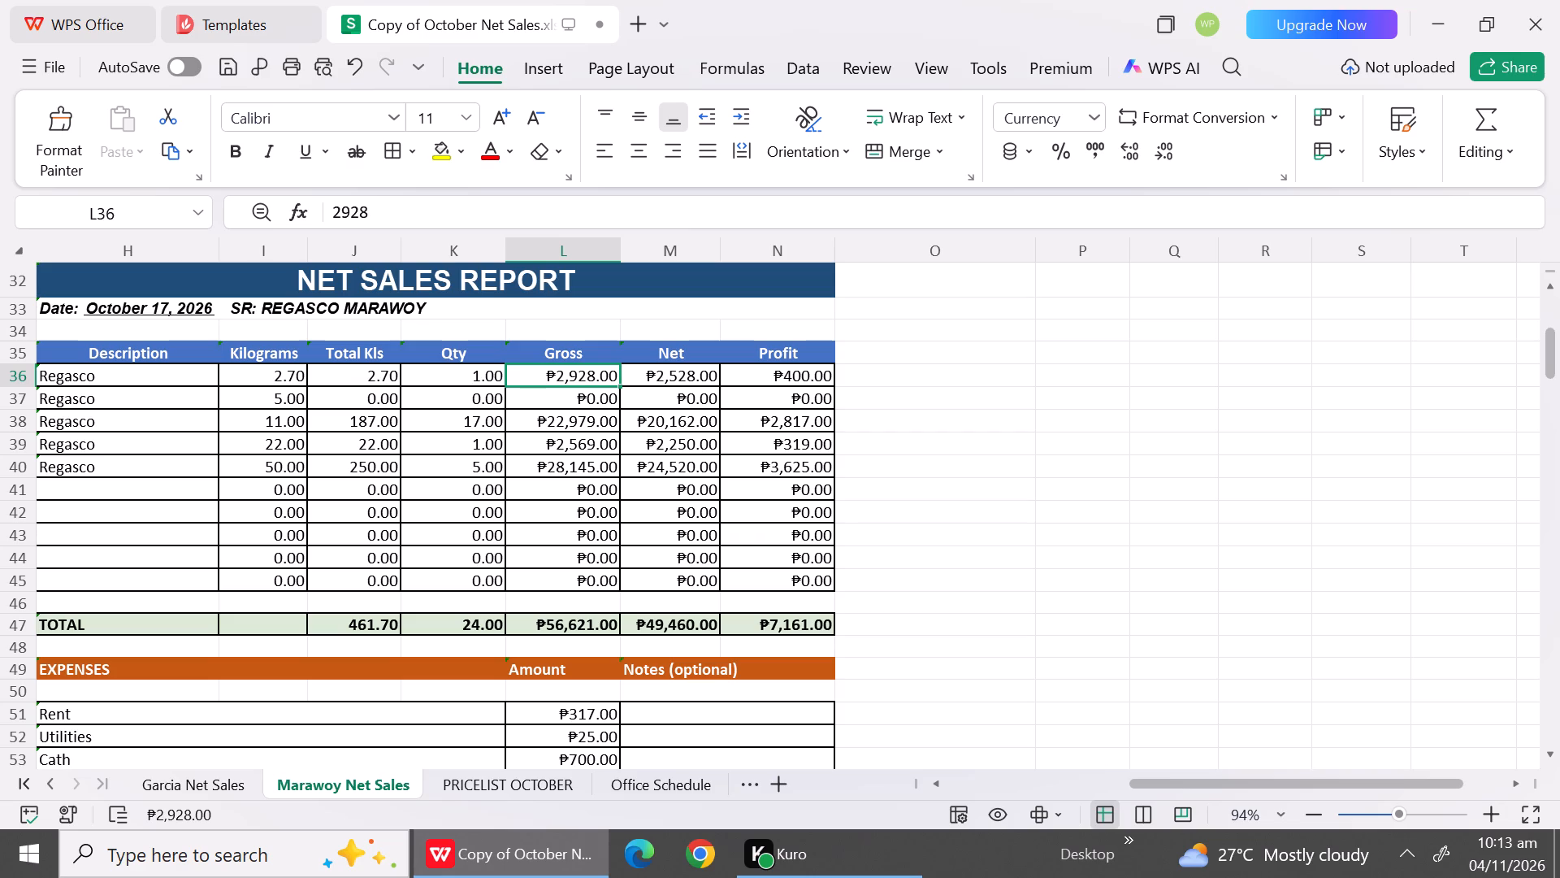
{"action": "left_click", "coordinate": [583, 372]}
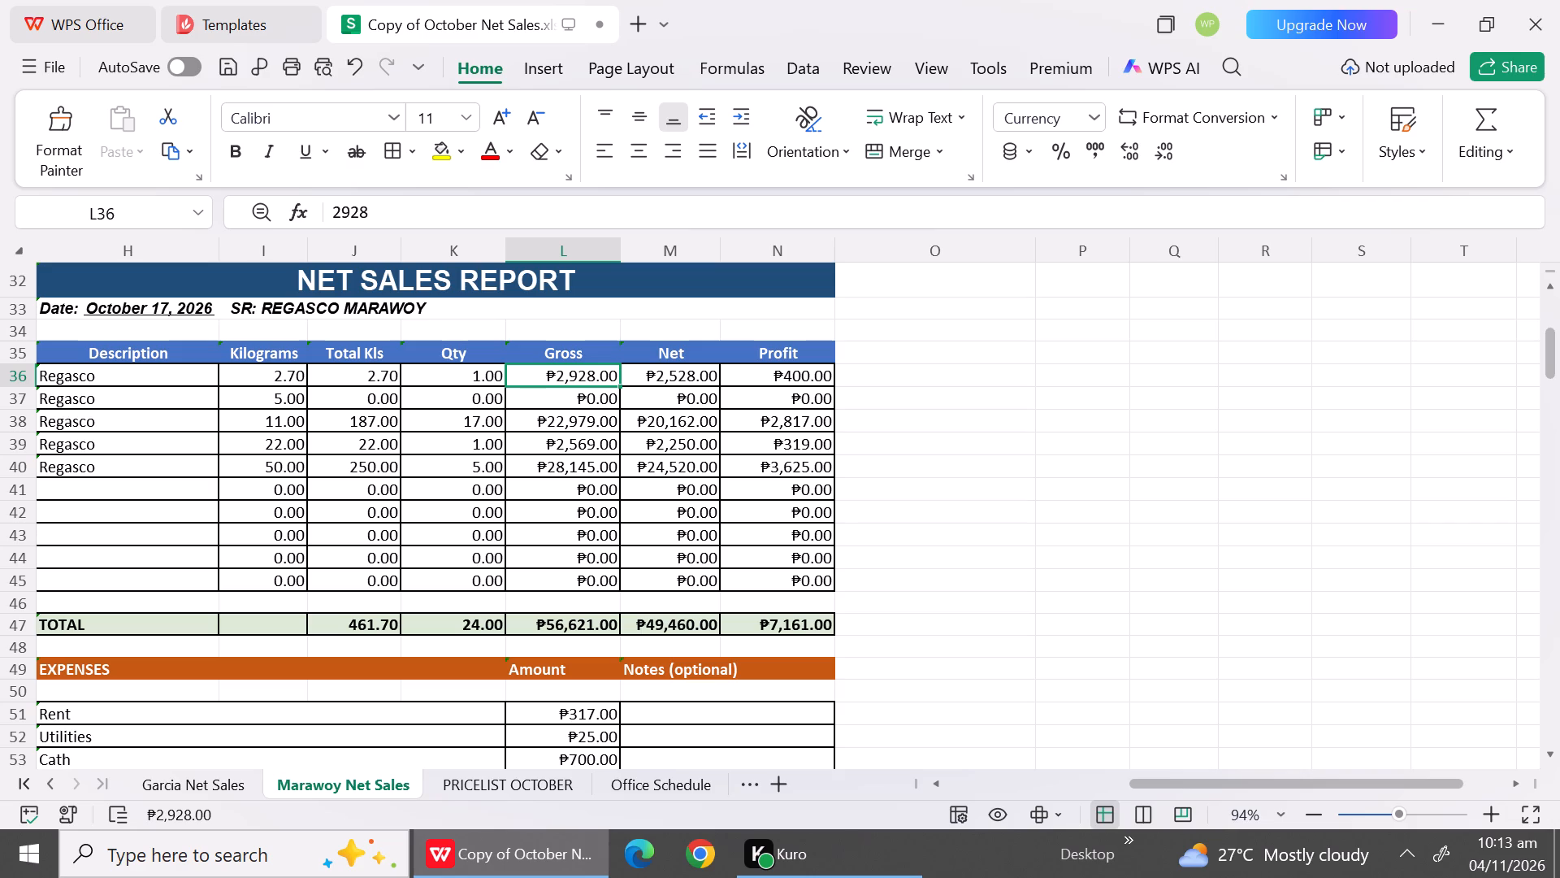
{"action": "left_click", "coordinate": [582, 376]}
{"action": "type", "text": "366"}
{"action": "left_click", "coordinate": [600, 463]}
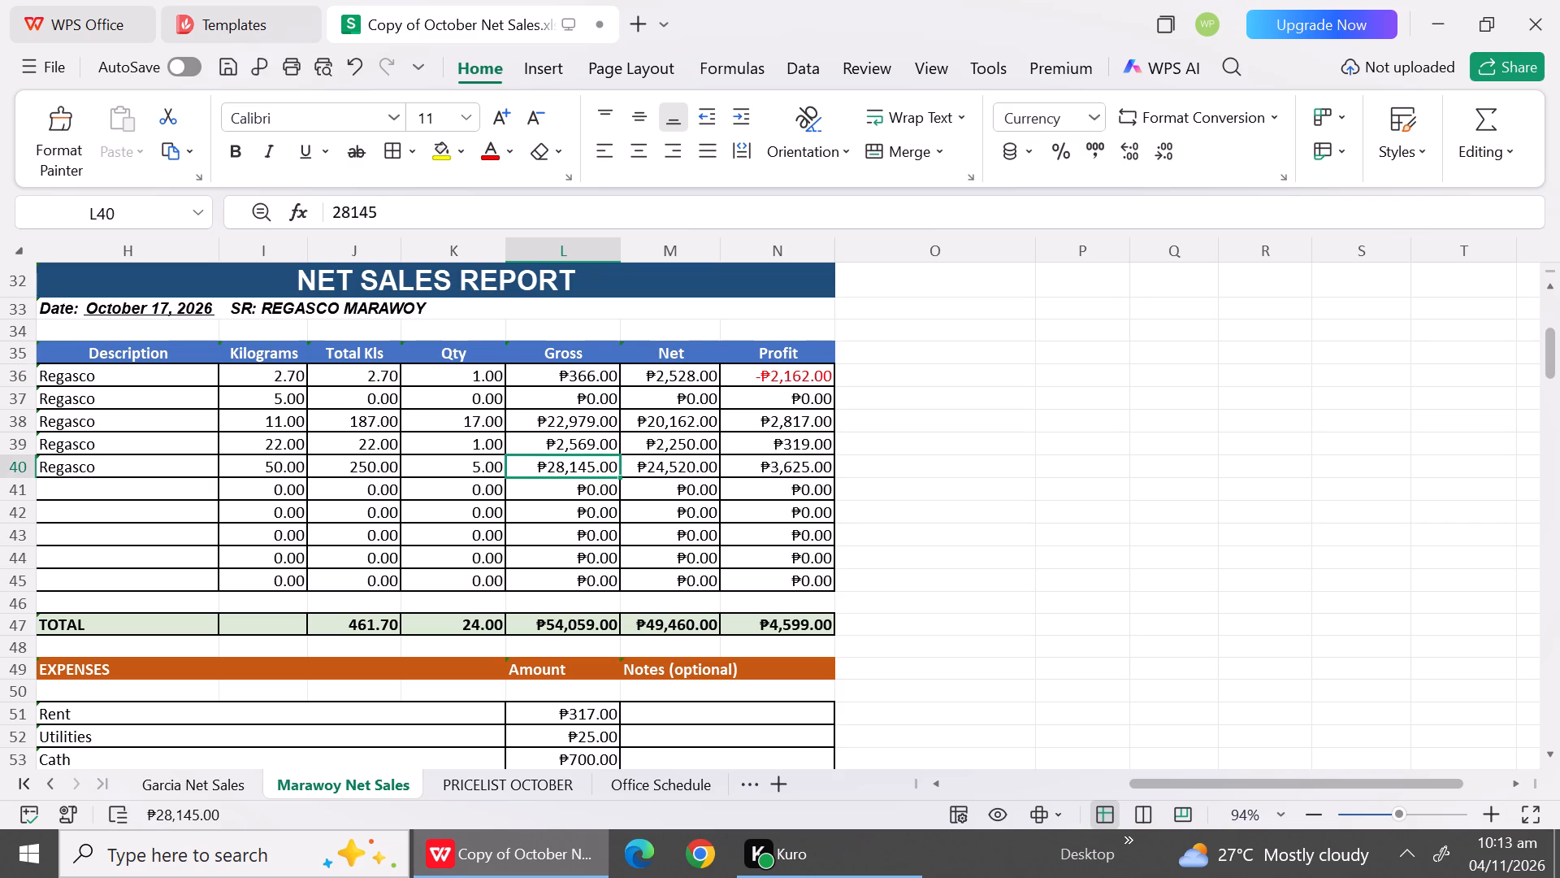
Set the net of the 2.70 kg Regasco row in the October 17 report to 316.
{"action": "left_click", "coordinate": [655, 373]}
{"action": "type", "text": "31"}
{"action": "key", "text": "6"}
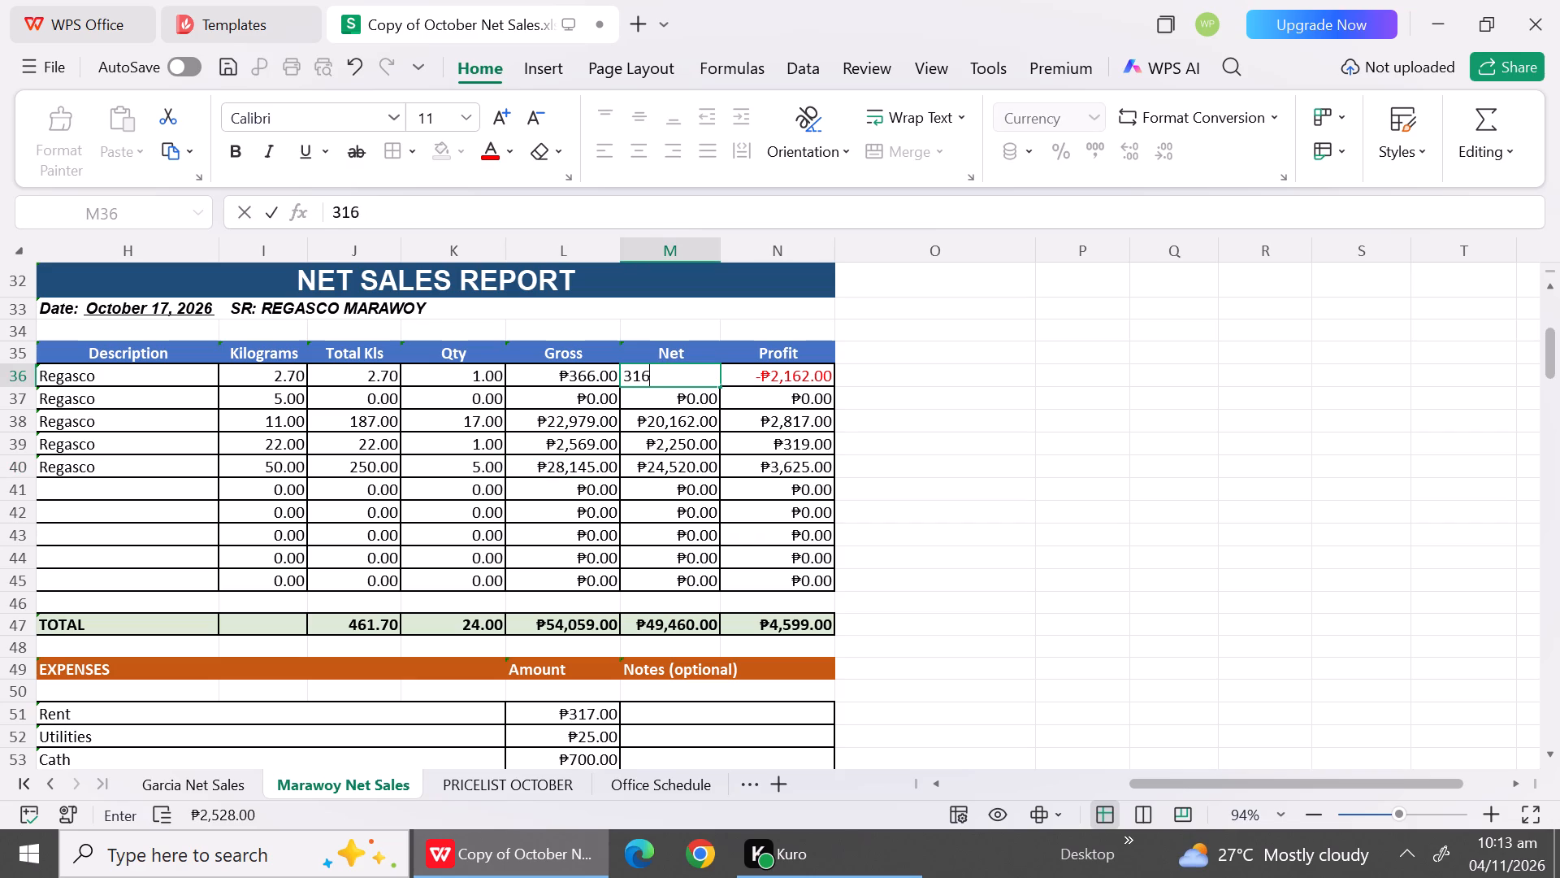
{"action": "left_click", "coordinate": [653, 478]}
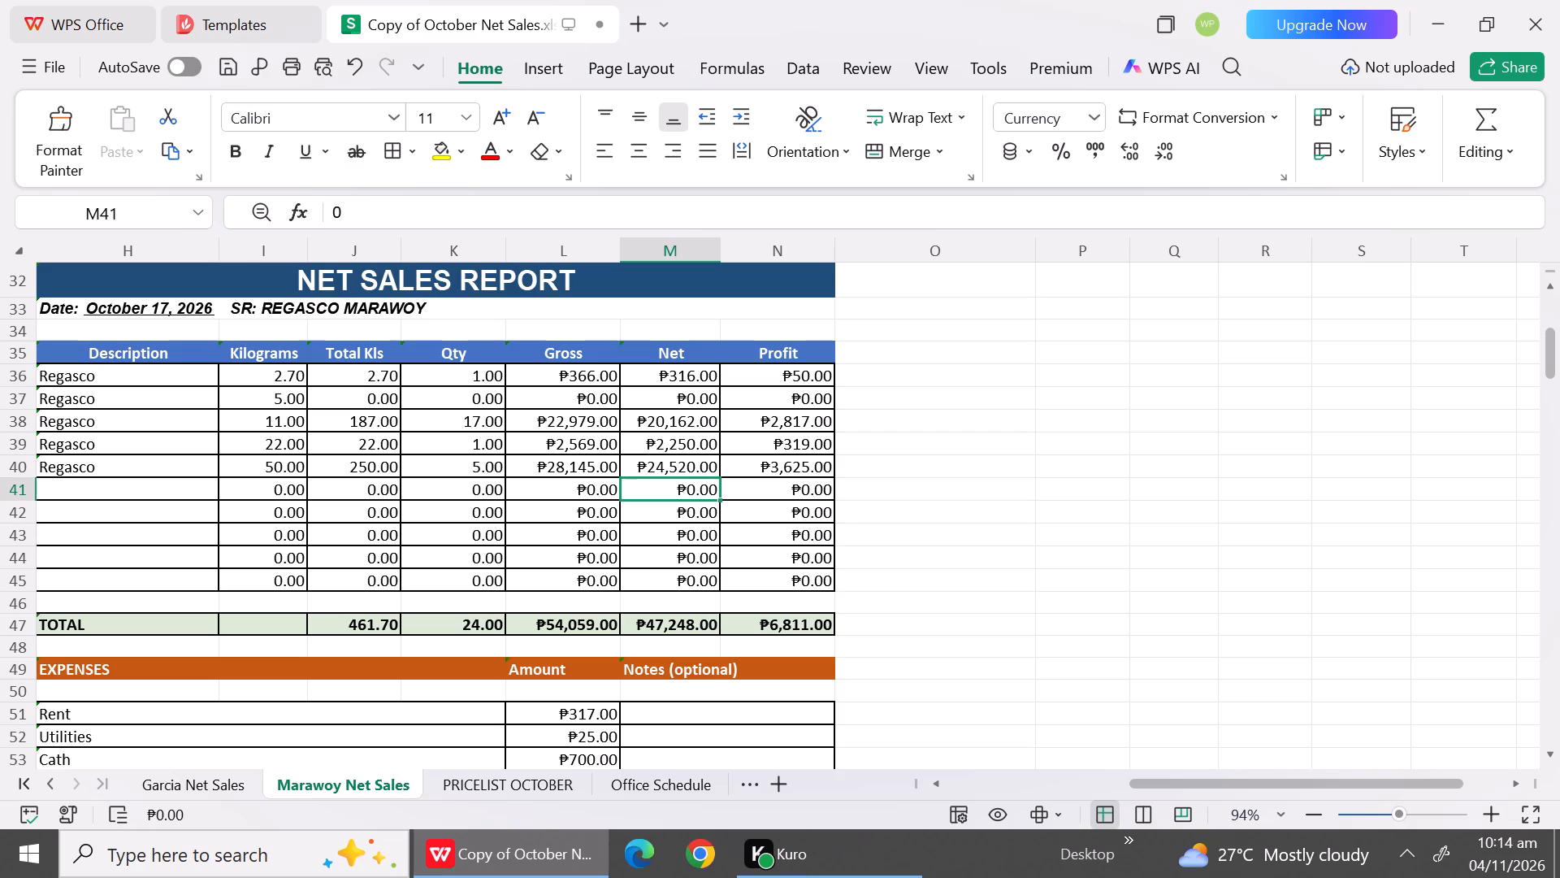
Examine the quantity and kilogram totals and the gross amounts of the individual rows in the October 17 report.
{"action": "left_click", "coordinate": [475, 628]}
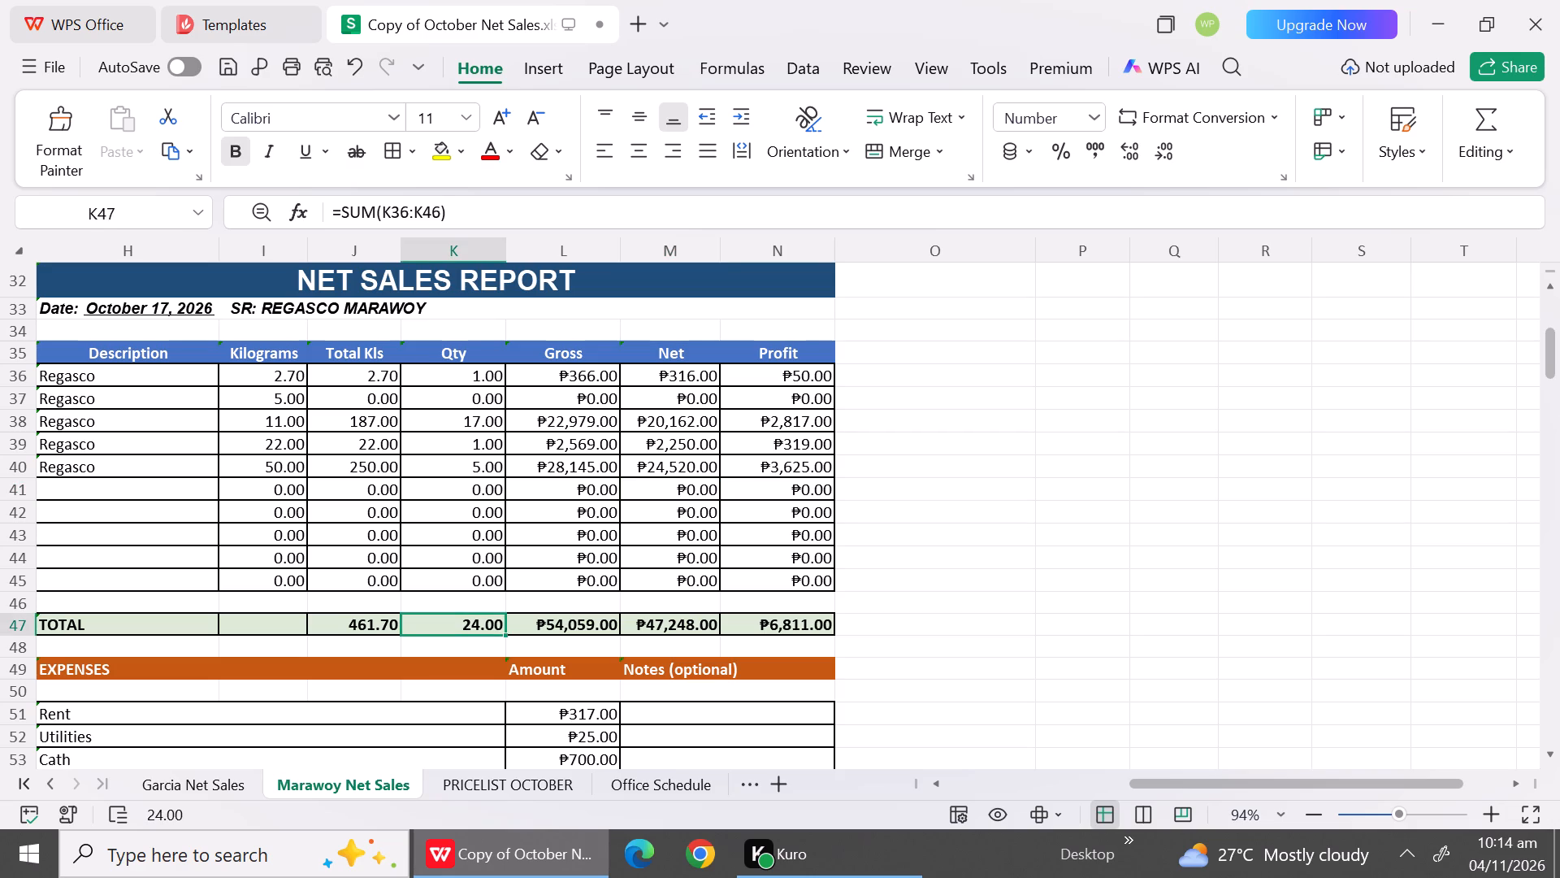
{"action": "left_click", "coordinate": [332, 628]}
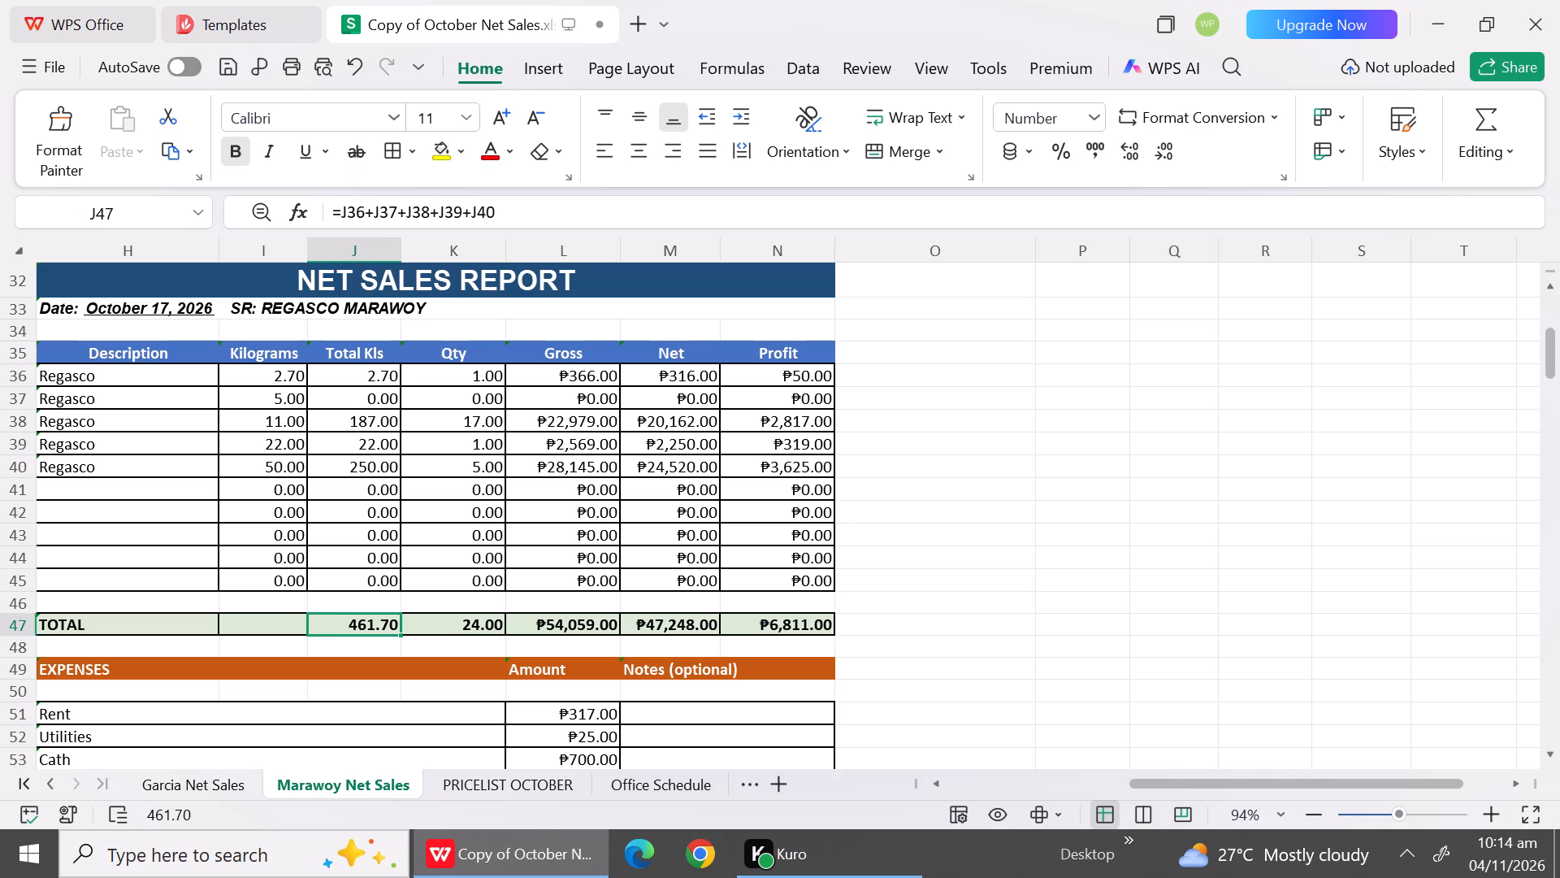
{"action": "left_click_drag", "start_coordinate": [370, 372], "coordinate": [369, 467]}
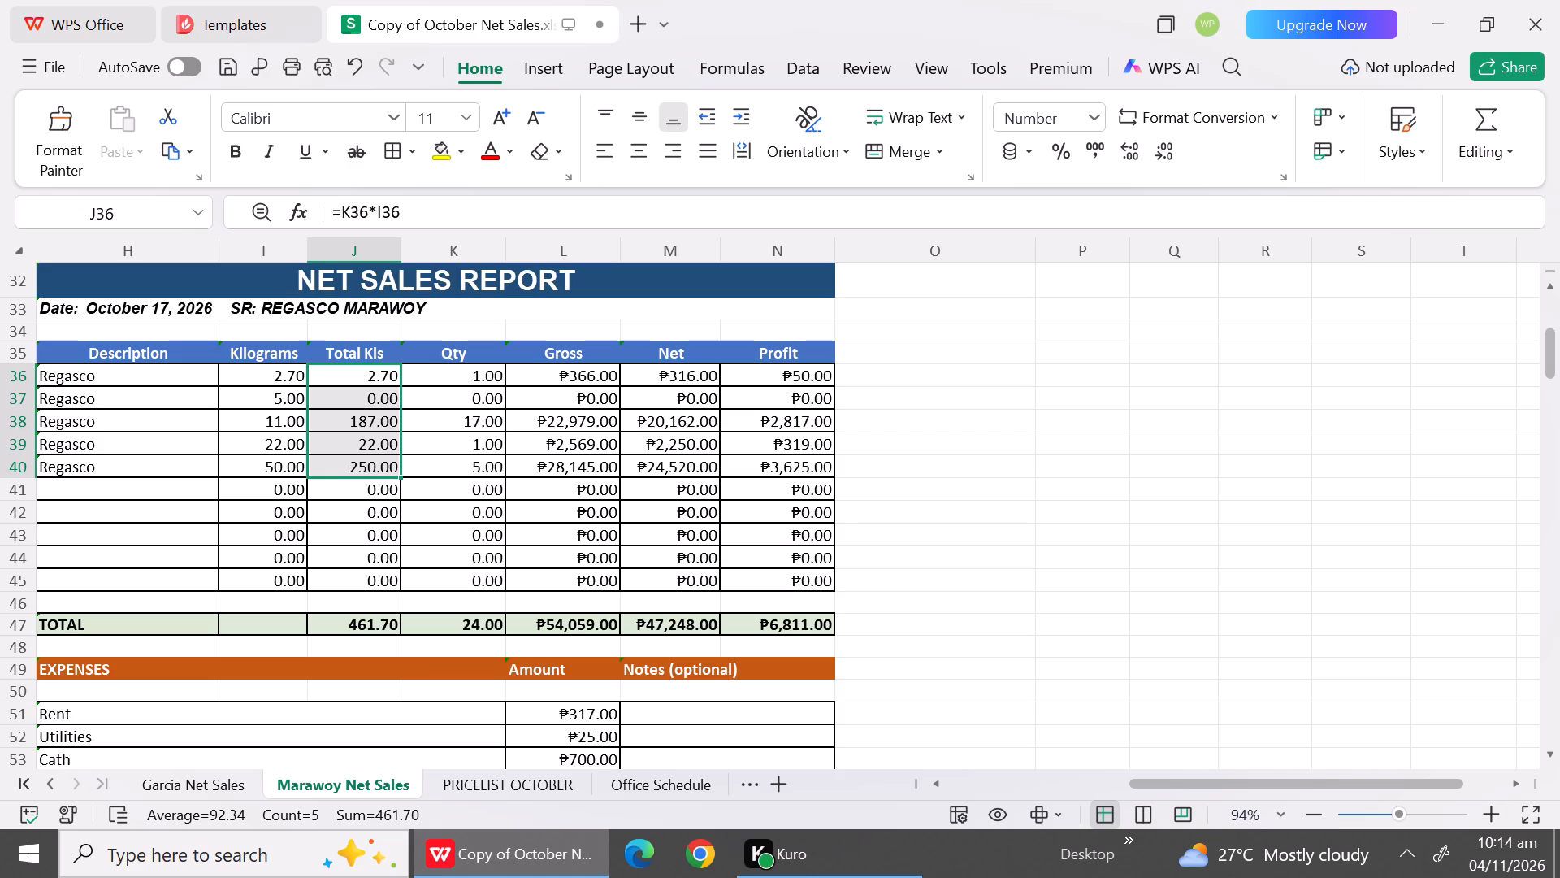
{"action": "left_click", "coordinate": [565, 516]}
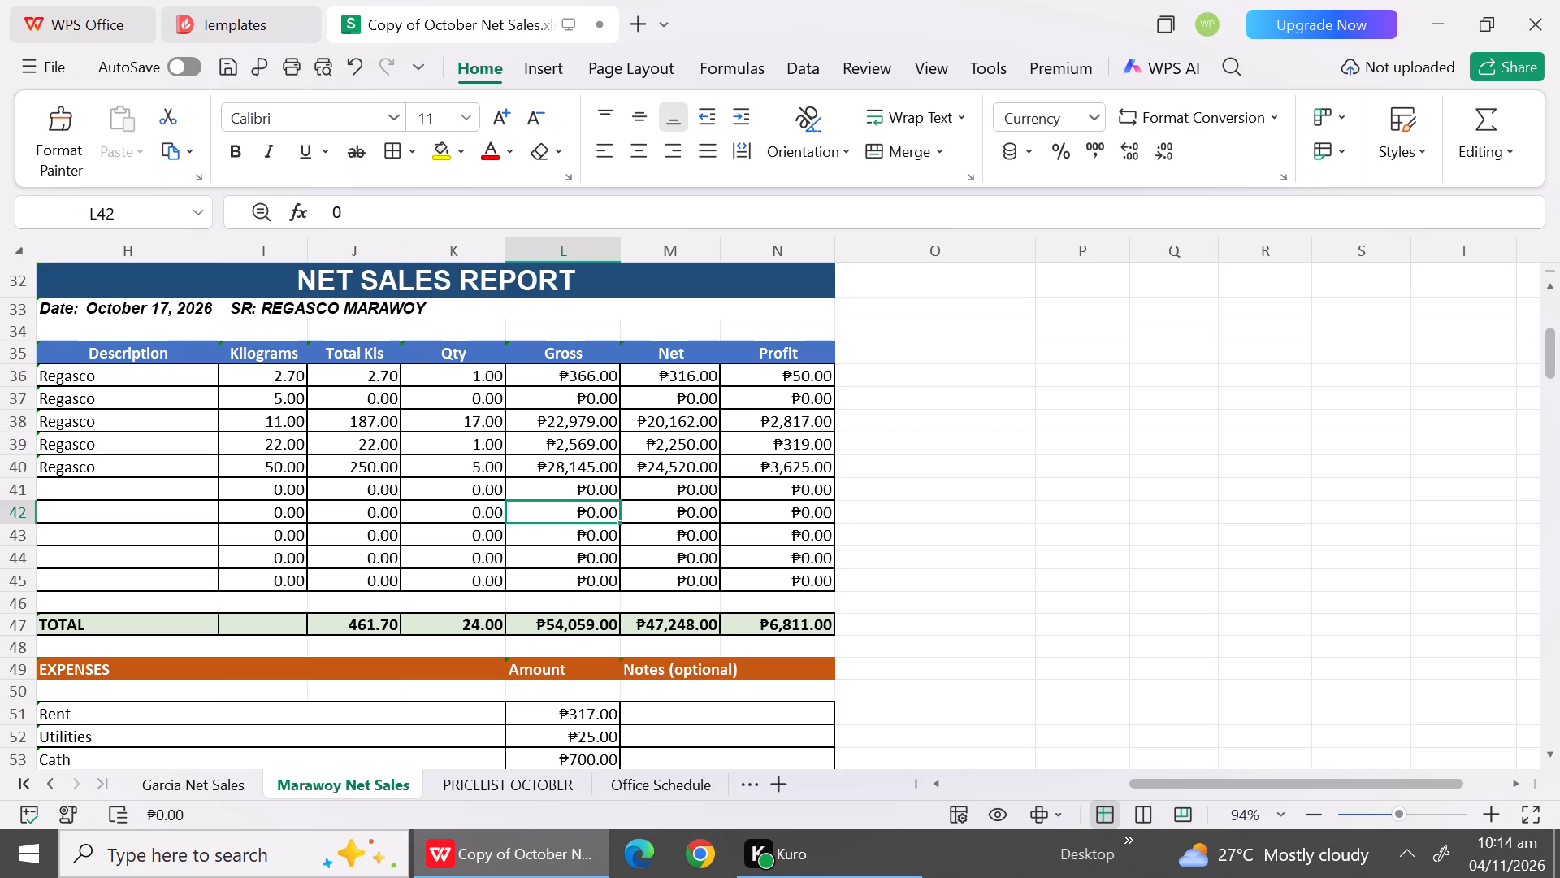
{"action": "left_click", "coordinate": [566, 476]}
{"action": "left_click", "coordinate": [558, 444]}
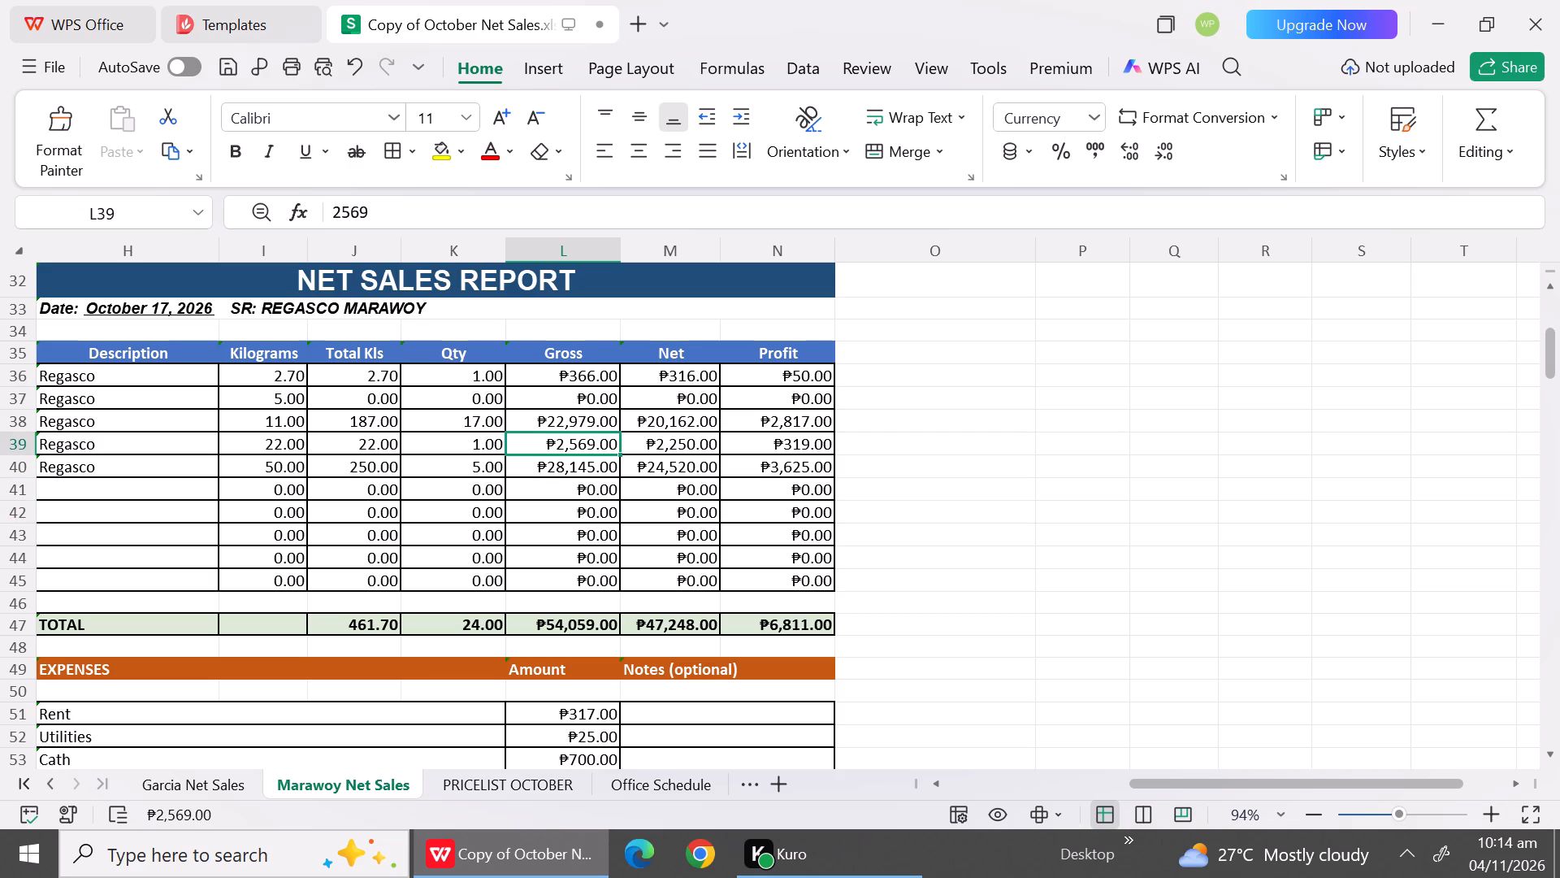
{"action": "left_click", "coordinate": [557, 417]}
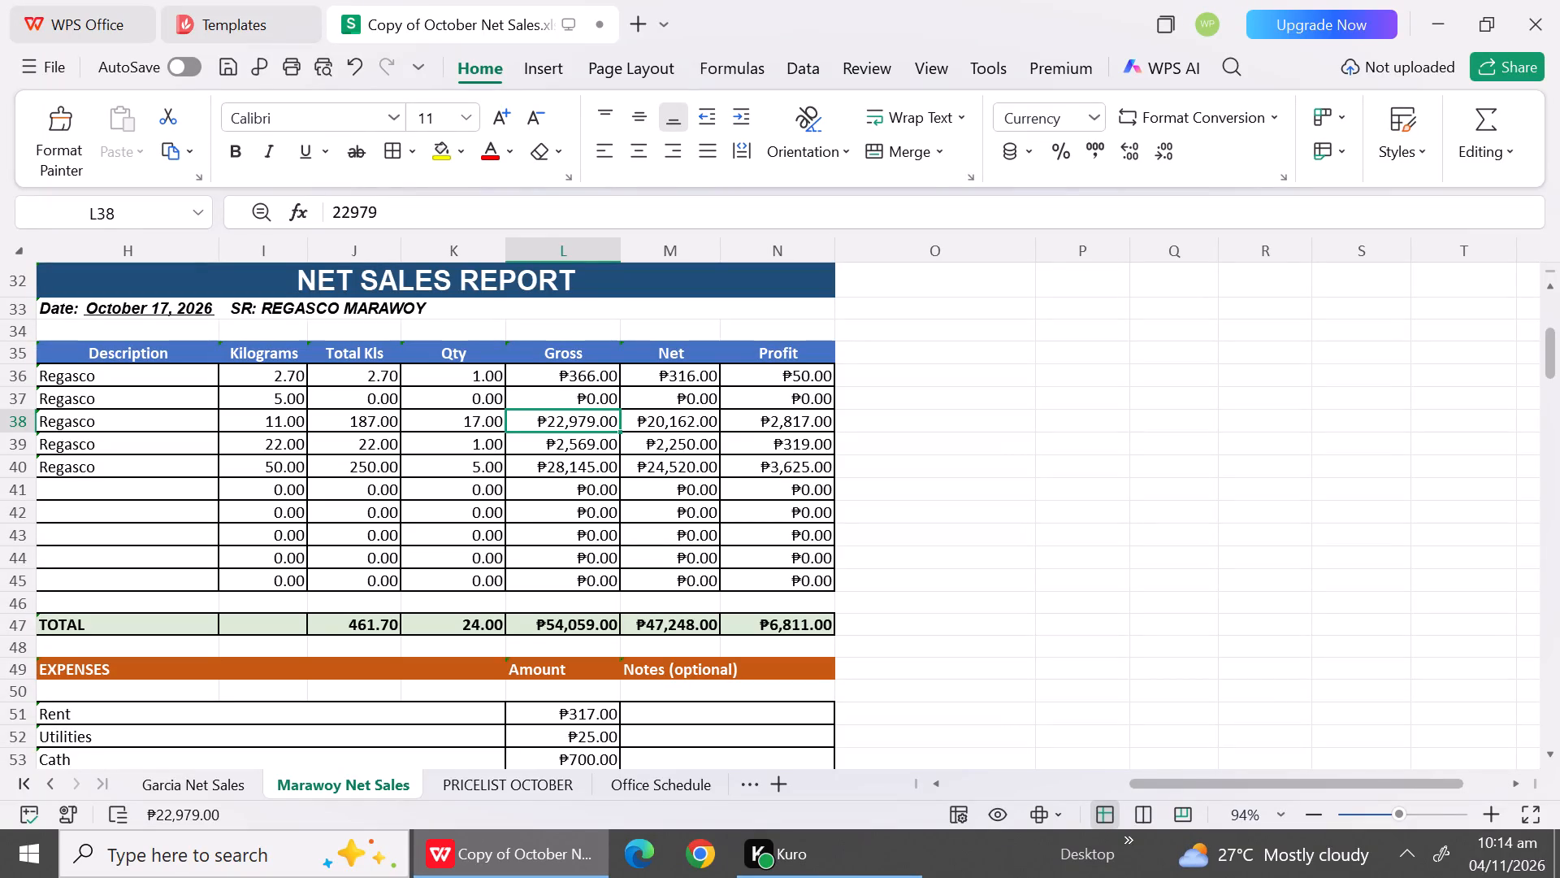
{"action": "left_click", "coordinate": [418, 555]}
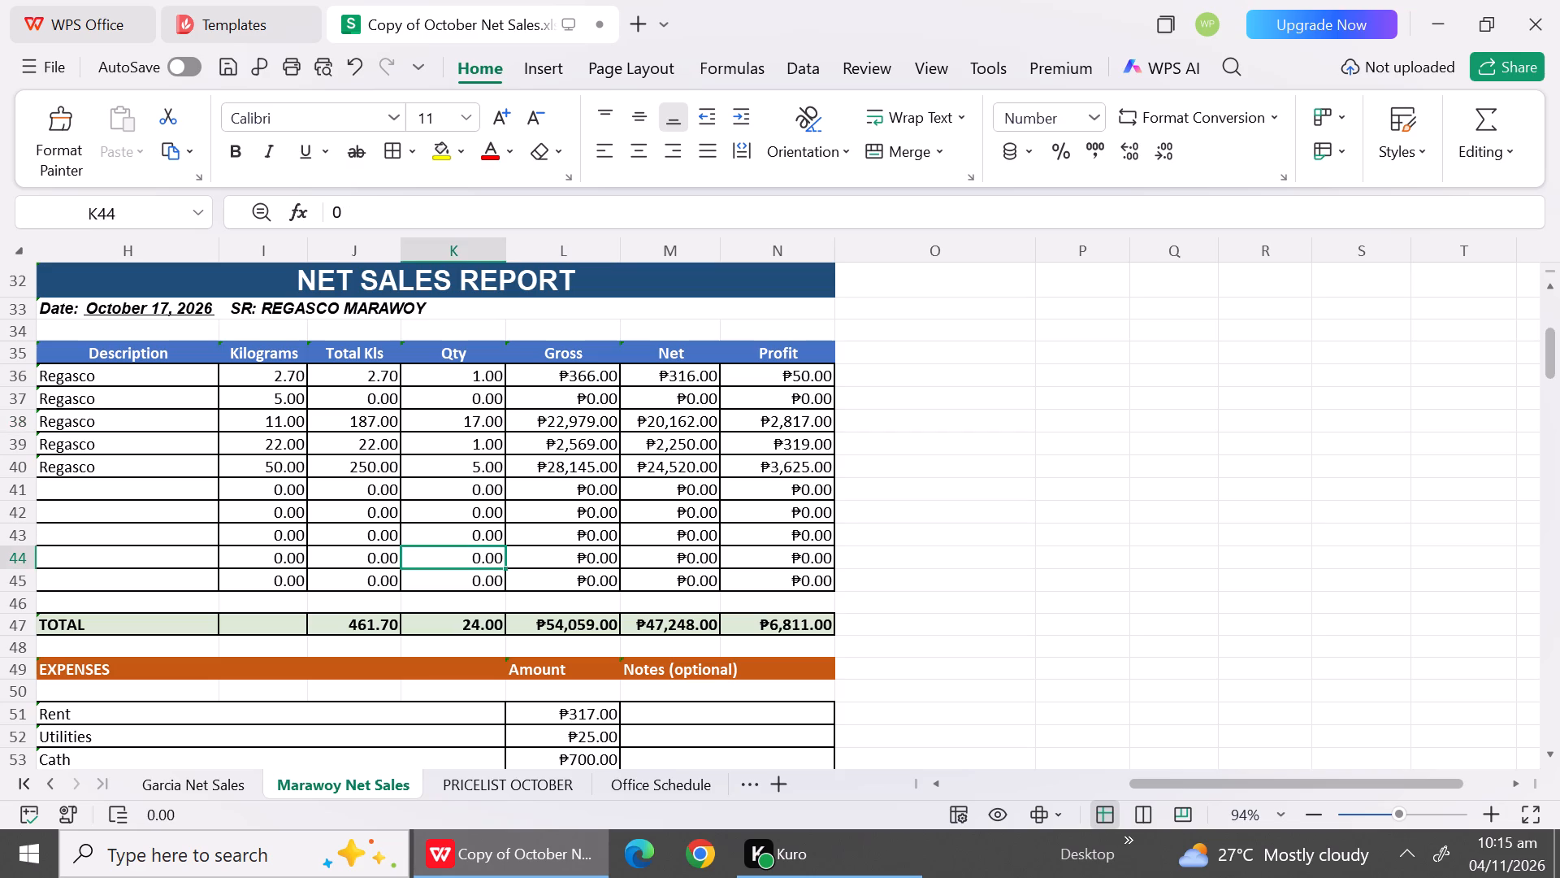
{"action": "left_click", "coordinate": [581, 461]}
Set the gross of the 11 kg Regasco row in the October 17 report to 23613.
{"action": "left_click", "coordinate": [572, 419]}
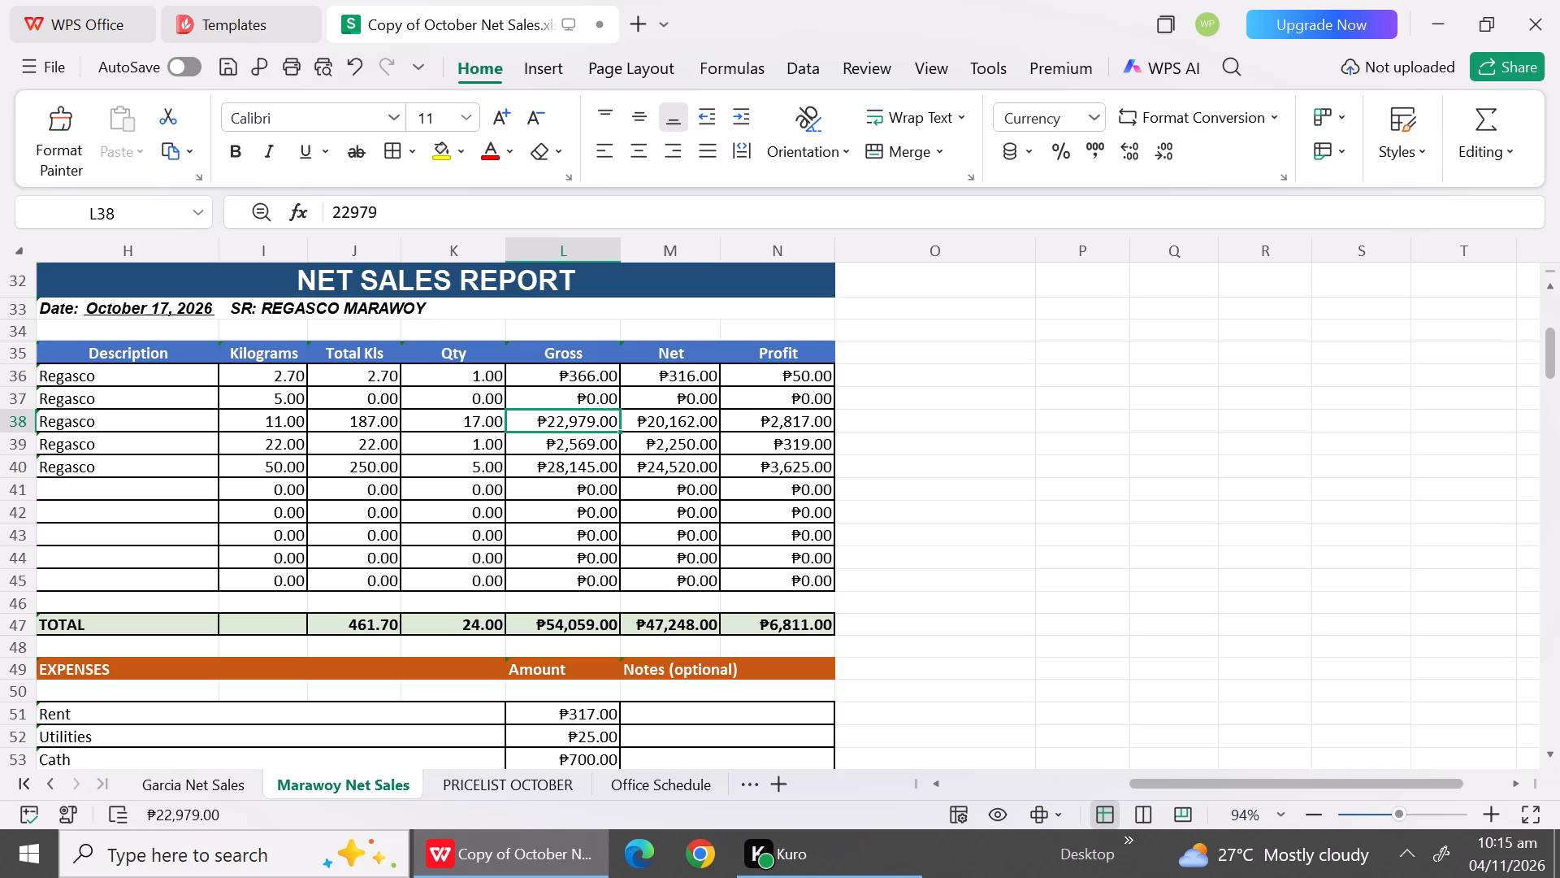
{"action": "type", "text": "23"}
{"action": "type", "text": "613"}
{"action": "left_click", "coordinate": [578, 500]}
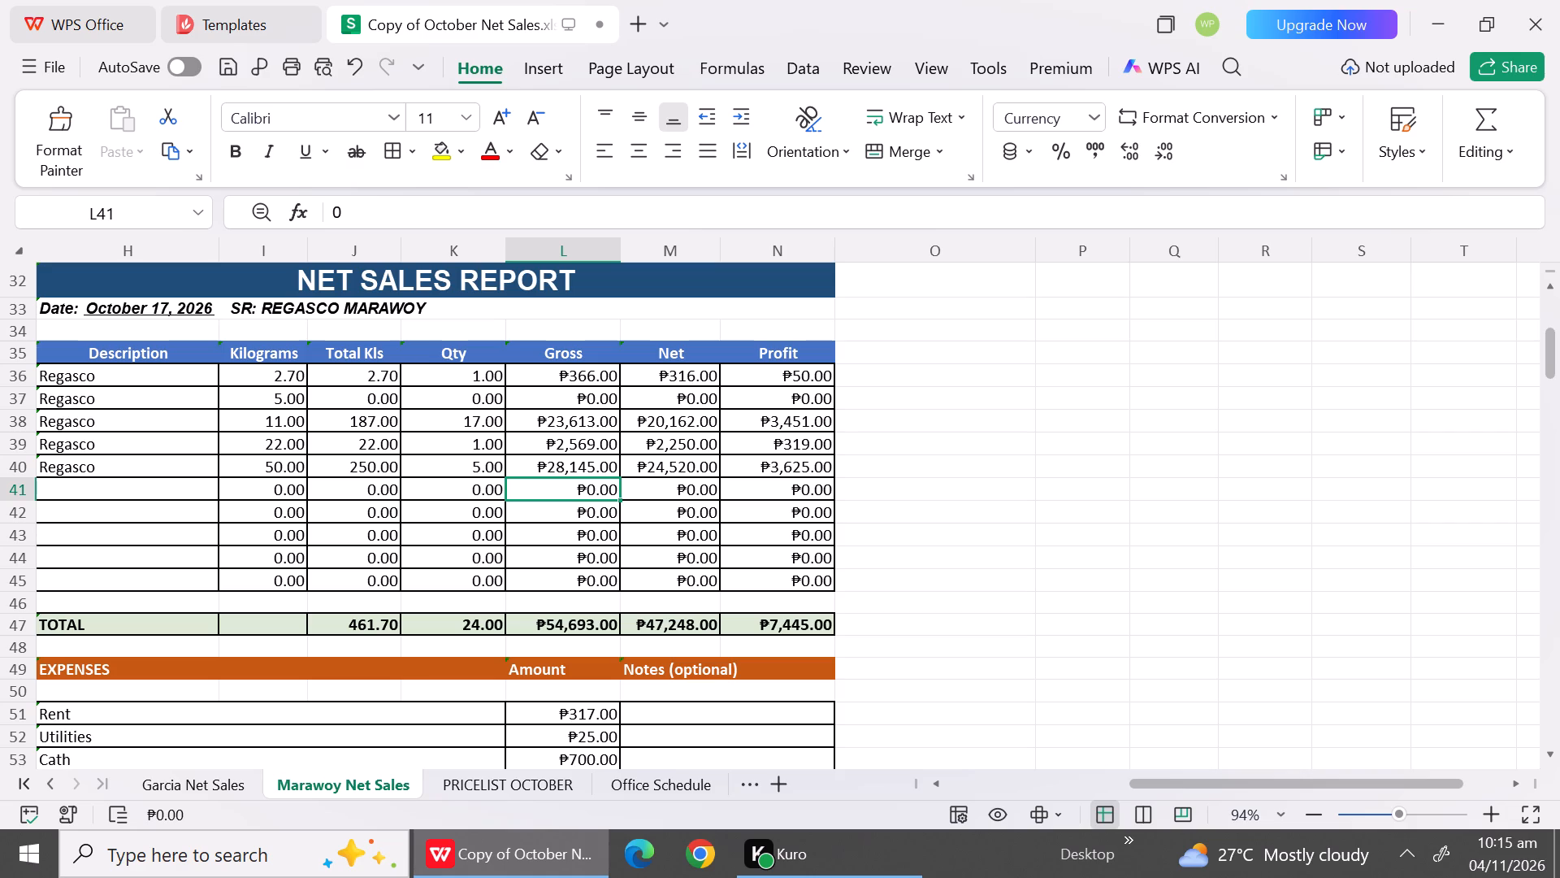
Examine the gross total of the October 17 report and the gross amounts of its Regasco rows.
{"action": "left_click", "coordinate": [598, 628]}
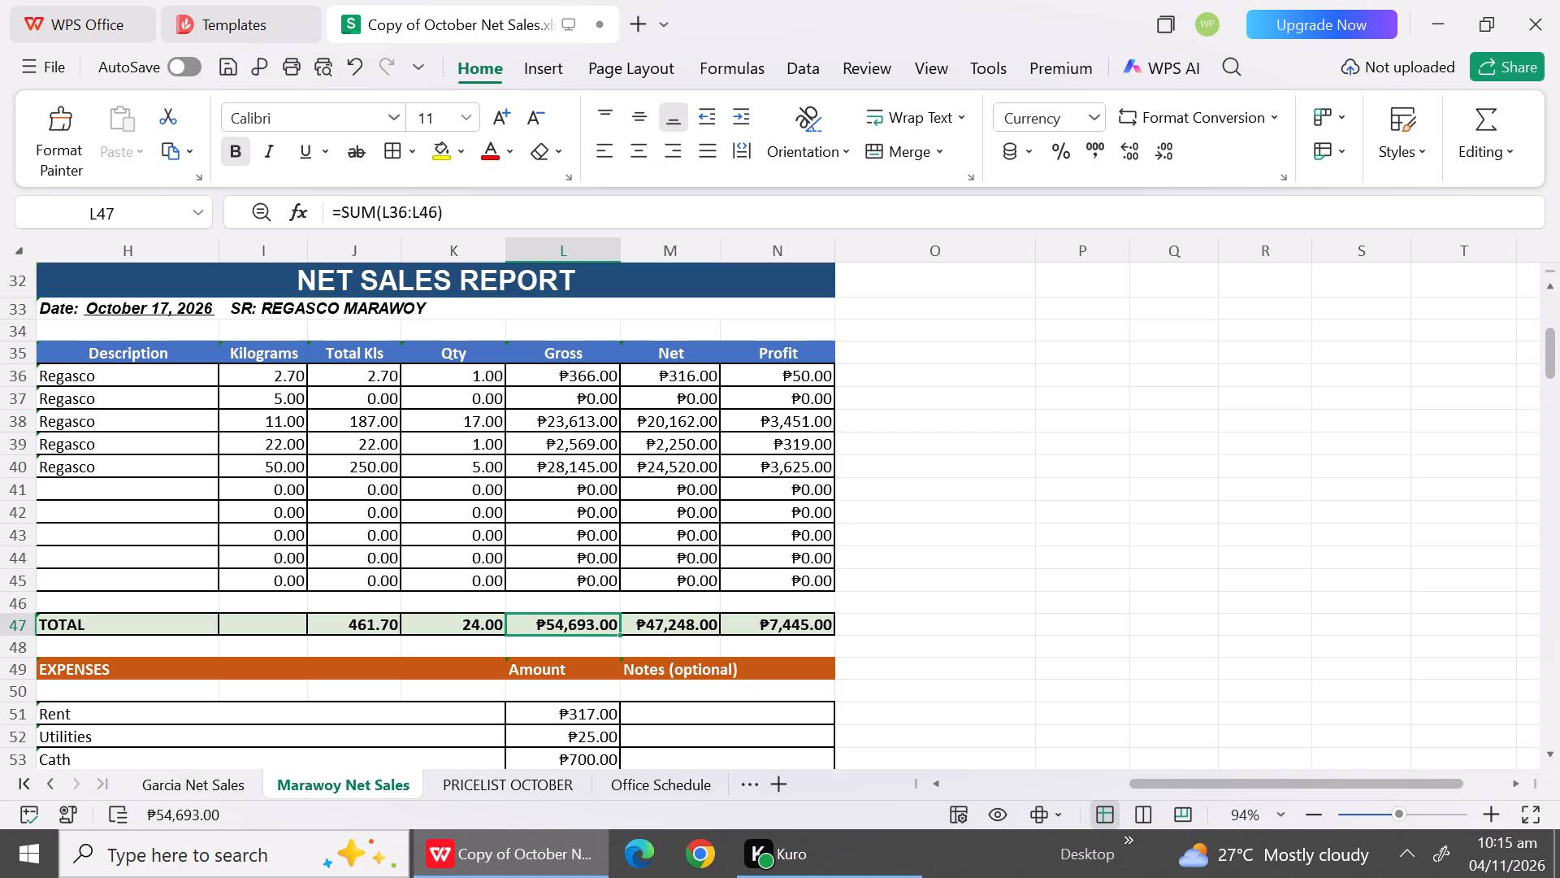
{"action": "left_click", "coordinate": [628, 509]}
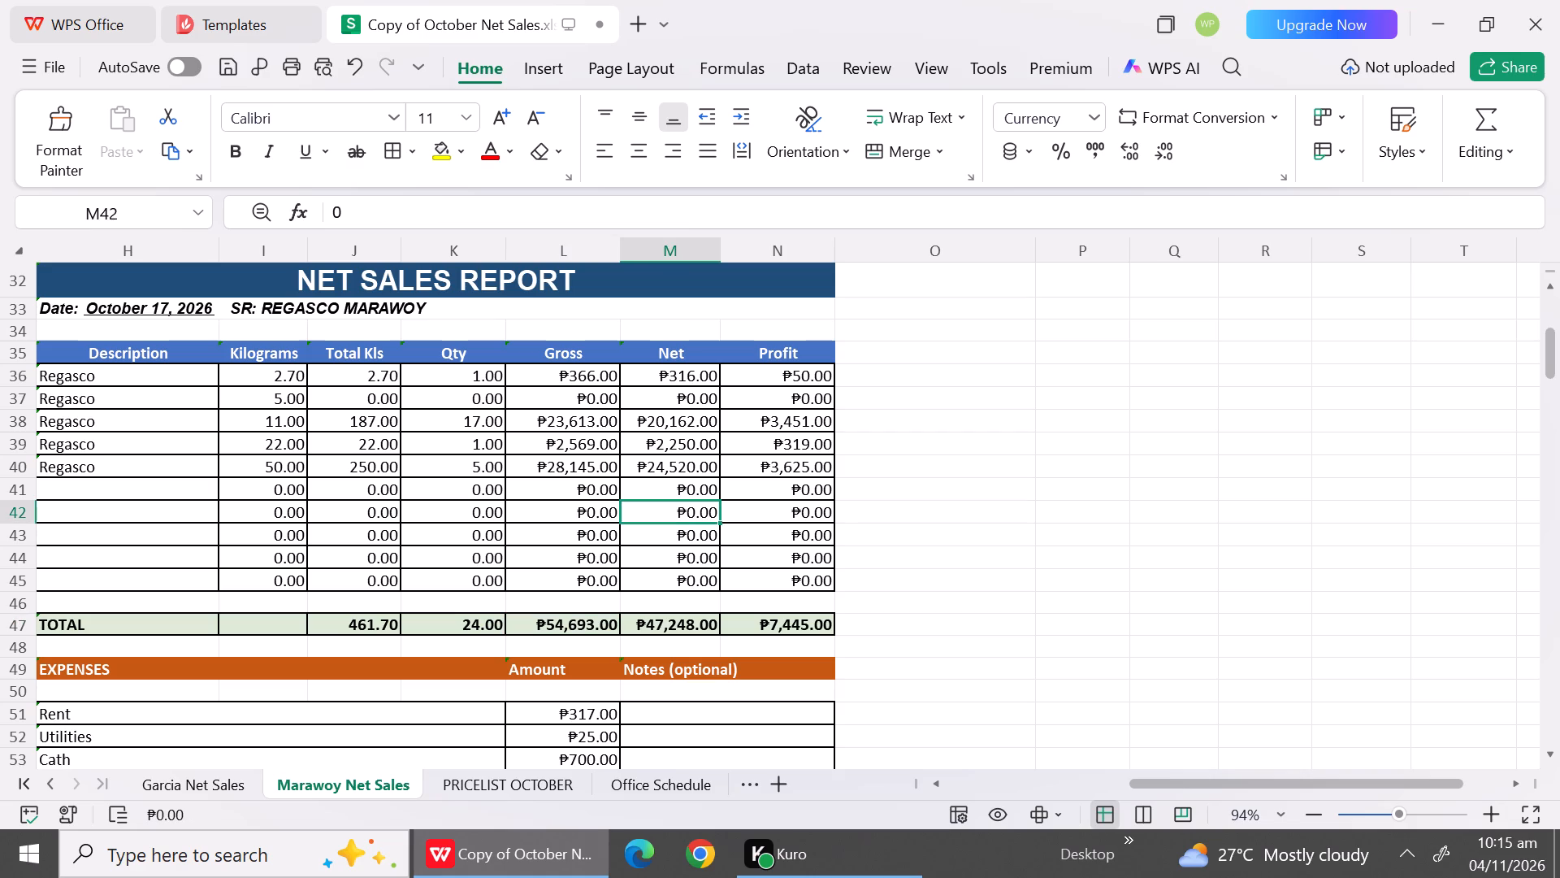
{"action": "left_click", "coordinate": [552, 442]}
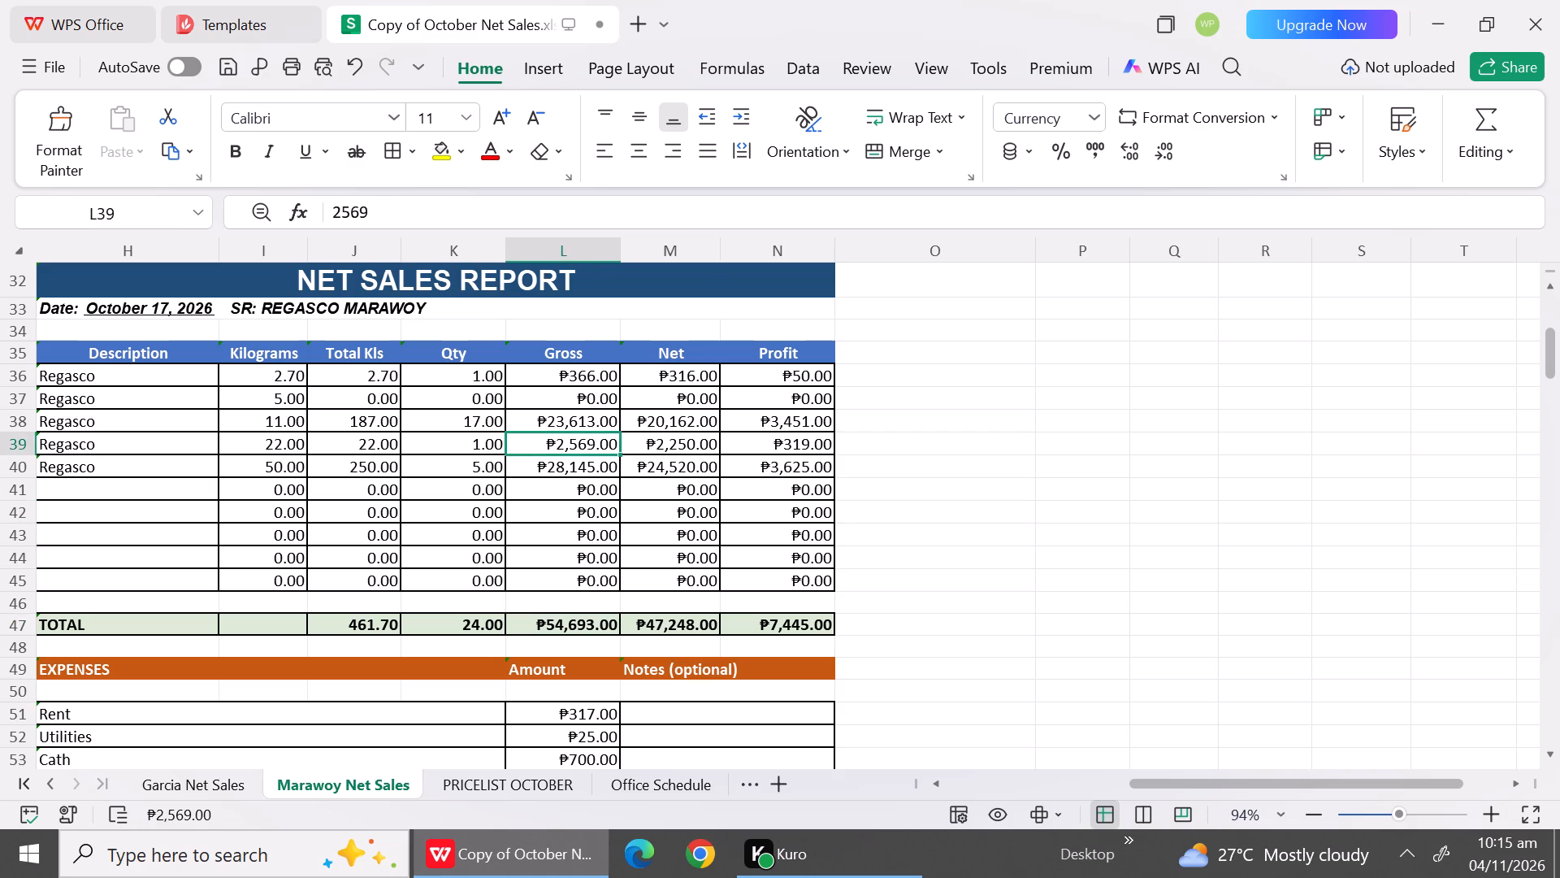
{"action": "left_click", "coordinate": [559, 415]}
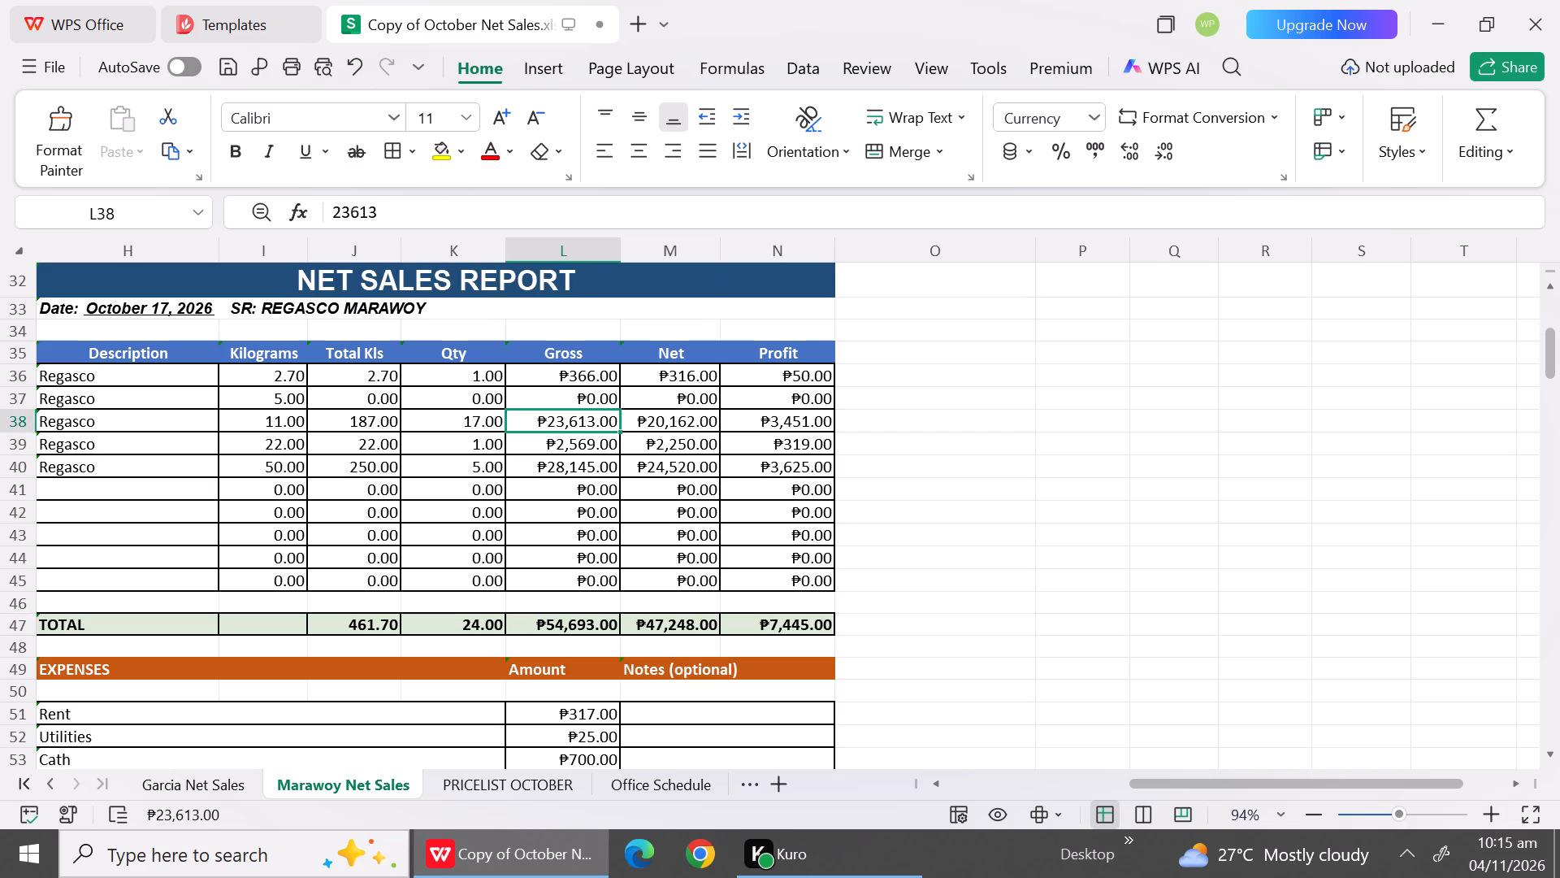
{"action": "left_click", "coordinate": [581, 471]}
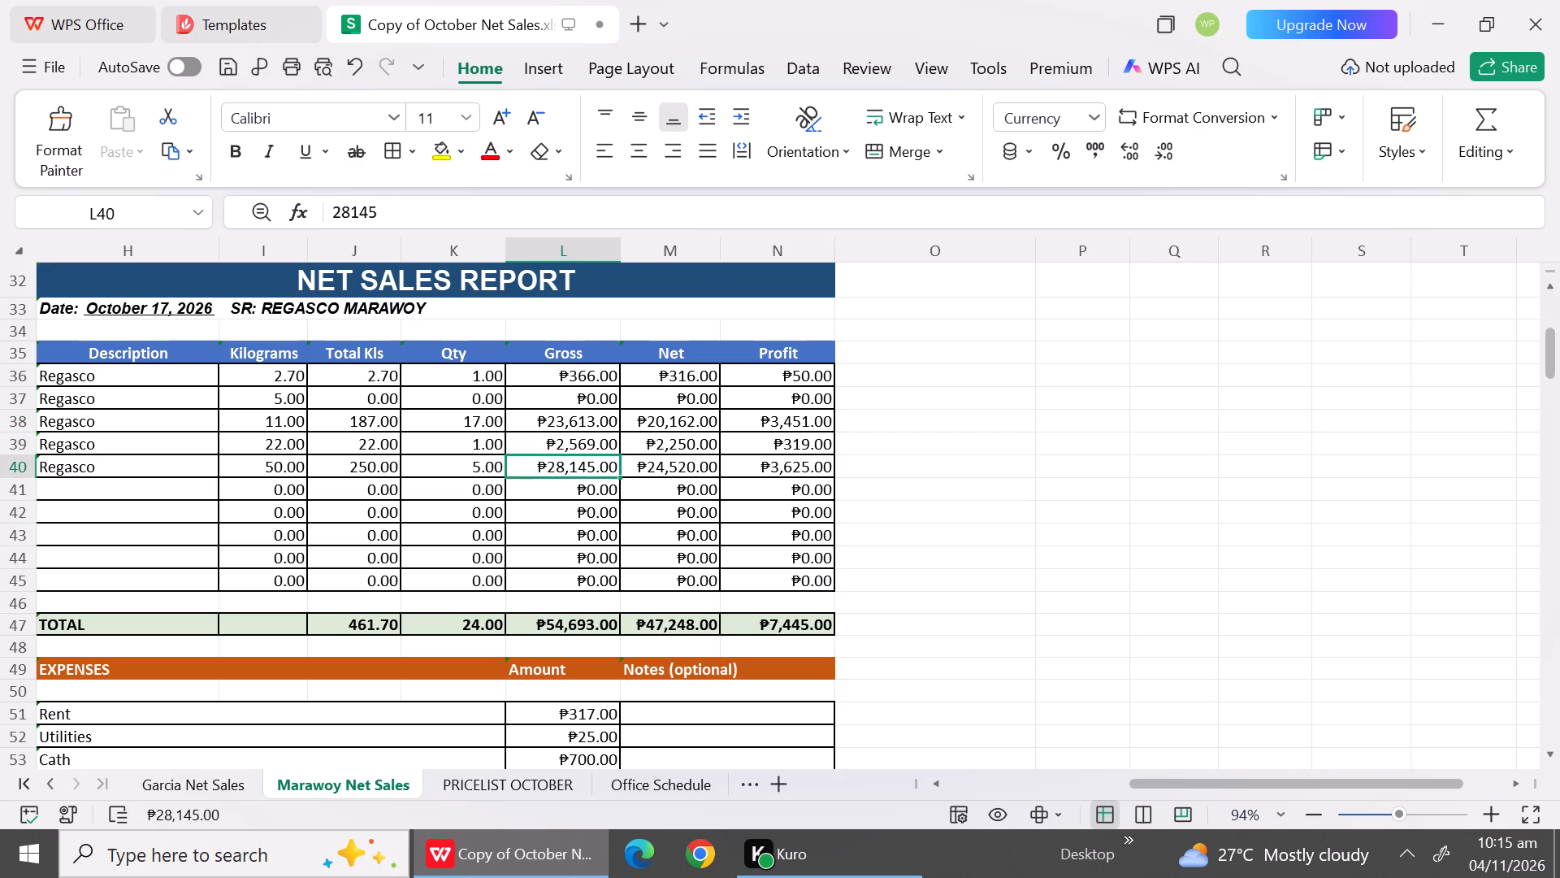
{"action": "left_click", "coordinate": [576, 450]}
{"action": "left_click", "coordinate": [576, 464]}
{"action": "left_click", "coordinate": [588, 450]}
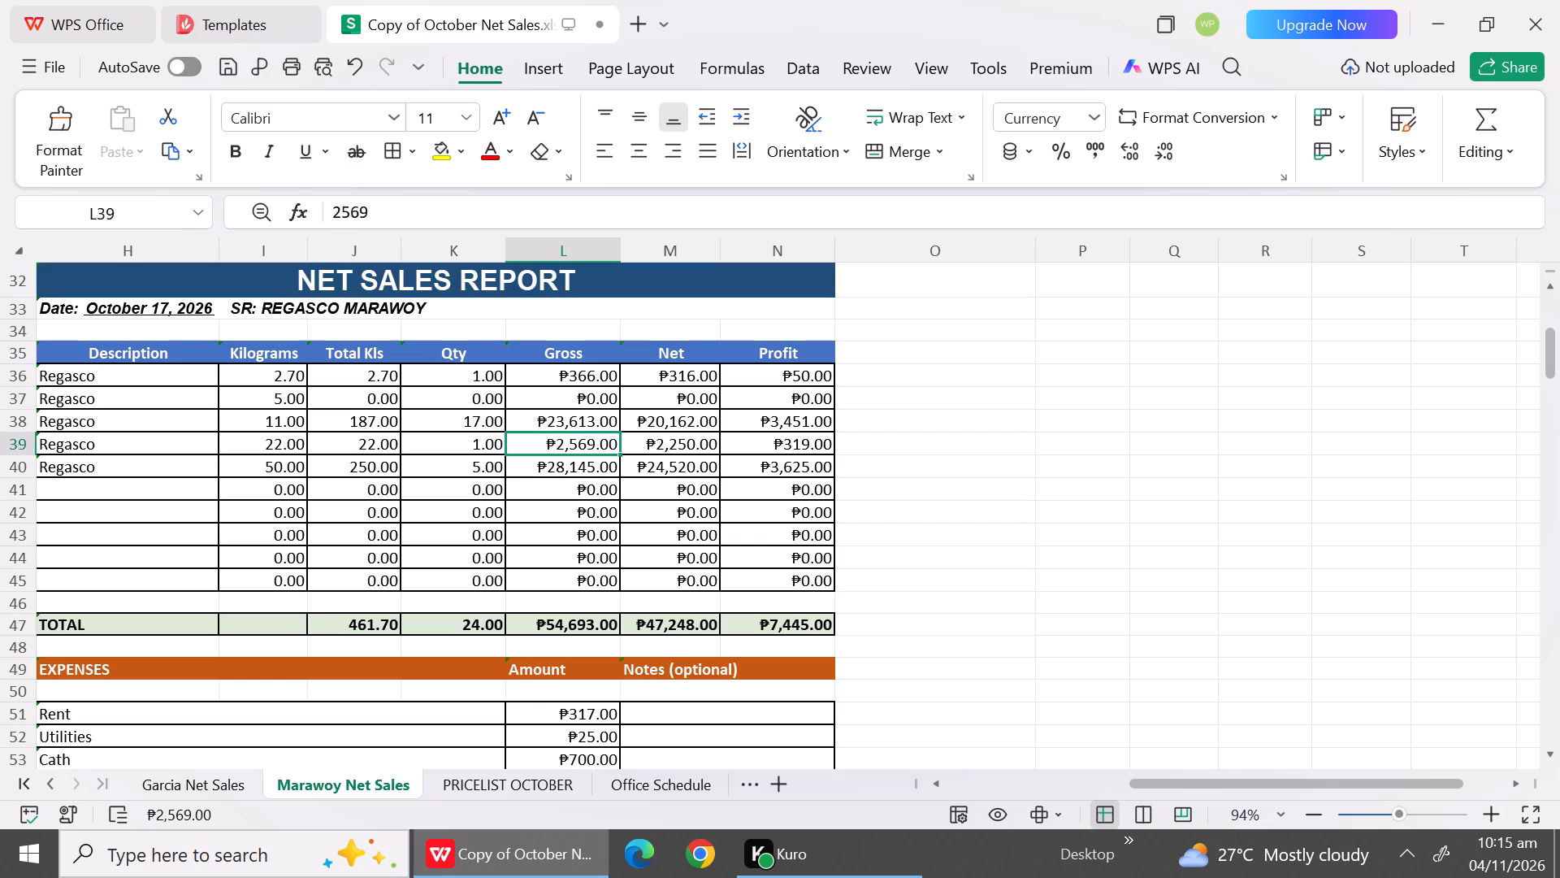
{"action": "left_click", "coordinate": [561, 378]}
{"action": "left_click", "coordinate": [561, 378]}
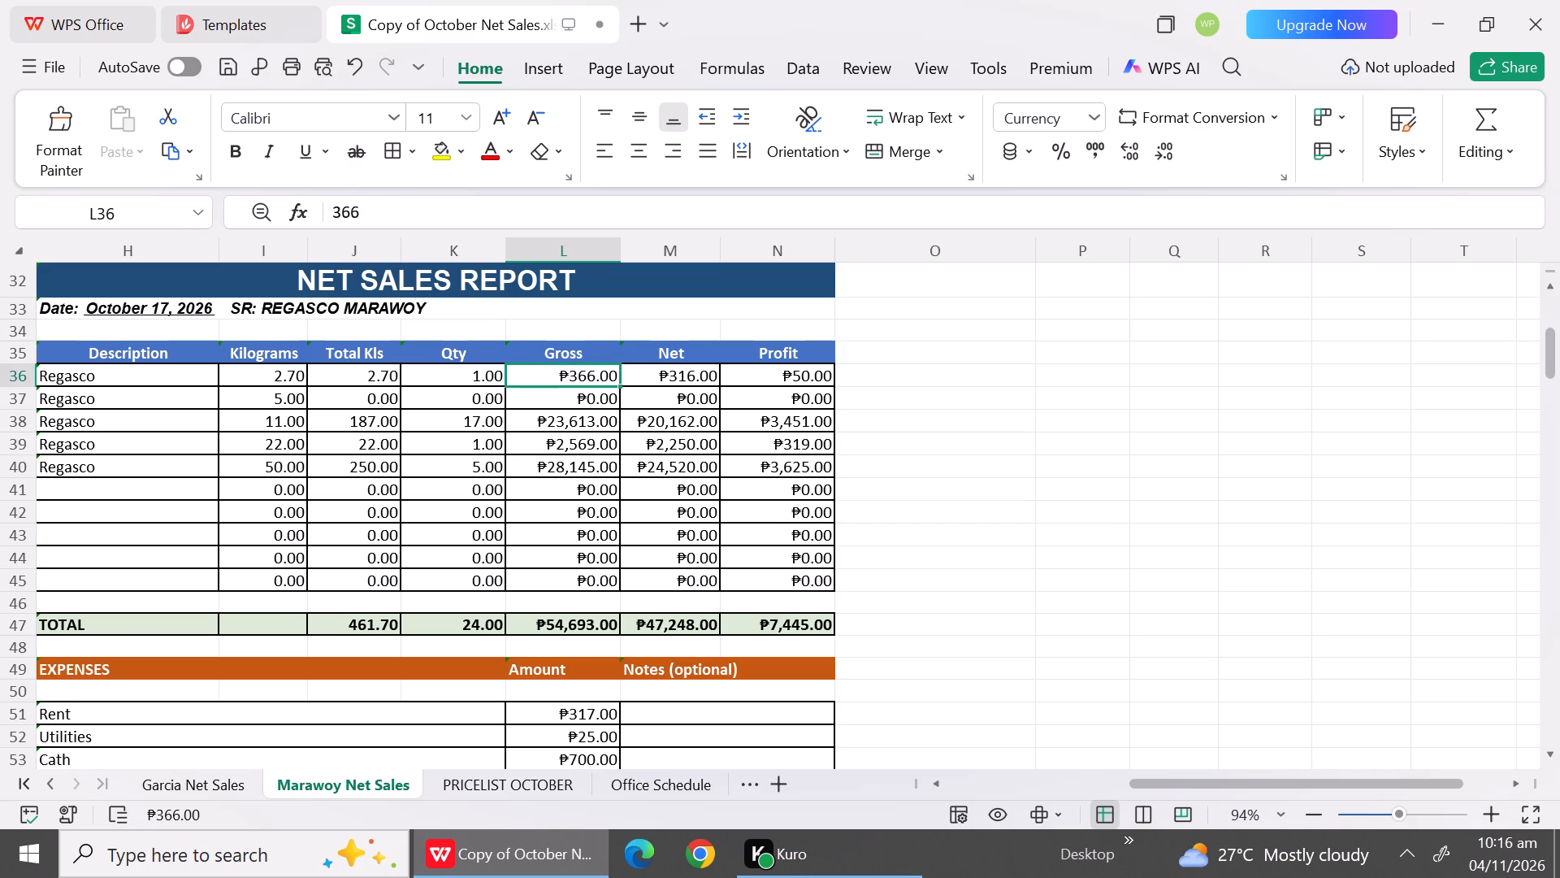
{"action": "left_click", "coordinate": [561, 393]}
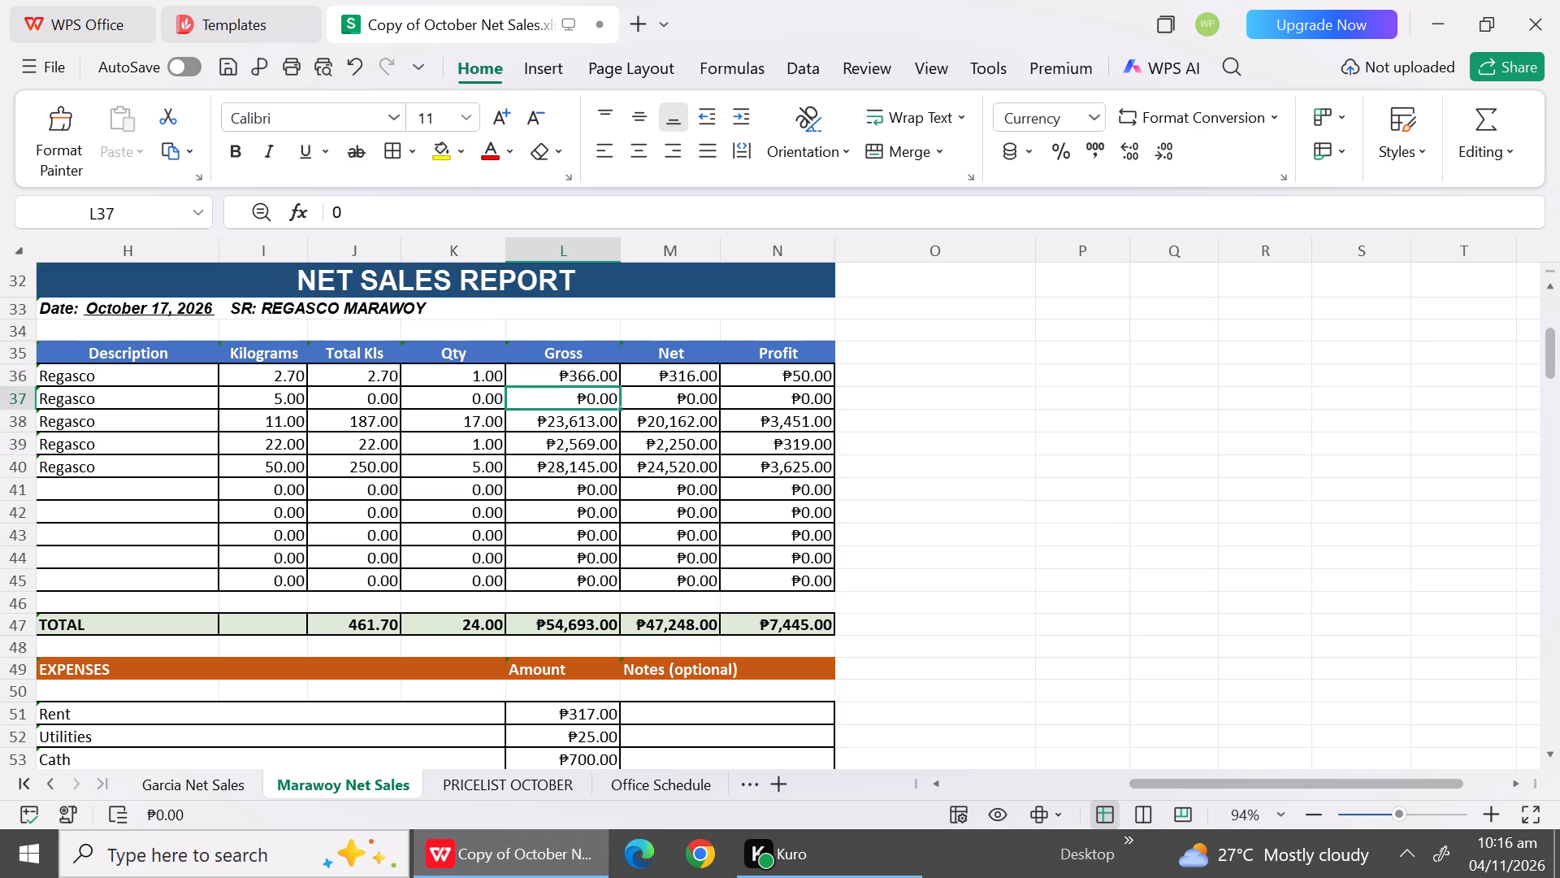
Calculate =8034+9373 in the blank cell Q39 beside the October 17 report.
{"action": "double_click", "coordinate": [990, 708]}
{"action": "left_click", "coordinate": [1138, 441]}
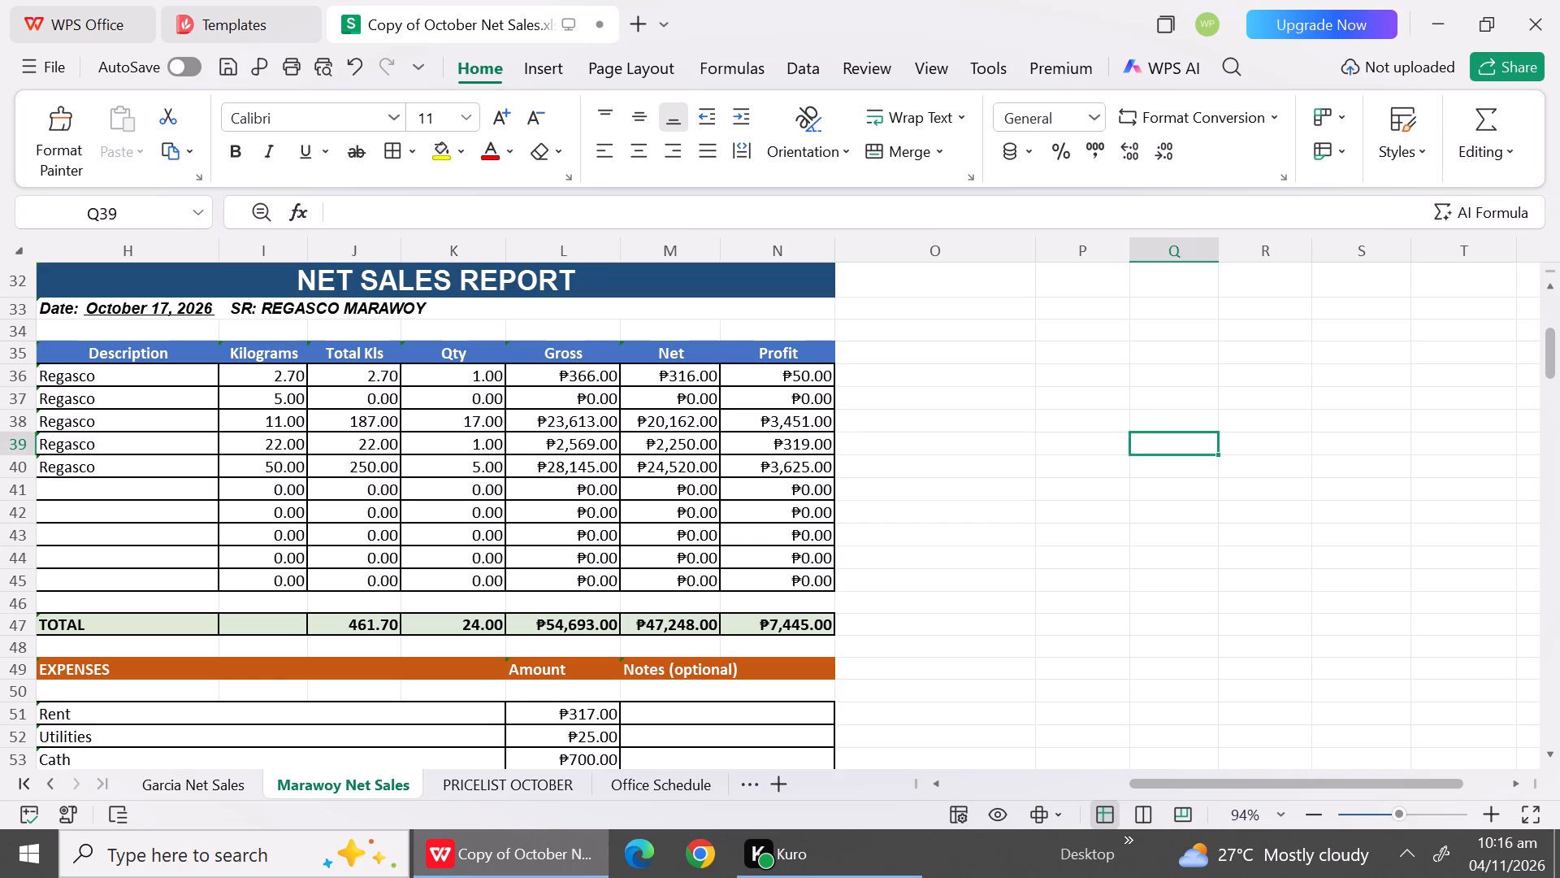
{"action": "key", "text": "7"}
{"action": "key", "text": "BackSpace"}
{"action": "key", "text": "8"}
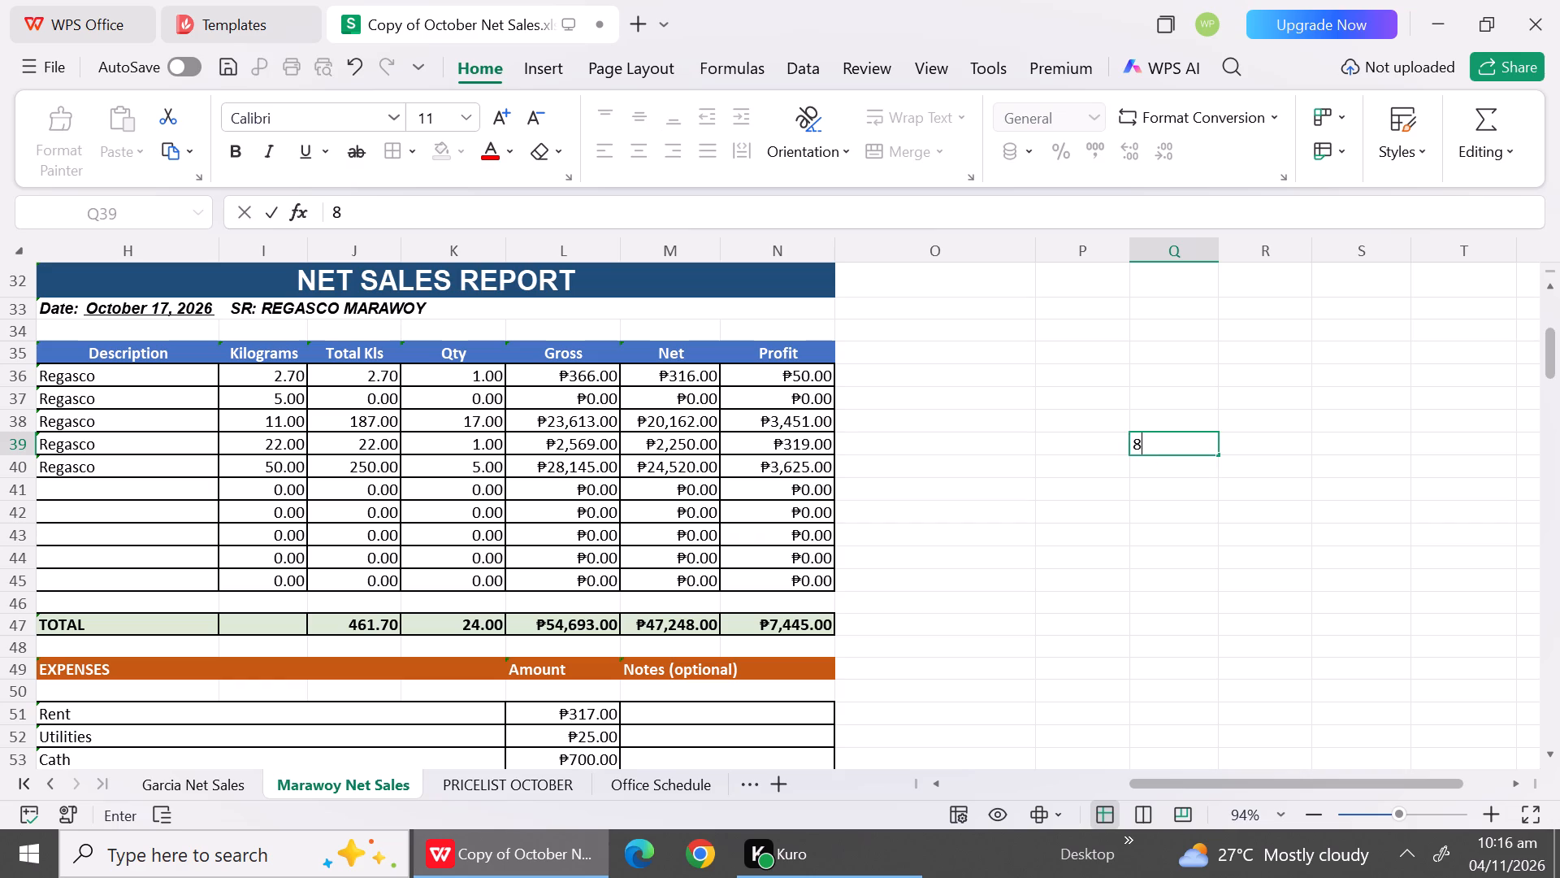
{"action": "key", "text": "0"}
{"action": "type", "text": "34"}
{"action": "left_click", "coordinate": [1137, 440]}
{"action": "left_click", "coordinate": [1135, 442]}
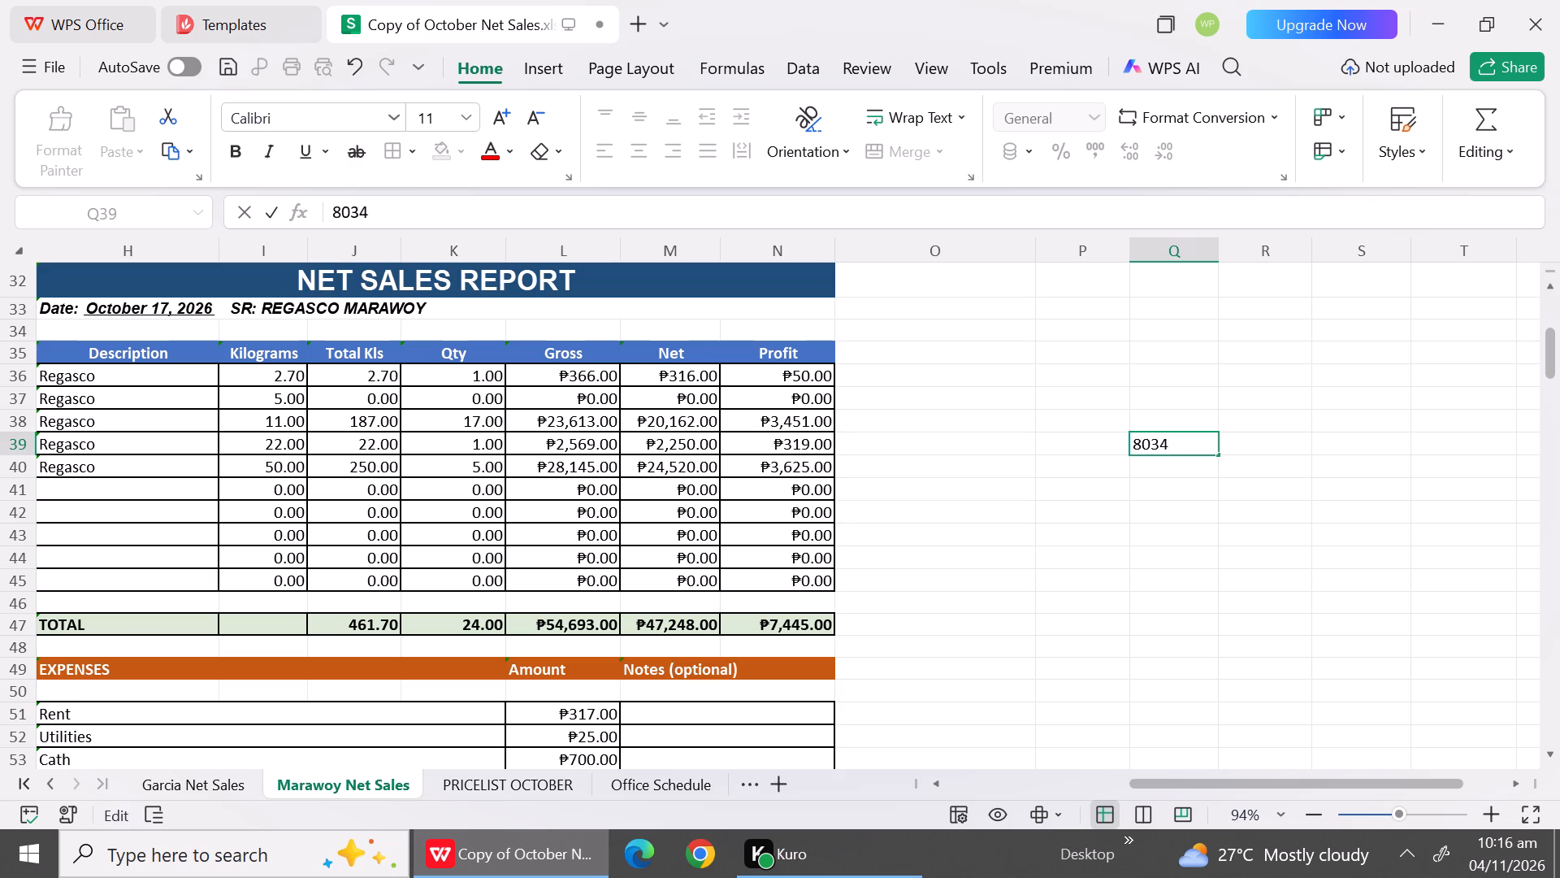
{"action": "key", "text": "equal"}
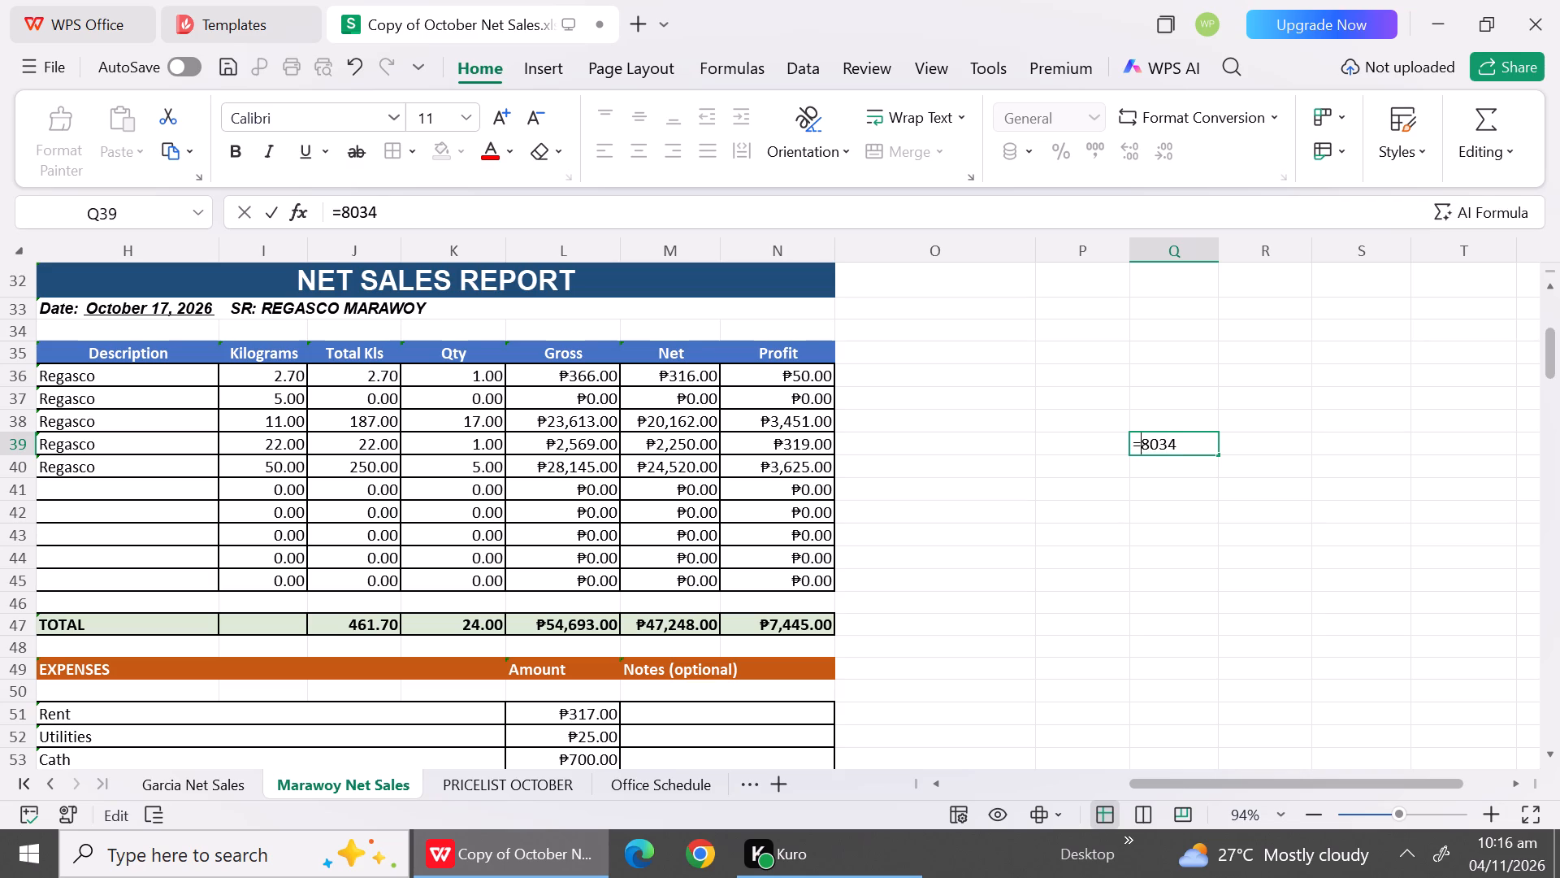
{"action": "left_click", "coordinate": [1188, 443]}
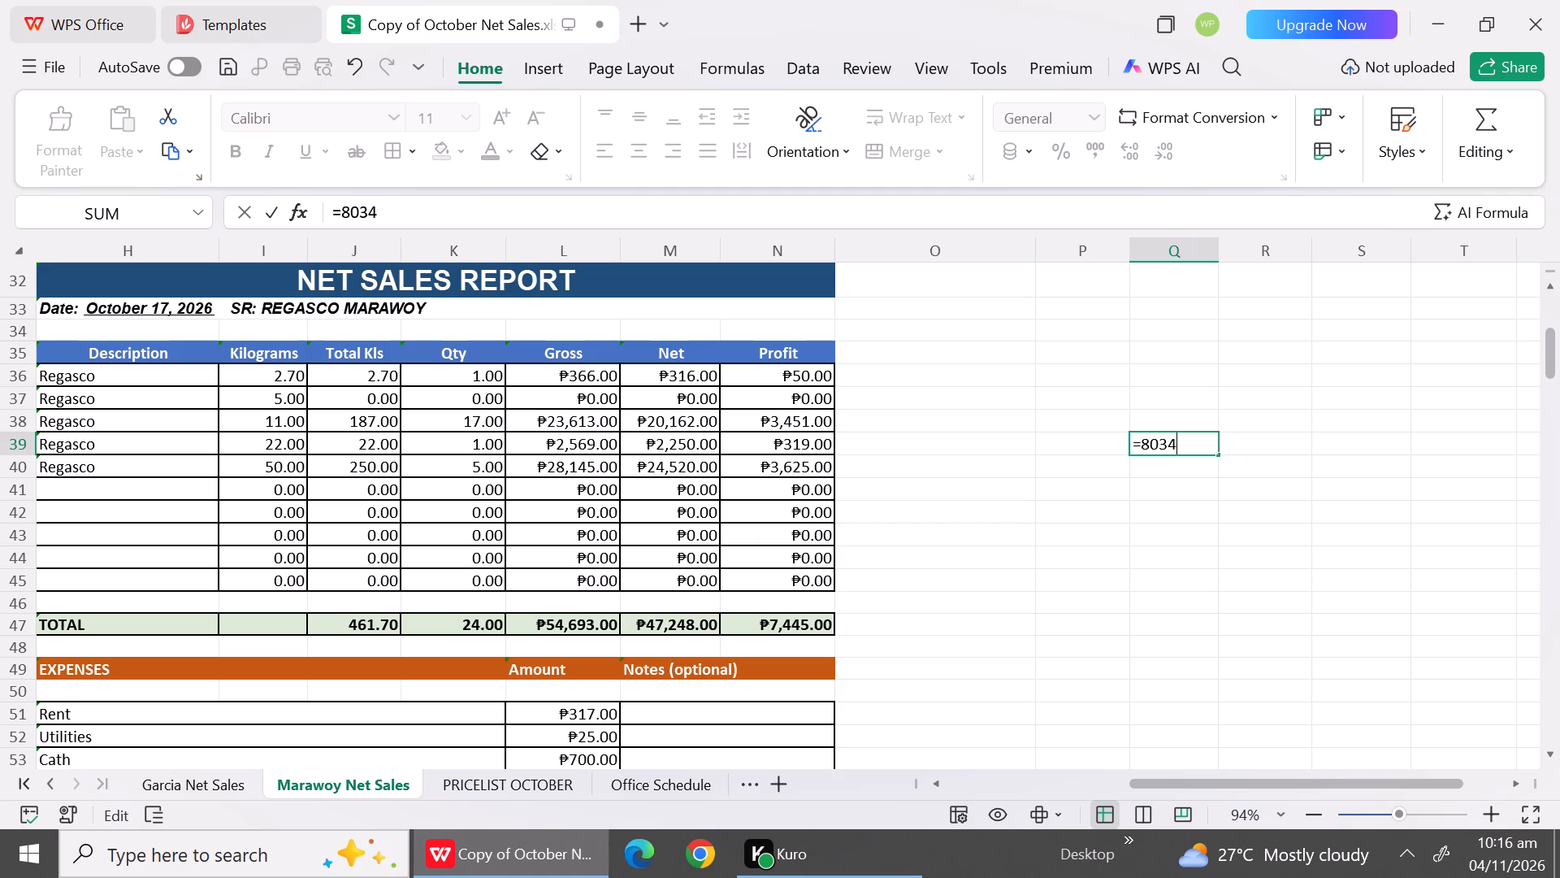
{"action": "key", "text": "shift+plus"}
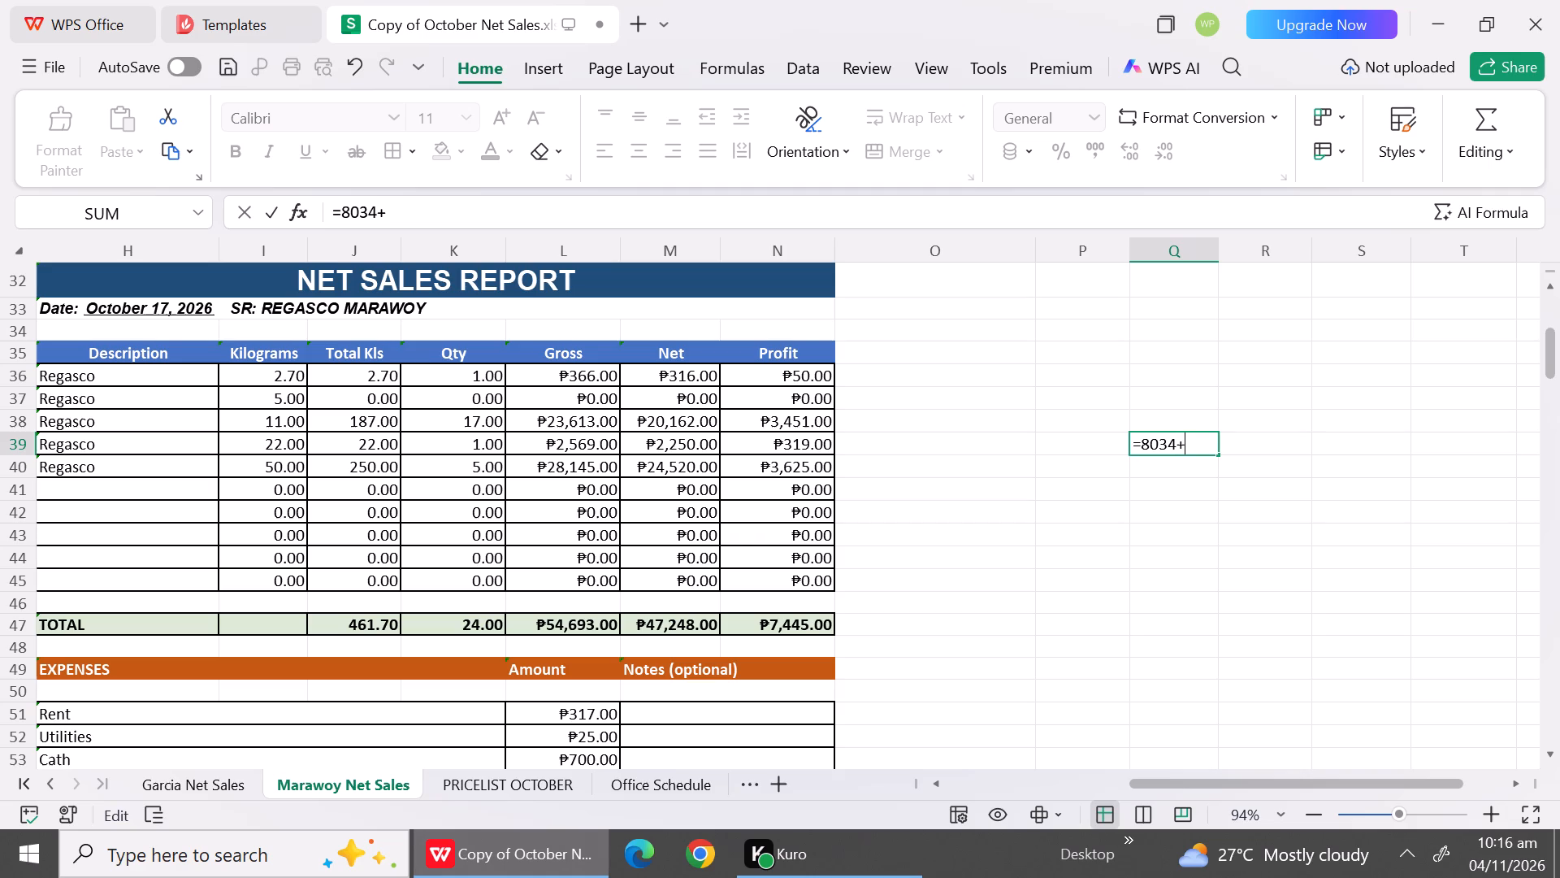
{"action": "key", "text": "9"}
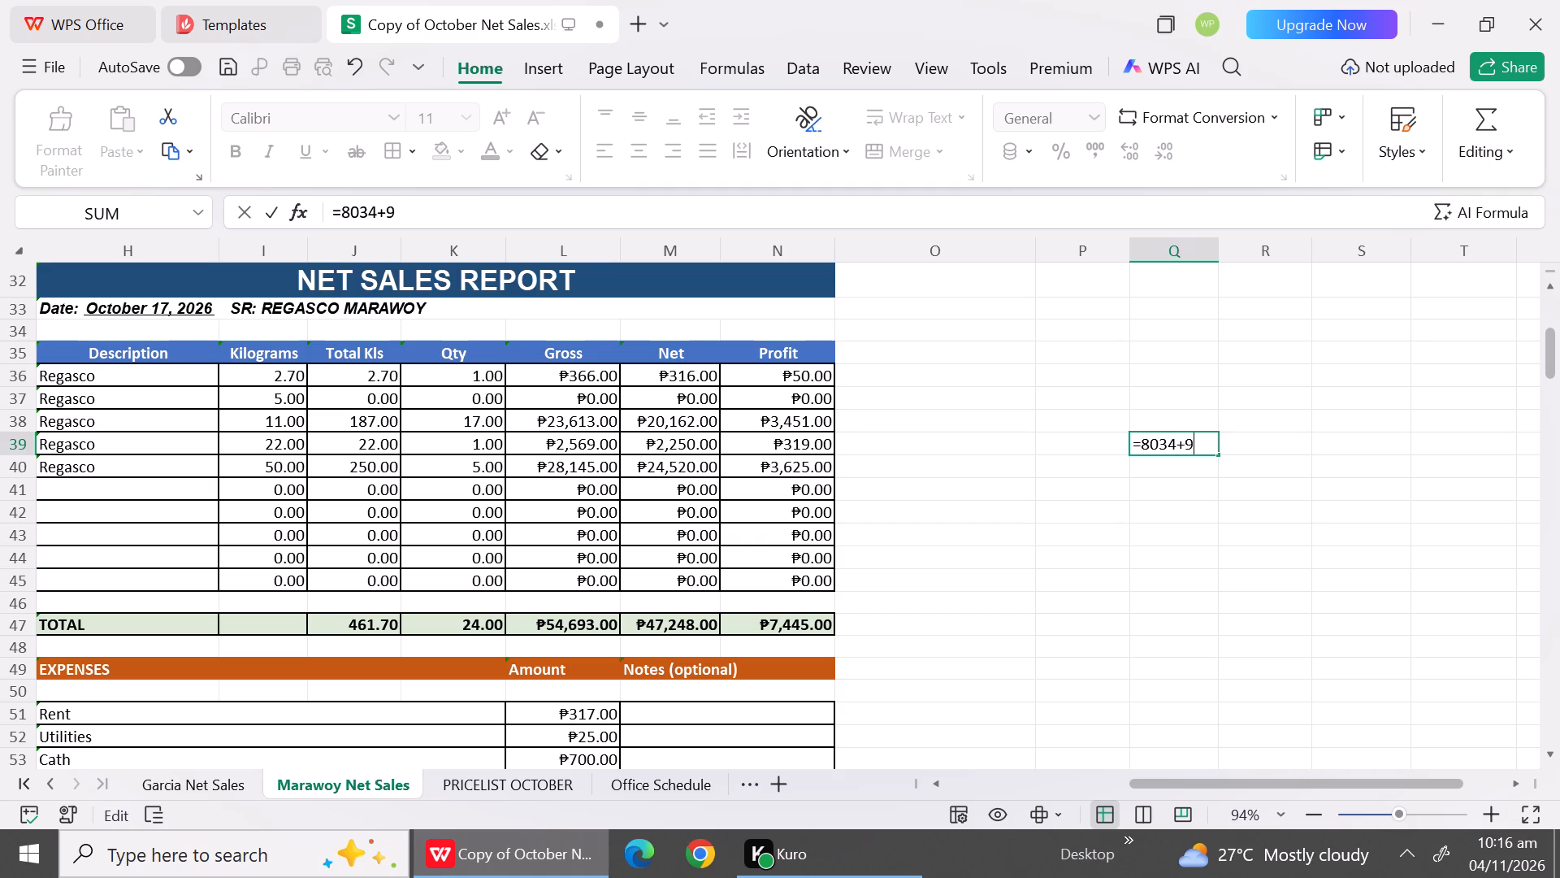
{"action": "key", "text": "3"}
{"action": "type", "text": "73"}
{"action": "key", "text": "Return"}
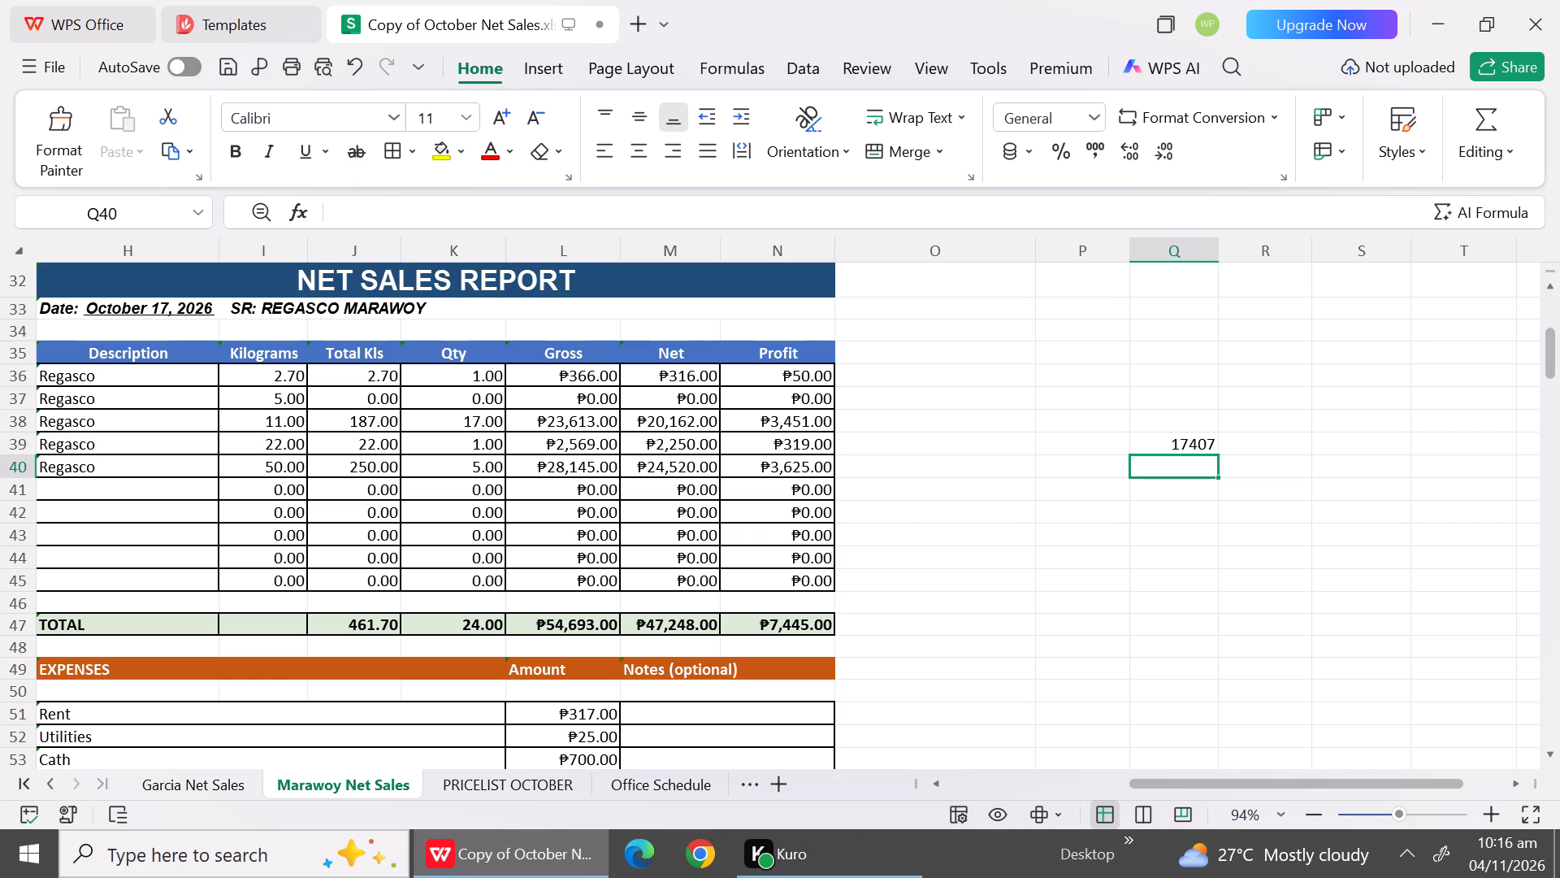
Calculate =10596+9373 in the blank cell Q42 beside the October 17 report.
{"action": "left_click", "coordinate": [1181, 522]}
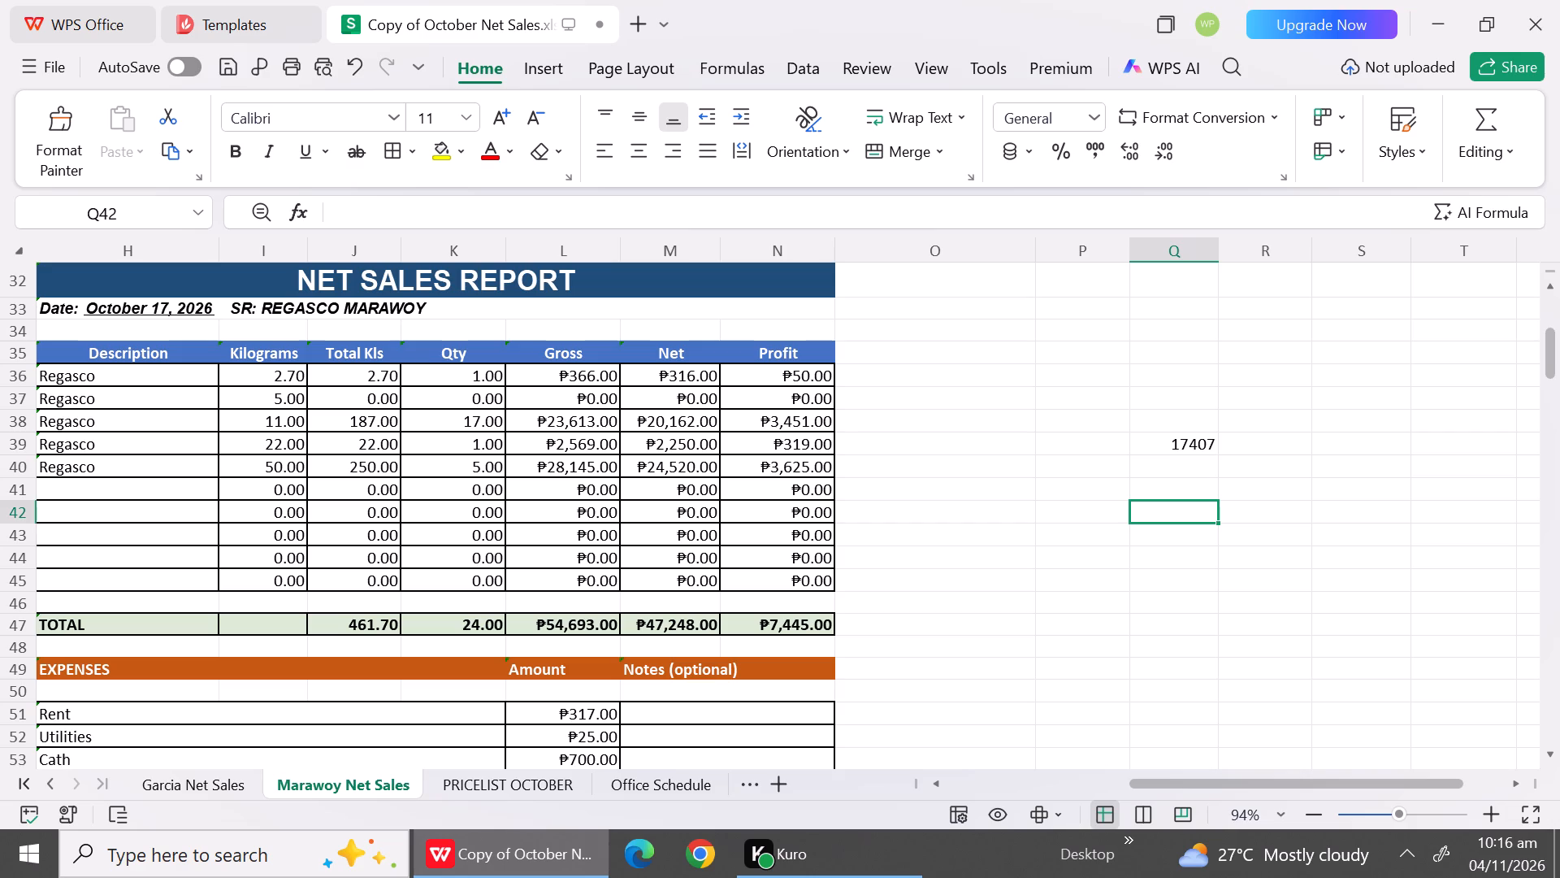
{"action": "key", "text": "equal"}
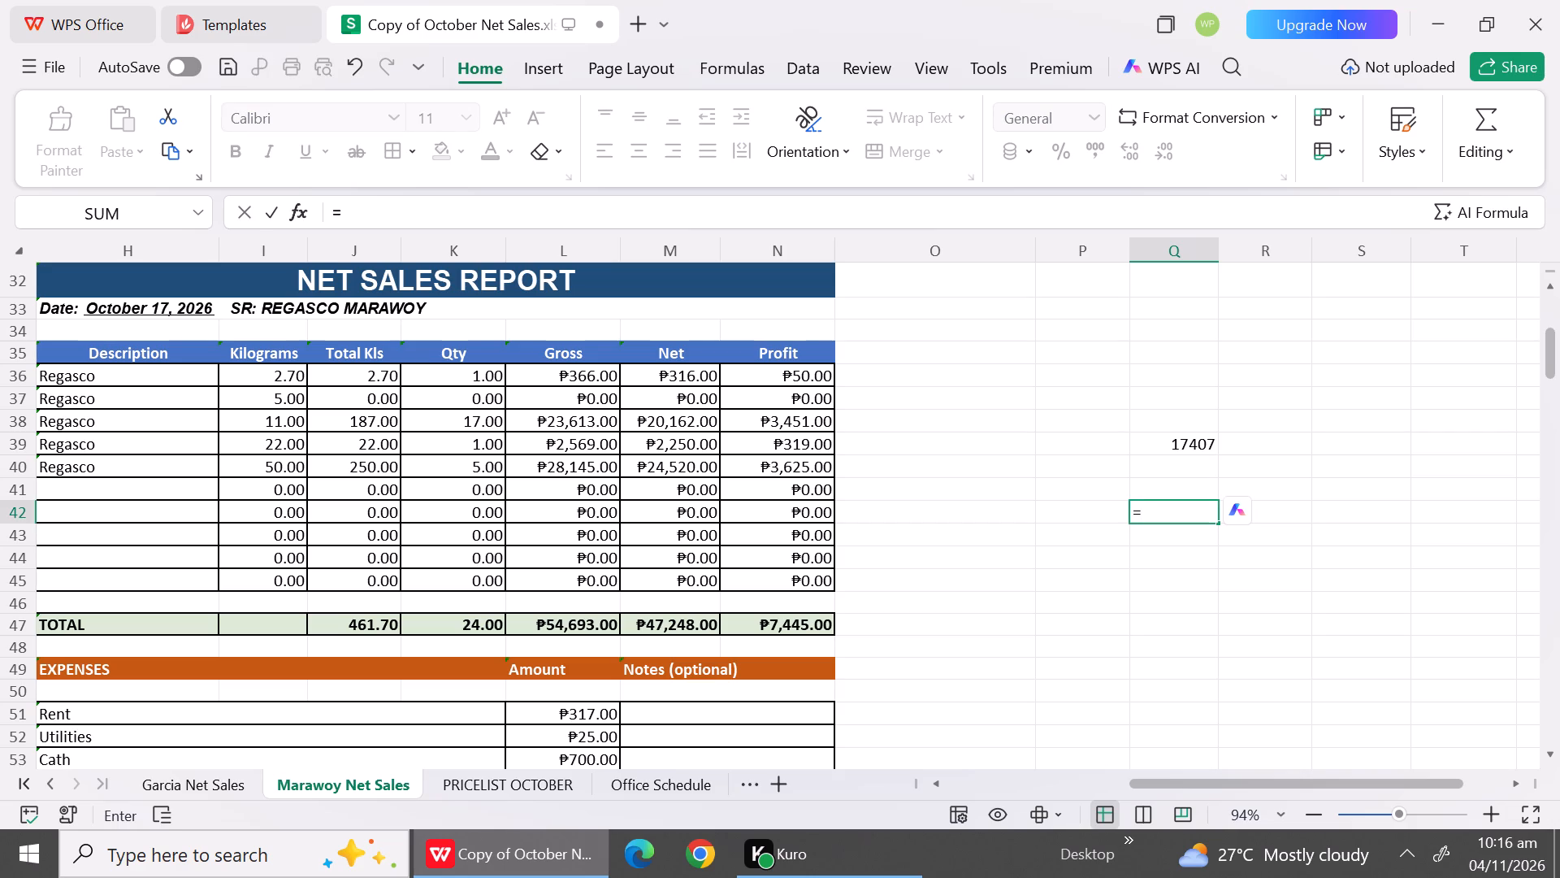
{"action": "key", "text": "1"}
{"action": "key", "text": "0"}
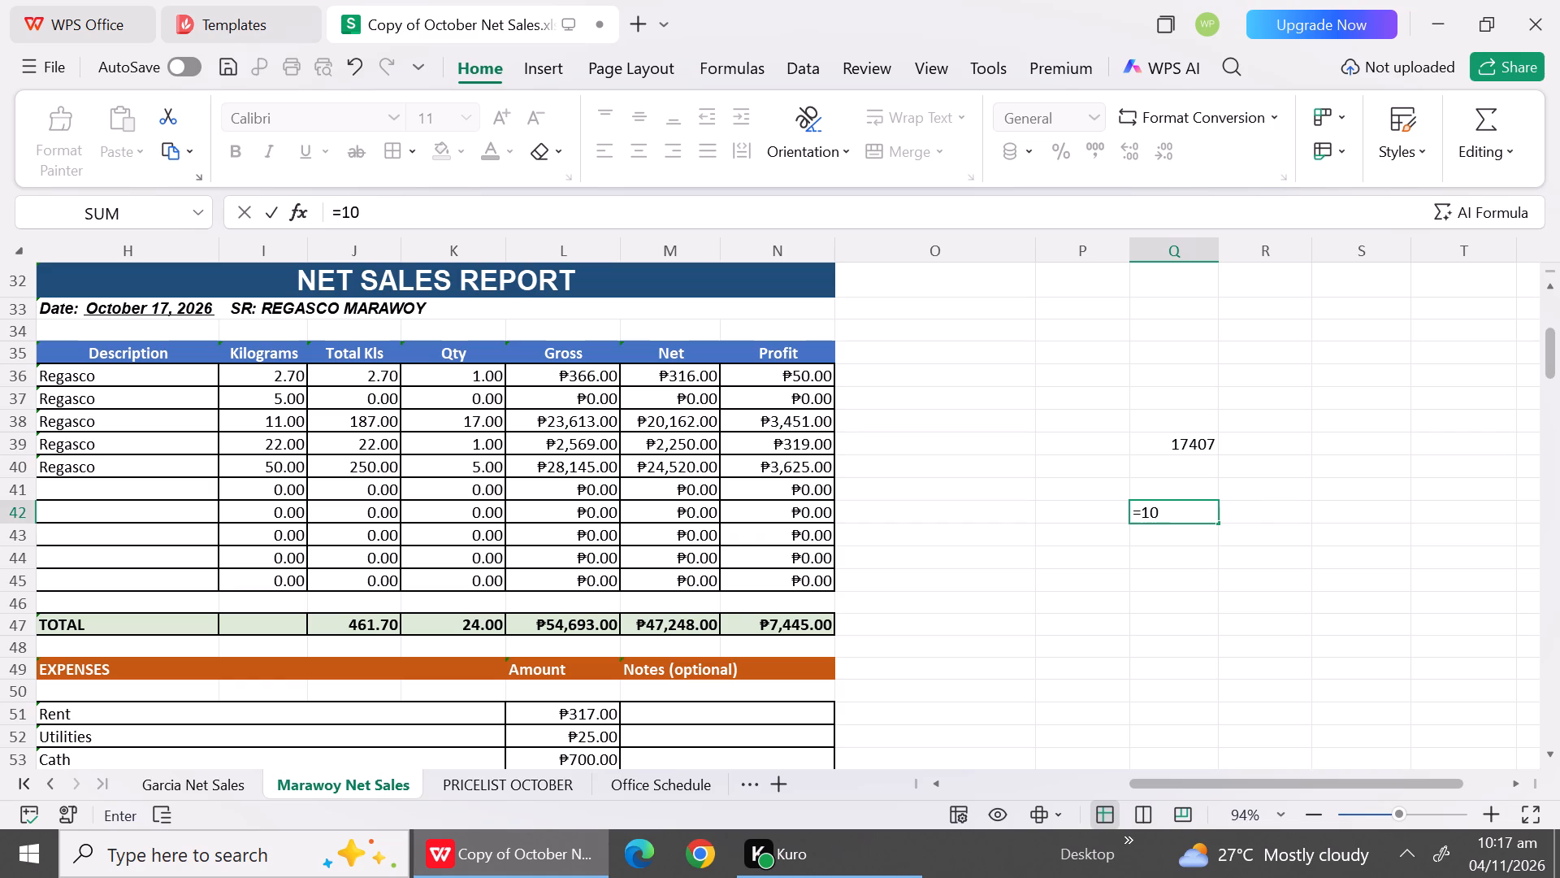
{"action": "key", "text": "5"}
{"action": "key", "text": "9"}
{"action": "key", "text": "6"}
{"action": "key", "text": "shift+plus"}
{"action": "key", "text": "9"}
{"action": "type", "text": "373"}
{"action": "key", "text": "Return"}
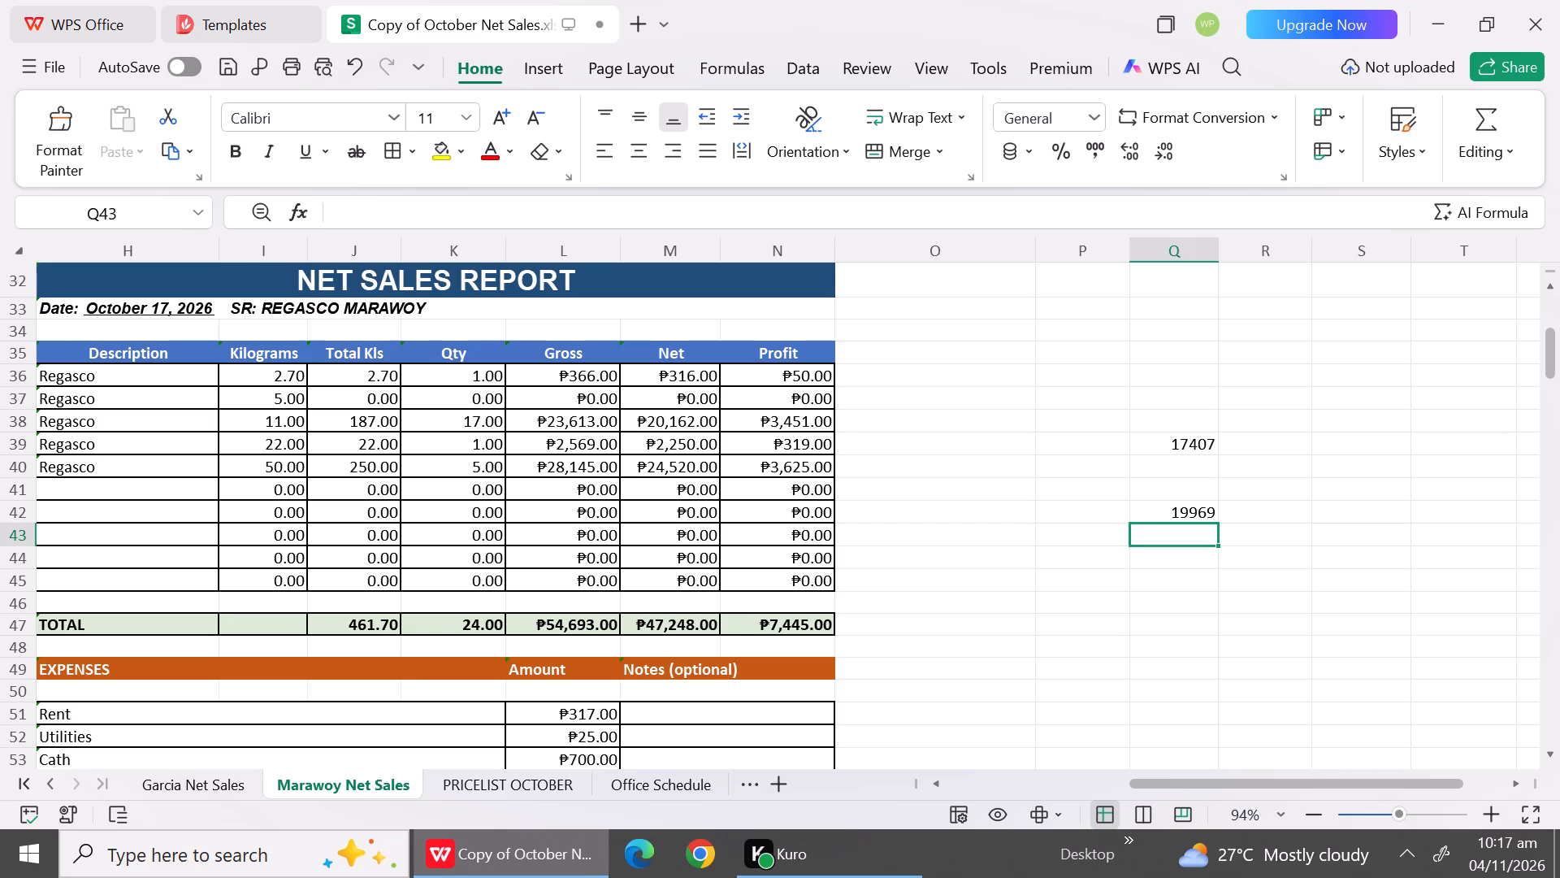
Set the gross of the 11 kg Regasco row in the October 17 report to 23363.
{"action": "left_click", "coordinate": [1185, 432]}
{"action": "left_click", "coordinate": [1186, 443]}
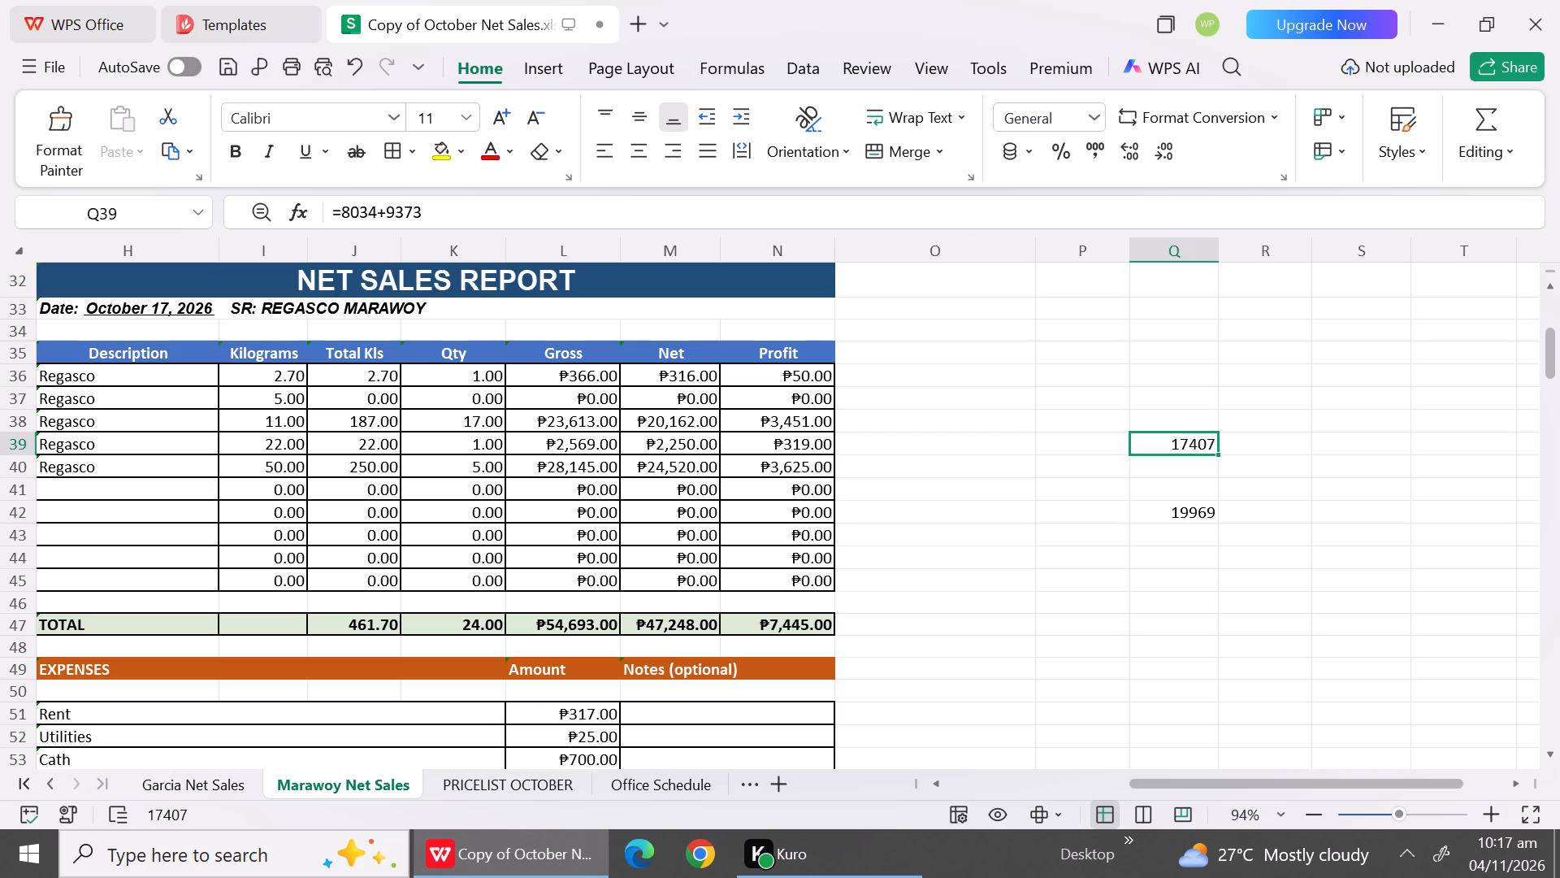
{"action": "left_click", "coordinate": [566, 414]}
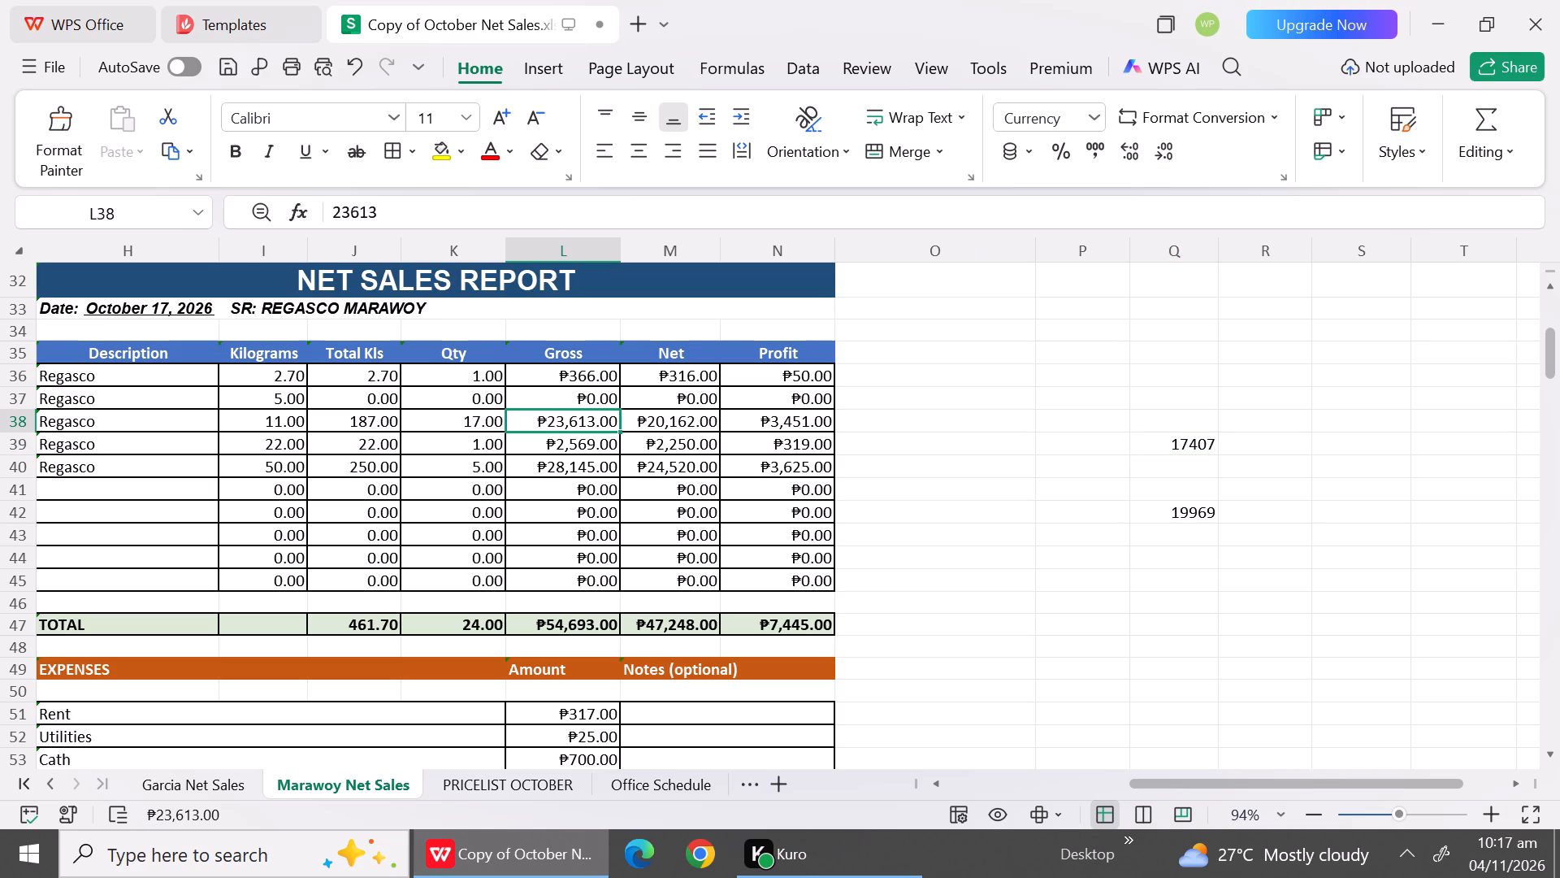
{"action": "double_click", "coordinate": [604, 418]}
{"action": "key", "text": "BackSpace"}
{"action": "key", "text": "BackSpace"}
{"action": "key", "text": "BackSpace"}
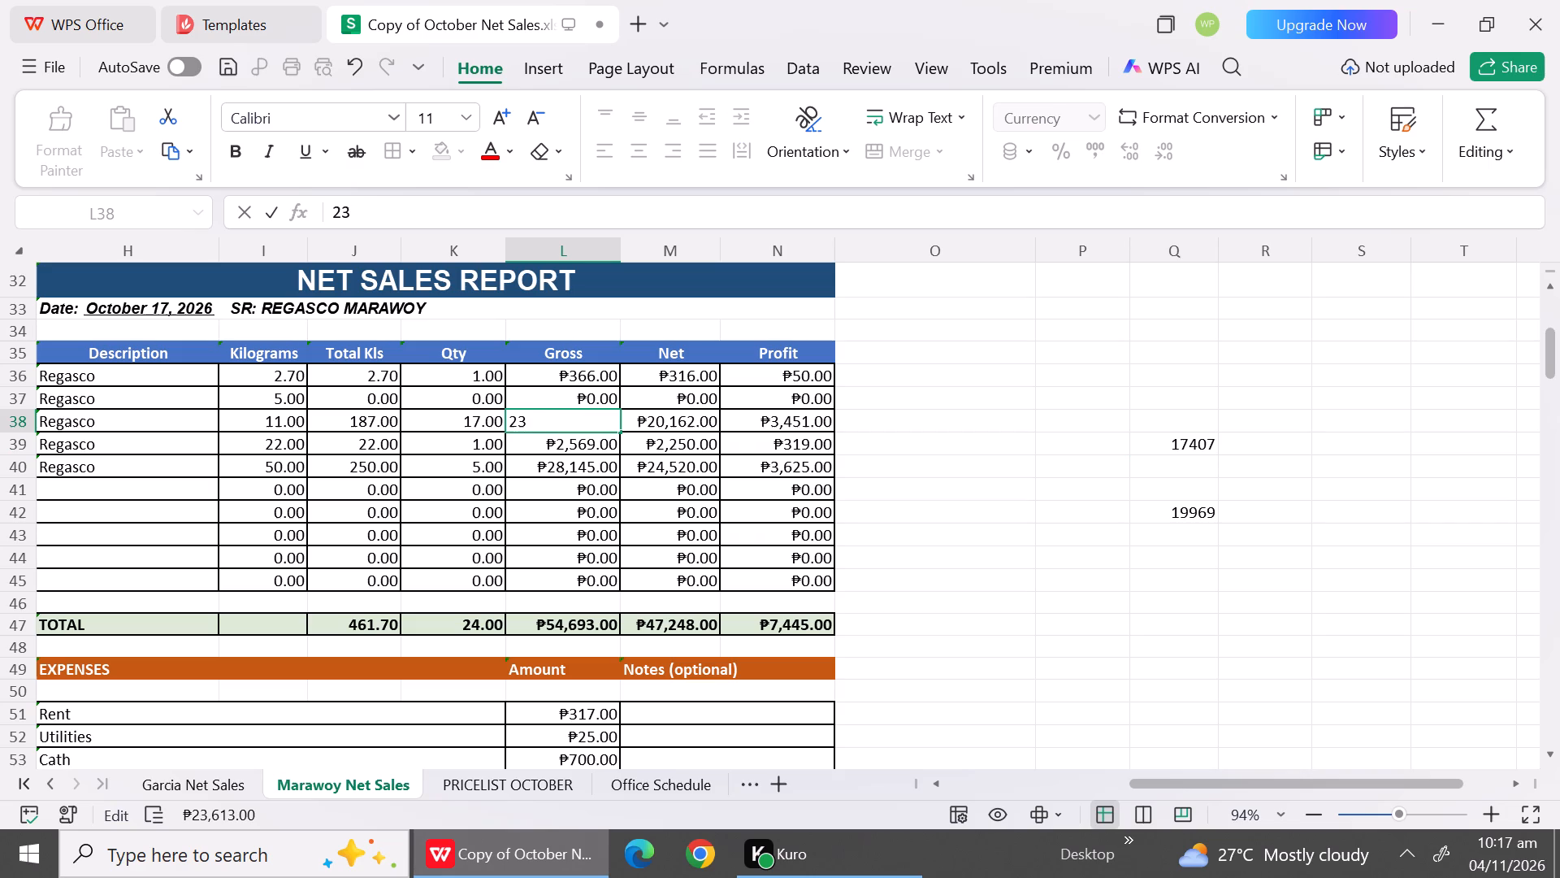
{"action": "key", "text": "3"}
{"action": "type", "text": "63"}
{"action": "left_click", "coordinate": [926, 524]}
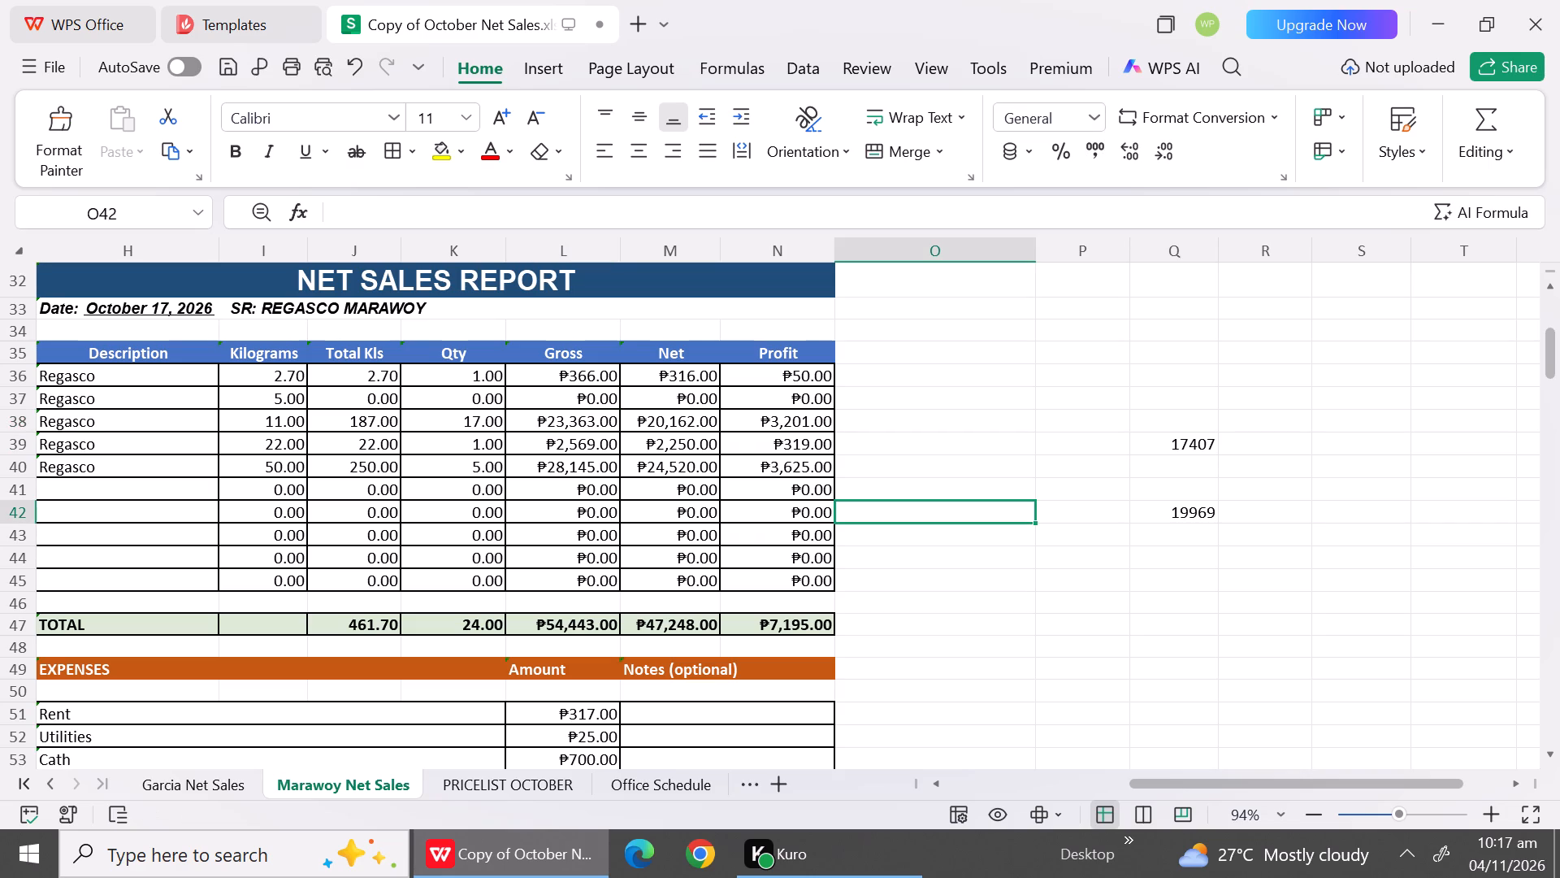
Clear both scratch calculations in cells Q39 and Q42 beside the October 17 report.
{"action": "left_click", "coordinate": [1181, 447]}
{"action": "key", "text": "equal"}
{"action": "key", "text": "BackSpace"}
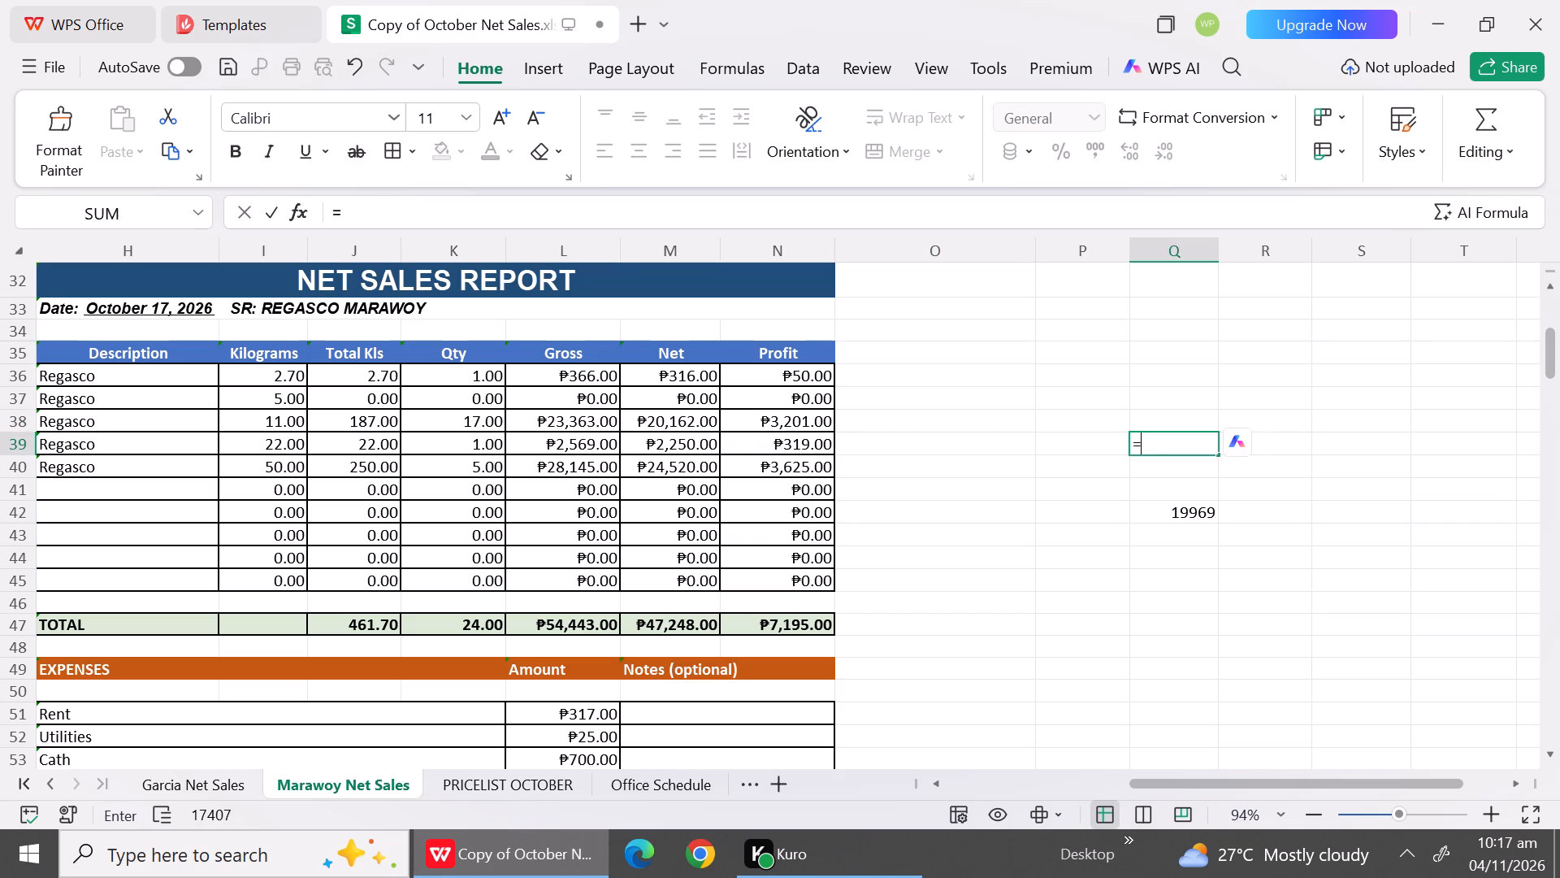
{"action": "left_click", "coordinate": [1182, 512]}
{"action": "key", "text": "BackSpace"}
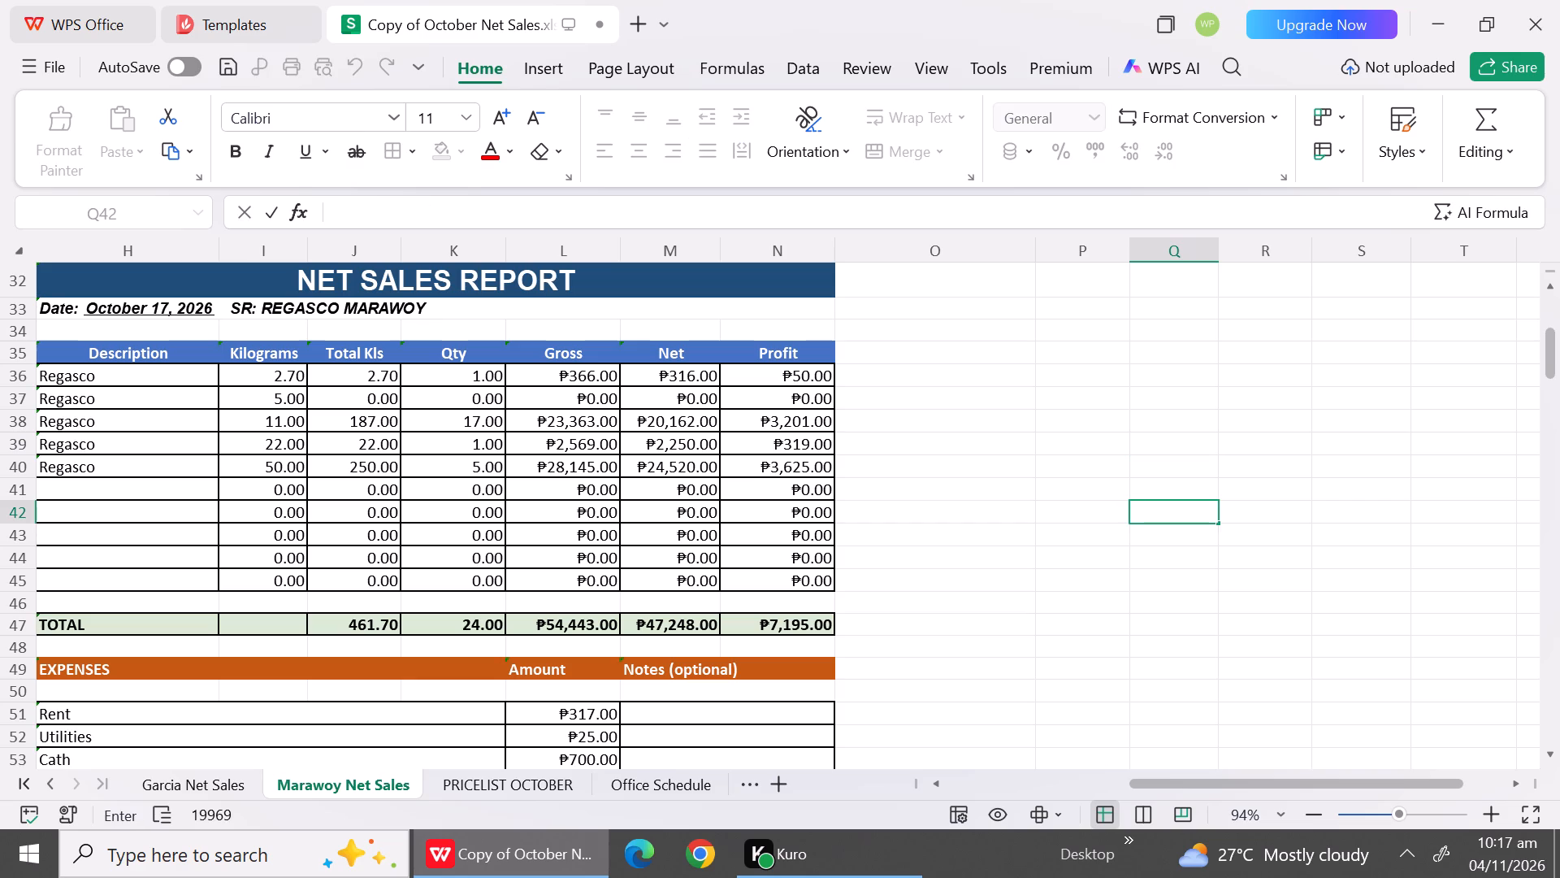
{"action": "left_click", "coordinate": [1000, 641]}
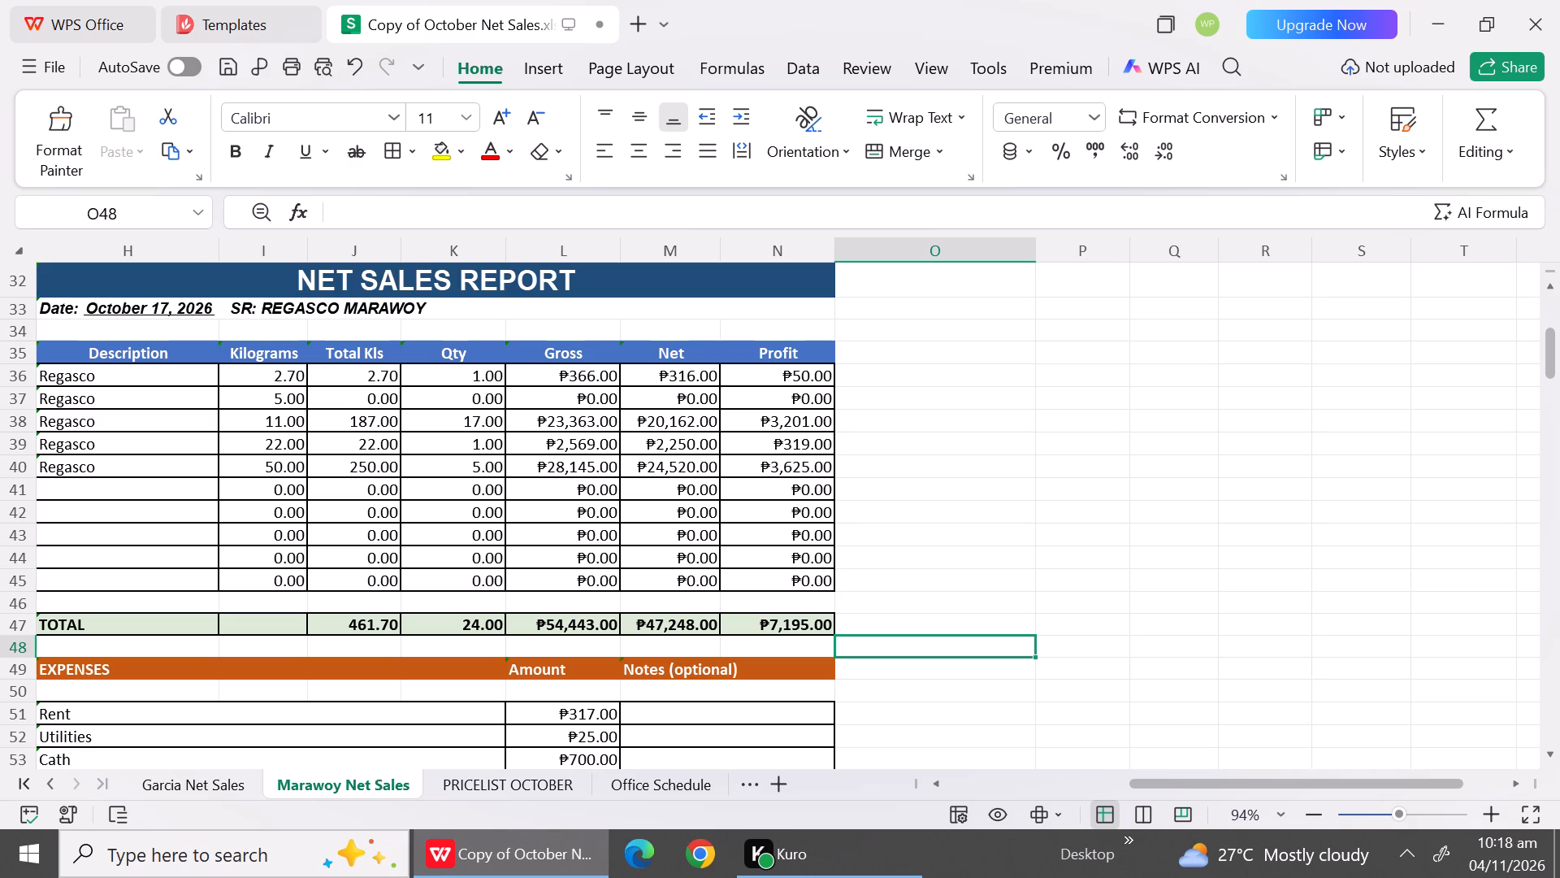
Check the Total Kls formula of the October 17 report against the sum of its Regasco rows.
{"action": "left_click", "coordinate": [402, 624]}
{"action": "left_click", "coordinate": [373, 626]}
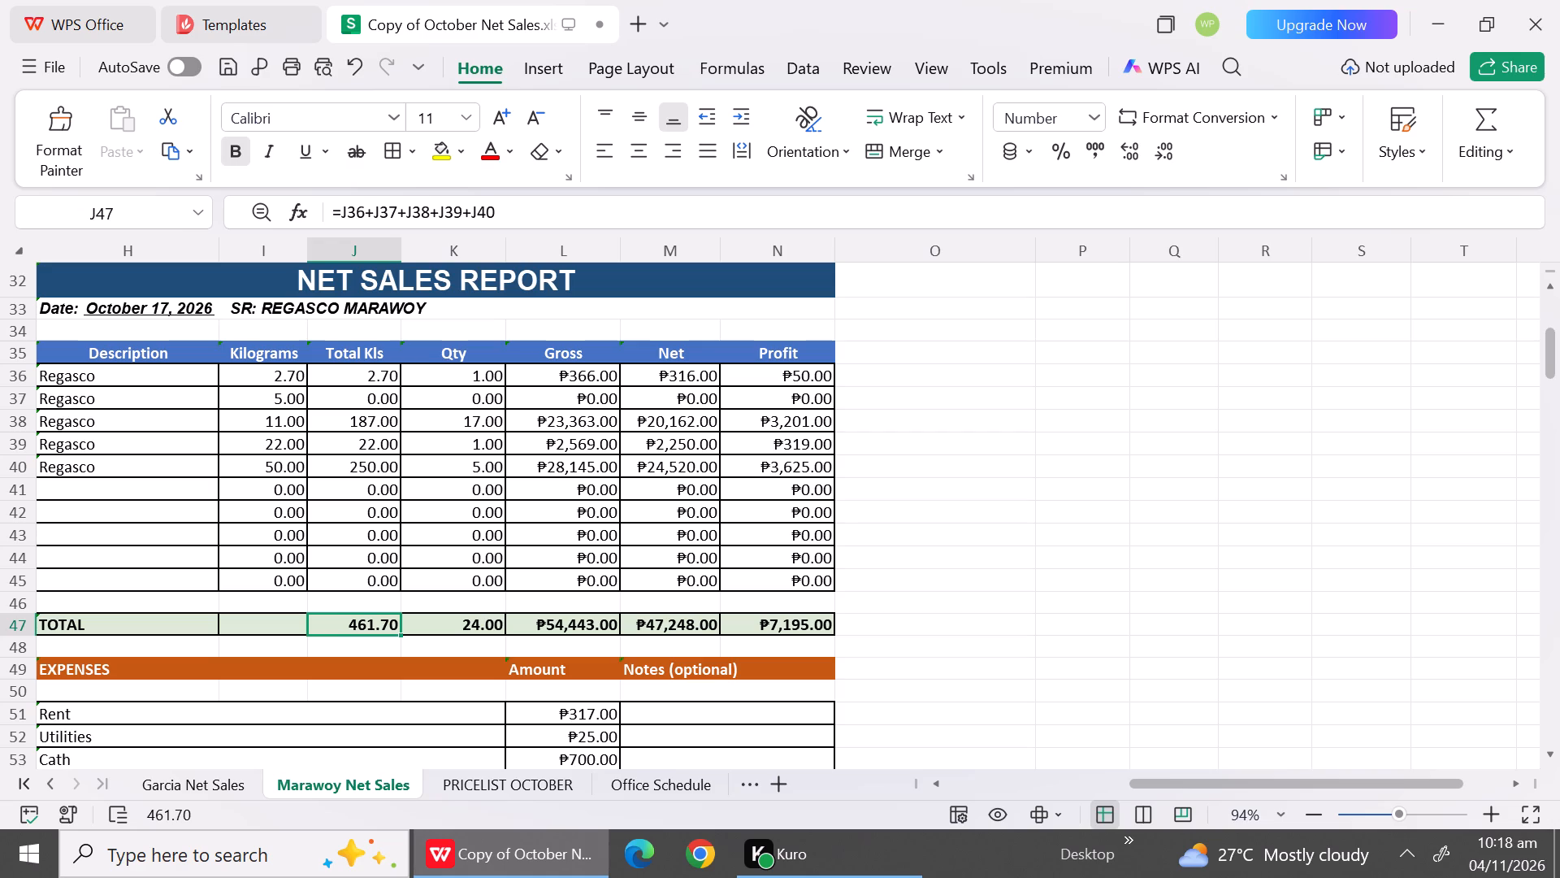
{"action": "left_click_drag", "start_coordinate": [373, 374], "coordinate": [374, 467]}
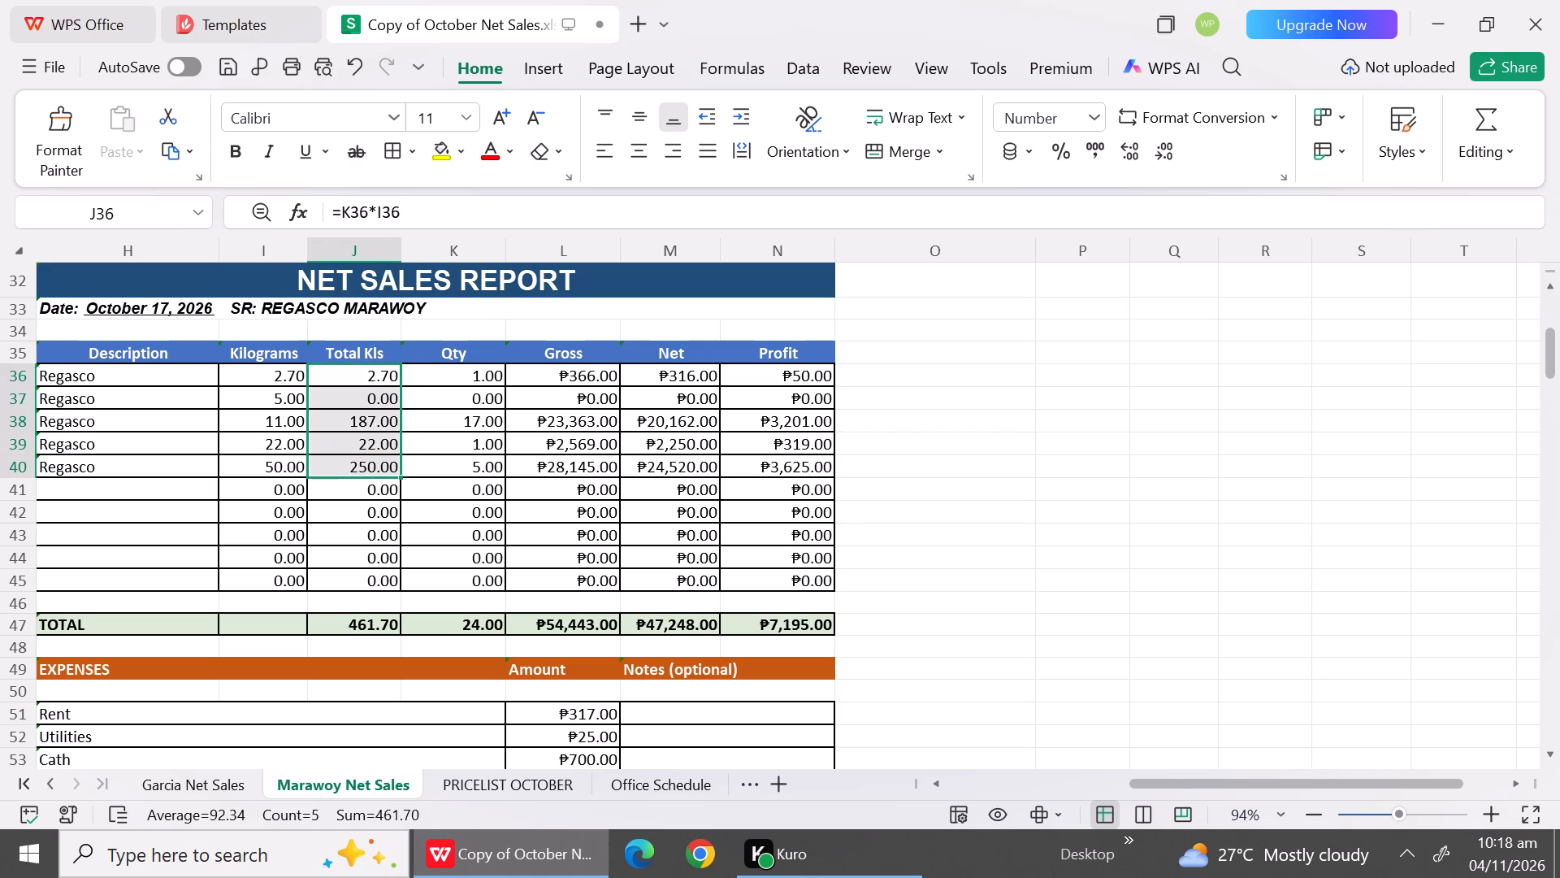
{"action": "left_click", "coordinate": [990, 559]}
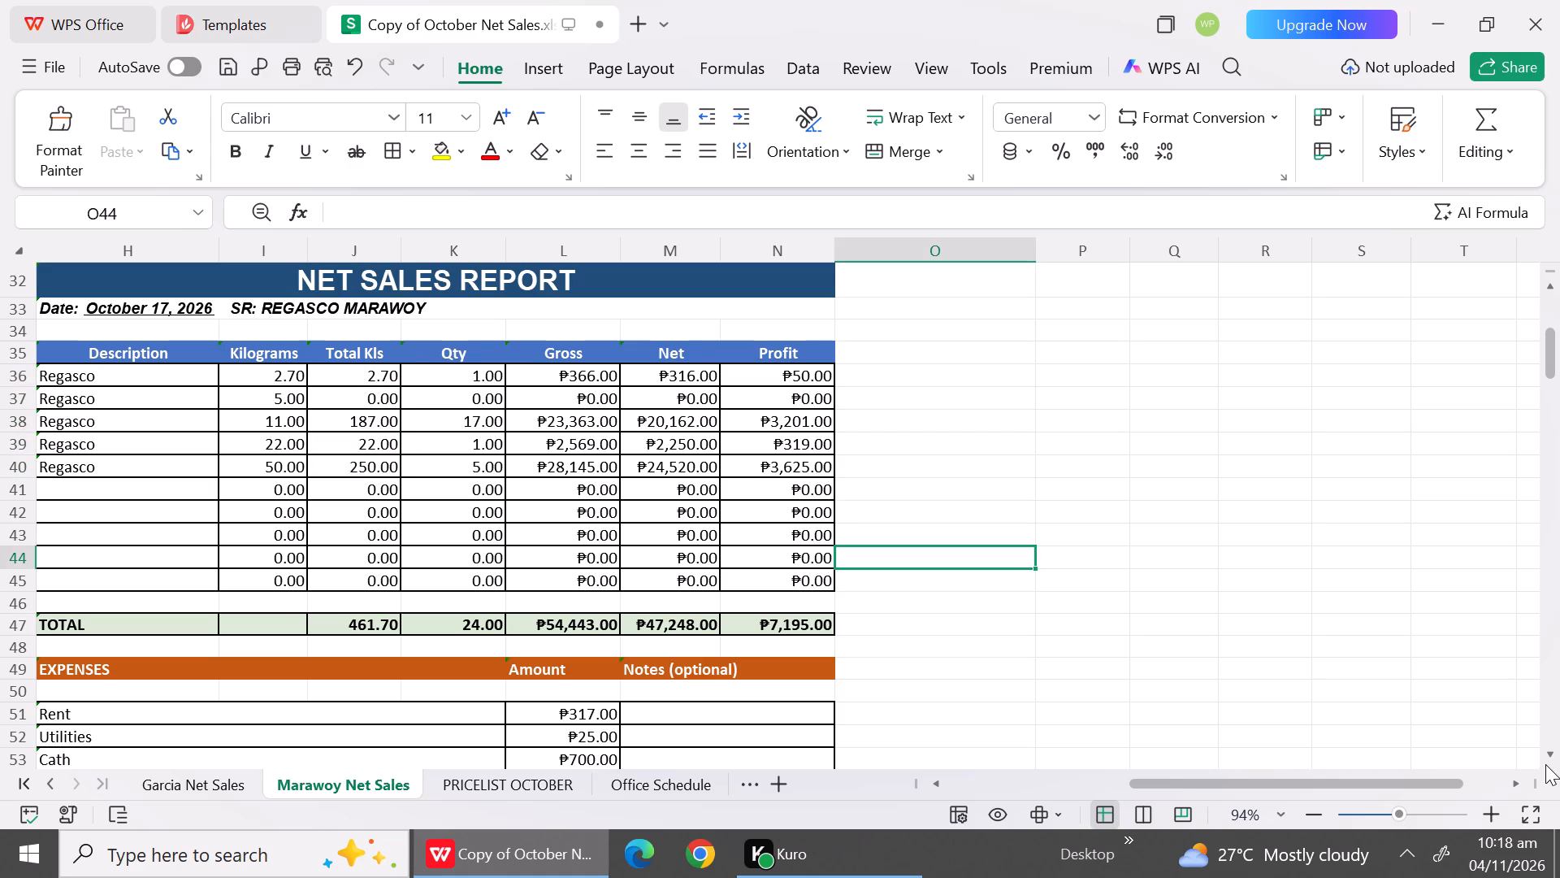
Review the October 17 expenses and total net sales, and the sales rows and totals of the October 18 report.
{"action": "triple_click", "coordinate": [1546, 758]}
{"action": "triple_click", "coordinate": [1546, 758]}
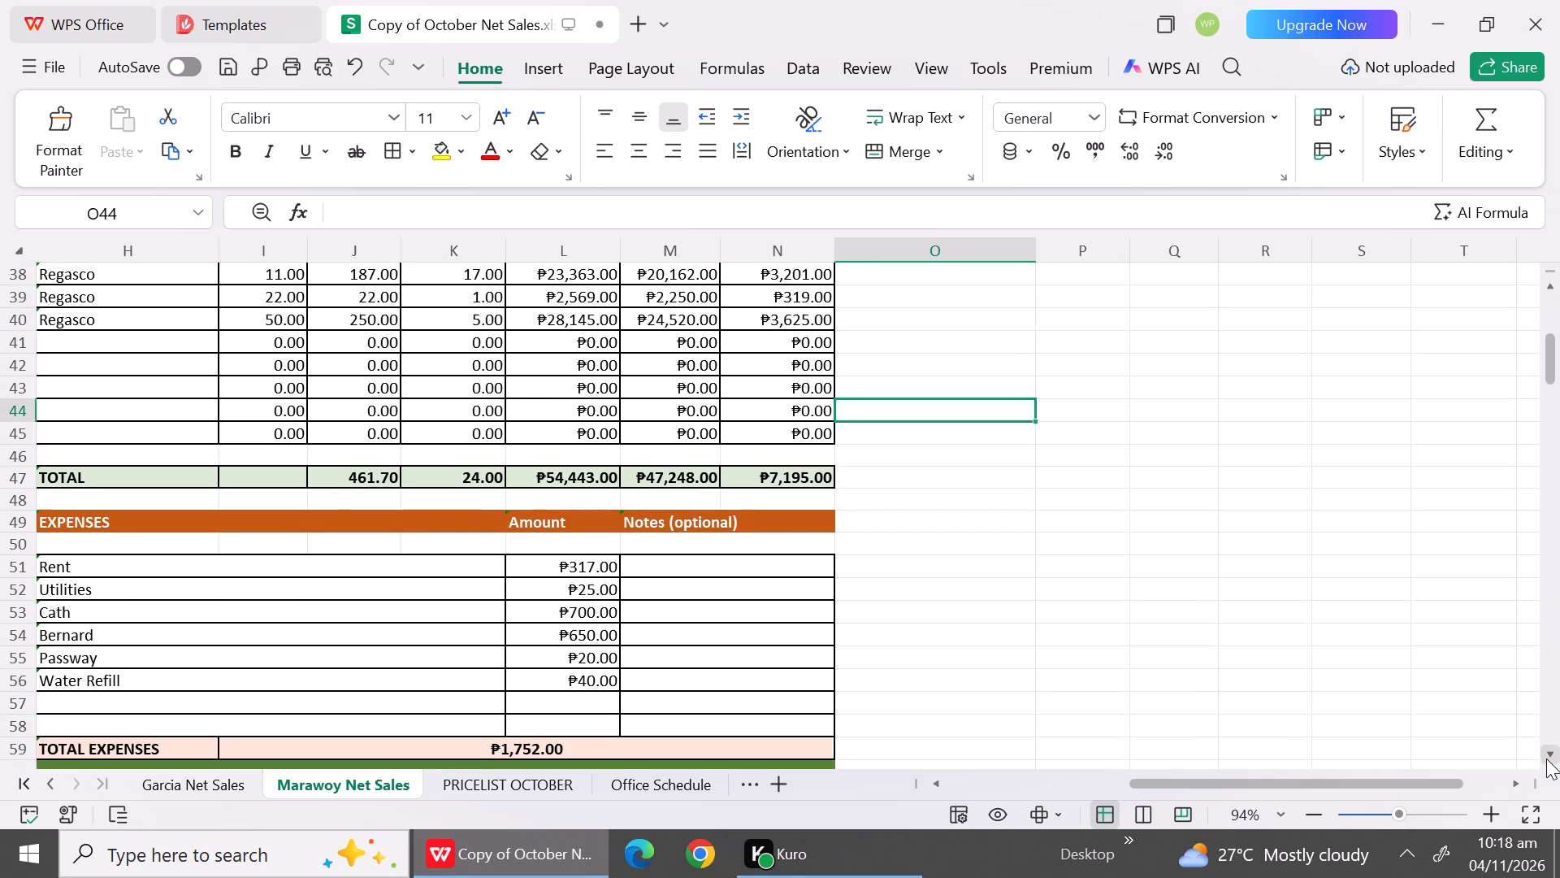
{"action": "double_click", "coordinate": [1546, 758]}
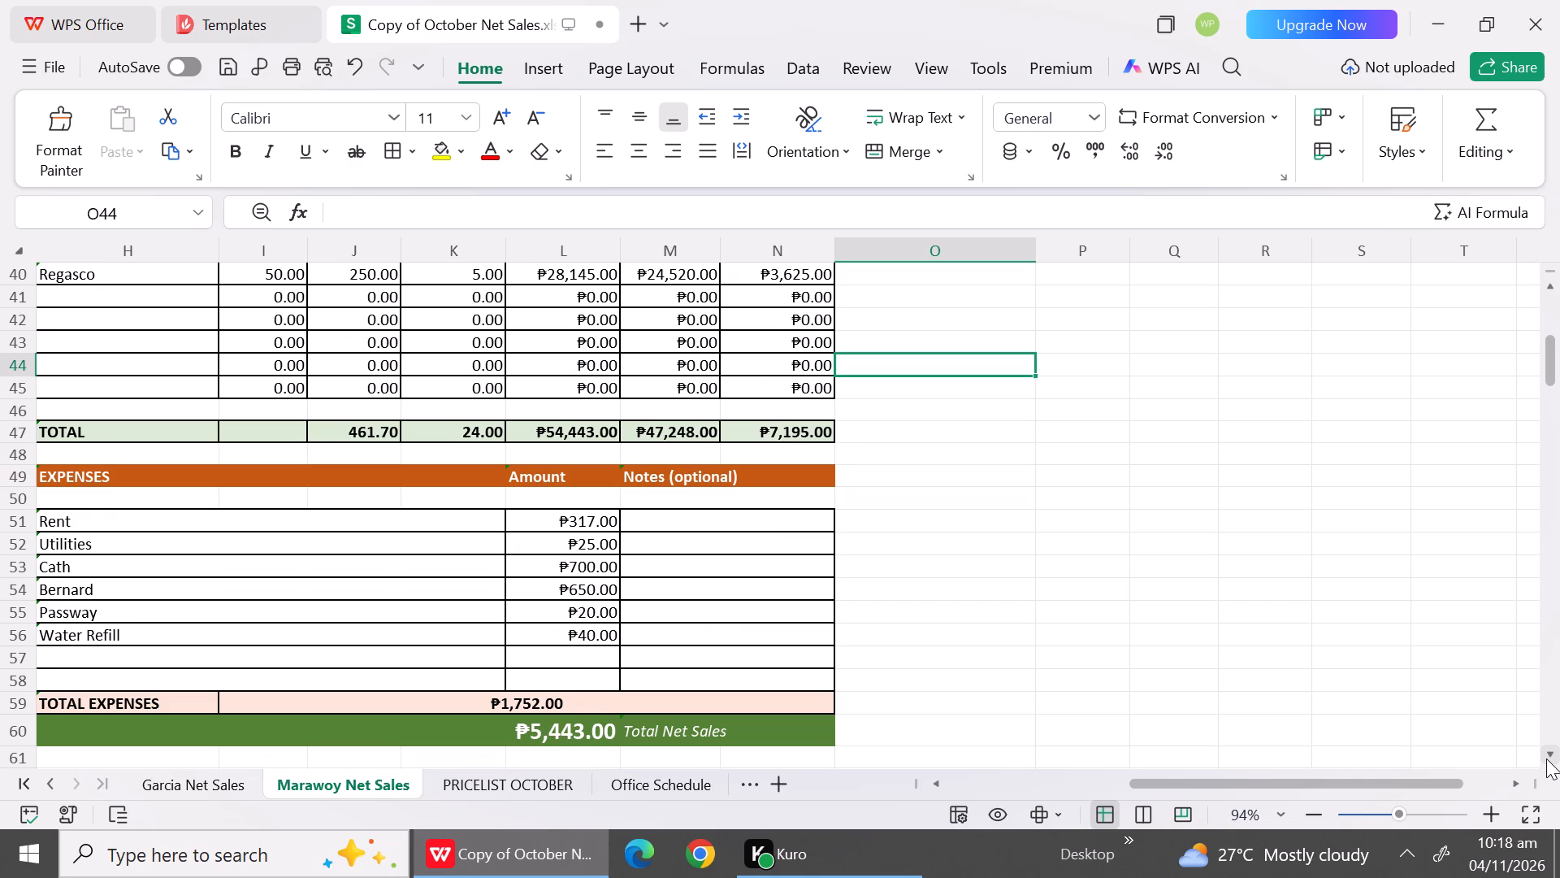
{"action": "left_click", "coordinate": [1546, 758]}
{"action": "triple_click", "coordinate": [1546, 758]}
{"action": "double_click", "coordinate": [1546, 758]}
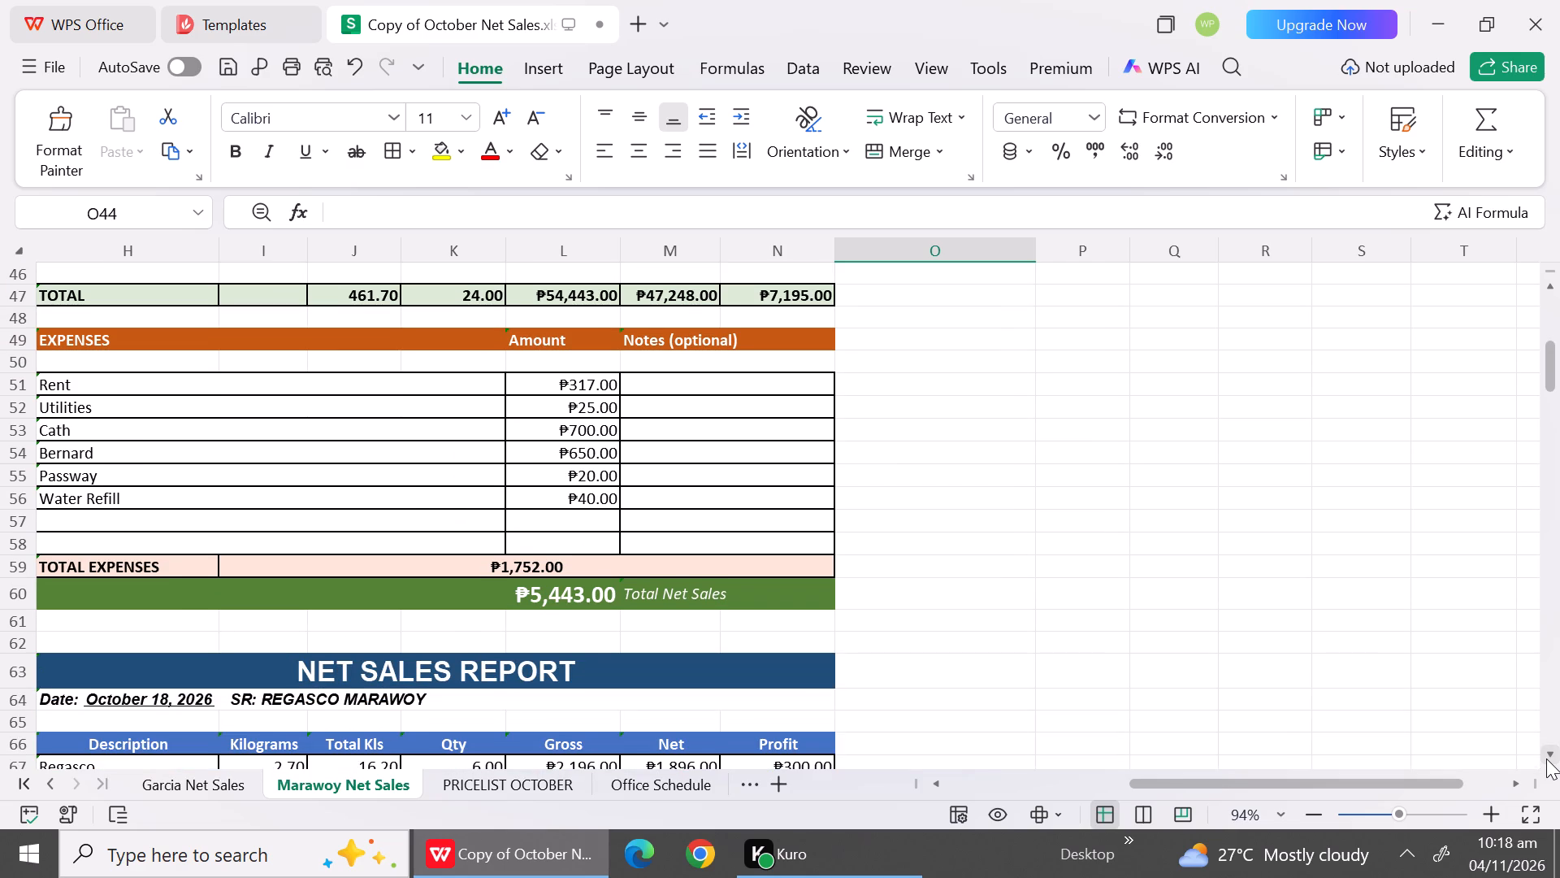
{"action": "left_click", "coordinate": [1546, 758]}
{"action": "left_click", "coordinate": [1546, 758]}
{"action": "triple_click", "coordinate": [1546, 758]}
{"action": "left_click", "coordinate": [1546, 758]}
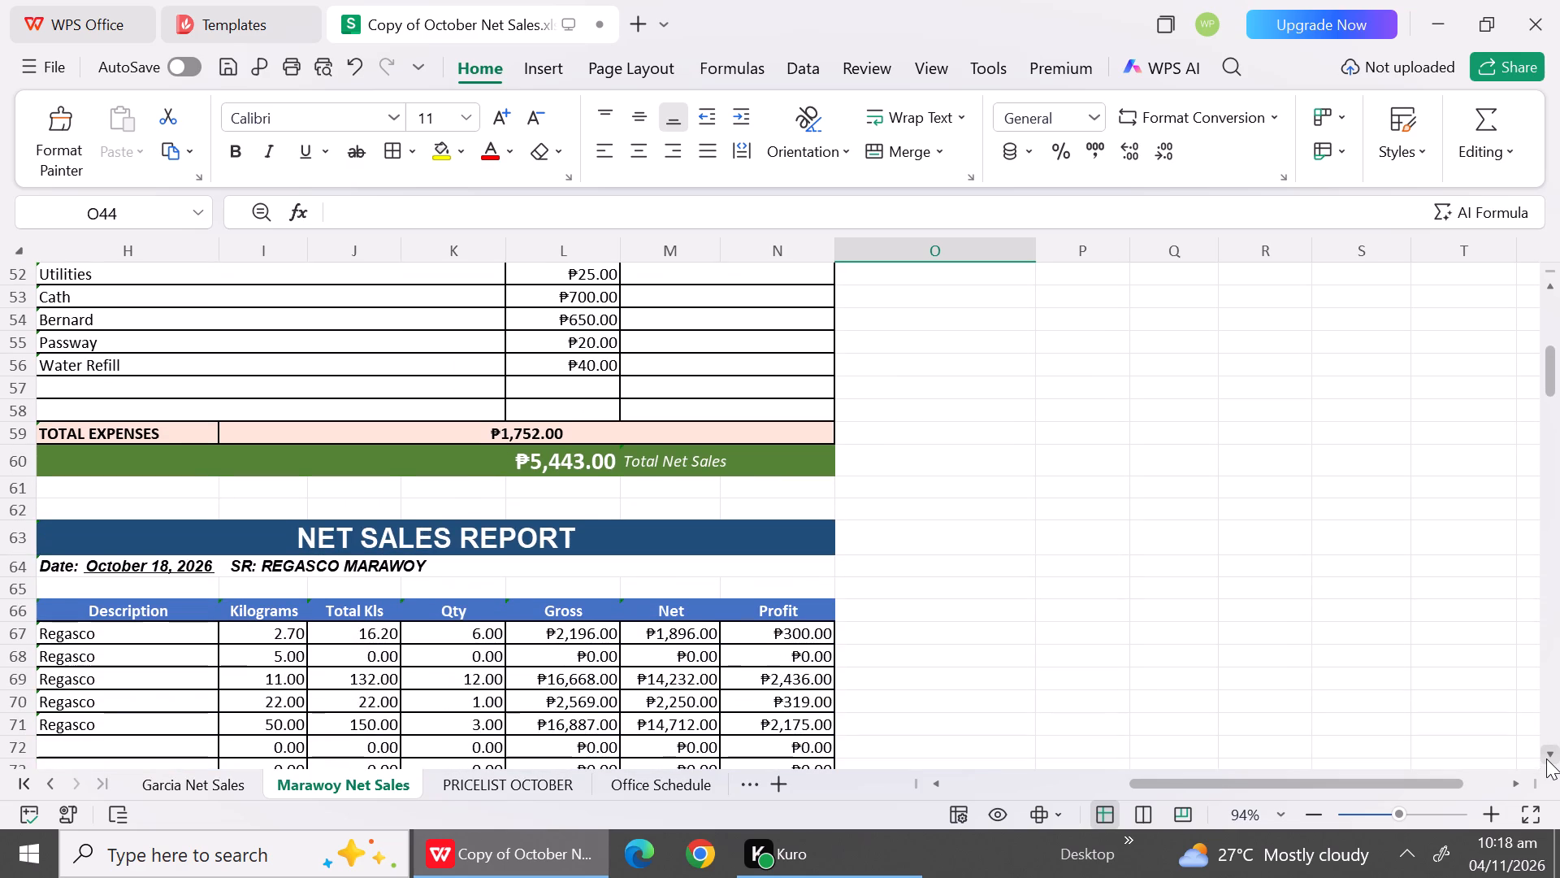
{"action": "double_click", "coordinate": [1546, 758]}
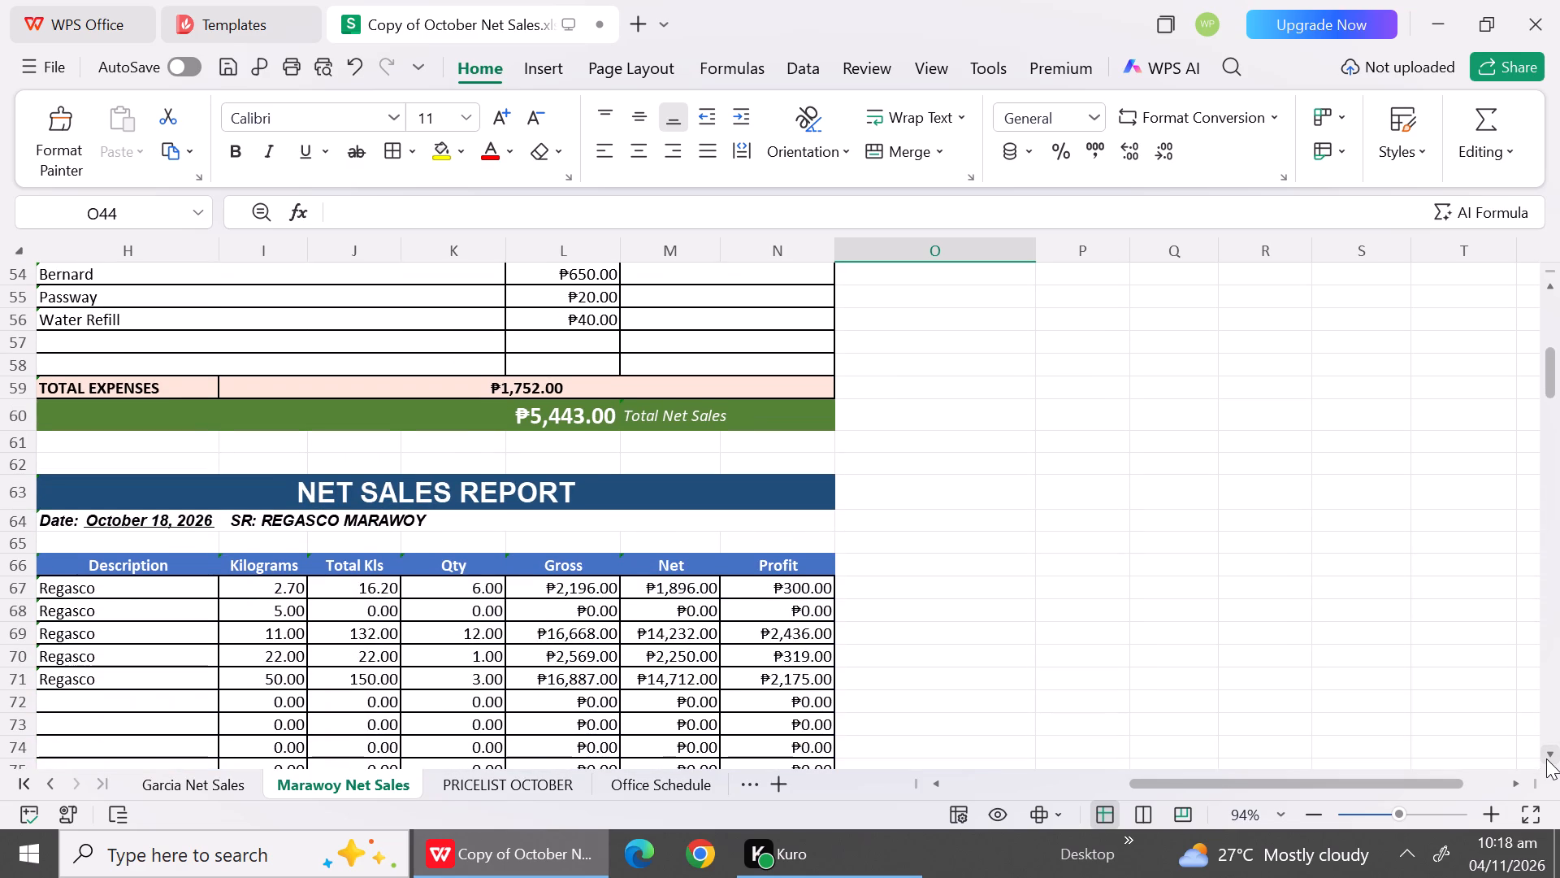
{"action": "triple_click", "coordinate": [1546, 758]}
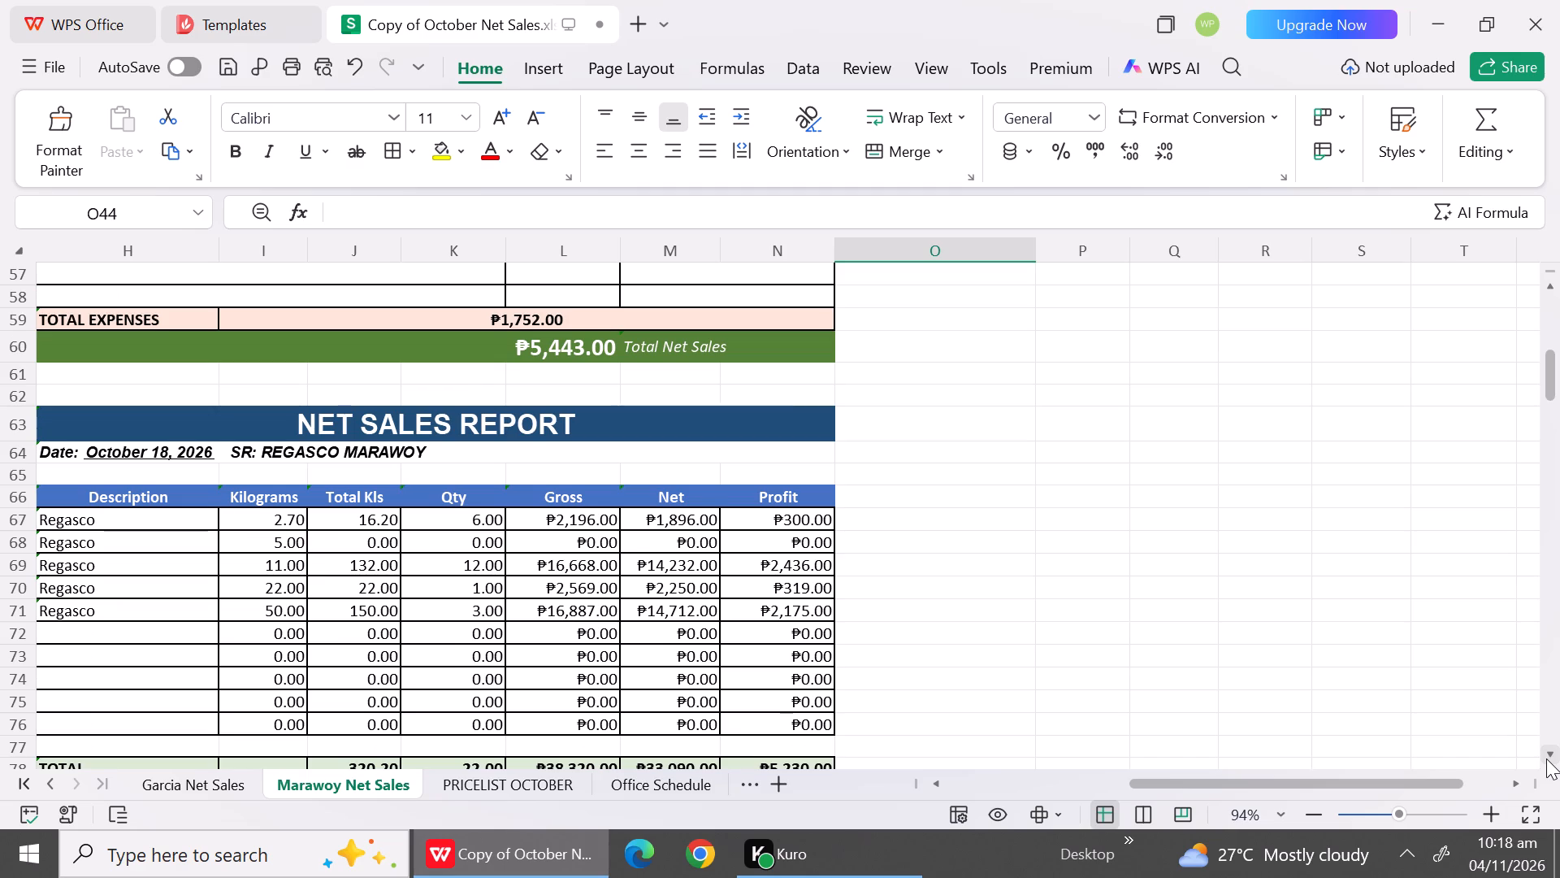
{"action": "left_click", "coordinate": [1546, 758]}
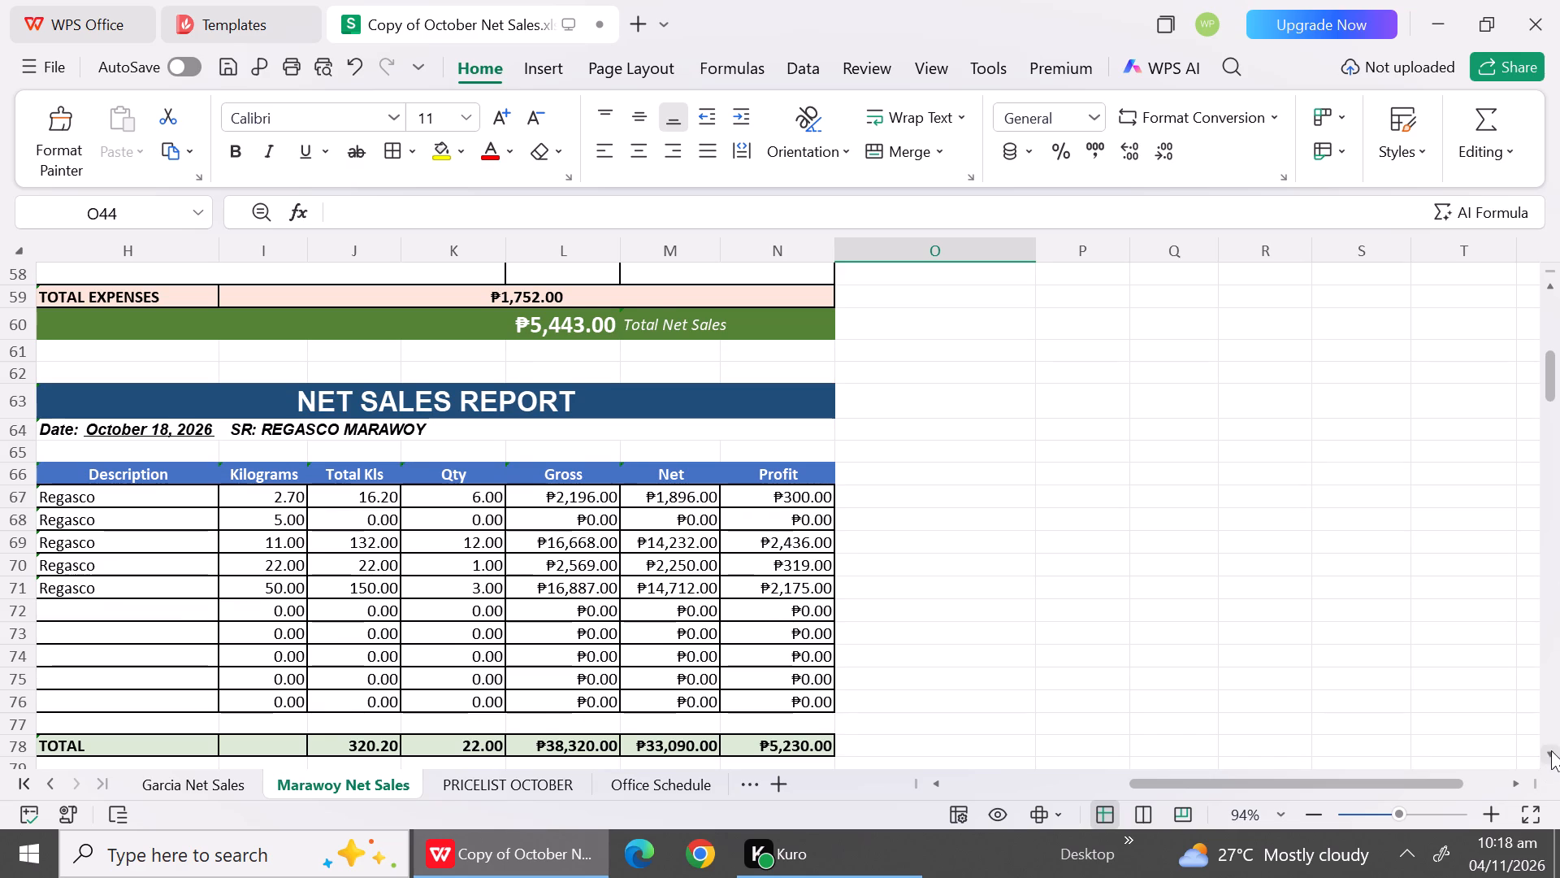
{"action": "triple_click", "coordinate": [1551, 749]}
{"action": "triple_click", "coordinate": [1551, 749]}
{"action": "left_click", "coordinate": [1551, 749]}
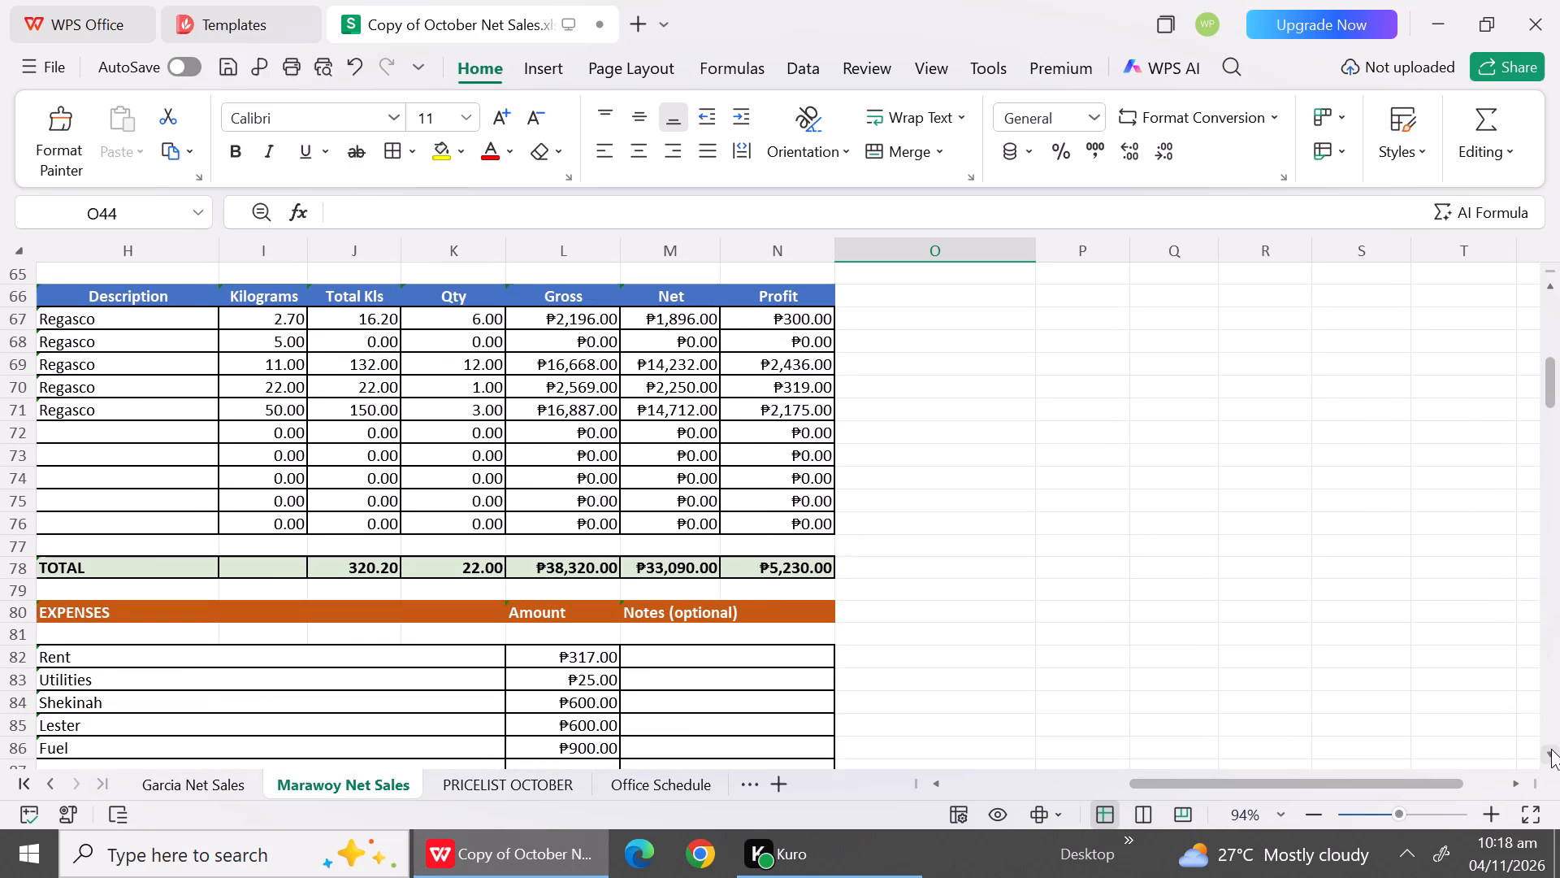
Review the October 18 totals, expenses and total net sales, and the sales rows of the October 19 report.
{"action": "left_click", "coordinate": [1551, 749]}
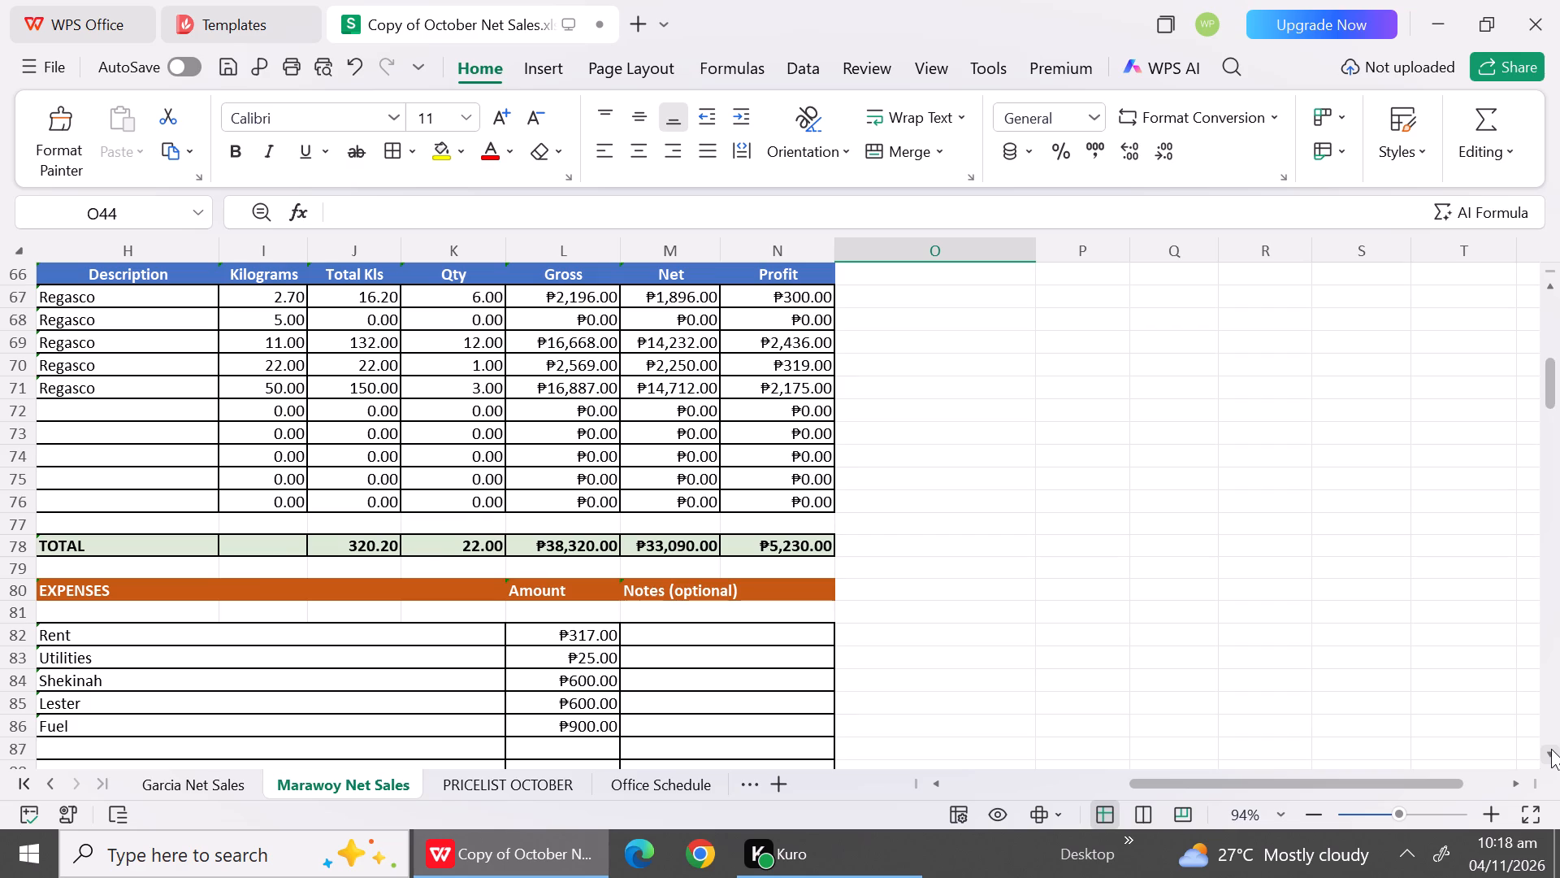
{"action": "left_click", "coordinate": [1551, 749]}
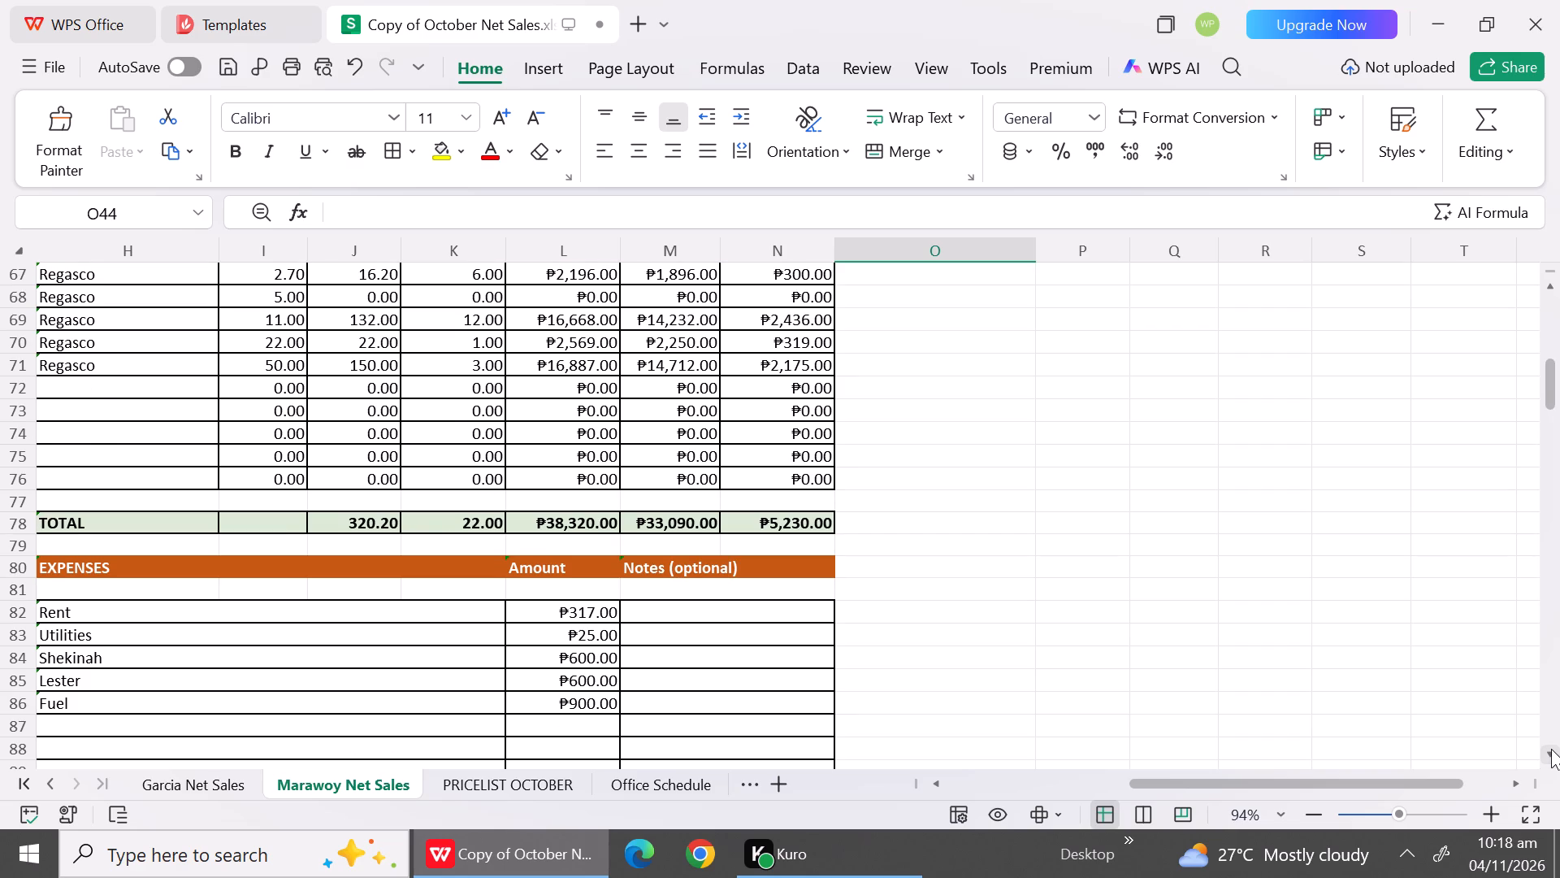
{"action": "double_click", "coordinate": [1551, 749]}
{"action": "left_click", "coordinate": [1551, 749]}
{"action": "left_click", "coordinate": [1551, 749]}
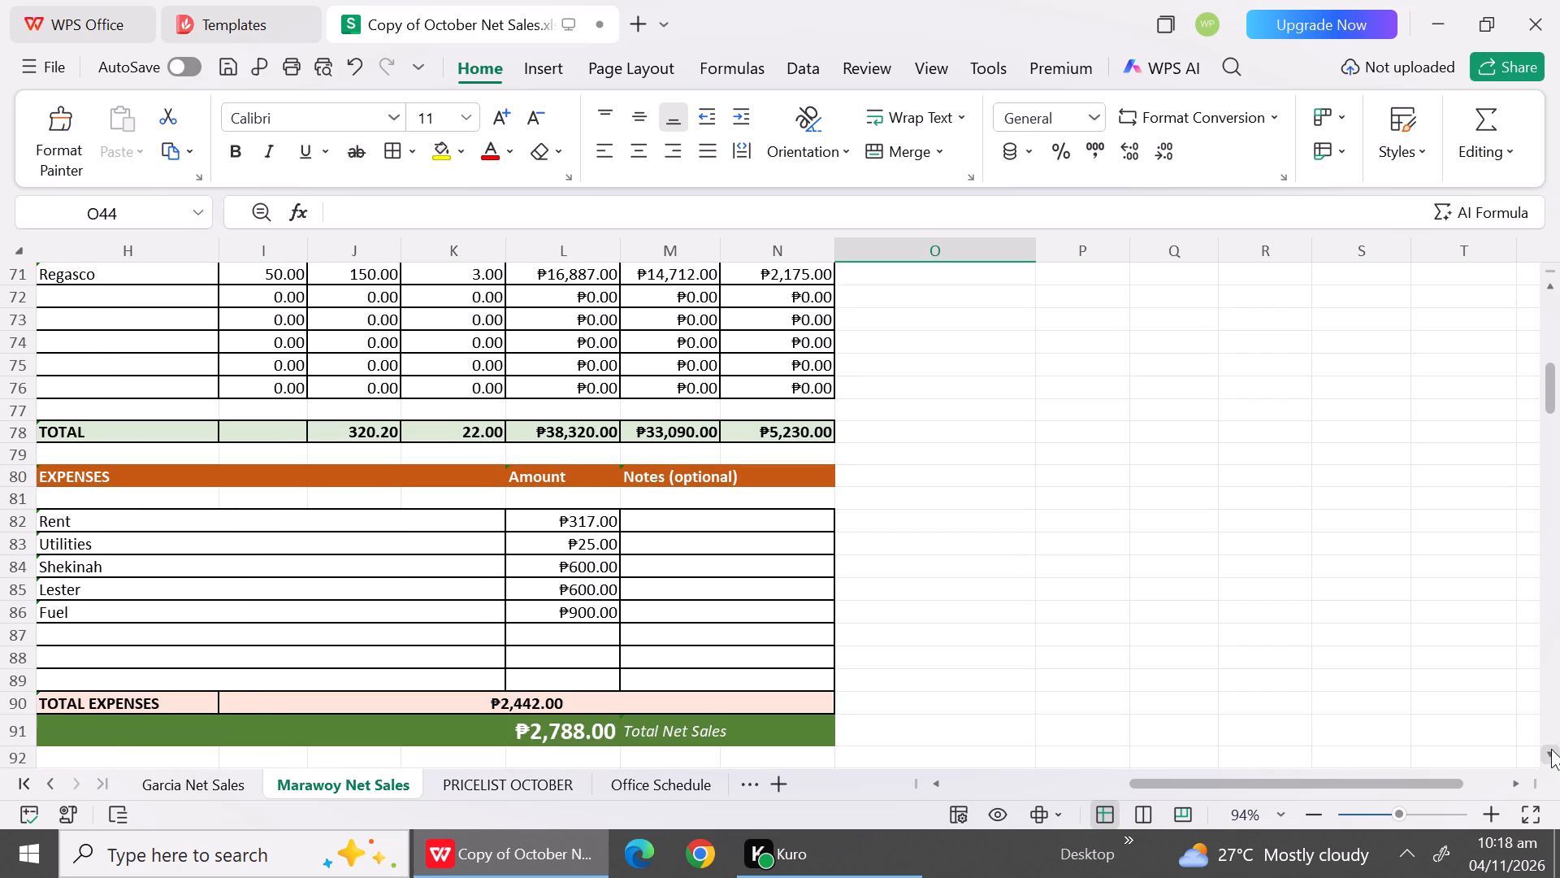
{"action": "double_click", "coordinate": [1551, 749]}
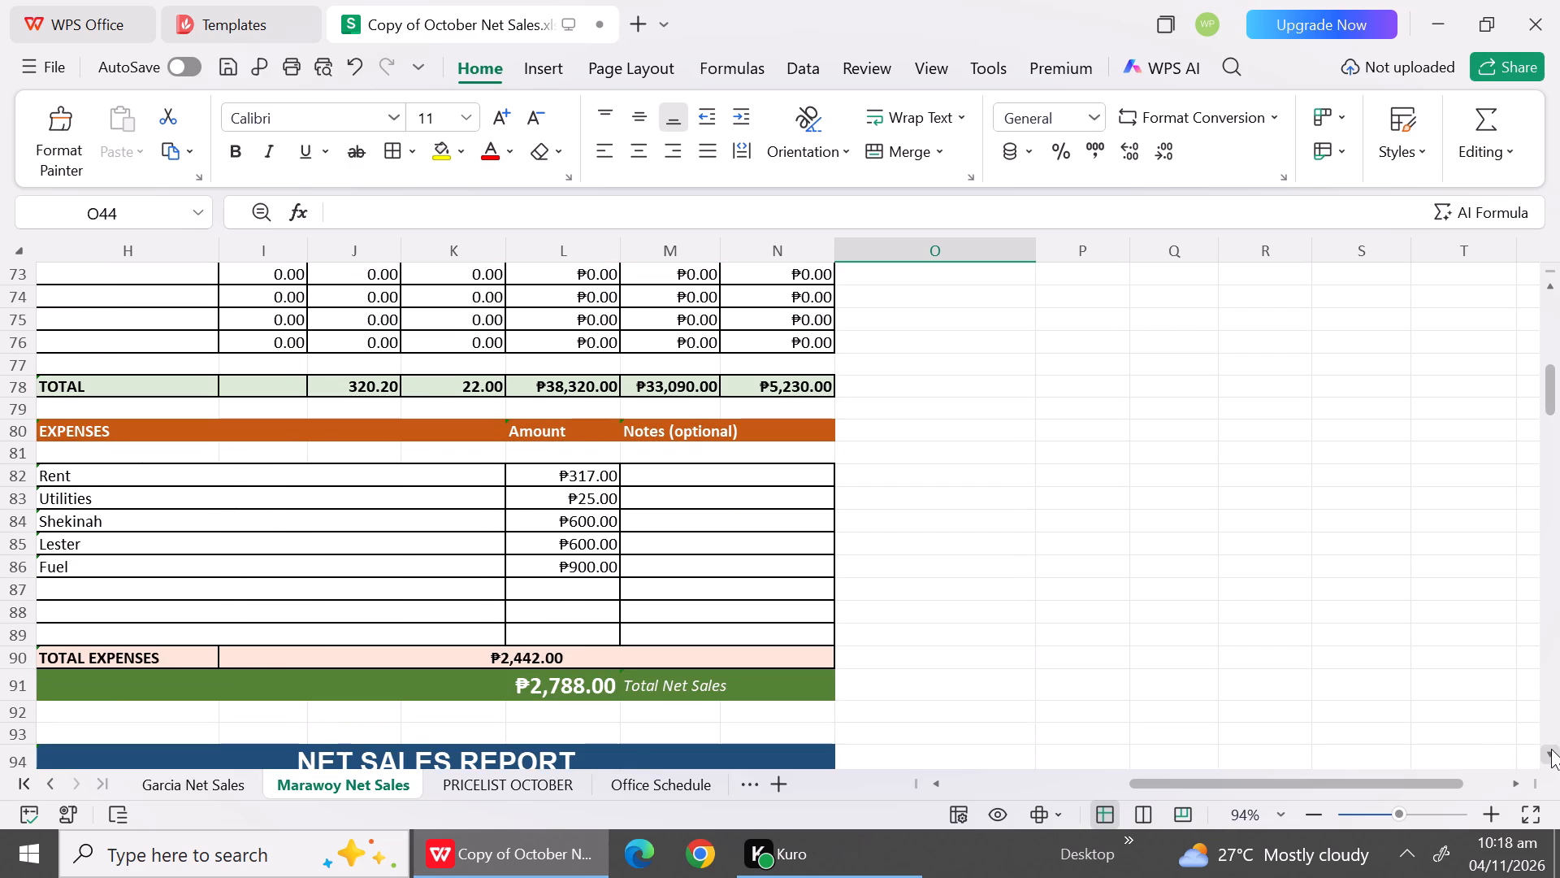
{"action": "triple_click", "coordinate": [1551, 749]}
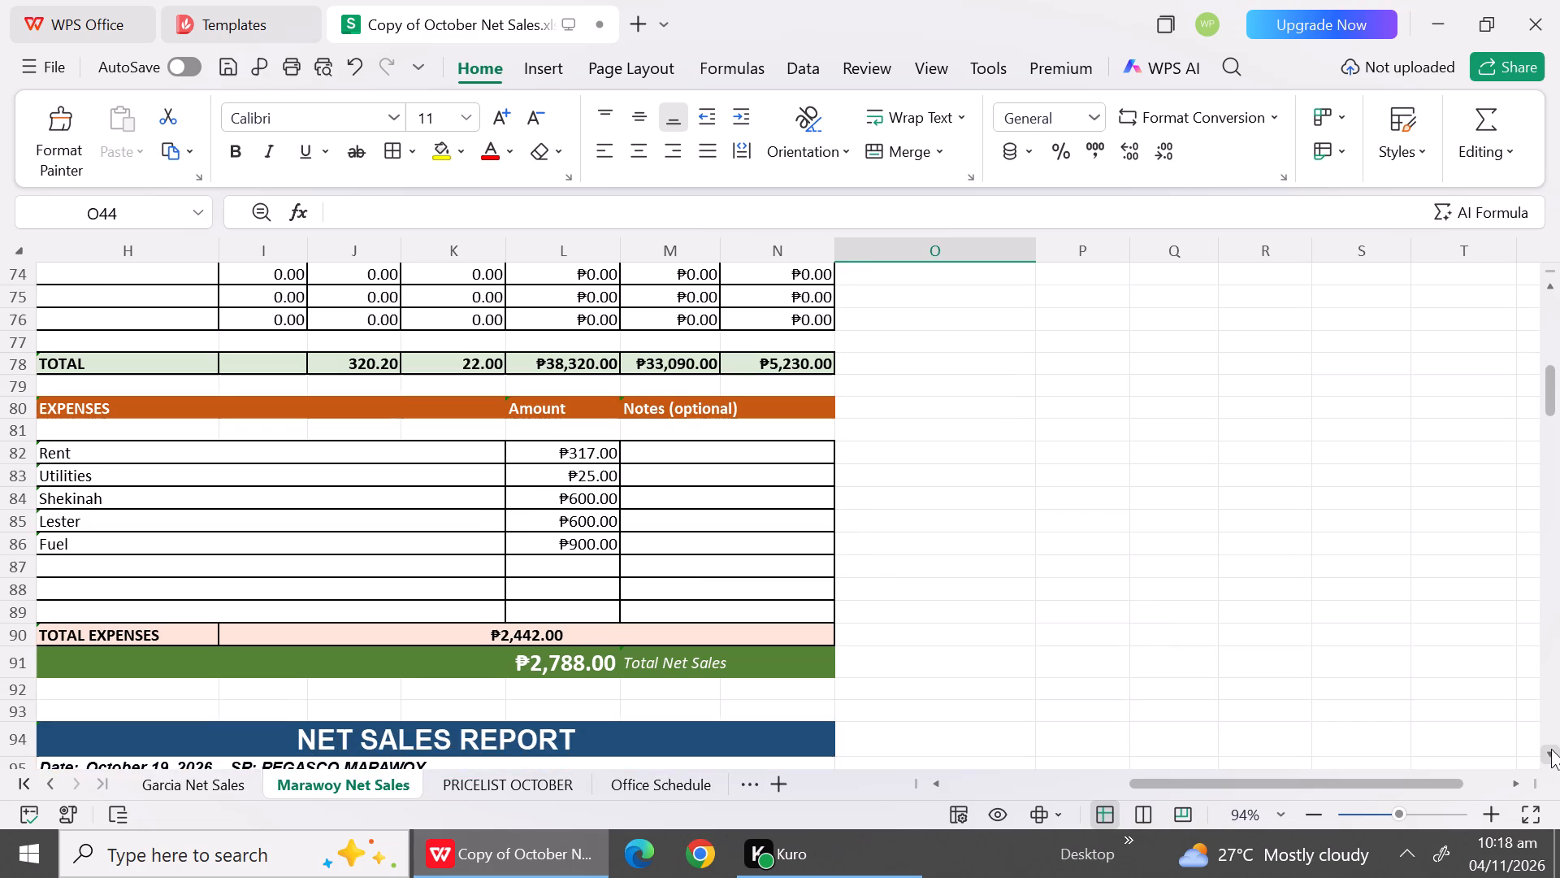
{"action": "double_click", "coordinate": [1551, 749]}
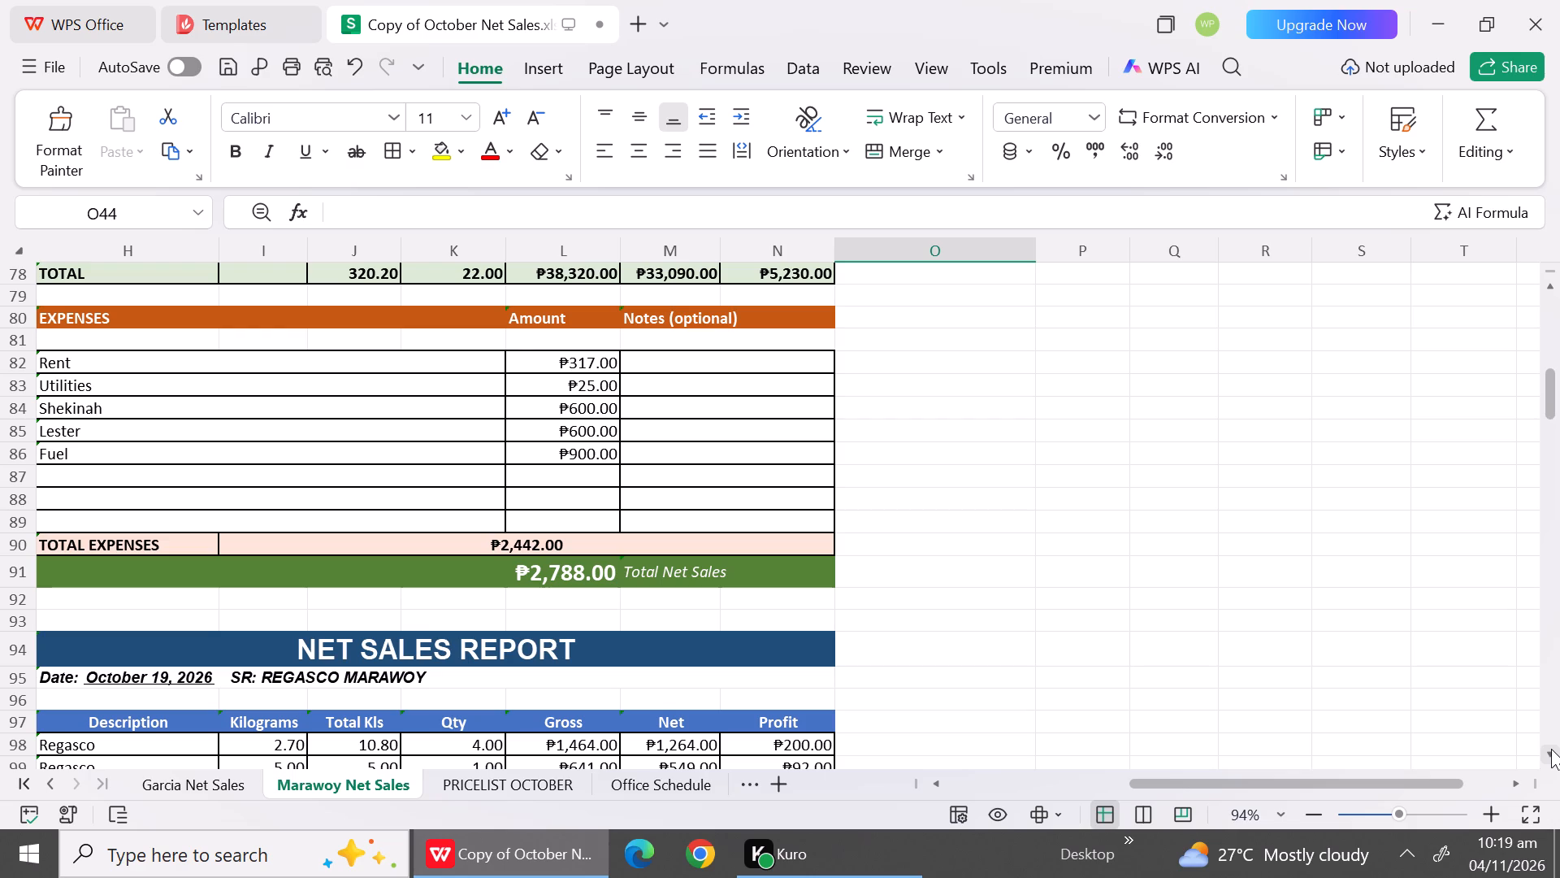
{"action": "triple_click", "coordinate": [1551, 749]}
{"action": "triple_click", "coordinate": [1551, 749]}
{"action": "triple_click", "coordinate": [1551, 749]}
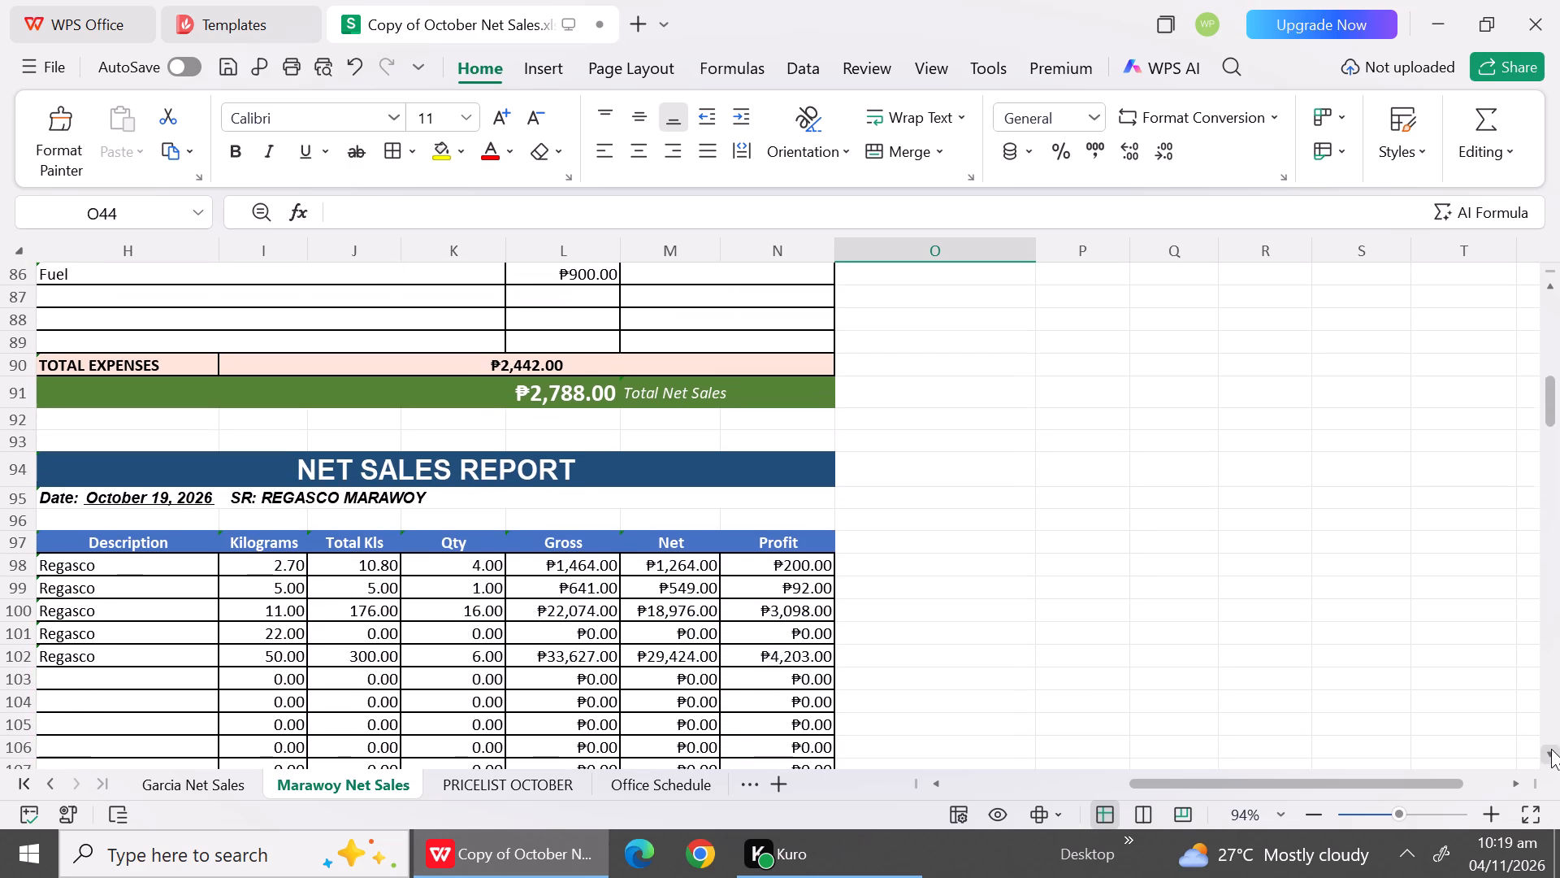
{"action": "left_click", "coordinate": [1551, 749]}
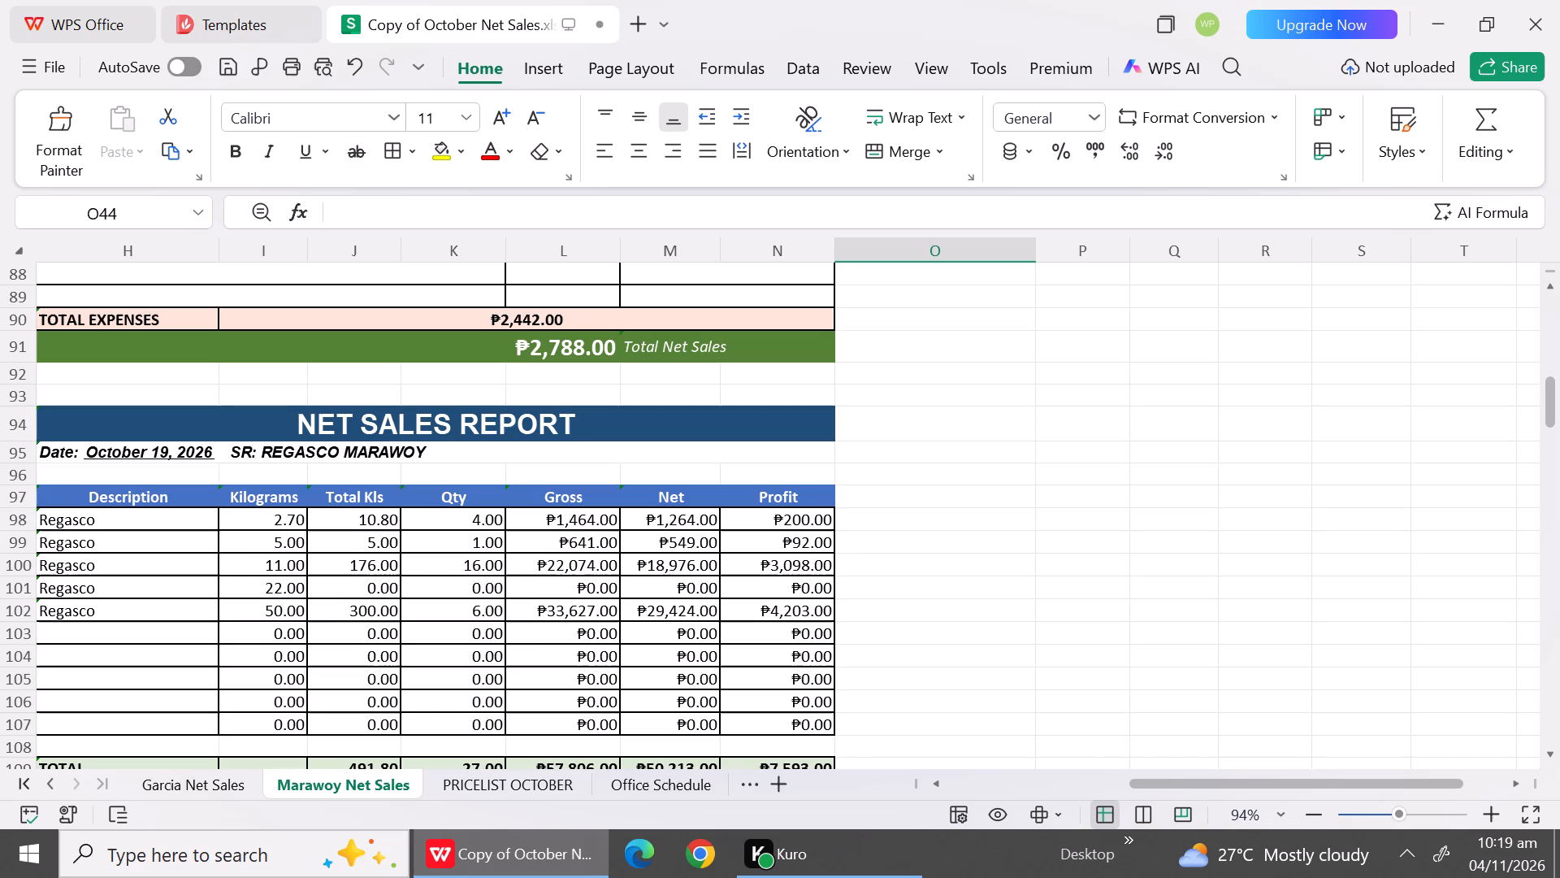
Set the quantity of the 11 kg Regasco row in the October 19 report to 15.
{"action": "double_click", "coordinate": [482, 564]}
{"action": "key", "text": "BackSpace"}
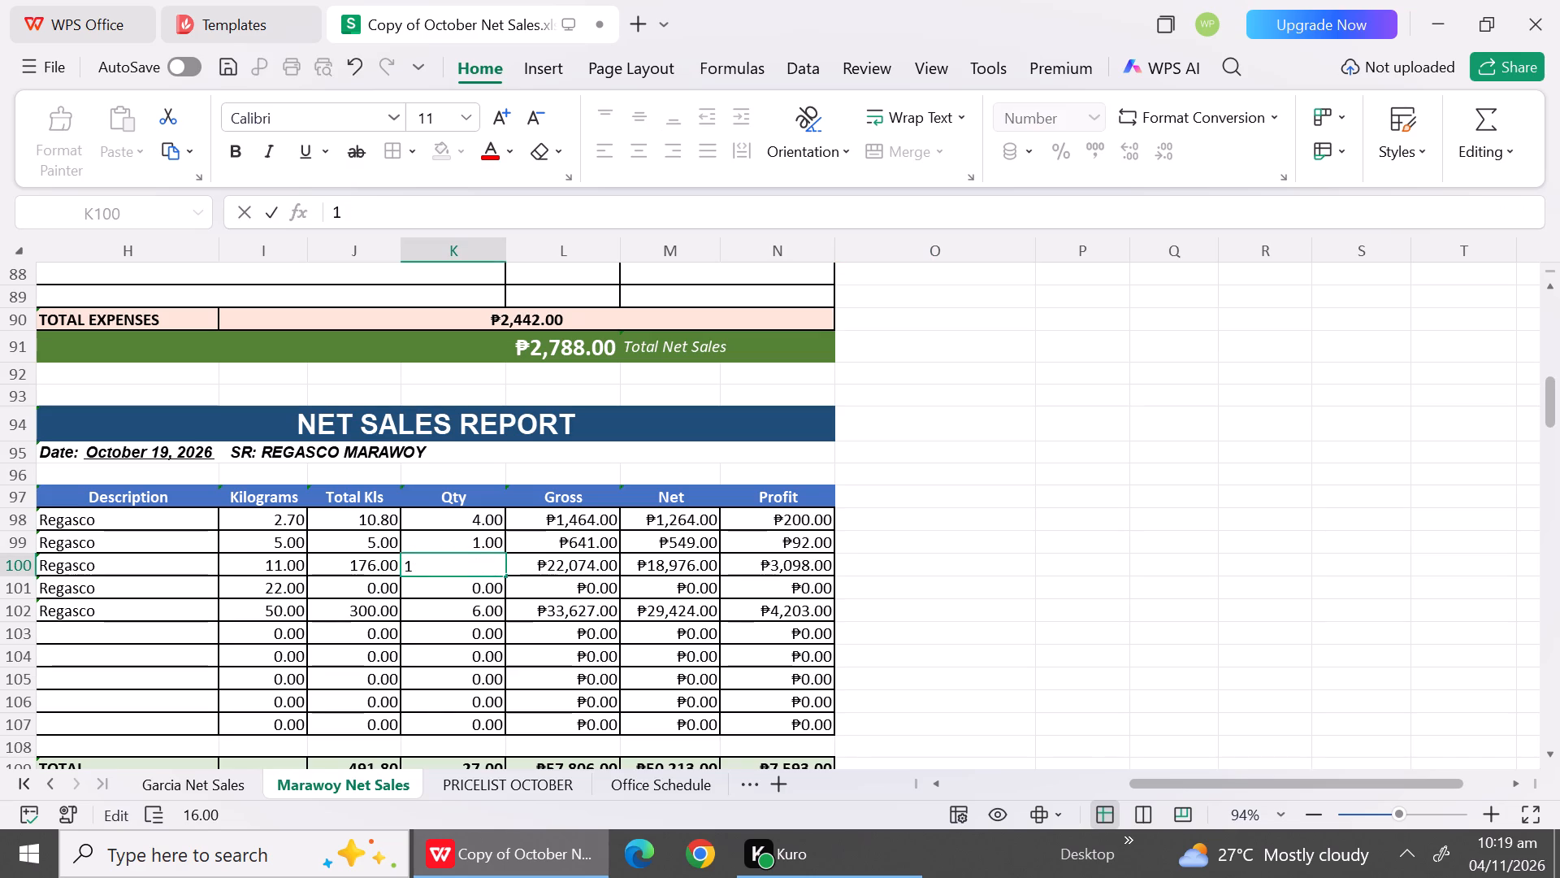
{"action": "key", "text": "5"}
{"action": "left_click", "coordinate": [596, 567]}
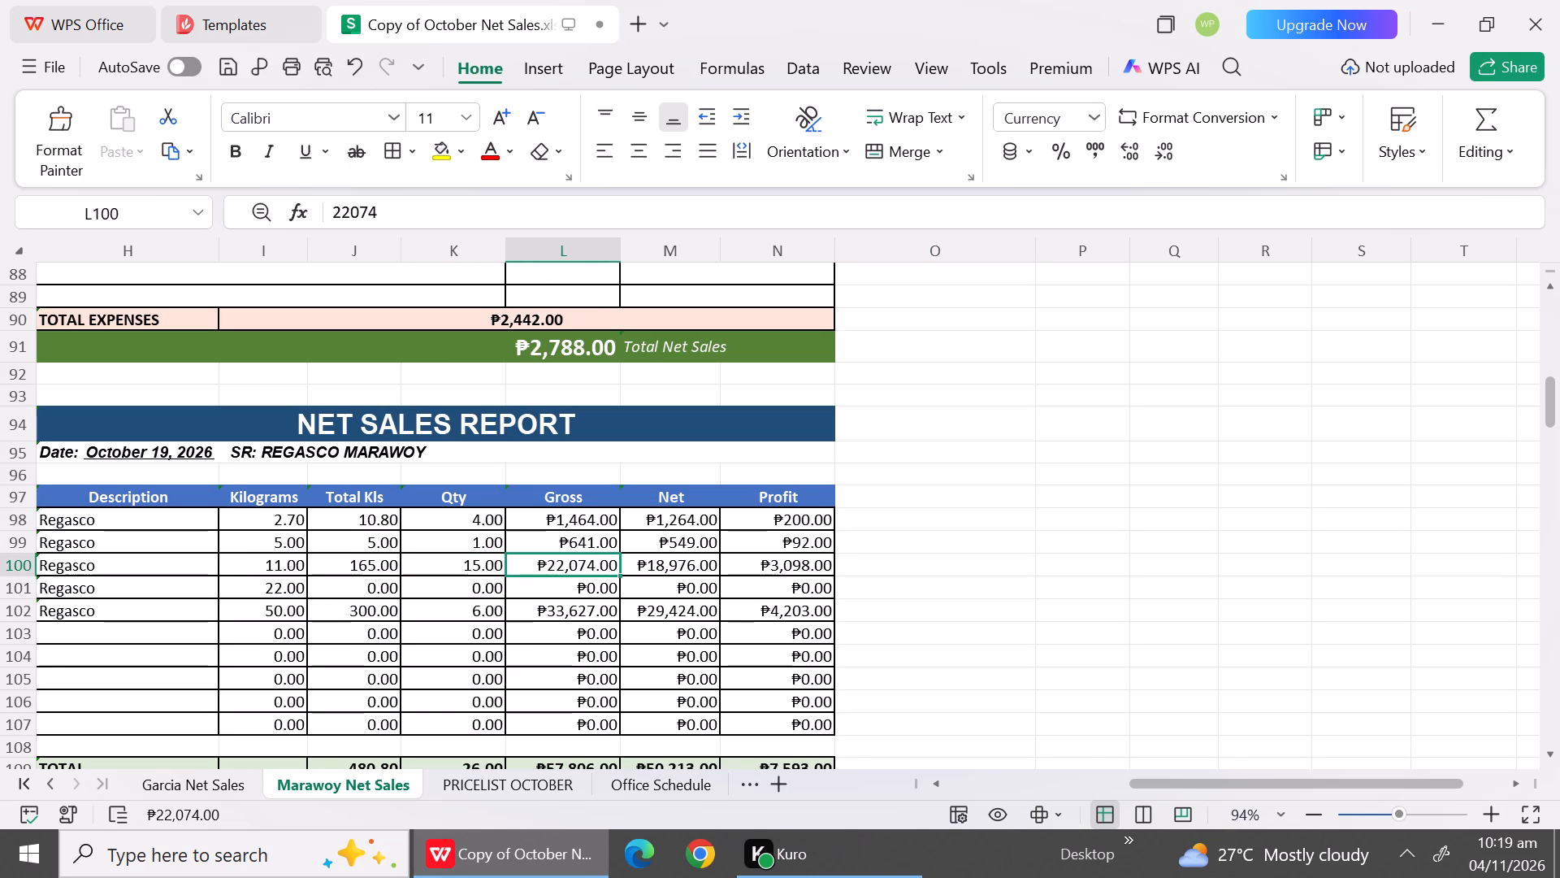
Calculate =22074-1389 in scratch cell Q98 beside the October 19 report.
{"action": "left_click", "coordinate": [1177, 519]}
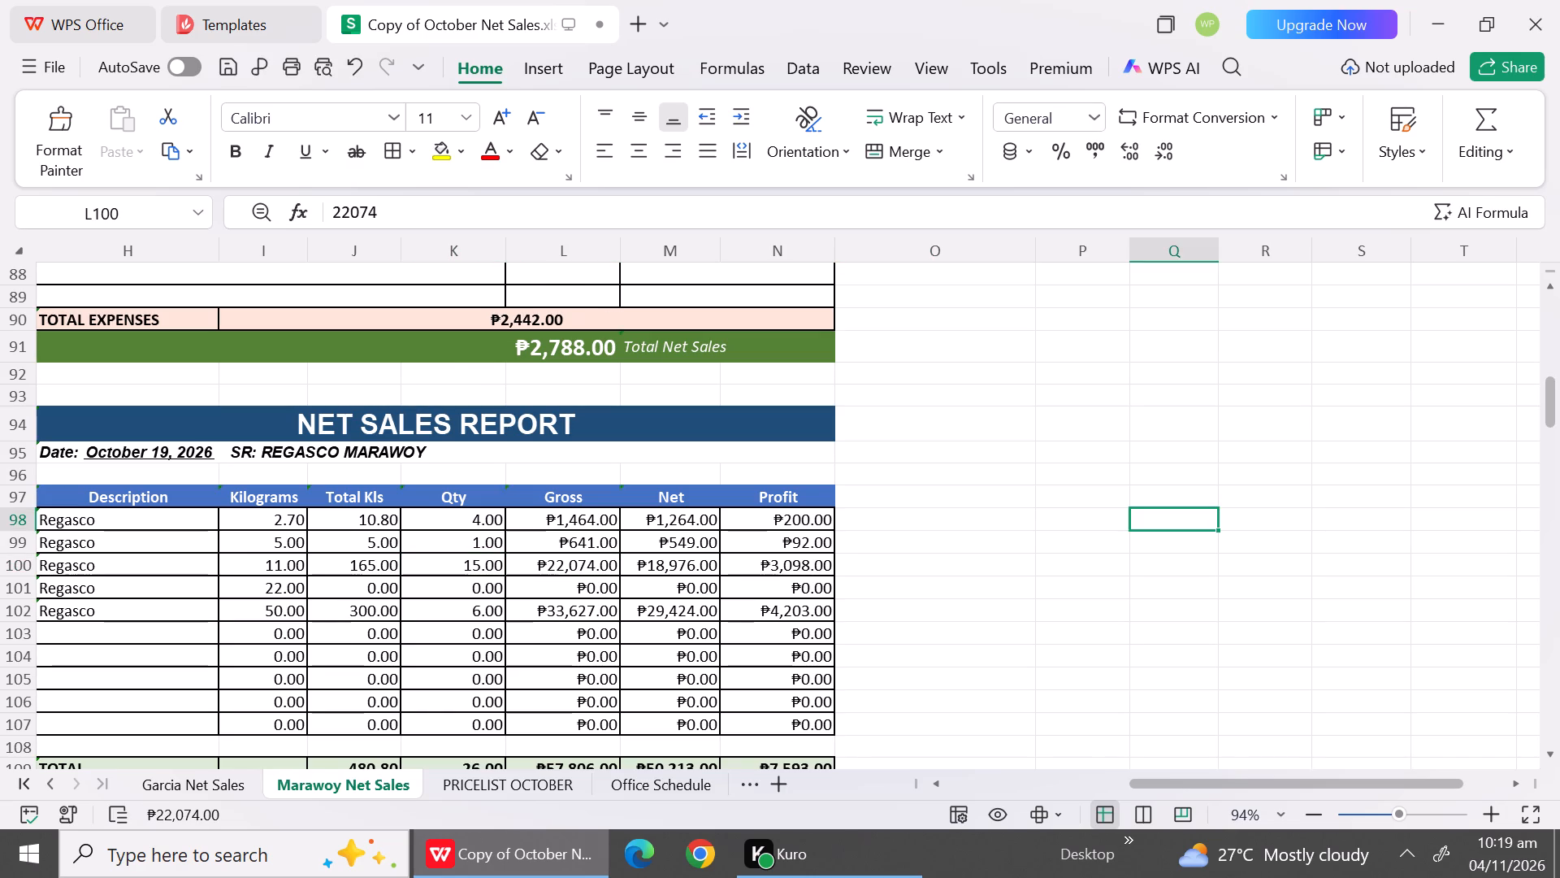
{"action": "key", "text": "shift+plus"}
{"action": "key", "text": "BackSpace"}
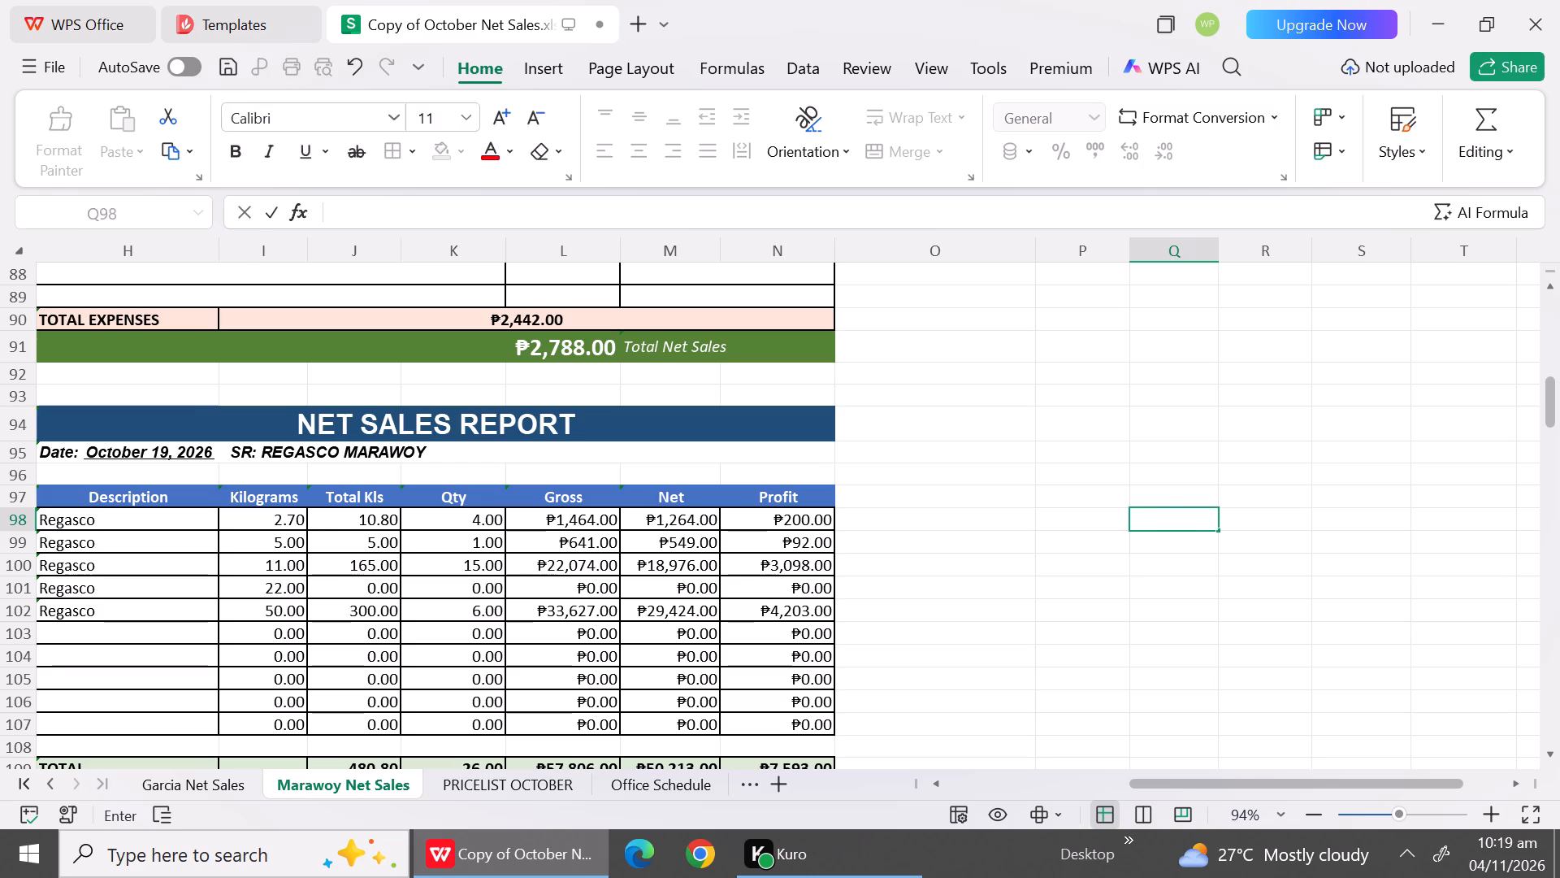
{"action": "key", "text": "equal"}
{"action": "type", "text": "22"}
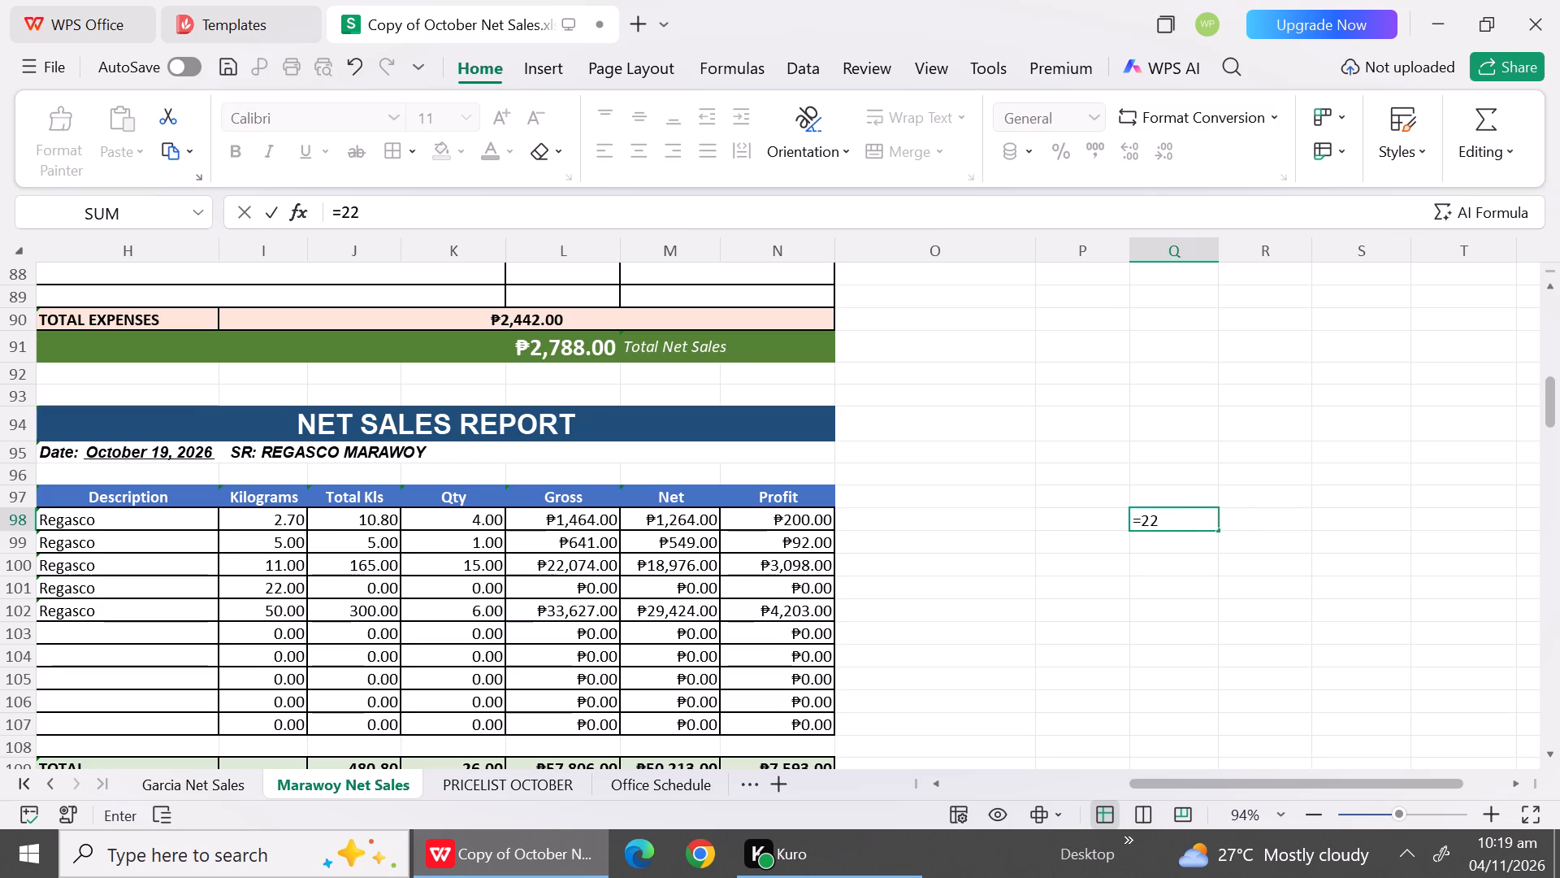
{"action": "type", "text": "06"}
{"action": "key", "text": "BackSpace"}
{"action": "type", "text": "74"}
{"action": "key", "text": "minus"}
{"action": "type", "text": "1389"}
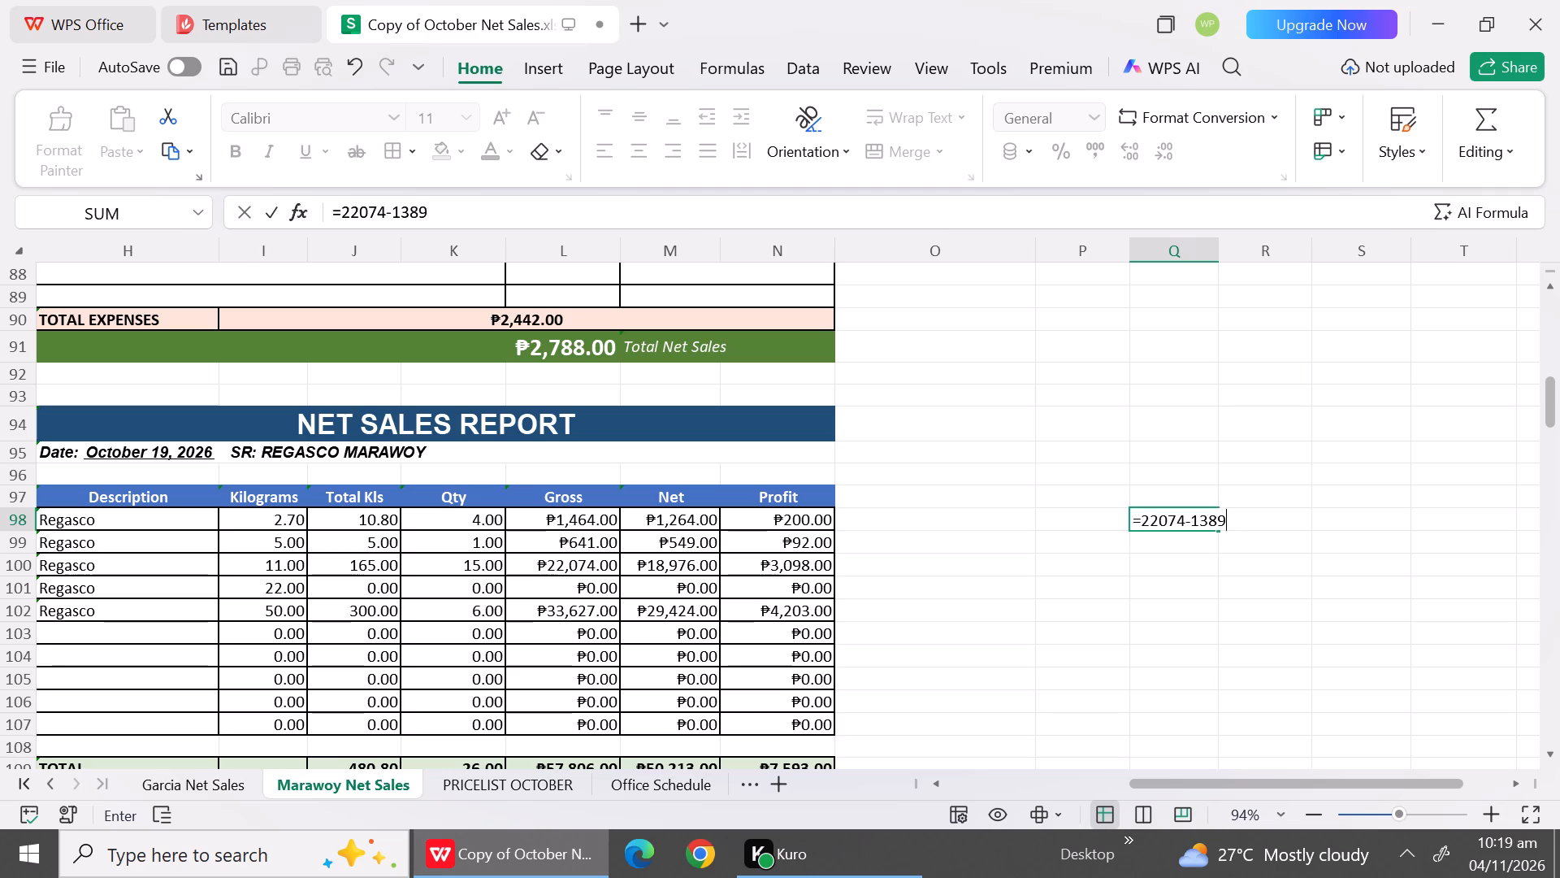
{"action": "key", "text": "Return"}
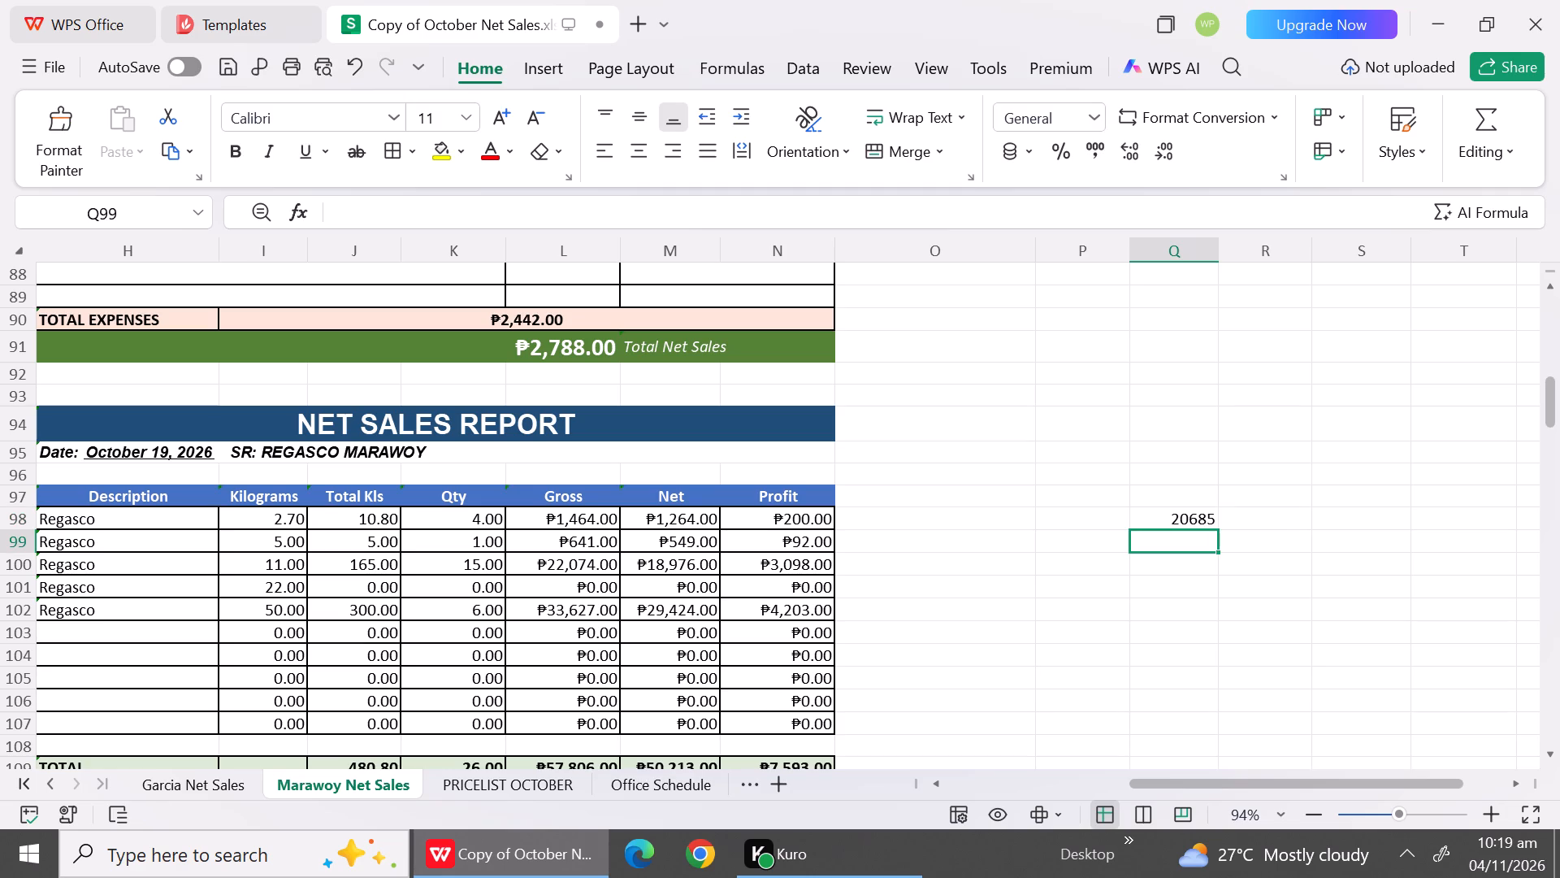
Set the gross of the 11 kg Regasco row in the October 19 report to 20685.
{"action": "left_click", "coordinate": [557, 565]}
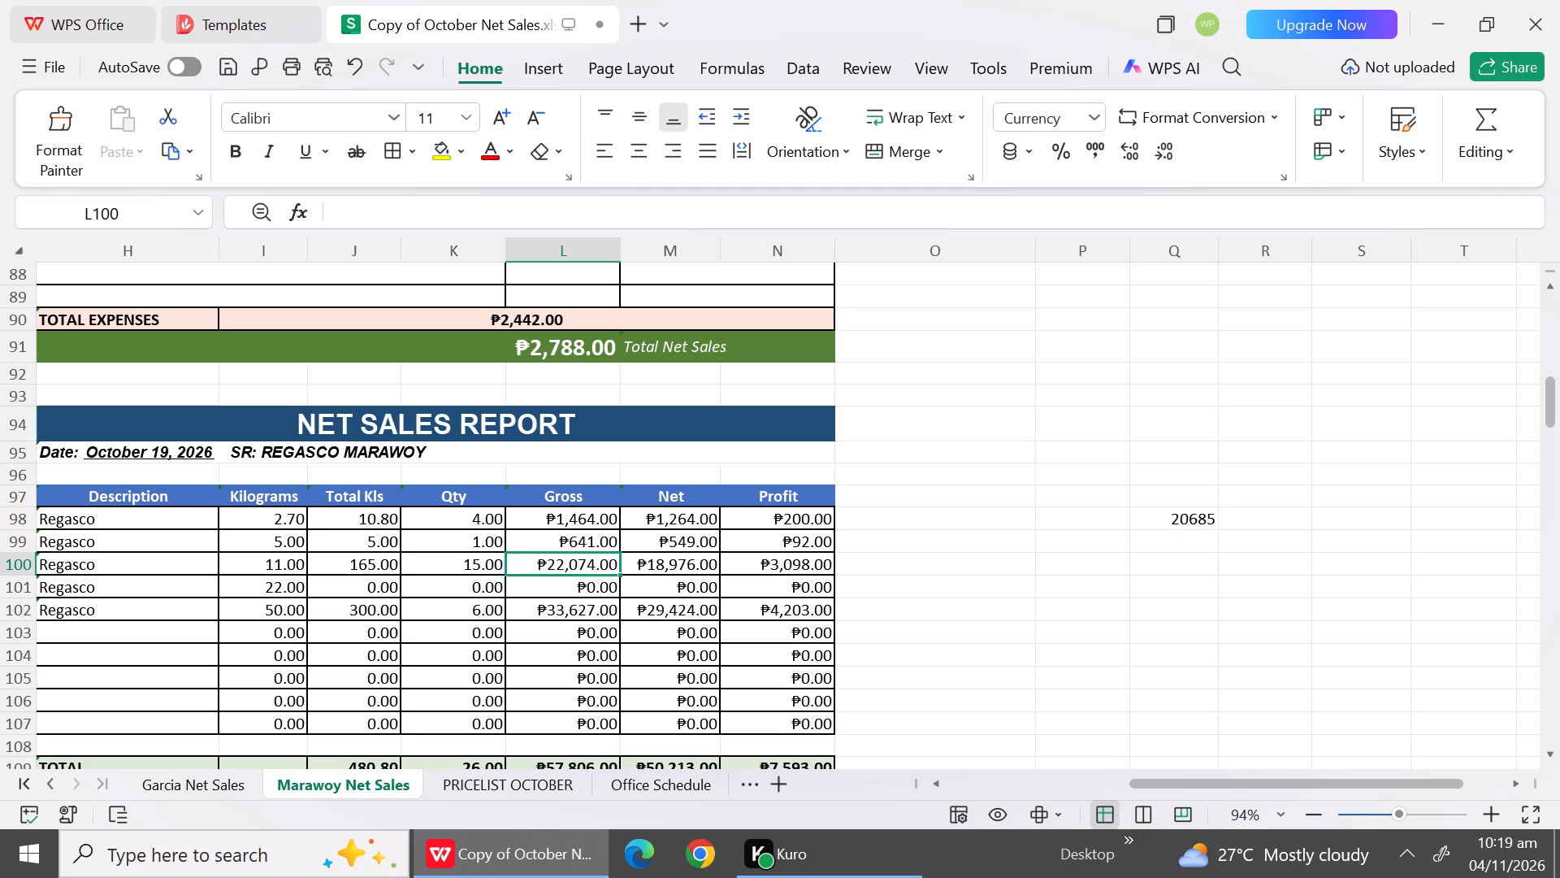
{"action": "type", "text": "20"}
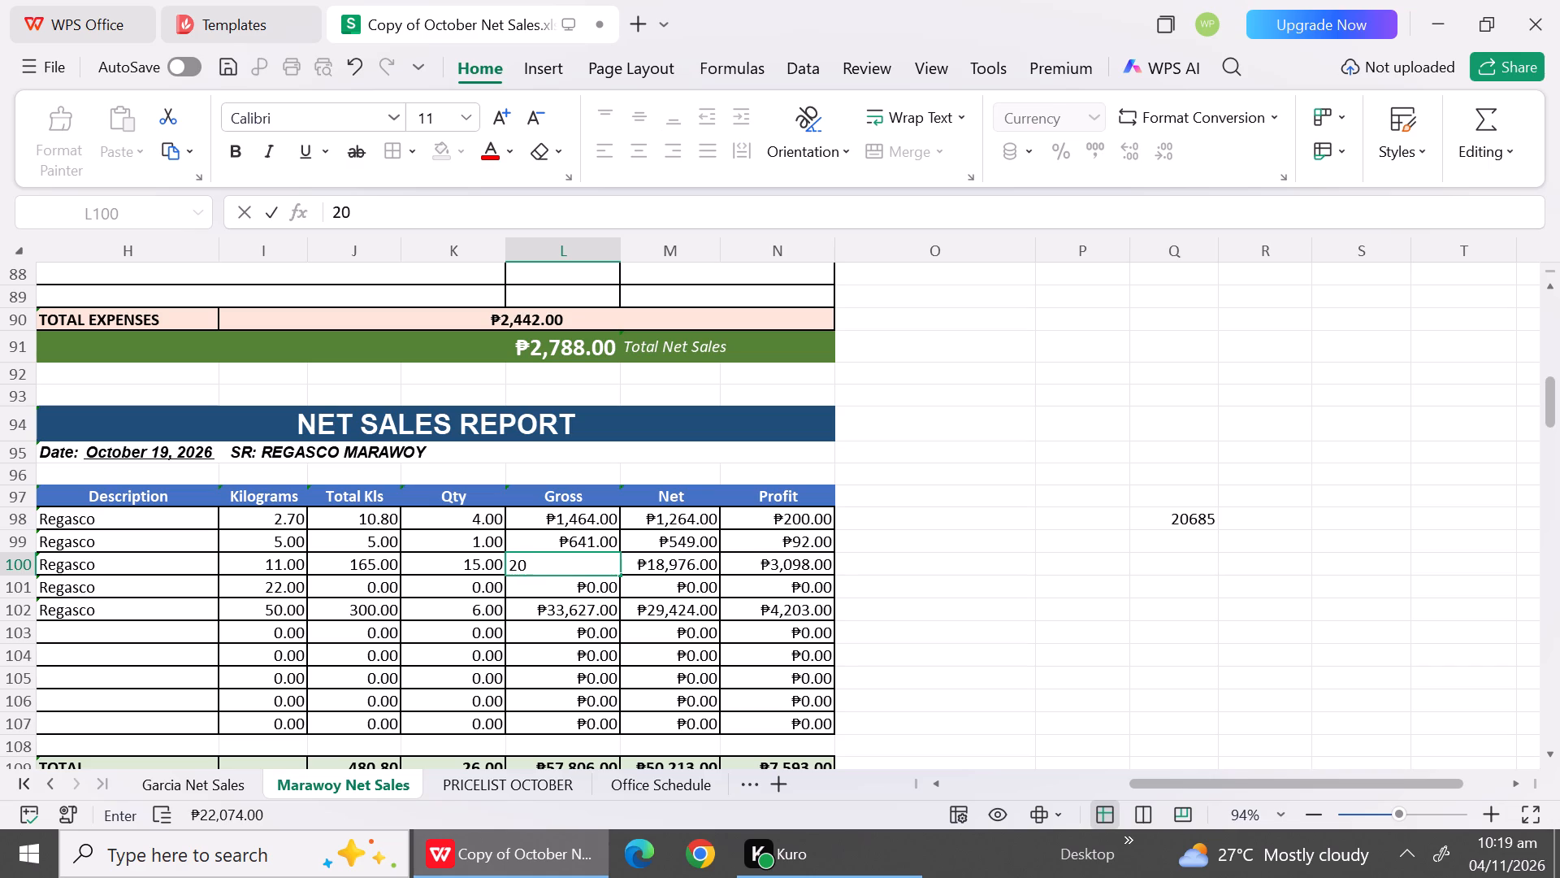
{"action": "type", "text": "685"}
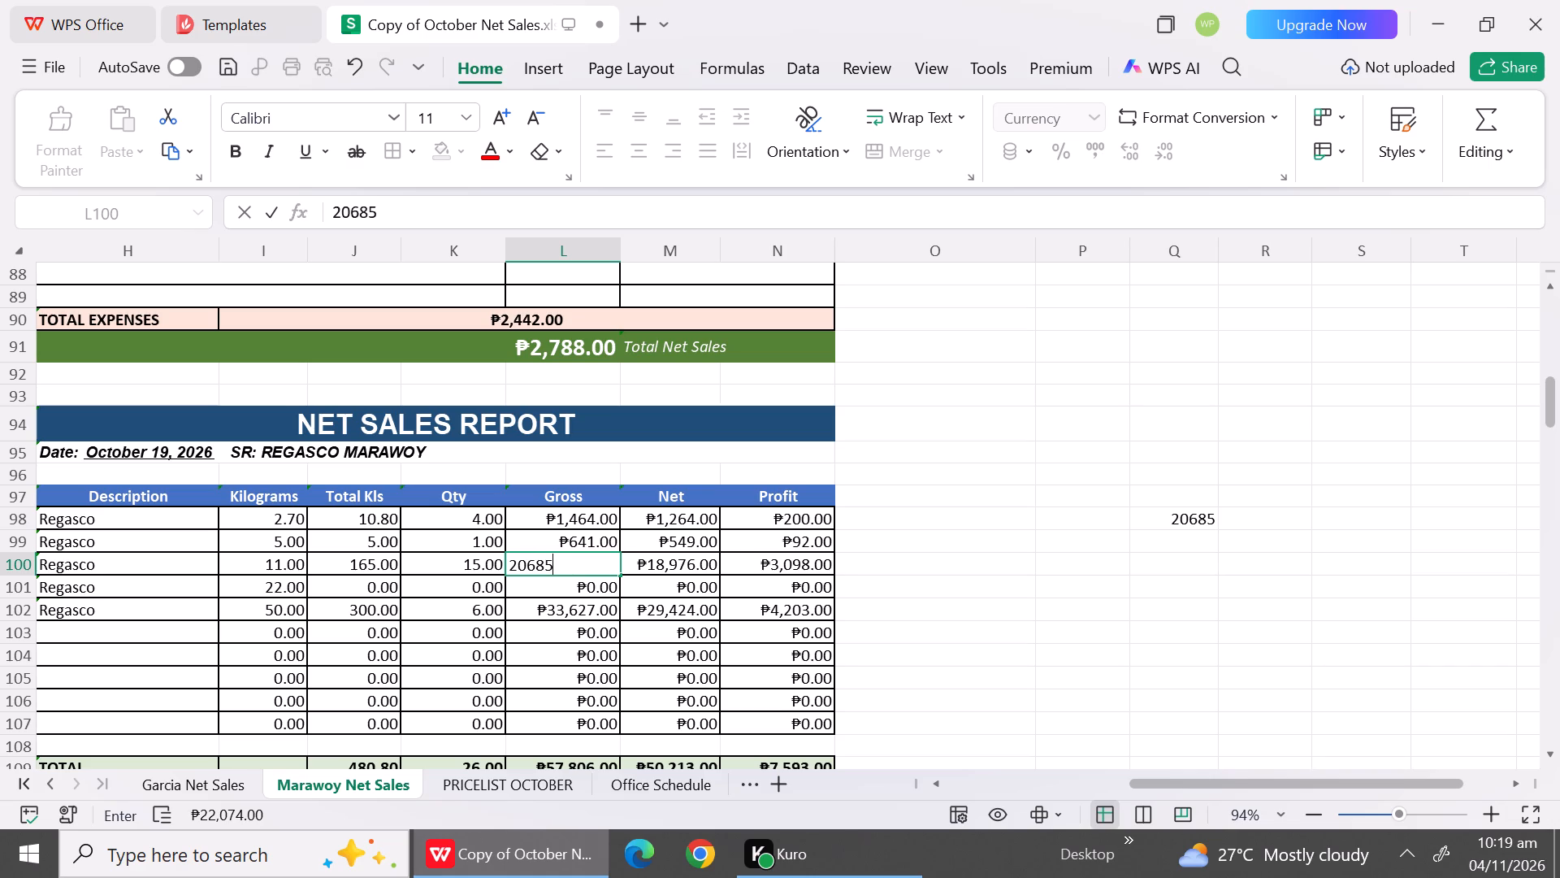
{"action": "left_click", "coordinate": [966, 622]}
Replace the scratch calculation in cell Q98 with =15*1186 for the 11 kg row's net amount.
{"action": "left_click", "coordinate": [679, 560]}
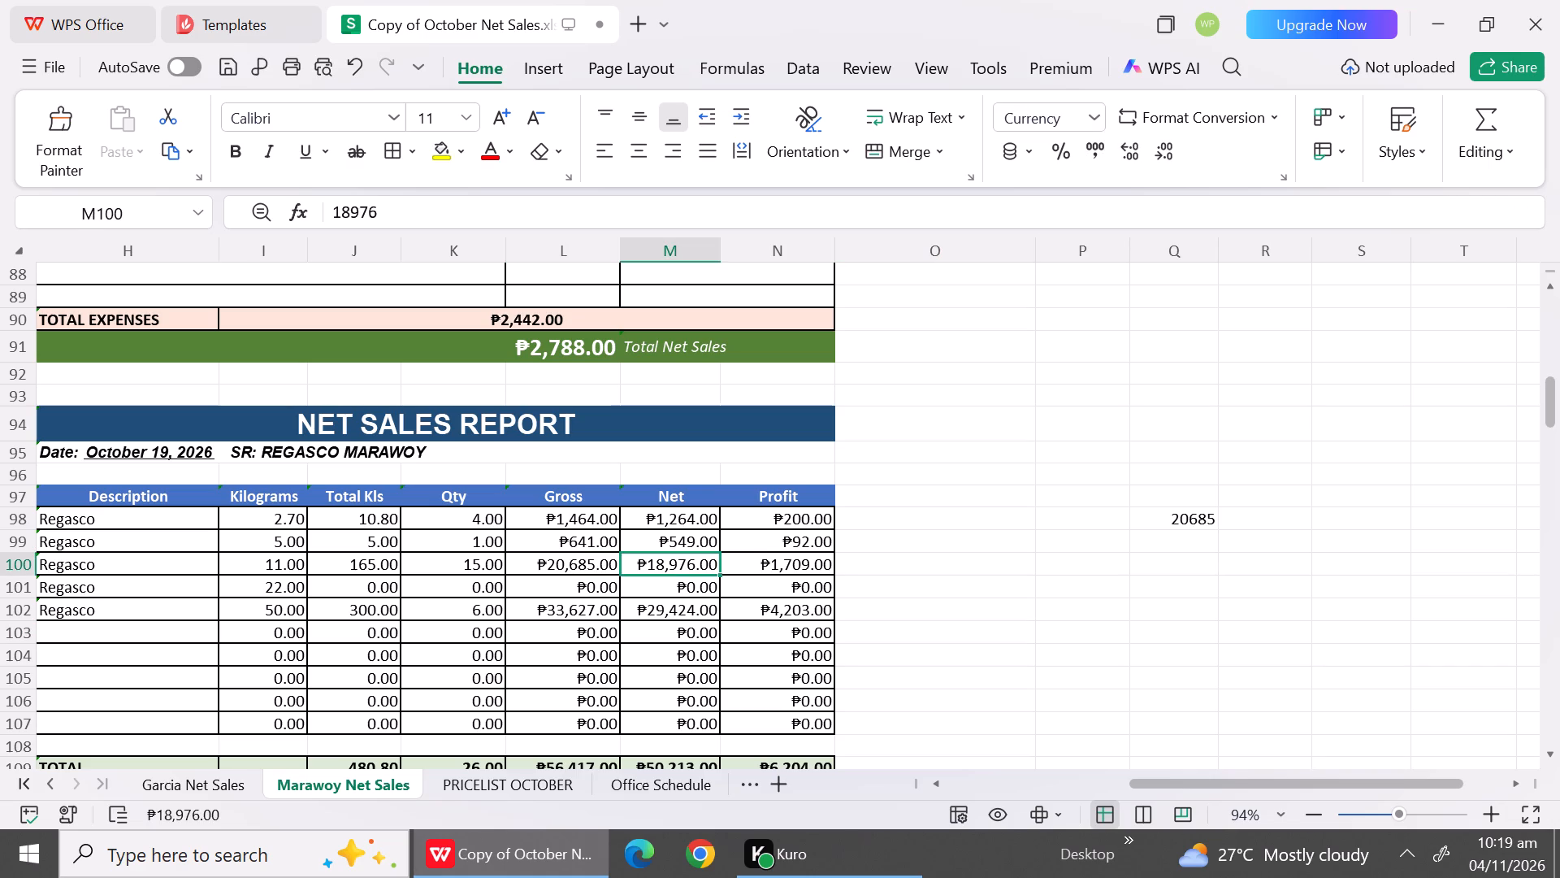
{"action": "left_click", "coordinate": [1164, 515]}
{"action": "key", "text": "BackSpace"}
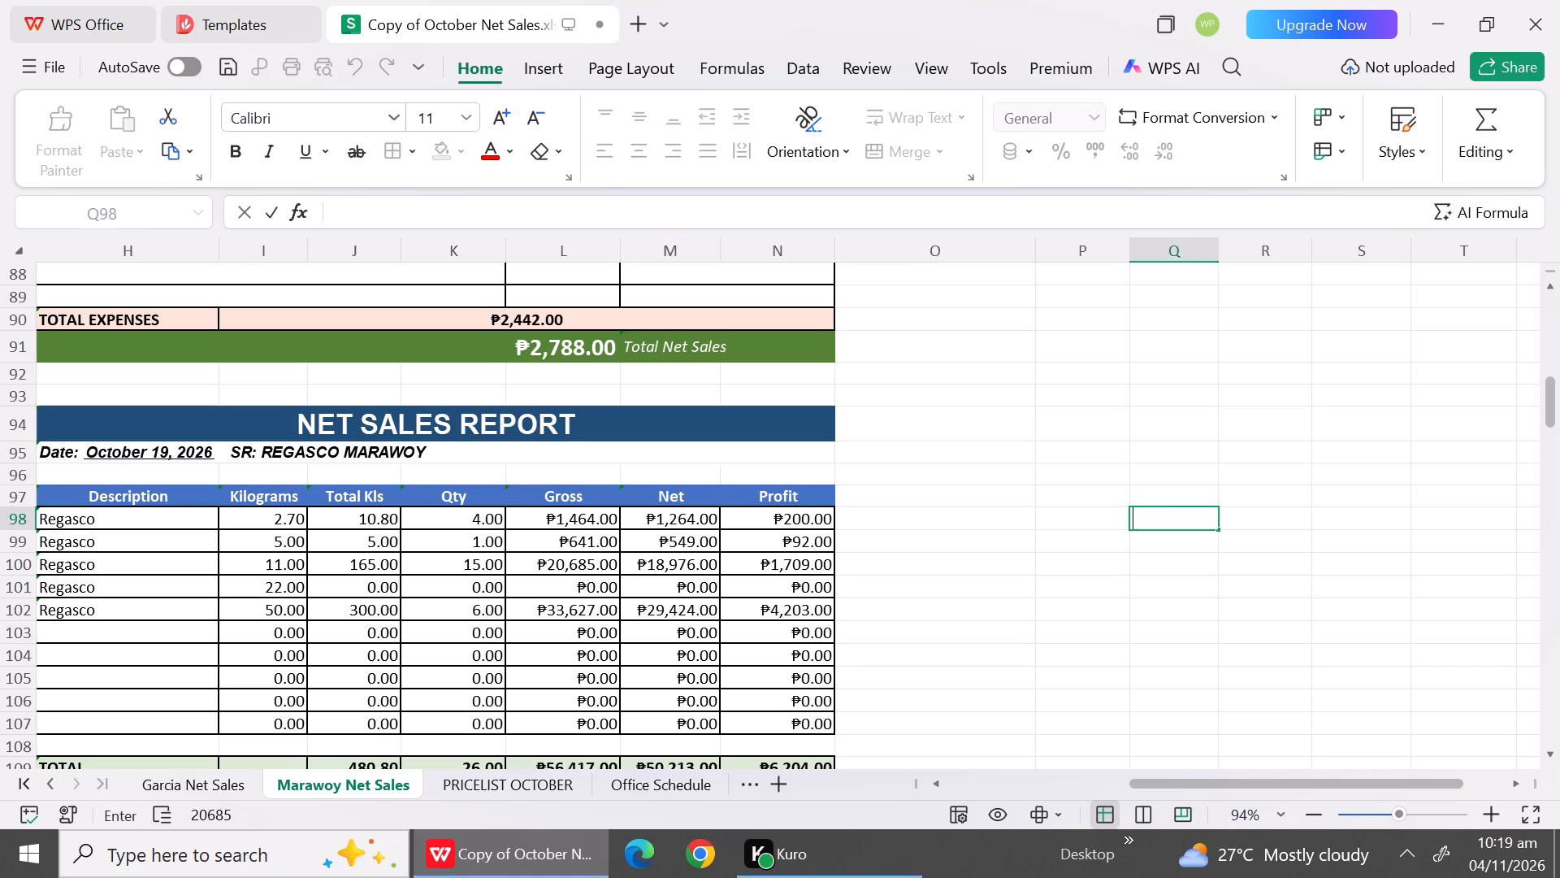
{"action": "key", "text": "shift+plus"}
{"action": "key", "text": "BackSpace"}
{"action": "key", "text": "equal"}
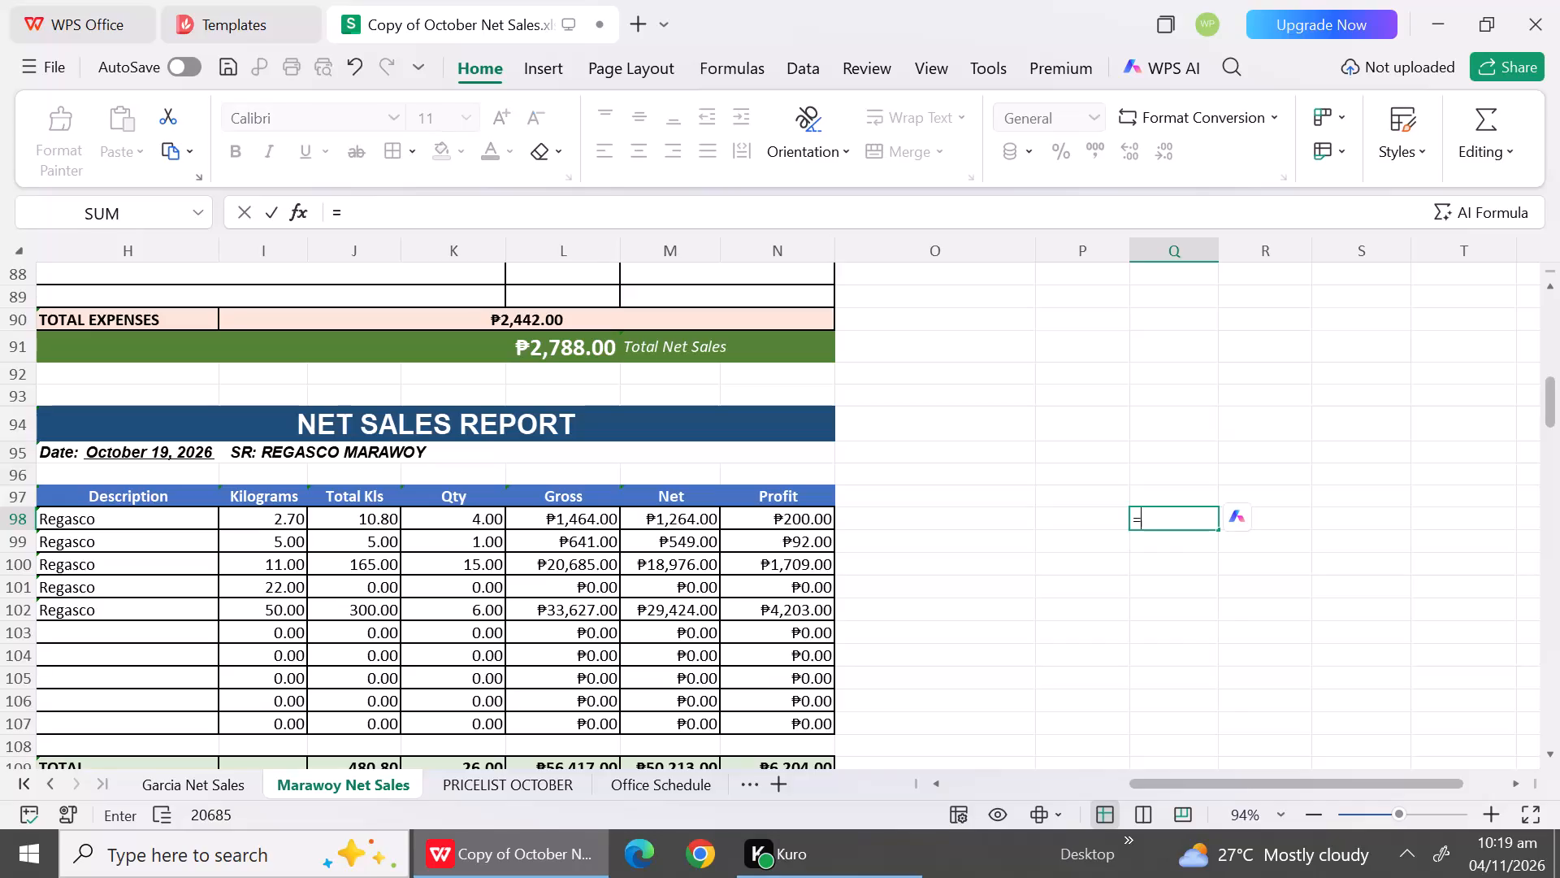
{"action": "type", "text": "15"}
{"action": "key", "text": "shift+asterisk"}
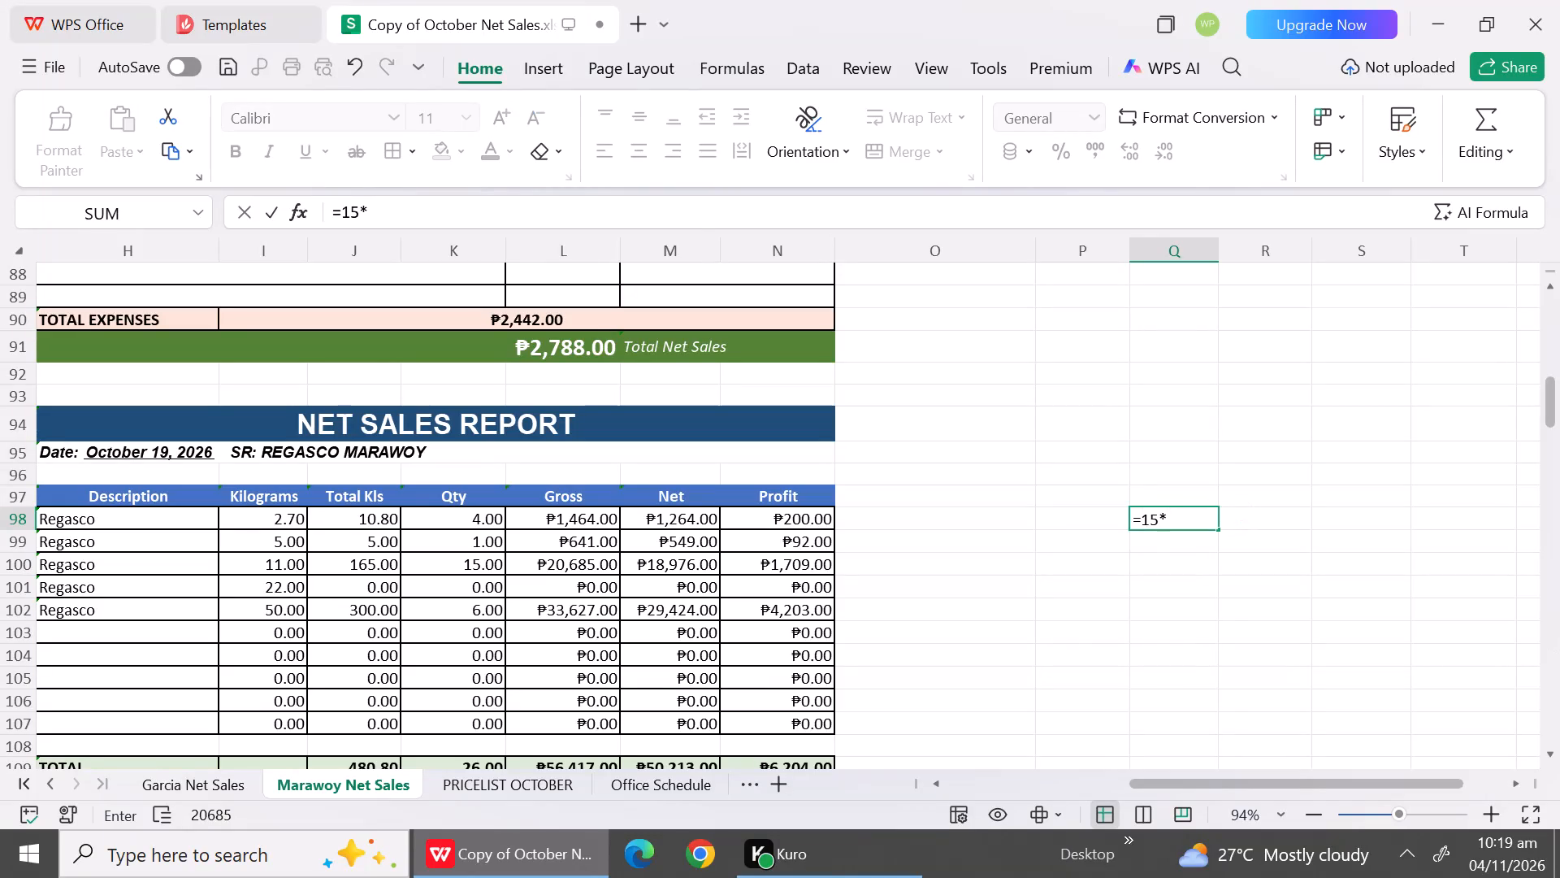
{"action": "type", "text": "1186"}
{"action": "key", "text": "Return"}
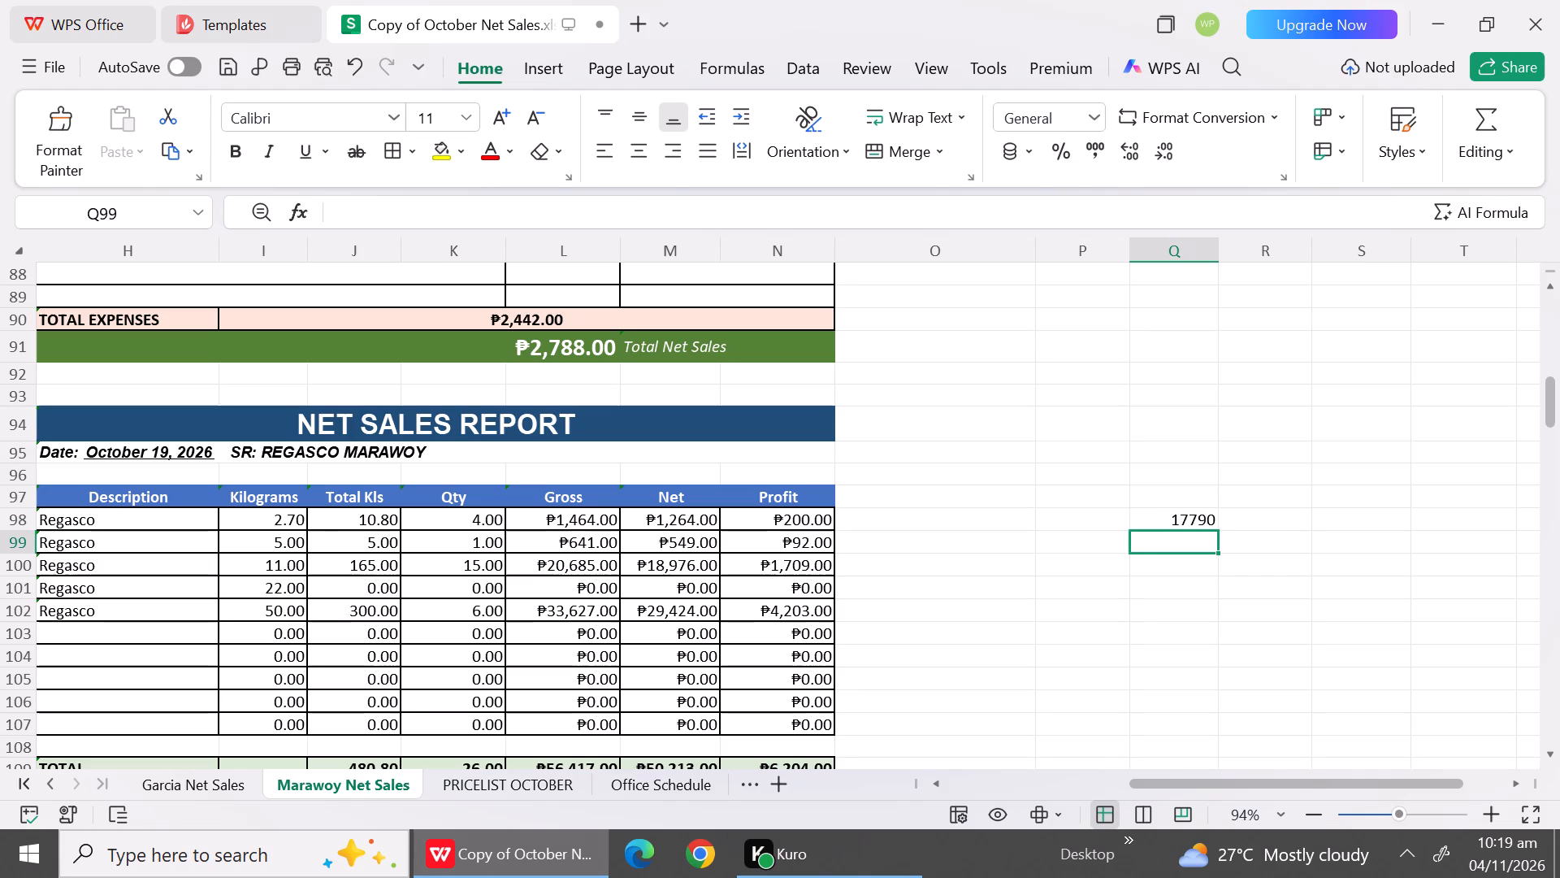
Set the net of the 11 kg Regasco row in the October 19 report to 17790.
{"action": "left_click", "coordinate": [664, 567]}
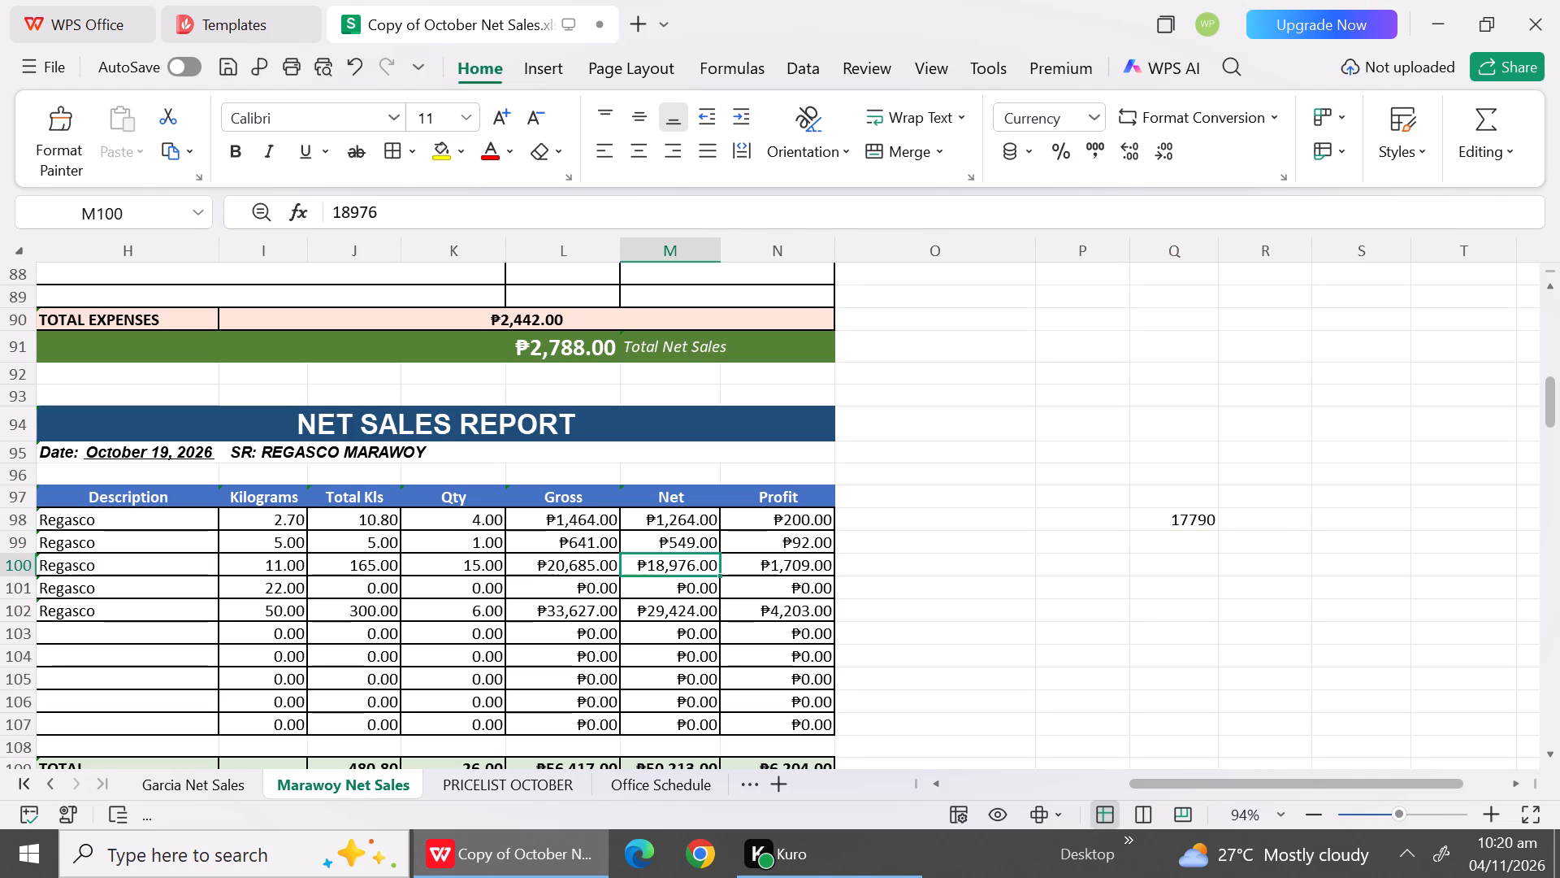
{"action": "type", "text": "177"}
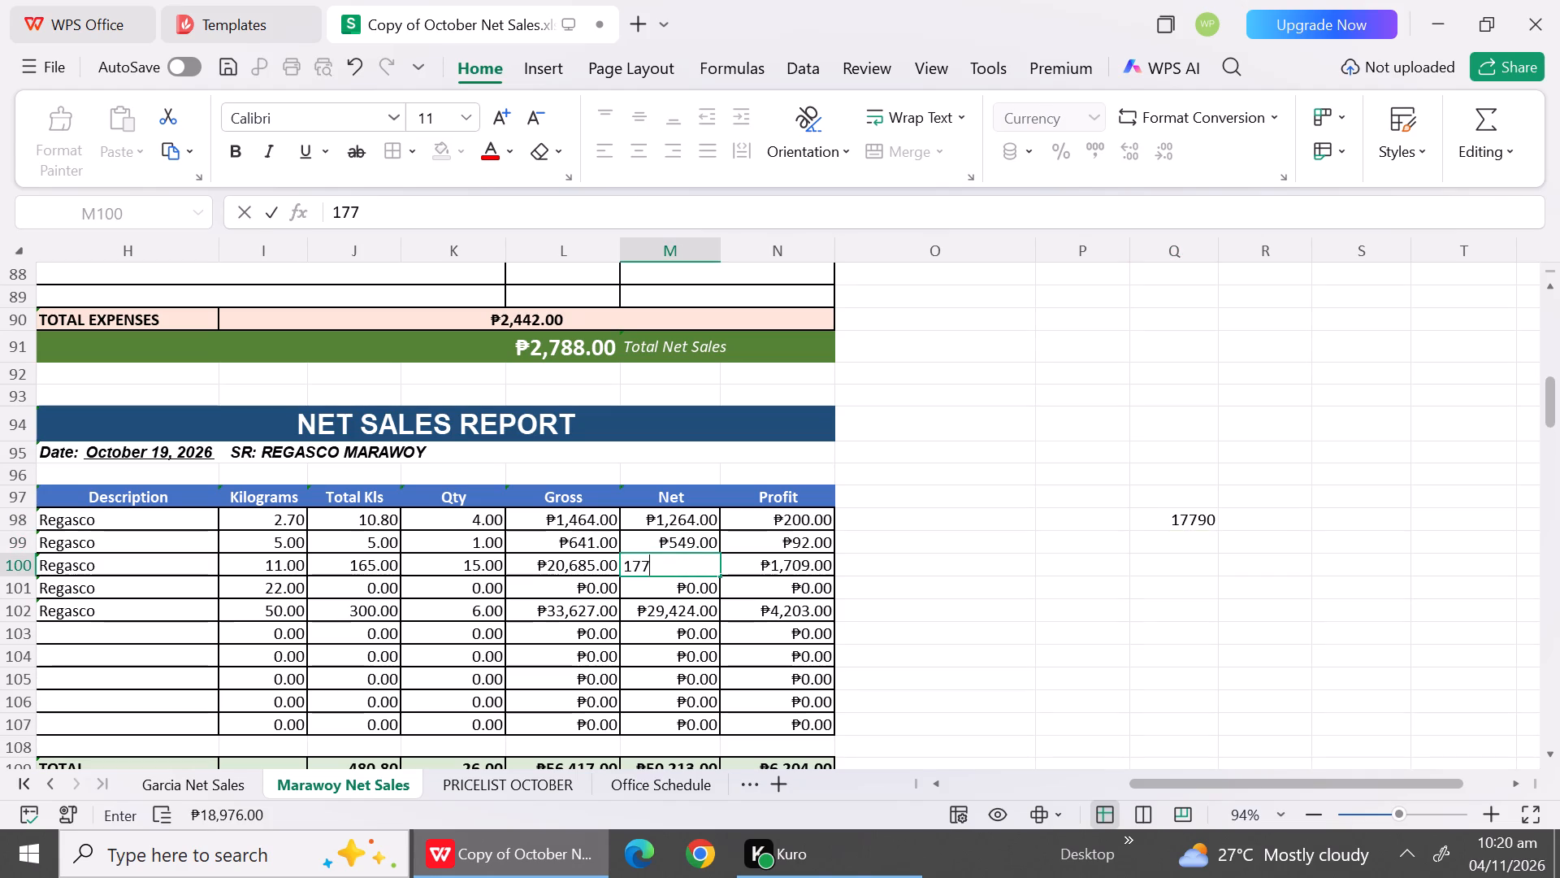
{"action": "type", "text": "90"}
{"action": "left_click", "coordinate": [1023, 715]}
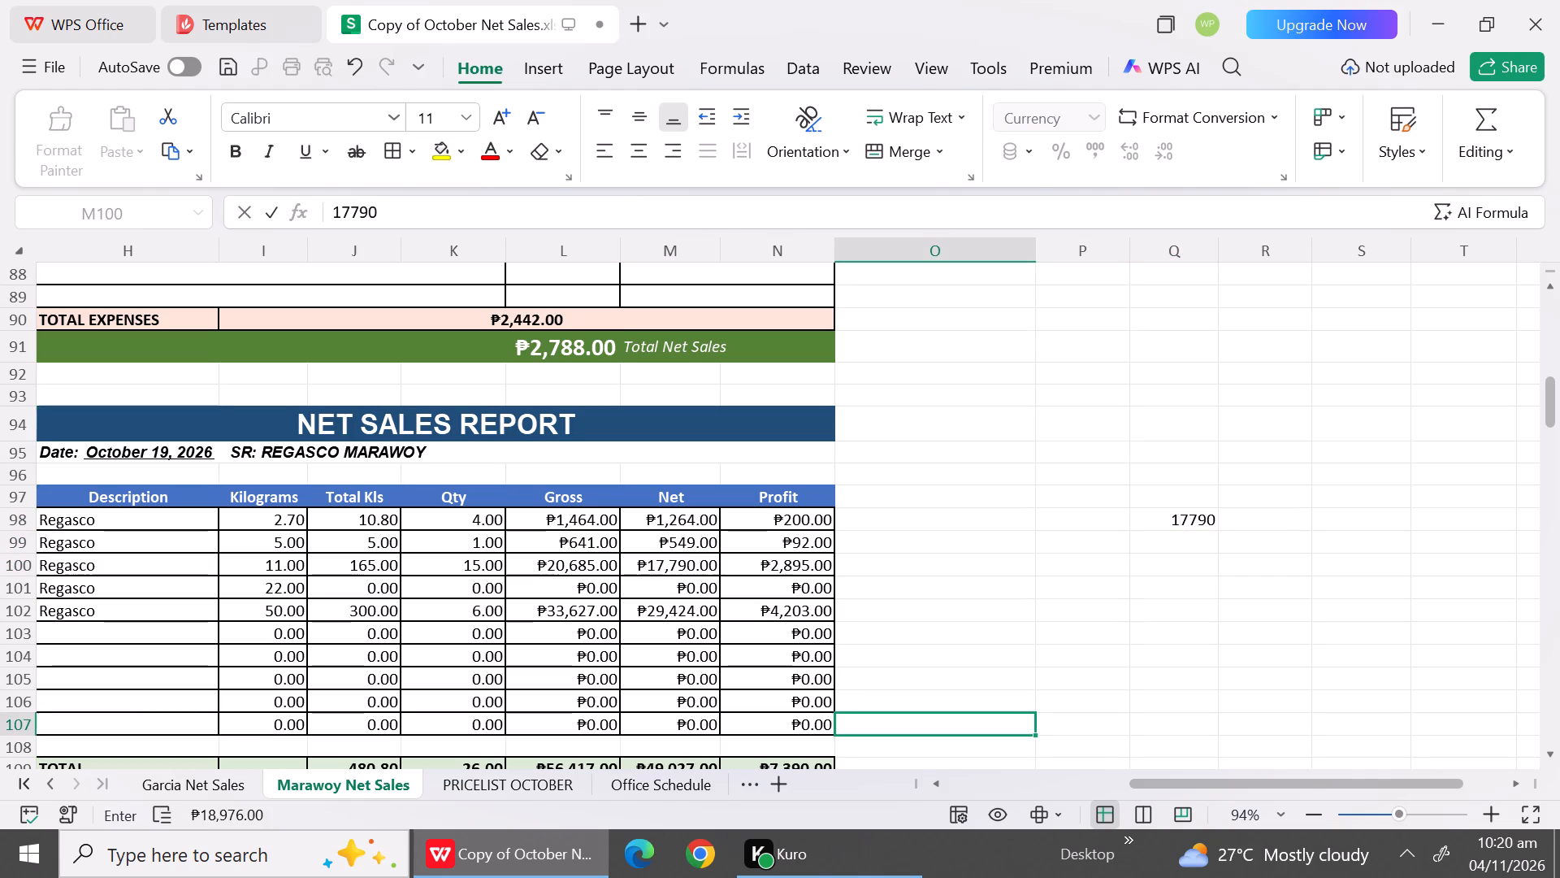
Clear the scratch calculation in cell Q98 beside the October 19 report.
{"action": "left_click_drag", "start_coordinate": [1184, 532], "coordinate": [1183, 520]}
{"action": "left_click", "coordinate": [1183, 520]}
{"action": "left_click", "coordinate": [1183, 520]}
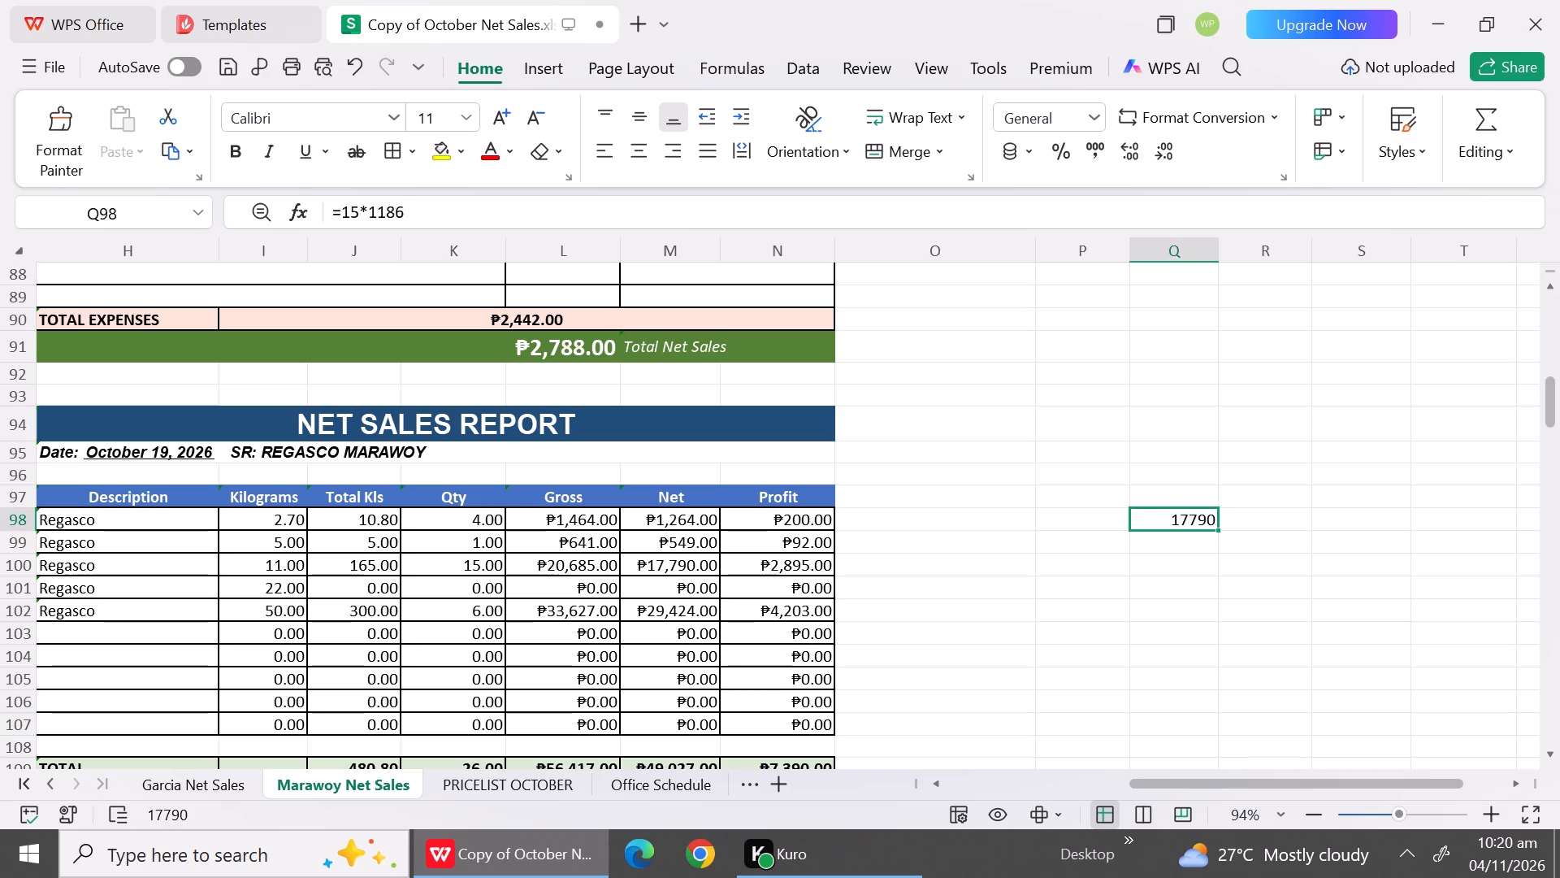
{"action": "key", "text": "BackSpace"}
{"action": "left_click", "coordinate": [1126, 637]}
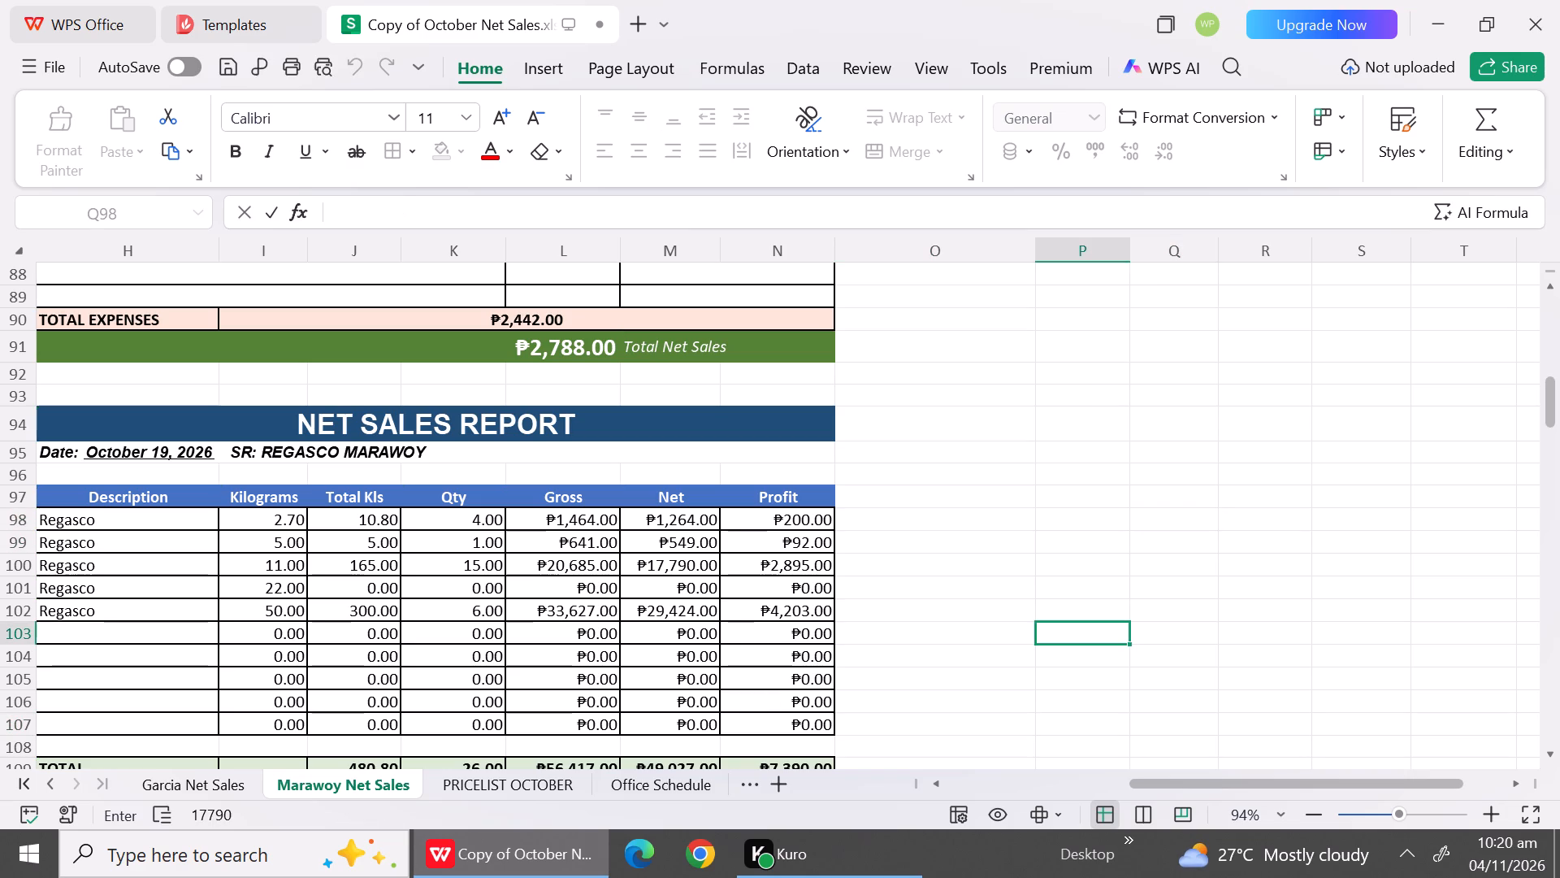
Add an Autoload expense of 360 below Cath in the October 19 report's expenses.
{"action": "left_click", "coordinate": [1554, 767]}
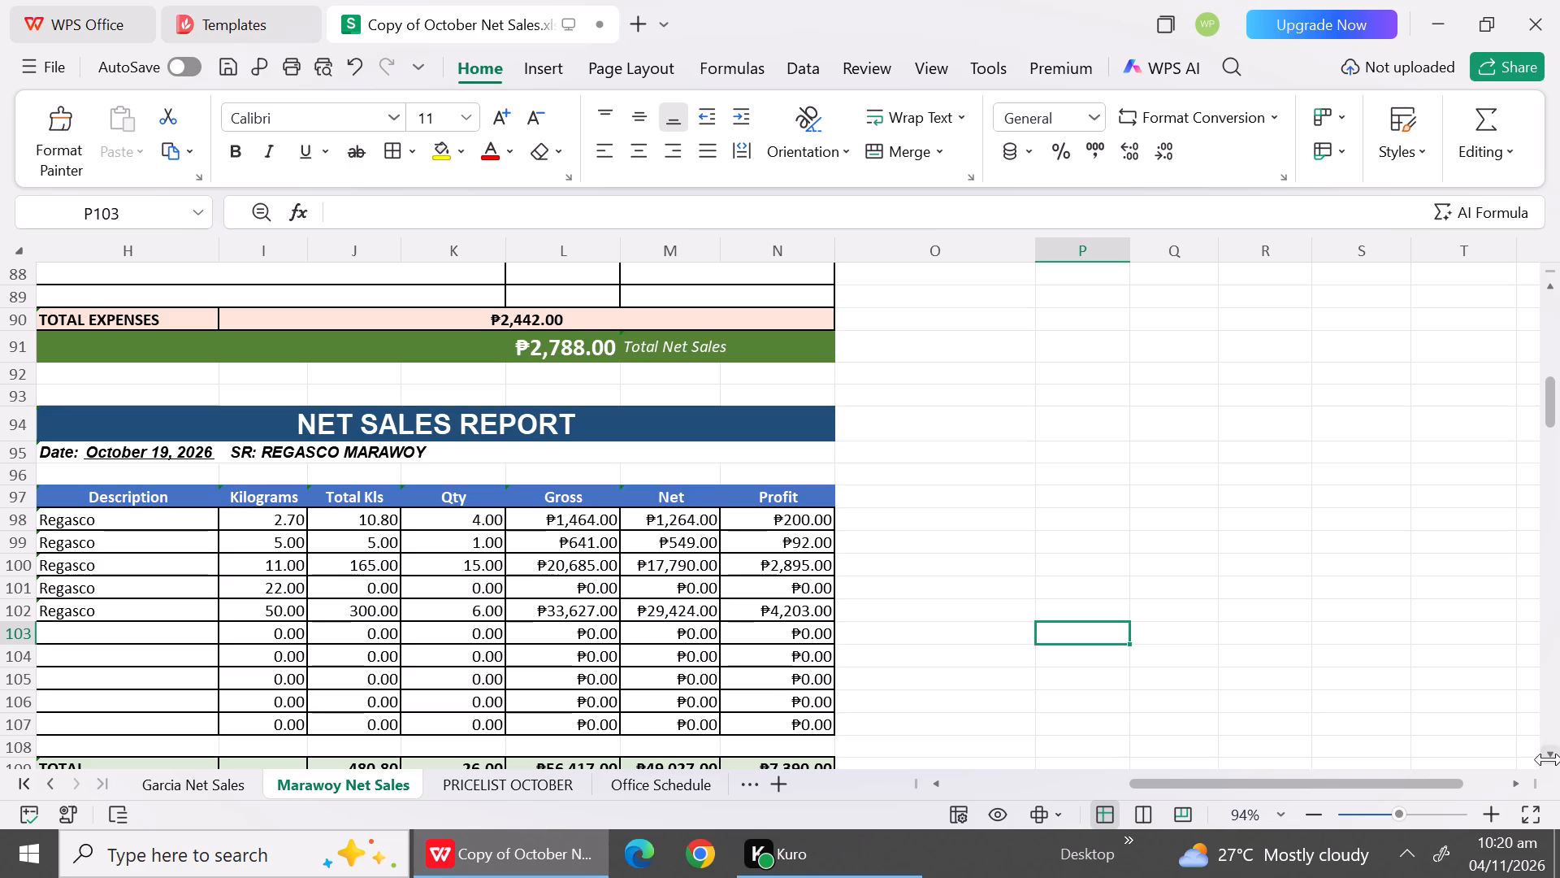
{"action": "left_click", "coordinate": [1549, 755]}
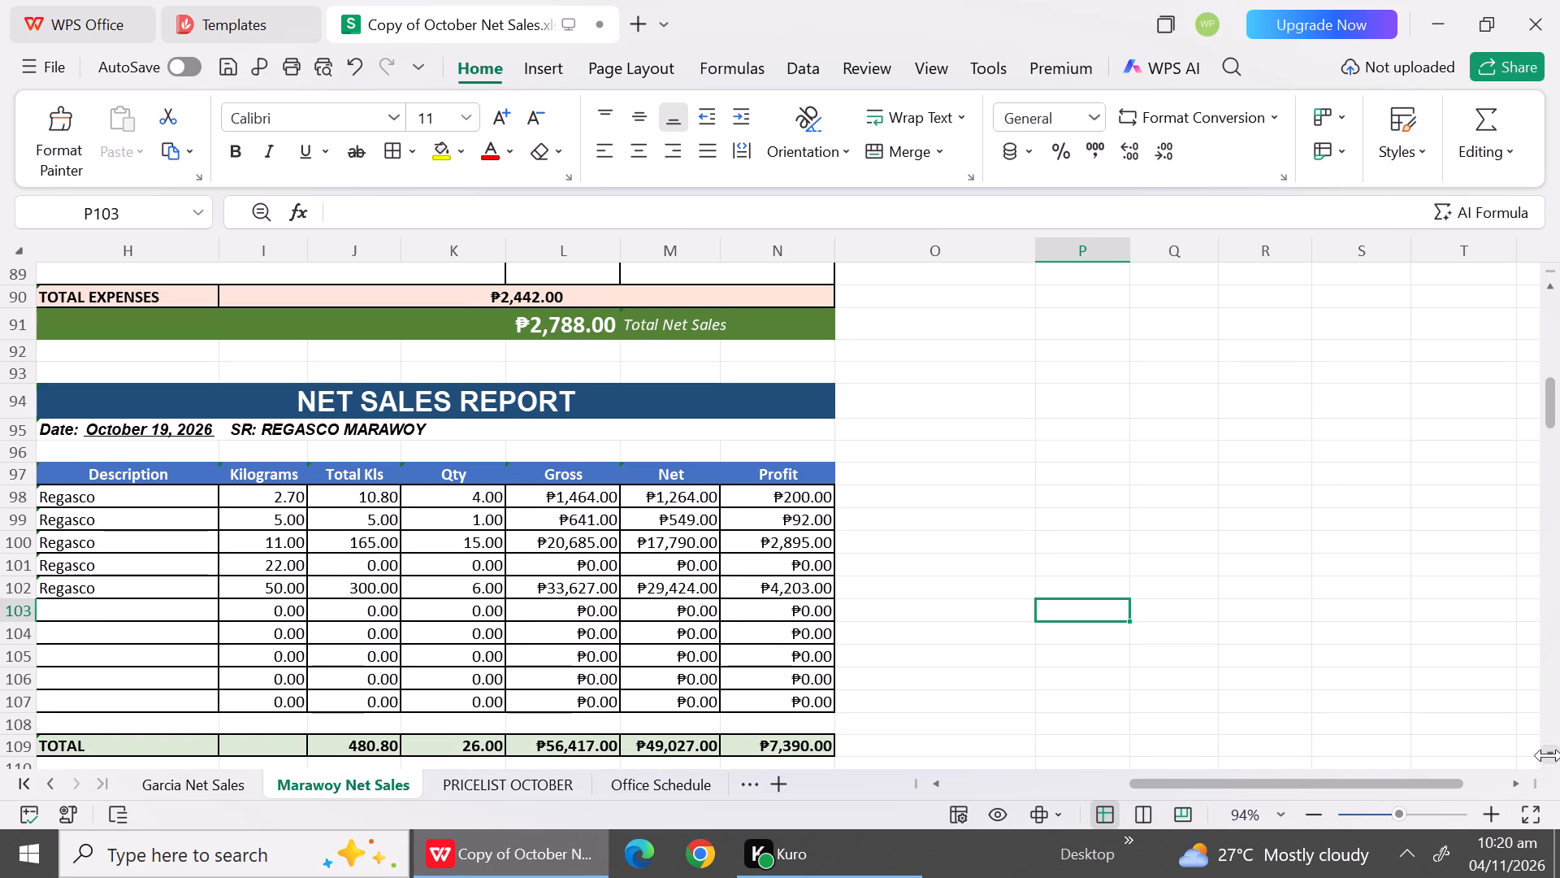
{"action": "left_click", "coordinate": [1549, 755]}
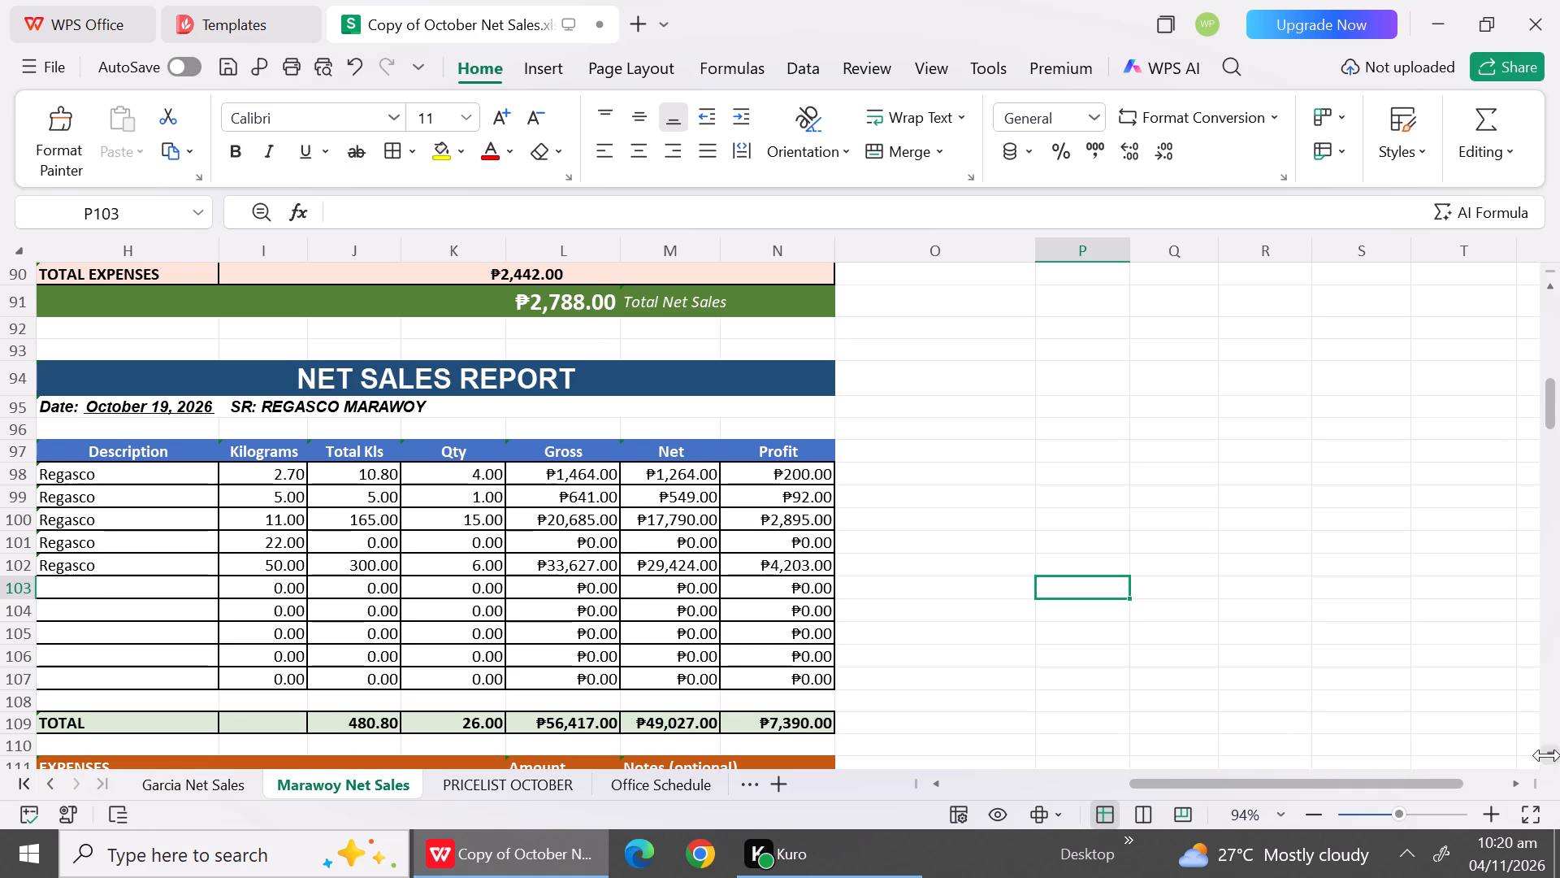
{"action": "left_click", "coordinate": [1547, 755]}
{"action": "left_click", "coordinate": [1547, 755]}
{"action": "triple_click", "coordinate": [1547, 755]}
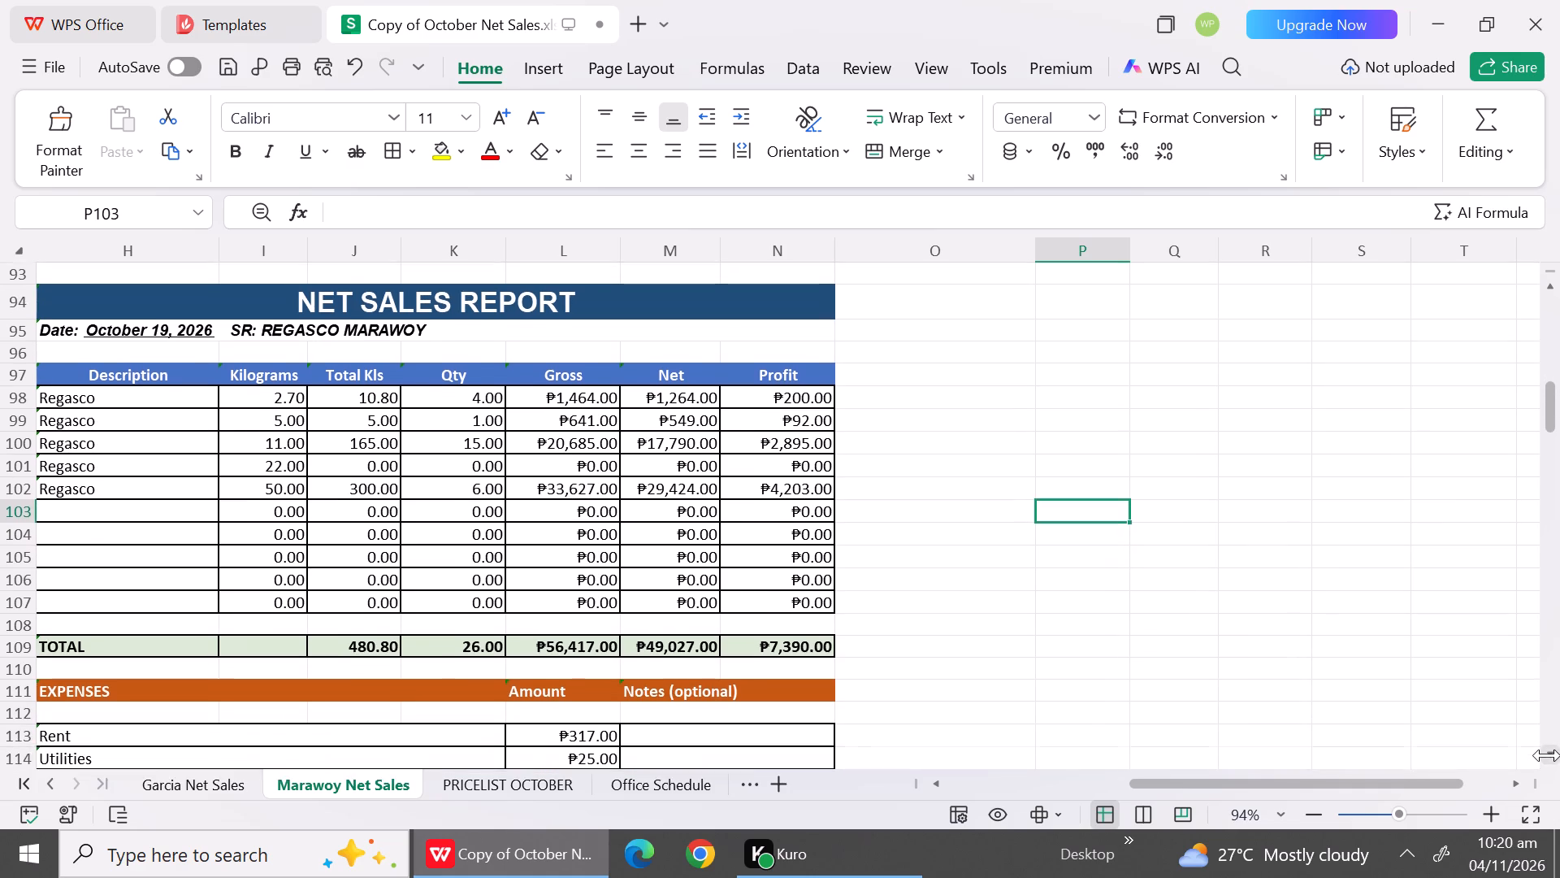
{"action": "left_click", "coordinate": [1547, 755]}
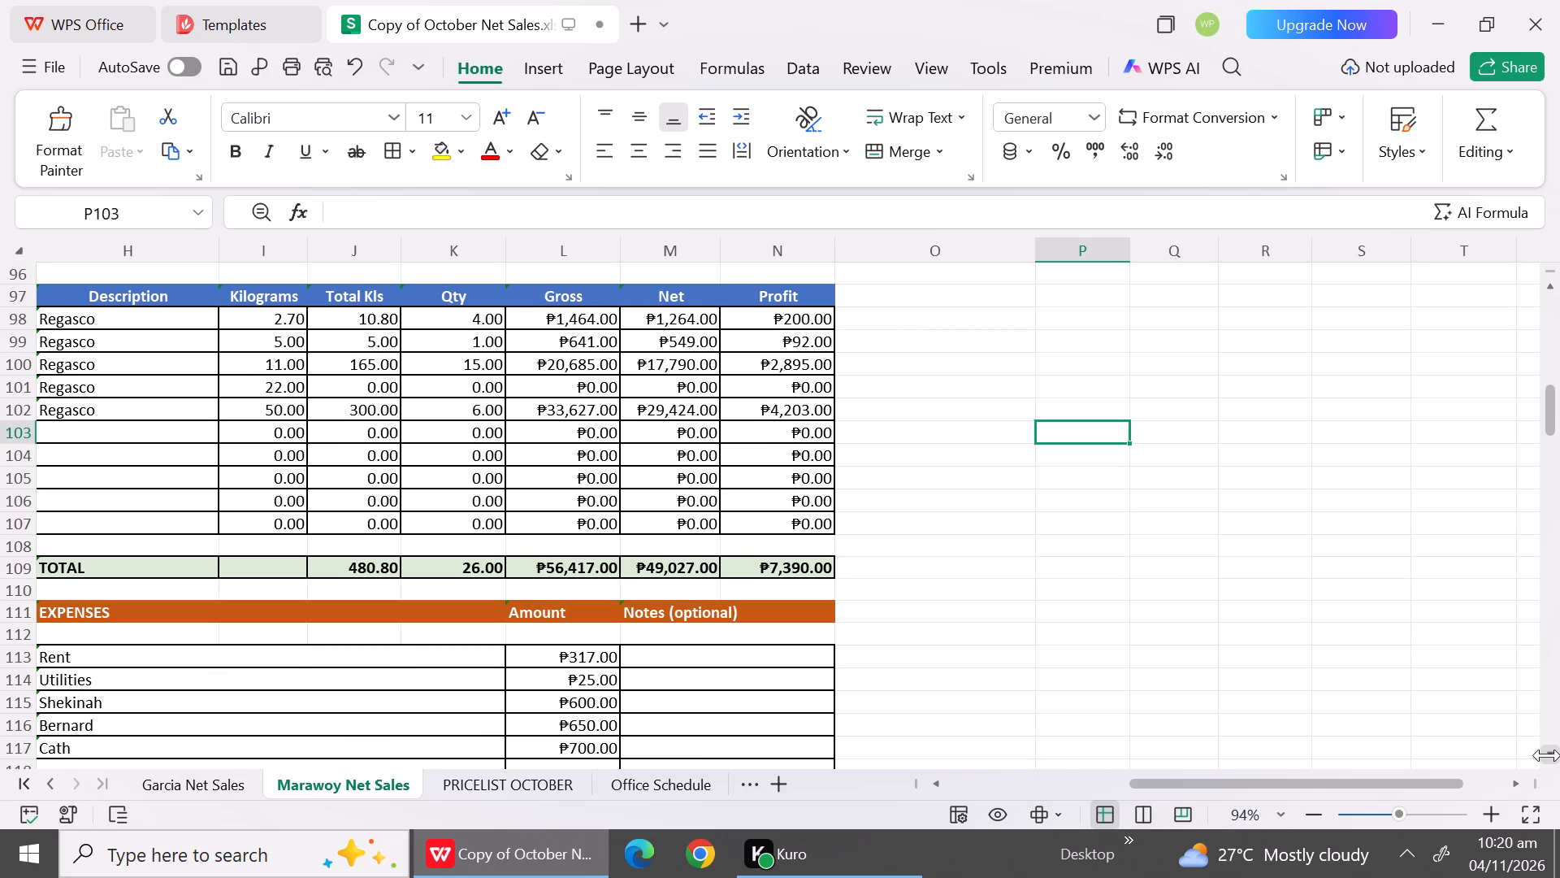
{"action": "left_click", "coordinate": [1547, 755]}
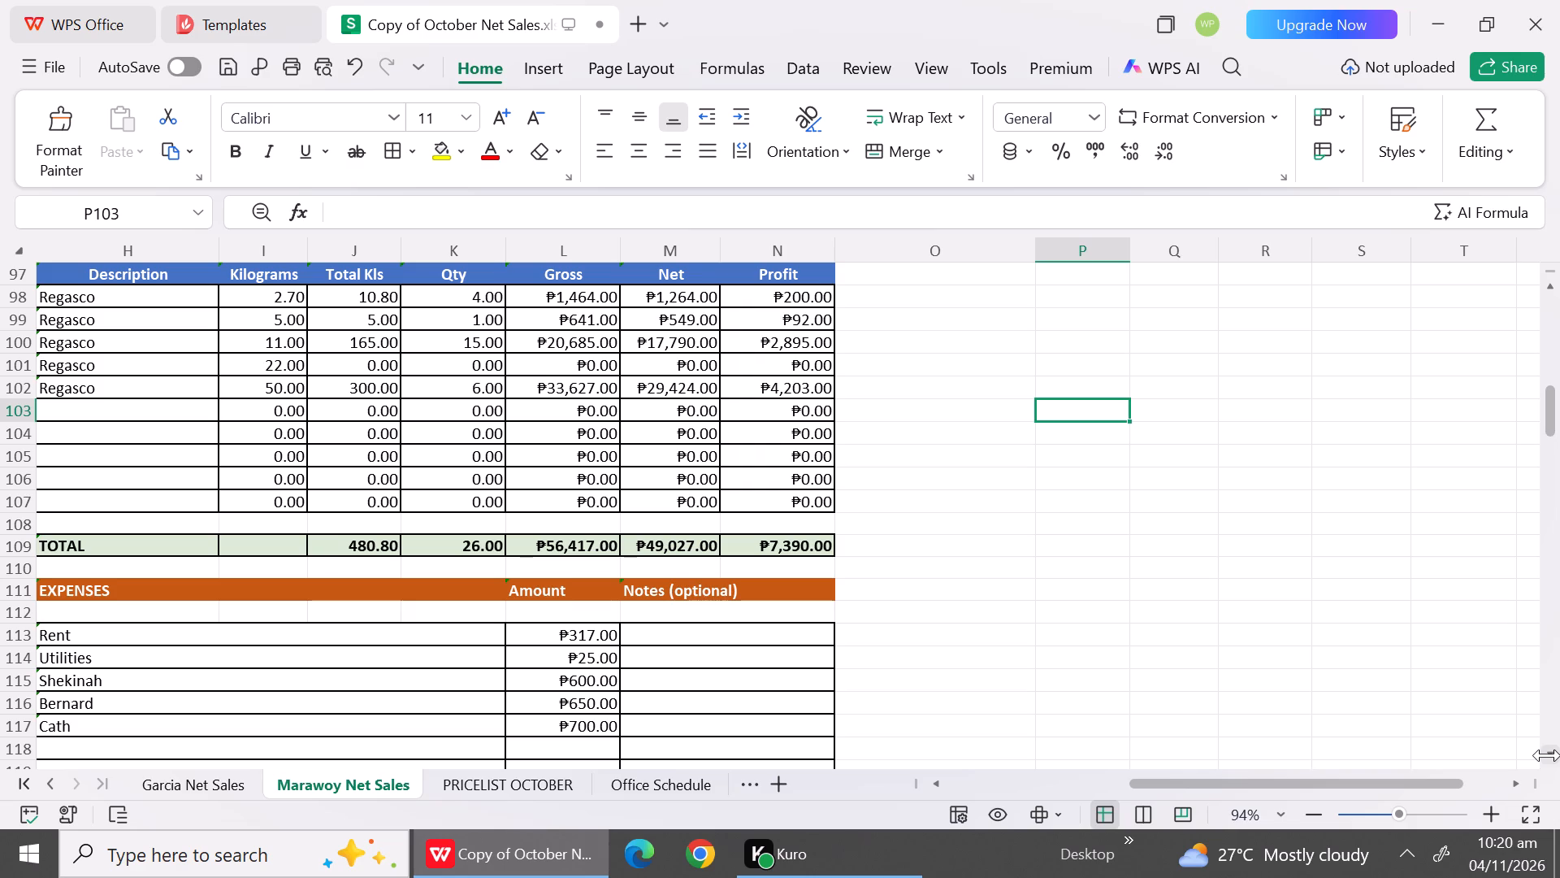
{"action": "left_click", "coordinate": [1547, 755]}
{"action": "left_click", "coordinate": [1547, 755]}
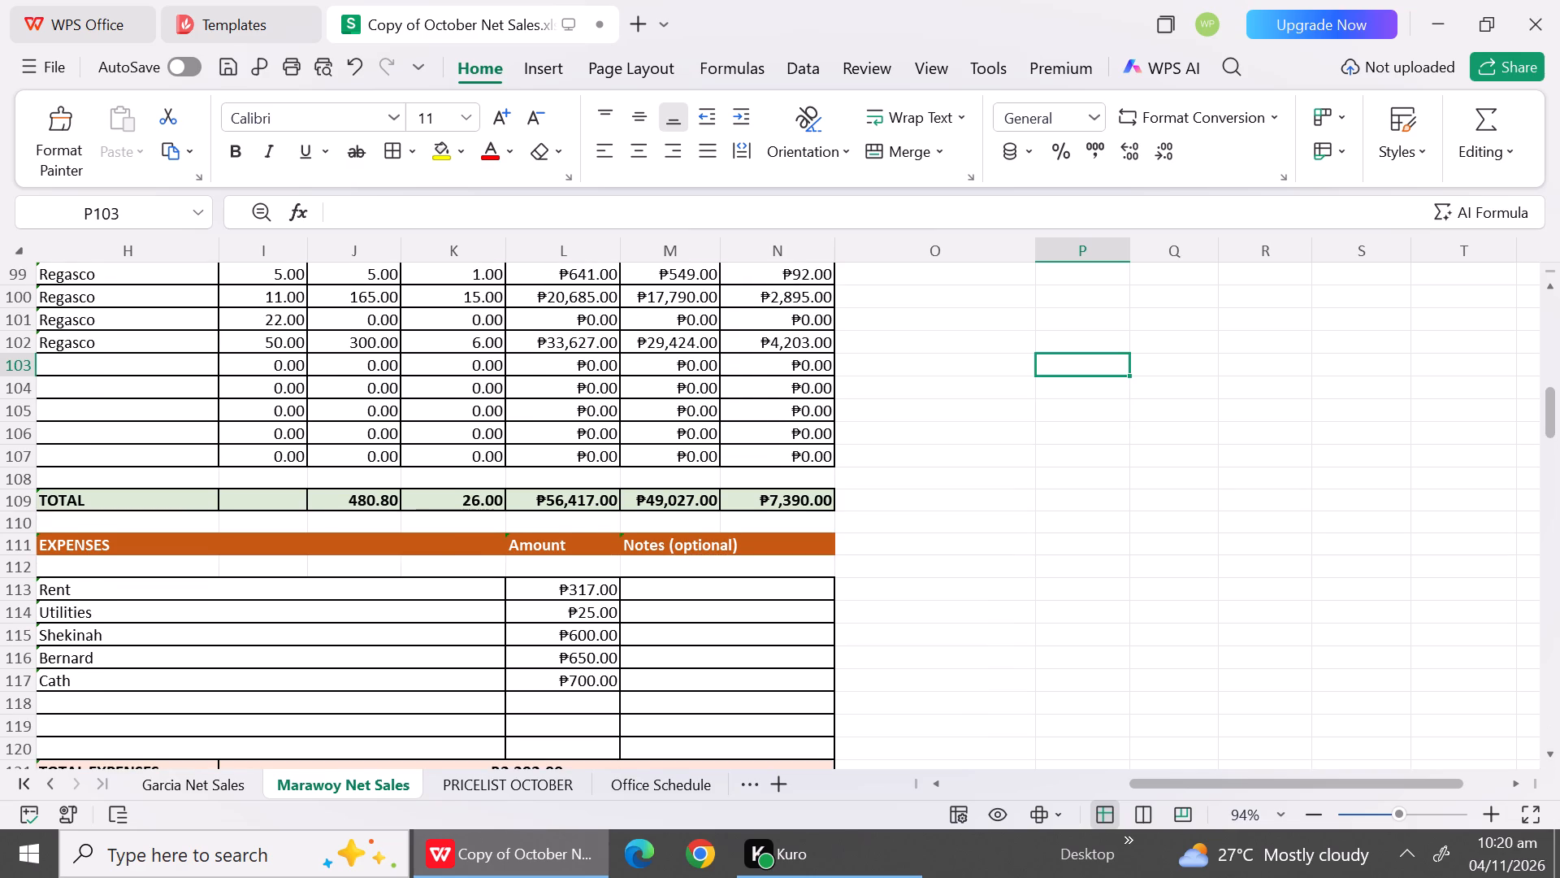
{"action": "left_click", "coordinate": [187, 706]}
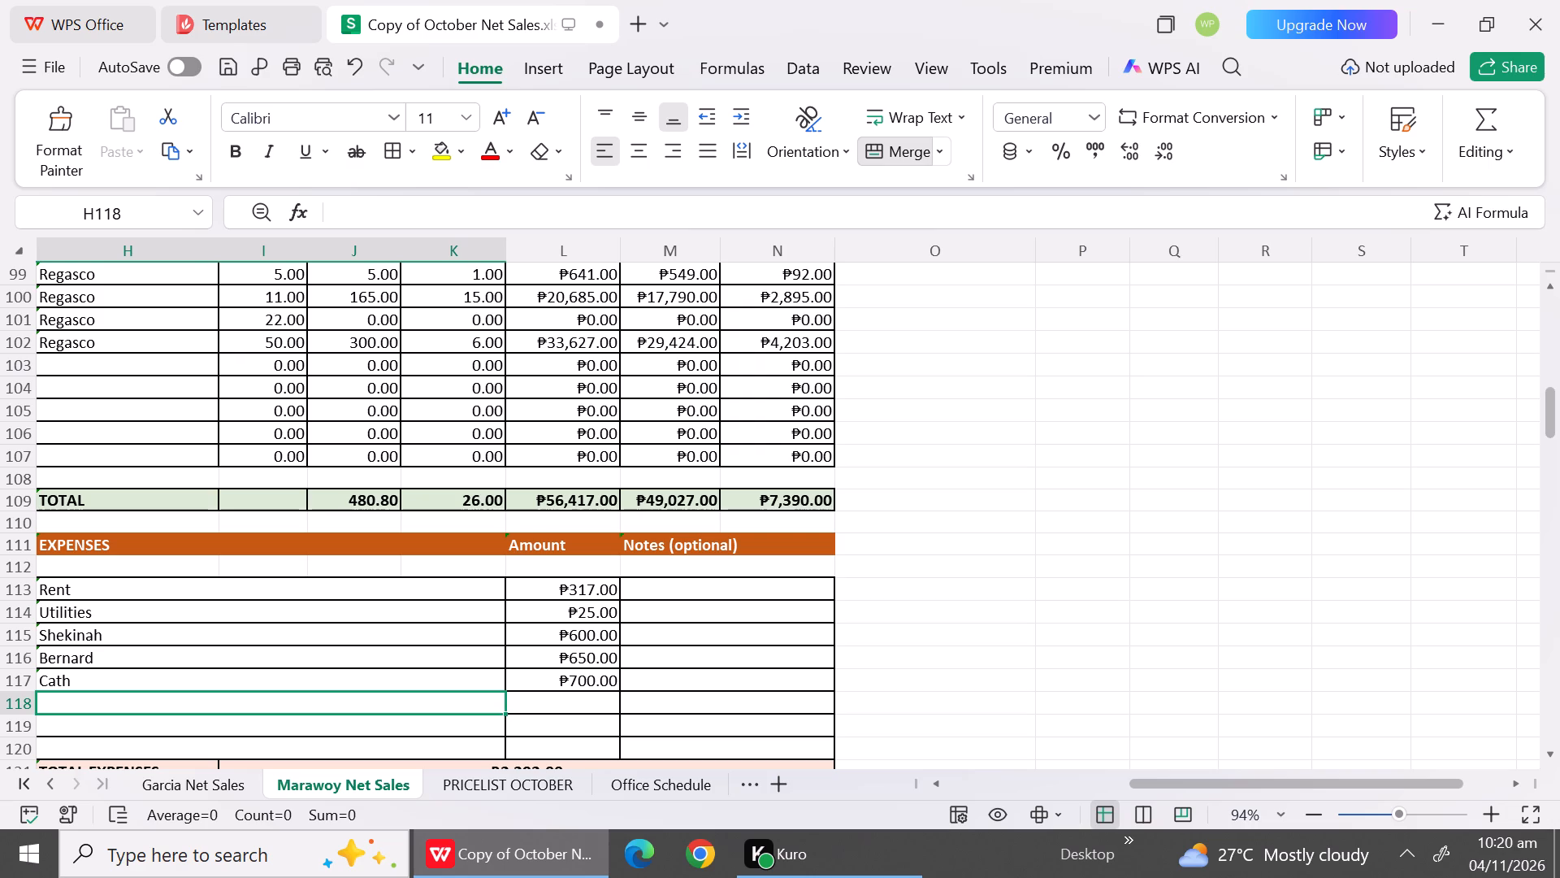
{"action": "key", "text": "shift+a"}
{"action": "type", "text": "utoload"}
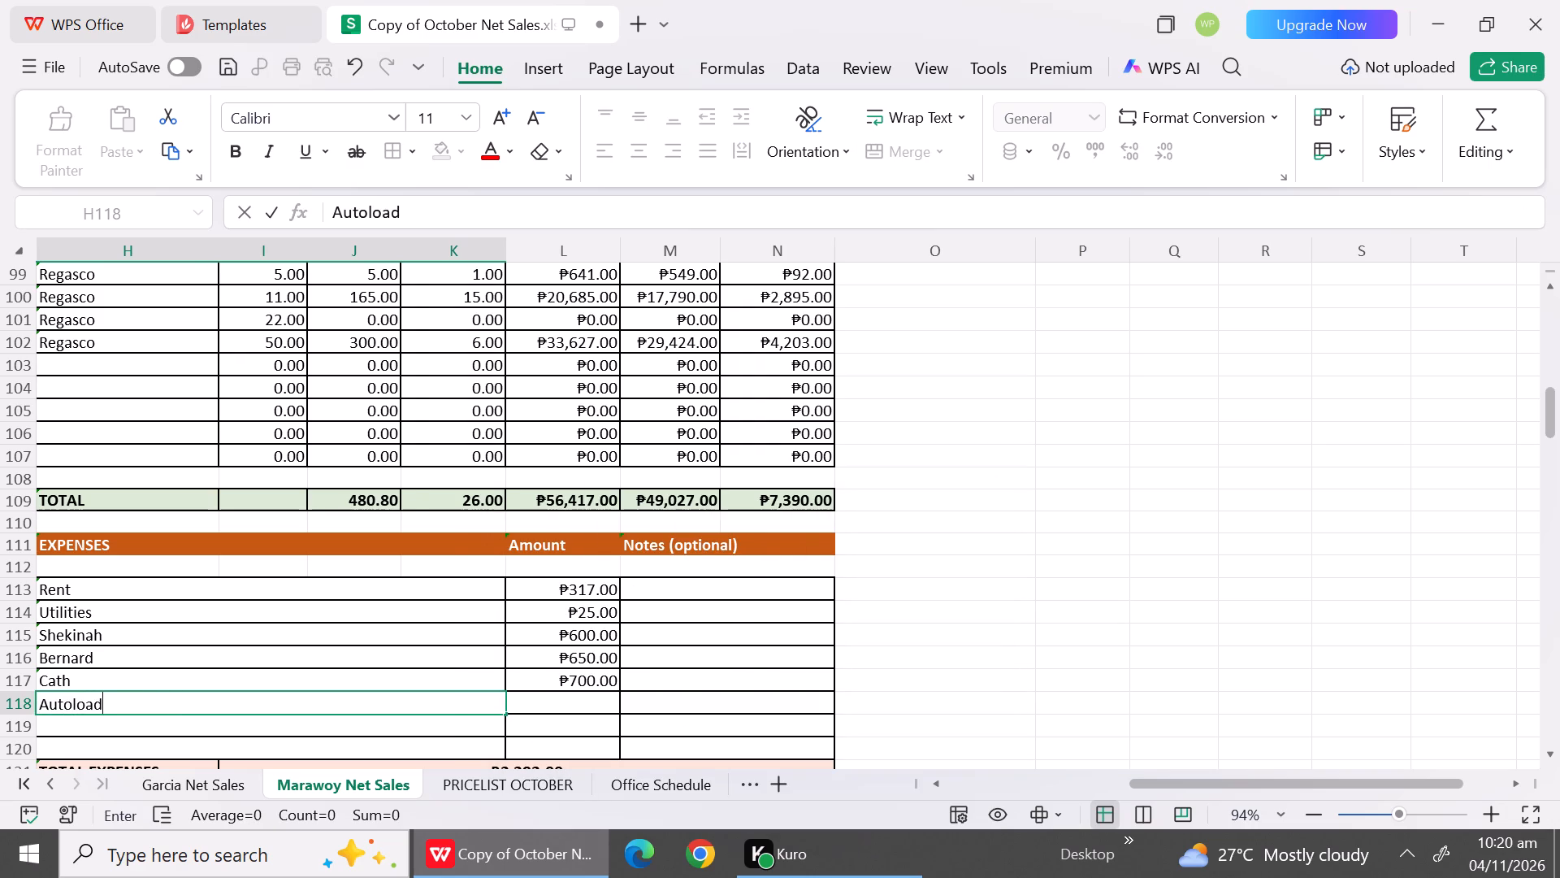
{"action": "left_click", "coordinate": [558, 709]}
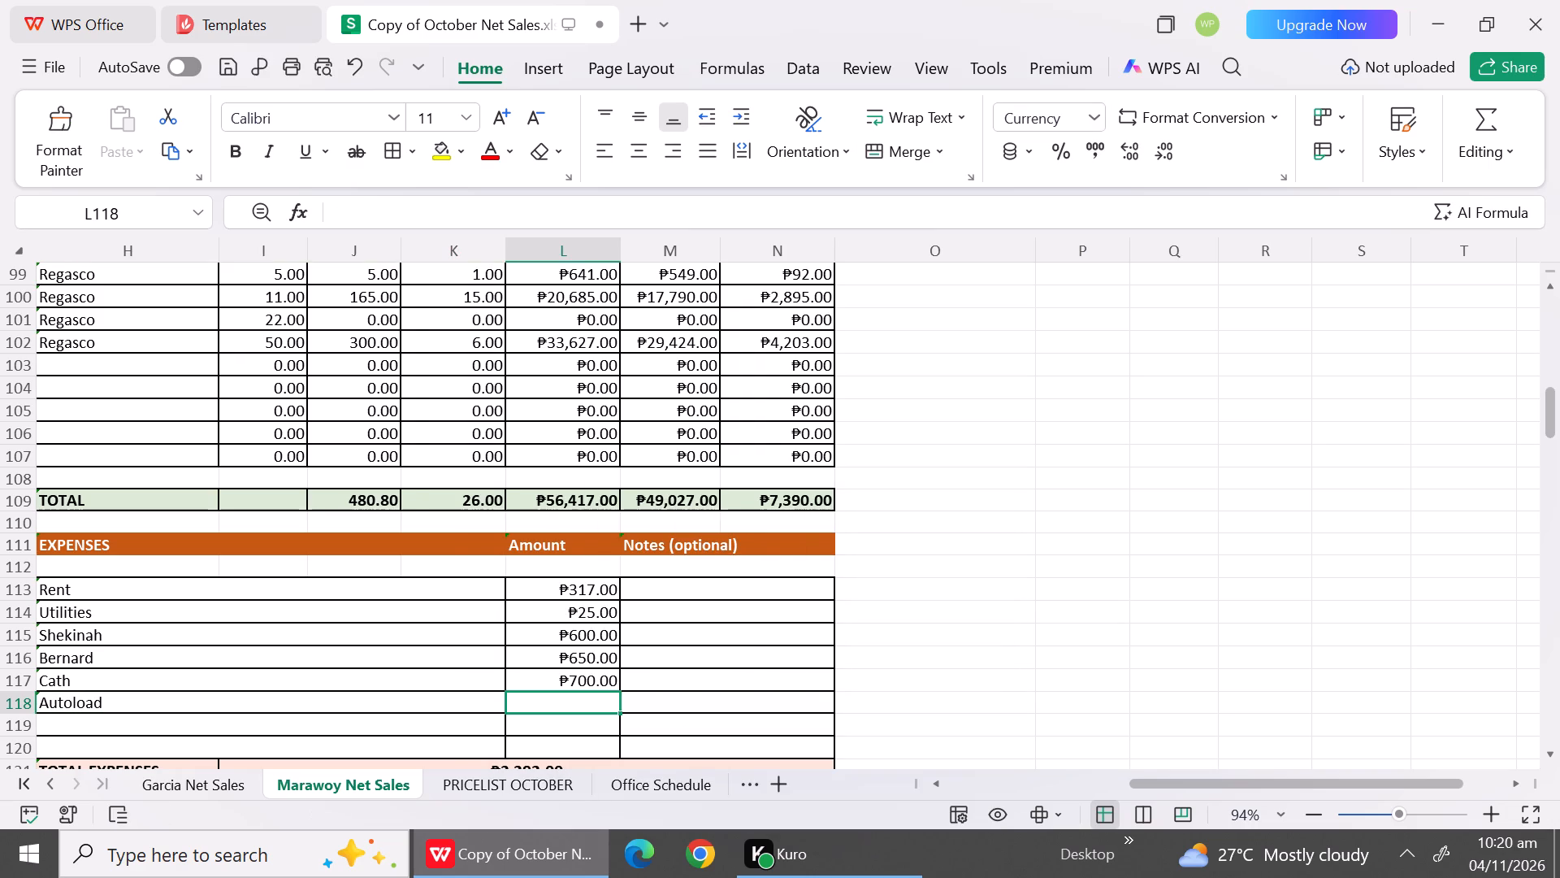
{"action": "key", "text": "3"}
{"action": "type", "text": "60"}
{"action": "left_click", "coordinate": [768, 673]}
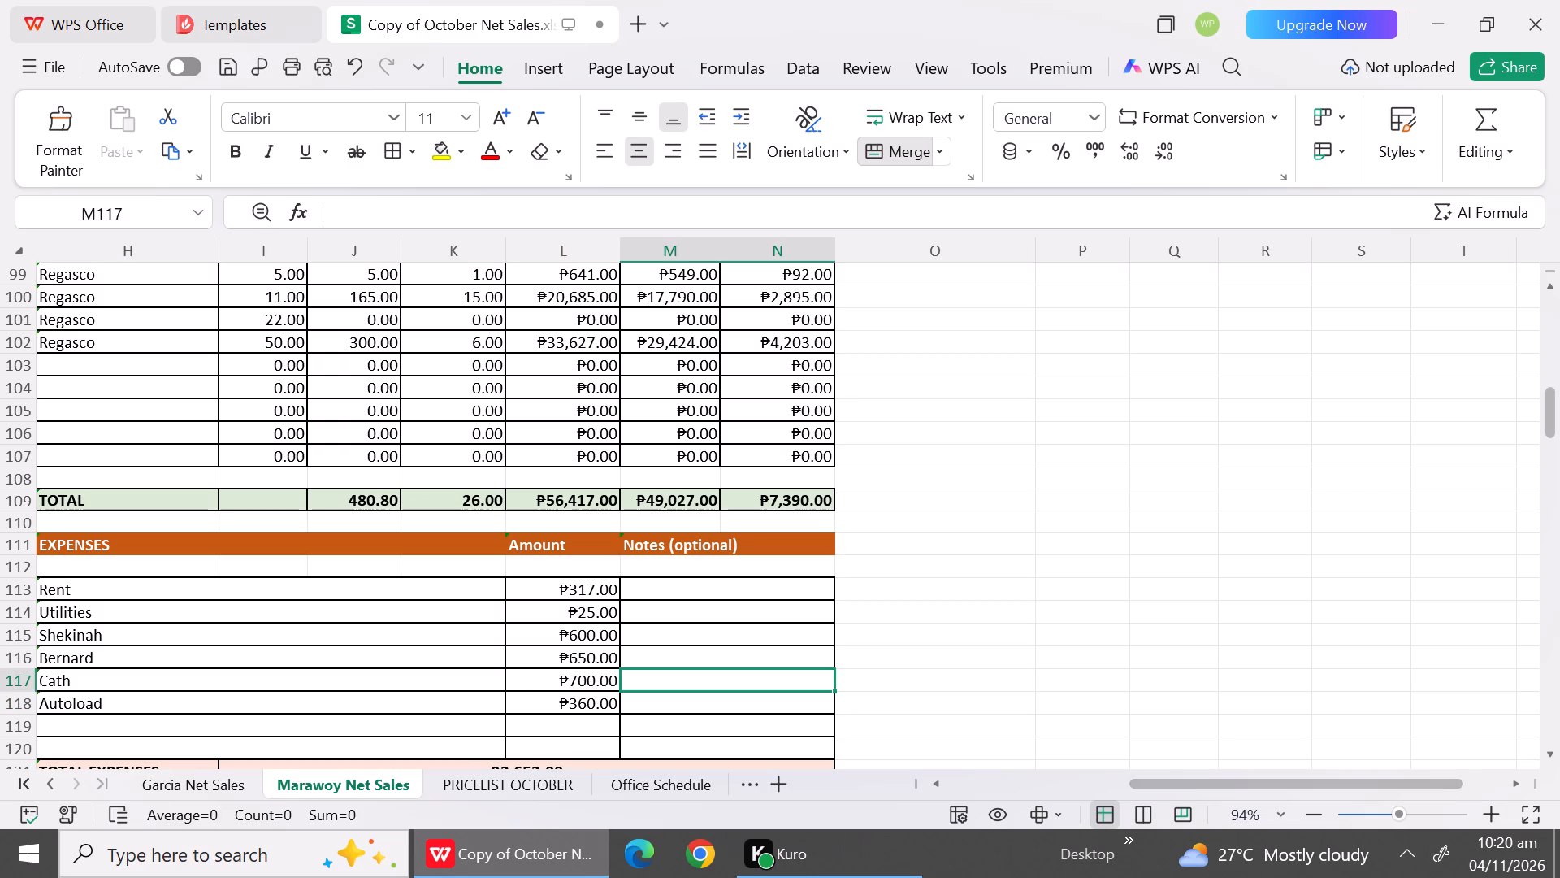
Set the quantity of the 11 kg Regasco row in the October 20 report to 14.
{"action": "triple_click", "coordinate": [1555, 746]}
{"action": "left_click", "coordinate": [1555, 746]}
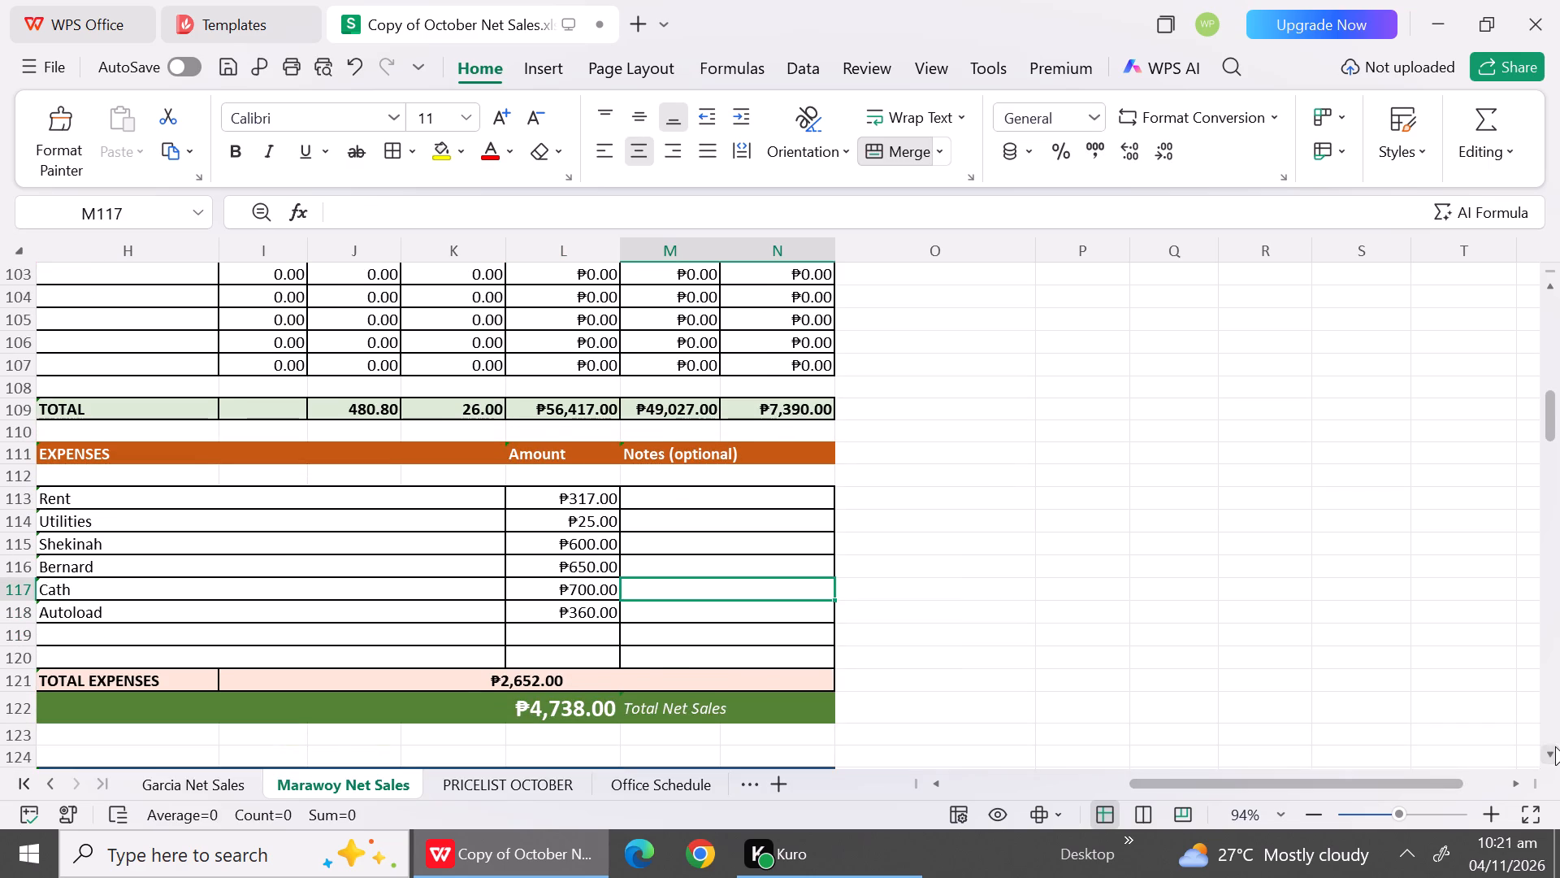
{"action": "left_click", "coordinate": [1555, 746]}
{"action": "left_click", "coordinate": [1555, 746]}
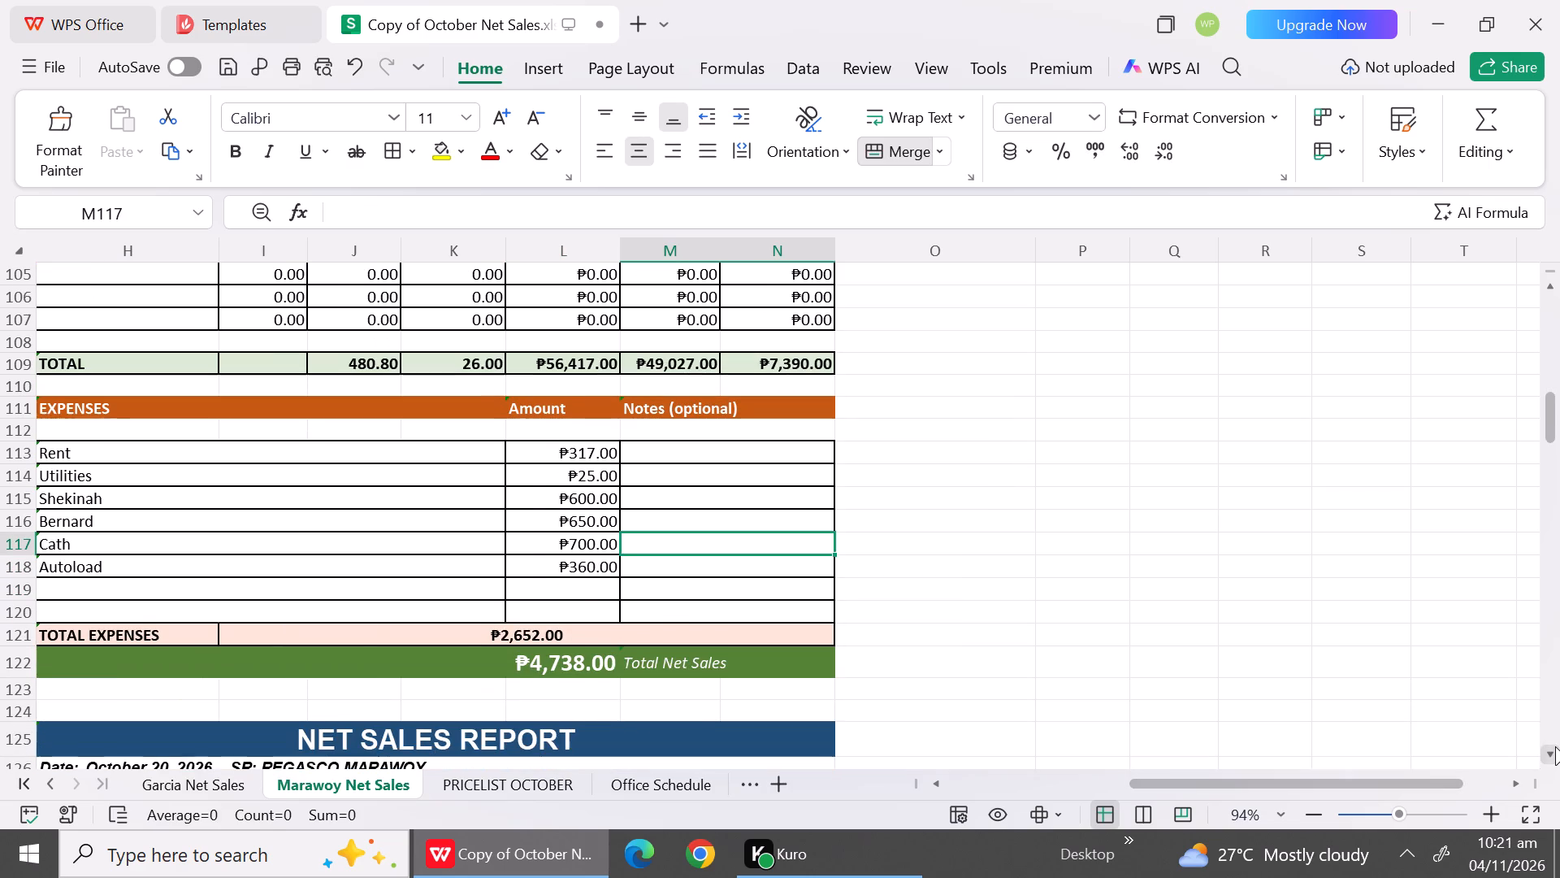
{"action": "left_click", "coordinate": [1555, 746]}
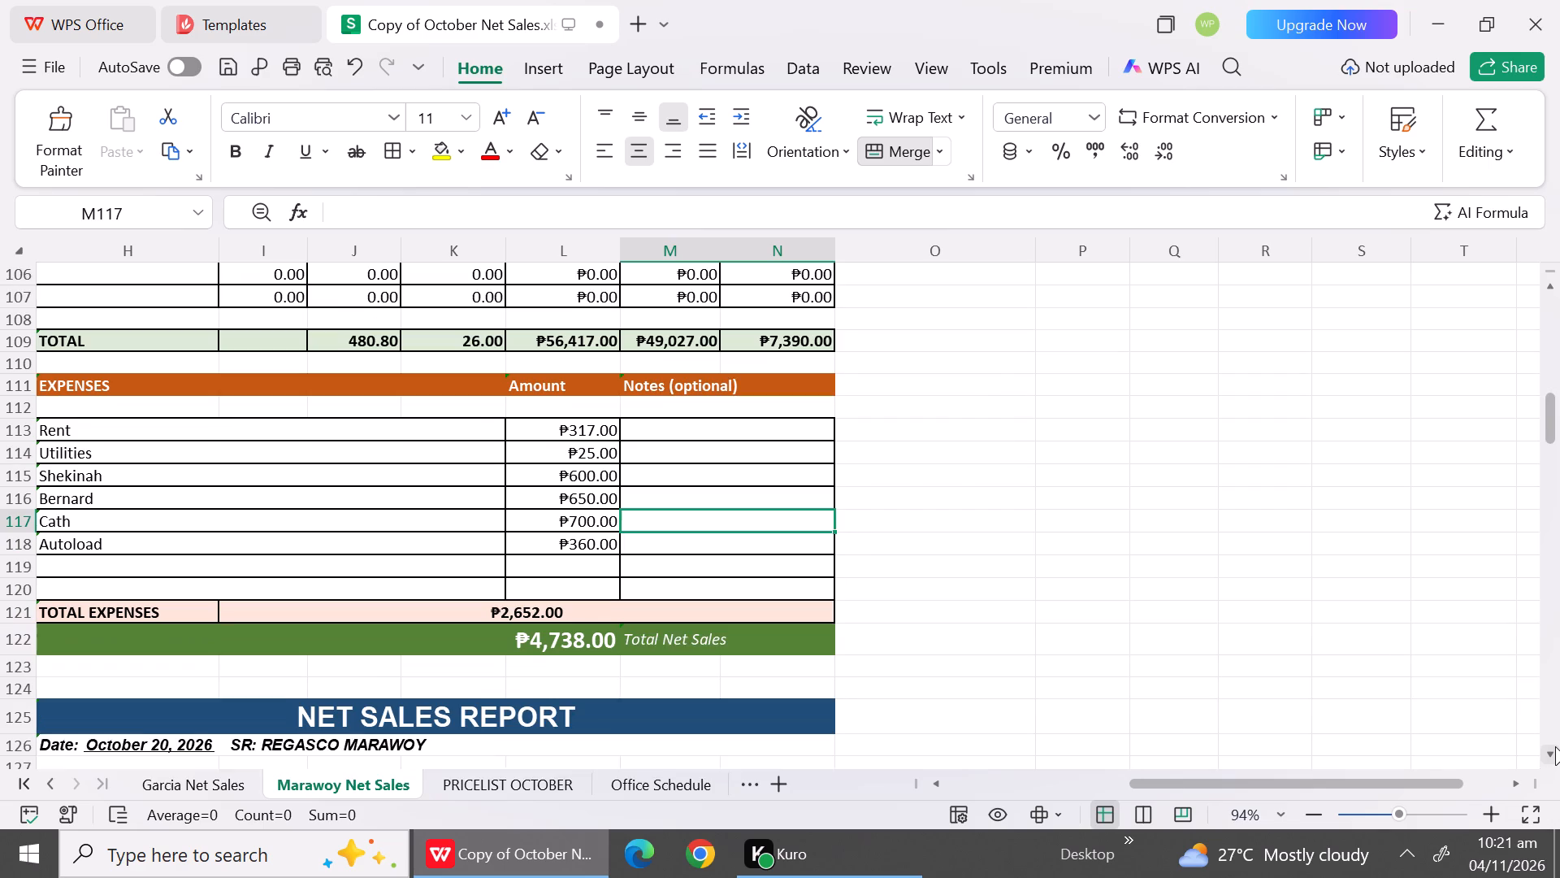
{"action": "triple_click", "coordinate": [1555, 746]}
{"action": "double_click", "coordinate": [1555, 746]}
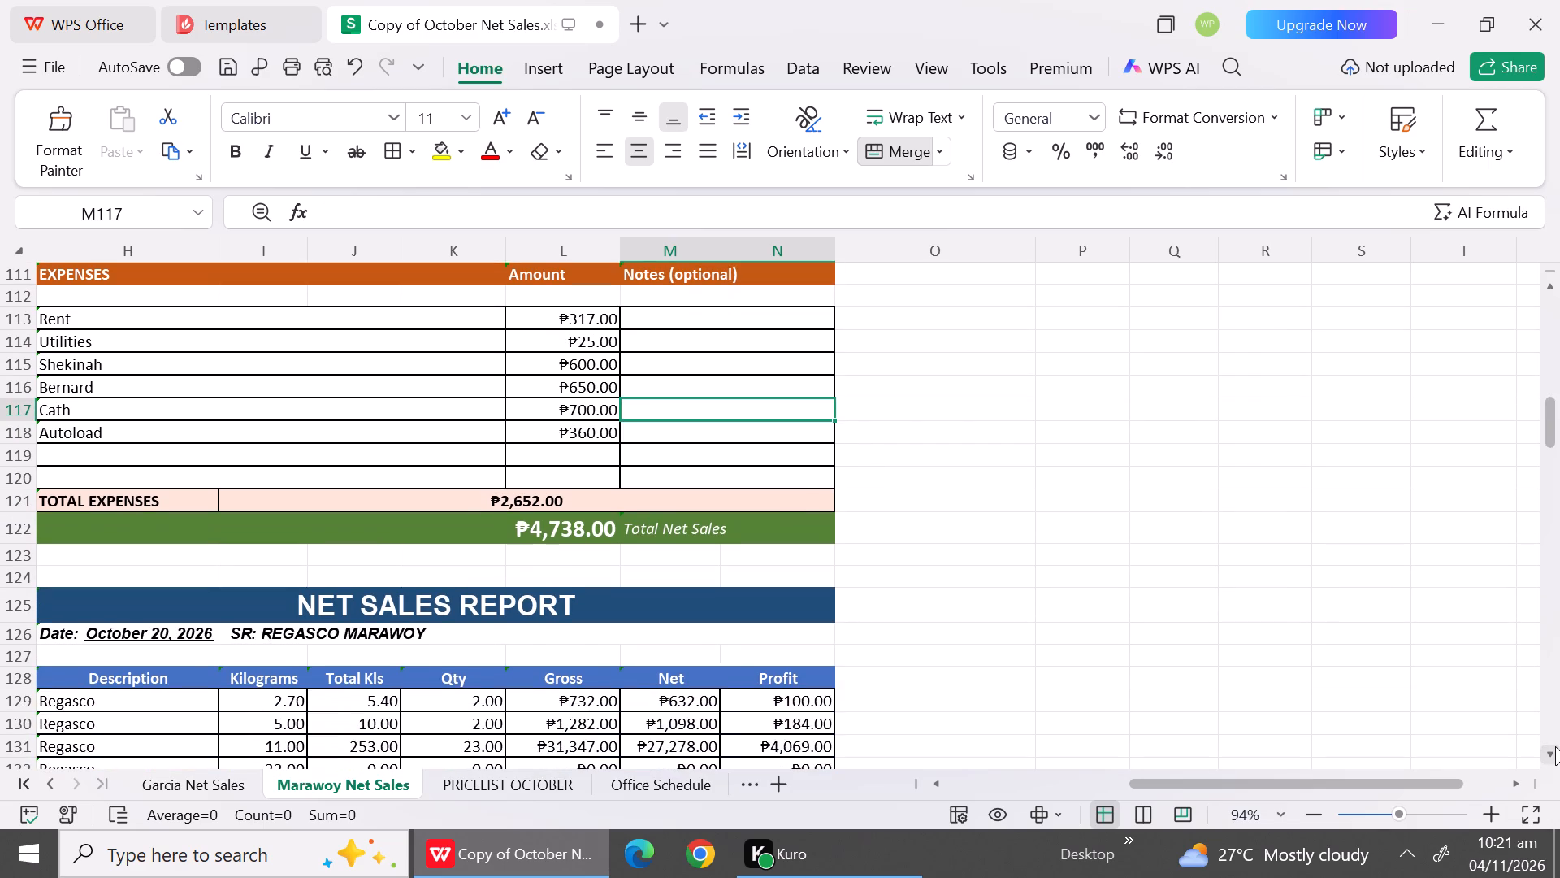
{"action": "left_click", "coordinate": [1555, 746]}
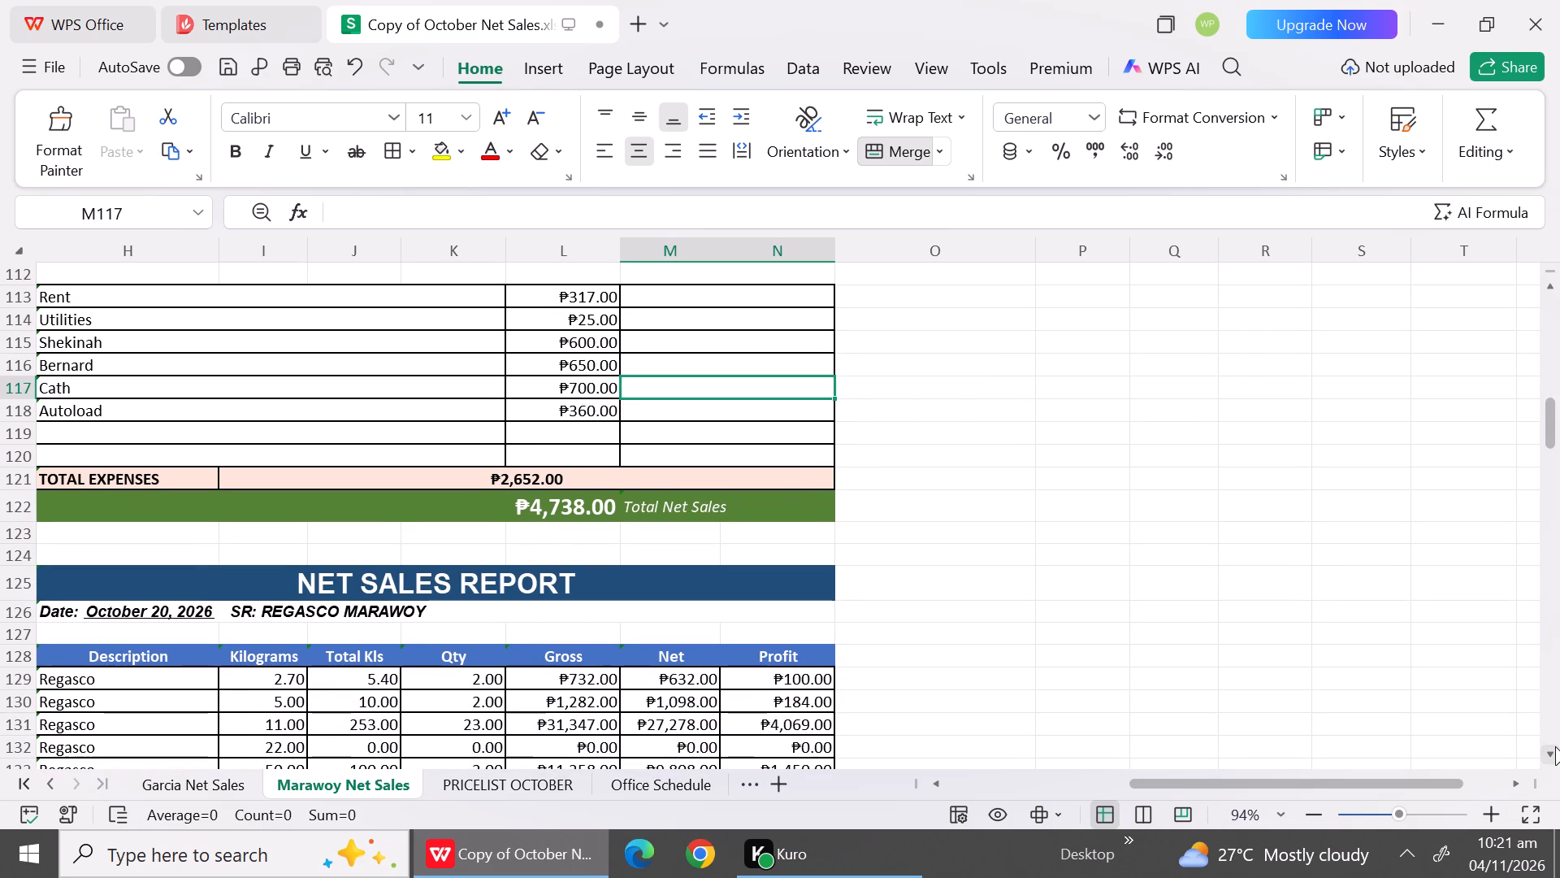
{"action": "left_click", "coordinate": [1555, 746]}
{"action": "left_click", "coordinate": [1555, 746]}
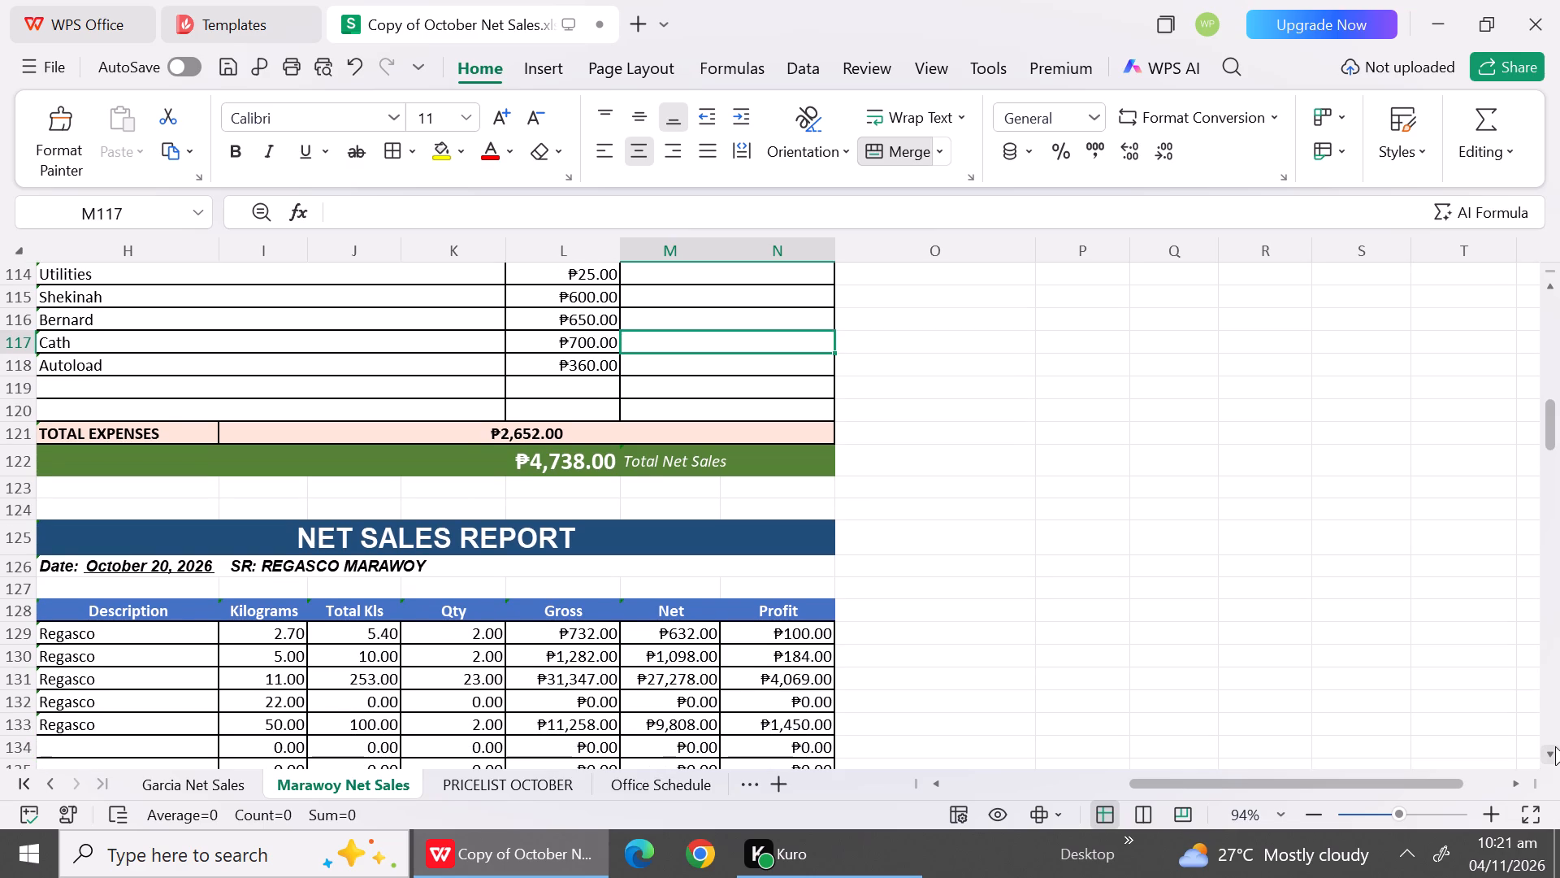
{"action": "left_click", "coordinate": [1555, 746]}
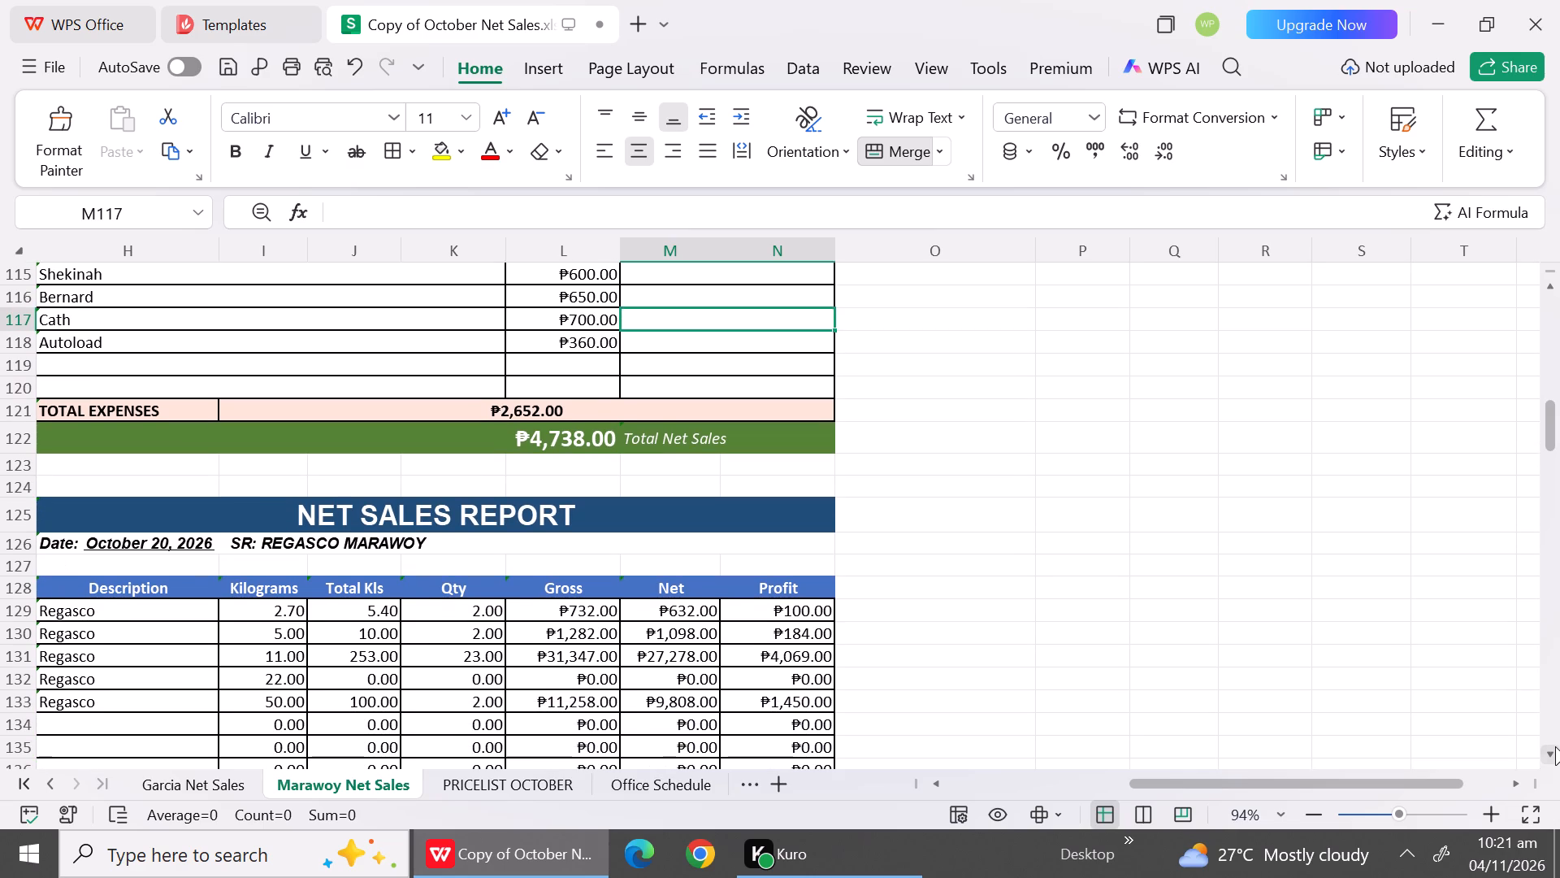
{"action": "left_click", "coordinate": [1555, 746]}
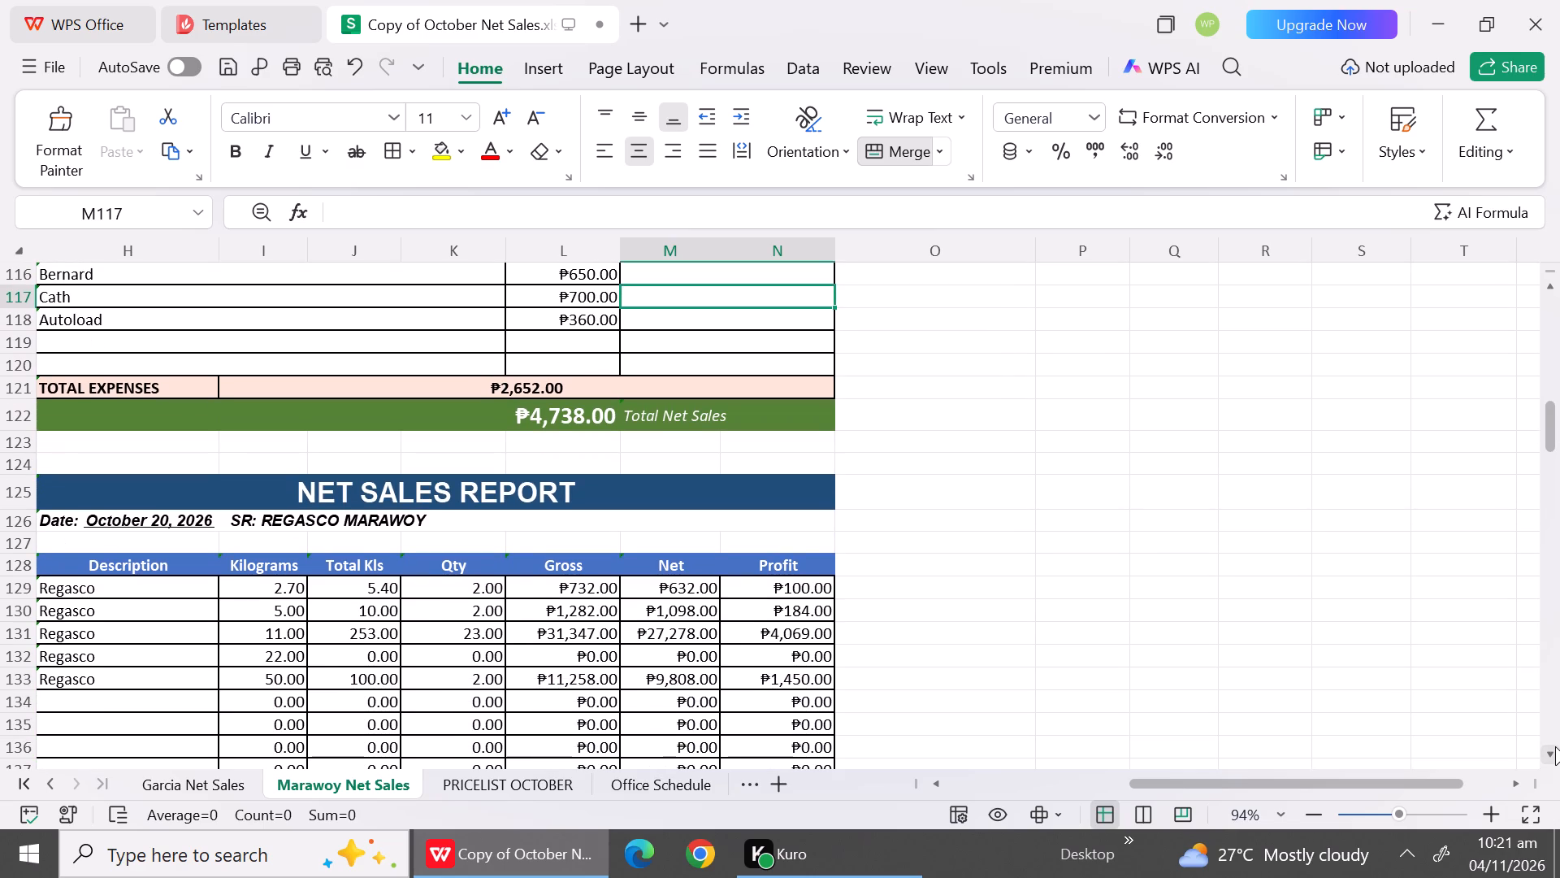
{"action": "left_click", "coordinate": [1555, 746]}
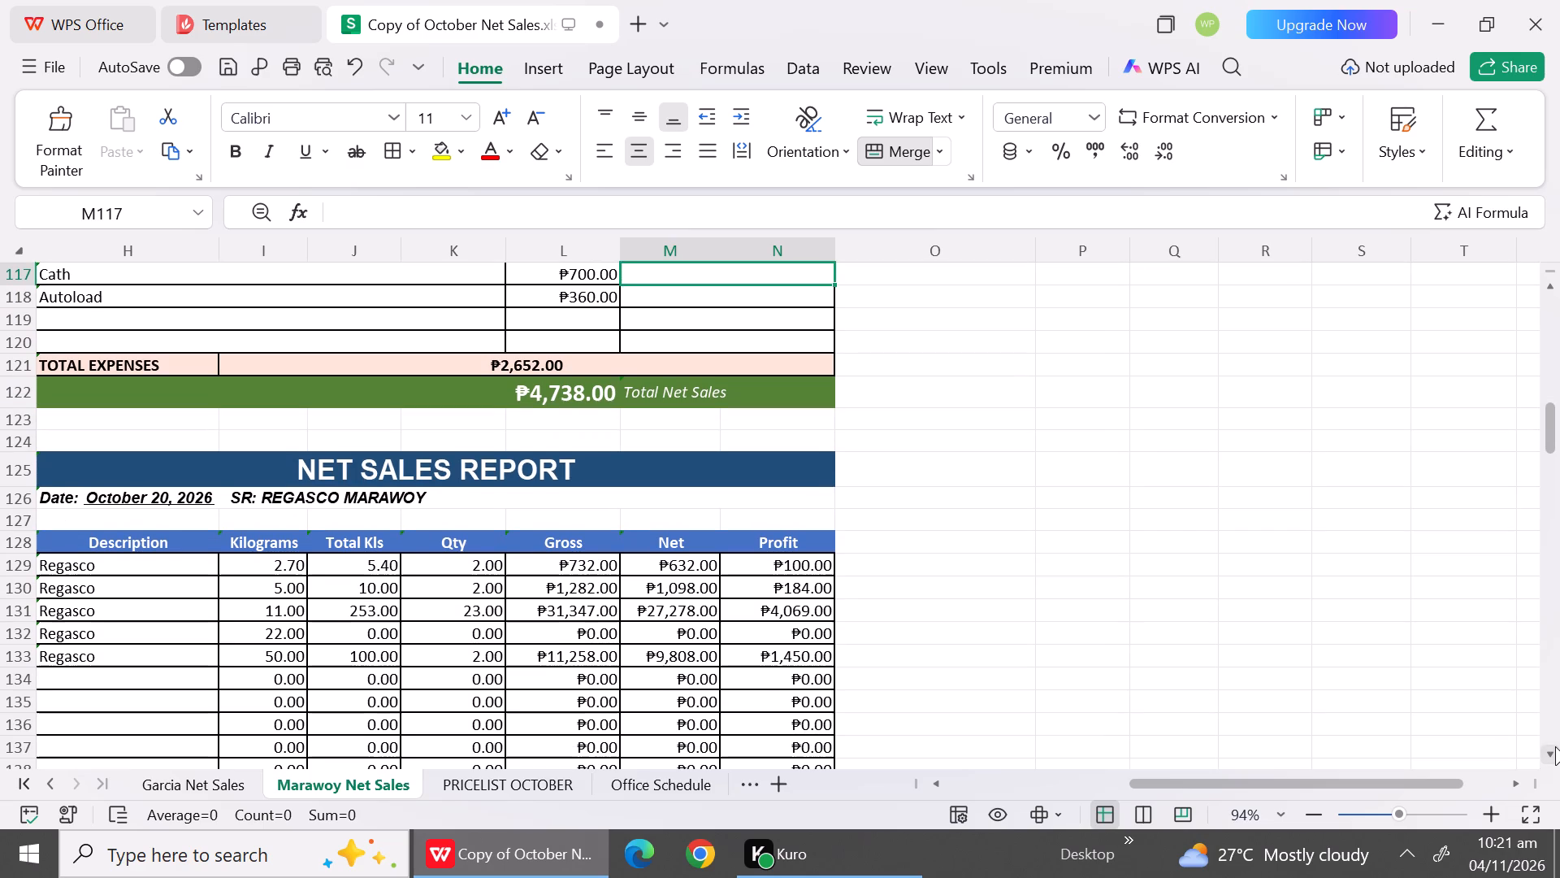
{"action": "left_click", "coordinate": [485, 605]}
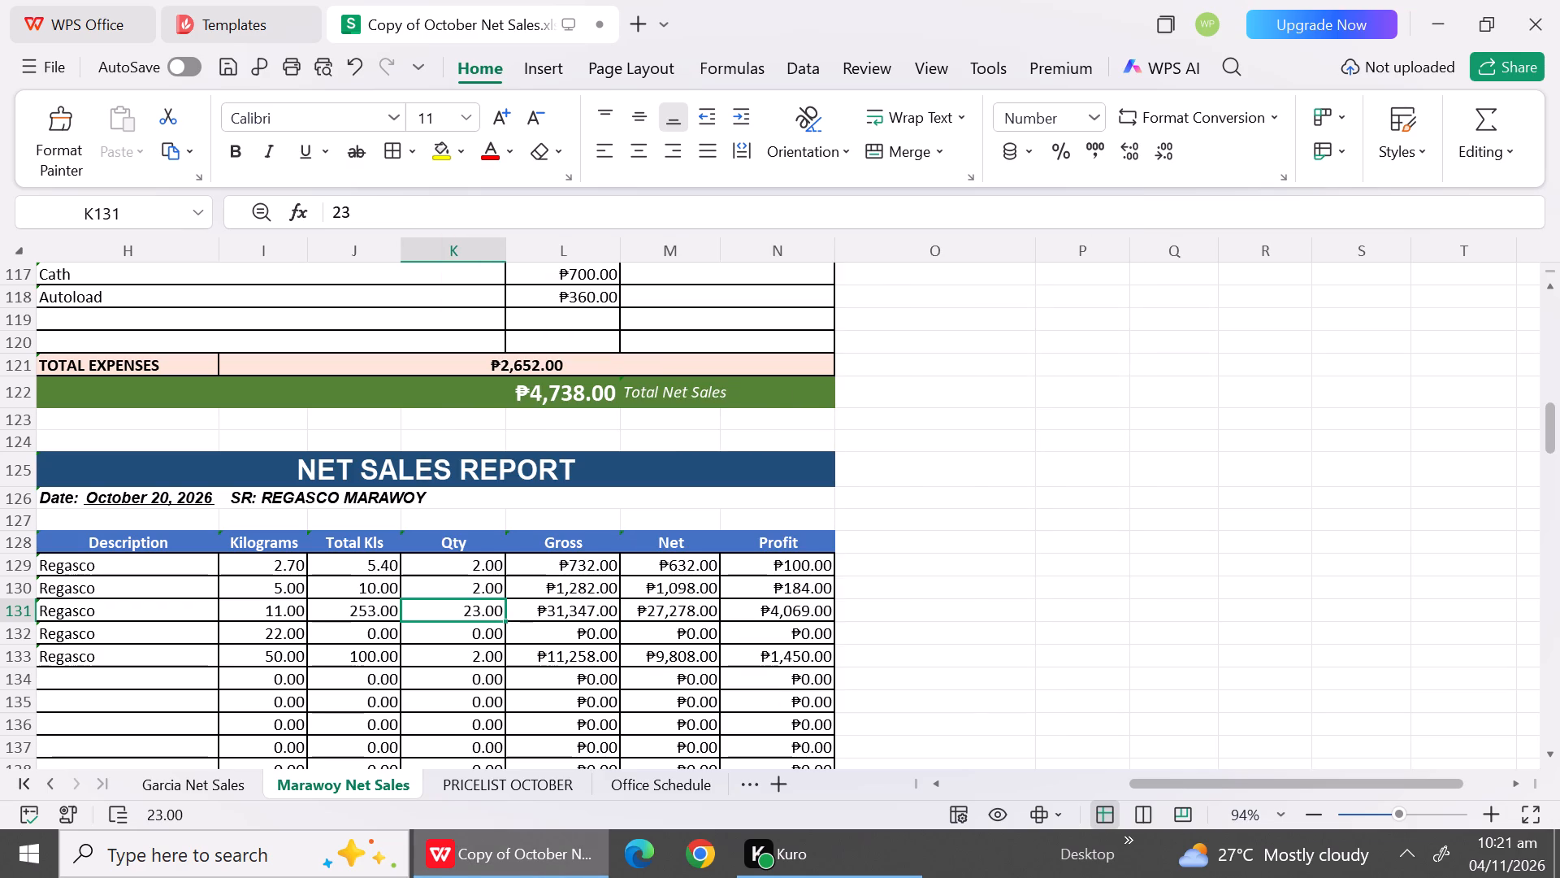
{"action": "type", "text": "15"}
{"action": "key", "text": "BackSpace"}
{"action": "key", "text": "4"}
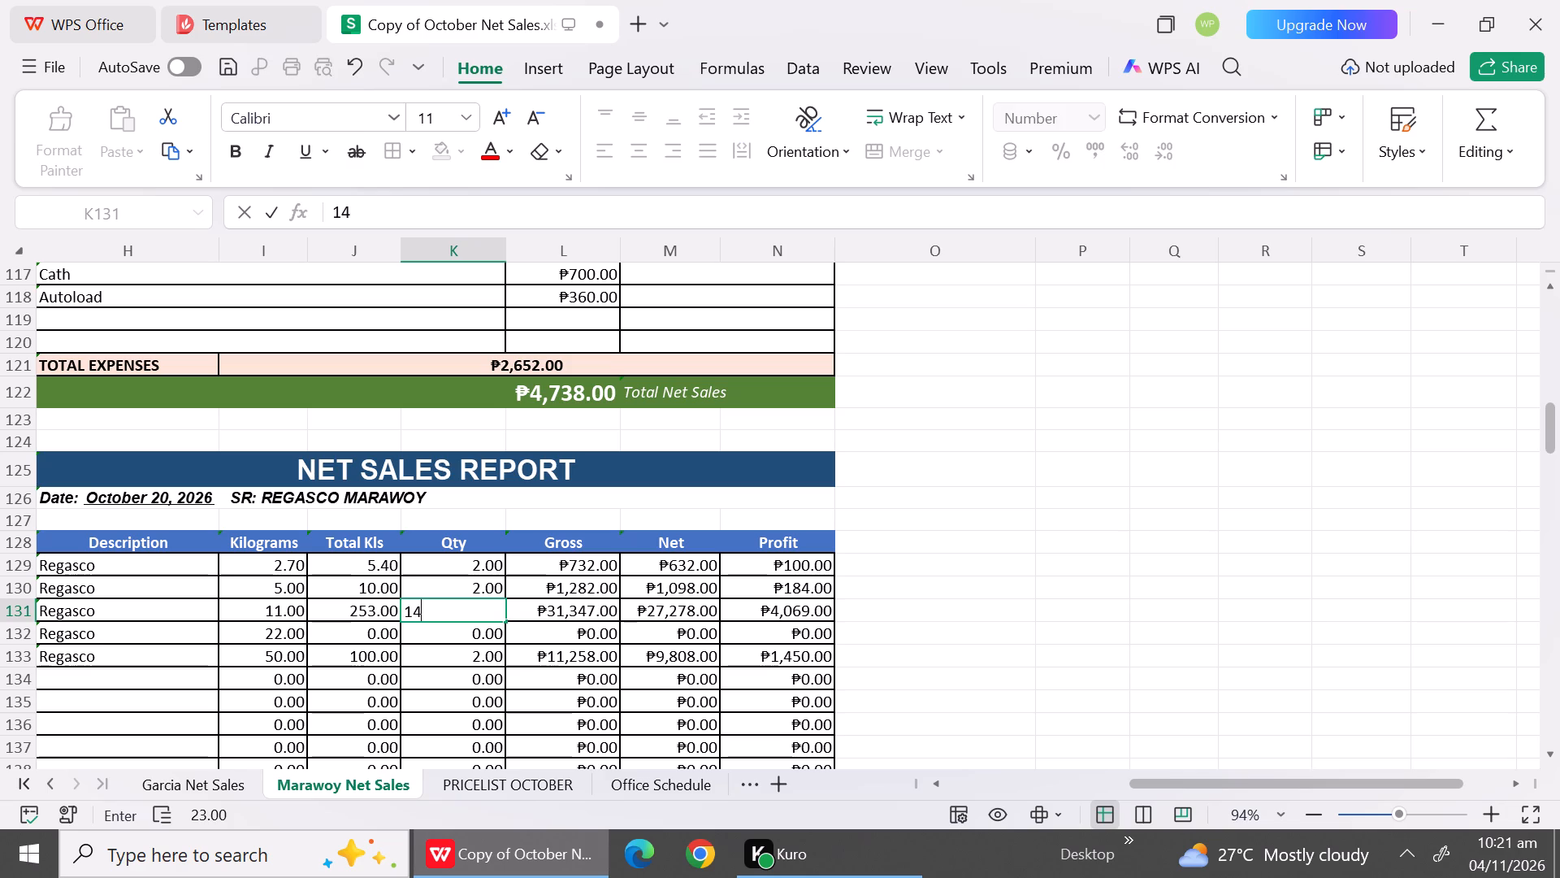
{"action": "left_click", "coordinate": [533, 614]}
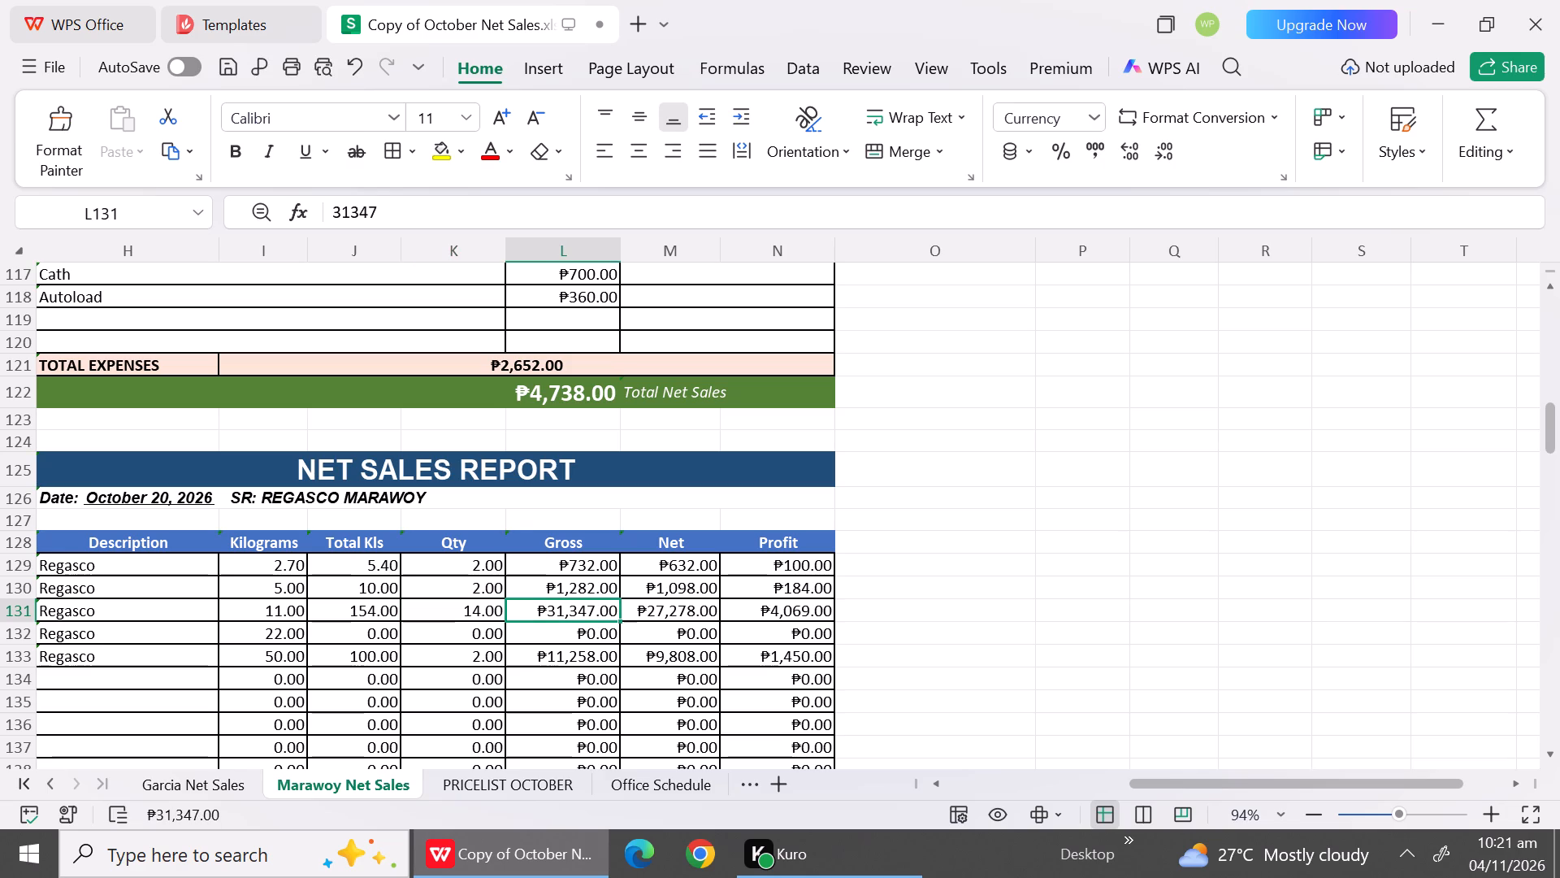
{"action": "left_click", "coordinate": [1129, 547]}
{"action": "key", "text": "shift+plus"}
{"action": "key", "text": "BackSpace"}
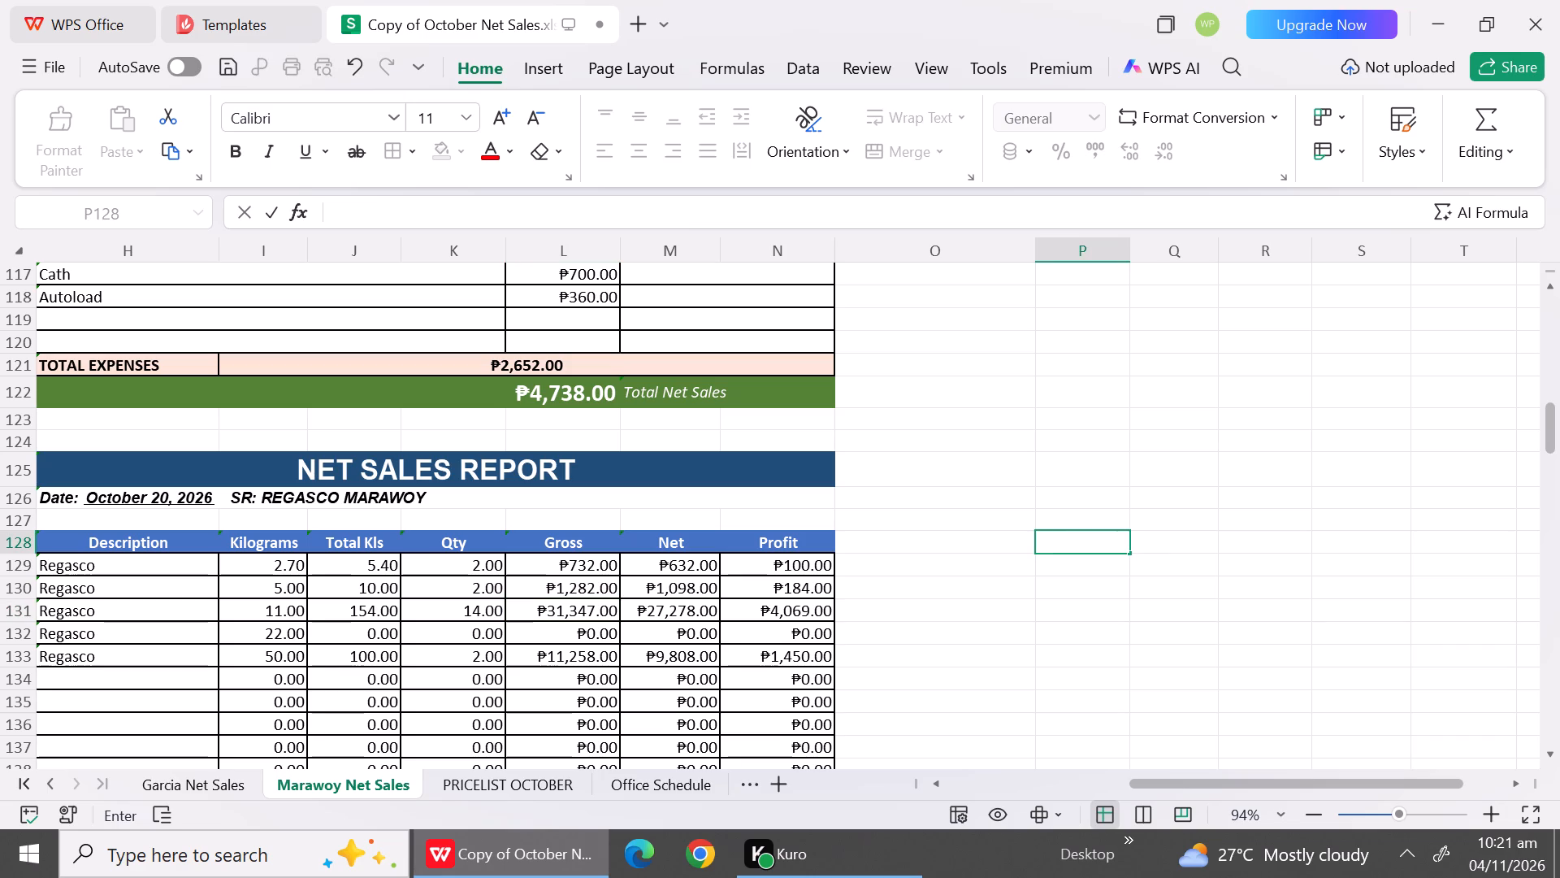
{"action": "key", "text": "BackSpace"}
{"action": "key", "text": "equal"}
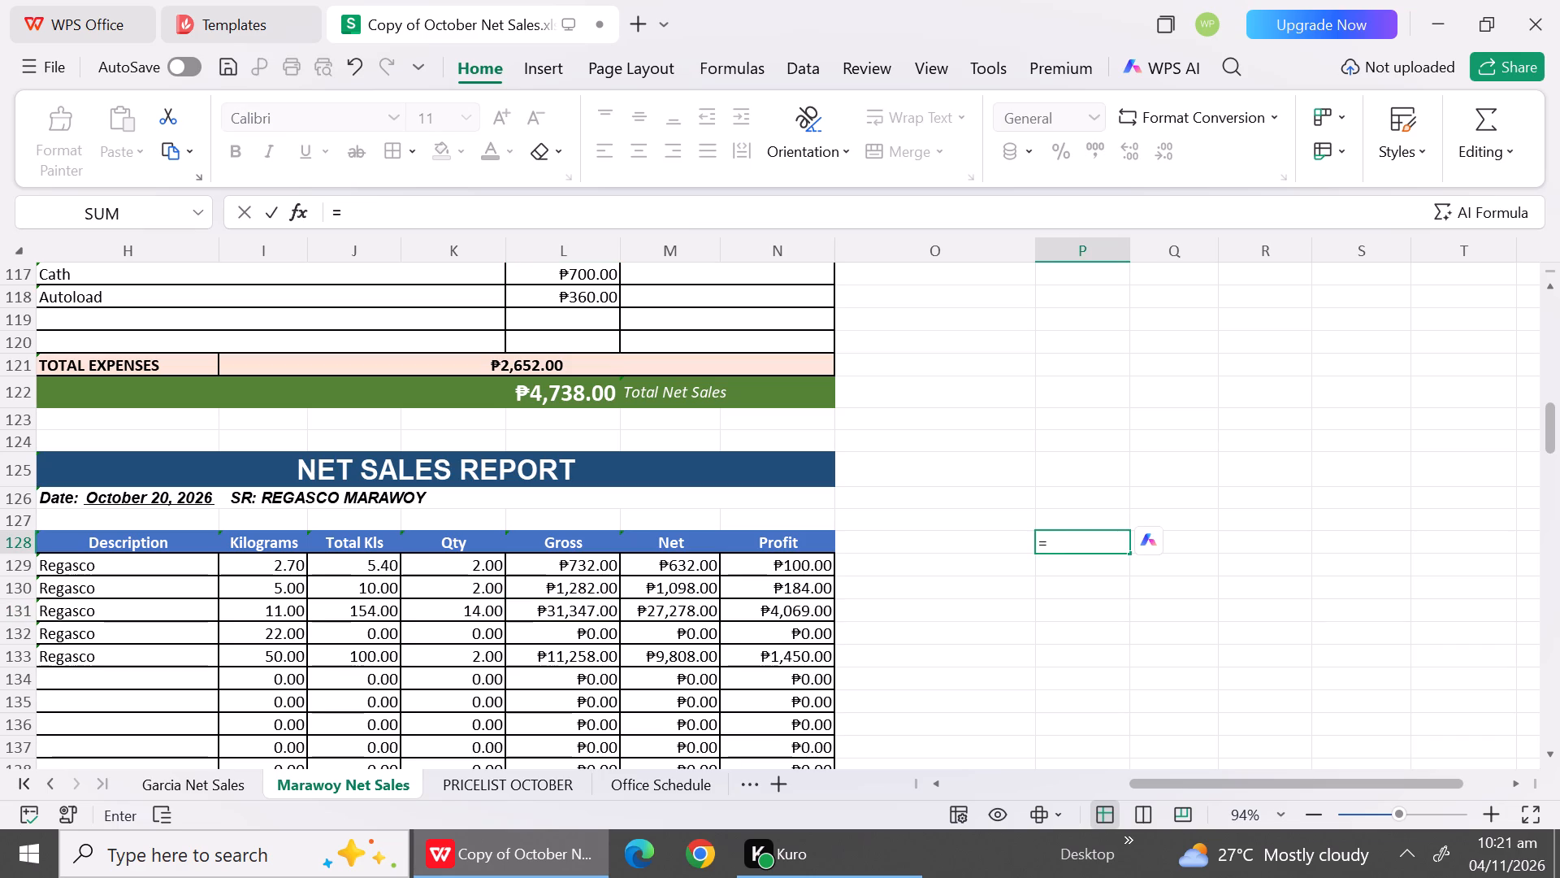
{"action": "type", "text": "31"}
{"action": "type", "text": "347"}
{"action": "key", "text": "minus"}
{"action": "type", "text": "12"}
{"action": "type", "text": "051"}
{"action": "key", "text": "Return"}
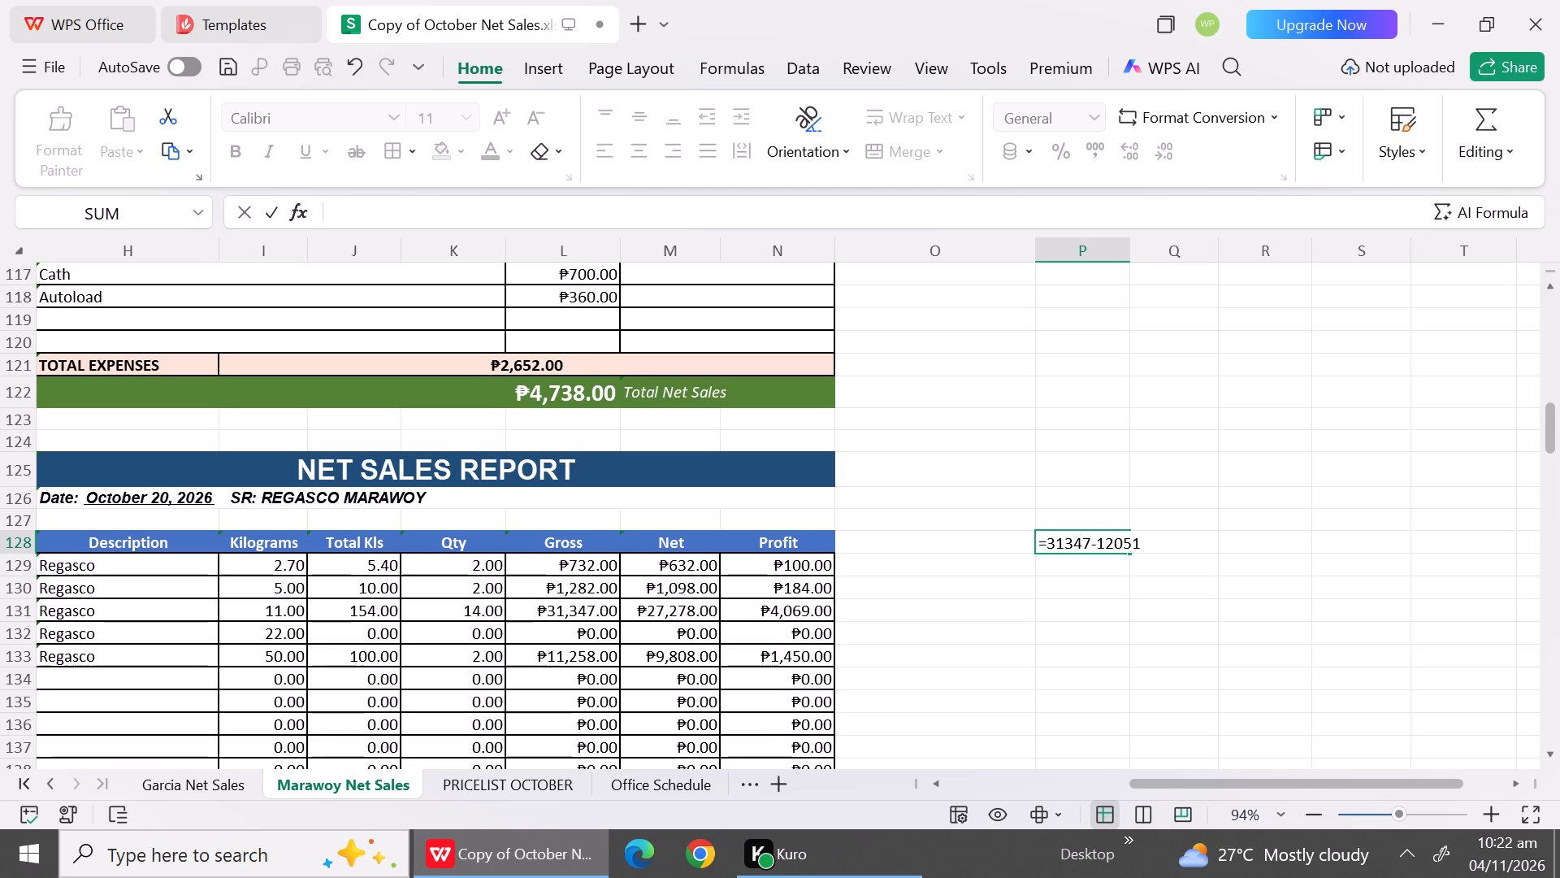
Set the gross of the 11 kg Regasco row in the October 20 report to 19296.
{"action": "left_click", "coordinate": [583, 605]}
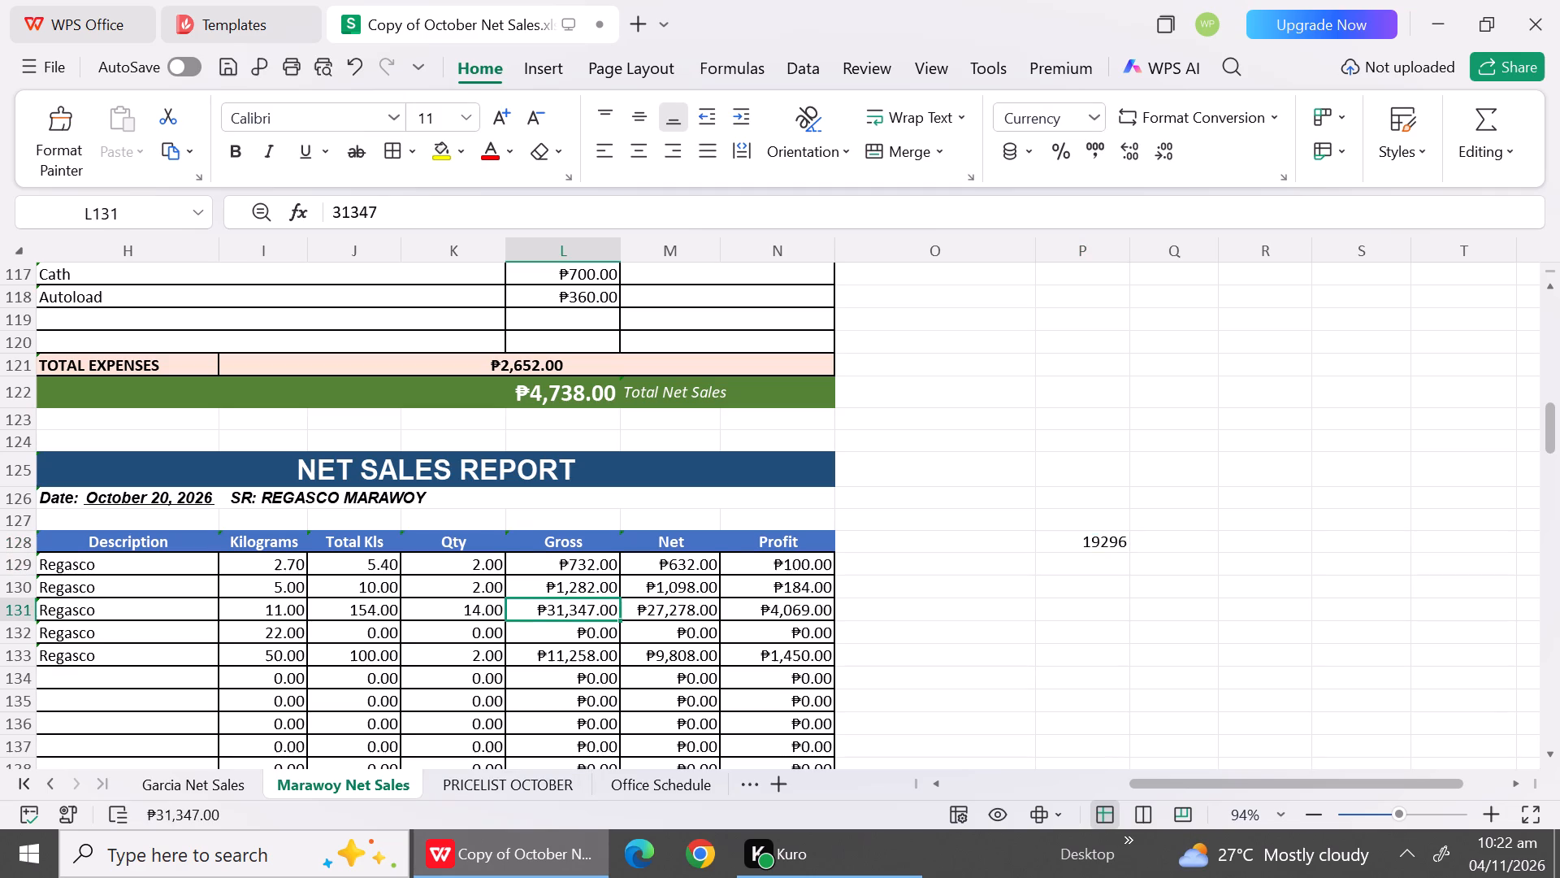
{"action": "type", "text": "19"}
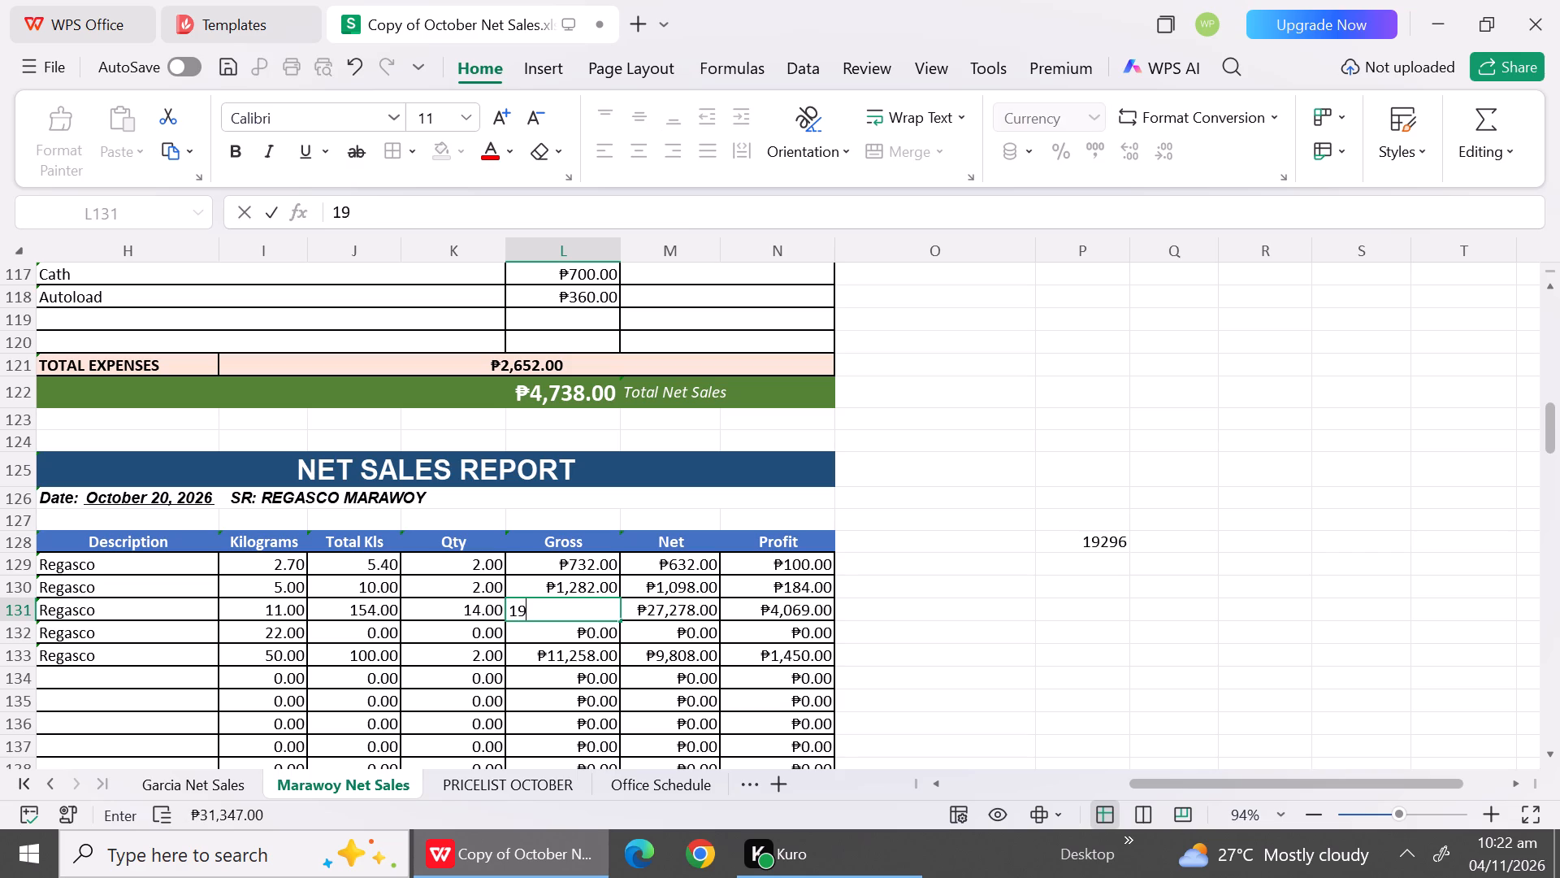
{"action": "type", "text": "296"}
{"action": "left_click", "coordinate": [639, 715]}
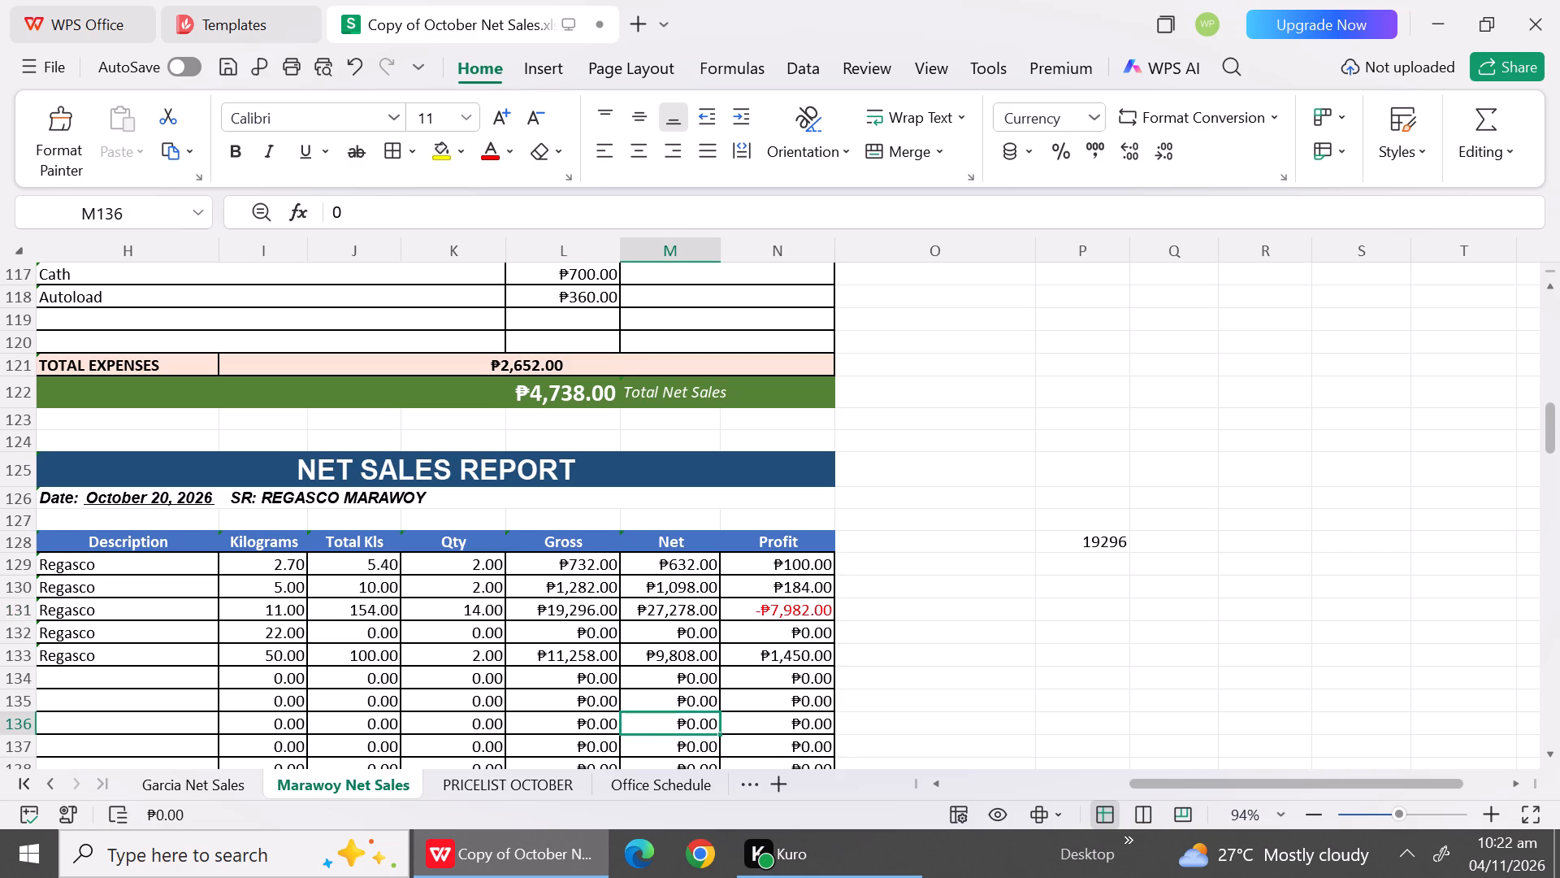
Enter the scratch calculation =14*1186 in cell P129 beside the October 20 report for the 11 kg row's net.
{"action": "left_click", "coordinate": [1094, 541]}
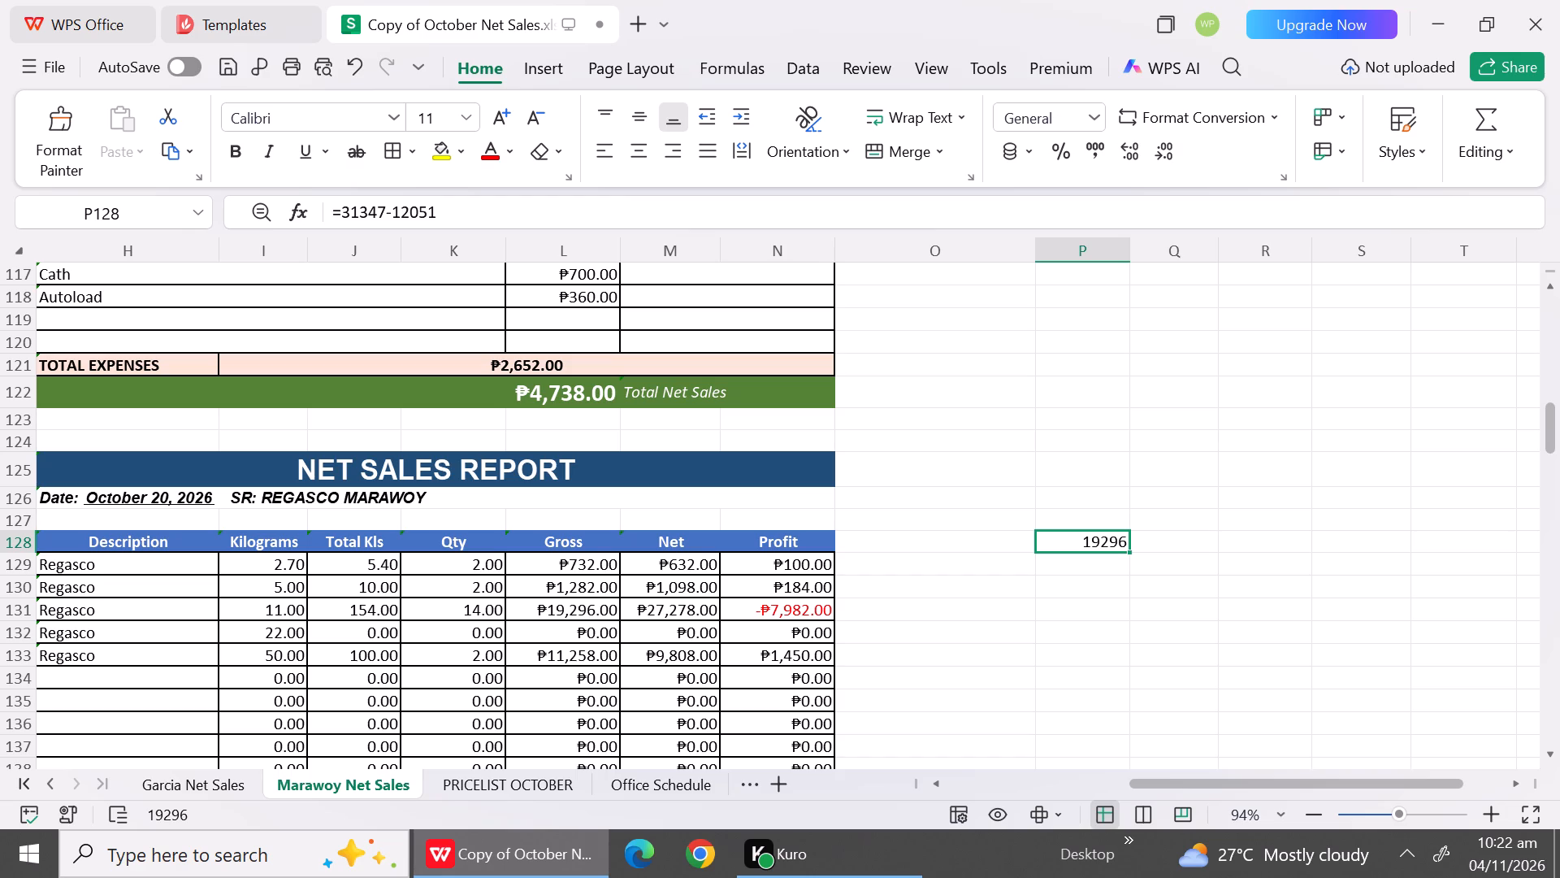
{"action": "left_click", "coordinate": [1086, 567]}
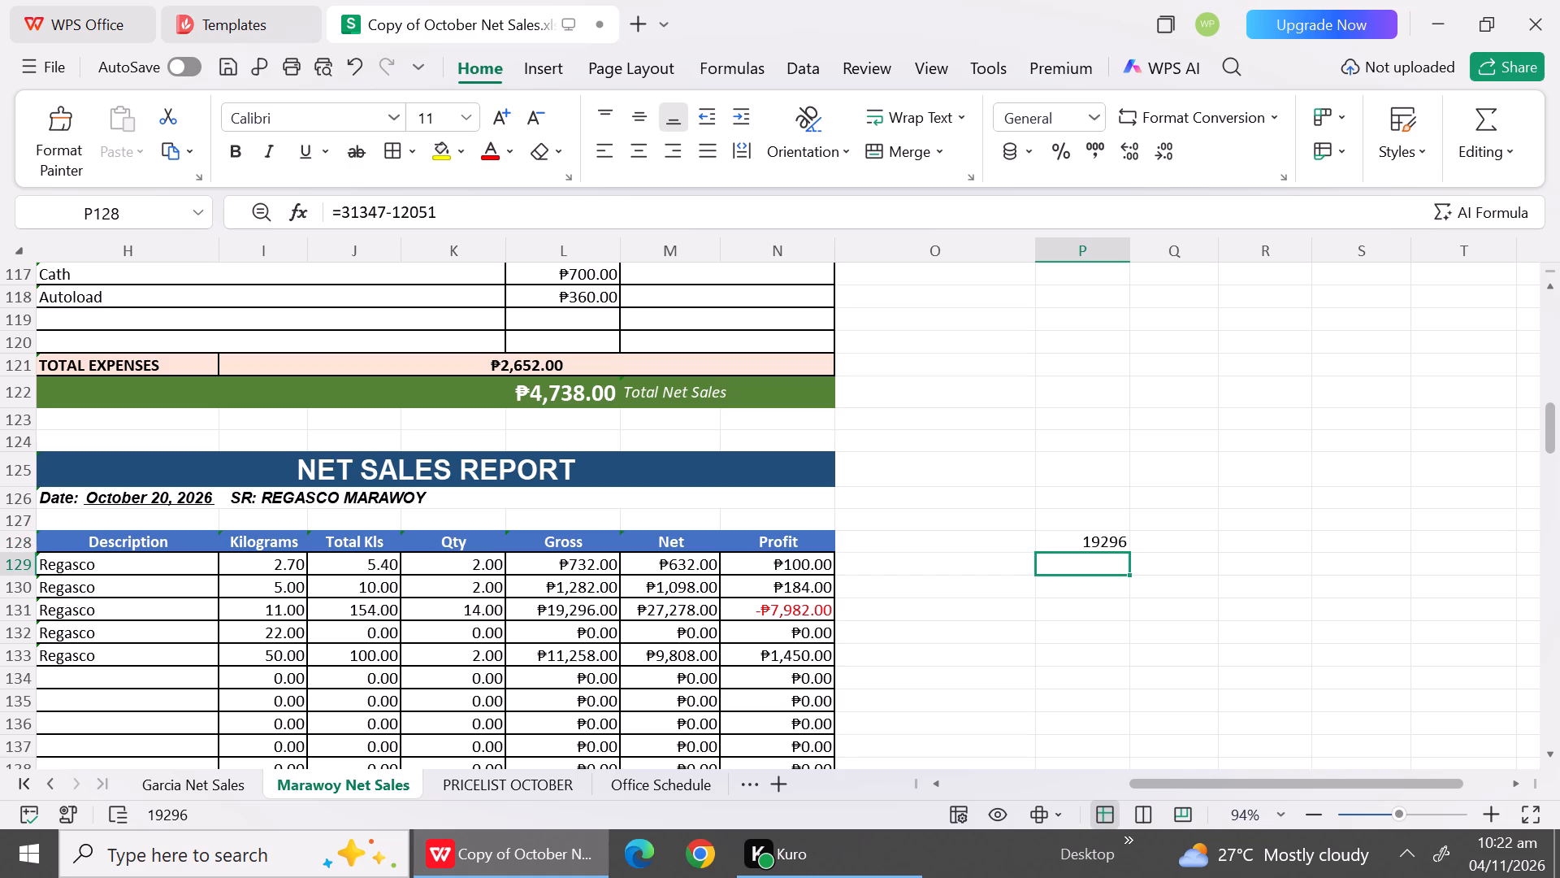
{"action": "key", "text": "shift+plus"}
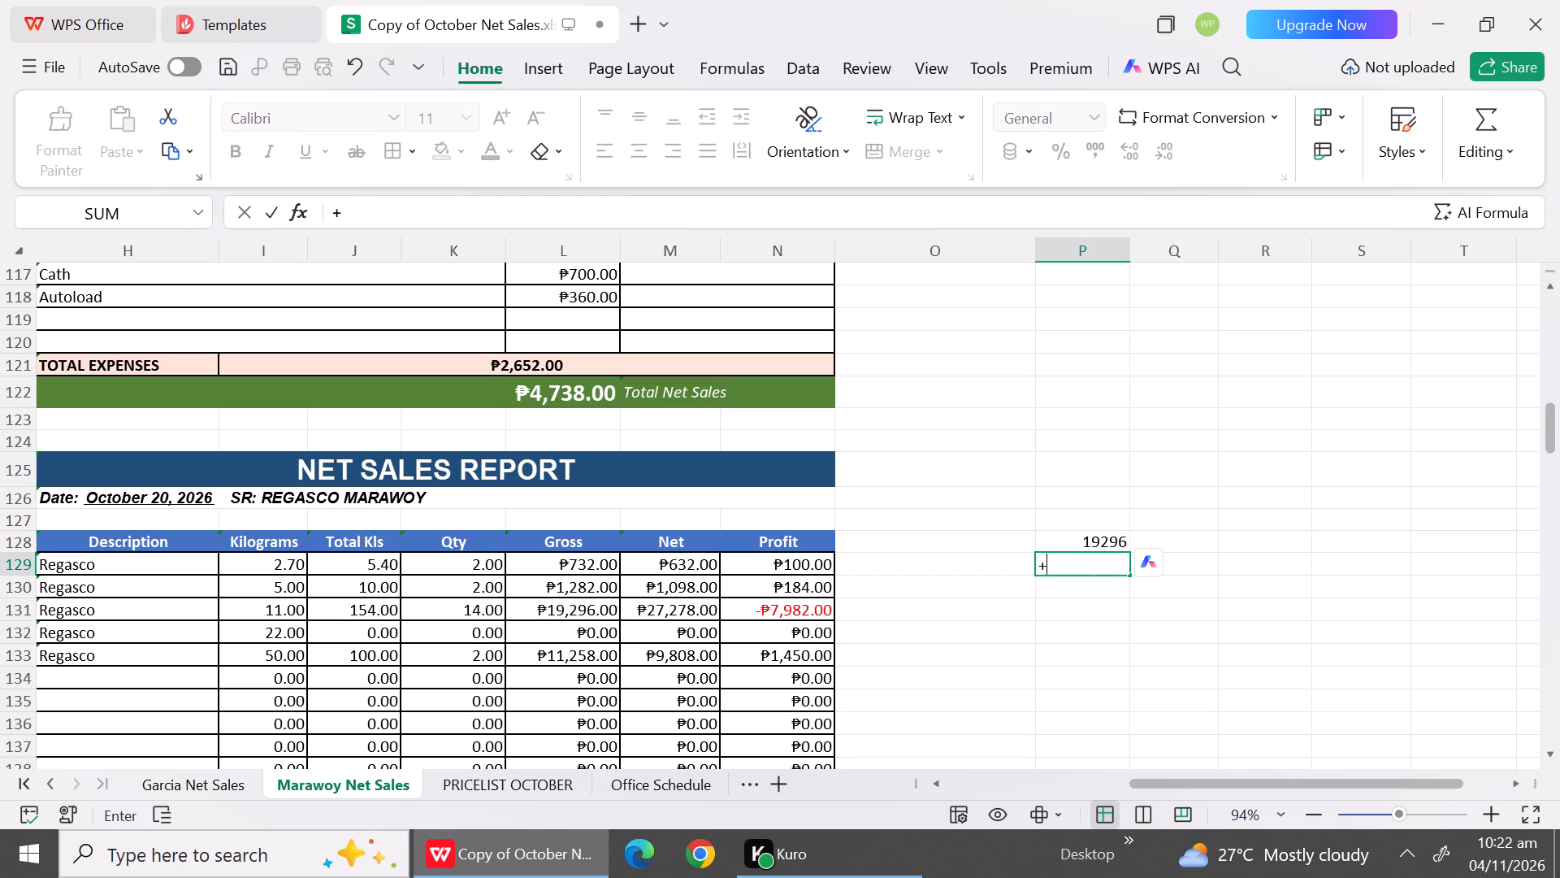
{"action": "key", "text": "1"}
{"action": "key", "text": "4"}
{"action": "key", "text": "shift+asterisk"}
{"action": "type", "text": "1186"}
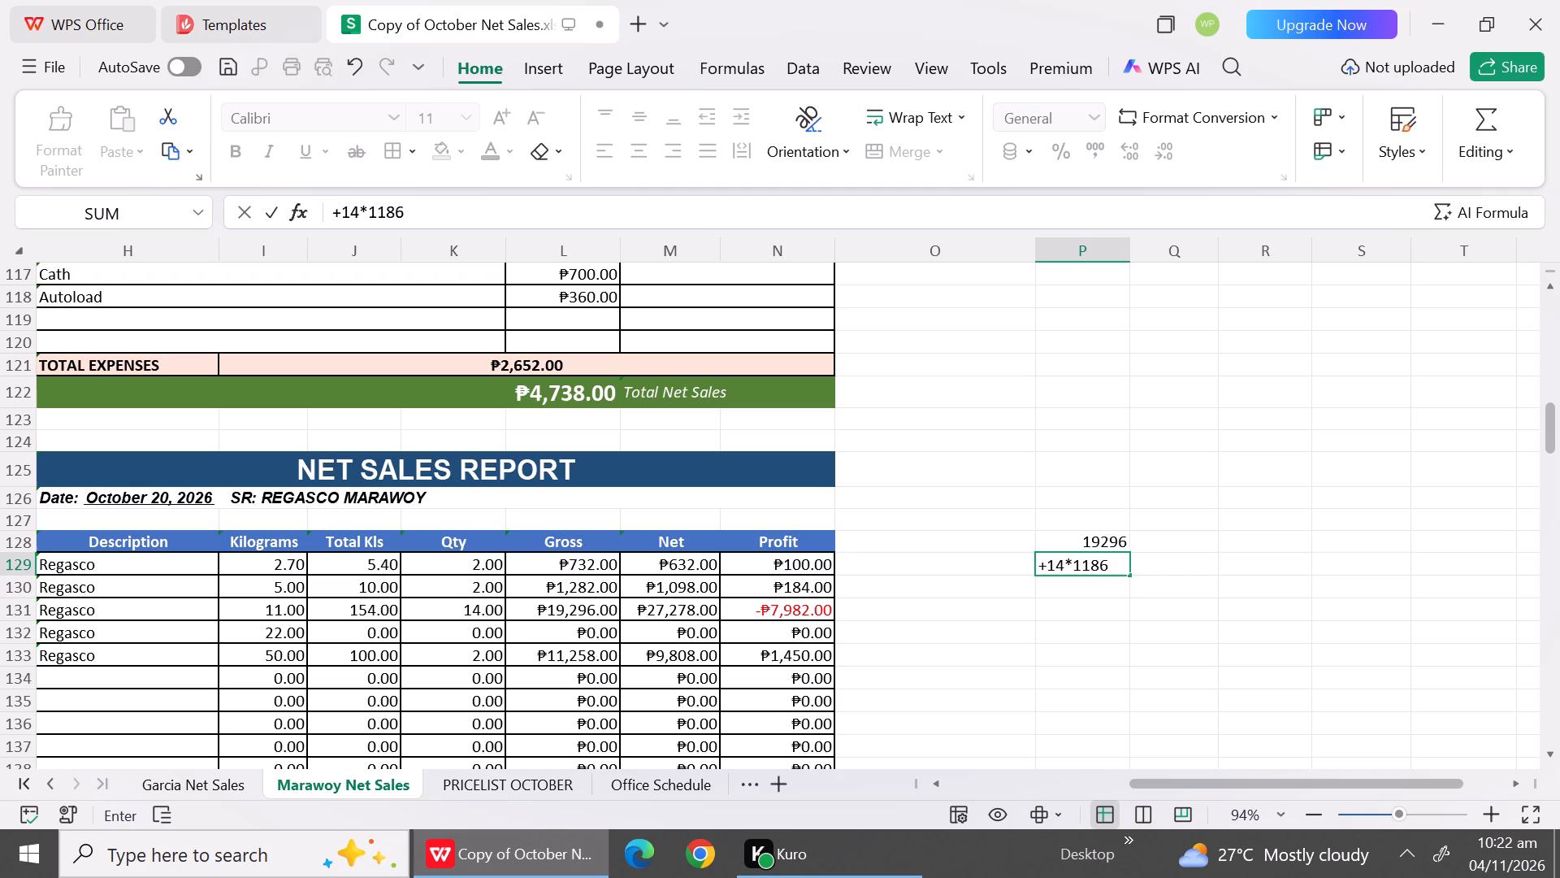
{"action": "key", "text": "Return"}
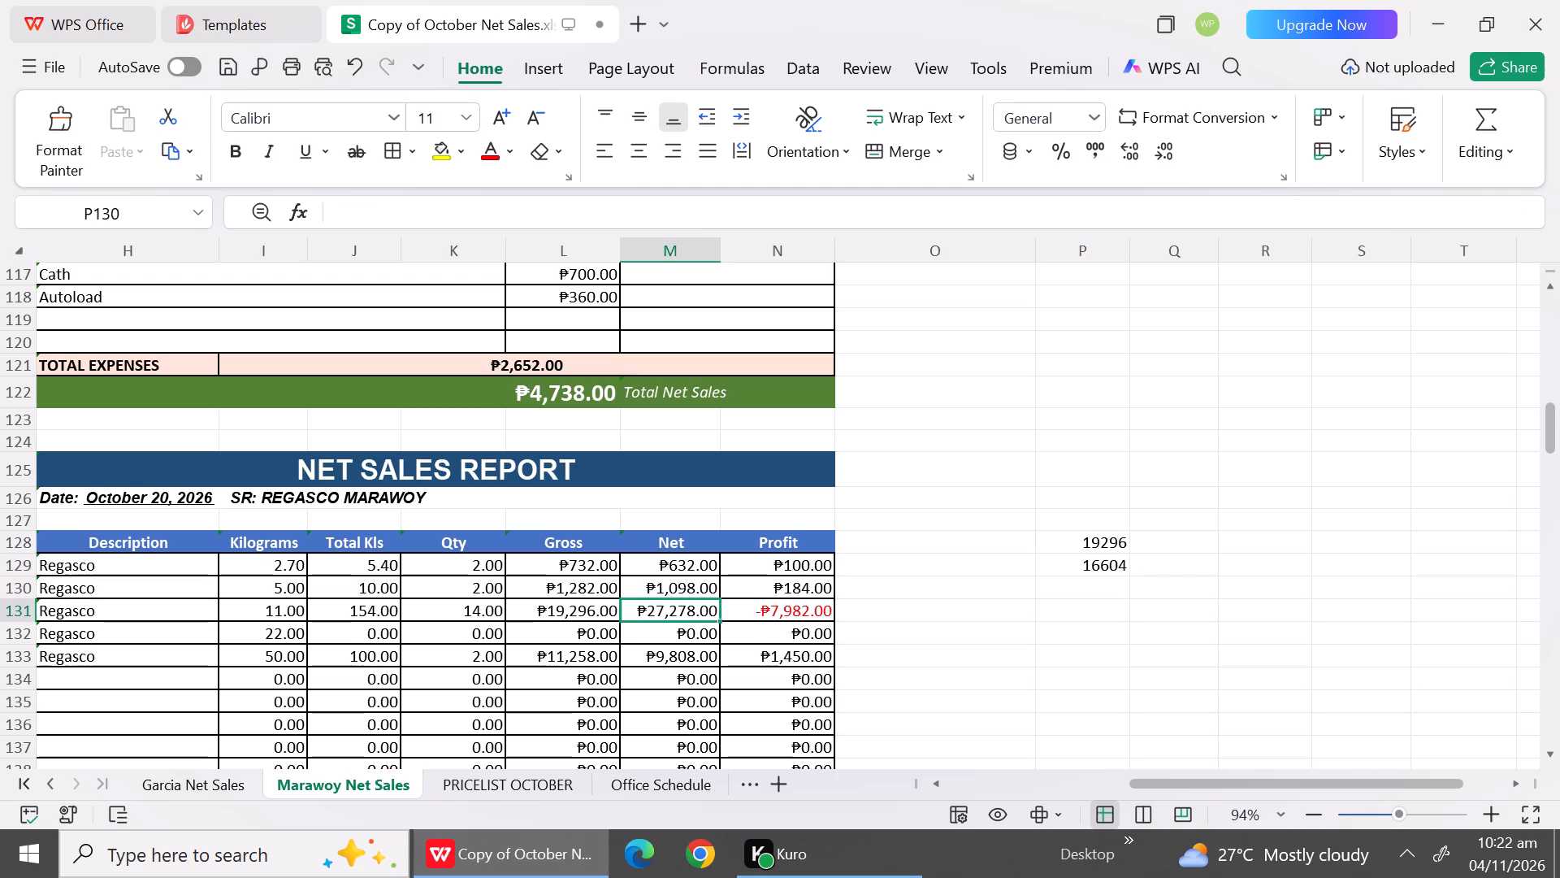
Set the net of the 11 kg Regasco row in the October 20 report to 16604.
{"action": "left_click", "coordinate": [676, 611]}
{"action": "type", "text": "16"}
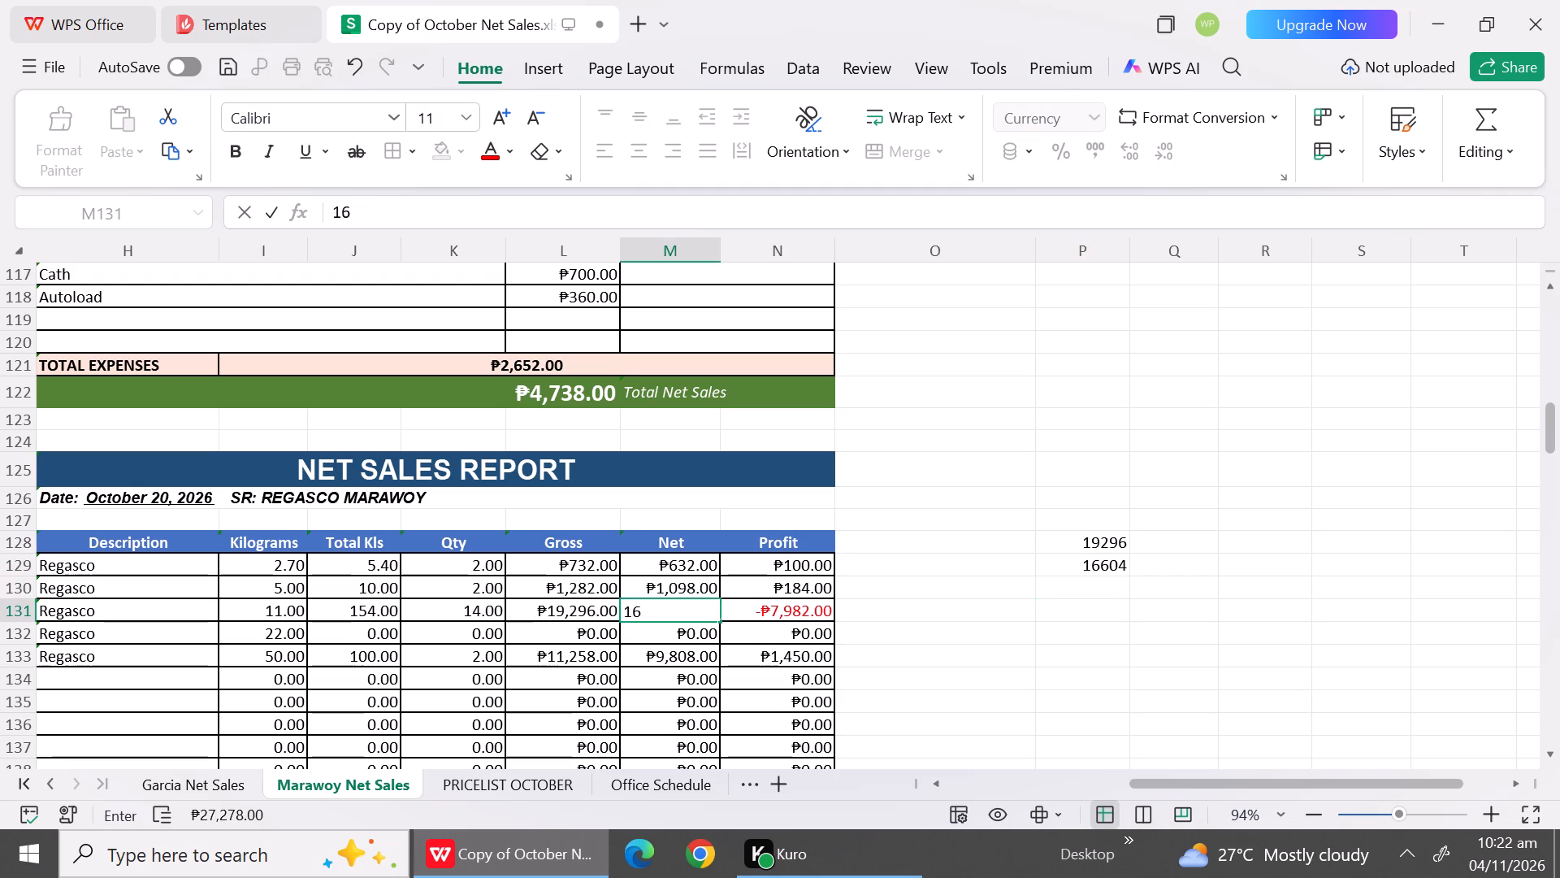
{"action": "type", "text": "604"}
{"action": "left_click", "coordinate": [1130, 683]}
Clear both scratch calculations in cells P128 and P129 beside the October 20 report.
{"action": "left_click", "coordinate": [1094, 563]}
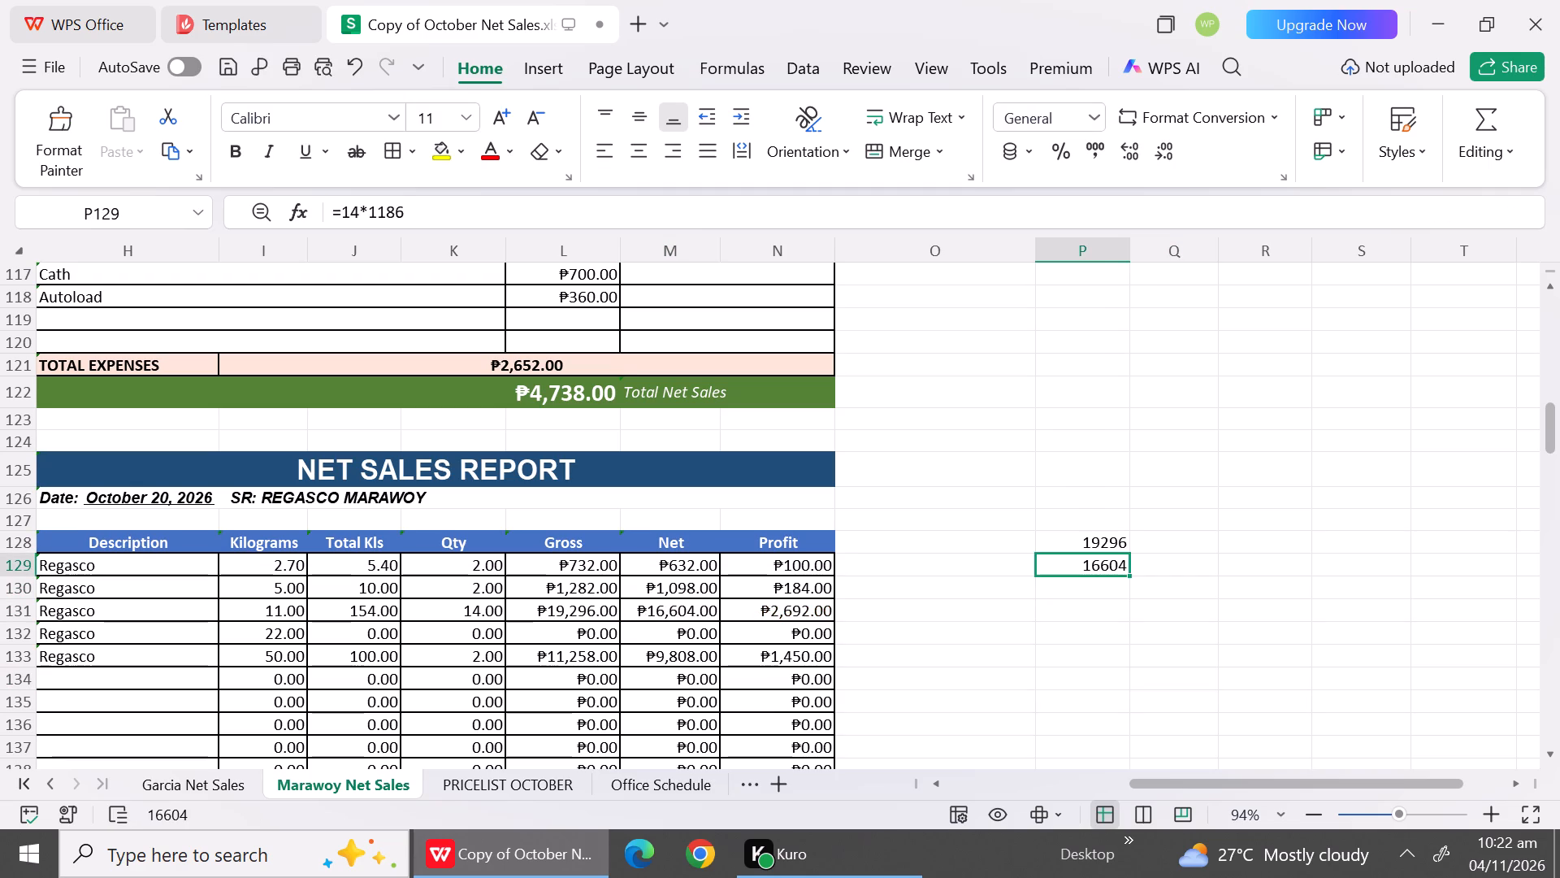
{"action": "key", "text": "BackSpace"}
{"action": "left_click", "coordinate": [1085, 545]}
{"action": "key", "text": "BackSpace"}
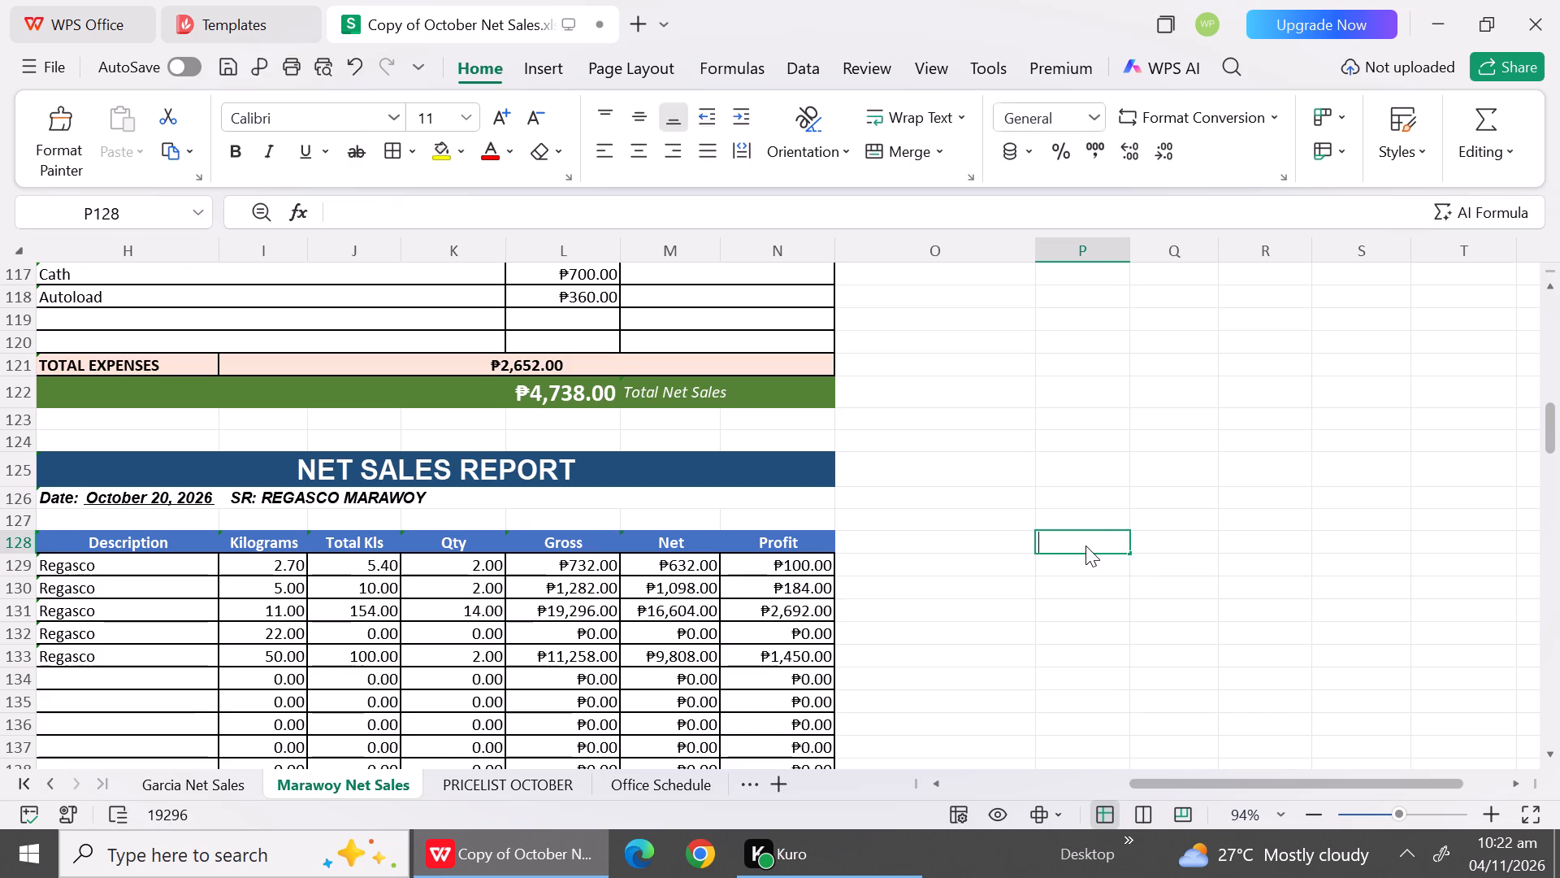
{"action": "left_click", "coordinate": [1111, 633]}
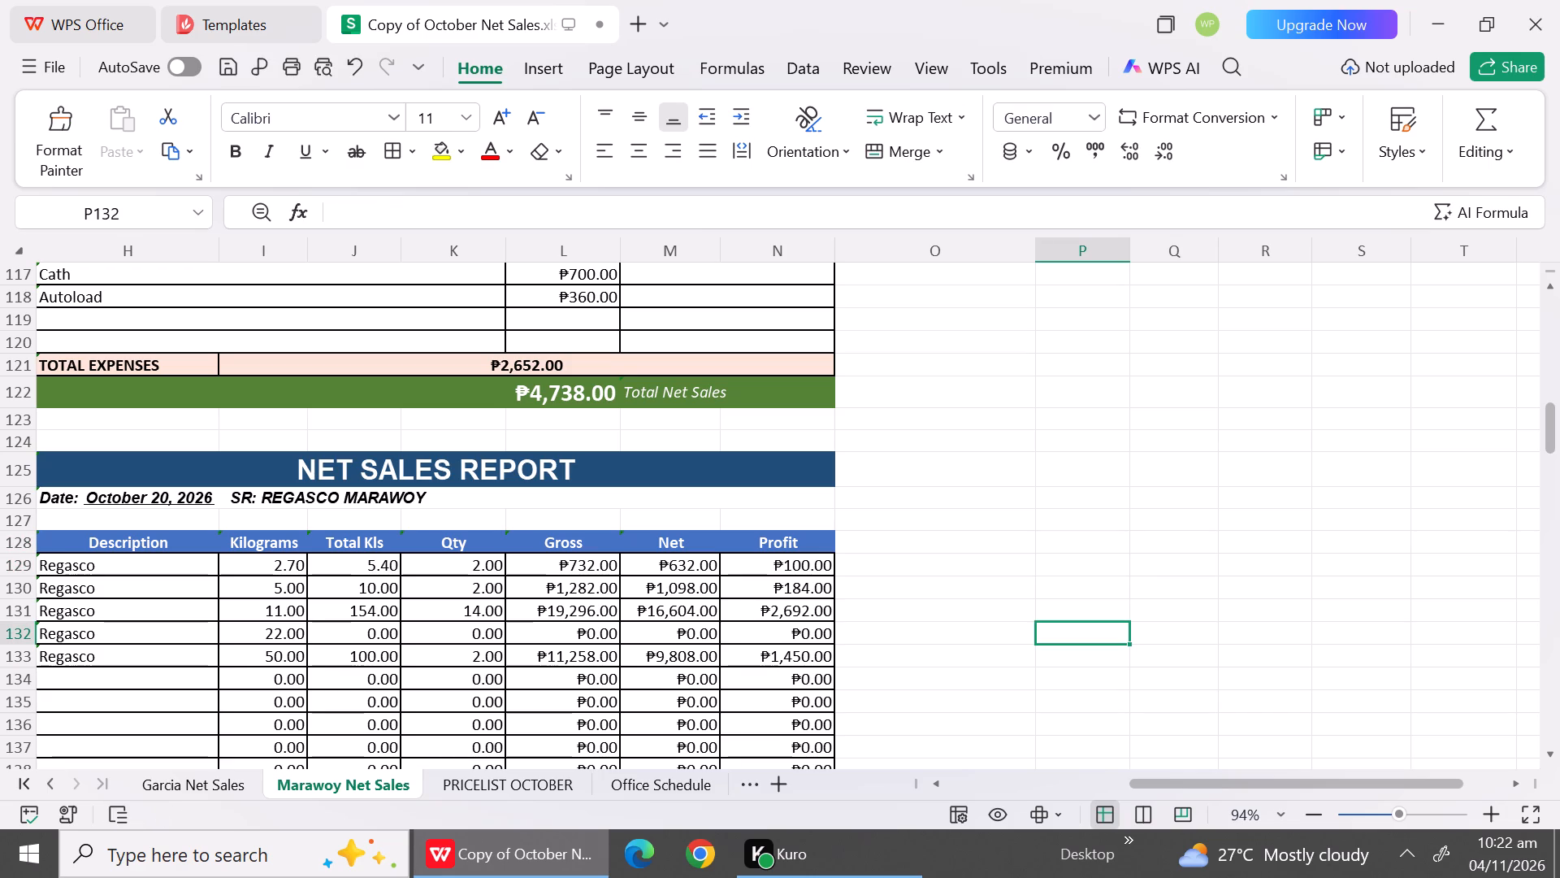
{"action": "triple_click", "coordinate": [1548, 758]}
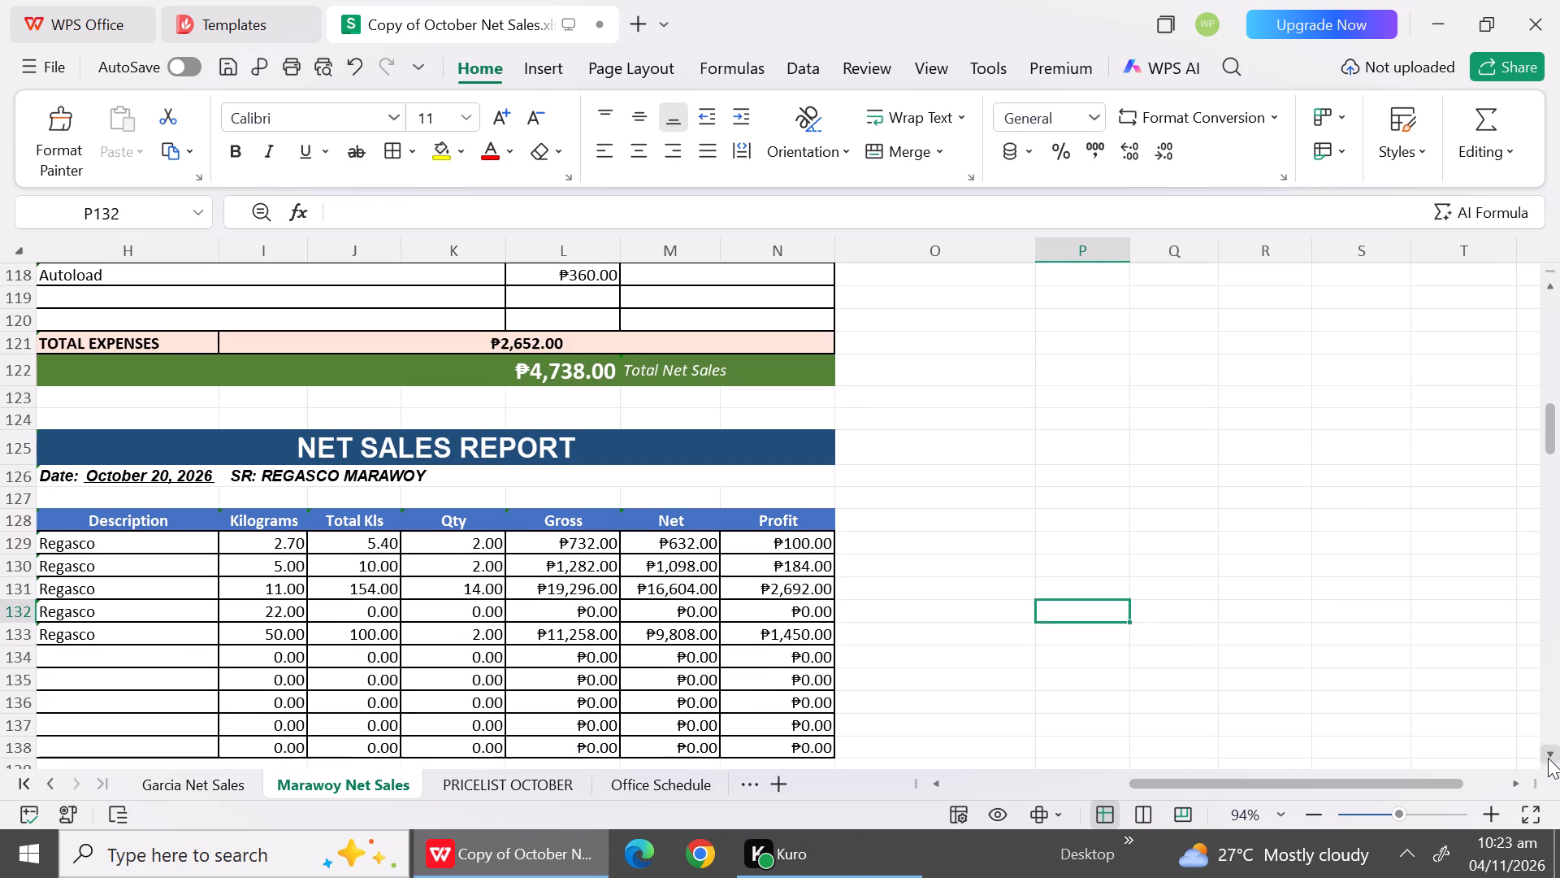
{"action": "left_click", "coordinate": [1548, 758]}
{"action": "left_click", "coordinate": [1548, 758]}
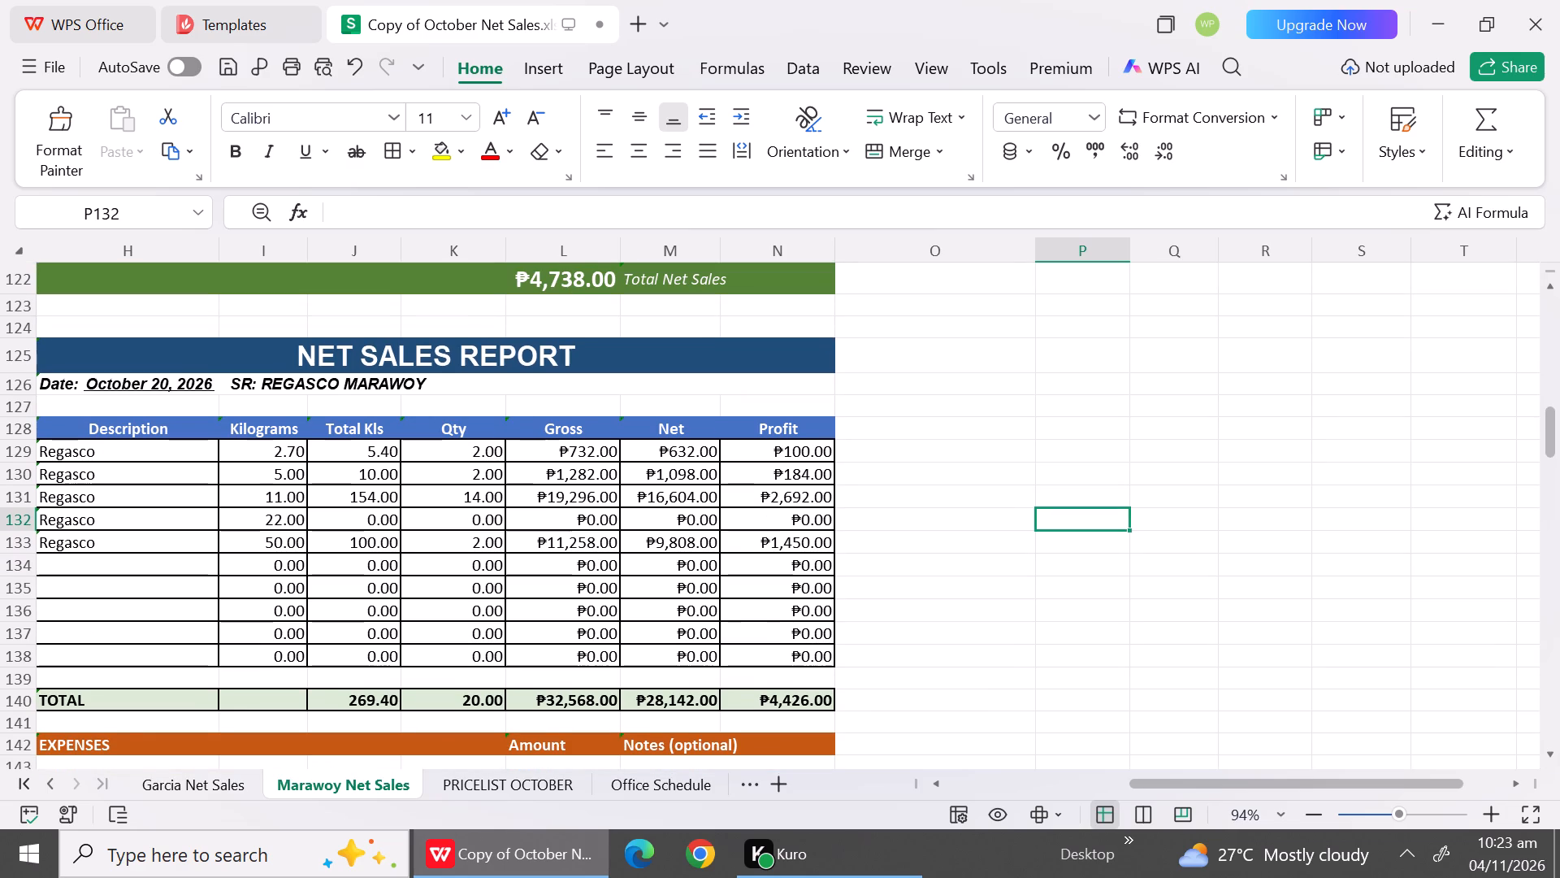
{"action": "left_click", "coordinate": [1103, 451]}
{"action": "type", "text": "_+"}
{"action": "key", "text": "BackSpace"}
{"action": "key", "text": "BackSpace"}
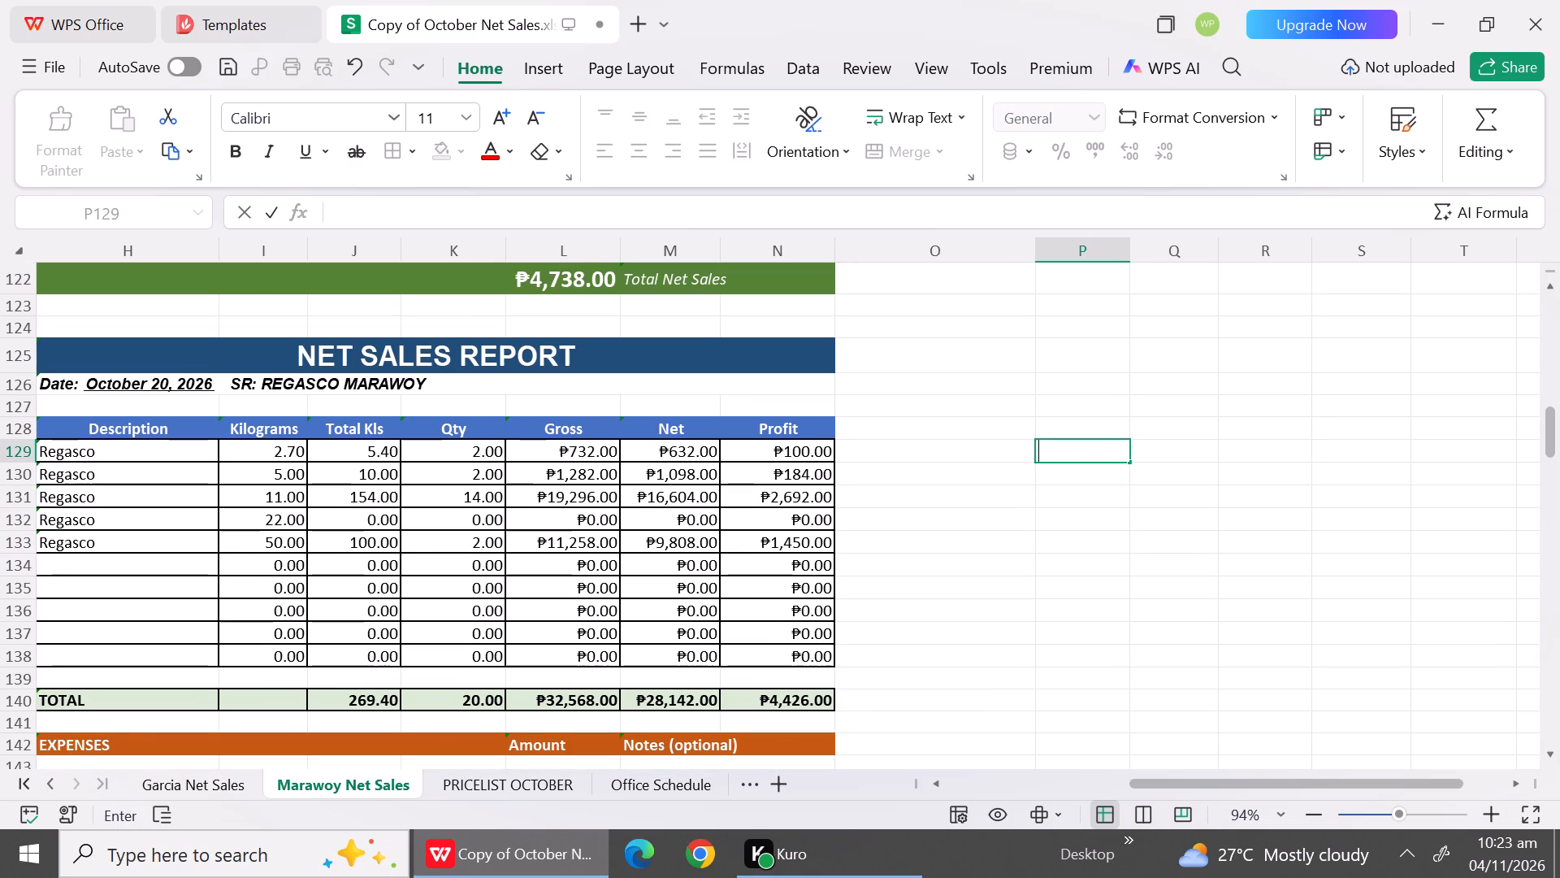
{"action": "key", "text": "shift+plus"}
{"action": "key", "text": "BackSpace"}
{"action": "key", "text": "equal"}
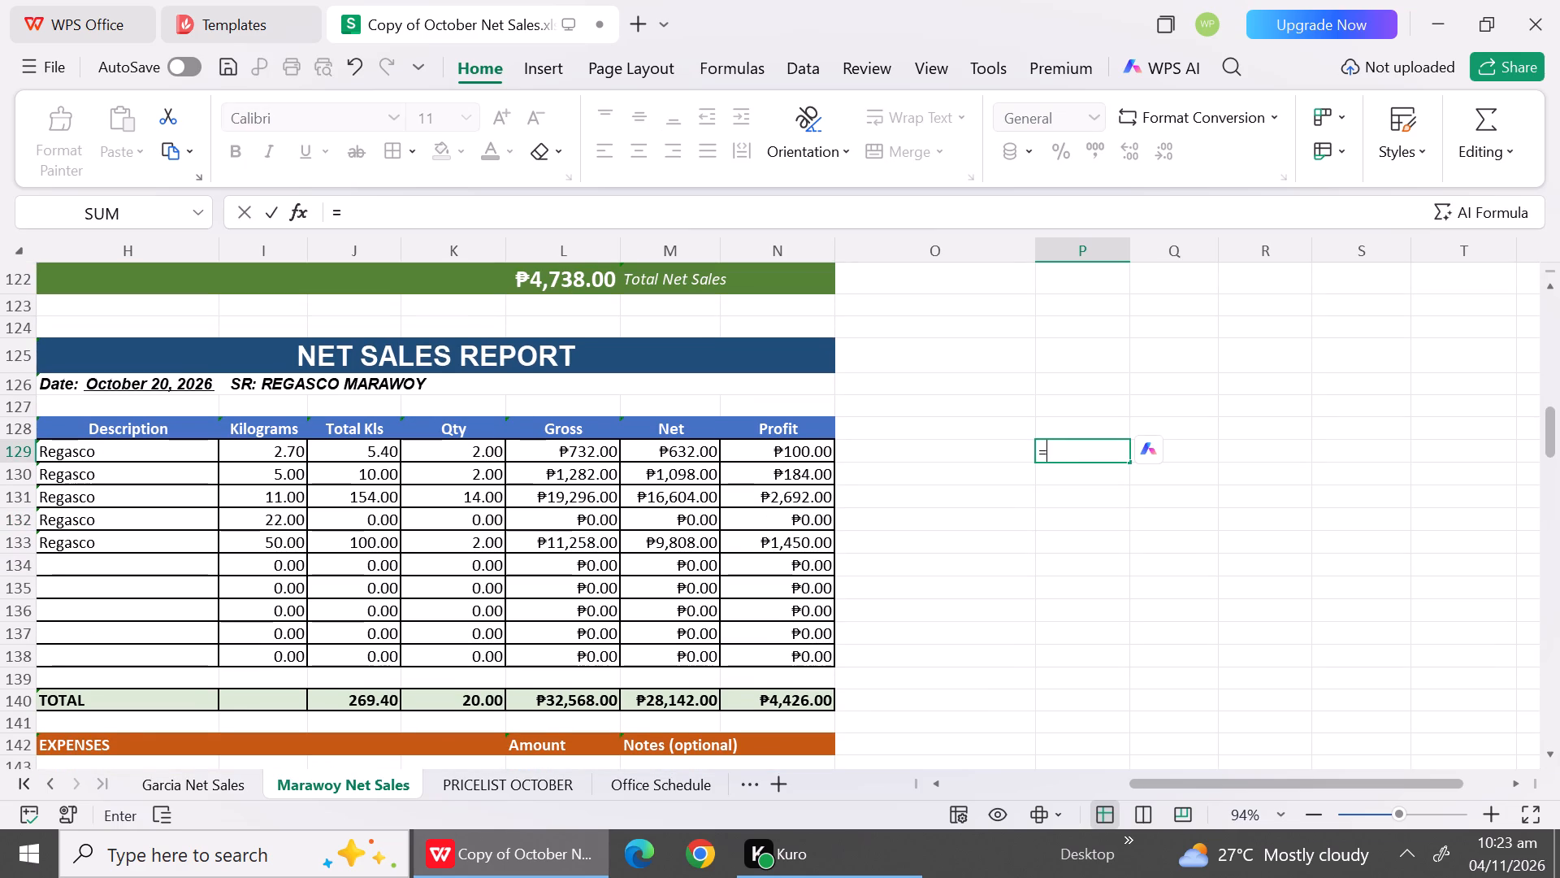
{"action": "type", "text": "44"}
{"action": "type", "text": "619"}
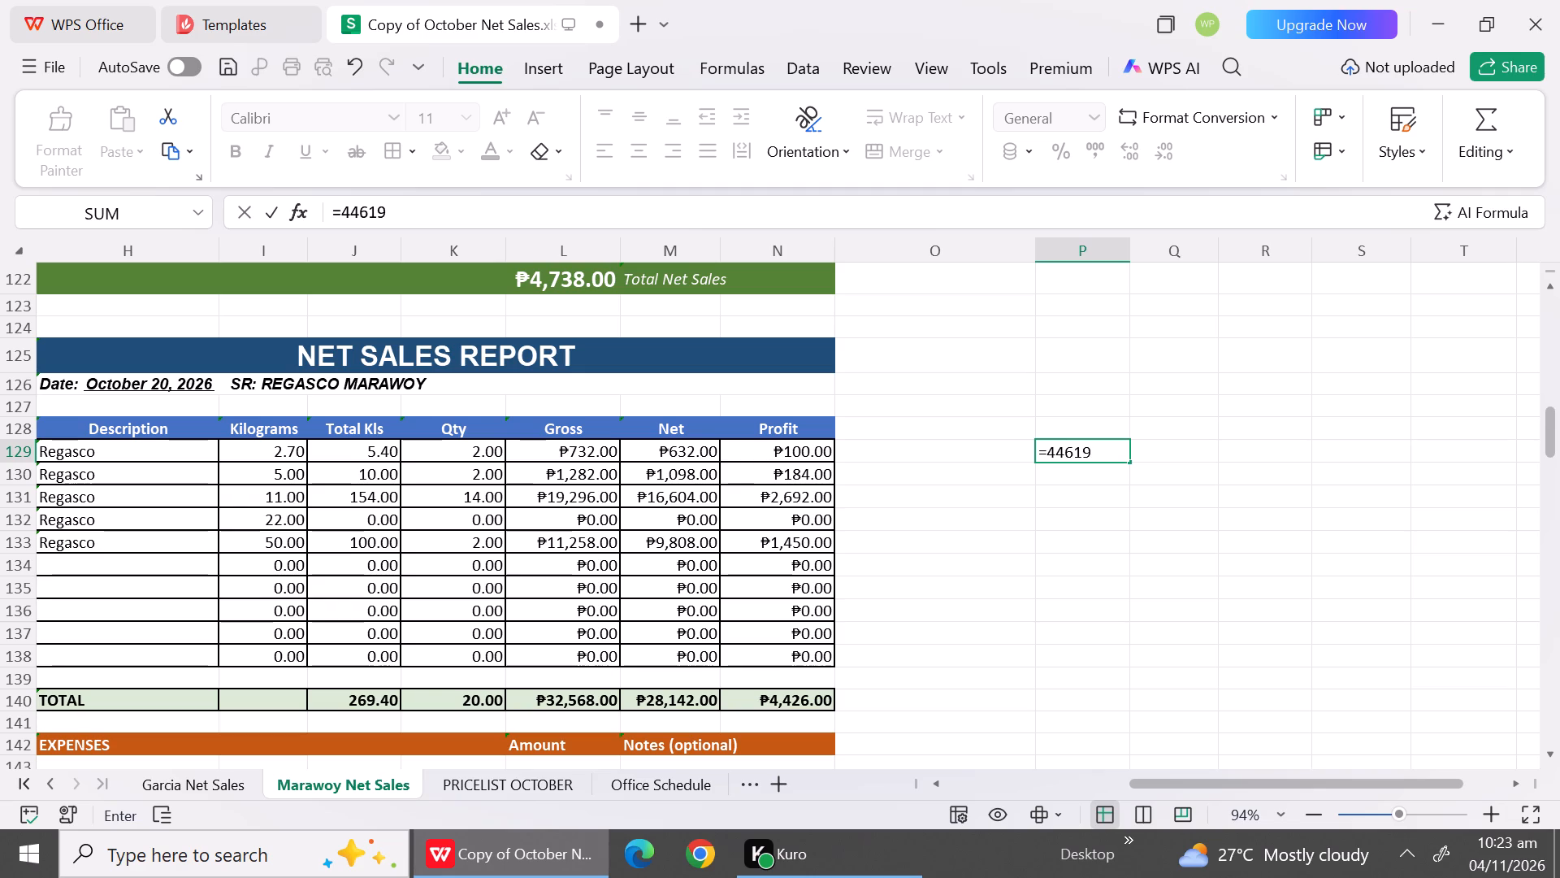
{"action": "key", "text": "minus"}
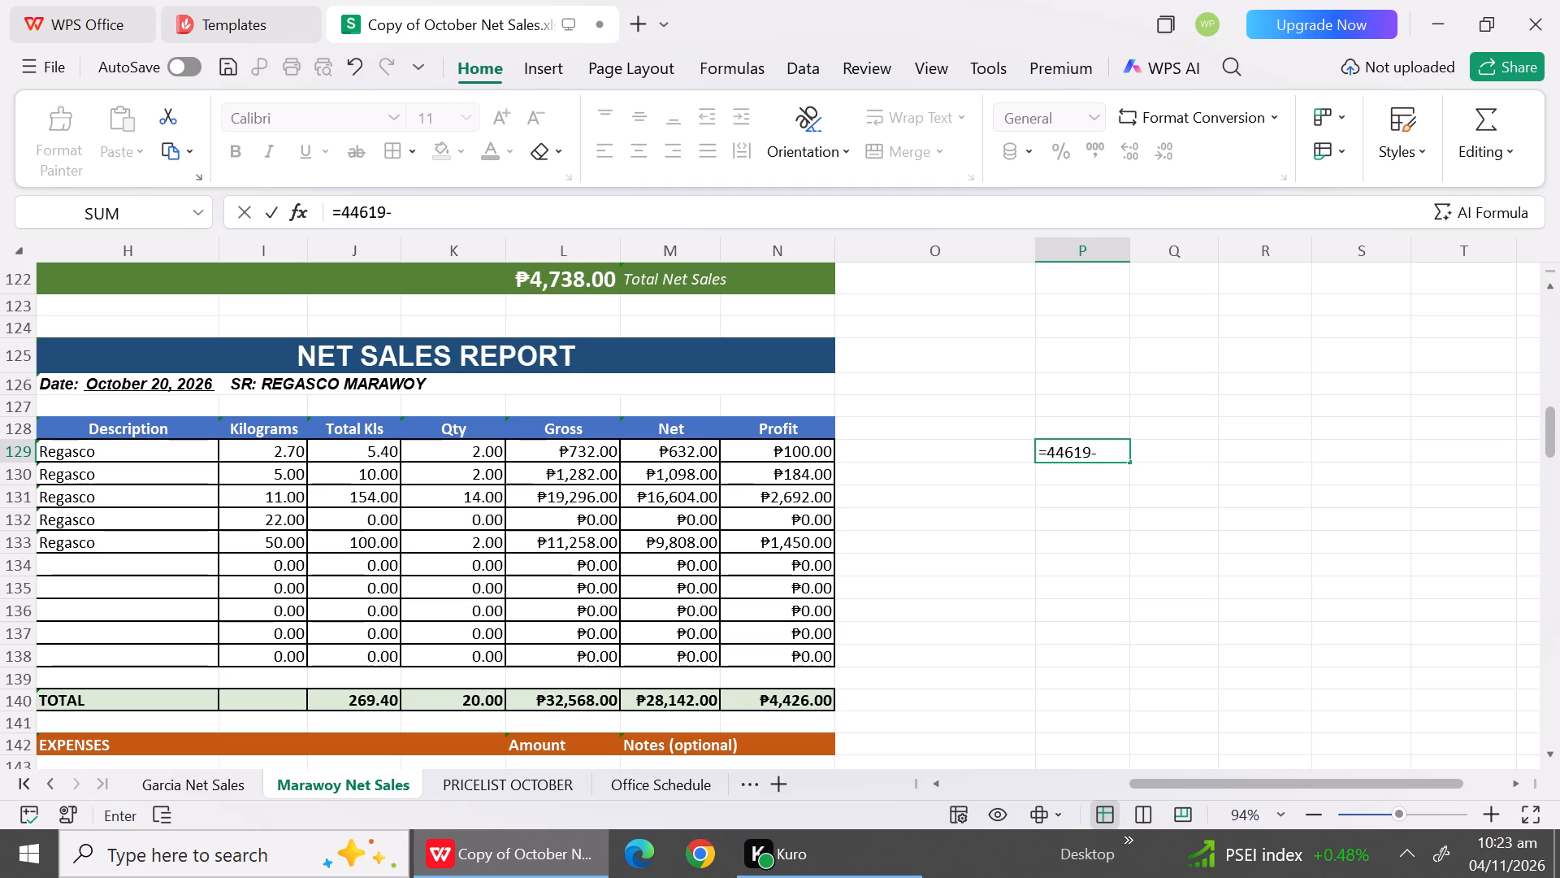
{"action": "type", "text": "12"}
{"action": "type", "text": "051"}
{"action": "key", "text": "Return"}
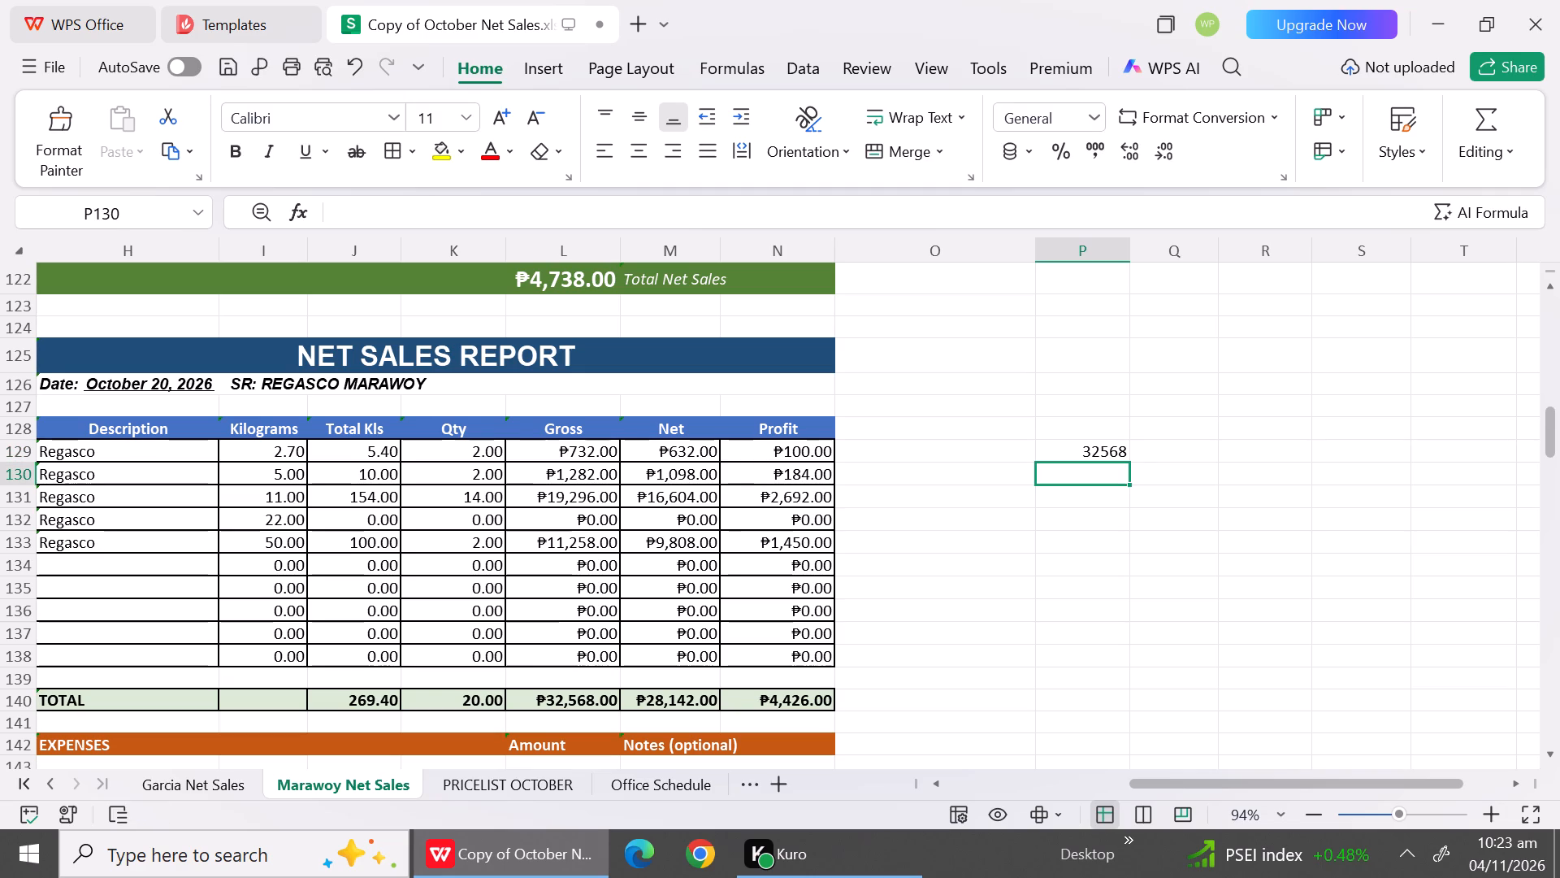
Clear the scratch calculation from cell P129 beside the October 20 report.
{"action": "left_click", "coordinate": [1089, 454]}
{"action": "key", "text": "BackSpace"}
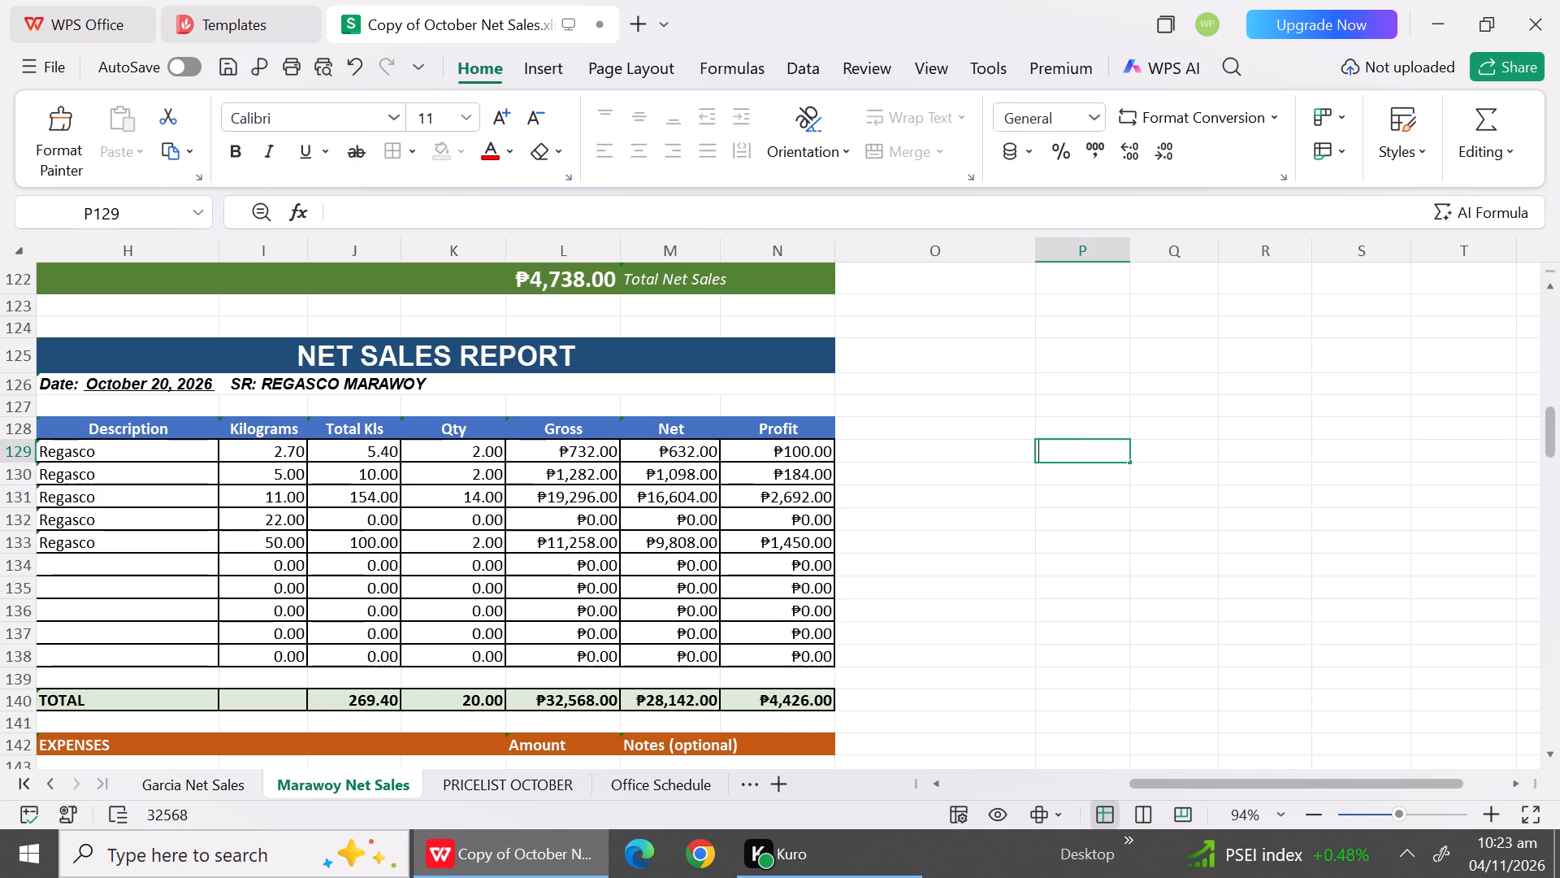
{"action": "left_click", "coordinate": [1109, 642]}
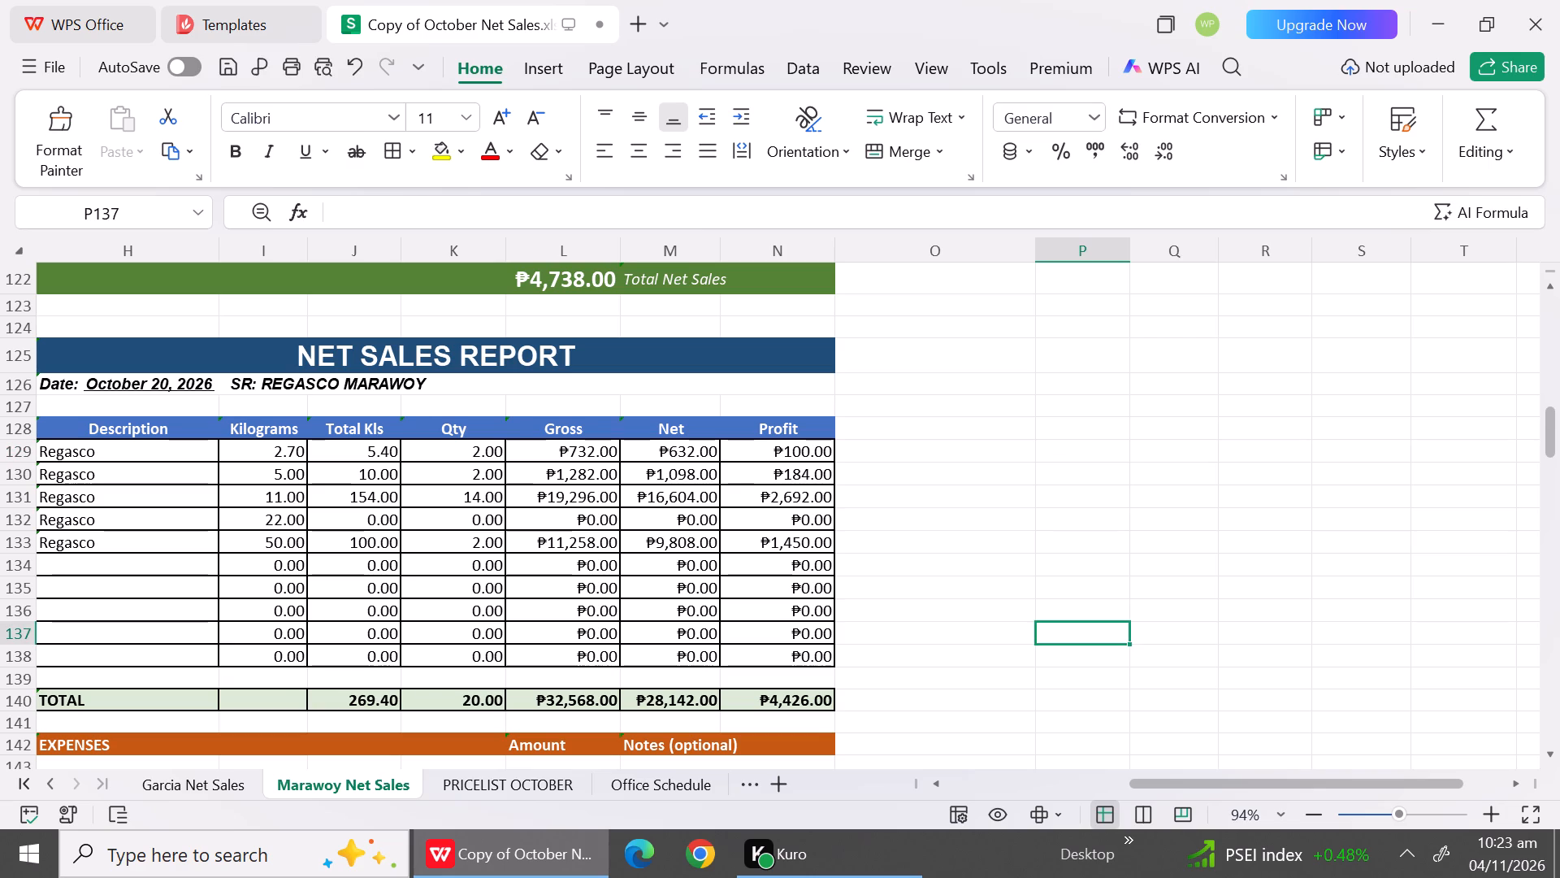
Check the sum of the five Regasco rows' Total Kls in the October 20 report and review its expenses and total net sales.
{"action": "left_click_drag", "start_coordinate": [368, 450], "coordinate": [374, 546]}
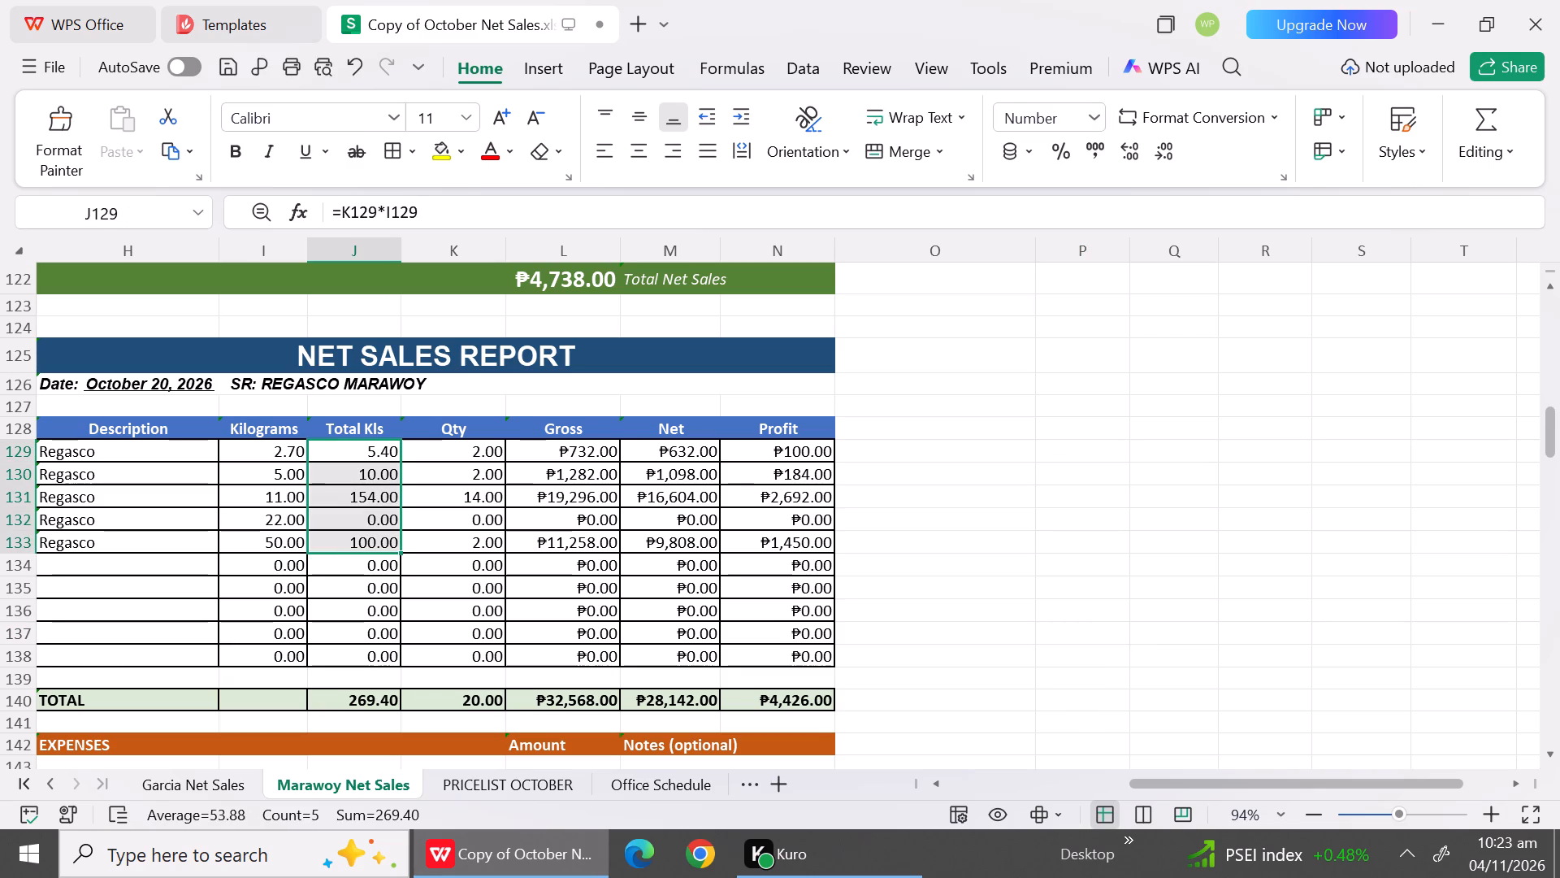
{"action": "left_click", "coordinate": [1084, 561]}
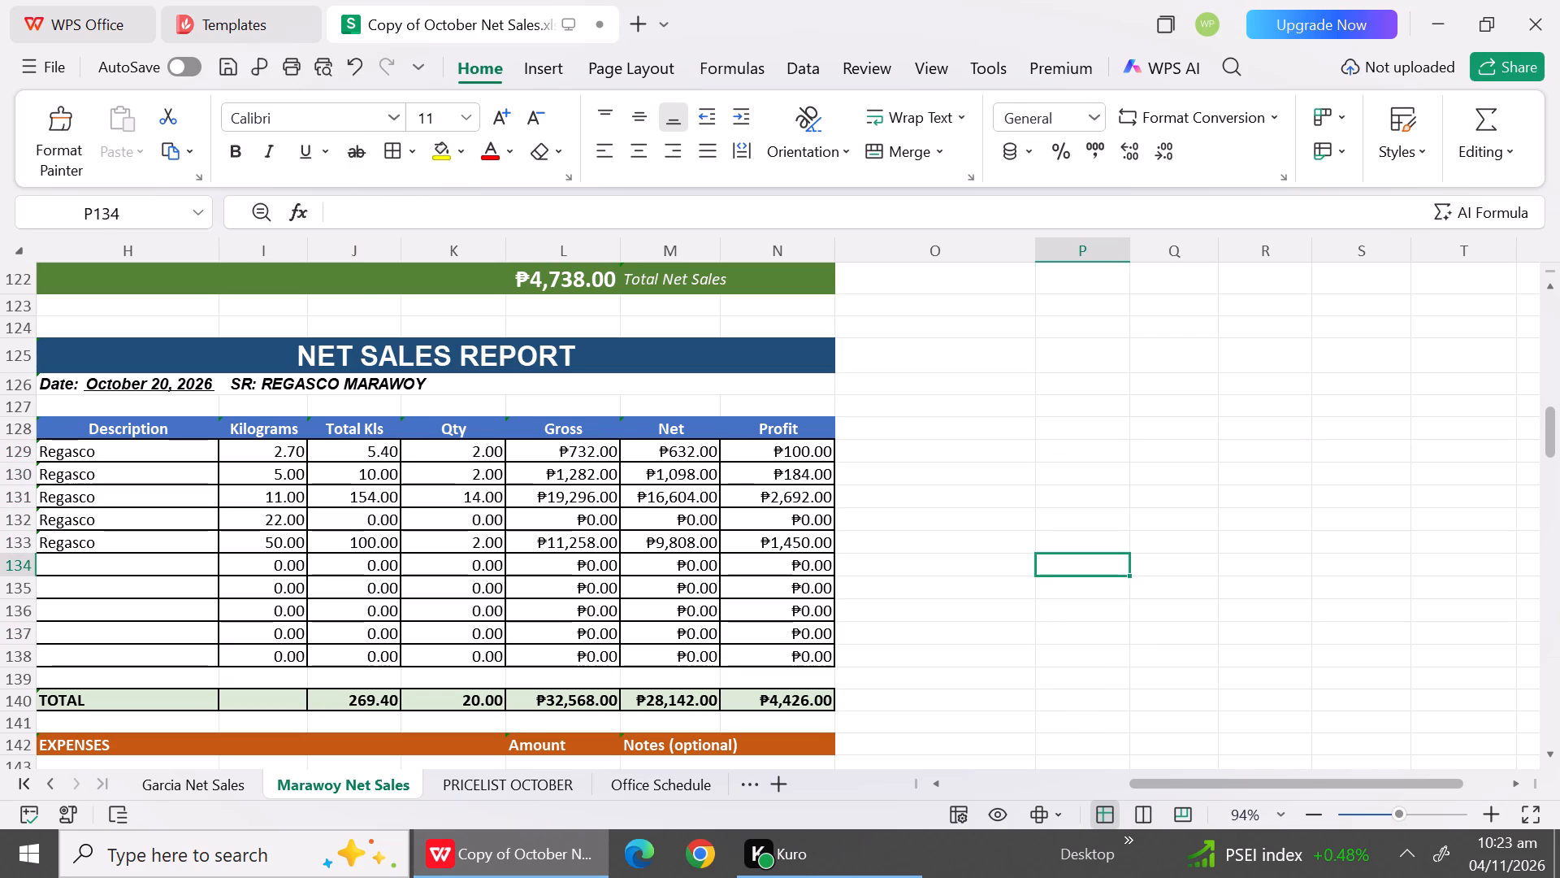
{"action": "triple_click", "coordinate": [1549, 754]}
{"action": "left_click", "coordinate": [1549, 754]}
{"action": "triple_click", "coordinate": [1549, 754]}
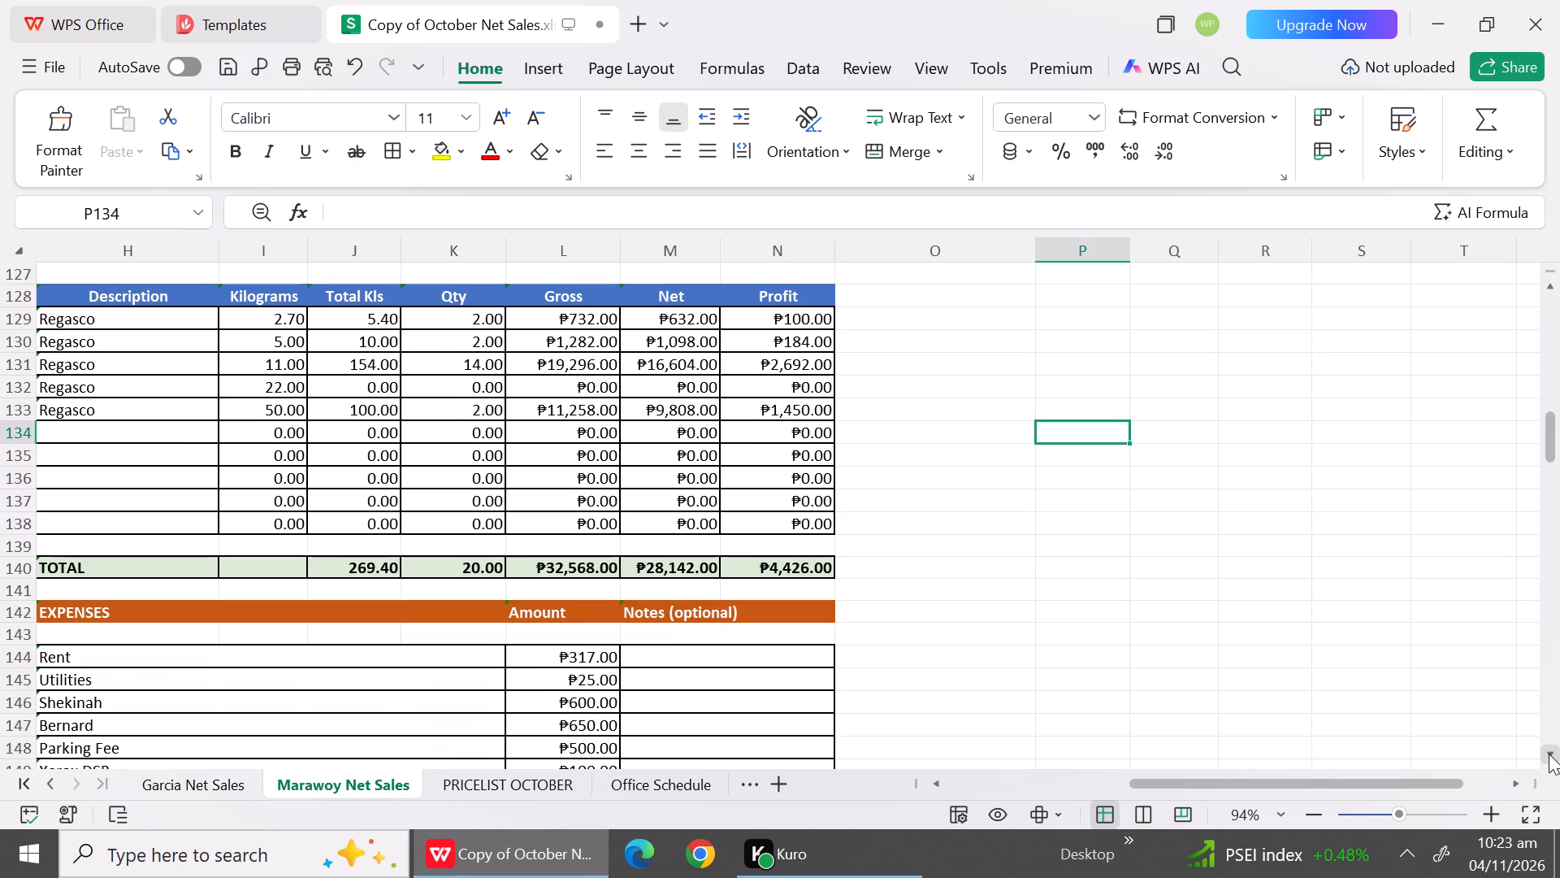
{"action": "left_click", "coordinate": [1549, 754]}
{"action": "left_click", "coordinate": [1549, 754]}
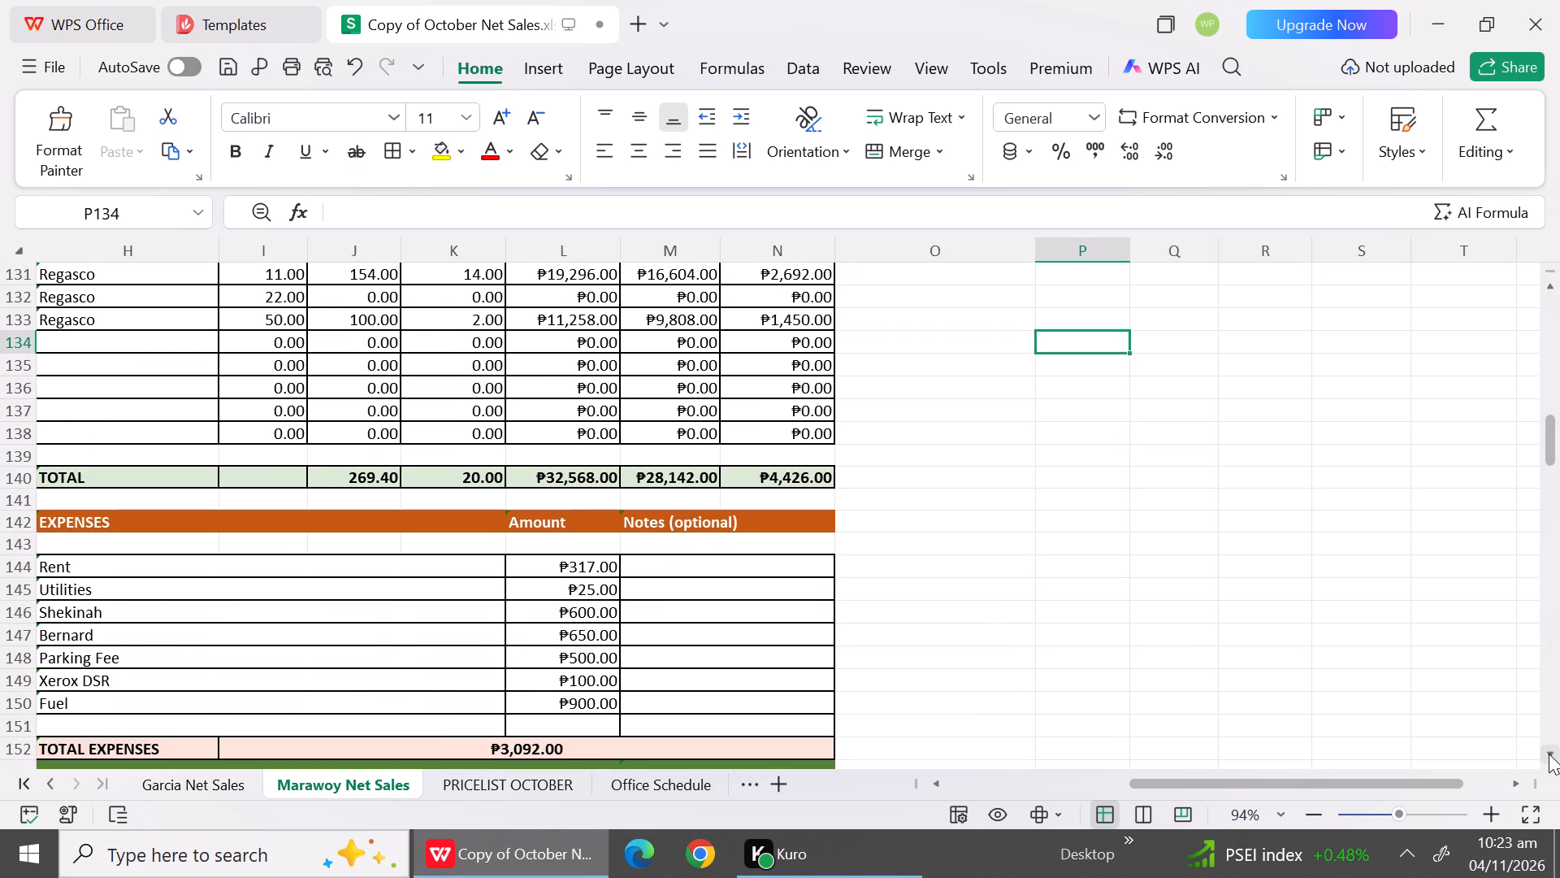
{"action": "double_click", "coordinate": [1549, 754]}
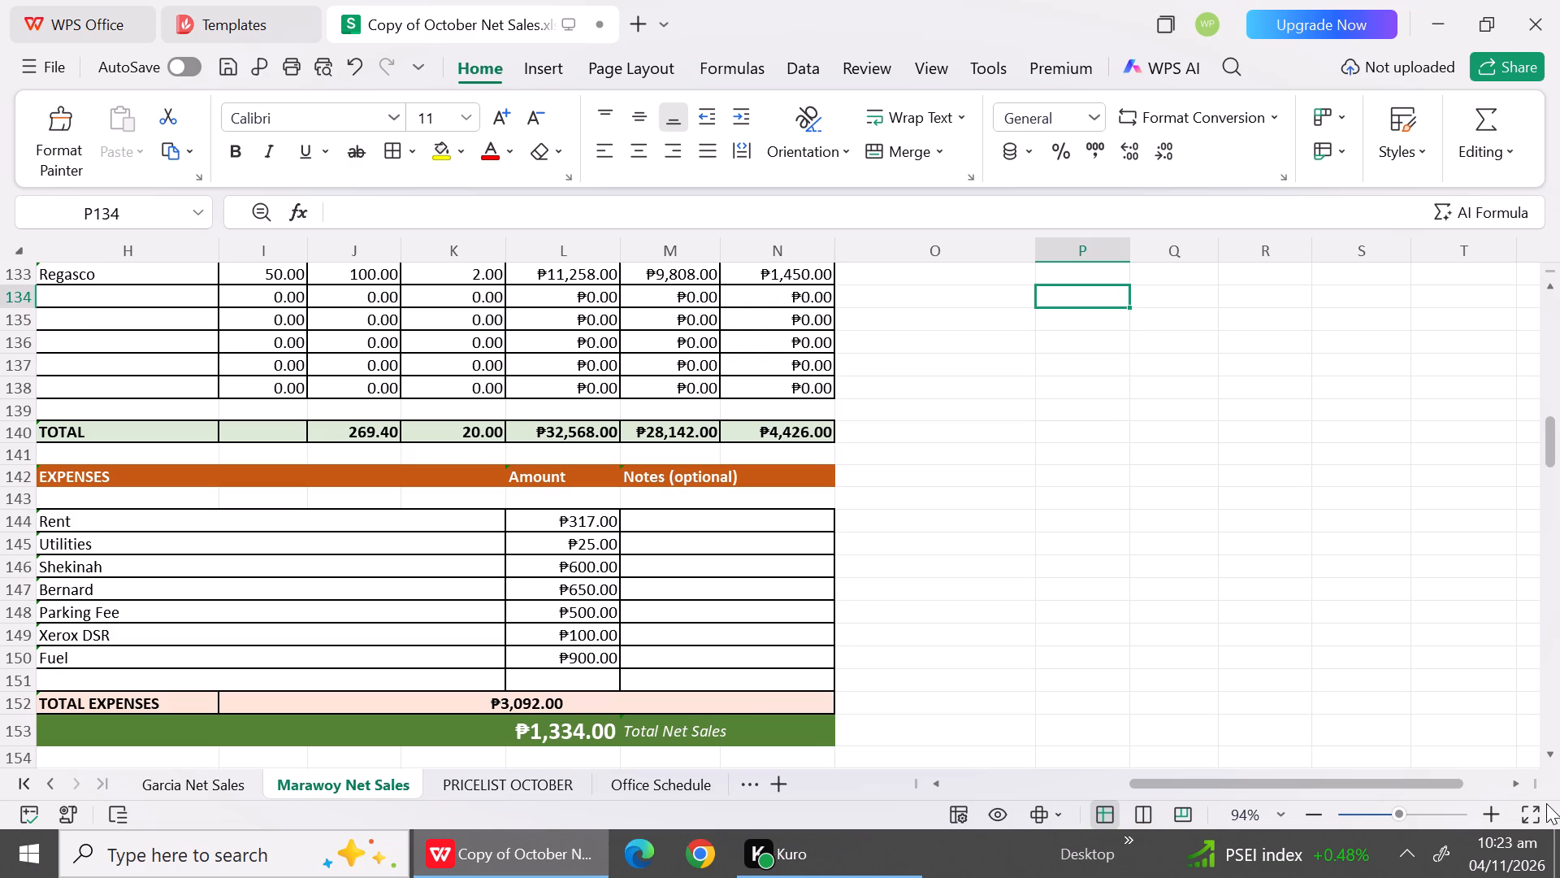
{"action": "left_click", "coordinate": [1552, 754]}
{"action": "left_click", "coordinate": [1552, 754]}
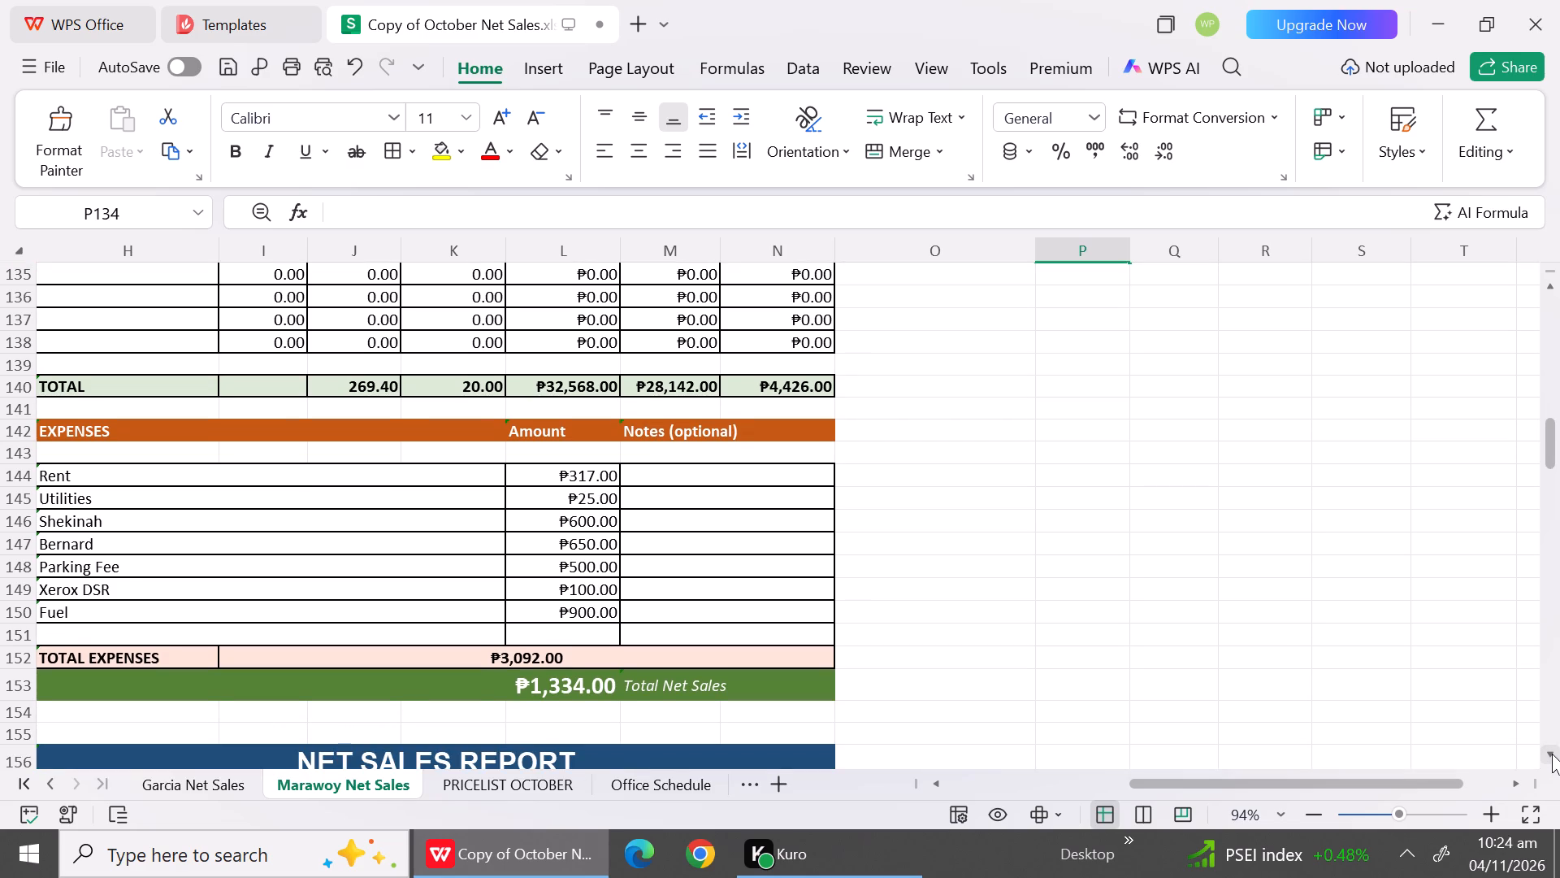
Examine the sales rows and totals of the October 21 Marawoy report.
{"action": "left_click", "coordinate": [1552, 754]}
{"action": "triple_click", "coordinate": [1552, 754]}
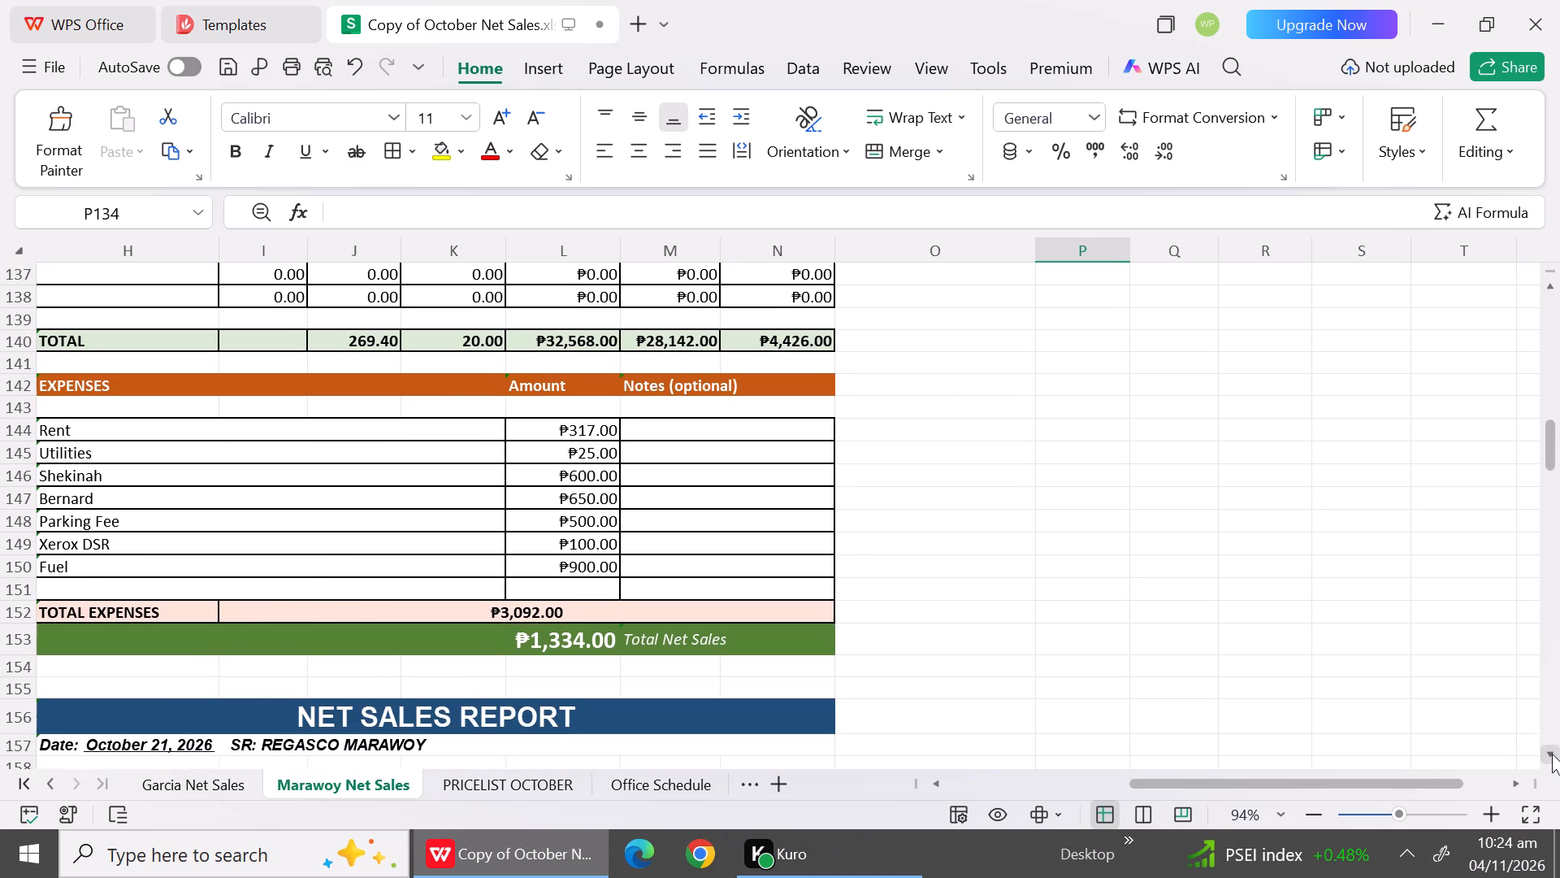
{"action": "triple_click", "coordinate": [1552, 754]}
{"action": "triple_click", "coordinate": [1552, 754]}
{"action": "triple_click", "coordinate": [1552, 754]}
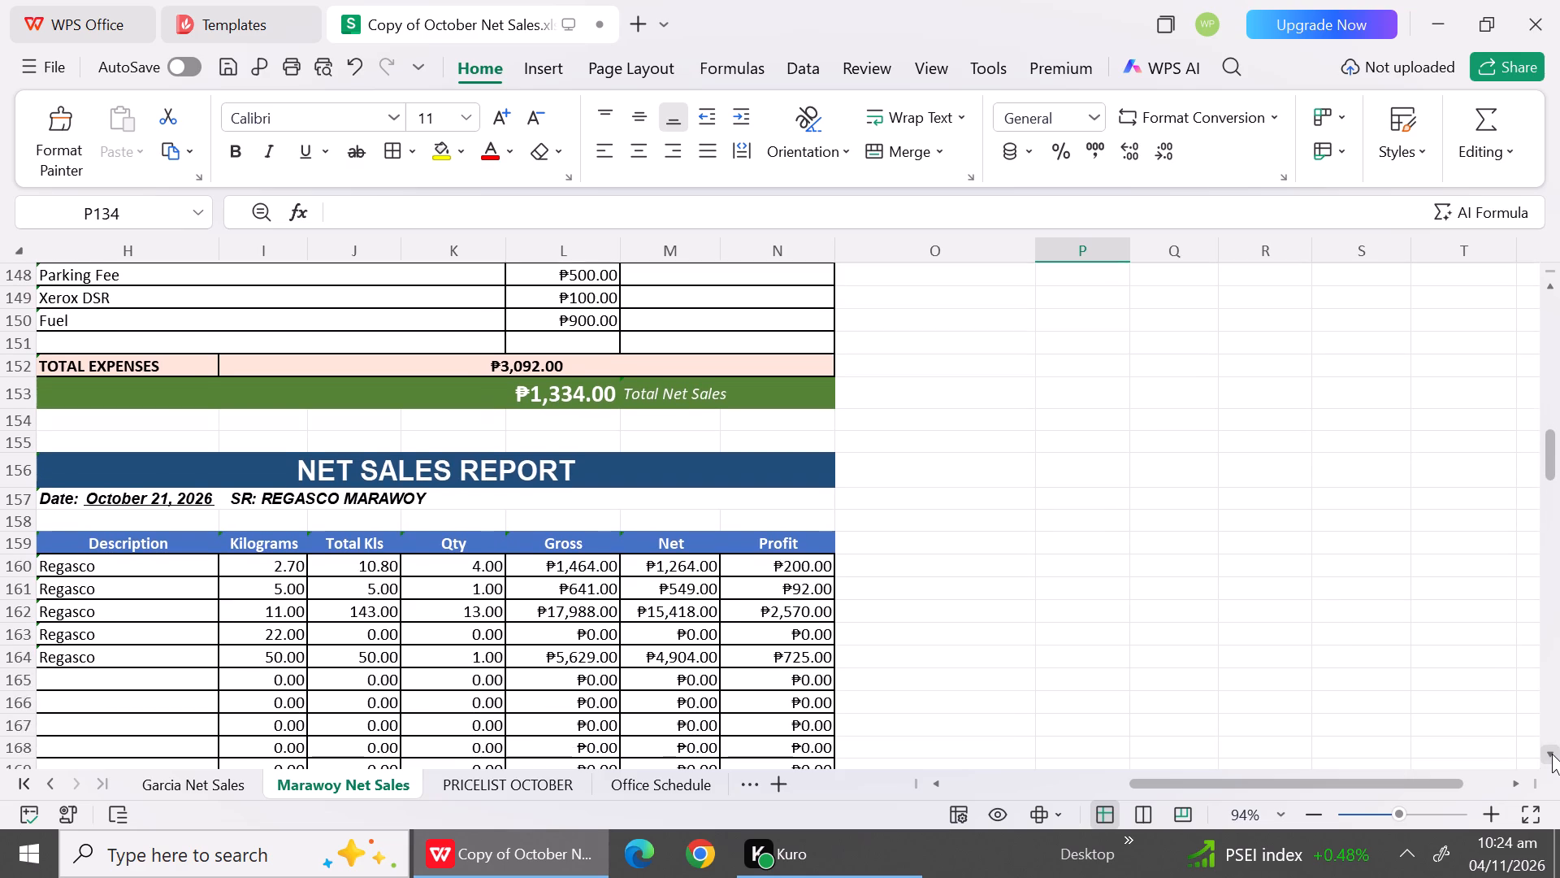
{"action": "left_click", "coordinate": [1552, 754]}
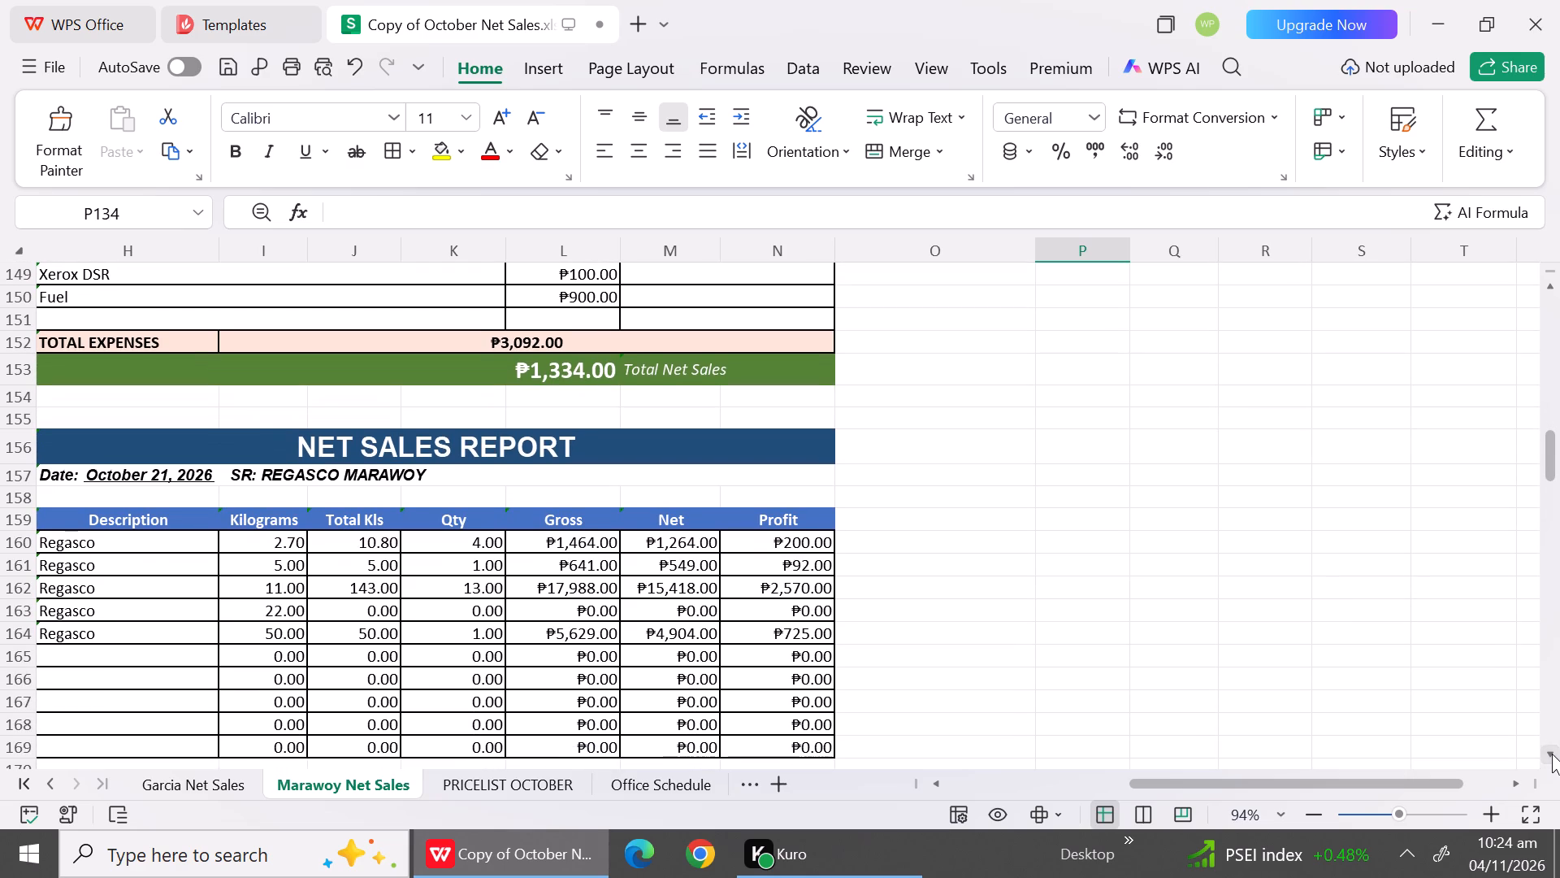
{"action": "triple_click", "coordinate": [1552, 754]}
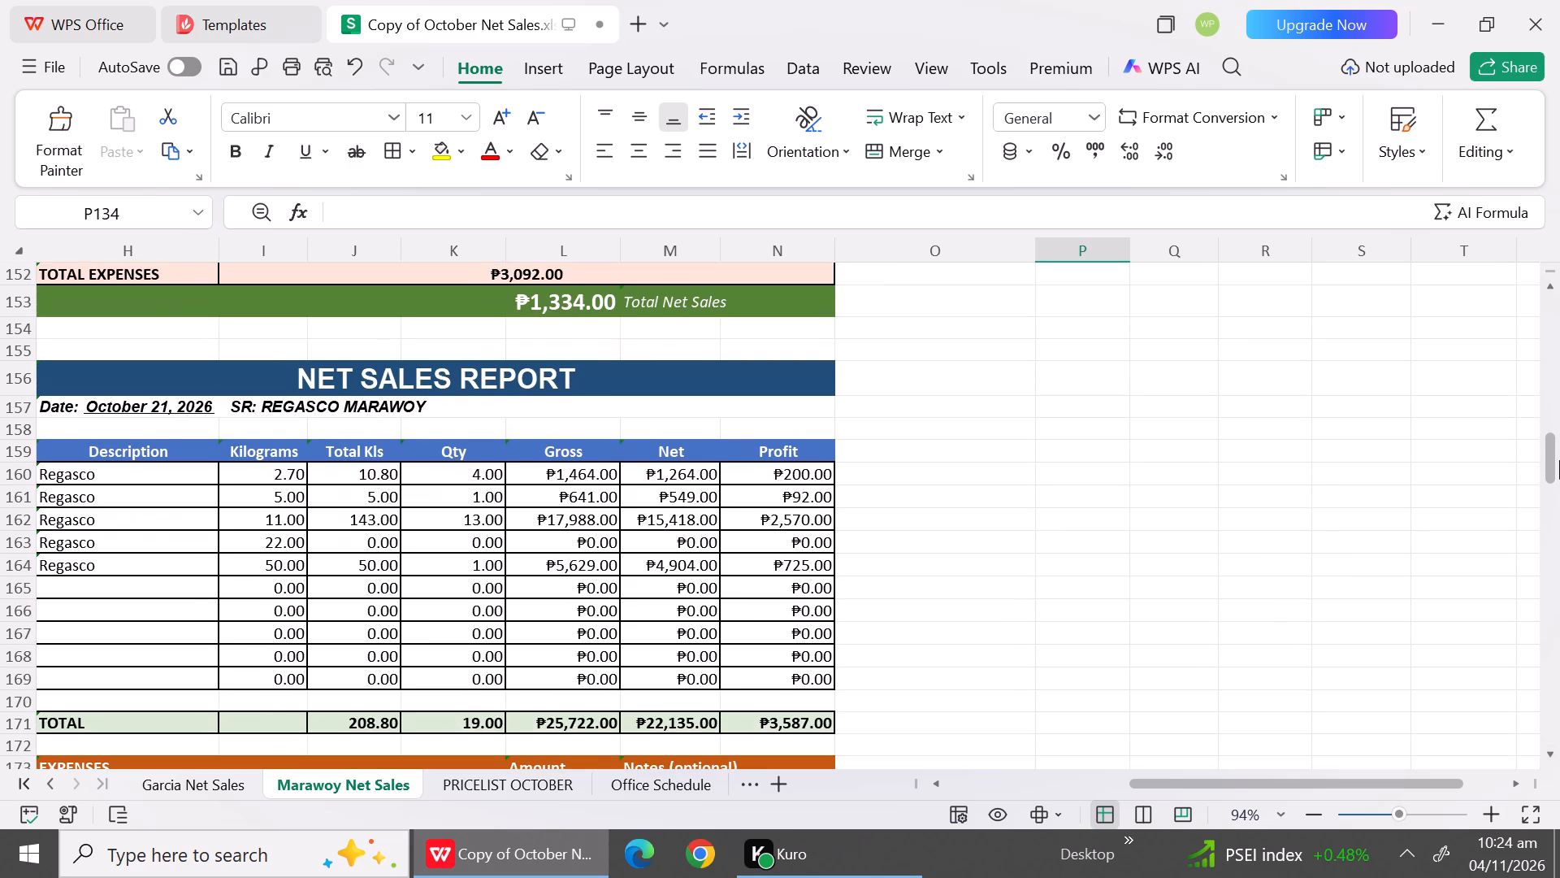
Return to the October 20 report and re-examine its sales rows, totals and expenses.
{"action": "triple_click", "coordinate": [1550, 289]}
{"action": "triple_click", "coordinate": [1550, 289]}
{"action": "triple_click", "coordinate": [1550, 289]}
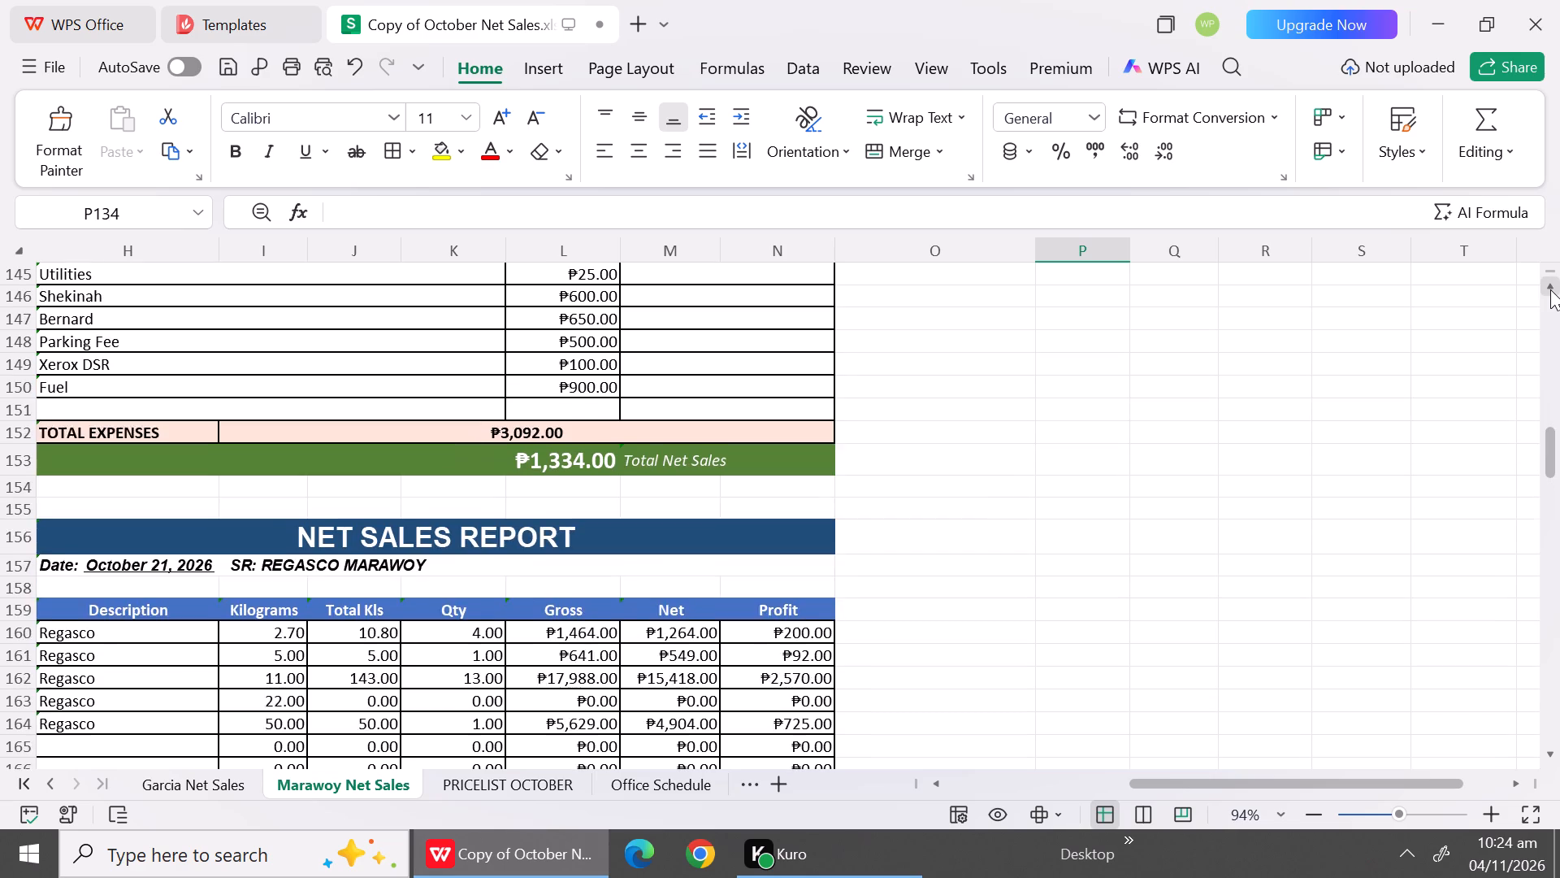
{"action": "triple_click", "coordinate": [1550, 289]}
{"action": "triple_click", "coordinate": [1550, 289]}
{"action": "triple_click", "coordinate": [1550, 289]}
{"action": "triple_click", "coordinate": [1550, 289]}
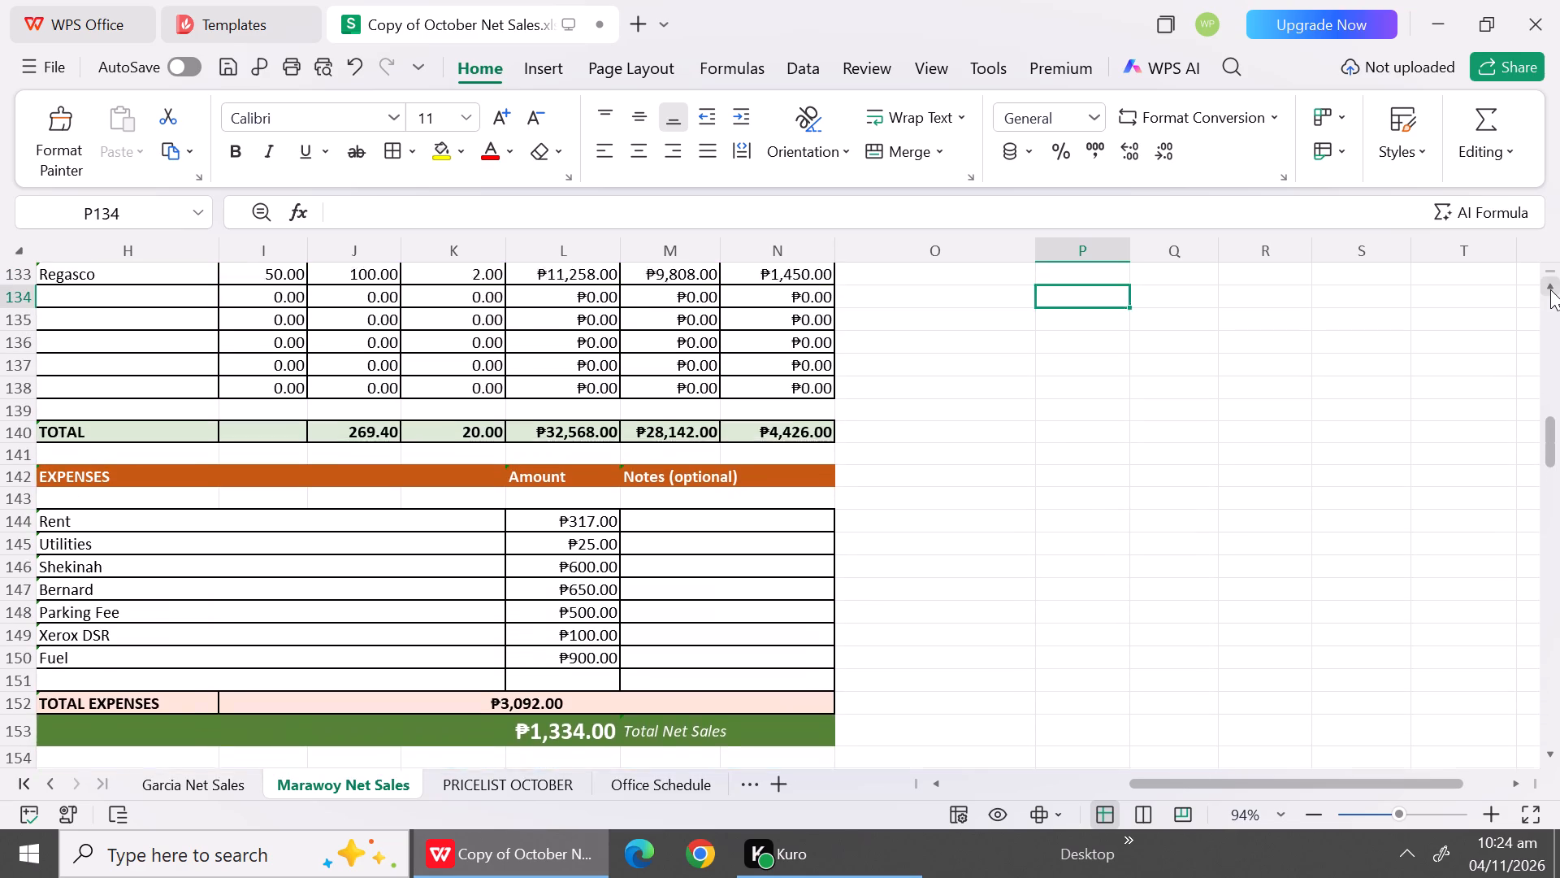
{"action": "triple_click", "coordinate": [1550, 289]}
{"action": "triple_click", "coordinate": [1550, 289]}
{"action": "double_click", "coordinate": [1550, 289]}
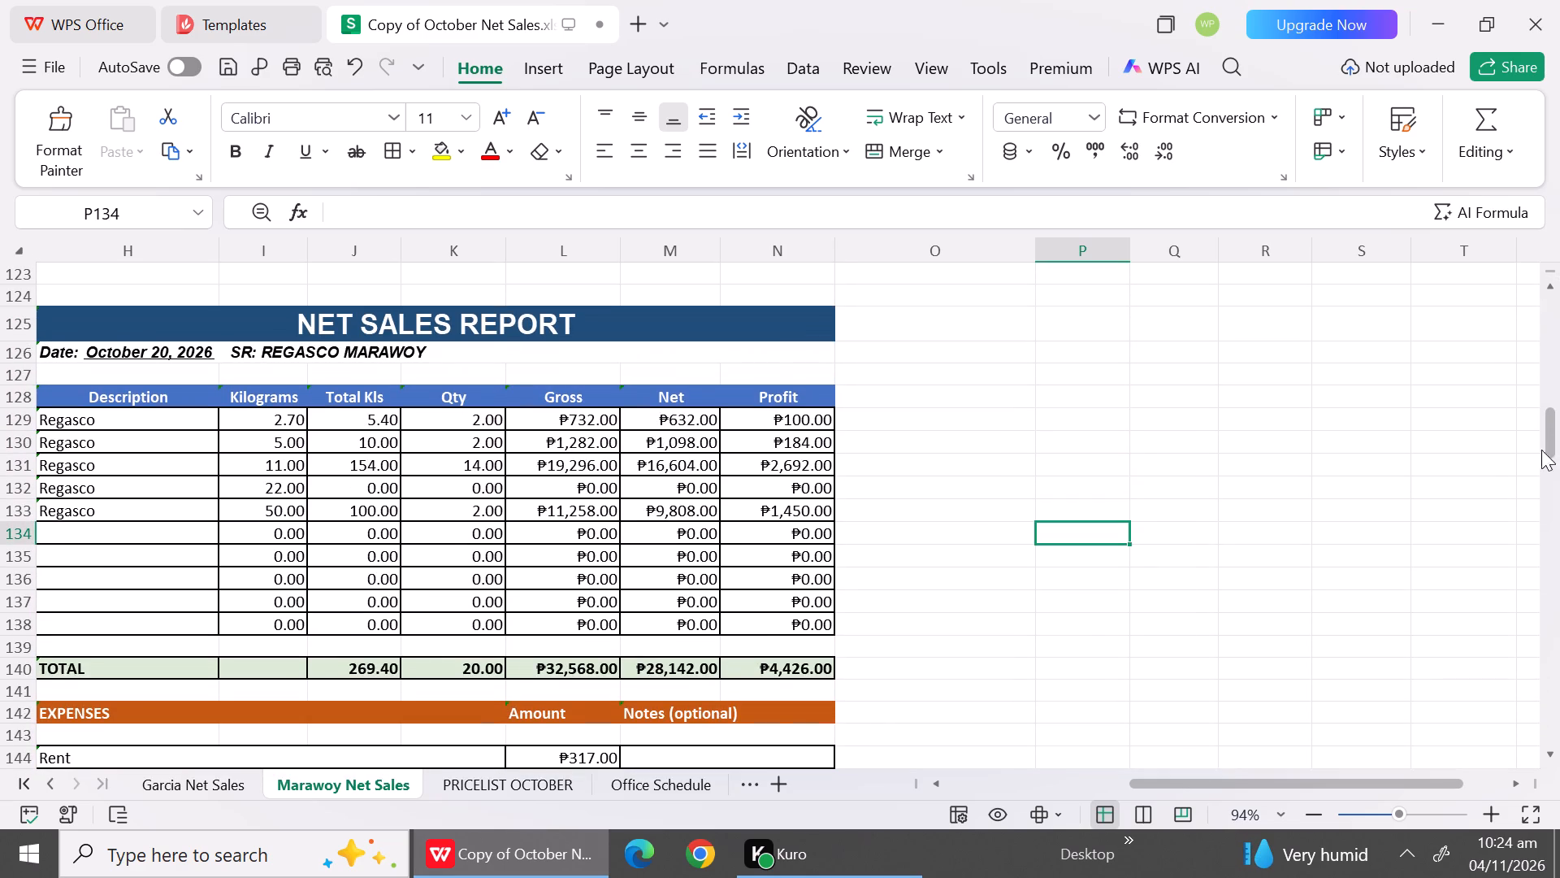
{"action": "triple_click", "coordinate": [1547, 743]}
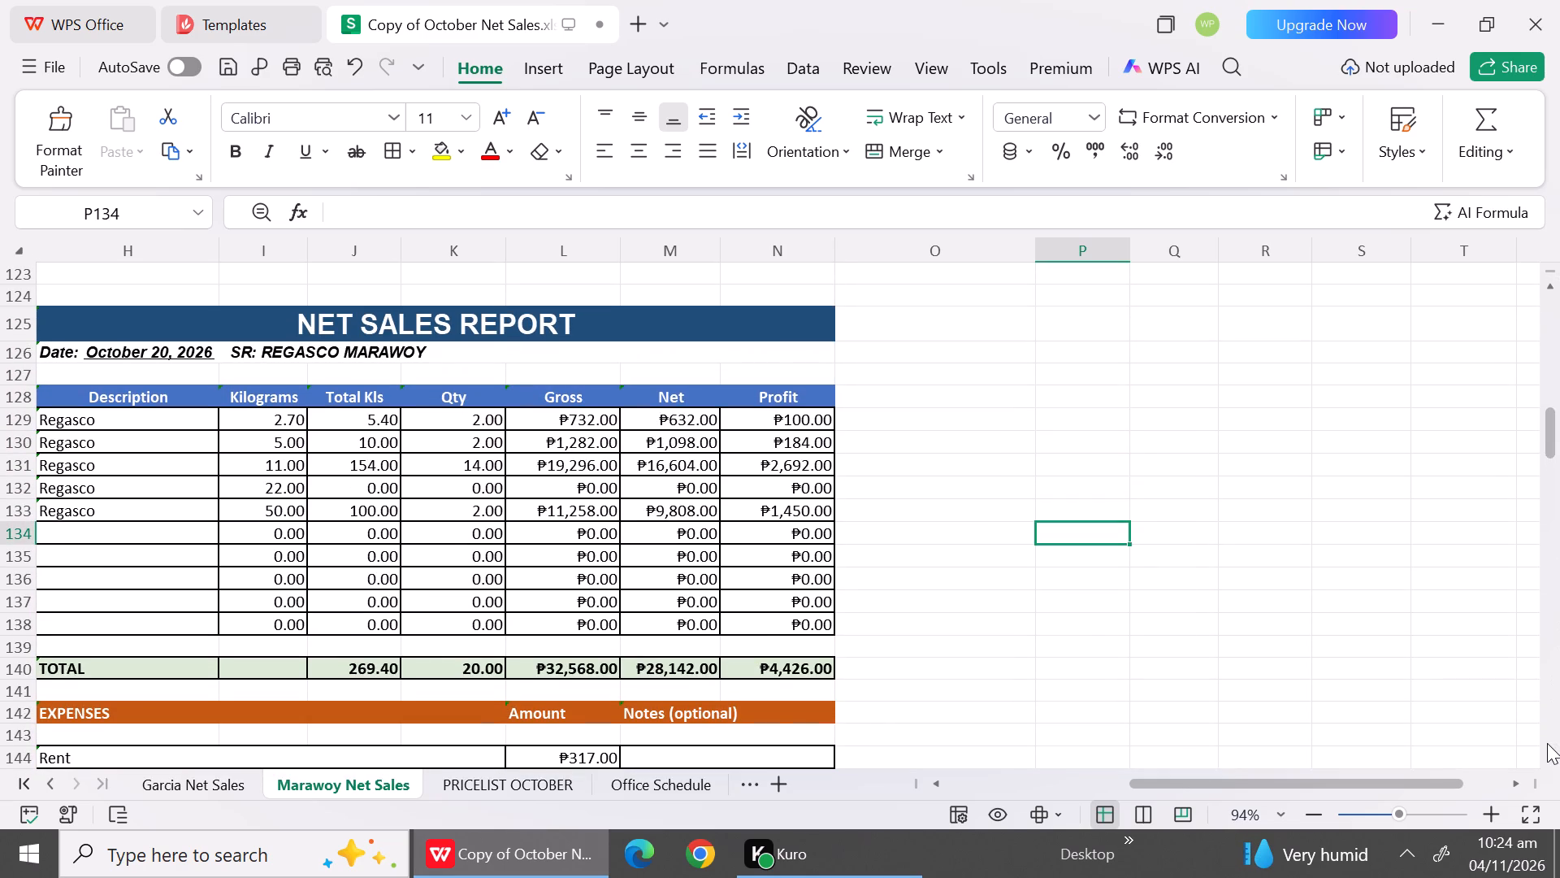
{"action": "triple_click", "coordinate": [1547, 743]}
{"action": "triple_click", "coordinate": [1547, 743]}
{"action": "triple_click", "coordinate": [1547, 743]}
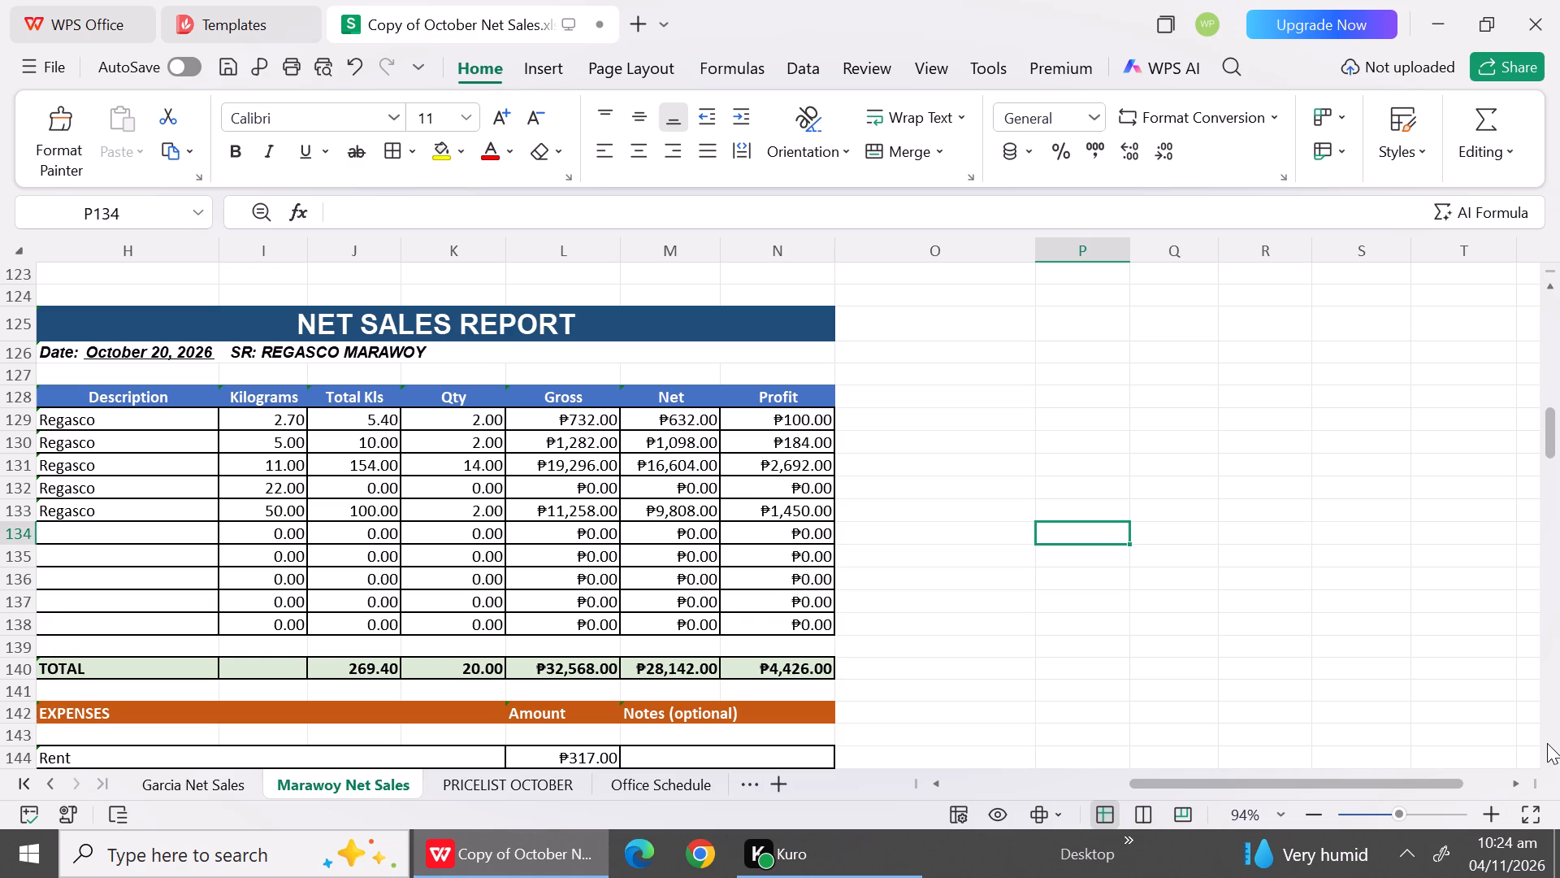
{"action": "triple_click", "coordinate": [1552, 760]}
{"action": "triple_click", "coordinate": [1552, 760]}
{"action": "triple_click", "coordinate": [1552, 760]}
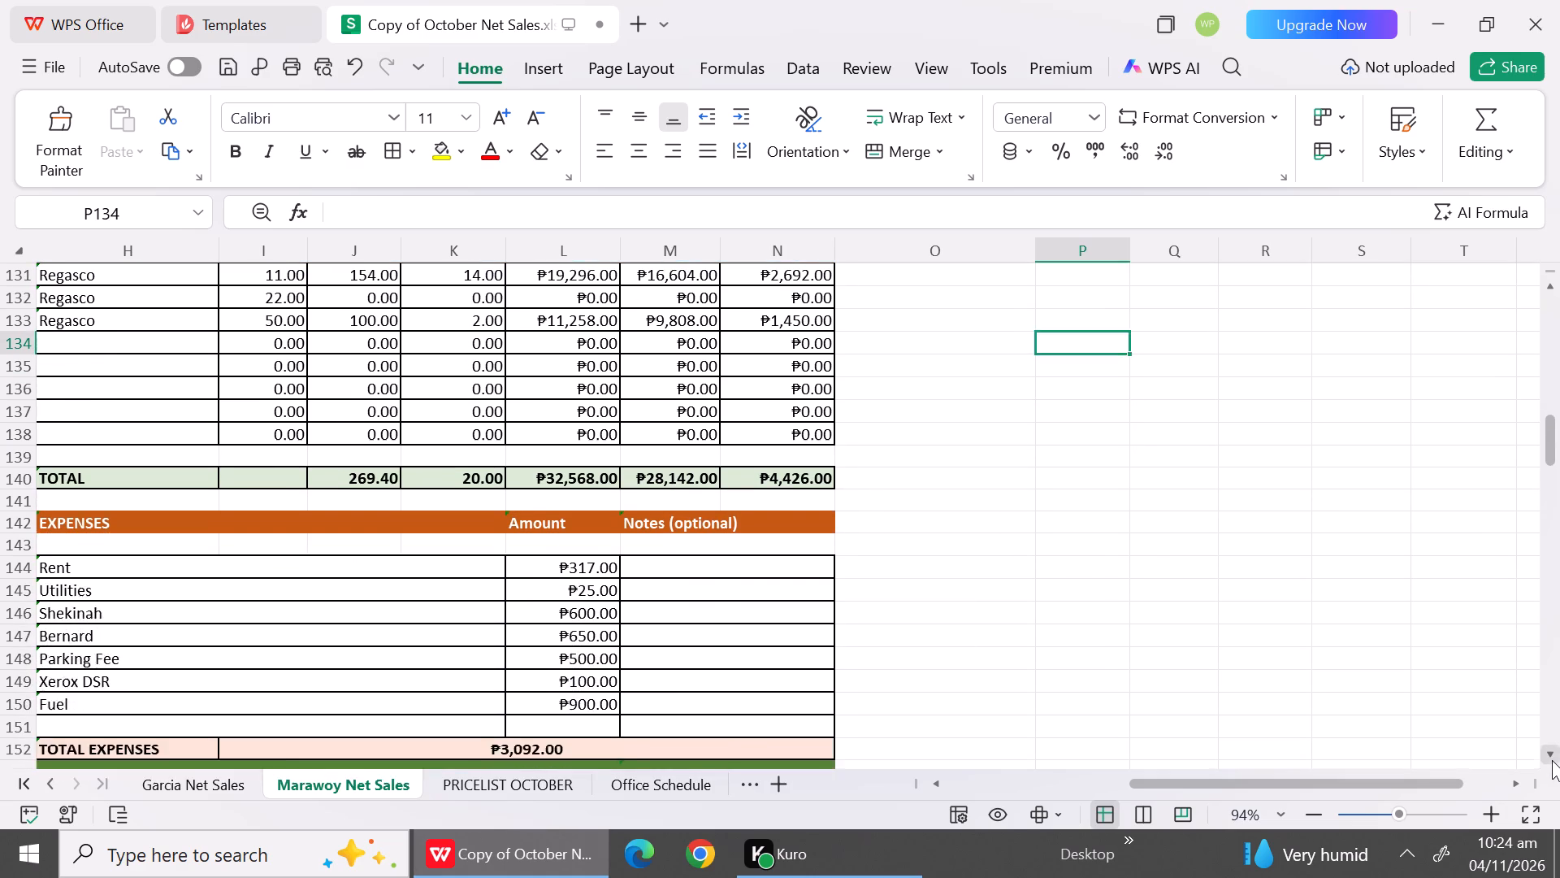
{"action": "triple_click", "coordinate": [1552, 760]}
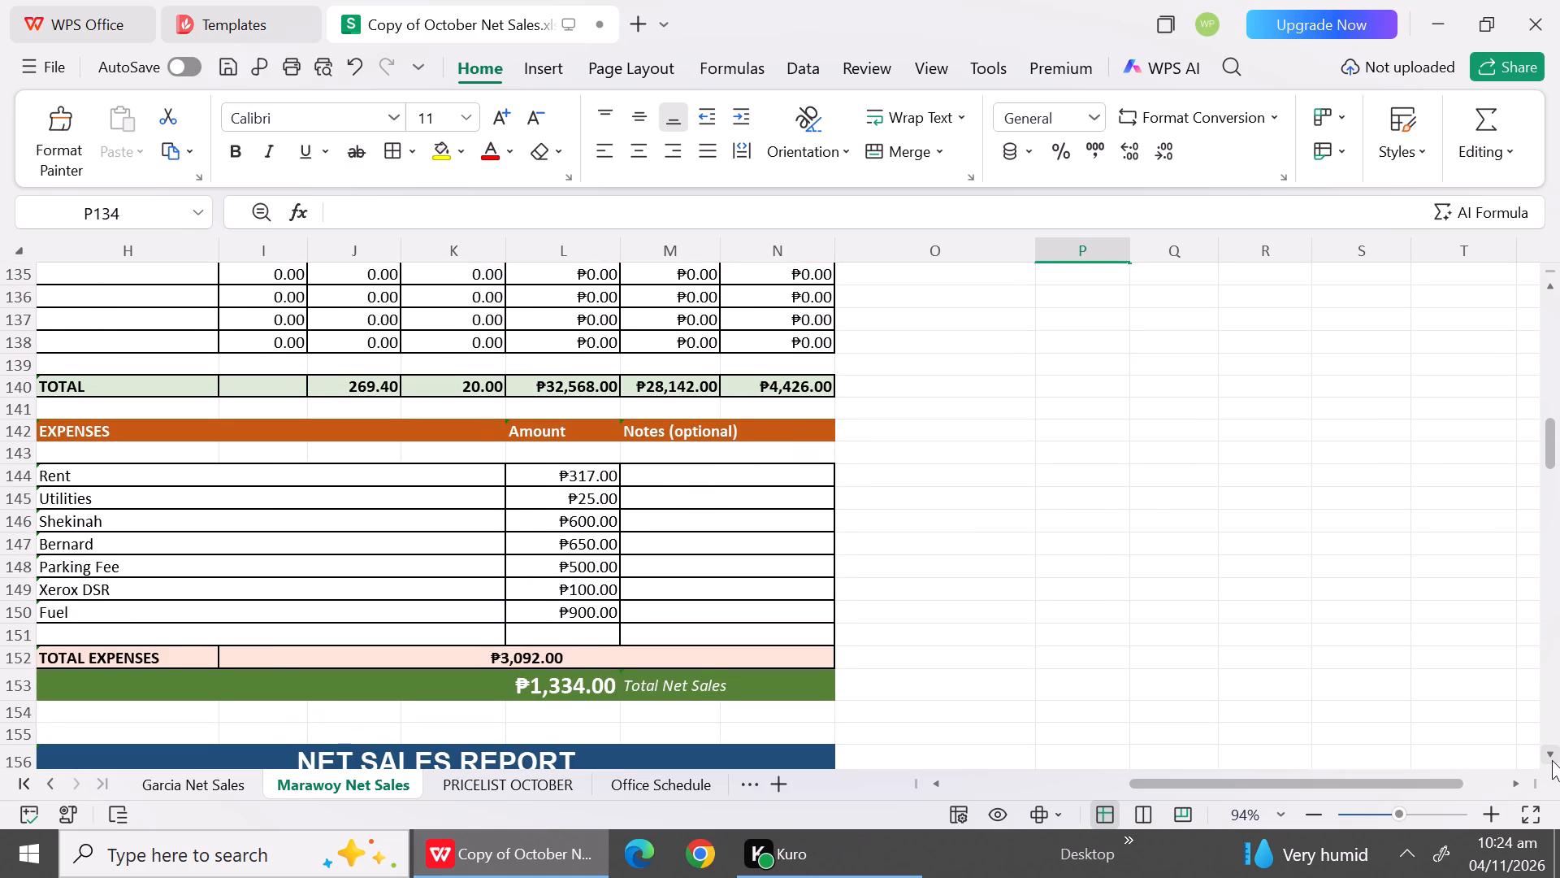
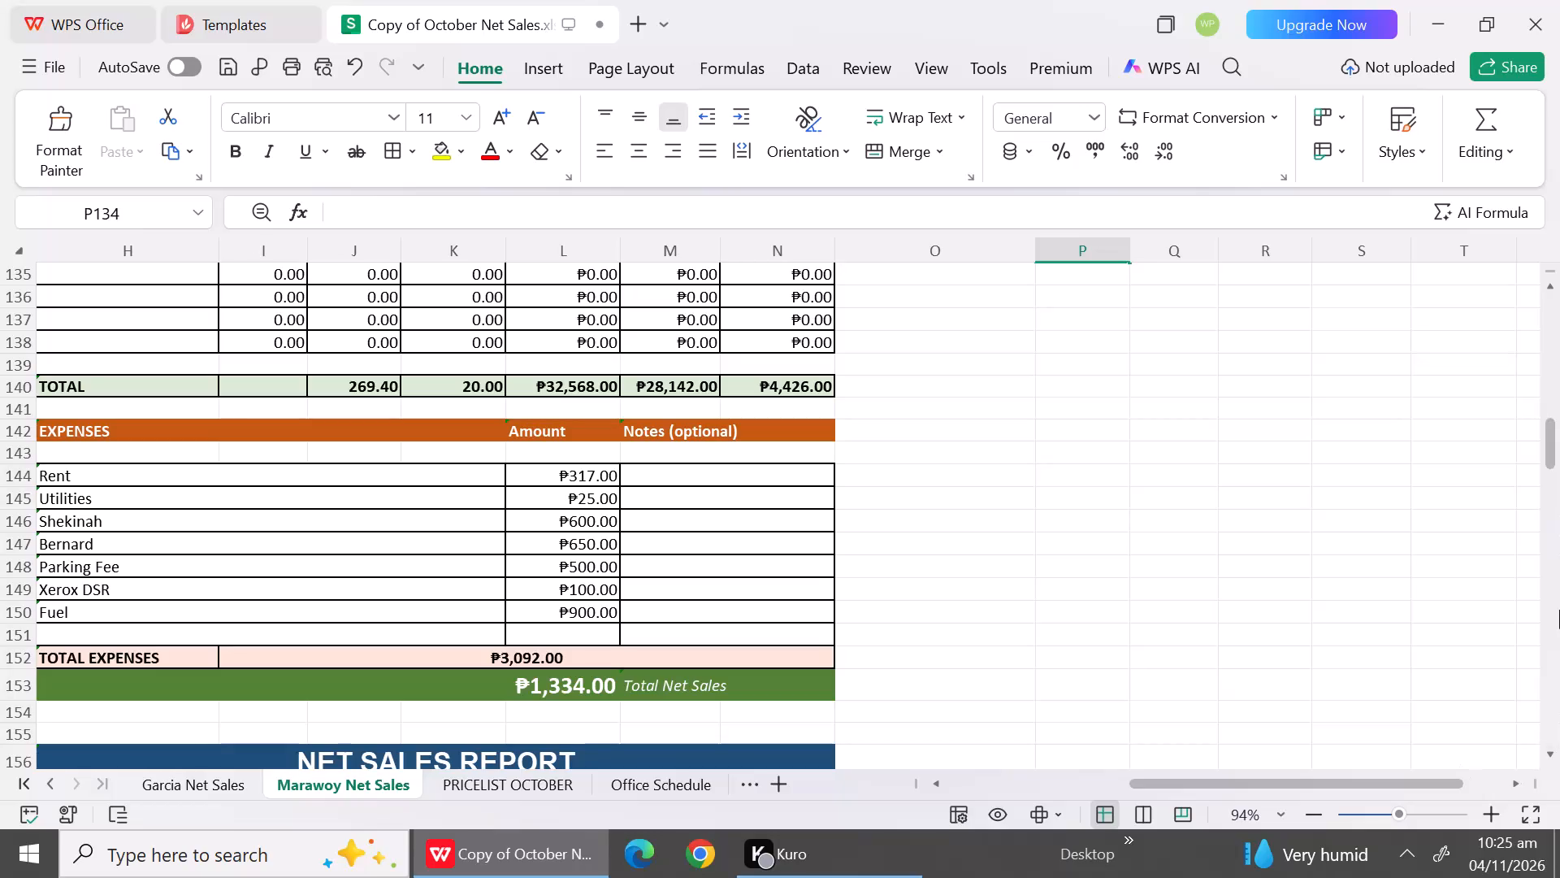
Review the October 21 net sales report on the Marawoy sheet, from its Regasco sales rows through its expenses and total net sales.
{"action": "left_click", "coordinate": [932, 443]}
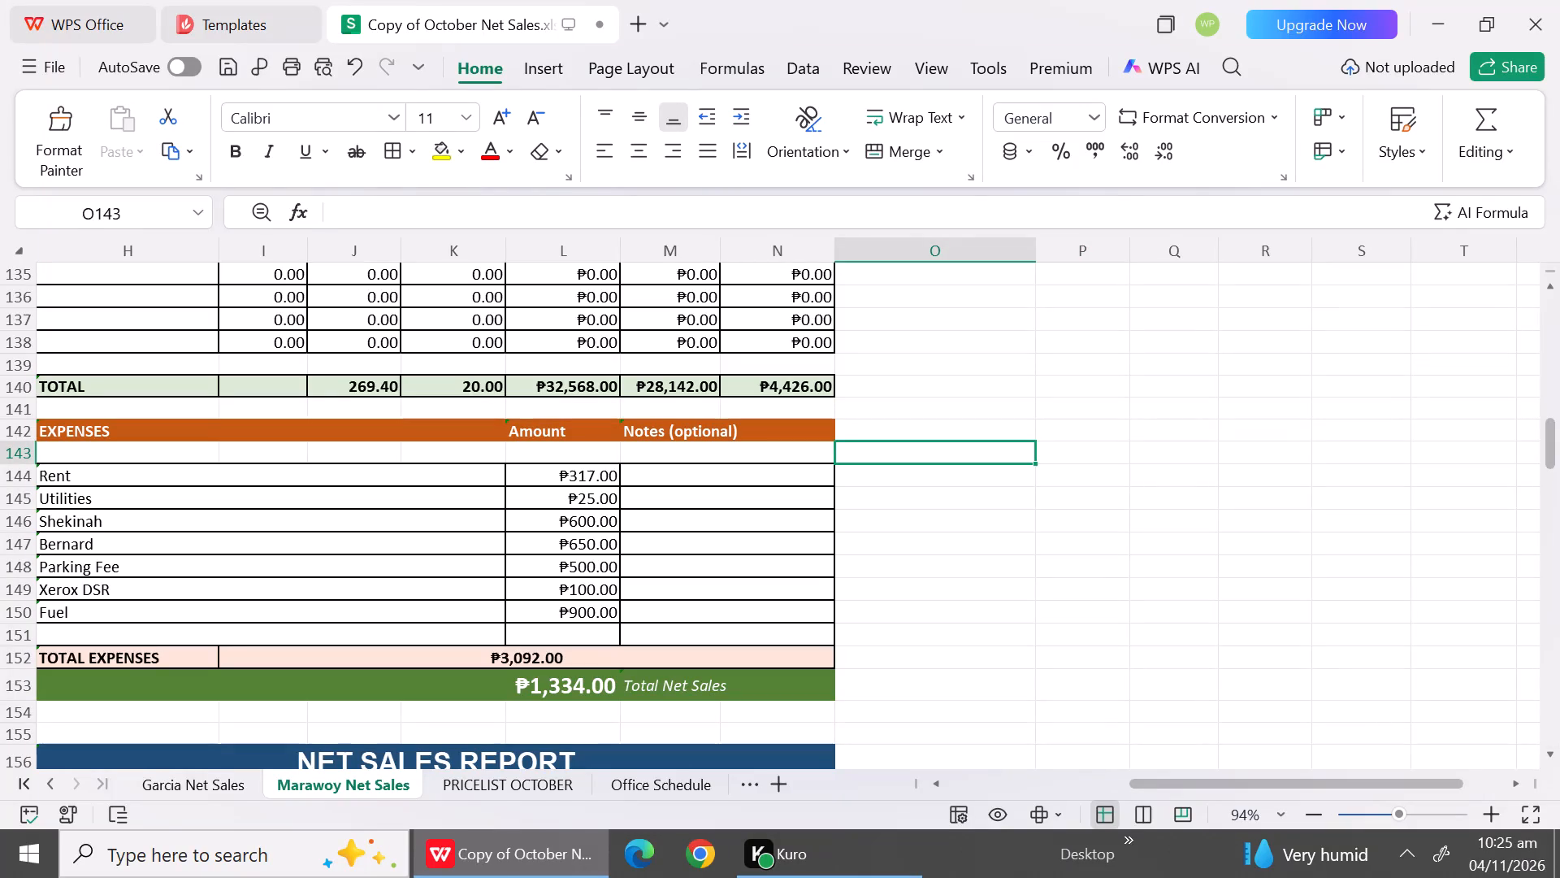
{"action": "double_click", "coordinate": [1548, 757]}
{"action": "left_click", "coordinate": [1548, 757]}
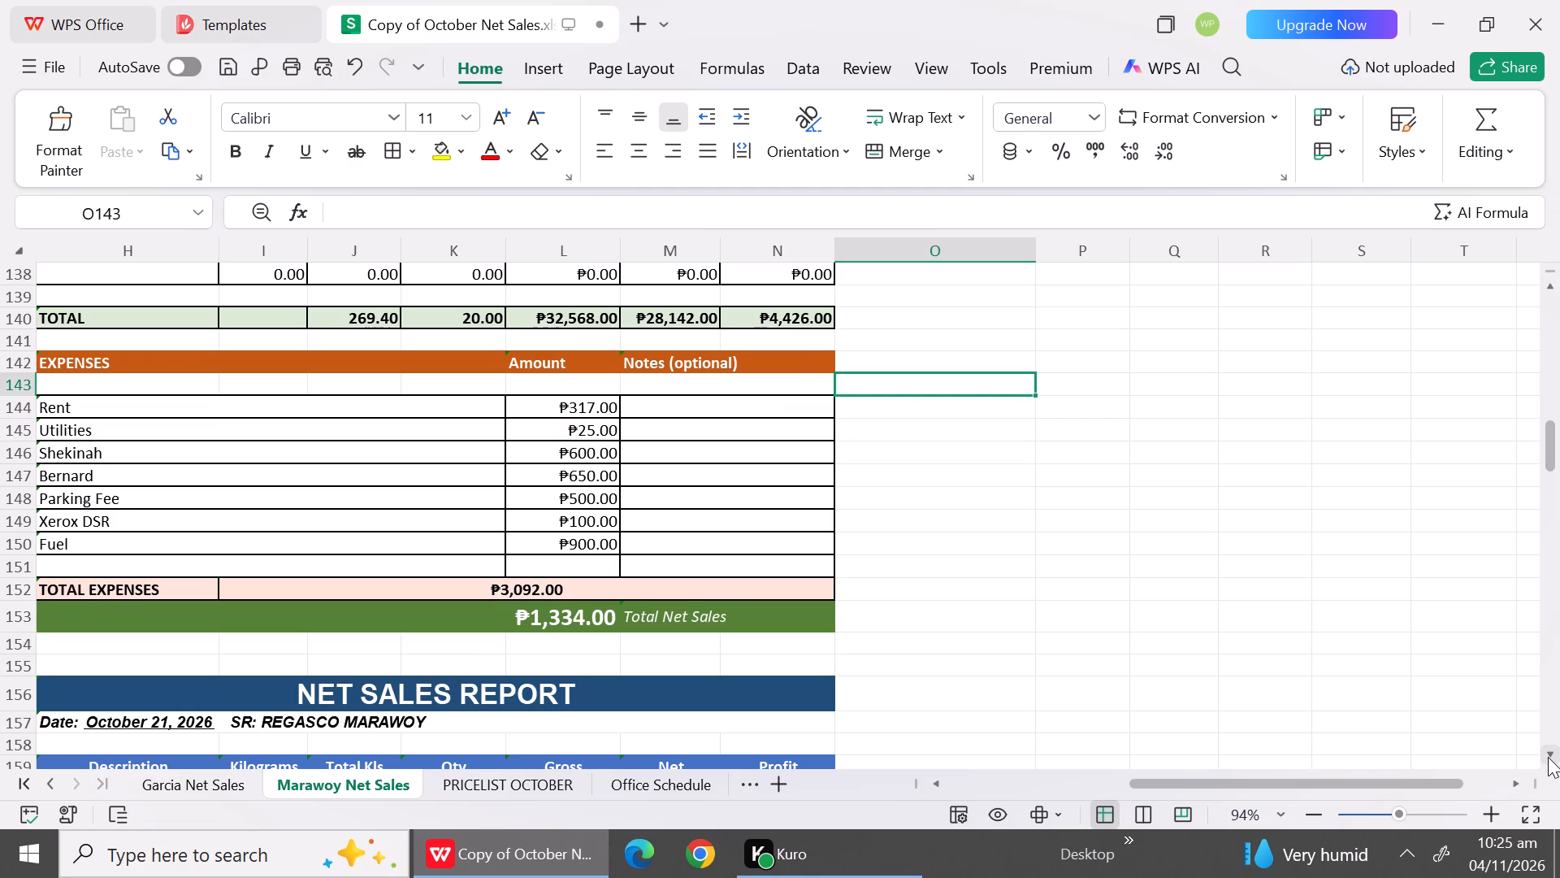
{"action": "triple_click", "coordinate": [1548, 757]}
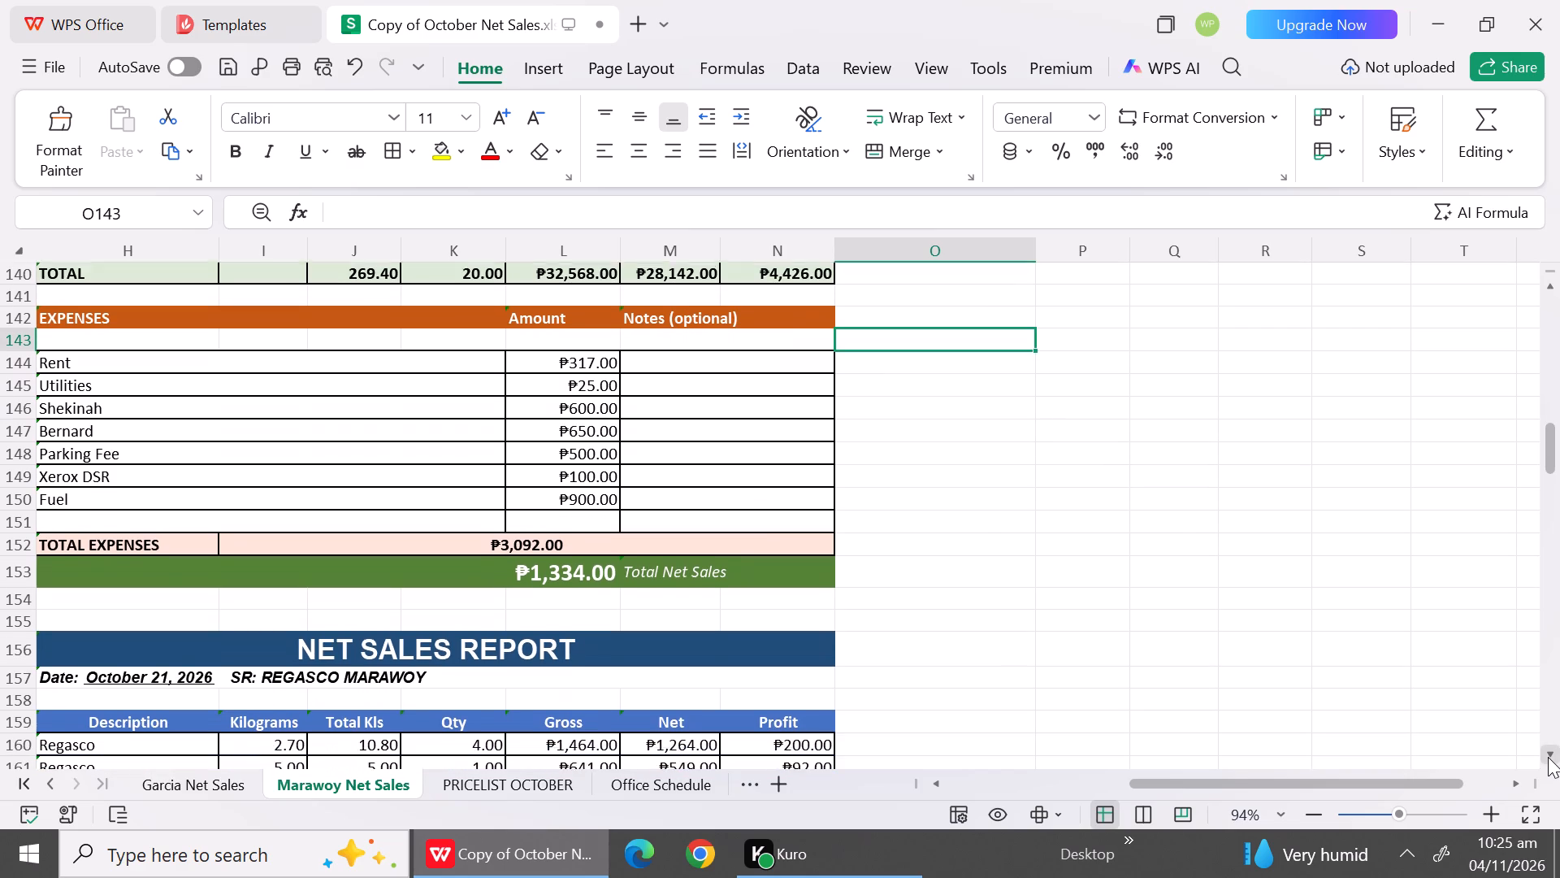
{"action": "triple_click", "coordinate": [1548, 757]}
{"action": "double_click", "coordinate": [1548, 757]}
{"action": "left_click", "coordinate": [1548, 757]}
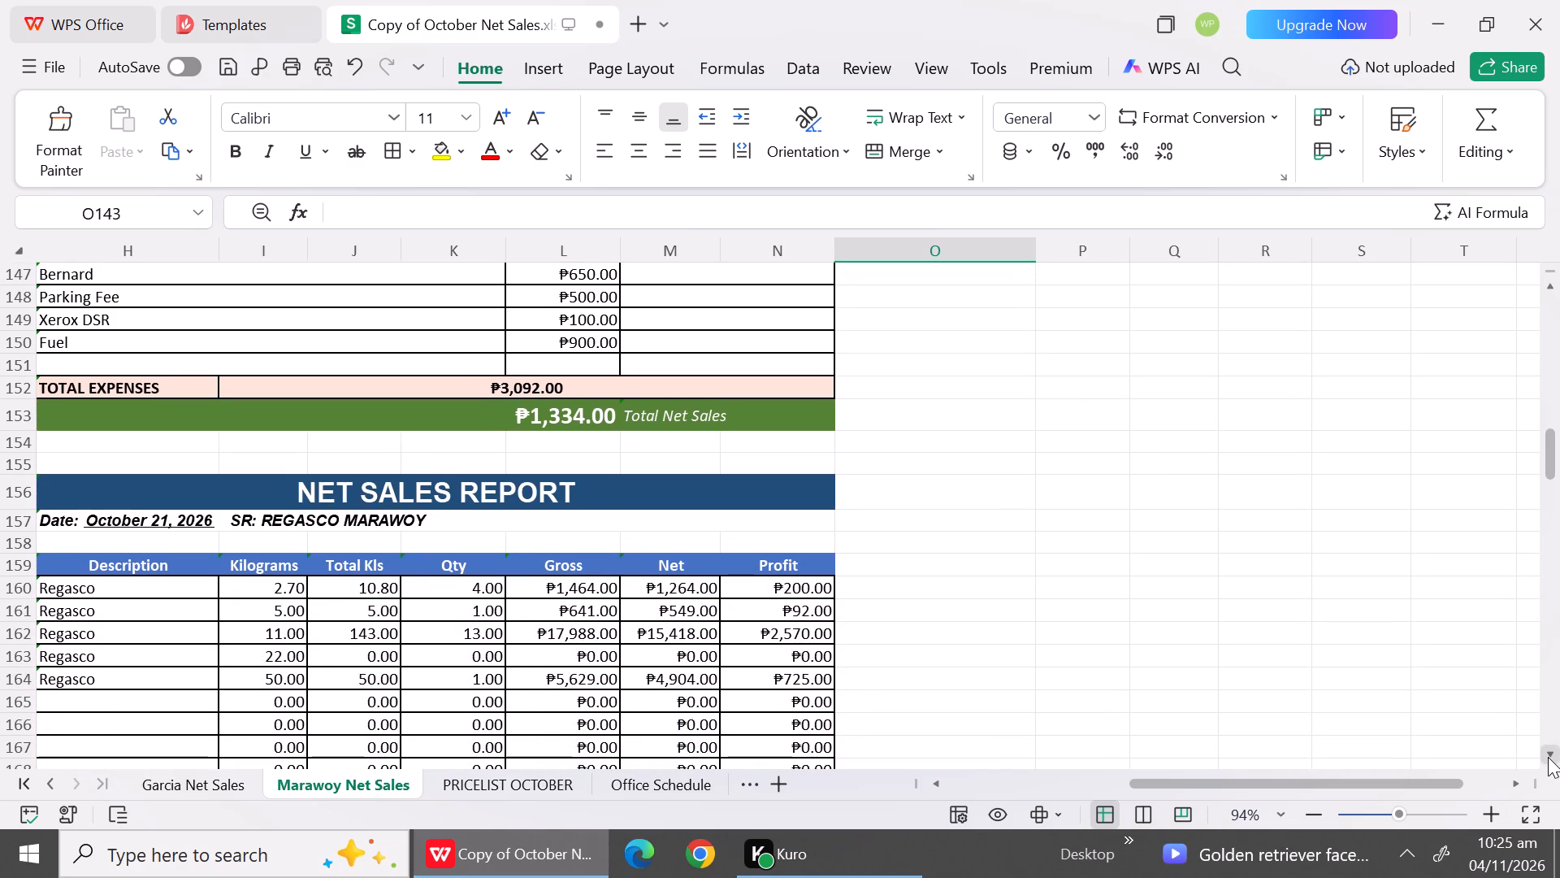
{"action": "left_click", "coordinate": [1548, 757]}
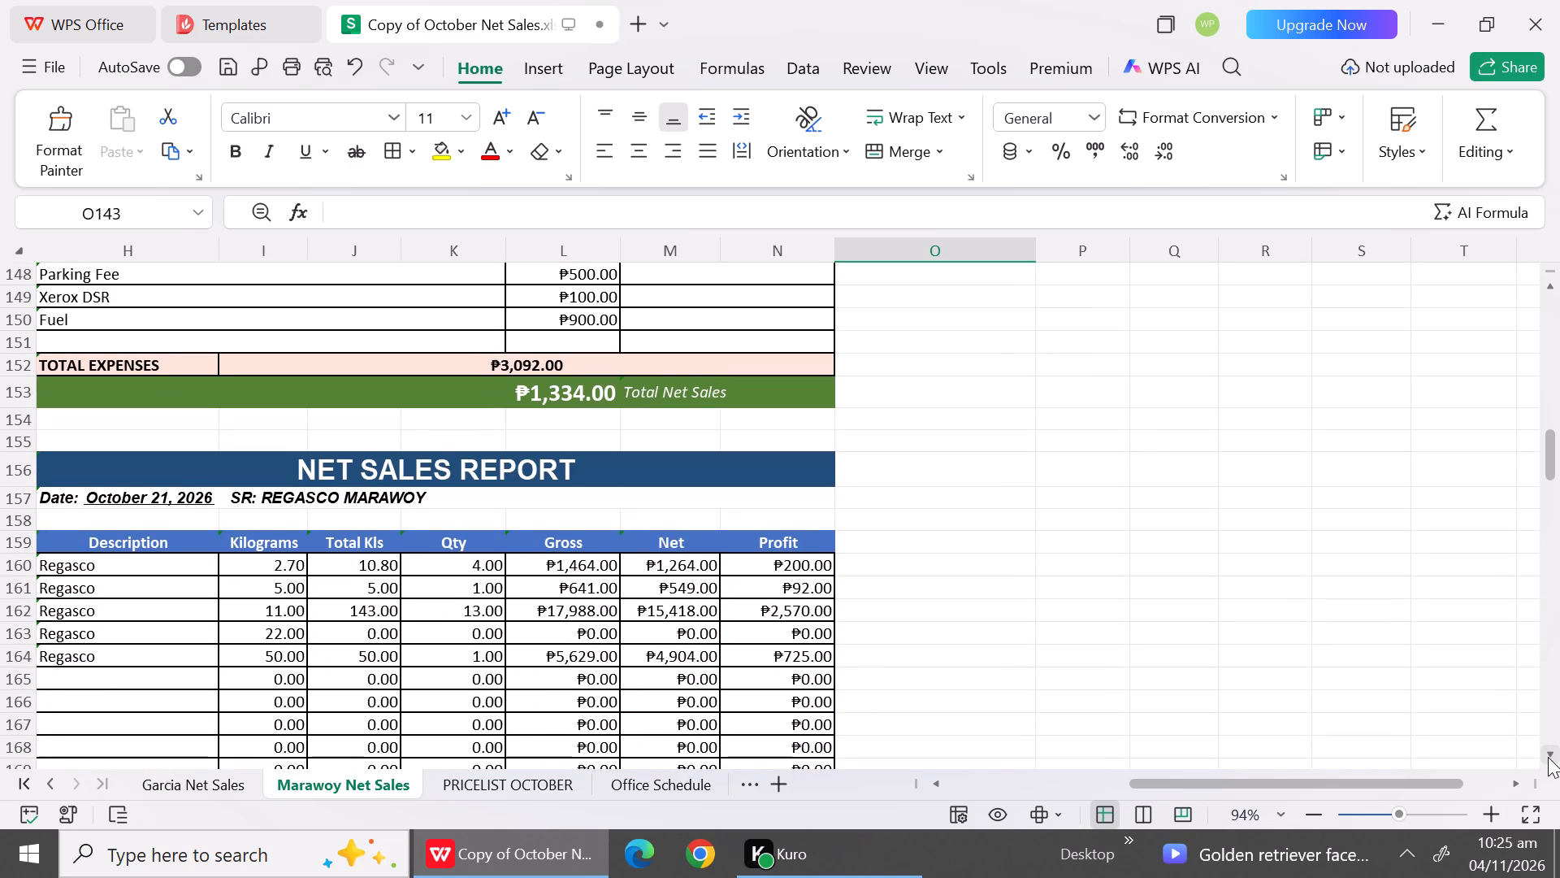
{"action": "left_click", "coordinate": [1548, 757]}
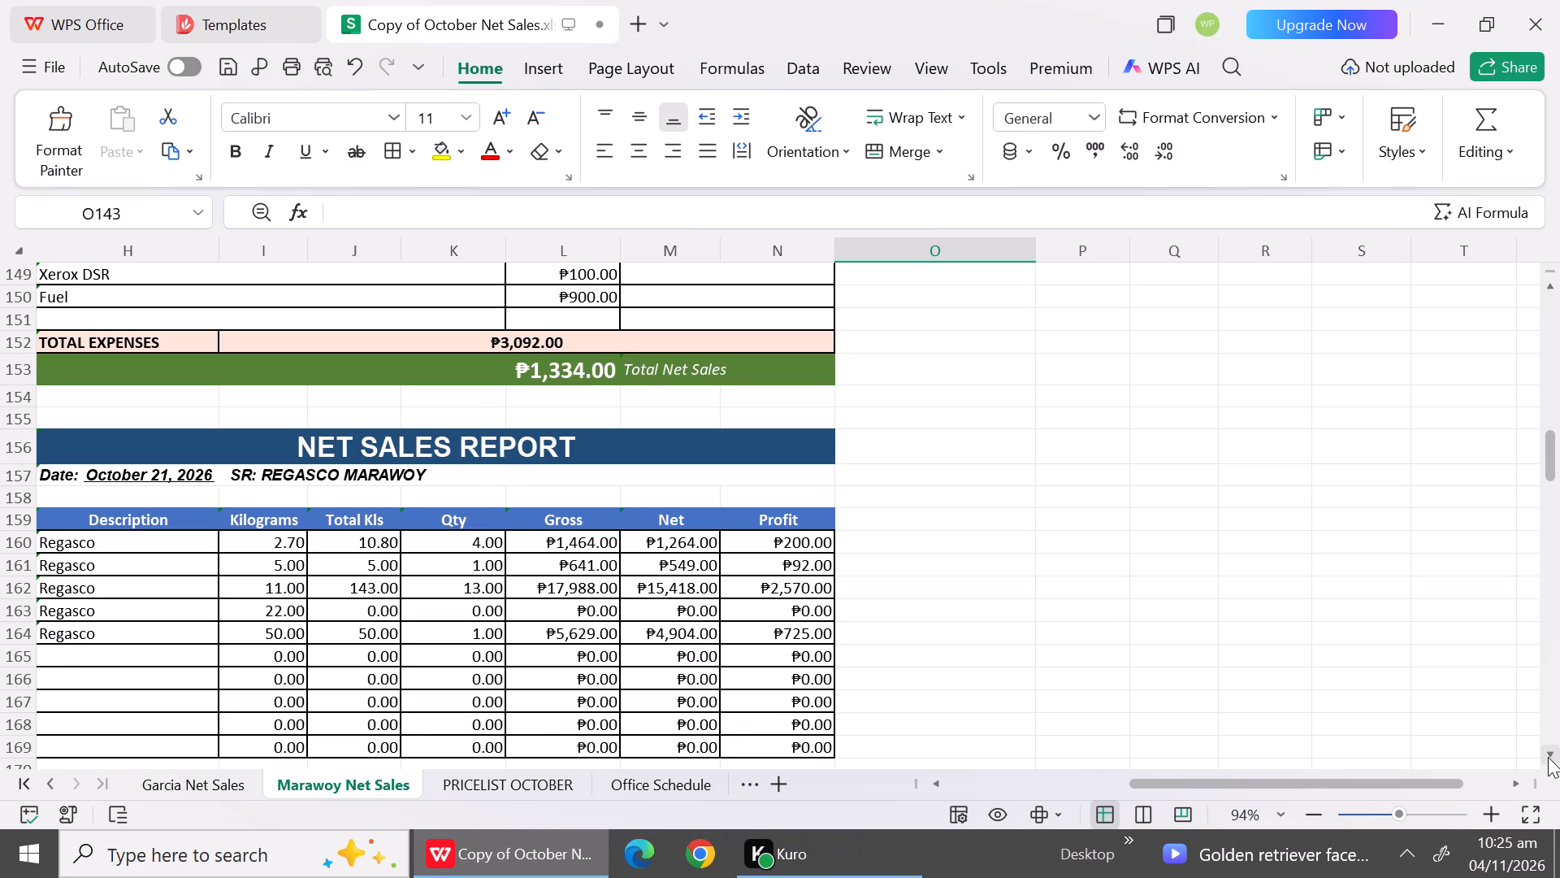
{"action": "double_click", "coordinate": [1548, 757]}
{"action": "left_click", "coordinate": [1548, 757]}
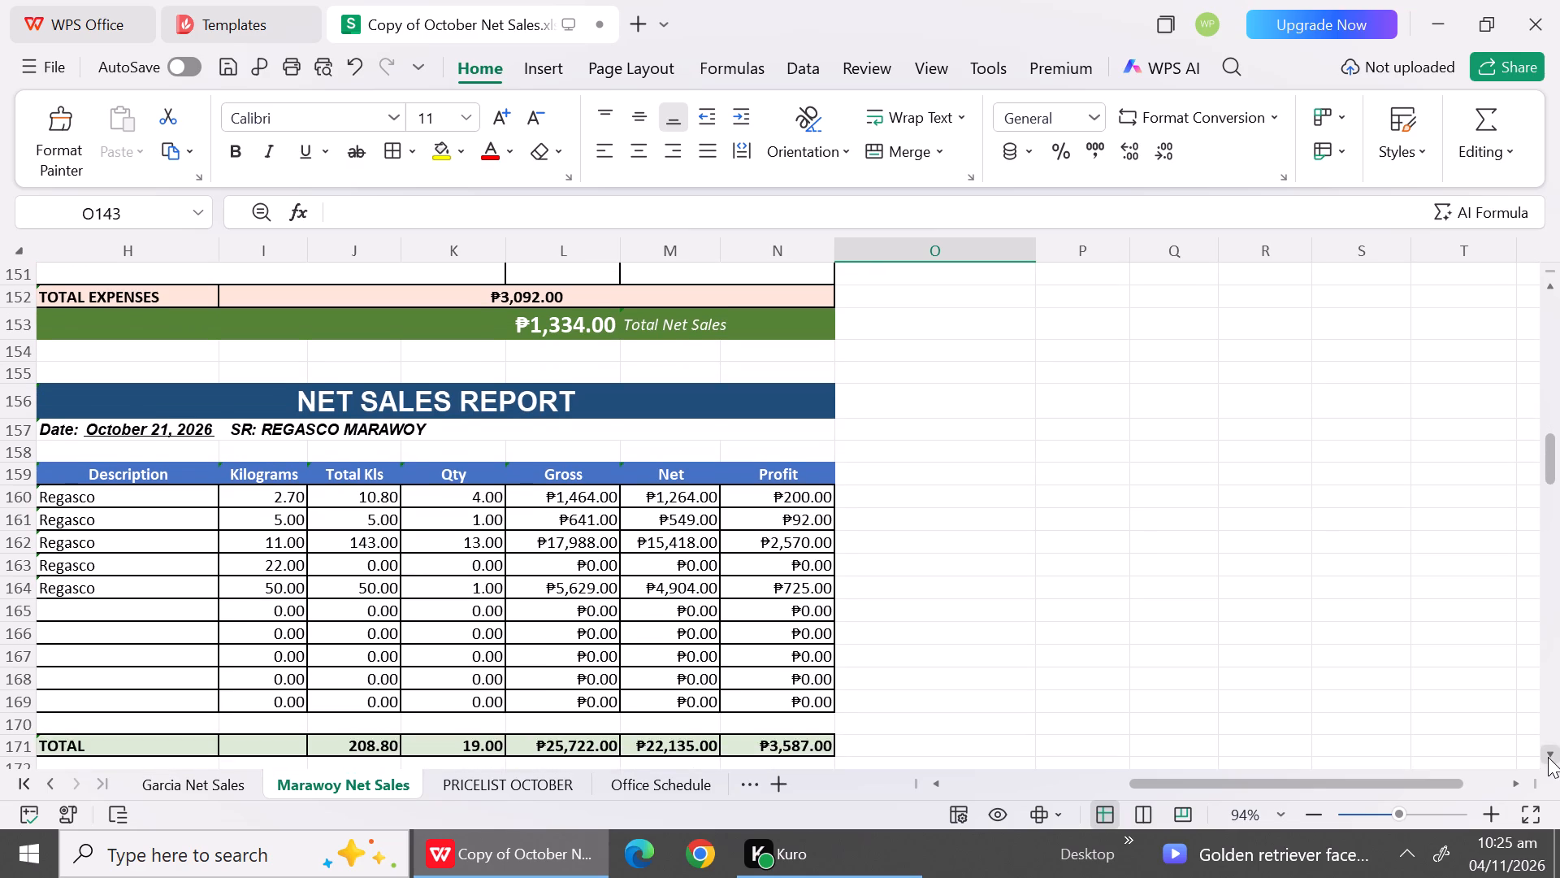
{"action": "left_click", "coordinate": [1548, 757]}
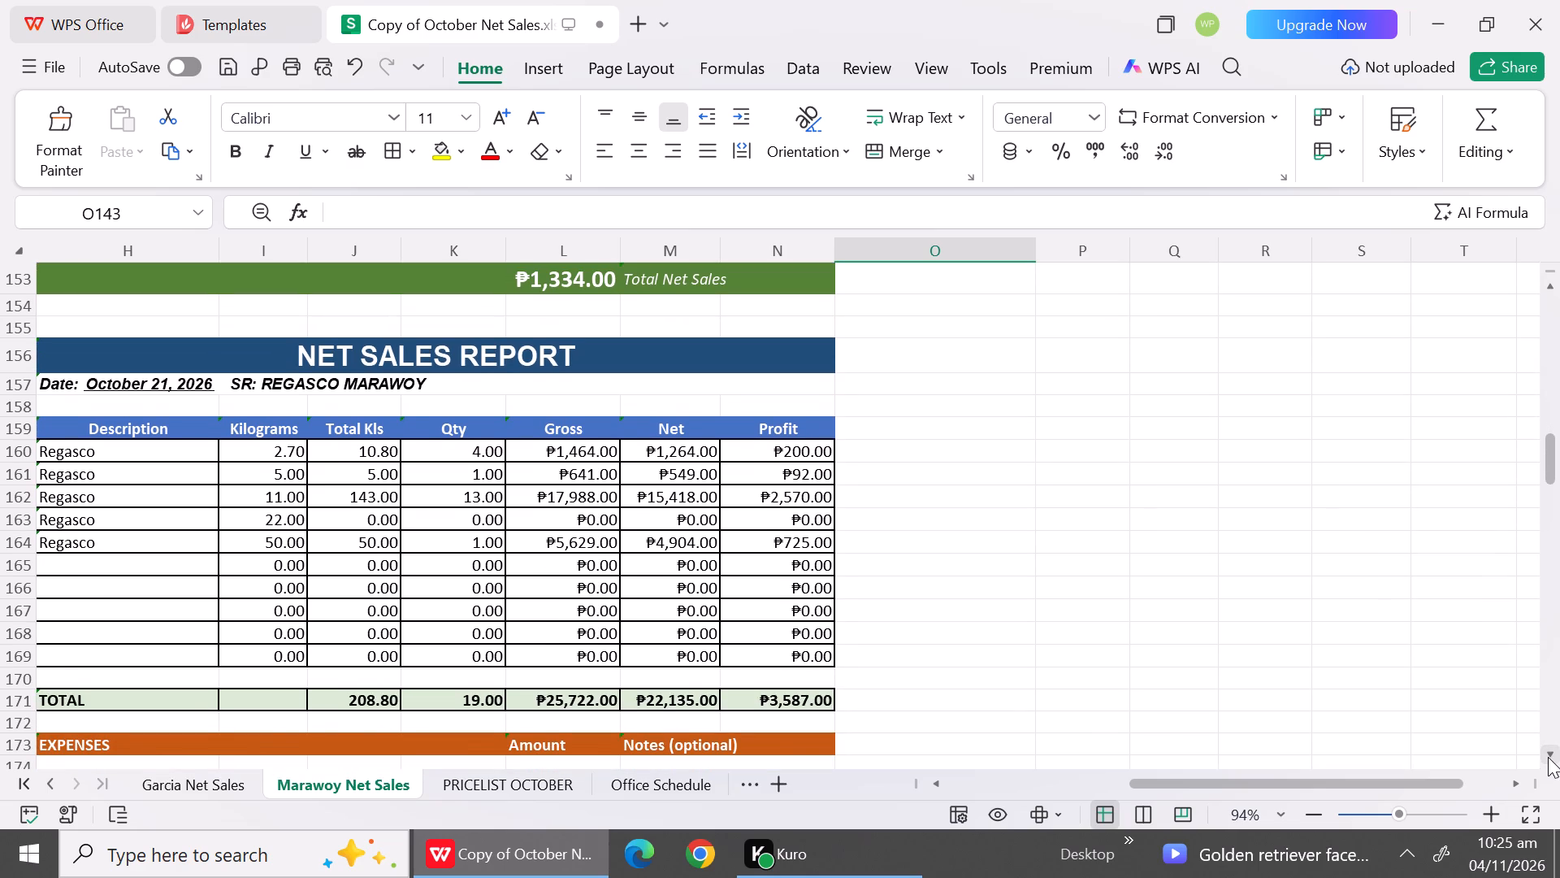
{"action": "double_click", "coordinate": [1548, 757]}
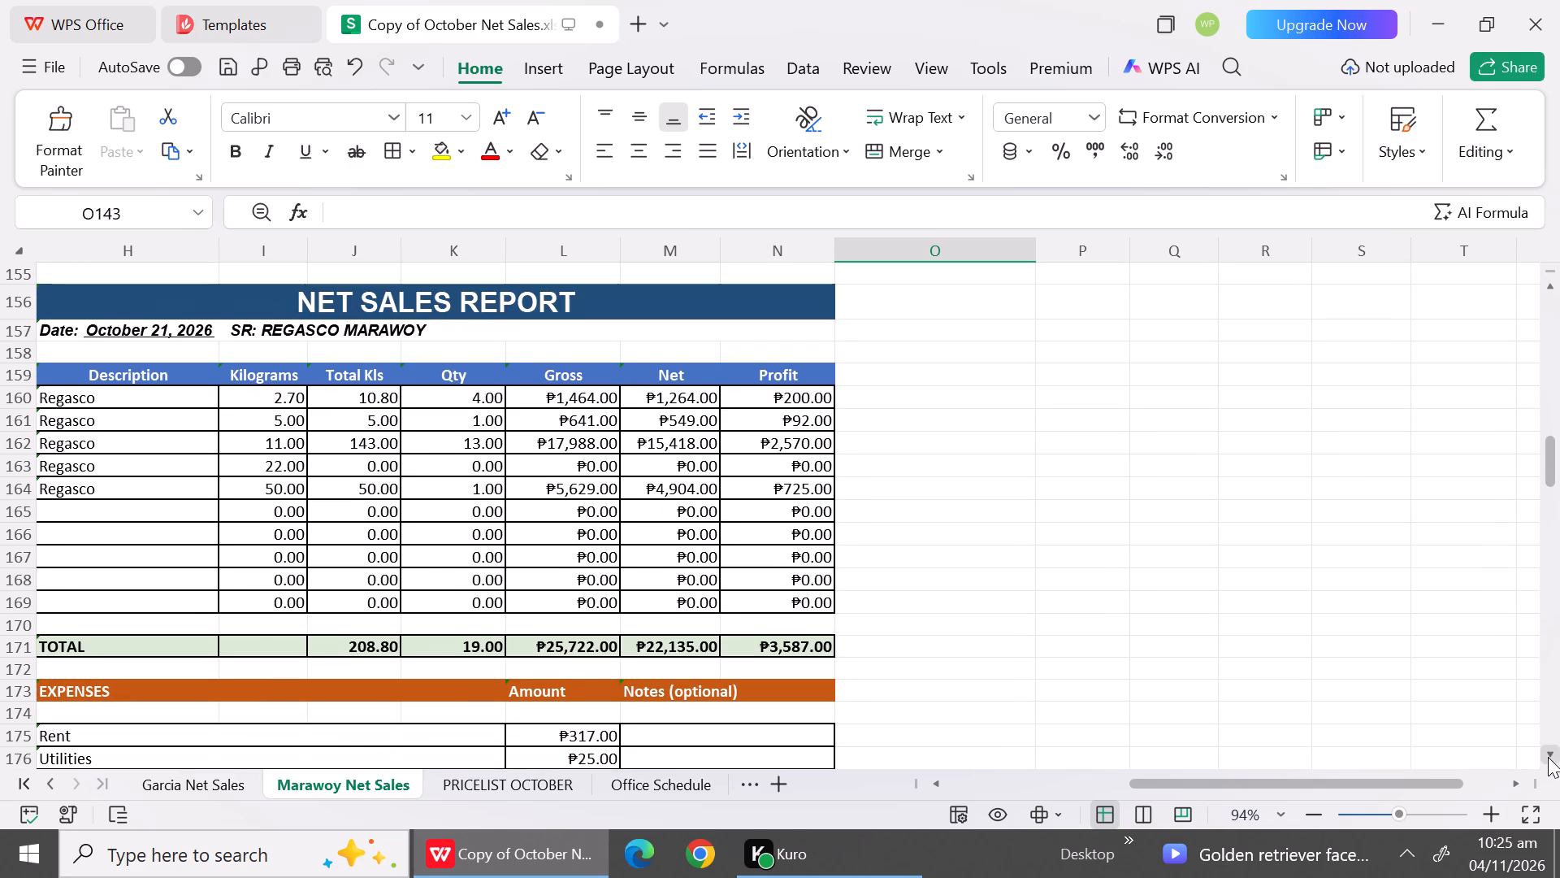
{"action": "left_click", "coordinate": [1548, 757]}
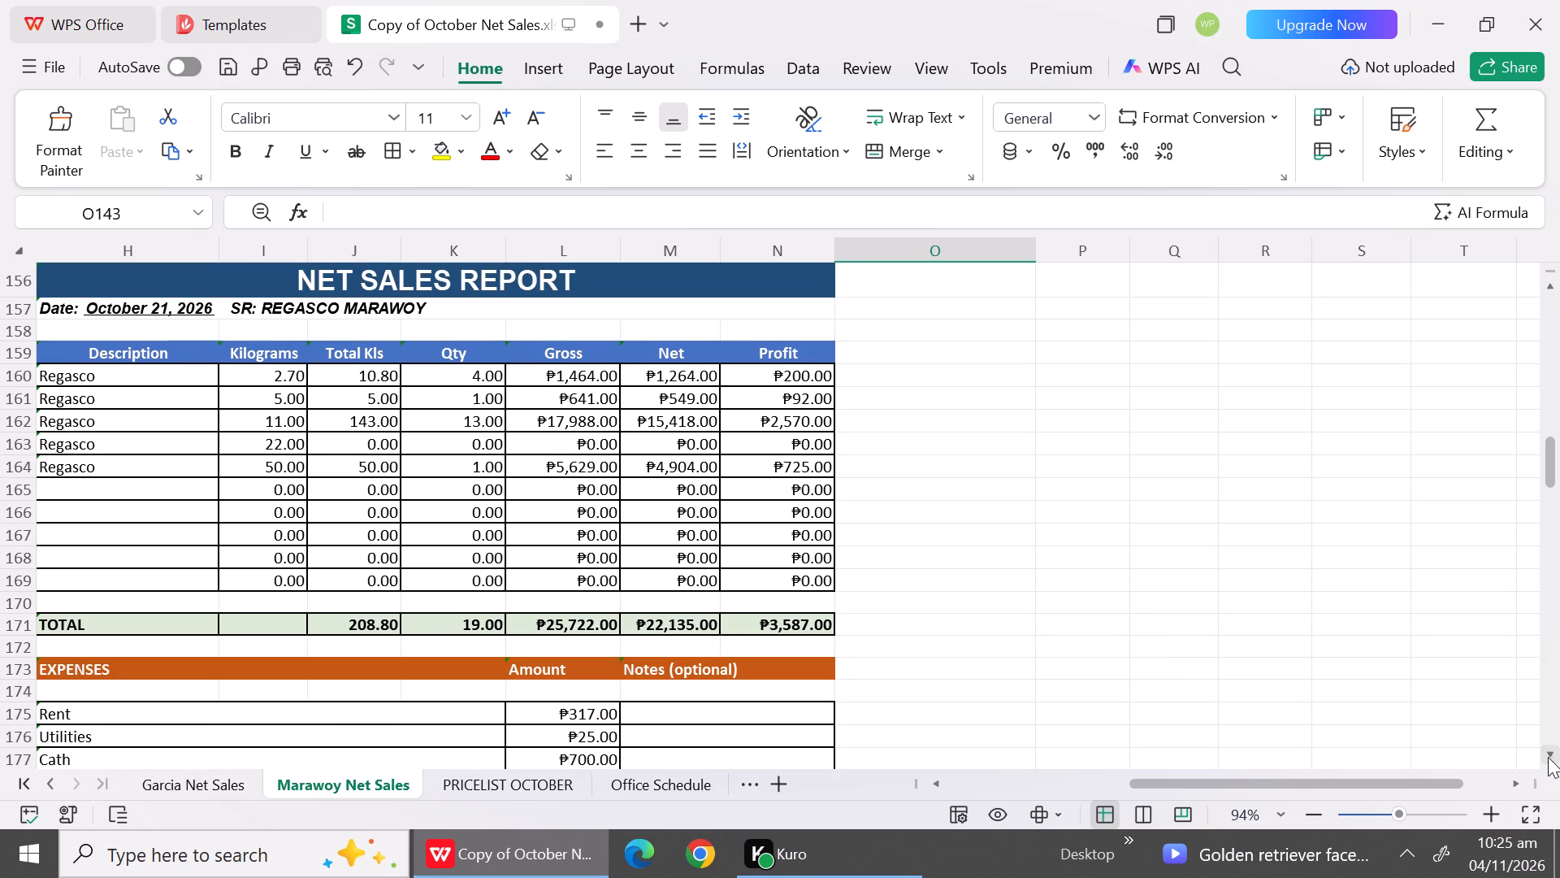
{"action": "left_click", "coordinate": [1548, 757]}
{"action": "left_click", "coordinate": [1548, 757]}
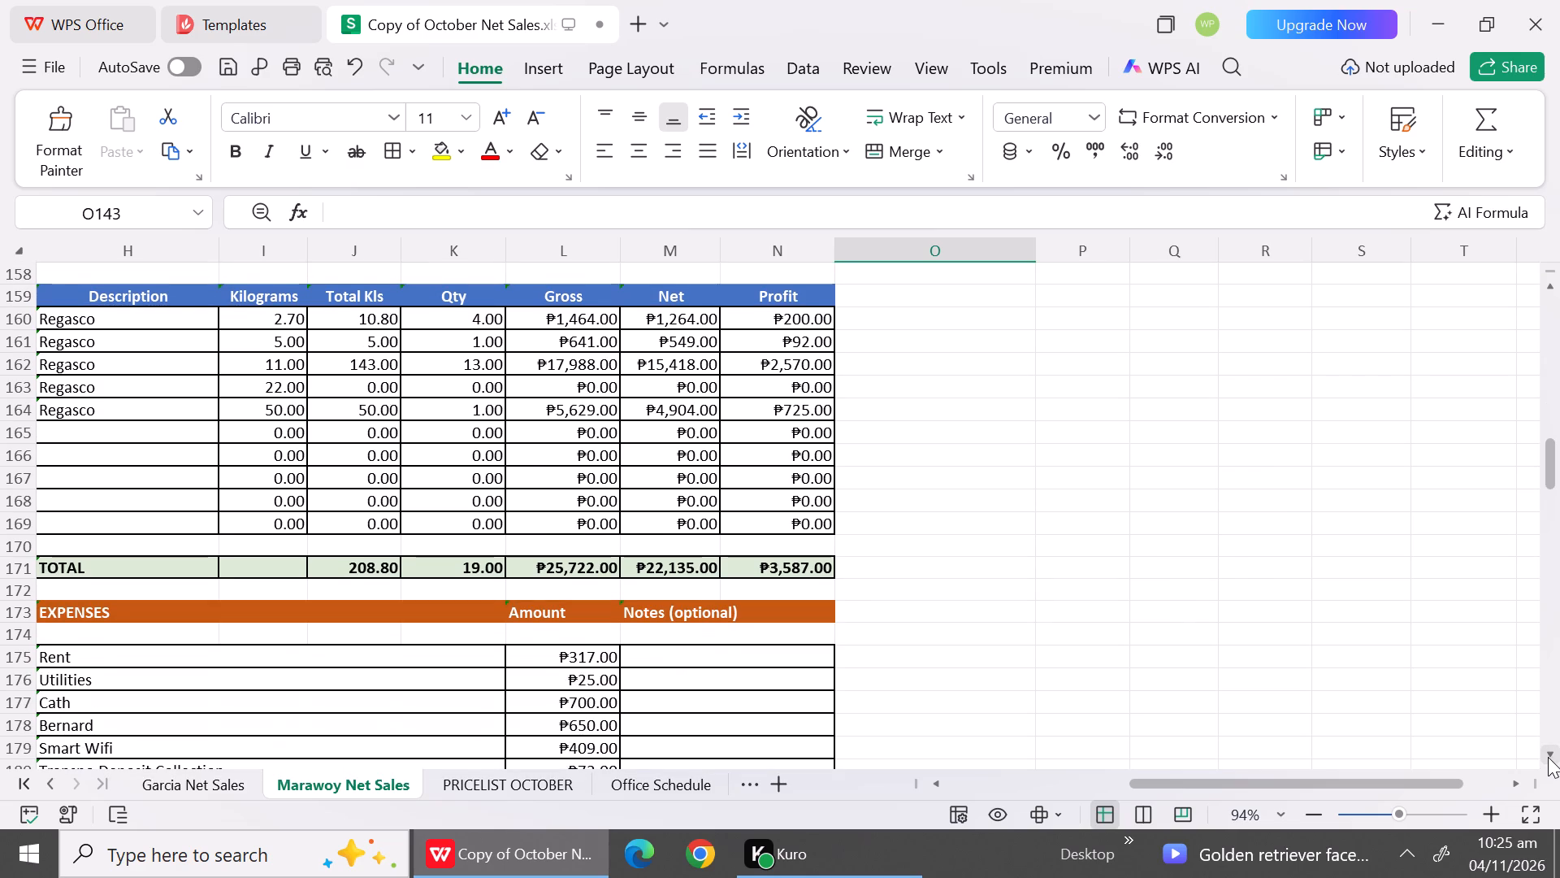
{"action": "left_click", "coordinate": [1548, 757]}
{"action": "left_click", "coordinate": [1548, 757]}
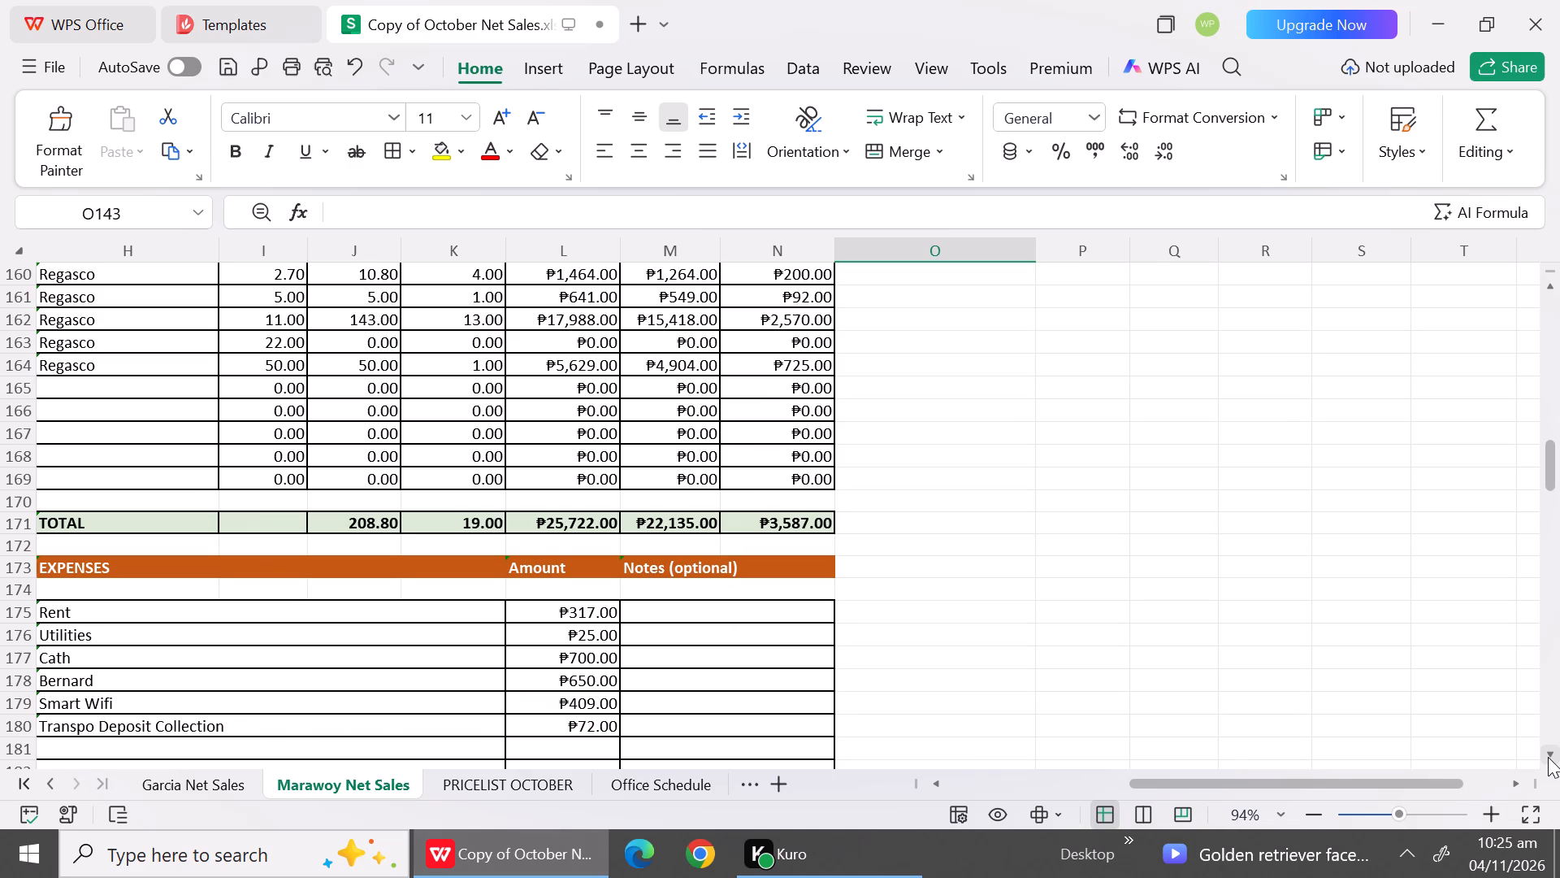
{"action": "left_click", "coordinate": [1548, 757]}
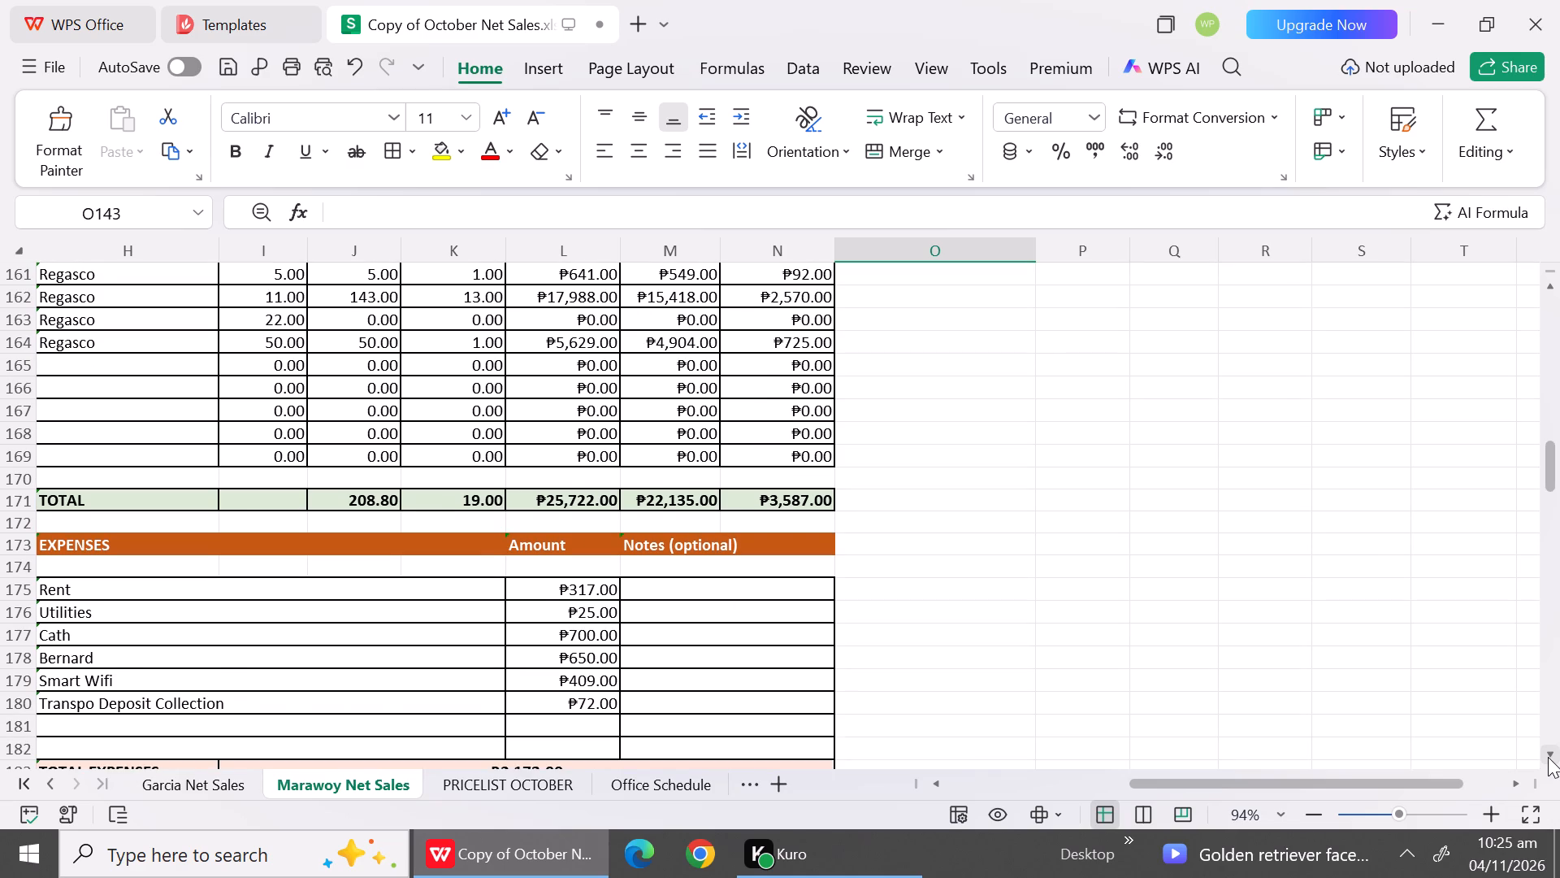
{"action": "triple_click", "coordinate": [1548, 757]}
{"action": "left_click", "coordinate": [1548, 757]}
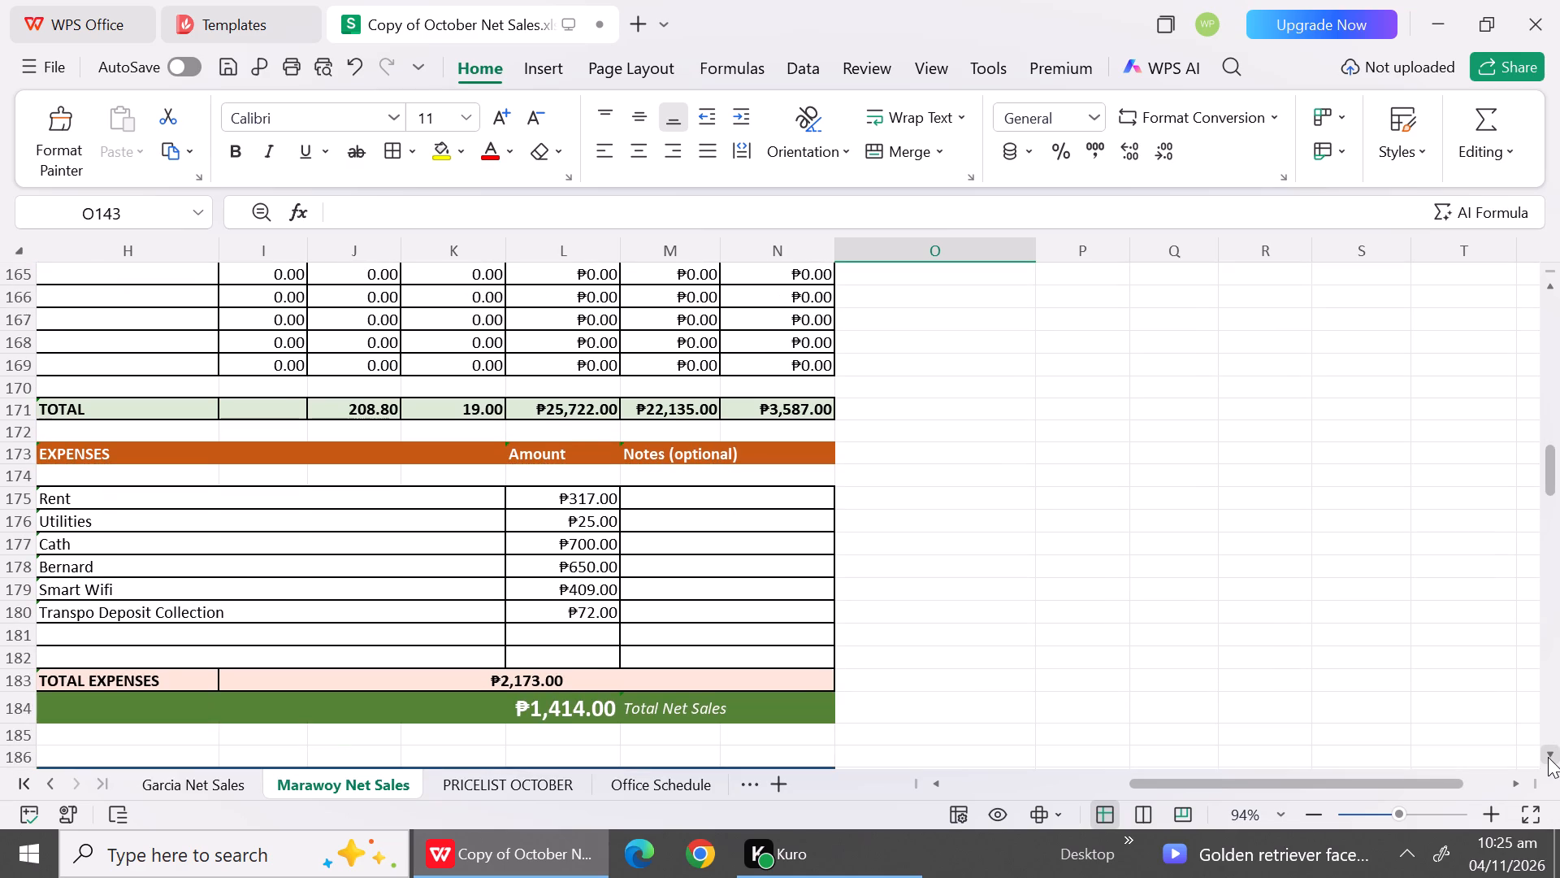
Review the October 22 net sales report on the Marawoy sheet, covering its sales rows, totals and expenses.
{"action": "triple_click", "coordinate": [1548, 757]}
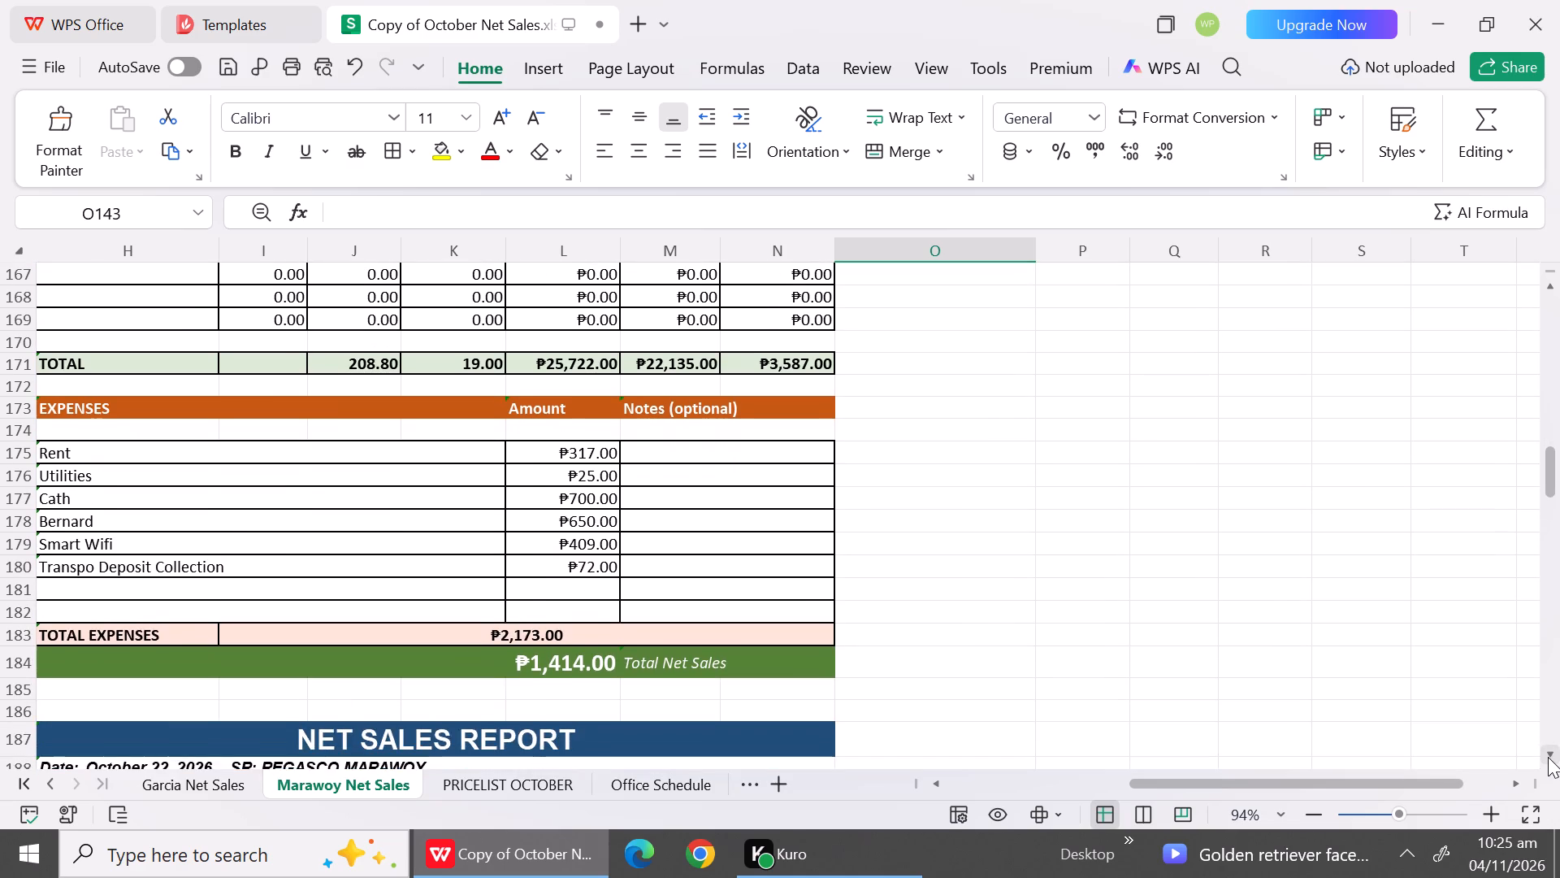
{"action": "triple_click", "coordinate": [1548, 757]}
{"action": "triple_click", "coordinate": [1548, 757]}
{"action": "triple_click", "coordinate": [1548, 757]}
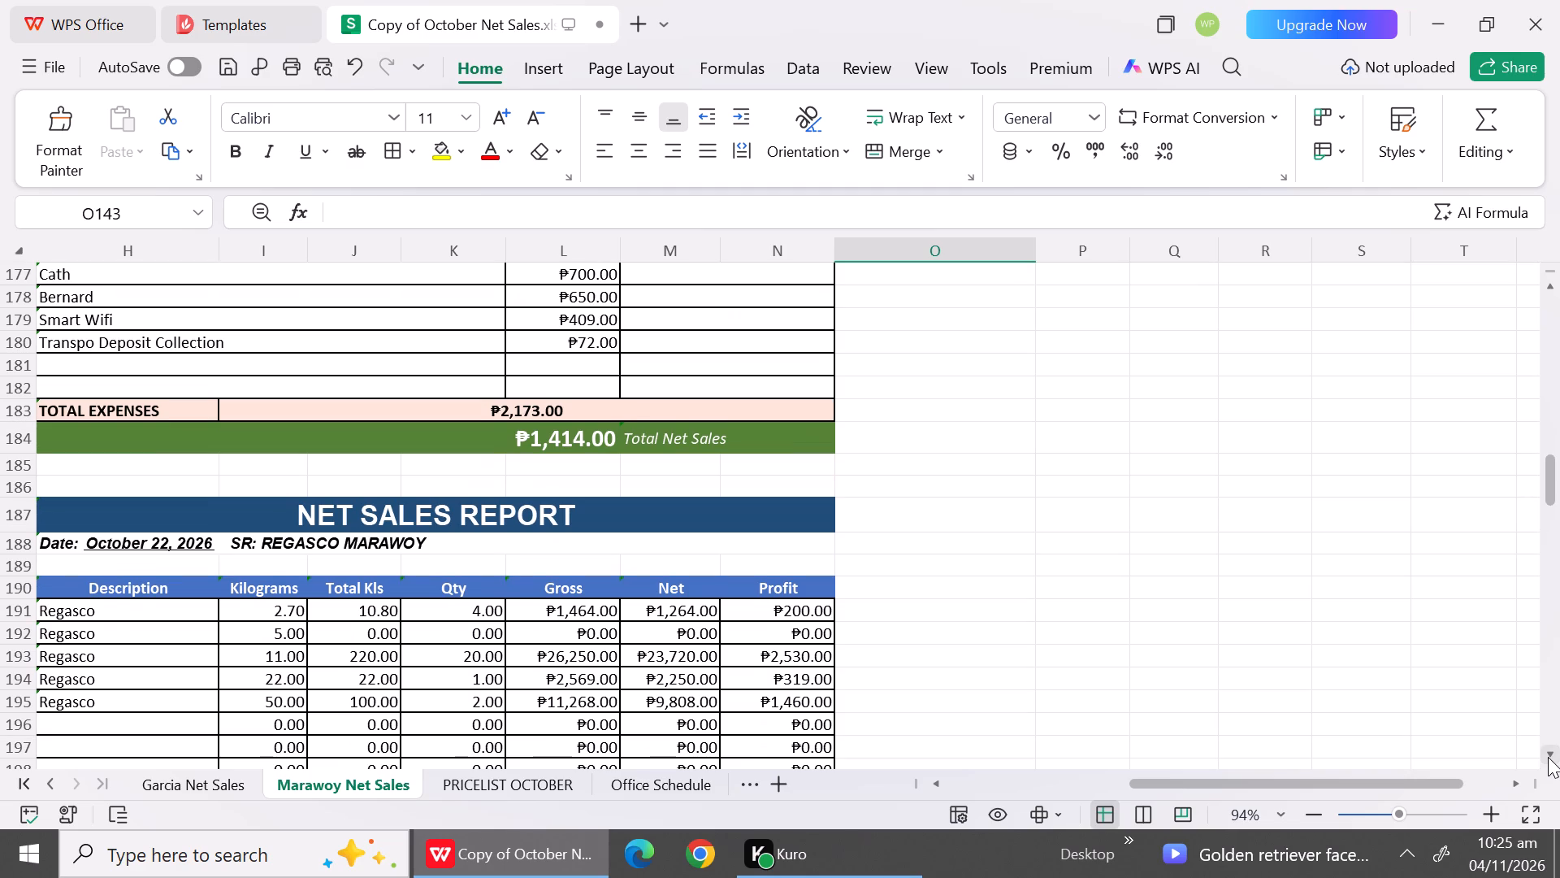
{"action": "left_click", "coordinate": [1548, 757]}
{"action": "left_click", "coordinate": [1548, 757]}
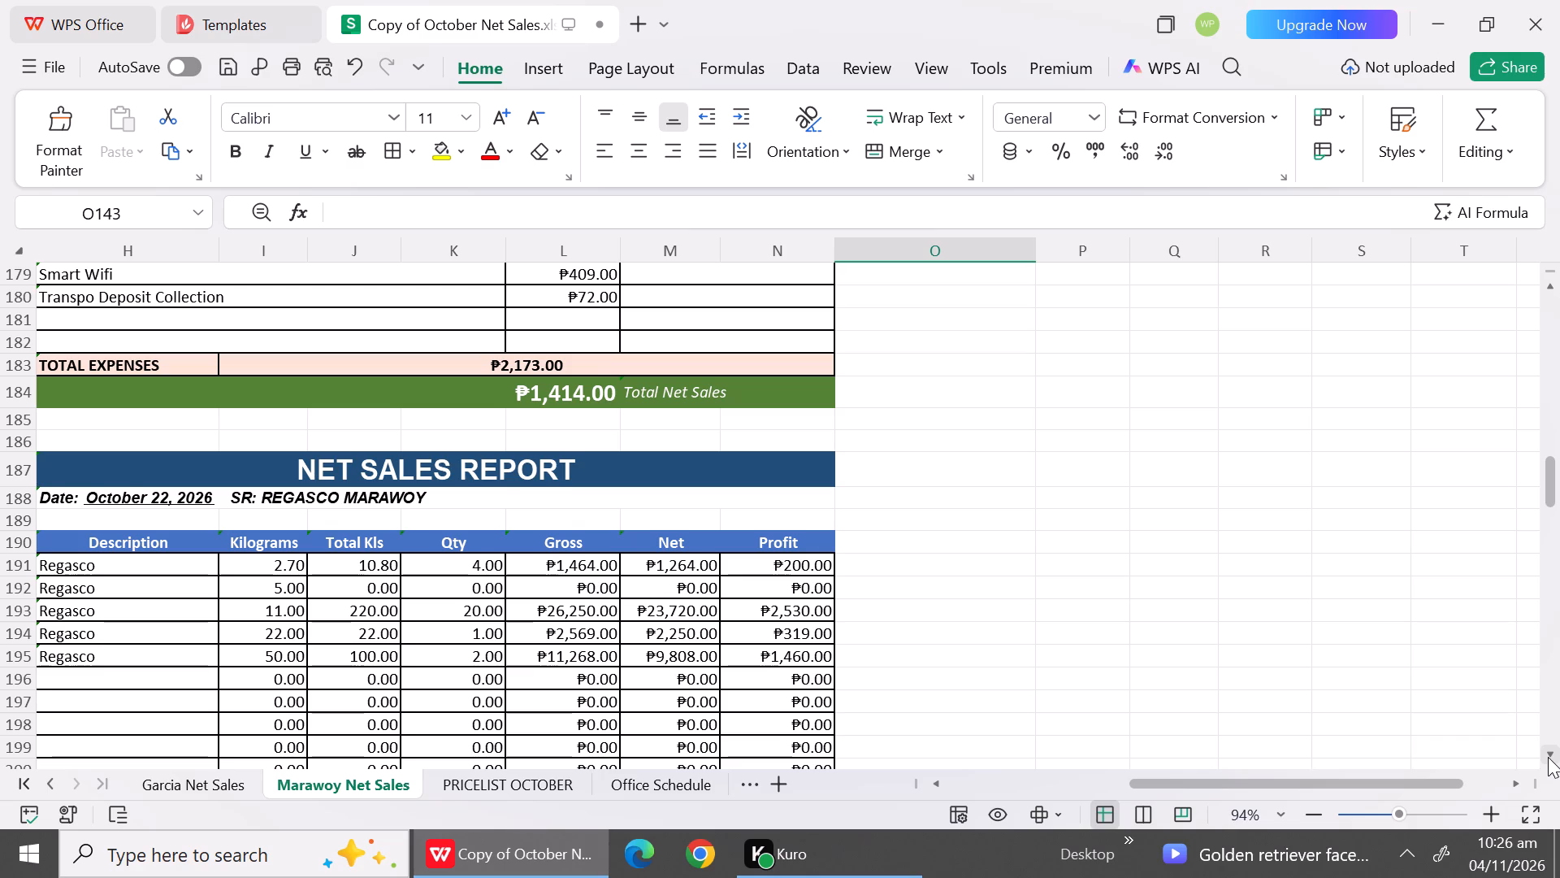
{"action": "left_click", "coordinate": [1548, 757]}
{"action": "left_click", "coordinate": [1548, 757]}
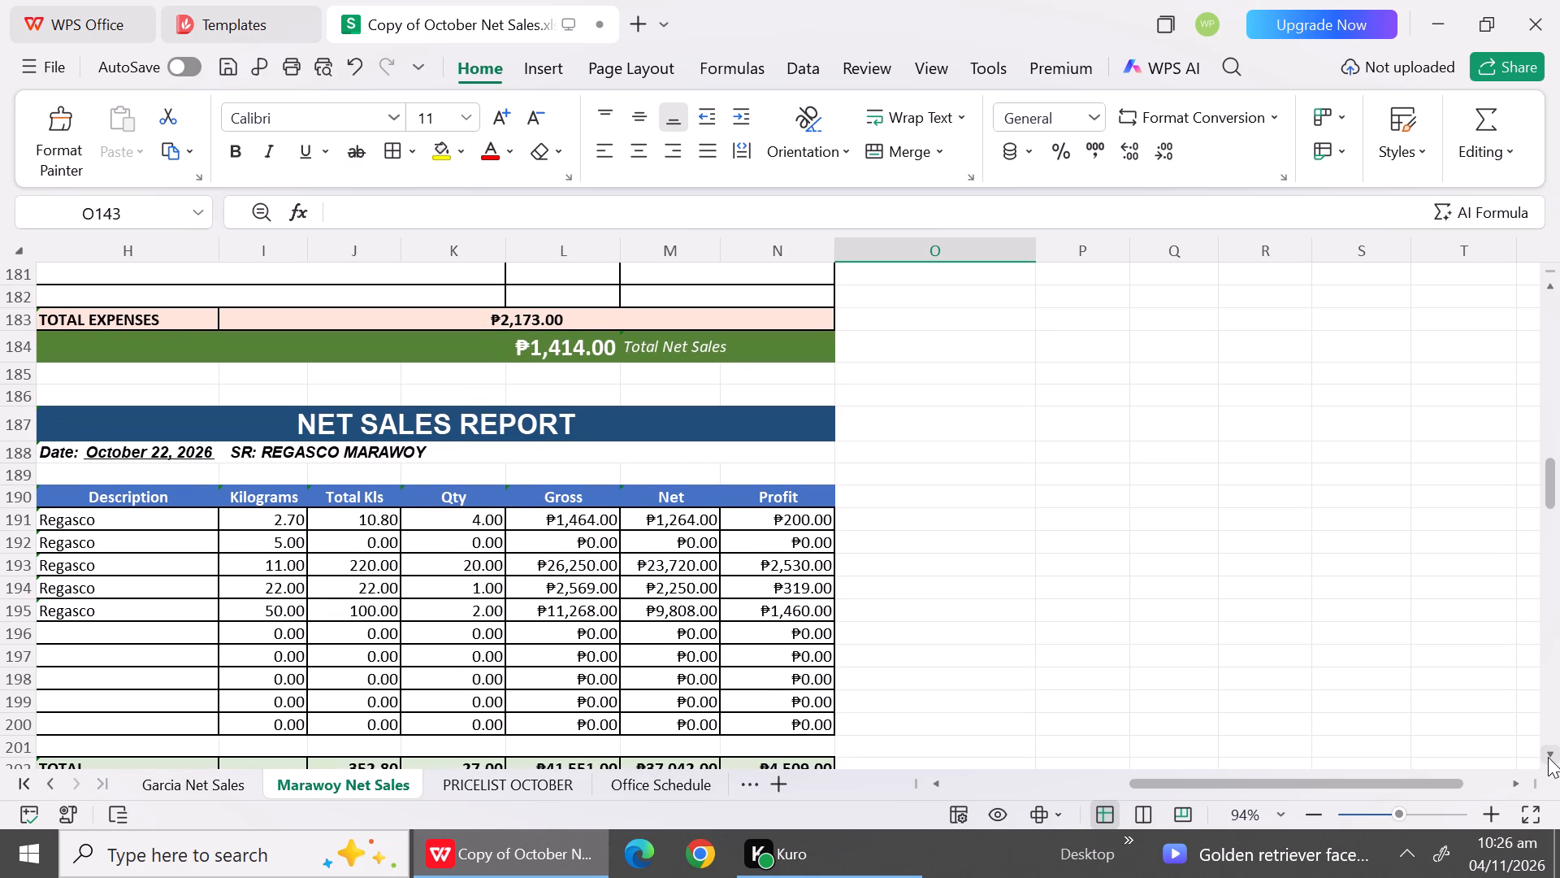
{"action": "left_click", "coordinate": [1548, 757]}
{"action": "left_click", "coordinate": [1548, 757]}
{"action": "left_click", "coordinate": [1548, 757]}
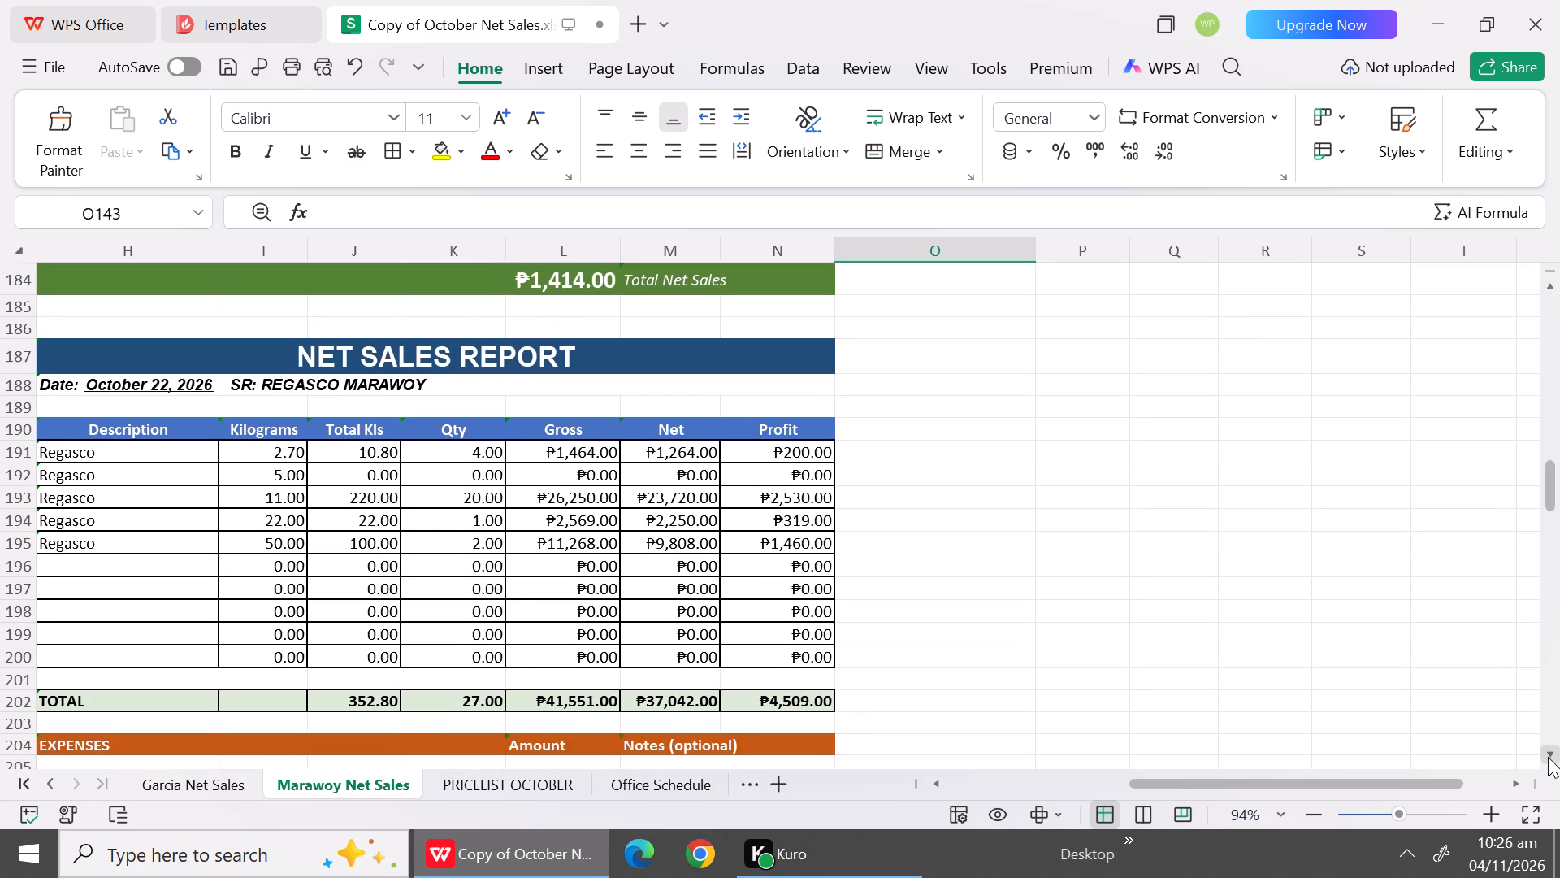
{"action": "left_click", "coordinate": [1548, 757]}
{"action": "left_click", "coordinate": [1548, 757]}
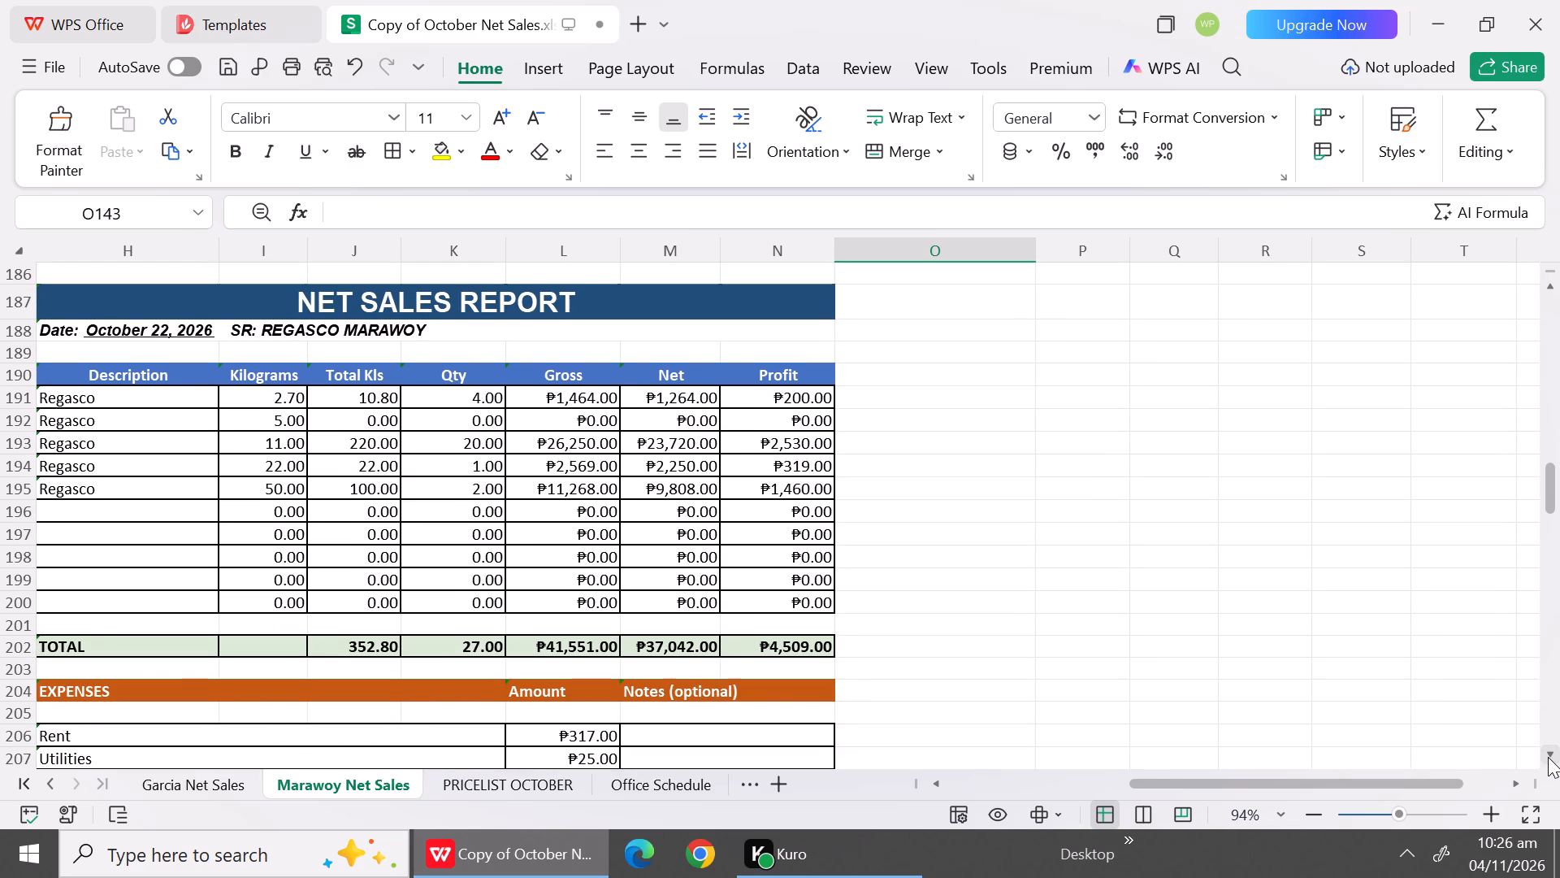
{"action": "left_click", "coordinate": [1548, 757]}
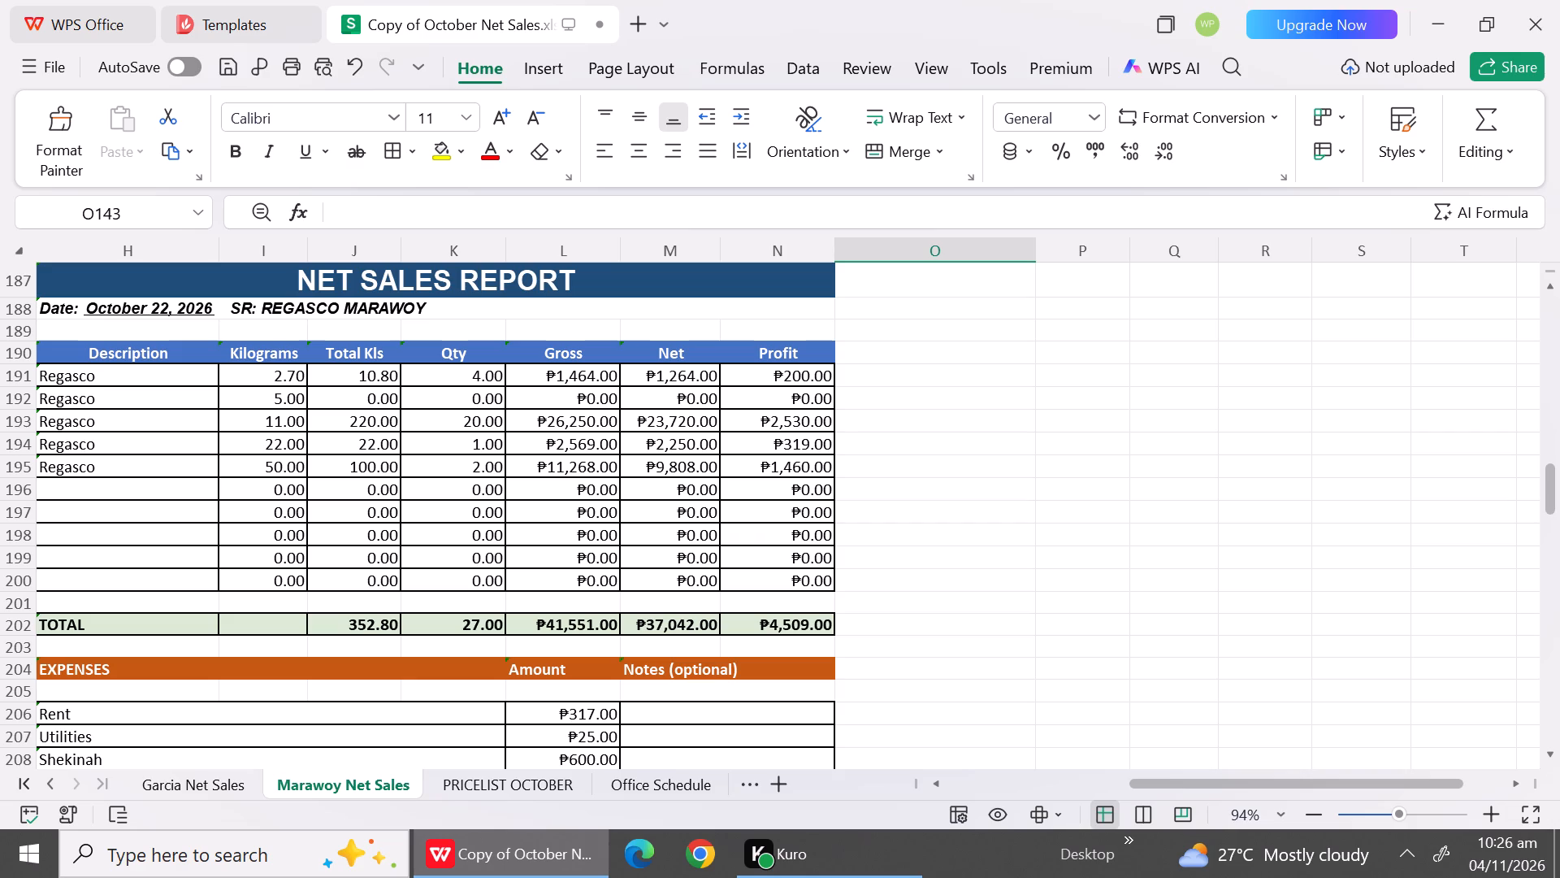
{"action": "left_click", "coordinate": [1558, 752]}
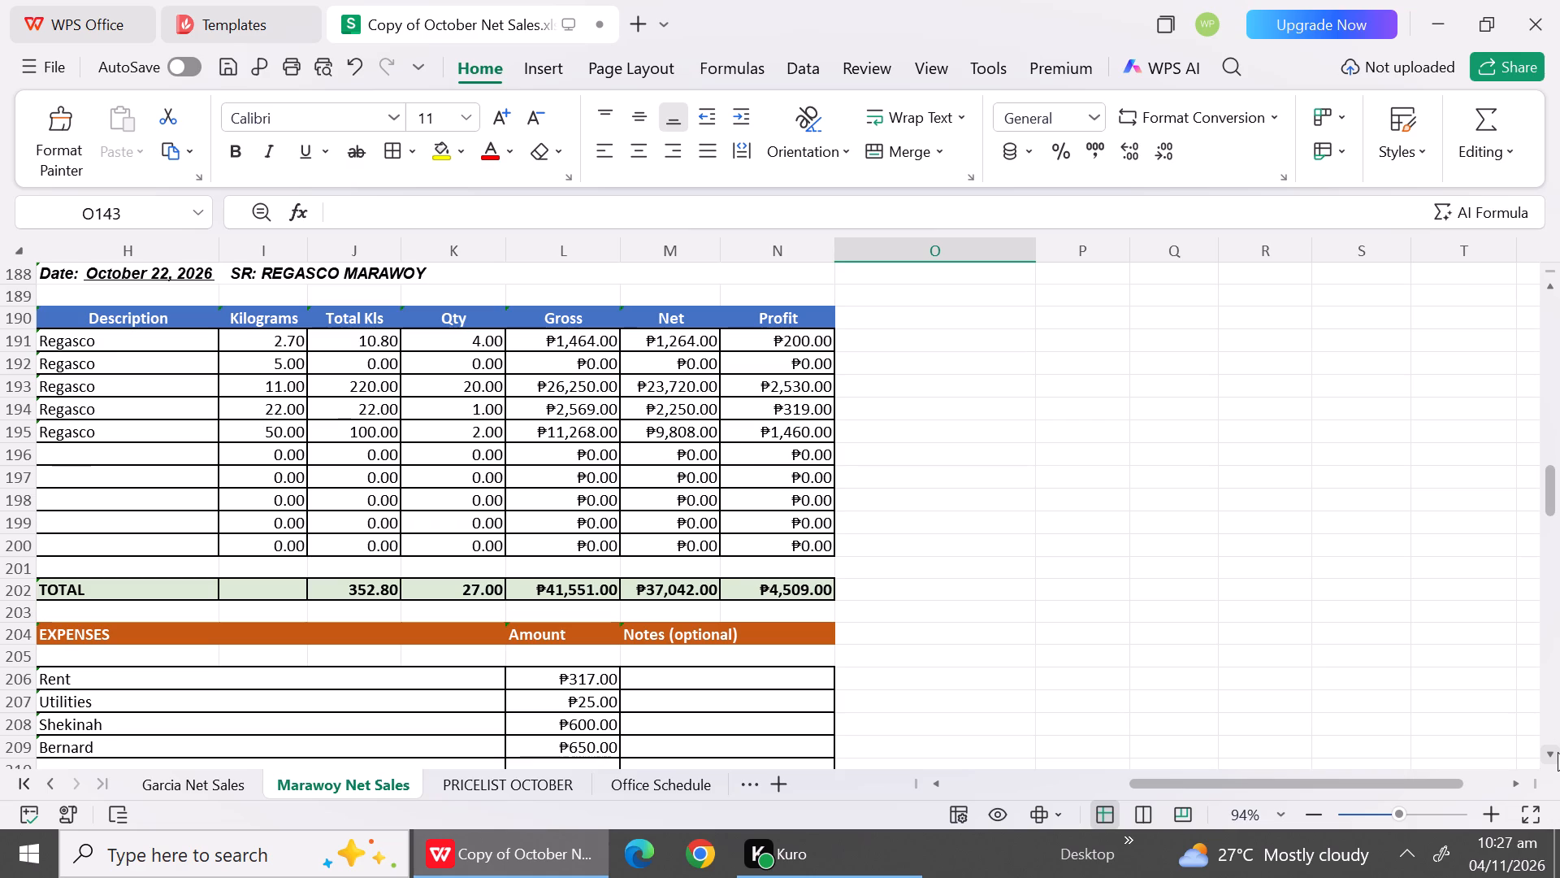
{"action": "left_click", "coordinate": [1558, 752]}
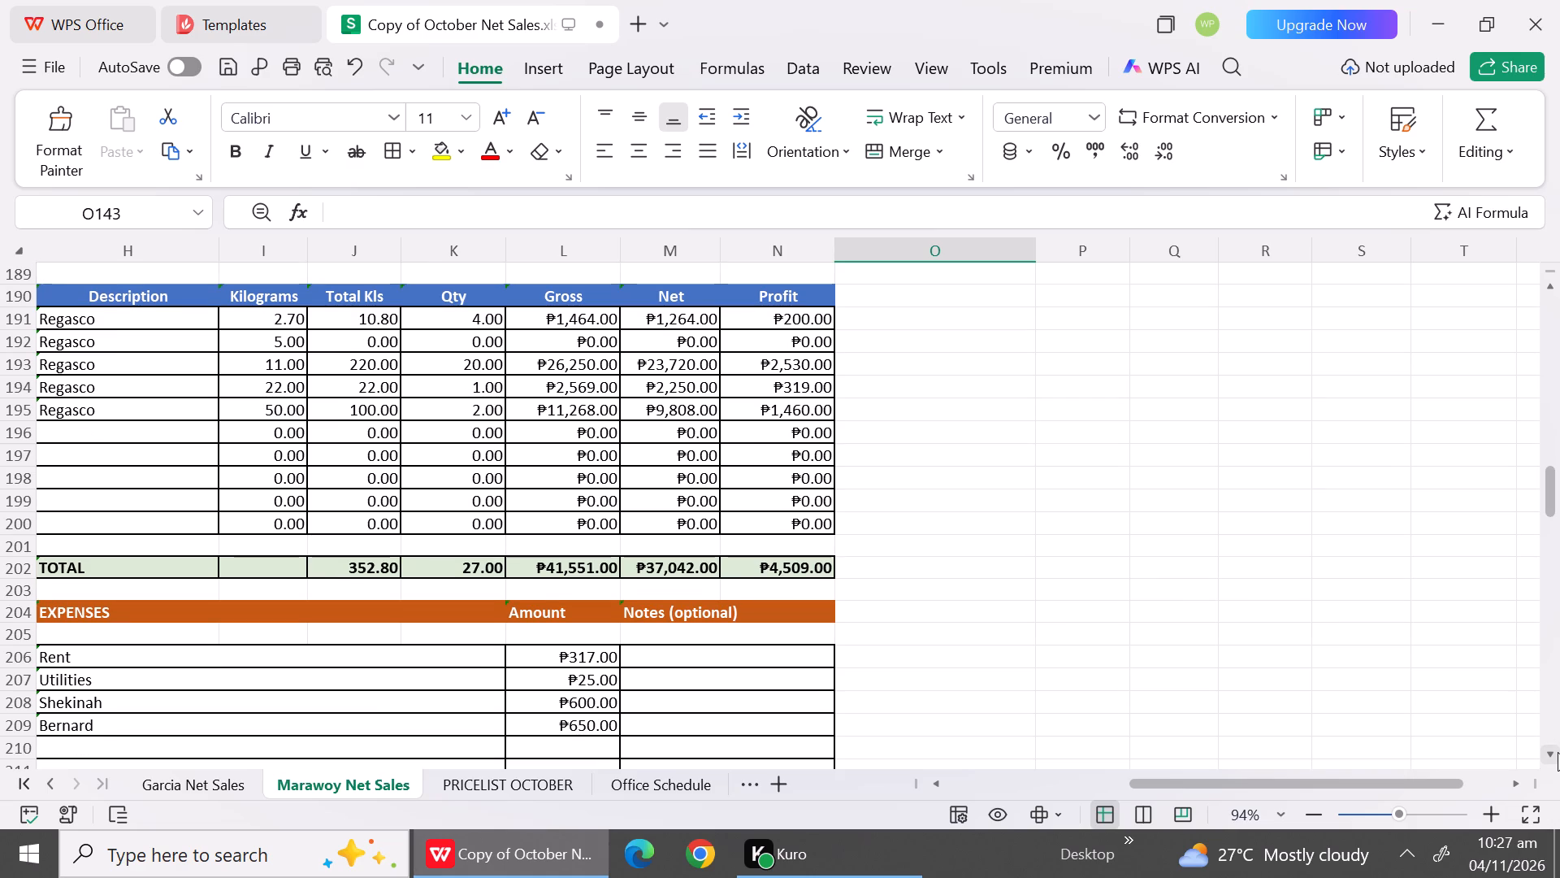
{"action": "left_click", "coordinate": [975, 473]}
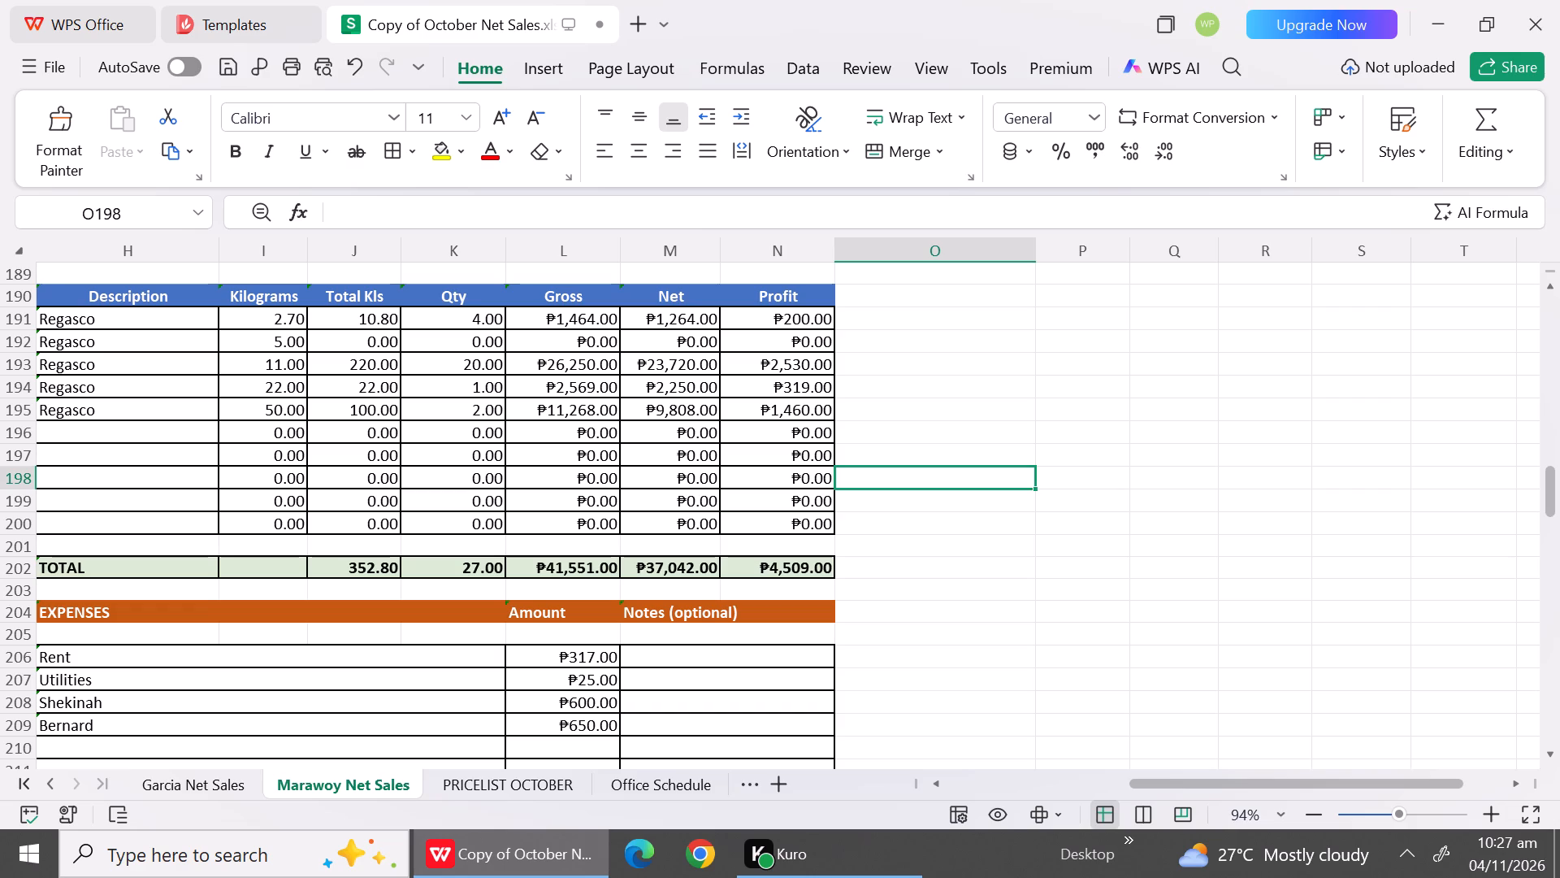
{"action": "triple_click", "coordinate": [1556, 758]}
{"action": "triple_click", "coordinate": [1556, 758]}
{"action": "triple_click", "coordinate": [1556, 758]}
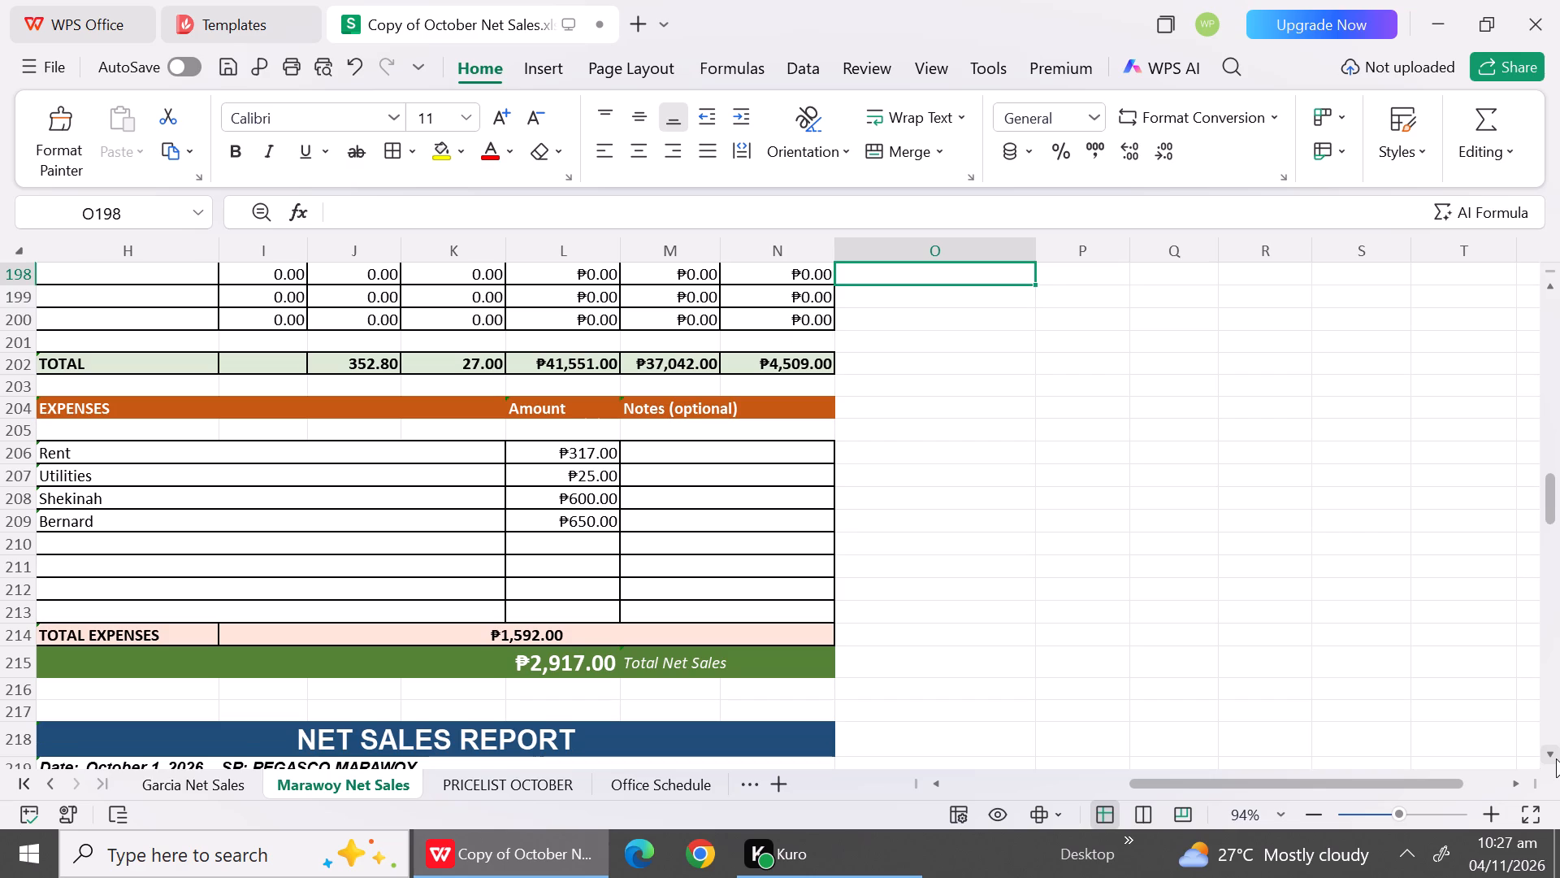
Change the date of the report following October 22 to October 23, 2026.
{"action": "triple_click", "coordinate": [1556, 758]}
{"action": "double_click", "coordinate": [1556, 758]}
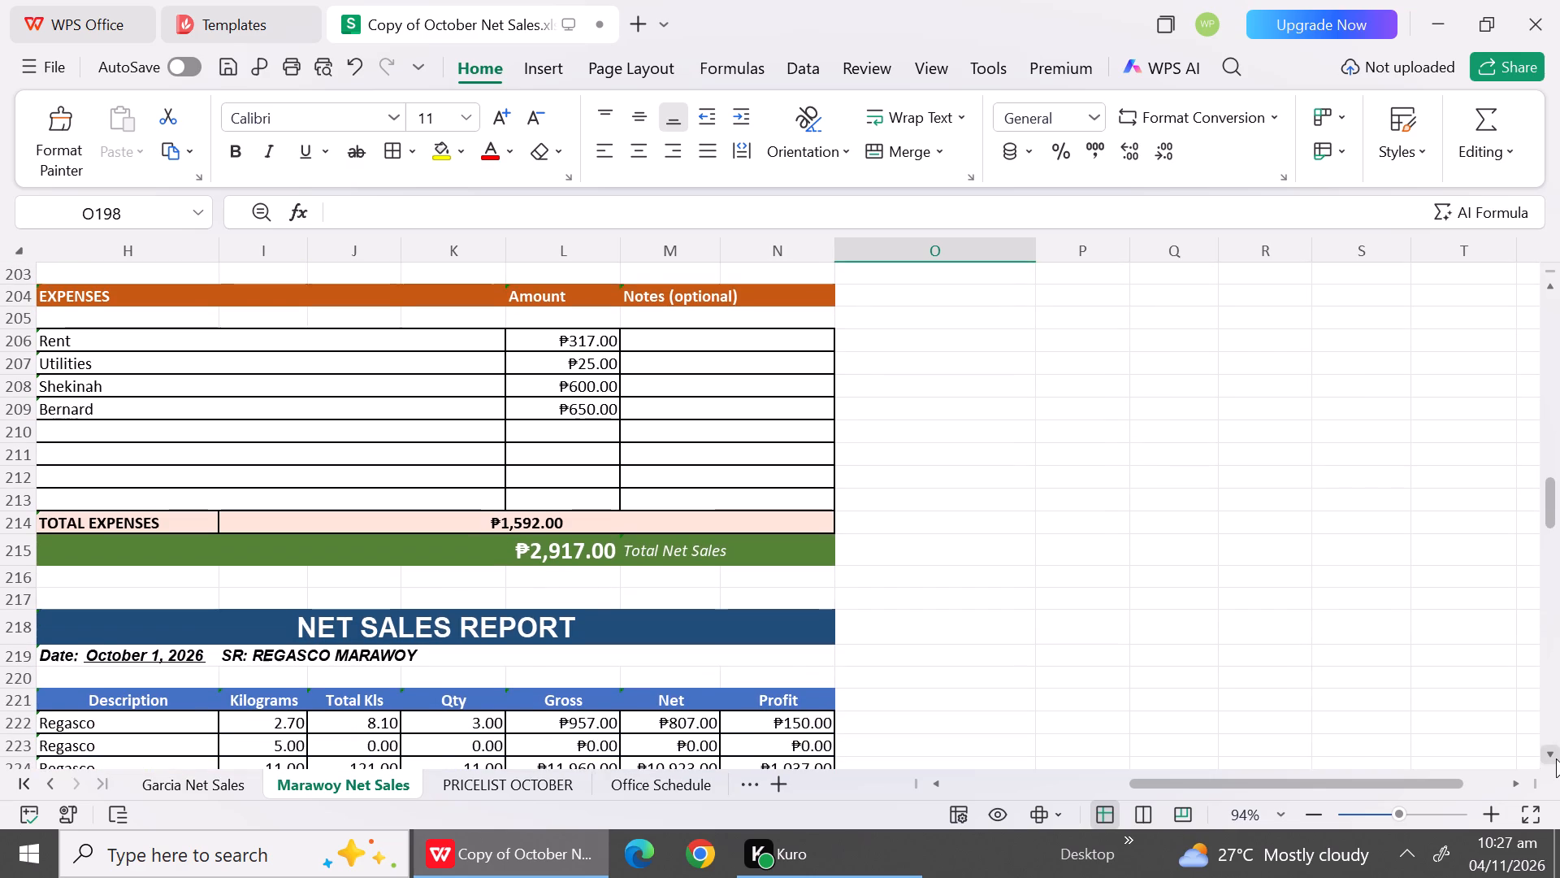
{"action": "double_click", "coordinate": [1556, 758]}
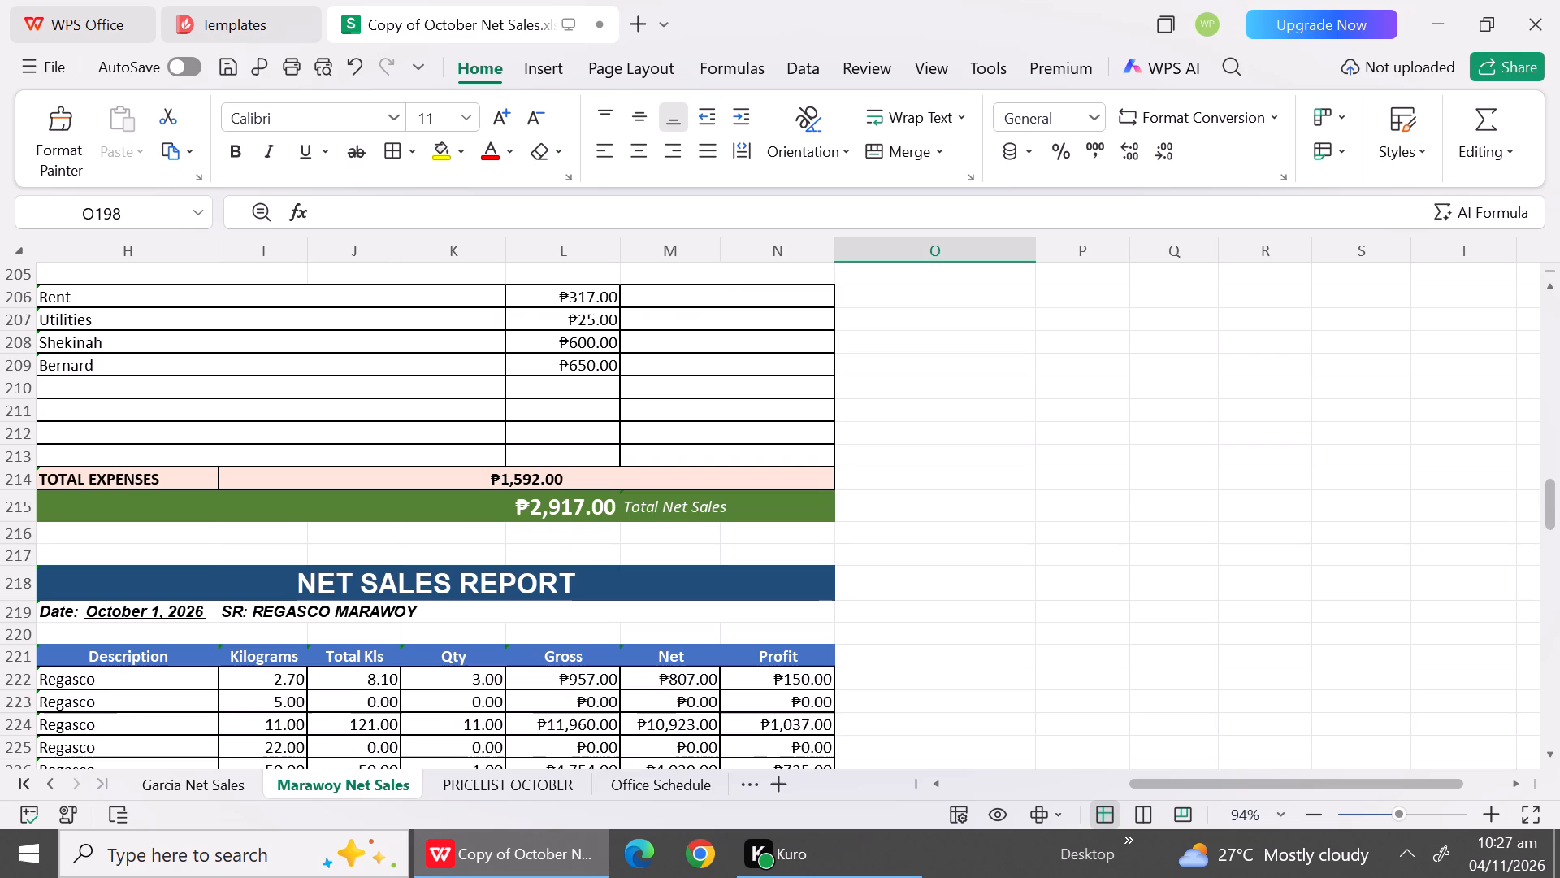
{"action": "double_click", "coordinate": [157, 614]}
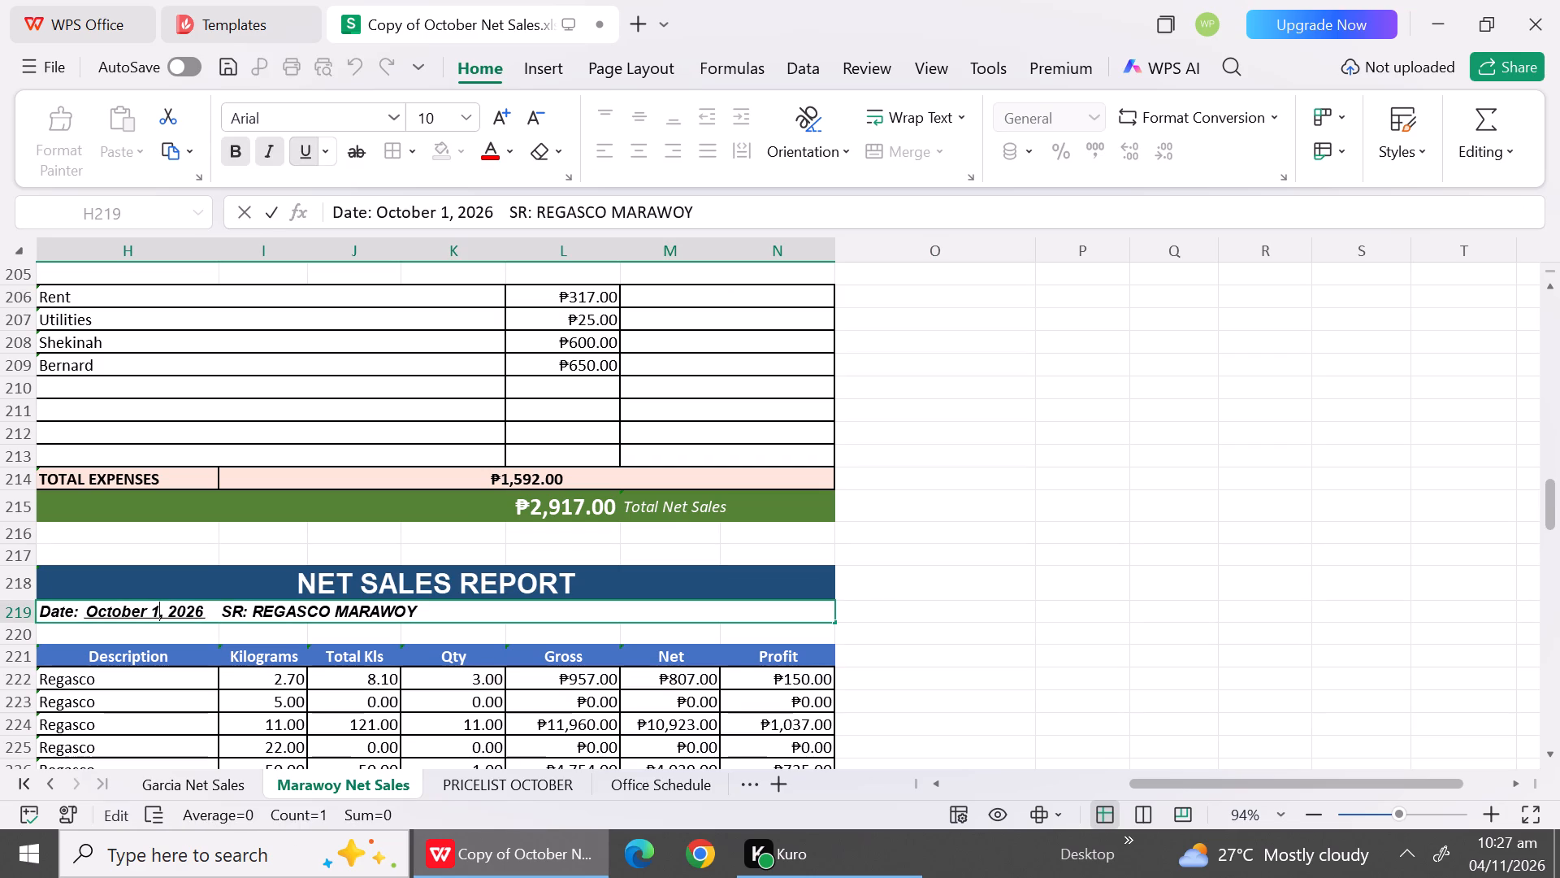
{"action": "key", "text": "BackSpace"}
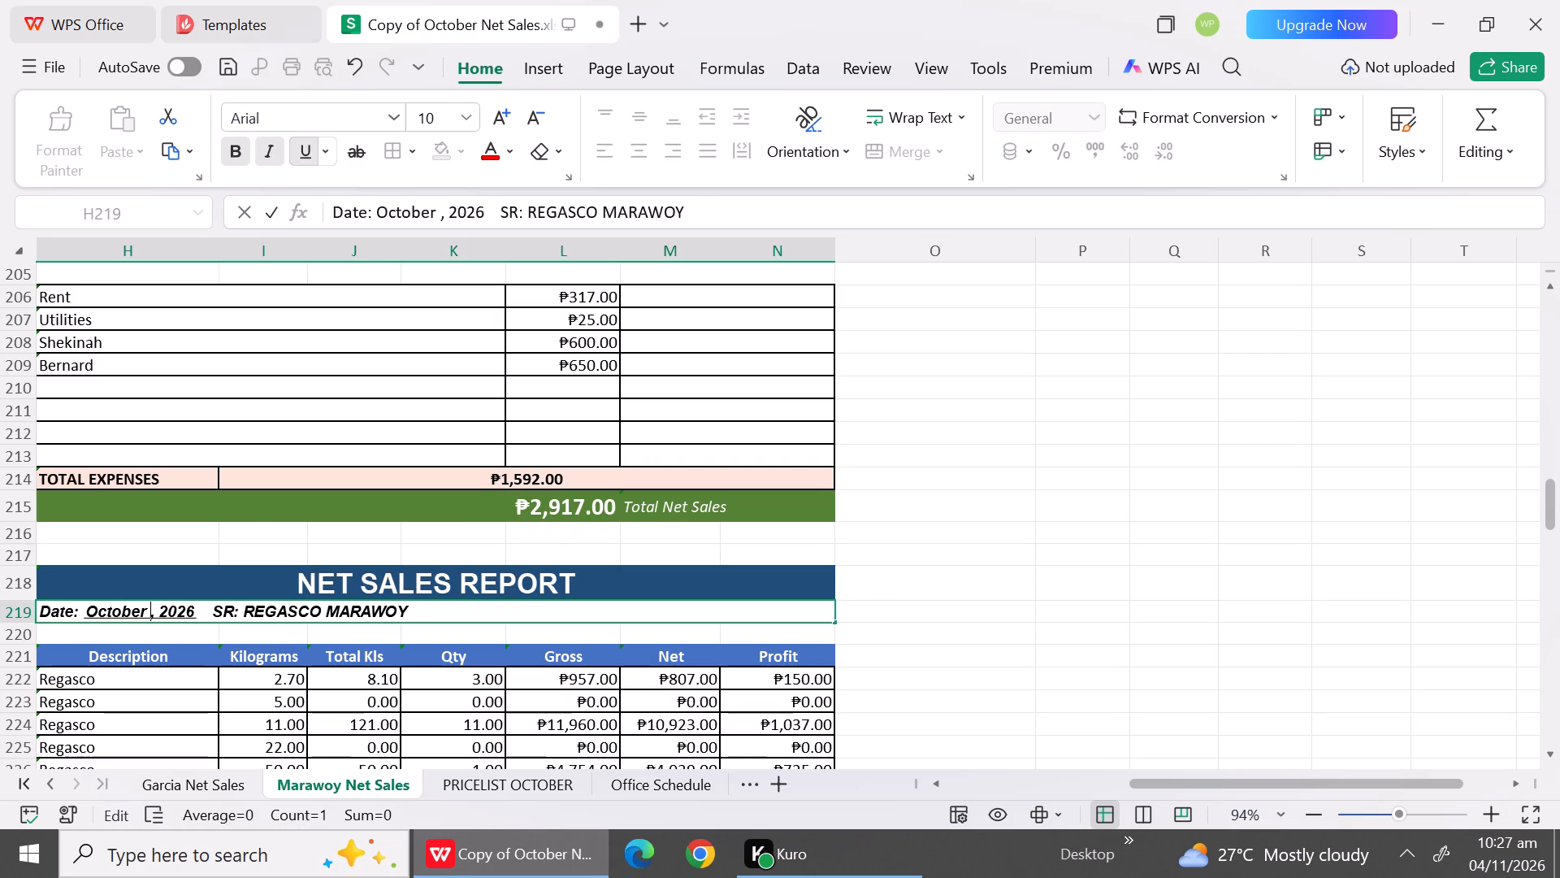
{"action": "type", "text": "23"}
{"action": "left_click", "coordinate": [449, 723]}
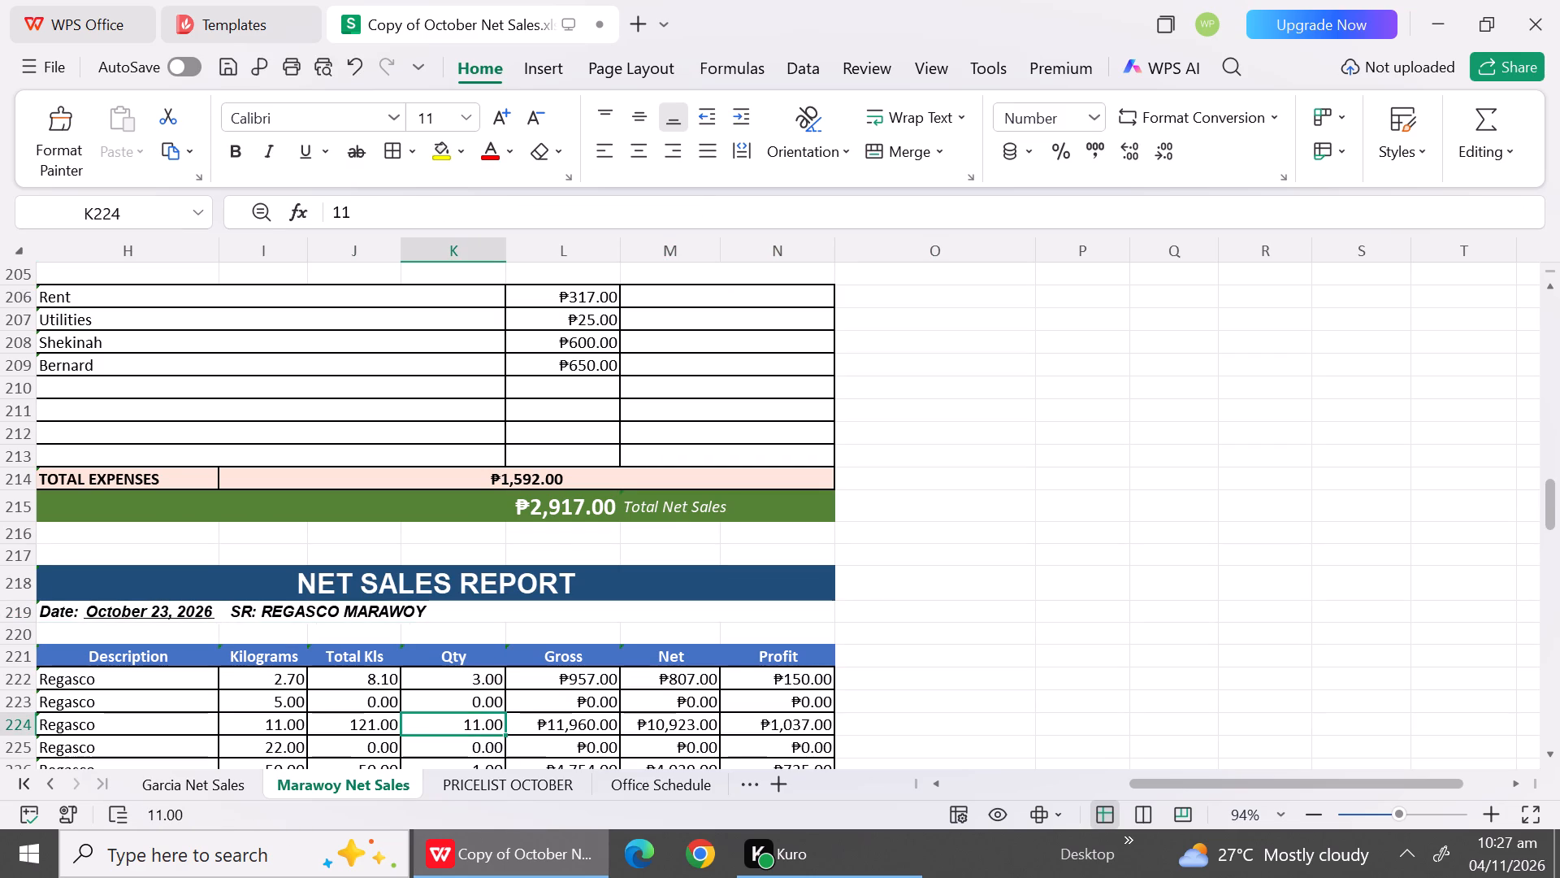
In the October 23 report's 2.70 kg Regasco row, set the gross to 1098 and the net to 948.
{"action": "left_click", "coordinate": [1550, 761]}
{"action": "triple_click", "coordinate": [1550, 761]}
{"action": "left_click", "coordinate": [1550, 761]}
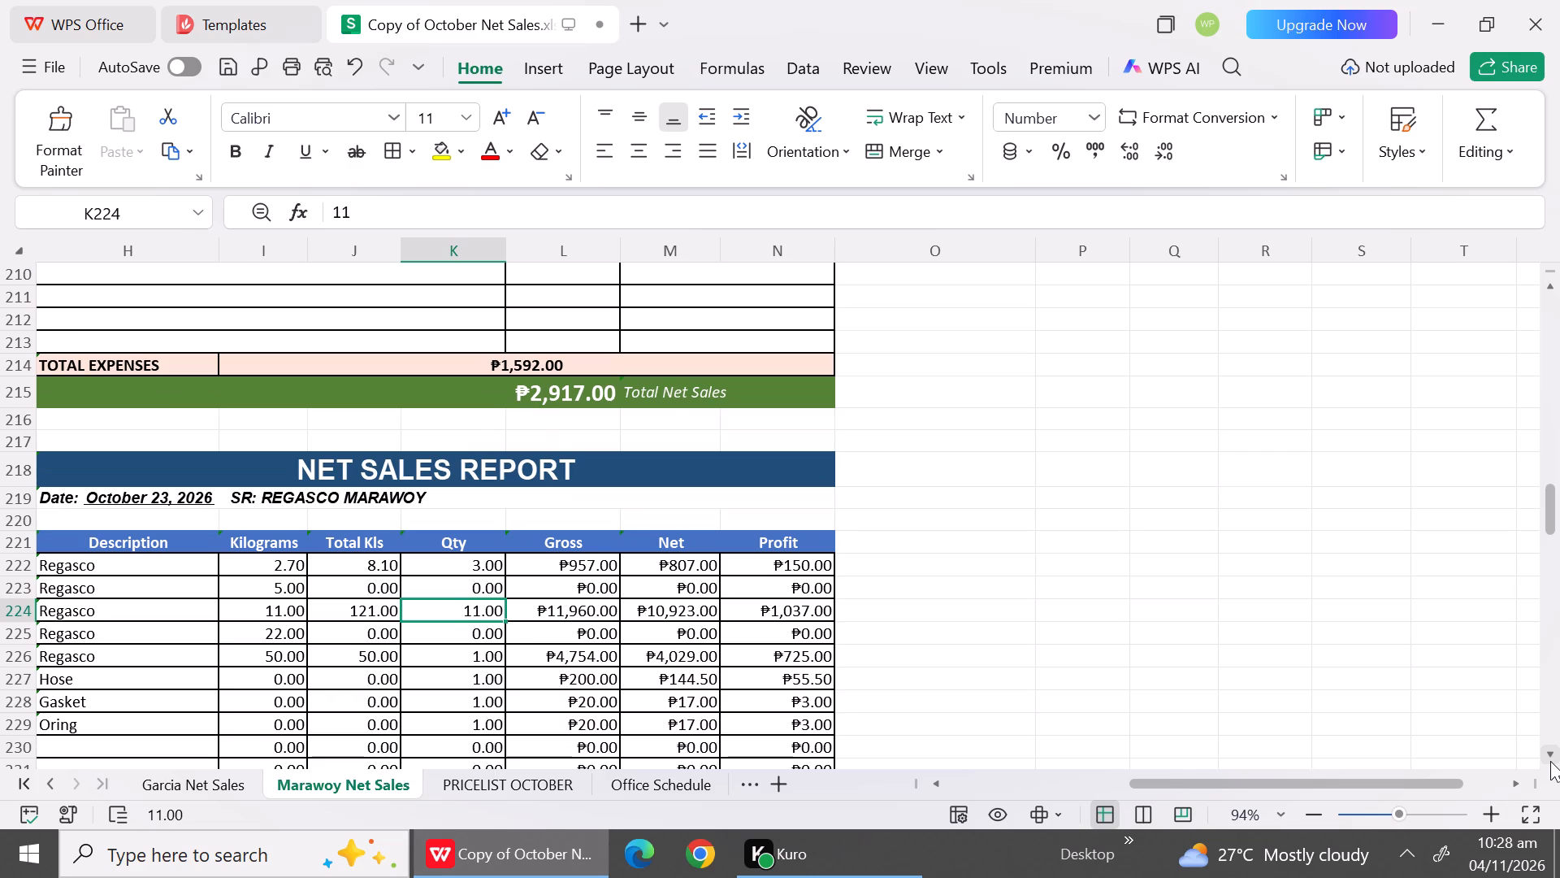
{"action": "left_click", "coordinate": [605, 566]}
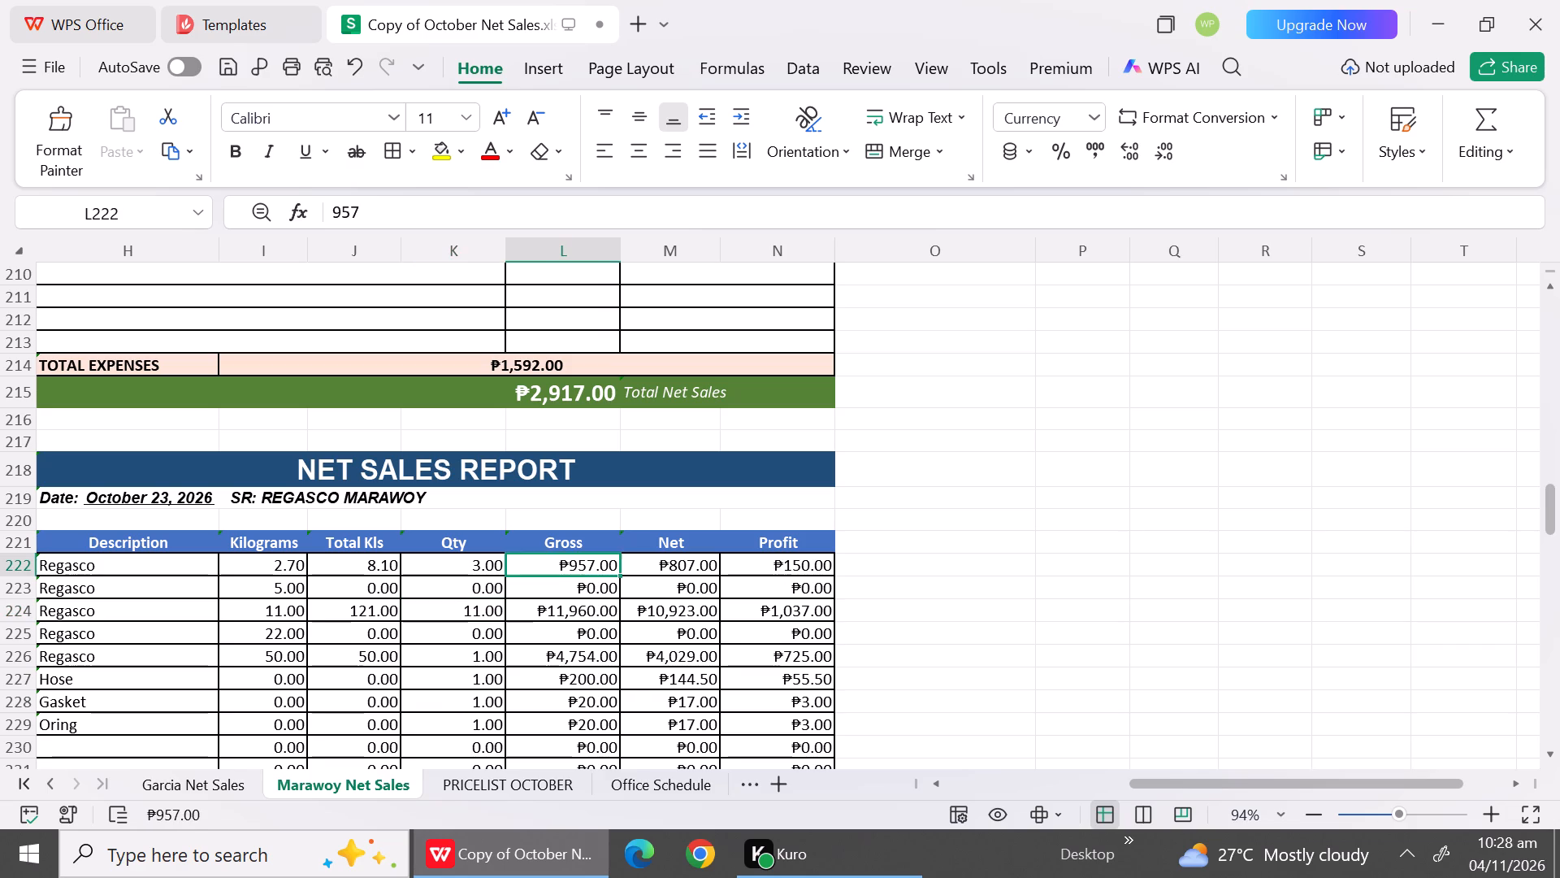
{"action": "type", "text": "109"}
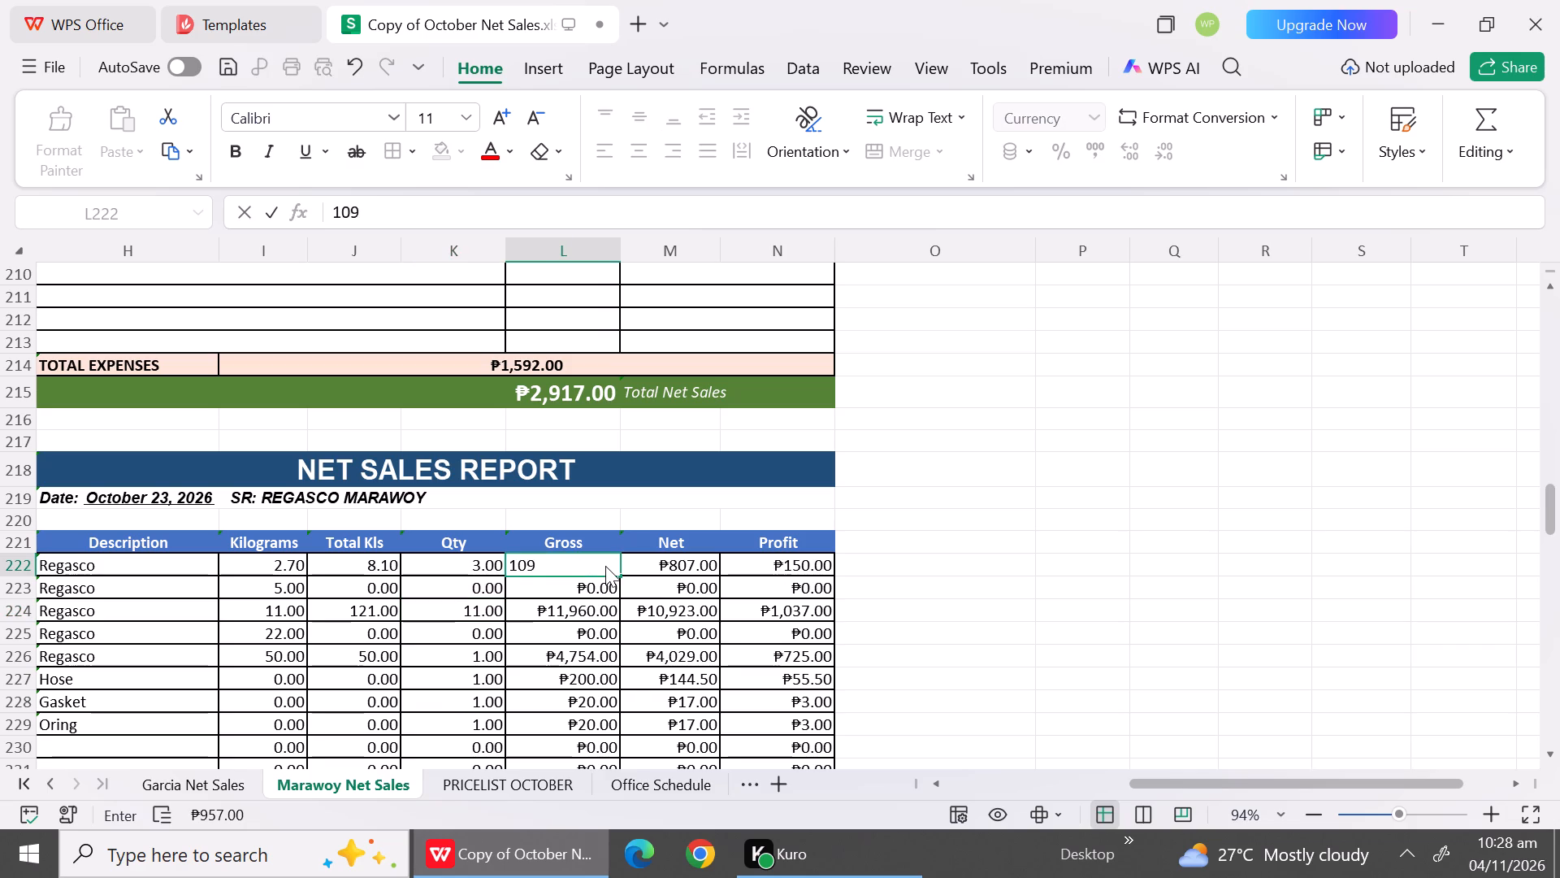
{"action": "key", "text": "8"}
{"action": "left_click", "coordinate": [638, 618]}
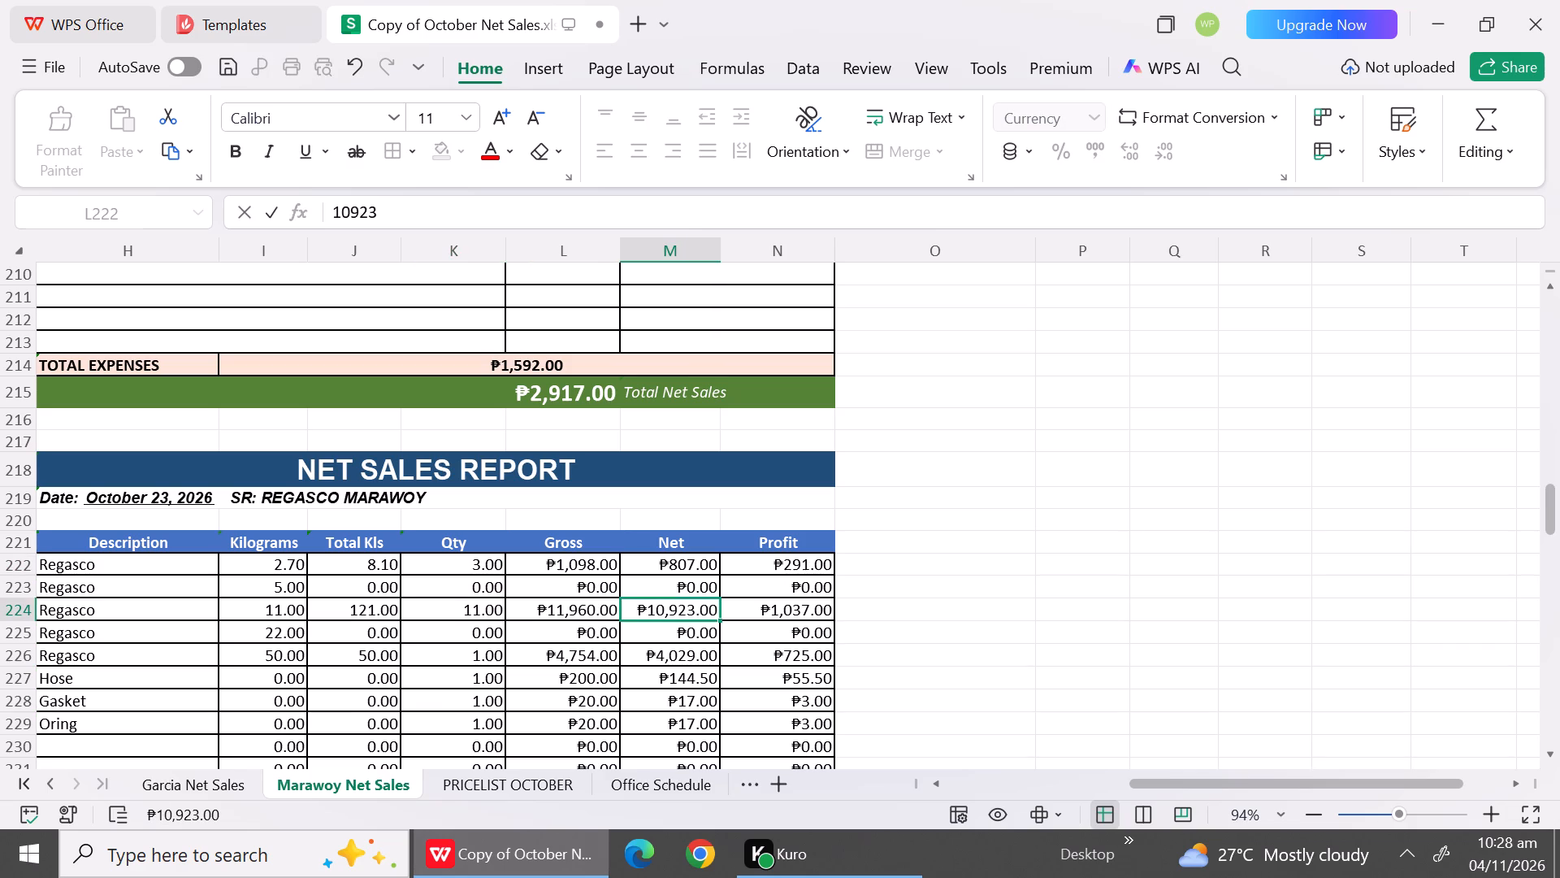
{"action": "left_click", "coordinate": [669, 567]}
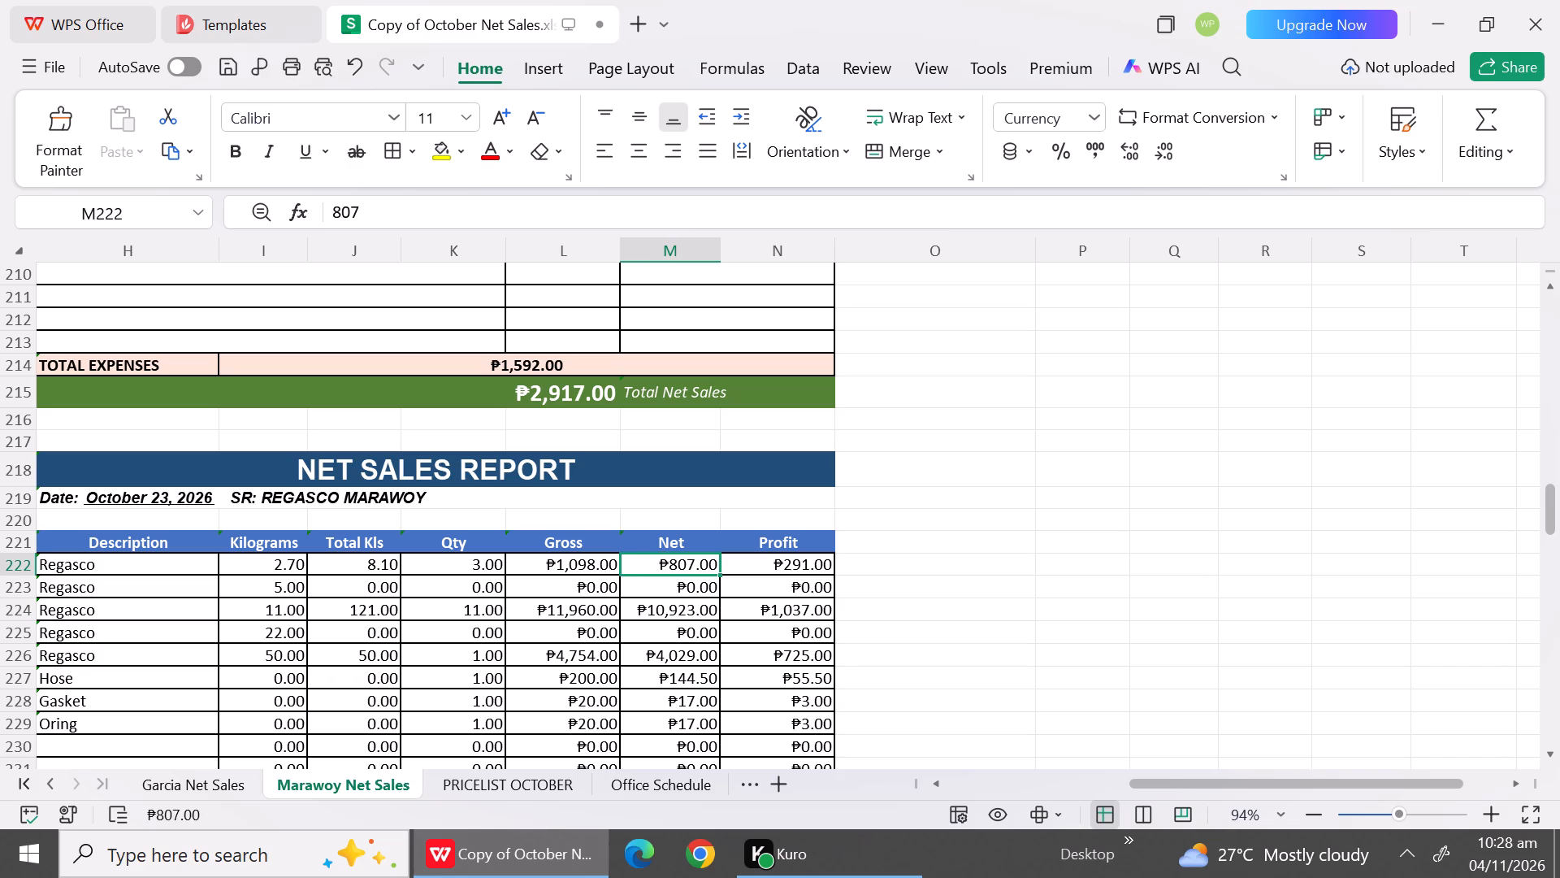
{"action": "type", "text": "948"}
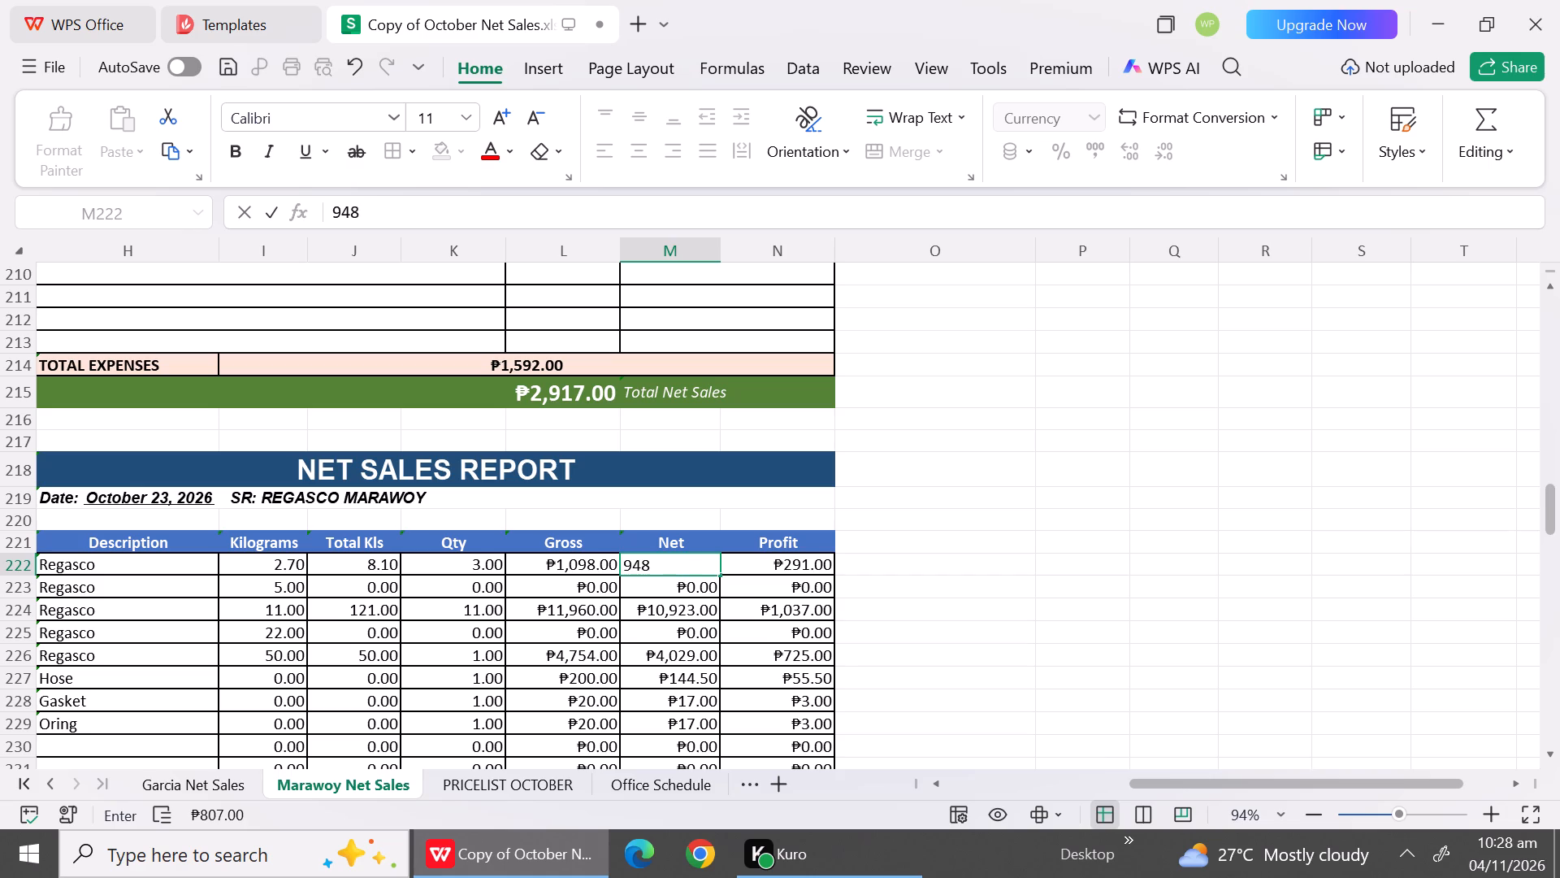
{"action": "left_click", "coordinate": [669, 639]}
Select the gross amount of the 11 kg Regasco row in the October 23 report.
{"action": "left_click", "coordinate": [528, 623]}
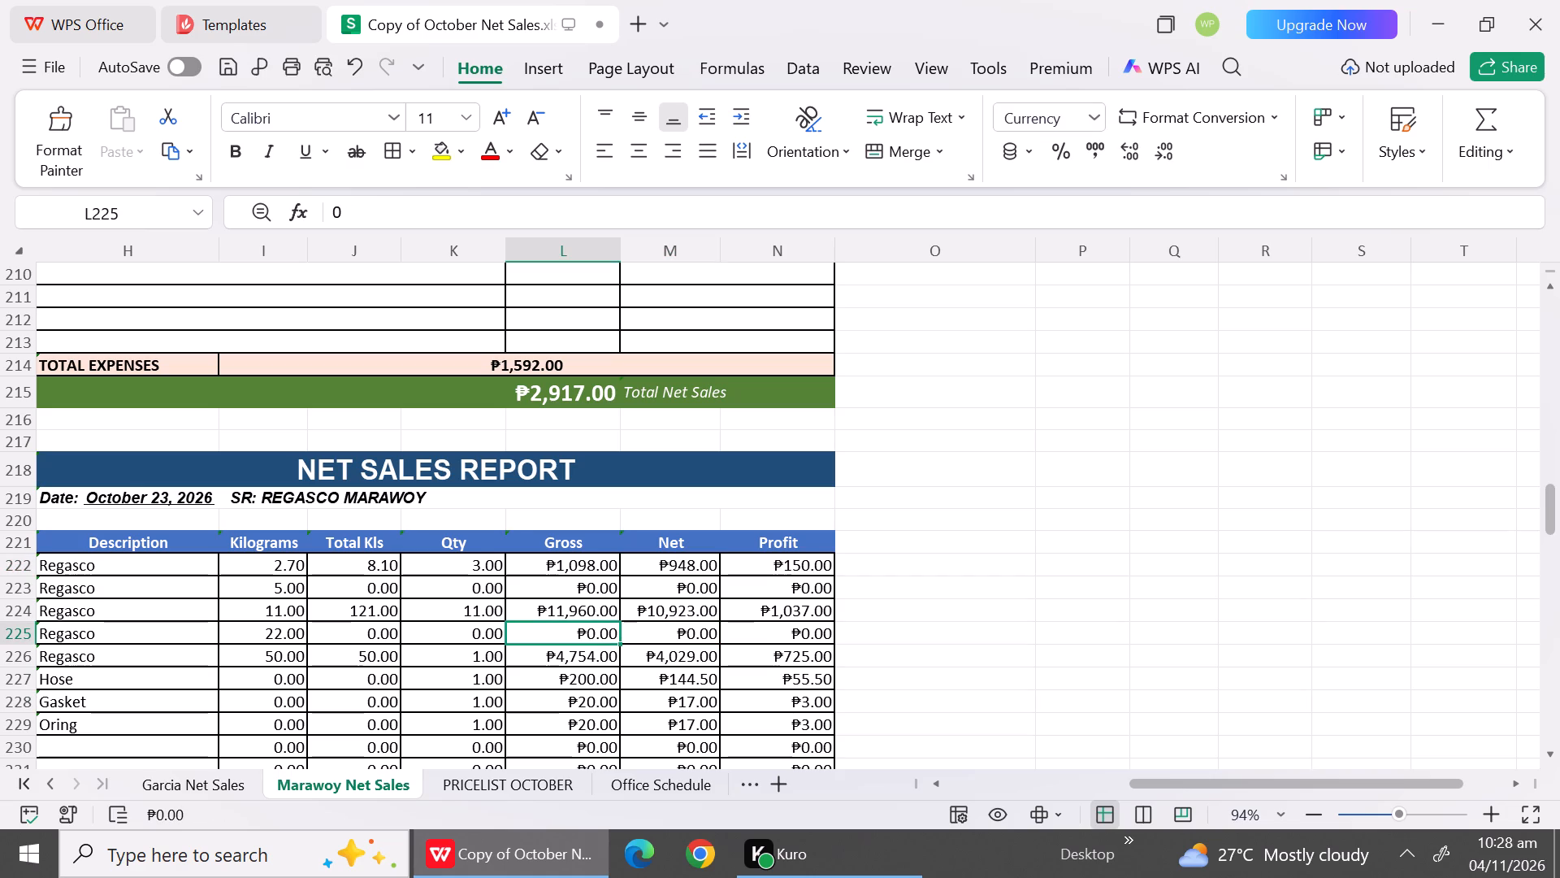
{"action": "left_click", "coordinate": [528, 606]}
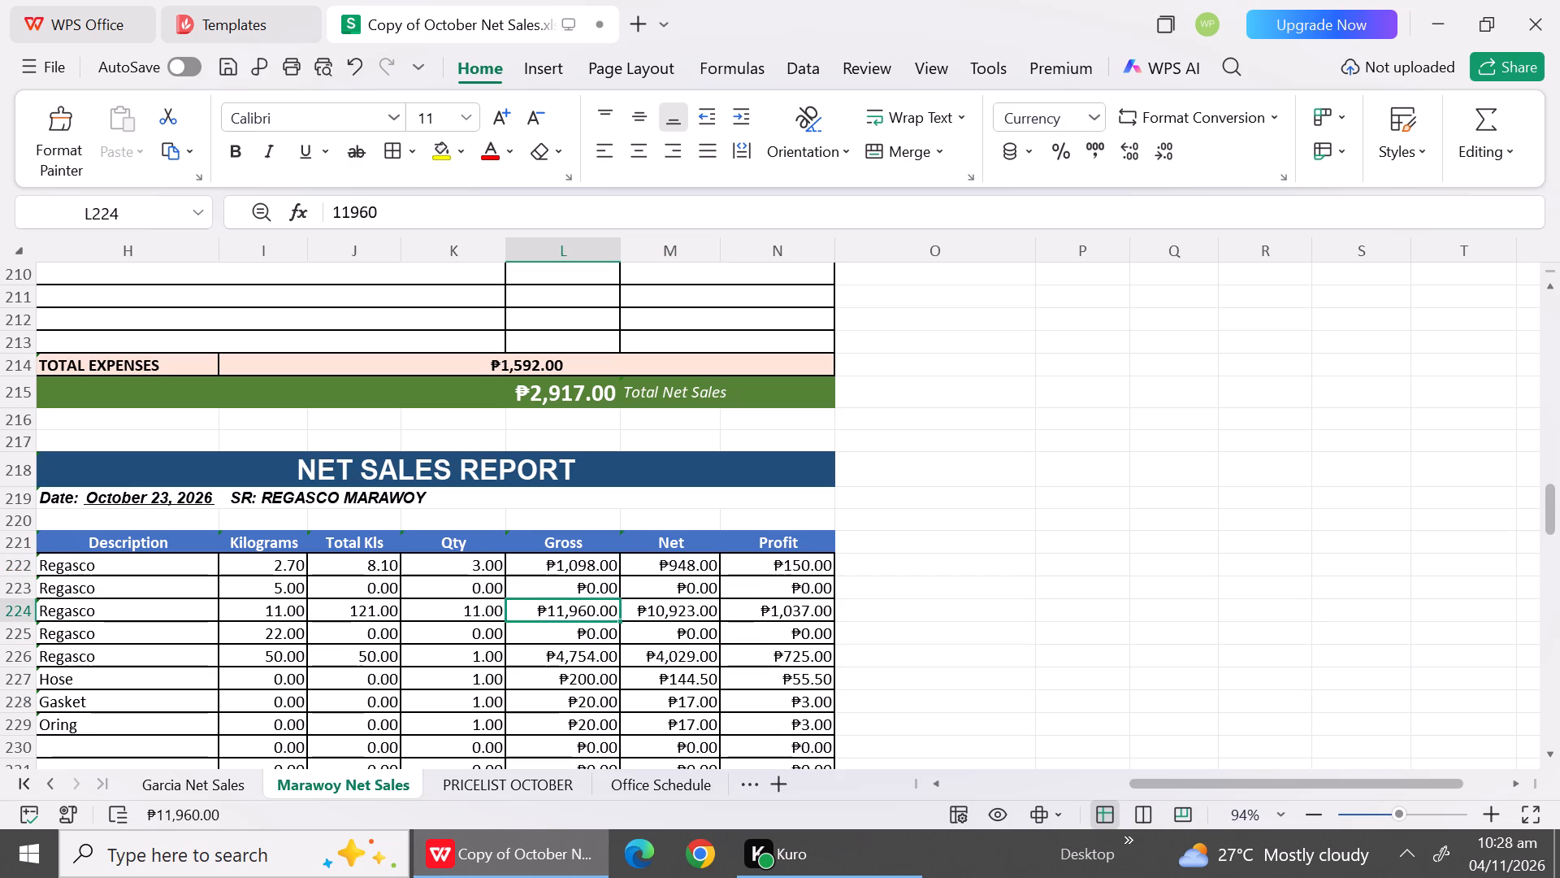
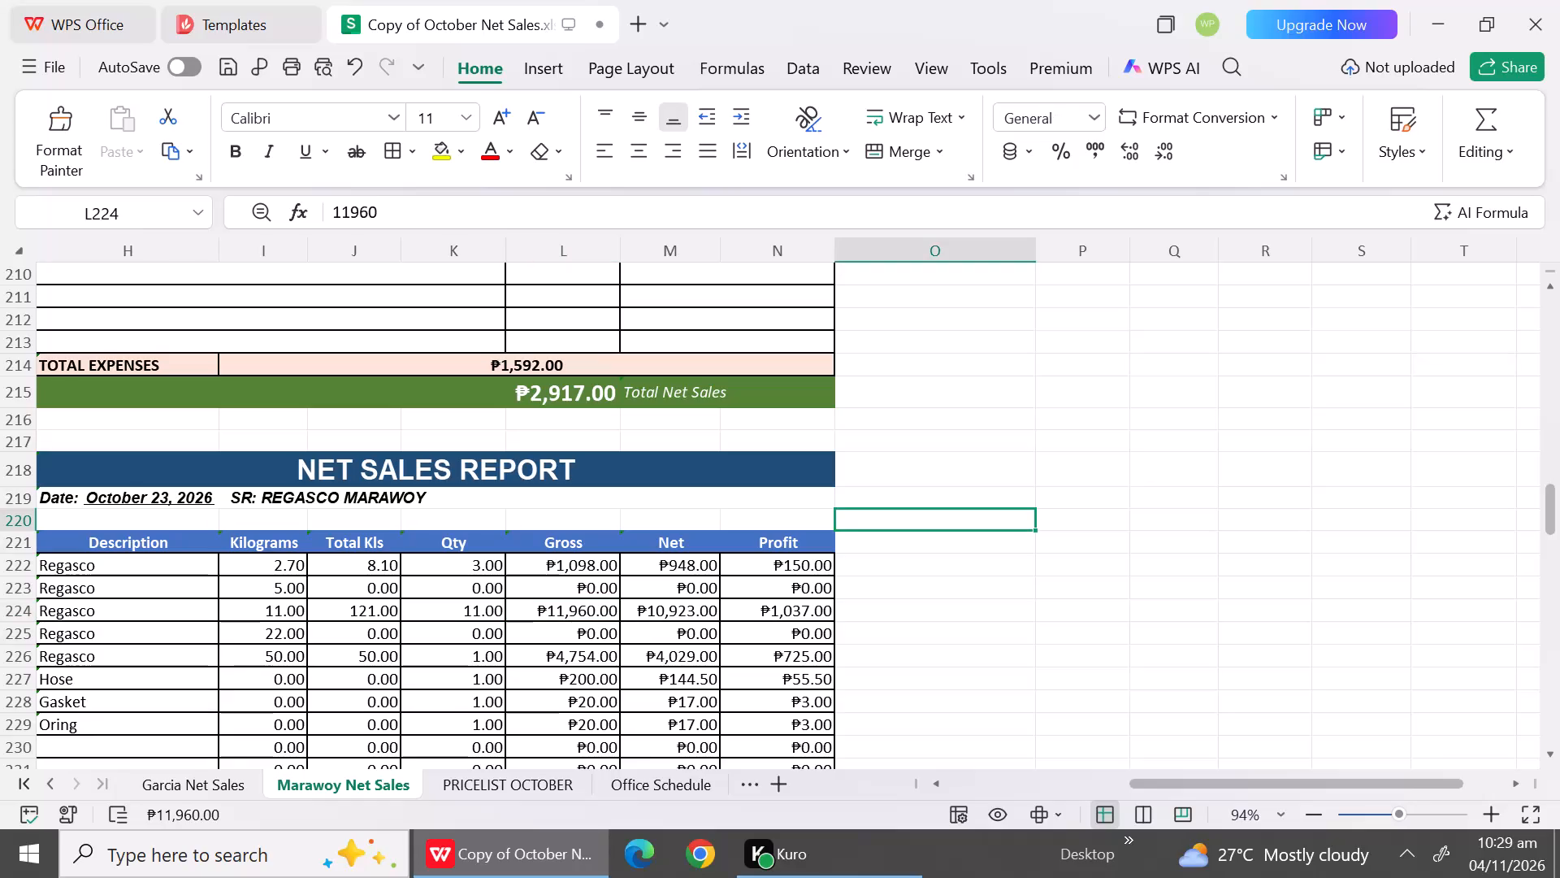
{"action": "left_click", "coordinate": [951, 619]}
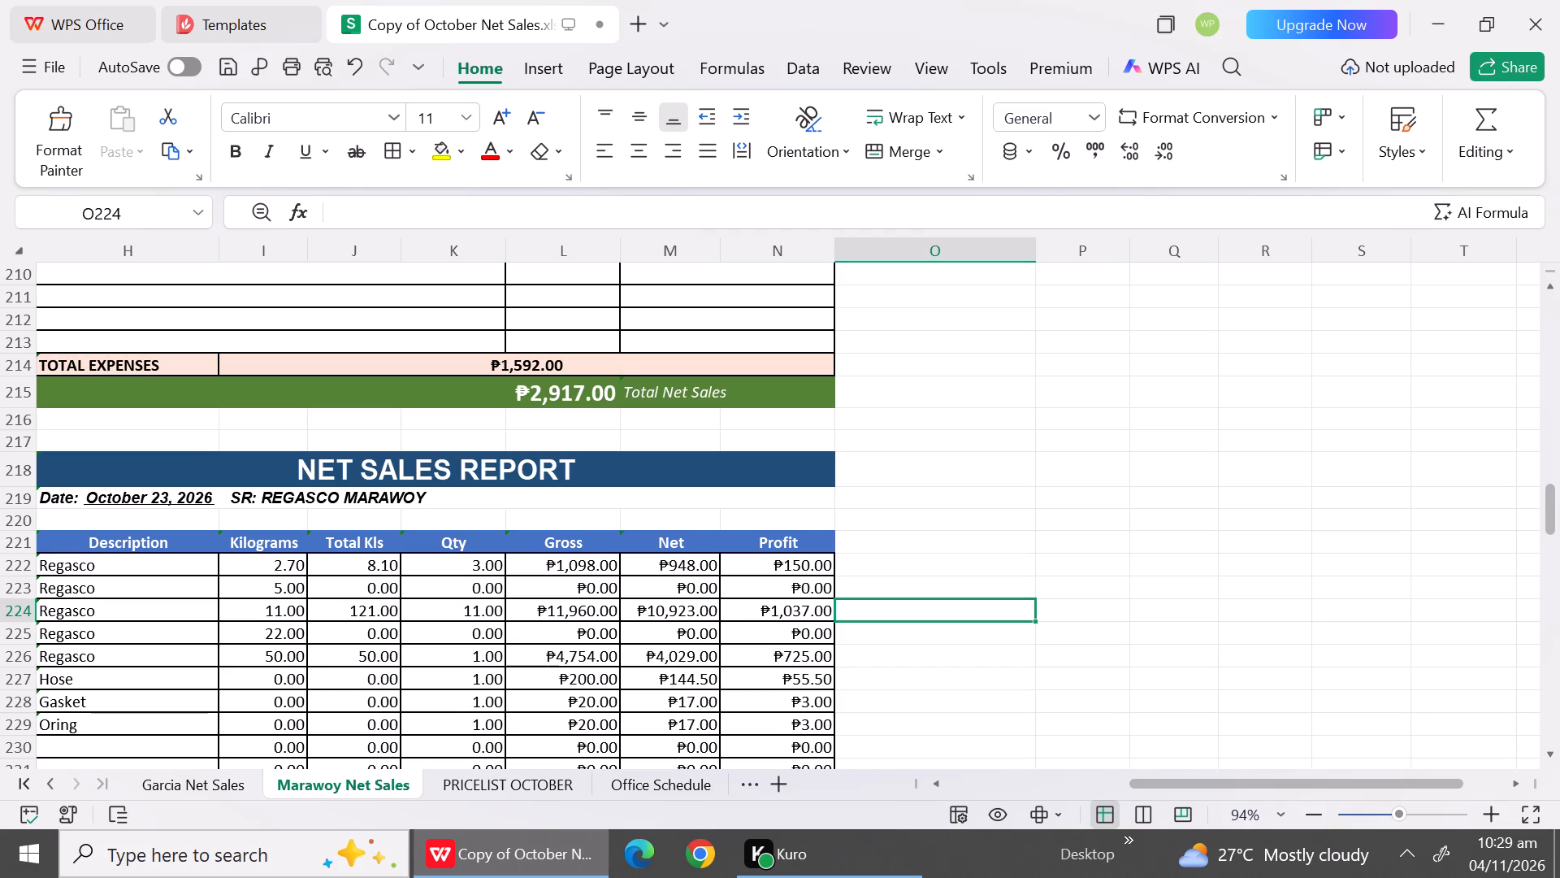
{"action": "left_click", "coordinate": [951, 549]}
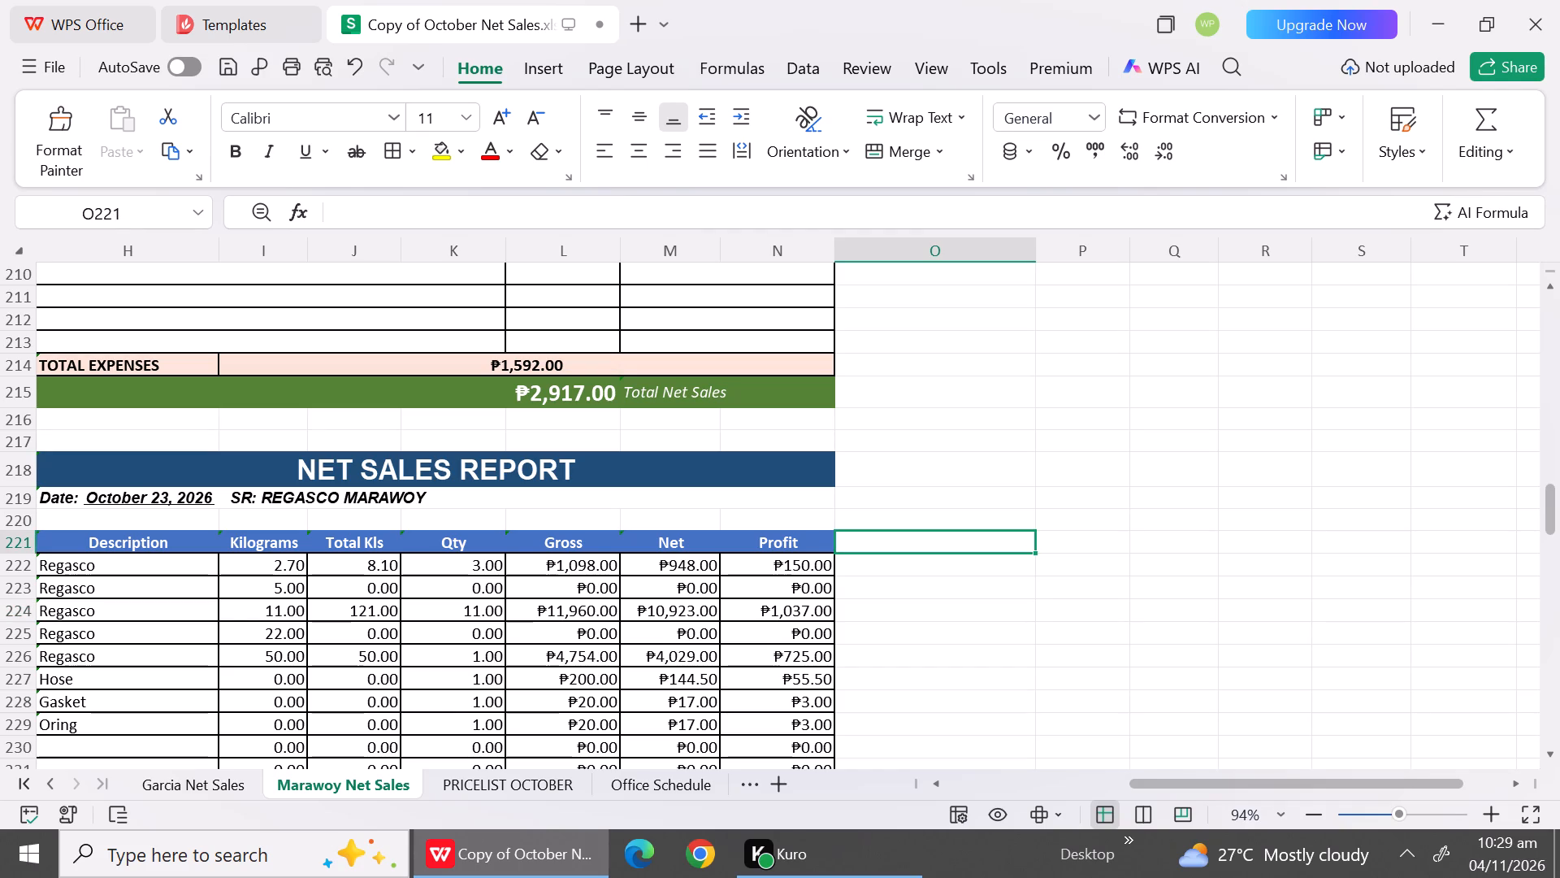
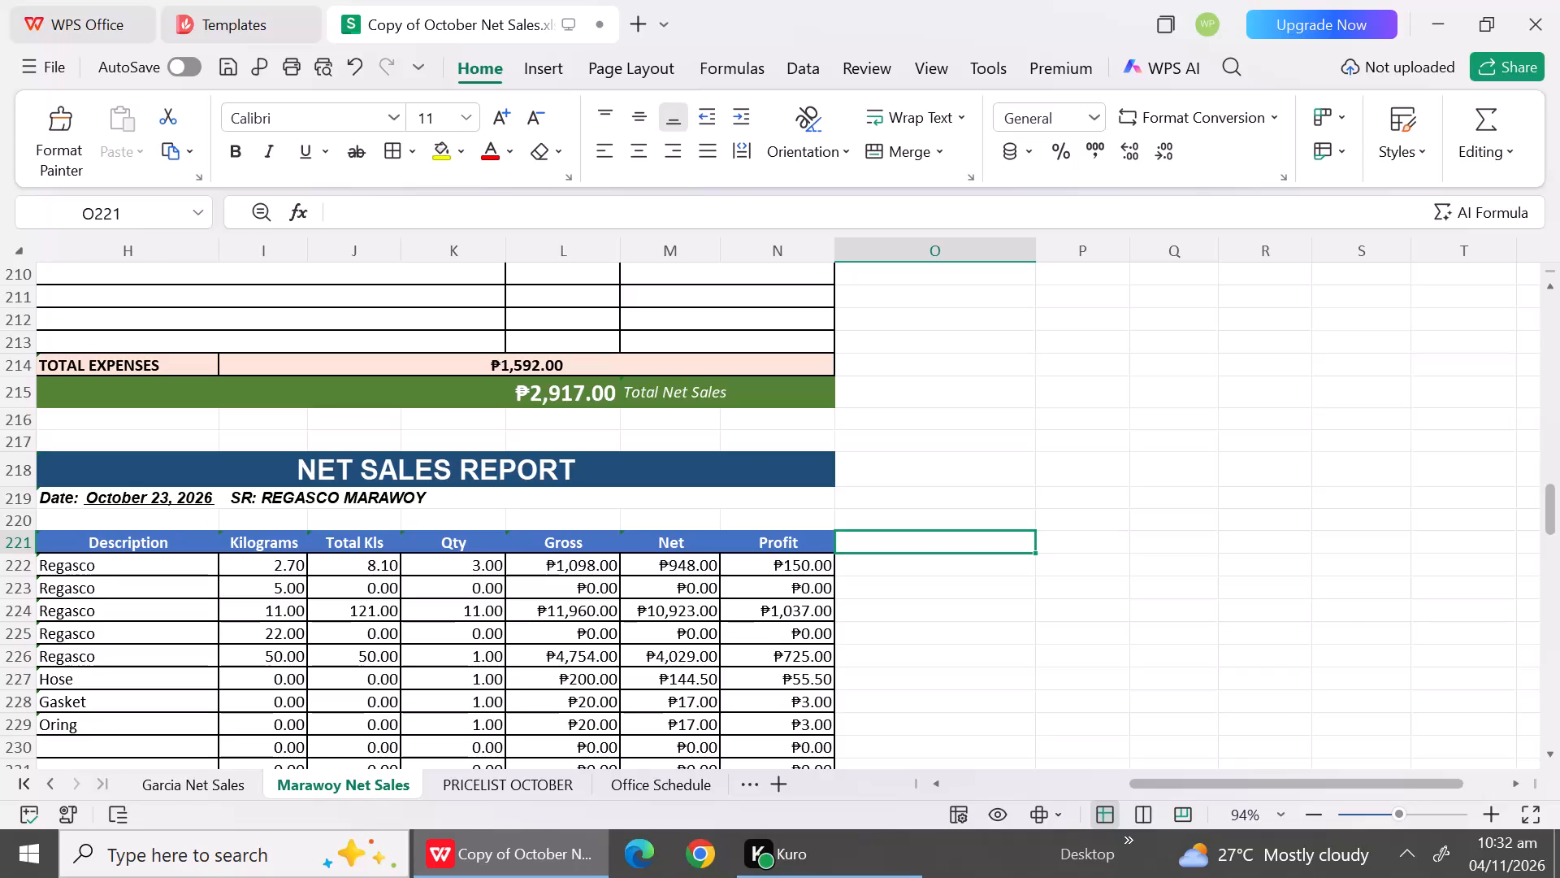
Set the quantity of the 11 kg Regasco row in the October 23, 2026 report to 8.
{"action": "left_click", "coordinate": [931, 613]}
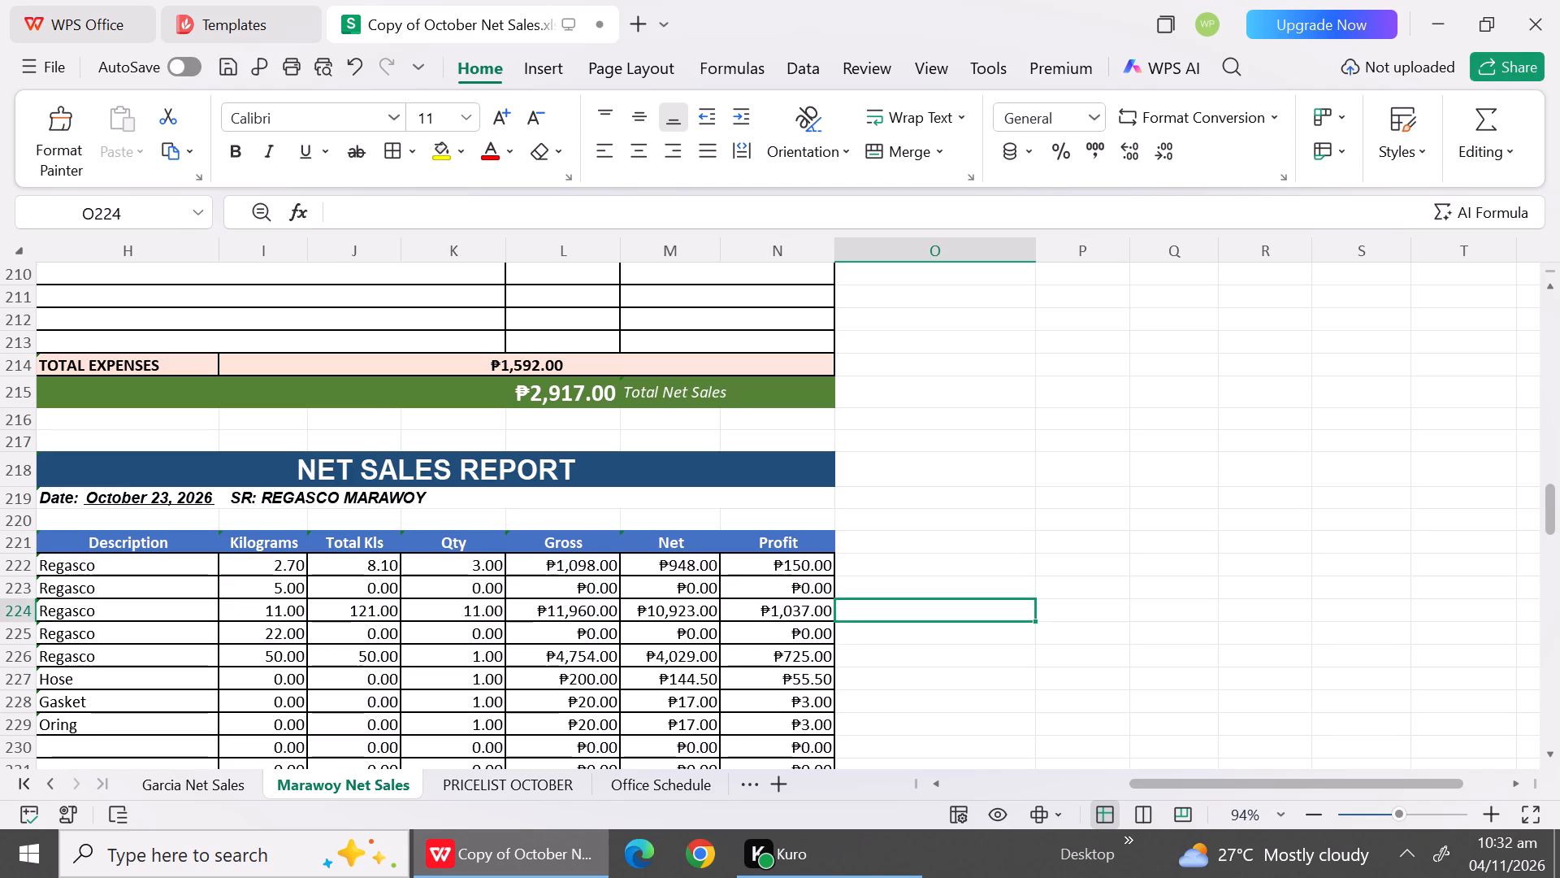
{"action": "left_click", "coordinate": [492, 607]}
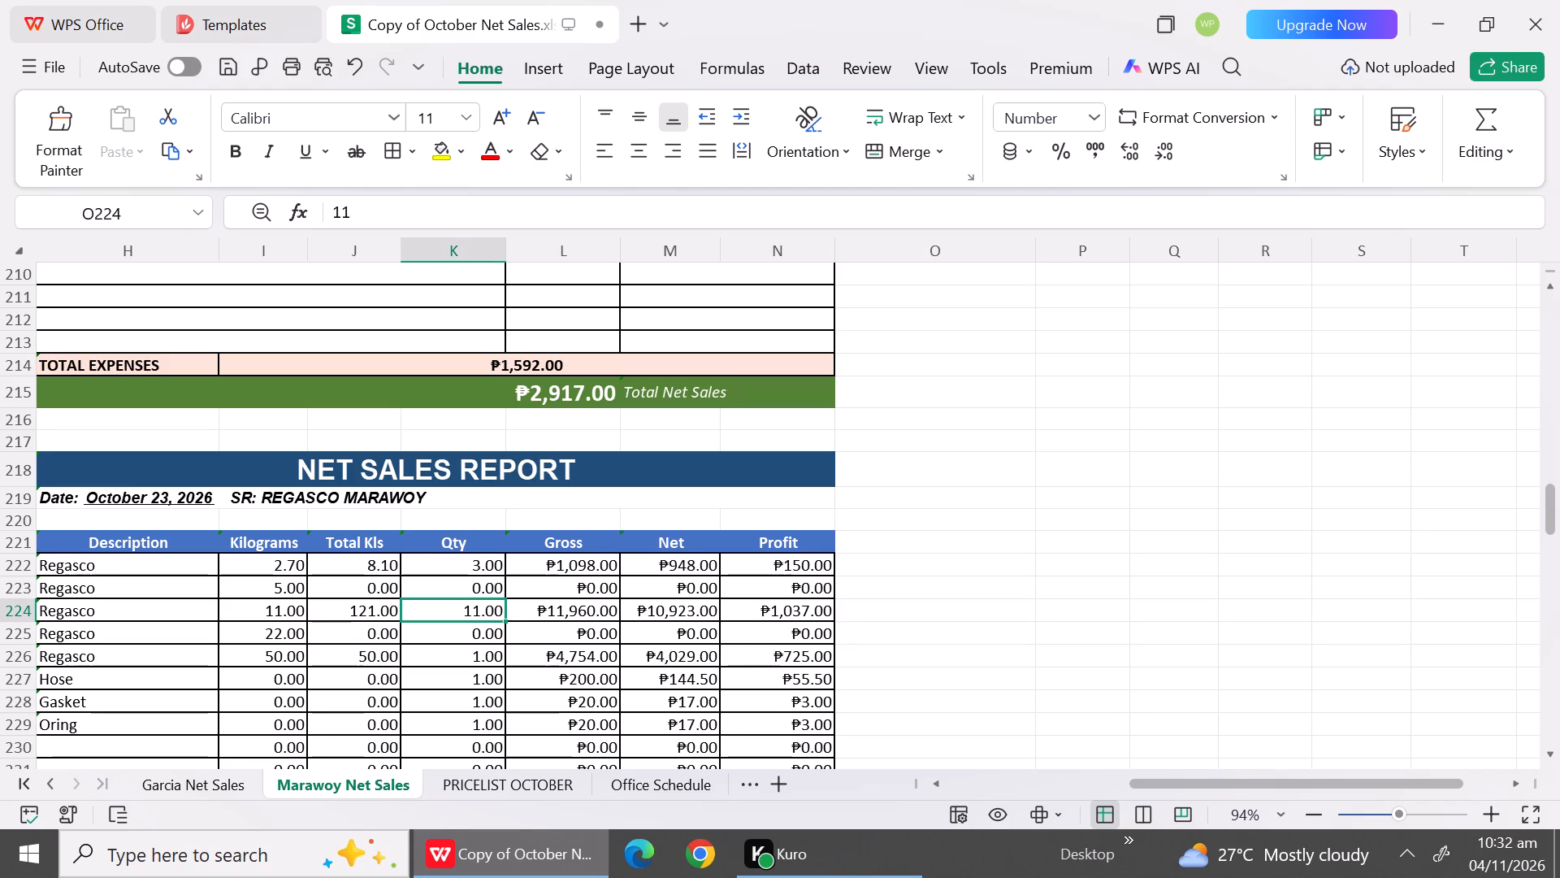
{"action": "key", "text": "8"}
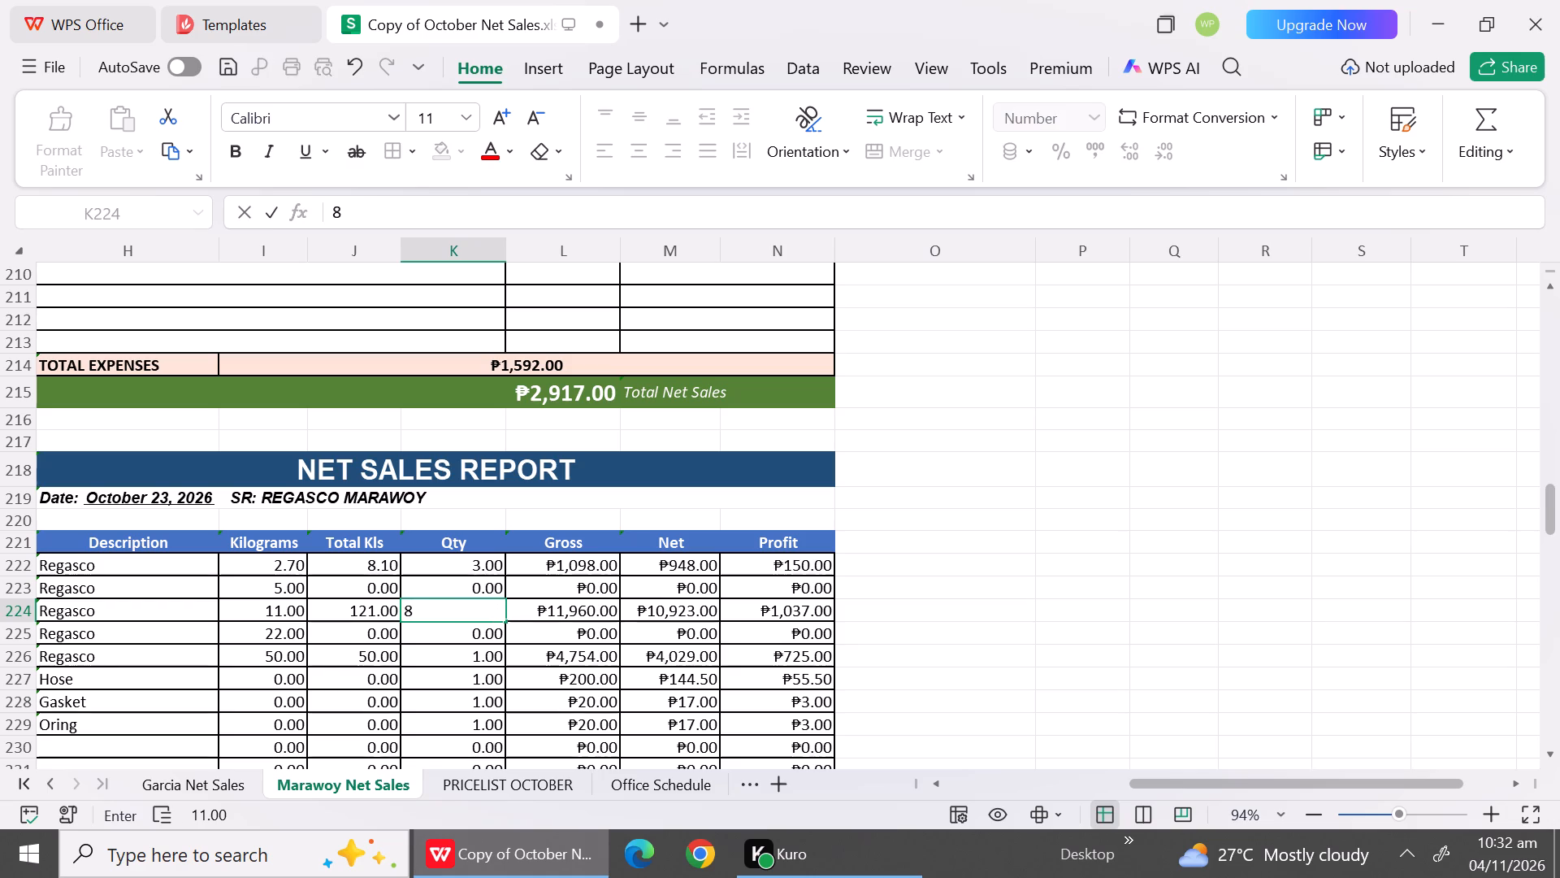
{"action": "left_click", "coordinate": [561, 620]}
{"action": "left_click", "coordinate": [570, 608]}
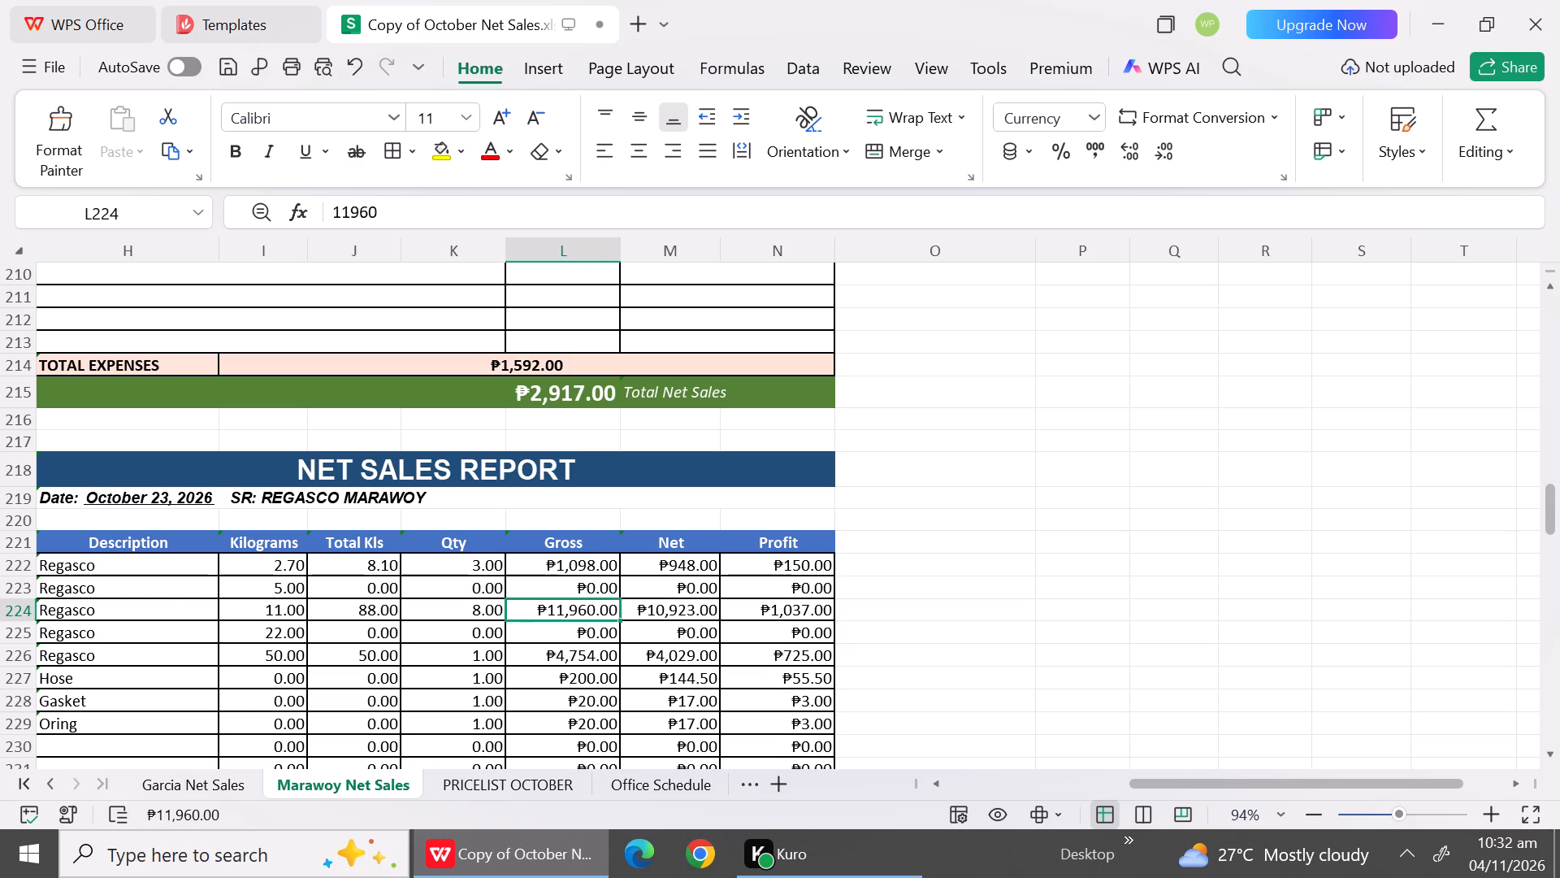
{"action": "left_click", "coordinate": [1052, 540]}
{"action": "key", "text": "shift+plus"}
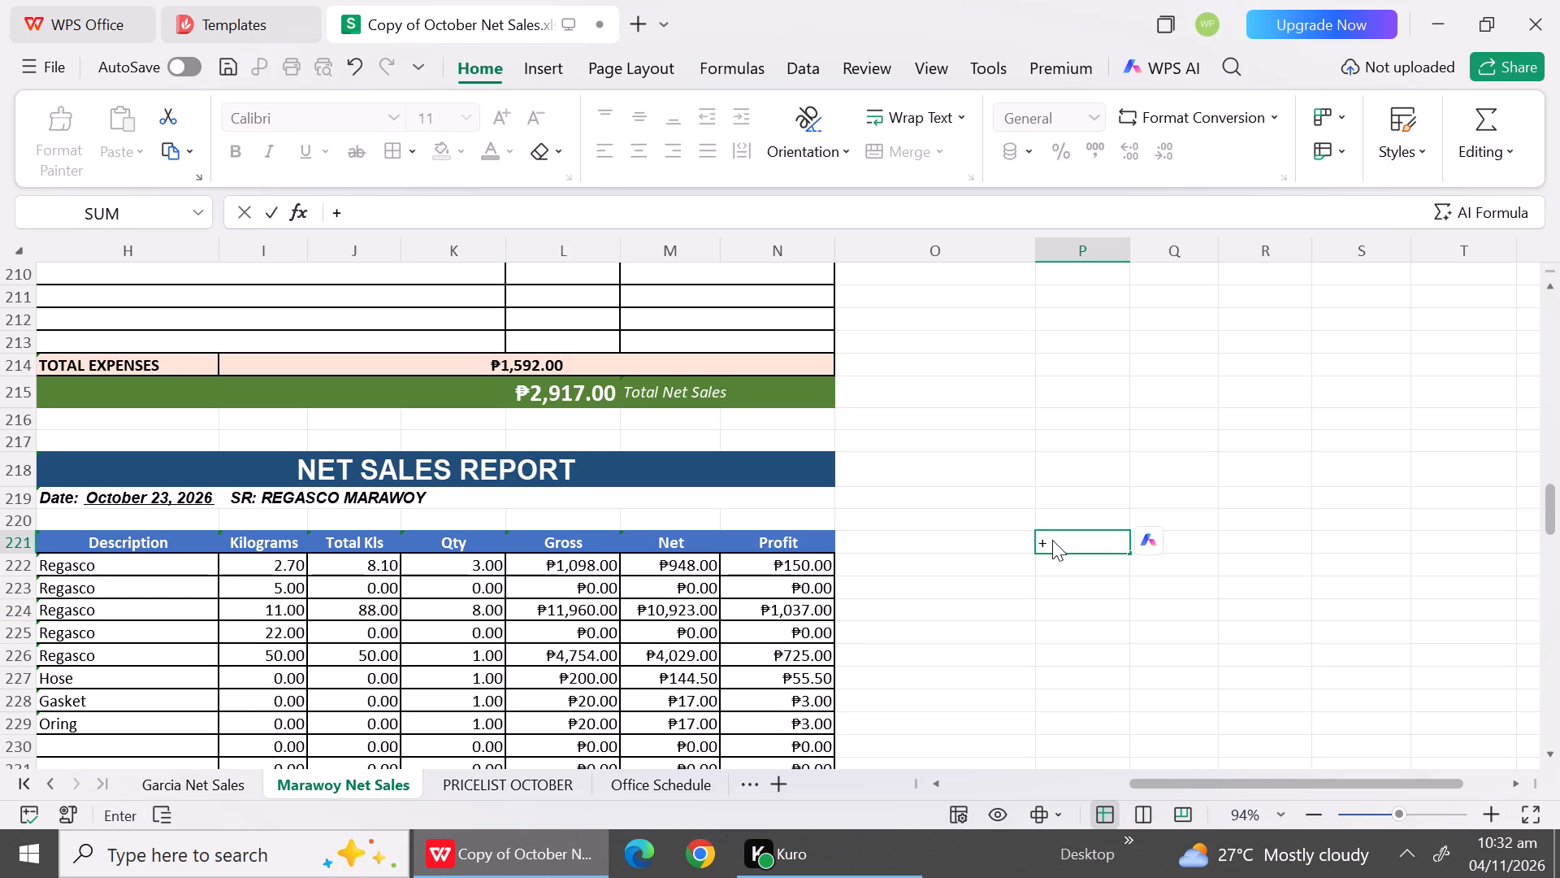
{"action": "key", "text": "BackSpace"}
{"action": "key", "text": "equal"}
{"action": "left_click_drag", "start_coordinate": [1052, 540], "coordinate": [630, 715]}
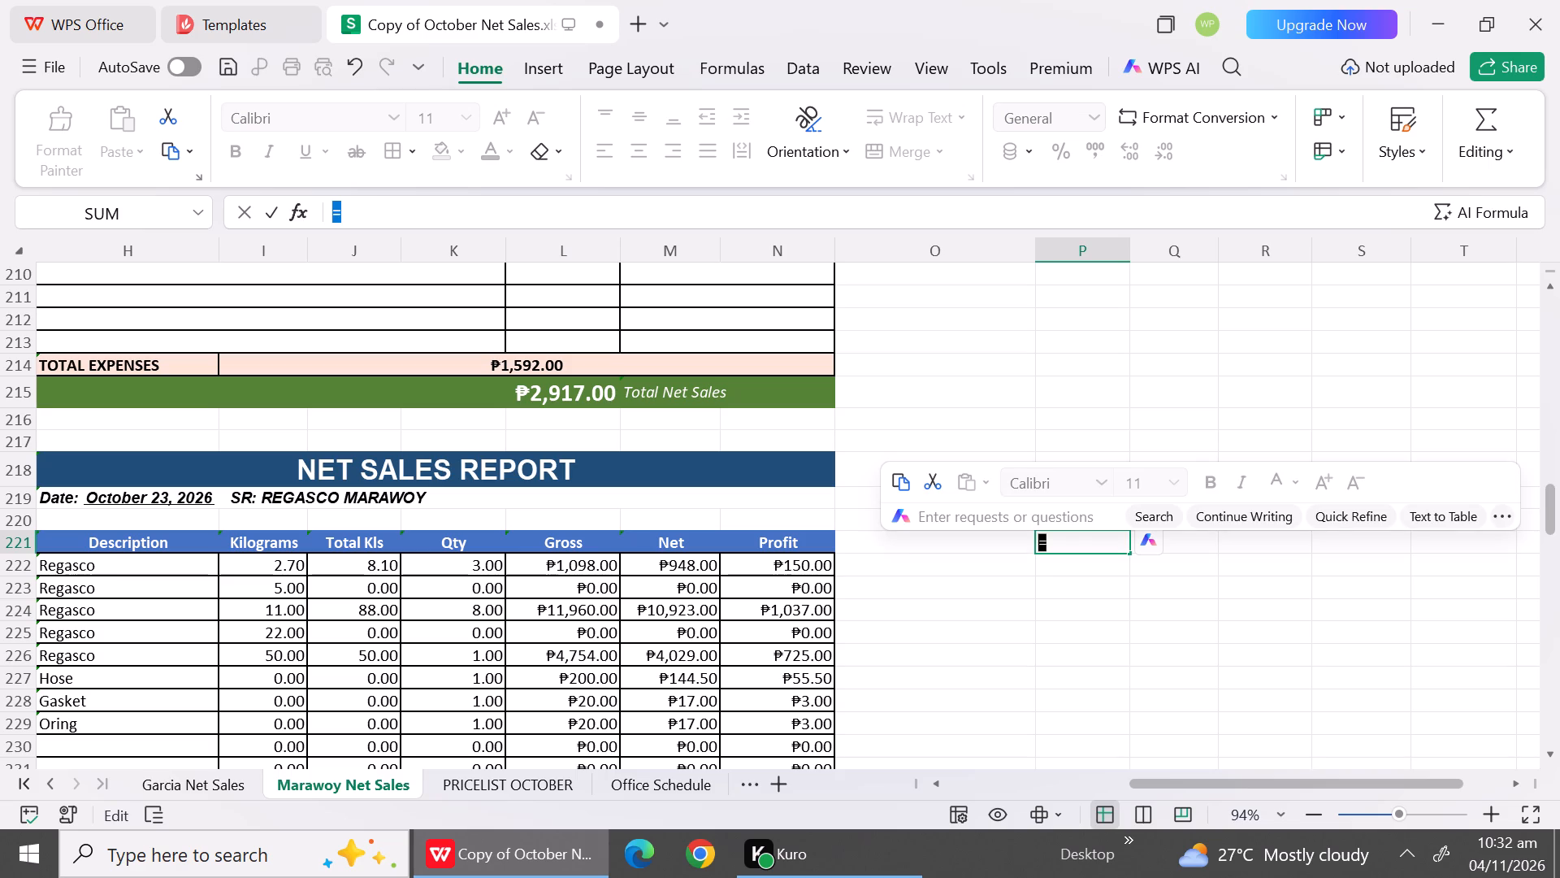
{"action": "left_click", "coordinate": [1080, 539]}
{"action": "left_click", "coordinate": [1080, 539]}
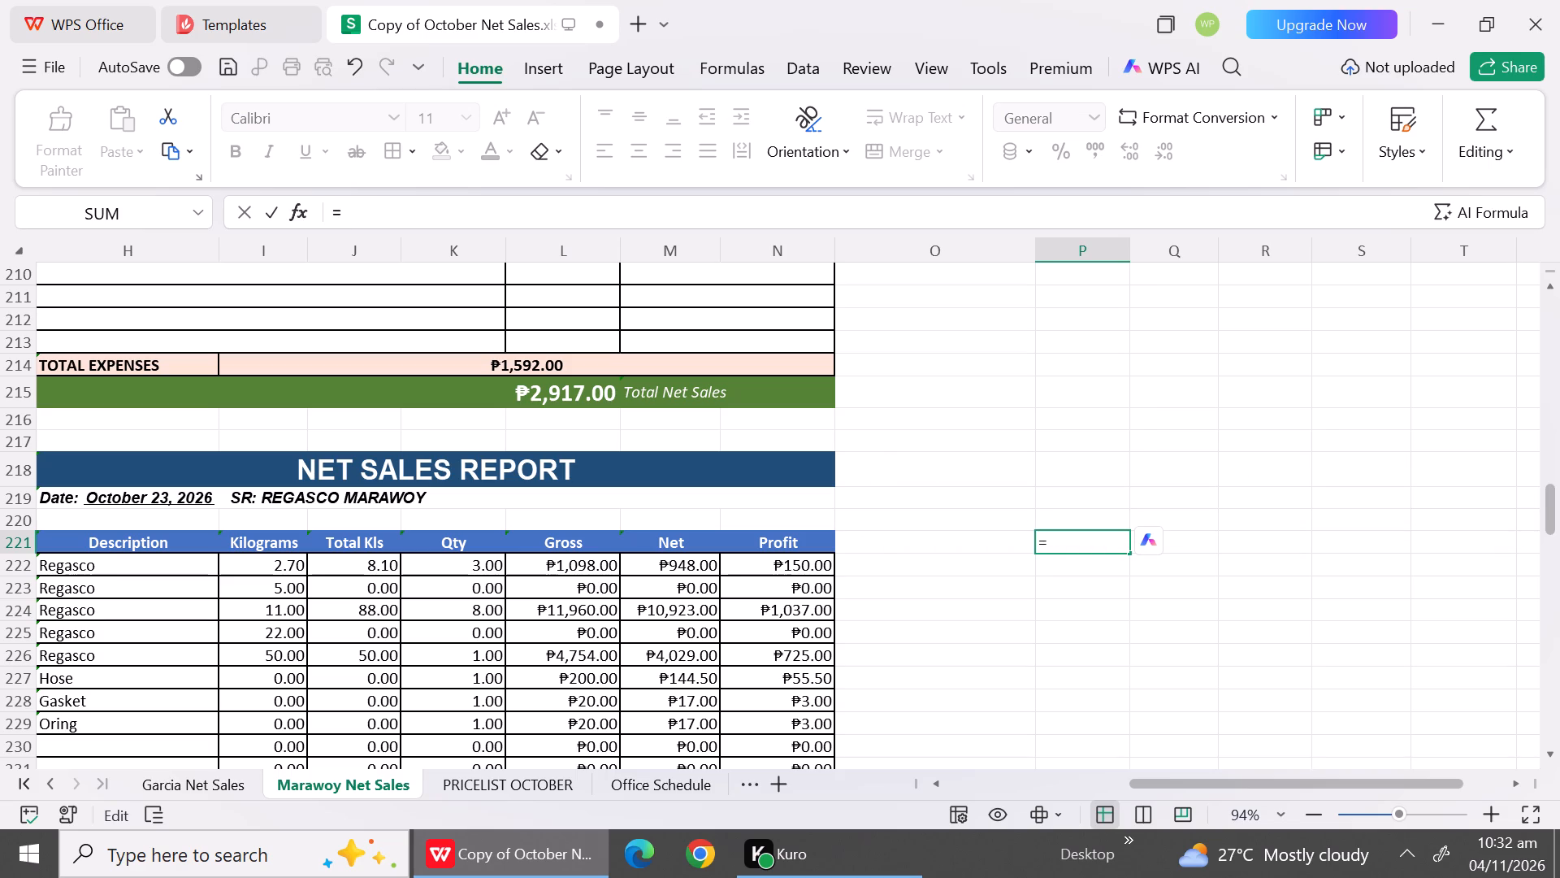
{"action": "key", "text": "3"}
{"action": "key", "text": "7"}
{"action": "type", "text": "892"}
{"action": "key", "text": "minus"}
{"action": "type", "text": "26"}
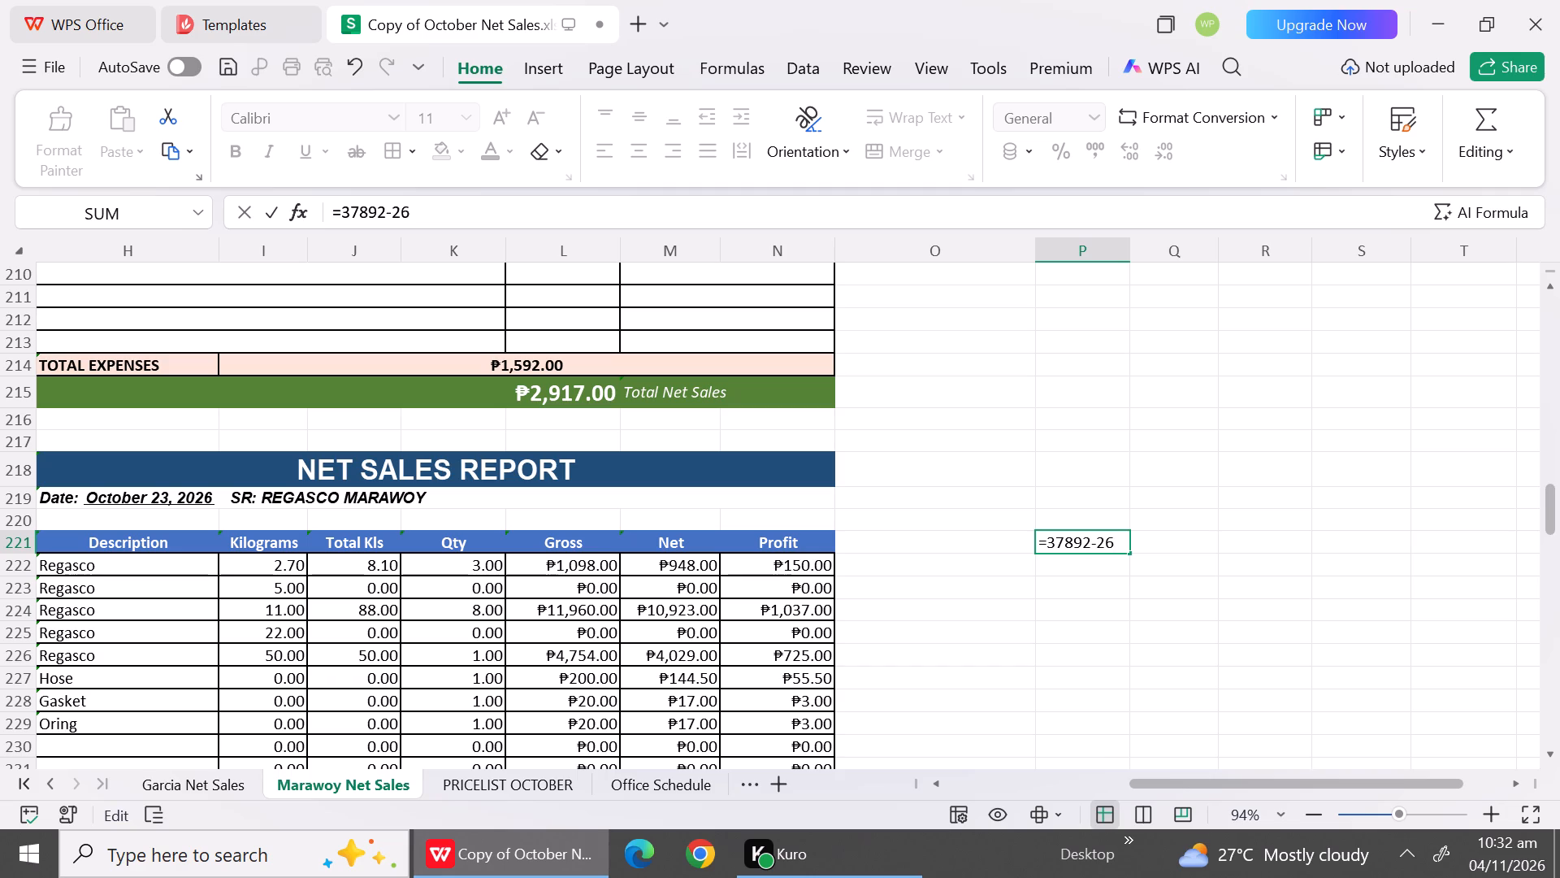
{"action": "type", "text": "780"}
{"action": "key", "text": "Return"}
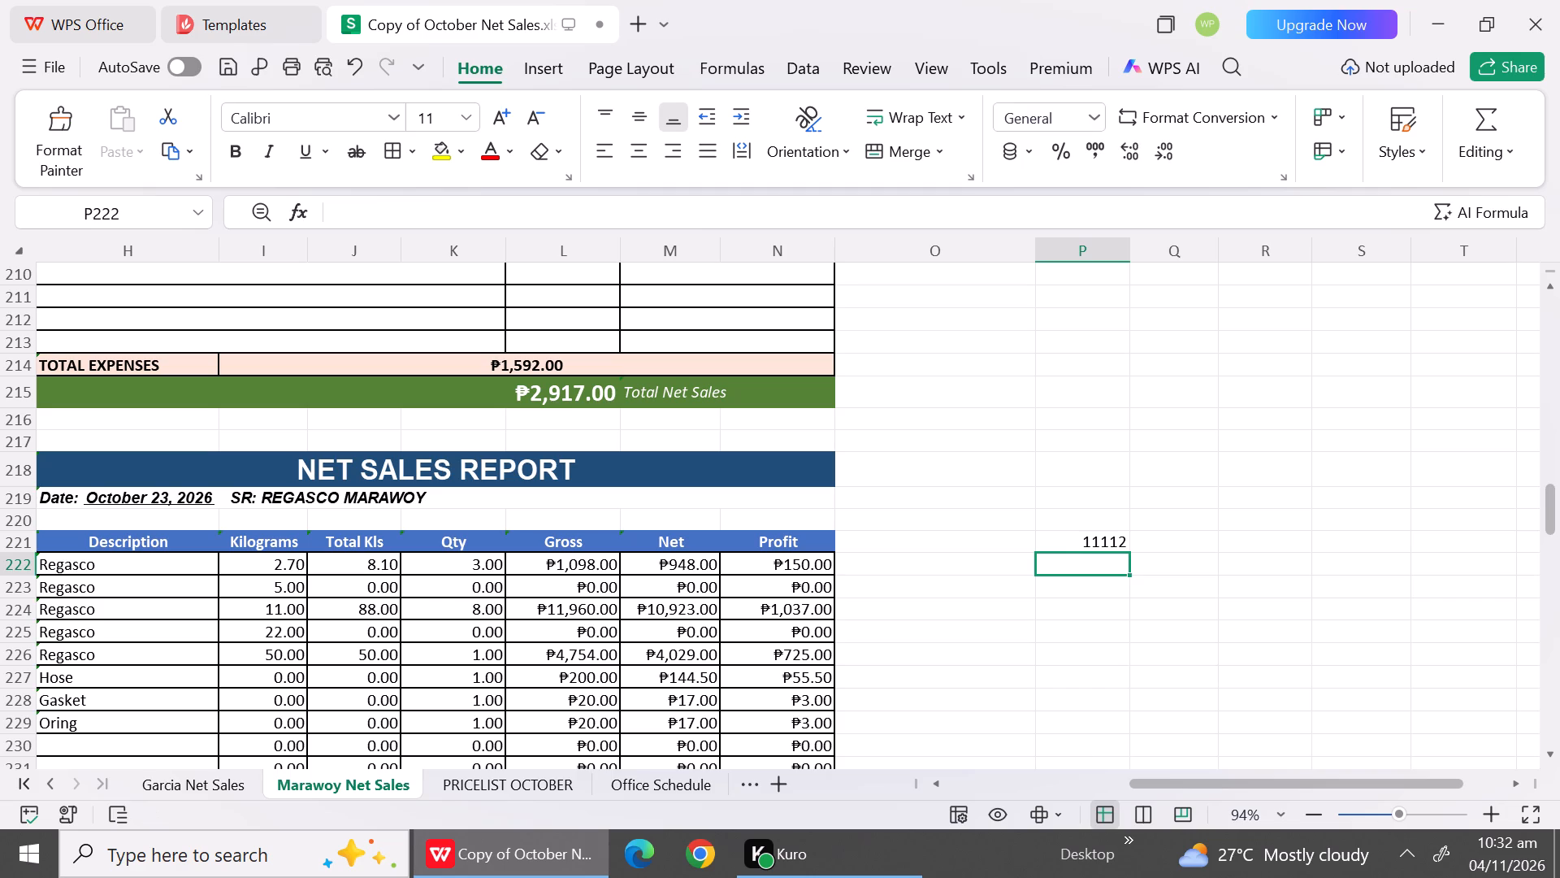
Set the gross of the 11 kg Regasco row to 11112.
{"action": "left_click", "coordinate": [570, 615]}
{"action": "type", "text": "1111"}
{"action": "key", "text": "2"}
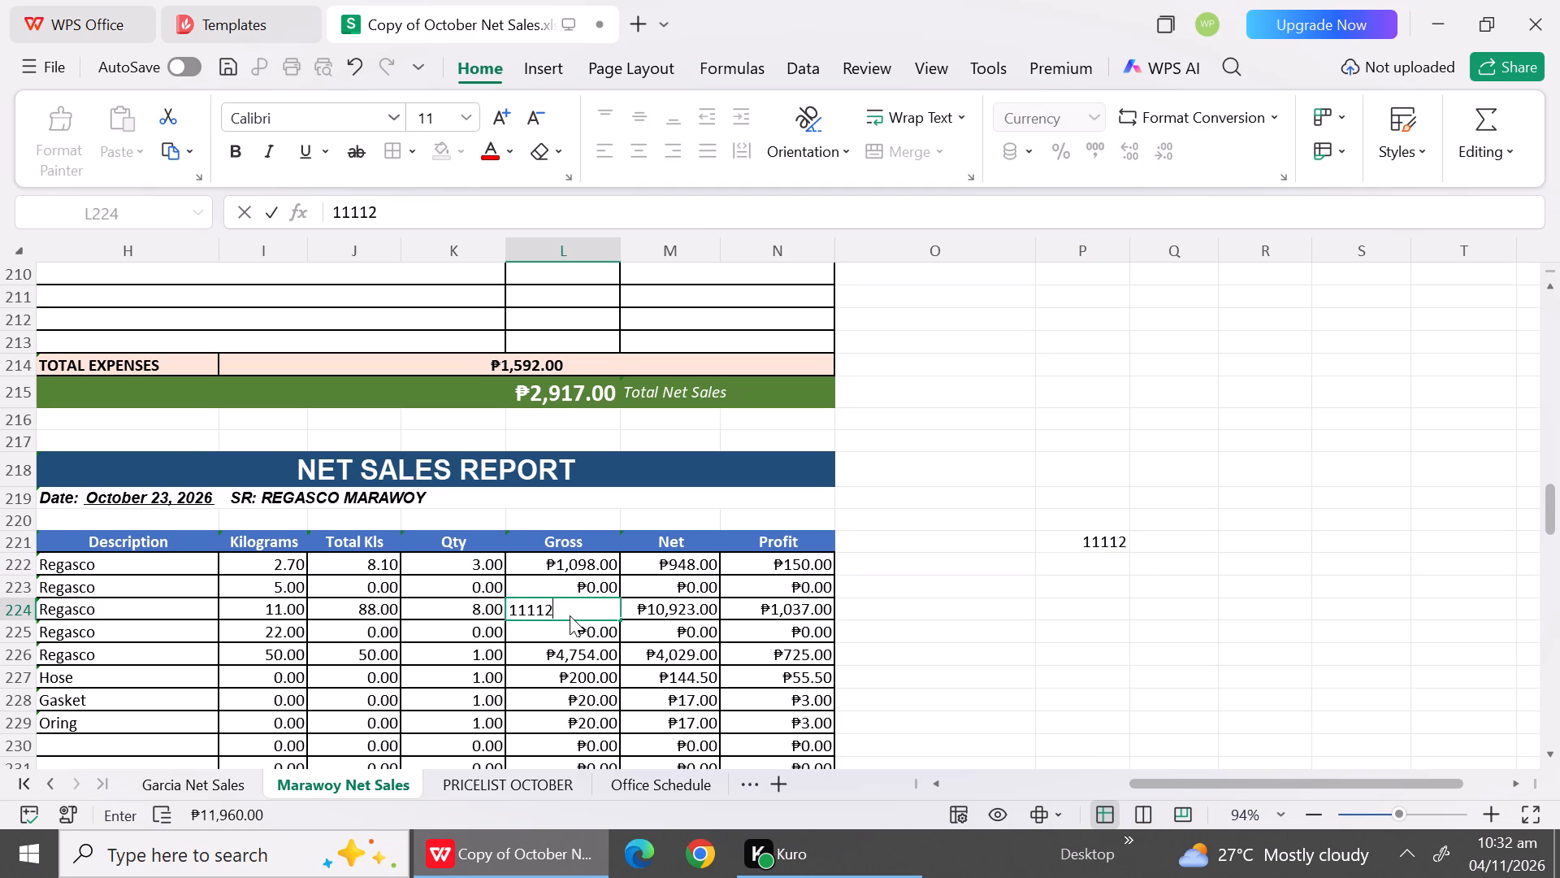
{"action": "left_click", "coordinate": [893, 684]}
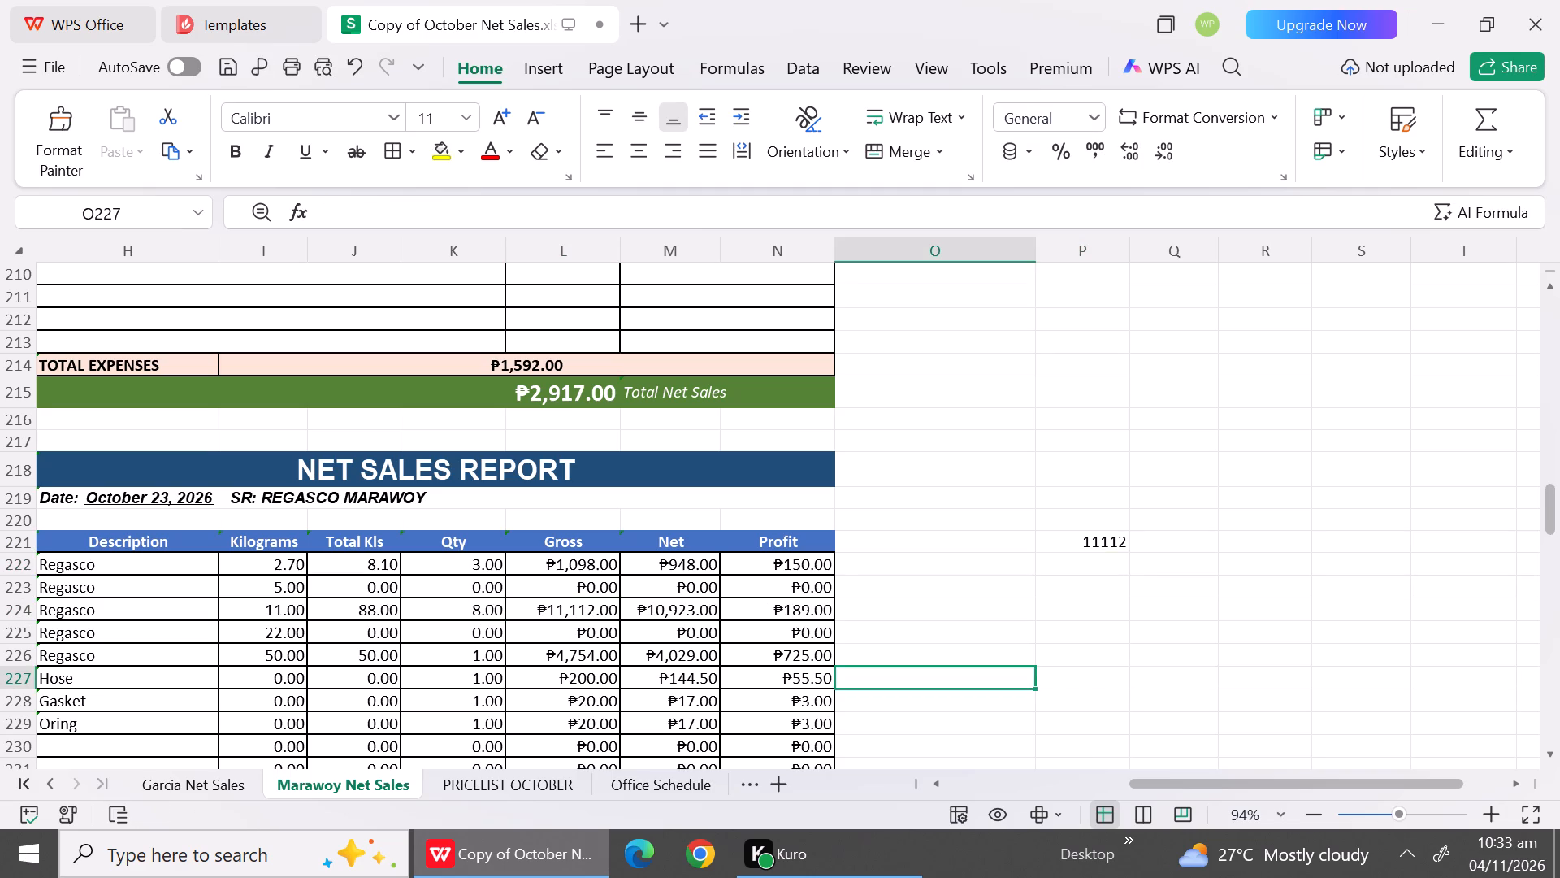
Replace the scratch formula in P221 with =1186*8 to work out the 11 kg net amount.
{"action": "double_click", "coordinate": [1116, 545]}
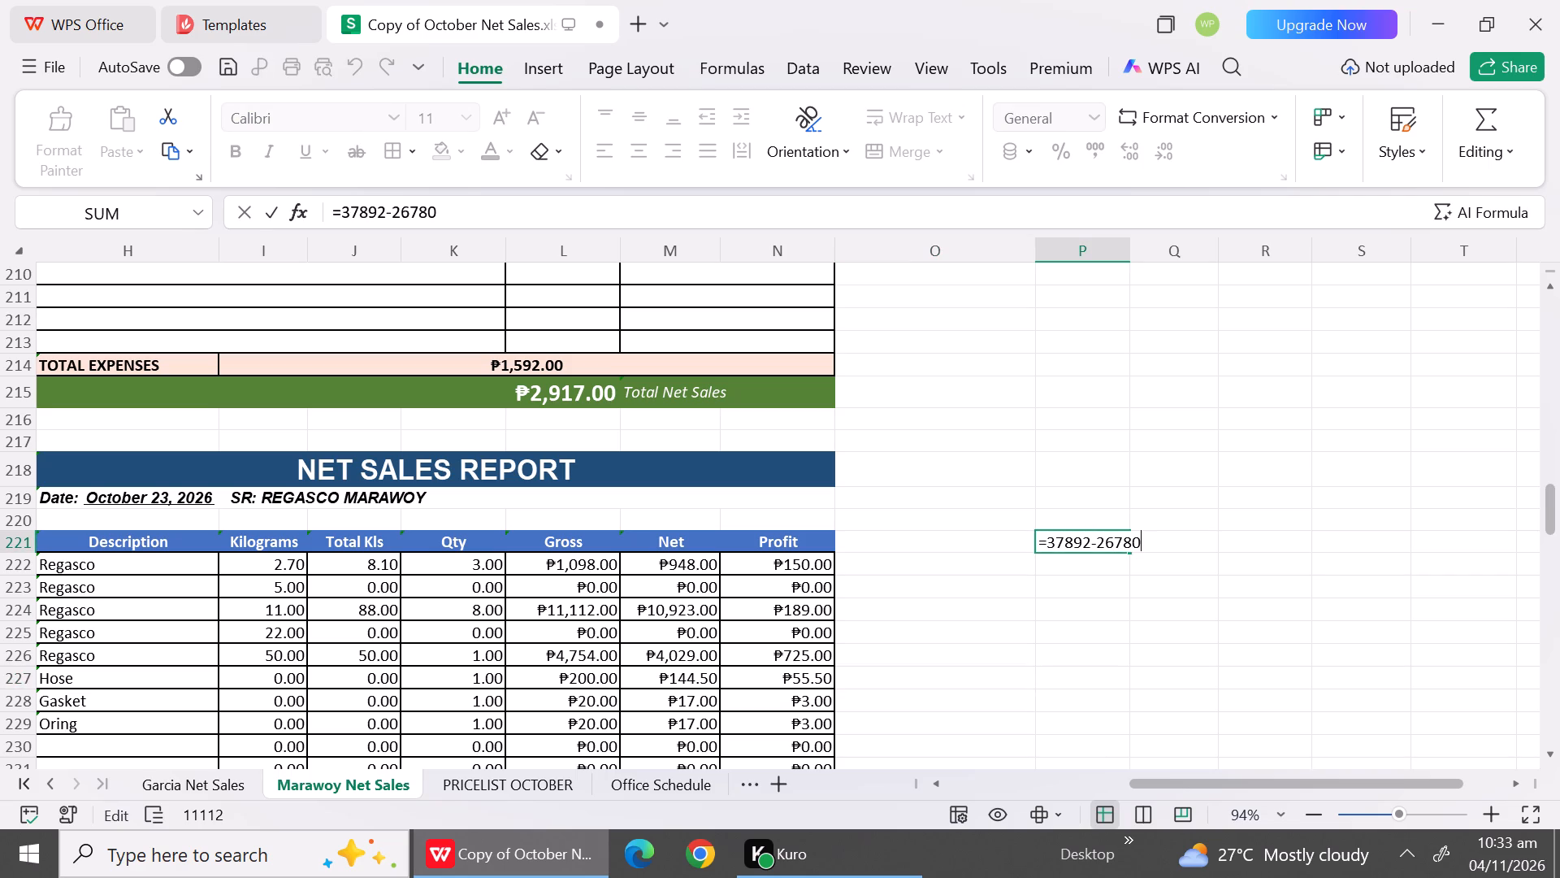
{"action": "left_click", "coordinate": [1143, 548]}
{"action": "key", "text": "BackSpace"}
{"action": "key", "text": "BackSpace"}
{"action": "key", "text": "BackSpace"}
{"action": "key", "text": "BackSpace"}
{"action": "key", "text": "BackSpace"}
{"action": "key", "text": "BackSpace"}
{"action": "key", "text": "BackSpace"}
{"action": "key", "text": "BackSpace"}
{"action": "key", "text": "BackSpace"}
{"action": "key", "text": "BackSpace"}
{"action": "key", "text": "BackSpace"}
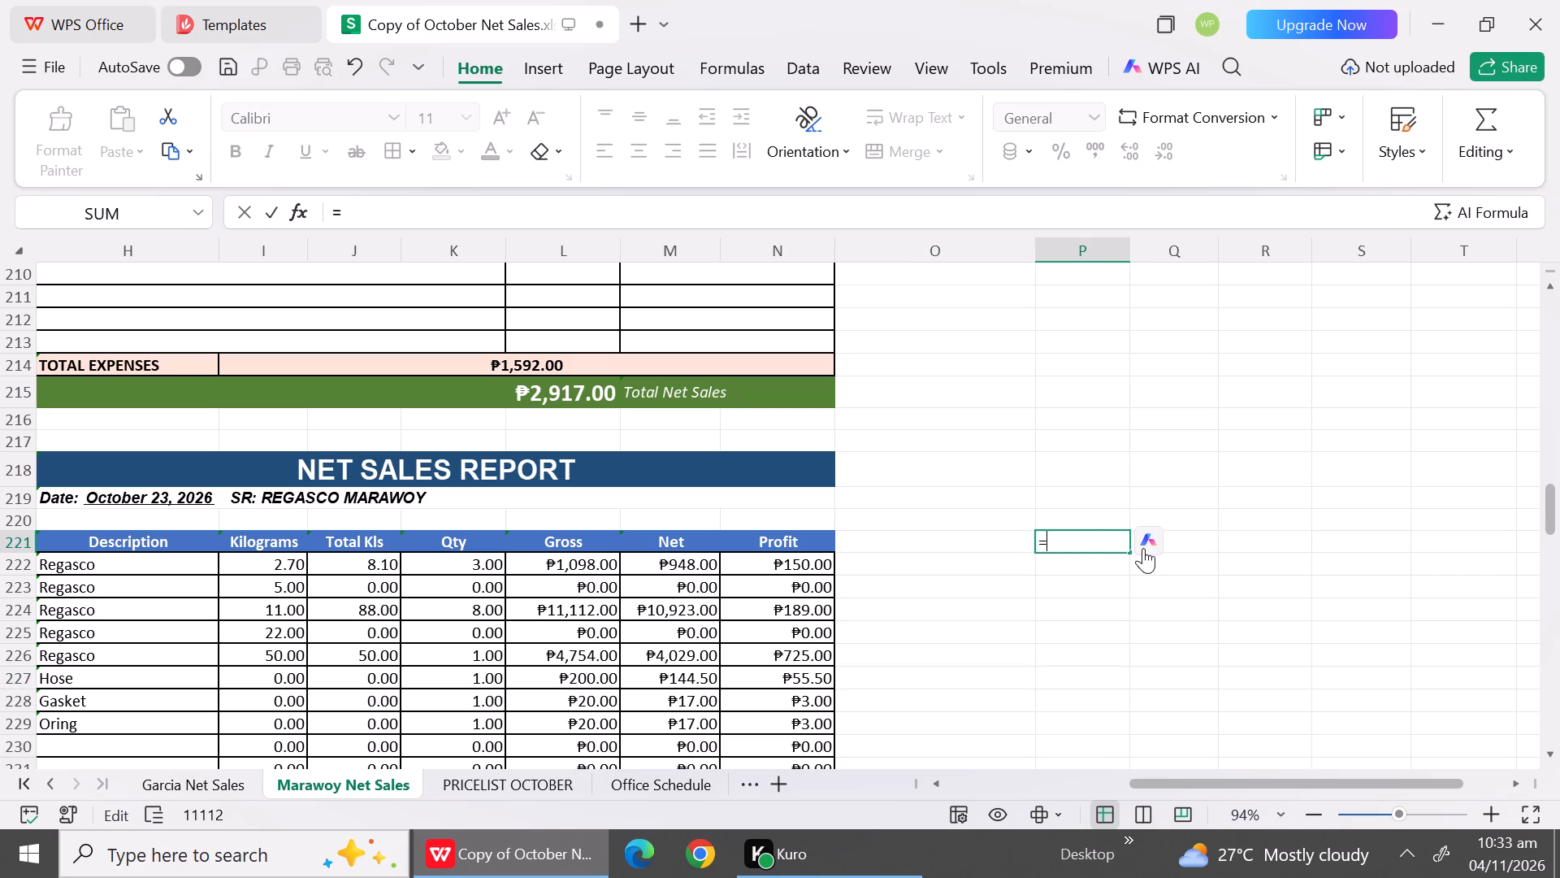
{"action": "type", "text": "11"}
{"action": "type", "text": "86"}
{"action": "key", "text": "shift+asterisk"}
{"action": "key", "text": "8"}
{"action": "key", "text": "Return"}
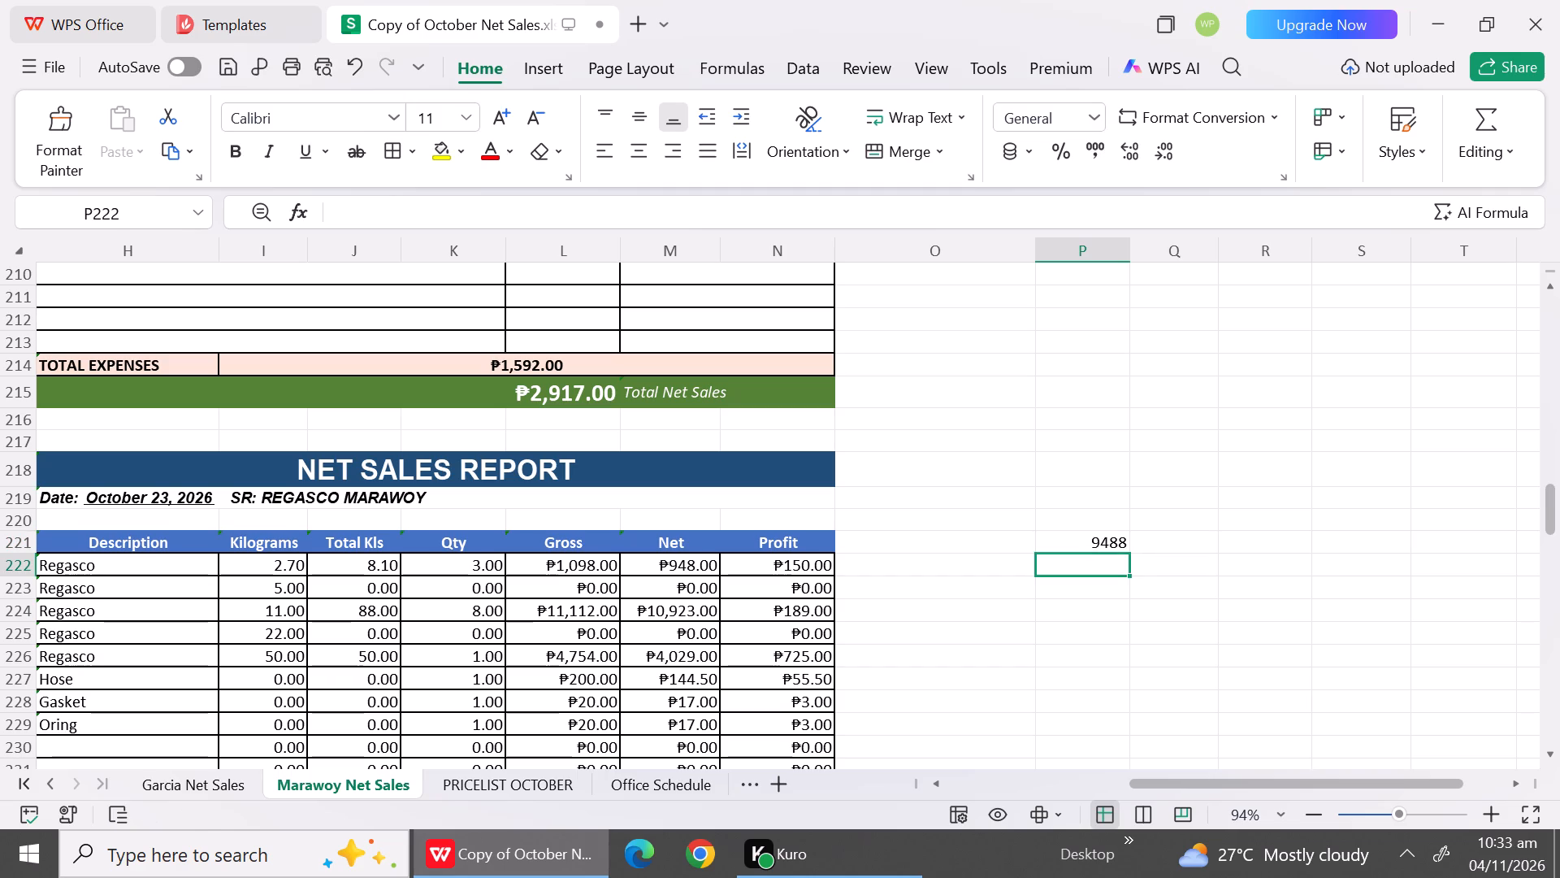
Set the net of the 11 kg Regasco row to 9488.
{"action": "left_click", "coordinate": [676, 602]}
{"action": "type", "text": "94"}
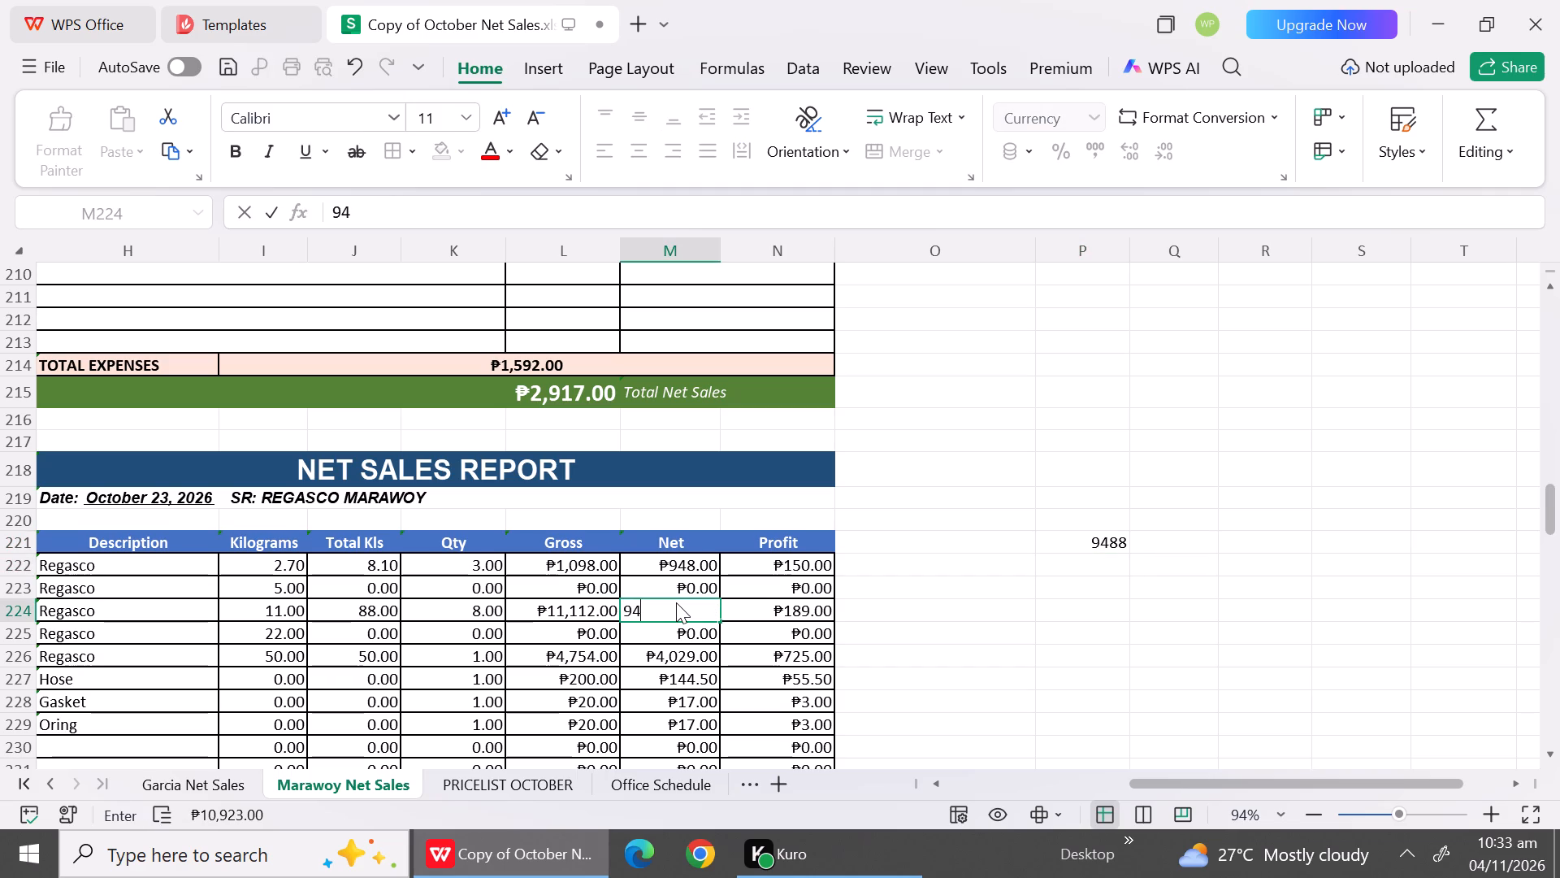
{"action": "type", "text": "88"}
{"action": "left_click", "coordinate": [846, 654]}
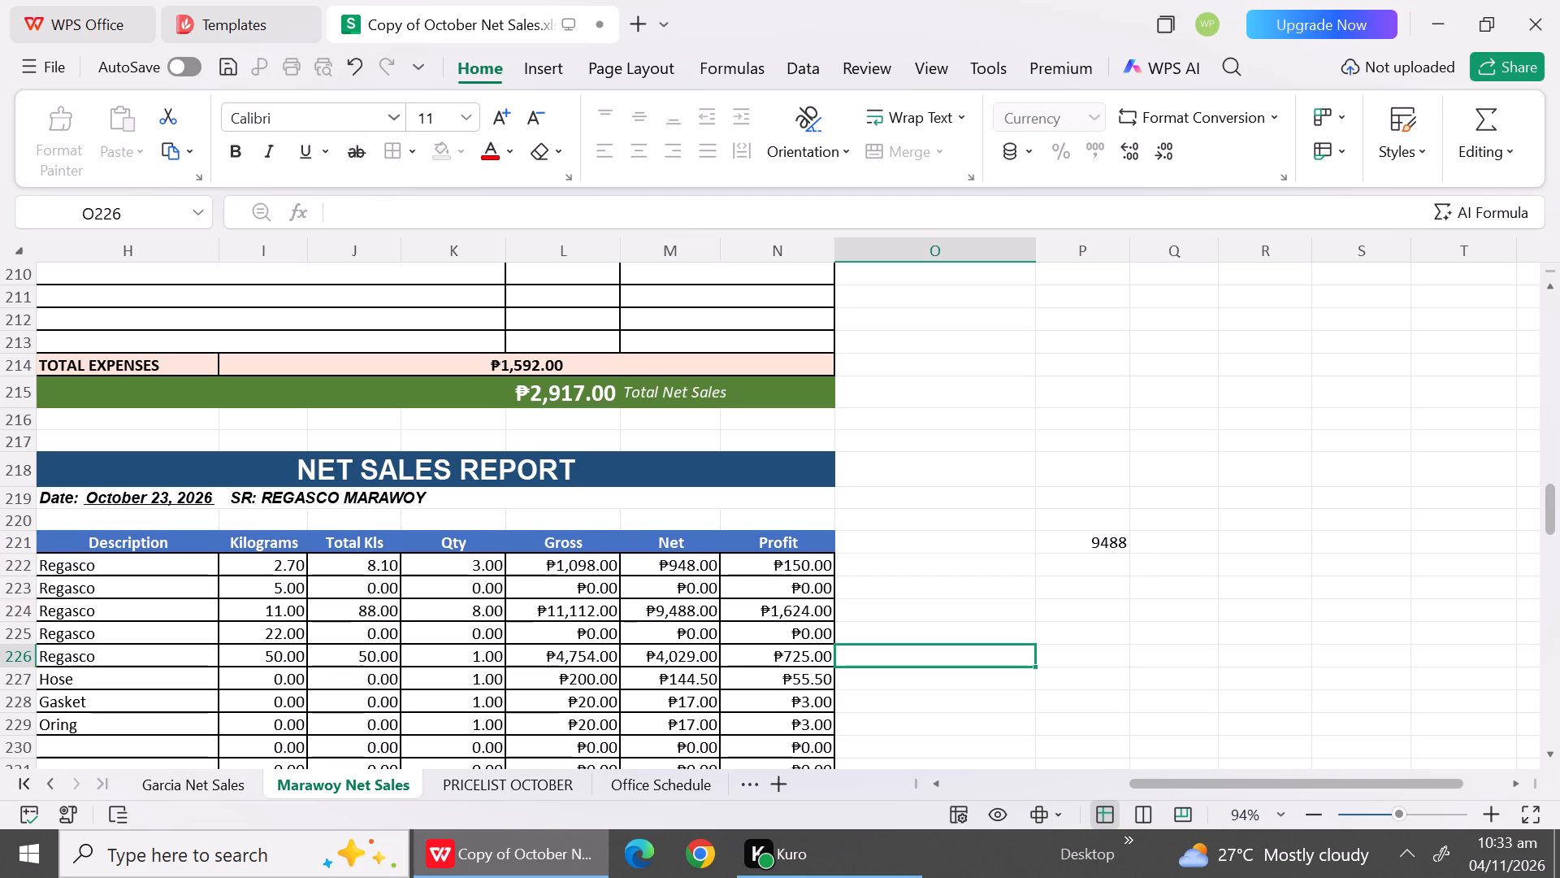
Clear the scratch calculation from cell P221.
{"action": "left_click", "coordinate": [1094, 537]}
{"action": "key", "text": "BackSpace"}
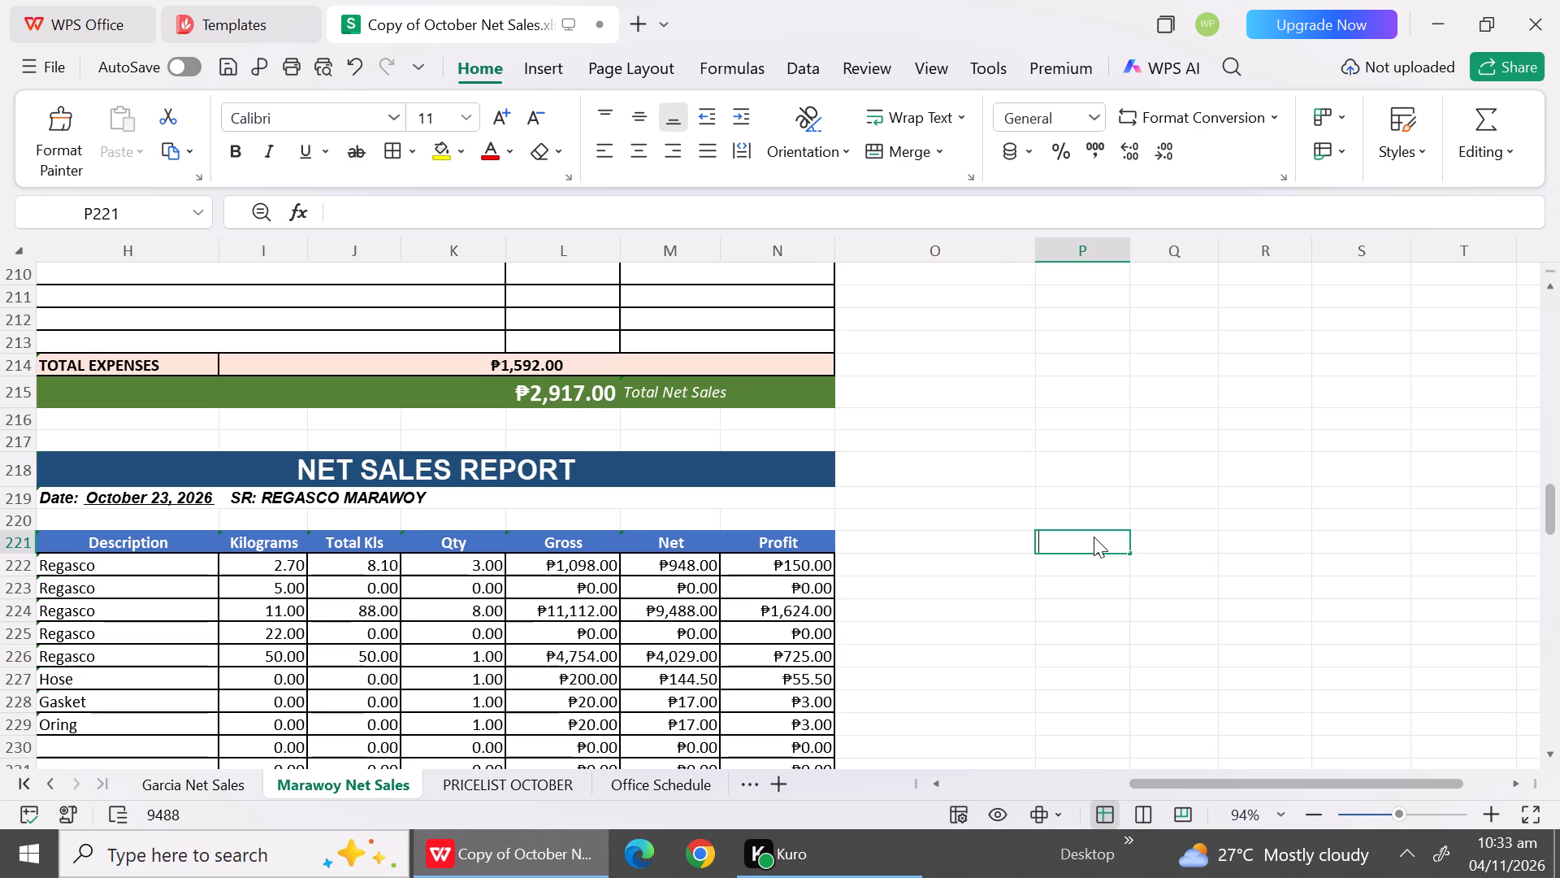
Set the 50 kg Regasco row's quantity to 5 and its gross to 28145 in the October 23 report.
{"action": "left_click", "coordinate": [1552, 755]}
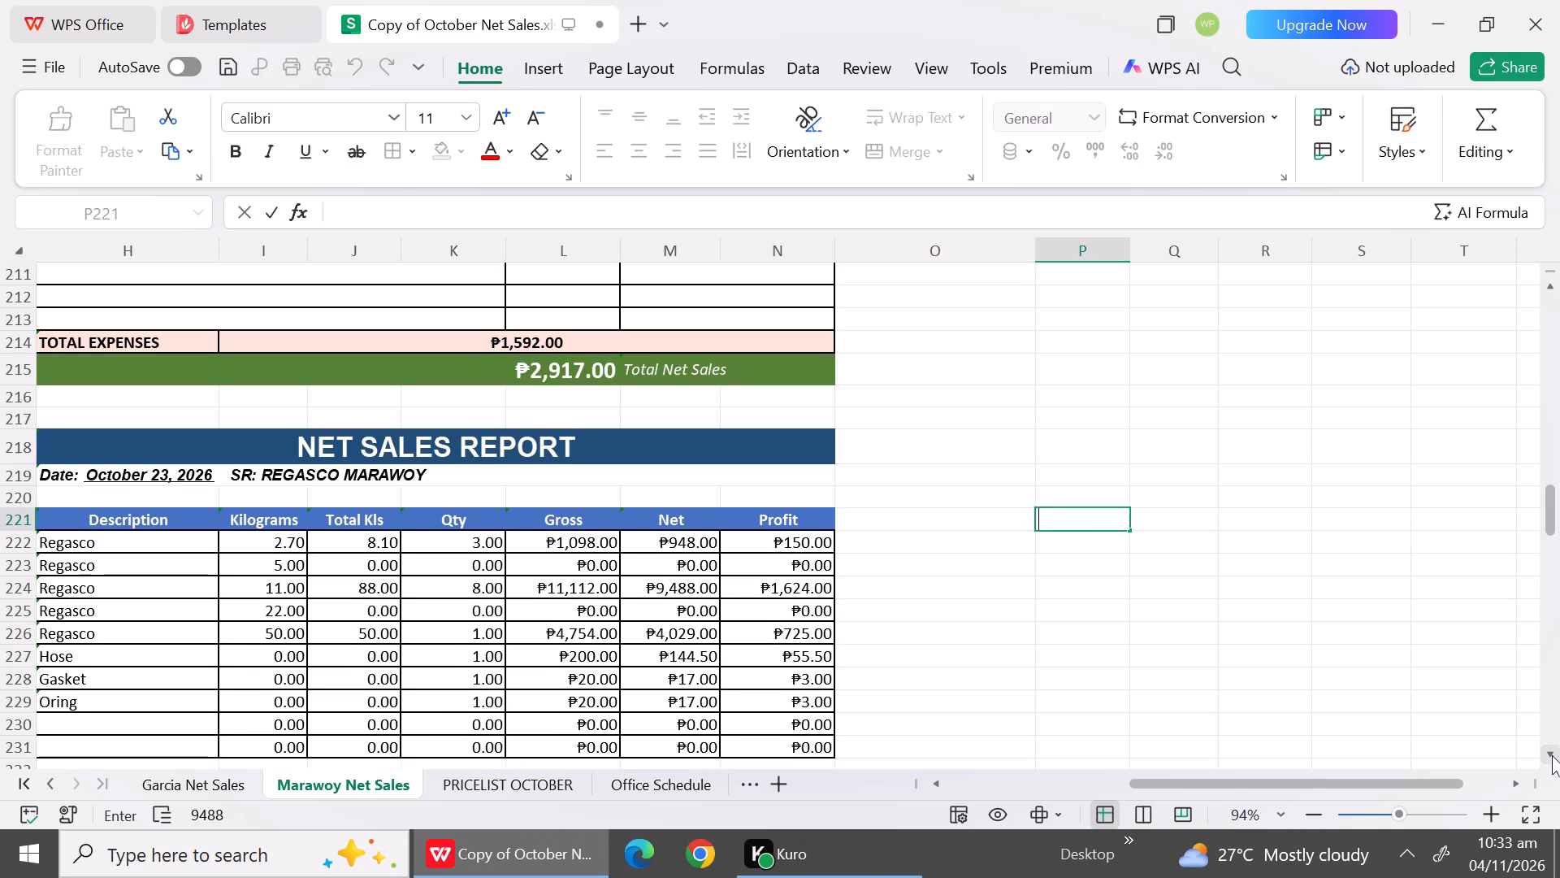
{"action": "left_click", "coordinate": [1552, 755]}
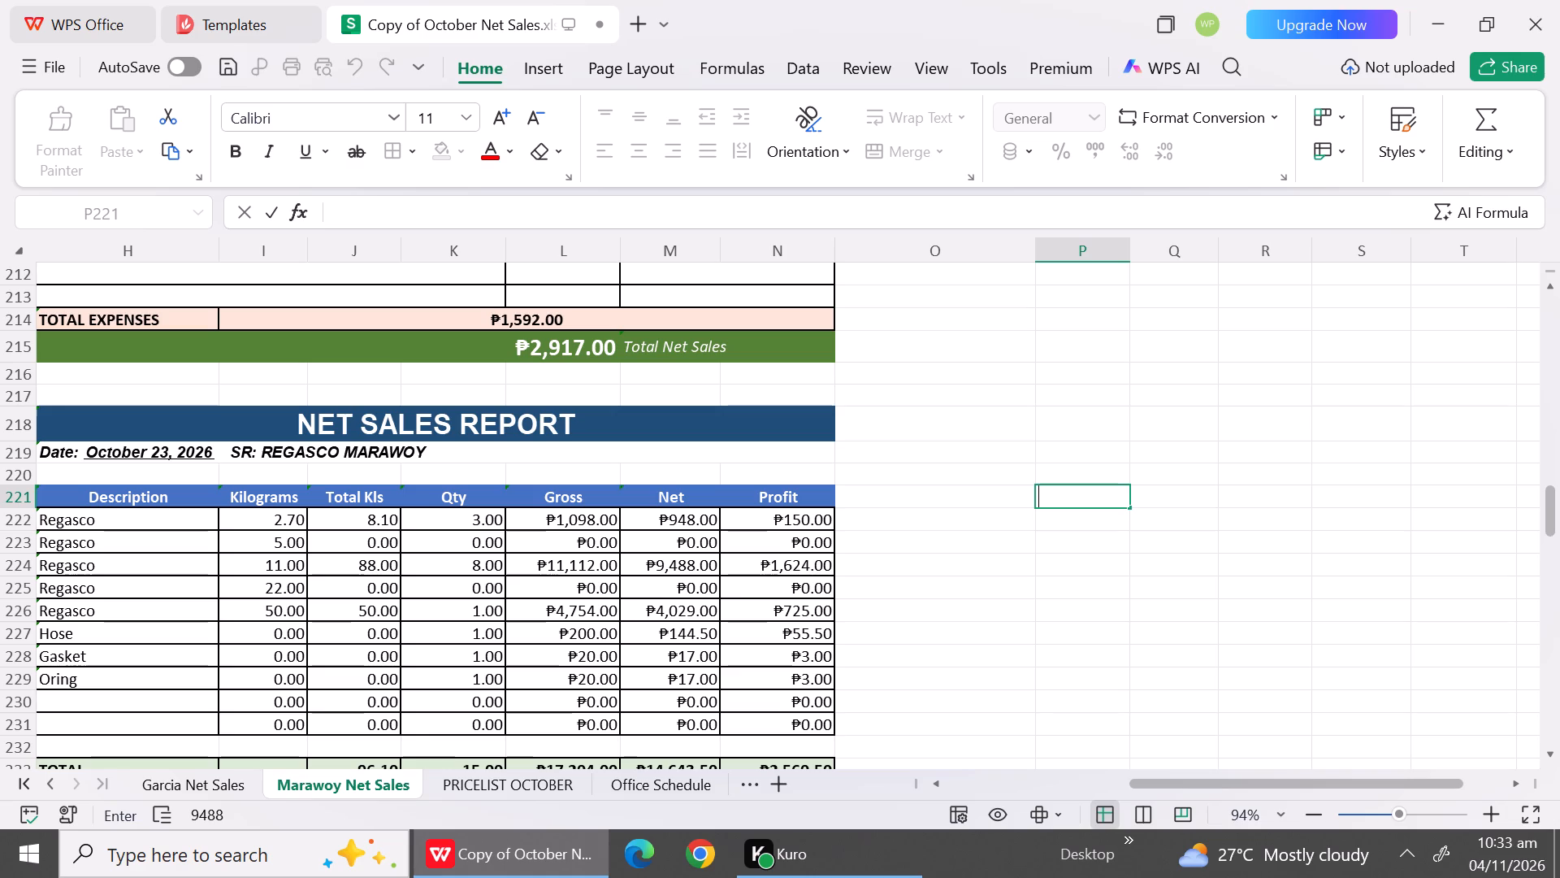
{"action": "left_click", "coordinate": [474, 612]}
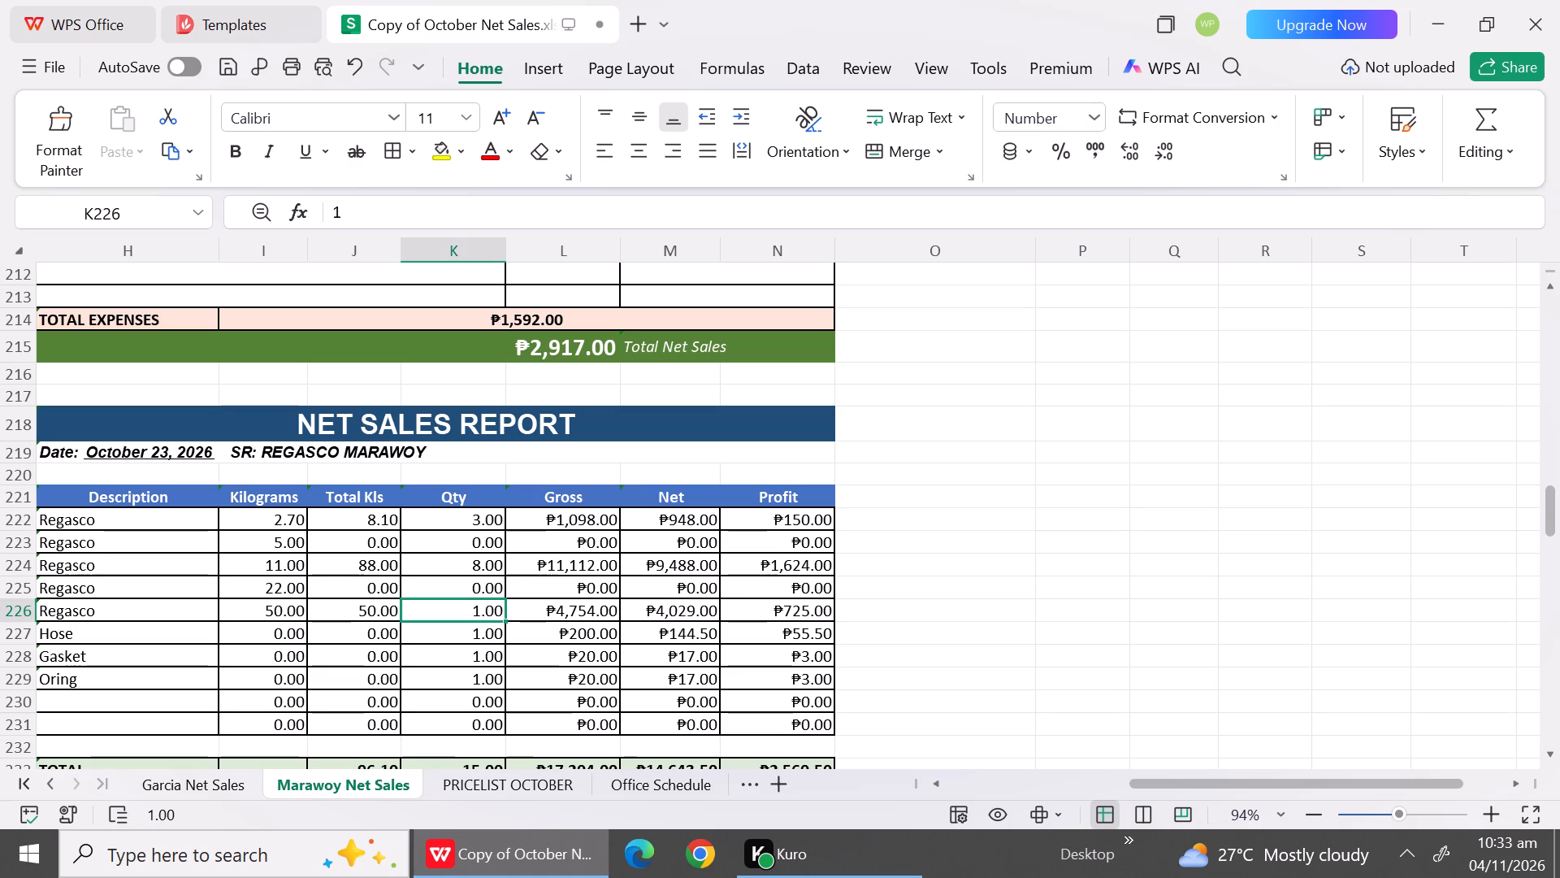
{"action": "key", "text": "5"}
{"action": "left_click", "coordinate": [539, 619]}
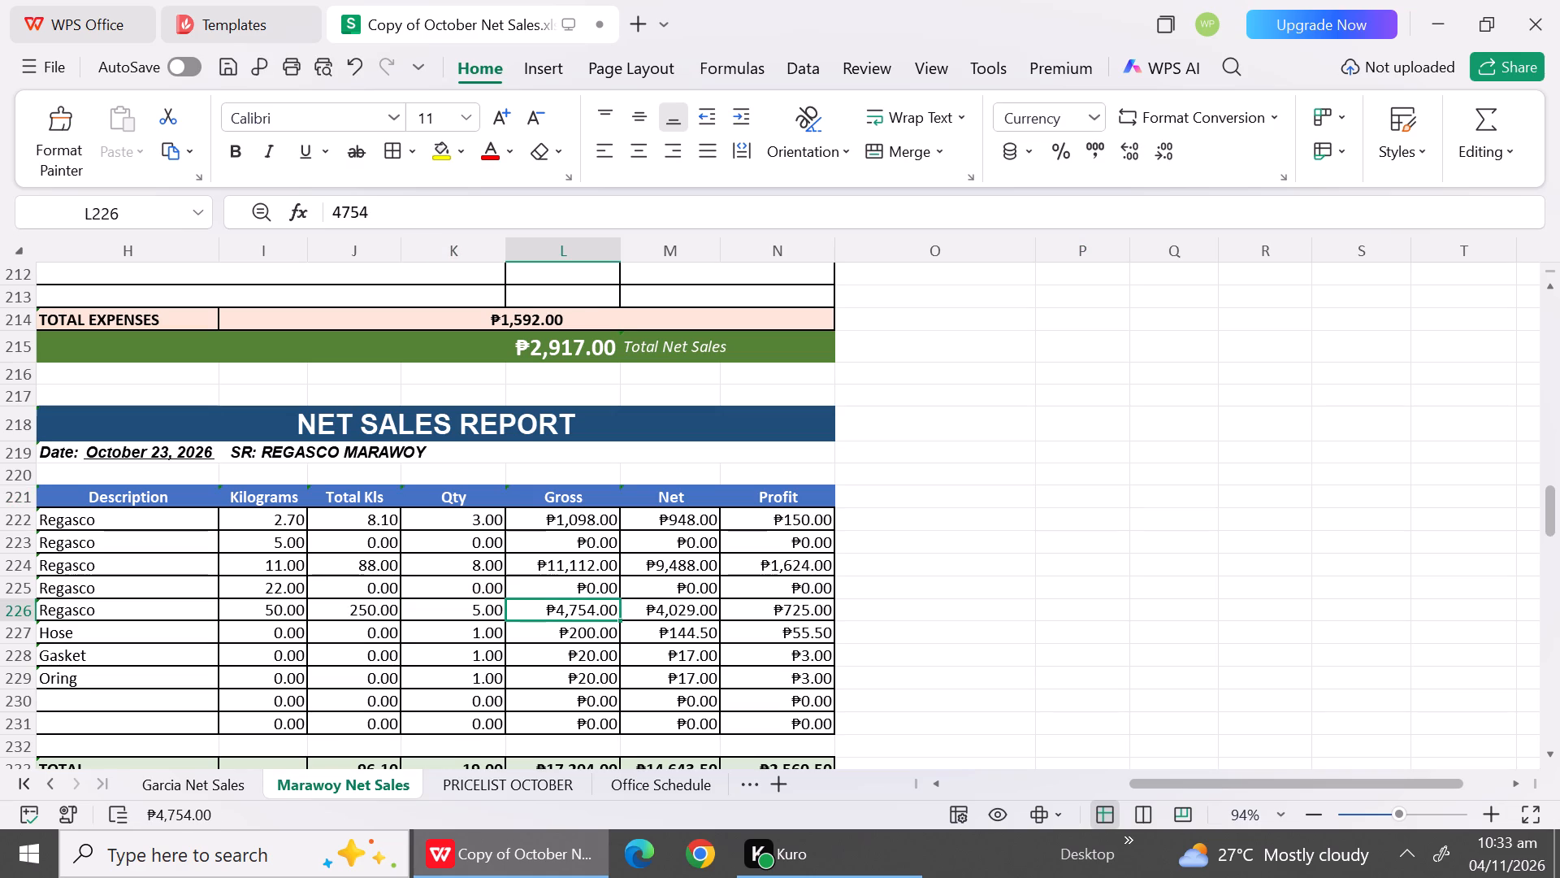
{"action": "key", "text": "2"}
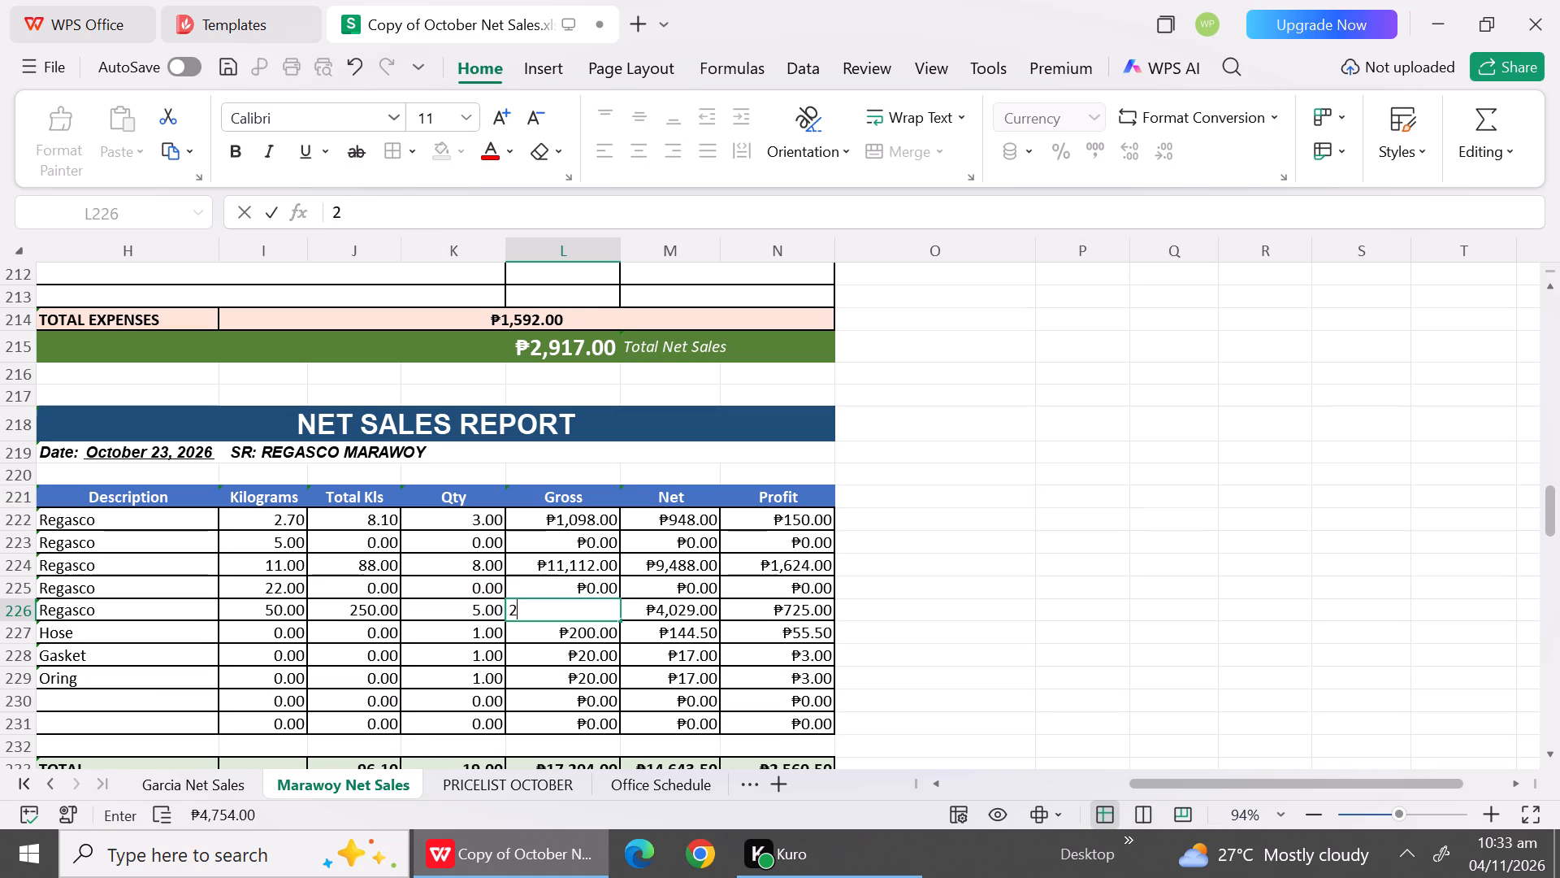
{"action": "key", "text": "8"}
{"action": "key", "text": "2"}
{"action": "key", "text": "BackSpace"}
{"action": "type", "text": "145"}
{"action": "left_click", "coordinate": [726, 651]}
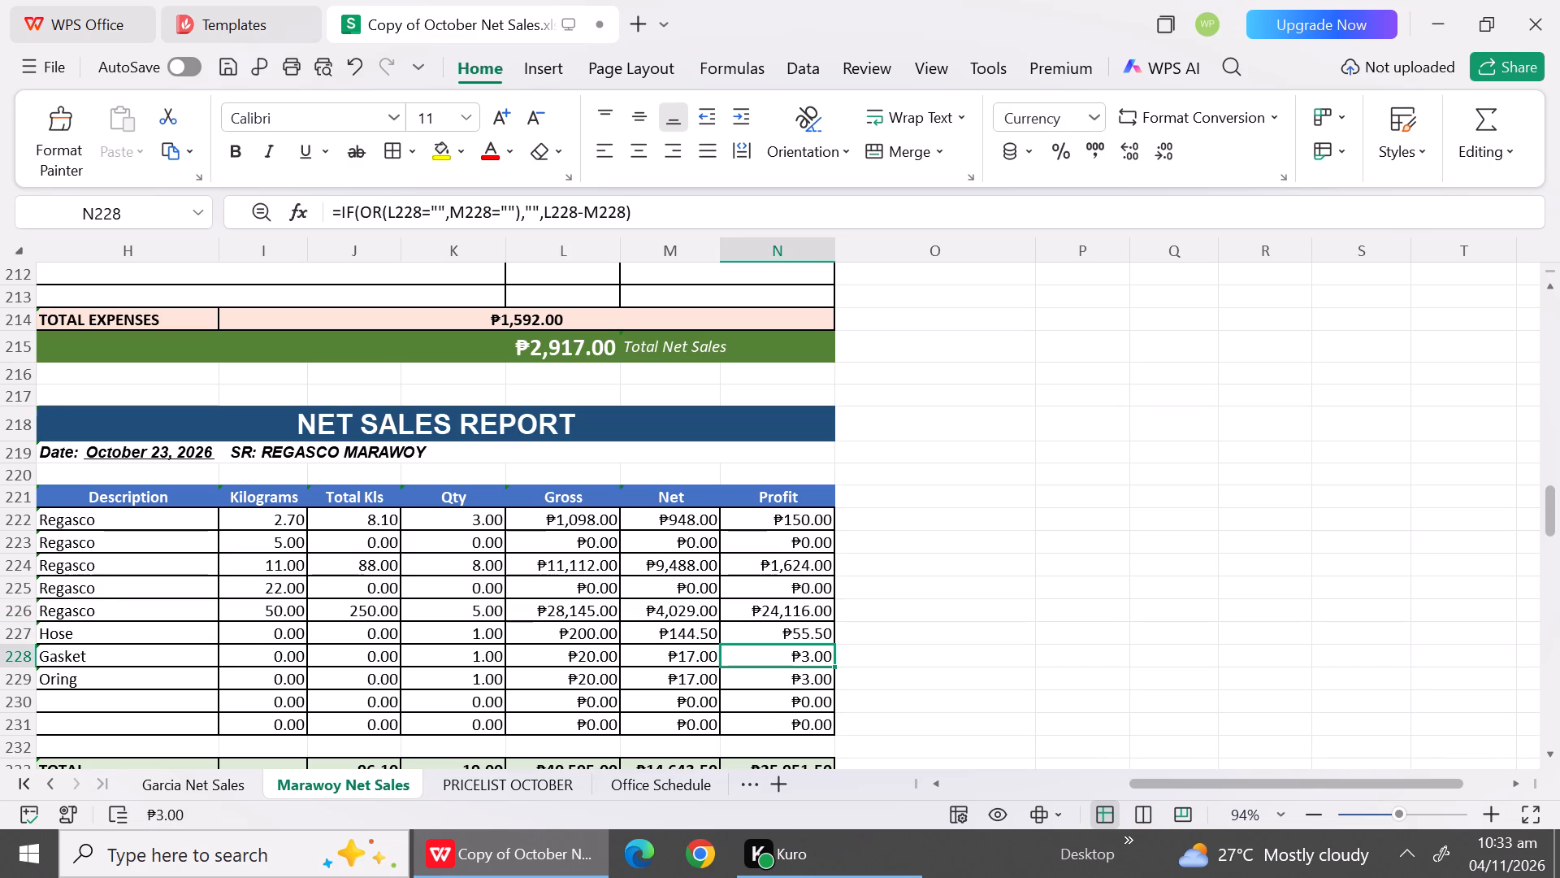
Look up the 50 kg Regasco price in the October pricelist and calculate =4904*5 in cell P223 of the Marawoy sheet.
{"action": "left_click", "coordinate": [694, 619]}
{"action": "left_click", "coordinate": [560, 777]}
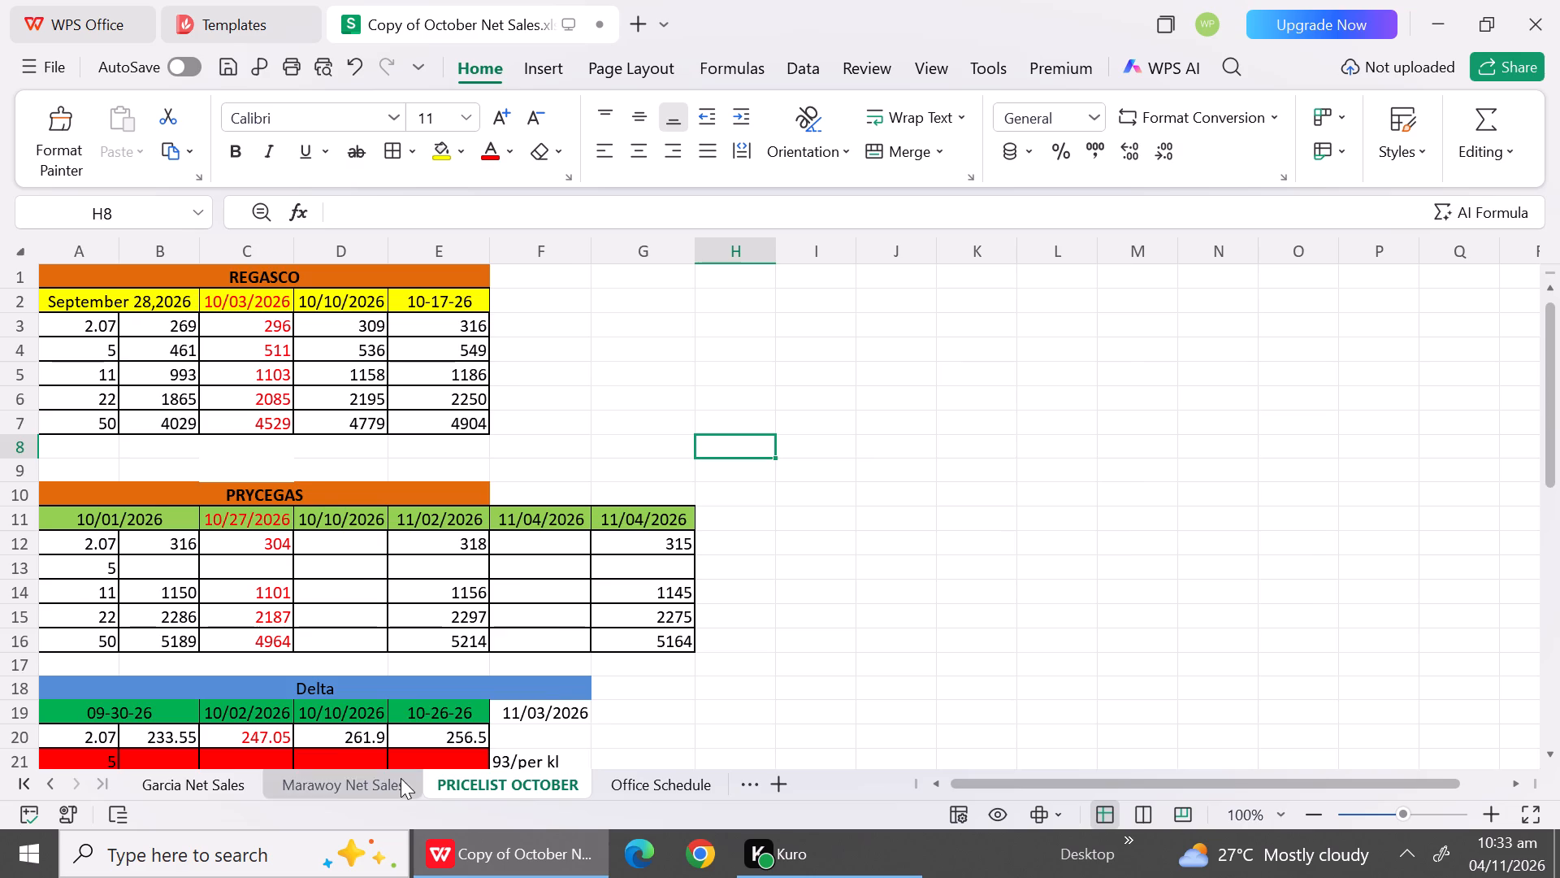
{"action": "left_click", "coordinate": [400, 781]}
{"action": "left_click", "coordinate": [1068, 542]}
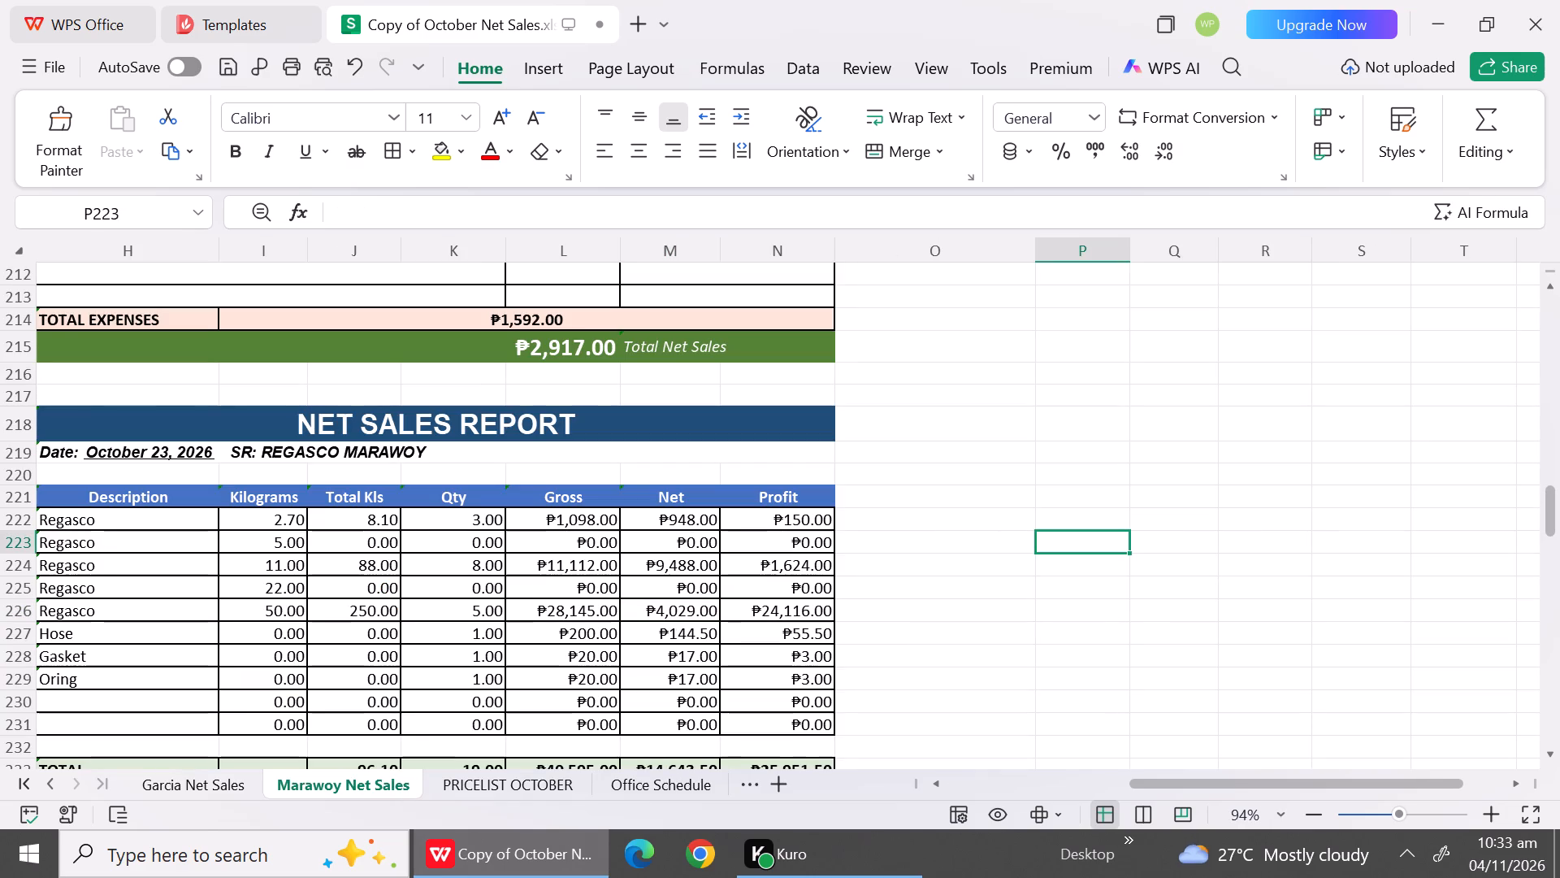
{"action": "key", "text": "equal"}
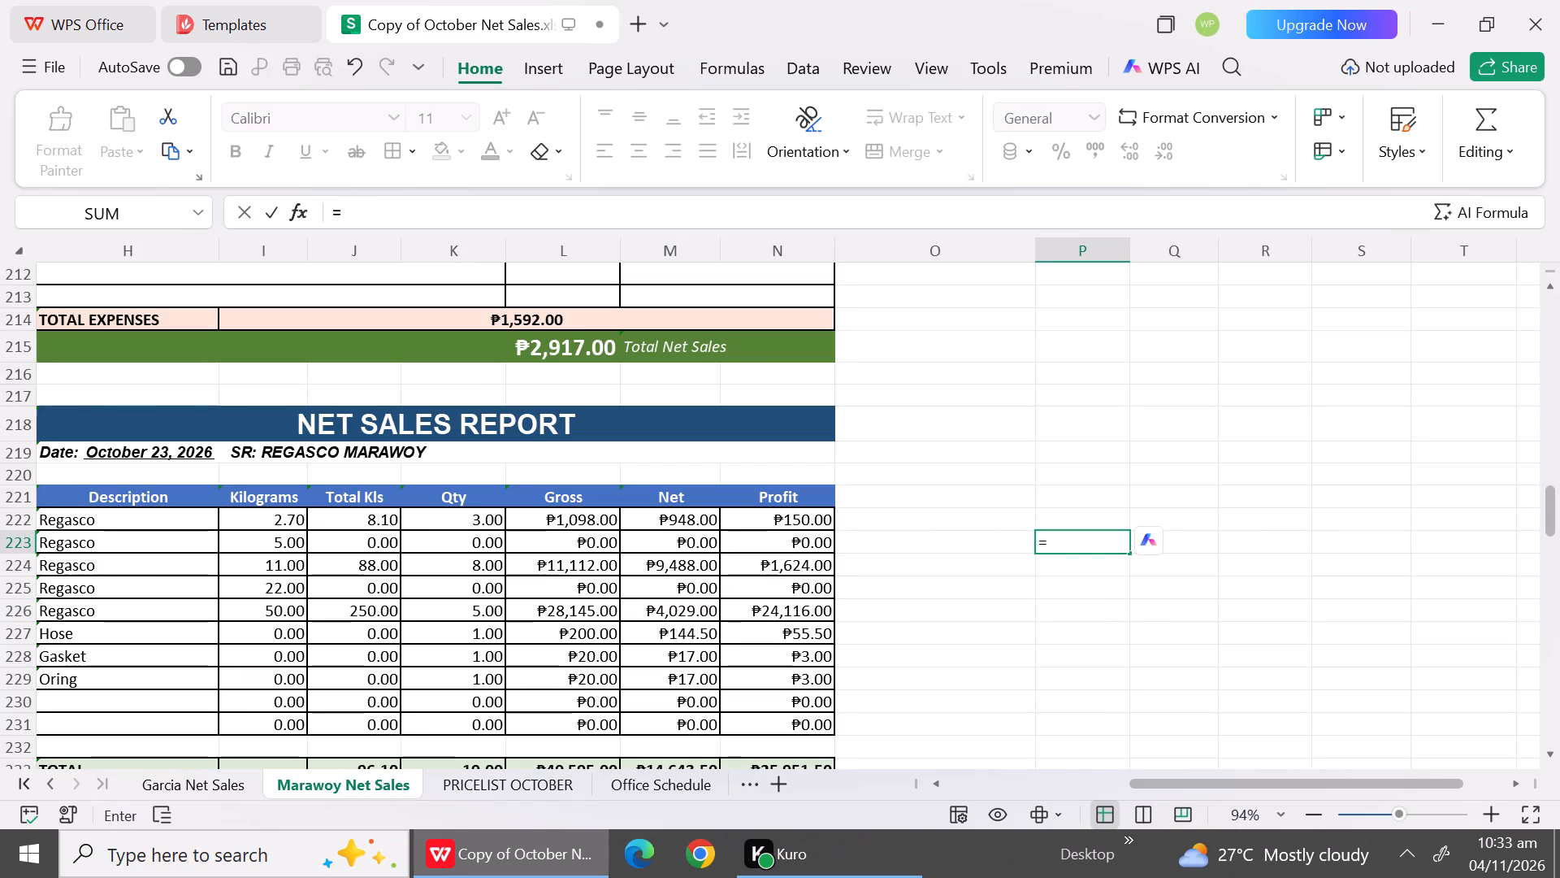
{"action": "type", "text": "4904"}
{"action": "key", "text": "shift+asterisk"}
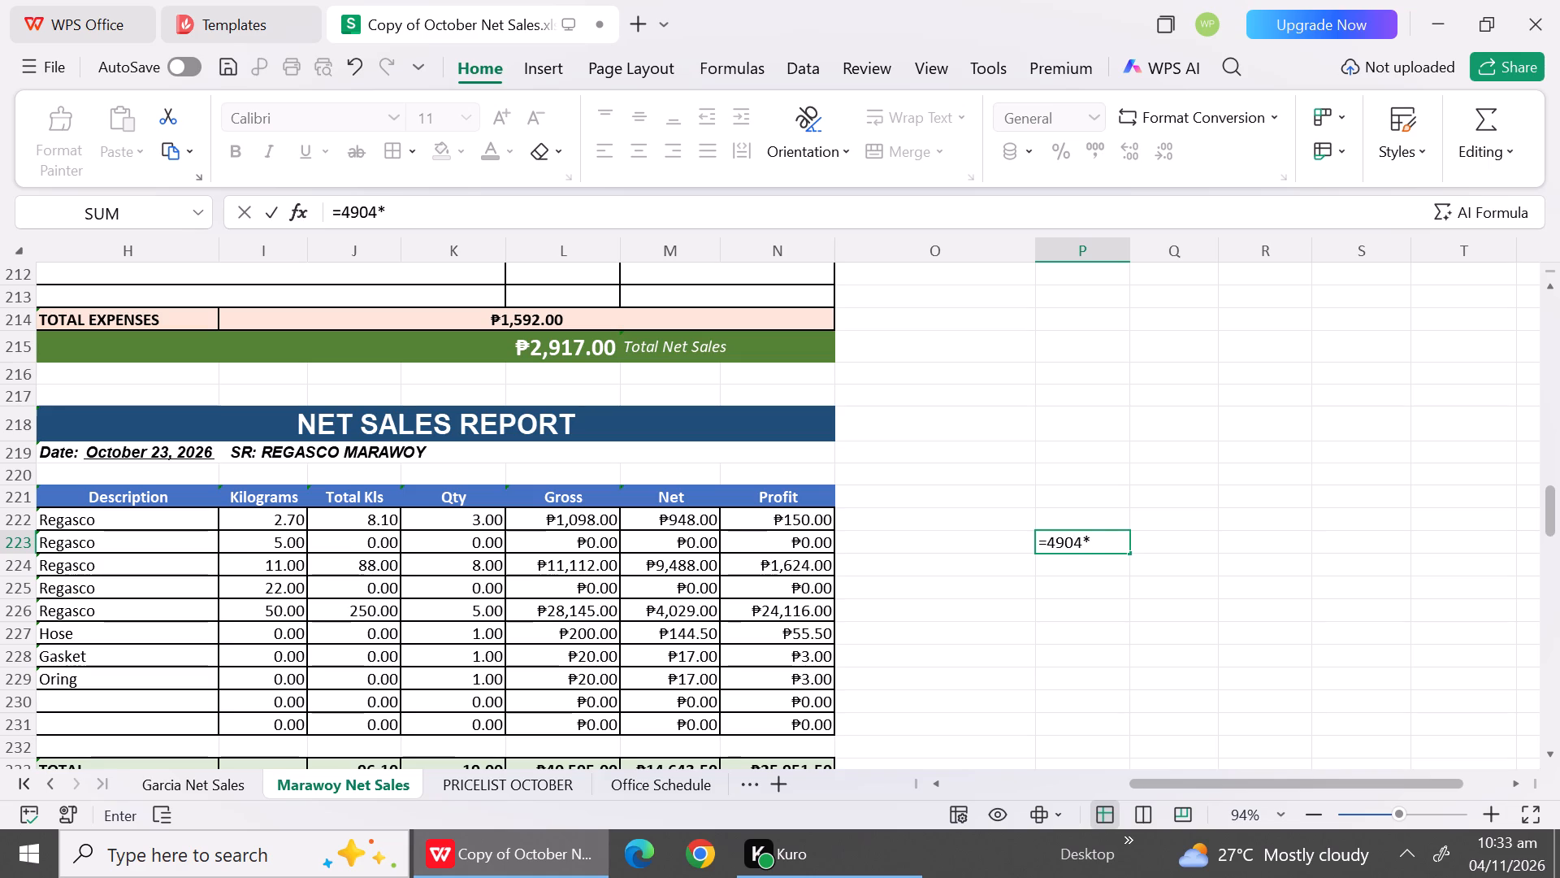
{"action": "key", "text": "5"}
{"action": "key", "text": "Return"}
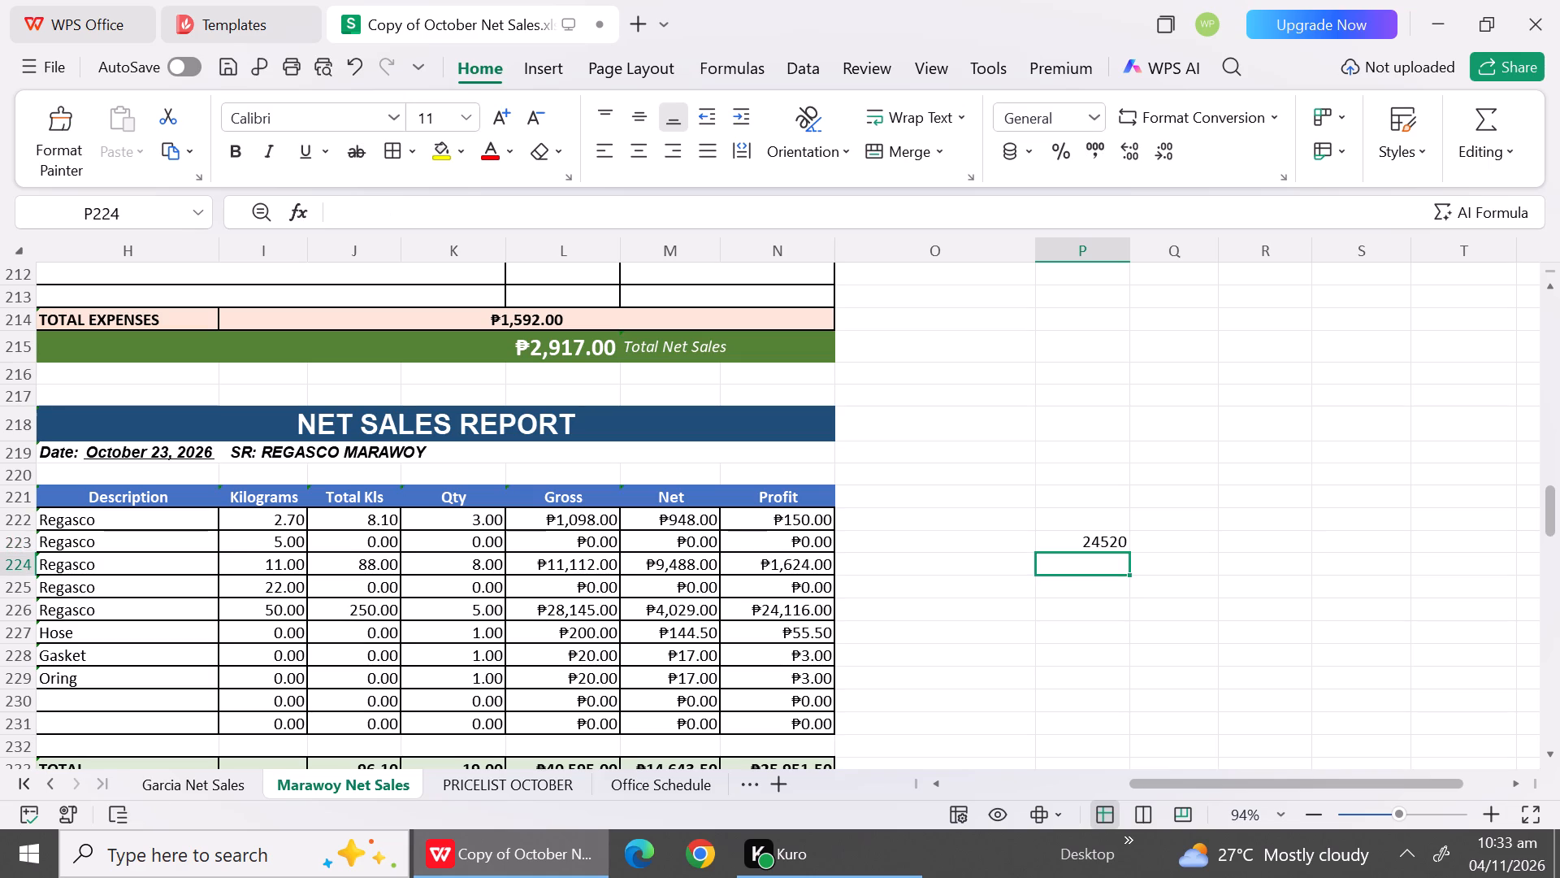
Set the net of the 50 kg Regasco row to 24520 in the October 23 report.
{"action": "left_click", "coordinate": [692, 602]}
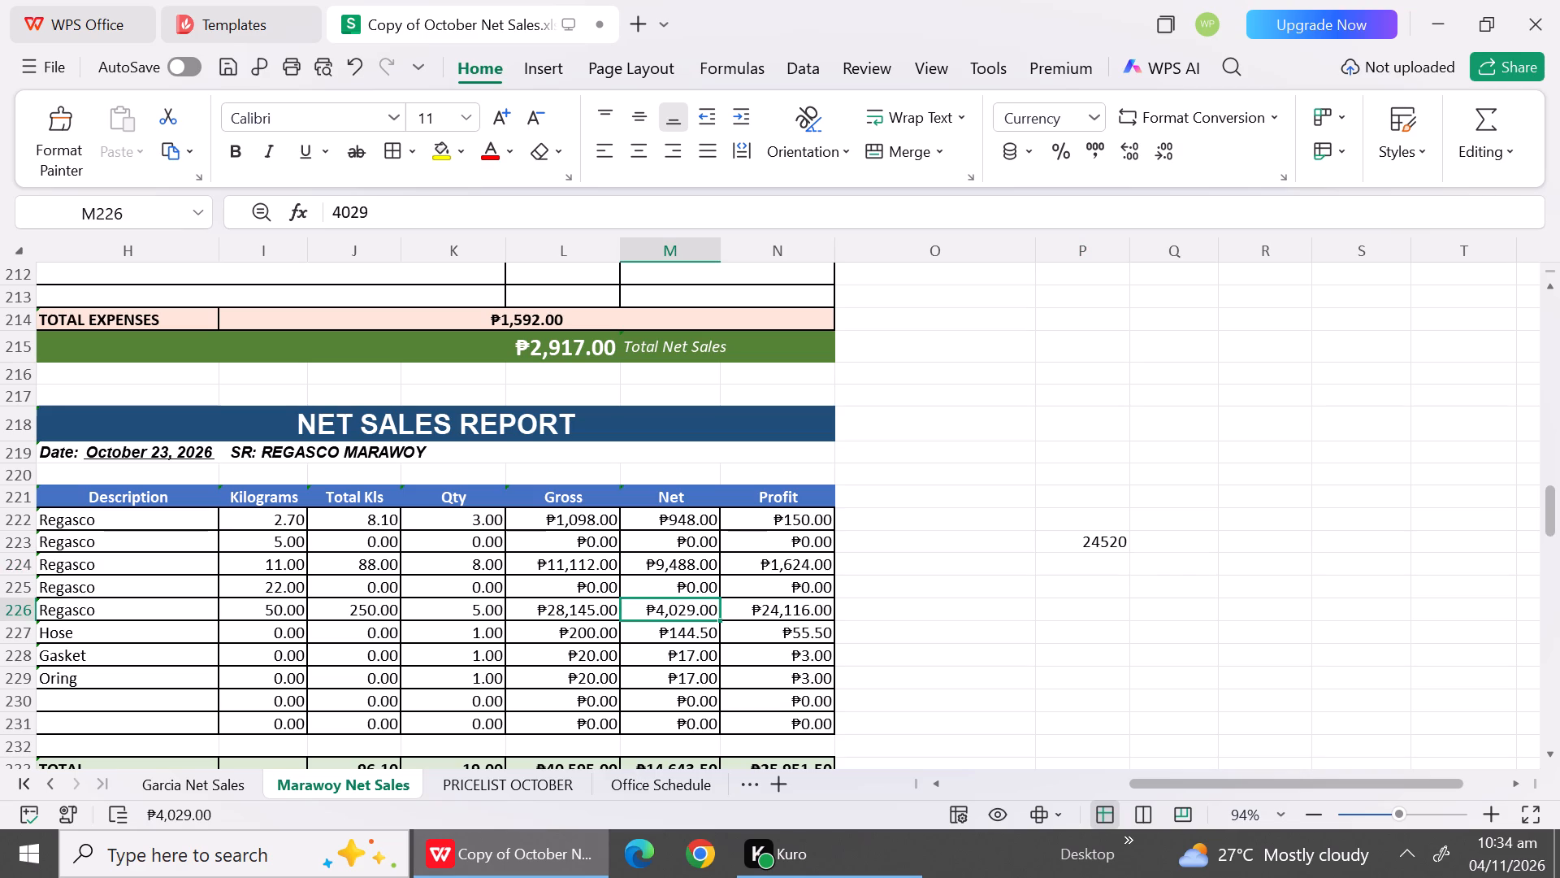
{"action": "type", "text": "24"}
{"action": "type", "text": "520"}
{"action": "left_click", "coordinate": [1167, 624]}
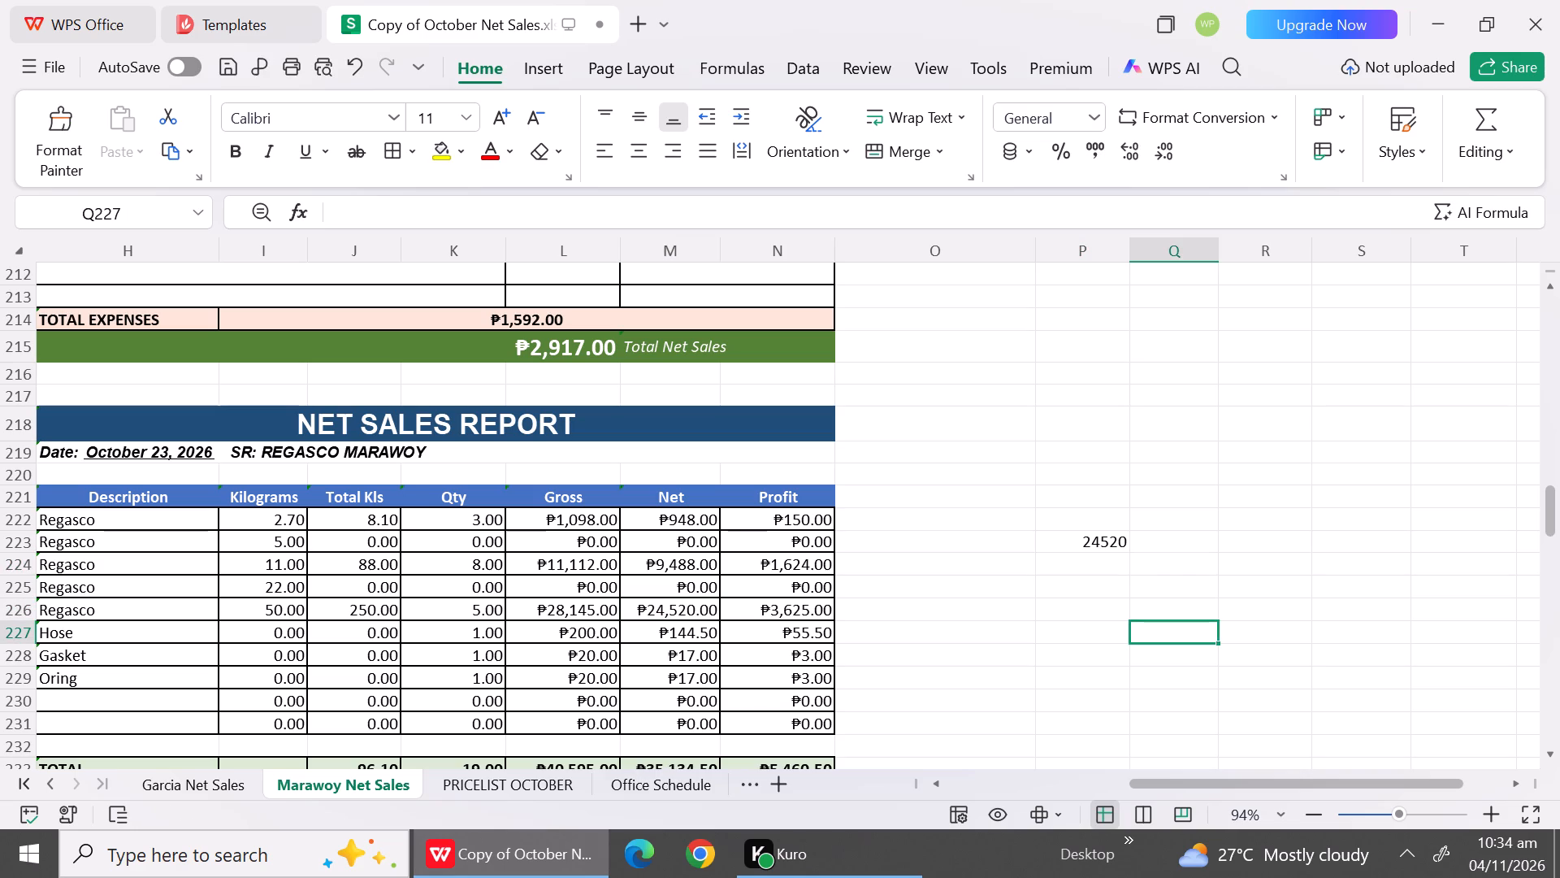
Clear the scratch calculation from cell P223.
{"action": "left_click", "coordinate": [1107, 536]}
{"action": "key", "text": "BackSpace"}
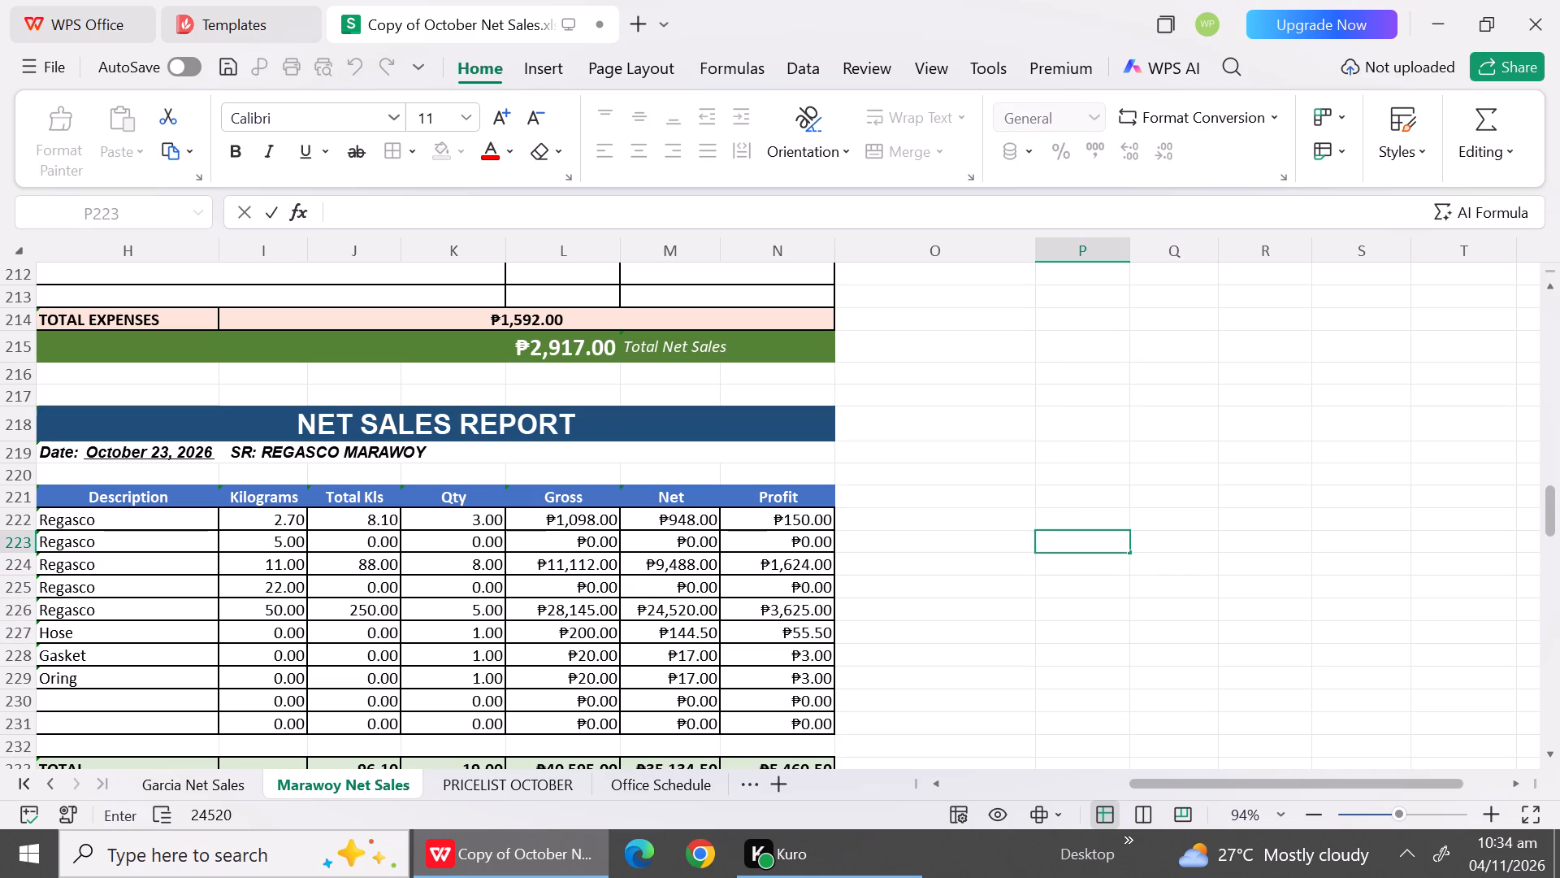
{"action": "left_click", "coordinate": [1003, 684]}
Clear the Hose, Gasket and Oring descriptions from rows 227 to 229 of the October 23 report.
{"action": "left_click", "coordinate": [105, 641]}
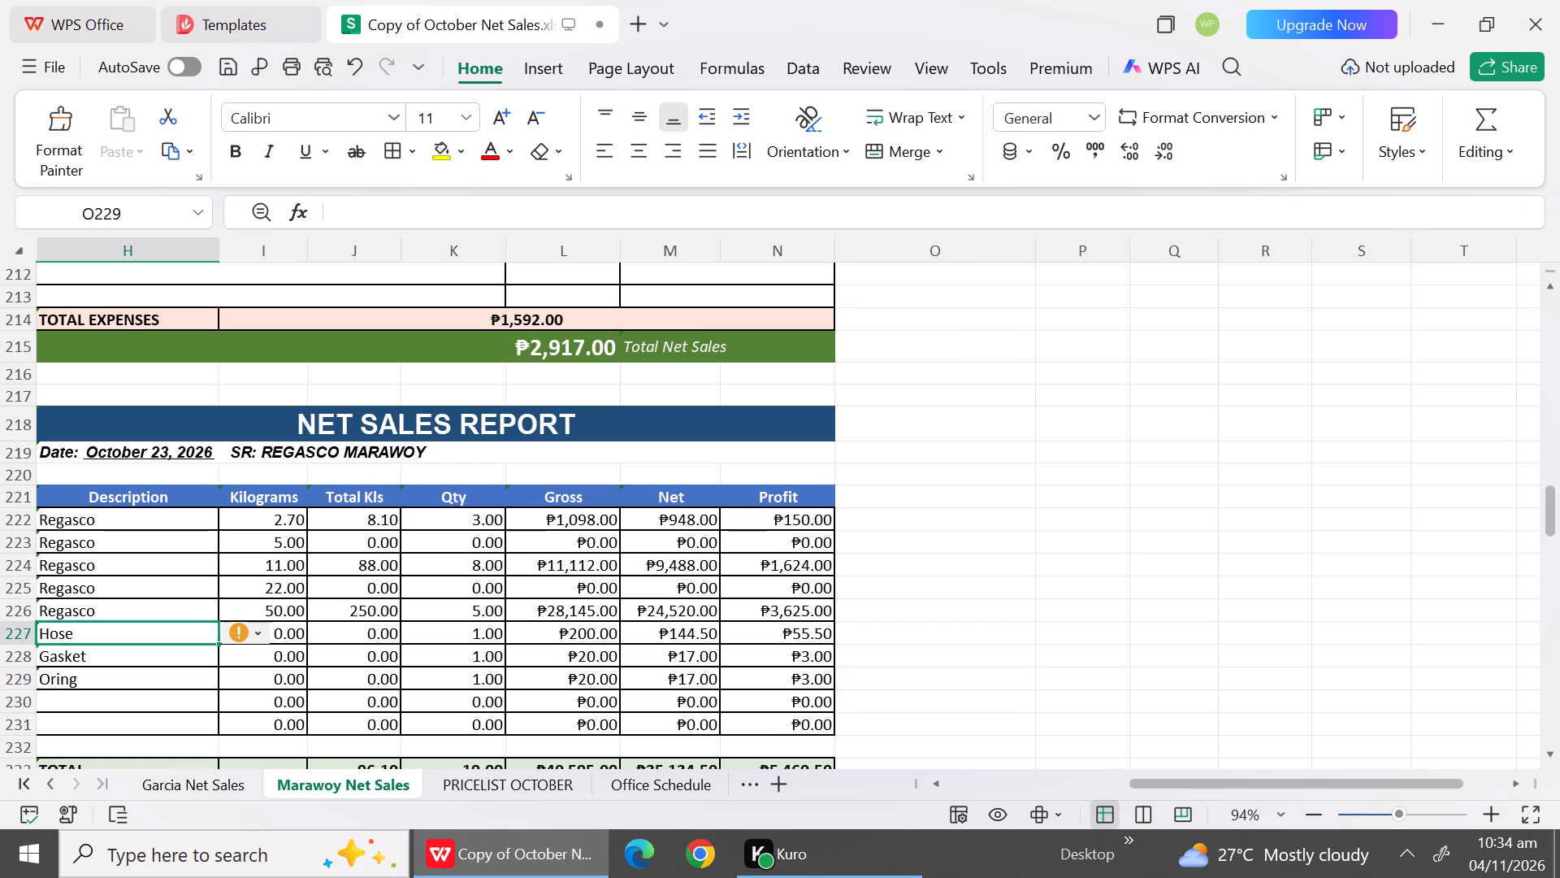
{"action": "key", "text": "BackSpace"}
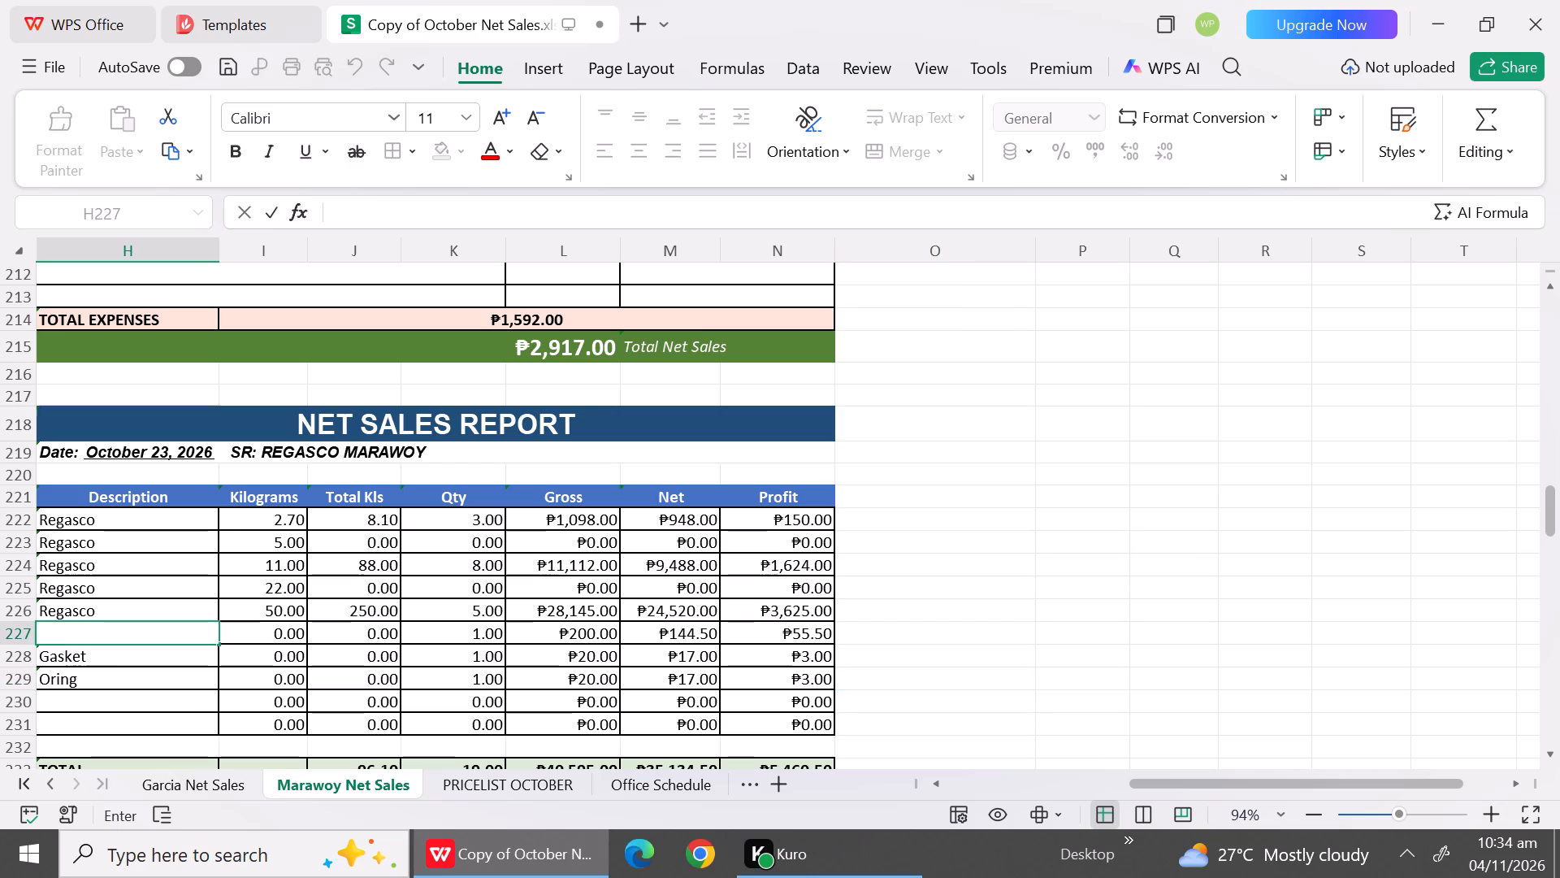
{"action": "left_click", "coordinate": [104, 656]}
{"action": "key", "text": "BackSpace"}
{"action": "left_click", "coordinate": [103, 674]}
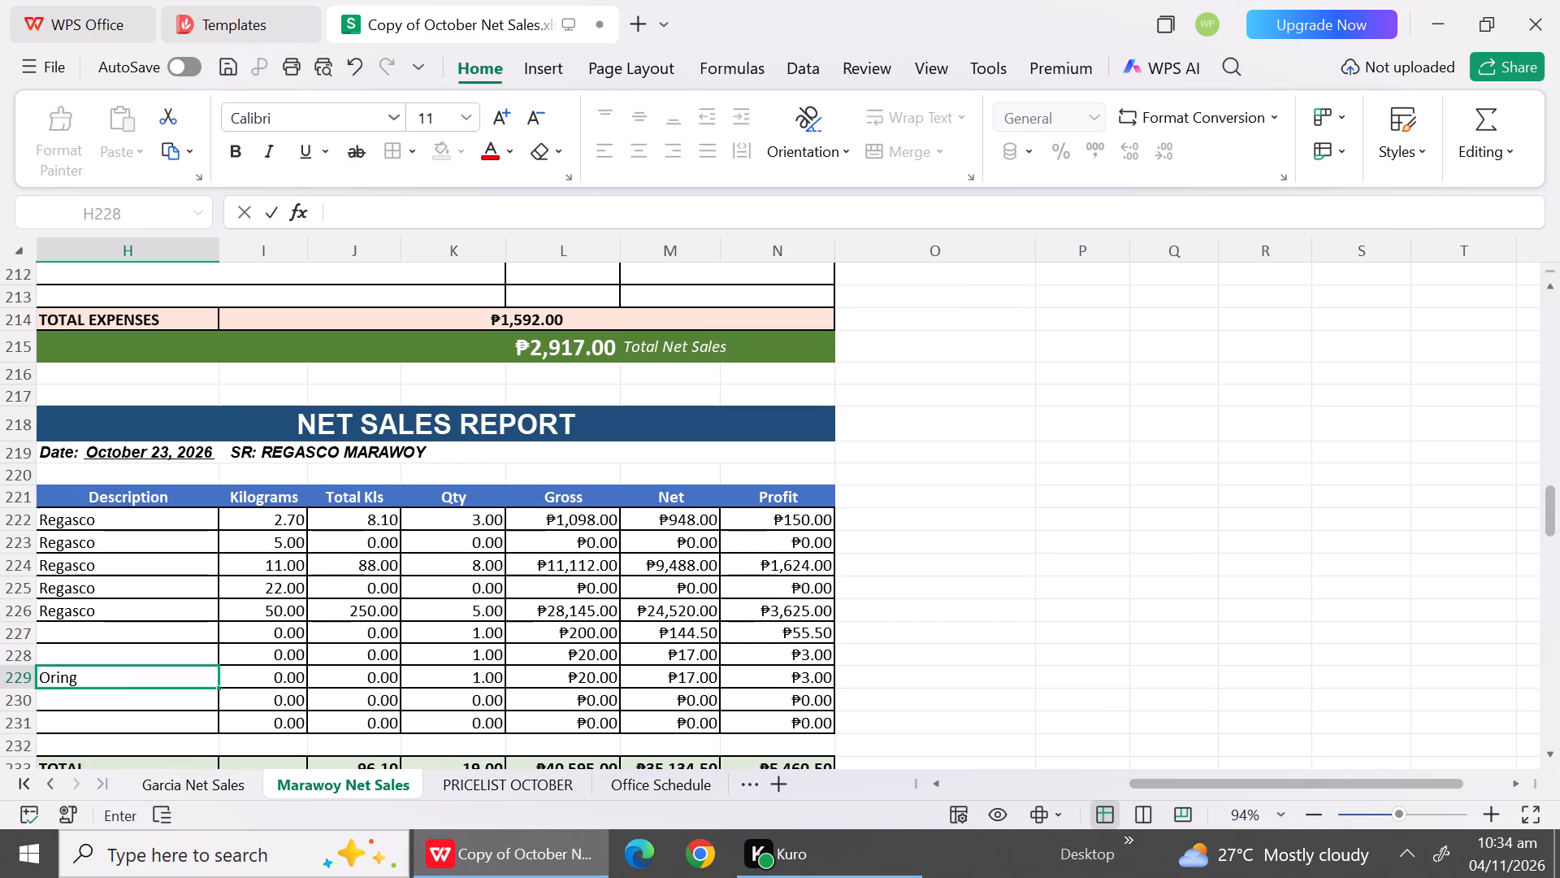
{"action": "key", "text": "BackSpace"}
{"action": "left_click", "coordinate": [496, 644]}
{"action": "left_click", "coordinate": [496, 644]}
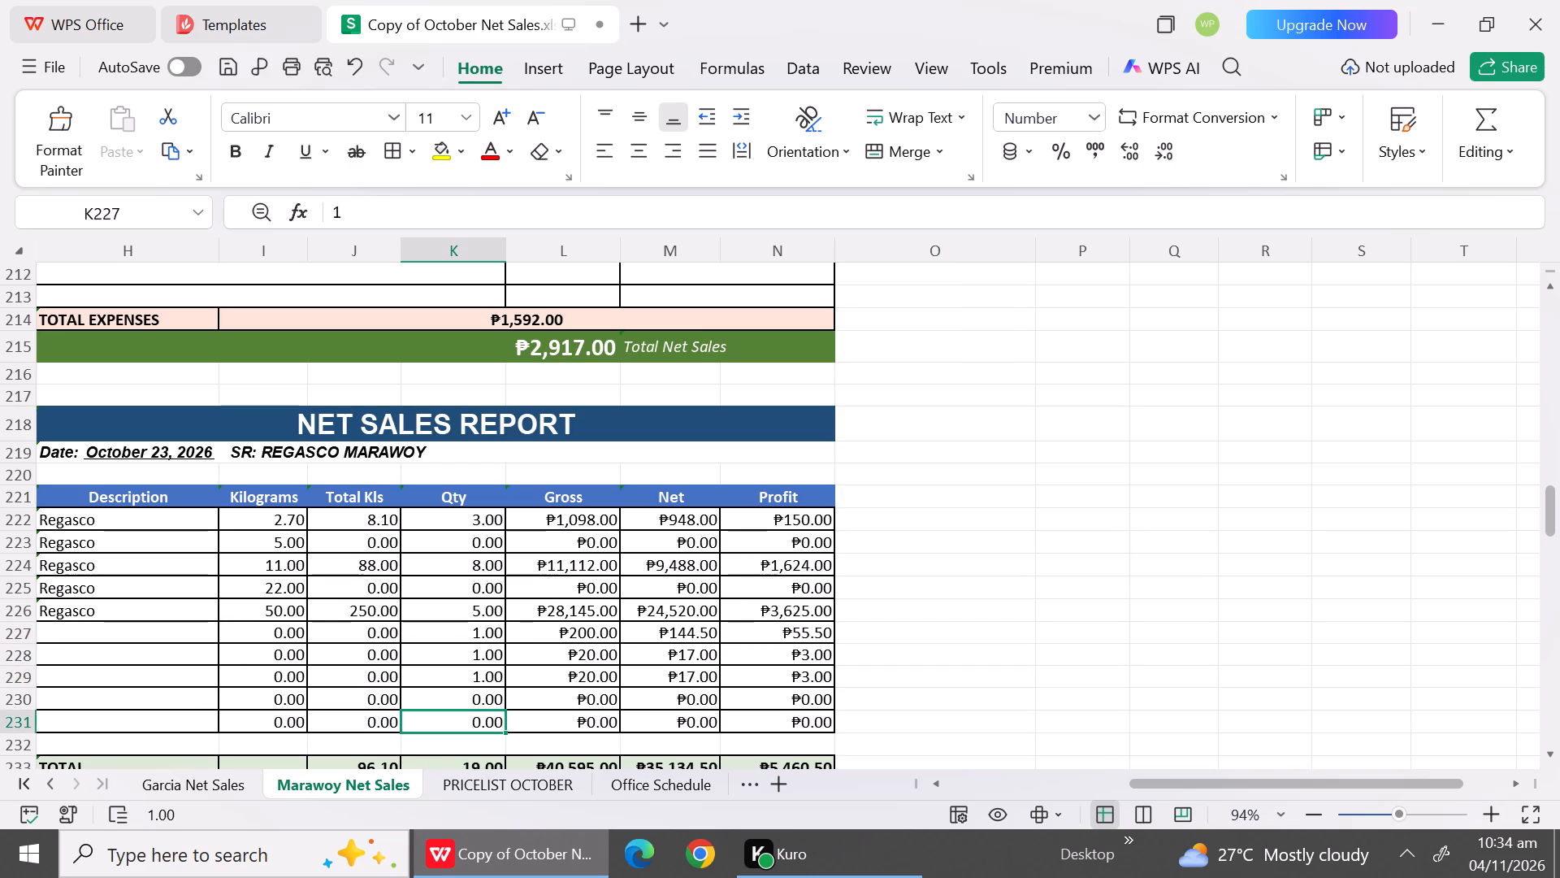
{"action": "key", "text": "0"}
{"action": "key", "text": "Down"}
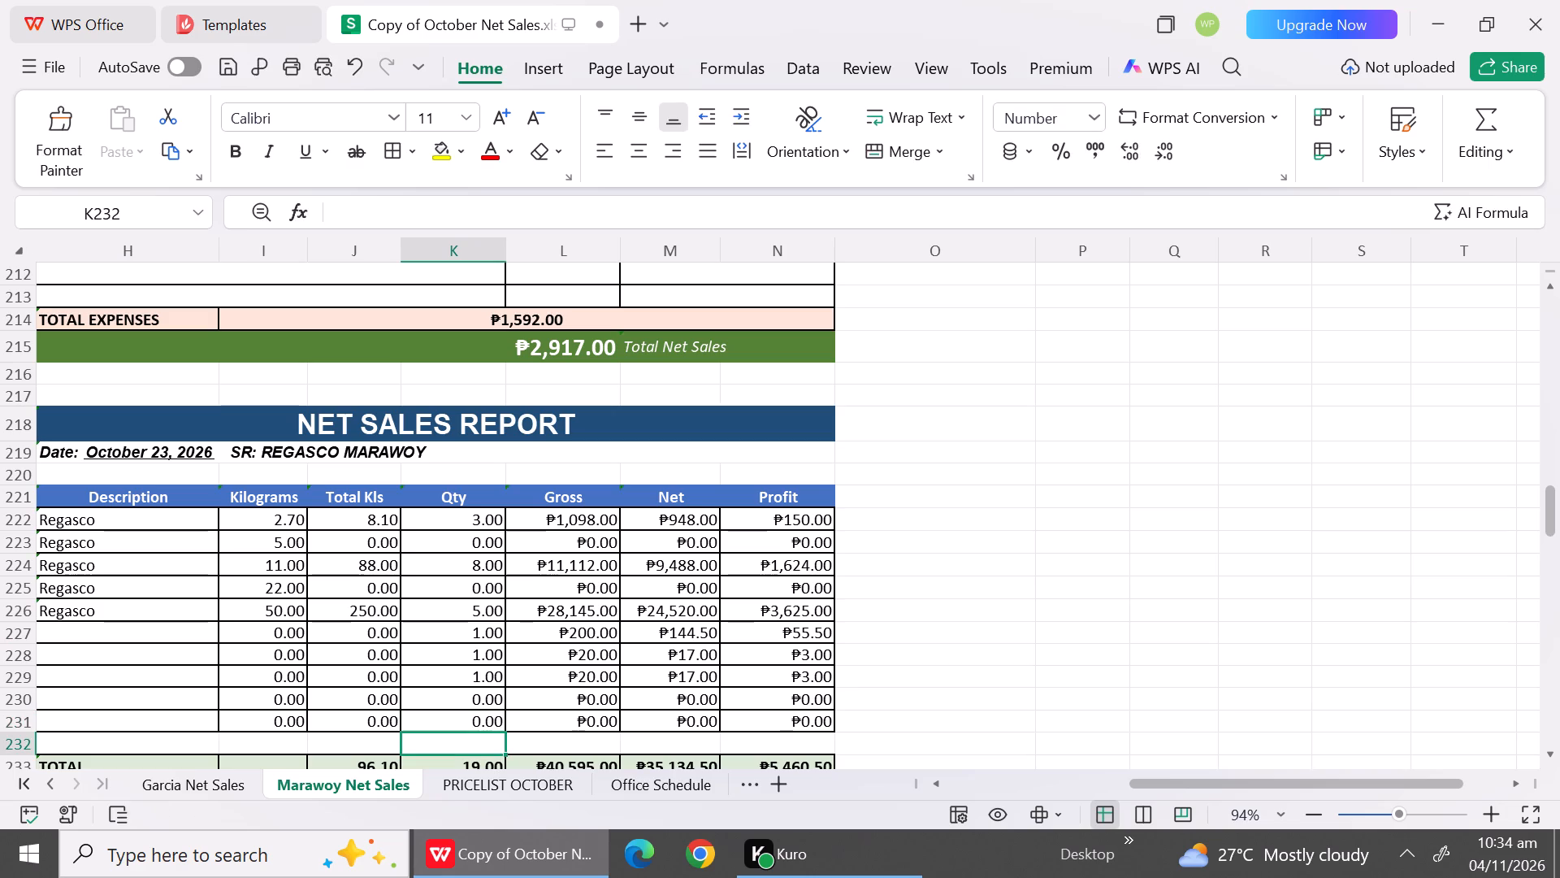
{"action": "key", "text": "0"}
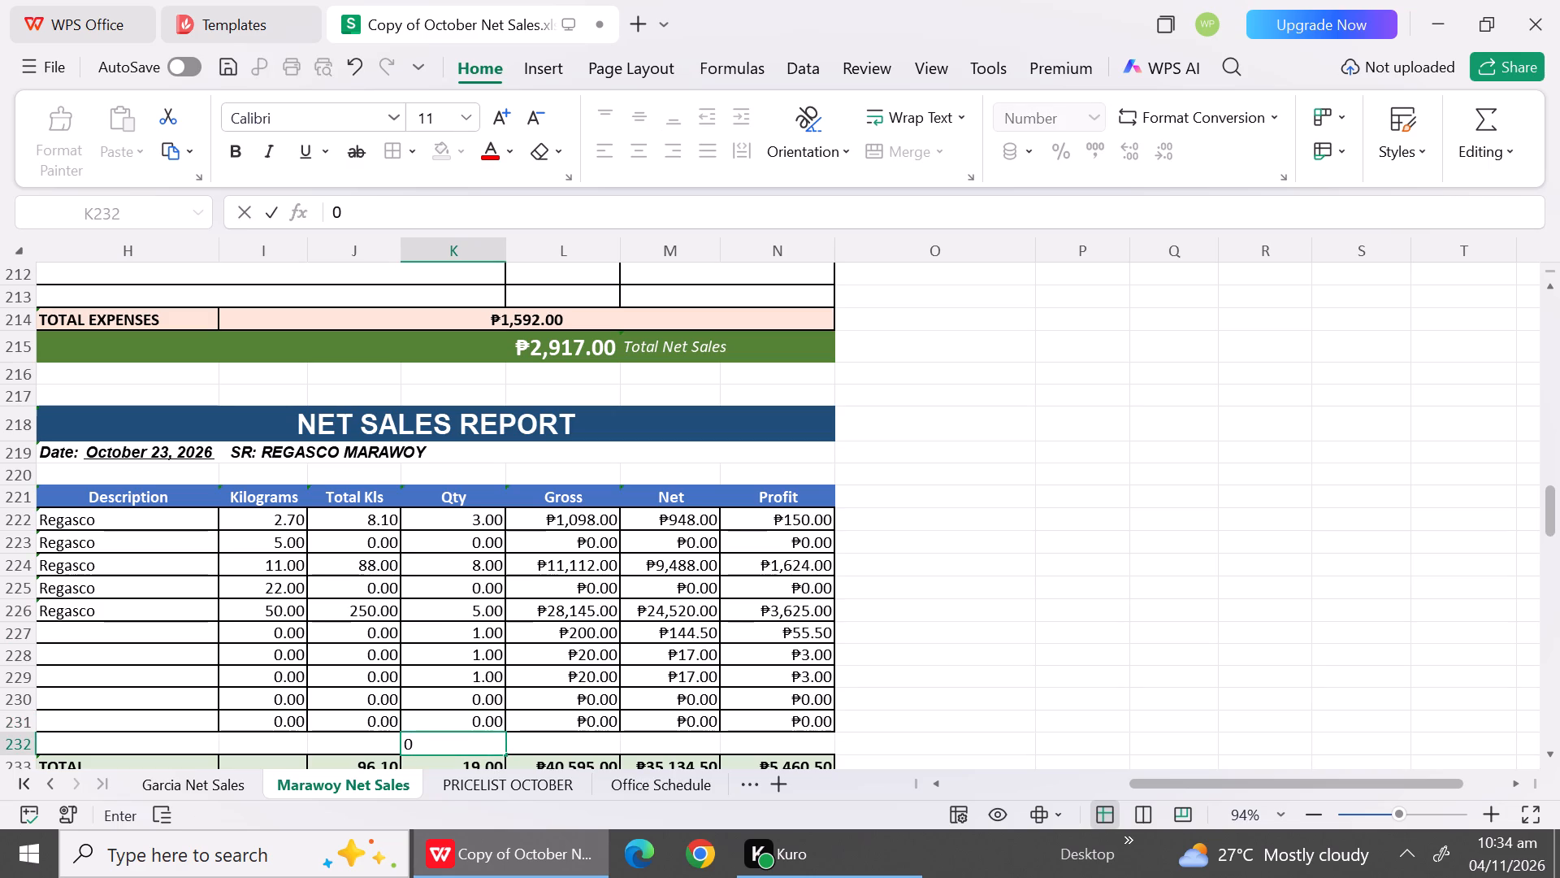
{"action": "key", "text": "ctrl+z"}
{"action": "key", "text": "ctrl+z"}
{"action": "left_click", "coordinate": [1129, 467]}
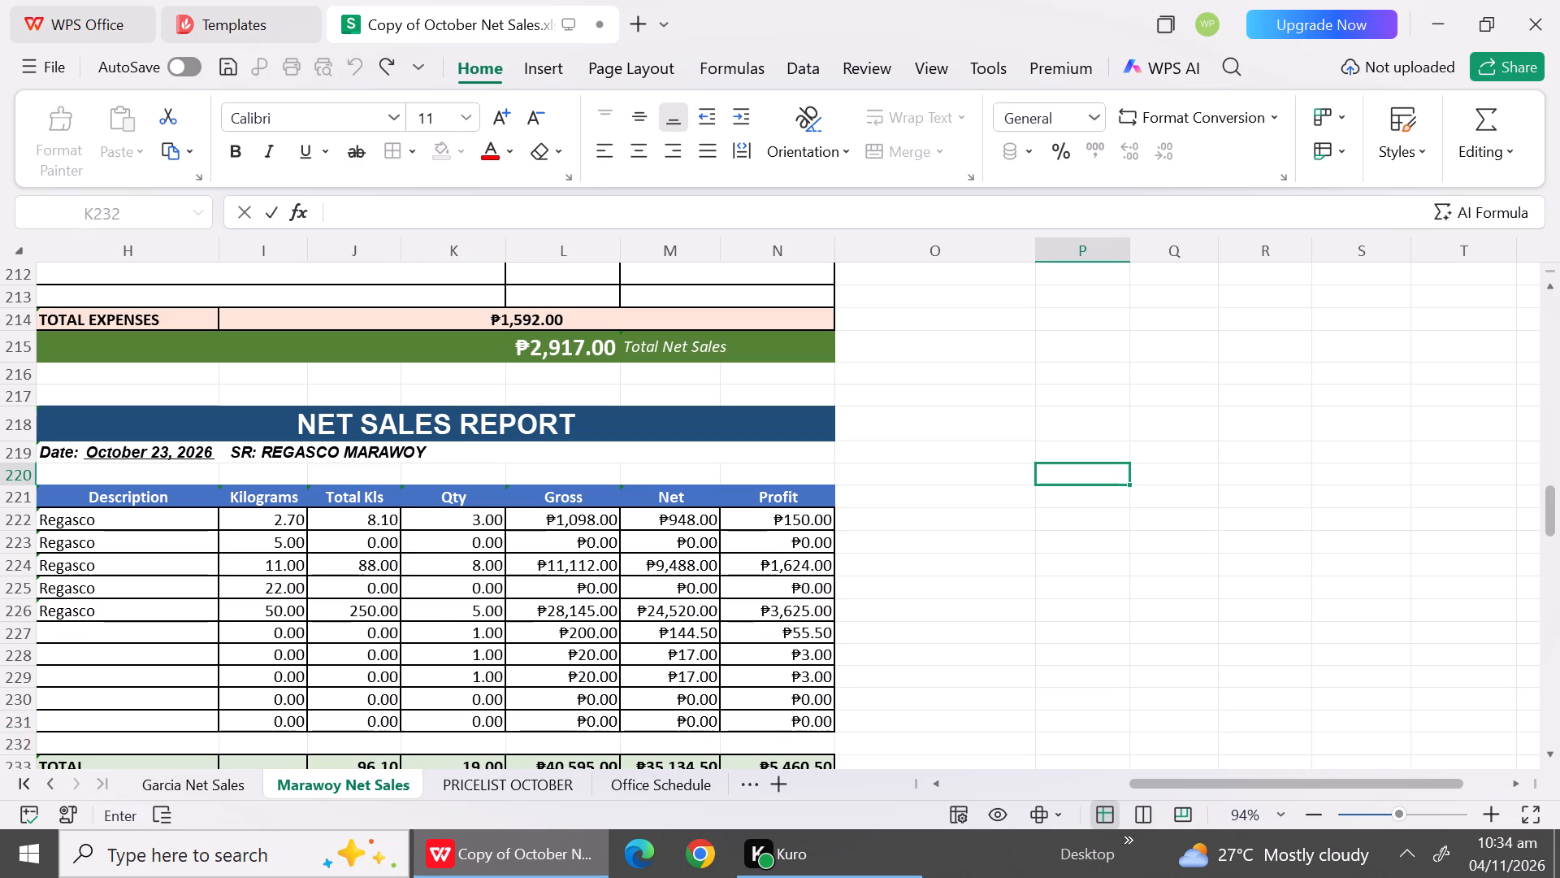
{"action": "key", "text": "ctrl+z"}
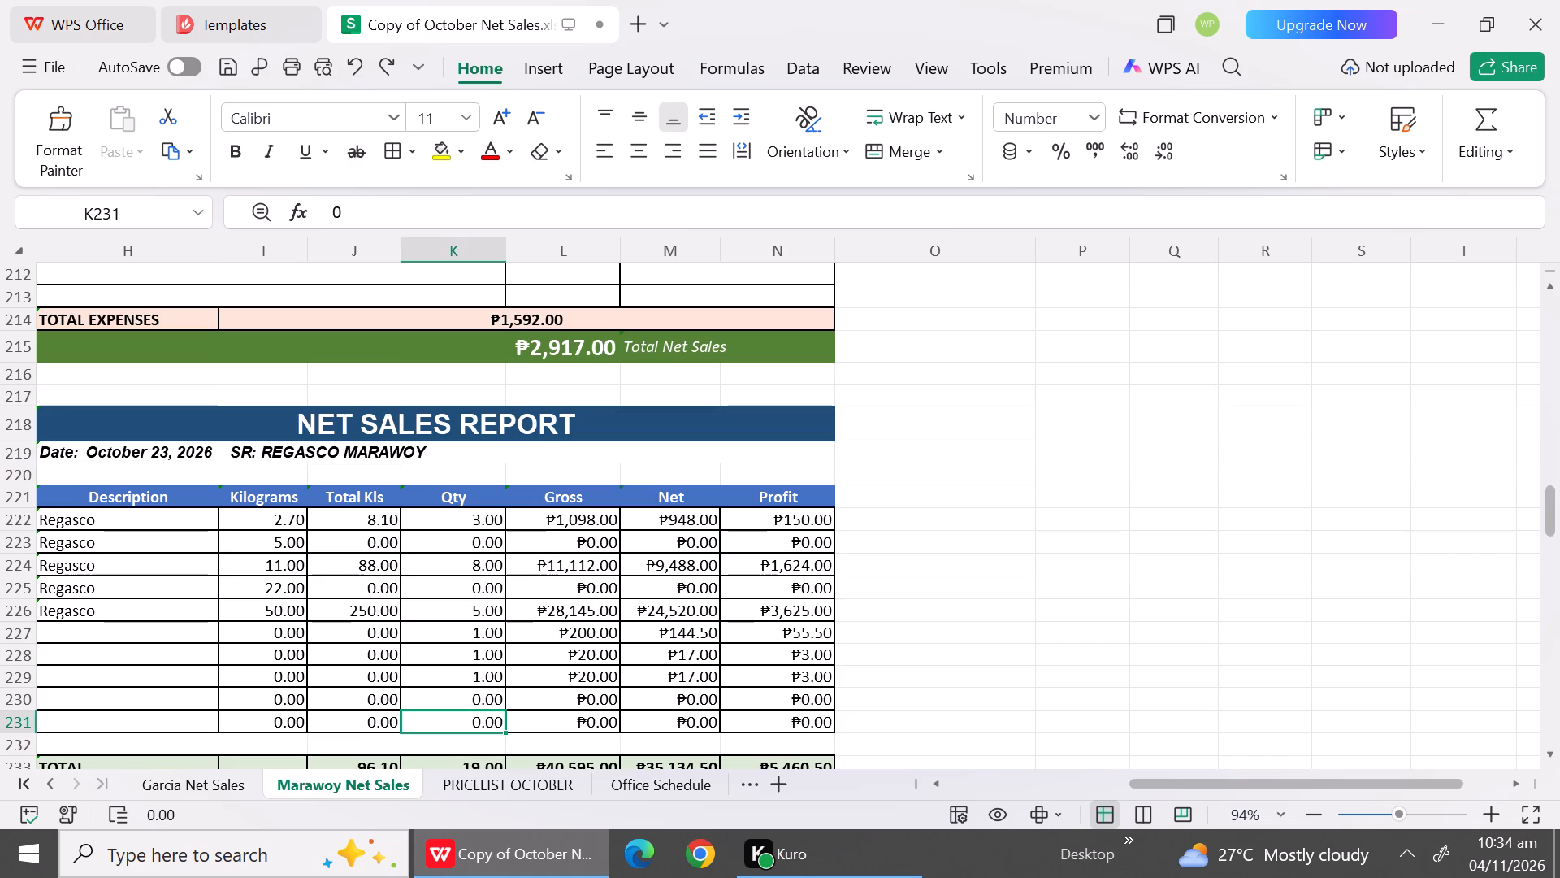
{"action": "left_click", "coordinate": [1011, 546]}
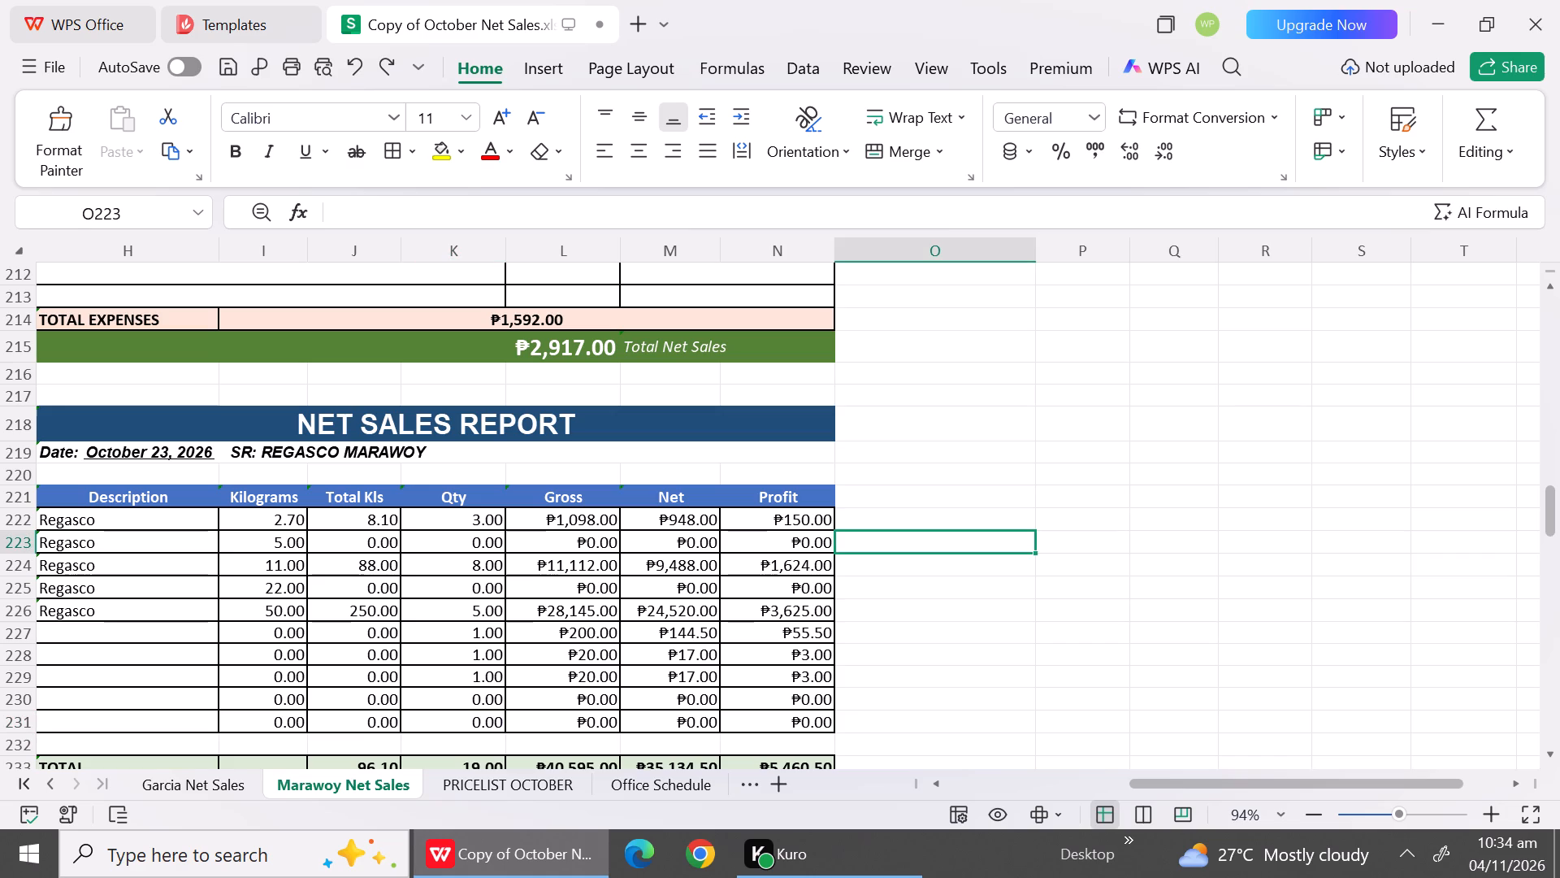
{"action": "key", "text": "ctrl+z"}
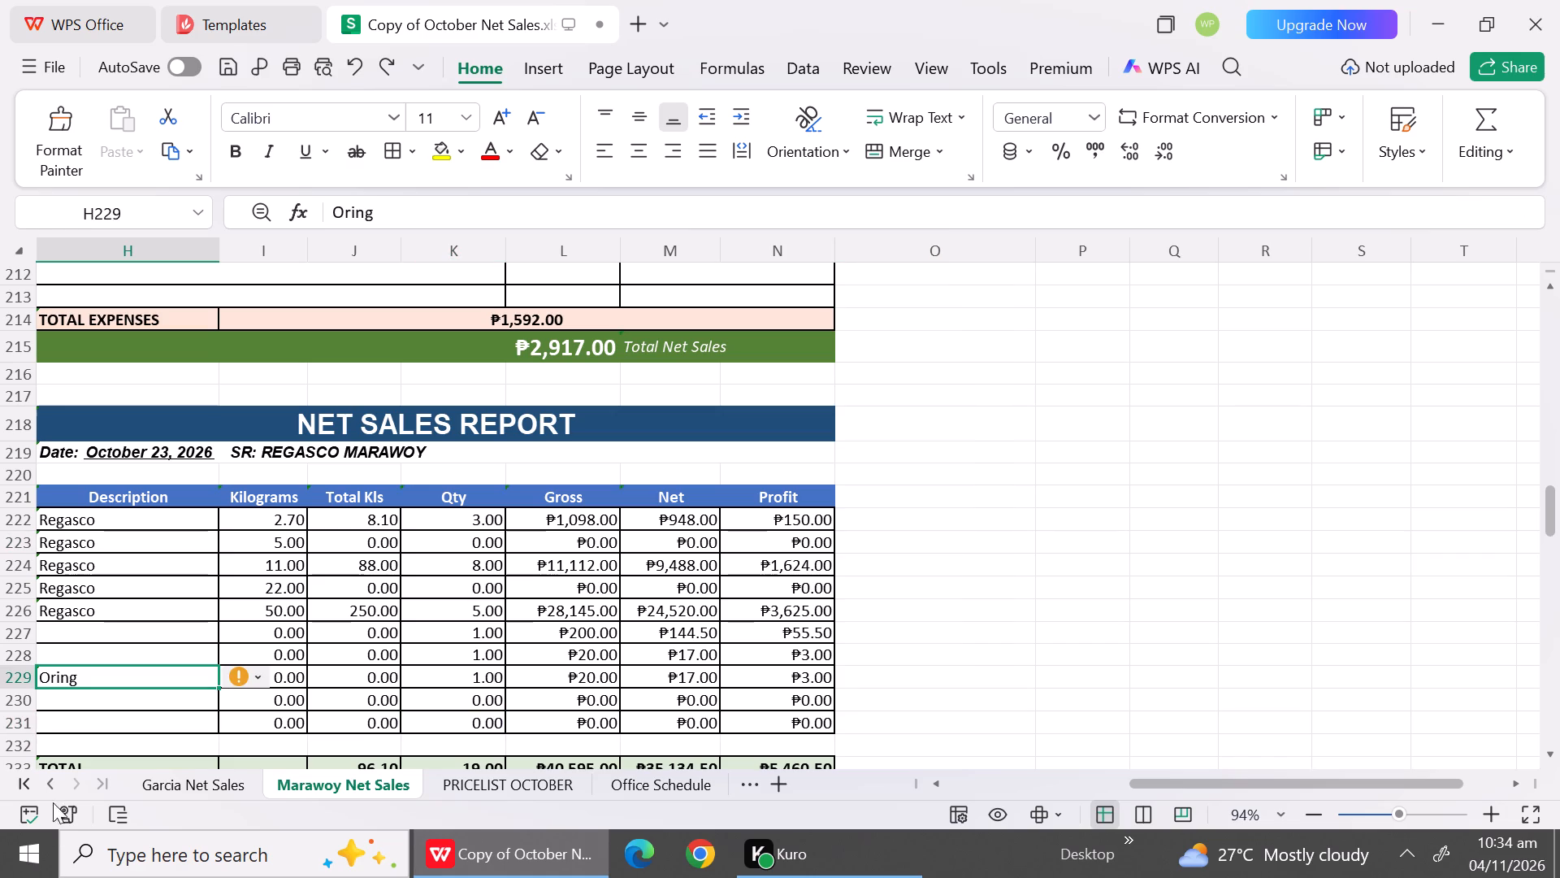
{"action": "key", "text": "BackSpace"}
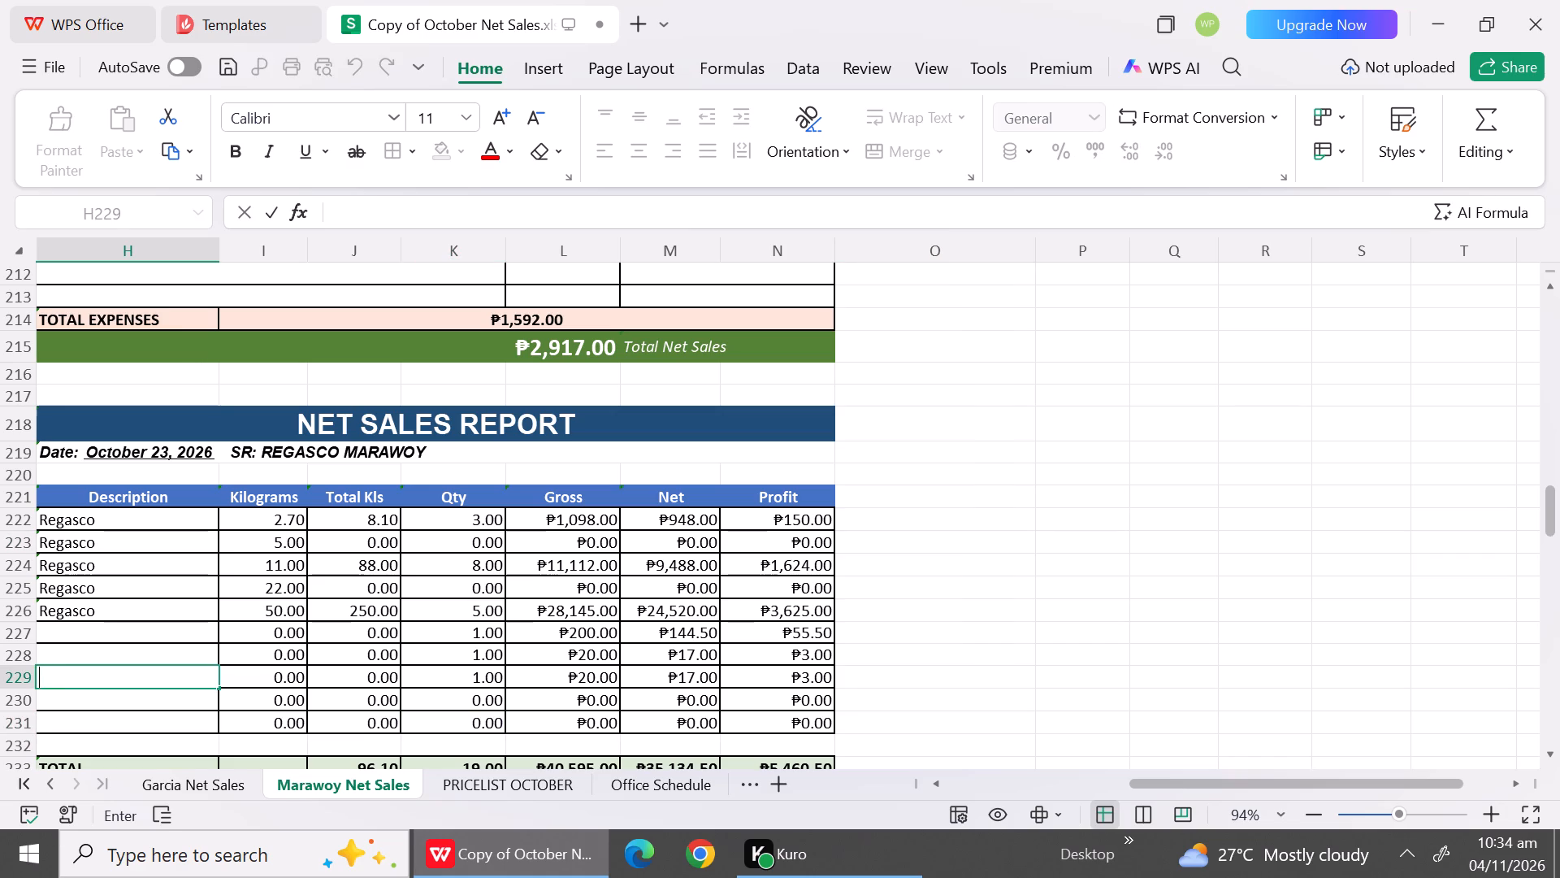
Set the quantities in rows 227 to 229 of the October 23 report to 0.
{"action": "left_click", "coordinate": [491, 641]}
{"action": "key", "text": "0"}
{"action": "key", "text": "Down"}
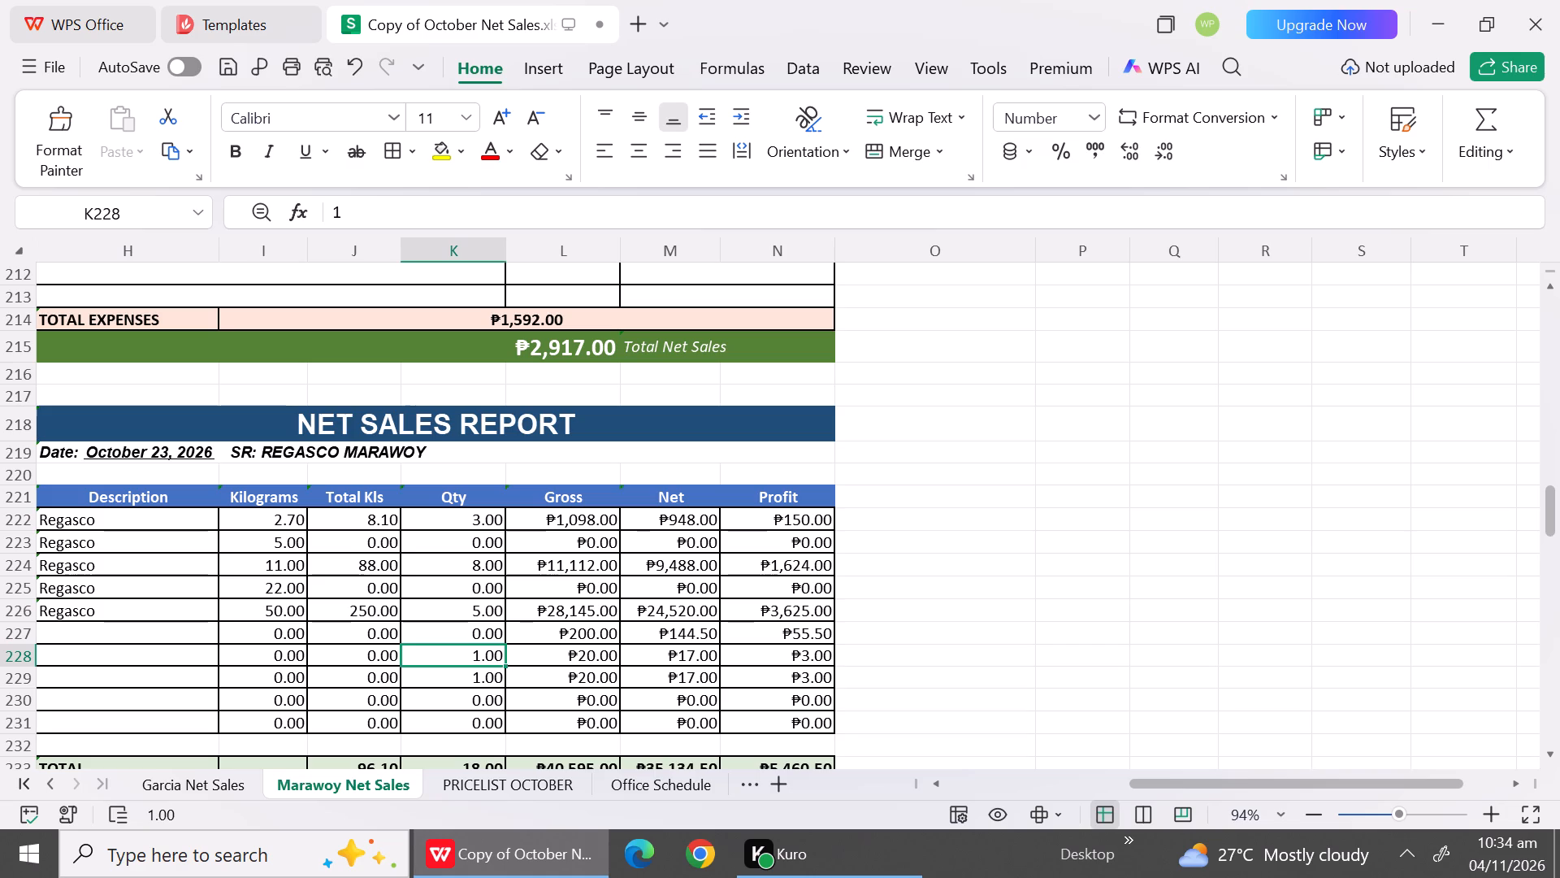
{"action": "key", "text": "0"}
{"action": "key", "text": "Down"}
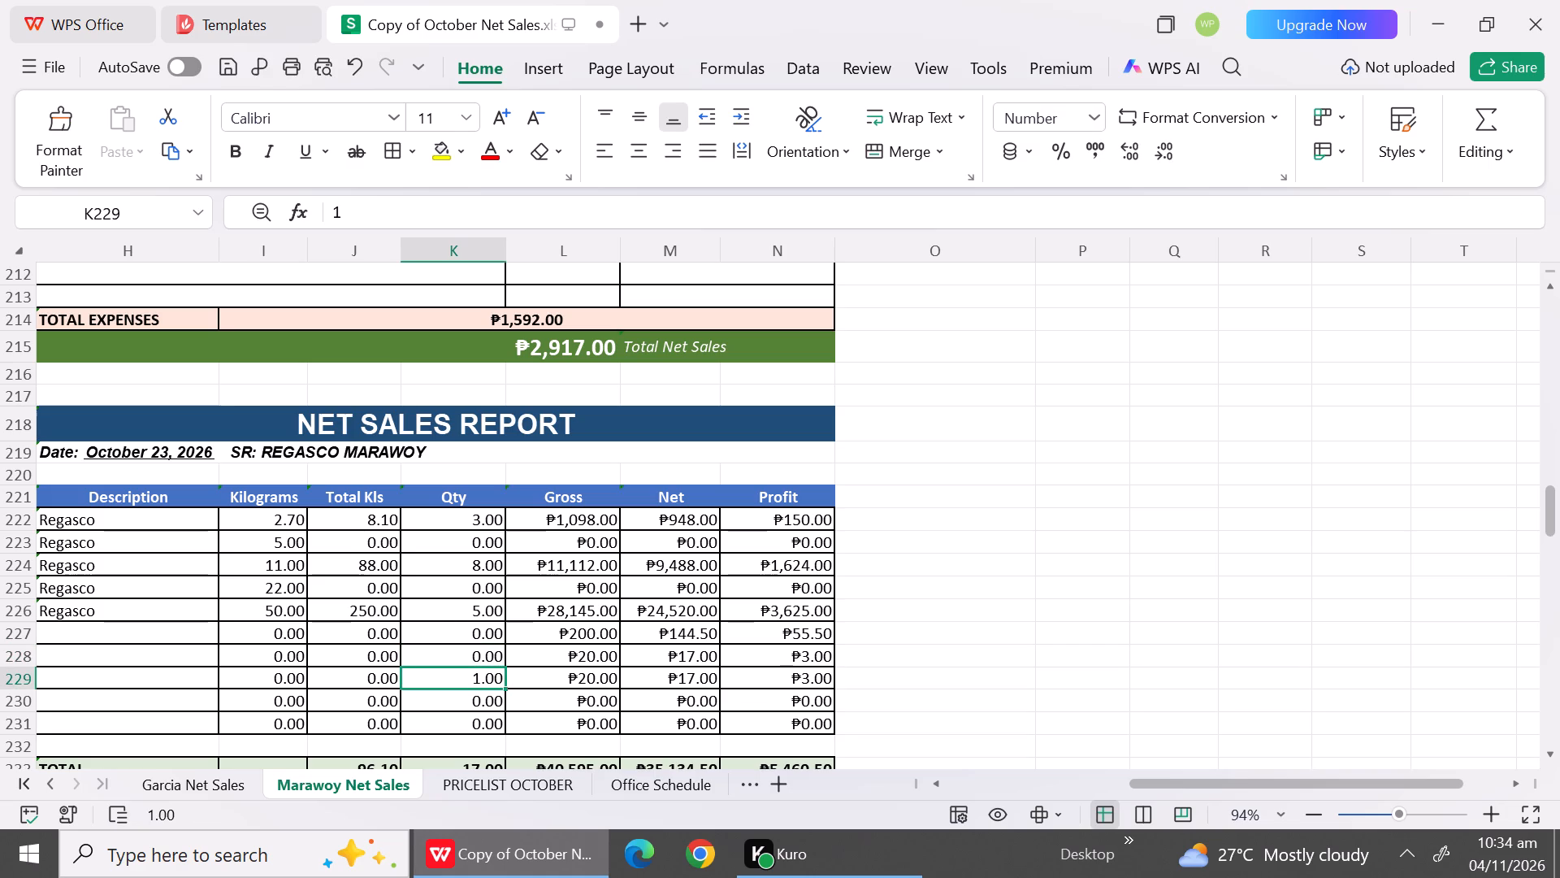
{"action": "key", "text": "0"}
Set the gross amounts in rows 227 to 229 of the October 23 report to 0.
{"action": "left_click", "coordinate": [585, 630]}
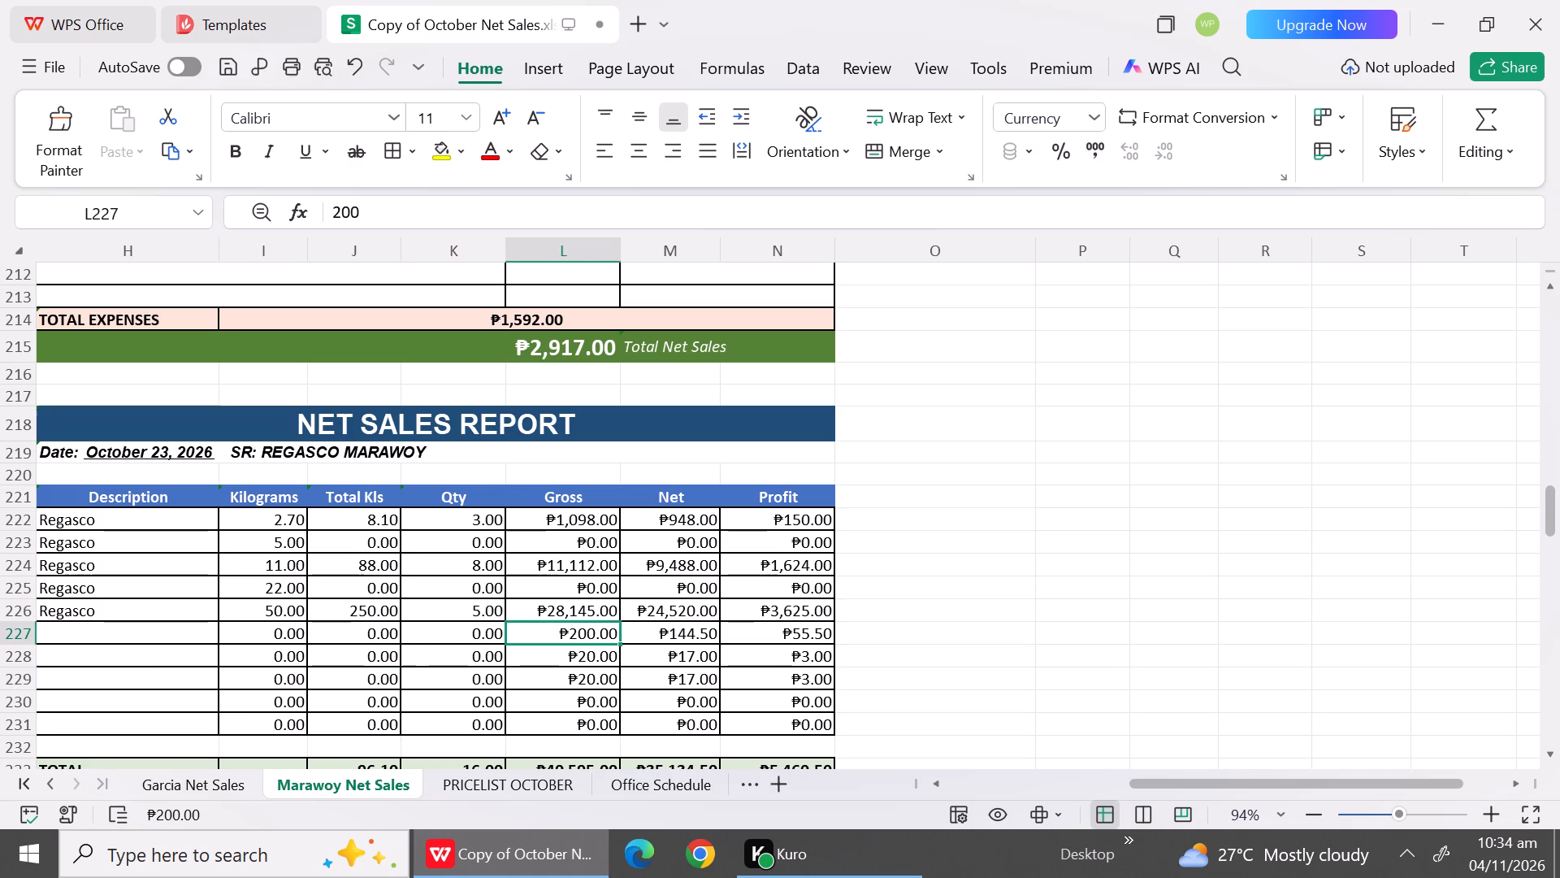
{"action": "key", "text": "0"}
{"action": "key", "text": "Down"}
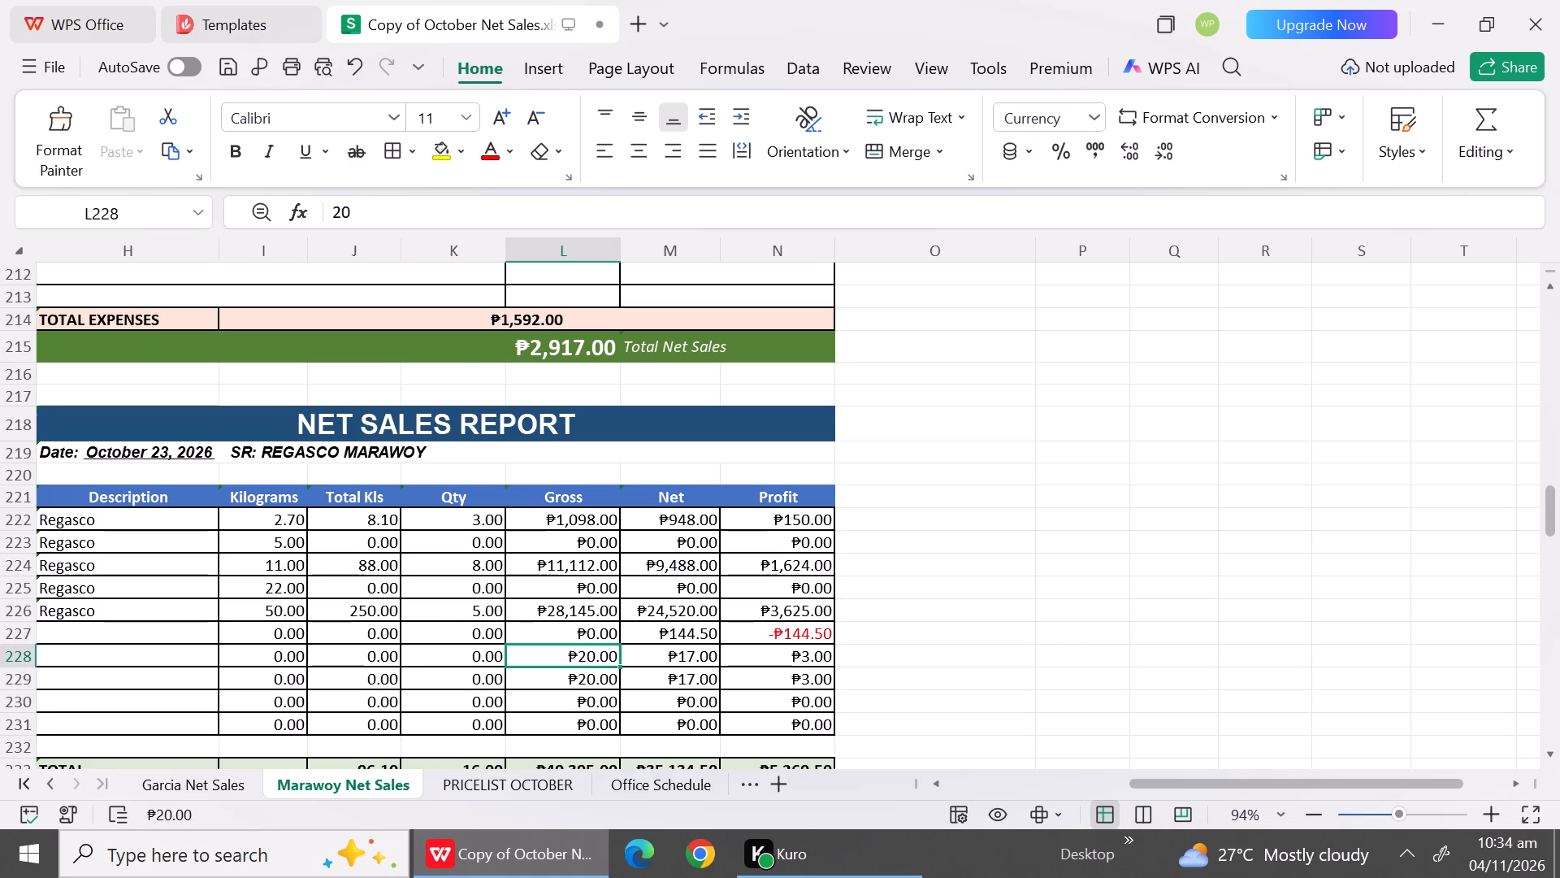
{"action": "key", "text": "0"}
{"action": "key", "text": "Down"}
{"action": "key", "text": "0"}
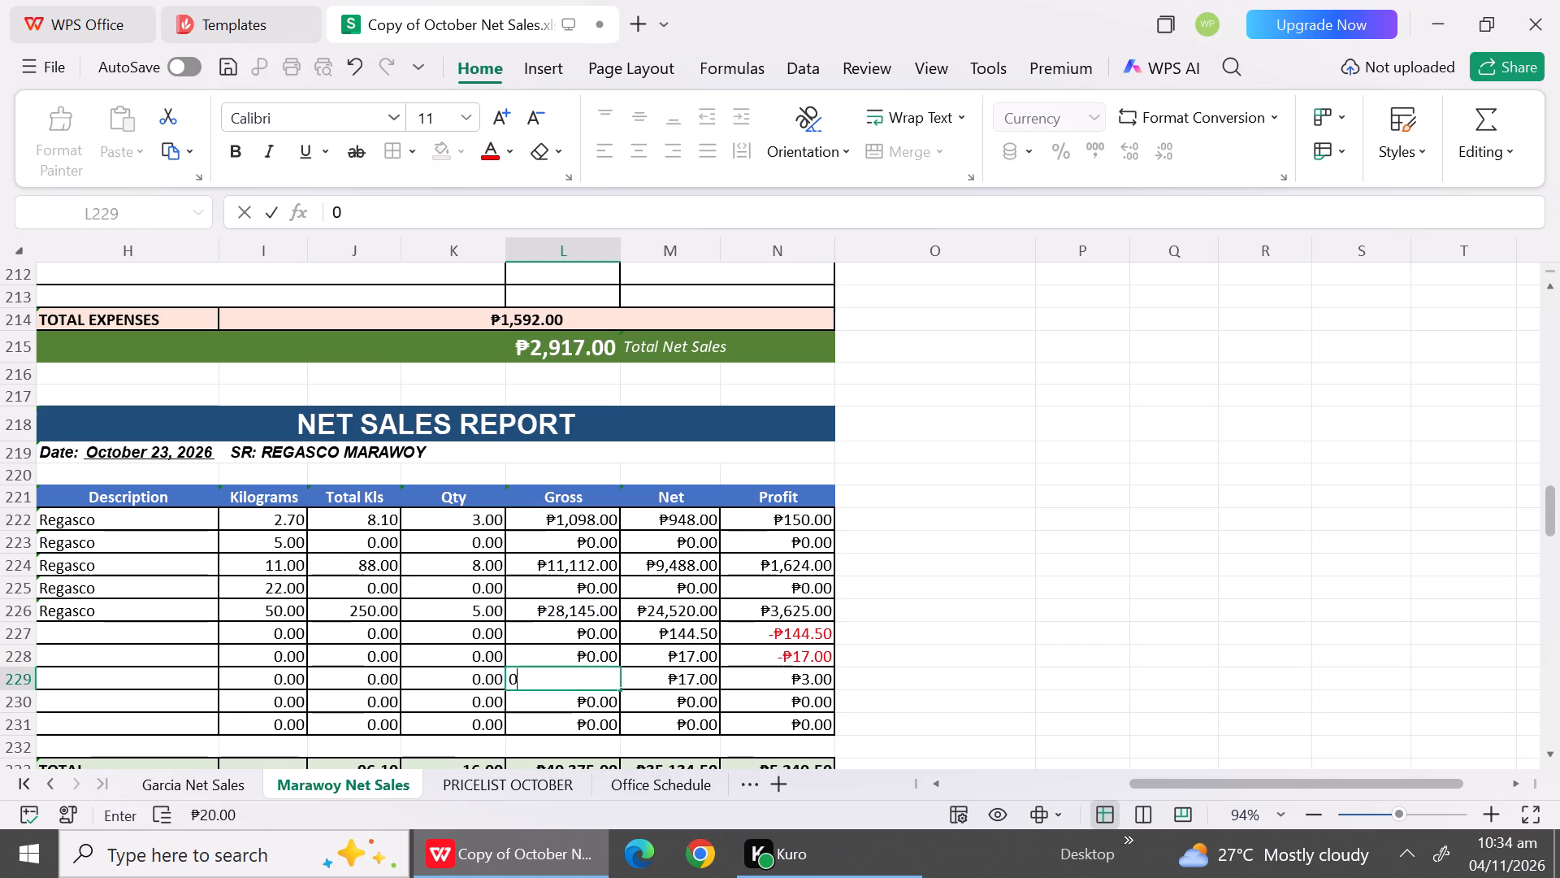
{"action": "key", "text": "Down"}
{"action": "key", "text": "Up"}
Set the net amounts in rows 227 to 229 of the October 23 report to 0.
{"action": "left_click", "coordinate": [674, 638]}
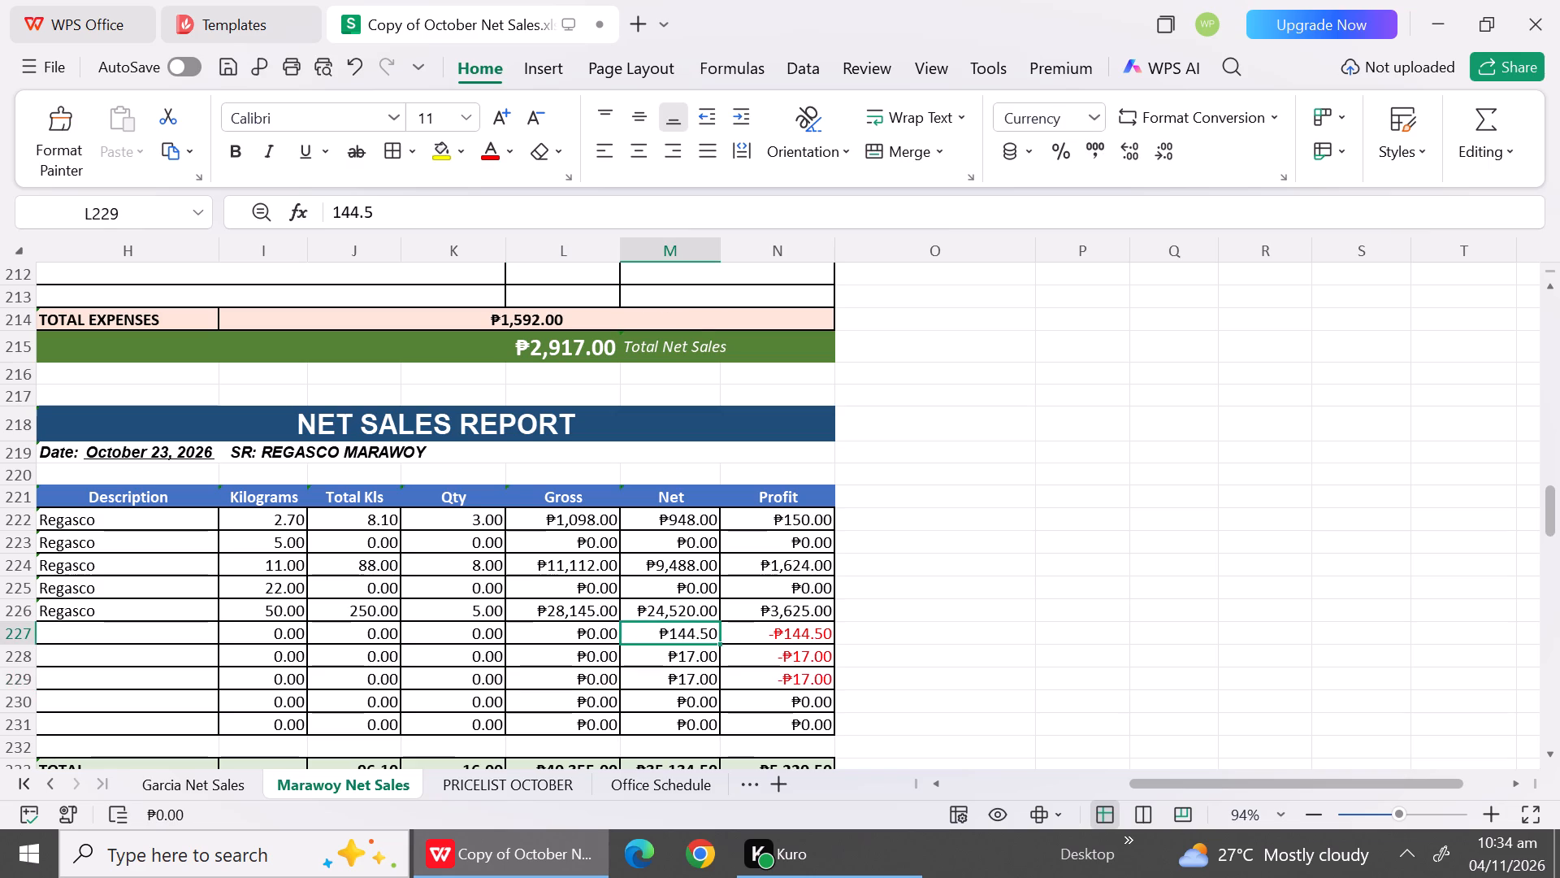
{"action": "key", "text": "0"}
{"action": "key", "text": "Down"}
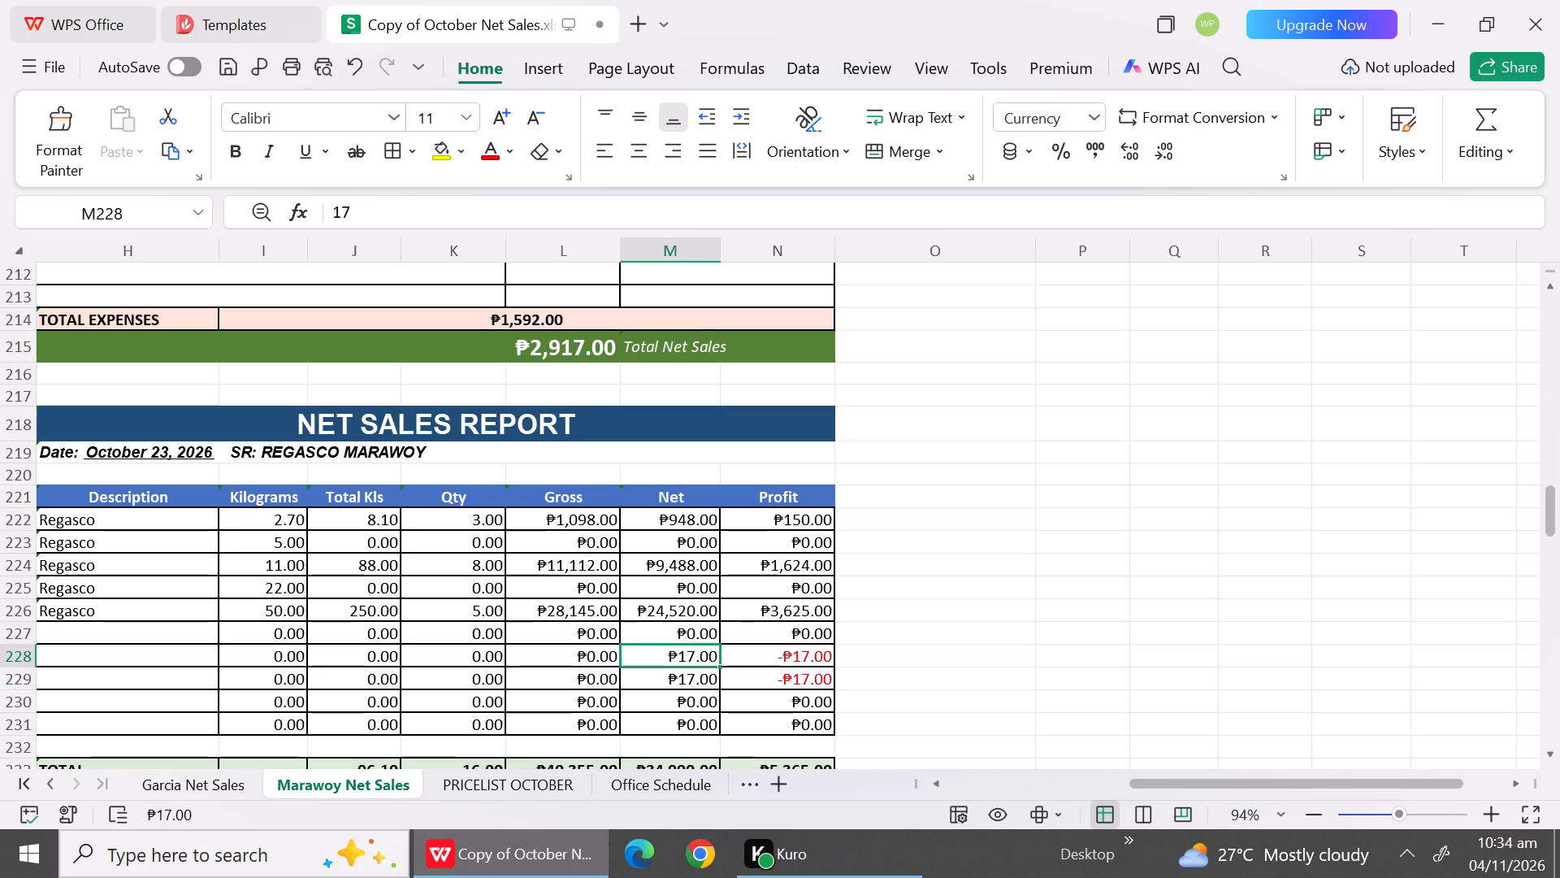
{"action": "key", "text": "0"}
{"action": "key", "text": "Down"}
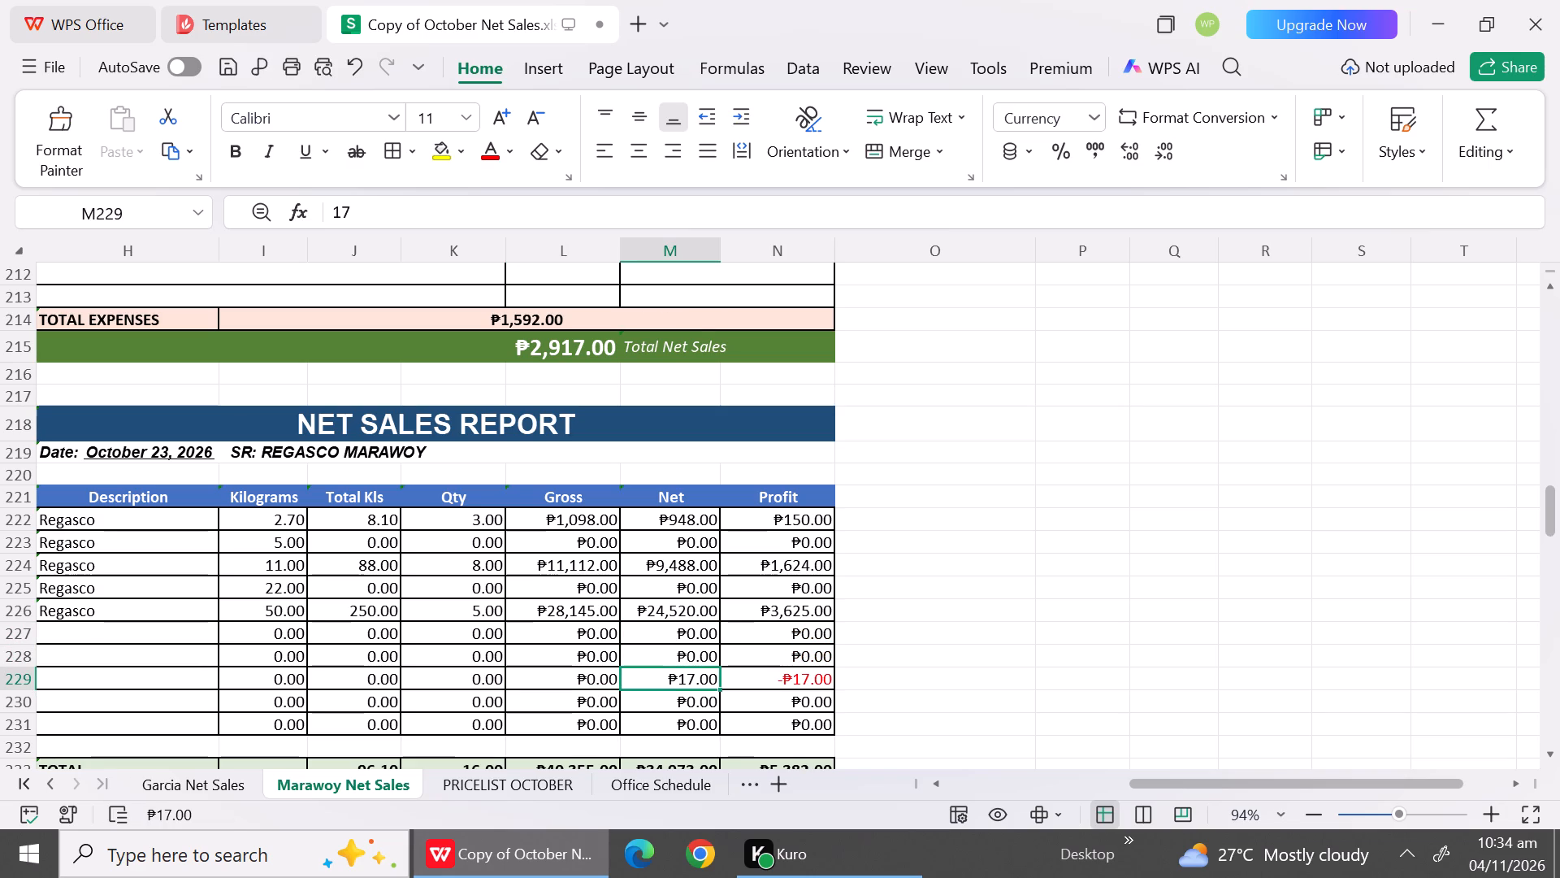
{"action": "key", "text": "0"}
{"action": "key", "text": "Down"}
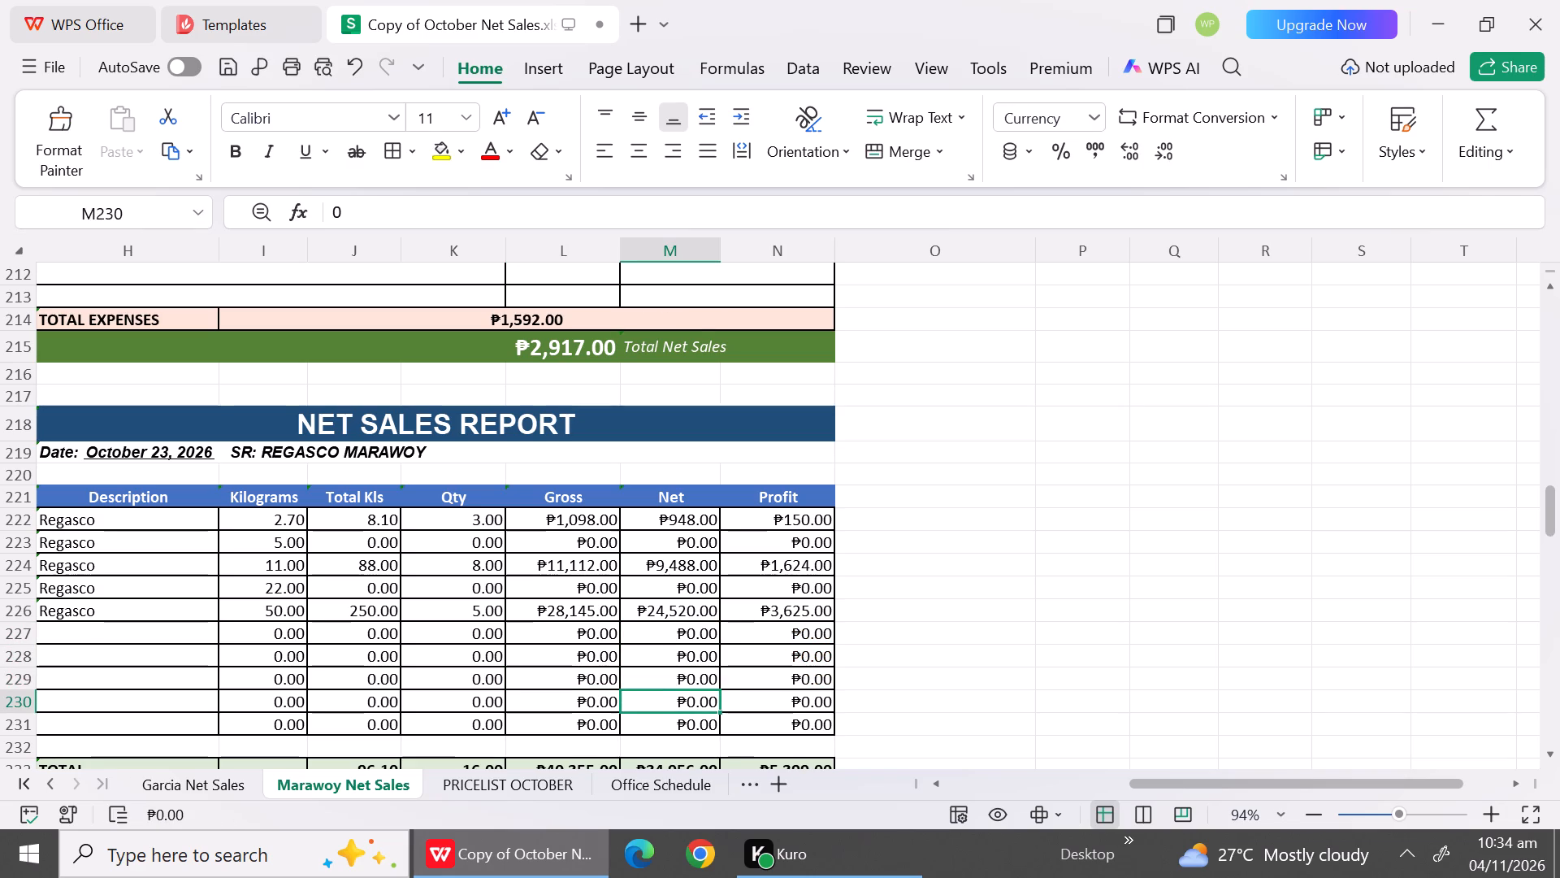
{"action": "left_click", "coordinate": [1142, 559]}
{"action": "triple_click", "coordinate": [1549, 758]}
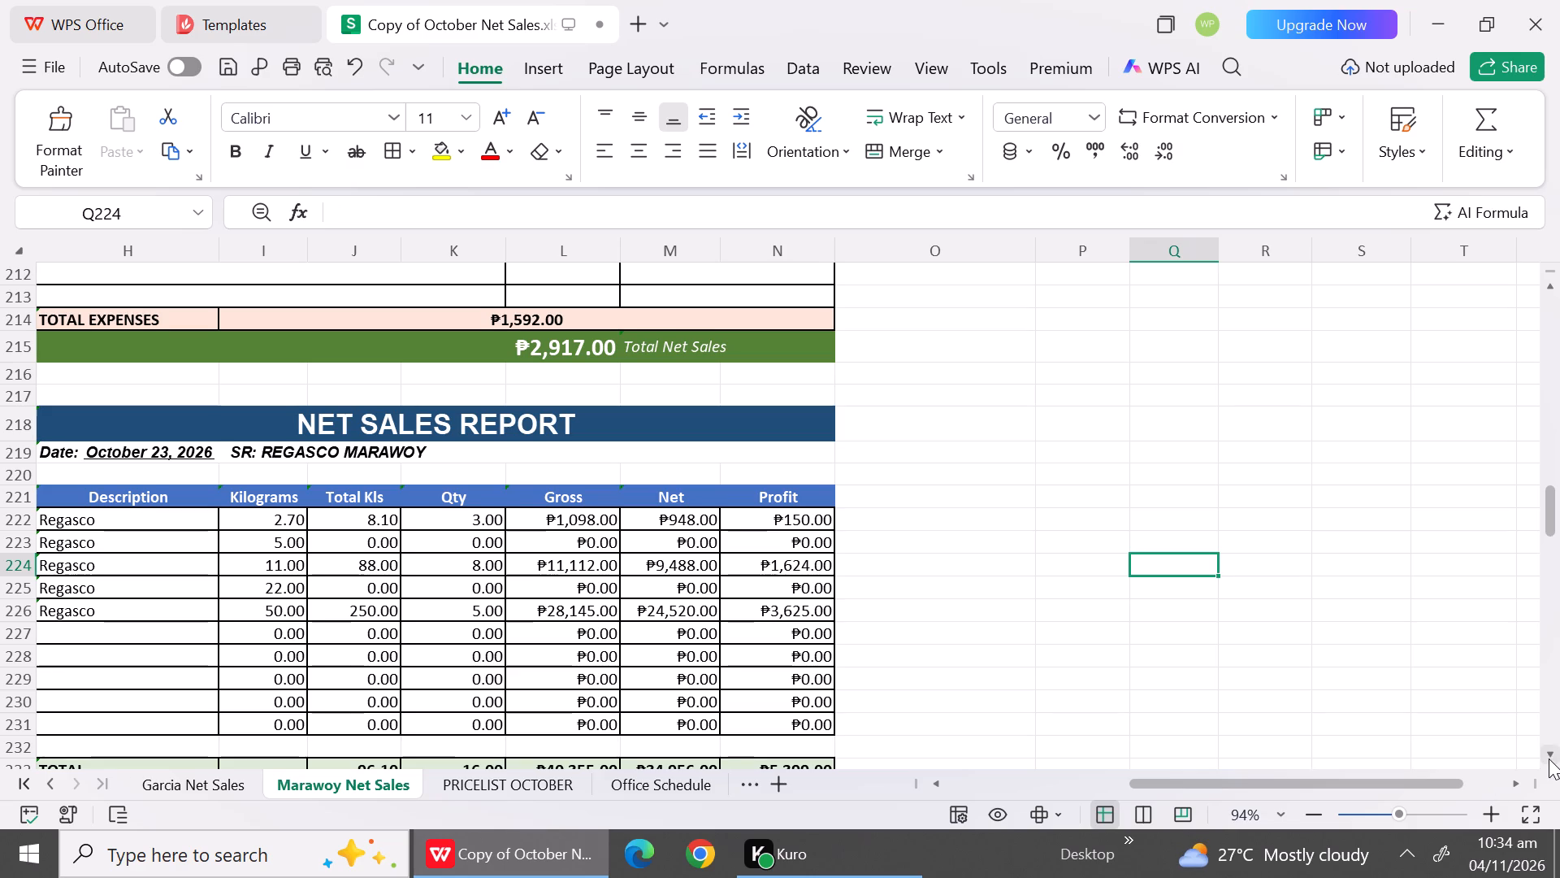
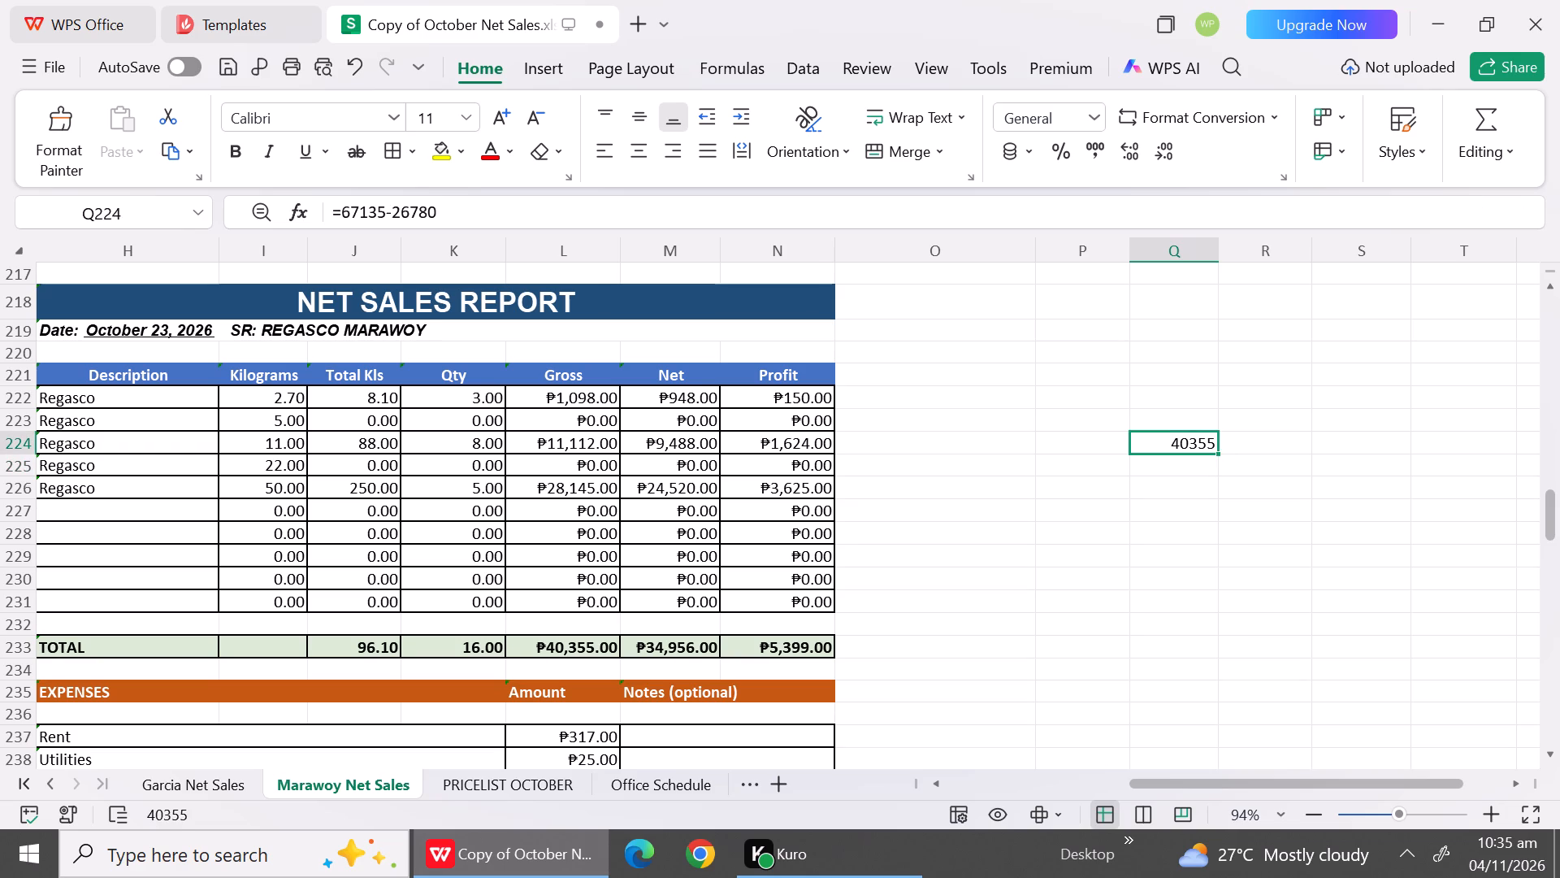
Clear the scratch subtraction in cell Q224 beside the October 23 report.
{"action": "key", "text": "BackSpace"}
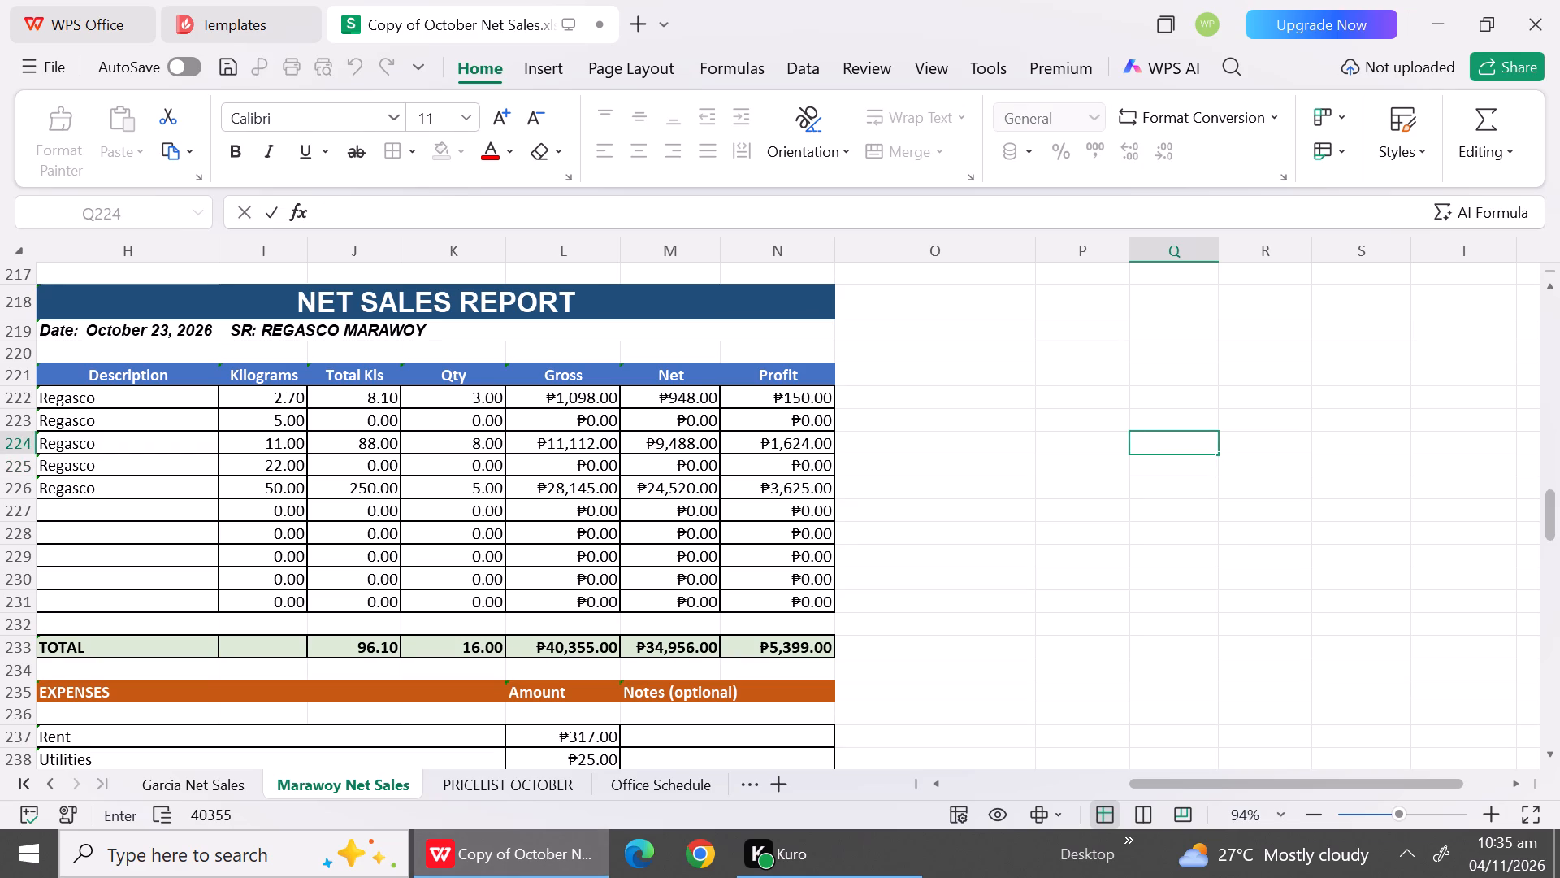
Edit the October 23 Total Kls formula in J233, replacing the J230 and J231 references with J226.
{"action": "double_click", "coordinate": [389, 654]}
{"action": "left_click", "coordinate": [606, 657]}
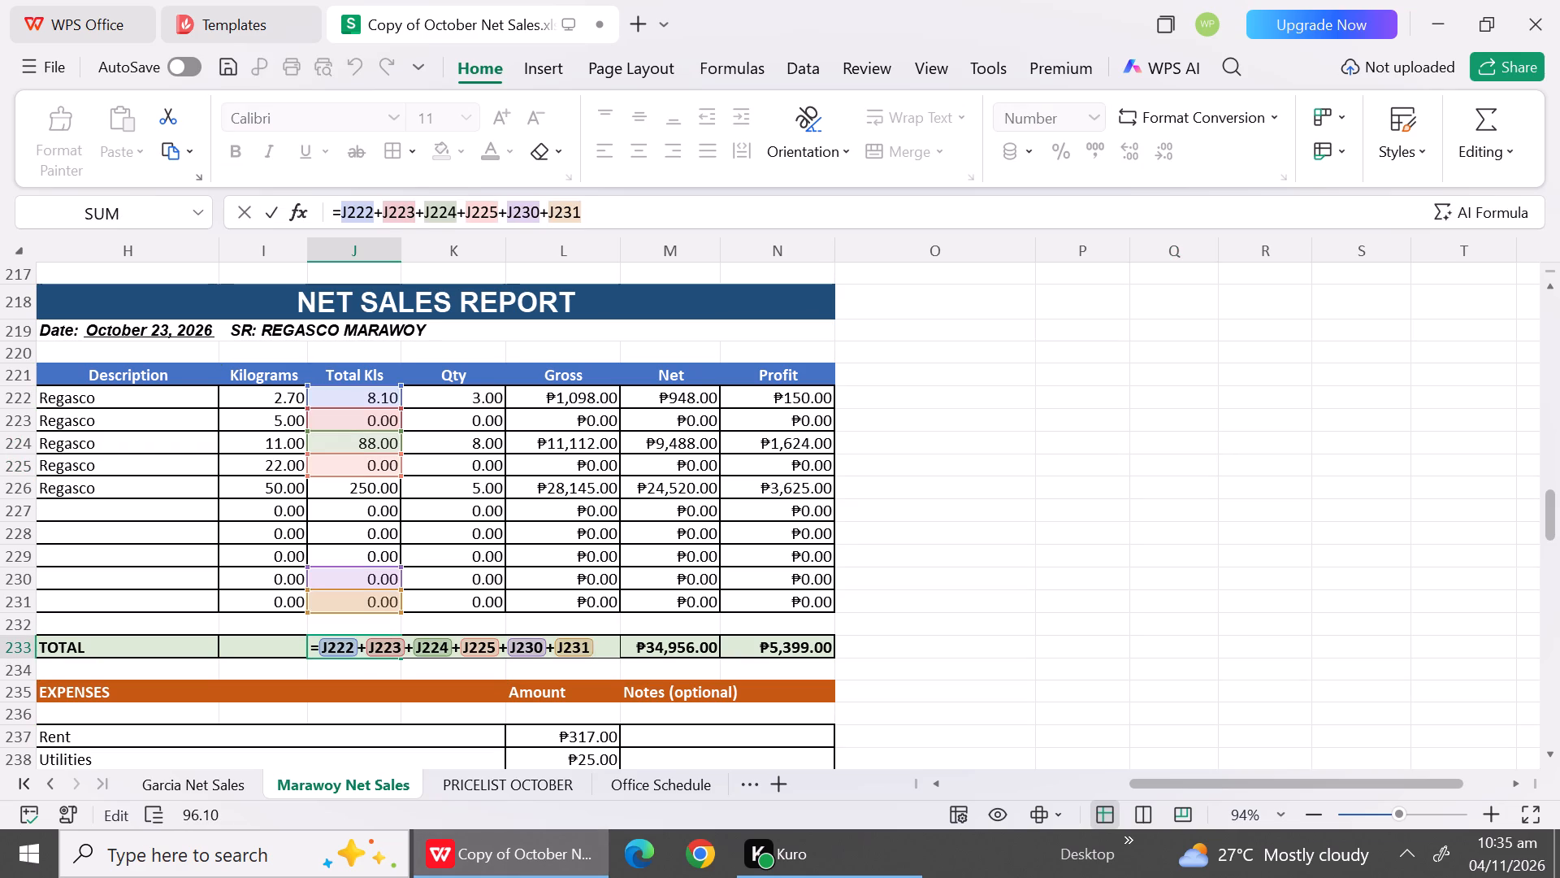
{"action": "key", "text": "BackSpace"}
{"action": "key", "text": "BackSpace"}
{"action": "key", "text": "BackSpace"}
{"action": "key", "text": "BackSpace"}
{"action": "key", "text": "BackSpace"}
{"action": "key", "text": "BackSpace"}
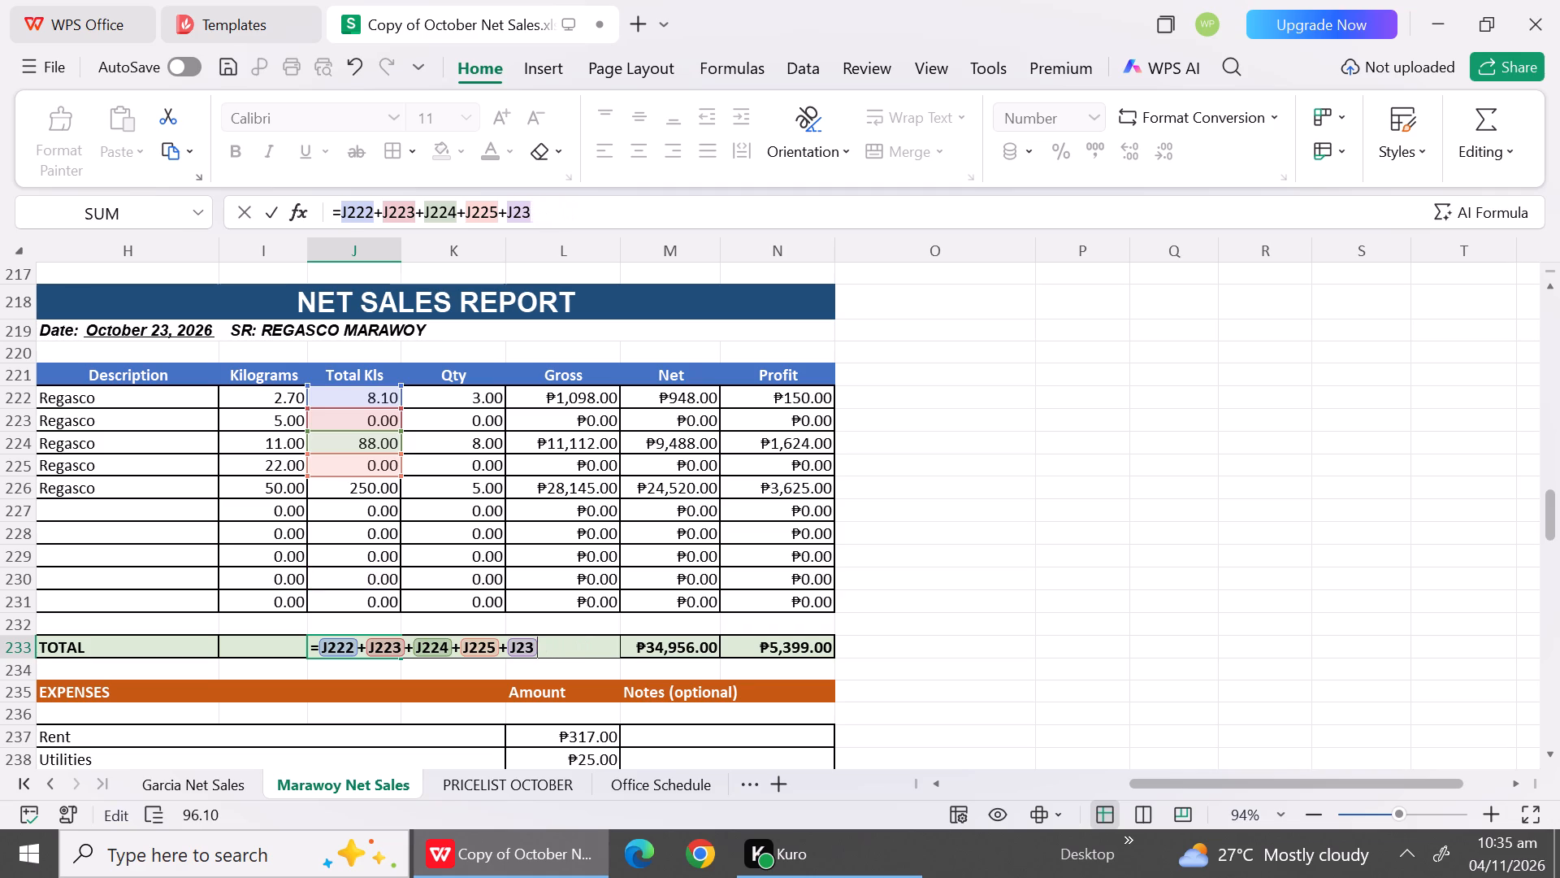
{"action": "key", "text": "BackSpace"}
{"action": "key", "text": "BackSpace"}
{"action": "key", "text": "BackSpace"}
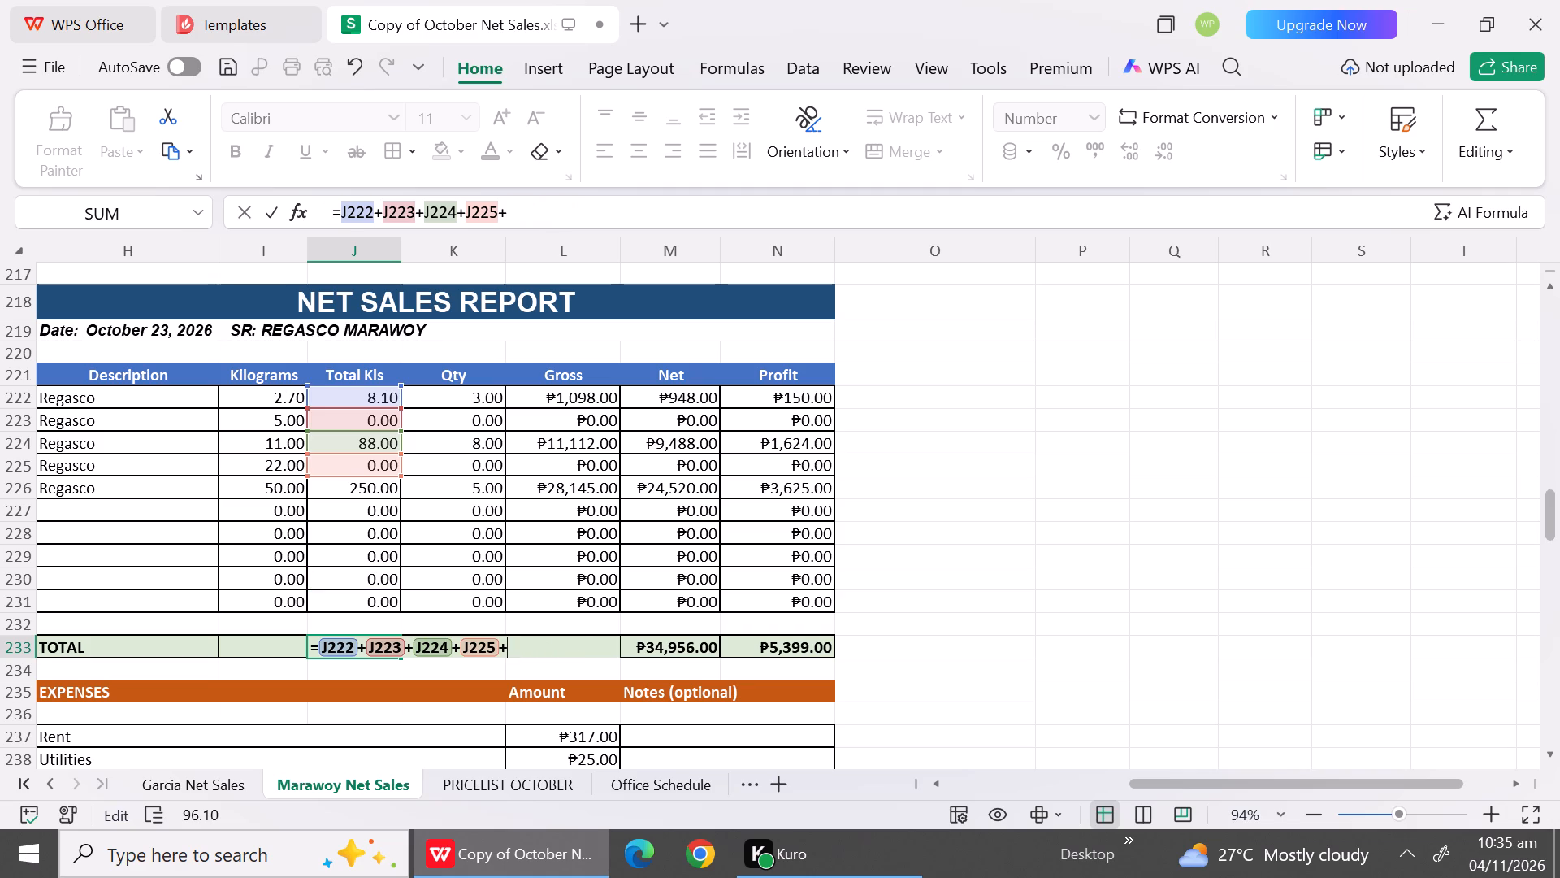
{"action": "left_click", "coordinate": [352, 491]}
{"action": "key", "text": "Return"}
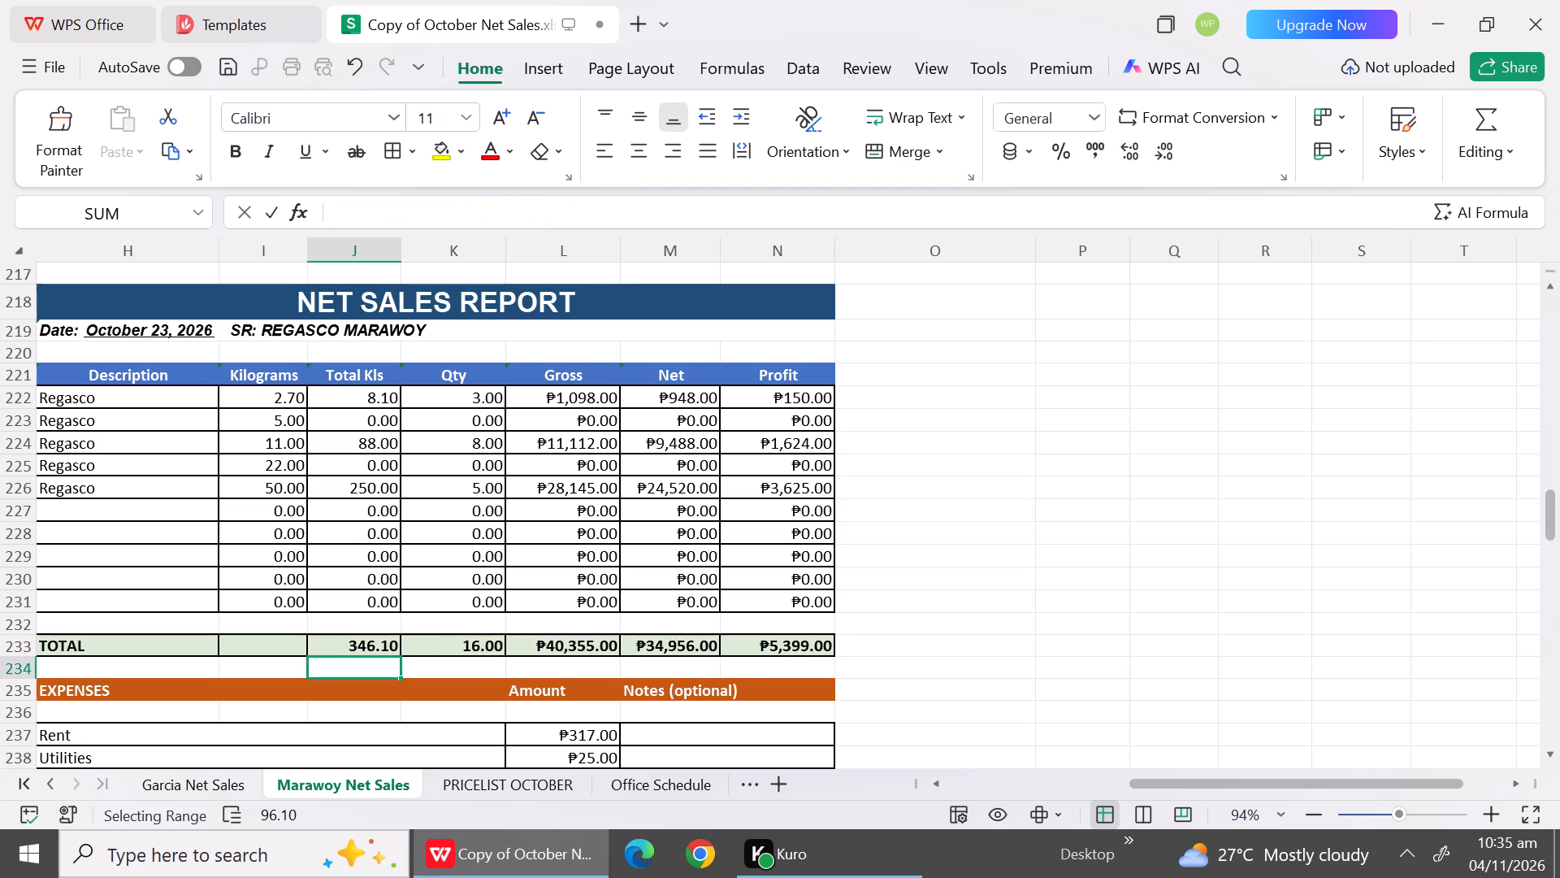
{"action": "left_click", "coordinate": [1168, 556]}
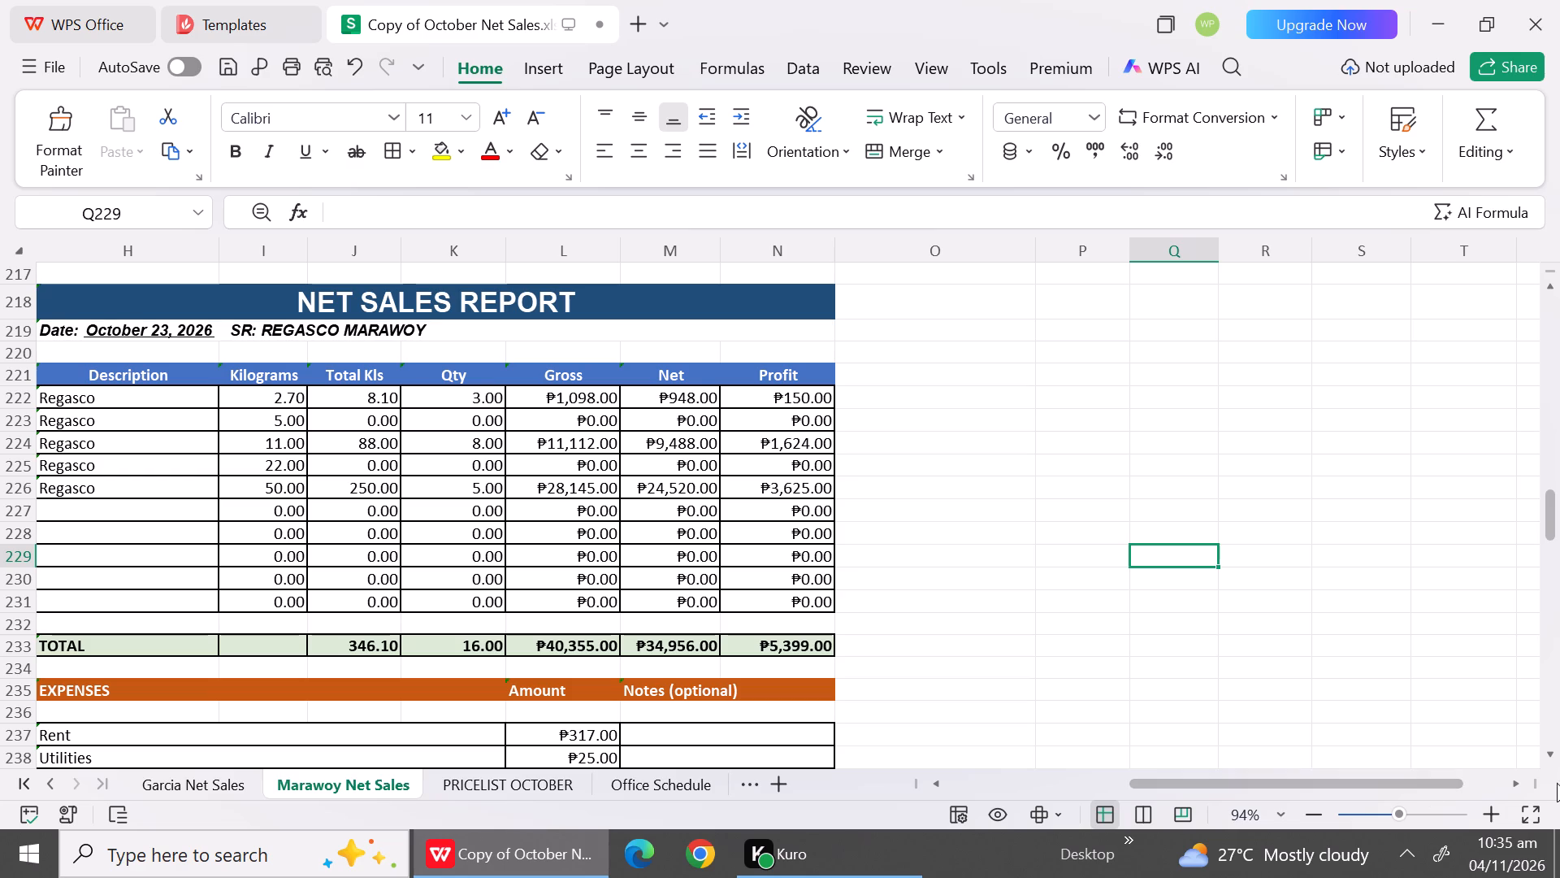
Replace the Shekinah expense entry in the October 23 report with Cath and set its amount to 700.
{"action": "triple_click", "coordinate": [1545, 755]}
{"action": "triple_click", "coordinate": [1545, 755]}
{"action": "double_click", "coordinate": [1545, 755]}
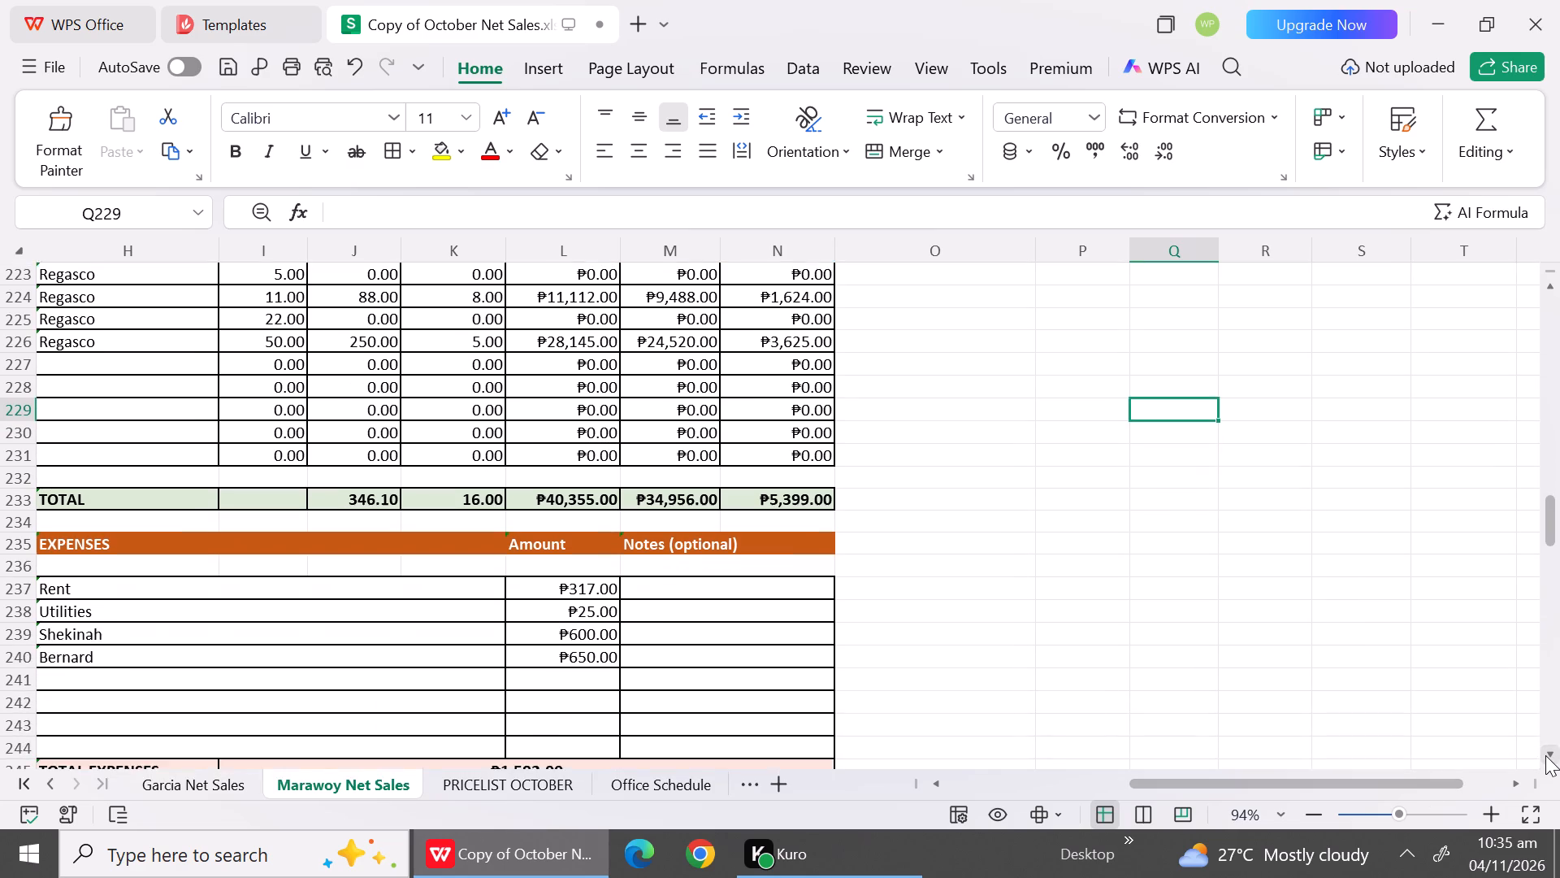
{"action": "left_click", "coordinate": [1545, 755]}
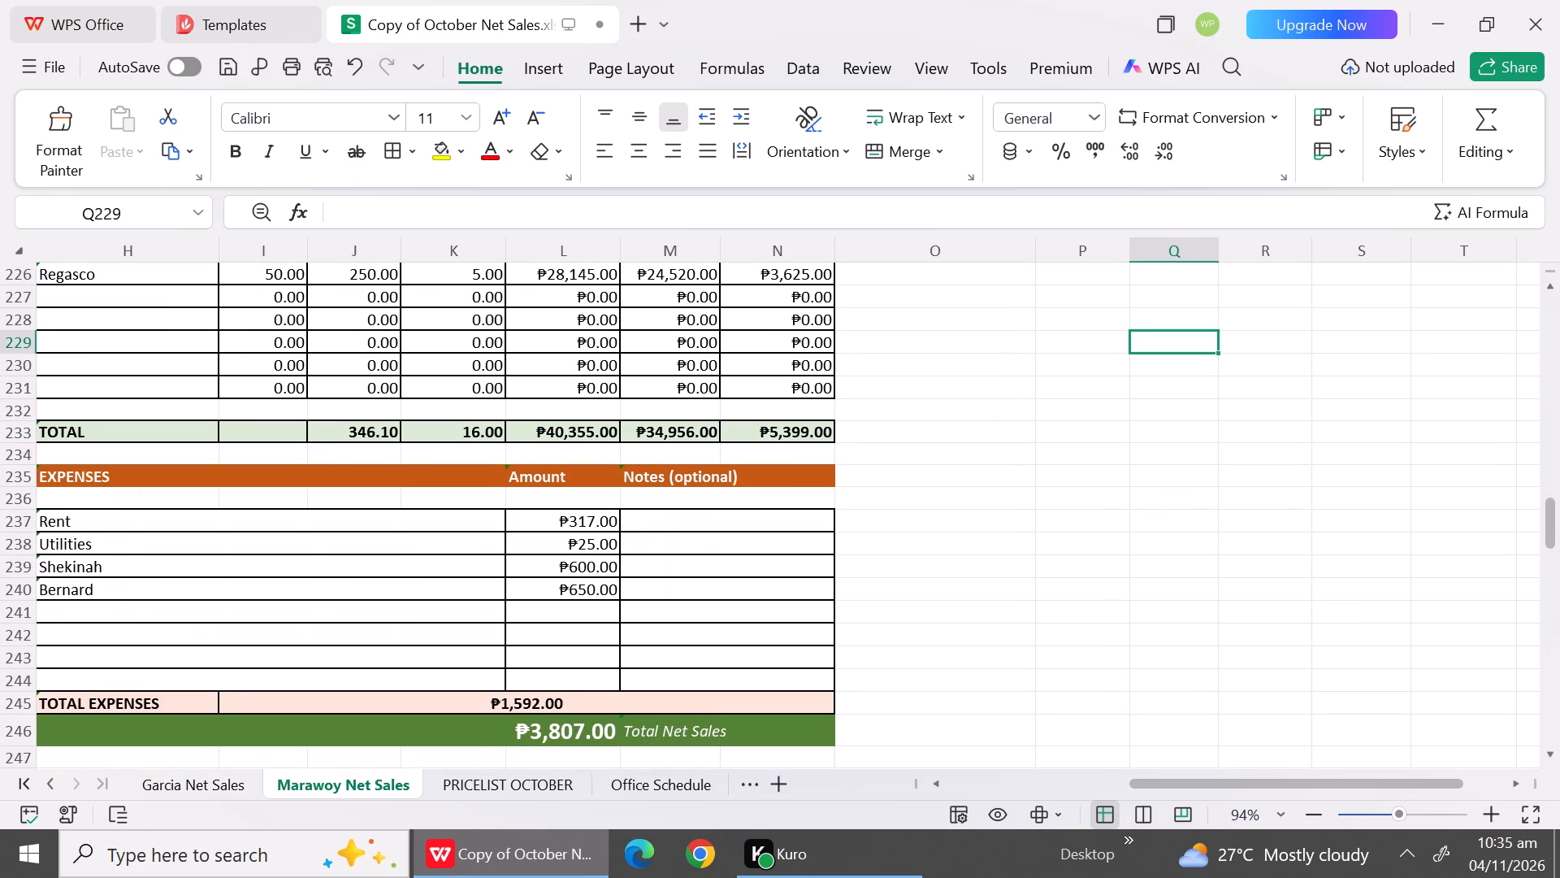
{"action": "left_click", "coordinate": [176, 598]}
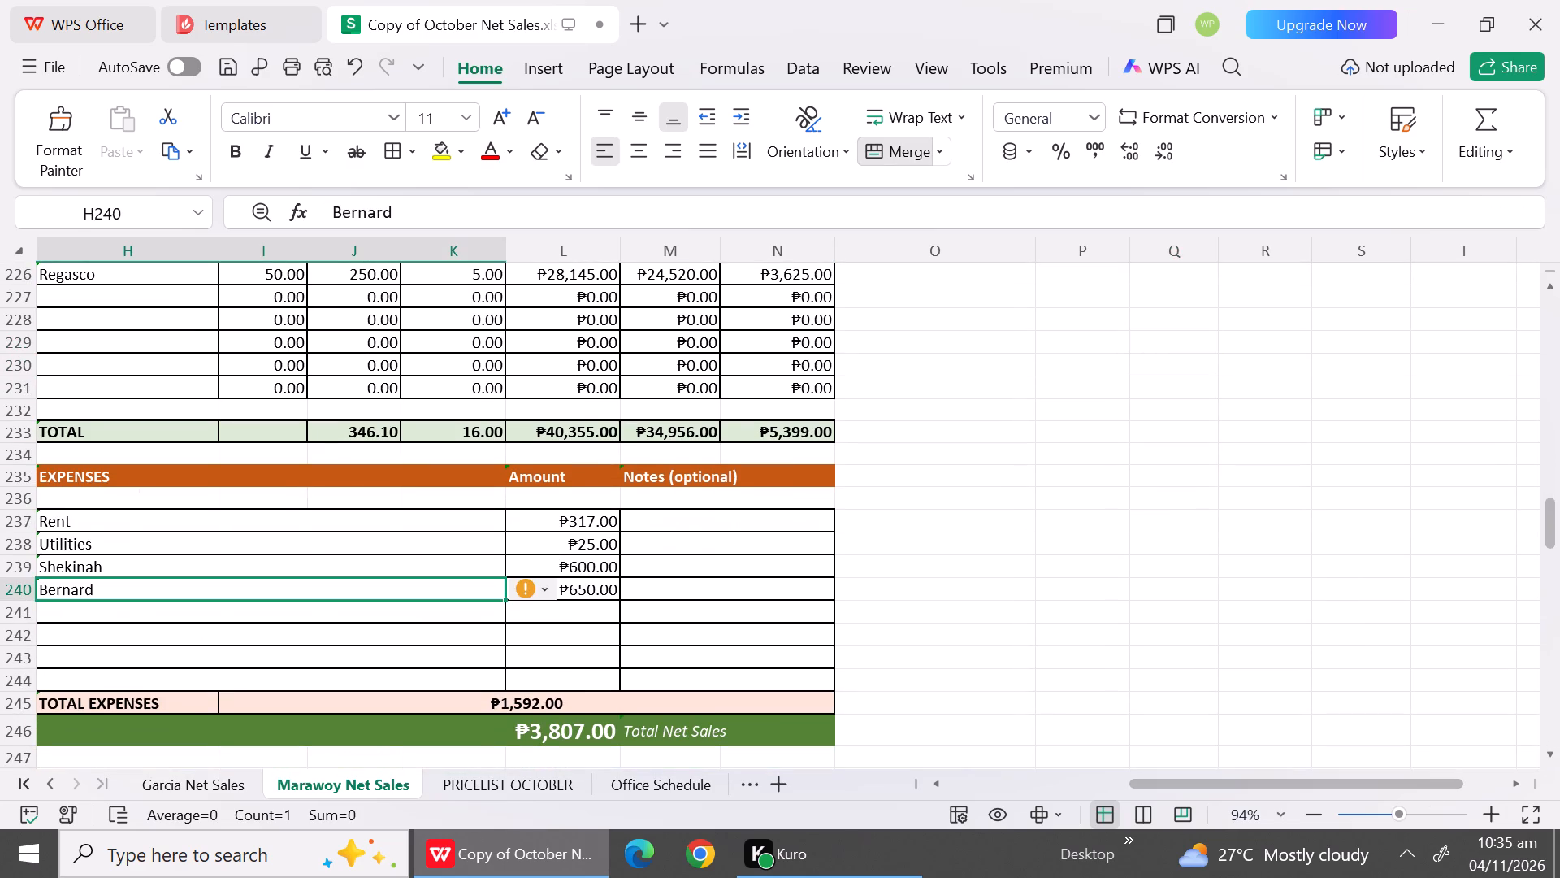
{"action": "left_click", "coordinate": [140, 569]}
{"action": "type", "text": "Cat"}
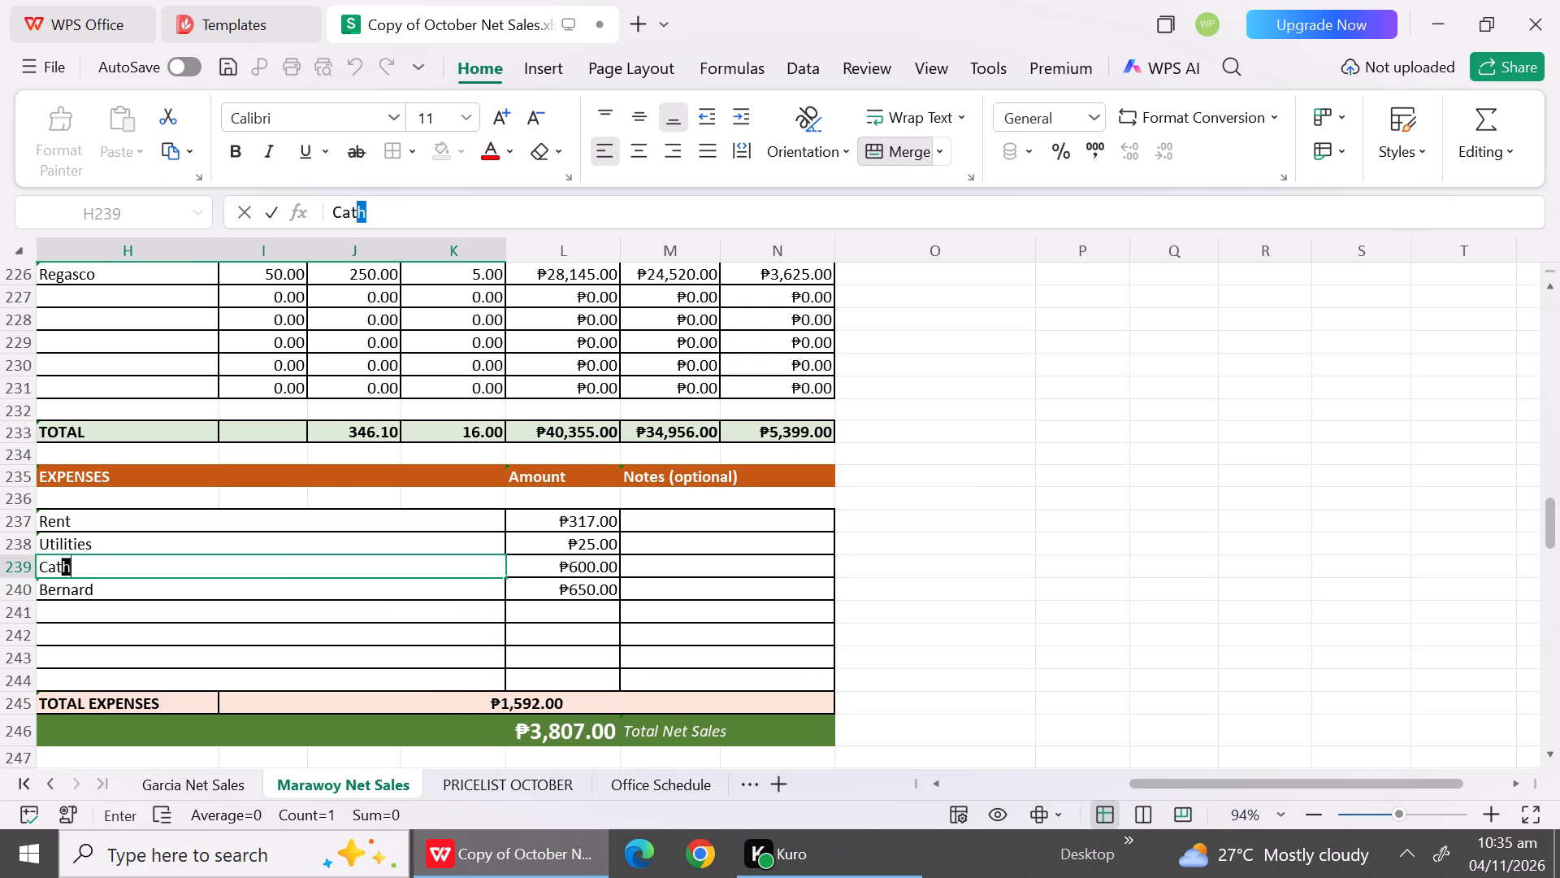
{"action": "type", "text": "hj"}
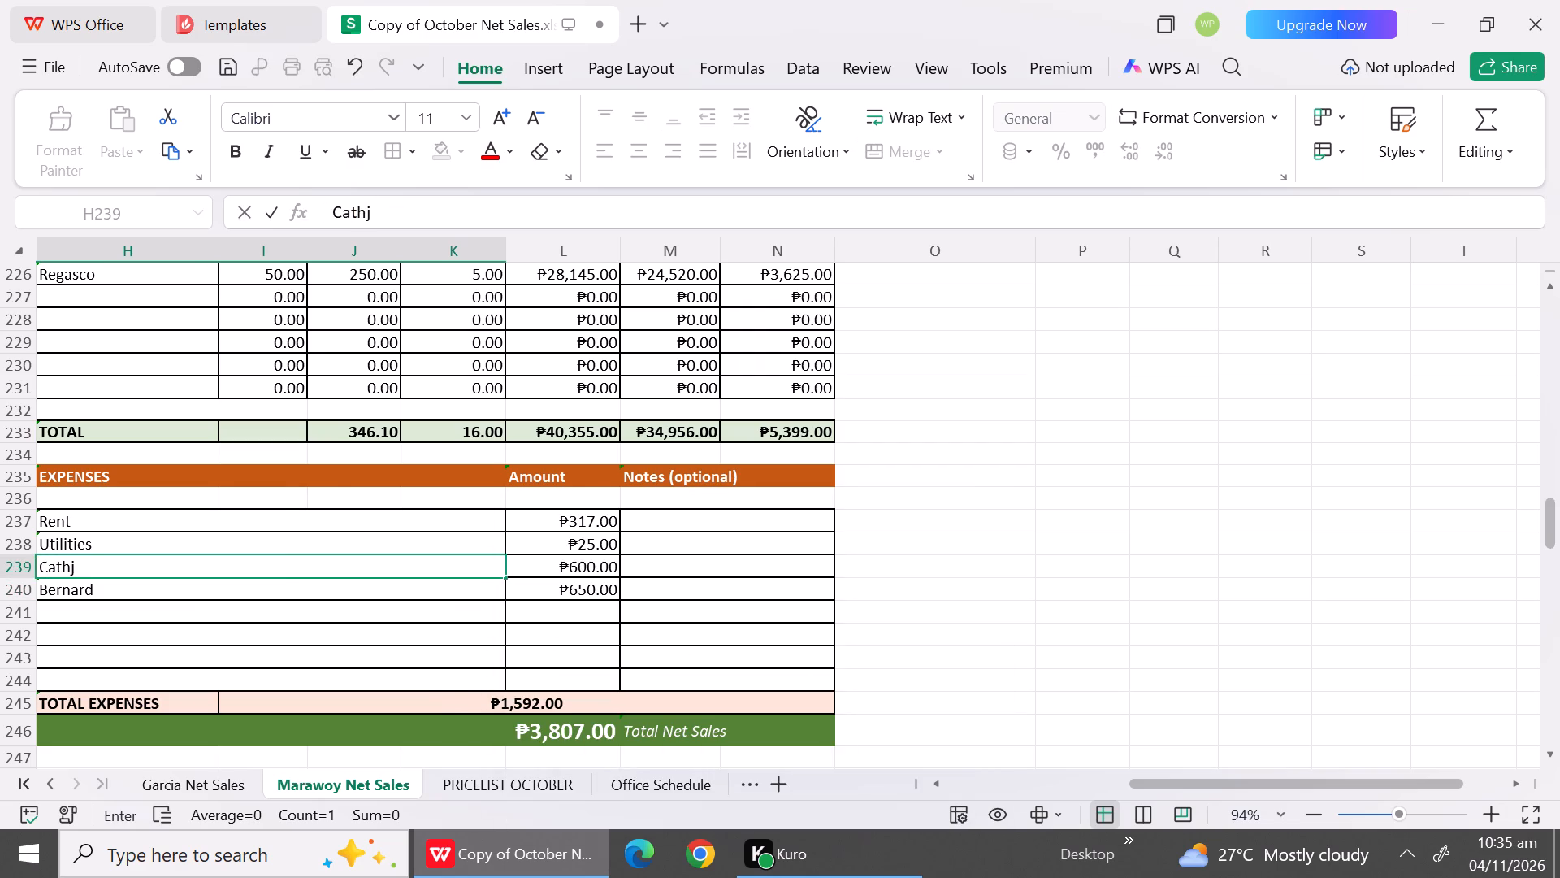
{"action": "key", "text": "BackSpace"}
{"action": "left_click", "coordinate": [600, 569]}
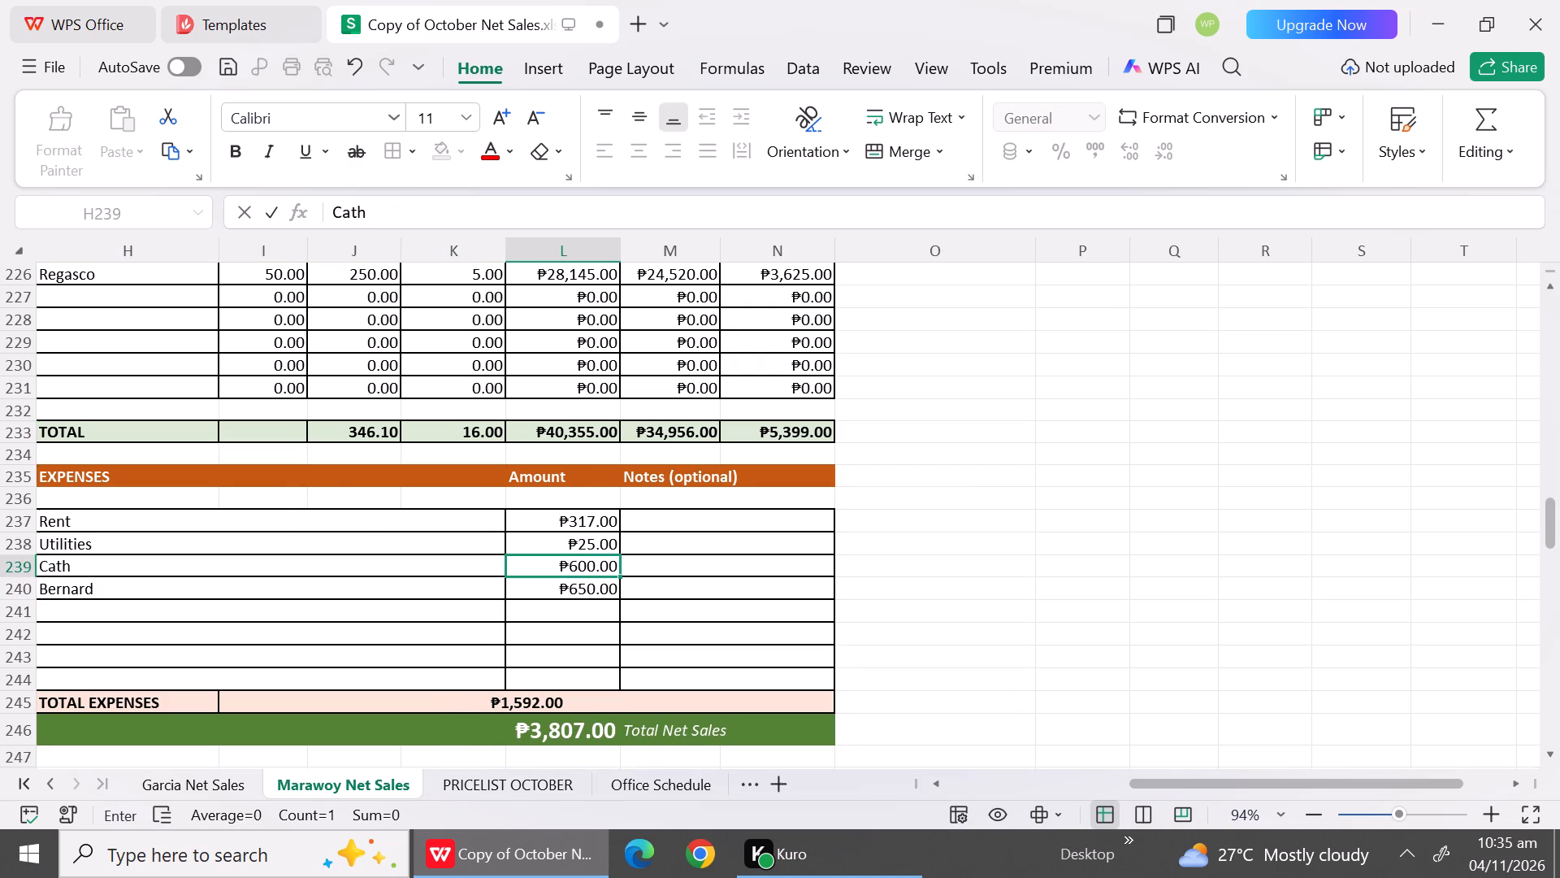
{"action": "type", "text": "700"}
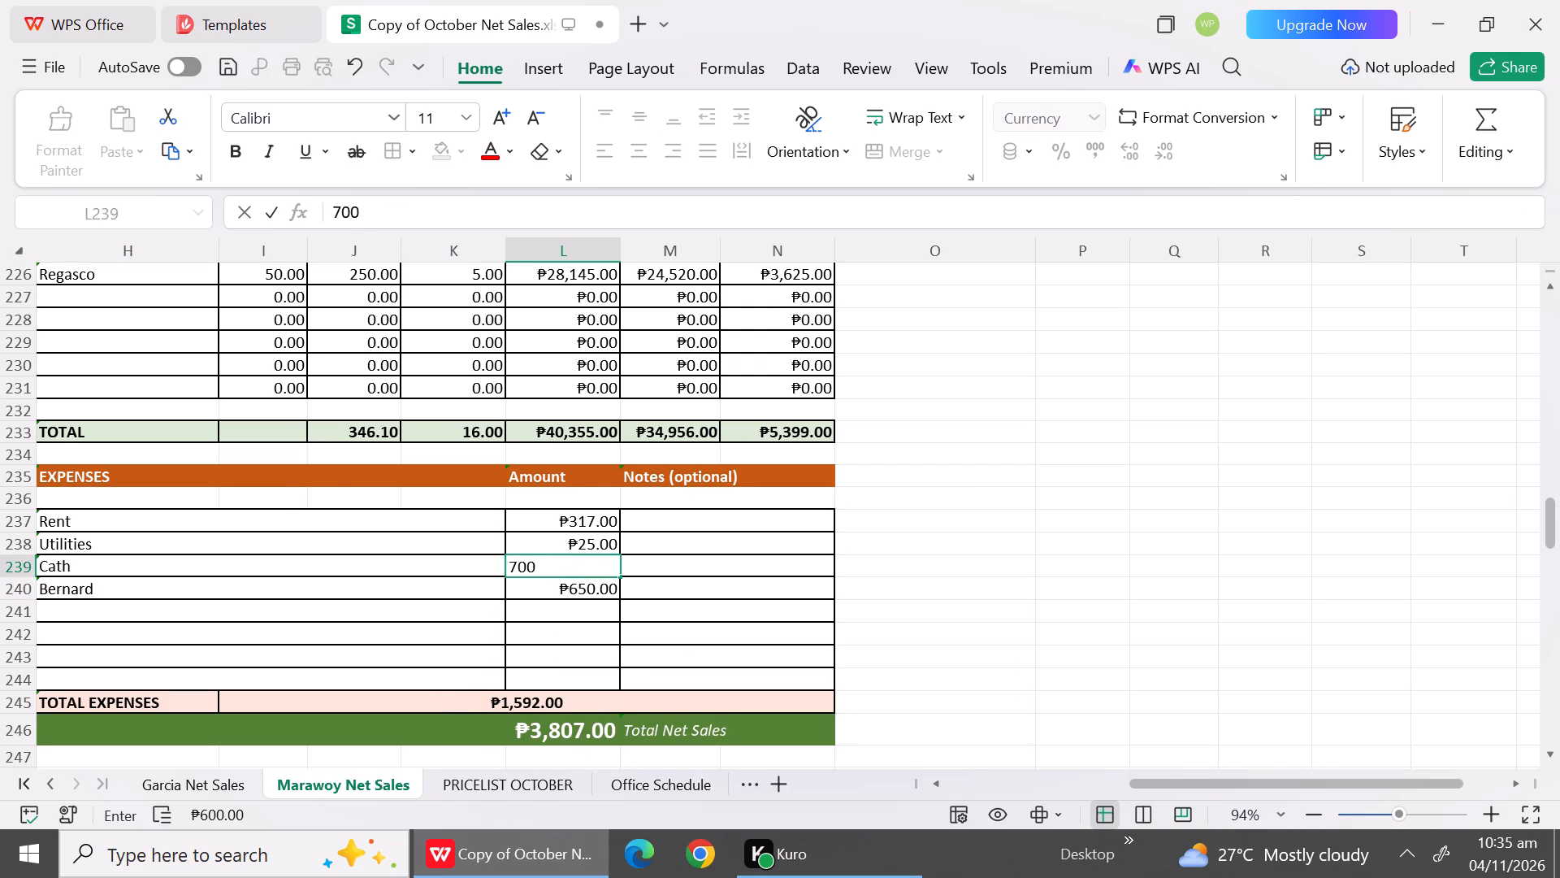
{"action": "left_click", "coordinate": [1098, 585]}
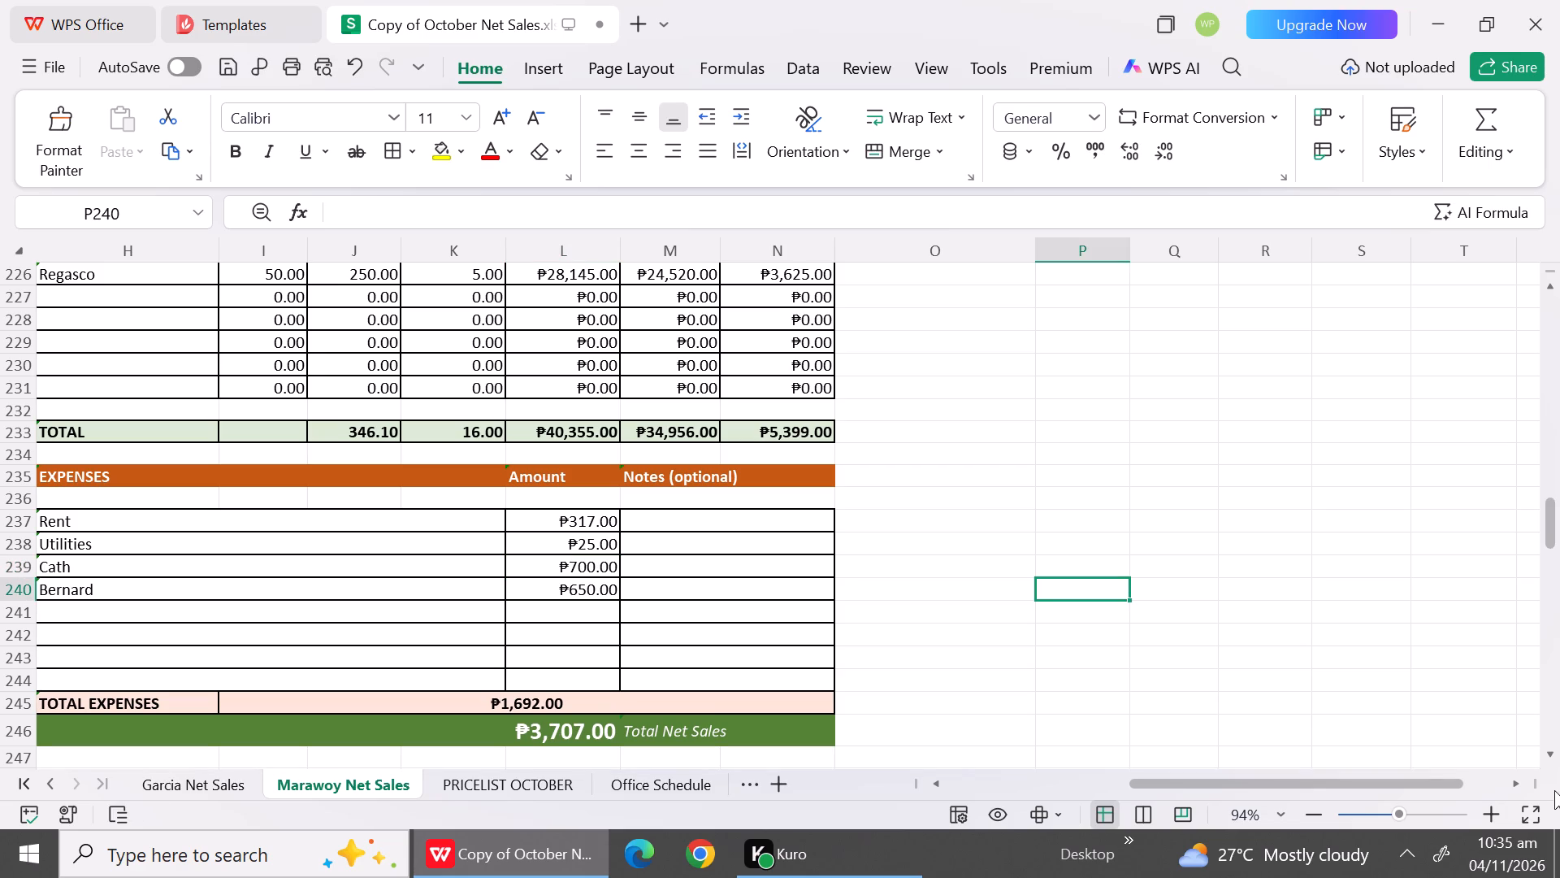
Change the date of the following Marawoy report in row 250 to October 24, 2026.
{"action": "triple_click", "coordinate": [1553, 757]}
{"action": "triple_click", "coordinate": [1553, 757]}
{"action": "triple_click", "coordinate": [1553, 757]}
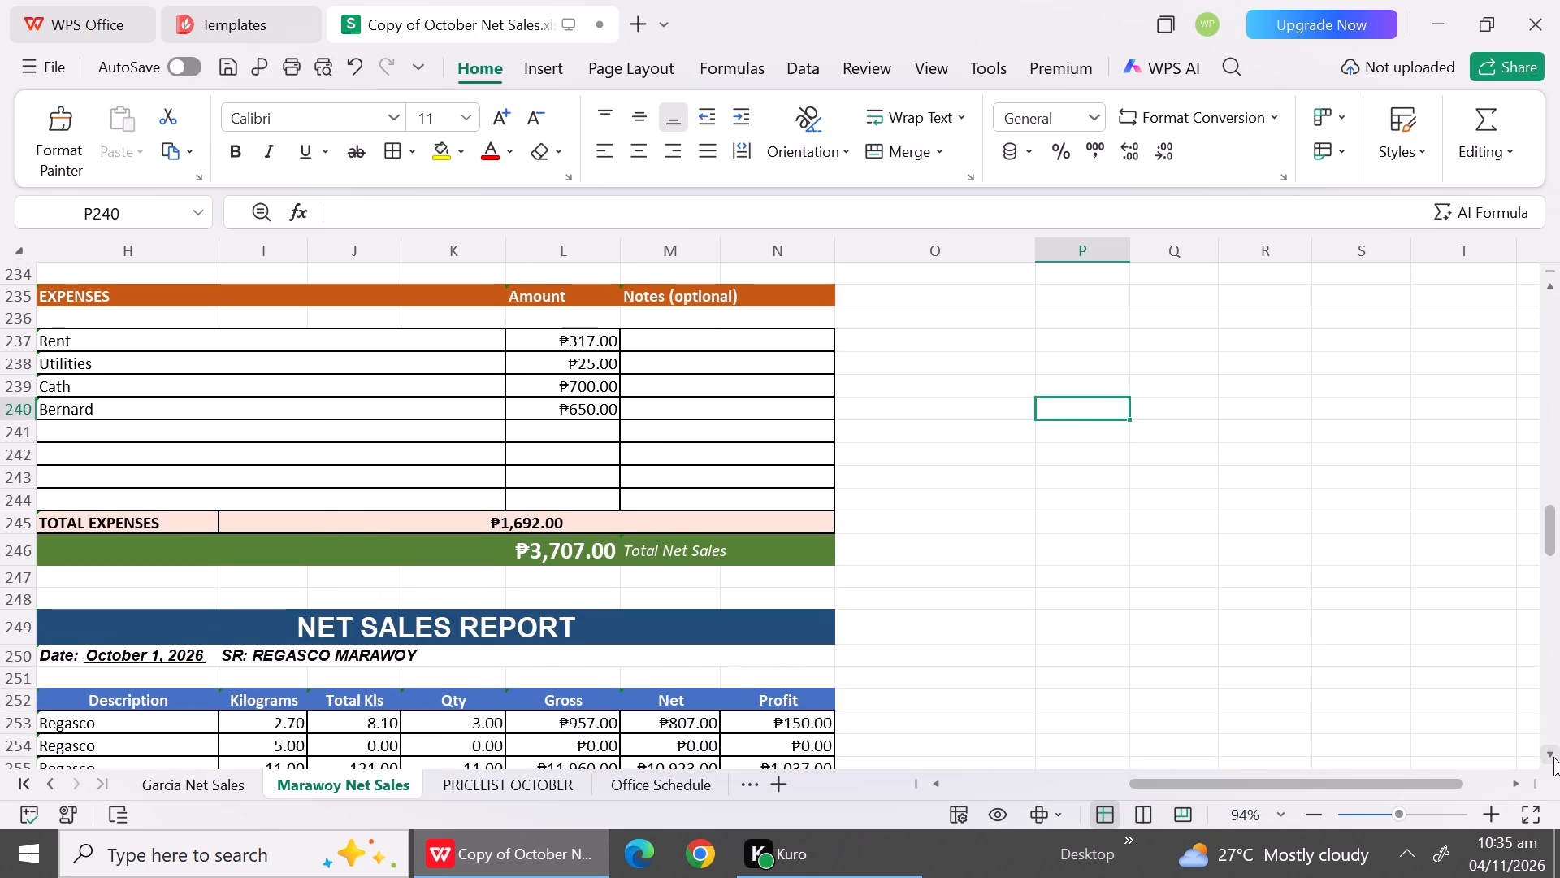
{"action": "left_click", "coordinate": [1553, 757]}
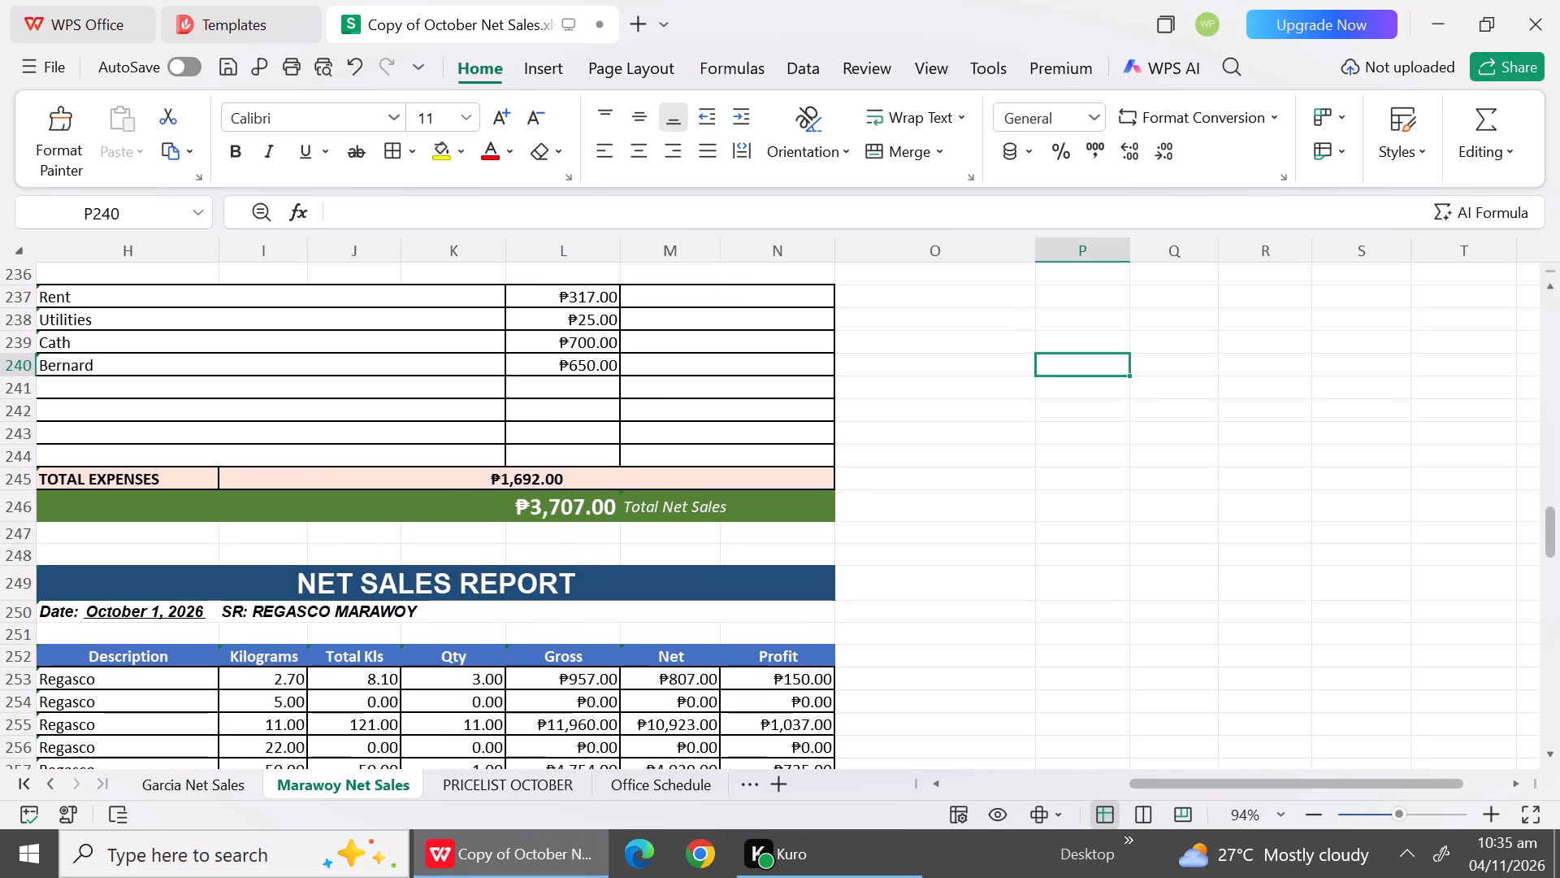
{"action": "double_click", "coordinate": [160, 606]}
{"action": "key", "text": "BackSpace"}
{"action": "type", "text": "24"}
{"action": "left_click", "coordinate": [1185, 631]}
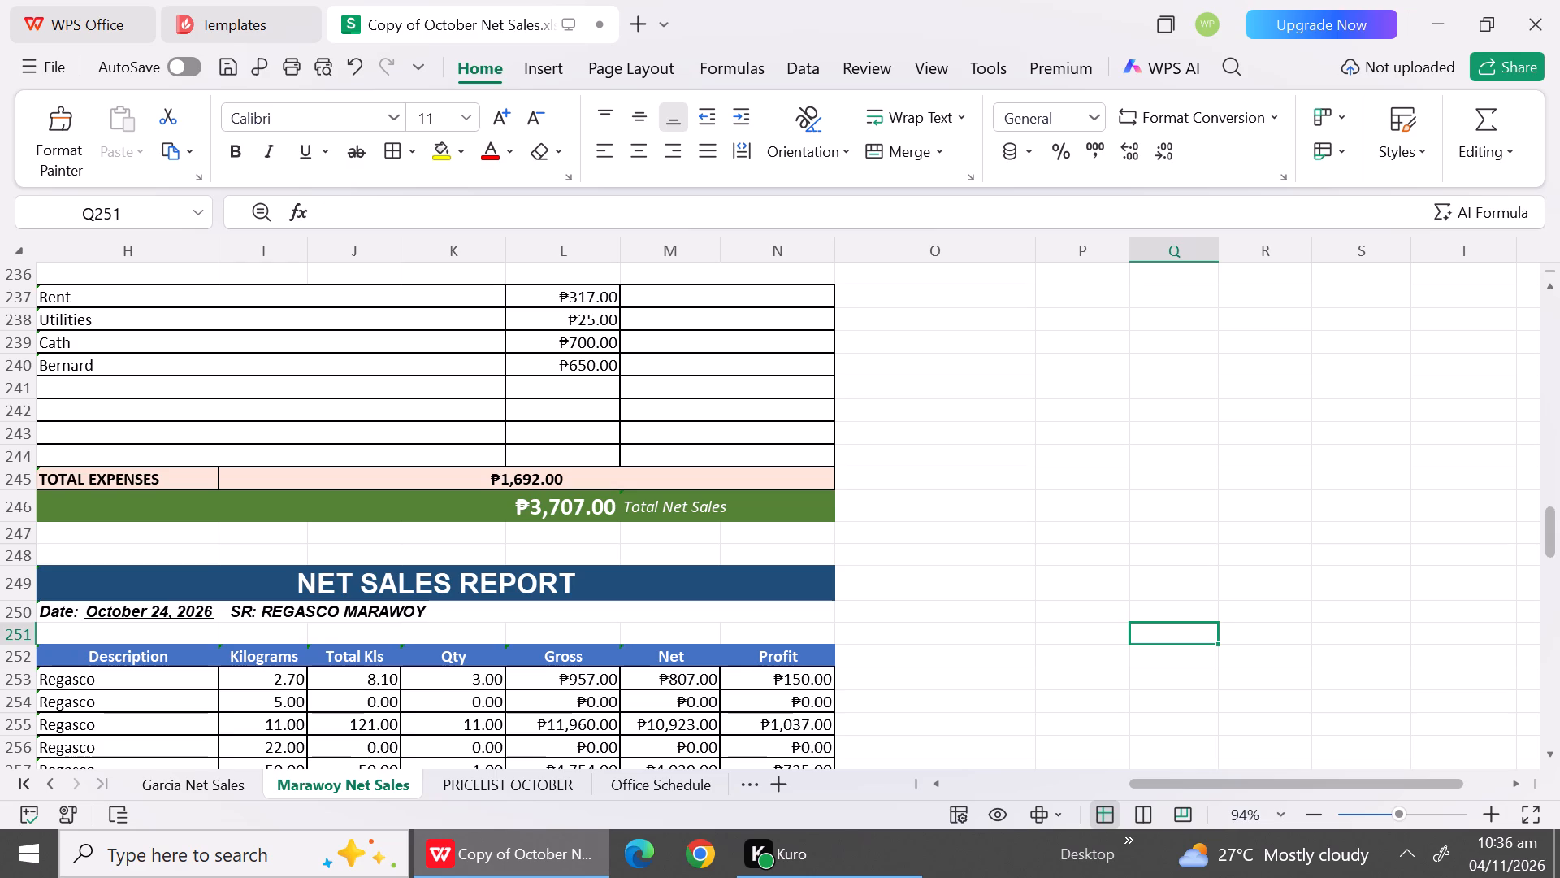
Set the 2.70 kg Regasco row of the October 24 report to quantity 1, gross 366 and net 319.
{"action": "triple_click", "coordinate": [1556, 753]}
{"action": "triple_click", "coordinate": [1556, 753]}
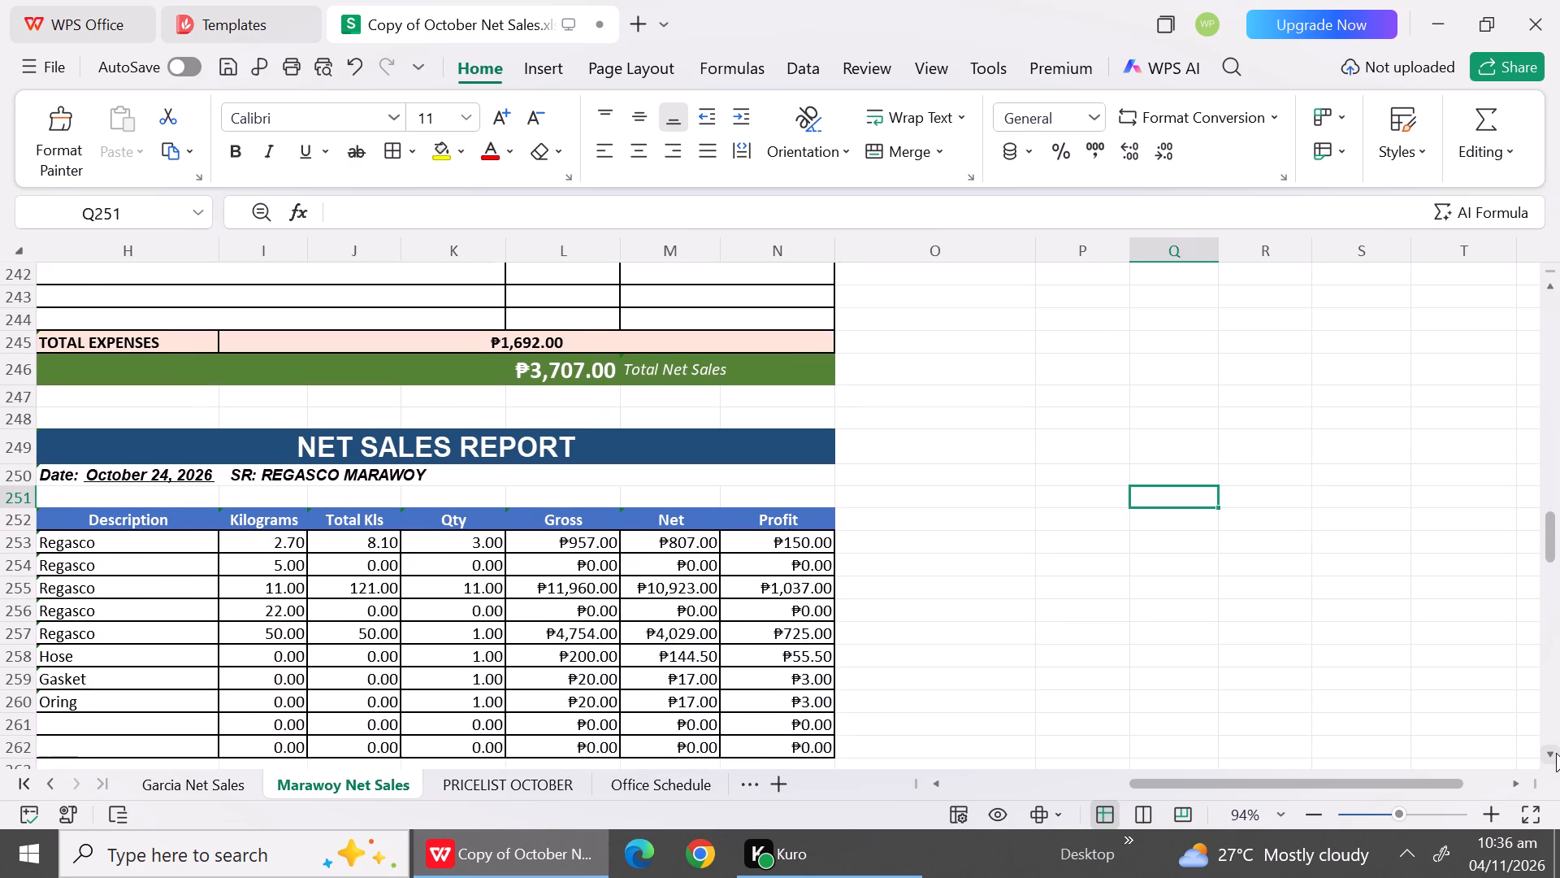
{"action": "double_click", "coordinate": [1556, 753]}
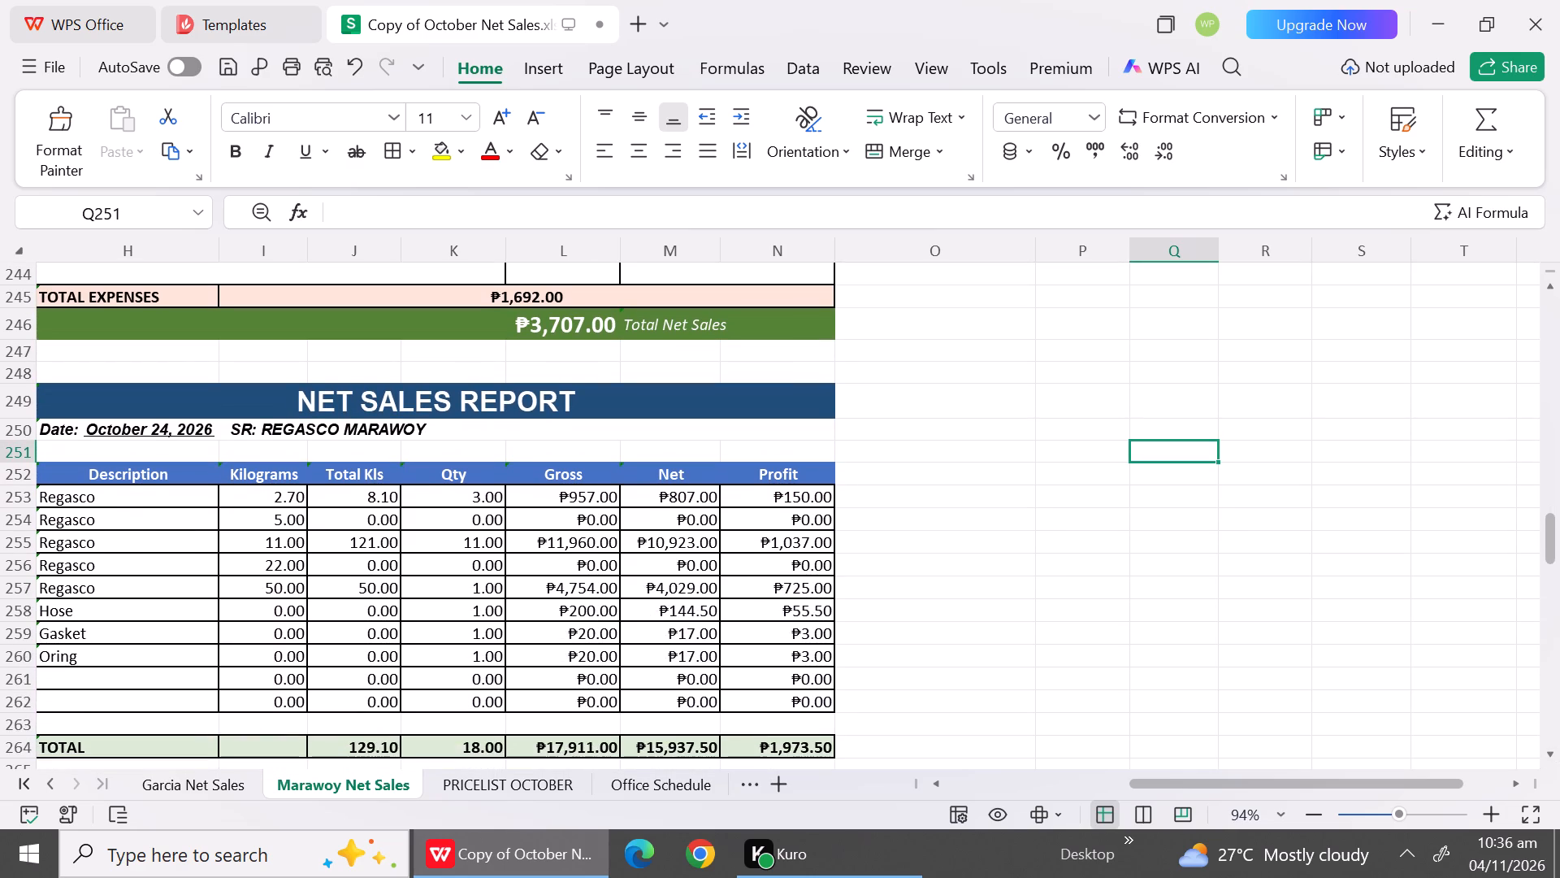
{"action": "left_click", "coordinate": [470, 499]}
{"action": "key", "text": "1"}
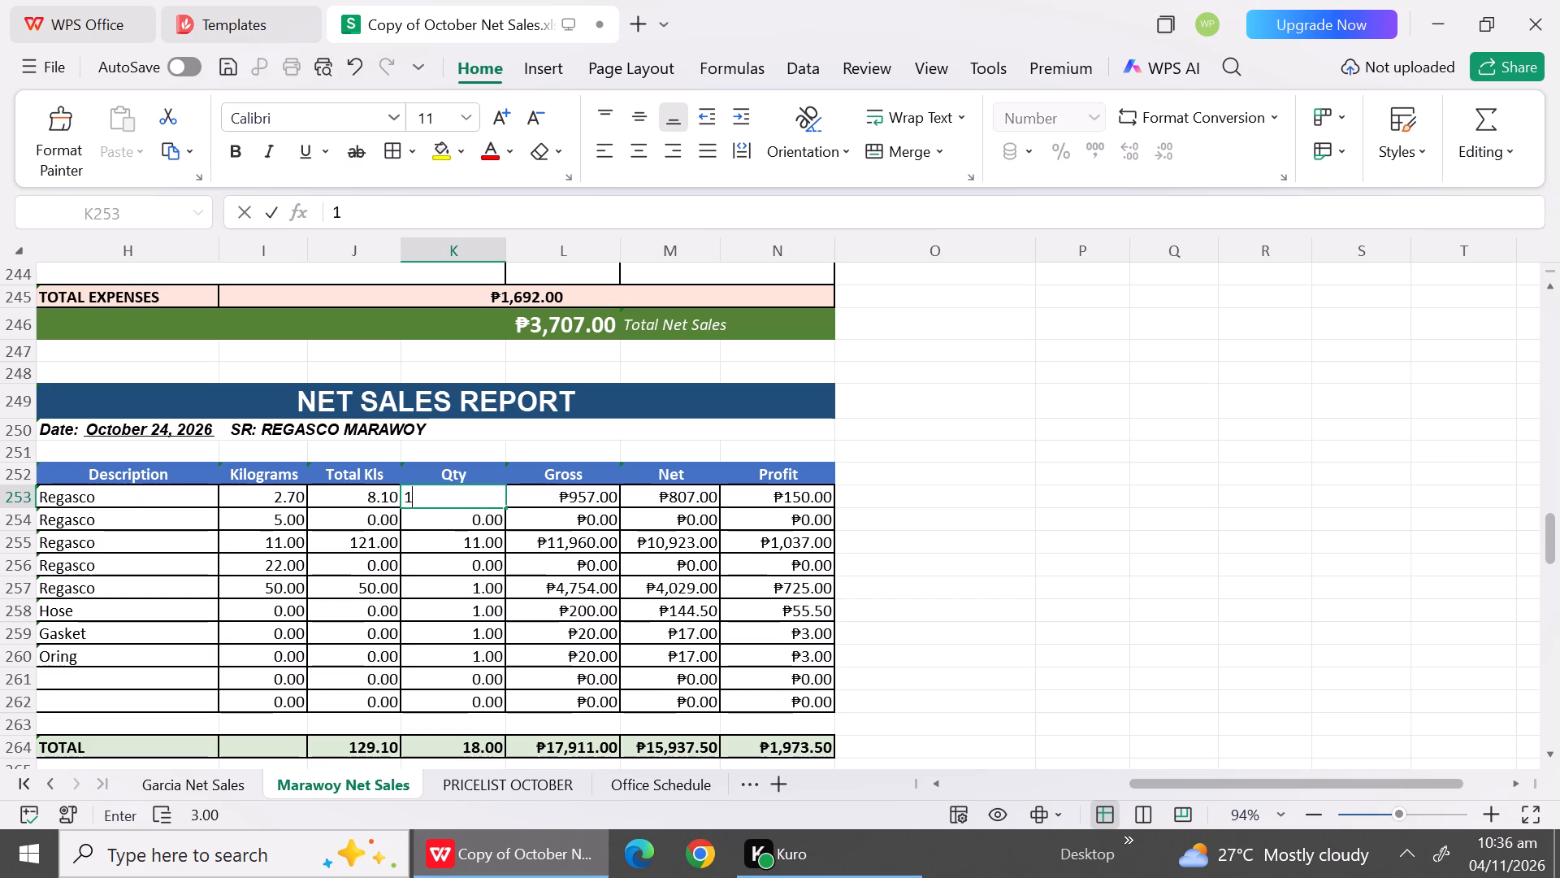
{"action": "key", "text": "Right"}
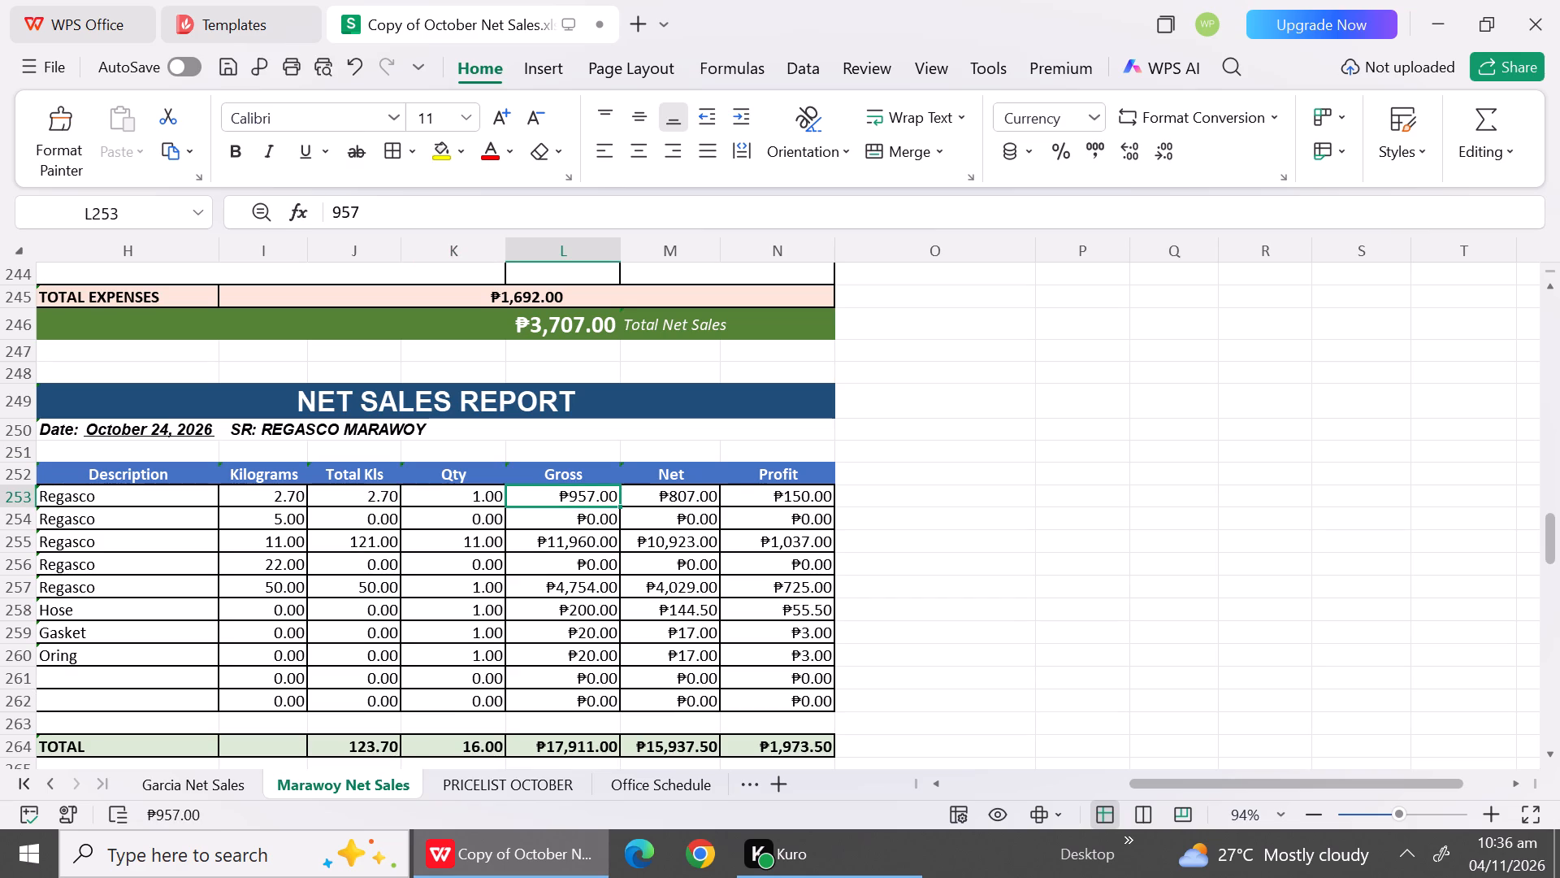
{"action": "type", "text": "366"}
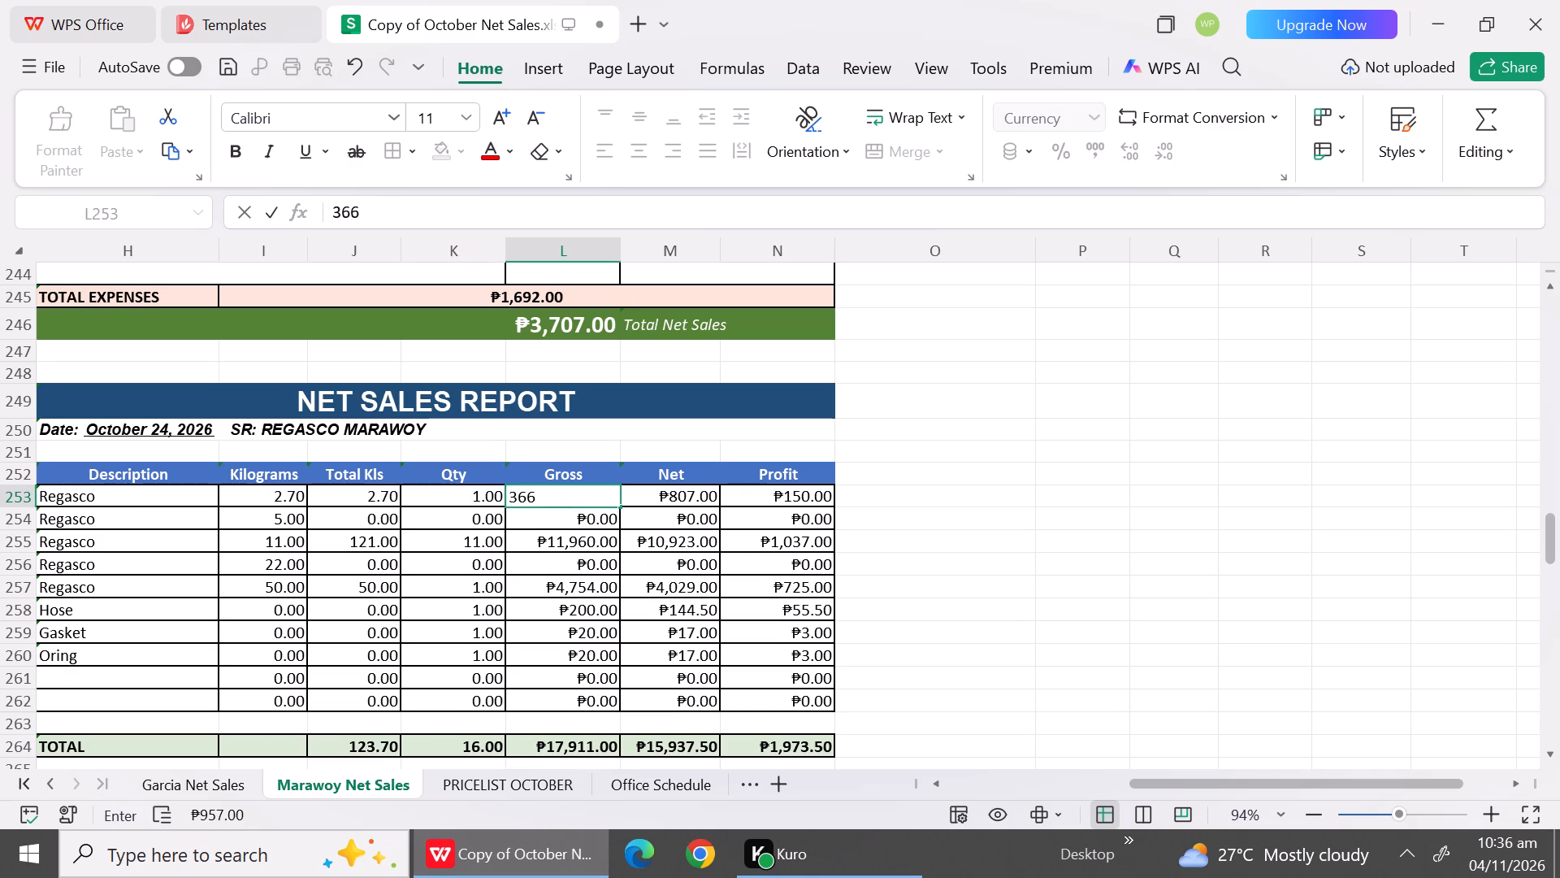
{"action": "key", "text": "Right"}
{"action": "type", "text": "31"}
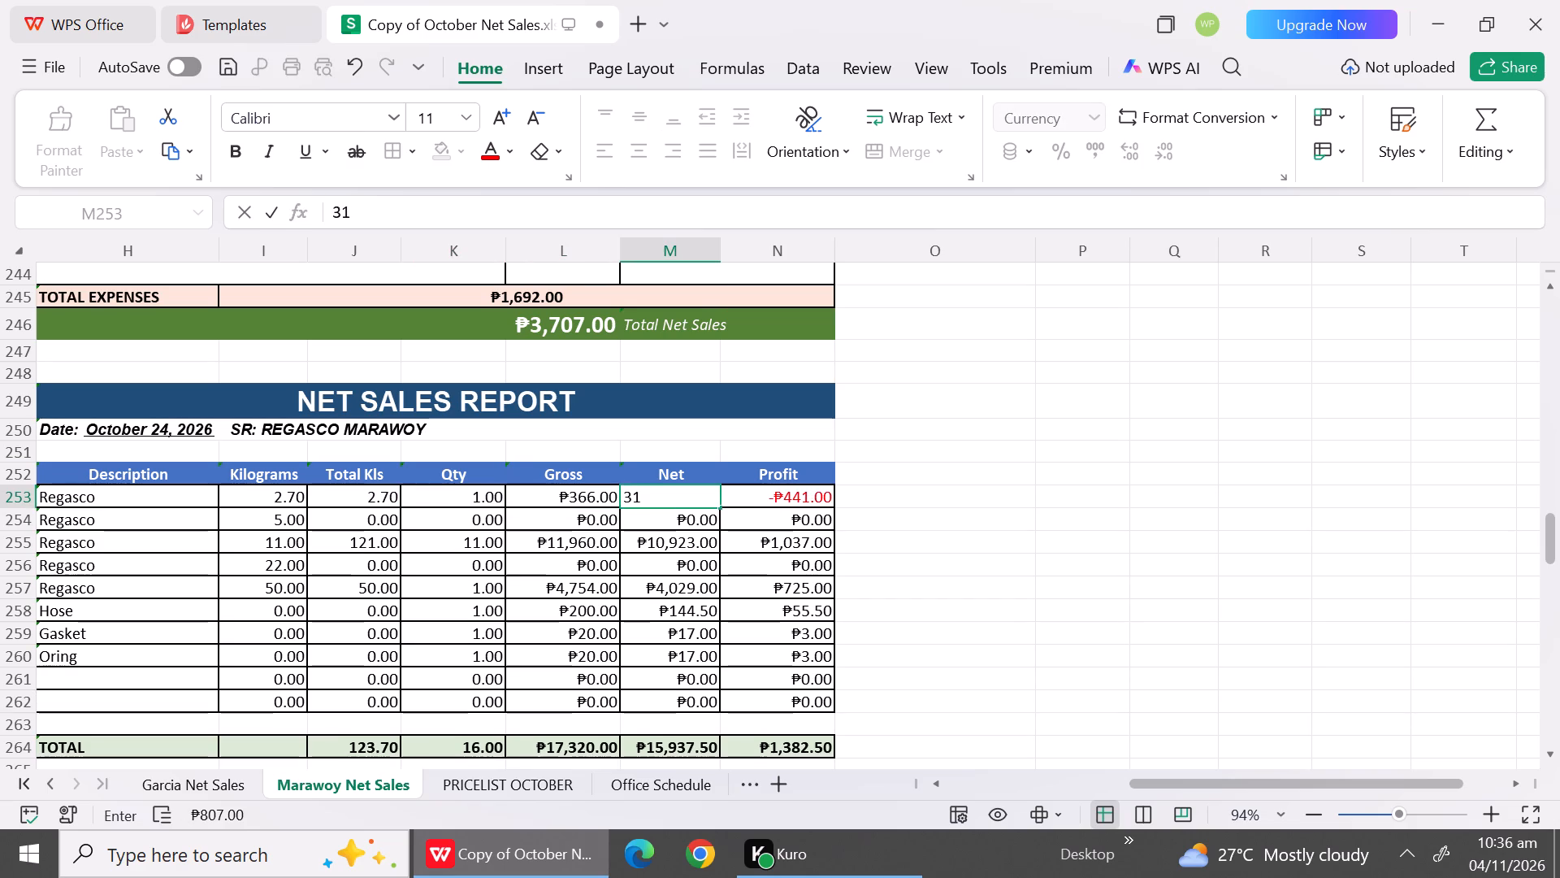
{"action": "key", "text": "9"}
{"action": "left_click", "coordinate": [521, 579]}
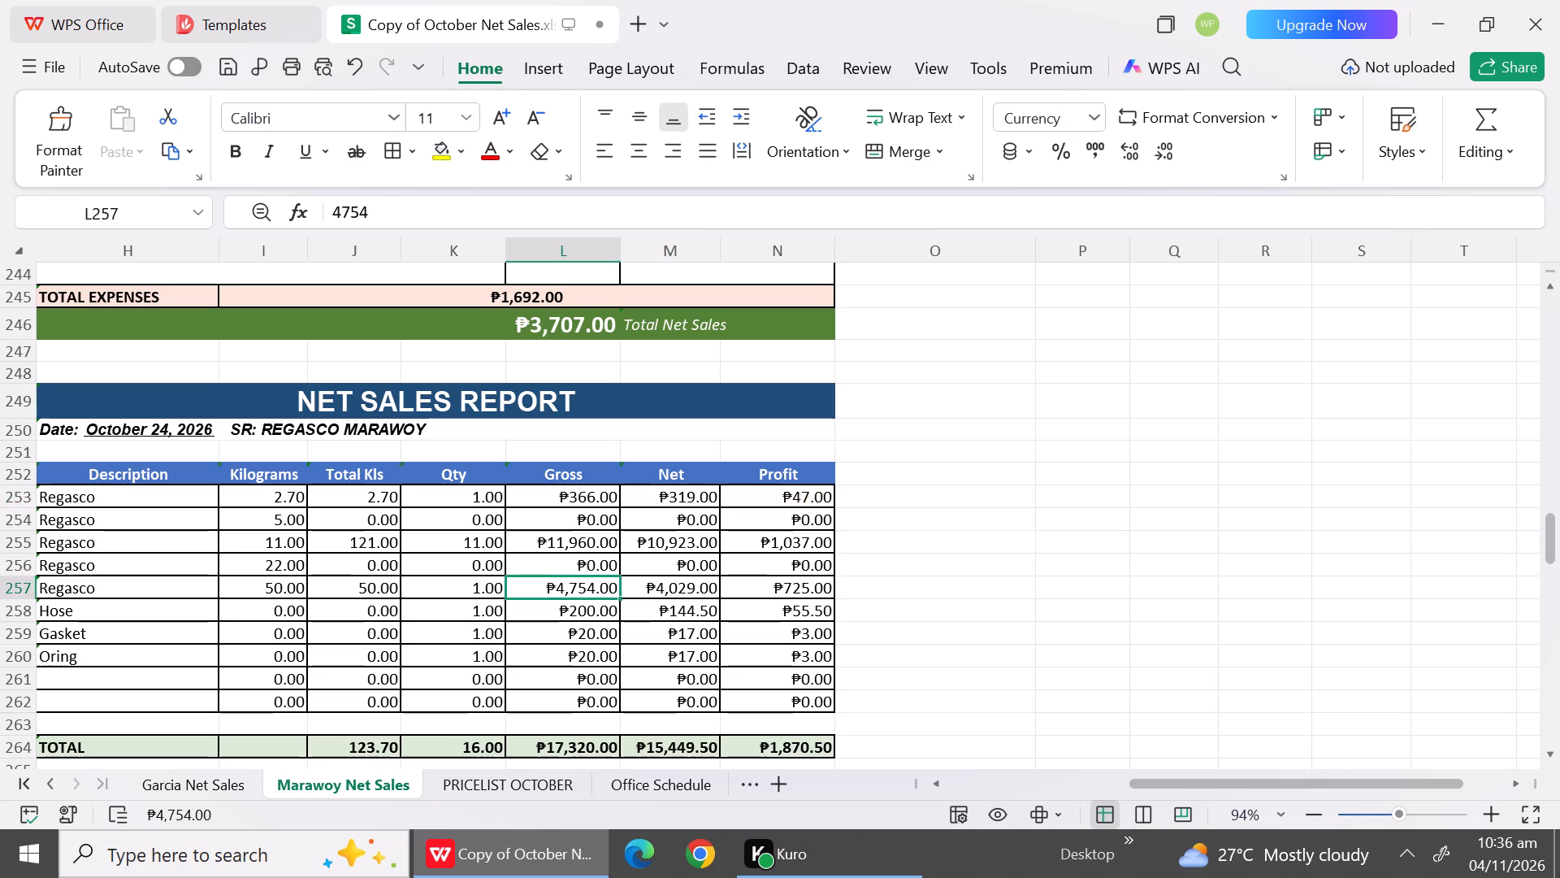
{"action": "left_click", "coordinate": [568, 520]}
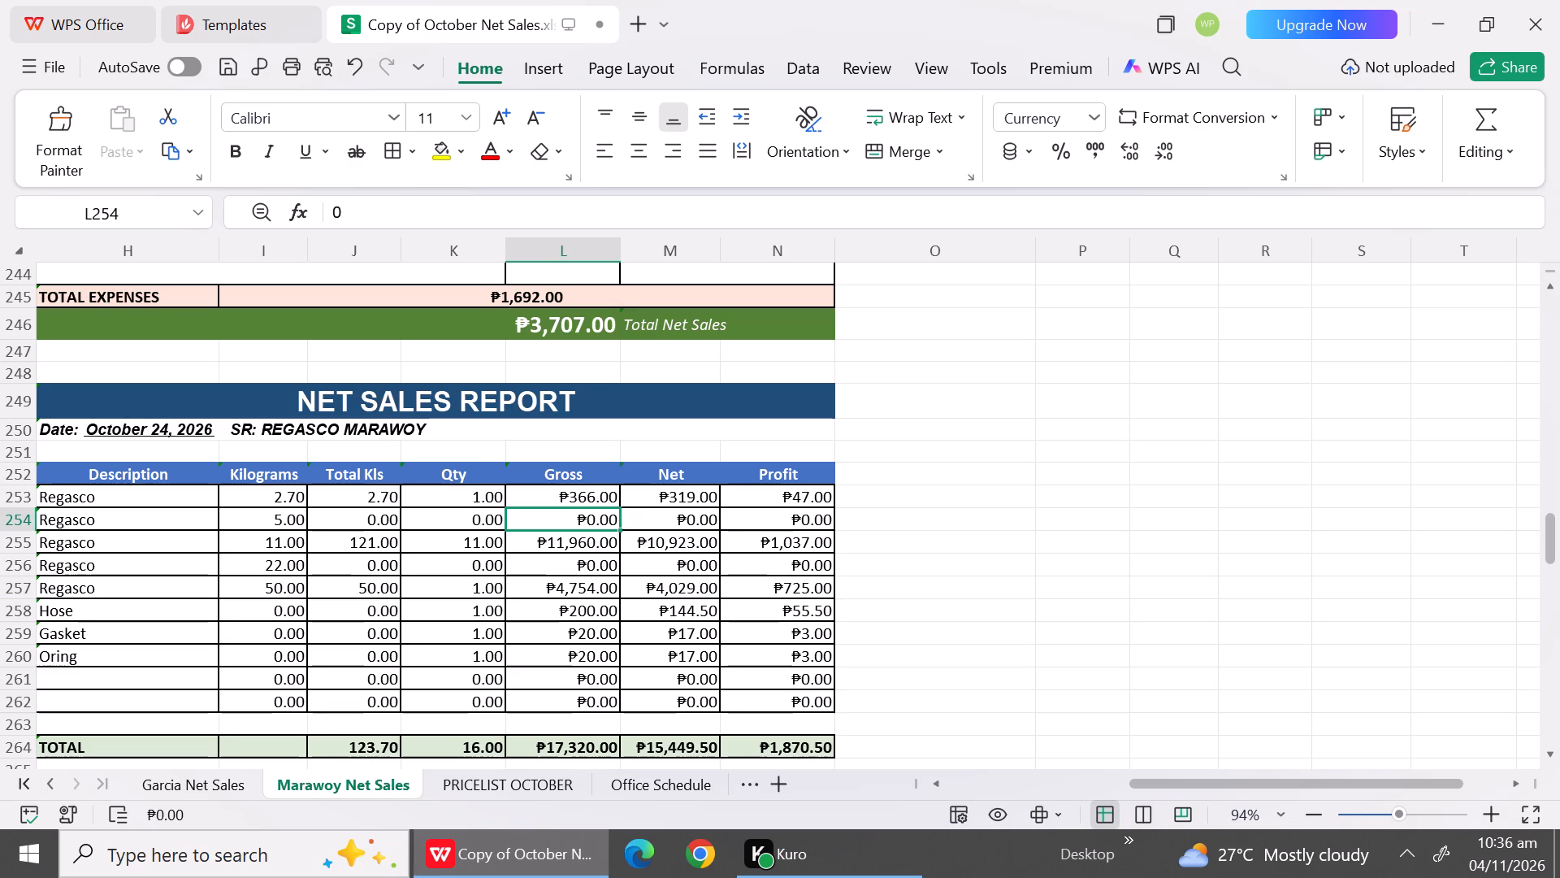
{"action": "left_click", "coordinate": [1143, 533]}
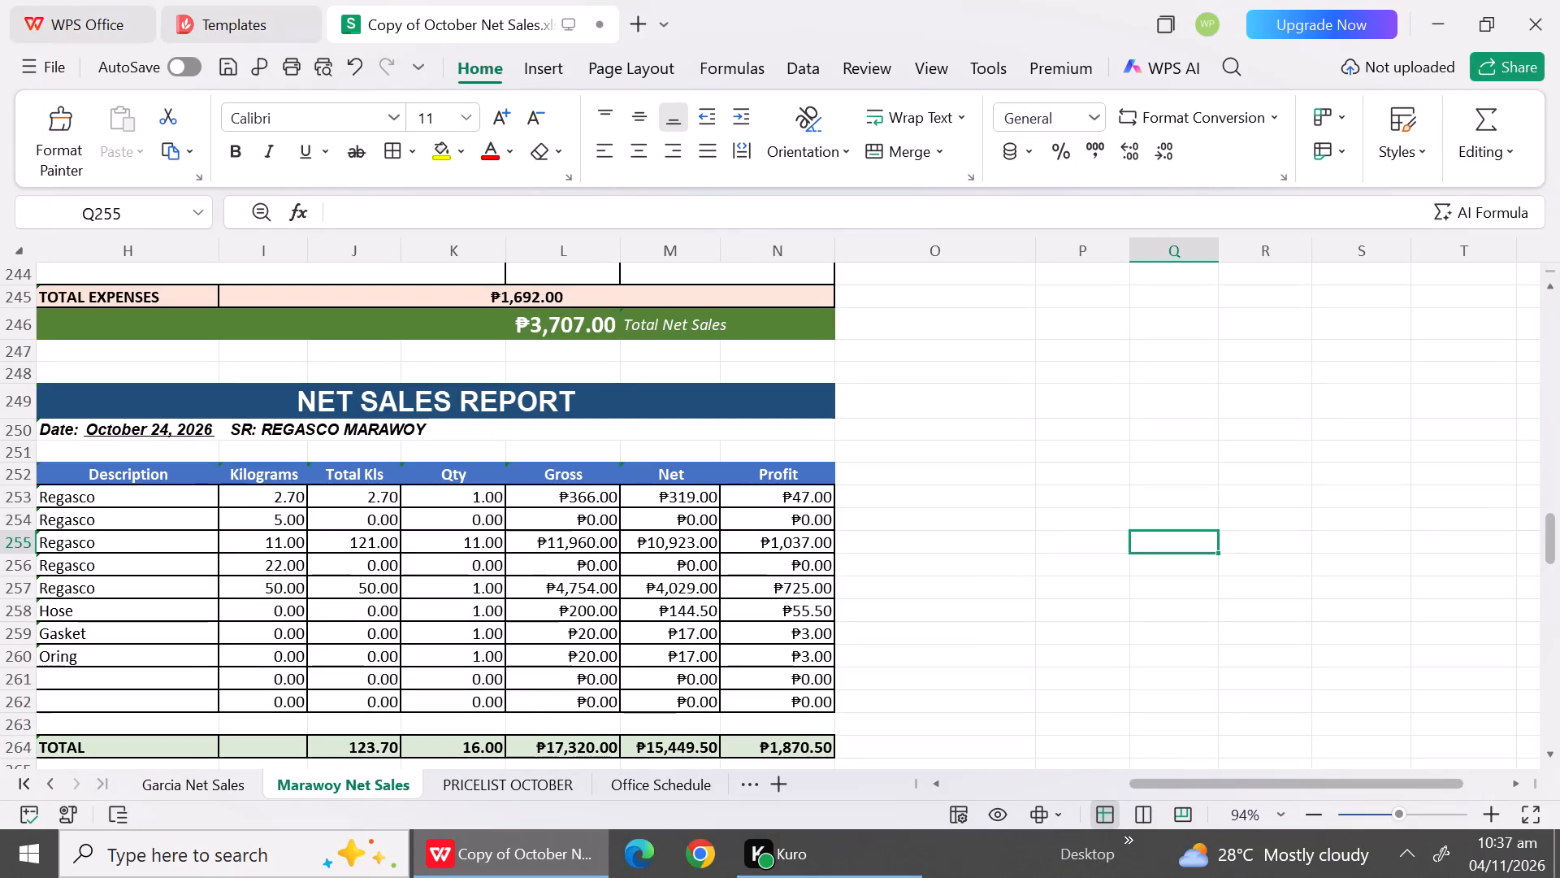
Set the quantity of the 11 kg Regasco row in the October 24 report to 14.
{"action": "left_click", "coordinate": [471, 550]}
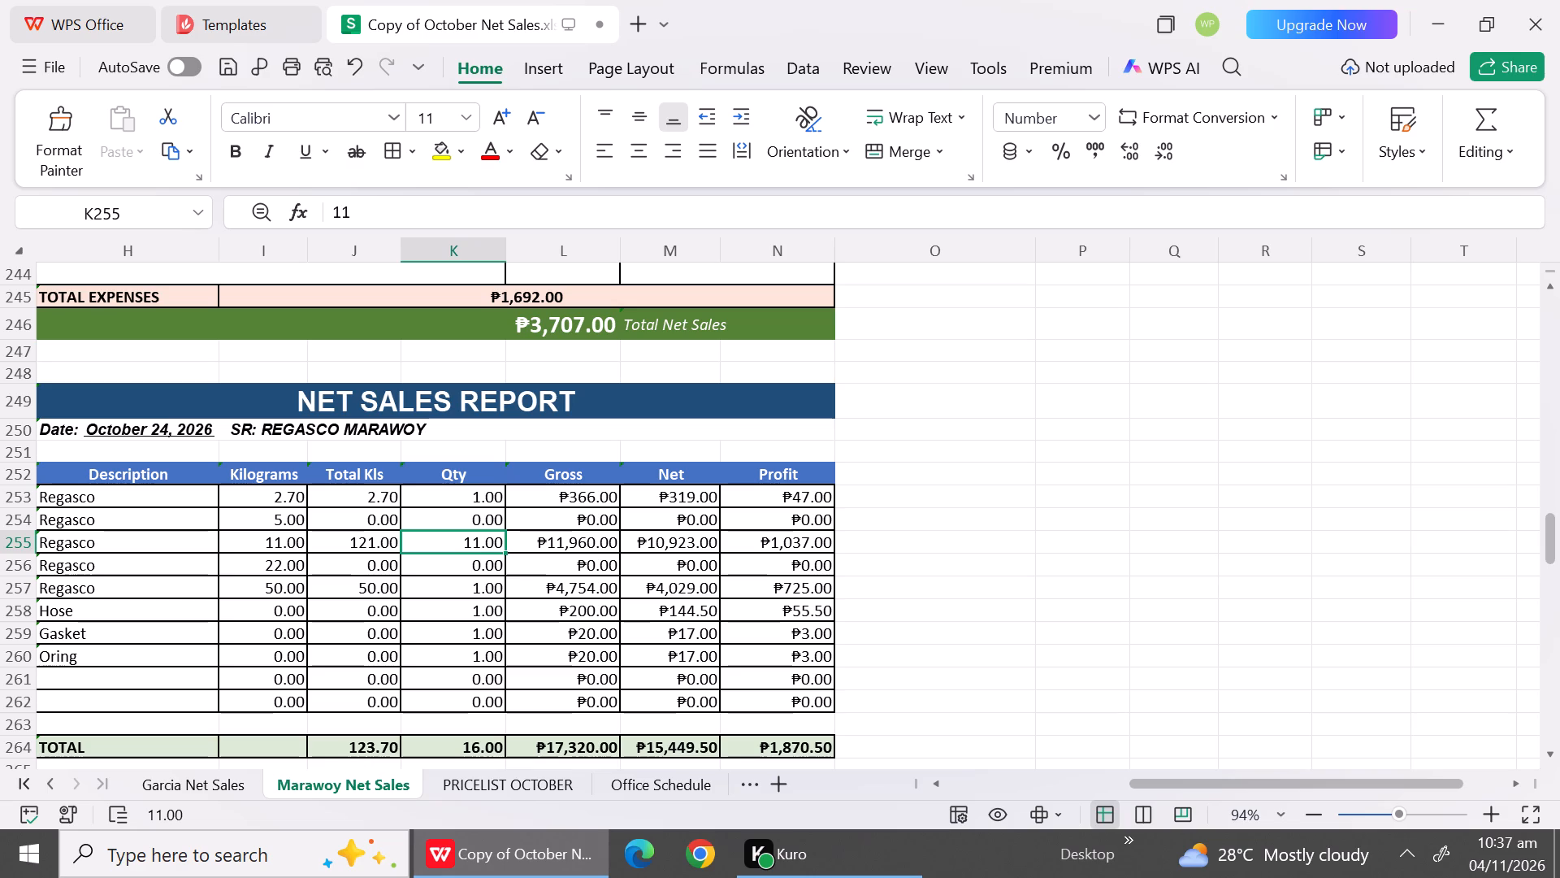
{"action": "type", "text": "14"}
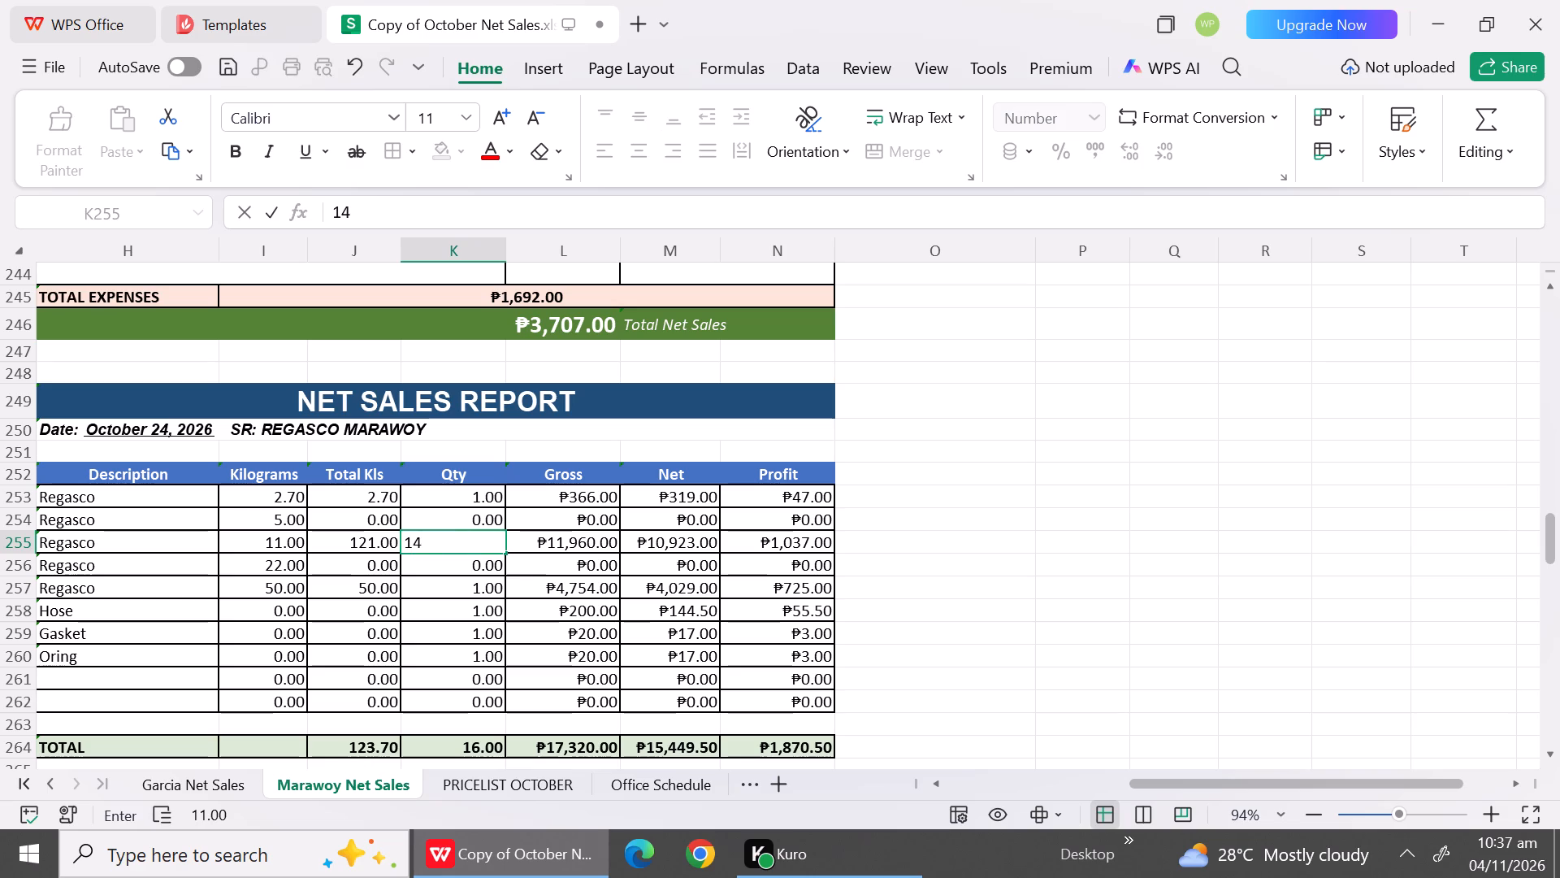
Calculate 32736 minus 15959 in scratch cell P255 beside the October 24 report.
{"action": "left_click", "coordinate": [1050, 553]}
{"action": "key", "text": "shift+plus"}
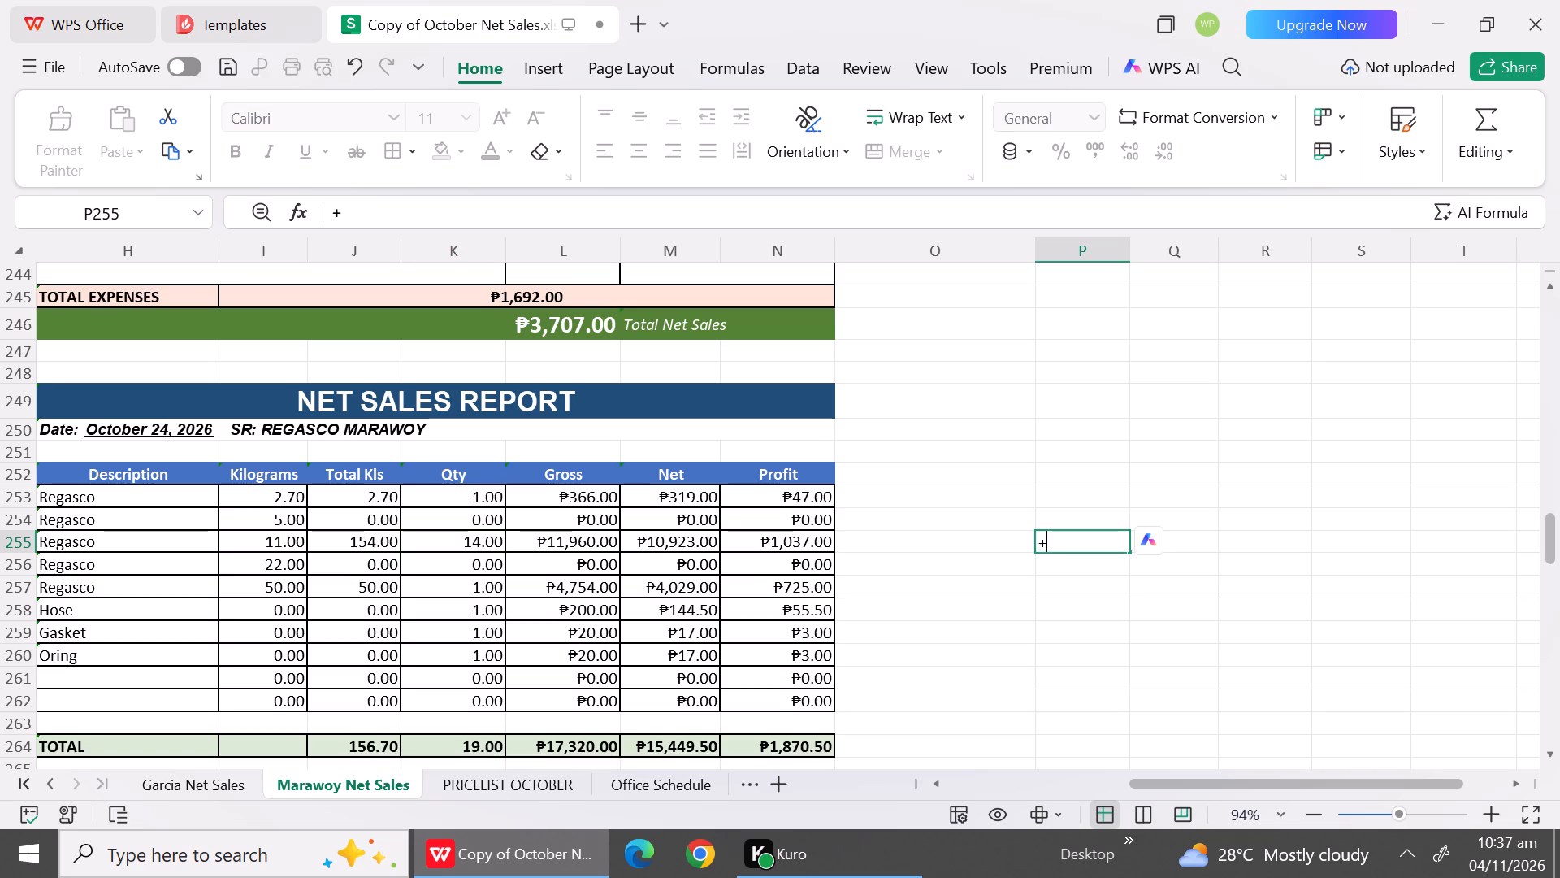
{"action": "key", "text": "BackSpace"}
{"action": "key", "text": "equal"}
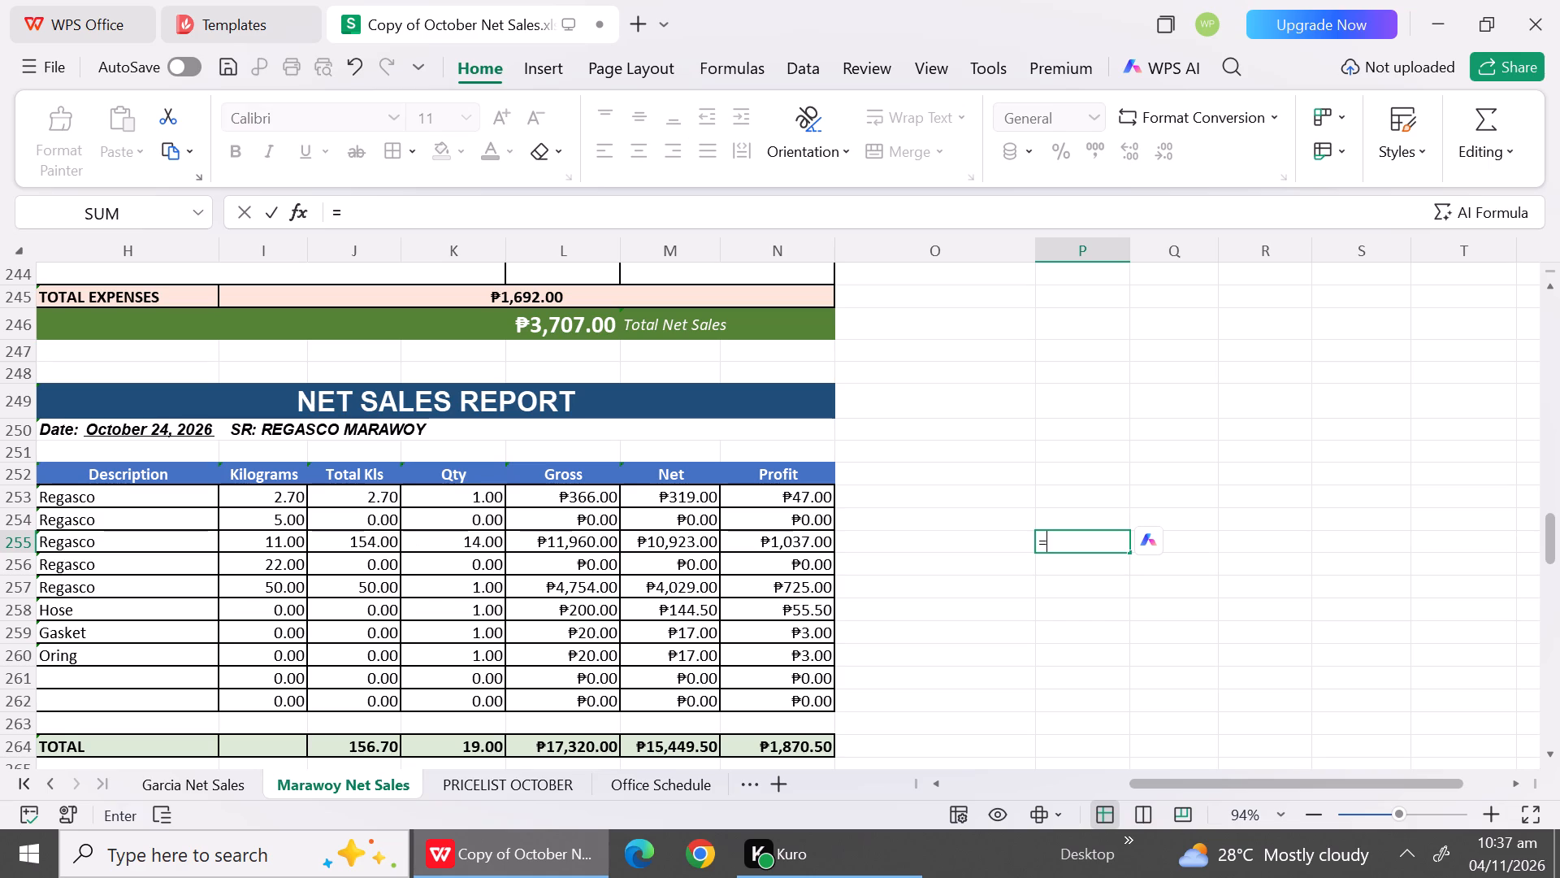
{"action": "type", "text": "32"}
{"action": "type", "text": "736"}
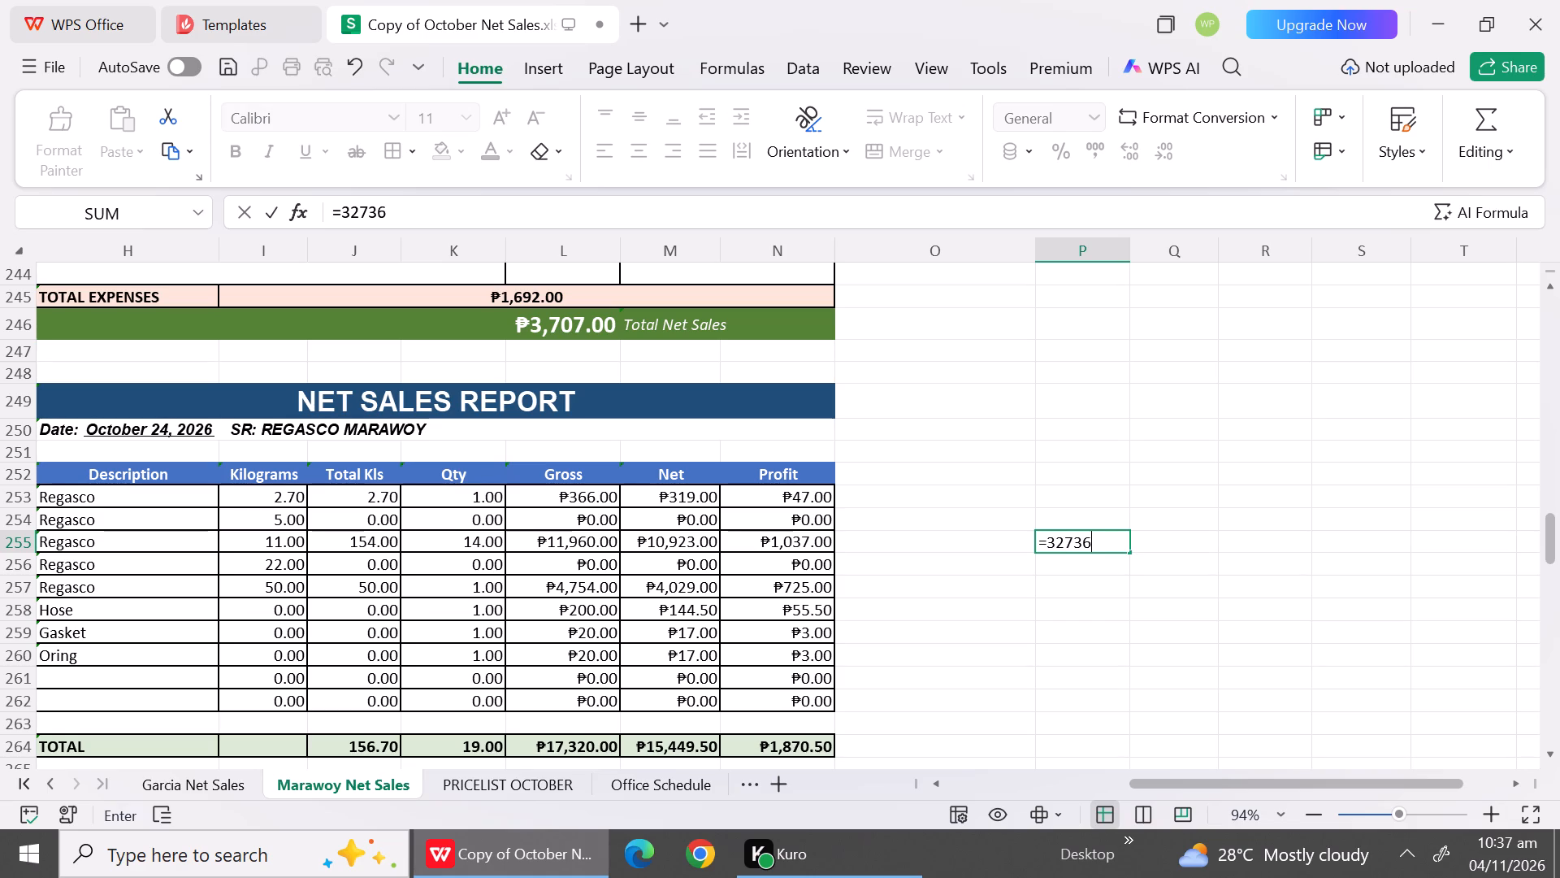
{"action": "key", "text": "minus"}
{"action": "type", "text": "15"}
{"action": "type", "text": "959"}
{"action": "key", "text": "Return"}
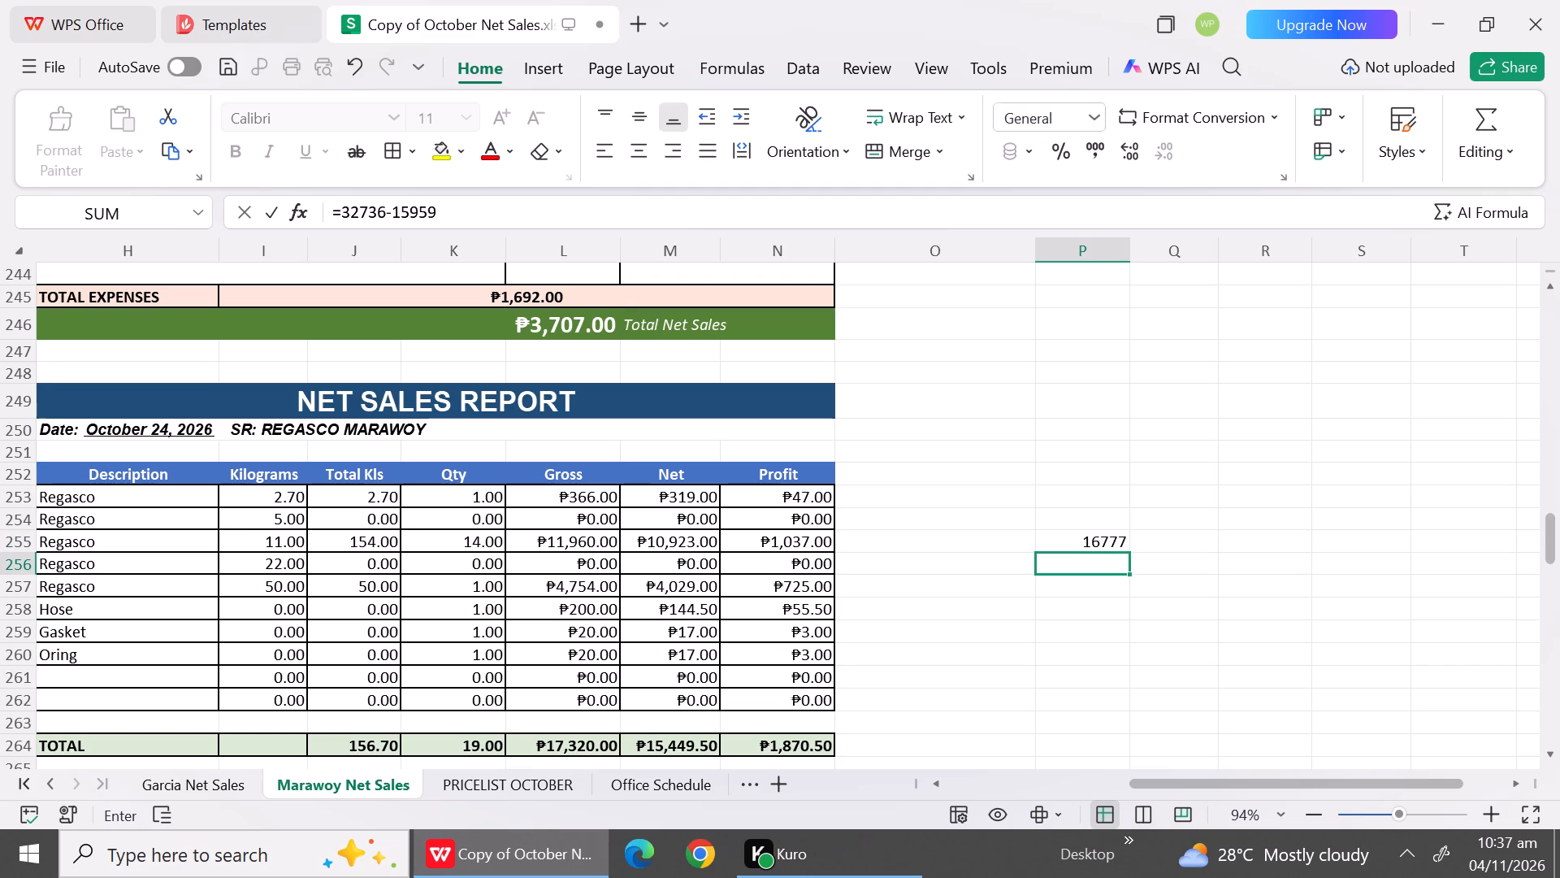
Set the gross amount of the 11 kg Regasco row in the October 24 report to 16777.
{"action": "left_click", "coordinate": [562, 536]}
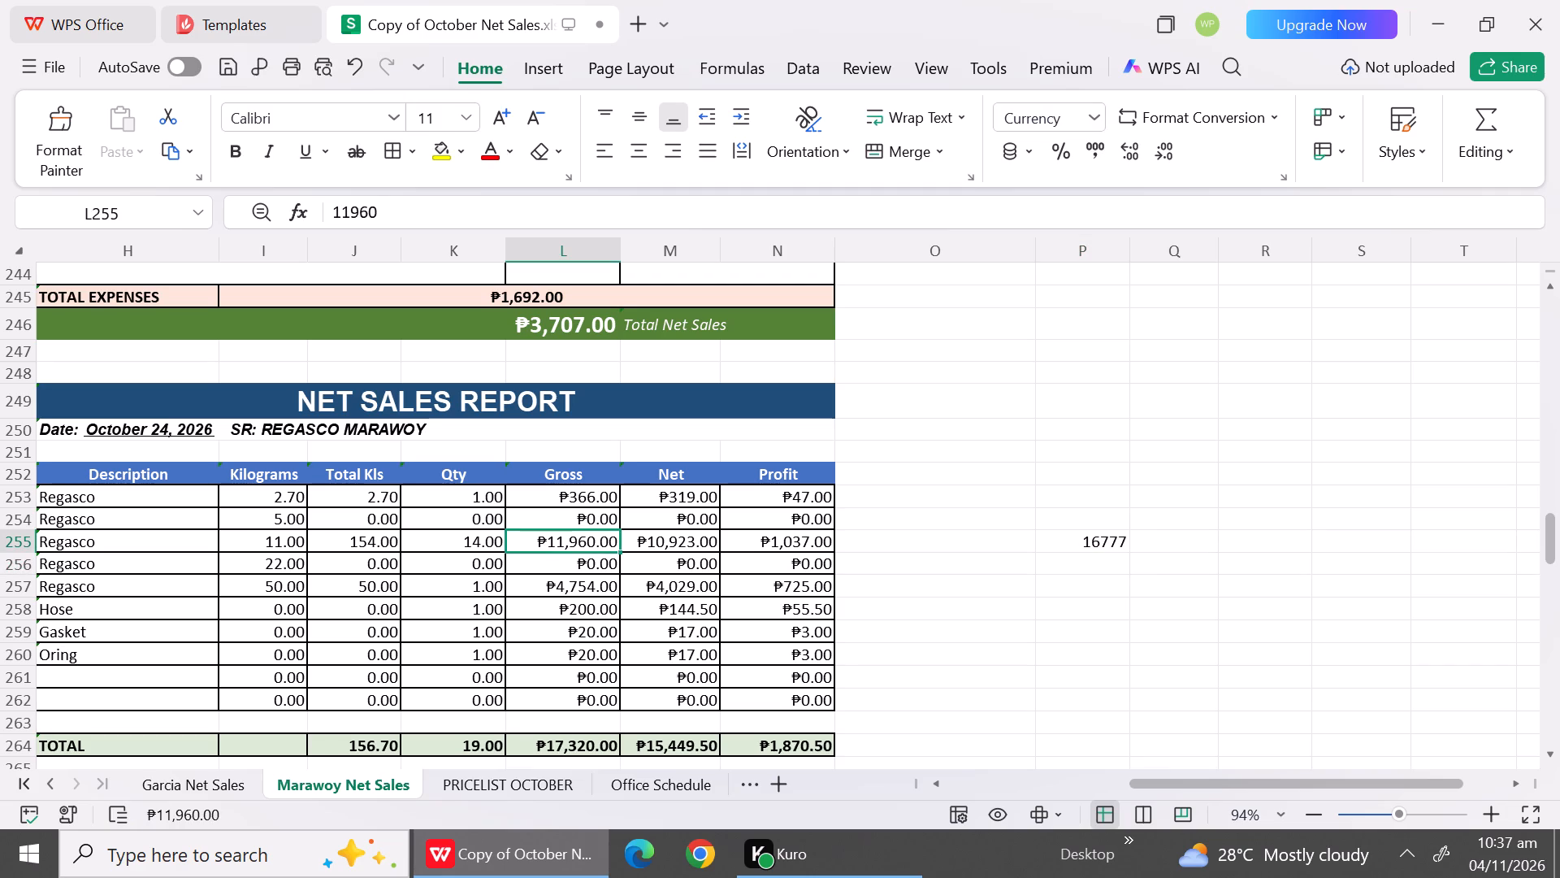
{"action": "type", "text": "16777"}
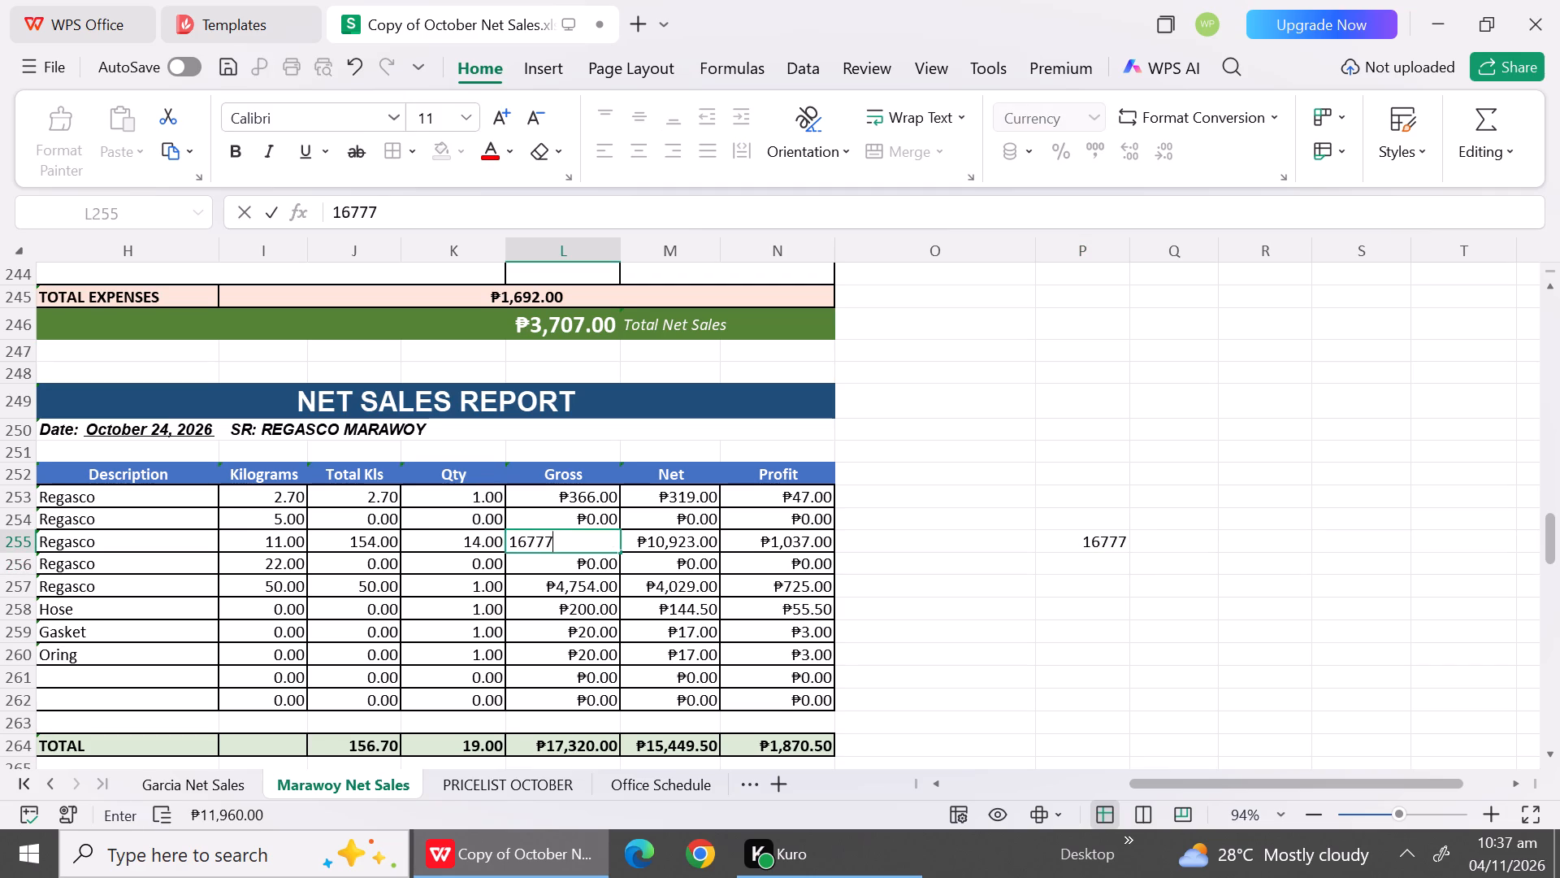
Replace the calculation in scratch cell P255 with 1186 multiplied by 14.
{"action": "left_click", "coordinate": [1121, 548]}
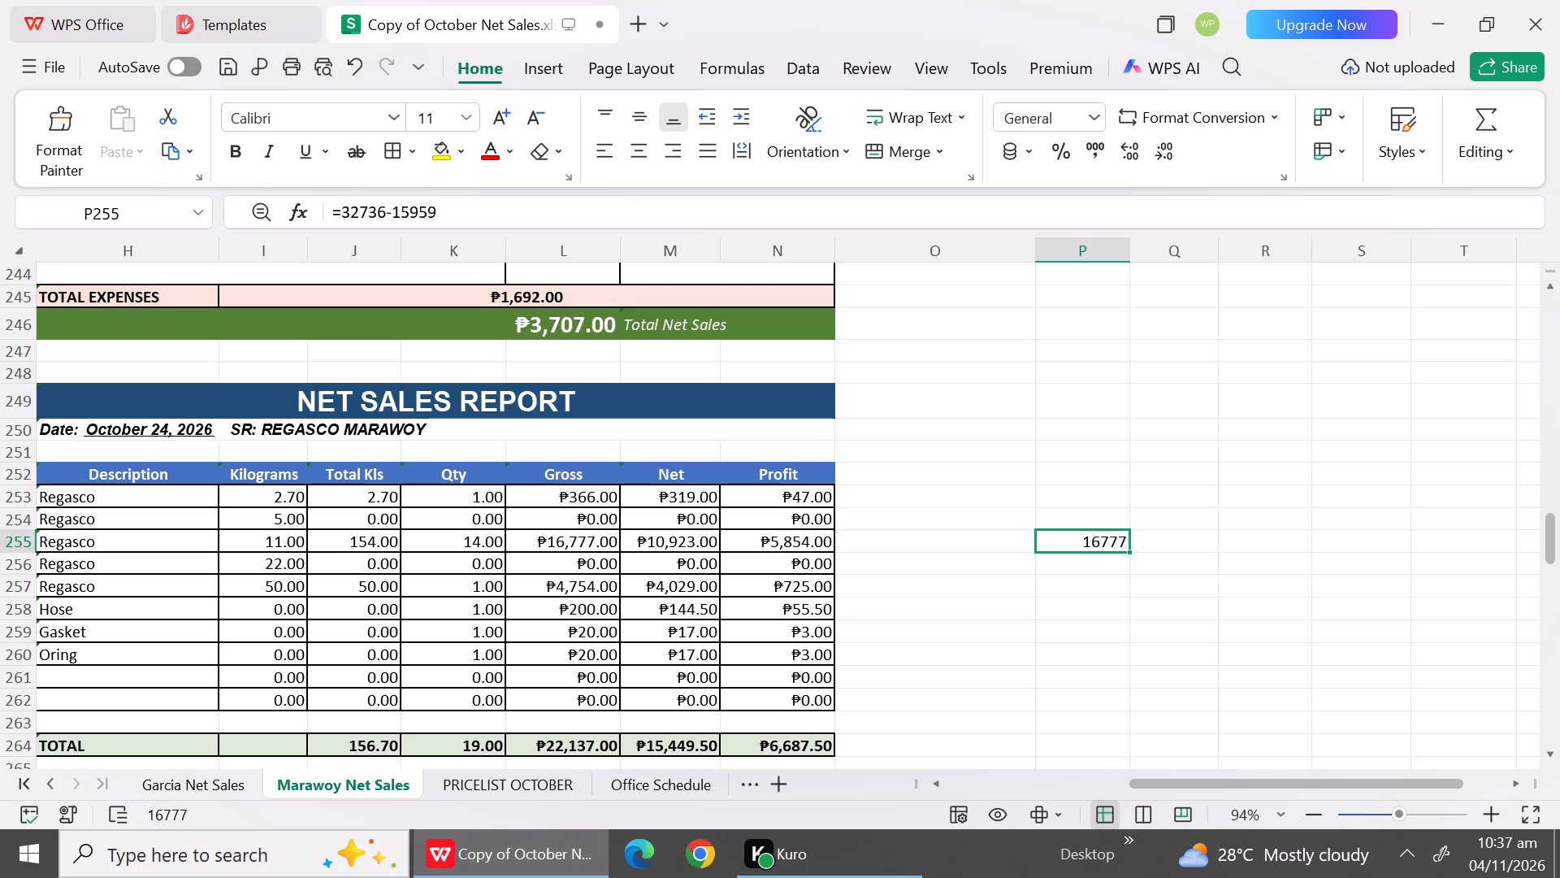
{"action": "key", "text": "BackSpace"}
{"action": "key", "text": "equal"}
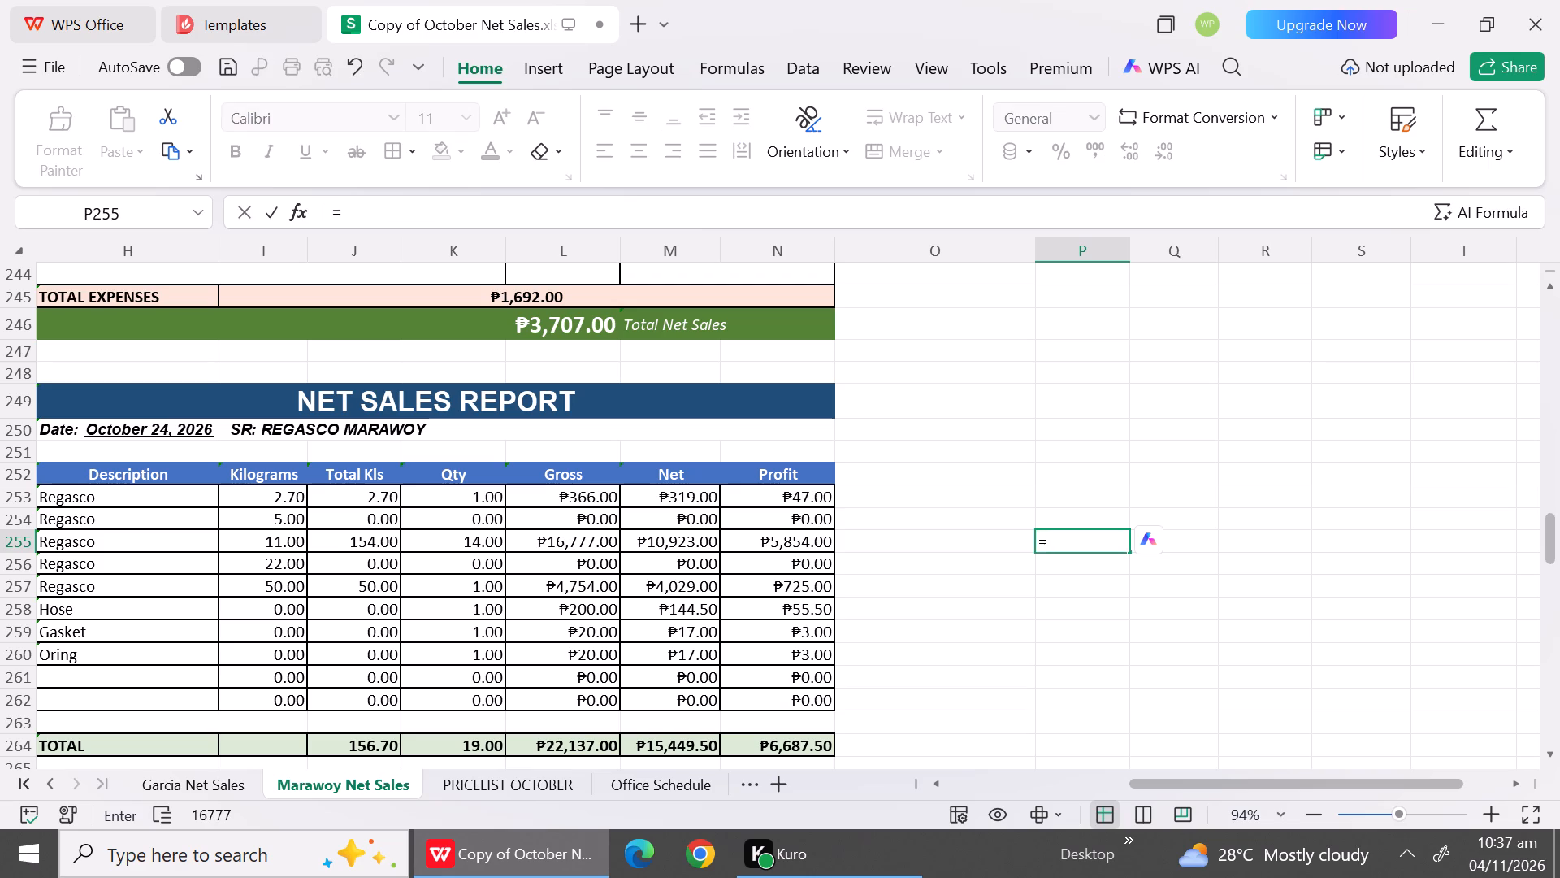
{"action": "type", "text": "1186"}
{"action": "key", "text": "shift+asterisk"}
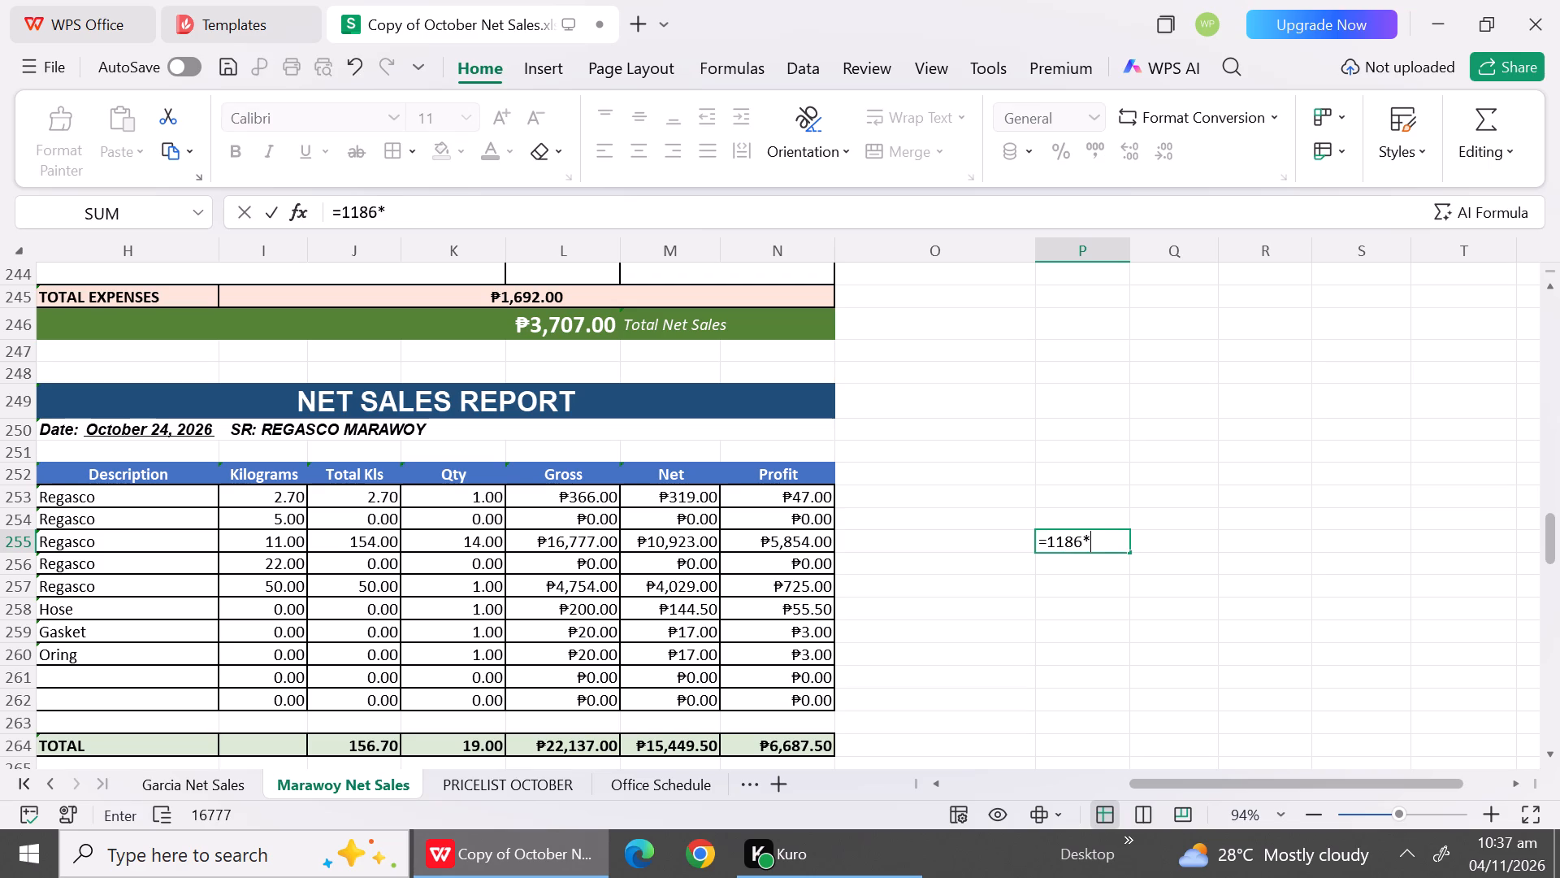
{"action": "key", "text": "1"}
{"action": "key", "text": "4"}
{"action": "key", "text": "Return"}
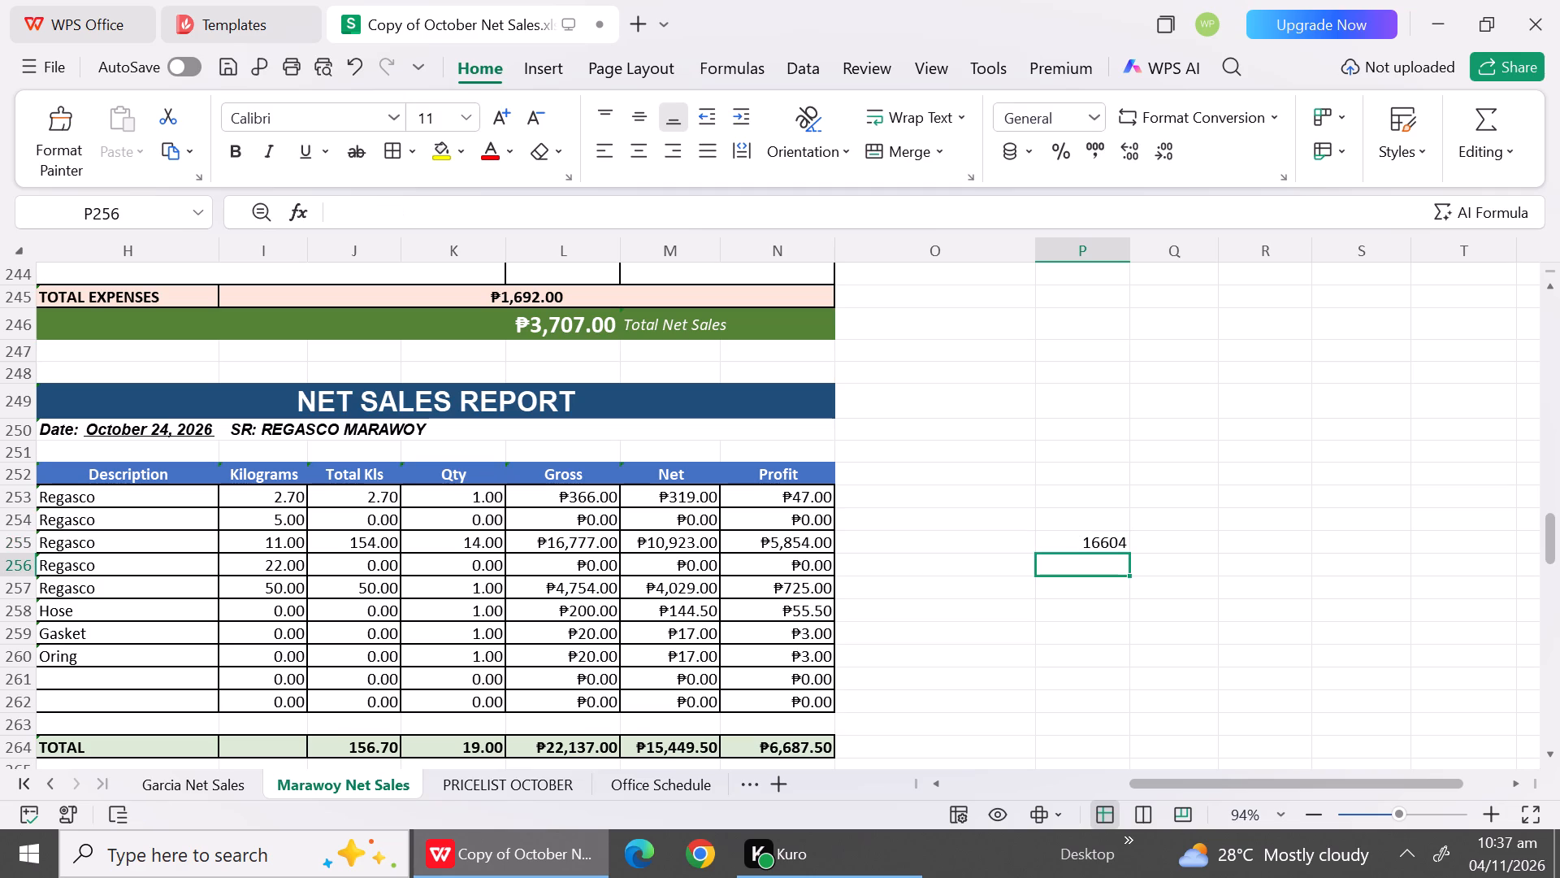
Set the net amount of the 11 kg Regasco row in the October 24 report to 16604.
{"action": "left_click", "coordinate": [688, 541]}
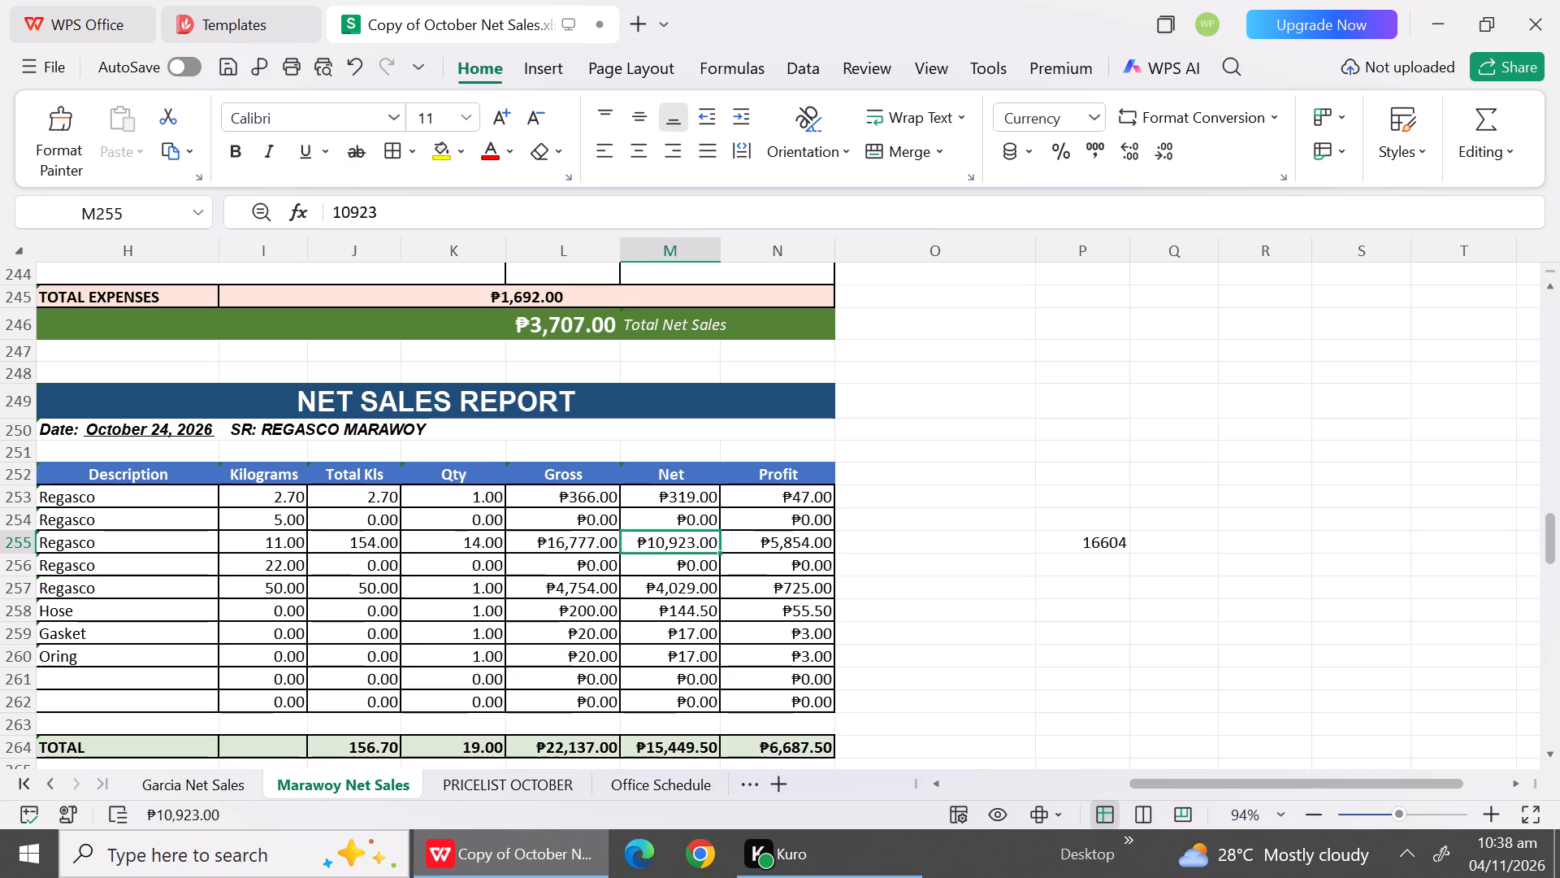
{"action": "left_click", "coordinate": [678, 541]}
{"action": "key", "text": "1"}
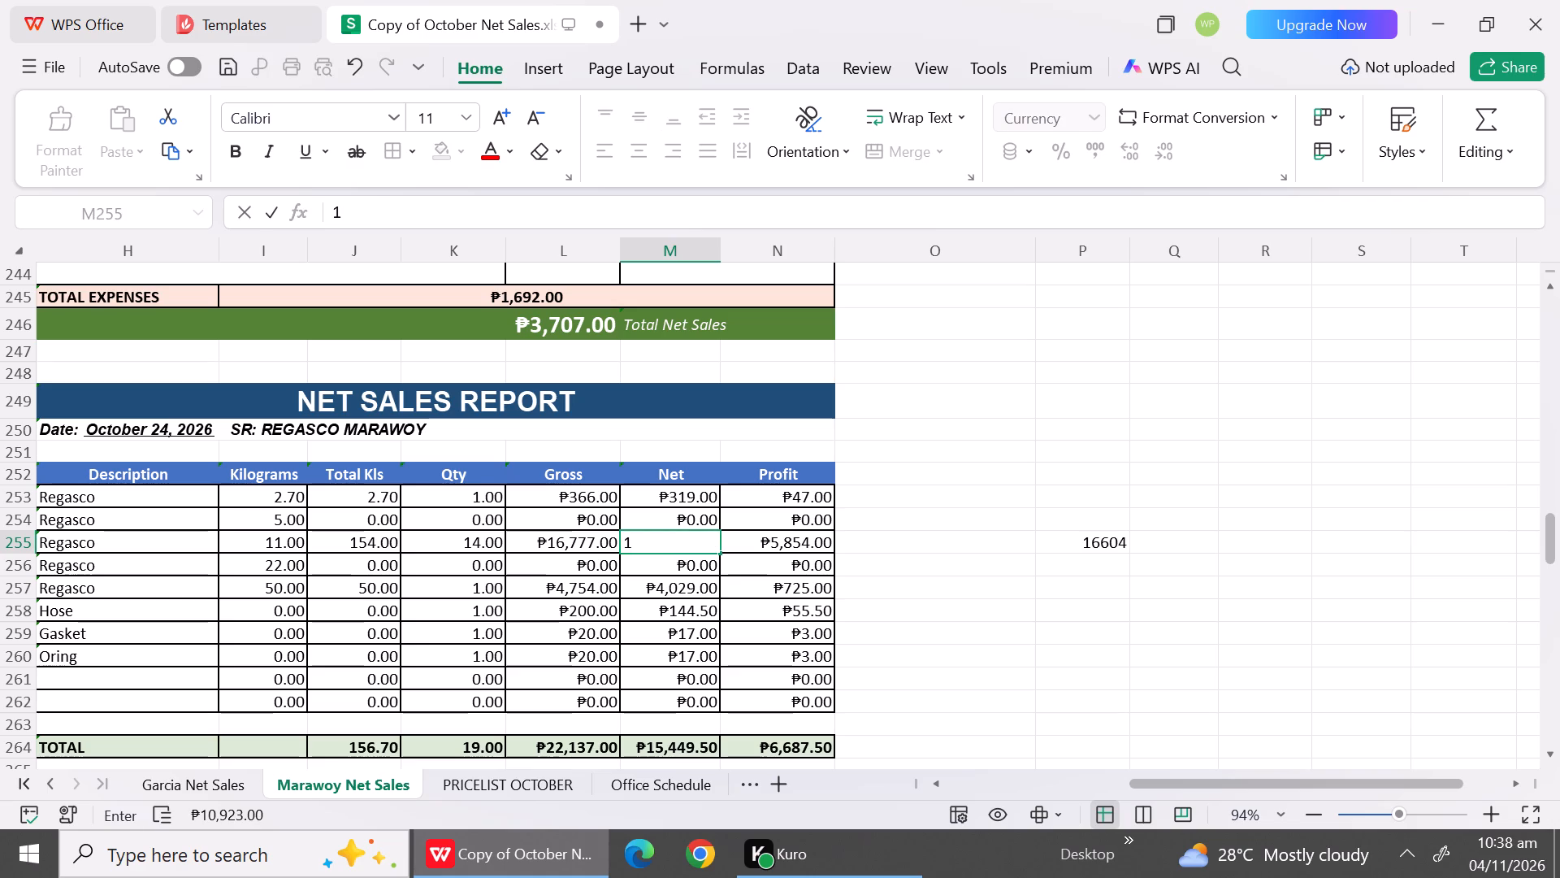
{"action": "type", "text": "66"}
{"action": "type", "text": "04"}
{"action": "left_click", "coordinate": [1042, 680]}
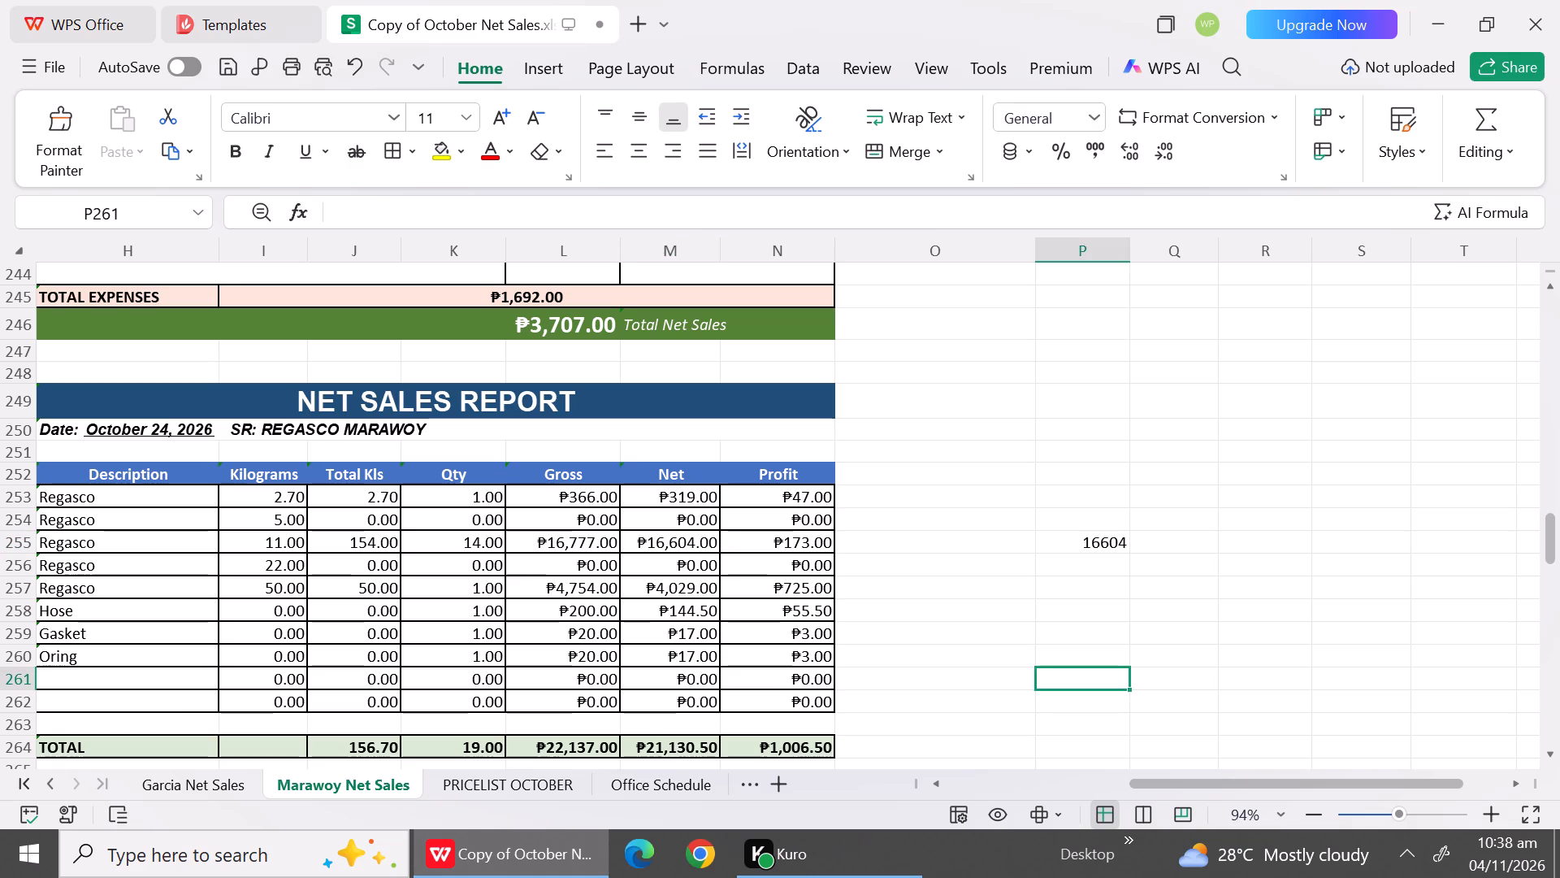
Change the formula in scratch cell P255 to multiply 1339 by 10.
{"action": "left_click", "coordinate": [1130, 540]}
{"action": "double_click", "coordinate": [1108, 540]}
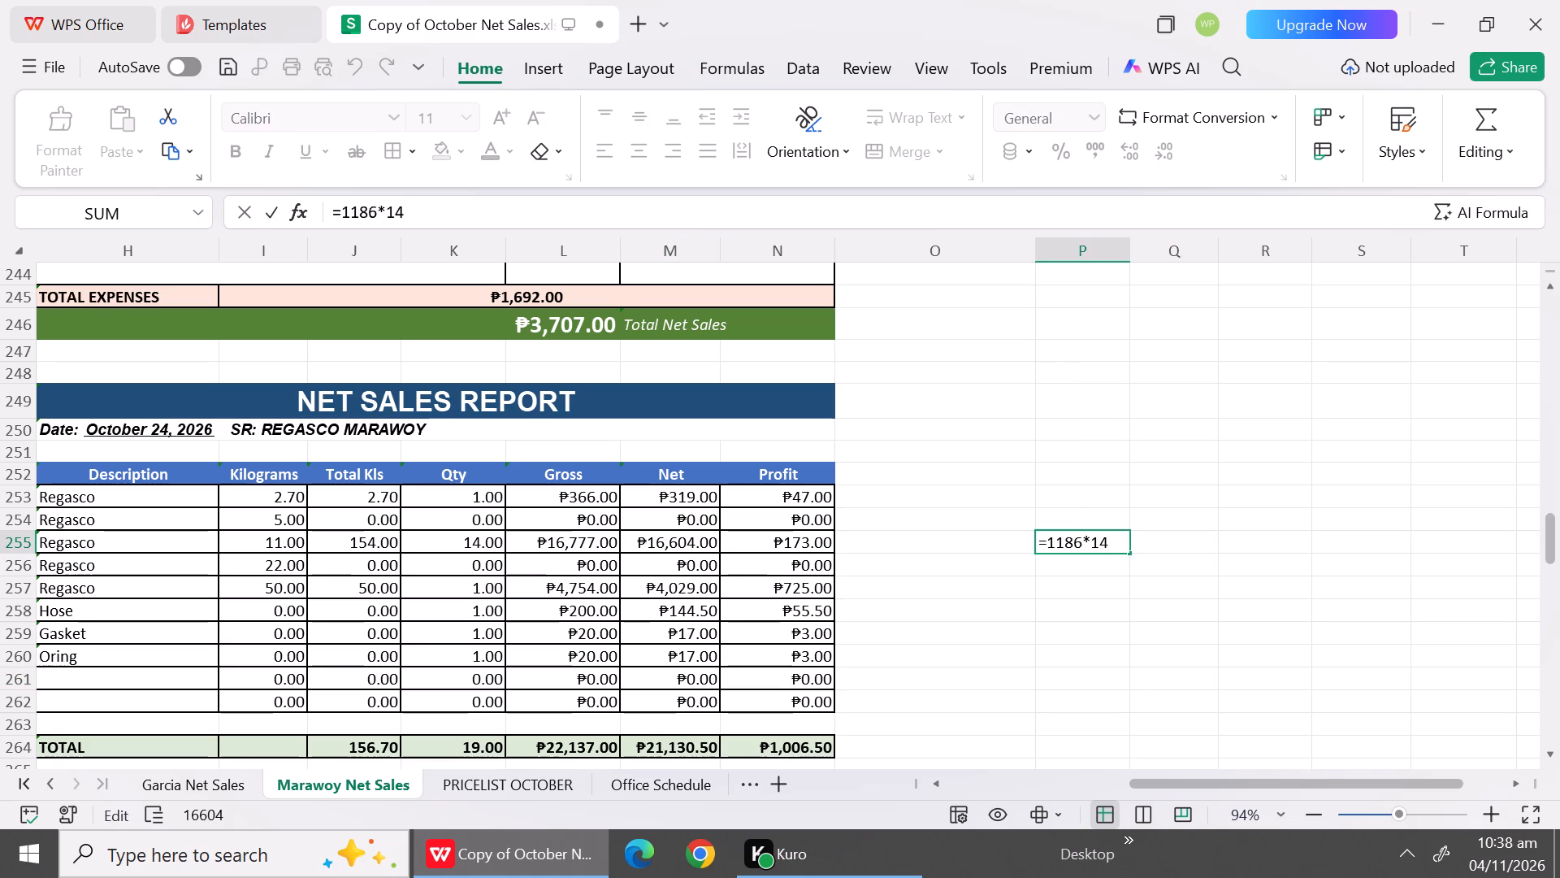
{"action": "key", "text": "BackSpace"}
{"action": "key", "text": "BackSpace"}
{"action": "key", "text": "BackSpace"}
{"action": "key", "text": "BackSpace"}
{"action": "key", "text": "BackSpace"}
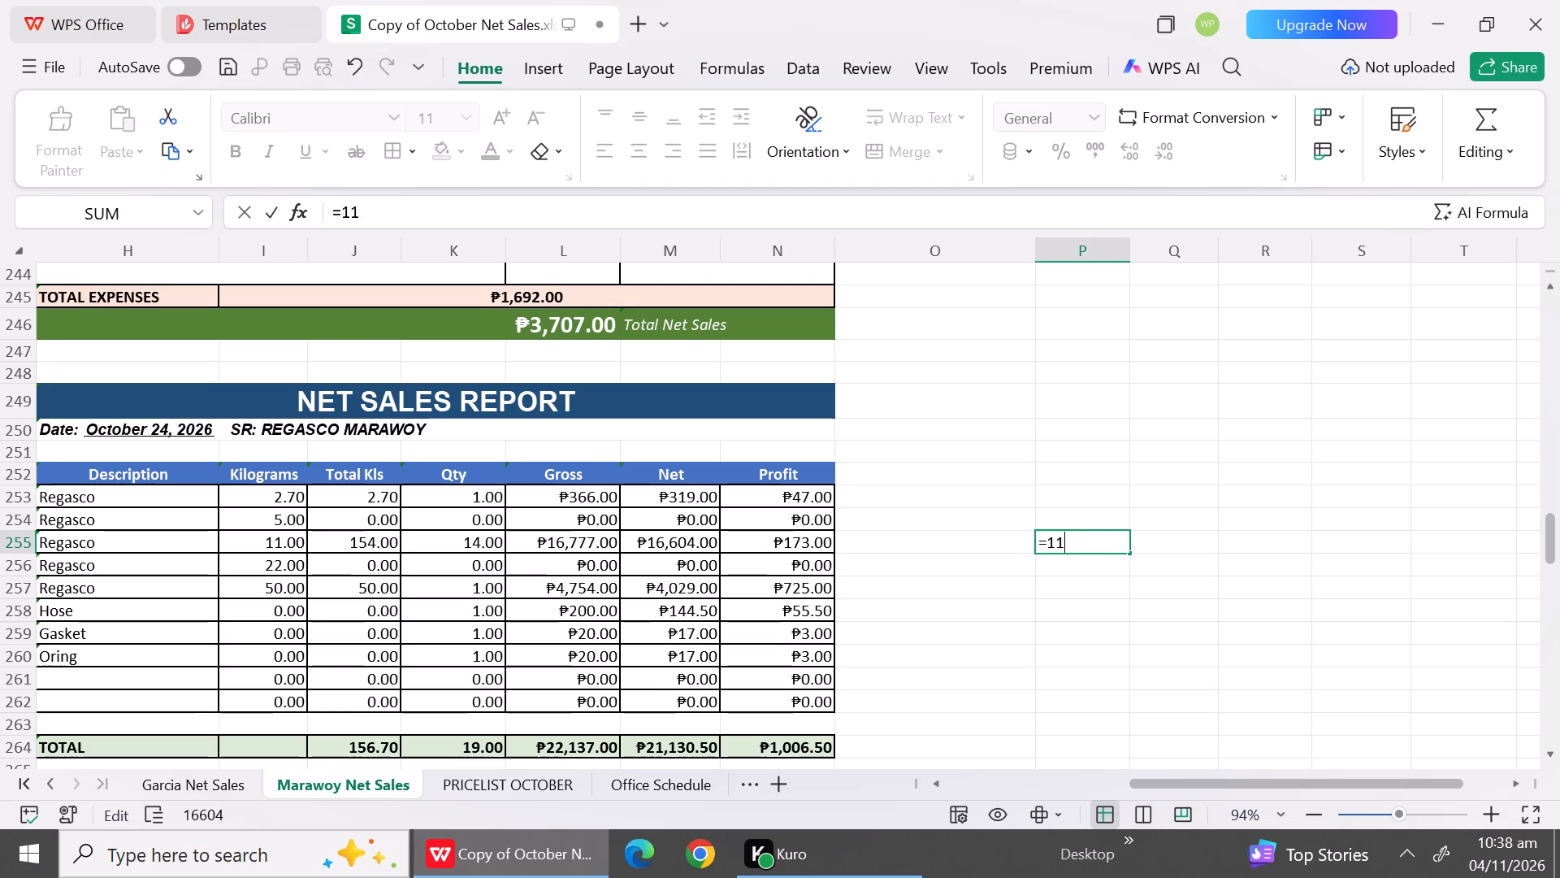
{"action": "key", "text": "BackSpace"}
{"action": "key", "text": "BackSpace"}
{"action": "key", "text": "1"}
{"action": "type", "text": "339"}
{"action": "key", "text": "shift+asterisk"}
{"action": "type", "text": "10"}
{"action": "key", "text": "Return"}
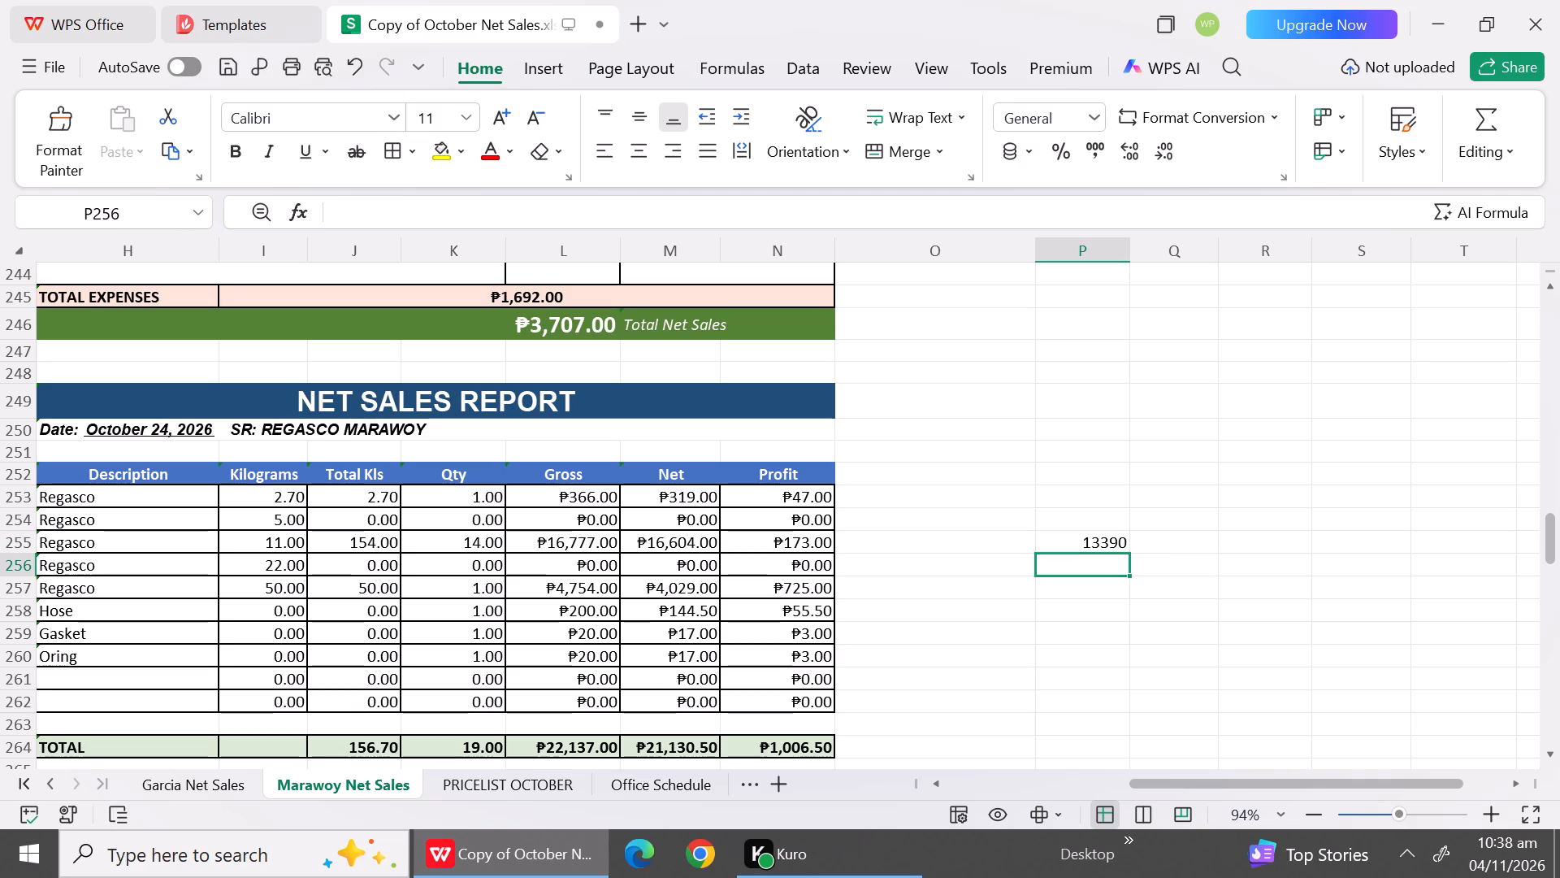
Calculate 32736 minus 13390 in scratch cell P257 beside the October 24 report.
{"action": "left_click", "coordinate": [1074, 601]}
{"action": "left_click", "coordinate": [1064, 589]}
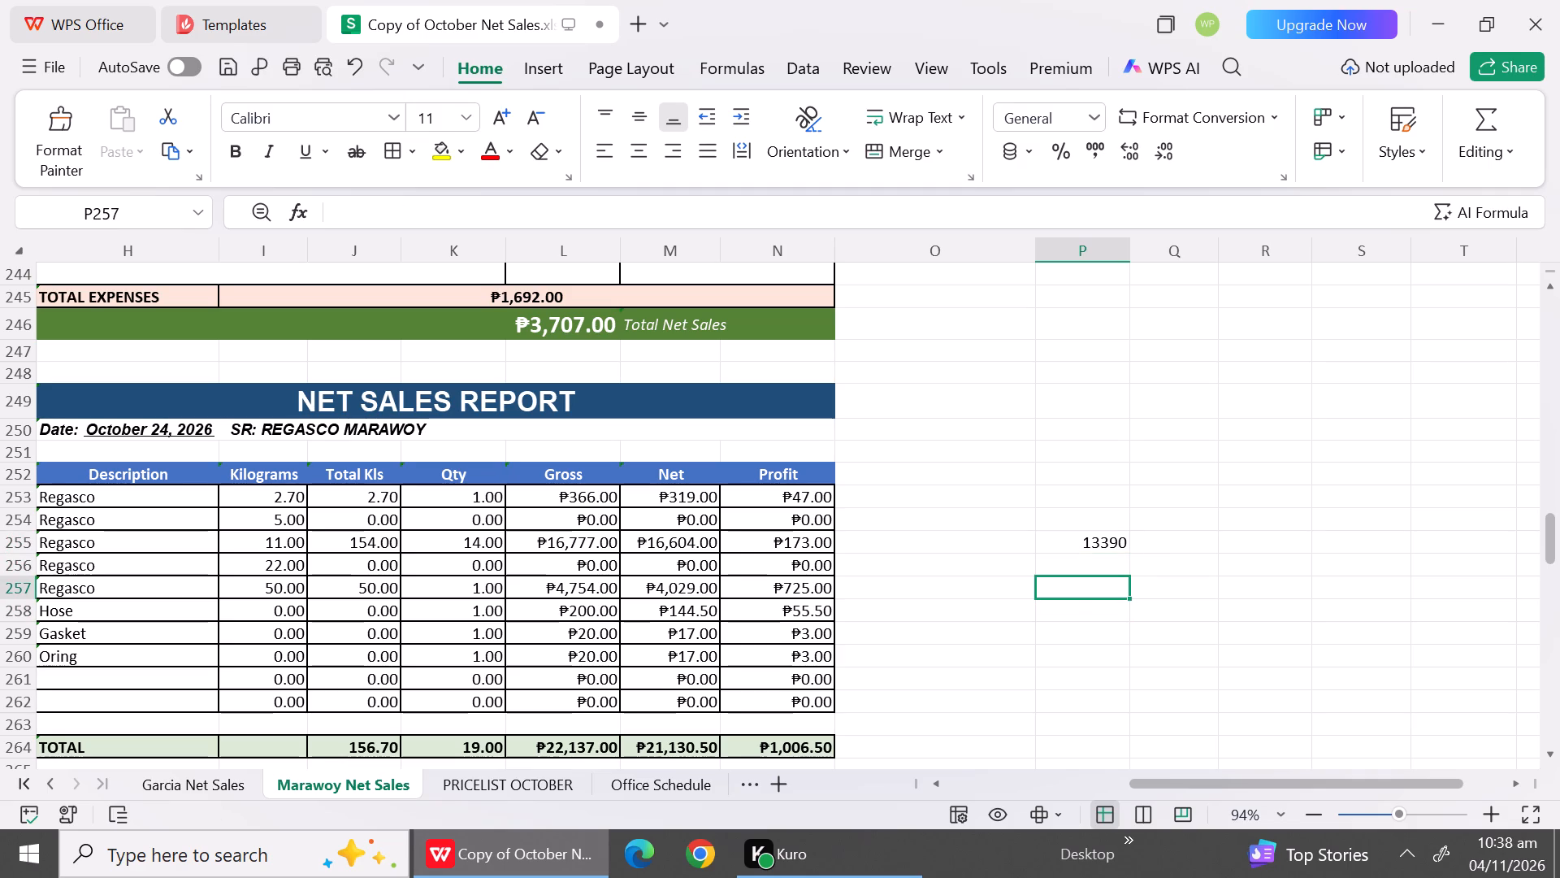
{"action": "key", "text": "shift+plus"}
{"action": "key", "text": "BackSpace"}
{"action": "key", "text": "equal"}
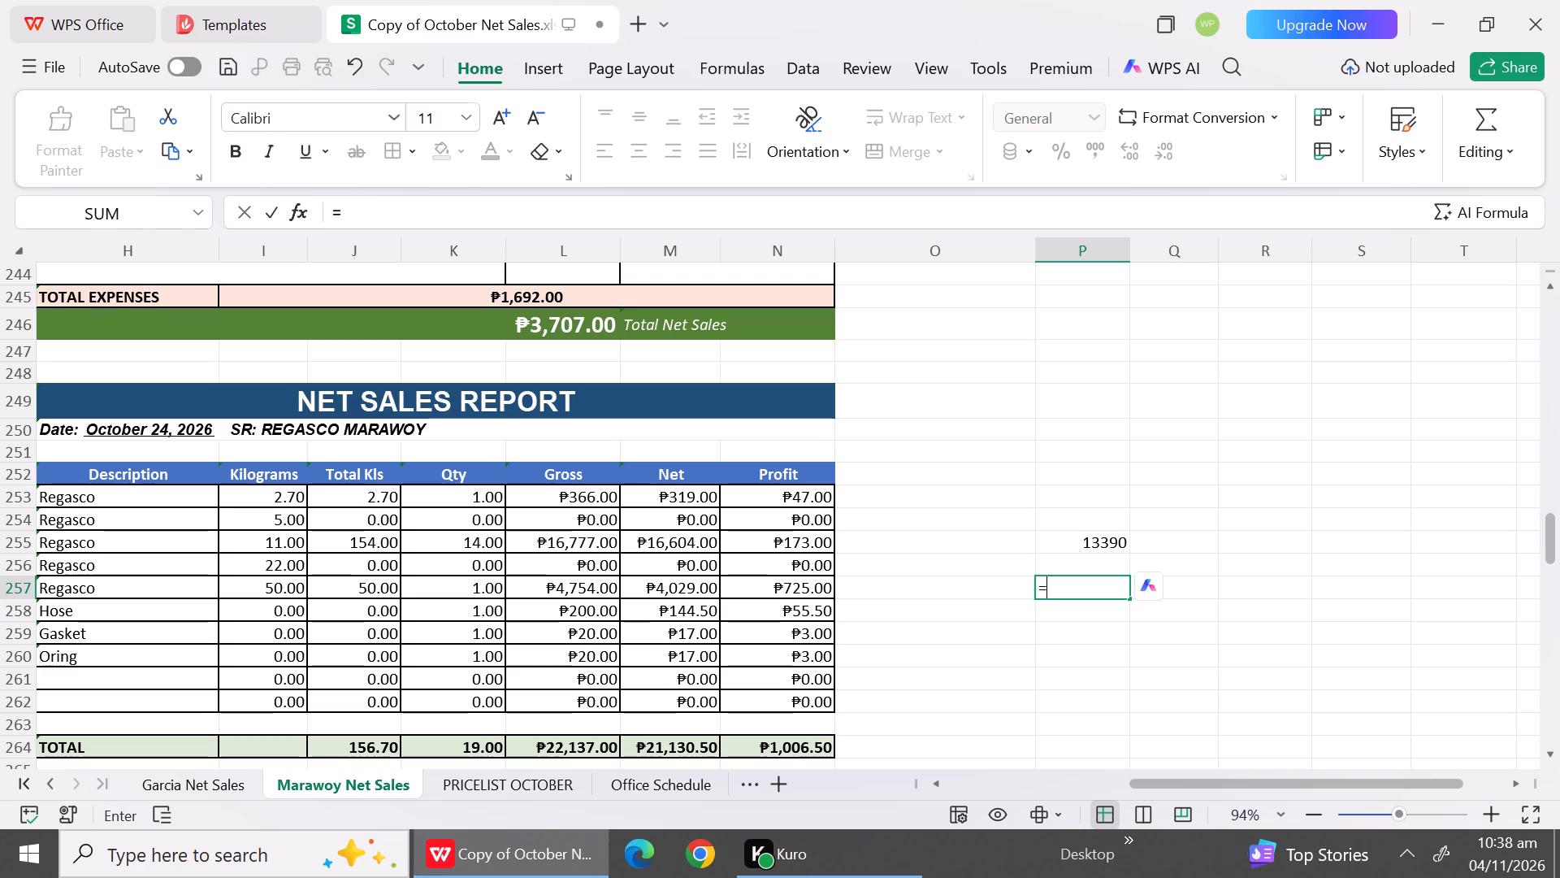
{"action": "key", "text": "2"}
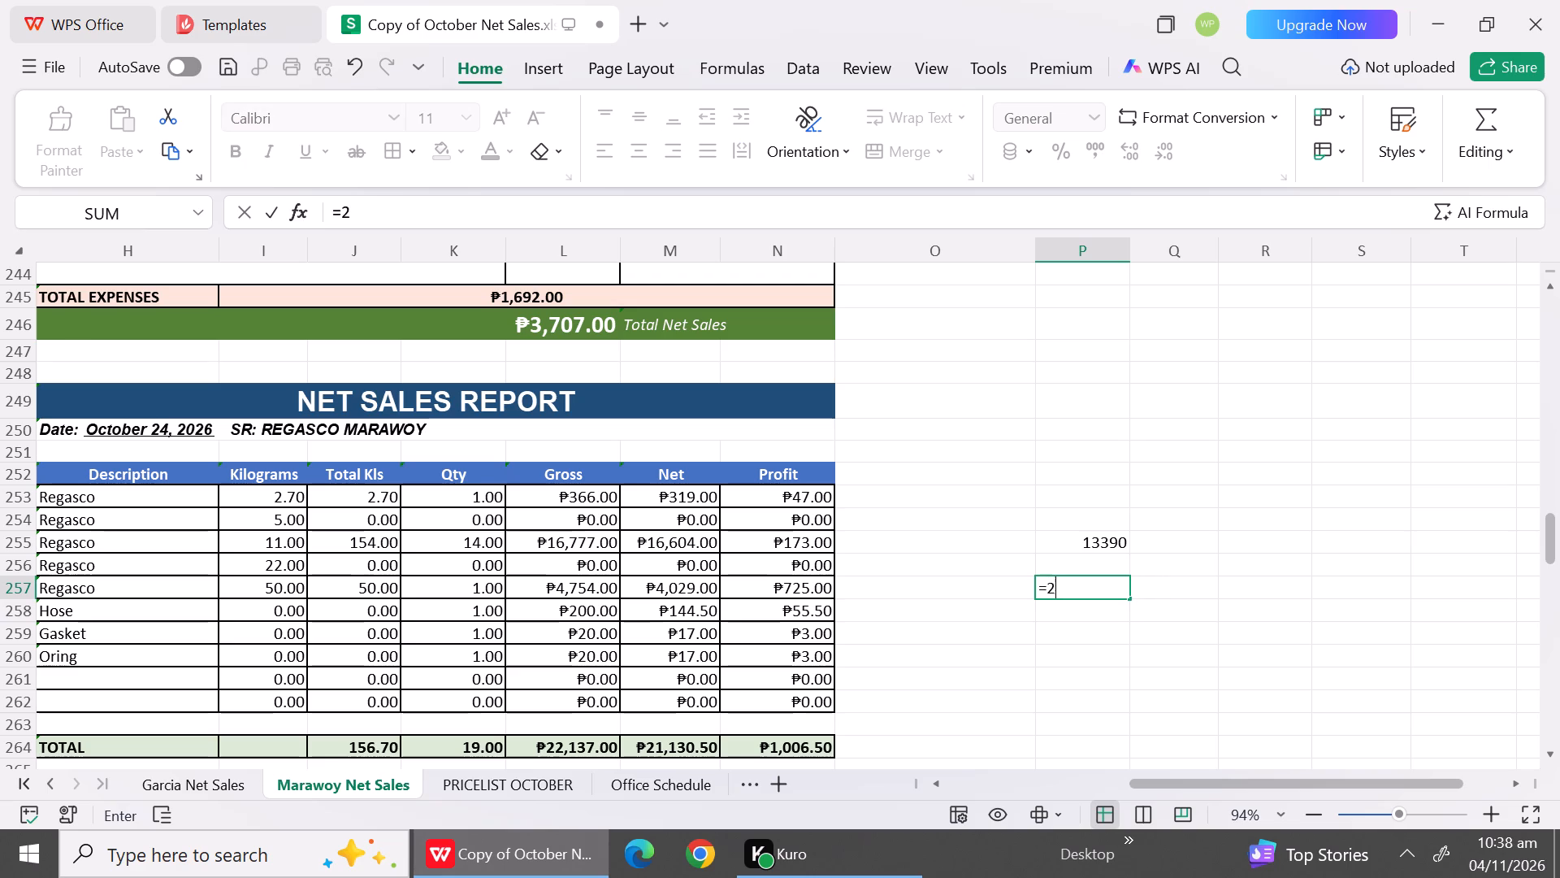
{"action": "key", "text": "BackSpace"}
{"action": "type", "text": "32"}
{"action": "type", "text": "736"}
{"action": "key", "text": "equal"}
{"action": "key", "text": "BackSpace"}
{"action": "key", "text": "minus"}
{"action": "type", "text": "133"}
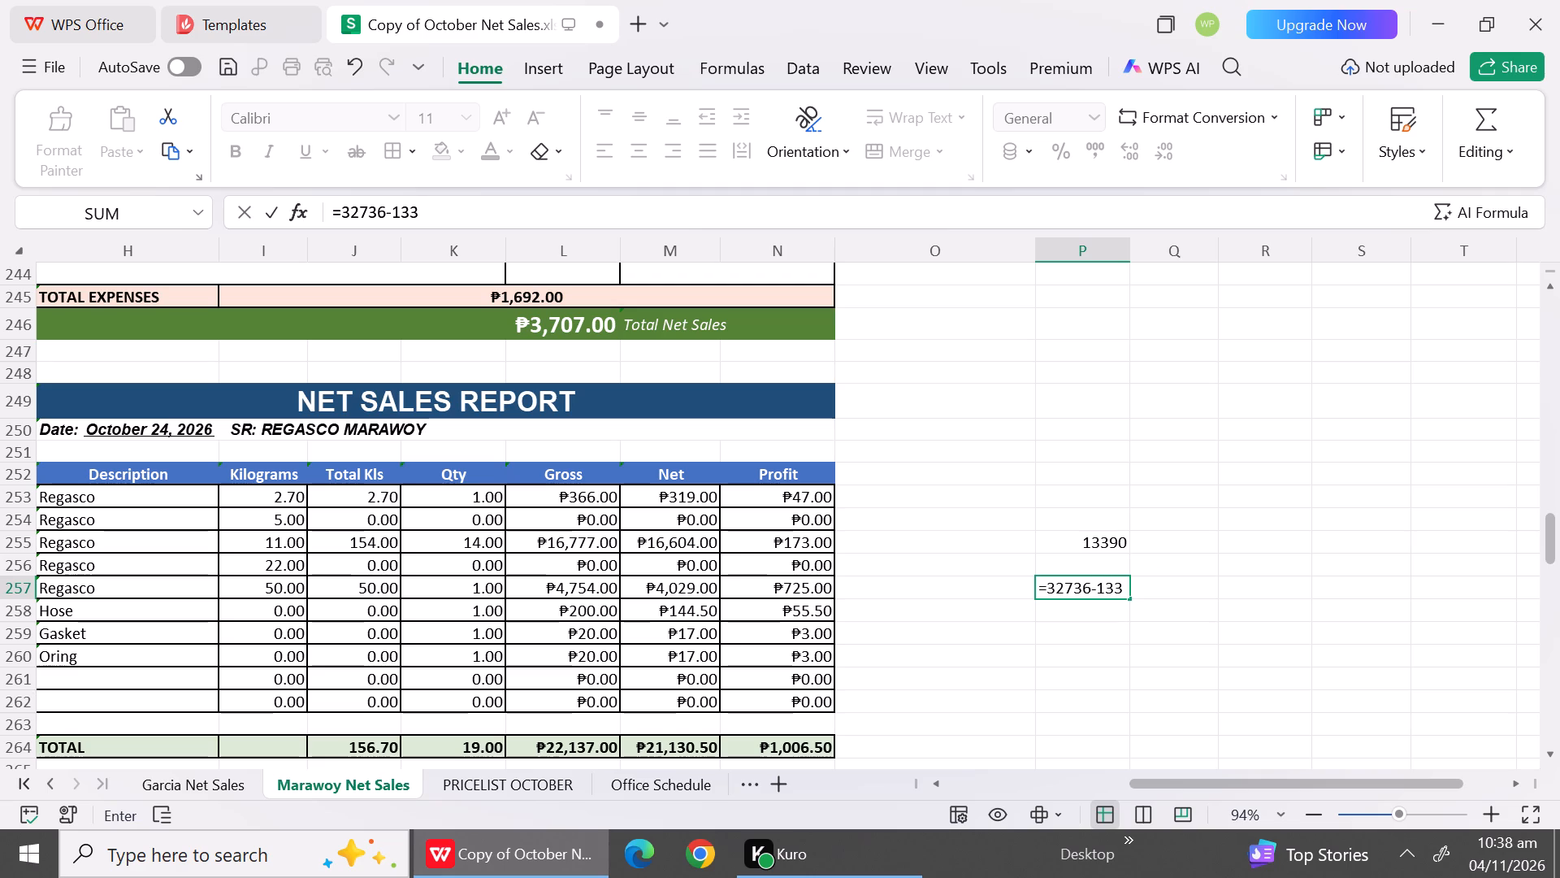
{"action": "type", "text": "90"}
{"action": "key", "text": "Return"}
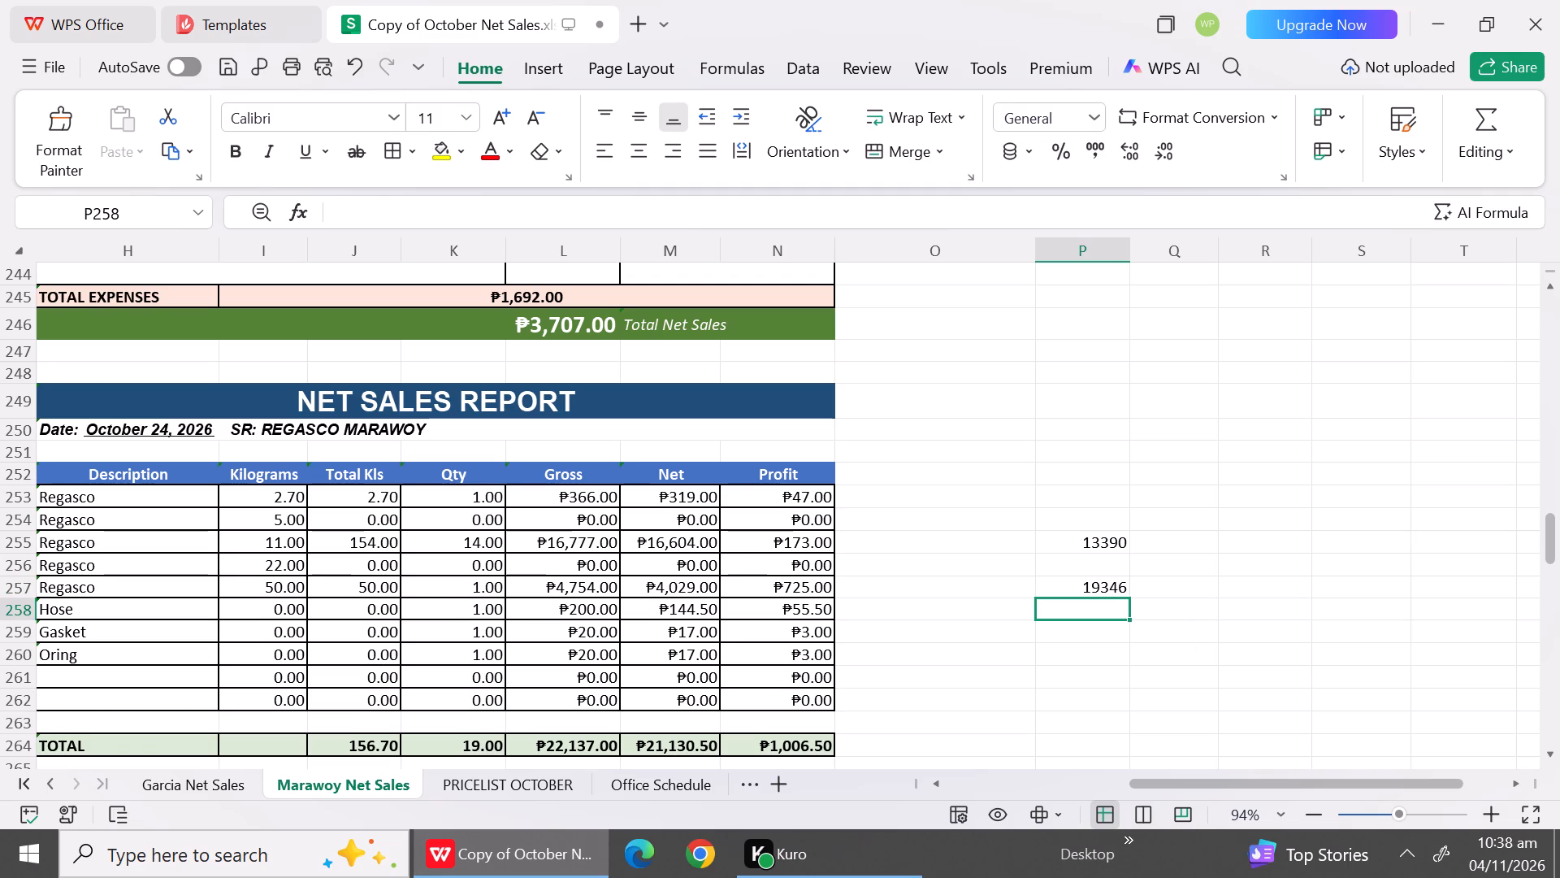
Set the gross amount of the 11 kg Regasco row in the October 24 report to 19346.
{"action": "left_click", "coordinate": [585, 545]}
{"action": "type", "text": "19"}
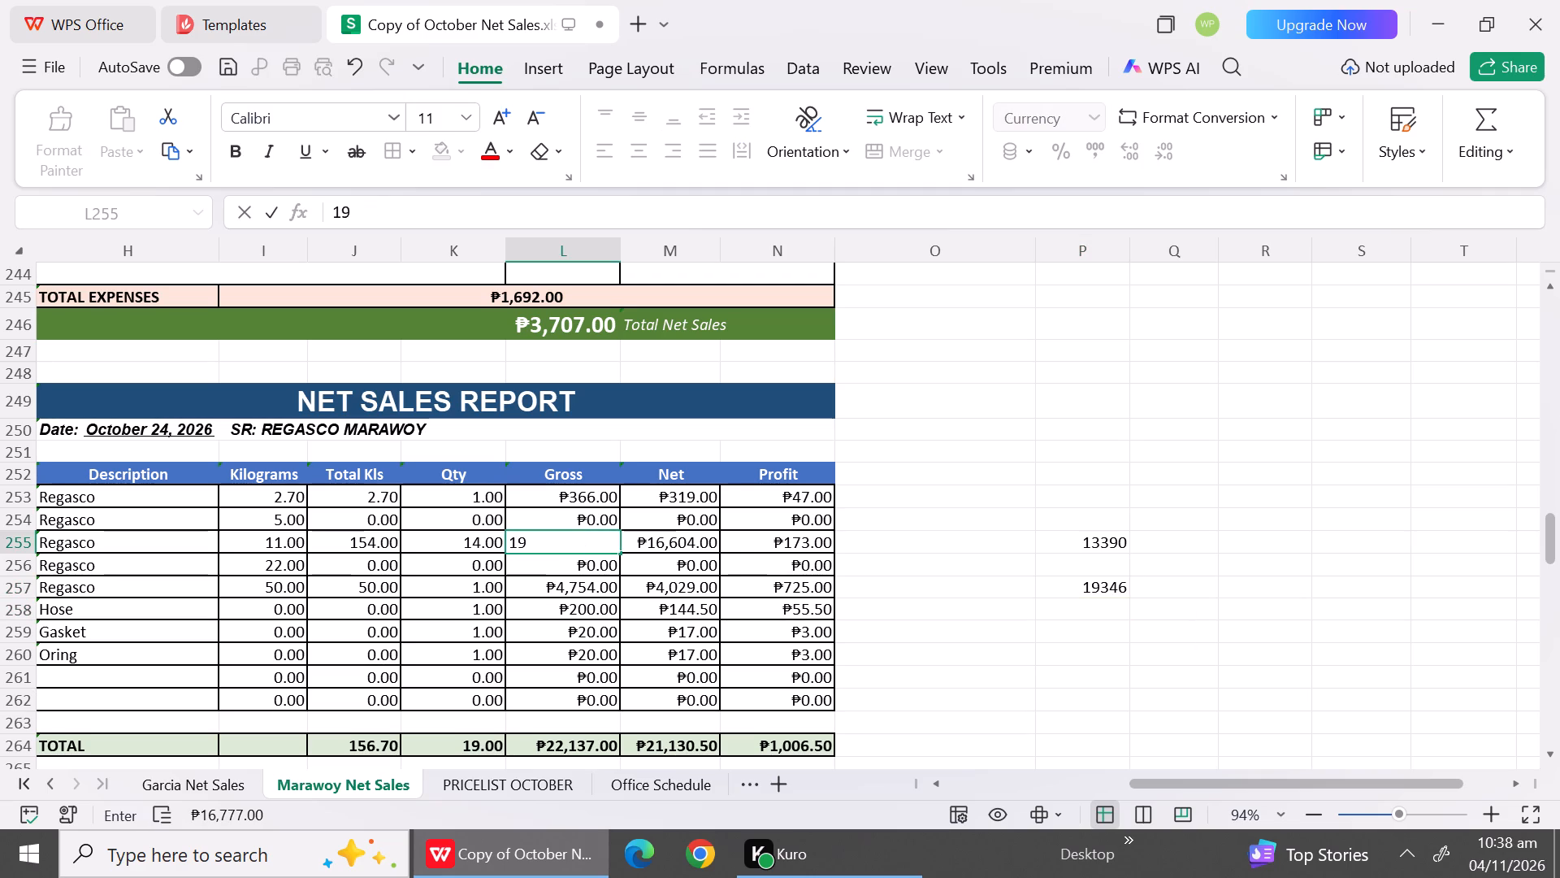
{"action": "type", "text": "346"}
{"action": "left_click", "coordinate": [1062, 663]}
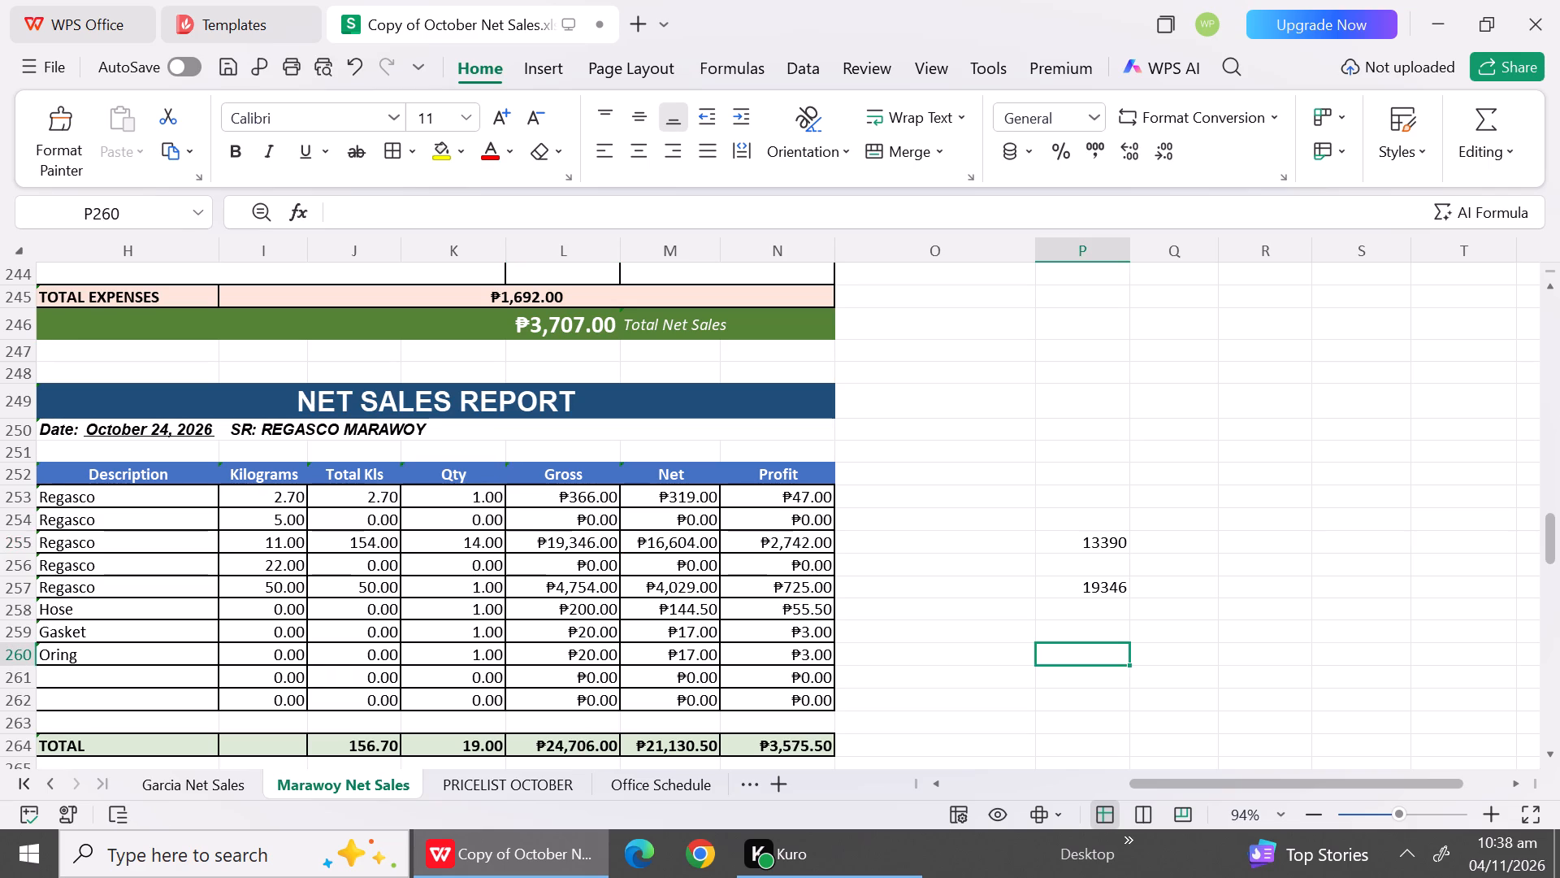
Clear the scratch calculations in cells P257 and P255 beside the October 24 report.
{"action": "left_click", "coordinate": [1096, 588]}
{"action": "key", "text": "BackSpace"}
{"action": "left_click", "coordinate": [1107, 537]}
{"action": "key", "text": "BackSpace"}
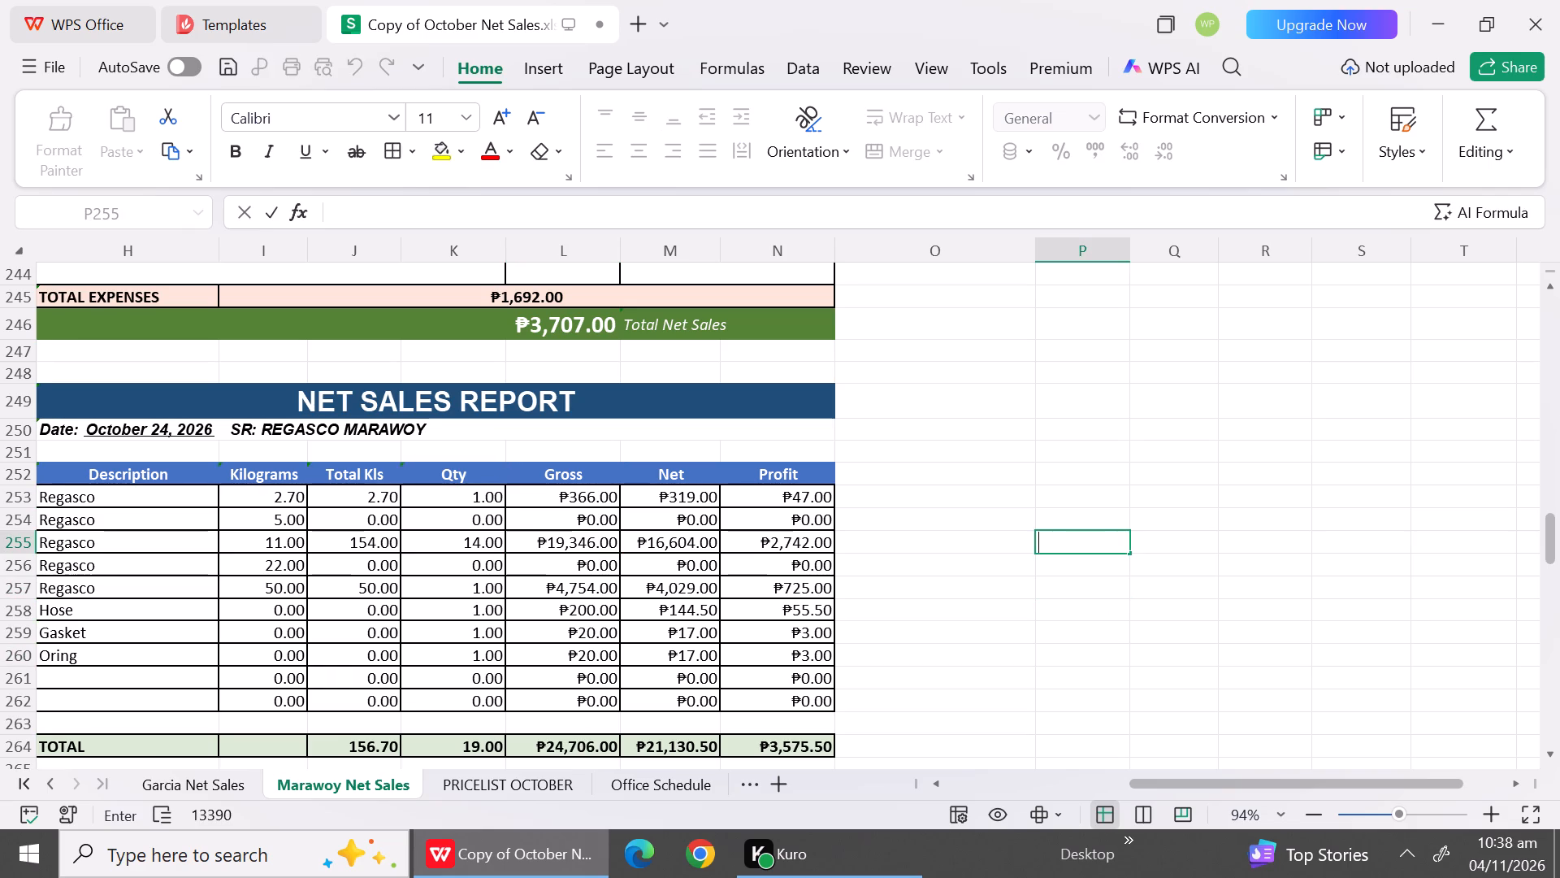
{"action": "left_click", "coordinate": [1110, 718]}
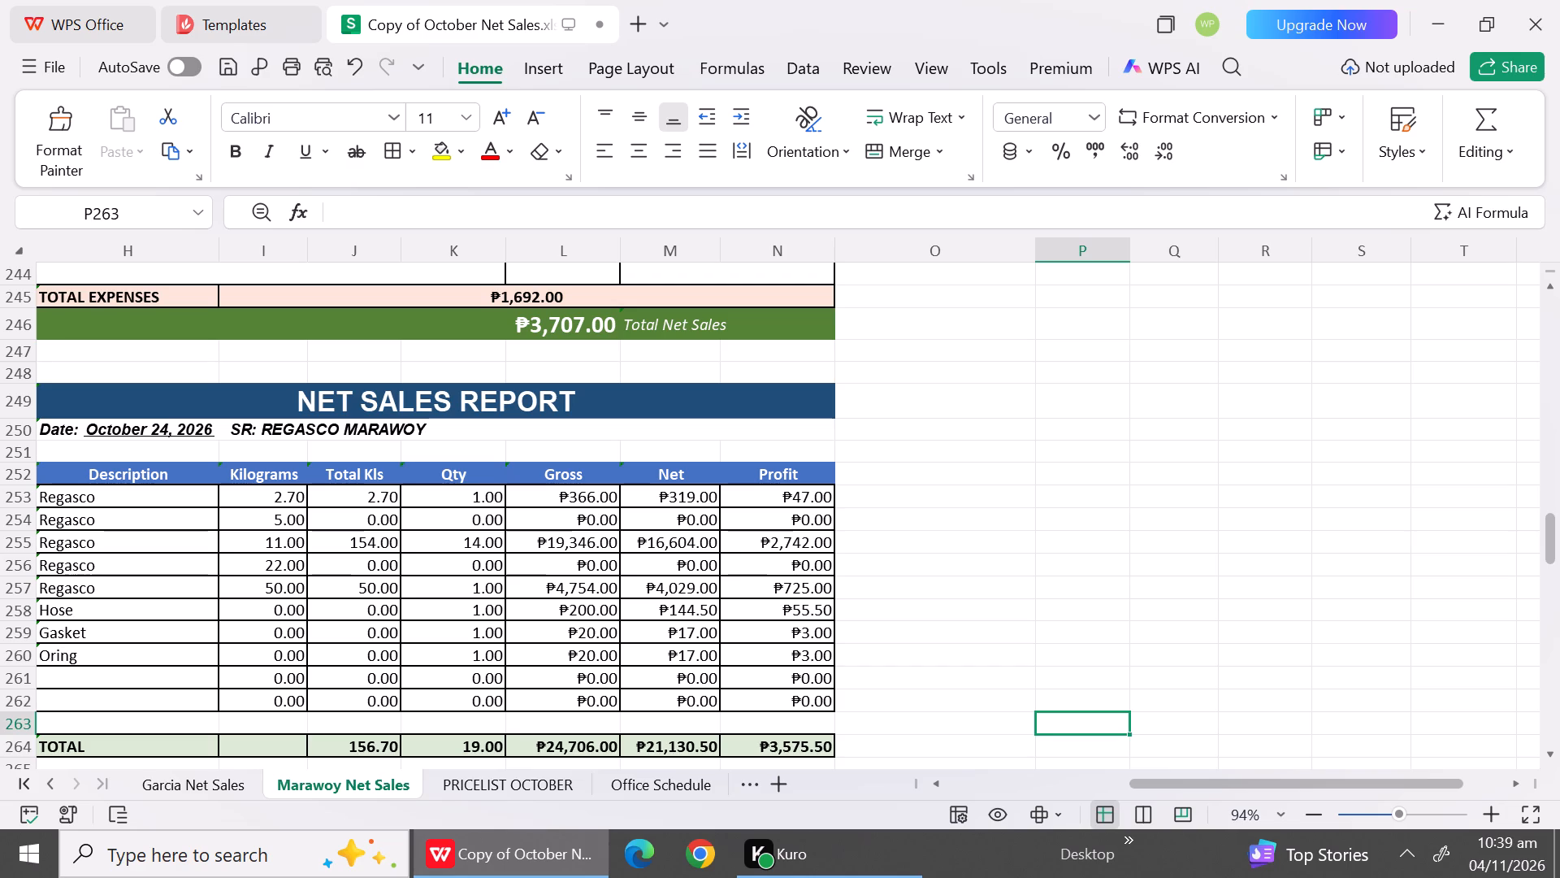
Set the 22 kg Regasco row of the October 24 report to quantity 1, gross 2569 and net 2250.
{"action": "left_click", "coordinate": [455, 560]}
{"action": "key", "text": "1"}
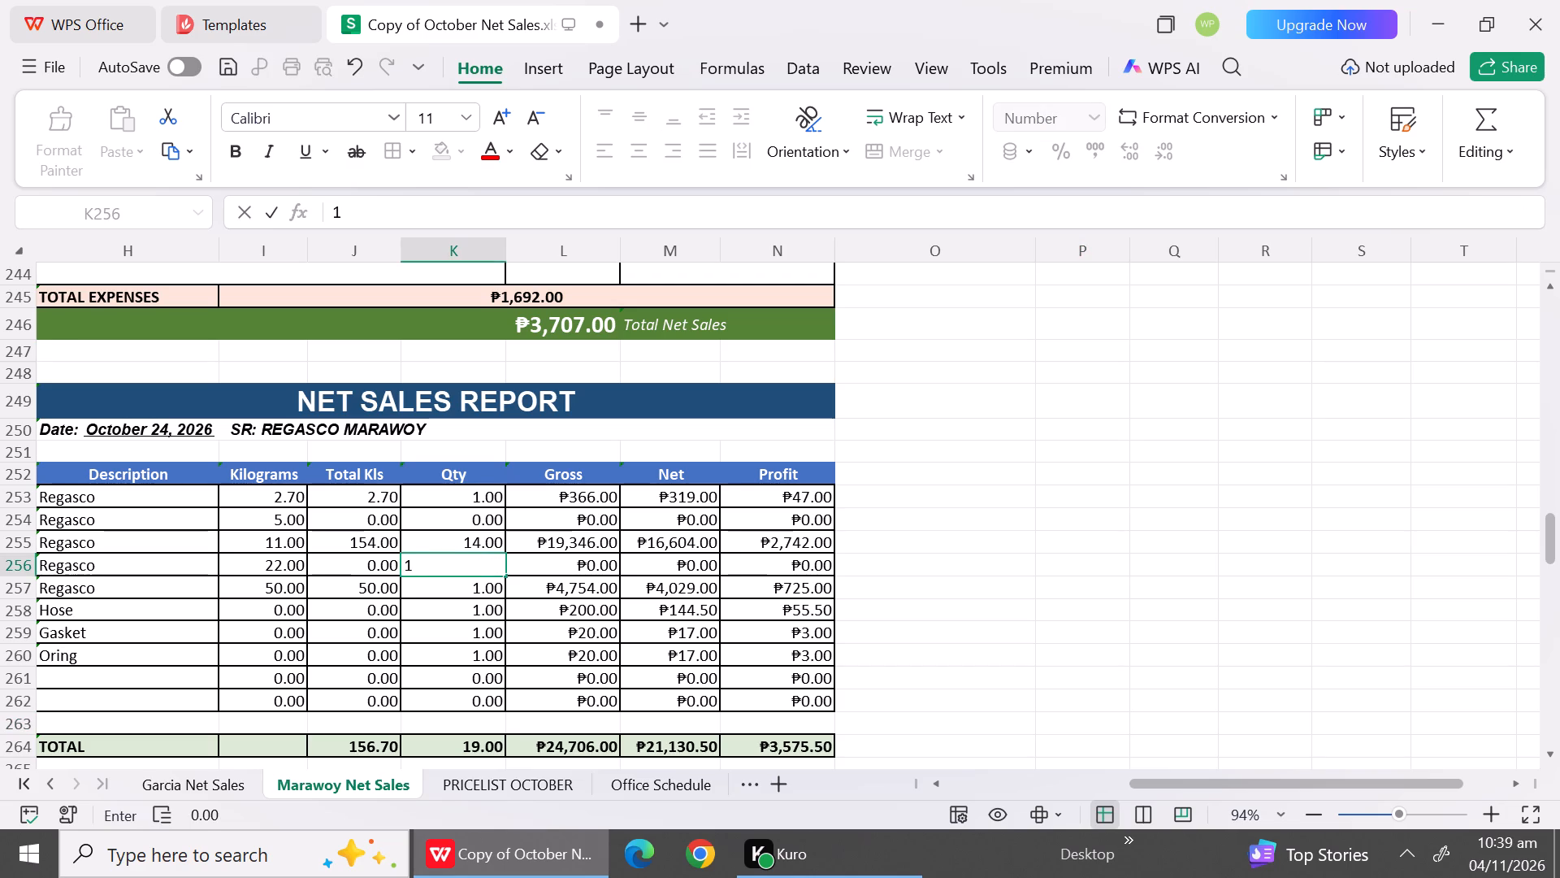
{"action": "left_click", "coordinate": [554, 572]}
{"action": "left_click", "coordinate": [554, 572]}
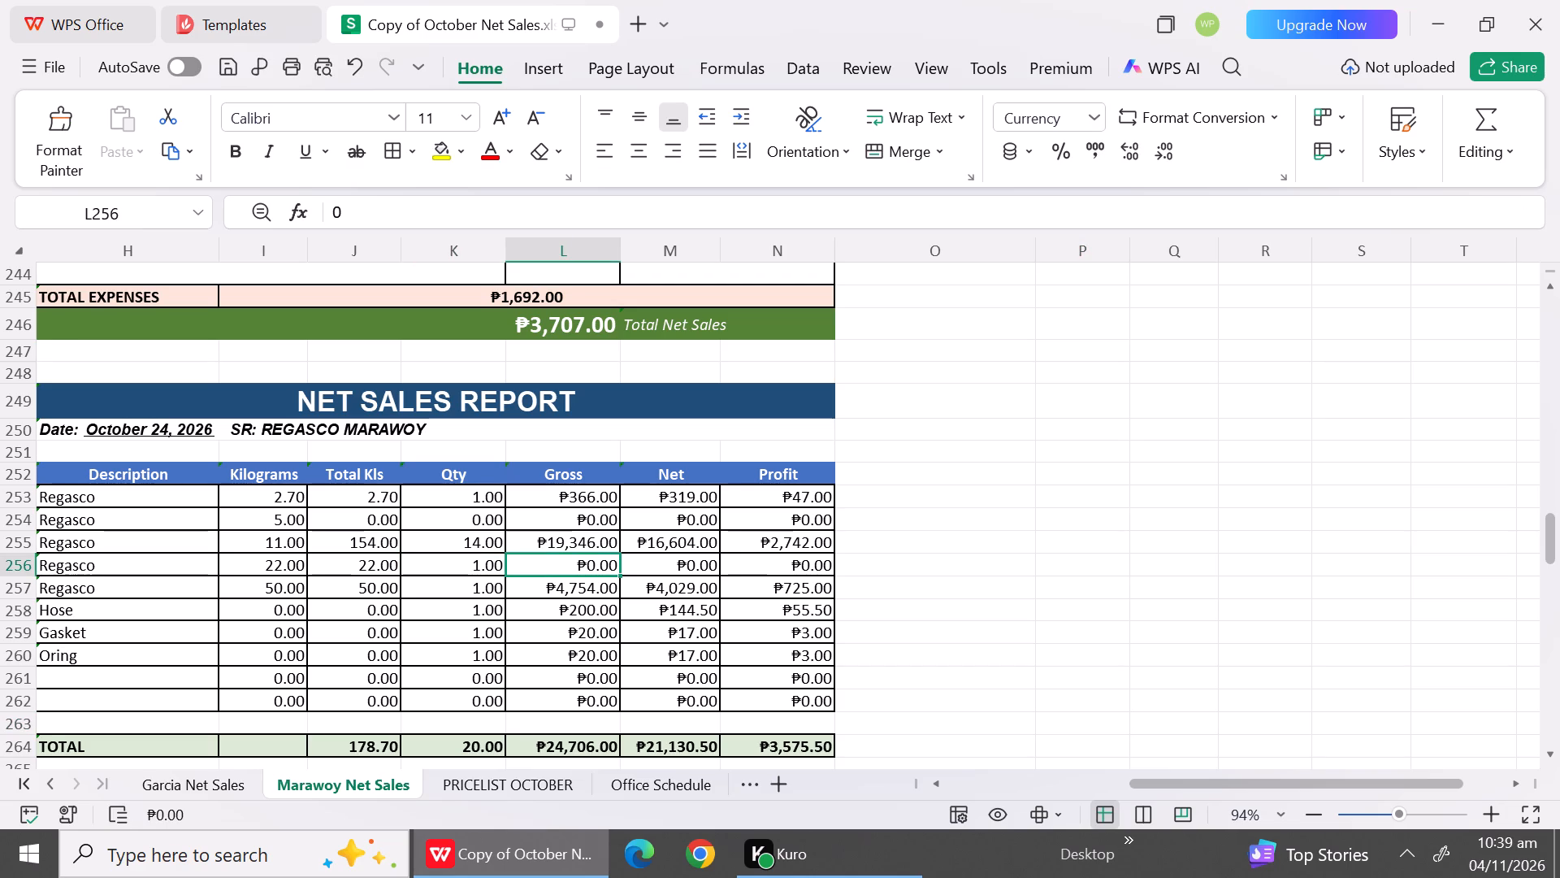
{"action": "type", "text": "2569"}
{"action": "left_click", "coordinate": [961, 602]}
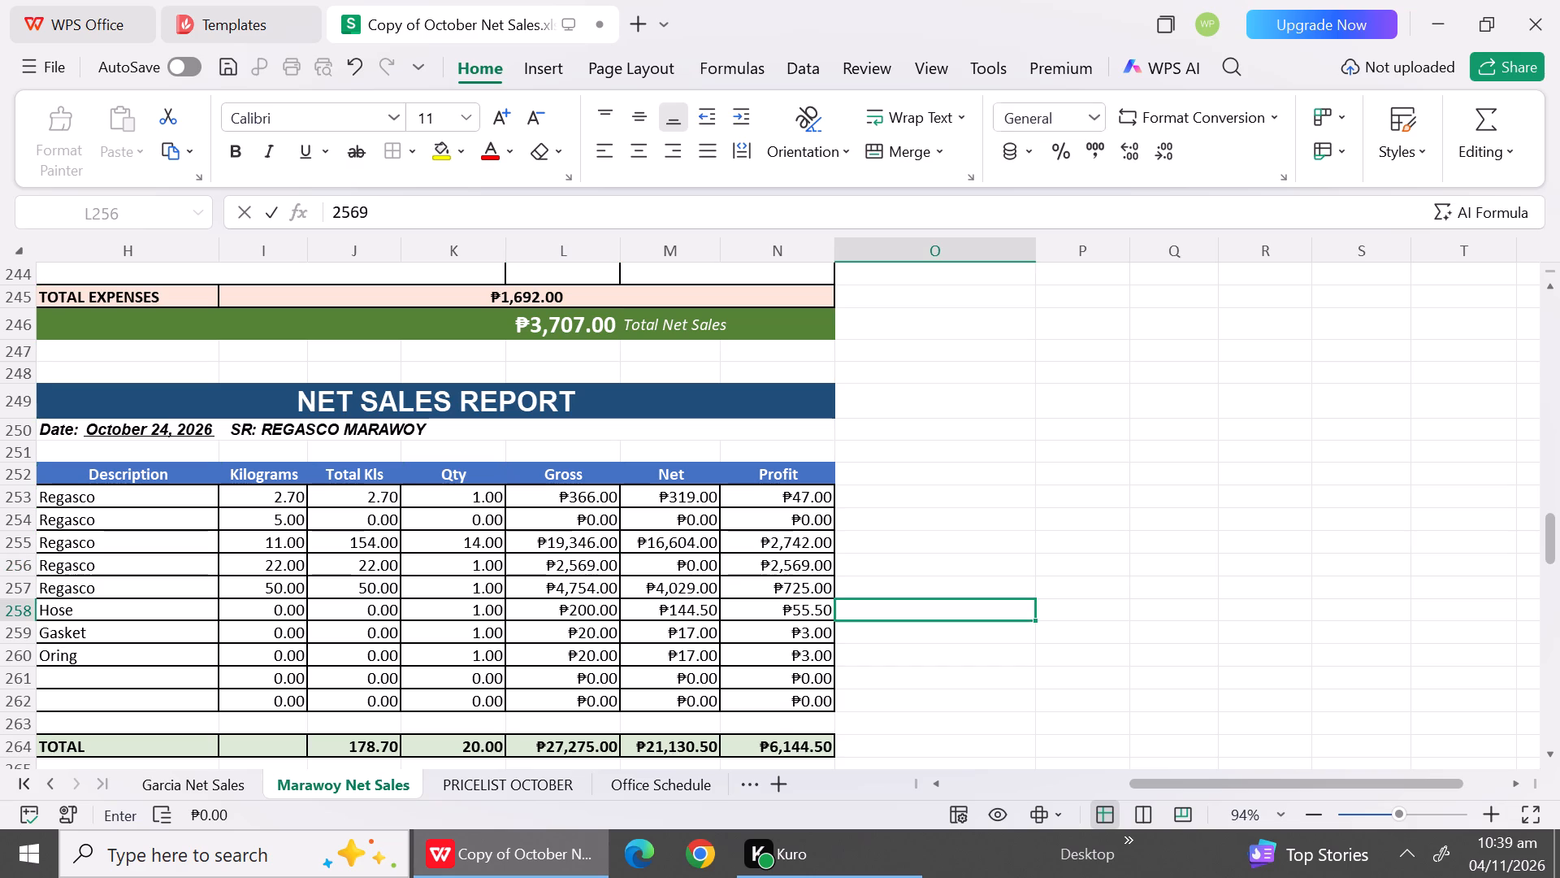
{"action": "left_click", "coordinate": [688, 558]}
{"action": "type", "text": "2259"}
{"action": "key", "text": "BackSpace"}
{"action": "key", "text": "0"}
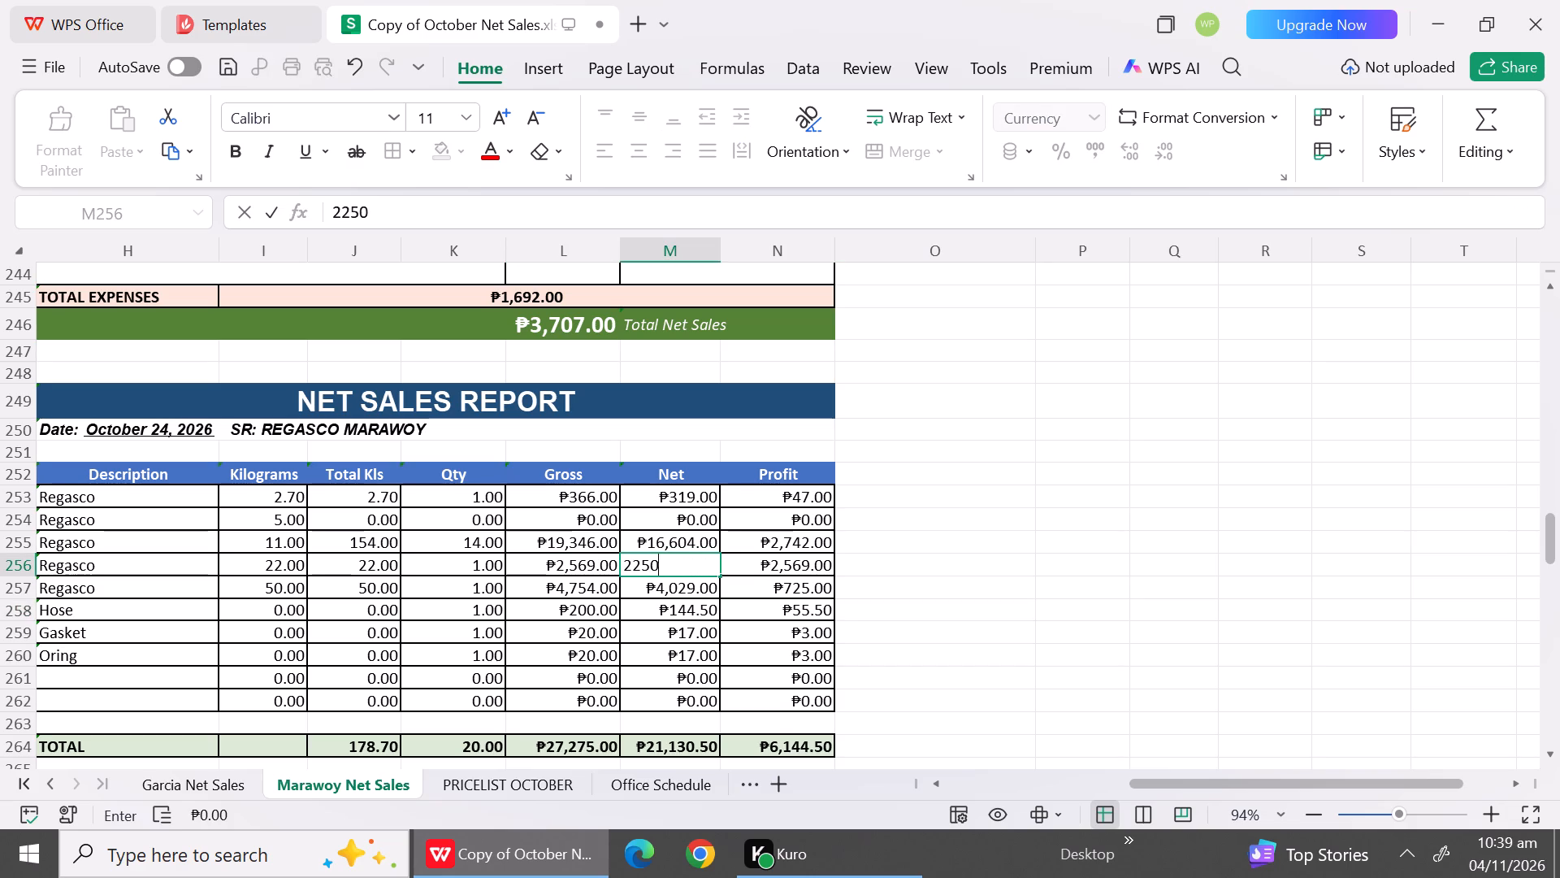
{"action": "left_click", "coordinate": [935, 607]}
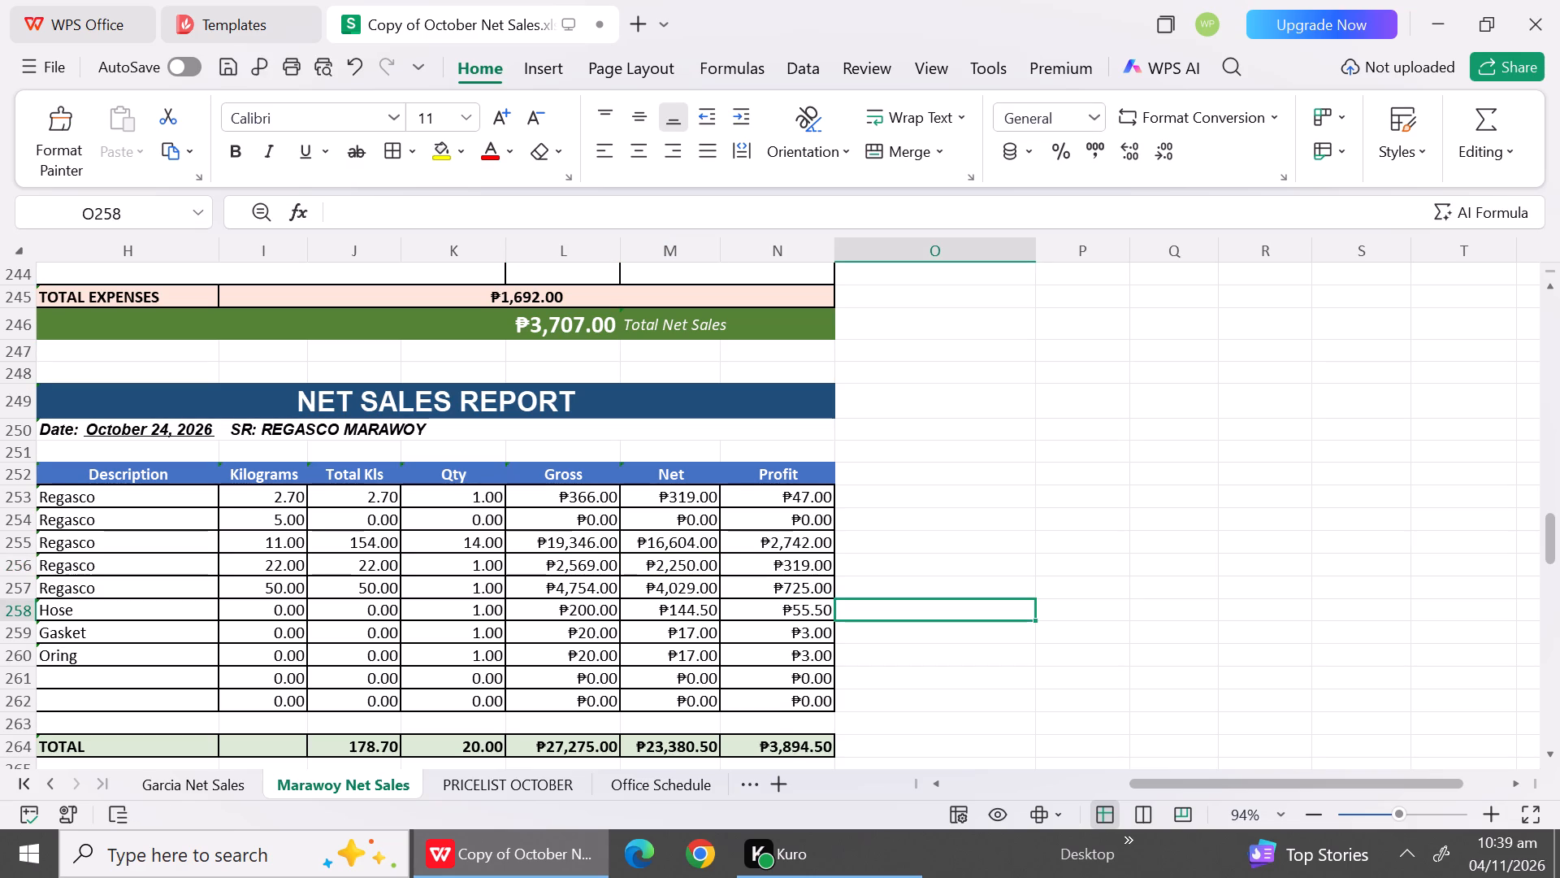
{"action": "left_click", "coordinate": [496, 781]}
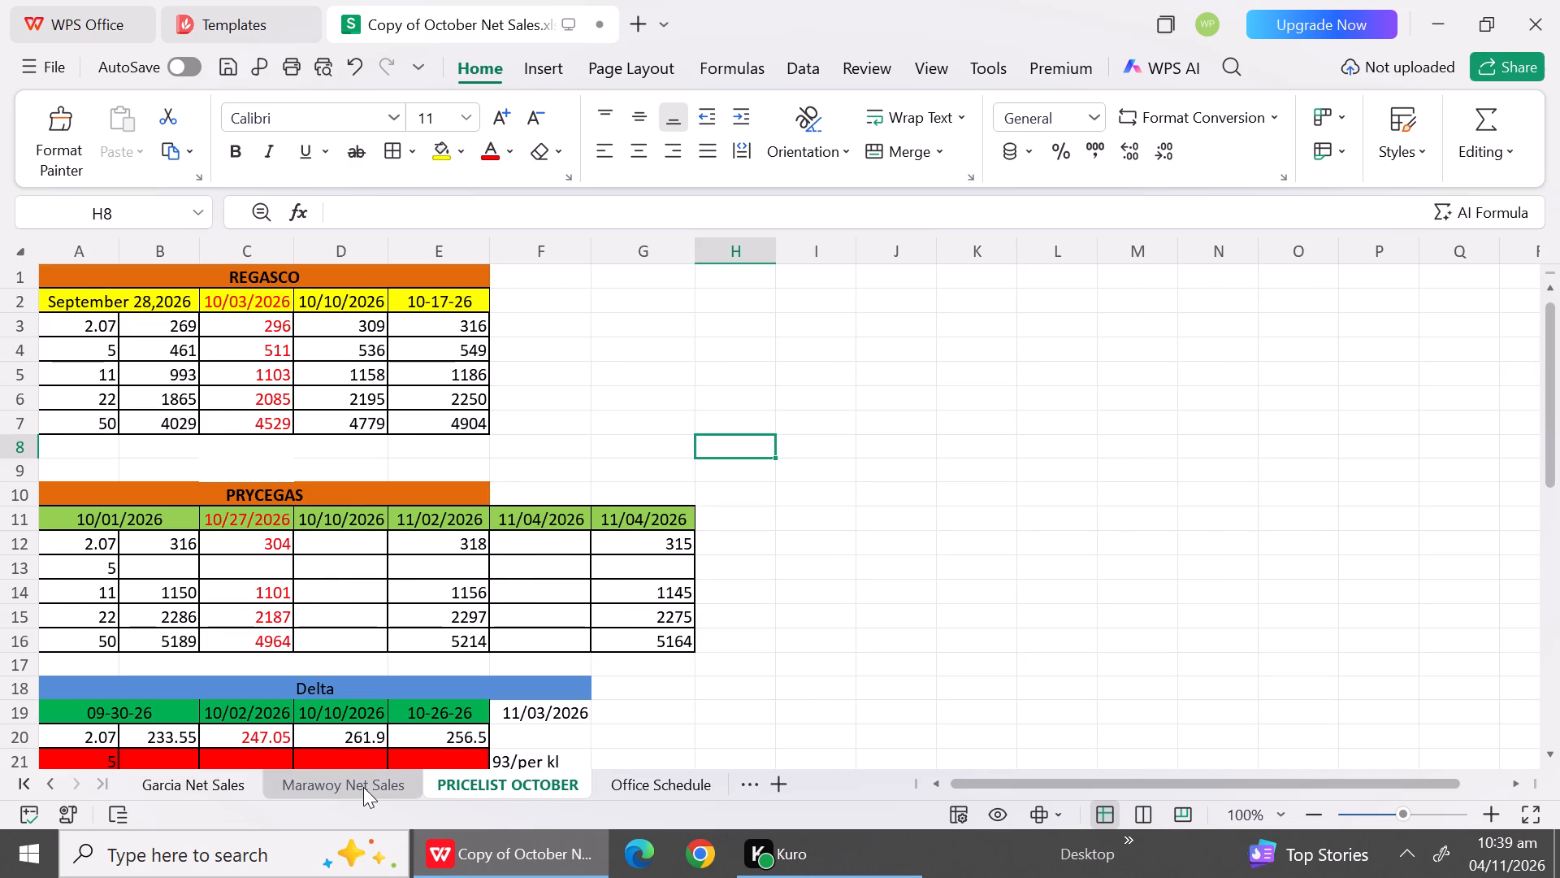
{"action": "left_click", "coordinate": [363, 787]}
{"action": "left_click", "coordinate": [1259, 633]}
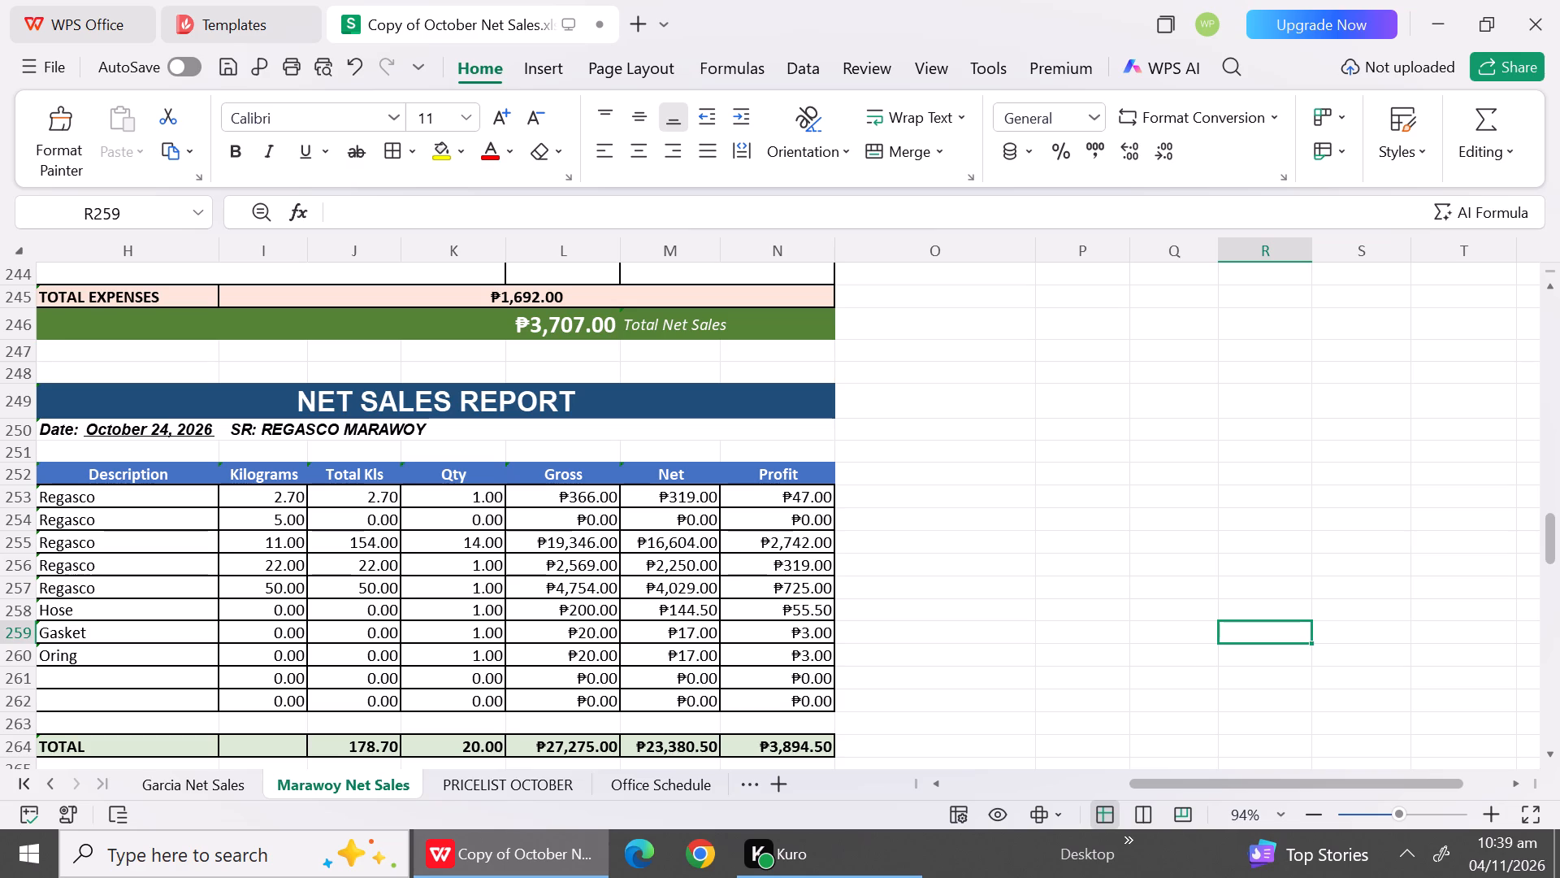
Replace the Gasket row of the October 24 report with Regulator, gross 200 and net 144.5.
{"action": "left_click", "coordinate": [76, 615]}
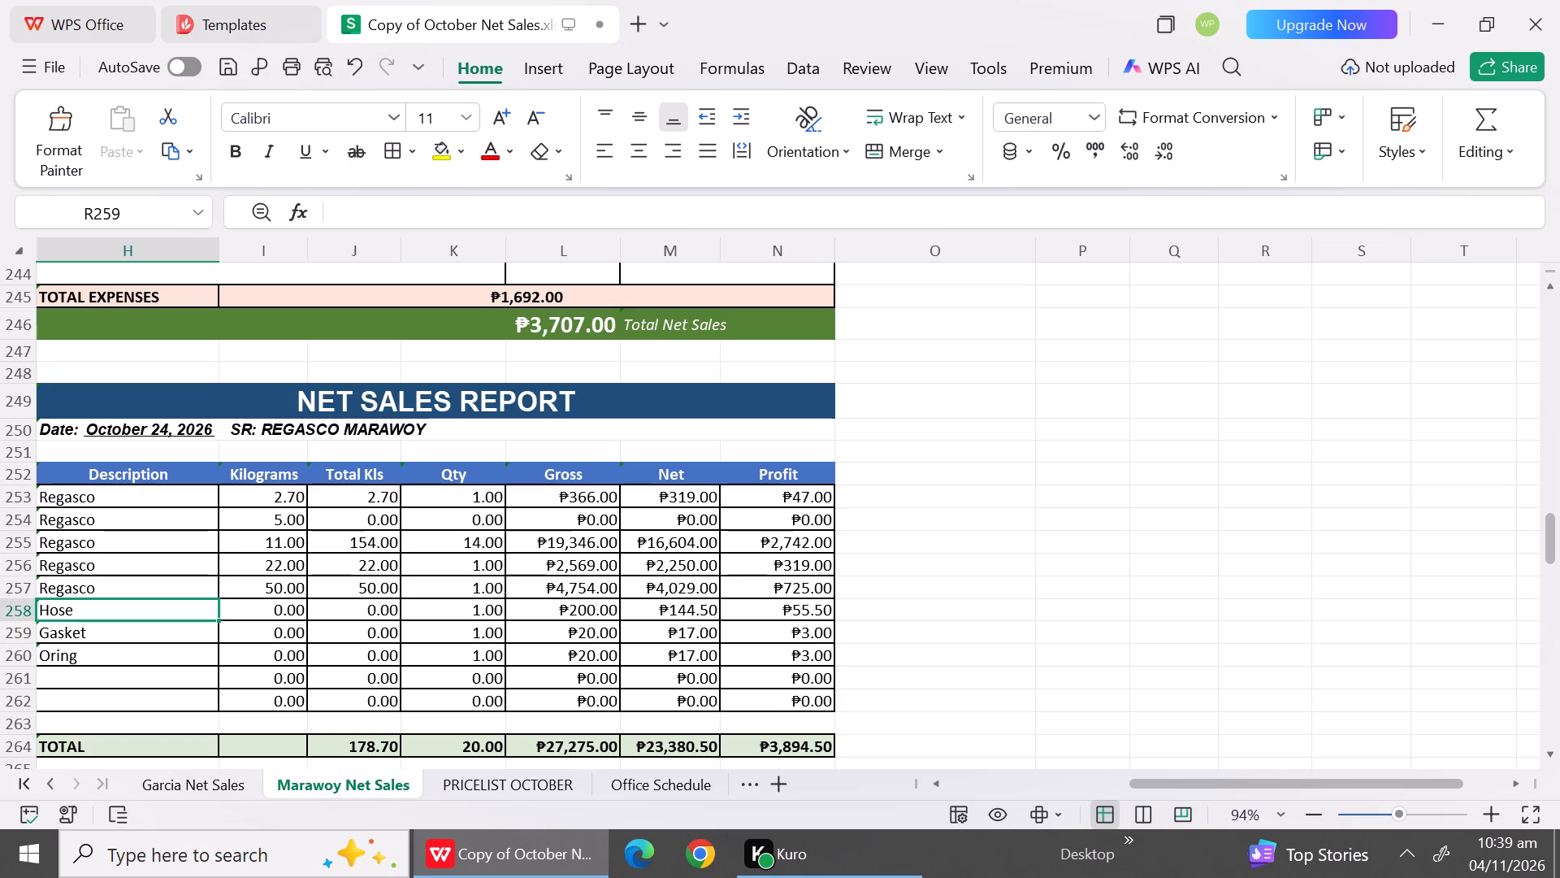
{"action": "left_click", "coordinate": [76, 637]}
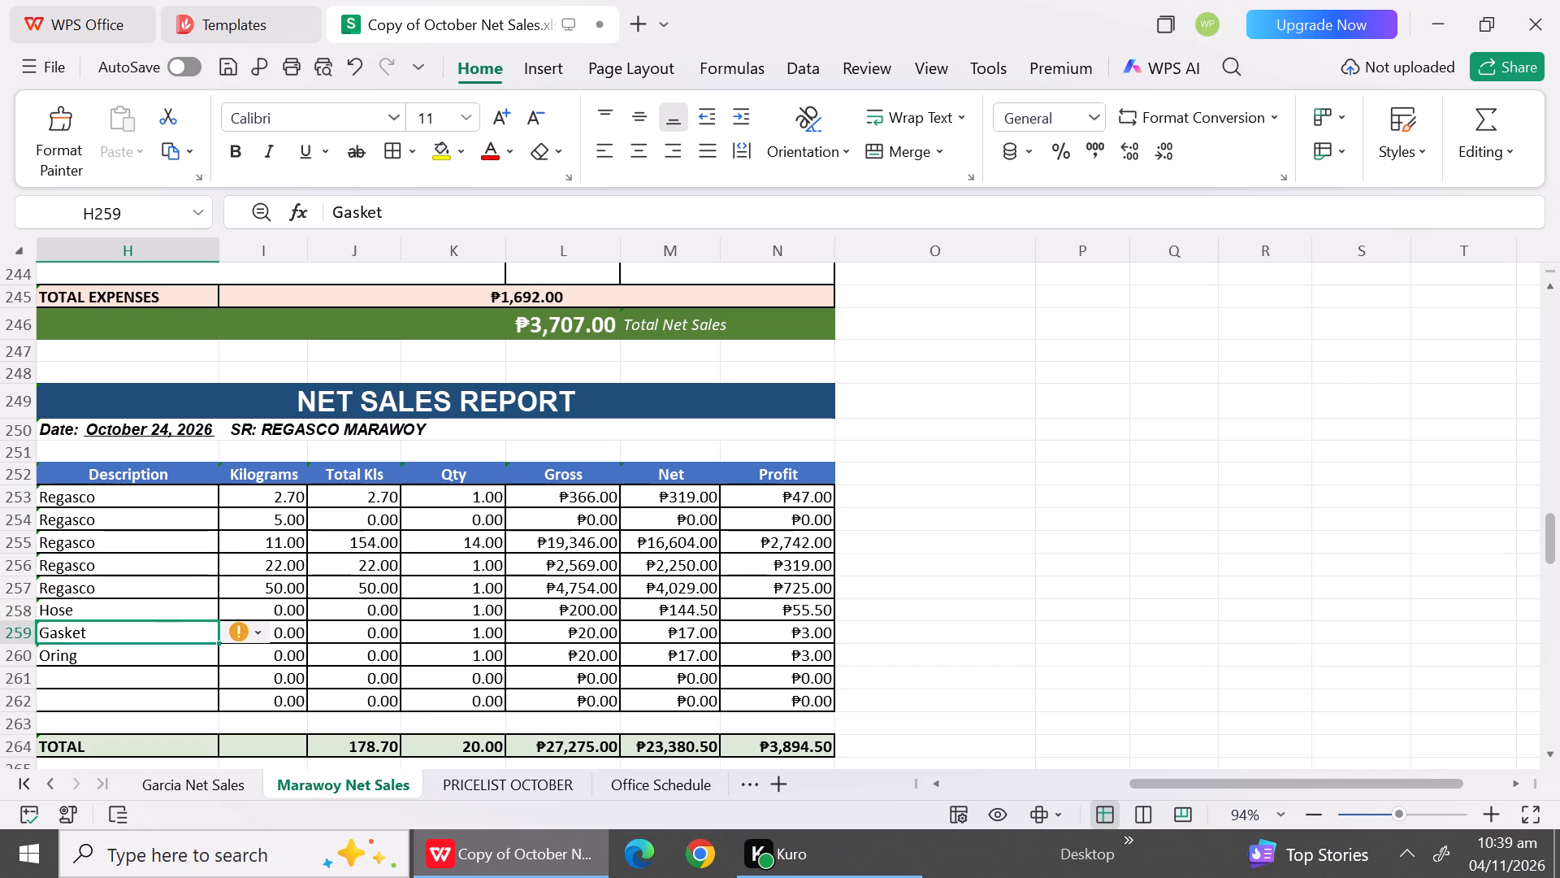
{"action": "type", "text": "Re"}
{"action": "key", "text": "g"}
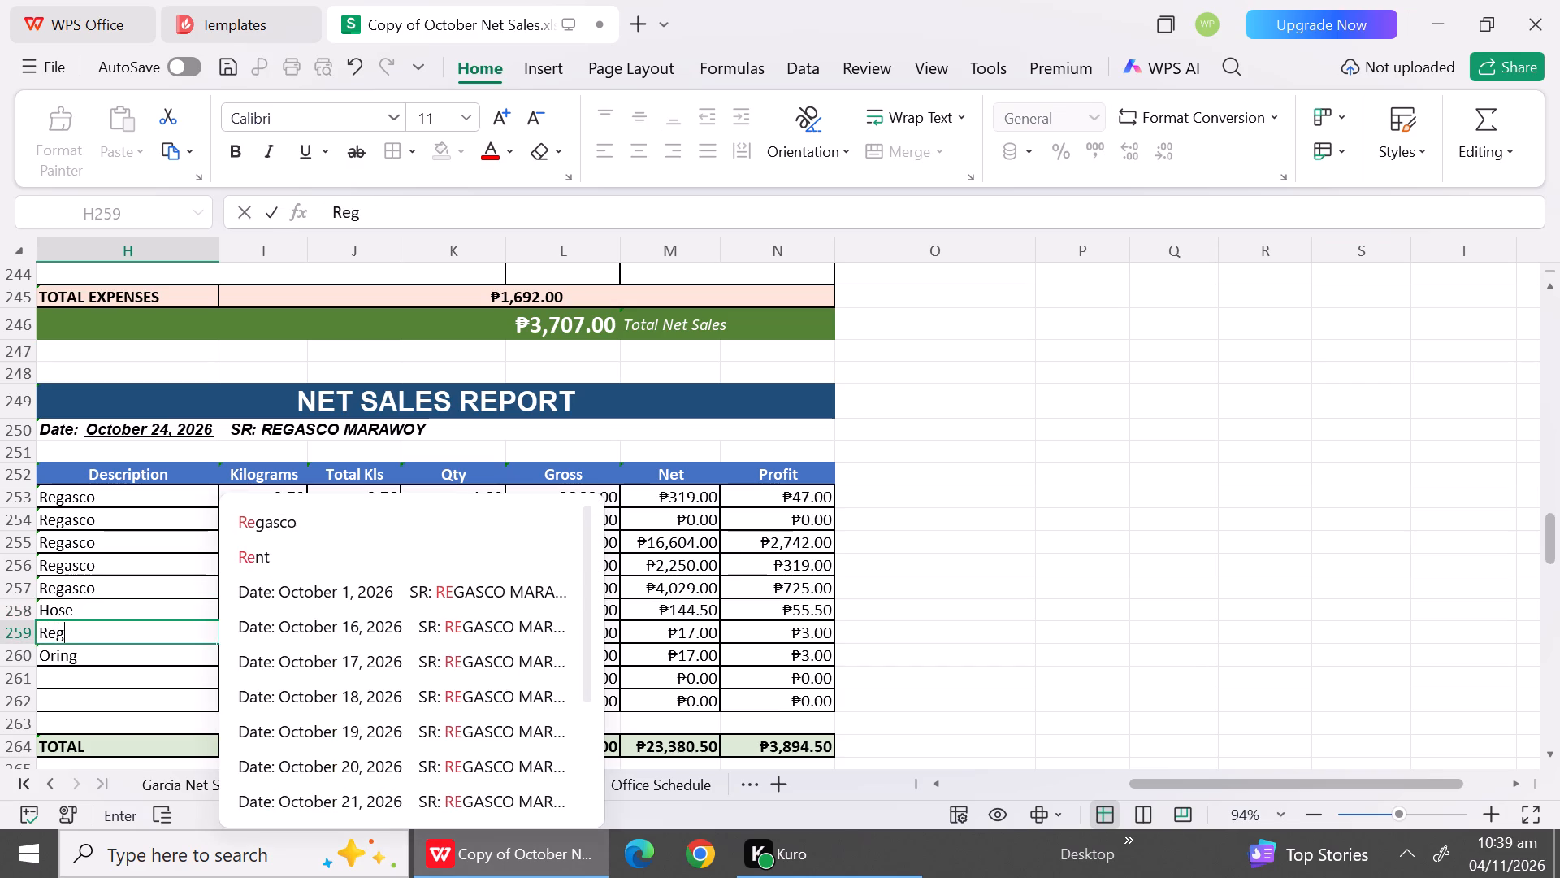
{"action": "type", "text": "ulator"}
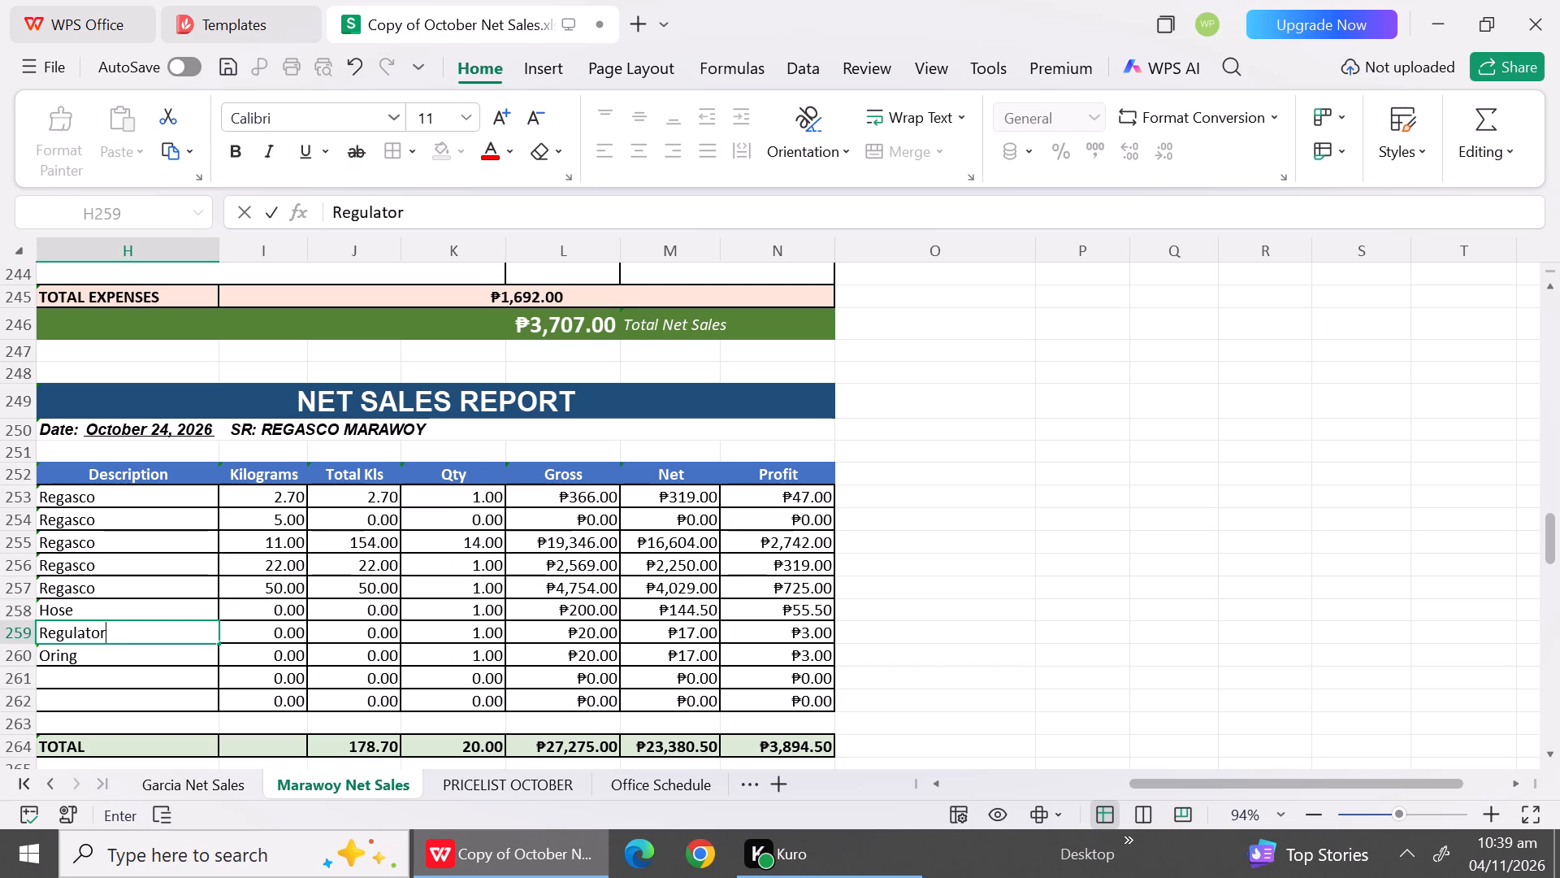
{"action": "left_click", "coordinate": [97, 676]}
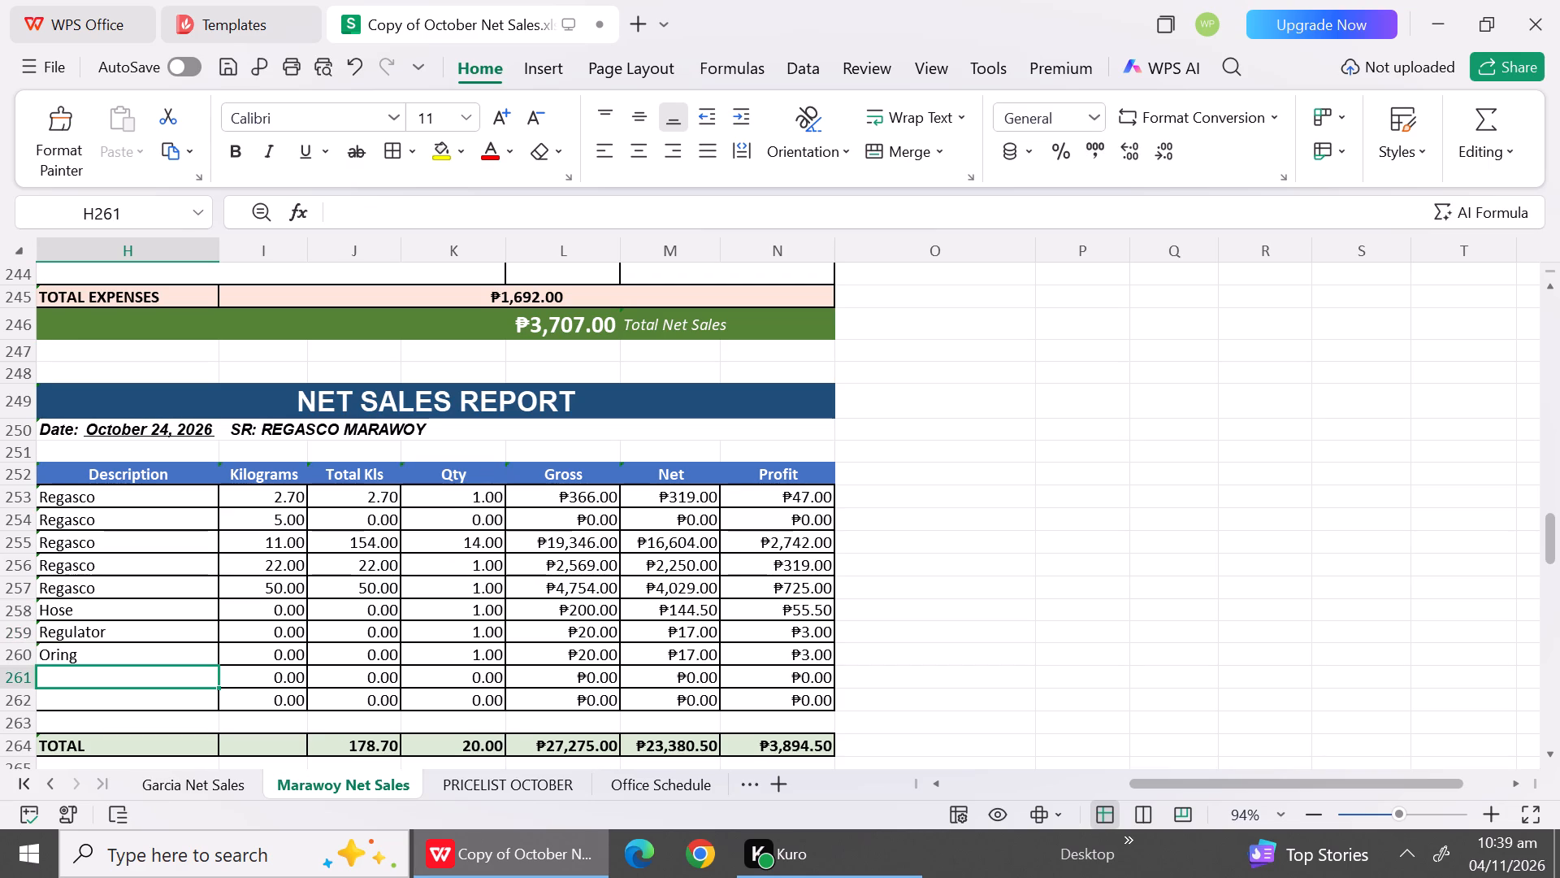
{"action": "left_click", "coordinate": [595, 629]}
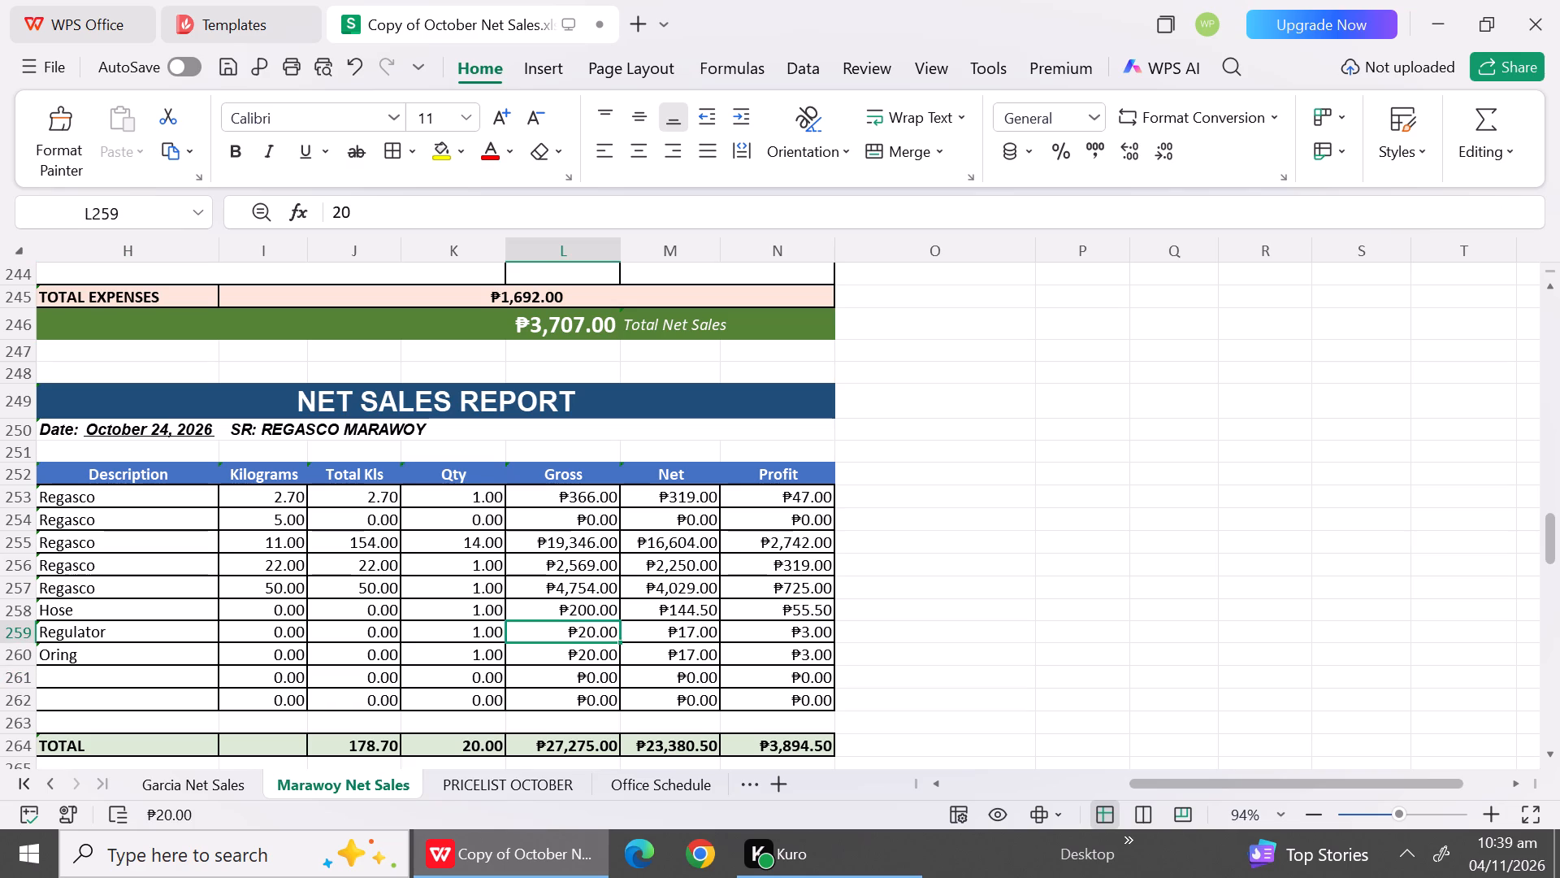
{"action": "type", "text": "200"}
{"action": "left_click", "coordinate": [699, 630]}
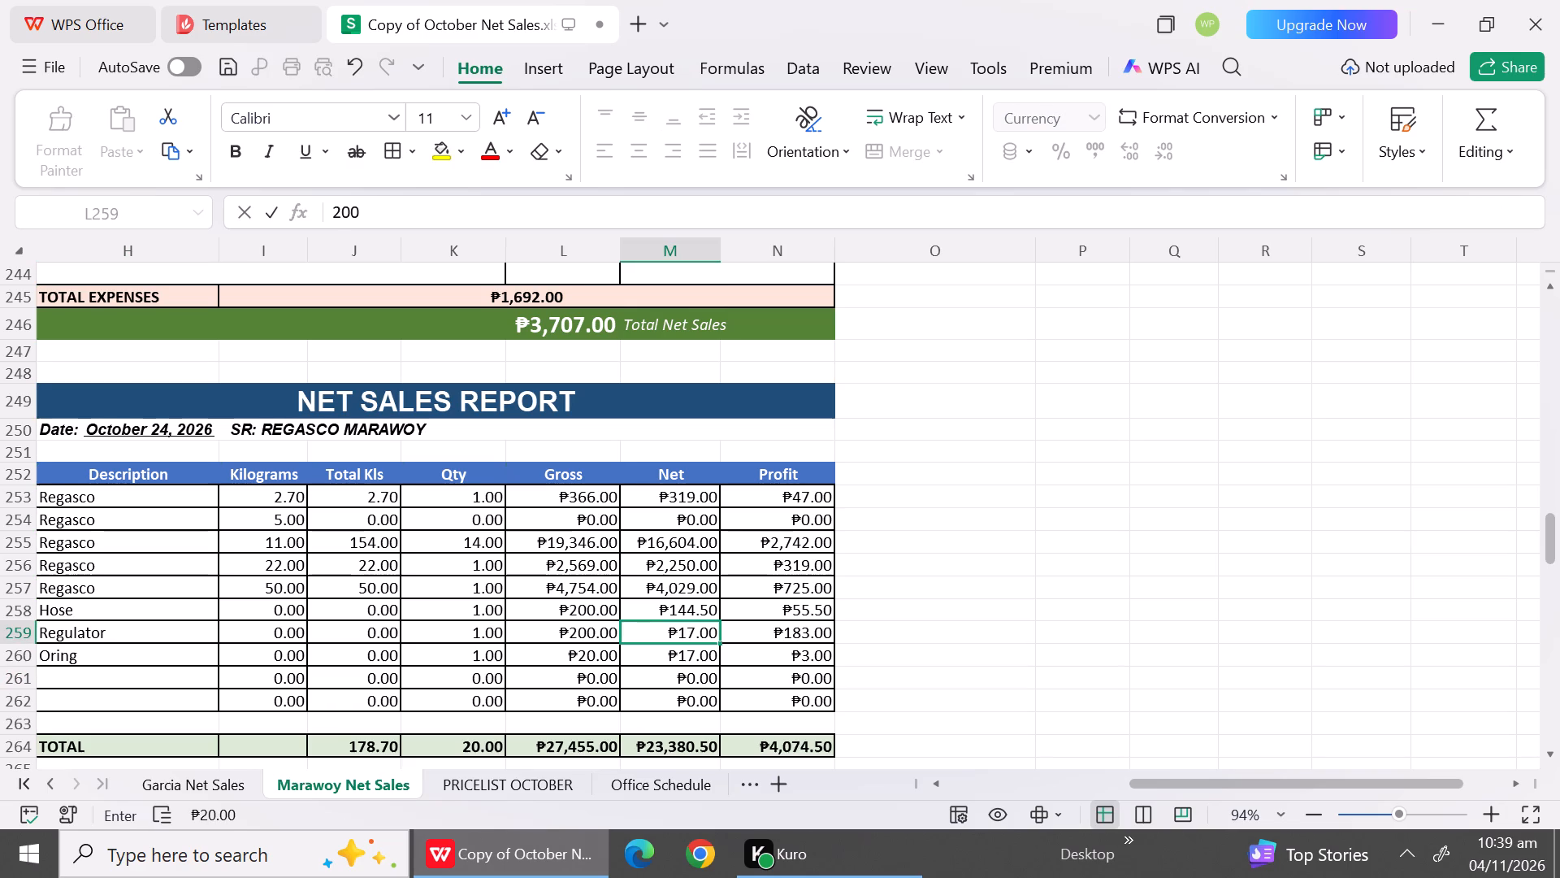
{"action": "type", "text": "144"}
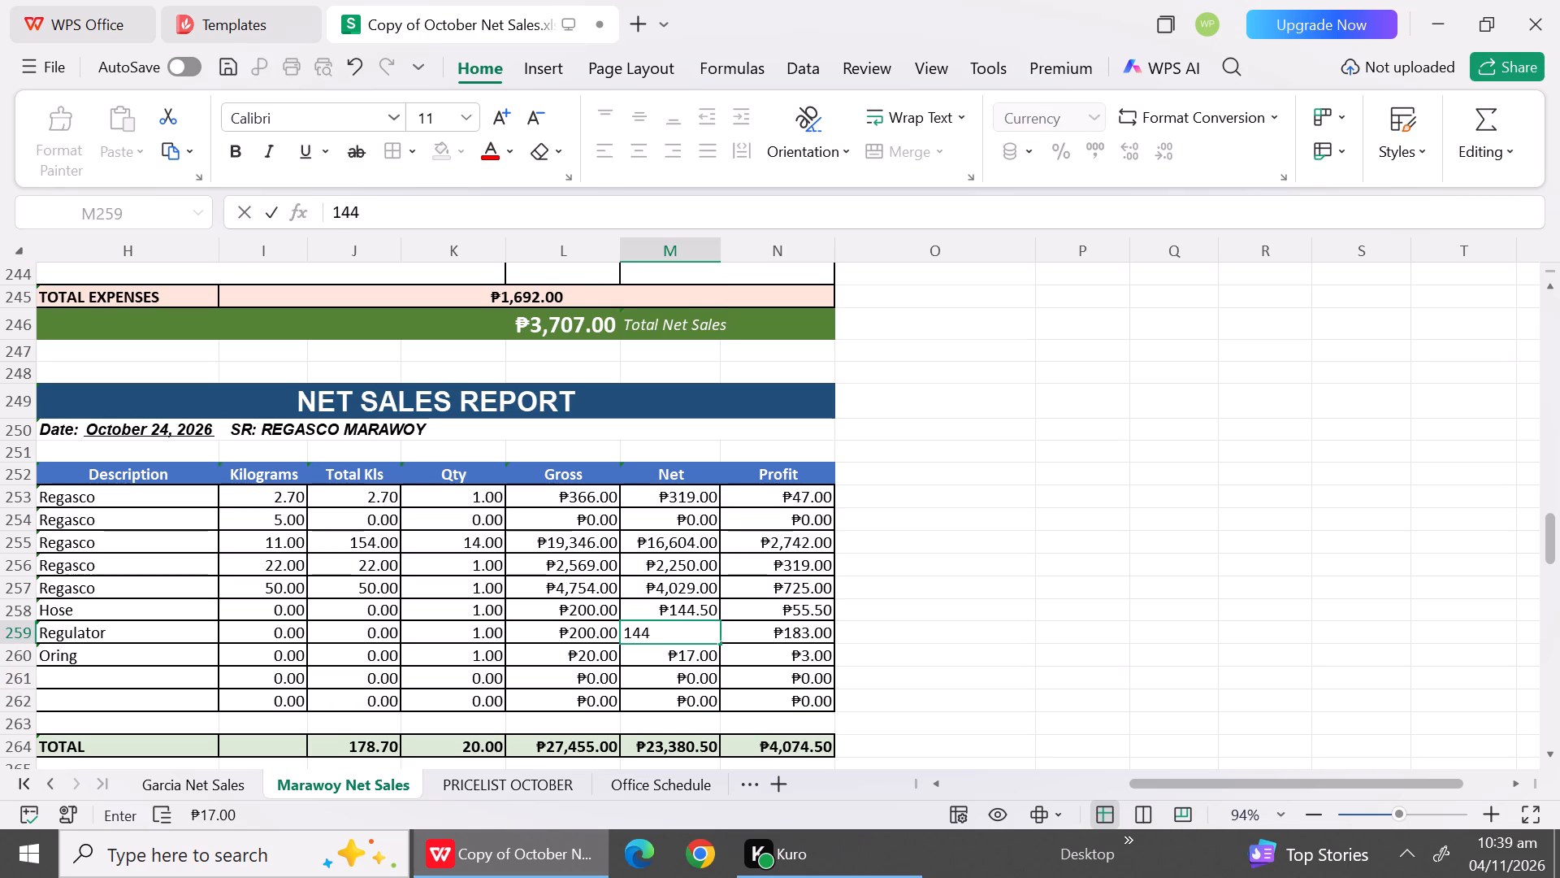
{"action": "type", "text": ".5"}
{"action": "left_click", "coordinate": [676, 676]}
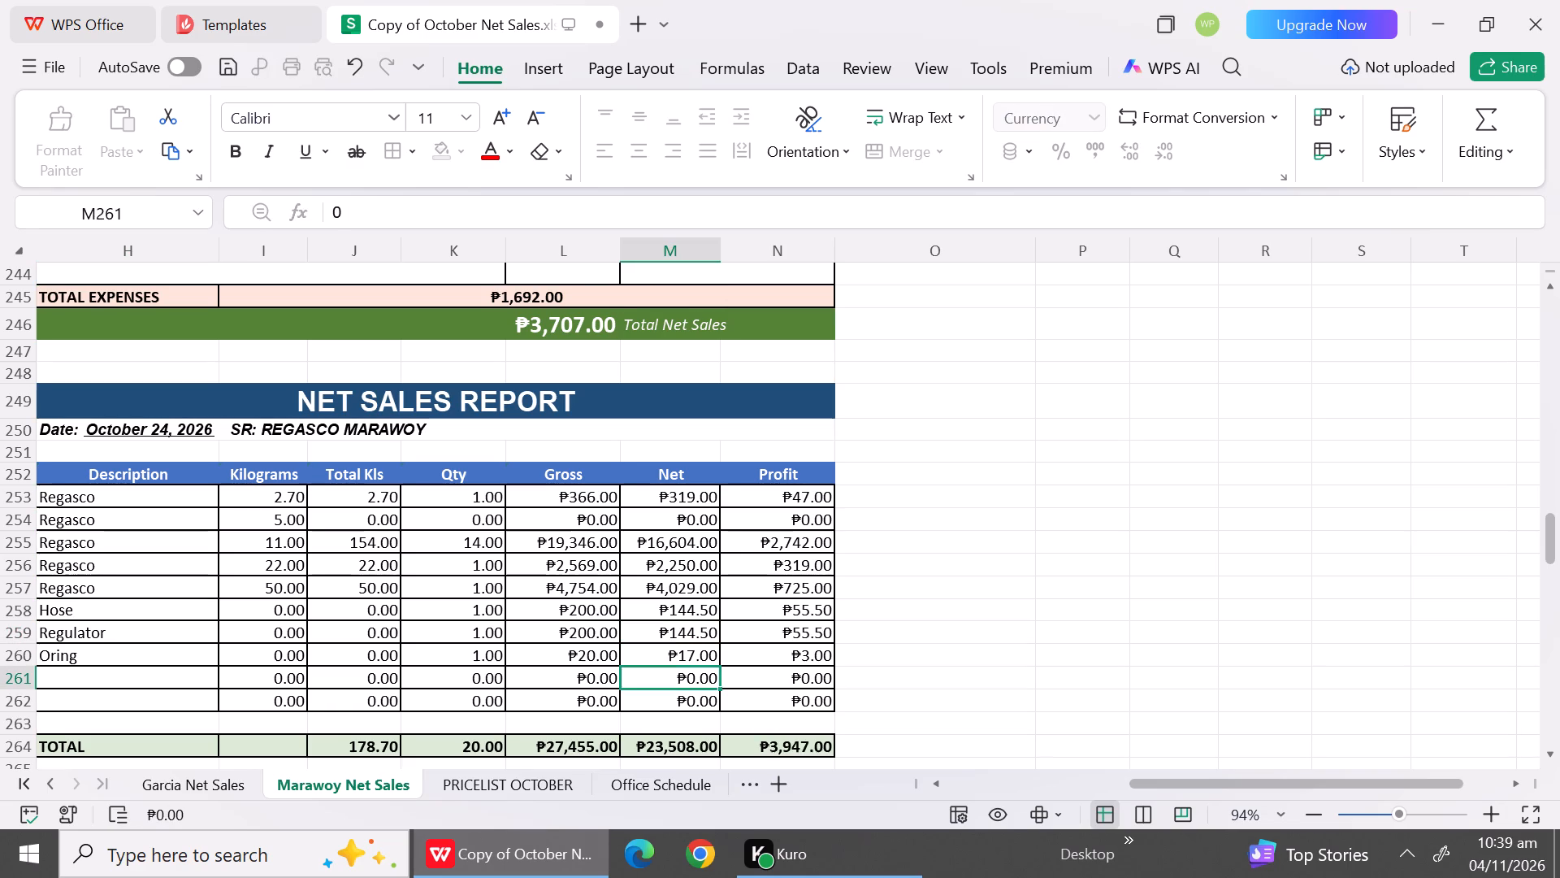
{"action": "left_click", "coordinate": [1020, 718]}
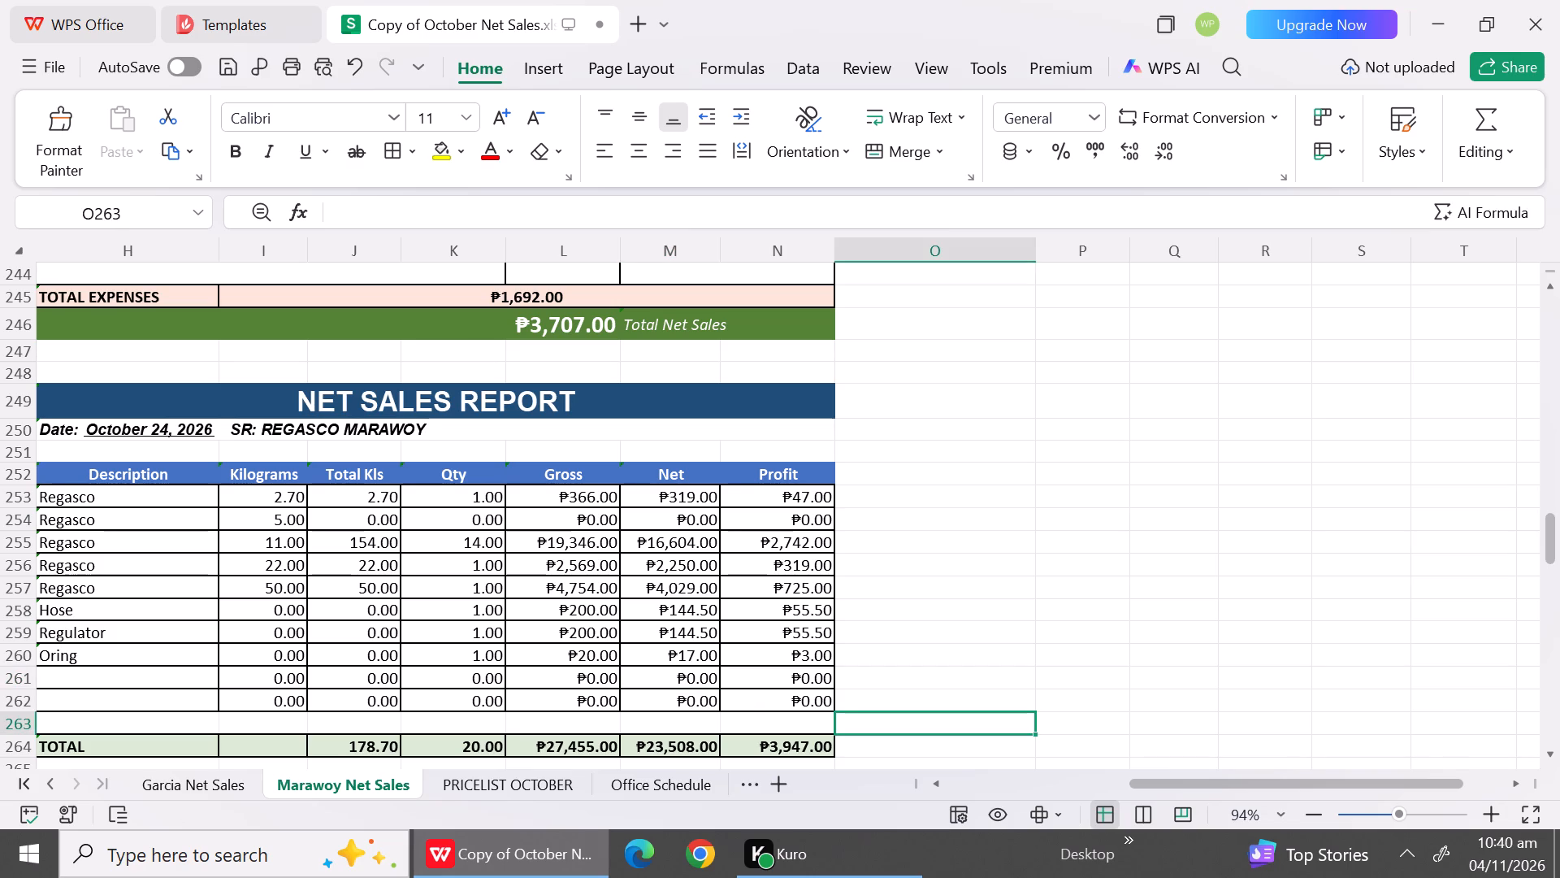
Set the quantity of the 50 kg Regasco row in the October 24 report to 3.
{"action": "left_click", "coordinate": [488, 583]}
{"action": "key", "text": "3"}
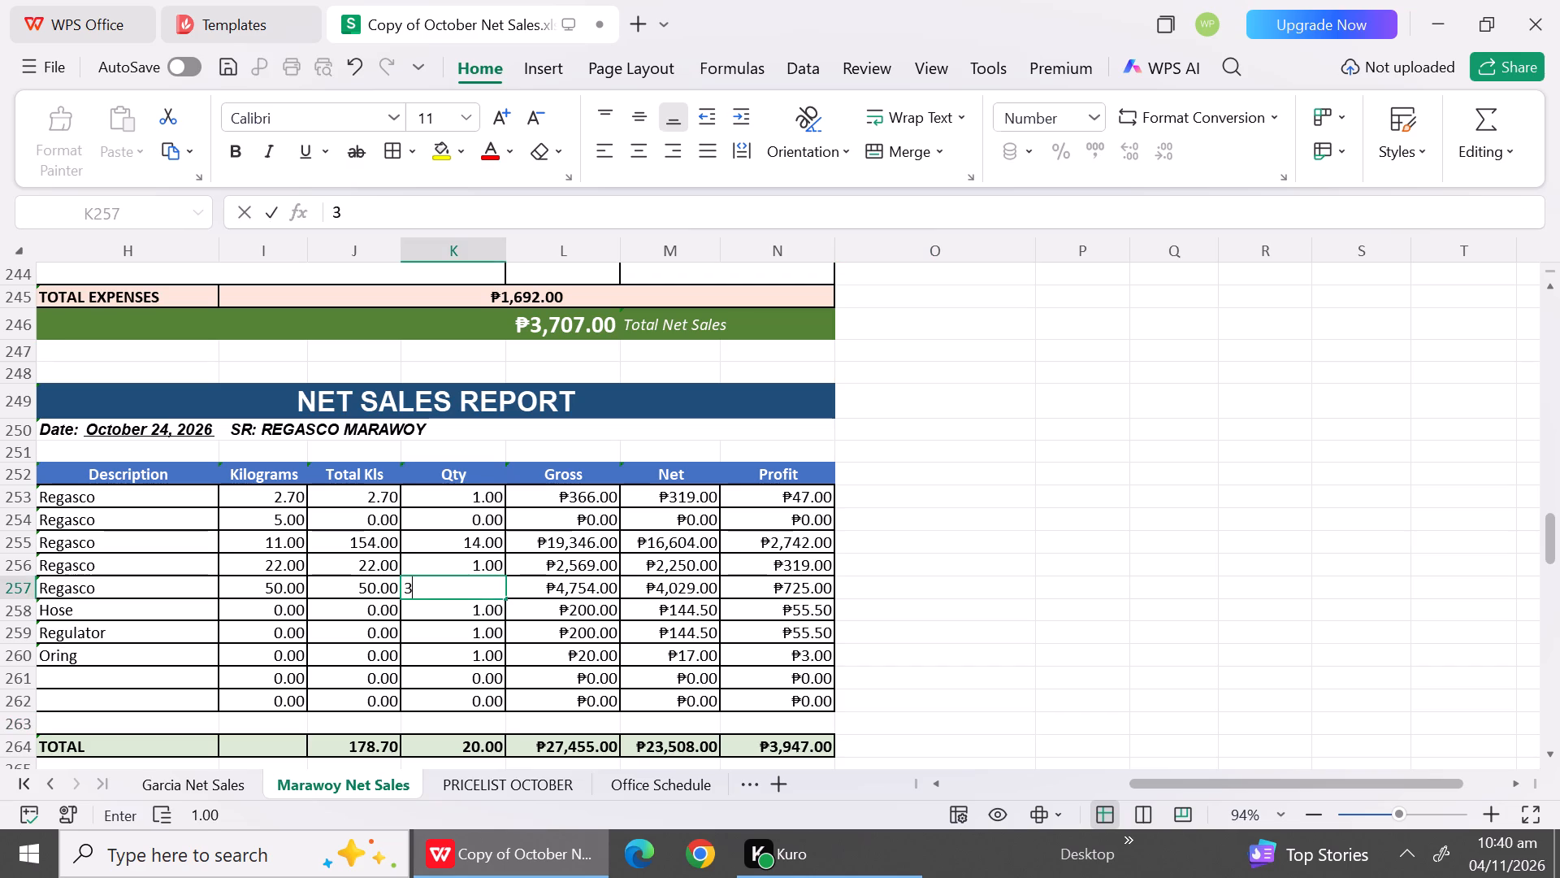
{"action": "left_click", "coordinate": [580, 593]}
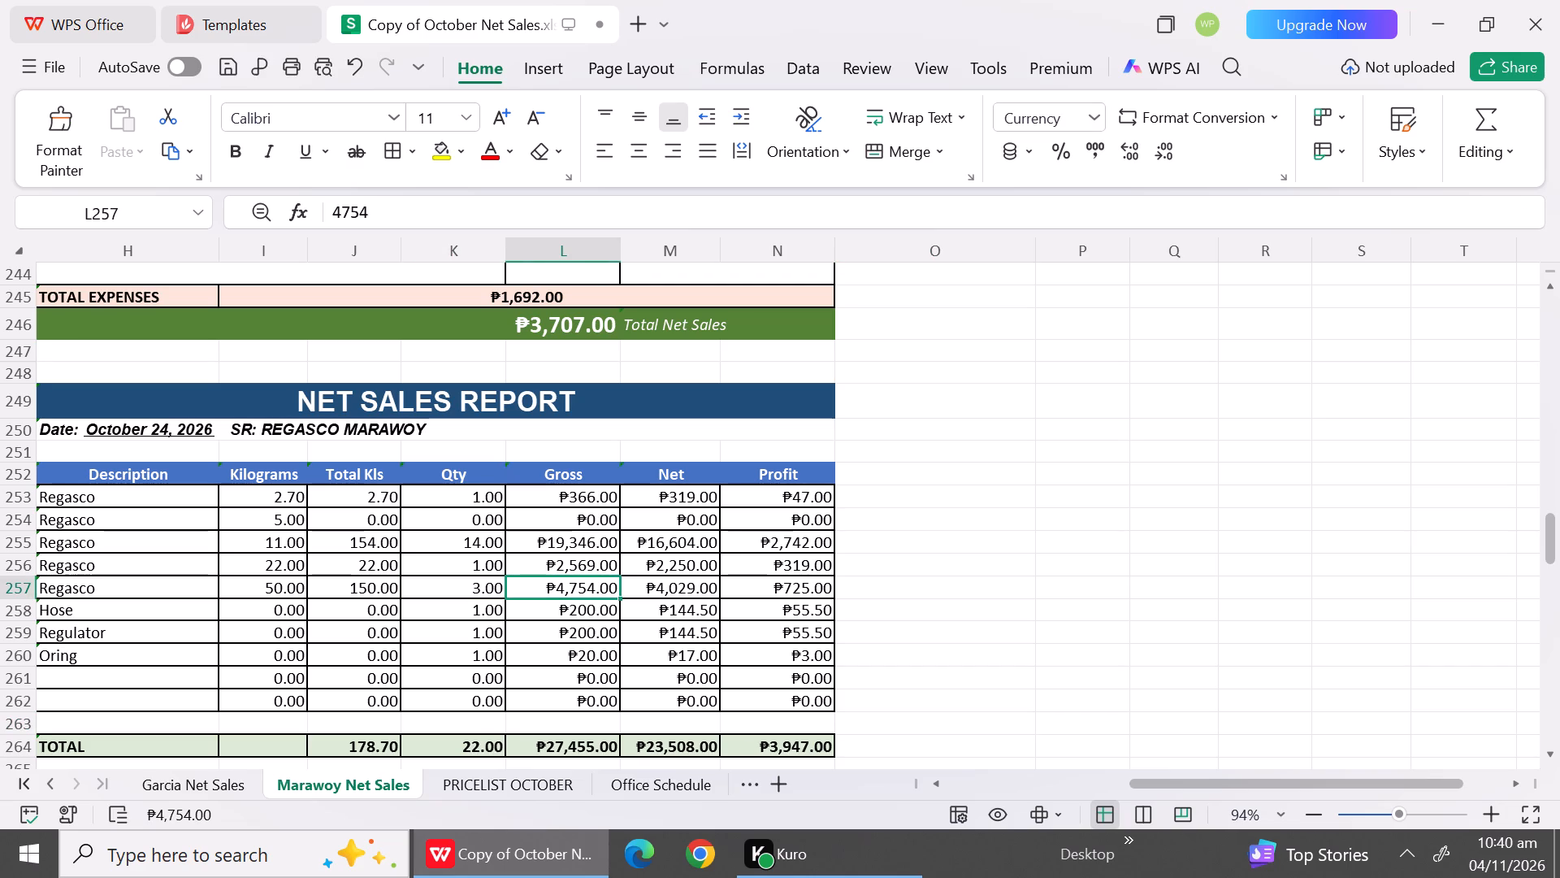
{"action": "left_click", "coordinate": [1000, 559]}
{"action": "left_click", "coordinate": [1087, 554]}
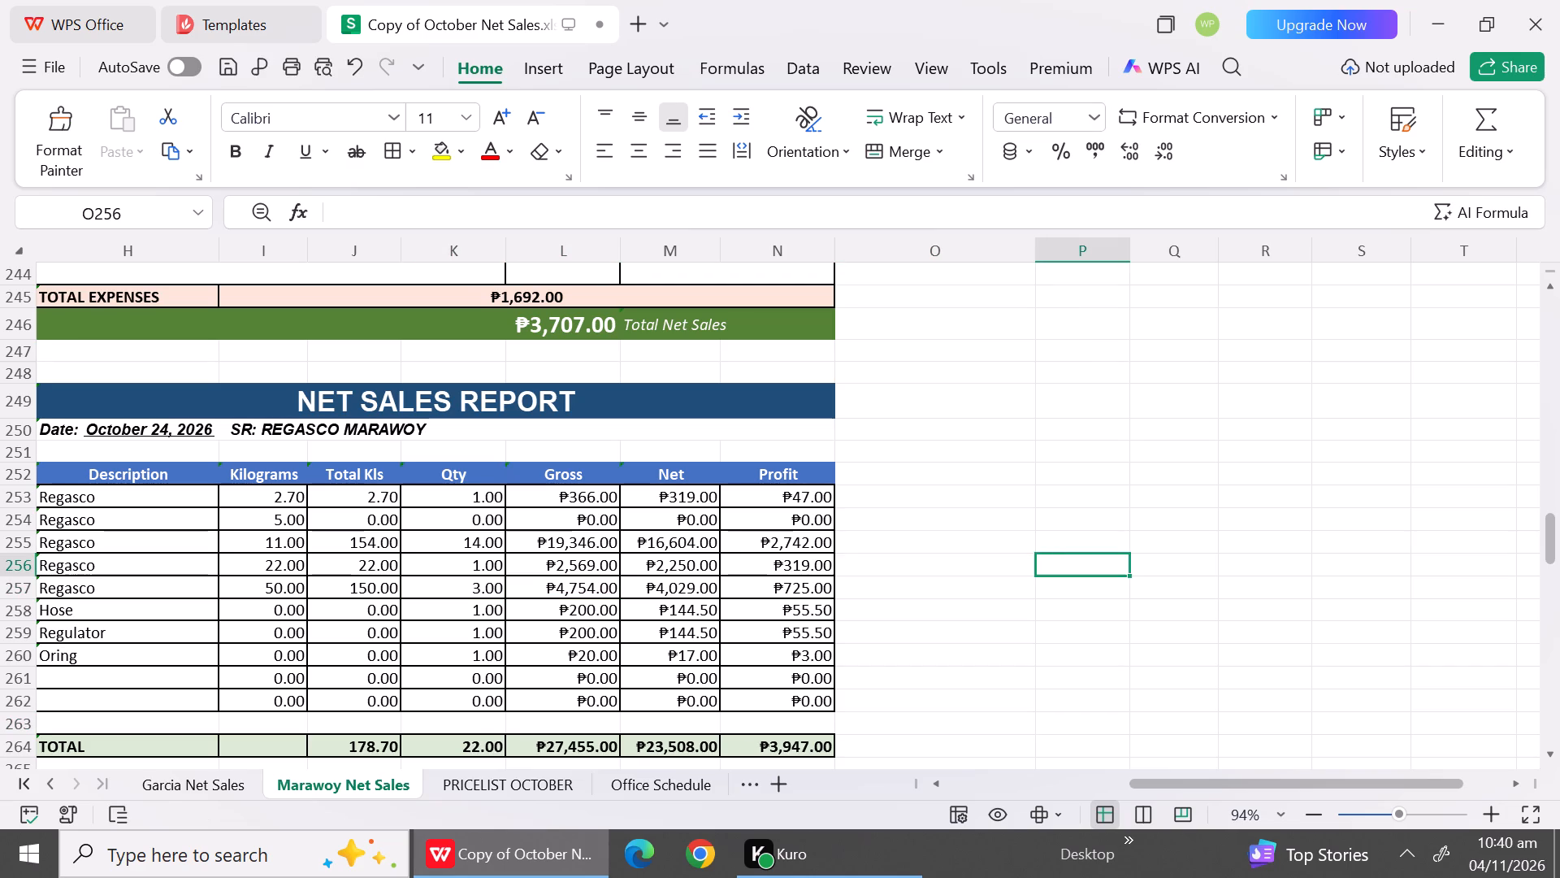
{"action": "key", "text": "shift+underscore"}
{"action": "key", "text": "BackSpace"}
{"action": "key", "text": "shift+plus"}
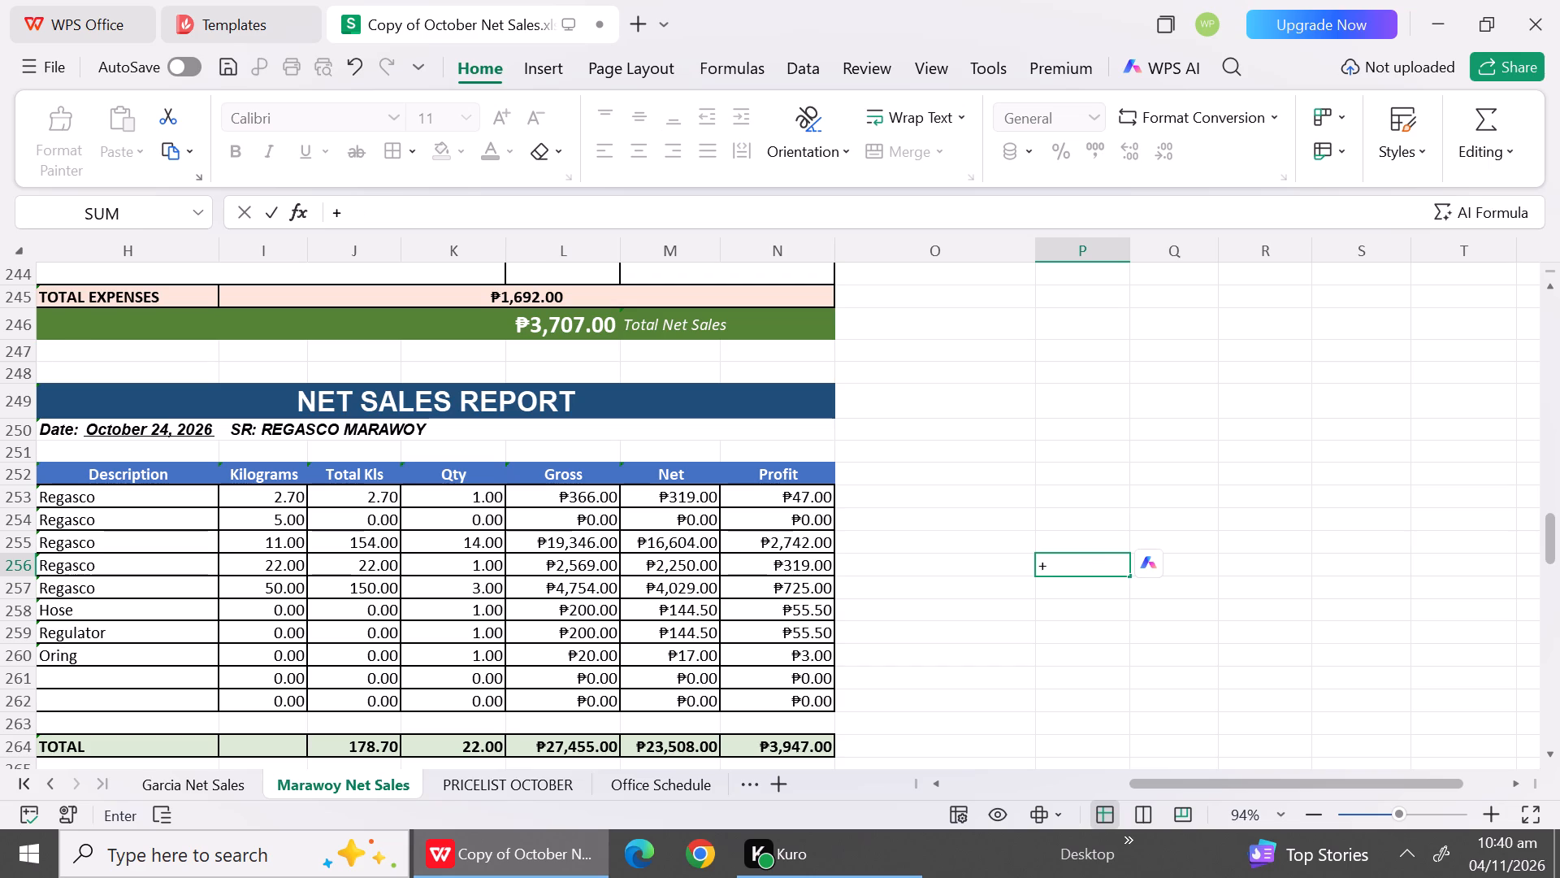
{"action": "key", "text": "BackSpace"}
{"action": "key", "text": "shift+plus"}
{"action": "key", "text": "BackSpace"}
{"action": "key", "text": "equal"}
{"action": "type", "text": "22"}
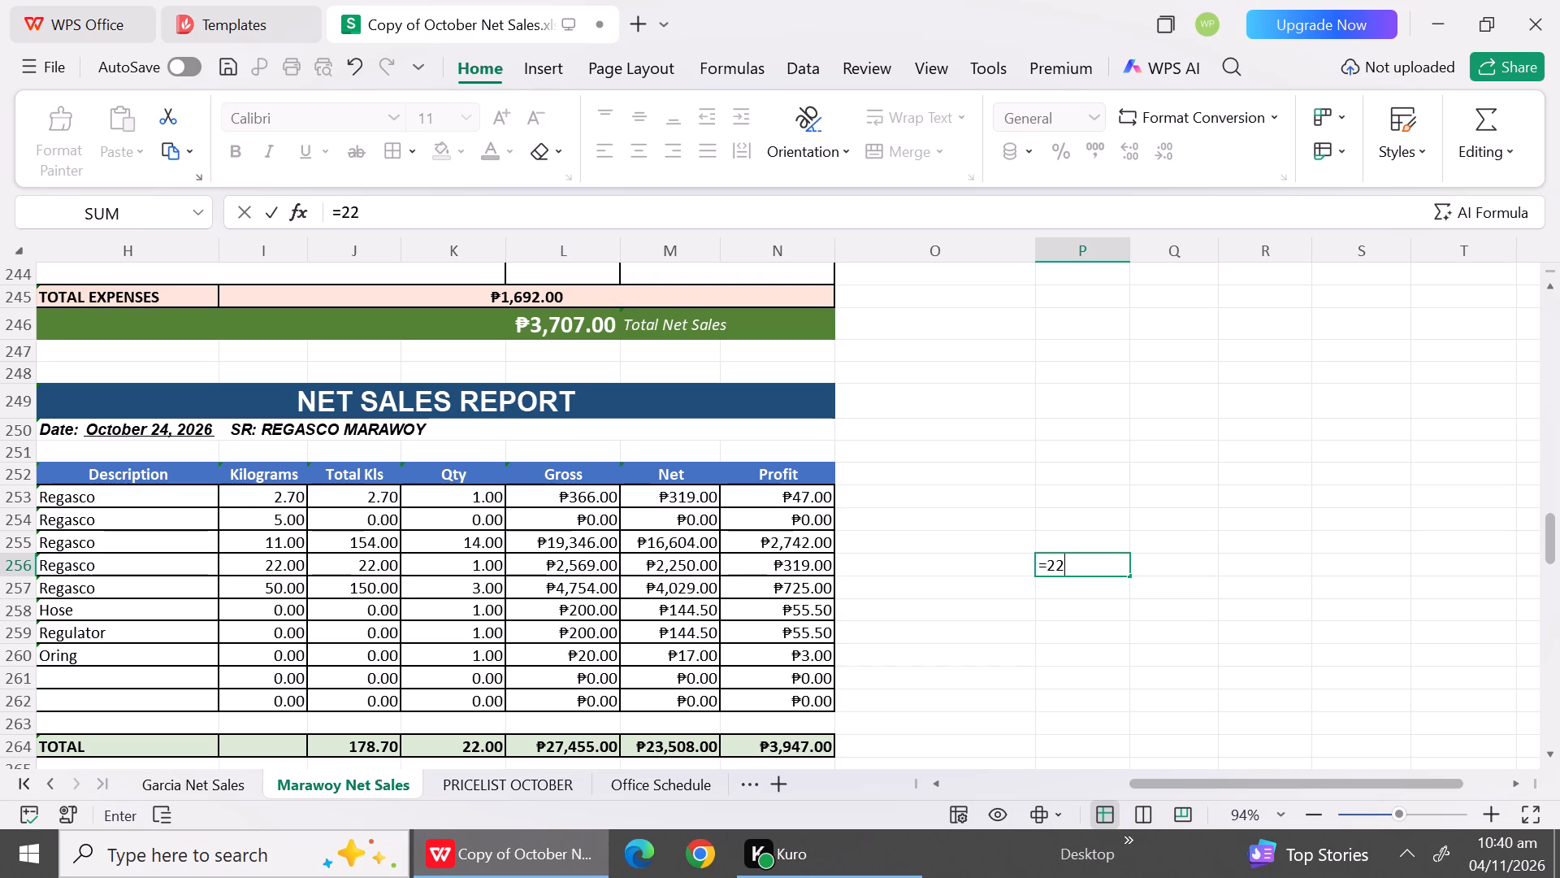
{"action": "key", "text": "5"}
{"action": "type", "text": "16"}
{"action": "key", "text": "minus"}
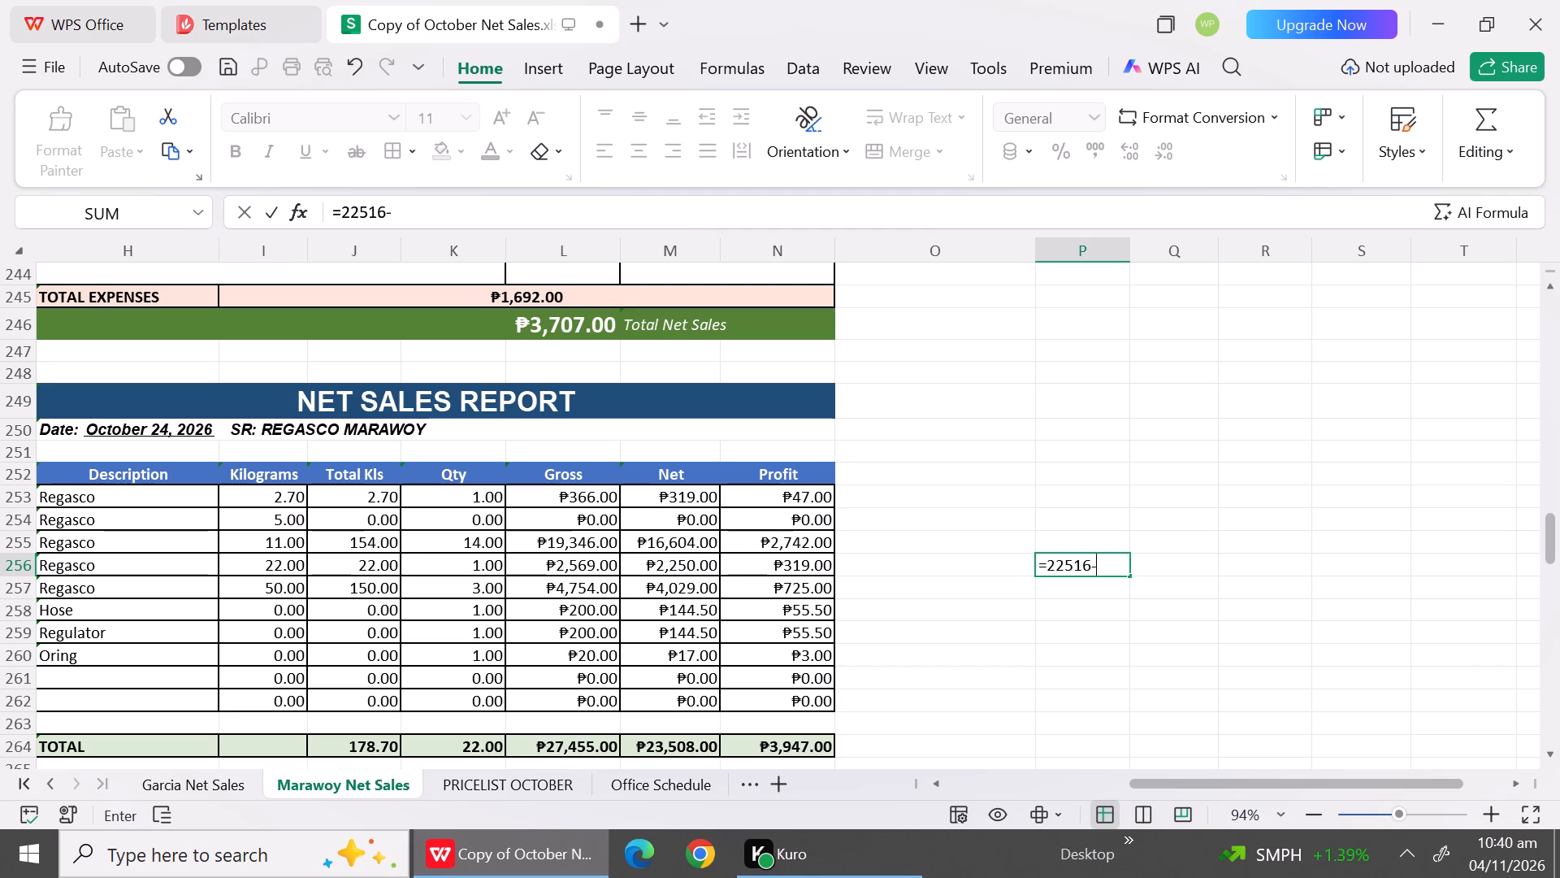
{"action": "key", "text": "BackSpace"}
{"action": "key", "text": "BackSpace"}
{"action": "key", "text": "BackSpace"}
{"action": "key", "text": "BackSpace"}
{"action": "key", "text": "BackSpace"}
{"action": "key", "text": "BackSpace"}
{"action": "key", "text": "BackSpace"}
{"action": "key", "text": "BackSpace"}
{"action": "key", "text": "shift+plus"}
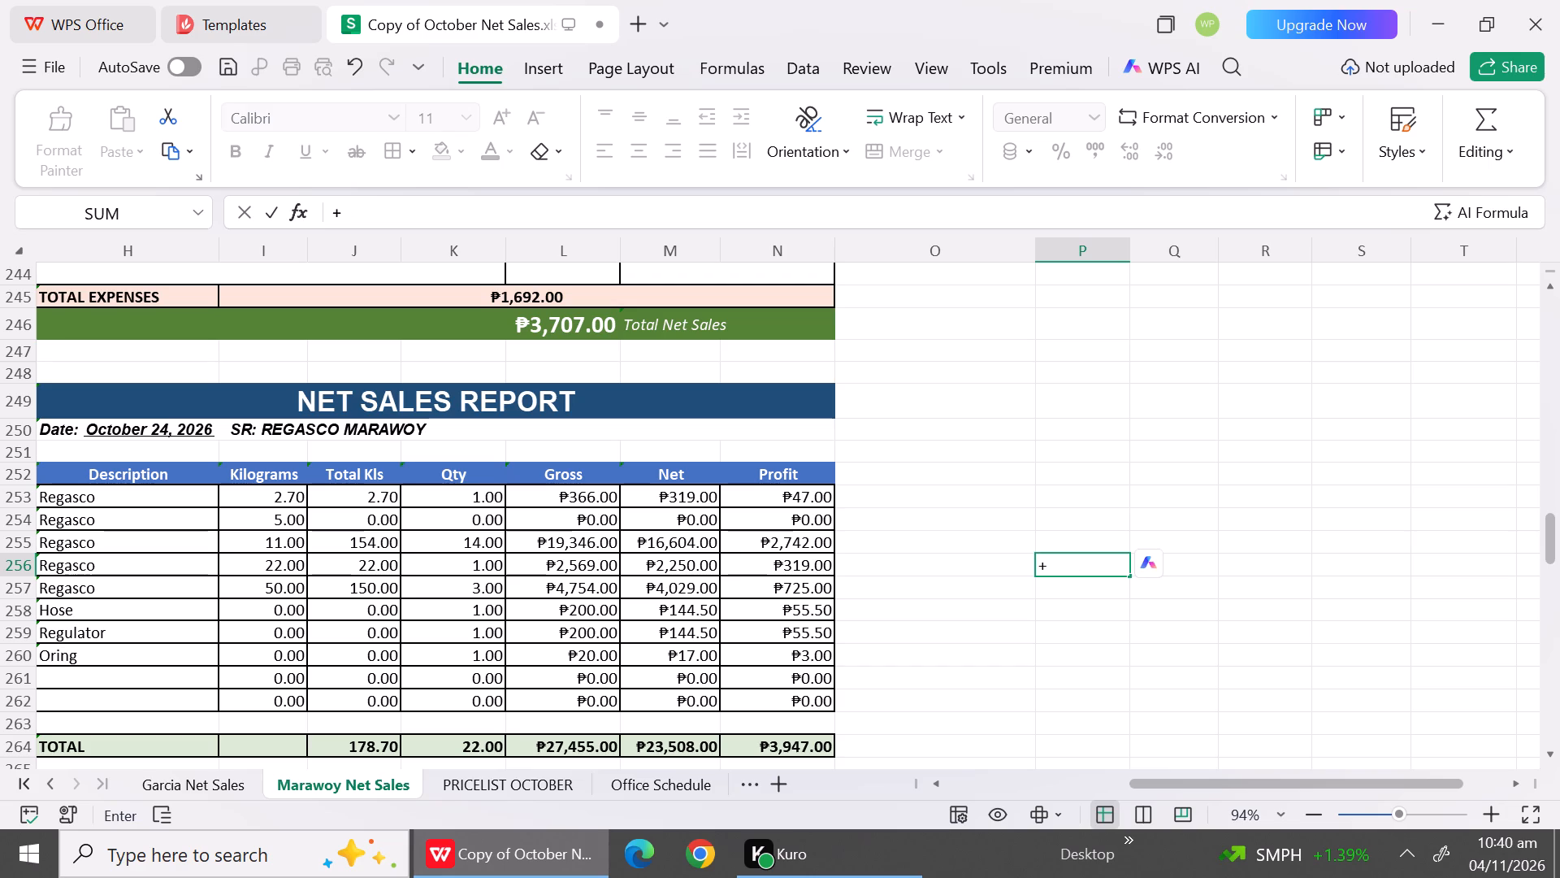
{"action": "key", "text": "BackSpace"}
Calculate 13398*10-1559 in scratch cell P256 beside the October 24 report.
{"action": "key", "text": "equal"}
{"action": "key", "text": "1"}
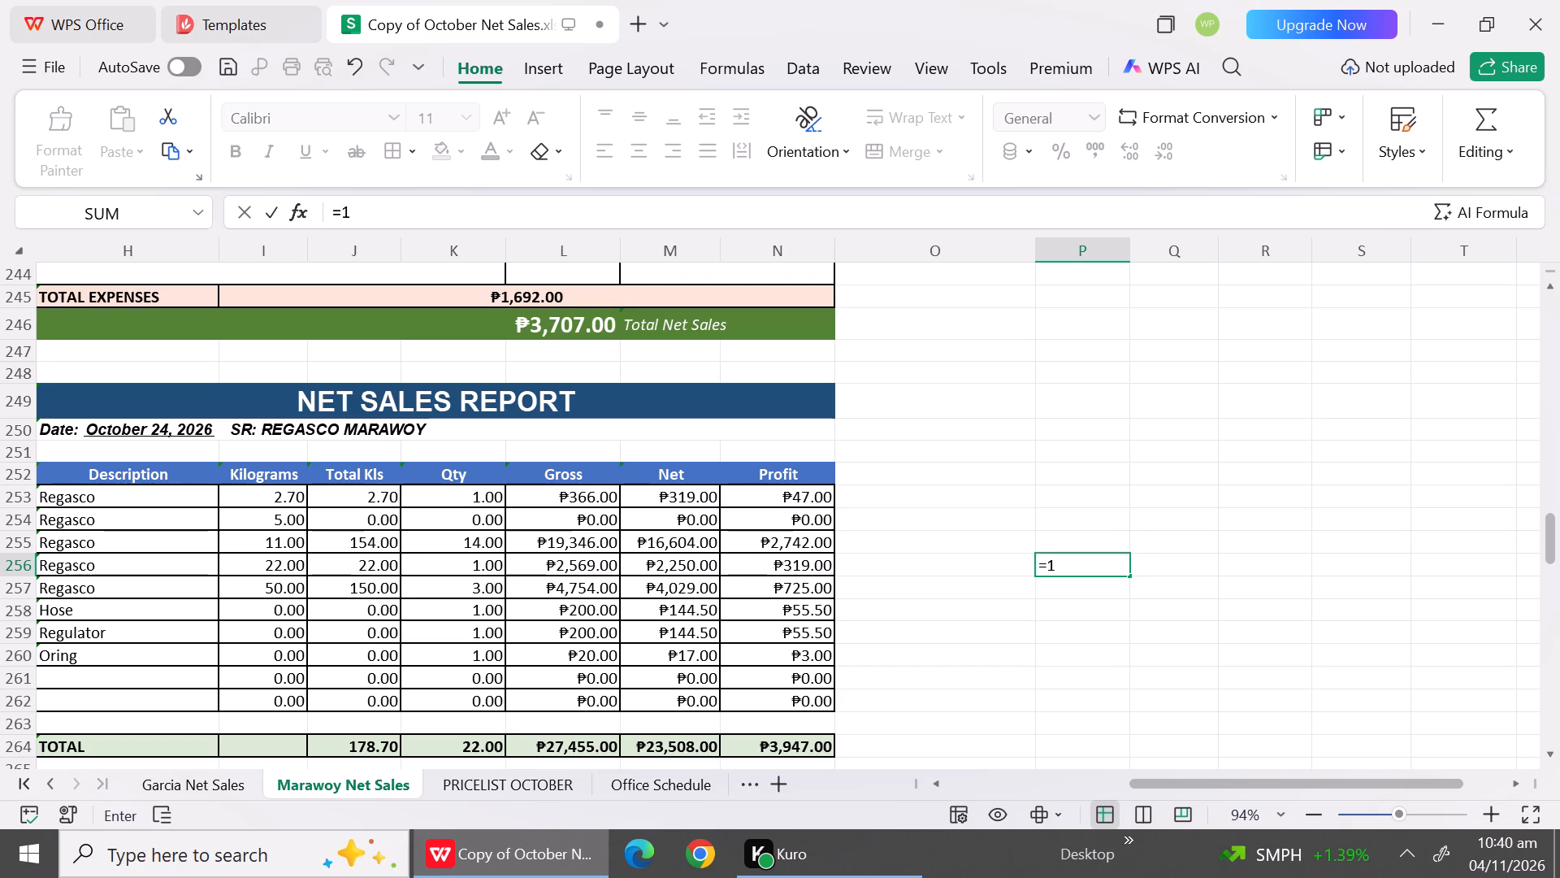
{"action": "type", "text": "339"}
{"action": "key", "text": "8"}
{"action": "key", "text": "shift+asterisk"}
{"action": "type", "text": "10"}
{"action": "key", "text": "minus"}
{"action": "key", "text": "1"}
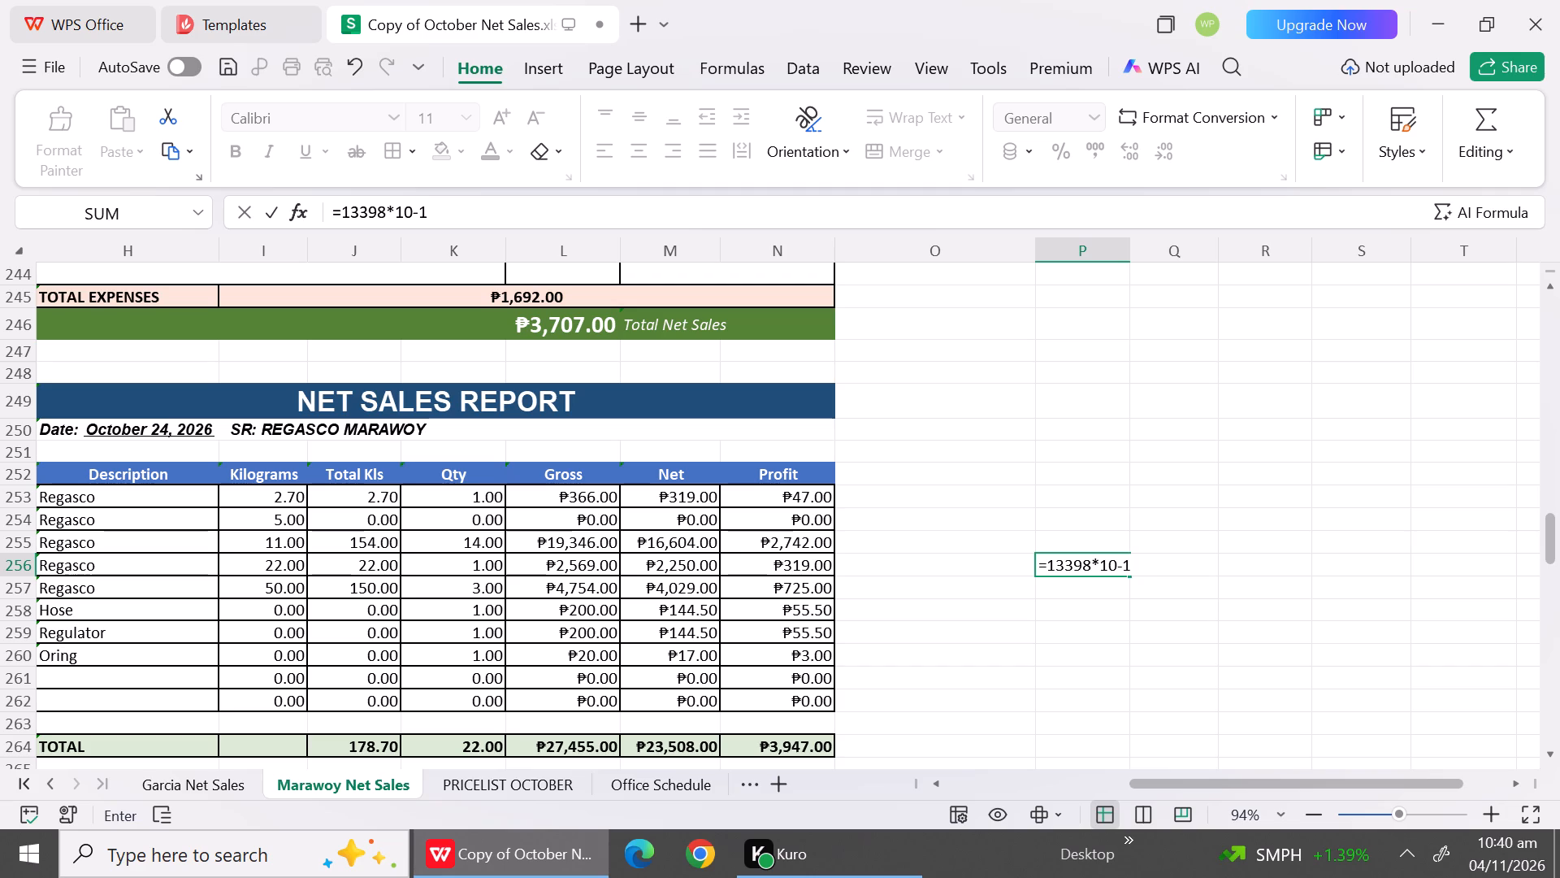
{"action": "key", "text": "5"}
{"action": "type", "text": "59"}
{"action": "key", "text": "Return"}
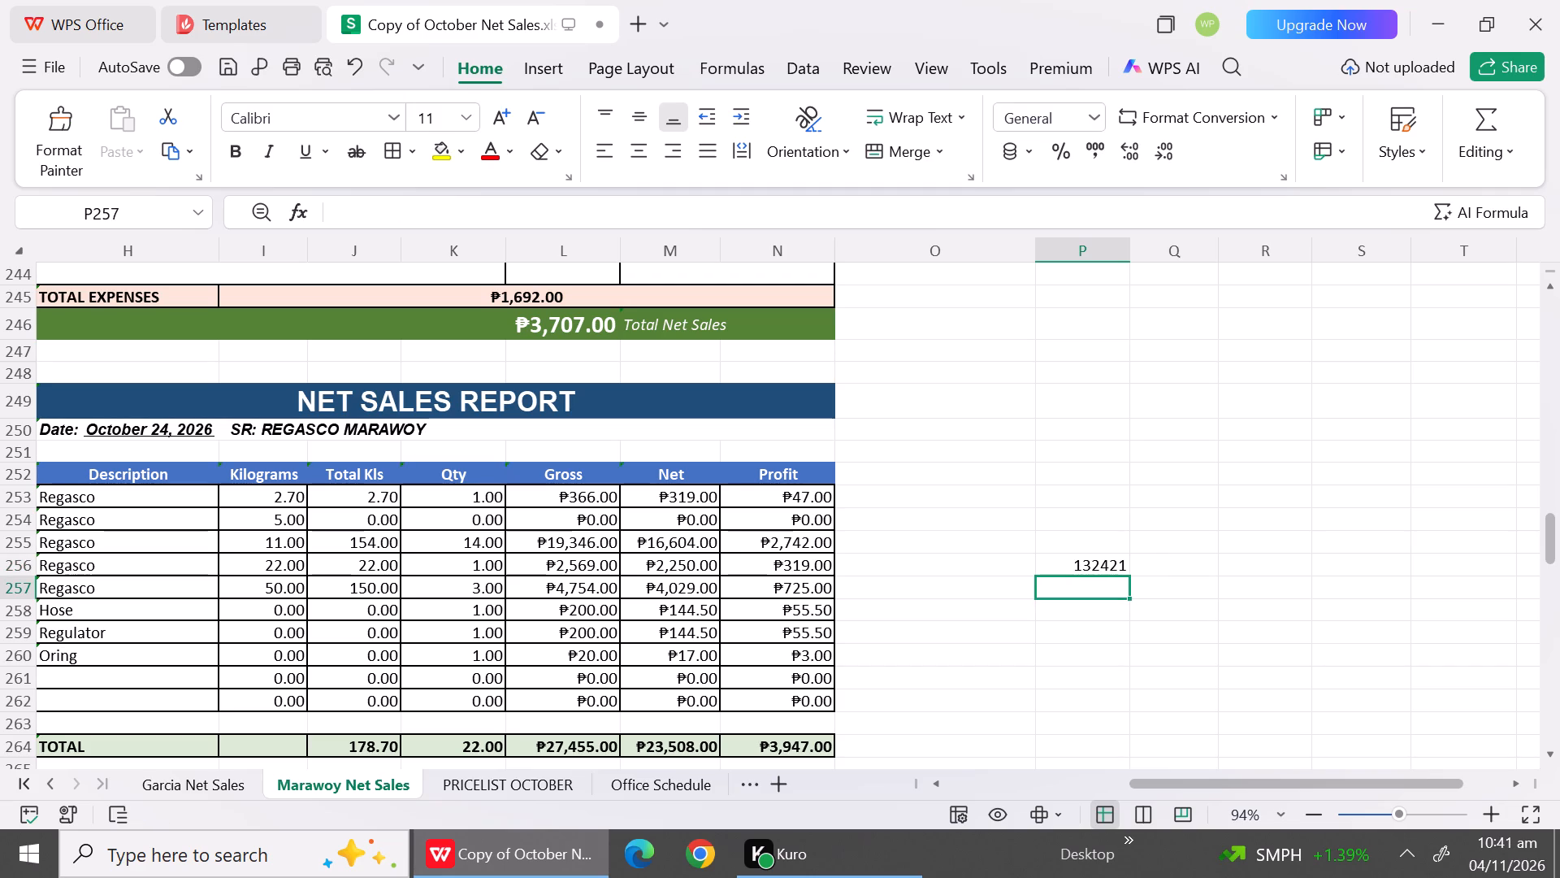
Edit the scratch formula in cell P256 to subtract 15959 from 13398*10.
{"action": "left_click", "coordinate": [1104, 562]}
{"action": "double_click", "coordinate": [1104, 562]}
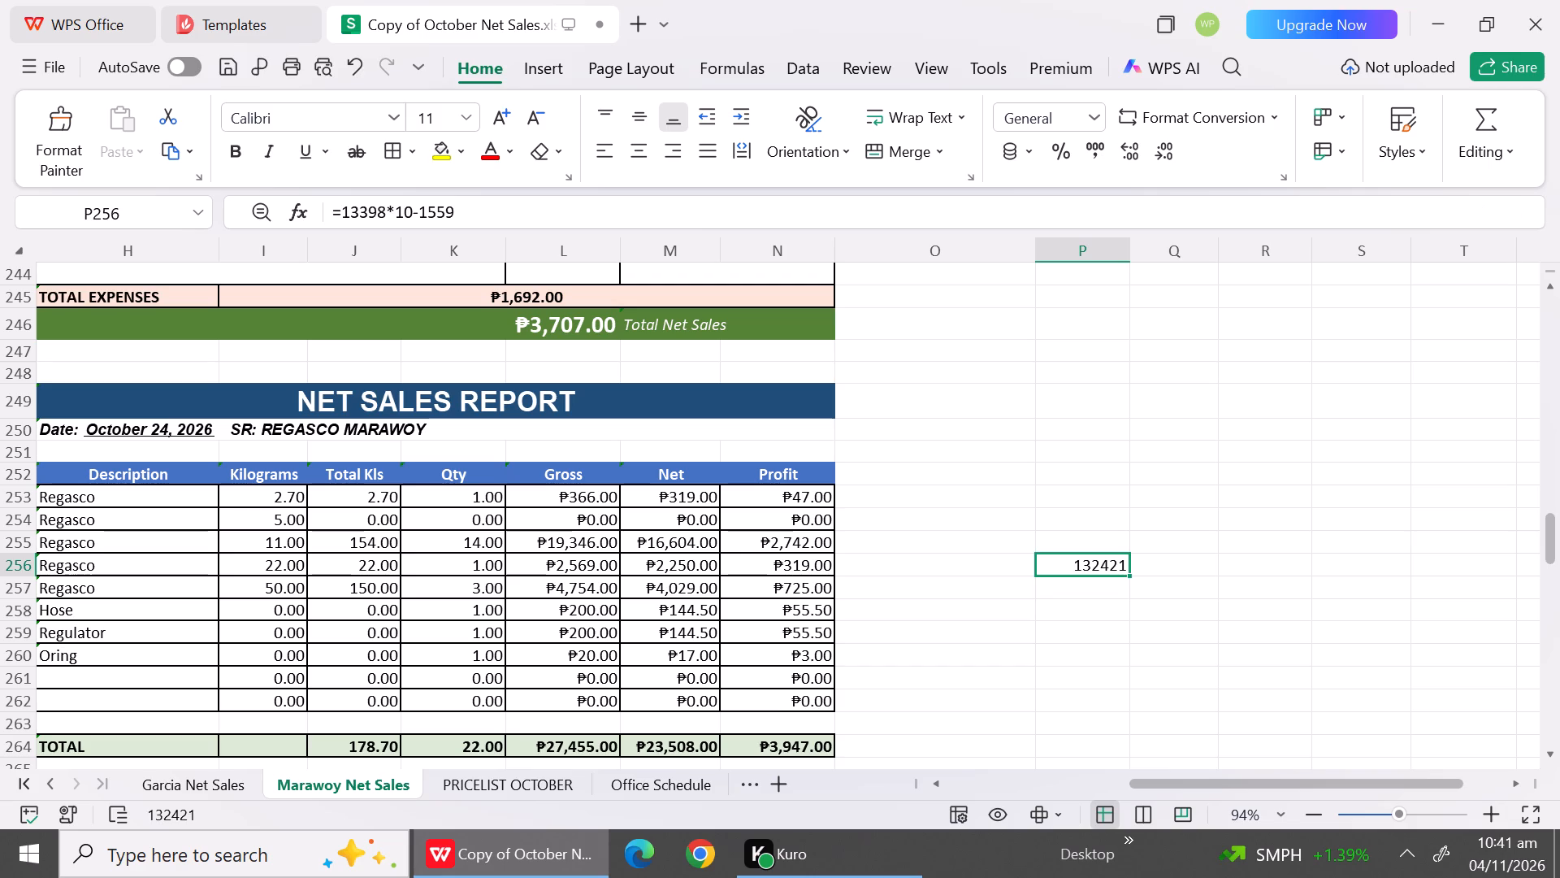
{"action": "left_click", "coordinate": [1159, 567]}
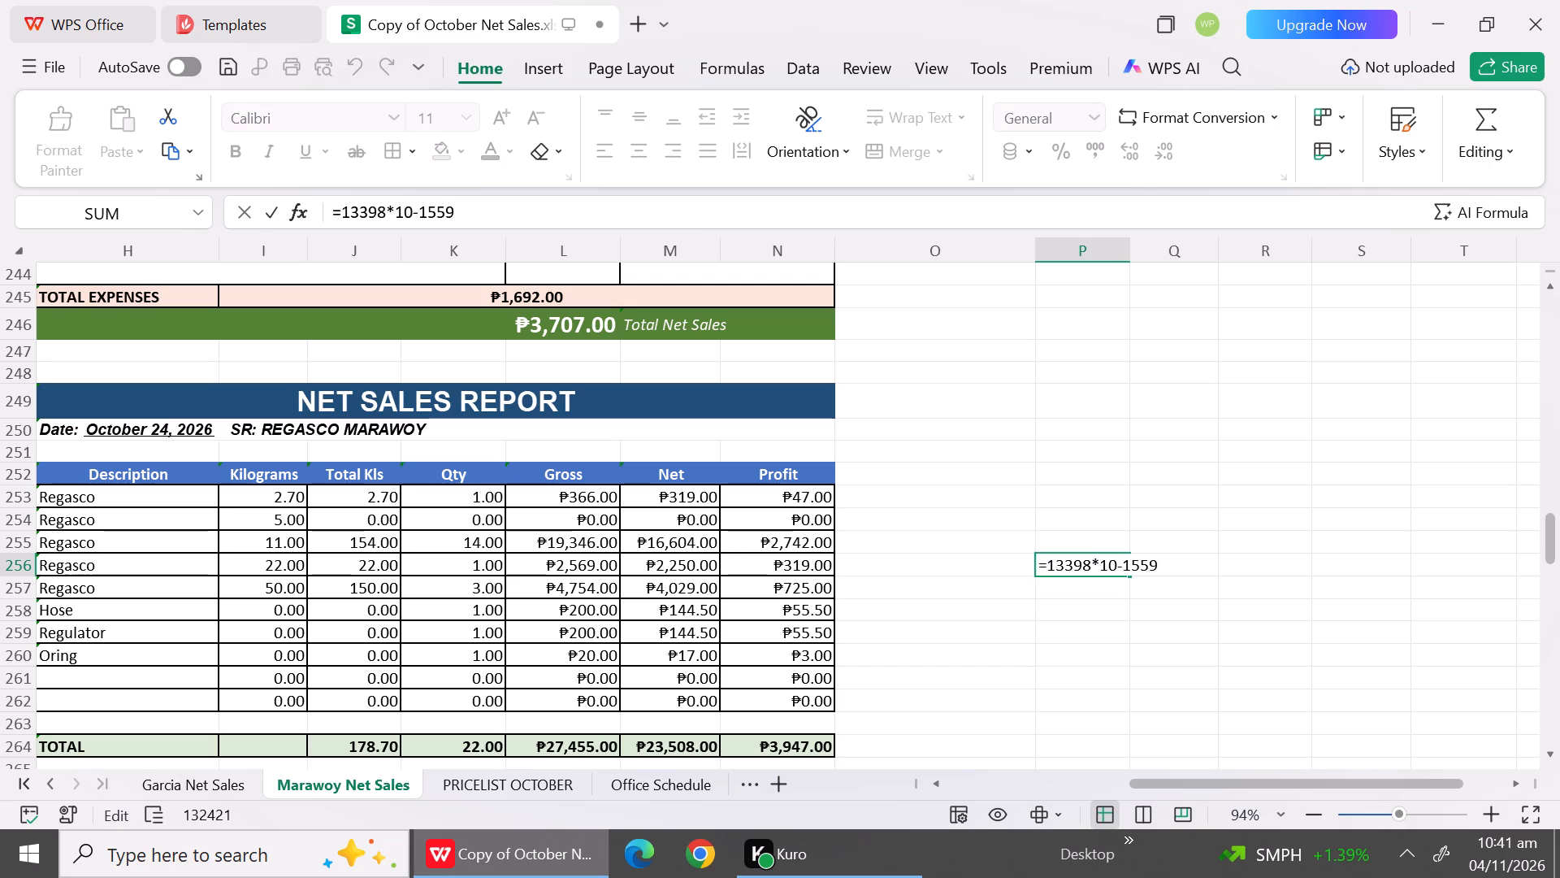
{"action": "key", "text": "BackSpace"}
{"action": "key", "text": "BackSpace"}
{"action": "type", "text": "959"}
{"action": "key", "text": "Return"}
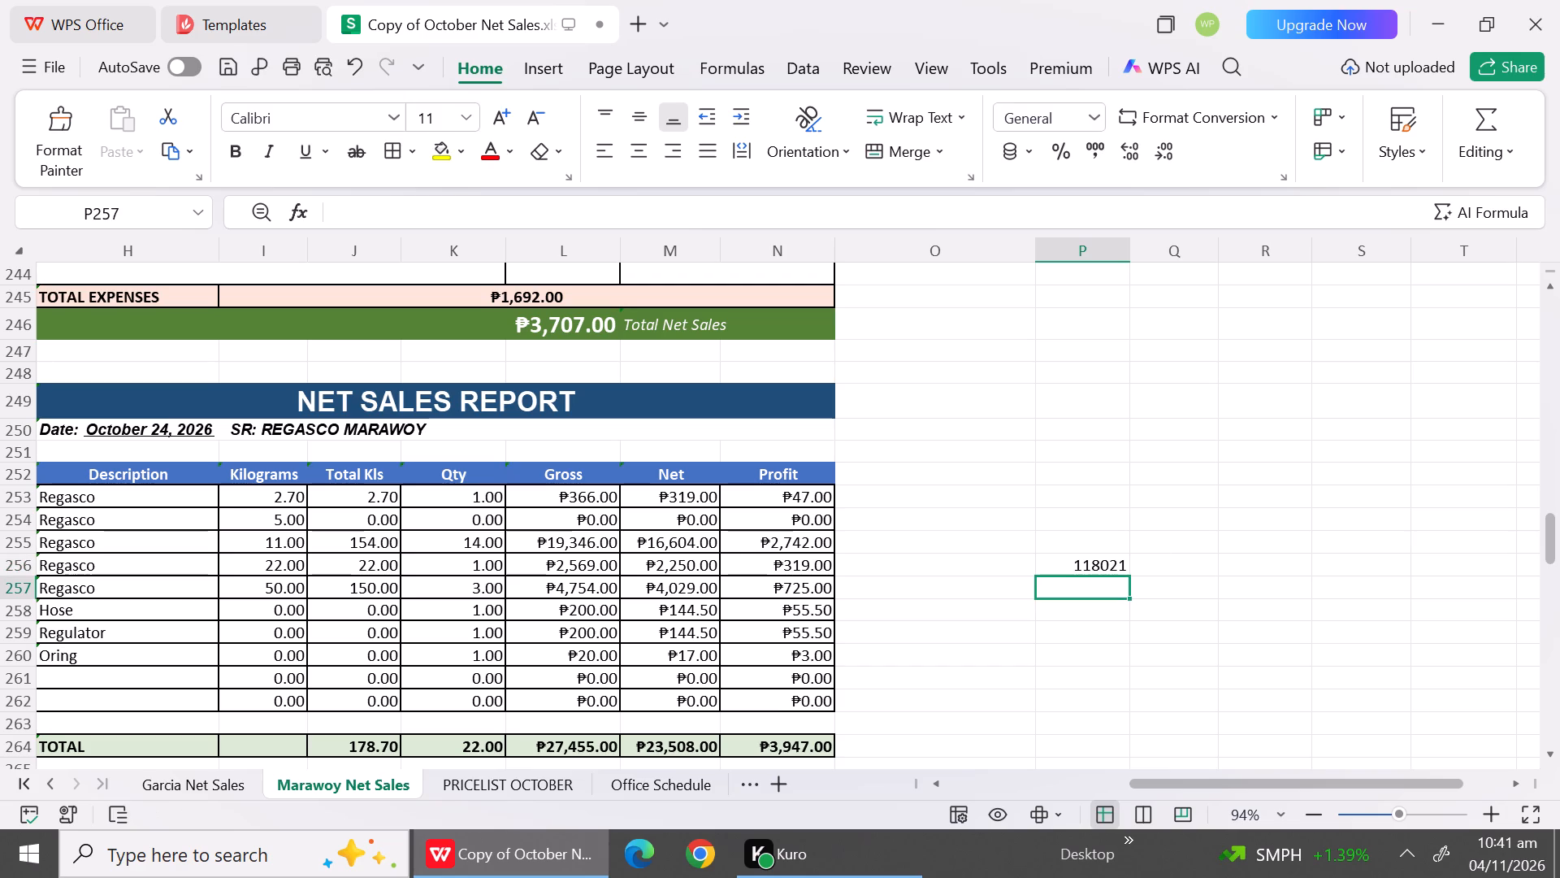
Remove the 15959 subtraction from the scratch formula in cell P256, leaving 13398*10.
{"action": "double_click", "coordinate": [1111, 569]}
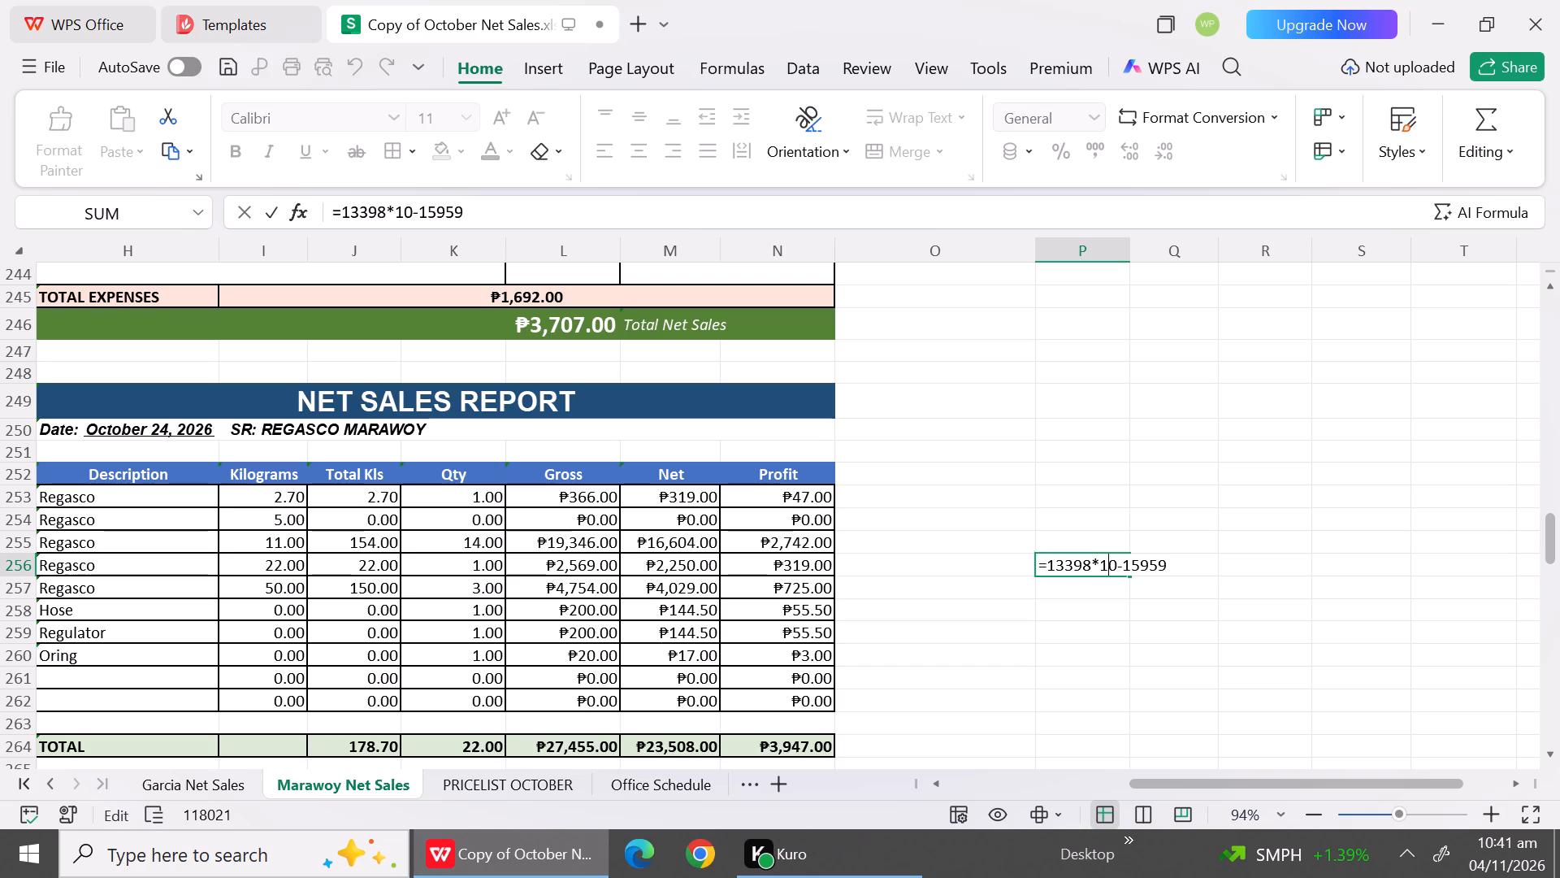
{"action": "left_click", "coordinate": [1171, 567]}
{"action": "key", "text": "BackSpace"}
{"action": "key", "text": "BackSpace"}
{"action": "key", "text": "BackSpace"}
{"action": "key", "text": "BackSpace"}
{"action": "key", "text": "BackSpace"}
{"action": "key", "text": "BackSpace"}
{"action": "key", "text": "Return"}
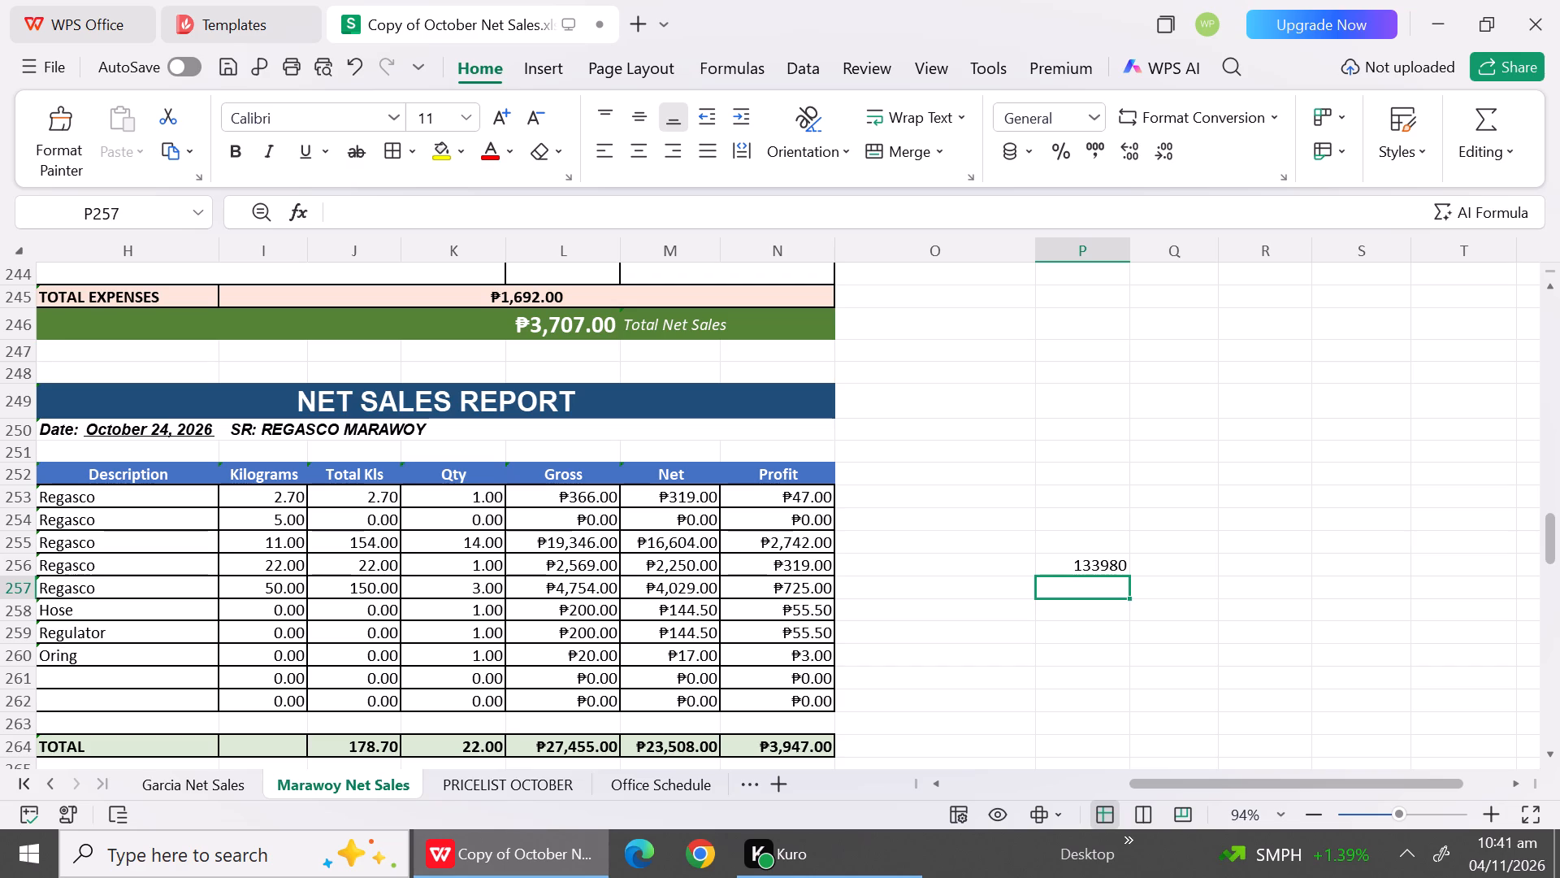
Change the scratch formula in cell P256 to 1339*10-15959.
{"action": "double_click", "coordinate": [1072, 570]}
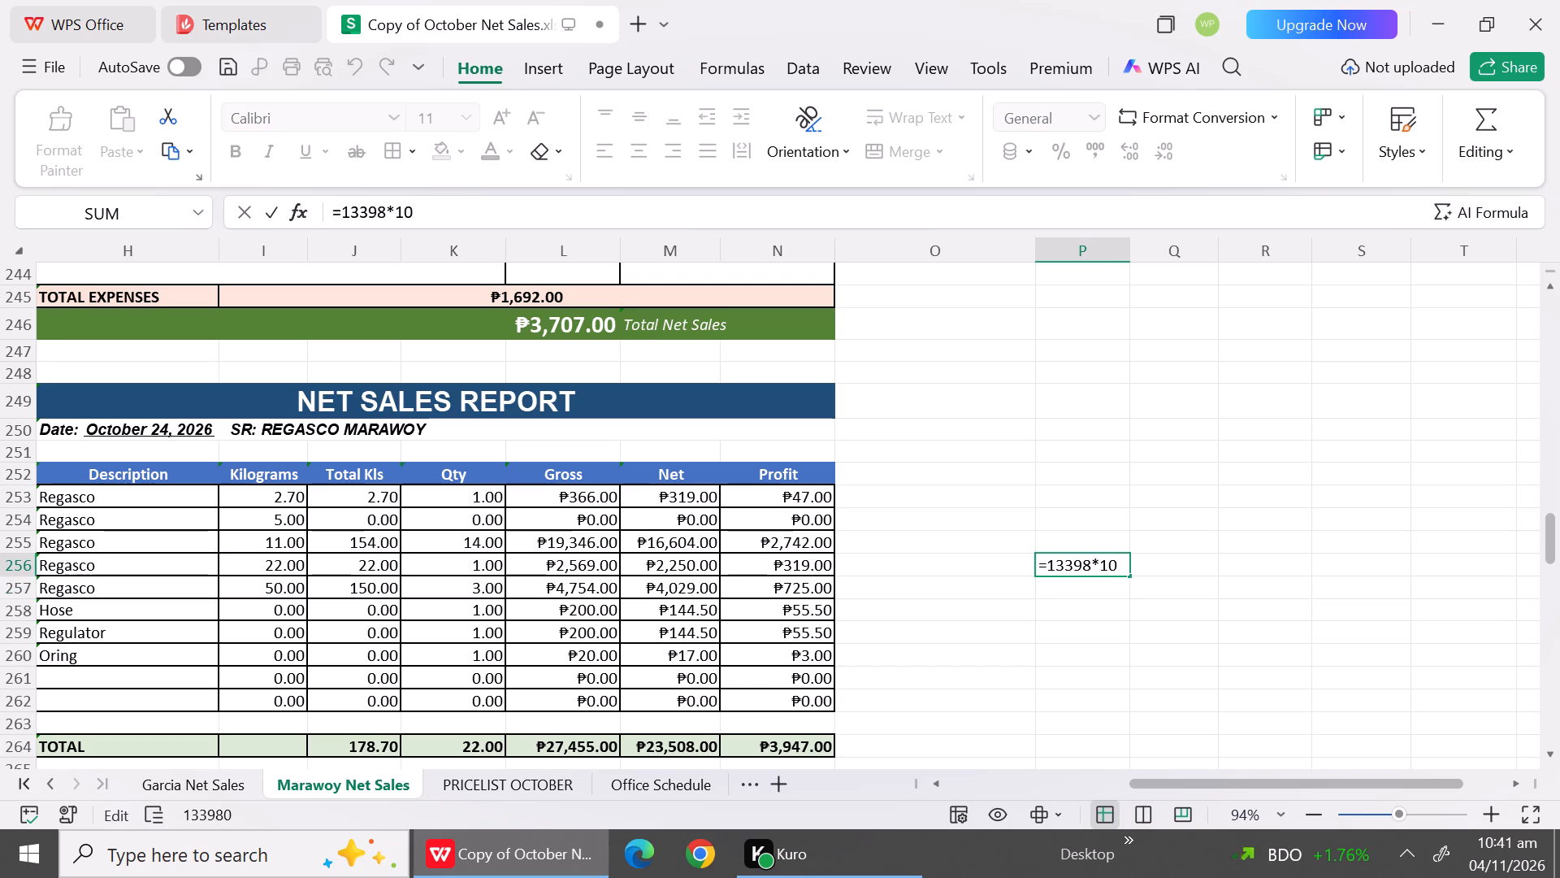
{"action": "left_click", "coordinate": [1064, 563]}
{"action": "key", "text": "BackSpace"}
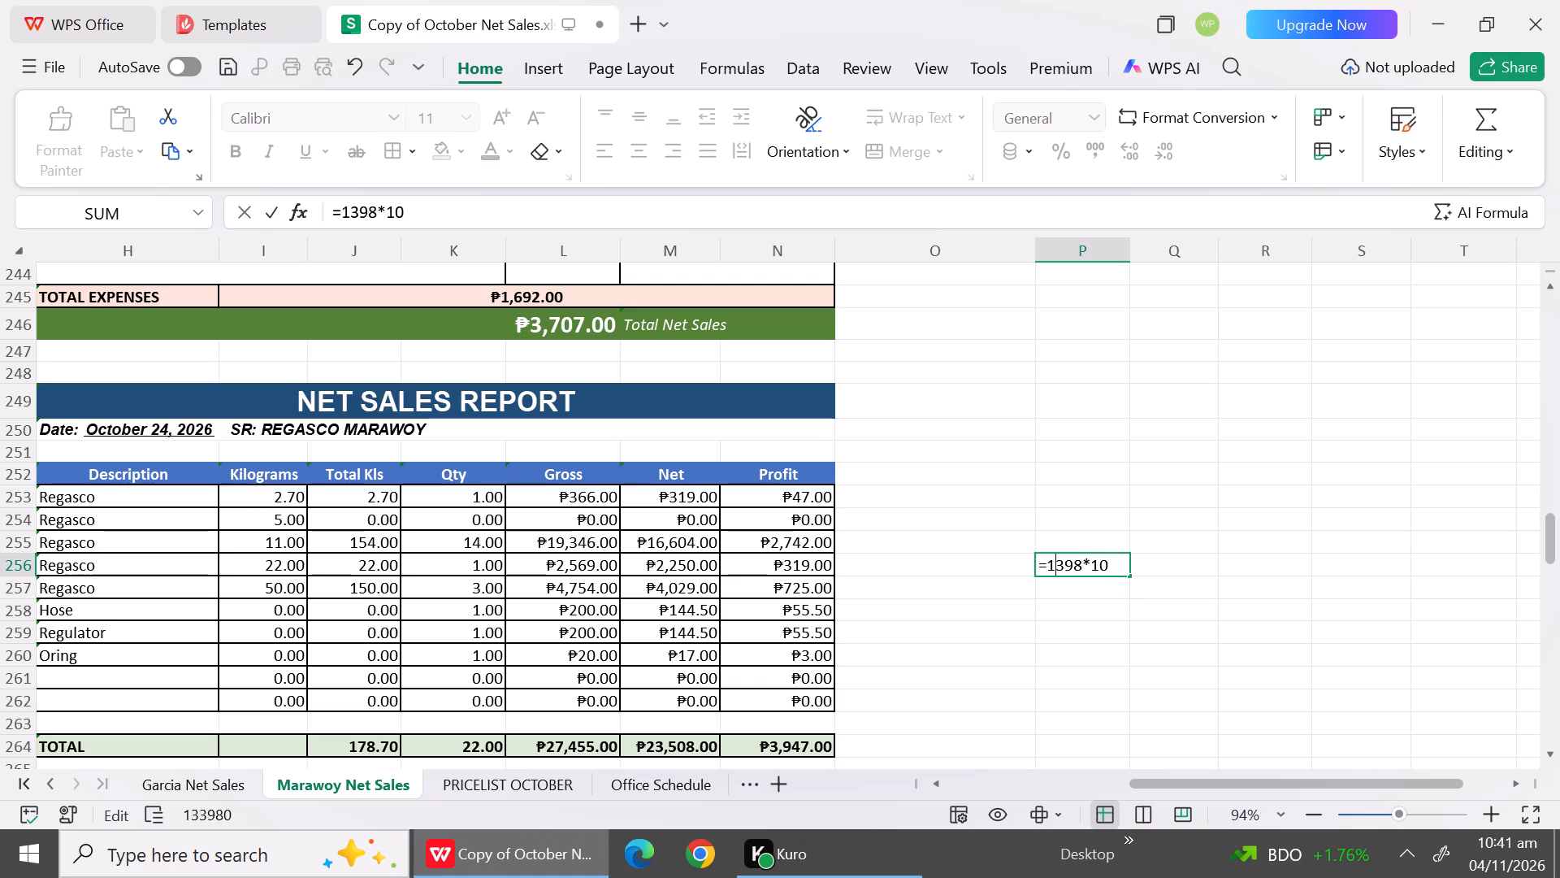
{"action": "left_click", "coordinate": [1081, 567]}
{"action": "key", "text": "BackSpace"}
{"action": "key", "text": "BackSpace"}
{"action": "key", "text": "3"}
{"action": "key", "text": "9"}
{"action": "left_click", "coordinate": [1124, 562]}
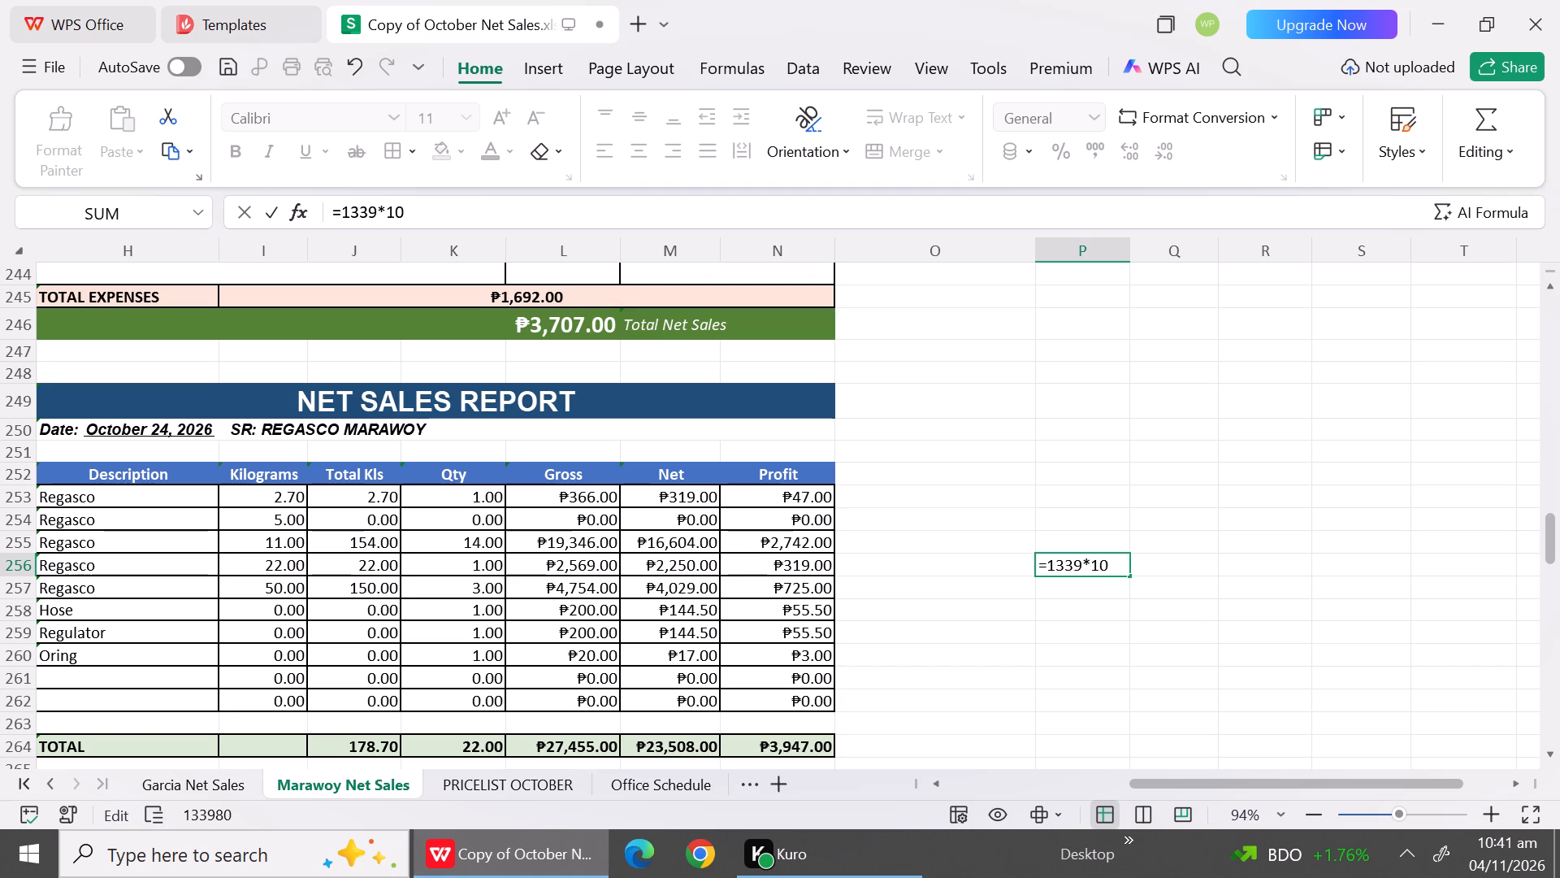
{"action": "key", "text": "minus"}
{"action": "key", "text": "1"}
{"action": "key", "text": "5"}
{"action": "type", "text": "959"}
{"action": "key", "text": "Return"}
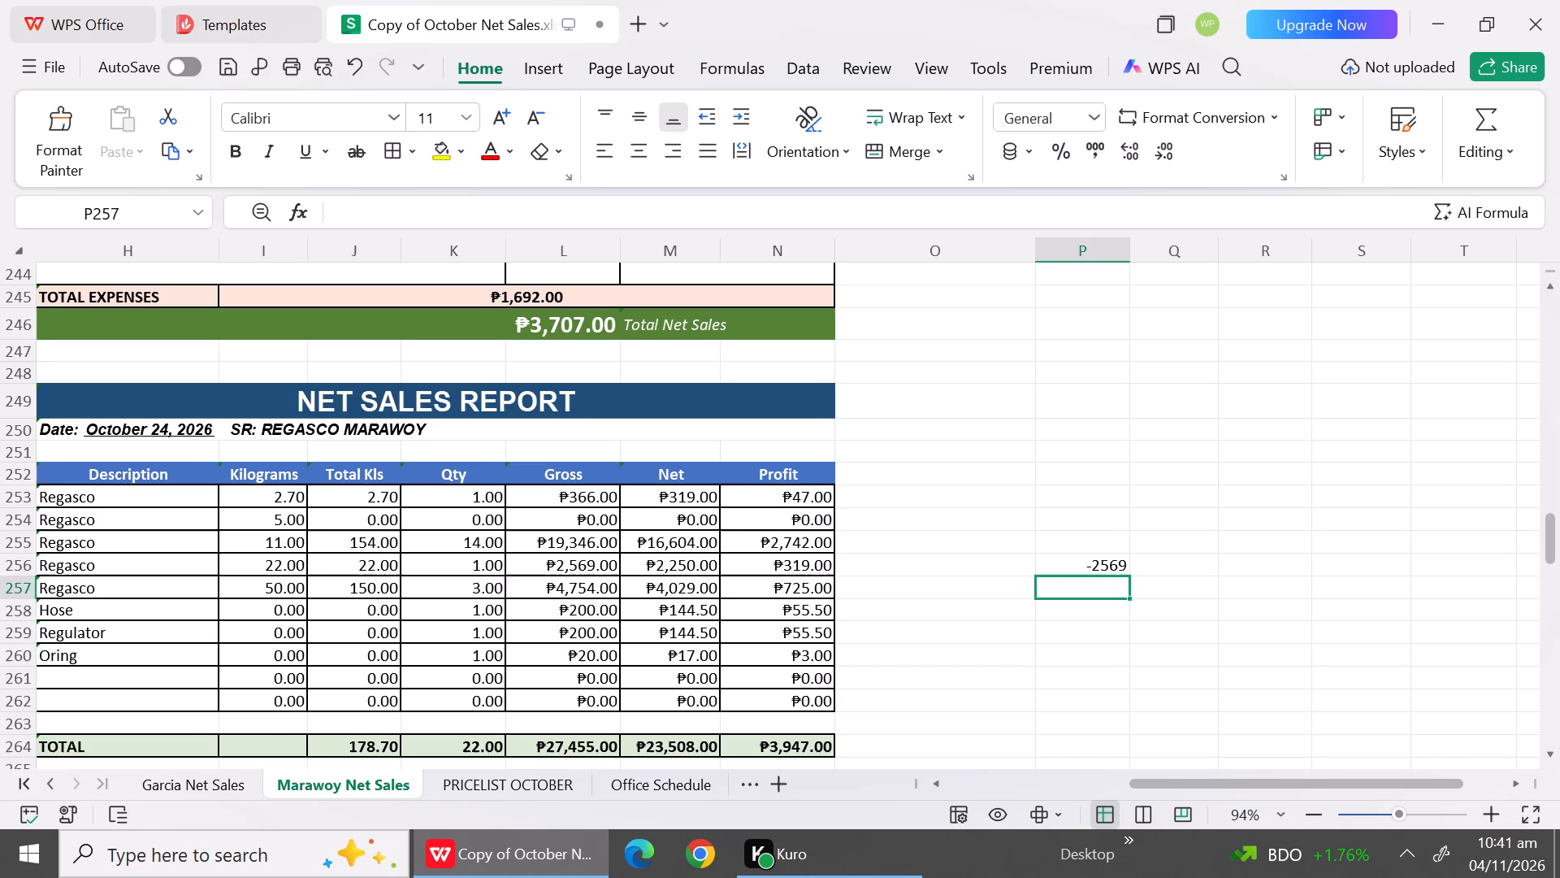
Clear the scratch calculation in cell P256 beside the October 24 report.
{"action": "left_click", "coordinate": [1080, 563]}
{"action": "key", "text": "BackSpace"}
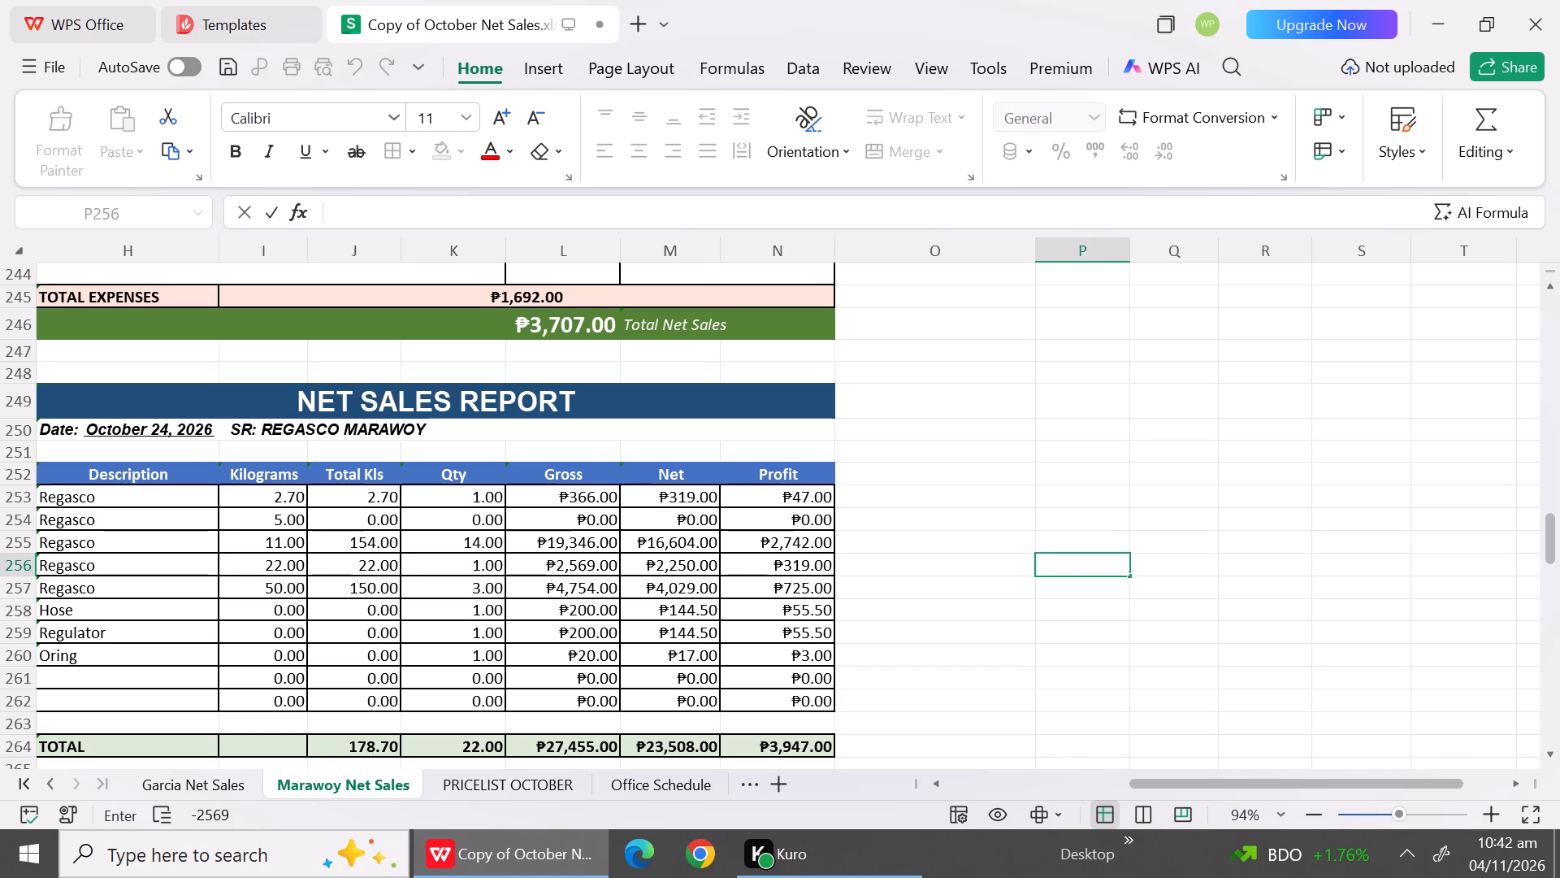
Set the 50 kg Regasco row of the October 24 report to quantity 5 and gross 22516.
{"action": "left_click", "coordinate": [477, 586]}
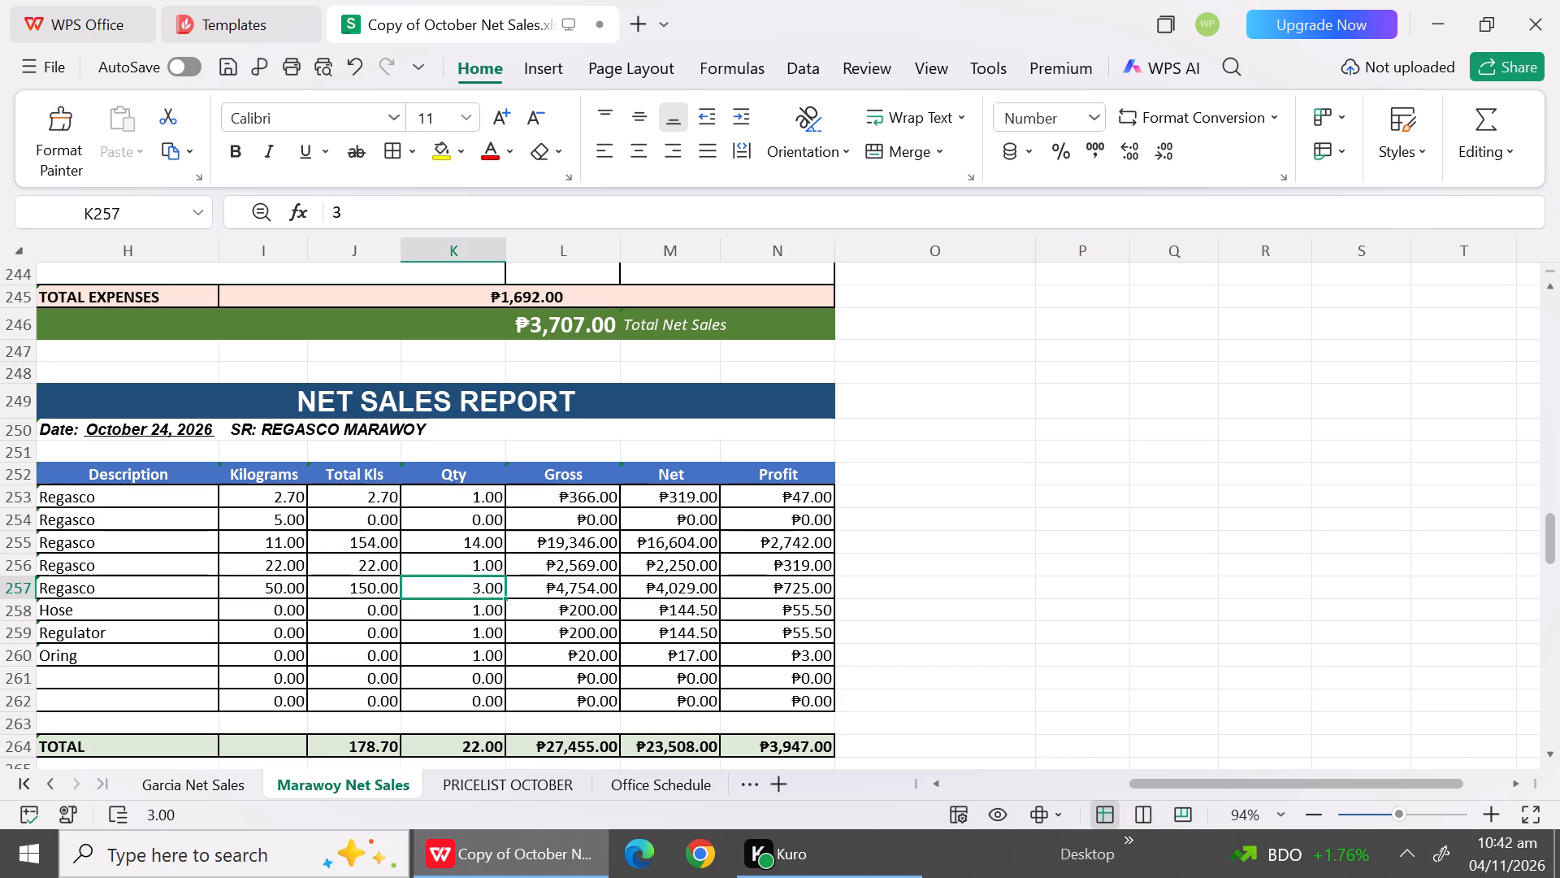
{"action": "key", "text": "5"}
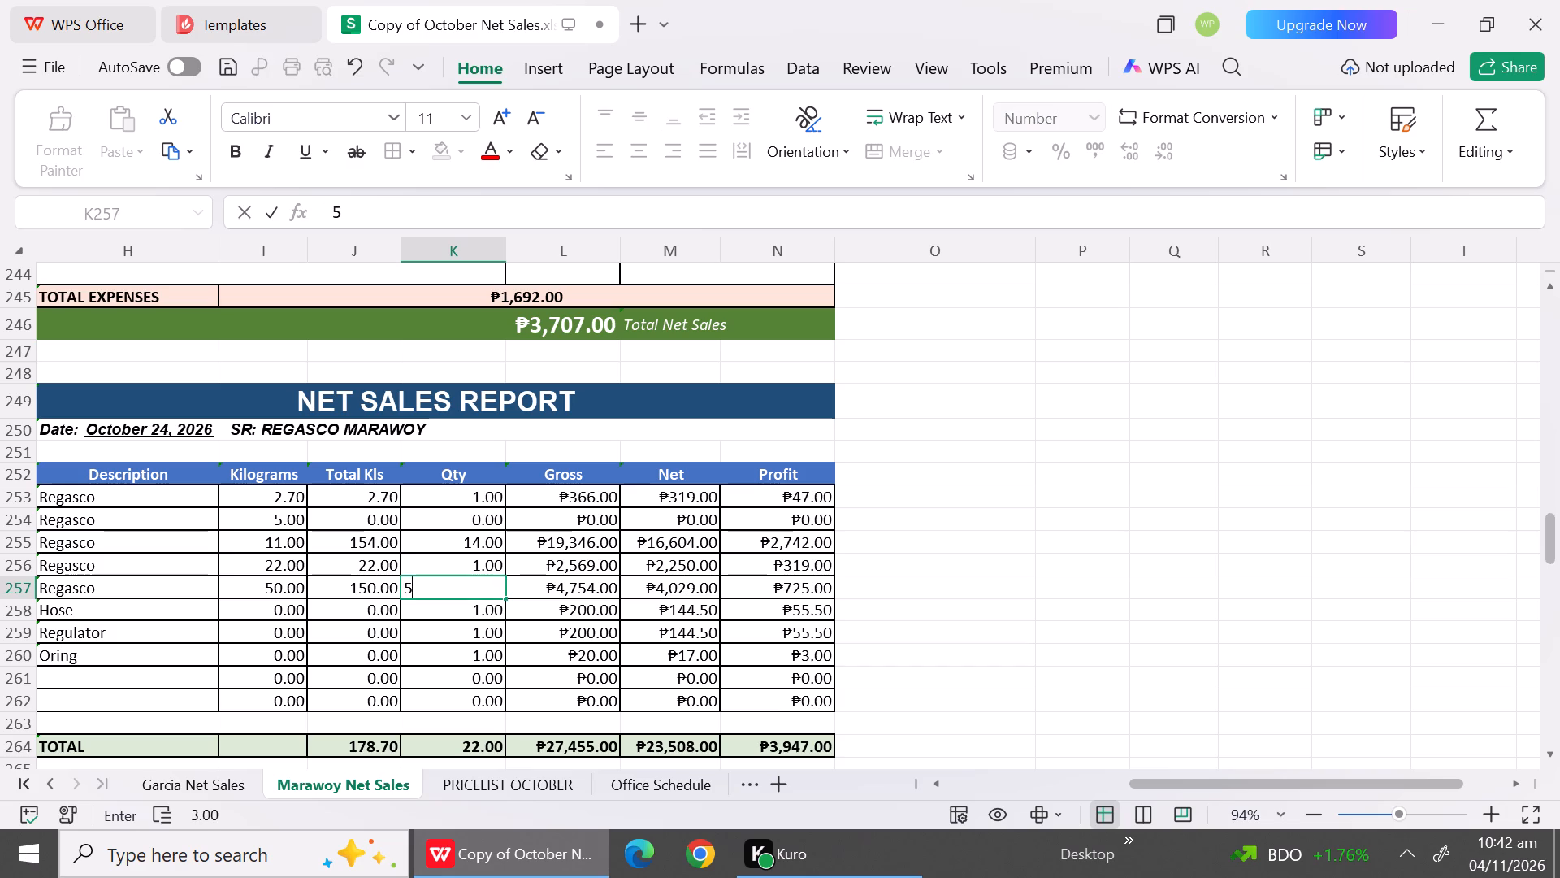
{"action": "left_click", "coordinate": [555, 597]}
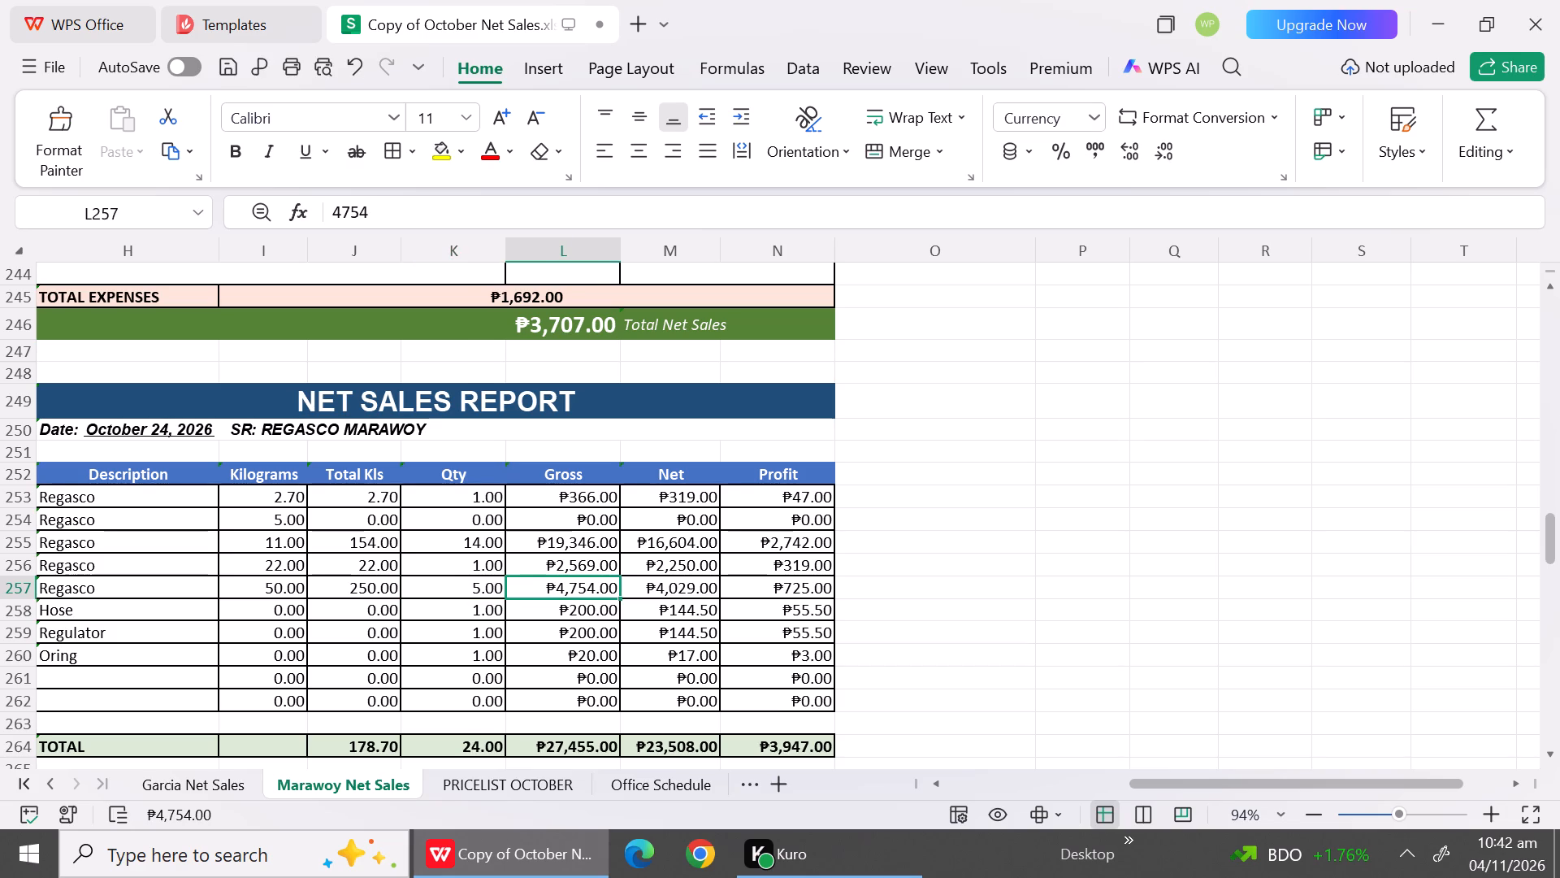
{"action": "type", "text": "22"}
{"action": "type", "text": "516"}
{"action": "left_click", "coordinate": [674, 598]}
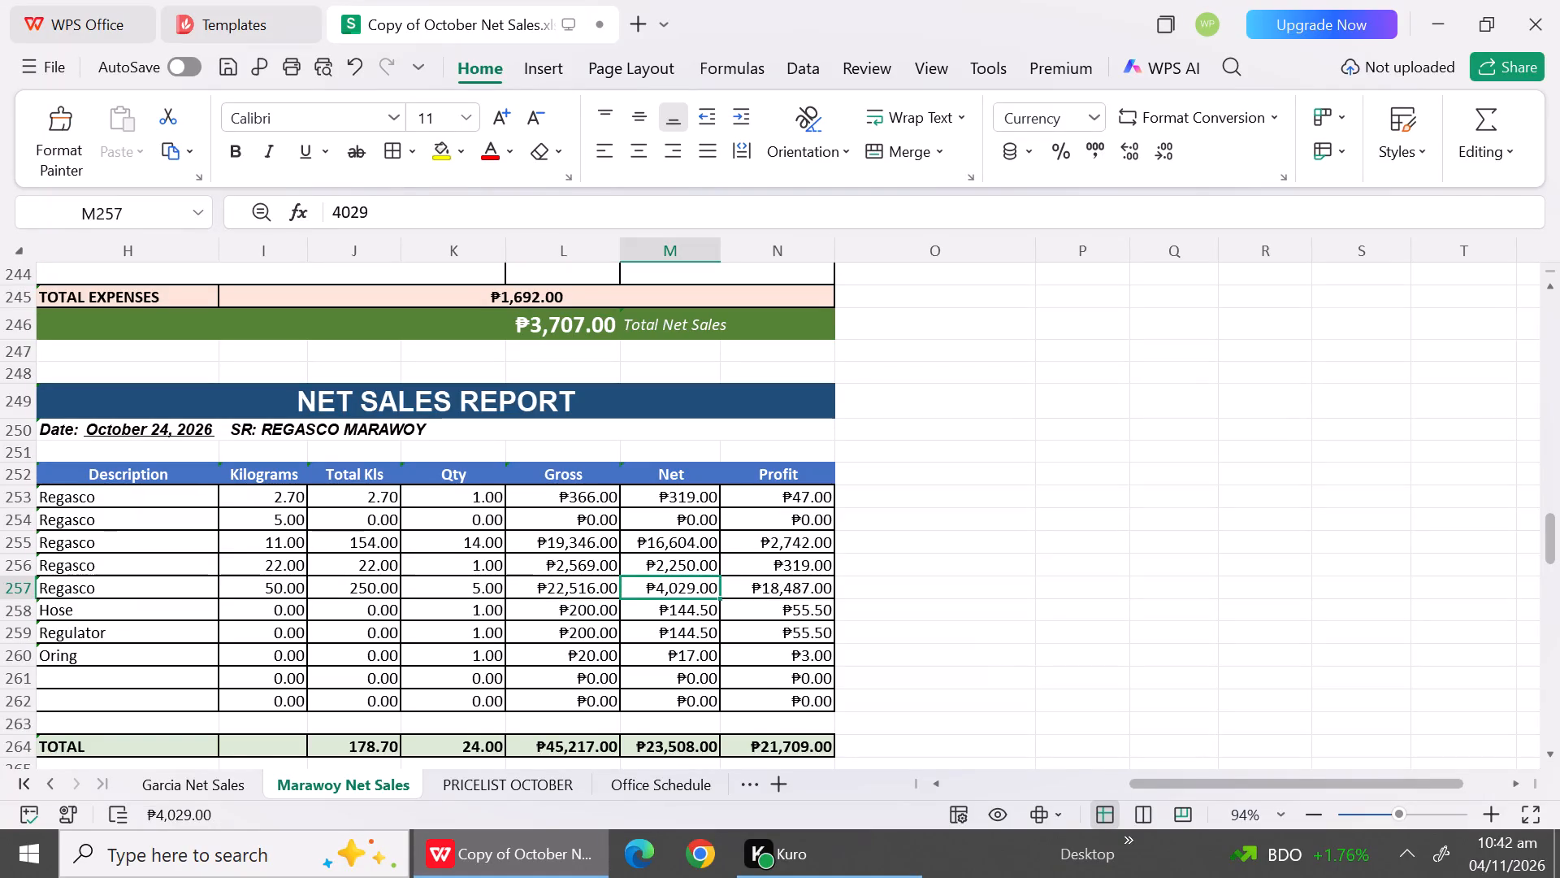
Look up the 50 kg Regasco price in the October price list and calculate 4904*4 in scratch cell P253.
{"action": "left_click", "coordinate": [1120, 506]}
{"action": "key", "text": "shift+plus"}
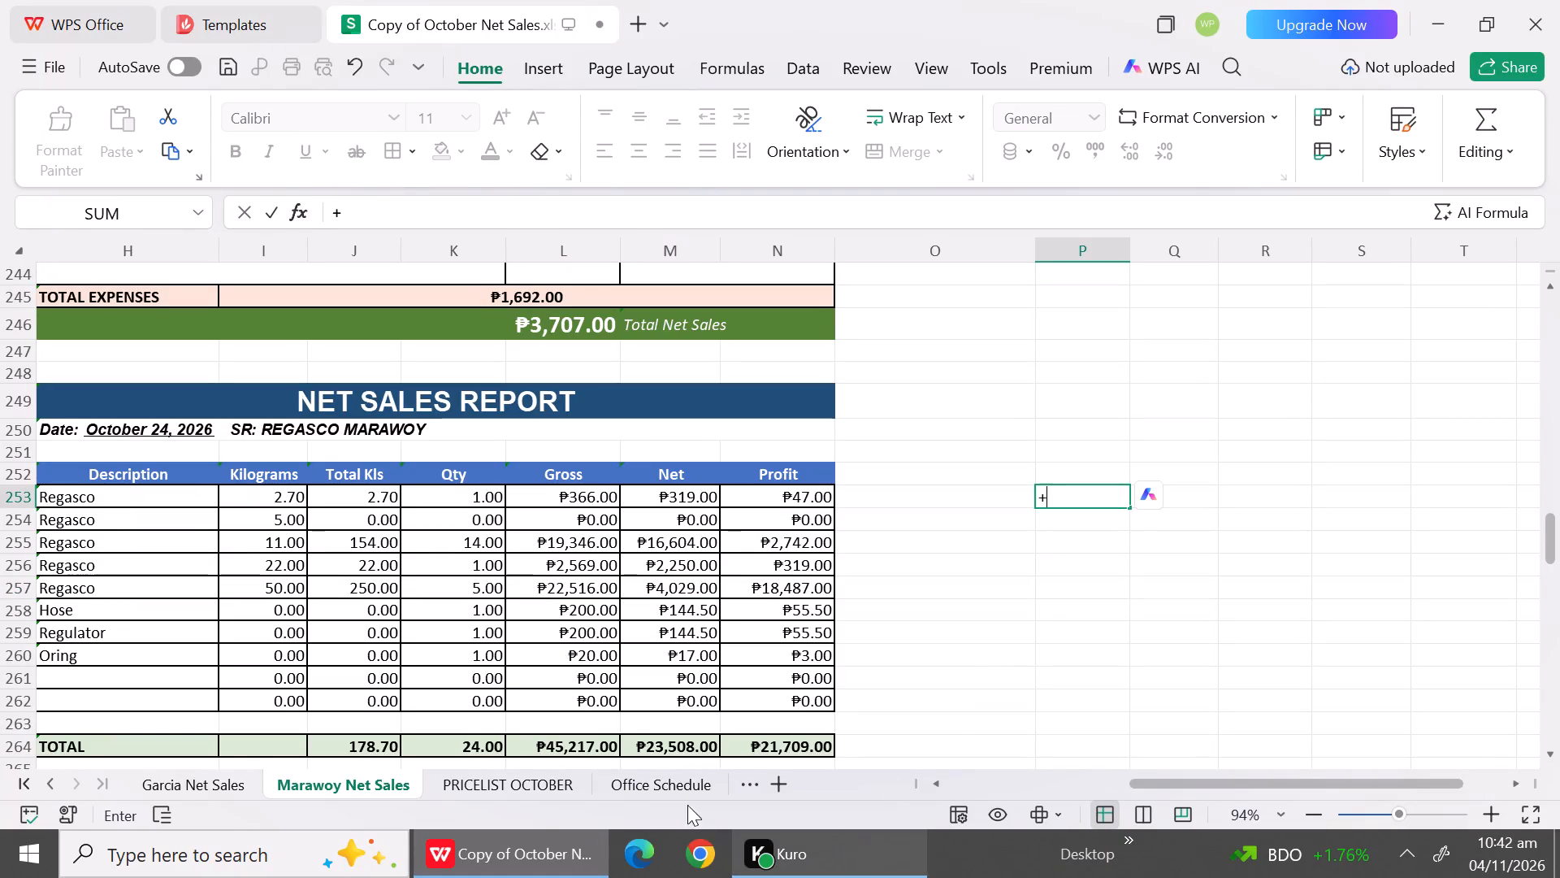
{"action": "left_click", "coordinate": [545, 785]}
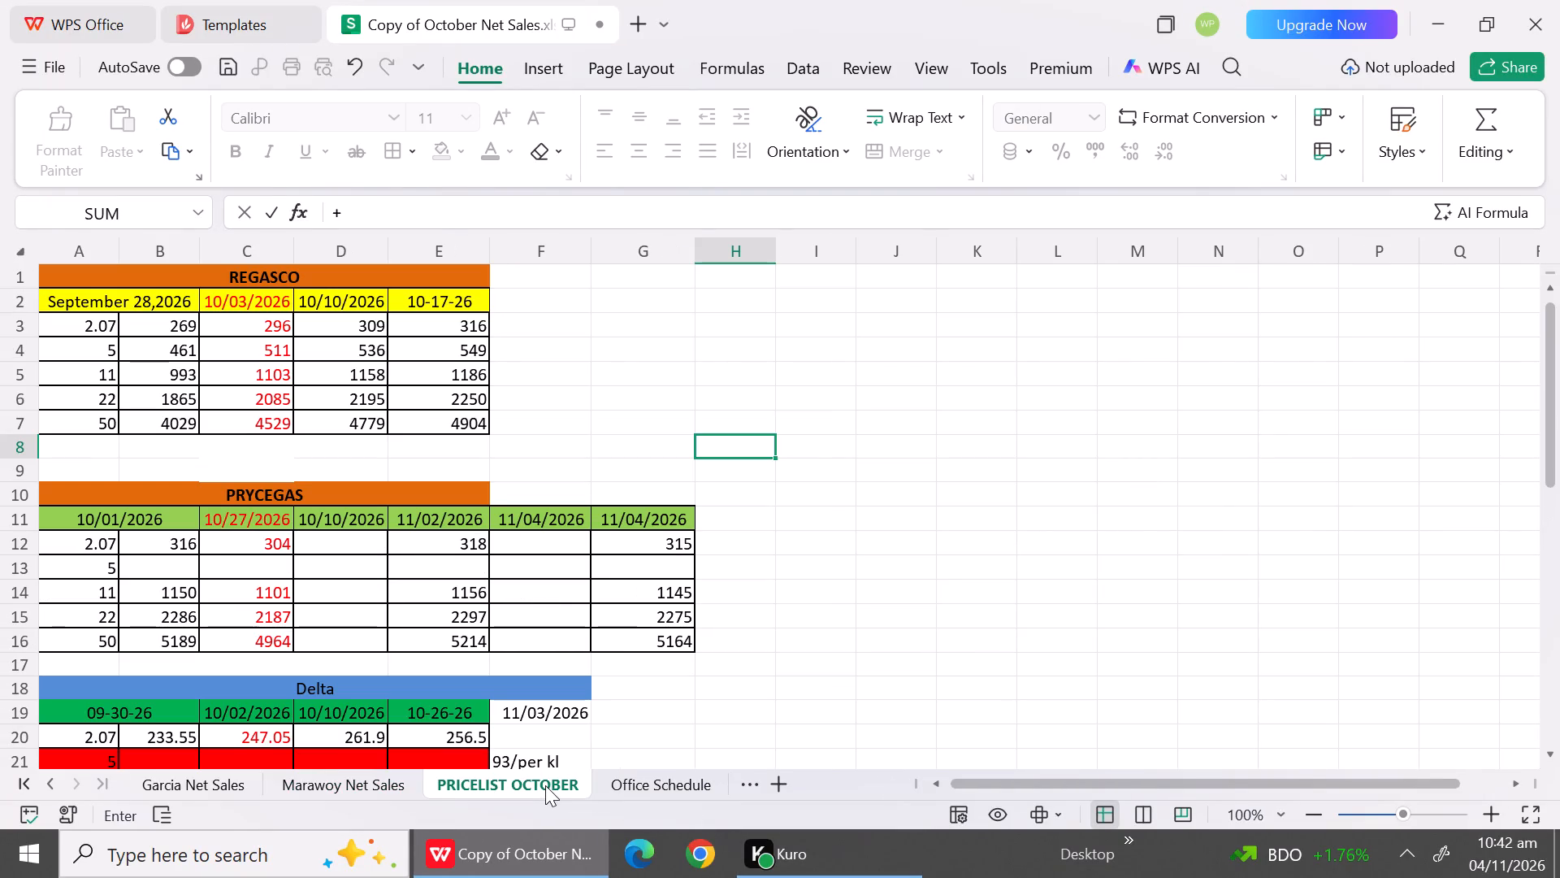
{"action": "left_click", "coordinate": [374, 783]}
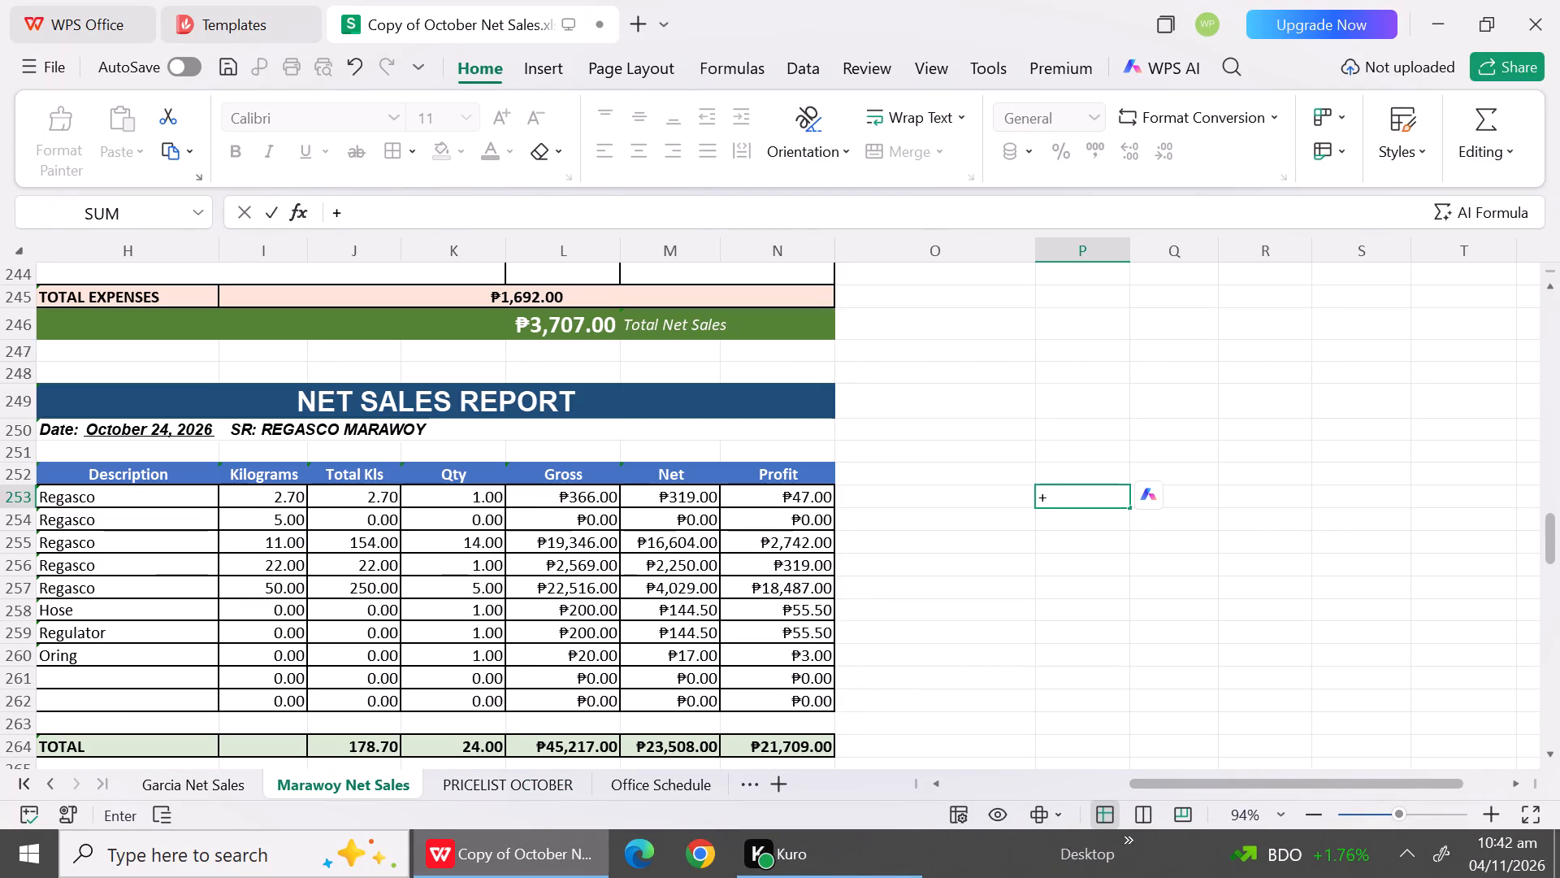
{"action": "type", "text": "490"}
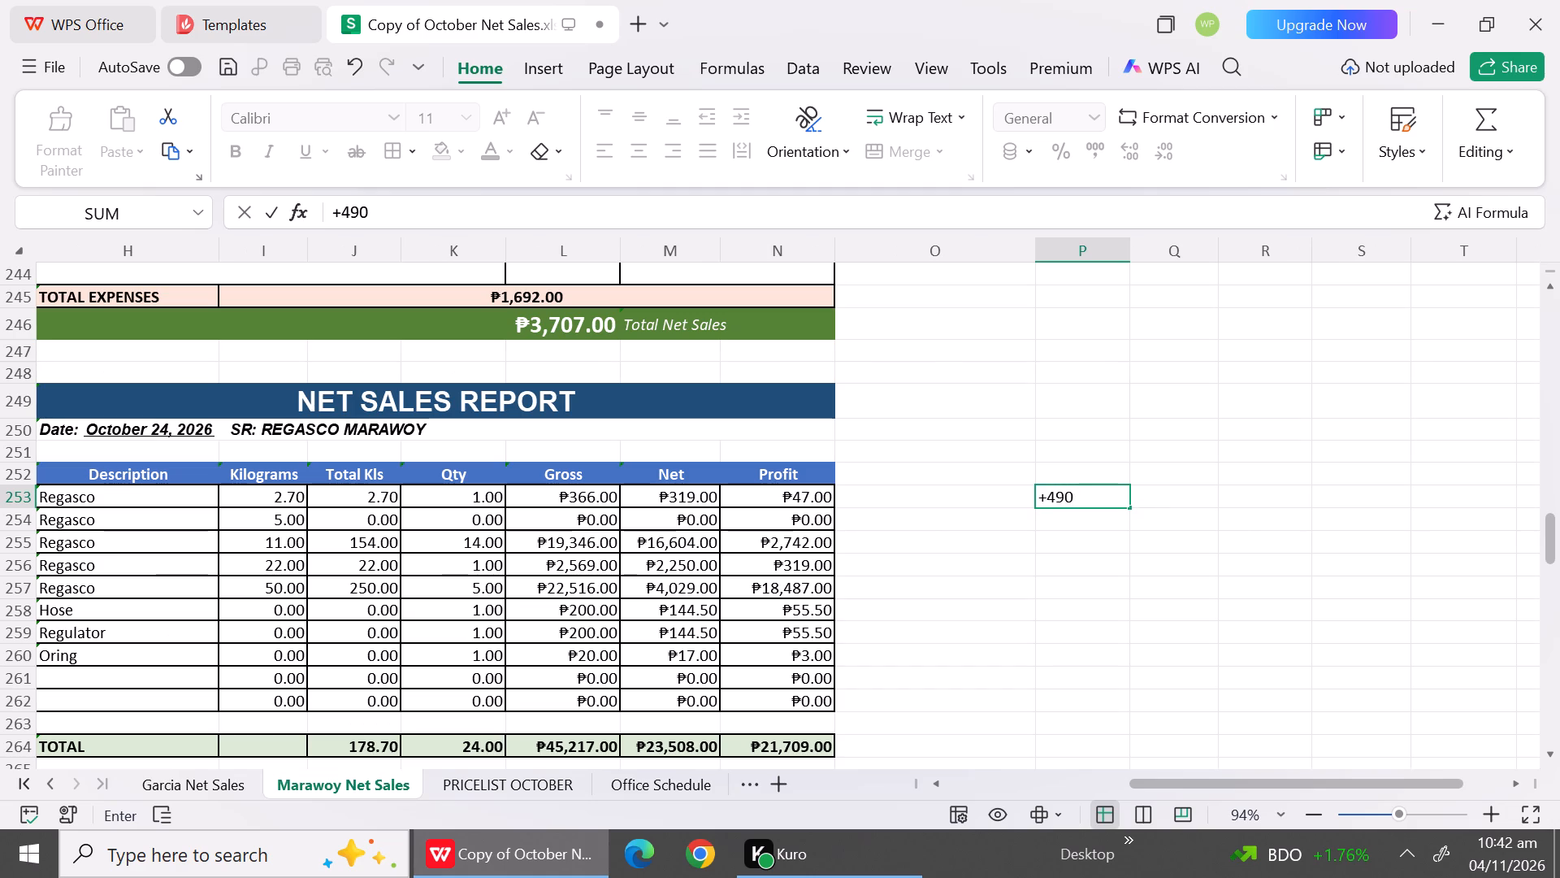
{"action": "key", "text": "4"}
{"action": "key", "text": "shift+asterisk"}
{"action": "key", "text": "4"}
{"action": "key", "text": "Return"}
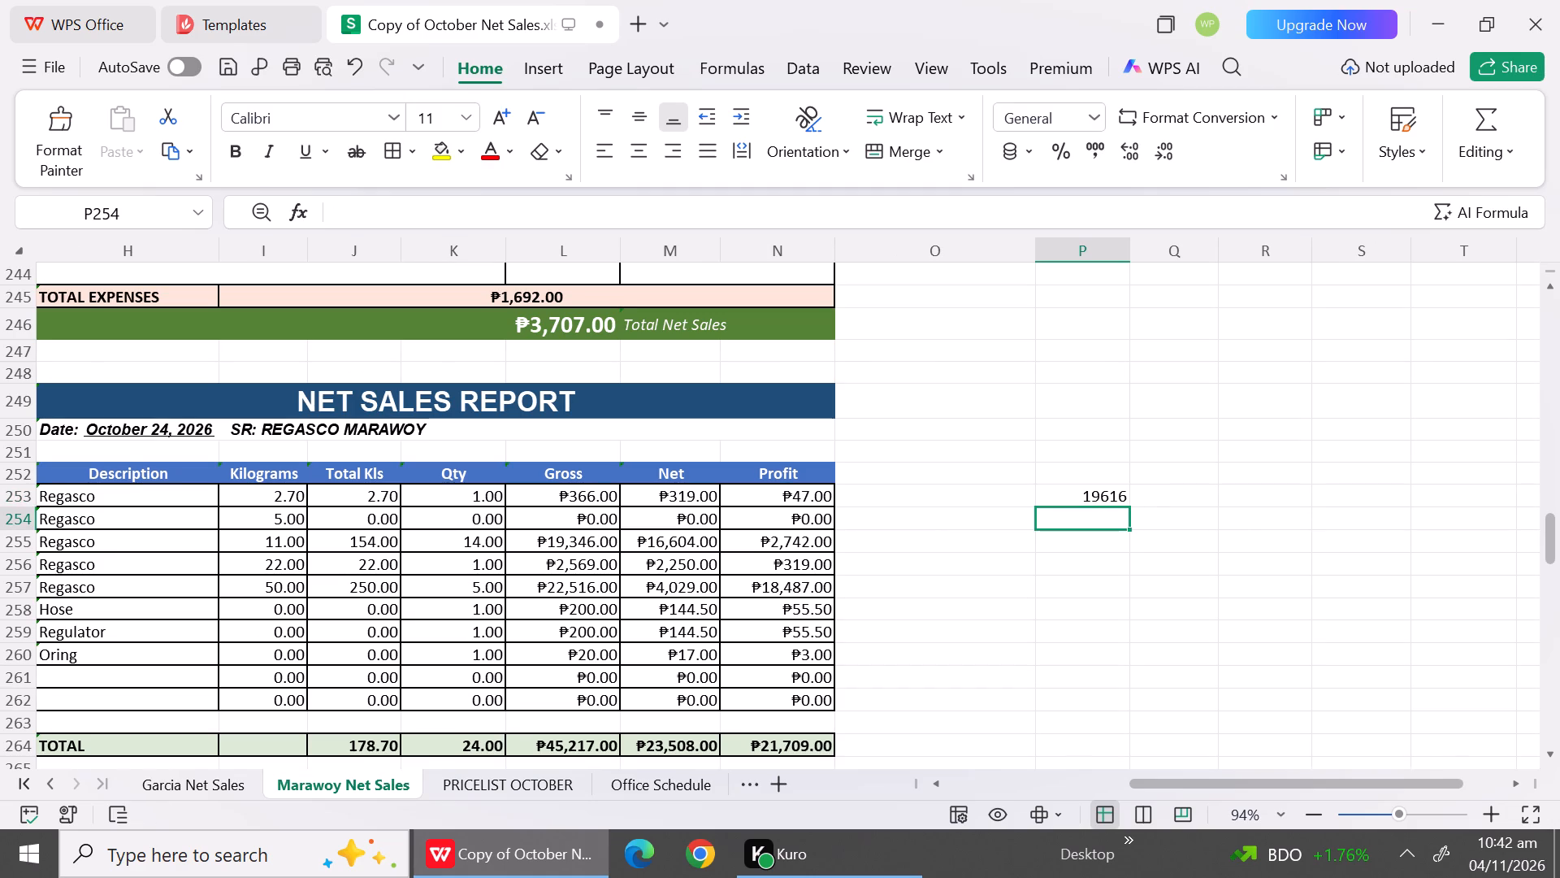
Set the net amount of the 50 kg Regasco row in the October 24 report to 19616.
{"action": "left_click", "coordinate": [681, 596]}
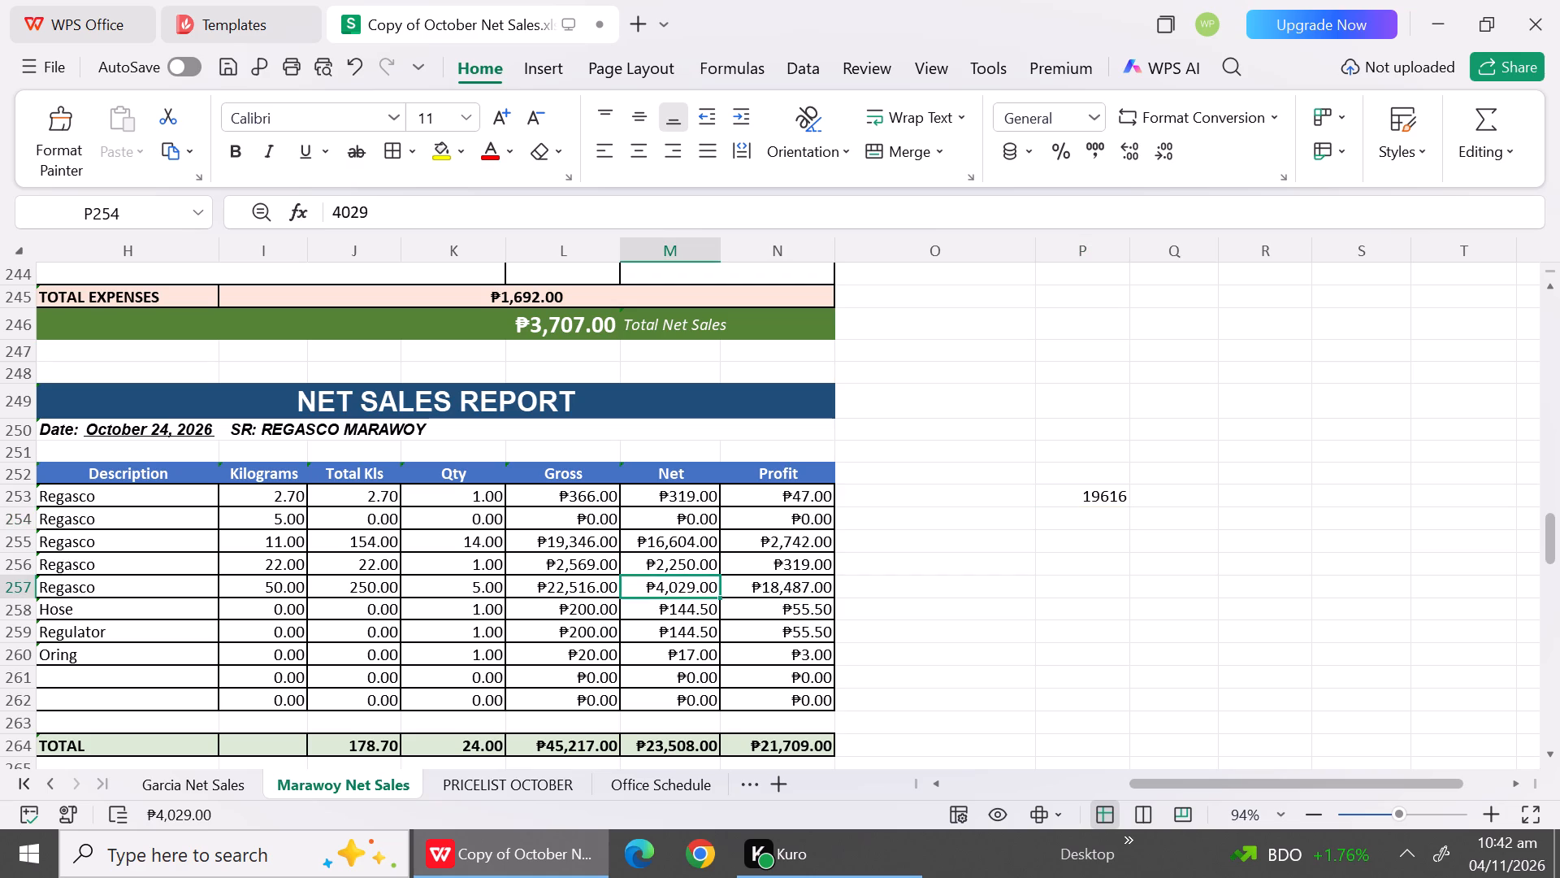
{"action": "type", "text": "19"}
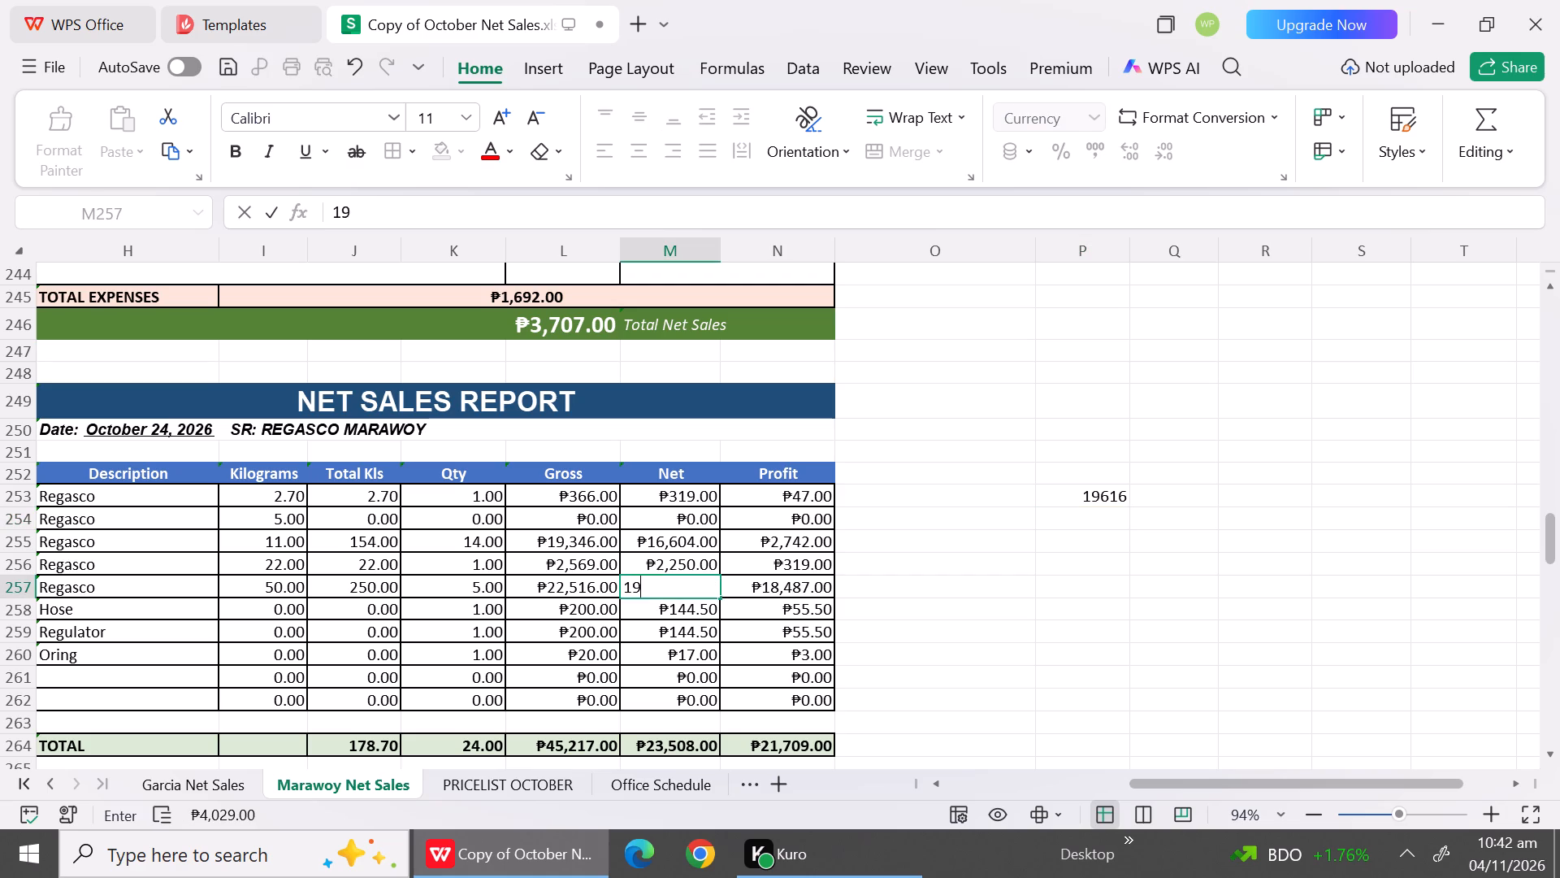
{"action": "type", "text": "616"}
{"action": "left_click", "coordinate": [1061, 656]}
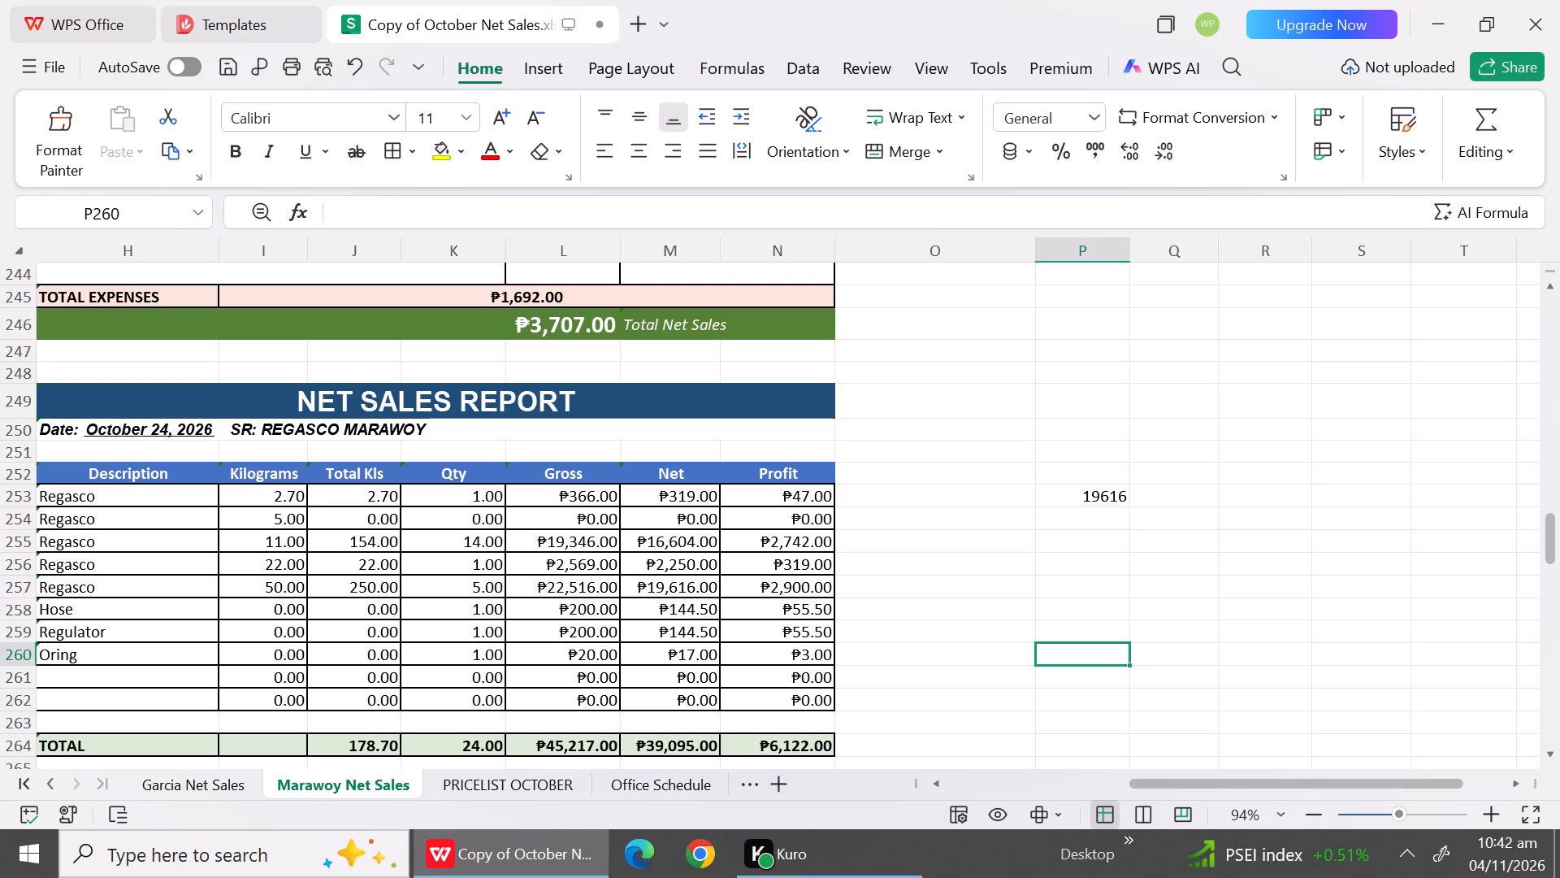
{"action": "left_click", "coordinate": [1085, 500]}
{"action": "key", "text": "BackSpace"}
{"action": "key", "text": "shift+plus"}
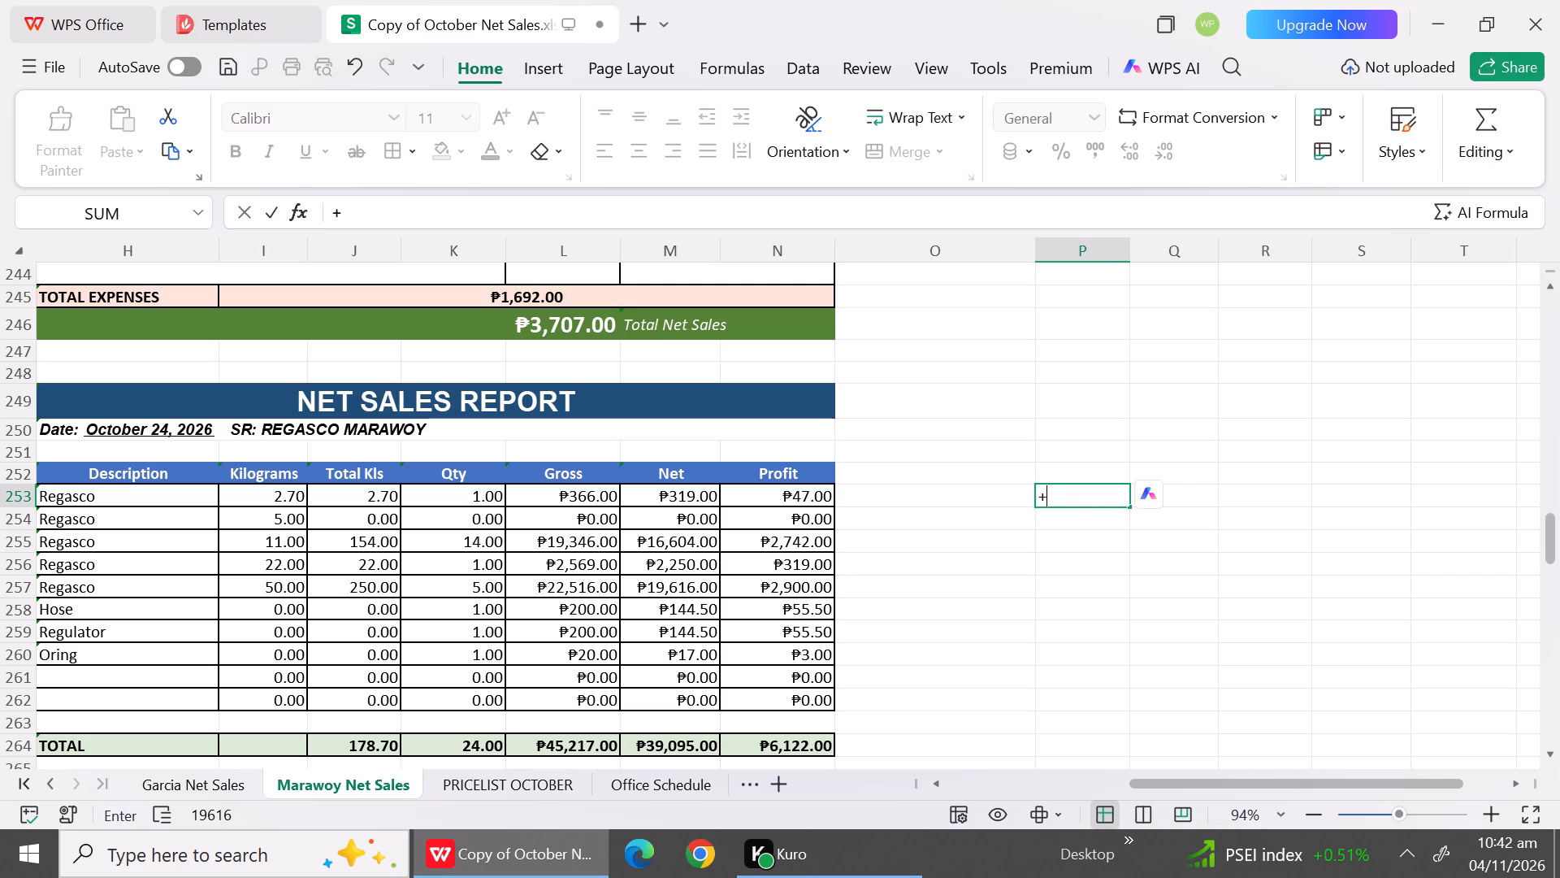
{"action": "key", "text": "BackSpace"}
{"action": "key", "text": "equal"}
{"action": "type", "text": "58"}
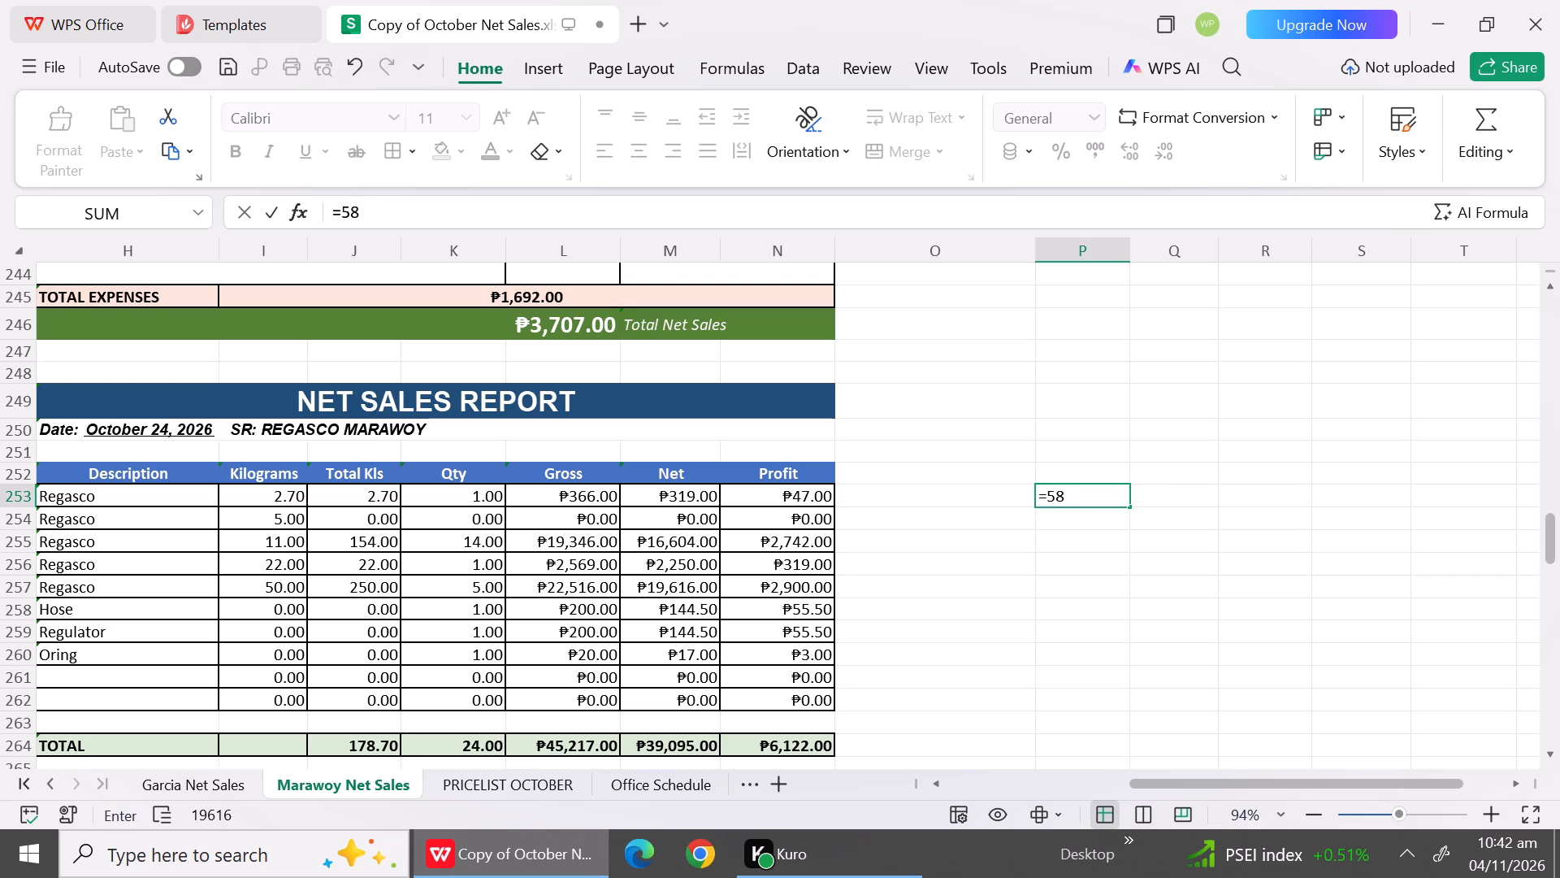
{"action": "key", "text": "6"}
{"action": "key", "text": "BackSpace"}
{"action": "key", "text": "7"}
{"action": "key", "text": "BackSpace"}
{"action": "type", "text": "577"}
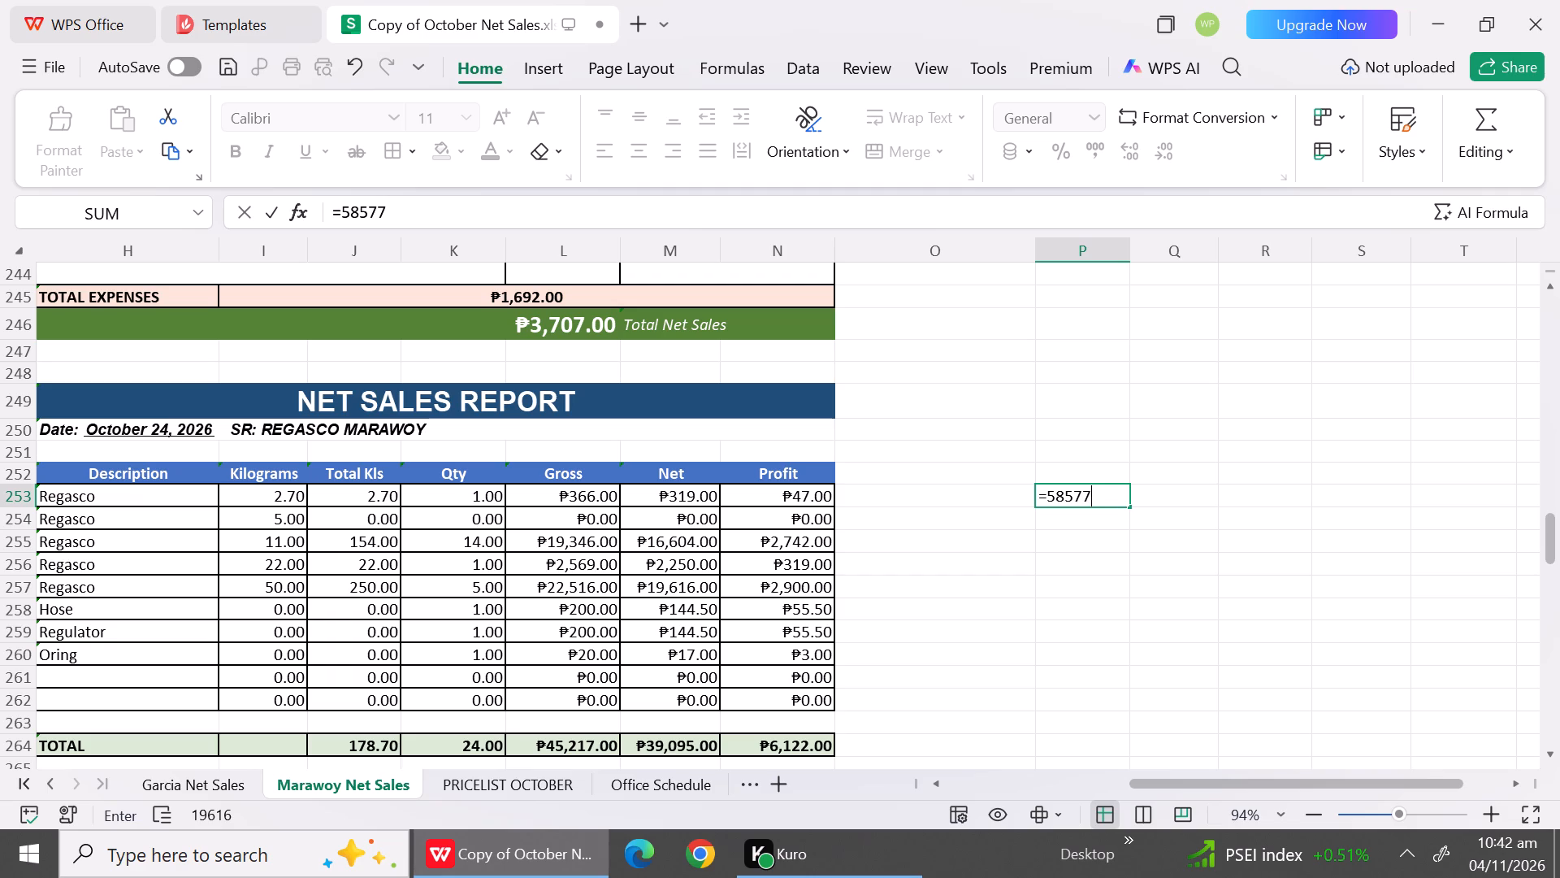
{"action": "key", "text": "minus"}
{"action": "type", "text": "15"}
{"action": "type", "text": "959"}
{"action": "key", "text": "Return"}
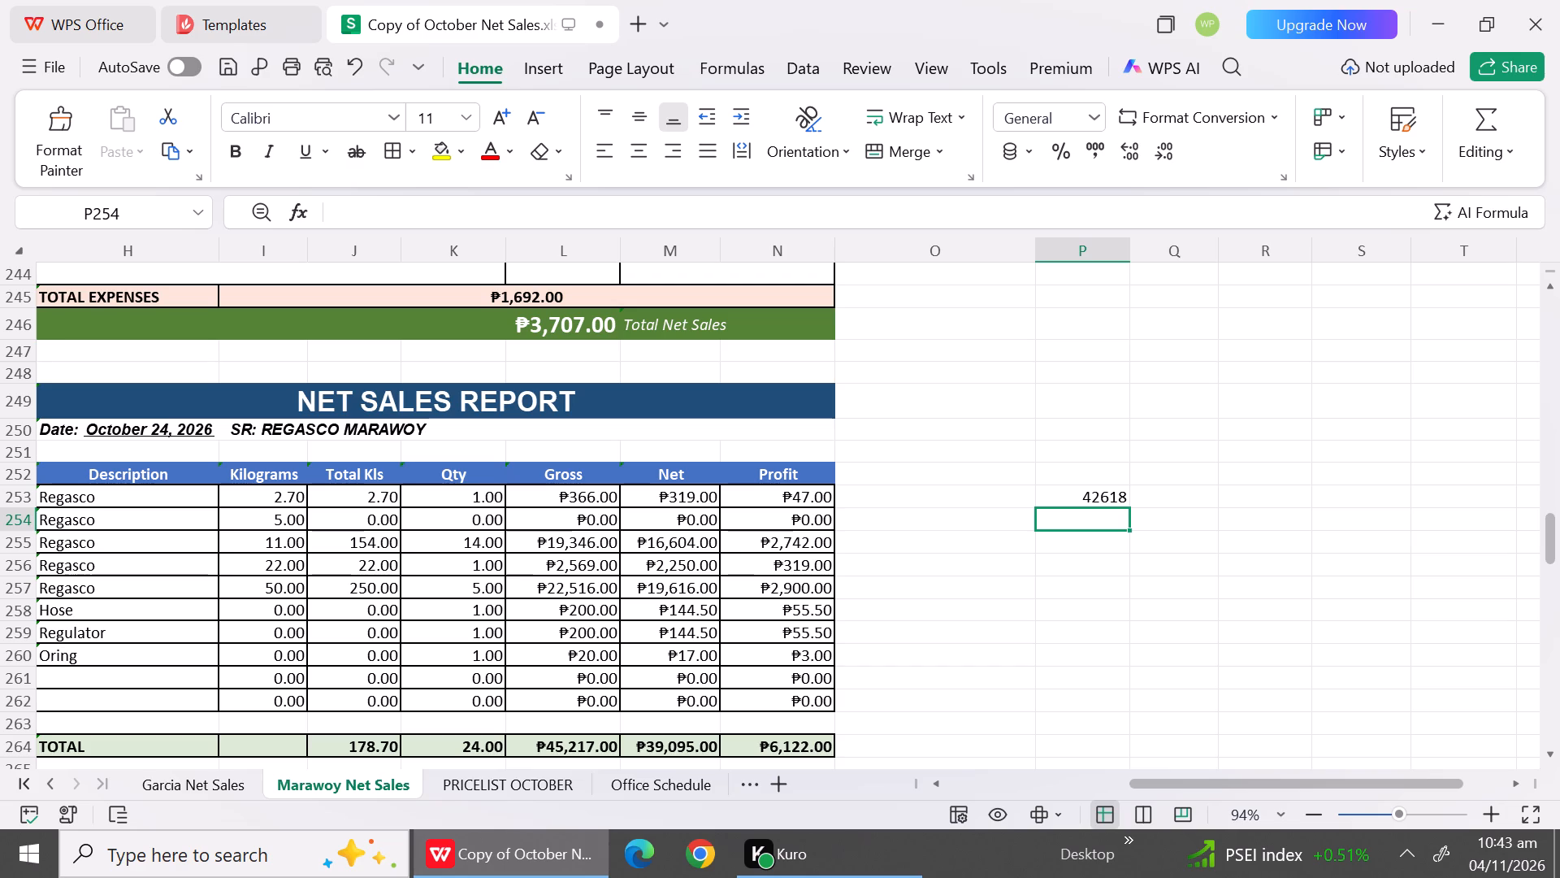
Set the gross amount of the Regulator row in the October 24 report to 170.
{"action": "left_click", "coordinate": [572, 628]}
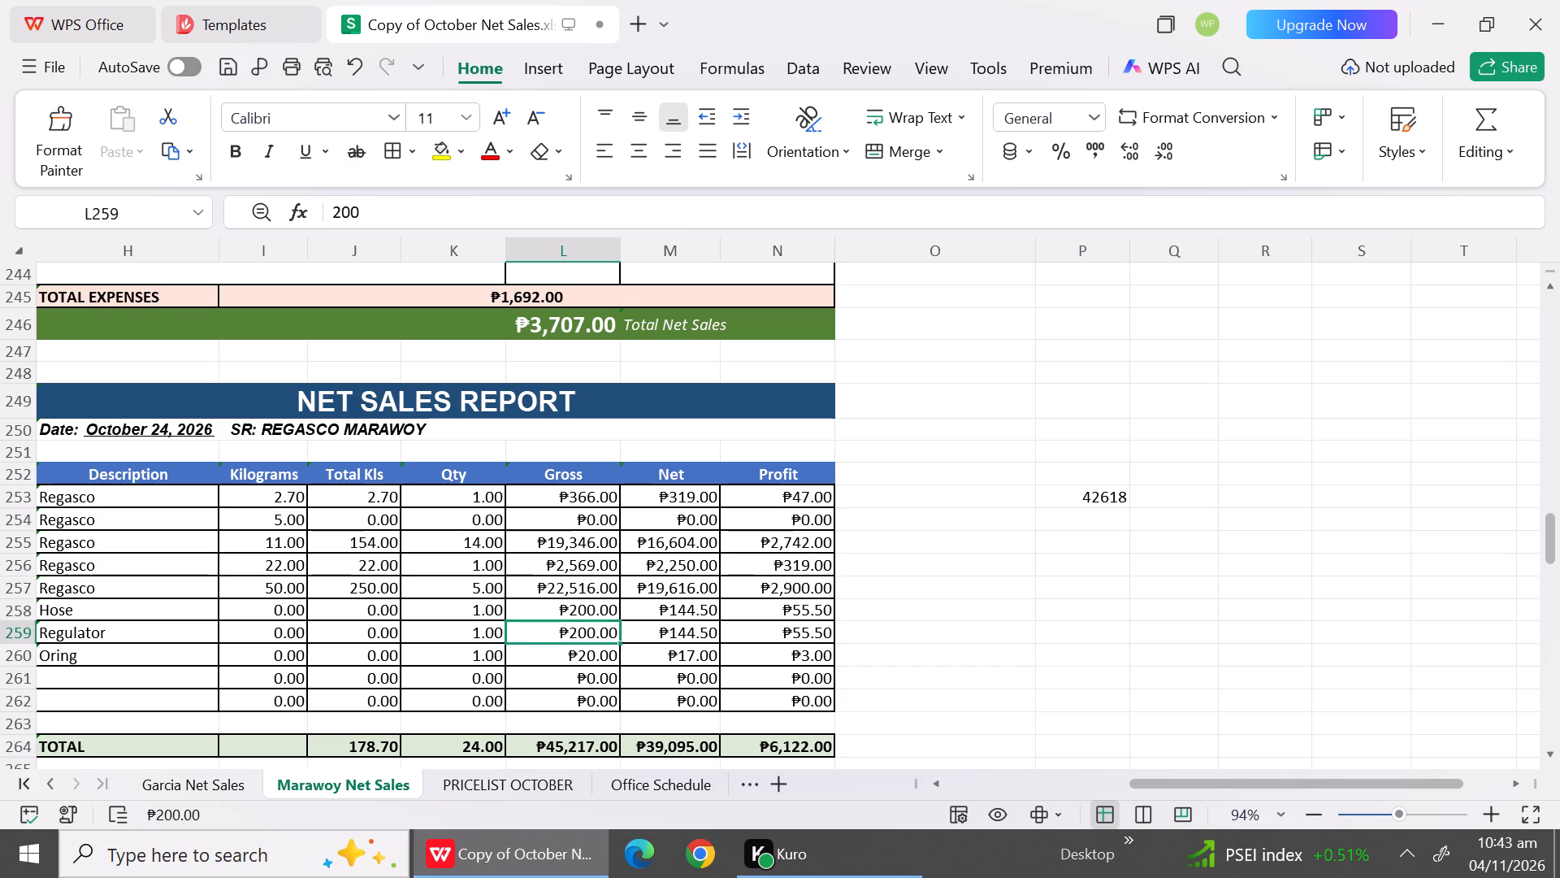
{"action": "key", "text": "1"}
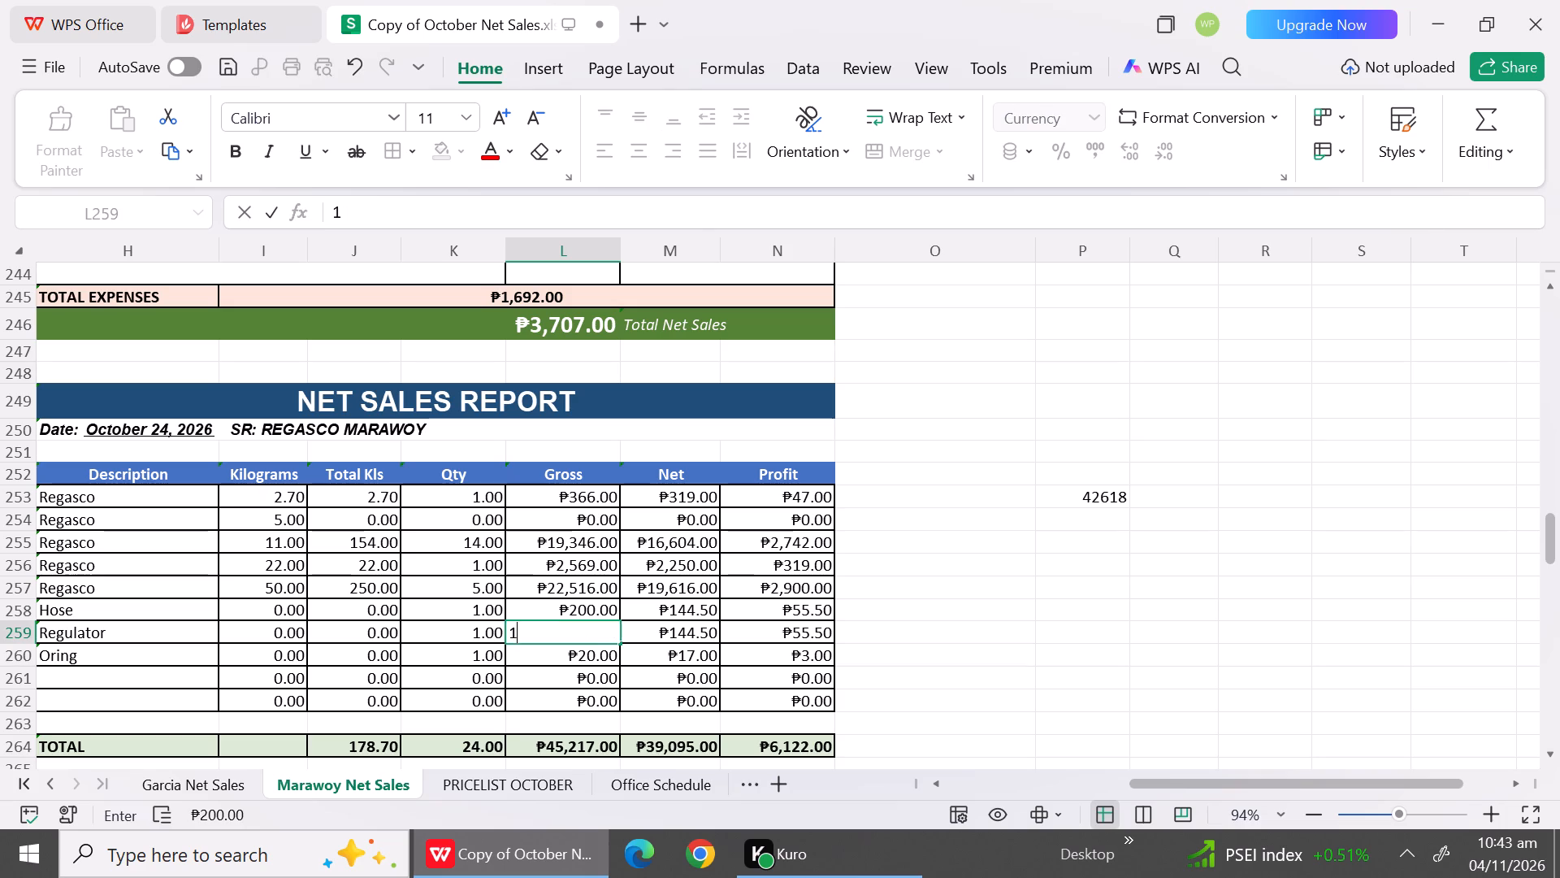
{"action": "type", "text": "70"}
{"action": "left_click", "coordinate": [958, 696]}
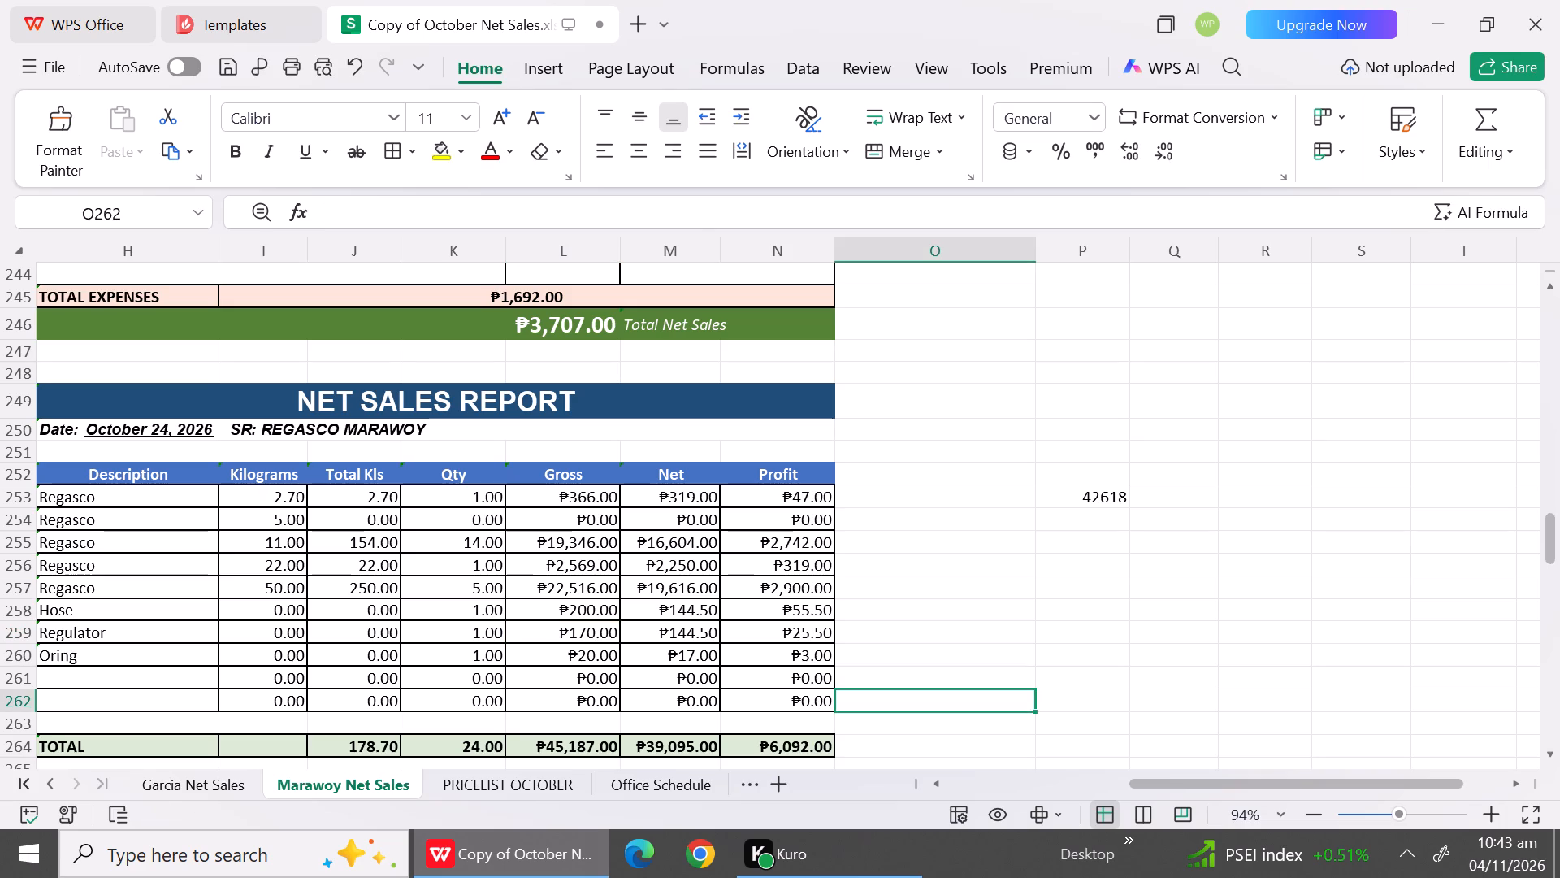
Calculate 1339*10-32736 in scratch cell P256 beside the October 24 report.
{"action": "left_click", "coordinate": [564, 594]}
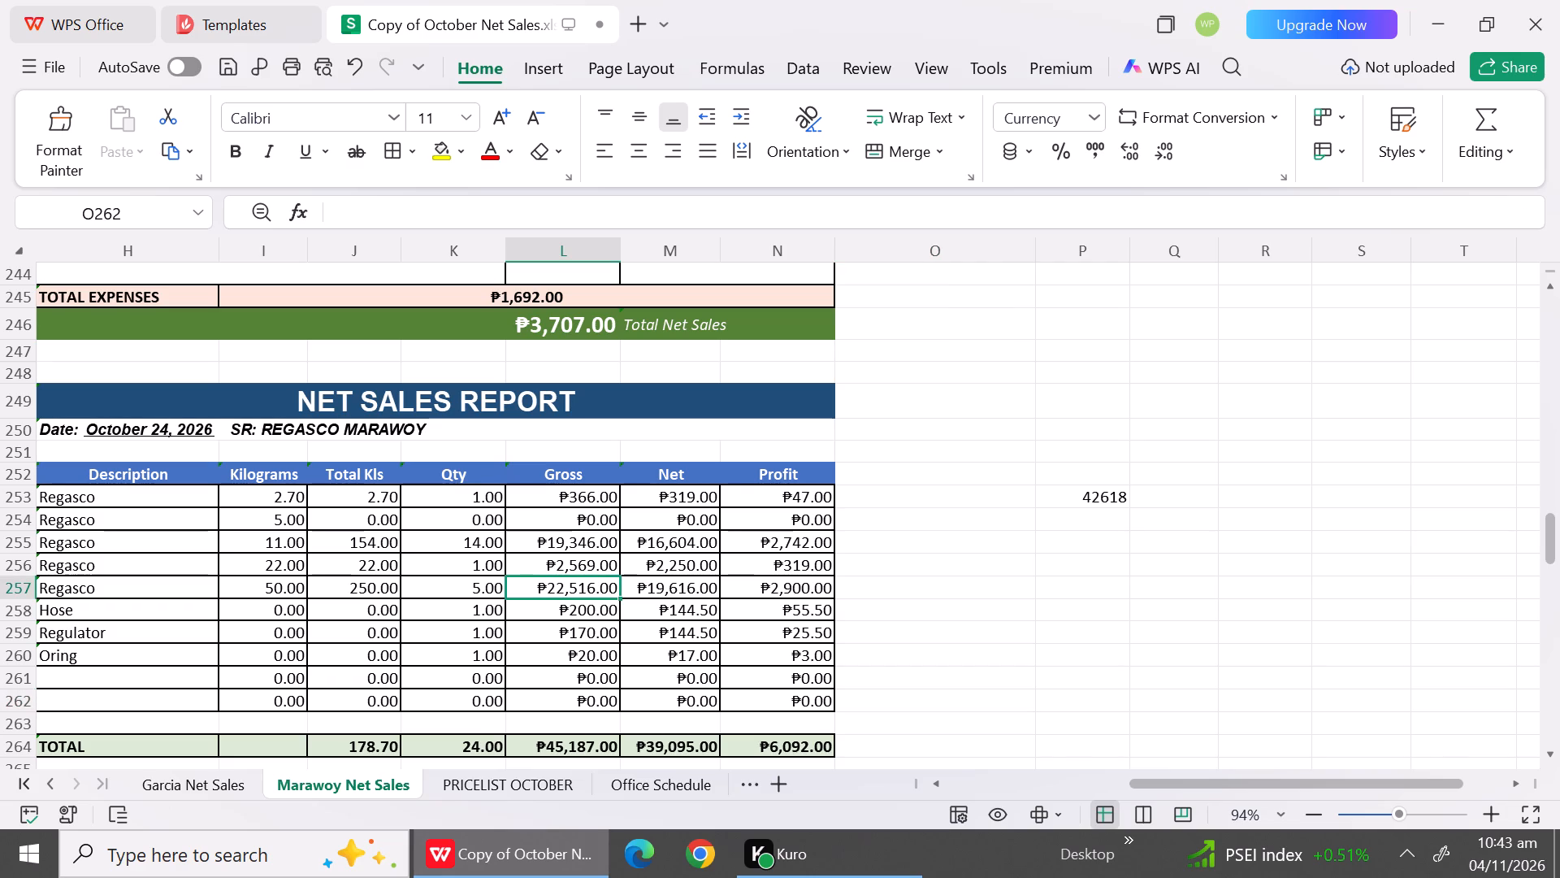
{"action": "left_click", "coordinate": [1108, 570]}
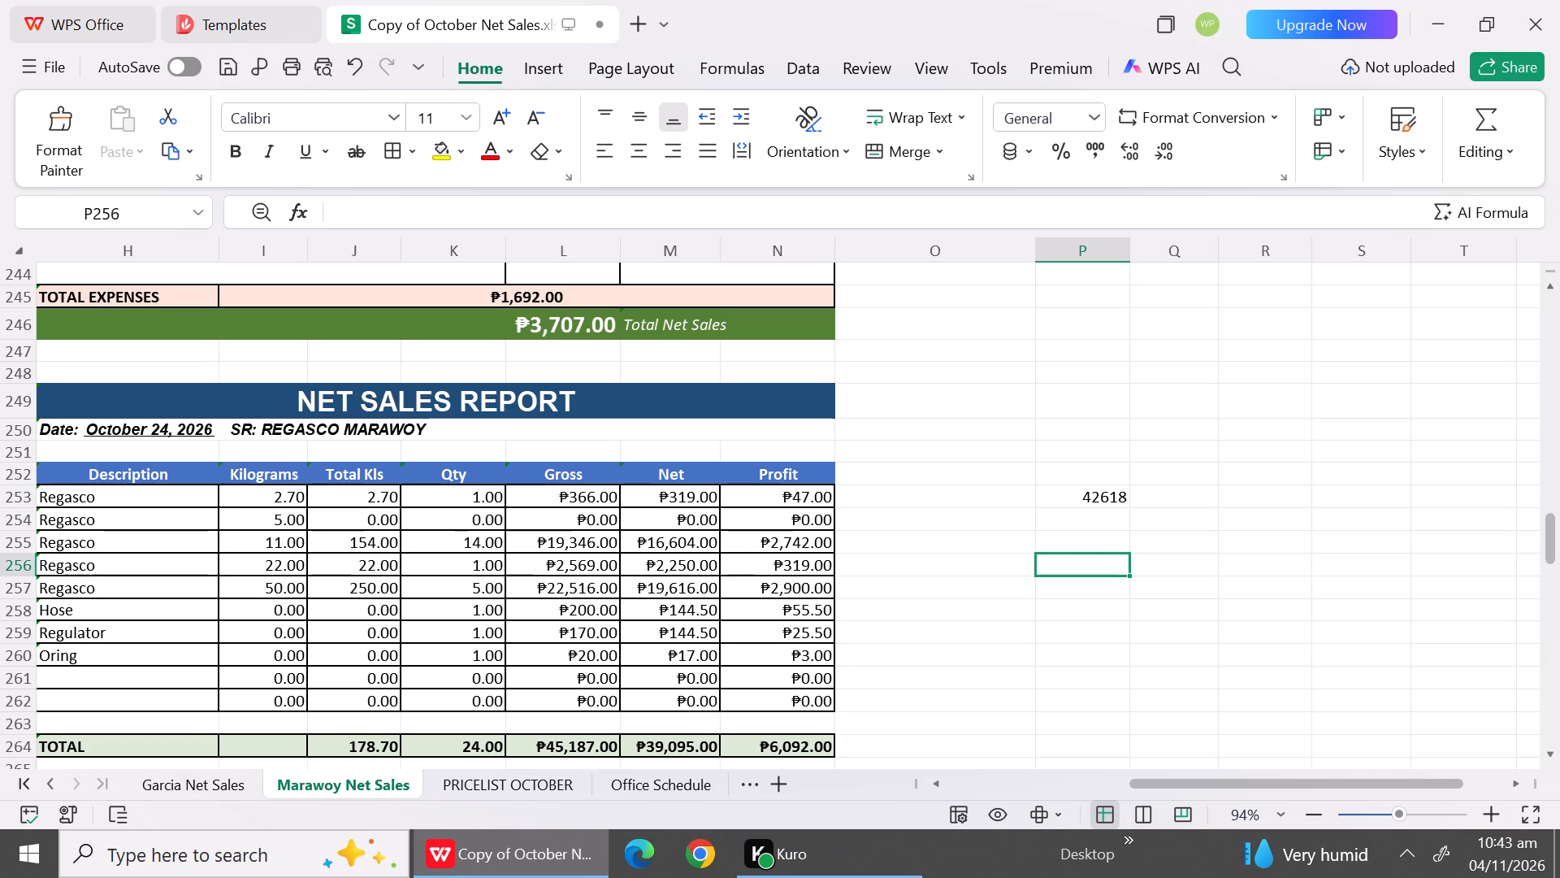
{"action": "type", "text": "133"}
{"action": "key", "text": "BackSpace"}
{"action": "key", "text": "BackSpace"}
{"action": "key", "text": "BackSpace"}
{"action": "key", "text": "BackSpace"}
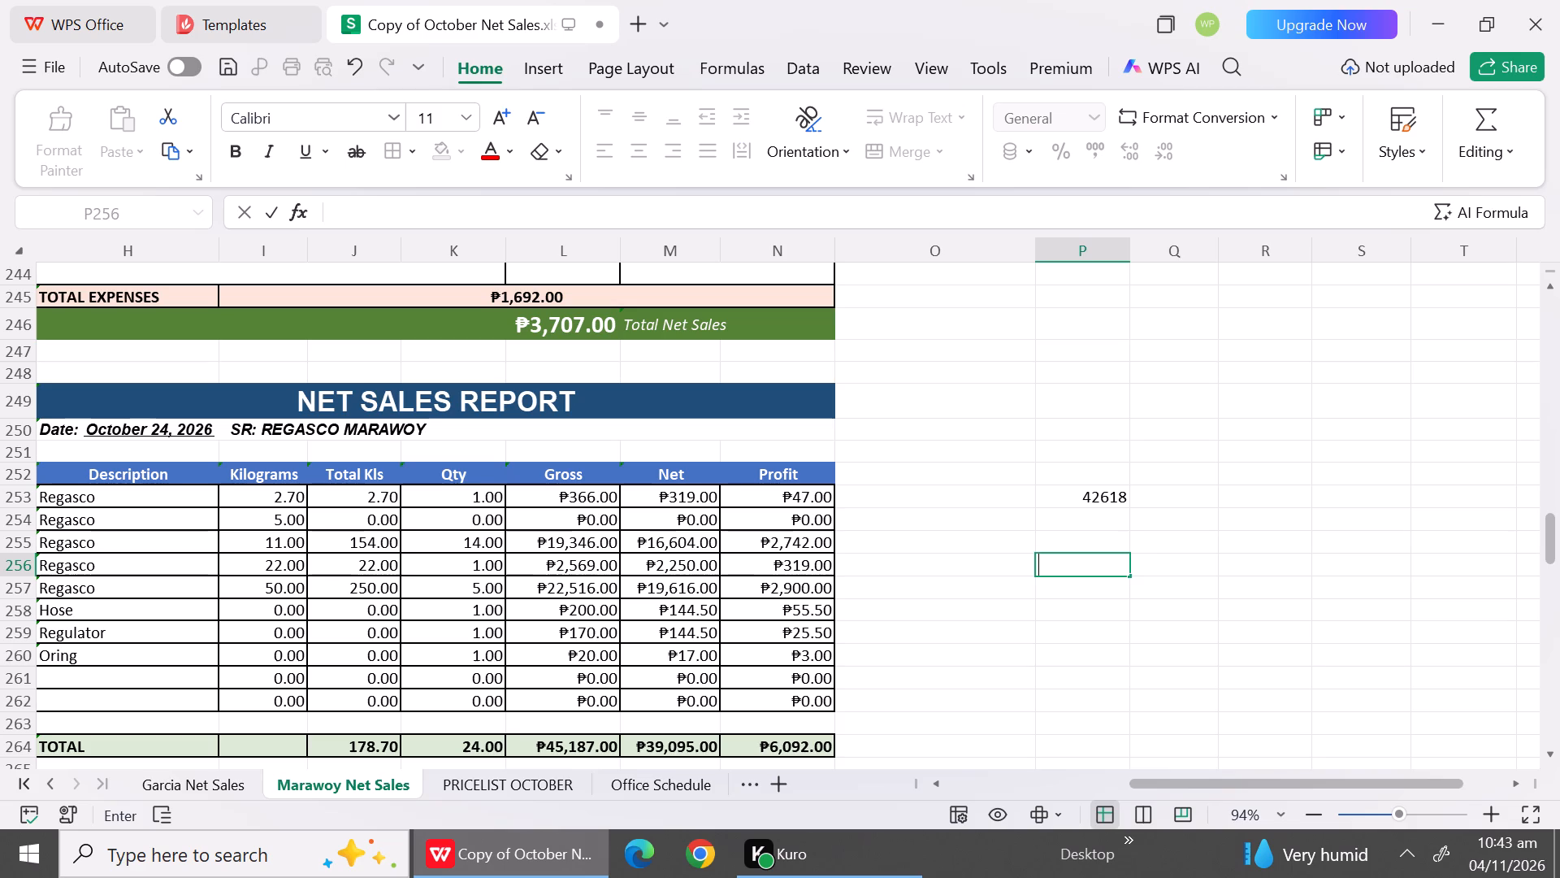
{"action": "key", "text": "shift+plus"}
{"action": "key", "text": "BackSpace"}
{"action": "type", "text": "=1"}
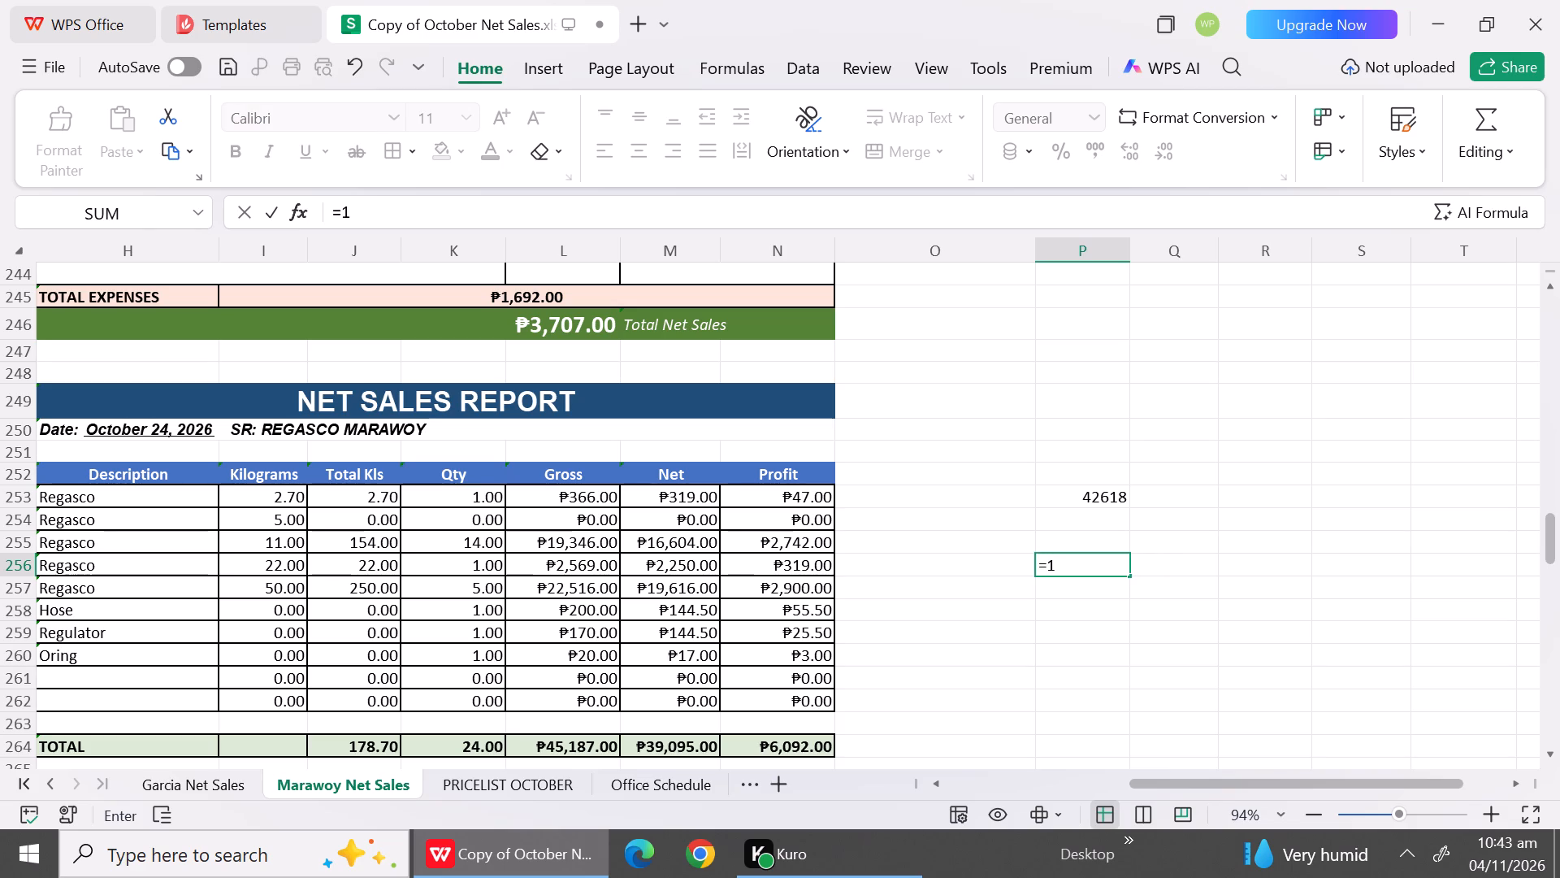
{"action": "type", "text": "339"}
{"action": "type", "text": "*1"}
{"action": "key", "text": "0"}
{"action": "key", "text": "minus"}
{"action": "type", "text": "32"}
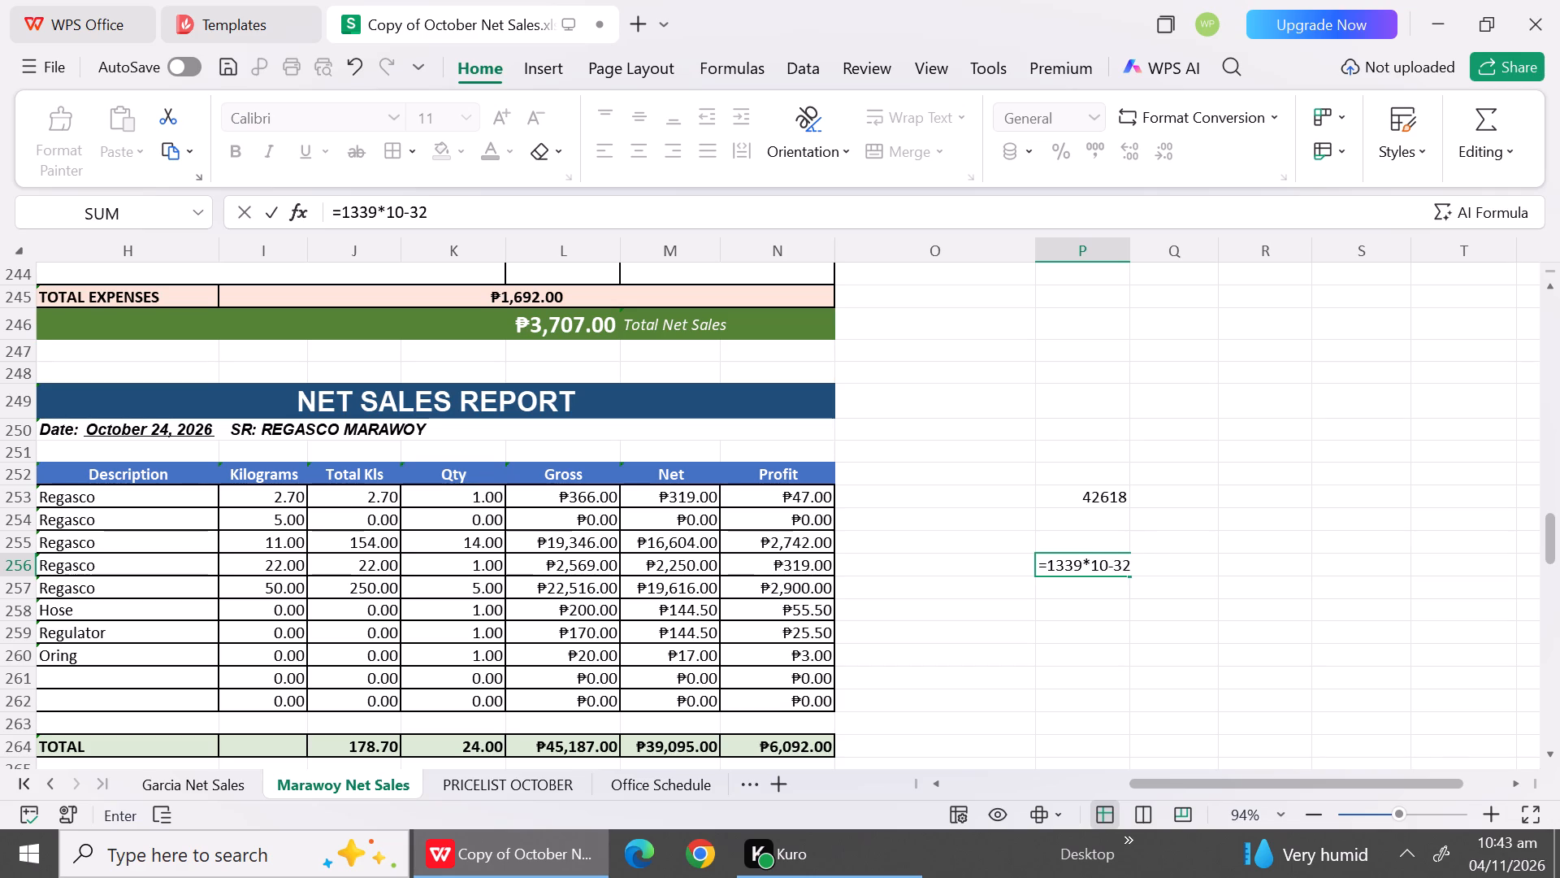
{"action": "type", "text": "736"}
{"action": "key", "text": "Return"}
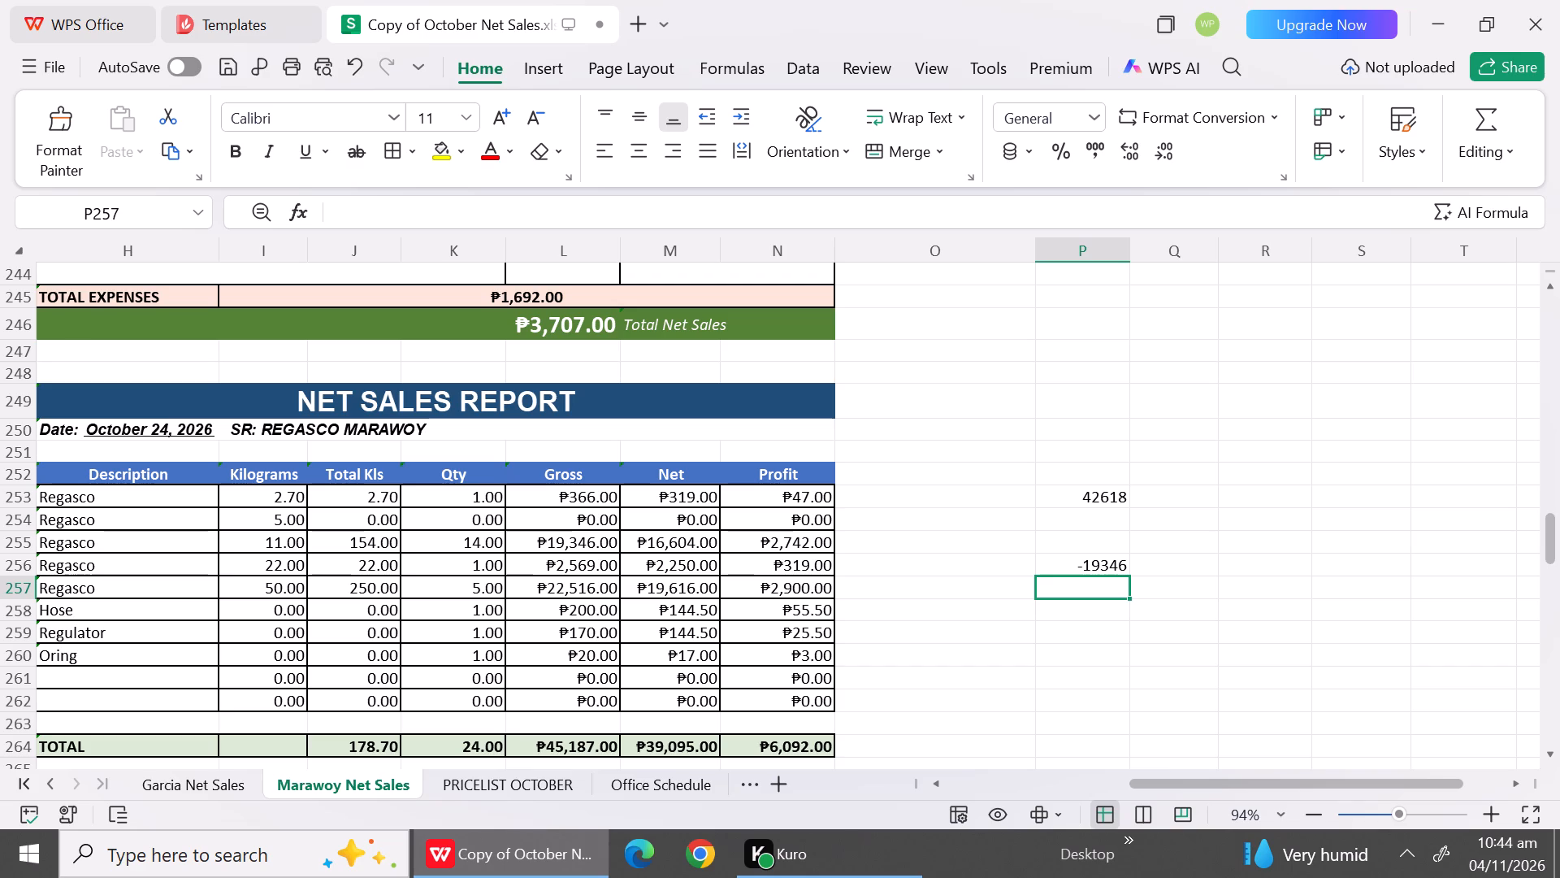
{"action": "left_click", "coordinate": [1064, 495]}
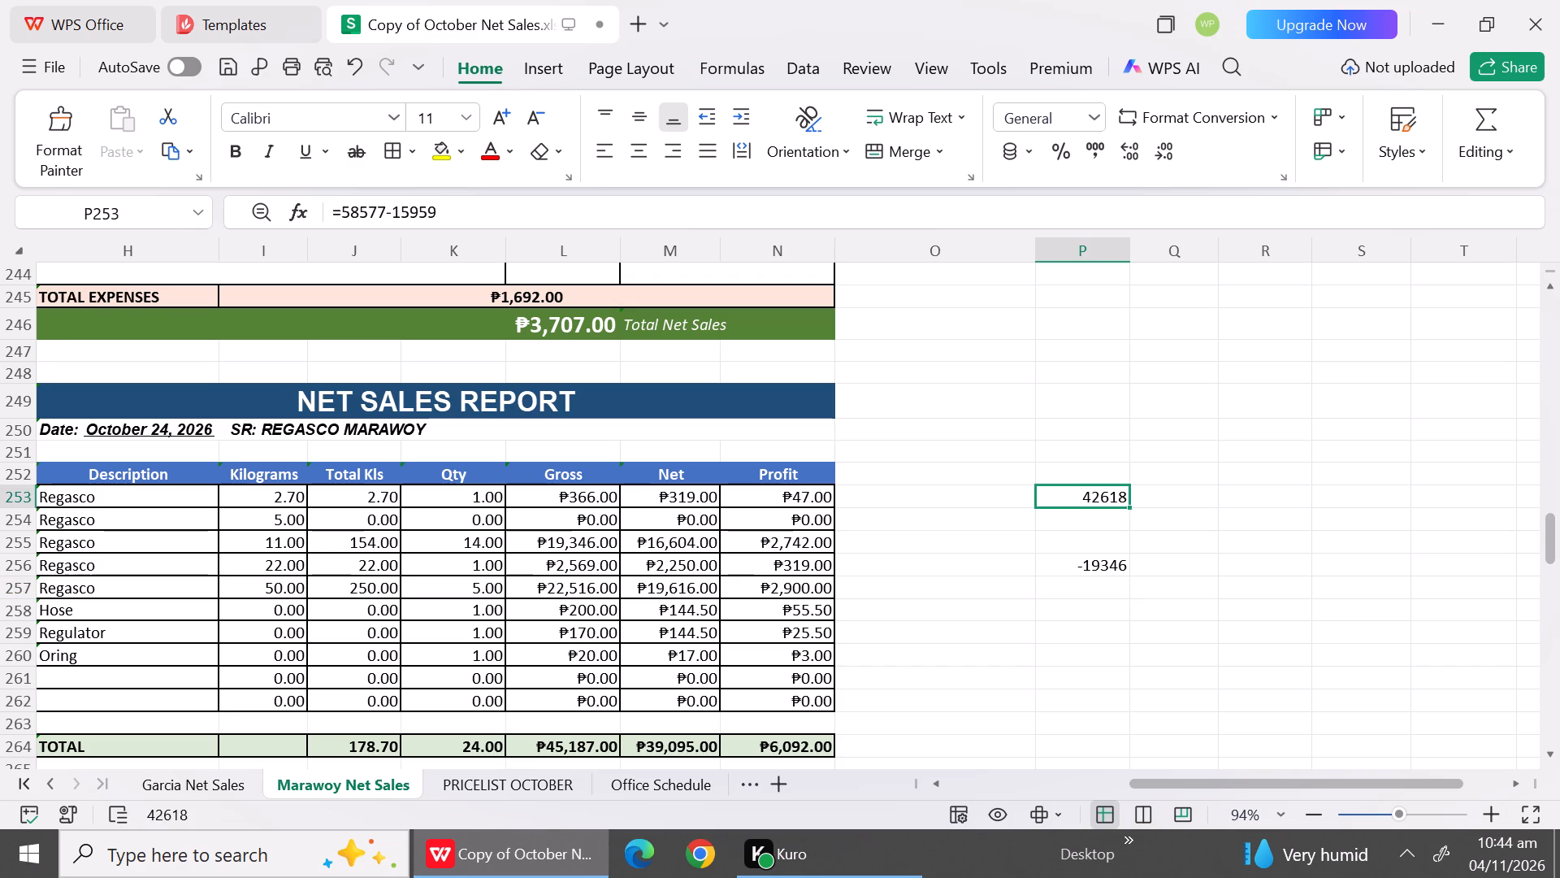
{"action": "key", "text": "BackSpace"}
{"action": "key", "text": "equal"}
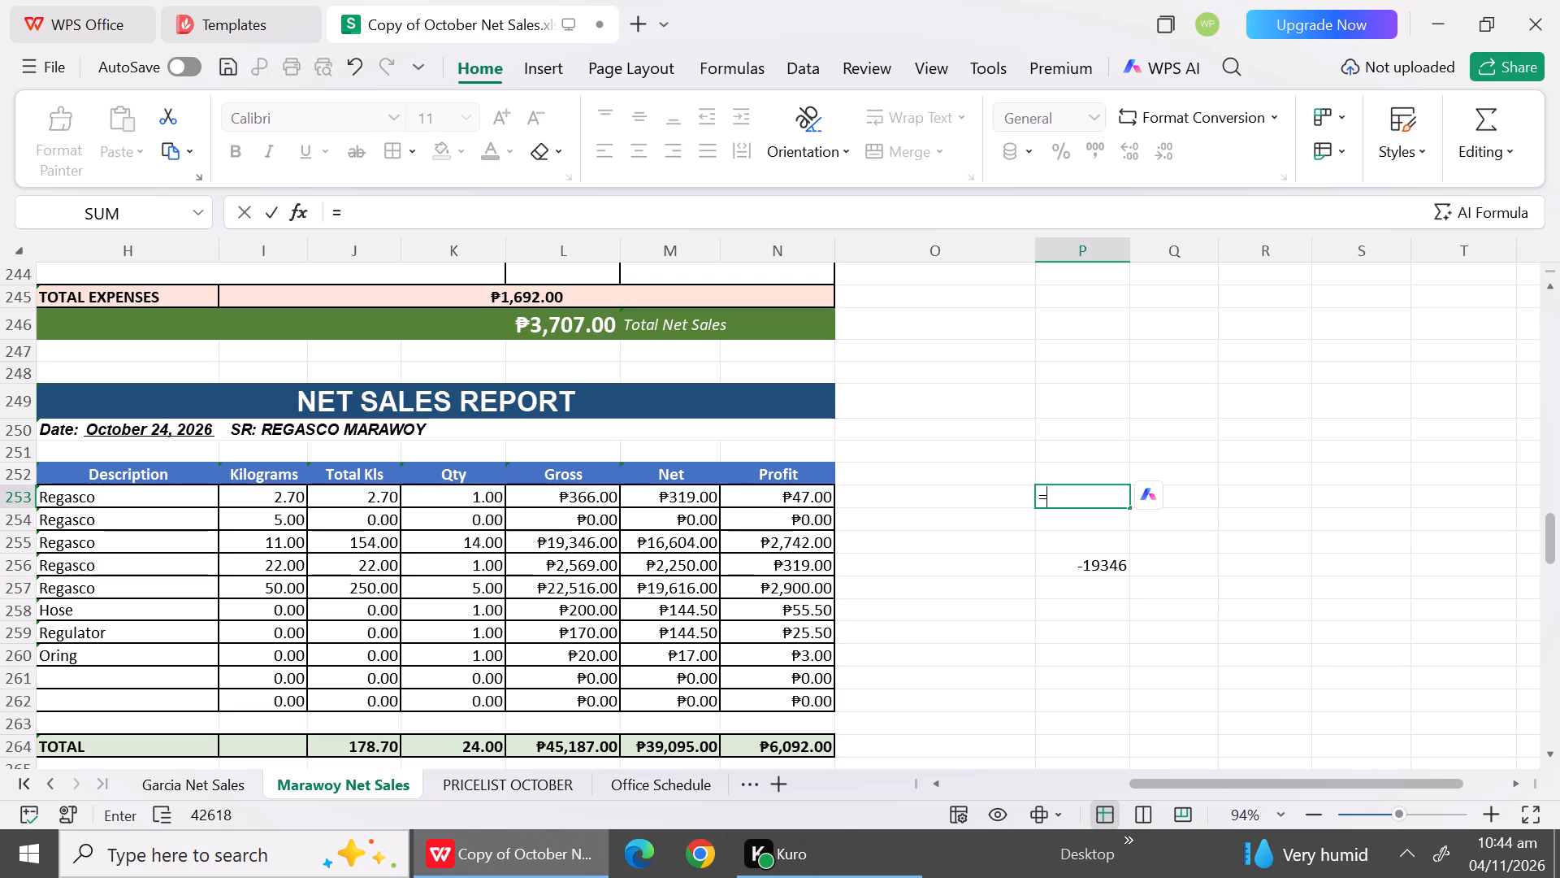
{"action": "type", "text": "58"}
{"action": "key", "text": "5"}
{"action": "type", "text": "77"}
{"action": "key", "text": "minus"}
{"action": "type", "text": "15"}
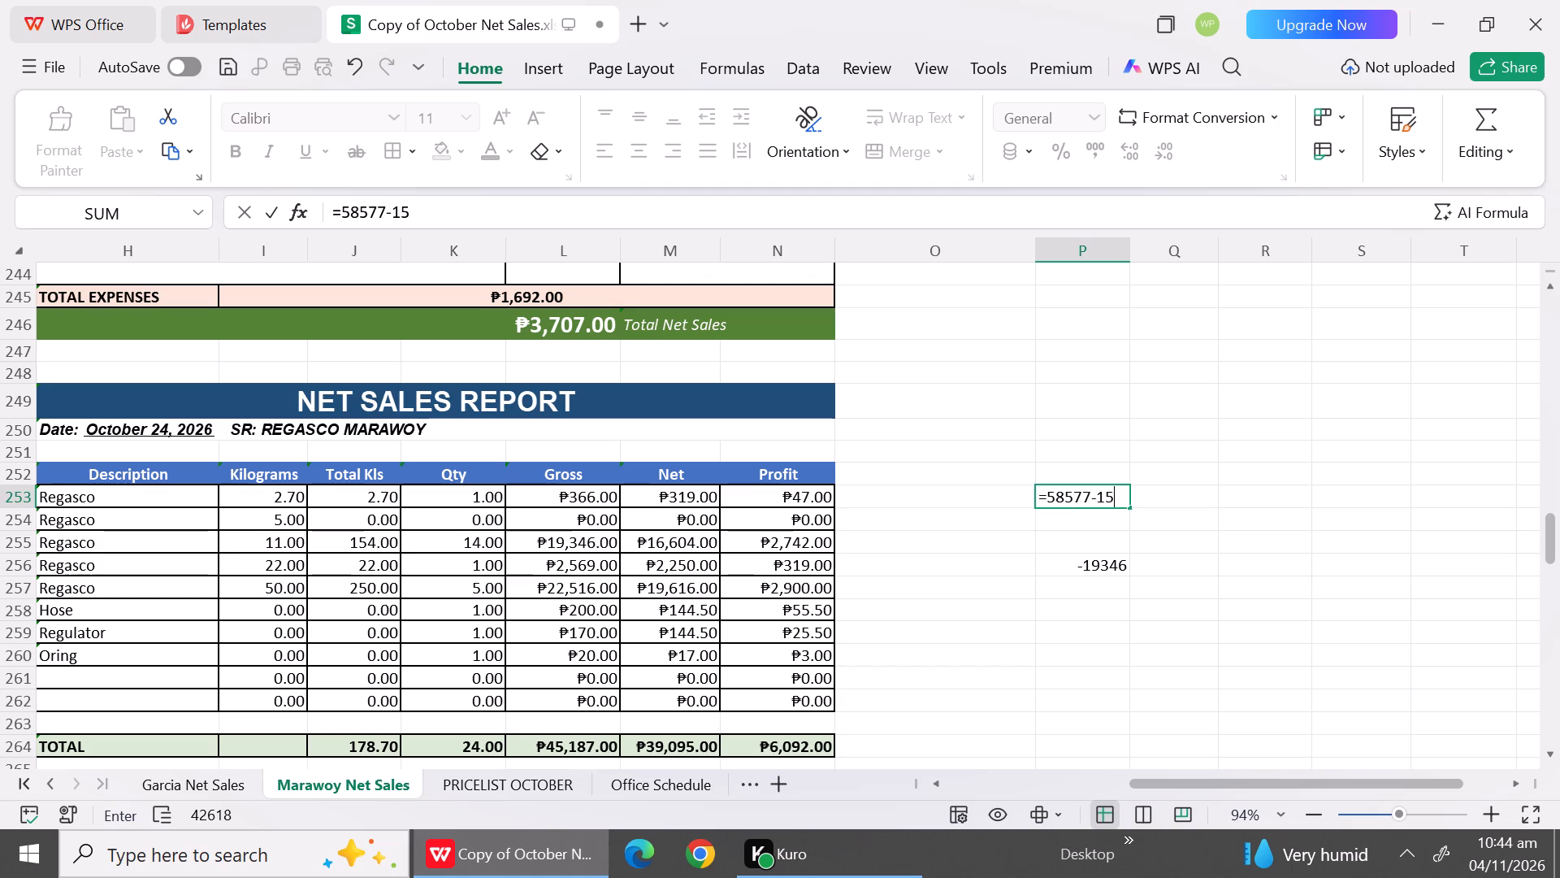
{"action": "type", "text": "959"}
{"action": "key", "text": "Return"}
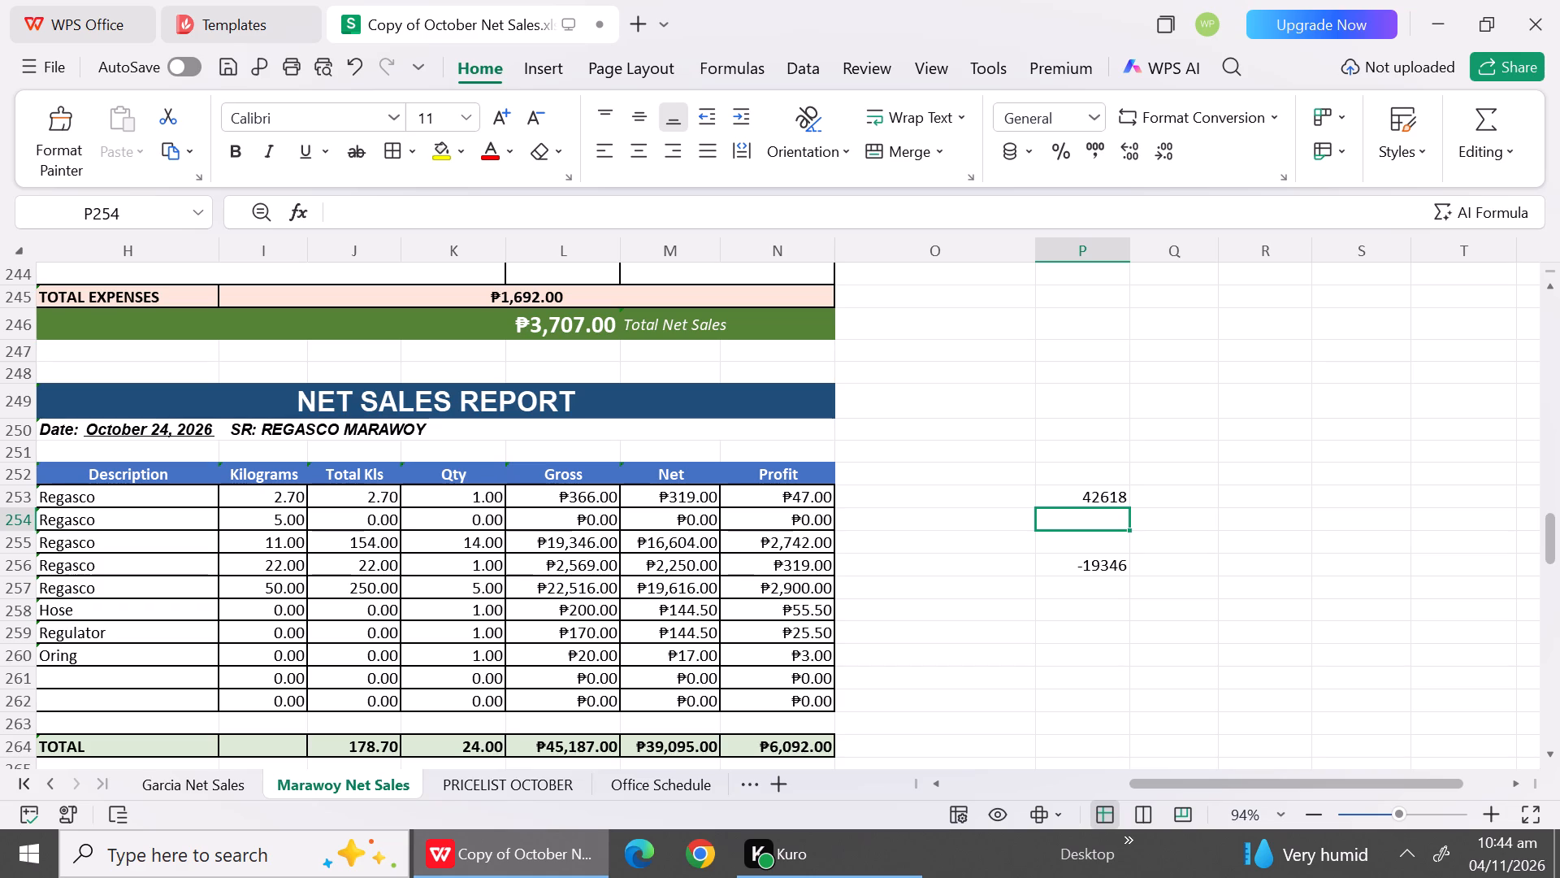
{"action": "left_click_drag", "start_coordinate": [566, 486], "coordinate": [580, 645]}
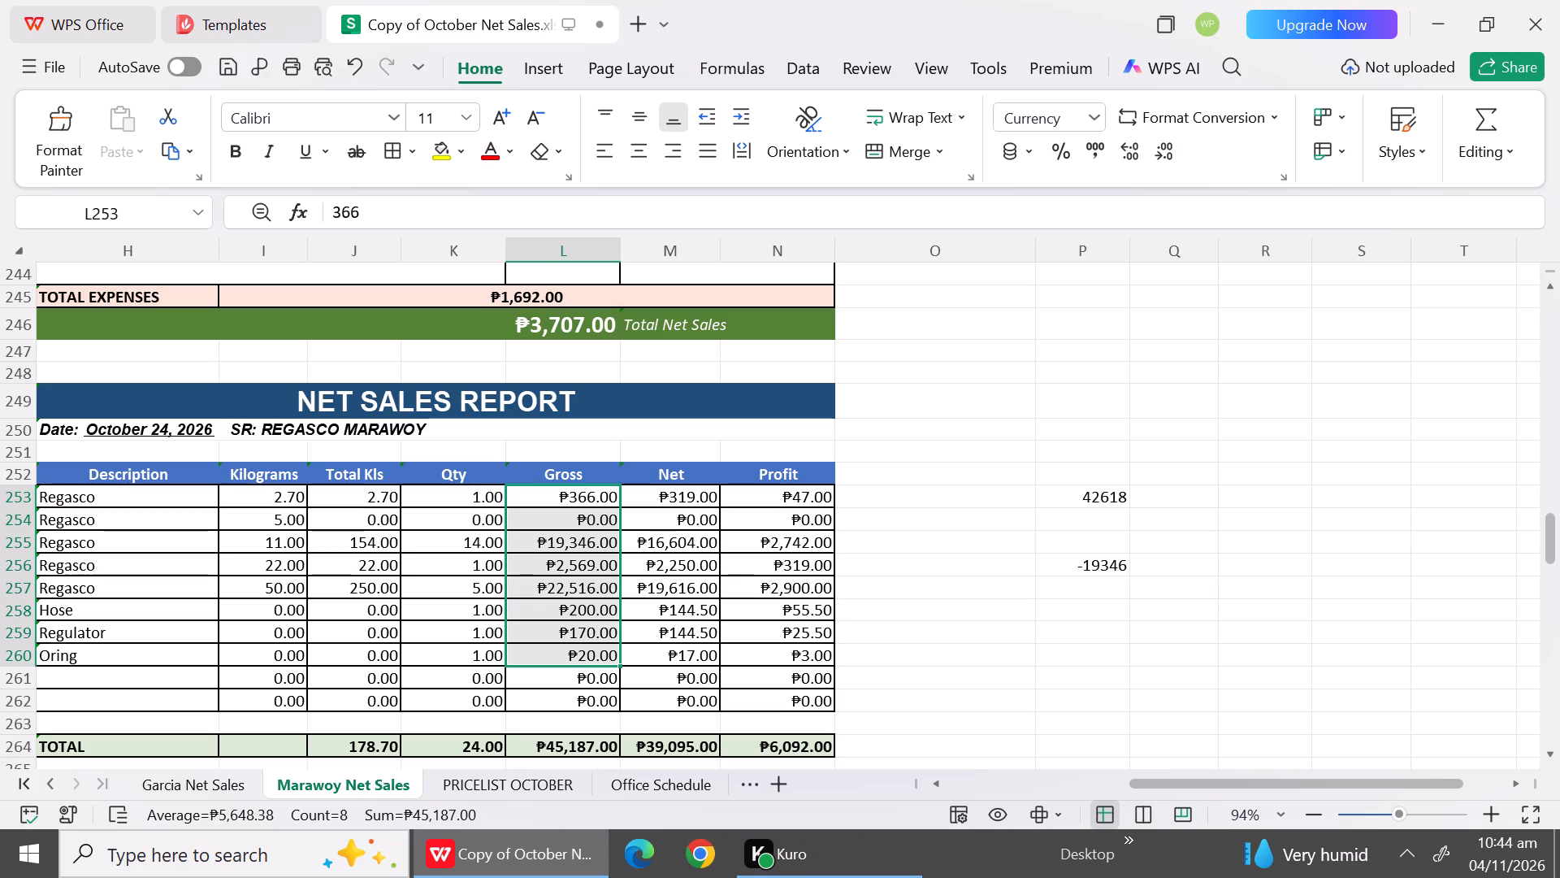
{"action": "left_click", "coordinate": [908, 602]}
{"action": "left_click", "coordinate": [551, 586]}
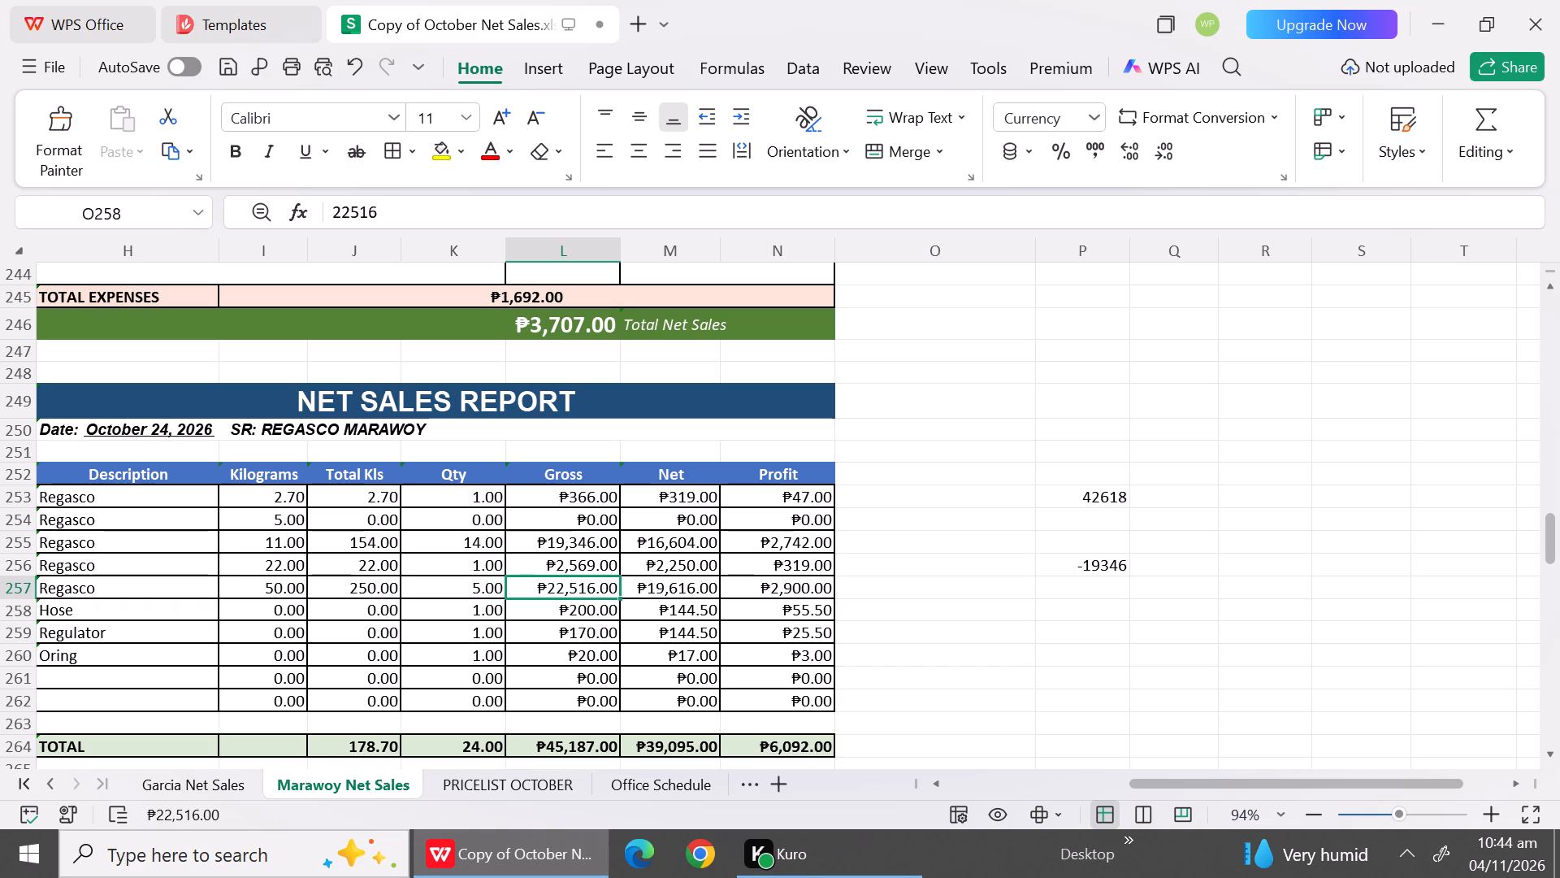
{"action": "double_click", "coordinate": [1114, 496]}
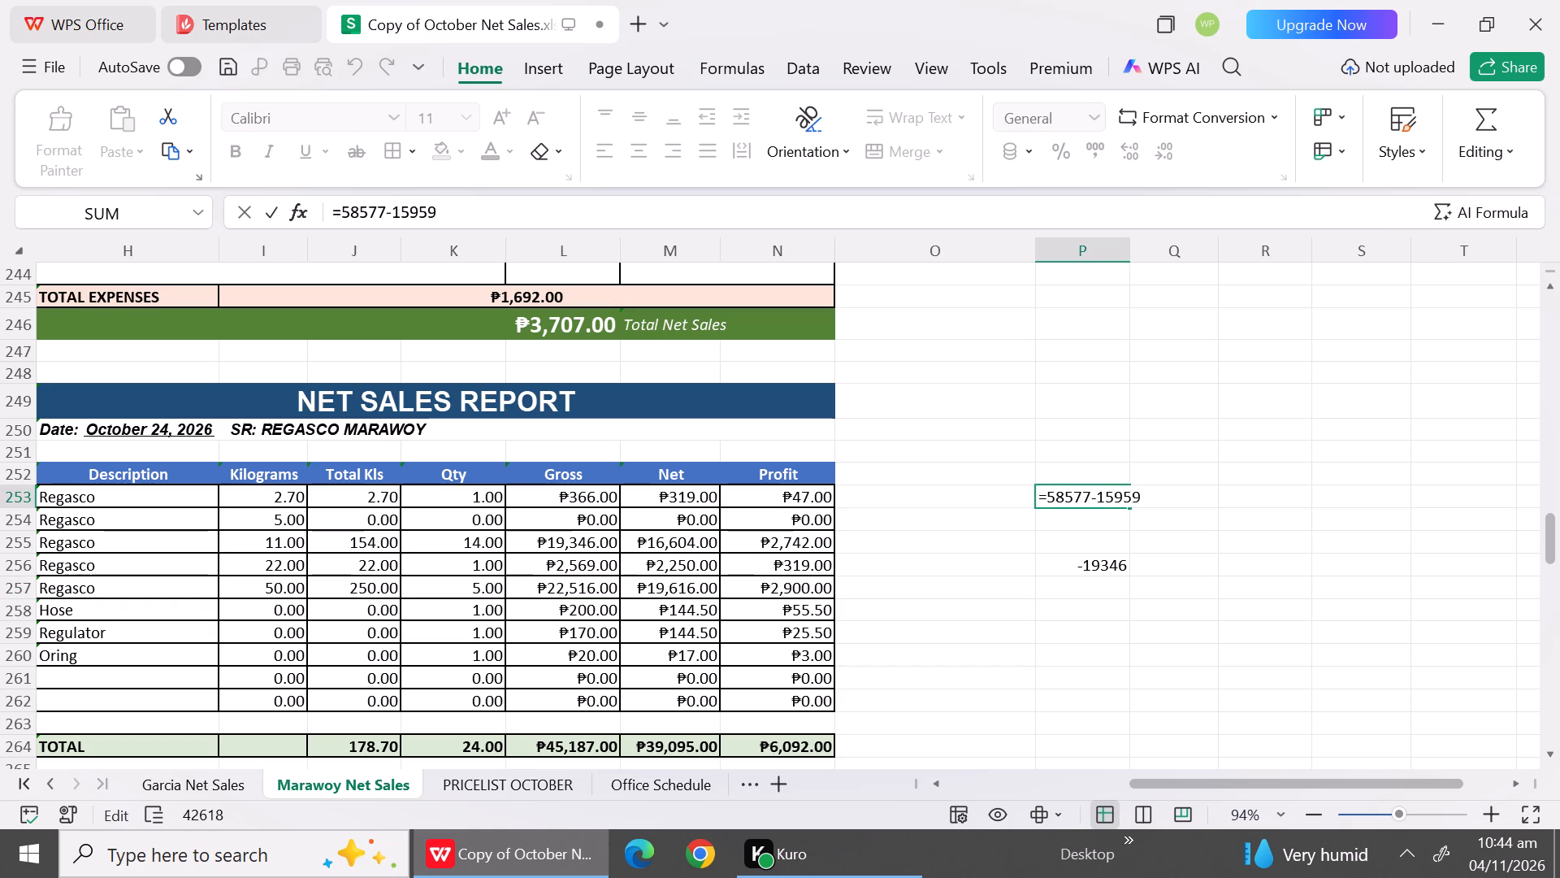
{"action": "left_click", "coordinate": [1153, 500]}
{"action": "key", "text": "equal"}
{"action": "key", "text": "BackSpace"}
{"action": "key", "text": "shift+plus"}
{"action": "type", "text": "25"}
{"action": "key", "text": "BackSpace"}
{"action": "key", "text": "BackSpace"}
{"action": "key", "text": "BackSpace"}
{"action": "key", "text": "minus"}
{"action": "key", "text": "4"}
{"action": "key", "text": "5"}
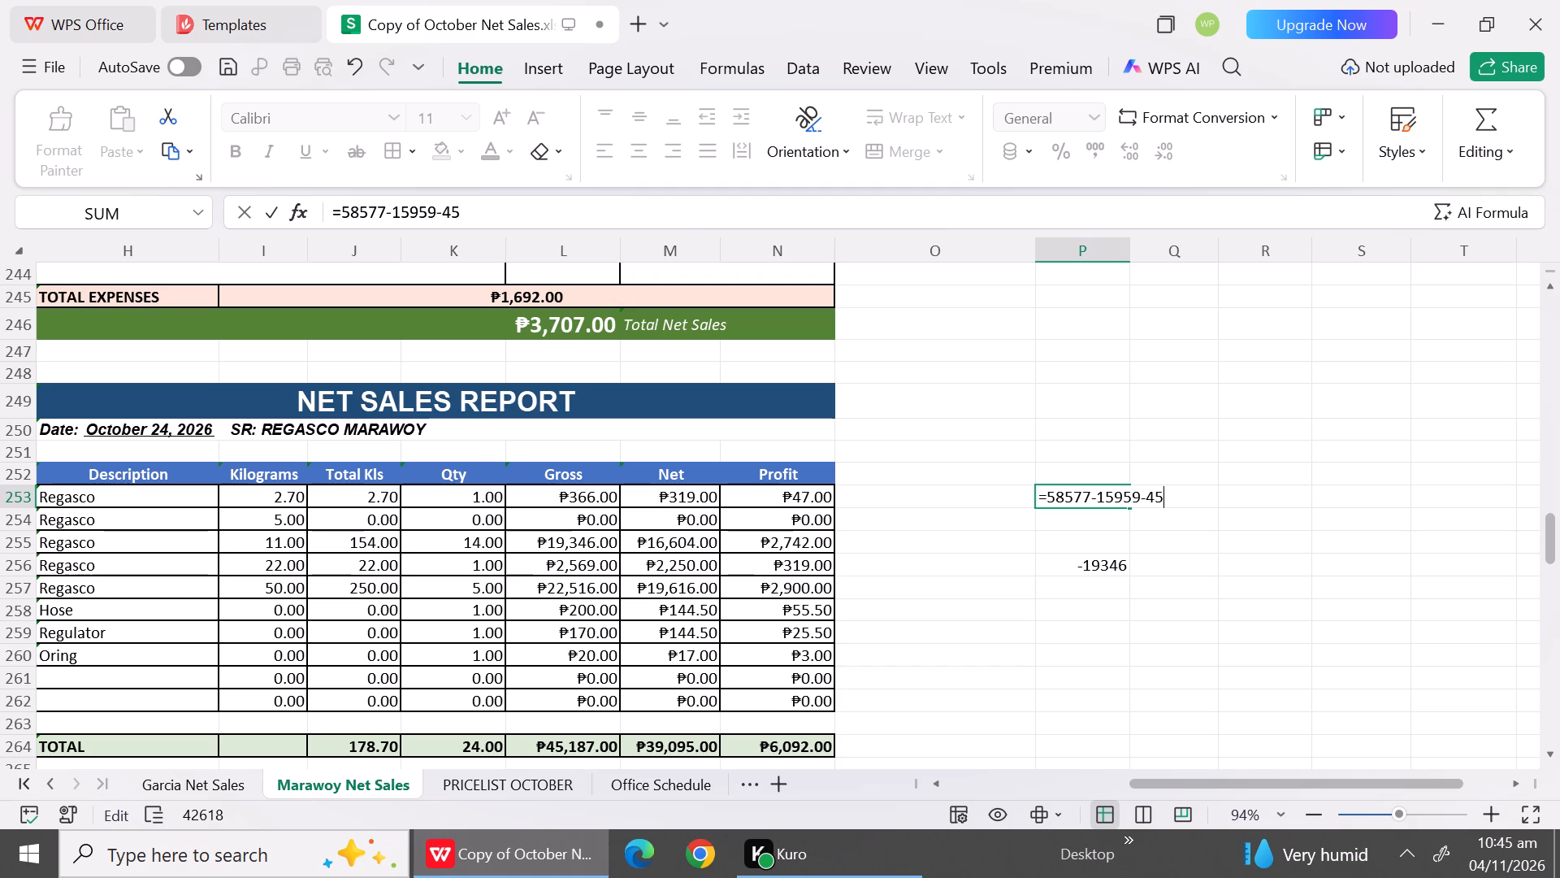
{"action": "key", "text": "1"}
{"action": "type", "text": "87"}
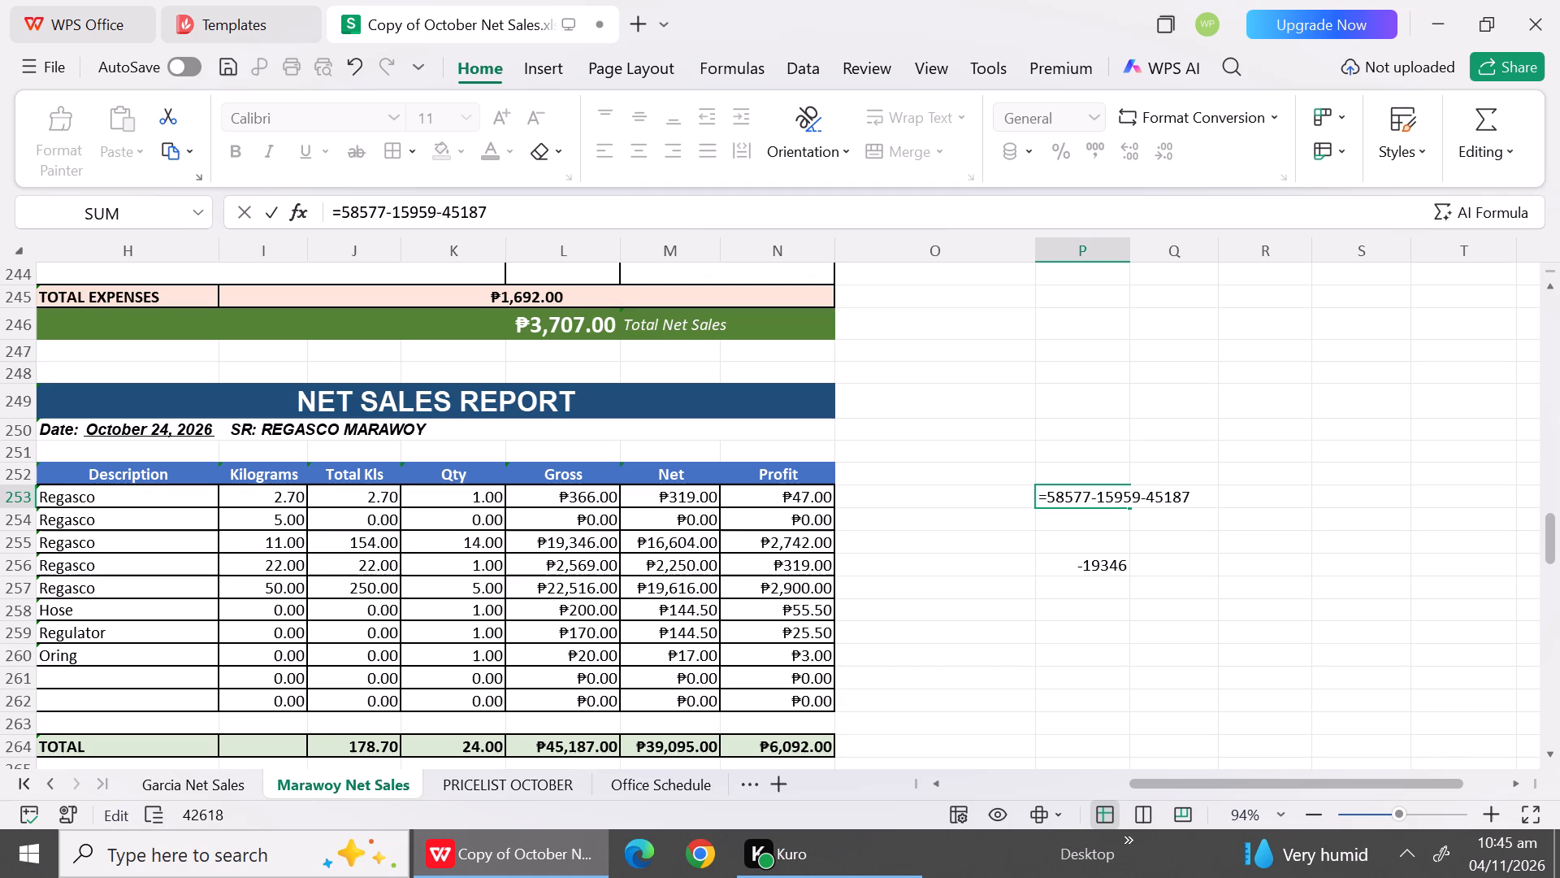
{"action": "key", "text": "Return"}
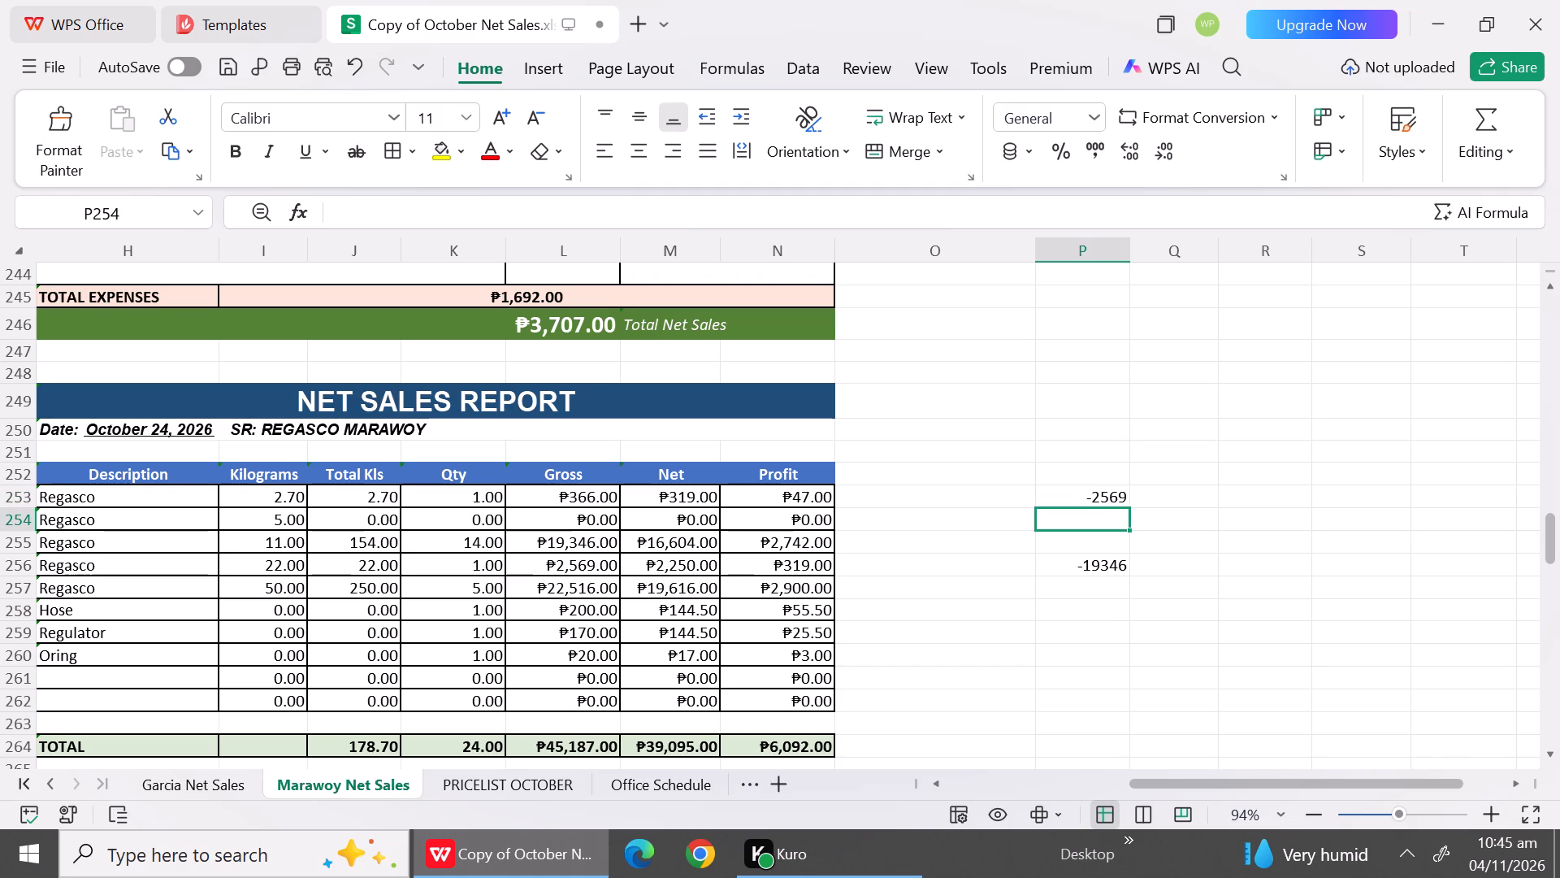
Clear the scratch calculations in cells P253 and P256 beside the October 24 report.
{"action": "left_click", "coordinate": [1077, 491]}
{"action": "key", "text": "BackSpace"}
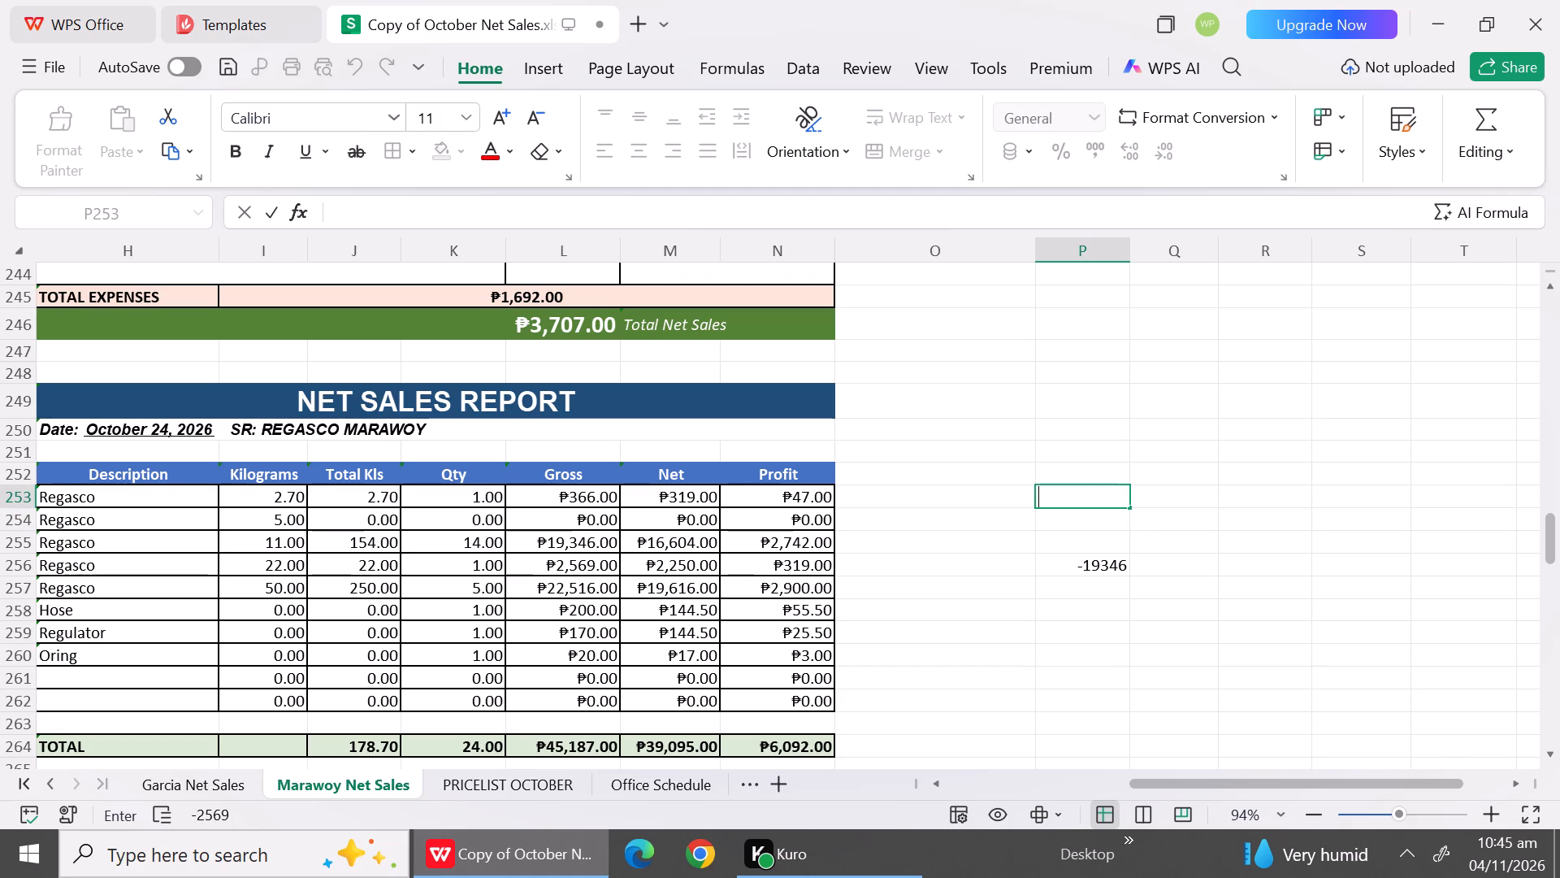
{"action": "left_click", "coordinate": [1089, 570]}
{"action": "key", "text": "BackSpace"}
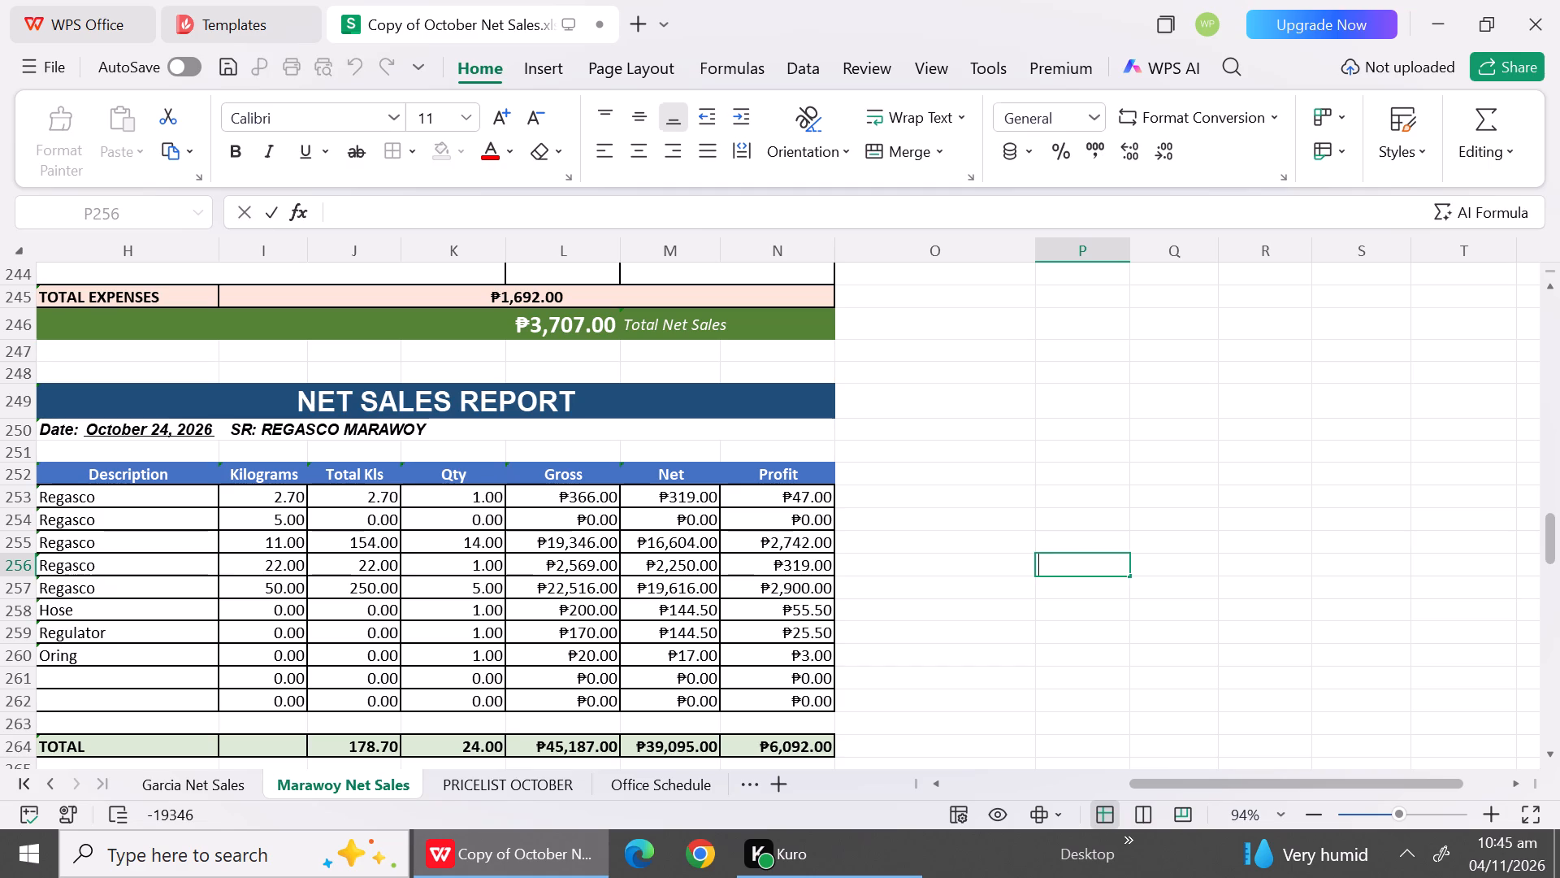
{"action": "left_click", "coordinate": [1250, 693]}
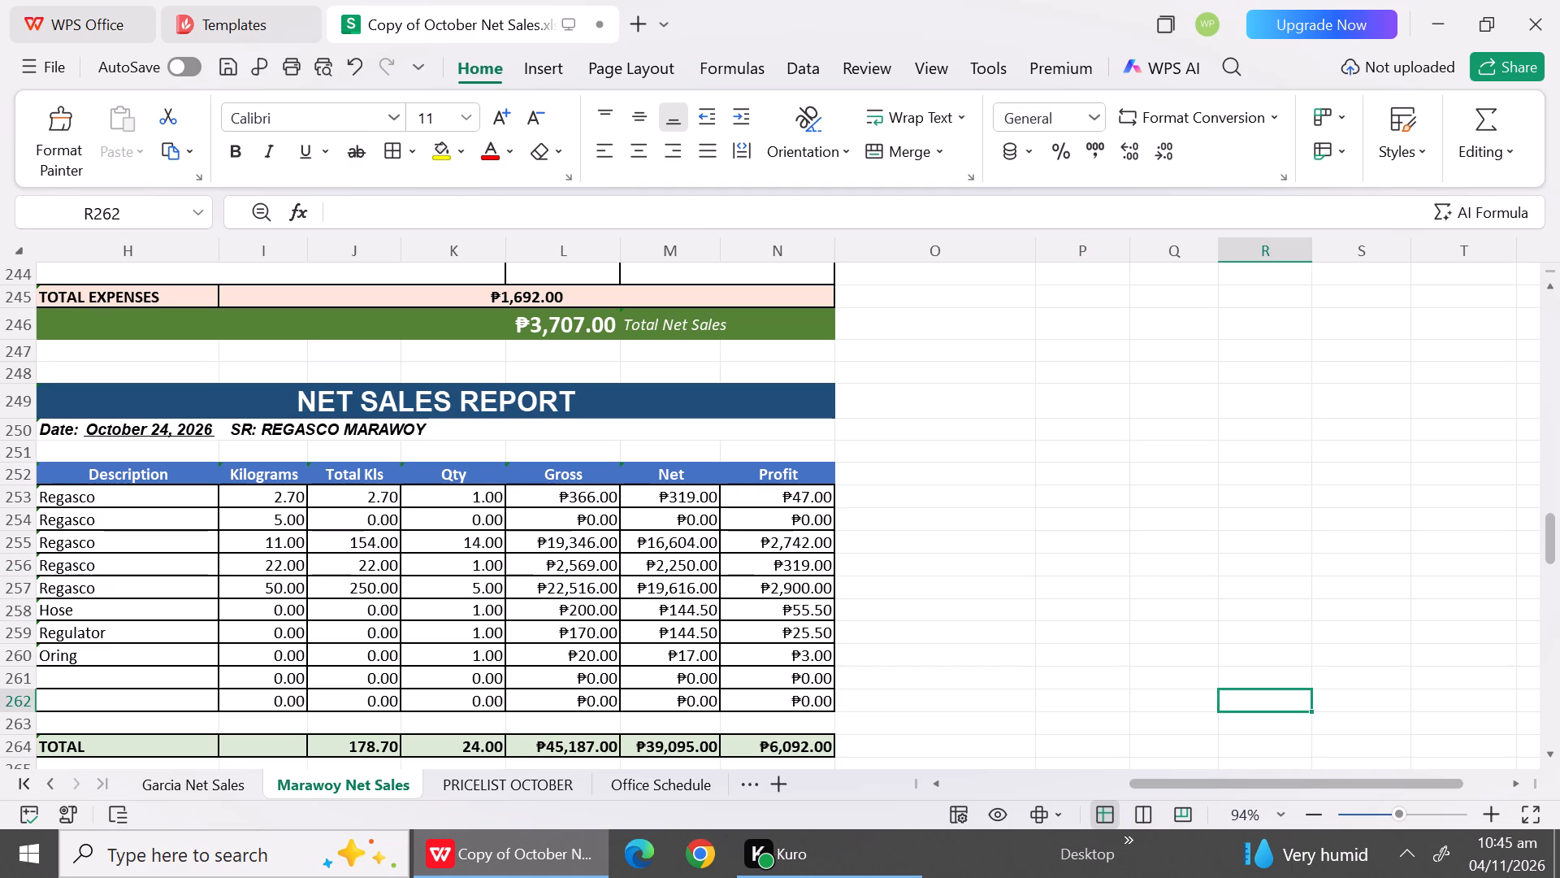
Correct the Total Kls formula in the October 24 TOTAL row to =J253+J254+J255+J256+J257.
{"action": "double_click", "coordinate": [360, 752]}
{"action": "left_click", "coordinate": [612, 751]}
{"action": "key", "text": "BackSpace"}
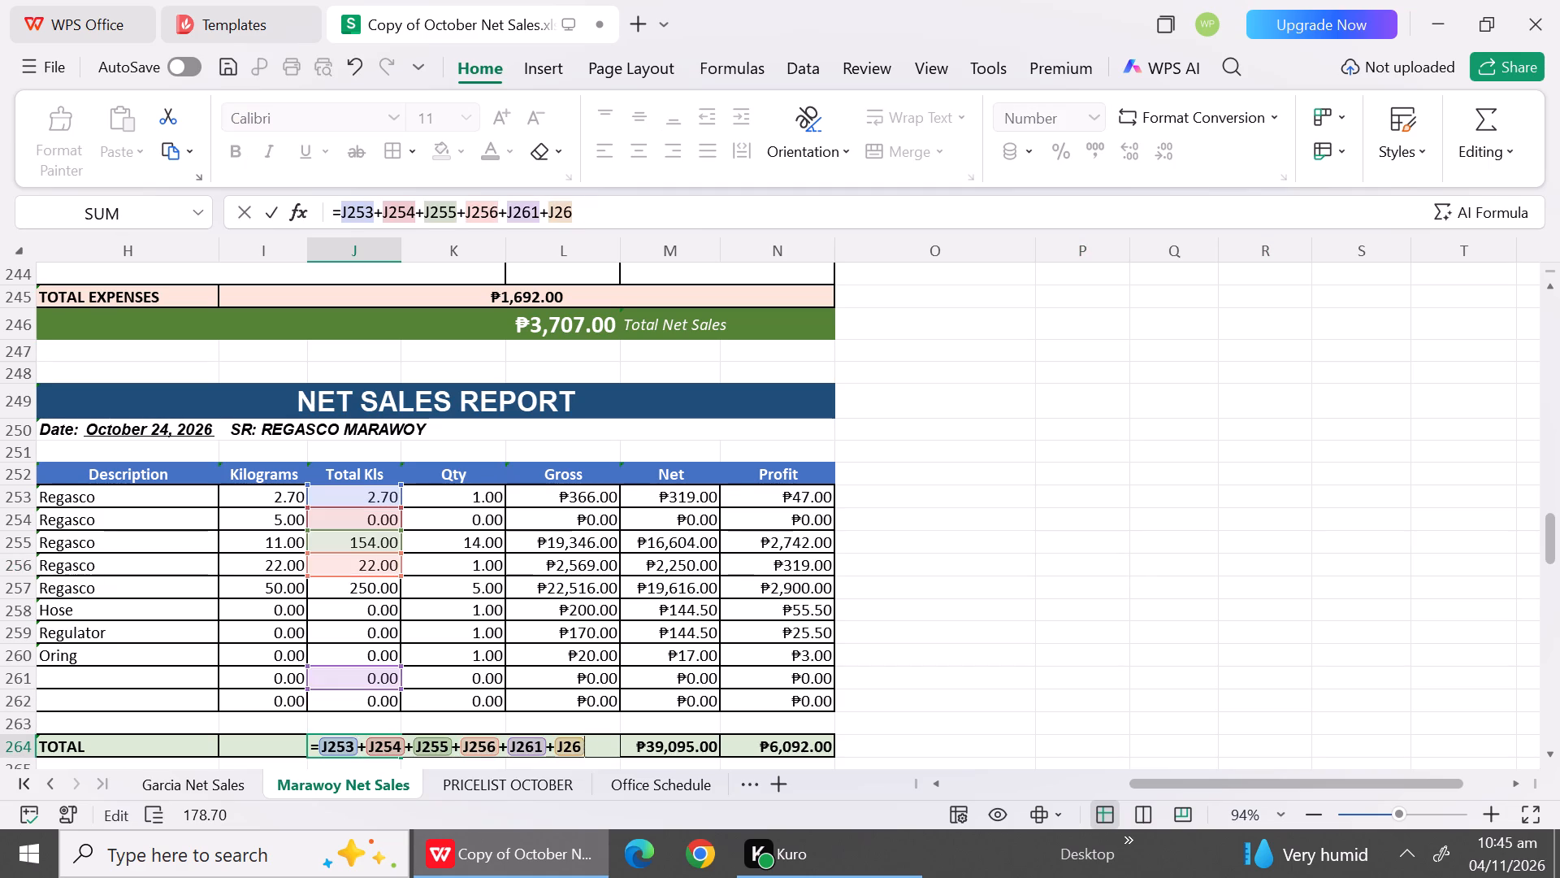
{"action": "key", "text": "BackSpace"}
{"action": "key", "text": "BackSpace"}
{"action": "key", "text": "BackSpace"}
{"action": "key", "text": "BackSpace"}
{"action": "key", "text": "BackSpace"}
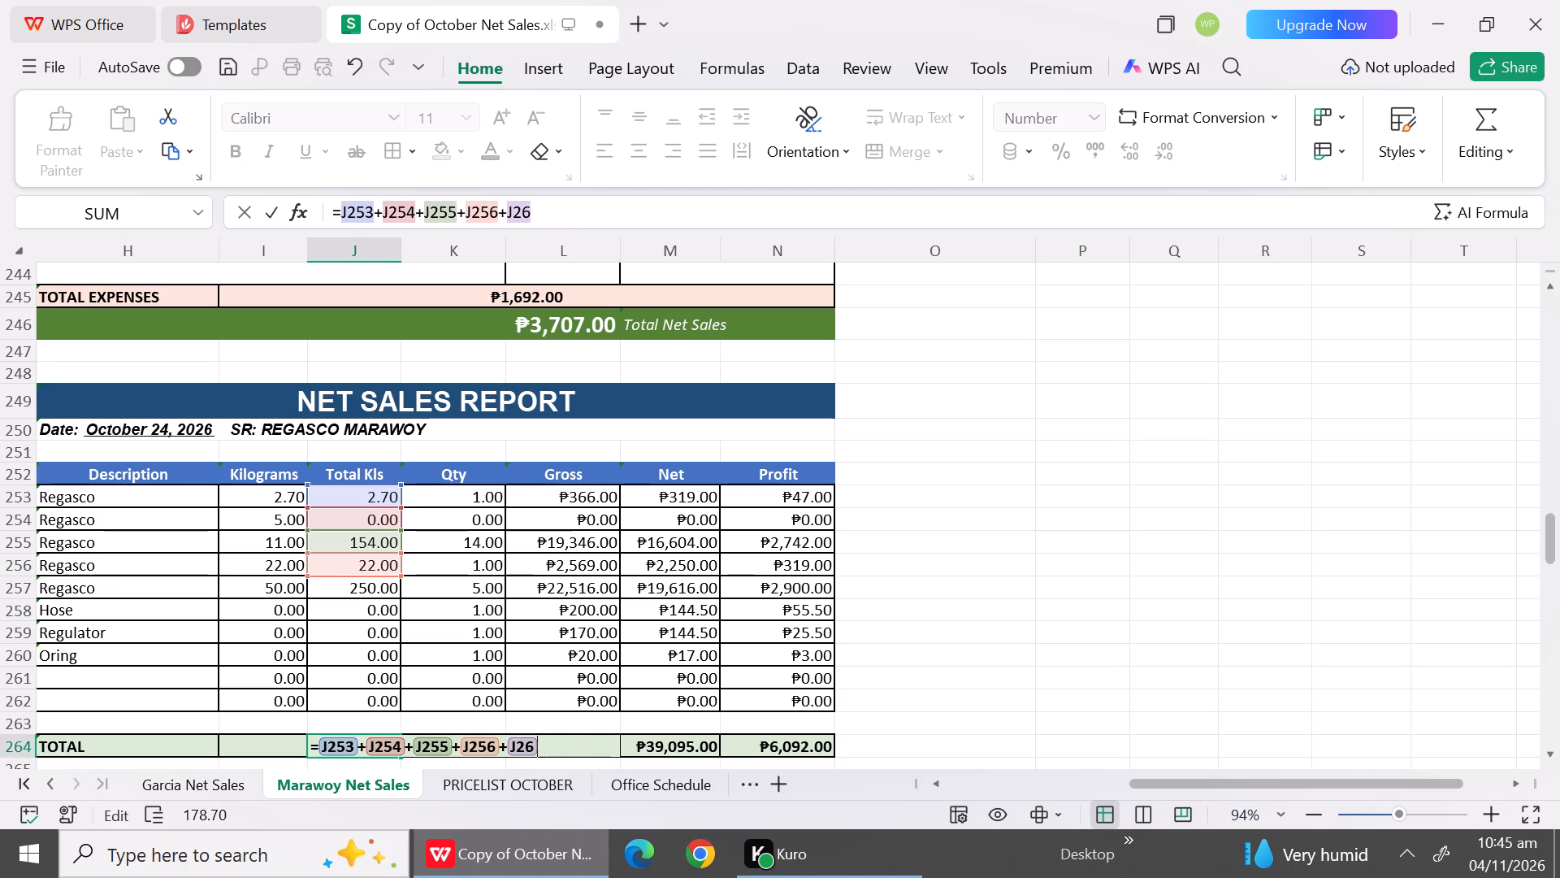
{"action": "key", "text": "BackSpace"}
{"action": "key", "text": "BackSpace"}
{"action": "key", "text": "BackSpace"}
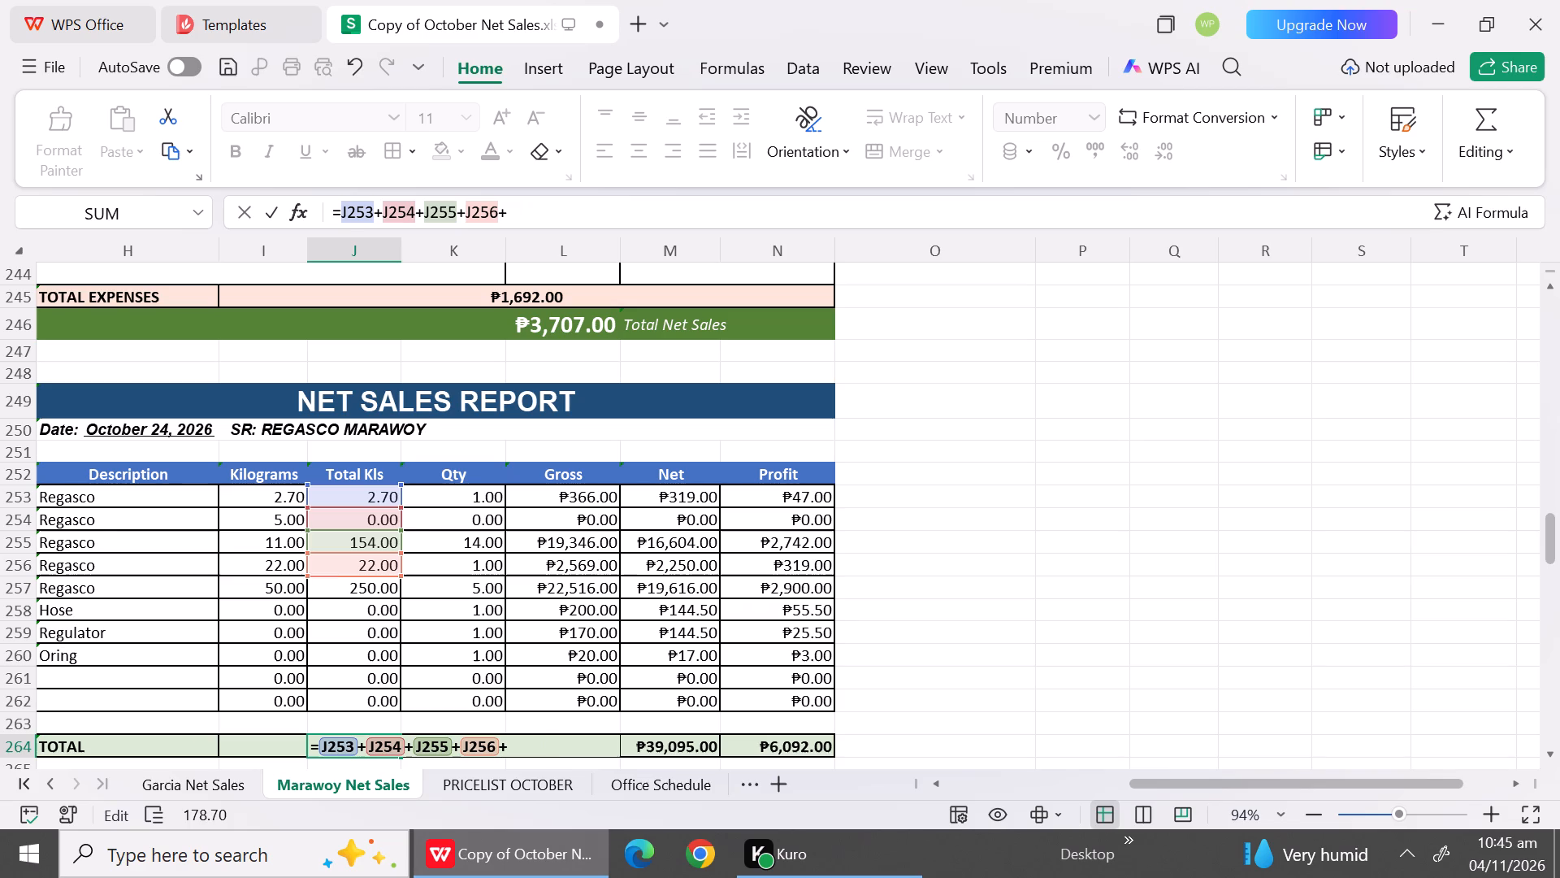
{"action": "left_click", "coordinate": [314, 585]}
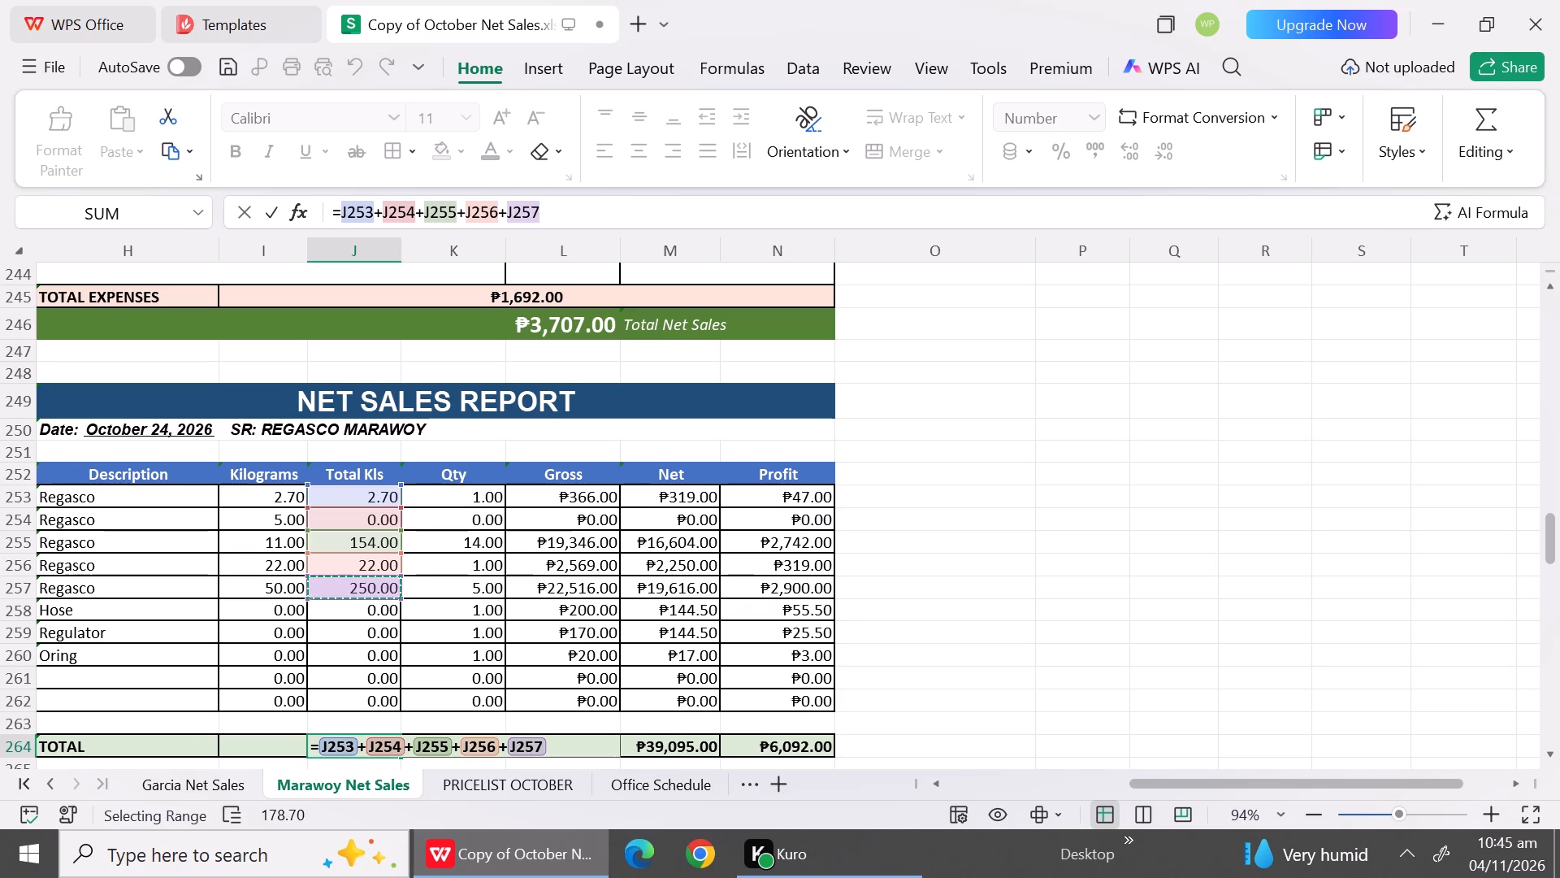
{"action": "key", "text": "shift+plus"}
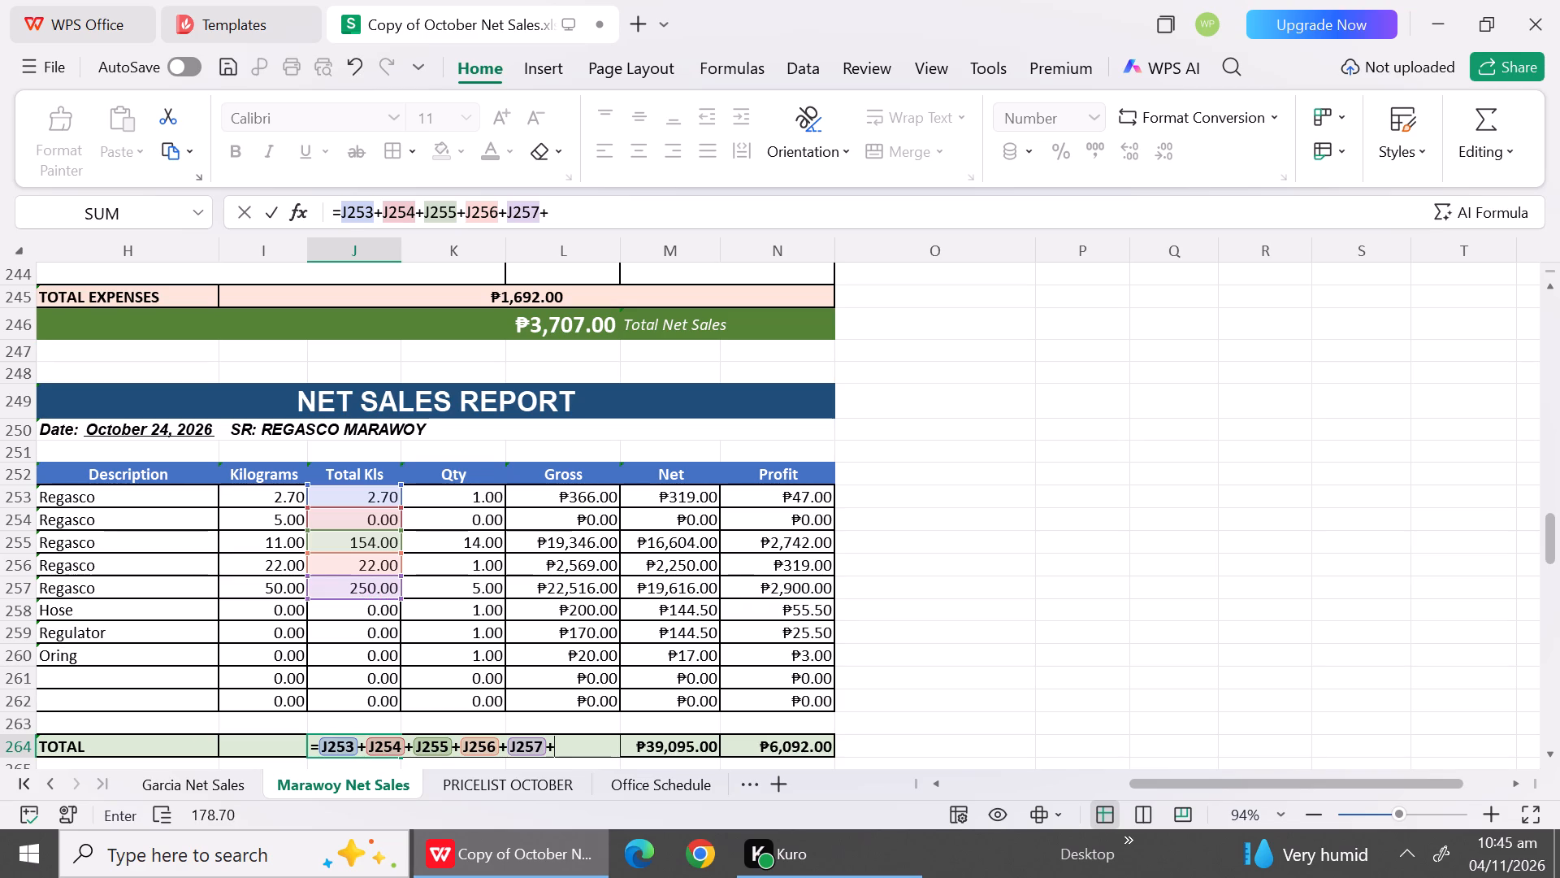
{"action": "key", "text": "BackSpace"}
{"action": "key", "text": "Return"}
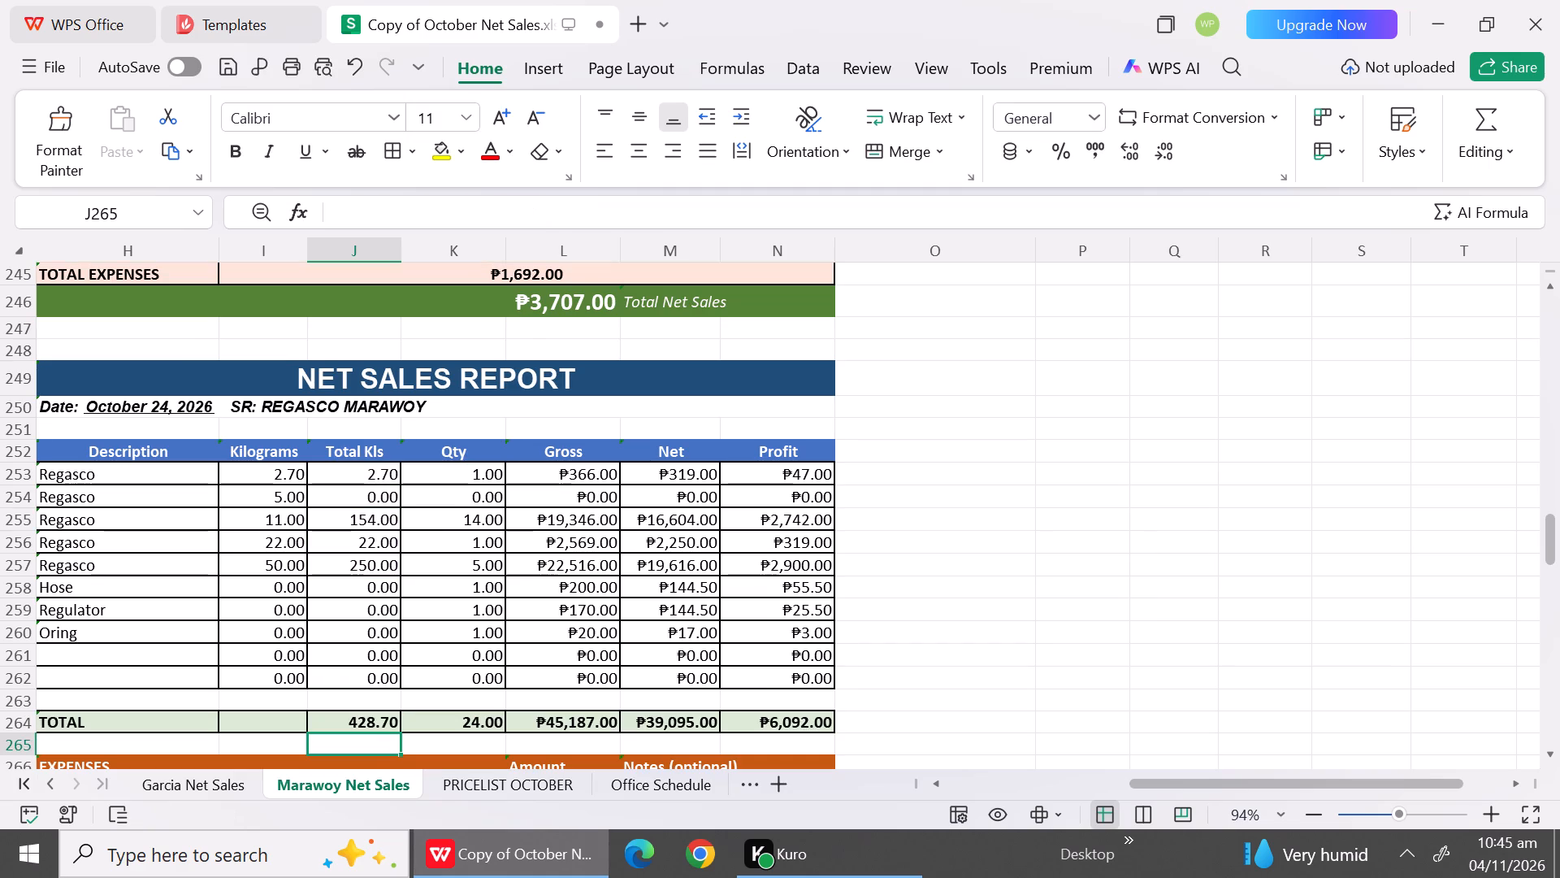
Check the sum of the October 24 quantities from the first Regasco row through the Oring row.
{"action": "left_click_drag", "start_coordinate": [481, 472], "coordinate": [489, 594]}
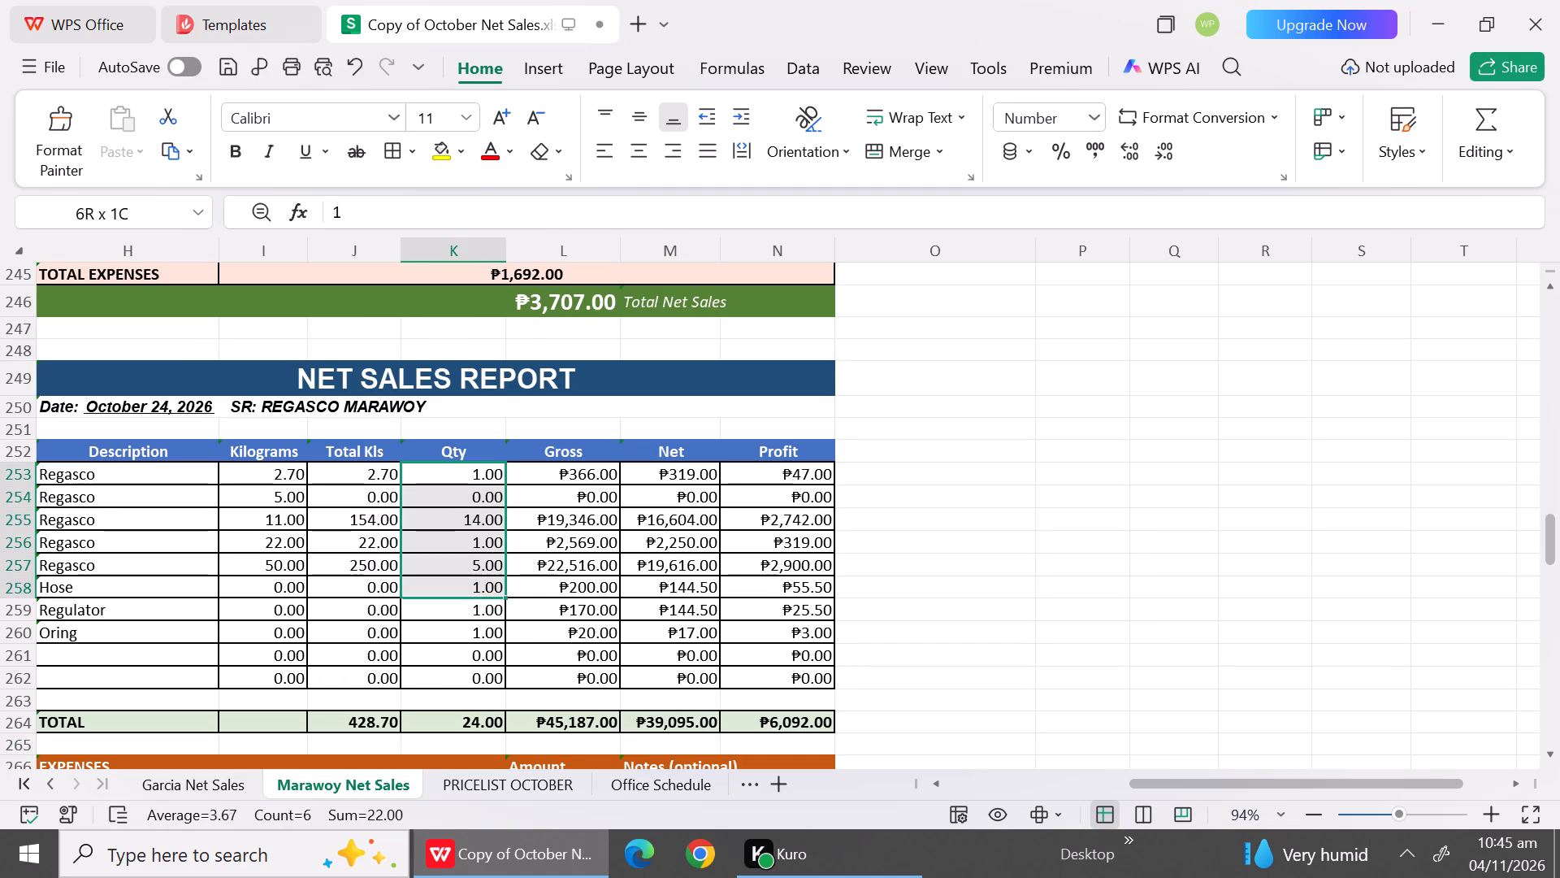
{"action": "left_click_drag", "start_coordinate": [489, 594], "coordinate": [491, 637]}
{"action": "left_click", "coordinate": [1259, 428]}
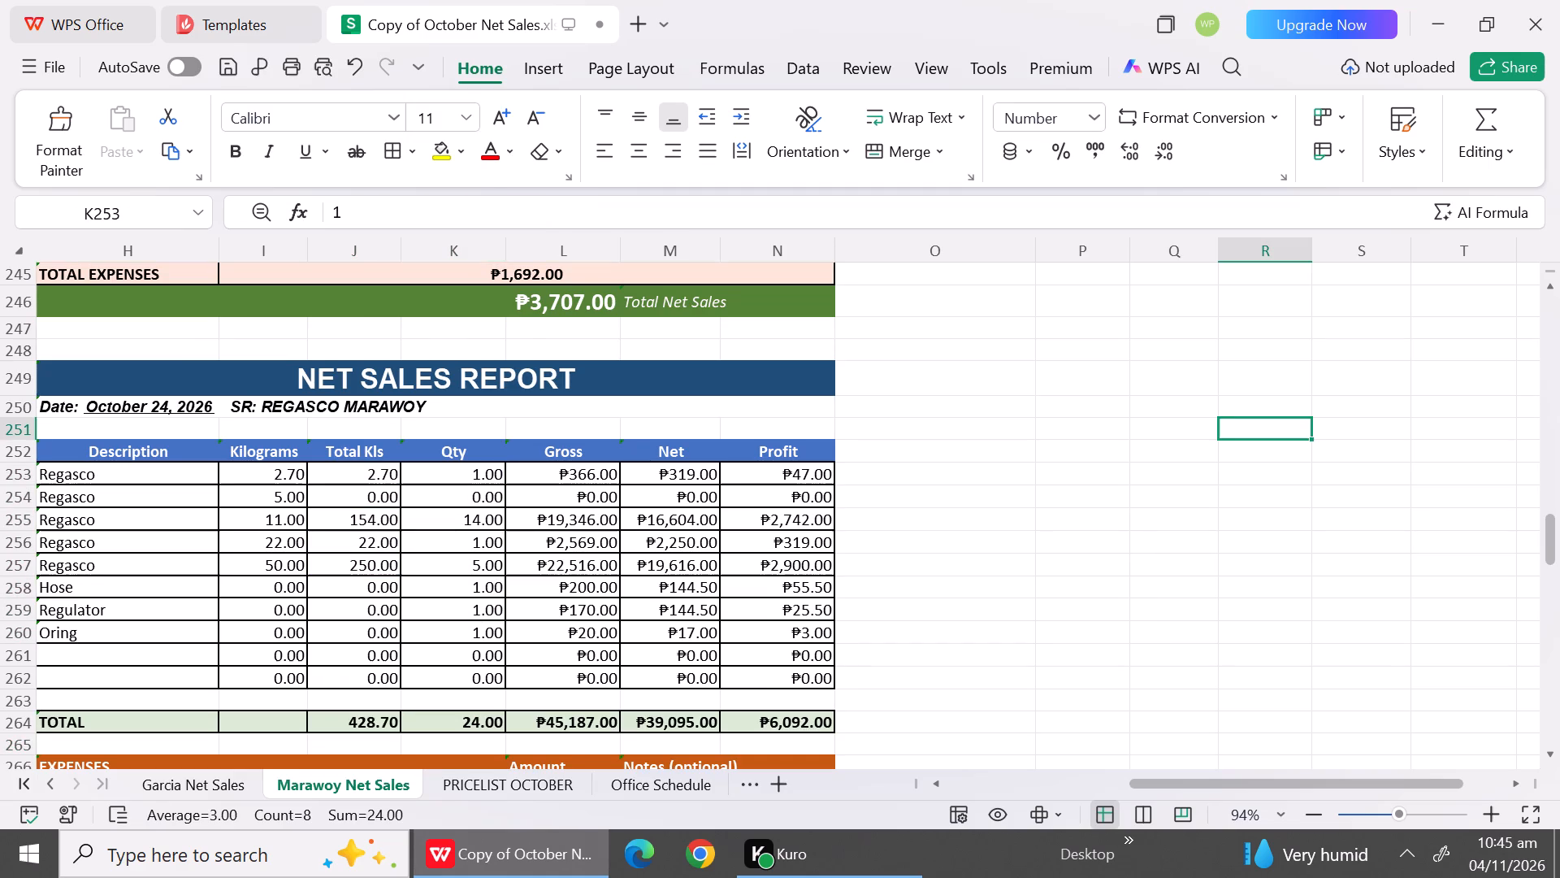
Add a Fuel expense of 900 in the first empty row of the October 24 expenses.
{"action": "triple_click", "coordinate": [1550, 754]}
{"action": "triple_click", "coordinate": [1550, 754]}
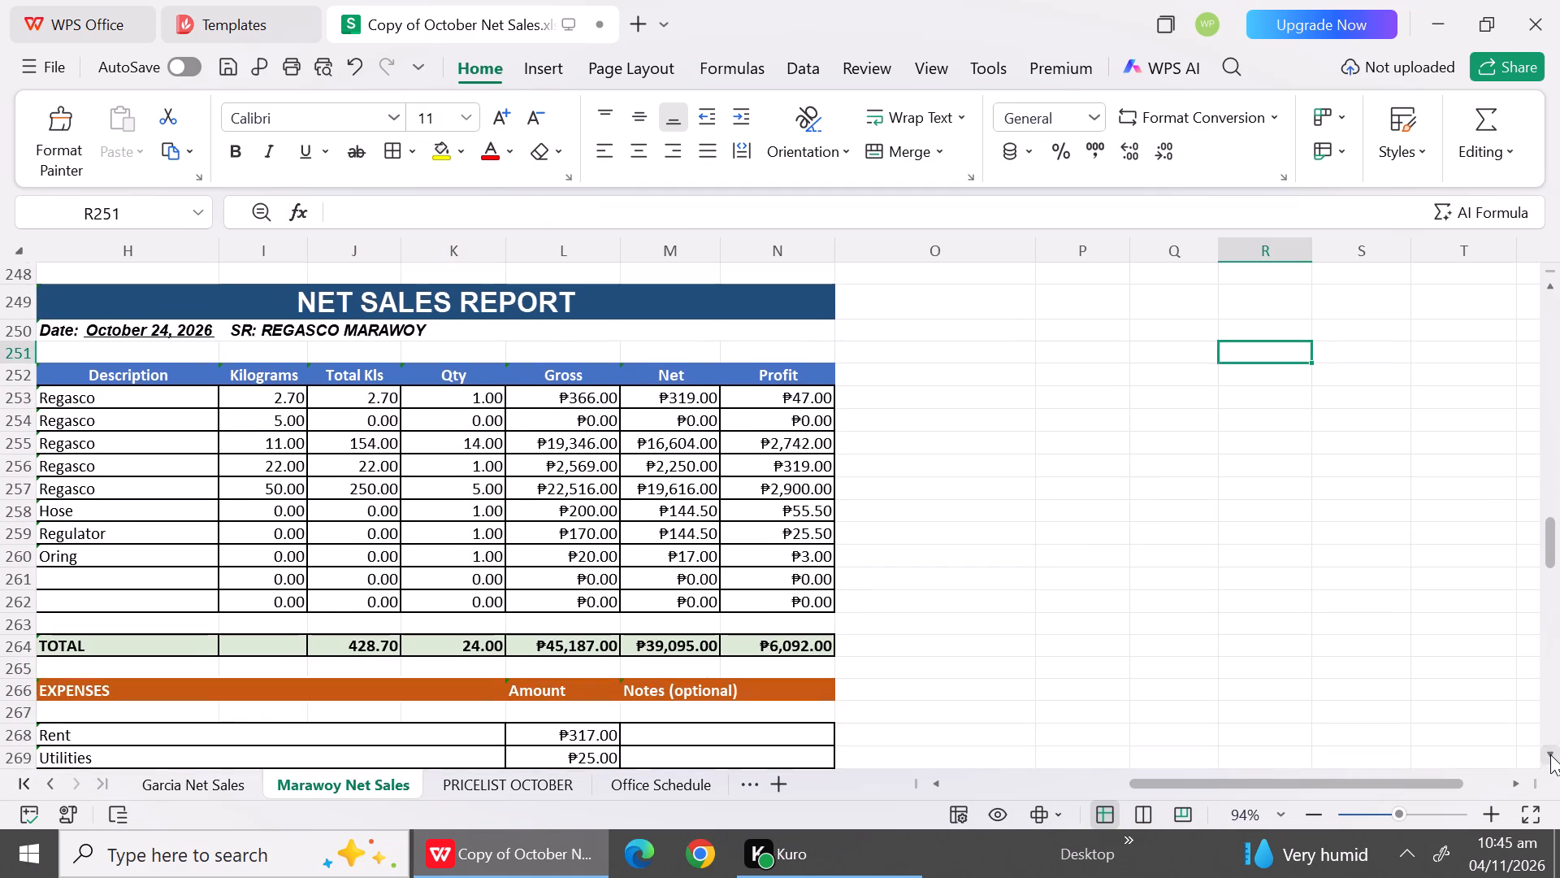
{"action": "triple_click", "coordinate": [1550, 754]}
{"action": "double_click", "coordinate": [1550, 754]}
{"action": "left_click", "coordinate": [1550, 754]}
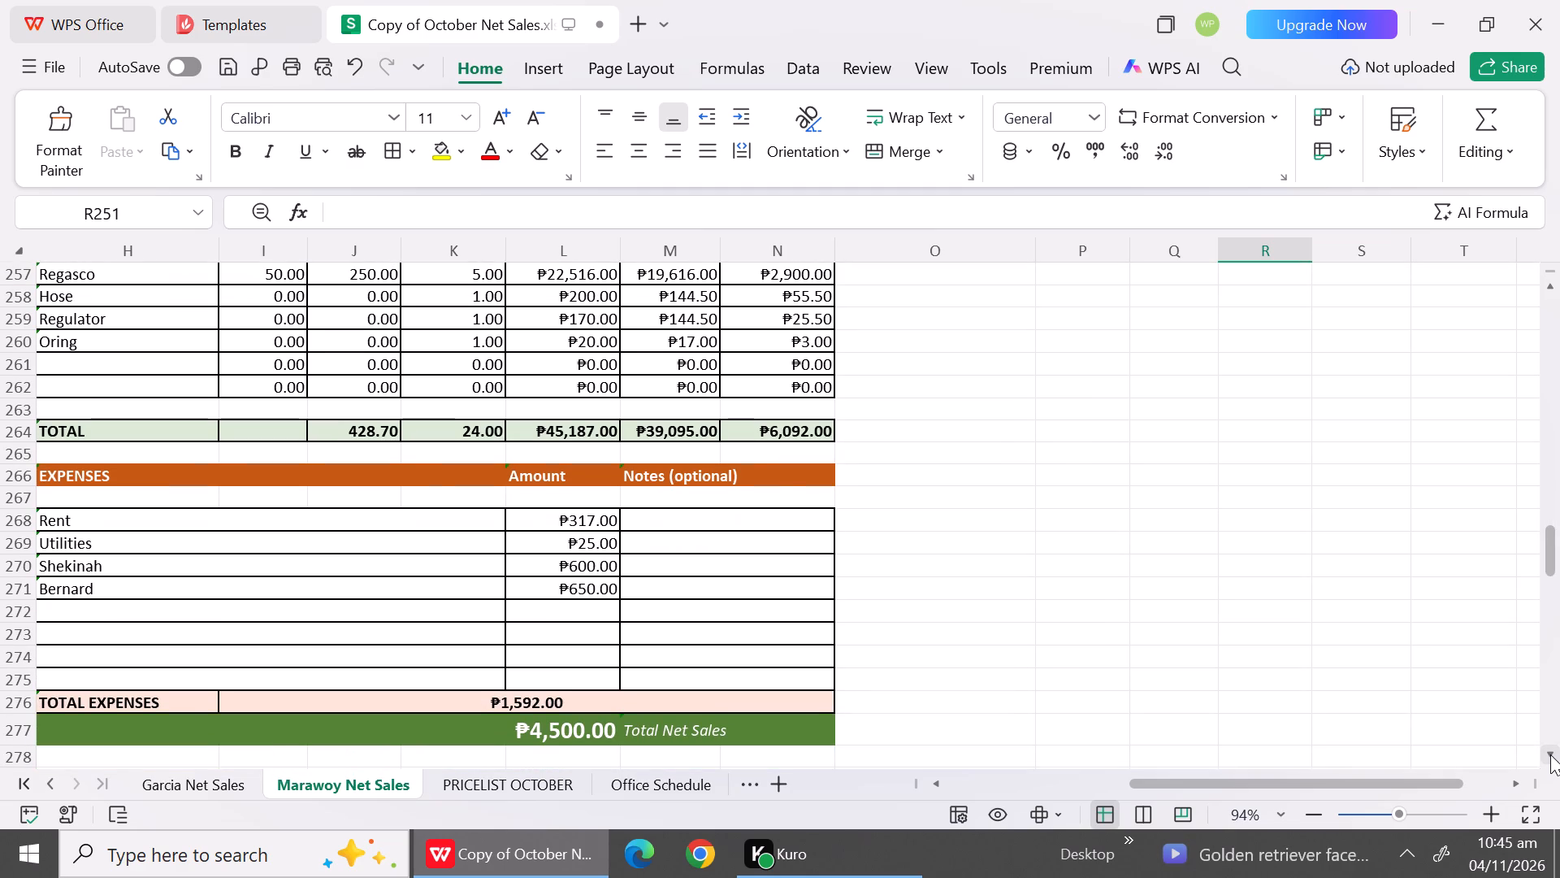
{"action": "left_click", "coordinate": [136, 615]}
{"action": "type", "text": "Fuel"}
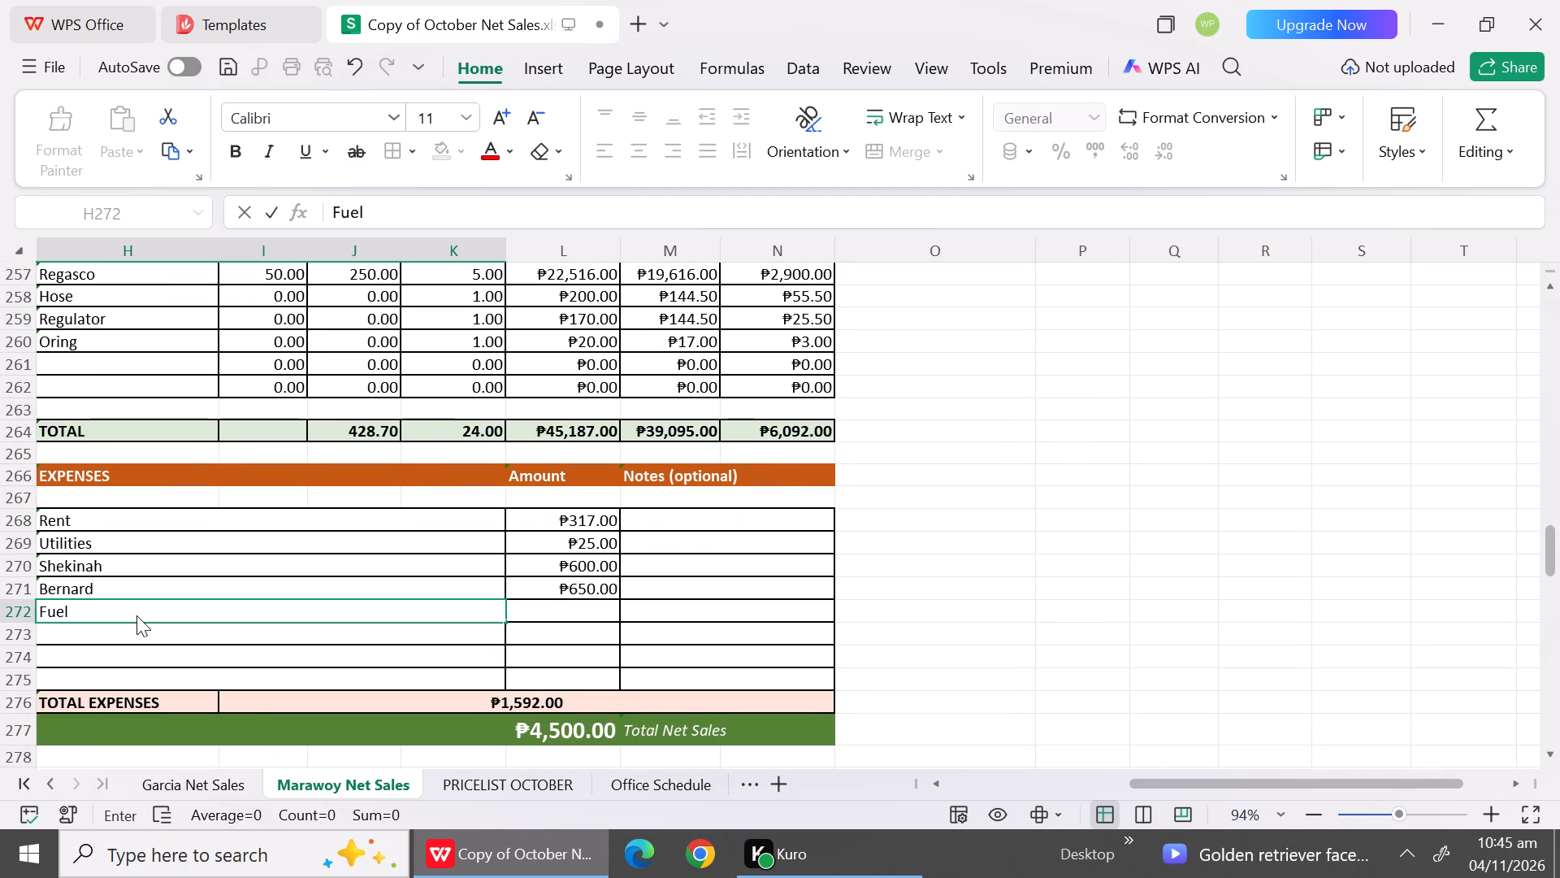
{"action": "left_click", "coordinate": [575, 611]}
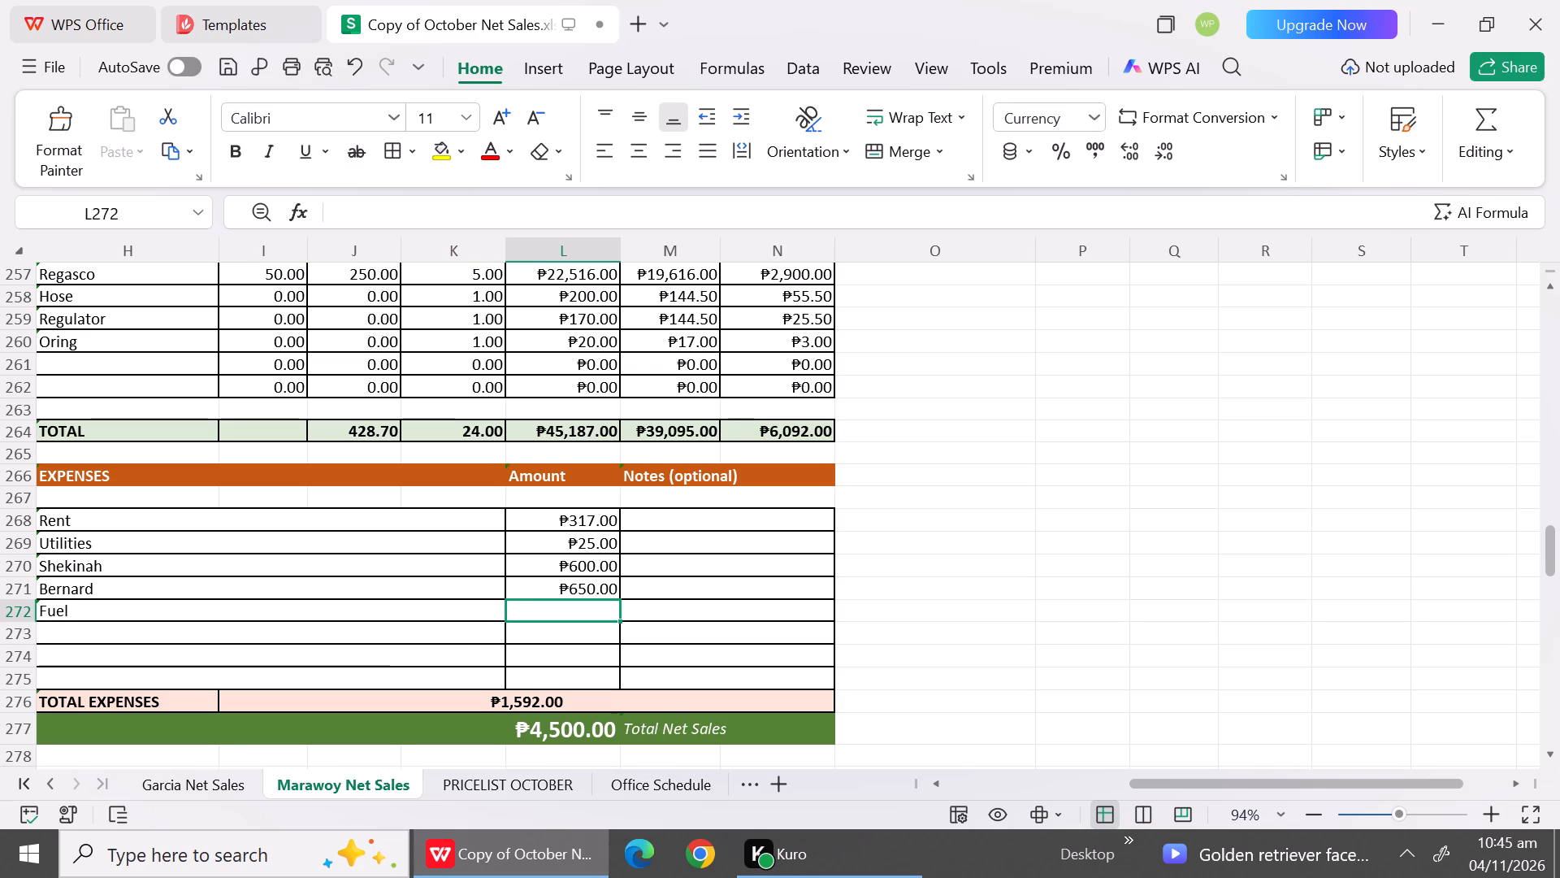
{"action": "type", "text": "900"}
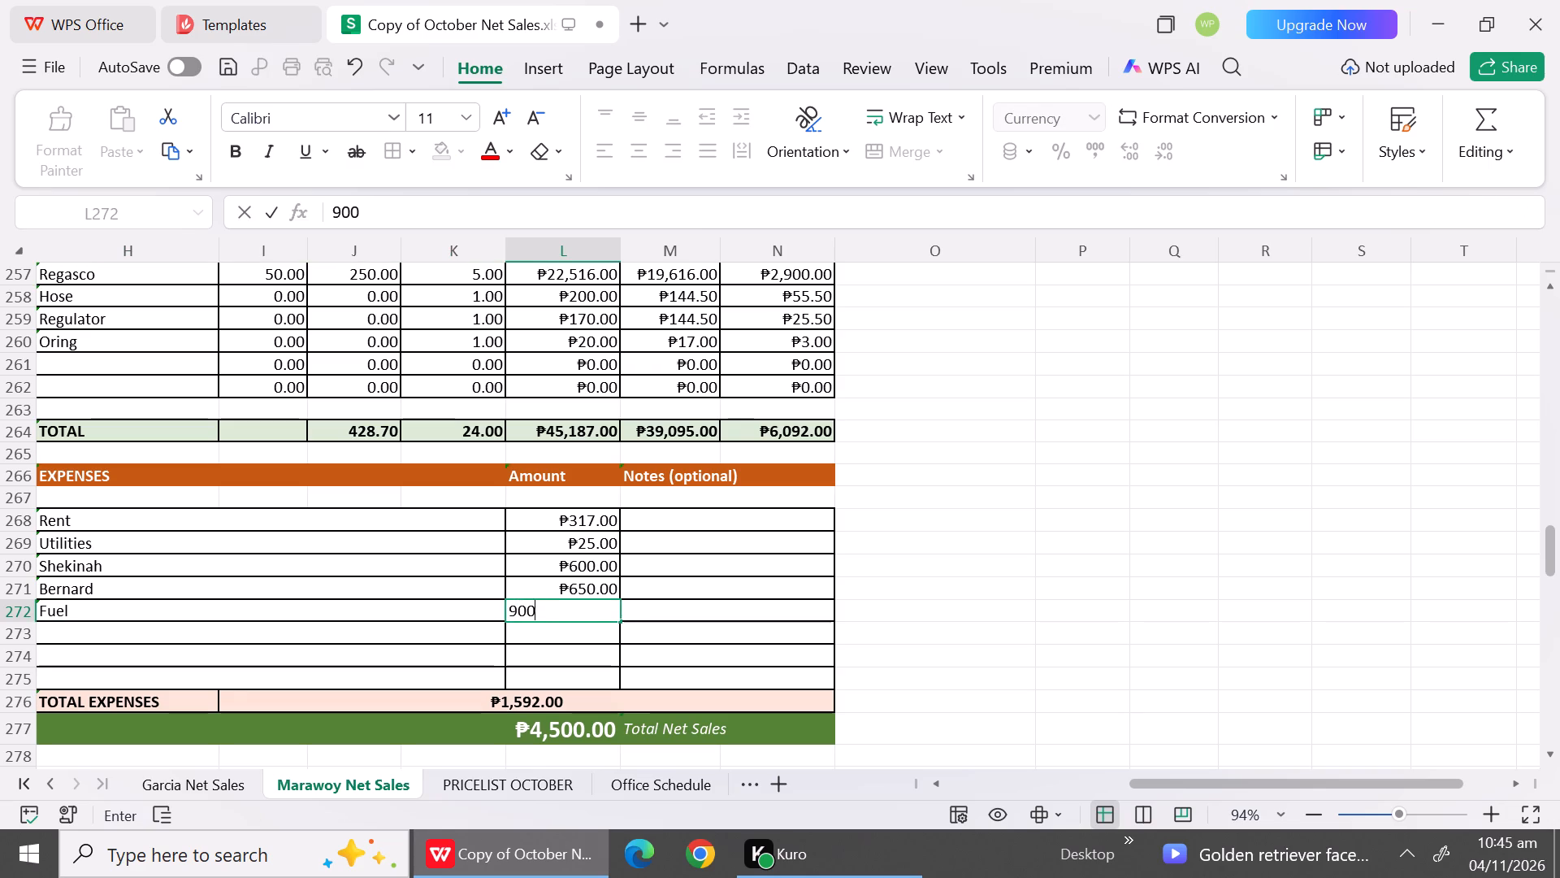
Add a Passway expense of 20 below Fuel in the October 24 expenses.
{"action": "left_click", "coordinate": [214, 628]}
{"action": "type", "text": "Pssw"}
{"action": "key", "text": "BackSpace"}
{"action": "key", "text": "BackSpace"}
{"action": "key", "text": "BackSpace"}
{"action": "type", "text": "ass"}
{"action": "left_click", "coordinate": [214, 628]}
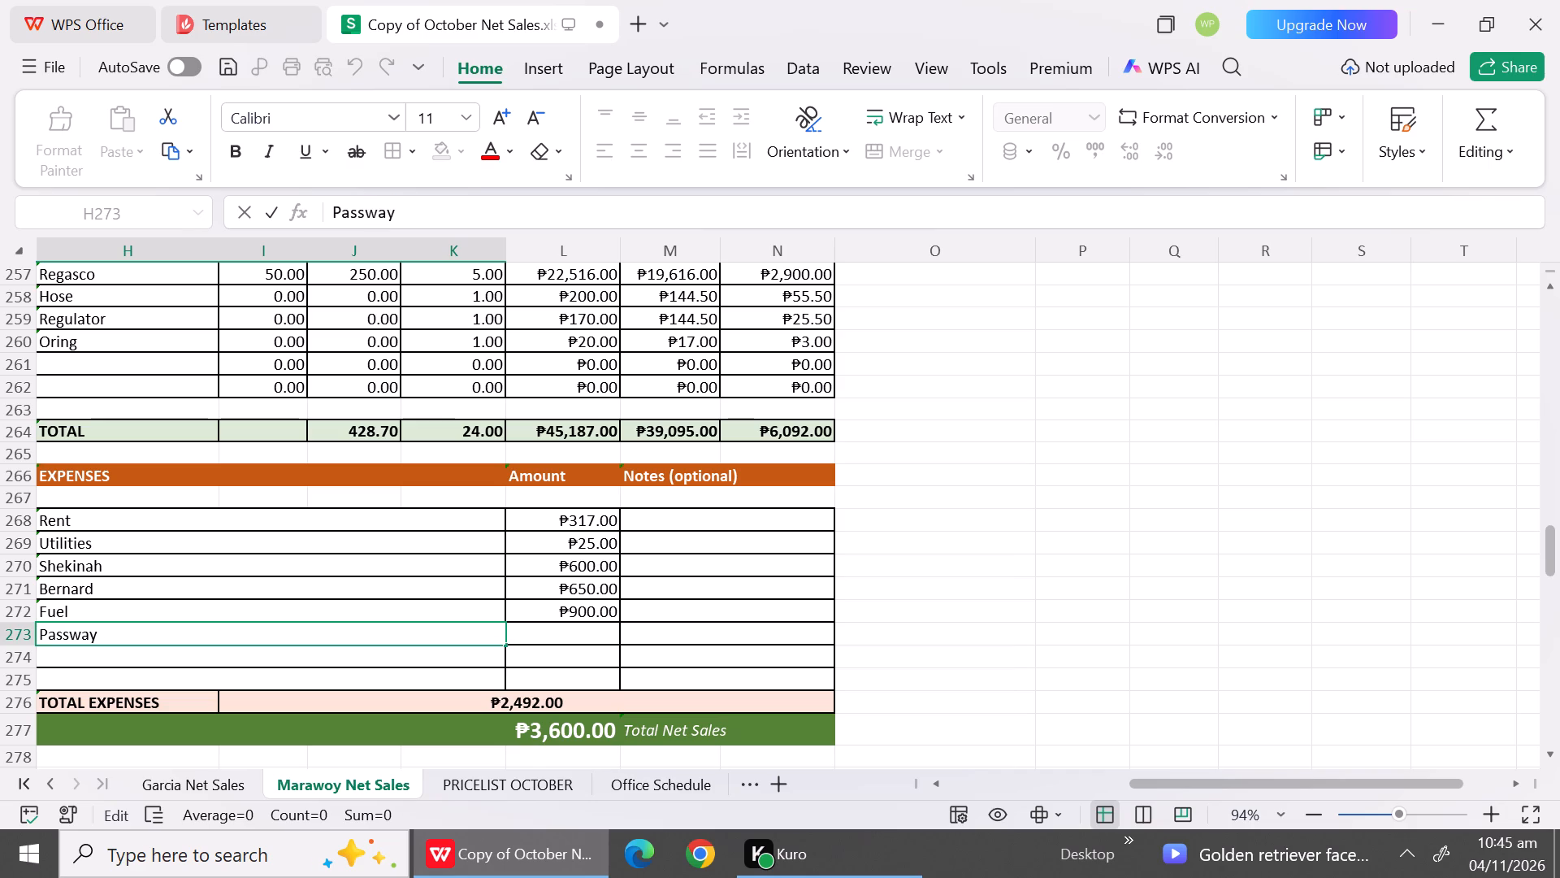
{"action": "left_click", "coordinate": [567, 633]}
{"action": "type", "text": "20"}
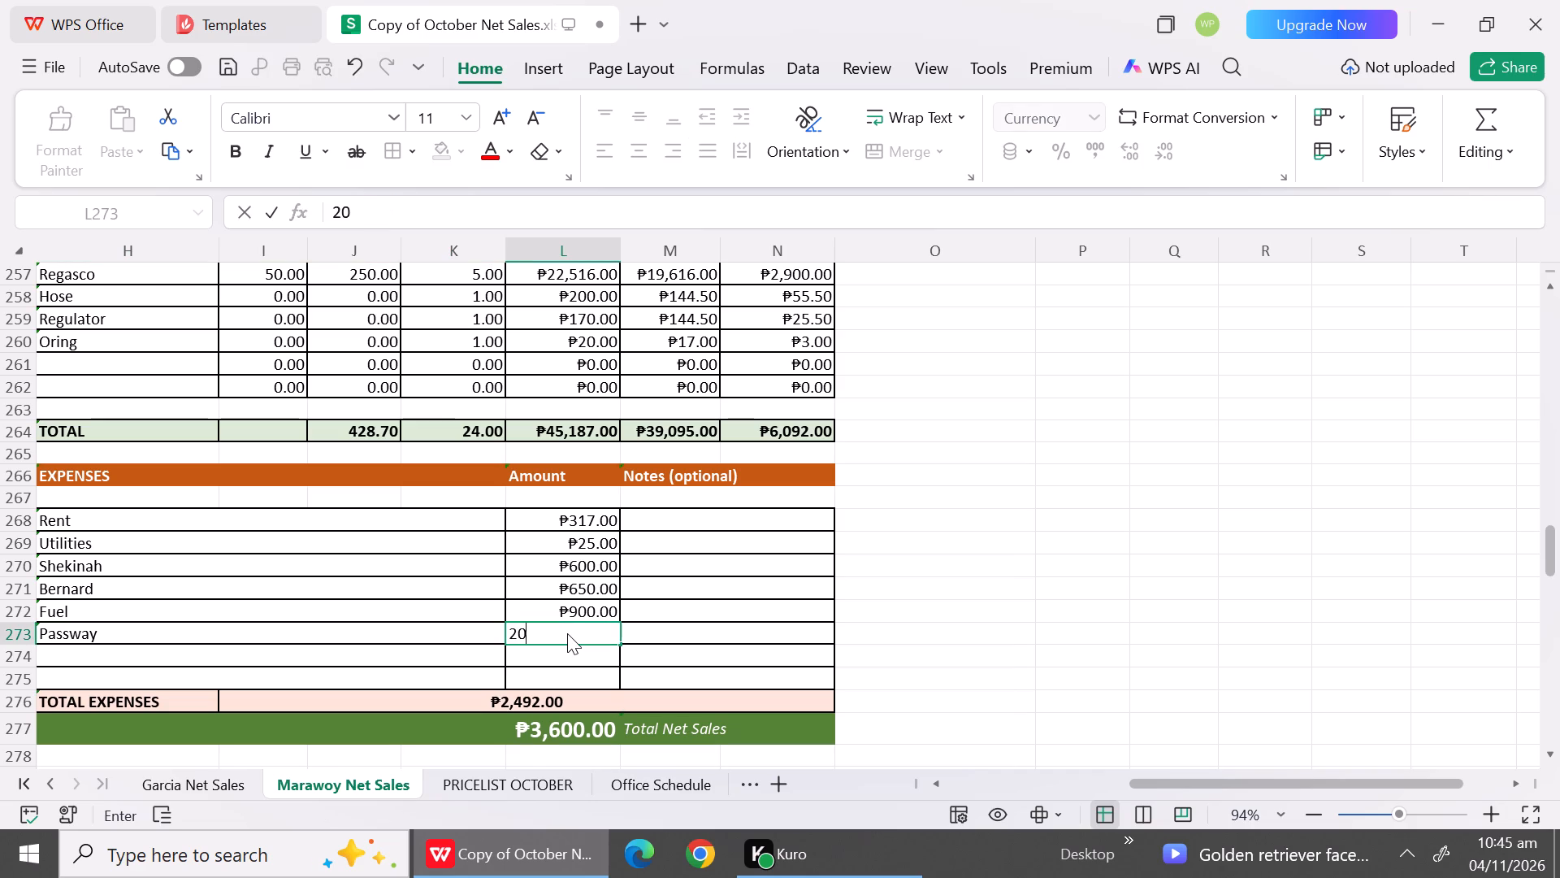
{"action": "left_click", "coordinate": [1120, 647]}
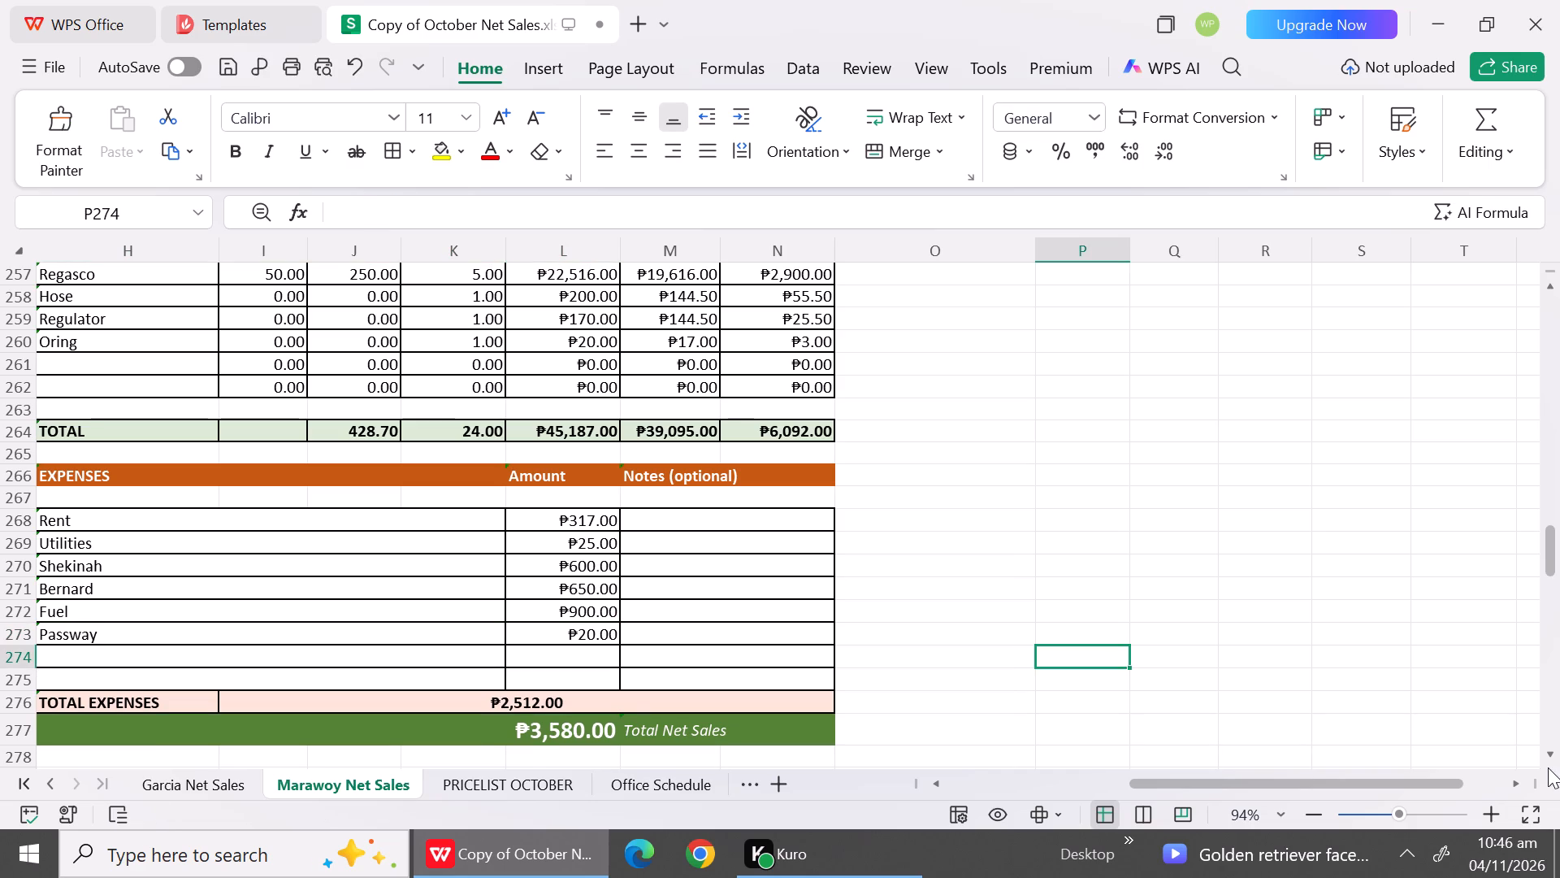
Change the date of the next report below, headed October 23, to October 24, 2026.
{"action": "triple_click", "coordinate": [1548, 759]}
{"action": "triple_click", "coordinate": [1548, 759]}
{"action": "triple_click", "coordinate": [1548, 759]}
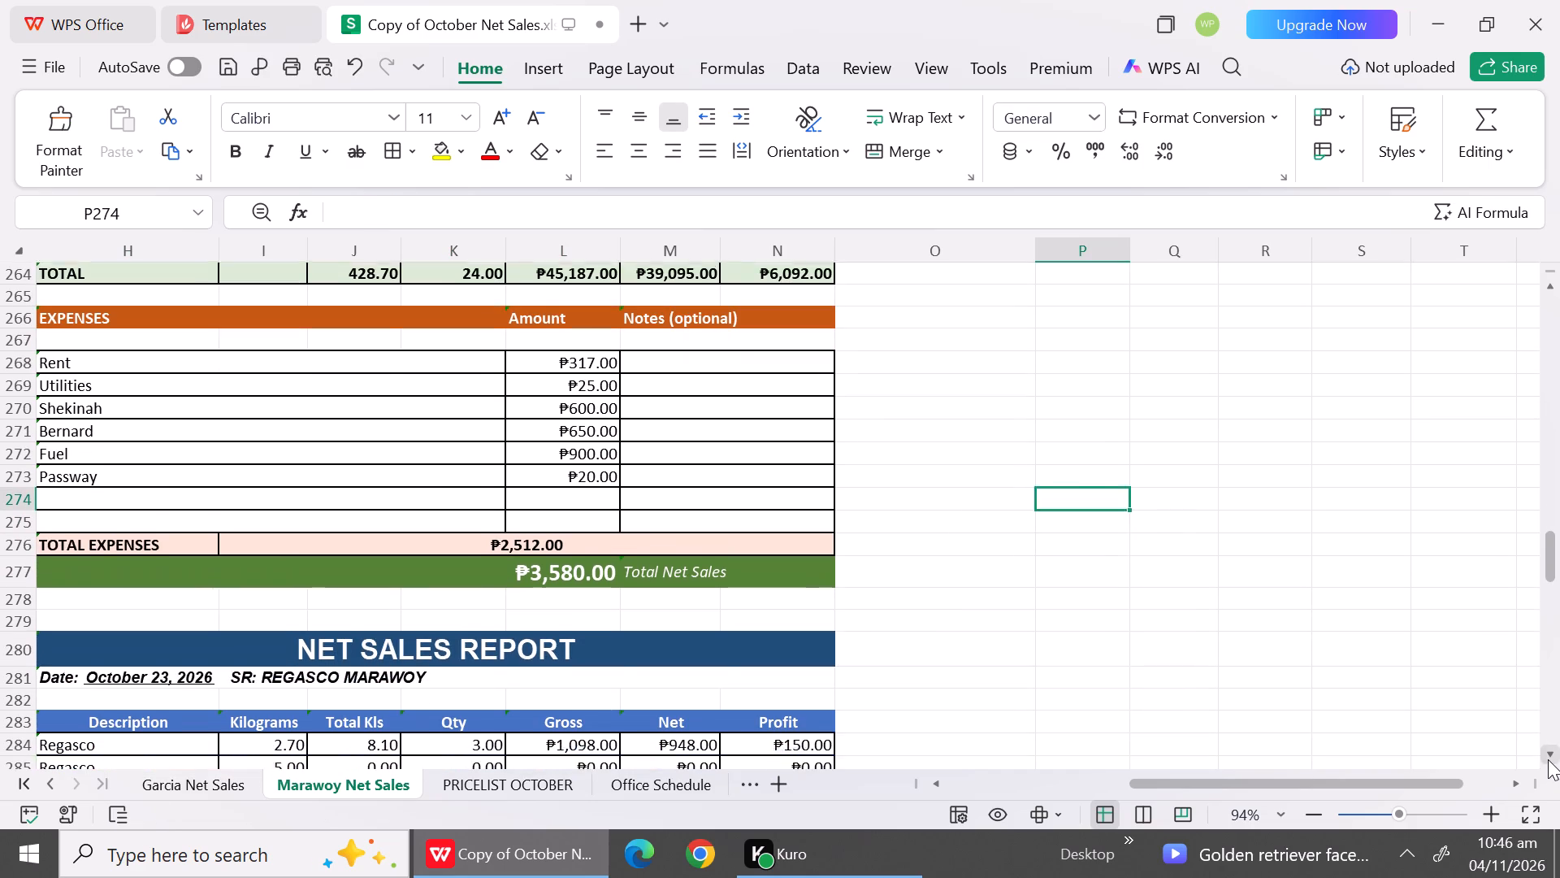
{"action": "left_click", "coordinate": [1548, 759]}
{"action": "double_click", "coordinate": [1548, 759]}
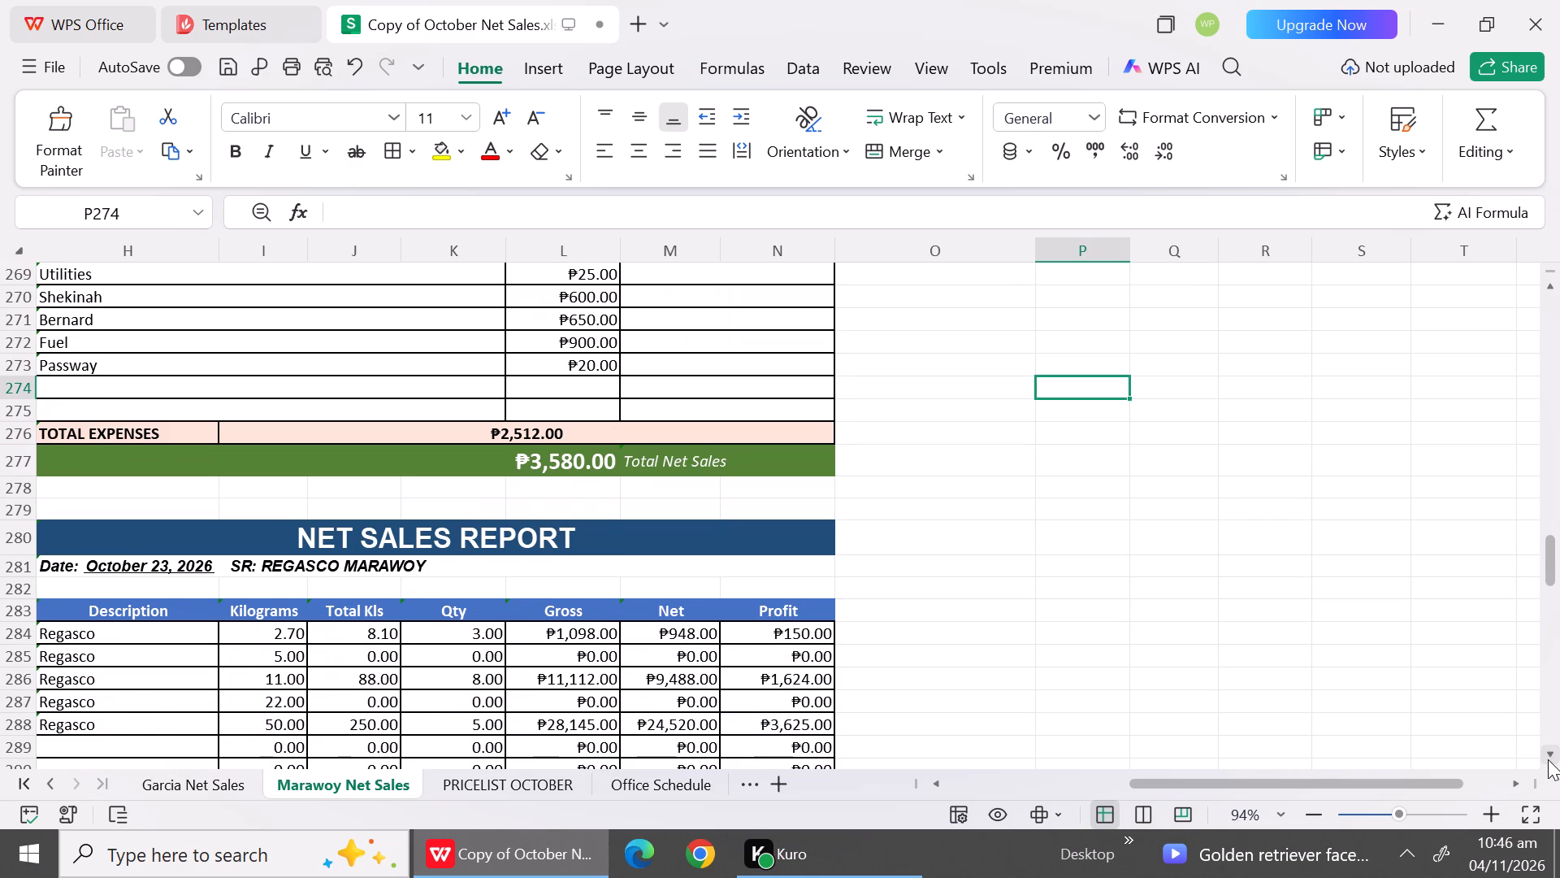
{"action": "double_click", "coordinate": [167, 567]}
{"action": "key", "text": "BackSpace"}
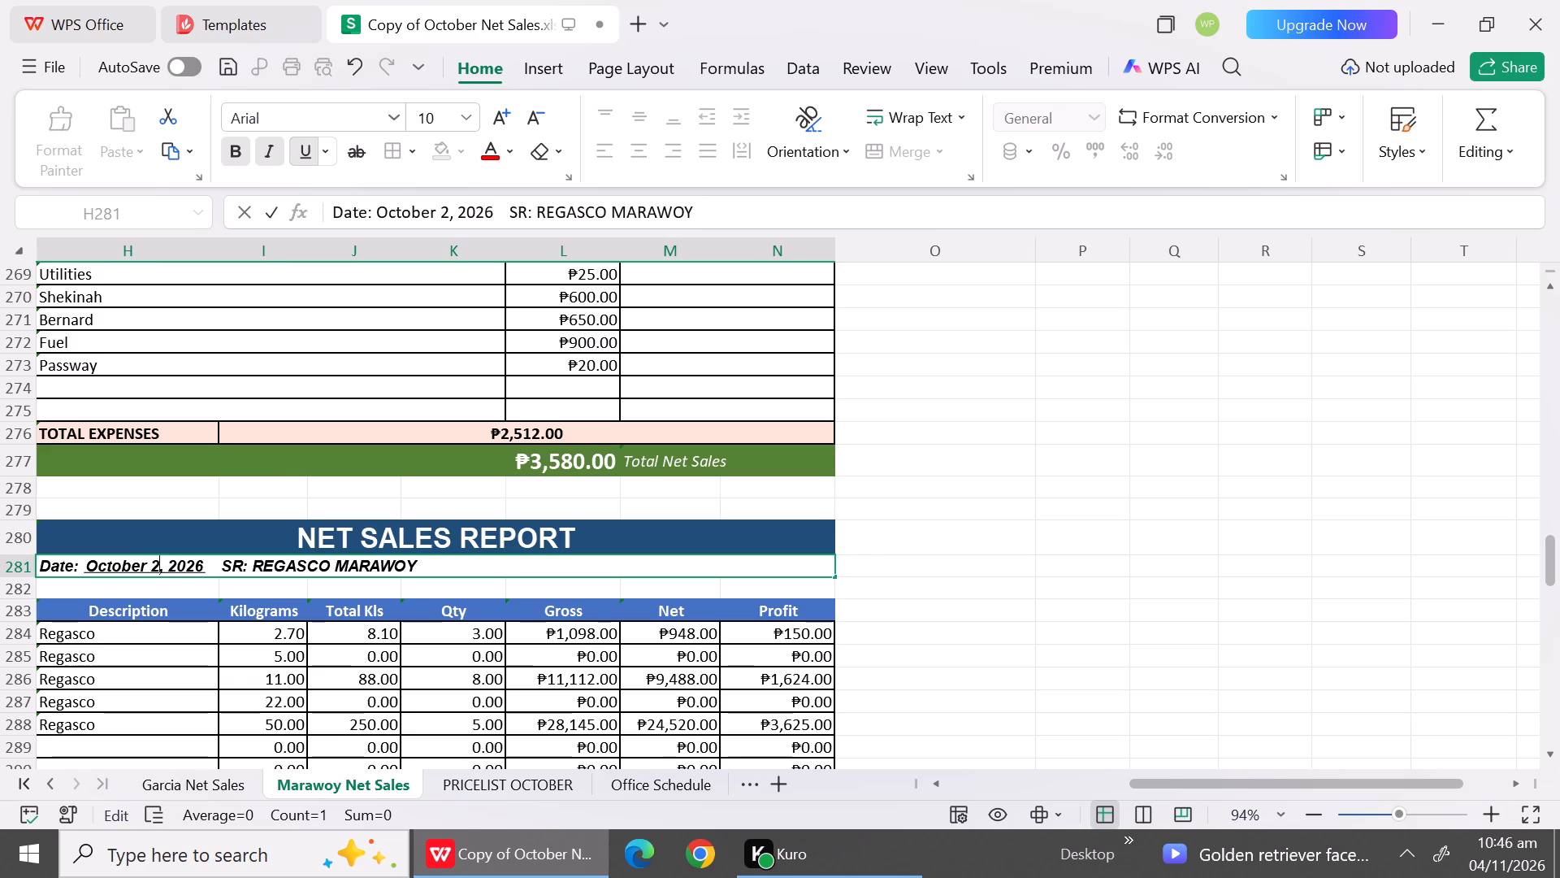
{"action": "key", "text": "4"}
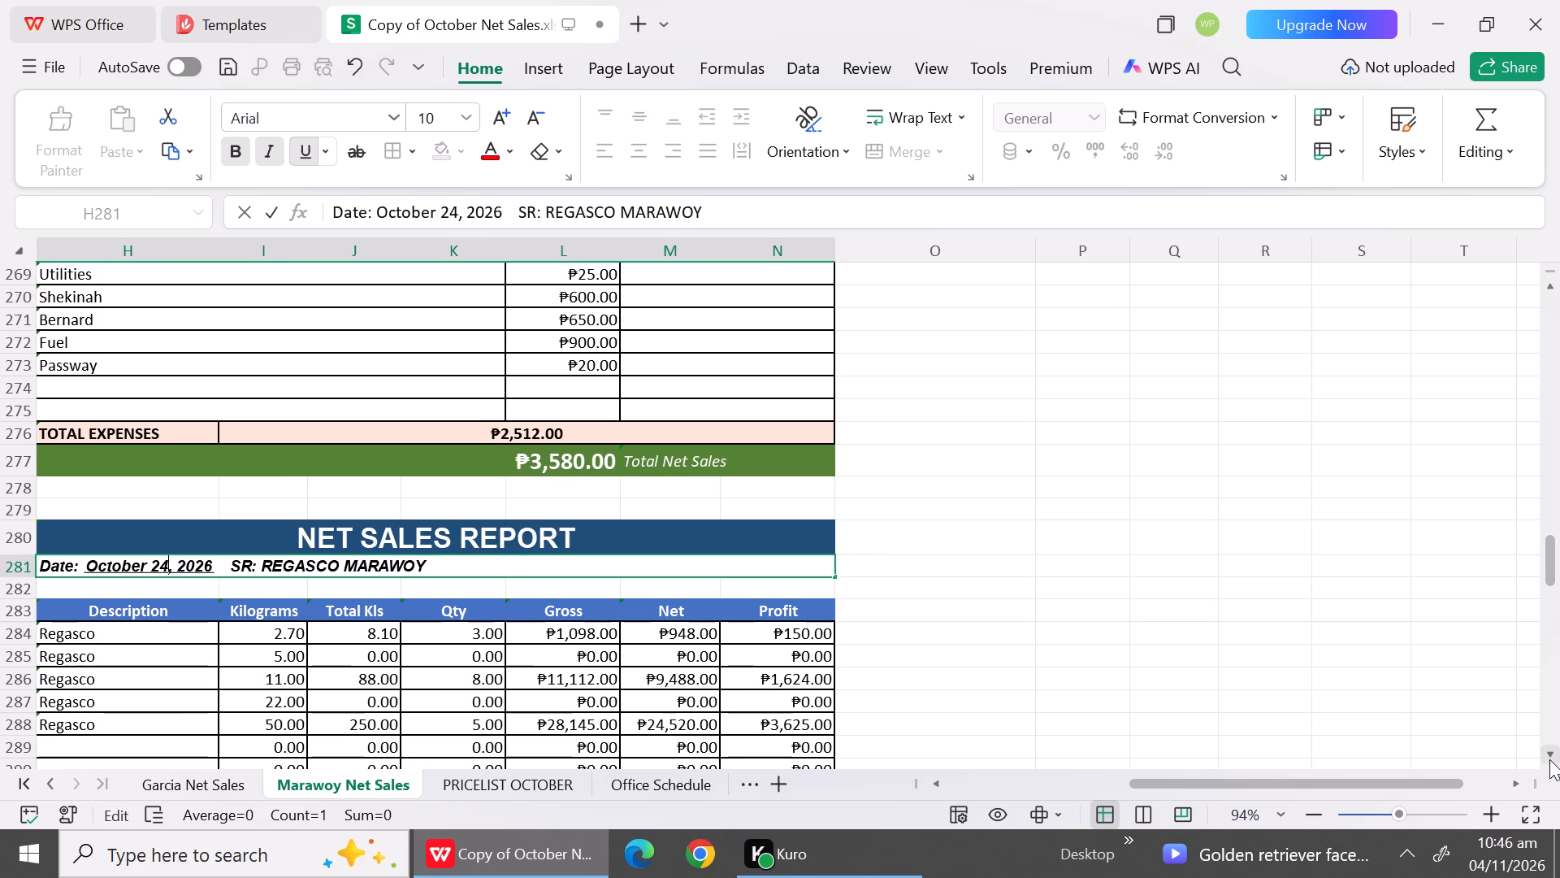
Examine the preceding report's date, sales rows and expenses to determine the date for the next report.
{"action": "triple_click", "coordinate": [1549, 759]}
{"action": "triple_click", "coordinate": [1549, 759]}
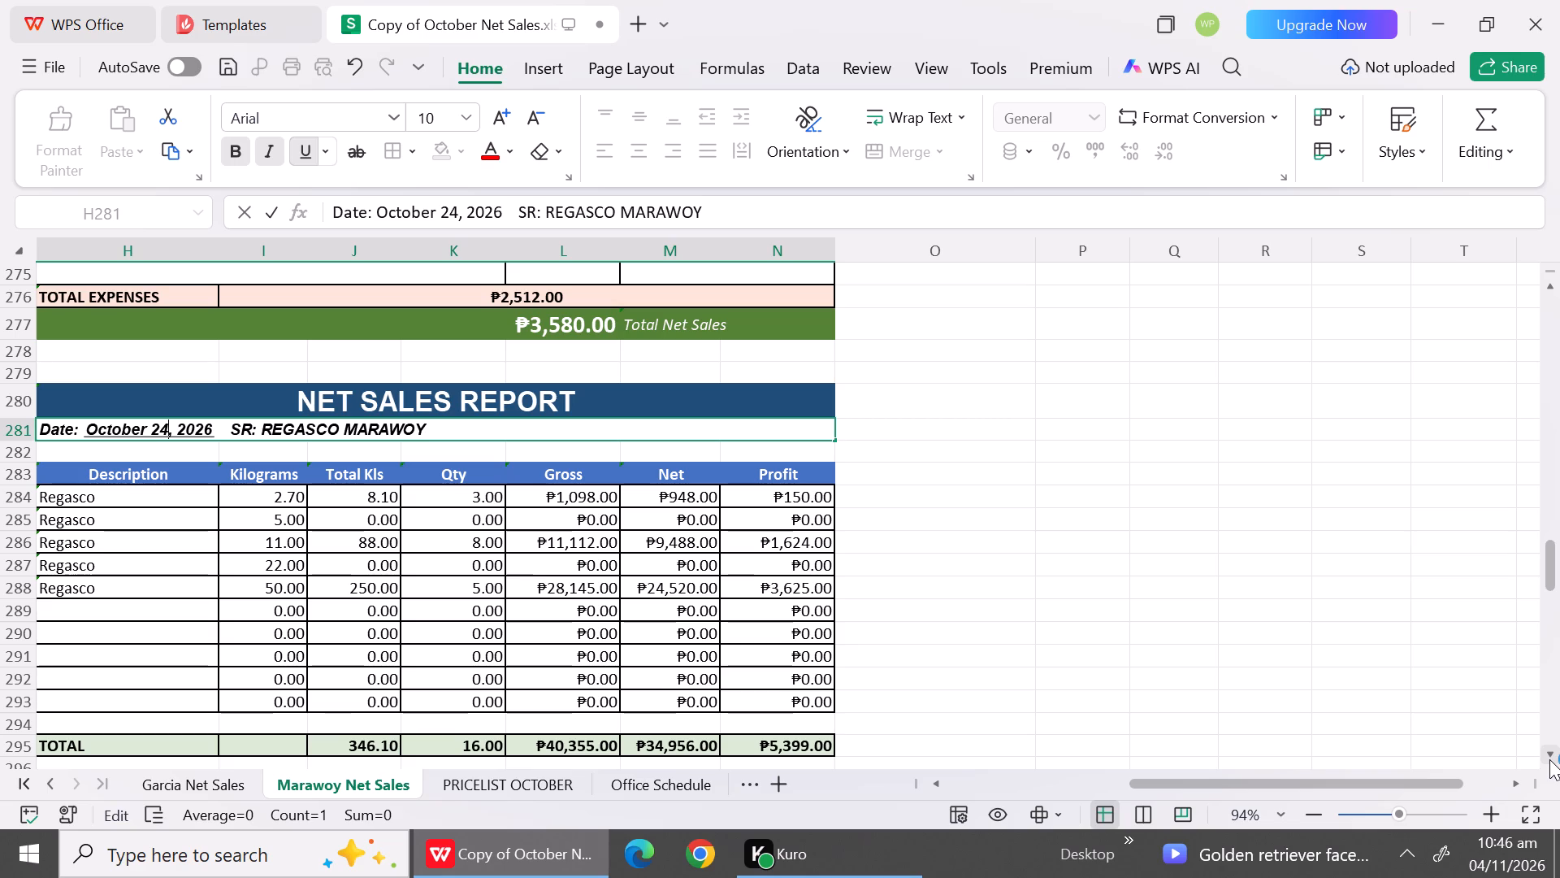
{"action": "triple_click", "coordinate": [1555, 290]}
{"action": "left_click", "coordinate": [1555, 290]}
{"action": "triple_click", "coordinate": [1555, 290]}
{"action": "triple_click", "coordinate": [1555, 290]}
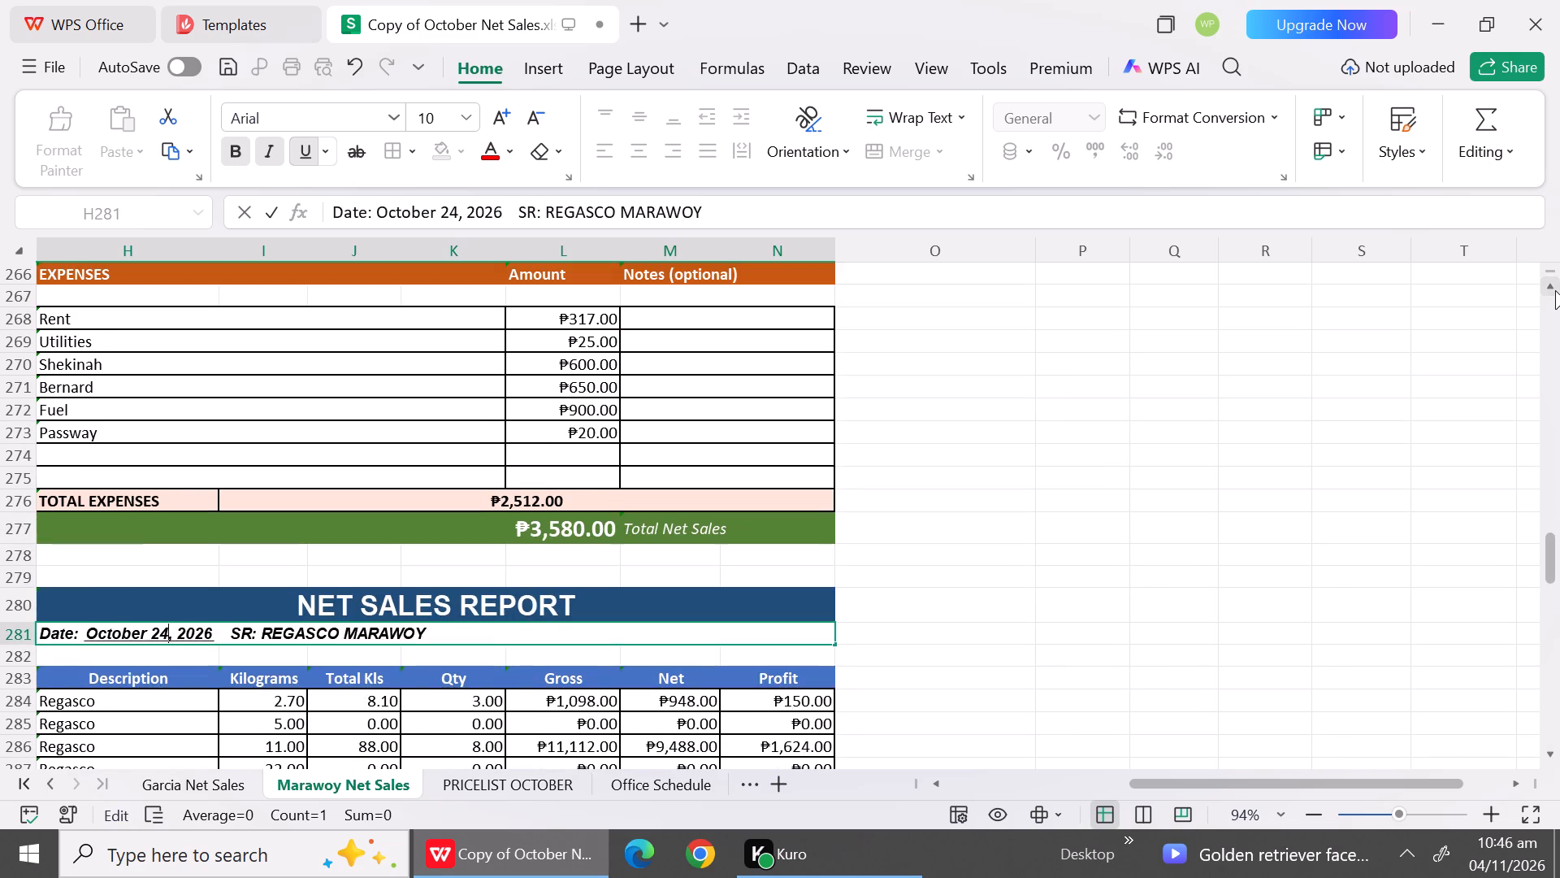
{"action": "triple_click", "coordinate": [1555, 290]}
{"action": "triple_click", "coordinate": [1555, 290]}
{"action": "triple_click", "coordinate": [1555, 290]}
{"action": "triple_click", "coordinate": [1555, 290]}
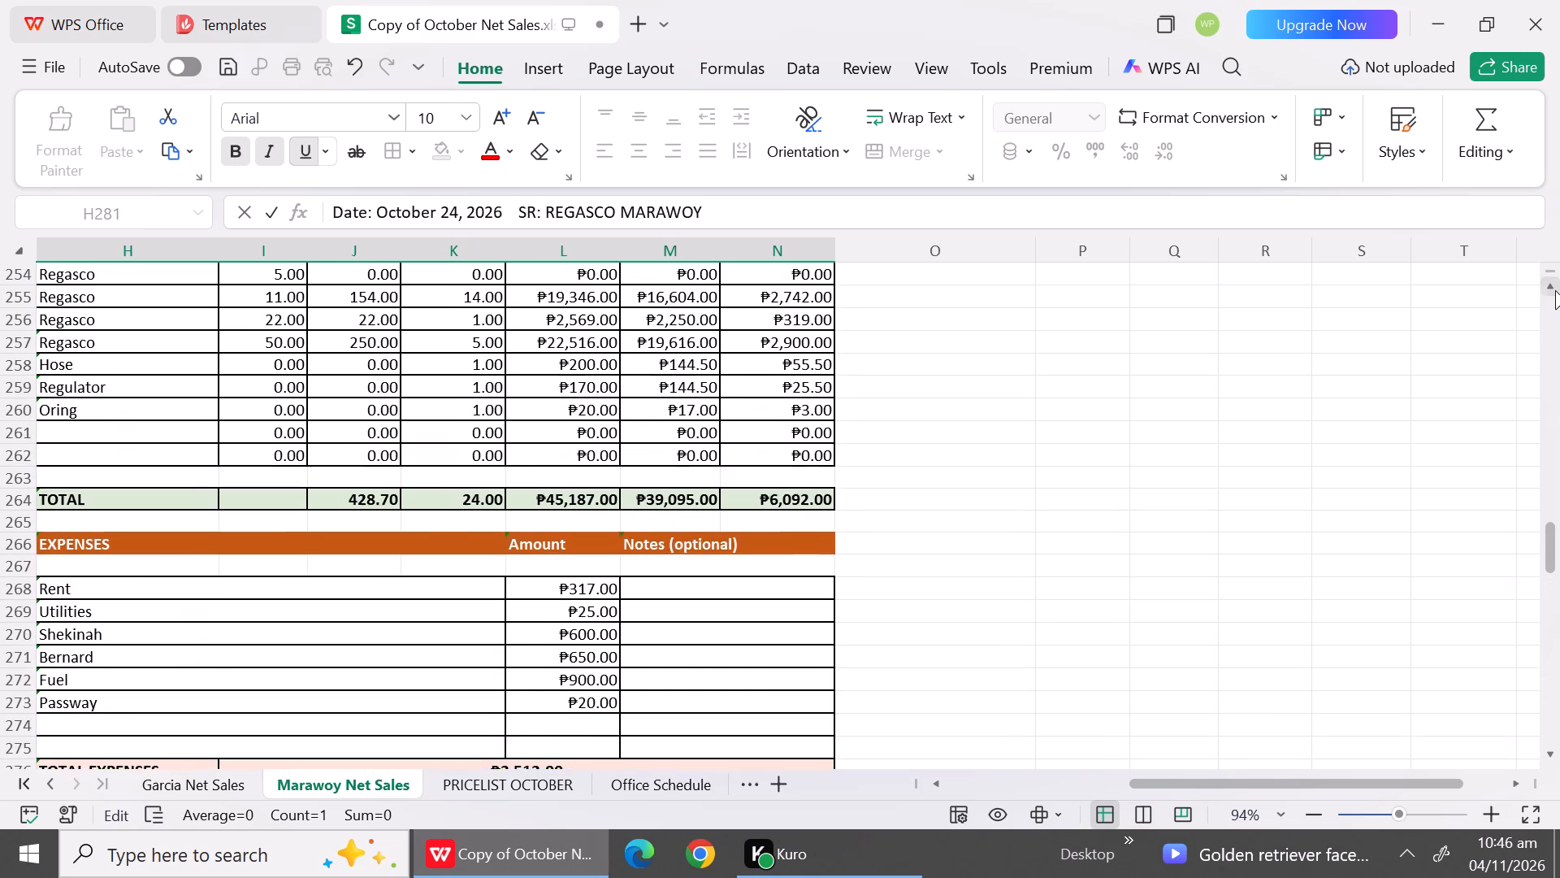
{"action": "triple_click", "coordinate": [1555, 290]}
{"action": "triple_click", "coordinate": [1555, 290]}
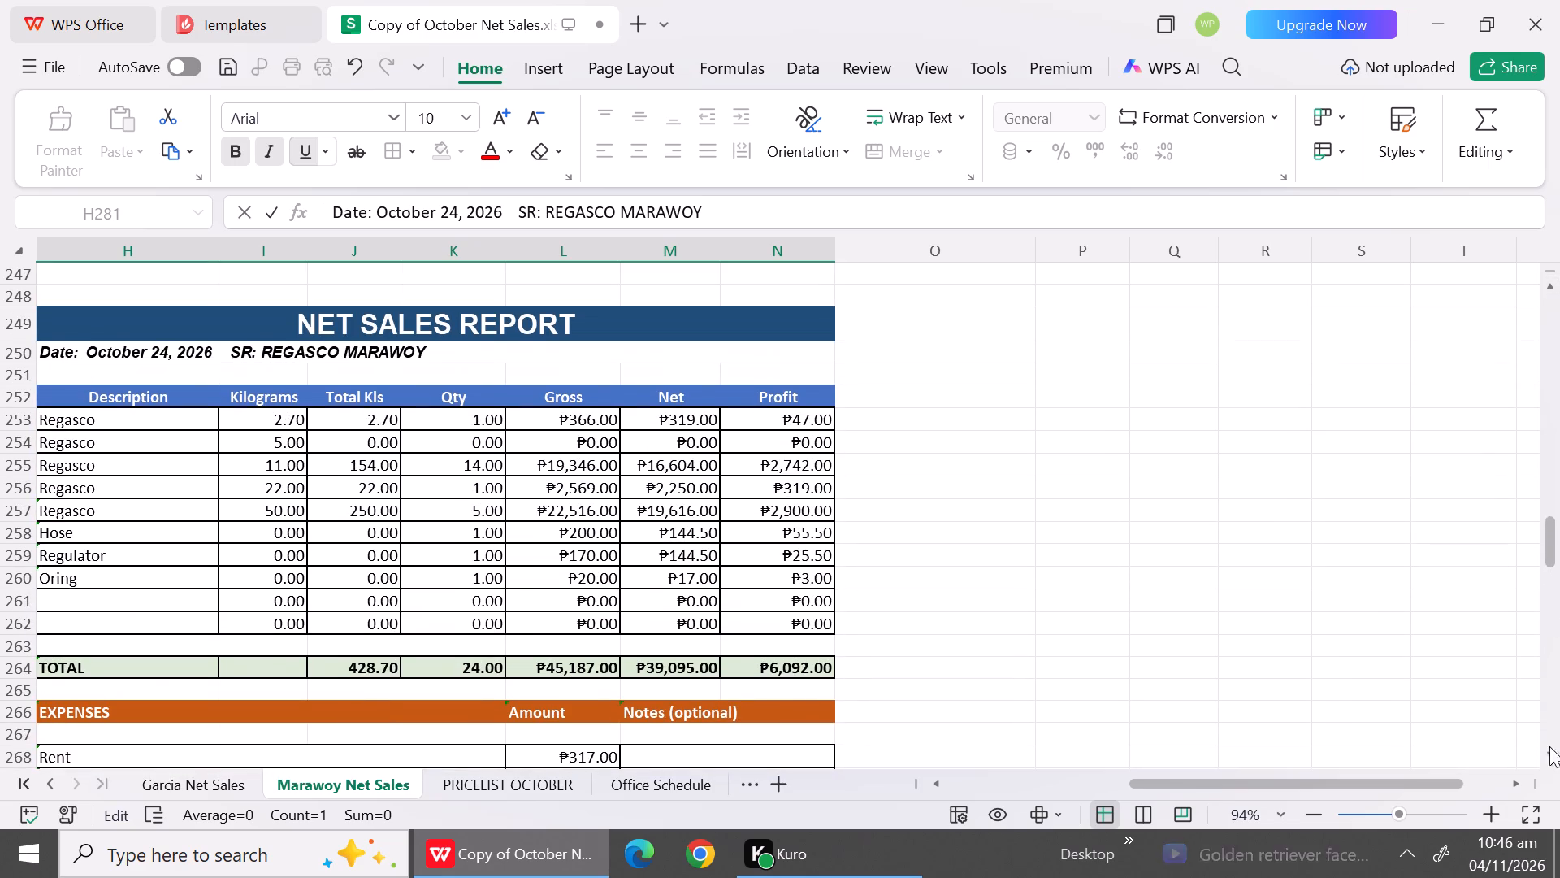
Set the date in the heading of the report at row 281 to October 25, 2026.
{"action": "triple_click", "coordinate": [1550, 760]}
{"action": "triple_click", "coordinate": [1550, 760]}
{"action": "triple_click", "coordinate": [1550, 760]}
{"action": "triple_click", "coordinate": [1550, 760]}
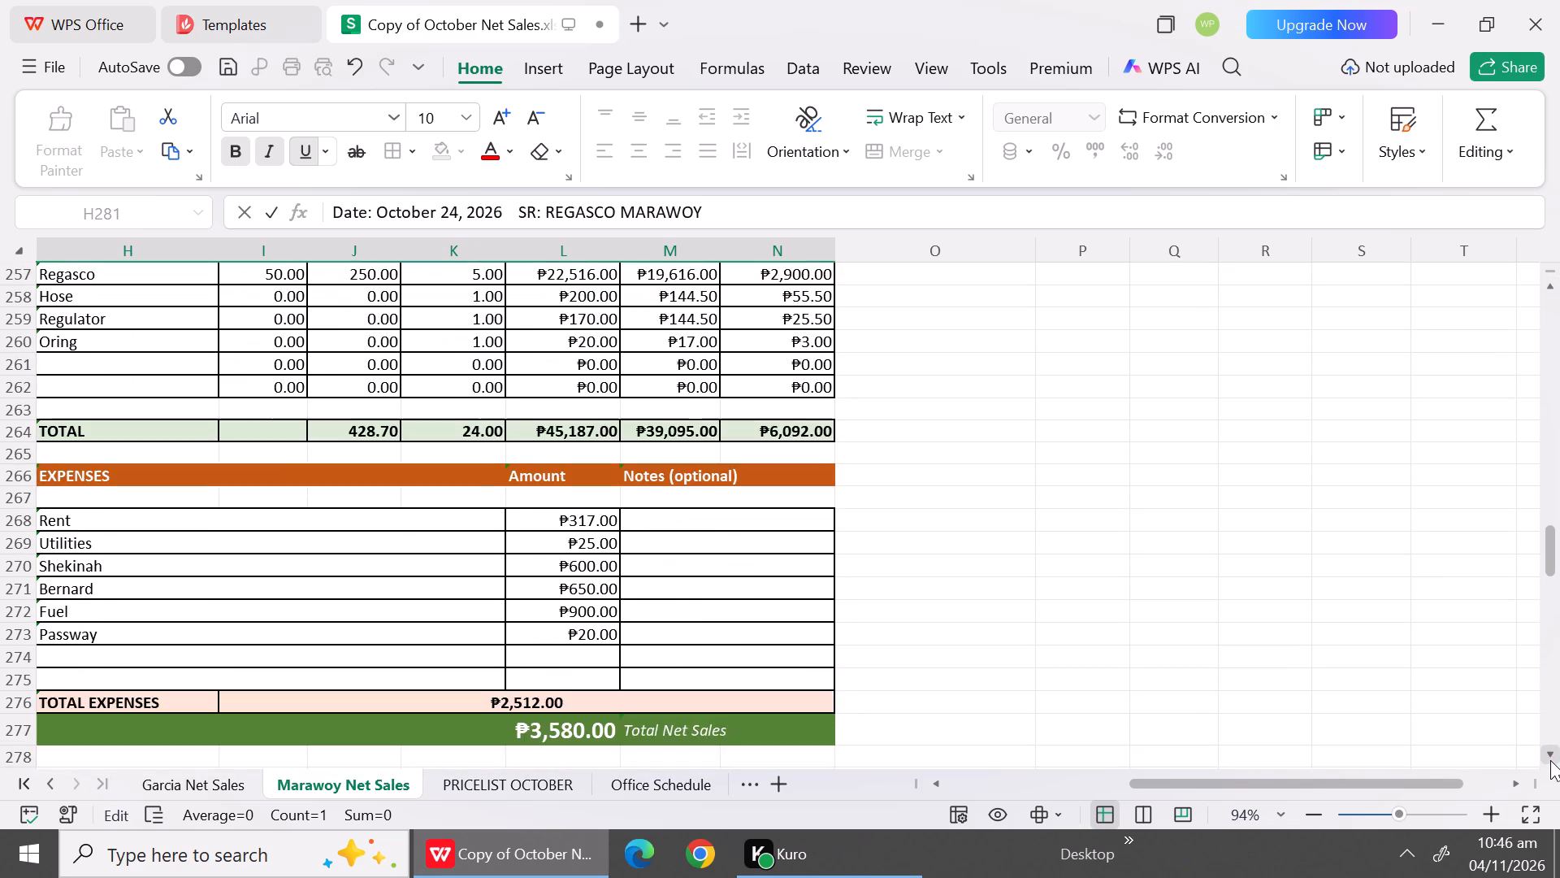
{"action": "triple_click", "coordinate": [1550, 760]}
{"action": "triple_click", "coordinate": [1550, 760]}
{"action": "triple_click", "coordinate": [1550, 760]}
{"action": "triple_click", "coordinate": [1550, 760]}
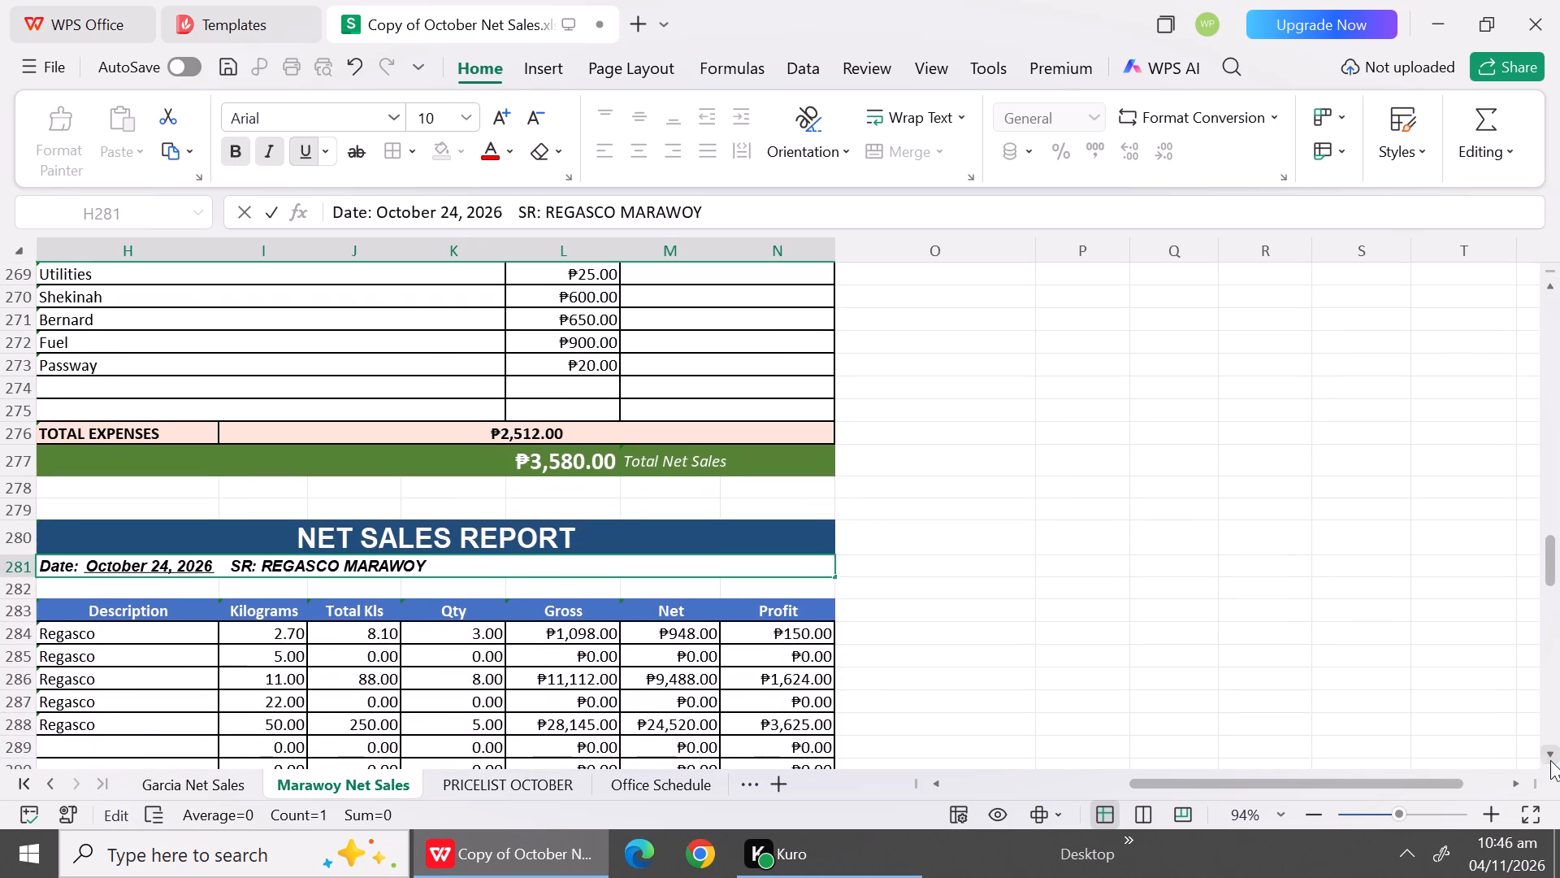
{"action": "triple_click", "coordinate": [1550, 760]}
{"action": "triple_click", "coordinate": [1550, 760]}
{"action": "left_click", "coordinate": [1550, 760]}
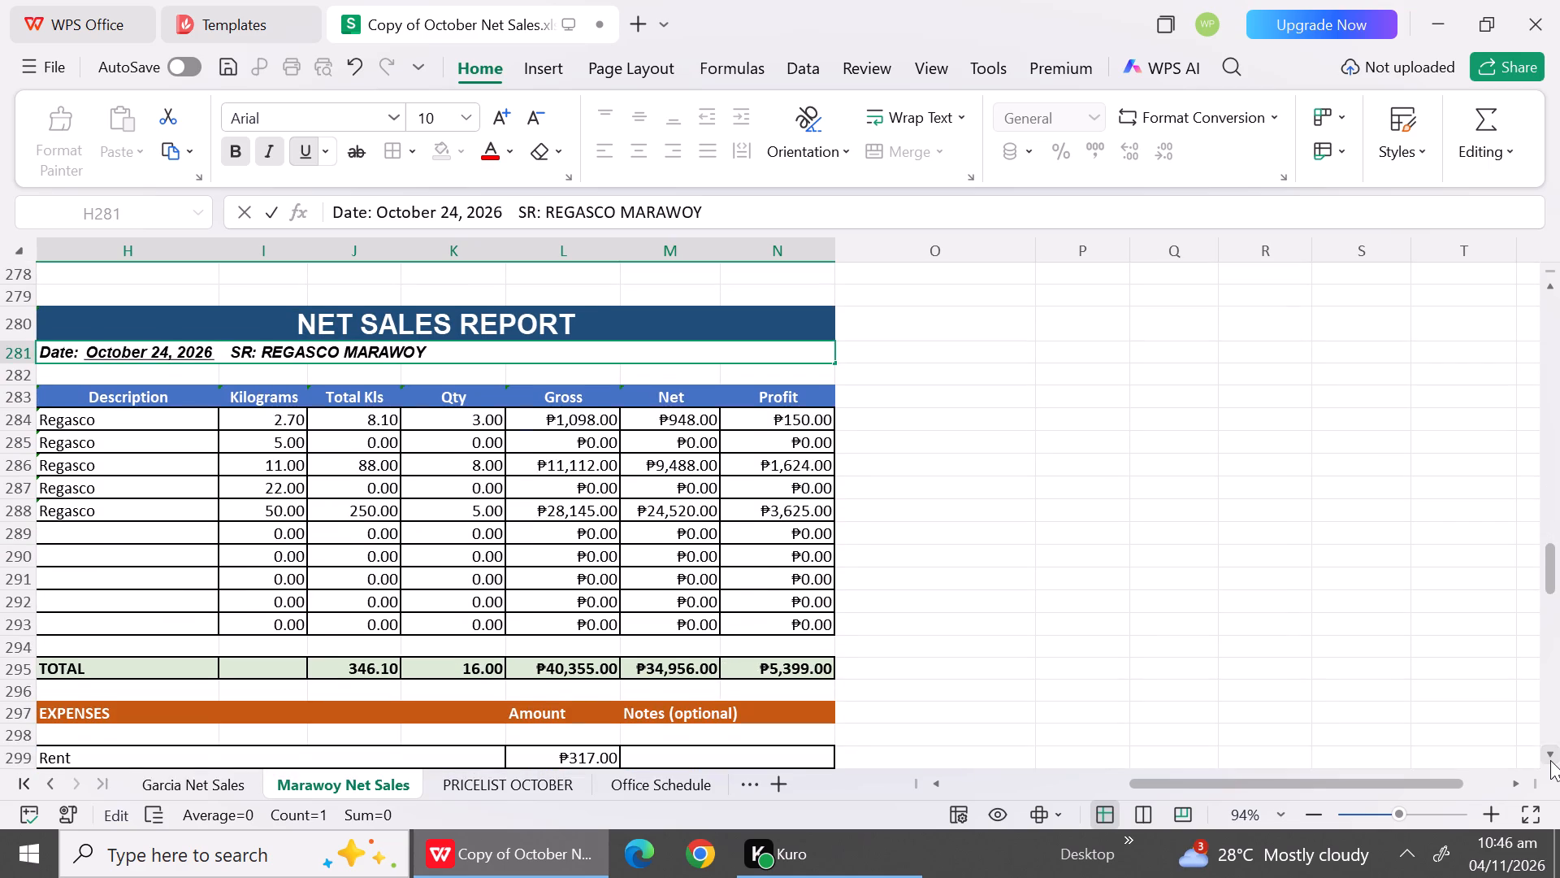
{"action": "left_click", "coordinate": [1550, 760]}
{"action": "key", "text": "BackSpace"}
{"action": "key", "text": "5"}
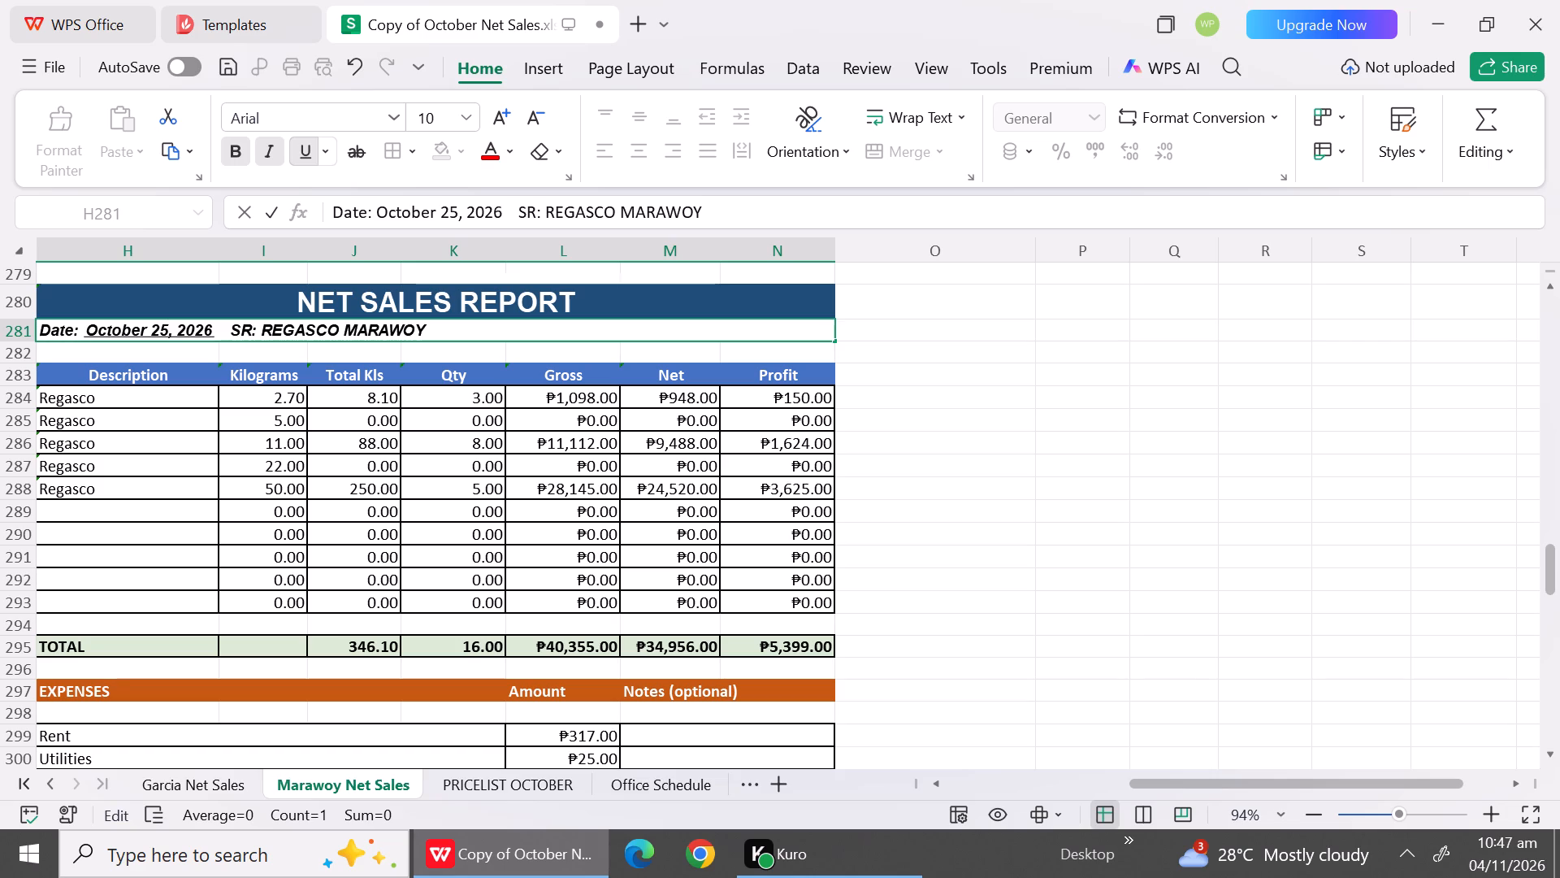
{"action": "left_click", "coordinate": [506, 395]}
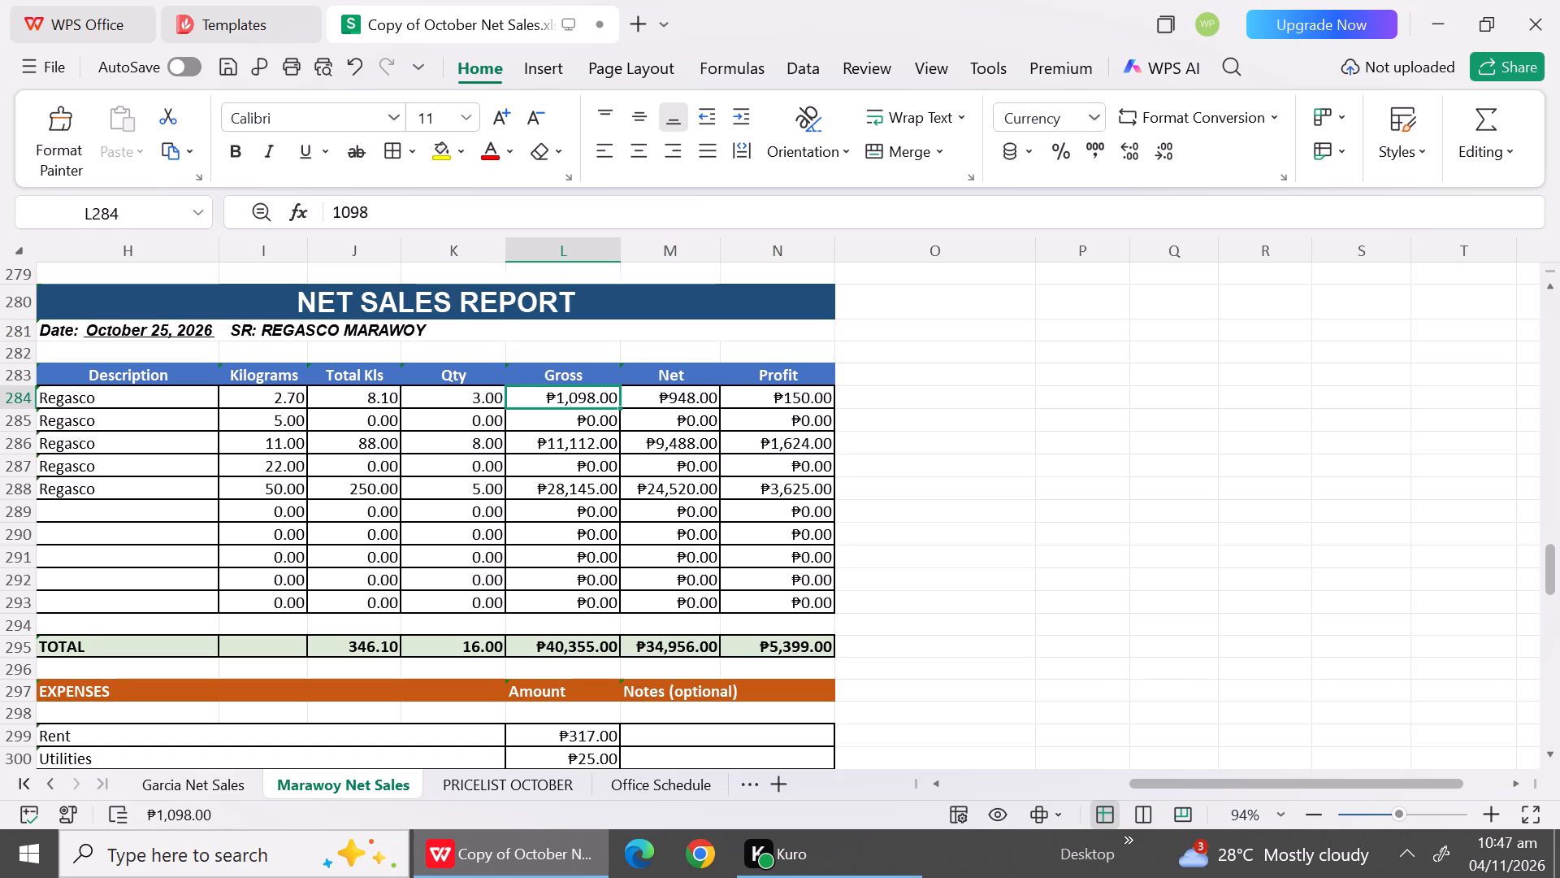
Set the quantity, gross and net of the 2.70 kg Regasco row in the October 25 report to 0.
{"action": "left_click", "coordinate": [493, 399]}
{"action": "key", "text": "0"}
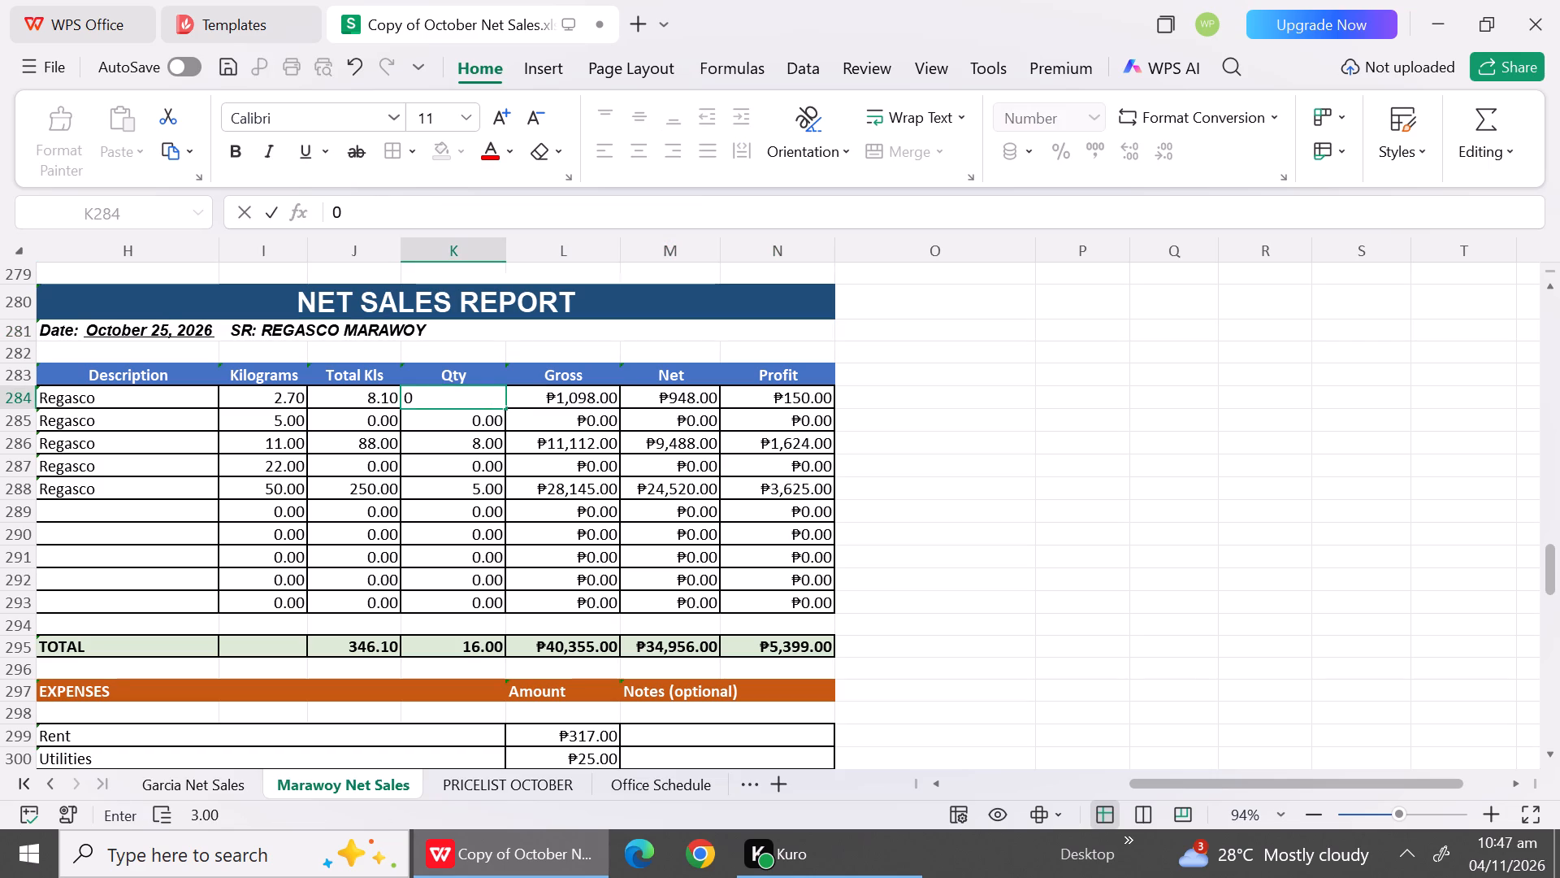
{"action": "left_click", "coordinate": [581, 402]}
{"action": "key", "text": "0"}
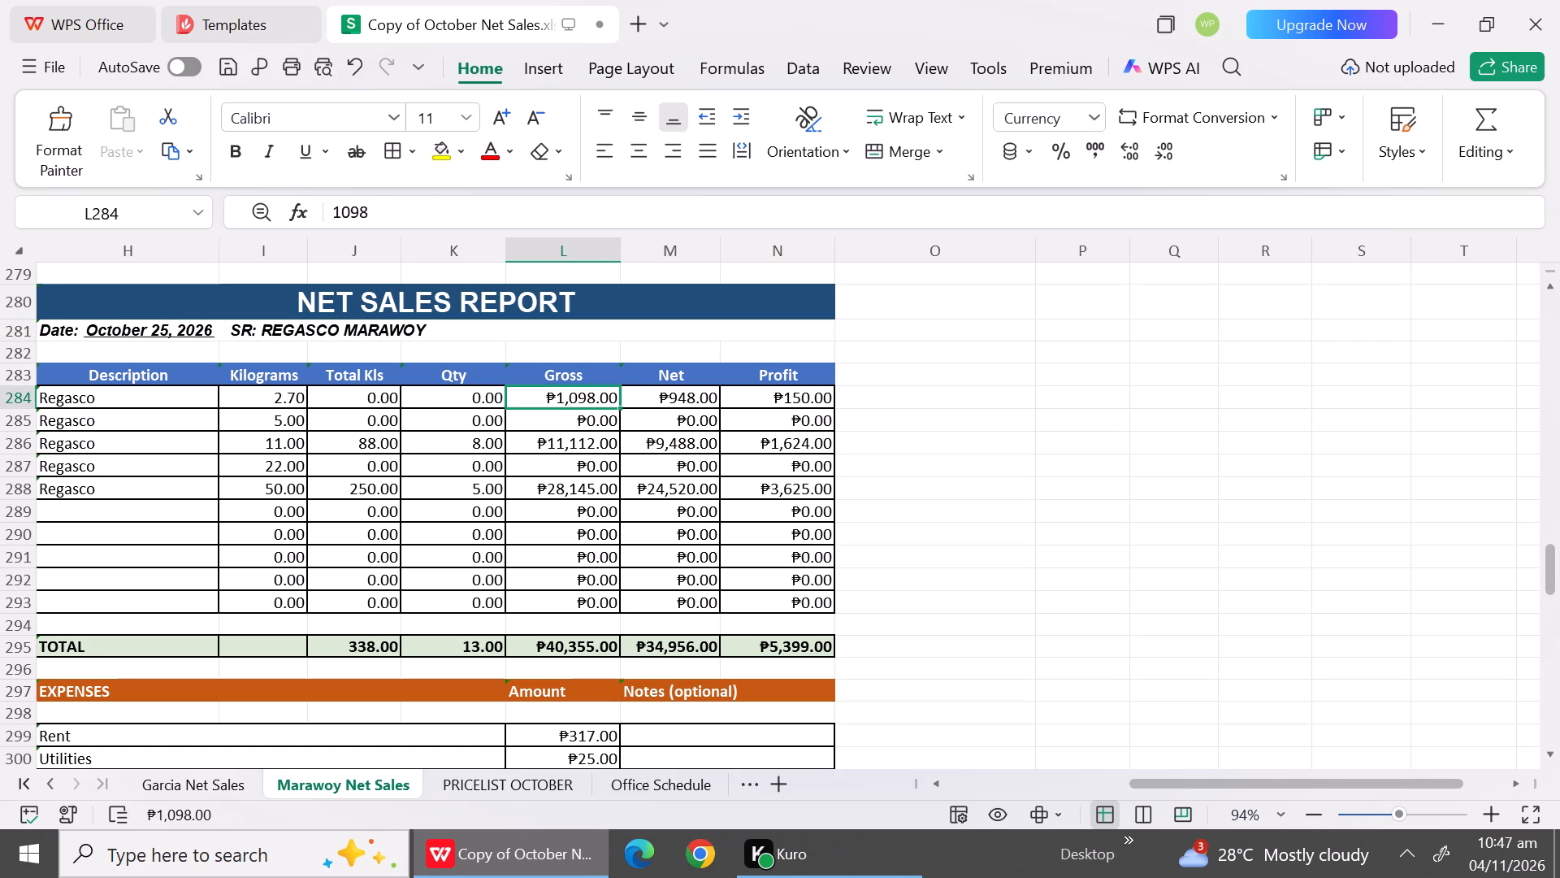
{"action": "key", "text": "Down"}
{"action": "key", "text": "Up"}
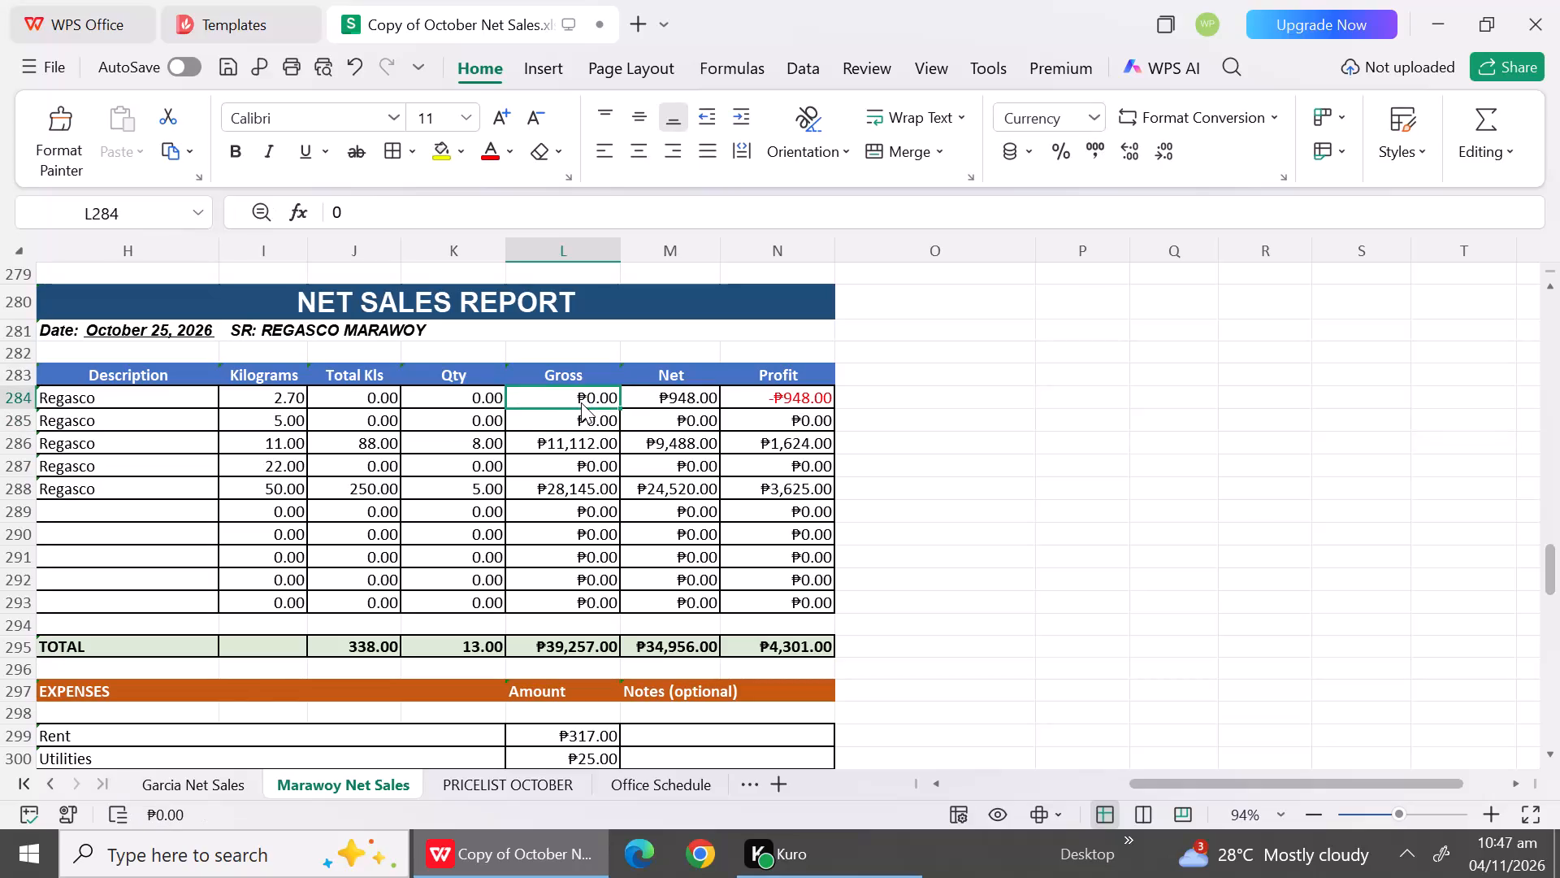
{"action": "key", "text": "Right"}
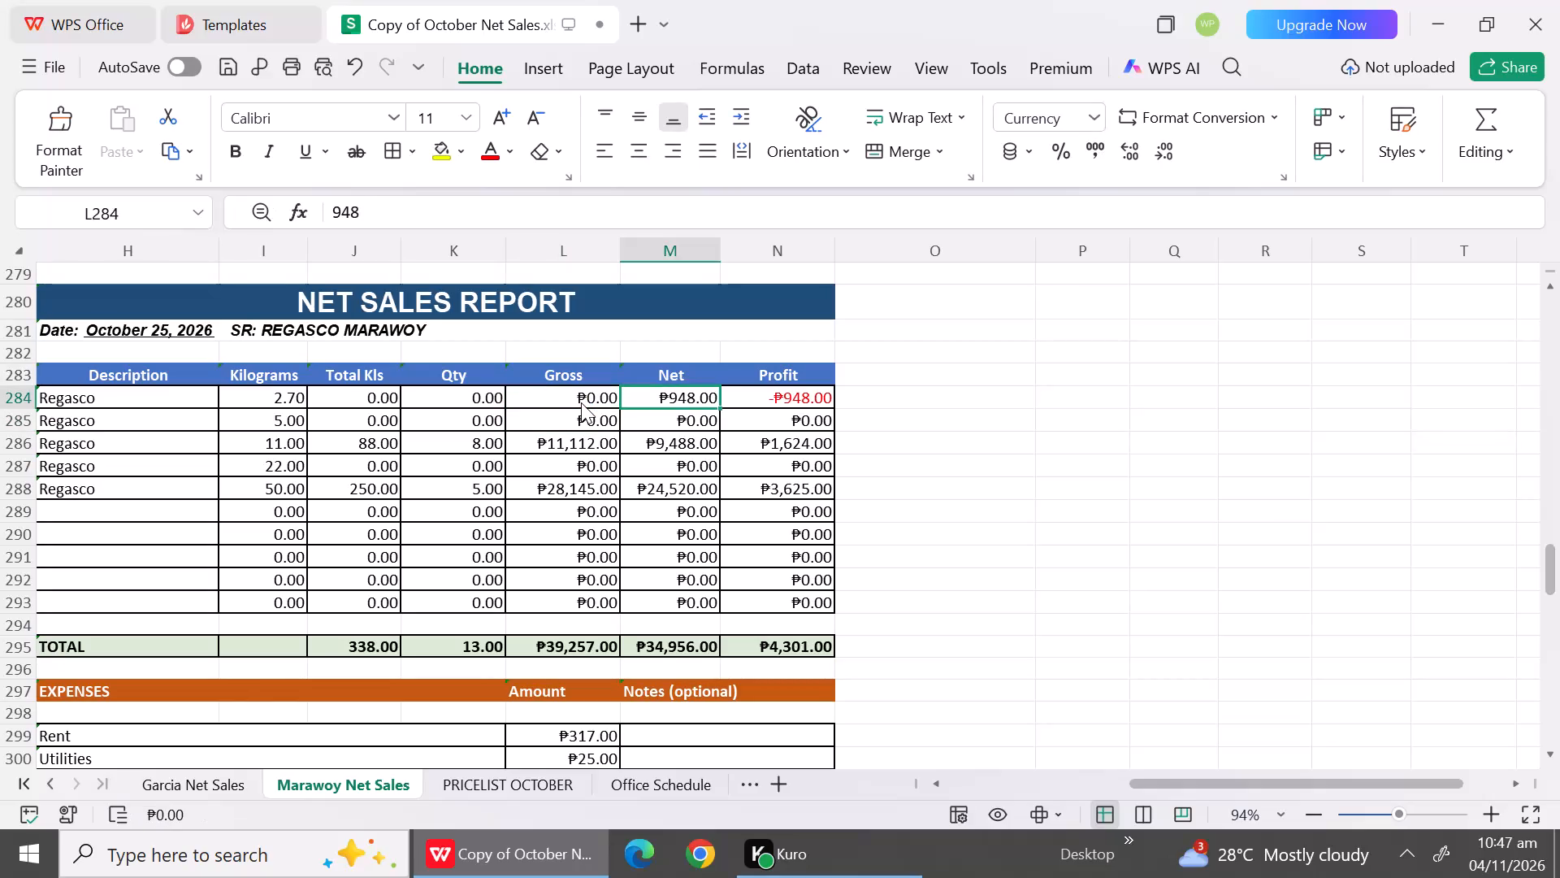
{"action": "key", "text": "0"}
{"action": "left_click", "coordinate": [578, 423]}
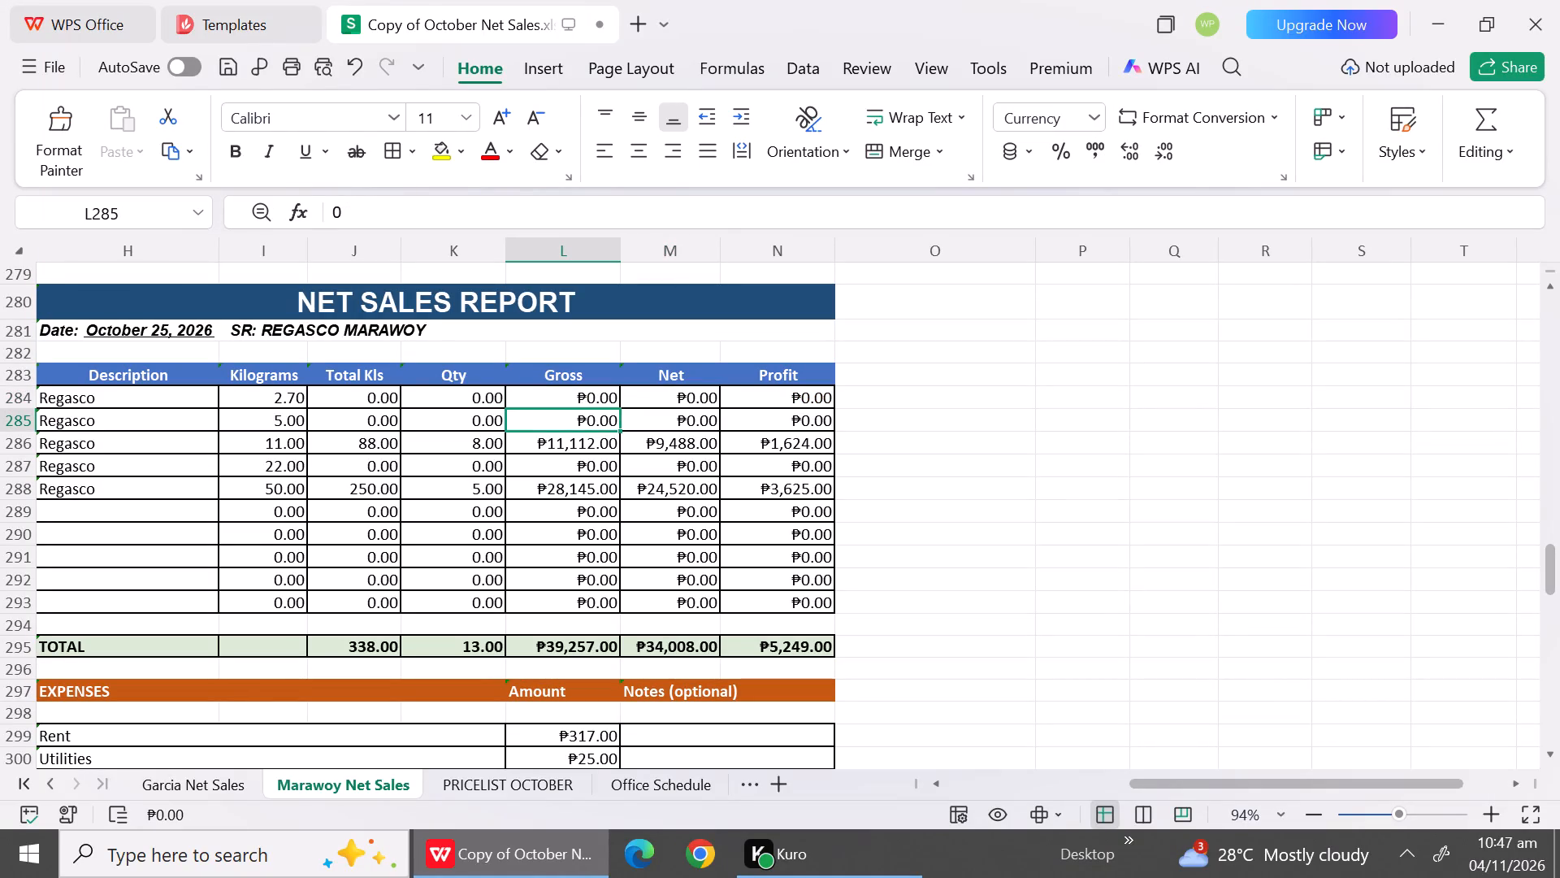
Enter a quantity of 11 and a gross of 37362 for the 11 kg Regasco row.
{"action": "left_click", "coordinate": [474, 437]}
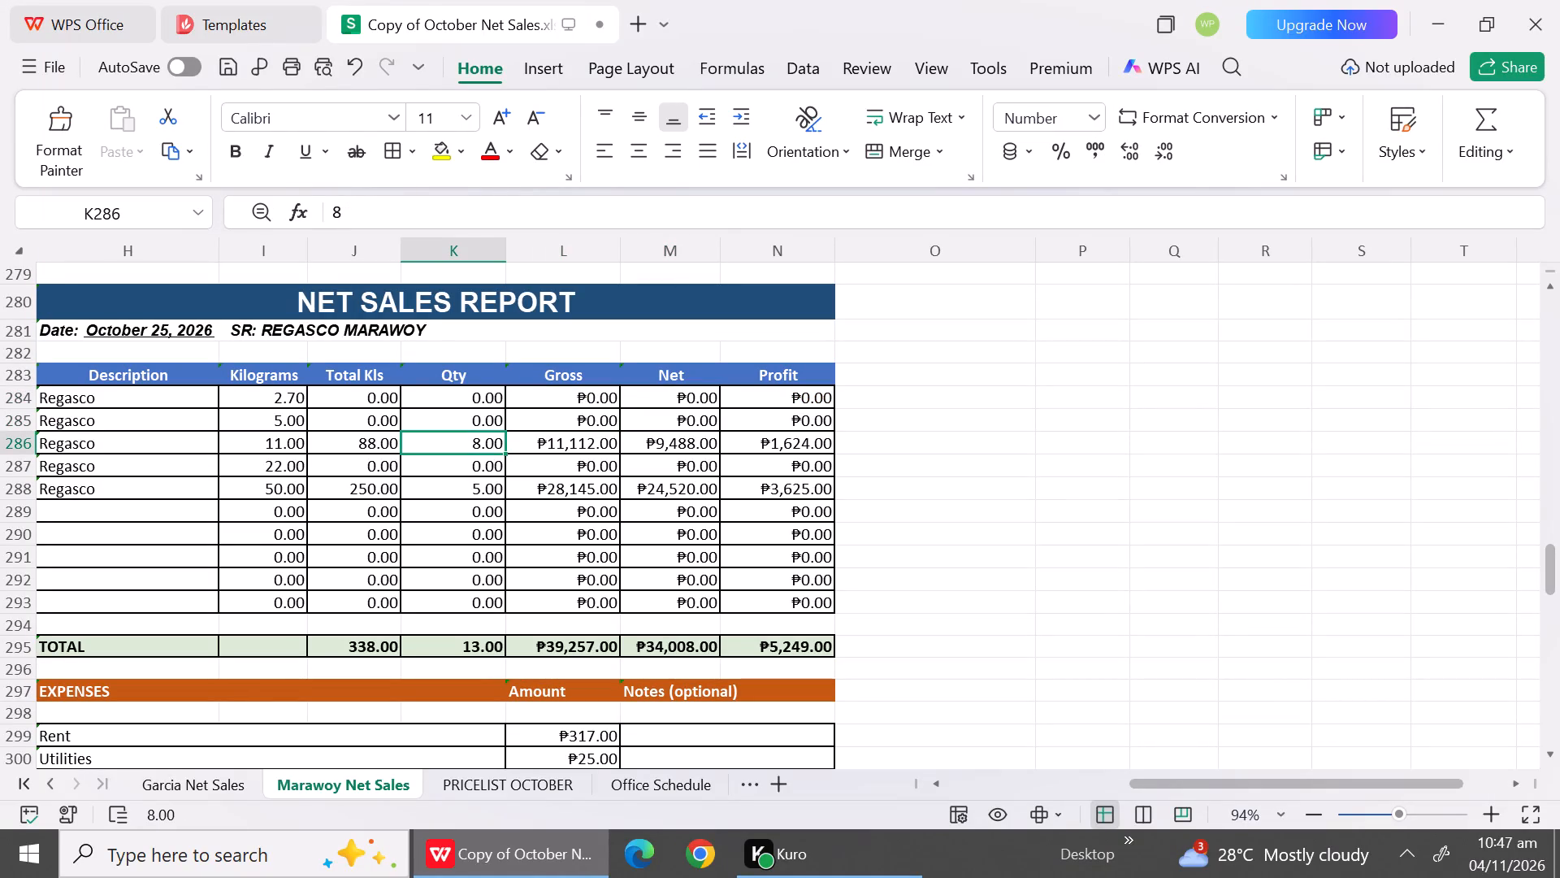
{"action": "type", "text": "11"}
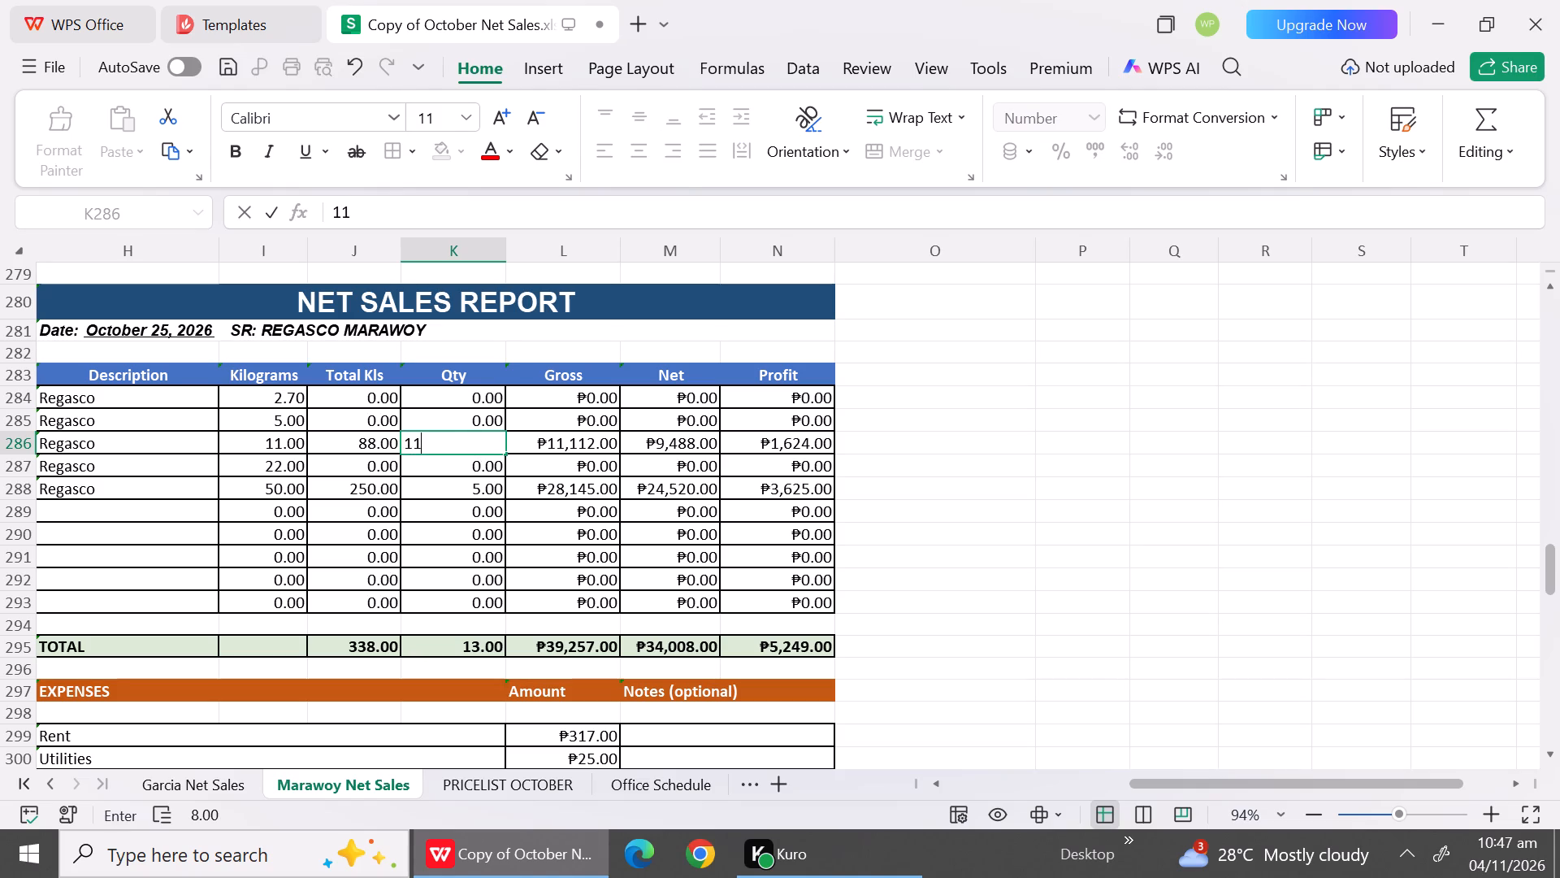
{"action": "left_click", "coordinate": [574, 447]}
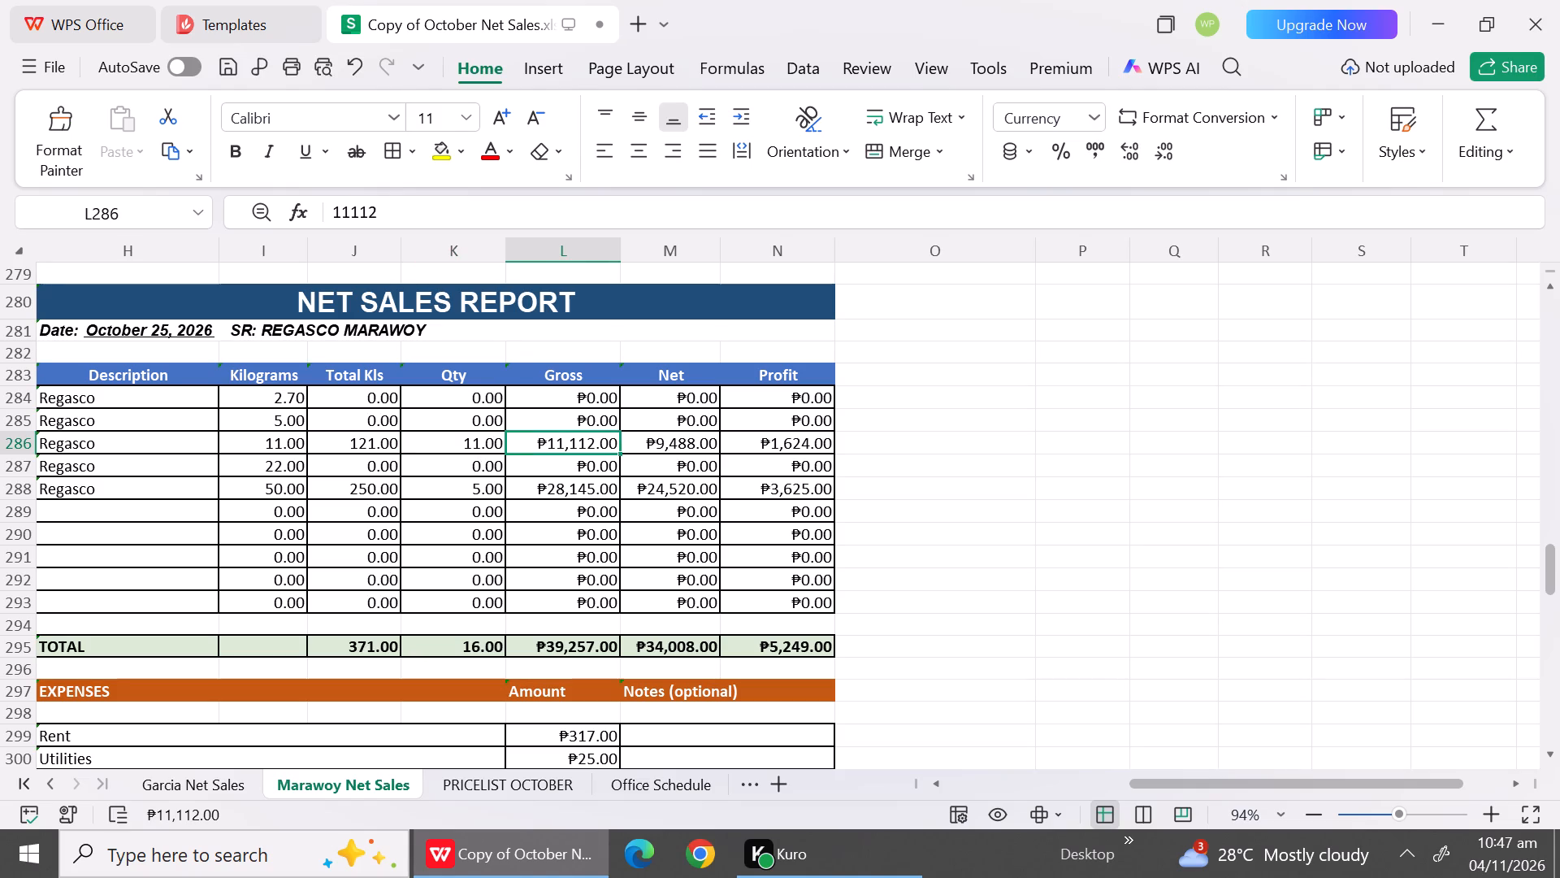
{"action": "key", "text": "3"}
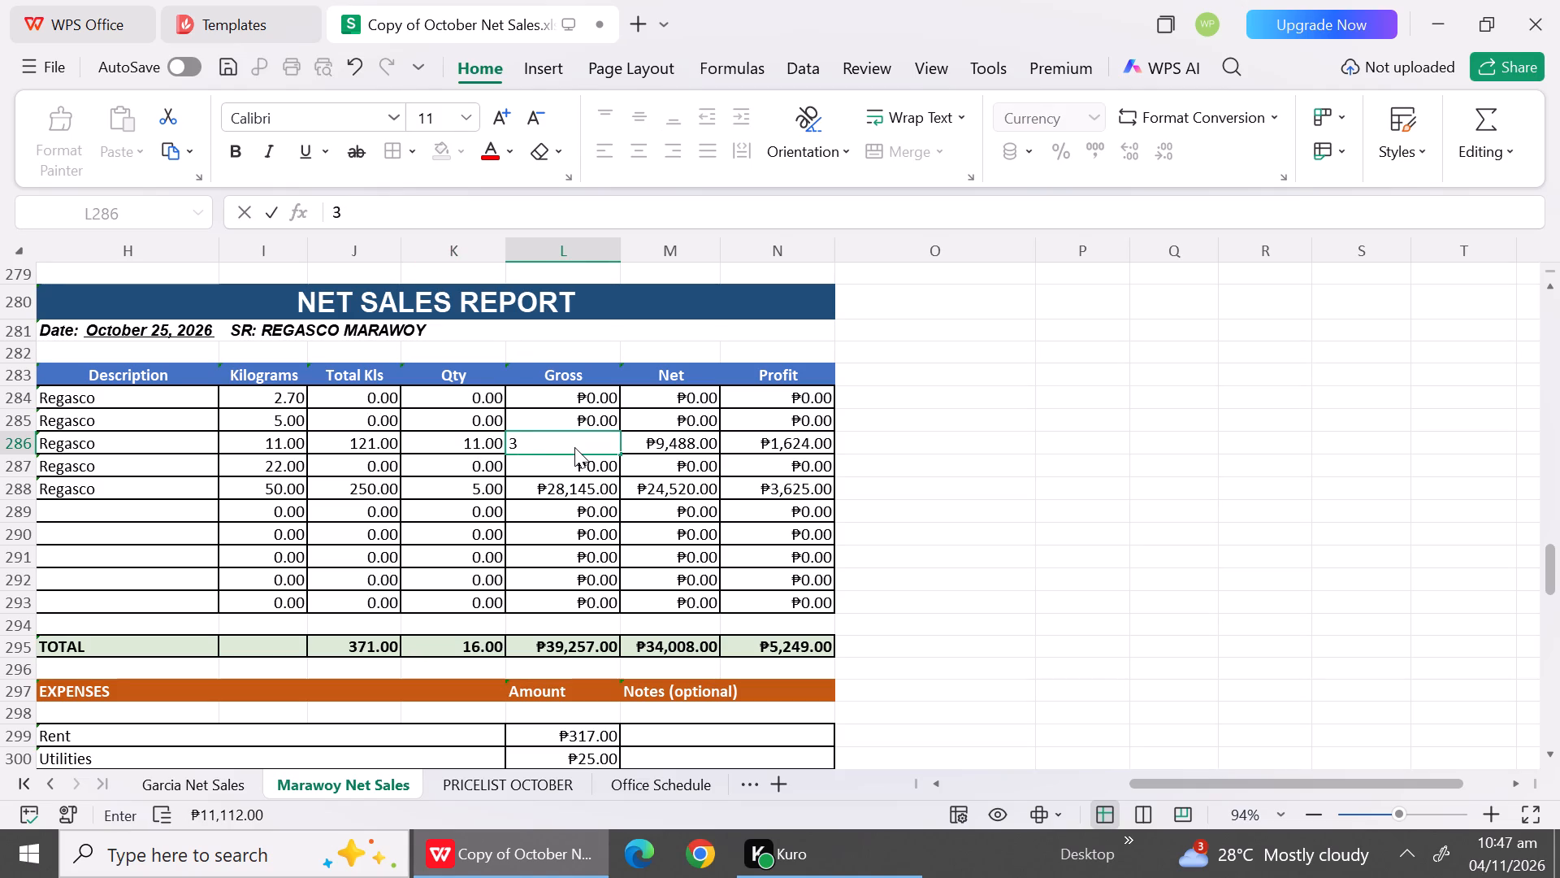
{"action": "key", "text": "7"}
{"action": "type", "text": "362"}
{"action": "left_click", "coordinate": [676, 554]}
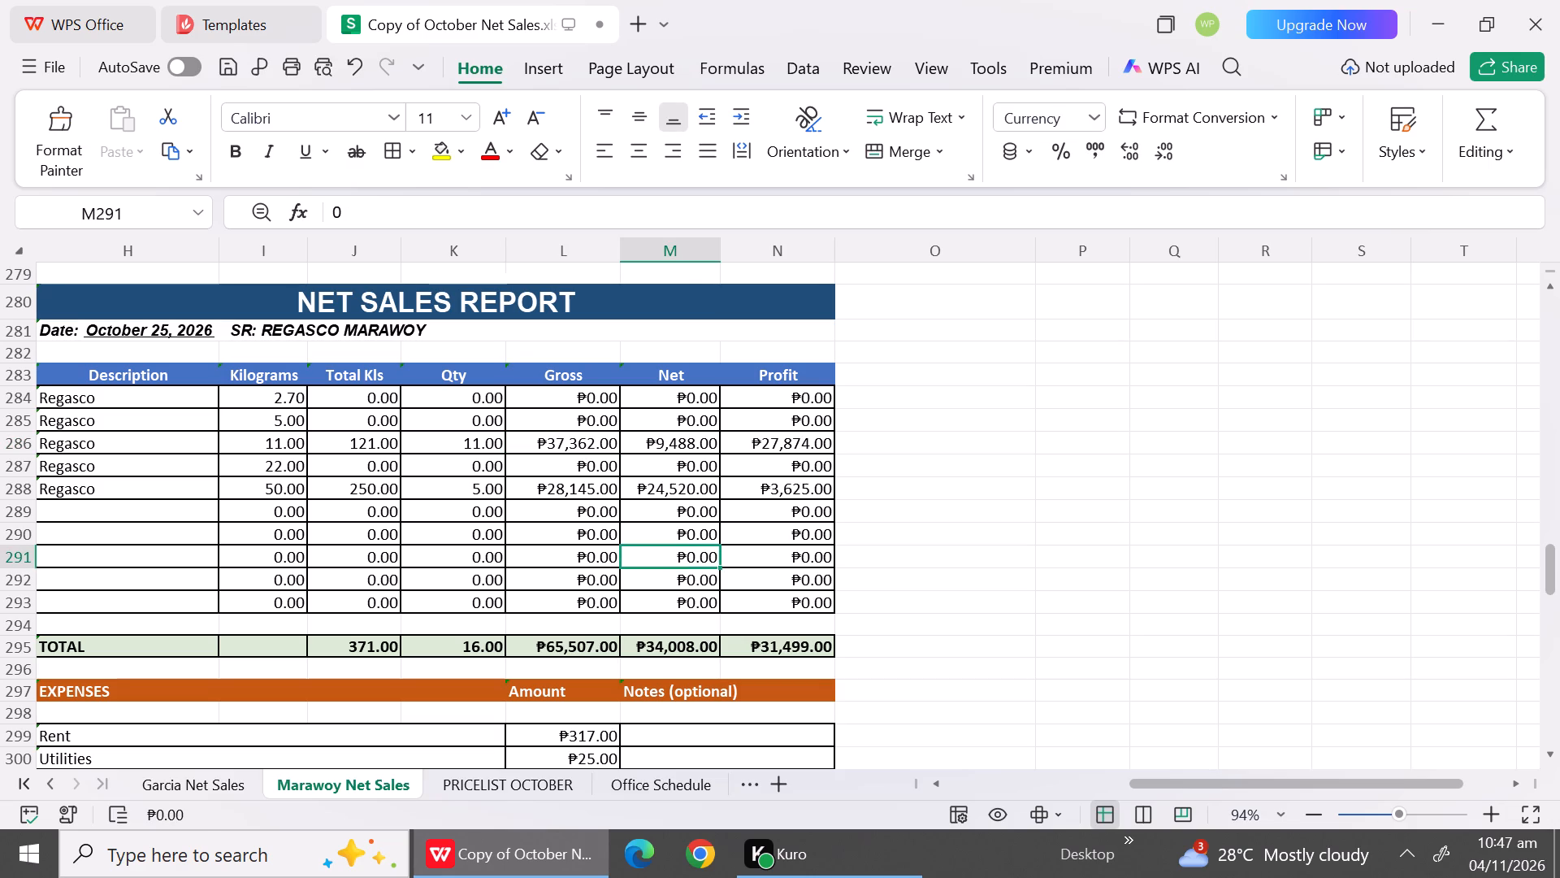
Calculate 28*1186 in blank cell P288 beside the October 25 report.
{"action": "left_click", "coordinate": [686, 448]}
{"action": "left_click", "coordinate": [1060, 485]}
{"action": "key", "text": "shift+plus"}
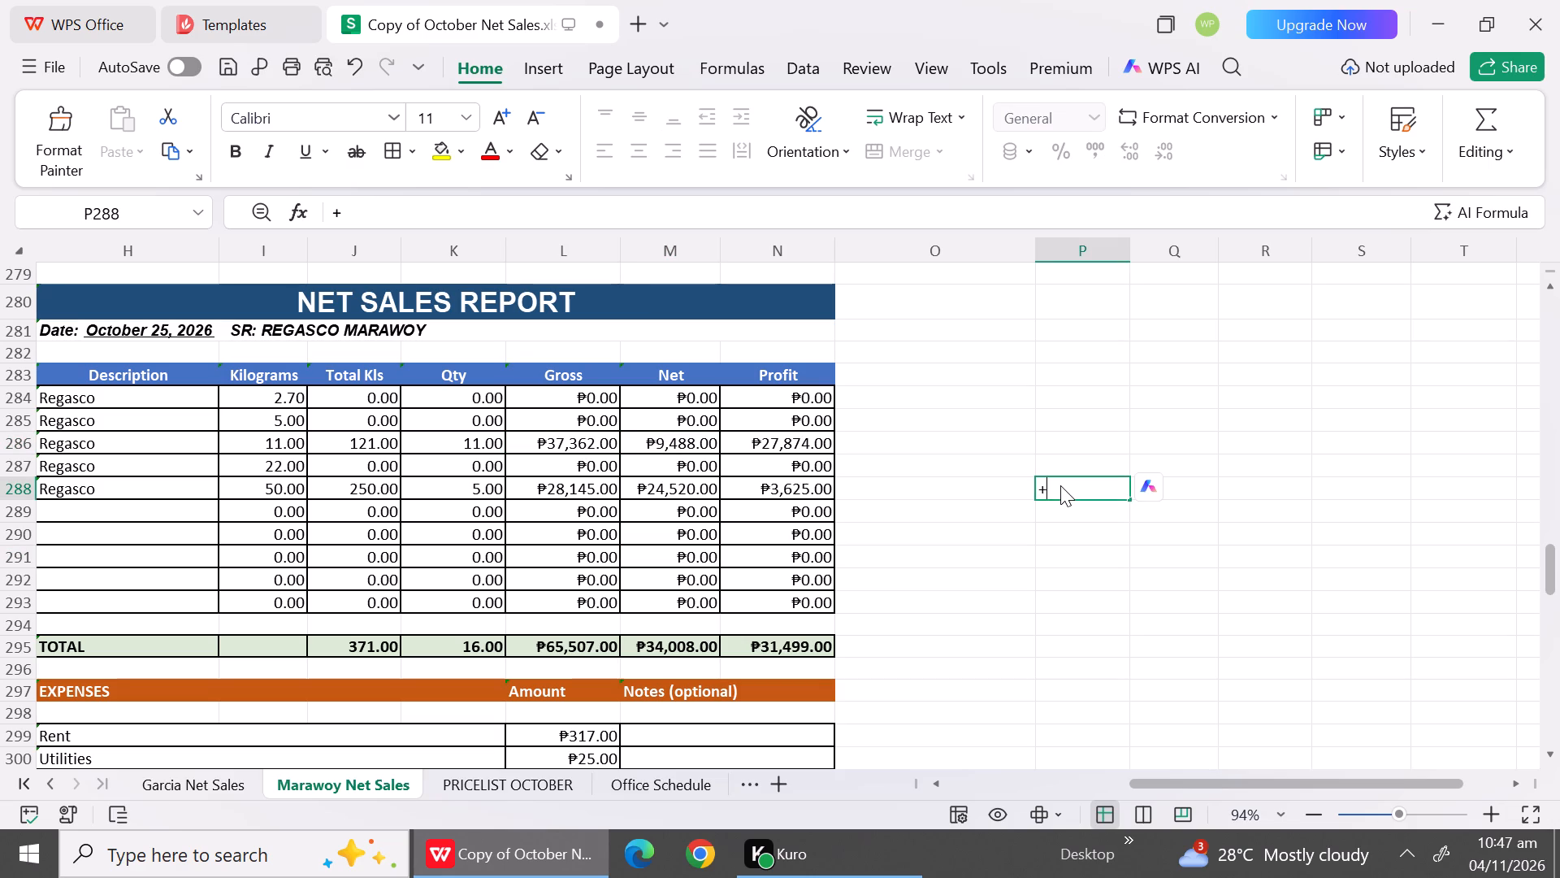
{"action": "key", "text": "BackSpace"}
{"action": "key", "text": "equal"}
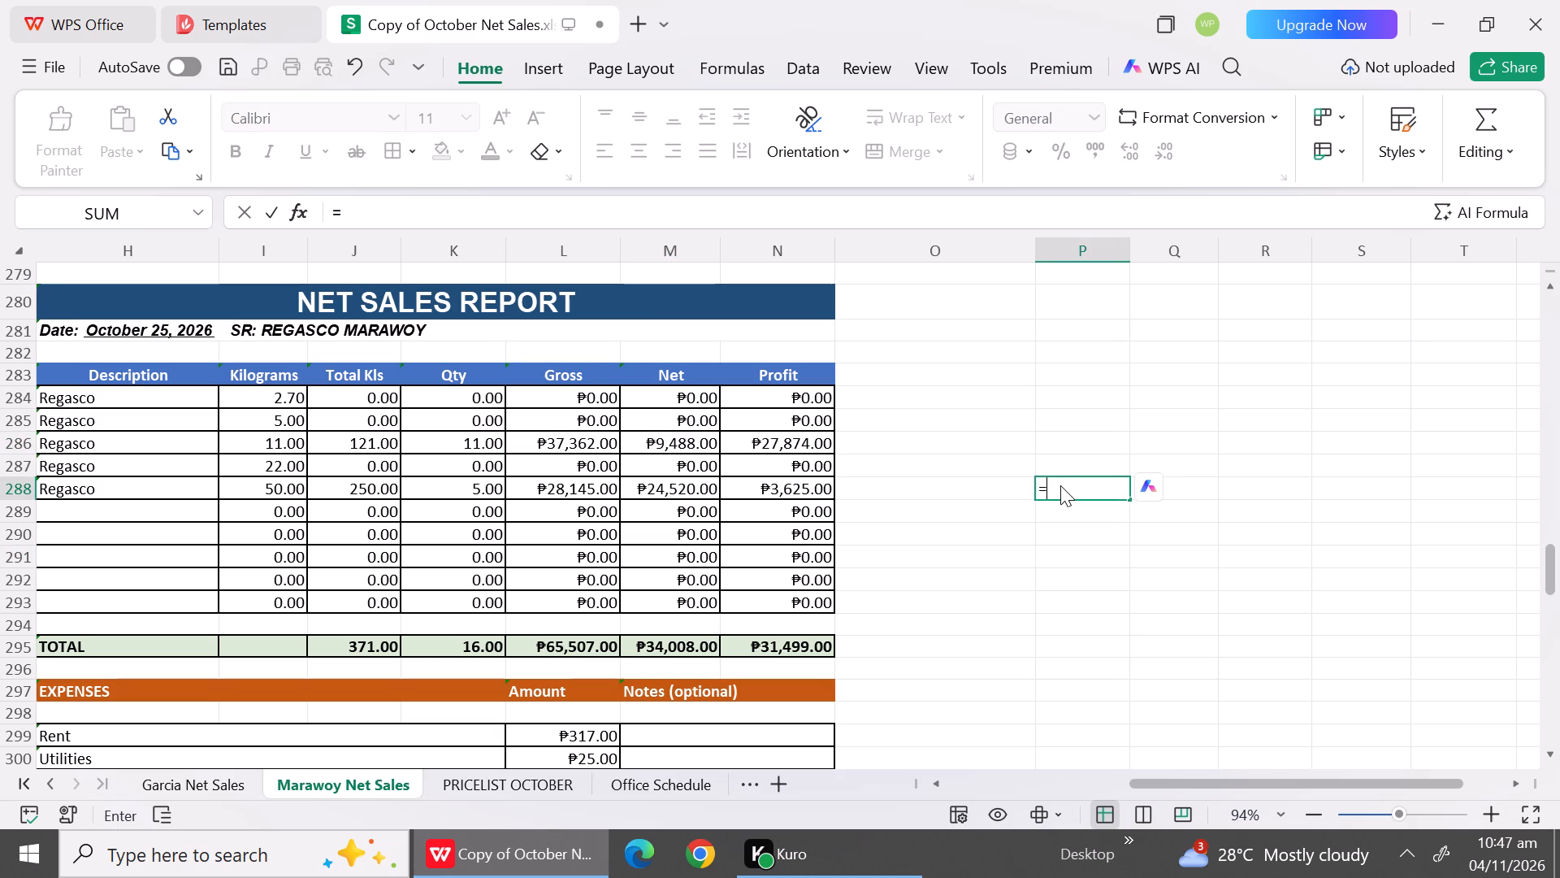
{"action": "type", "text": "11"}
{"action": "key", "text": "BackSpace"}
{"action": "key", "text": "BackSpace"}
{"action": "type", "text": "28"}
{"action": "type", "text": "*1186"}
{"action": "key", "text": "Return"}
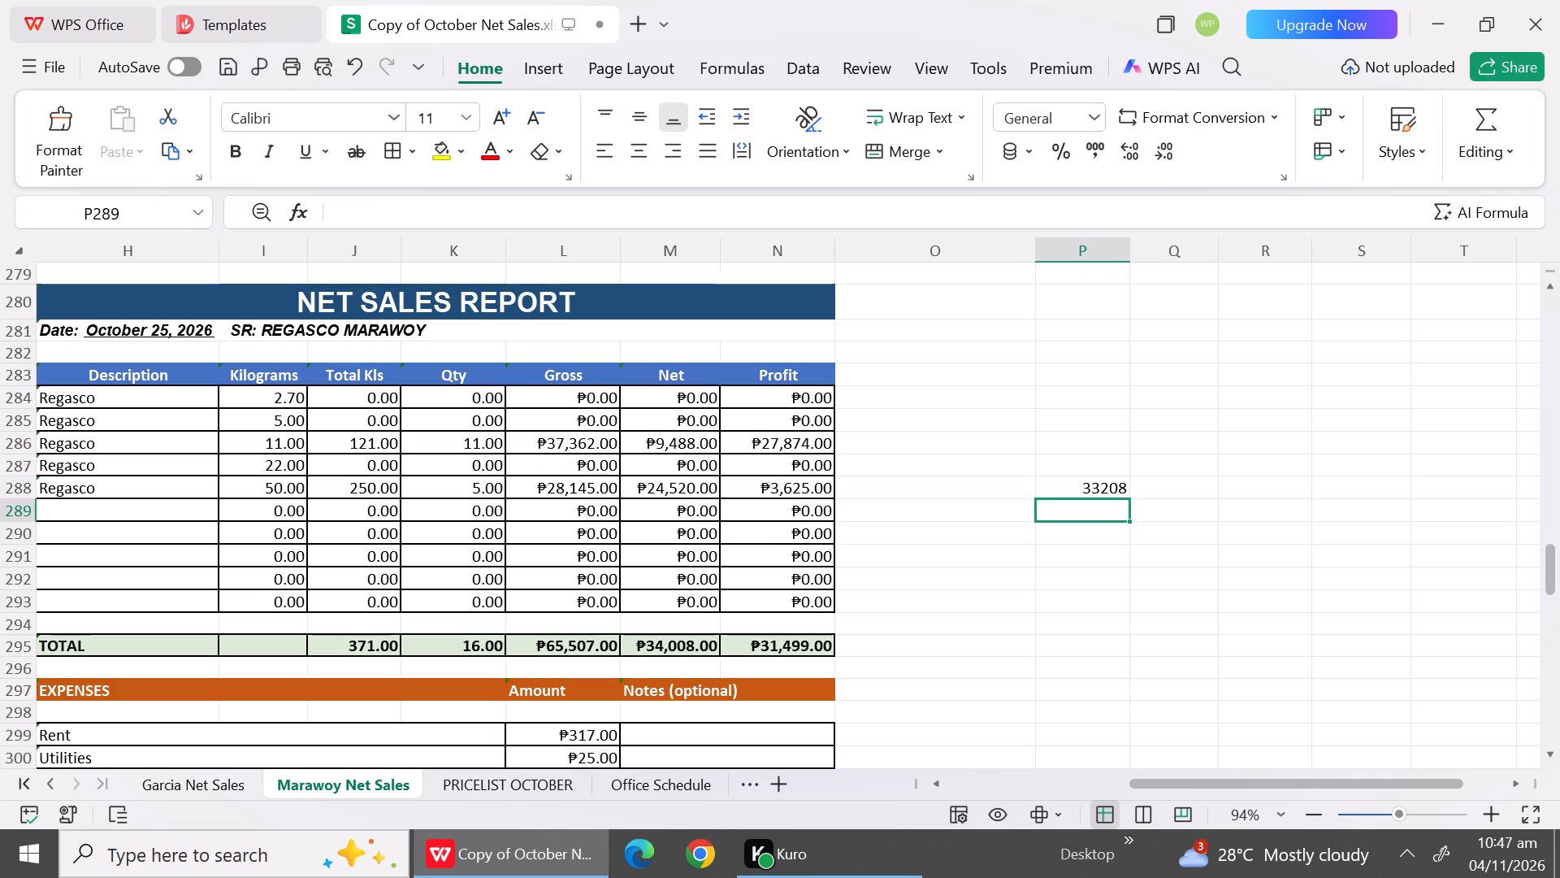
Set the net amount of the 11 kg Regasco row to 33208.
{"action": "left_click", "coordinate": [653, 441]}
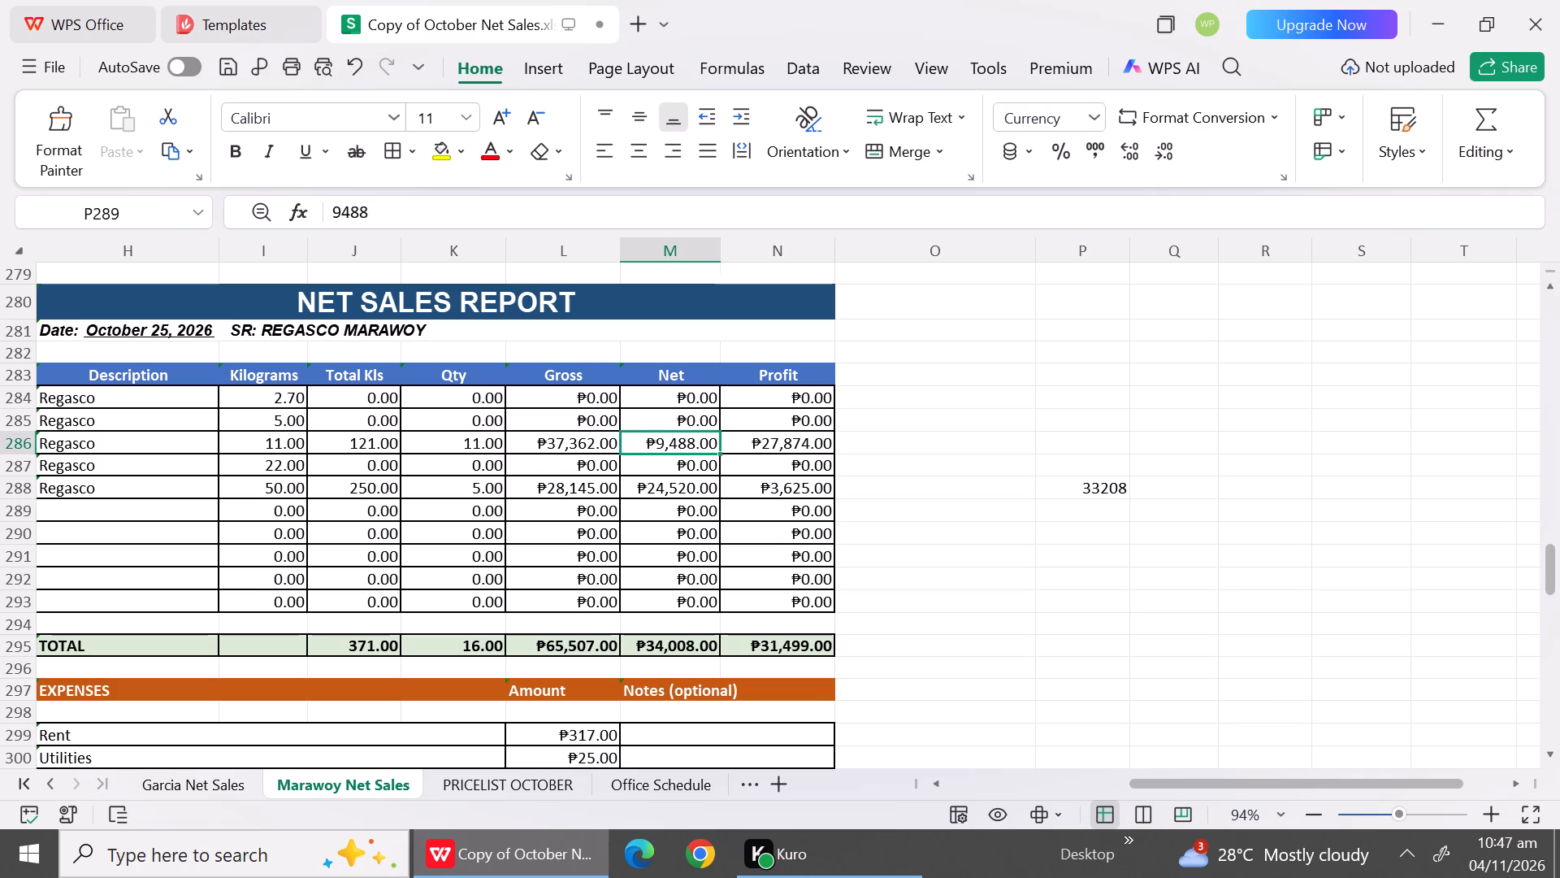
{"action": "type", "text": "334"}
{"action": "key", "text": "BackSpace"}
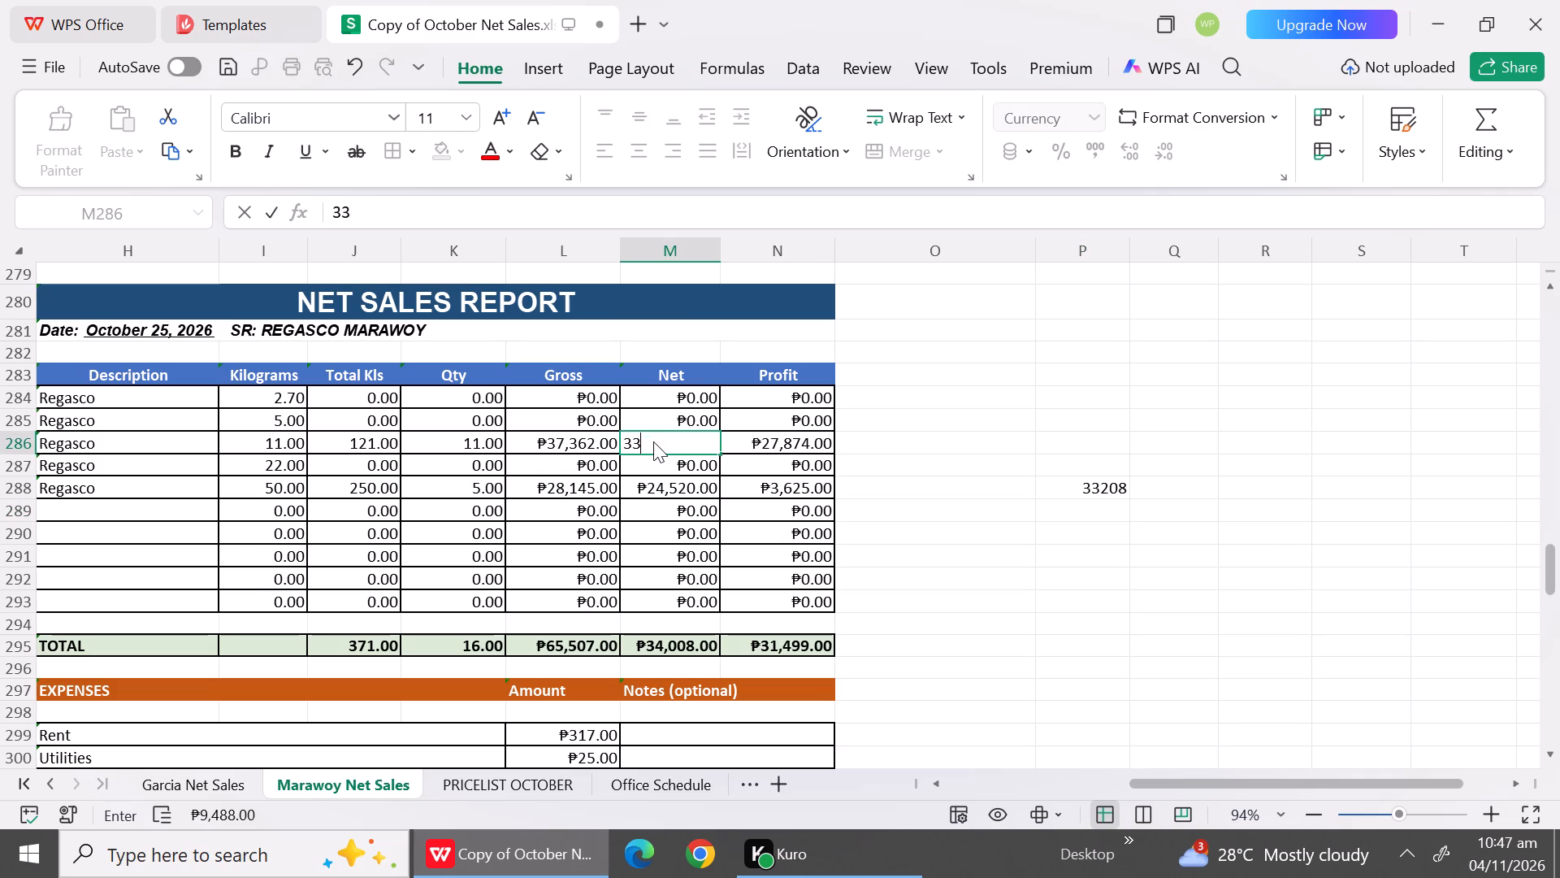
{"action": "key", "text": "2"}
{"action": "type", "text": "08"}
{"action": "left_click", "coordinate": [965, 605]}
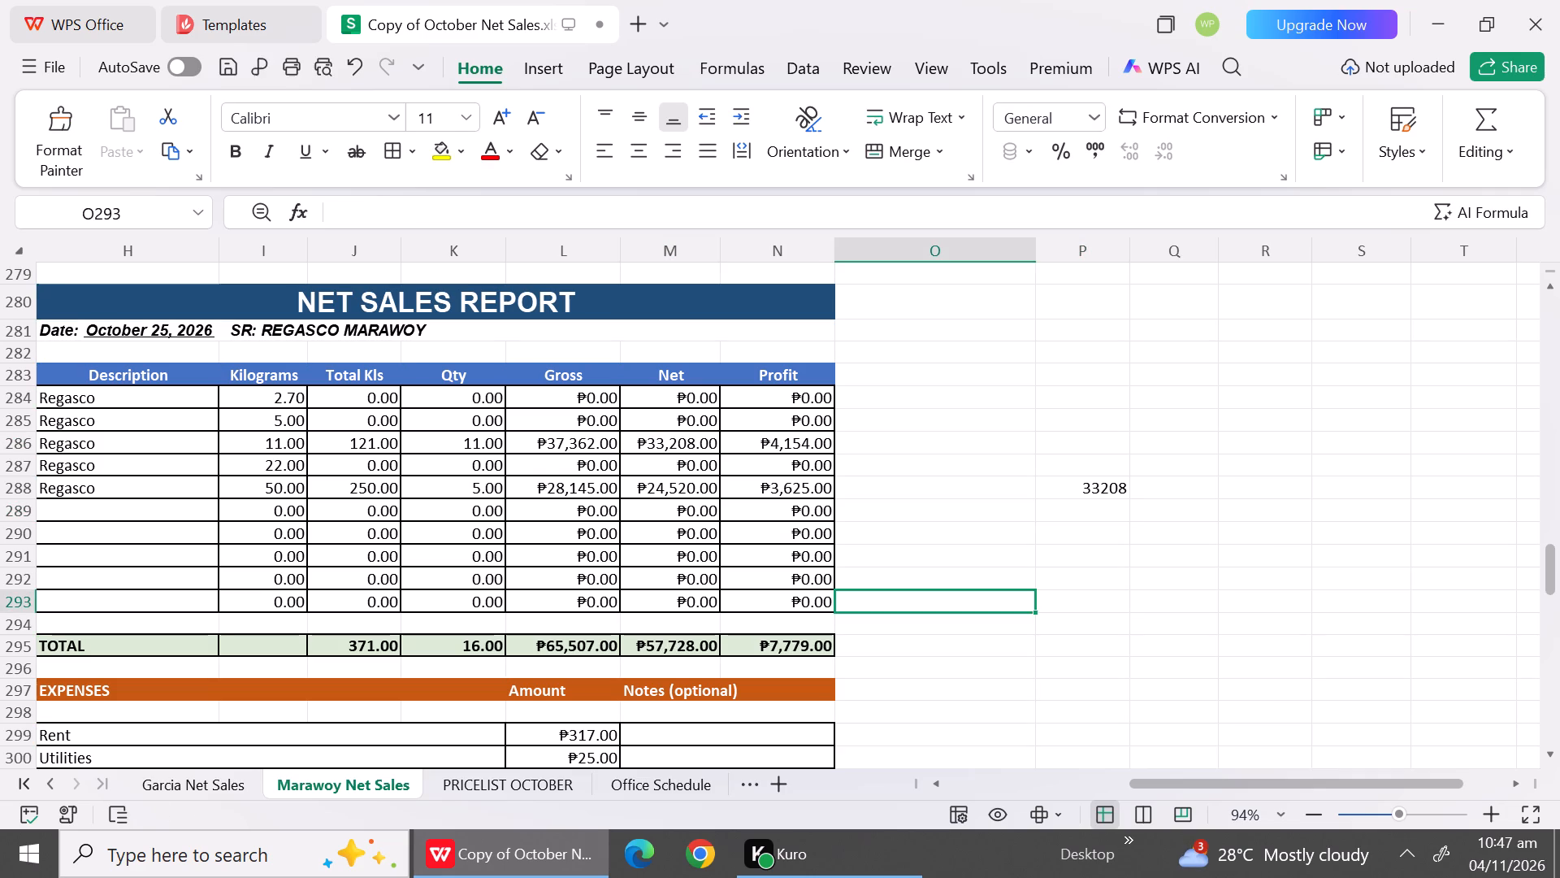
Correct the quantity of the 11 kg Regasco row to 28.
{"action": "left_click", "coordinate": [480, 439]}
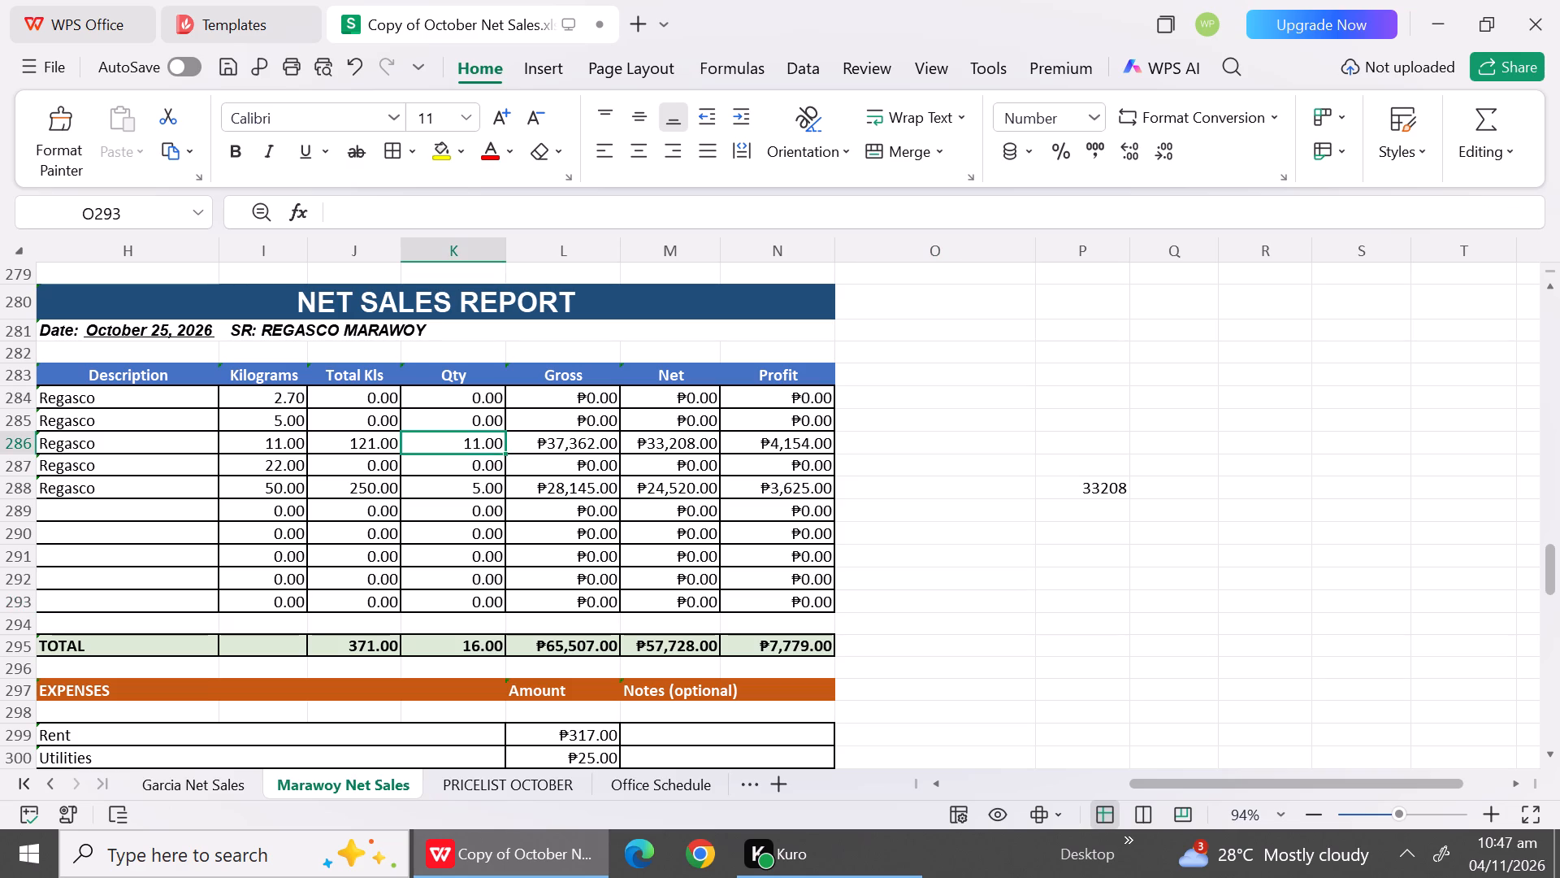
{"action": "type", "text": "28"}
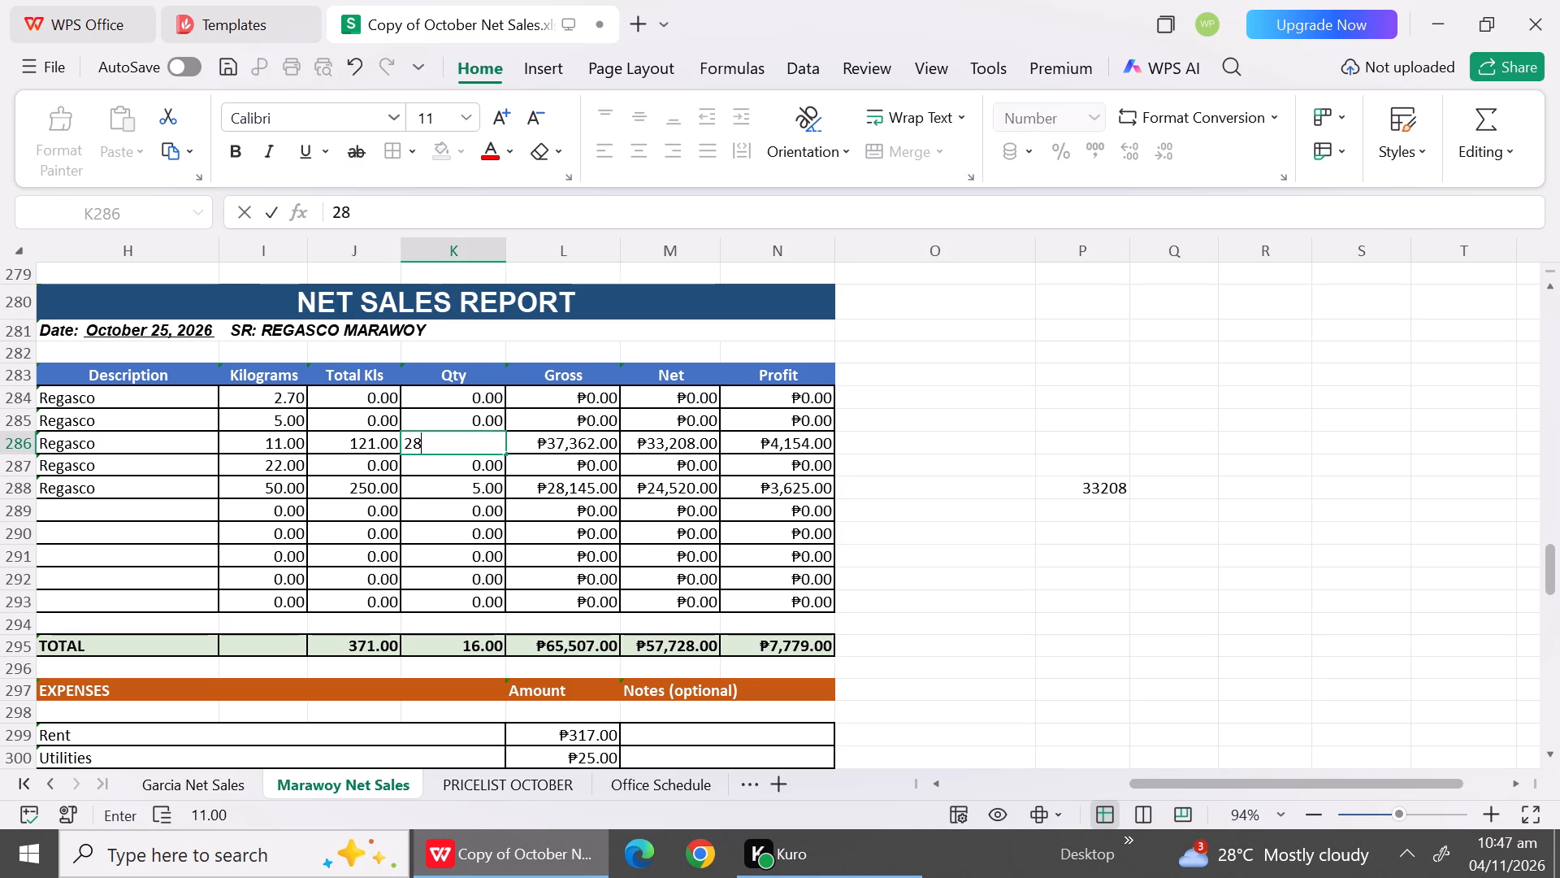
{"action": "left_click", "coordinate": [979, 528]}
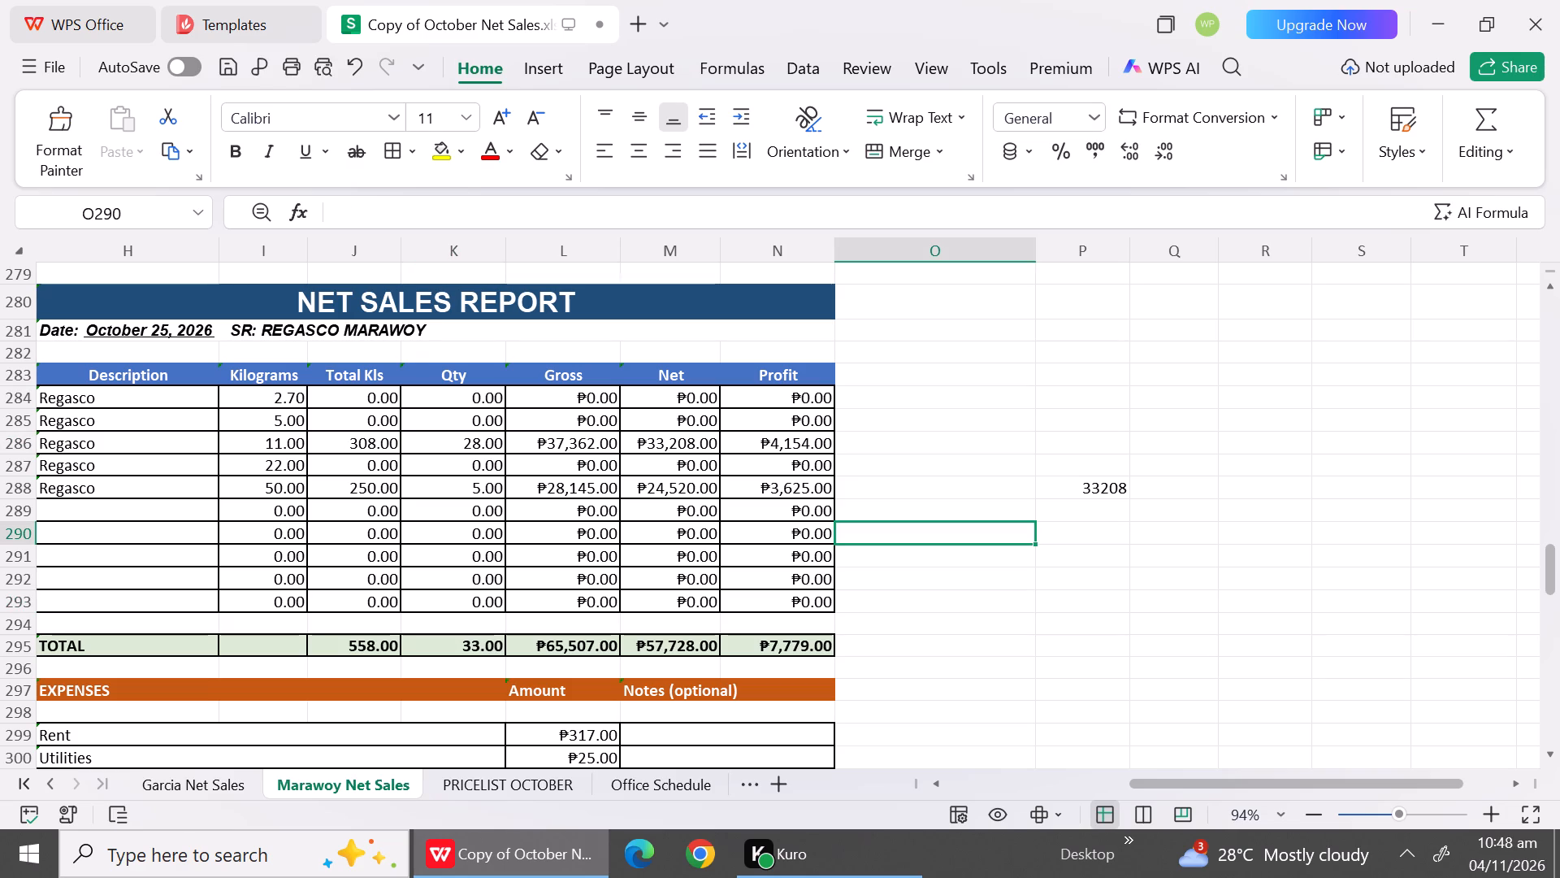
Fill the 5 kg Regasco row with quantity 1, gross 641 and net 549, checking the October price list for the net.
{"action": "left_click", "coordinate": [481, 418]}
{"action": "key", "text": "1"}
{"action": "left_click", "coordinate": [564, 428]}
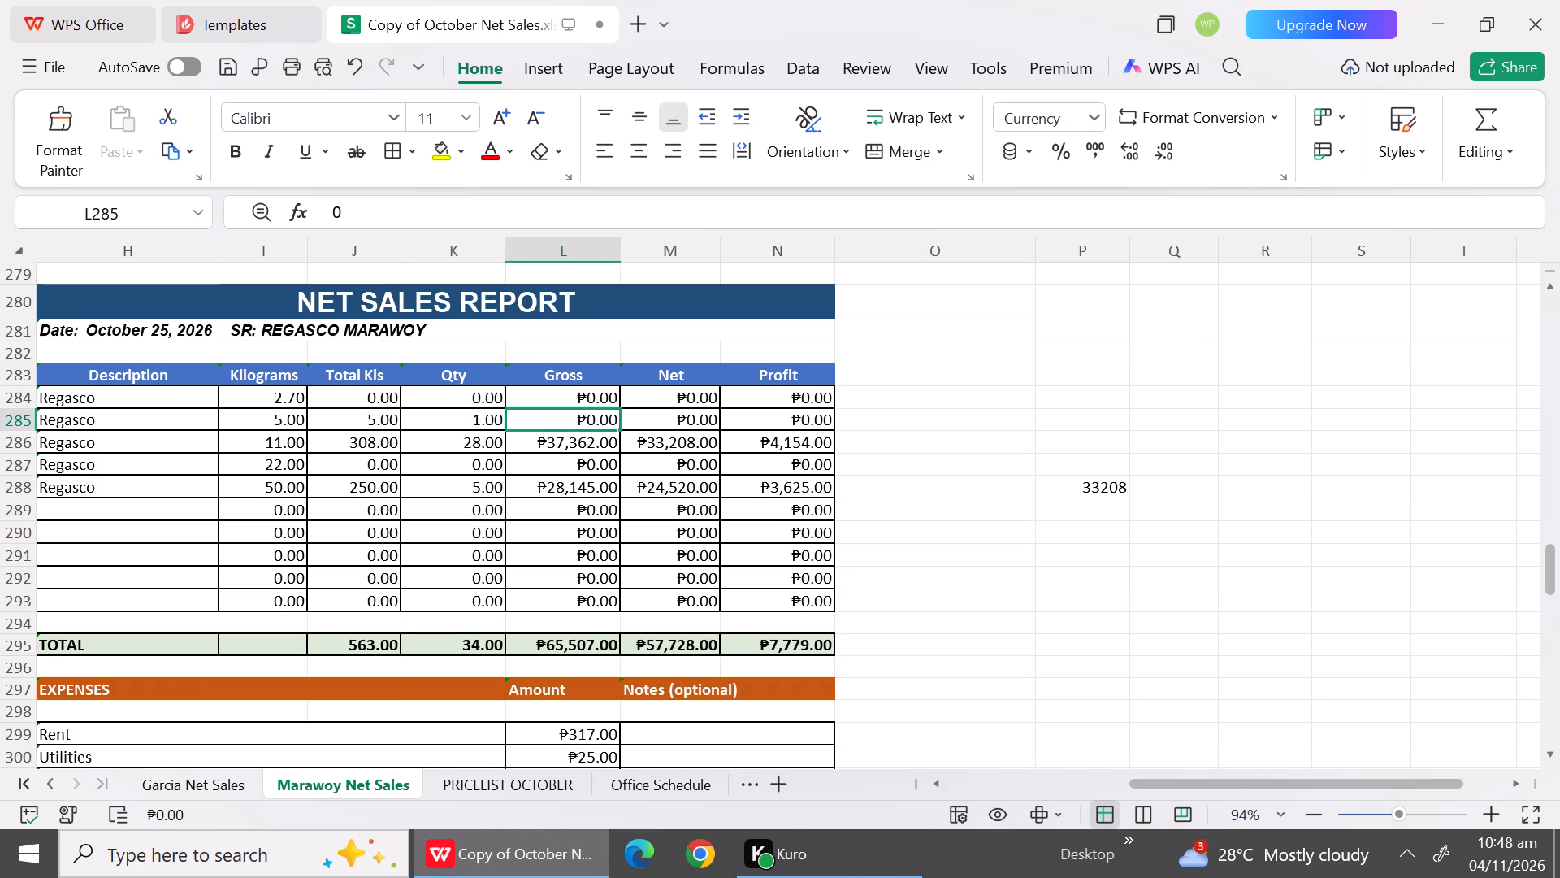
{"action": "type", "text": "641"}
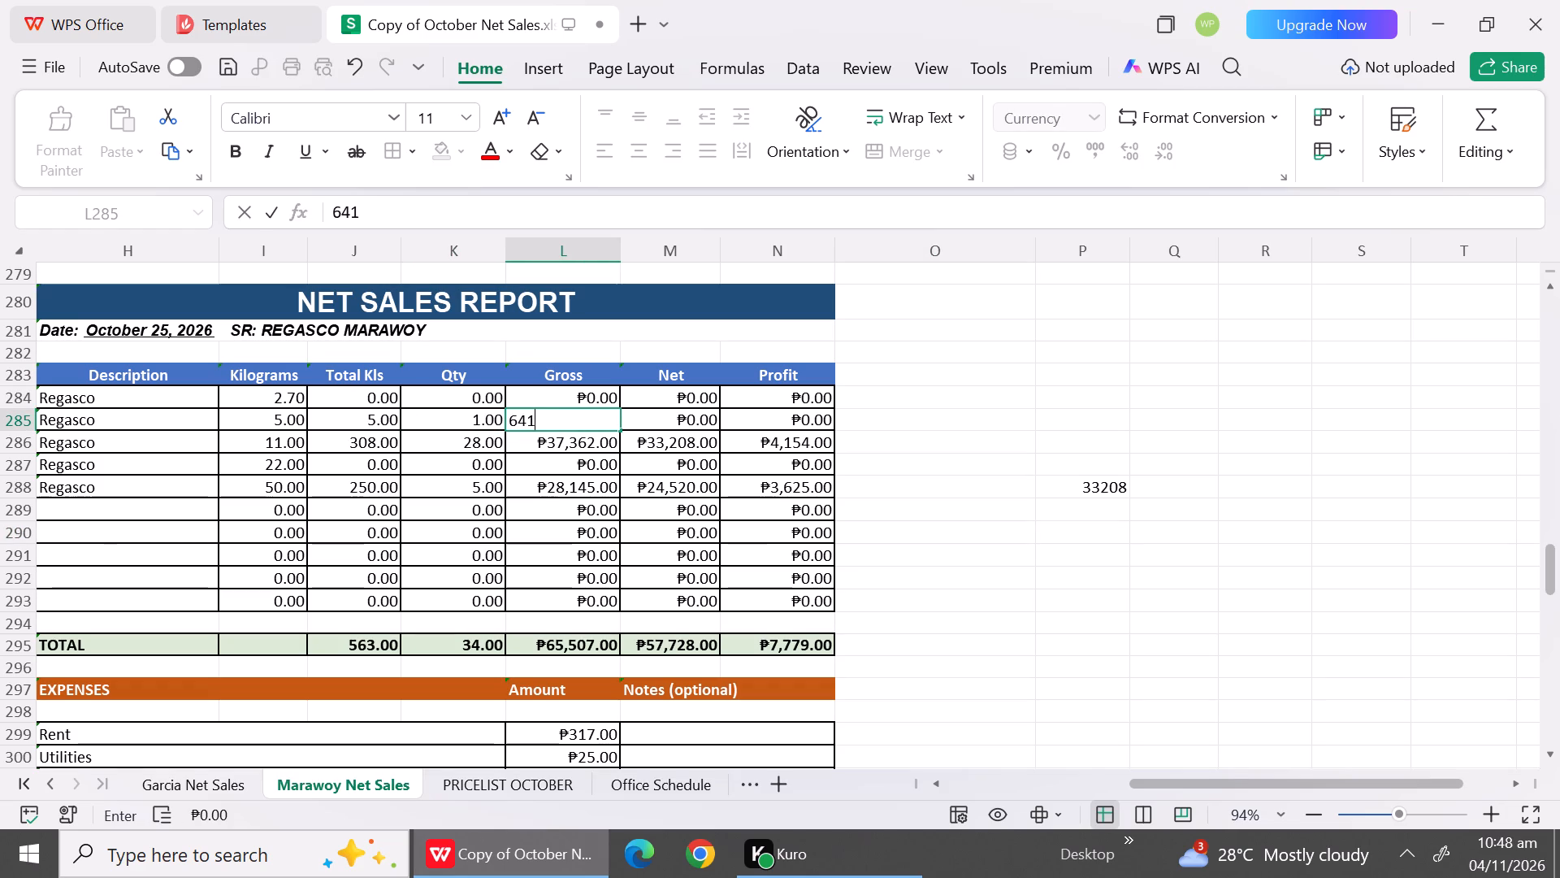
{"action": "left_click", "coordinate": [1181, 658]}
{"action": "left_click", "coordinate": [470, 794]}
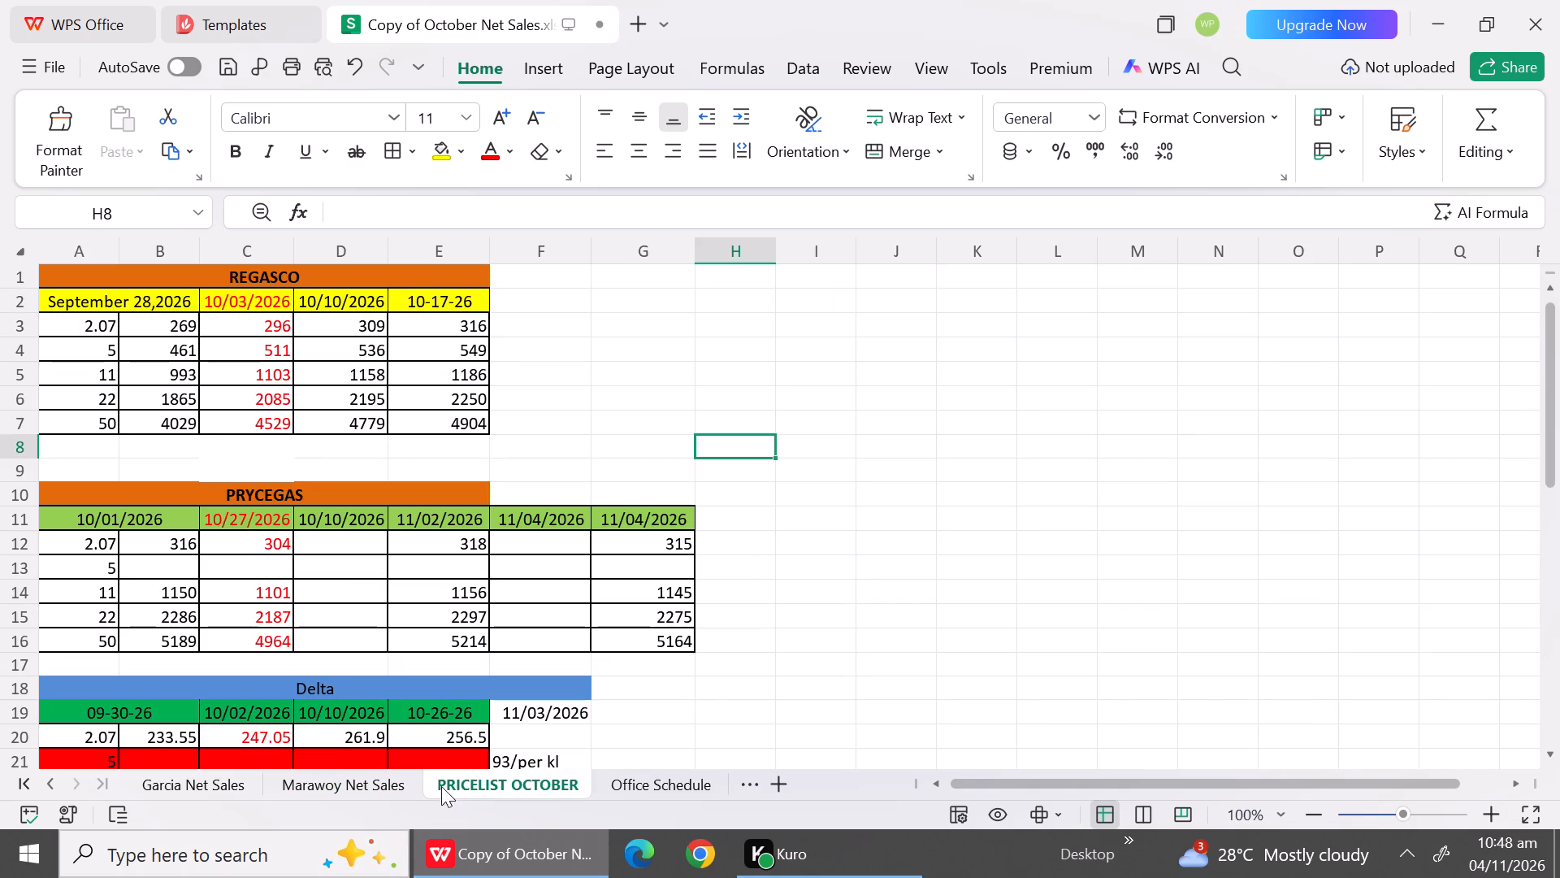
{"action": "left_click", "coordinate": [379, 776]}
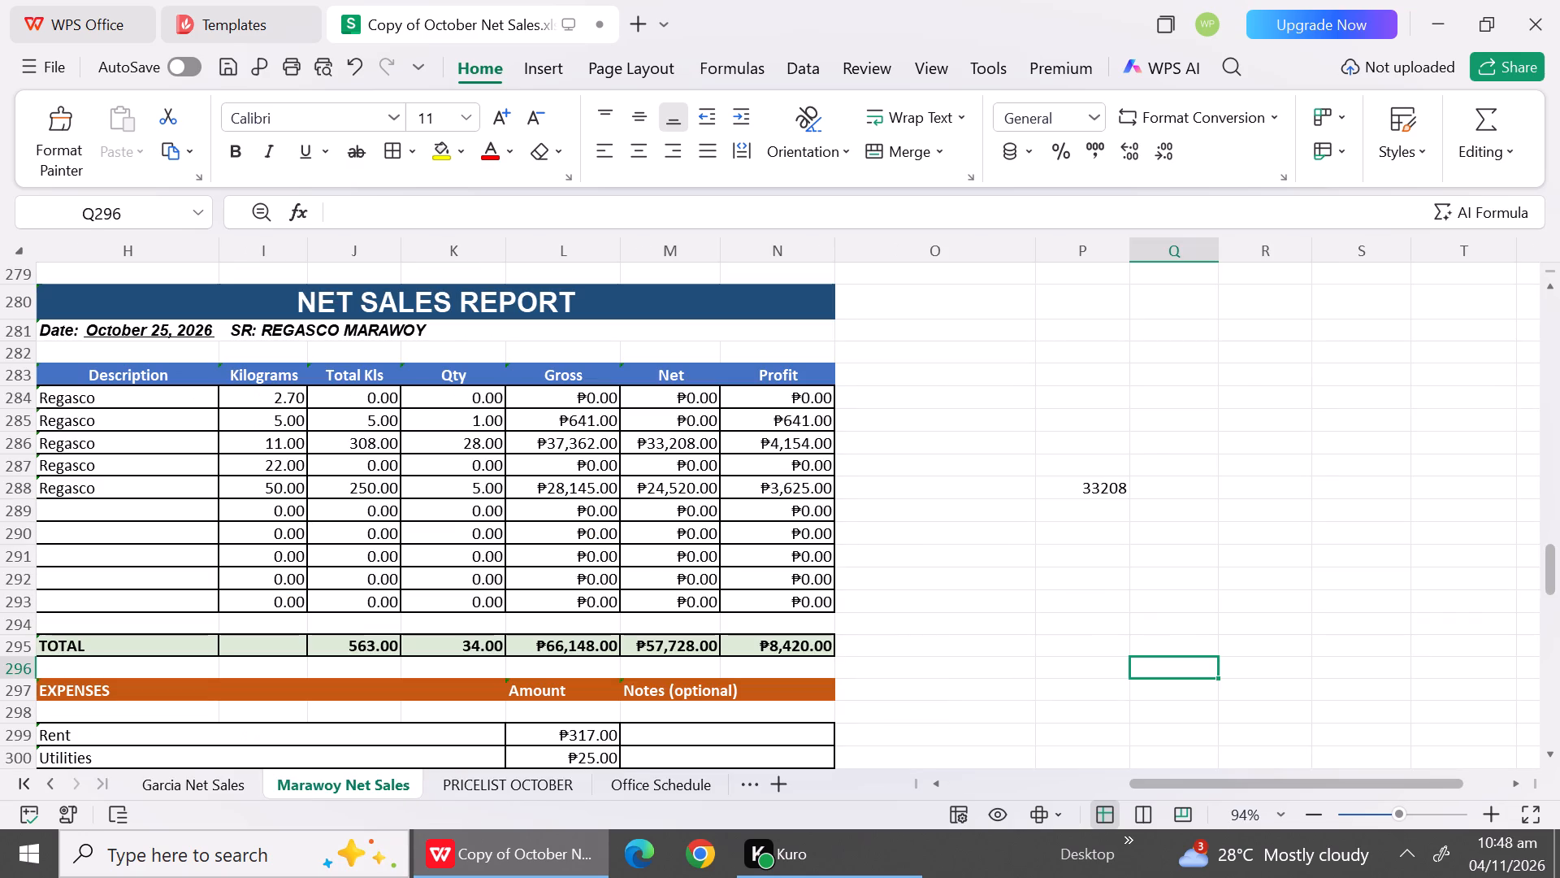
{"action": "left_click", "coordinate": [653, 425]}
{"action": "type", "text": "549"}
{"action": "left_click", "coordinate": [986, 565]}
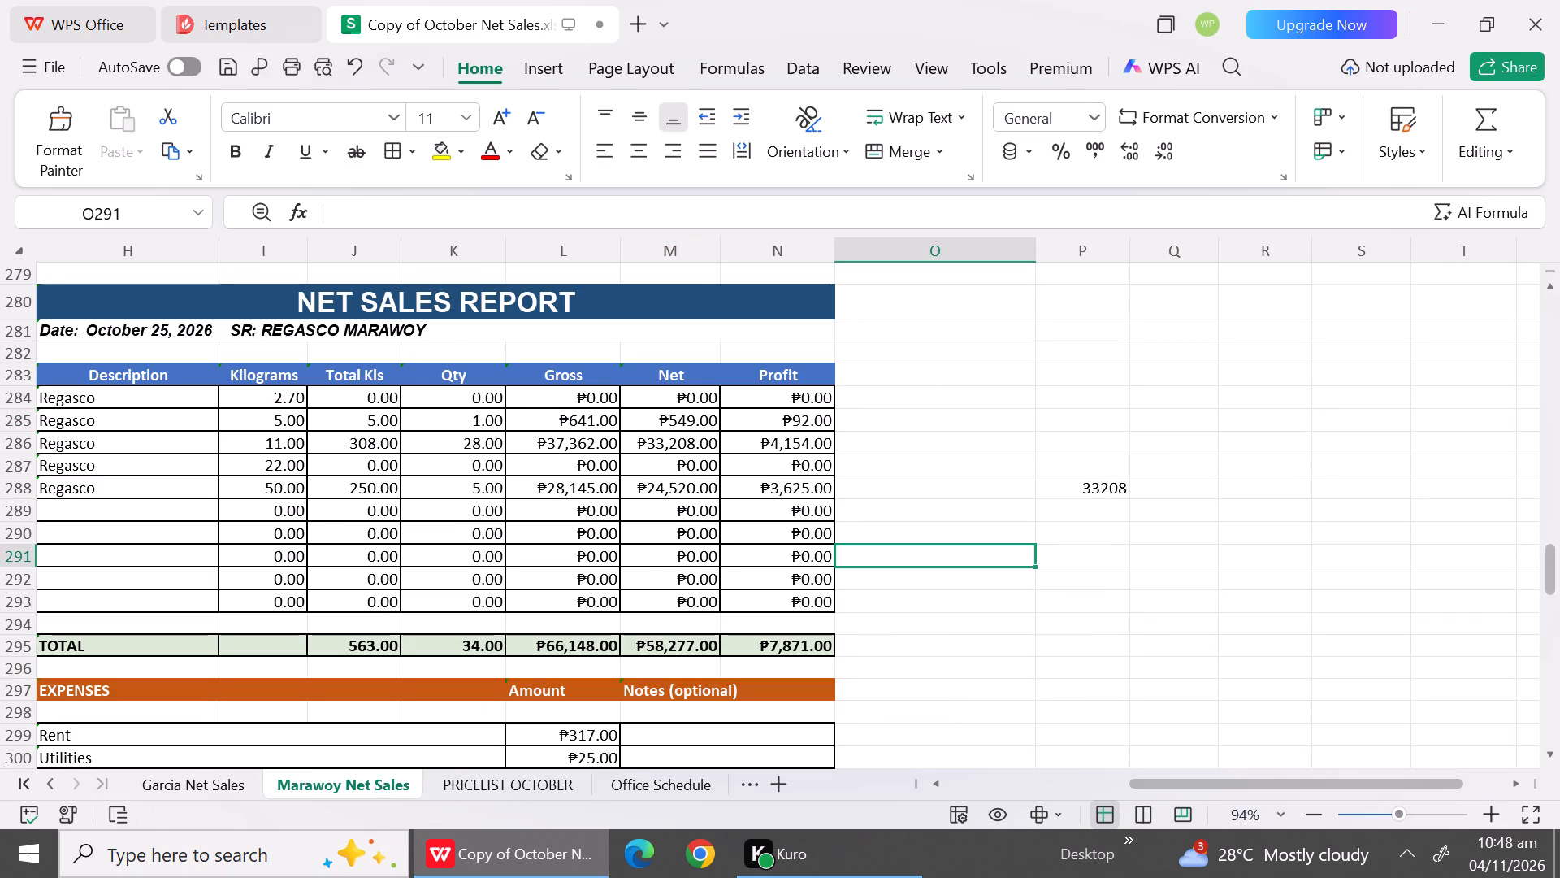
Delete the scratch calculation from cell P288 beside the report.
{"action": "left_click", "coordinate": [1088, 485]}
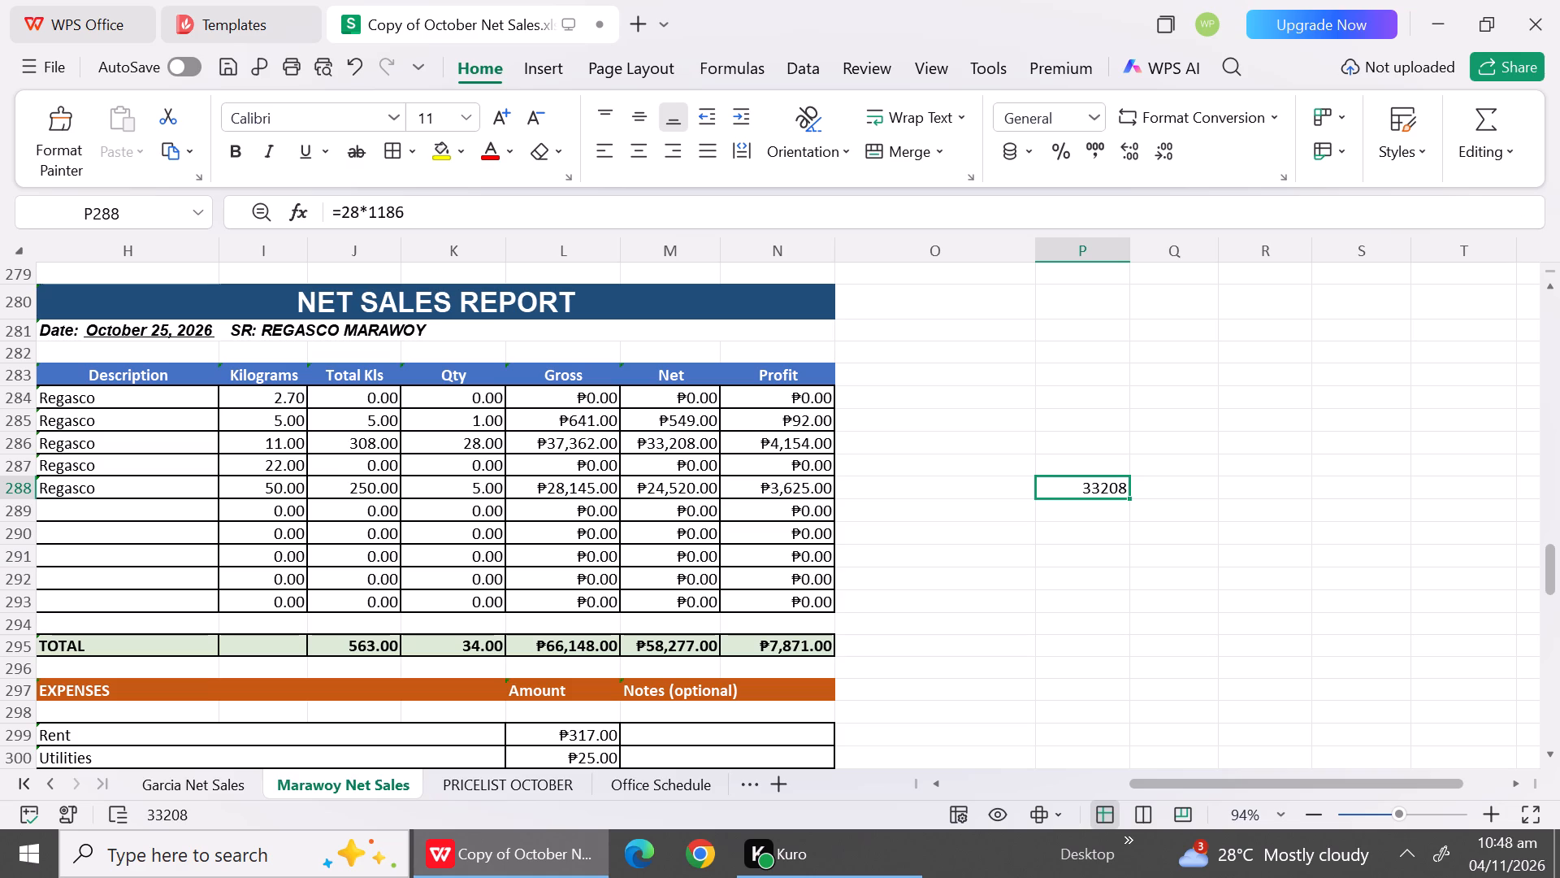
{"action": "key", "text": "BackSpace"}
{"action": "left_click", "coordinate": [1045, 695]}
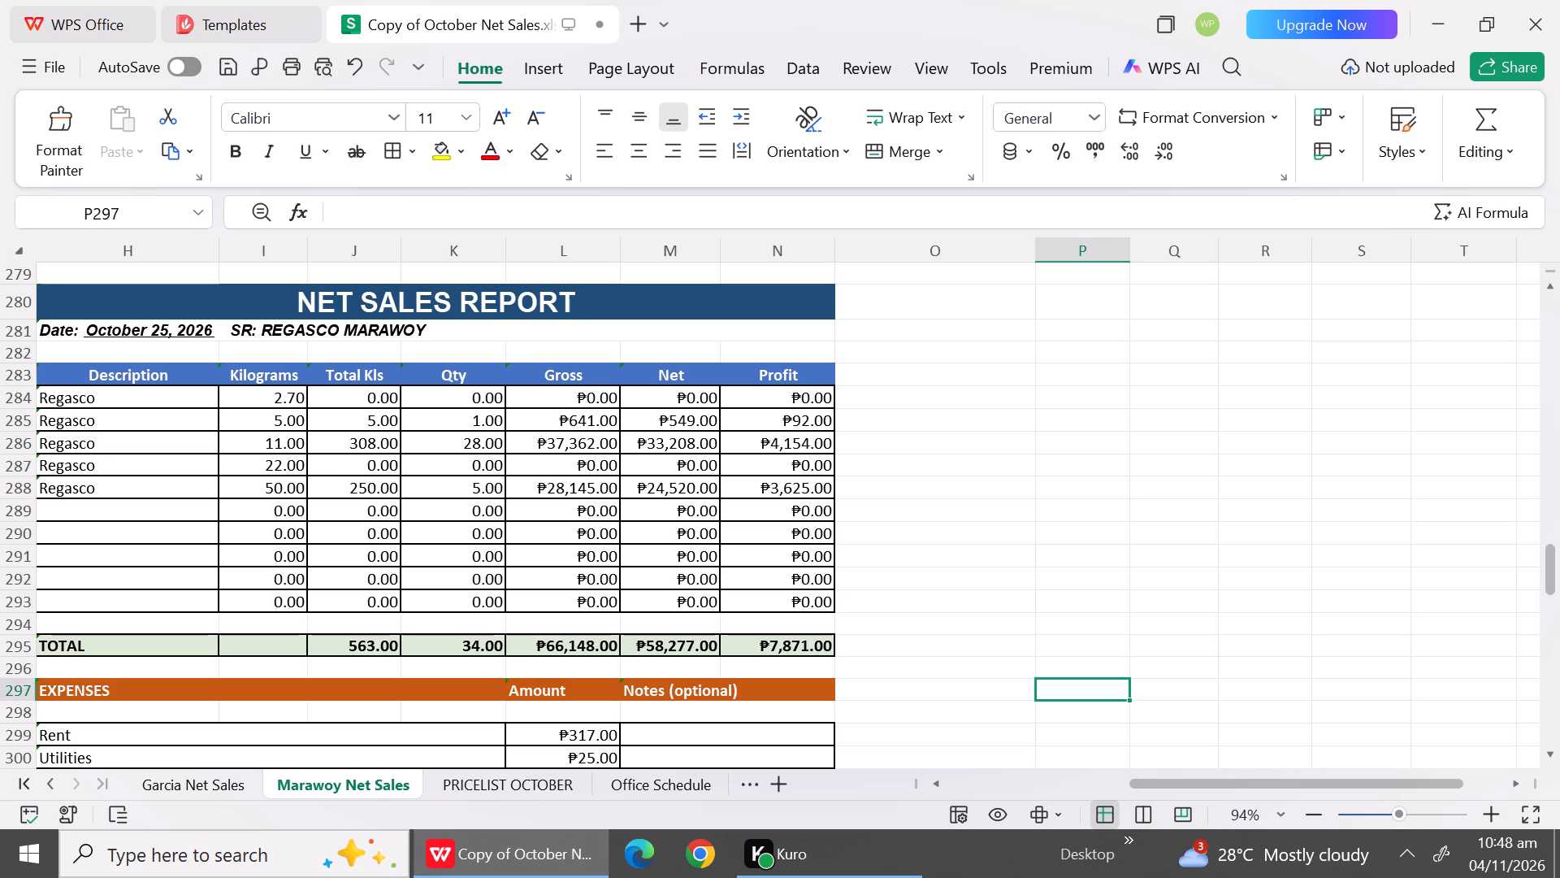
Set the 22 kg Regasco row's quantity to 1 and its gross to 2569.
{"action": "left_click", "coordinate": [583, 446]}
{"action": "left_click", "coordinate": [578, 476]}
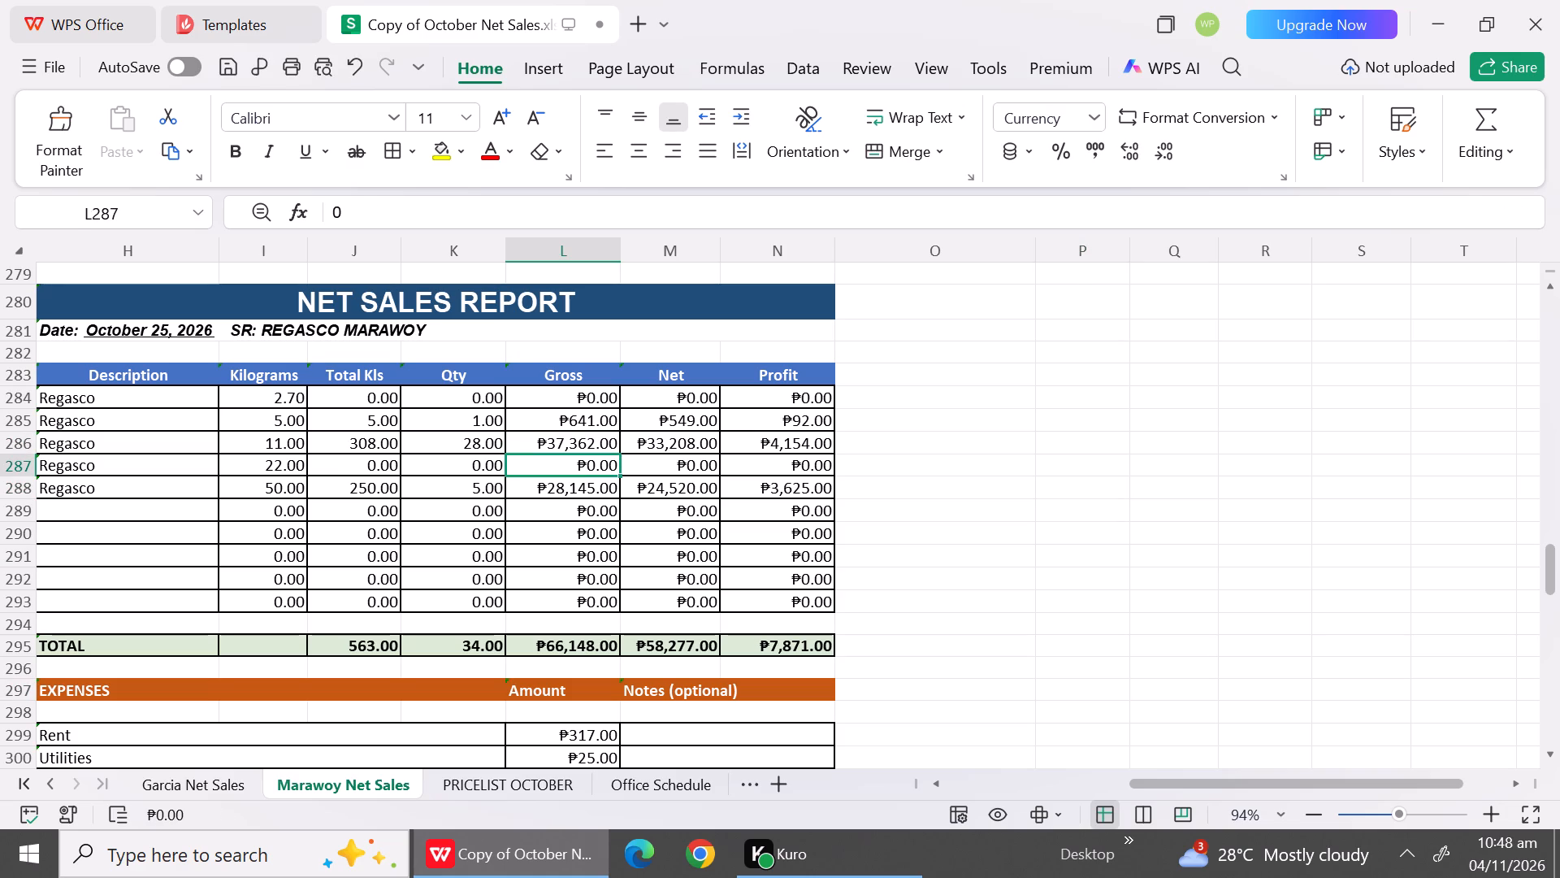
{"action": "key", "text": "1"}
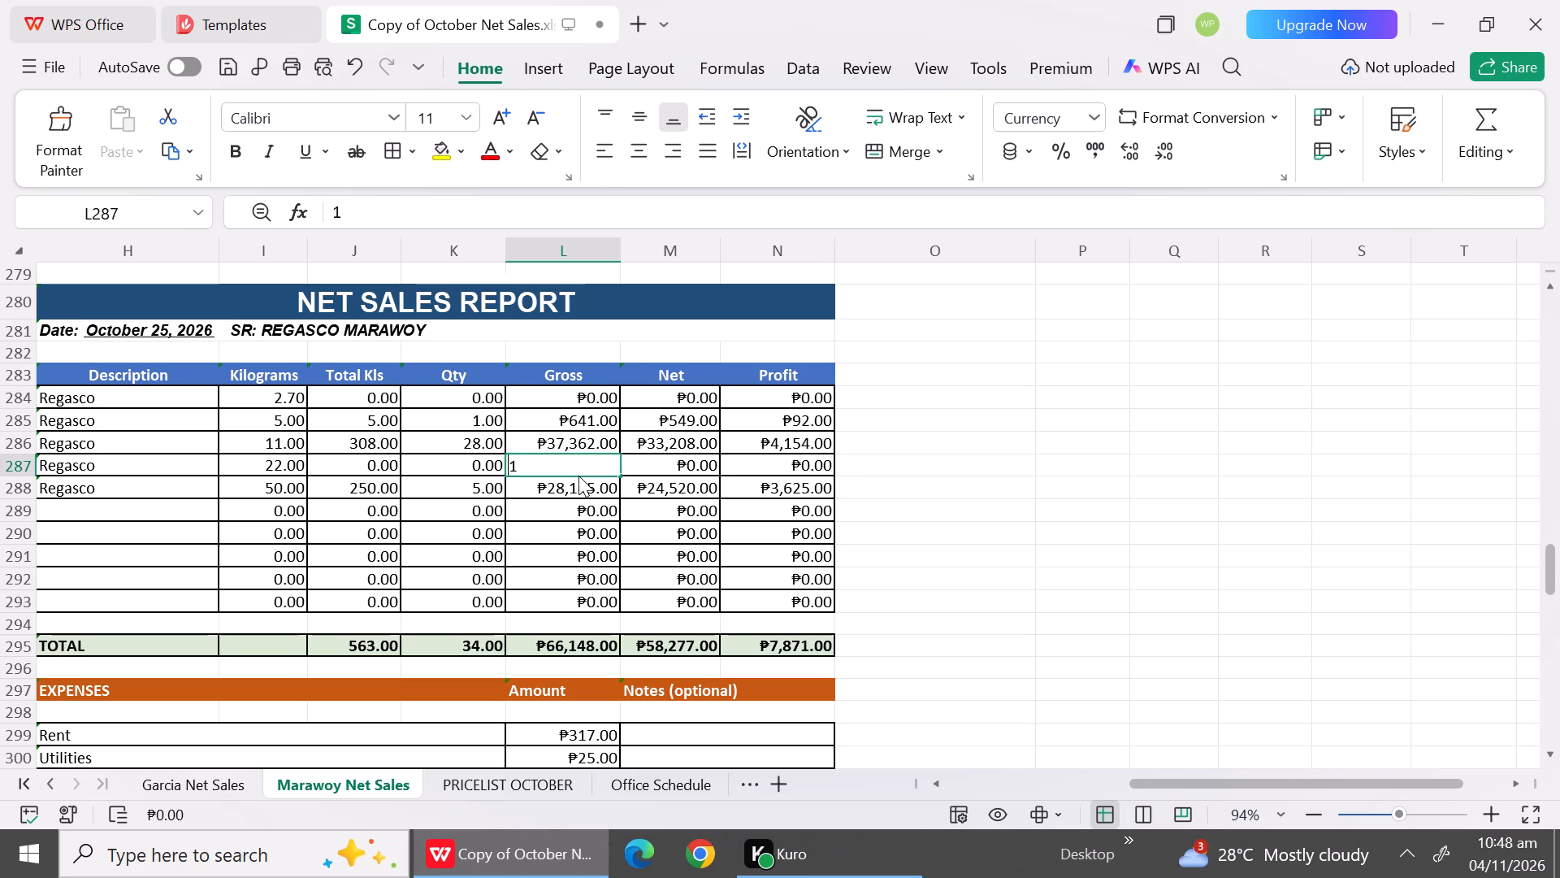
{"action": "left_click", "coordinate": [688, 465]}
{"action": "left_click", "coordinate": [492, 468]}
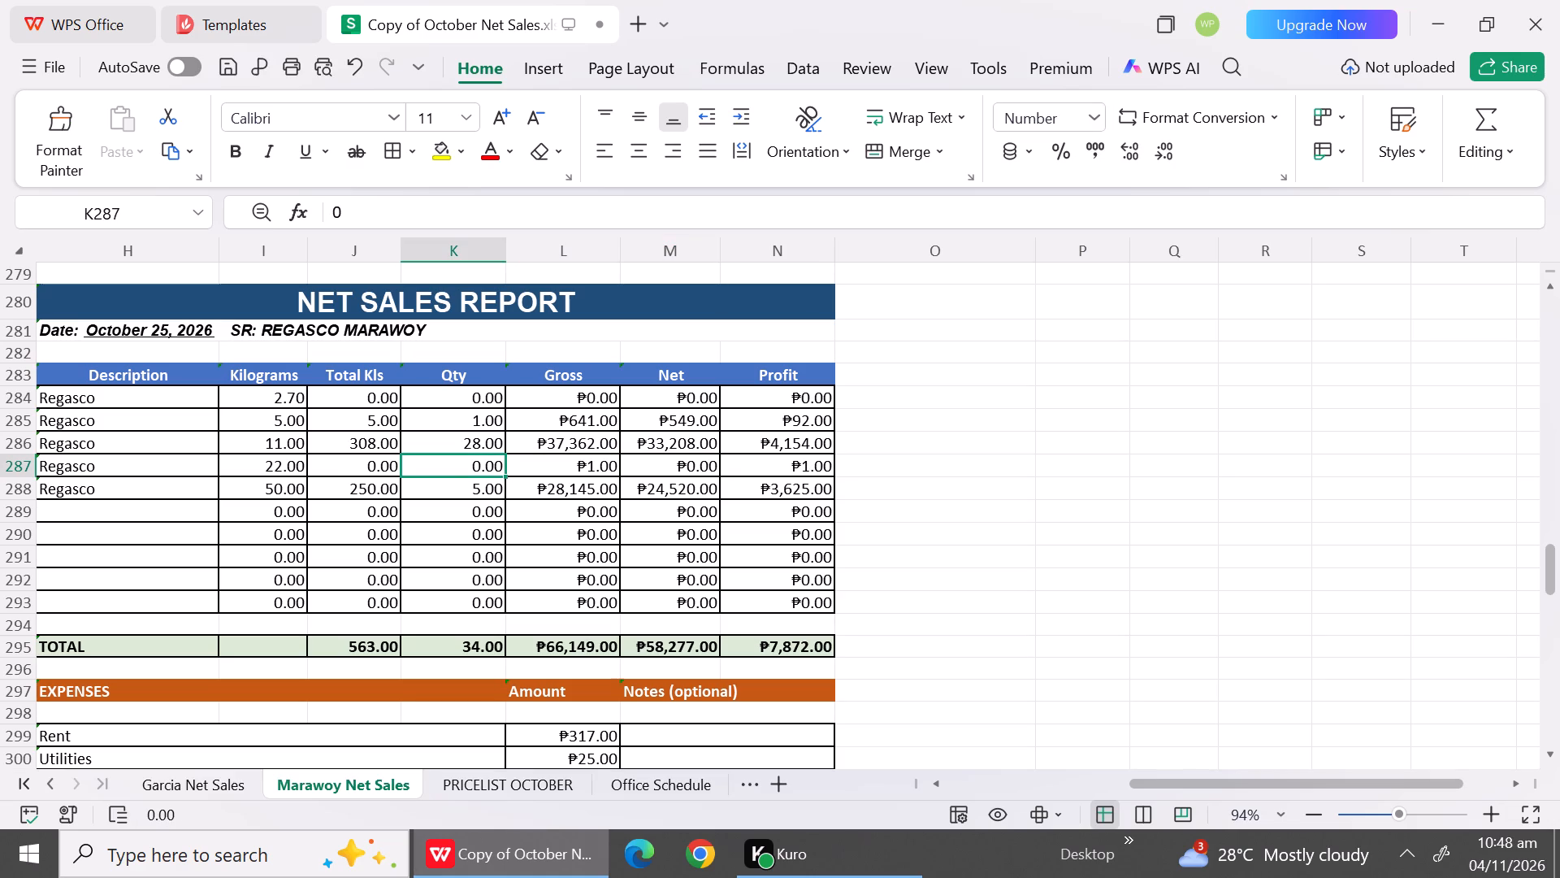
{"action": "key", "text": "1"}
{"action": "left_click", "coordinate": [622, 564]}
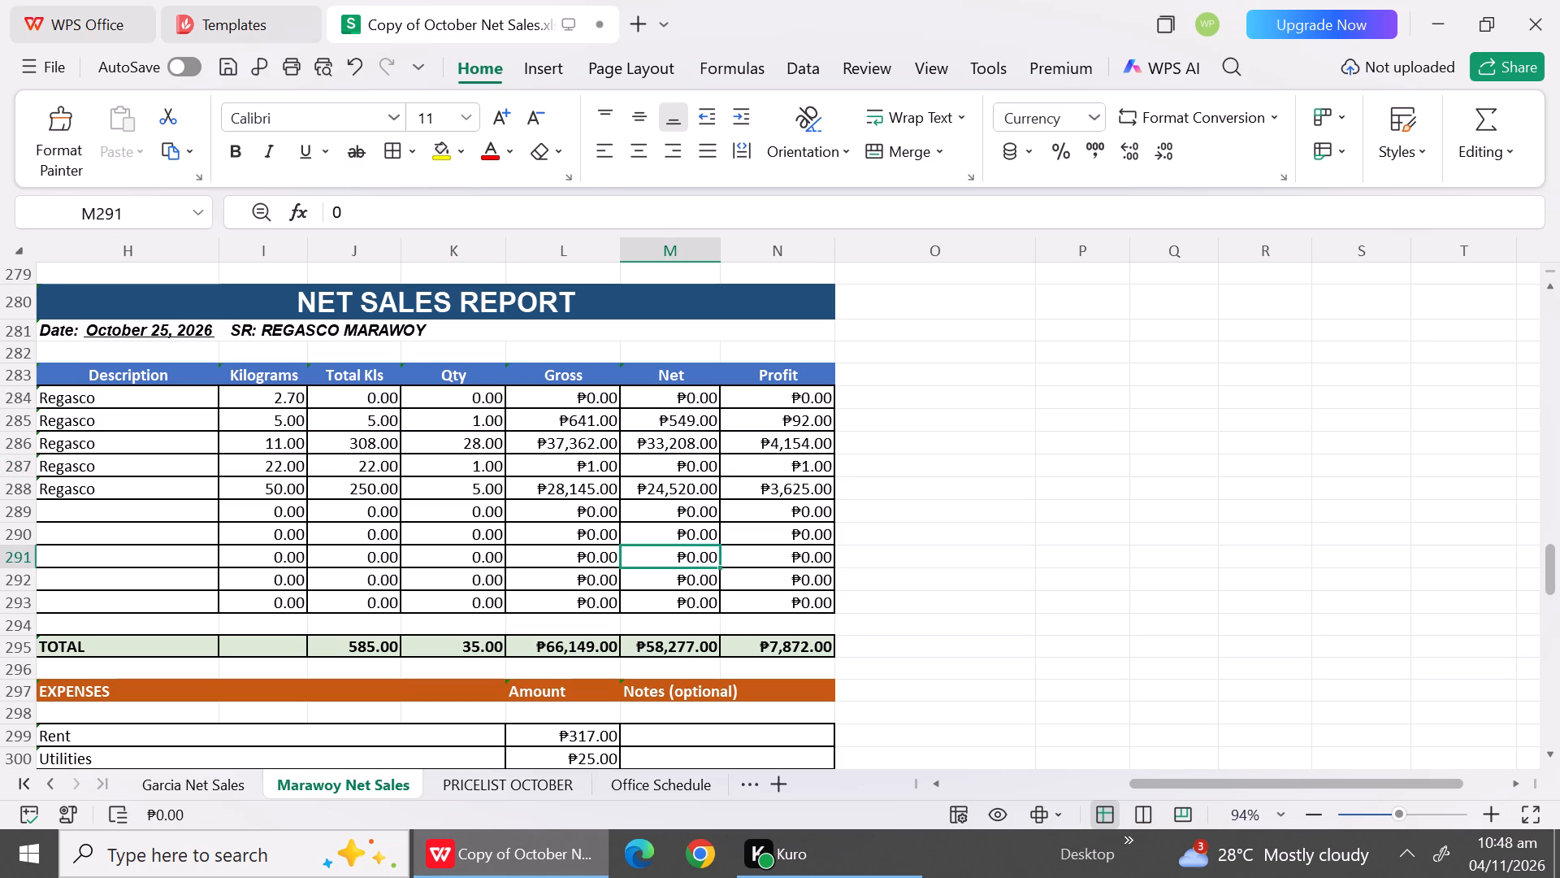
{"action": "left_click", "coordinate": [594, 452]}
{"action": "left_click", "coordinate": [593, 464]}
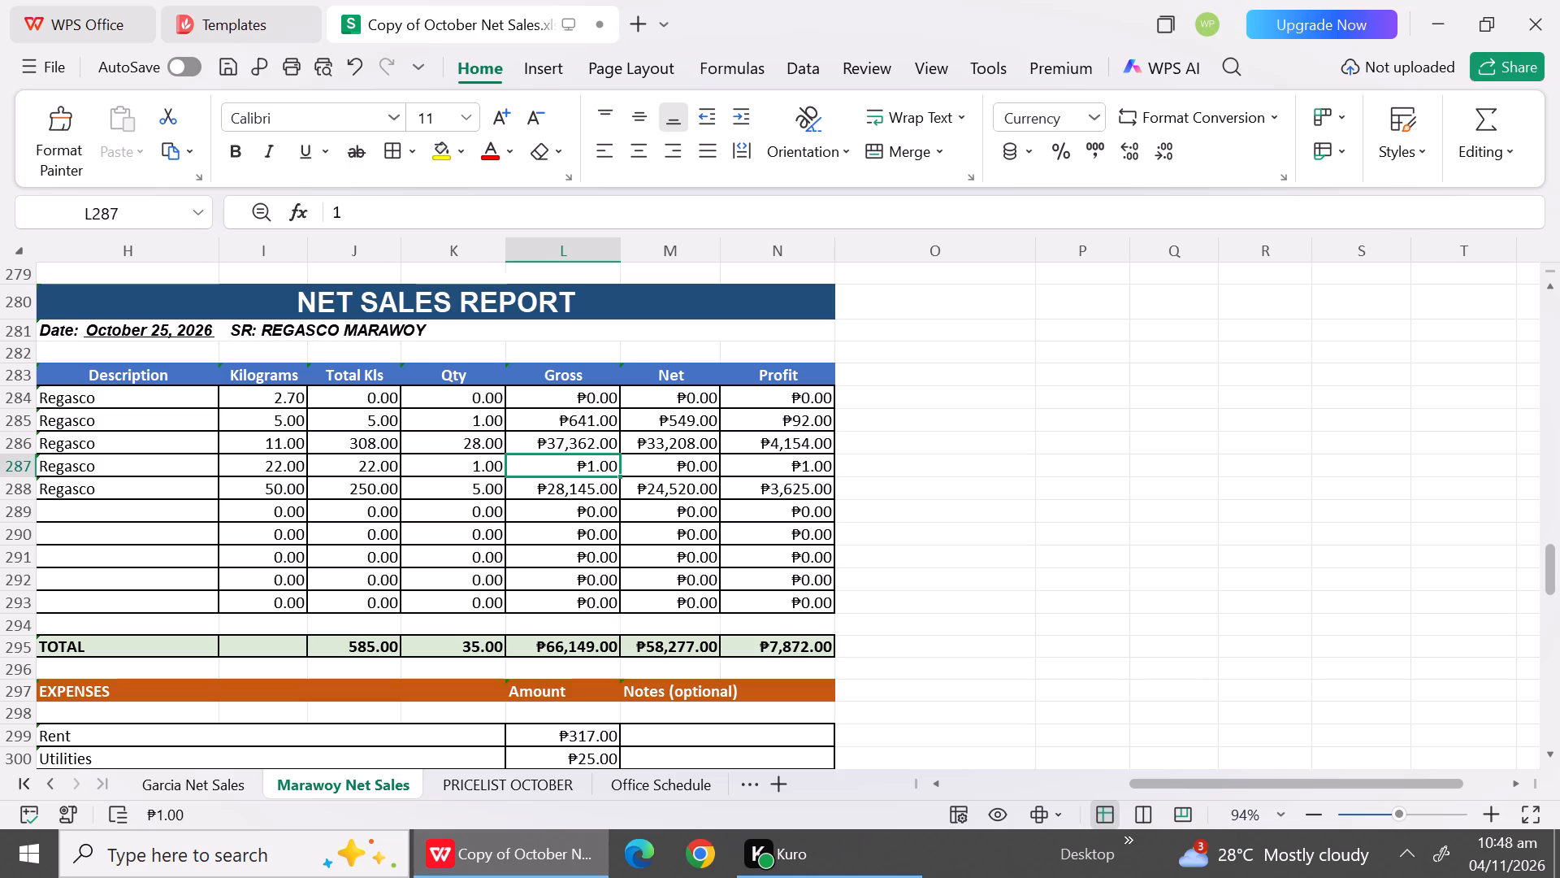
{"action": "type", "text": "2569"}
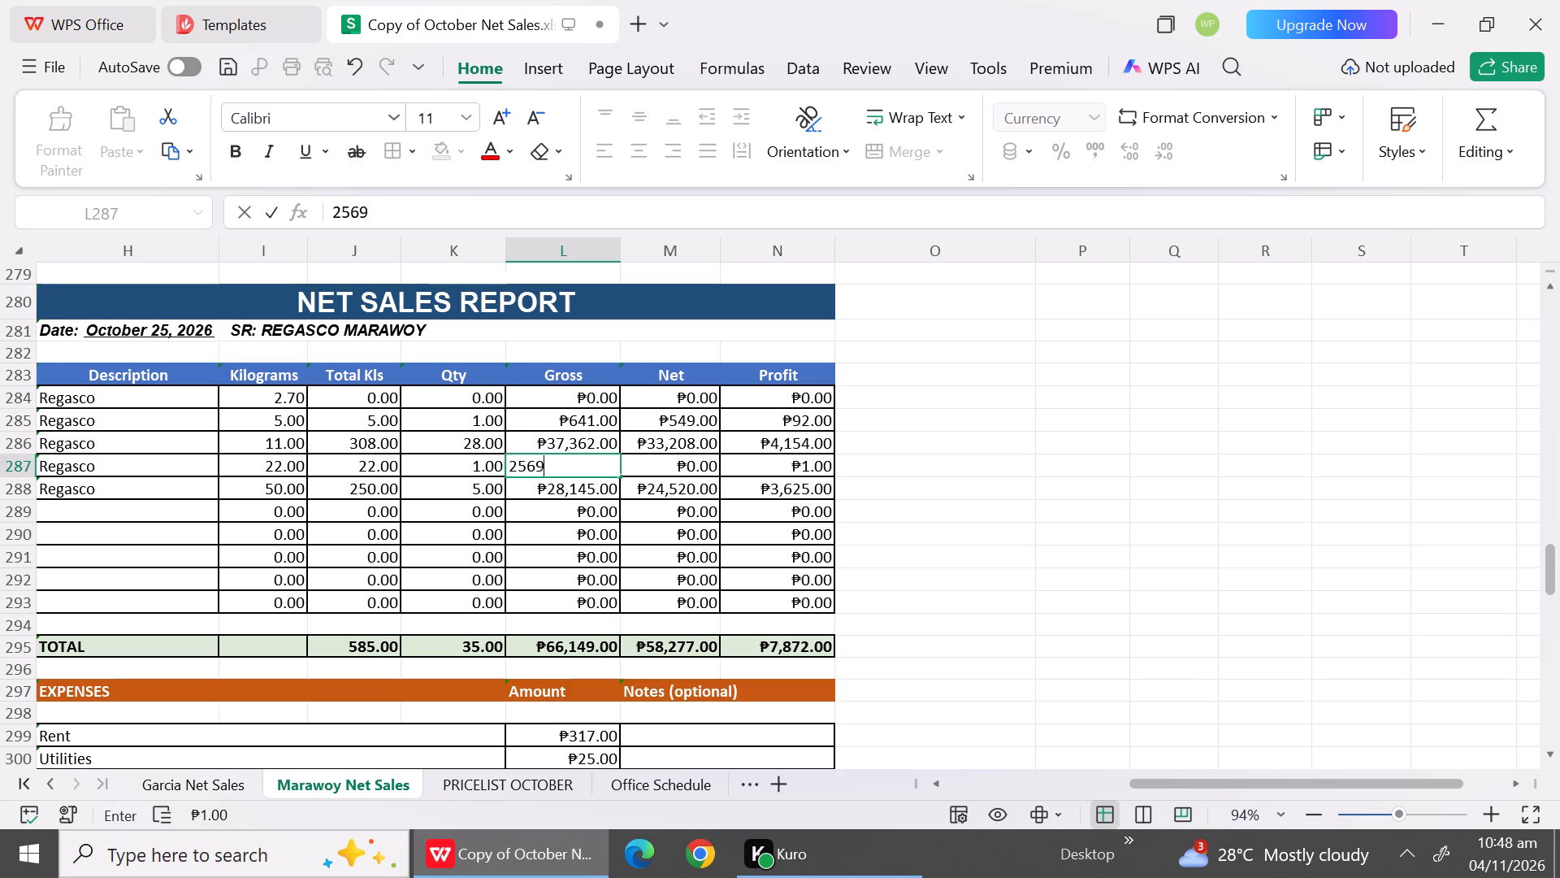
{"action": "left_click", "coordinate": [652, 541]}
Set the 22 kg Regasco row's net to 2250, checking the Regasco prices in the October price list.
{"action": "left_click", "coordinate": [681, 472]}
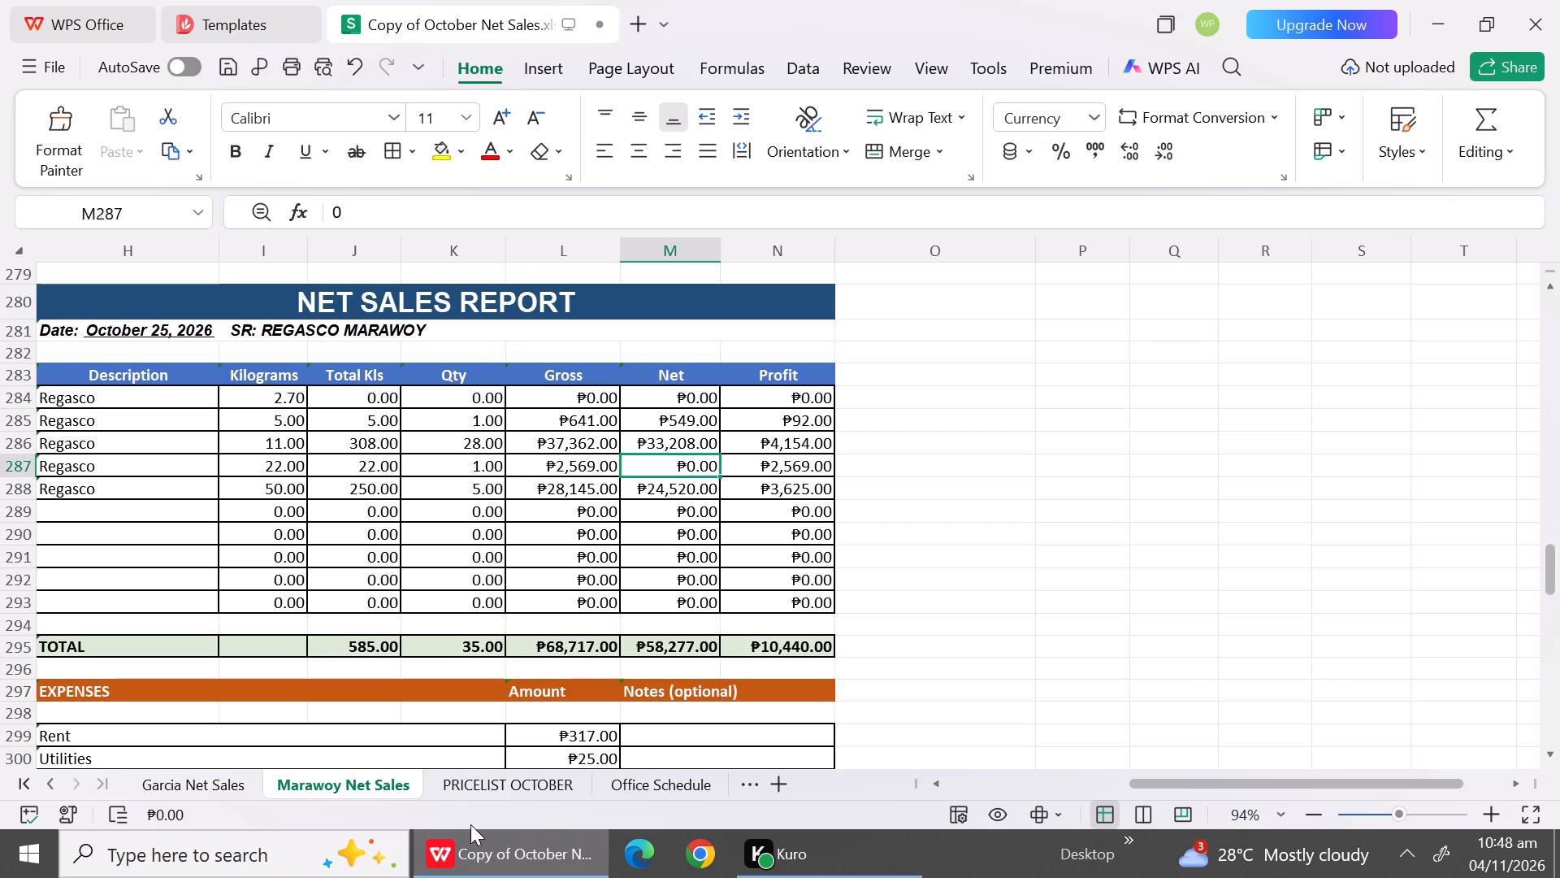
{"action": "left_click", "coordinate": [478, 778]}
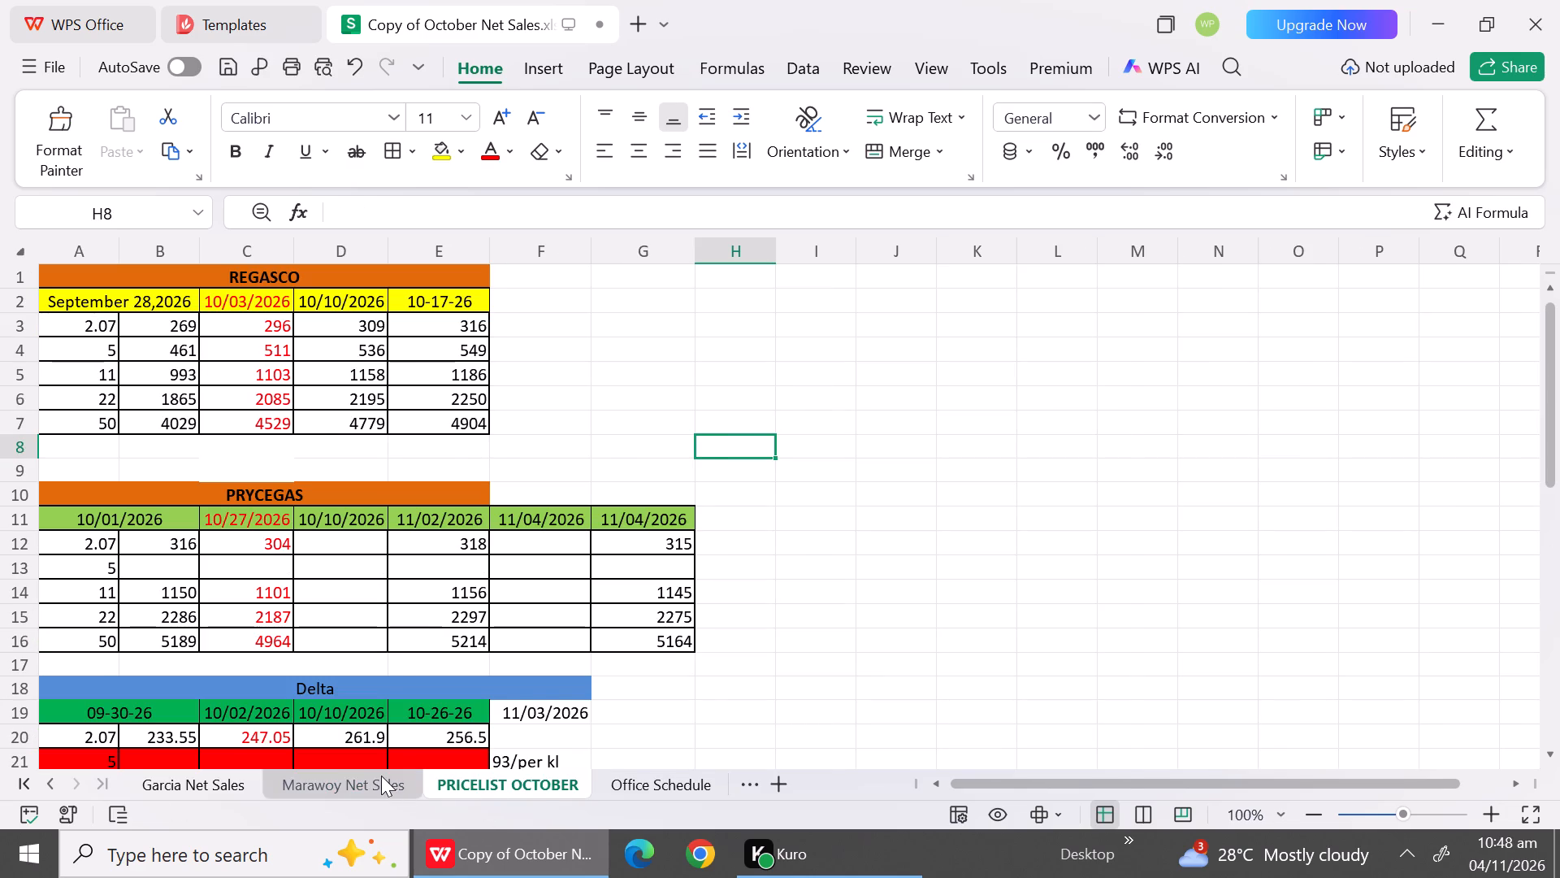
{"action": "left_click", "coordinate": [381, 776]}
{"action": "type", "text": "2250"}
{"action": "left_click", "coordinate": [1032, 546]}
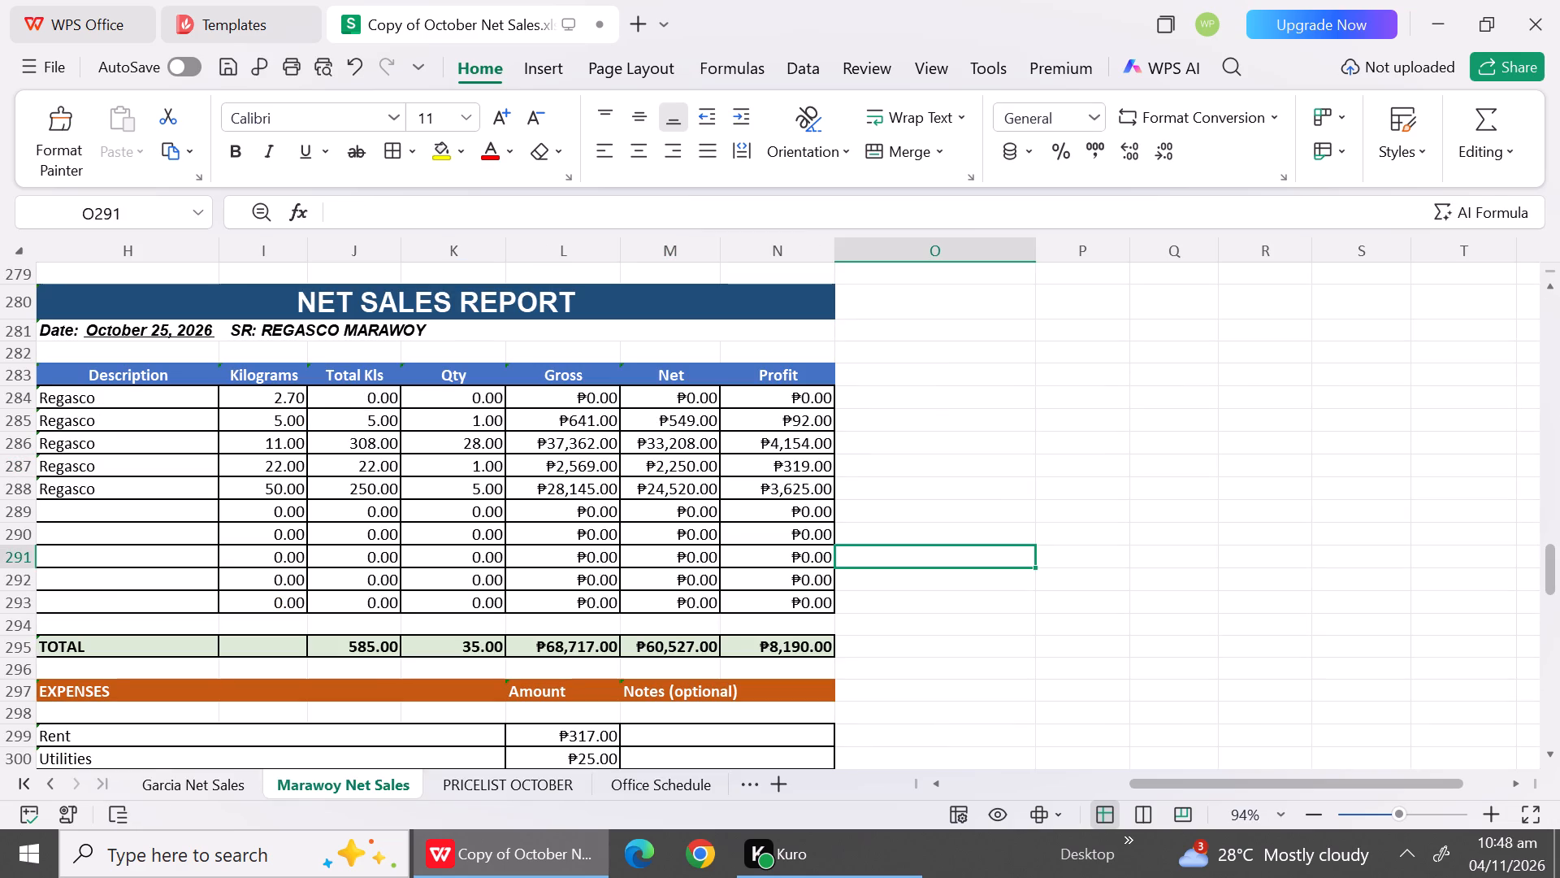
Reset the 50 kg Regasco row's gross, net and quantity to 0 in the October 25 report.
{"action": "left_click", "coordinate": [557, 493]}
{"action": "key", "text": "0"}
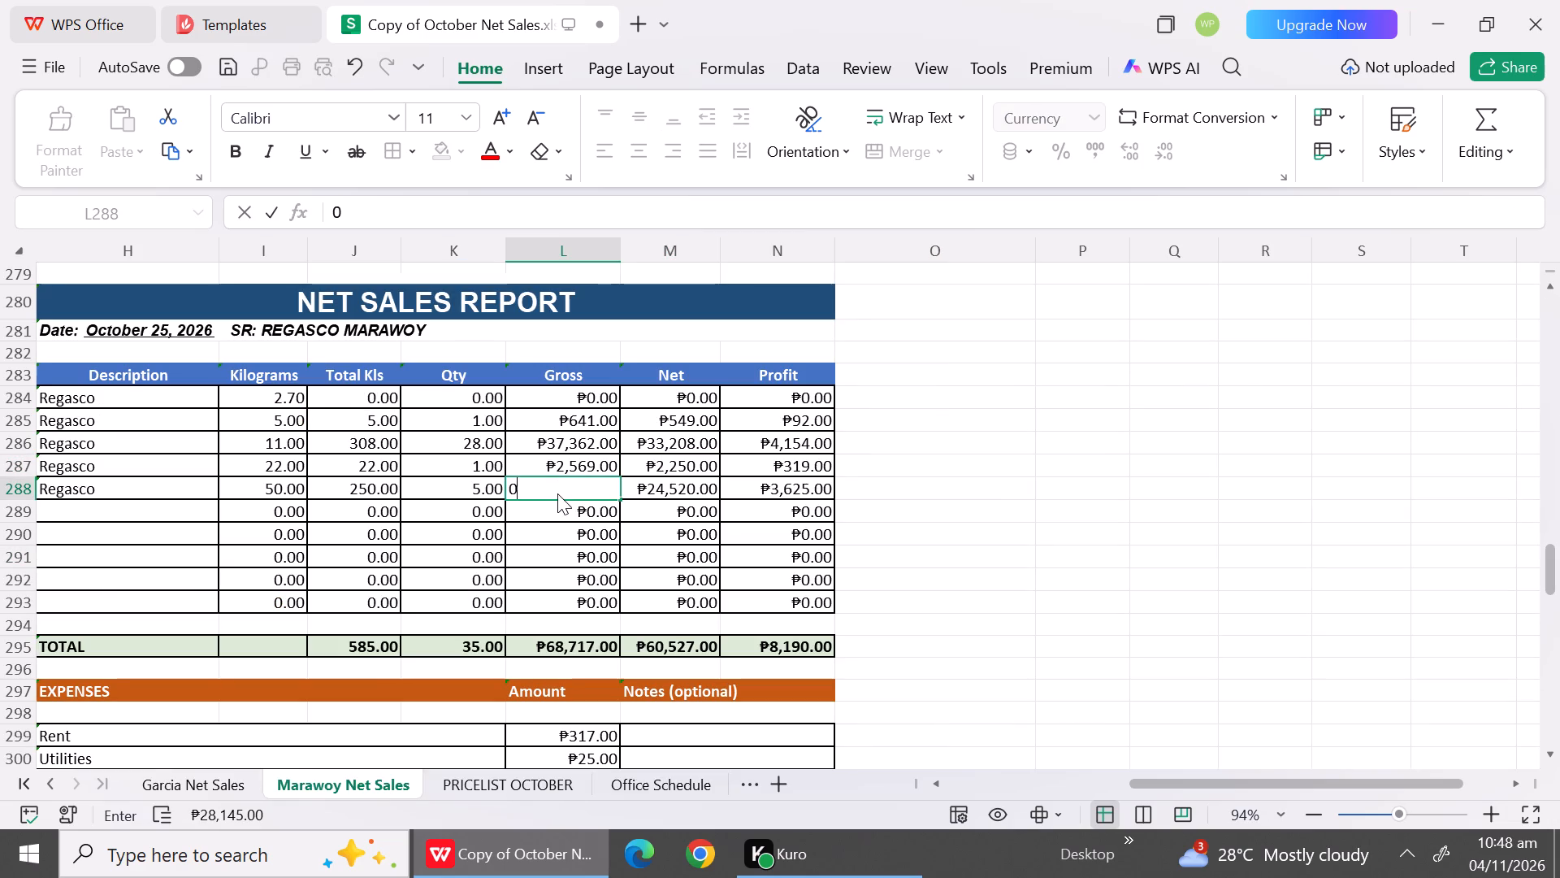
{"action": "left_click", "coordinate": [645, 497]}
{"action": "key", "text": "0"}
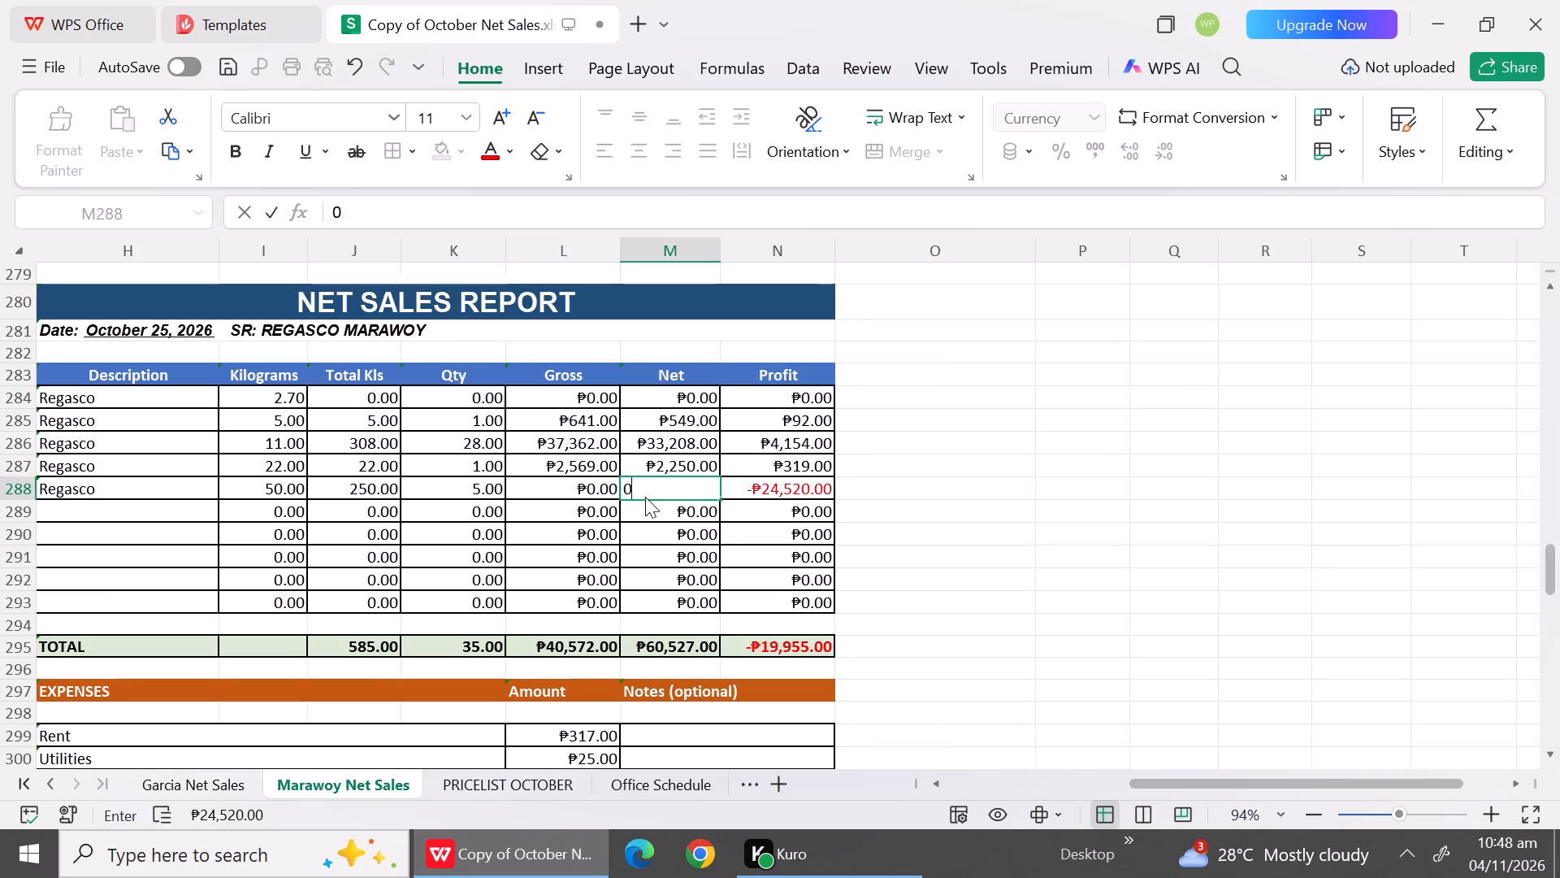
{"action": "left_click", "coordinate": [939, 585]}
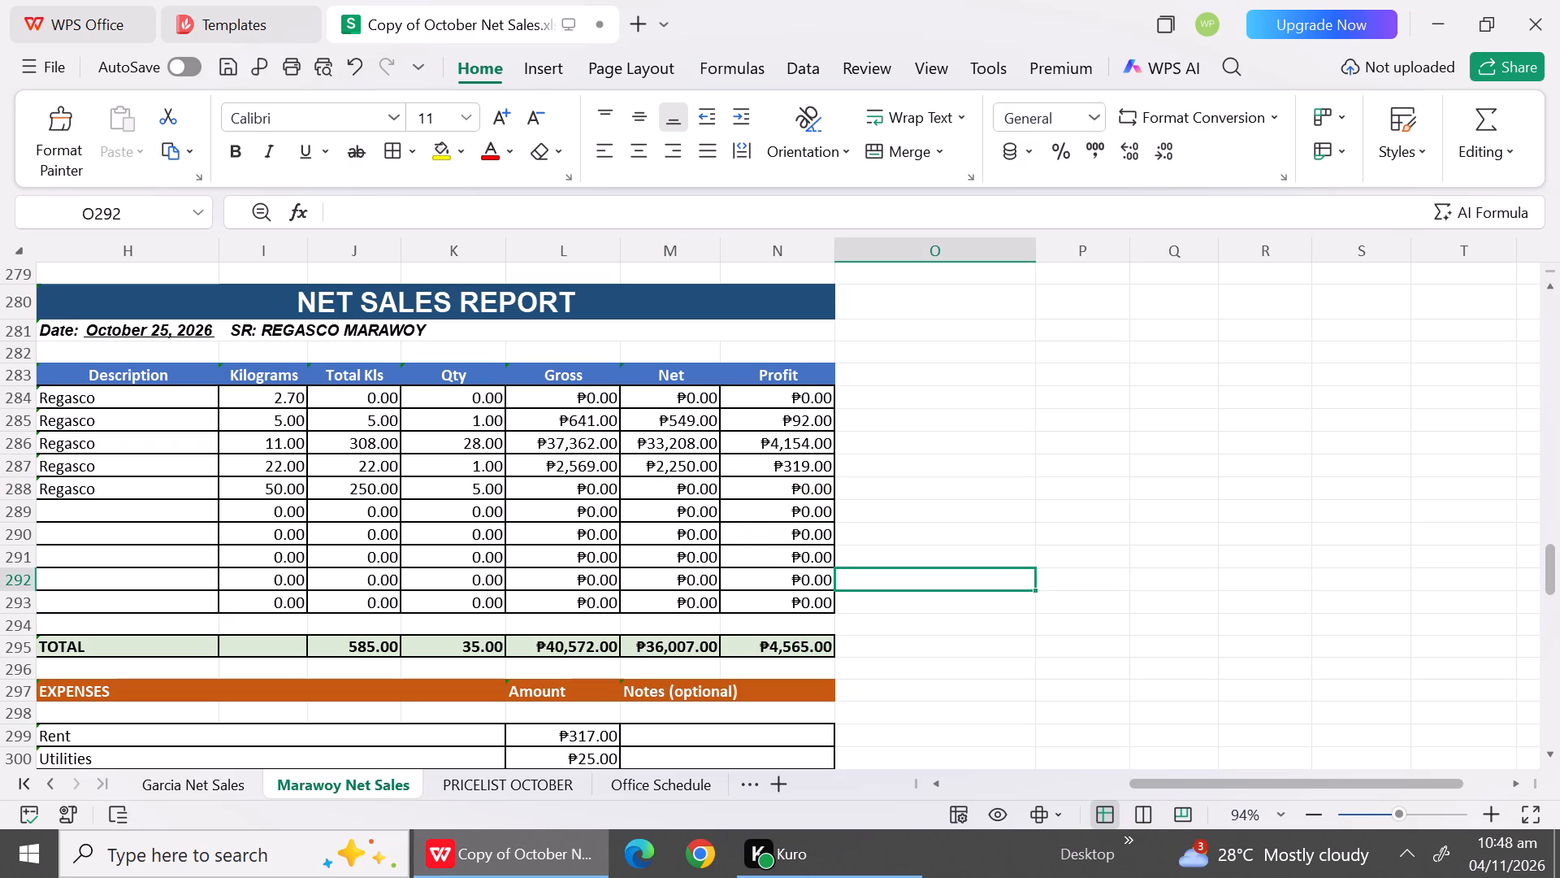
{"action": "left_click", "coordinate": [457, 493]}
{"action": "key", "text": "0"}
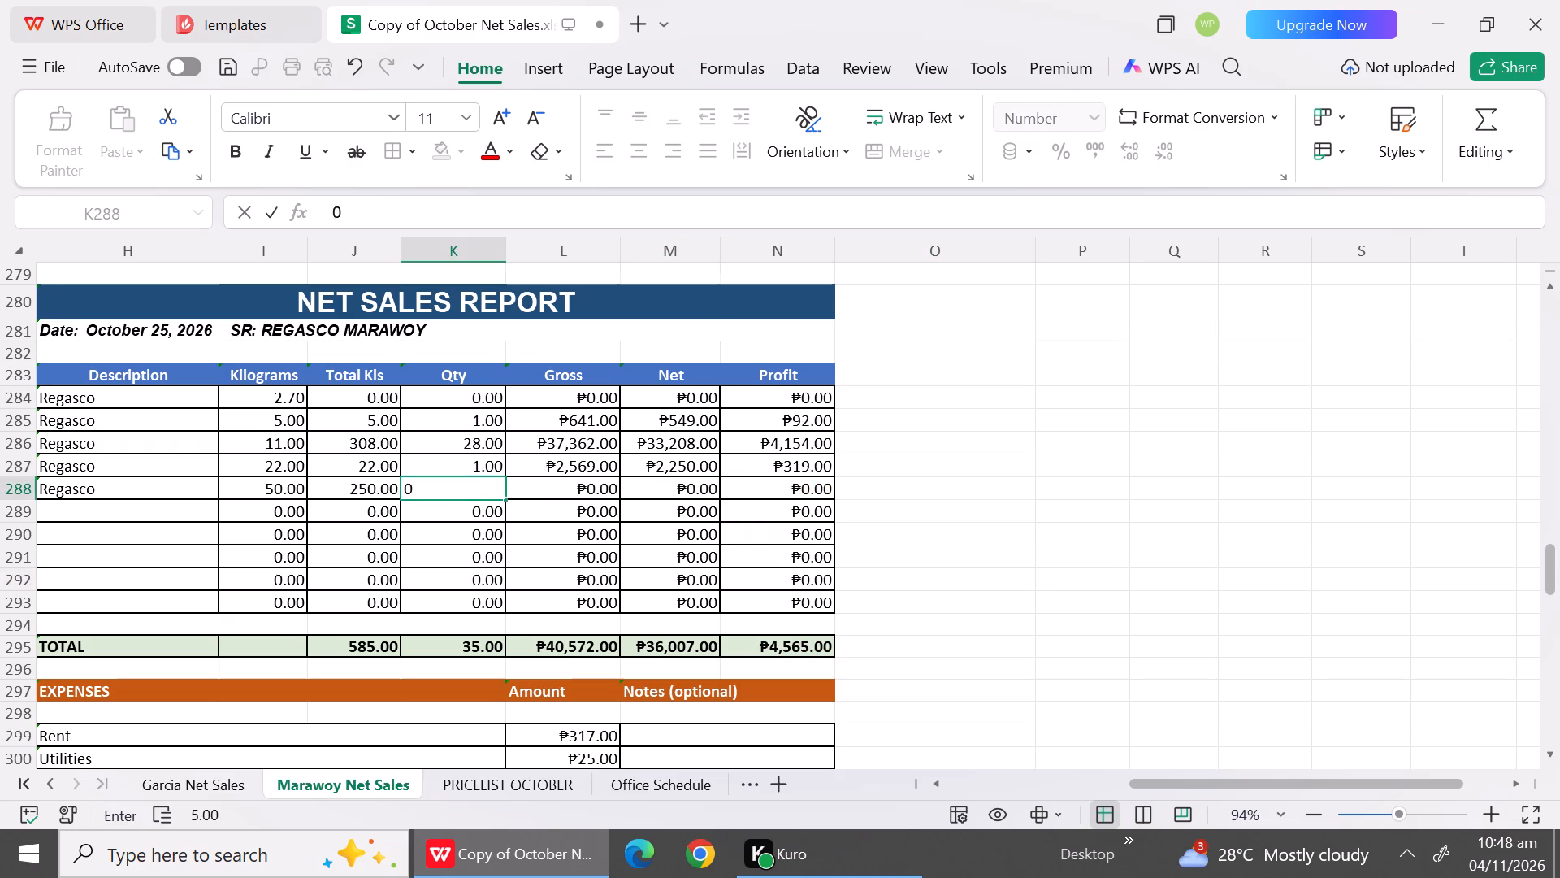
{"action": "left_click", "coordinate": [1182, 562]}
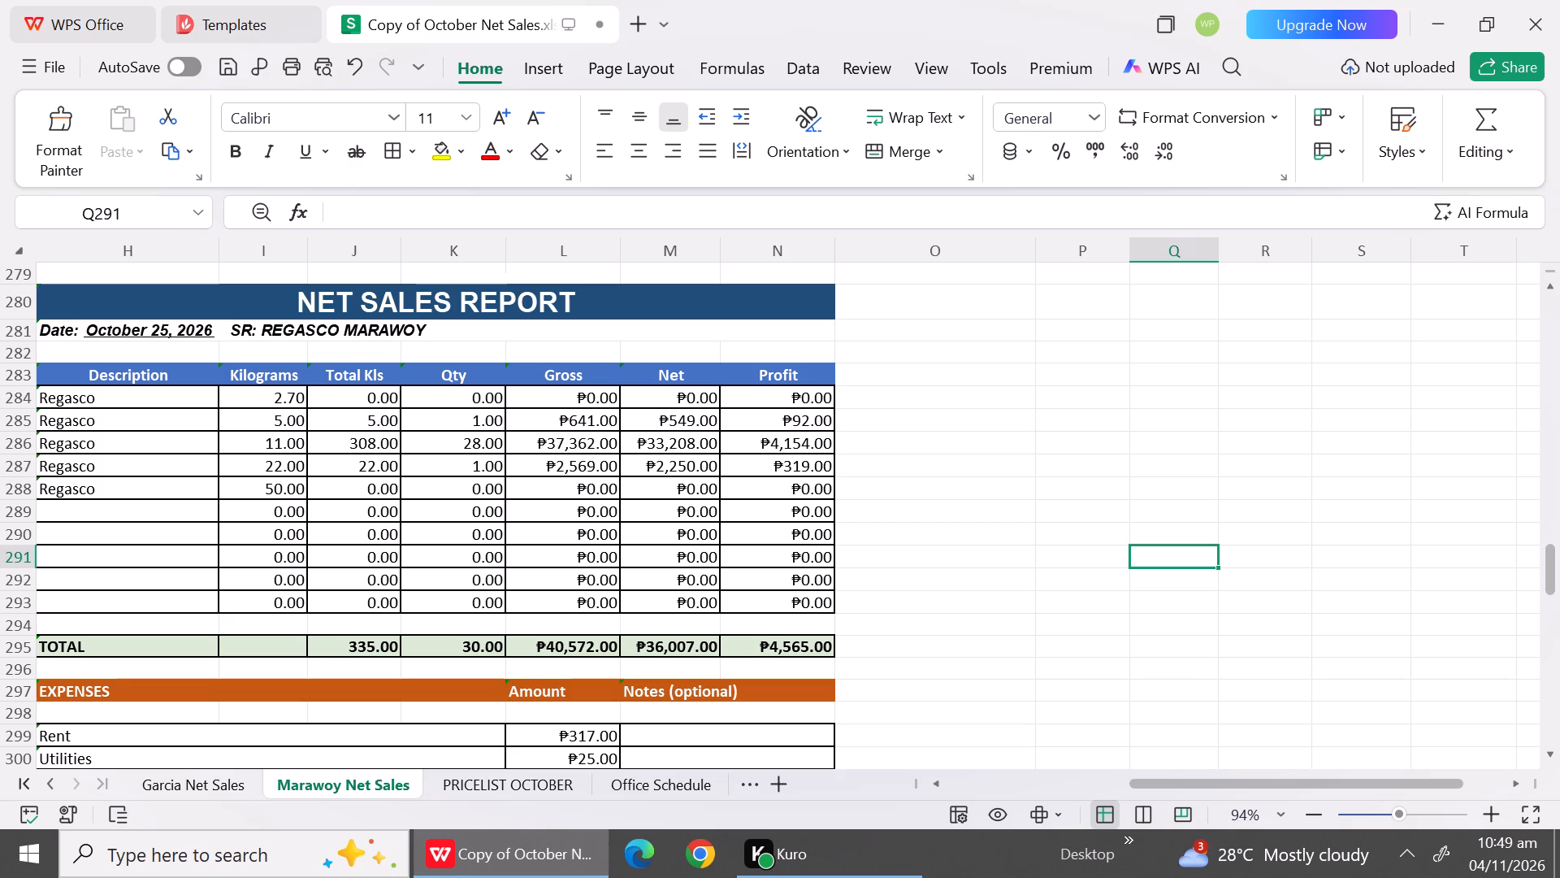
Add a Sold Cylinder row below the 50 kg Regasco row with 11 kilograms and quantity 1, checking the Regasco quantities' sum.
{"action": "left_click", "coordinate": [91, 512]}
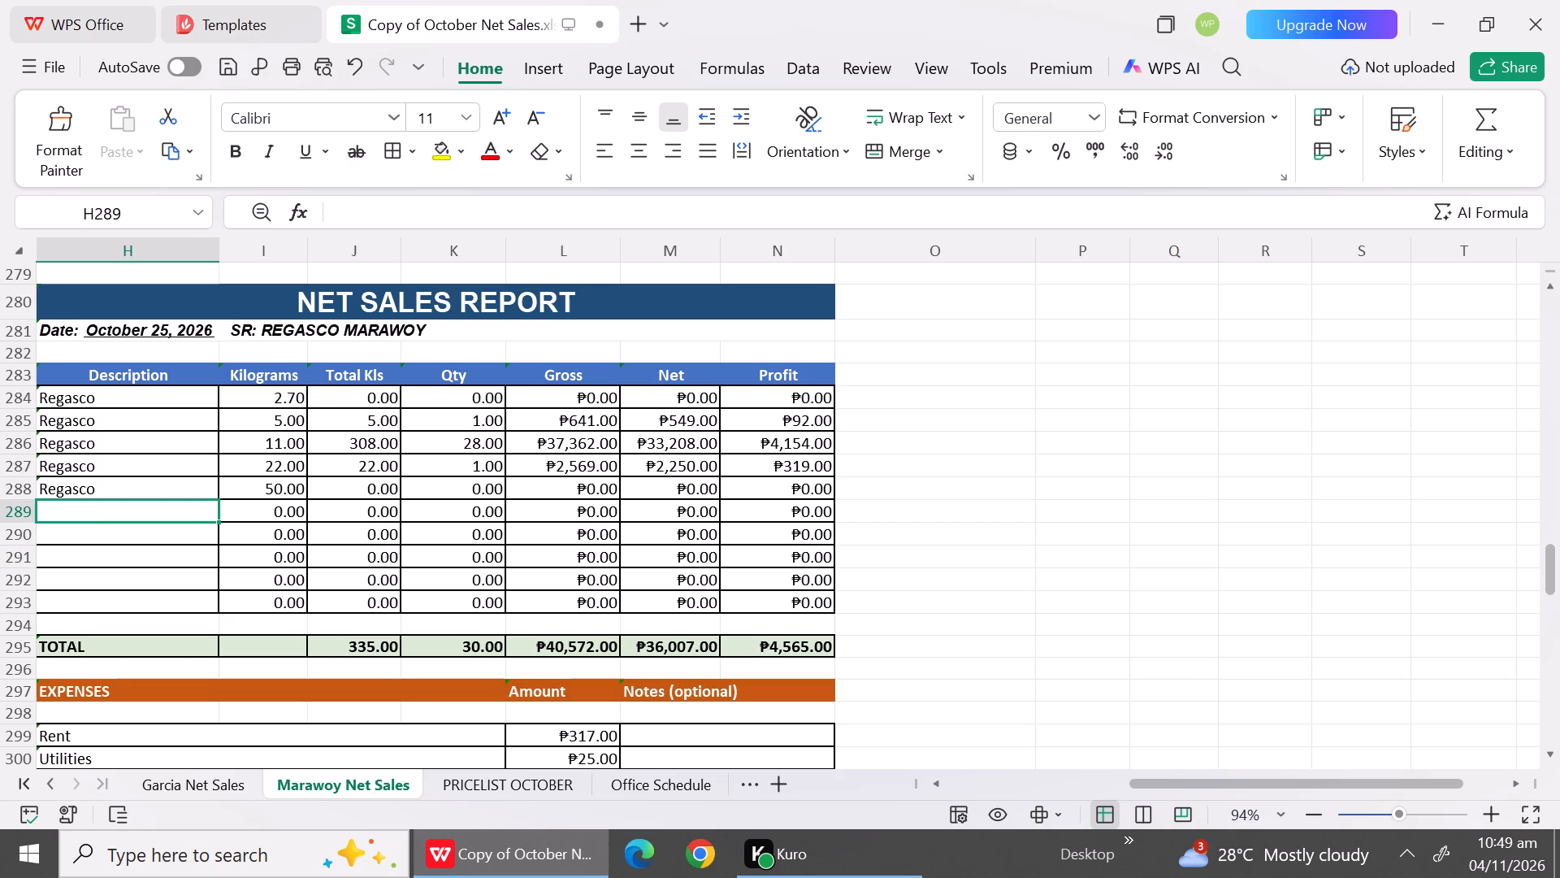
{"action": "type", "text": "Sol"}
{"action": "type", "text": "d Cylinder"}
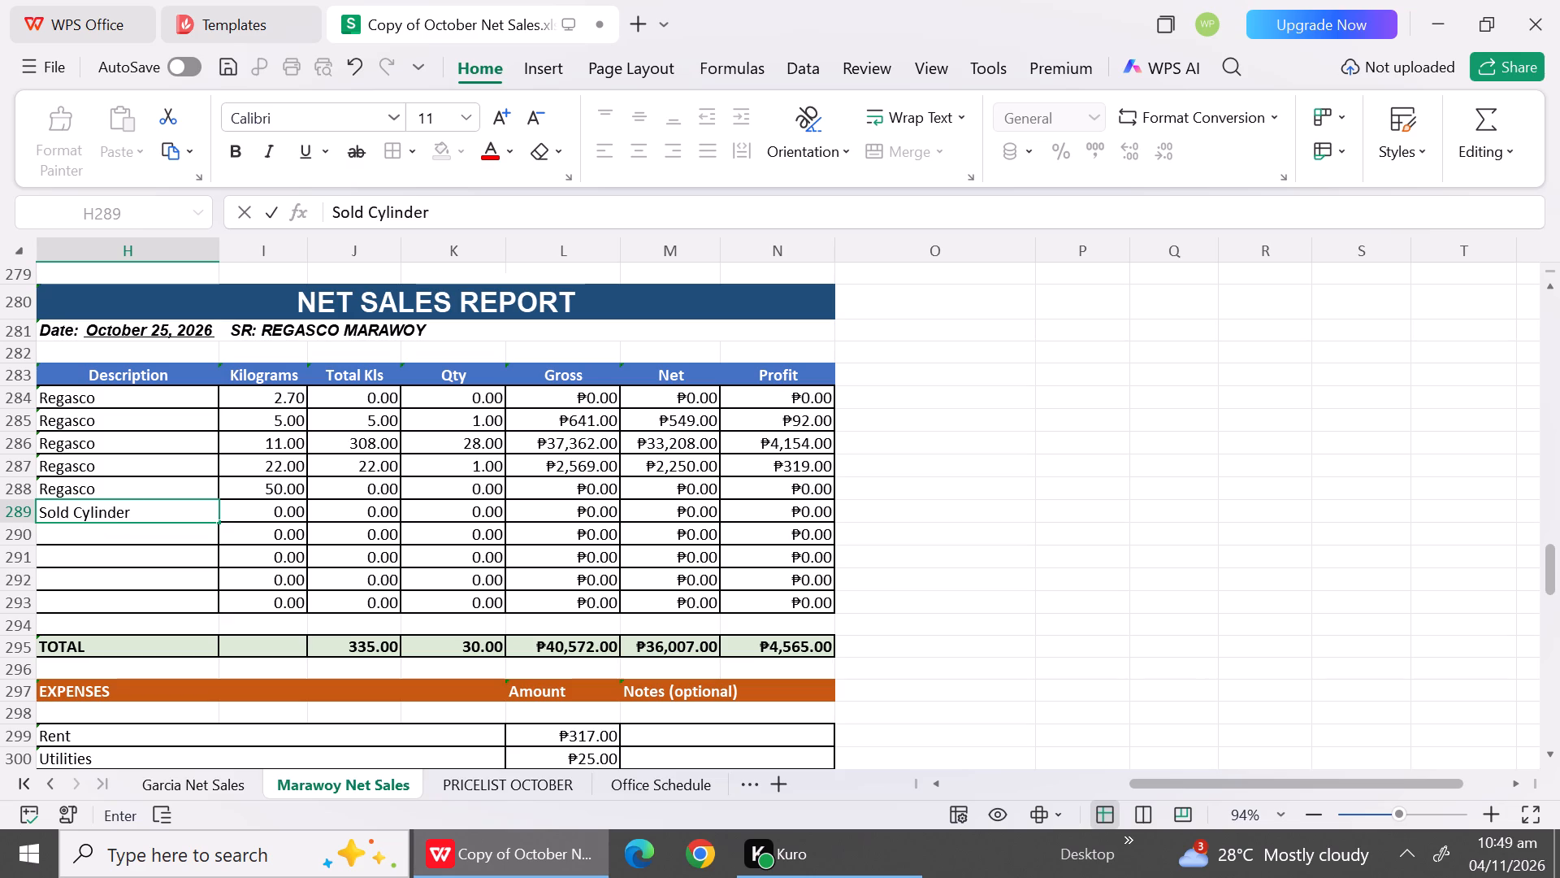
{"action": "left_click", "coordinate": [281, 516]}
{"action": "type", "text": "11"}
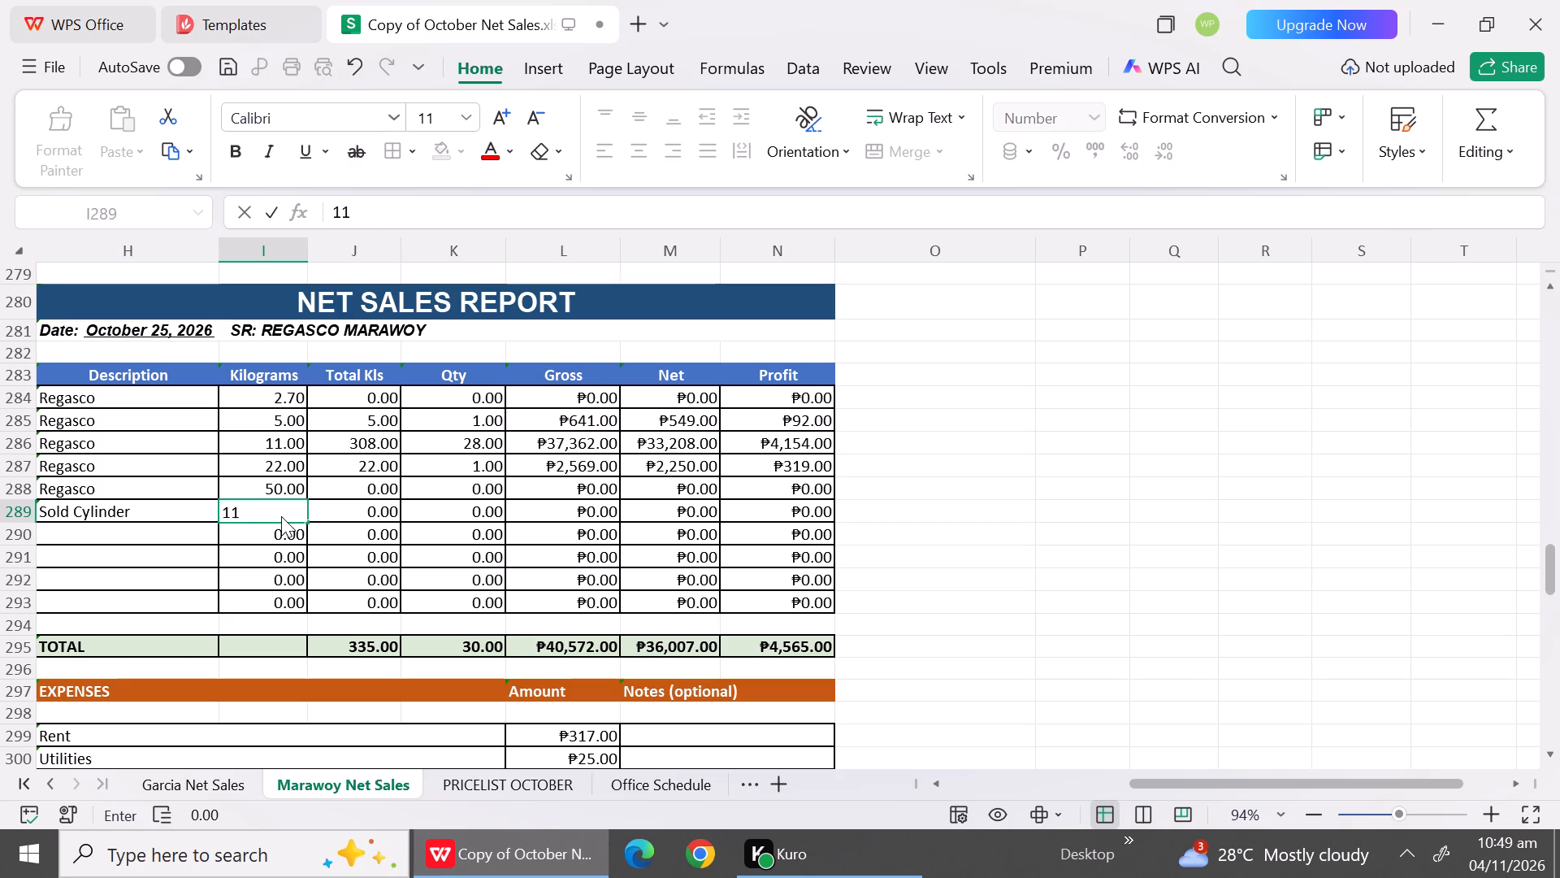
{"action": "left_click", "coordinate": [495, 530]}
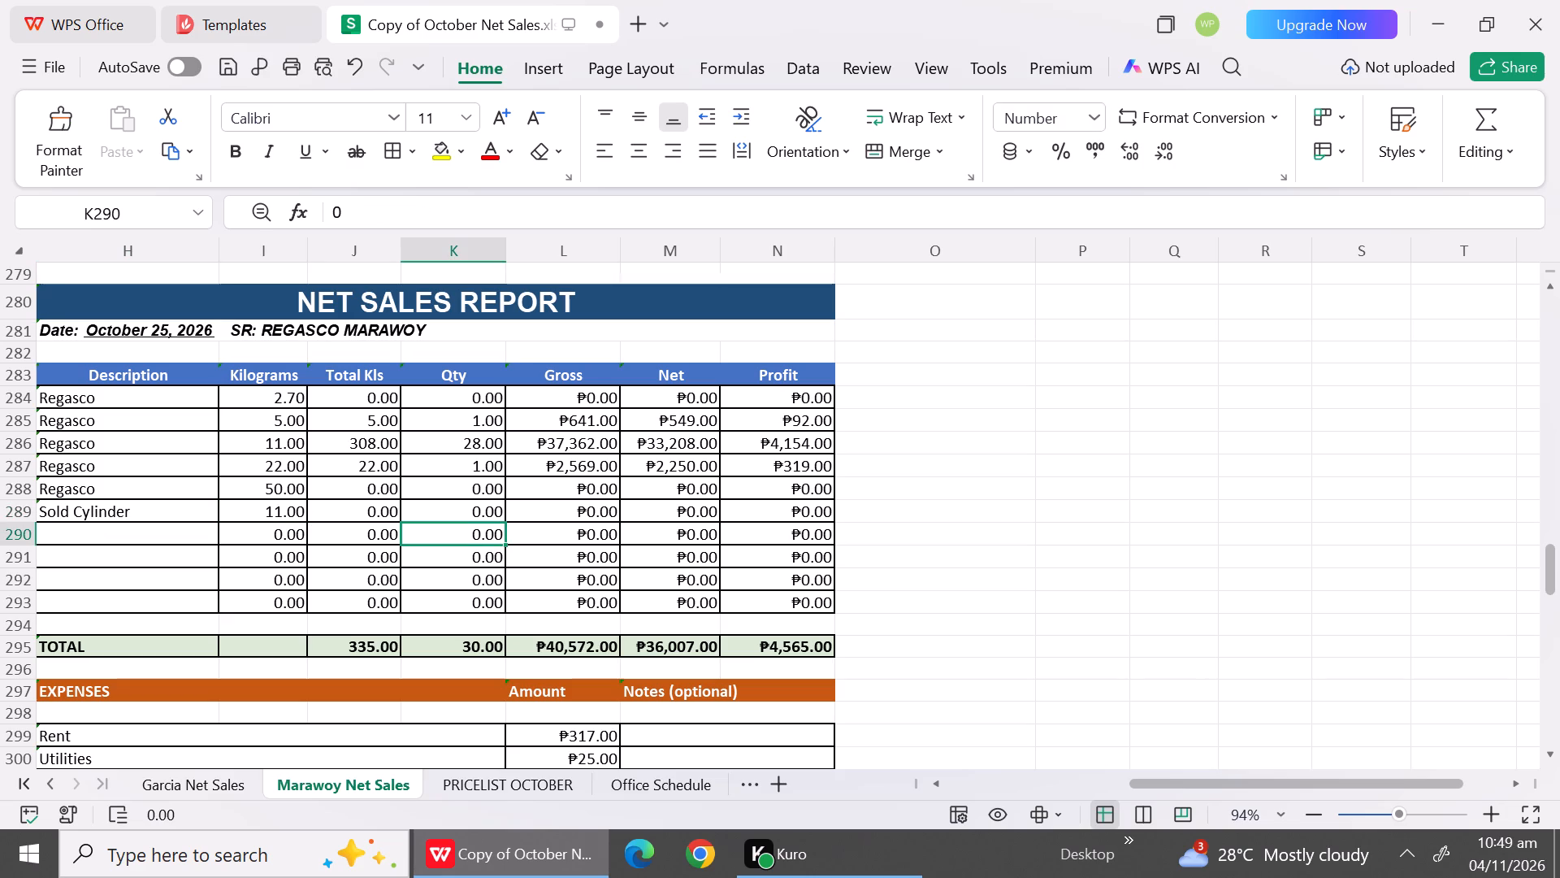
{"action": "left_click", "coordinate": [496, 512]}
{"action": "key", "text": "1"}
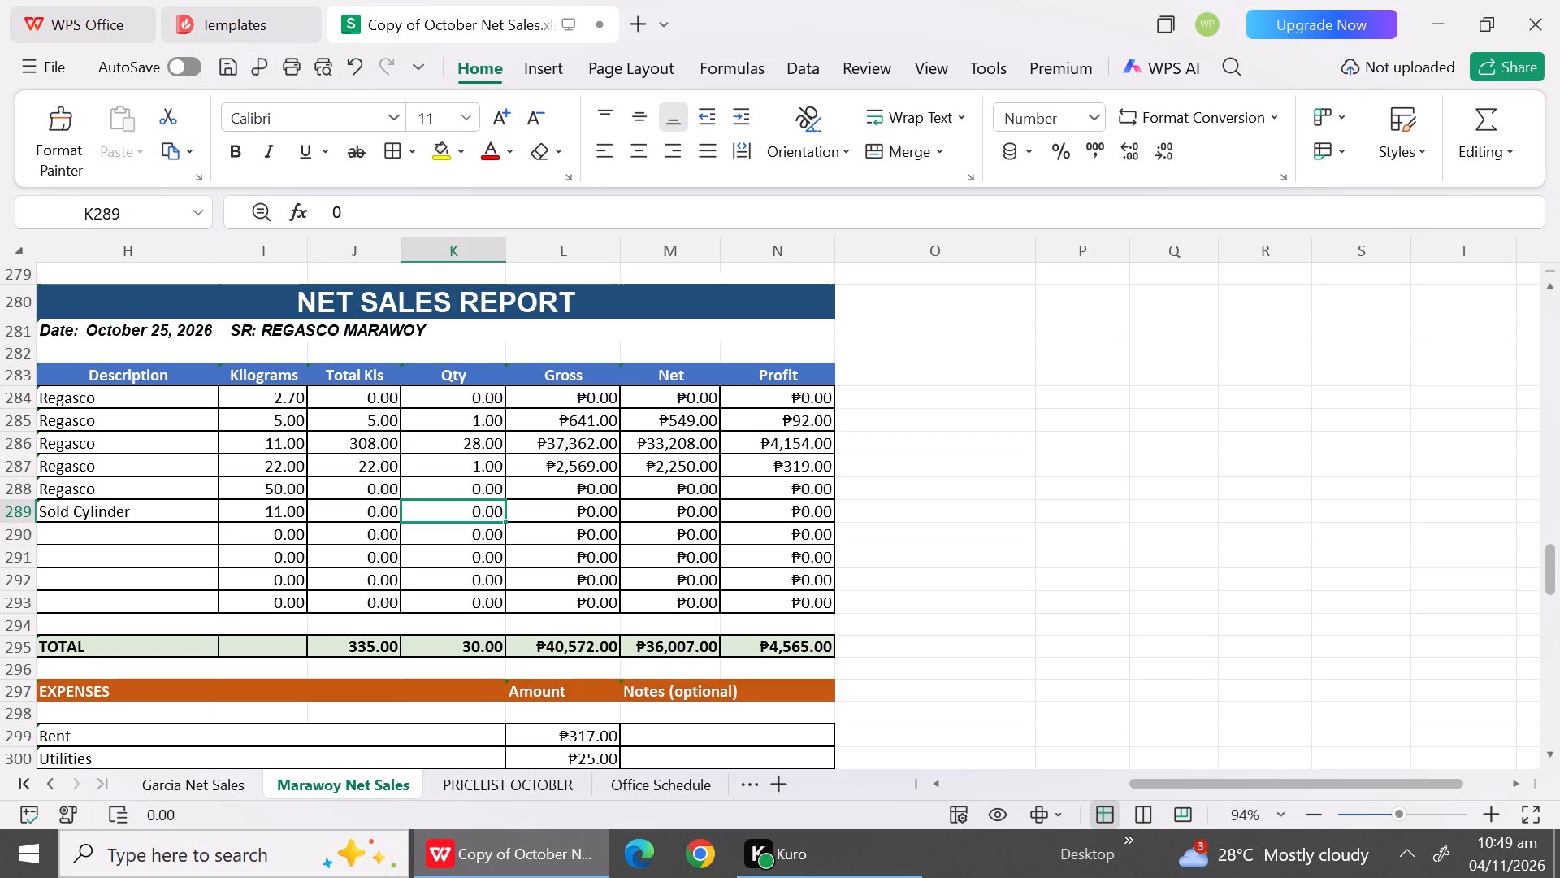
{"action": "key", "text": "1"}
{"action": "left_click", "coordinate": [683, 574]}
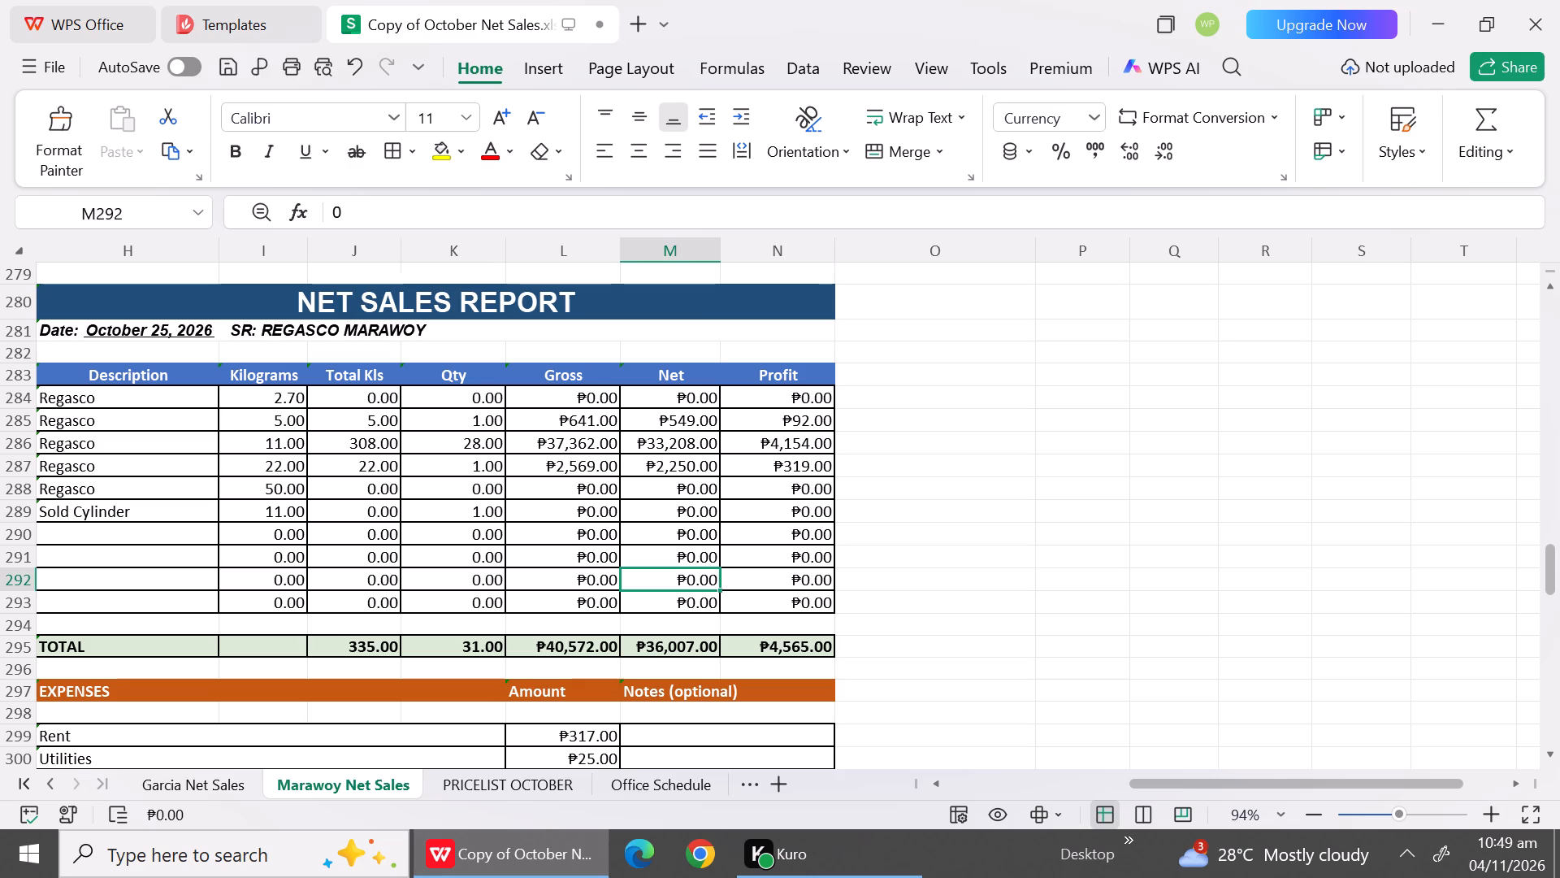
{"action": "left_click_drag", "start_coordinate": [495, 423], "coordinate": [492, 474]}
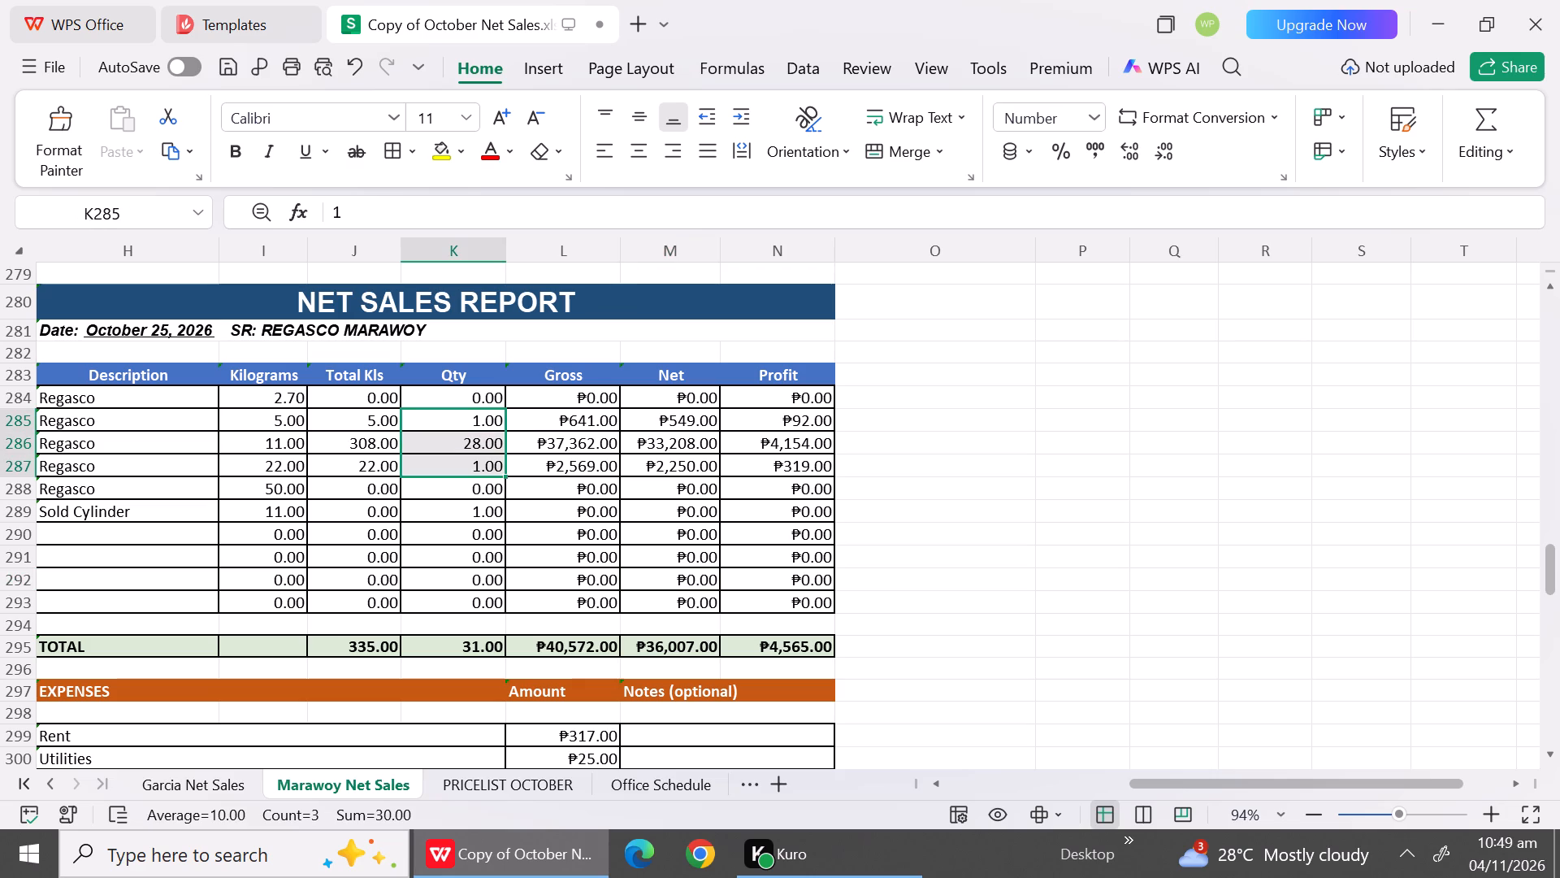
{"action": "left_click", "coordinate": [593, 546]}
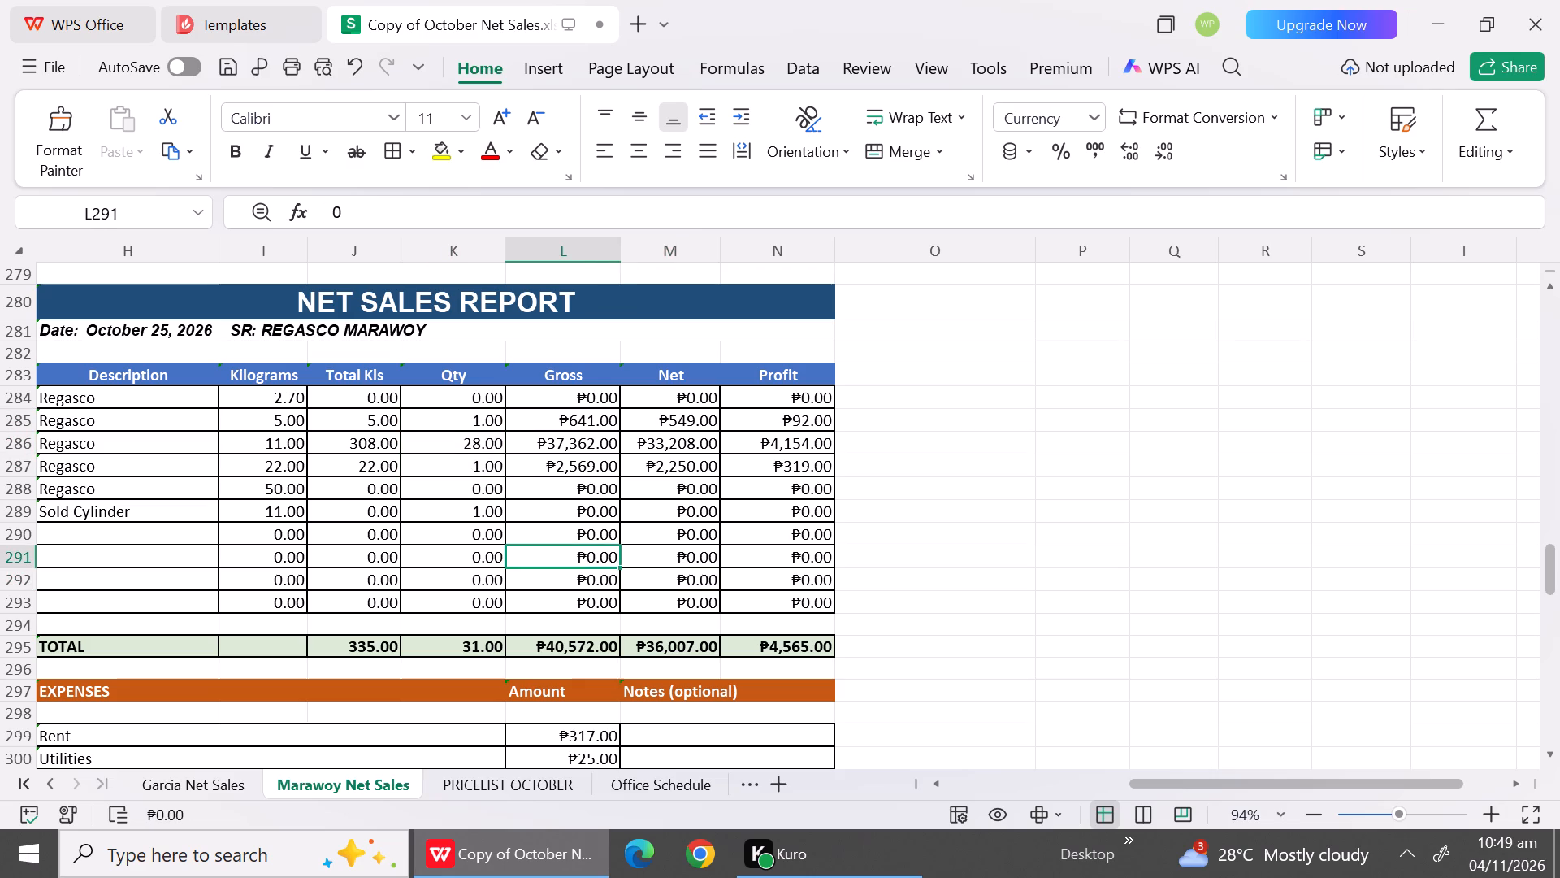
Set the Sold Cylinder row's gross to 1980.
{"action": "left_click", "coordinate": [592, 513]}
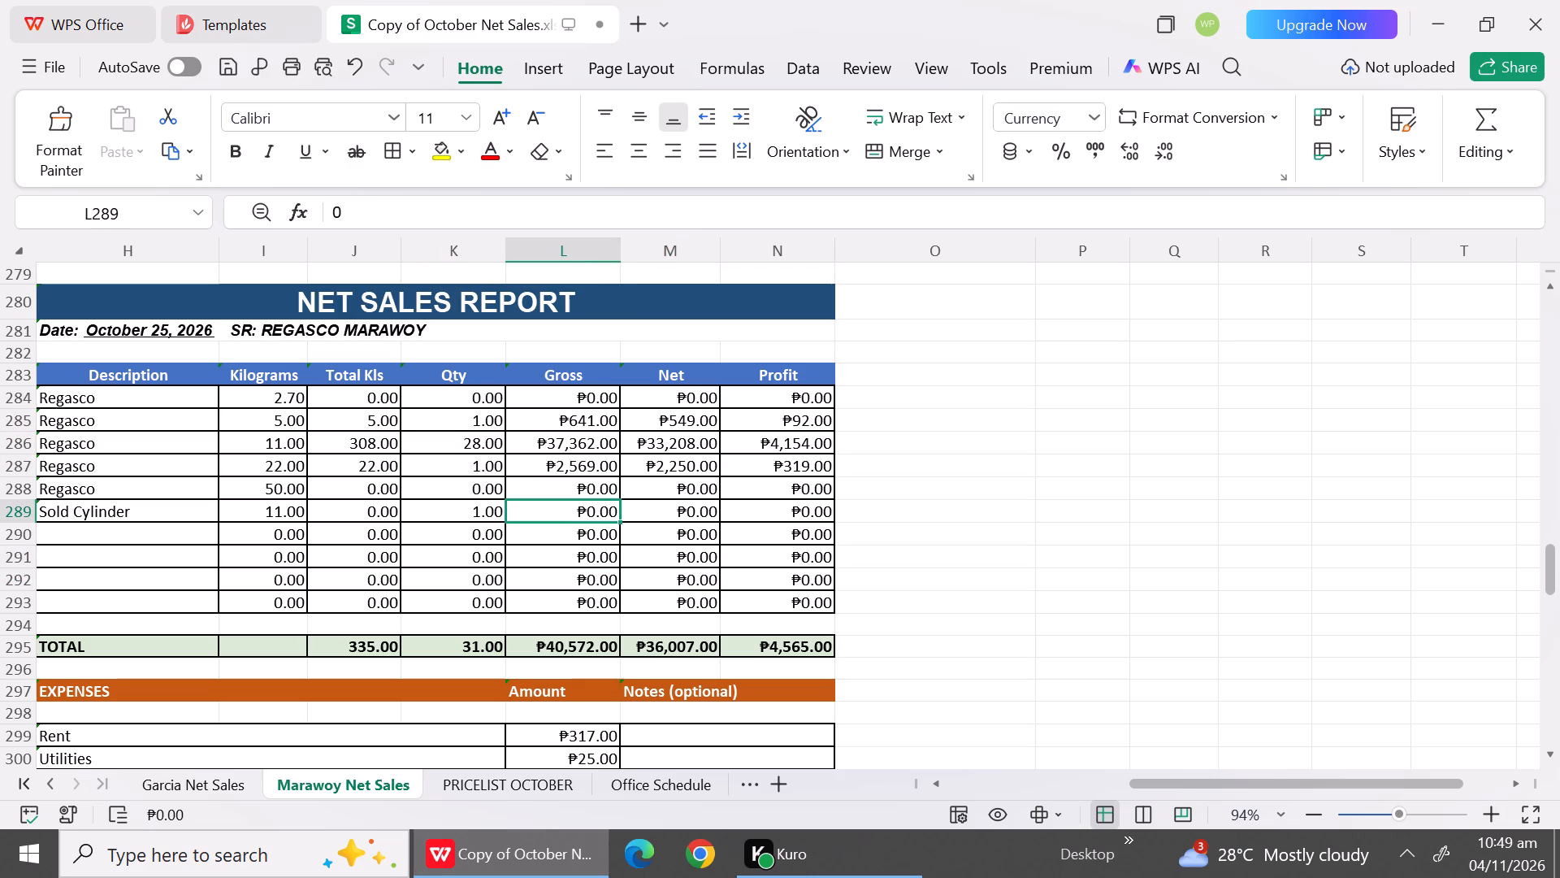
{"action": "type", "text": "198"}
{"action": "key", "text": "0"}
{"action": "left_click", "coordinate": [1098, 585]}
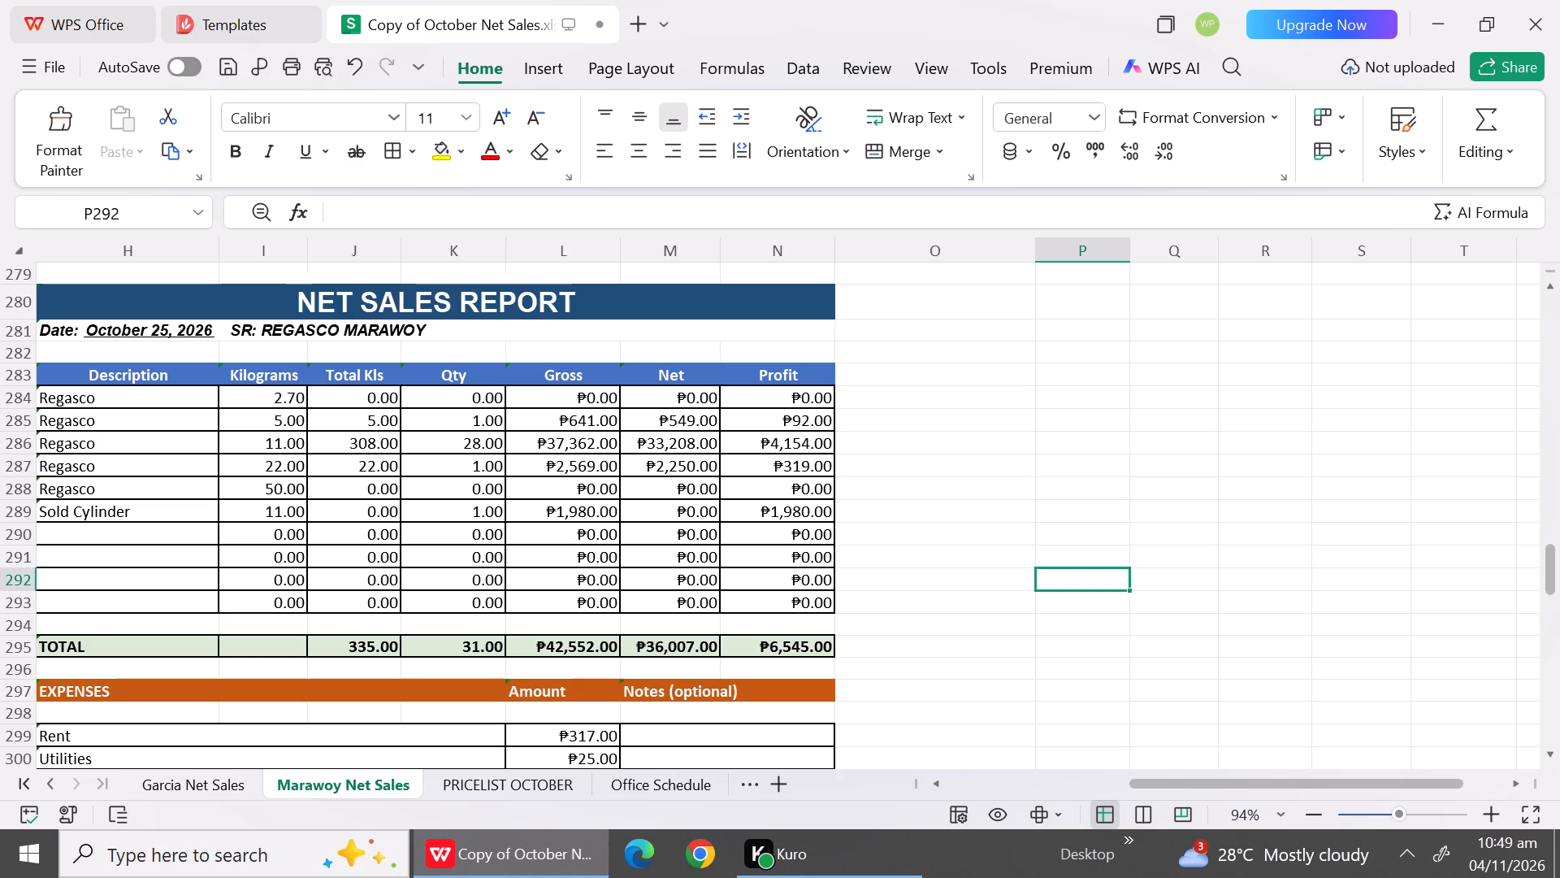
Set the Sold Cylinder row's gross to 1595 and net to 1200, checking the sum of the Regasco total kilograms.
{"action": "left_click", "coordinate": [574, 503]}
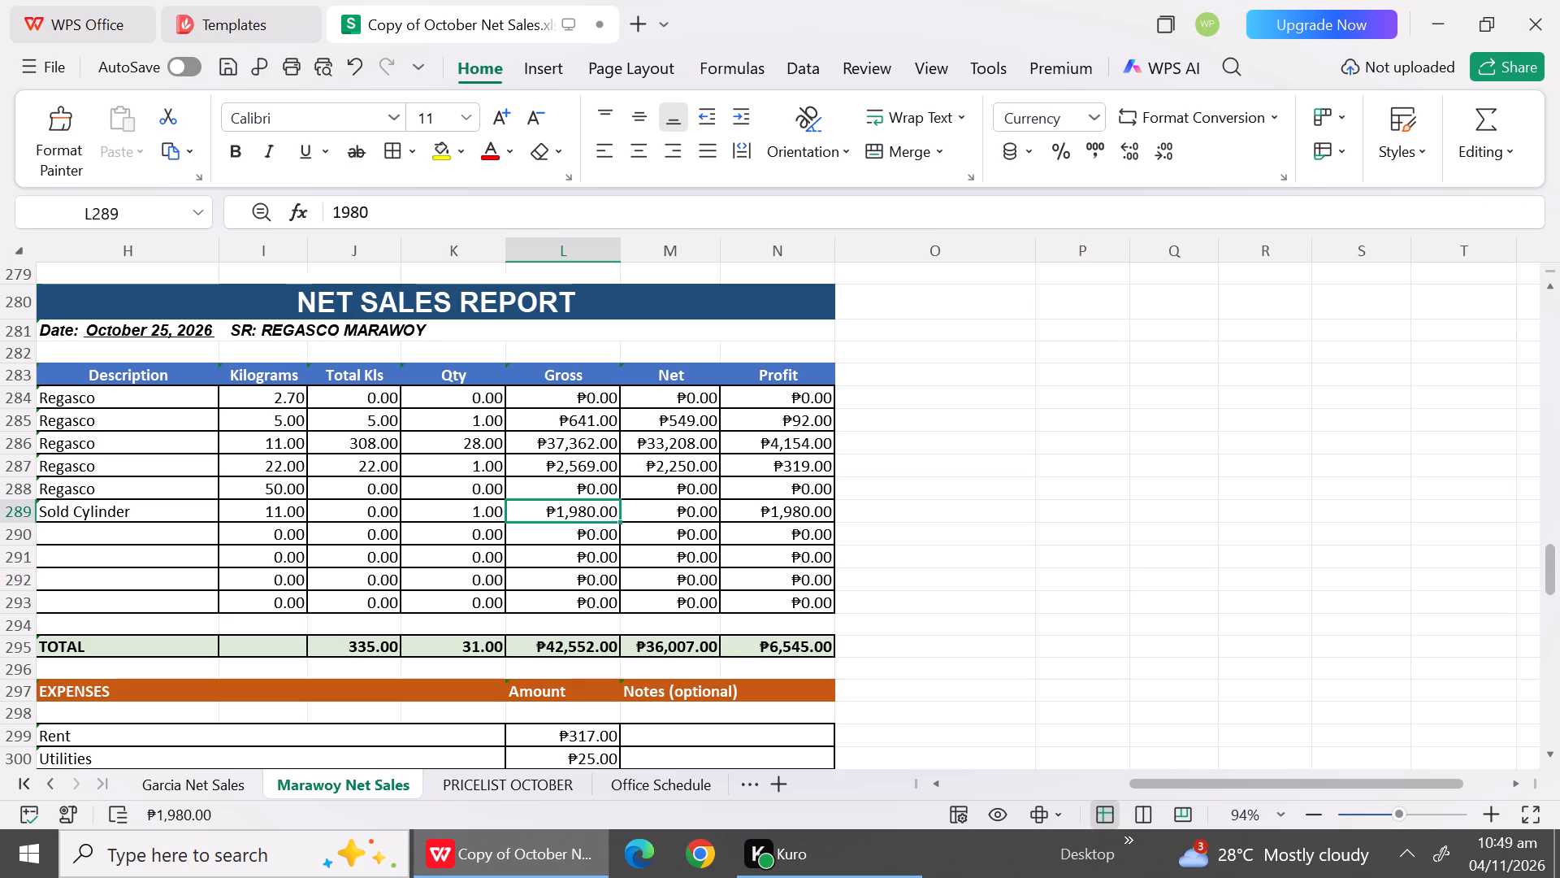
{"action": "type", "text": "159"}
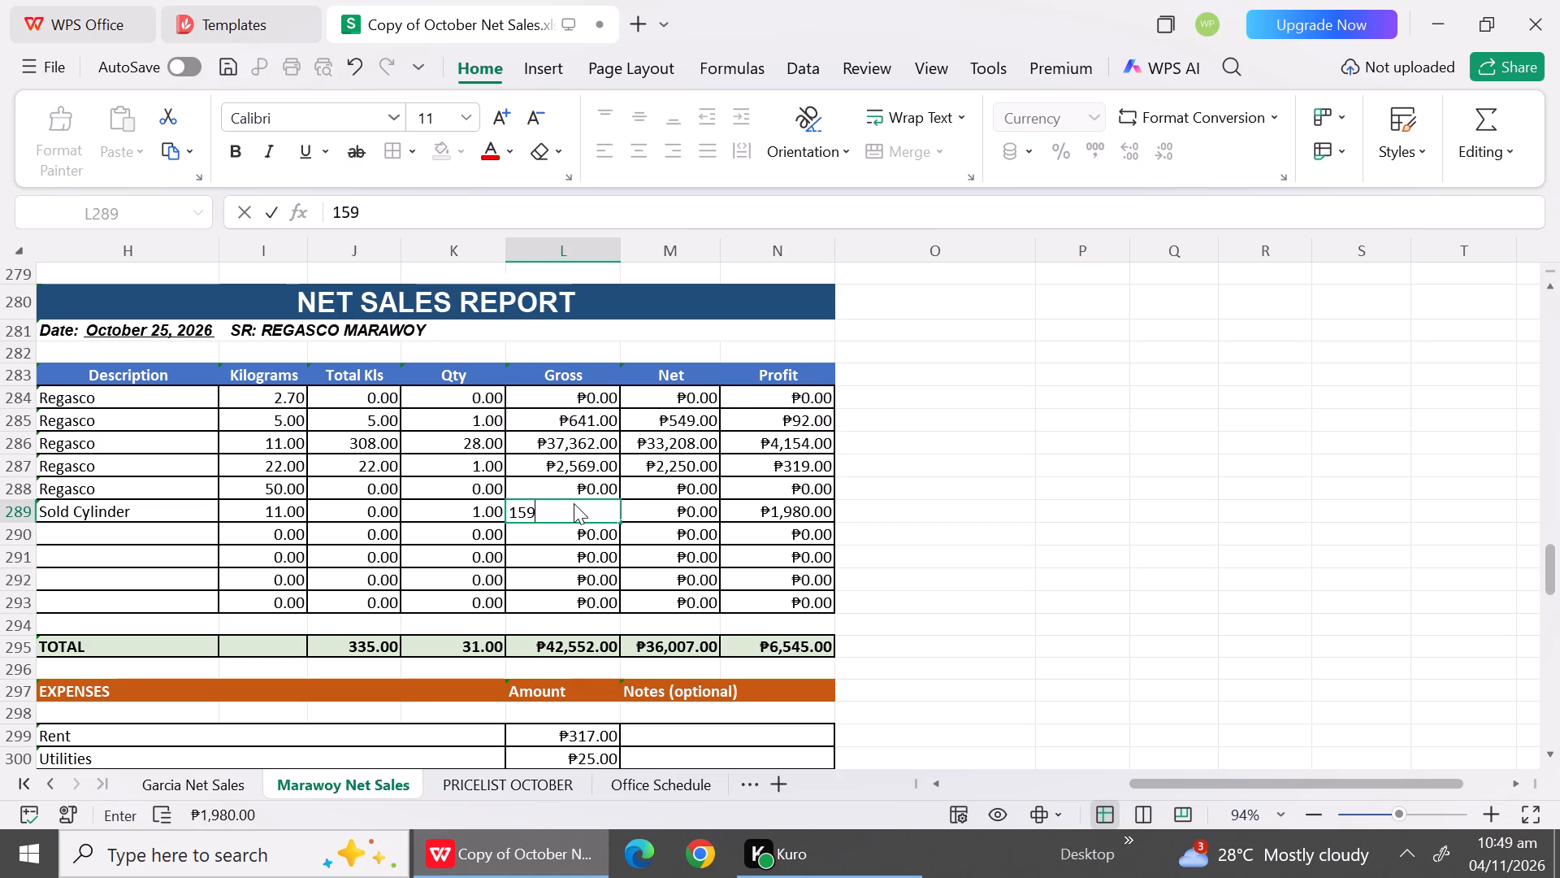
{"action": "key", "text": "5"}
{"action": "left_click", "coordinate": [713, 628]}
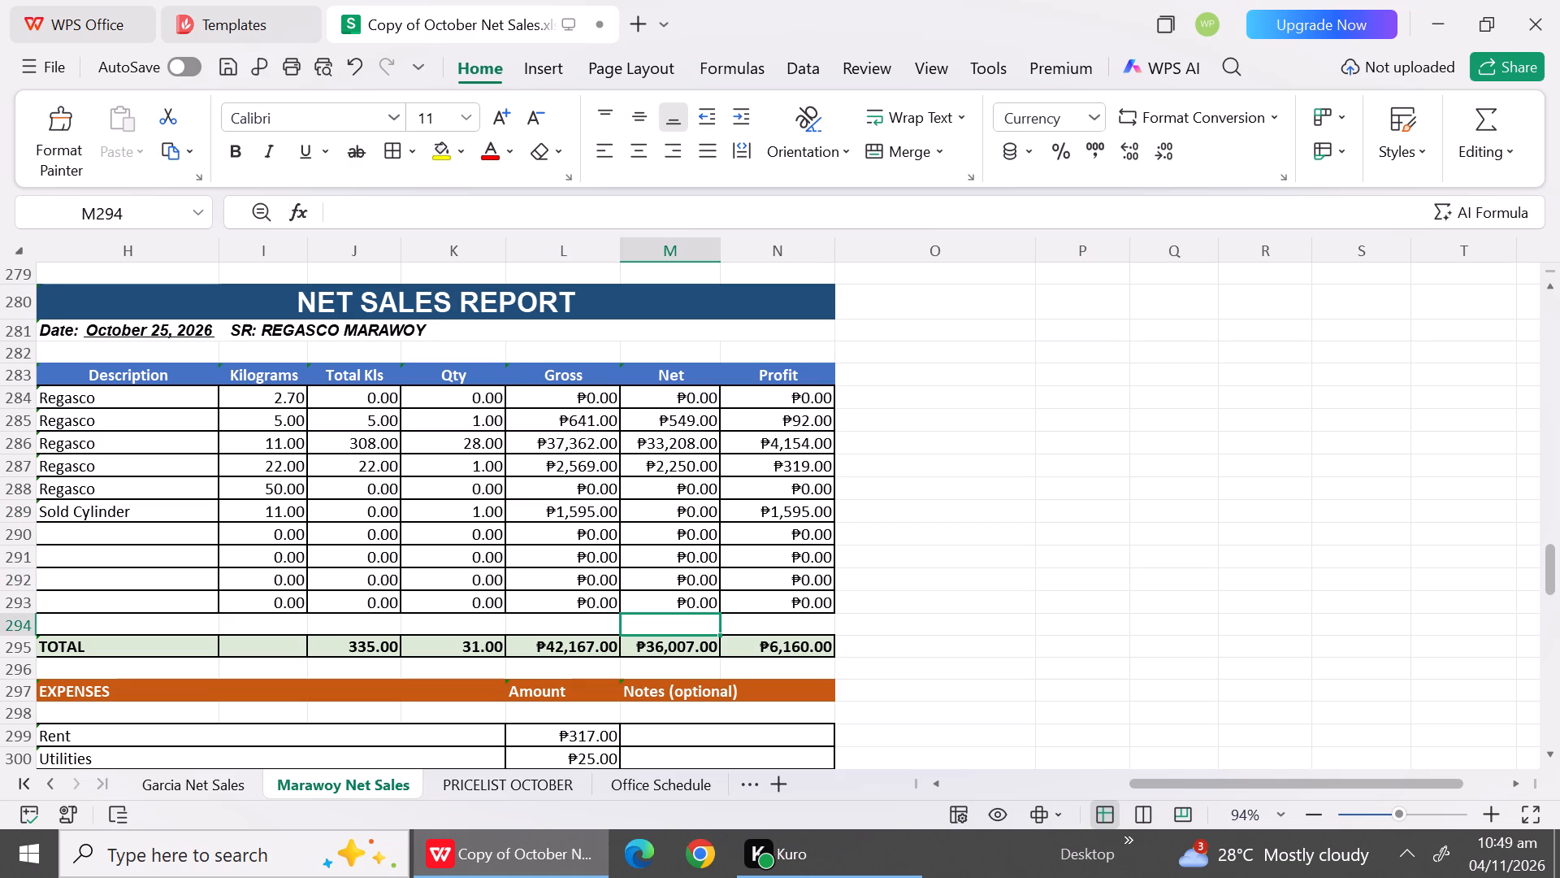
{"action": "left_click", "coordinate": [671, 513]}
{"action": "type", "text": "1200"}
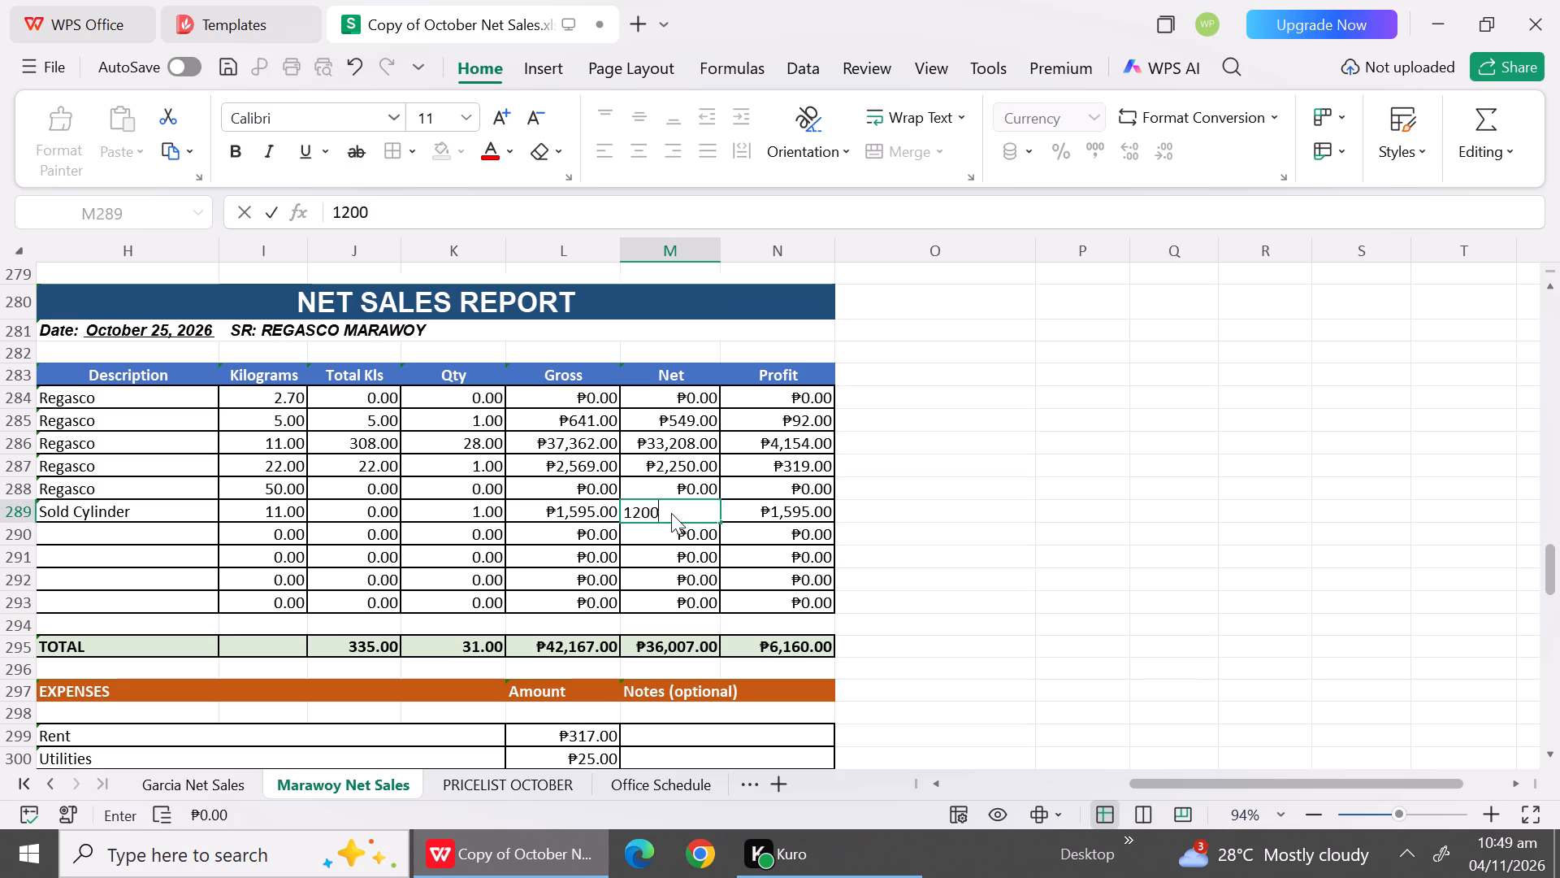
{"action": "left_click", "coordinate": [1198, 559]}
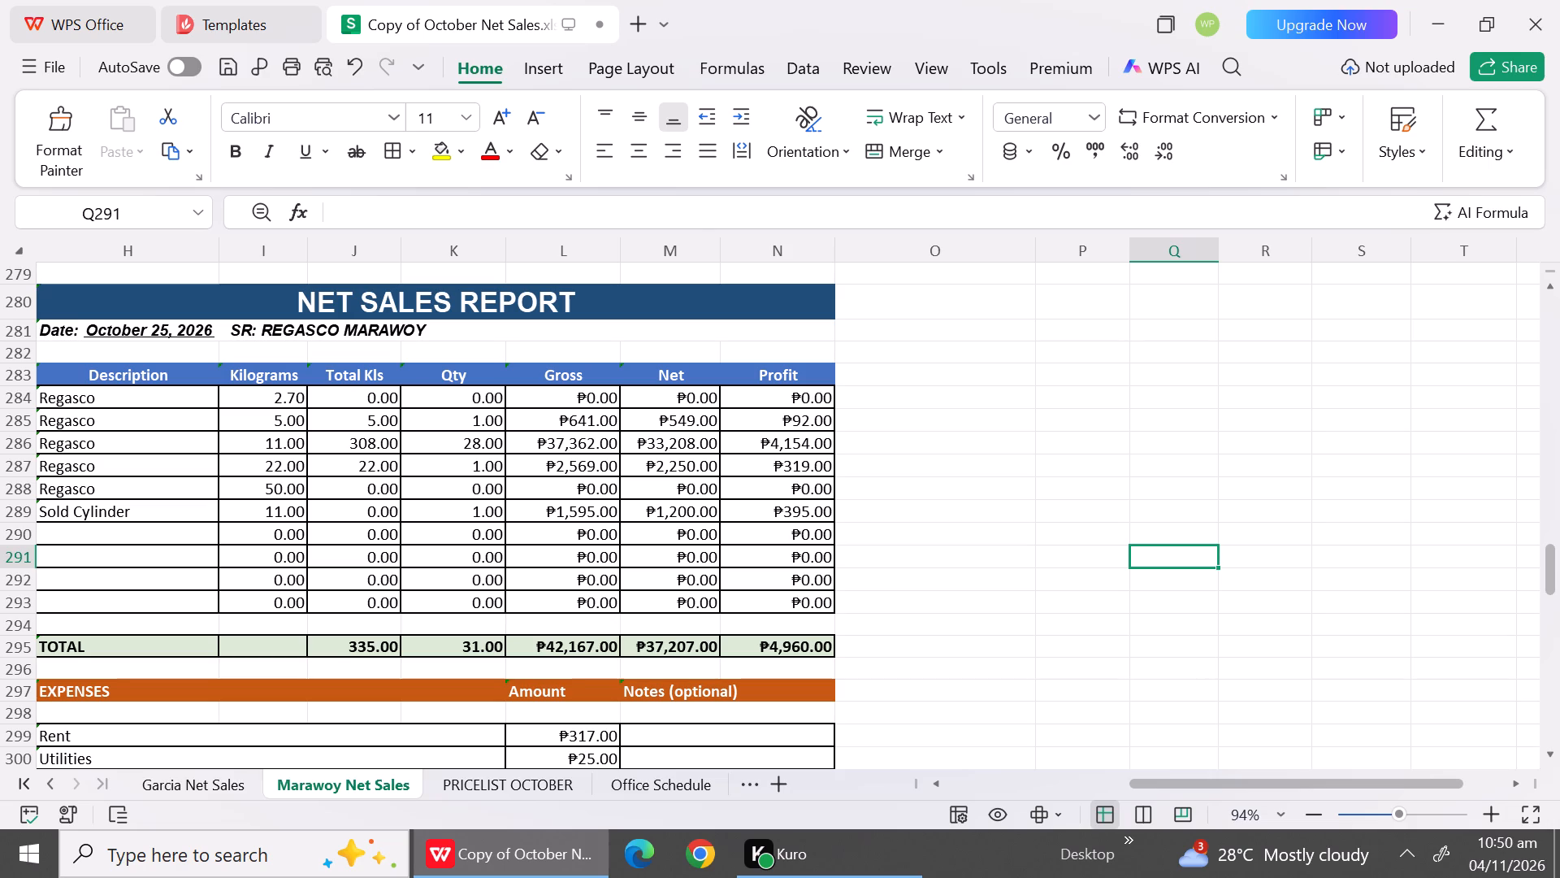
{"action": "left_click_drag", "start_coordinate": [381, 413], "coordinate": [376, 463]}
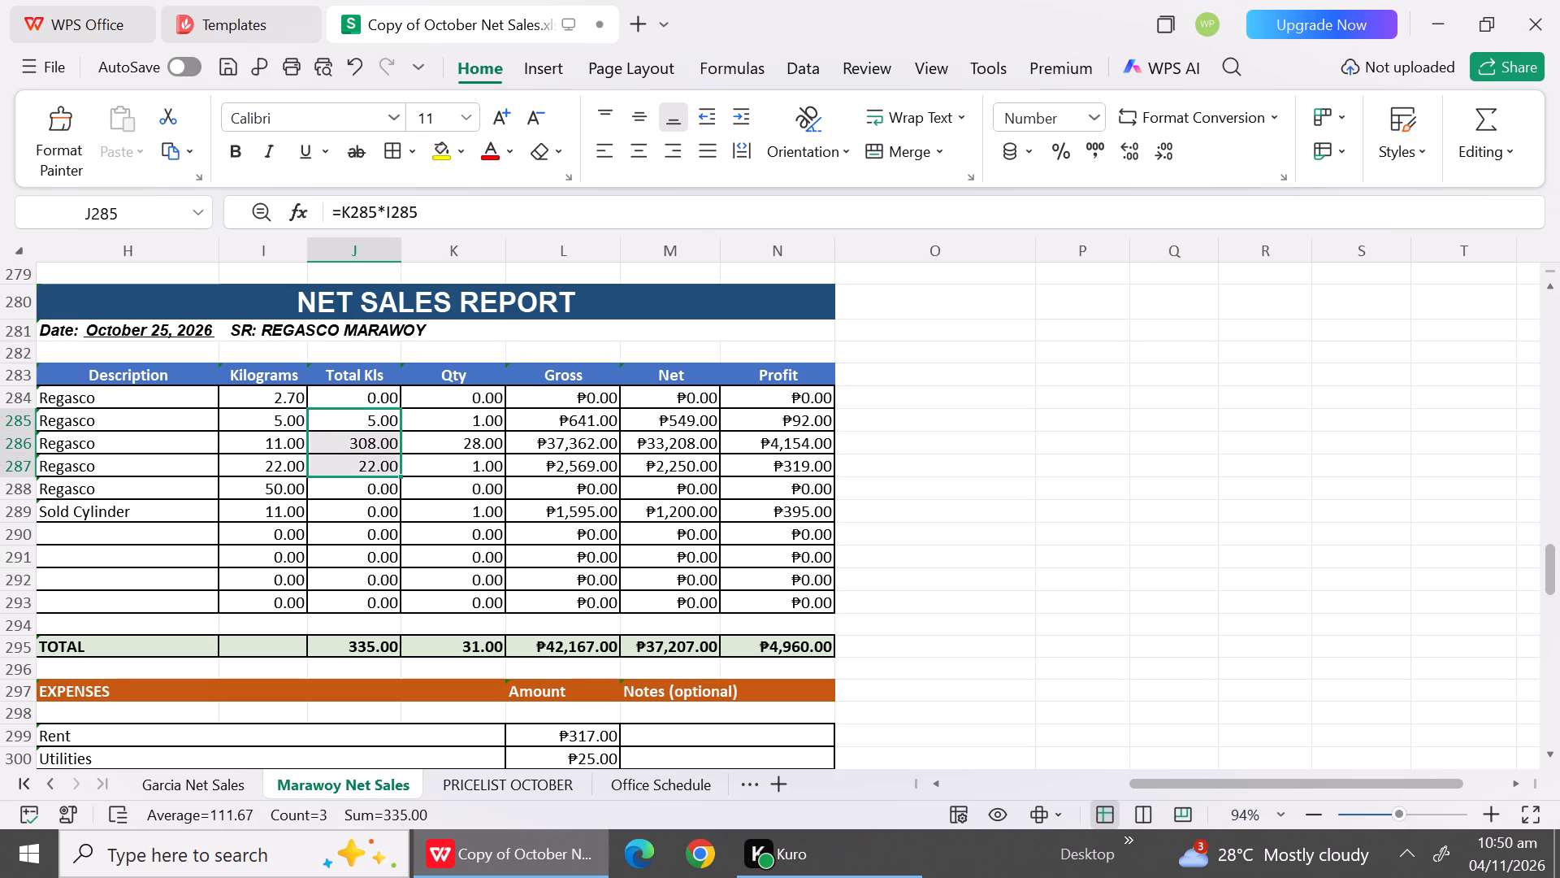
{"action": "left_click", "coordinate": [1300, 480]}
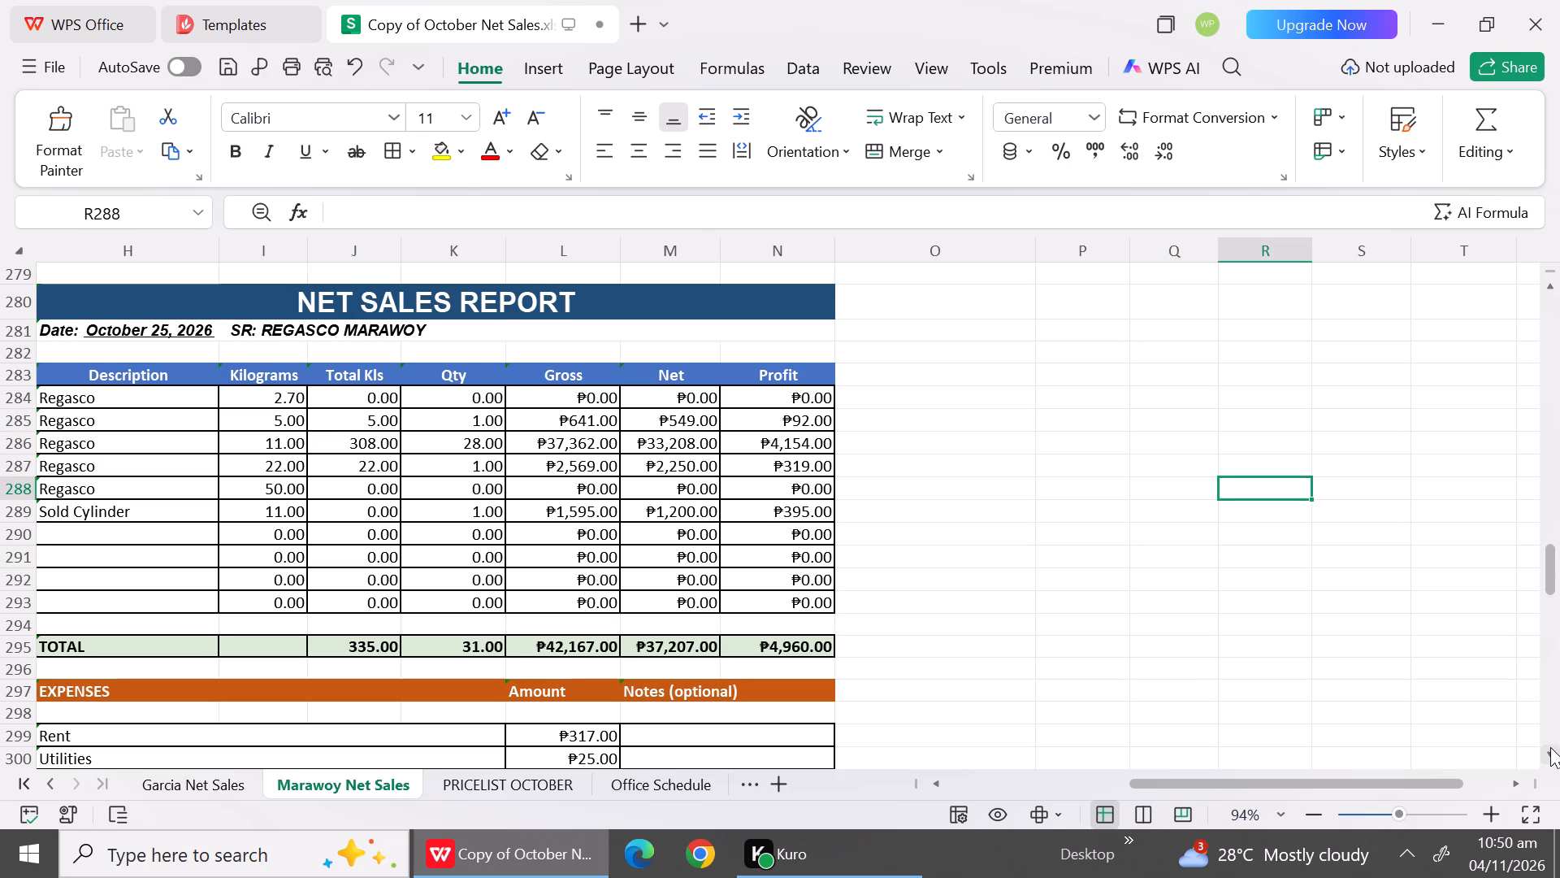
Replace the expense name Cath below Utilities with Shekinah in the October 25 report.
{"action": "left_click", "coordinate": [1550, 747]}
{"action": "triple_click", "coordinate": [1548, 742]}
{"action": "triple_click", "coordinate": [1548, 742]}
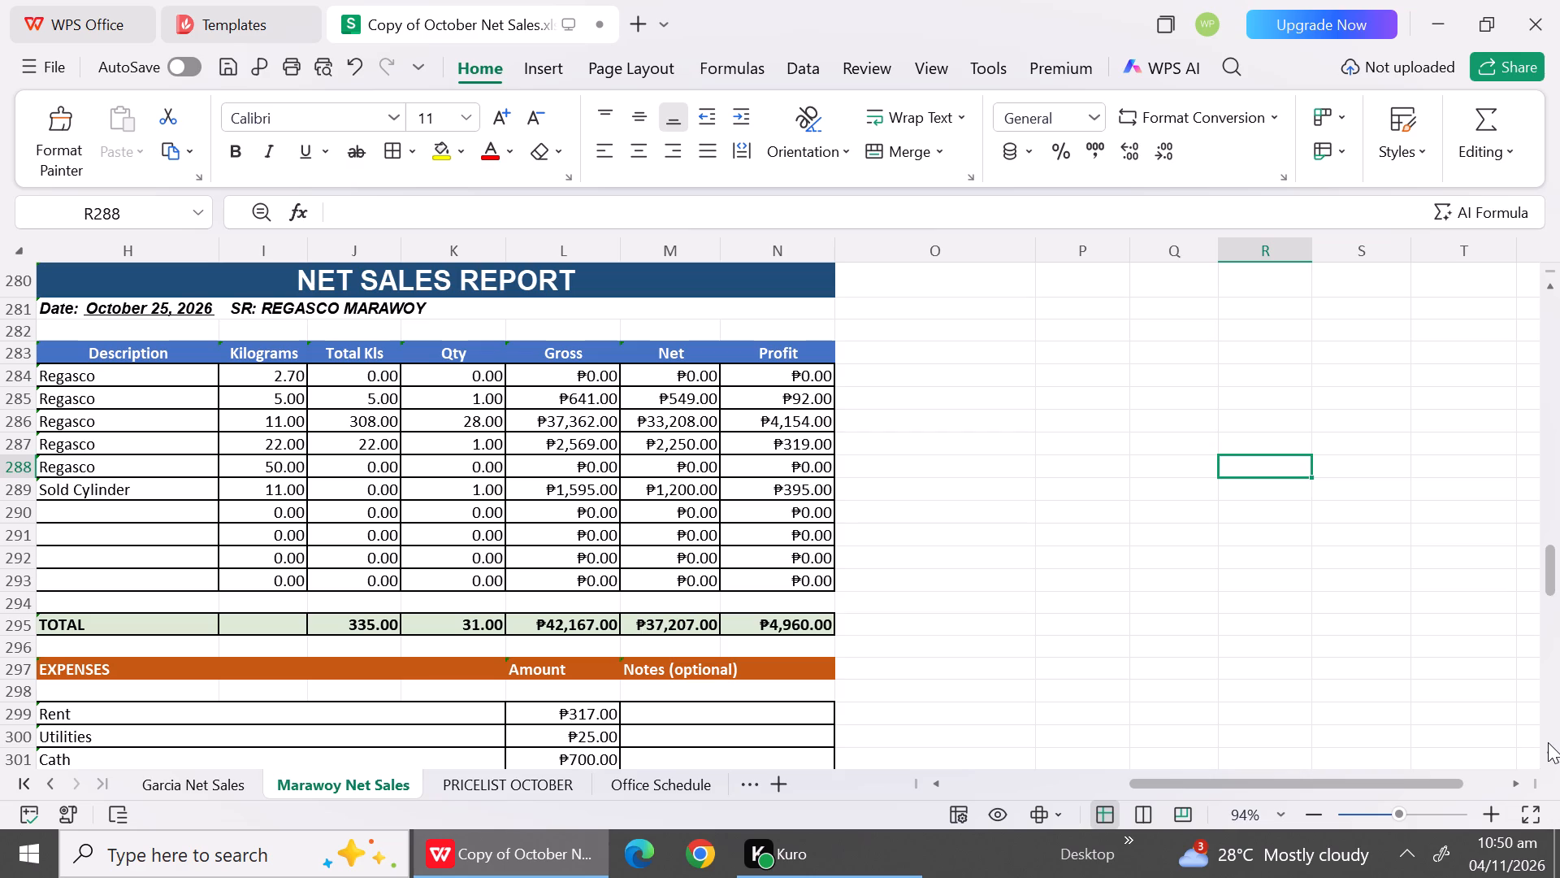
{"action": "triple_click", "coordinate": [1550, 754]}
{"action": "triple_click", "coordinate": [1550, 754]}
{"action": "left_click", "coordinate": [1550, 754]}
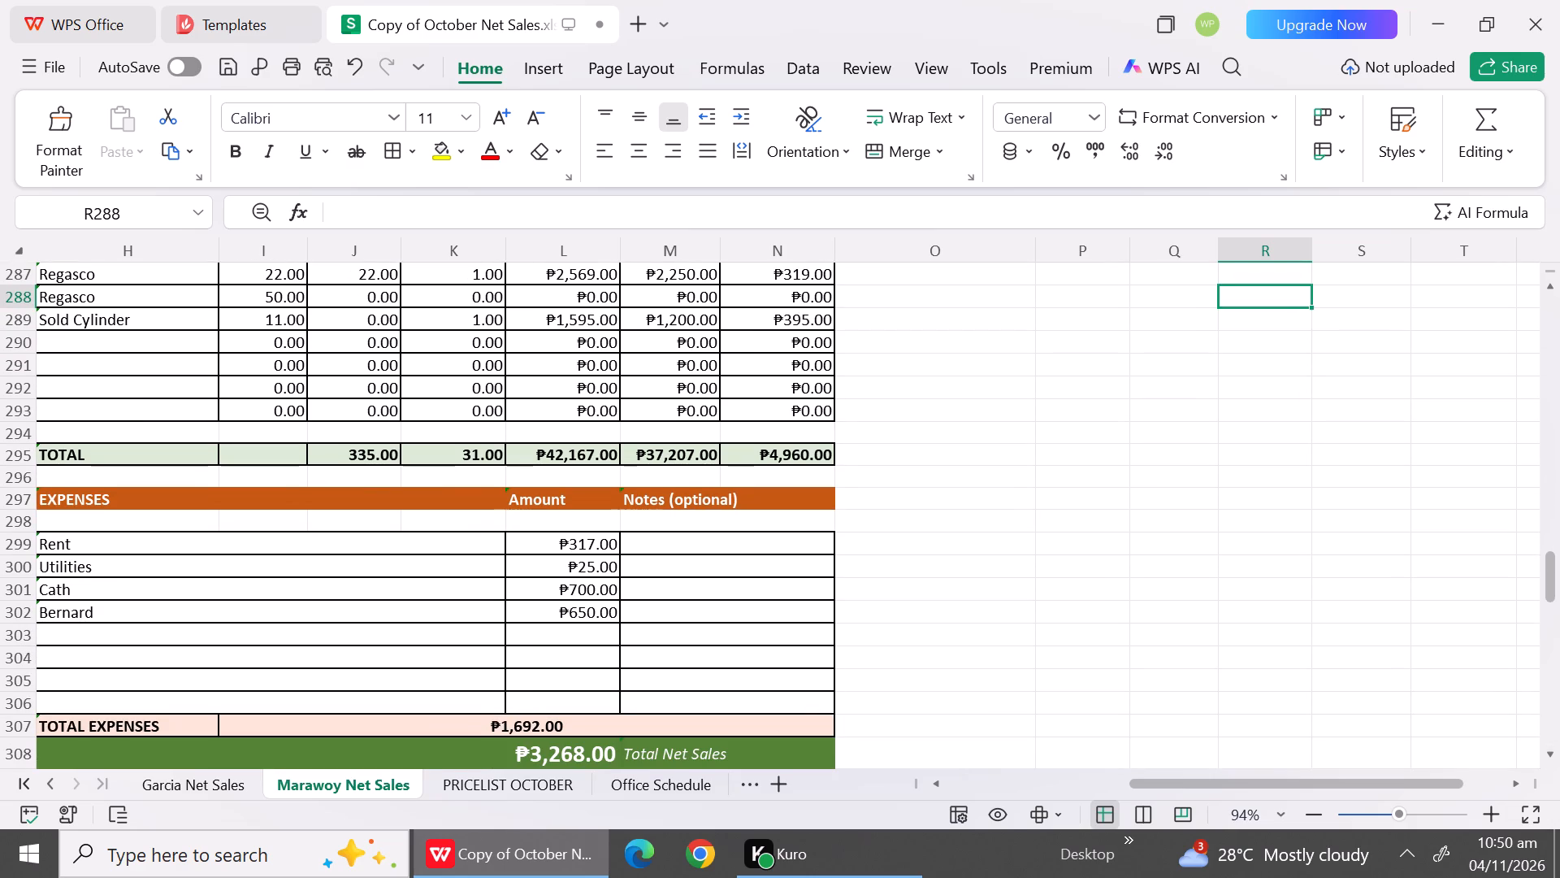
{"action": "left_click", "coordinate": [155, 596]}
{"action": "key", "text": "shift+s"}
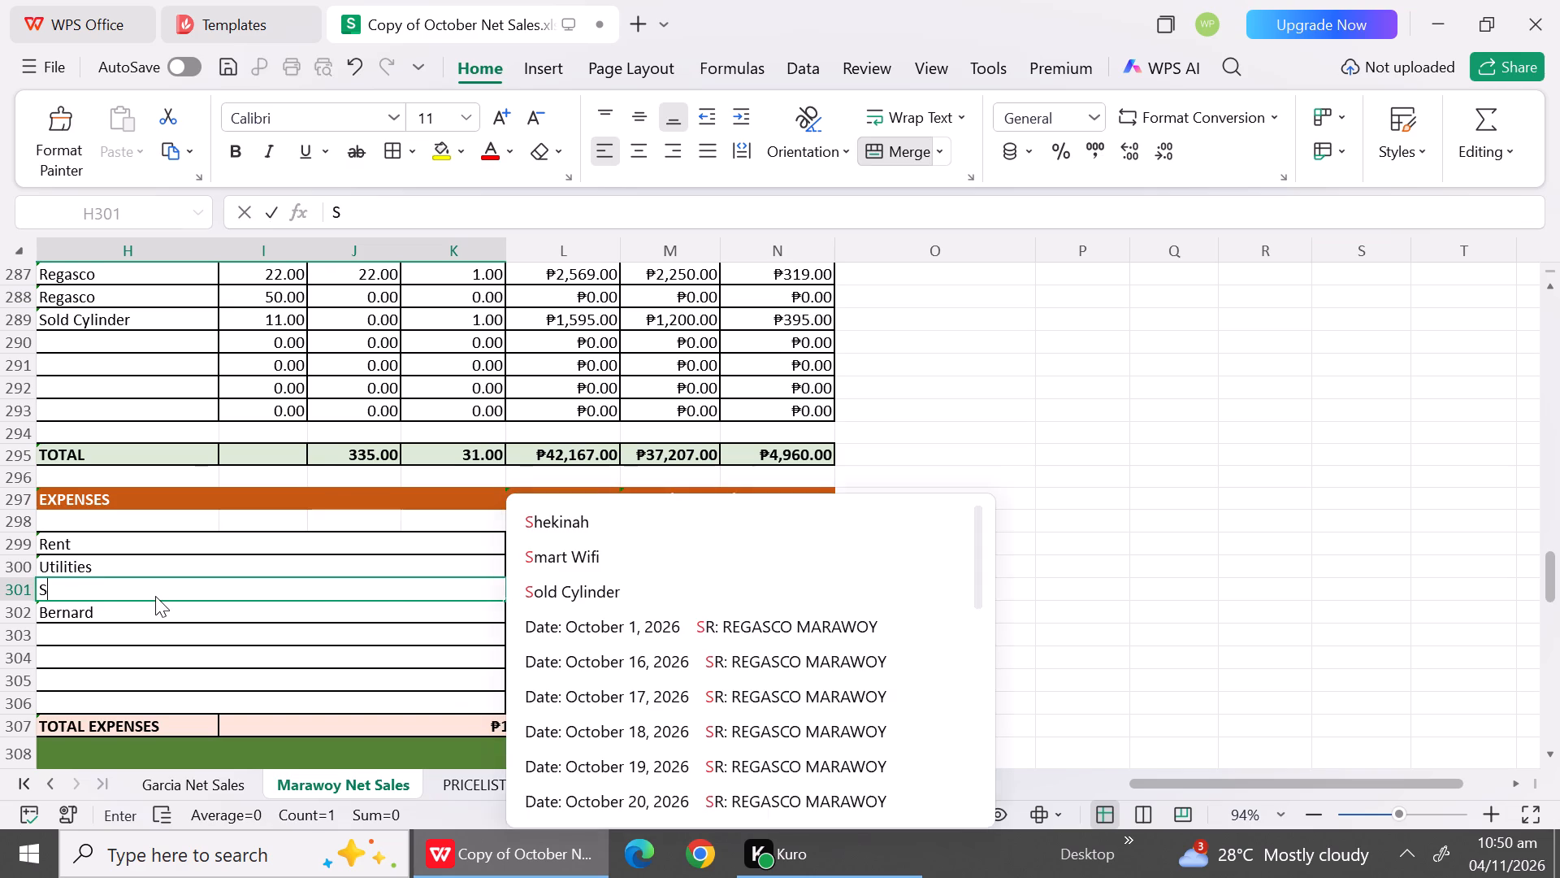
{"action": "type", "text": "he"}
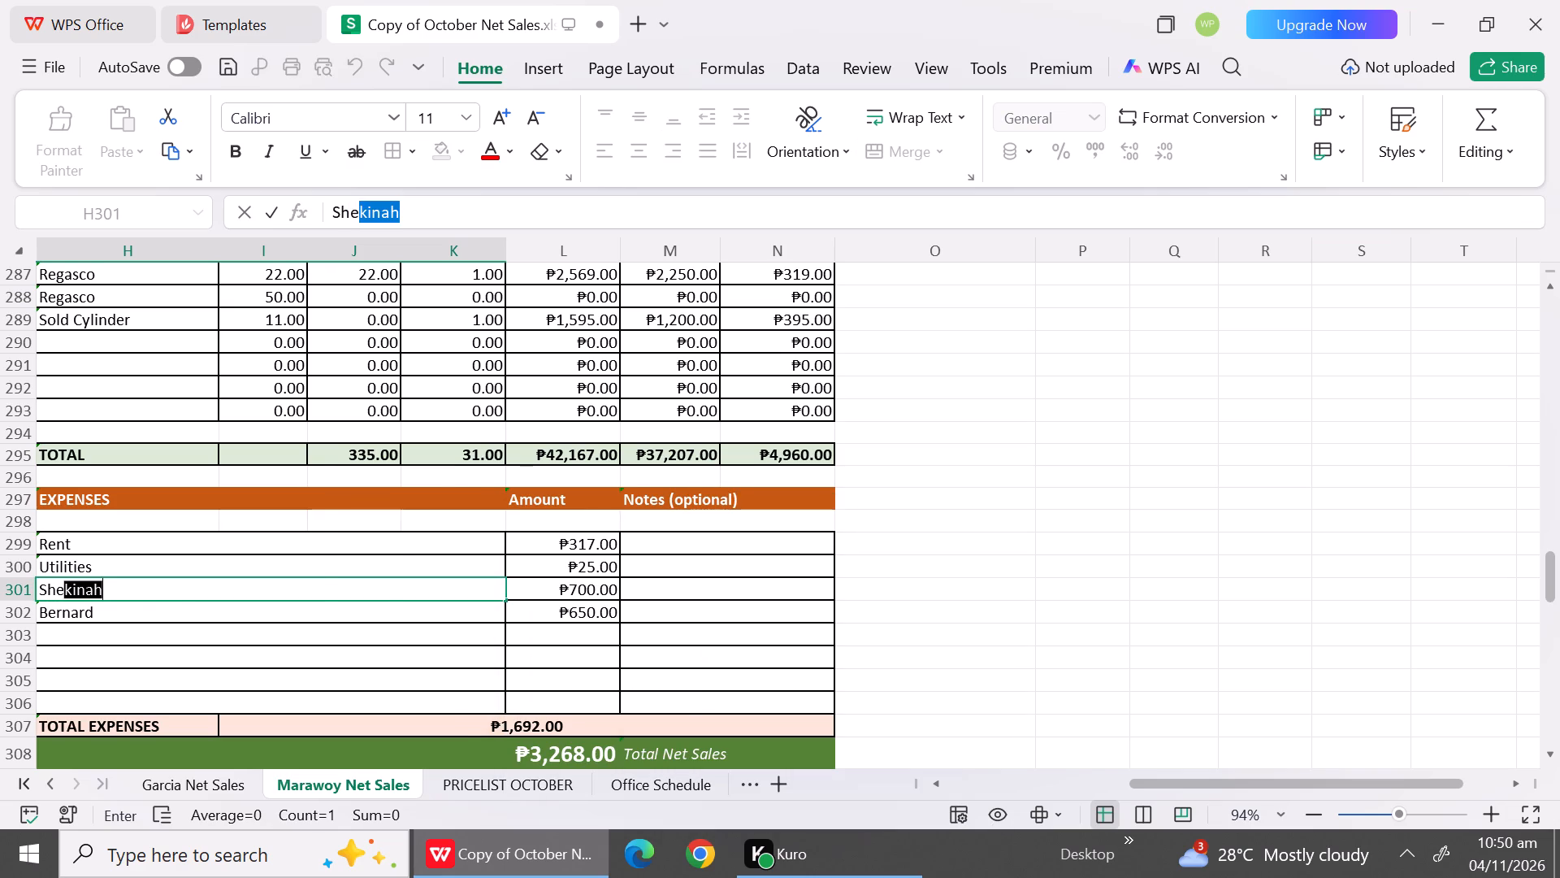
{"action": "left_click", "coordinate": [171, 596]}
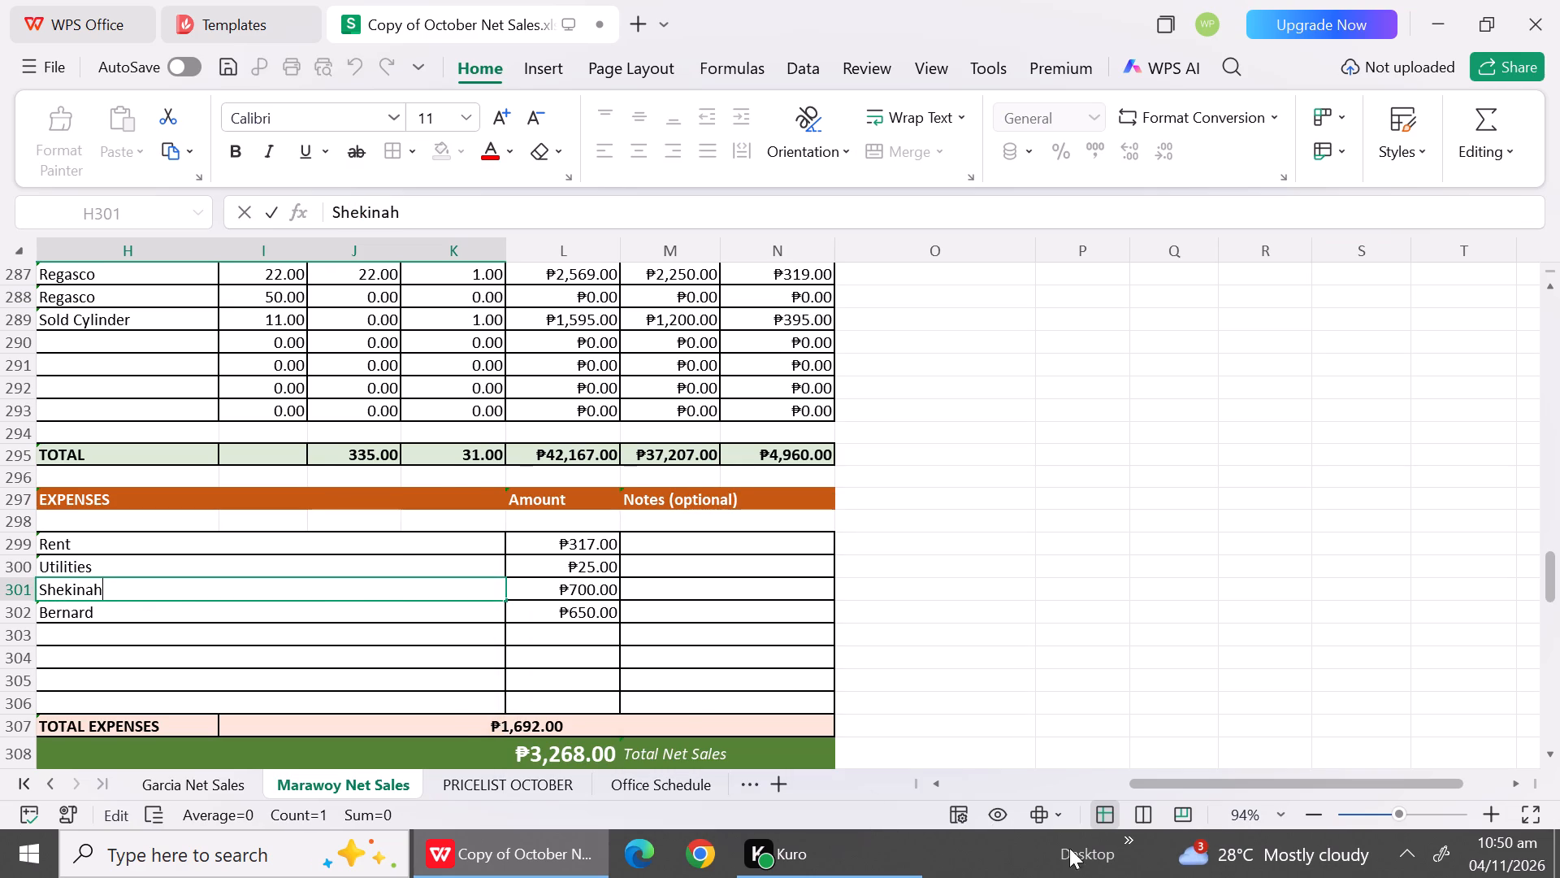
Change the date of the following net sales report from October 1 to October 26, 2026.
{"action": "left_click", "coordinate": [1544, 743]}
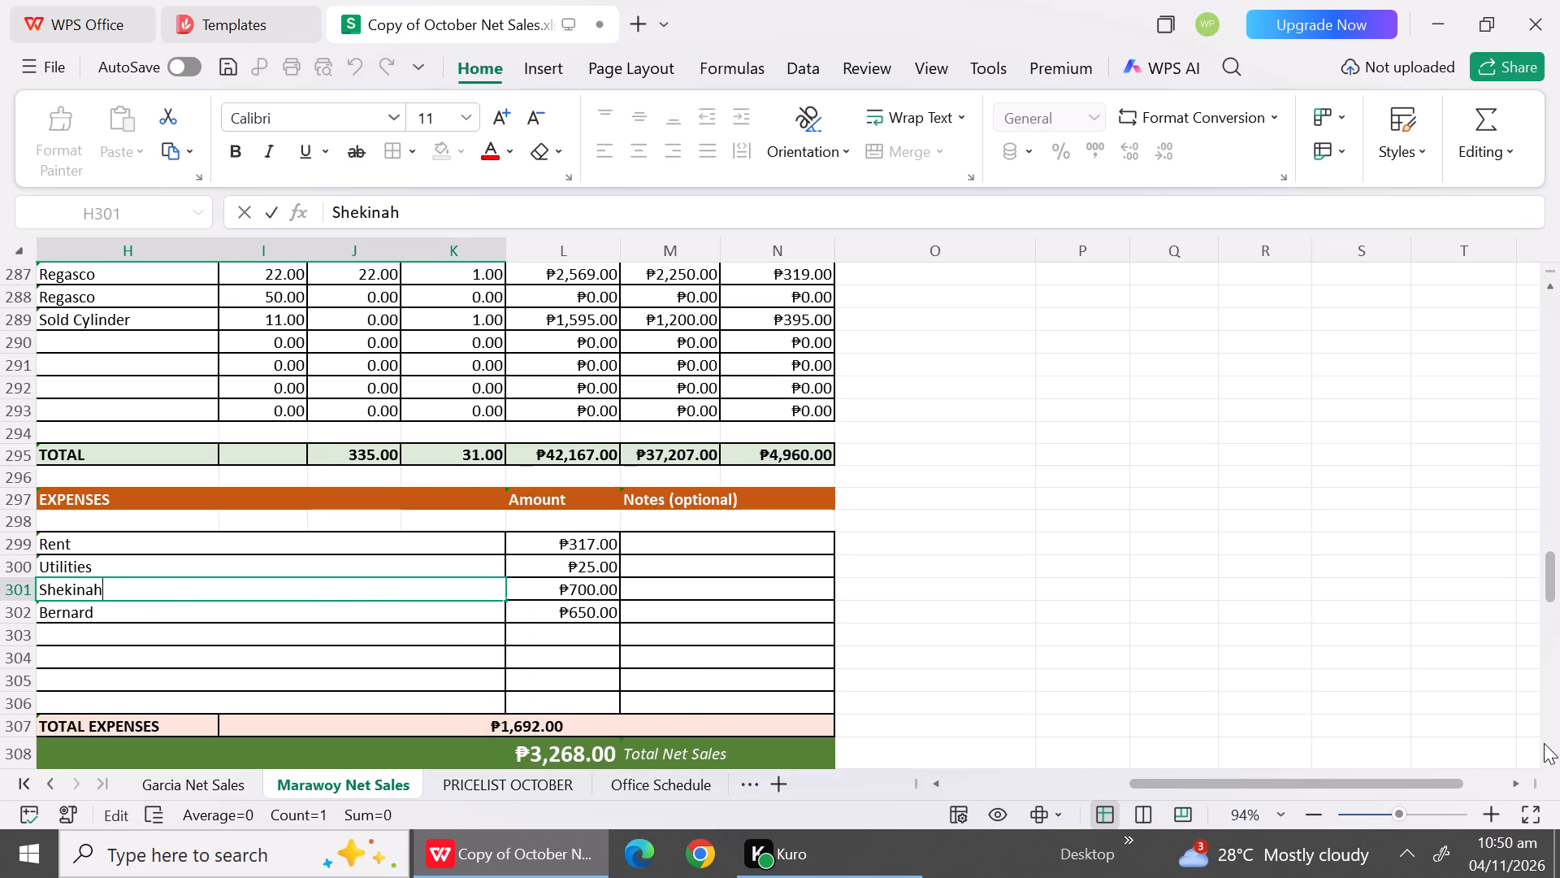
{"action": "left_click_drag", "start_coordinate": [1544, 743], "coordinate": [1549, 755]}
{"action": "double_click", "coordinate": [1549, 755]}
{"action": "triple_click", "coordinate": [1549, 755]}
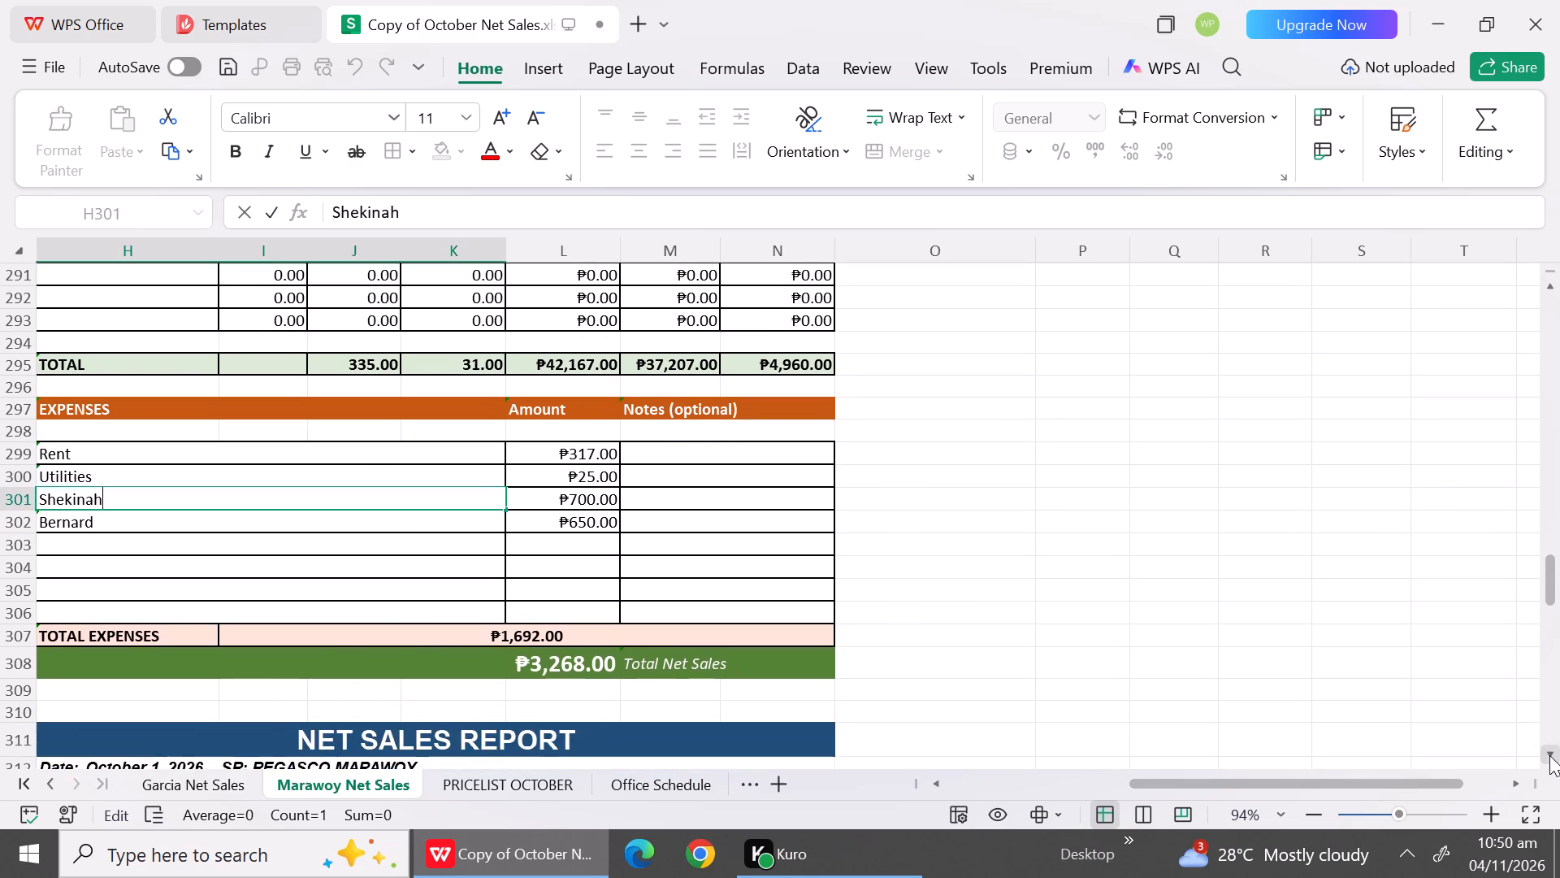
{"action": "triple_click", "coordinate": [1549, 755]}
{"action": "triple_click", "coordinate": [1549, 755]}
{"action": "triple_click", "coordinate": [1549, 755]}
{"action": "left_click", "coordinate": [1549, 755]}
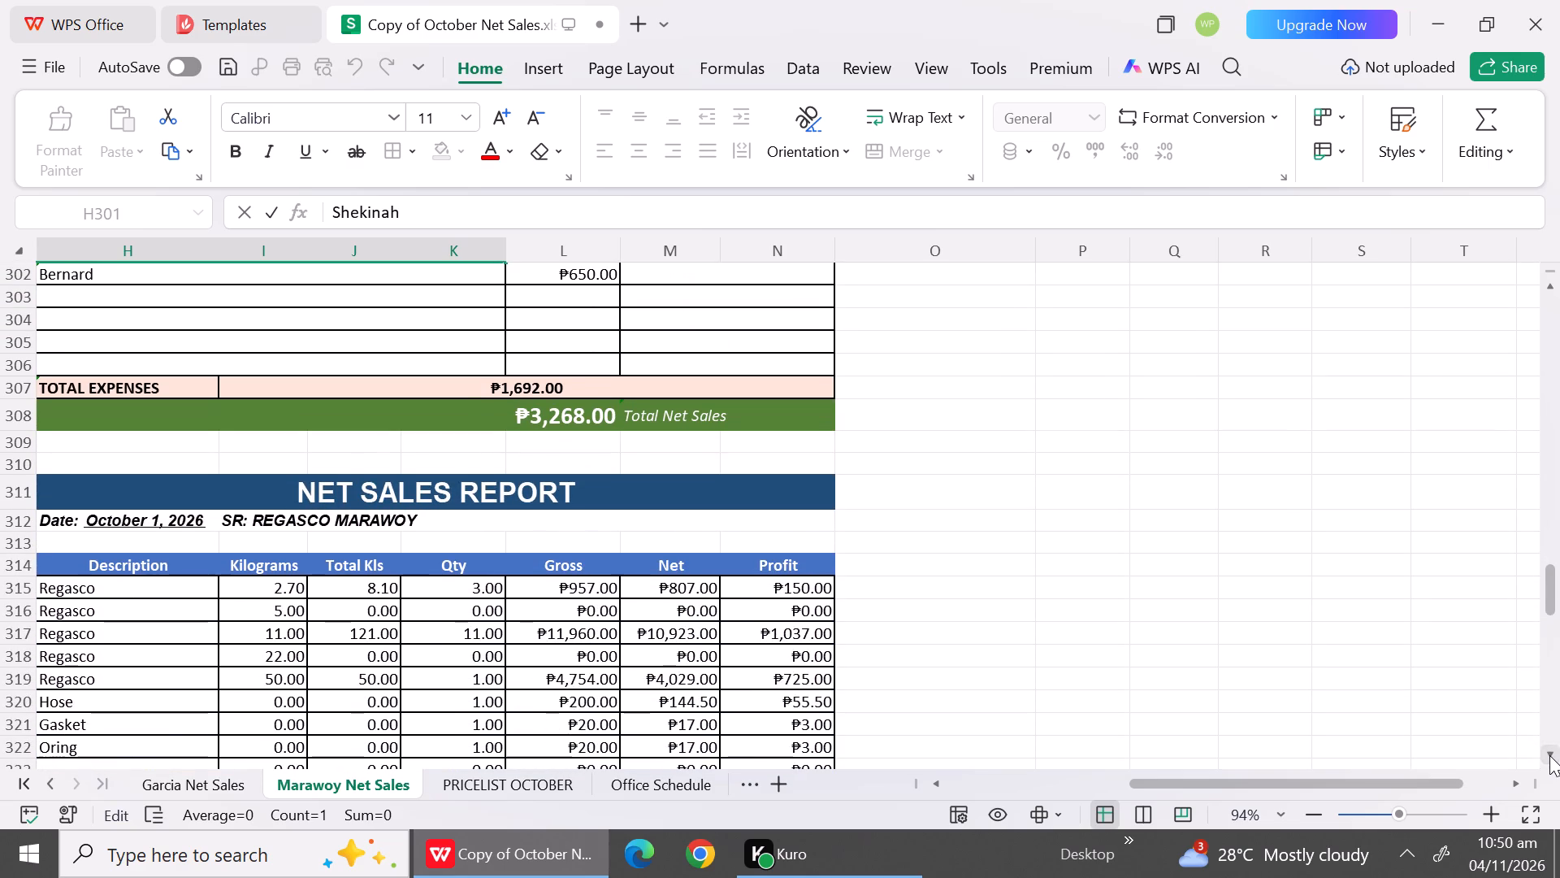
{"action": "double_click", "coordinate": [161, 515]}
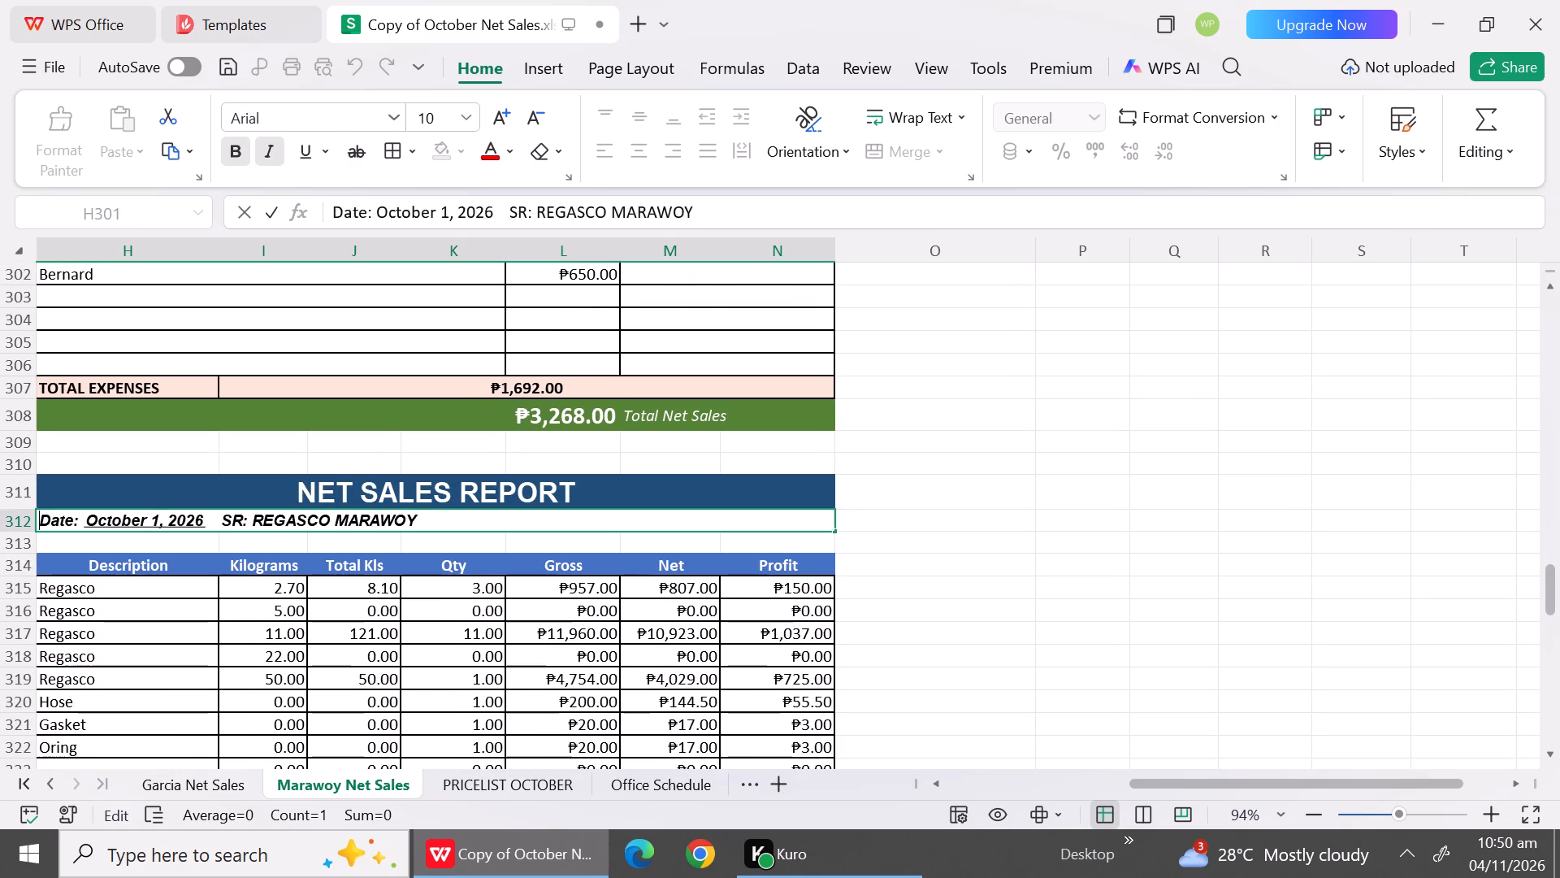
{"action": "key", "text": "BackSpace"}
{"action": "type", "text": "26"}
{"action": "left_click", "coordinate": [1100, 634]}
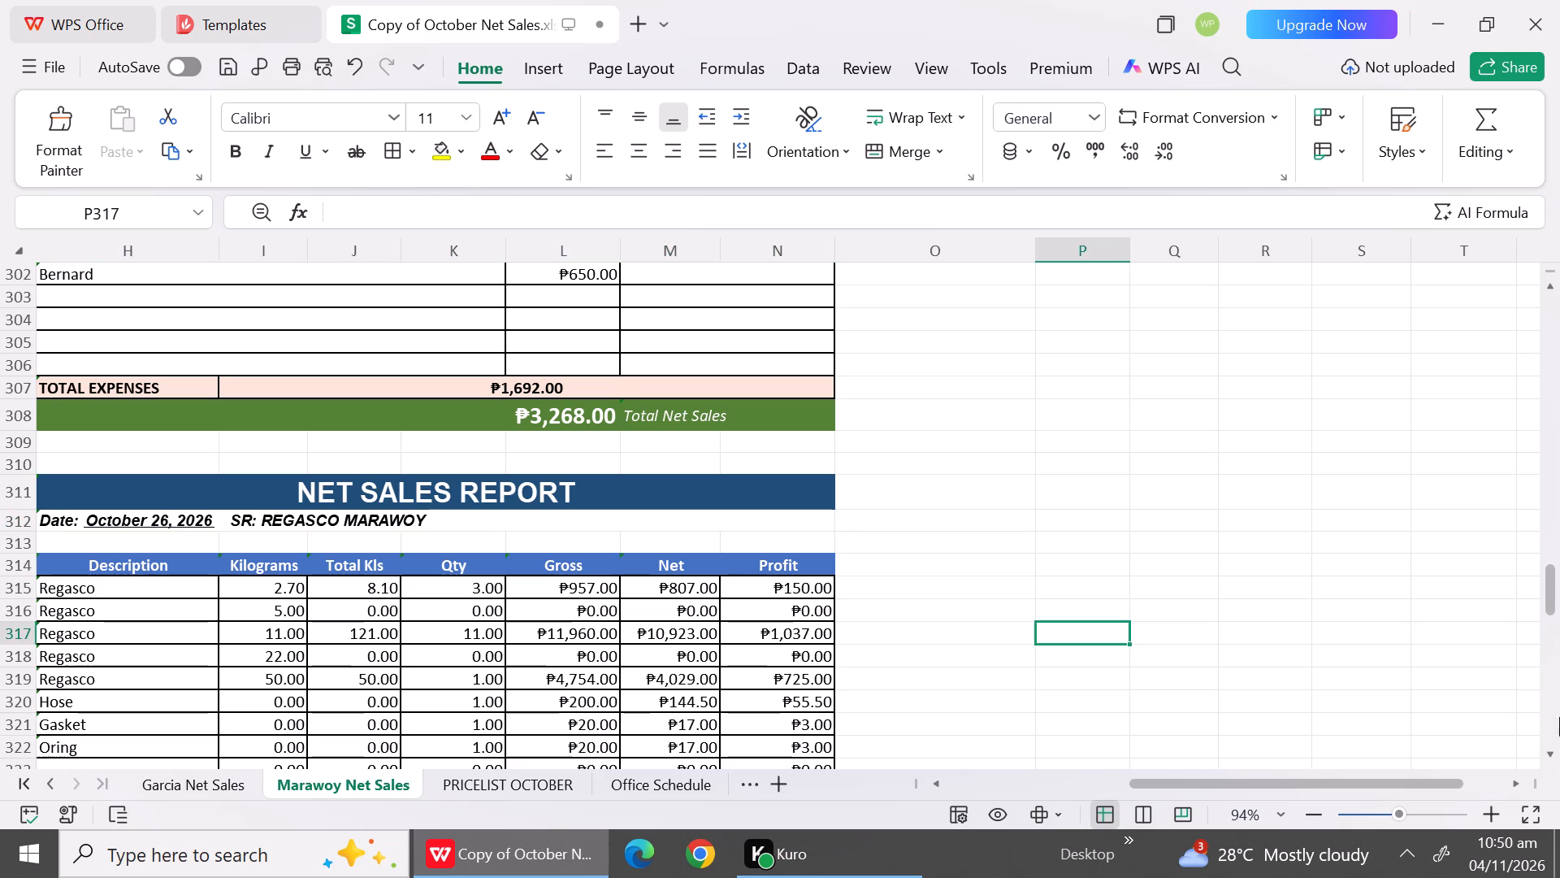
Review the October 25 report's sales and expenses against the sales rows of the October 26 report.
{"action": "triple_click", "coordinate": [1554, 759]}
{"action": "triple_click", "coordinate": [1554, 759]}
{"action": "left_click", "coordinate": [1554, 759]}
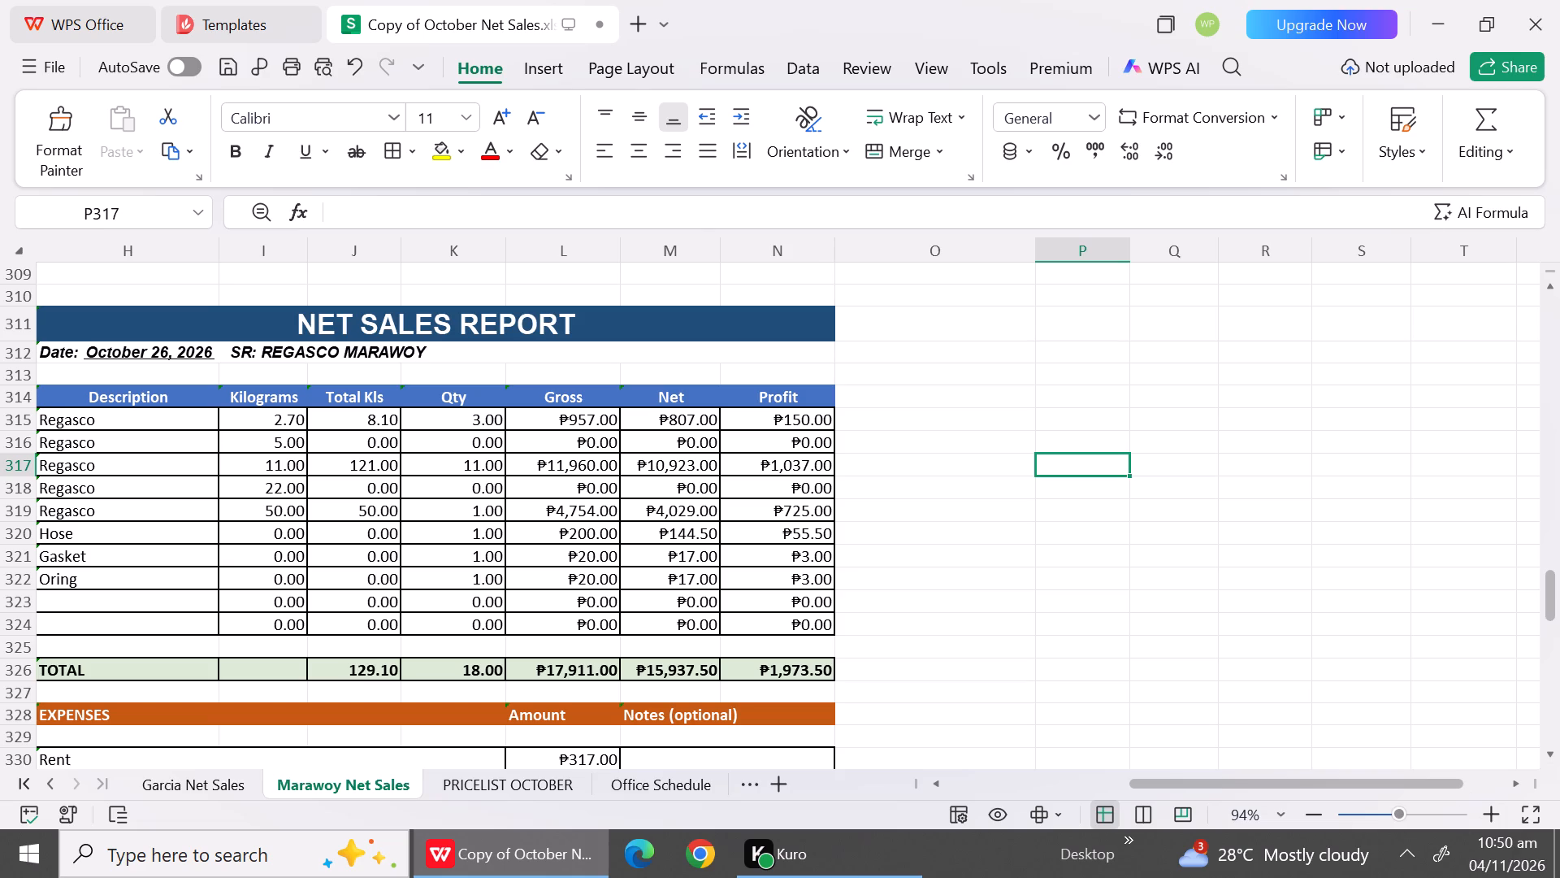
{"action": "left_click", "coordinate": [1124, 678]}
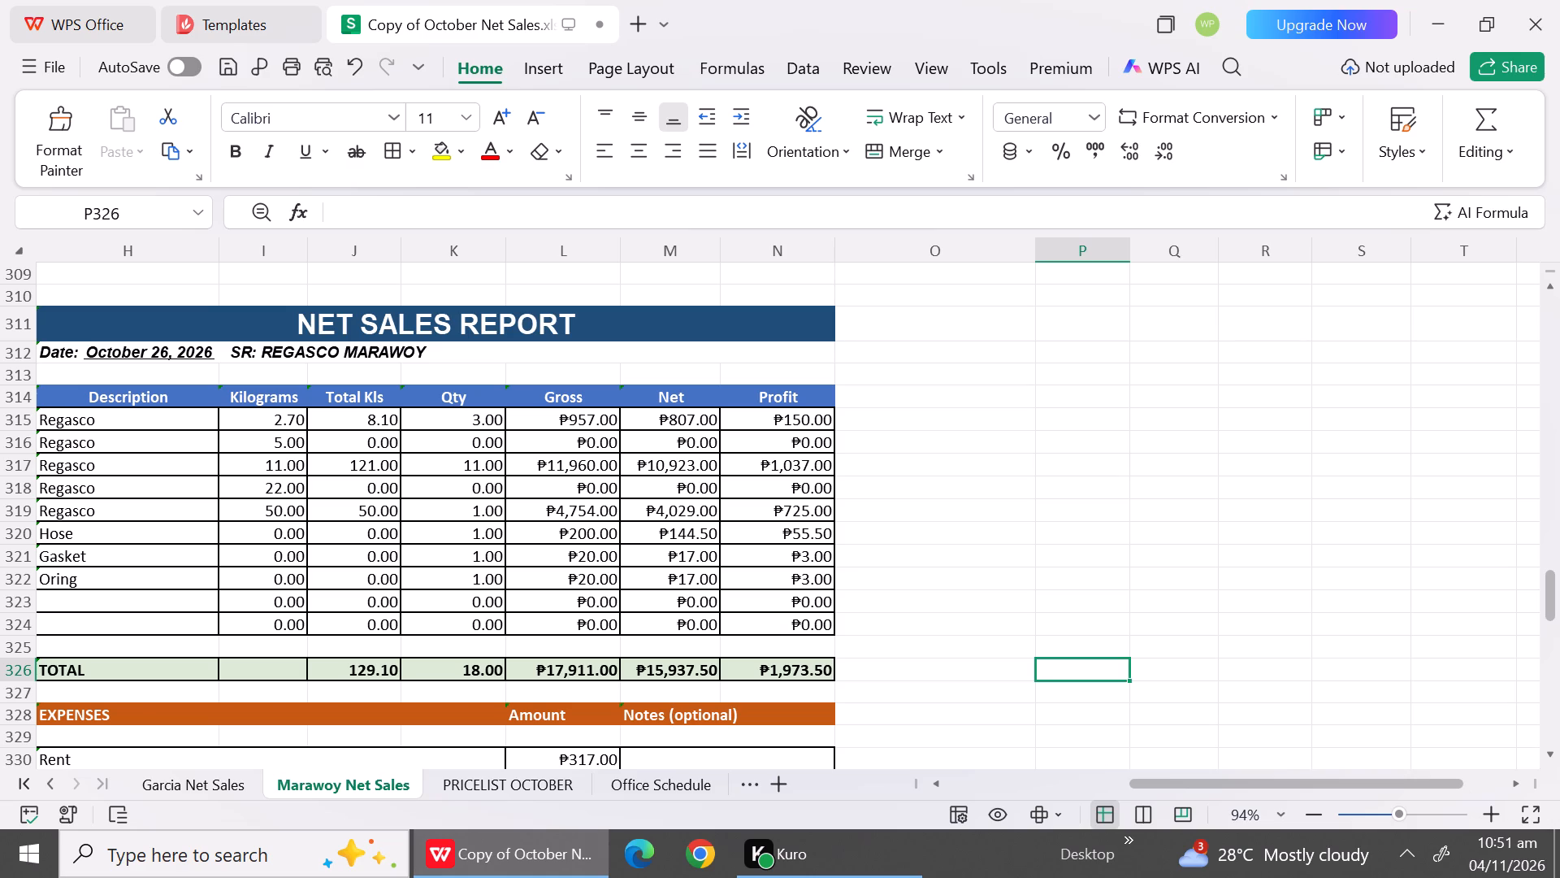
{"action": "left_click", "coordinate": [1046, 572]}
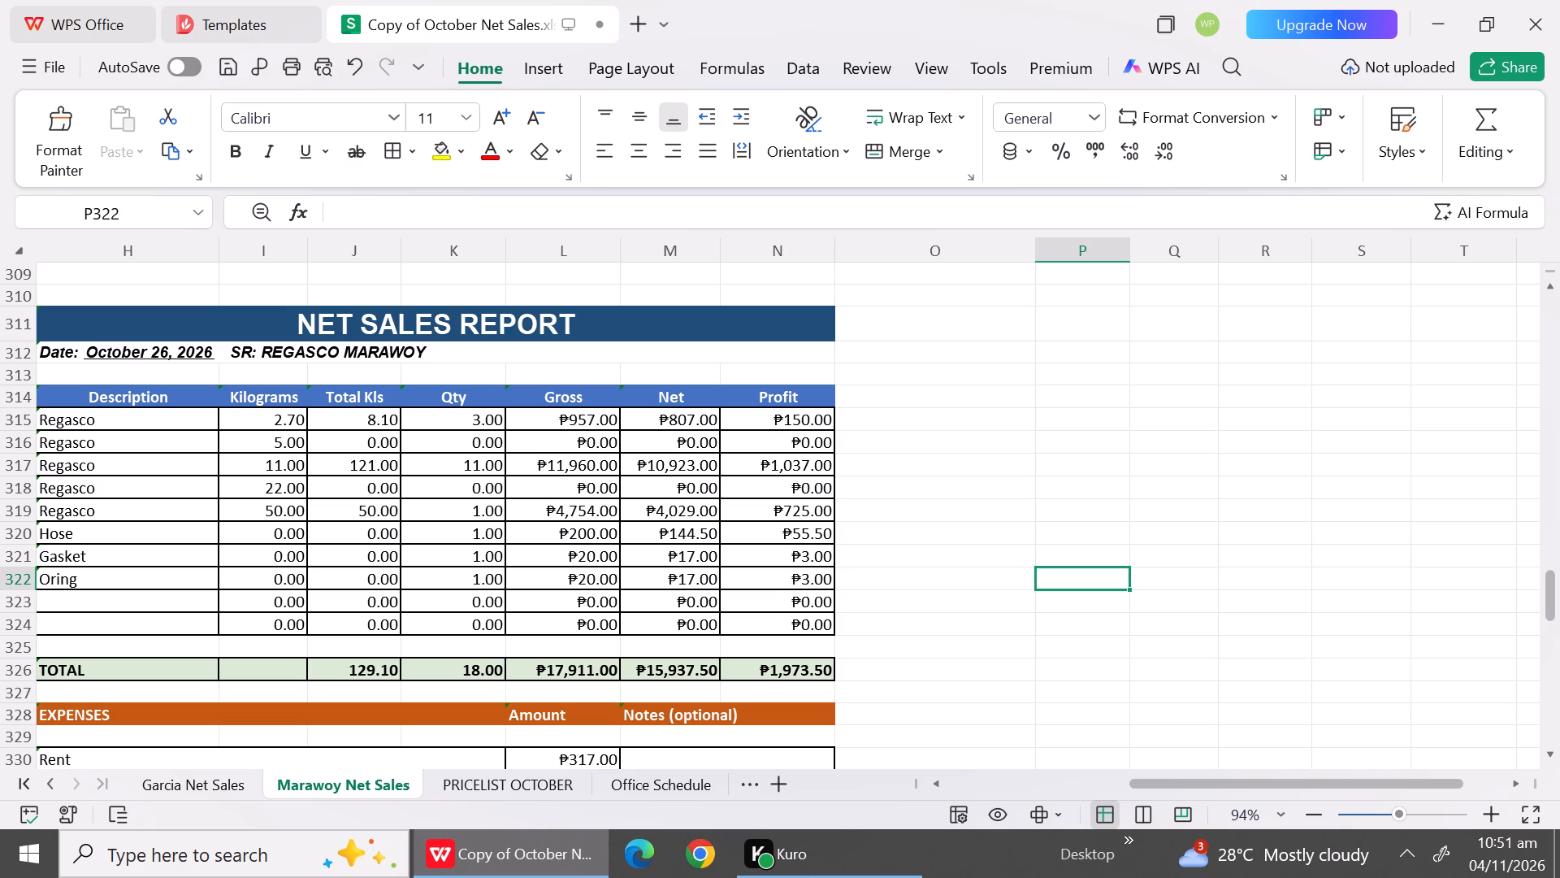
{"action": "left_click", "coordinate": [960, 667]}
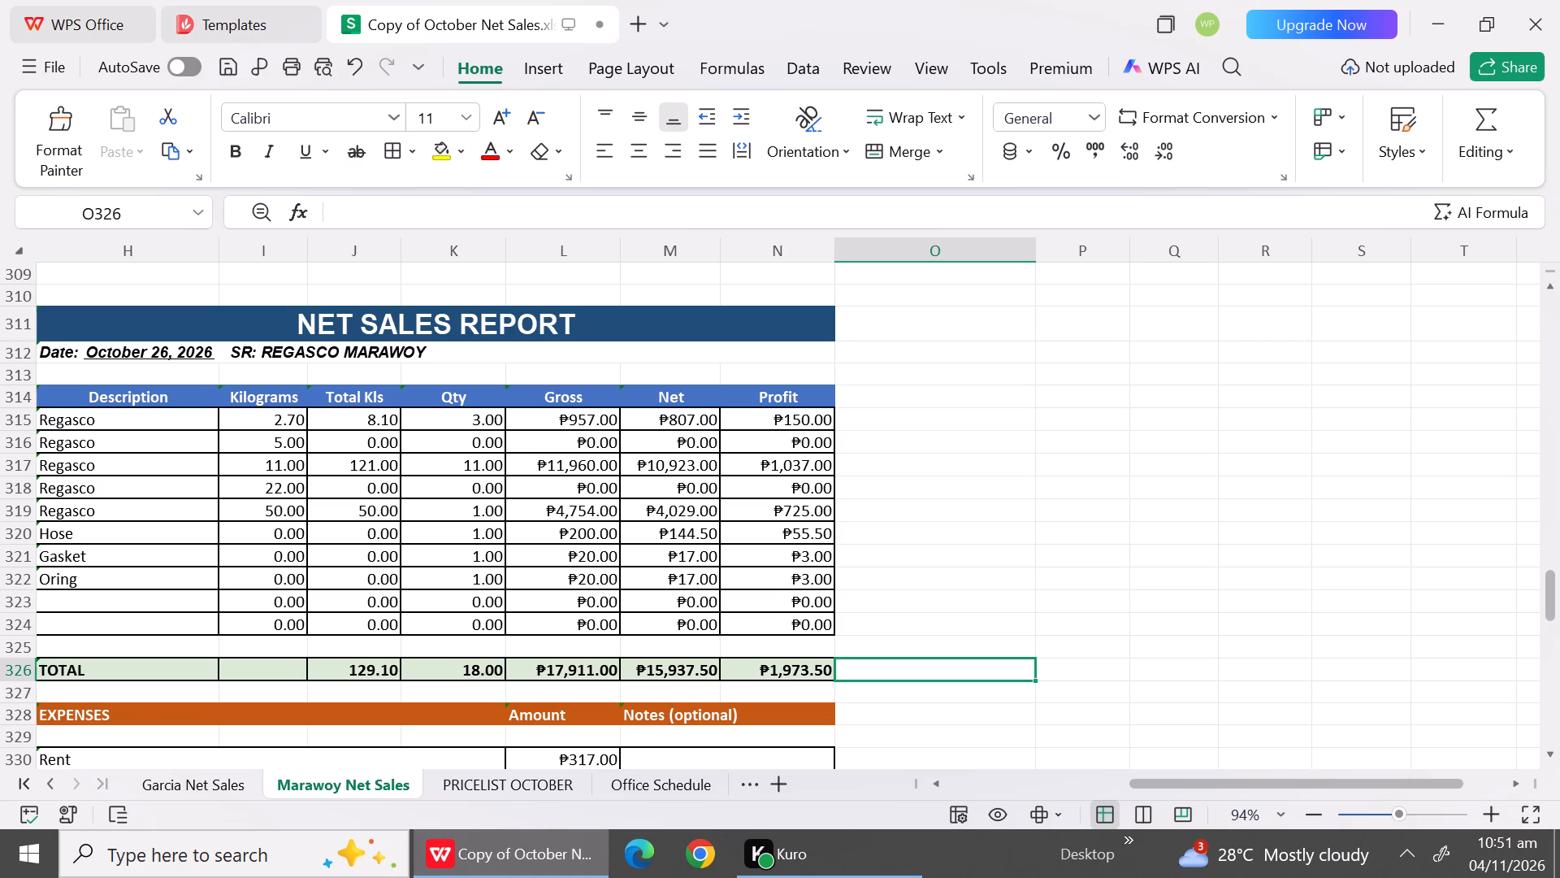
{"action": "triple_click", "coordinate": [1558, 288]}
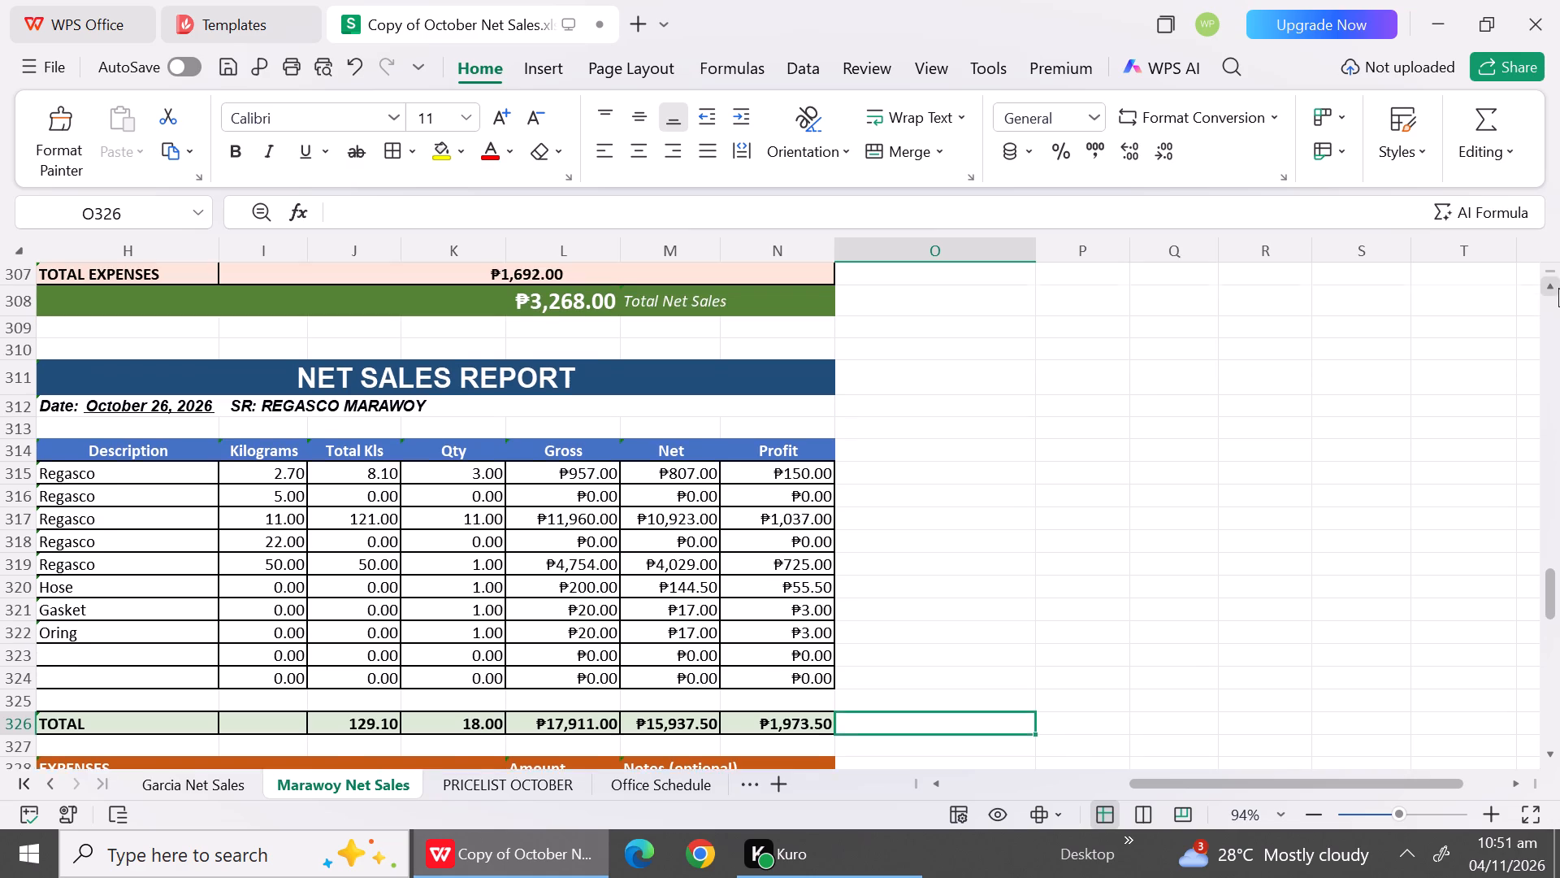
{"action": "triple_click", "coordinate": [1558, 288]}
{"action": "double_click", "coordinate": [1558, 288]}
{"action": "left_click_drag", "start_coordinate": [1558, 288], "coordinate": [1558, 320]}
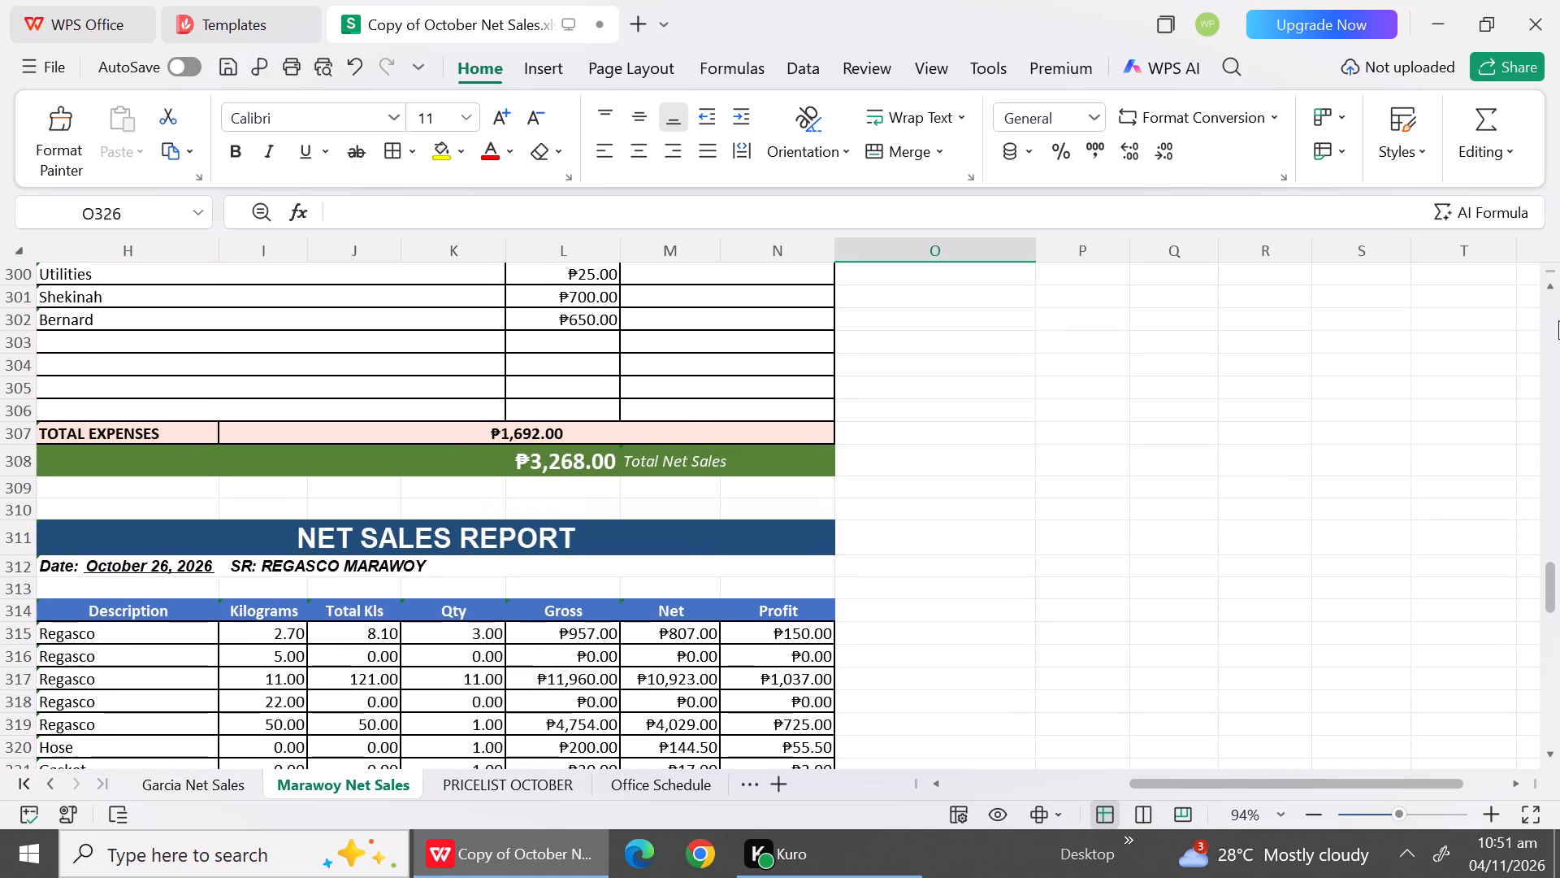
{"action": "left_click", "coordinate": [1558, 320]}
{"action": "left_click", "coordinate": [1558, 320]}
{"action": "left_click", "coordinate": [1557, 624]}
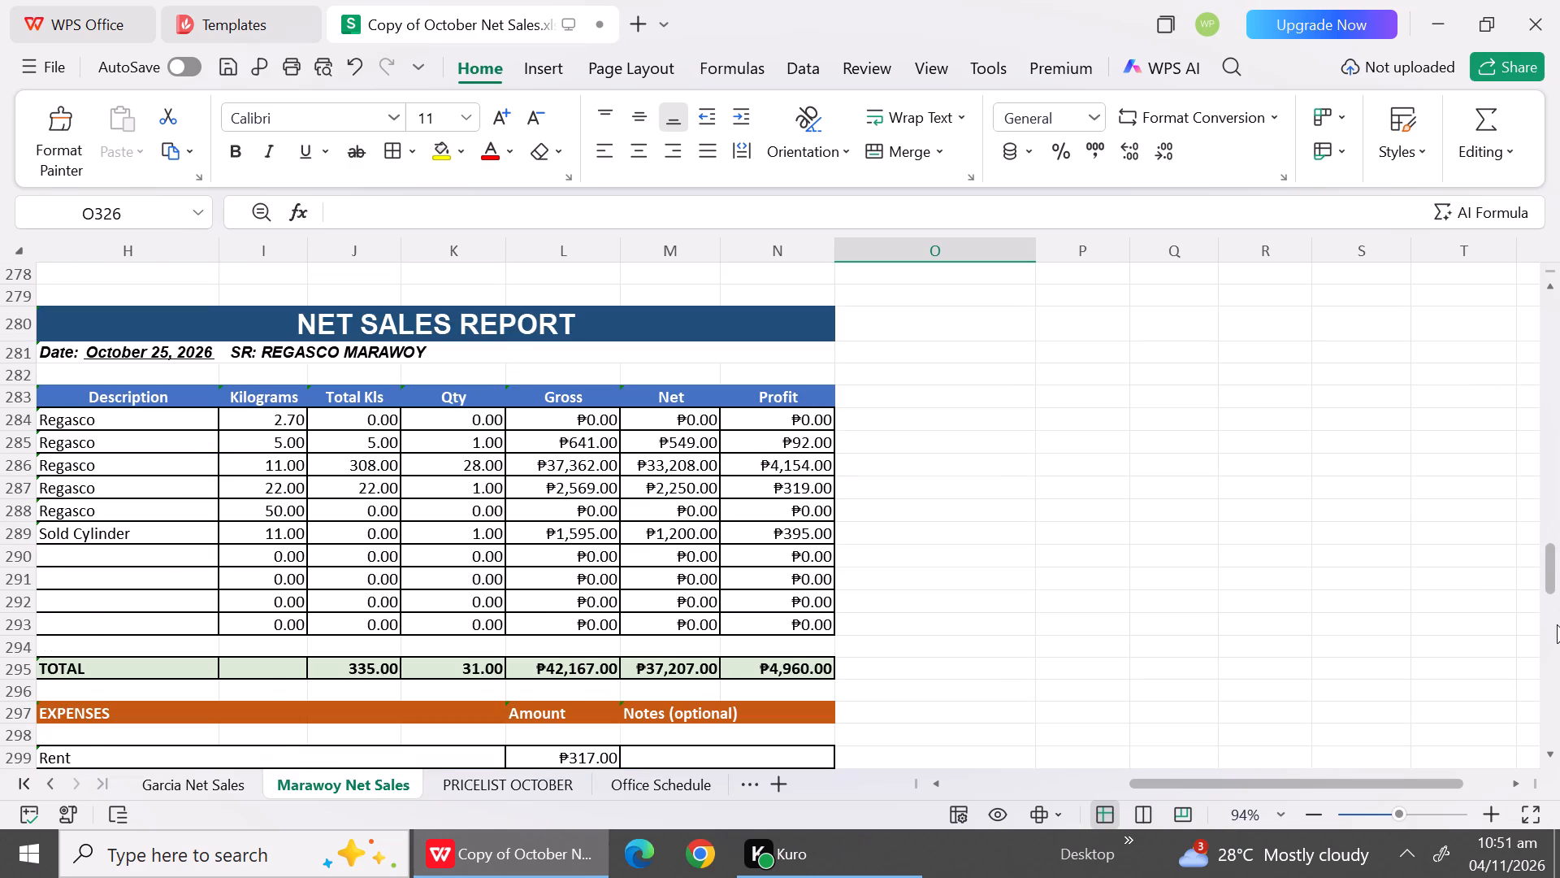
{"action": "left_click", "coordinate": [1557, 624]}
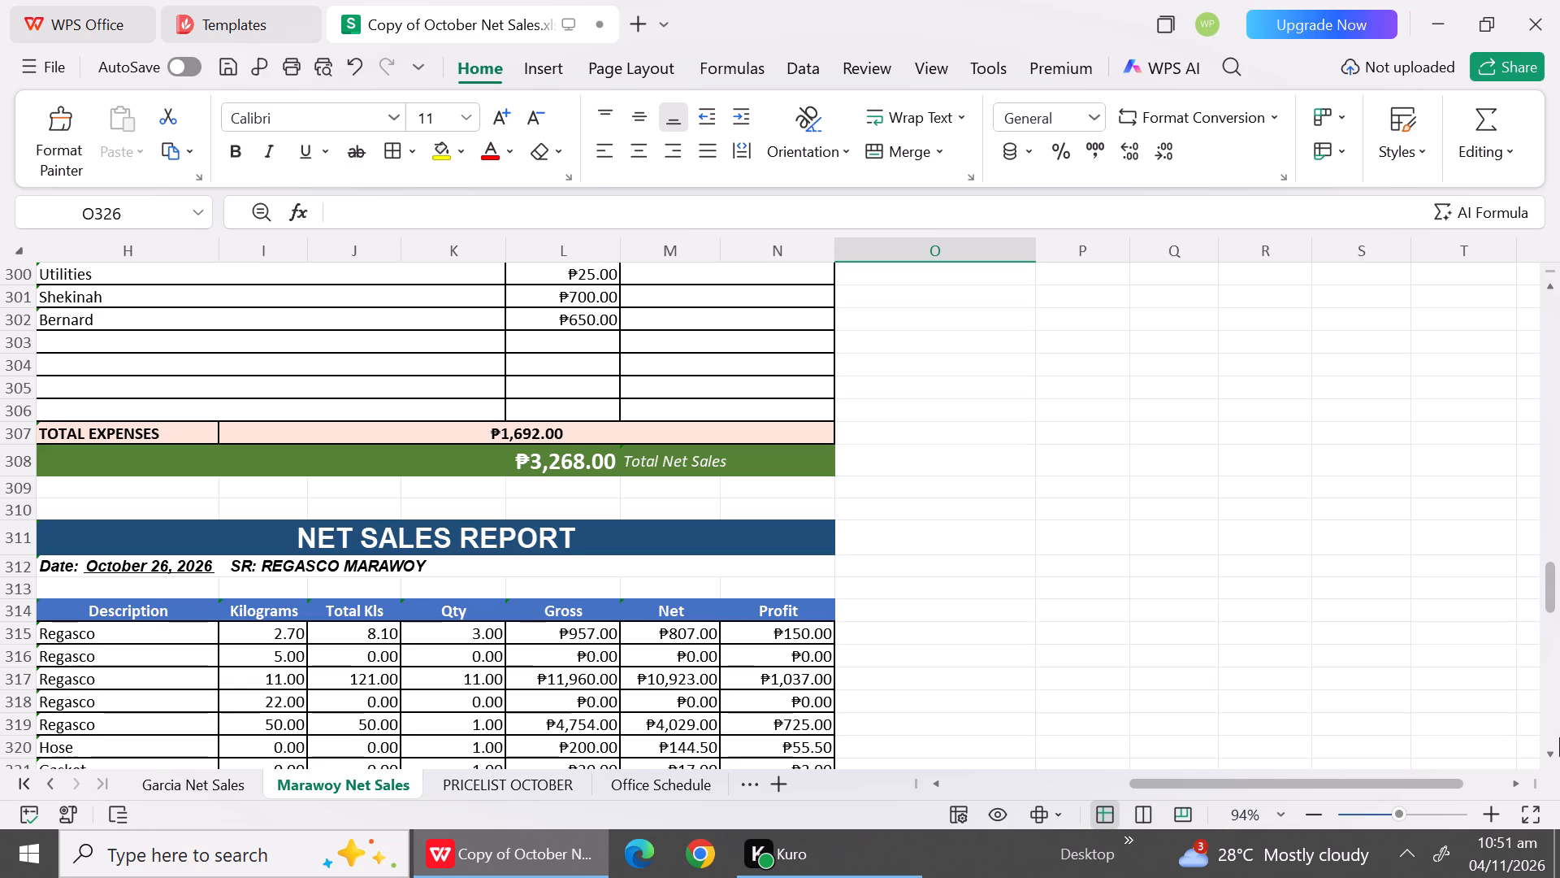
Set the 2.70 kg Regasco row's quantity to 11 and gross to 4026 in the October 26 report.
{"action": "triple_click", "coordinate": [1548, 758]}
{"action": "triple_click", "coordinate": [1548, 758]}
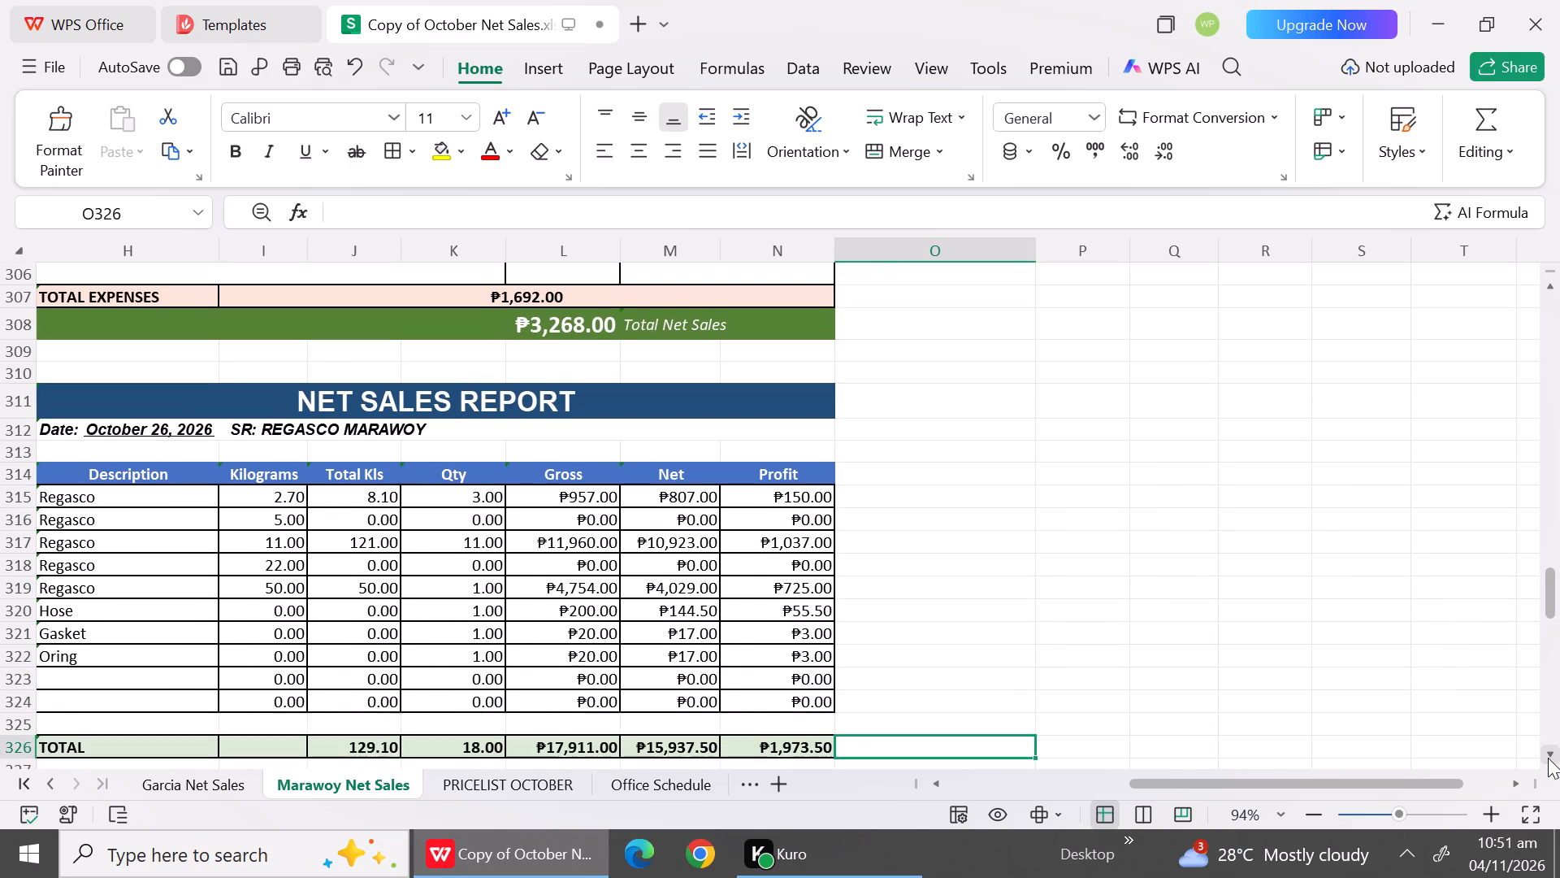
{"action": "left_click", "coordinate": [1548, 758]}
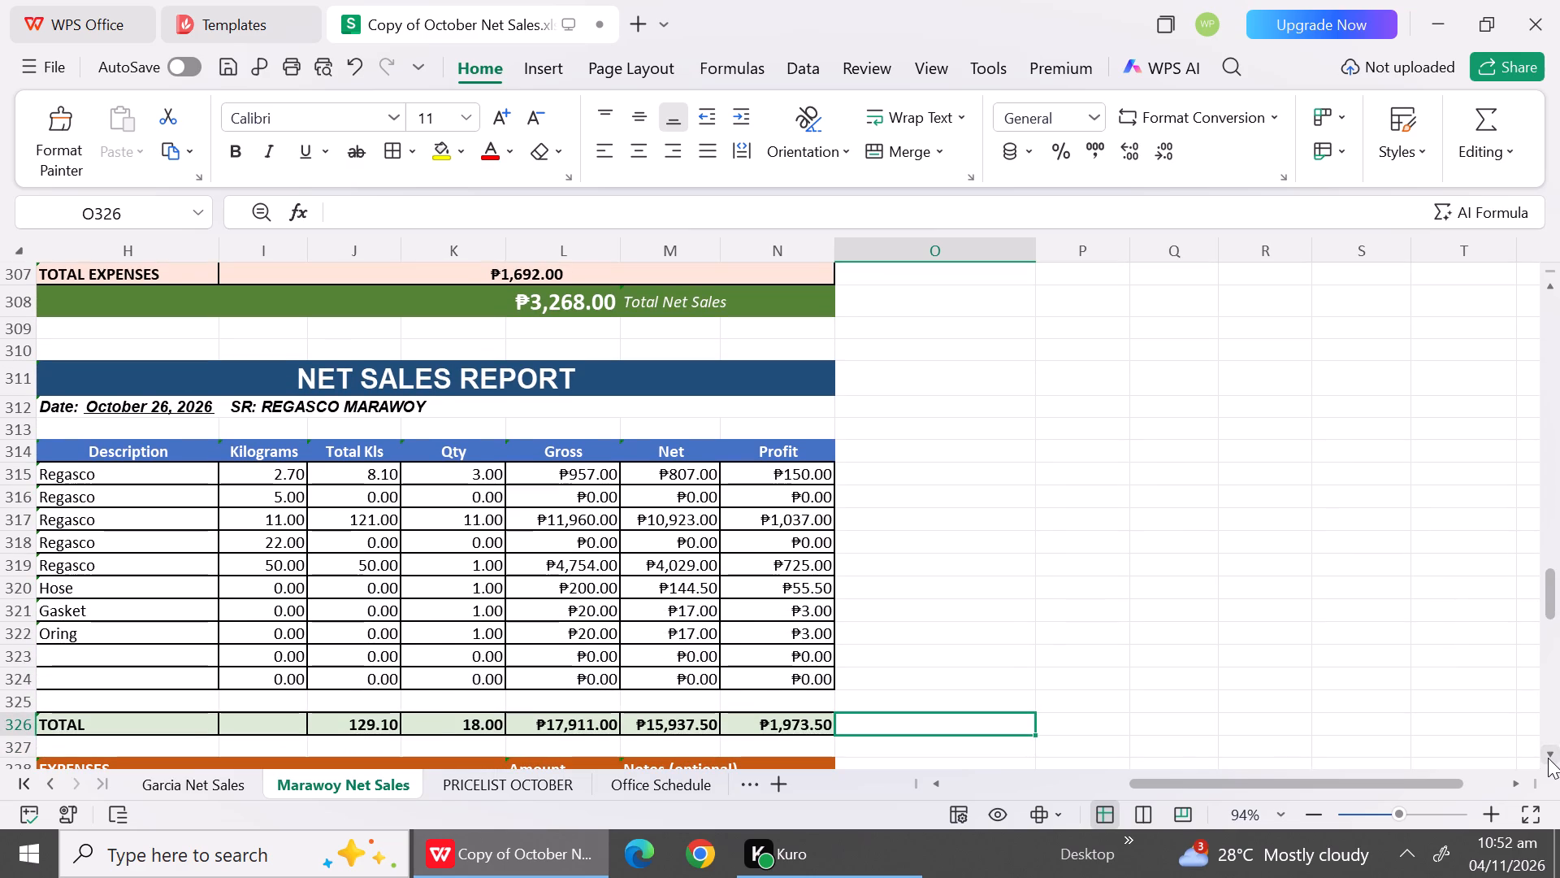
{"action": "left_click", "coordinate": [1548, 758]}
{"action": "left_click", "coordinate": [1548, 758]}
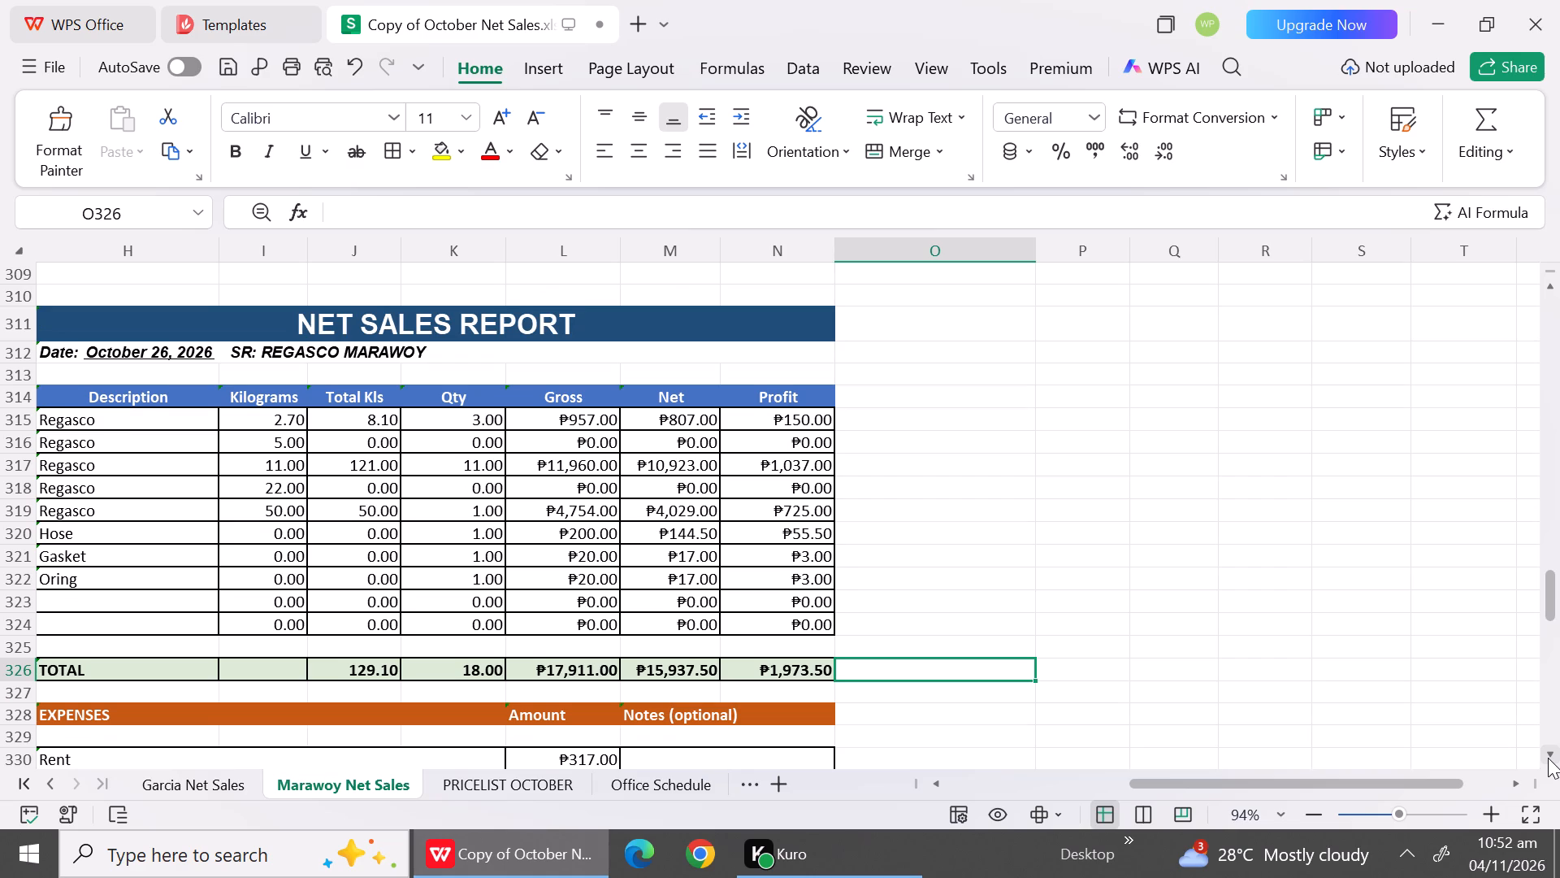
{"action": "left_click", "coordinate": [1548, 758]}
{"action": "left_click", "coordinate": [1548, 758]}
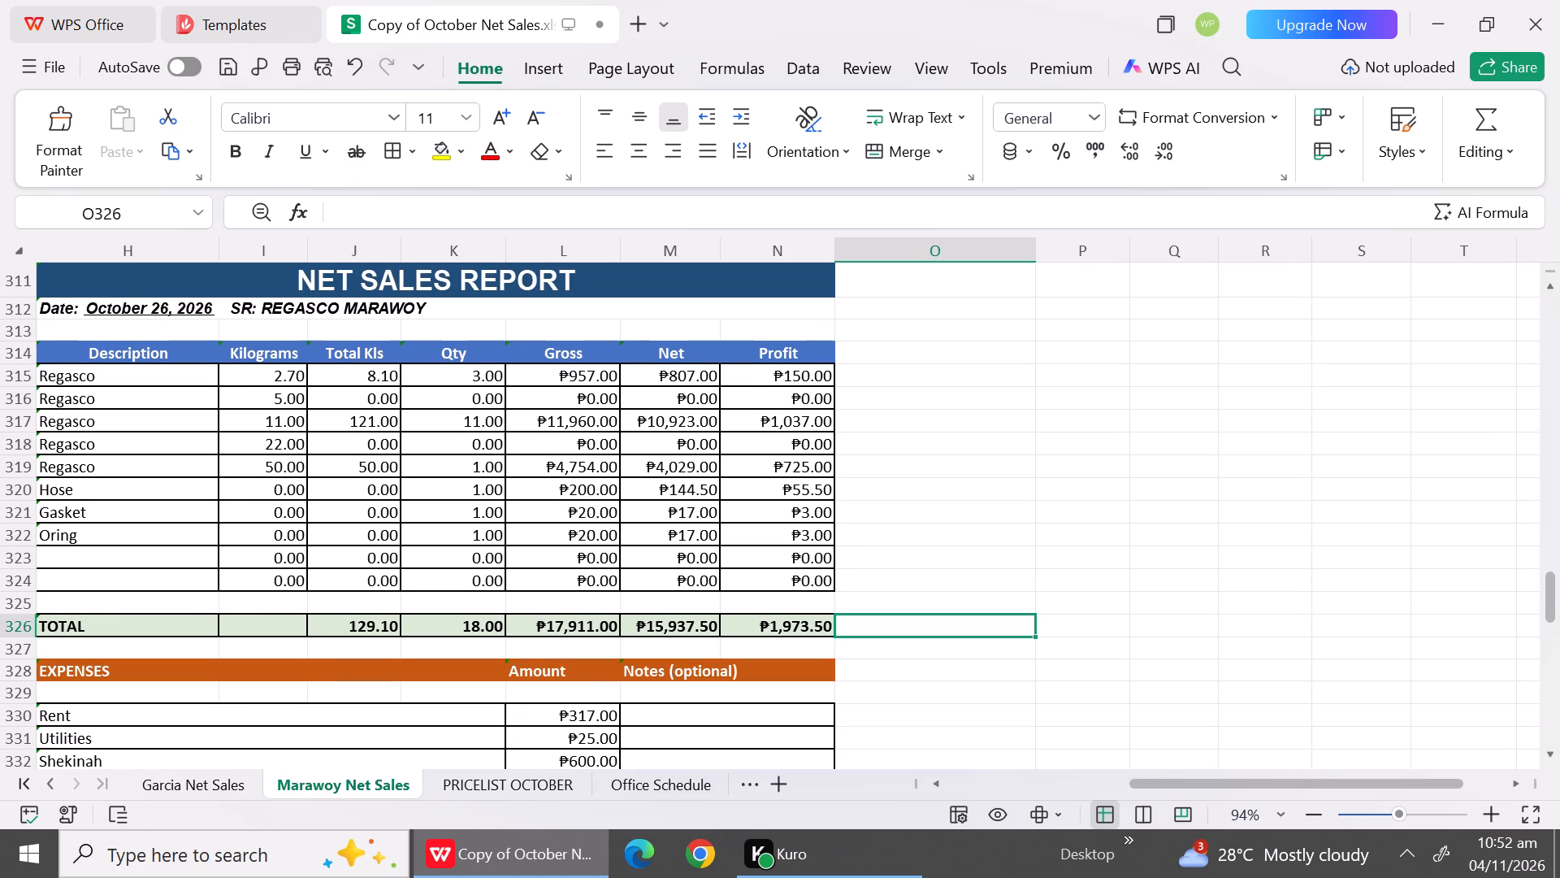
{"action": "left_click", "coordinate": [472, 382]}
{"action": "type", "text": "11"}
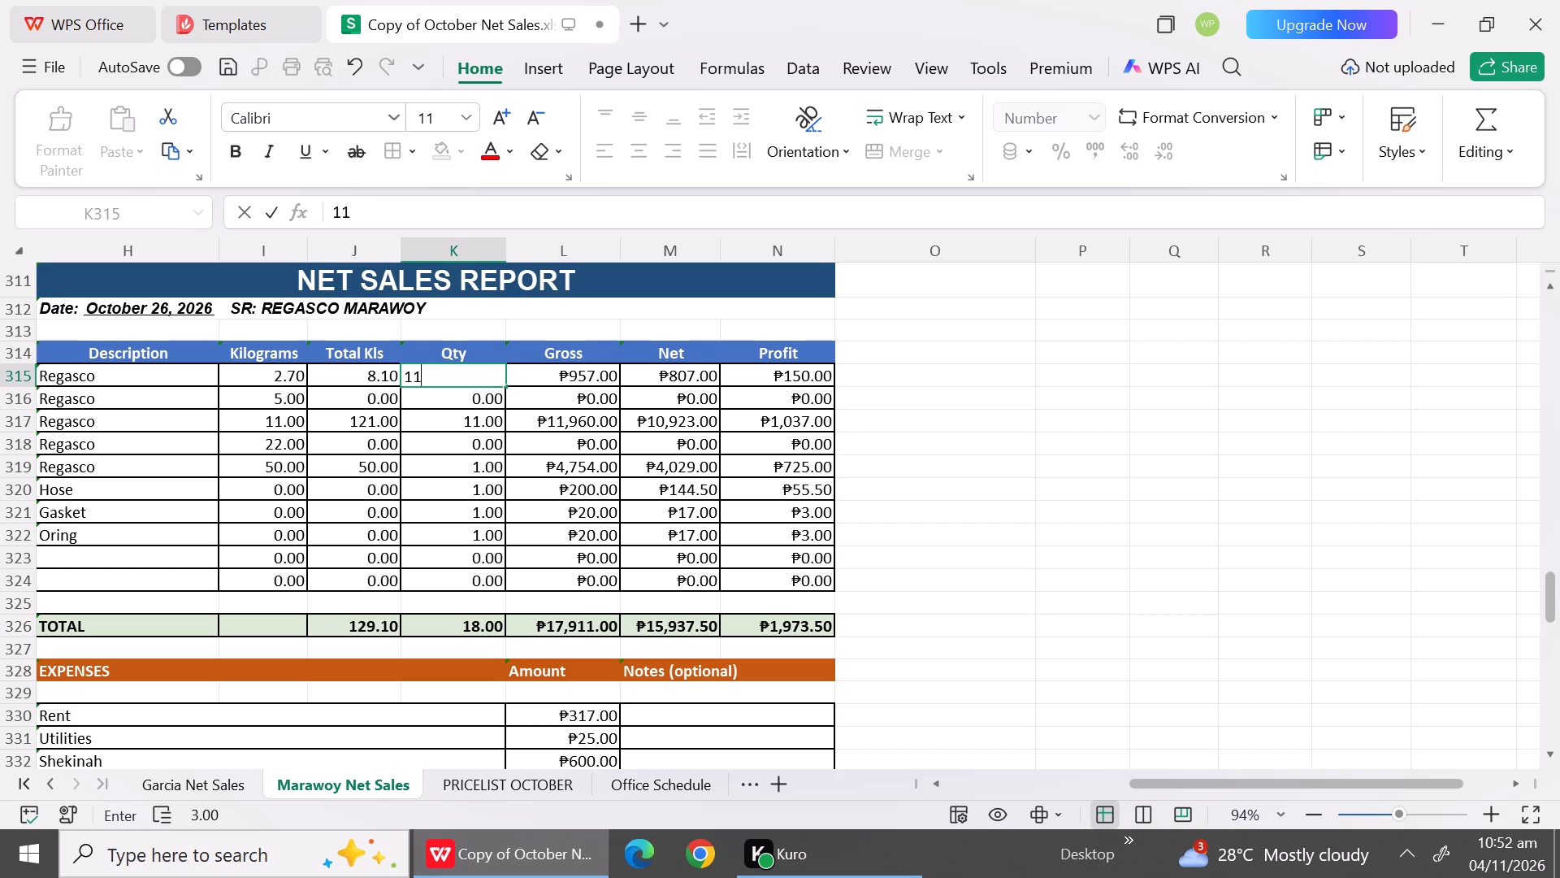
{"action": "left_click", "coordinate": [582, 376]}
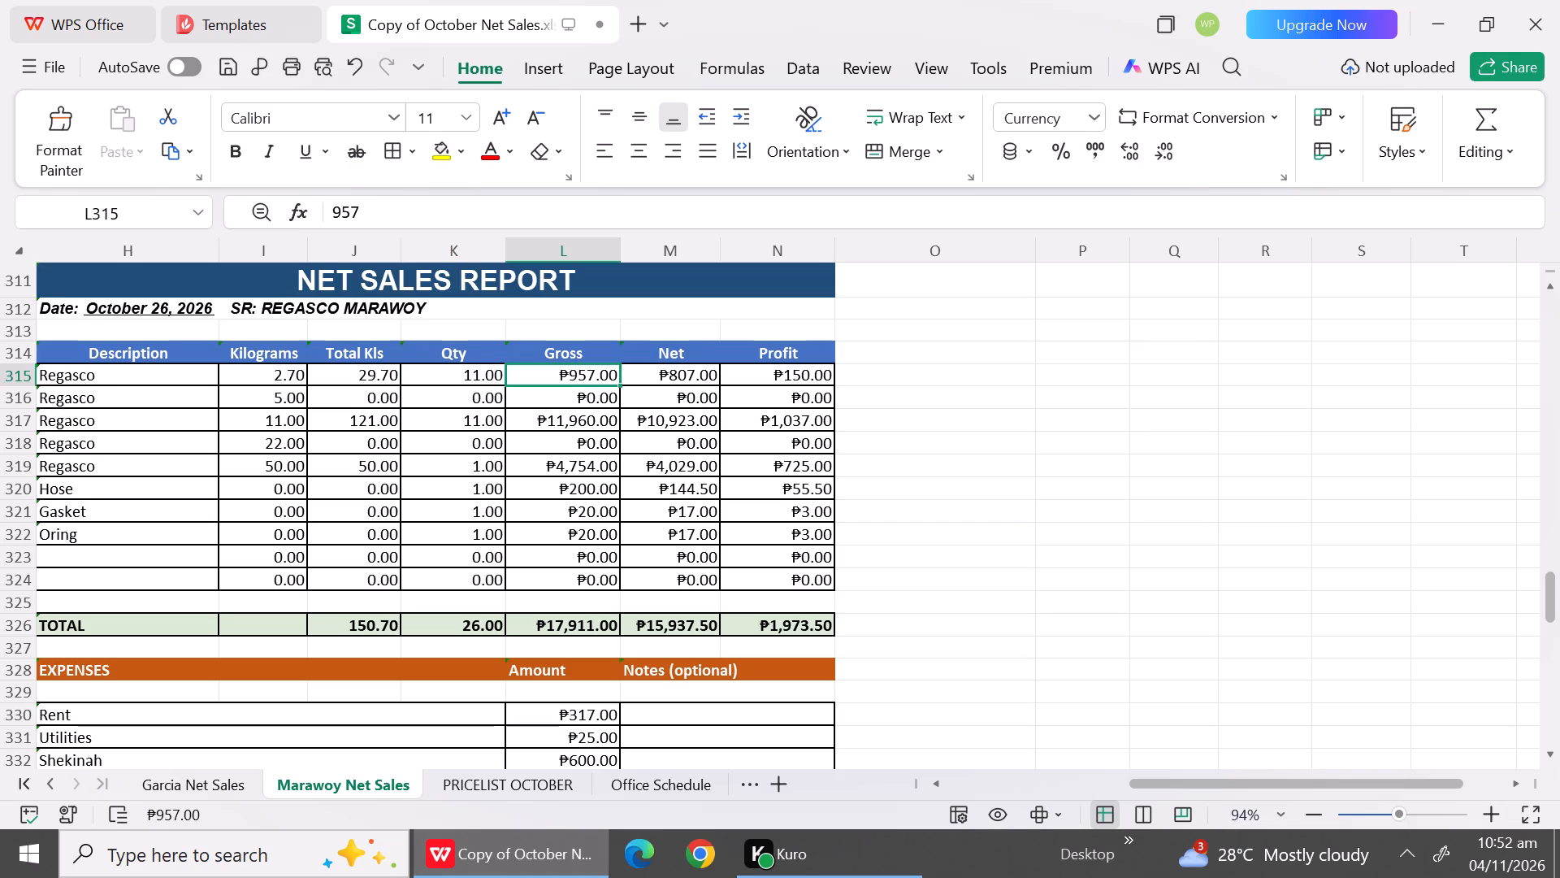
{"action": "type", "text": "40"}
{"action": "type", "text": "26"}
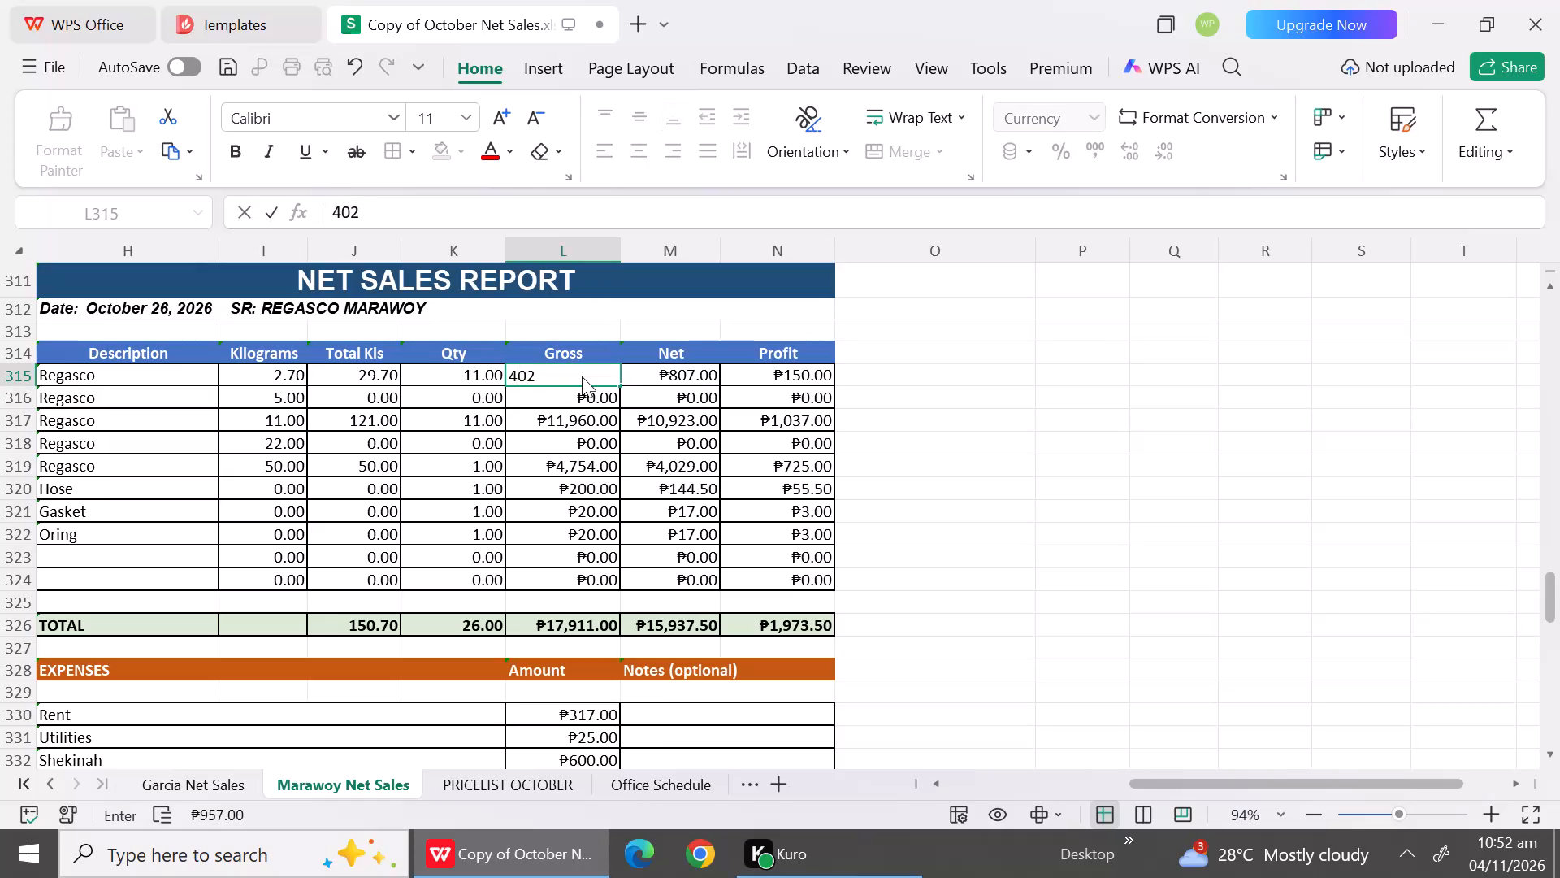
{"action": "left_click", "coordinate": [949, 456]}
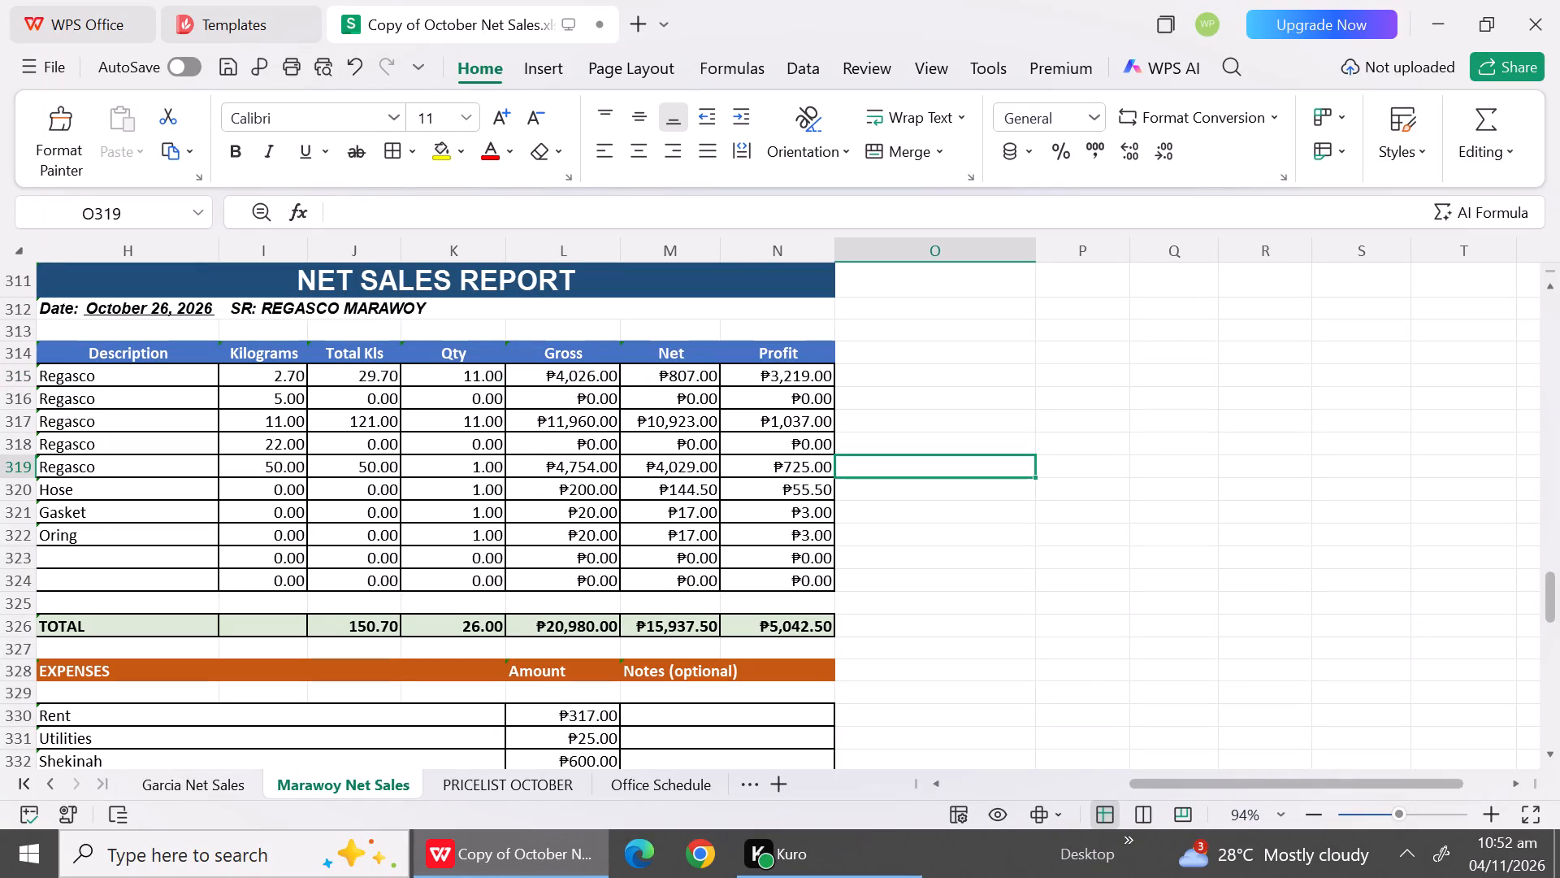
Calculate 316*11 in a spare cell beside the October 26 table and set the 2.70 kg Regasco row's net to 3476.
{"action": "left_click", "coordinate": [701, 375]}
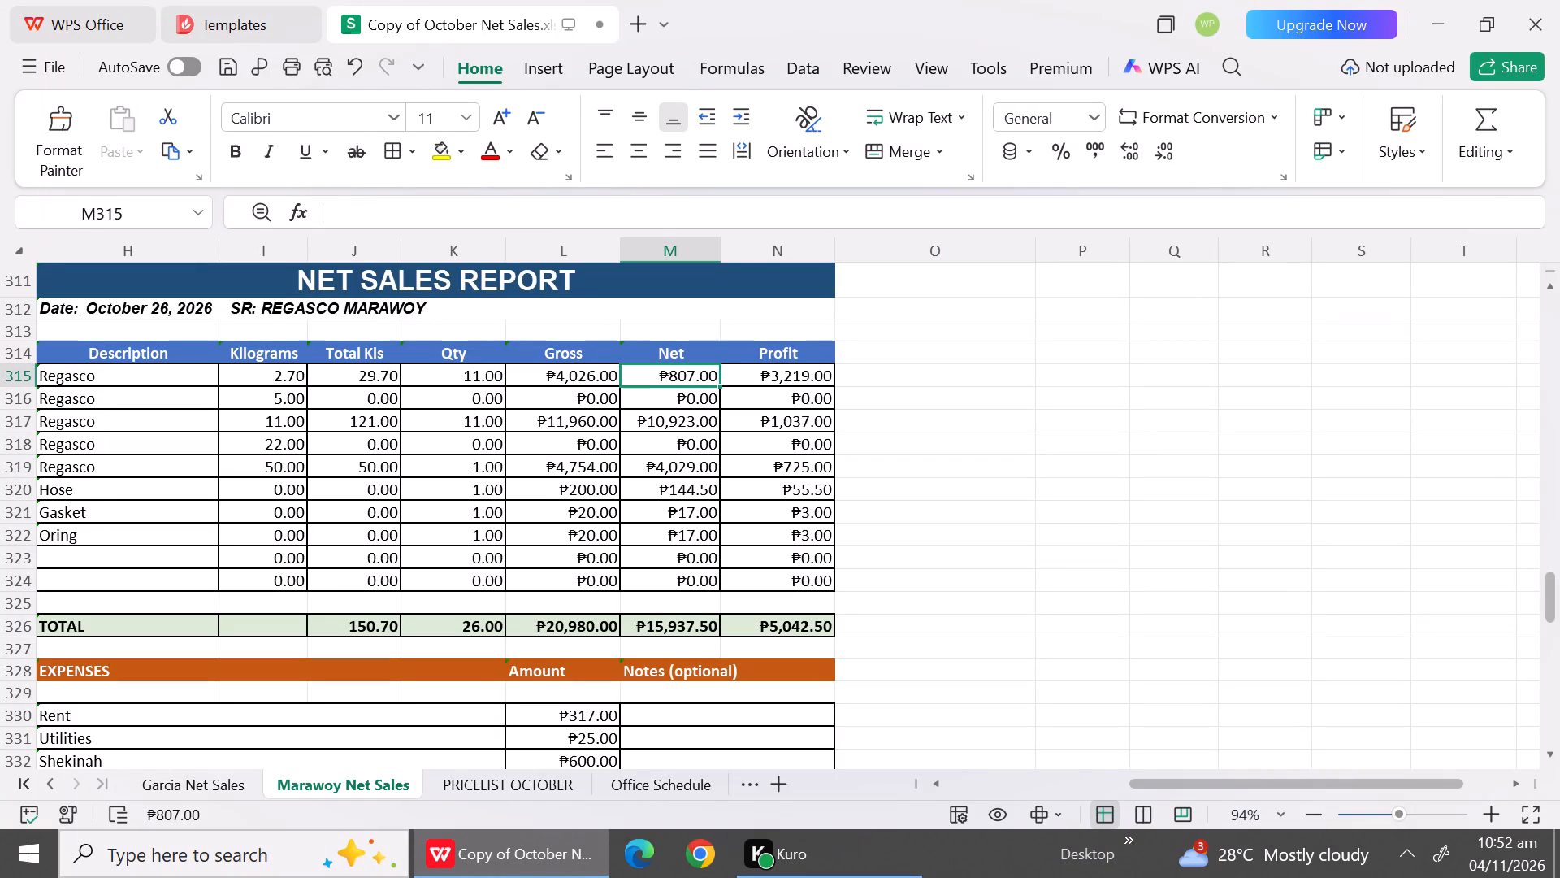
{"action": "left_click", "coordinate": [1059, 502]}
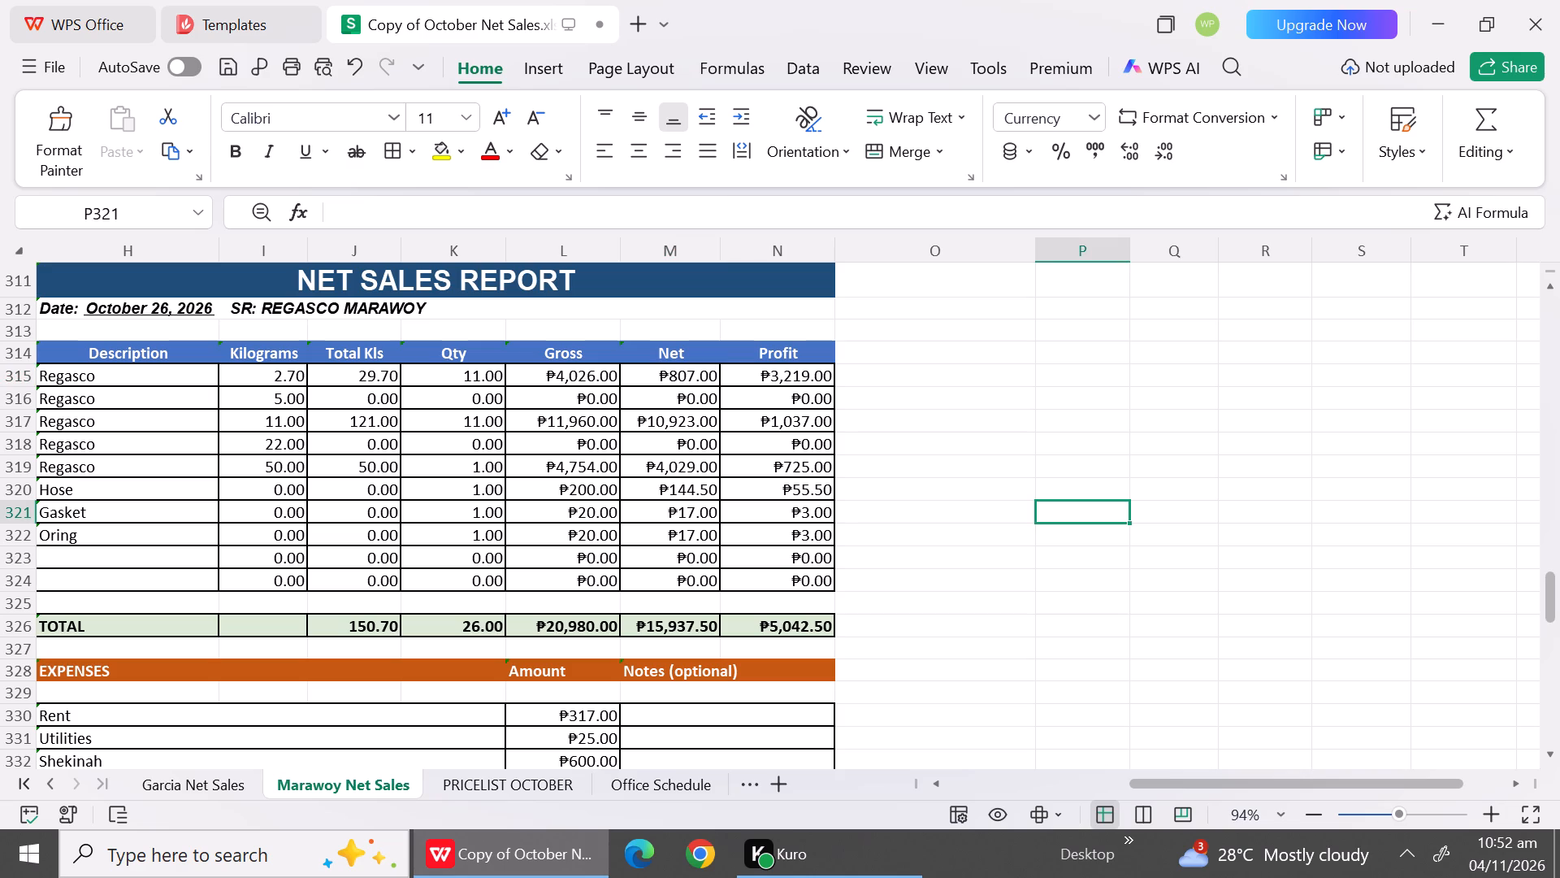
{"action": "key", "text": "shift+plus"}
{"action": "key", "text": "BackSpace"}
{"action": "key", "text": "equal"}
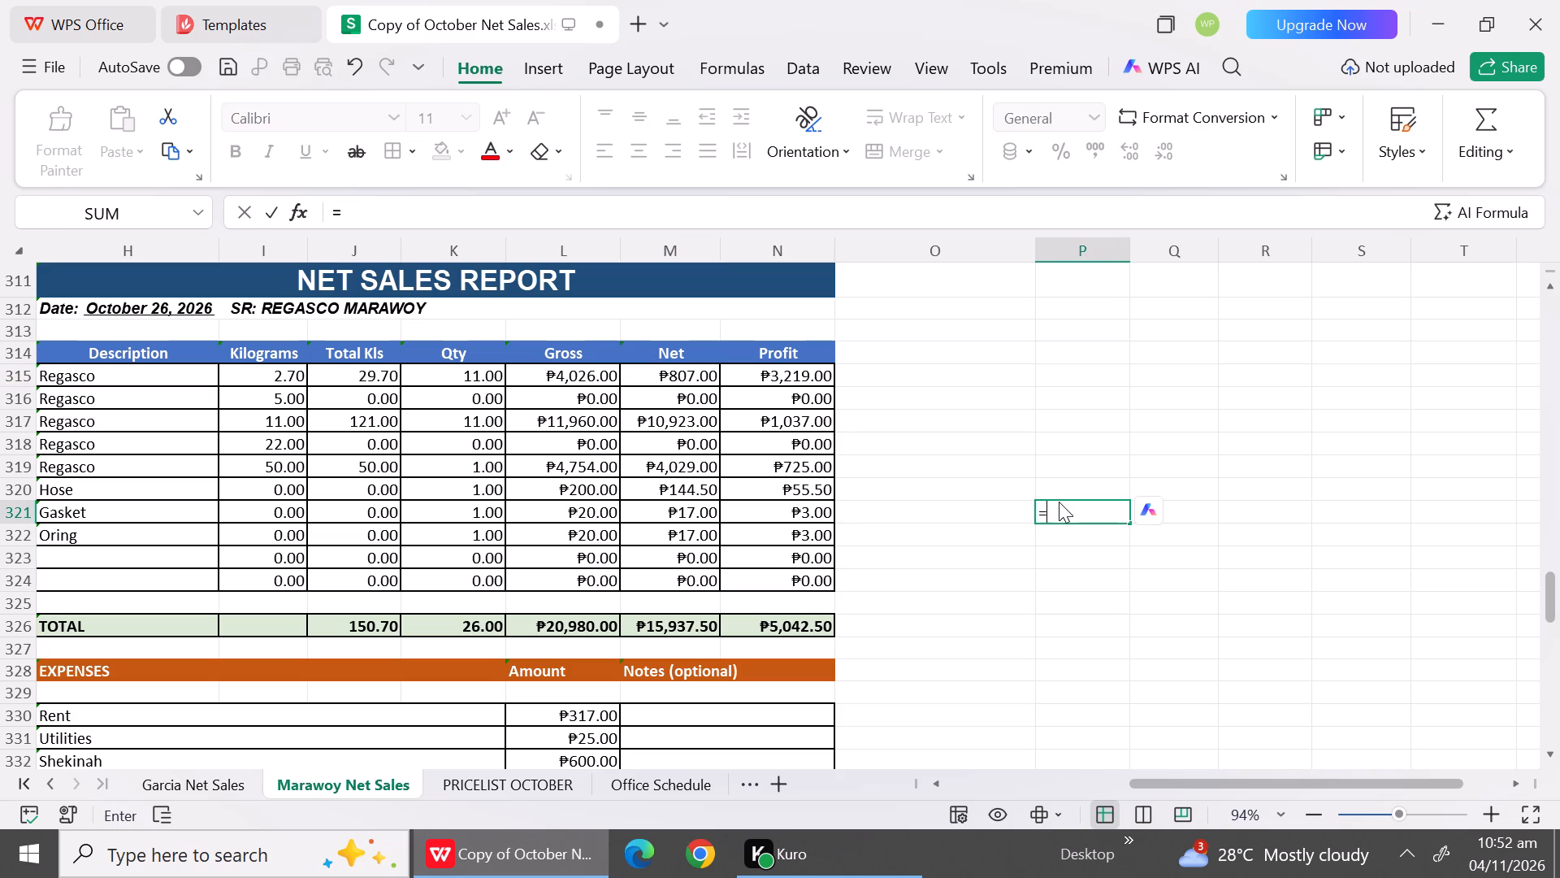
{"action": "type", "text": "316*"}
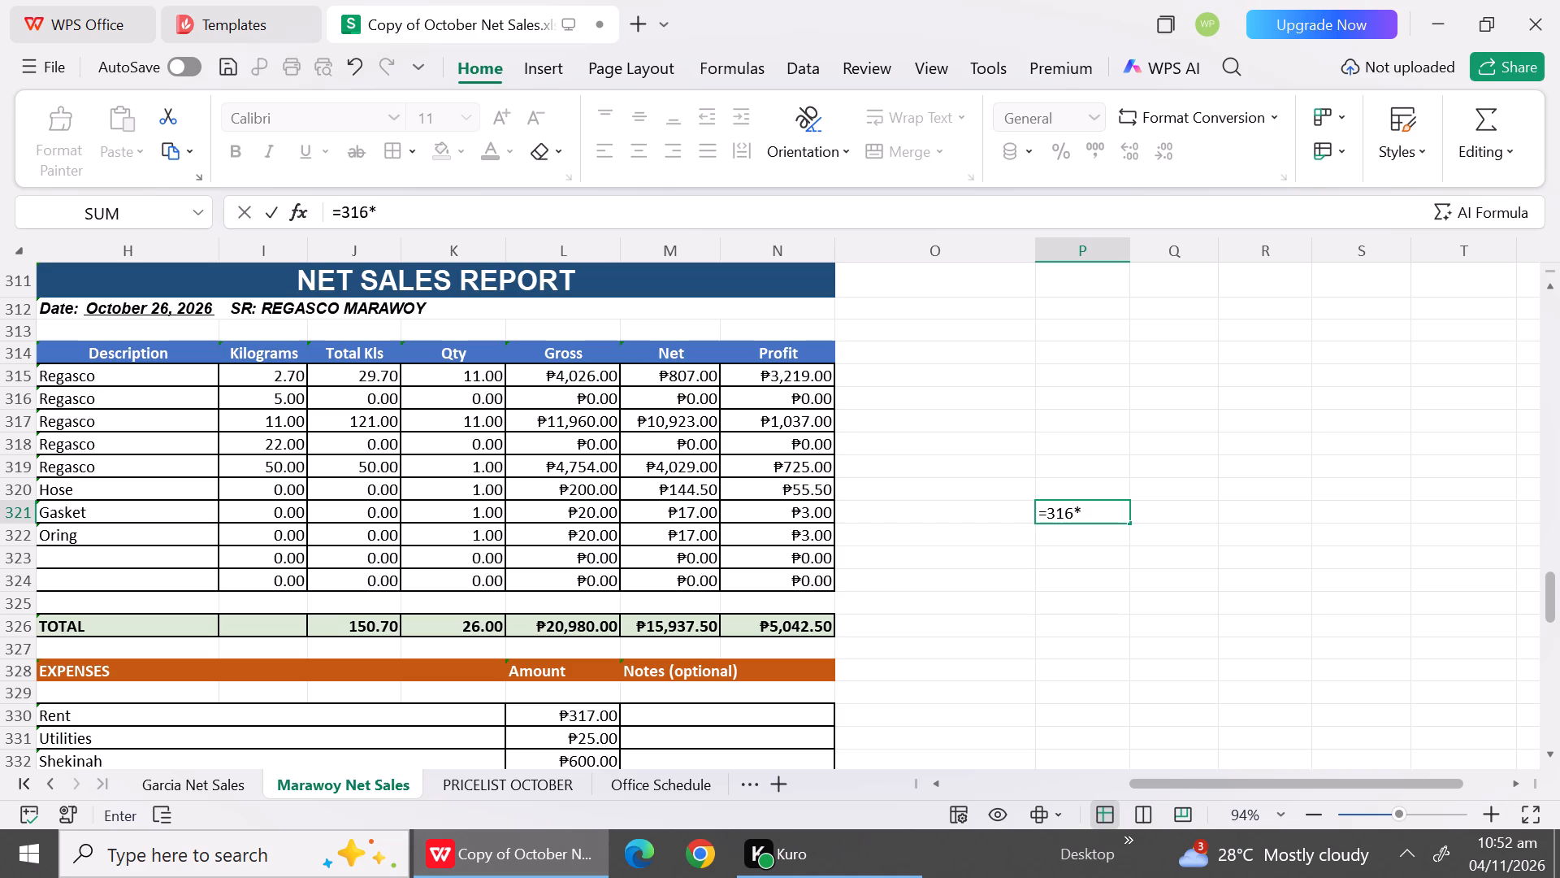
{"action": "type", "text": "11"}
{"action": "key", "text": "Return"}
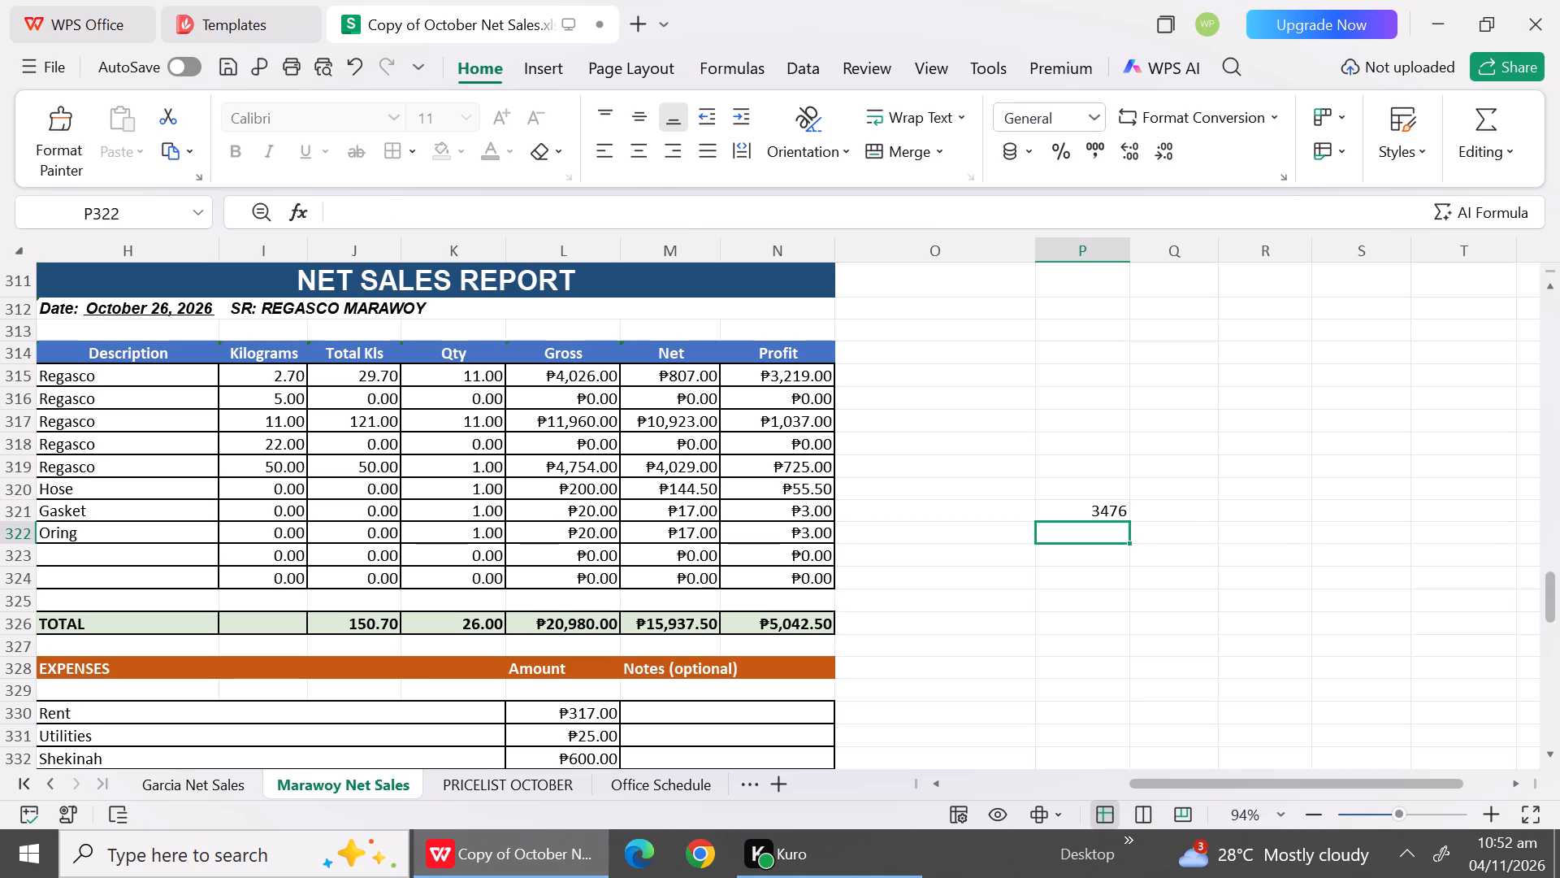
{"action": "left_click", "coordinate": [669, 368]}
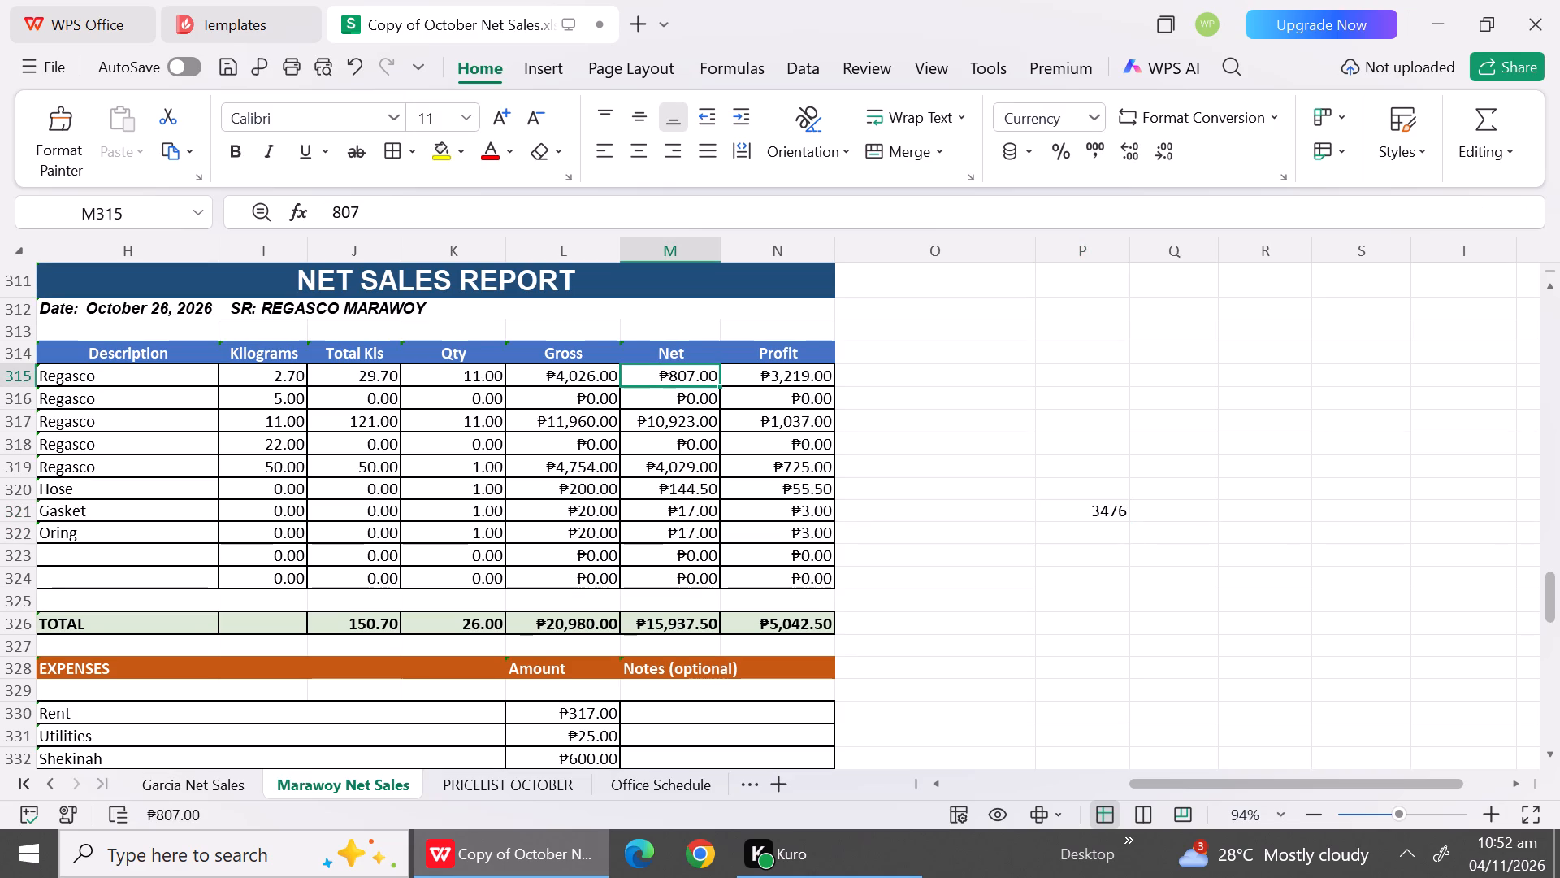
{"action": "type", "text": "34"}
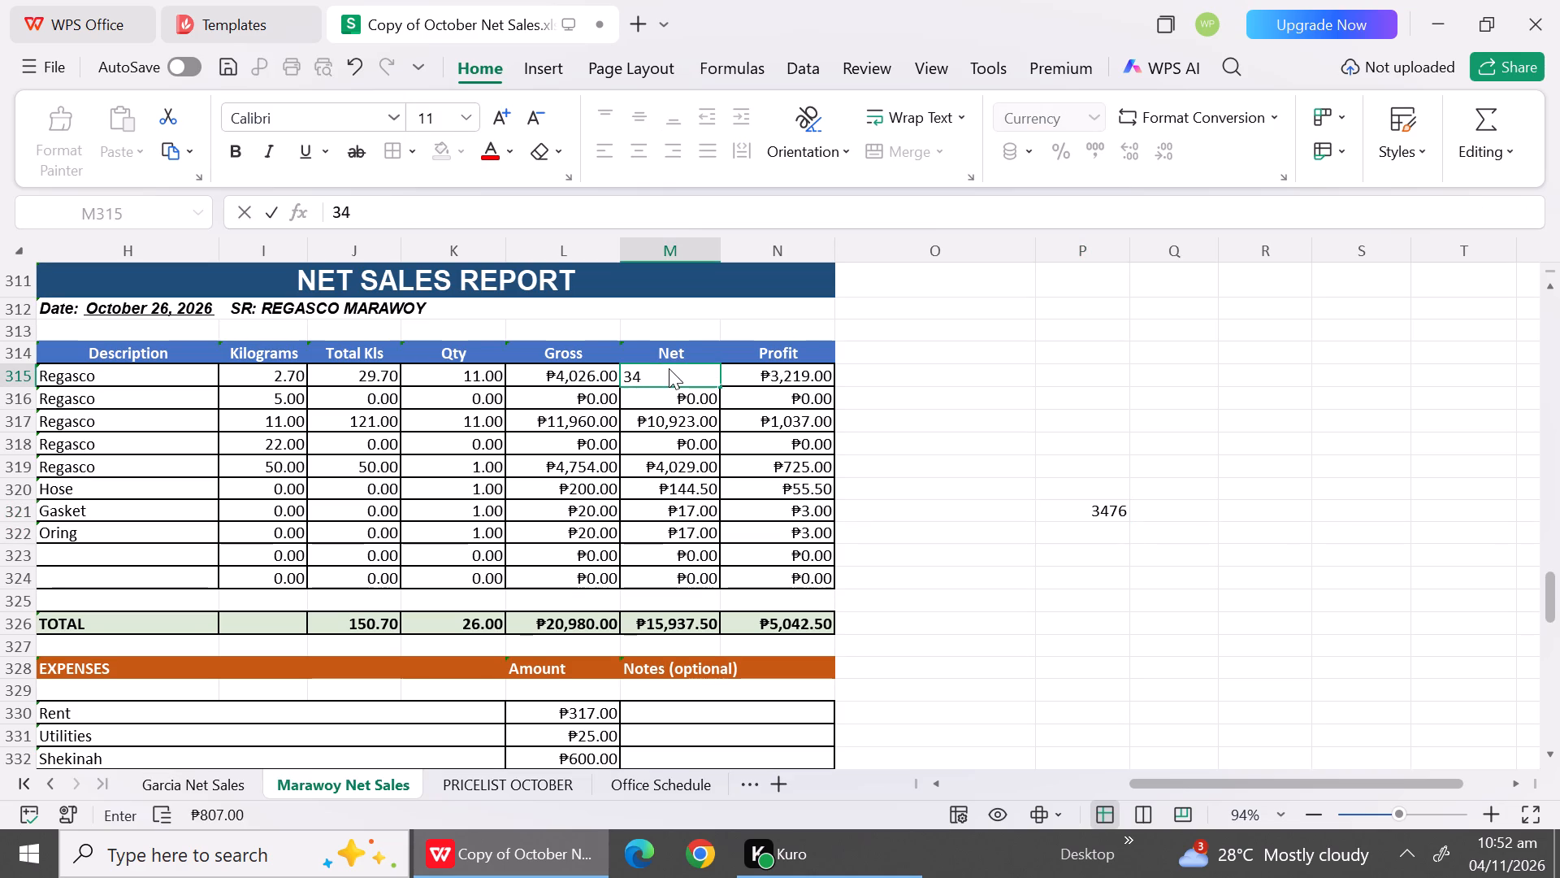
{"action": "type", "text": "76"}
{"action": "left_click", "coordinate": [717, 488]}
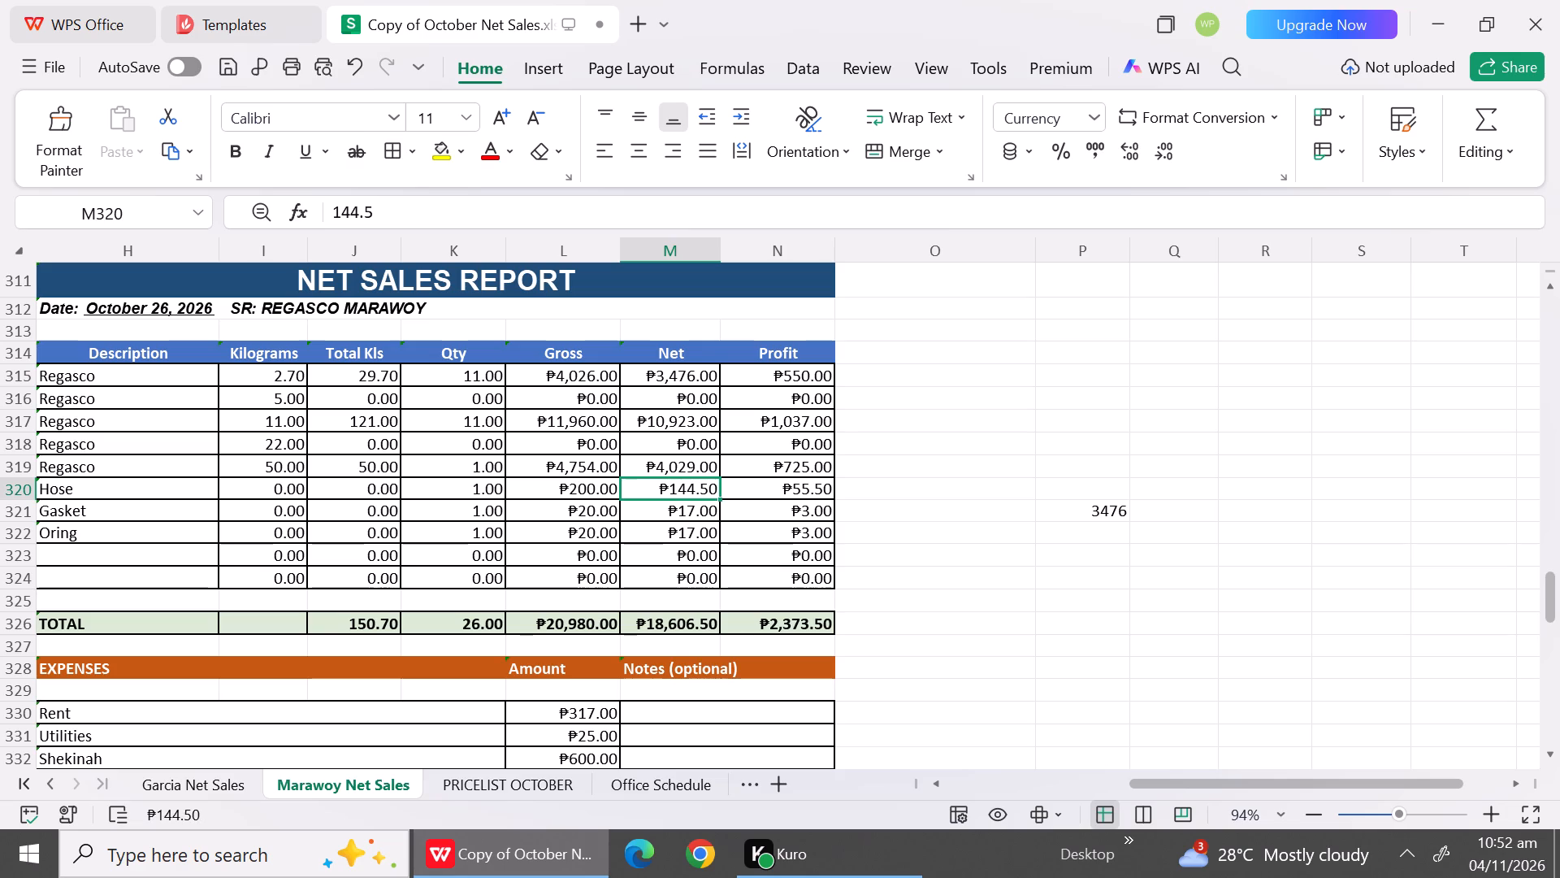
Set the 5 kg Regasco row's quantity to 1, gross to 641 and net to 549, consulting the October pricelist for the net price.
{"action": "left_click", "coordinate": [456, 406]}
{"action": "key", "text": "1"}
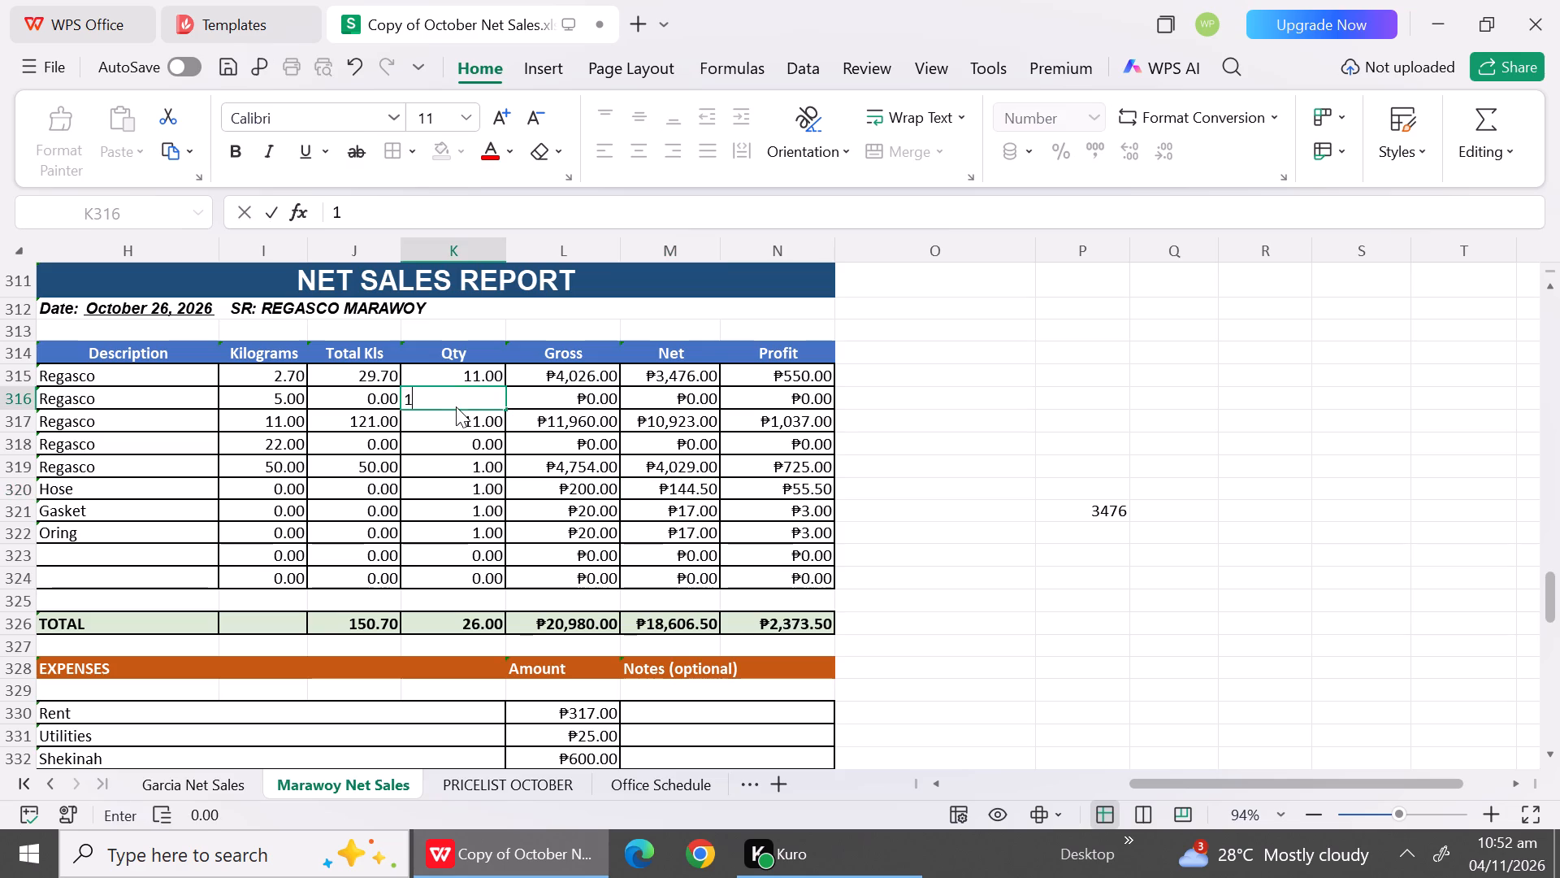
{"action": "left_click", "coordinate": [575, 397]}
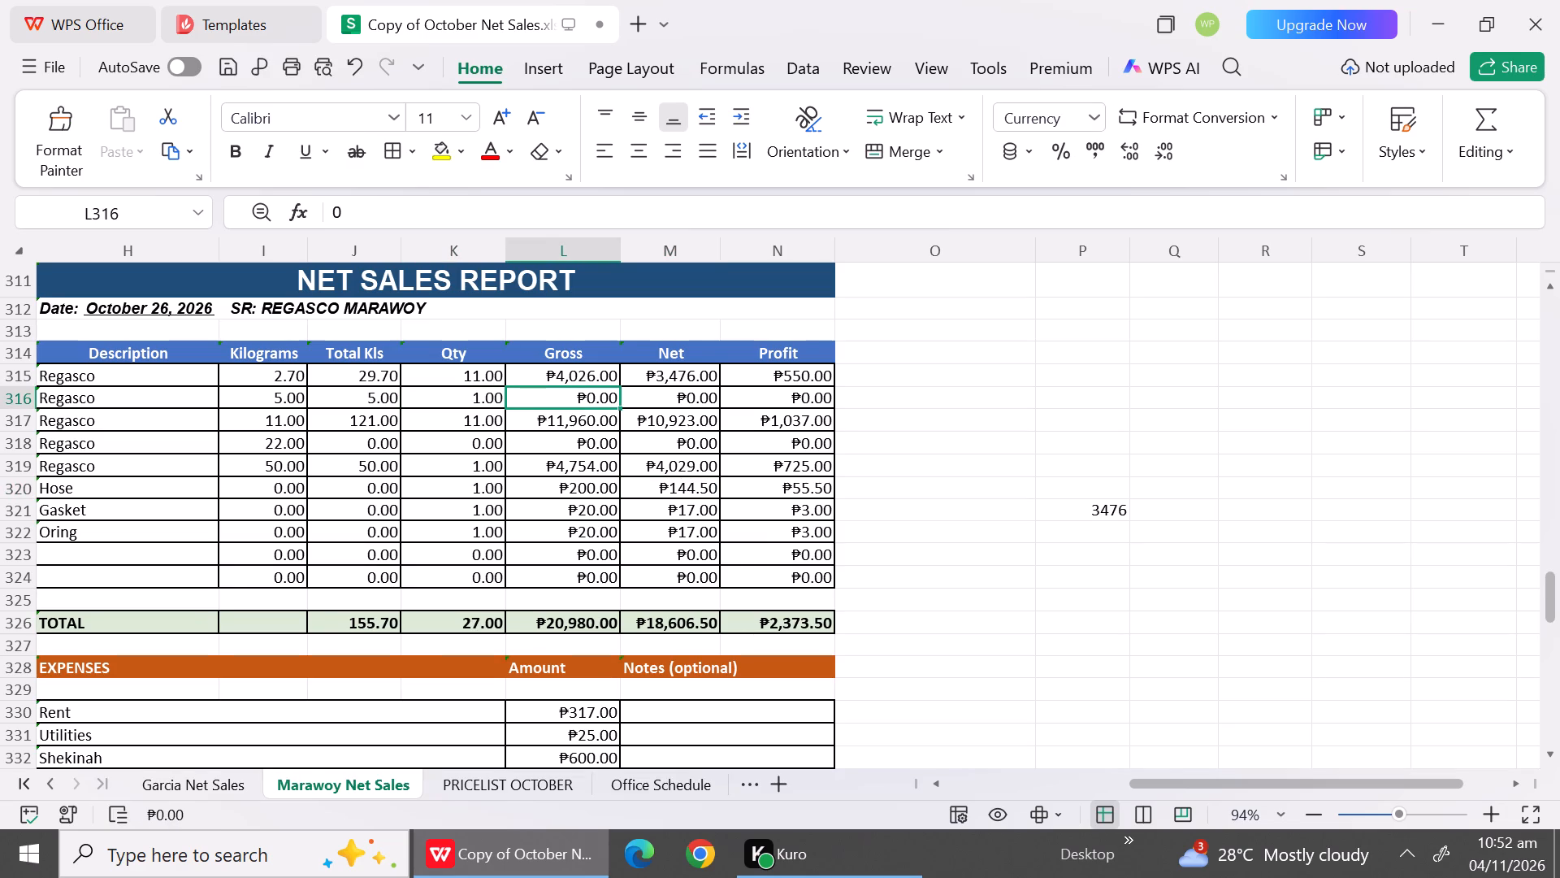
{"action": "type", "text": "641"}
{"action": "left_click", "coordinate": [678, 411]}
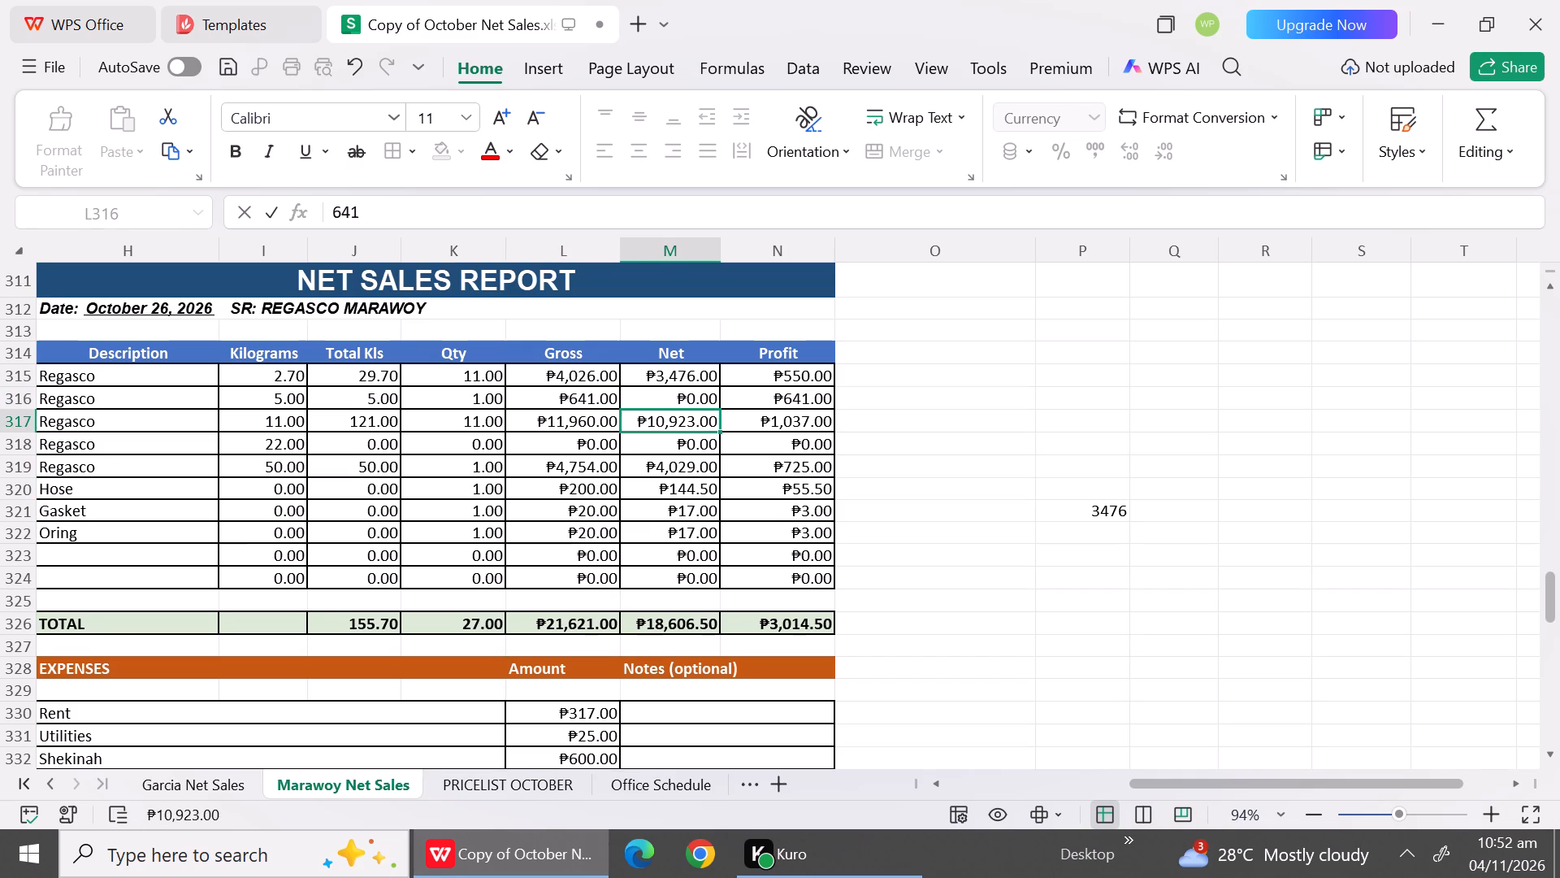
{"action": "left_click", "coordinate": [647, 389]}
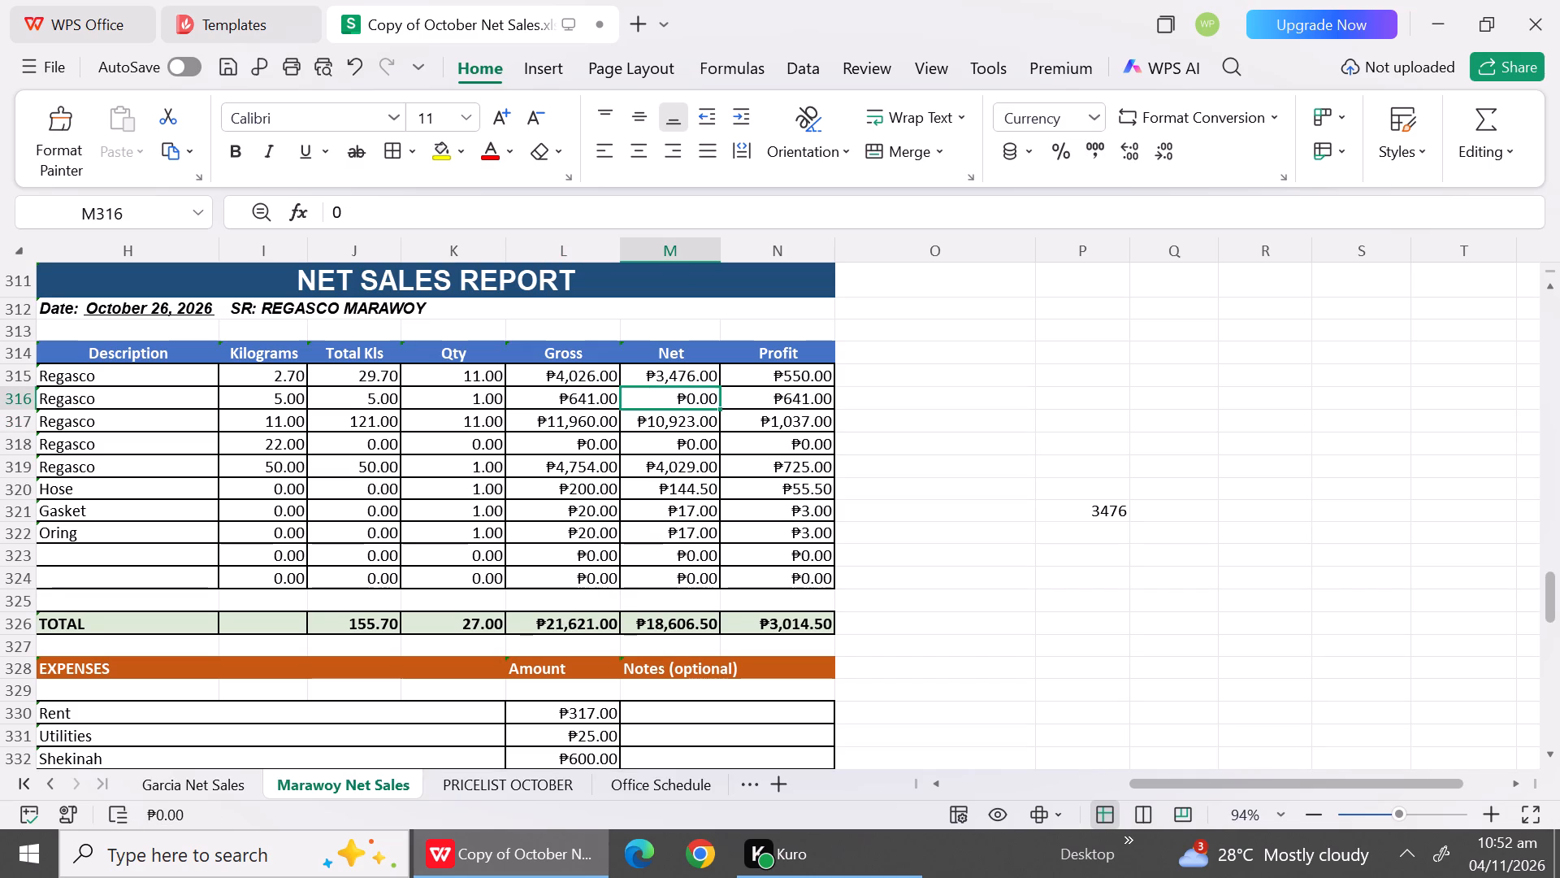
{"action": "left_click", "coordinate": [495, 778]}
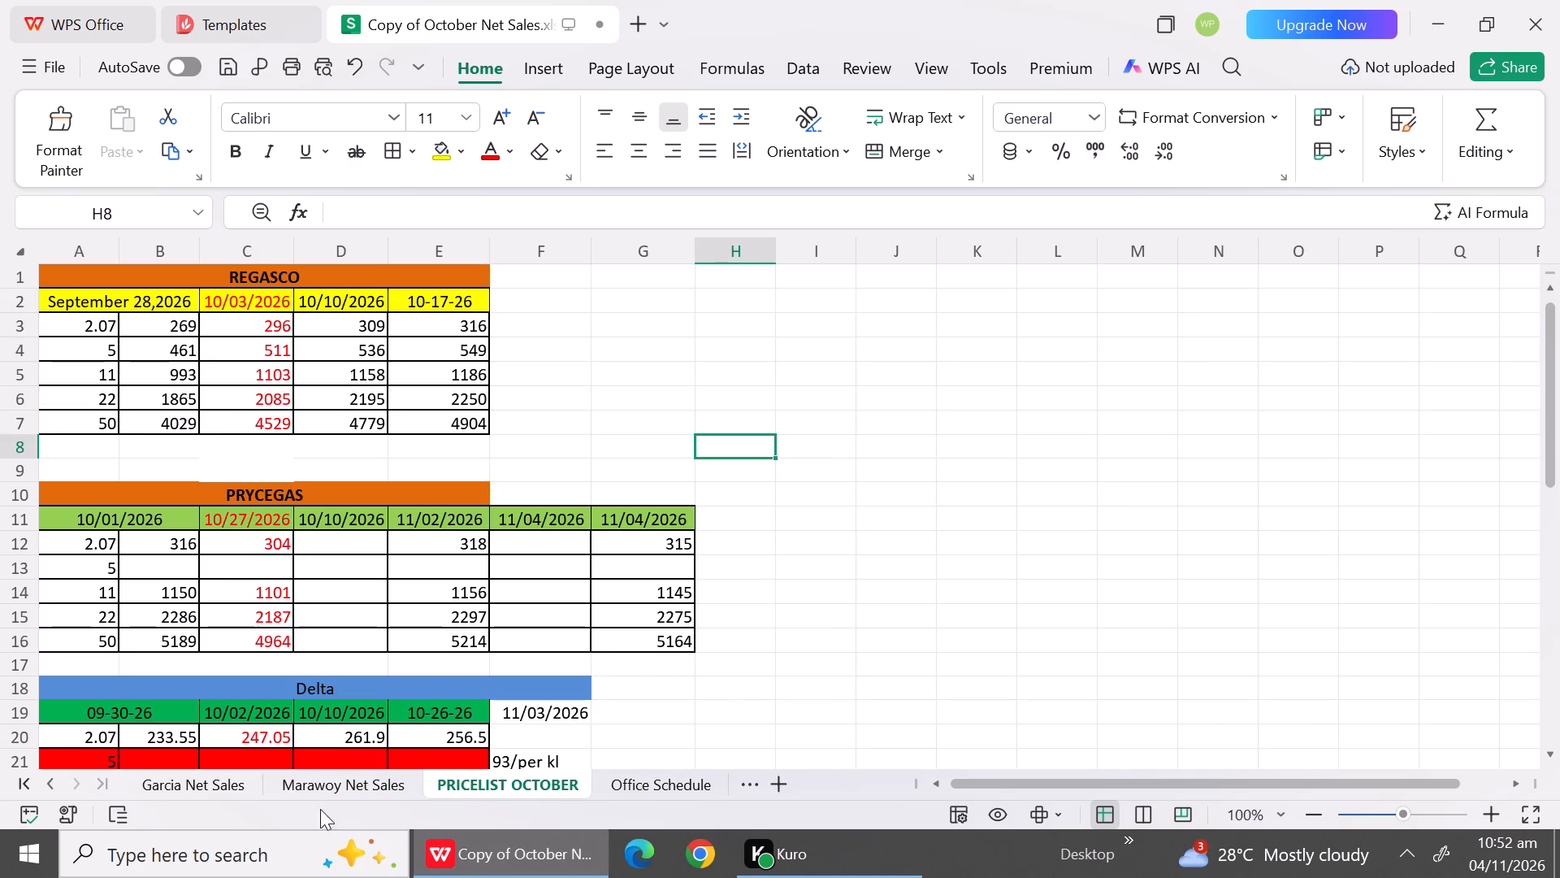
{"action": "left_click", "coordinate": [324, 784]}
{"action": "type", "text": "549"}
{"action": "left_click", "coordinate": [1093, 582]}
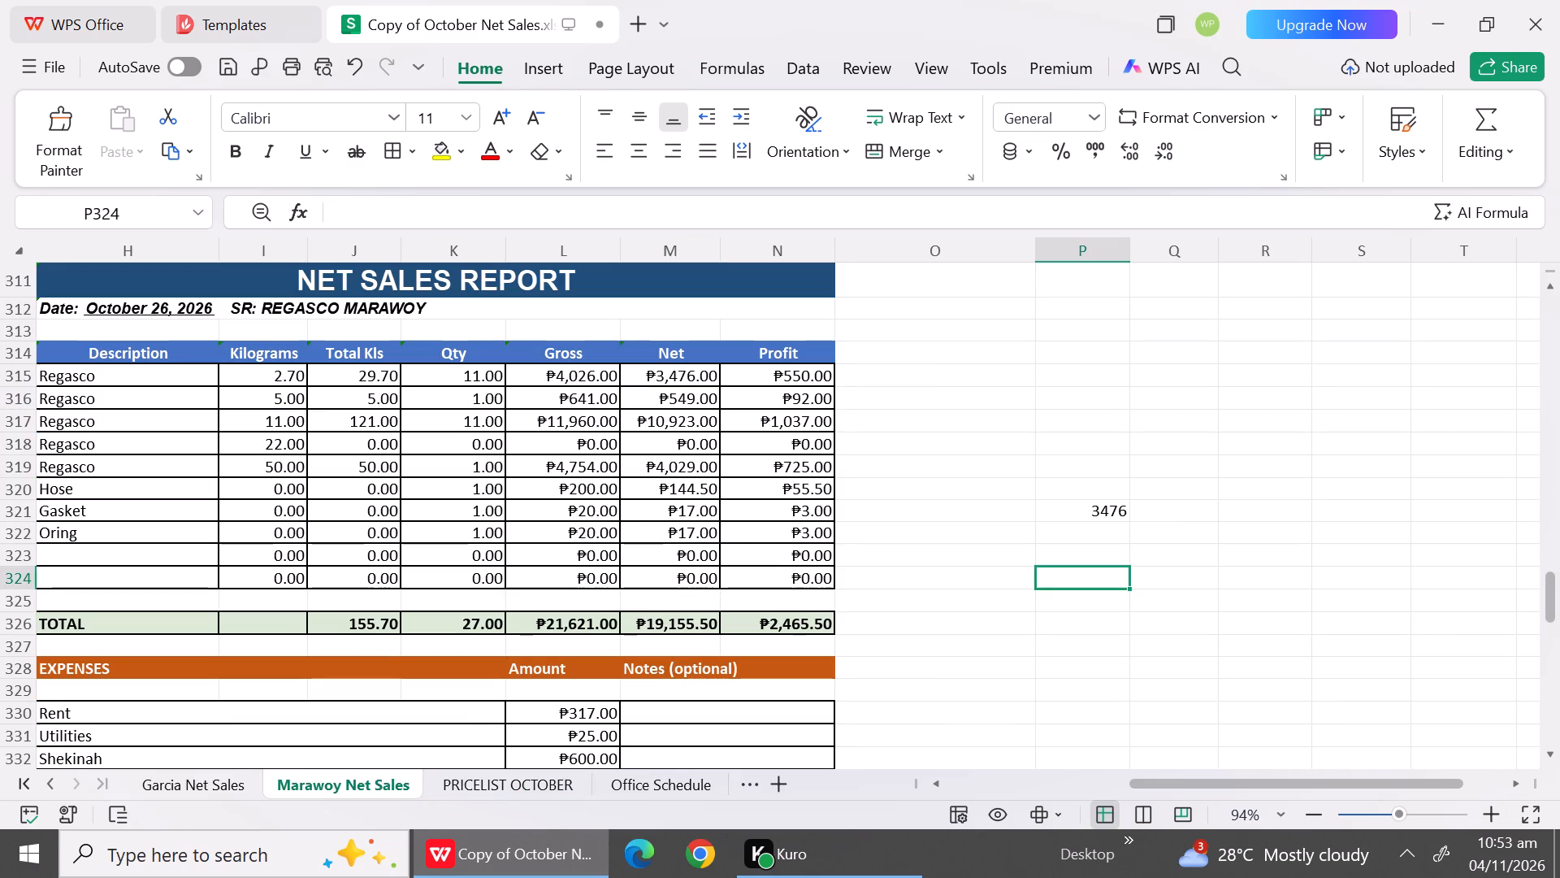
Clear the spare-cell calculation beside the October 26 sales table.
{"action": "left_click", "coordinate": [1094, 515]}
{"action": "key", "text": "BackSpace"}
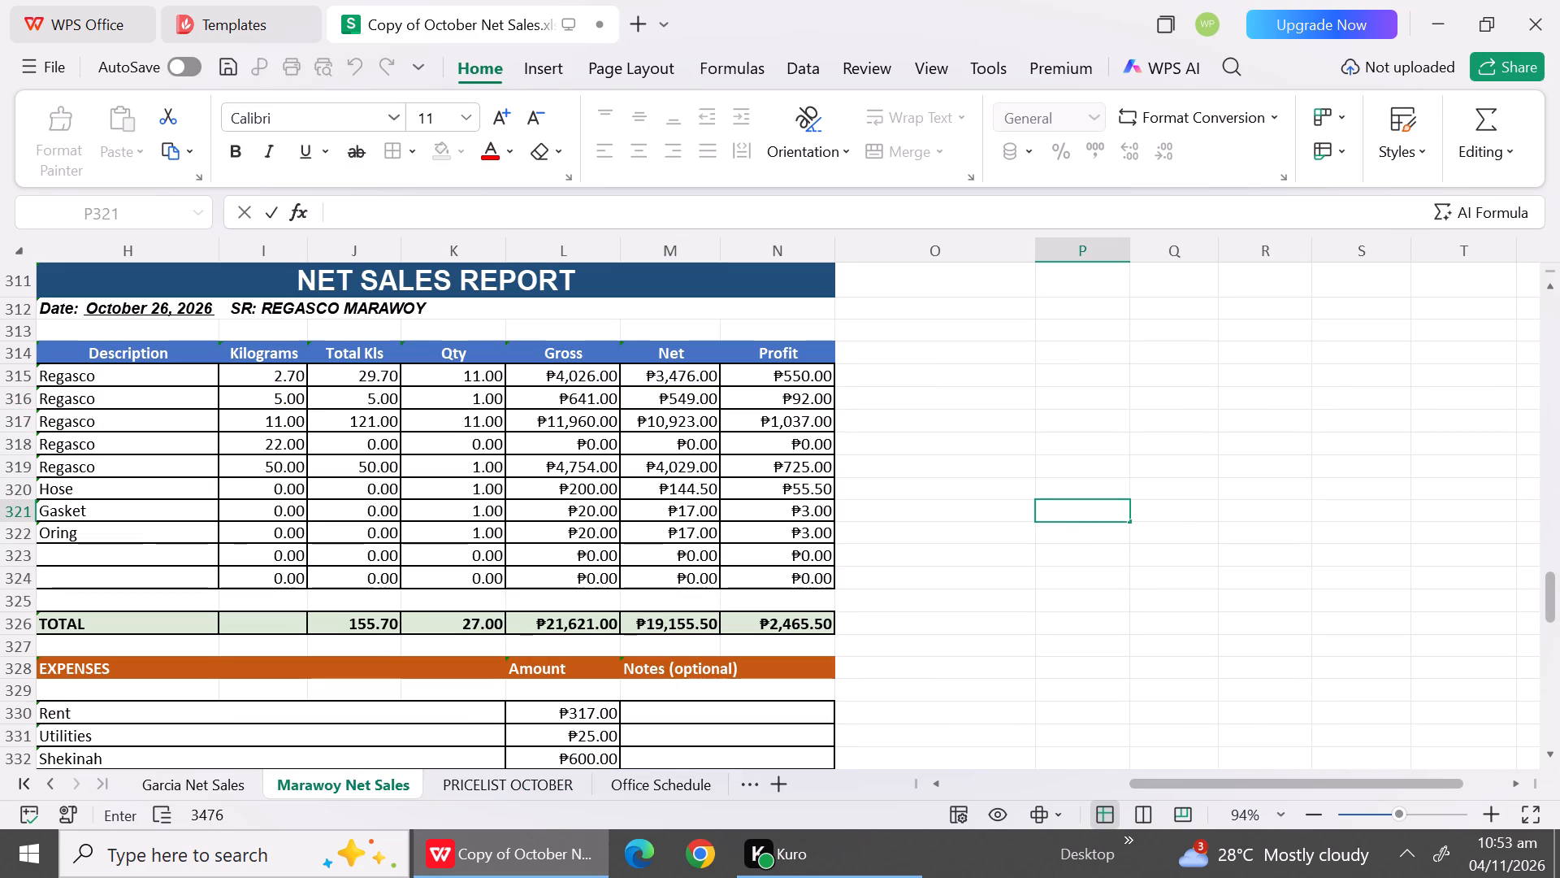
{"action": "left_click", "coordinate": [1020, 547]}
Set the 11 kg Regasco row's quantity to 13 and gross to 17738 in the October 26 report.
{"action": "left_click", "coordinate": [475, 427]}
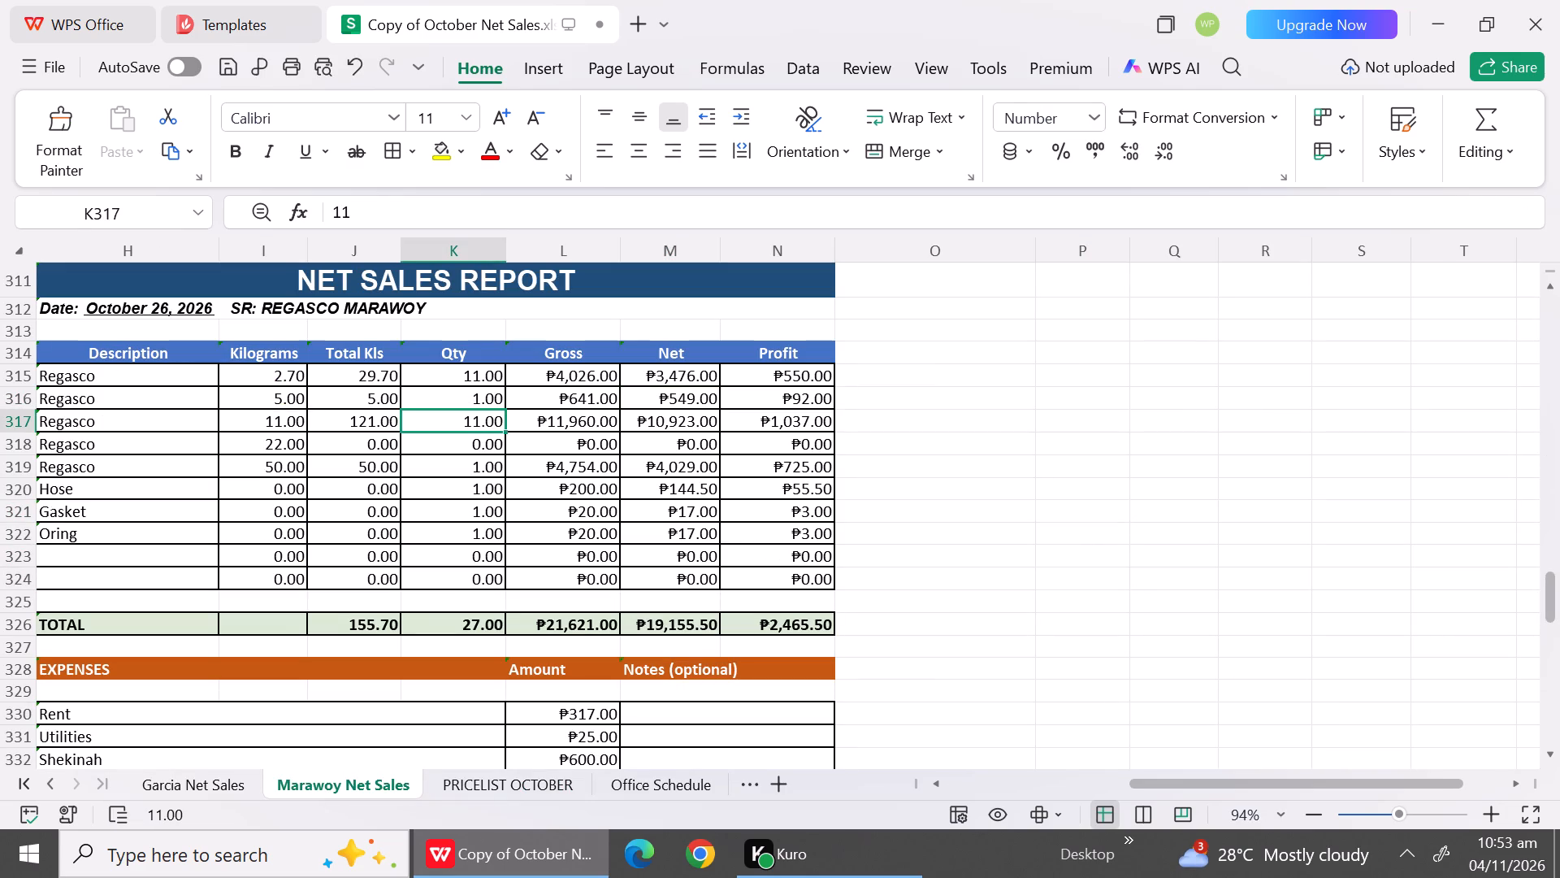
{"action": "key", "text": "1"}
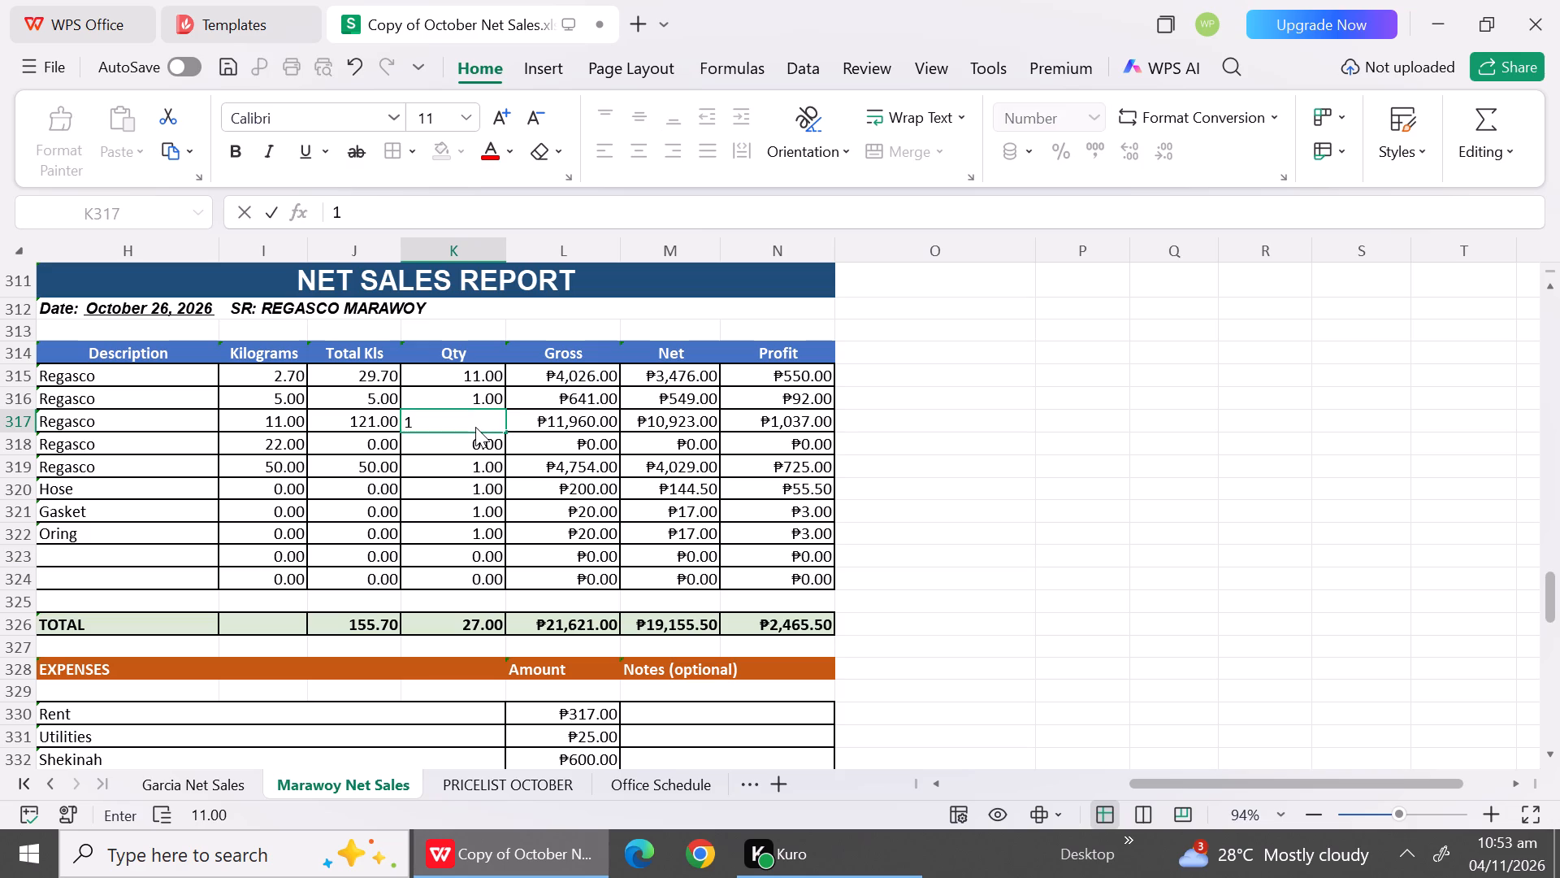
{"action": "key", "text": "3"}
{"action": "left_click", "coordinate": [591, 424]}
{"action": "key", "text": "1"}
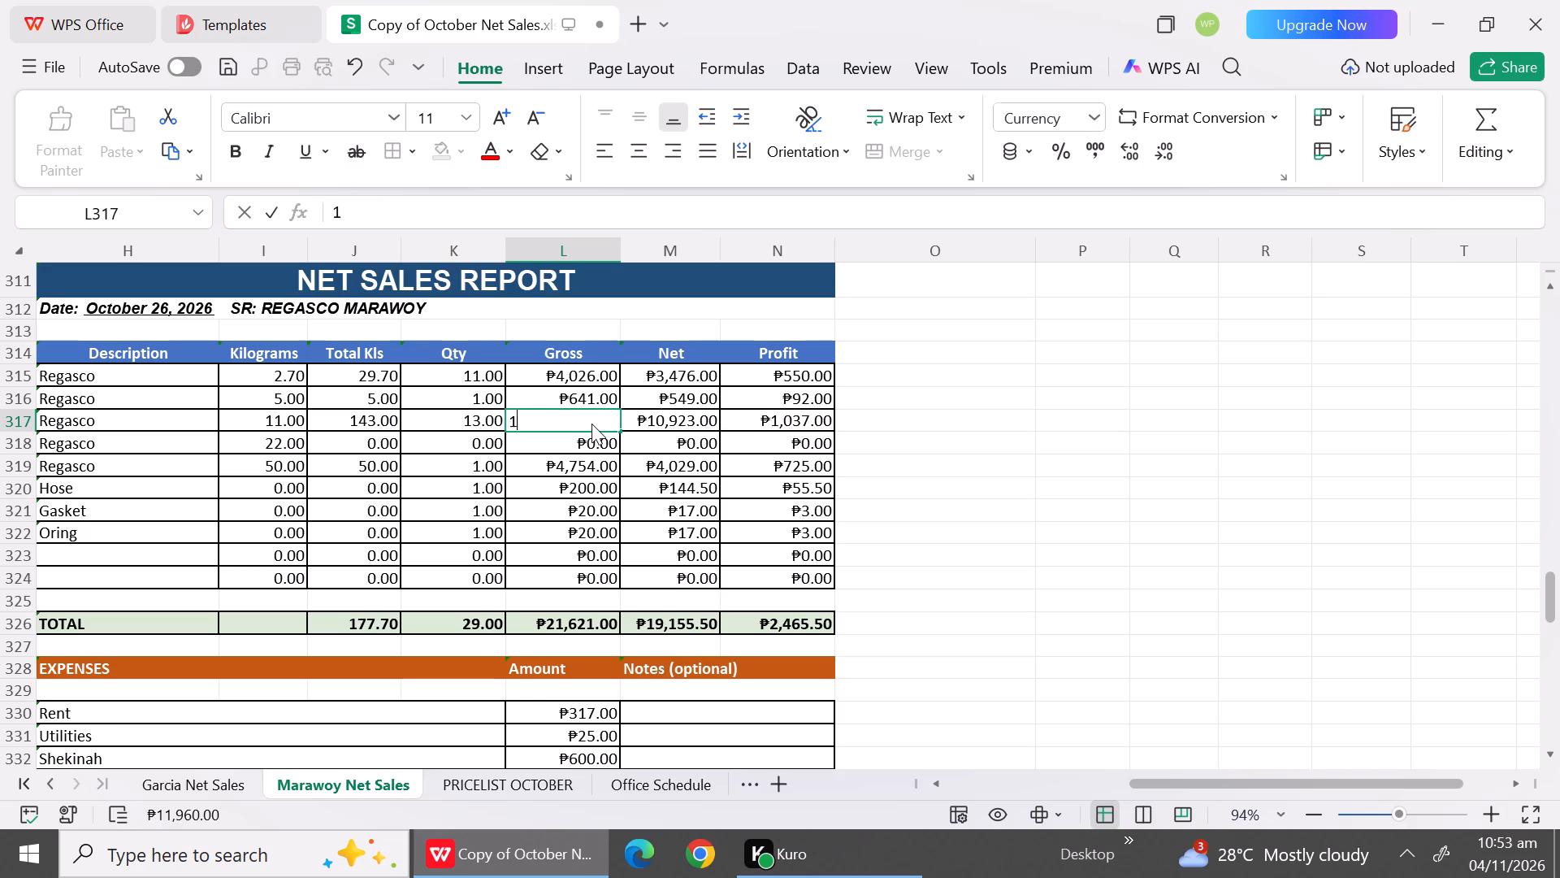
{"action": "key", "text": "7"}
{"action": "type", "text": "738"}
Calculate 1186*13 in a spare cell beside the October 26 table.
{"action": "left_click", "coordinate": [1186, 499]}
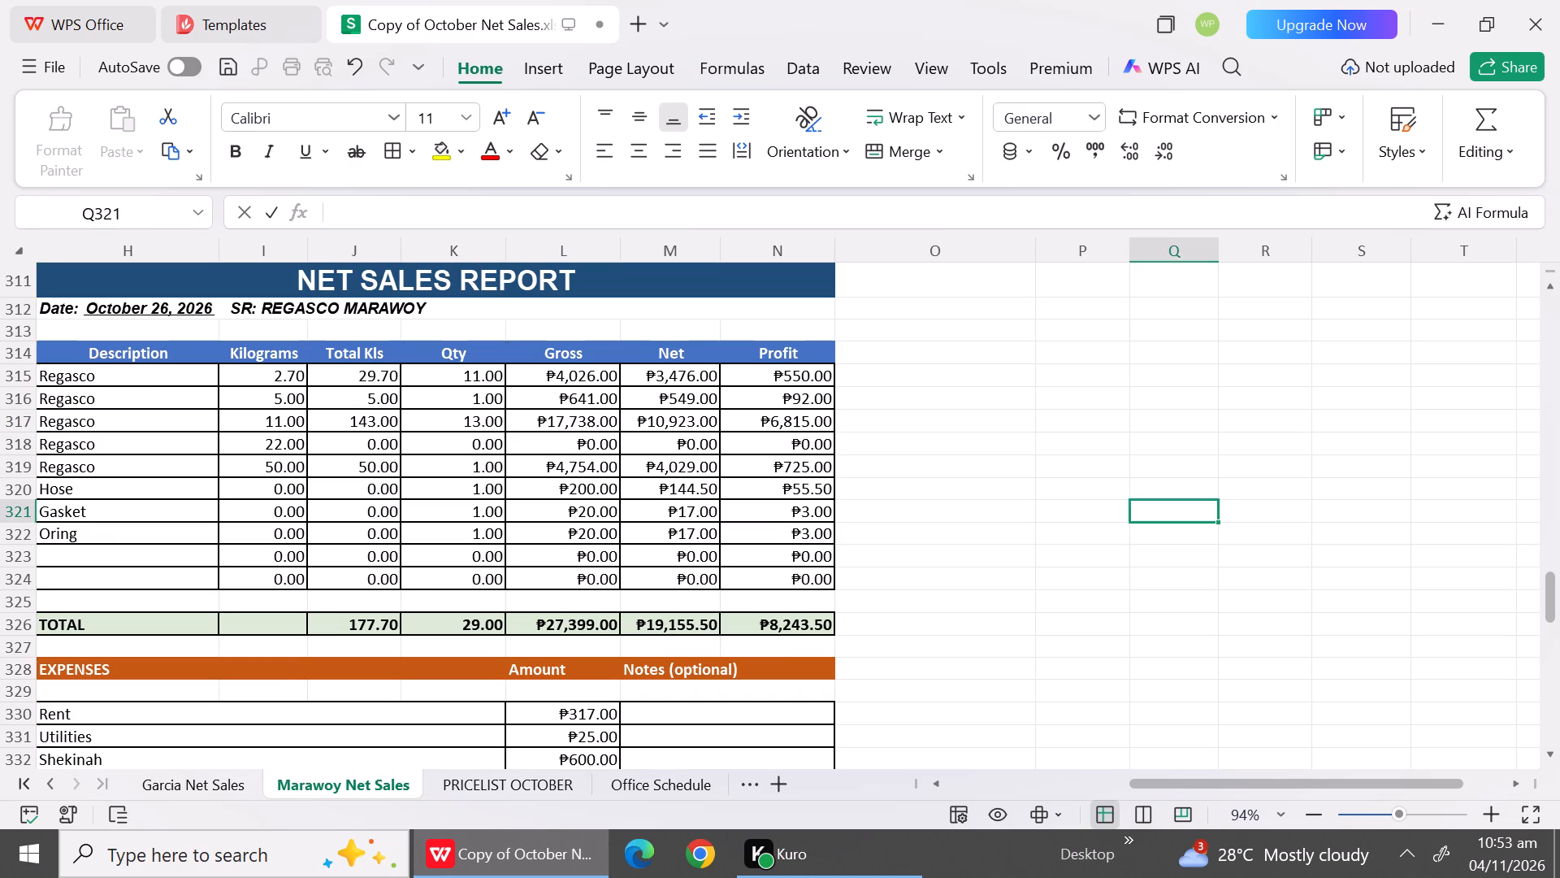
{"action": "key", "text": "shift+plus"}
{"action": "key", "text": "BackSpace"}
{"action": "key", "text": "BackSpace"}
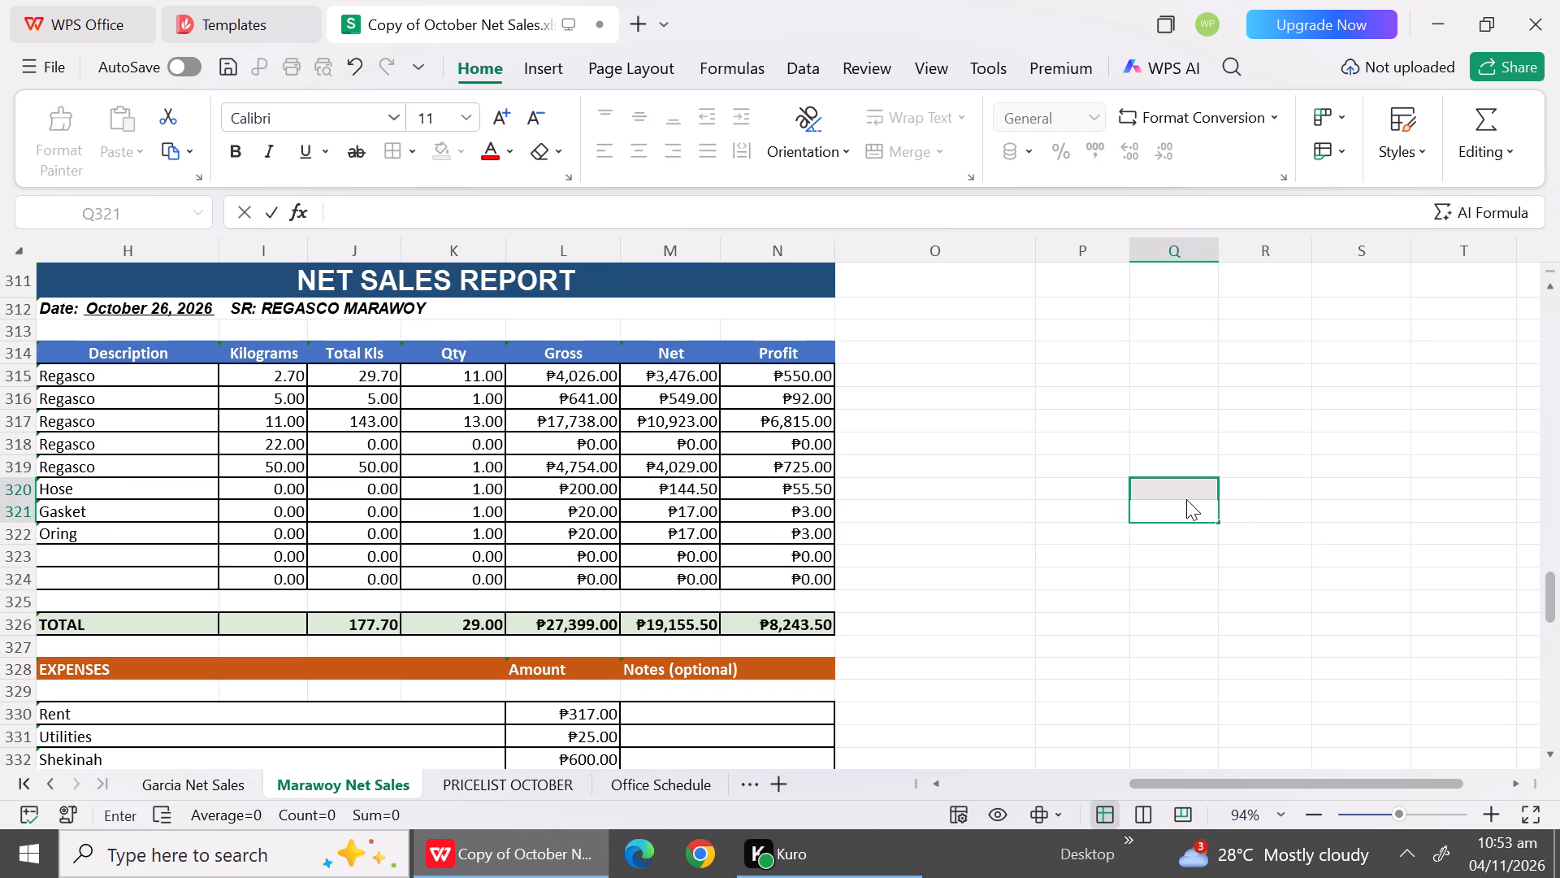
{"action": "left_click", "coordinate": [1179, 602]}
{"action": "key", "text": "shift+plus"}
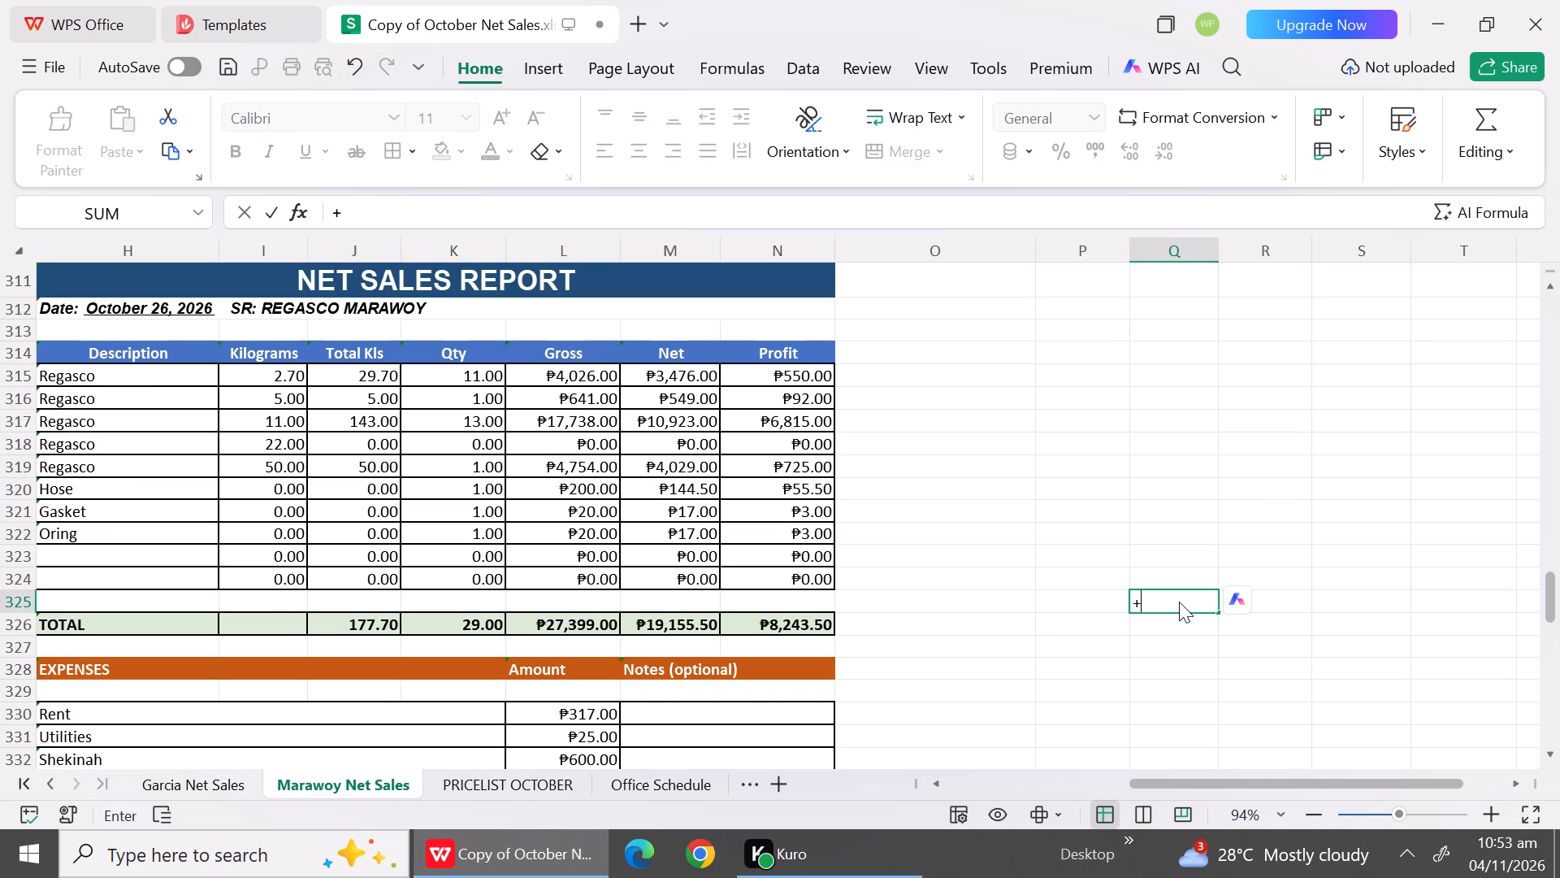
{"action": "type", "text": "1186"}
{"action": "key", "text": "shift+asterisk"}
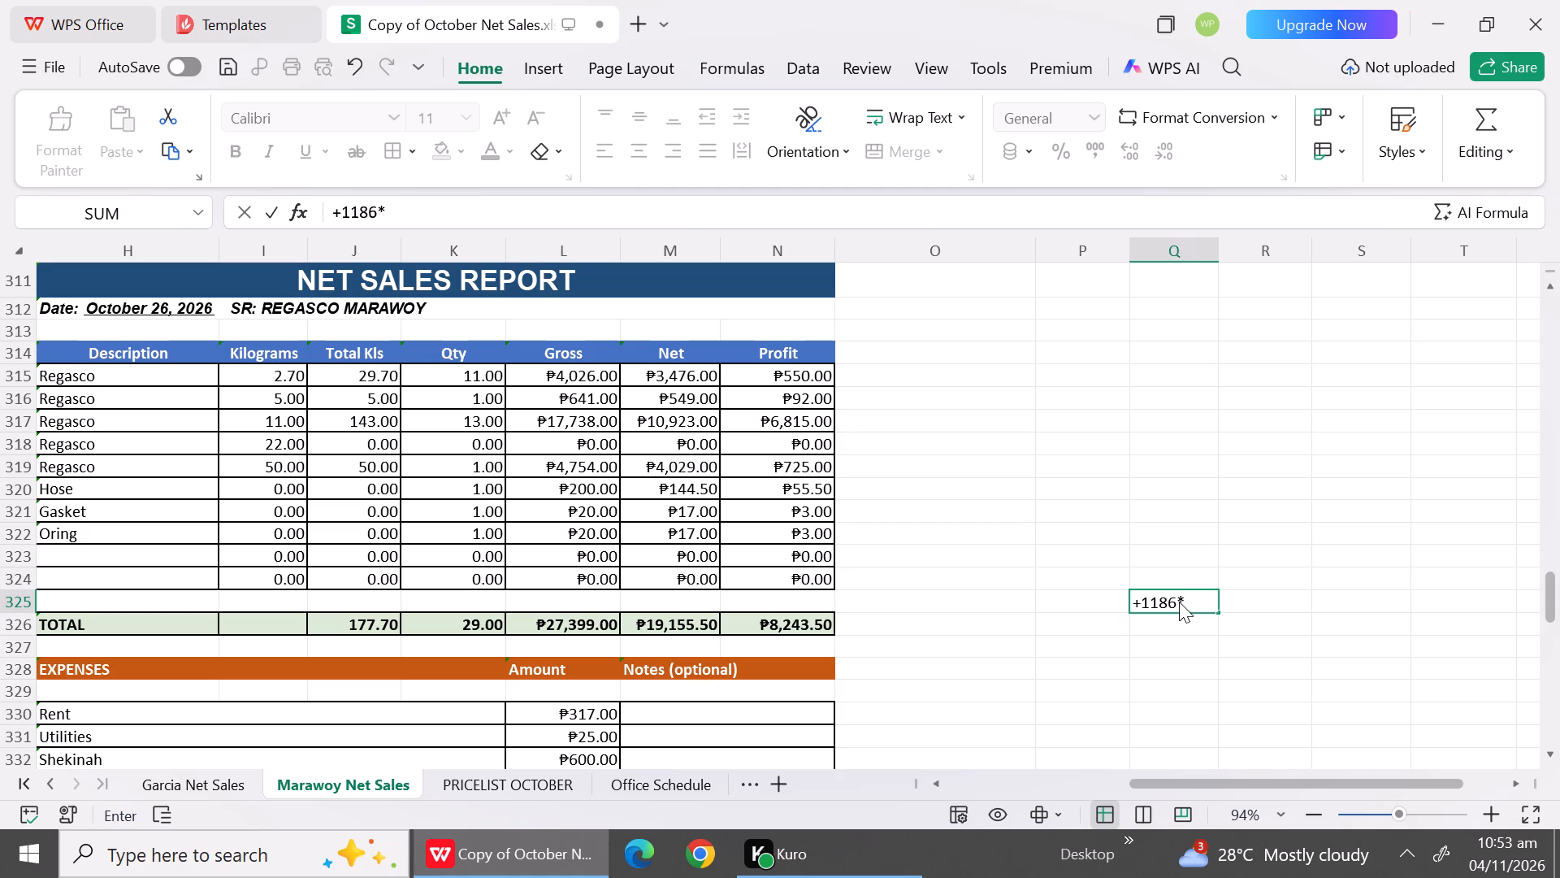
{"action": "left_click", "coordinate": [1145, 604]}
{"action": "key", "text": "BackSpace"}
{"action": "key", "text": "equal"}
{"action": "left_click", "coordinate": [1199, 599]}
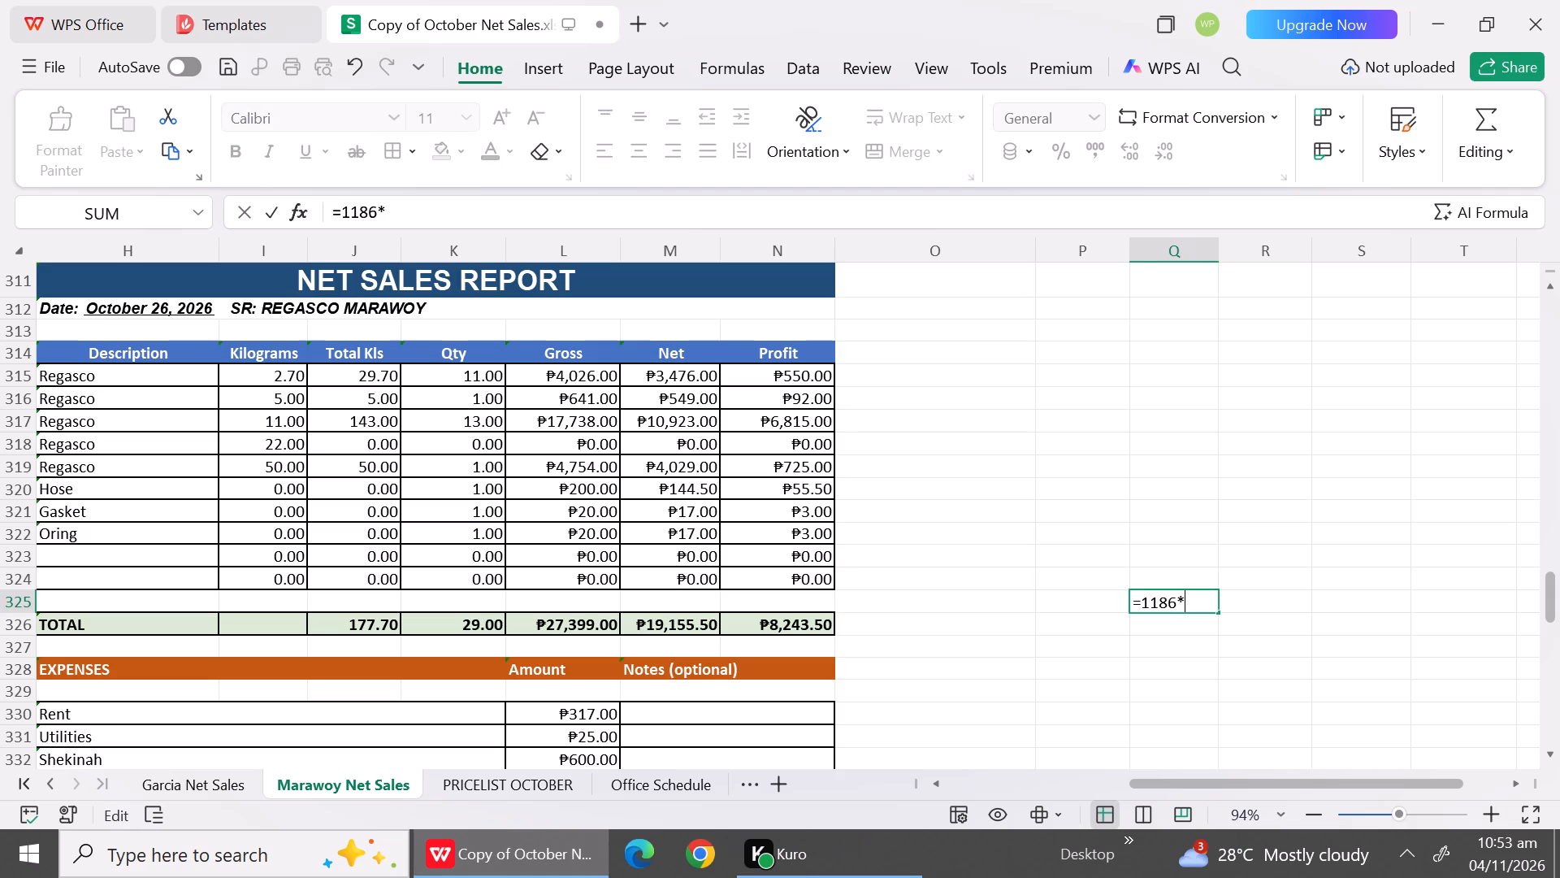
{"action": "key", "text": "1"}
{"action": "key", "text": "3"}
{"action": "key", "text": "Return"}
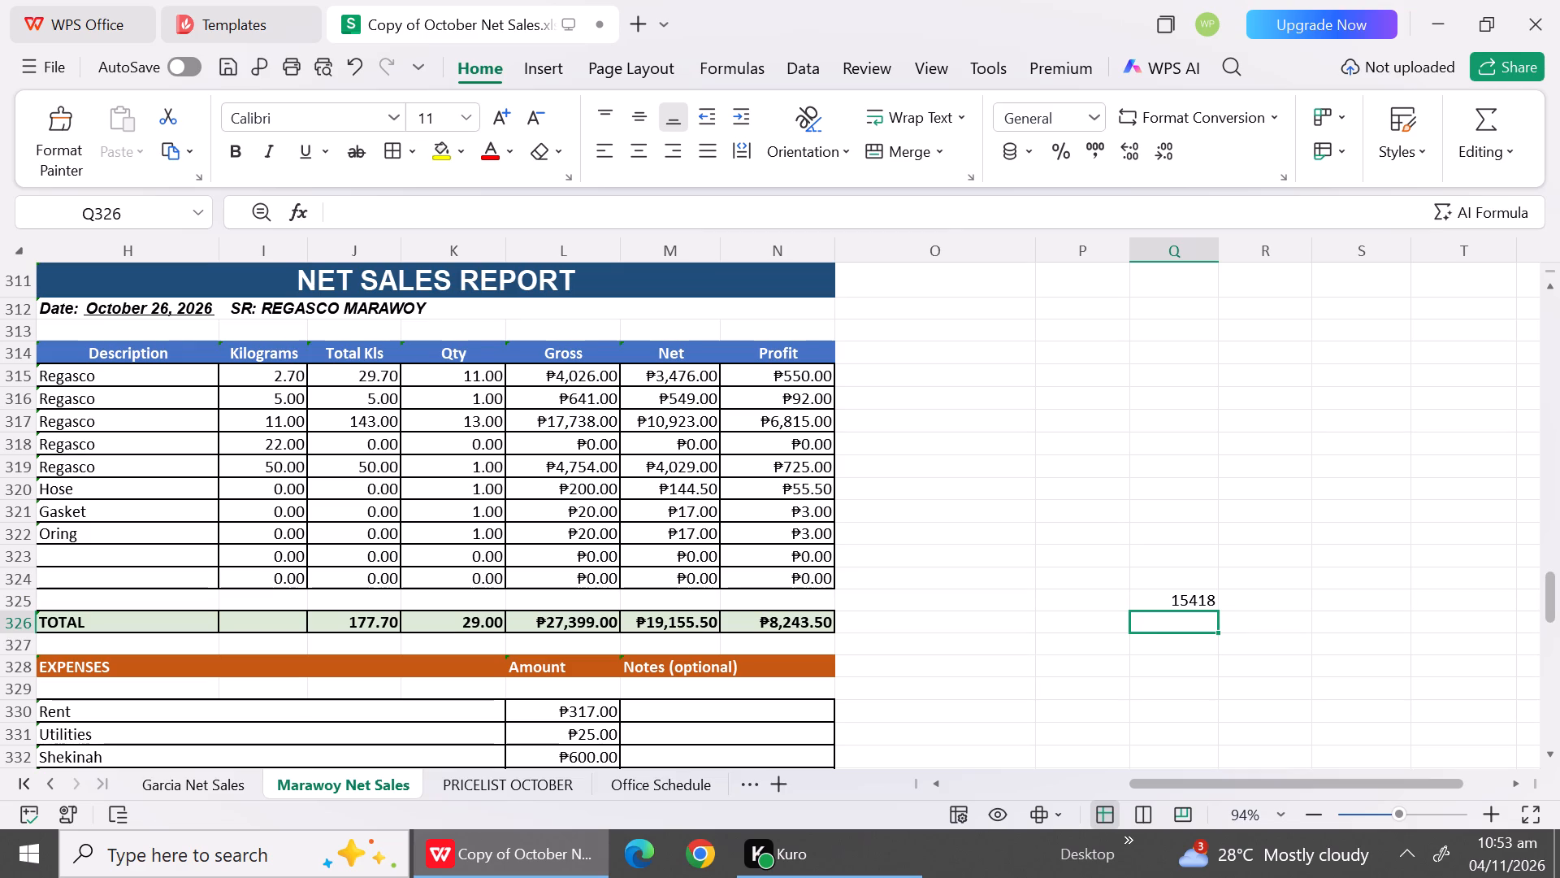
Set the 11 kg Regasco row's net to 15418 and clear the spare-cell calculation beside the table.
{"action": "left_click", "coordinate": [645, 411]}
{"action": "type", "text": "15"}
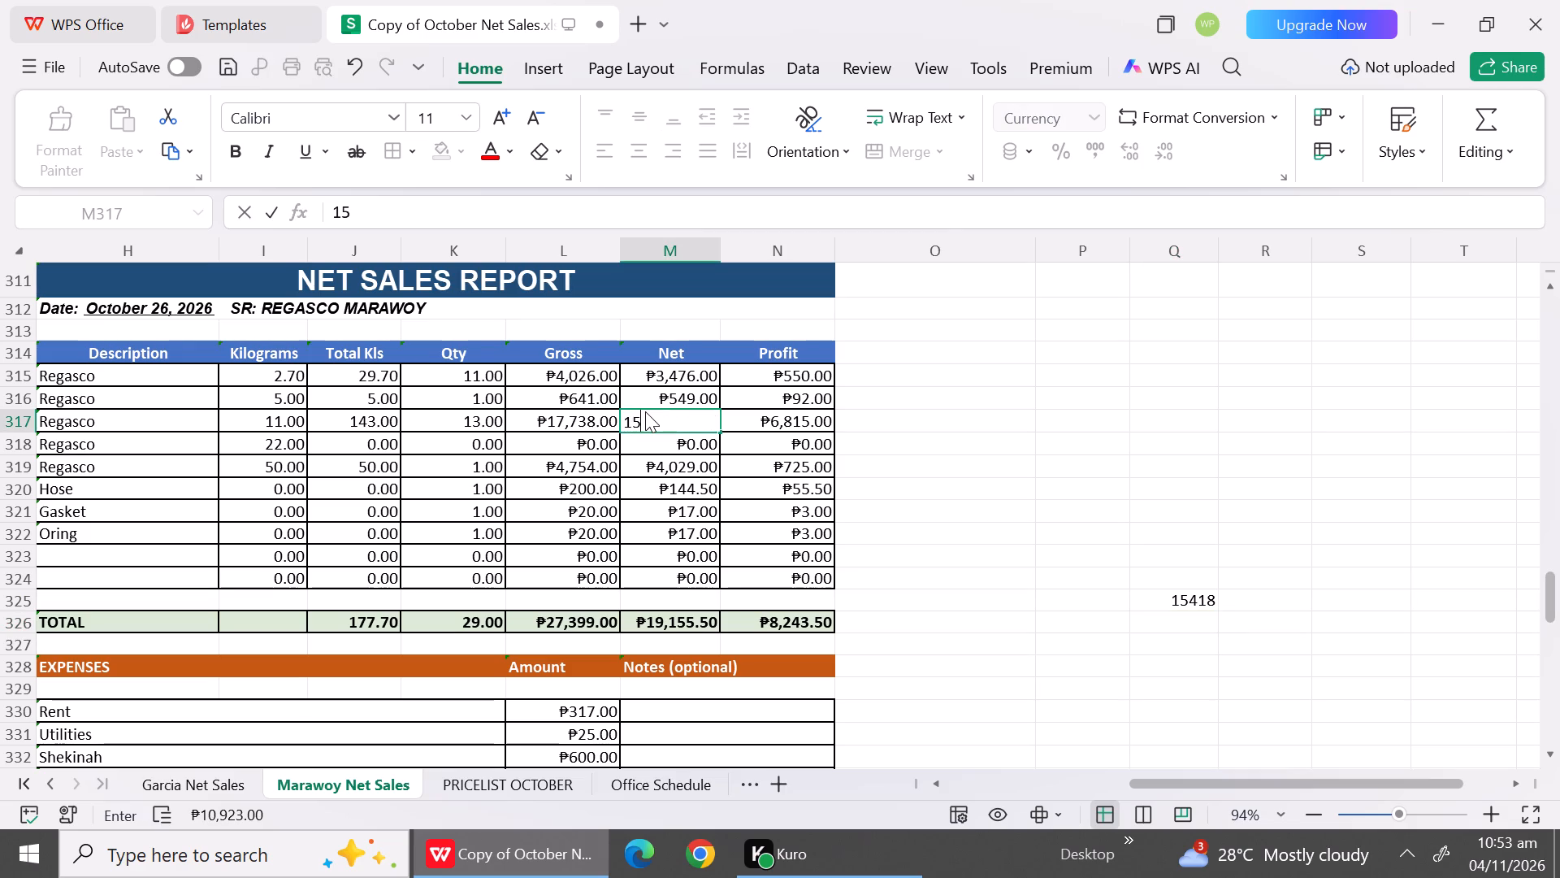
{"action": "type", "text": "418"}
{"action": "left_click", "coordinate": [1089, 626]}
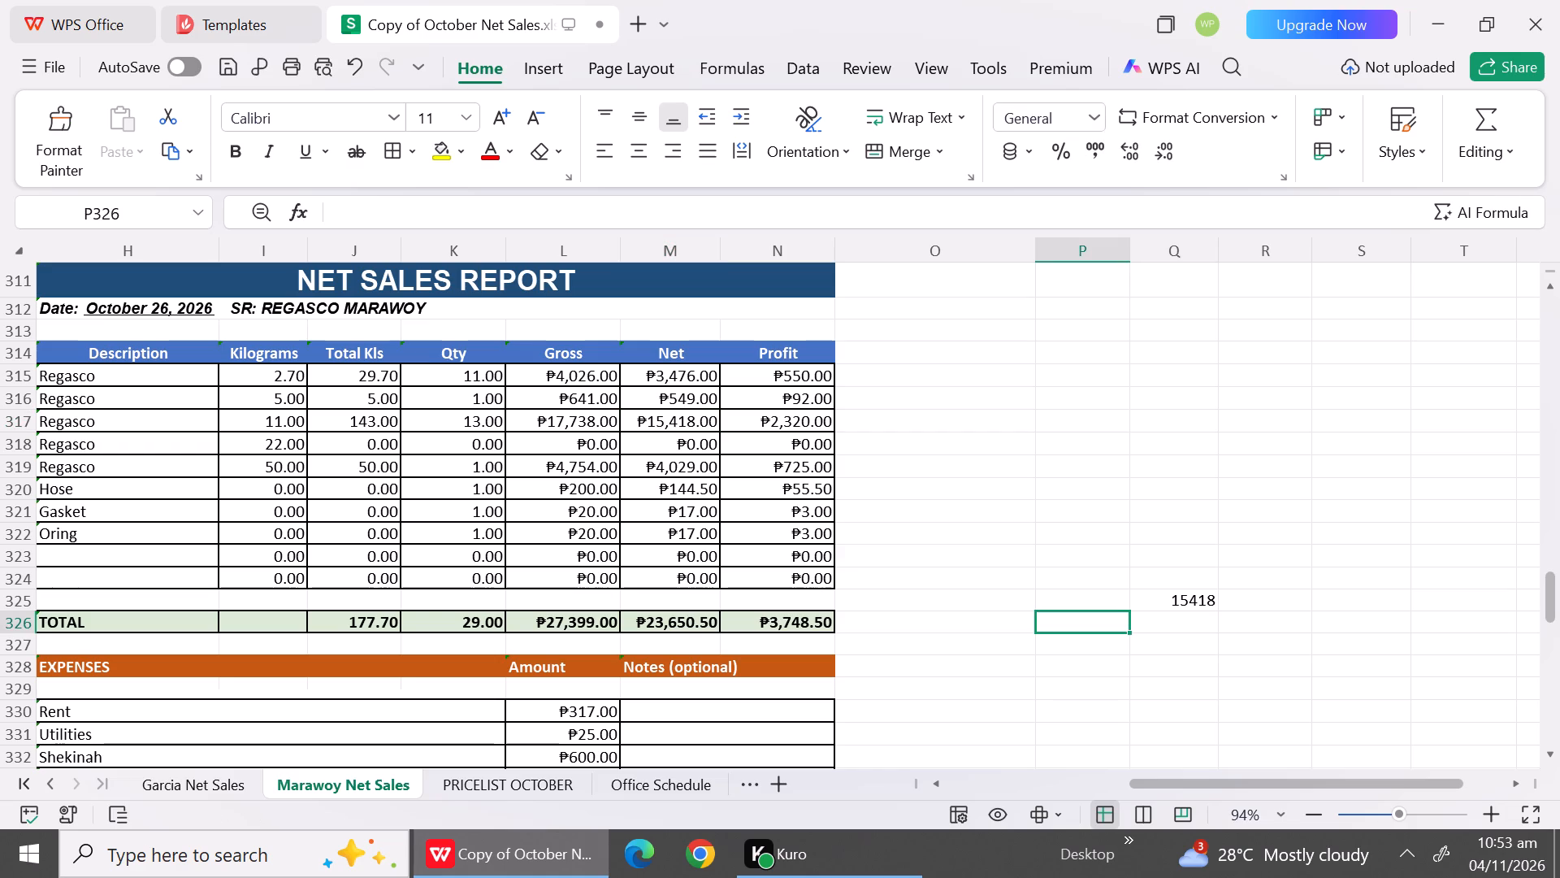
{"action": "left_click", "coordinate": [1200, 594]}
{"action": "key", "text": "BackSpace"}
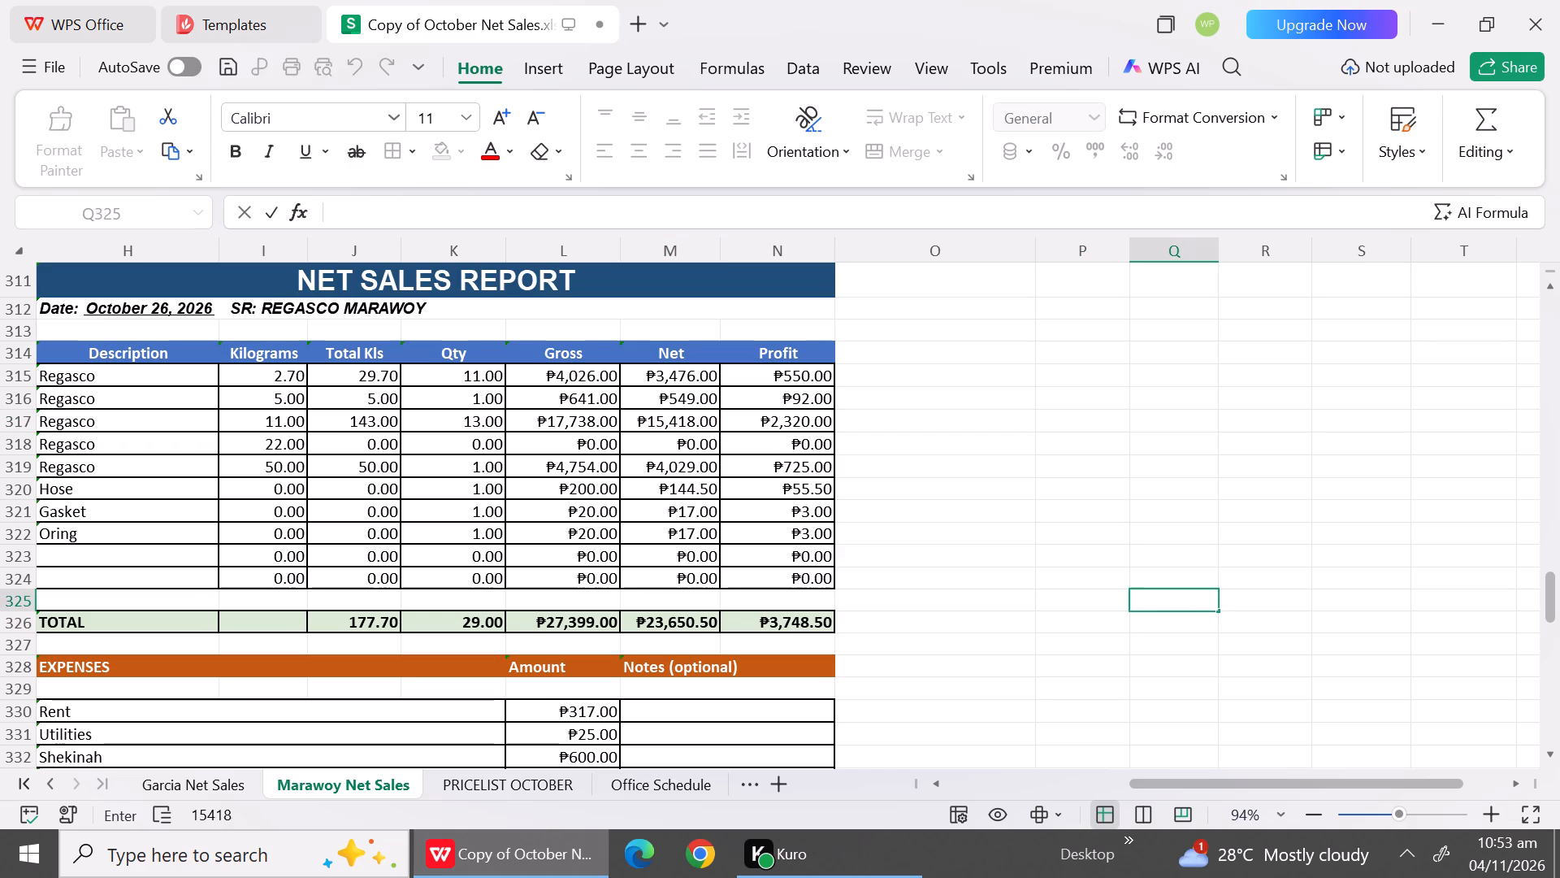
Set the 50 kg Regasco row's quantity to 2 and gross to 11258 in the October 26 report.
{"action": "left_click", "coordinate": [475, 455]}
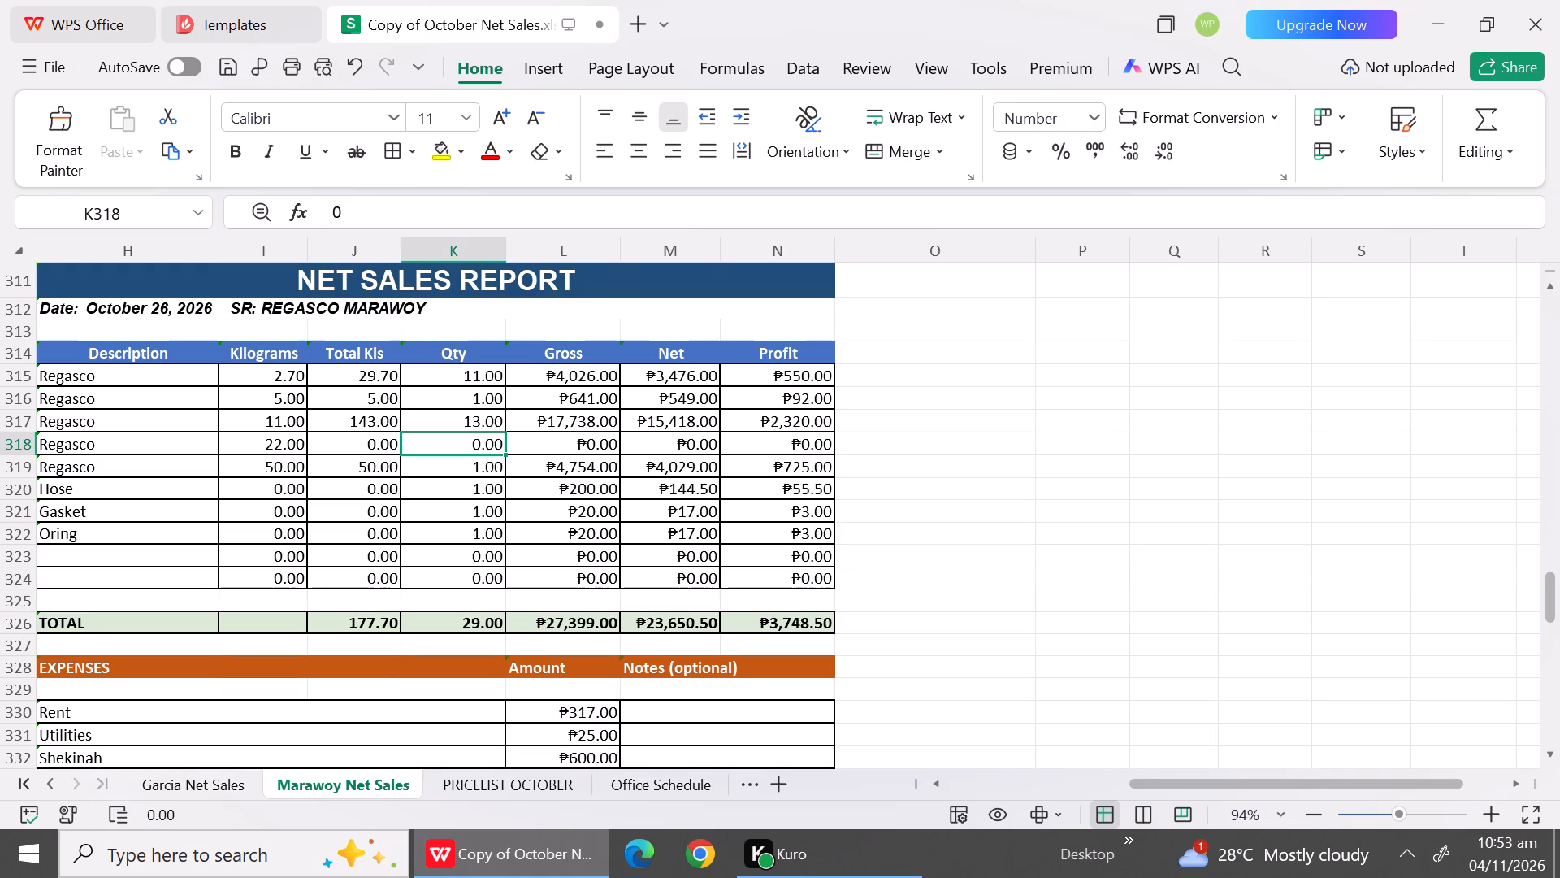
{"action": "left_click", "coordinate": [467, 463]}
{"action": "key", "text": "2"}
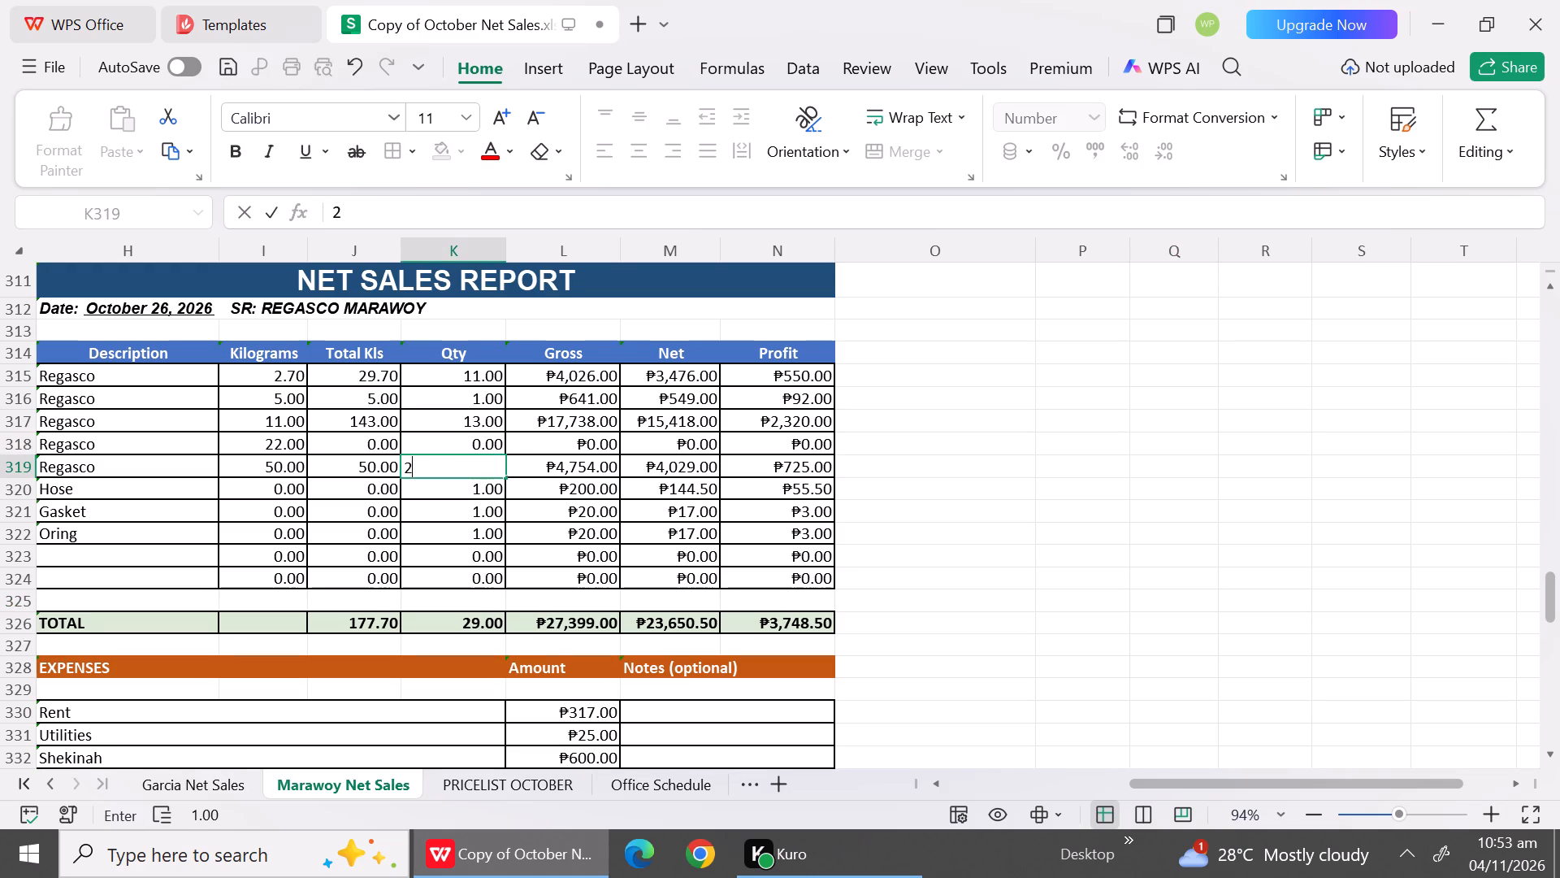
{"action": "left_click", "coordinate": [599, 465]}
{"action": "type", "text": "11"}
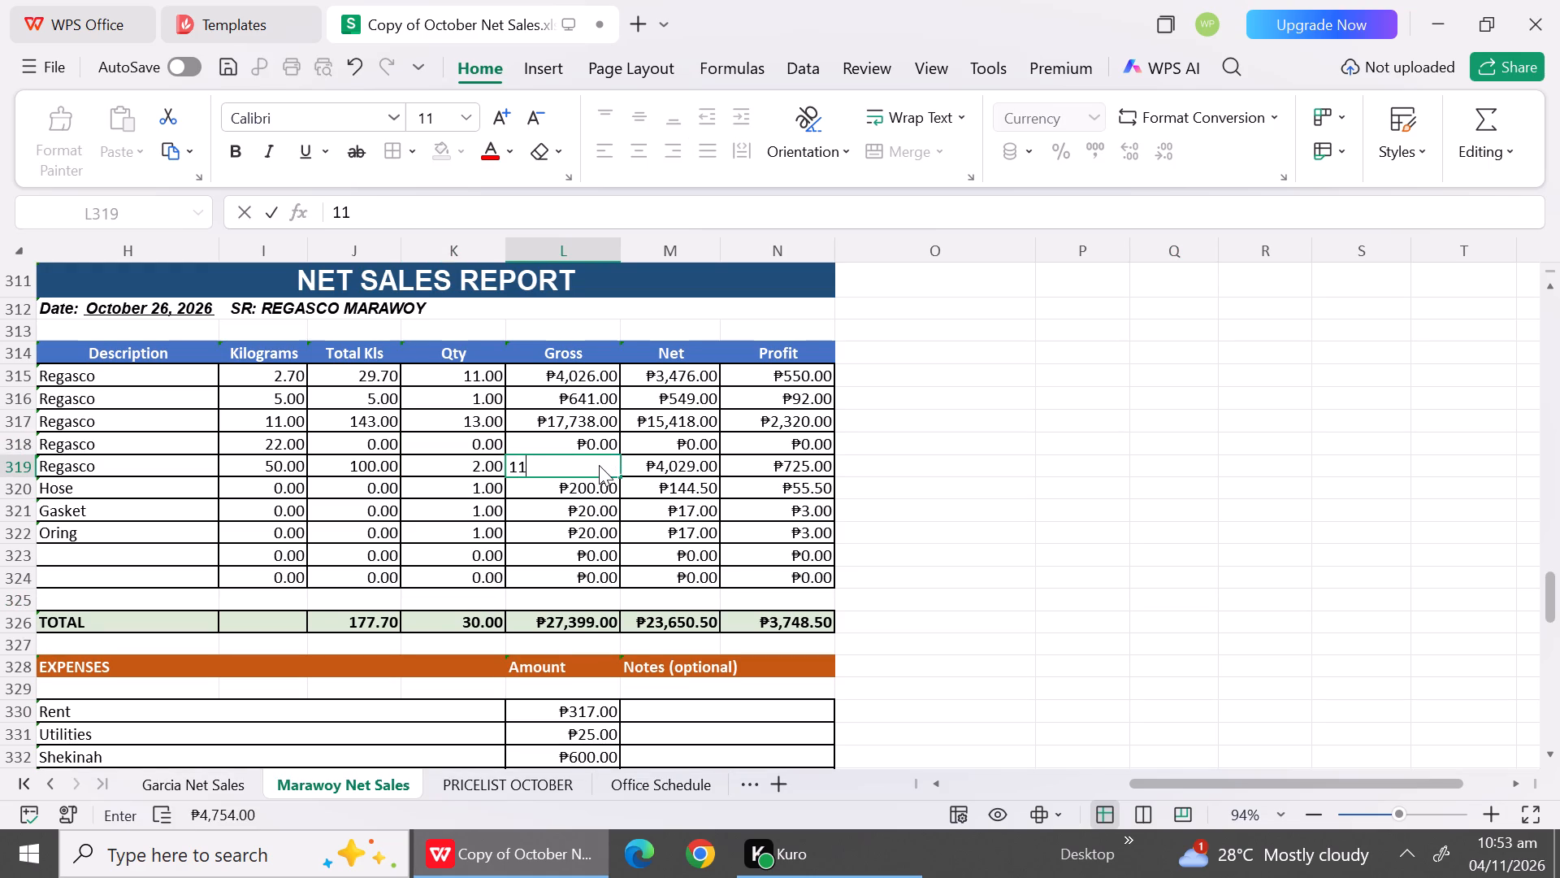
{"action": "type", "text": "258"}
Calculate 4904*2 in a spare cell, consulting the October pricelist, and set the 50 kg Regasco row's net to 9808.
{"action": "left_click", "coordinate": [695, 474]}
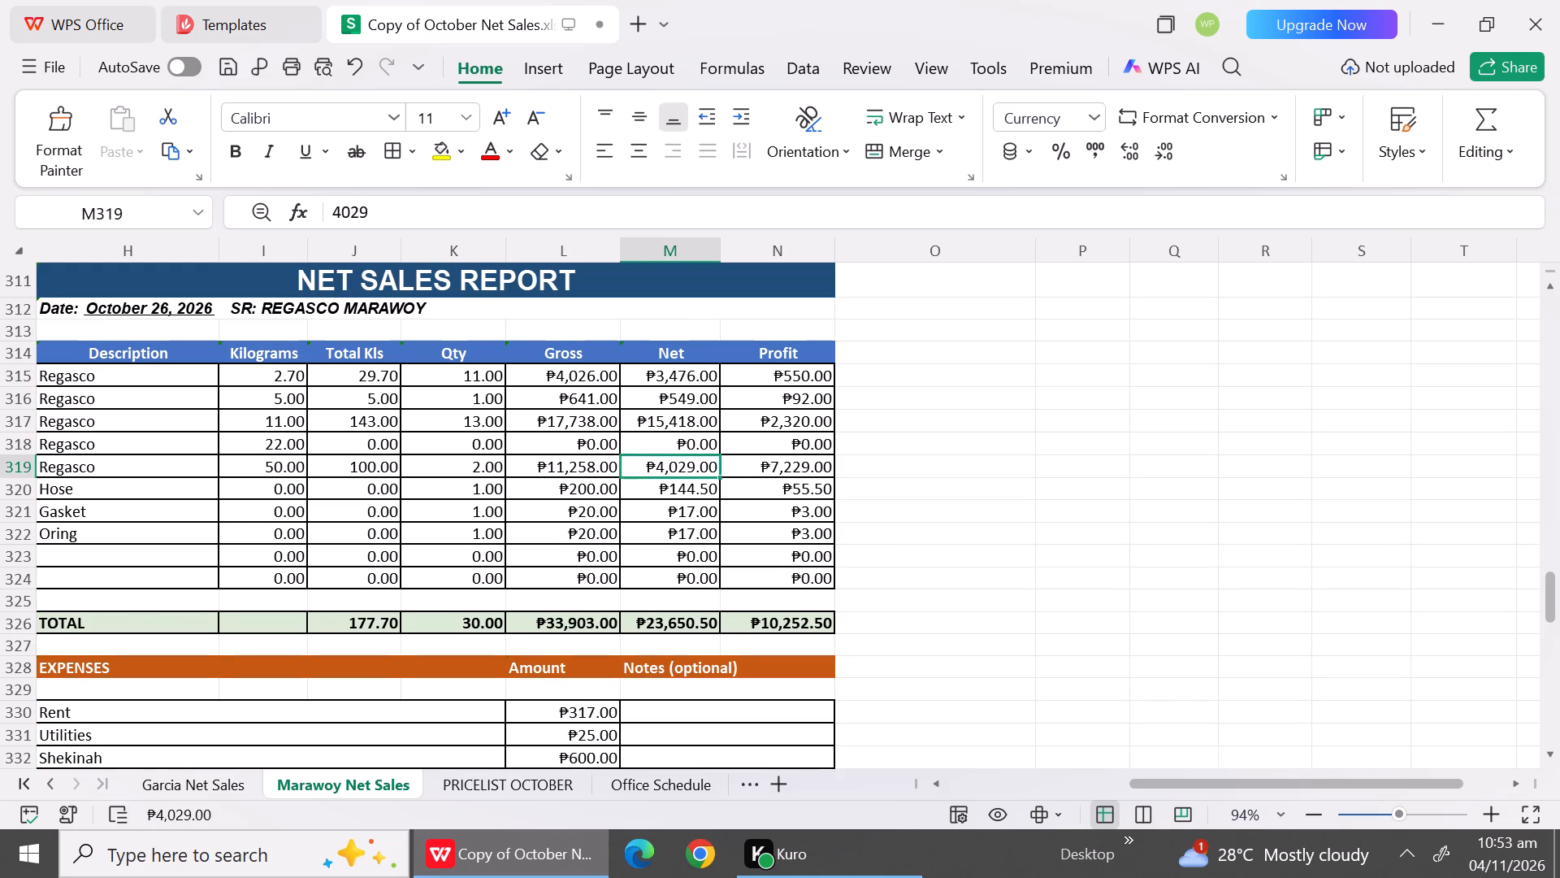
{"action": "left_click", "coordinate": [459, 772]}
{"action": "left_click", "coordinate": [370, 779]}
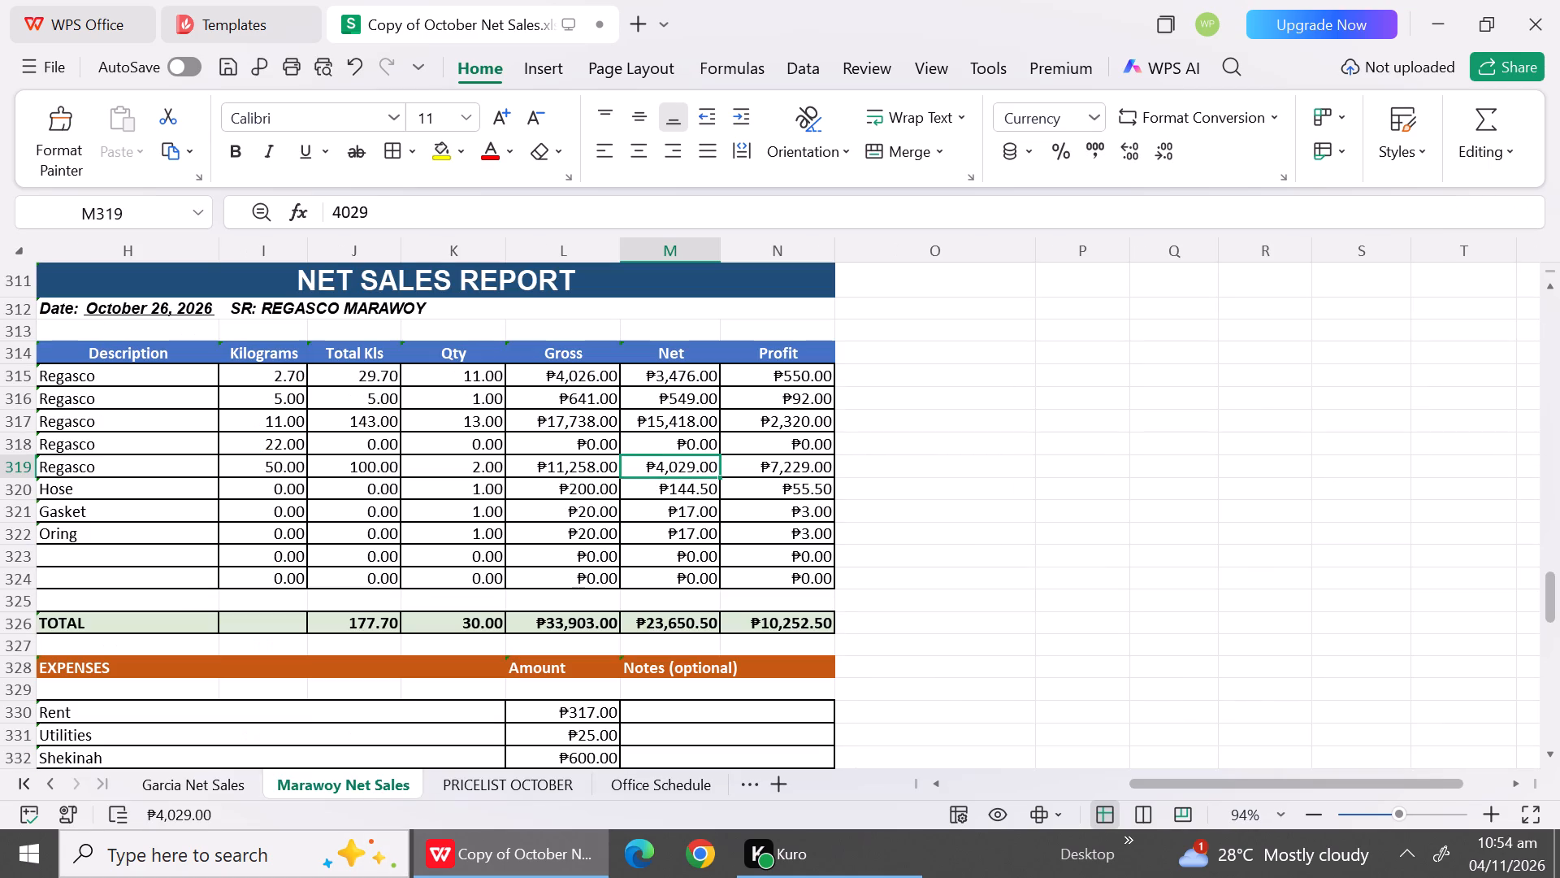
{"action": "left_click", "coordinate": [1098, 506]}
{"action": "key", "text": "shift+plus"}
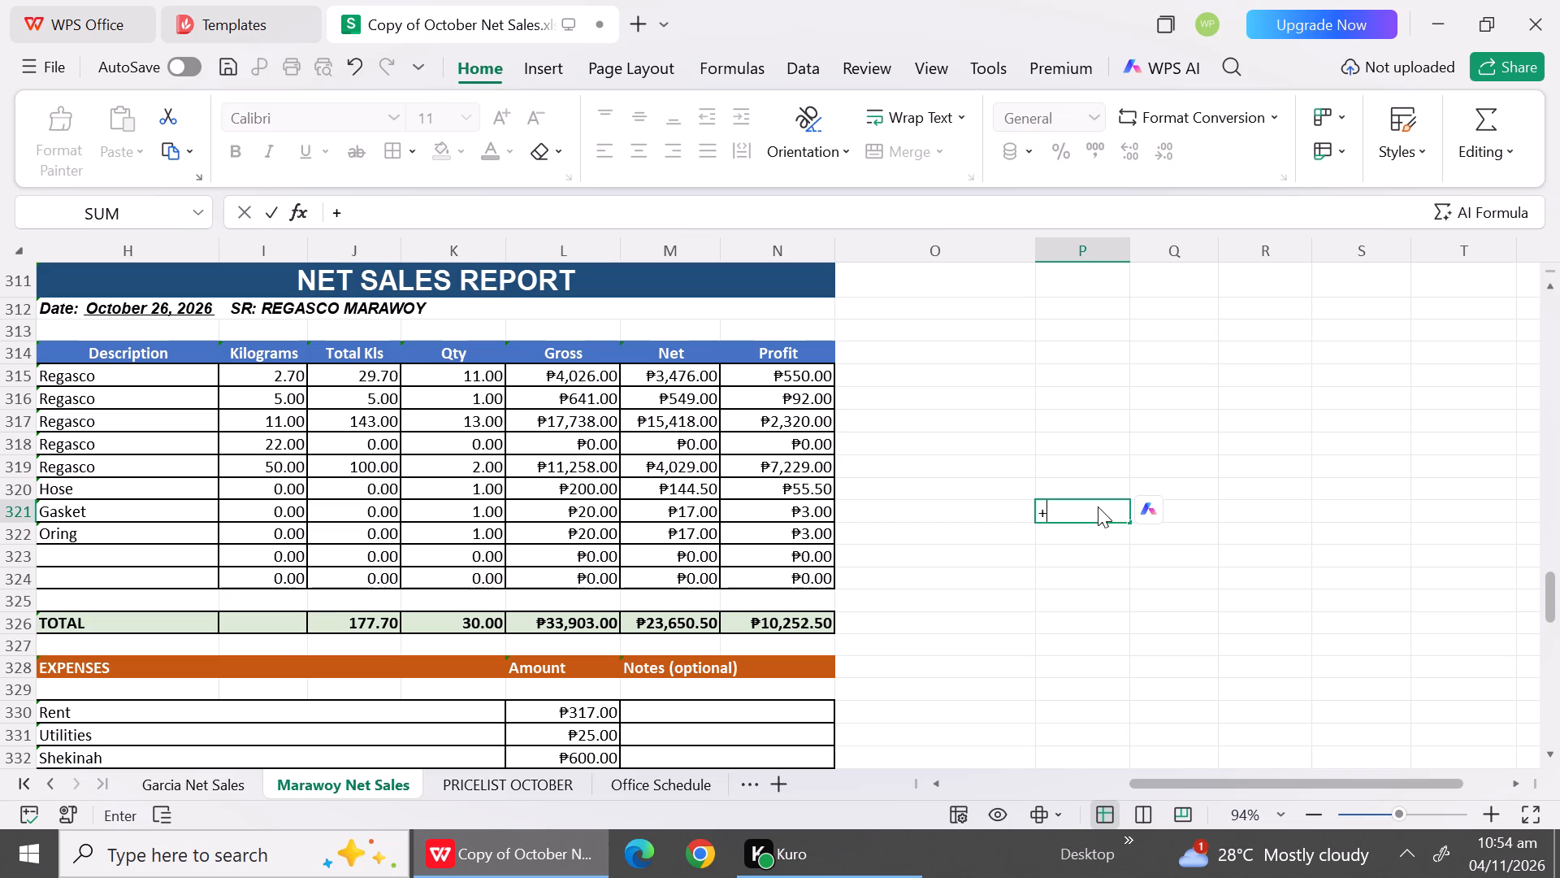
{"action": "key", "text": "BackSpace"}
{"action": "key", "text": "equal"}
{"action": "type", "text": "4904"}
{"action": "key", "text": "shift+asterisk"}
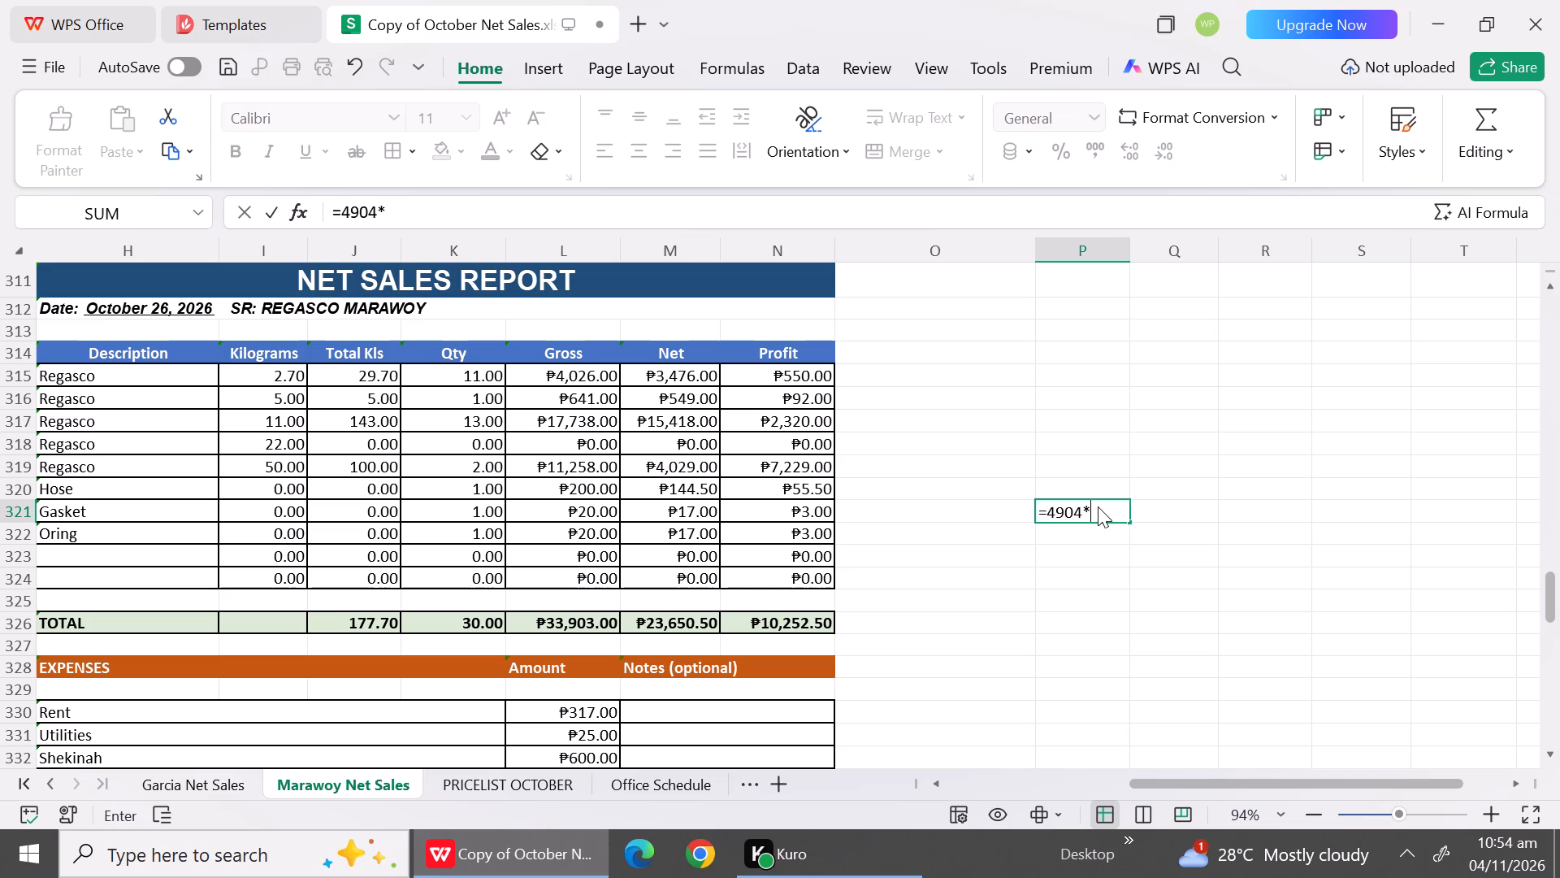
{"action": "key", "text": "2"}
{"action": "key", "text": "Return"}
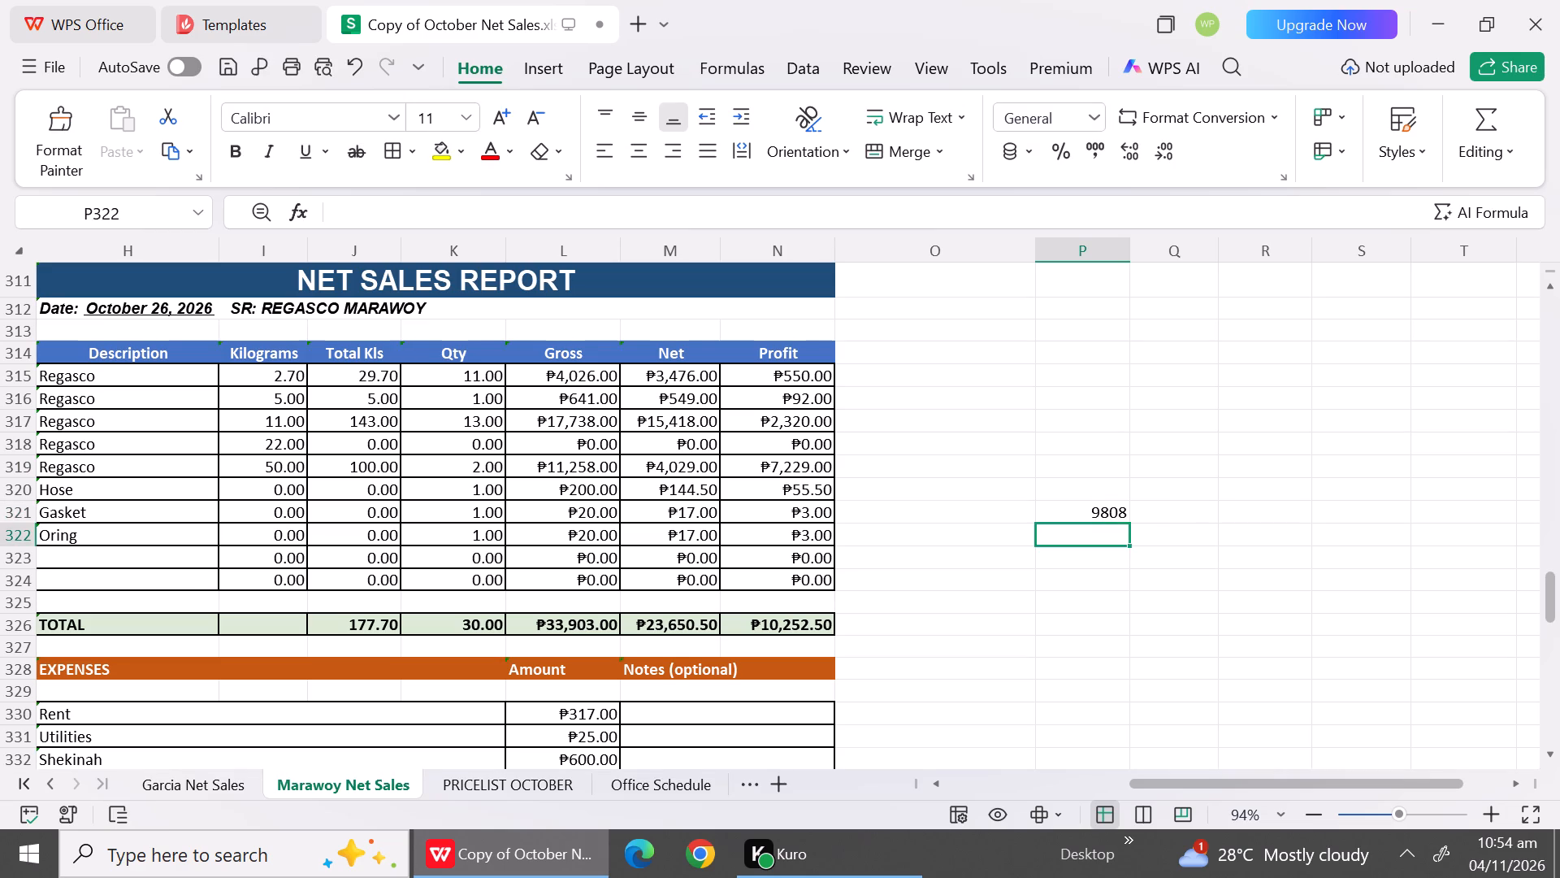
{"action": "left_click", "coordinate": [677, 463]}
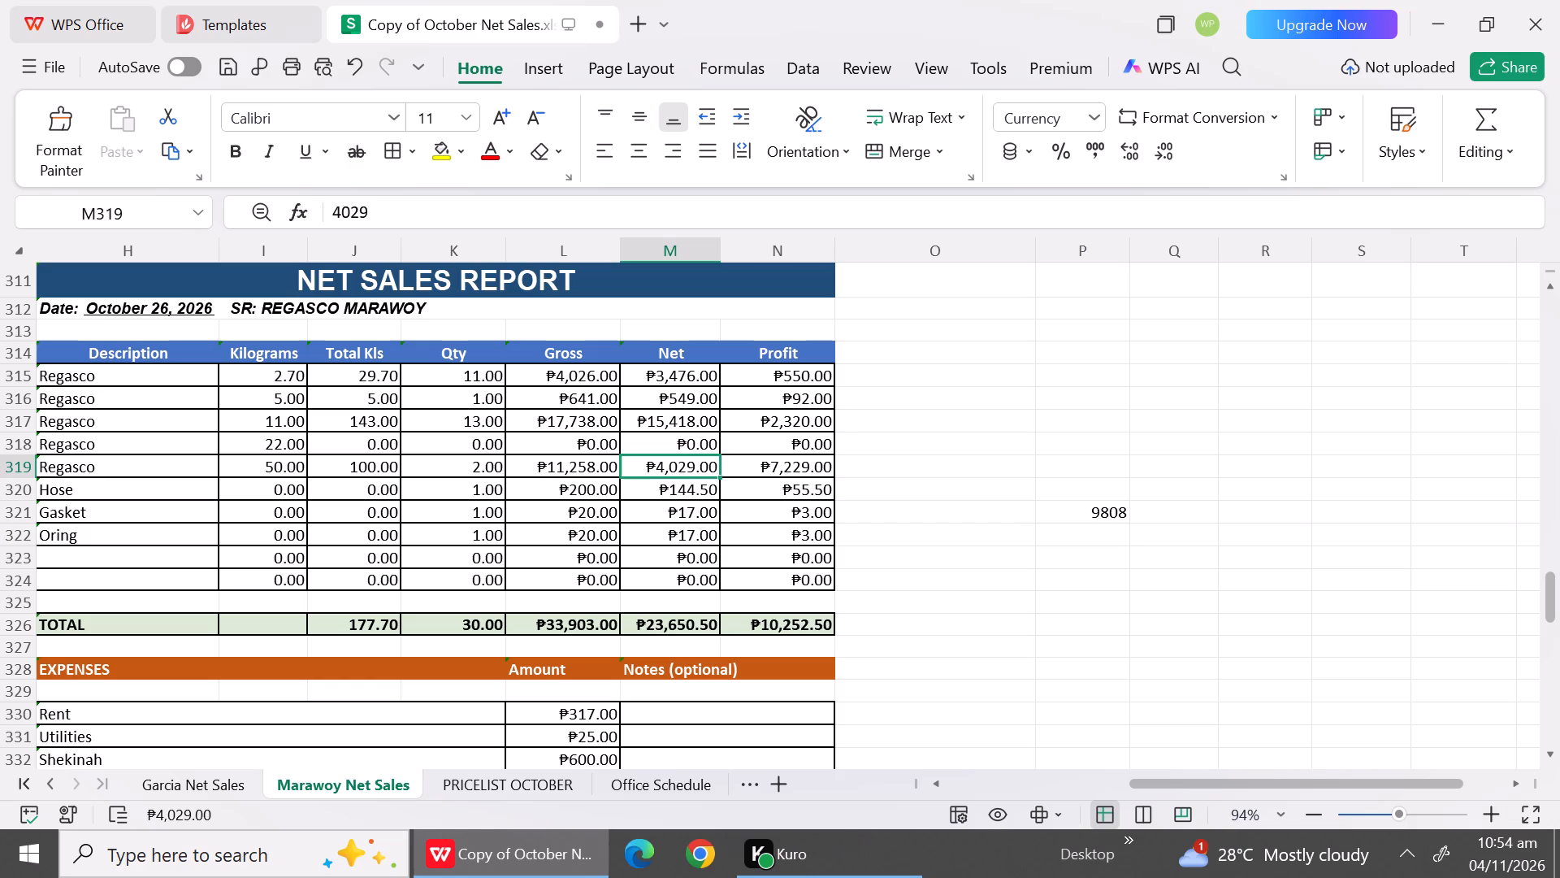
{"action": "type", "text": "9808"}
{"action": "left_click", "coordinate": [1019, 624]}
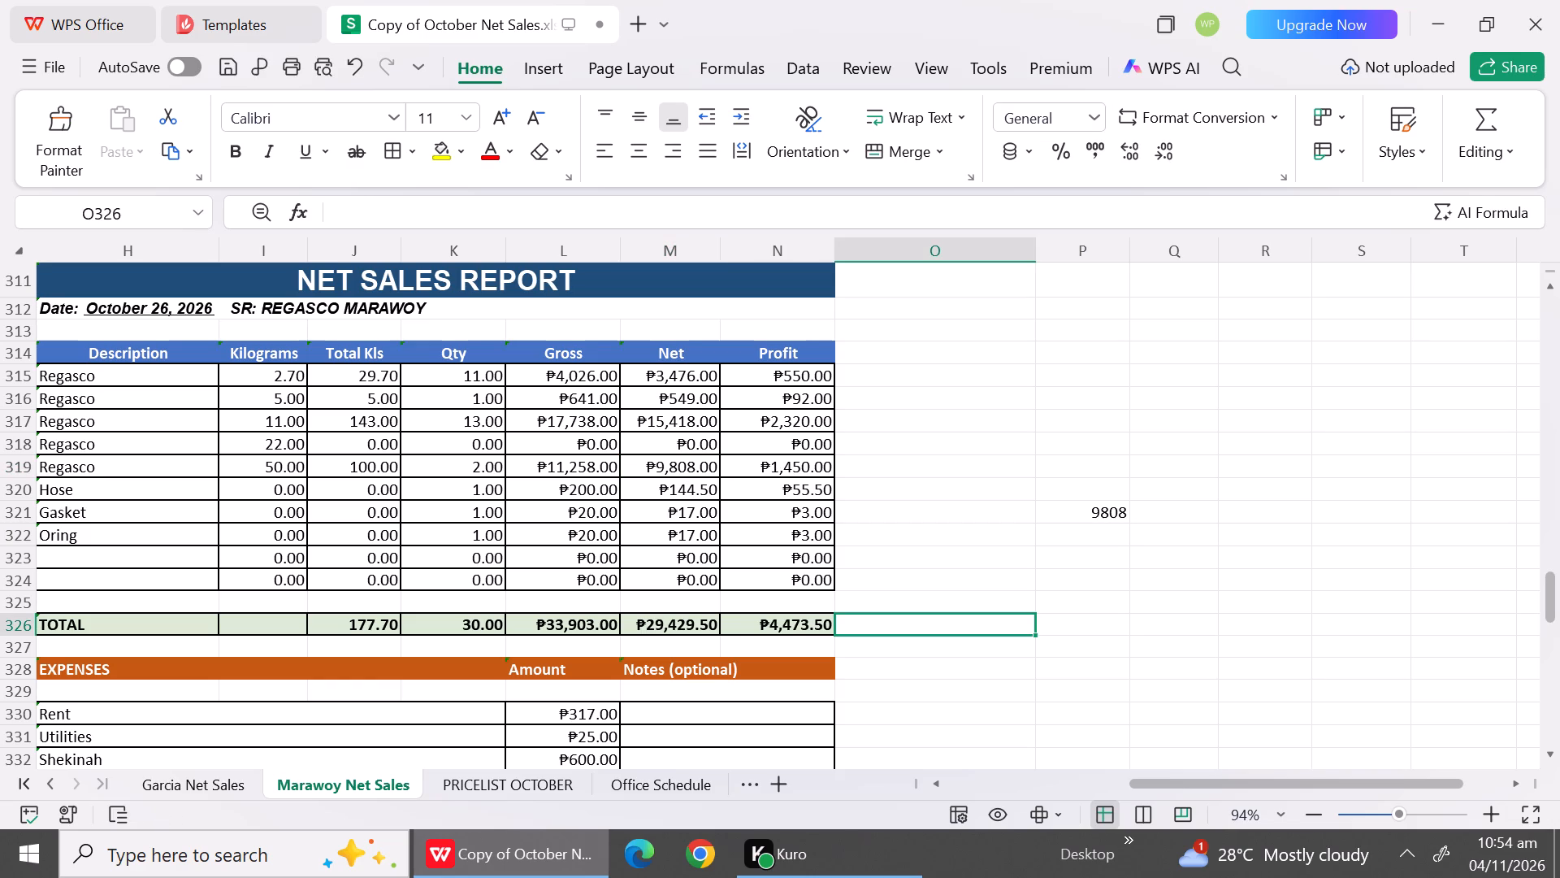
Replace the Hose description with Oring and set that row's quantity to 3 and gross to 60.
{"action": "left_click", "coordinate": [196, 493]}
{"action": "key", "text": "BackSpace"}
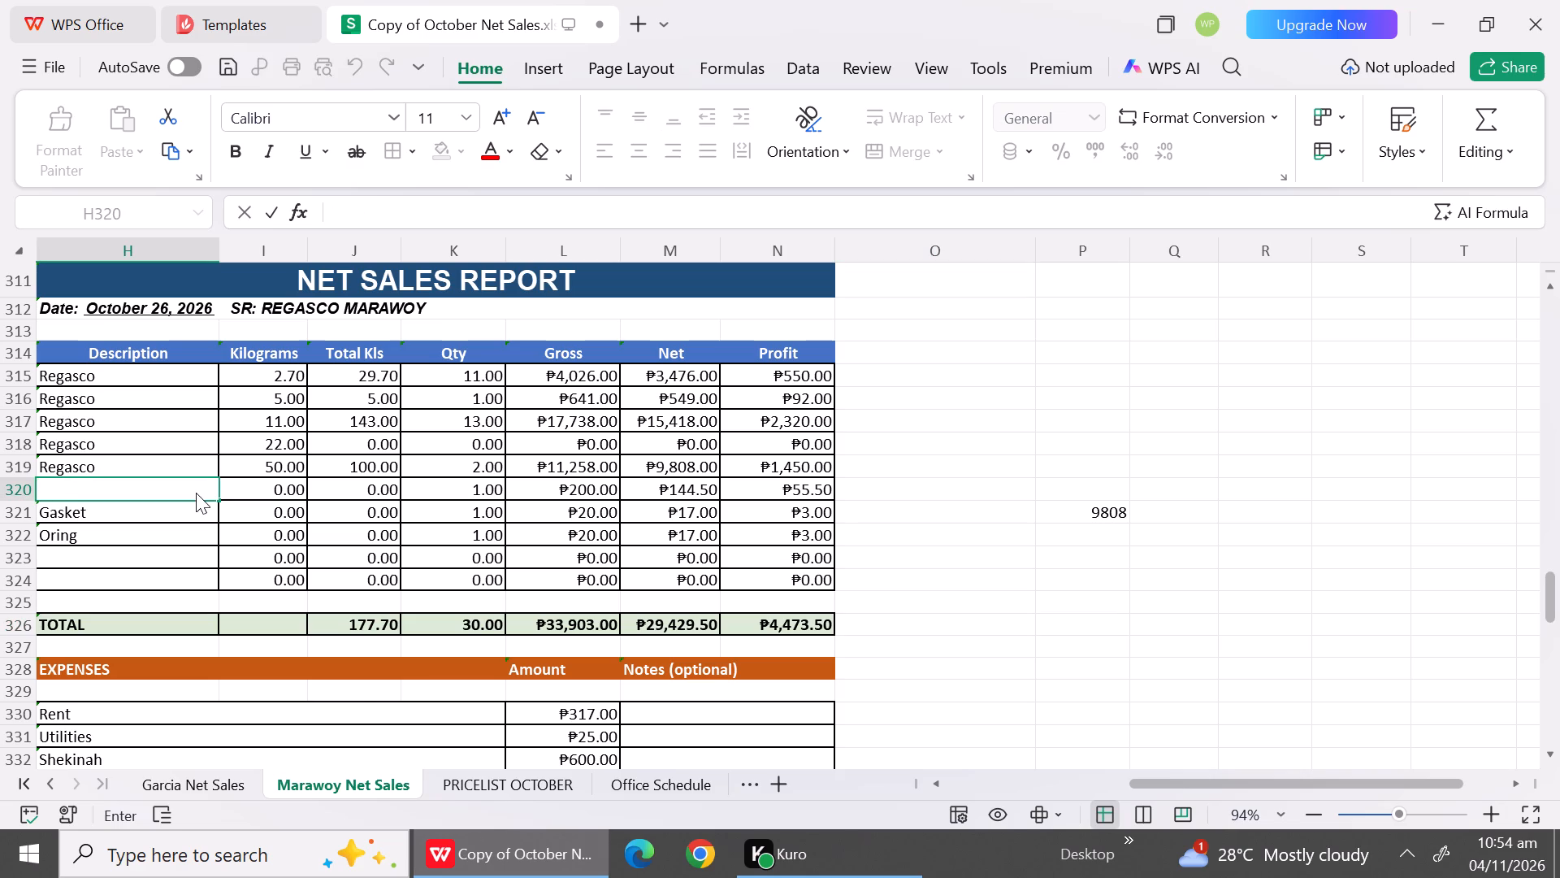
{"action": "key", "text": "shift+o"}
{"action": "type", "text": "ring"}
{"action": "left_click", "coordinate": [479, 495]}
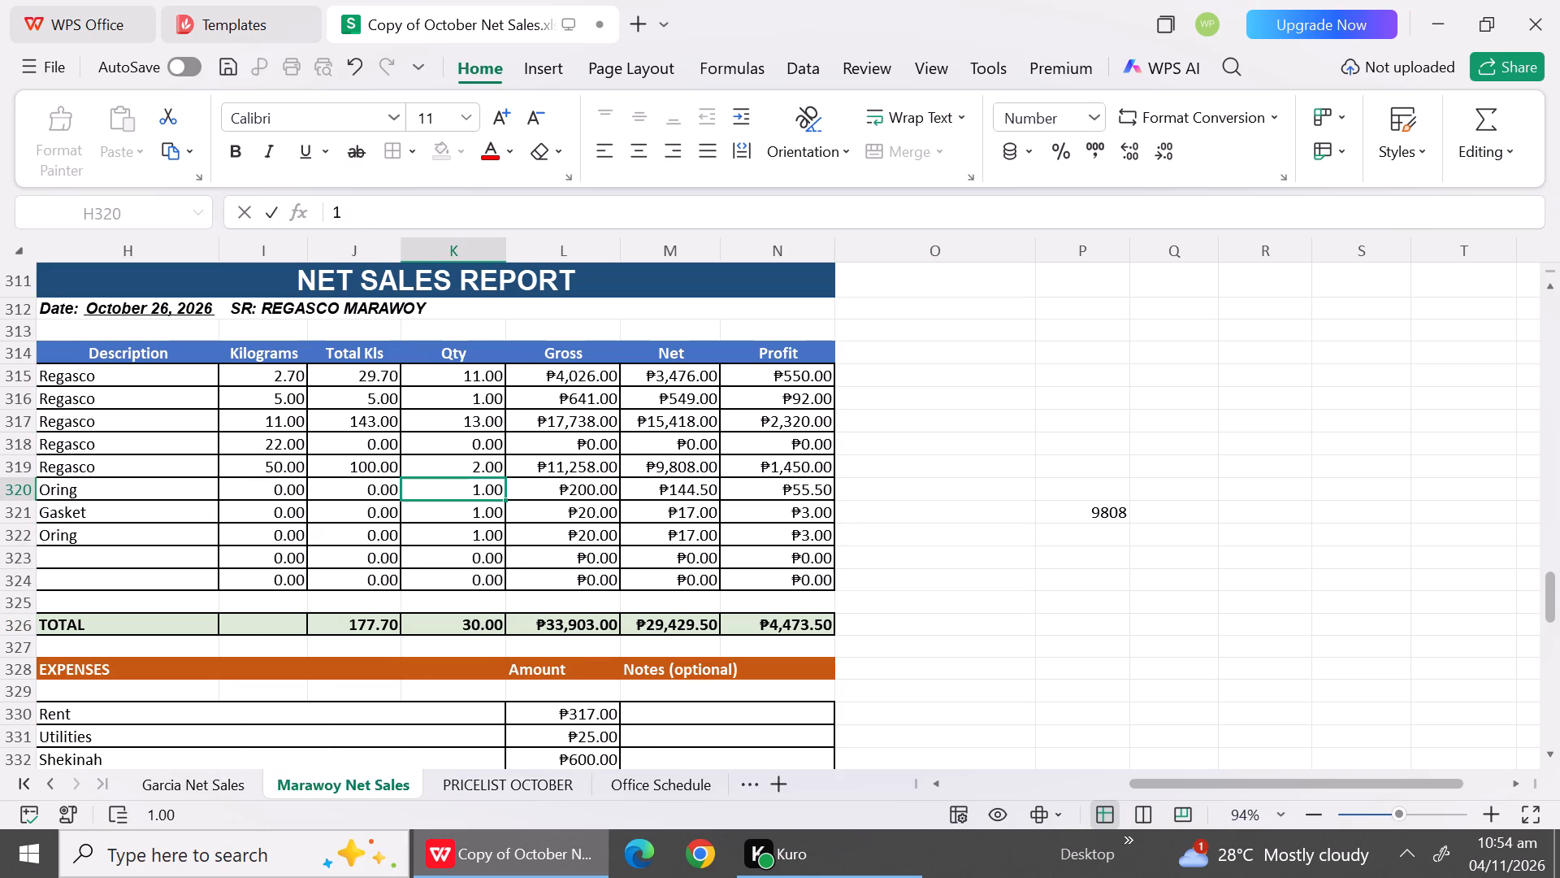
{"action": "key", "text": "3"}
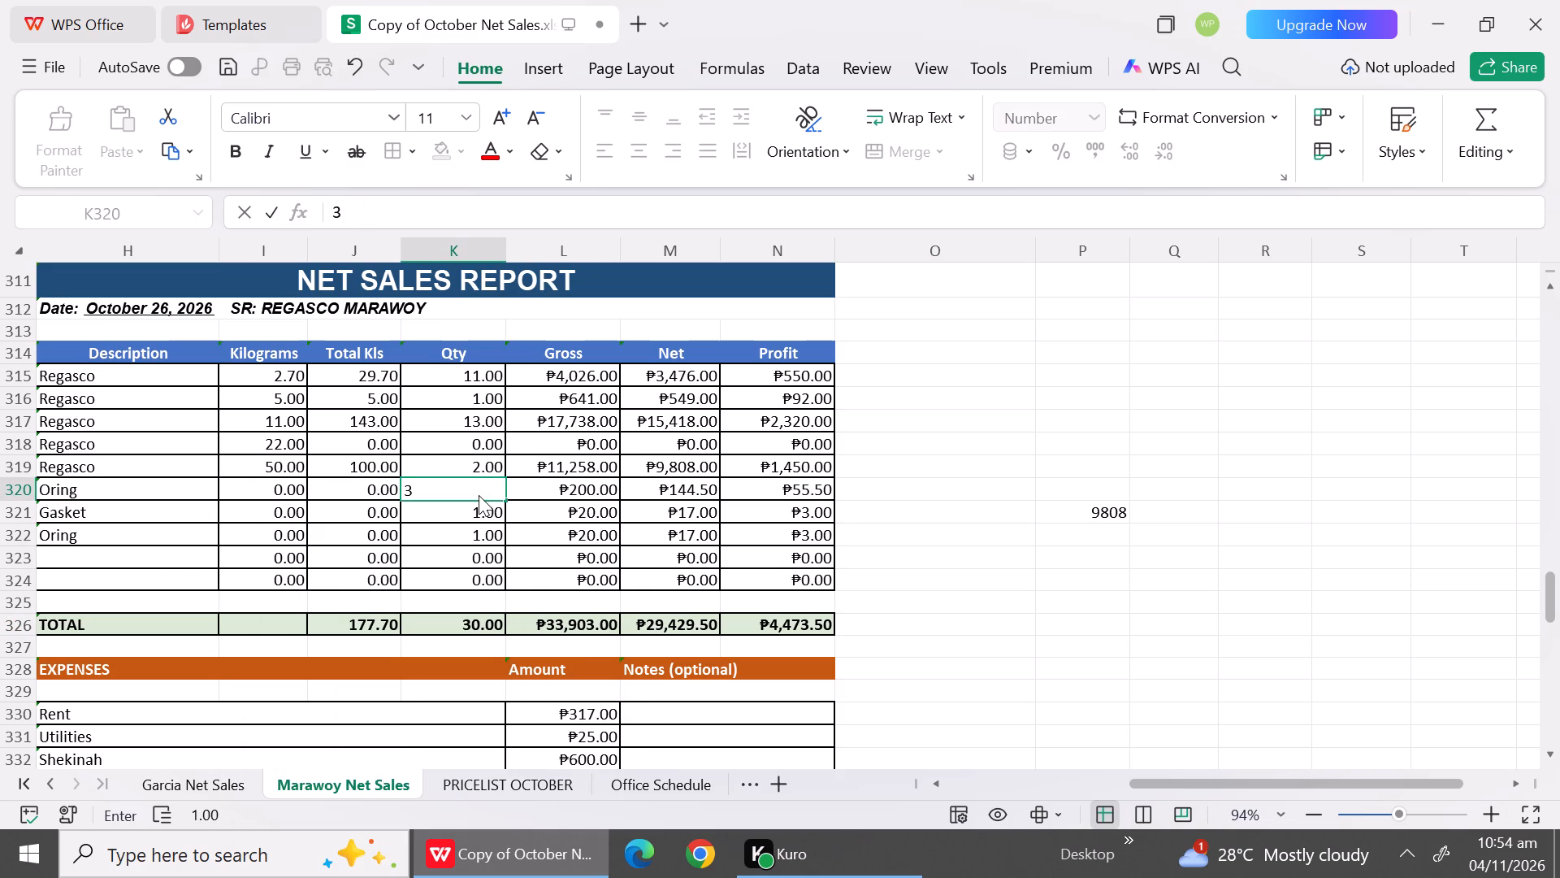
{"action": "left_click", "coordinate": [597, 493]}
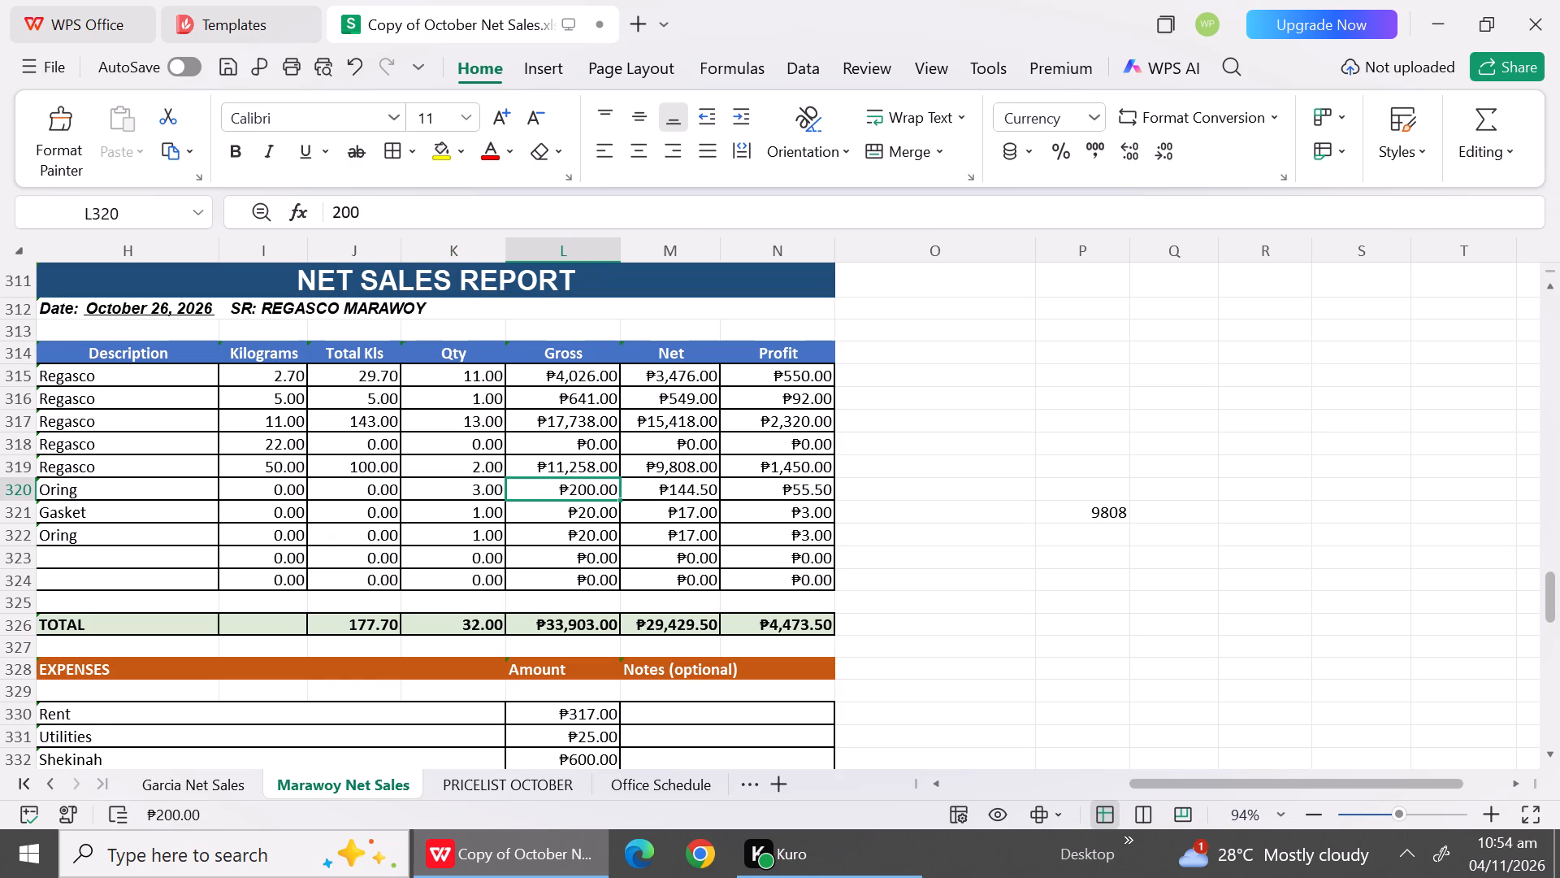
{"action": "type", "text": "60"}
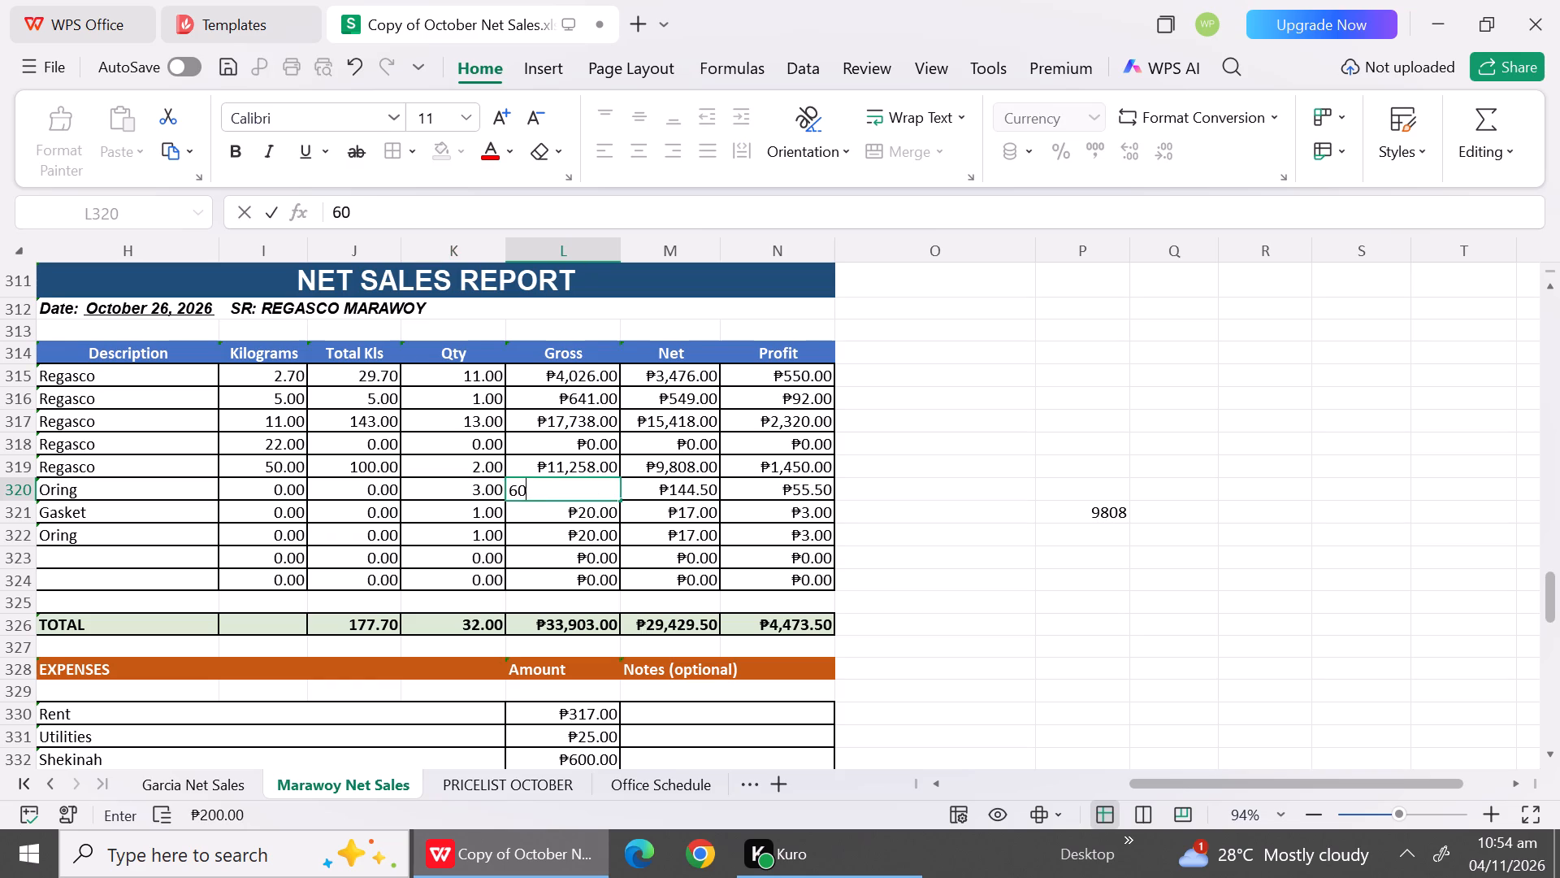
Calculate 17*3 in the spare cell beside the table and set the net of the Oring row with quantity 3 to 51.
{"action": "left_click", "coordinate": [674, 492]}
{"action": "left_click", "coordinate": [1110, 515]}
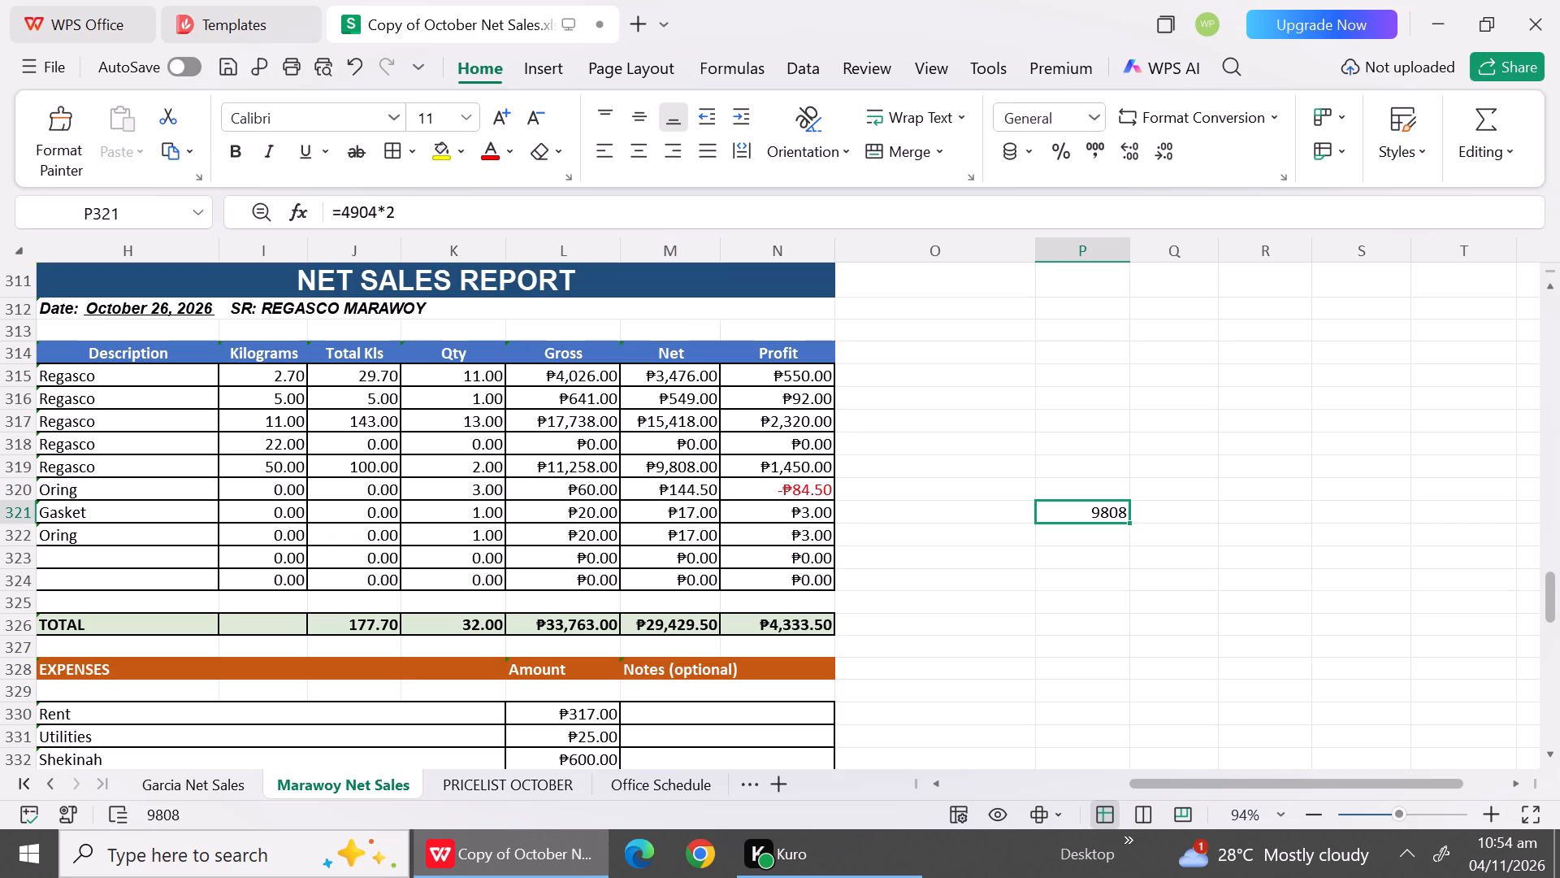
{"action": "key", "text": "shift+plus"}
{"action": "key", "text": "BackSpace"}
{"action": "type", "text": "=17"}
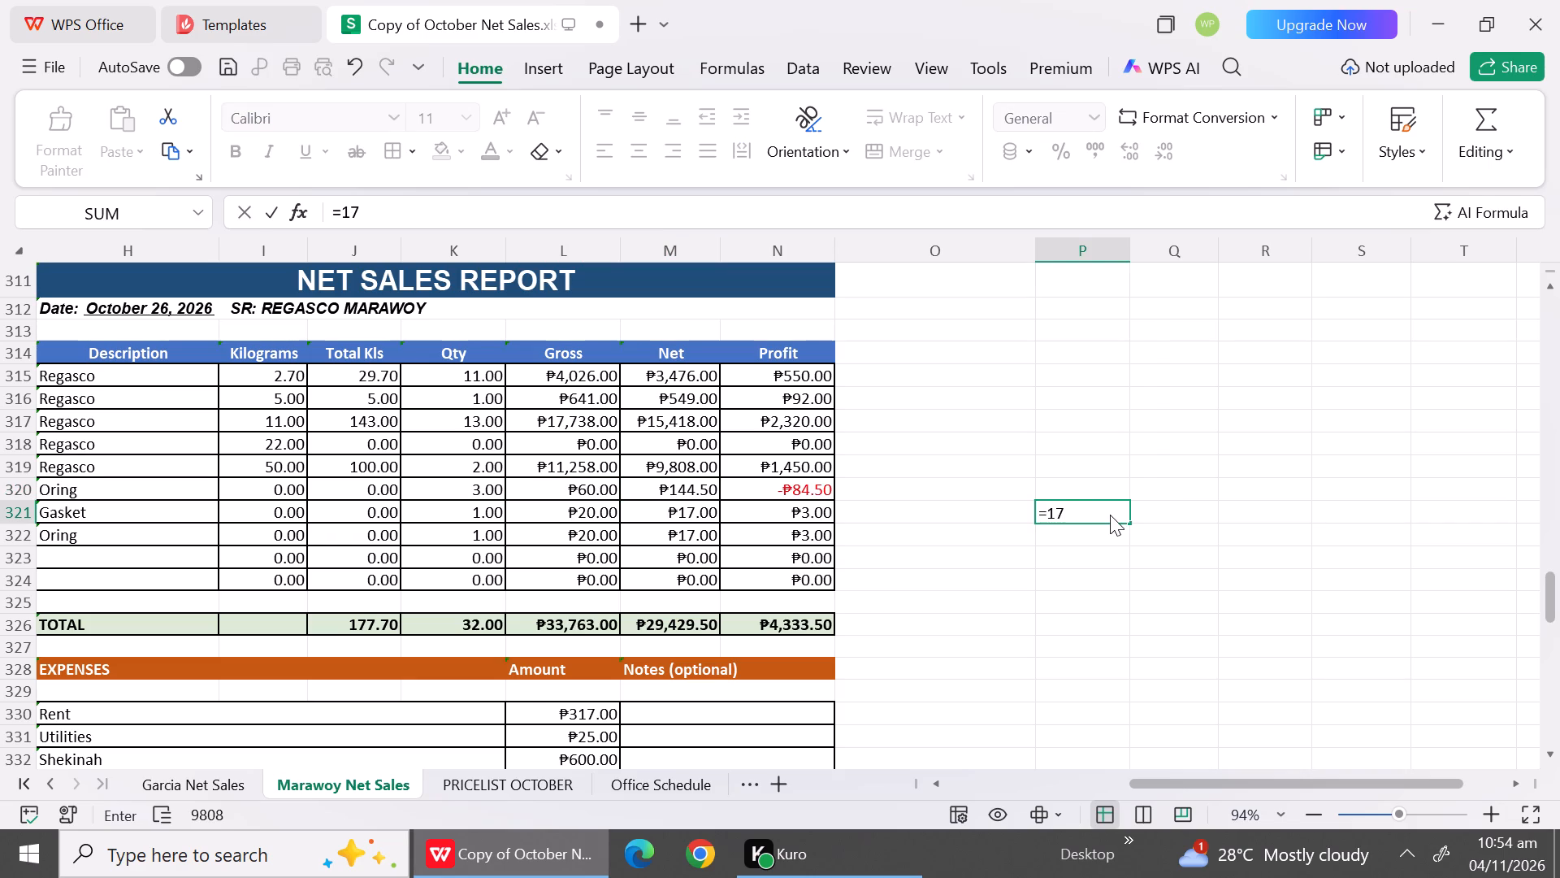
{"action": "type", "text": "*3"}
{"action": "key", "text": "Return"}
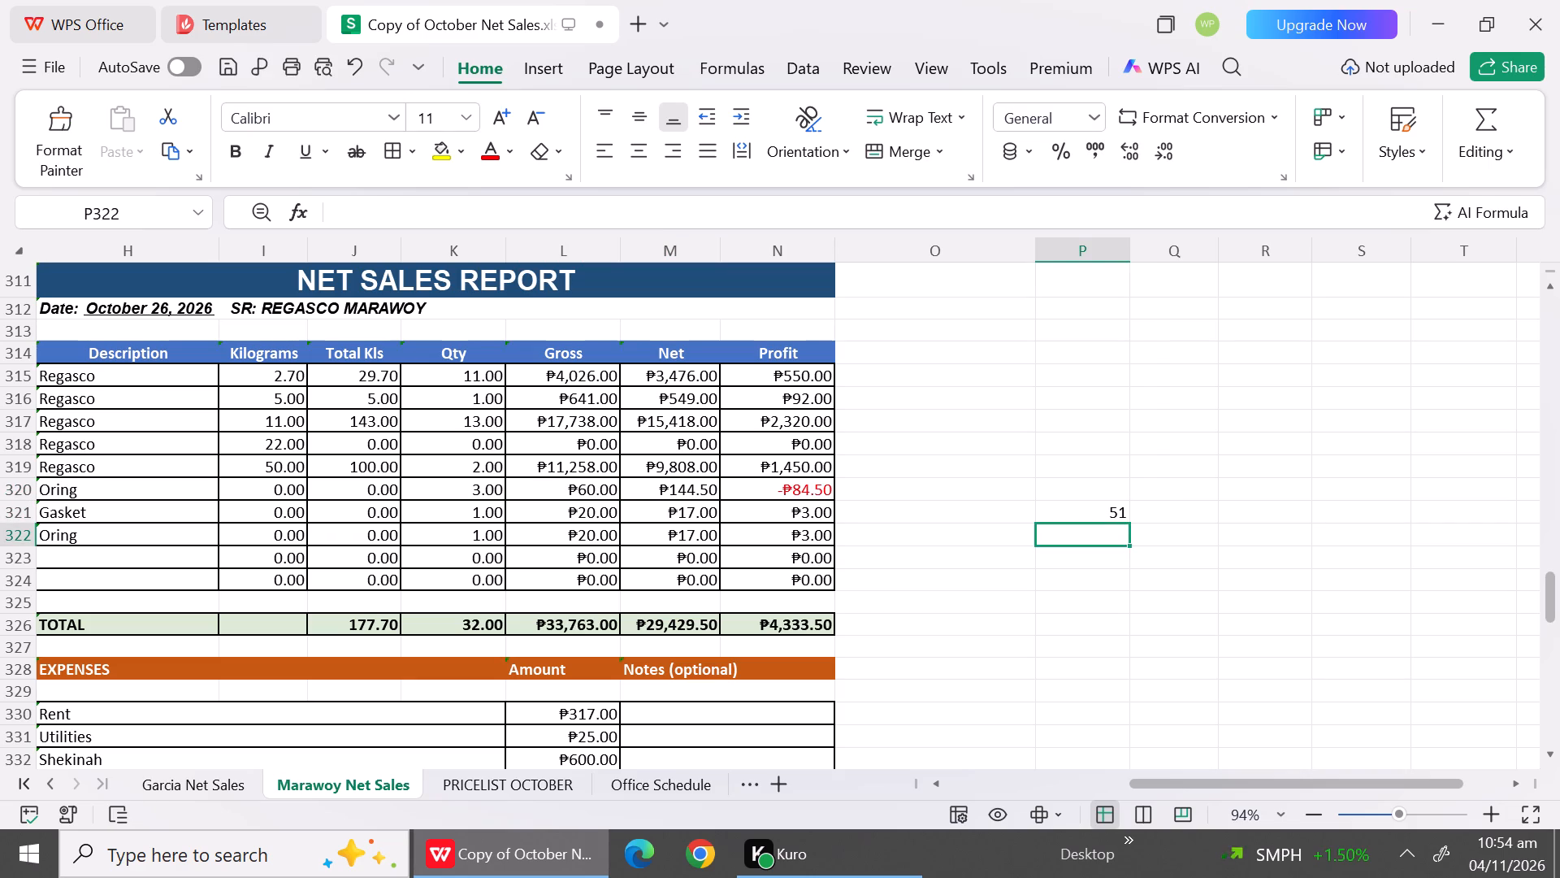
{"action": "left_click", "coordinate": [661, 480]}
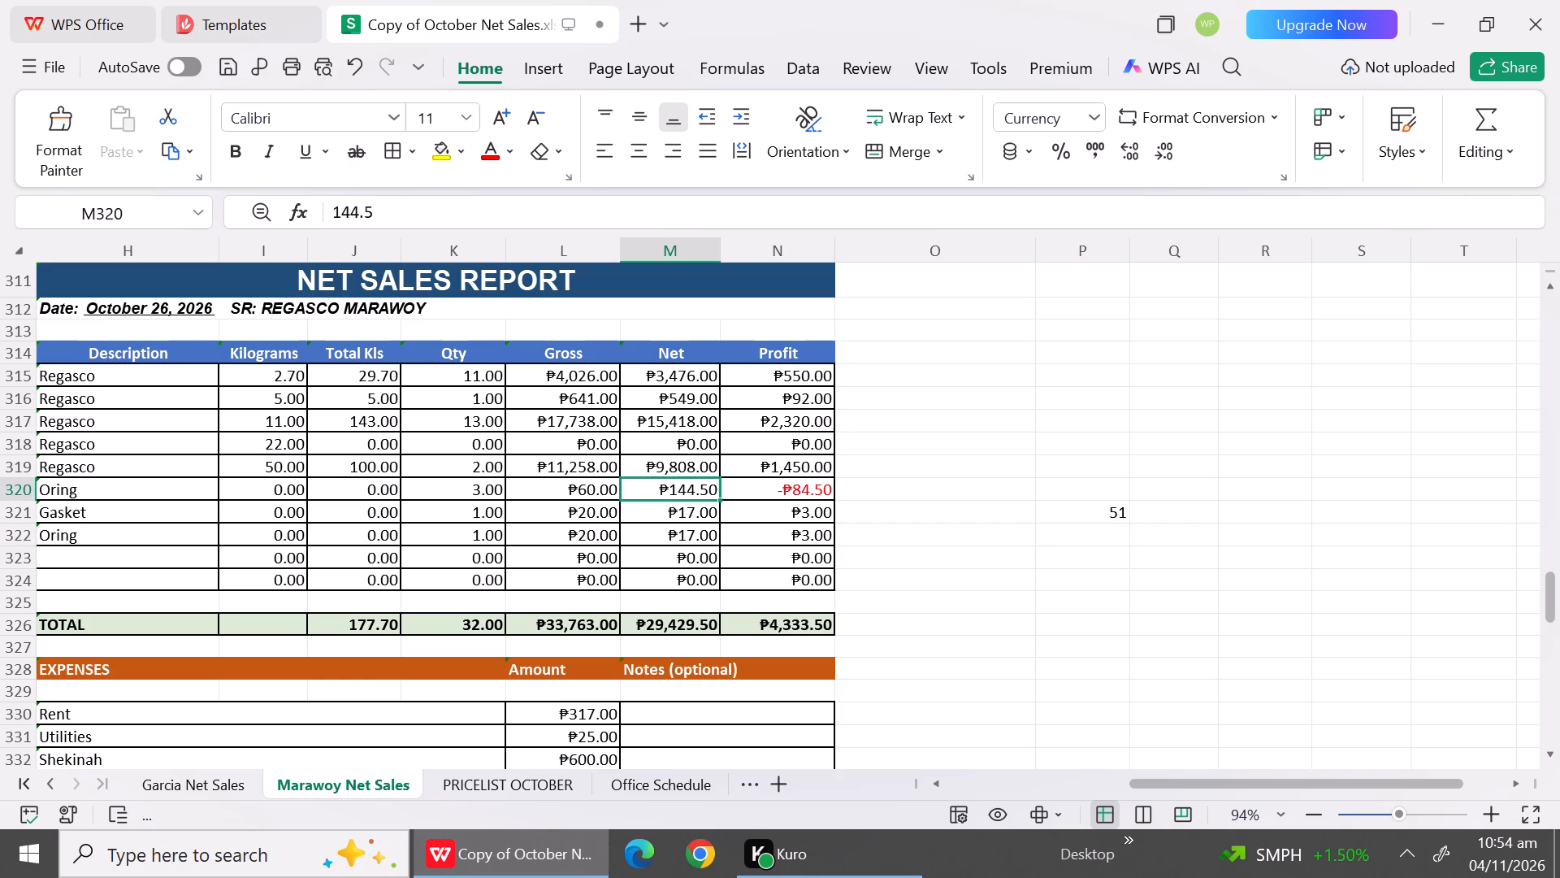
{"action": "type", "text": "51"}
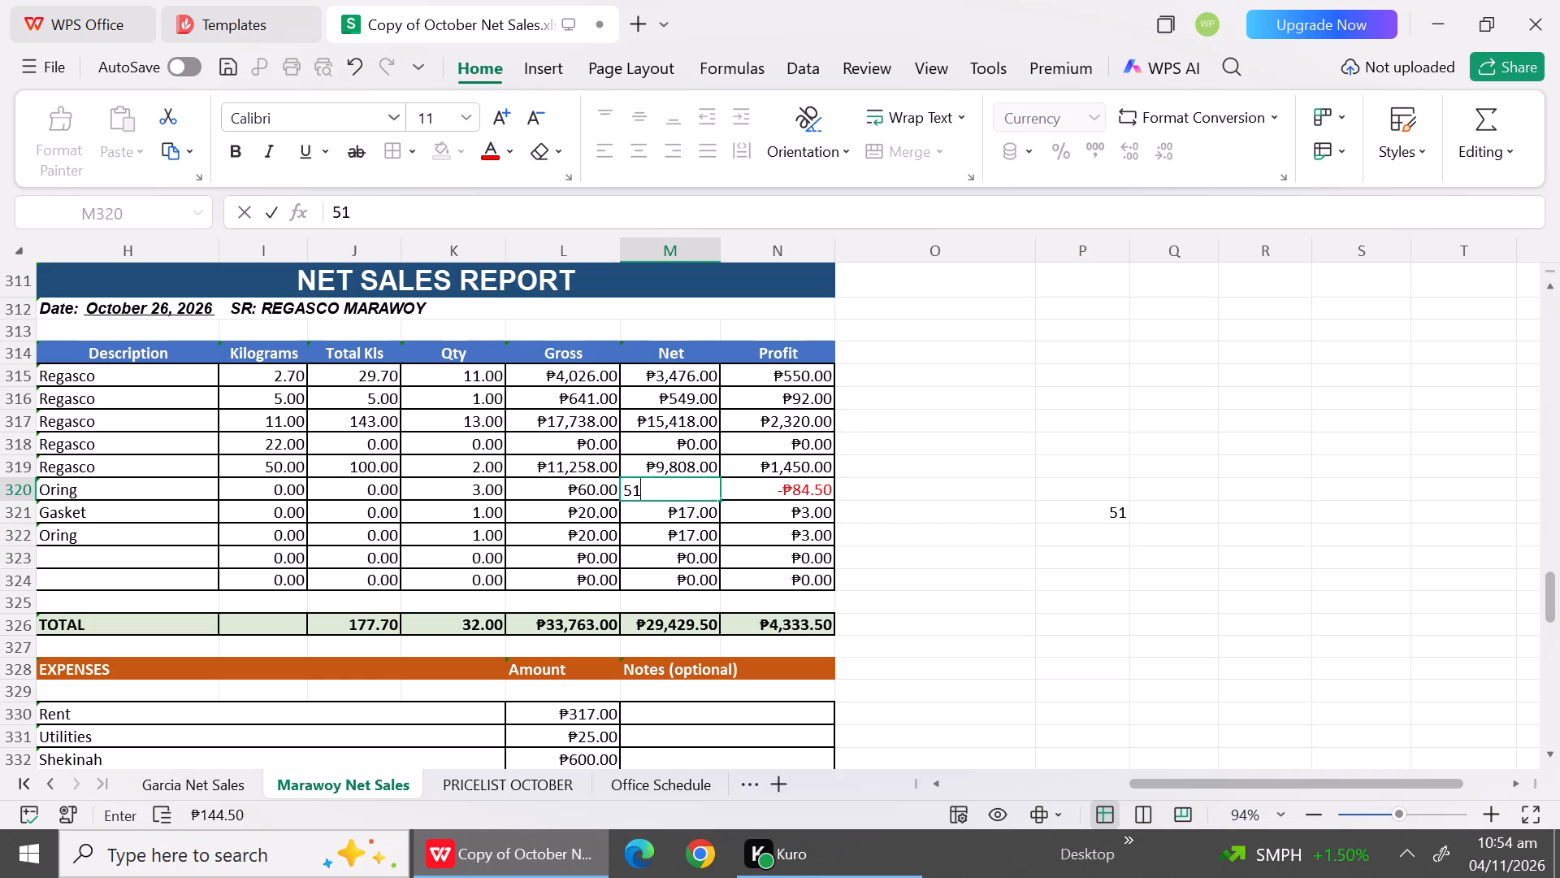
Set the net and gross amounts of the Gasket row and the Oring row below it to 0 in the October 26 report.
{"action": "left_click", "coordinate": [680, 507]}
{"action": "key", "text": "BackSpace"}
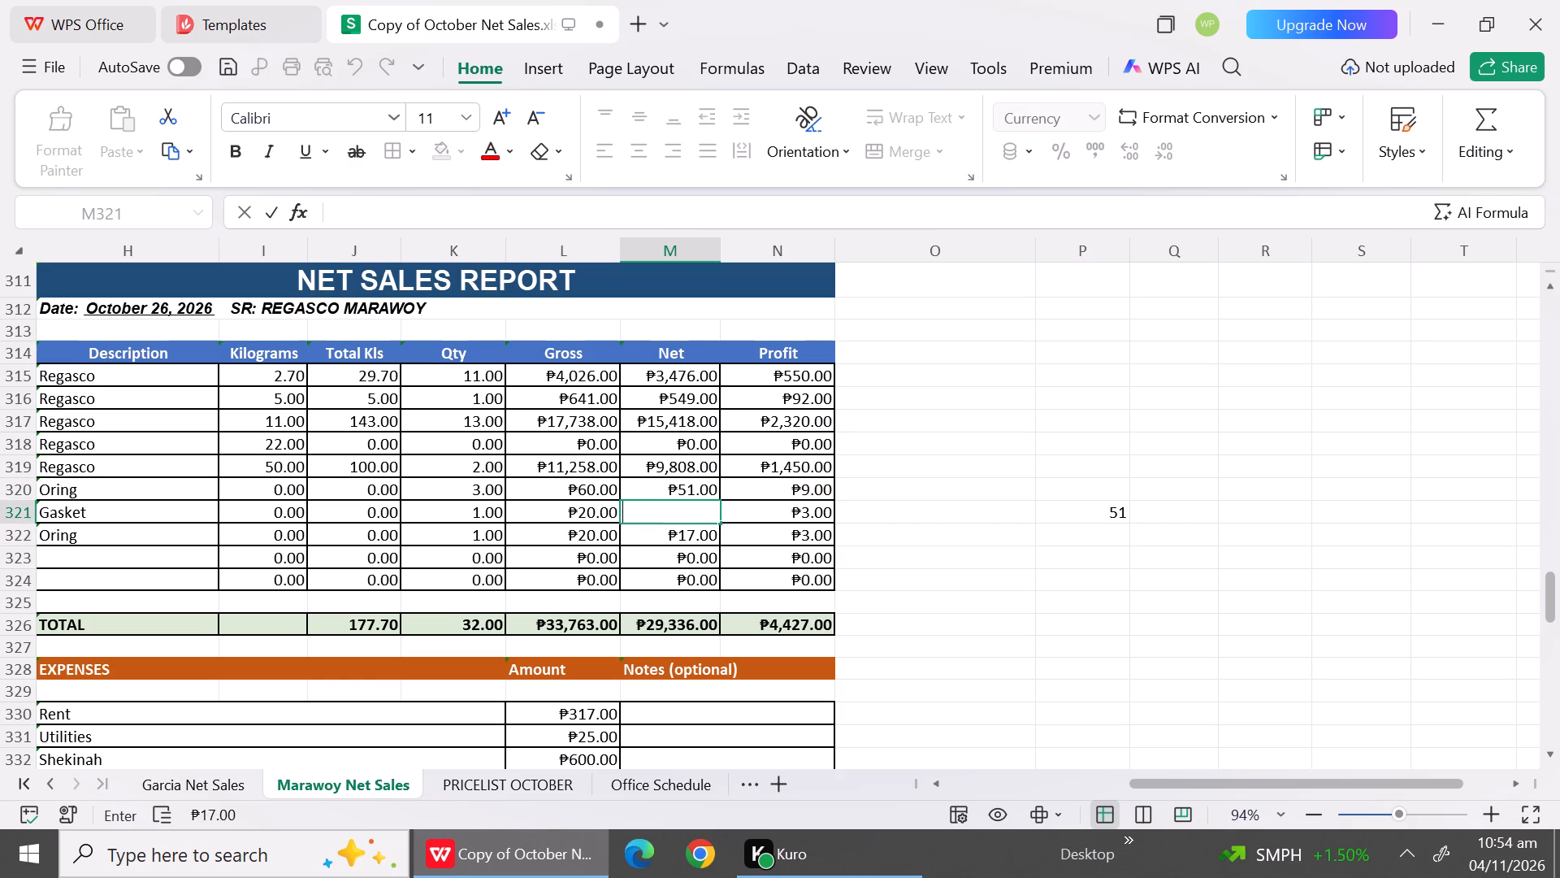
{"action": "left_click", "coordinate": [688, 529]}
{"action": "key", "text": "BackSpace"}
{"action": "key", "text": "0"}
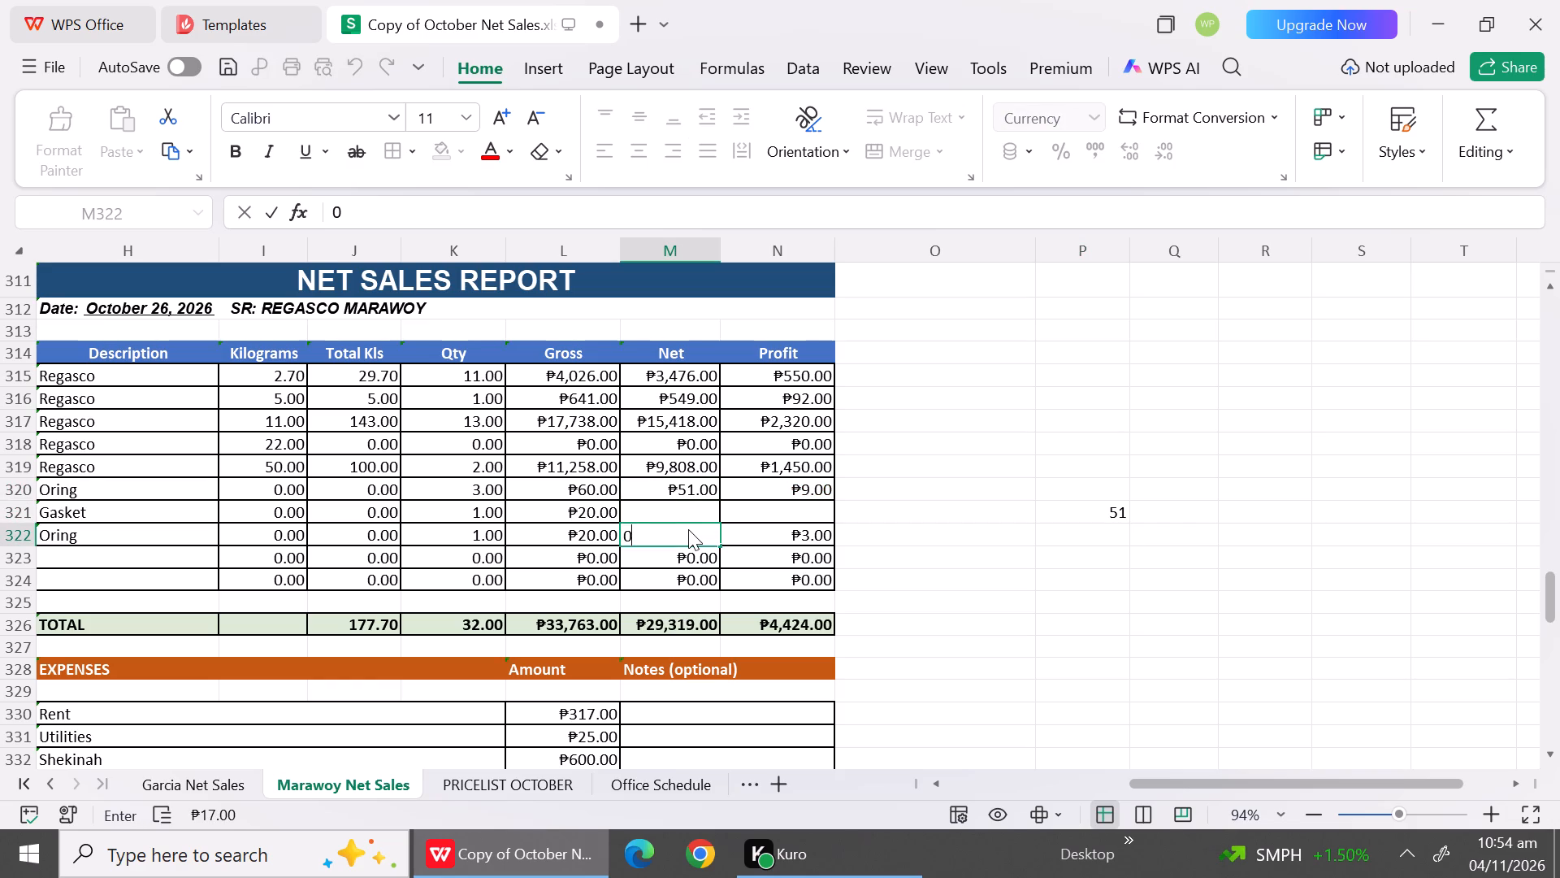
{"action": "left_click", "coordinate": [682, 505]}
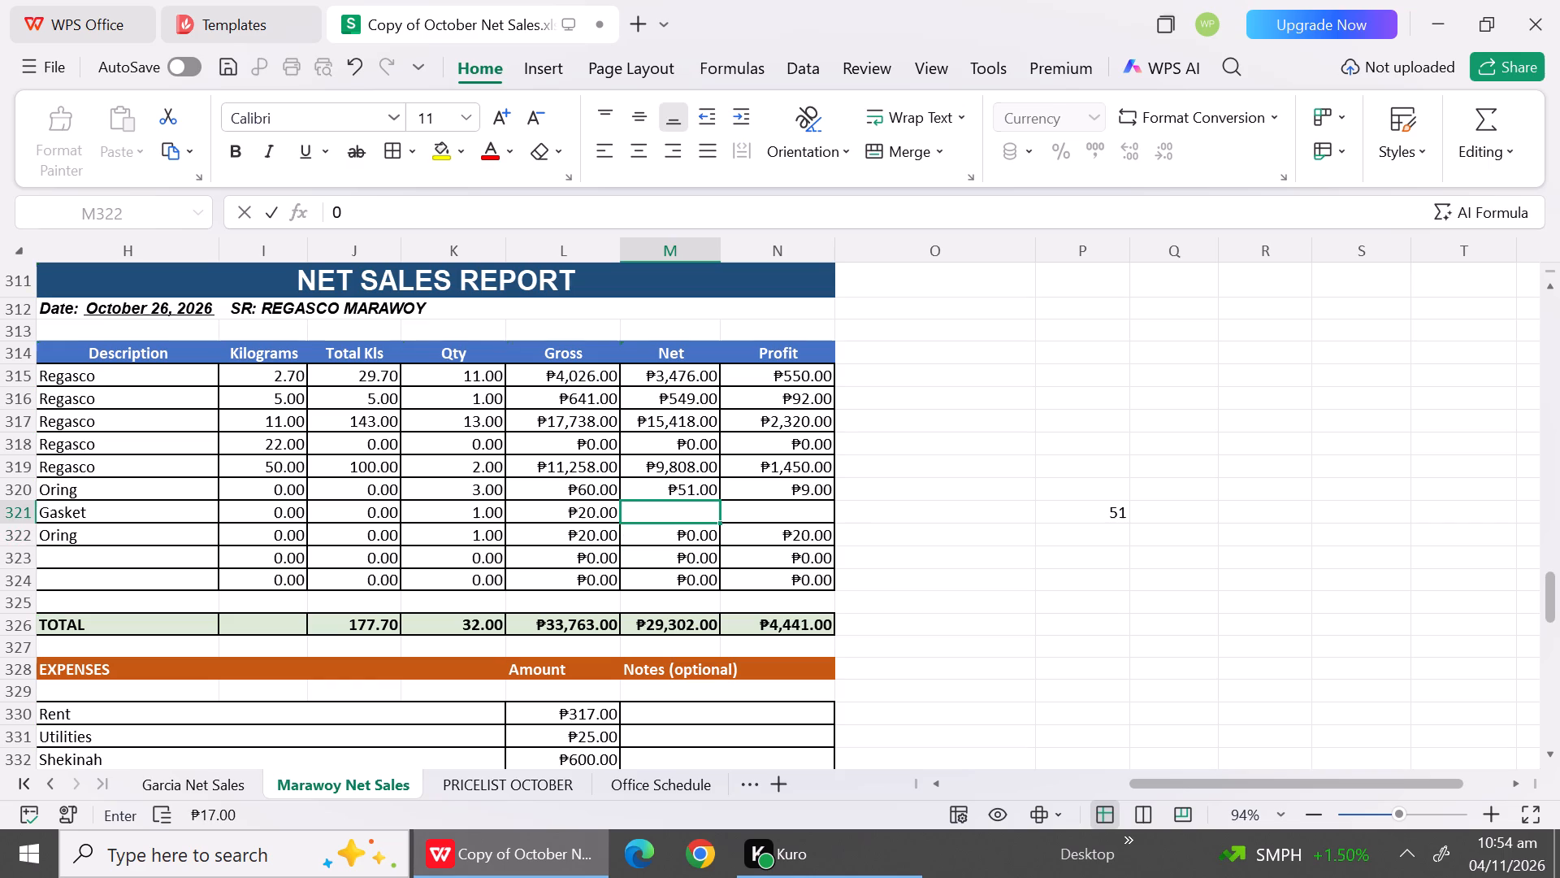
{"action": "key", "text": "0"}
{"action": "left_click", "coordinate": [585, 529]}
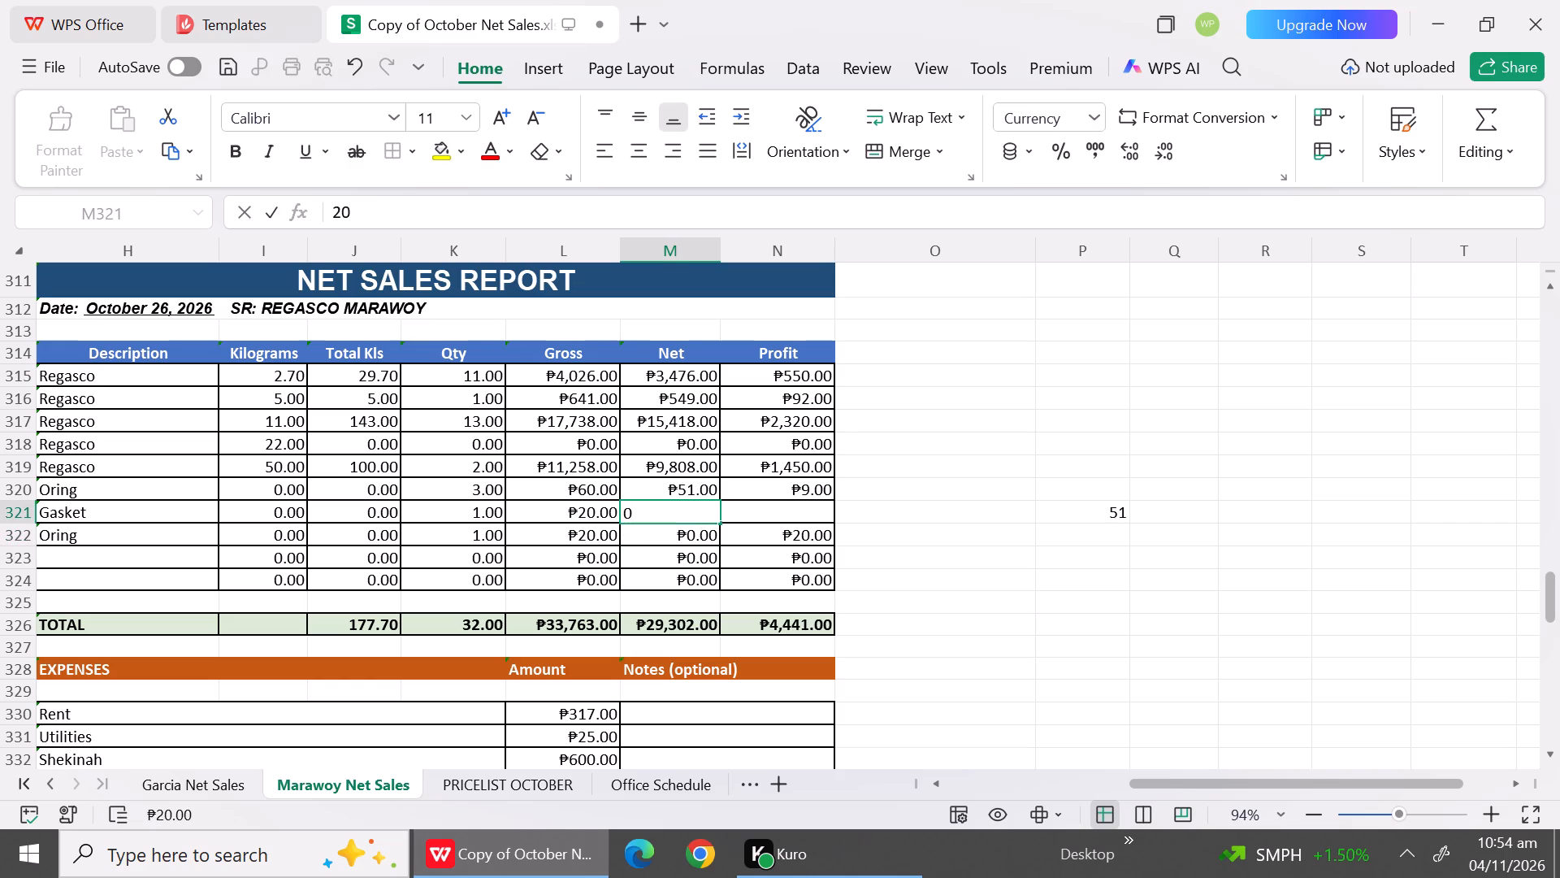
{"action": "left_click", "coordinate": [581, 506]}
{"action": "key", "text": "0"}
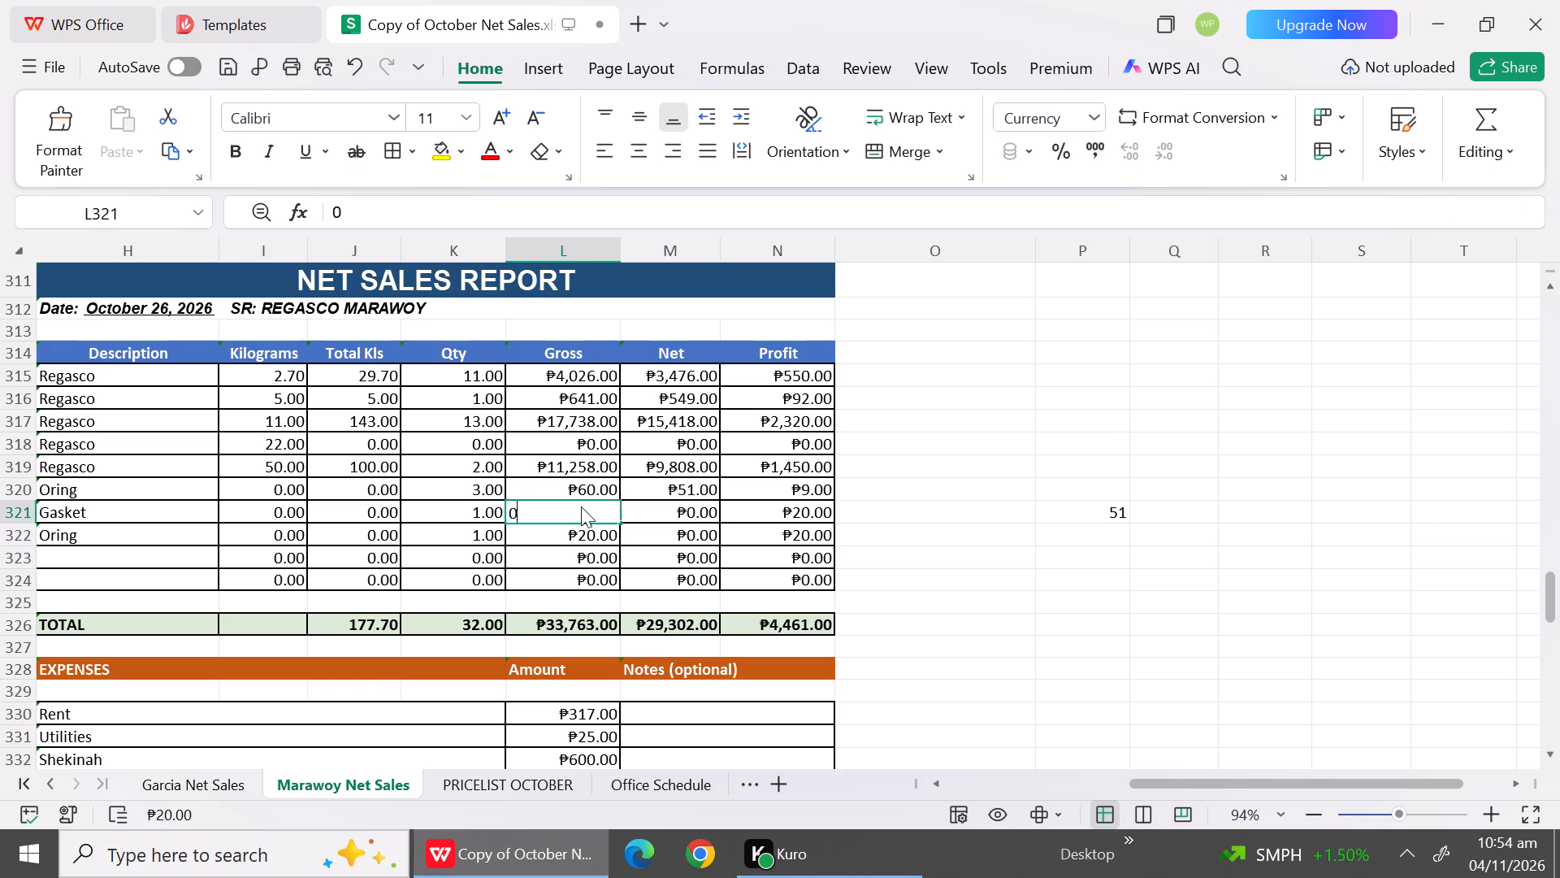
{"action": "left_click", "coordinate": [585, 535]}
{"action": "key", "text": "0"}
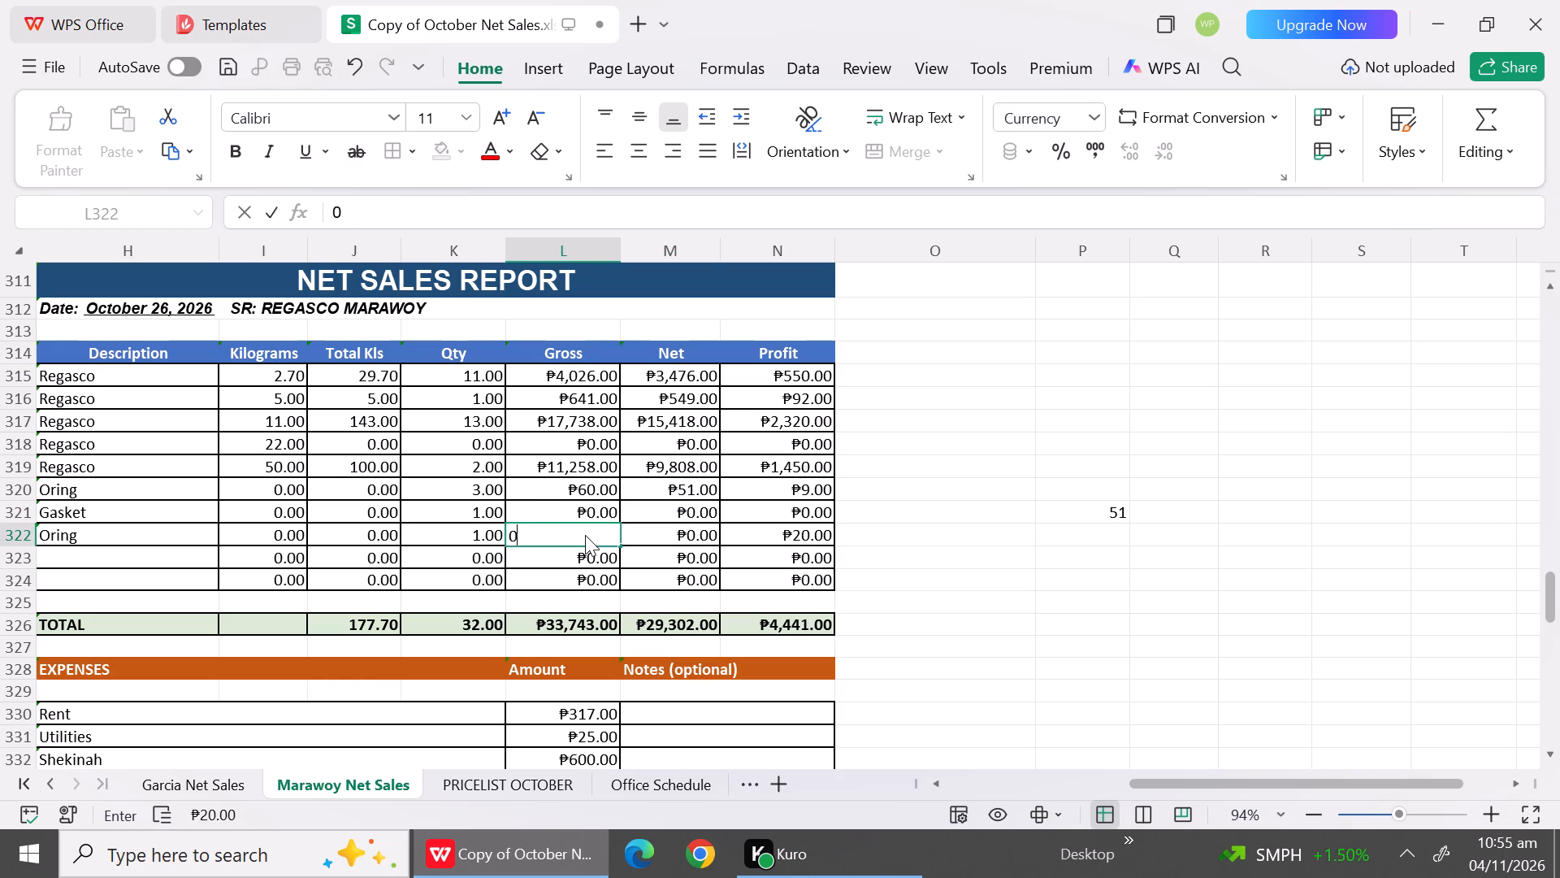
Set the quantities of the Gasket row and the Oring row below it to 0.
{"action": "left_click", "coordinate": [468, 543]}
{"action": "key", "text": "minus"}
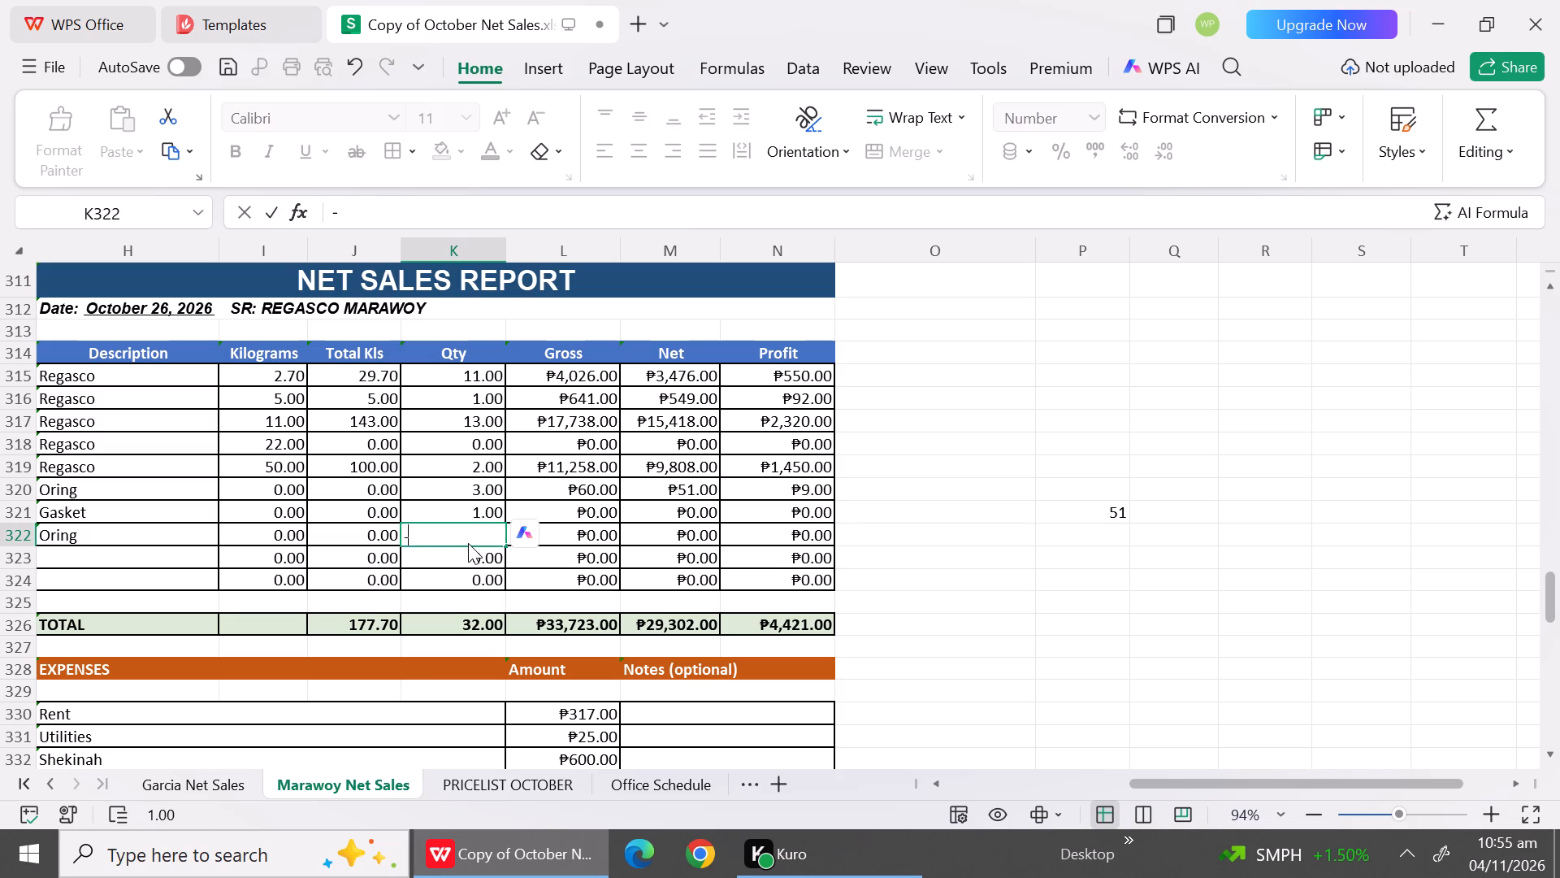
{"action": "key", "text": "BackSpace"}
{"action": "key", "text": "0"}
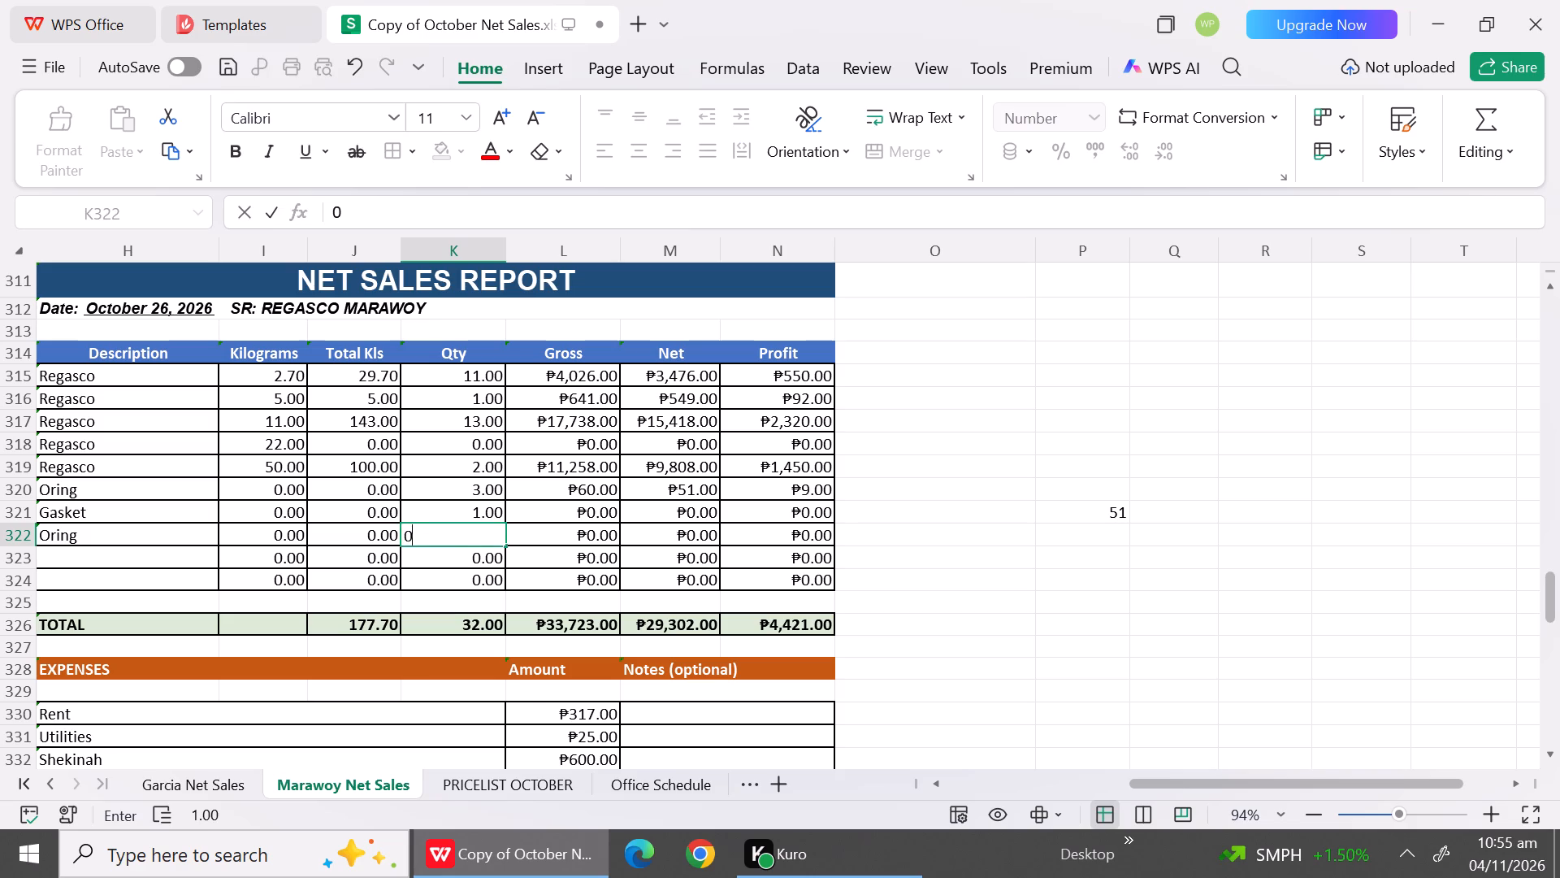
{"action": "left_click", "coordinate": [452, 507]}
{"action": "key", "text": "0"}
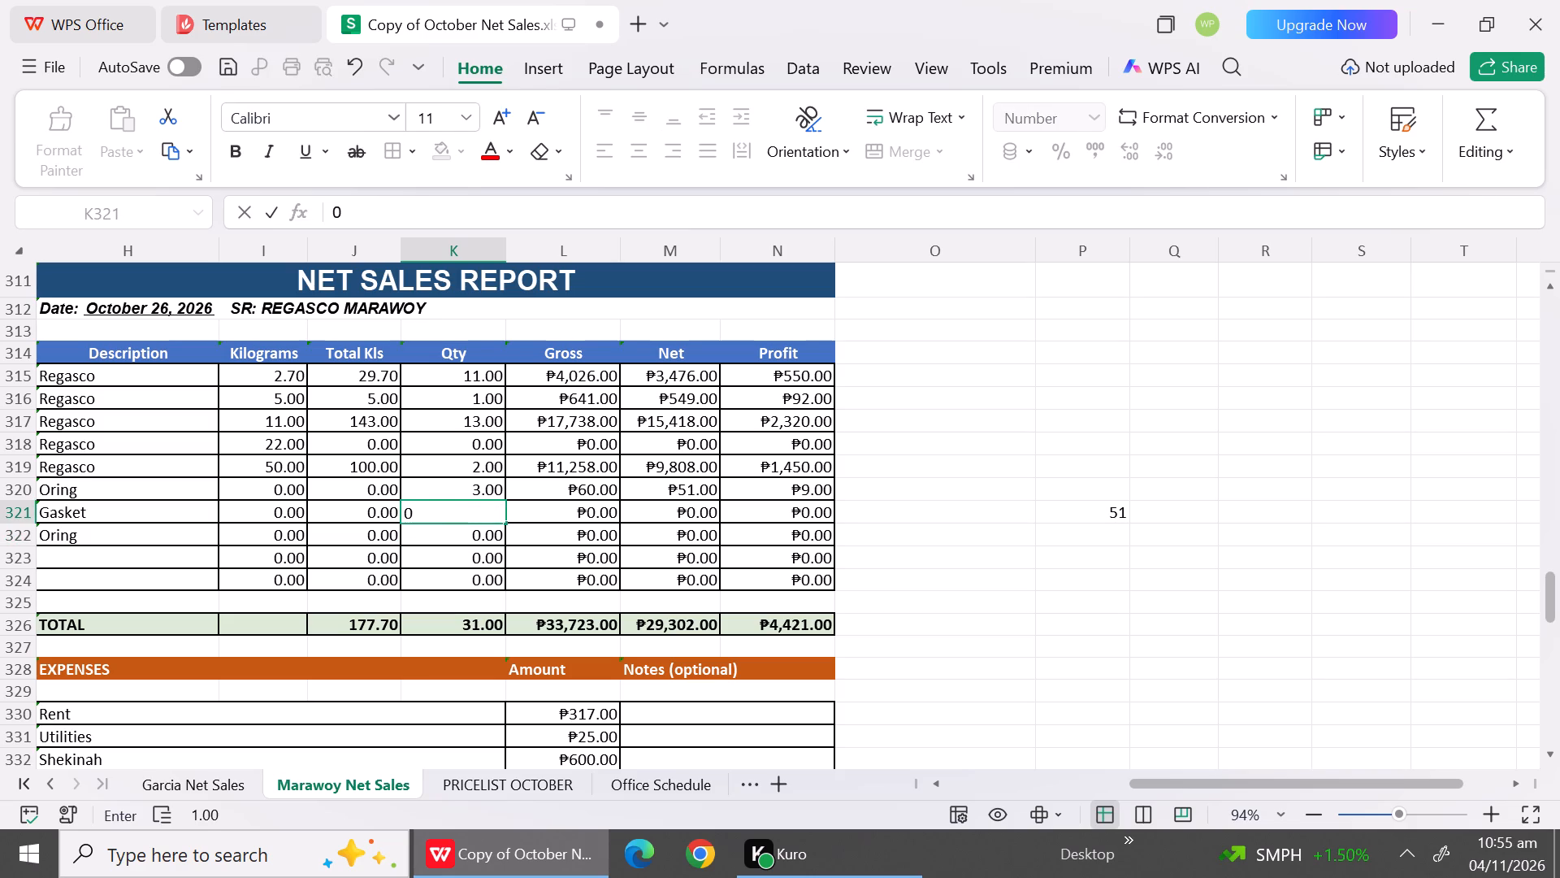
{"action": "left_click", "coordinate": [396, 538]}
Correct the October 26 report's Total Kls total formula to =J315+J316+J317+J318+J319, dropping the J323 and J324 references.
{"action": "double_click", "coordinate": [354, 617]}
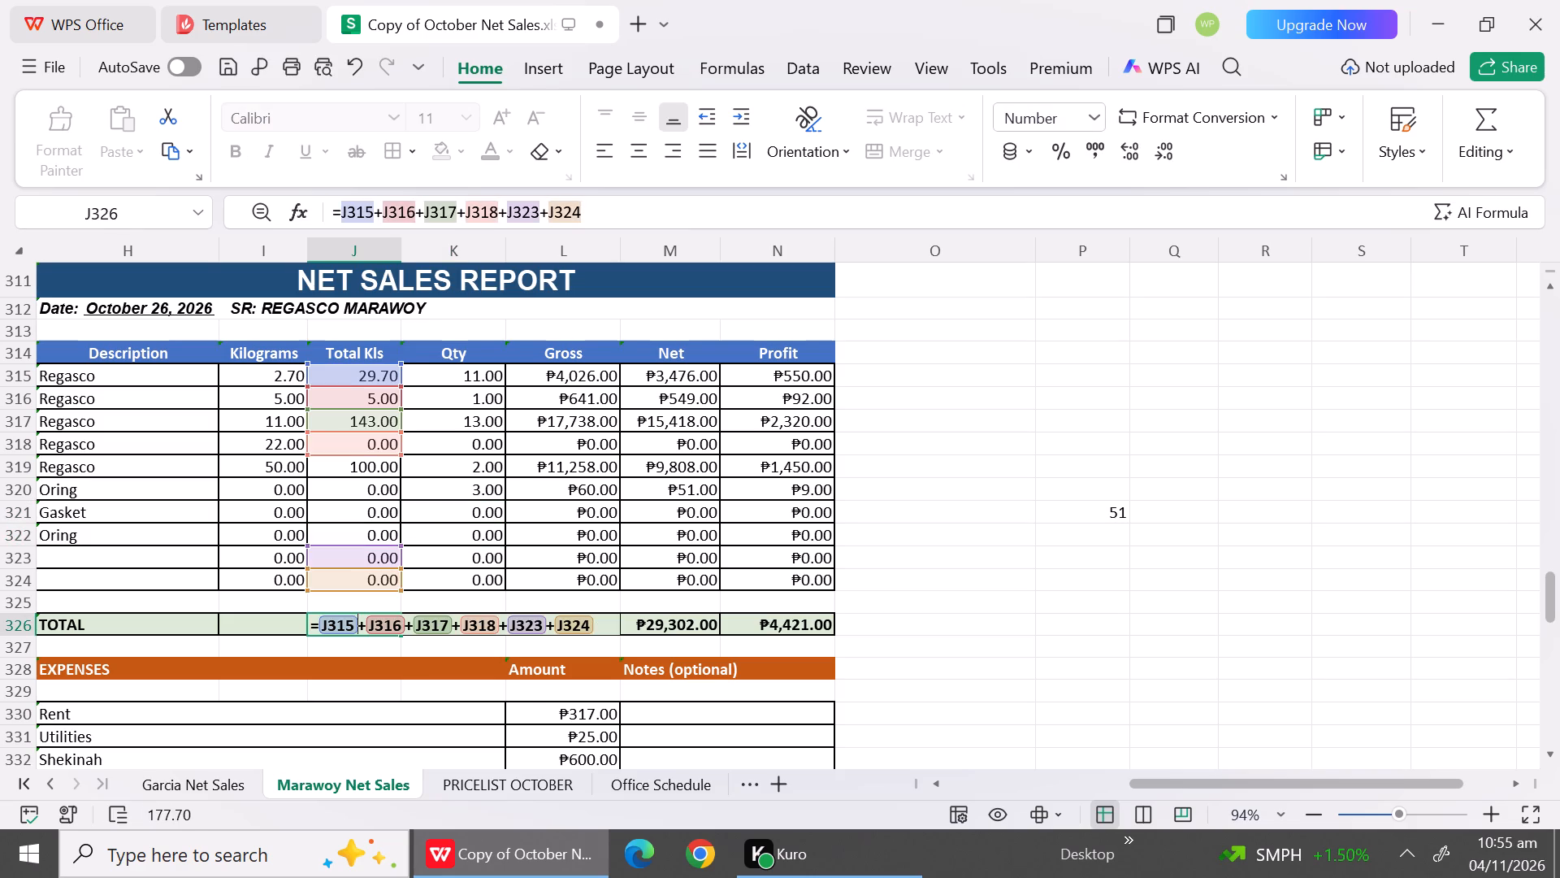
{"action": "left_click", "coordinate": [597, 628]}
{"action": "key", "text": "BackSpace"}
{"action": "key", "text": "BackSpace"}
{"action": "key", "text": "BackSpace"}
{"action": "key", "text": "BackSpace"}
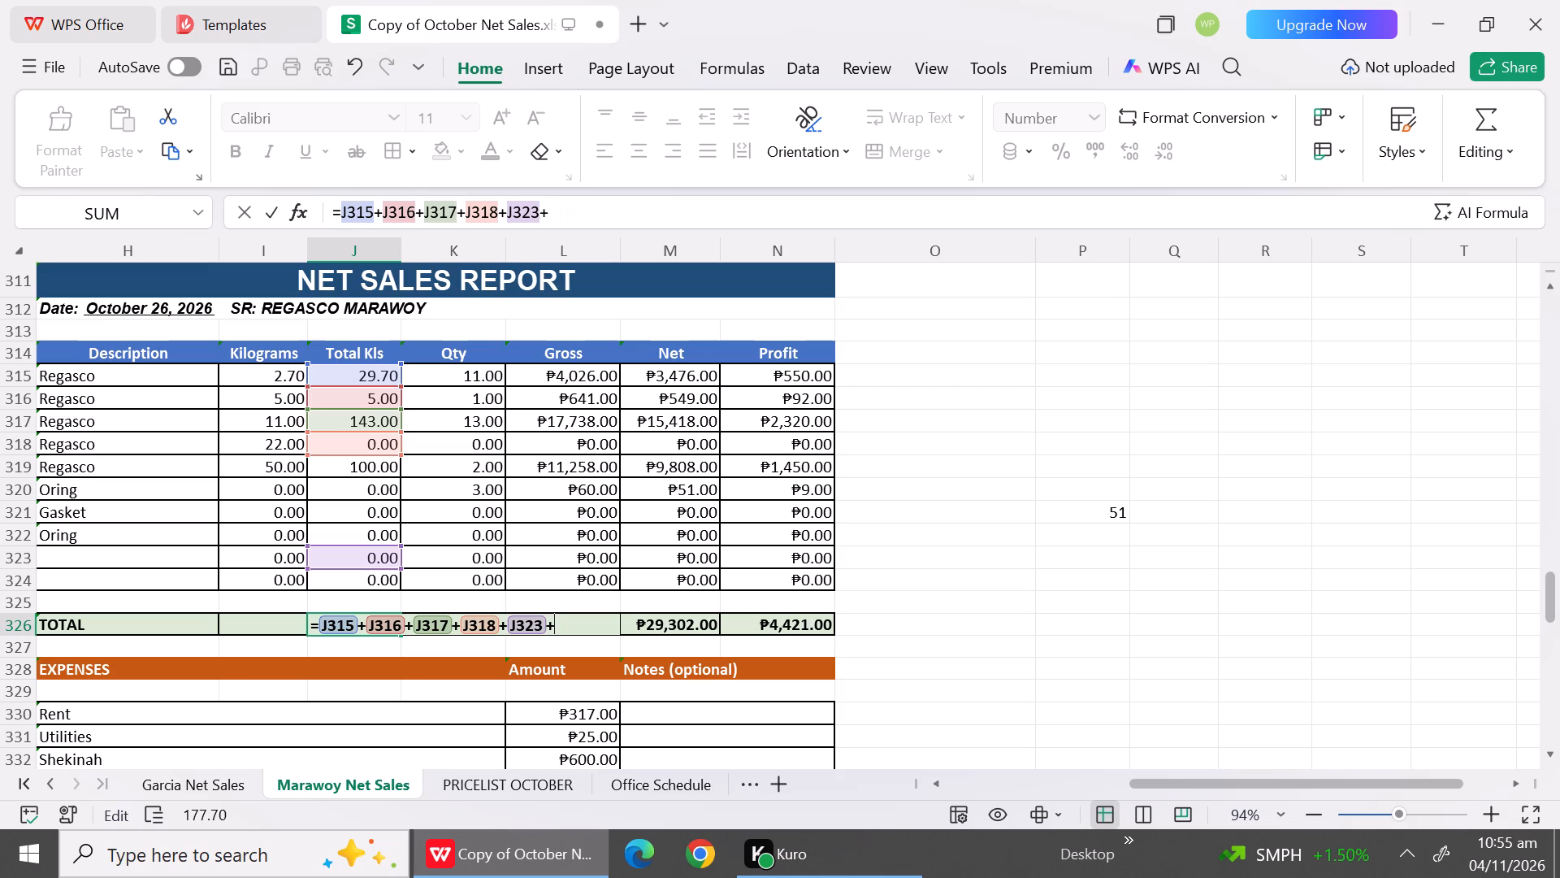
{"action": "key", "text": "BackSpace"}
{"action": "key", "text": "BackSpace"}
{"action": "key", "text": "BackSpace"}
{"action": "key", "text": "BackSpace"}
{"action": "key", "text": "BackSpace"}
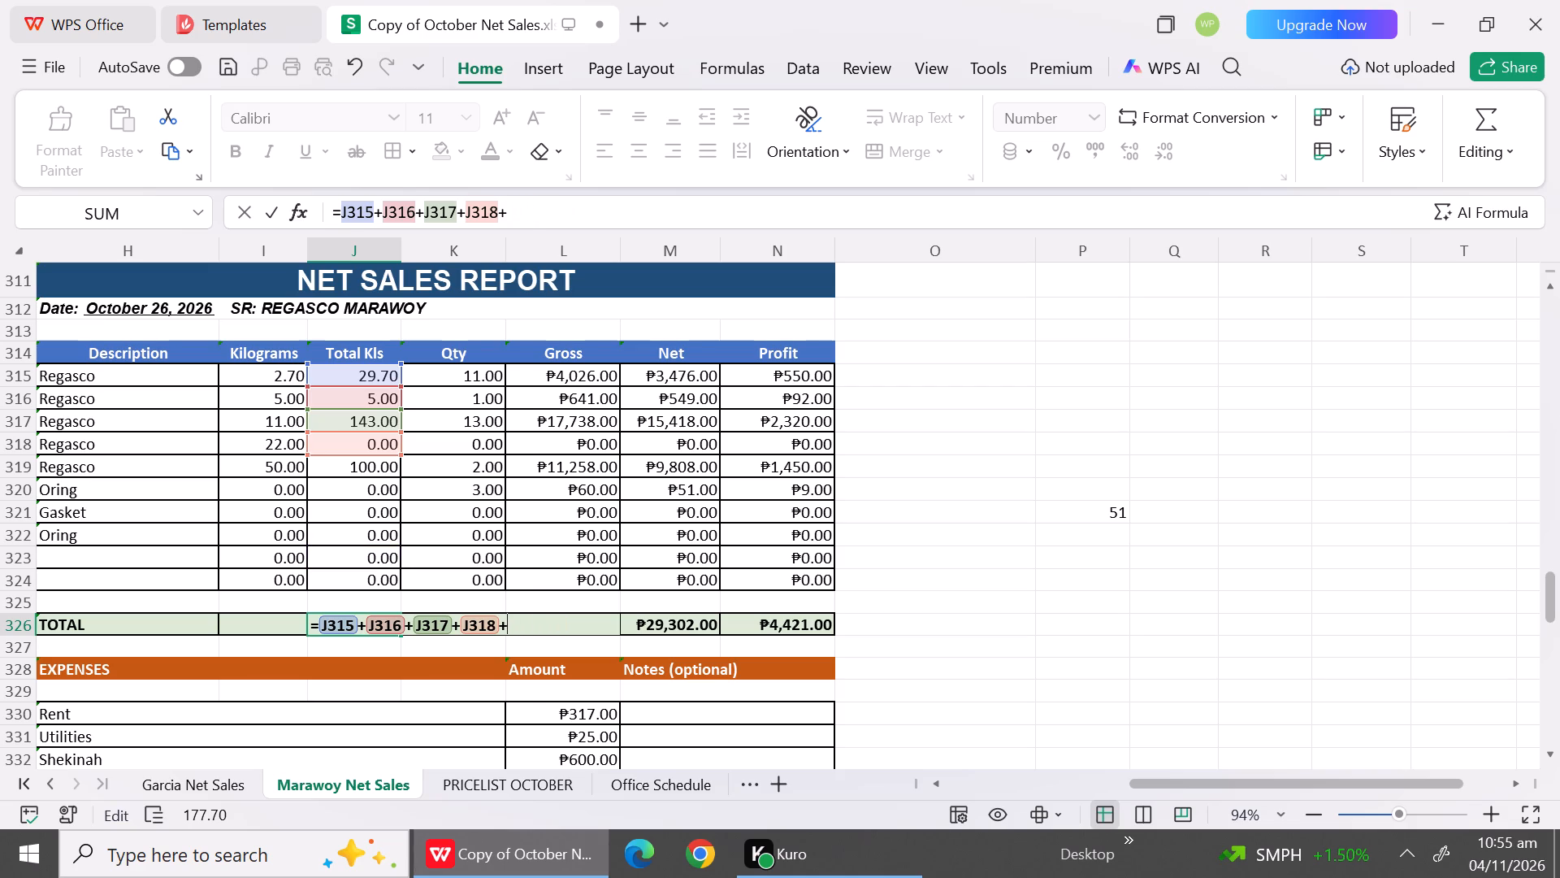
{"action": "left_click", "coordinate": [365, 462]}
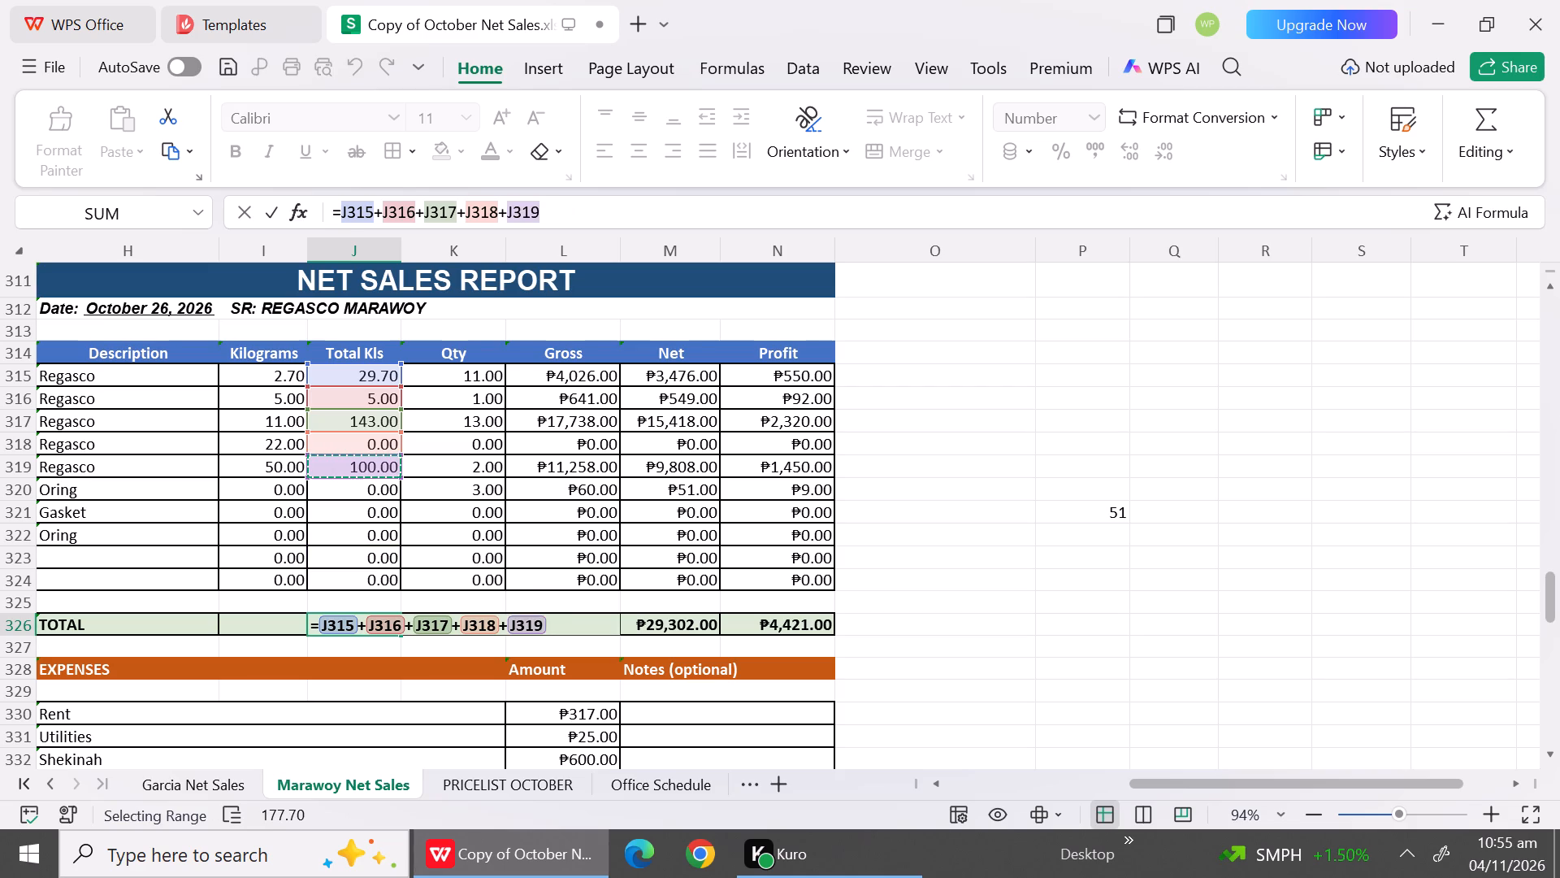
{"action": "key", "text": "Return"}
{"action": "left_click", "coordinate": [1267, 570]}
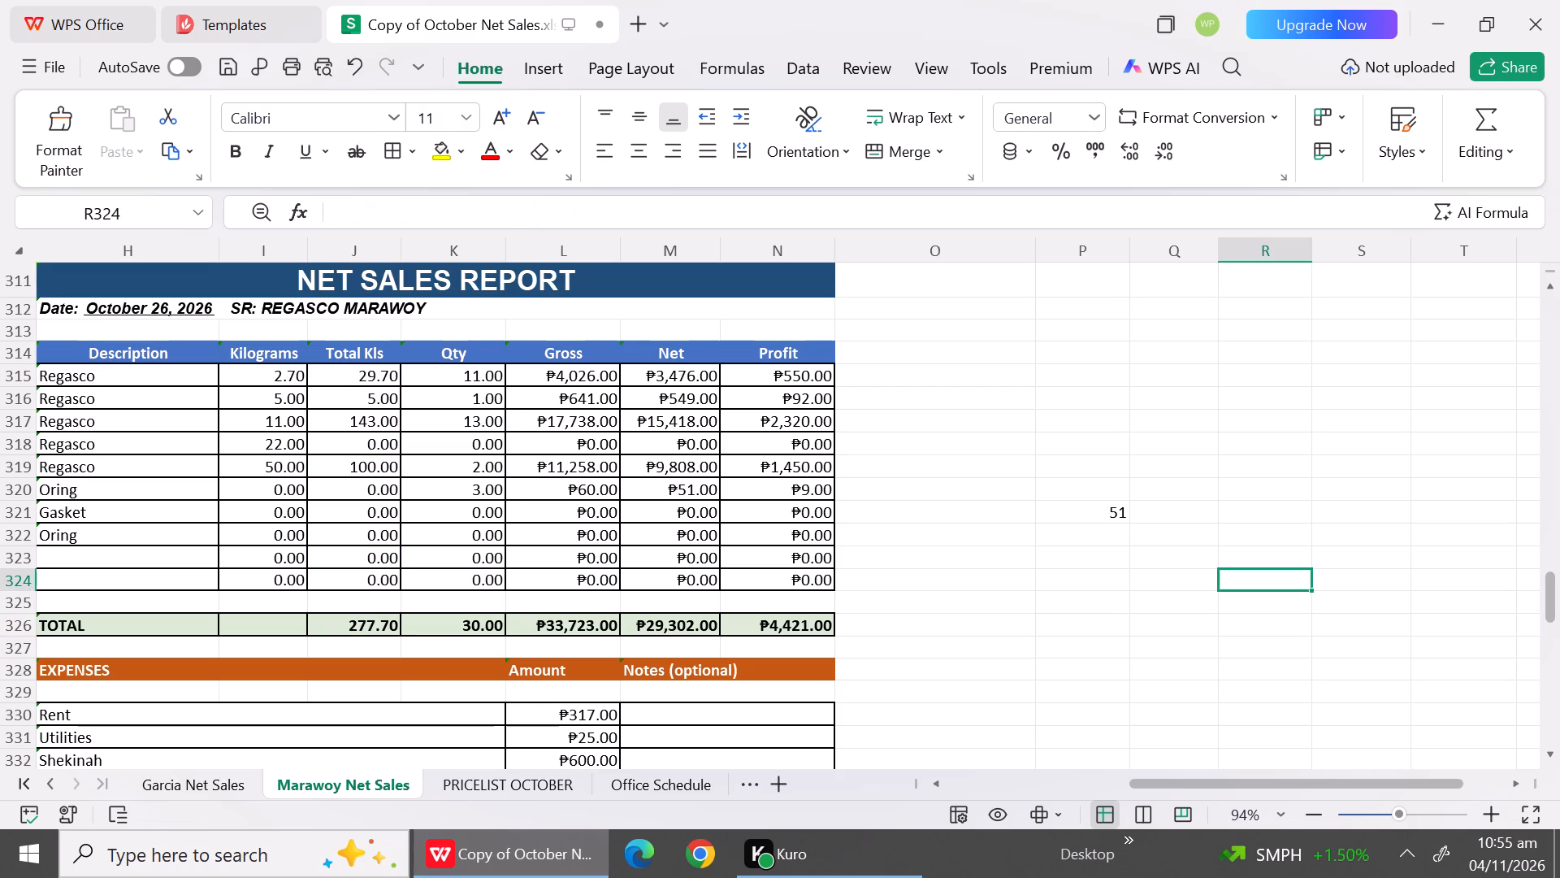
{"action": "left_click_drag", "start_coordinate": [482, 366], "coordinate": [470, 467]}
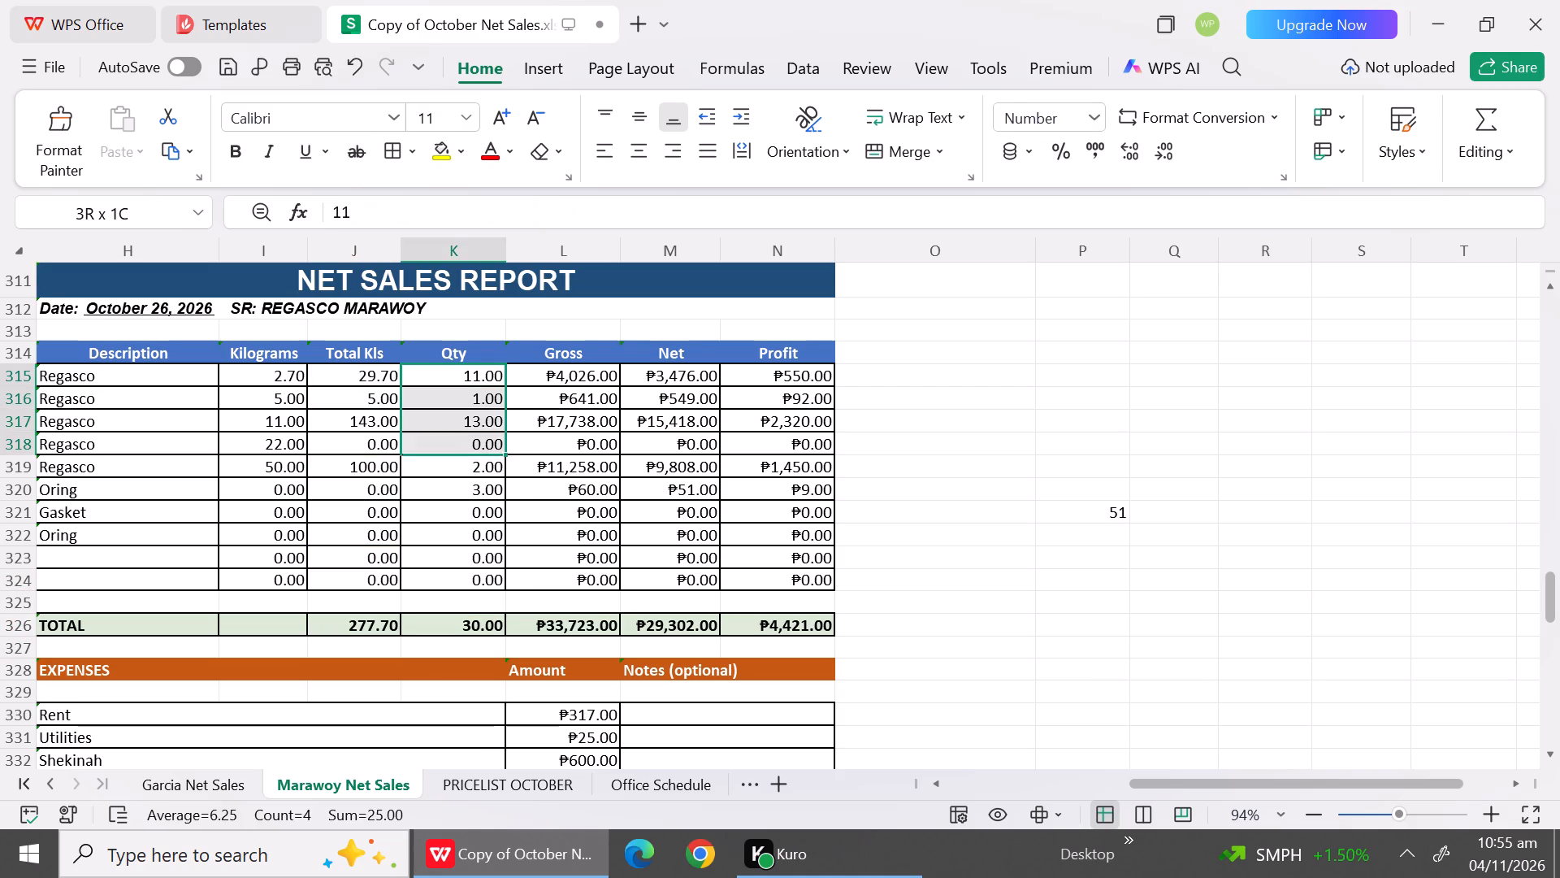
{"action": "left_click_drag", "start_coordinate": [470, 467], "coordinate": [466, 472]}
{"action": "left_click", "coordinate": [1096, 533]}
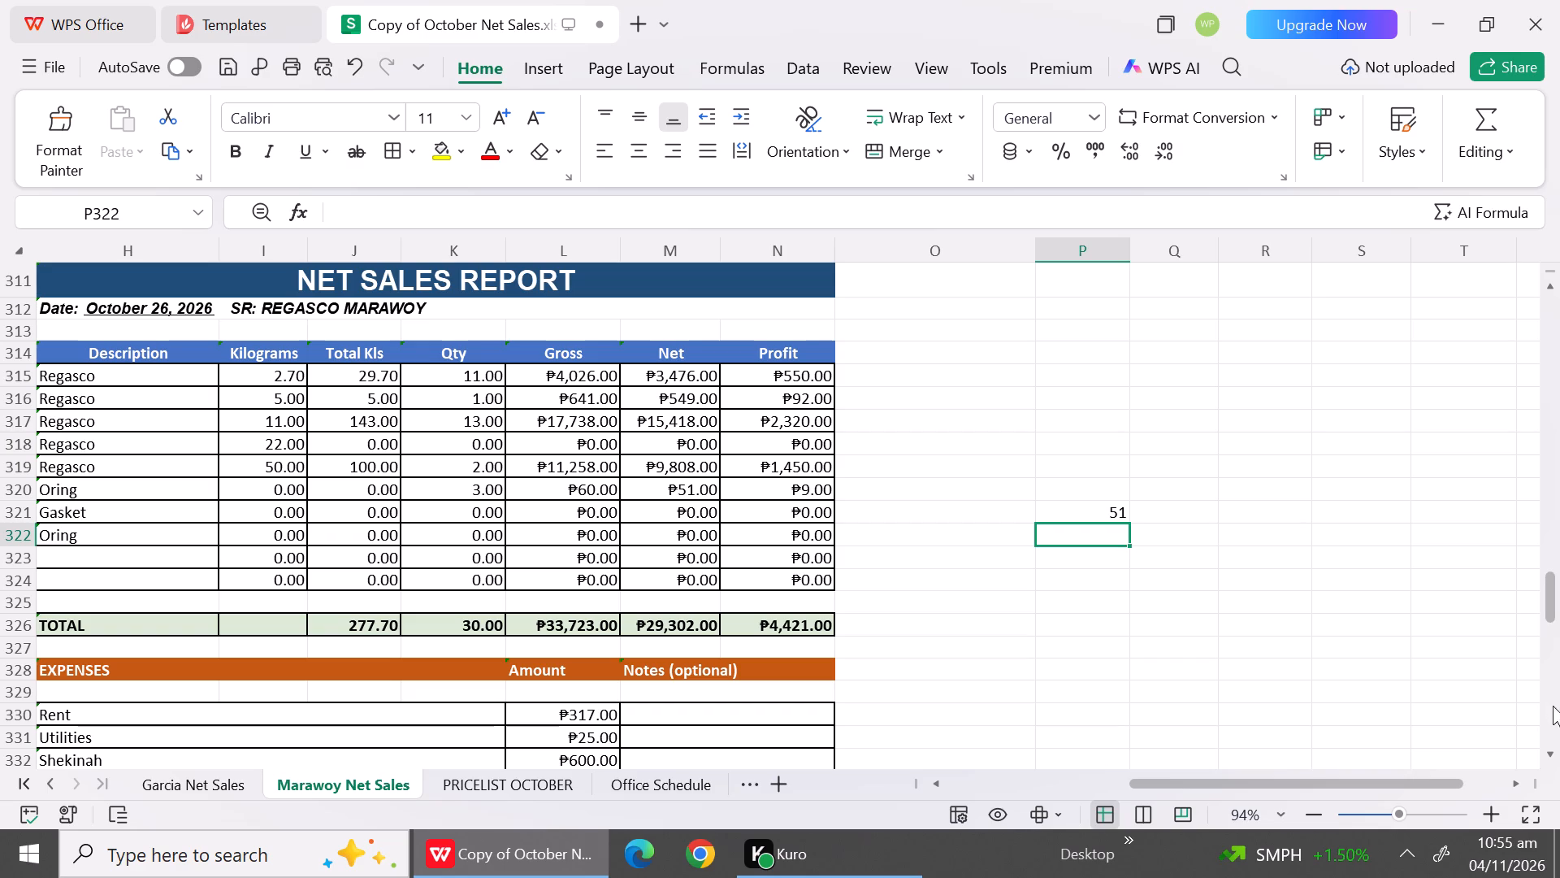
Replace the Bernard expense entry with Lester and set its amount to 600 in the October 26 report.
{"action": "triple_click", "coordinate": [1542, 746]}
{"action": "triple_click", "coordinate": [1542, 746]}
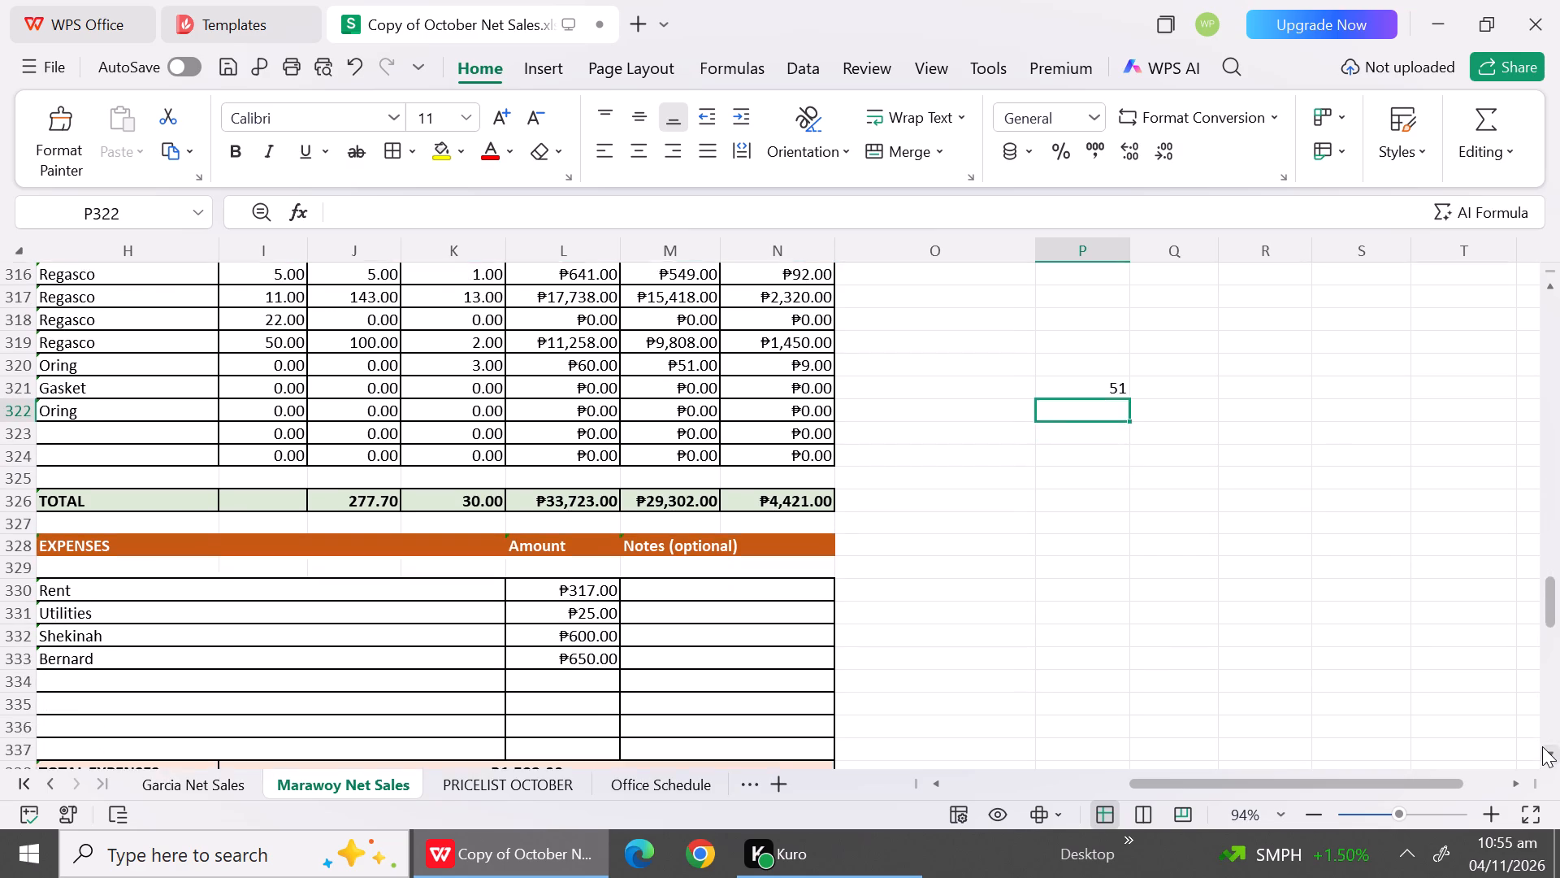
{"action": "triple_click", "coordinate": [1542, 746]}
{"action": "left_click", "coordinate": [1542, 746]}
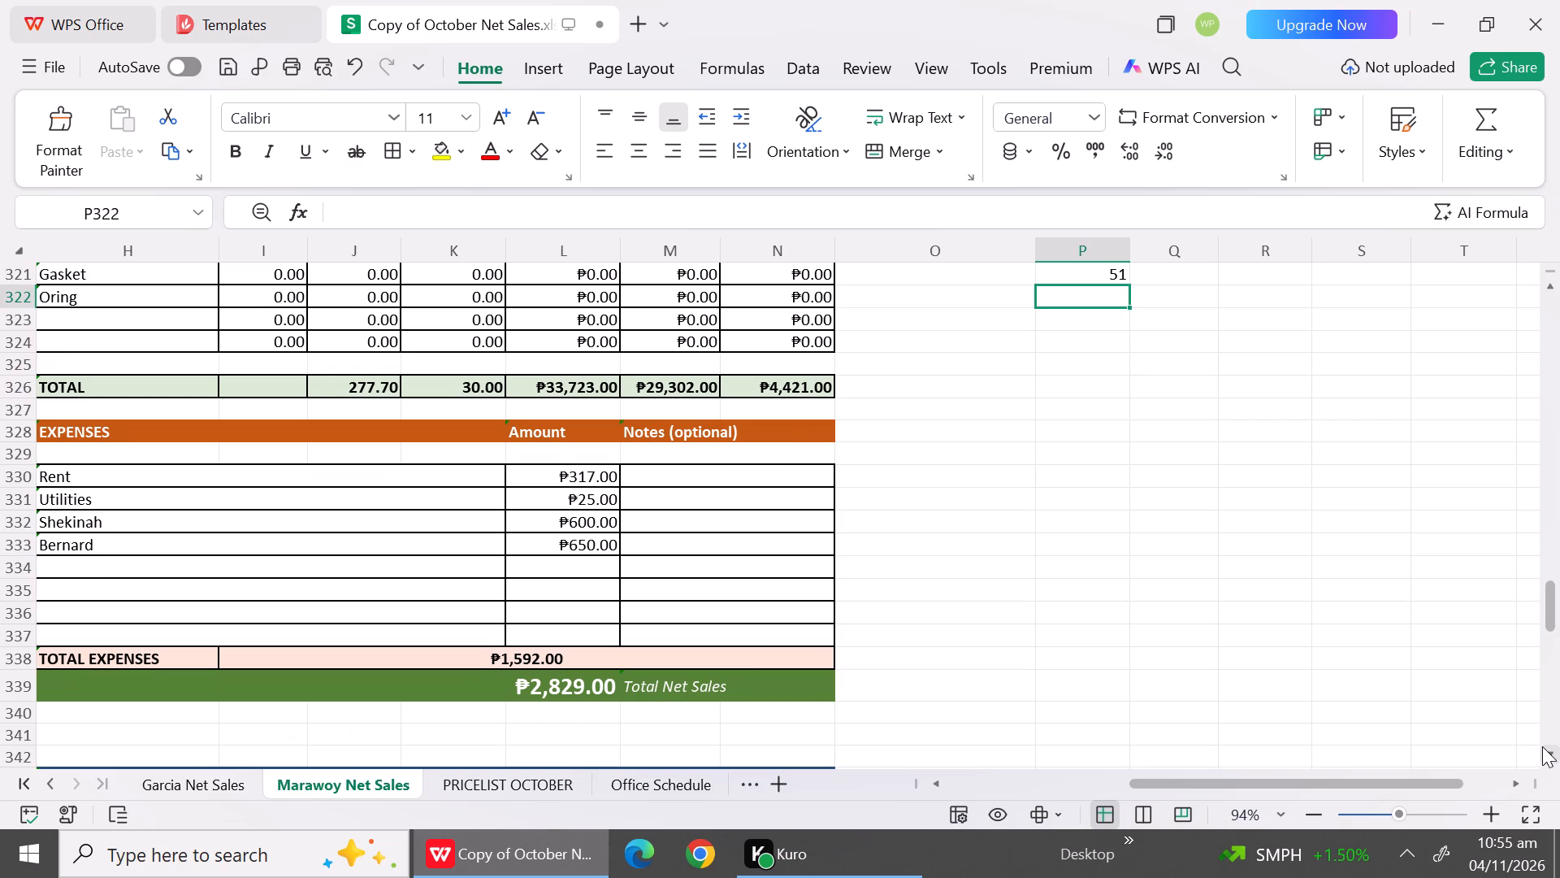
{"action": "double_click", "coordinate": [151, 551]}
{"action": "key", "text": "BackSpace"}
{"action": "key", "text": "BackSpace"}
{"action": "key", "text": "BackSpace"}
{"action": "key", "text": "BackSpace"}
{"action": "key", "text": "BackSpace"}
{"action": "key", "text": "BackSpace"}
{"action": "key", "text": "BackSpace"}
{"action": "key", "text": "BackSpace"}
{"action": "key", "text": "BackSpace"}
{"action": "key", "text": "BackSpace"}
{"action": "key", "text": "BackSpace"}
{"action": "key", "text": "BackSpace"}
{"action": "key", "text": "BackSpace"}
{"action": "key", "text": "BackSpace"}
{"action": "key", "text": "BackSpace"}
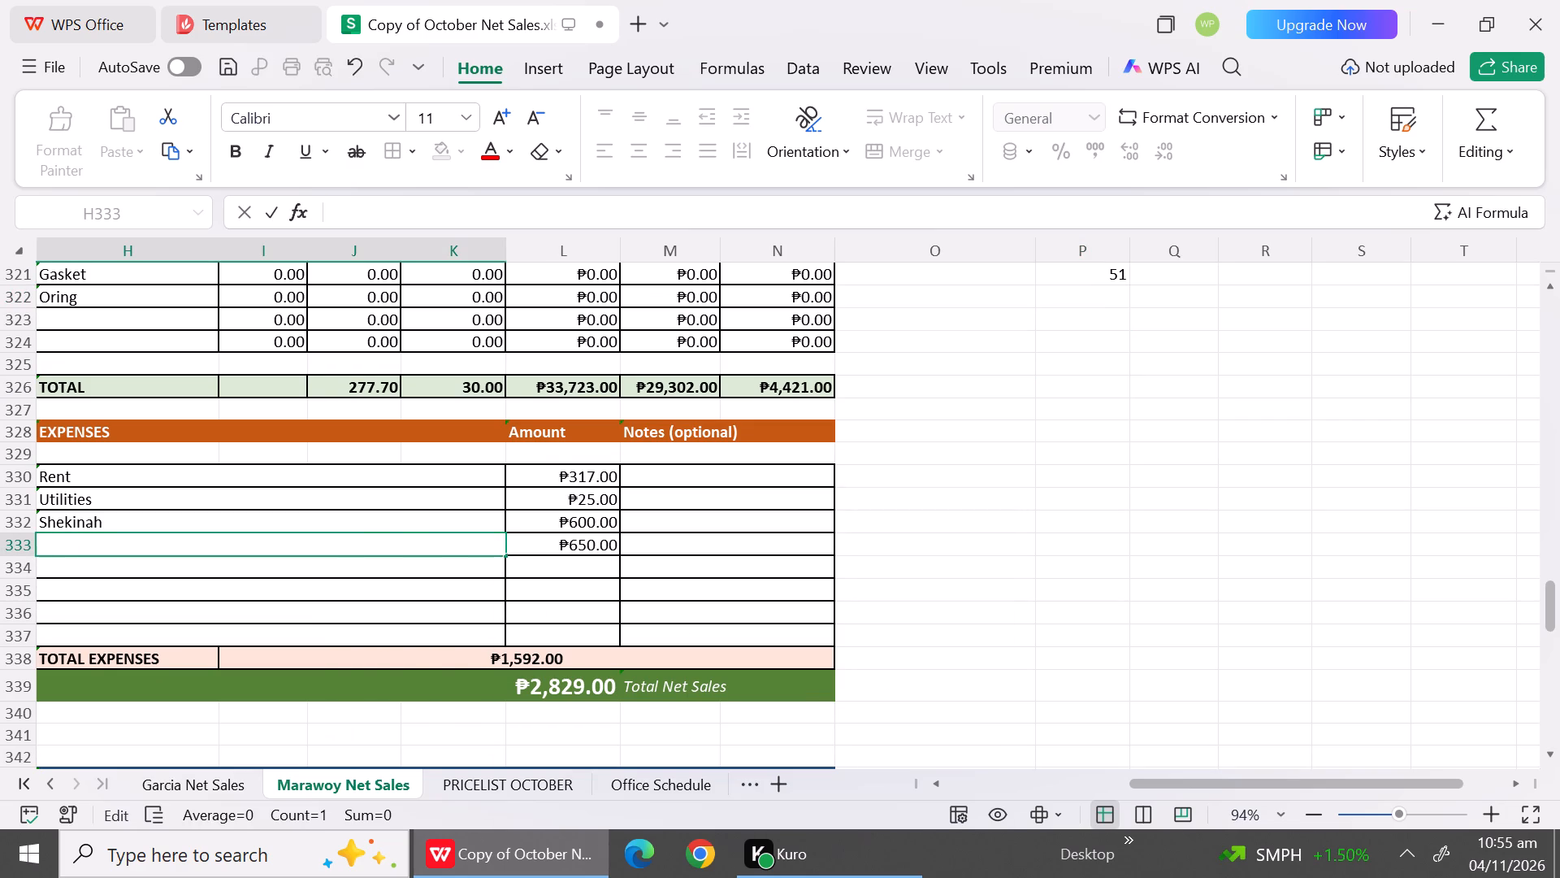
{"action": "type", "text": "Les"}
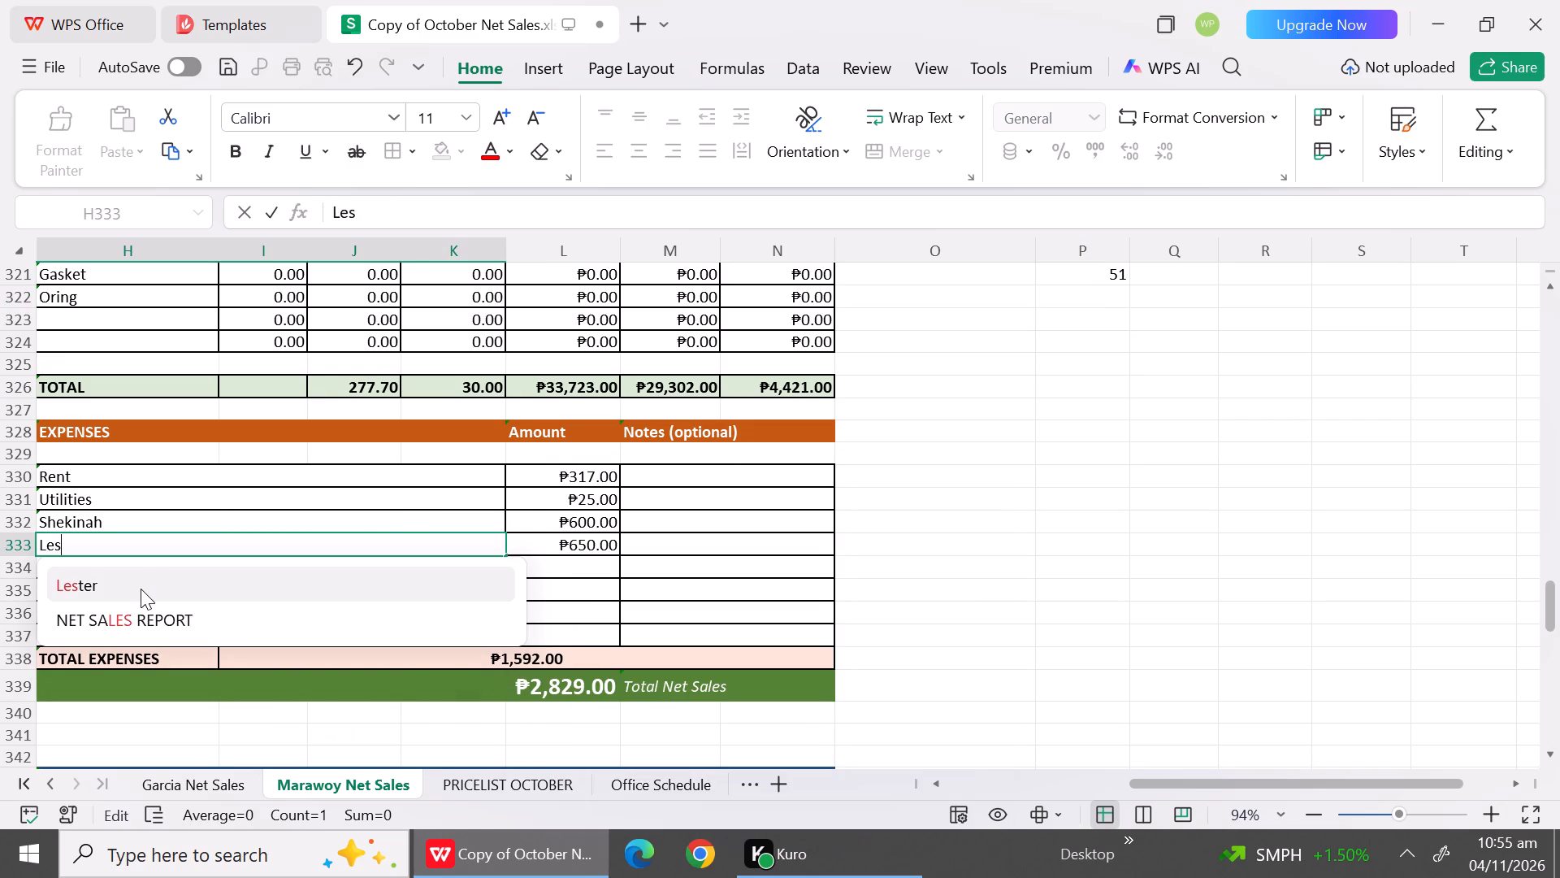
{"action": "left_click", "coordinate": [141, 589]}
{"action": "left_click", "coordinate": [563, 543]}
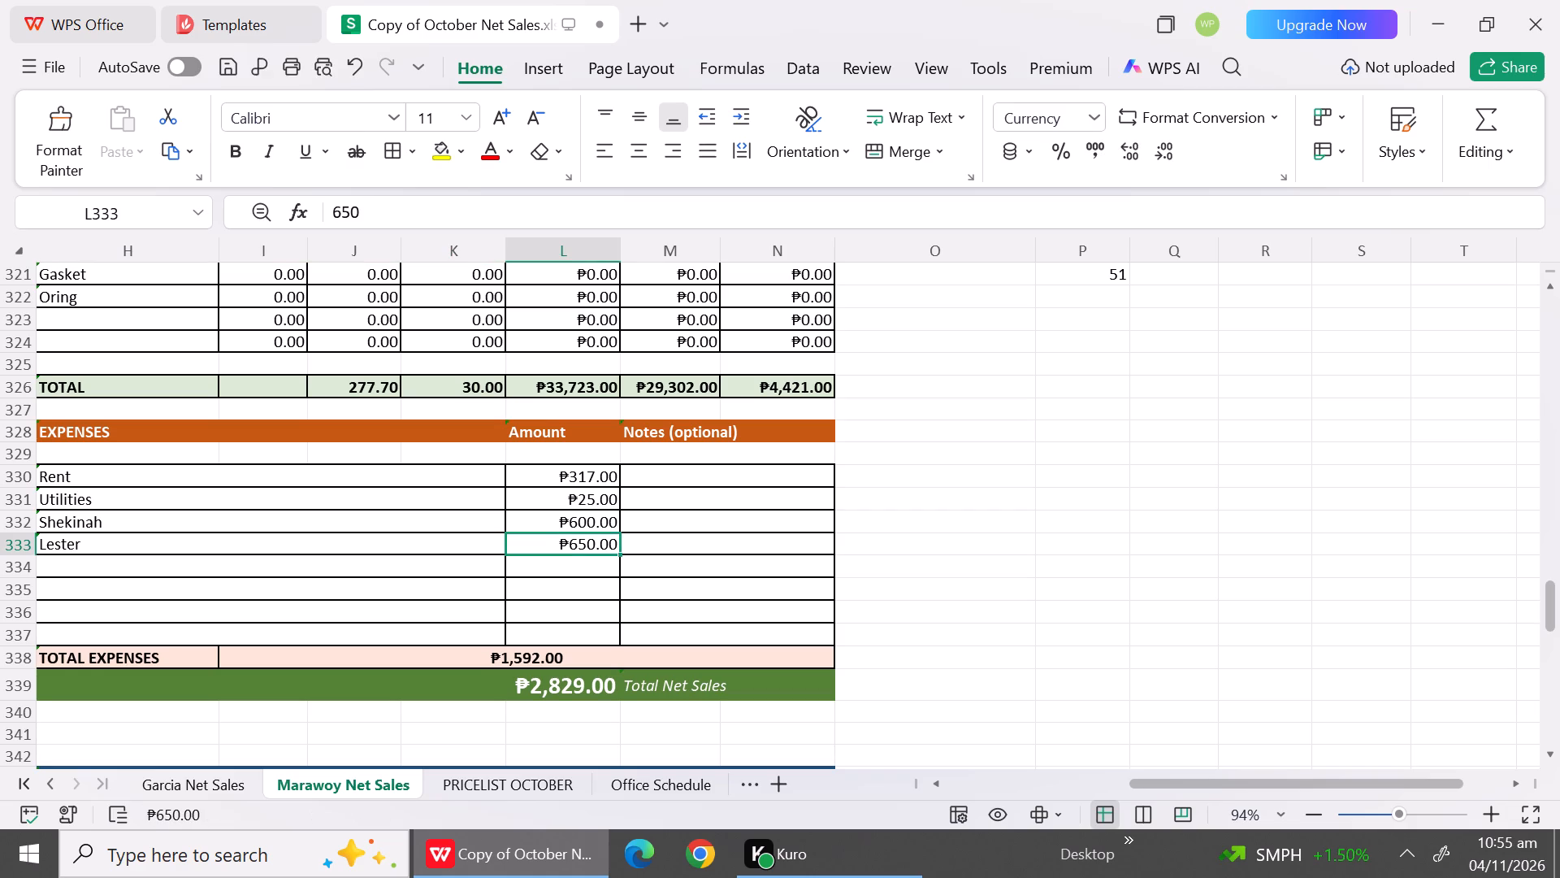
{"action": "type", "text": "600"}
{"action": "left_click", "coordinate": [1137, 634]}
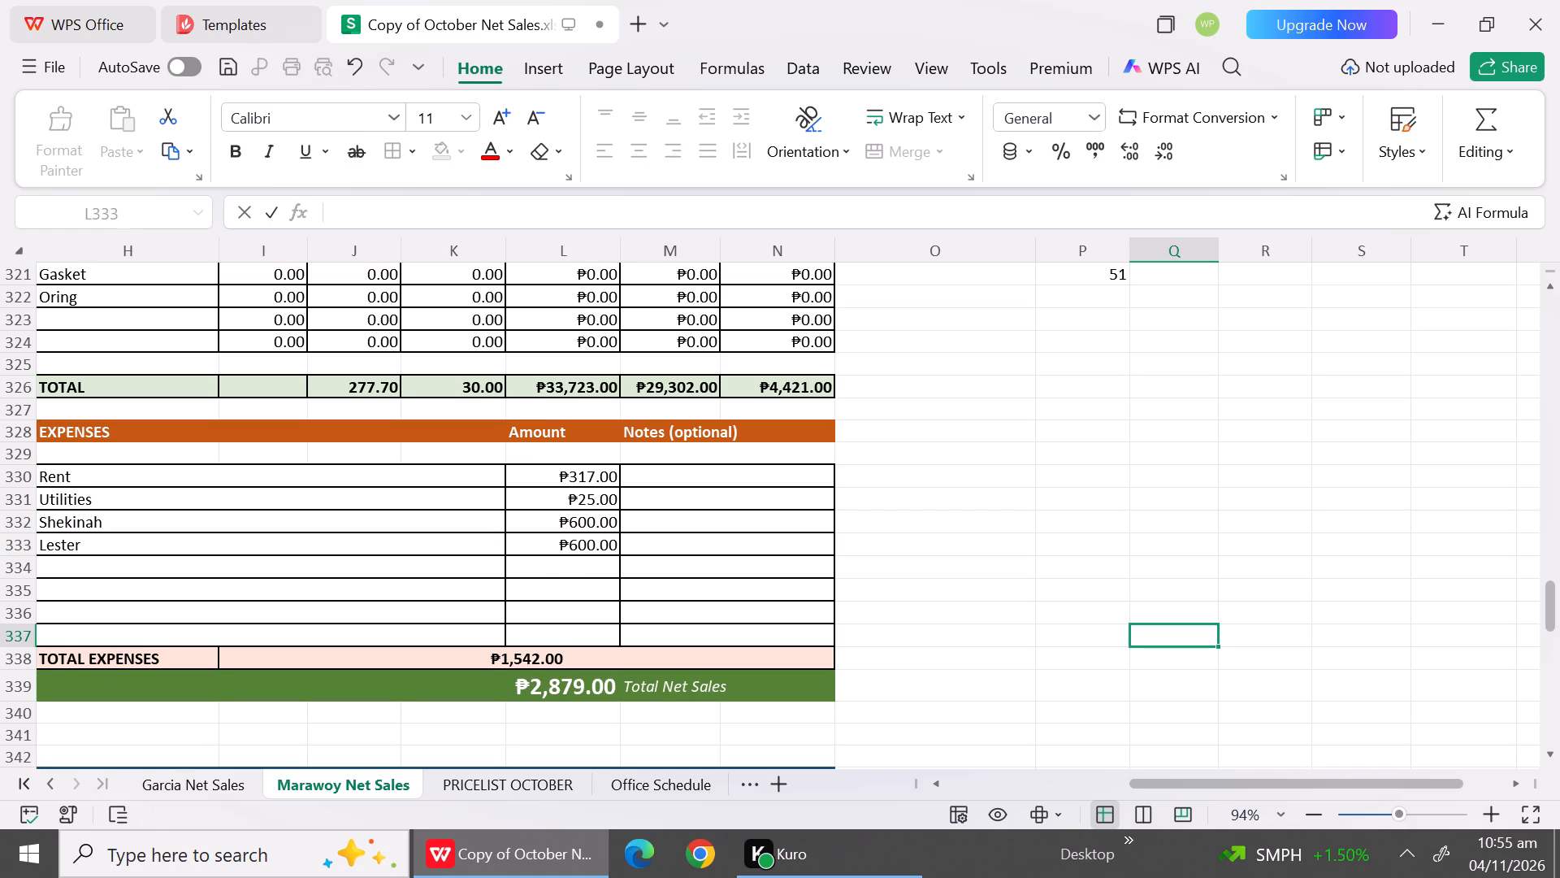
Change the date of the next Marawoy net sales report, below the October 26 one, to October 27, 2026.
{"action": "left_click", "coordinate": [1545, 289]}
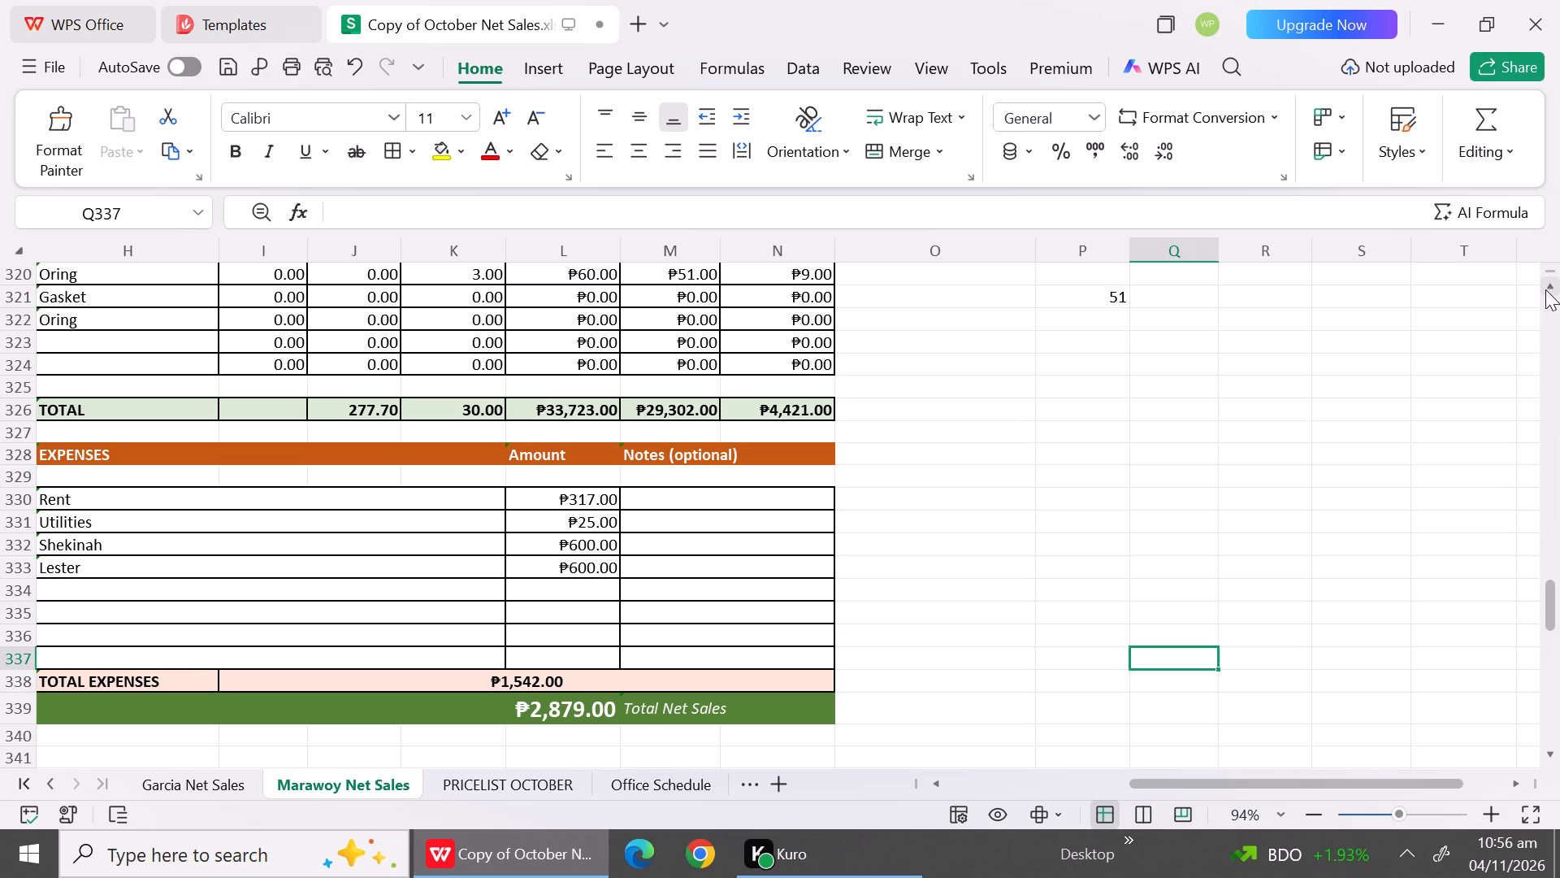
{"action": "triple_click", "coordinate": [1550, 750]}
{"action": "triple_click", "coordinate": [1550, 750]}
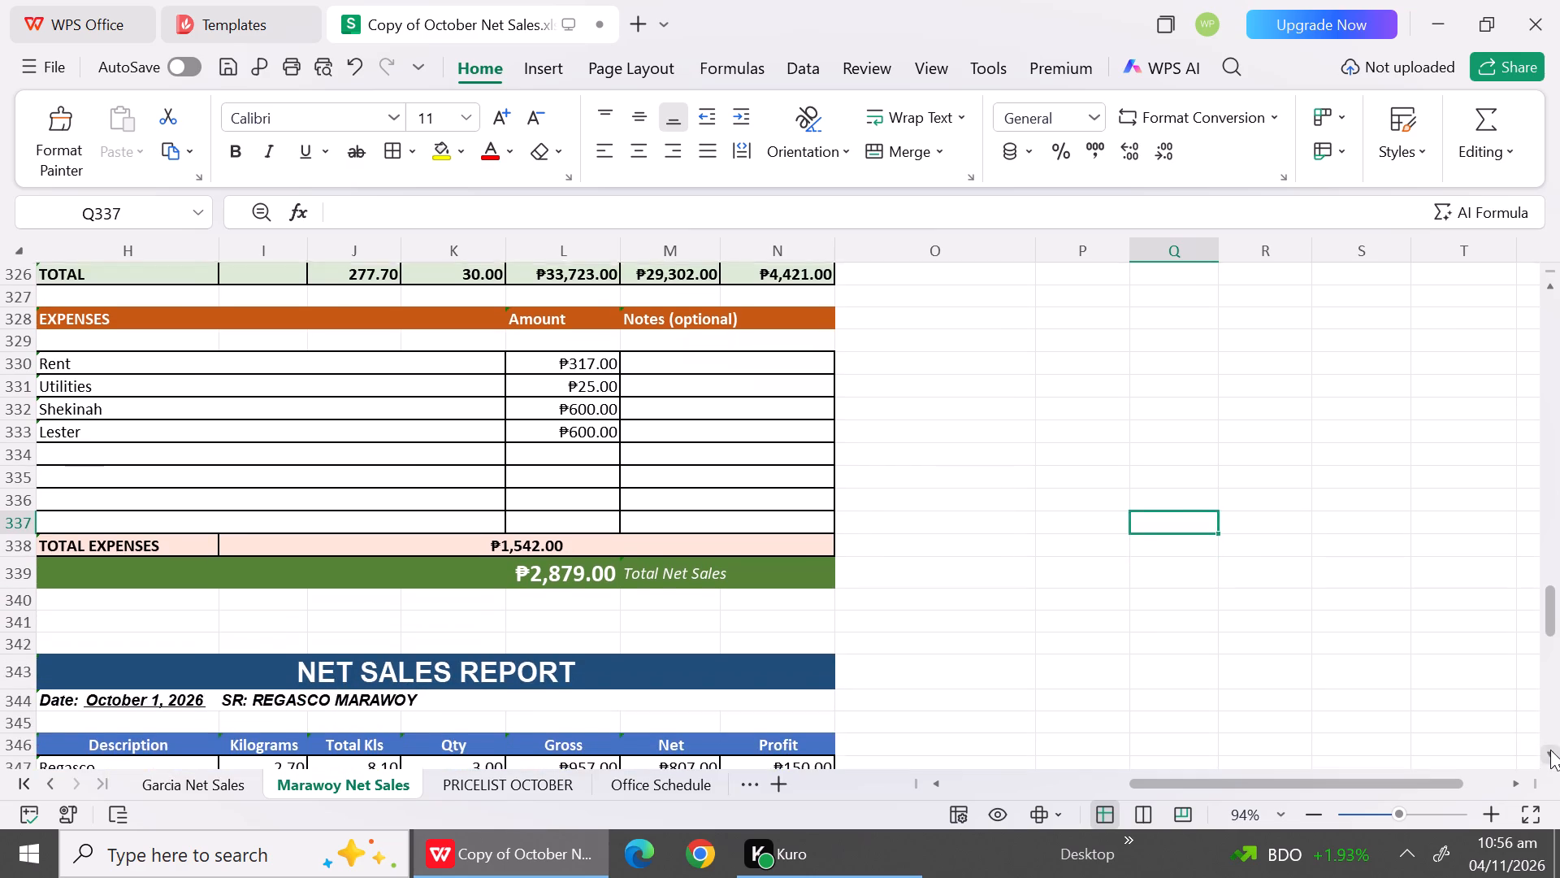
{"action": "triple_click", "coordinate": [1550, 750]}
{"action": "triple_click", "coordinate": [1550, 750]}
{"action": "double_click", "coordinate": [1550, 750]}
{"action": "left_click", "coordinate": [1550, 750]}
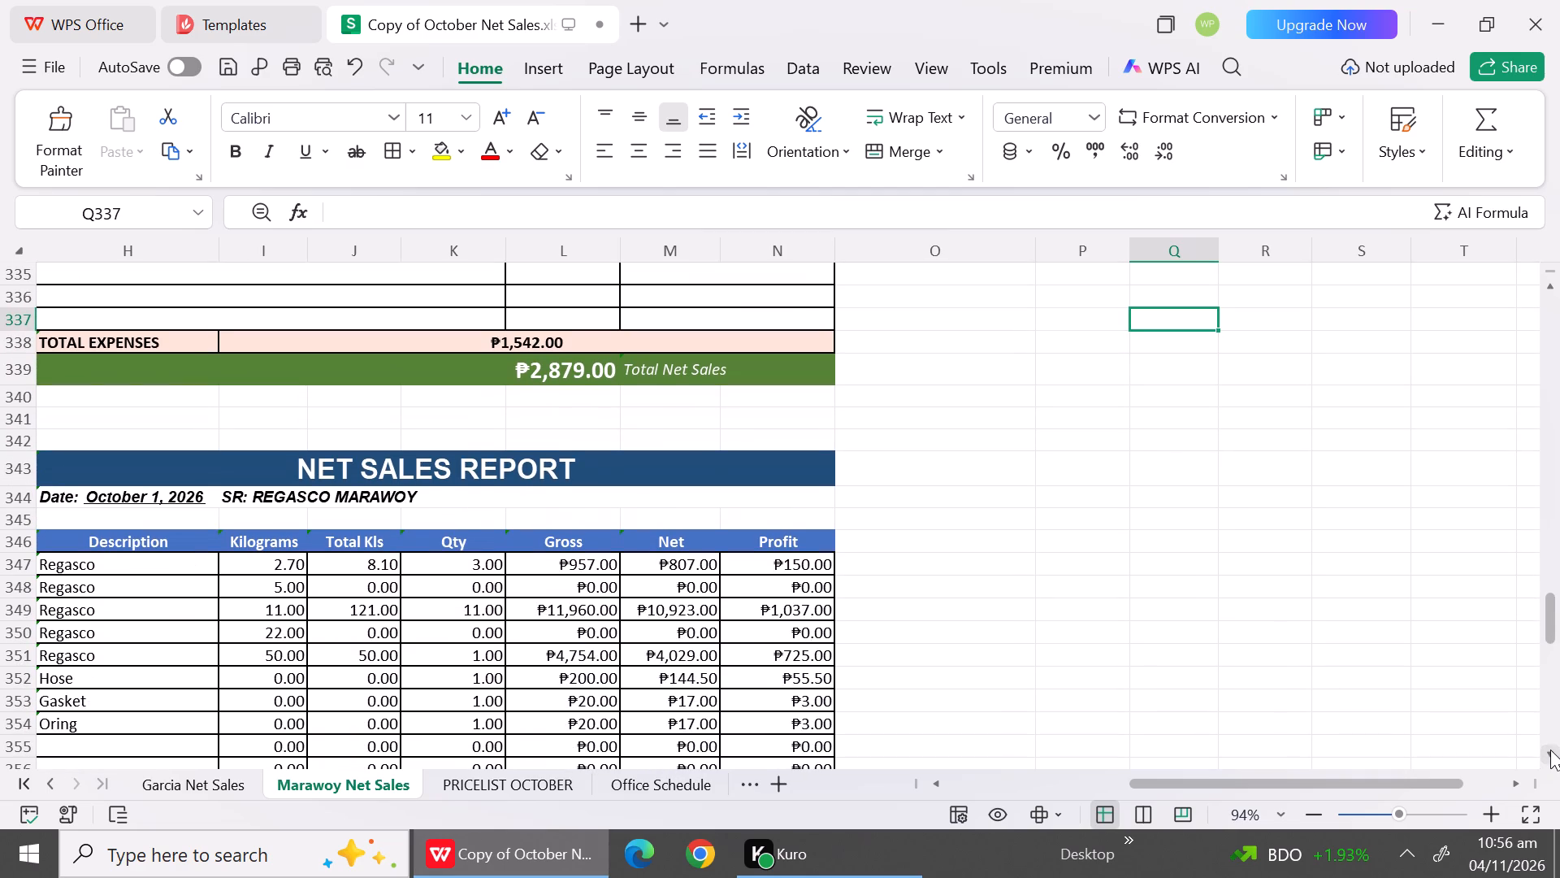
{"action": "left_click", "coordinate": [1550, 750]}
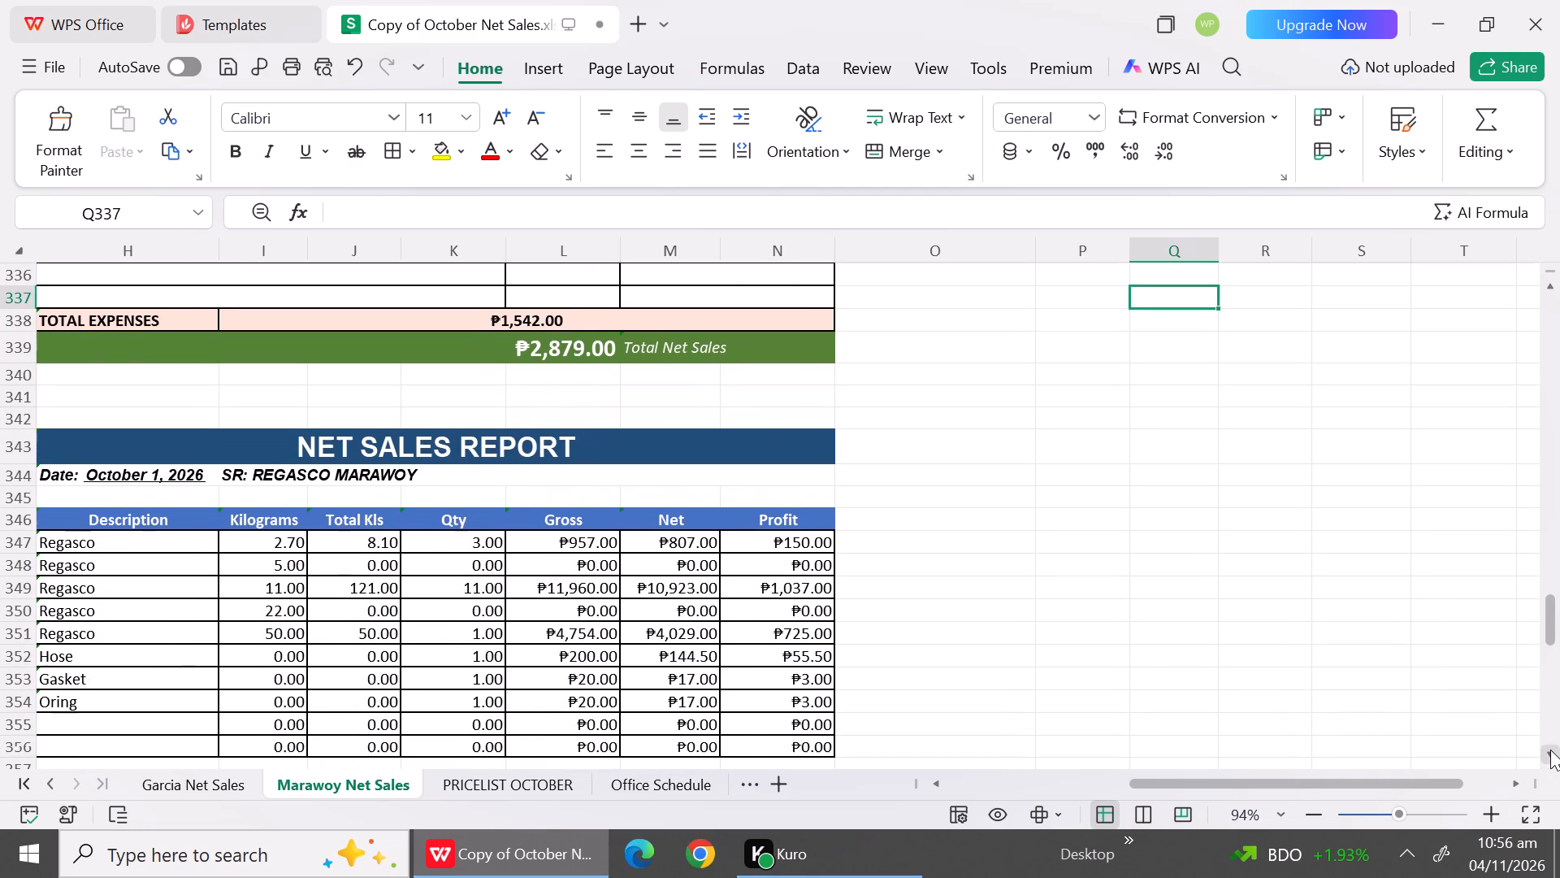
{"action": "left_click", "coordinate": [1550, 750]}
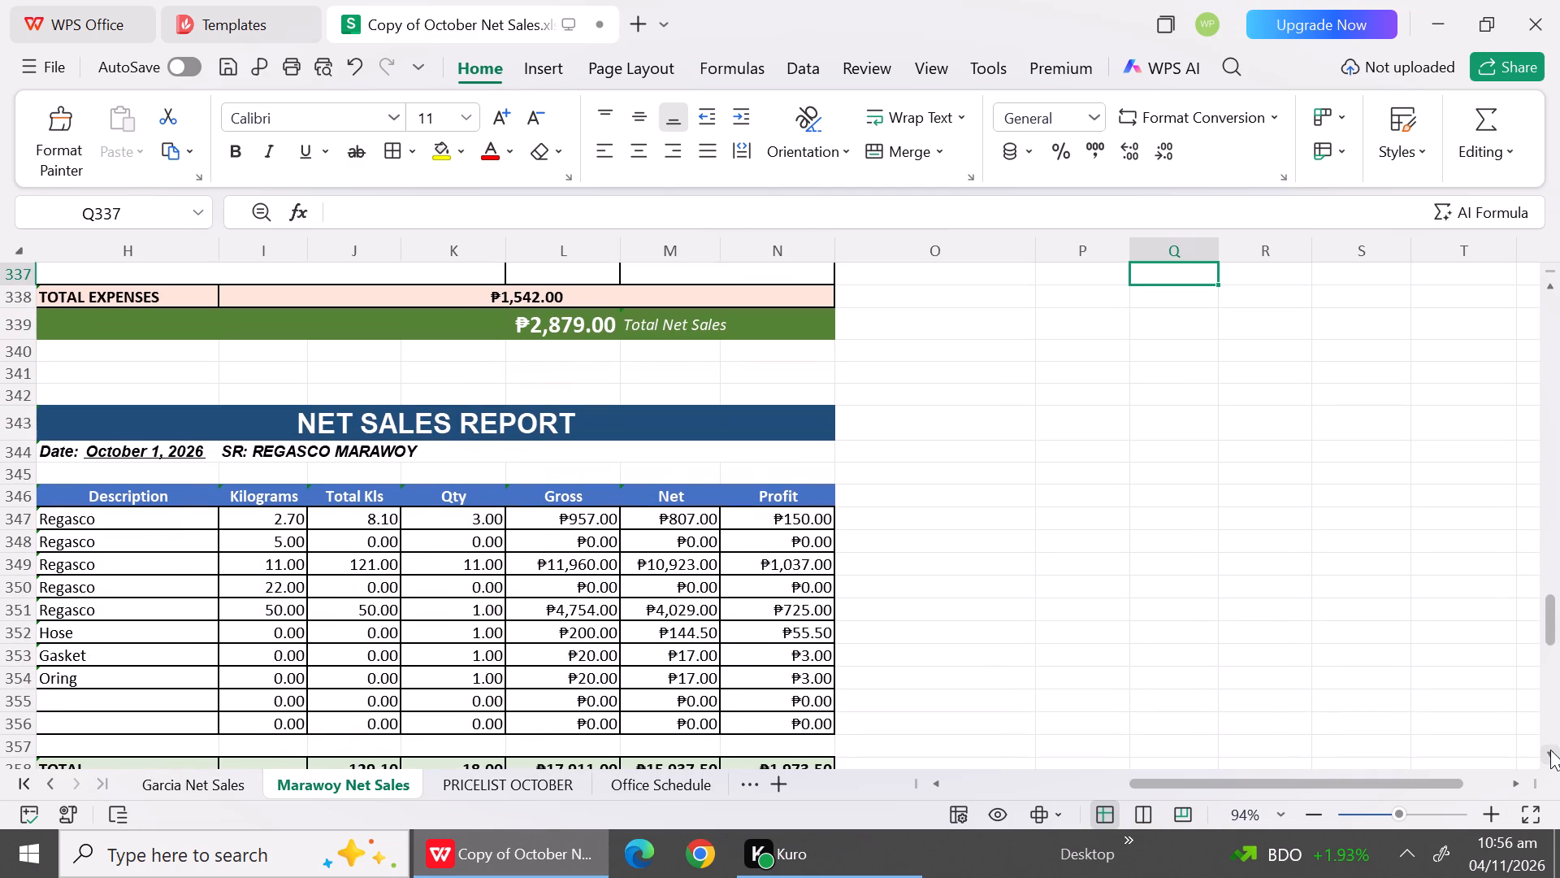
{"action": "left_click", "coordinate": [151, 447]}
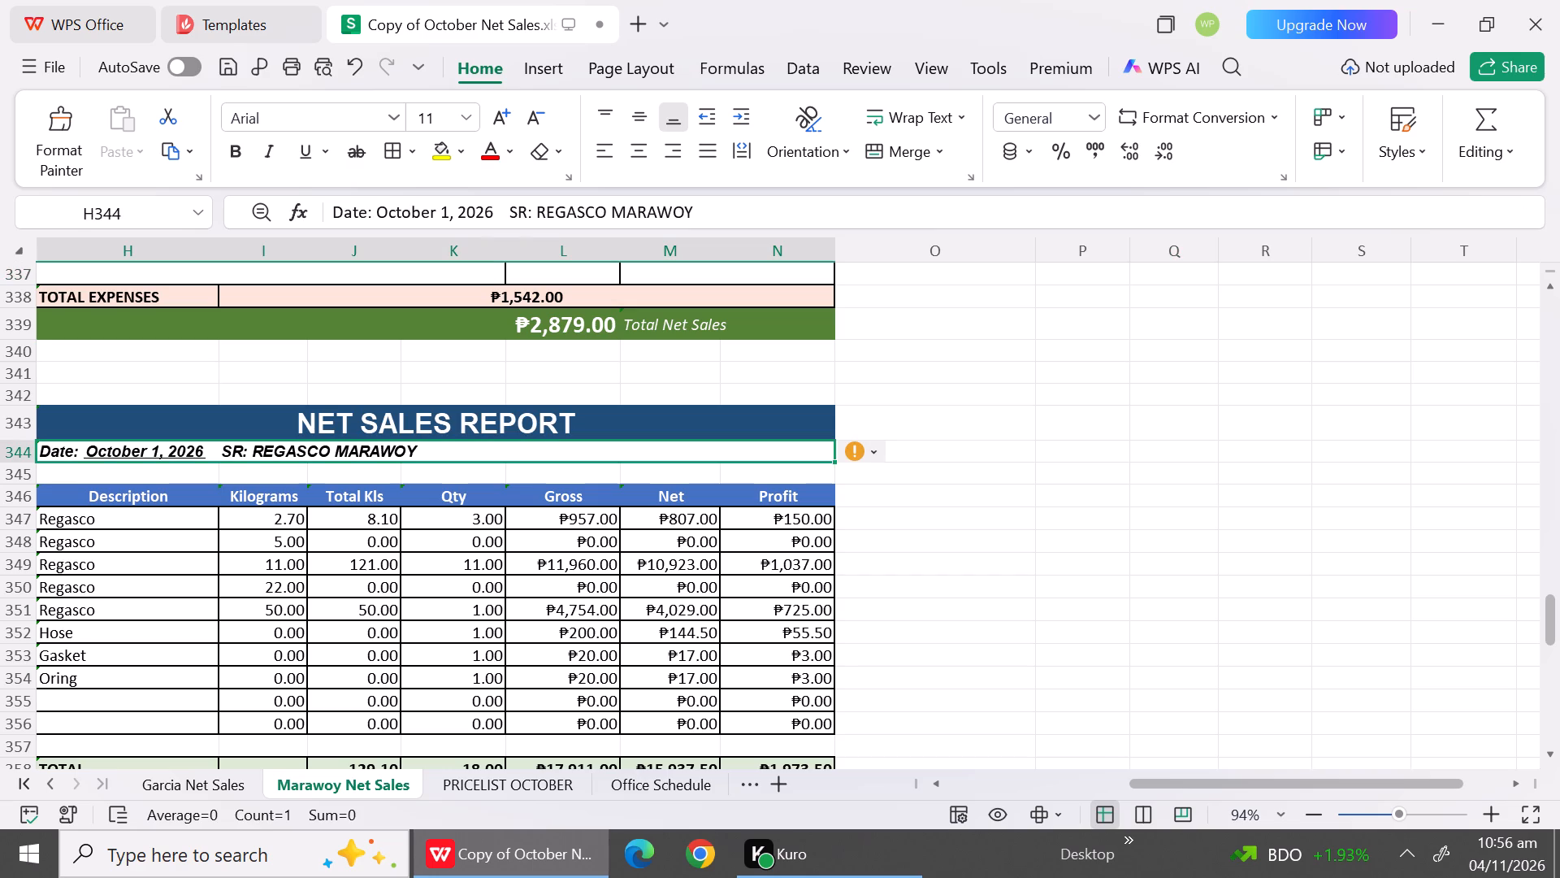
{"action": "double_click", "coordinate": [160, 453]}
{"action": "key", "text": "BackSpace"}
{"action": "type", "text": "27"}
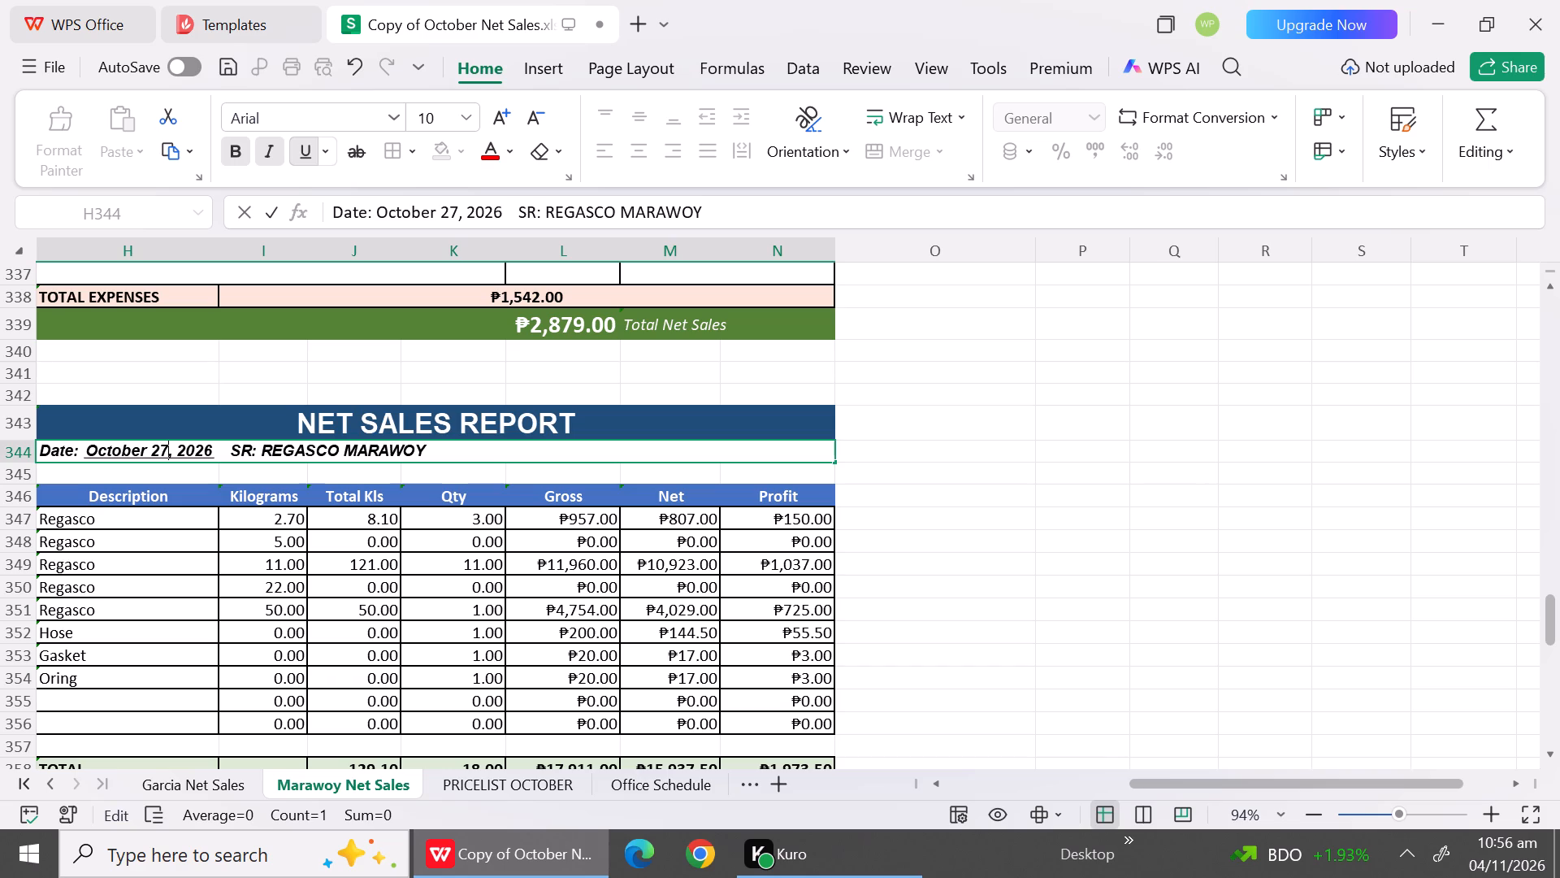
{"action": "left_click", "coordinate": [470, 525]}
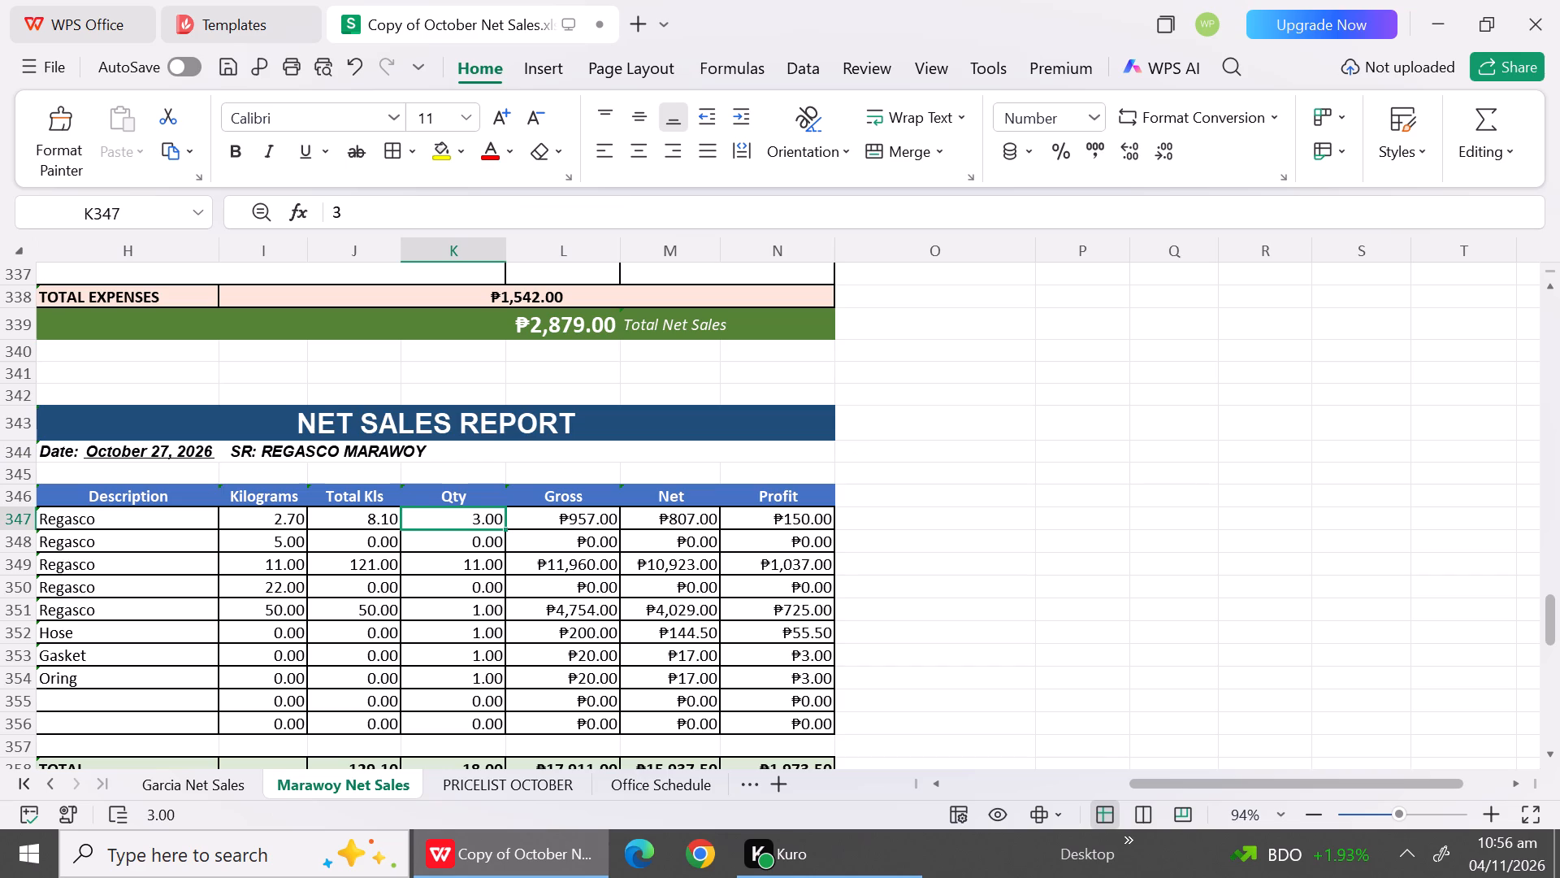
Set the quantity, Gross and Net of the 2.70 kg Regasco row to 0 in the October 27 report.
{"action": "key", "text": "0"}
{"action": "left_click", "coordinate": [584, 521]}
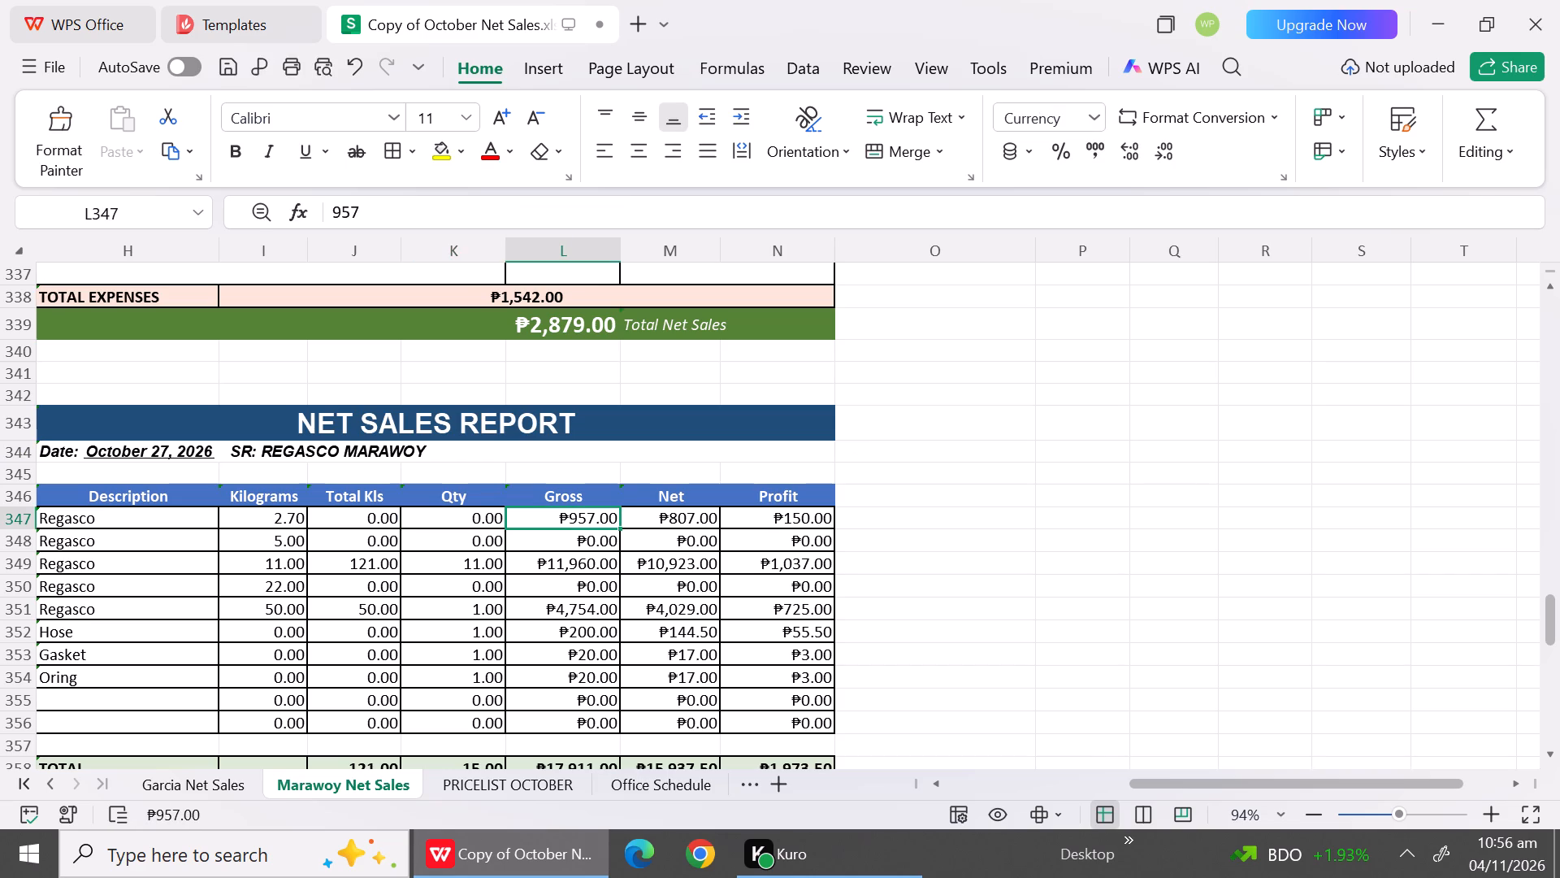
{"action": "key", "text": "minus"}
{"action": "key", "text": "BackSpace"}
{"action": "key", "text": "0"}
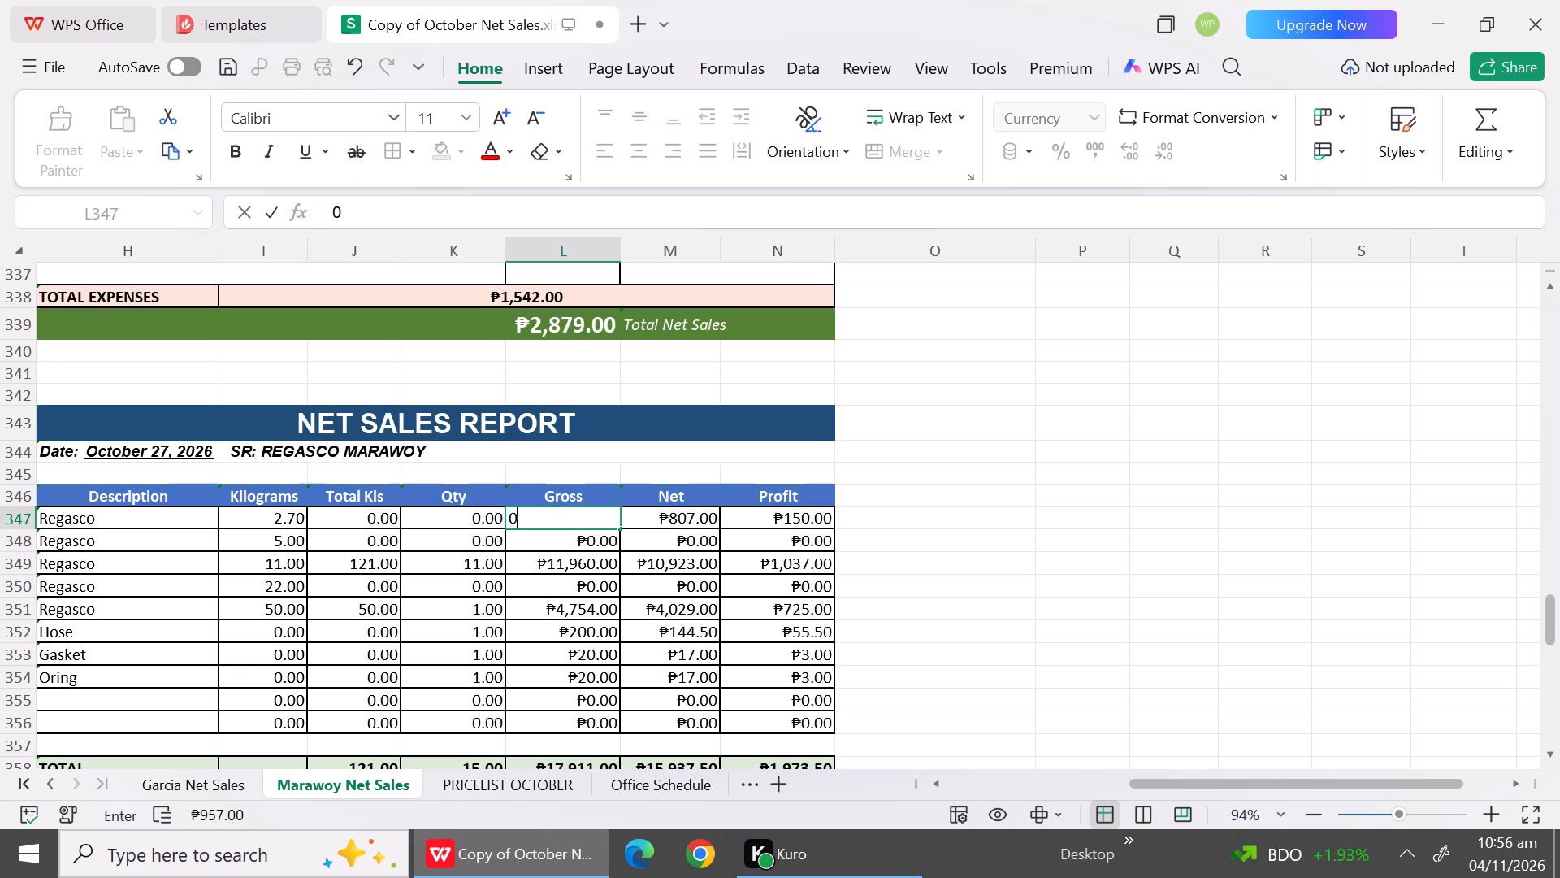
{"action": "left_click", "coordinate": [665, 522]}
{"action": "key", "text": "0"}
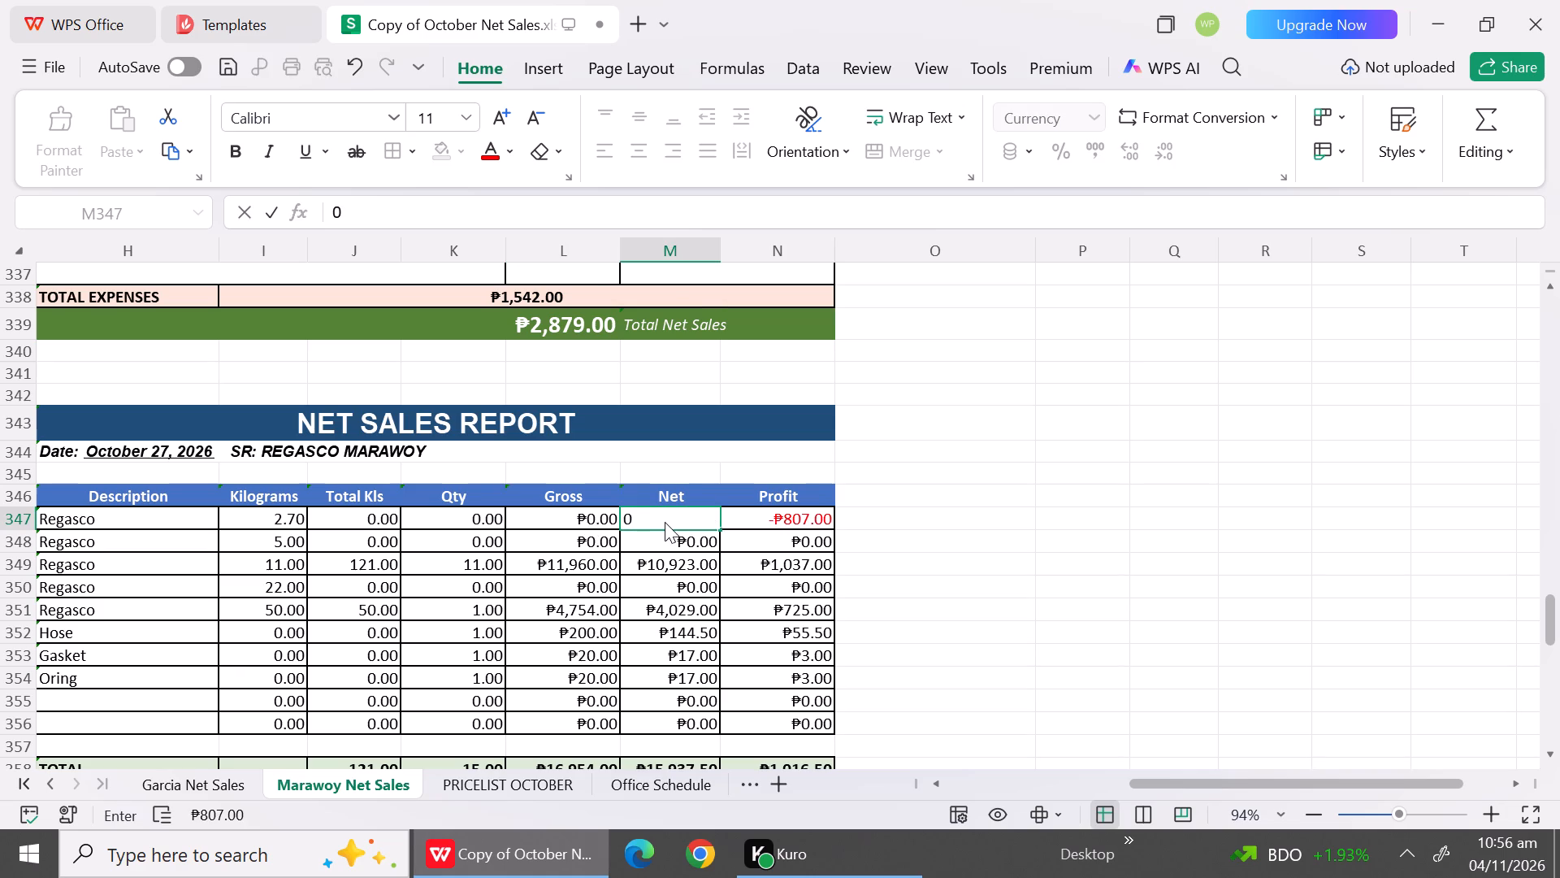
{"action": "left_click", "coordinate": [557, 585]}
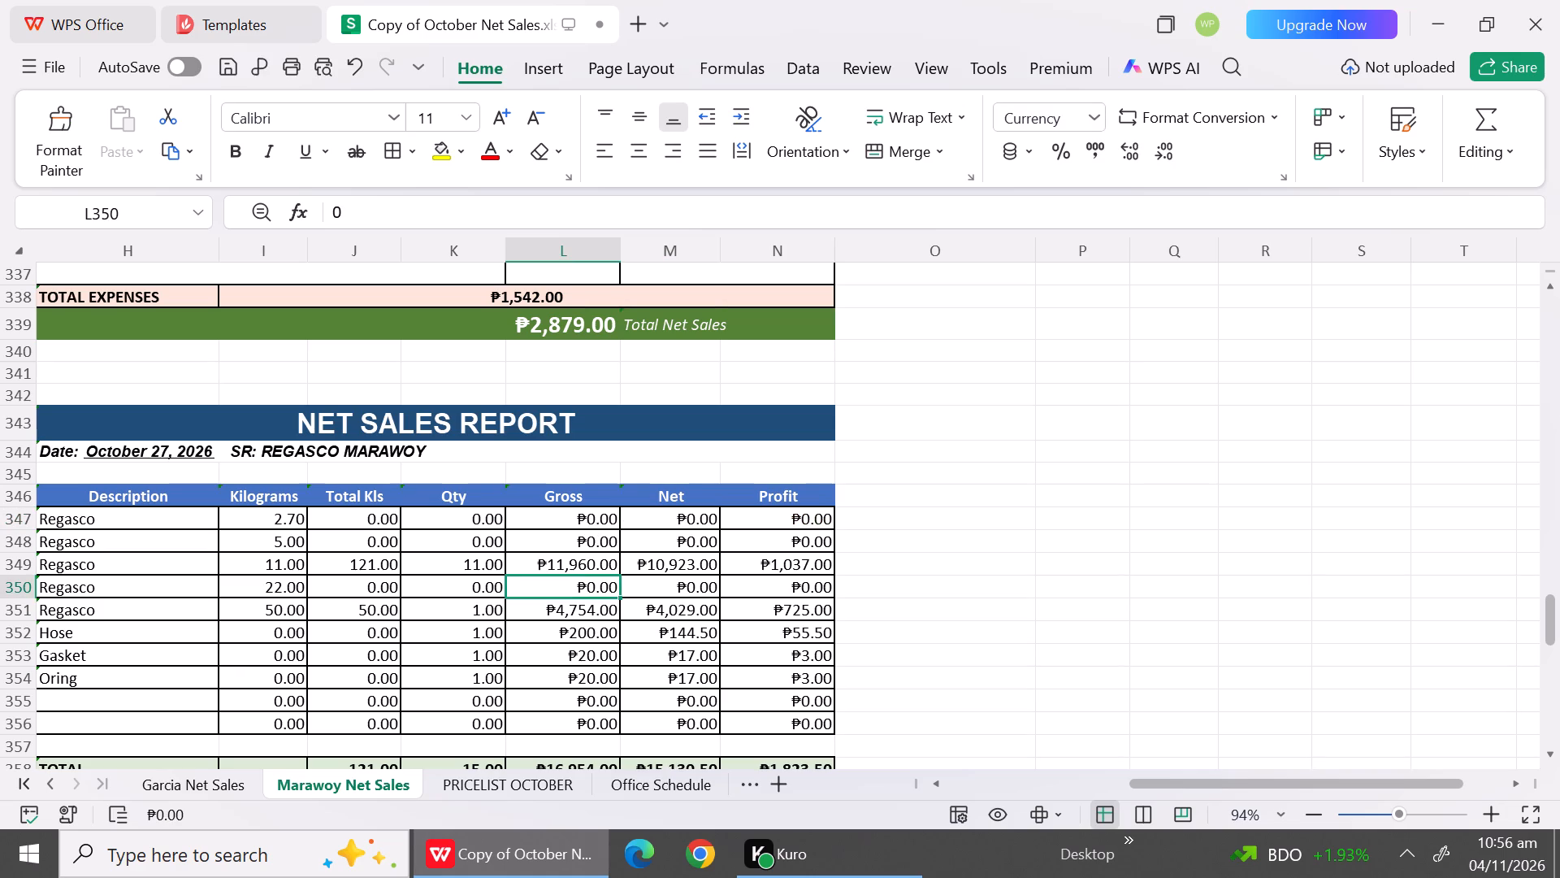
Set the quantity of the 11 kg Regasco row to 16.
{"action": "left_click", "coordinate": [460, 572]}
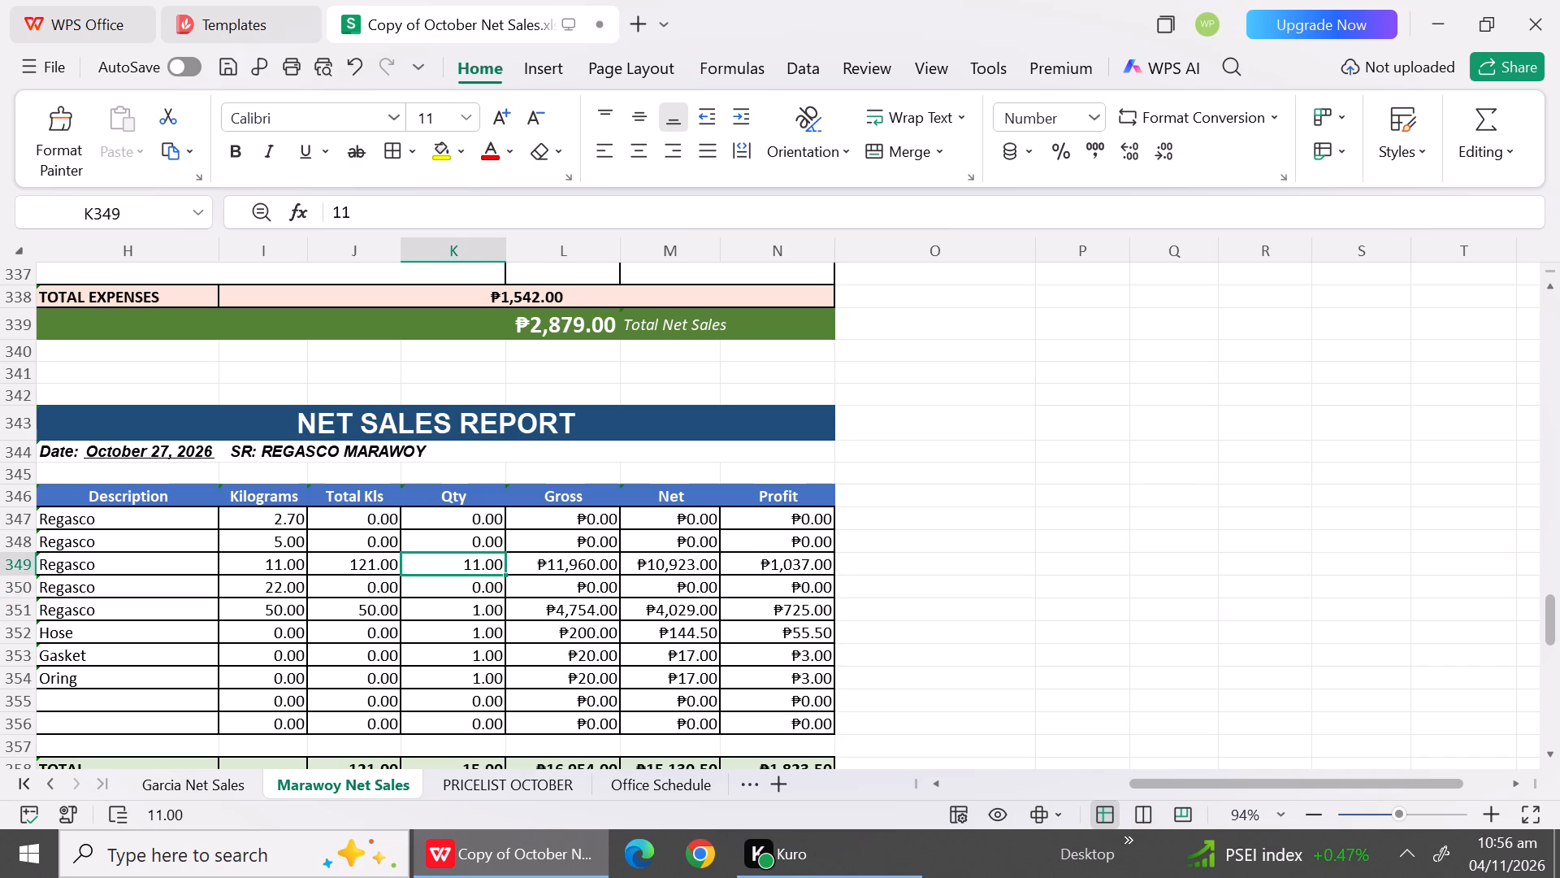
{"action": "key", "text": "1"}
{"action": "key", "text": "6"}
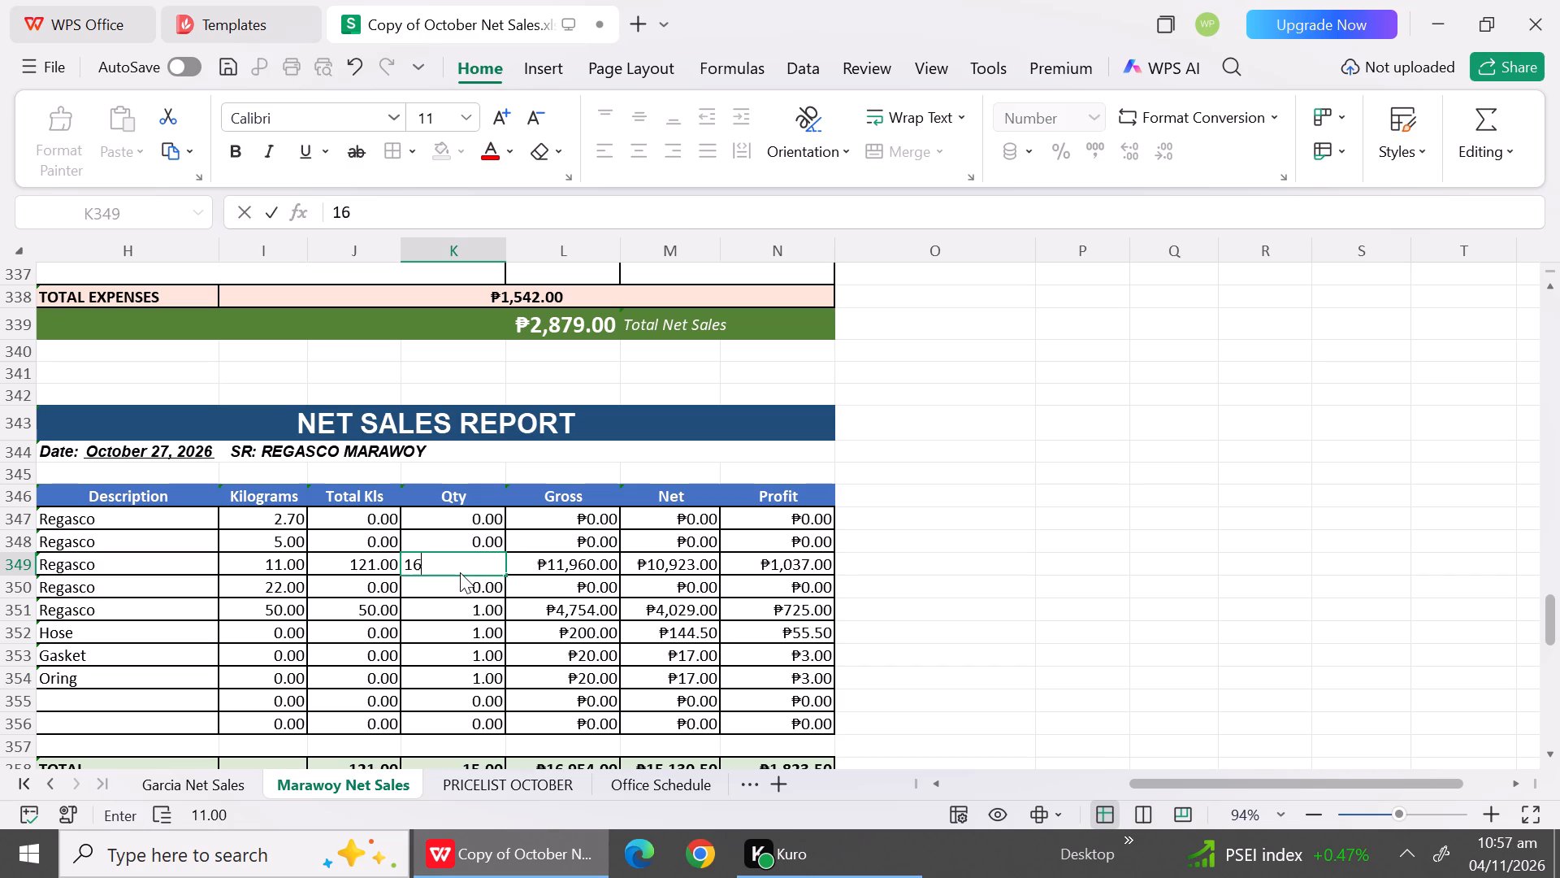
{"action": "left_click", "coordinate": [1049, 580]}
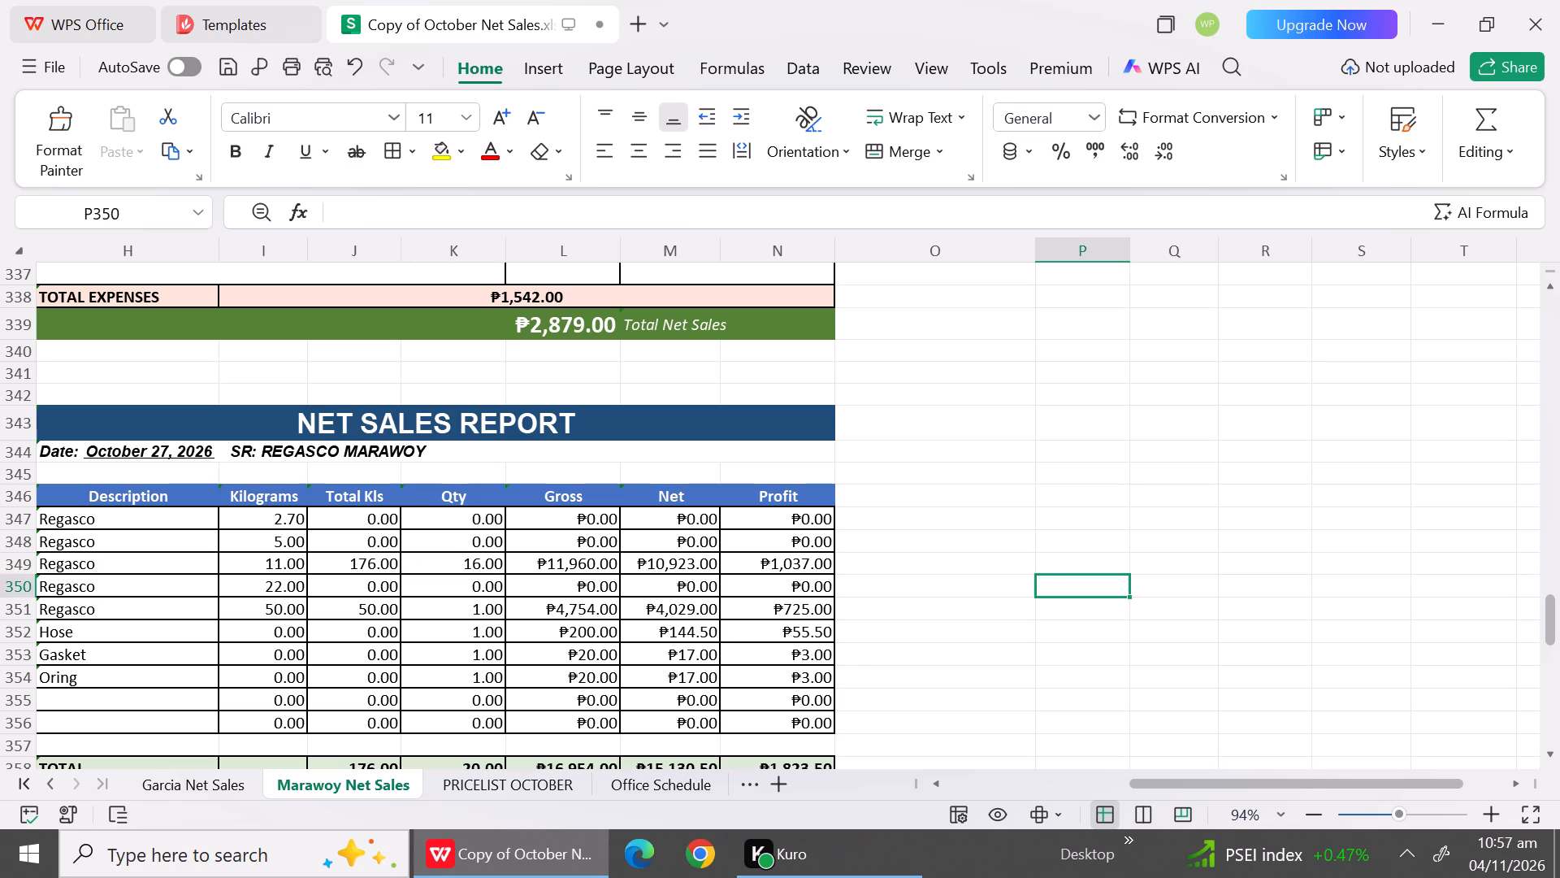
{"action": "key", "text": "shift+plus"}
{"action": "key", "text": "BackSpace"}
{"action": "key", "text": "equal"}
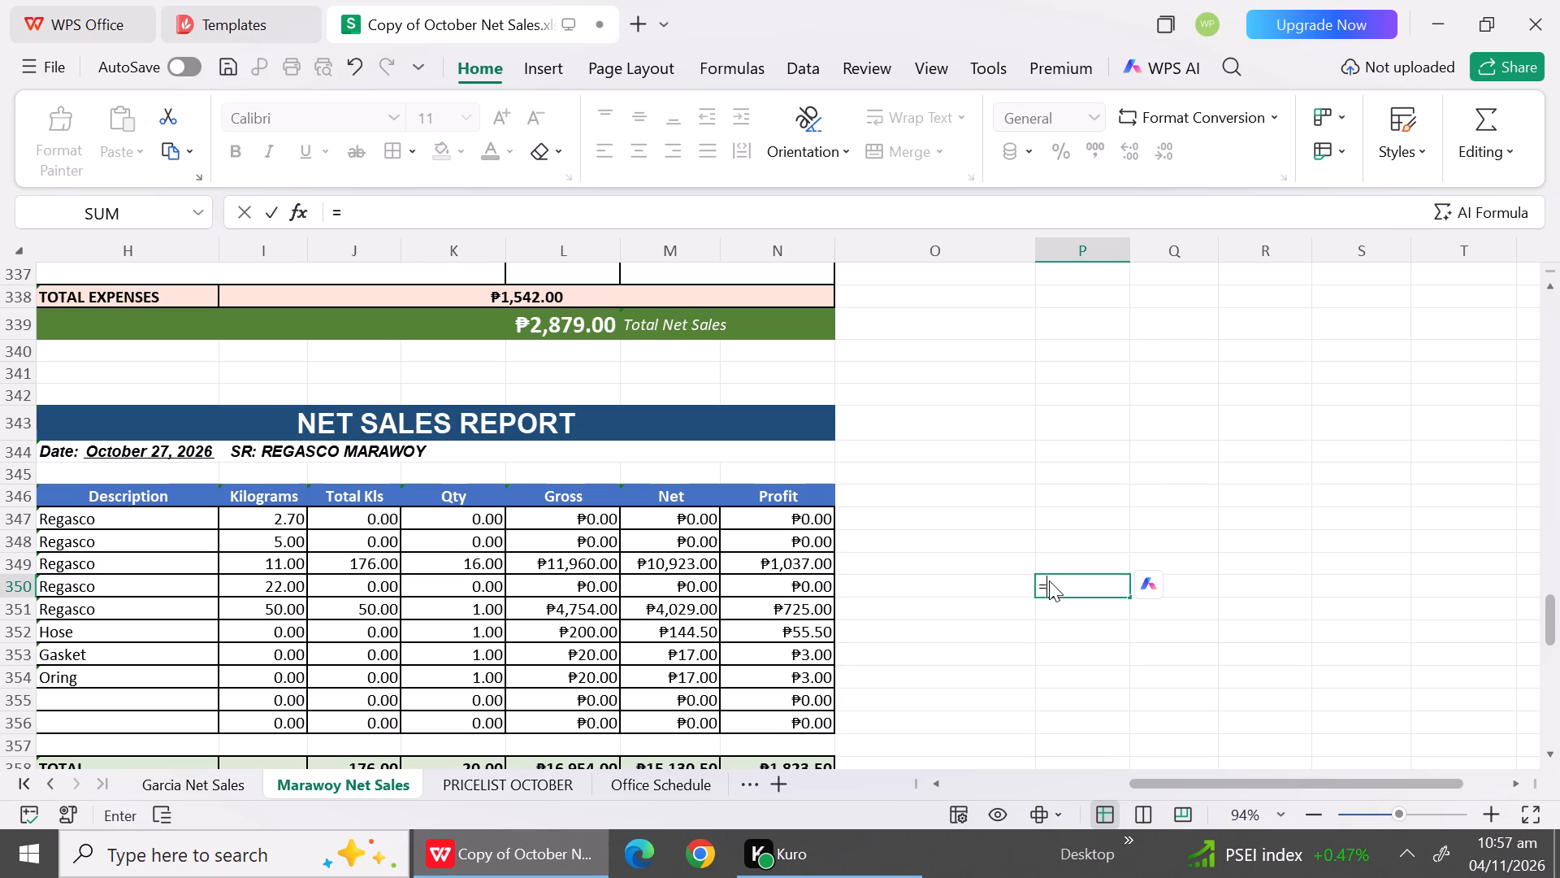
{"action": "type", "text": "35"}
{"action": "type", "text": "61"}
{"action": "key", "text": "4"}
{"action": "key", "text": "minus"}
{"action": "type", "text": "13"}
{"action": "type", "text": "390"}
{"action": "key", "text": "Return"}
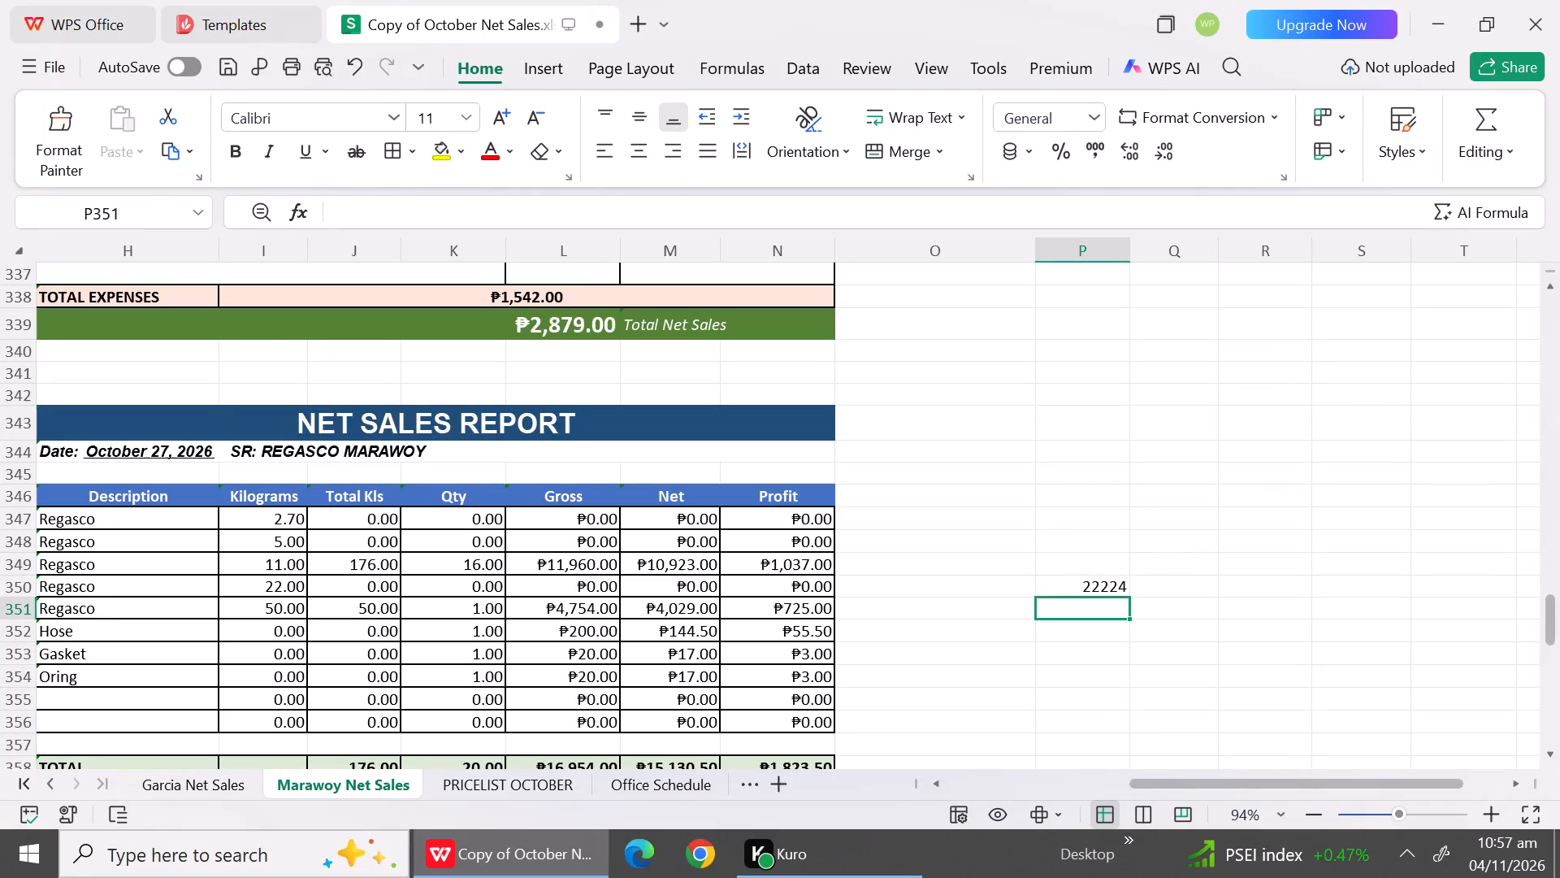
{"action": "left_click", "coordinate": [569, 571]}
{"action": "type", "text": "22224"}
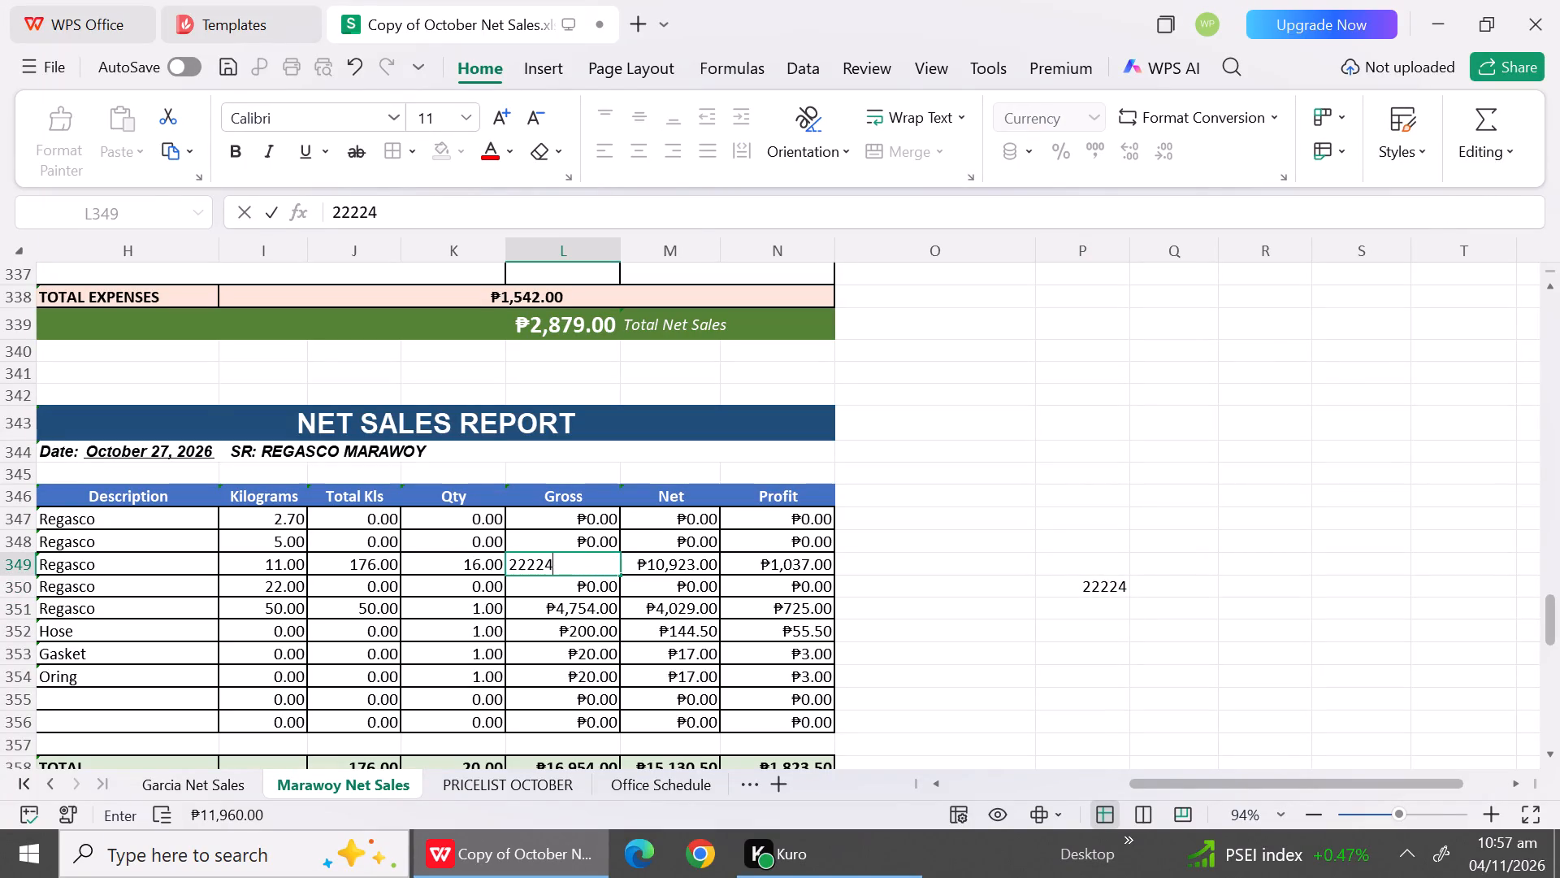
{"action": "left_click", "coordinate": [971, 668]}
Replace the calculation in P350 with =1186*16 and enter 18976 as the 11 kg Regasco row's Net.
{"action": "left_click", "coordinate": [1120, 595]}
{"action": "key", "text": "BackSpace"}
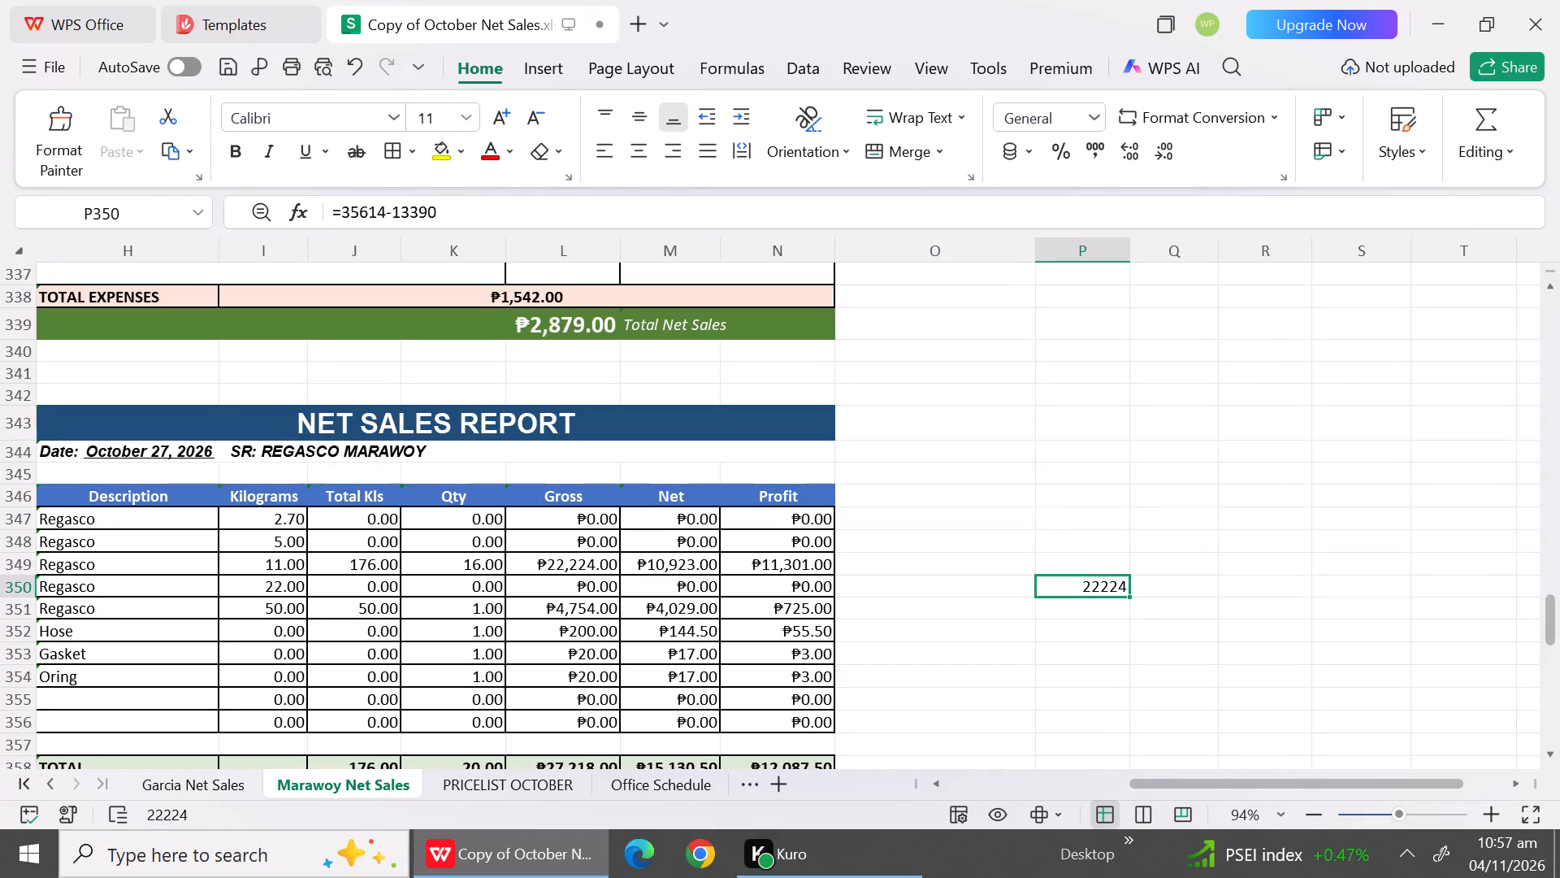
{"action": "key", "text": "equal"}
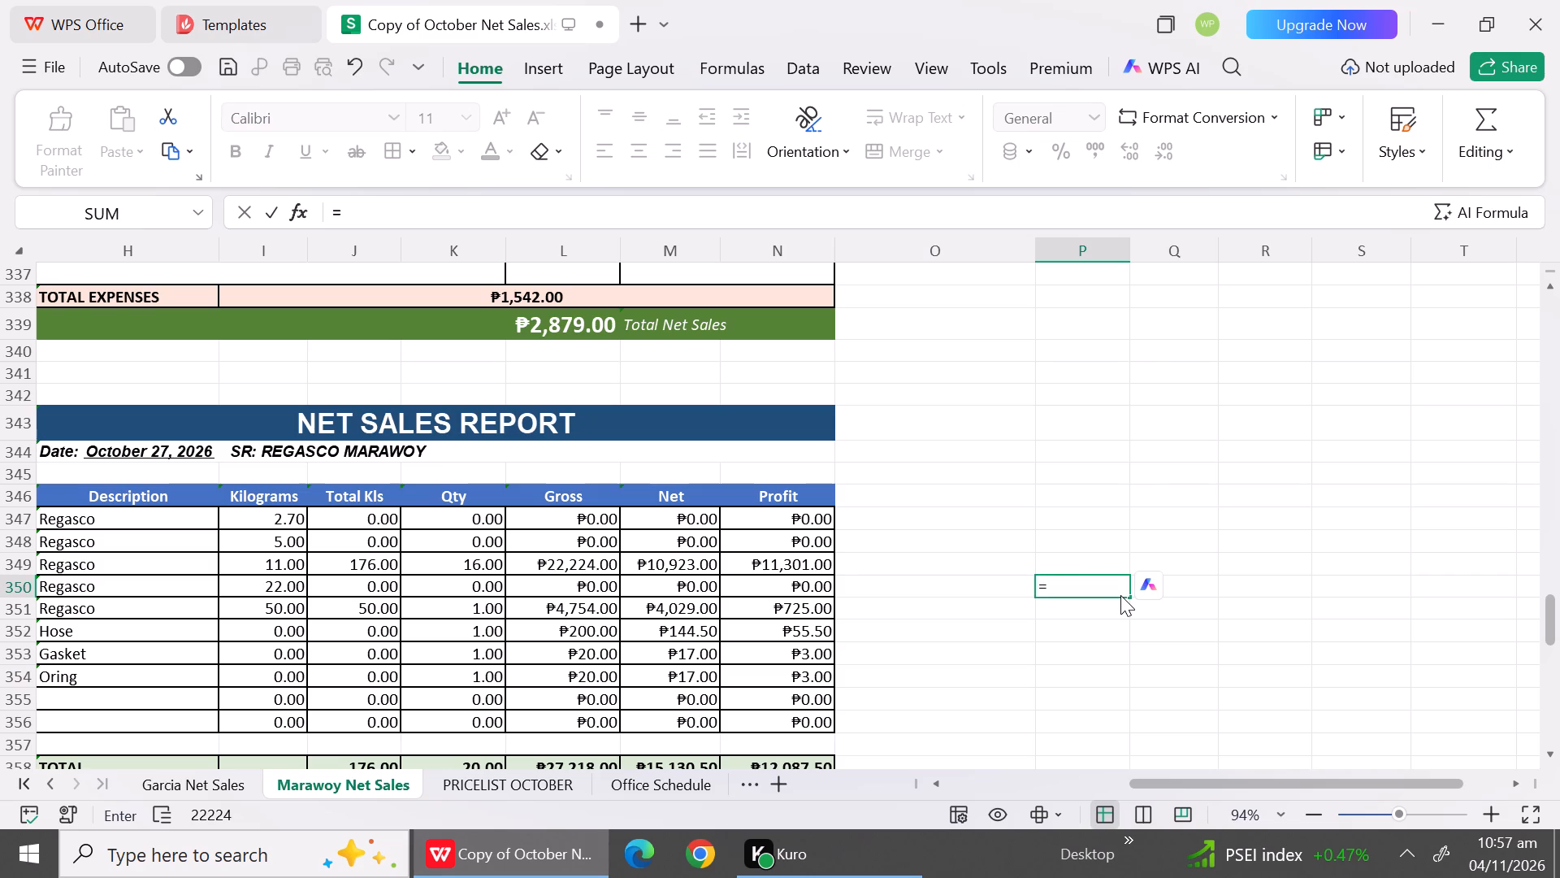
{"action": "type", "text": "1186"}
{"action": "key", "text": "shift+asterisk"}
{"action": "type", "text": "16"}
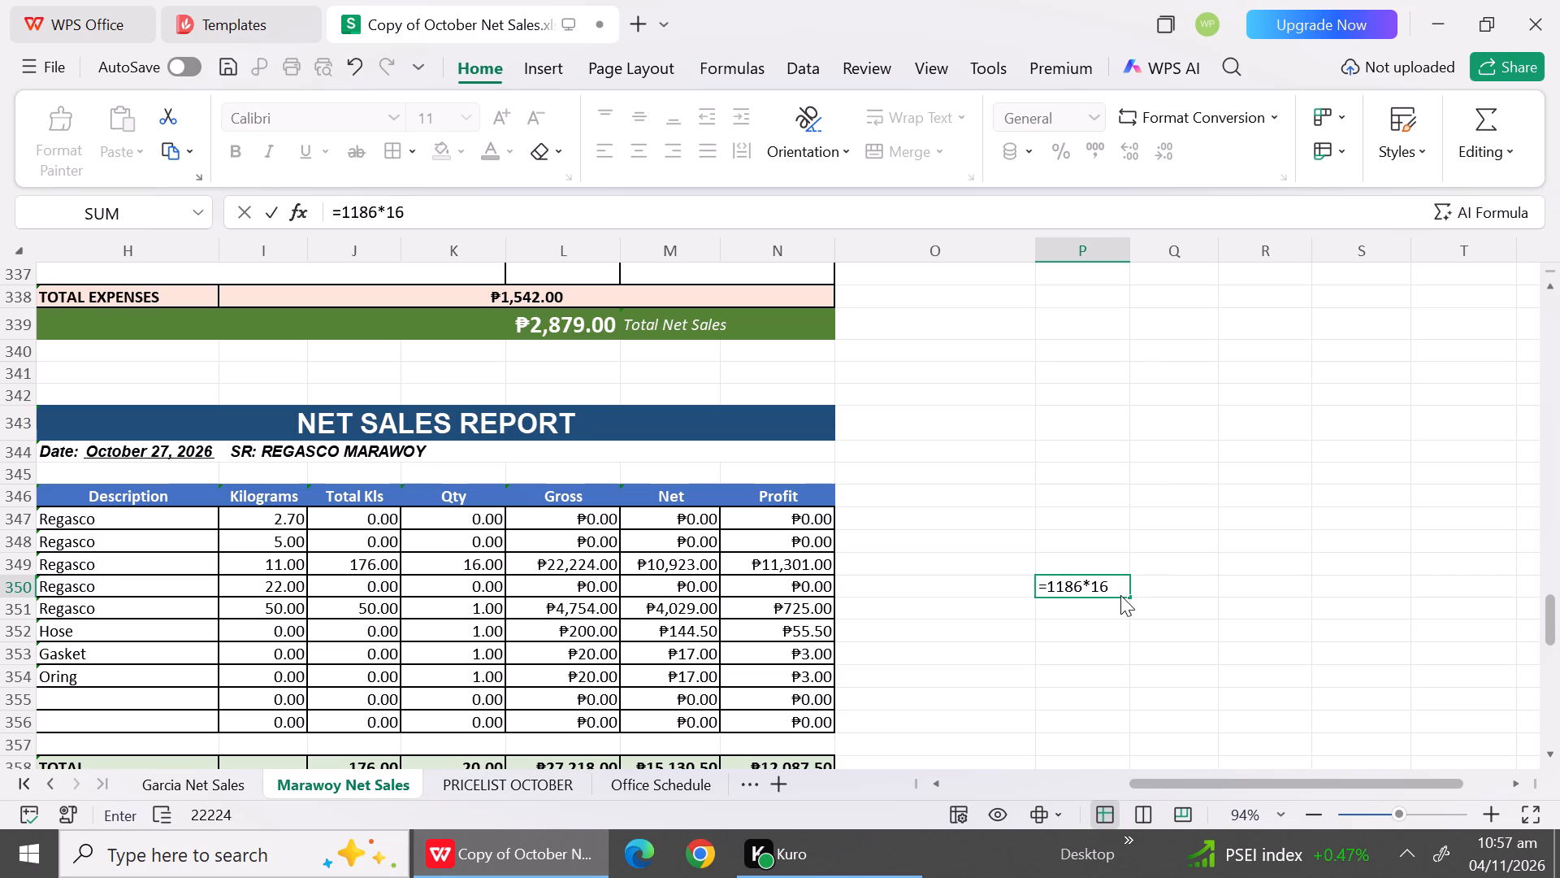
{"action": "key", "text": "Return"}
{"action": "left_click", "coordinate": [693, 566]}
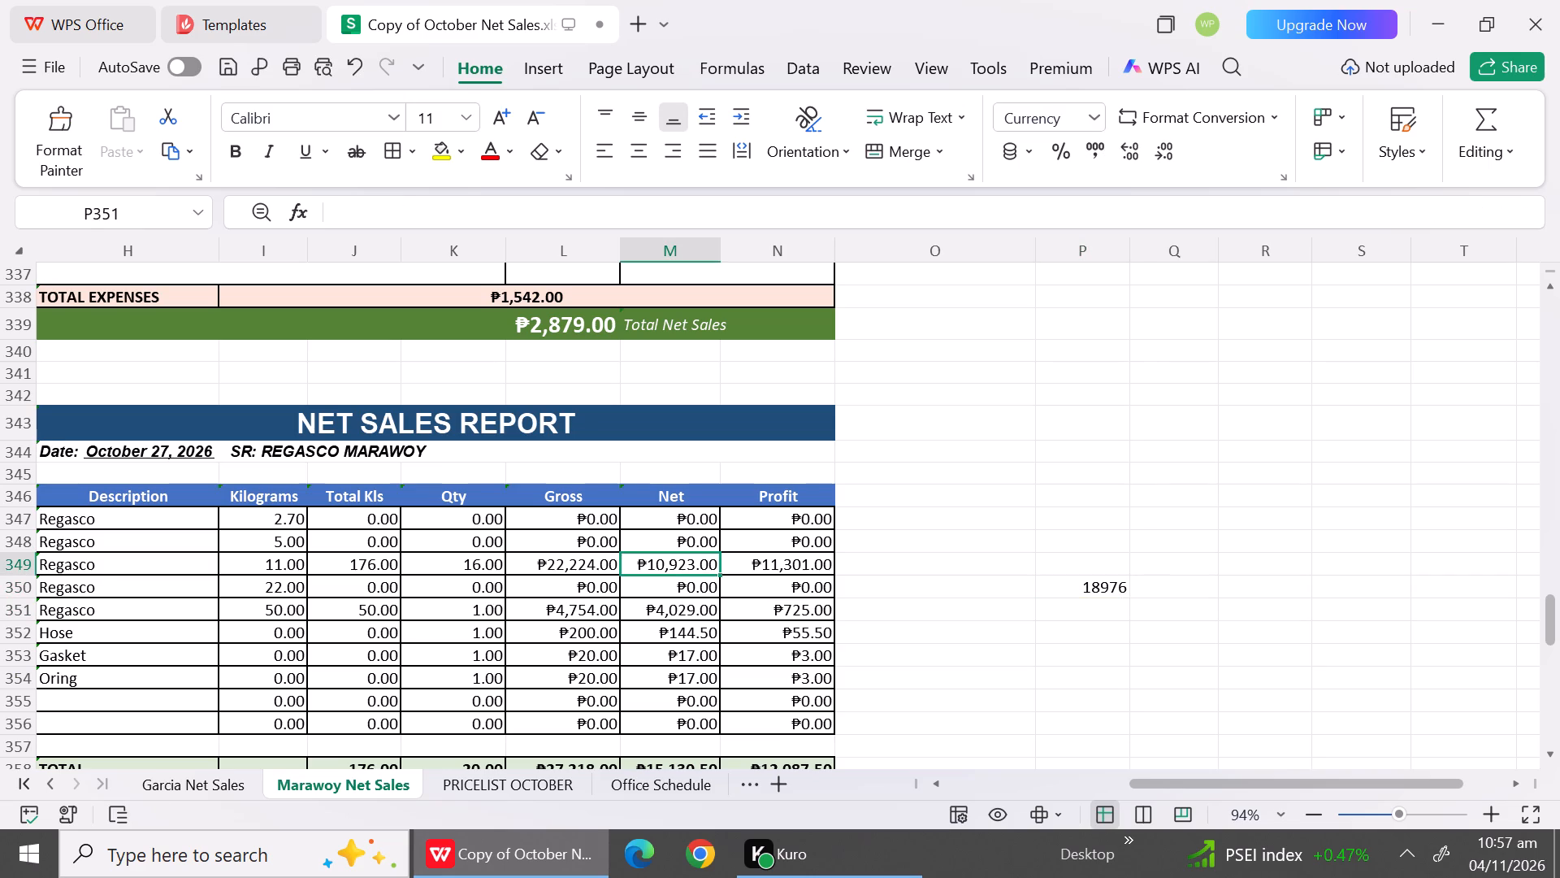
{"action": "key", "text": "1"}
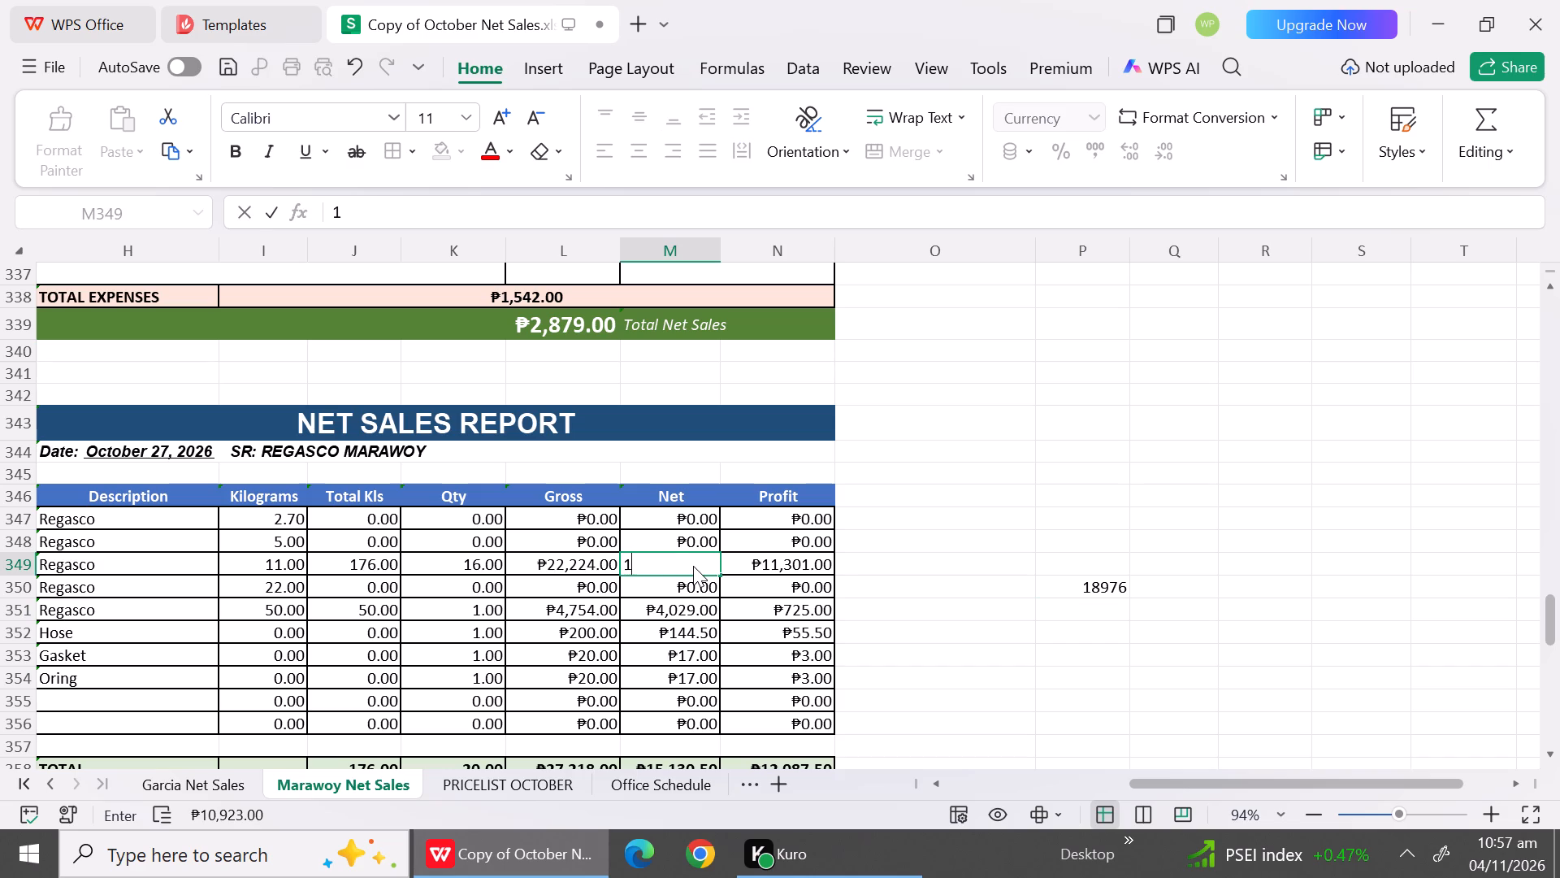
{"action": "key", "text": "8"}
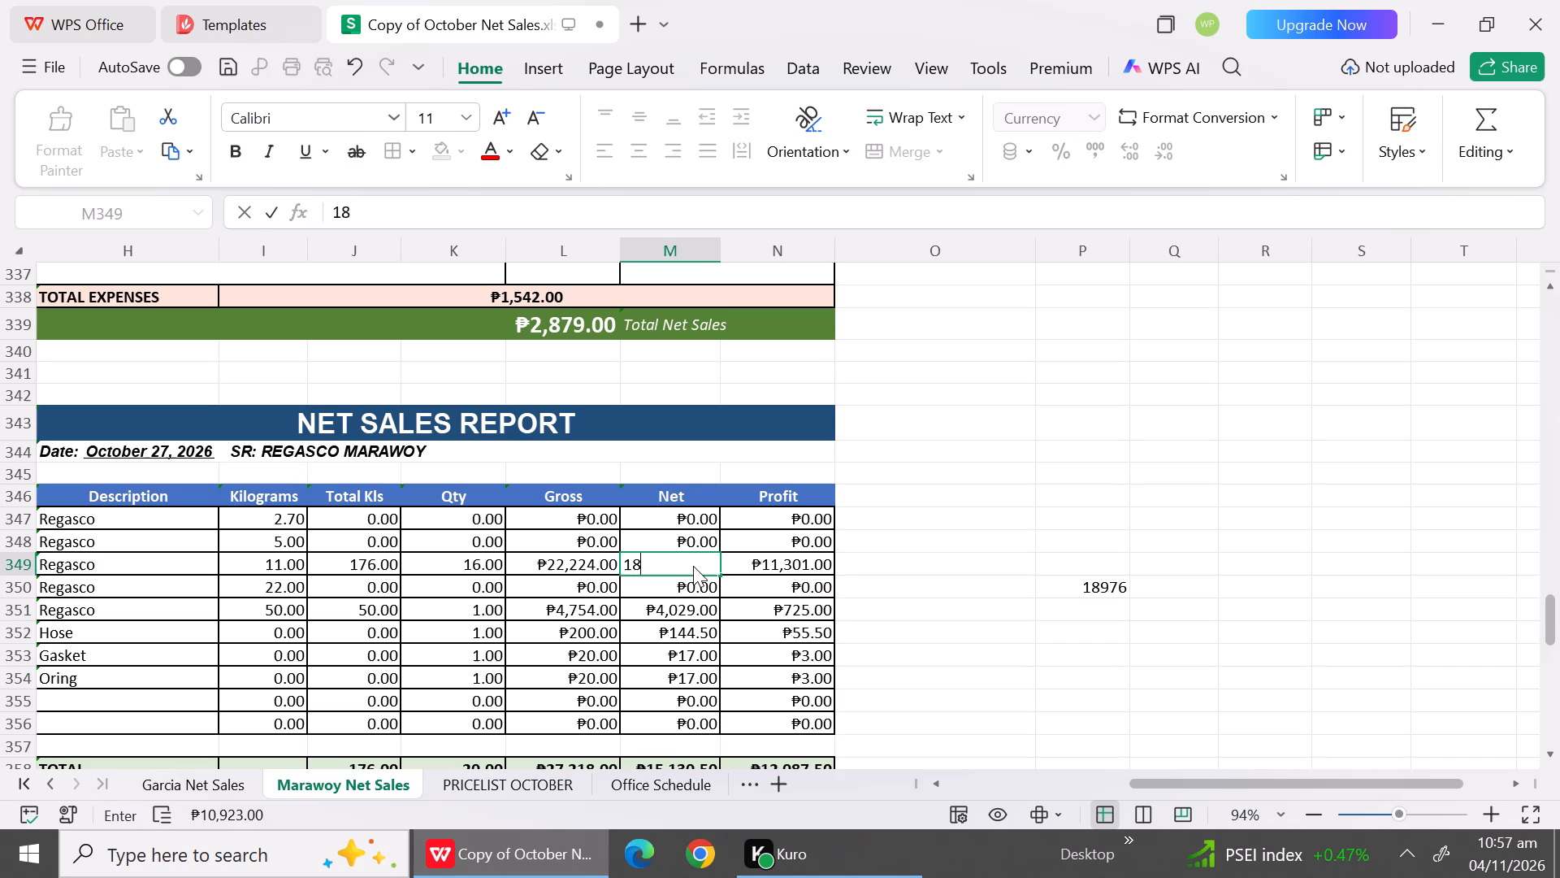
{"action": "type", "text": "98="}
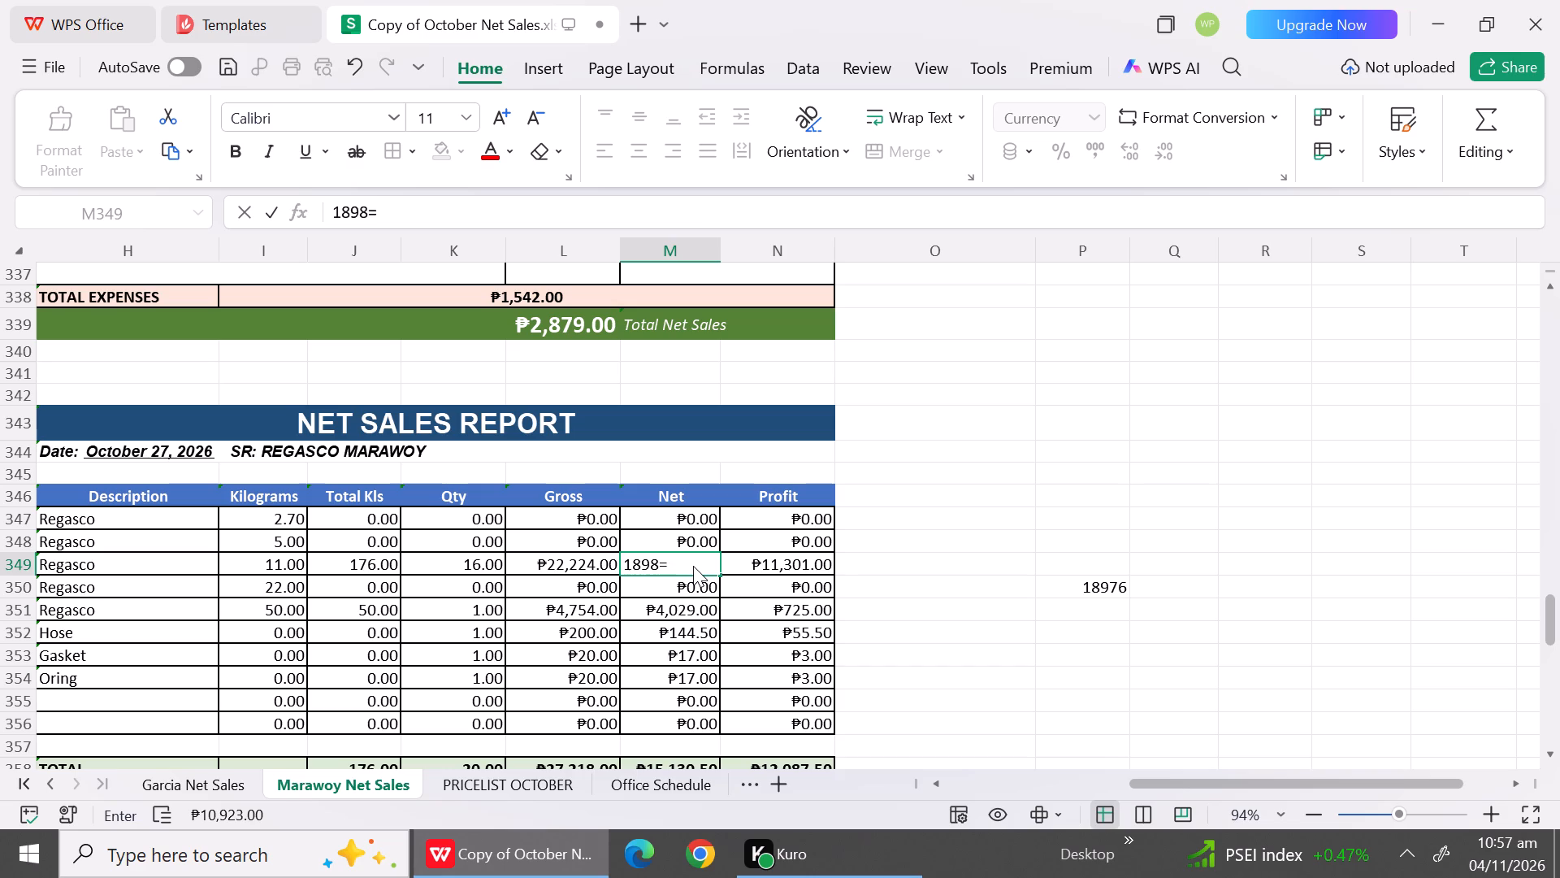
{"action": "key", "text": "BackSpace"}
{"action": "key", "text": "BackSpace"}
{"action": "type", "text": "76"}
{"action": "left_click", "coordinate": [1159, 719]}
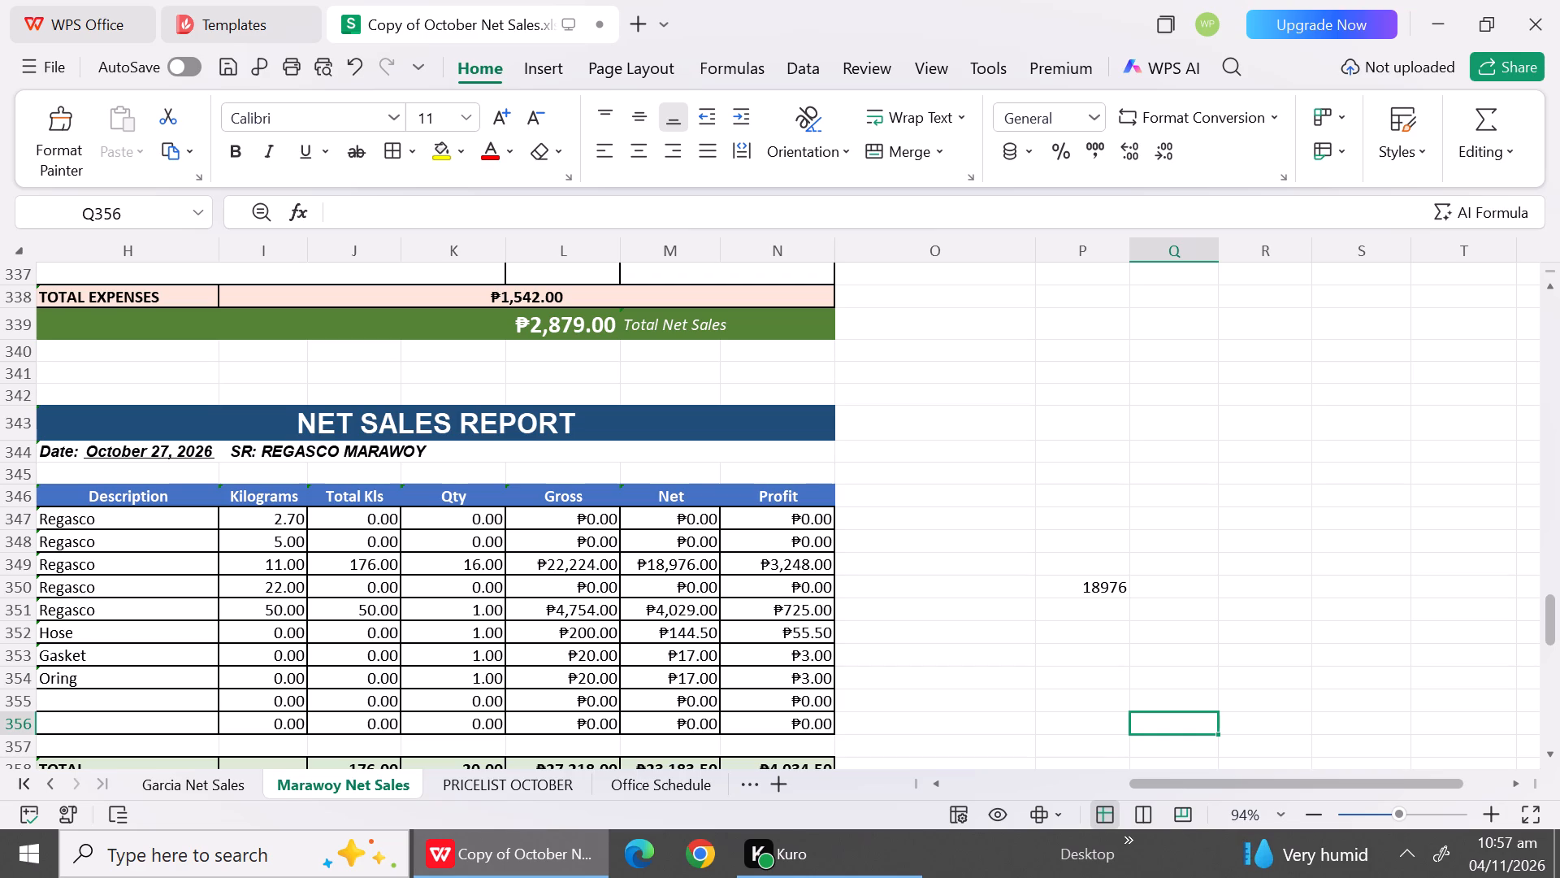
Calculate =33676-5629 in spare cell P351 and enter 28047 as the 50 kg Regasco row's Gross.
{"action": "left_click", "coordinate": [1085, 621]}
{"action": "left_click", "coordinate": [1082, 617]}
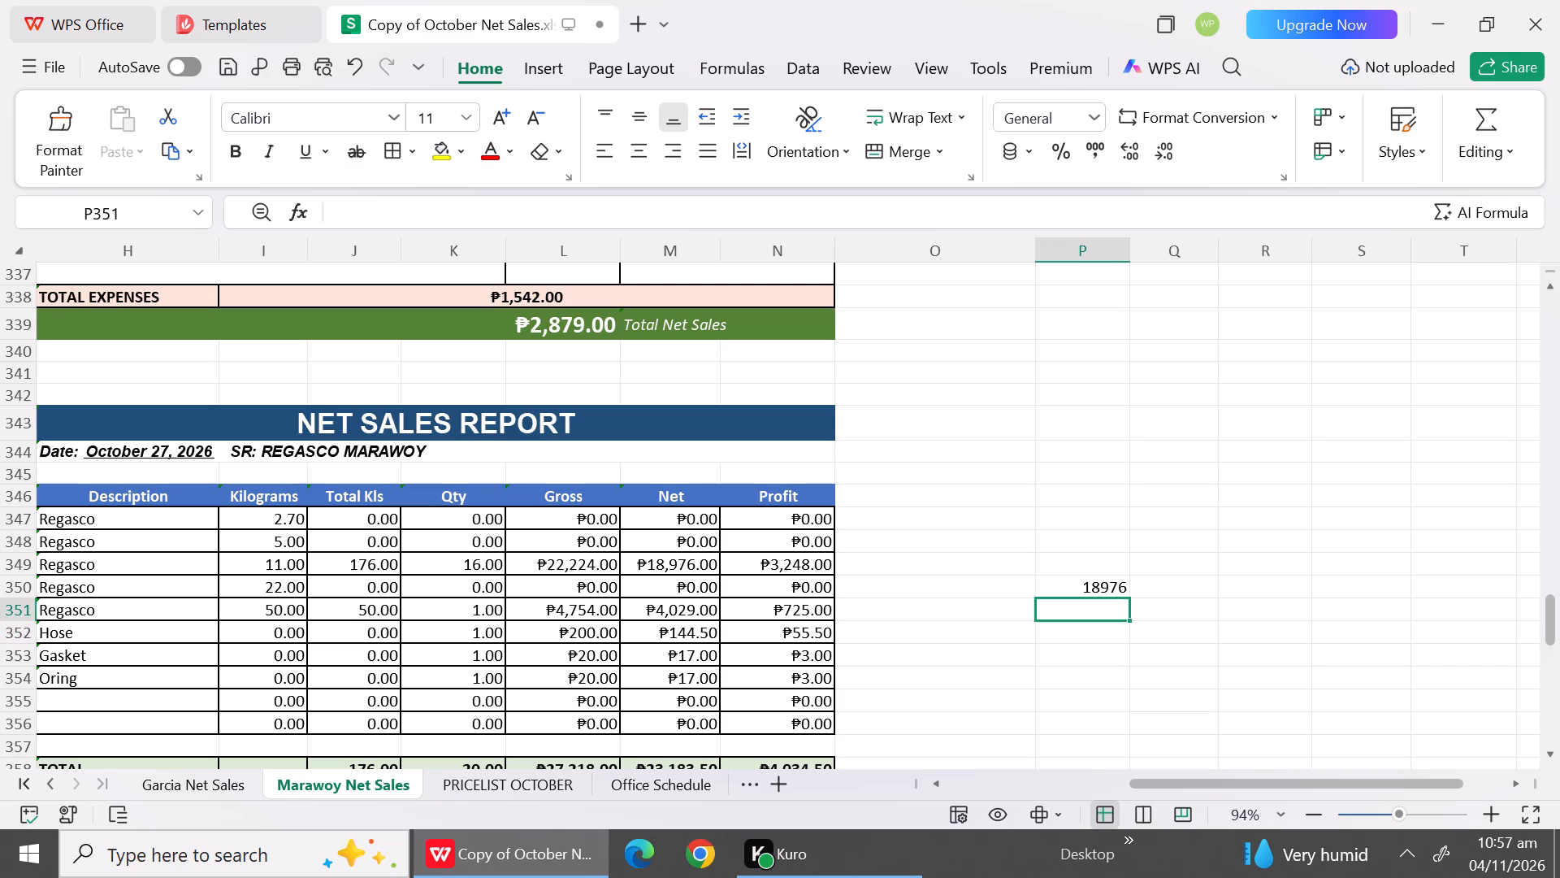
{"action": "key", "text": "shift+plus"}
{"action": "key", "text": "BackSpace"}
{"action": "key", "text": "equal"}
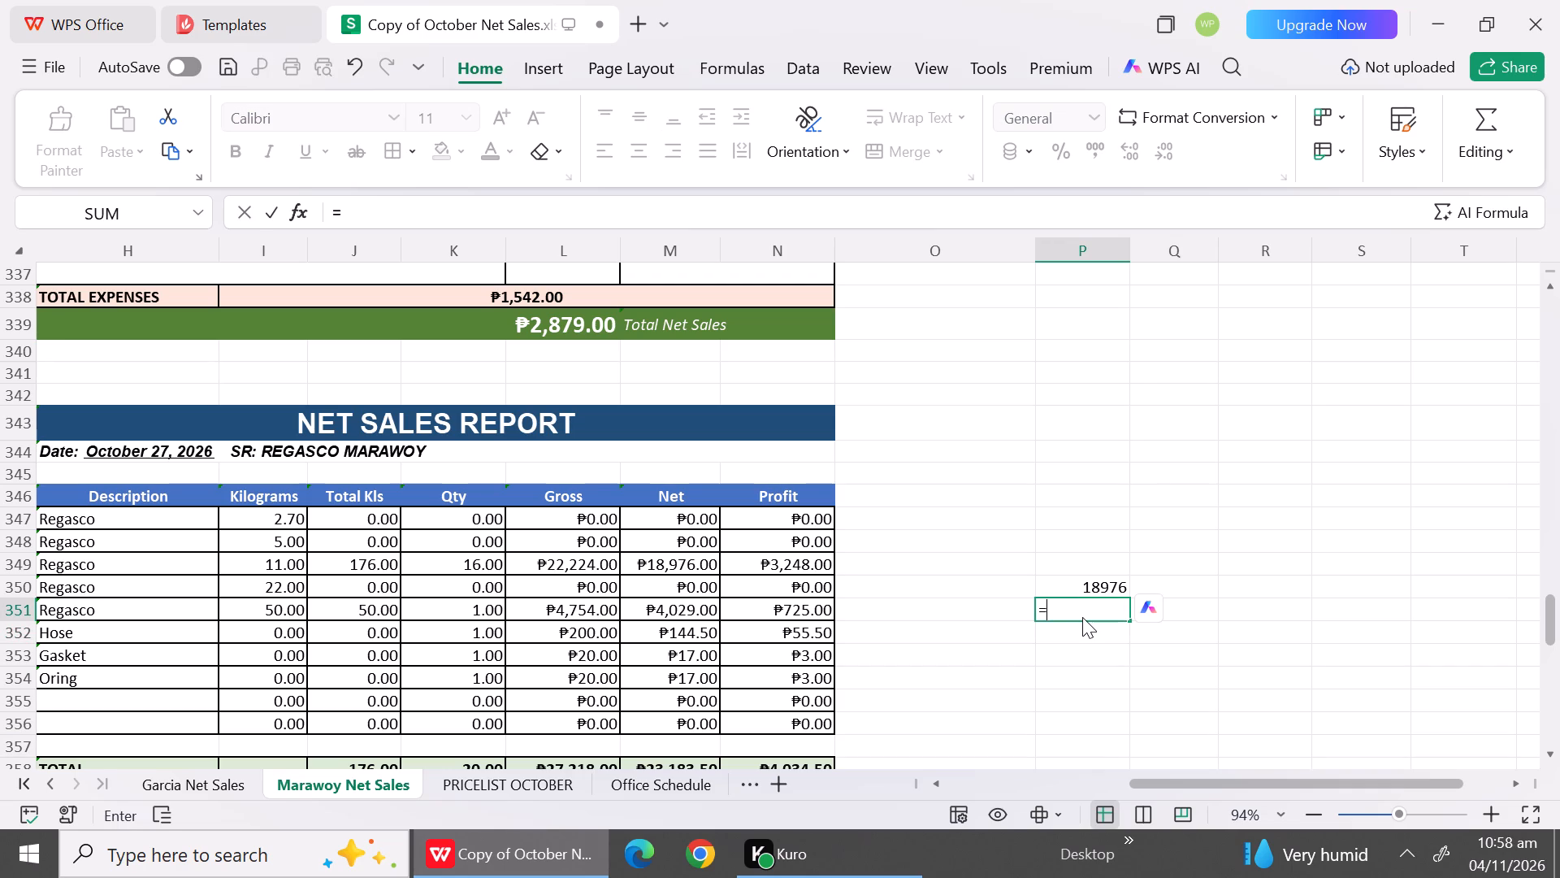
{"action": "type", "text": "33"}
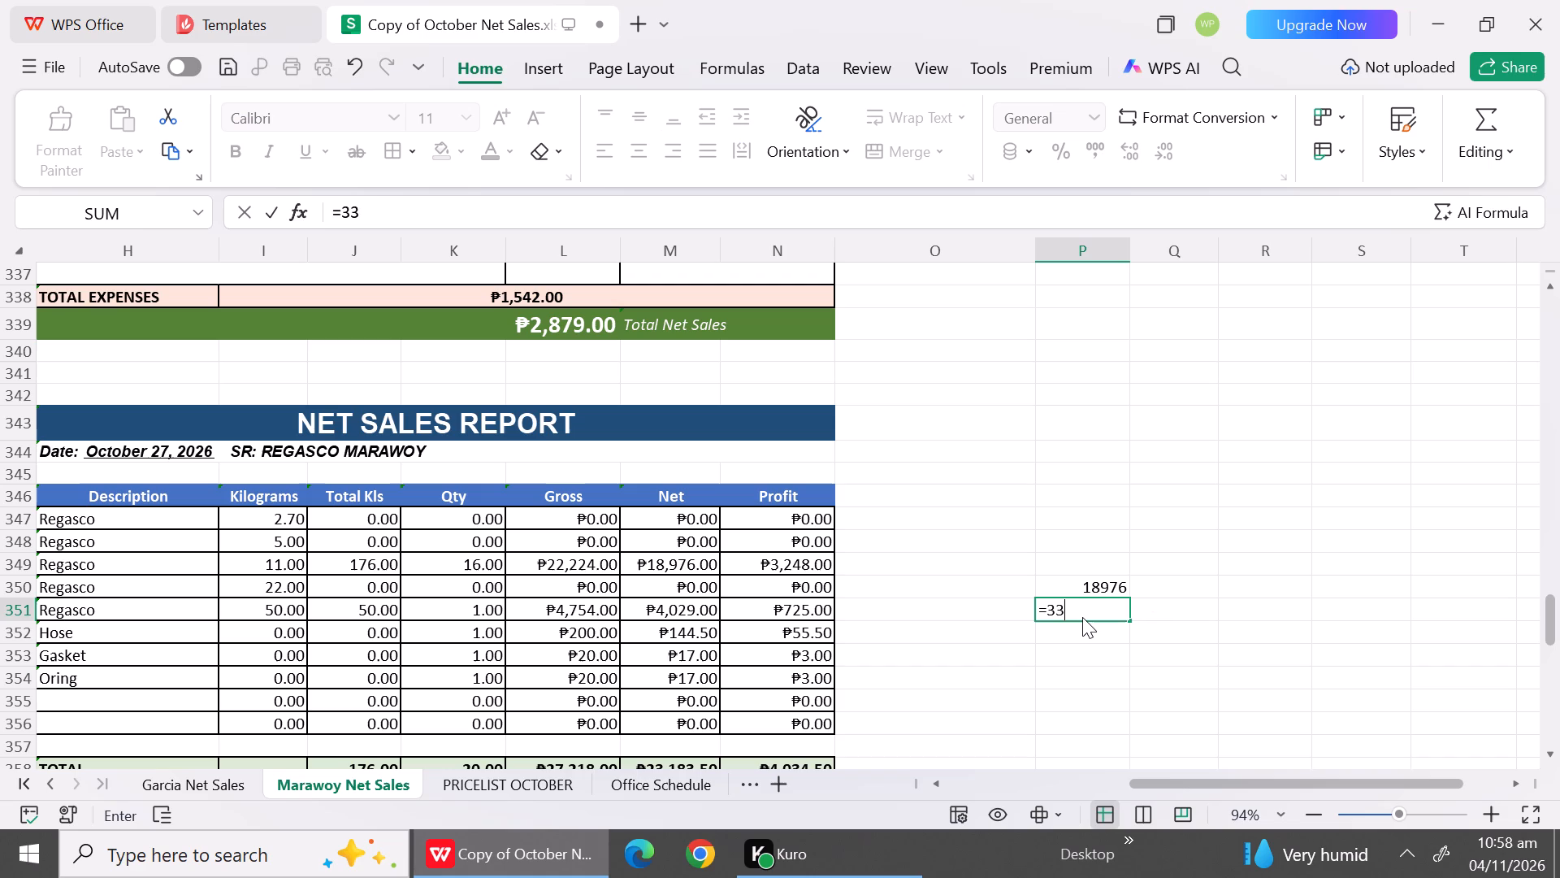
{"action": "type", "text": "676"}
{"action": "key", "text": "minus"}
{"action": "key", "text": "5"}
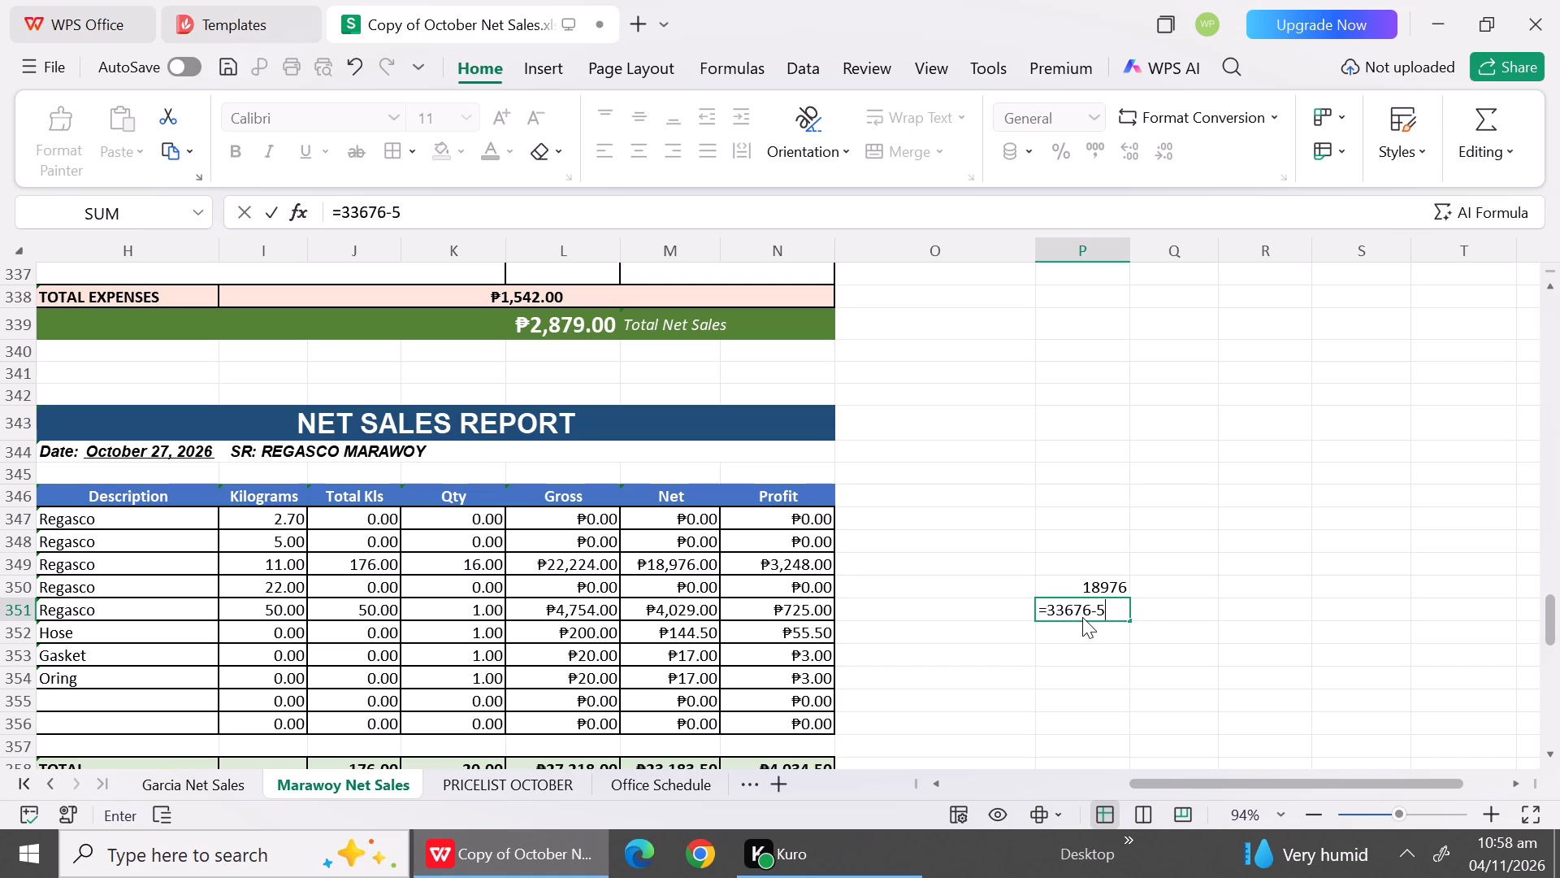
{"action": "type", "text": "629"}
{"action": "key", "text": "Return"}
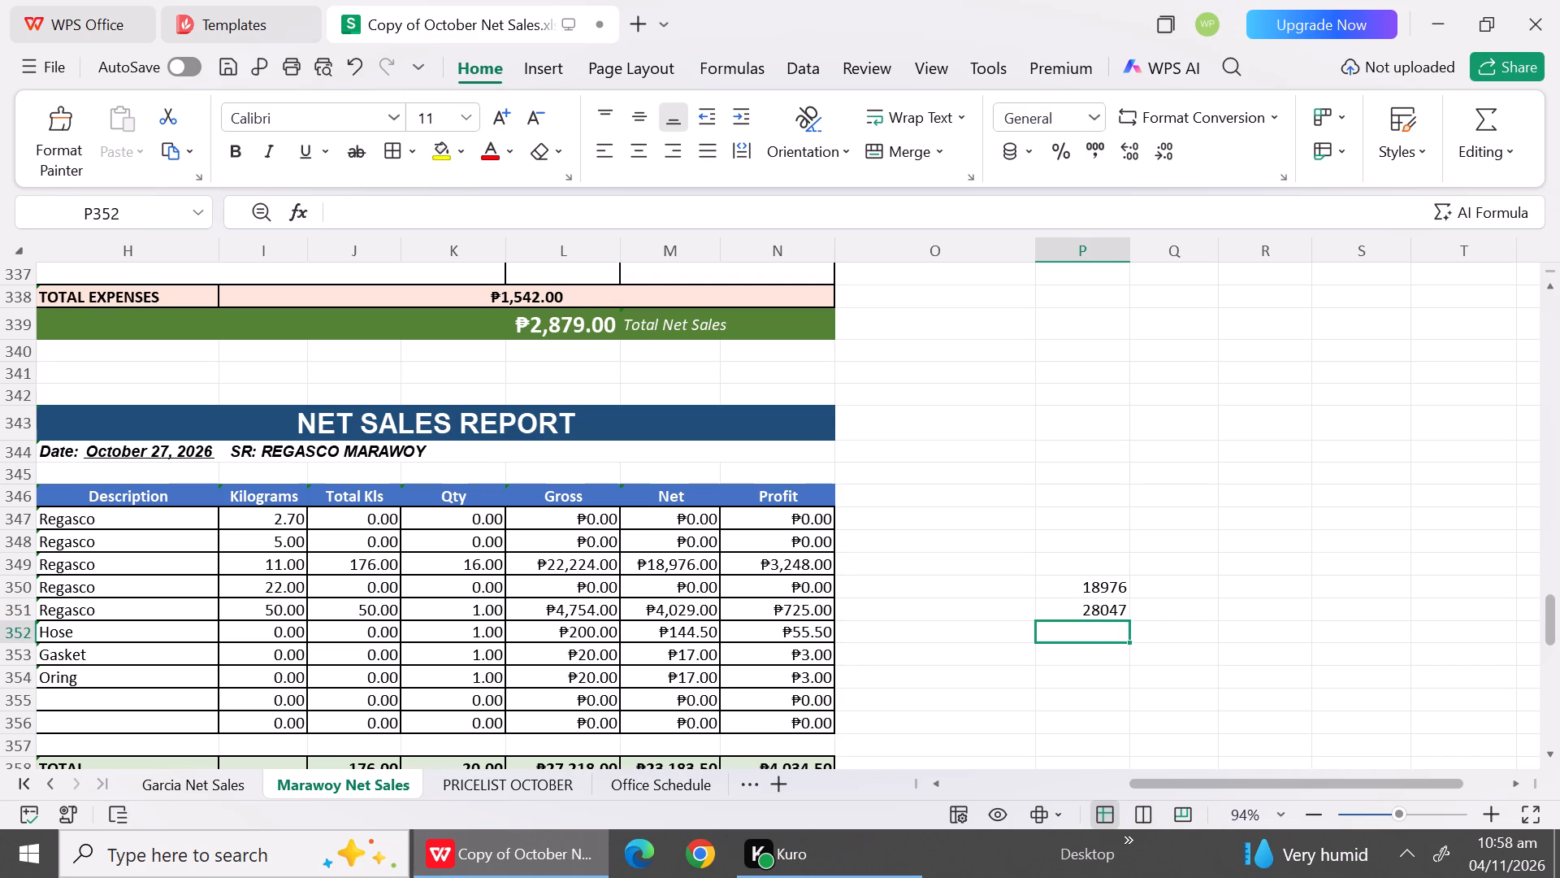
{"action": "left_click", "coordinate": [565, 612]}
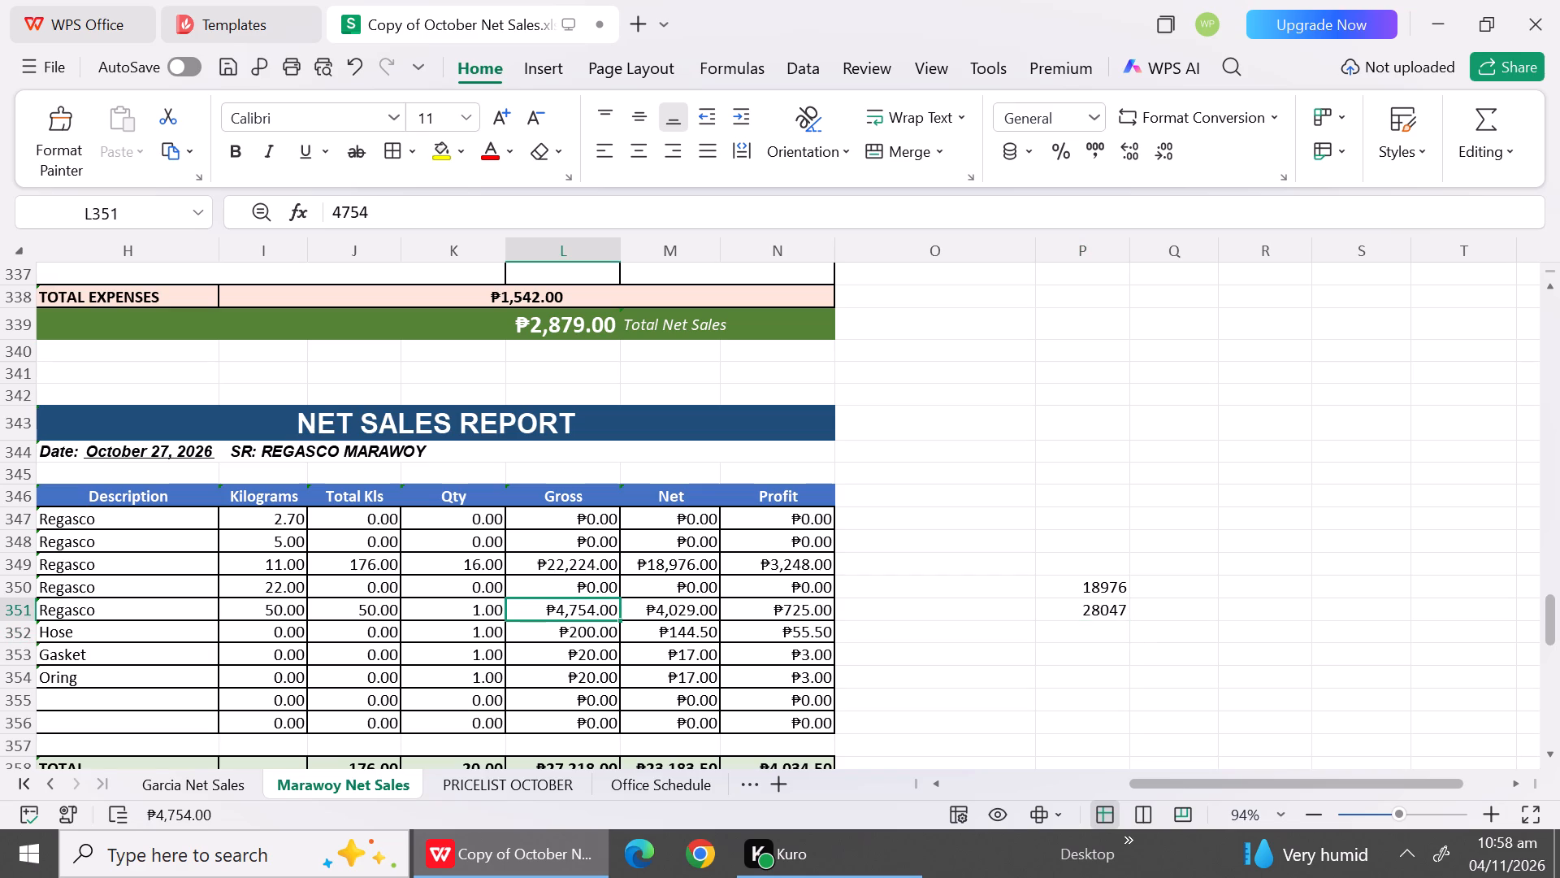
{"action": "key", "text": "2"}
{"action": "key", "text": "8"}
{"action": "type", "text": "047"}
{"action": "left_click", "coordinate": [632, 716]}
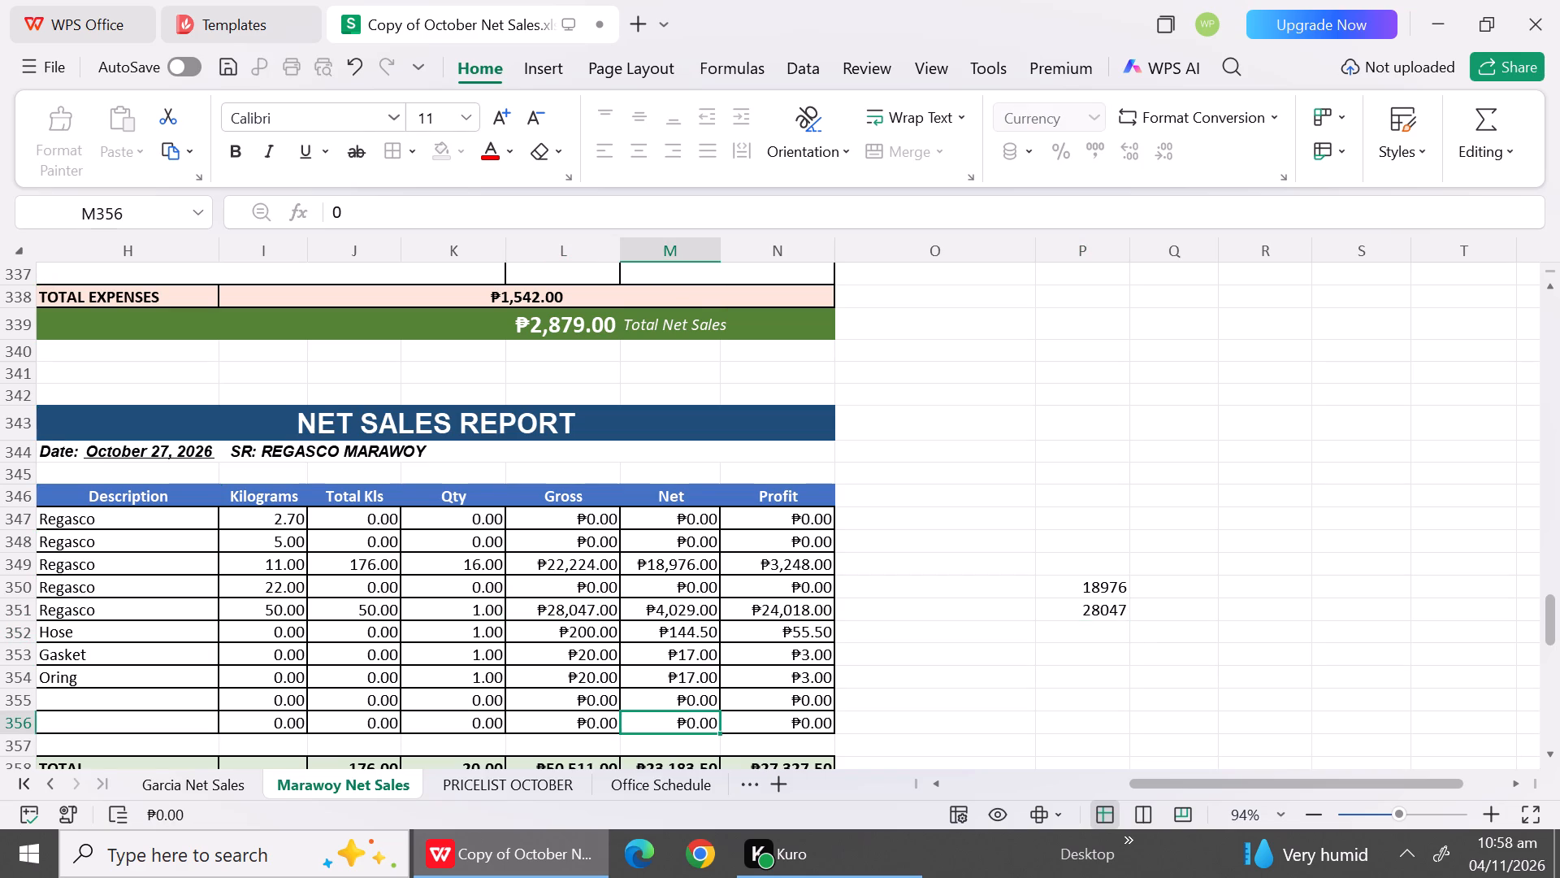
Set the quantity of the 50 kg Regasco row to 5.
{"action": "left_click", "coordinate": [466, 616]}
{"action": "key", "text": "5"}
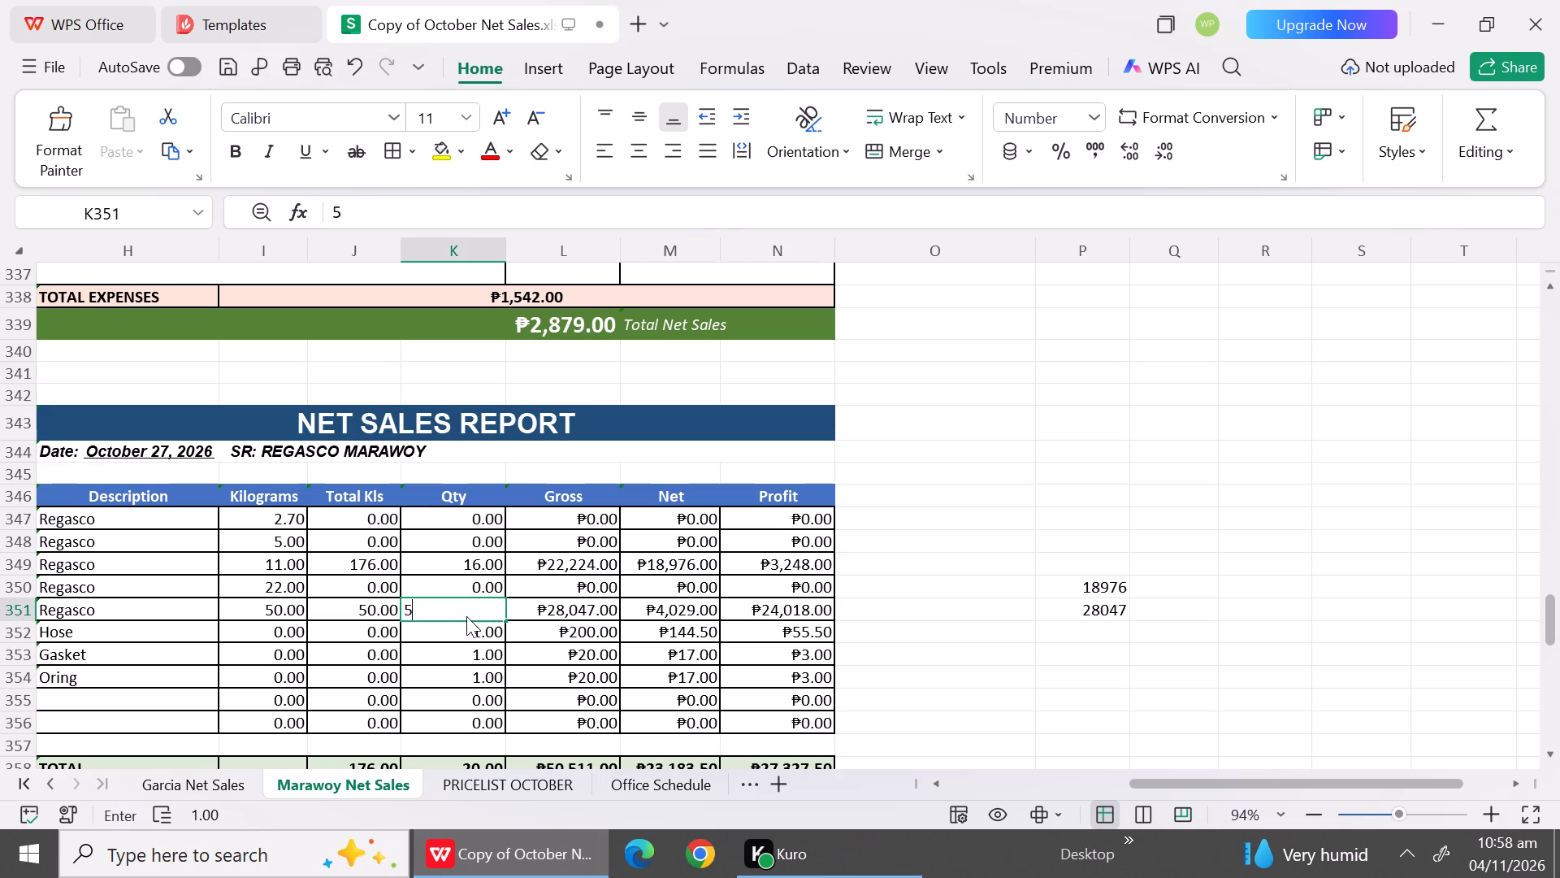
Replace the calculation in spare cell P351 with =4904*5.
{"action": "left_click", "coordinate": [696, 619]}
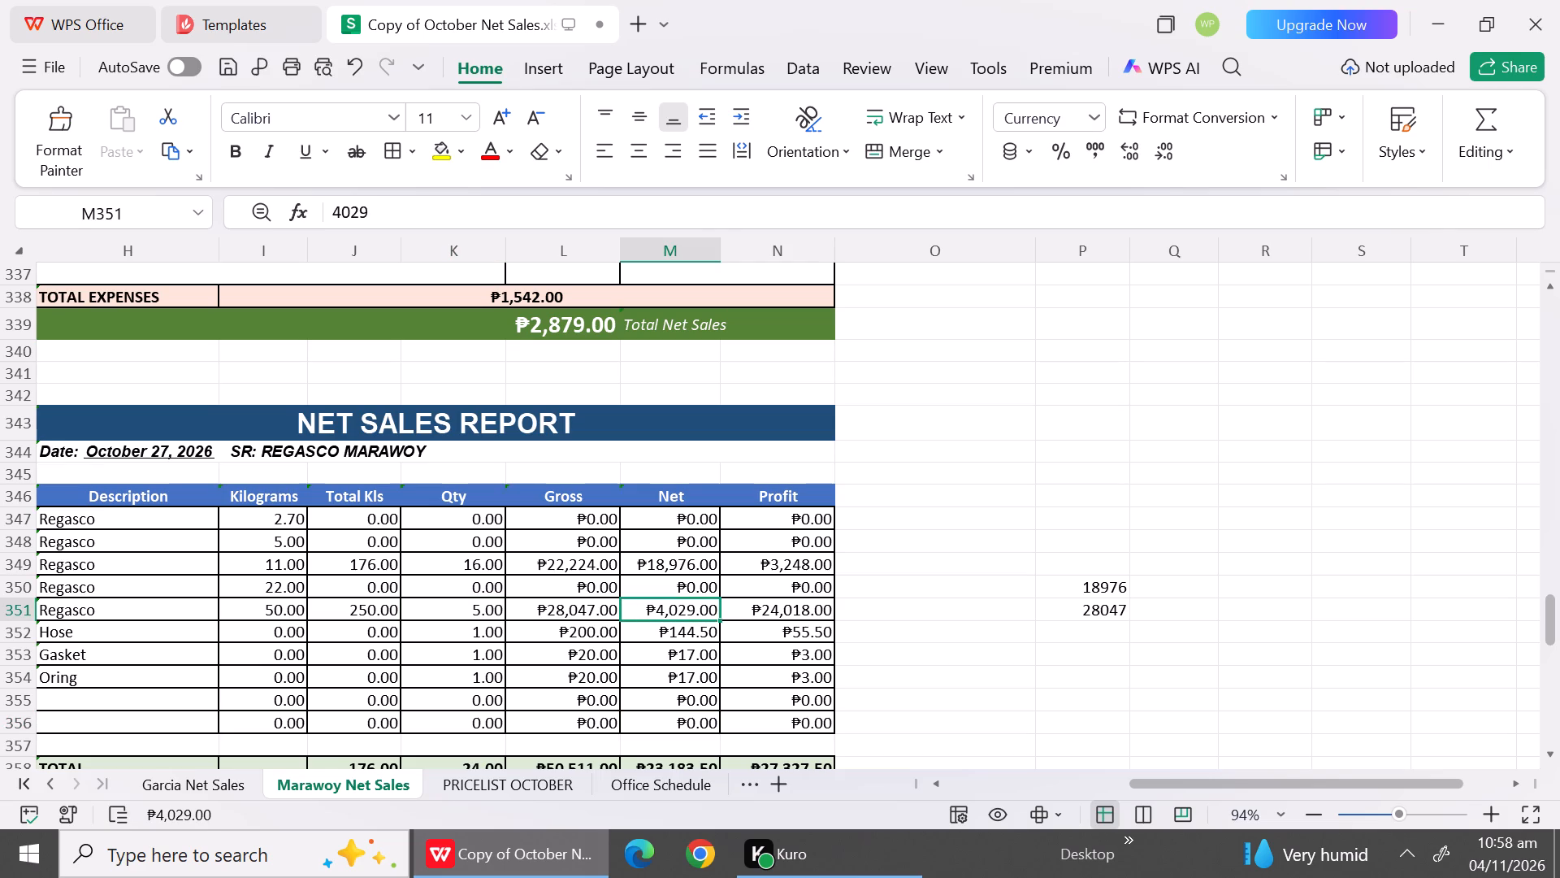
{"action": "left_click", "coordinate": [1093, 616]}
{"action": "key", "text": "BackSpace"}
{"action": "key", "text": "shift+plus"}
{"action": "key", "text": "BackSpace"}
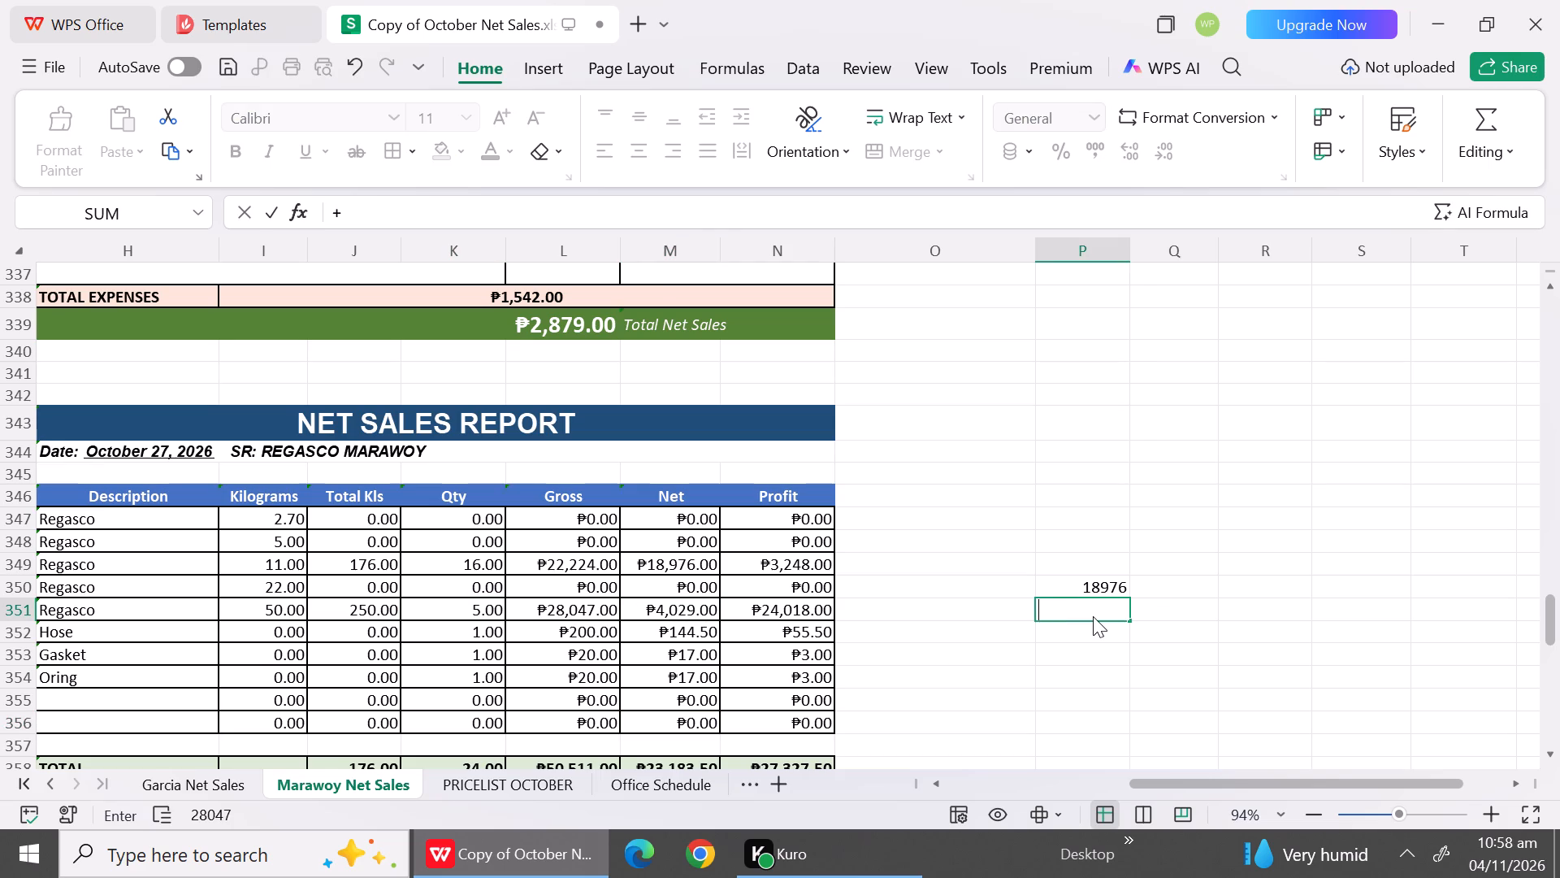
{"action": "key", "text": "equal"}
{"action": "type", "text": "4905"}
{"action": "key", "text": "BackSpace"}
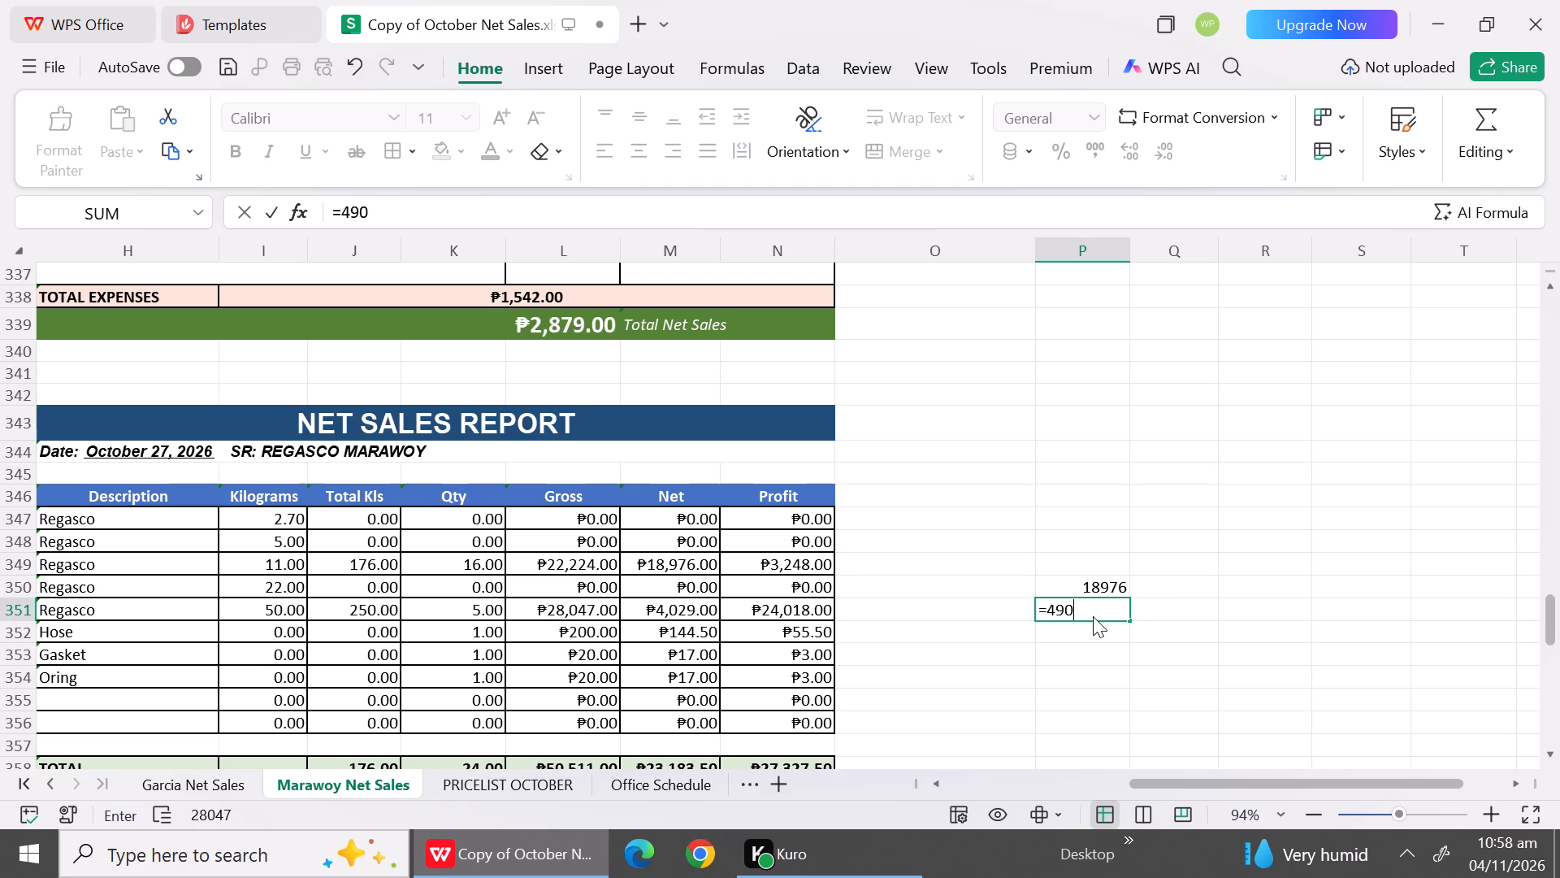
{"action": "key", "text": "4"}
{"action": "key", "text": "8"}
{"action": "key", "text": "BackSpace"}
{"action": "key", "text": "shift+asterisk"}
{"action": "key", "text": "5"}
{"action": "key", "text": "Return"}
Enter 24520 as the Net of the 50 kg Regasco row in the October 27 report.
{"action": "left_click", "coordinate": [652, 616]}
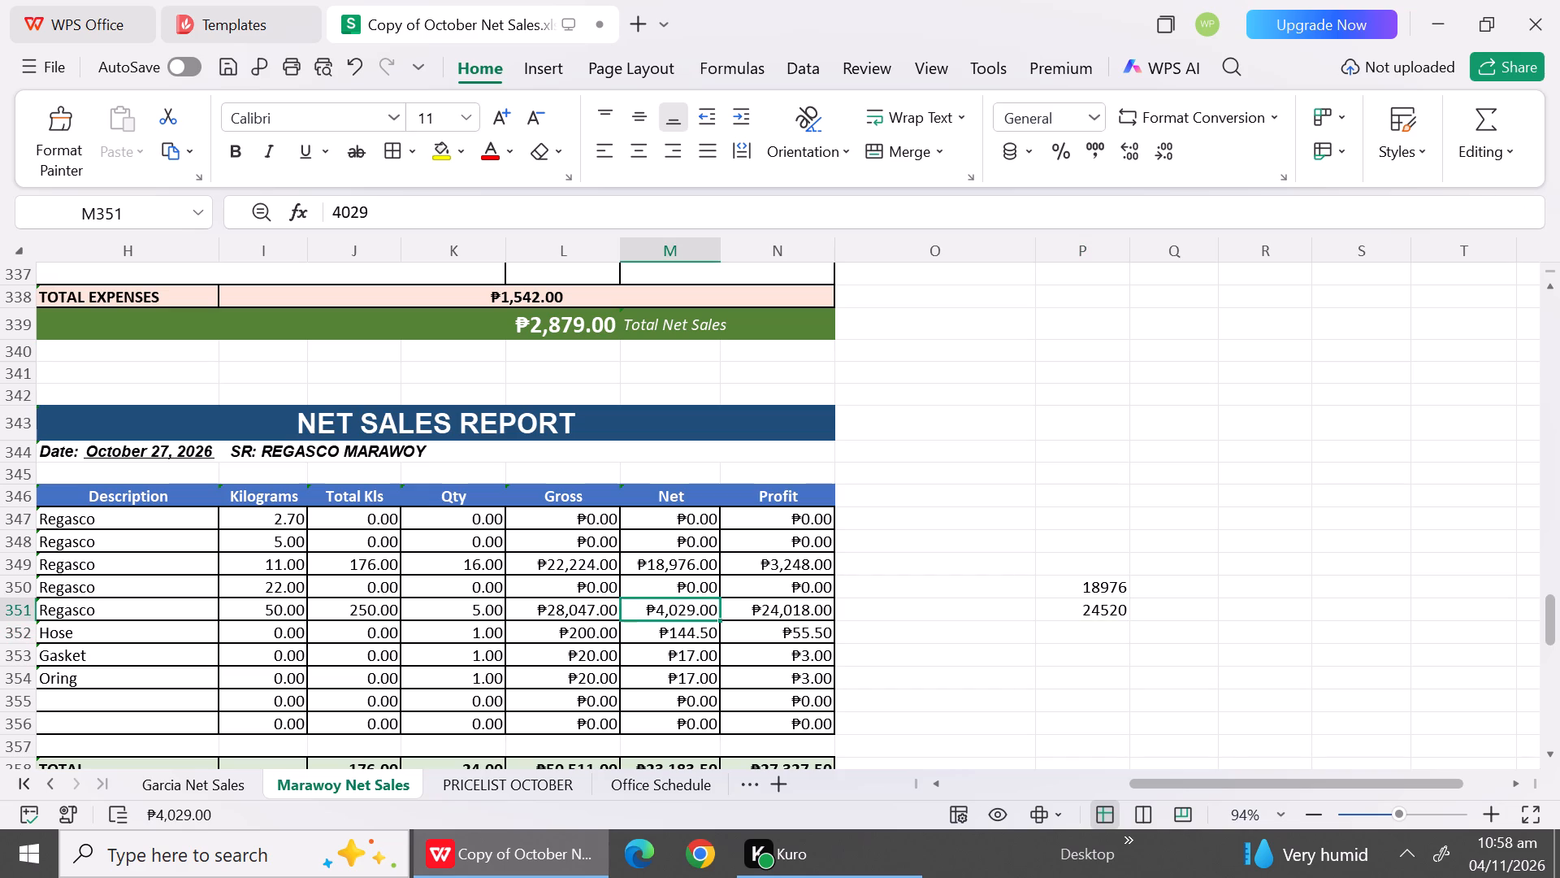
{"action": "key", "text": "2"}
{"action": "key", "text": "4"}
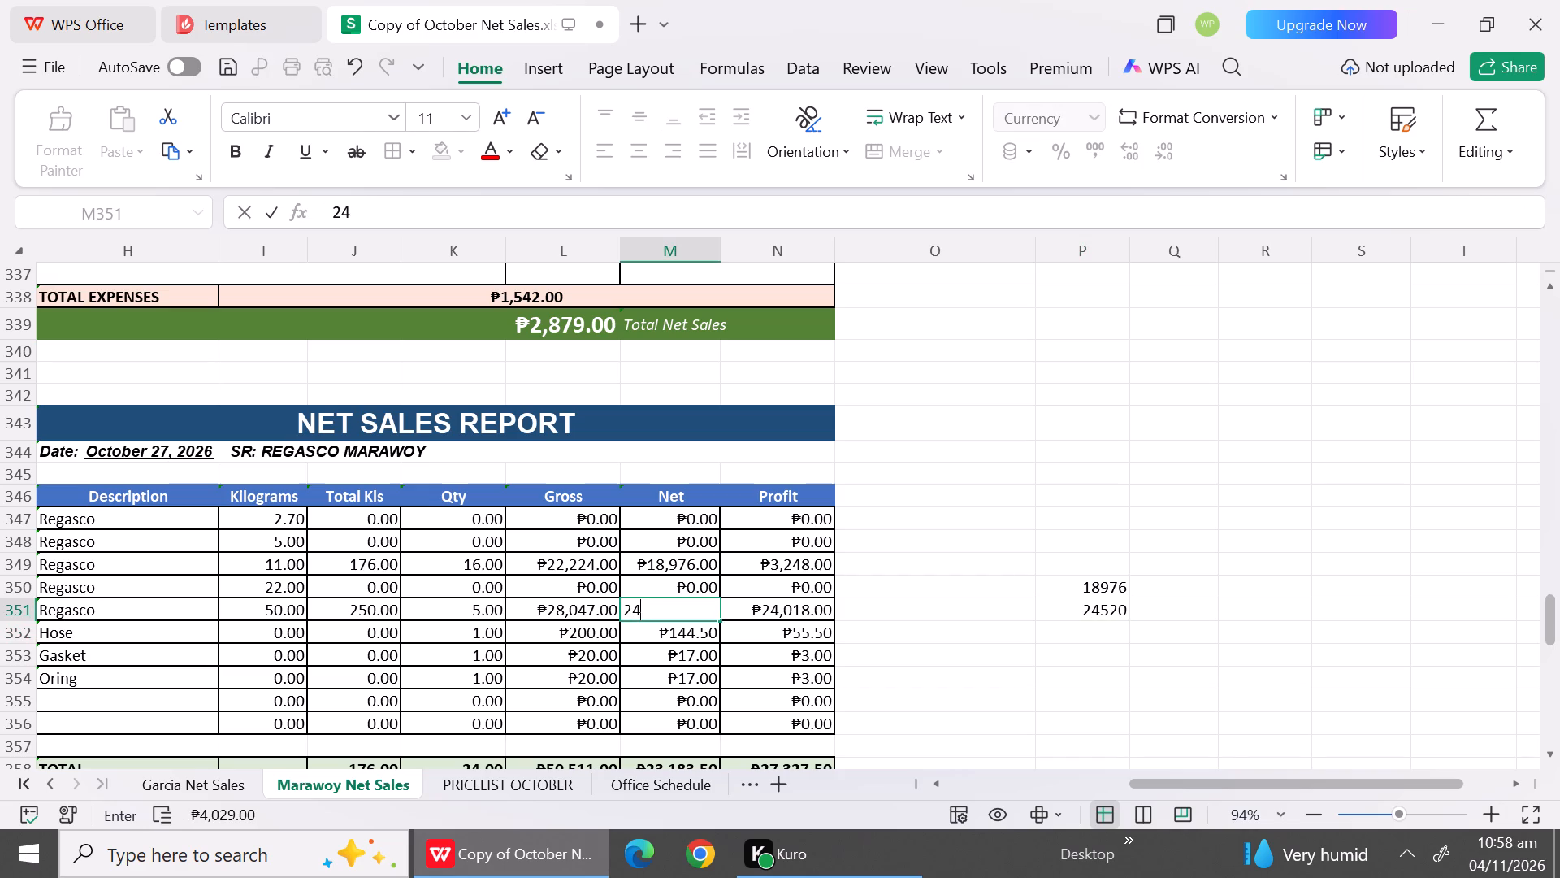
{"action": "type", "text": "520"}
{"action": "left_click", "coordinate": [1040, 704]}
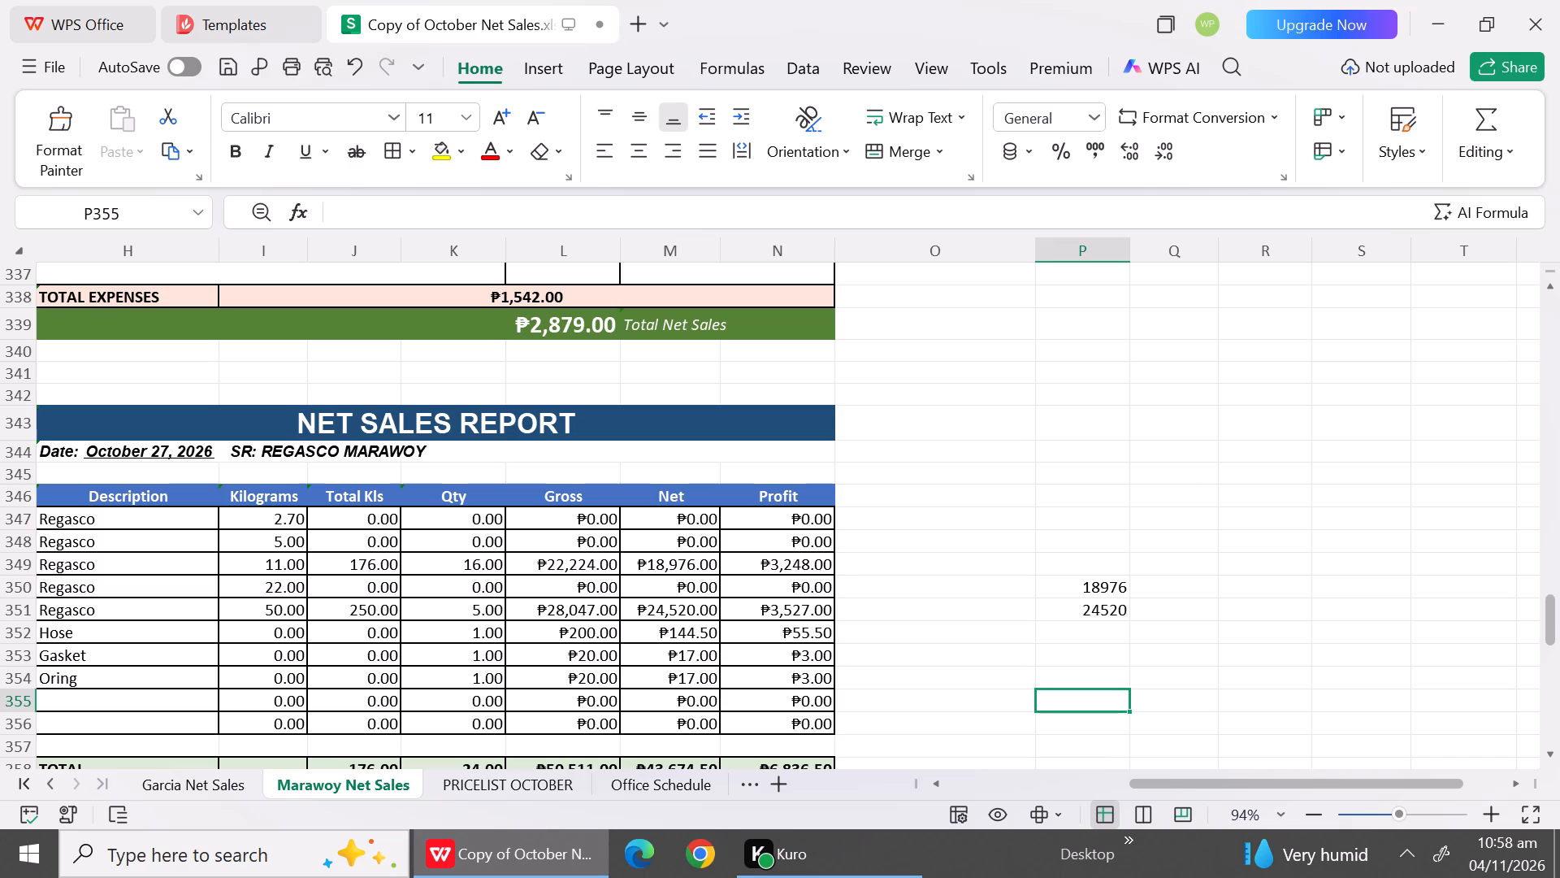
Fill in the 22 kg Regasco row with quantity 1, Gross 2569 and Net 2250.
{"action": "left_click", "coordinate": [461, 589]}
{"action": "key", "text": "1"}
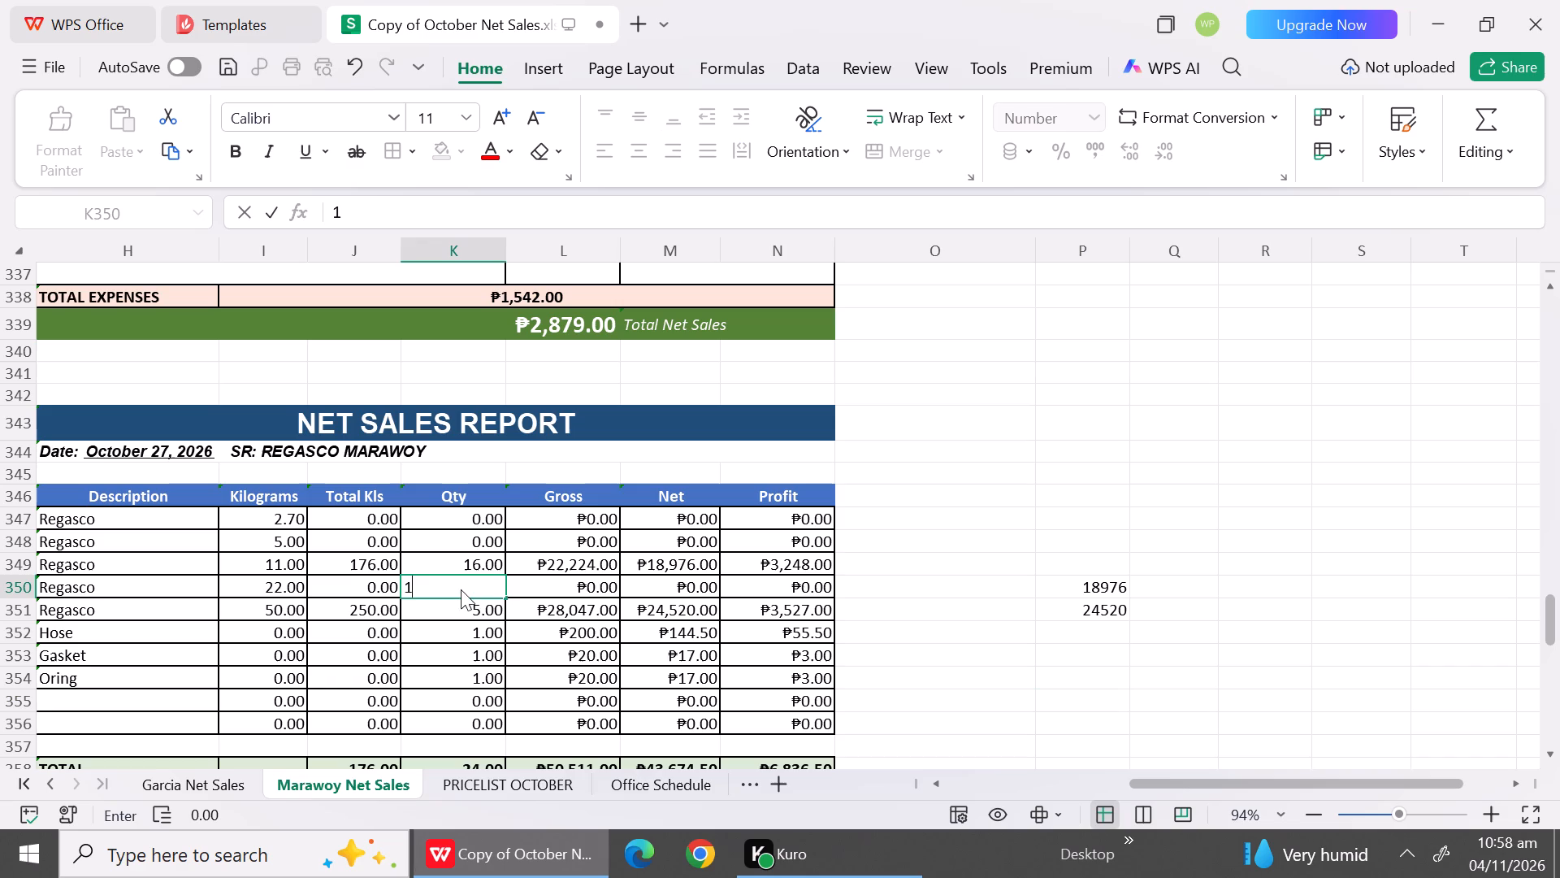
{"action": "left_click", "coordinate": [558, 587]}
{"action": "type", "text": "25"}
{"action": "type", "text": "69"}
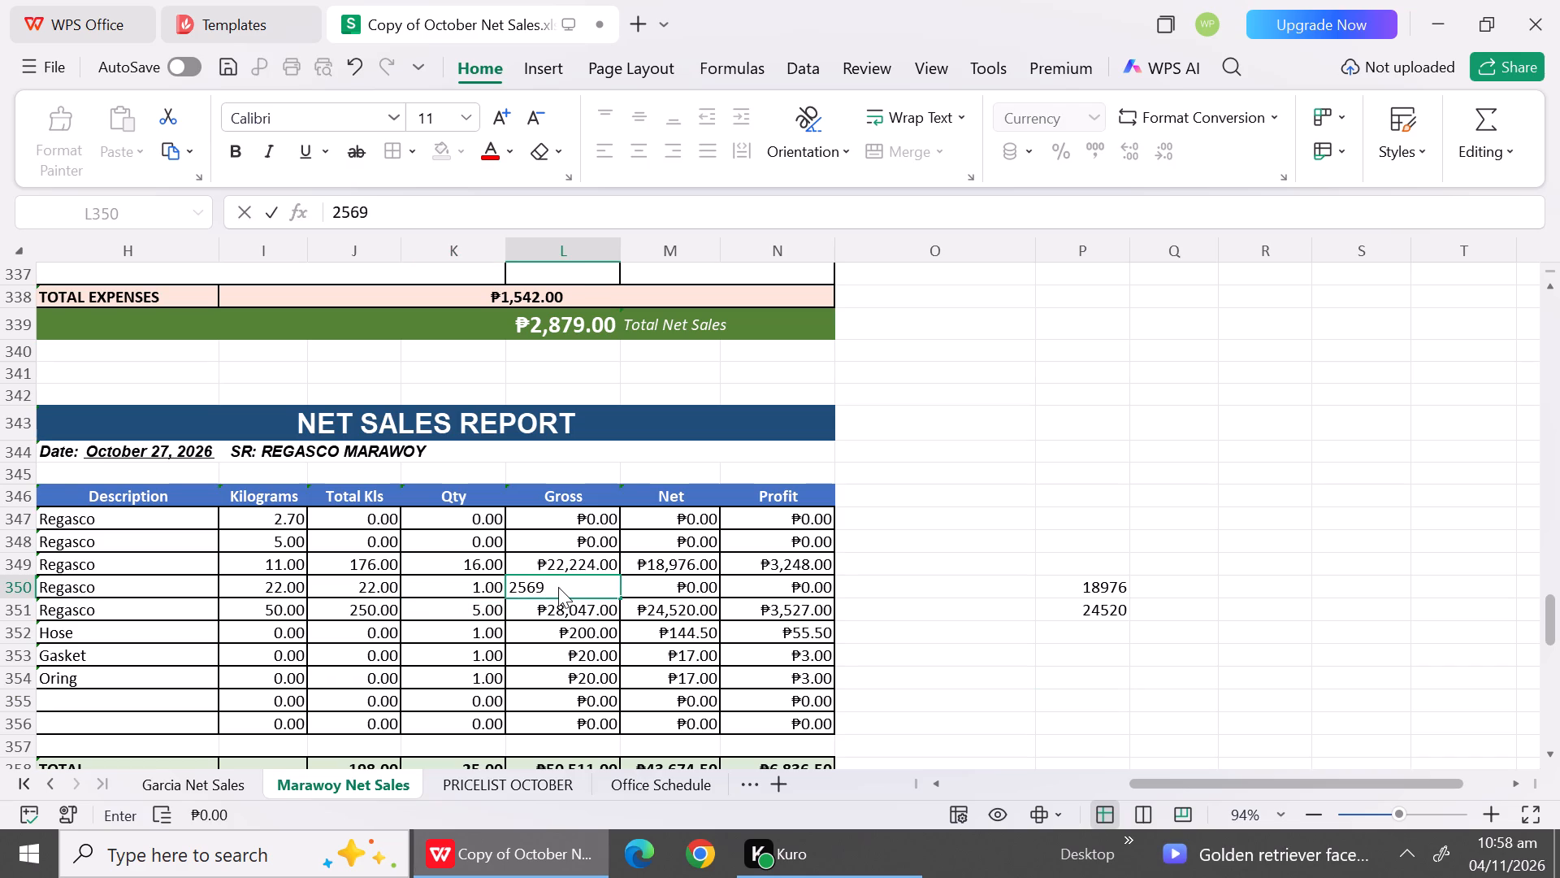
{"action": "left_click", "coordinate": [667, 593]}
{"action": "type", "text": "226"}
{"action": "key", "text": "BackSpace"}
{"action": "type", "text": "59"}
{"action": "key", "text": "BackSpace"}
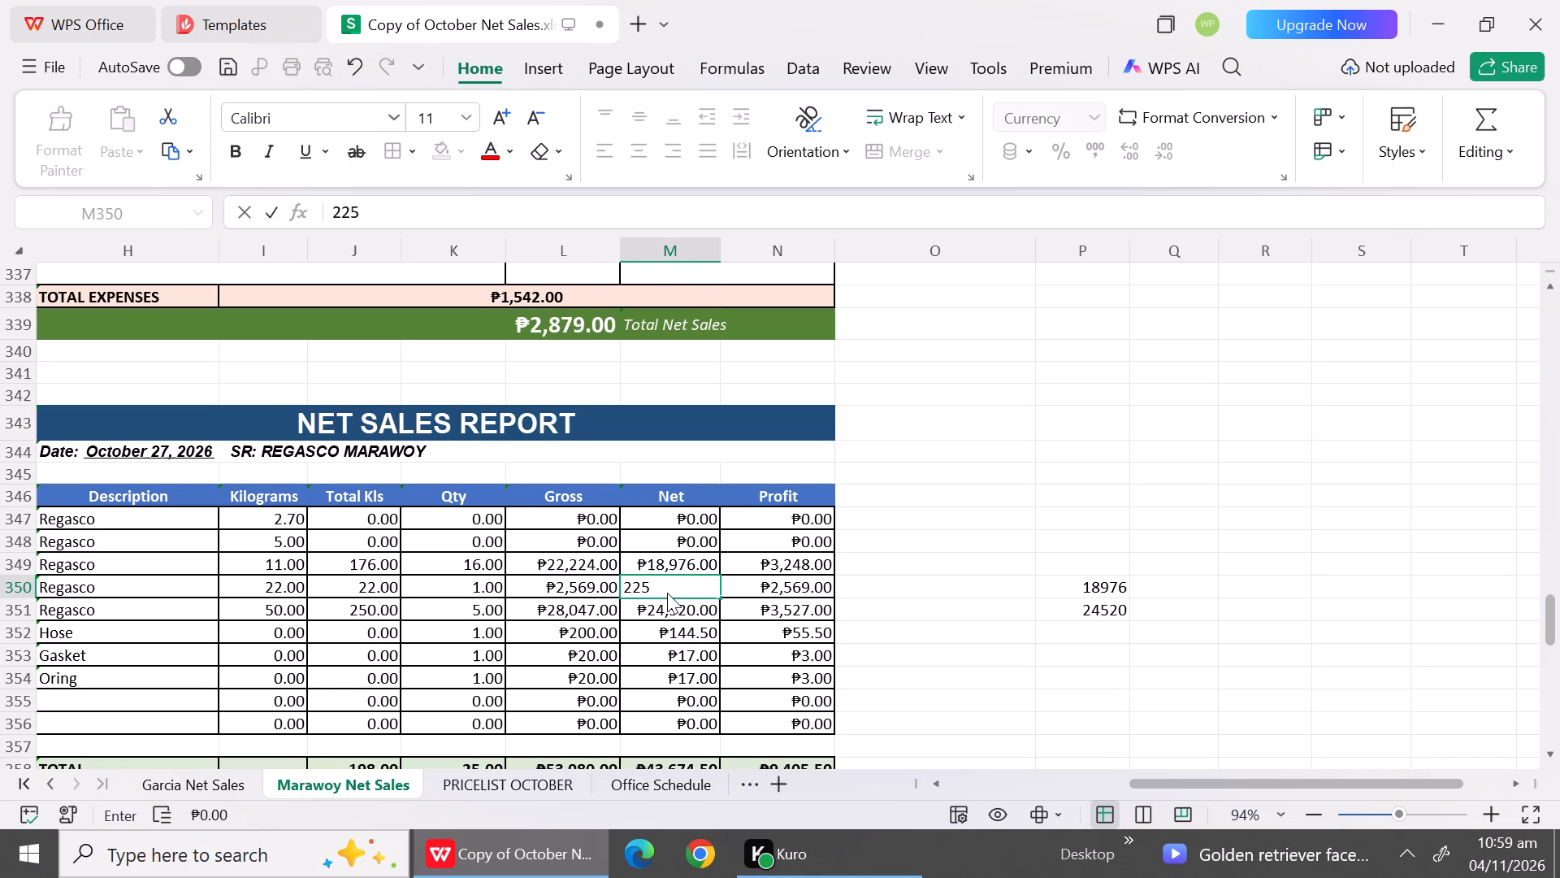
{"action": "key", "text": "0"}
{"action": "left_click", "coordinate": [661, 646]}
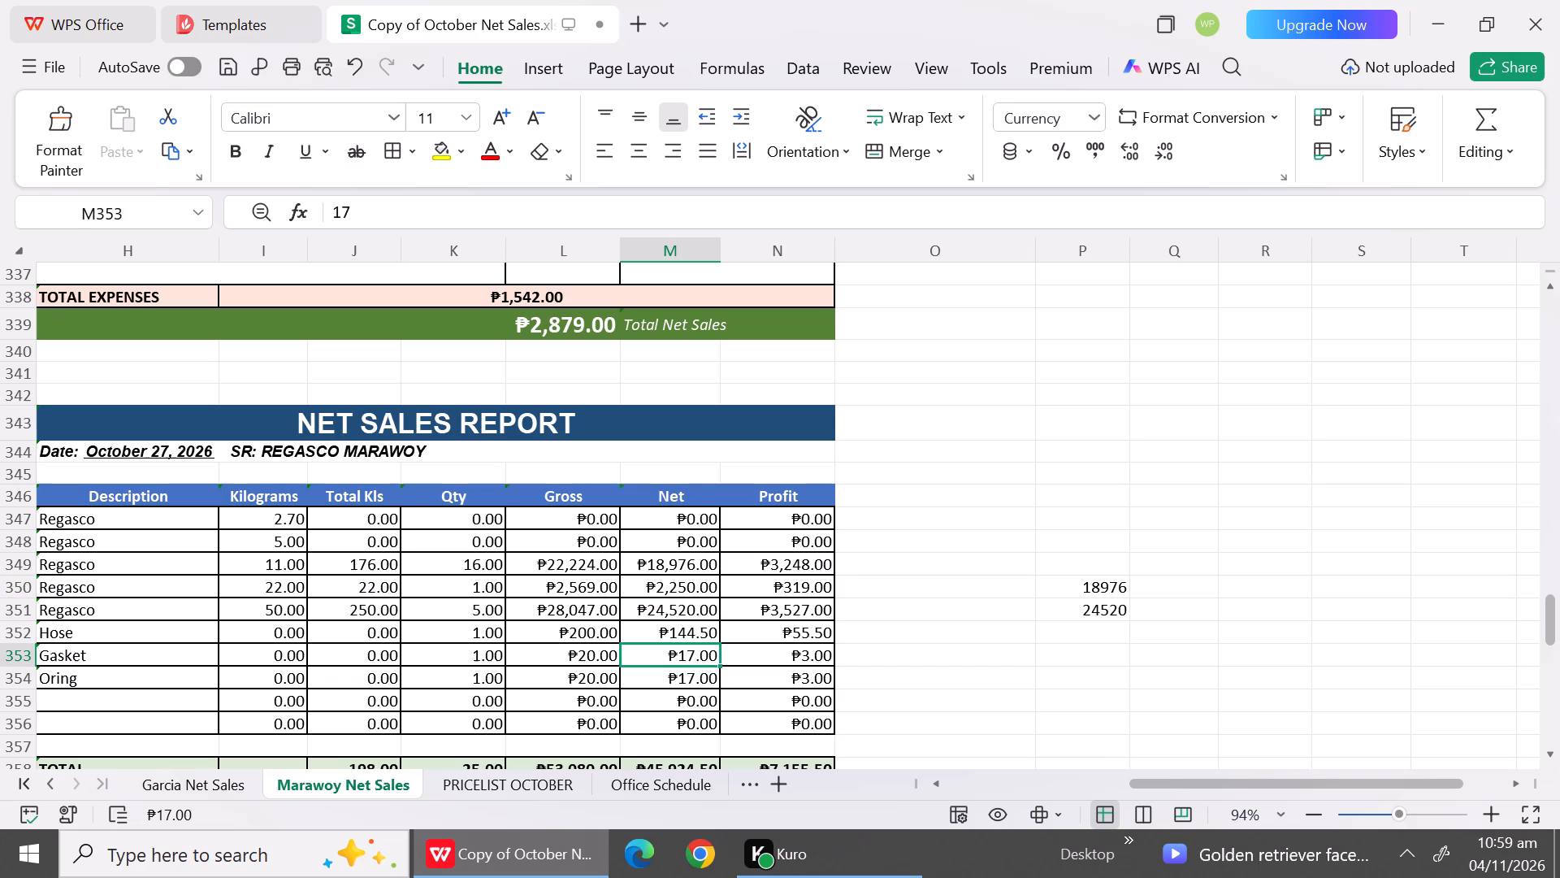
Fill in the 2.70 kg Regasco row with quantity 1, Gross 366 and Net 316.
{"action": "left_click", "coordinate": [496, 526]}
{"action": "key", "text": "1"}
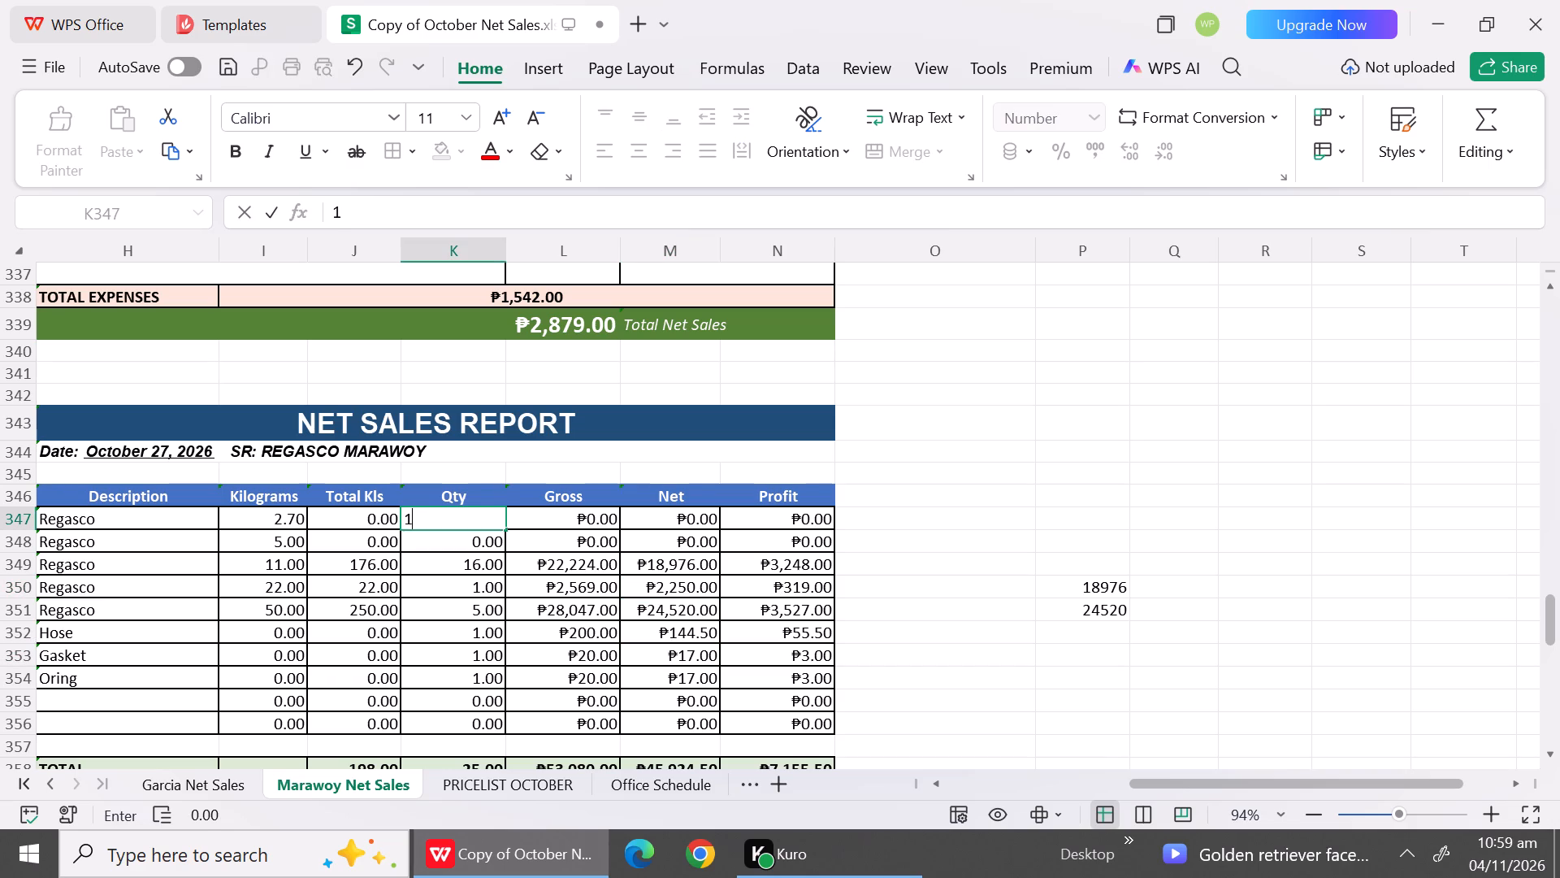
{"action": "left_click", "coordinate": [595, 524]}
{"action": "type", "text": "366"}
{"action": "left_click", "coordinate": [656, 523]}
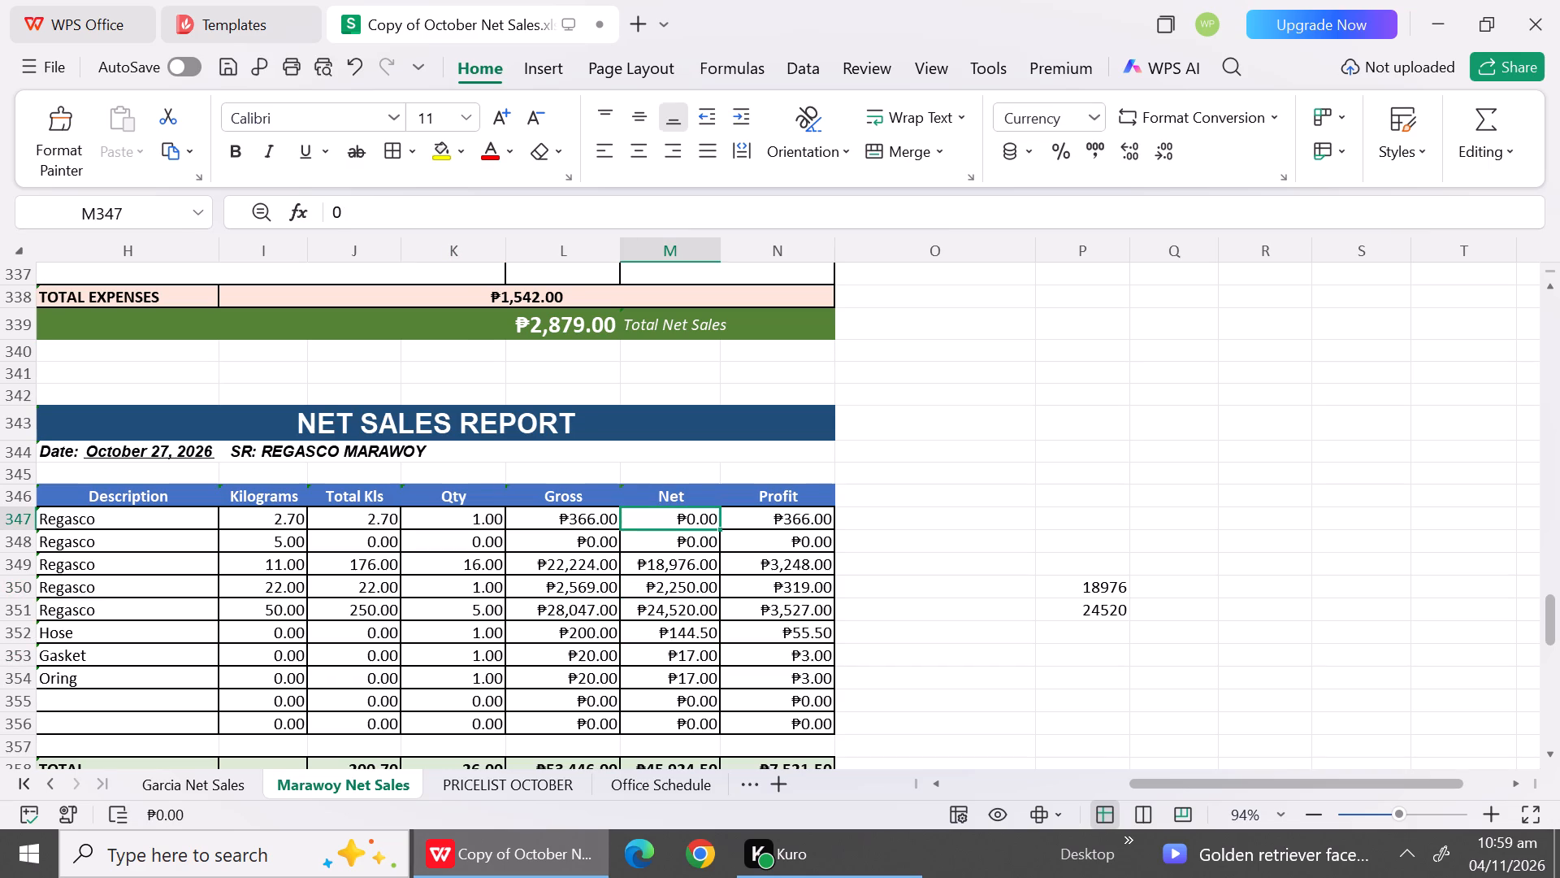
{"action": "type", "text": "316"}
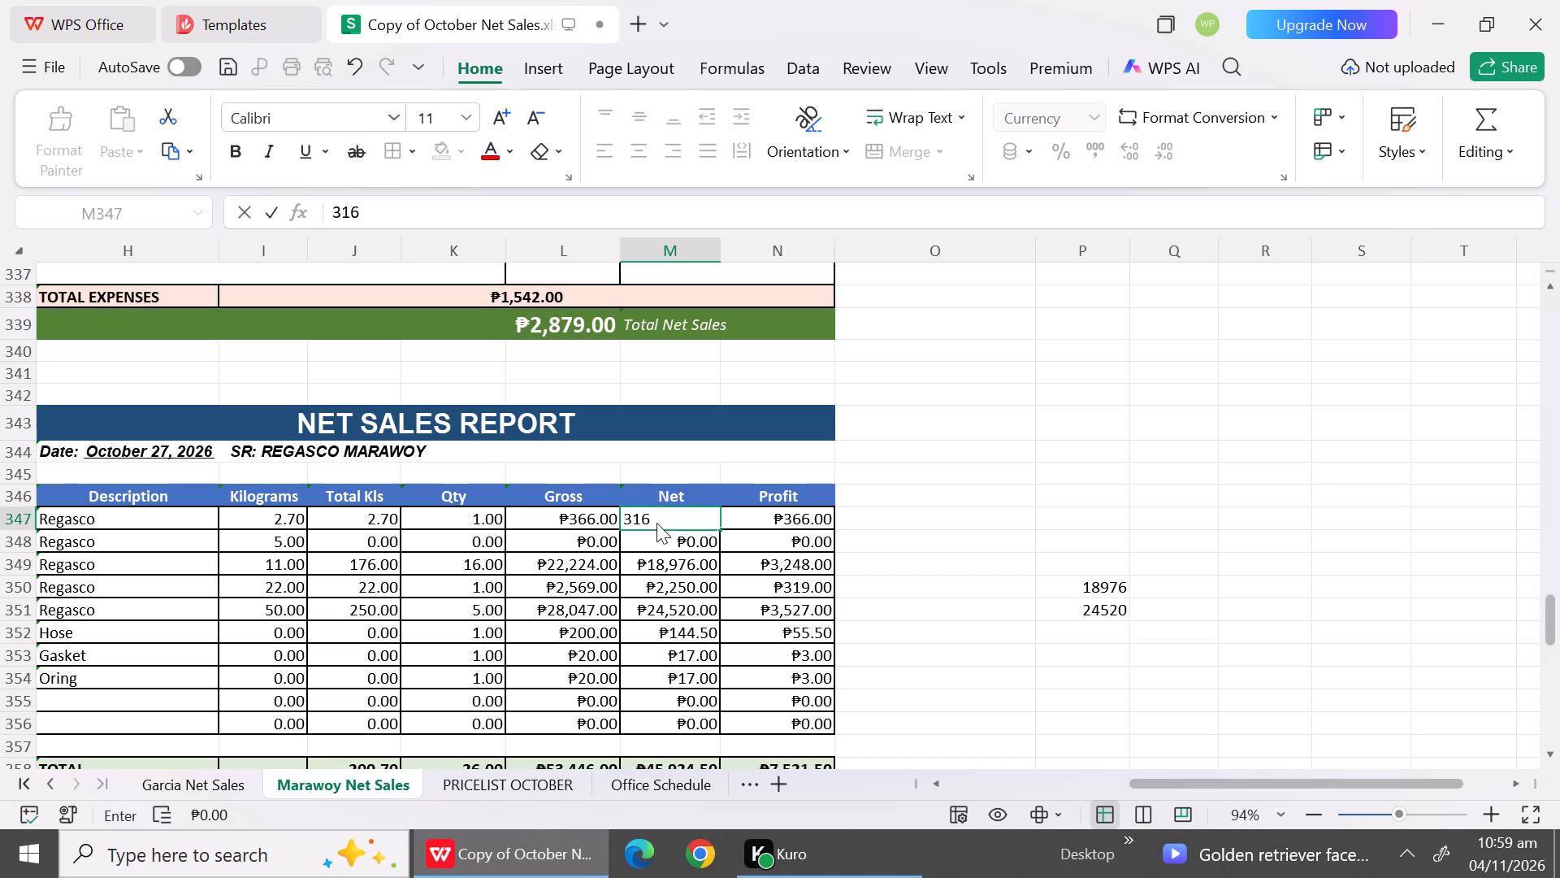
{"action": "left_click", "coordinate": [1049, 636]}
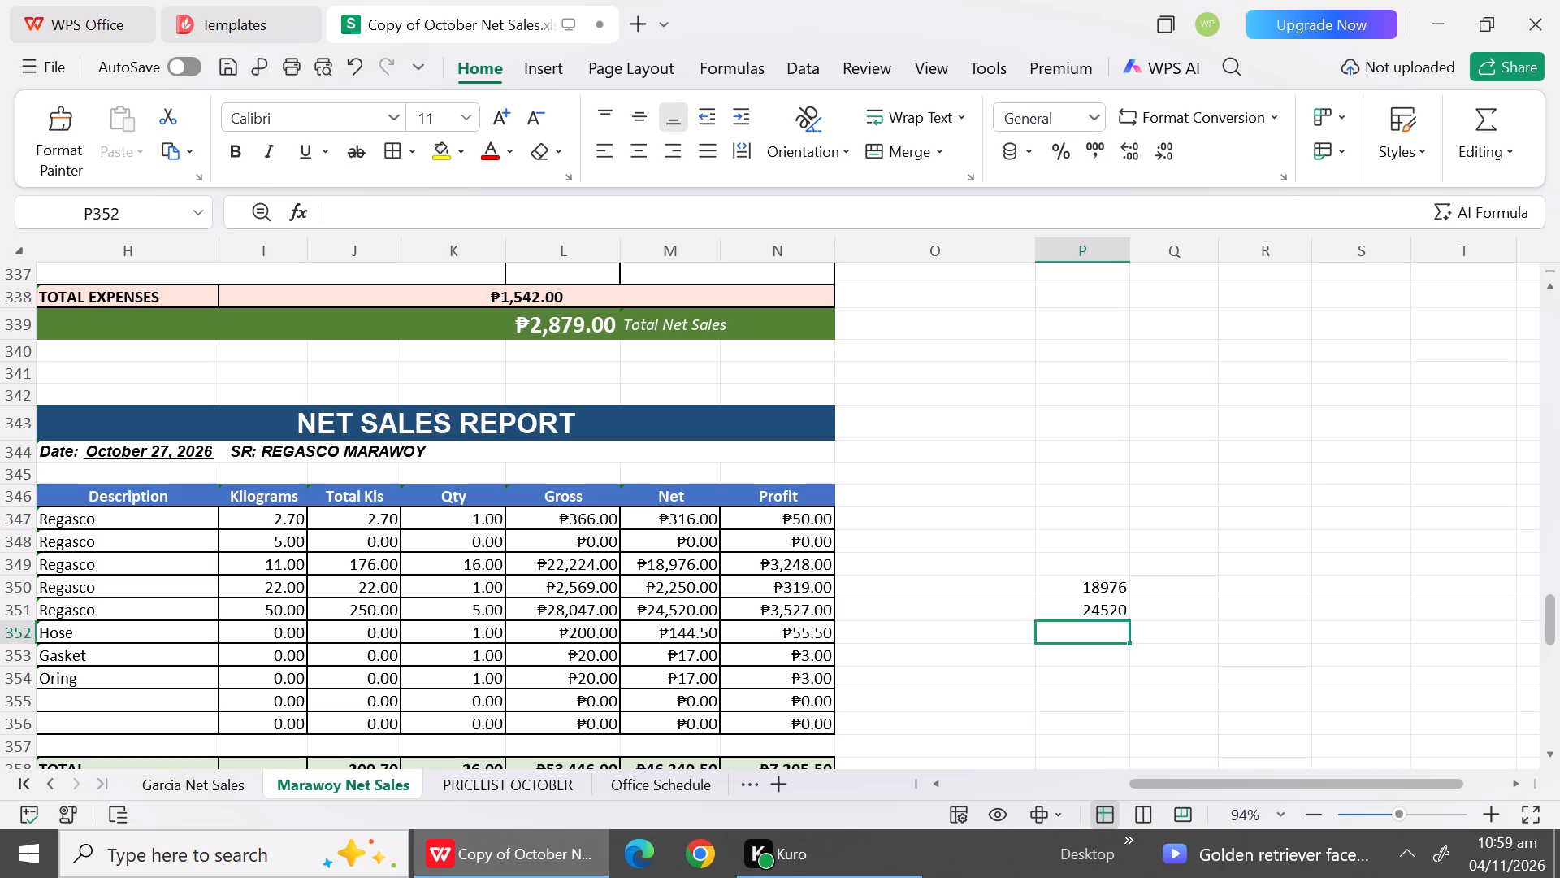
Clear the Hose, Gasket and Oring descriptions from rows 352 to 354 of the October 27 report.
{"action": "left_click", "coordinate": [78, 634]}
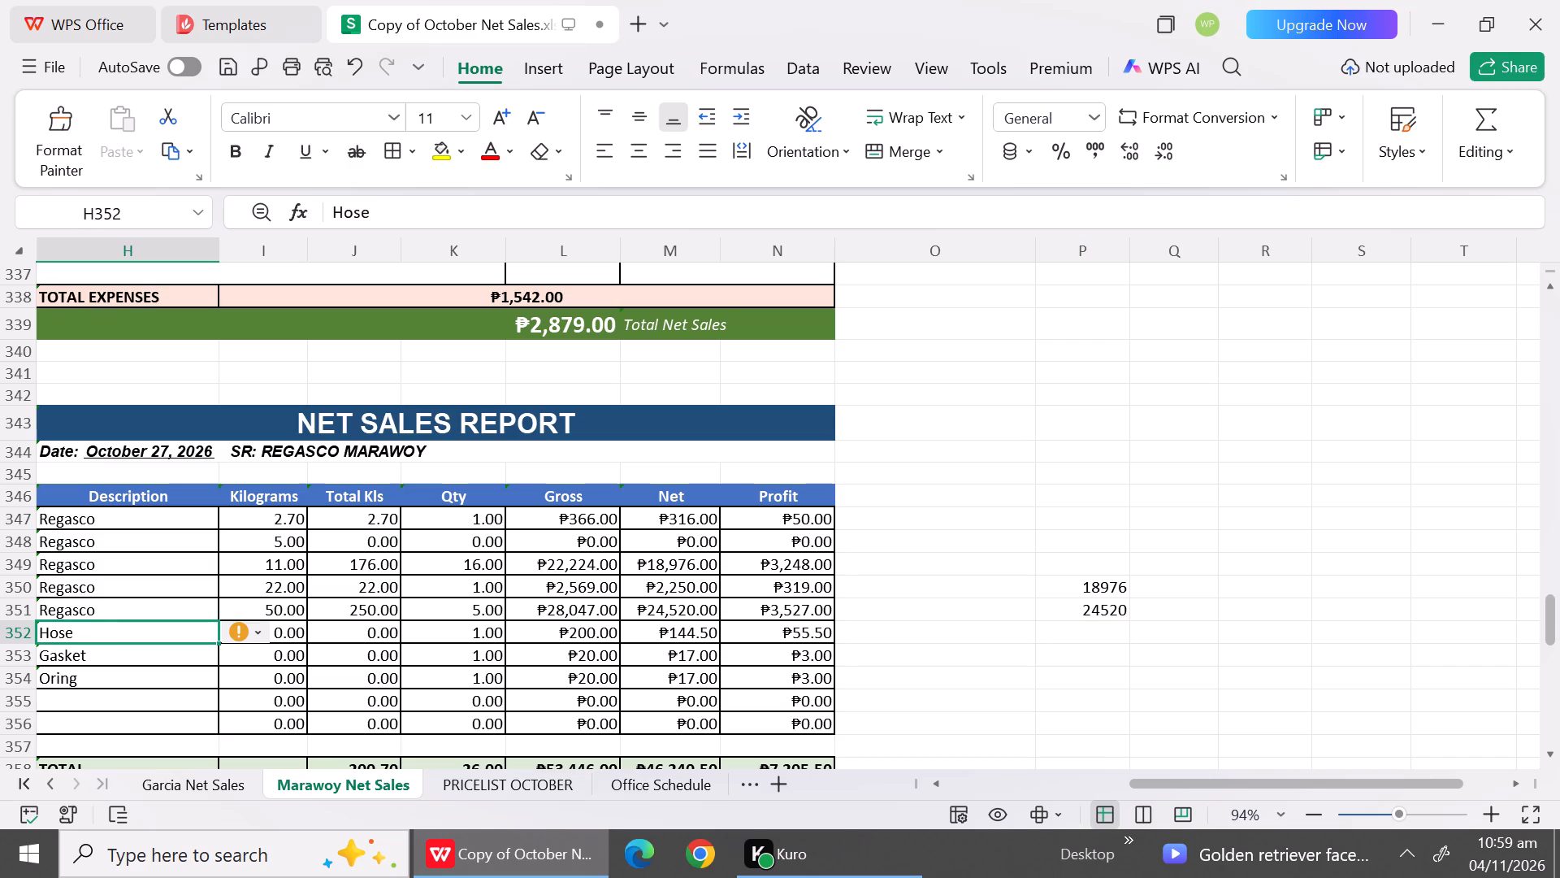
{"action": "key", "text": "BackSpace"}
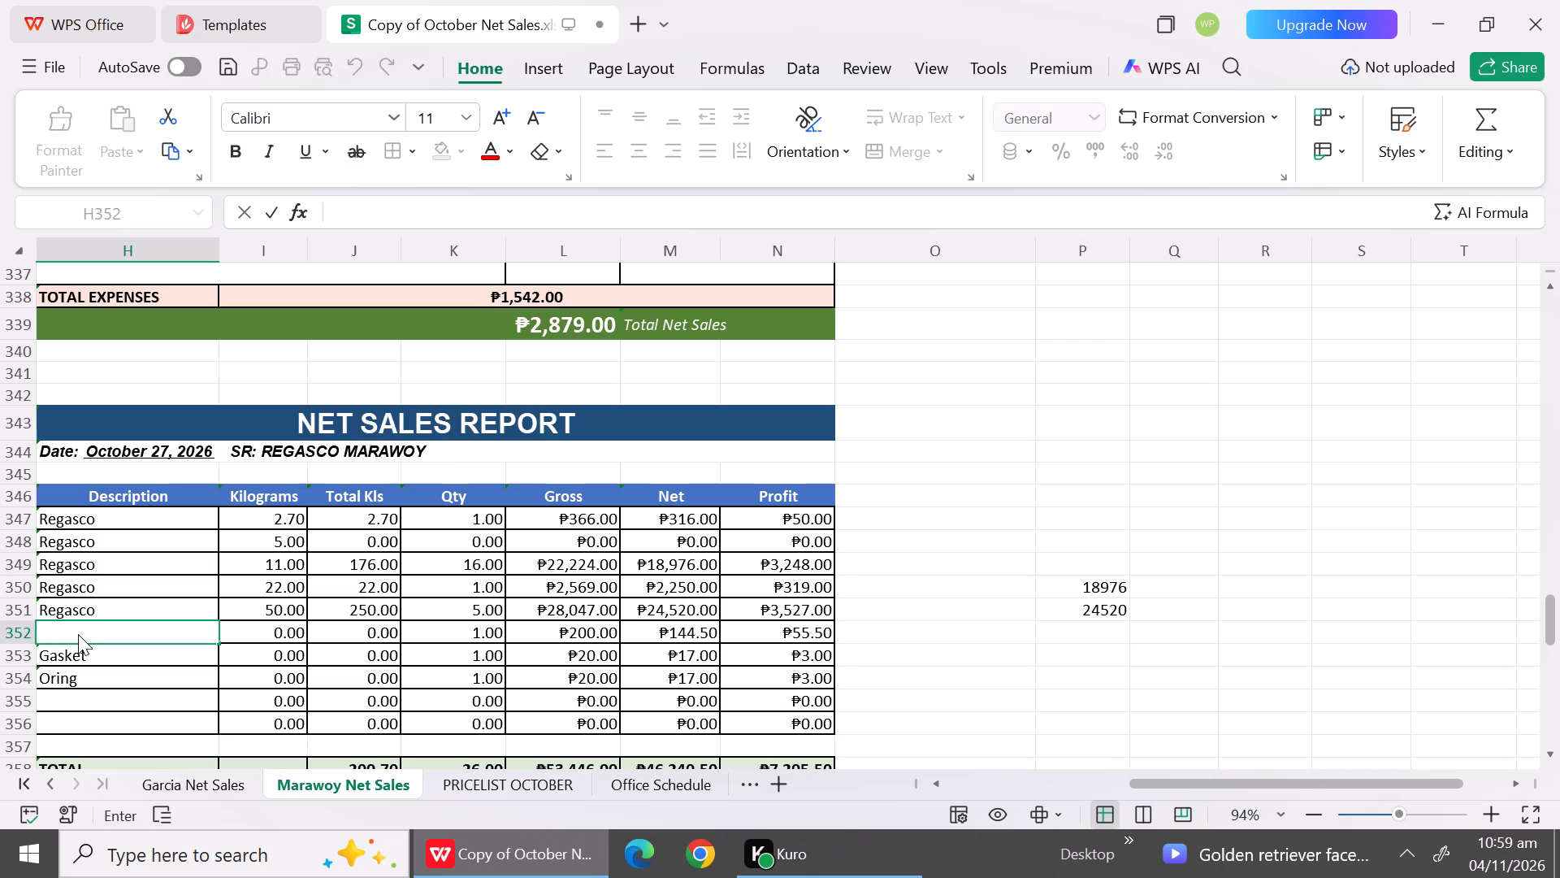
{"action": "left_click", "coordinate": [78, 666]}
{"action": "key", "text": "BackSpace"}
{"action": "left_click", "coordinate": [79, 691]}
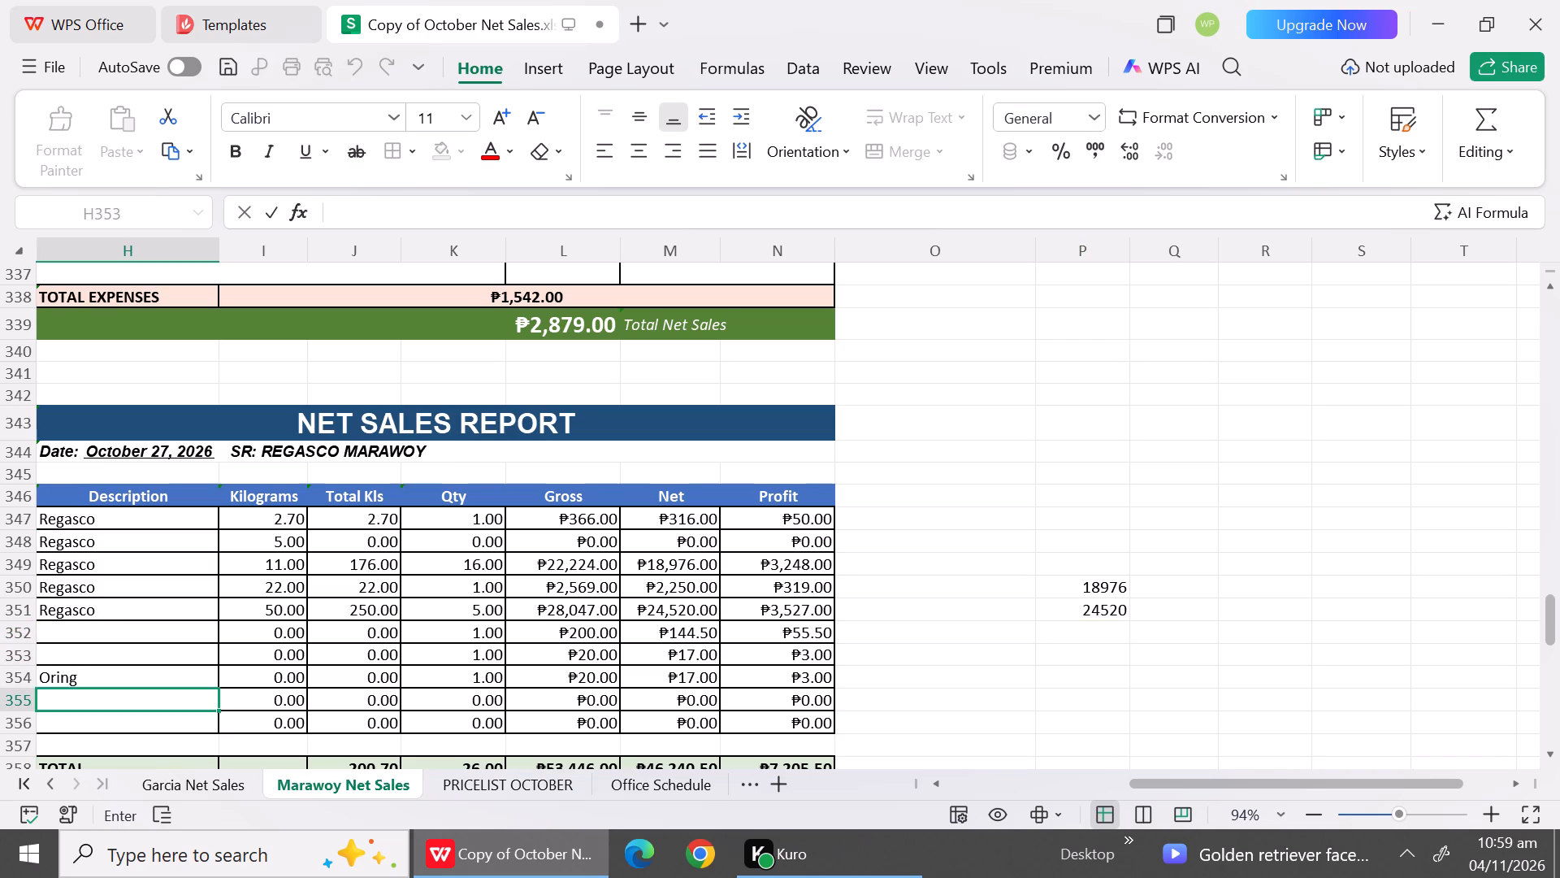
{"action": "left_click", "coordinate": [74, 684]}
{"action": "key", "text": "BackSpace"}
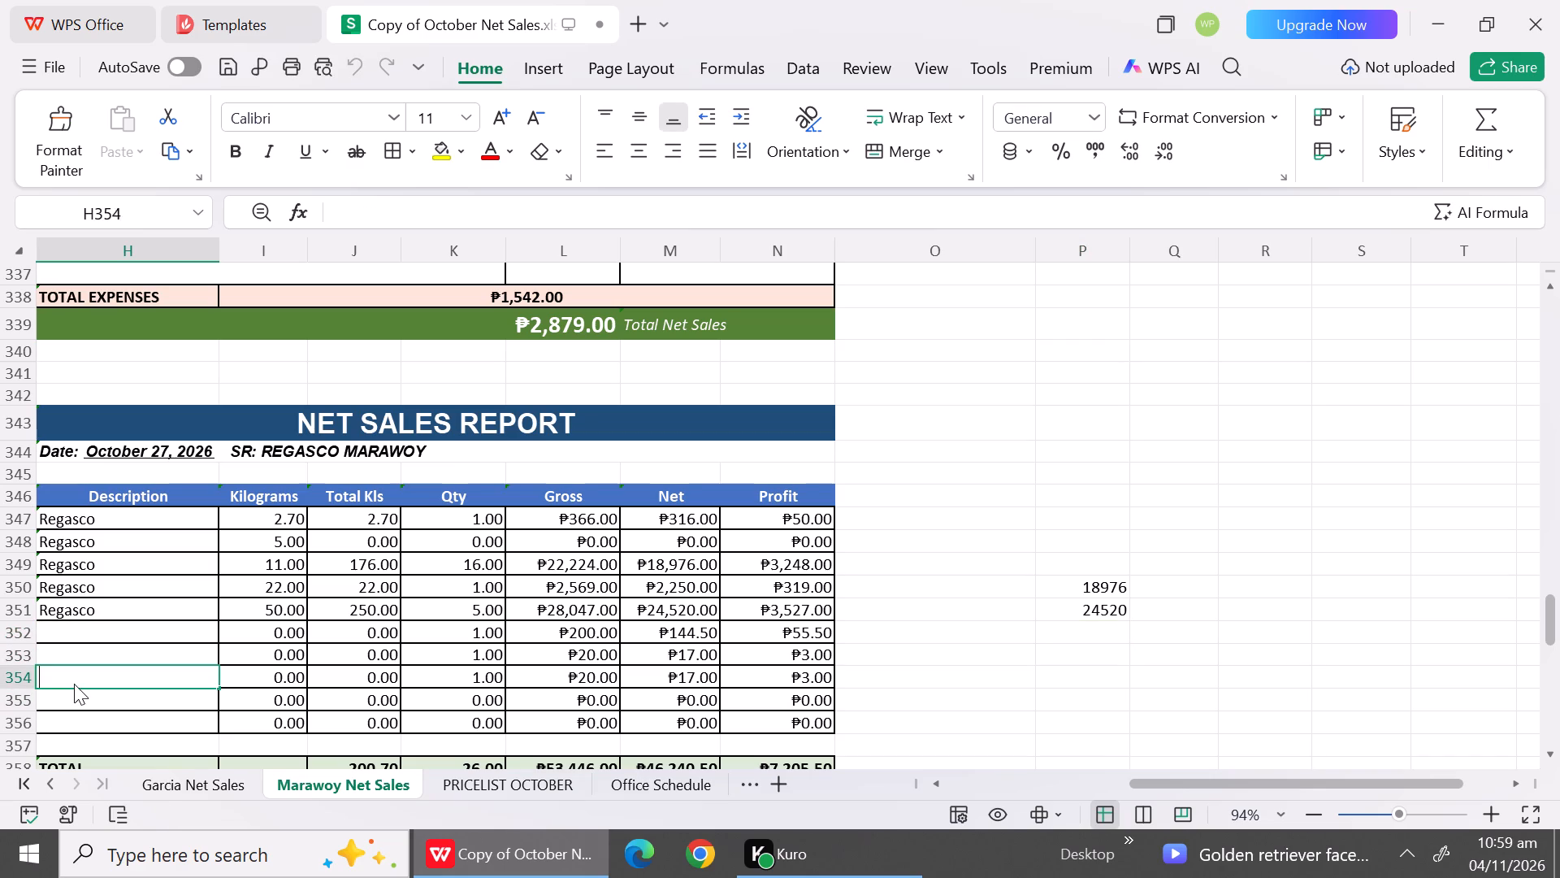
Set the quantities in rows 352 to 354, below the 50 kg Regasco row, to 0.
{"action": "left_click", "coordinate": [505, 639]}
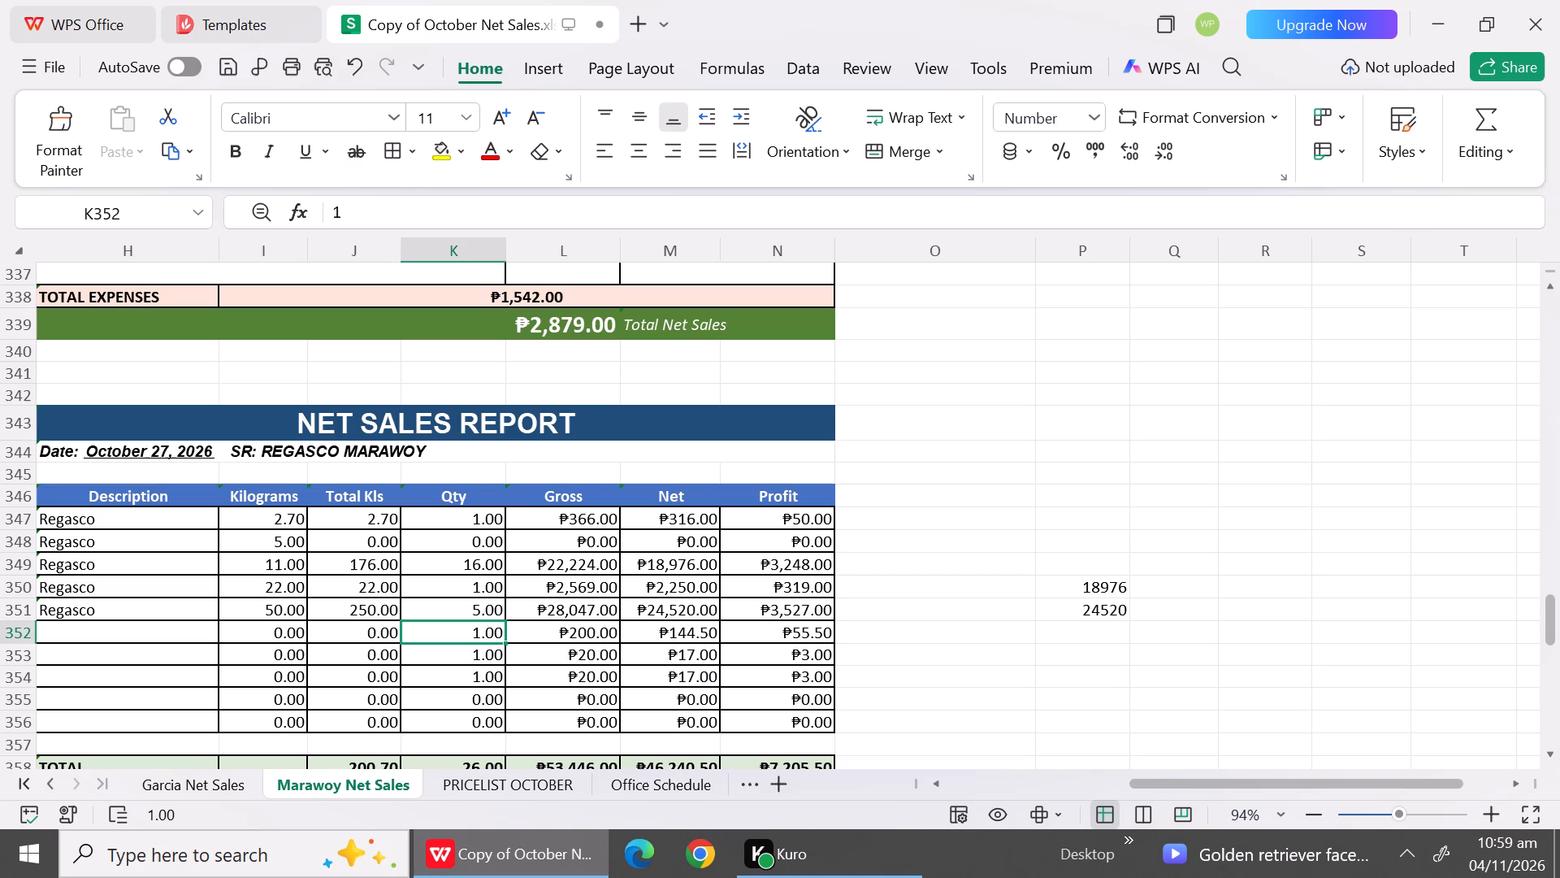
{"action": "key", "text": "0"}
{"action": "left_click", "coordinate": [496, 664]}
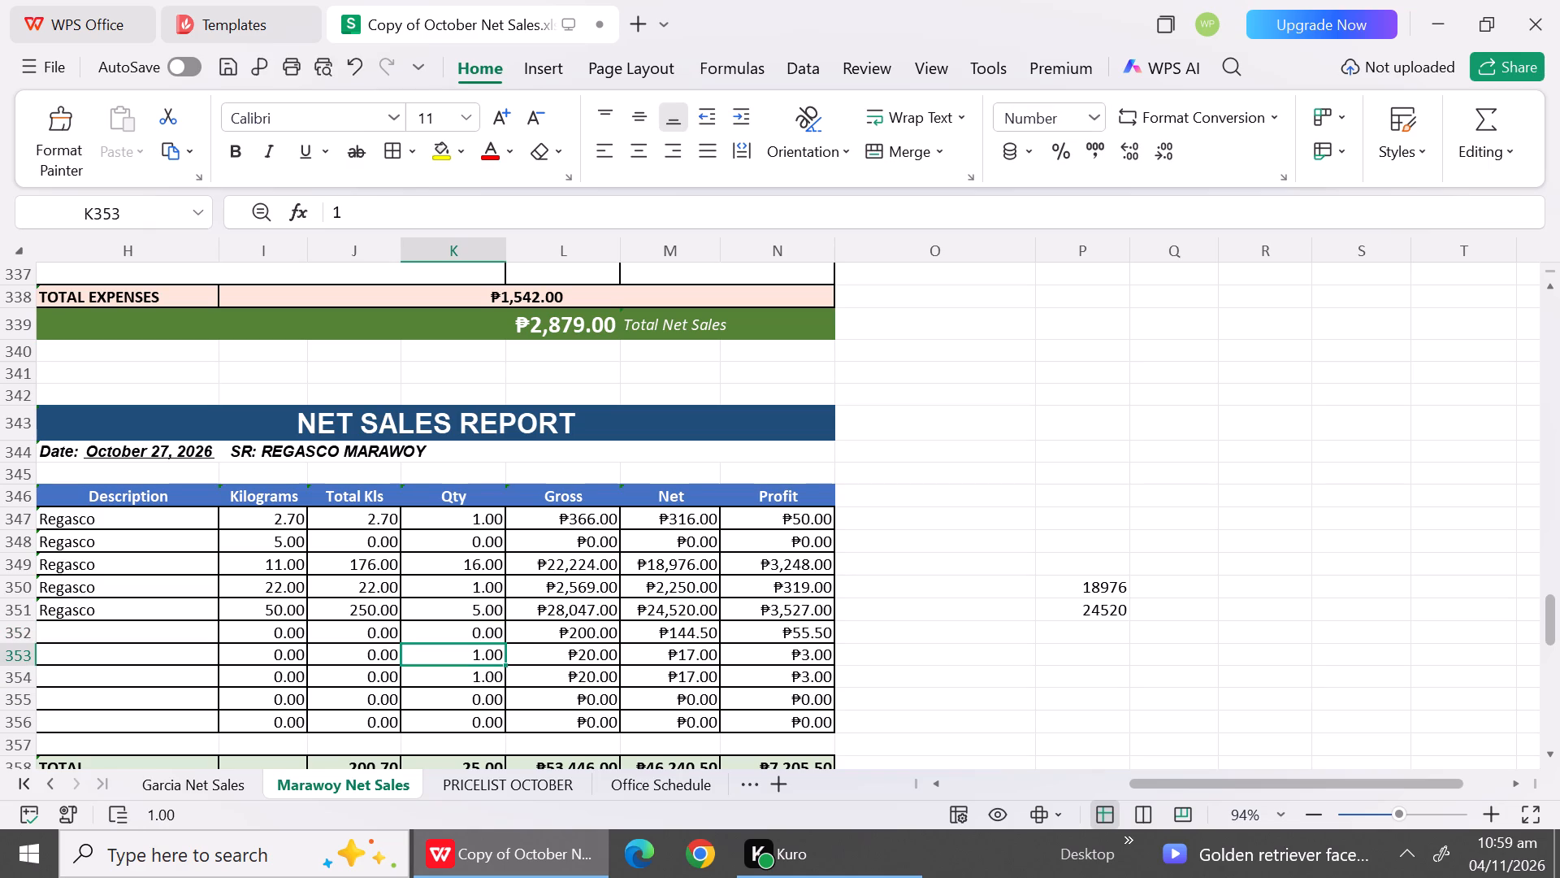
{"action": "key", "text": "0"}
{"action": "left_click", "coordinate": [483, 683]}
{"action": "key", "text": "0"}
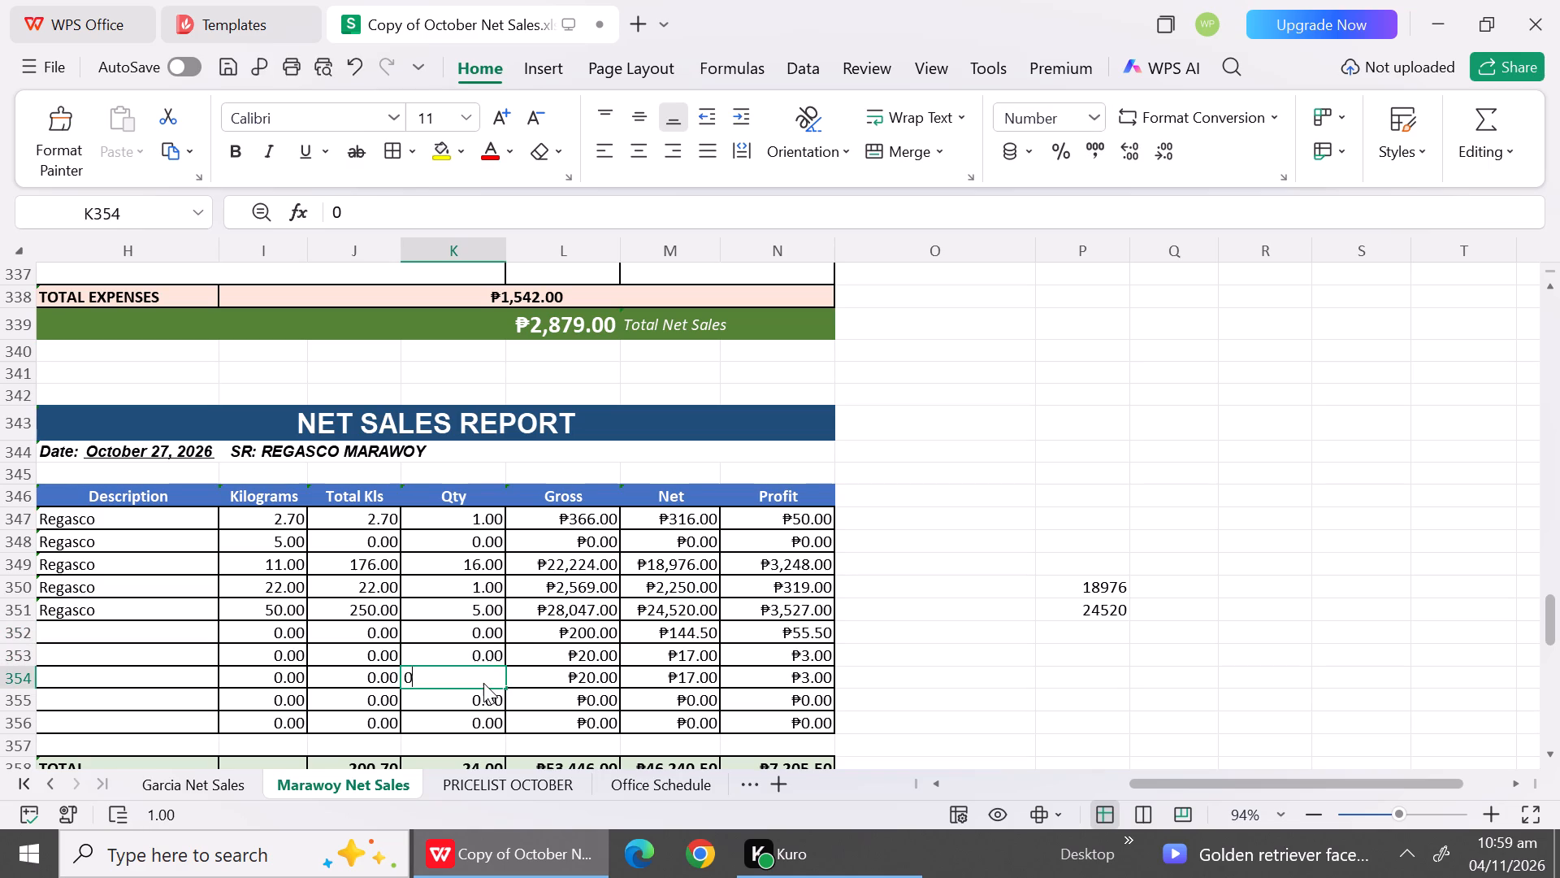
Set the Gross and Net amounts in rows 352 to 354 to 0.
{"action": "left_click", "coordinate": [599, 628]}
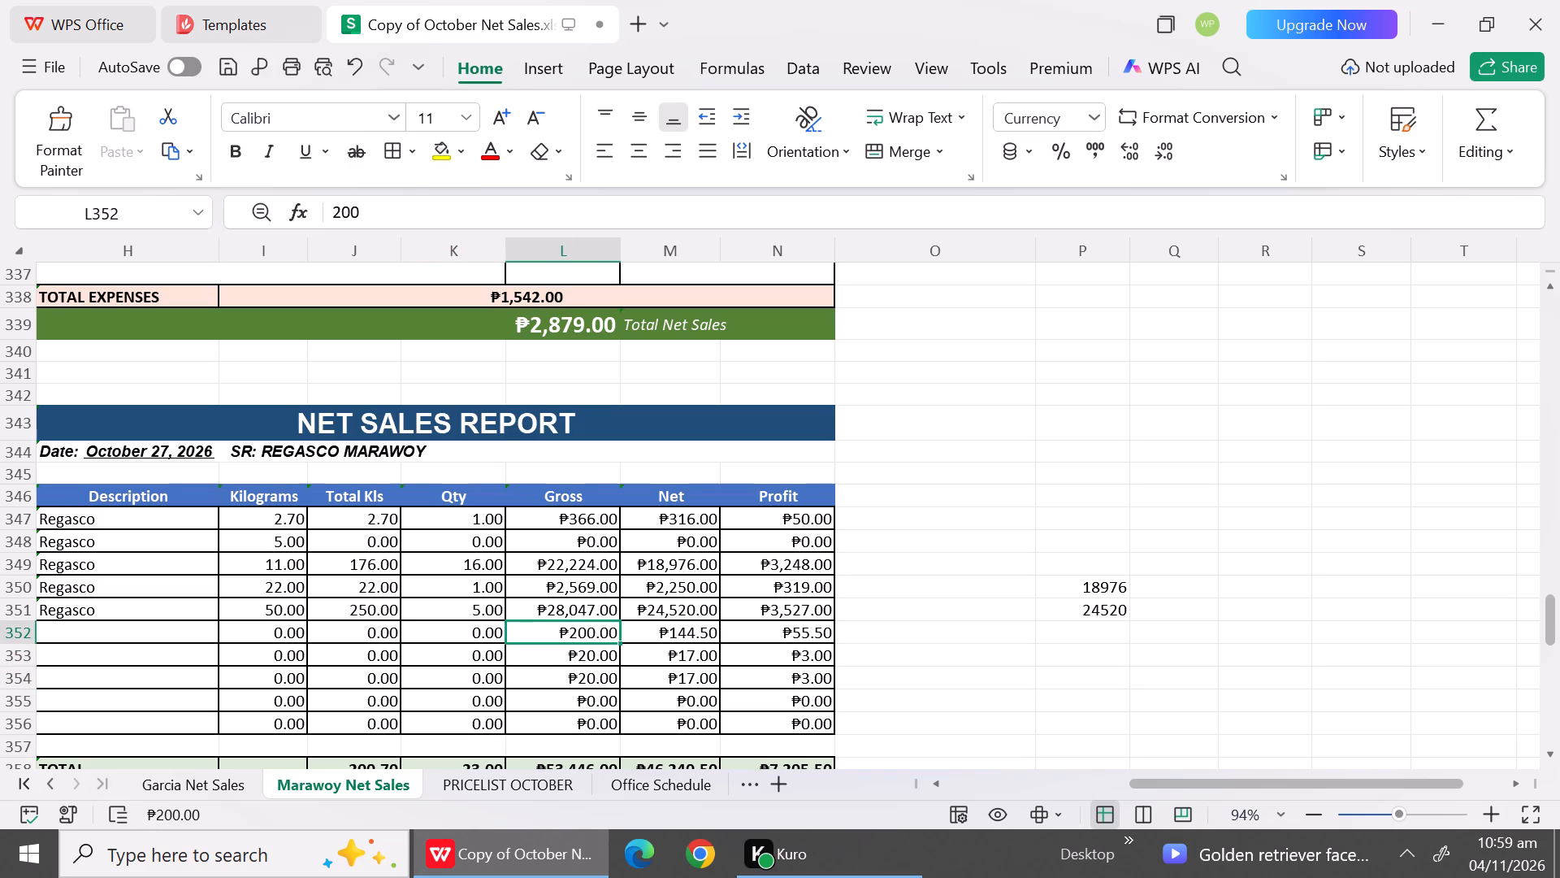
{"action": "key", "text": "0"}
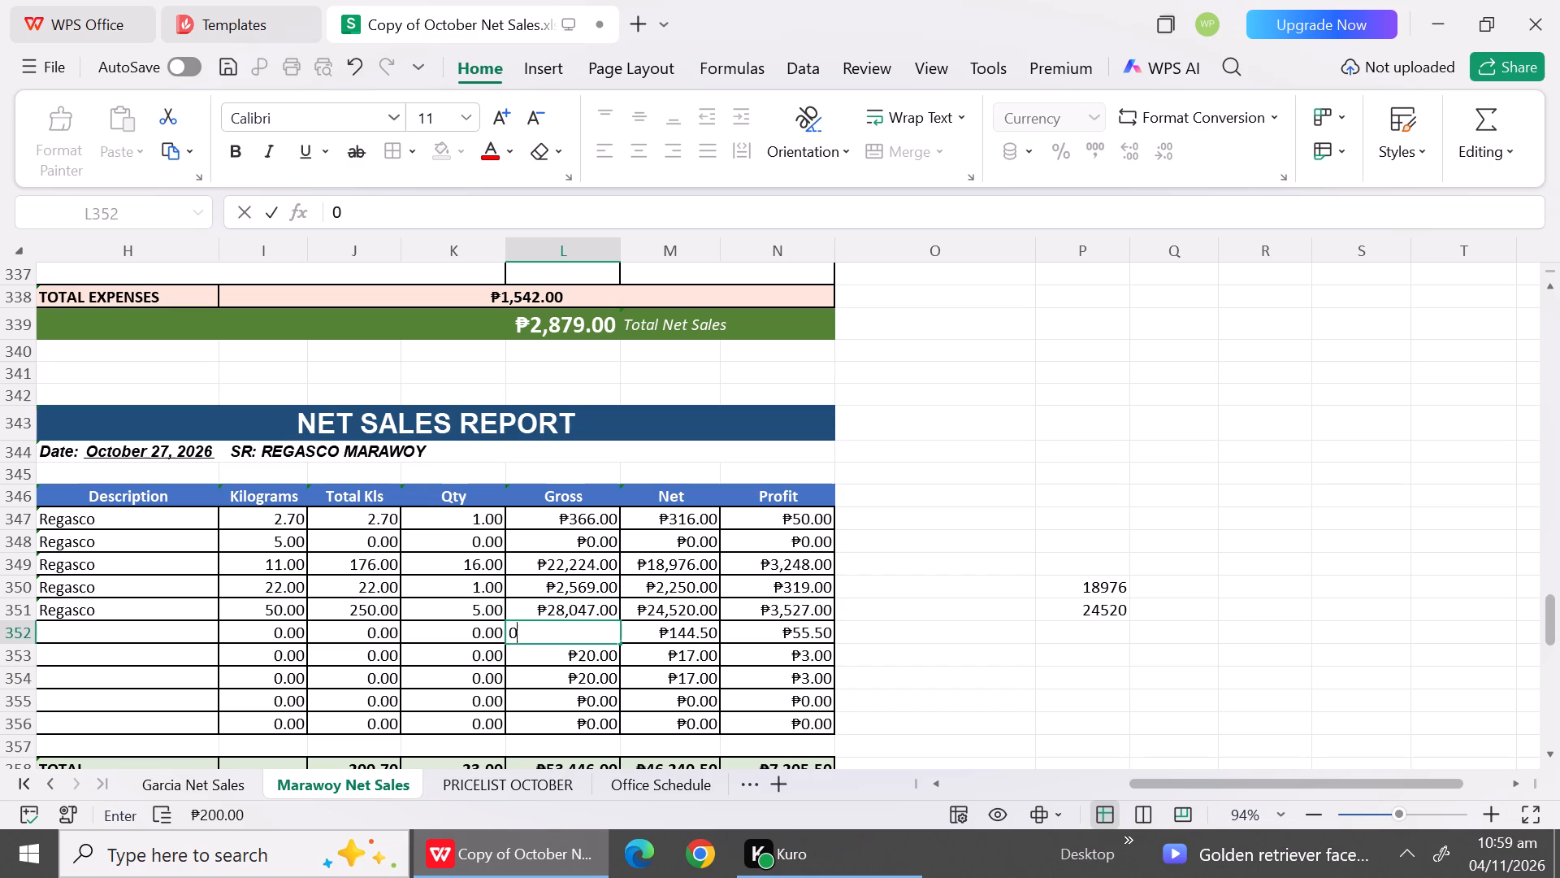
{"action": "left_click", "coordinate": [594, 655]}
{"action": "key", "text": "0"}
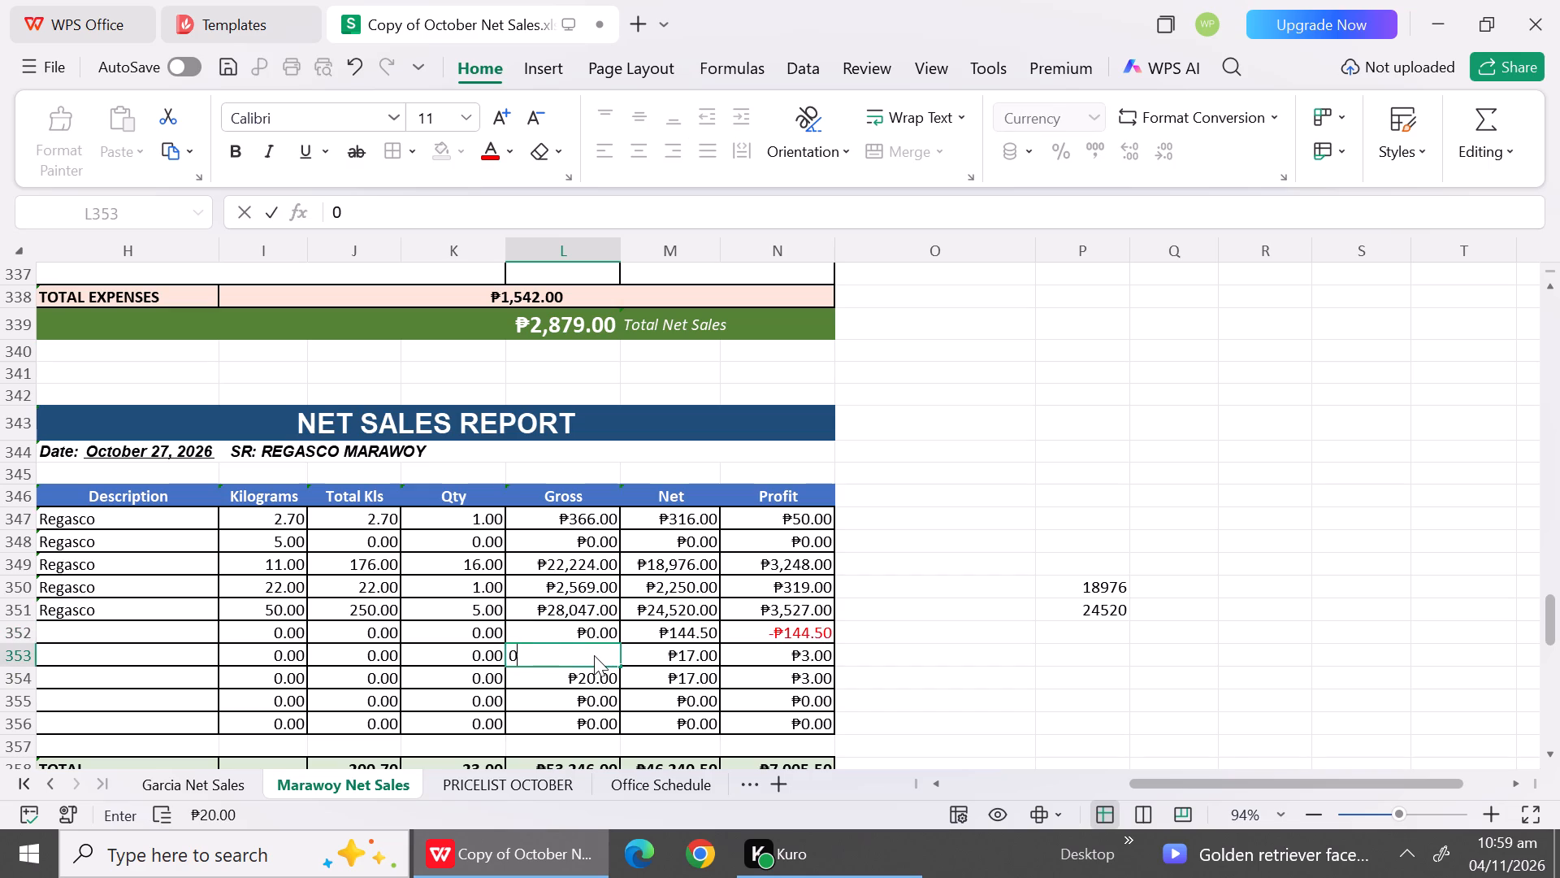
{"action": "key", "text": "Down"}
{"action": "key", "text": "0"}
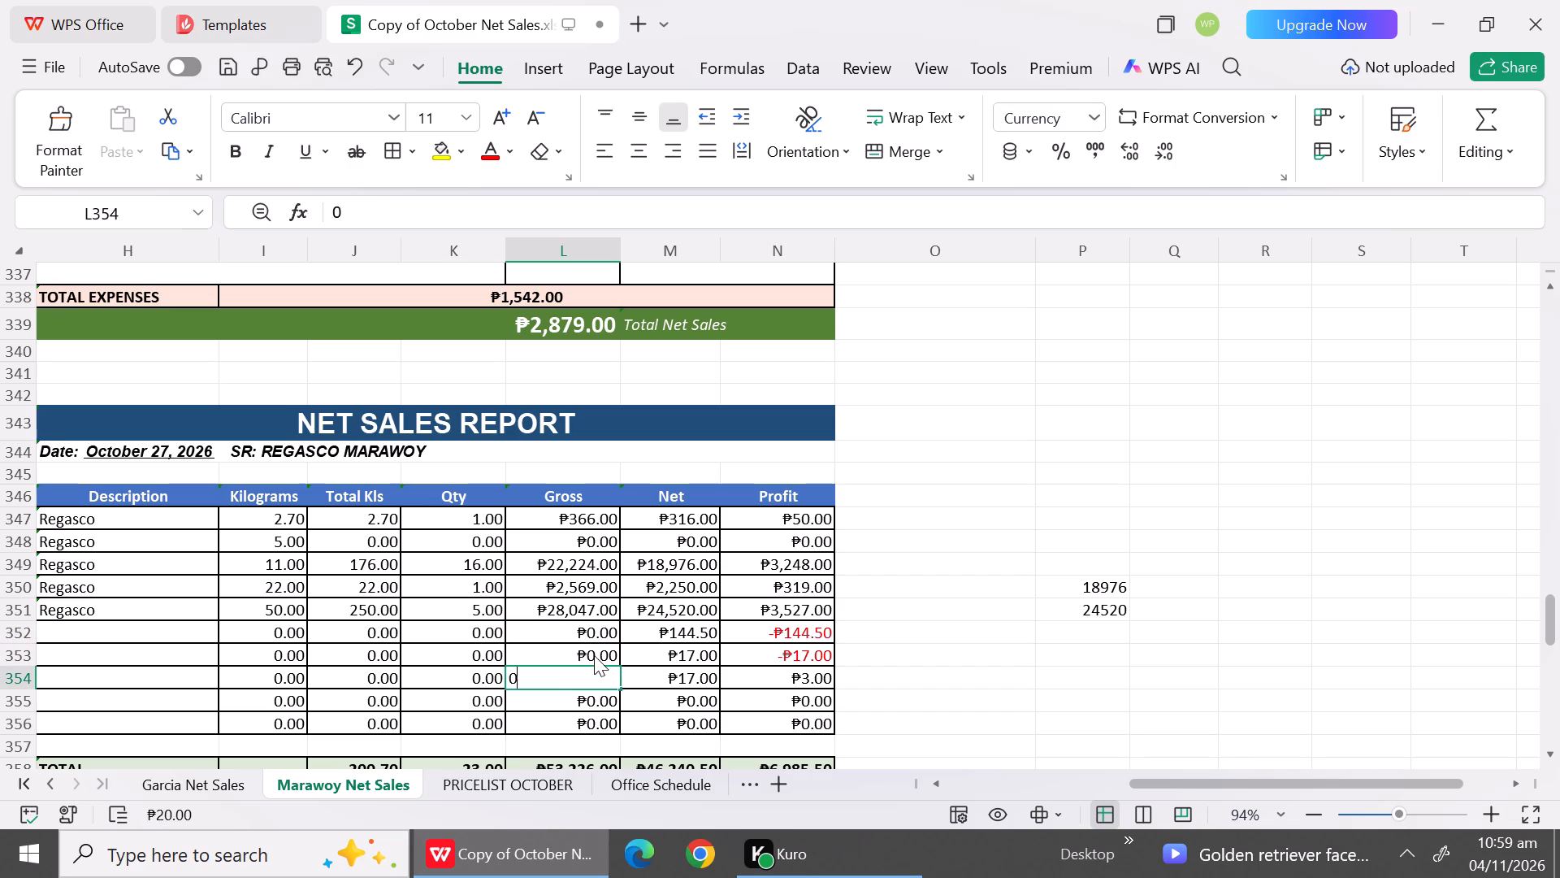
{"action": "key", "text": "Right"}
{"action": "key", "text": "0"}
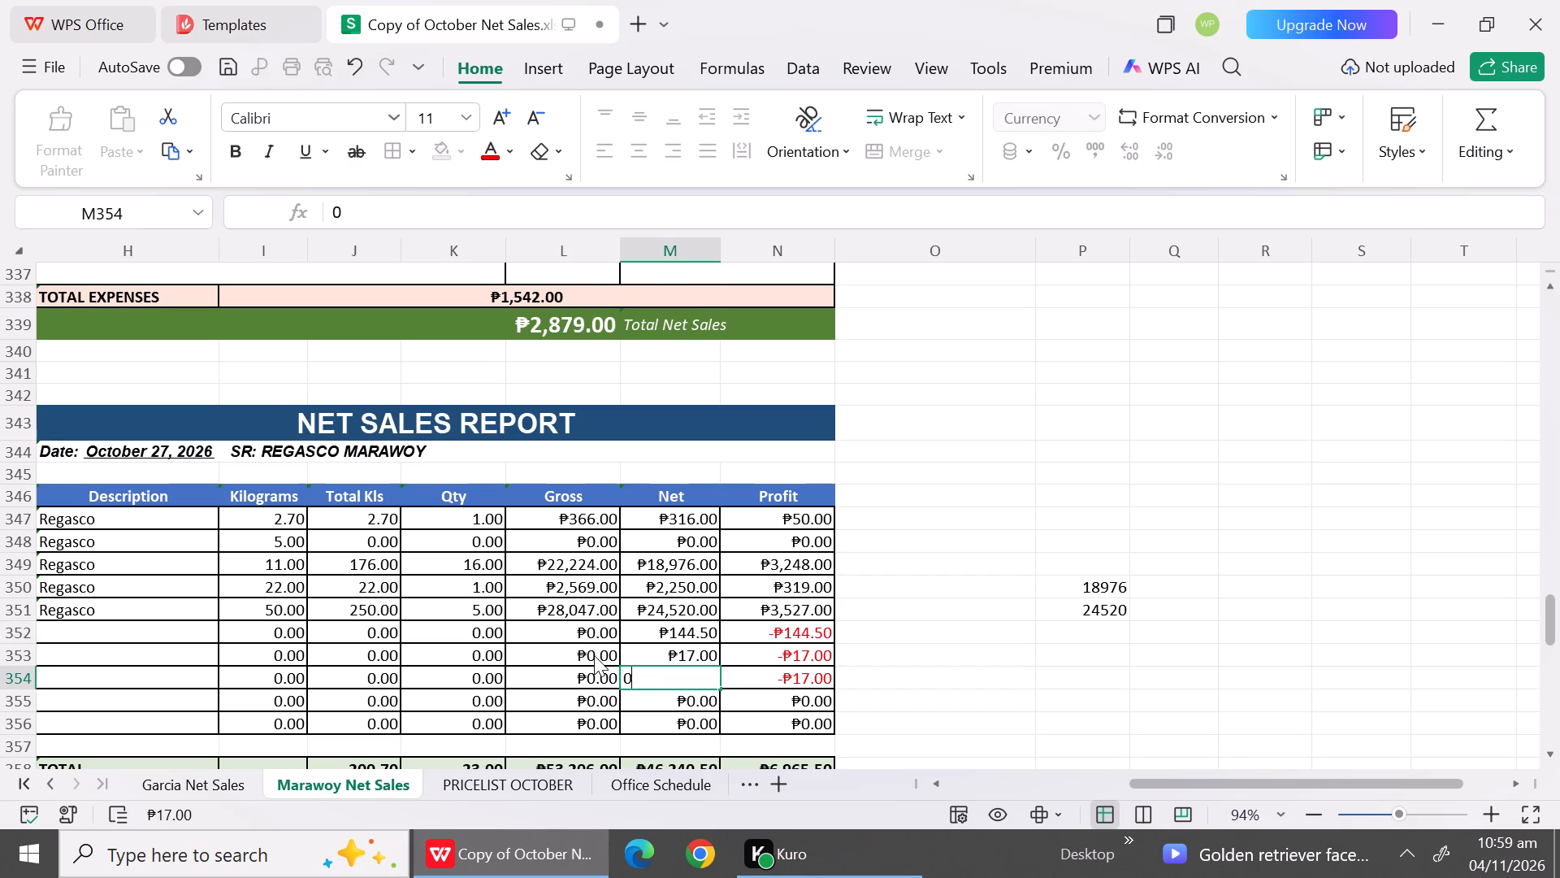
{"action": "key", "text": "Up"}
{"action": "key", "text": "0"}
{"action": "key", "text": "Up"}
{"action": "key", "text": "0"}
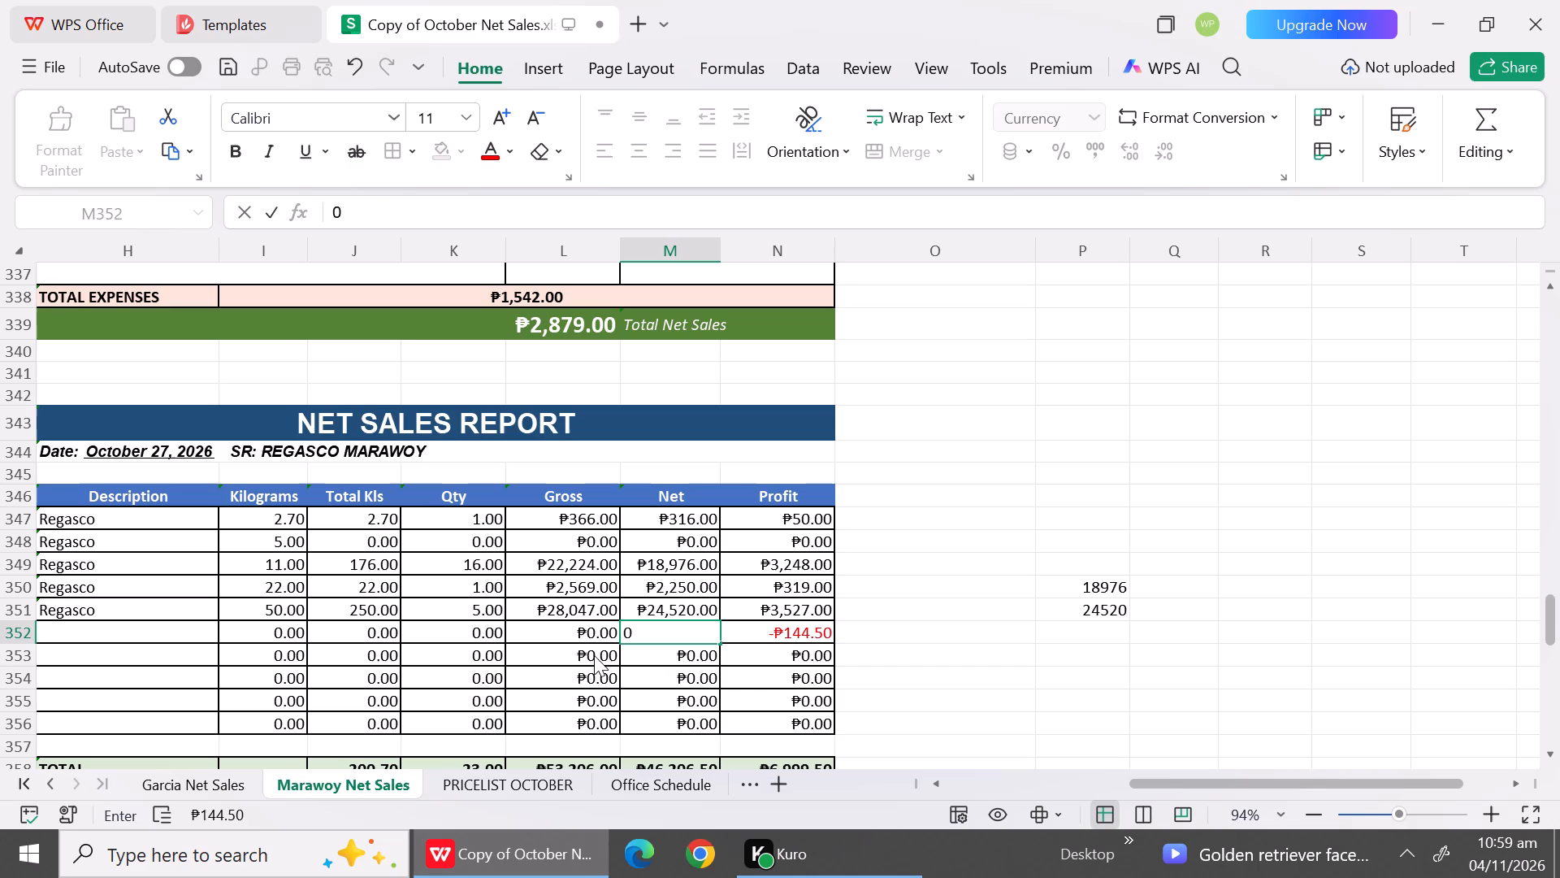
{"action": "left_click", "coordinate": [936, 579]}
Open the calculation in spare cell P351 for editing.
{"action": "double_click", "coordinate": [1110, 617]}
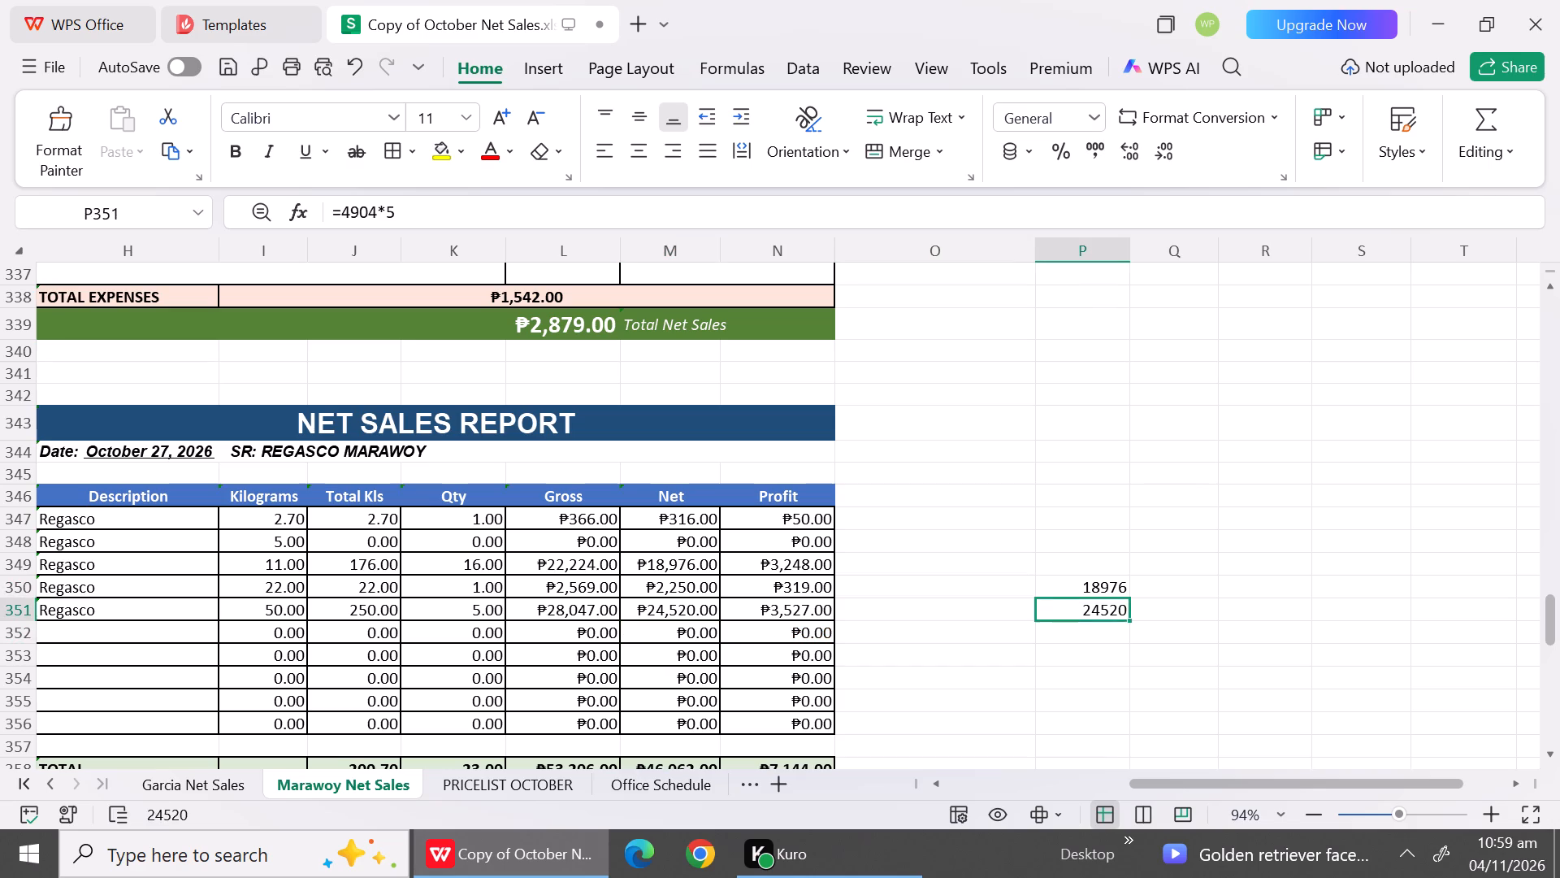
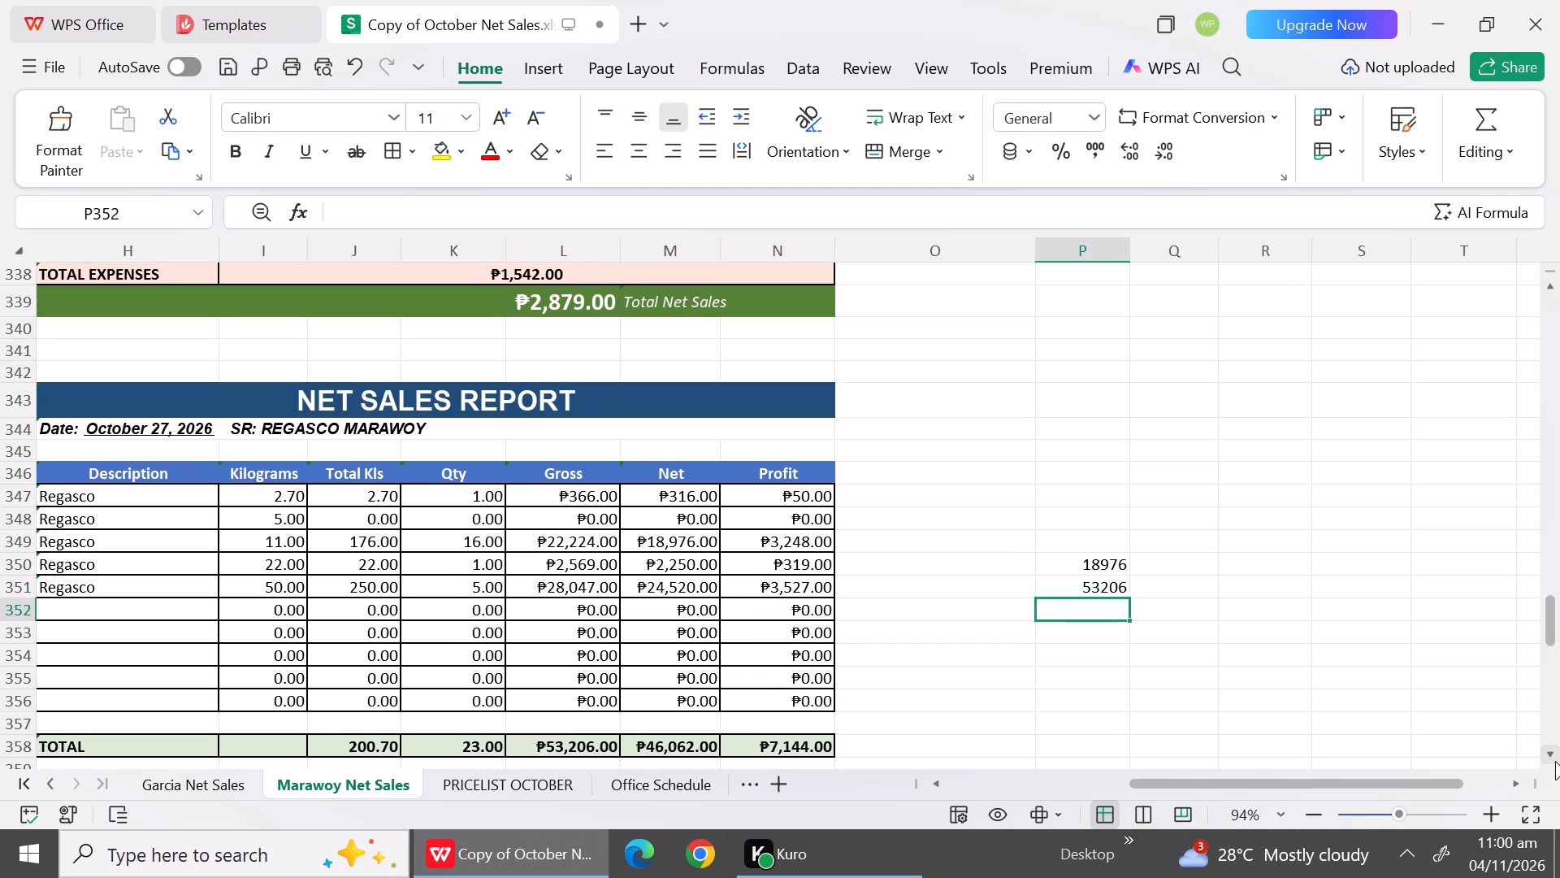
Clear the spare-cell calculations in P351 and P350 beside the October 27 report.
{"action": "left_click", "coordinate": [1079, 585]}
{"action": "key", "text": "BackSpace"}
{"action": "left_click", "coordinate": [1073, 563]}
{"action": "key", "text": "BackSpace"}
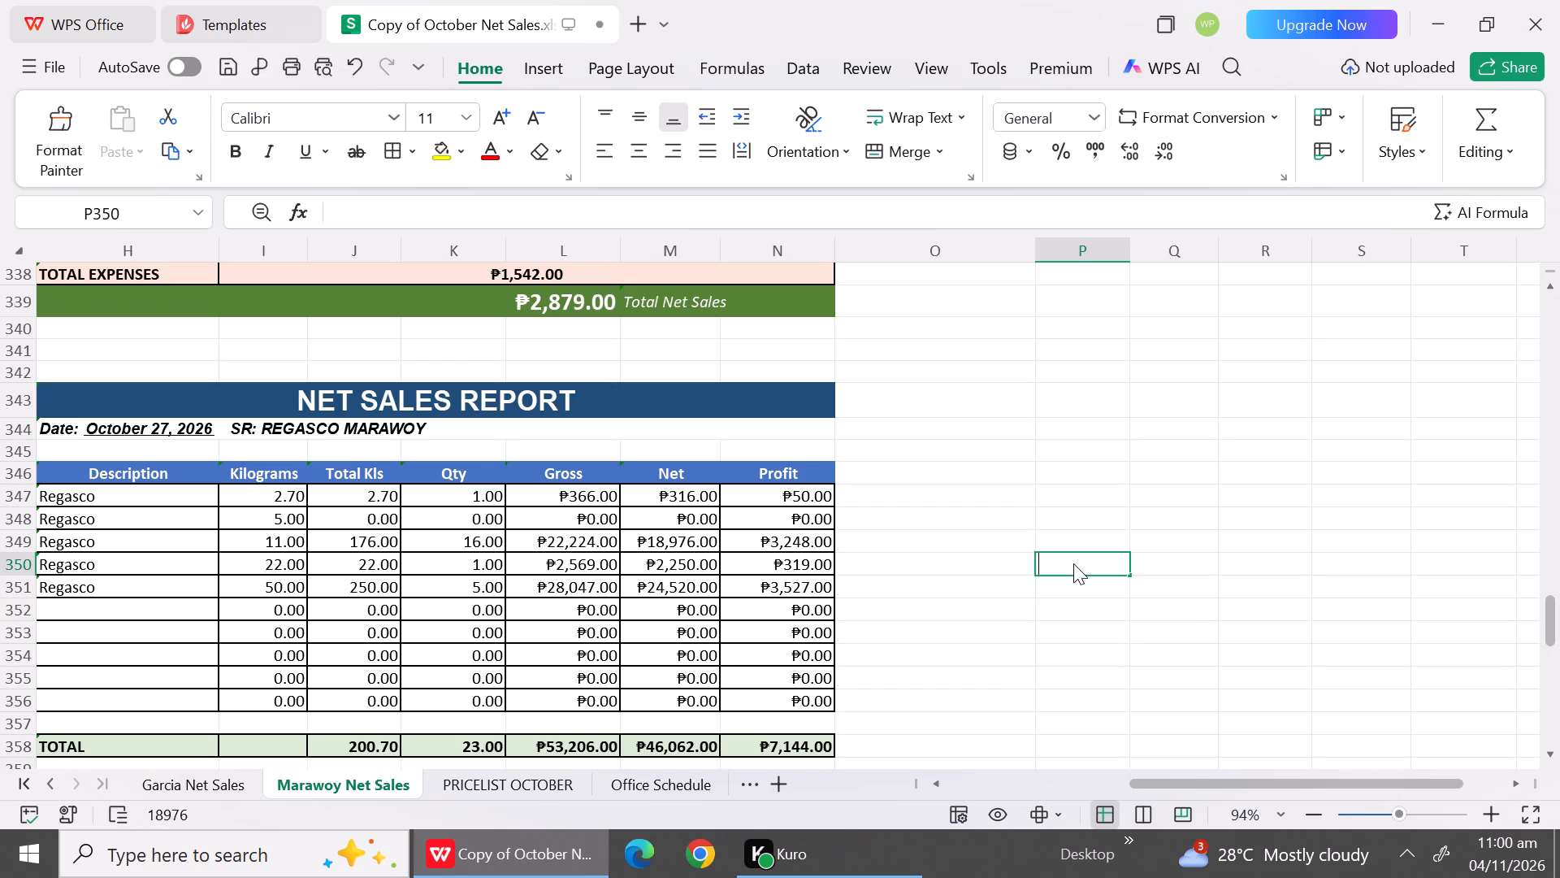
Change the October 27 report's Total Kls formula in J358 to =J347+J348+J349+J350+J351.
{"action": "double_click", "coordinate": [390, 749]}
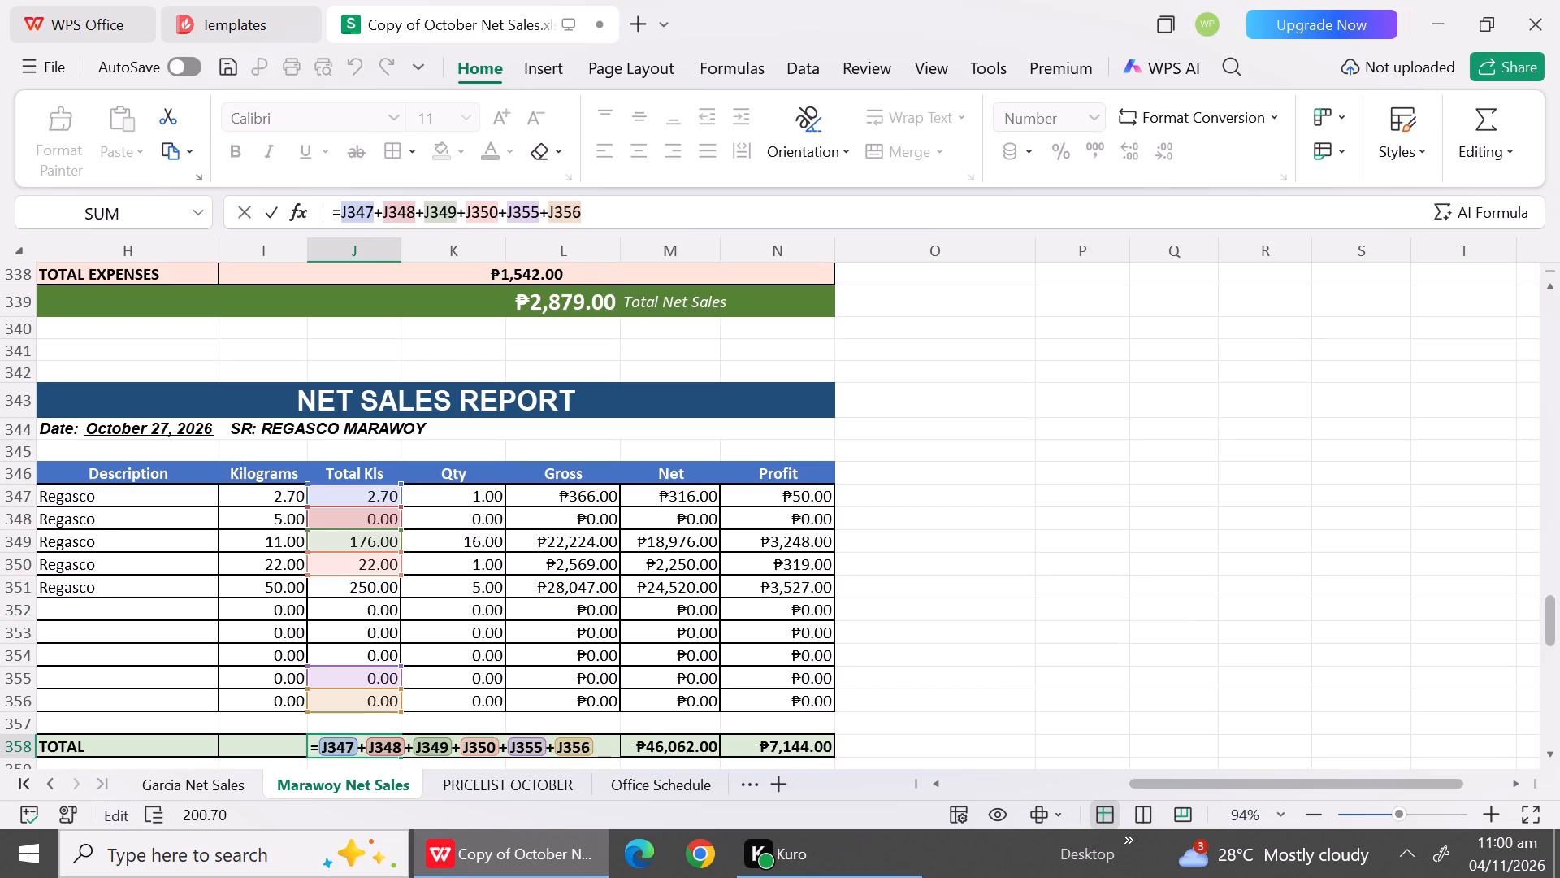
{"action": "left_click", "coordinate": [602, 747]}
{"action": "key", "text": "BackSpace"}
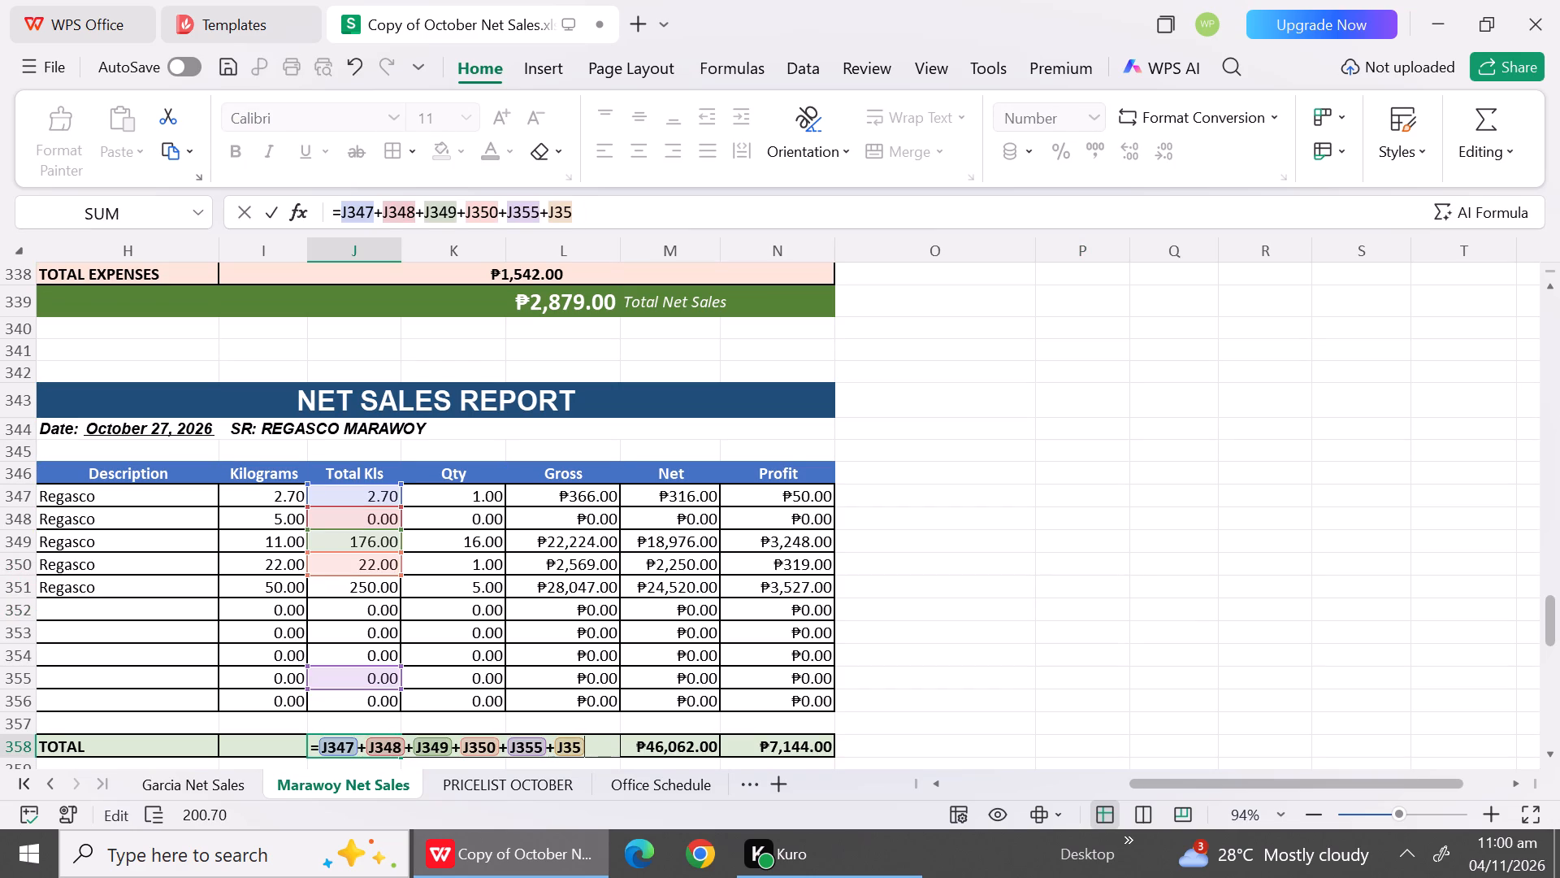
{"action": "key", "text": "BackSpace"}
{"action": "key", "text": "BackSpace"}
{"action": "key", "text": "BackSpace"}
{"action": "key", "text": "BackSpace"}
{"action": "key", "text": "BackSpace"}
{"action": "key", "text": "BackSpace"}
{"action": "key", "text": "BackSpace"}
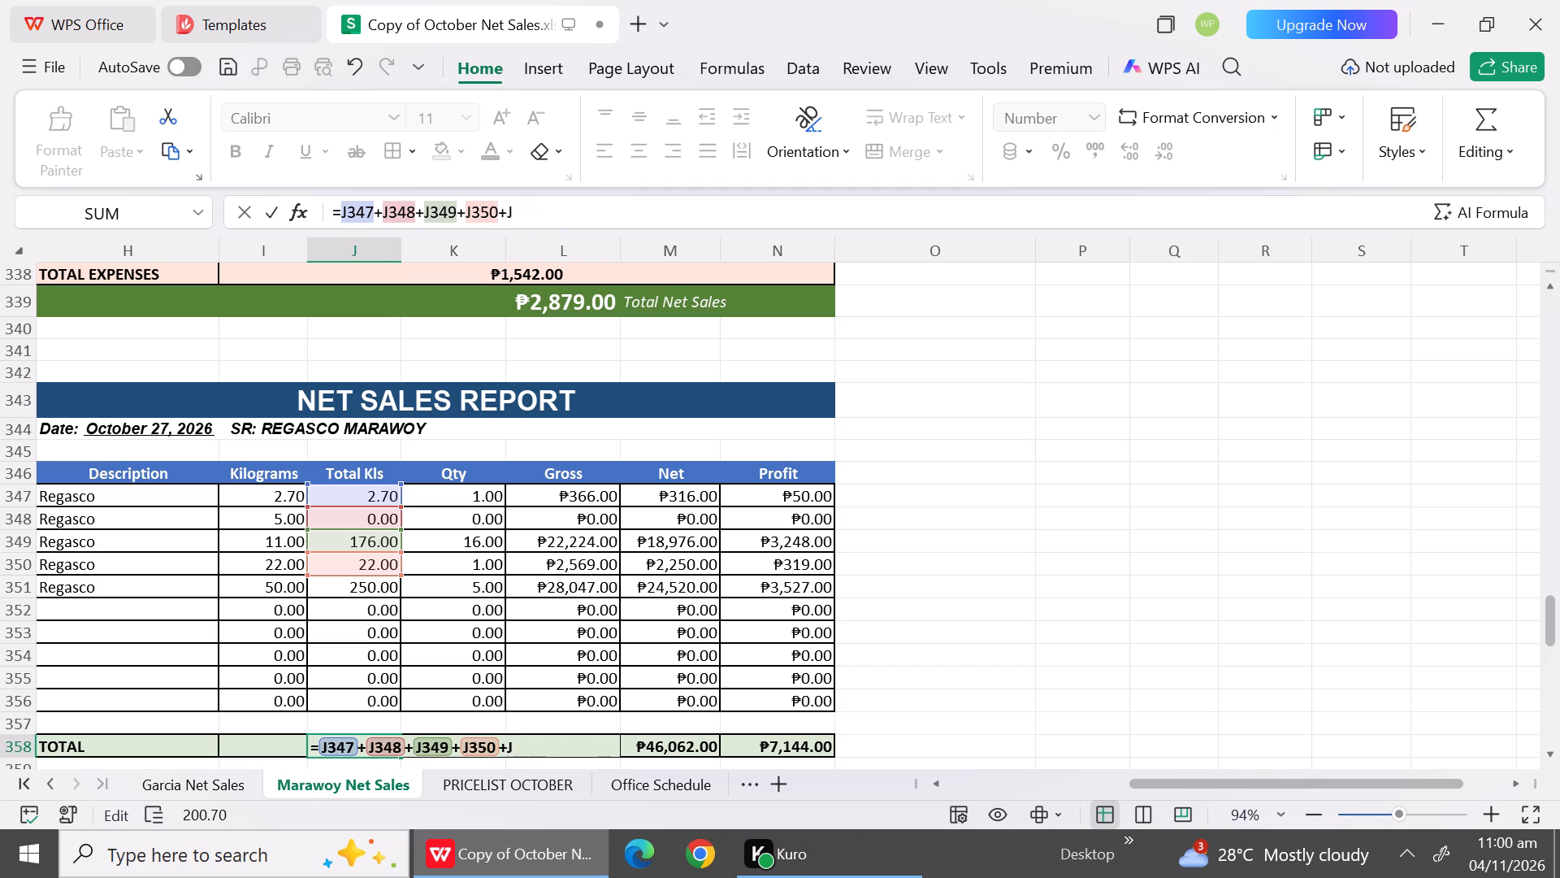
{"action": "key", "text": "BackSpace"}
{"action": "key", "text": "BackSpace"}
{"action": "key", "text": "shift+asterisk"}
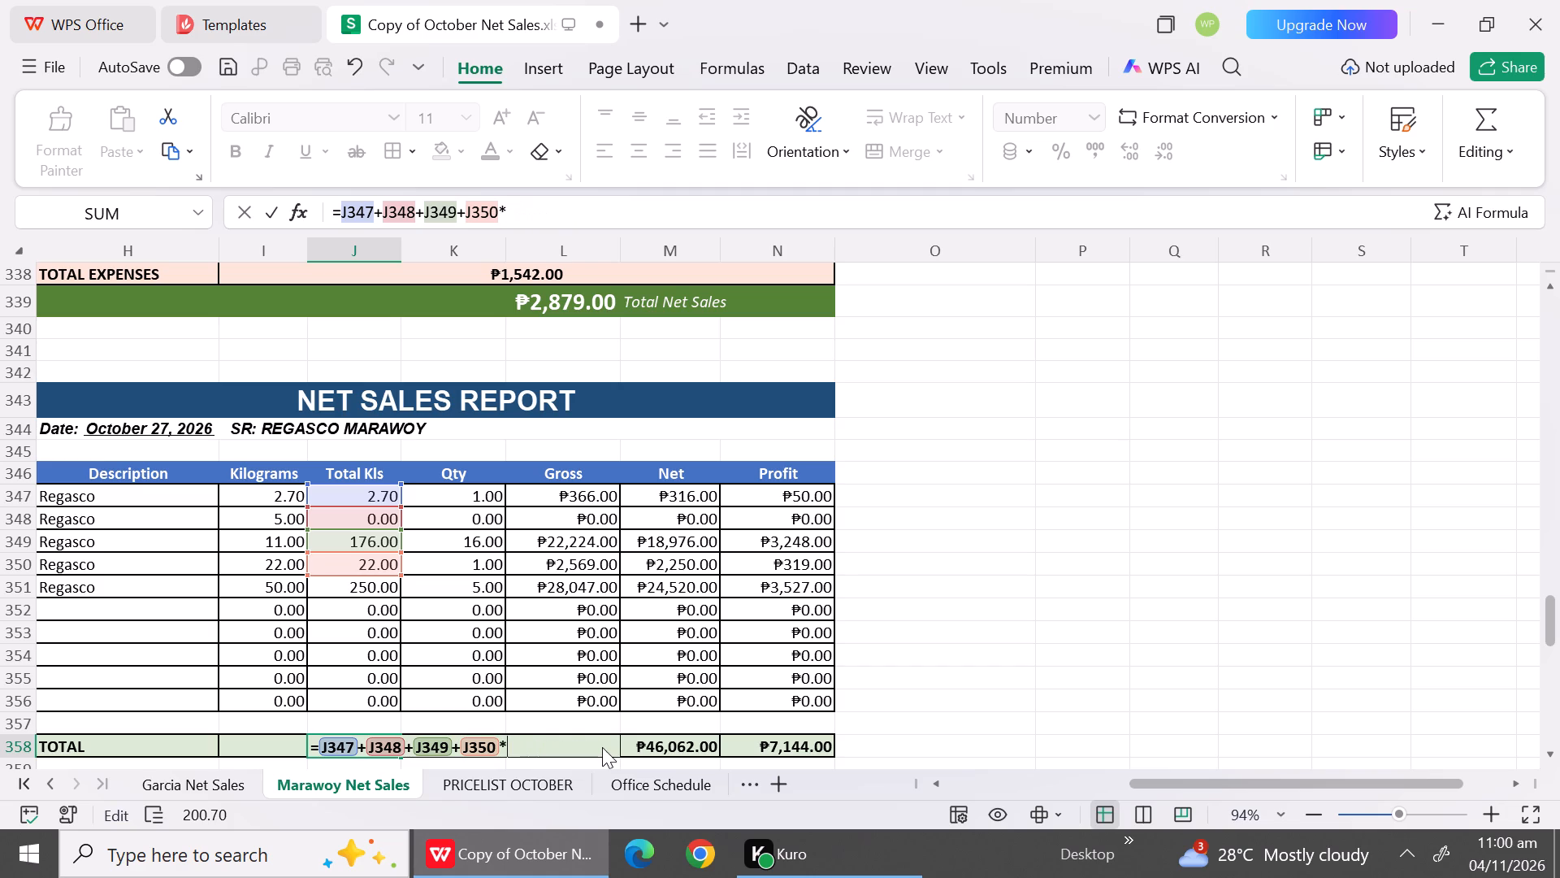
{"action": "key", "text": "BackSpace"}
{"action": "key", "text": "shift+plus"}
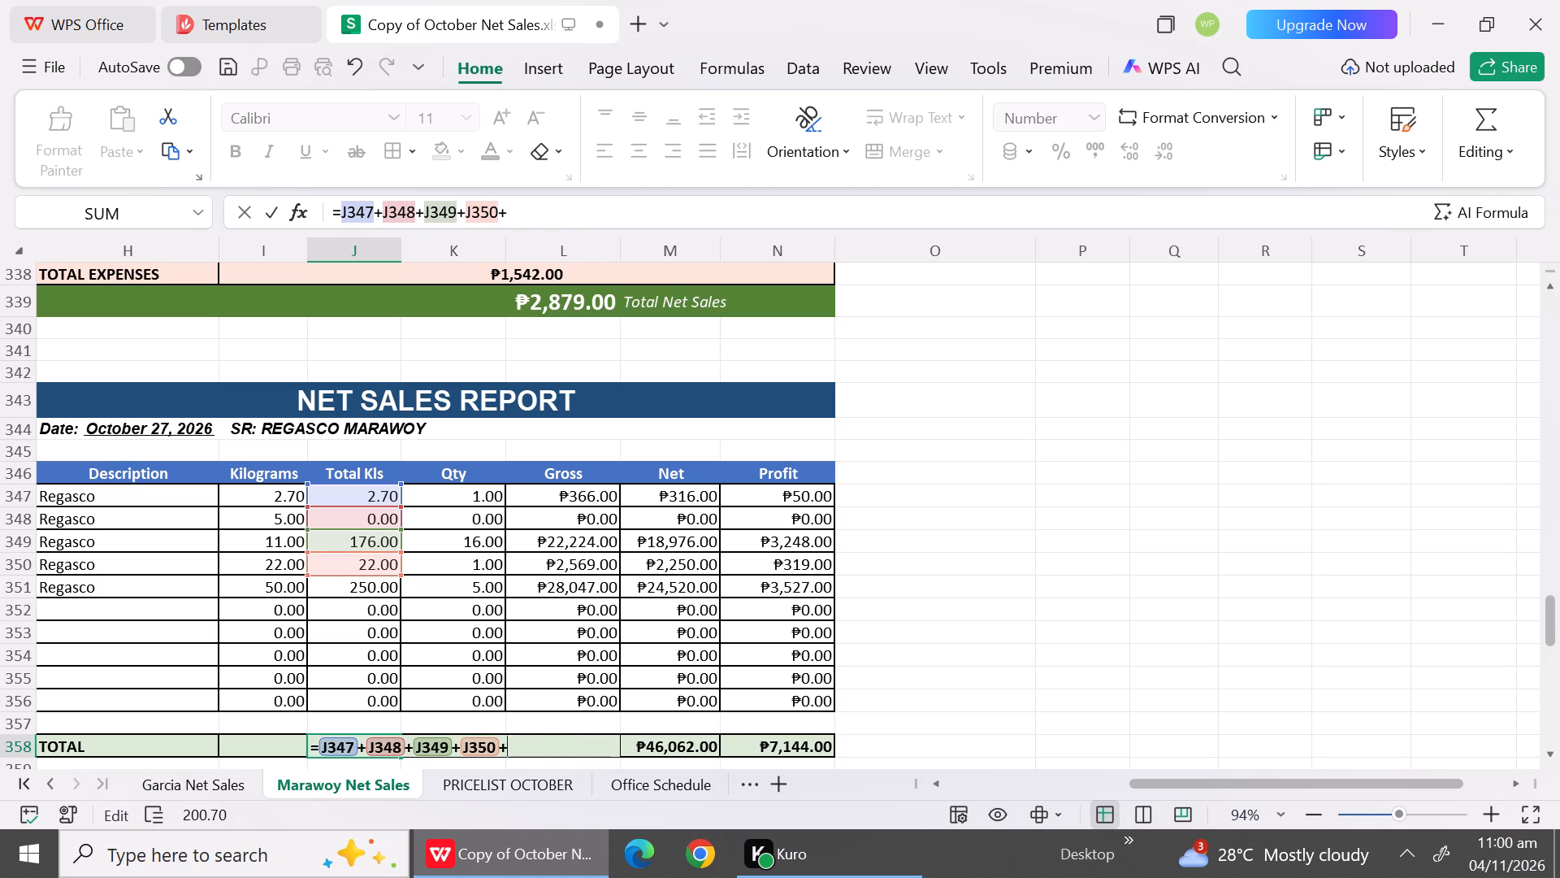
{"action": "left_click", "coordinate": [331, 590]}
{"action": "key", "text": "Return"}
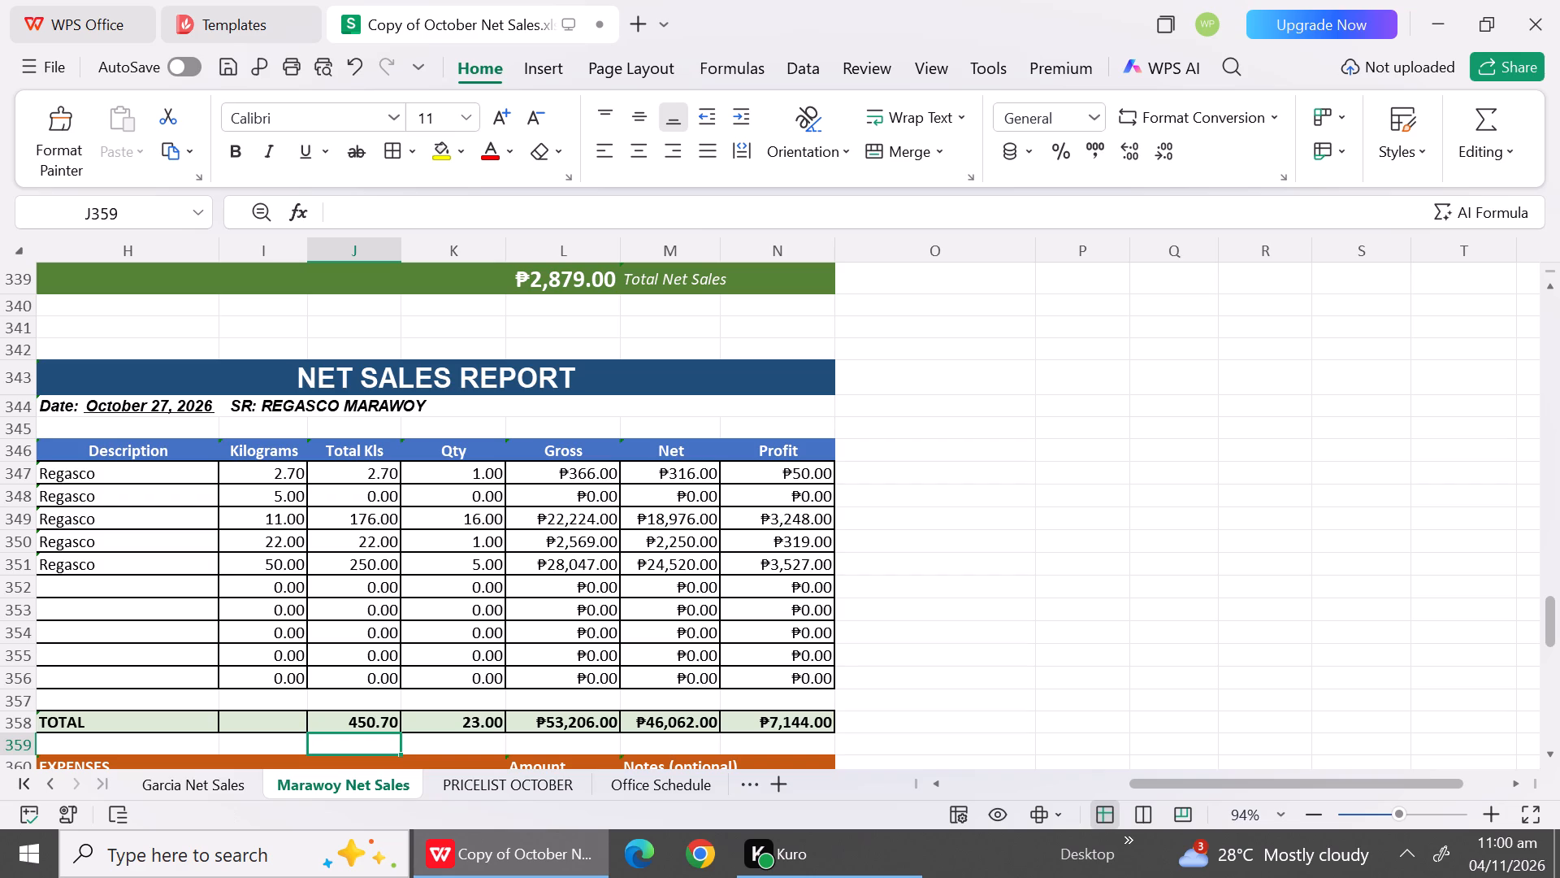
Change the date of the next net sales report, in row 375, to October 28, 2026.
{"action": "left_click", "coordinate": [1544, 752]}
{"action": "triple_click", "coordinate": [1544, 752]}
{"action": "triple_click", "coordinate": [1544, 752]}
{"action": "triple_click", "coordinate": [1544, 752]}
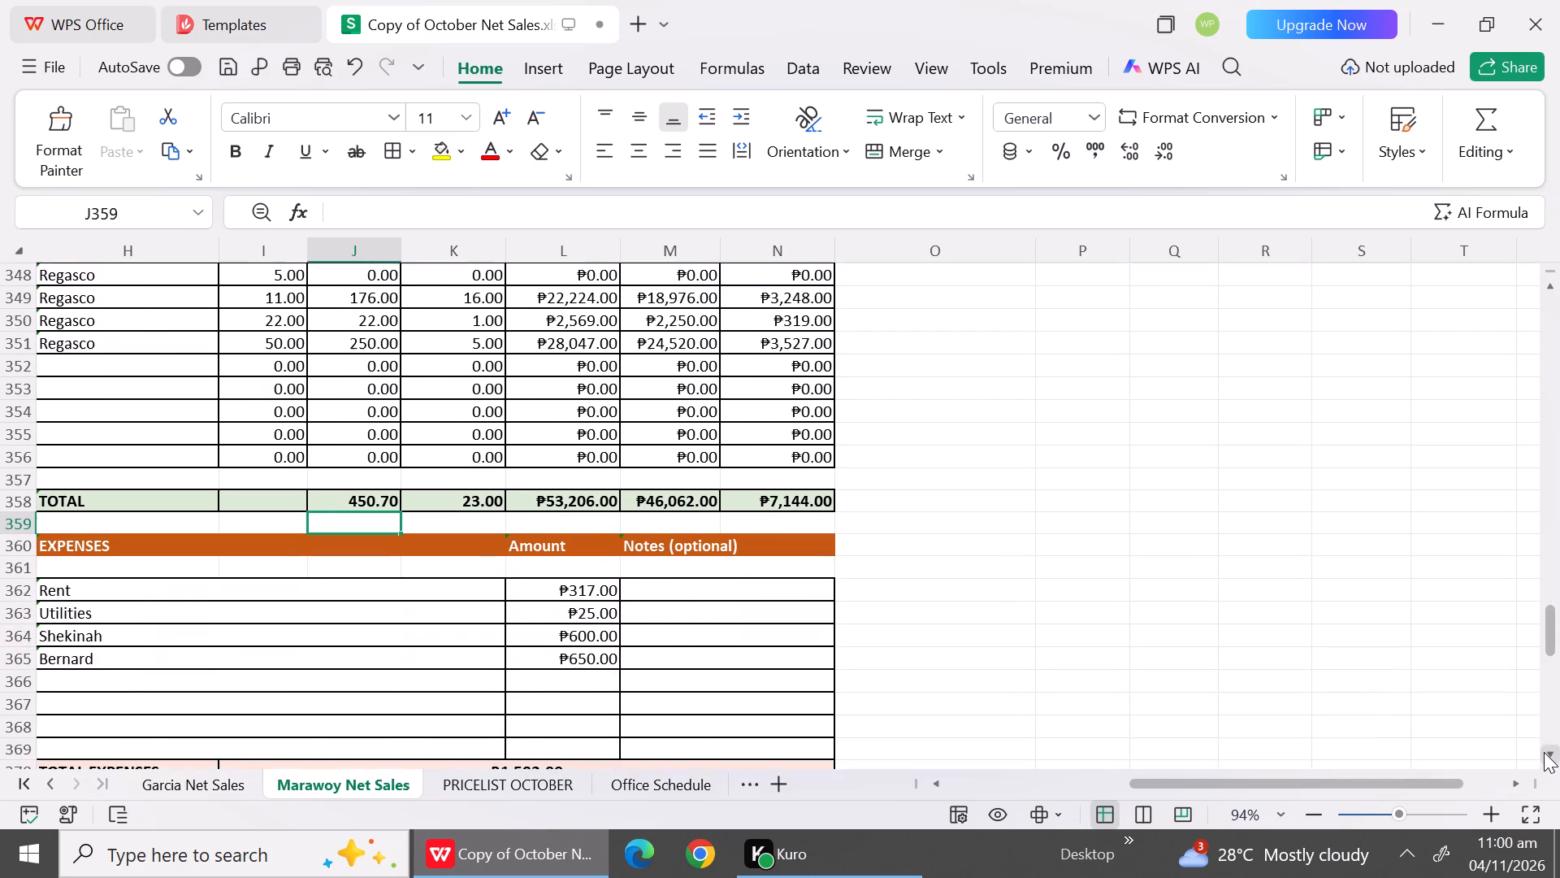
{"action": "double_click", "coordinate": [1544, 752]}
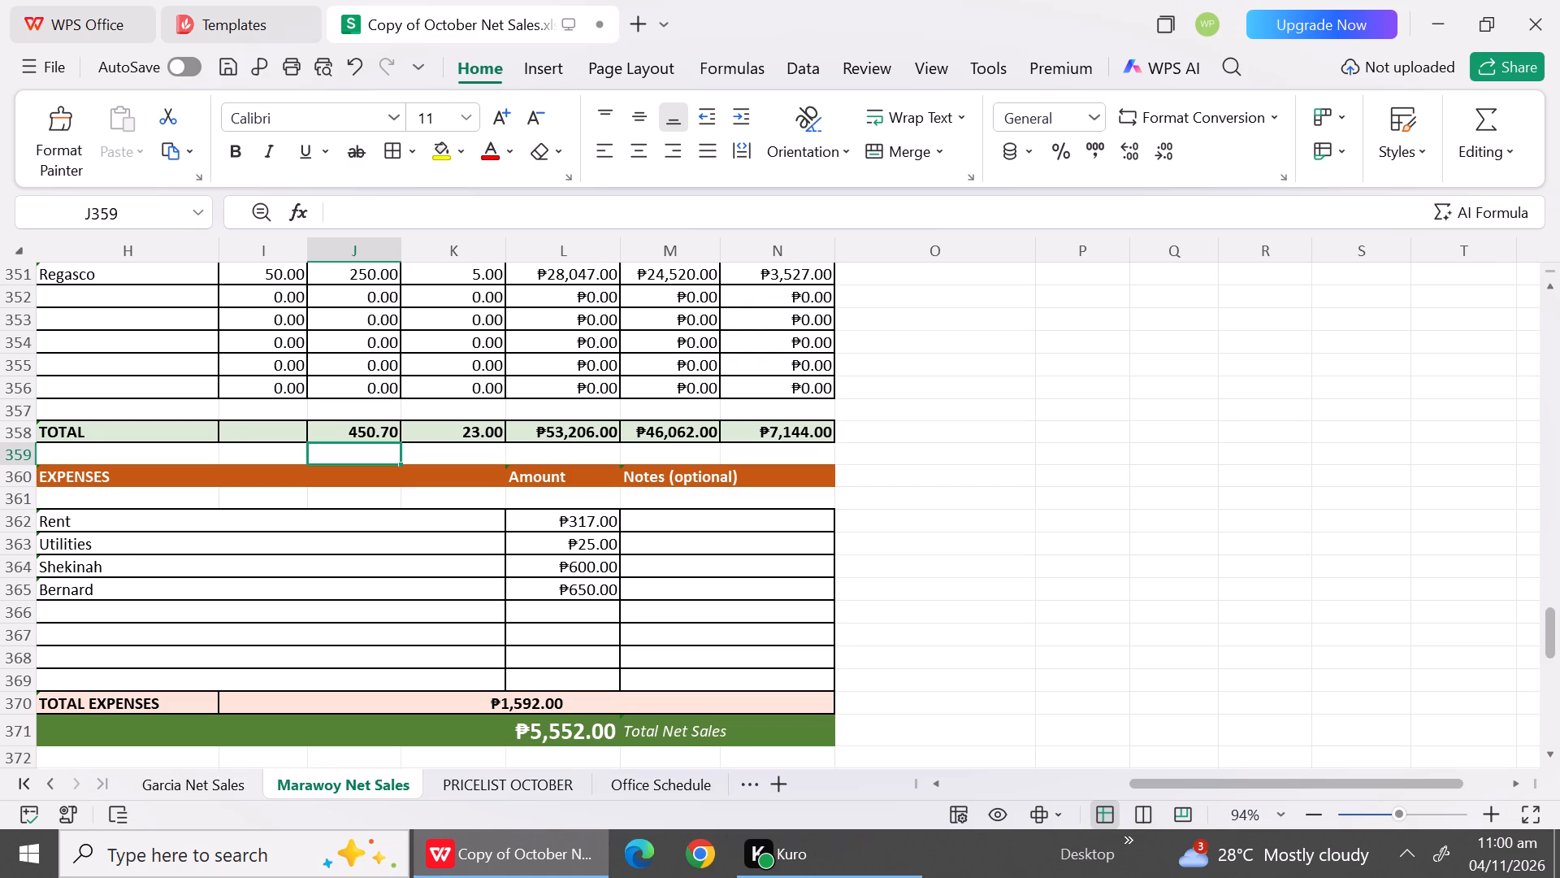
{"action": "double_click", "coordinate": [1546, 757]}
{"action": "left_click", "coordinate": [1546, 757]}
{"action": "left_click", "coordinate": [1546, 757]}
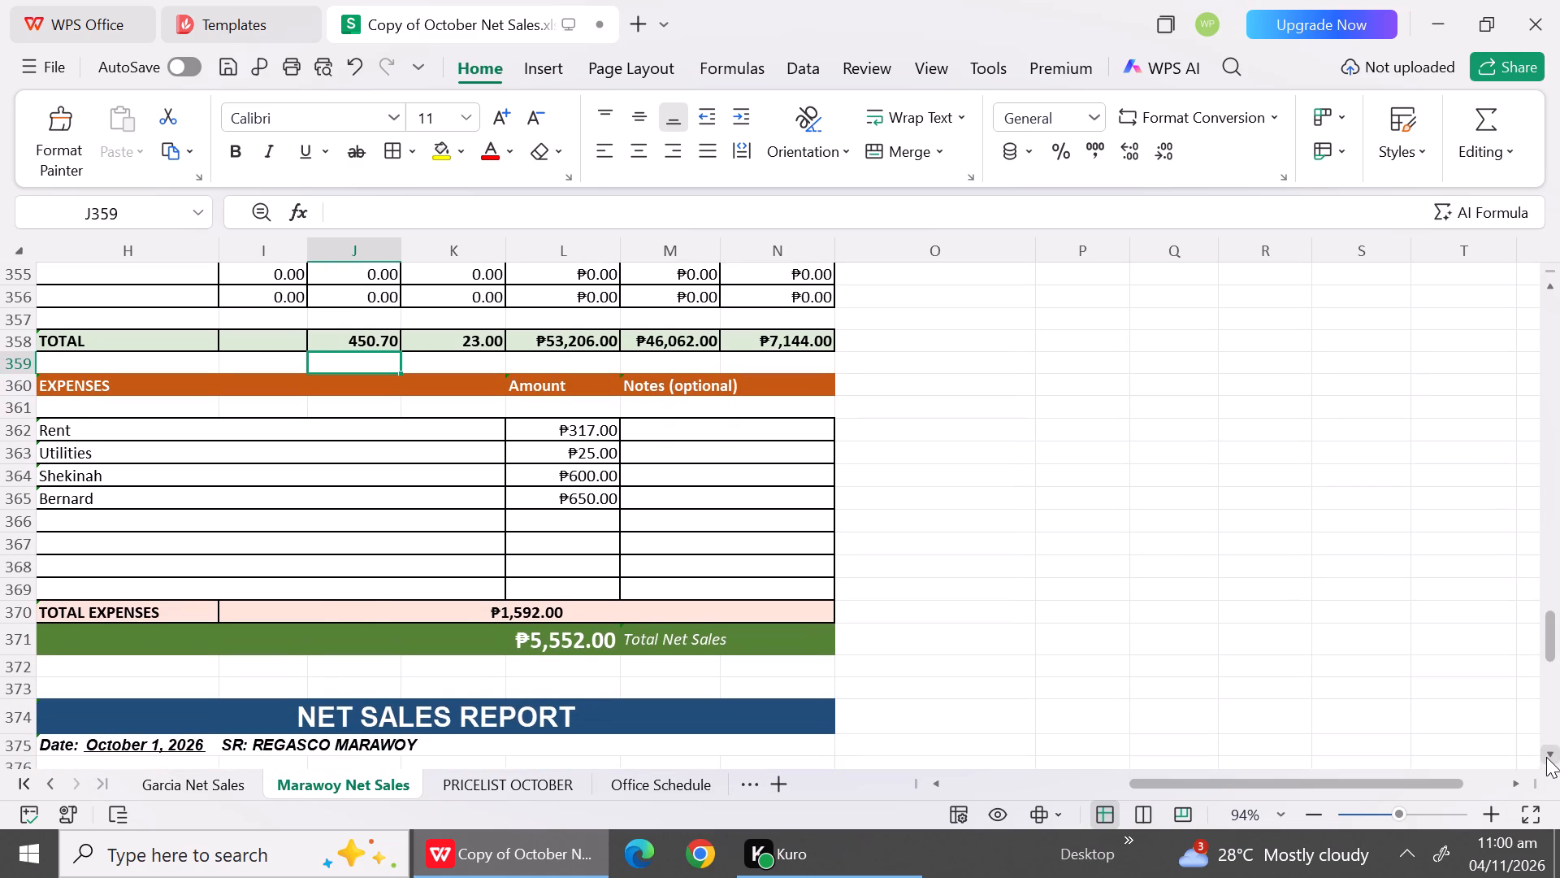
{"action": "left_click", "coordinate": [1546, 757]}
{"action": "double_click", "coordinate": [1546, 757]}
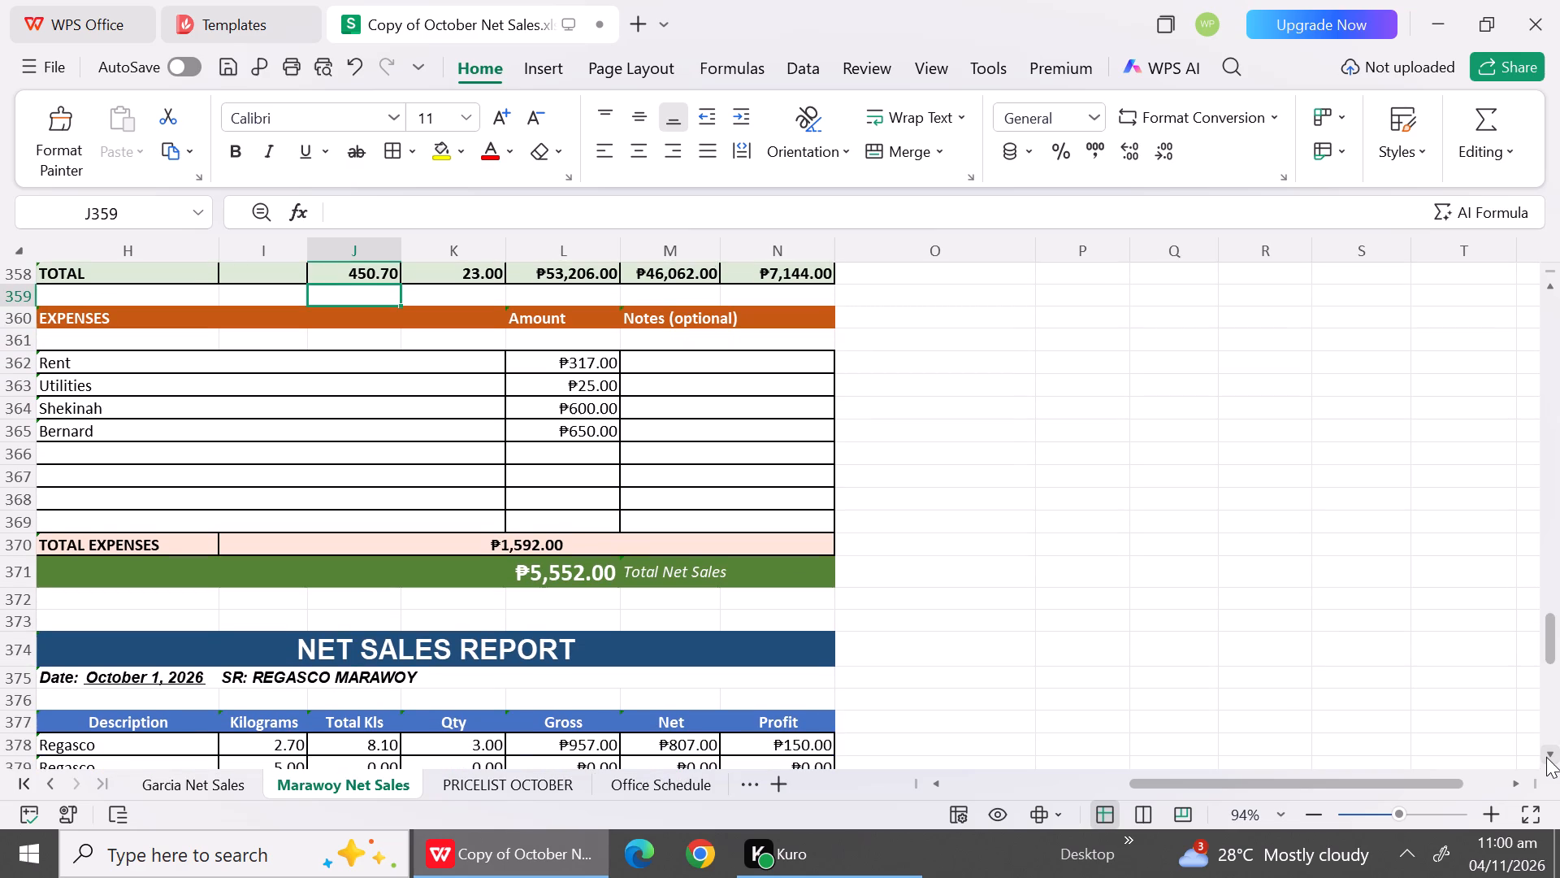
{"action": "left_click", "coordinate": [158, 685]}
{"action": "double_click", "coordinate": [158, 682]}
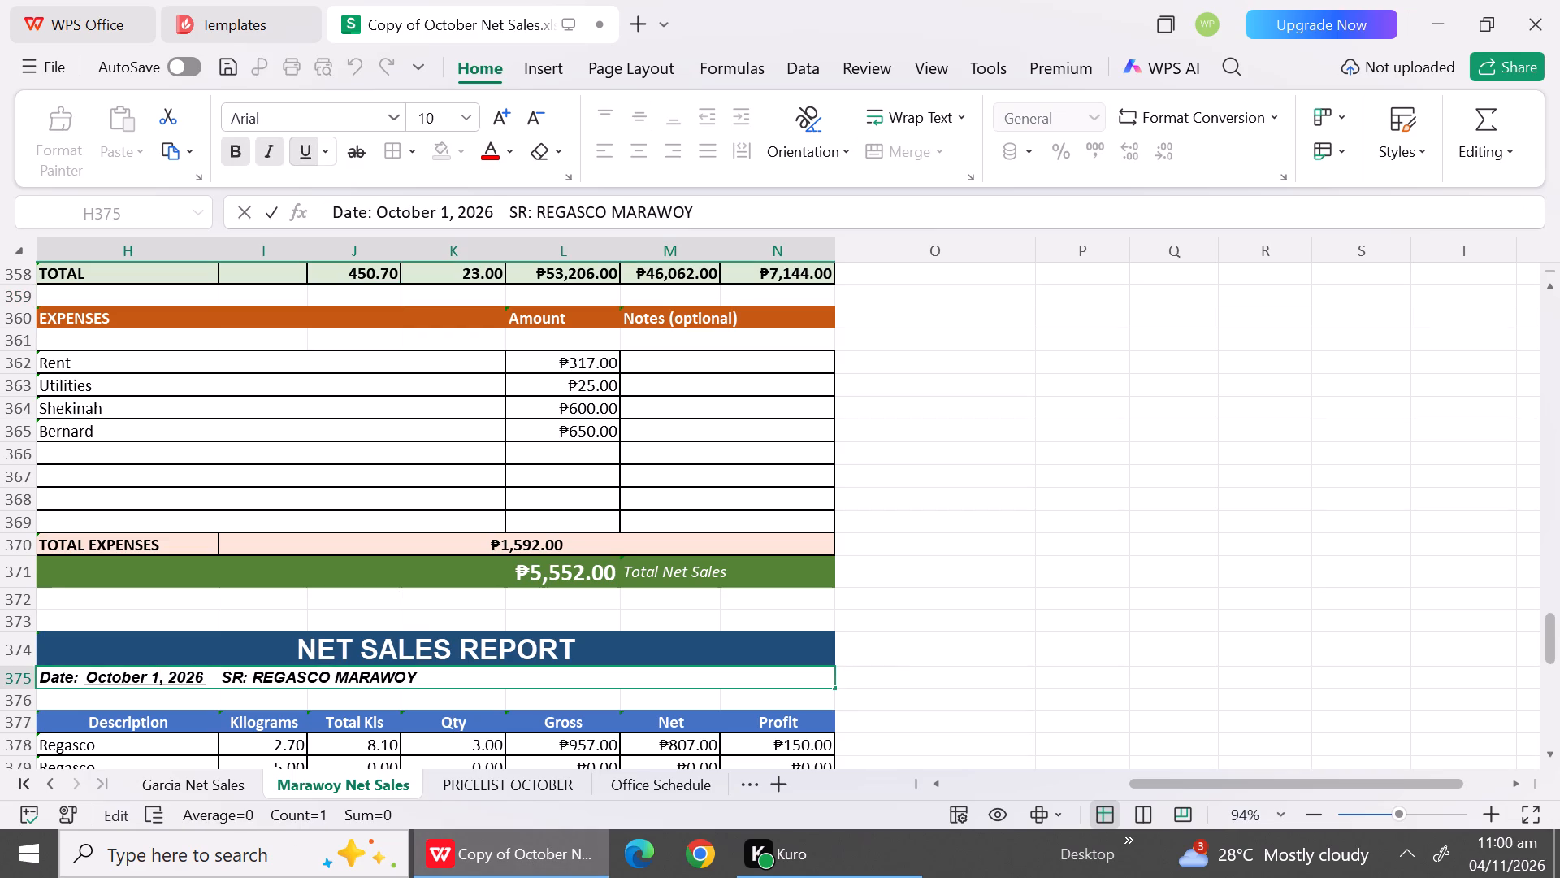
{"action": "key", "text": "BackSpace"}
{"action": "type", "text": "28"}
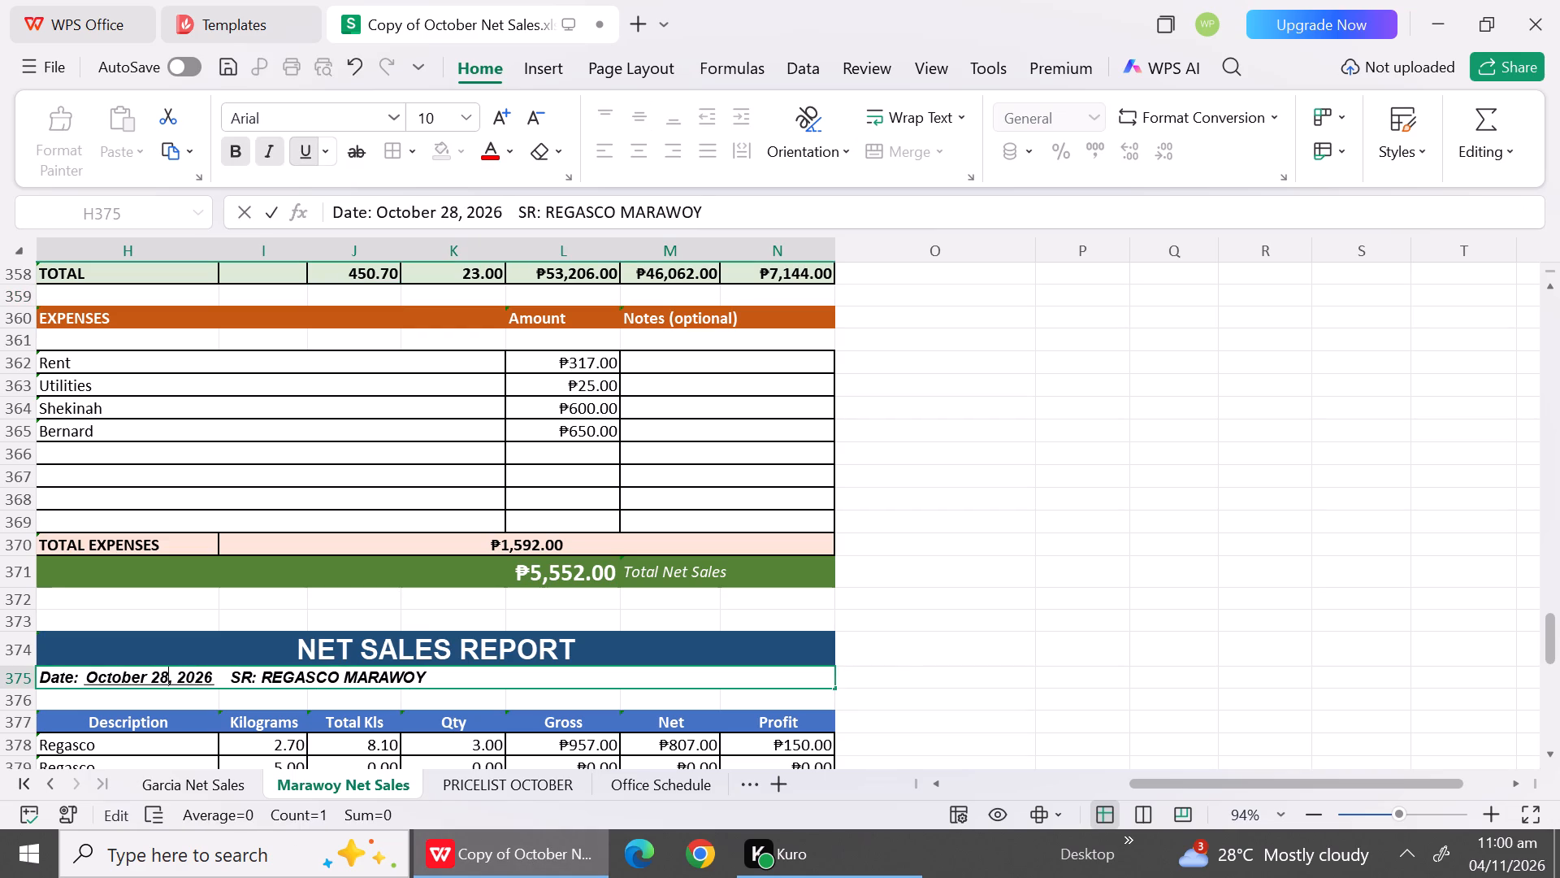
{"action": "left_click", "coordinate": [1137, 634]}
Review the item rows of the October 28 report, starting at row 378.
{"action": "triple_click", "coordinate": [1553, 760]}
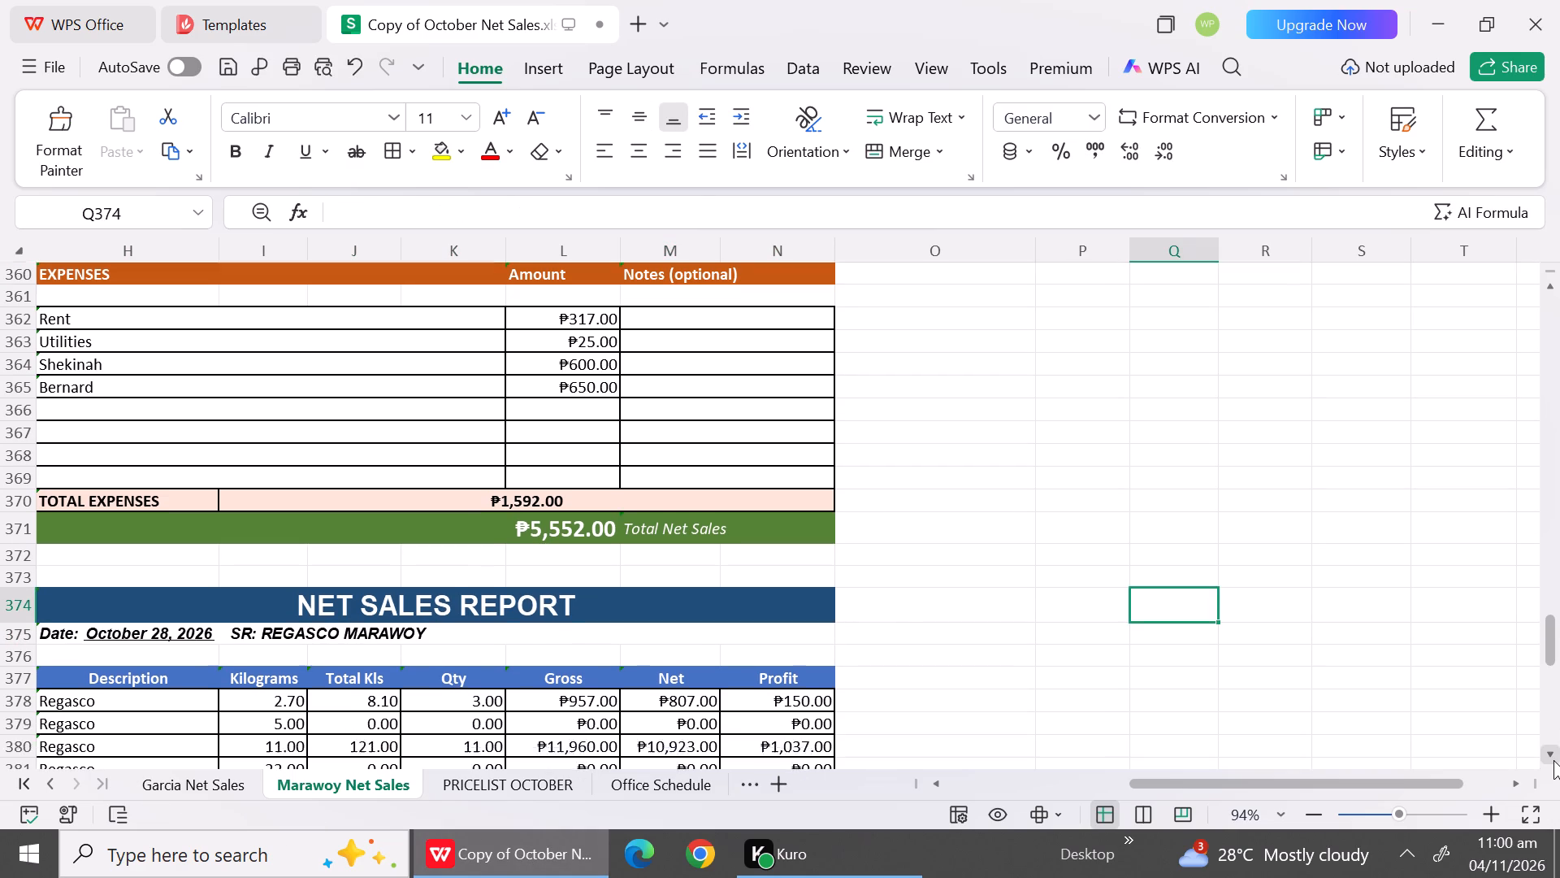
{"action": "triple_click", "coordinate": [1553, 760]}
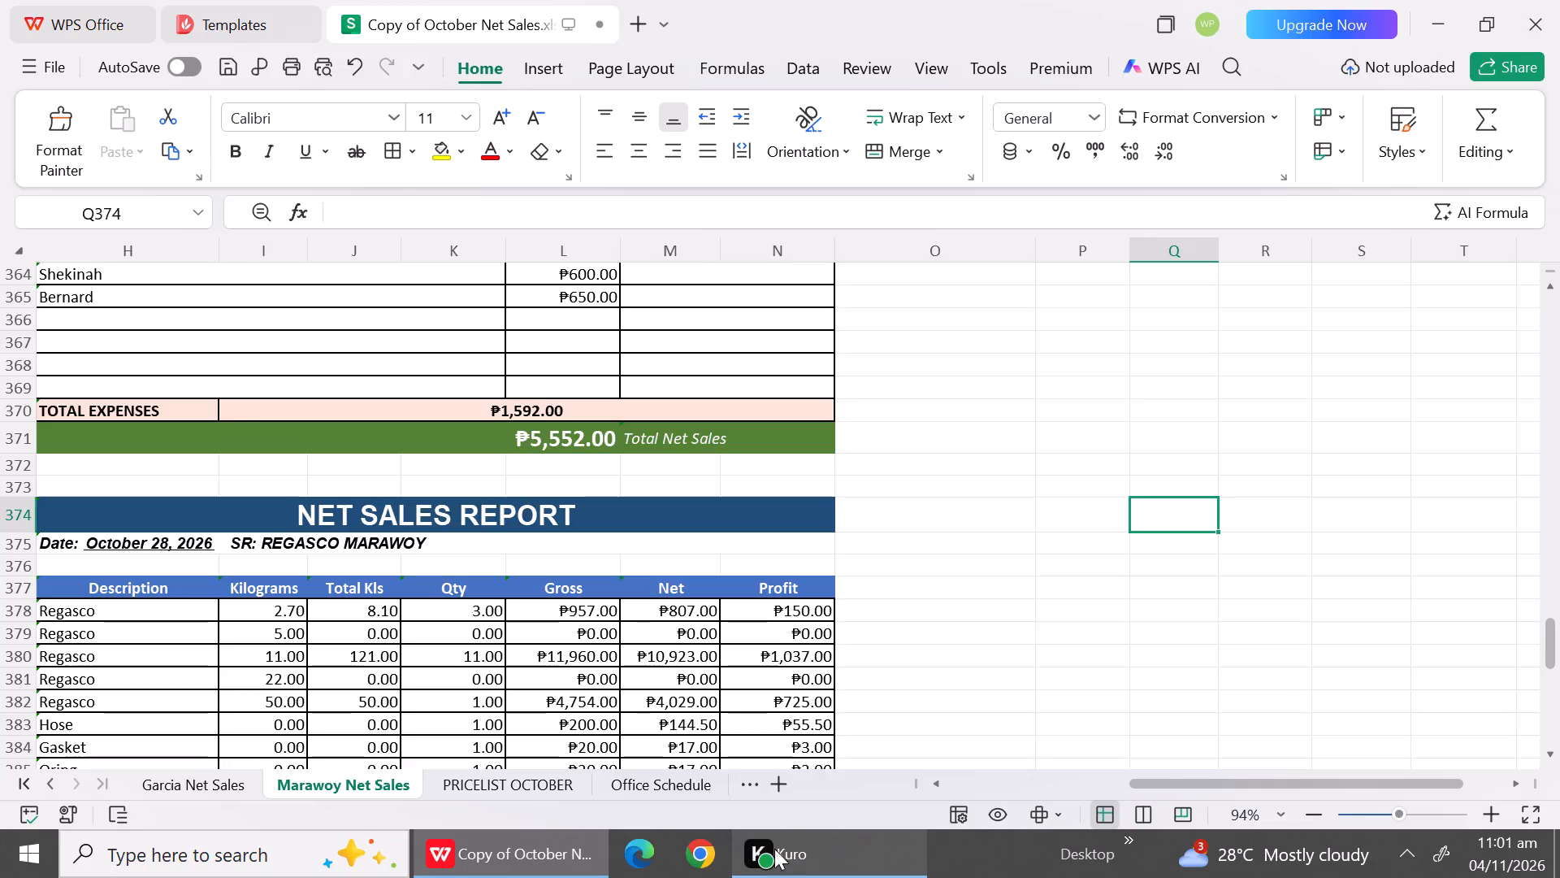
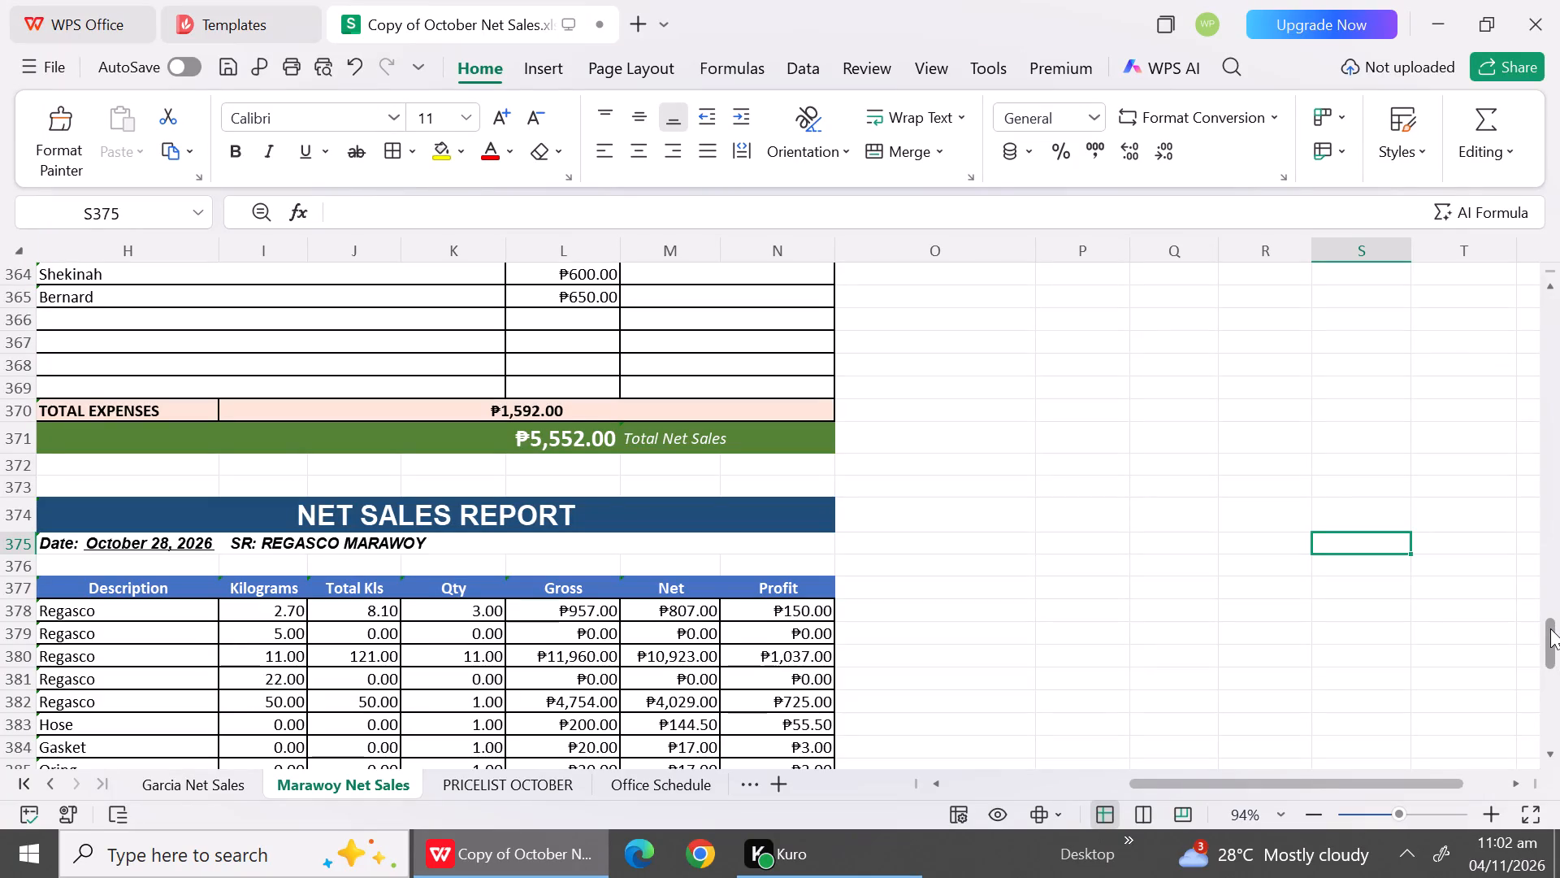
Calculate =366*3-4758 in spare cell P383 beside the October 28 report.
{"action": "left_click_drag", "start_coordinate": [1550, 628], "coordinate": [1548, 638]}
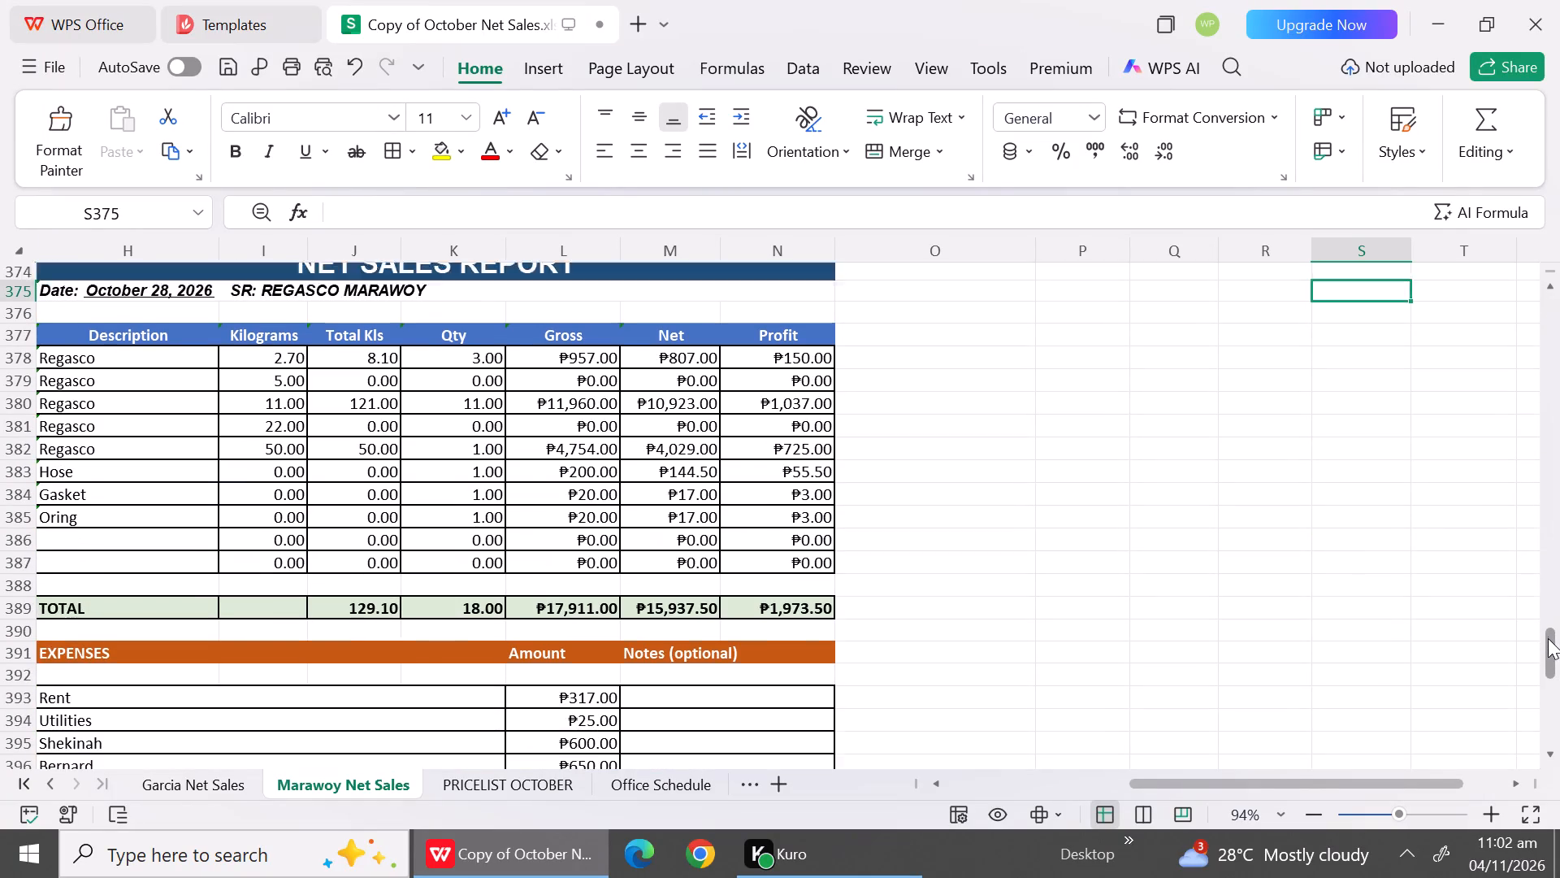
{"action": "left_click_drag", "start_coordinate": [1548, 638], "coordinate": [1548, 637]}
{"action": "left_click", "coordinate": [219, 449]}
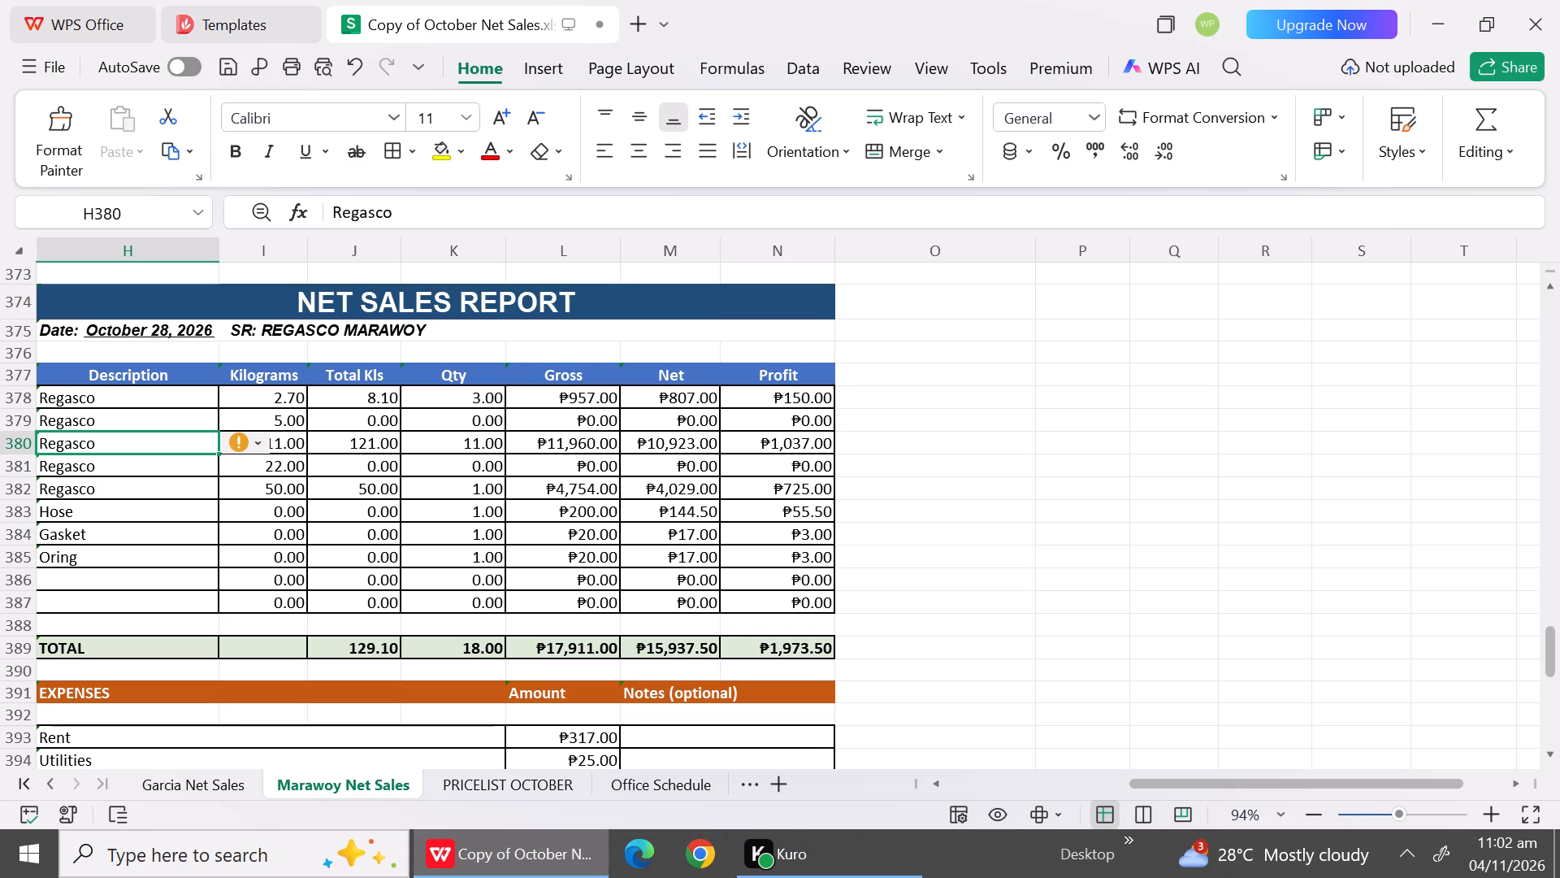
{"action": "left_click", "coordinate": [968, 511]}
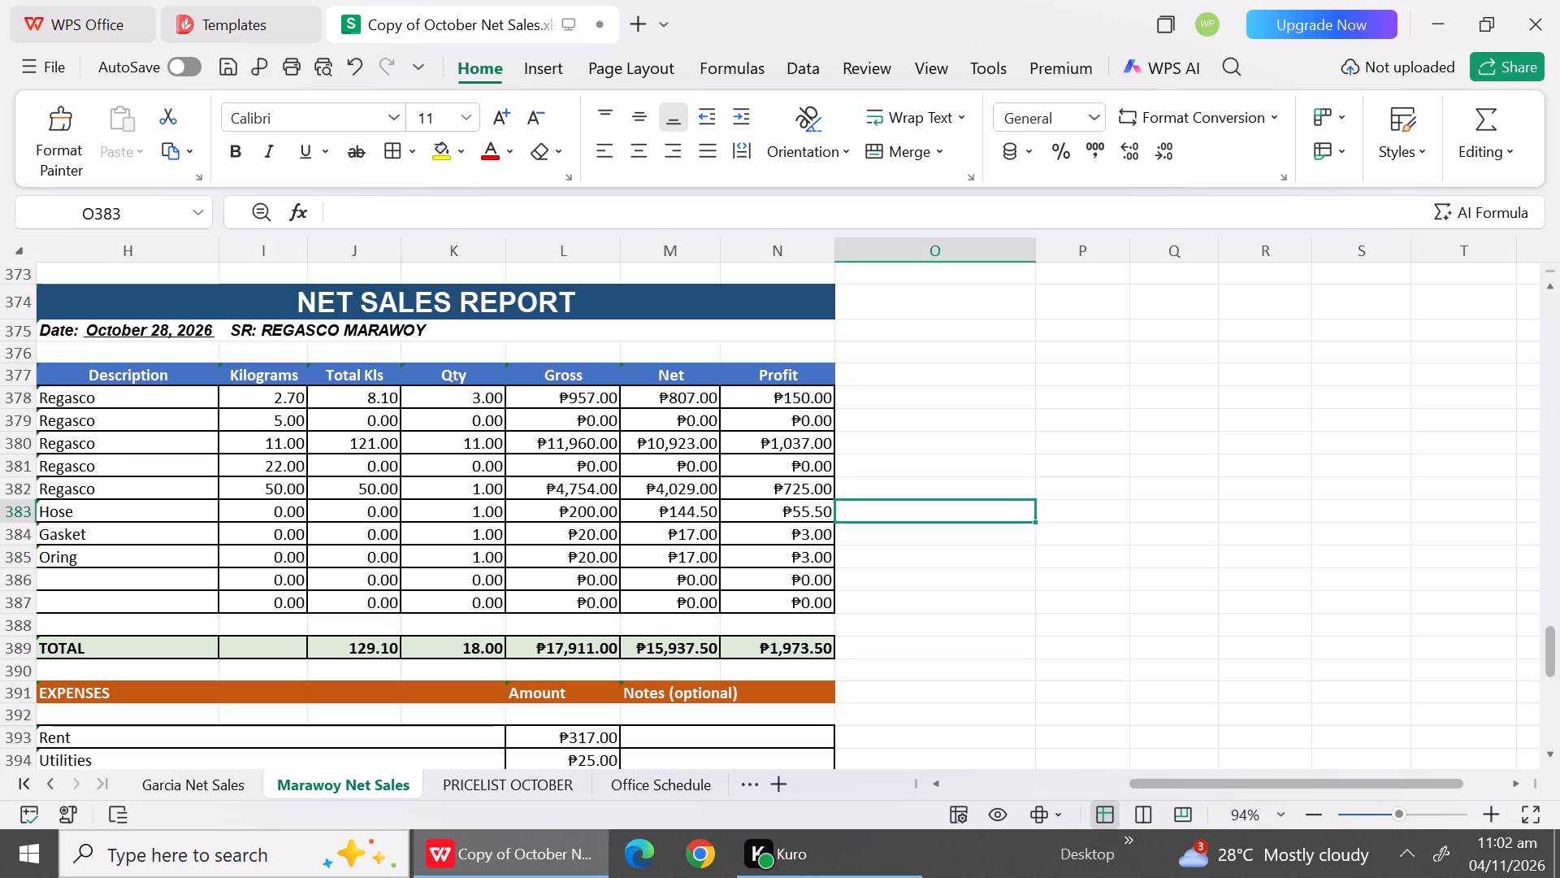
{"action": "left_click", "coordinate": [1059, 522]}
{"action": "key", "text": "shift+plus"}
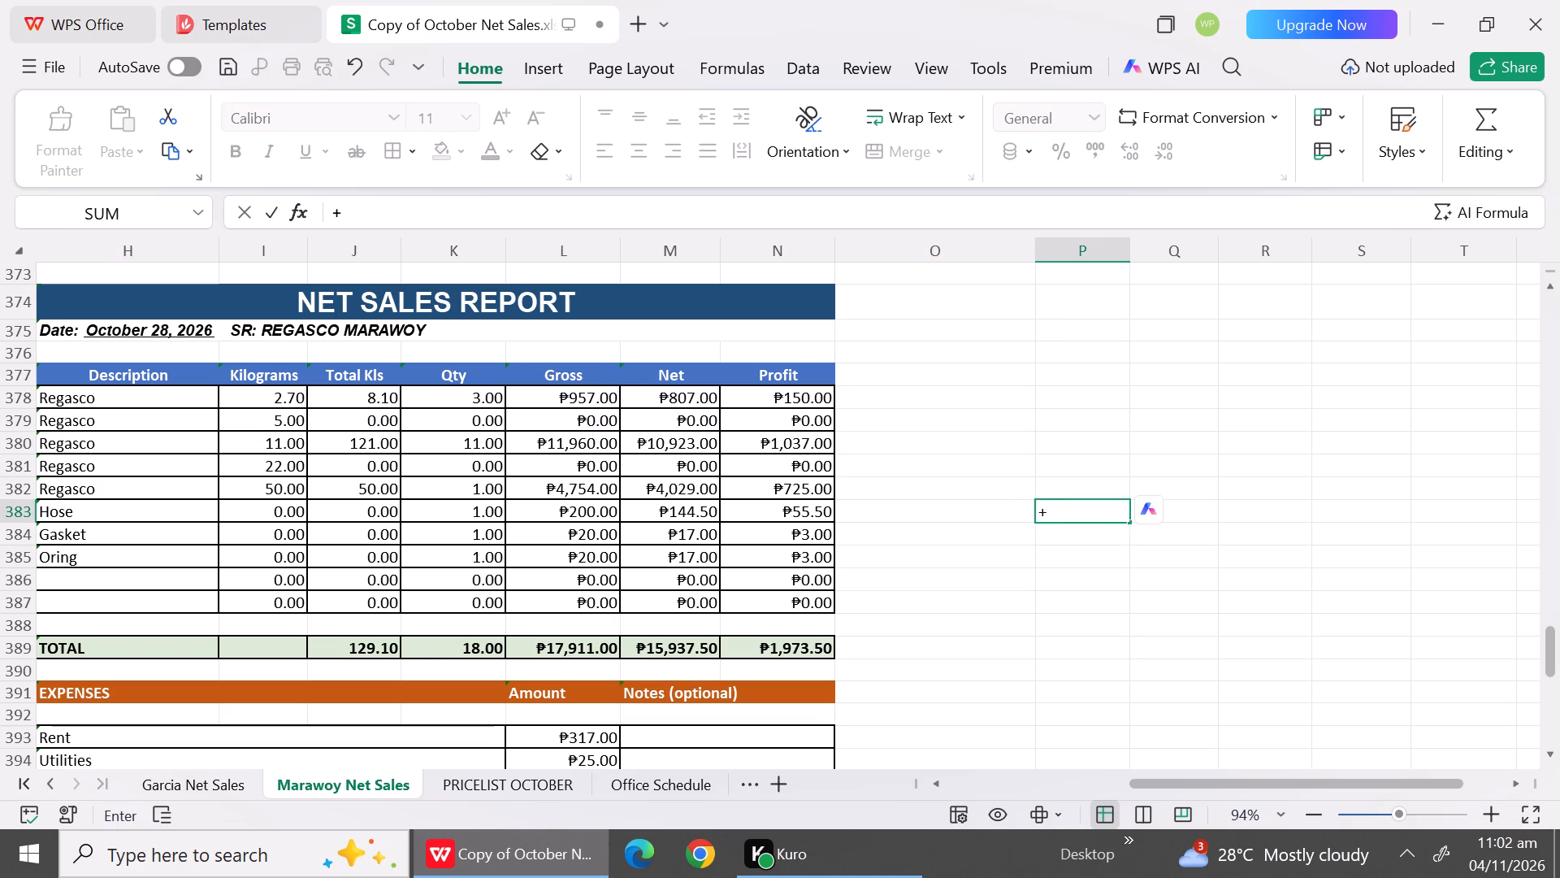
{"action": "key", "text": "BackSpace"}
{"action": "key", "text": "equal"}
{"action": "key", "text": "3"}
{"action": "type", "text": "66"}
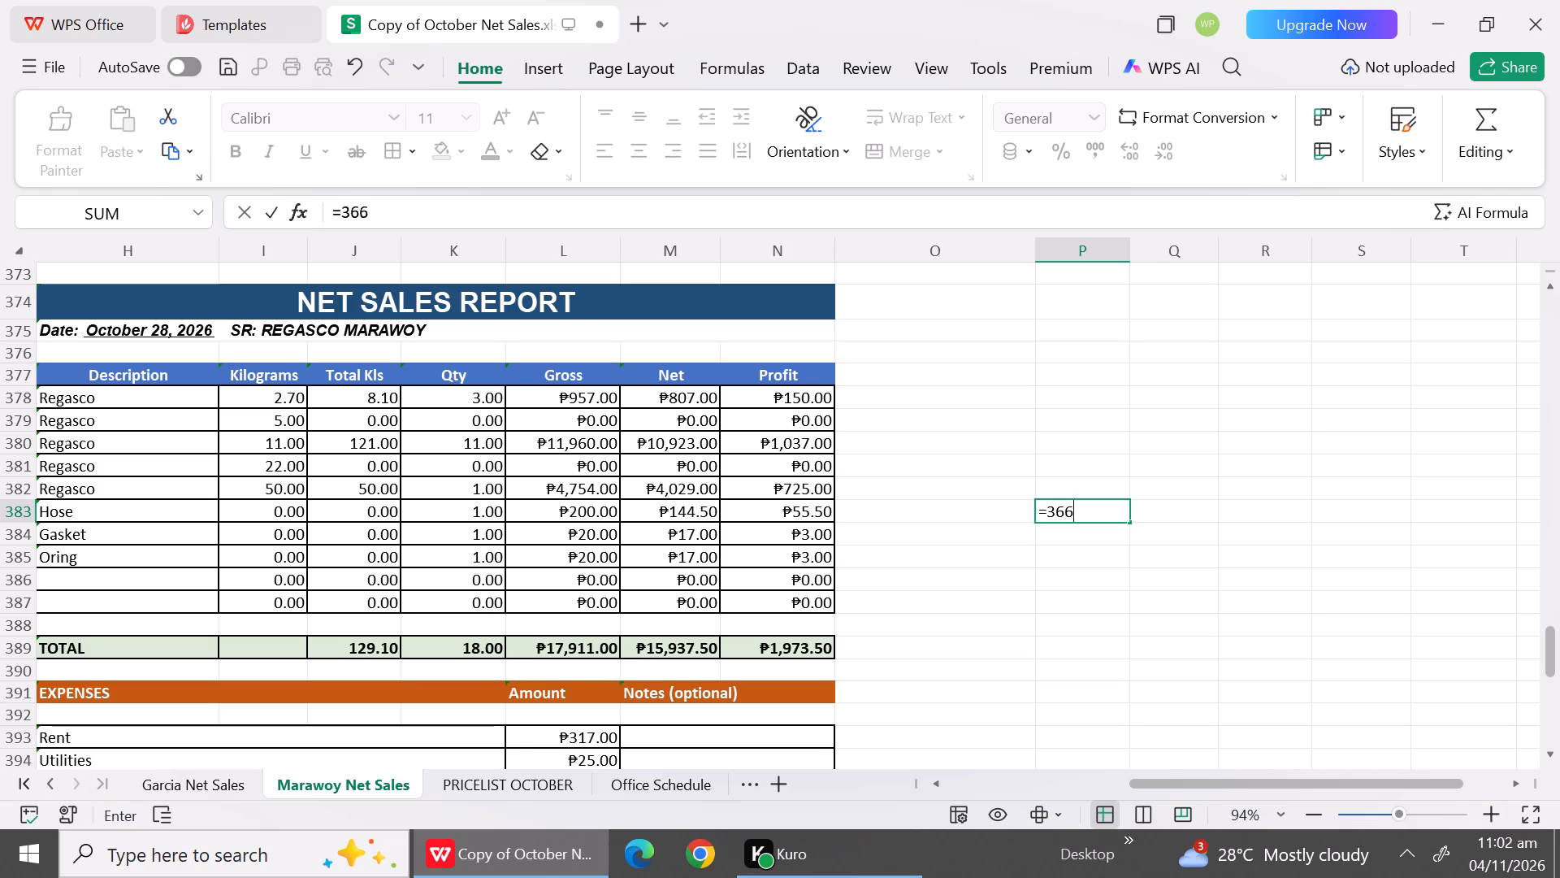
{"action": "key", "text": "shift+asterisk"}
{"action": "key", "text": "3"}
{"action": "key", "text": "minus"}
{"action": "key", "text": "3"}
{"action": "key", "text": "BackSpace"}
{"action": "key", "text": "4"}
{"action": "key", "text": "7"}
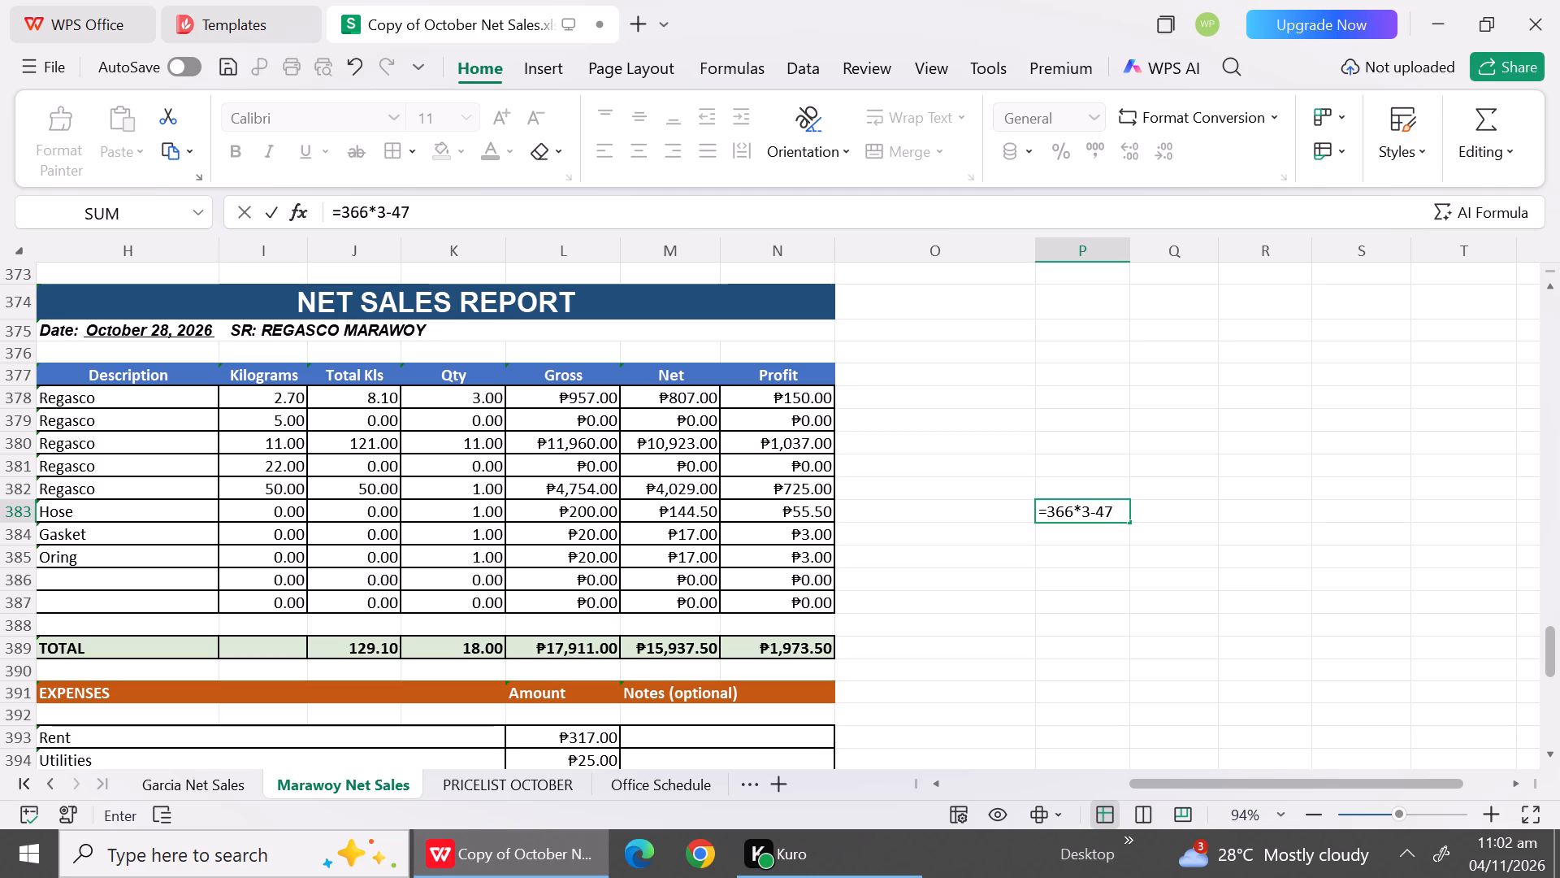
{"action": "key", "text": "5"}
{"action": "key", "text": "BackSpace"}
{"action": "key", "text": "BackSpace"}
{"action": "key", "text": "BackSpace"}
{"action": "key", "text": "4"}
{"action": "type", "text": "758"}
{"action": "key", "text": "Return"}
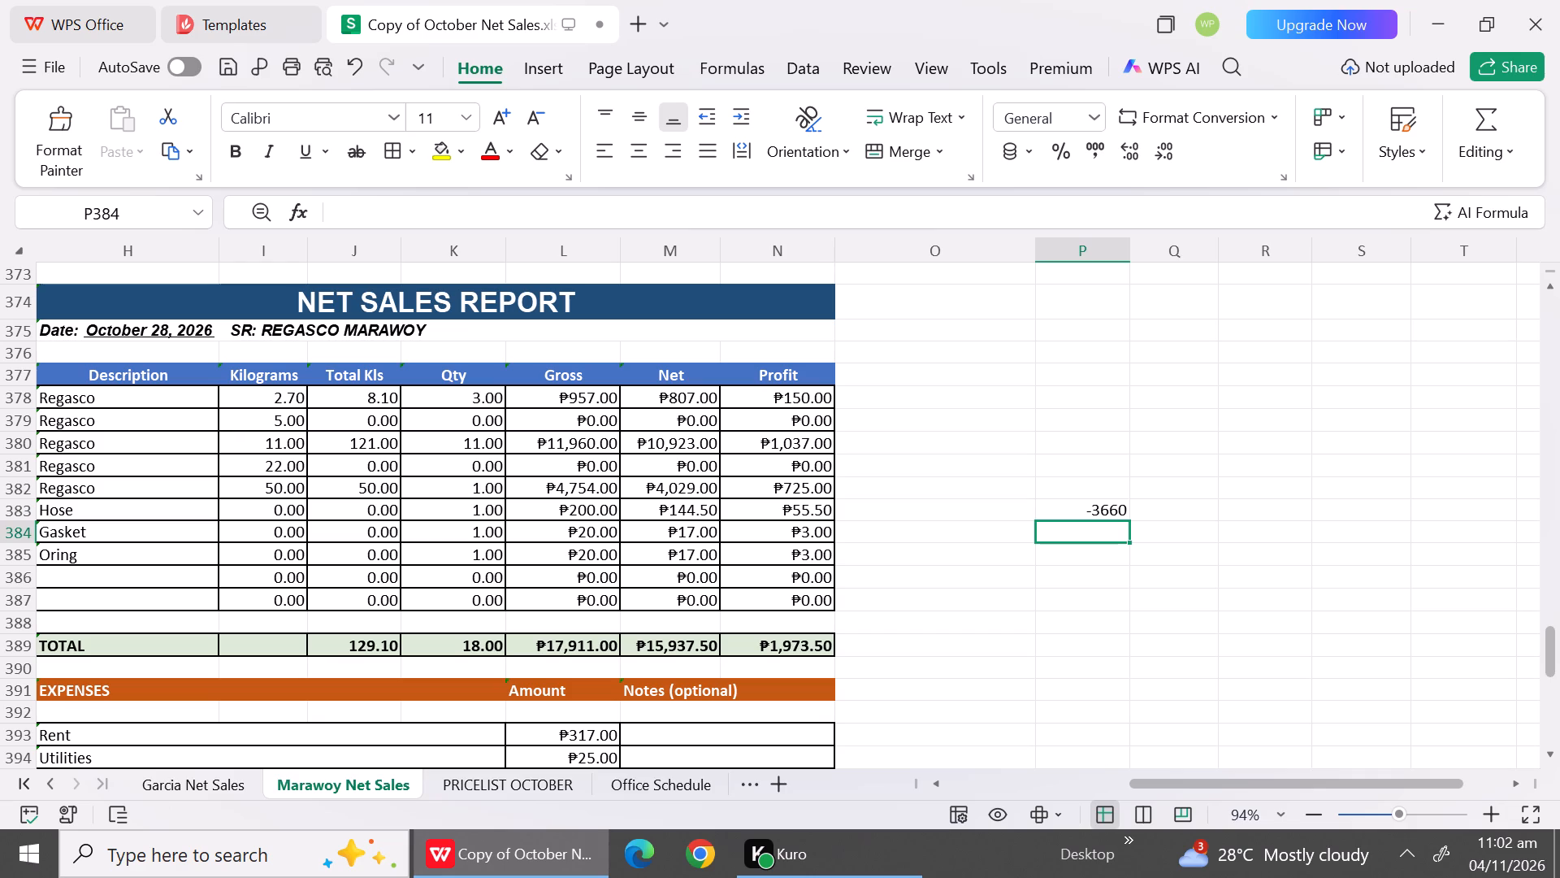
{"action": "double_click", "coordinate": [1098, 511]}
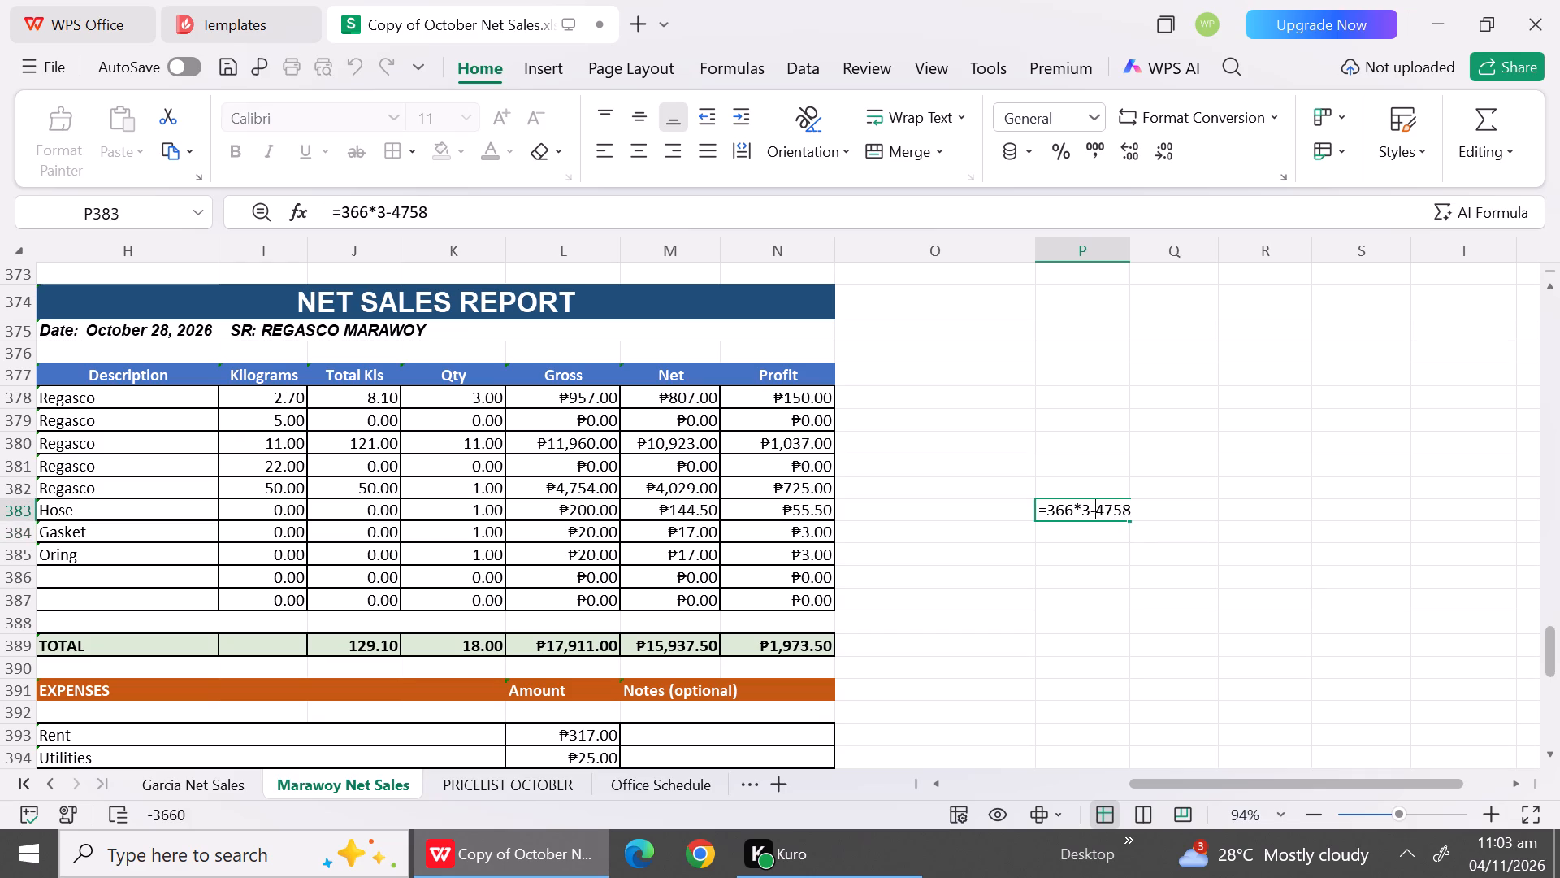
{"action": "left_click", "coordinate": [1145, 506]}
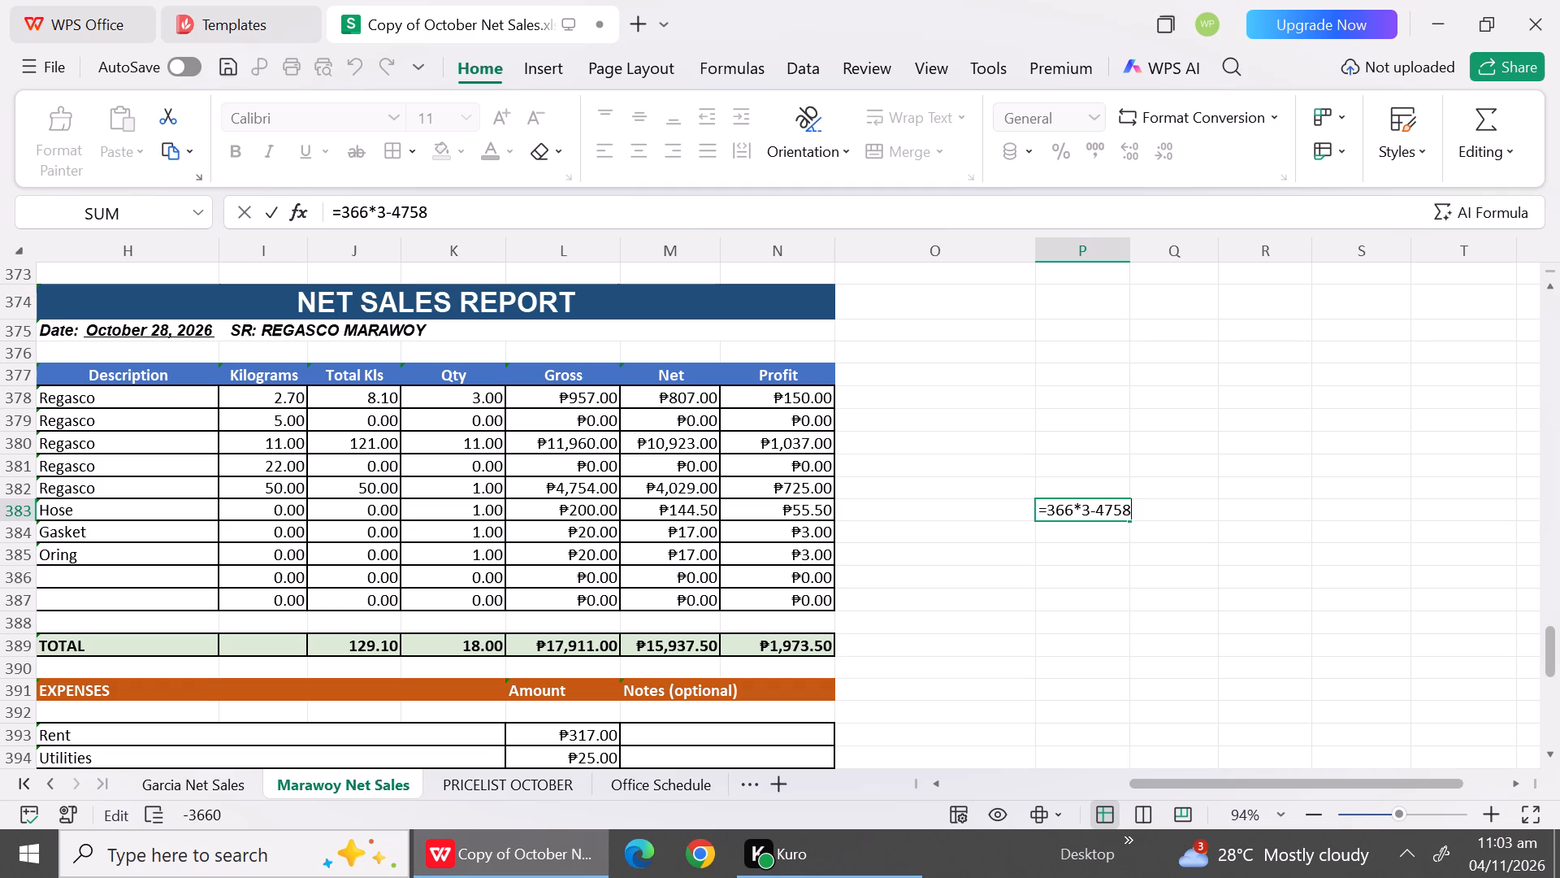
{"action": "key", "text": "Return"}
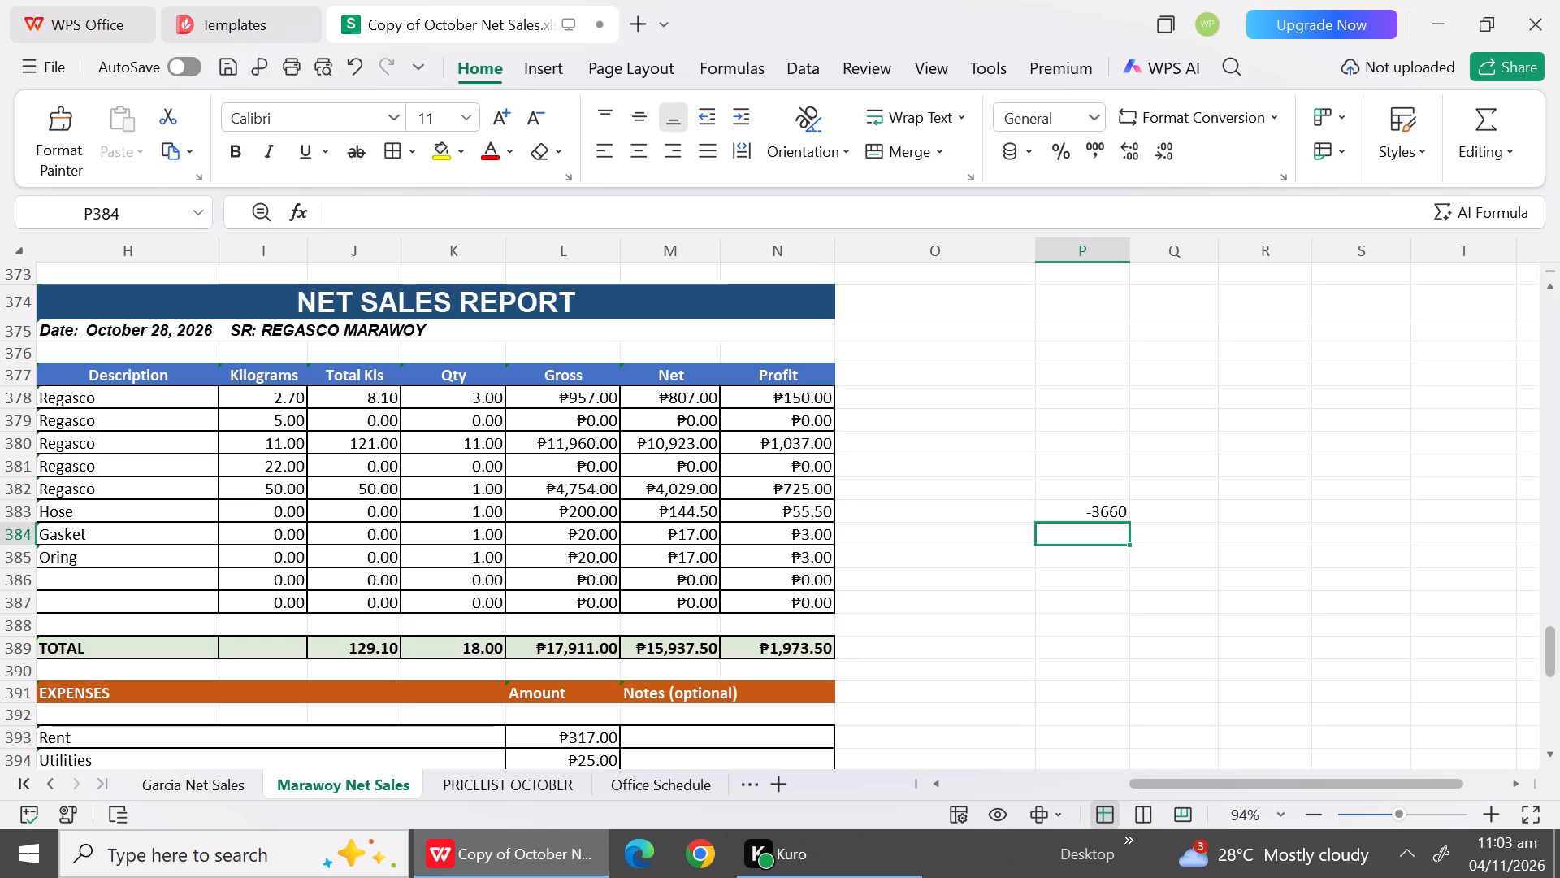
Calculate =4758-3660 in spare cell P385 beside the October 28 report.
{"action": "left_click", "coordinate": [1091, 562]}
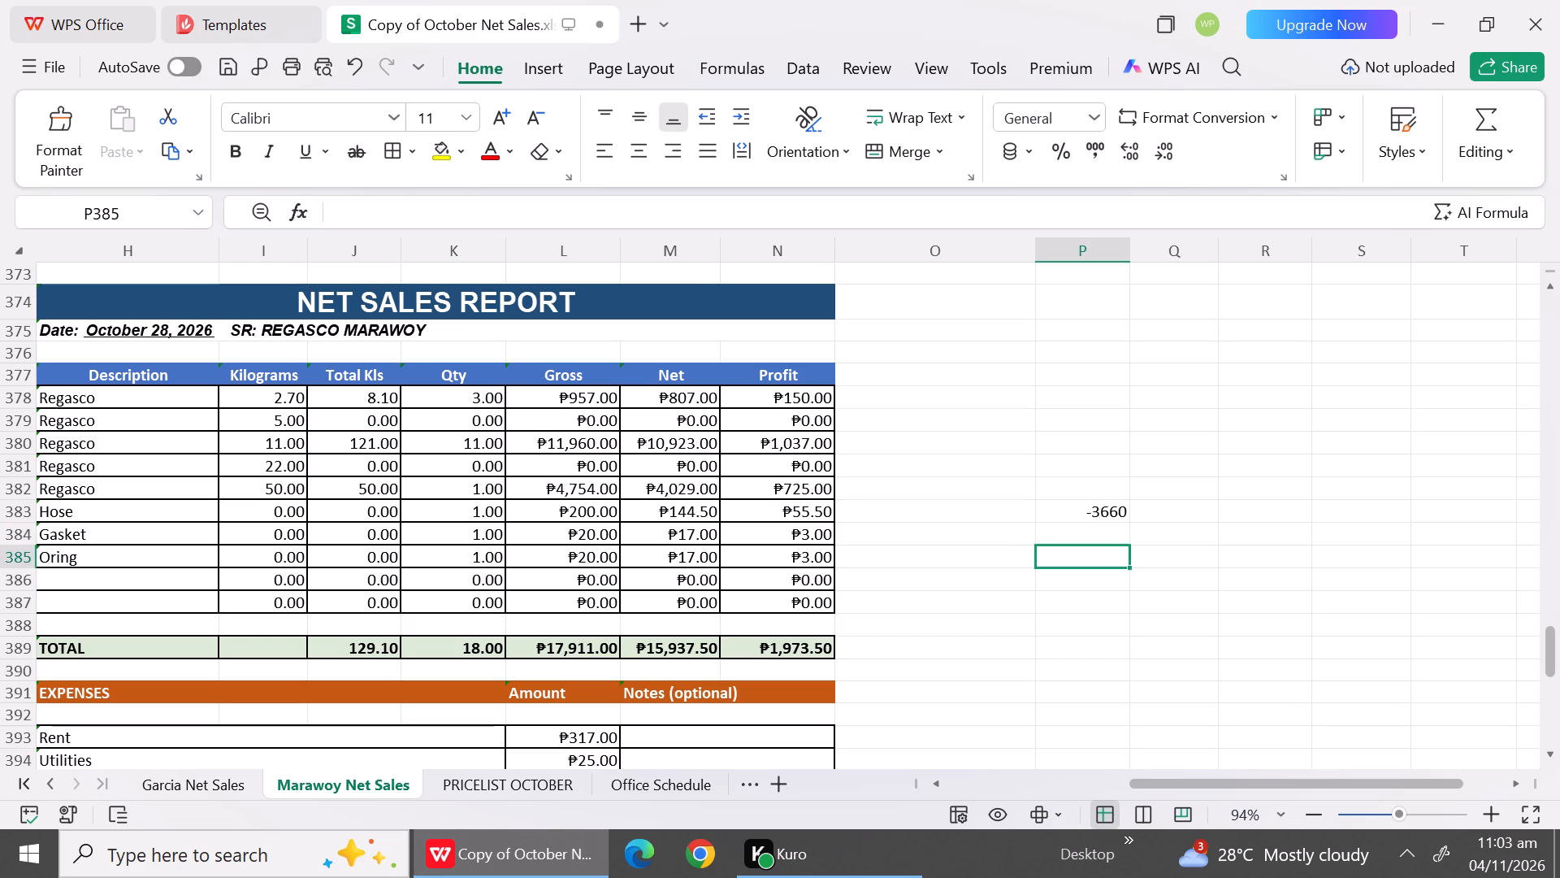
{"action": "key", "text": "equal"}
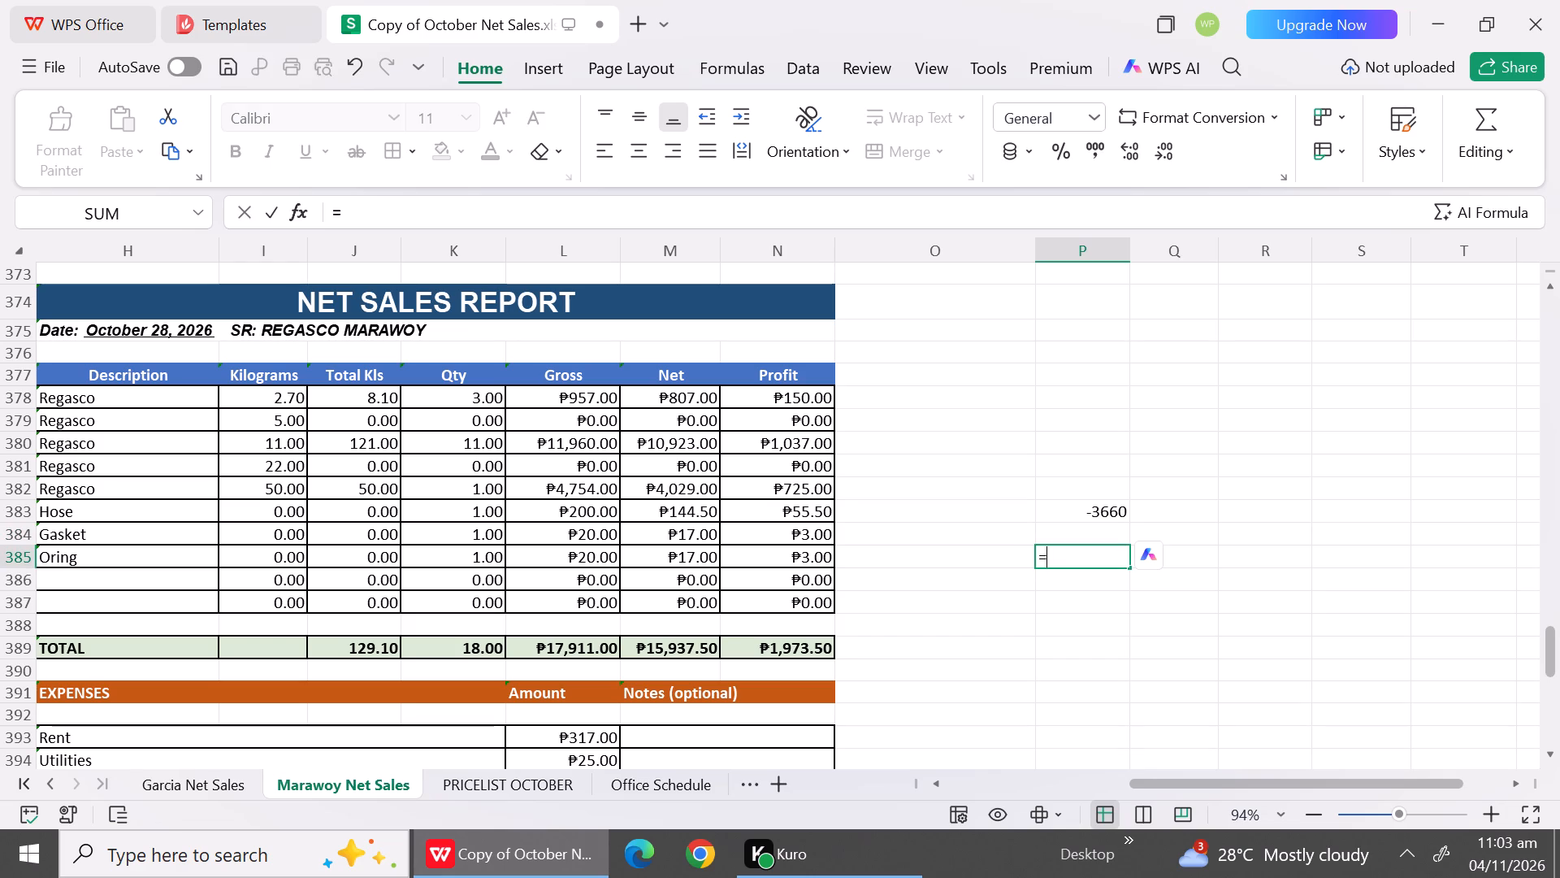
{"action": "type", "text": "47"}
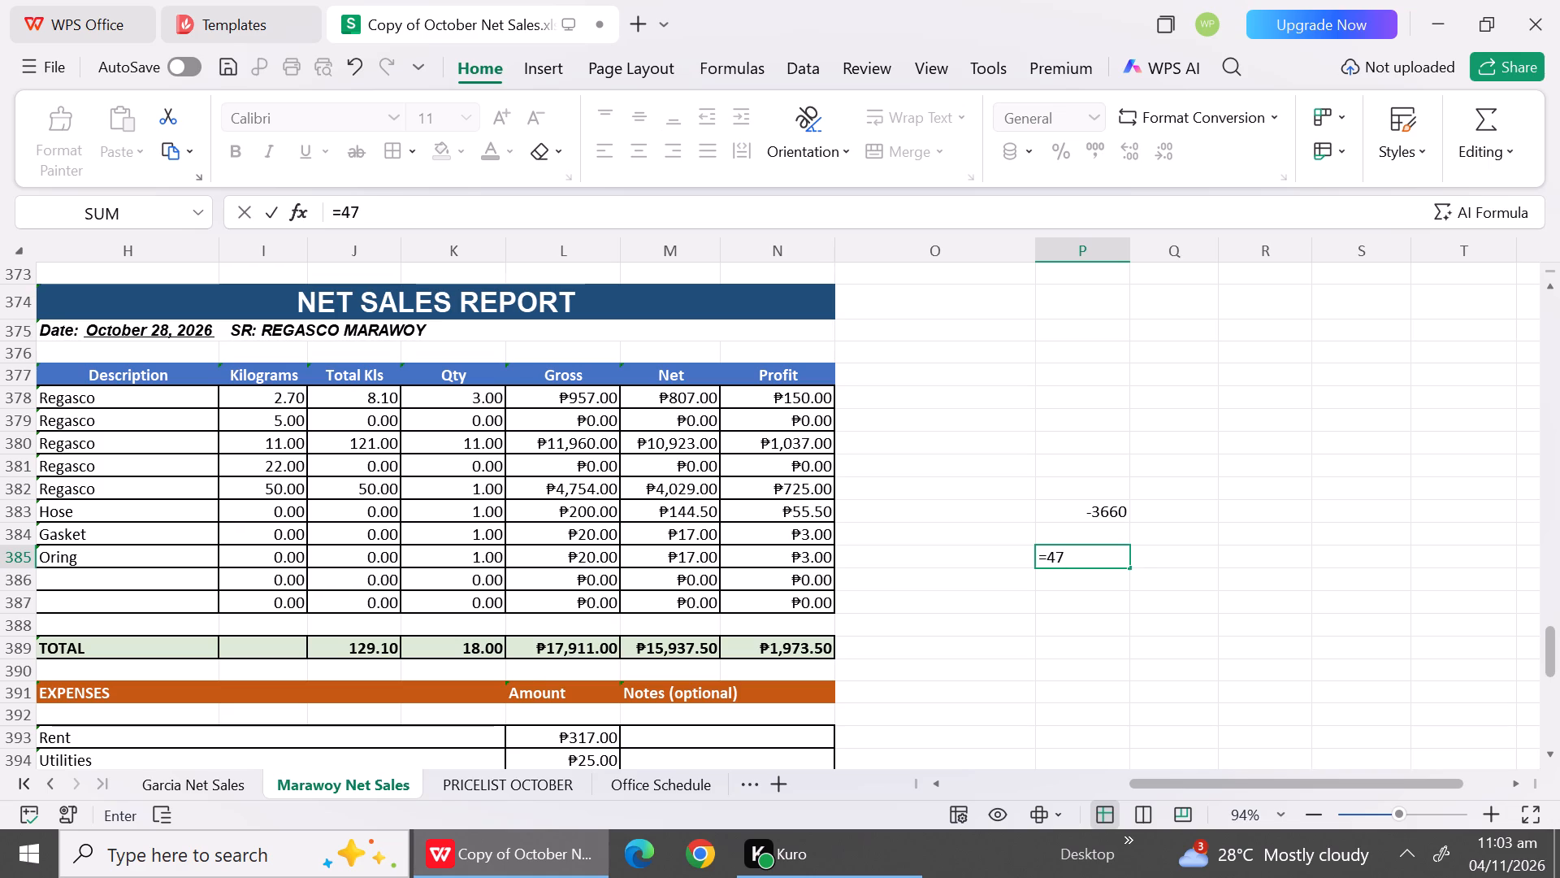
{"action": "type", "text": "58"}
{"action": "key", "text": "equal"}
{"action": "key", "text": "BackSpace"}
{"action": "key", "text": "minus"}
{"action": "type", "text": "3660"}
{"action": "key", "text": "Return"}
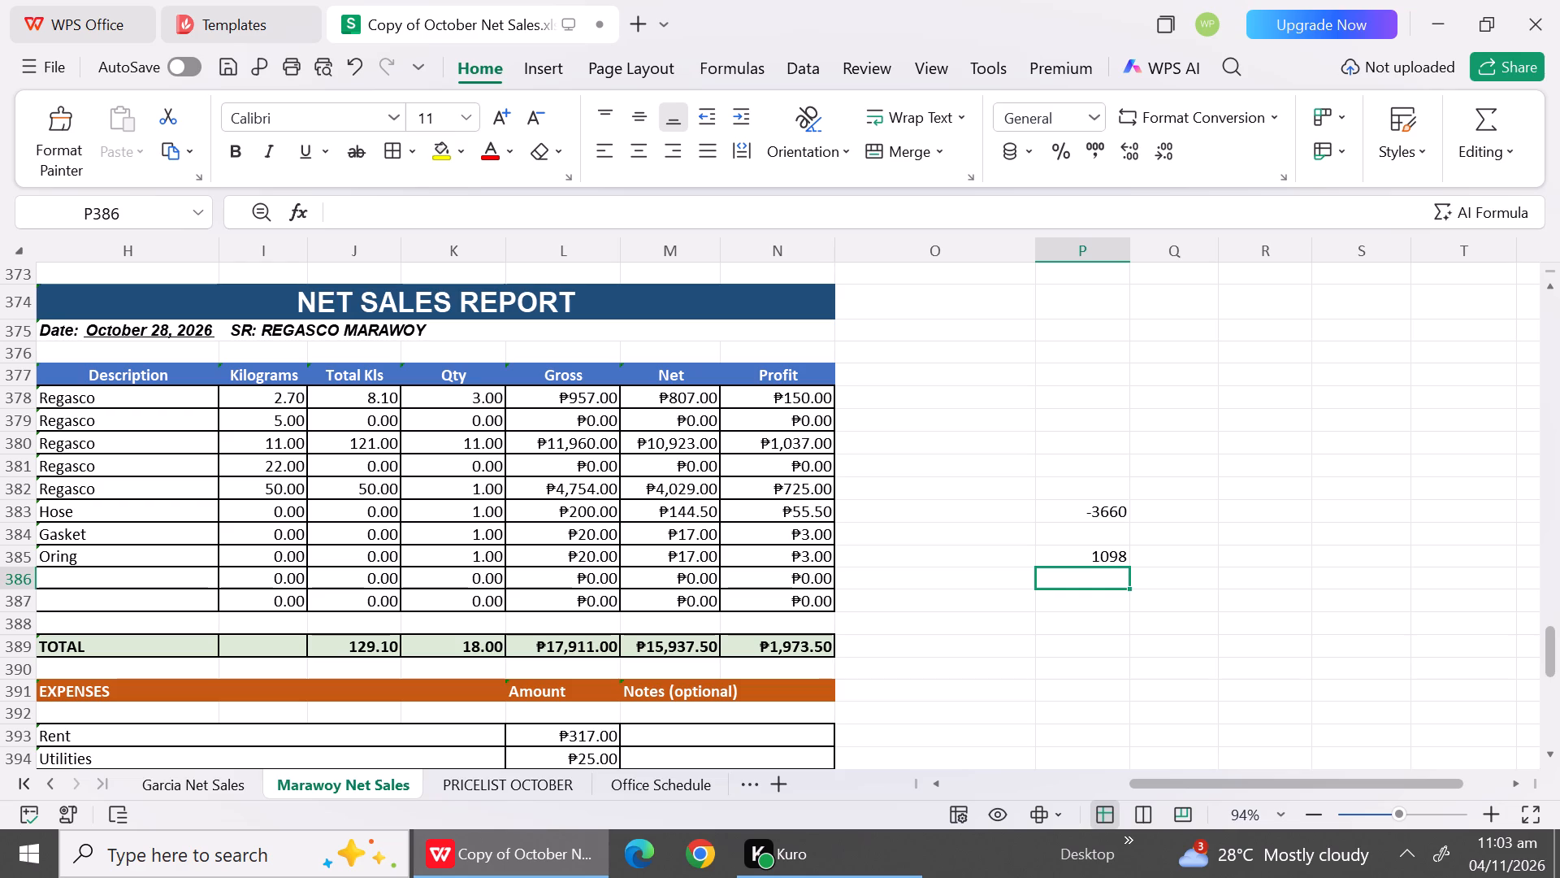
Set the Gross of the 2.70 kg Regasco row (L378) in the October 28 report to 1098.
{"action": "left_click", "coordinate": [568, 399]}
{"action": "type", "text": "1097"}
{"action": "key", "text": "BackSpace"}
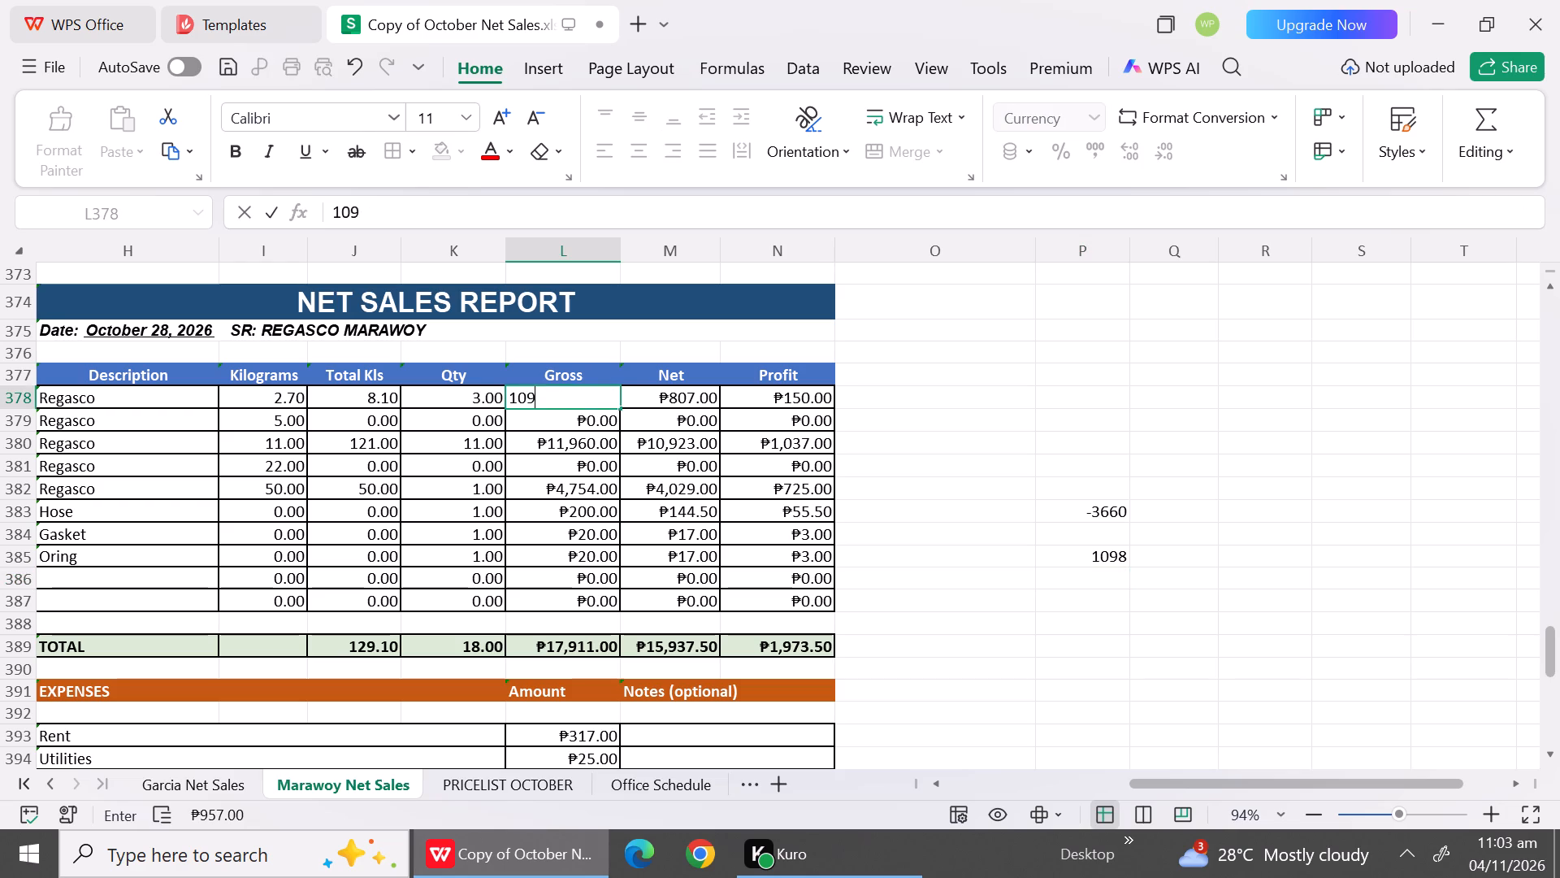
{"action": "key", "text": "8"}
Calculate +316*3 in spare cell P386 beside the October 28 report.
{"action": "left_click", "coordinate": [1058, 576]}
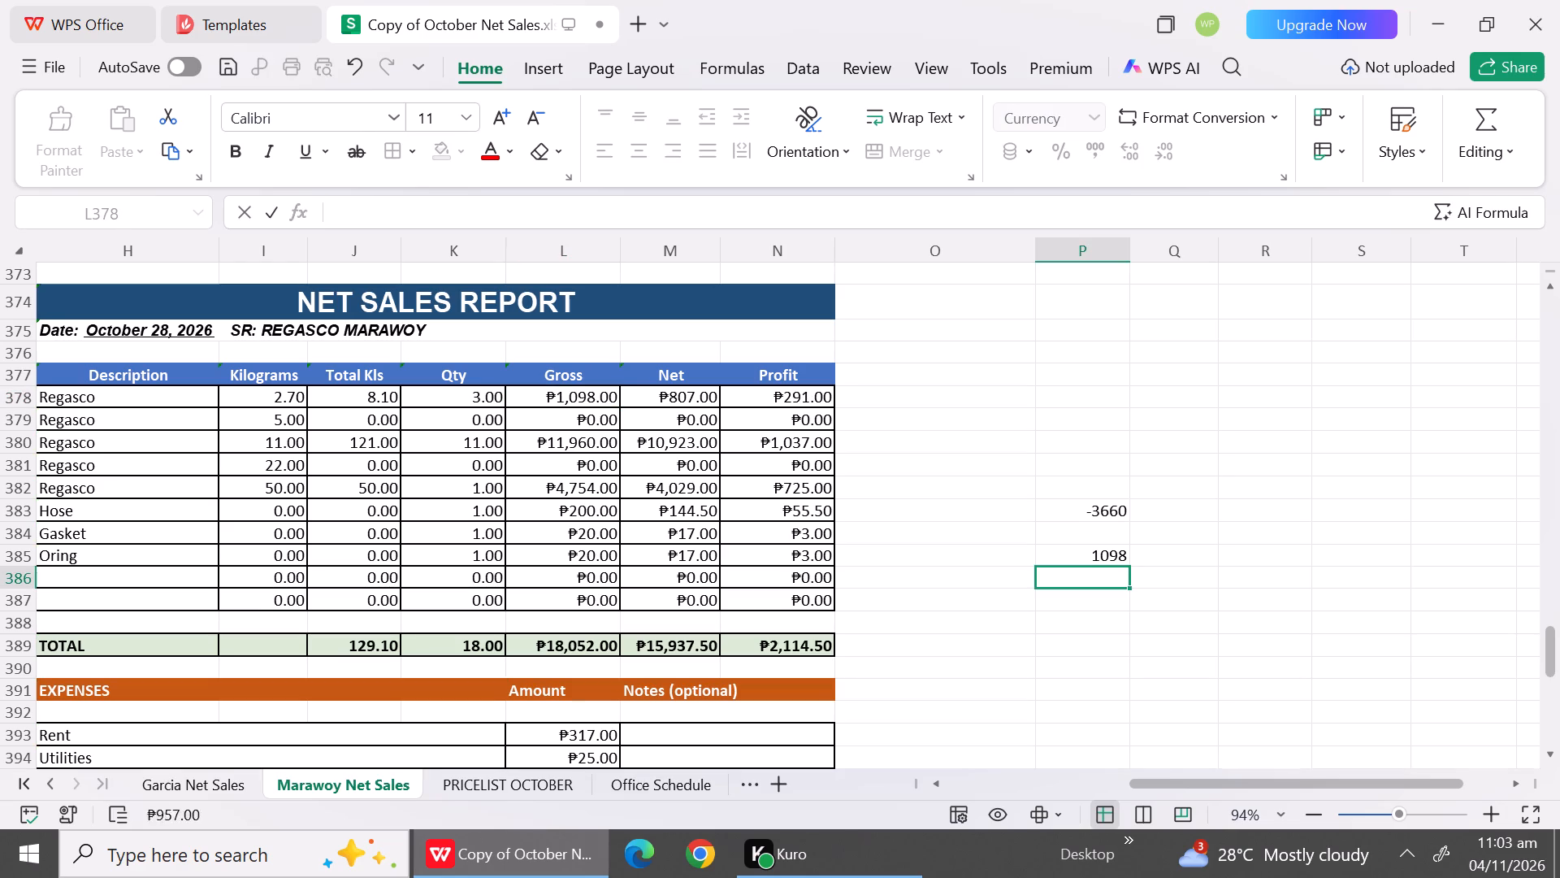
{"action": "key", "text": "shift+underscore"}
{"action": "key", "text": "BackSpace"}
{"action": "type", "text": "+316"}
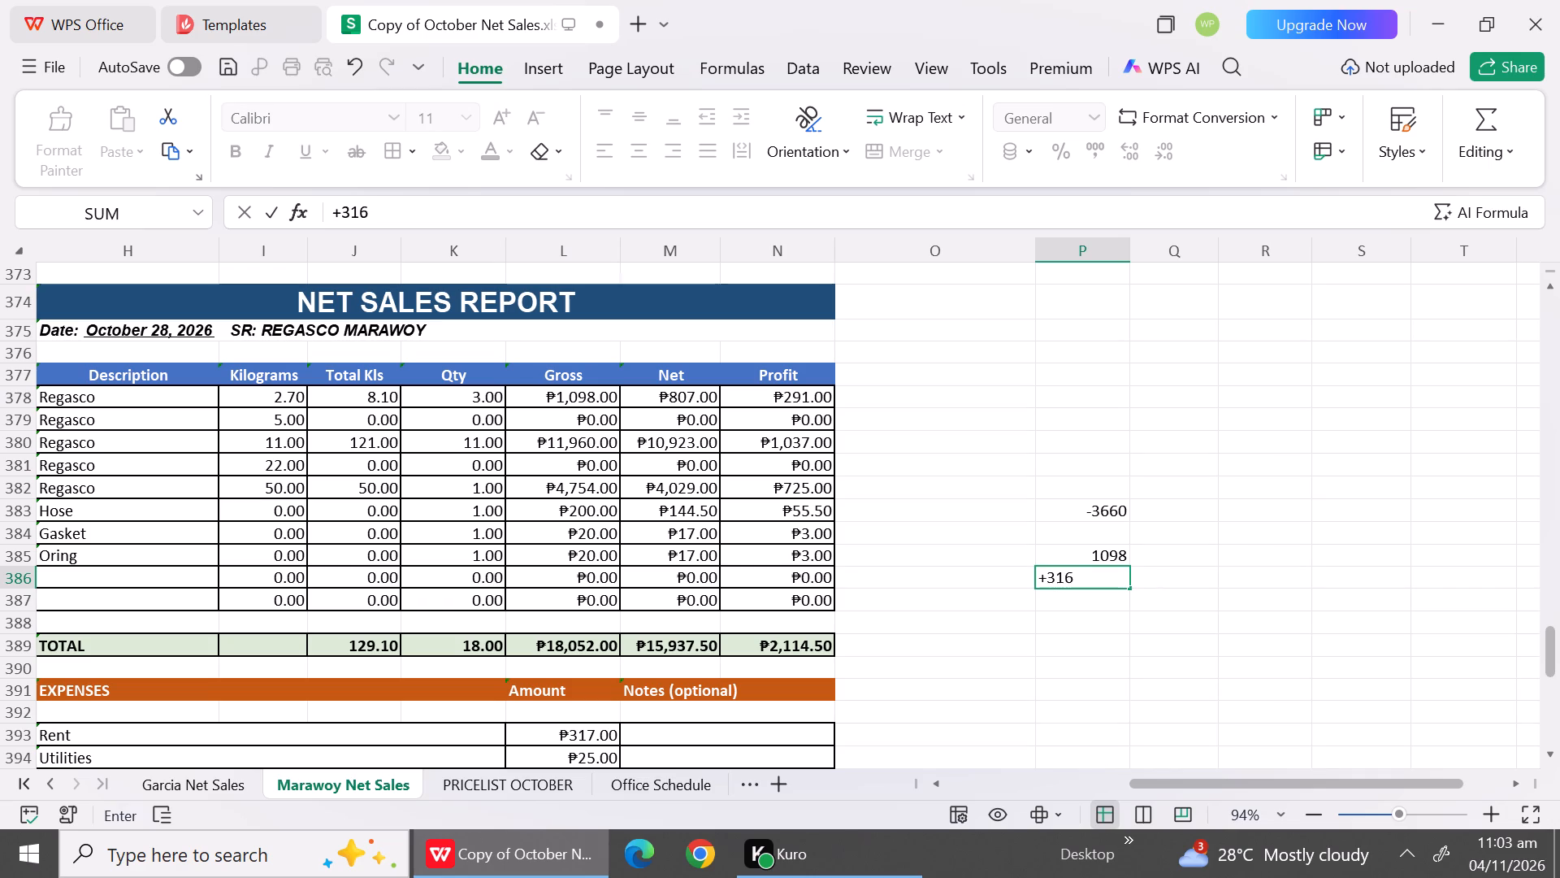
{"action": "key", "text": "shift+asterisk"}
{"action": "key", "text": "3"}
{"action": "key", "text": "Return"}
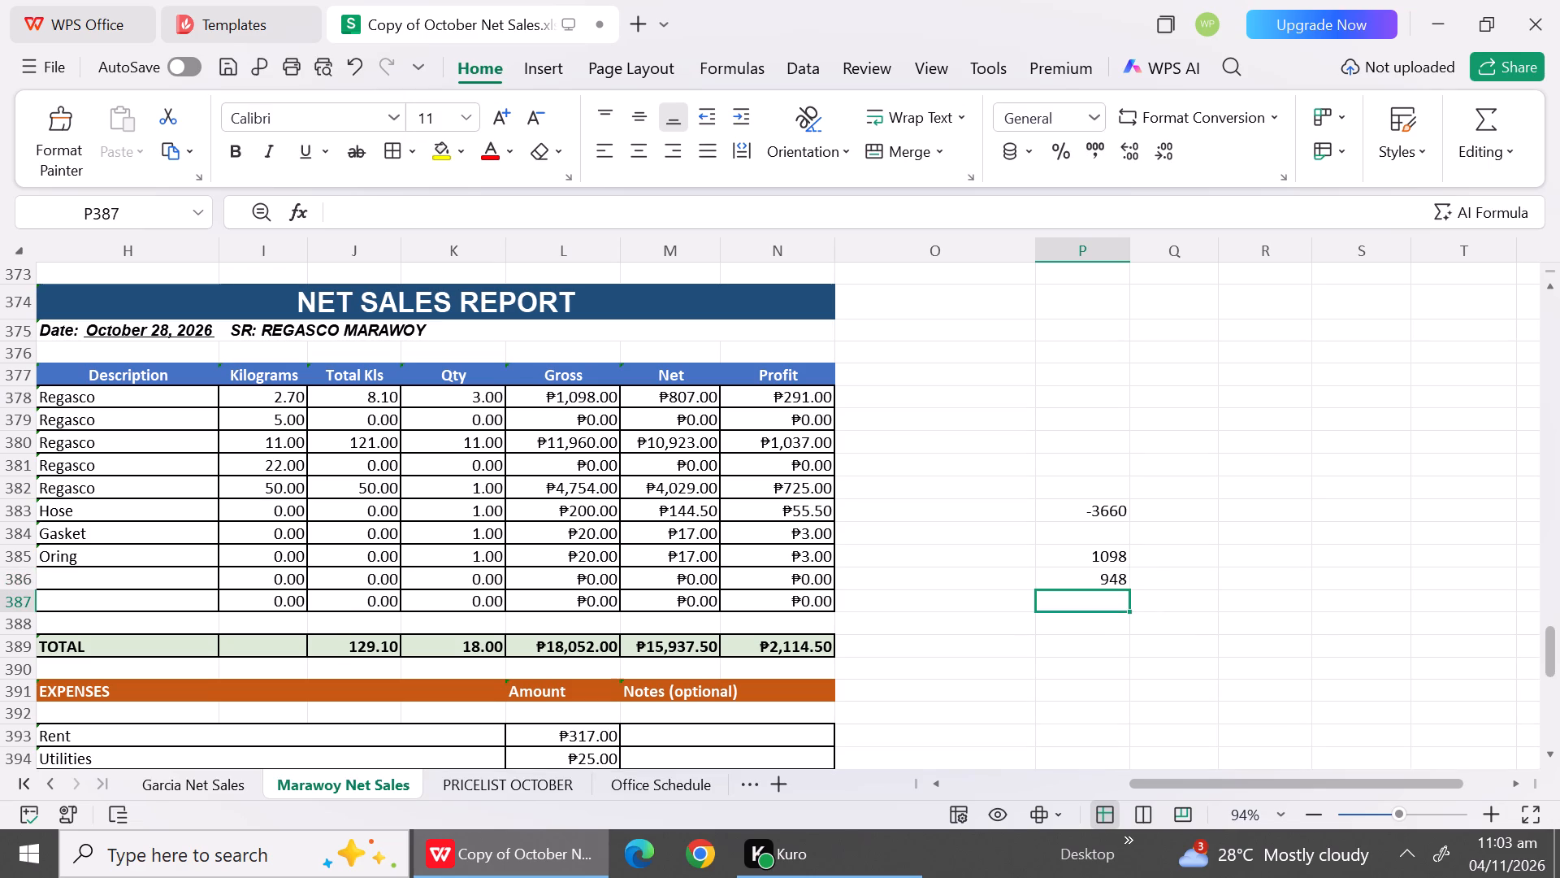
Set the Net of the 2.70 kg Regasco row (M378) in the October 28 report to 948.
{"action": "left_click", "coordinate": [700, 398]}
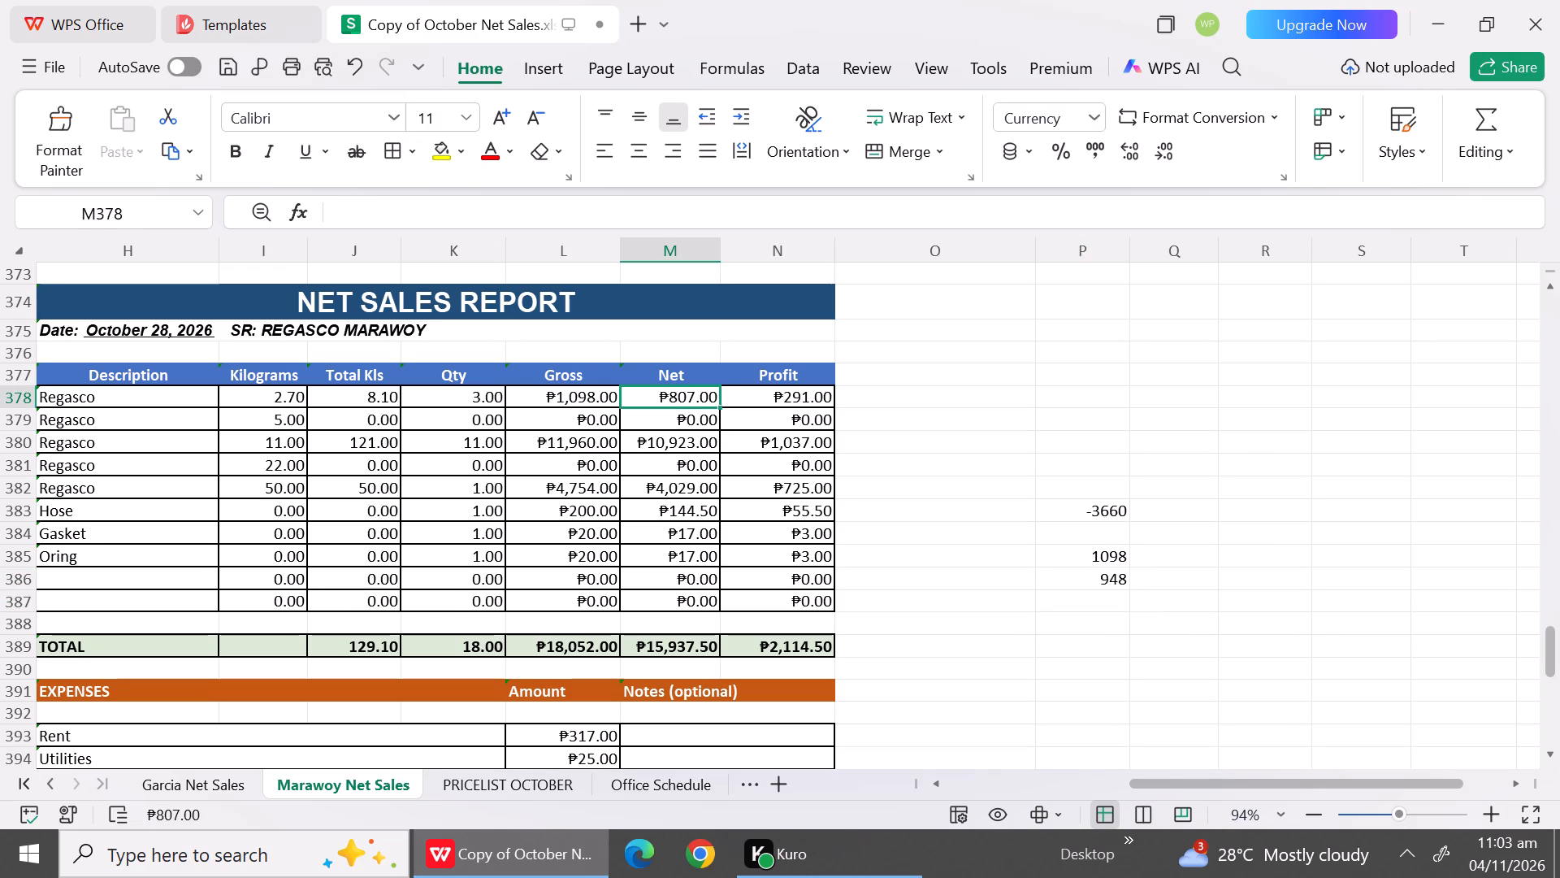
{"action": "type", "text": "948"}
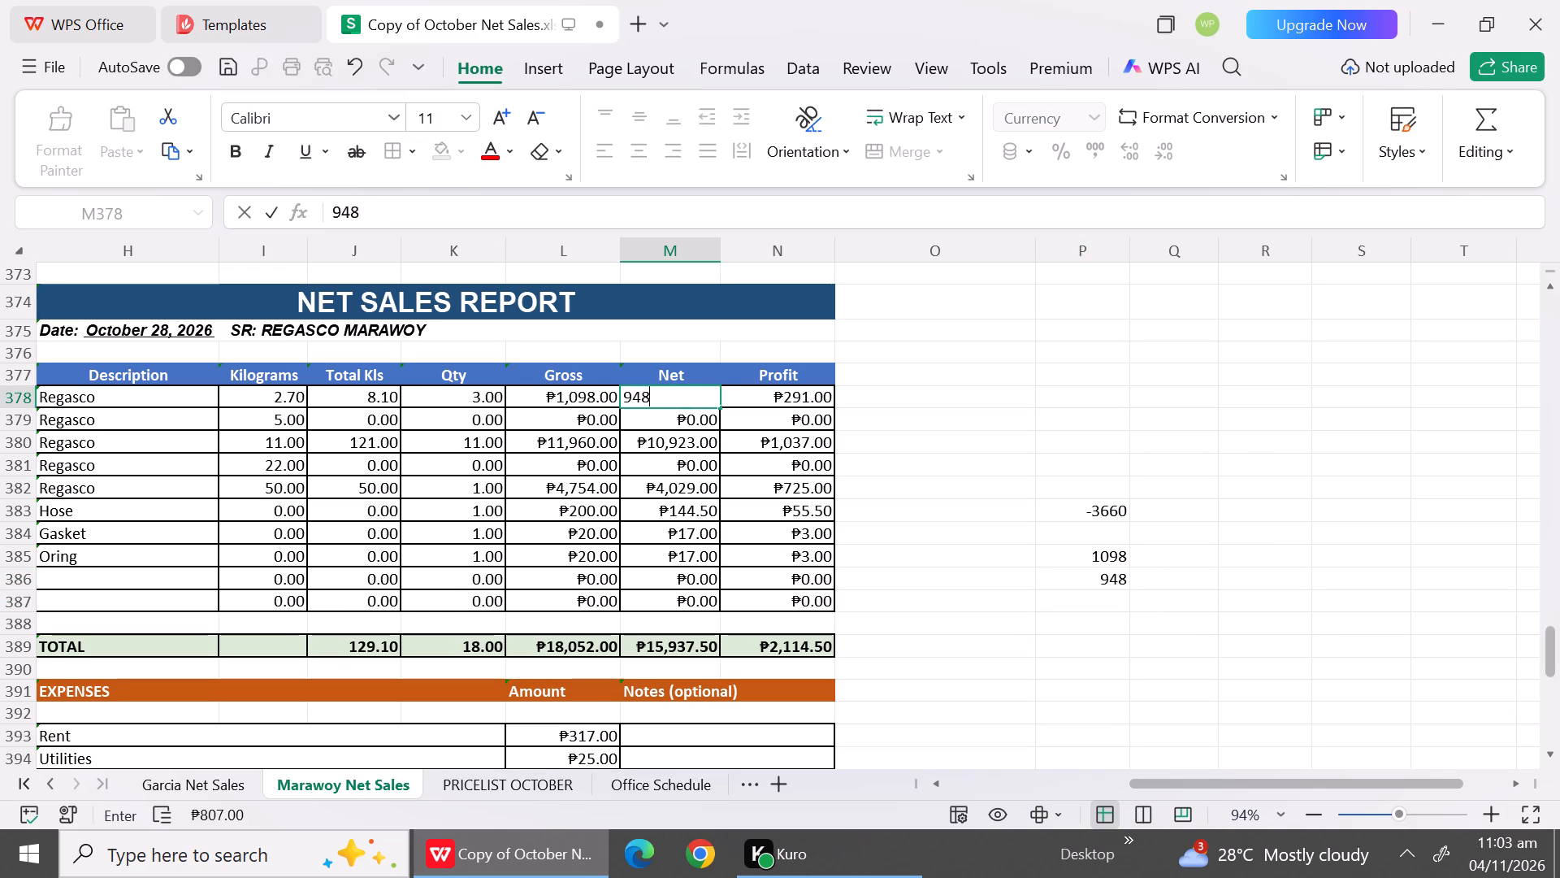
{"action": "left_click", "coordinate": [902, 593]}
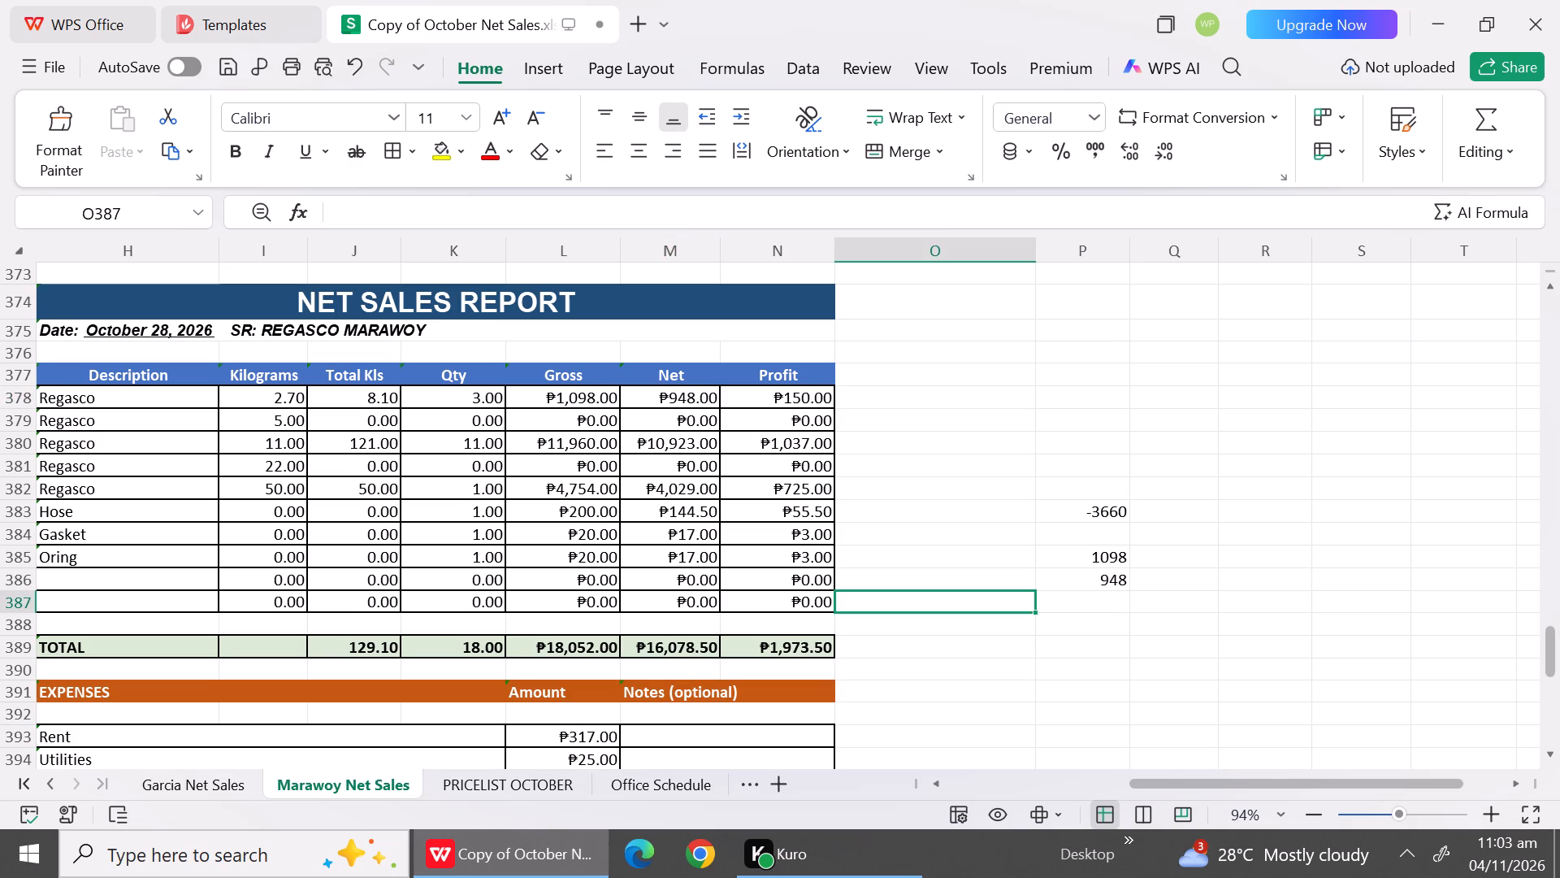
Set the Qty of the 11 kg Regasco row (K380) in the October 28 report to 15.
{"action": "left_click", "coordinate": [547, 441]}
{"action": "left_click", "coordinate": [474, 439]}
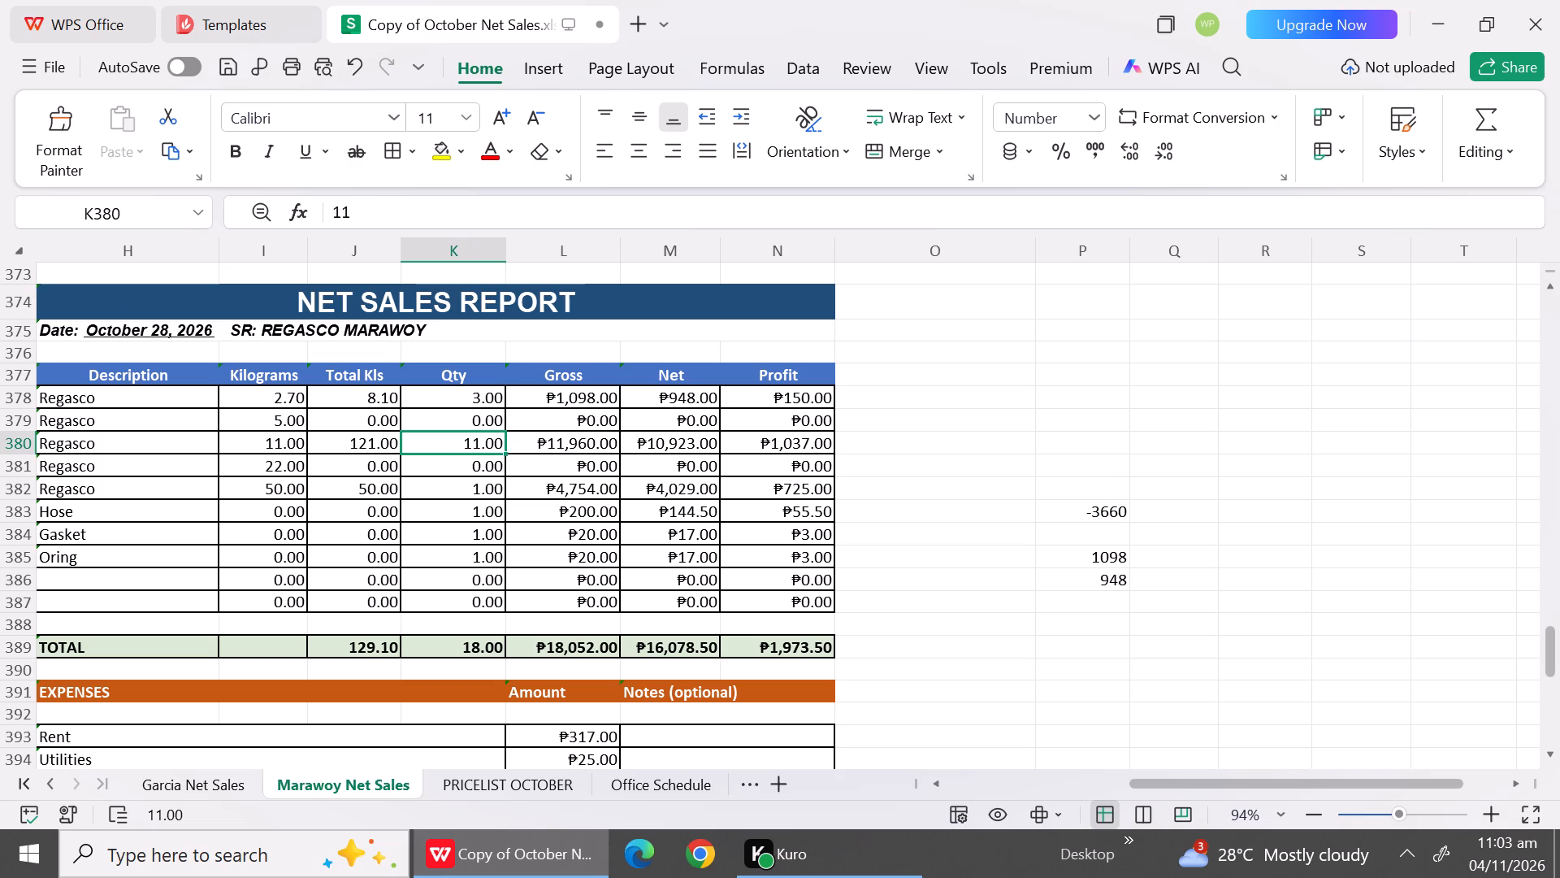
{"action": "left_click", "coordinate": [481, 449]}
{"action": "type", "text": "15"}
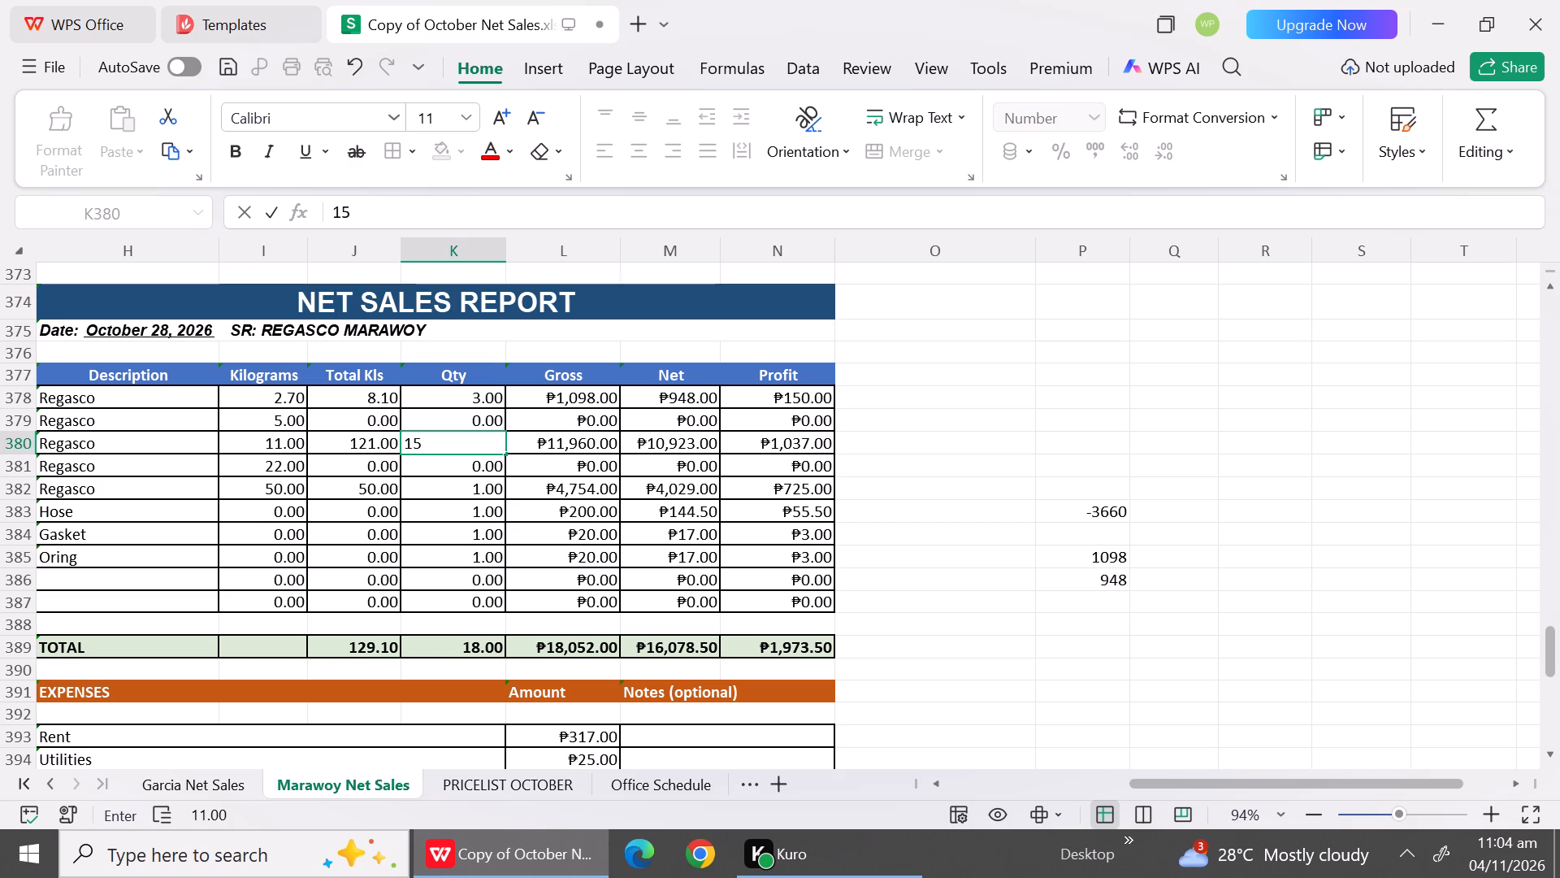
{"action": "left_click", "coordinate": [556, 467]}
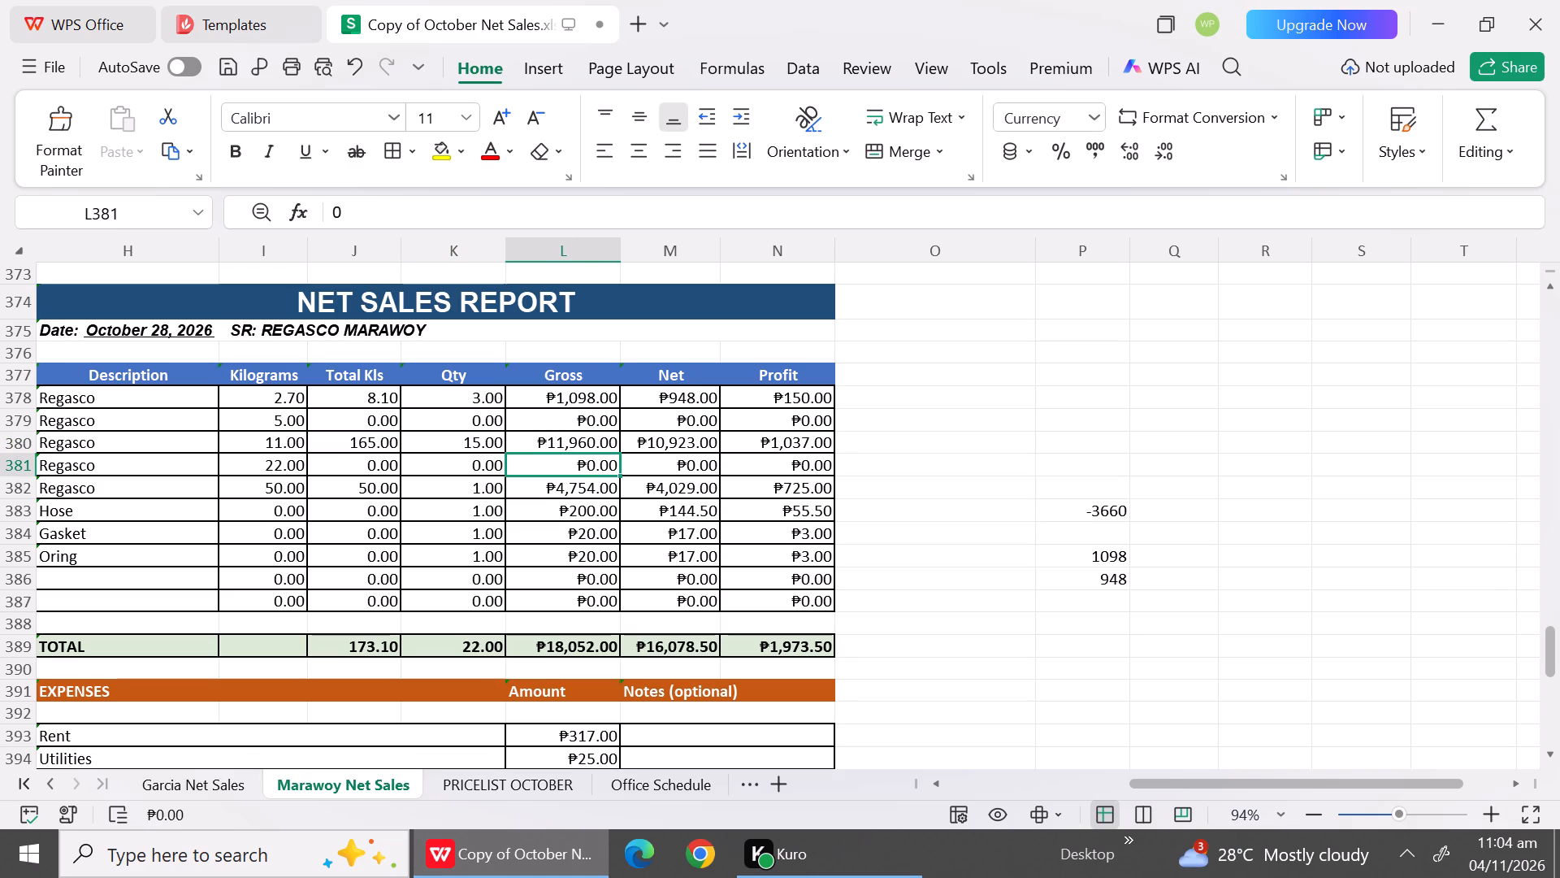
Enter a calculation starting with =155 in spare cell P388 beside the October 28 report.
{"action": "left_click", "coordinate": [558, 437]}
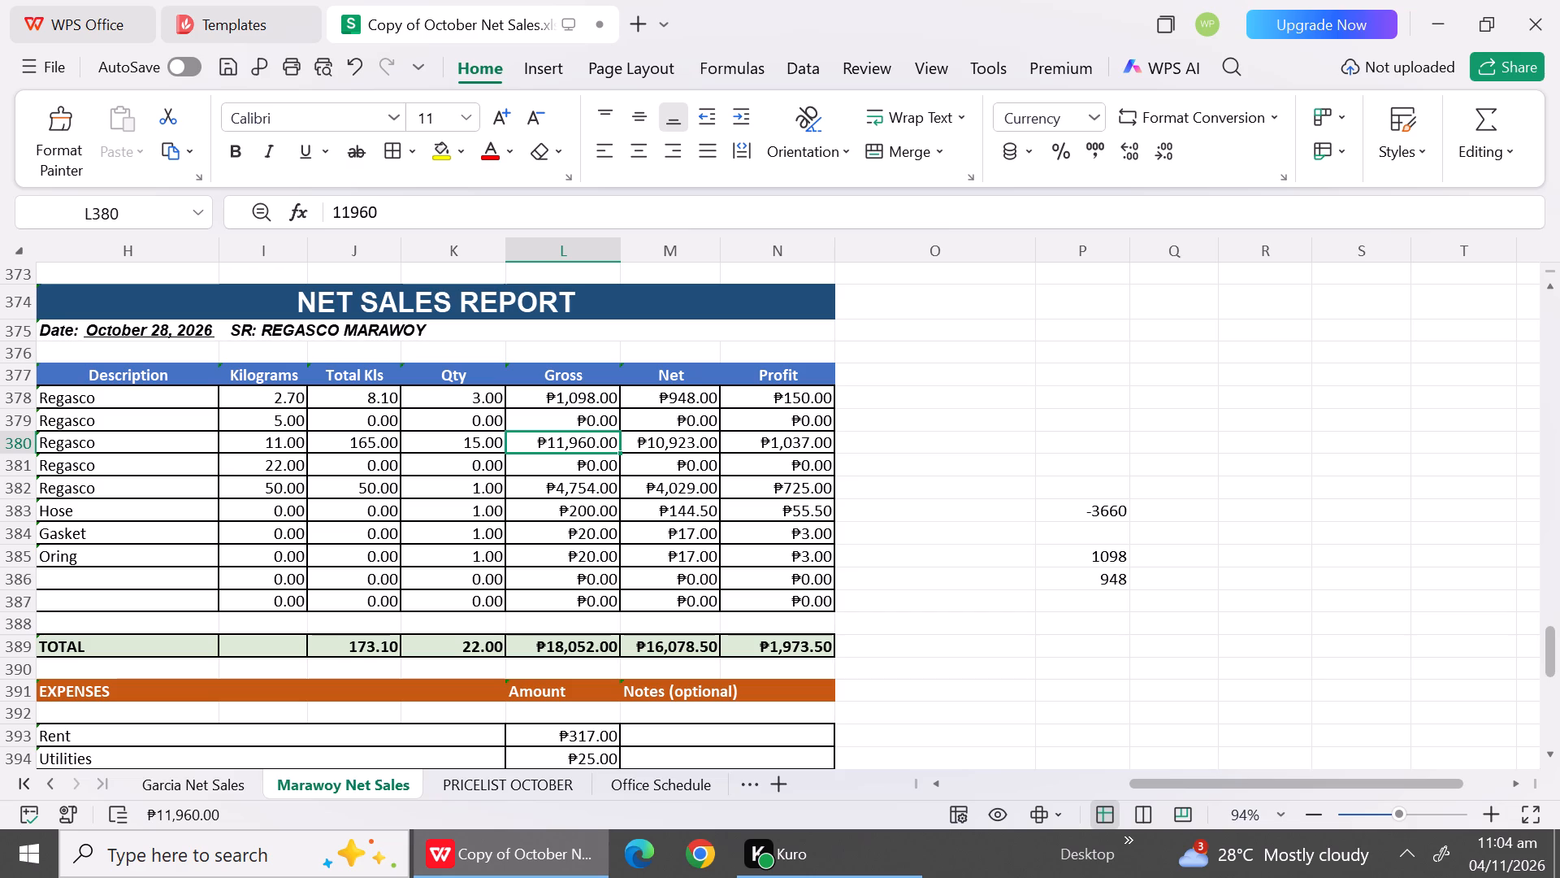
{"action": "left_click", "coordinate": [1093, 634]}
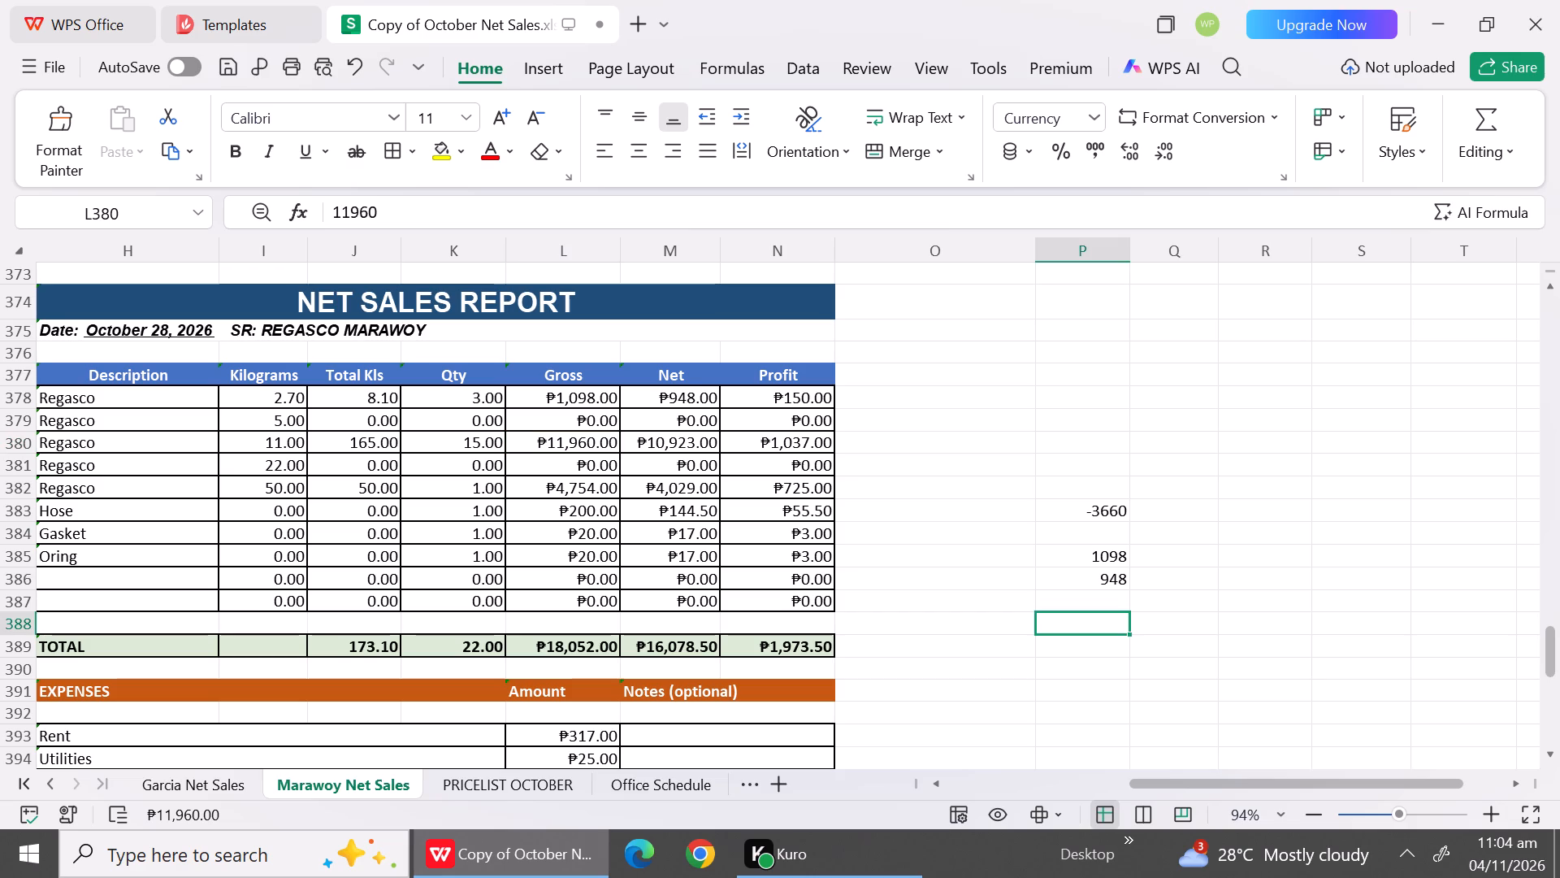
{"action": "key", "text": "shift+plus"}
{"action": "key", "text": "BackSpace"}
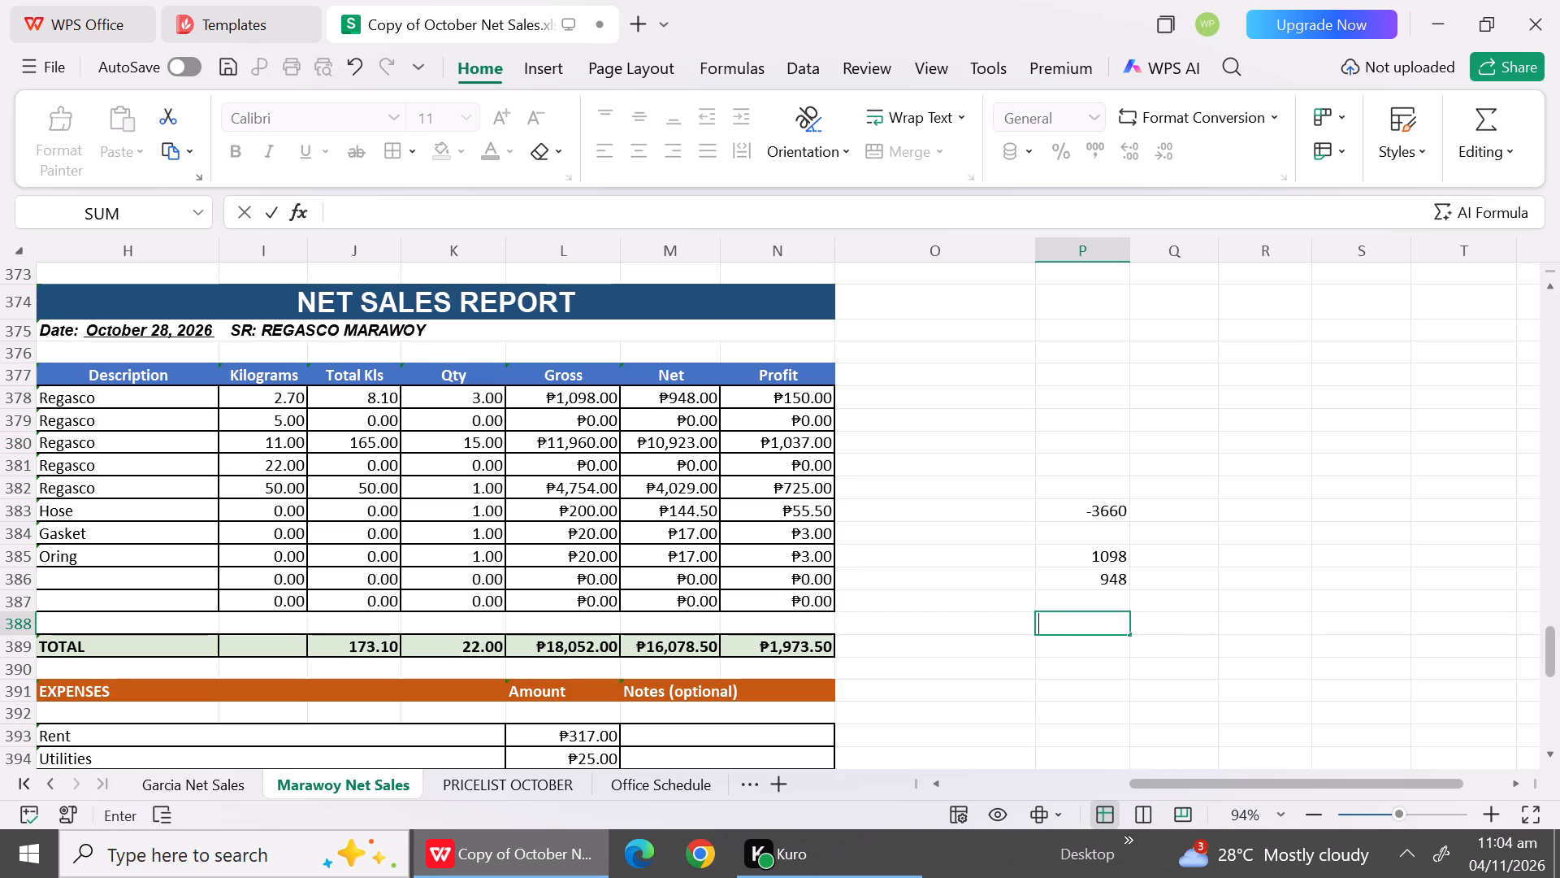
{"action": "key", "text": "minus"}
{"action": "key", "text": "BackSpace"}
{"action": "key", "text": "equal"}
{"action": "key", "text": "1"}
{"action": "key", "text": "5"}
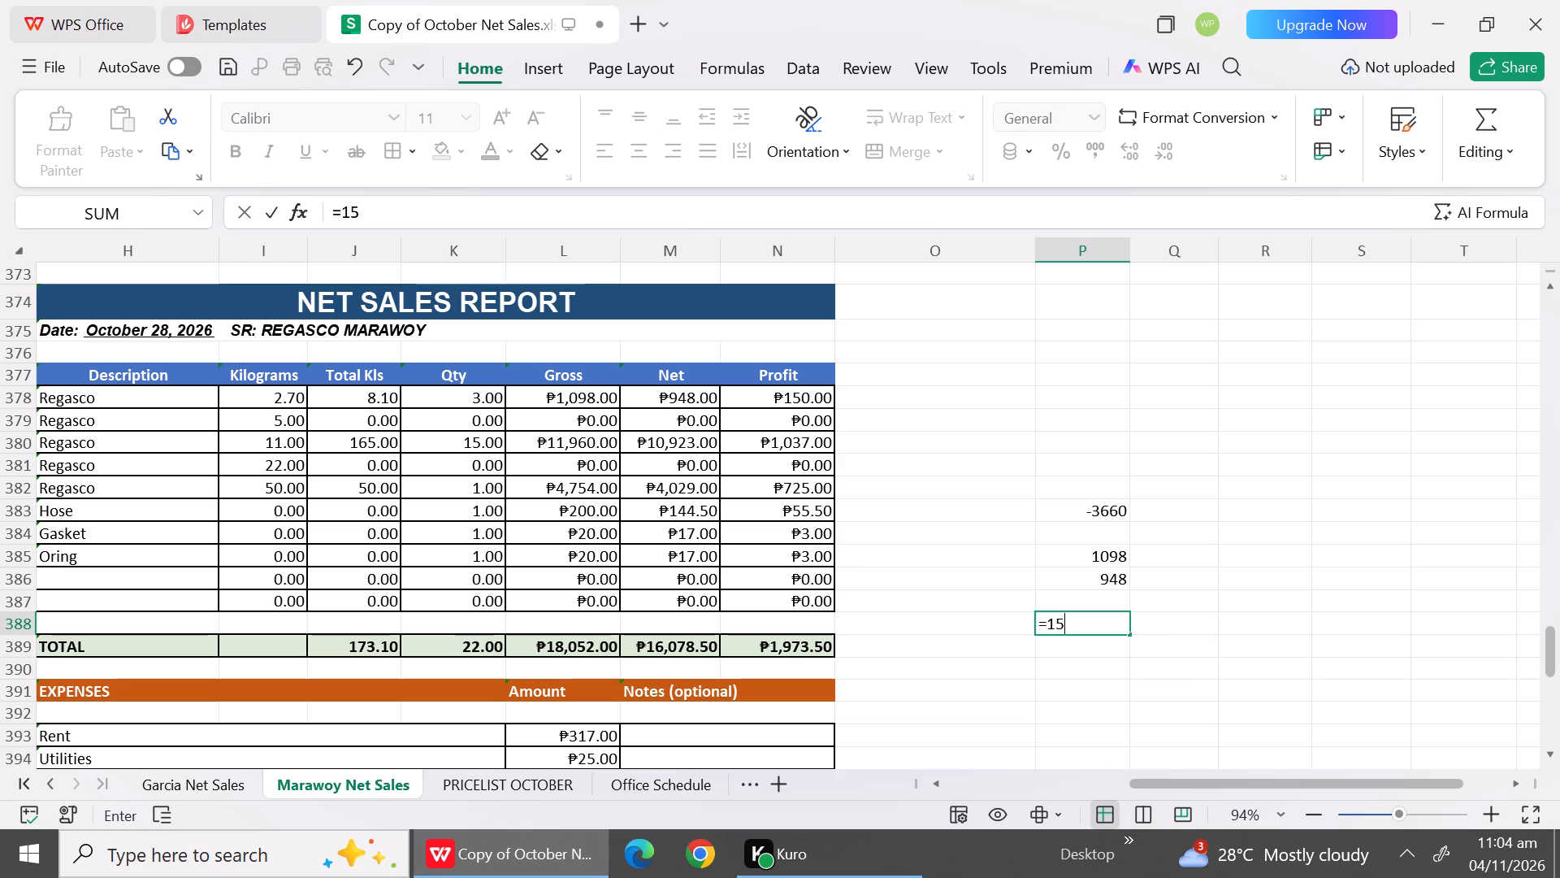
{"action": "type", "text": "5"}
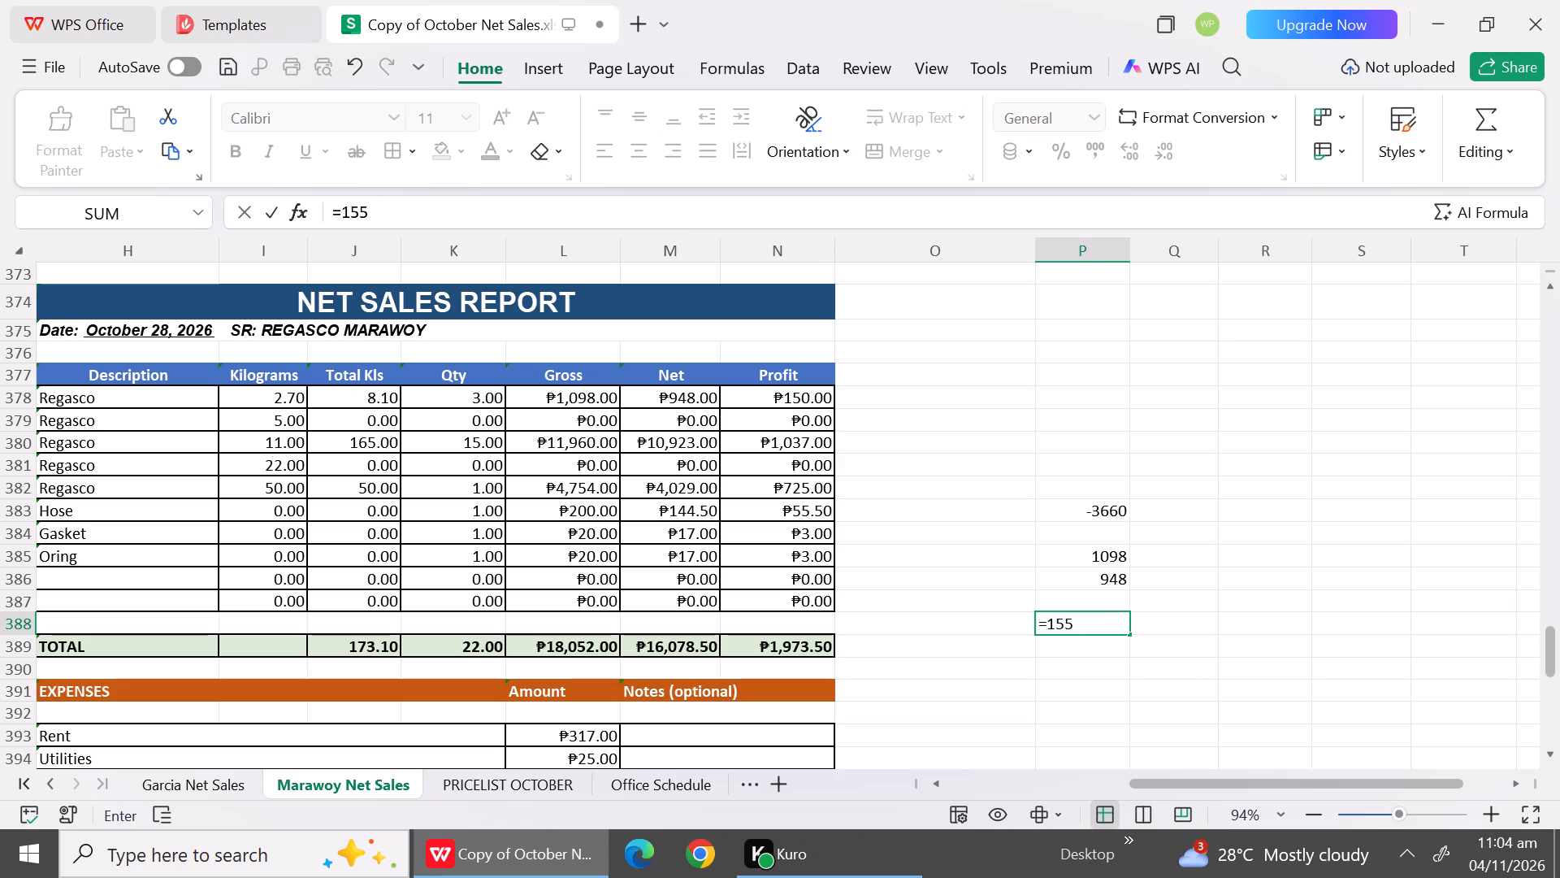
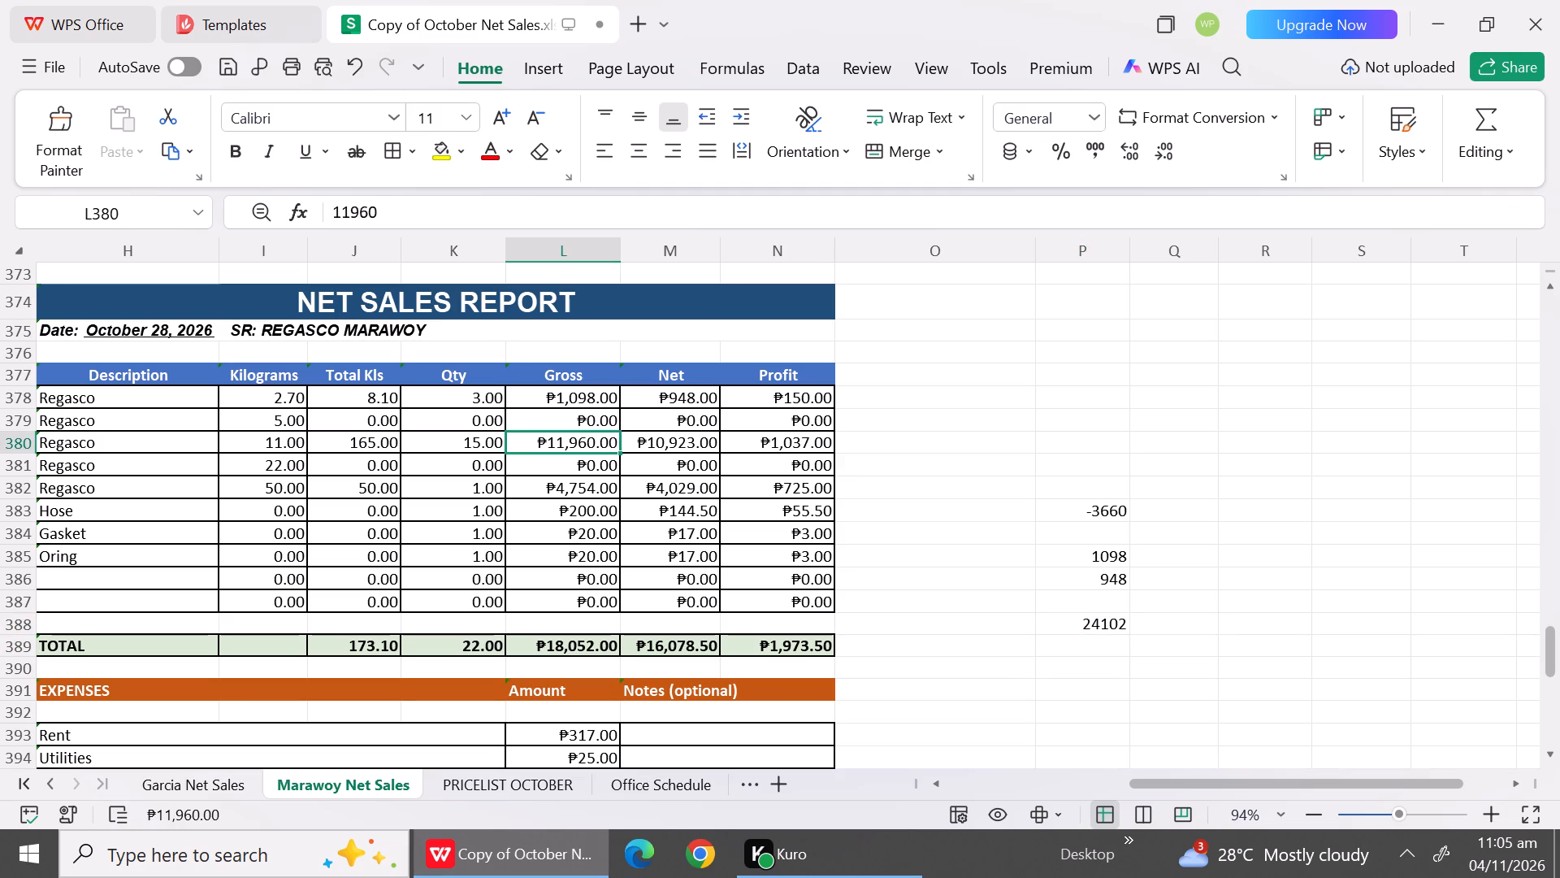
Set the Gross of the 11 kg Regasco row (L380) in the October 28 report to 24103.
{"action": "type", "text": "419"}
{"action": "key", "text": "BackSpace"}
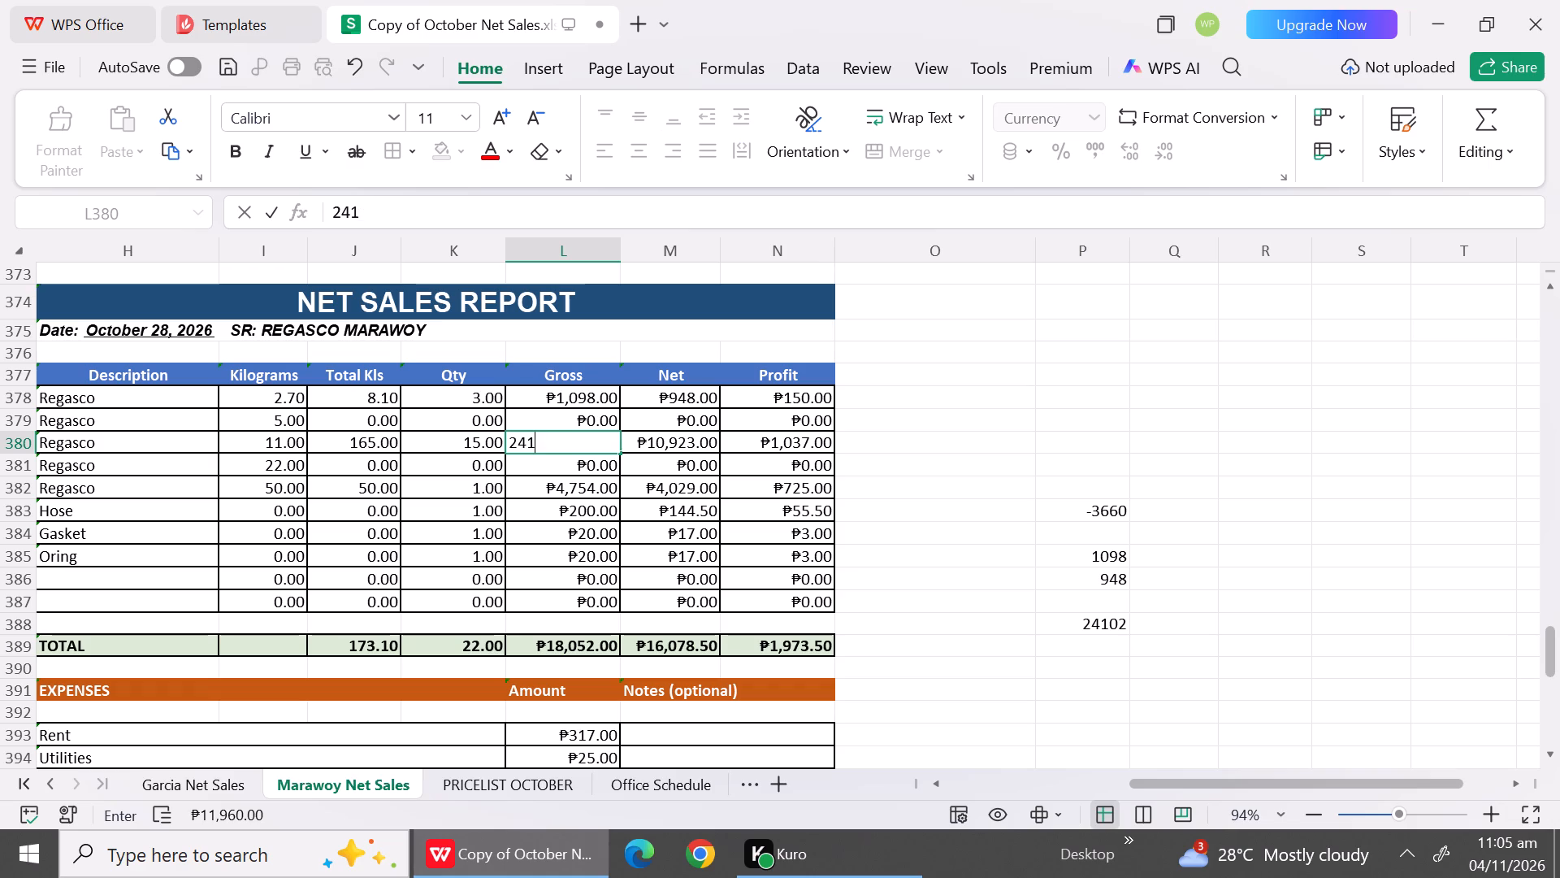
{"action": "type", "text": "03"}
Start a calculation with a plus sign in spare cell P390 beside the October 28 report.
{"action": "left_click", "coordinate": [1098, 676]}
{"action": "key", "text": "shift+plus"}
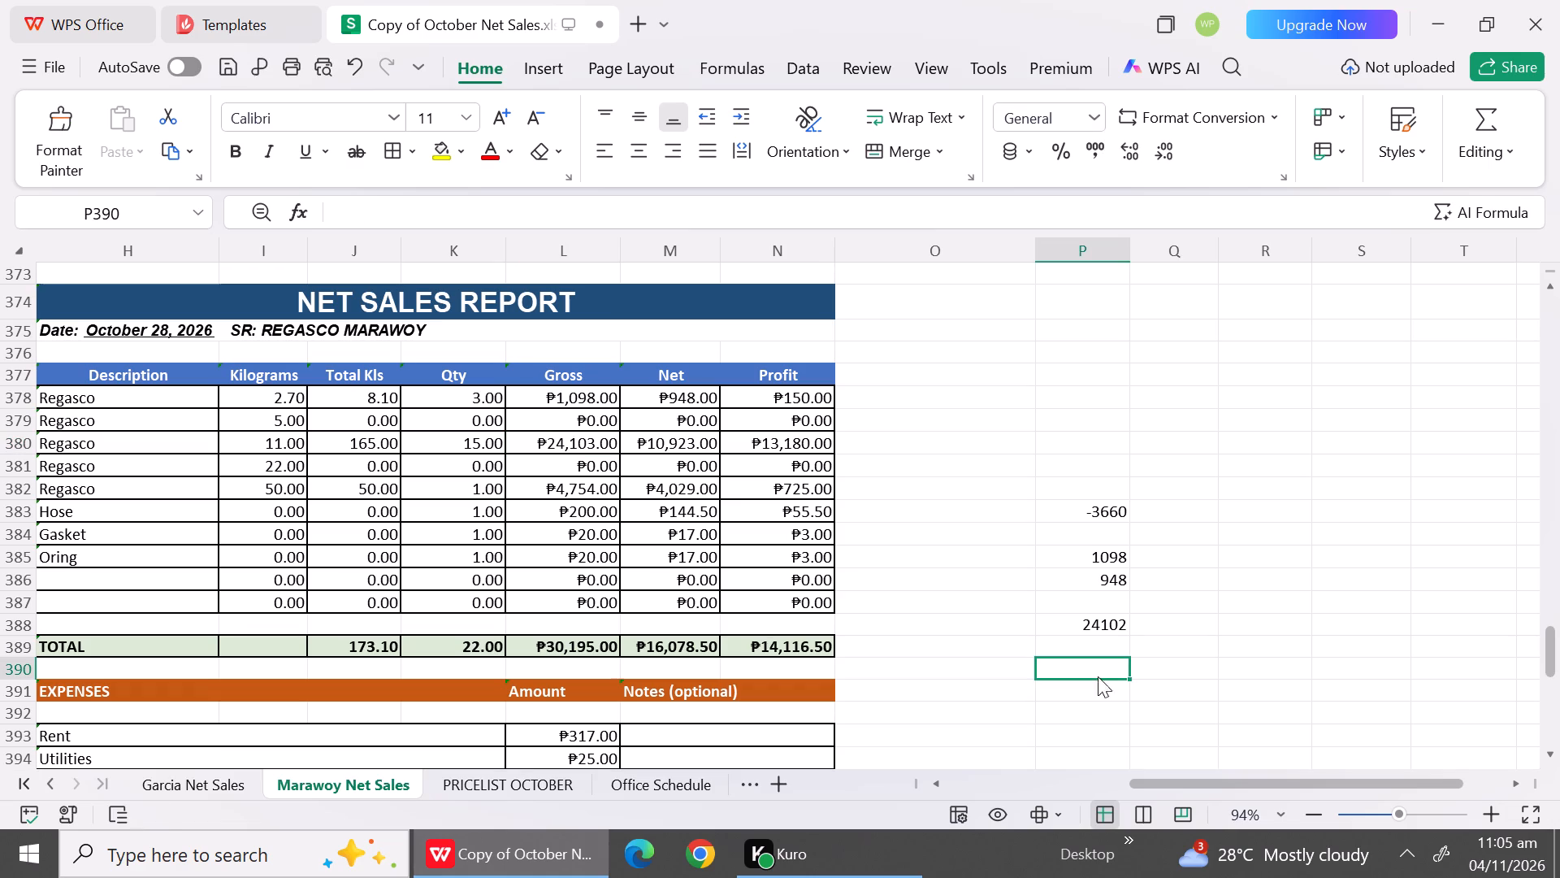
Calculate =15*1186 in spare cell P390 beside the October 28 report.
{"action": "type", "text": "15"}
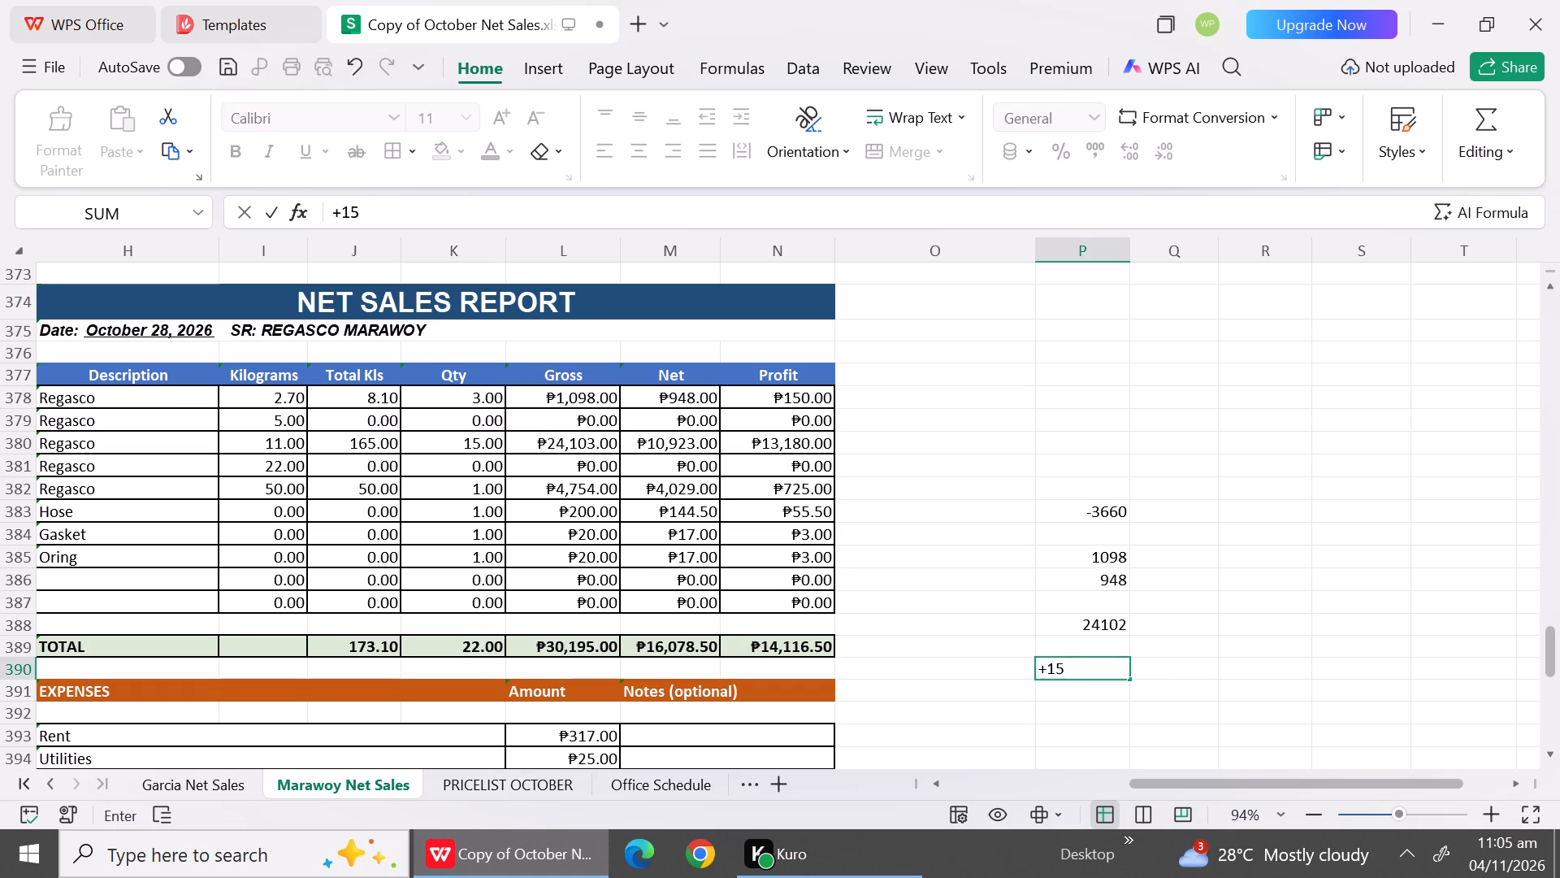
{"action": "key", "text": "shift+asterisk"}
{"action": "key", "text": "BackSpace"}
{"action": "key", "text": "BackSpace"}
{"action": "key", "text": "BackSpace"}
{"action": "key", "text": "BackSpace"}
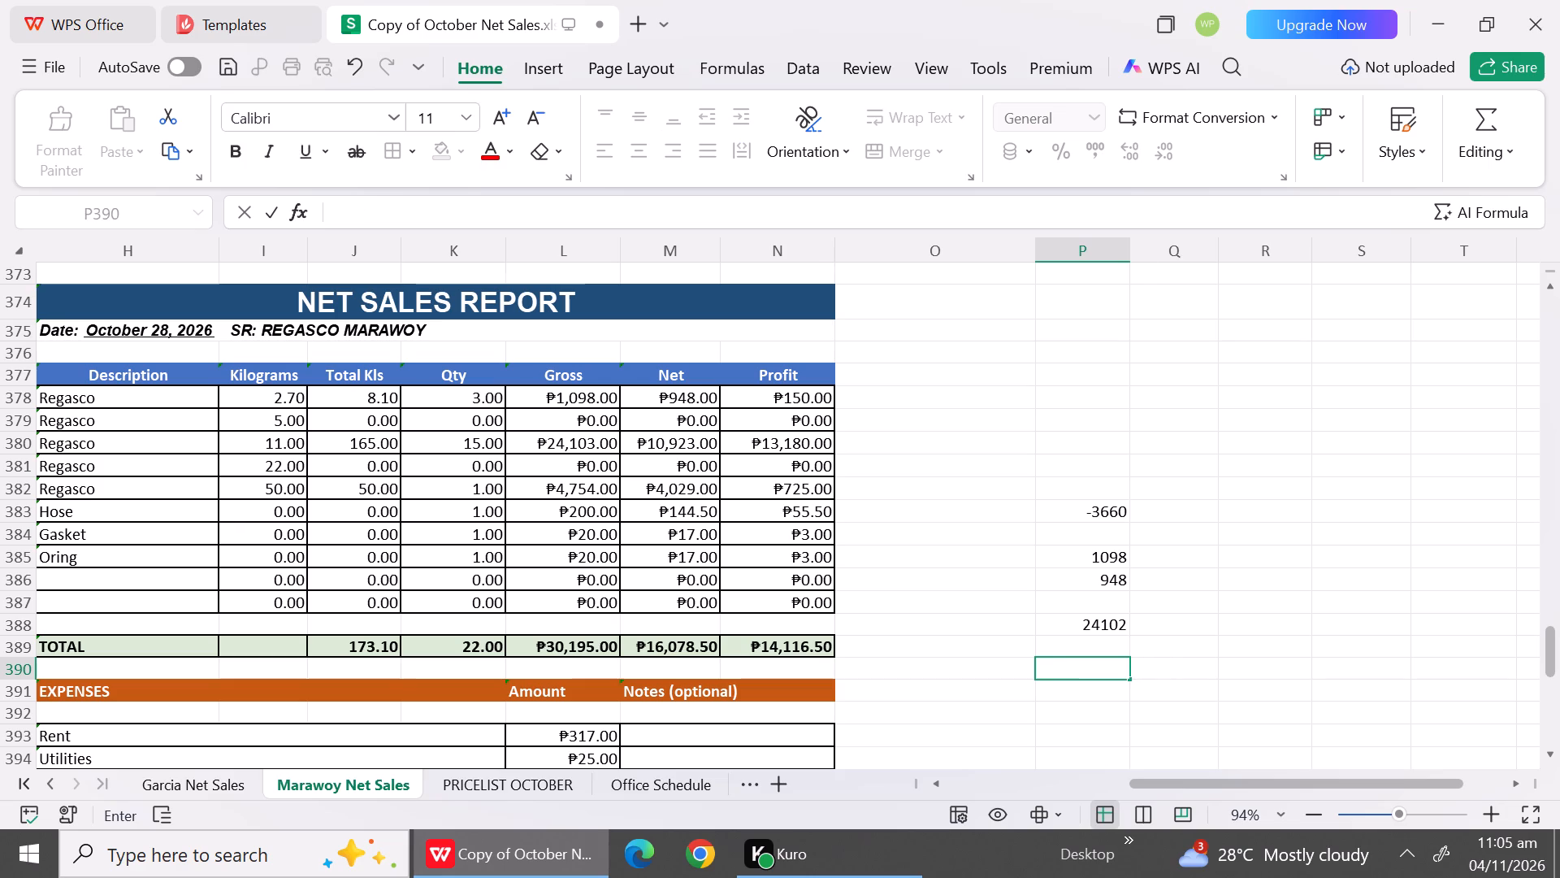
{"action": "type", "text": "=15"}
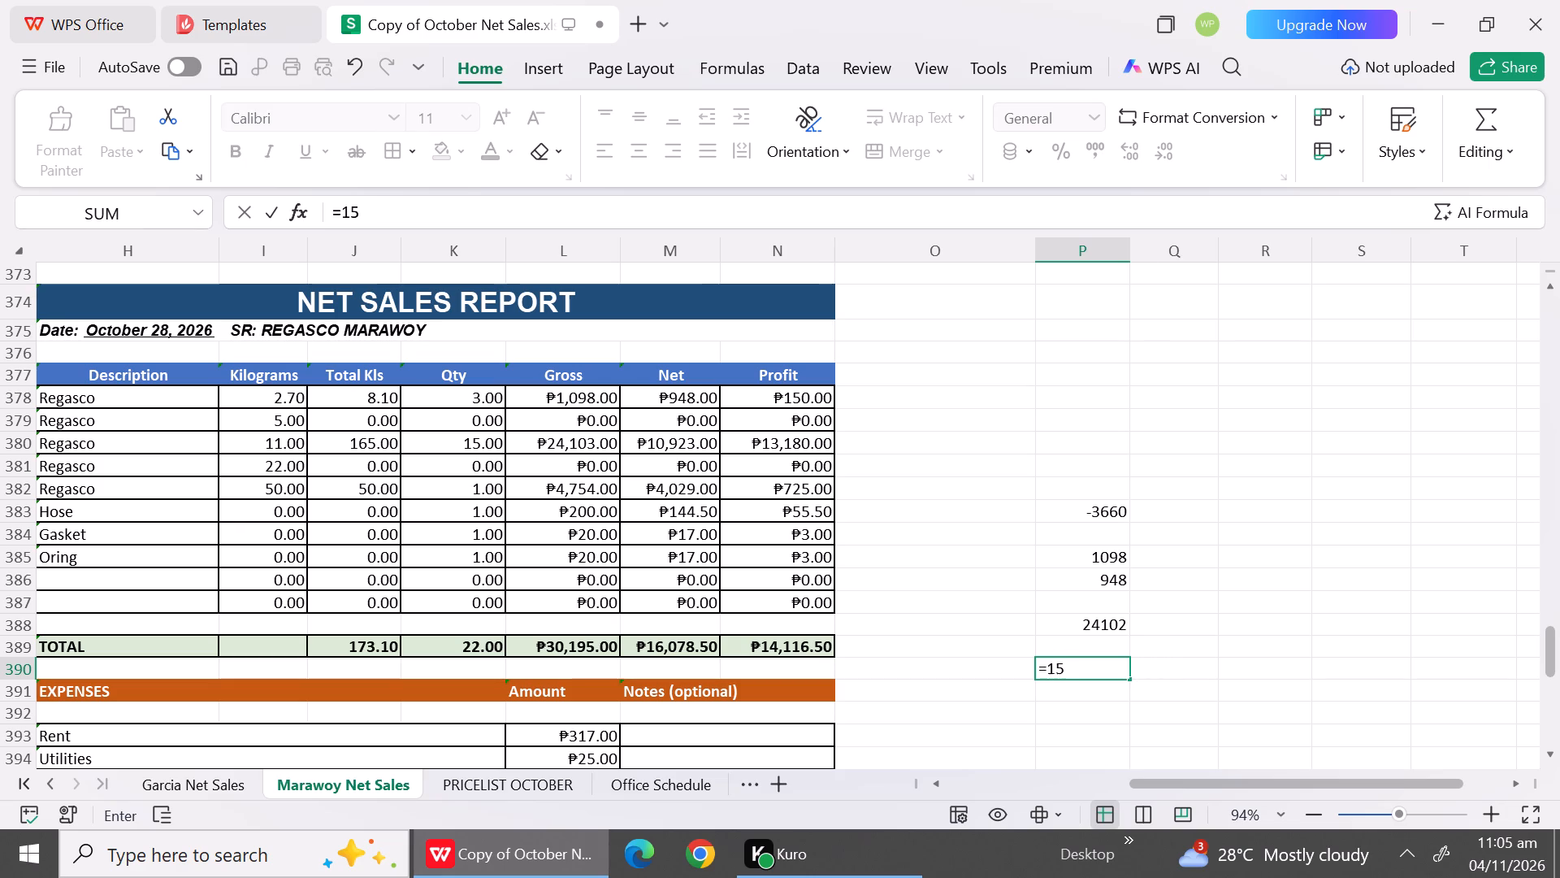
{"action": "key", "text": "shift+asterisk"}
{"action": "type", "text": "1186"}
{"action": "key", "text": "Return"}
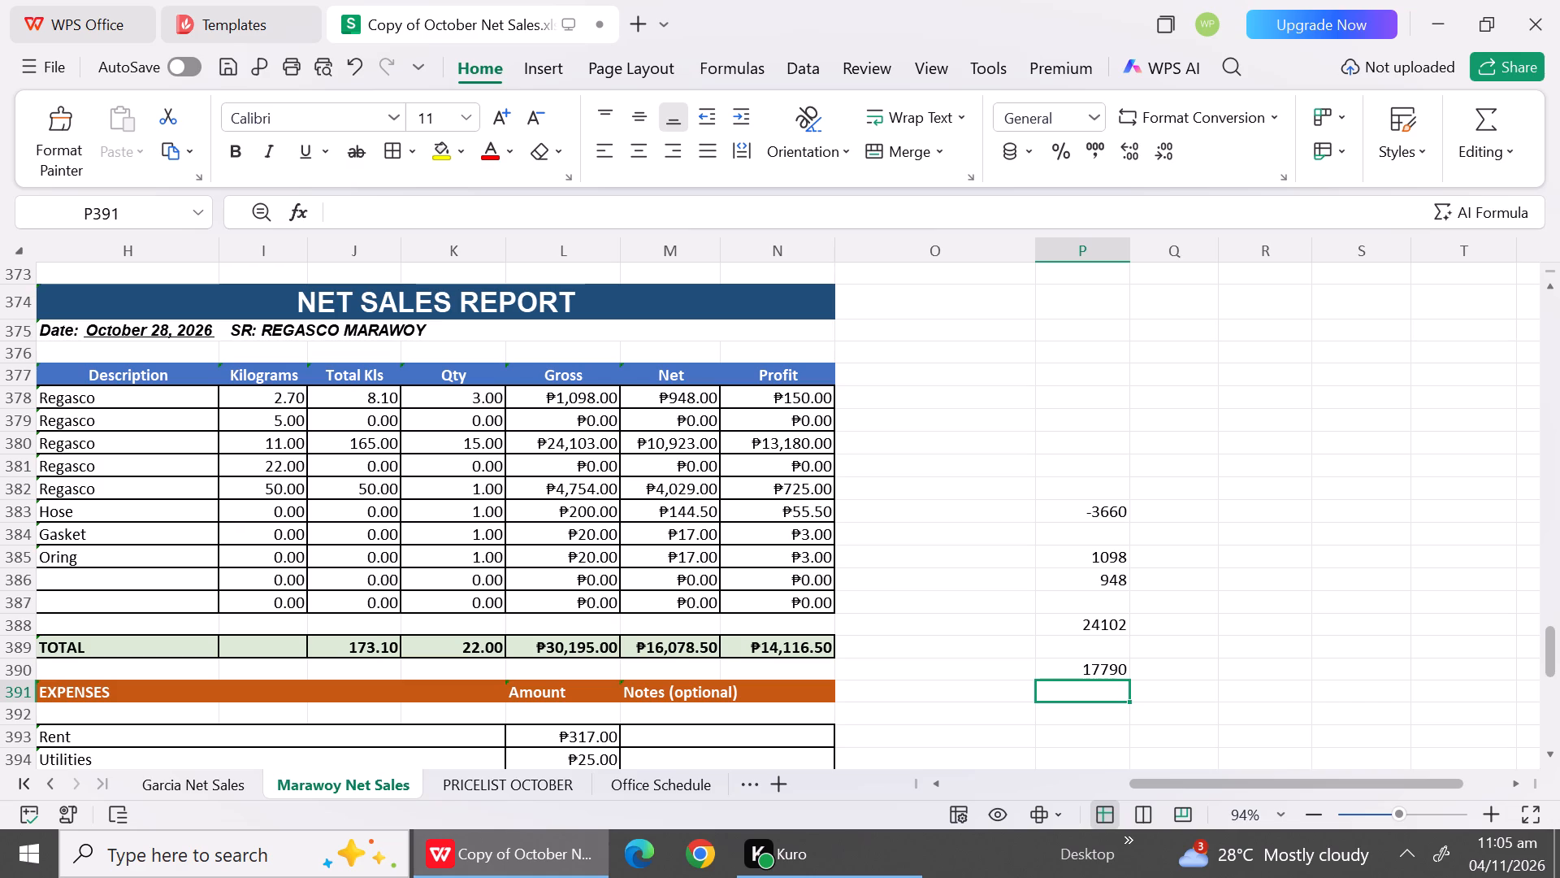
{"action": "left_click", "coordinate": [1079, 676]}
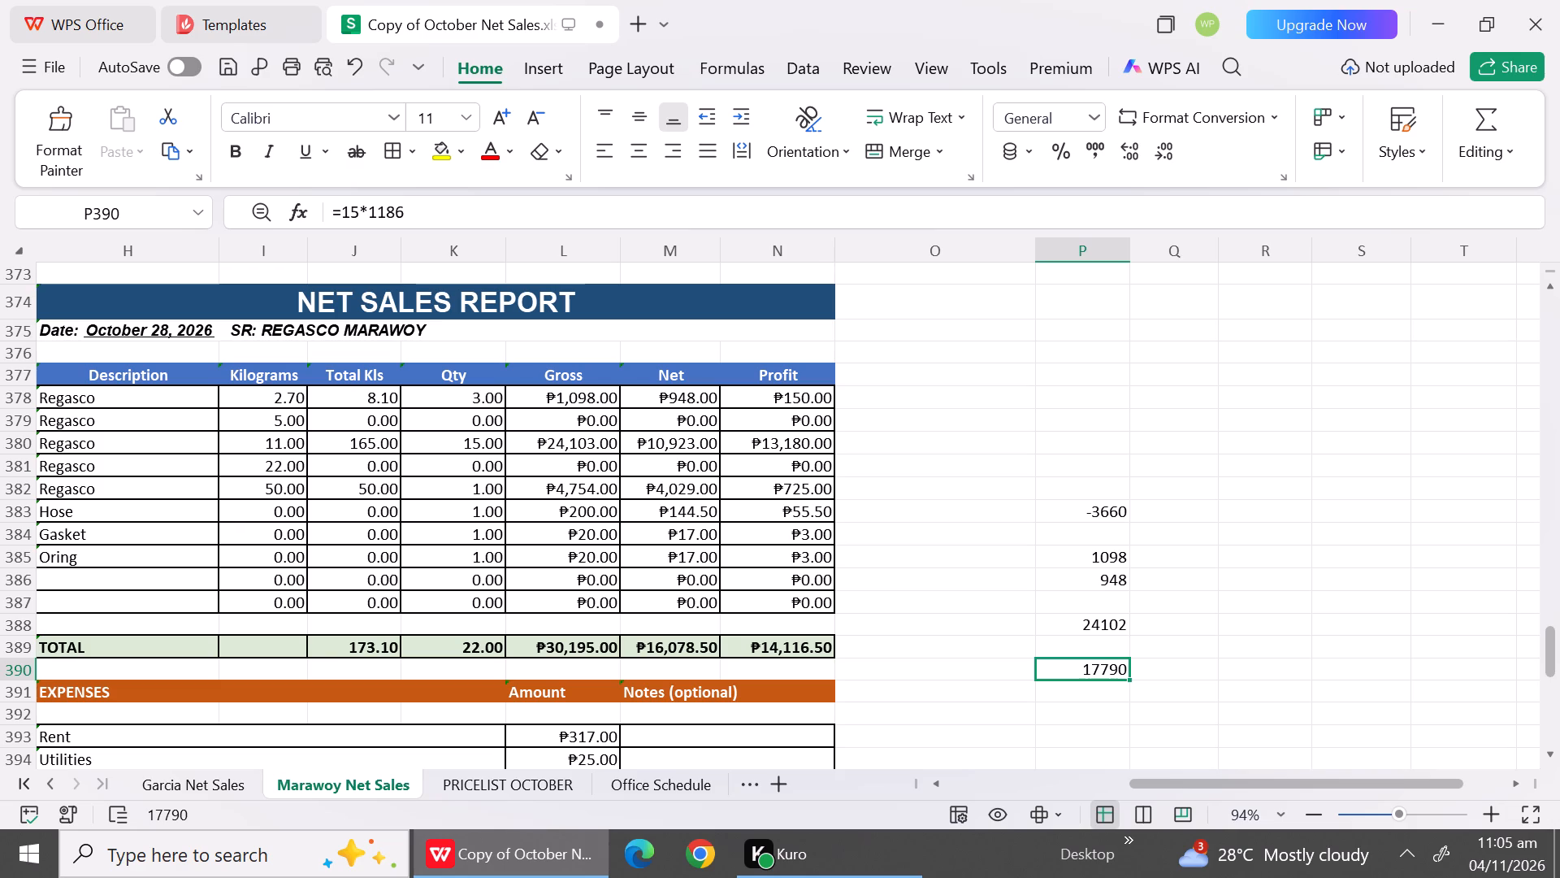
Clear the spare-cell calculations in P383, P385, P386, P388 and P390 beside the October 28 report.
{"action": "left_click", "coordinate": [1094, 524]}
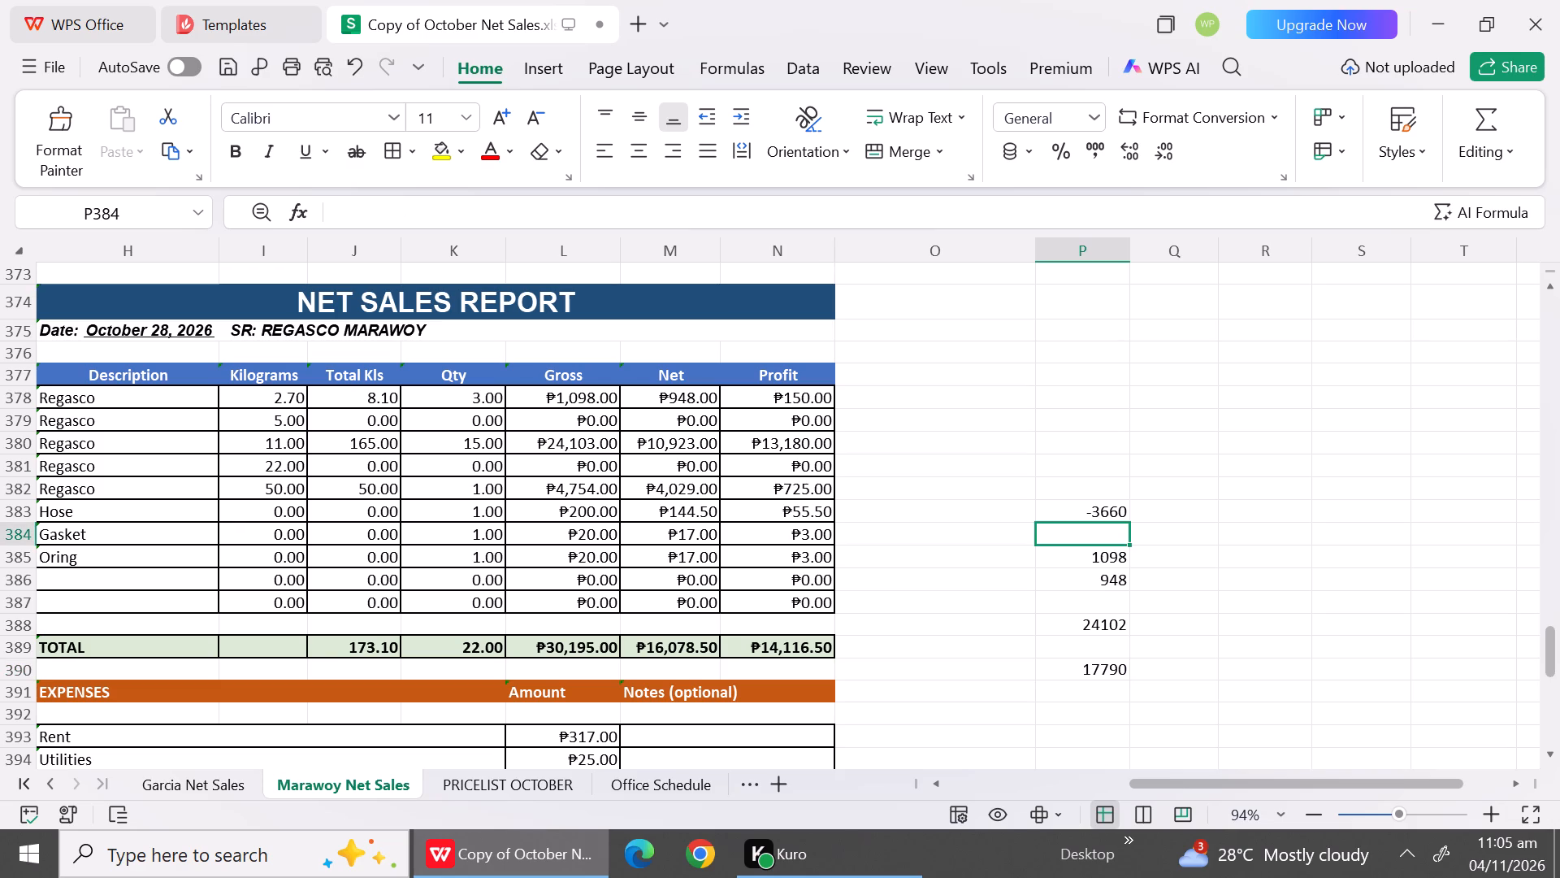
{"action": "left_click", "coordinate": [1090, 510]}
{"action": "key", "text": "BackSpace"}
{"action": "left_click", "coordinate": [1107, 557]}
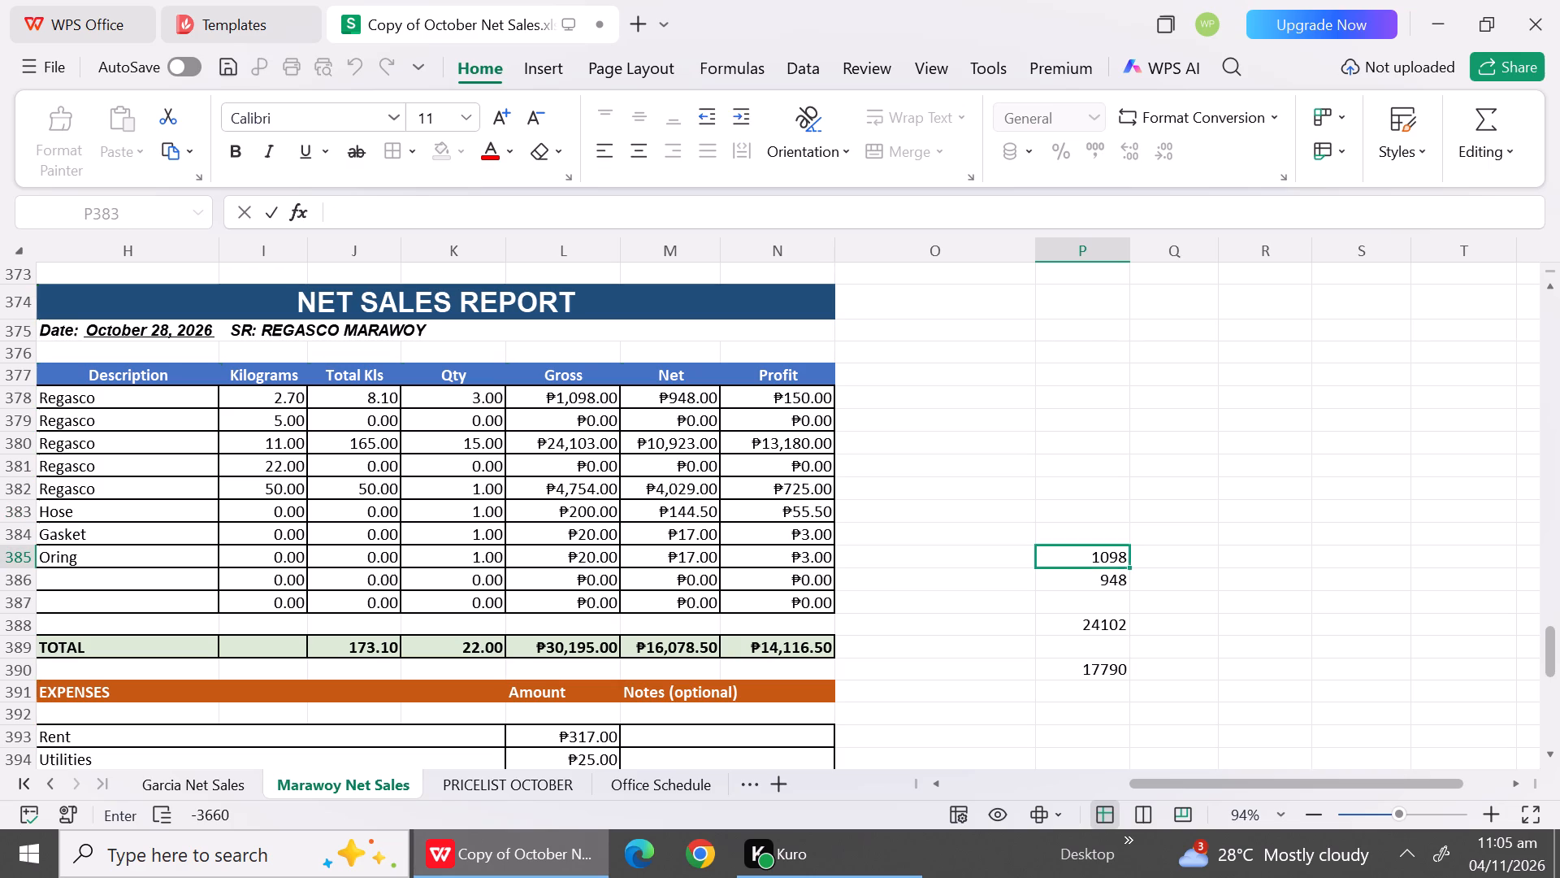
{"action": "key", "text": "BackSpace"}
{"action": "left_click", "coordinate": [1114, 579]}
{"action": "key", "text": "BackSpace"}
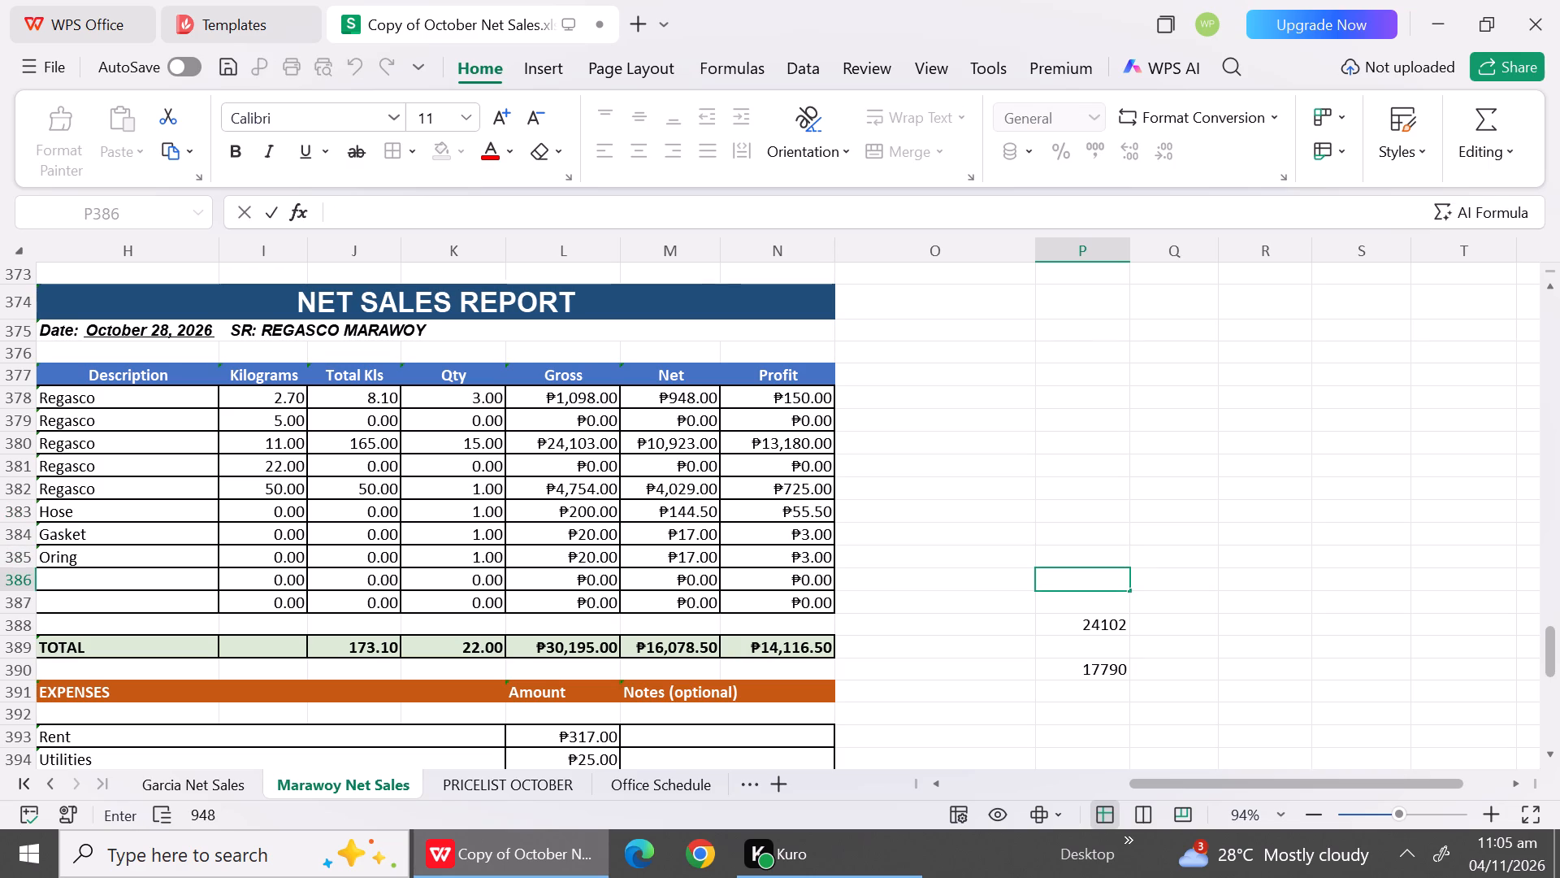
{"action": "left_click", "coordinate": [1128, 622]}
{"action": "key", "text": "BackSpace"}
{"action": "left_click", "coordinate": [1100, 677]}
{"action": "key", "text": "BackSpace"}
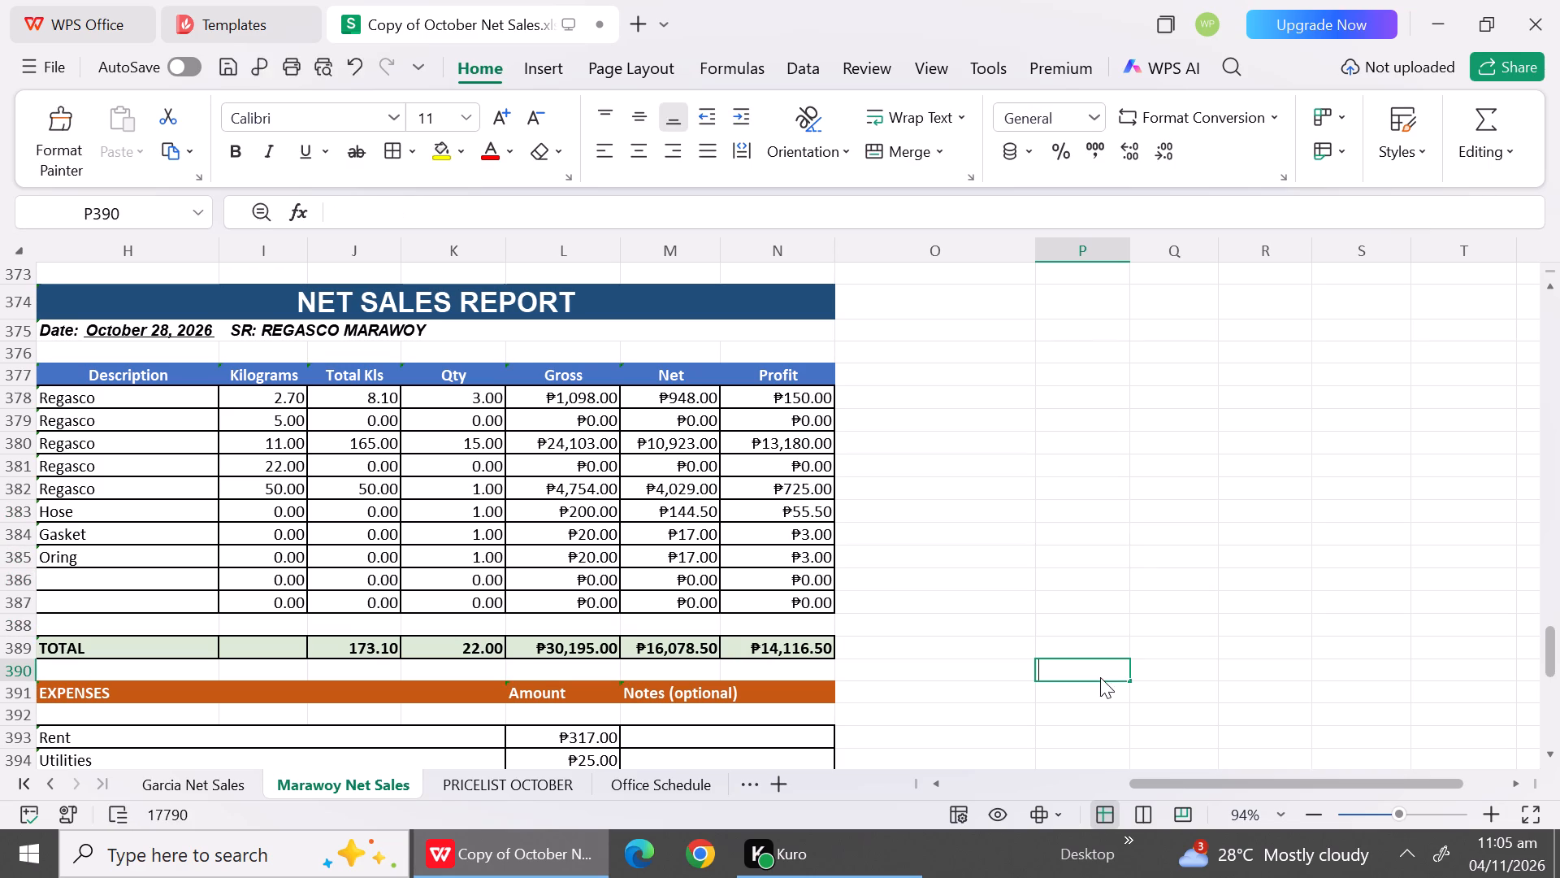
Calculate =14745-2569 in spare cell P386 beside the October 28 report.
{"action": "left_click", "coordinate": [1068, 589]}
{"action": "key", "text": "shift+plus"}
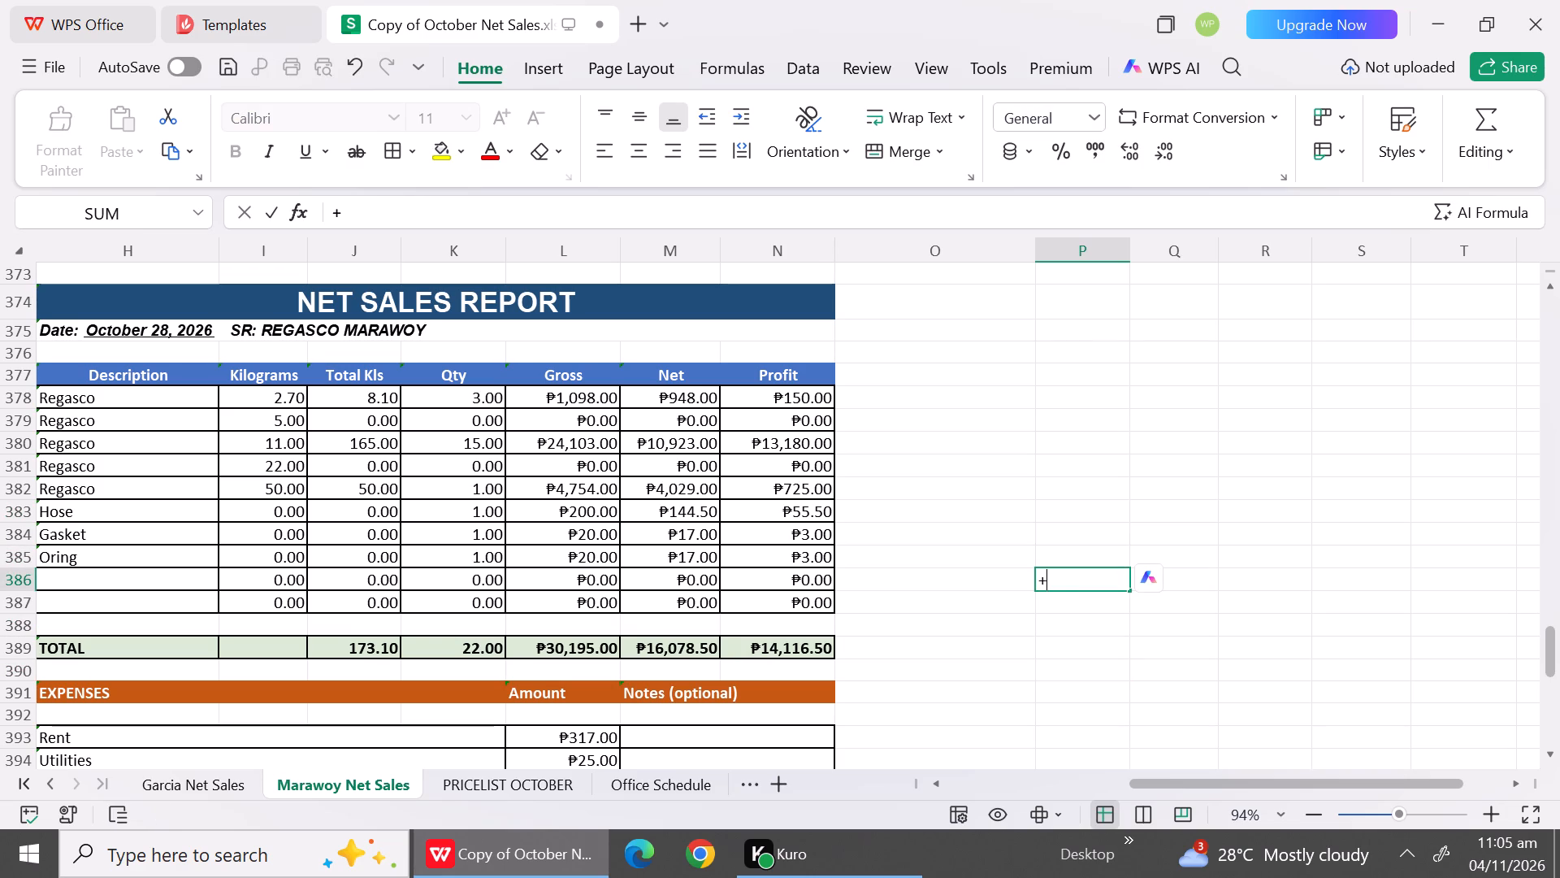
{"action": "key", "text": "BackSpace"}
{"action": "key", "text": "equal"}
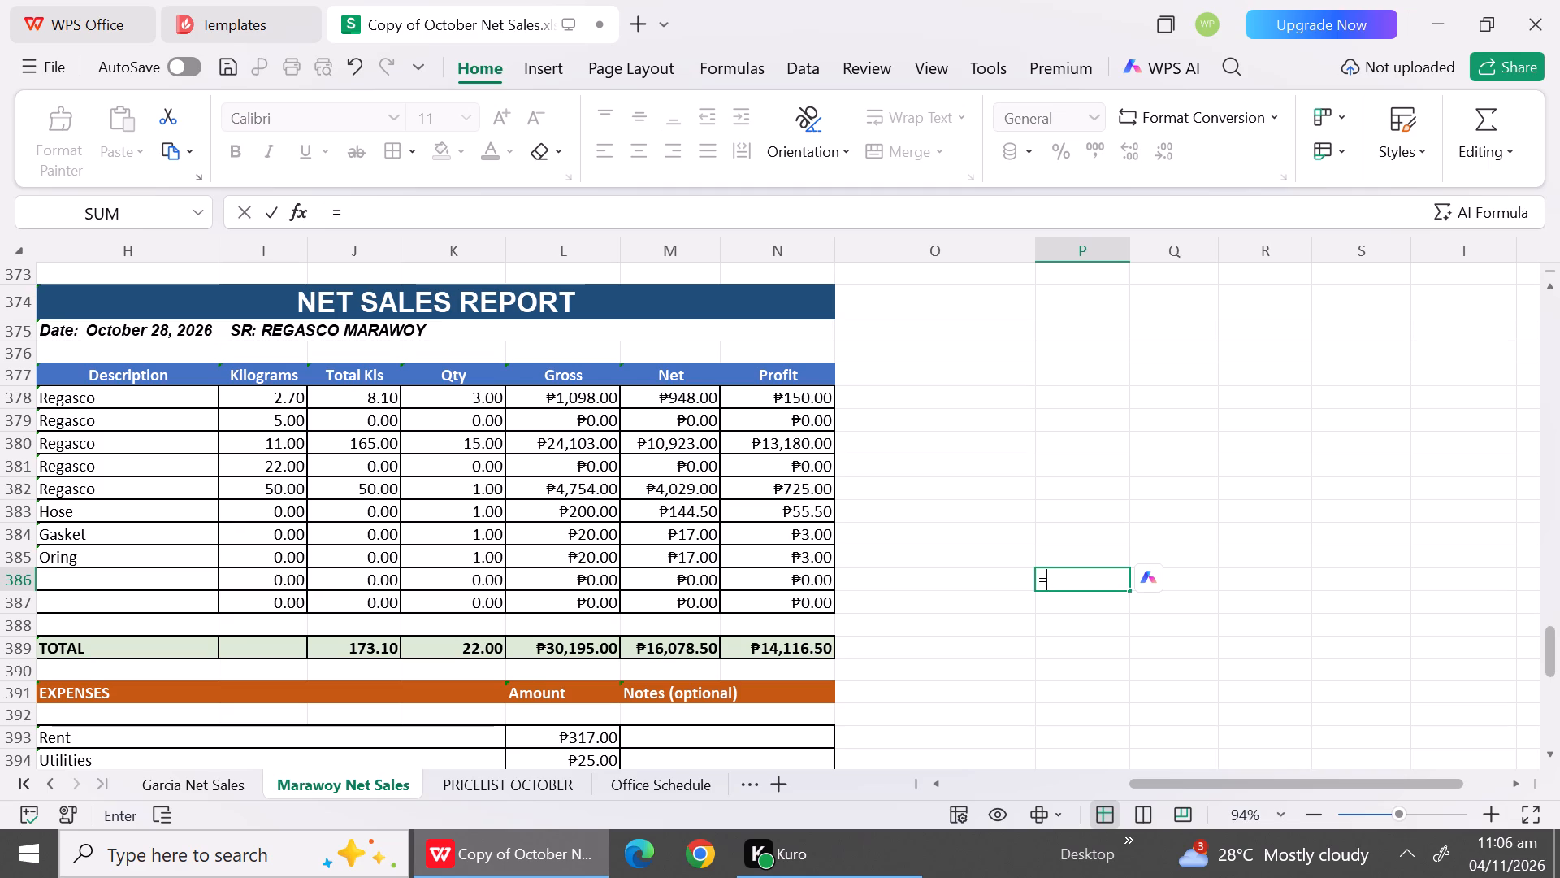
{"action": "type", "text": "14"}
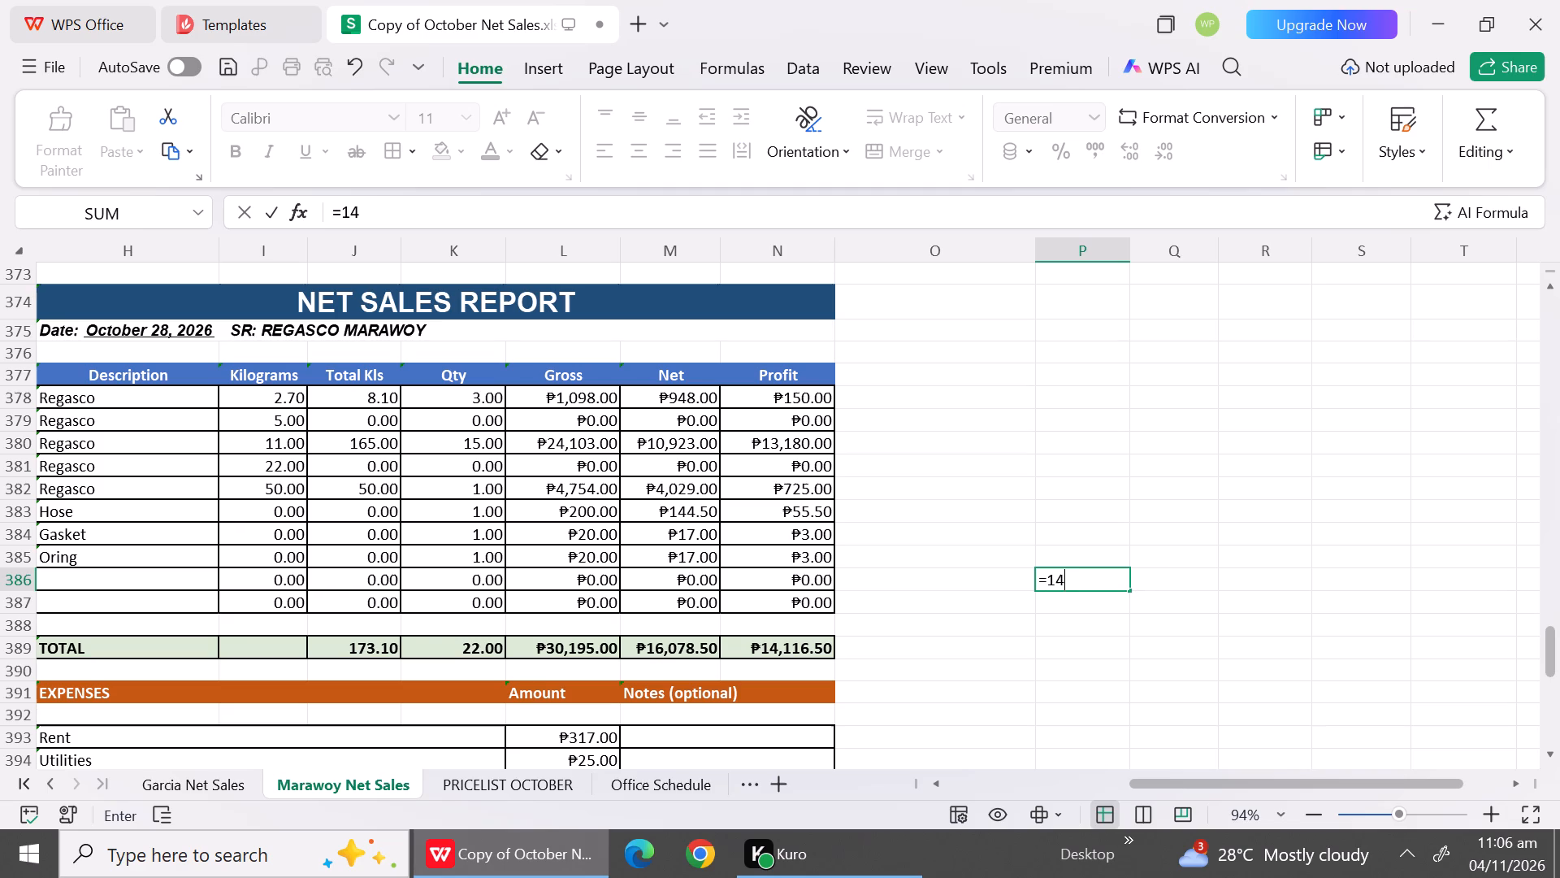
{"action": "type", "text": "745"}
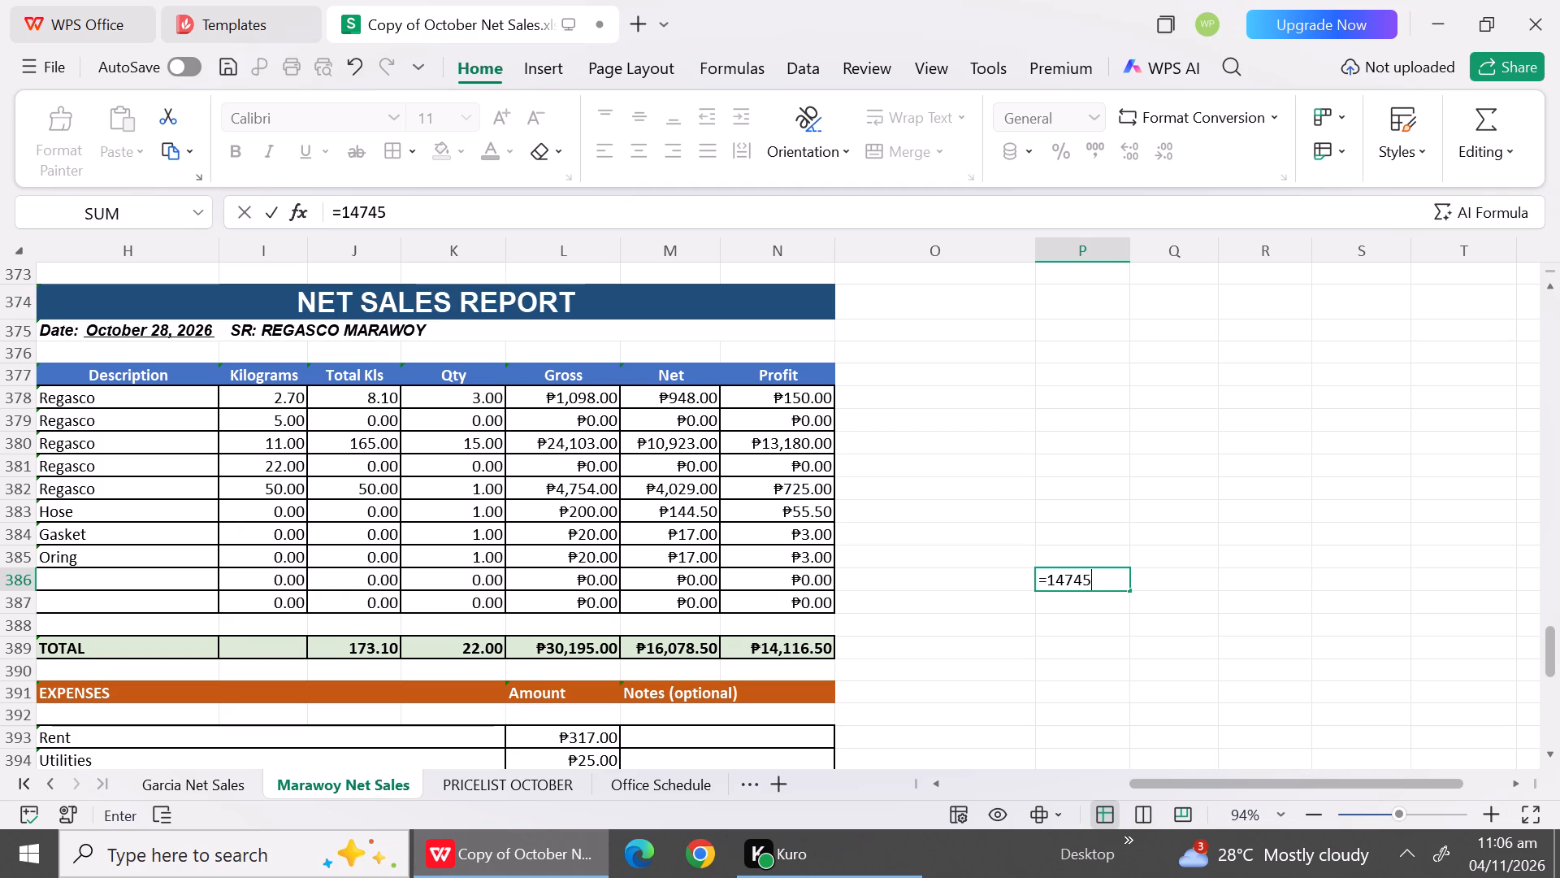
{"action": "key", "text": "minus"}
{"action": "type", "text": "256"}
{"action": "key", "text": "9"}
{"action": "key", "text": "minus"}
{"action": "key", "text": "BackSpace"}
{"action": "key", "text": "Return"}
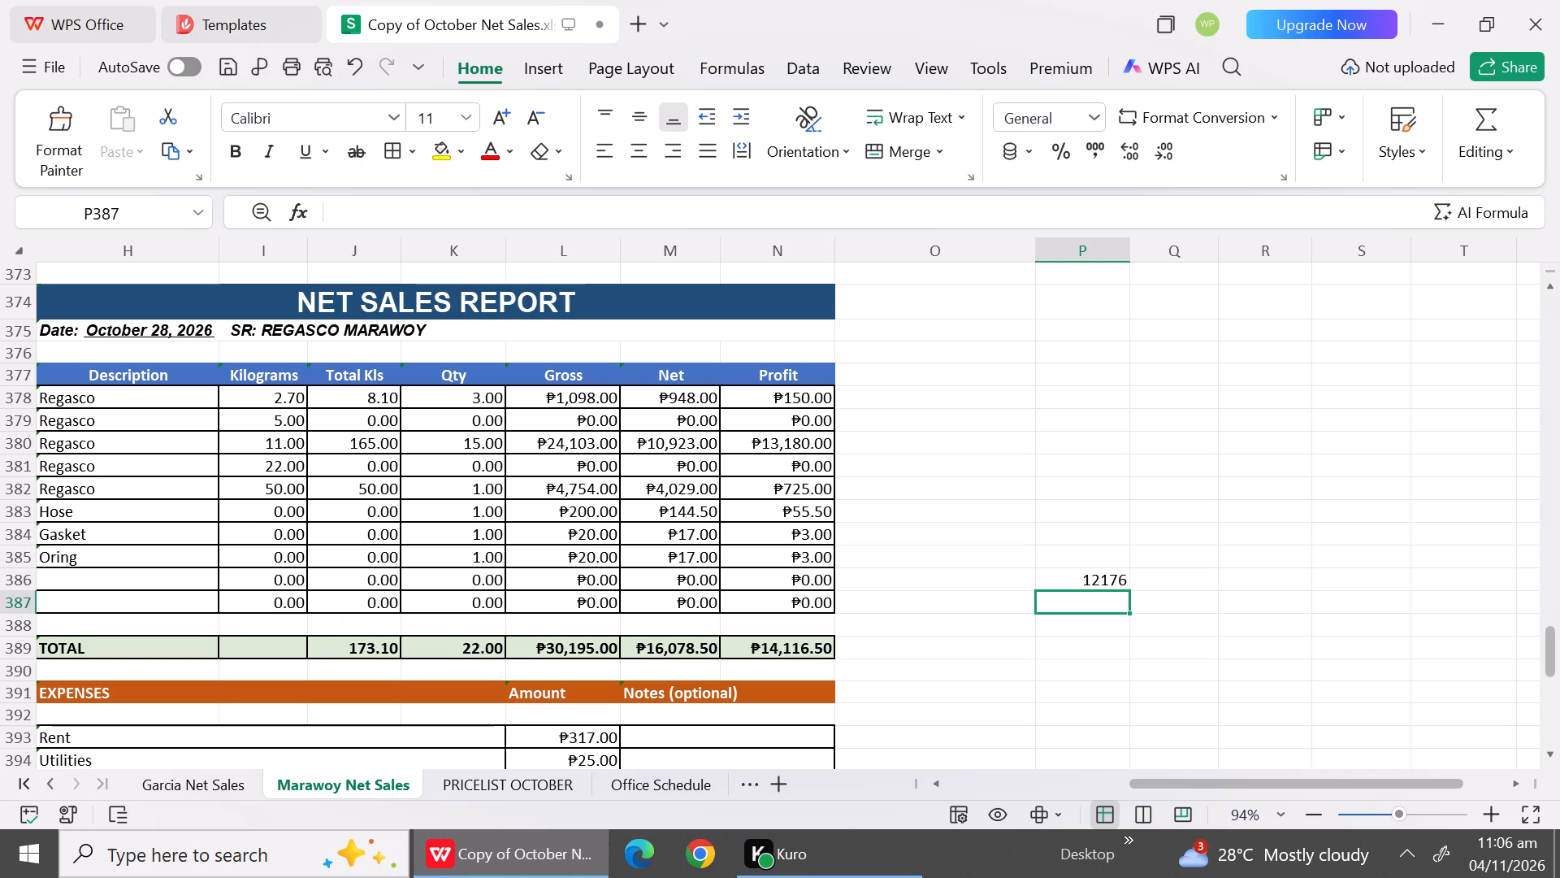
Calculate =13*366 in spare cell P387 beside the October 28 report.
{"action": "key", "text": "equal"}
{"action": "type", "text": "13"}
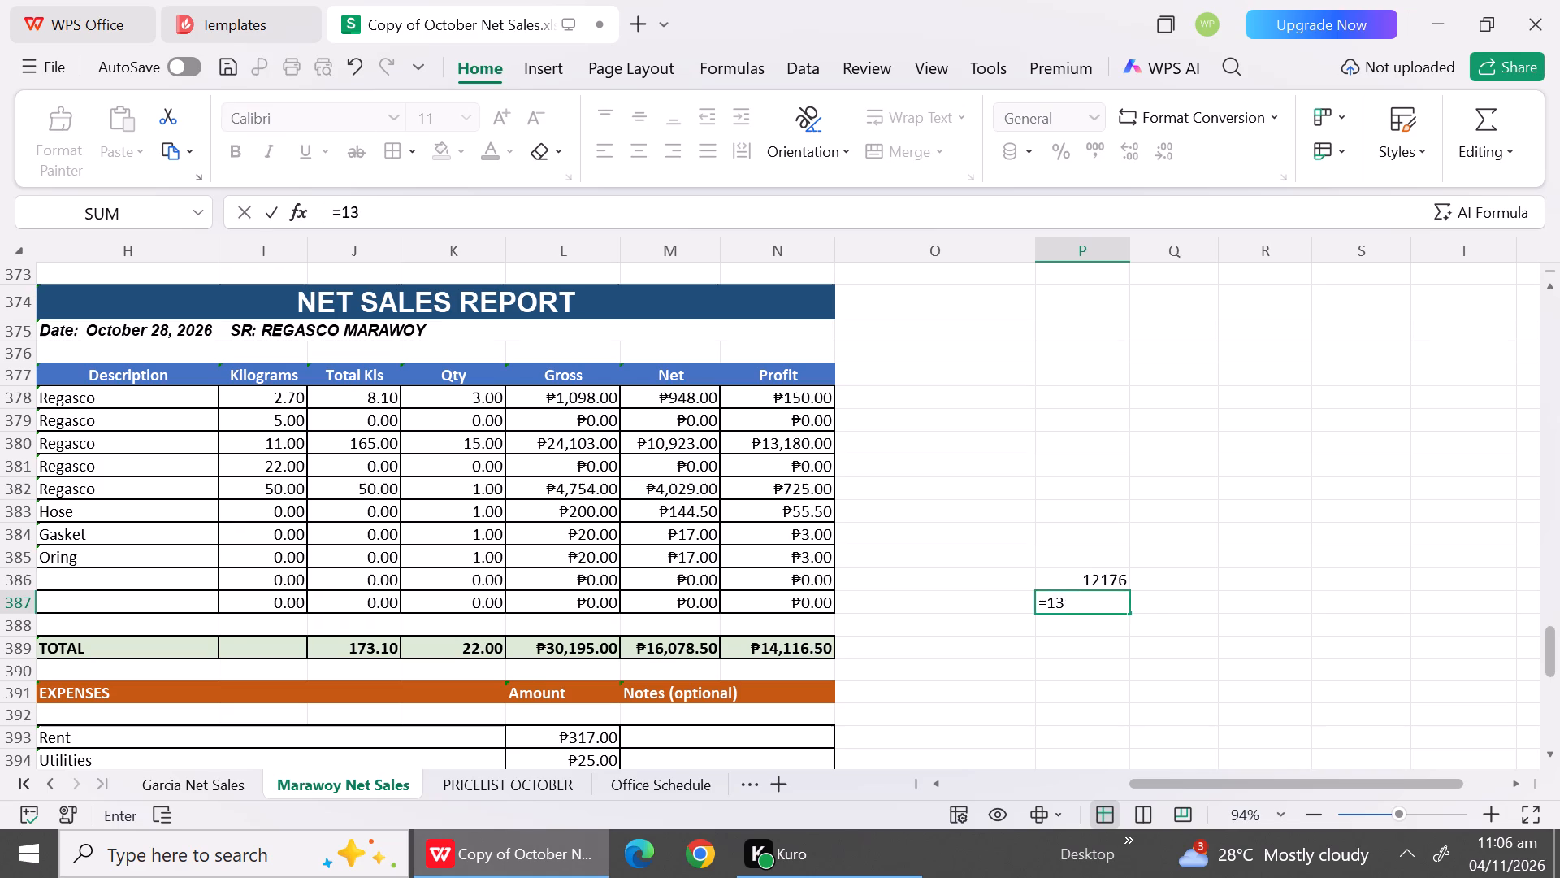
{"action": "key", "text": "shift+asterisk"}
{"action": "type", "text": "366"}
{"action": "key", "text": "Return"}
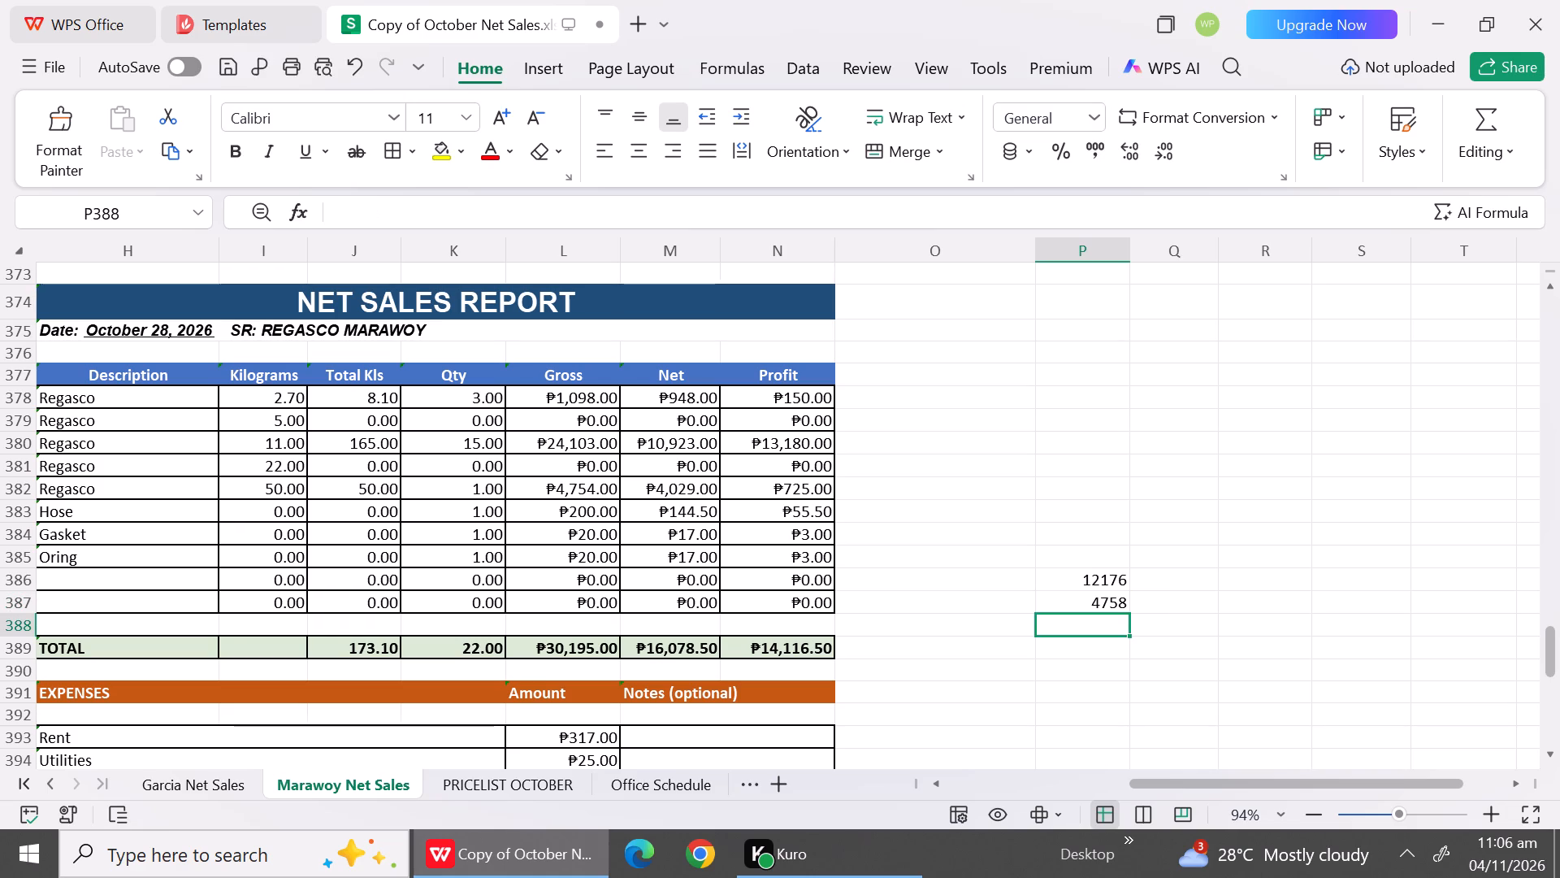
Change the multiplier in the spare cell P387 calculation to 4 so the formula reads =4*366.
{"action": "double_click", "coordinate": [1094, 603]}
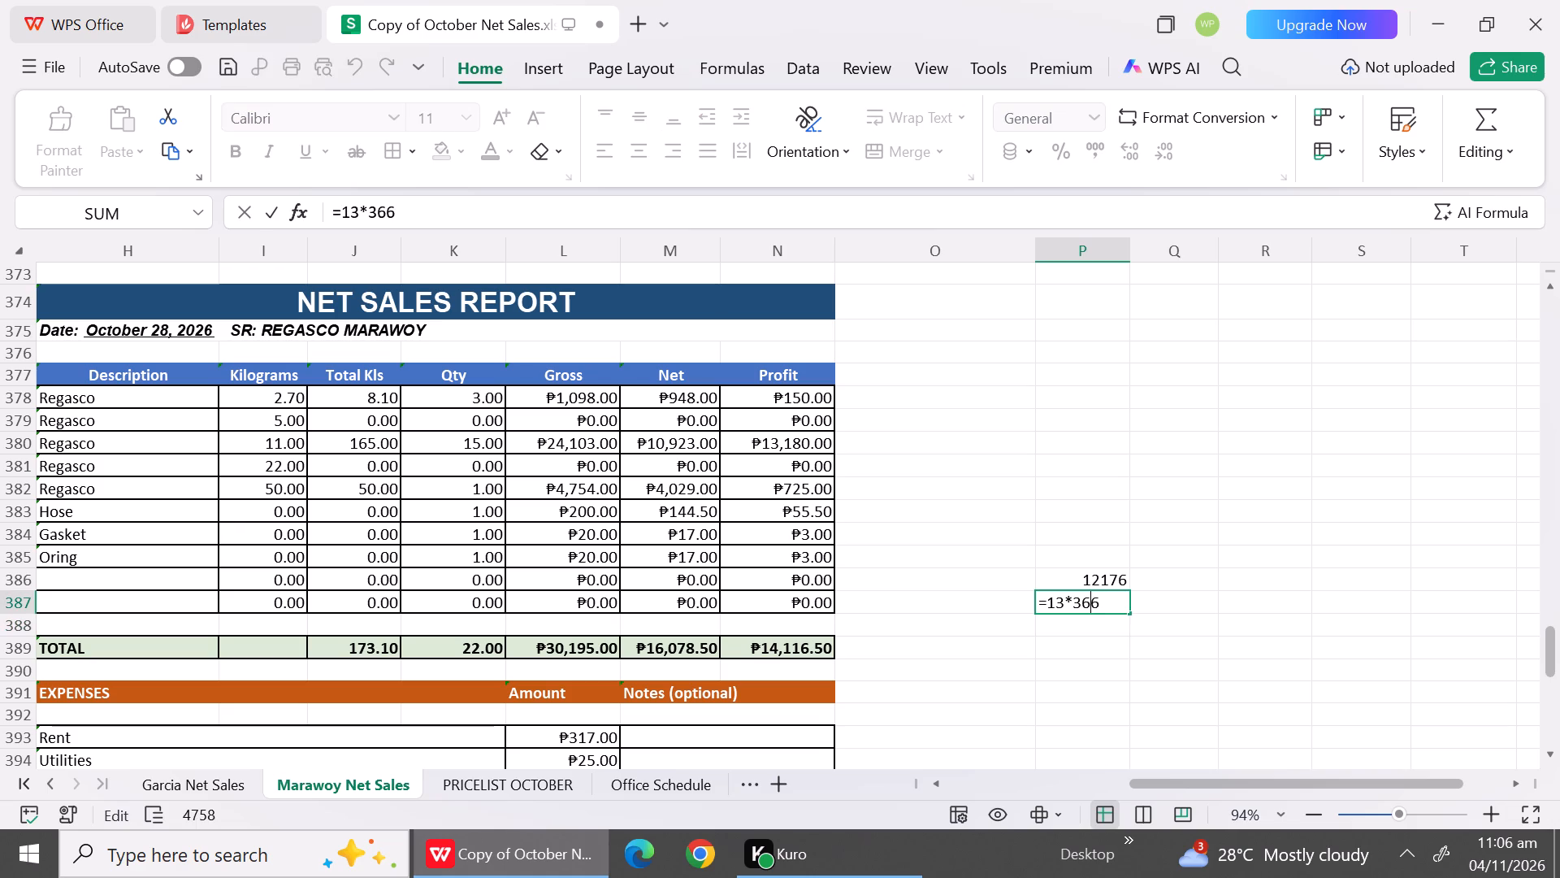
{"action": "left_click", "coordinate": [1065, 603]}
{"action": "key", "text": "BackSpace"}
{"action": "key", "text": "BackSpace"}
{"action": "key", "text": "4"}
{"action": "key", "text": "Return"}
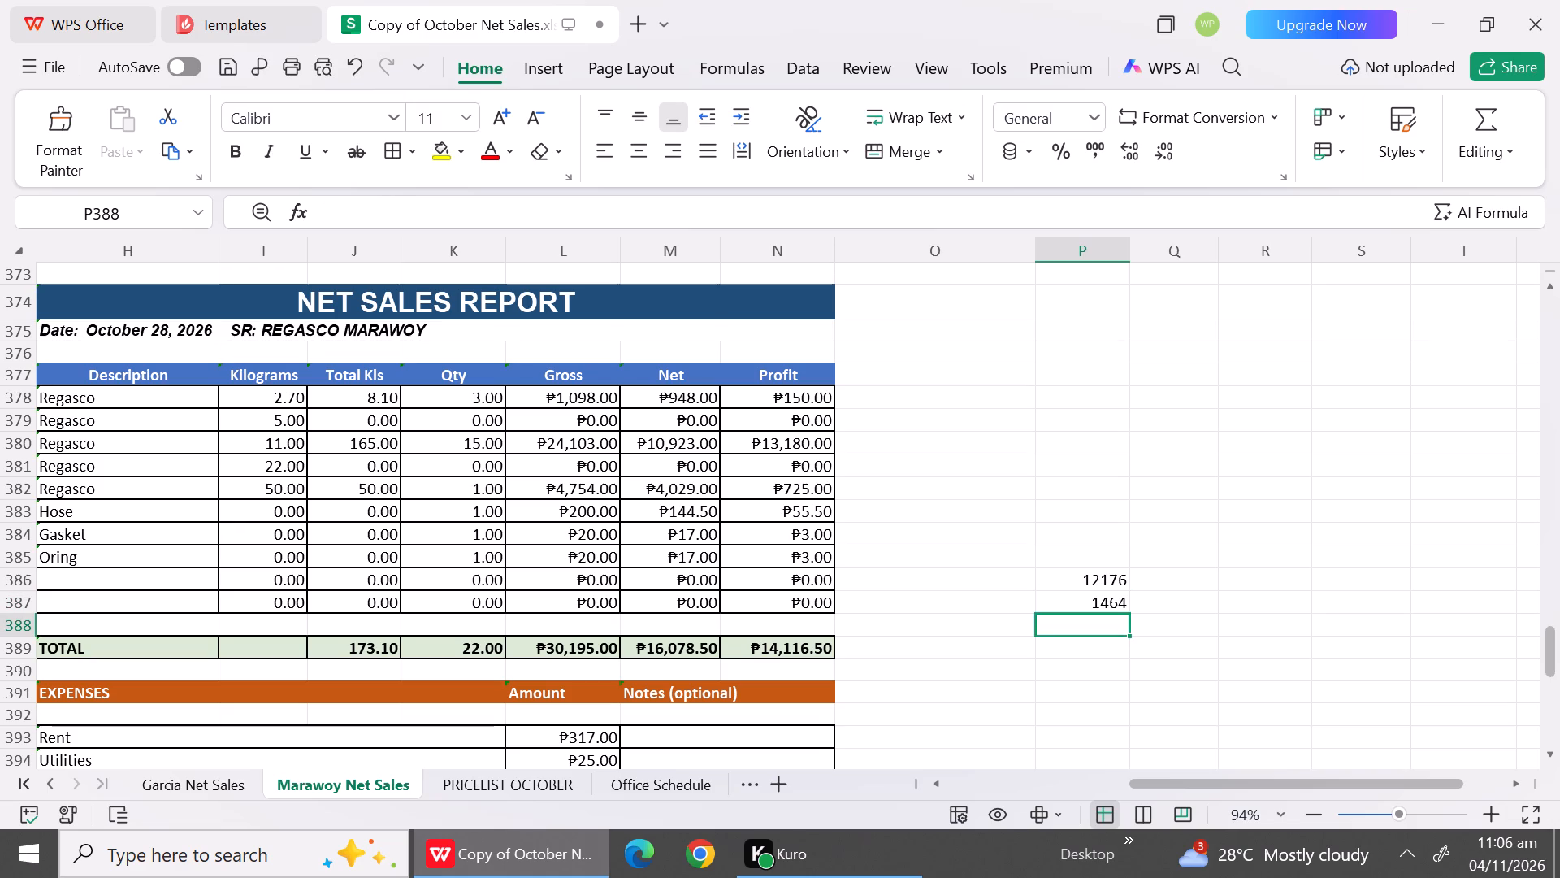
{"action": "left_click", "coordinate": [1069, 599]}
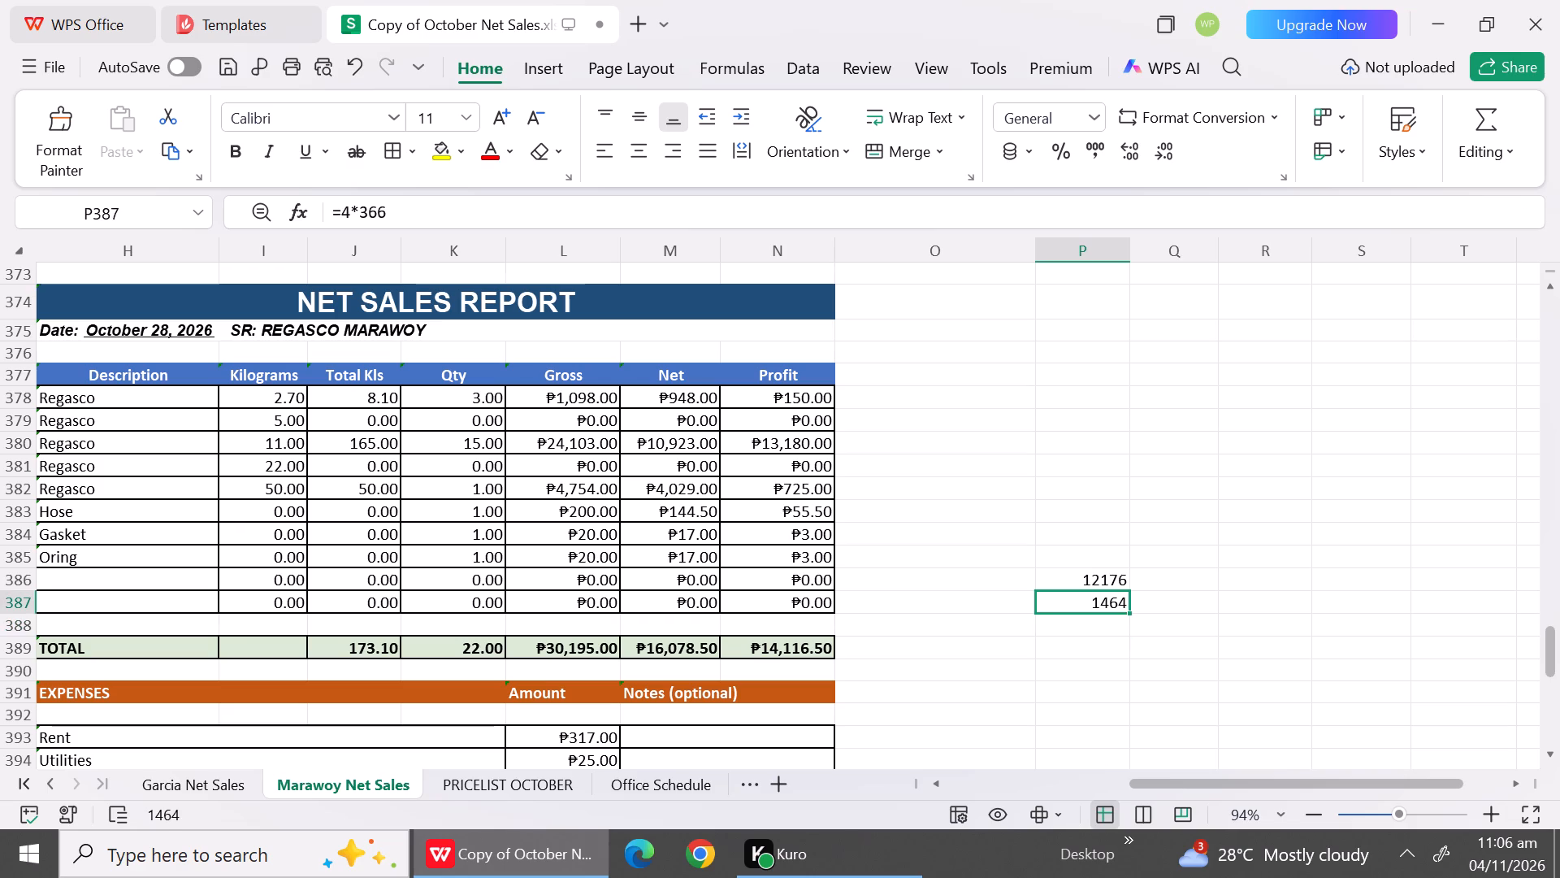
{"action": "left_click", "coordinate": [1069, 599]}
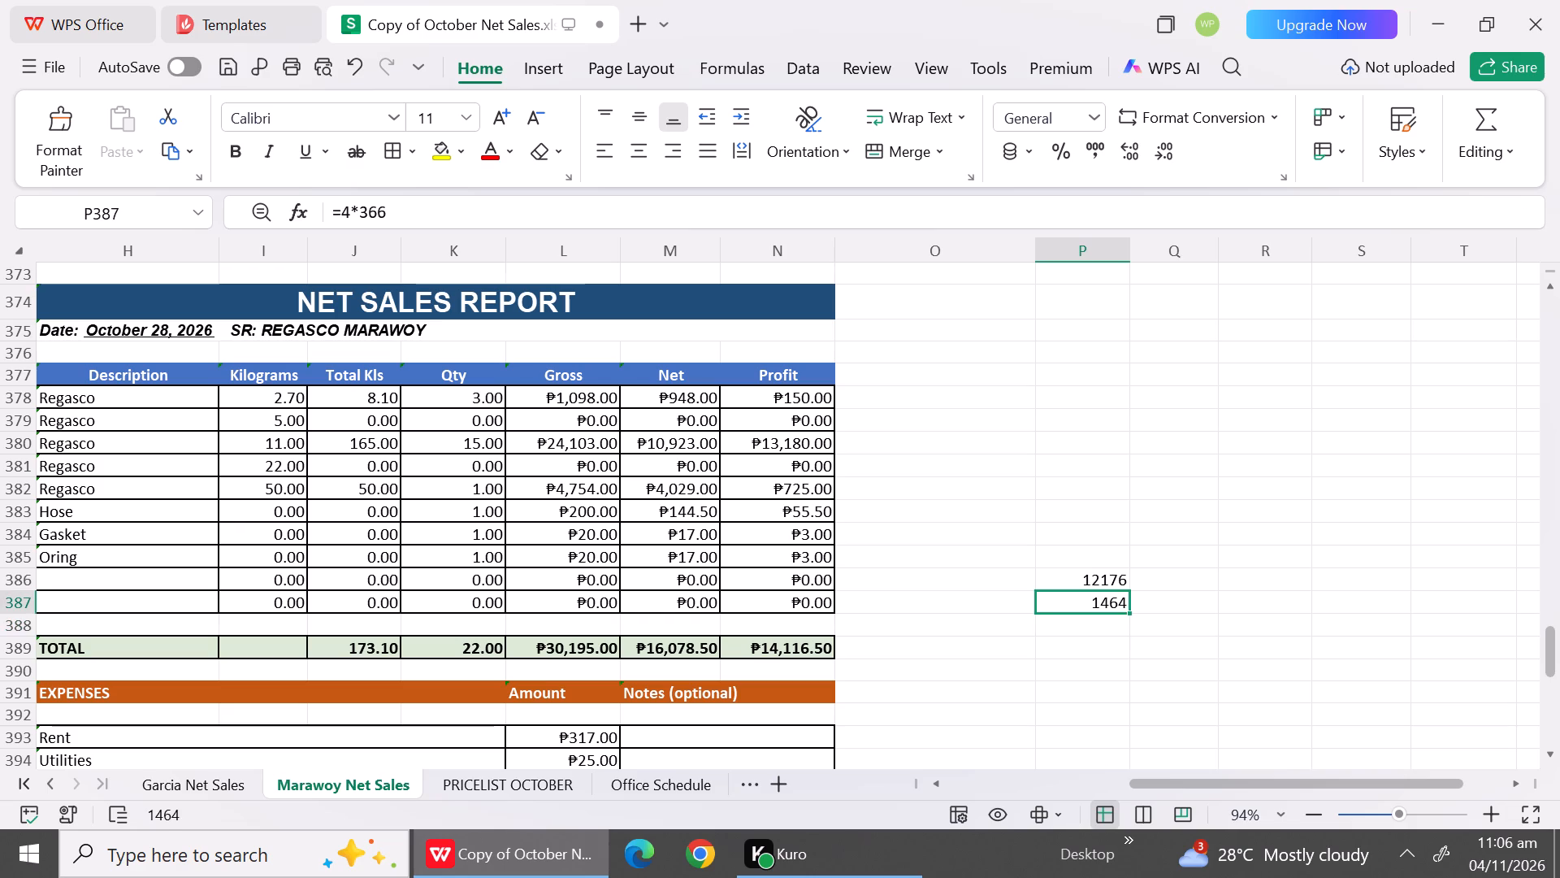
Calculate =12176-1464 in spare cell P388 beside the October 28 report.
{"action": "left_click", "coordinate": [1094, 621]}
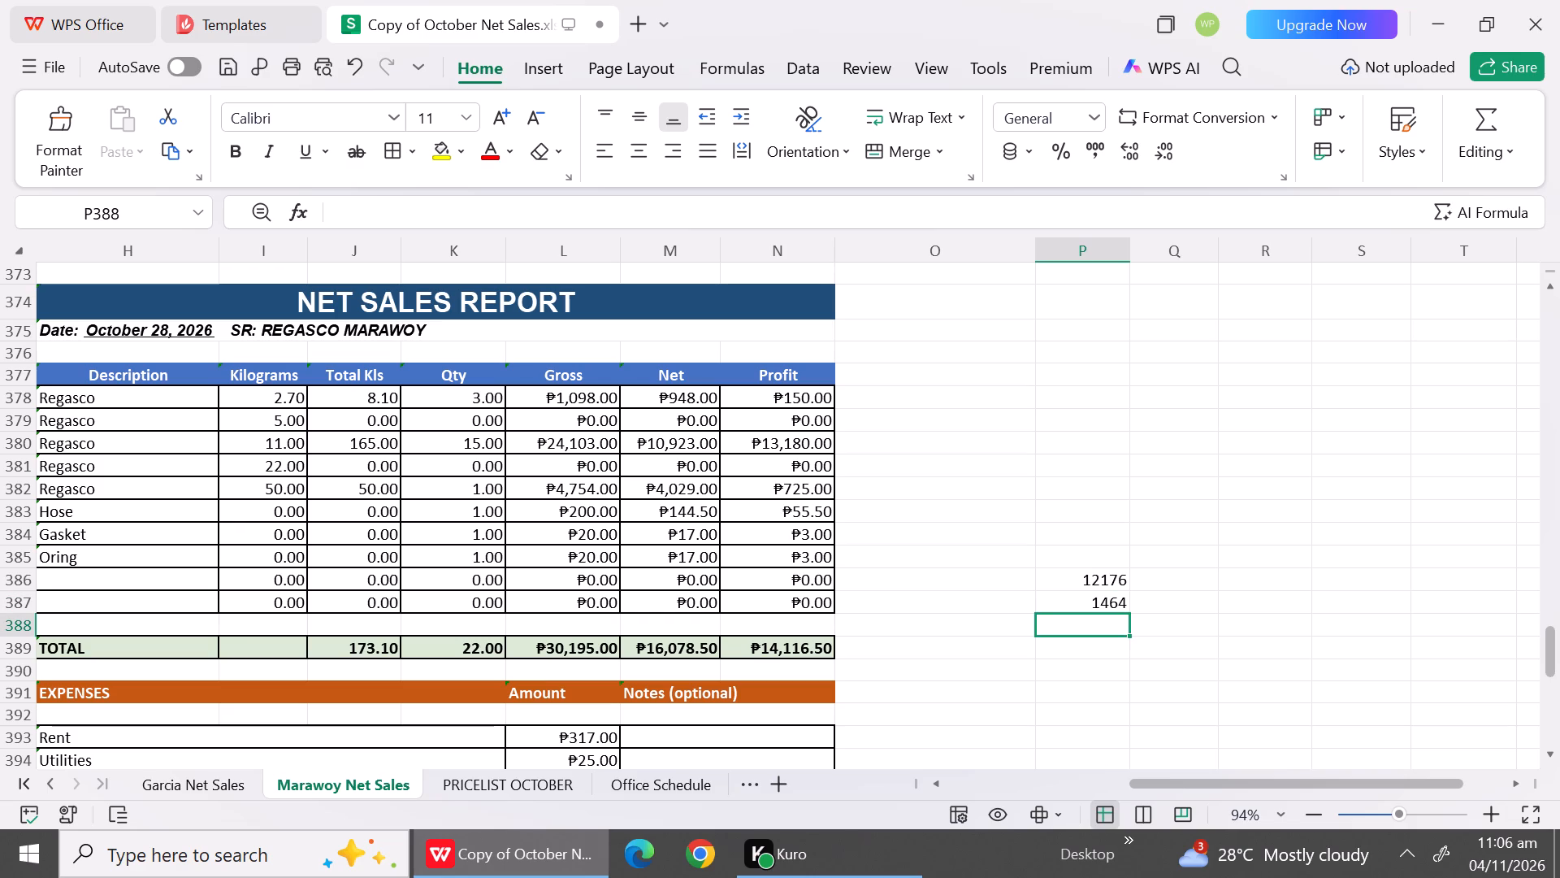
{"action": "key", "text": "equal"}
{"action": "type", "text": "12"}
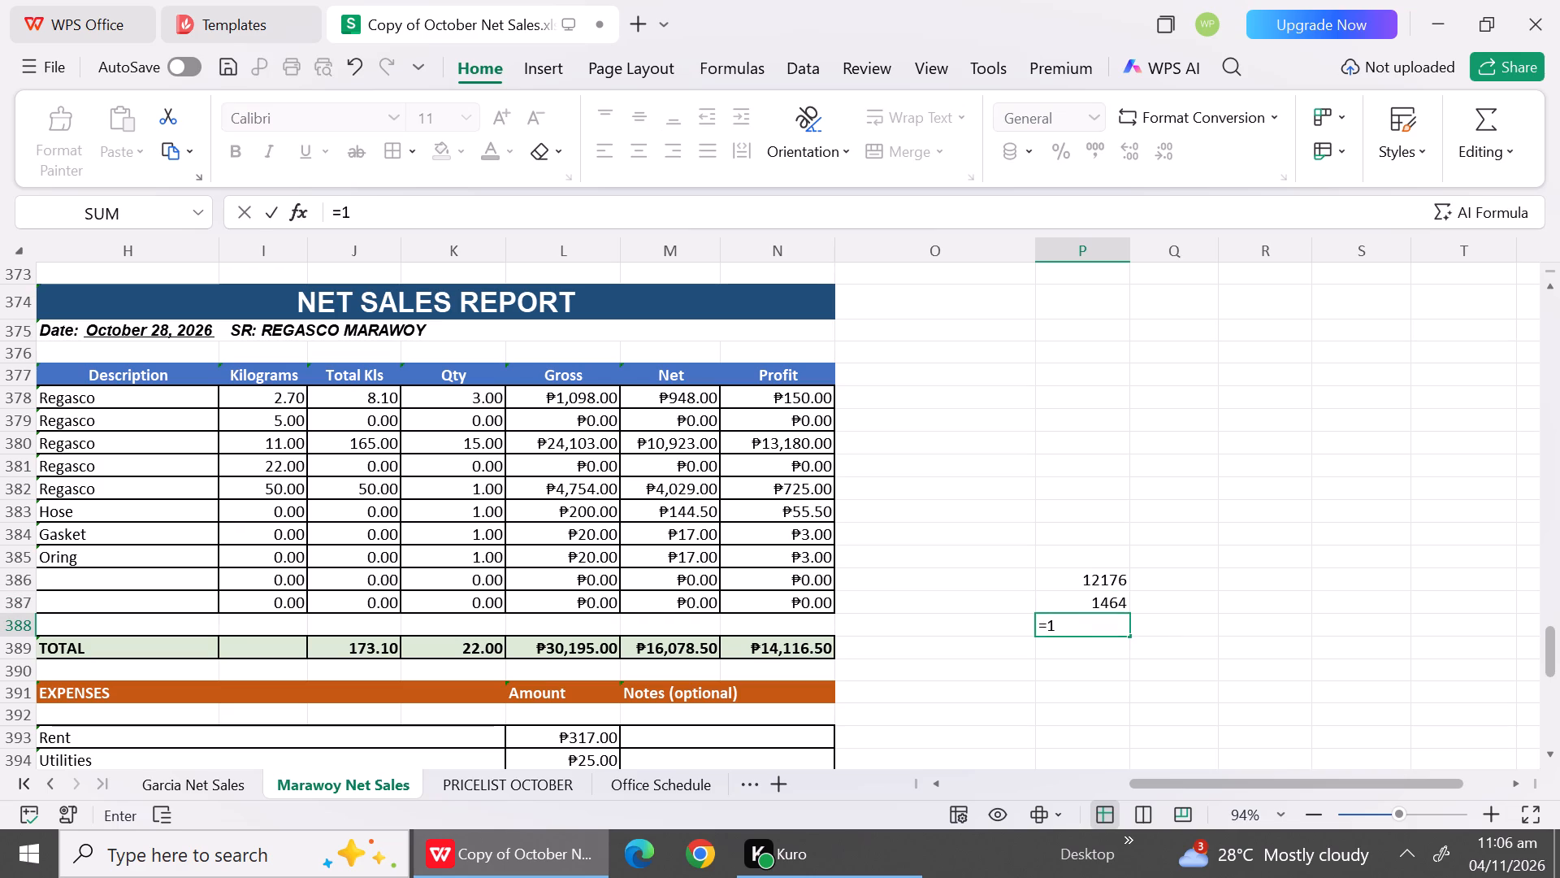
{"action": "type", "text": "17"}
{"action": "key", "text": "6"}
{"action": "key", "text": "minus"}
{"action": "type", "text": "1464"}
{"action": "key", "text": "Return"}
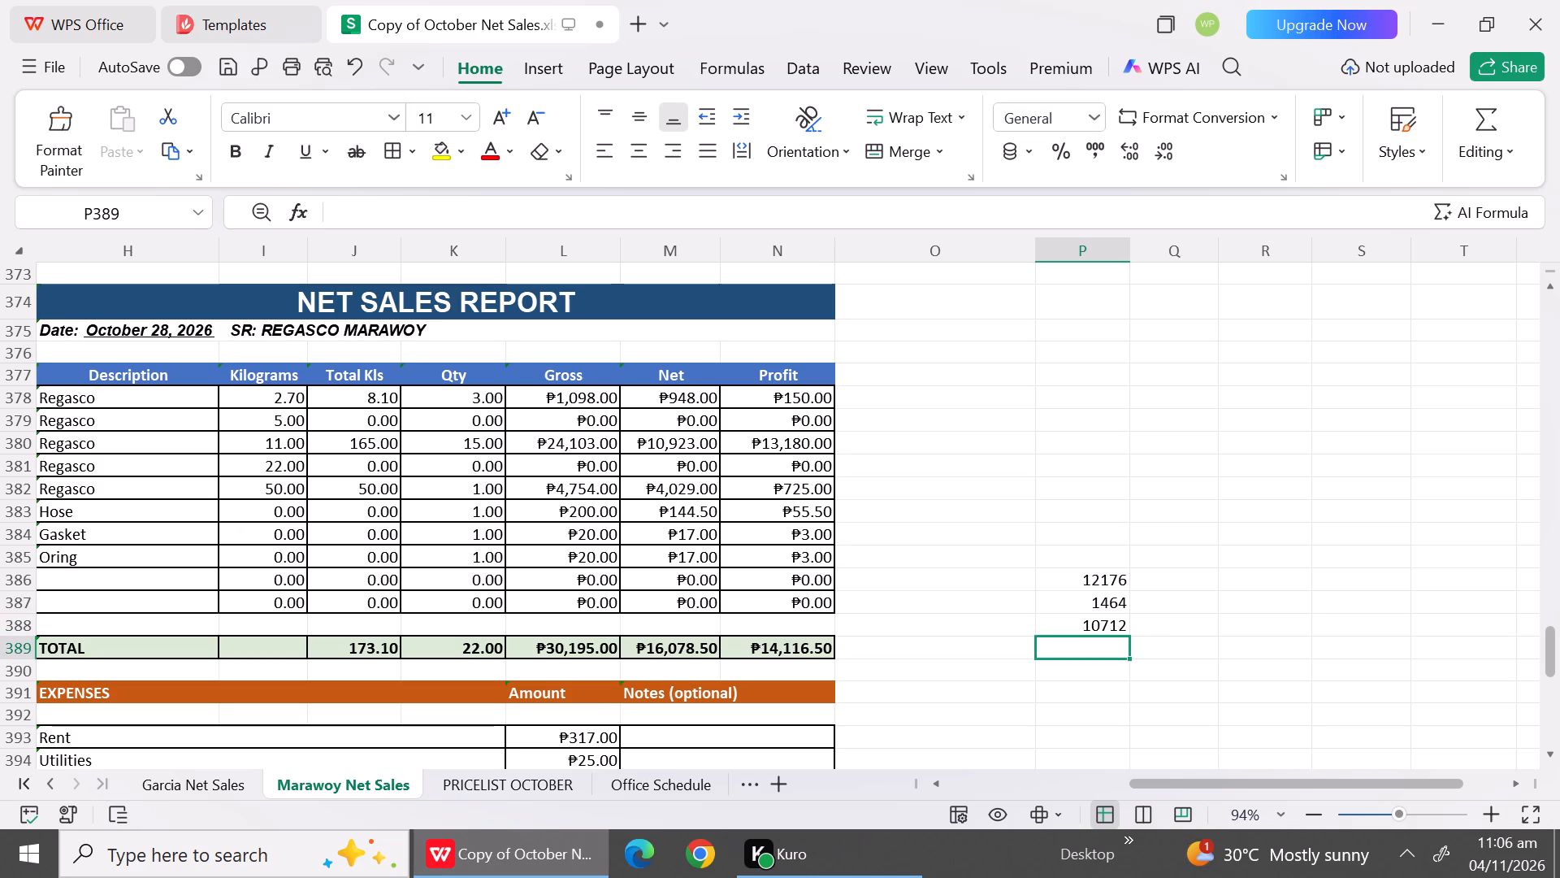
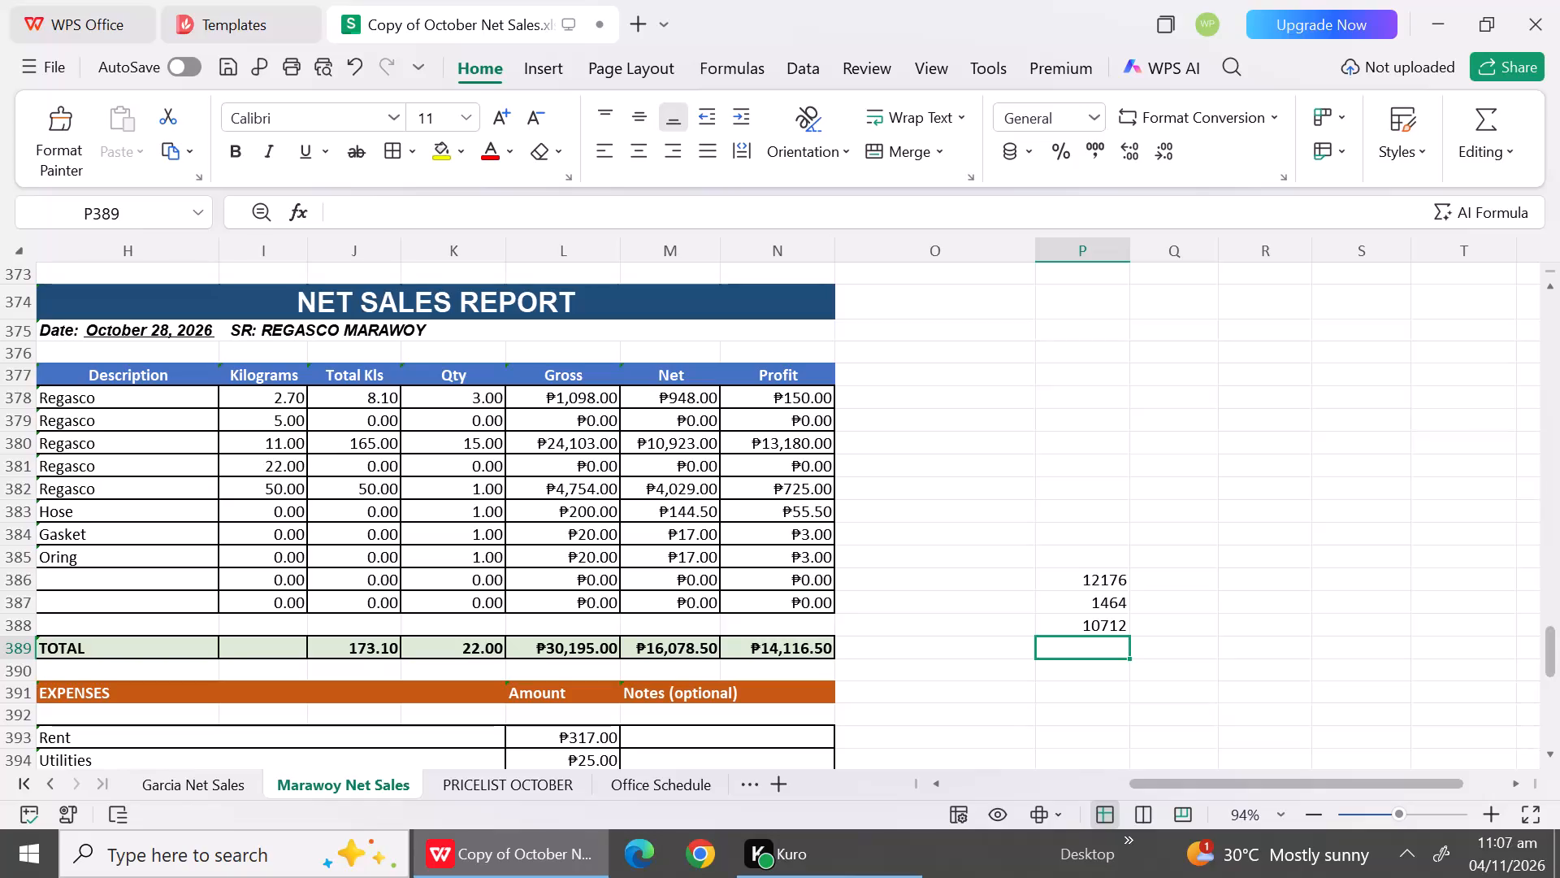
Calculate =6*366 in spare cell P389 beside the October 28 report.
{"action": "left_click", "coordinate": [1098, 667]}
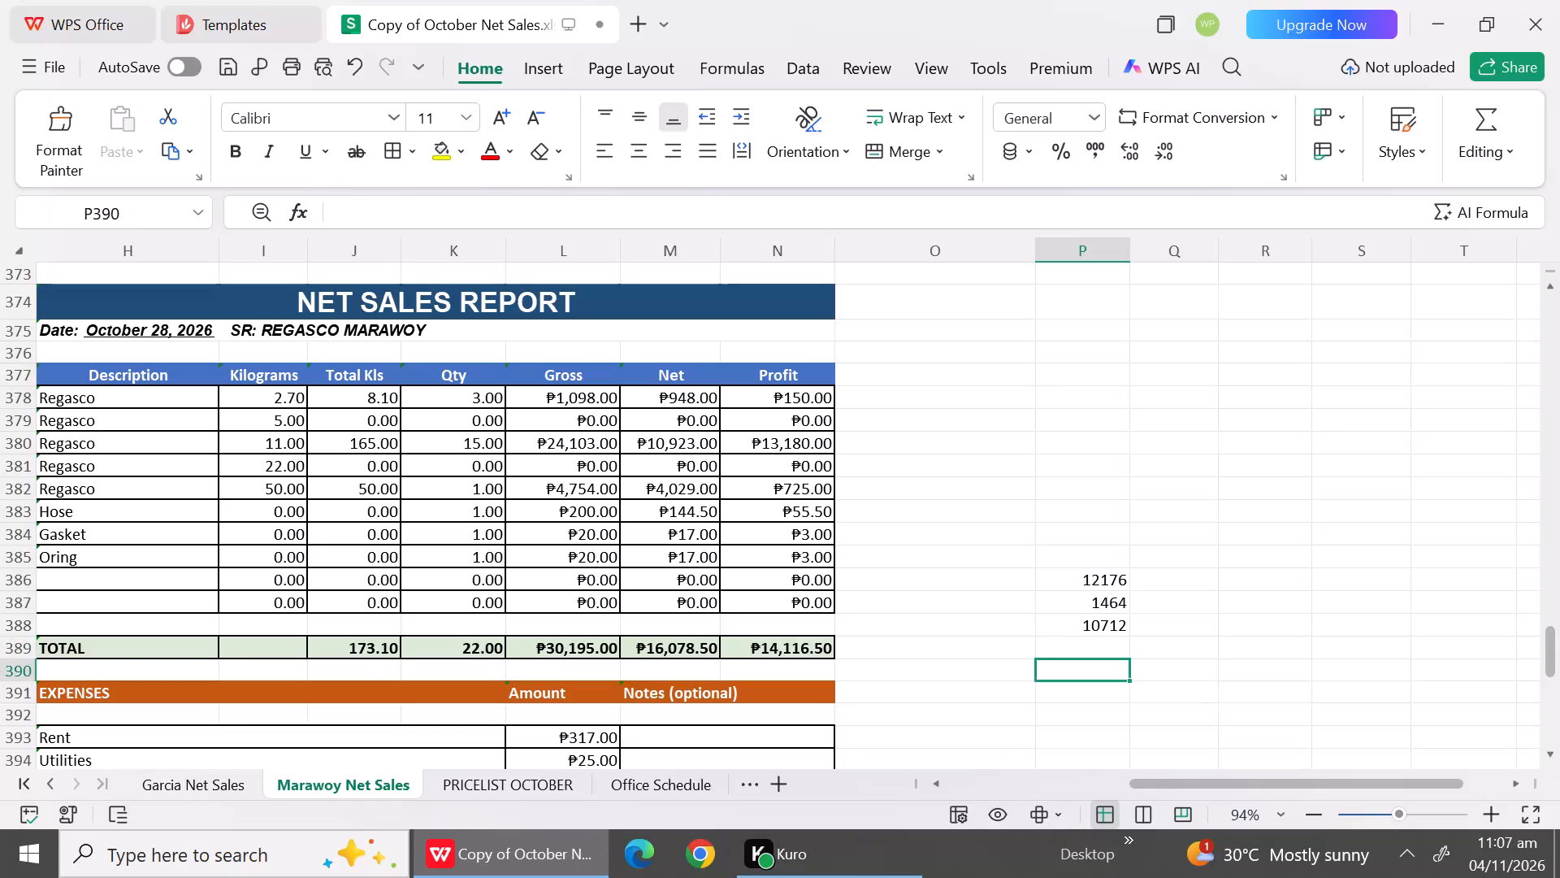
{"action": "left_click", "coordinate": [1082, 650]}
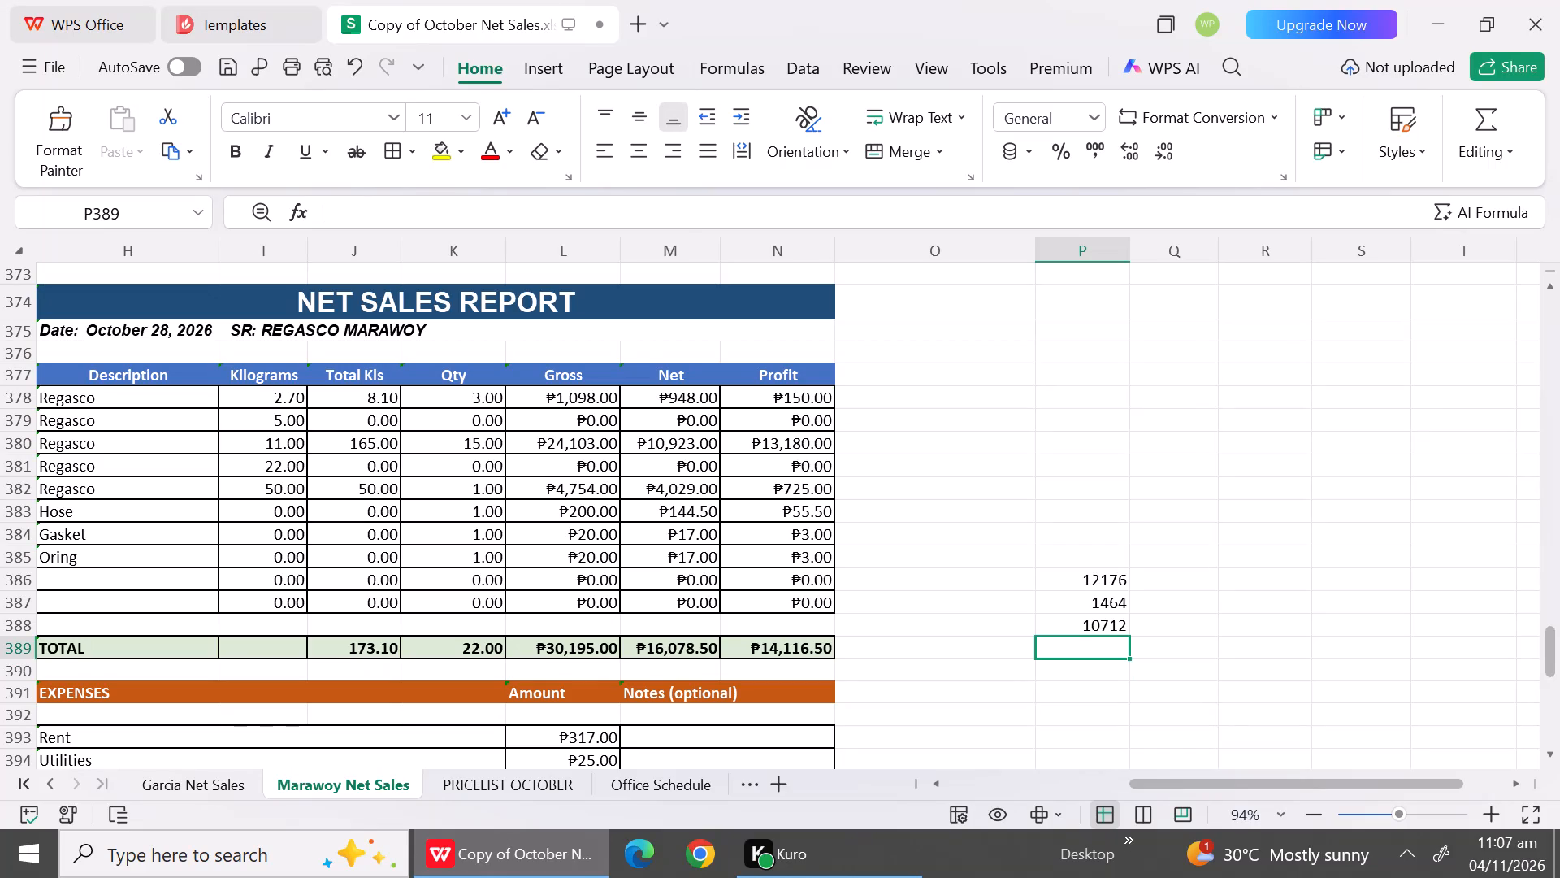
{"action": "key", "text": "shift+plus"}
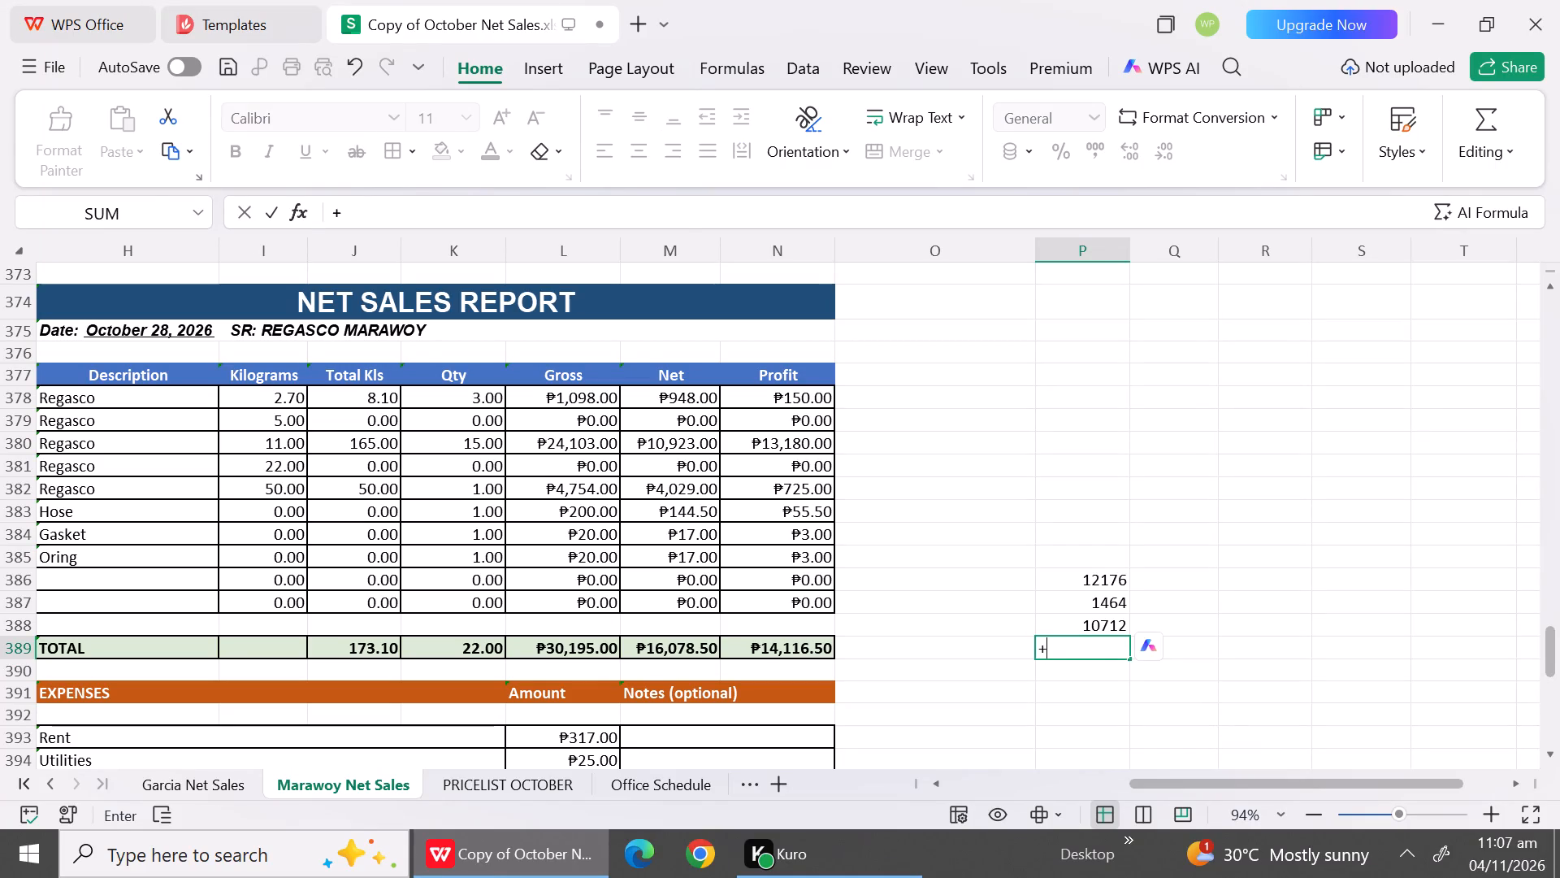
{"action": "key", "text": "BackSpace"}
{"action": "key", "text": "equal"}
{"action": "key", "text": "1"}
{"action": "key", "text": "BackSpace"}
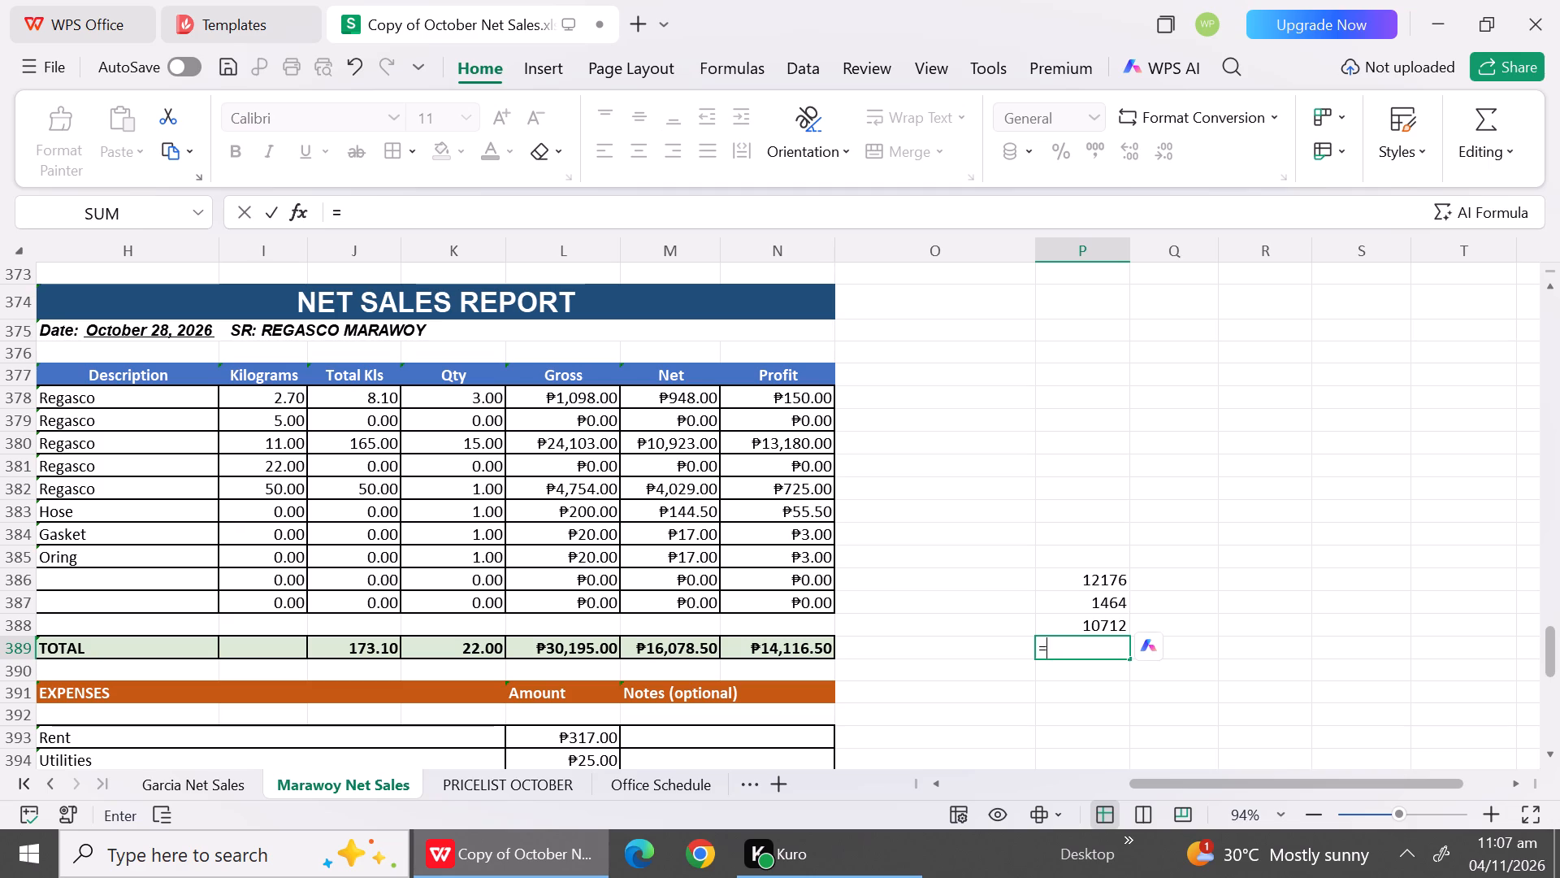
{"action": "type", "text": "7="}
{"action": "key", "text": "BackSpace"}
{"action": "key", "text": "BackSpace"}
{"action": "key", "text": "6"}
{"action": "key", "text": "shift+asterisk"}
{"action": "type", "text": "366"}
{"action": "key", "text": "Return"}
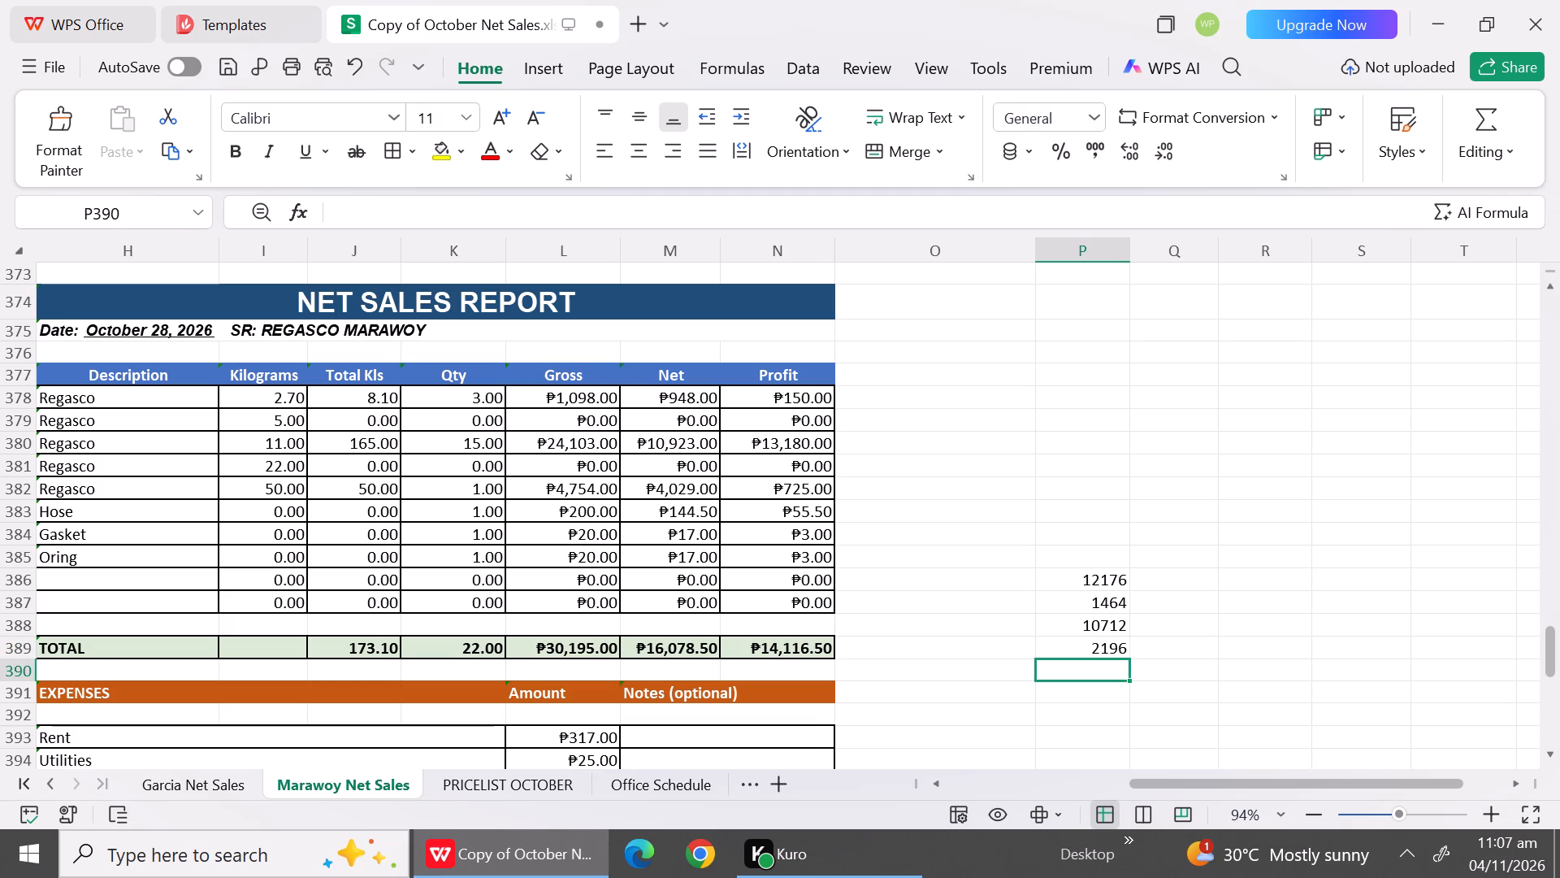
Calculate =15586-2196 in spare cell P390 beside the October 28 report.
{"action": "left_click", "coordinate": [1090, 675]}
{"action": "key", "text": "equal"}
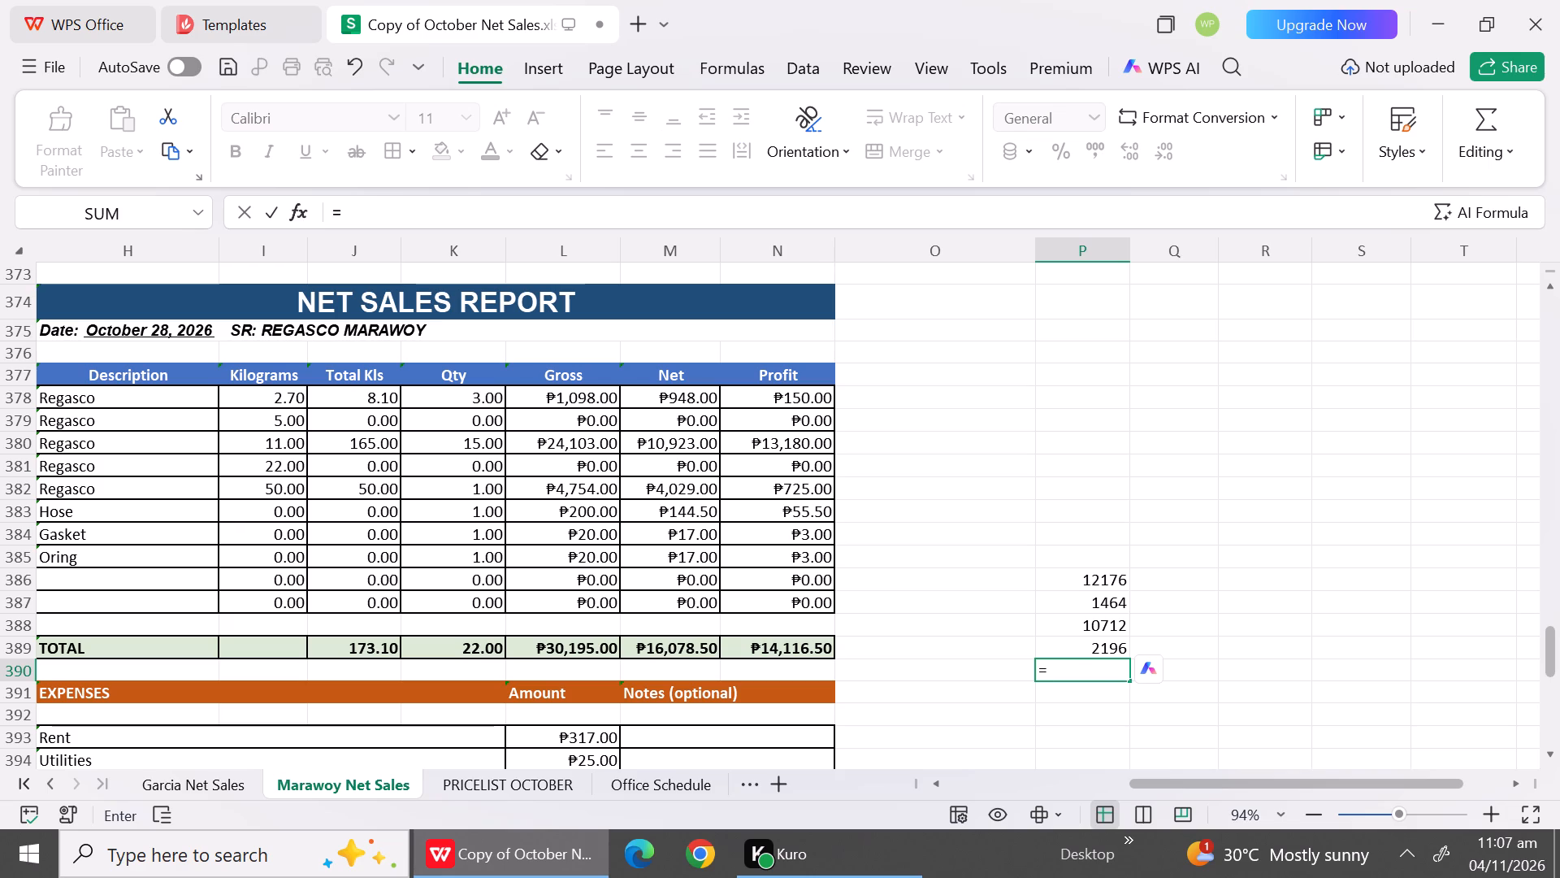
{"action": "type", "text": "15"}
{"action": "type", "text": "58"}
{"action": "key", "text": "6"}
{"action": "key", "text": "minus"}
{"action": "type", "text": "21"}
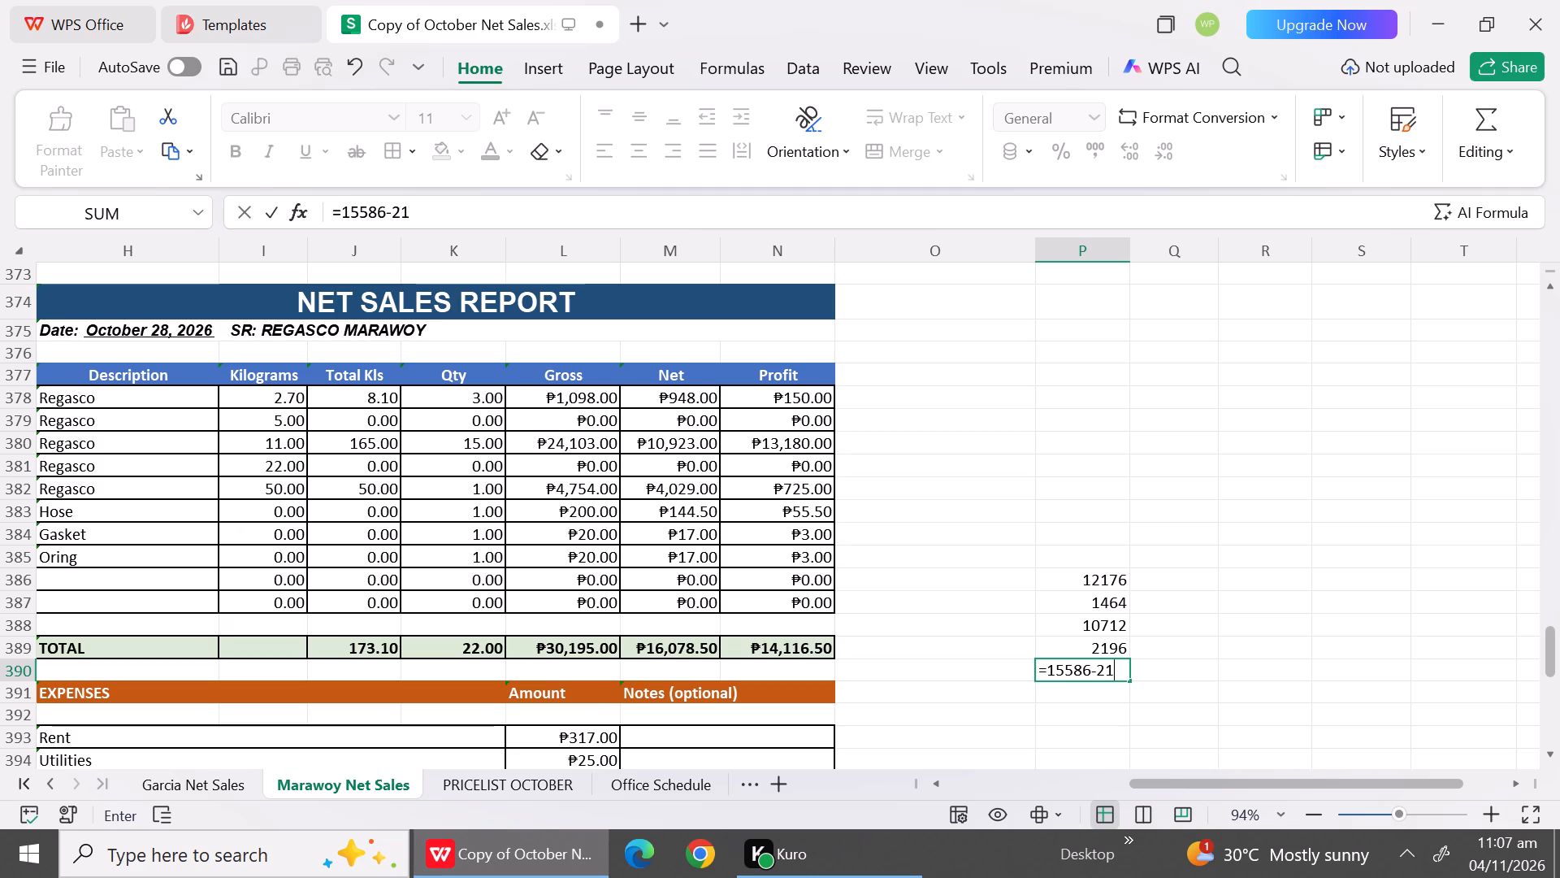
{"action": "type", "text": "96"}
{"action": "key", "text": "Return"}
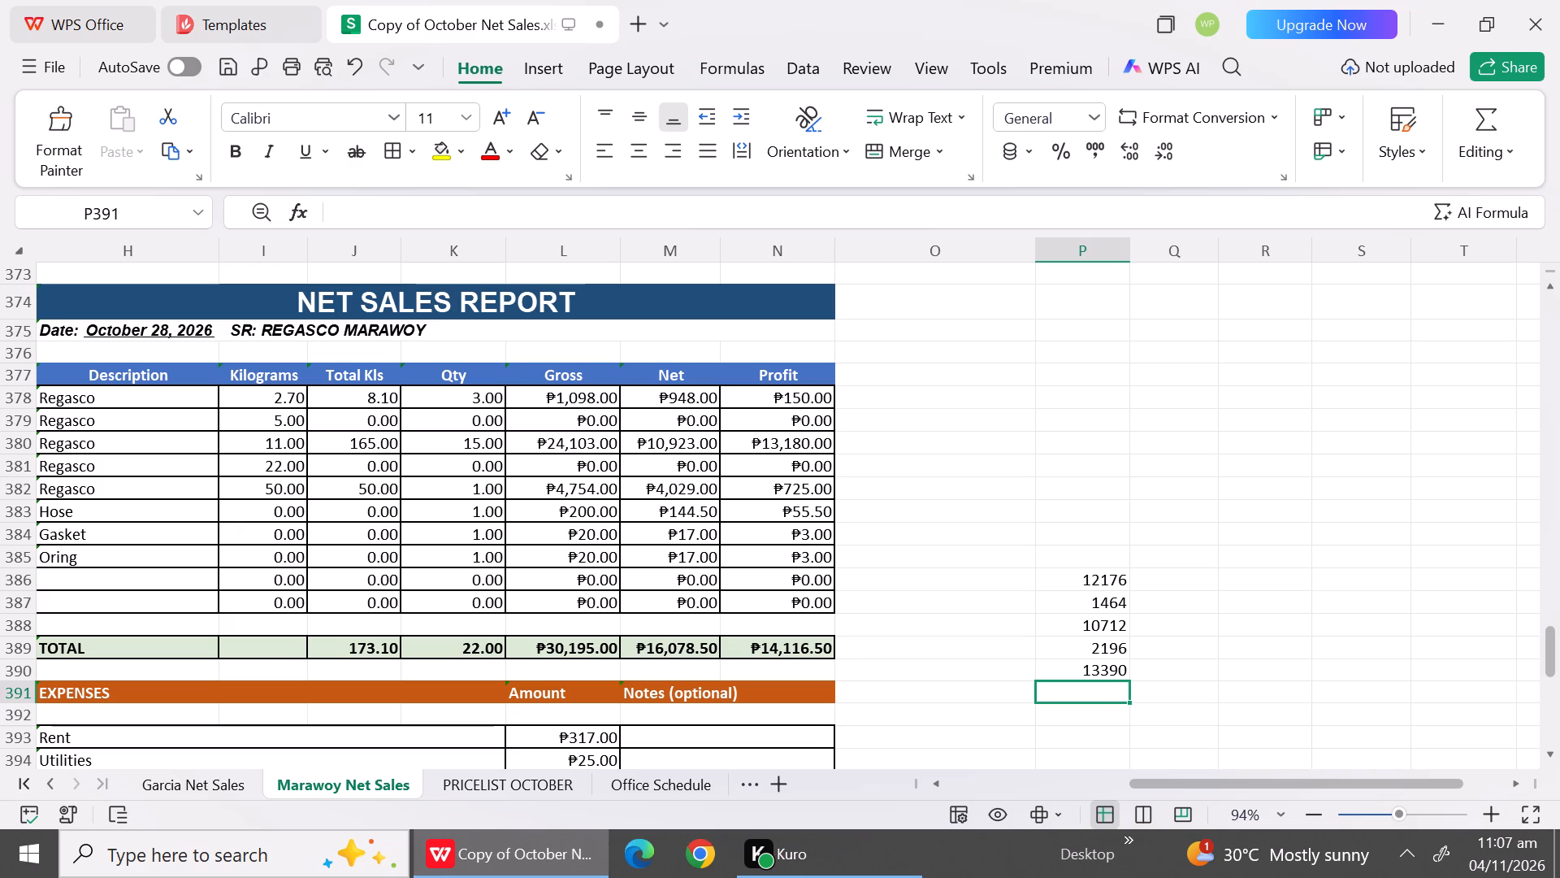
Clear the spare-cell calculations in P386 through P390 beside the October 28 report.
{"action": "double_click", "coordinate": [1081, 691]}
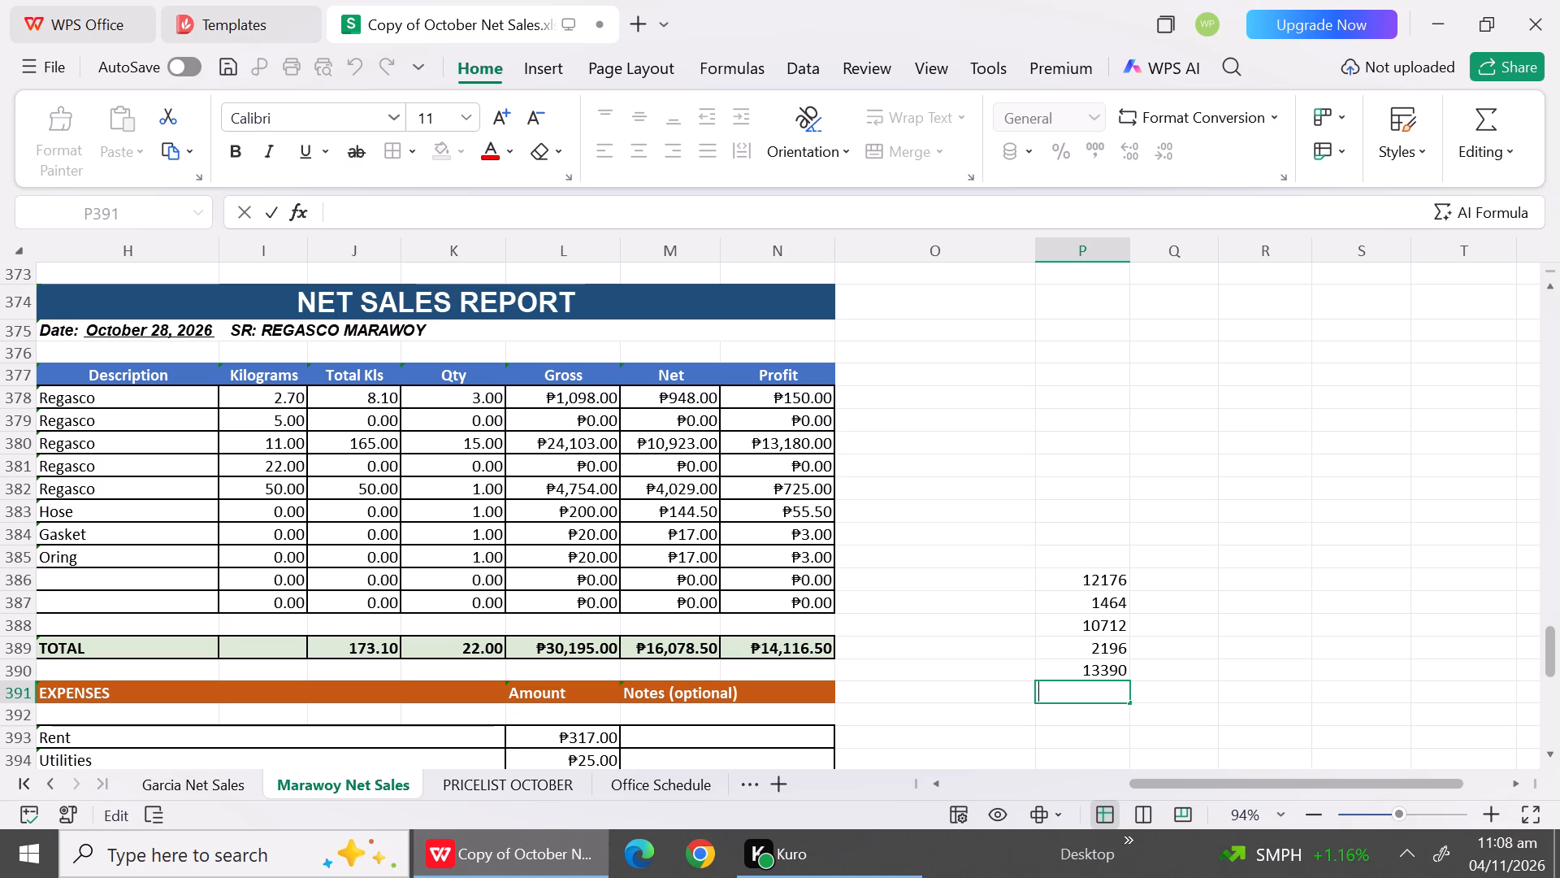
{"action": "left_click", "coordinate": [1107, 666]}
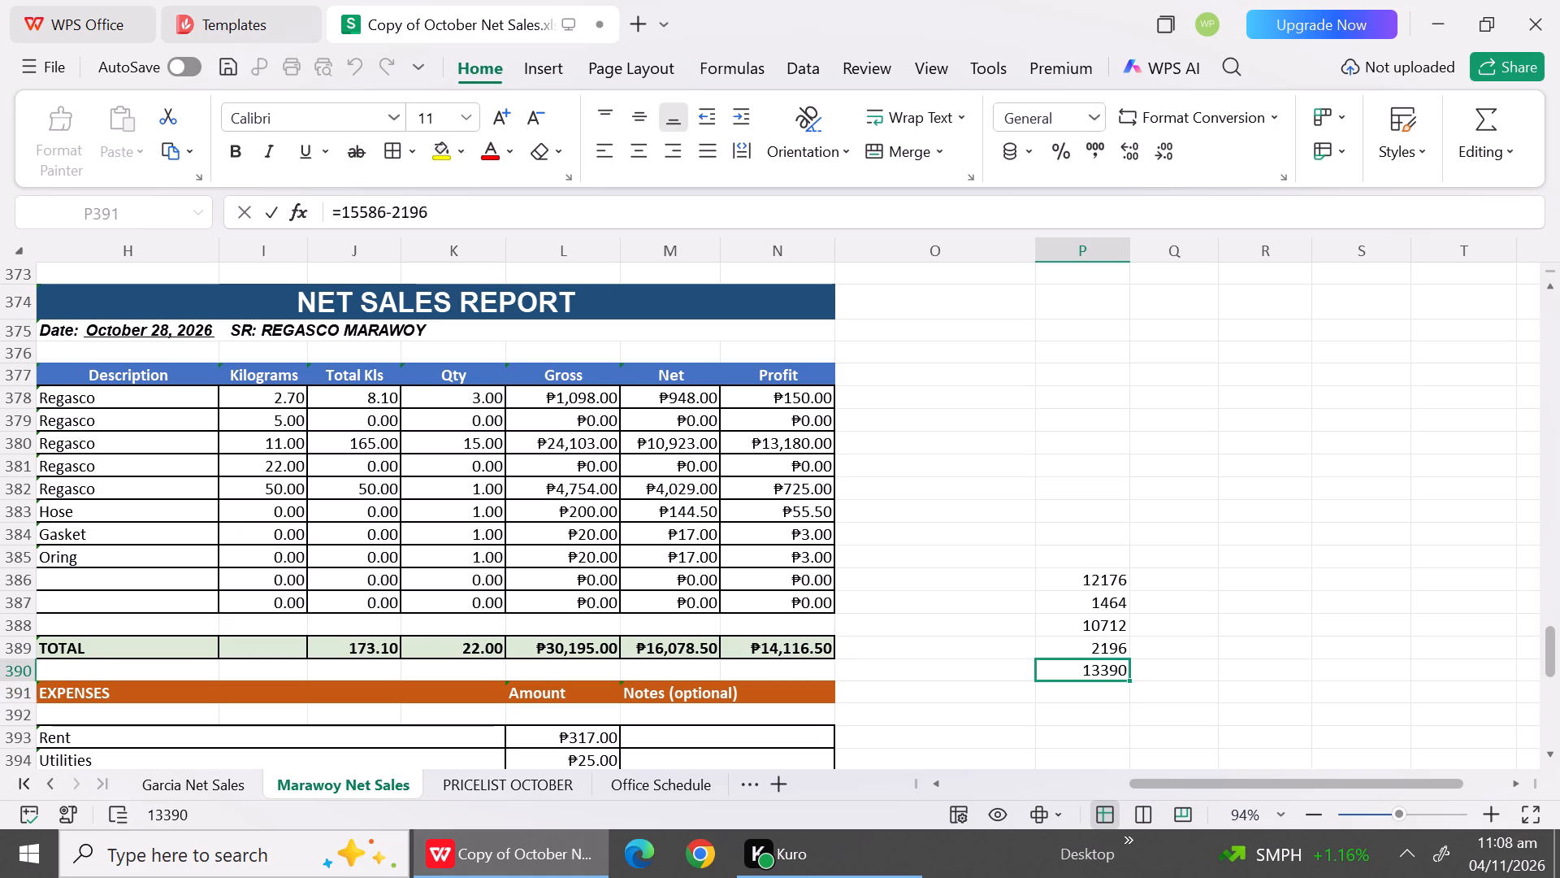
{"action": "key", "text": "BackSpace"}
{"action": "left_click", "coordinate": [1089, 638]}
{"action": "key", "text": "BackSpace"}
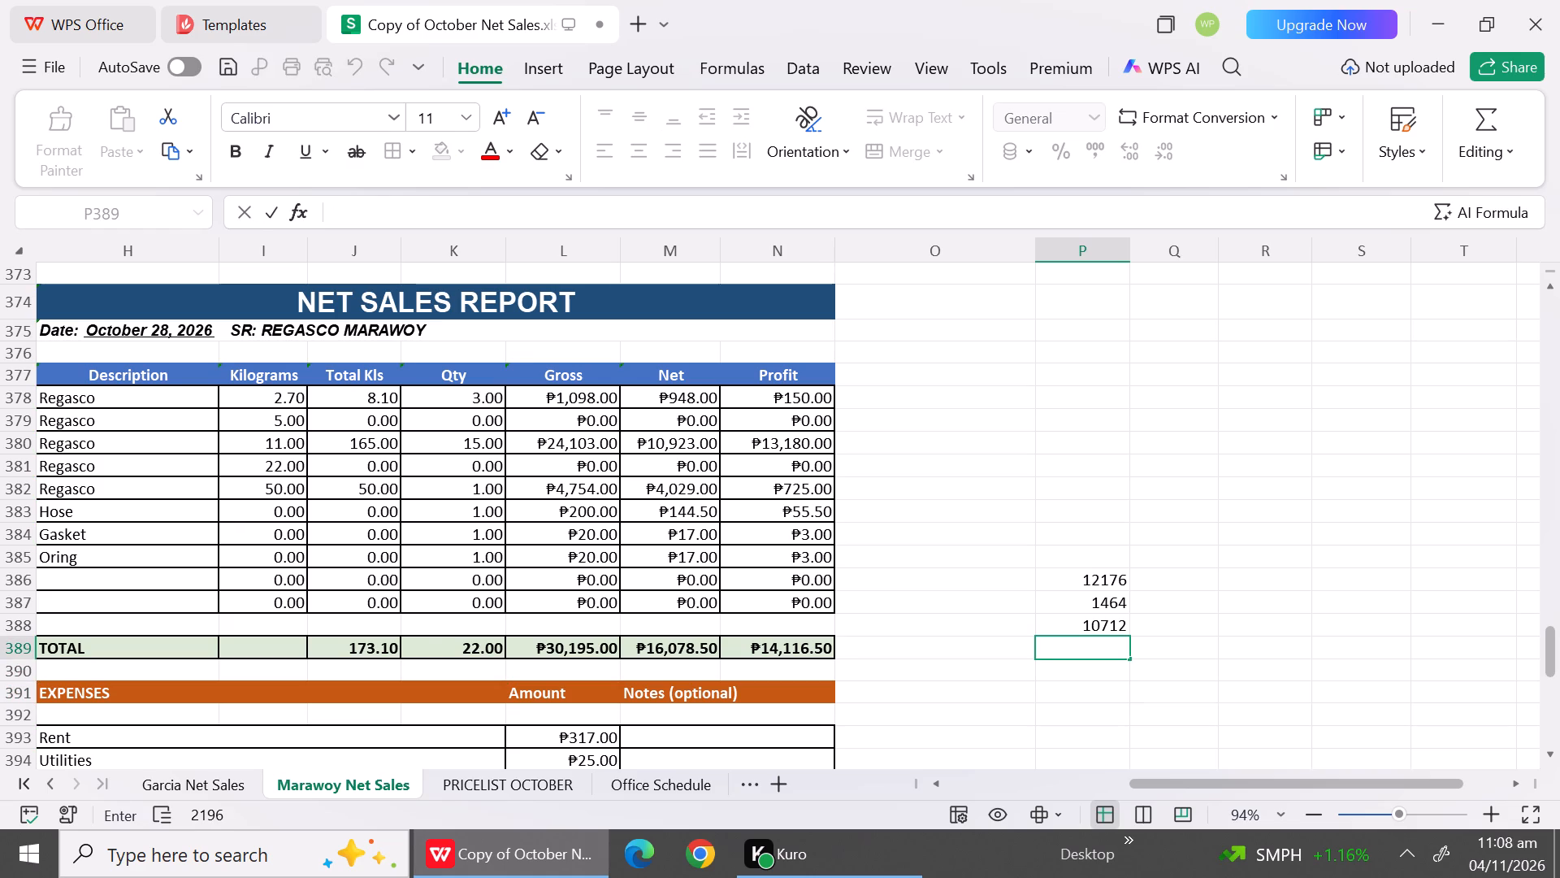
{"action": "left_click", "coordinate": [1085, 633]}
{"action": "key", "text": "BackSpace"}
{"action": "left_click", "coordinate": [1098, 603]}
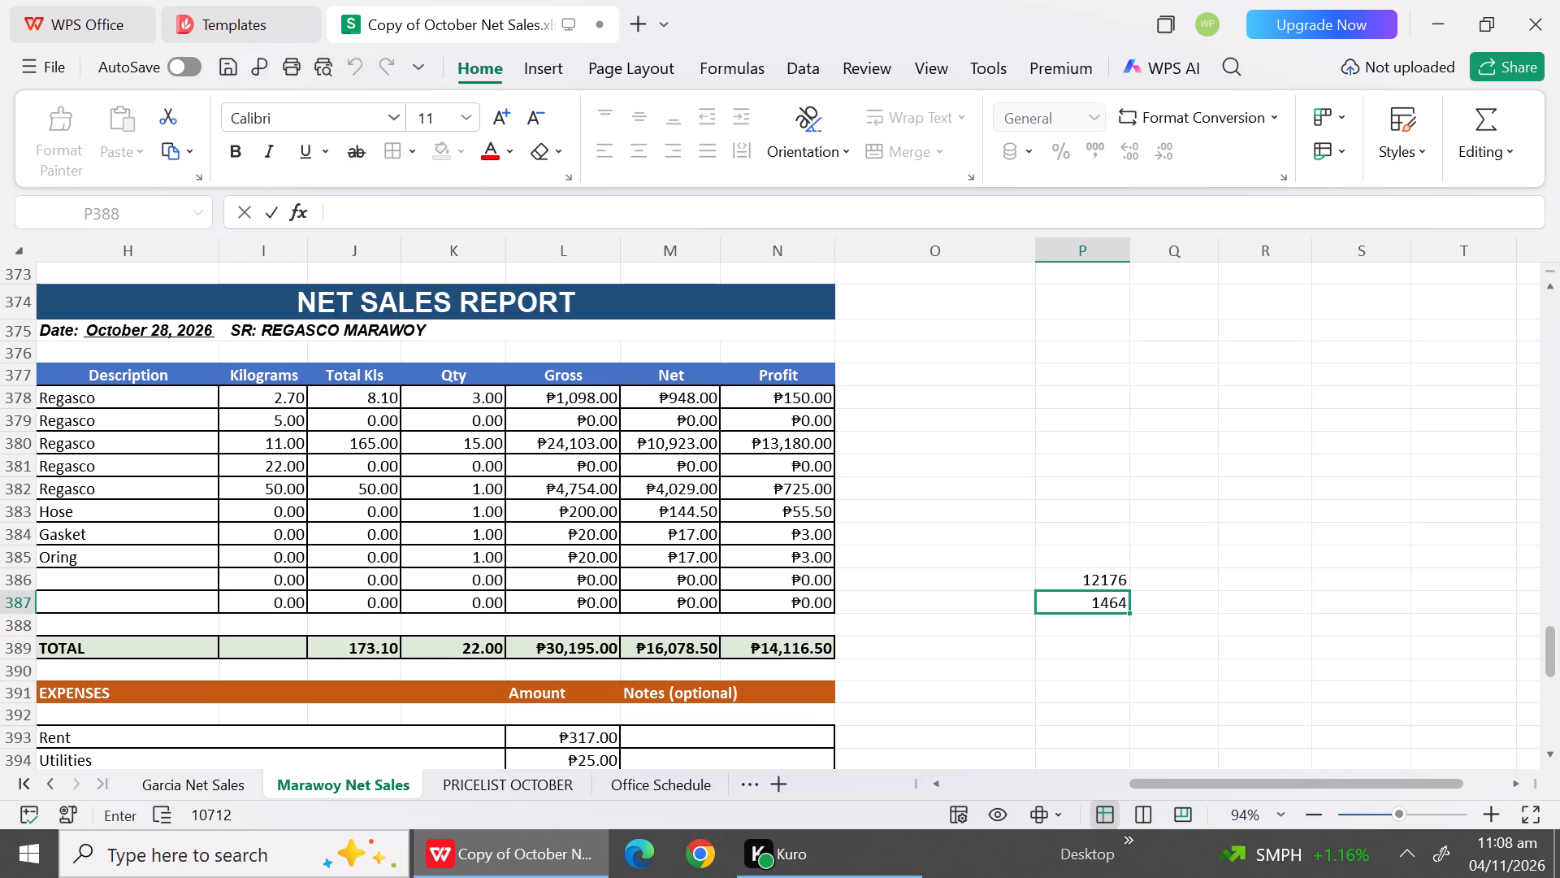
{"action": "key", "text": "BackSpace"}
{"action": "left_click", "coordinate": [1087, 572]}
{"action": "key", "text": "BackSpace"}
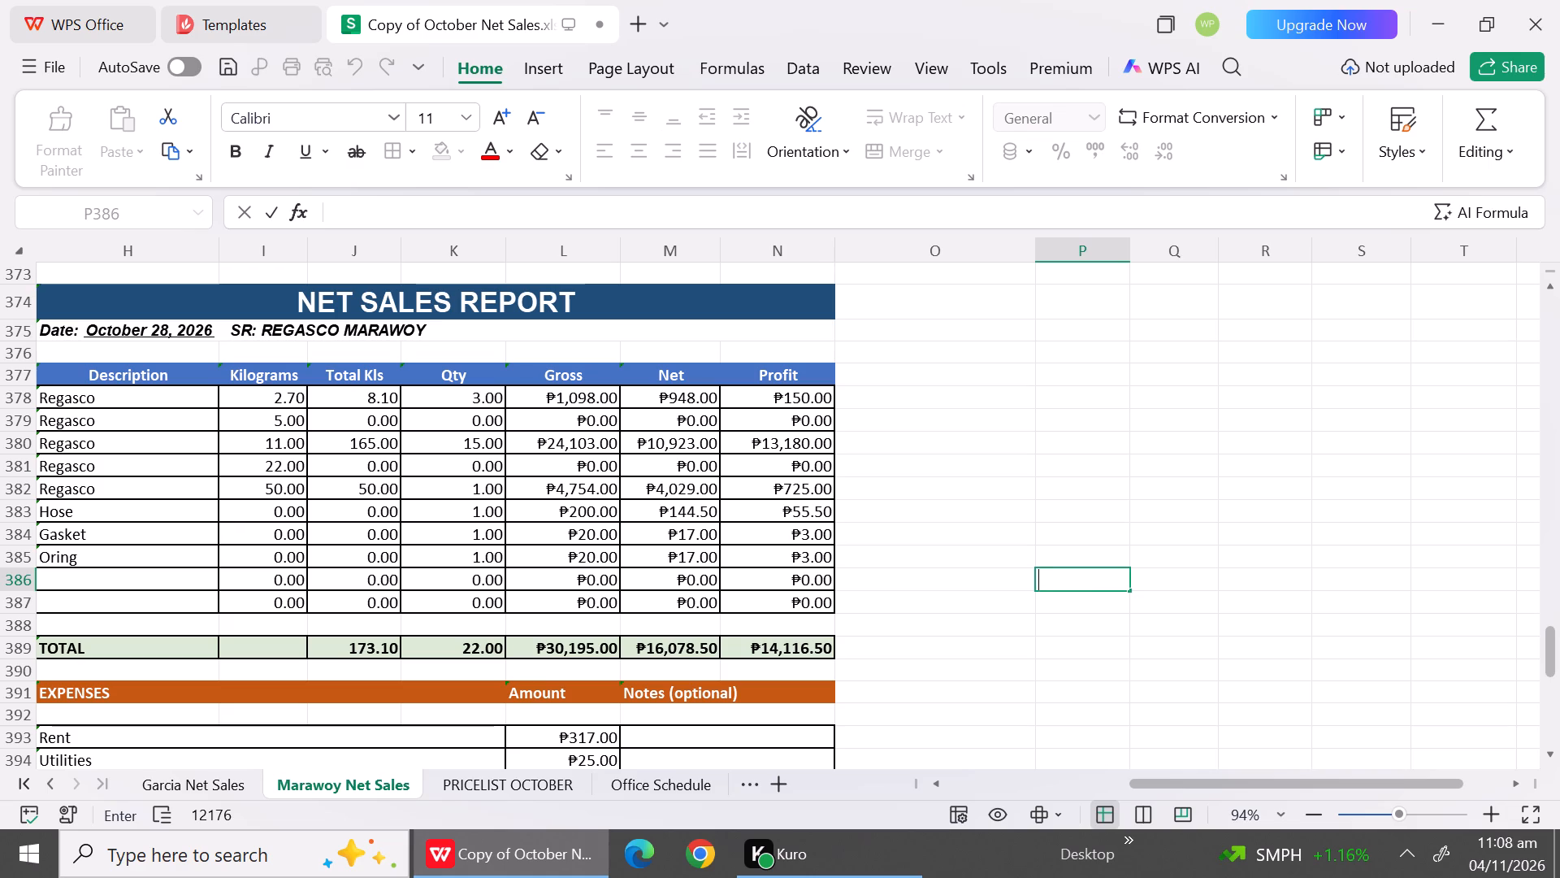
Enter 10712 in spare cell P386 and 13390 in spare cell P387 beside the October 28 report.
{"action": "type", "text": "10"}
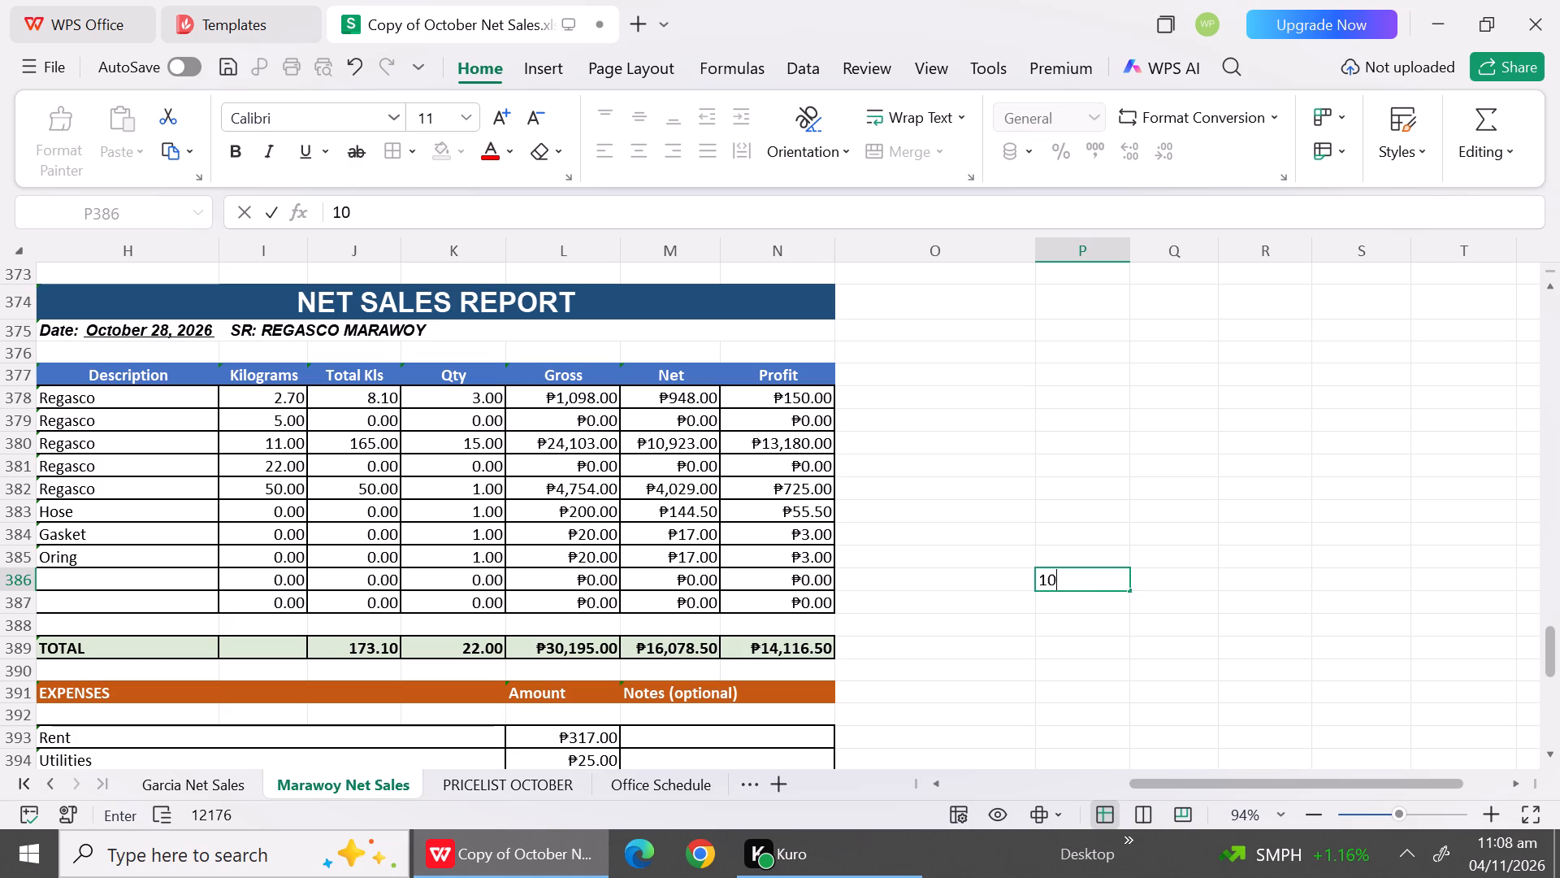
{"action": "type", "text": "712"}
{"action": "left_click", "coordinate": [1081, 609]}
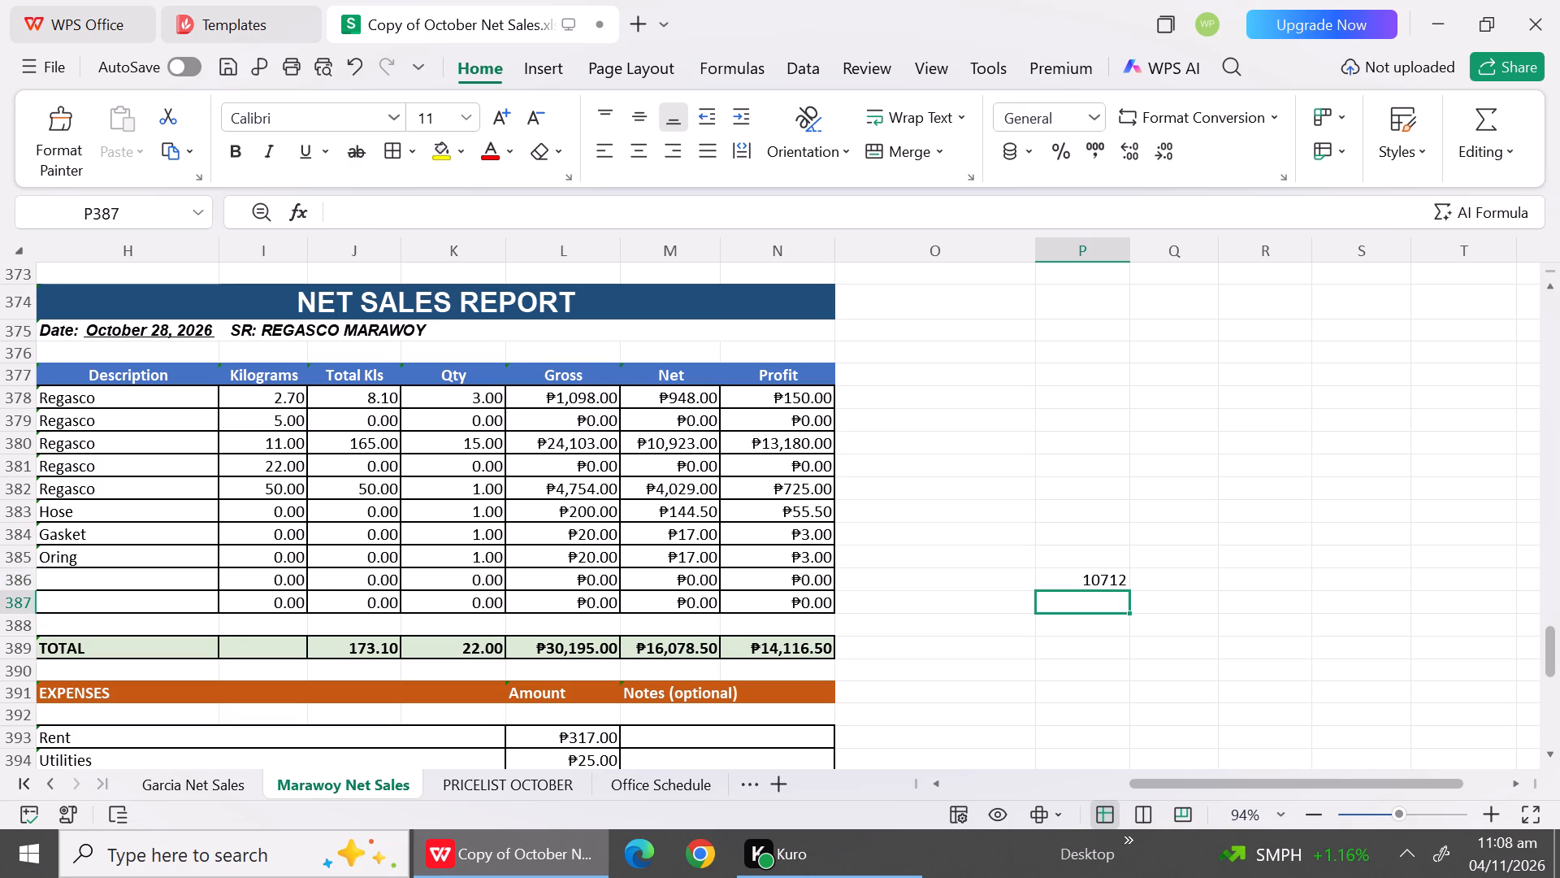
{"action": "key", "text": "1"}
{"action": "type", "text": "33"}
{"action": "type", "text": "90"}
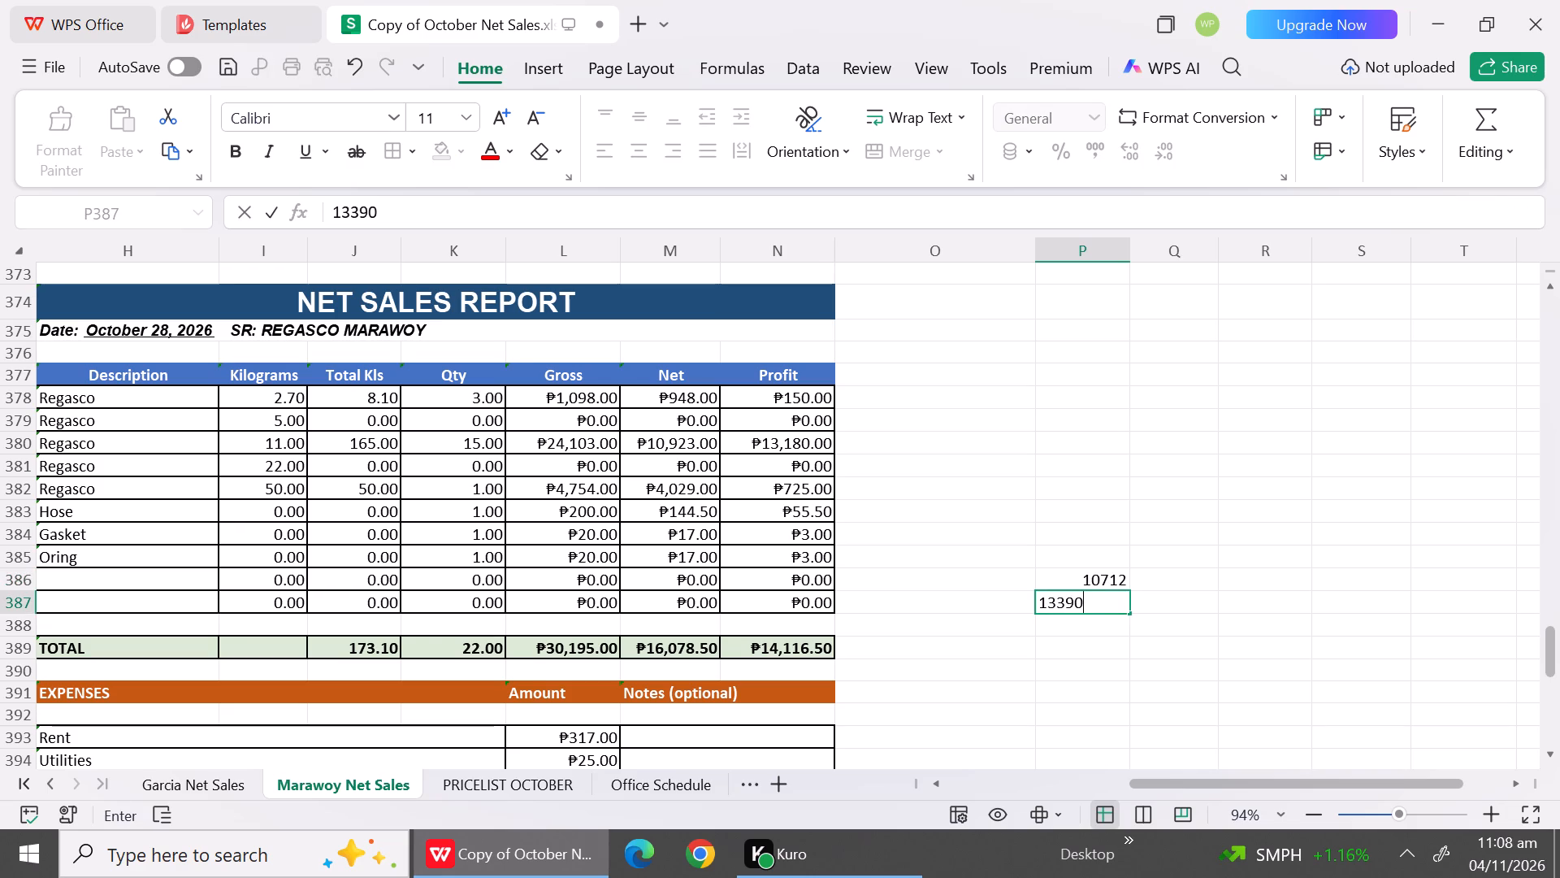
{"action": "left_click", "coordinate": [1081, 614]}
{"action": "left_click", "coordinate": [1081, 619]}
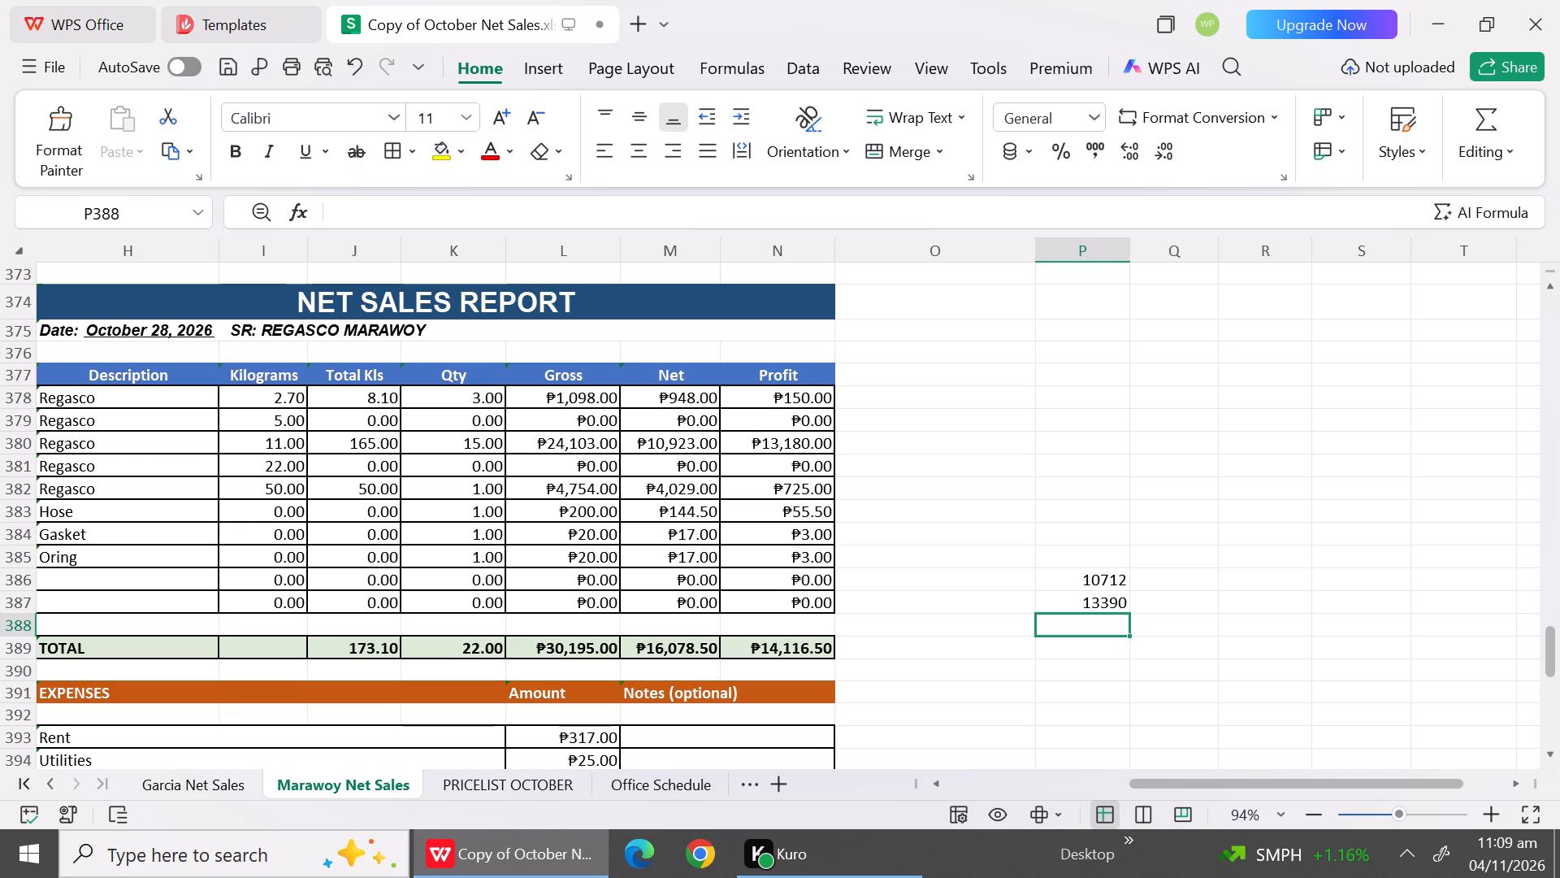
Set the gross amount of the 11 kg Regasco row to 20835 in the October 28 report.
{"action": "left_click", "coordinate": [548, 459]}
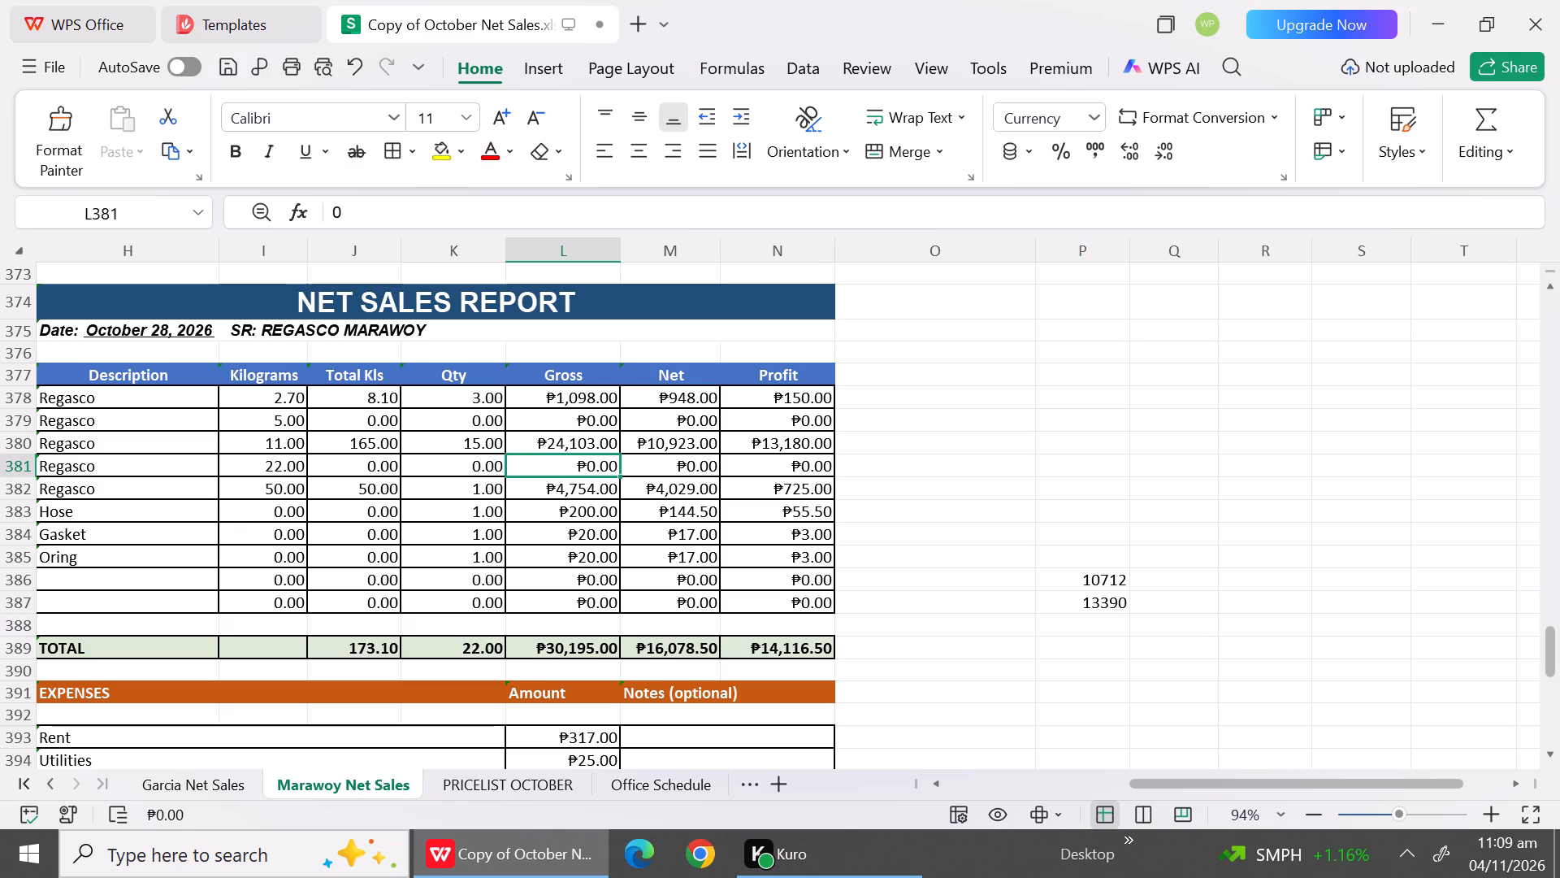
{"action": "left_click", "coordinate": [546, 445]}
{"action": "type", "text": "20"}
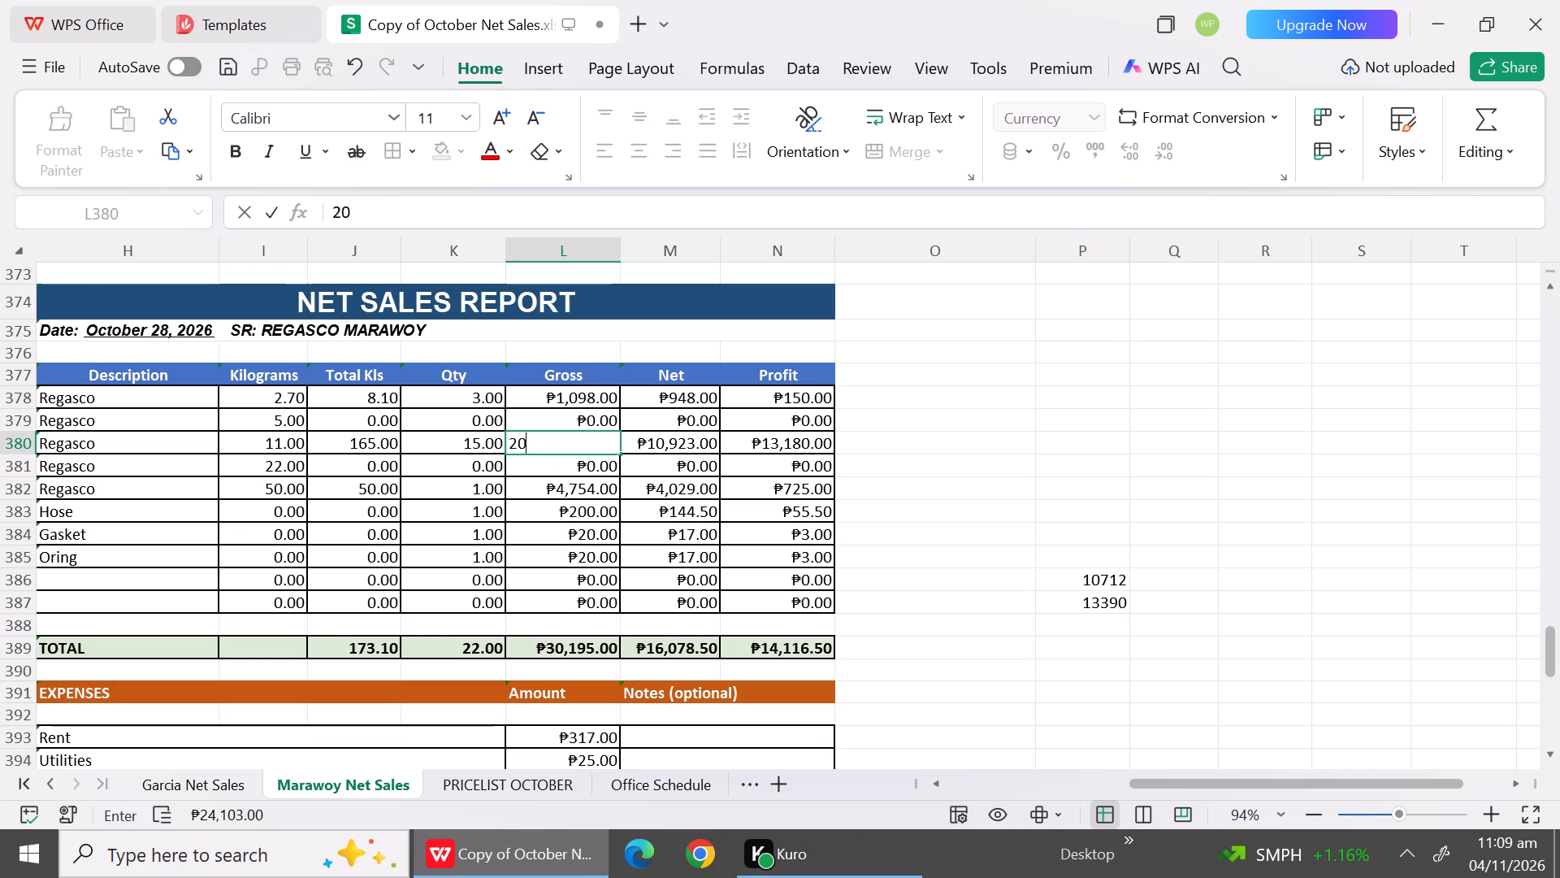
{"action": "type", "text": "835"}
{"action": "left_click", "coordinate": [1005, 620]}
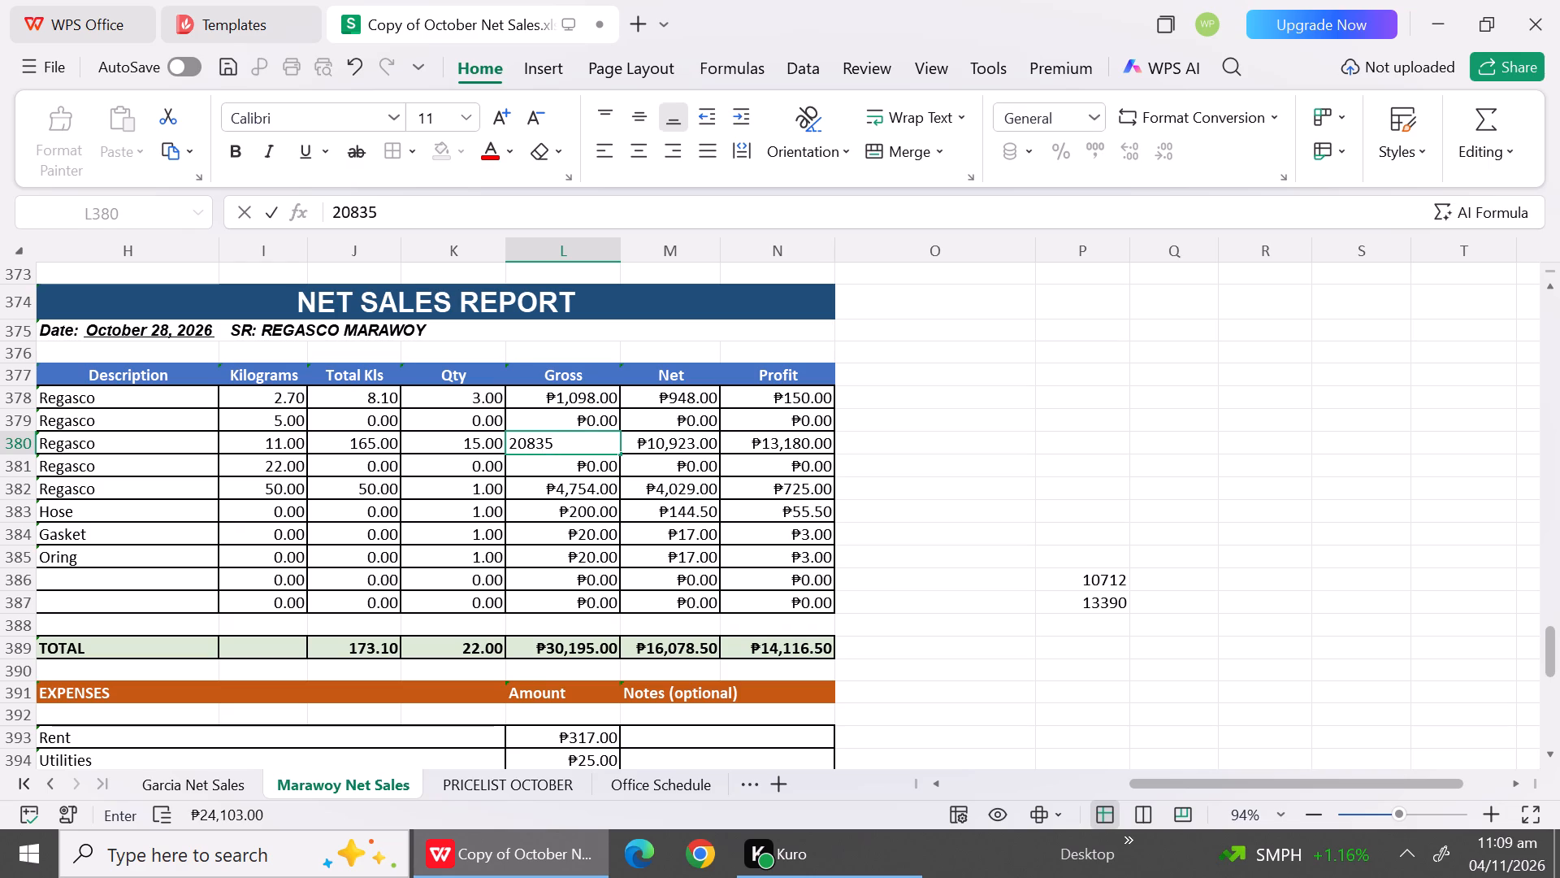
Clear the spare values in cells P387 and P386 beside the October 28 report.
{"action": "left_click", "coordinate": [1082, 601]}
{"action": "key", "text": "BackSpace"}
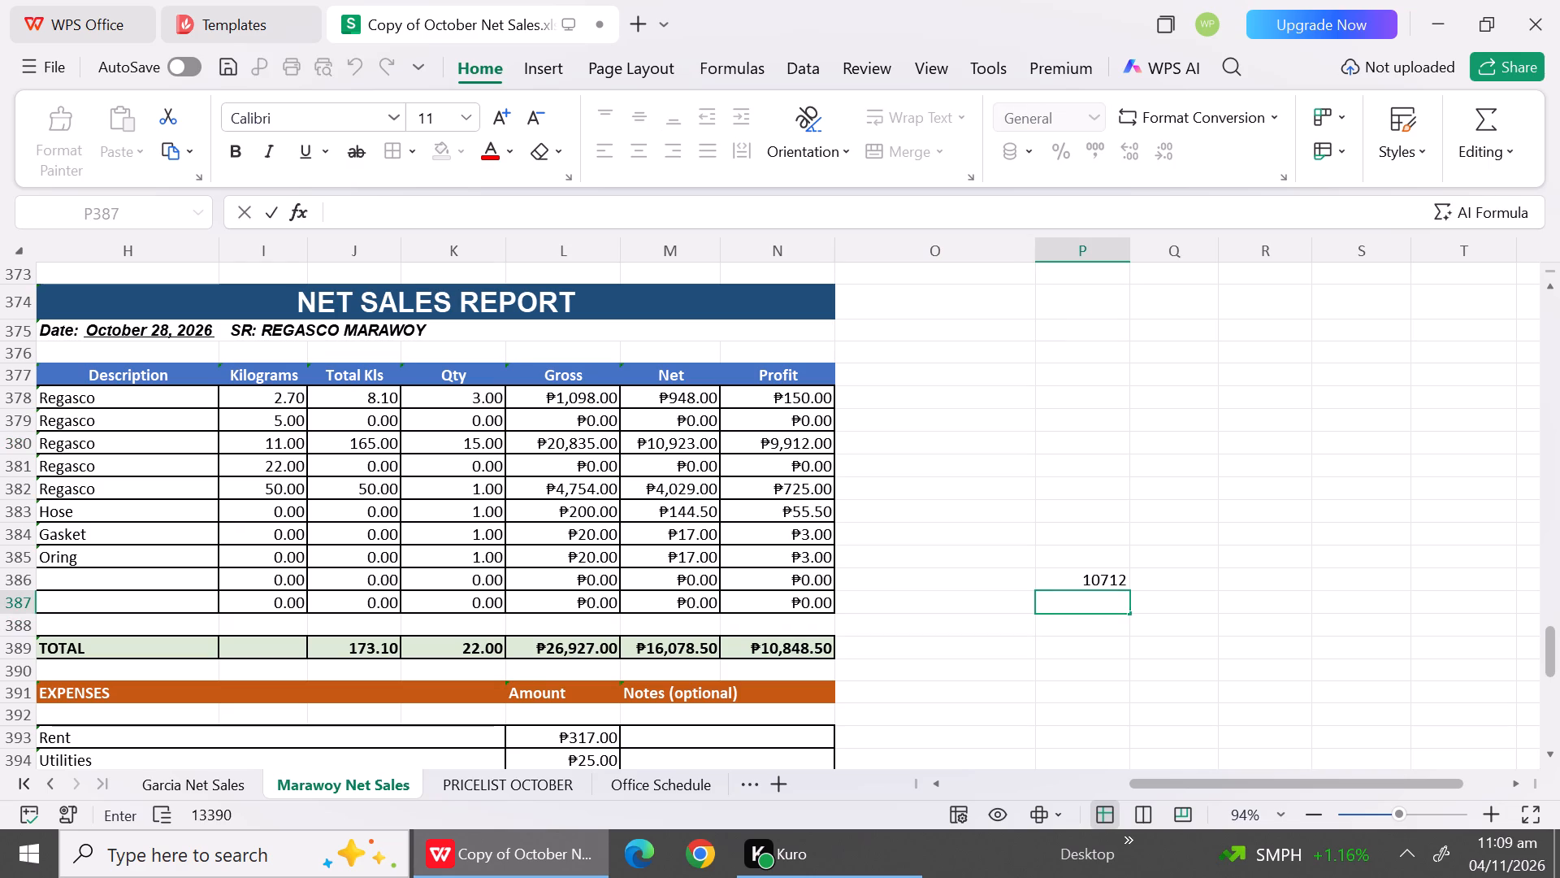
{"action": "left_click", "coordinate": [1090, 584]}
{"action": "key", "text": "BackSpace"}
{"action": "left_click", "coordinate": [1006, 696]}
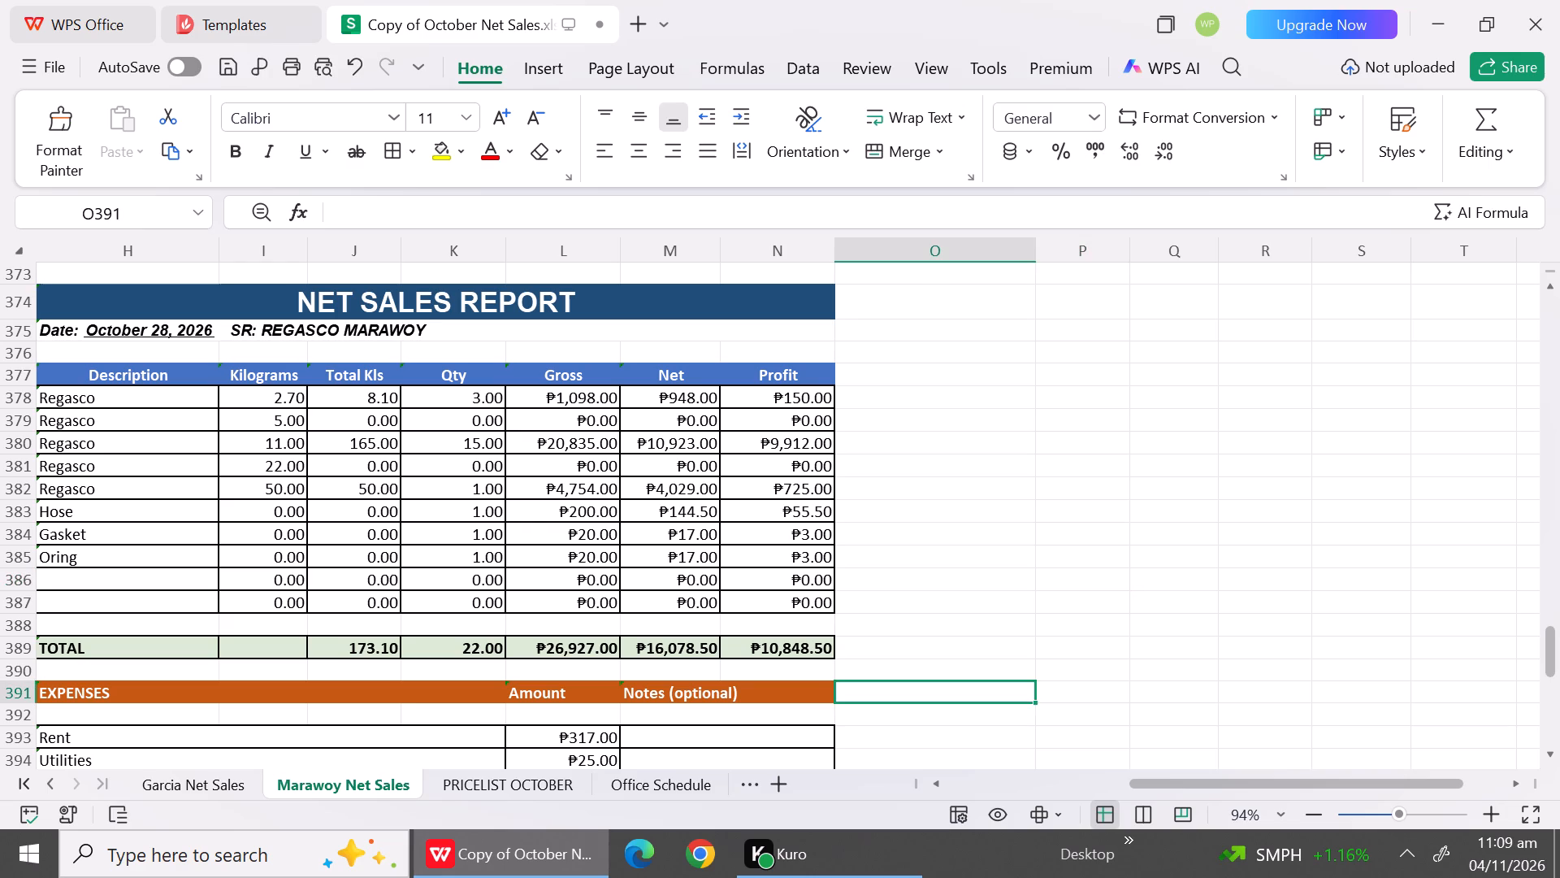
Set the 50 kg Regasco row's quantity to 2 and its gross amount to 11258 in the October 28 report.
{"action": "left_click", "coordinate": [489, 489]}
{"action": "key", "text": "2"}
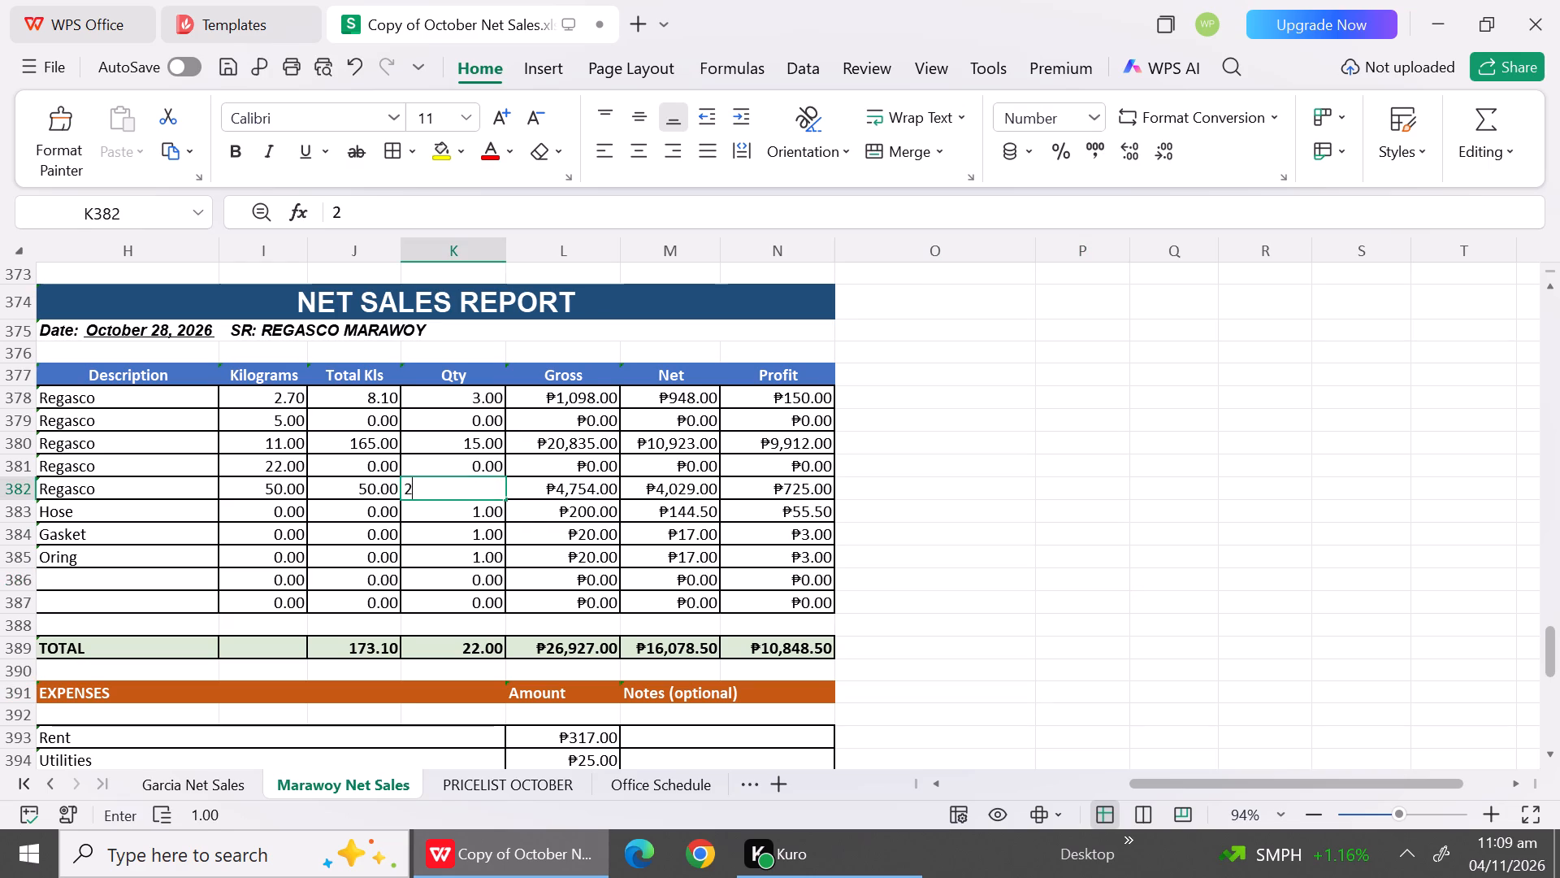
{"action": "left_click", "coordinate": [553, 494]}
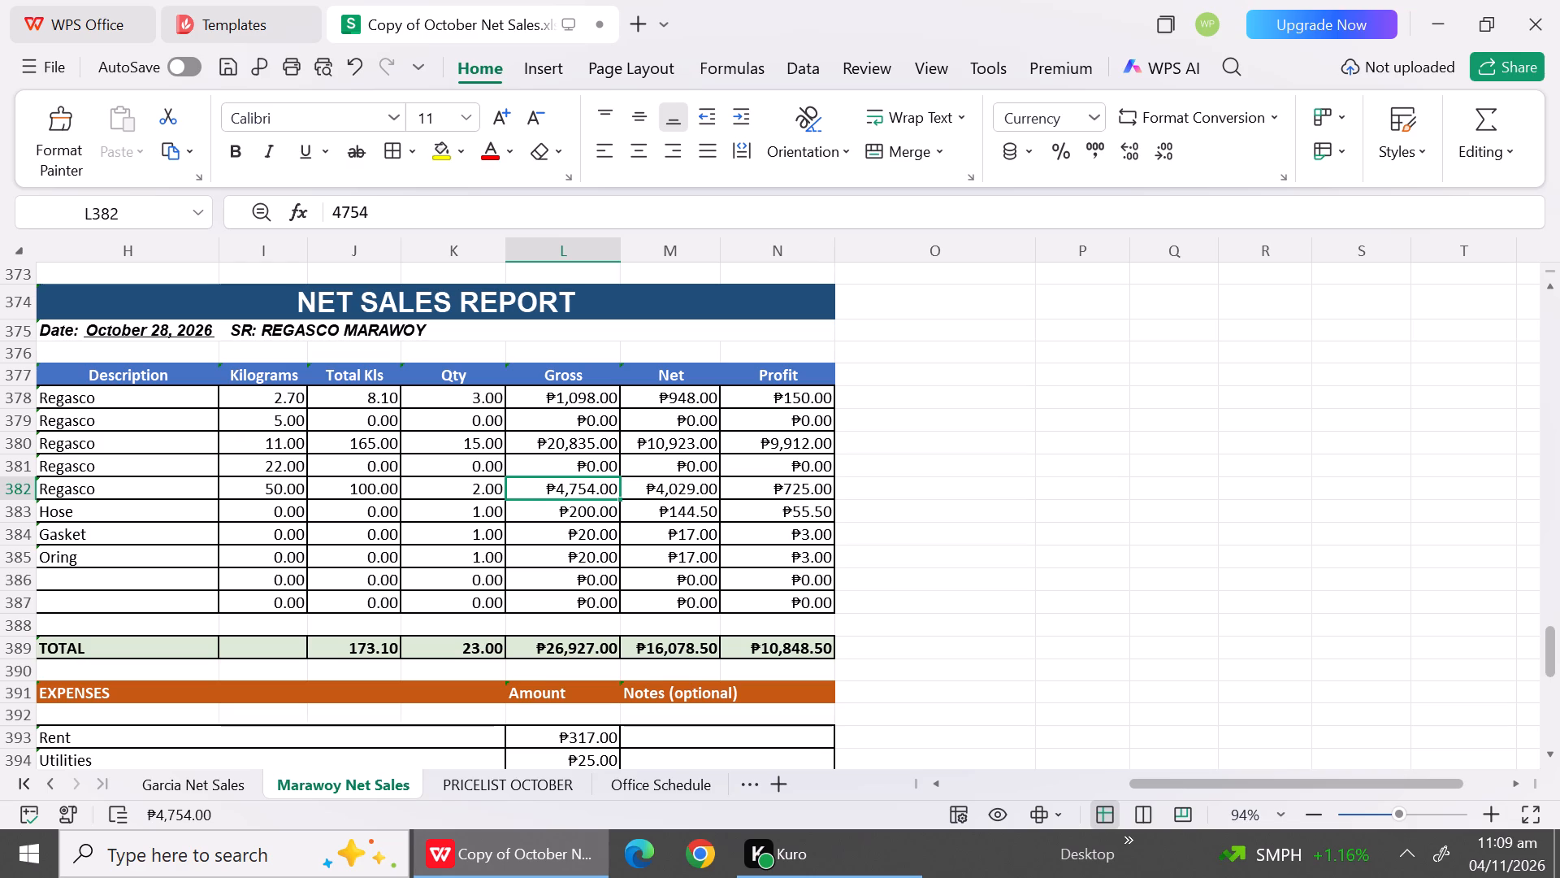
{"action": "type", "text": "11"}
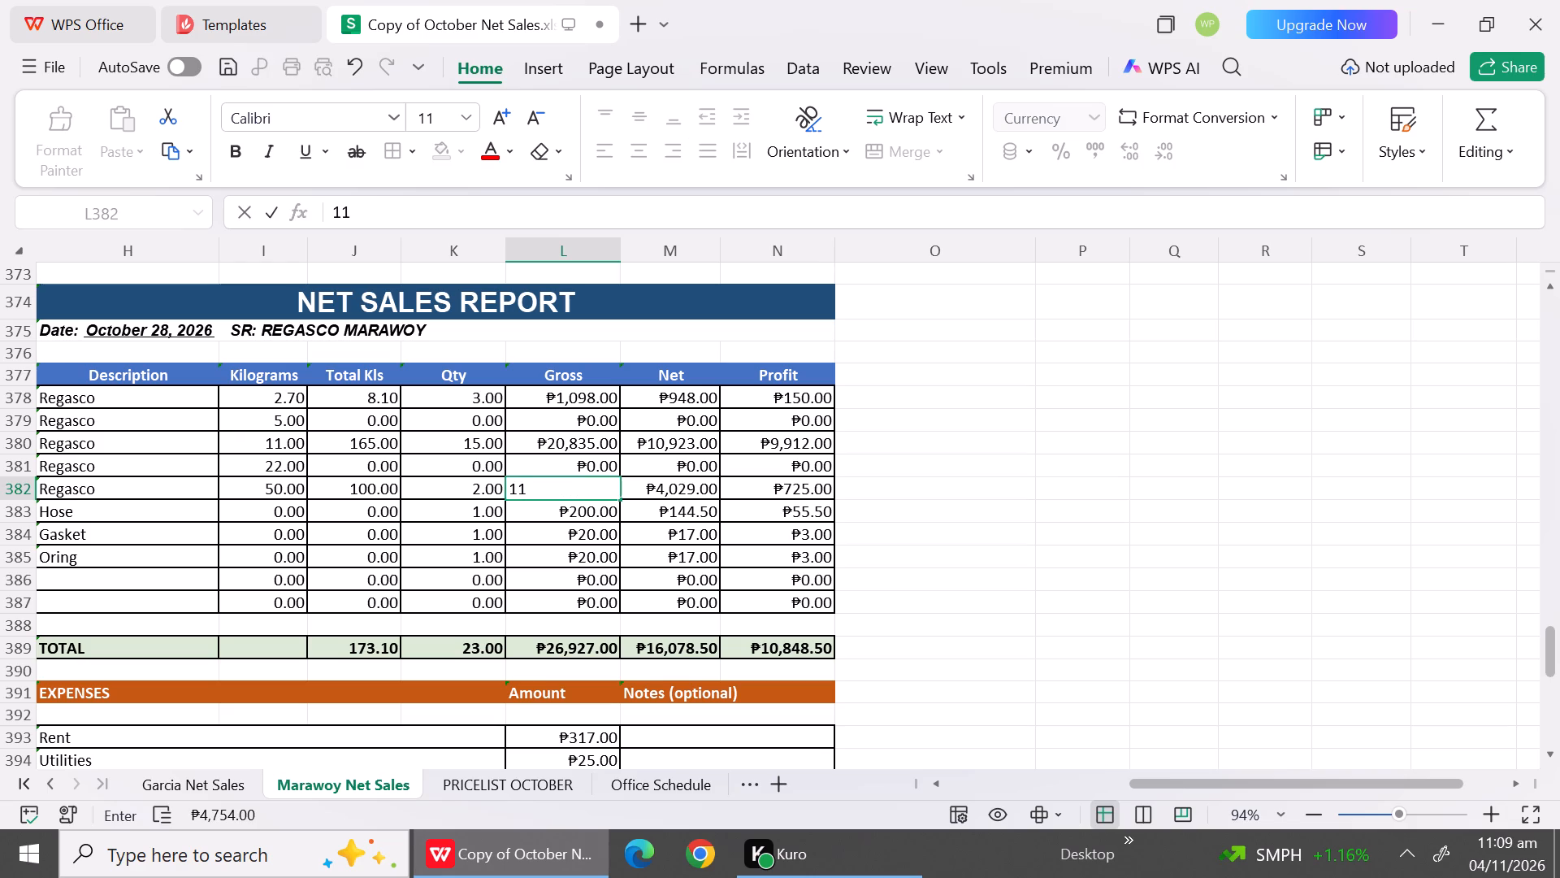
{"action": "type", "text": "258"}
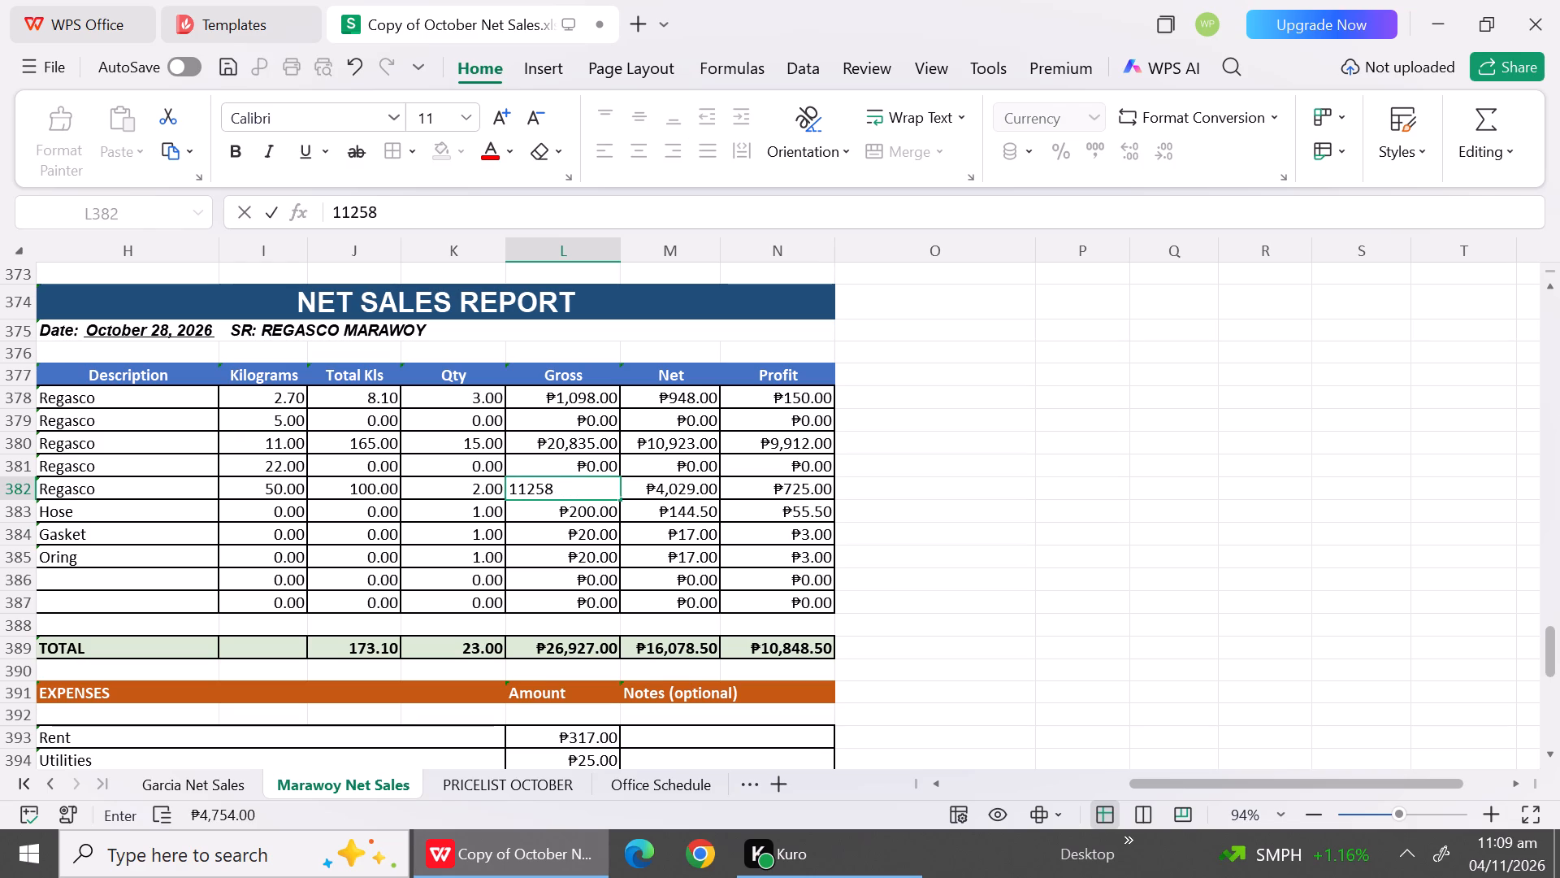
{"action": "left_click", "coordinate": [1054, 601]}
Set the 50 kg Regasco row's net amount to 9808 in the October 28 report, consulting the October price list.
{"action": "left_click", "coordinate": [699, 497]}
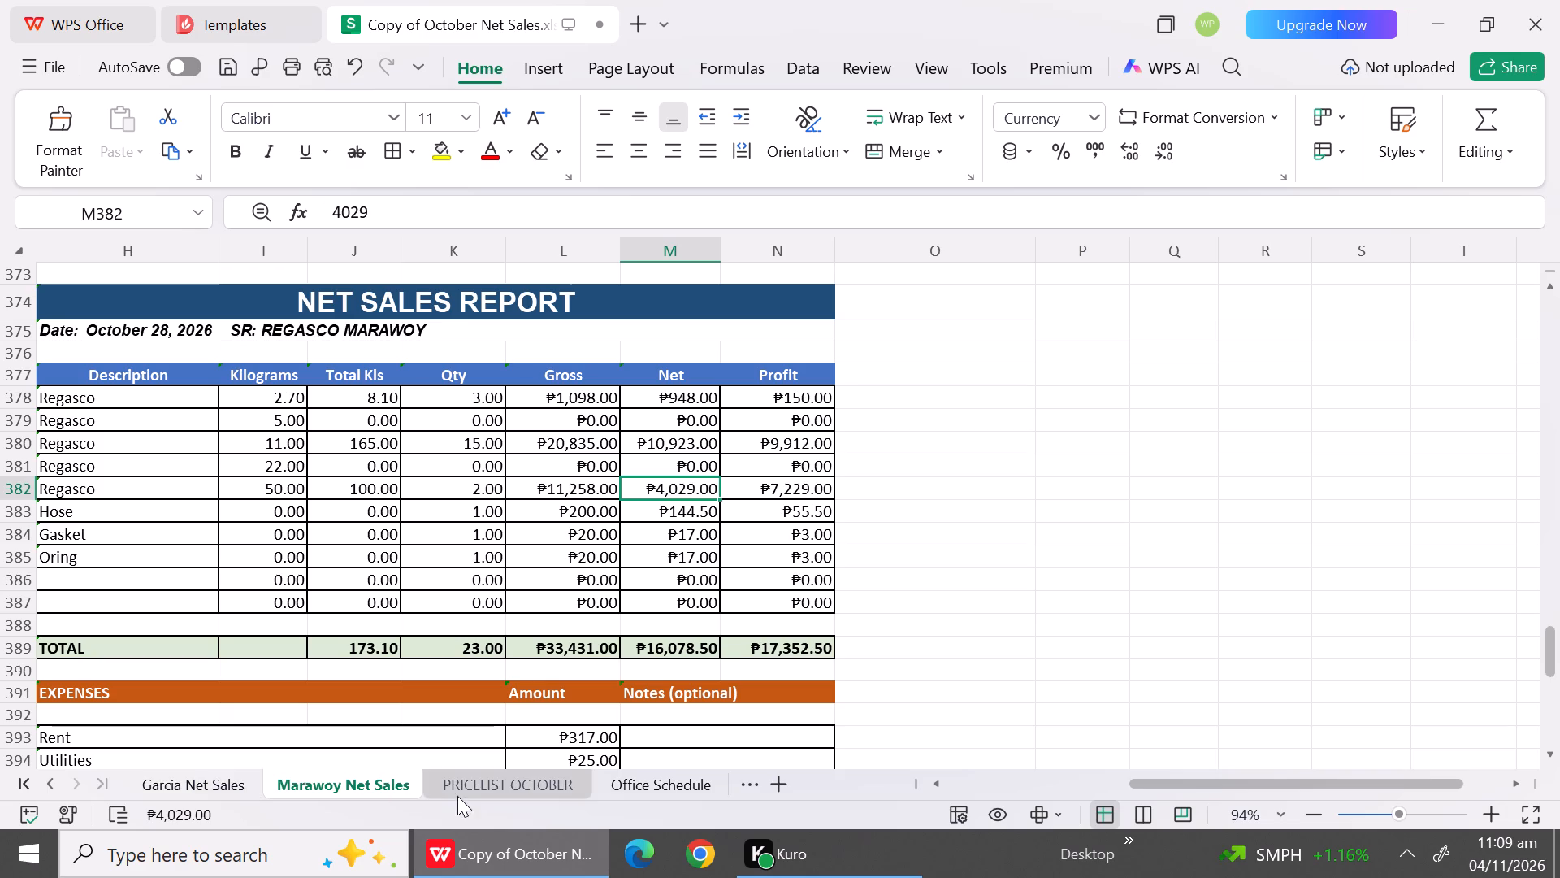
{"action": "left_click", "coordinate": [464, 772]}
{"action": "left_click", "coordinate": [361, 796]}
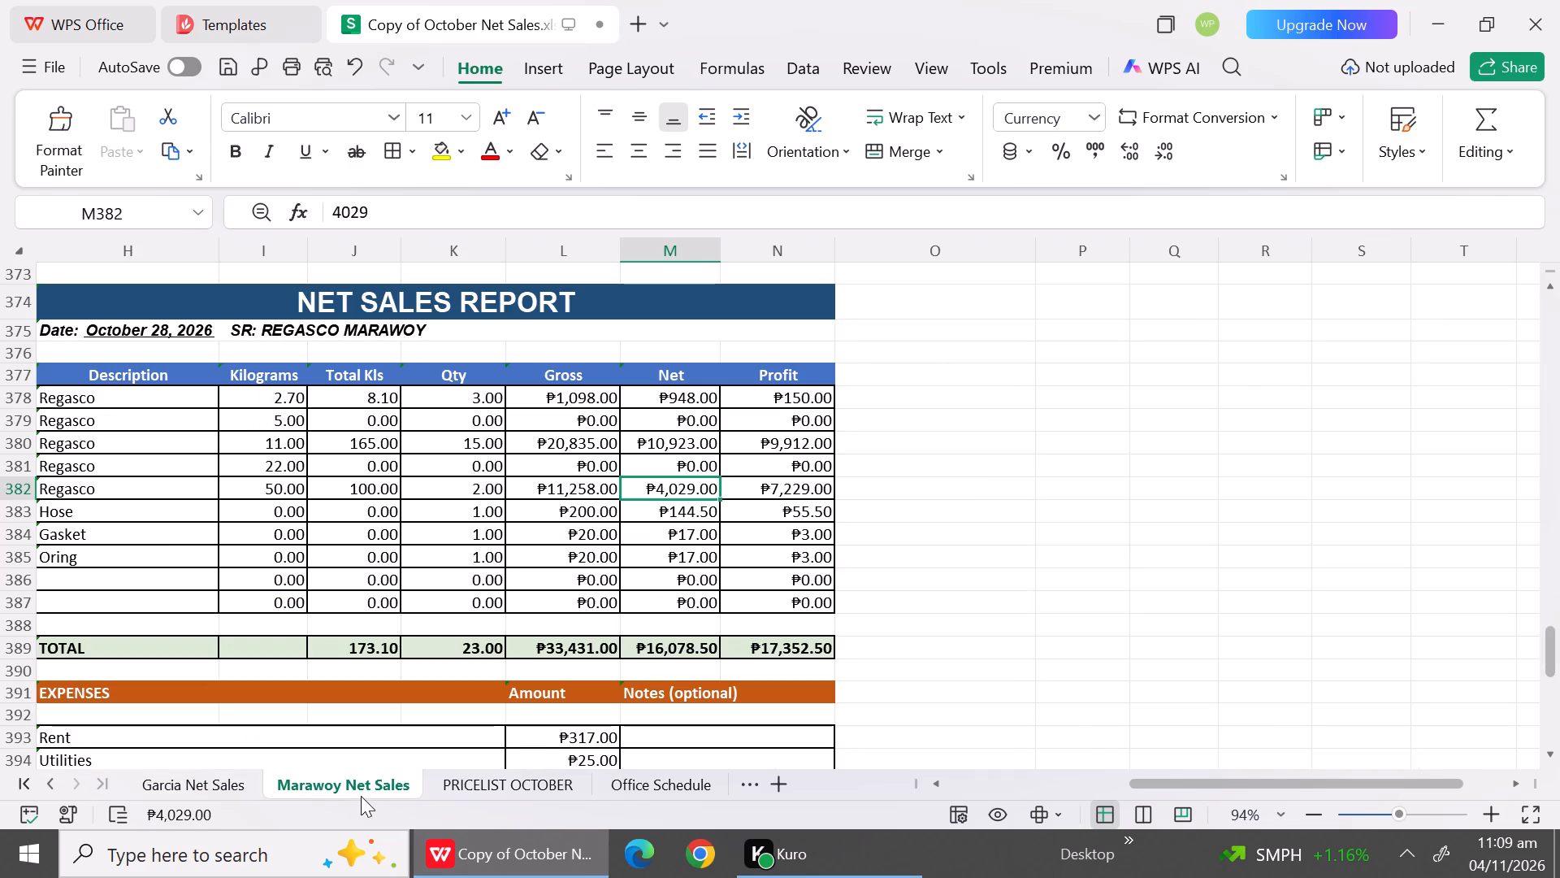
{"action": "type", "text": "98"}
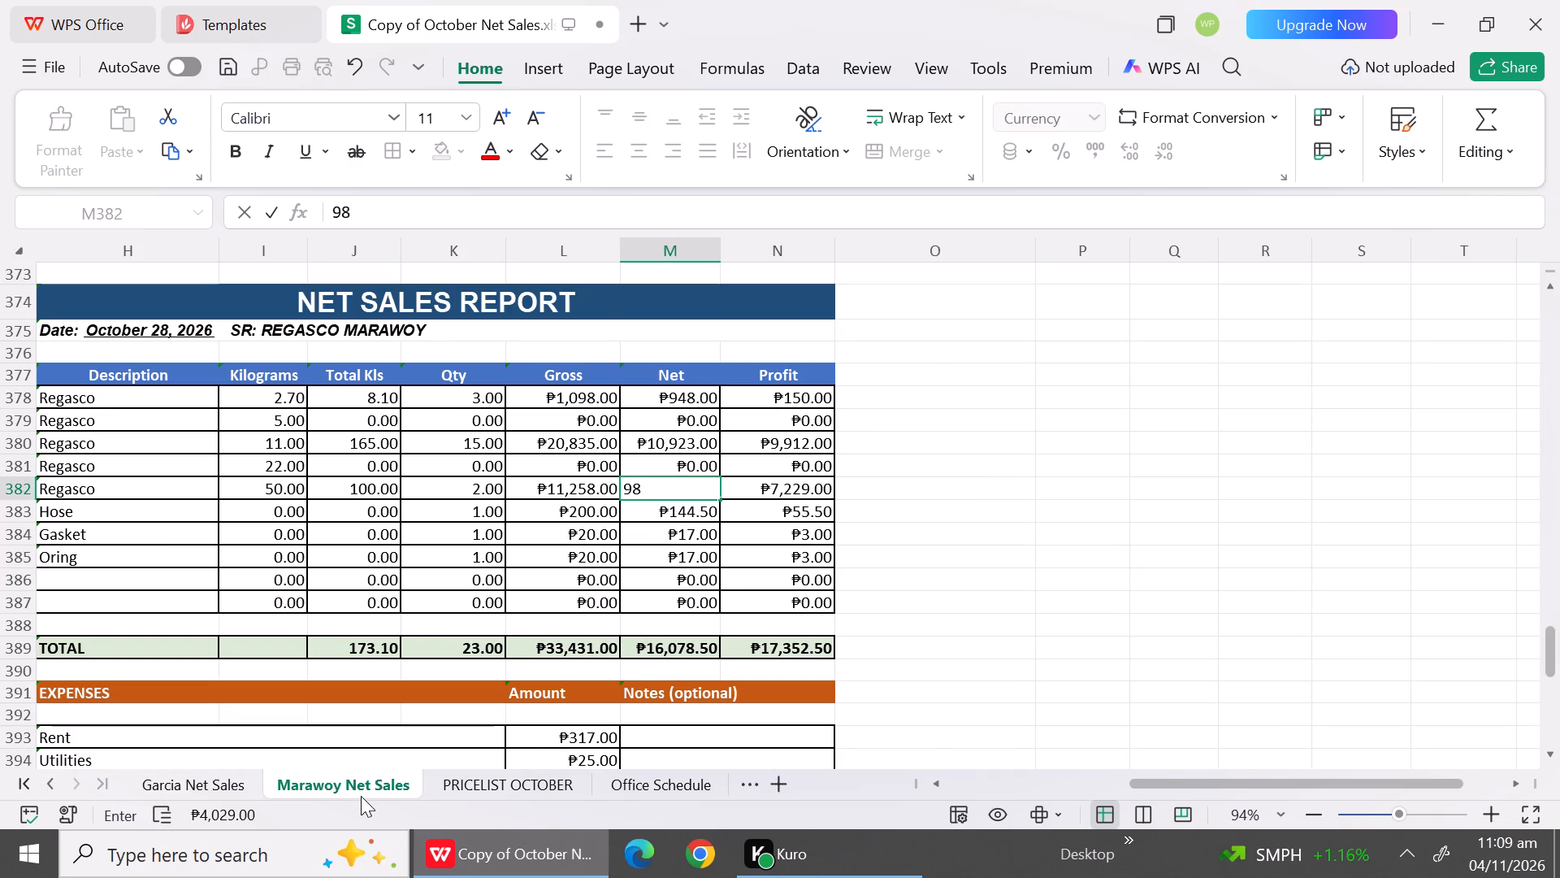
{"action": "type", "text": "08"}
{"action": "left_click", "coordinate": [1141, 533]}
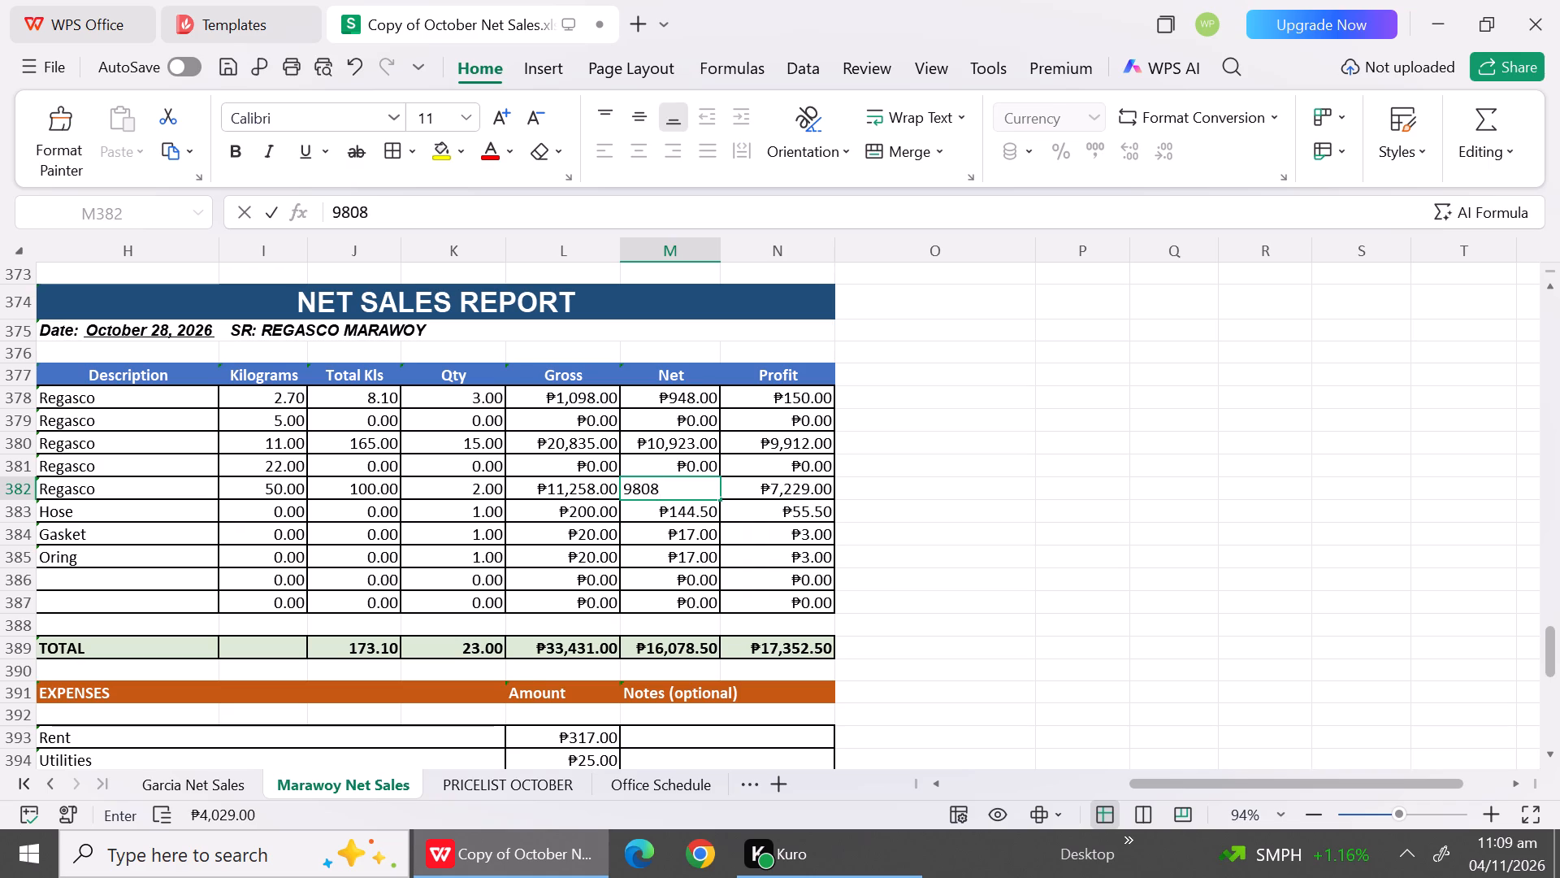
Set the net and gross amounts of the Hose, Gasket and Oring rows to 0 in the October 28 report.
{"action": "left_click", "coordinate": [718, 515]}
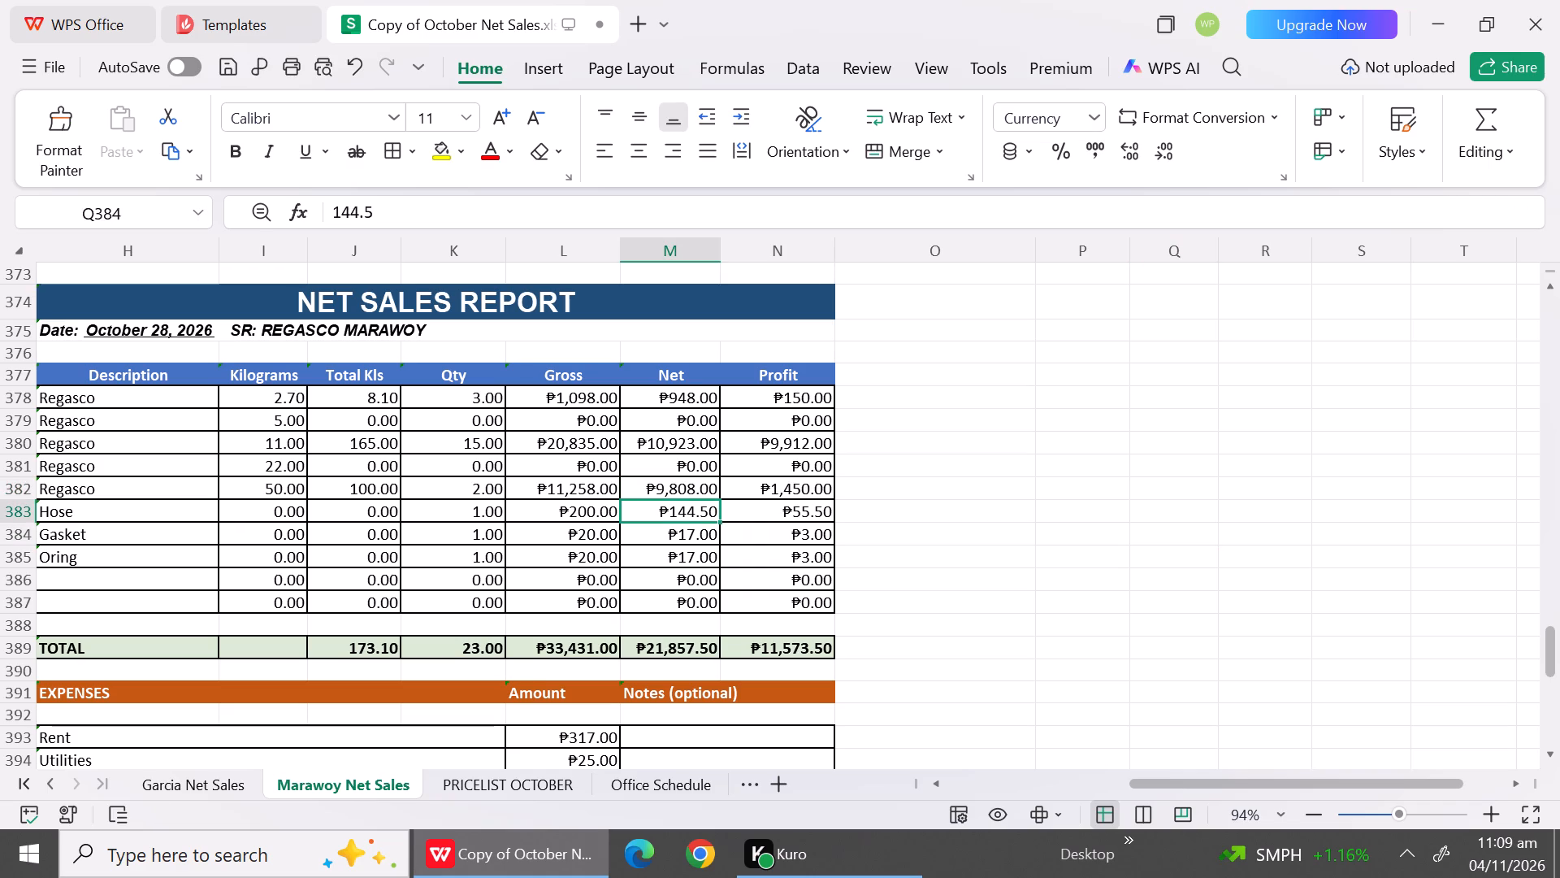
{"action": "key", "text": "0"}
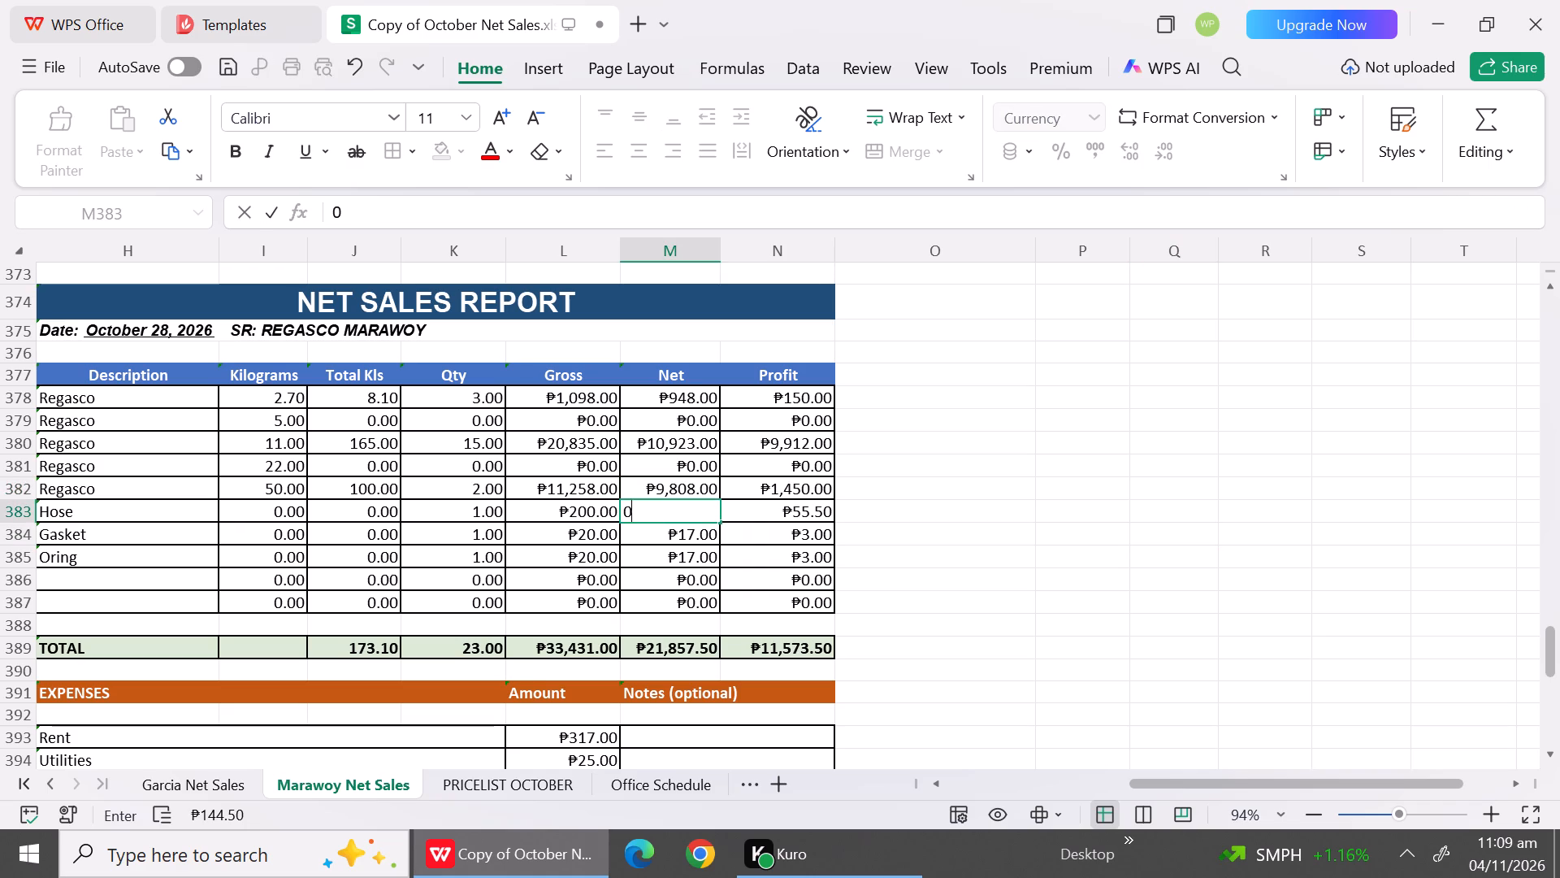
{"action": "key", "text": "Down"}
{"action": "key", "text": "0"}
{"action": "key", "text": "Down"}
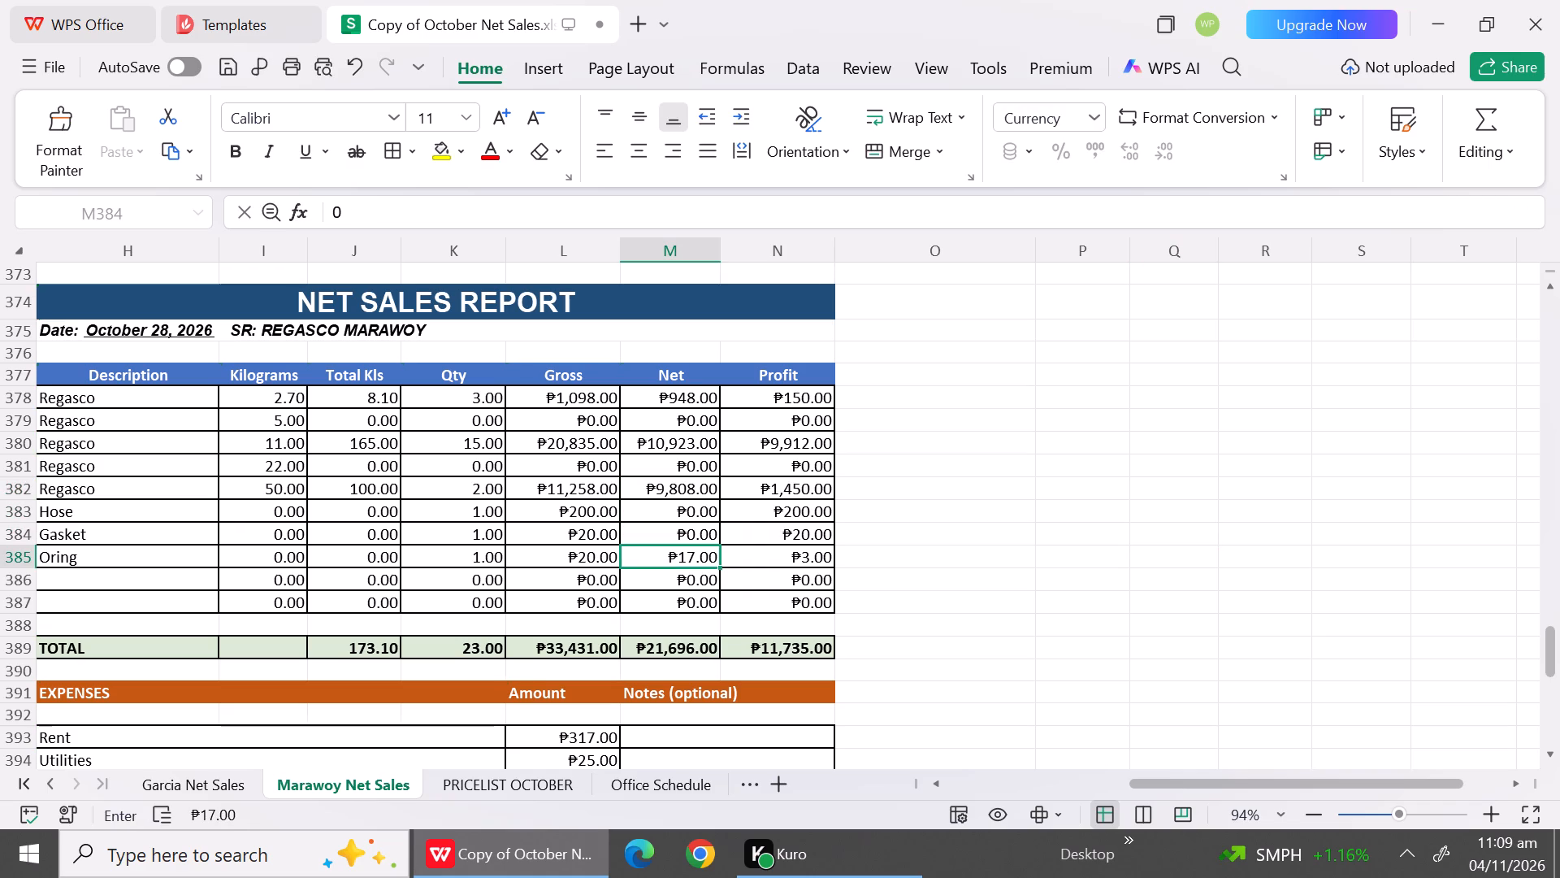
{"action": "key", "text": "0"}
{"action": "key", "text": "Left"}
{"action": "key", "text": "0"}
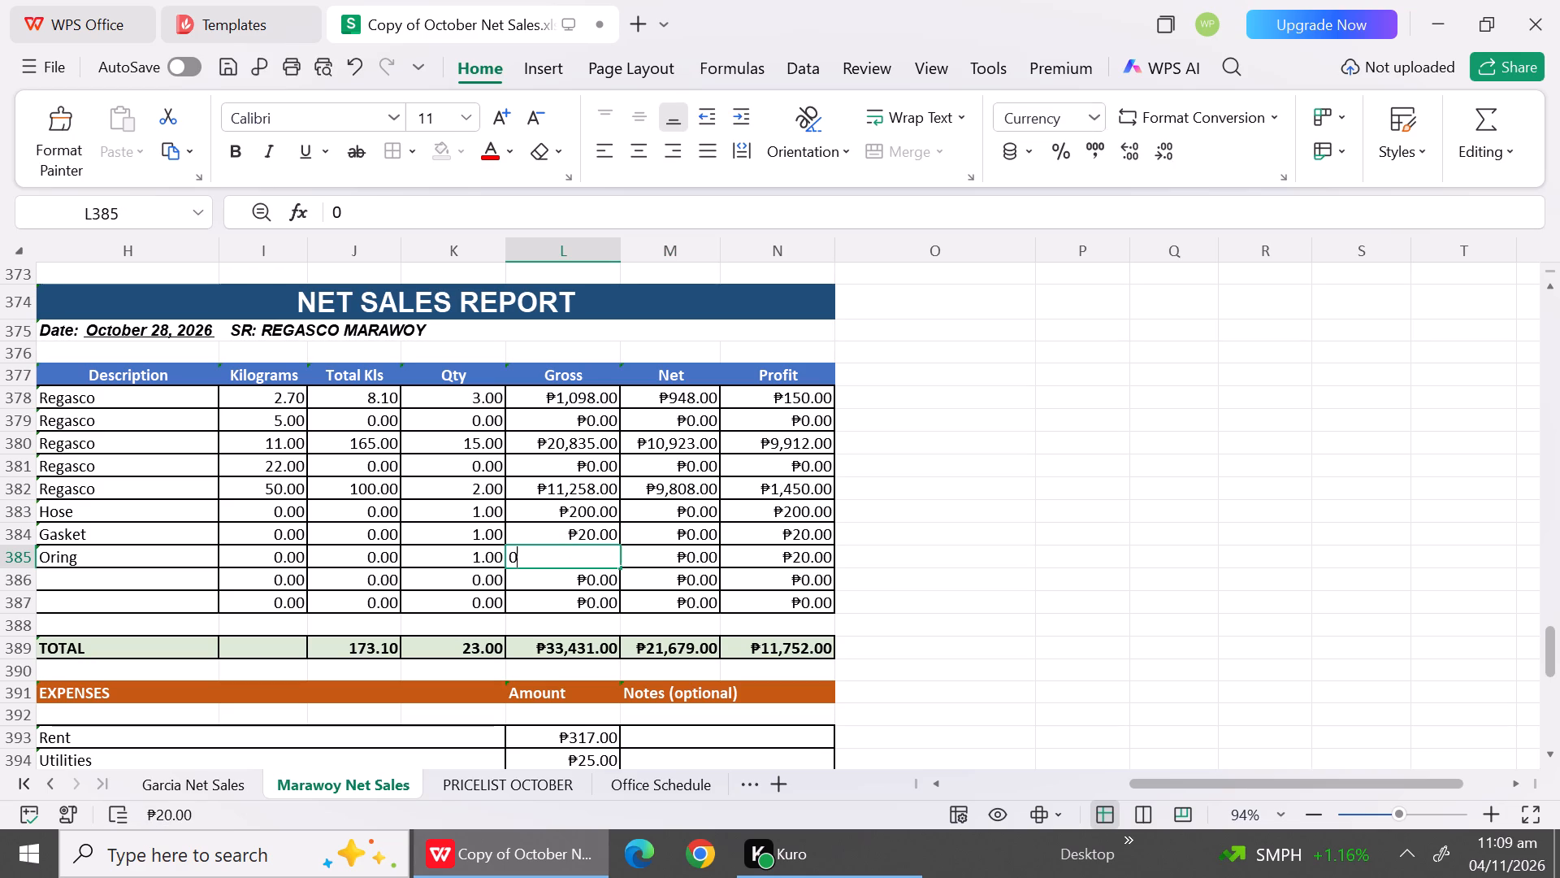
{"action": "key", "text": "Up"}
{"action": "key", "text": "0"}
{"action": "key", "text": "Up"}
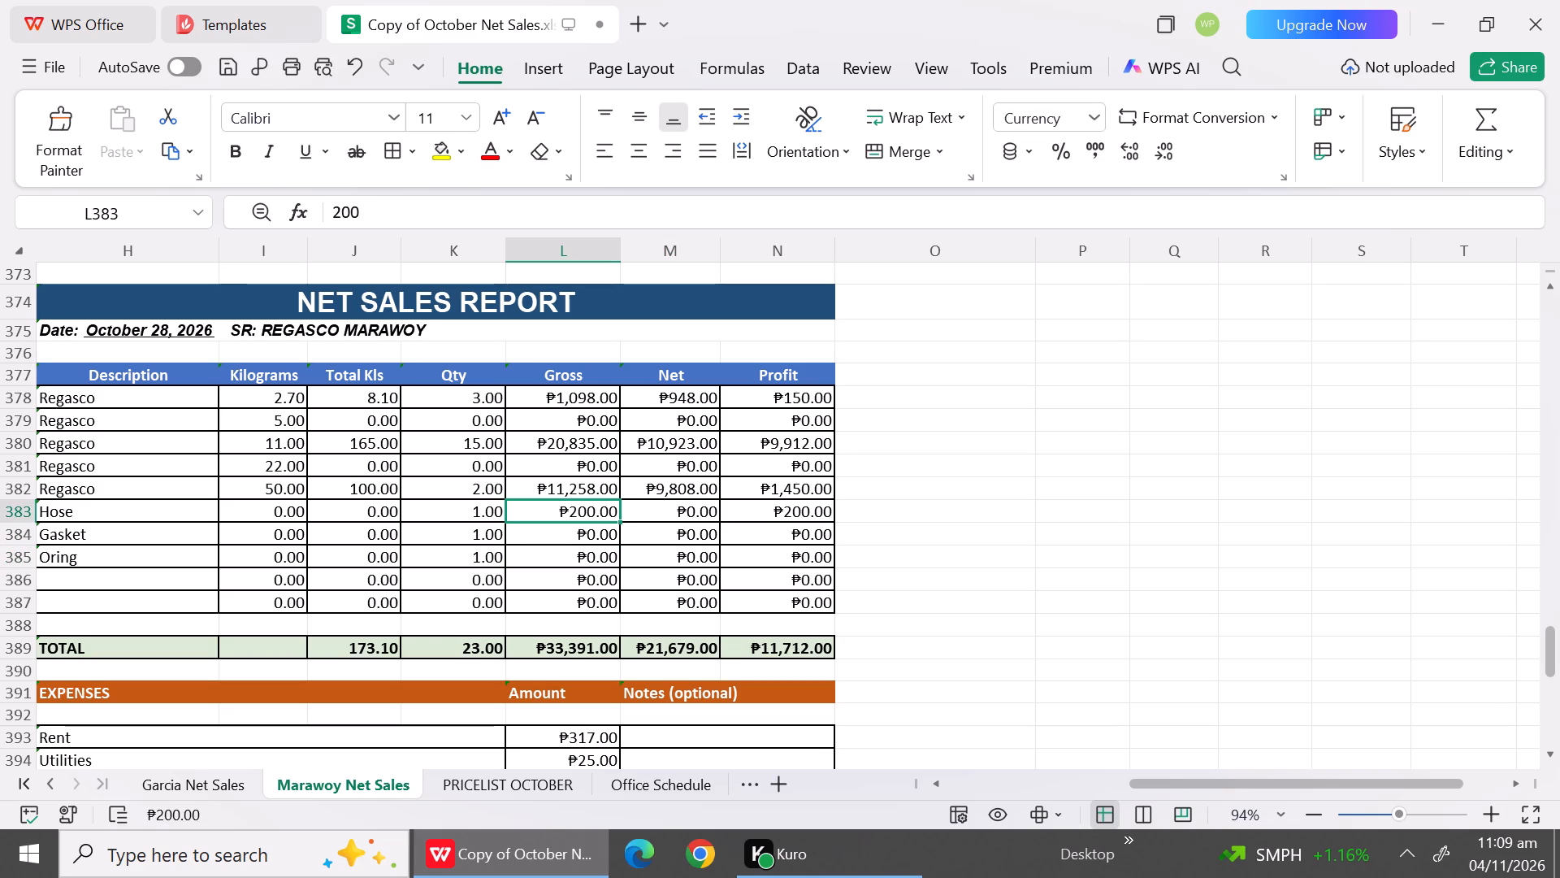
{"action": "key", "text": "0"}
Set the quantities of the Hose and Gasket rows to 0 in the October 28 report.
{"action": "key", "text": "Left"}
{"action": "key", "text": "0"}
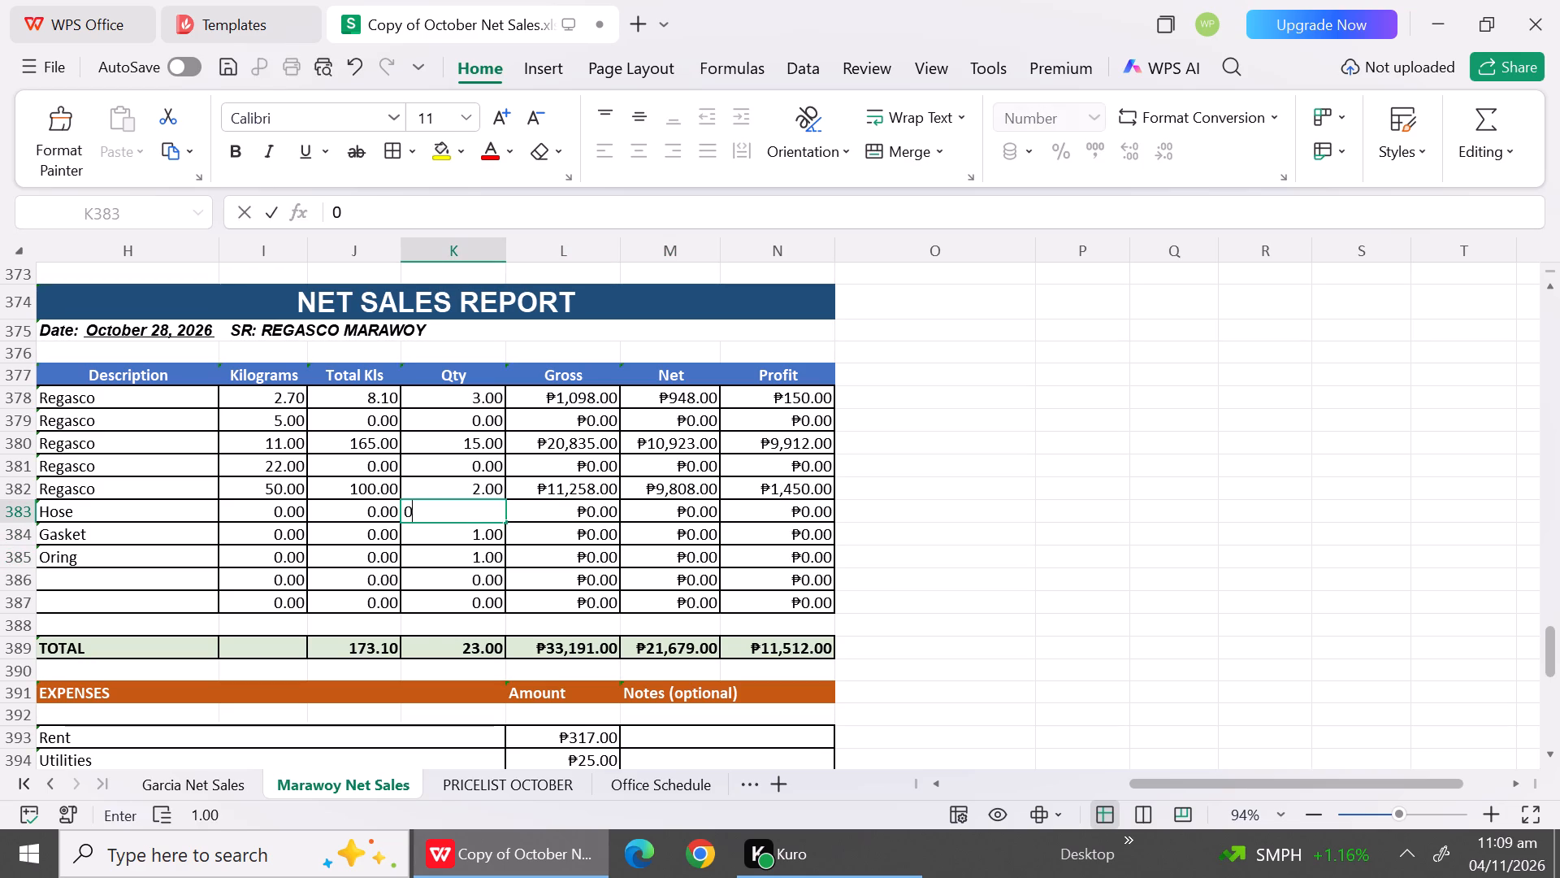
{"action": "key", "text": "Down"}
{"action": "key", "text": "0"}
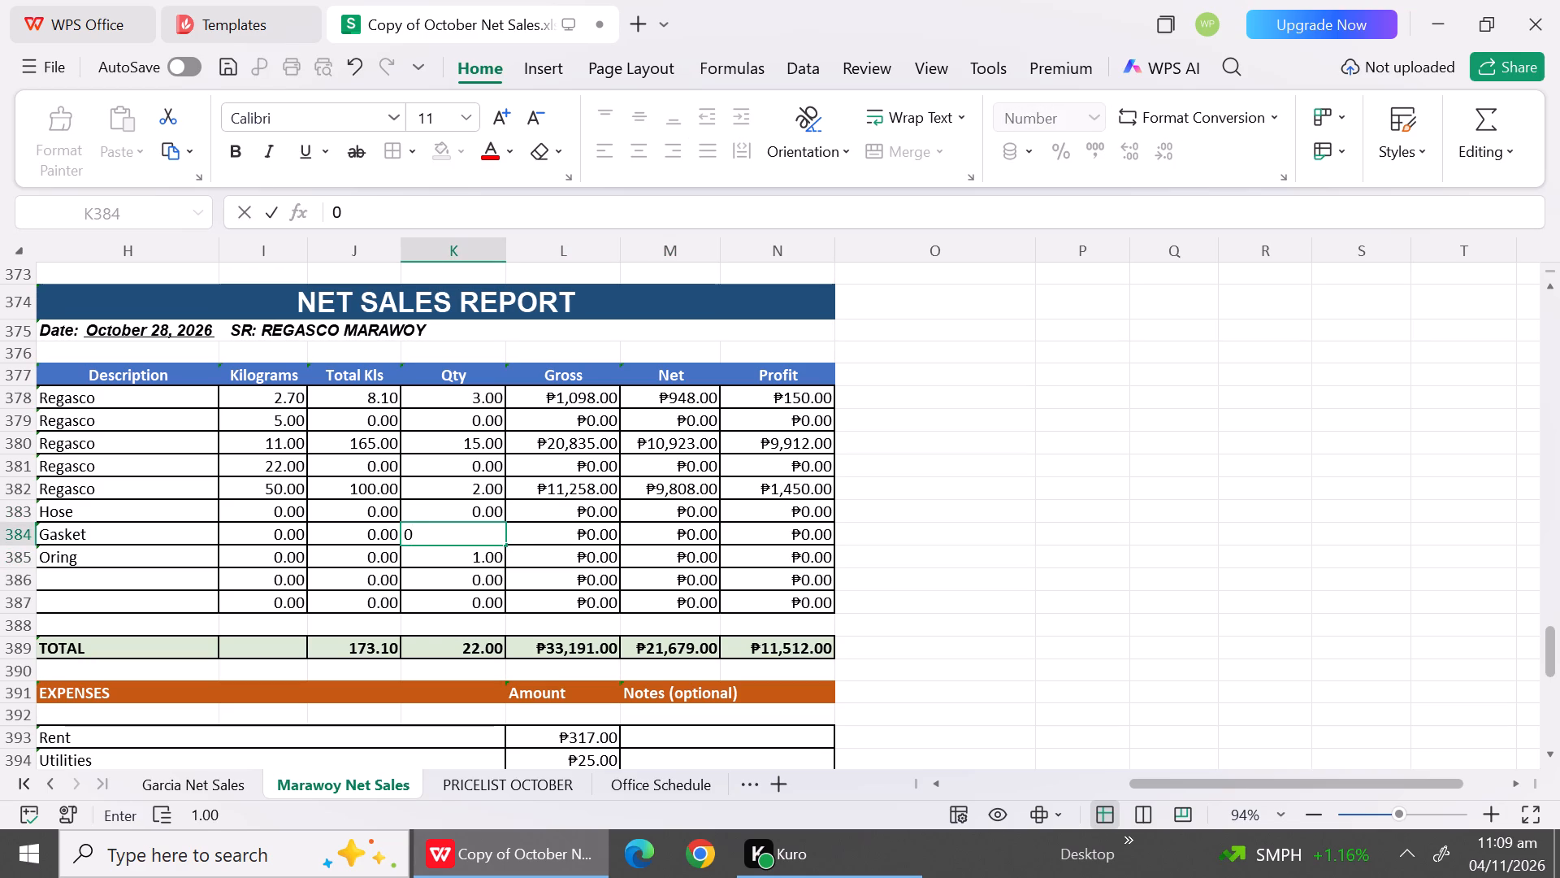
Clear the Gasket, Hose and Oring descriptions from the October 28 report.
{"action": "key", "text": "Left"}
{"action": "key", "text": "Left"}
{"action": "key", "text": "Left"}
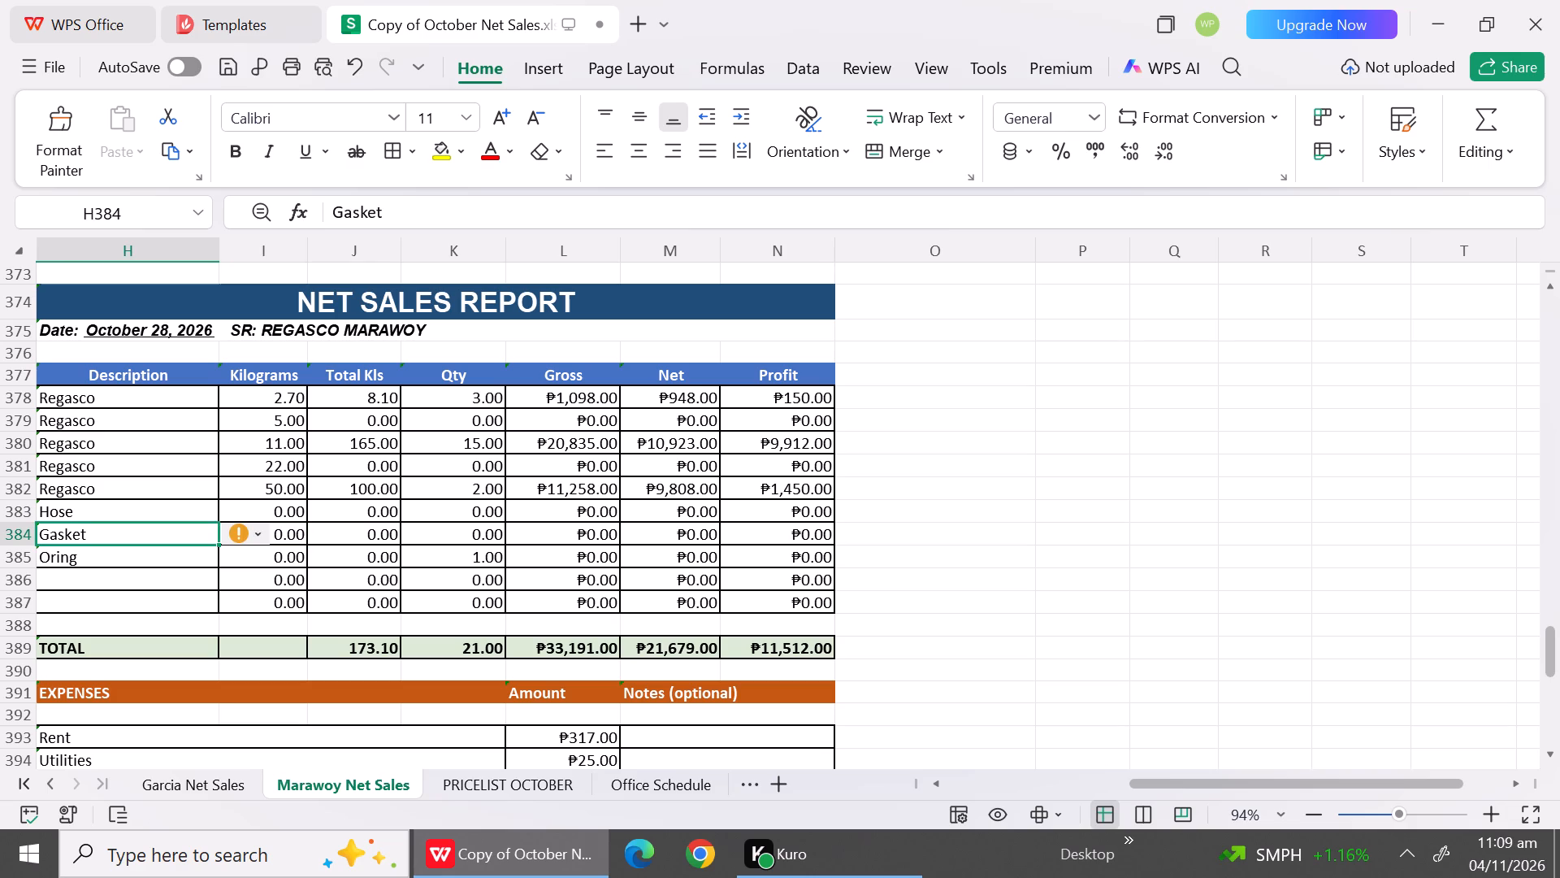
{"action": "key", "text": "BackSpace"}
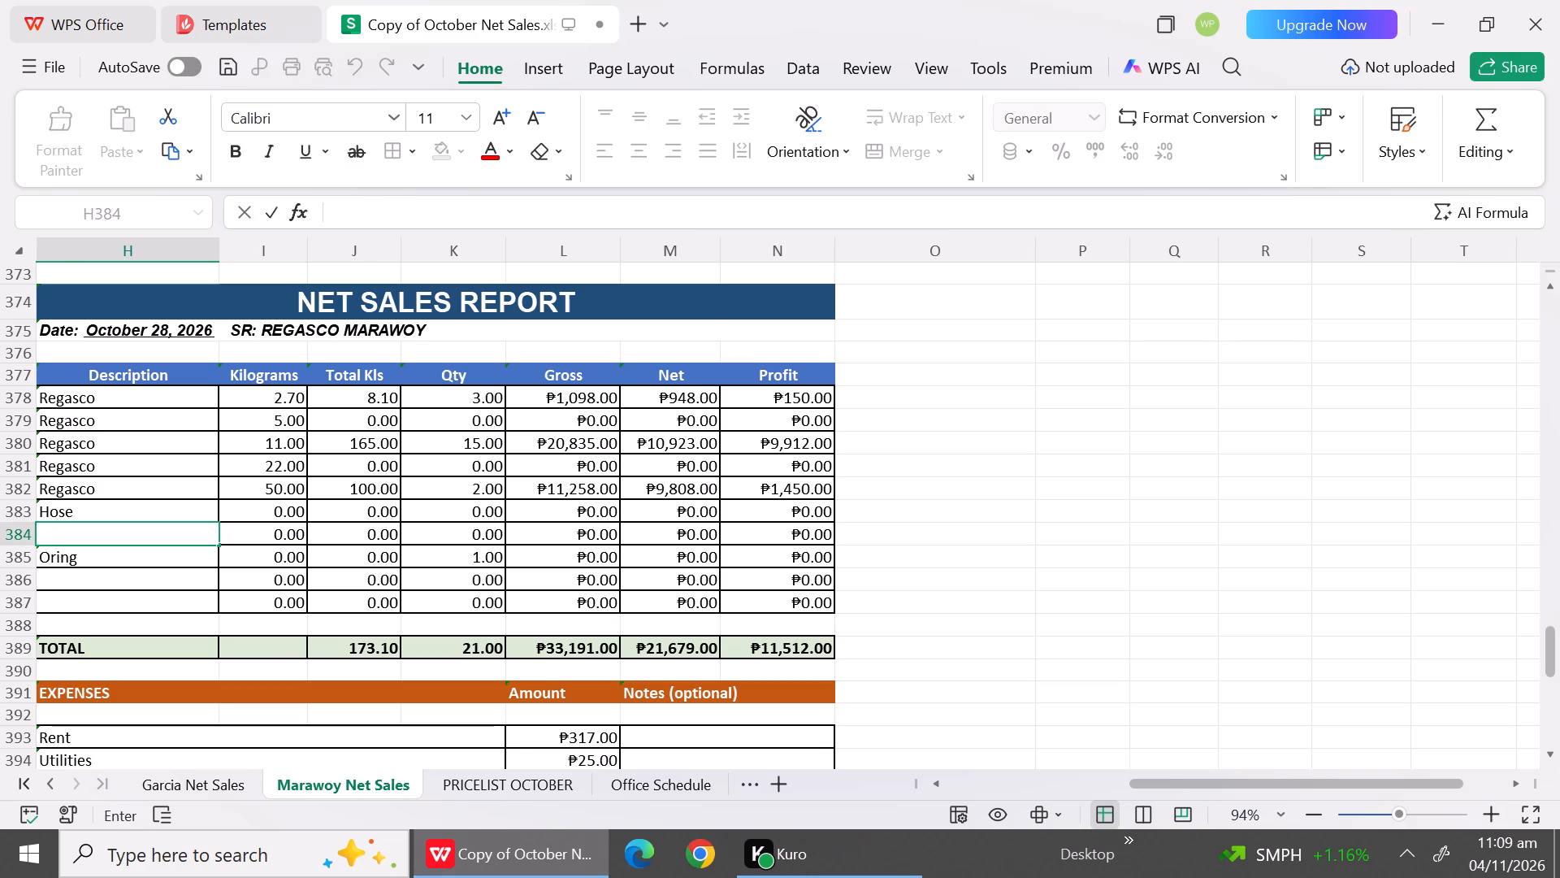
{"action": "key", "text": "Up"}
{"action": "key", "text": "BackSpace"}
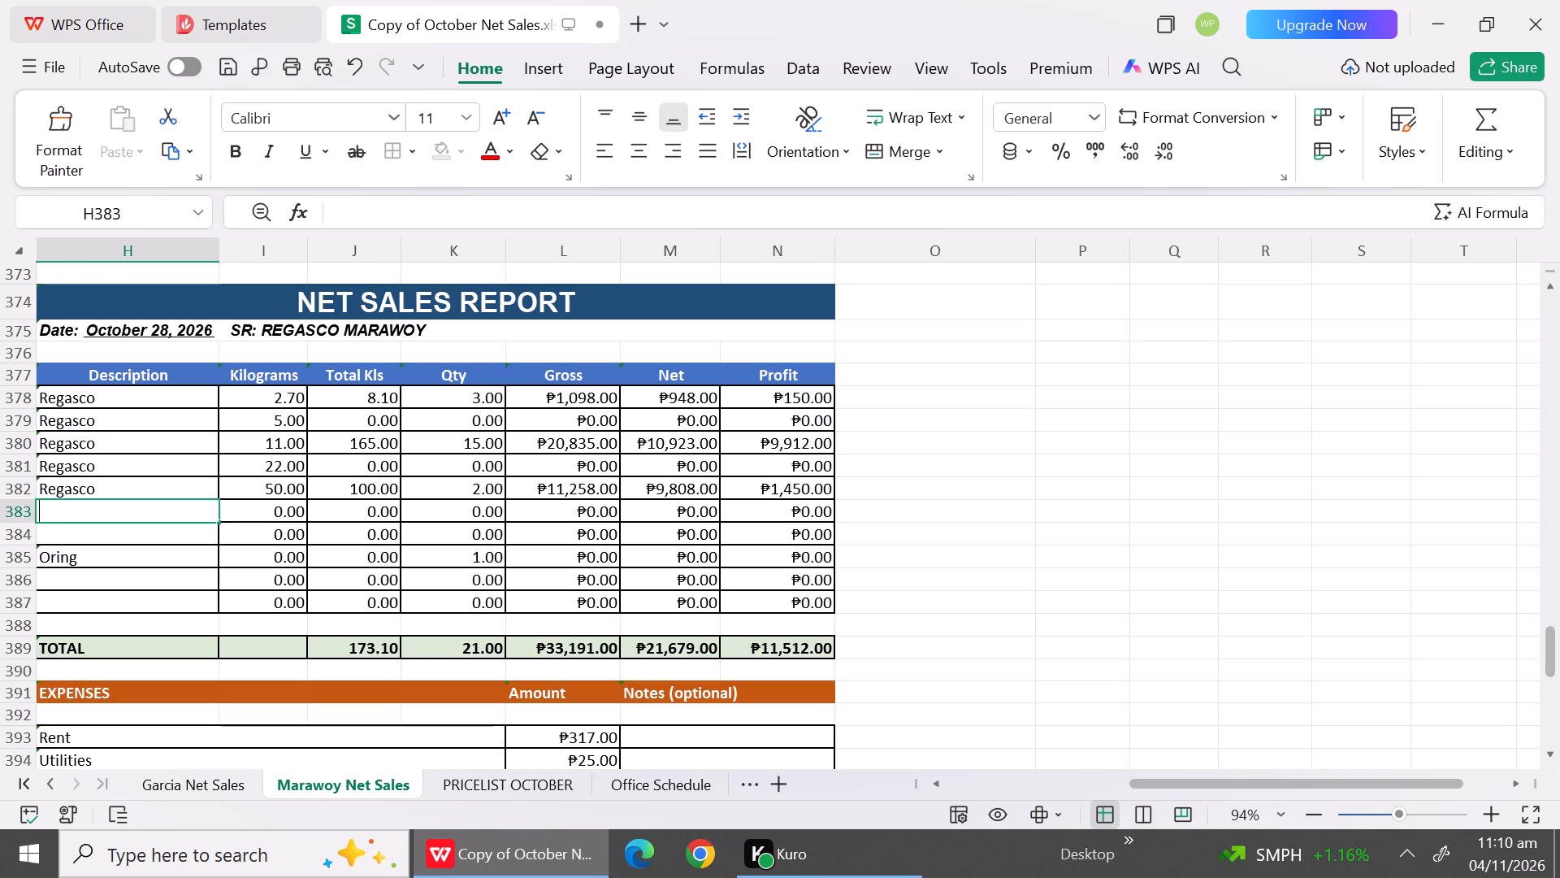
{"action": "key", "text": "Down"}
{"action": "key", "text": "Down"}
{"action": "key", "text": "BackSpace"}
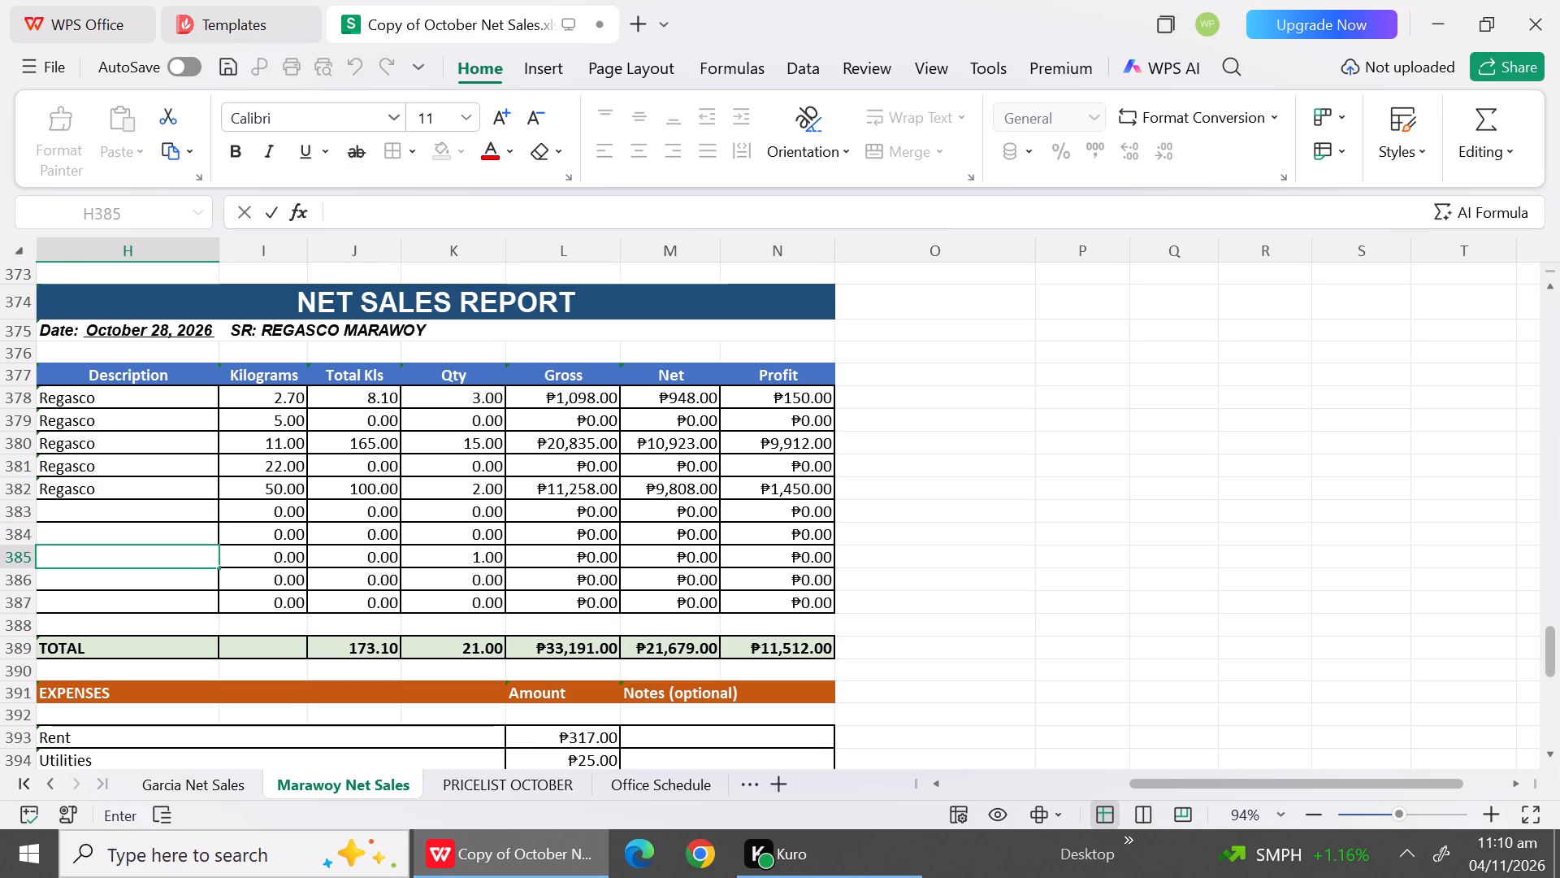
{"action": "left_click", "coordinate": [1214, 463]}
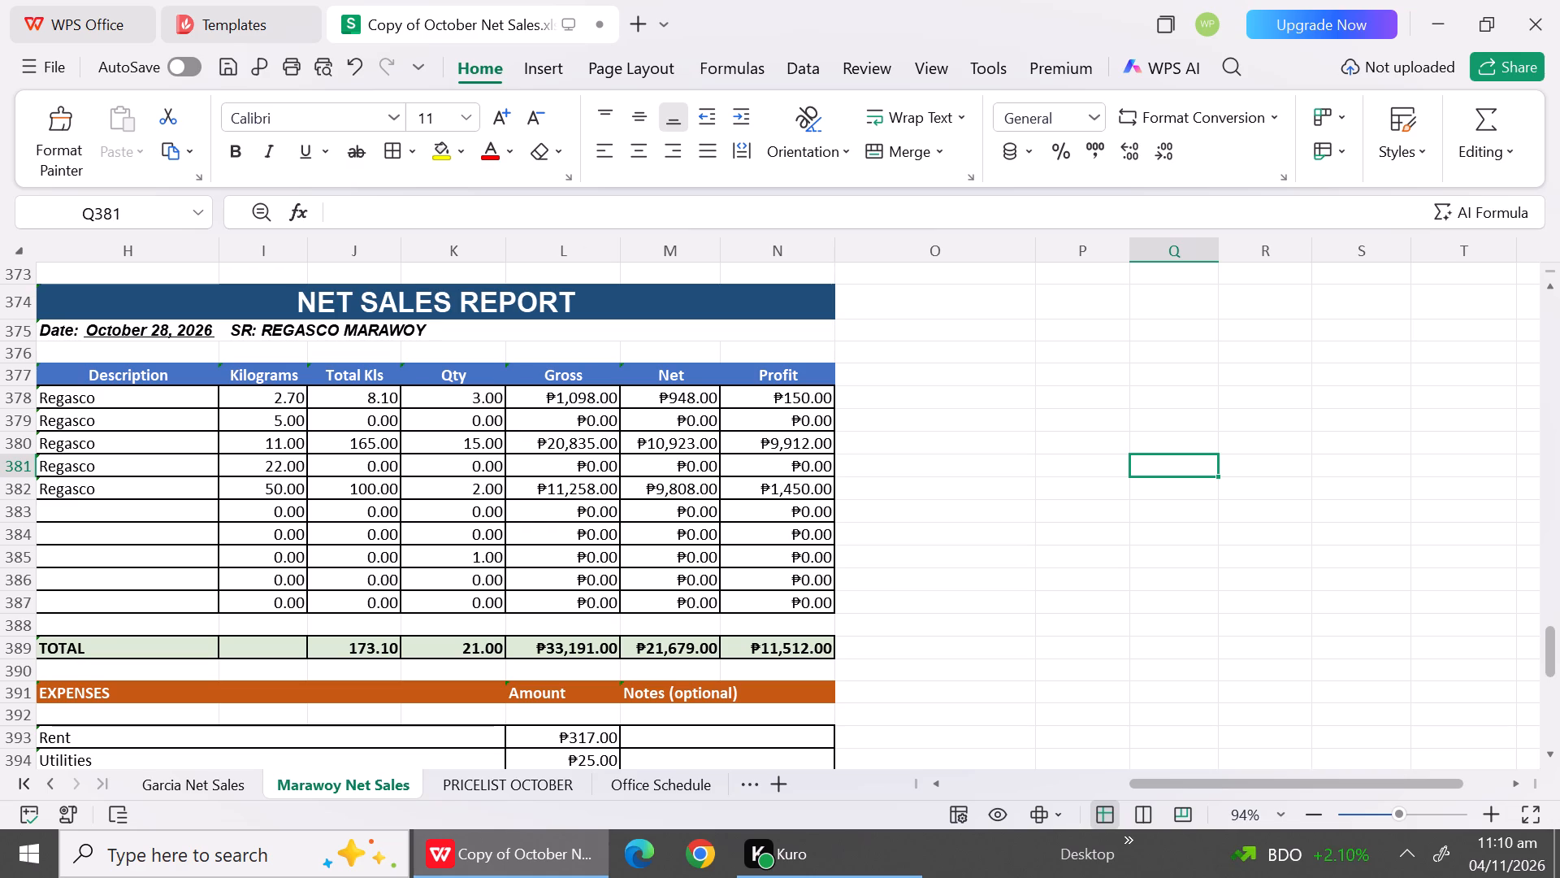
Fill row 383 of the October 28 report as Sold Cylinder with 11 kilograms, quantity 1, gross 1980 and net 1200.
{"action": "left_click", "coordinate": [108, 508]}
{"action": "type", "text": "so"}
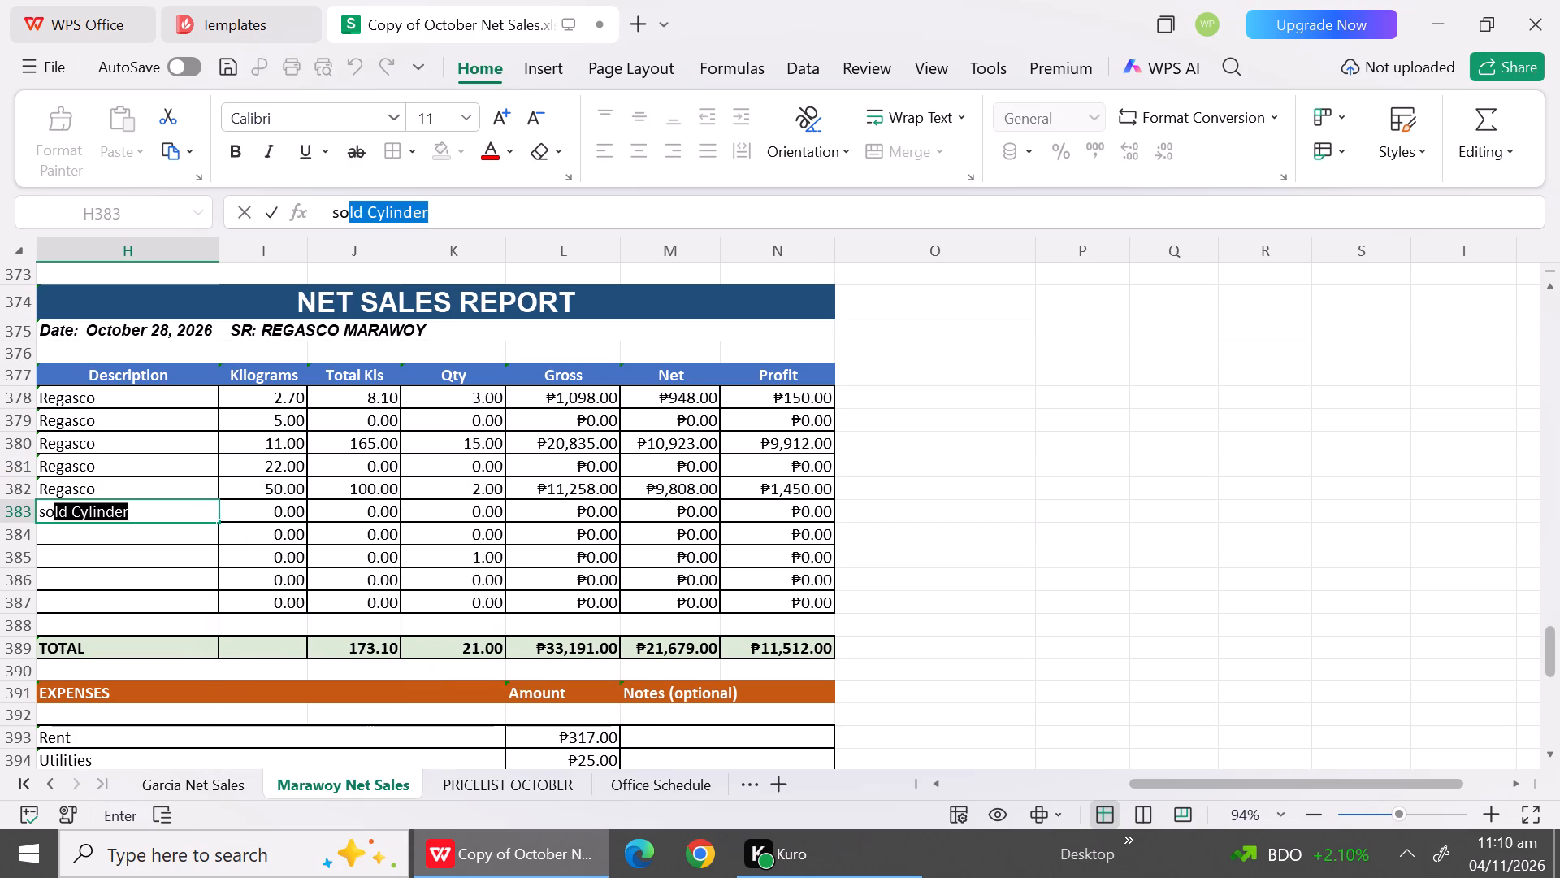
{"action": "key", "text": "Right"}
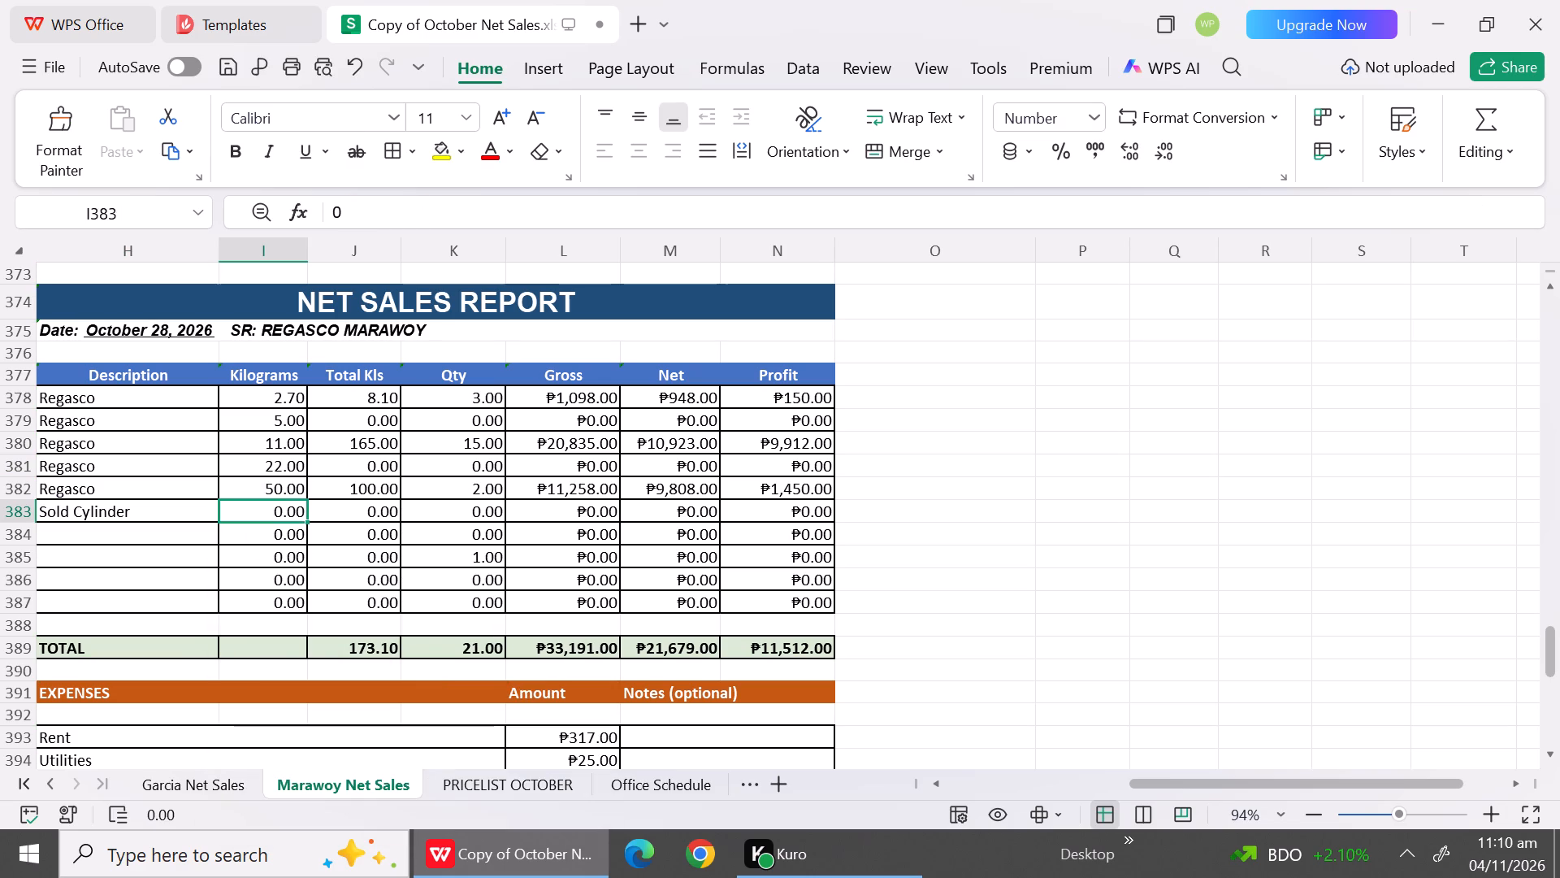
{"action": "type", "text": "11"}
{"action": "left_click", "coordinate": [444, 510]}
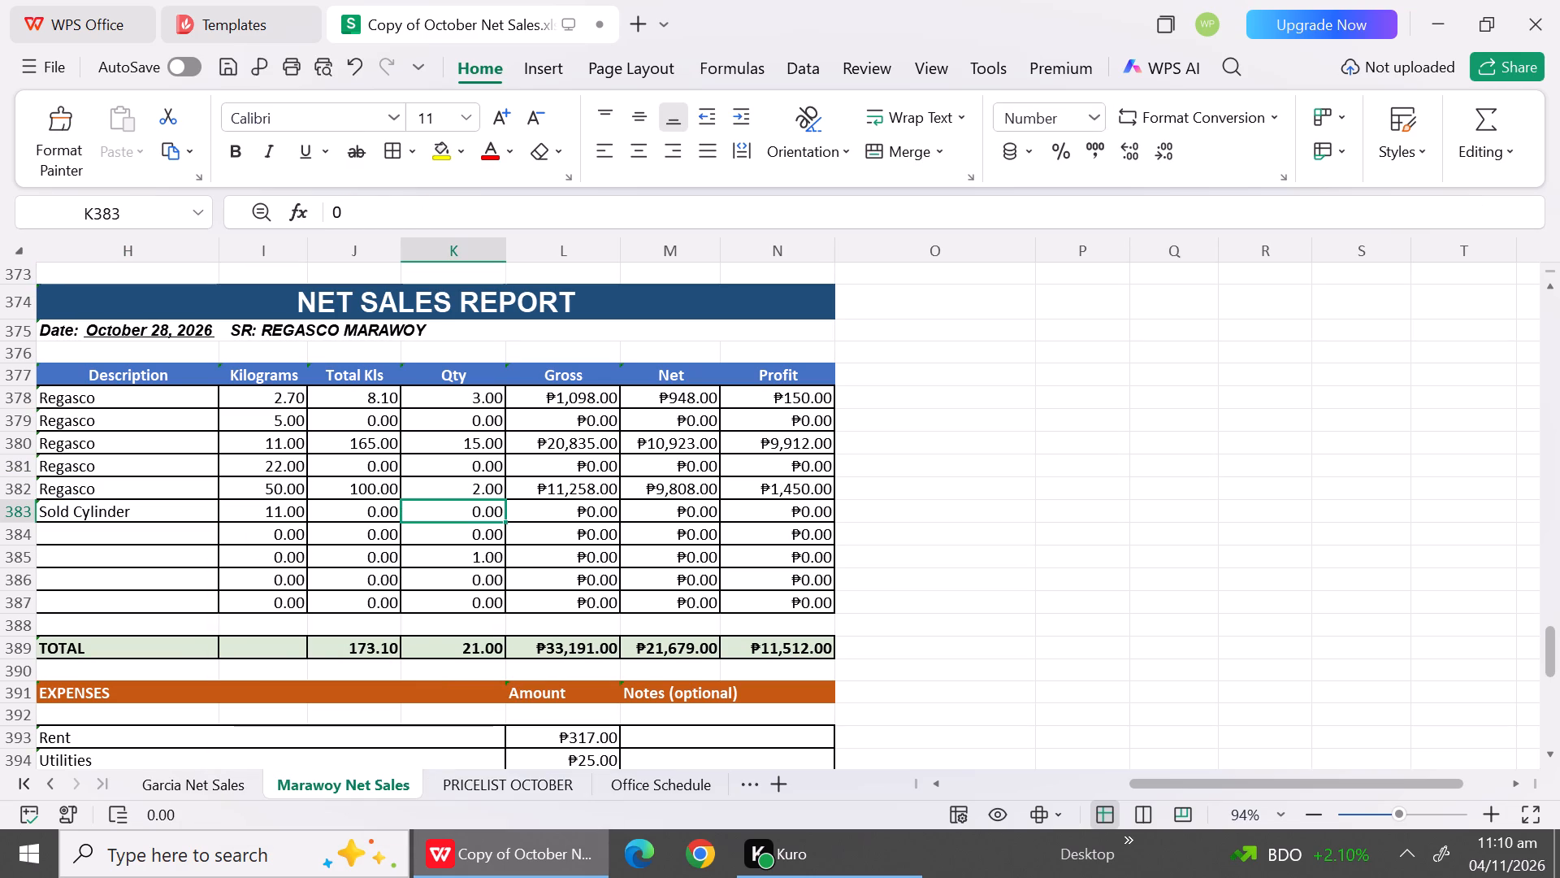
{"action": "key", "text": "1"}
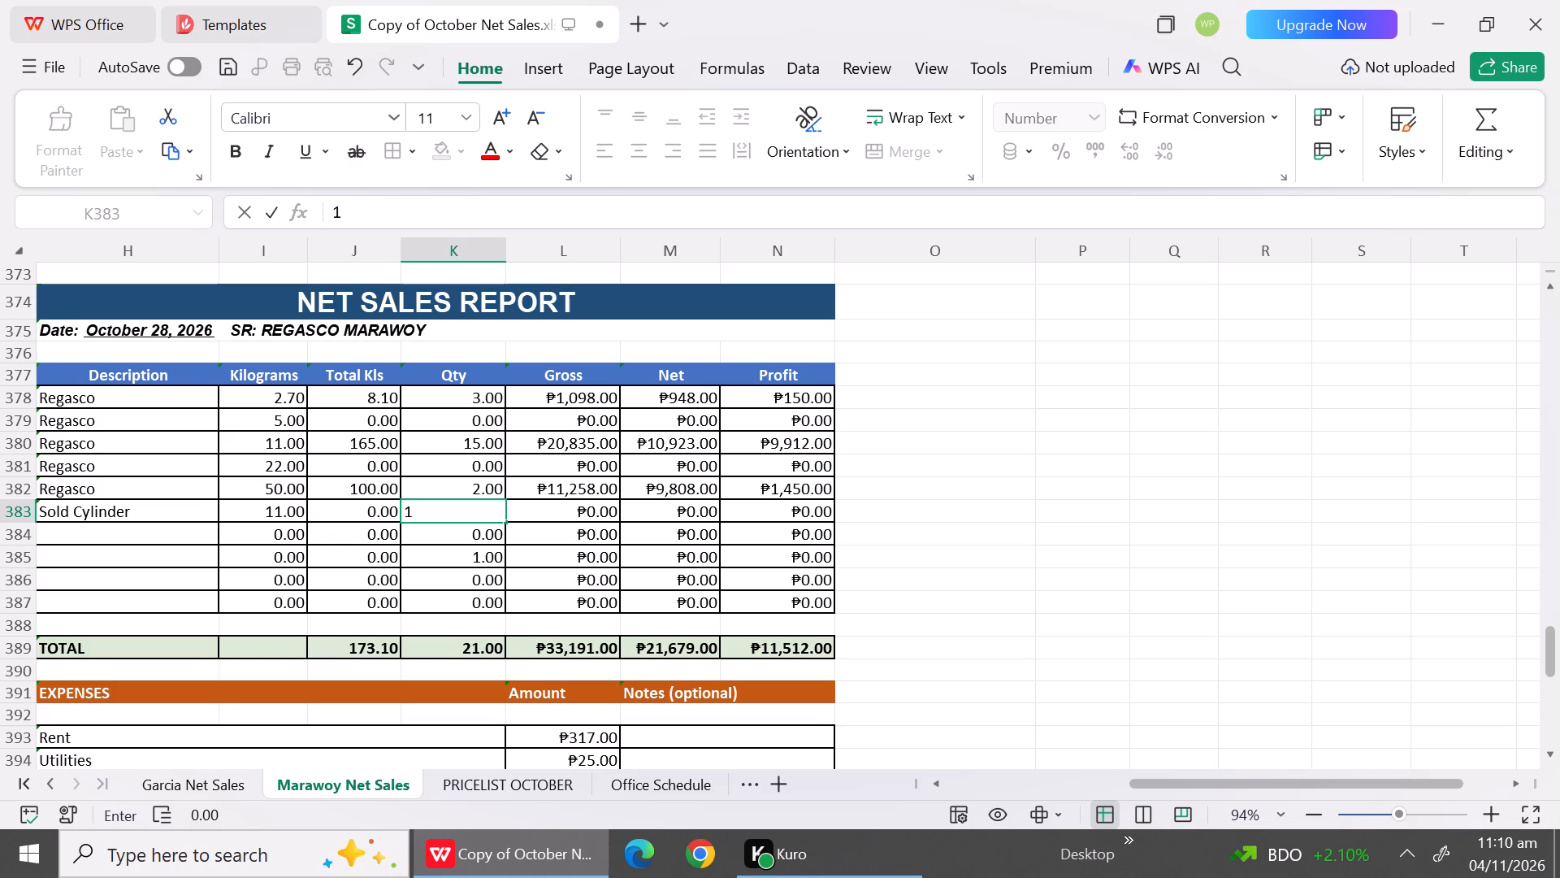
{"action": "left_click", "coordinate": [604, 509]}
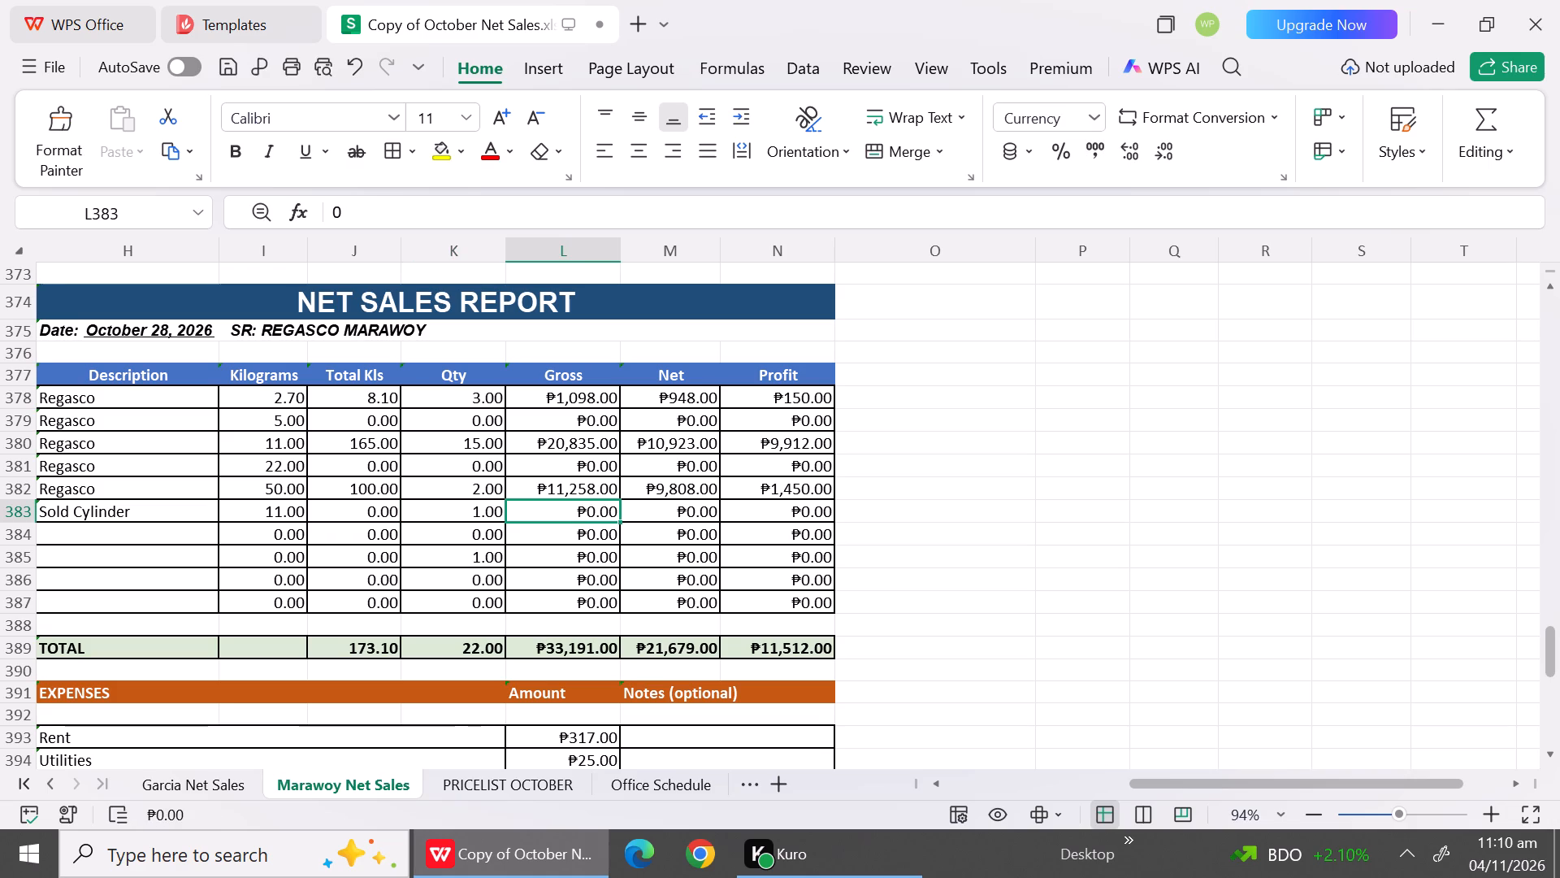
{"action": "type", "text": "1980"}
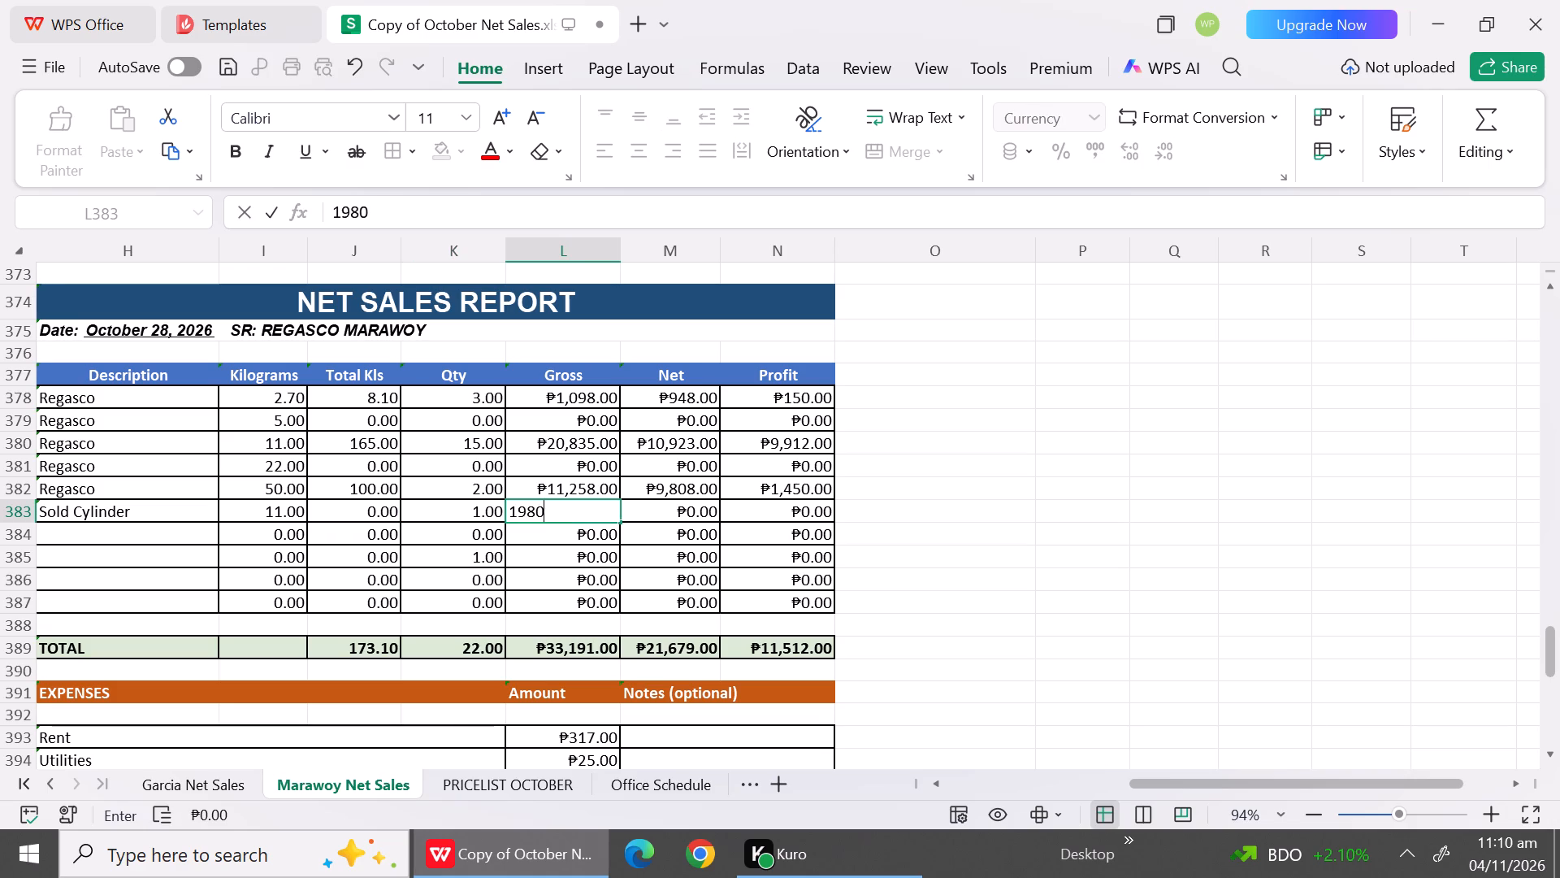
{"action": "key", "text": "Right"}
{"action": "type", "text": "12"}
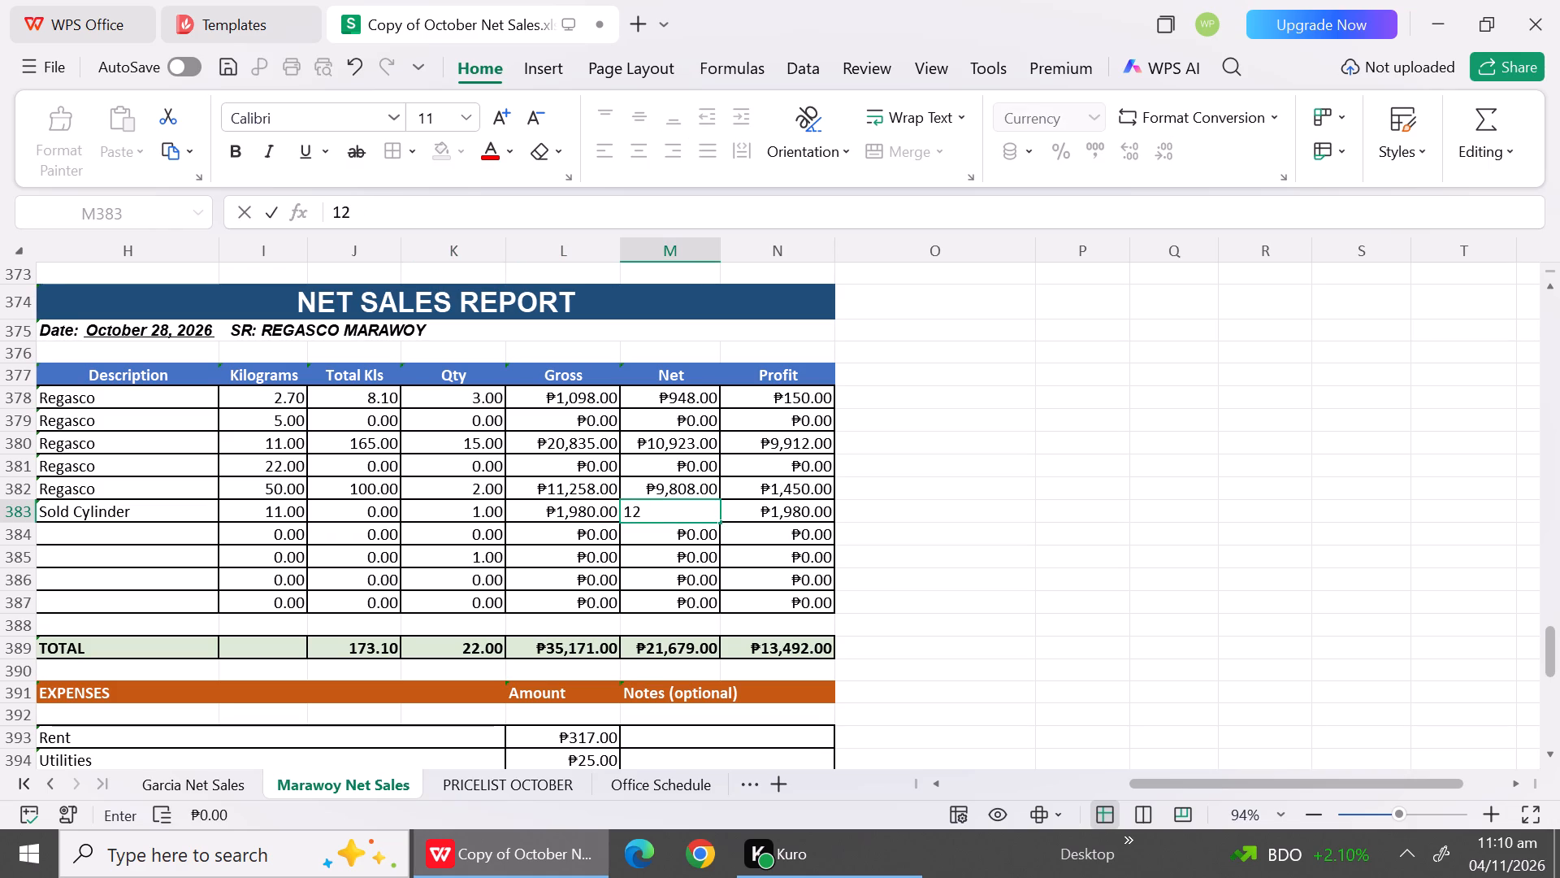
{"action": "type", "text": "oo"}
{"action": "key", "text": "BackSpace"}
{"action": "key", "text": "BackSpace"}
{"action": "type", "text": "00"}
{"action": "left_click", "coordinate": [1076, 602]}
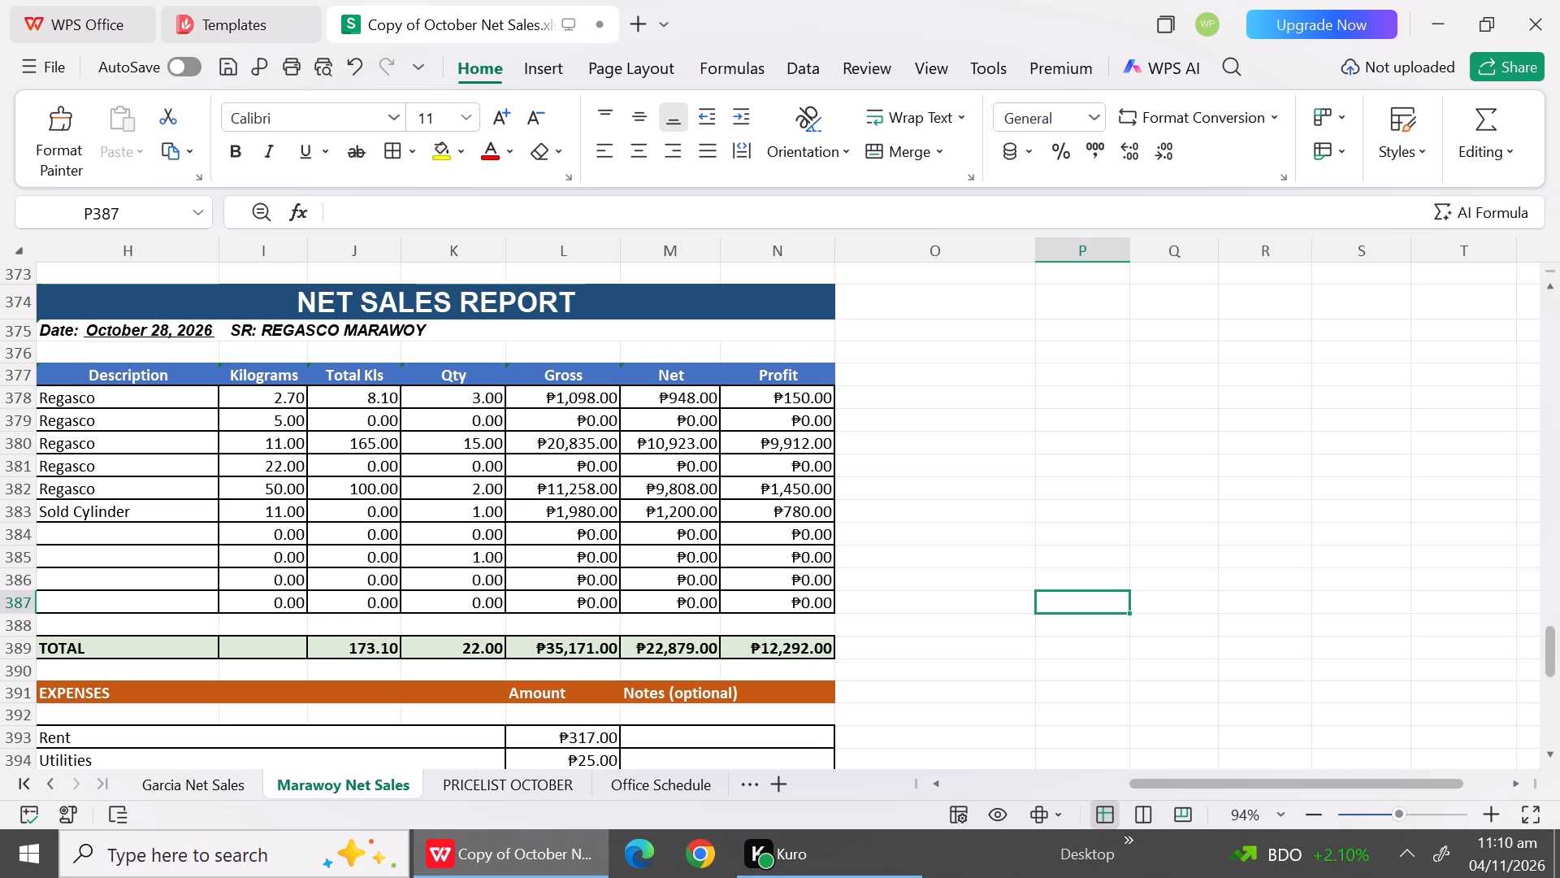
Change the October 28 Total Kls formula to =J378+J379+J380+J381+J382, covering the five Regasco rows.
{"action": "double_click", "coordinate": [340, 648]}
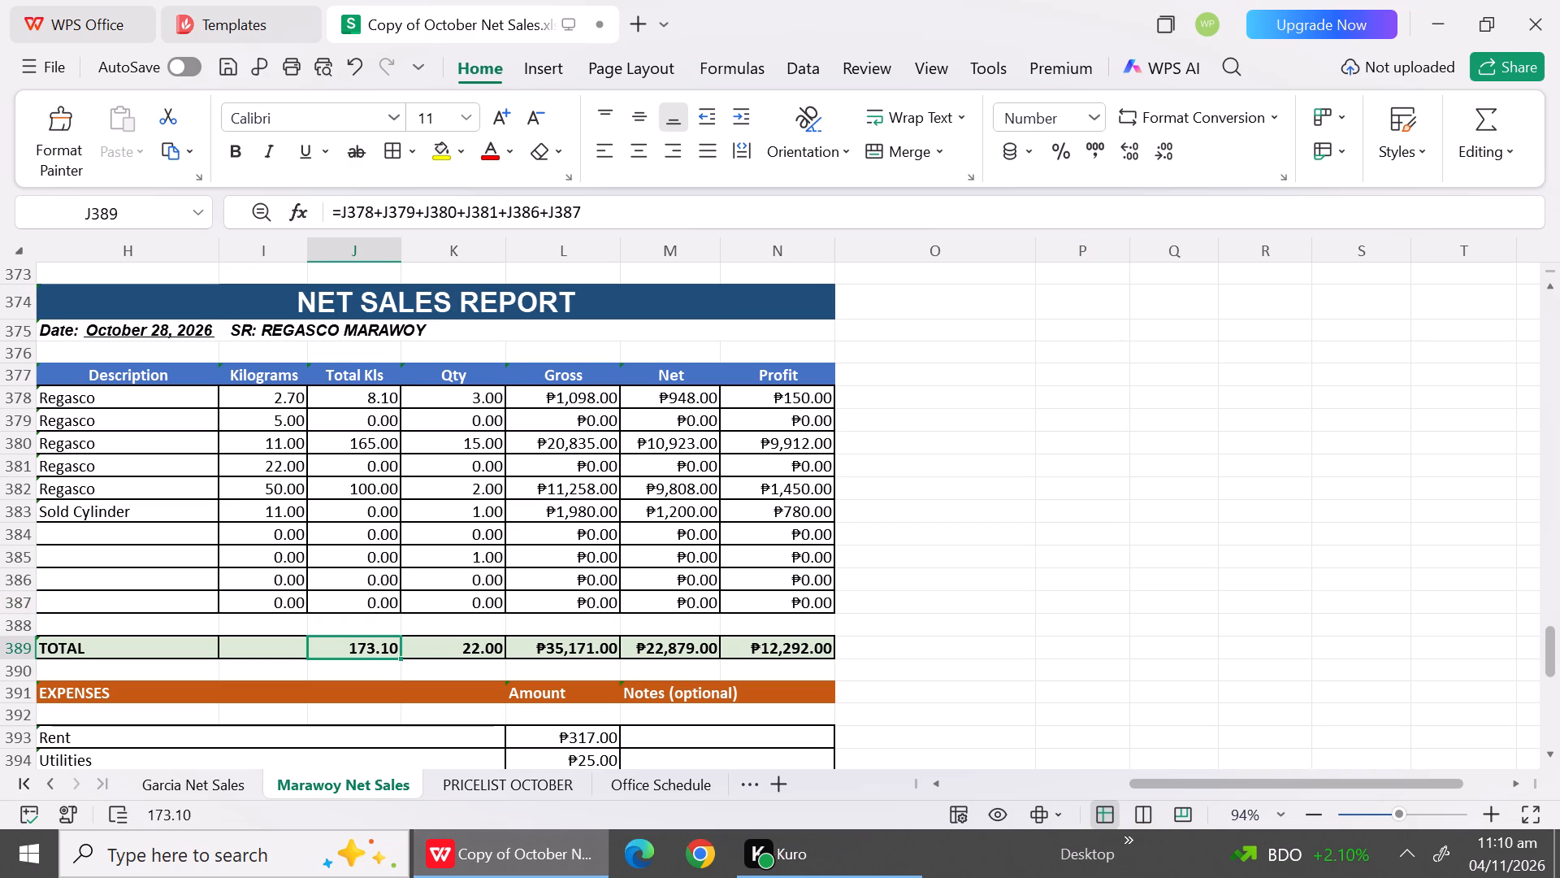
{"action": "left_click", "coordinate": [611, 645]}
{"action": "key", "text": "BackSpace"}
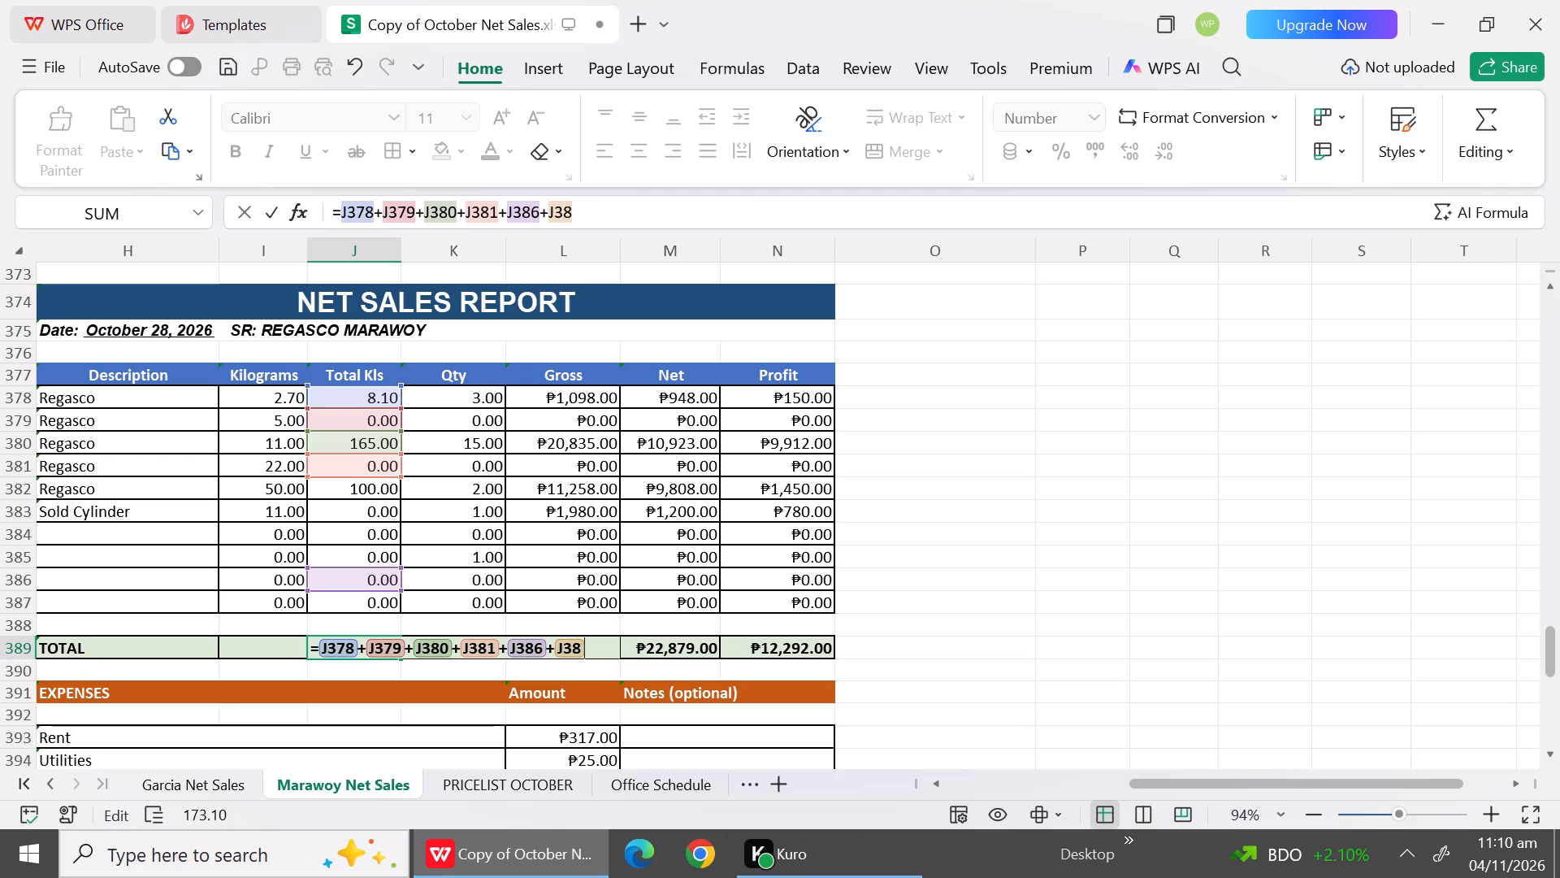
{"action": "key", "text": "BackSpace"}
{"action": "key", "text": "BackSpace"}
{"action": "key", "text": "BackSpace"}
{"action": "key", "text": "BackSpace"}
{"action": "key", "text": "BackSpace"}
{"action": "key", "text": "BackSpace"}
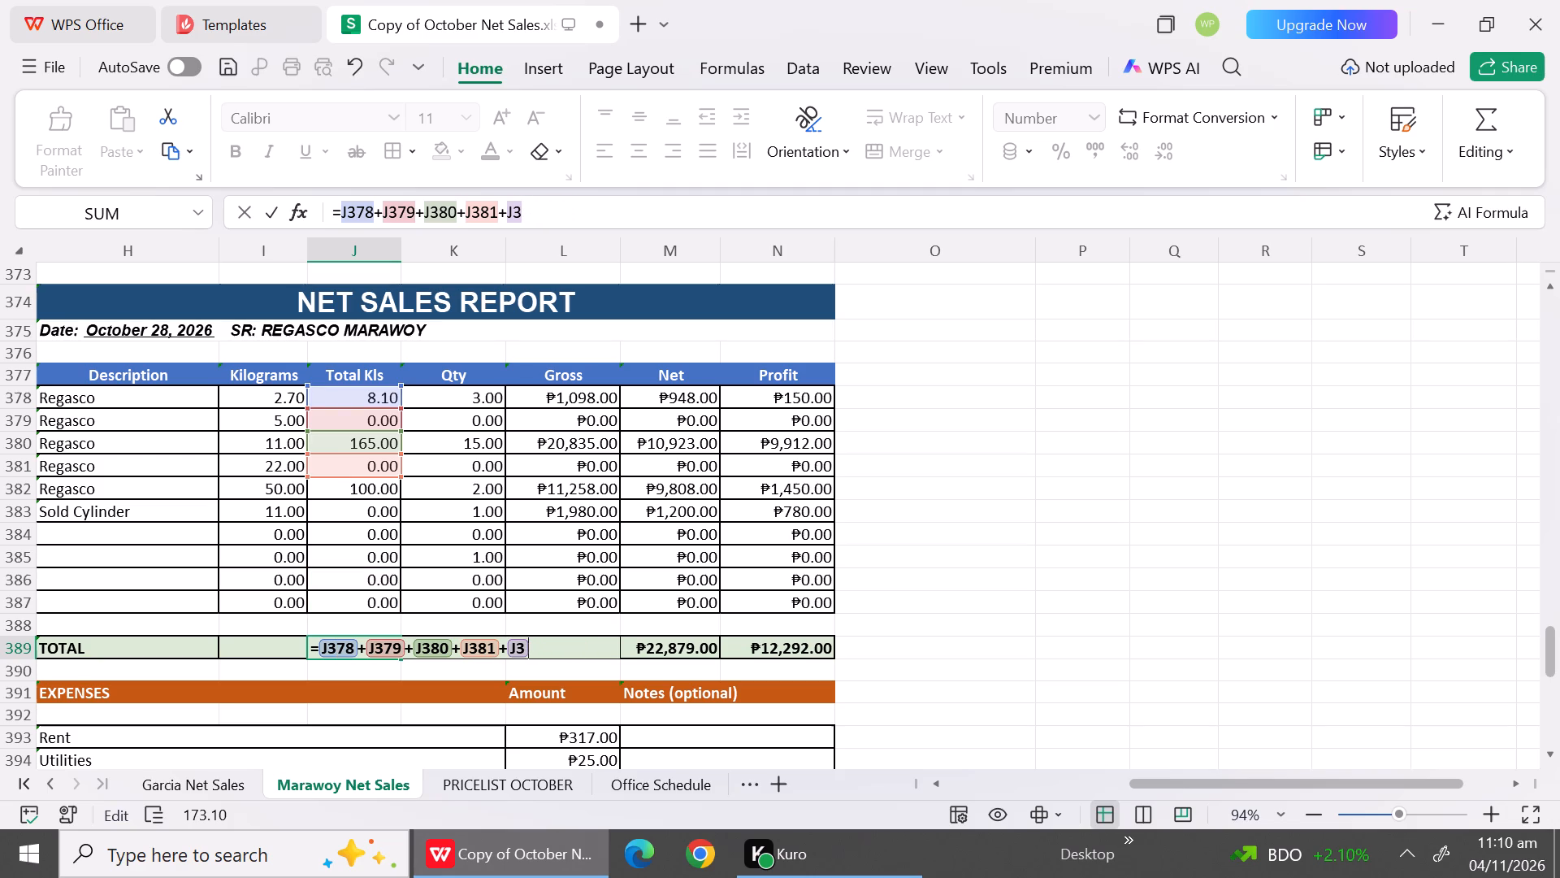
{"action": "key", "text": "BackSpace"}
{"action": "key", "text": "BackSpace"}
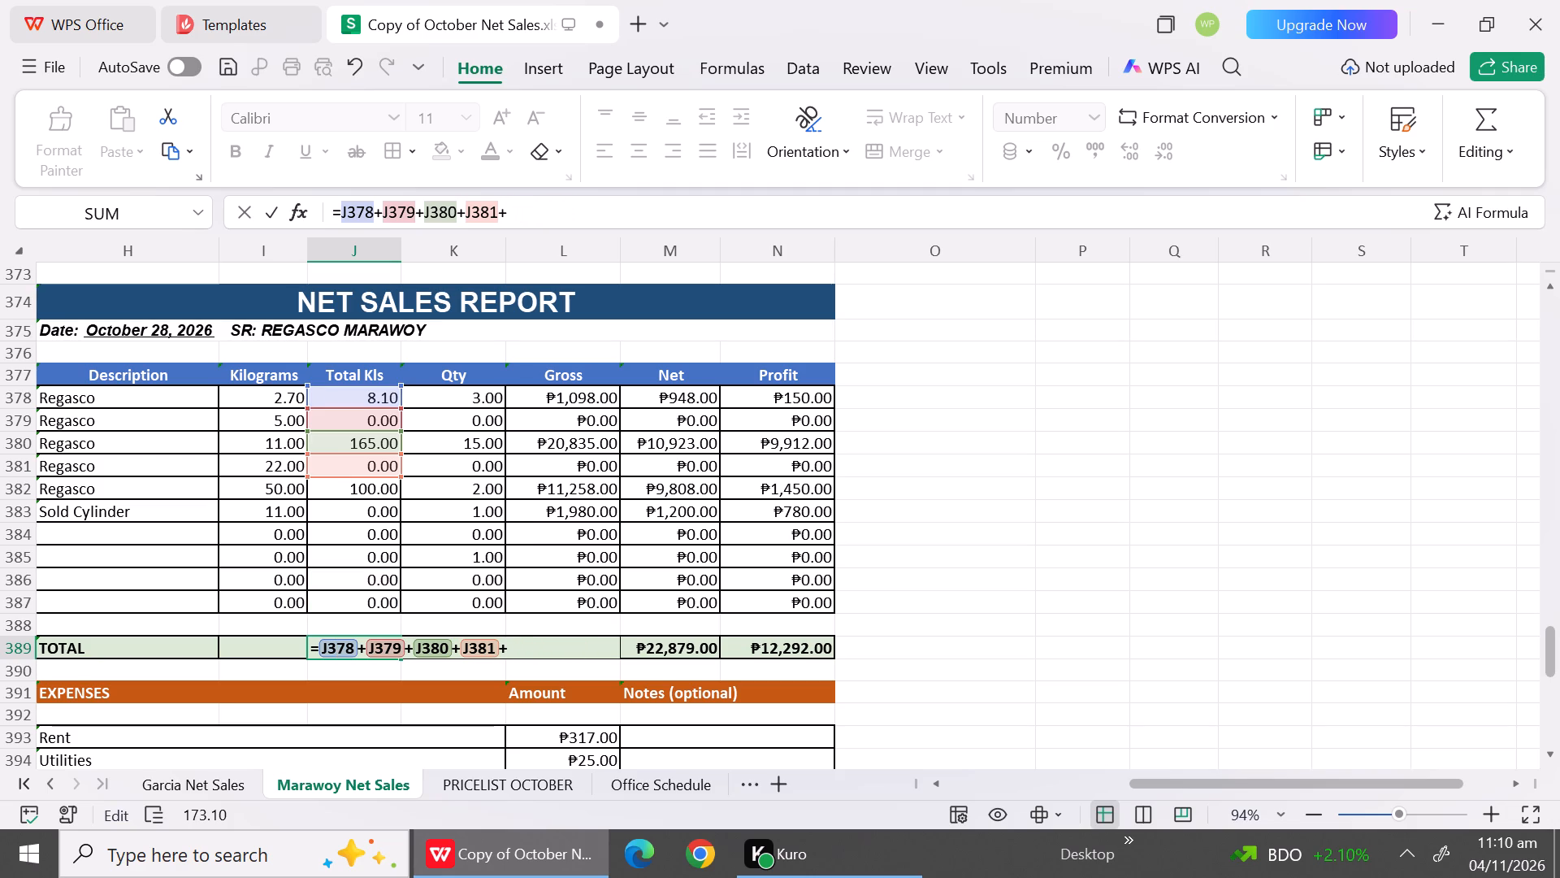
{"action": "left_click", "coordinate": [380, 489]}
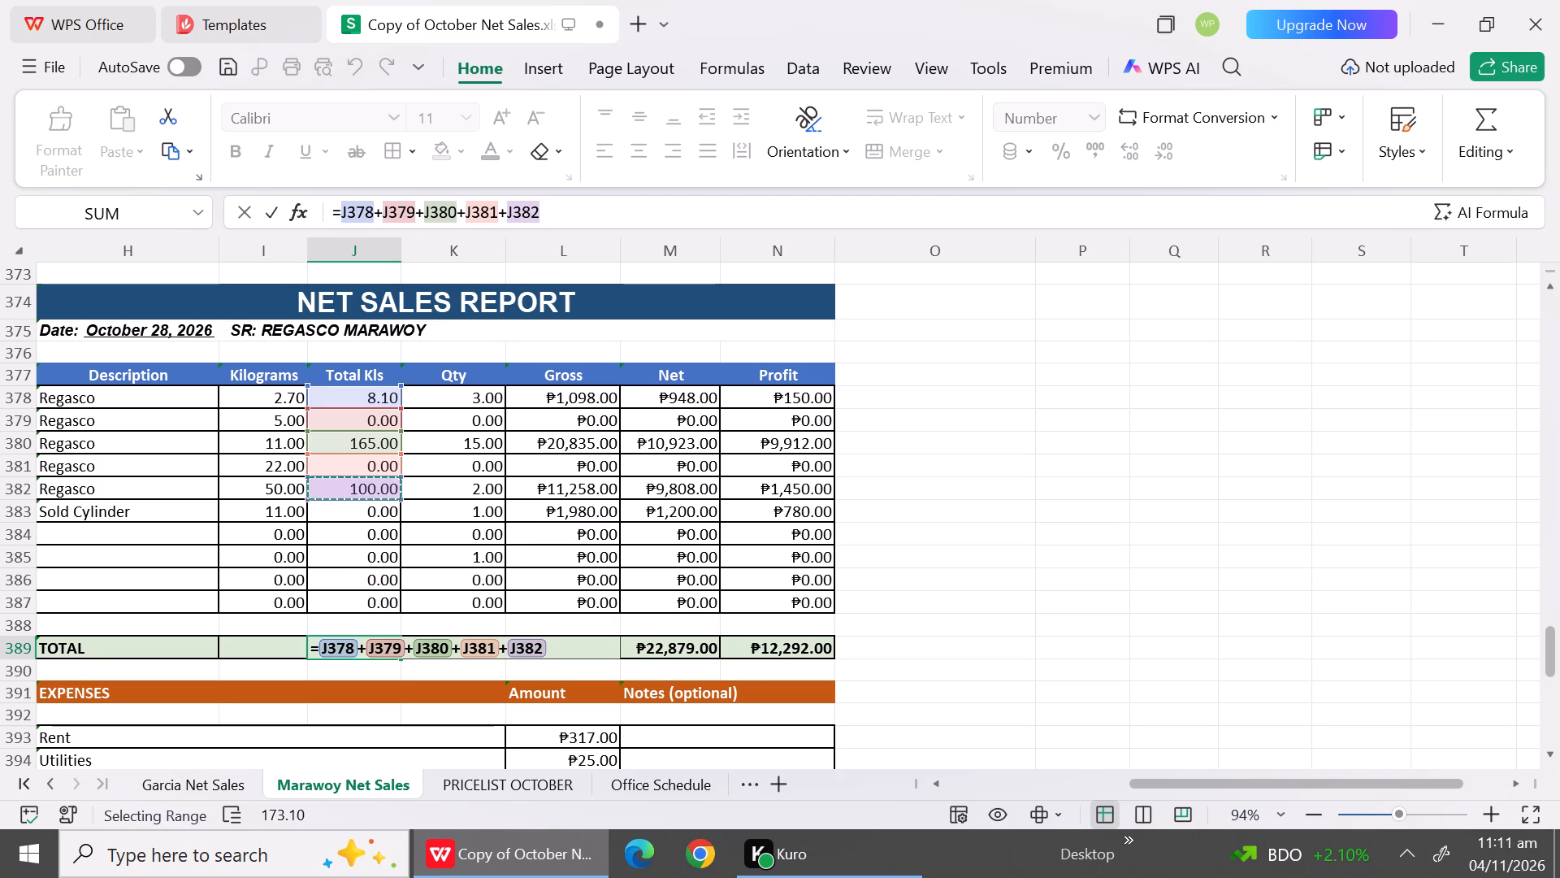
{"action": "key", "text": "Return"}
{"action": "left_click", "coordinate": [1177, 559]}
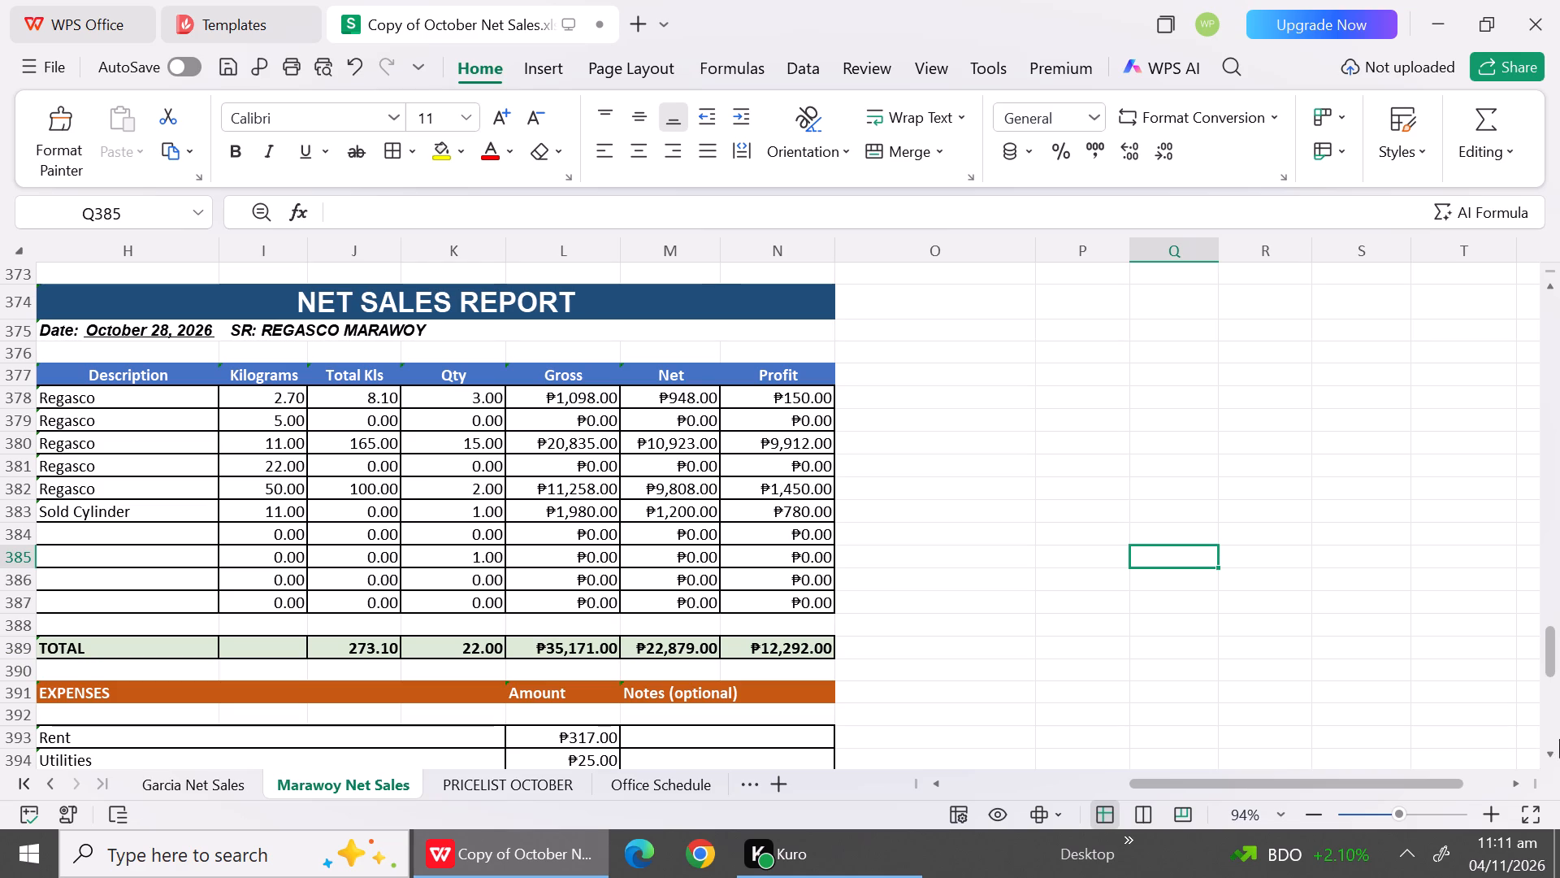
Change the date of the report following October 28 to October 29, 2026.
{"action": "triple_click", "coordinate": [1552, 752]}
{"action": "triple_click", "coordinate": [1552, 752]}
{"action": "triple_click", "coordinate": [1552, 752]}
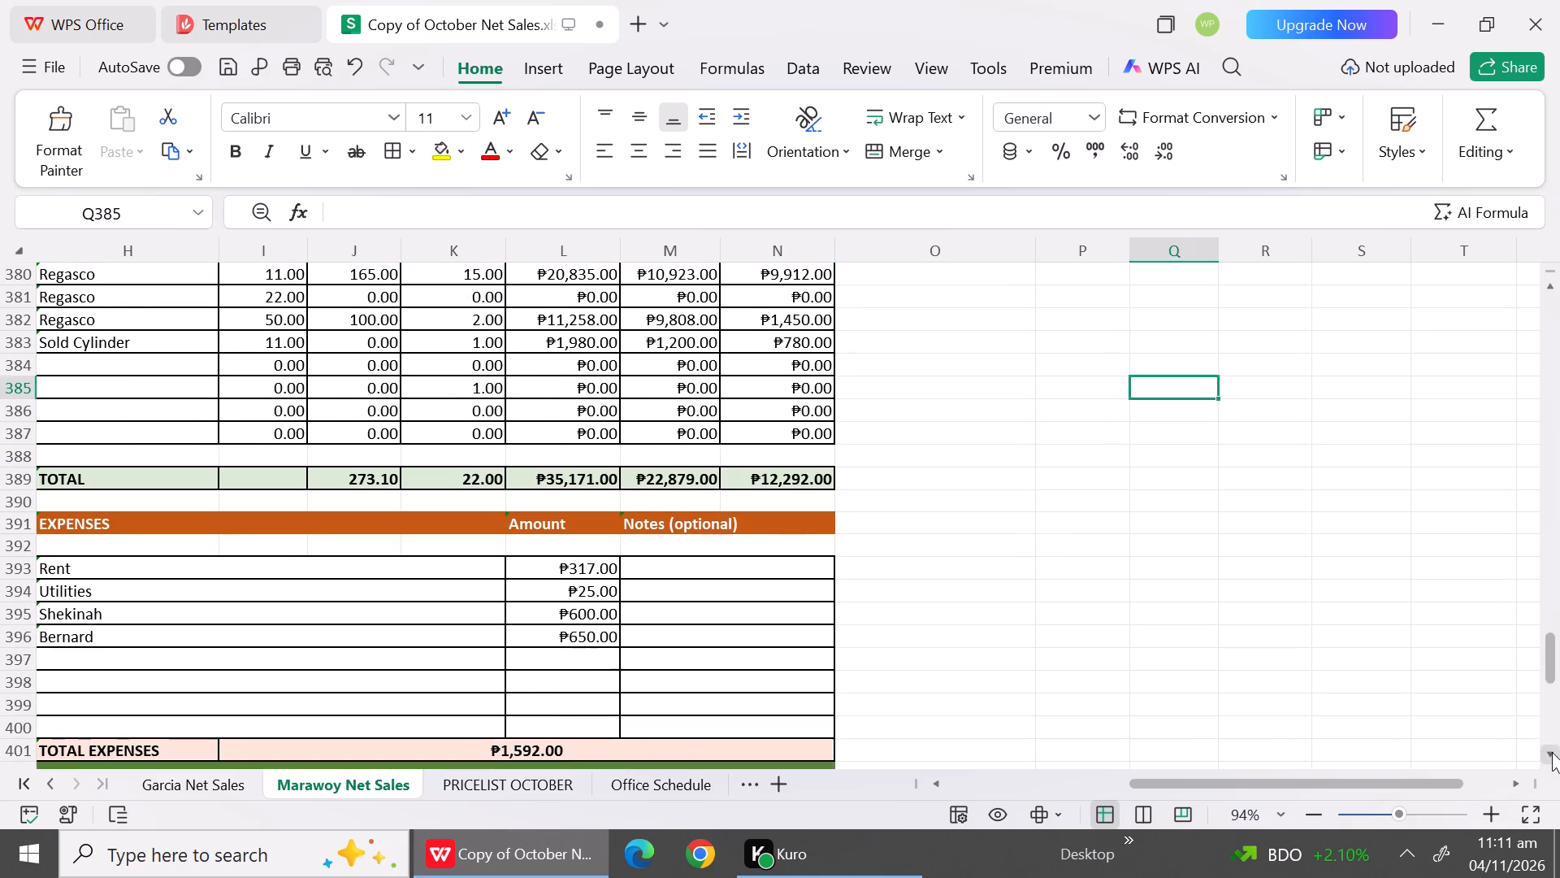
{"action": "triple_click", "coordinate": [1552, 752]}
{"action": "triple_click", "coordinate": [1552, 752]}
{"action": "triple_click", "coordinate": [1552, 752]}
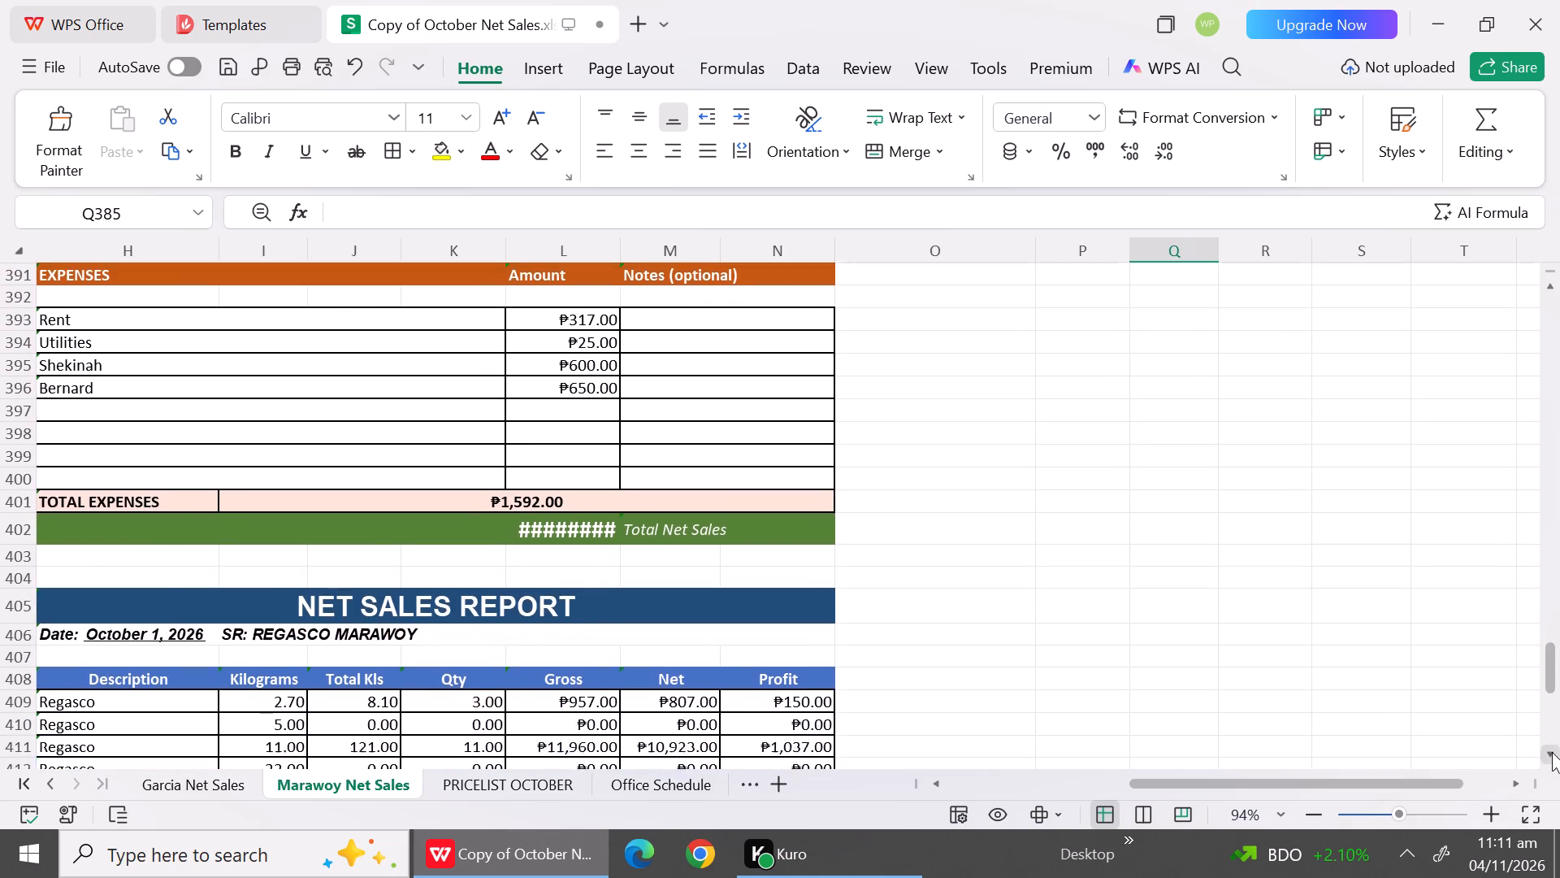
{"action": "triple_click", "coordinate": [1552, 752]}
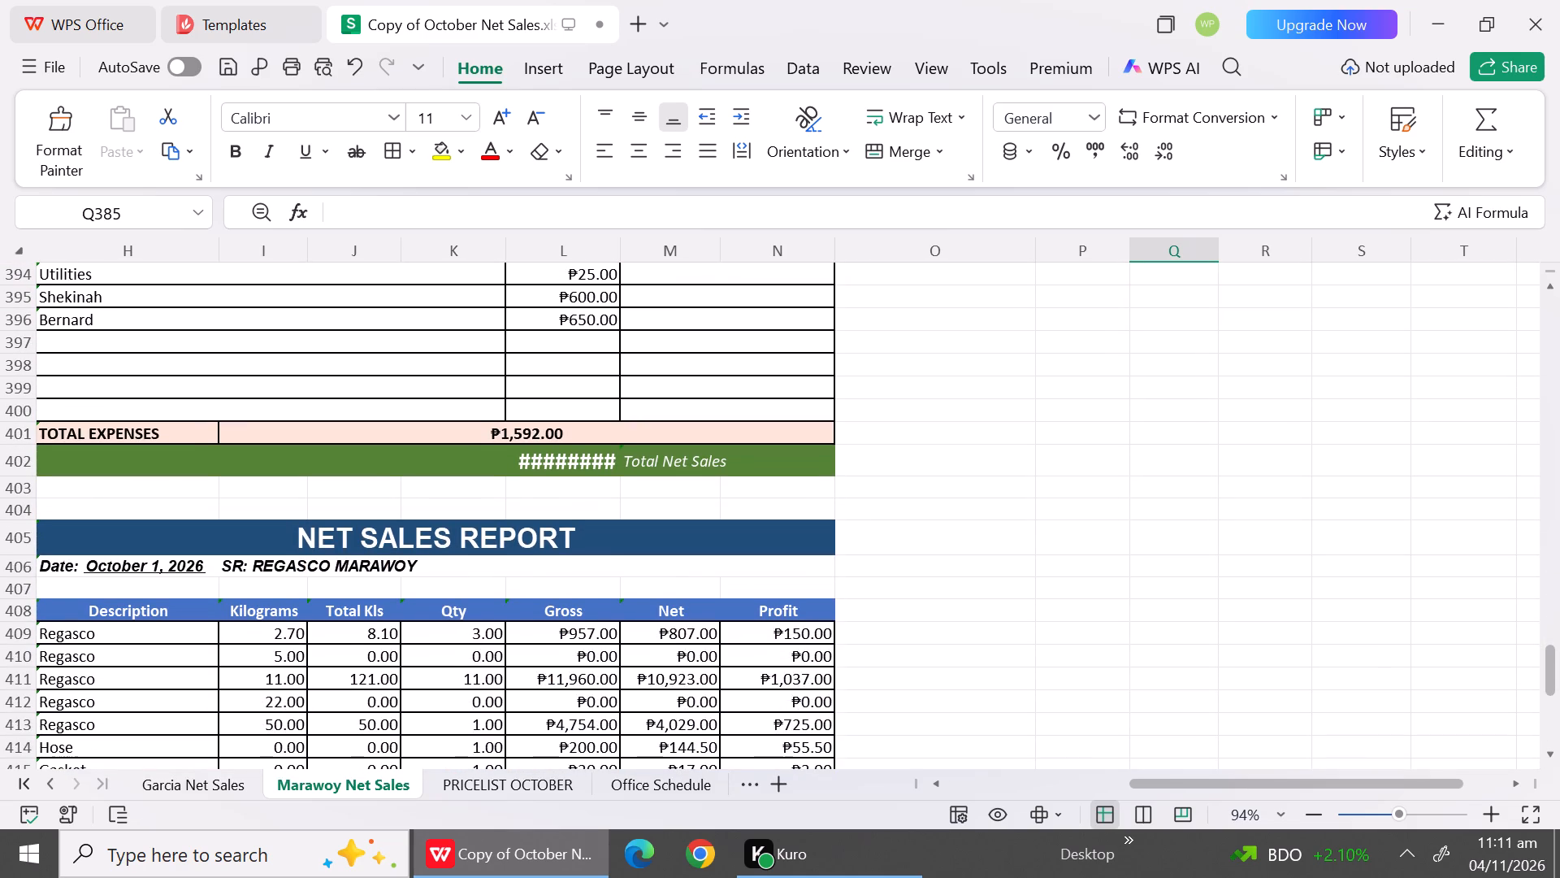
{"action": "double_click", "coordinate": [158, 568]}
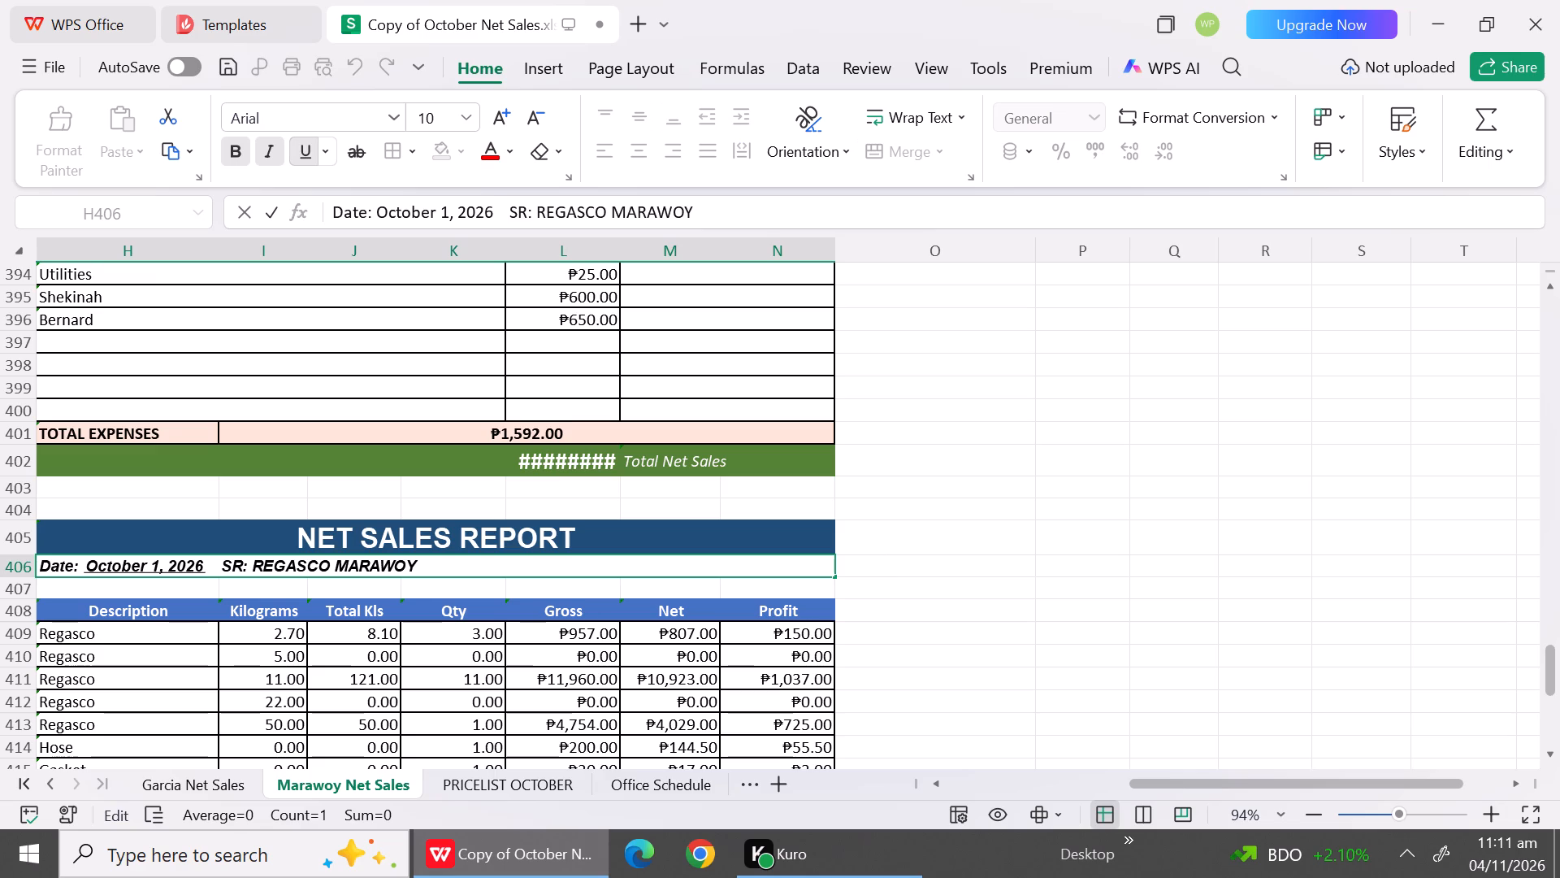
{"action": "key", "text": "BackSpace"}
{"action": "type", "text": "29"}
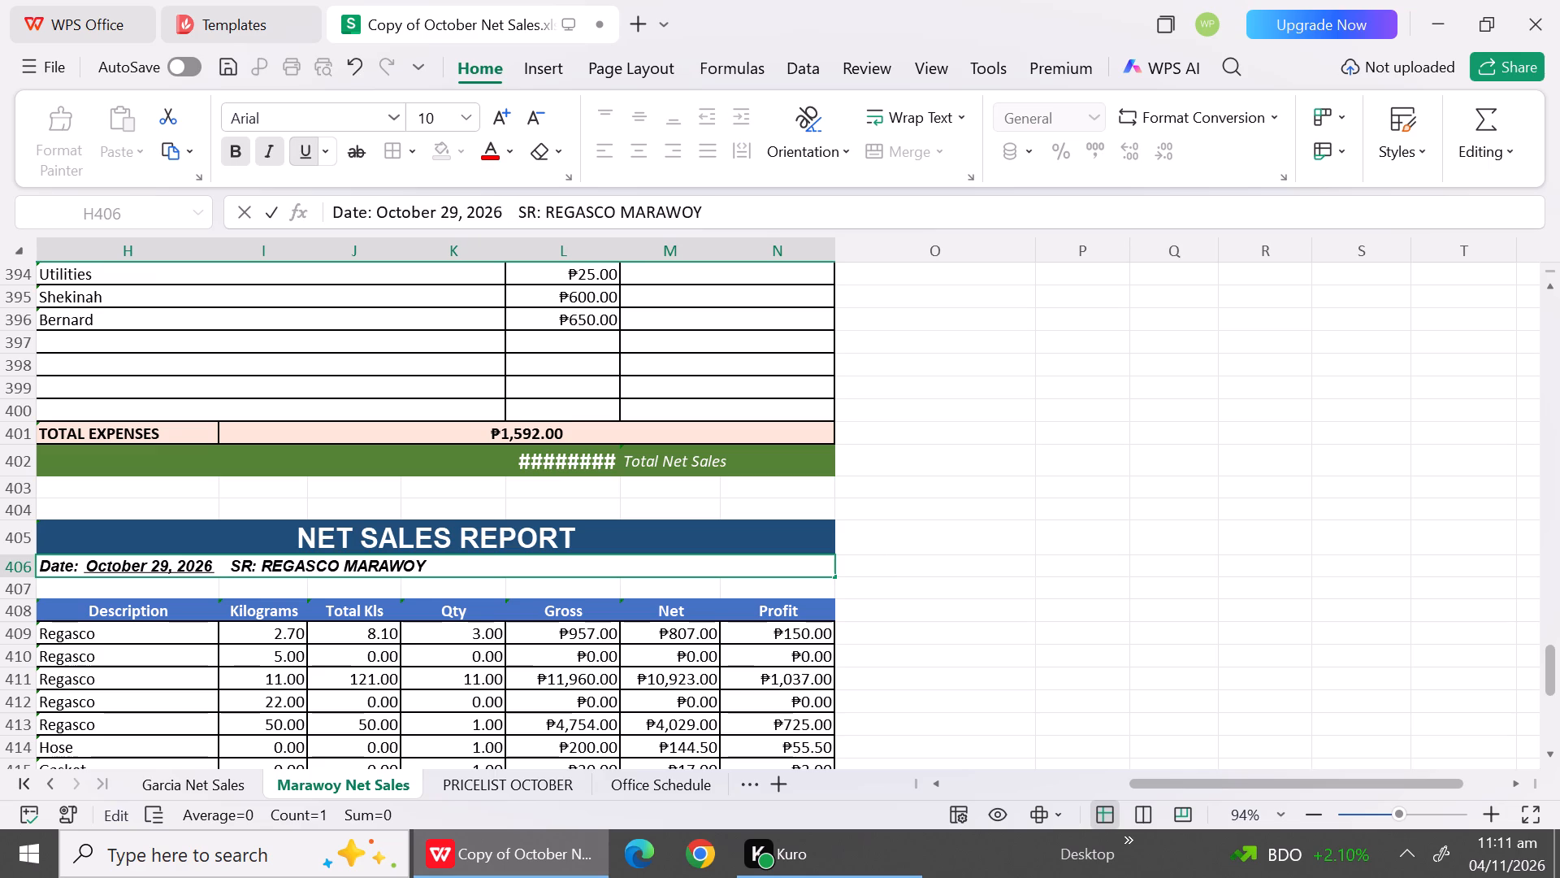
{"action": "left_click", "coordinate": [1138, 632]}
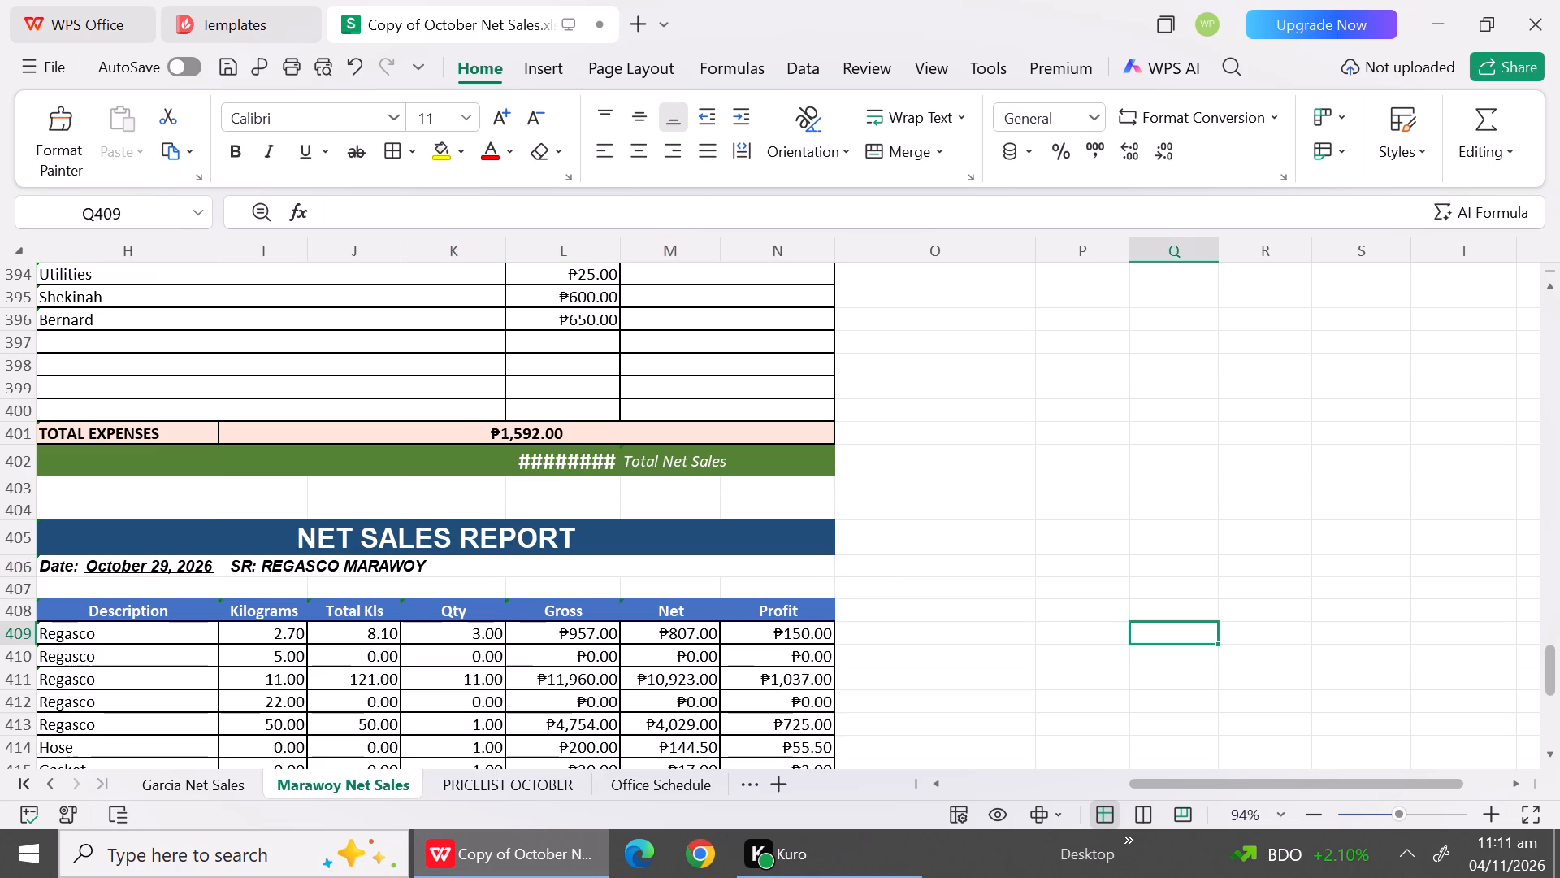
Widen column L enough for the October 28 Total Net Sales amount to fit.
{"action": "left_click_drag", "start_coordinate": [625, 258], "coordinate": [643, 259]}
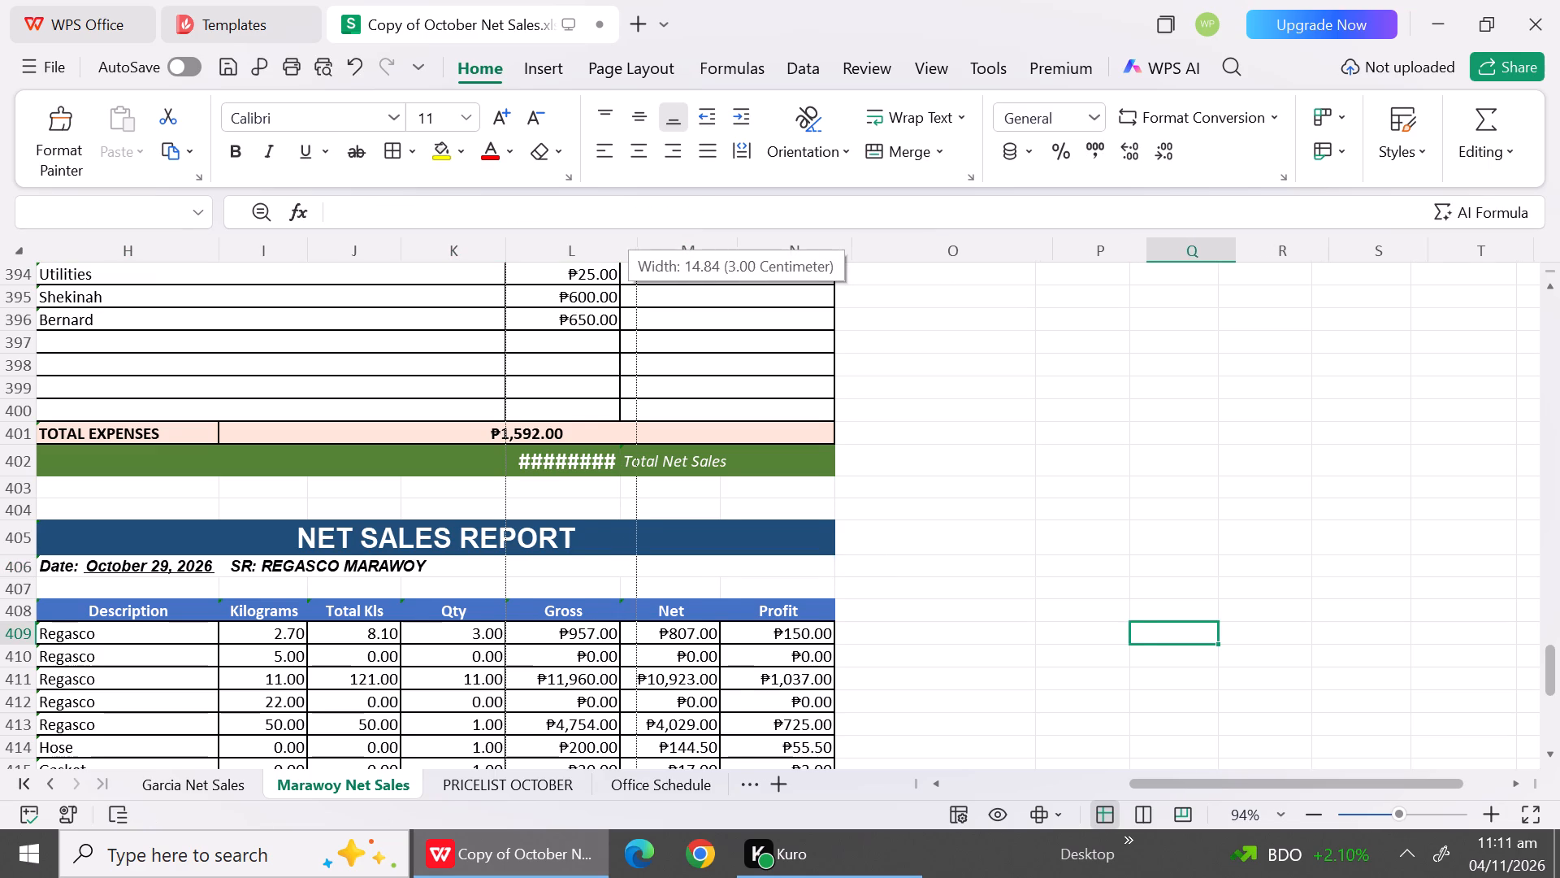
{"action": "left_click_drag", "start_coordinate": [643, 259], "coordinate": [644, 259]}
{"action": "left_click", "coordinate": [1223, 556]}
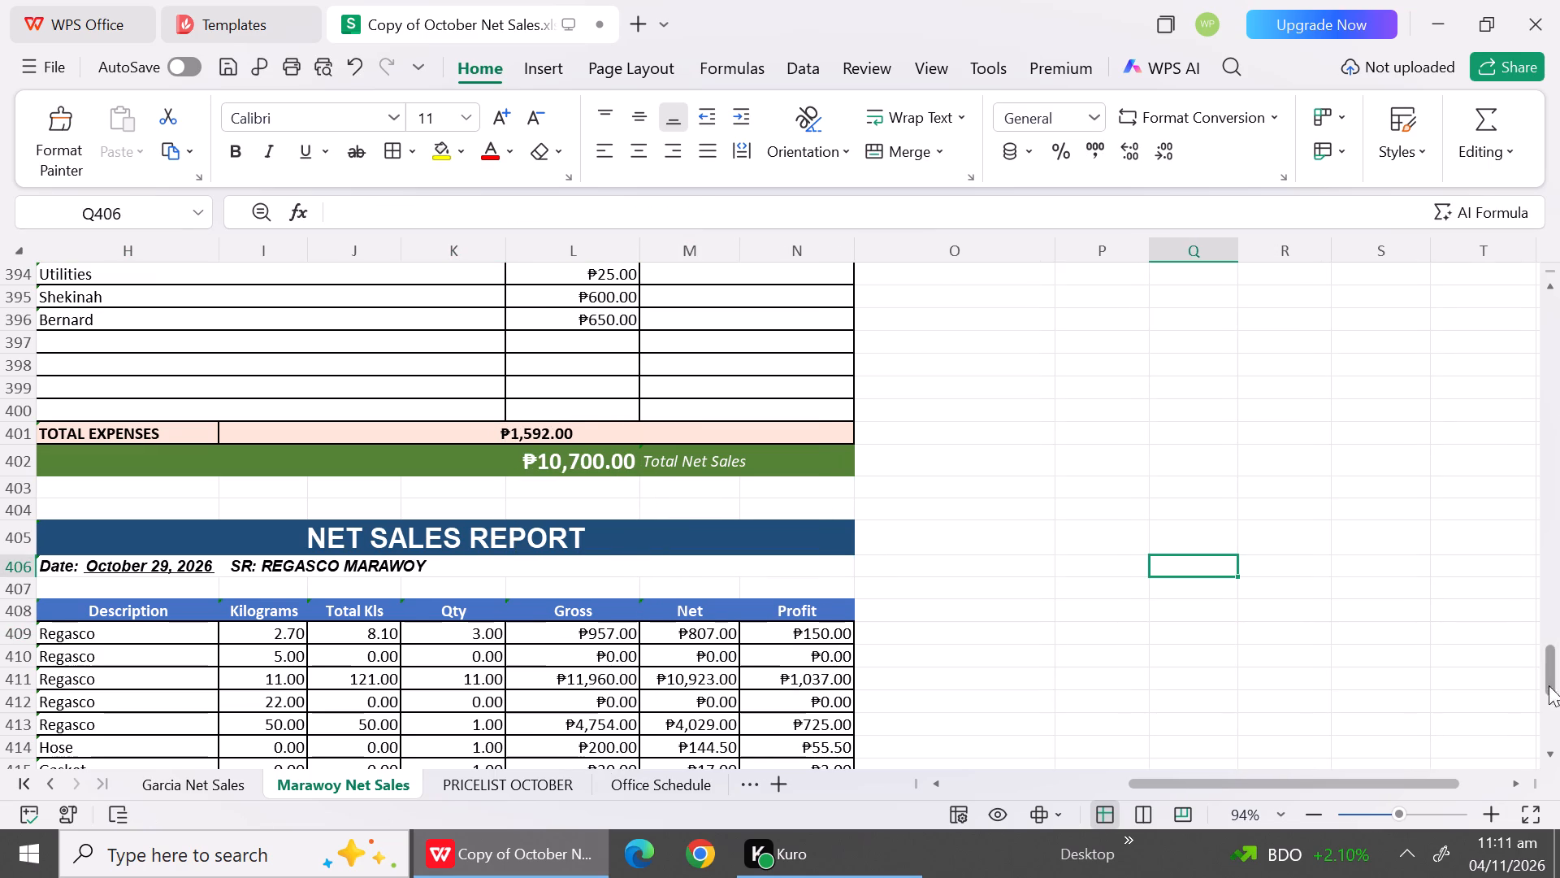
Set the quantity of the 2.70 kg Regasco row in the October 29 report to 10.
{"action": "triple_click", "coordinate": [1557, 755]}
{"action": "triple_click", "coordinate": [1557, 755]}
{"action": "double_click", "coordinate": [1557, 755]}
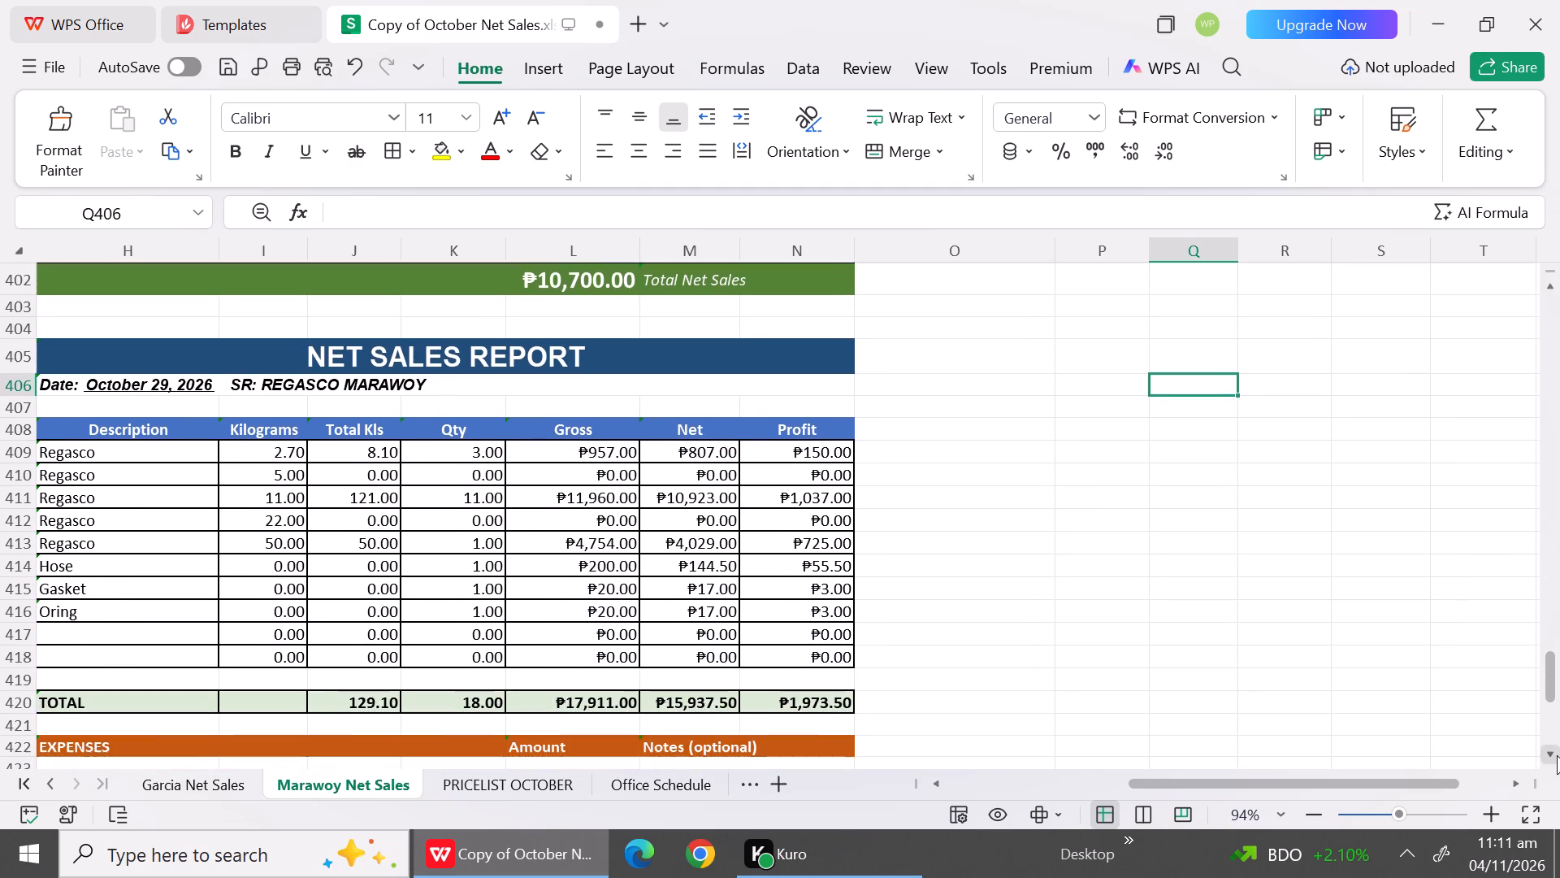
{"action": "left_click", "coordinate": [1557, 755]}
{"action": "left_click", "coordinate": [1557, 755]}
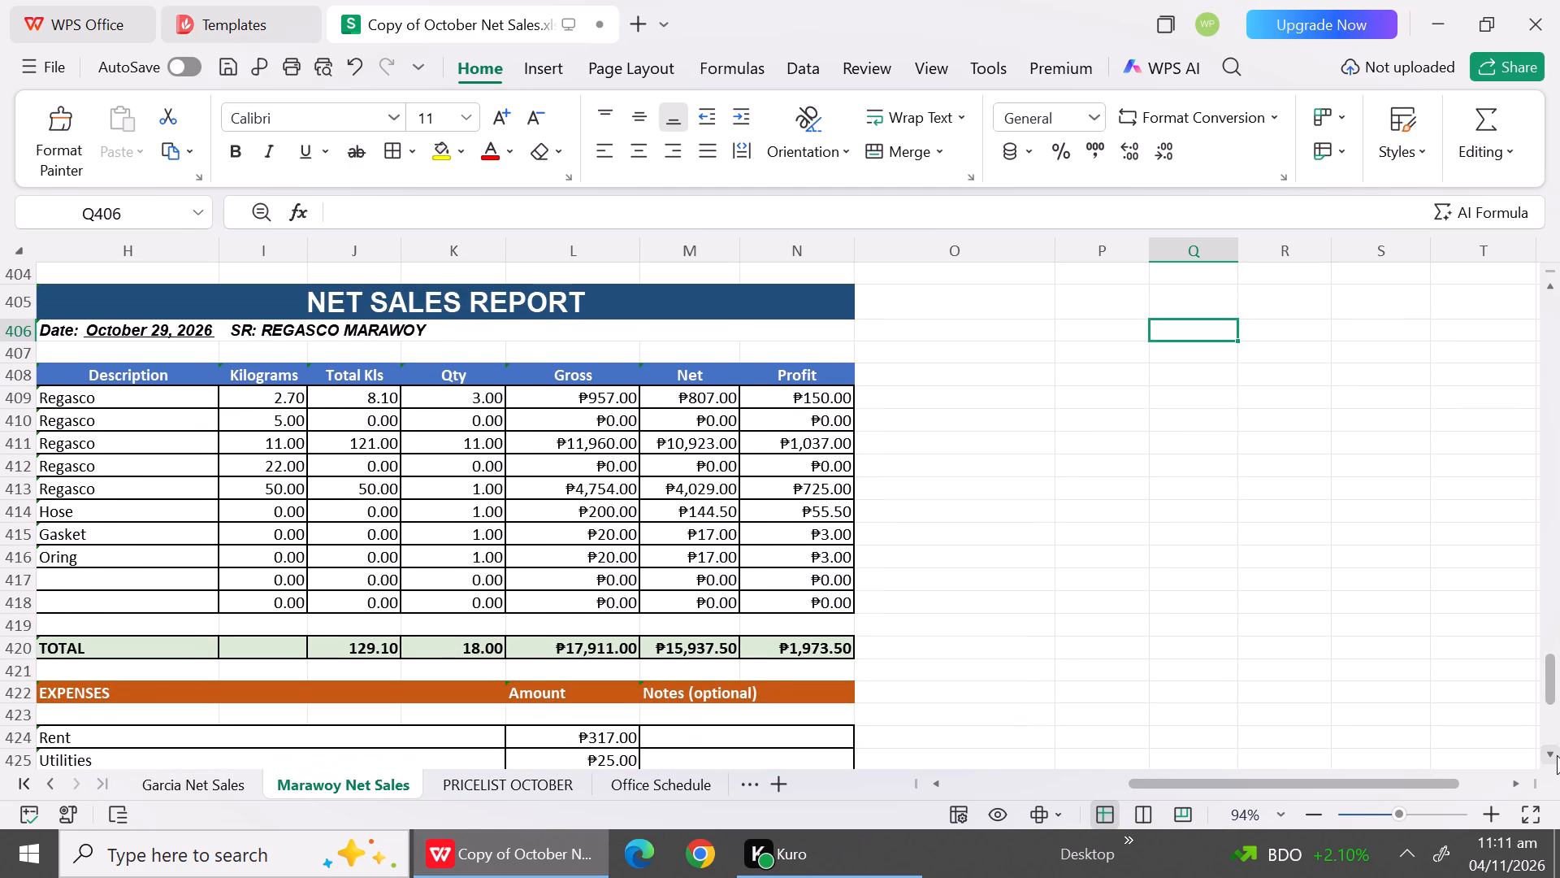
{"action": "left_click", "coordinate": [1557, 755]}
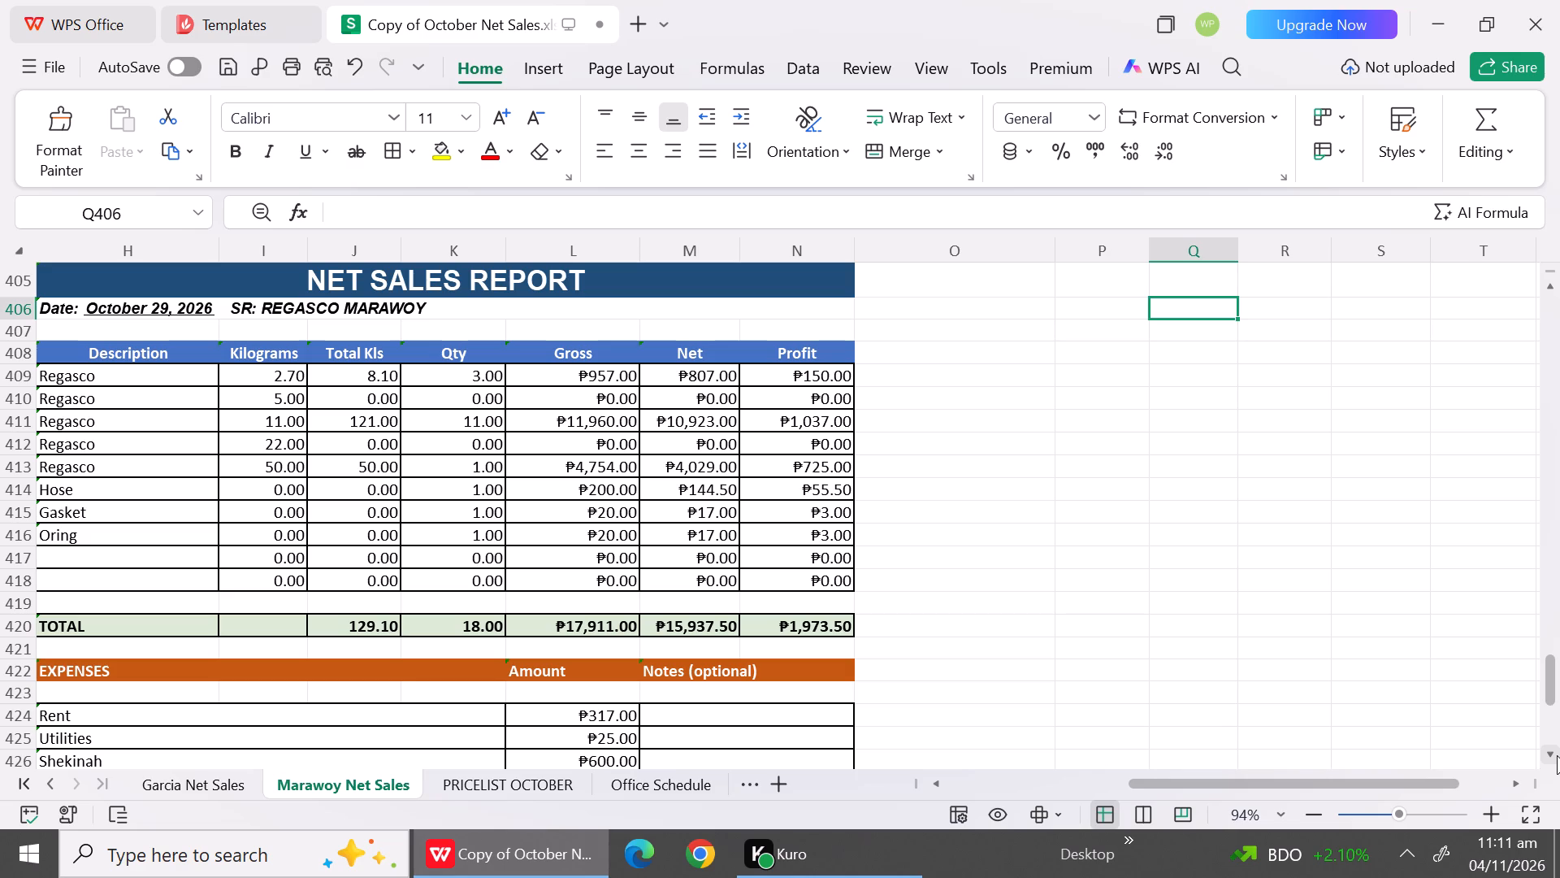
{"action": "left_click", "coordinate": [1557, 755]}
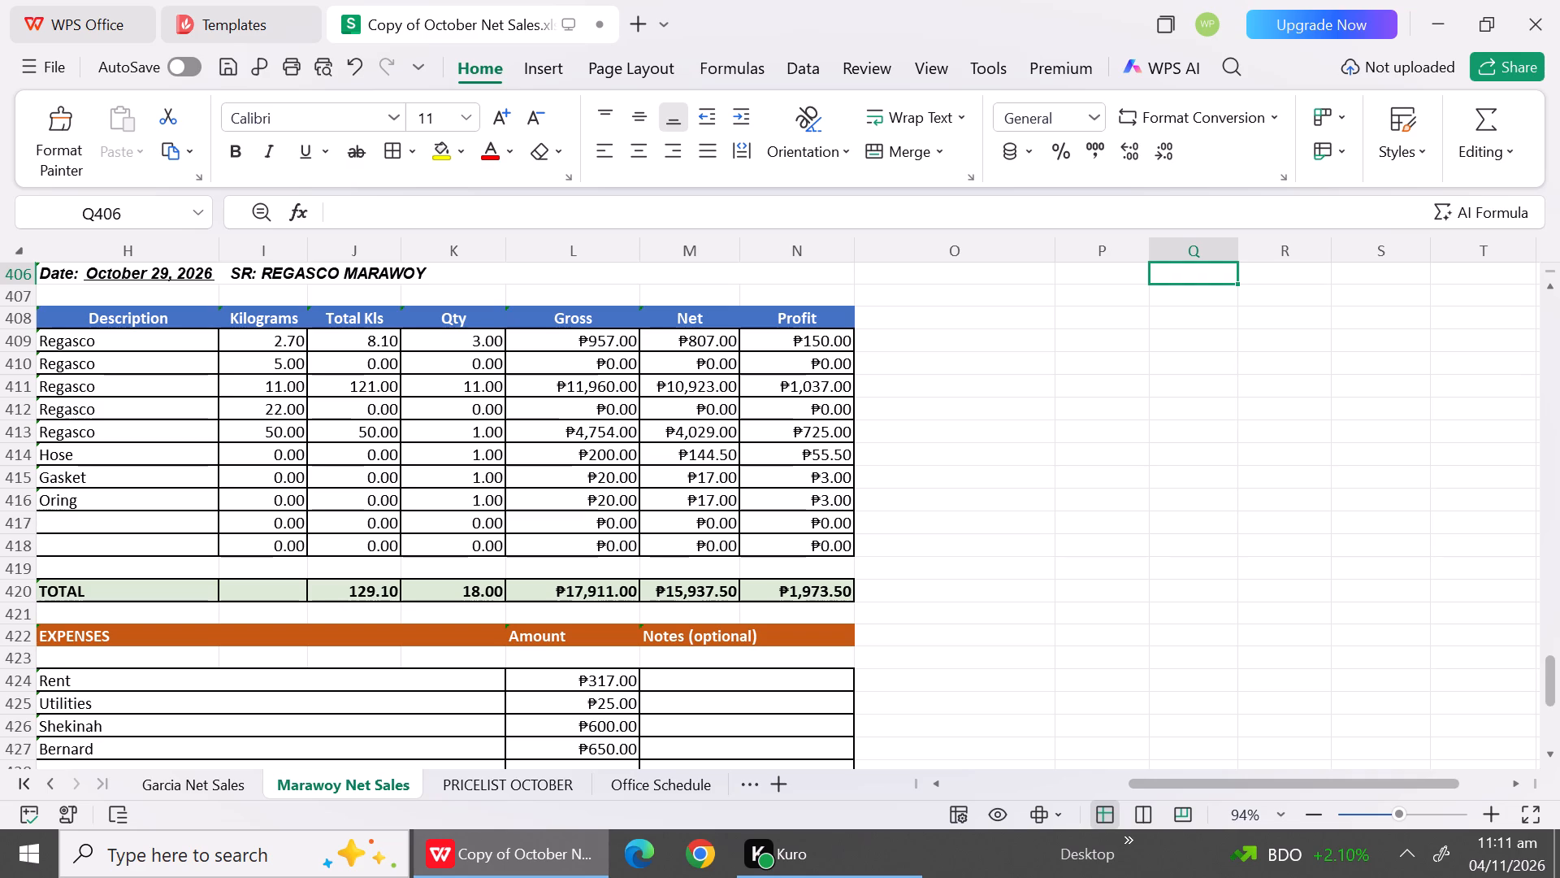
{"action": "left_click", "coordinate": [476, 351]}
{"action": "type", "text": "10"}
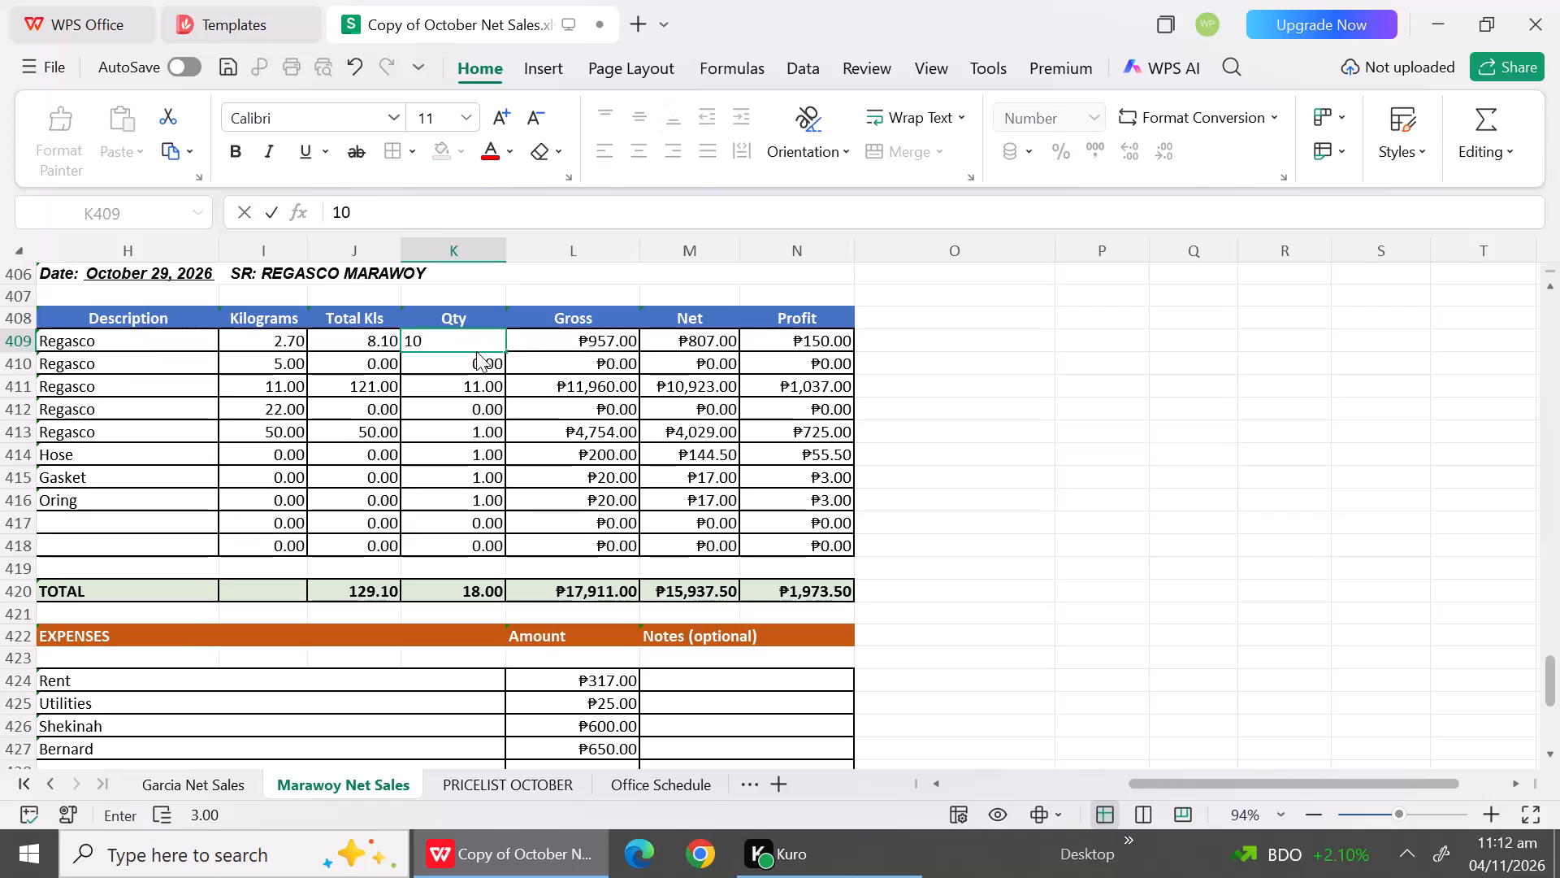
{"action": "left_click", "coordinate": [622, 336]}
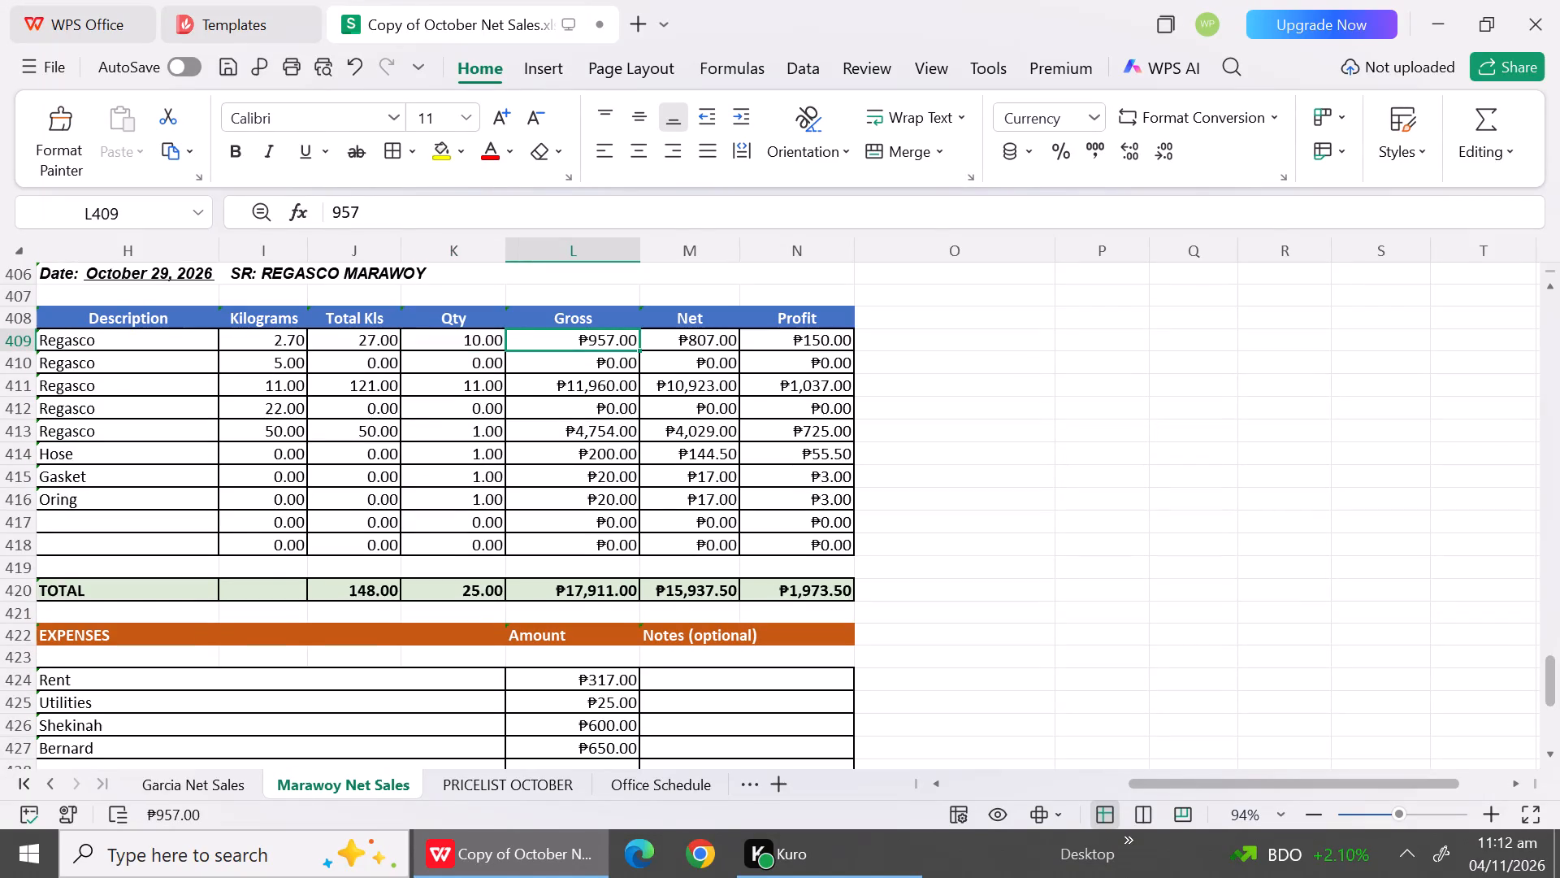
Calculate =4026-366 in cell P413 and enter 3660 as the gross of the October 29 report's 2.70 kg Regasco row.
{"action": "left_click", "coordinate": [1072, 436]}
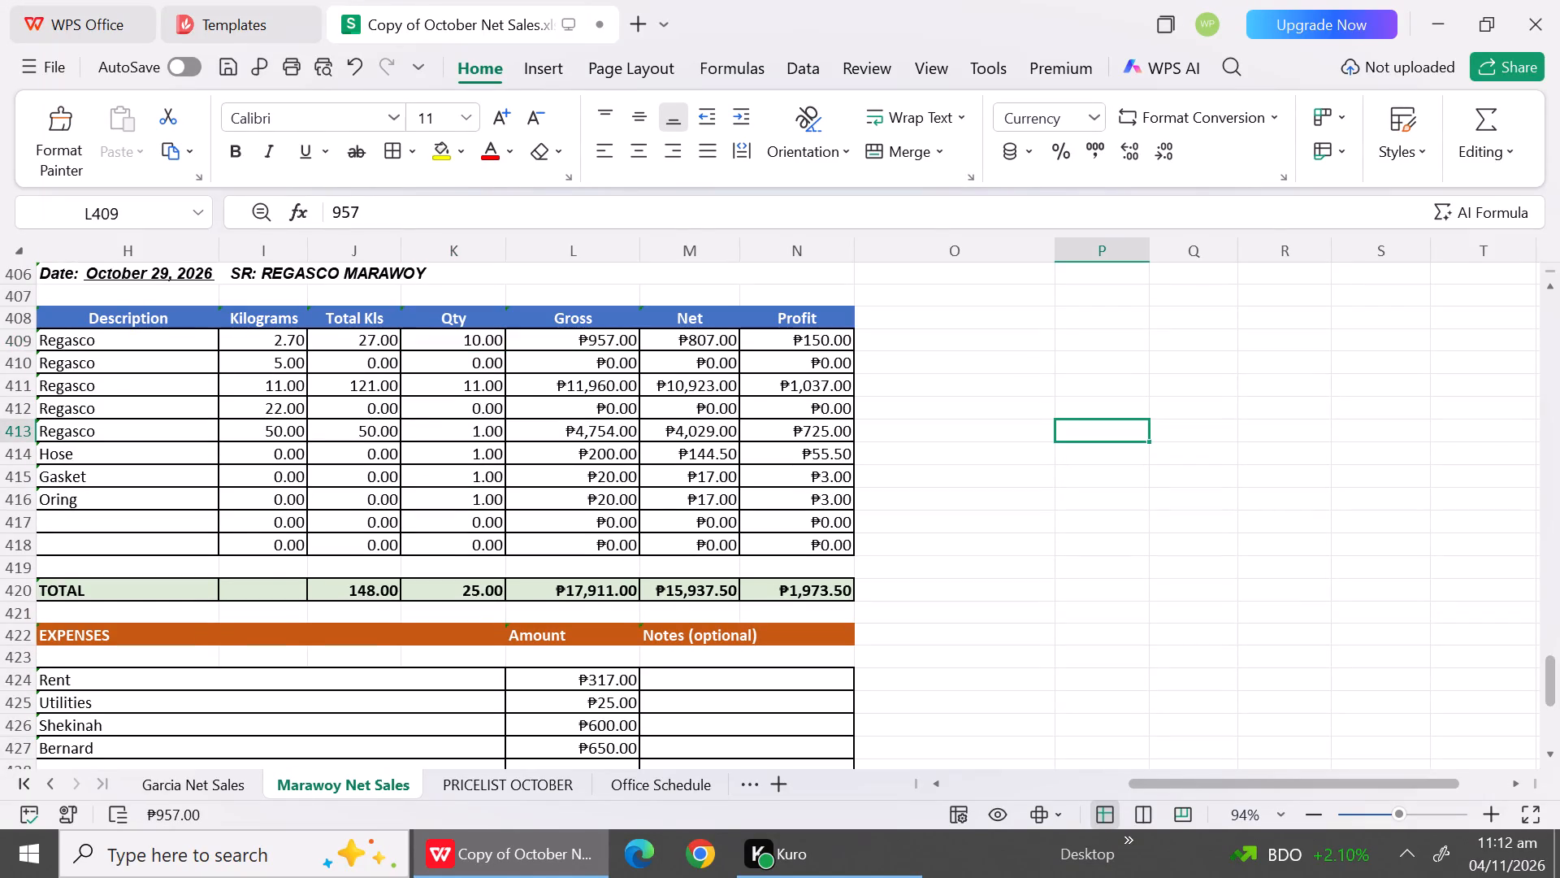
{"action": "key", "text": "shift+plus"}
{"action": "key", "text": "BackSpace"}
{"action": "key", "text": "equal"}
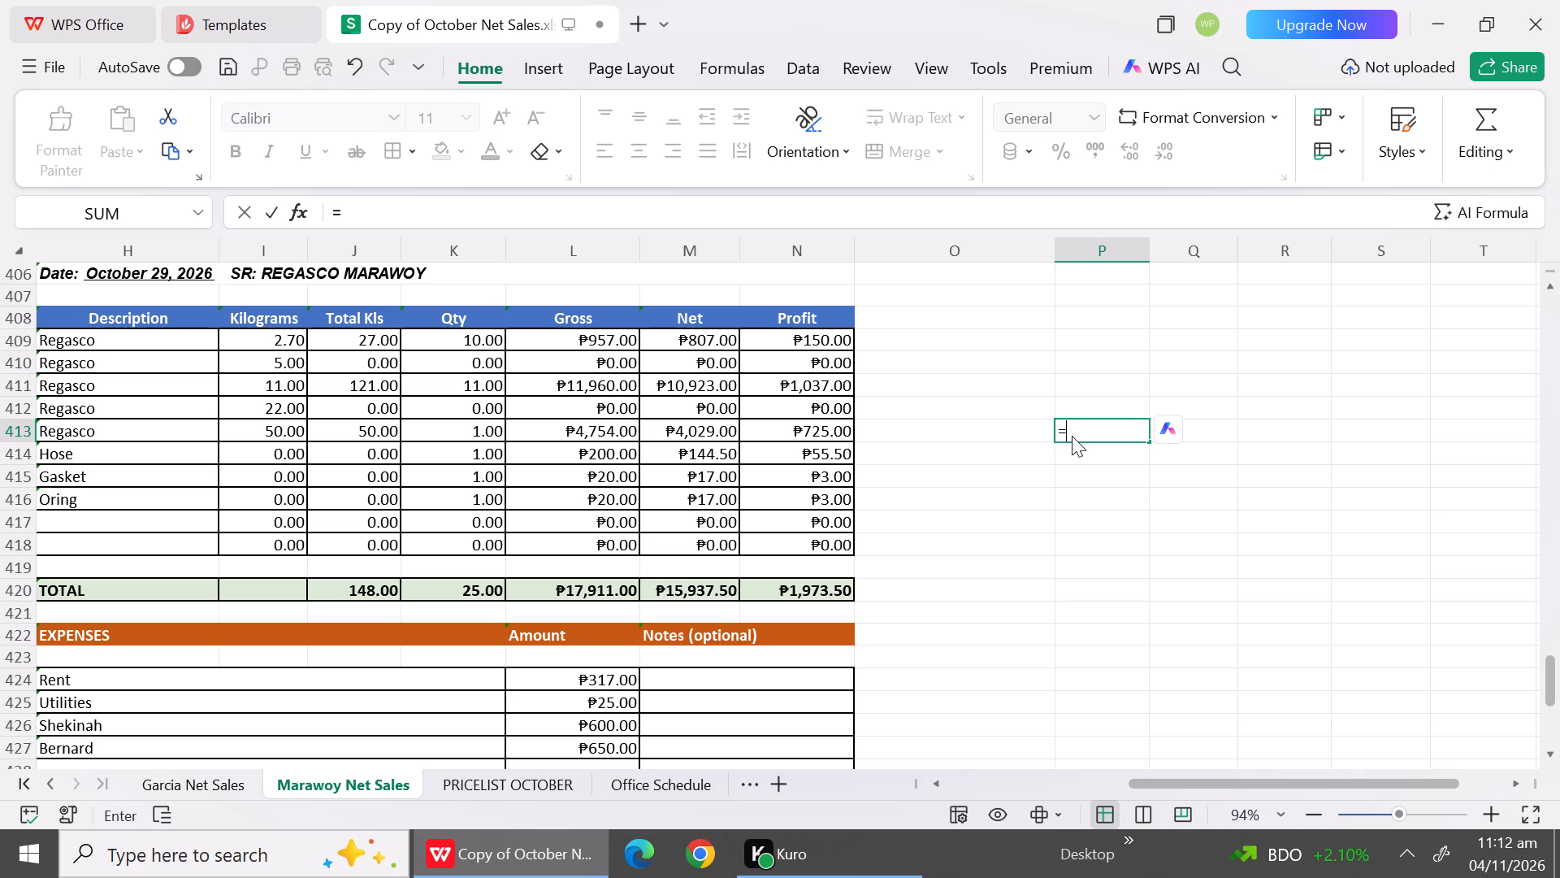
{"action": "type", "text": "4026"}
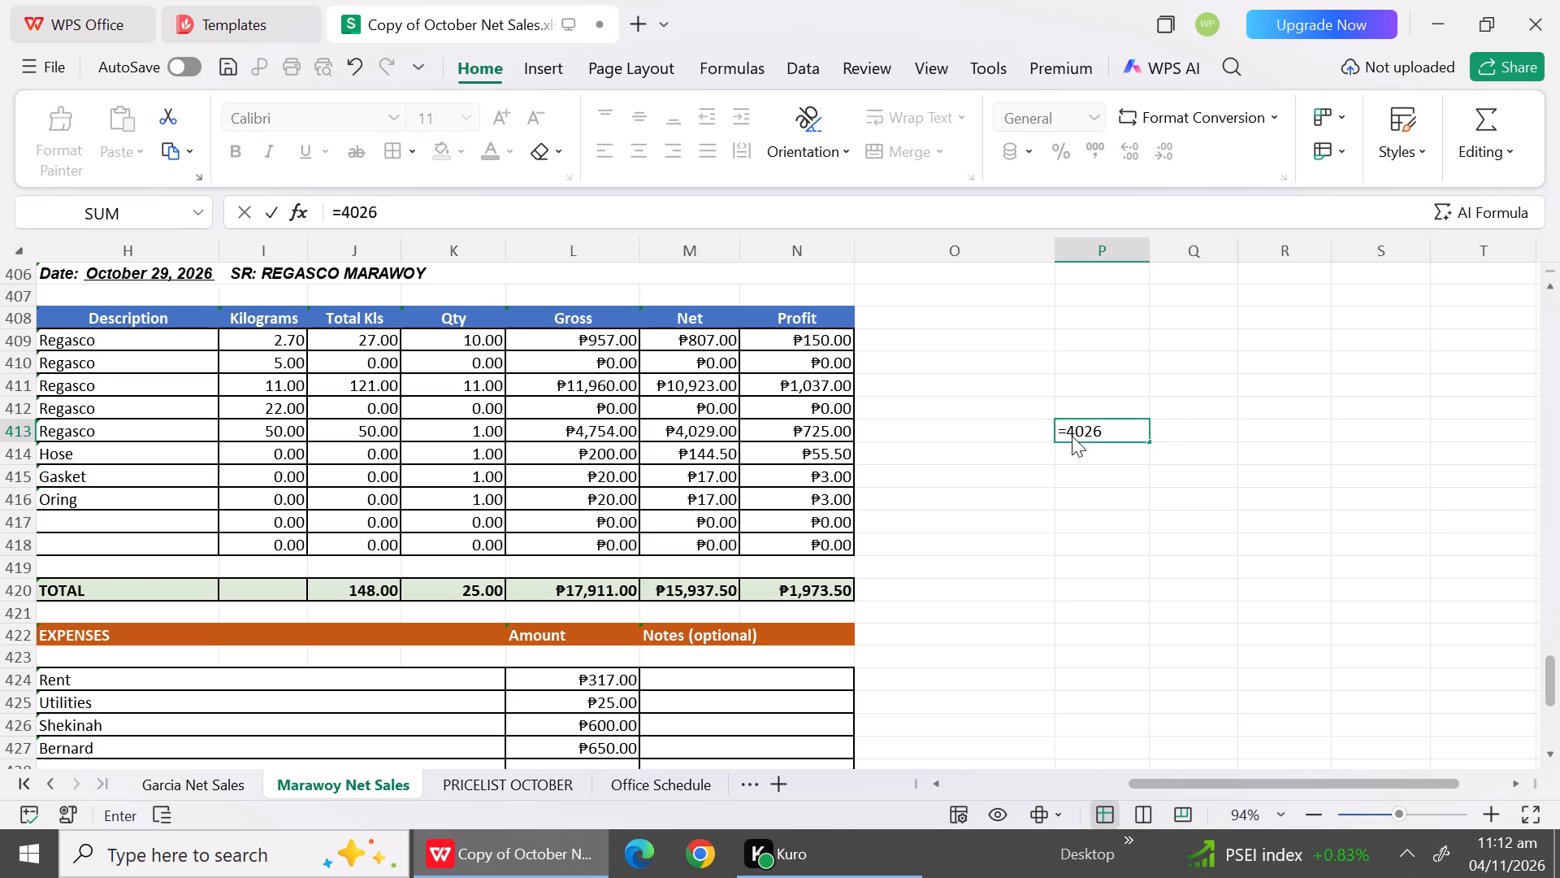
{"action": "key", "text": "minus"}
{"action": "type", "text": "366"}
{"action": "key", "text": "Return"}
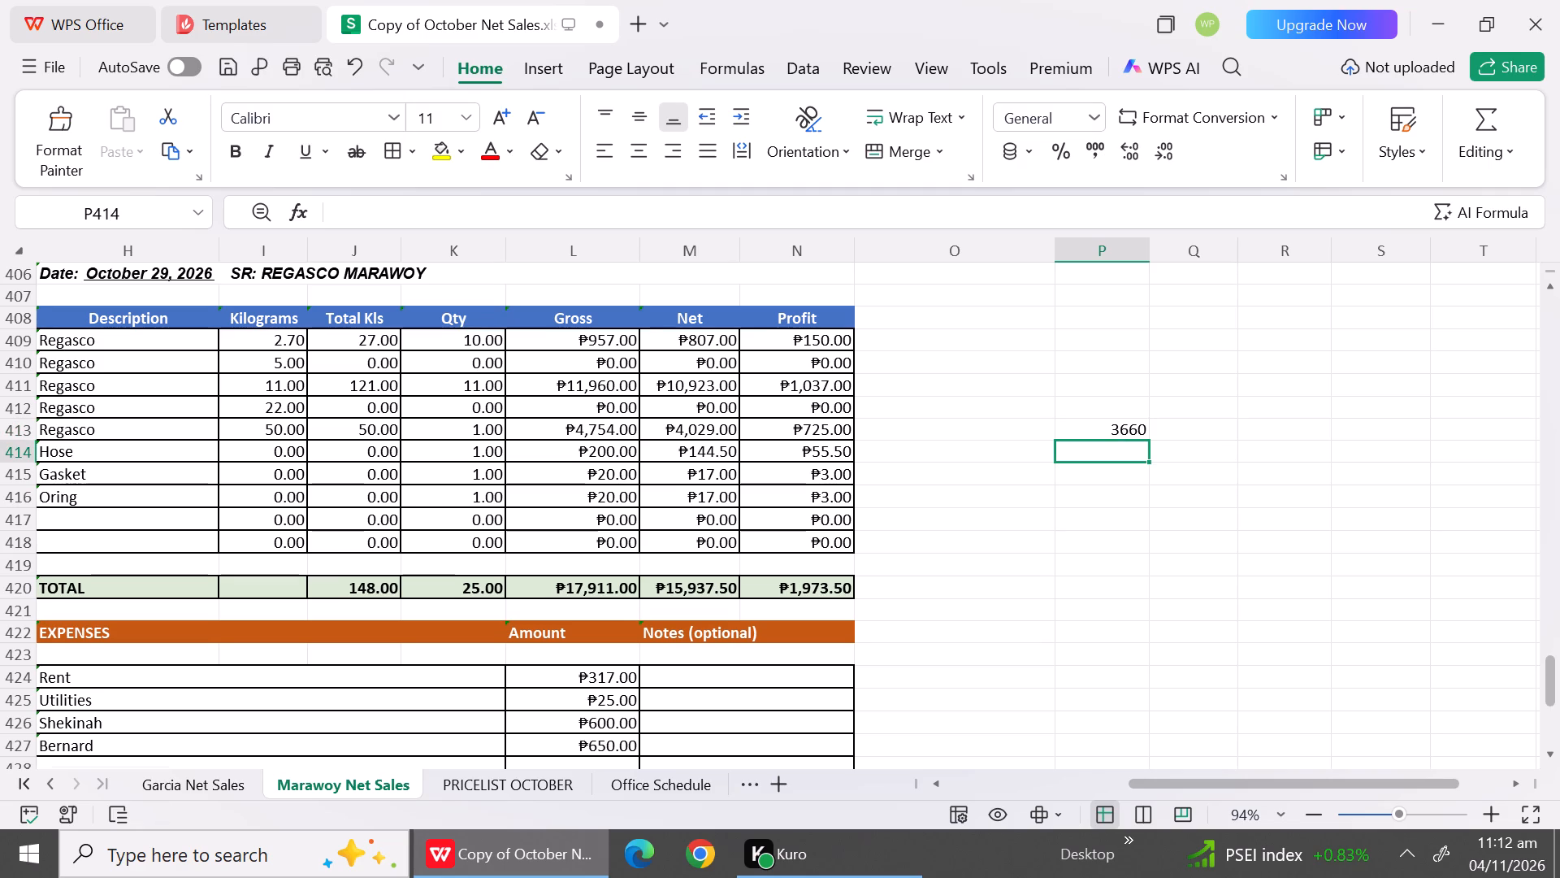
{"action": "left_click", "coordinate": [574, 336]}
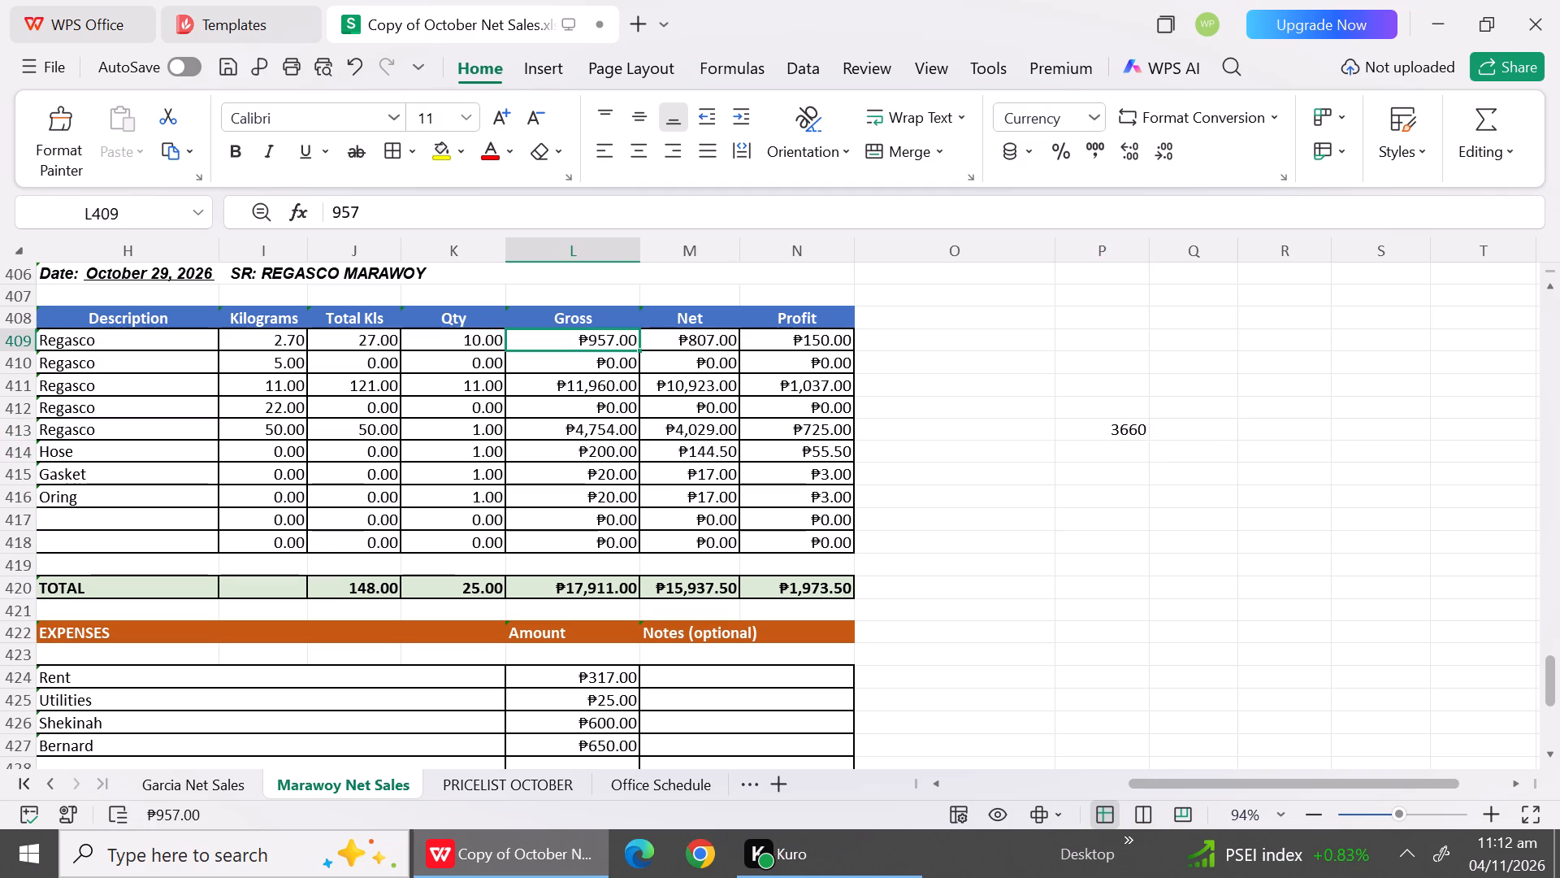
{"action": "type", "text": "3660"}
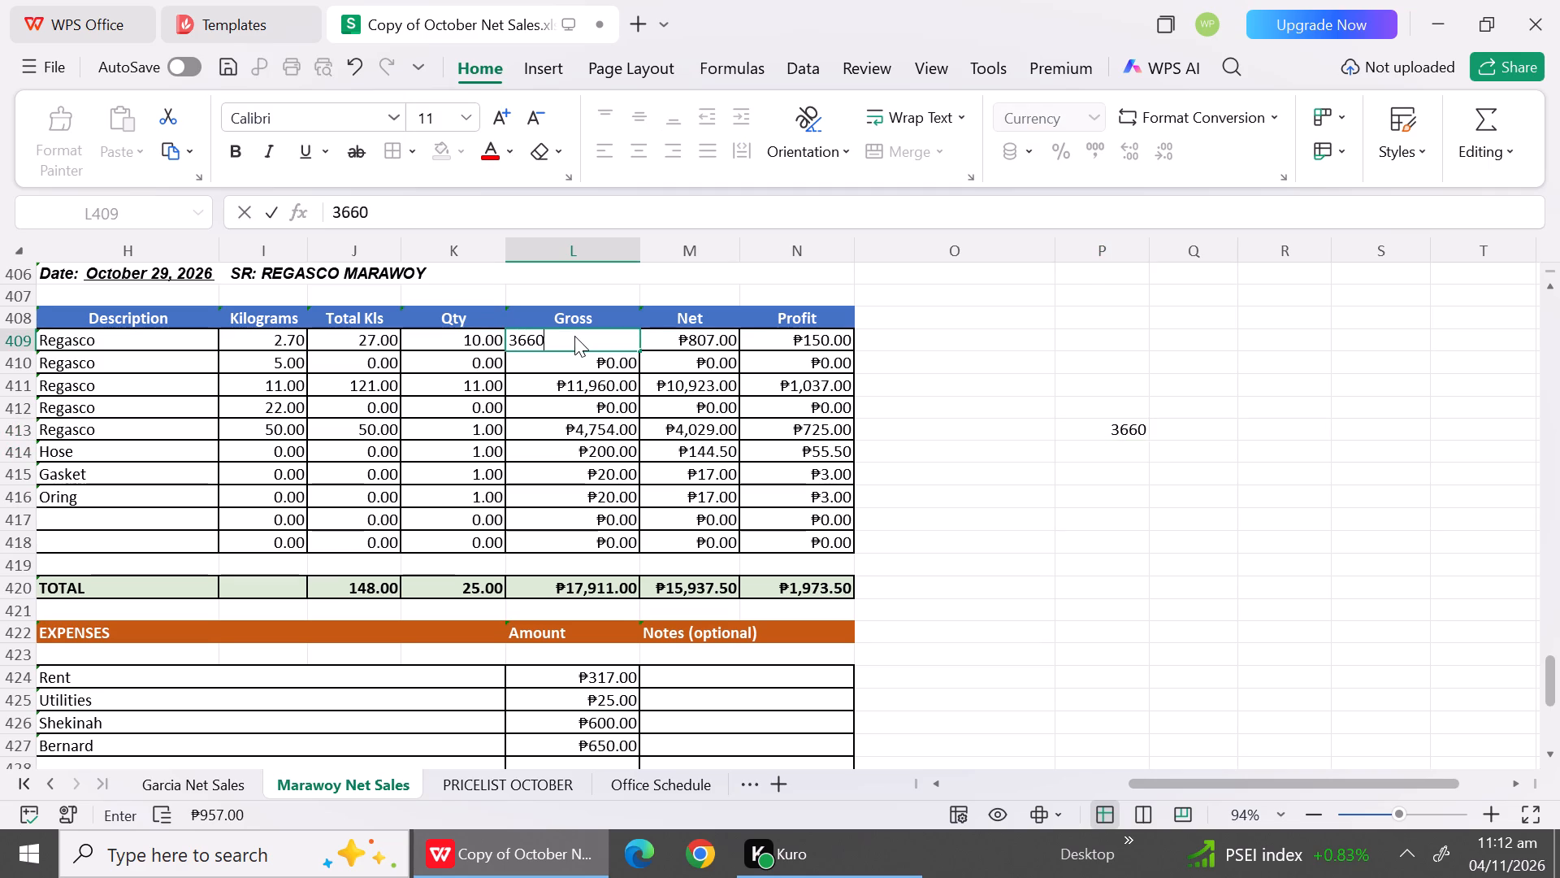
Replace the calculation in P413 with =316*10 and enter 3160 as the net of the October 29 report's 2.70 kg Regasco row.
{"action": "left_click", "coordinate": [1128, 435]}
{"action": "double_click", "coordinate": [1128, 435]}
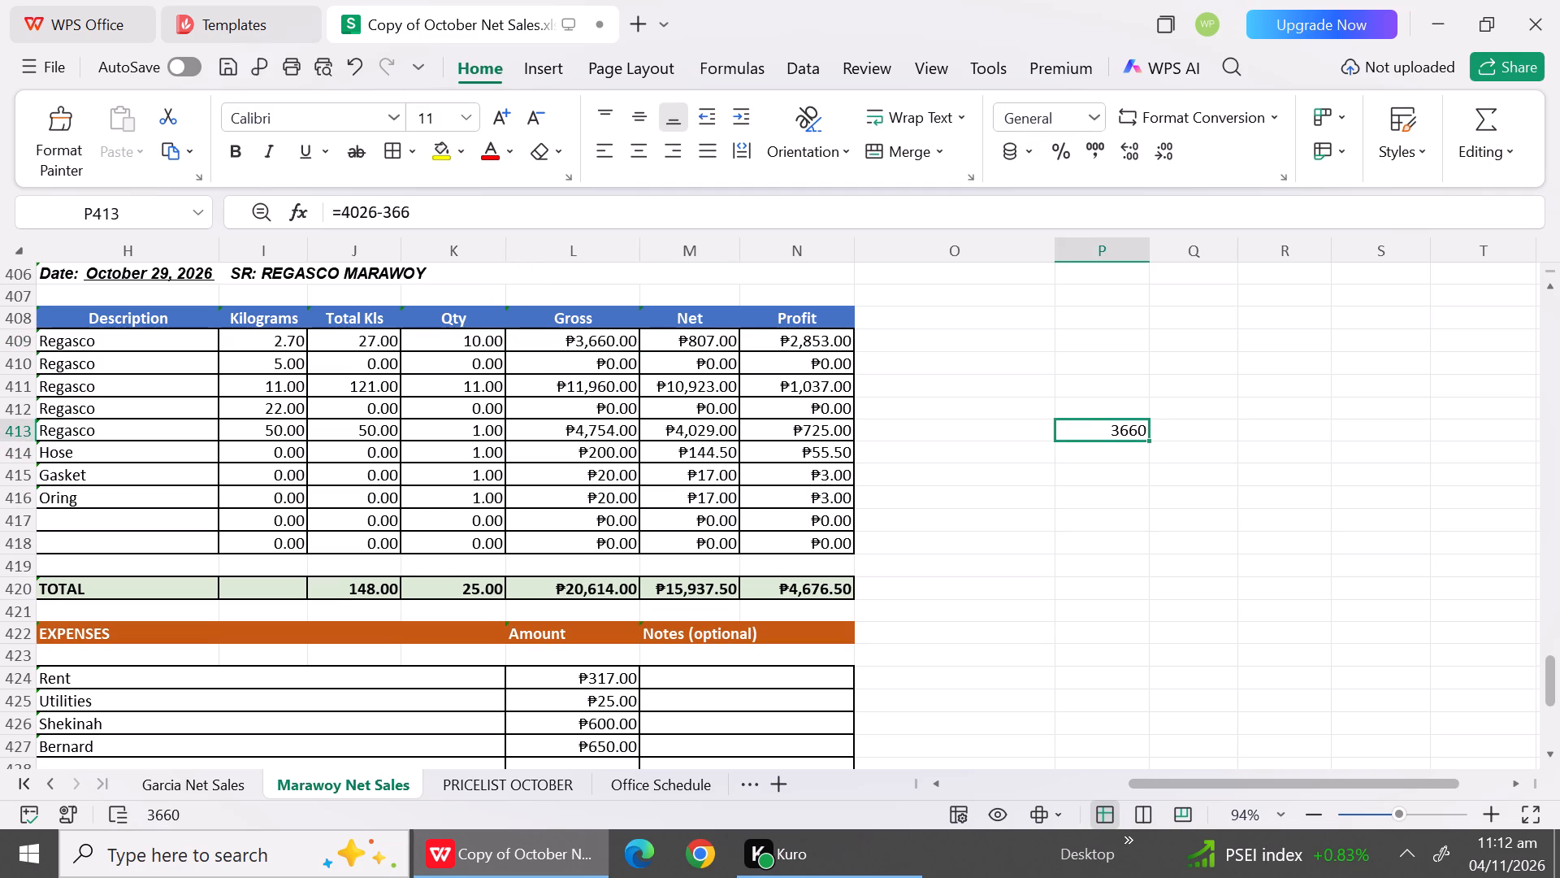
{"action": "left_click", "coordinate": [1142, 434]}
{"action": "key", "text": "BackSpace"}
{"action": "key", "text": "BackSpace"}
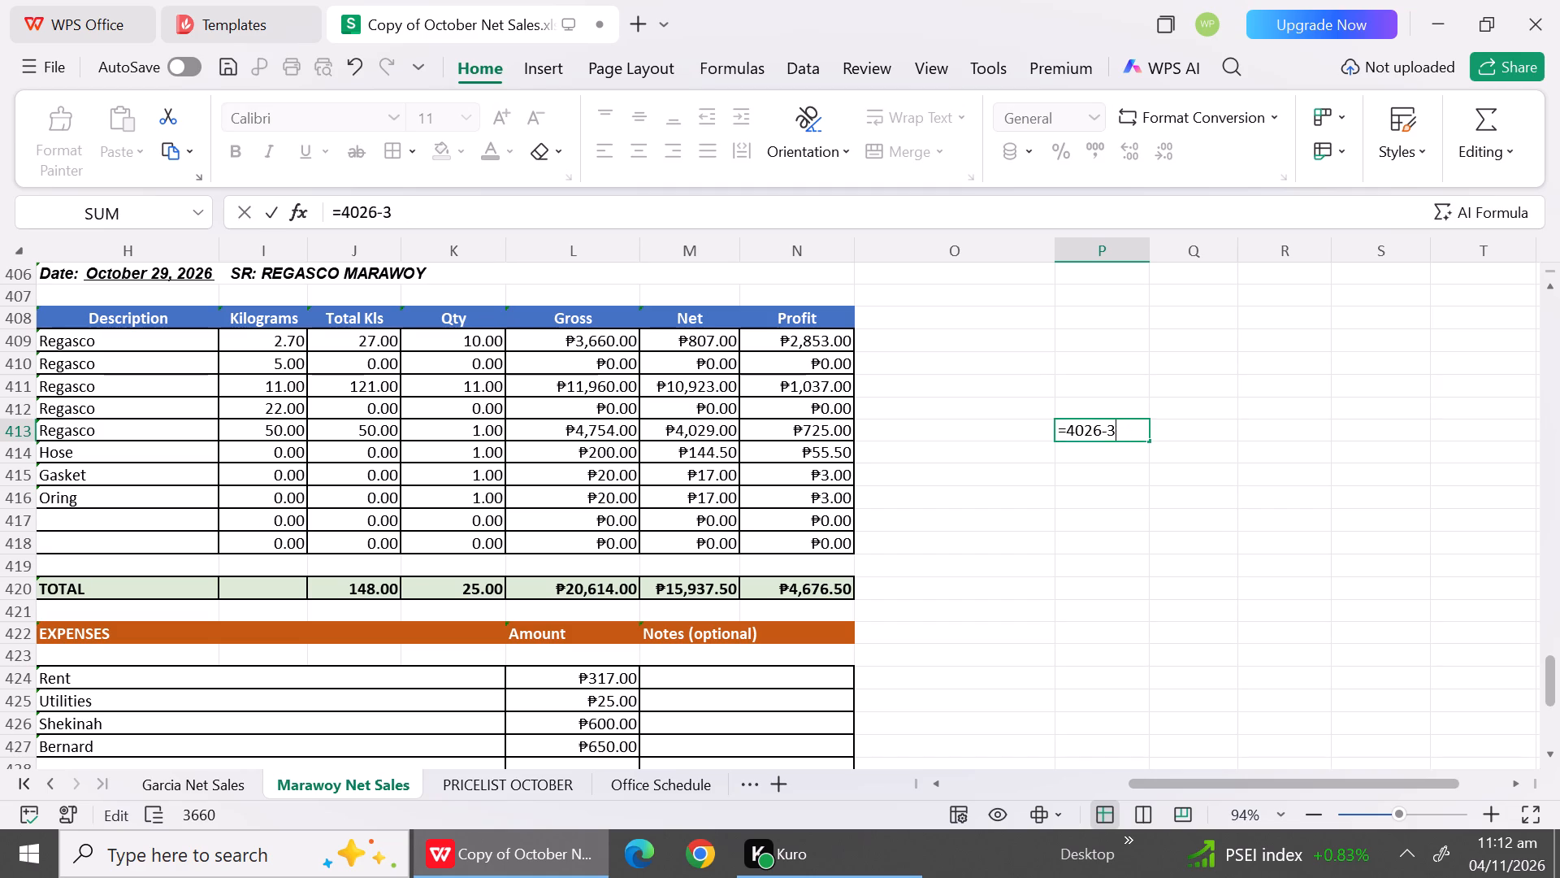
{"action": "key", "text": "BackSpace"}
{"action": "key", "text": "BackSpace"}
{"action": "key", "text": "BackSpace"}
{"action": "key", "text": "BackSpace"}
{"action": "key", "text": "BackSpace"}
{"action": "key", "text": "BackSpace"}
{"action": "type", "text": "31"}
{"action": "type", "text": "6*10"}
{"action": "key", "text": "Return"}
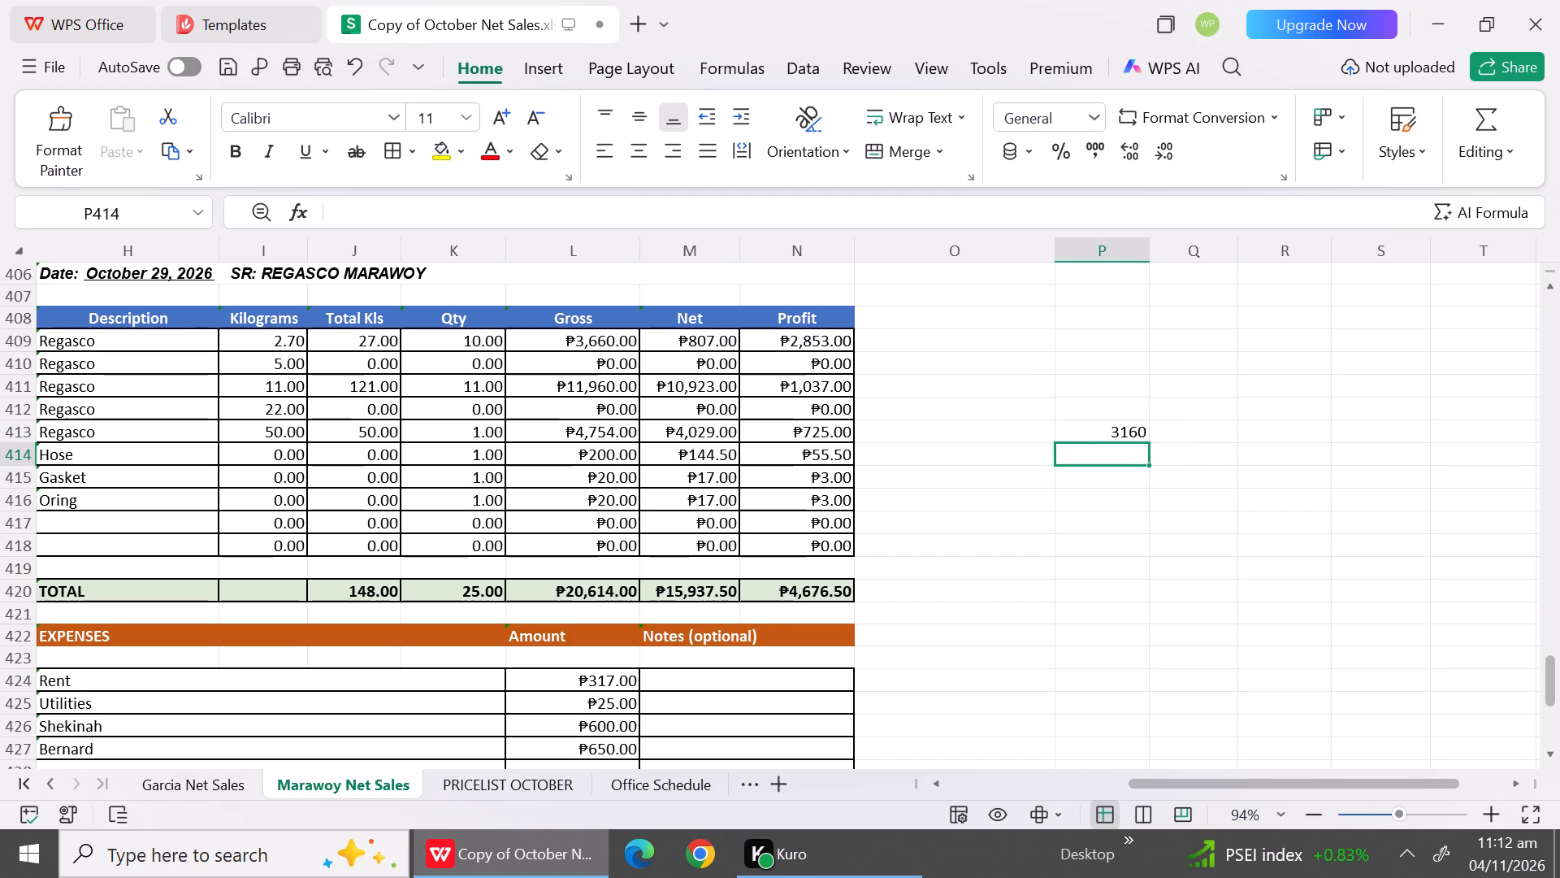
{"action": "left_click", "coordinate": [668, 343]}
{"action": "type", "text": "3167"}
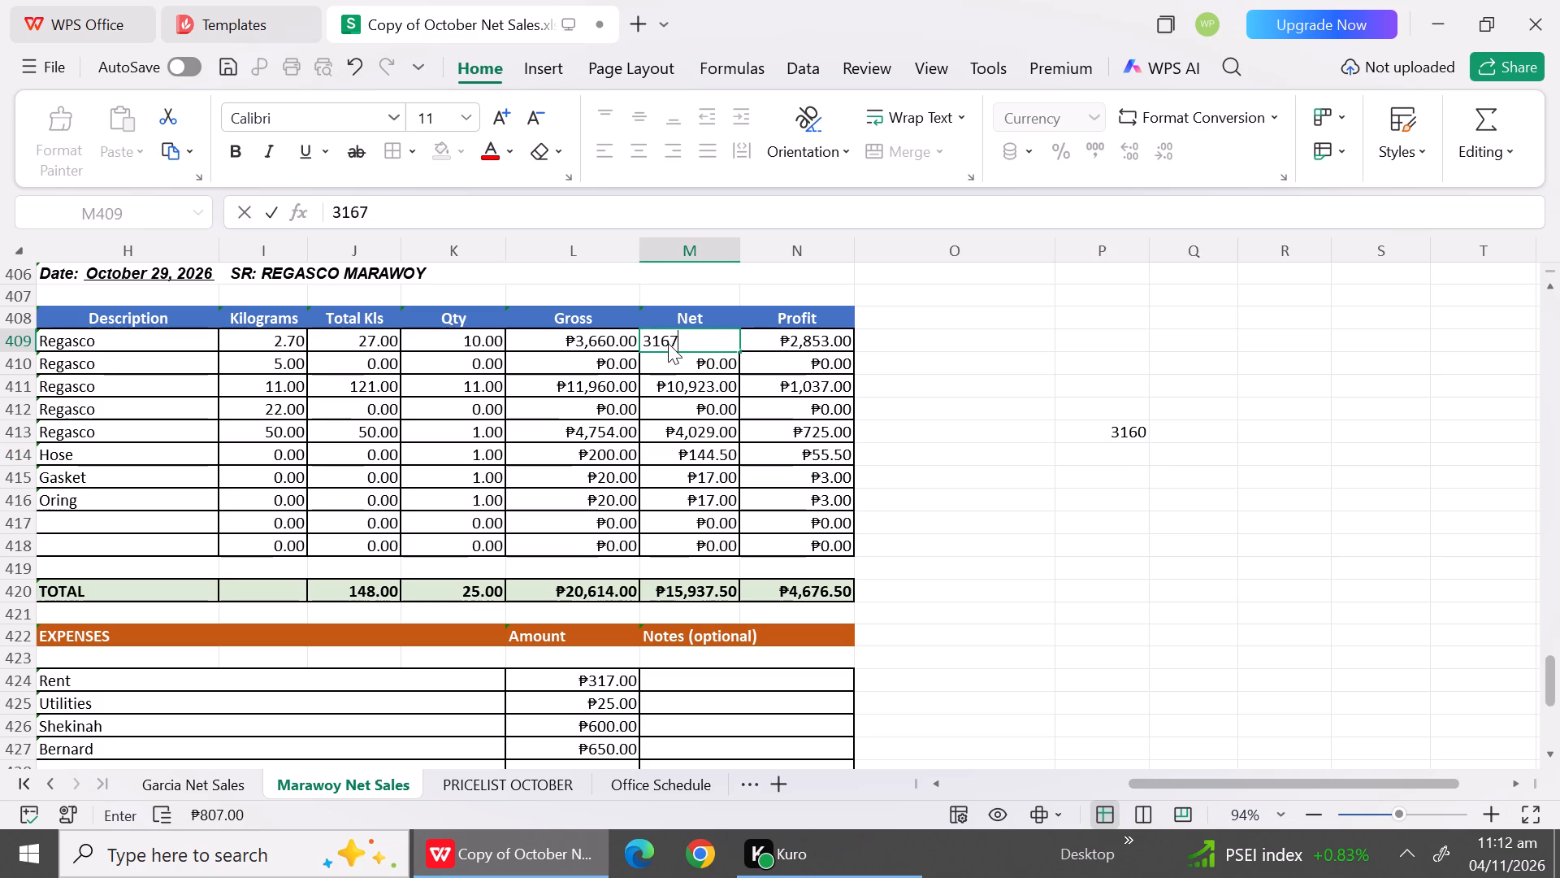
{"action": "key", "text": "BackSpace"}
{"action": "key", "text": "0"}
{"action": "left_click", "coordinate": [978, 471]}
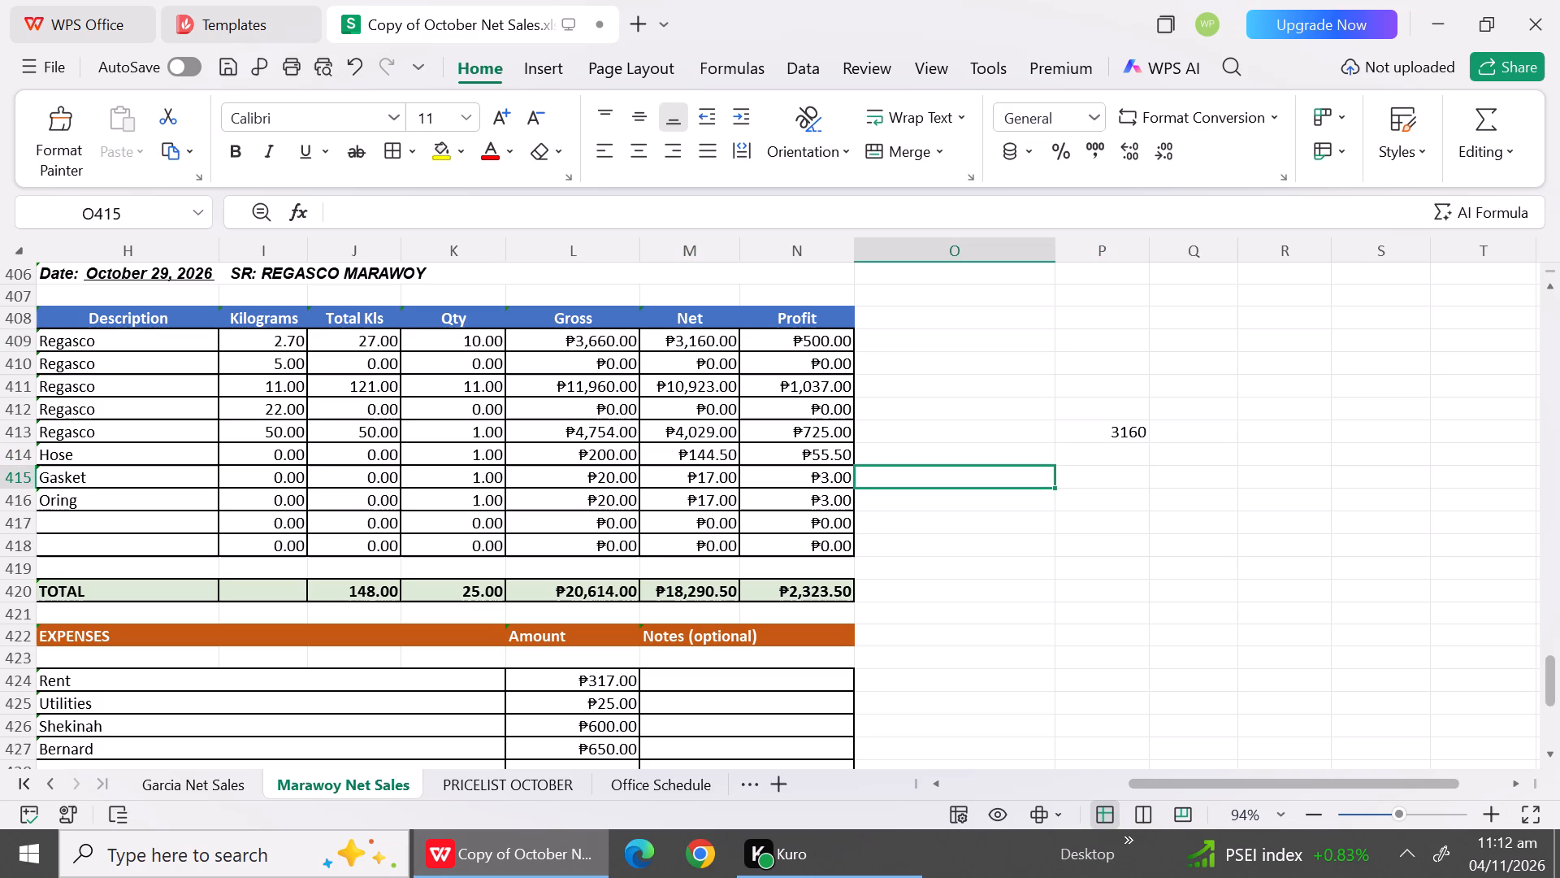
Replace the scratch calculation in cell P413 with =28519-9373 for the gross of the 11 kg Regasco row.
{"action": "left_click", "coordinate": [352, 378]}
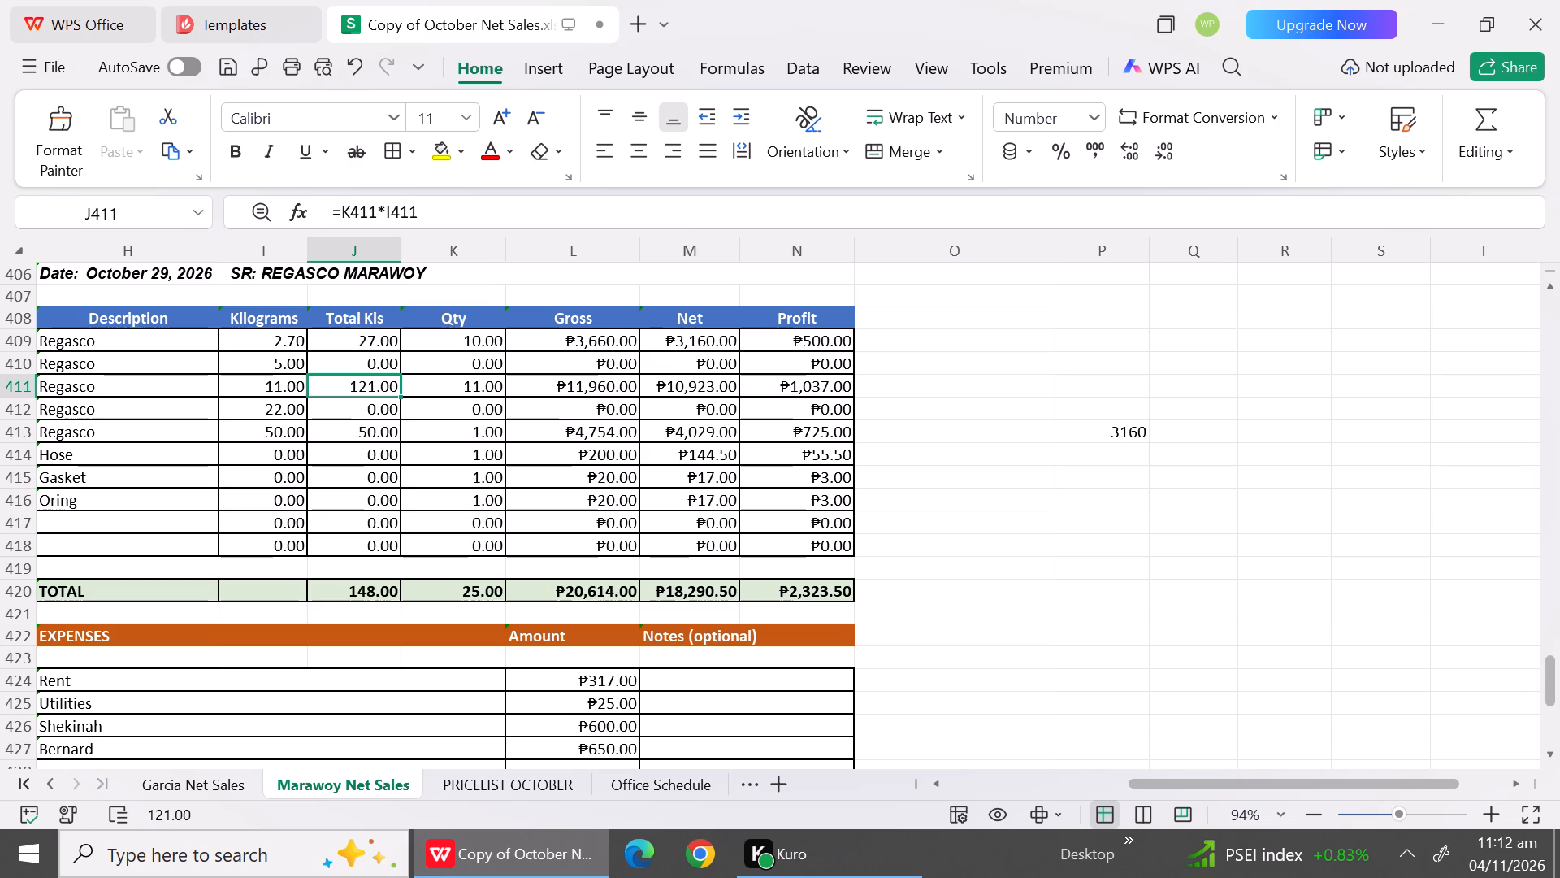
{"action": "double_click", "coordinate": [1105, 441]}
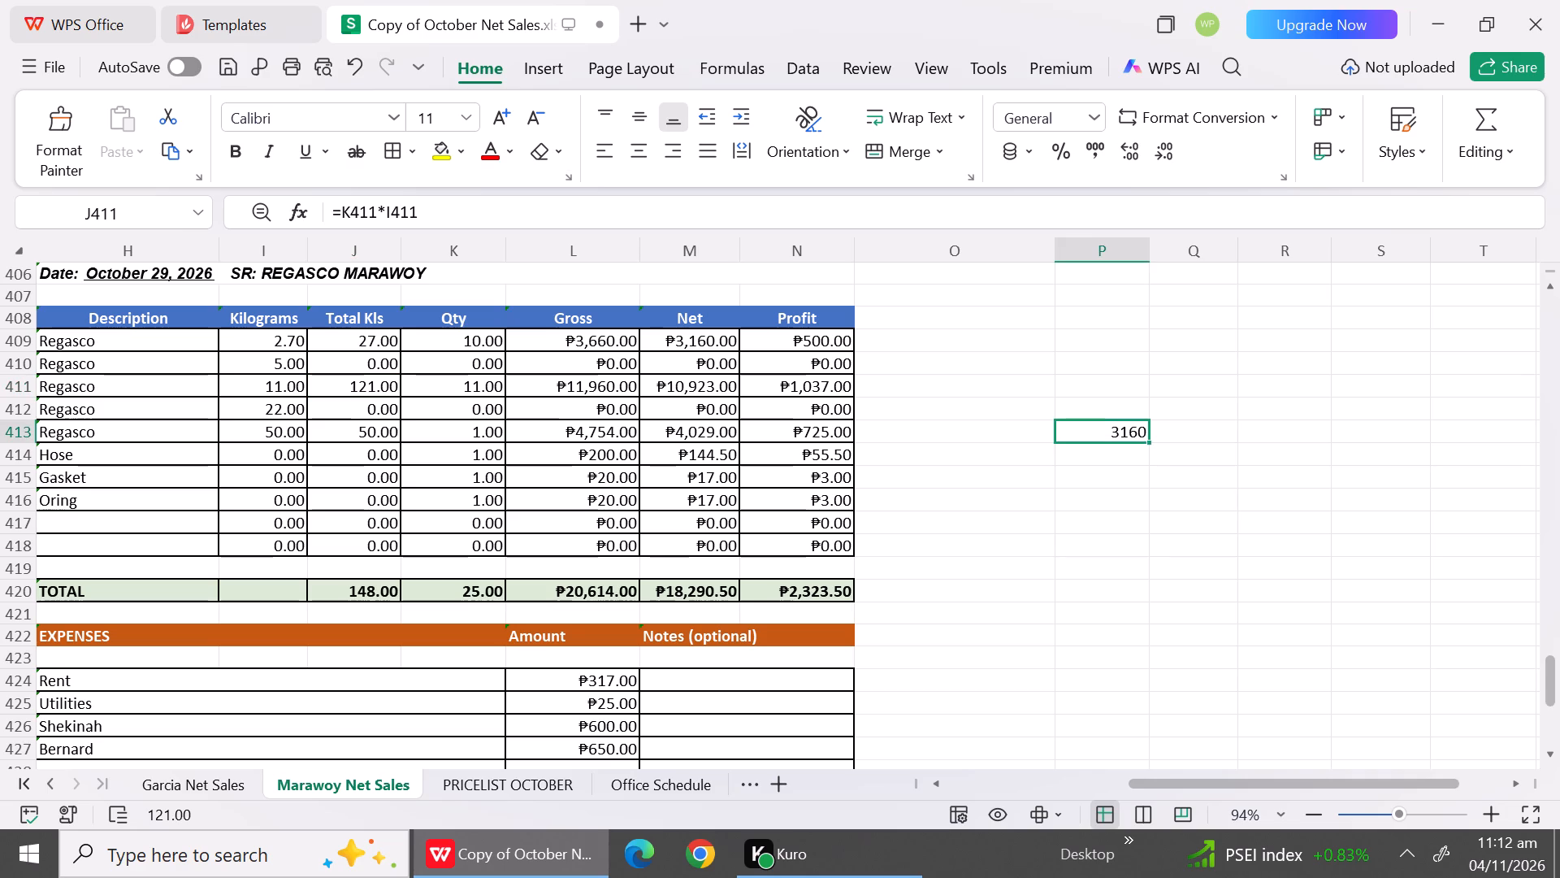
{"action": "key", "text": "BackSpace"}
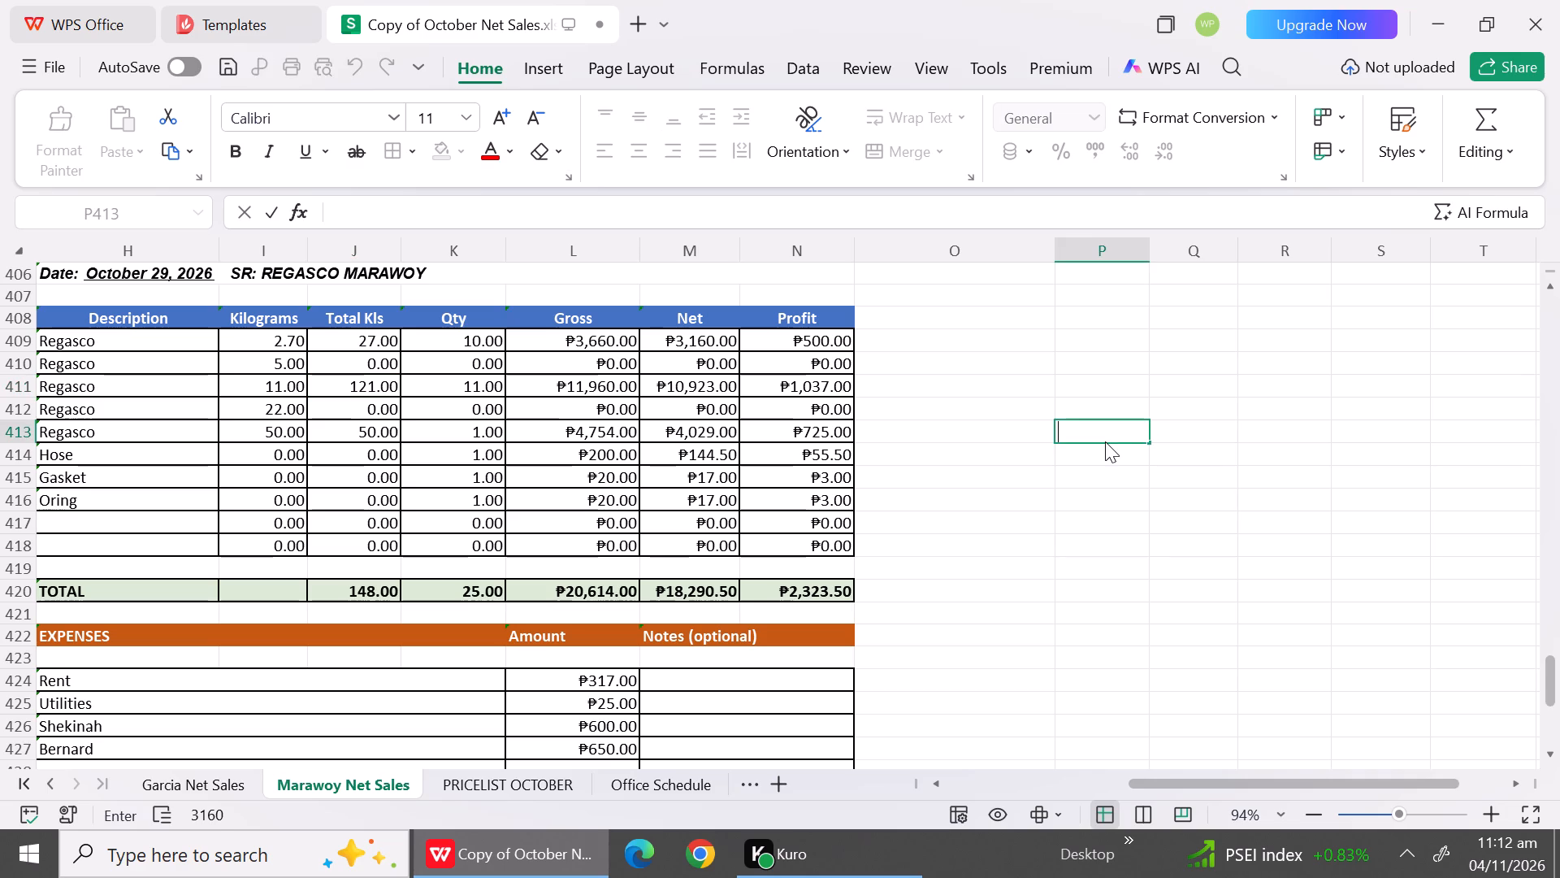
{"action": "key", "text": "2"}
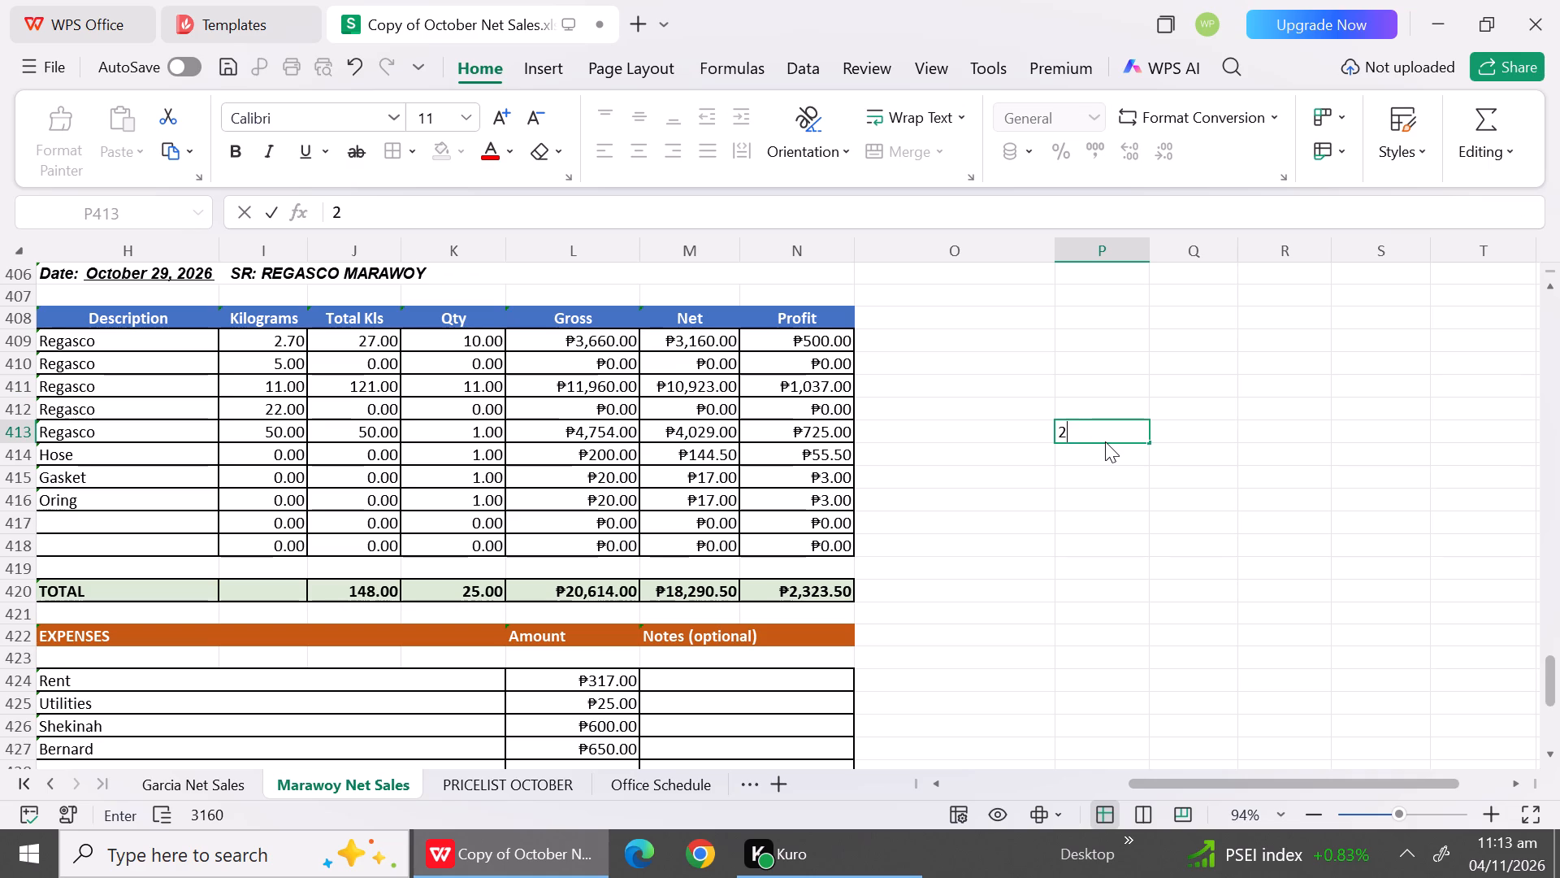
{"action": "key", "text": "8"}
{"action": "type", "text": "519"}
{"action": "key", "text": "minus"}
{"action": "type", "text": "9373"}
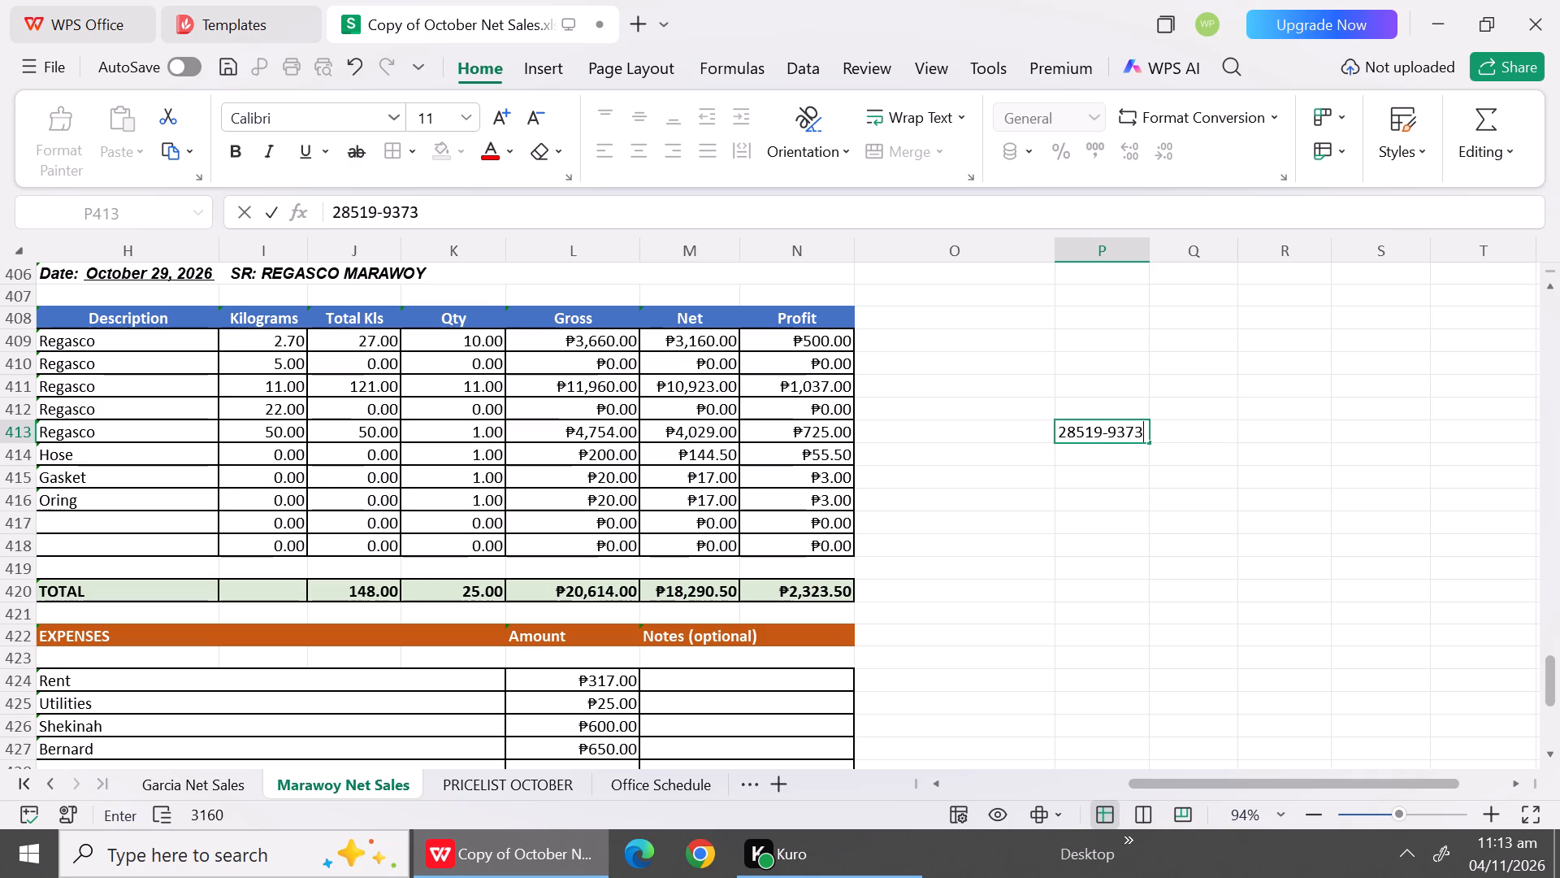
{"action": "left_click", "coordinate": [1102, 559]}
{"action": "double_click", "coordinate": [1111, 493]}
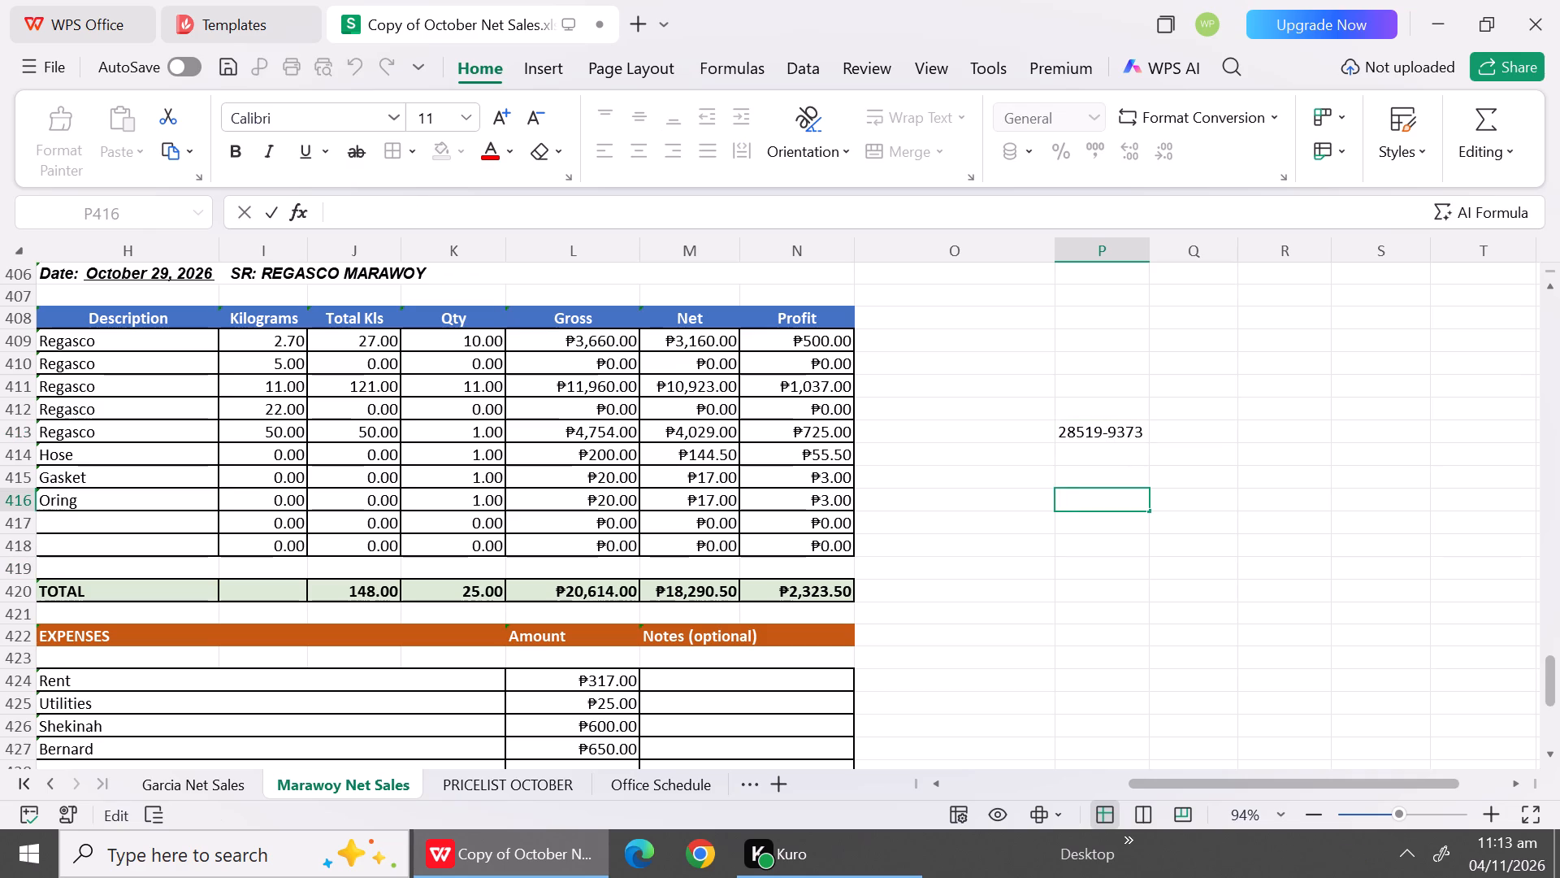
{"action": "double_click", "coordinate": [1082, 432]}
{"action": "left_click", "coordinate": [1059, 437]}
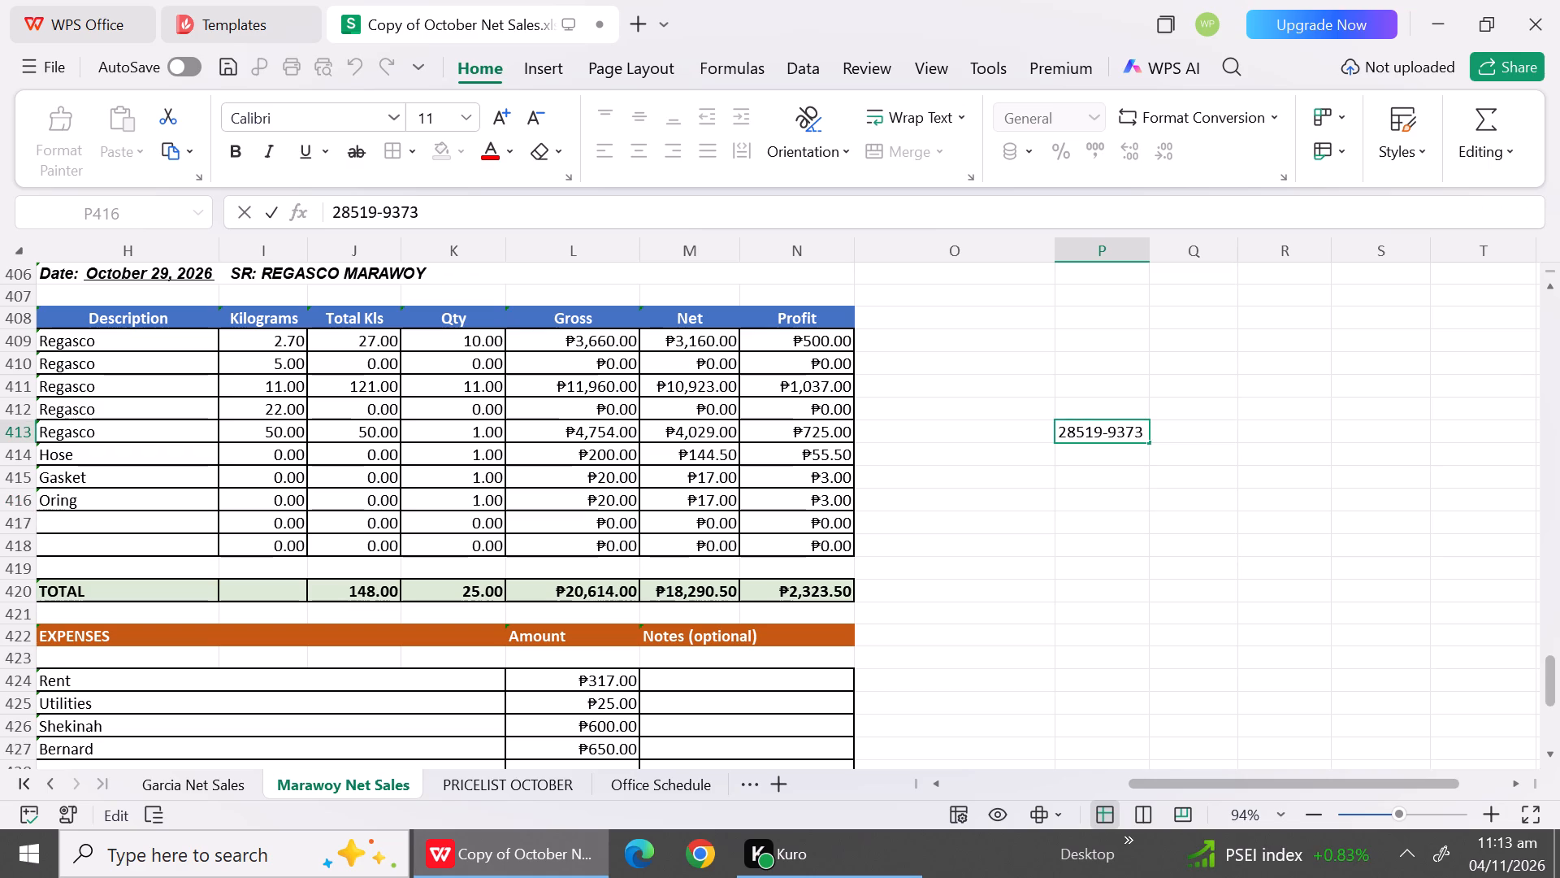
{"action": "key", "text": "equal"}
{"action": "key", "text": "Return"}
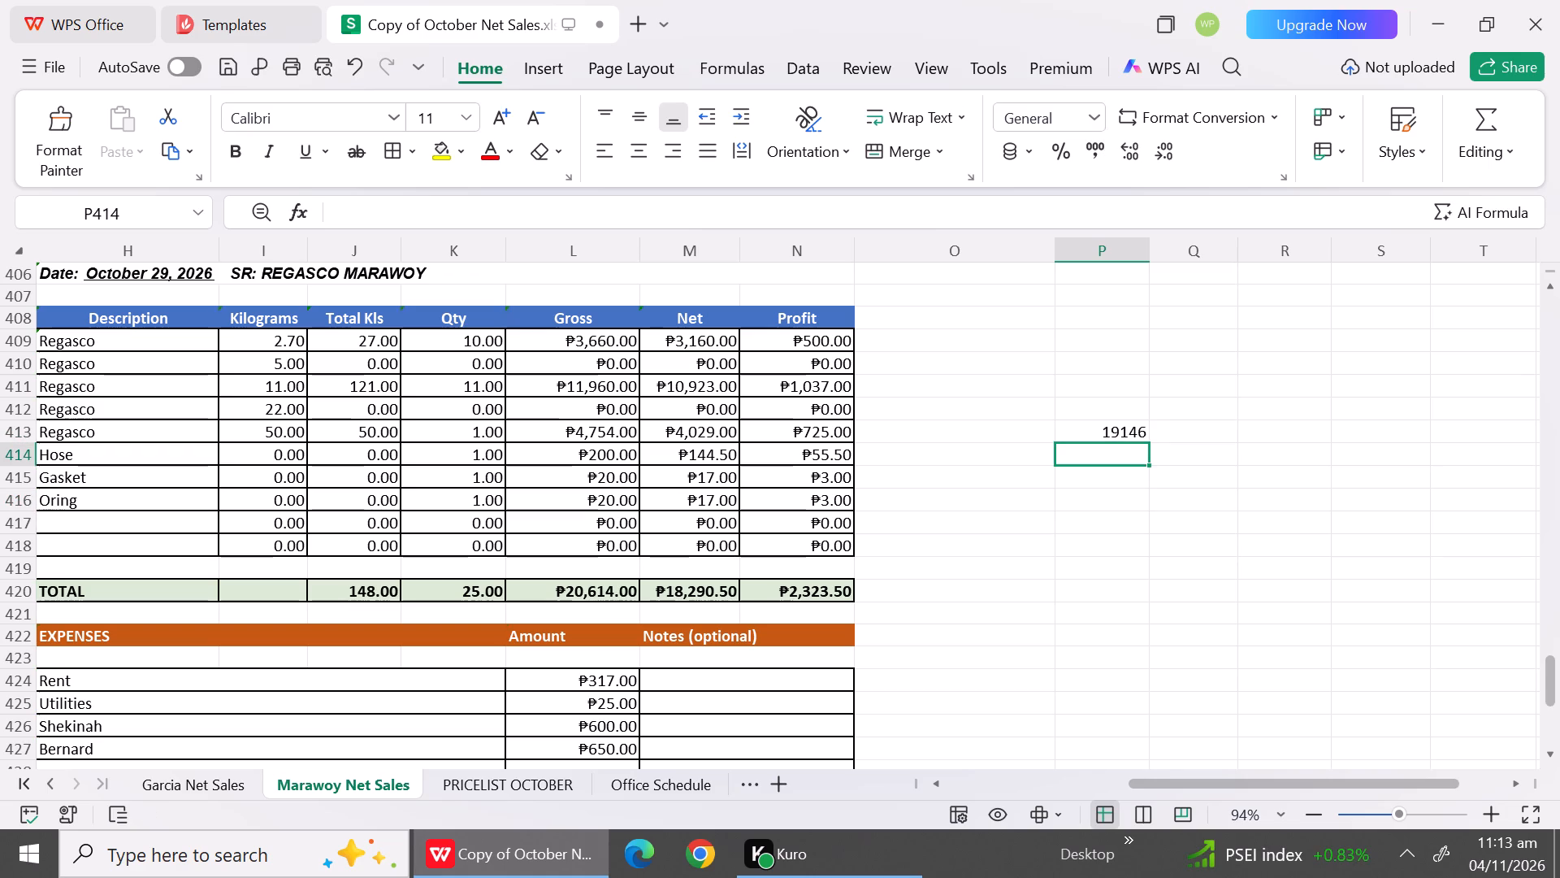
Enter 19146 as the gross of the 11 kg Regasco row in the October 29 report.
{"action": "left_click", "coordinate": [618, 388]}
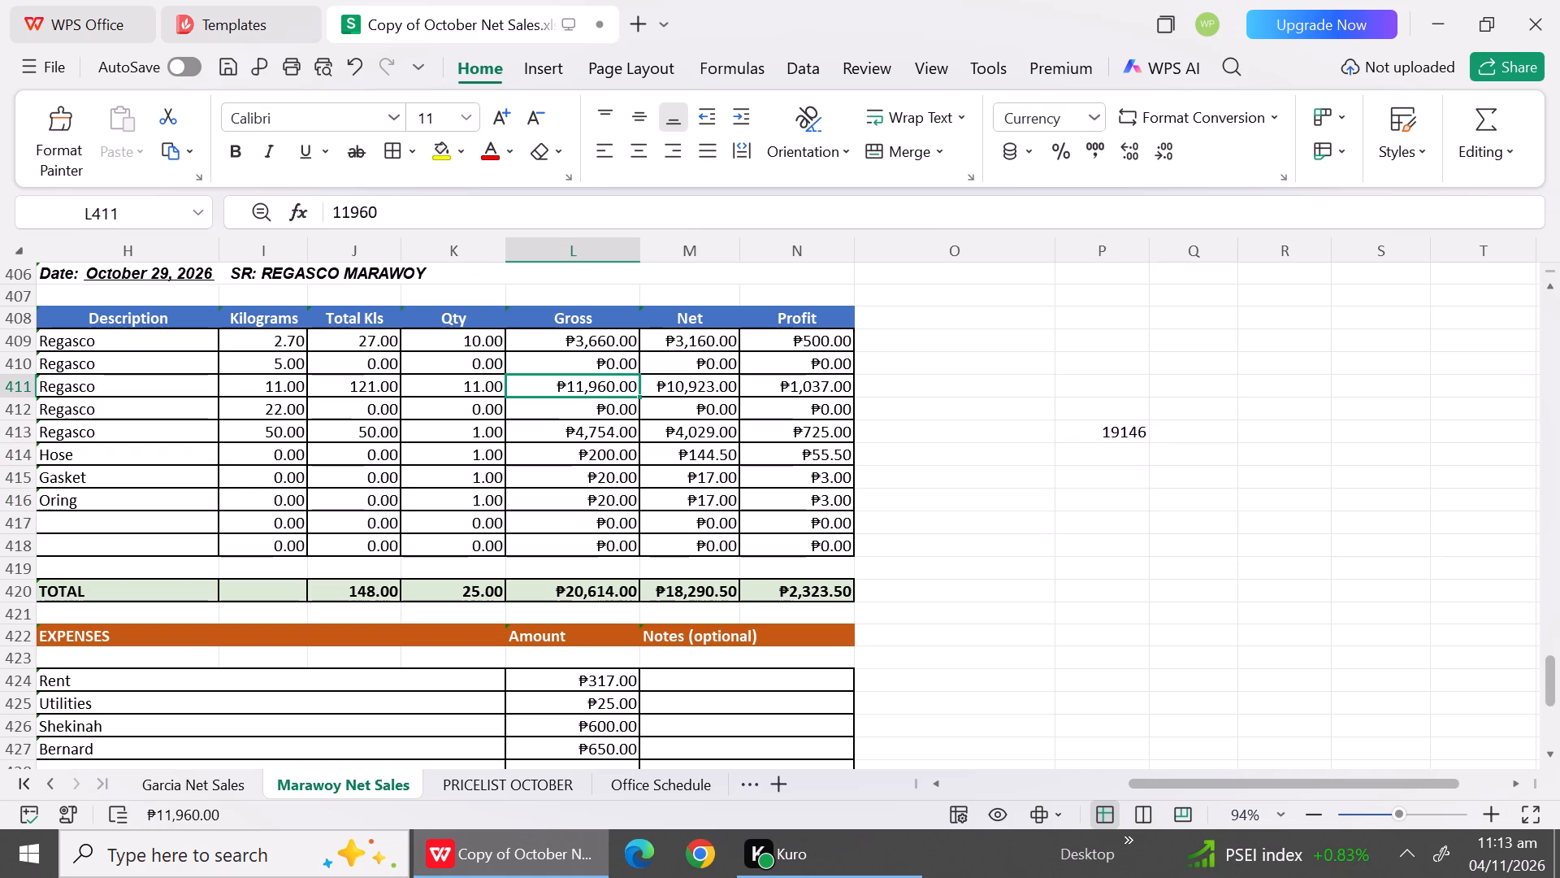
{"action": "type", "text": "19"}
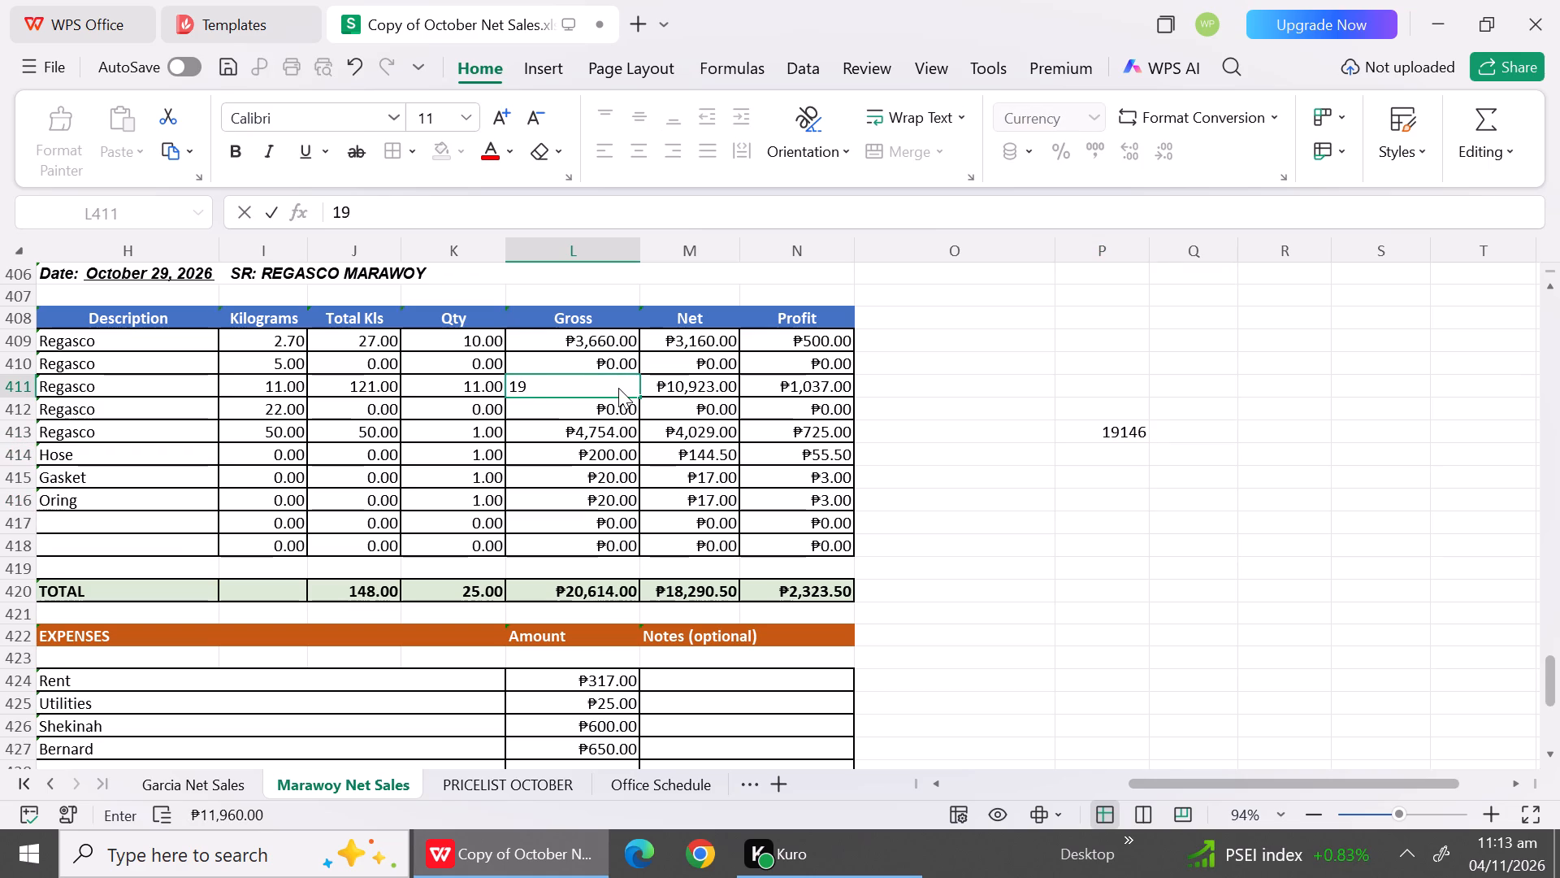
{"action": "type", "text": "14"}
{"action": "key", "text": "6"}
{"action": "left_click", "coordinate": [940, 556]}
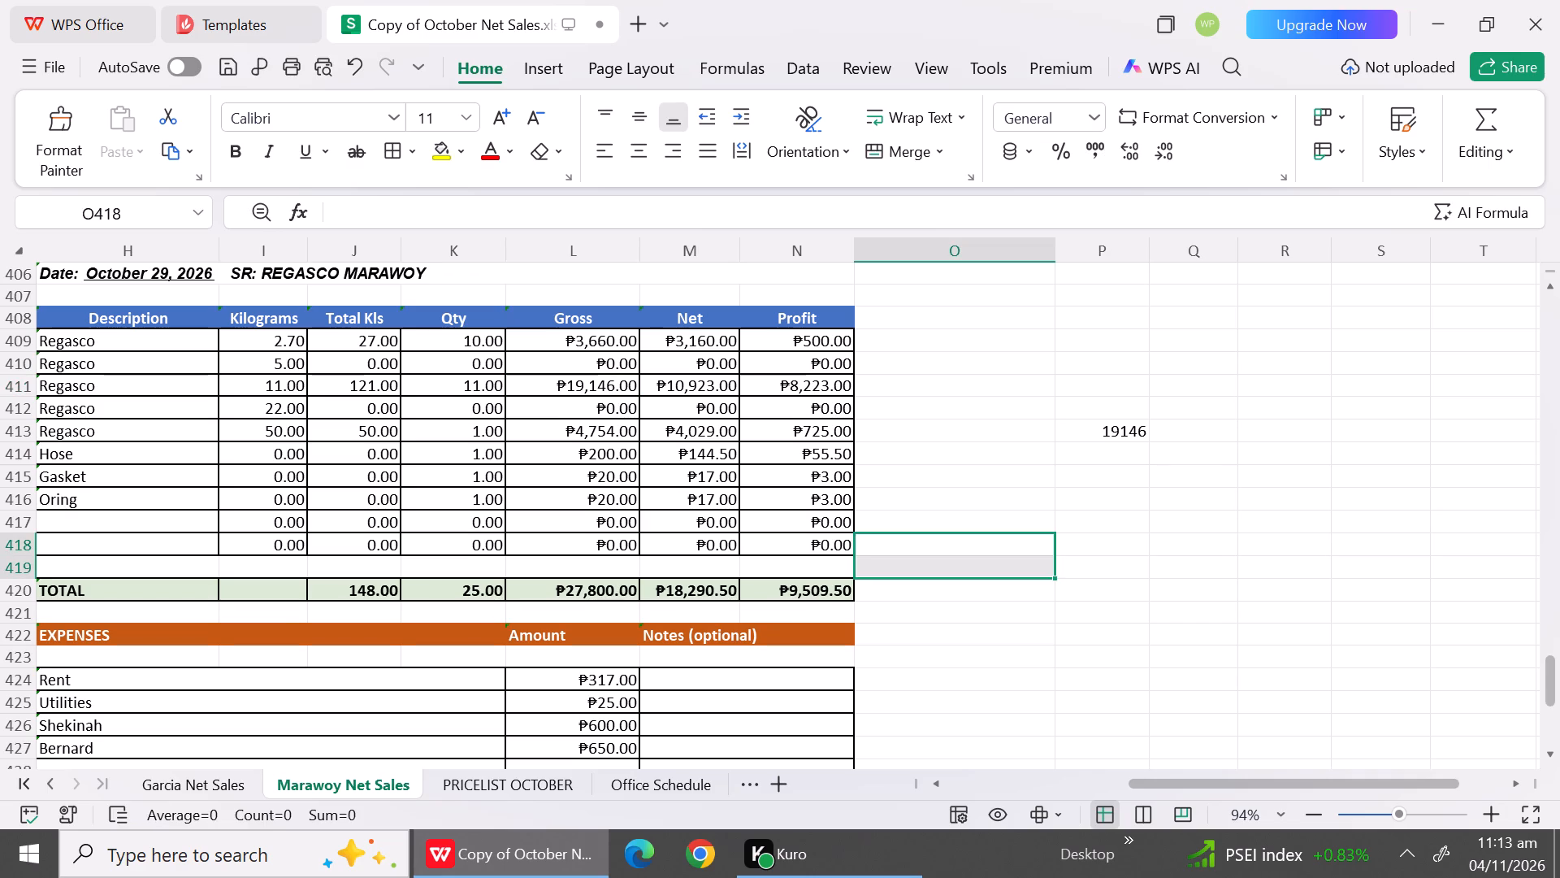
Replace the scratch calculation in P413 with =1186*14 for the net of the 11 kg Regasco row.
{"action": "left_click", "coordinate": [690, 392]}
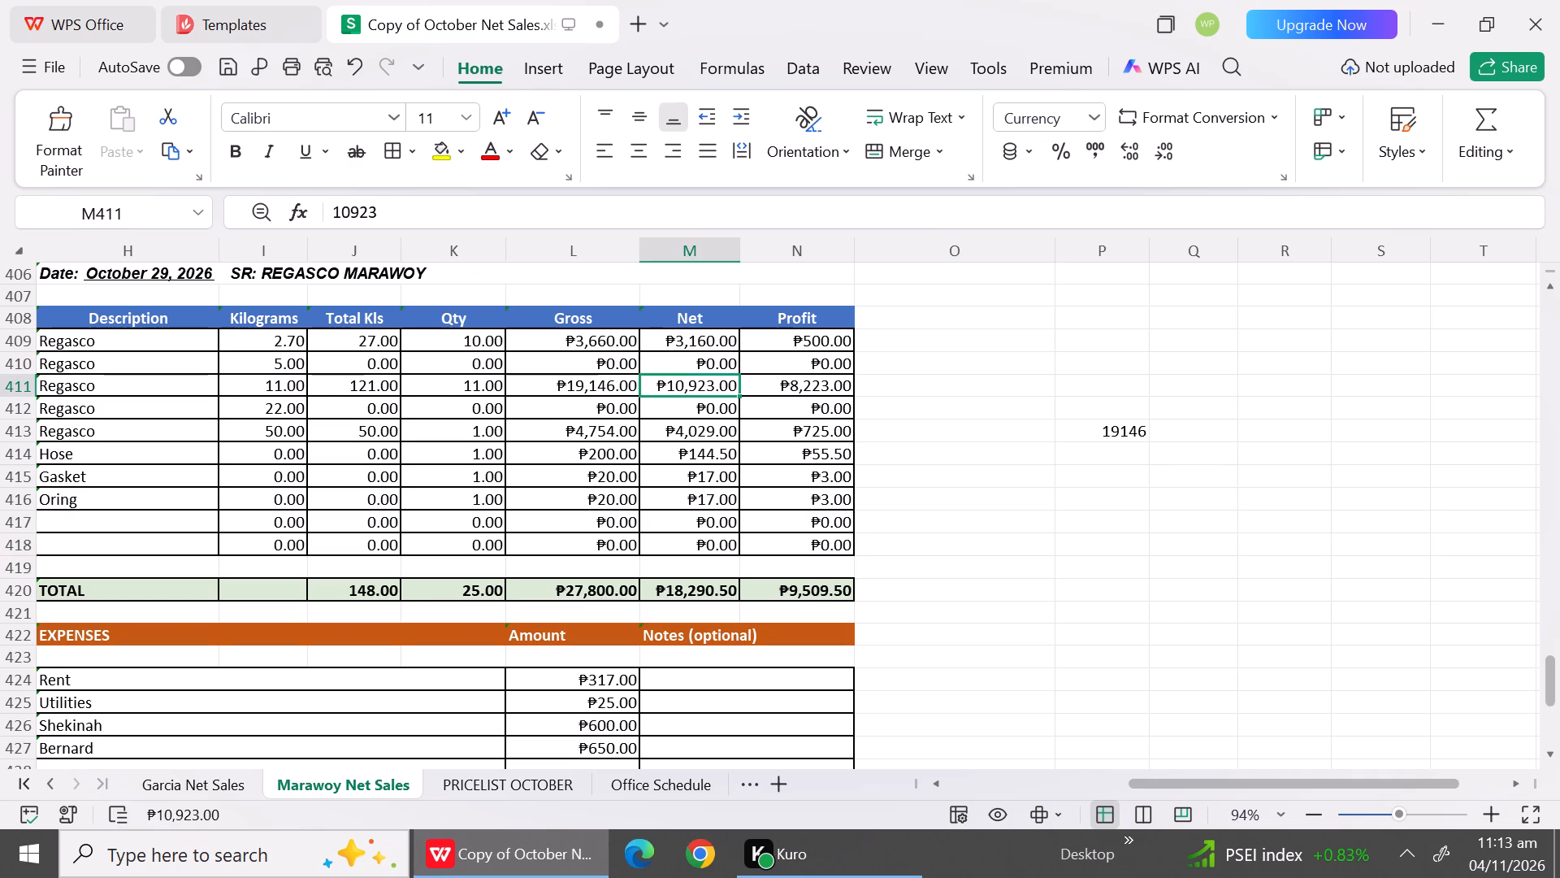
{"action": "left_click", "coordinate": [1084, 425]}
{"action": "double_click", "coordinate": [1084, 425]}
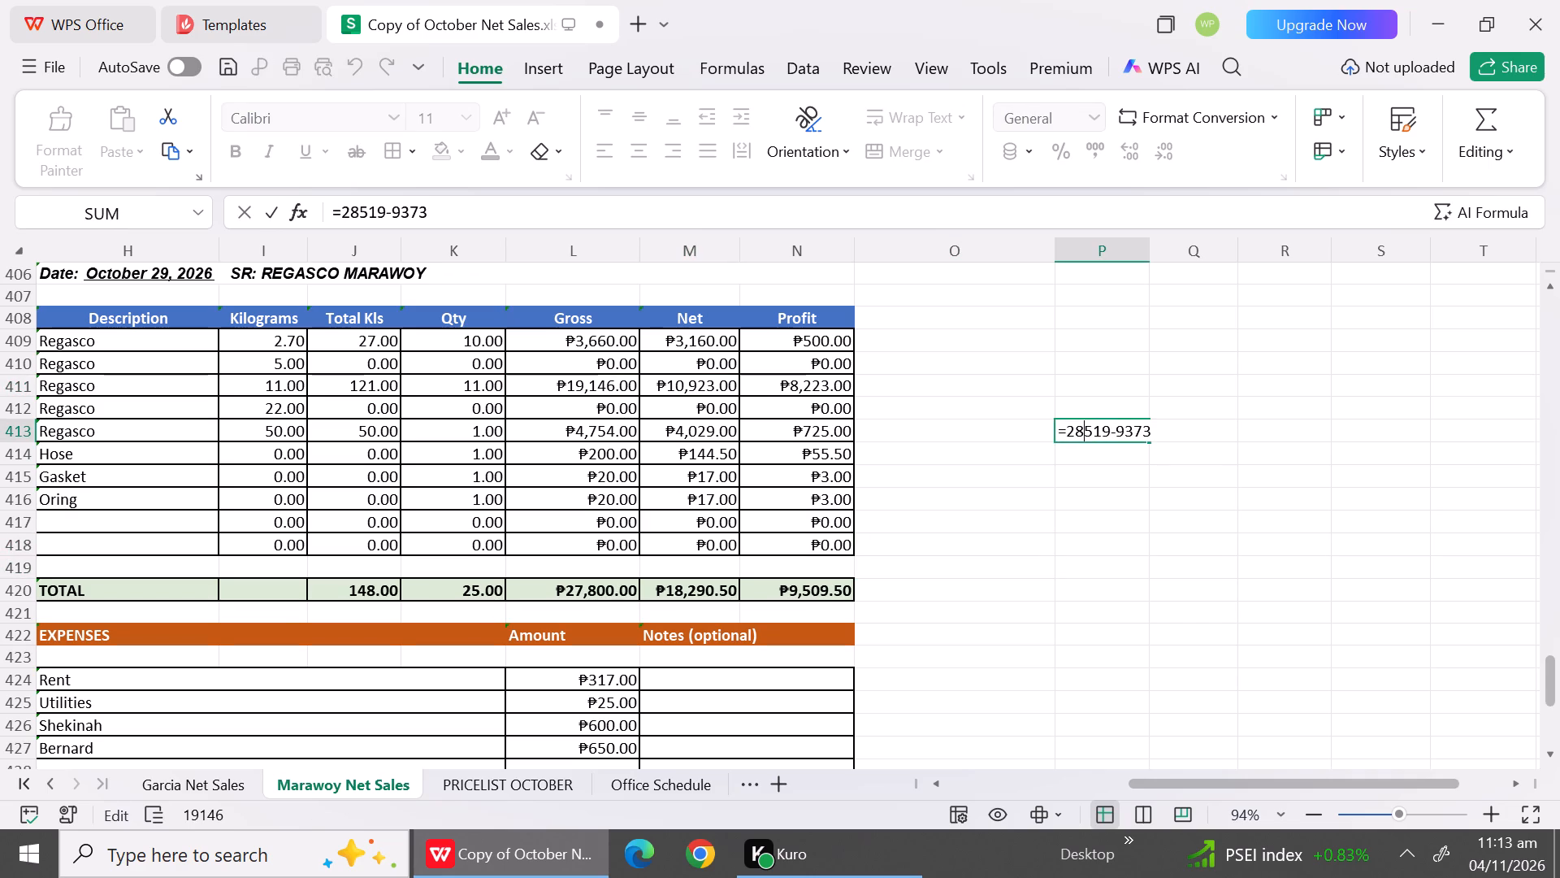
{"action": "left_click", "coordinate": [1151, 433]}
{"action": "key", "text": "BackSpace"}
{"action": "key", "text": "BackSpace"}
{"action": "key", "text": "BackSpace"}
{"action": "key", "text": "BackSpace"}
{"action": "key", "text": "BackSpace"}
{"action": "key", "text": "BackSpace"}
{"action": "key", "text": "BackSpace"}
{"action": "key", "text": "BackSpace"}
{"action": "key", "text": "BackSpace"}
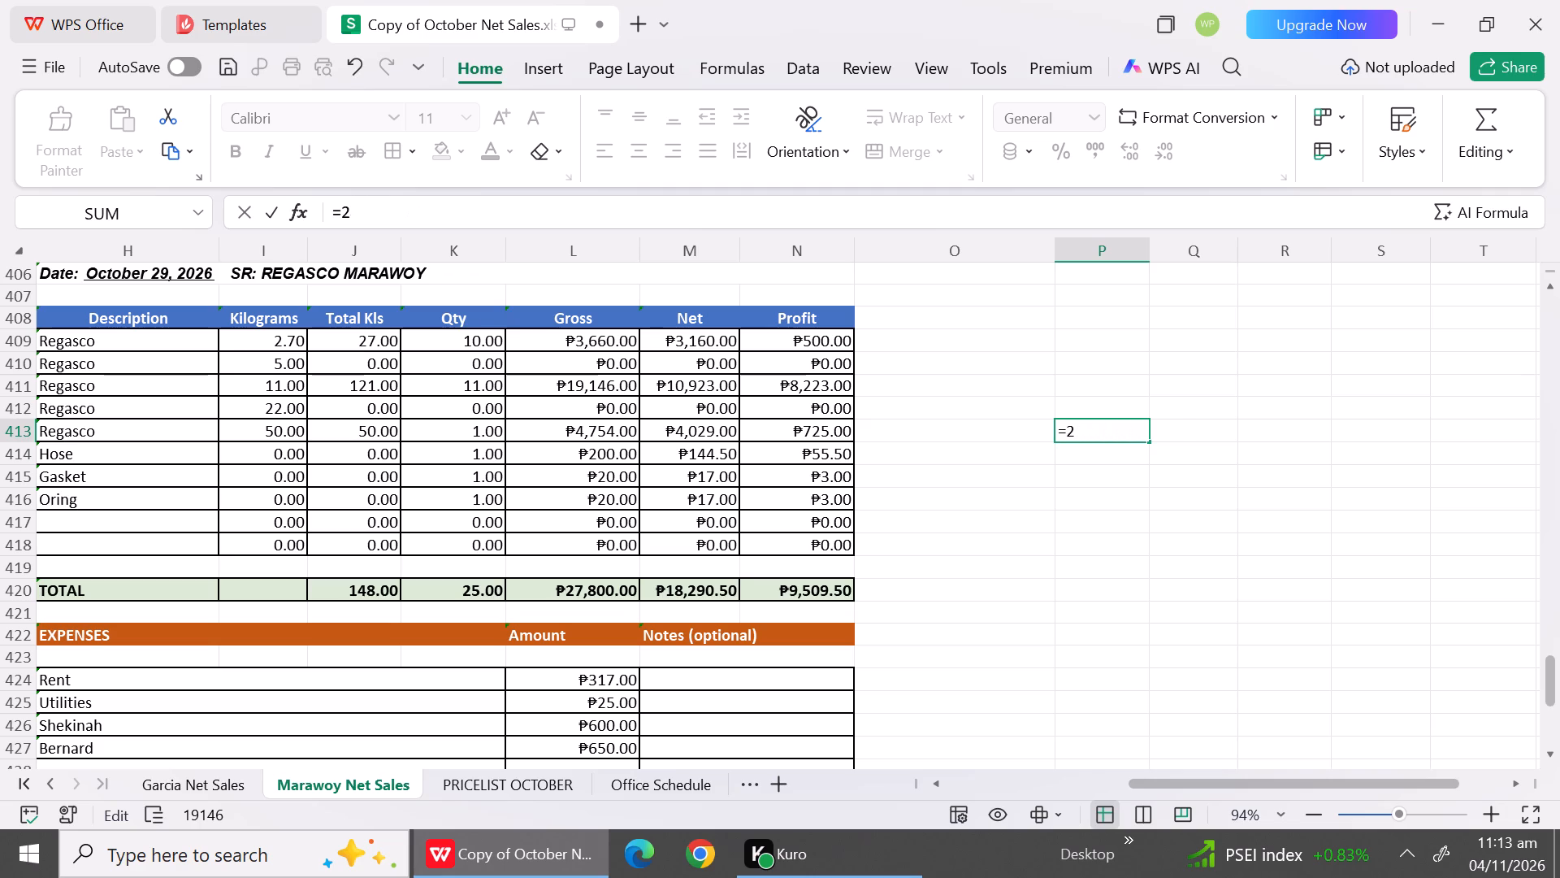
{"action": "key", "text": "BackSpace"}
{"action": "type", "text": "11"}
{"action": "type", "text": "86"}
{"action": "key", "text": "shift+asterisk"}
{"action": "type", "text": "14"}
{"action": "key", "text": "Return"}
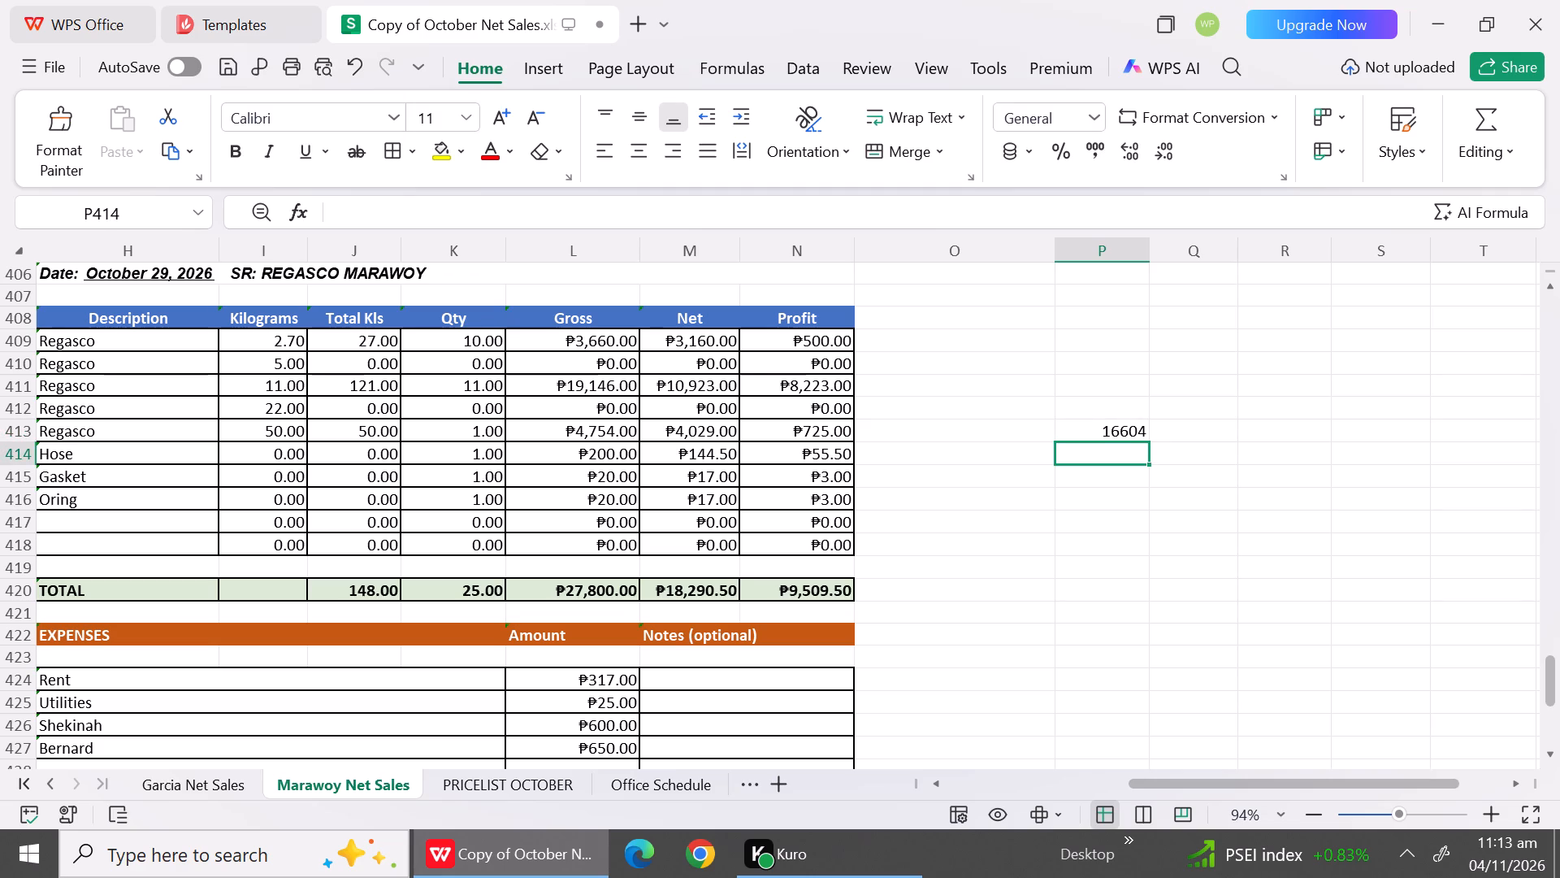
Enter 16604 as the net of the 11 kg Regasco row in the October 29 report.
{"action": "left_click", "coordinate": [710, 389]}
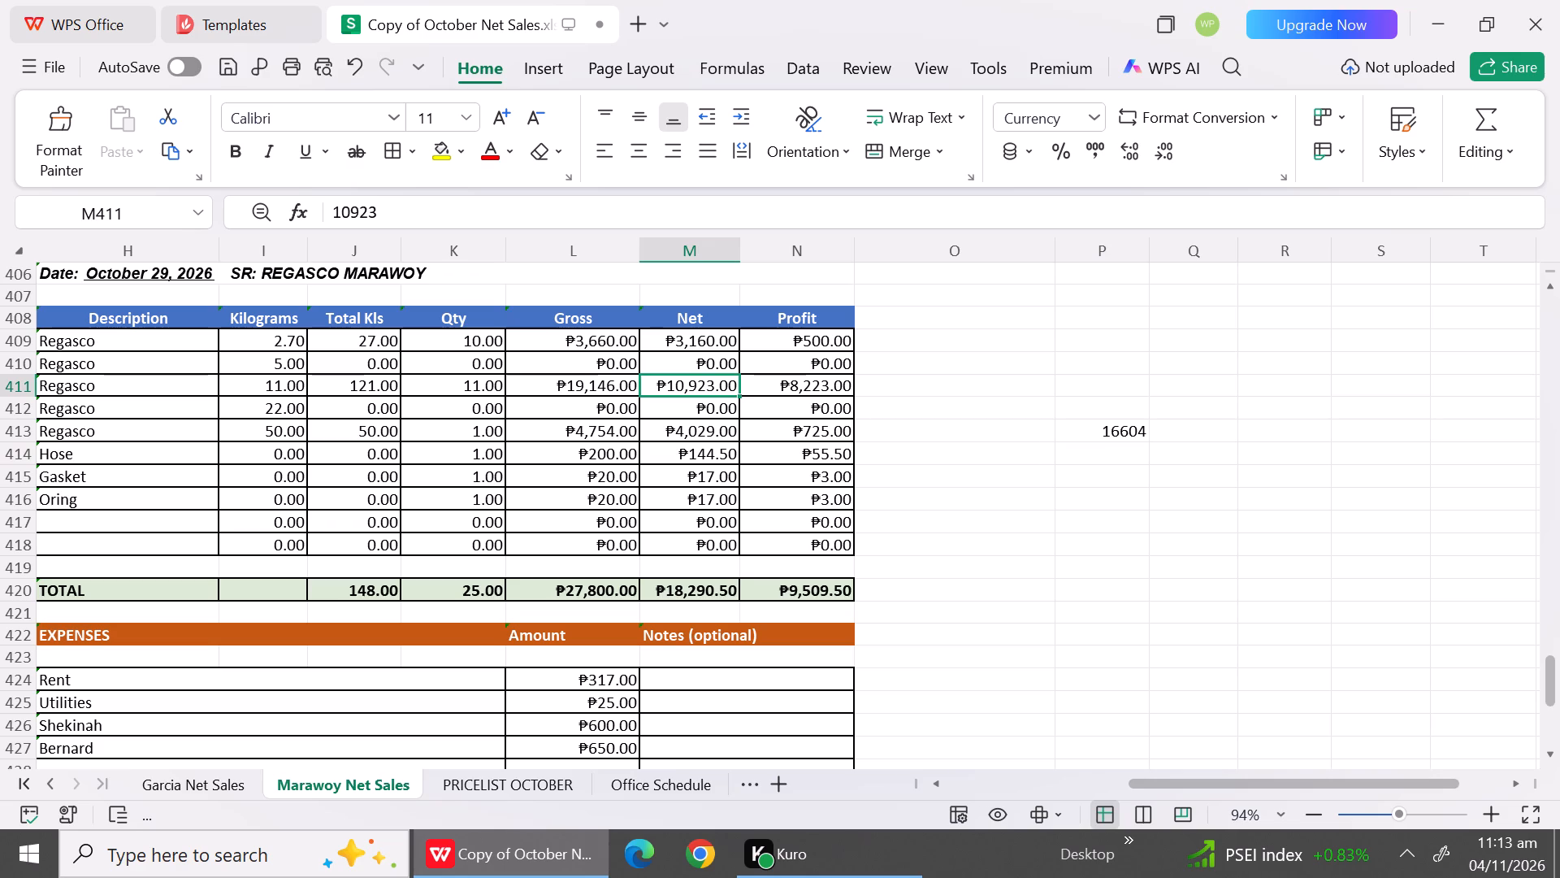
{"action": "key", "text": "1"}
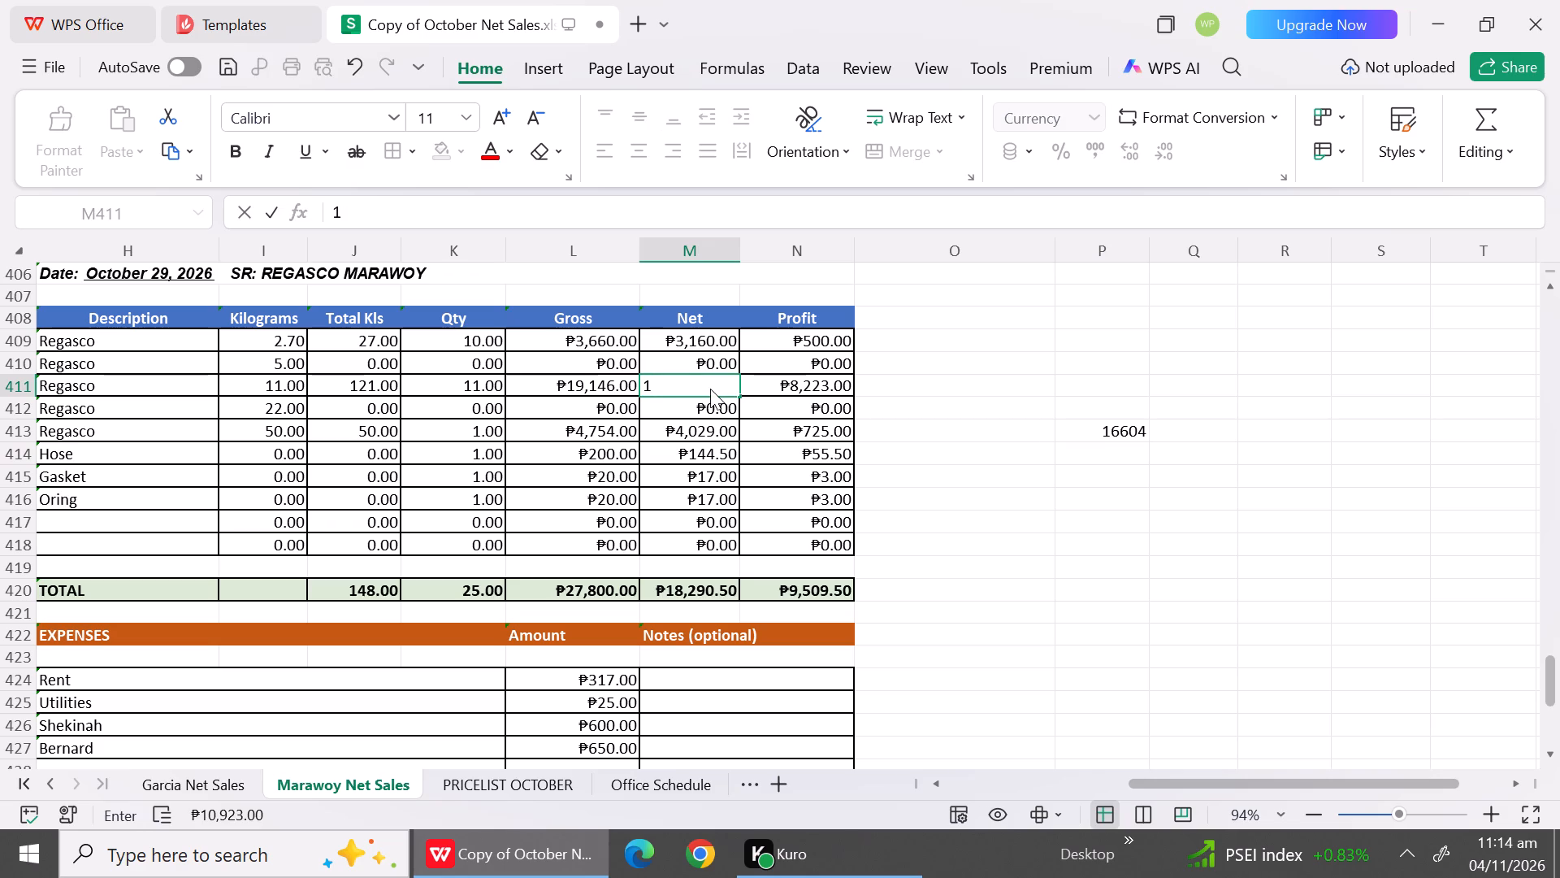
{"action": "type", "text": "66"}
{"action": "type", "text": "04"}
{"action": "left_click", "coordinate": [1184, 547]}
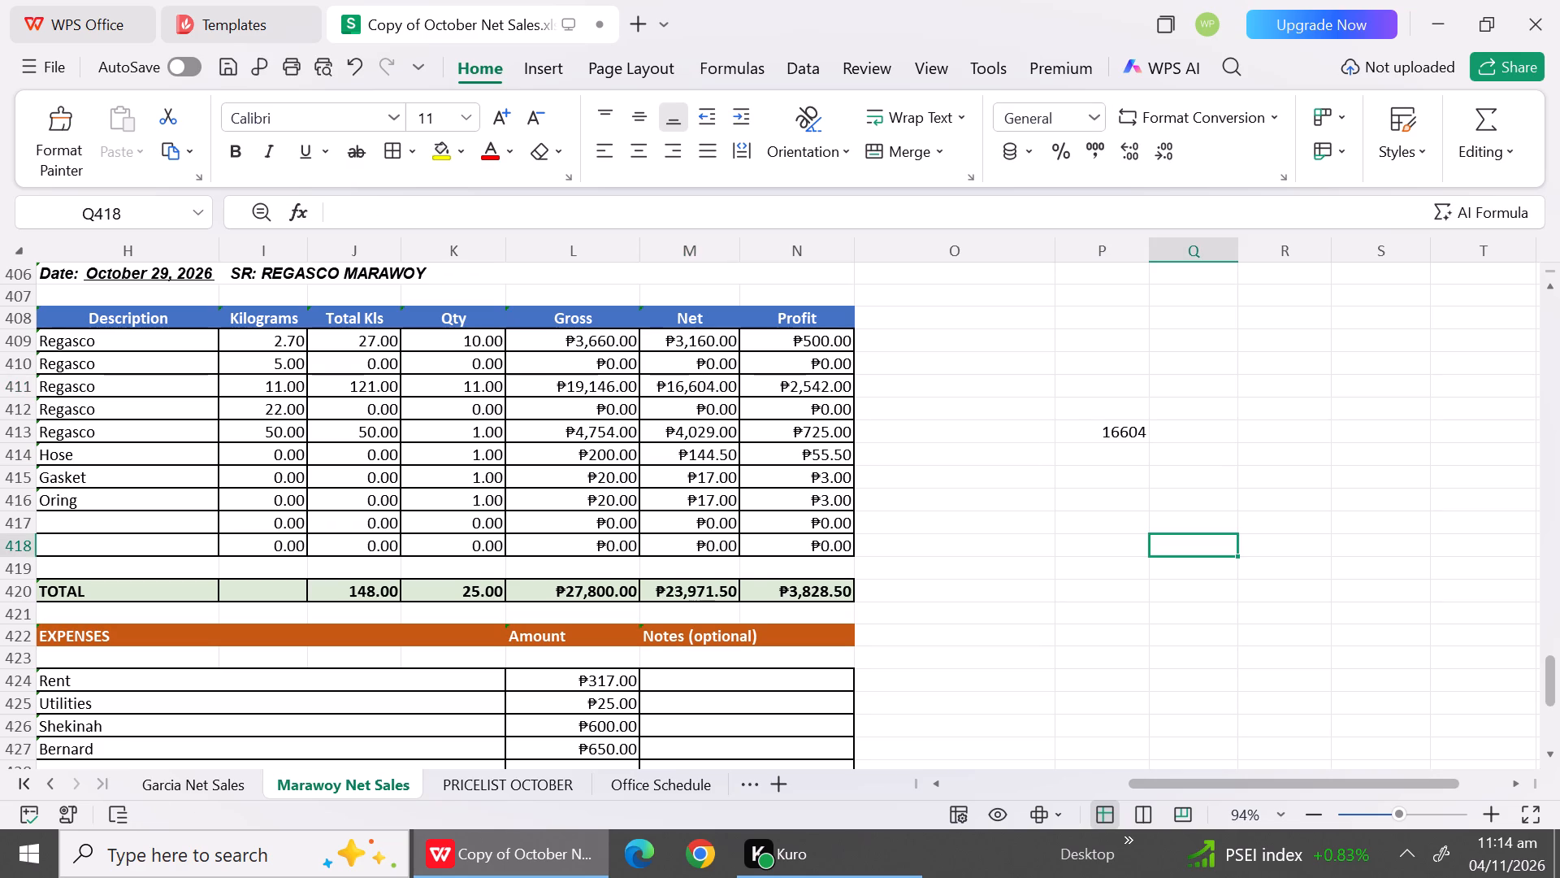
Set the quantity of the 11 kg Regasco row in the October 29 report to 14.
{"action": "left_click", "coordinate": [467, 384]}
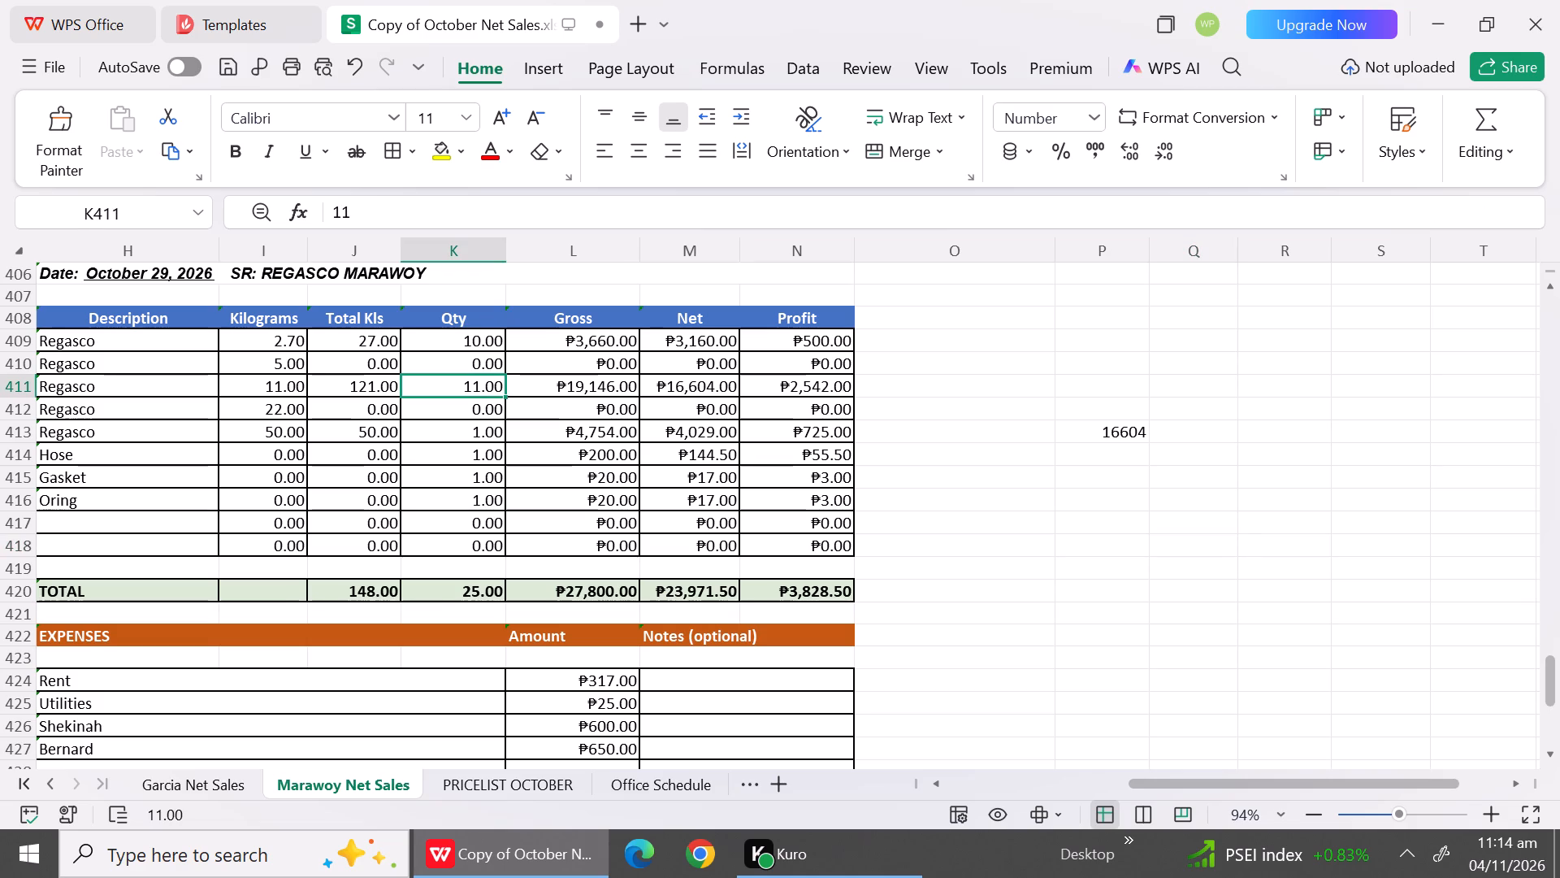
{"action": "key", "text": "1"}
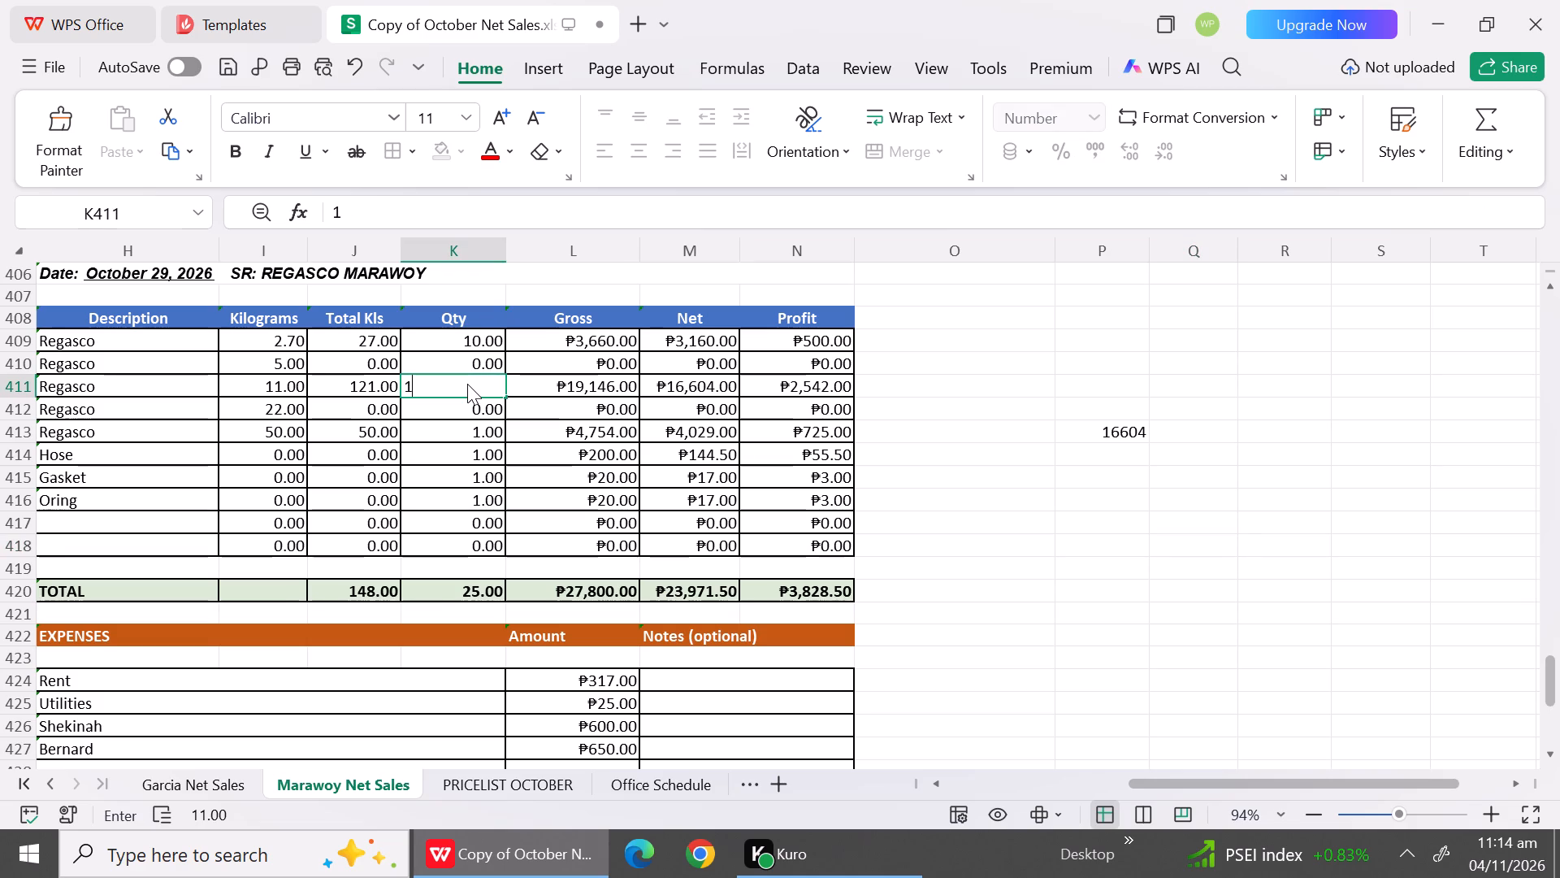
{"action": "key", "text": "4"}
{"action": "left_click", "coordinate": [1027, 554]}
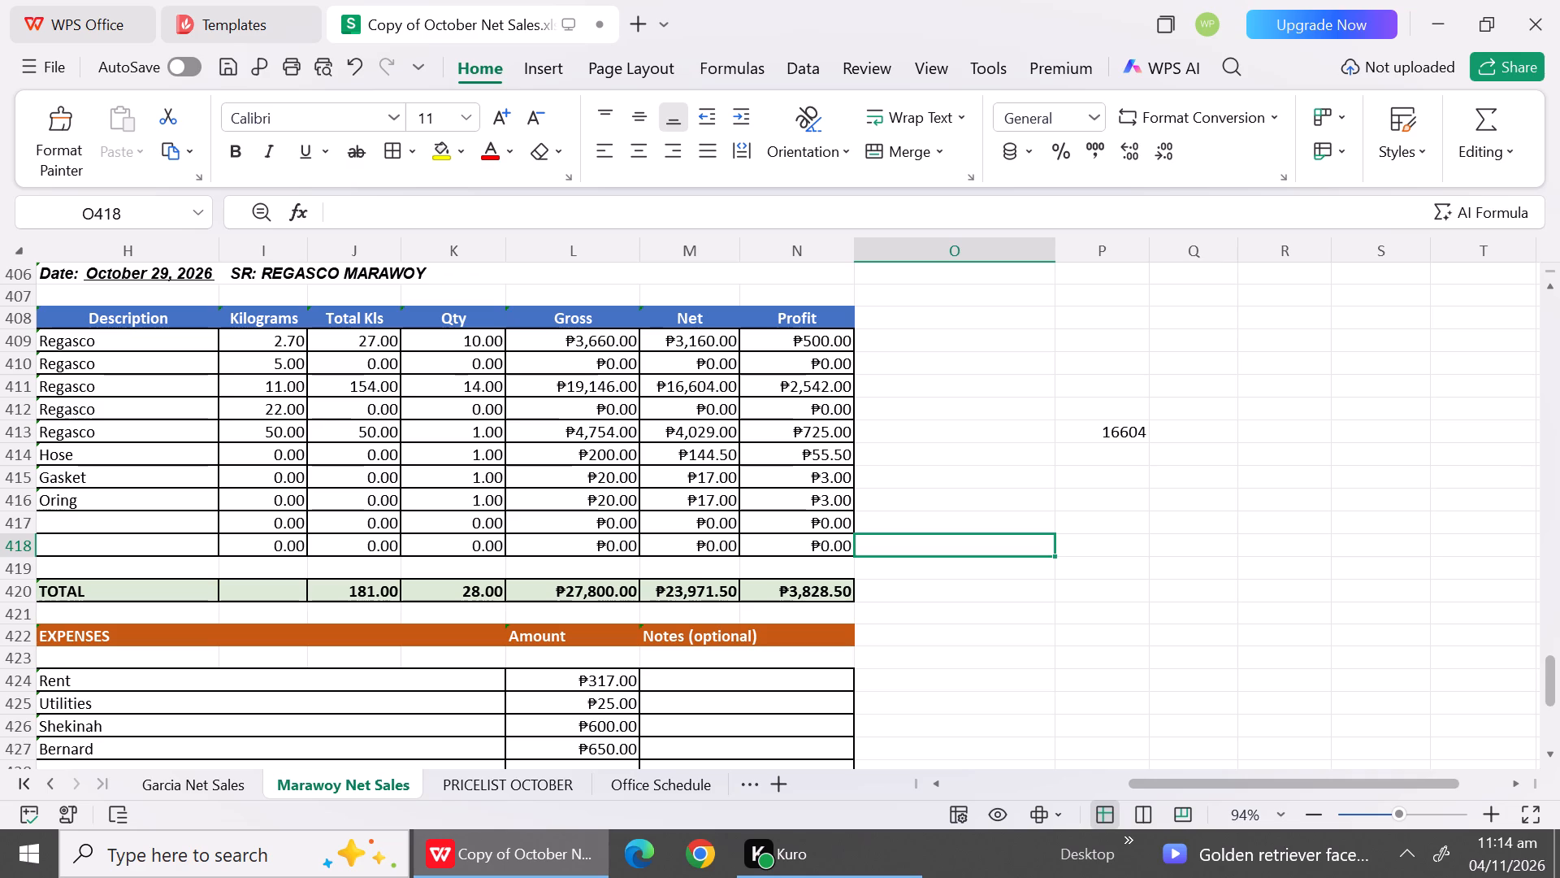
Update the 2.70 kg Regasco row of the October 29 report to quantity 11, gross 4026 and net 3476.
{"action": "left_click", "coordinate": [496, 337]}
{"action": "type", "text": "11"}
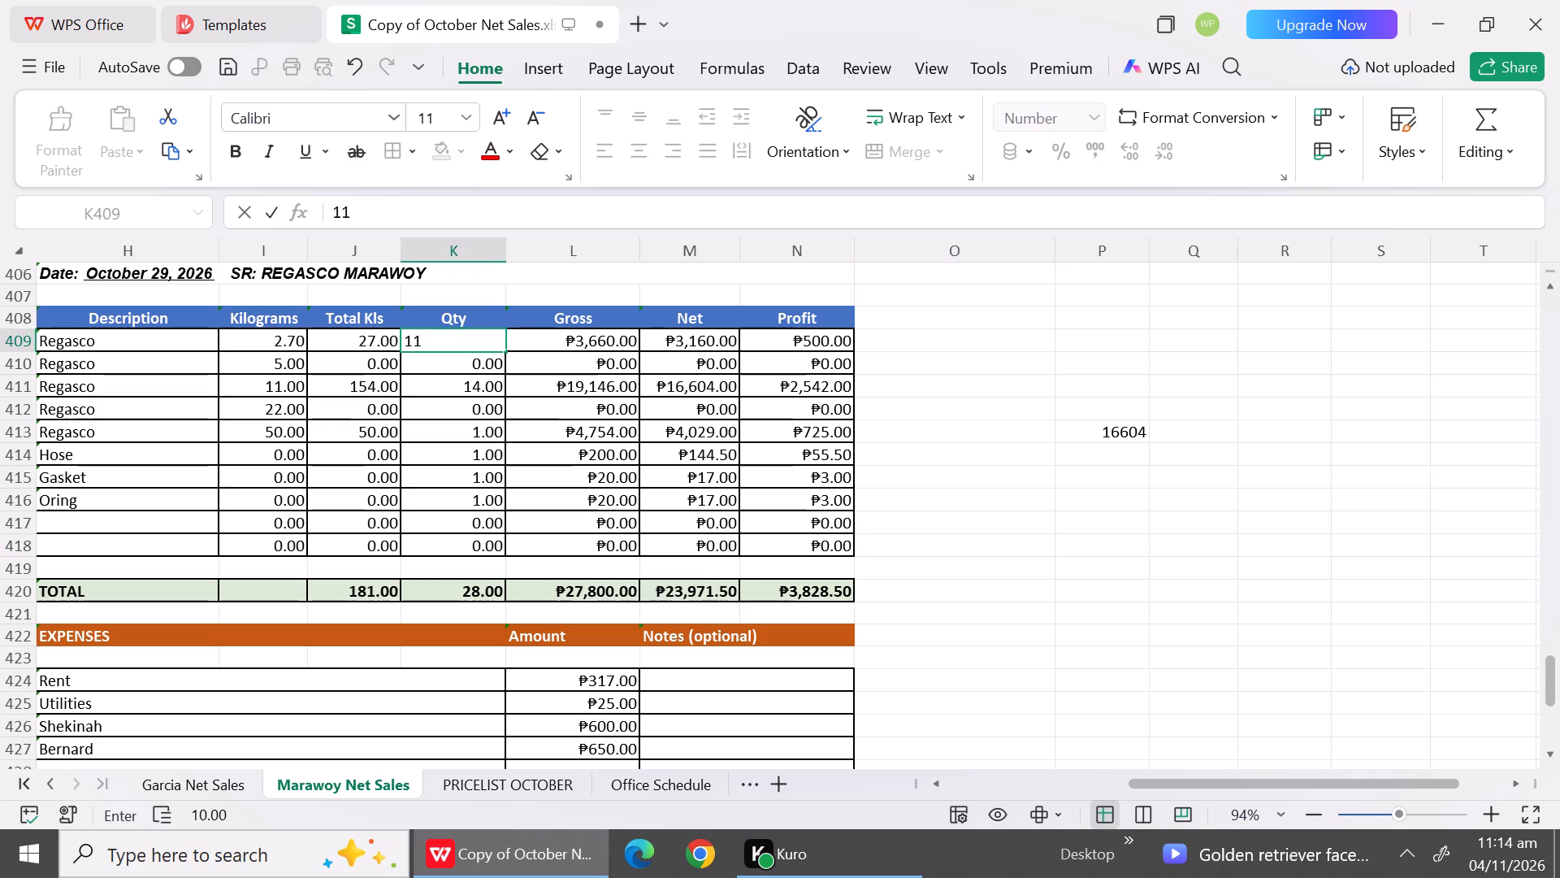
{"action": "left_click", "coordinate": [622, 342]}
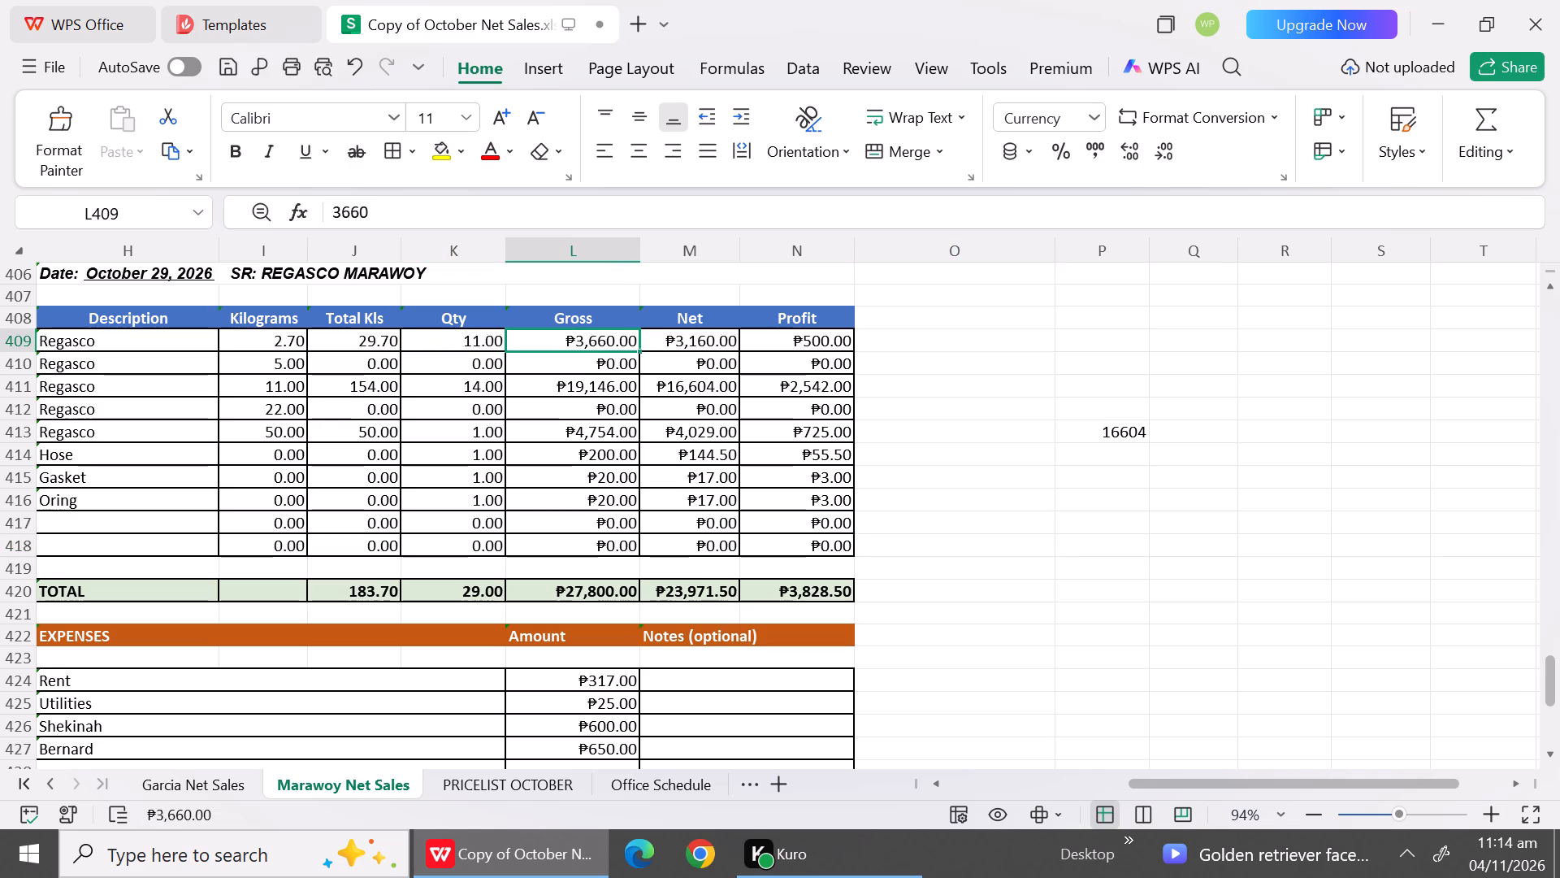
{"action": "key", "text": "2"}
{"action": "key", "text": "BackSpace"}
{"action": "type", "text": "4026"}
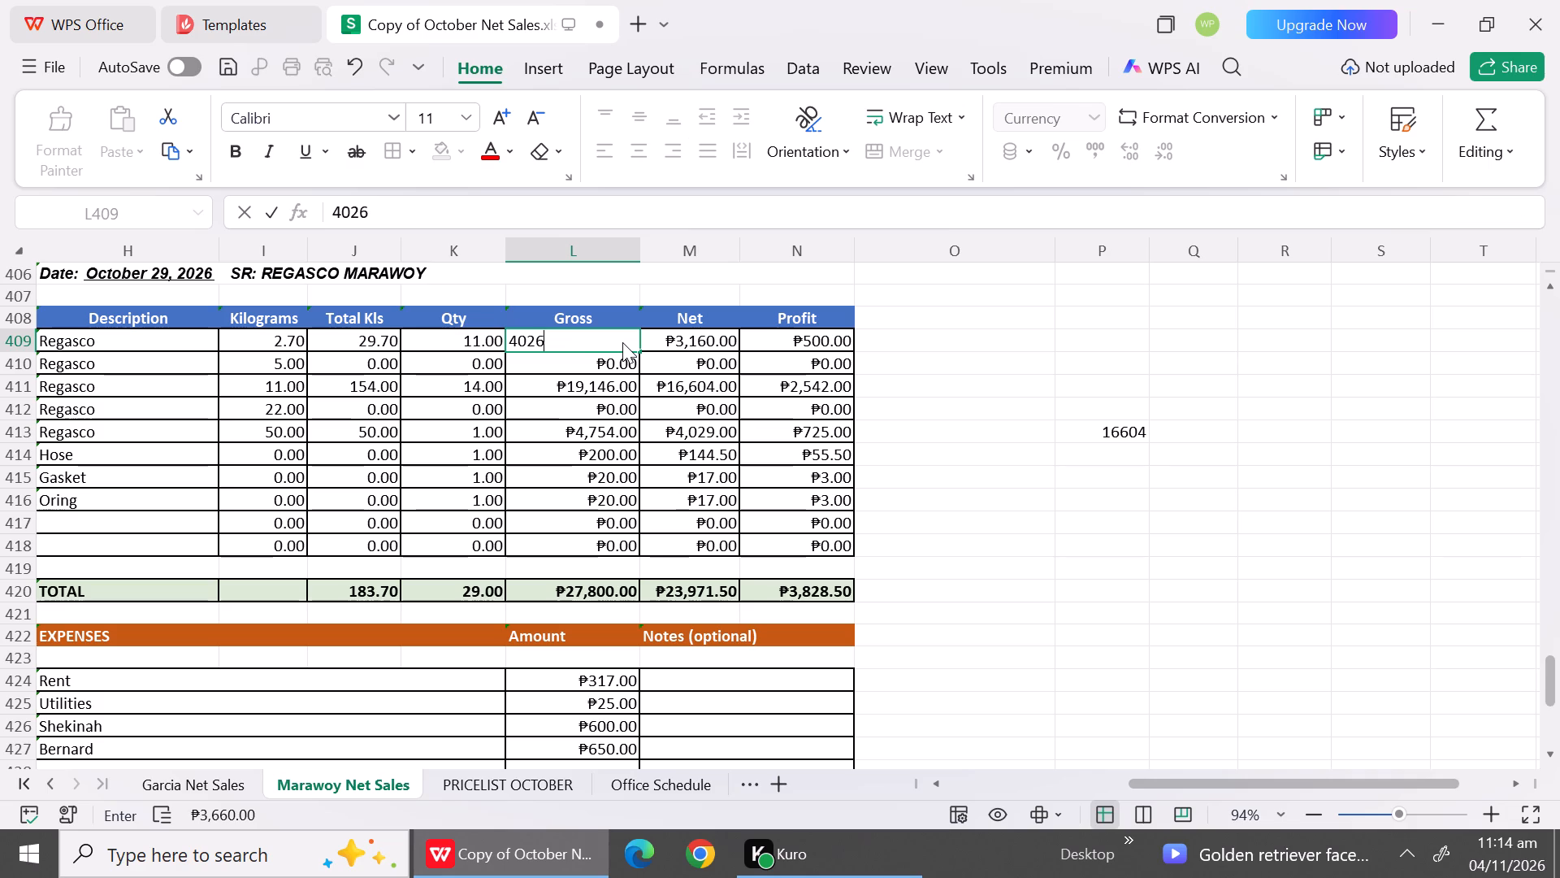
{"action": "left_click", "coordinate": [710, 336]}
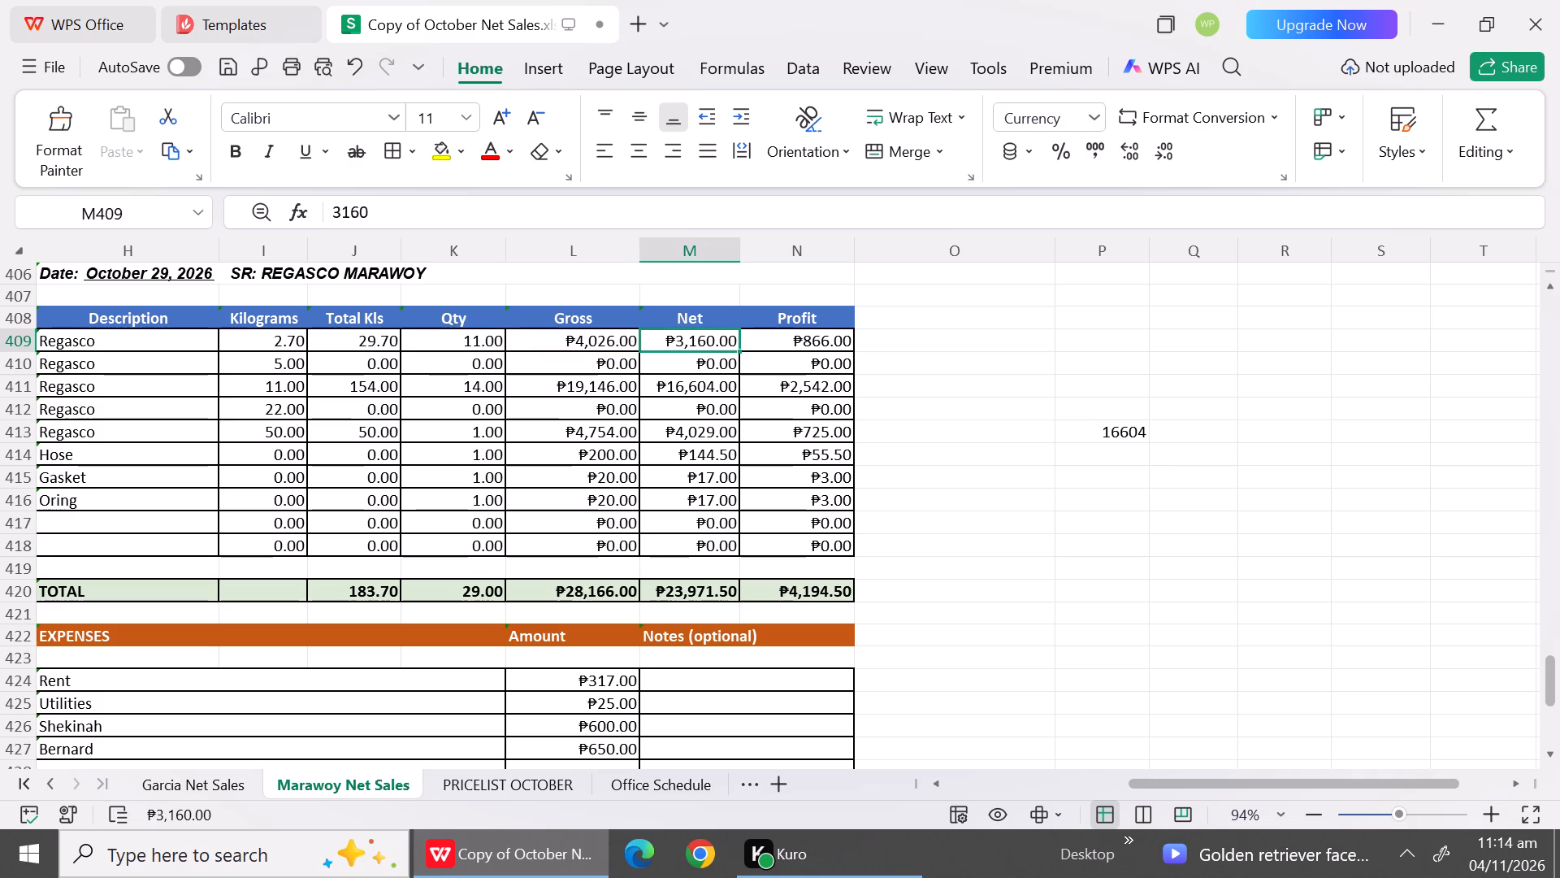
{"action": "left_click", "coordinate": [710, 336]}
{"action": "type", "text": "34"}
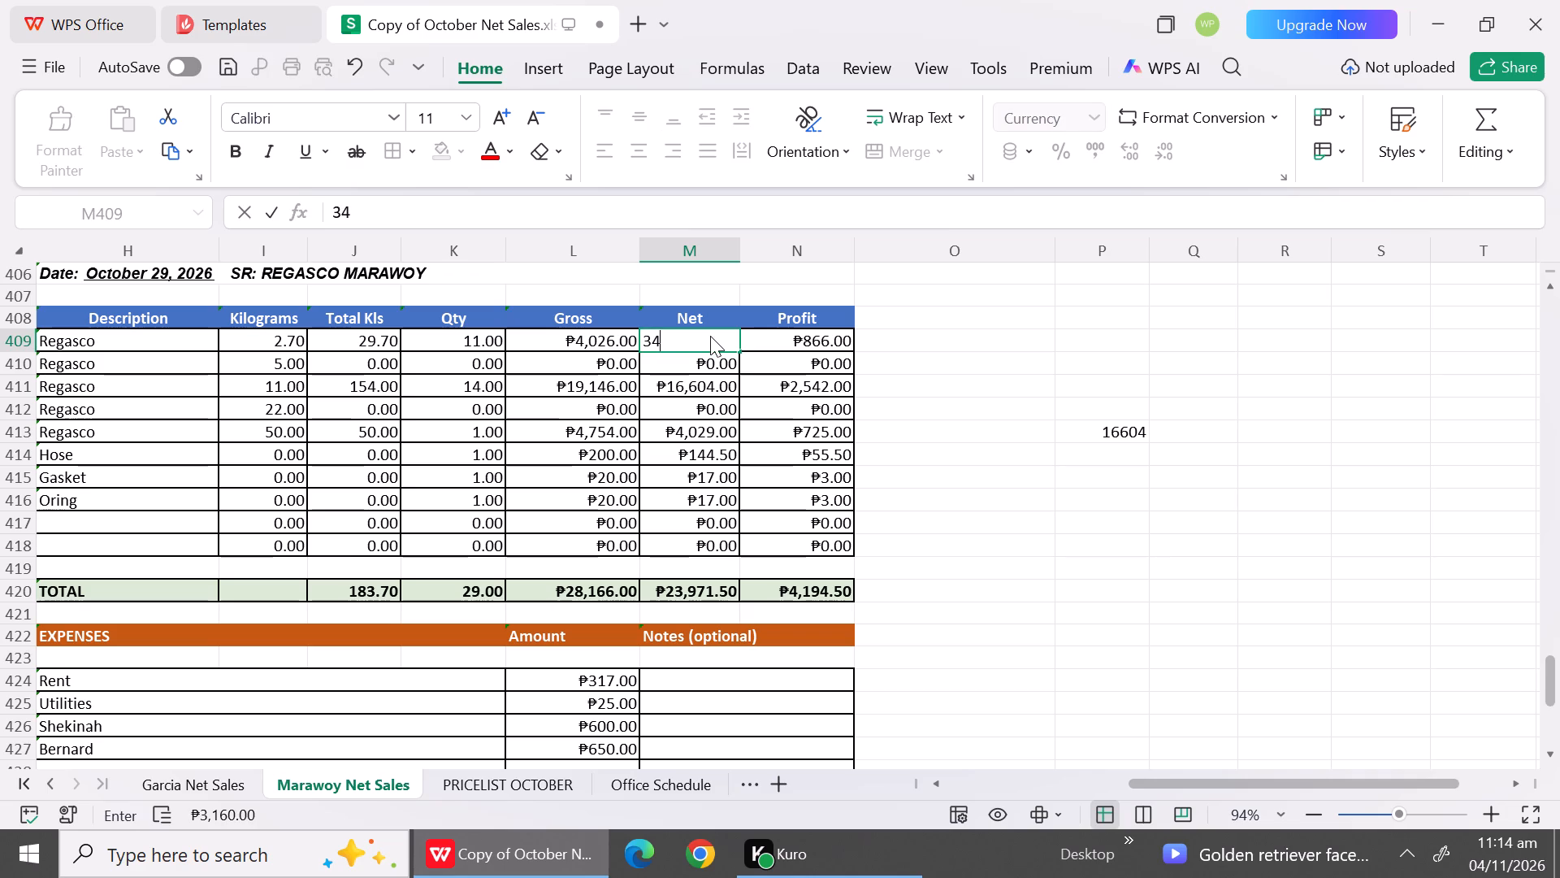
{"action": "type", "text": "76"}
{"action": "left_click", "coordinate": [1012, 508]}
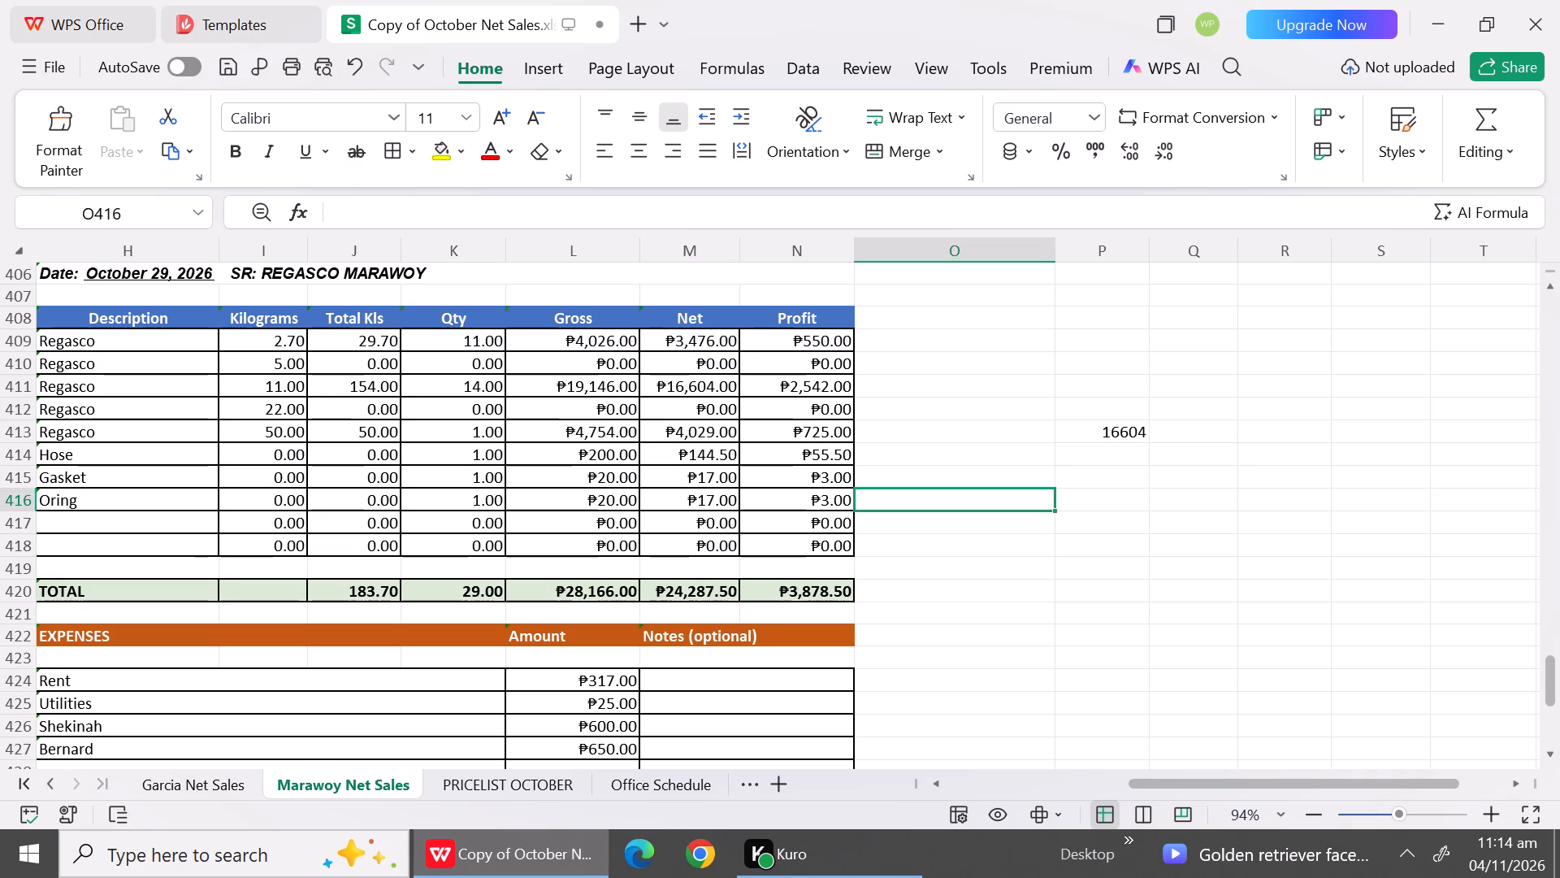
Clear the scratch calculation in P413 beside the October 29 report.
{"action": "left_click", "coordinate": [1094, 424]}
{"action": "key", "text": "BackSpace"}
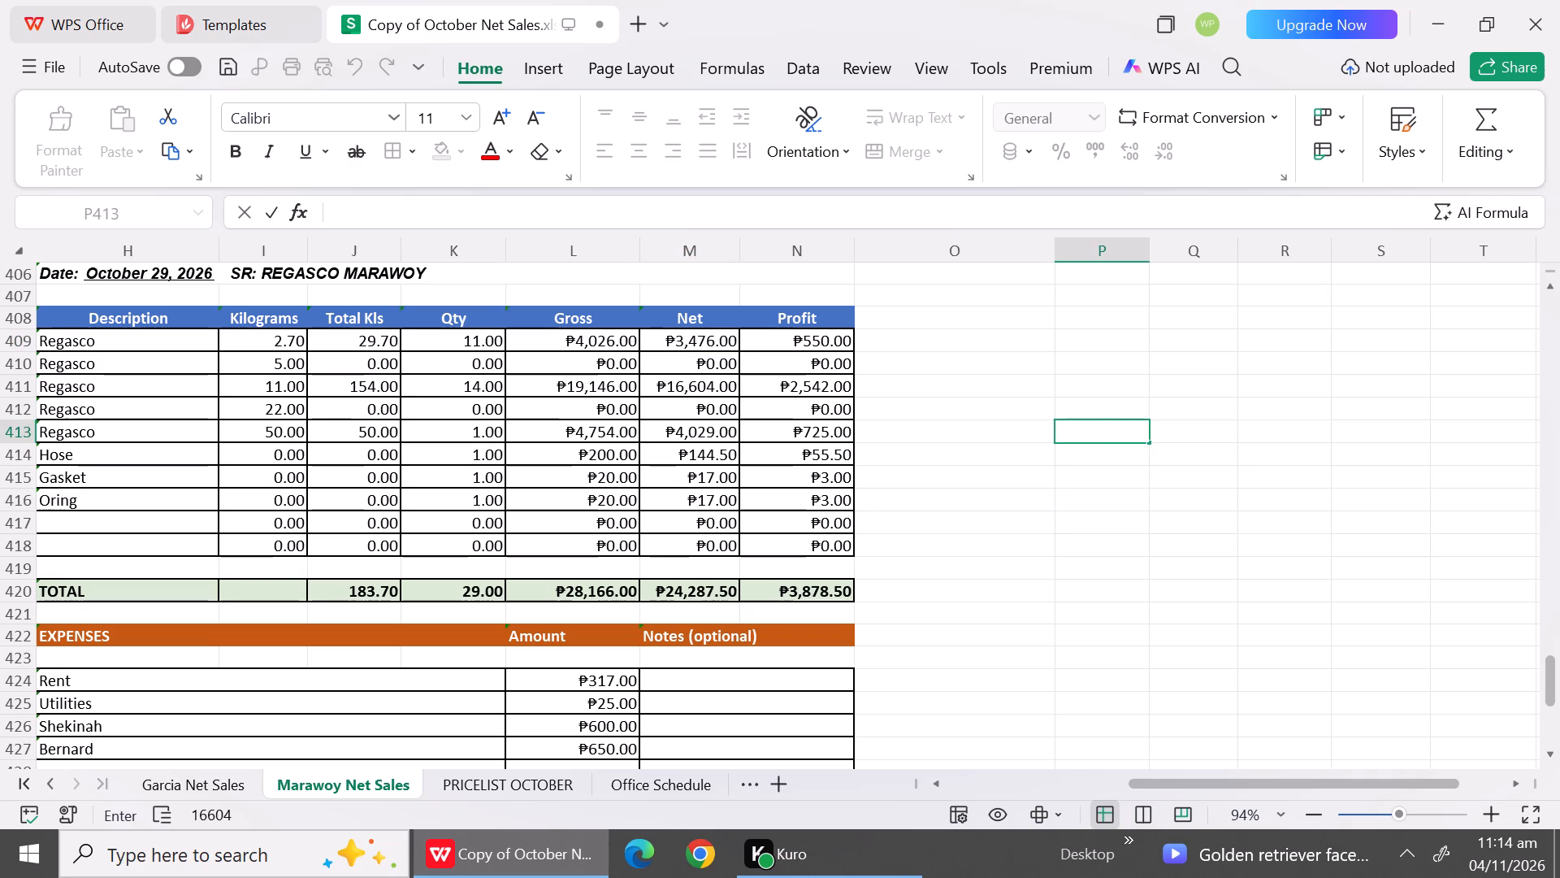
{"action": "left_click", "coordinate": [949, 568]}
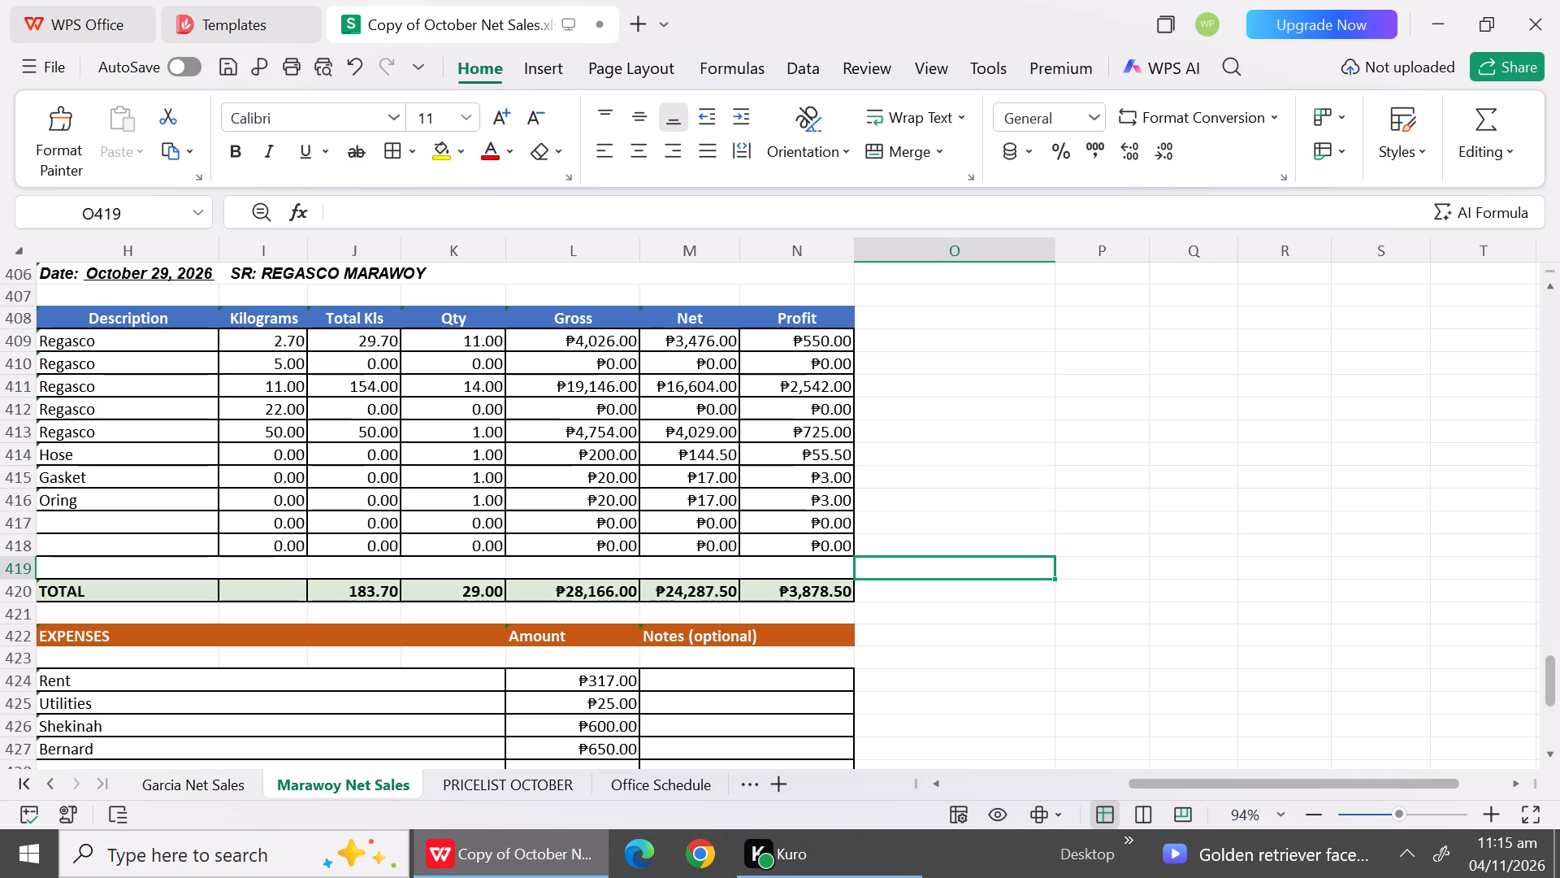
Clear the Hose, Gasket and Oring descriptions from rows 414 to 416 of the October 29 report.
{"action": "left_click", "coordinate": [184, 447]}
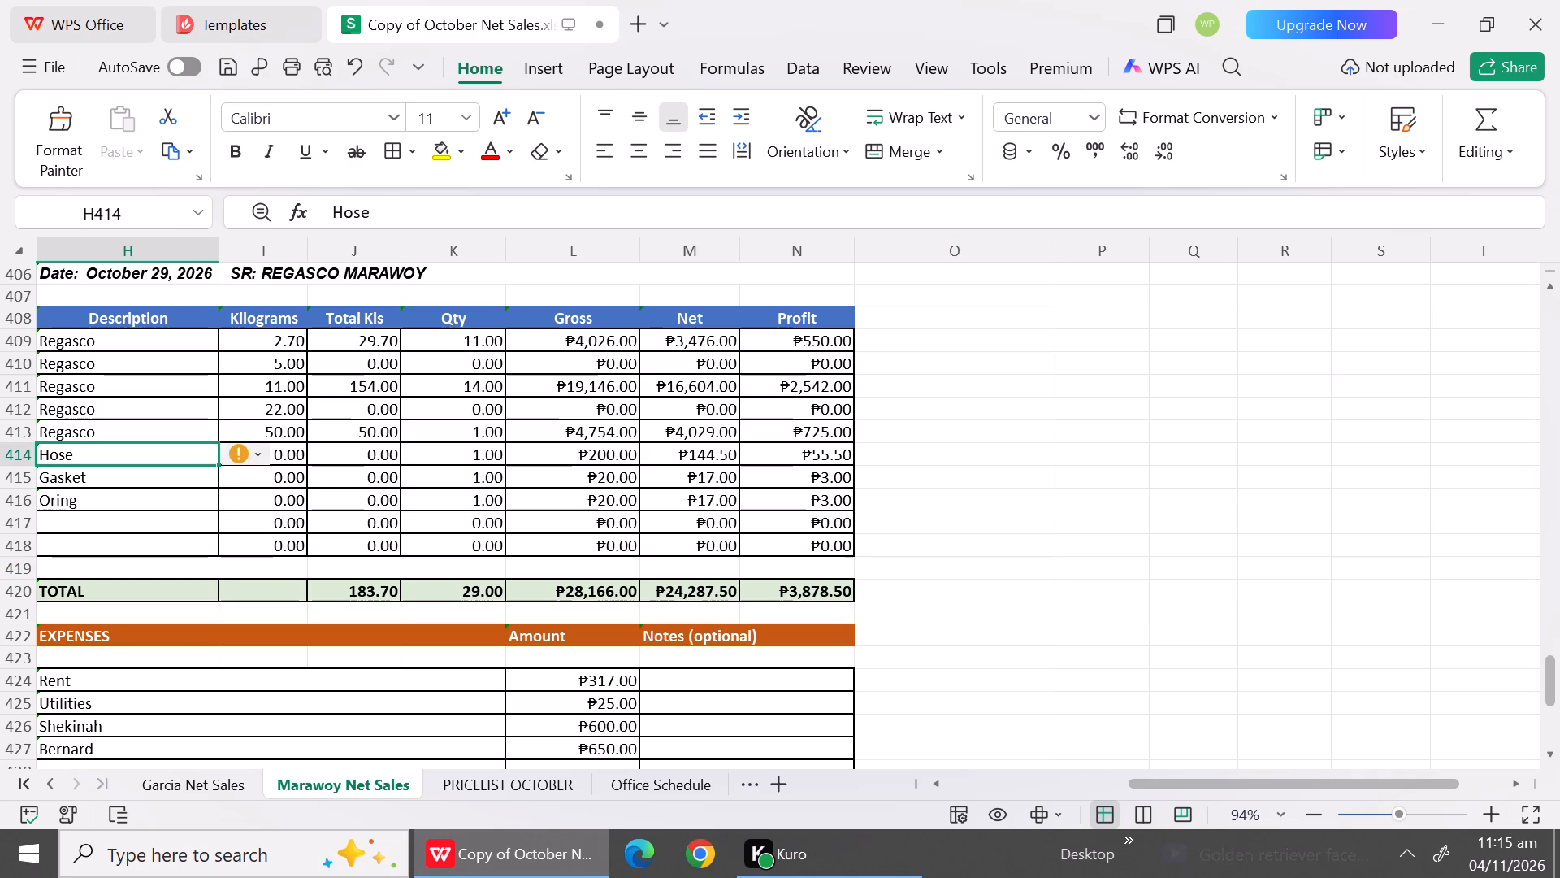
{"action": "key", "text": "BackSpace"}
{"action": "left_click", "coordinate": [170, 483]}
{"action": "key", "text": "BackSpace"}
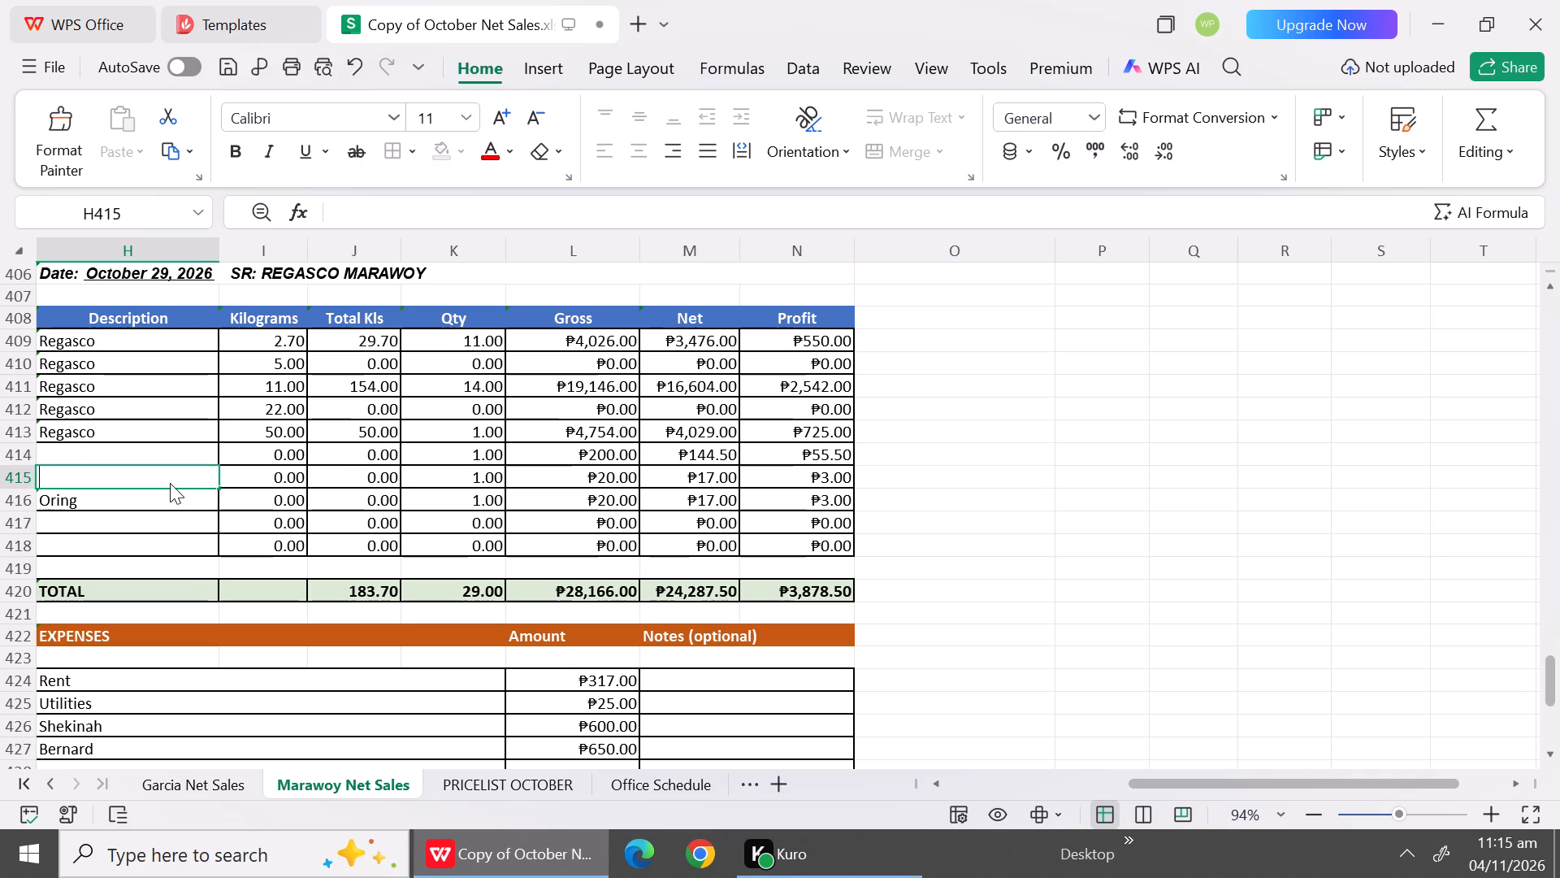
{"action": "left_click", "coordinate": [169, 490]}
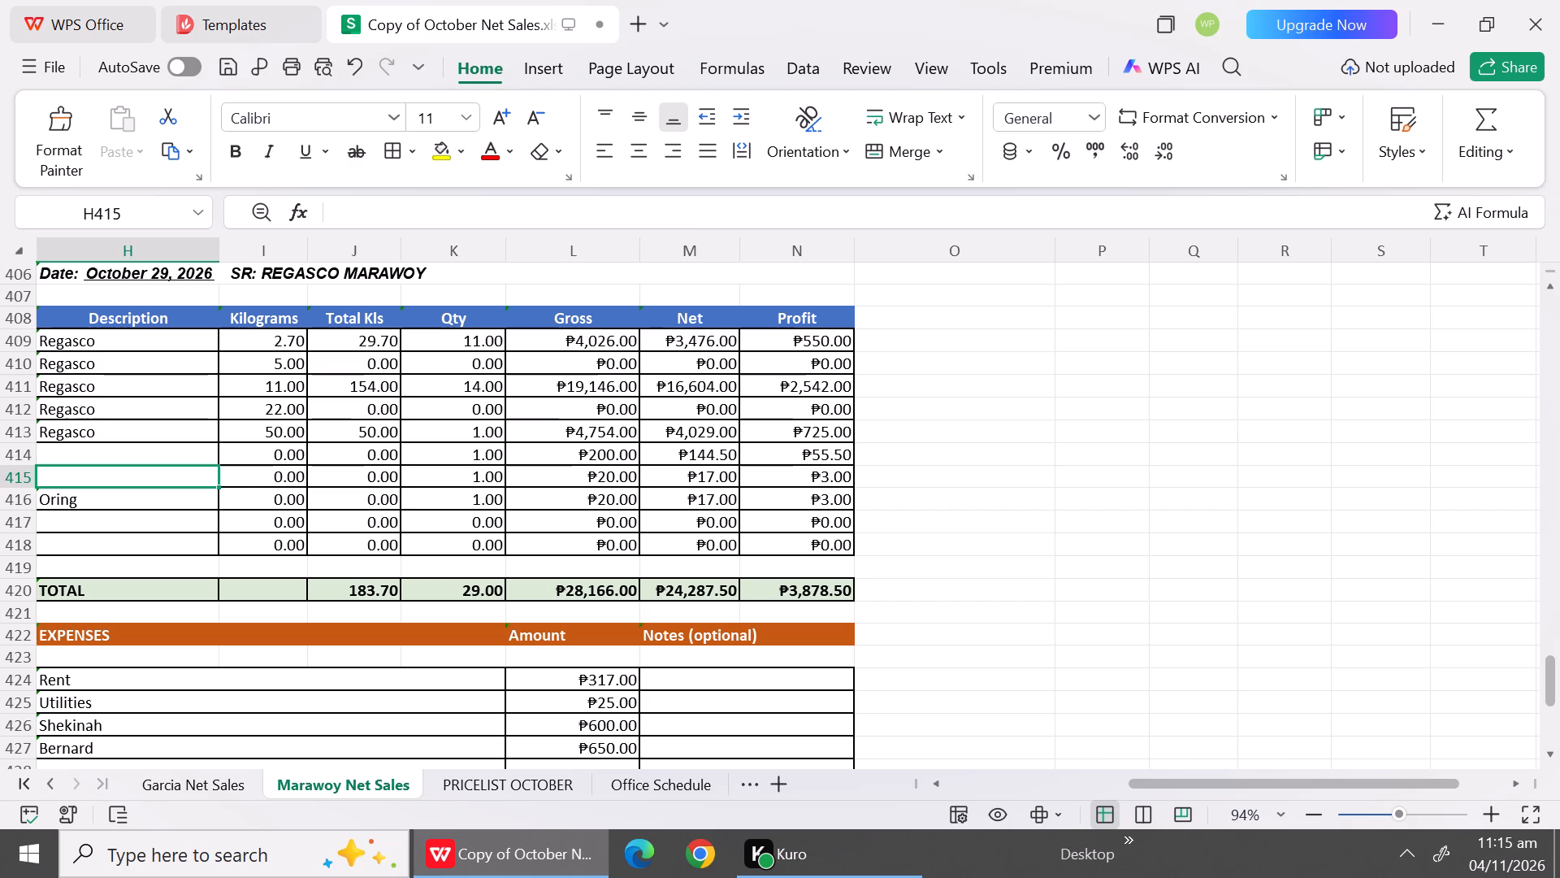
{"action": "left_click", "coordinate": [169, 493]}
{"action": "key", "text": "BackSpace"}
Set the quantities in rows 414 to 416 of the October 29 report to 0.
{"action": "left_click", "coordinate": [493, 454]}
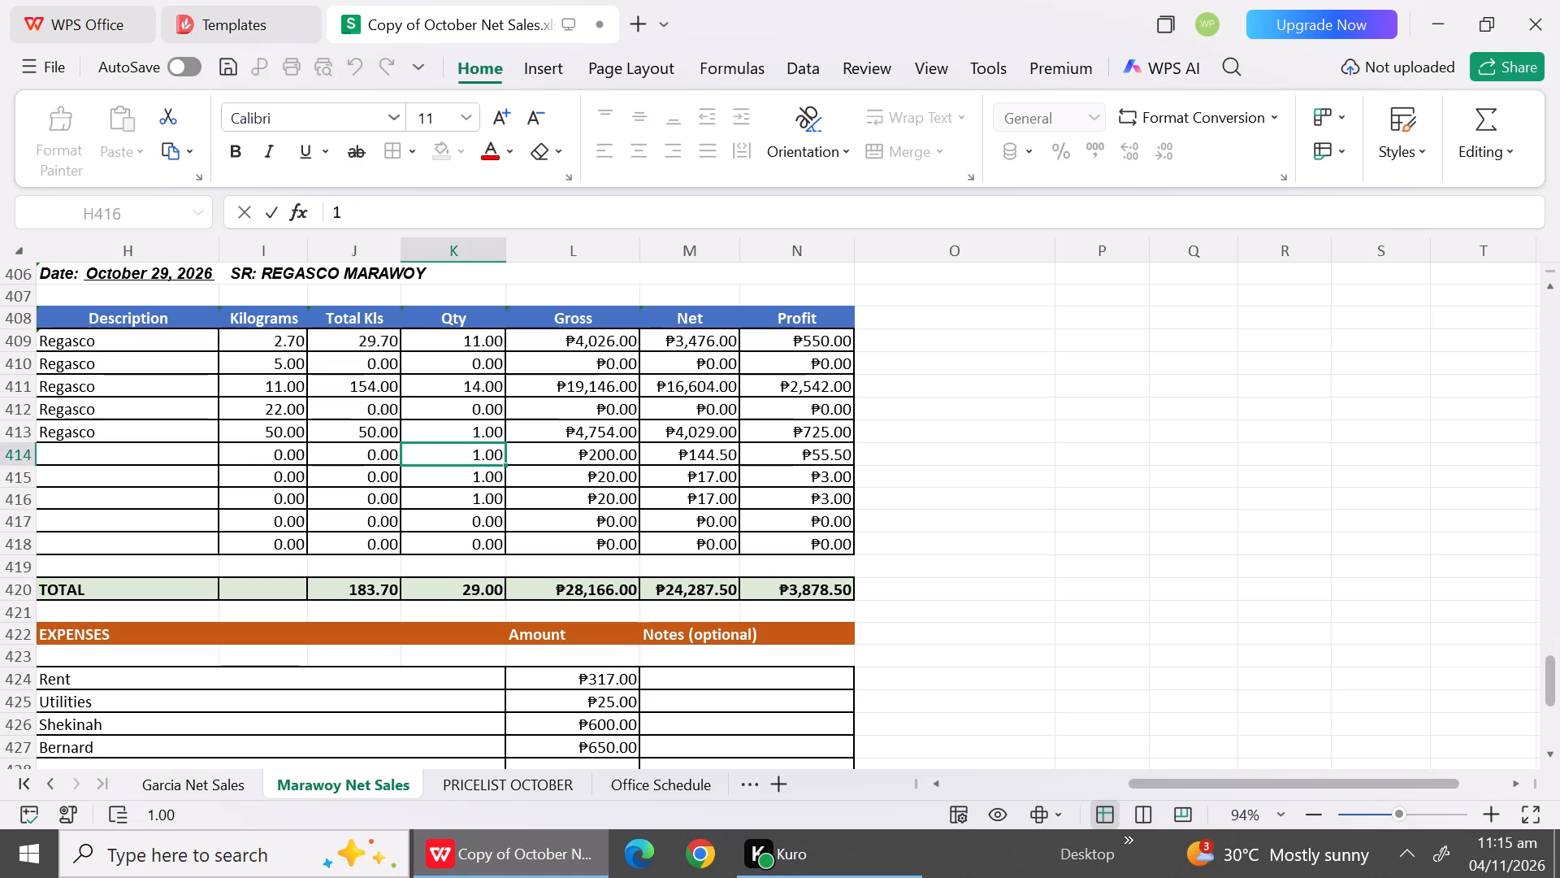
{"action": "key", "text": "0"}
{"action": "key", "text": "Down"}
{"action": "key", "text": "0"}
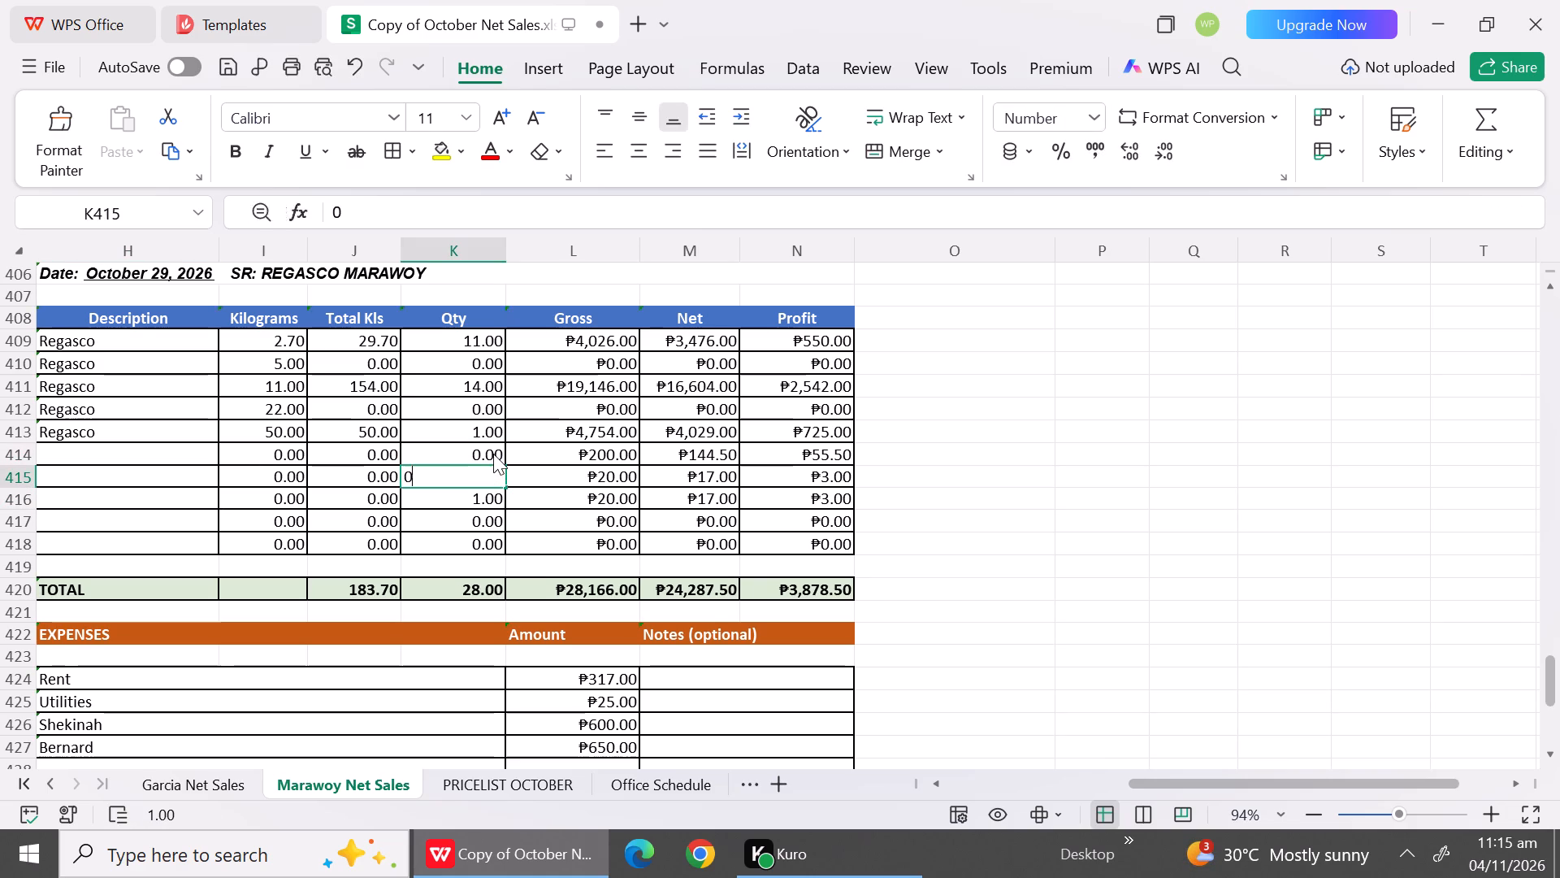
{"action": "key", "text": "Down"}
{"action": "key", "text": "0"}
{"action": "key", "text": "Right"}
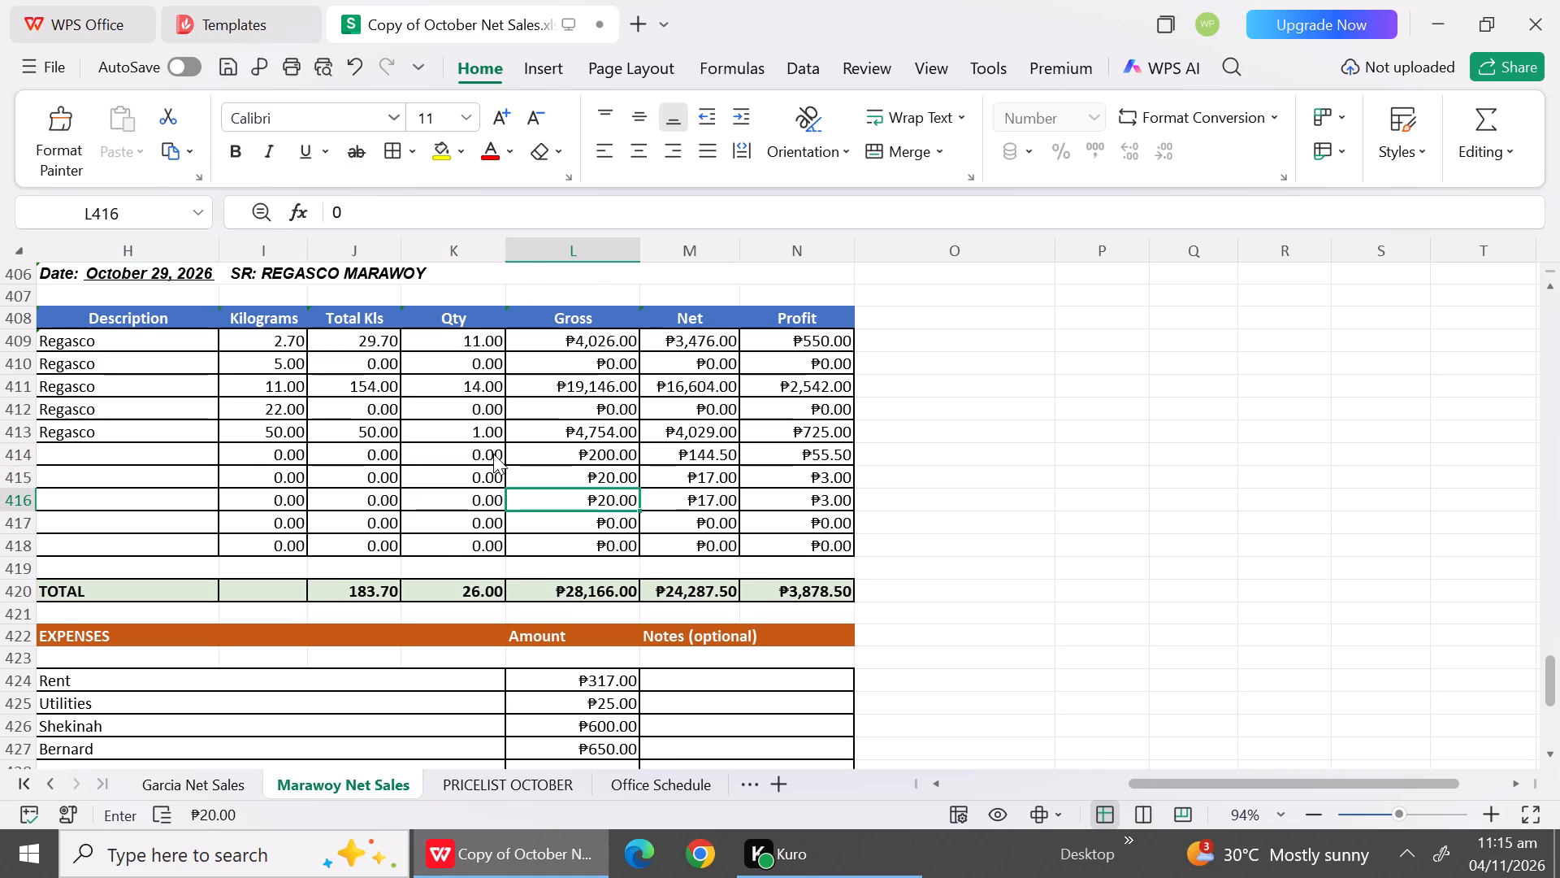
Set the gross and net amounts in rows 414 to 416 of the October 29 report to 0.
{"action": "key", "text": "0"}
{"action": "key", "text": "Up"}
{"action": "key", "text": "0"}
{"action": "key", "text": "Up"}
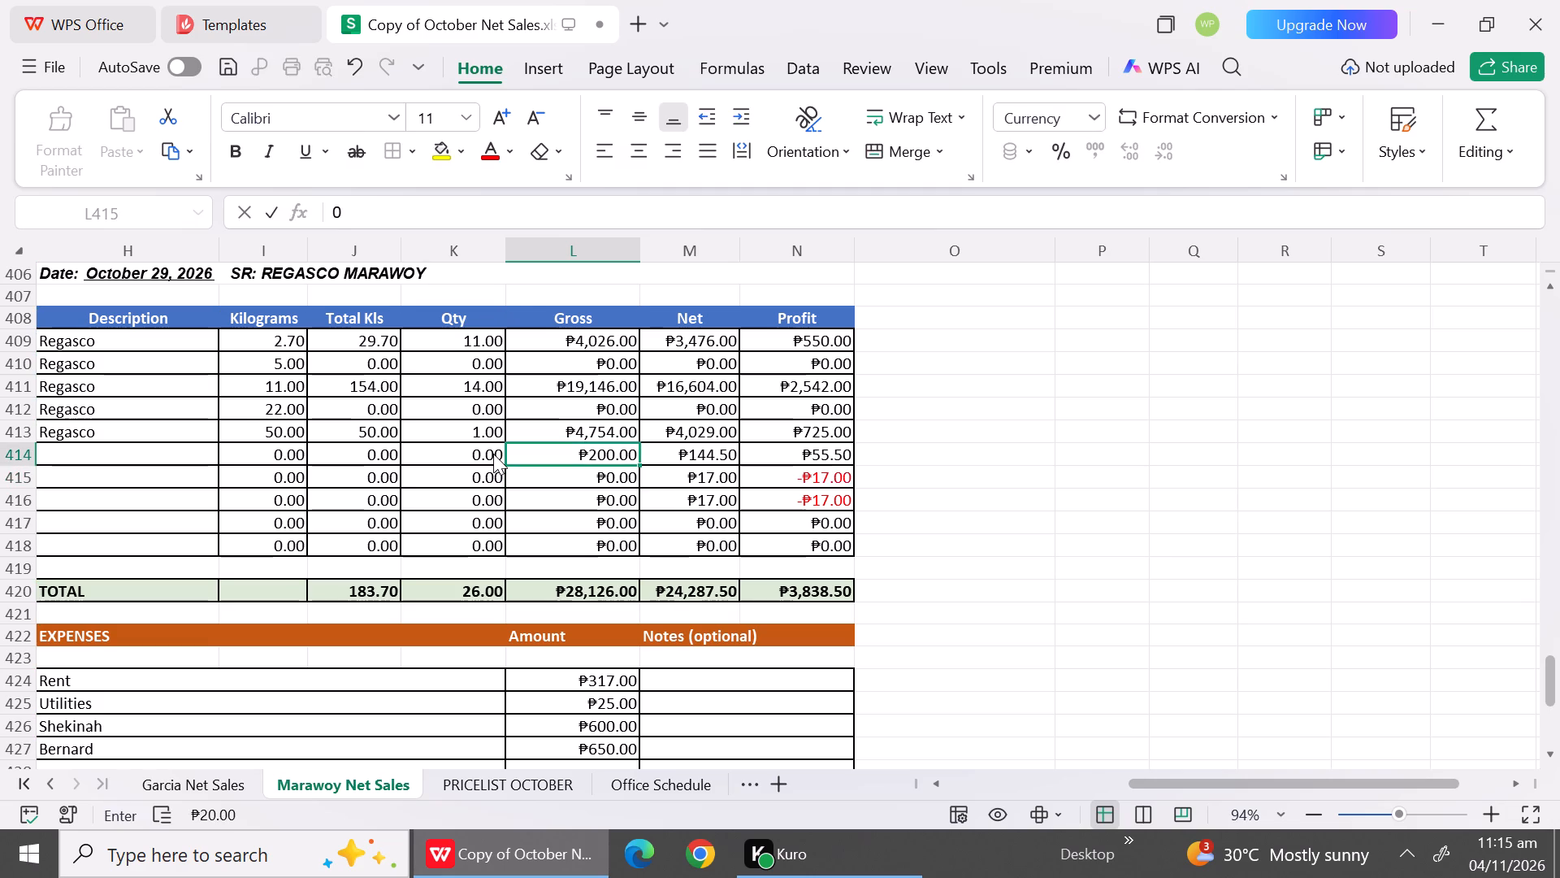
{"action": "key", "text": "0"}
{"action": "key", "text": "Right"}
{"action": "key", "text": "0"}
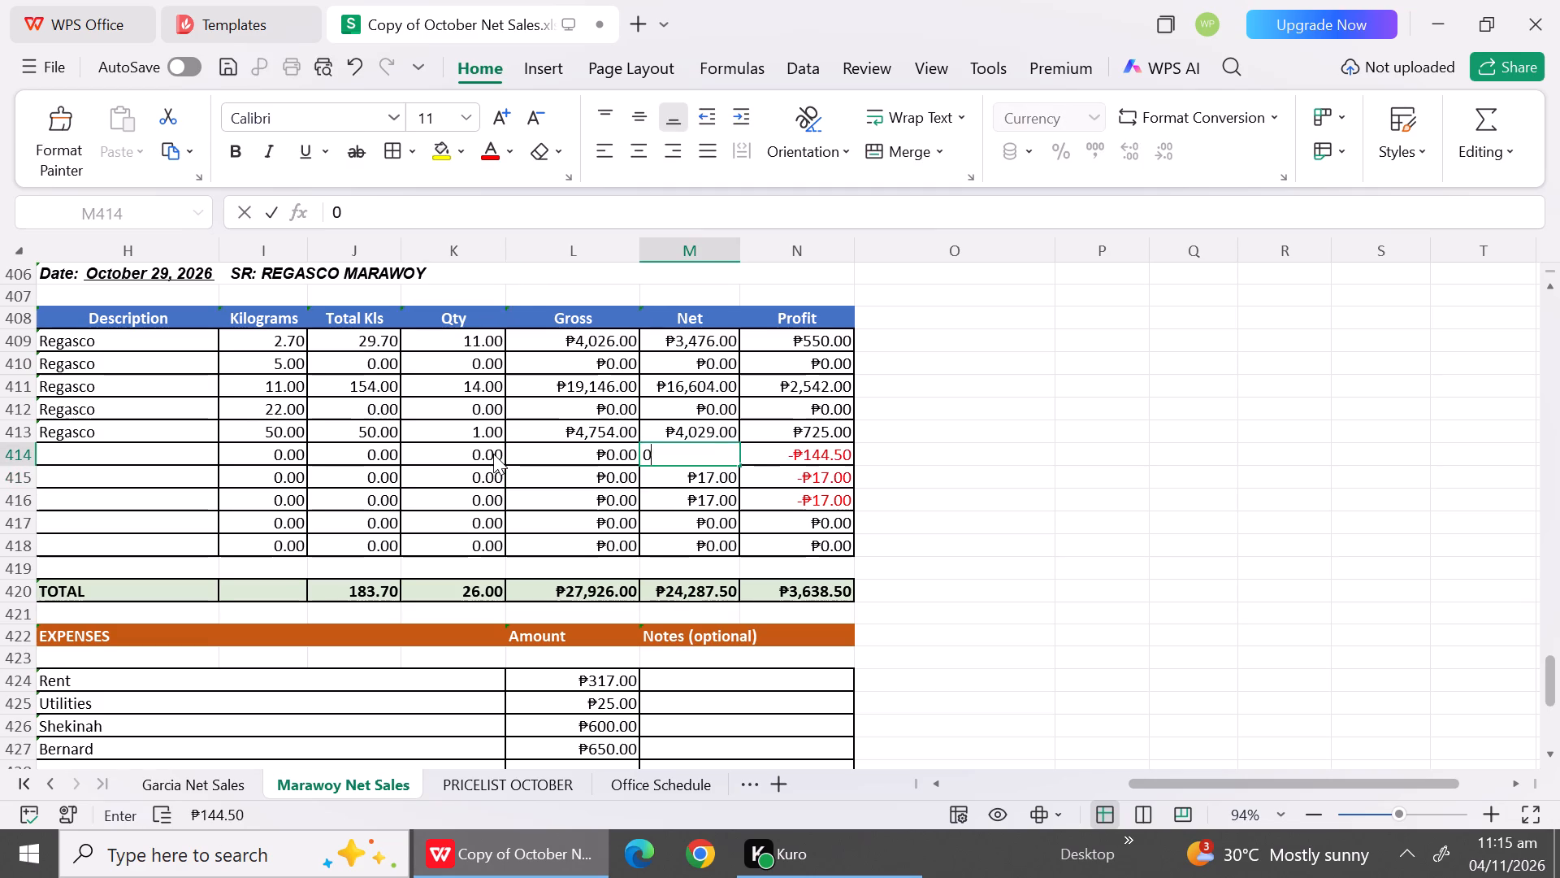
{"action": "key", "text": "Down"}
{"action": "key", "text": "0"}
{"action": "key", "text": "Down"}
{"action": "key", "text": "0"}
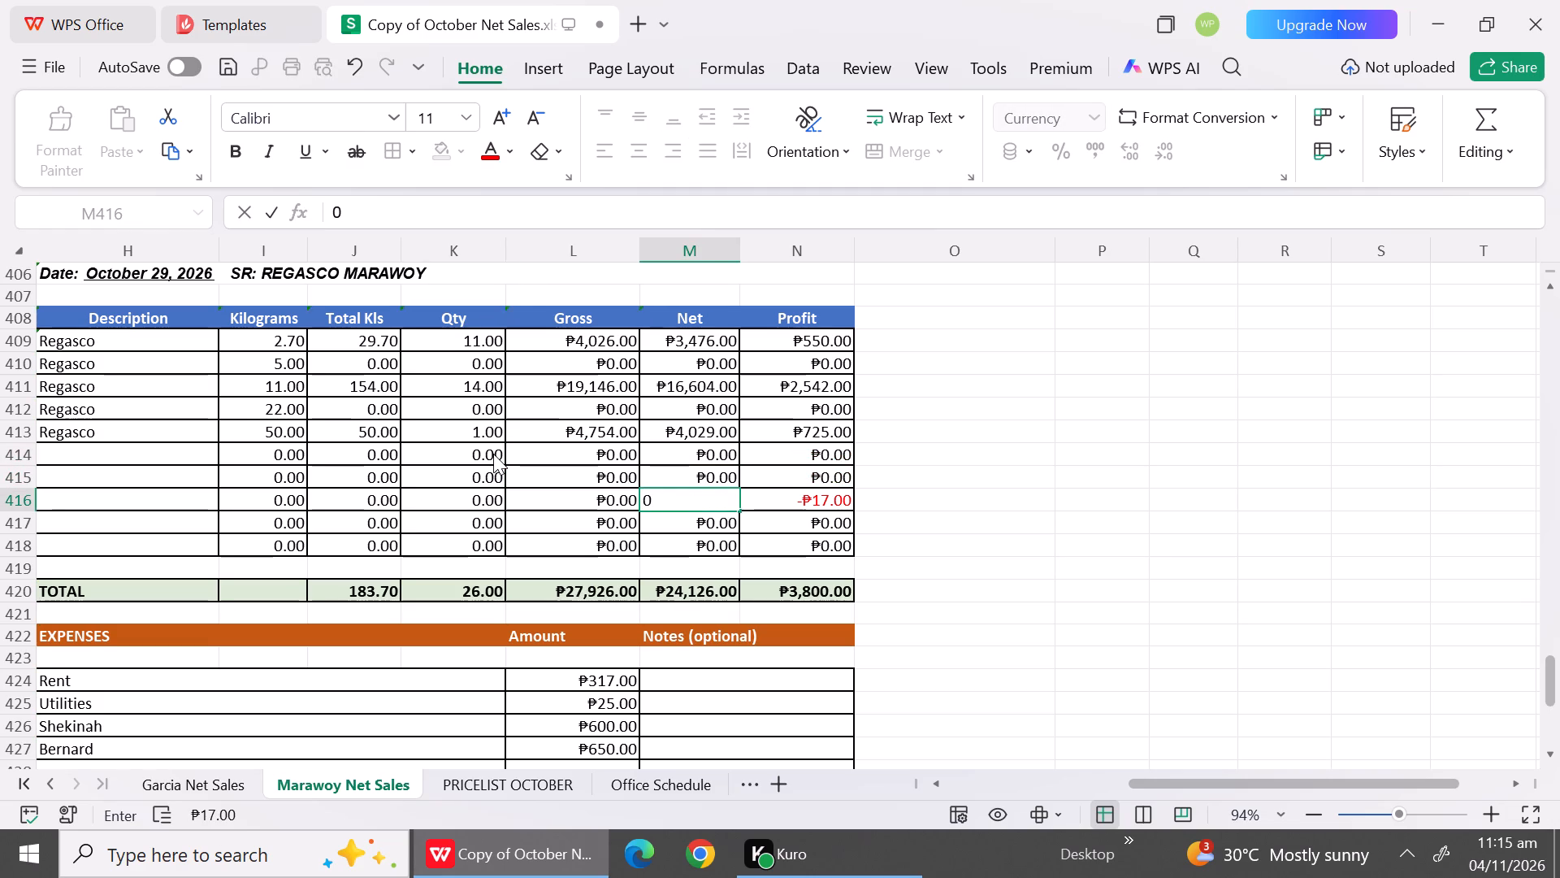
{"action": "left_click", "coordinate": [1103, 415]}
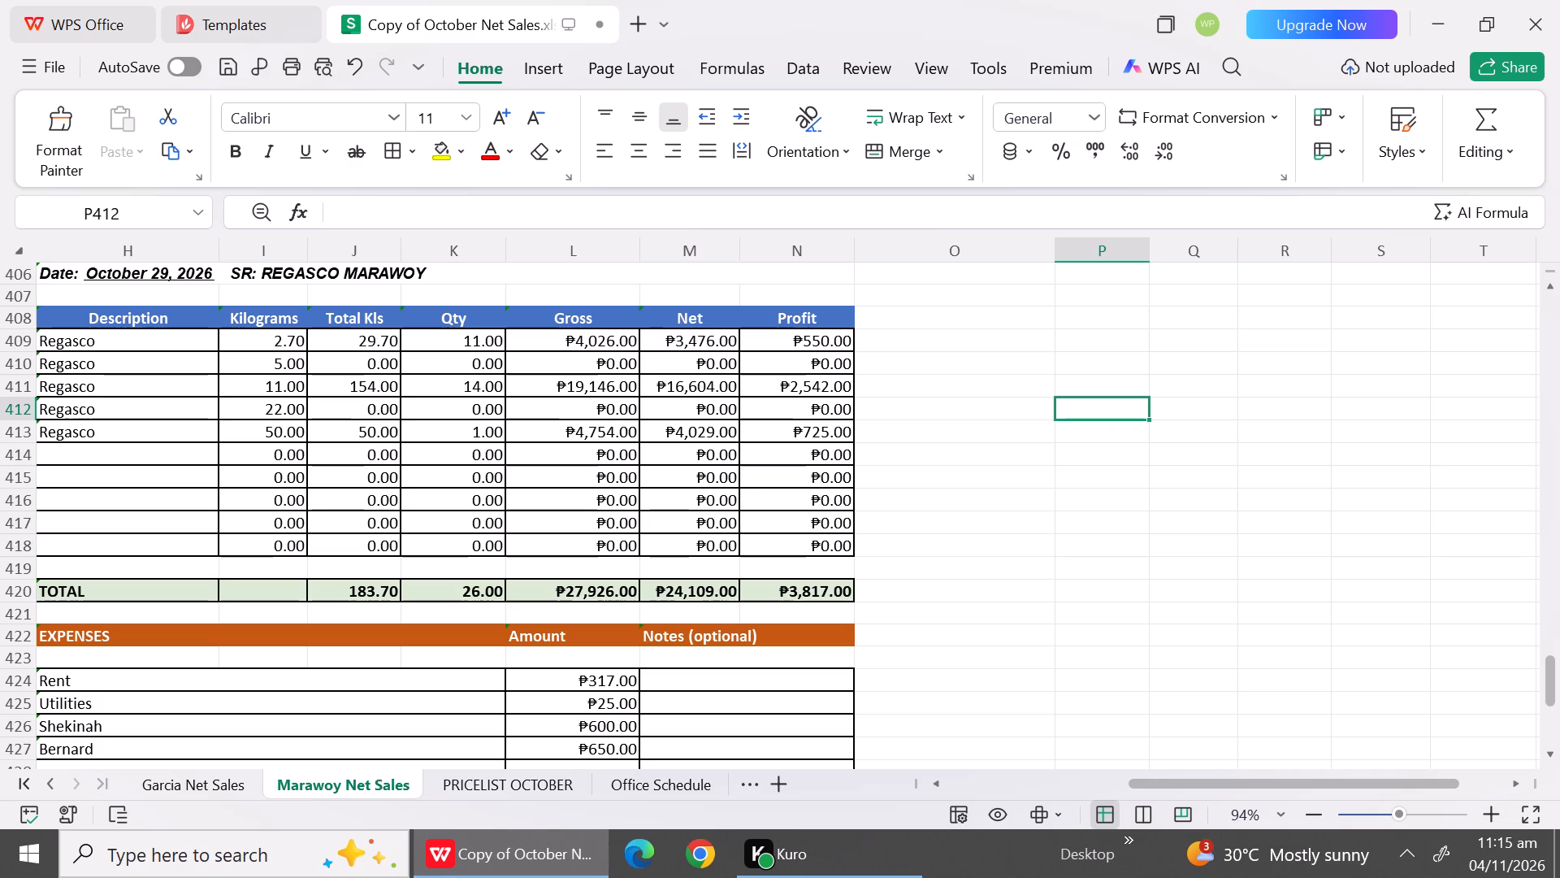
Update the 50 kg Regasco row of the October 29 report to gross 5629 and net 4904, checking the net against PRICELIST OCTOBER.
{"action": "left_click", "coordinate": [600, 424]}
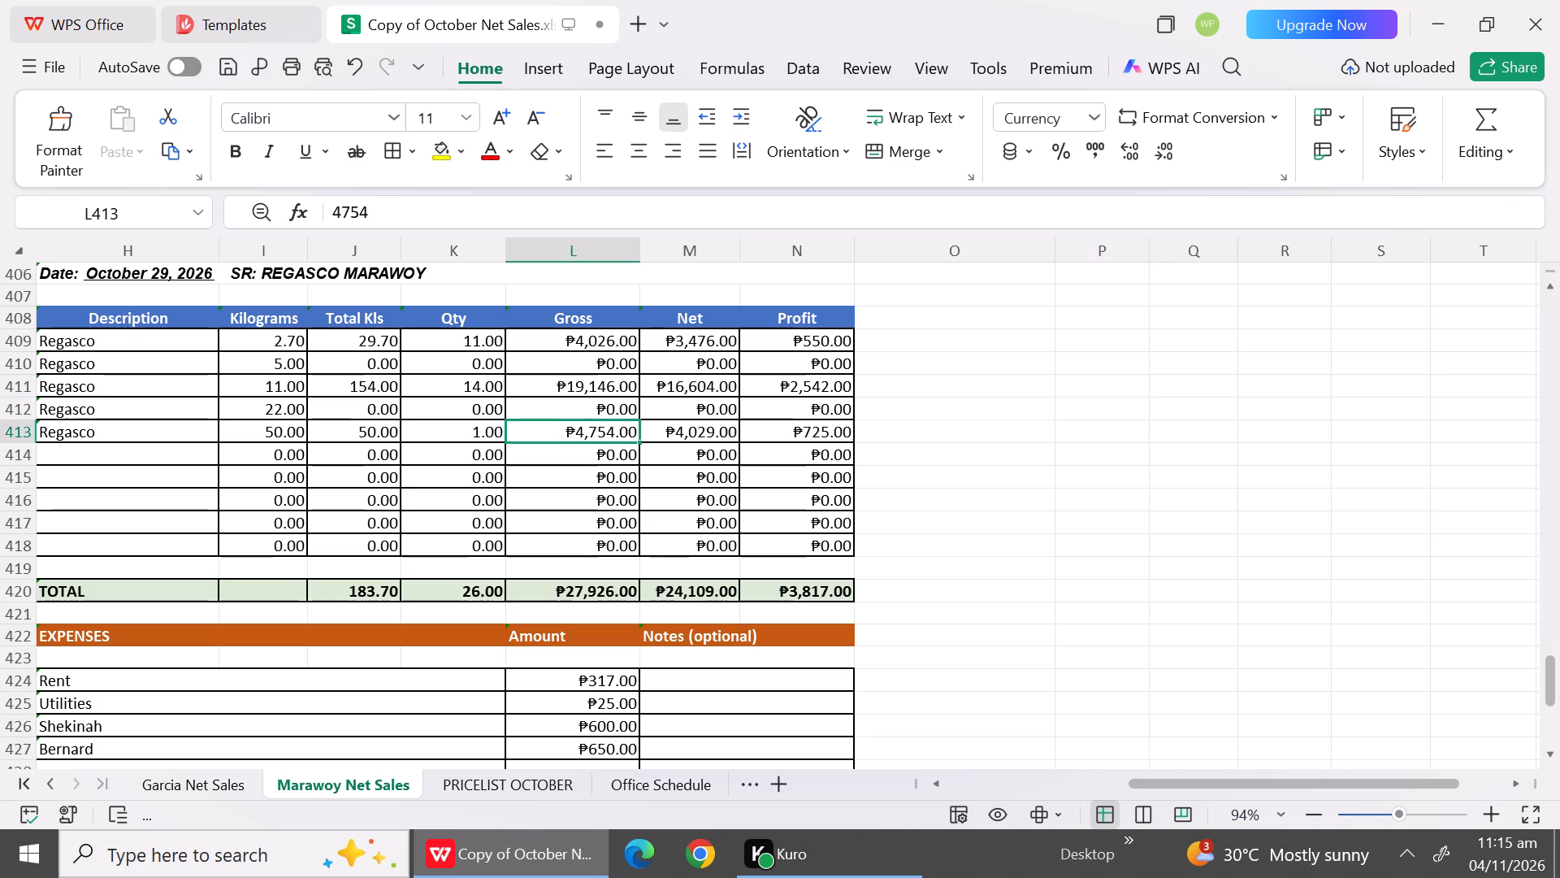
{"action": "key", "text": "5"}
{"action": "type", "text": "629"}
{"action": "key", "text": "Right"}
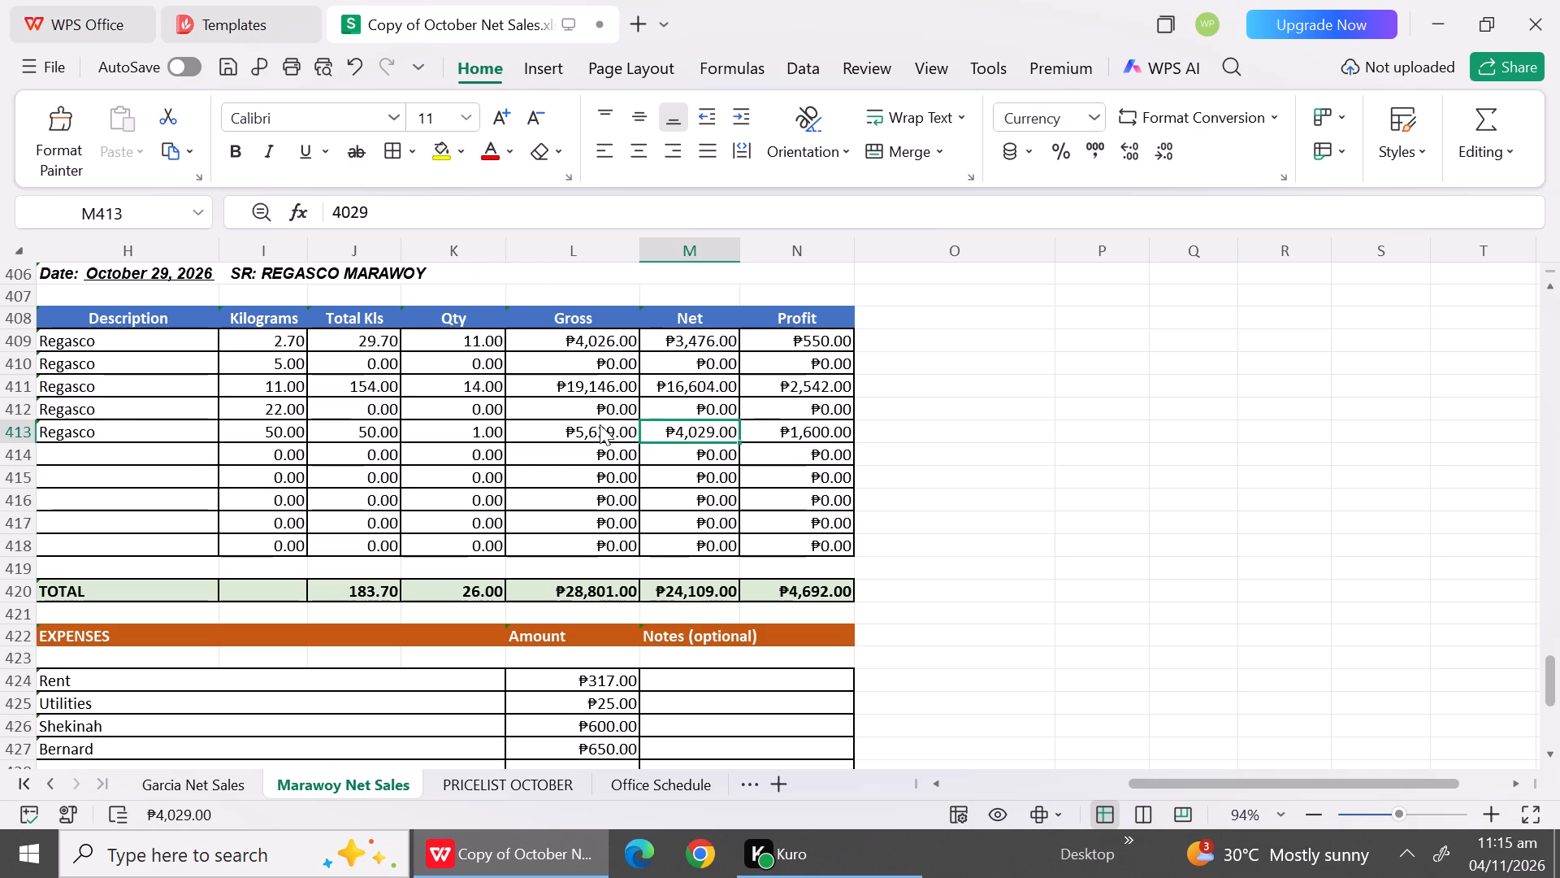
{"action": "key", "text": "4"}
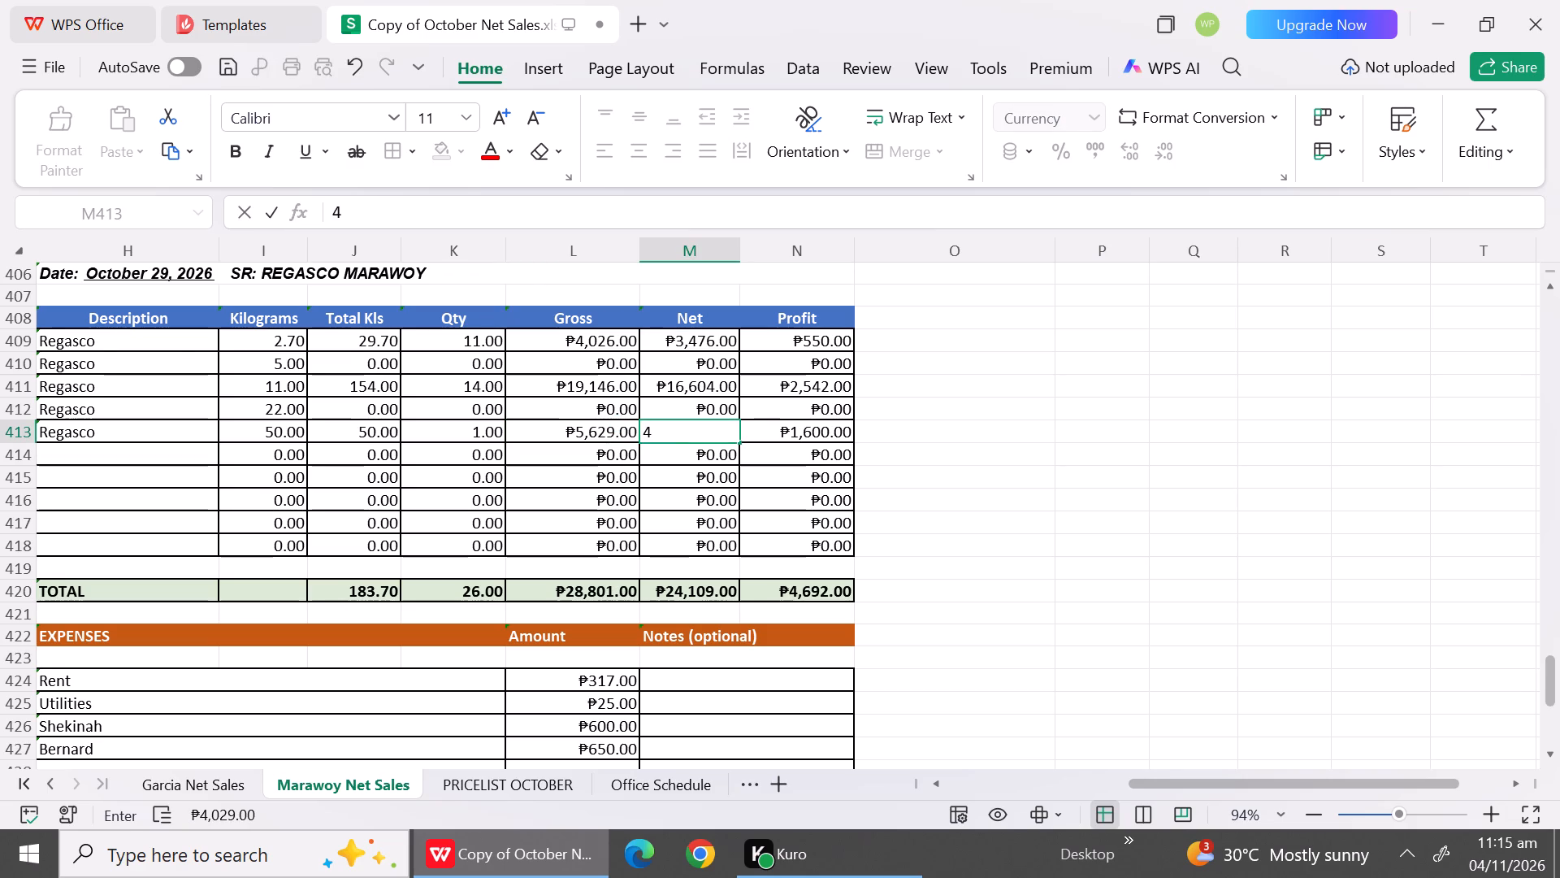
{"action": "left_click", "coordinate": [533, 785]}
{"action": "left_click", "coordinate": [336, 785]}
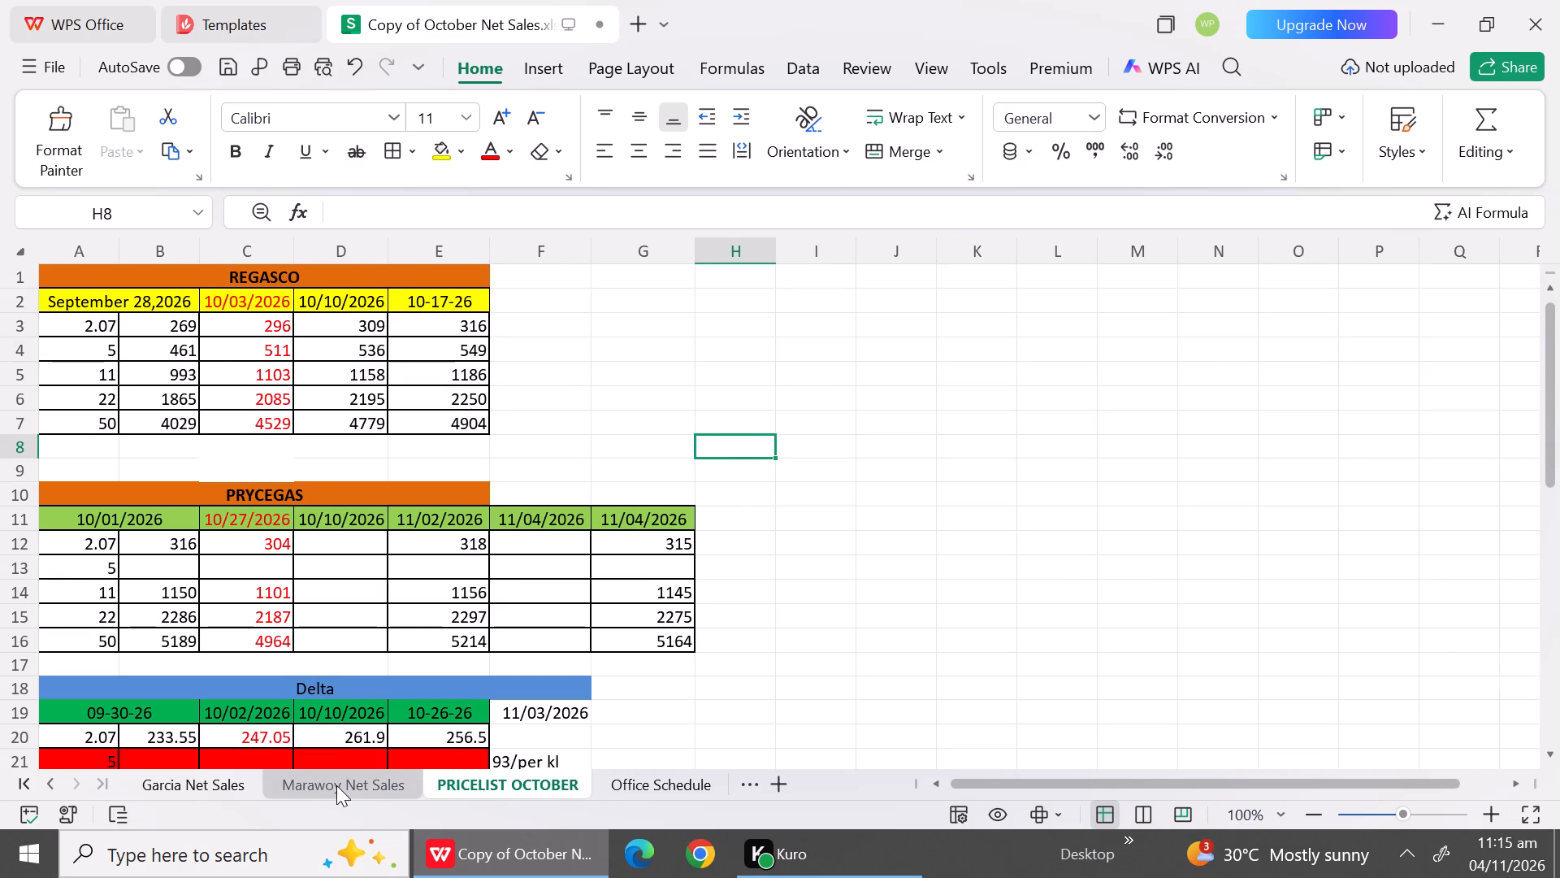
{"action": "left_click", "coordinate": [729, 433]}
{"action": "double_click", "coordinate": [729, 433]}
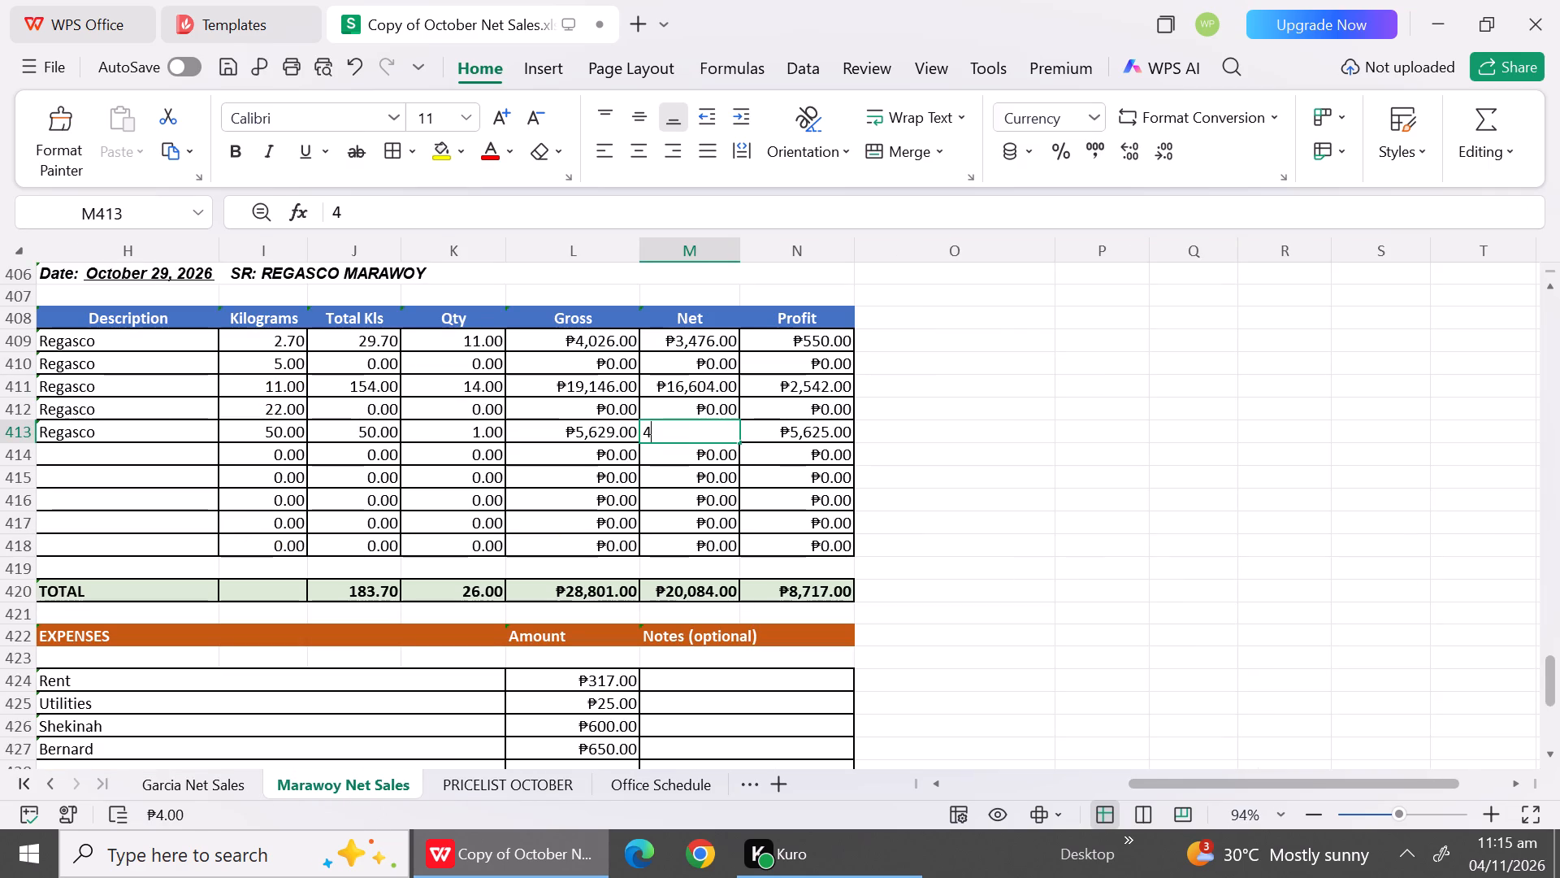
{"action": "type", "text": "904"}
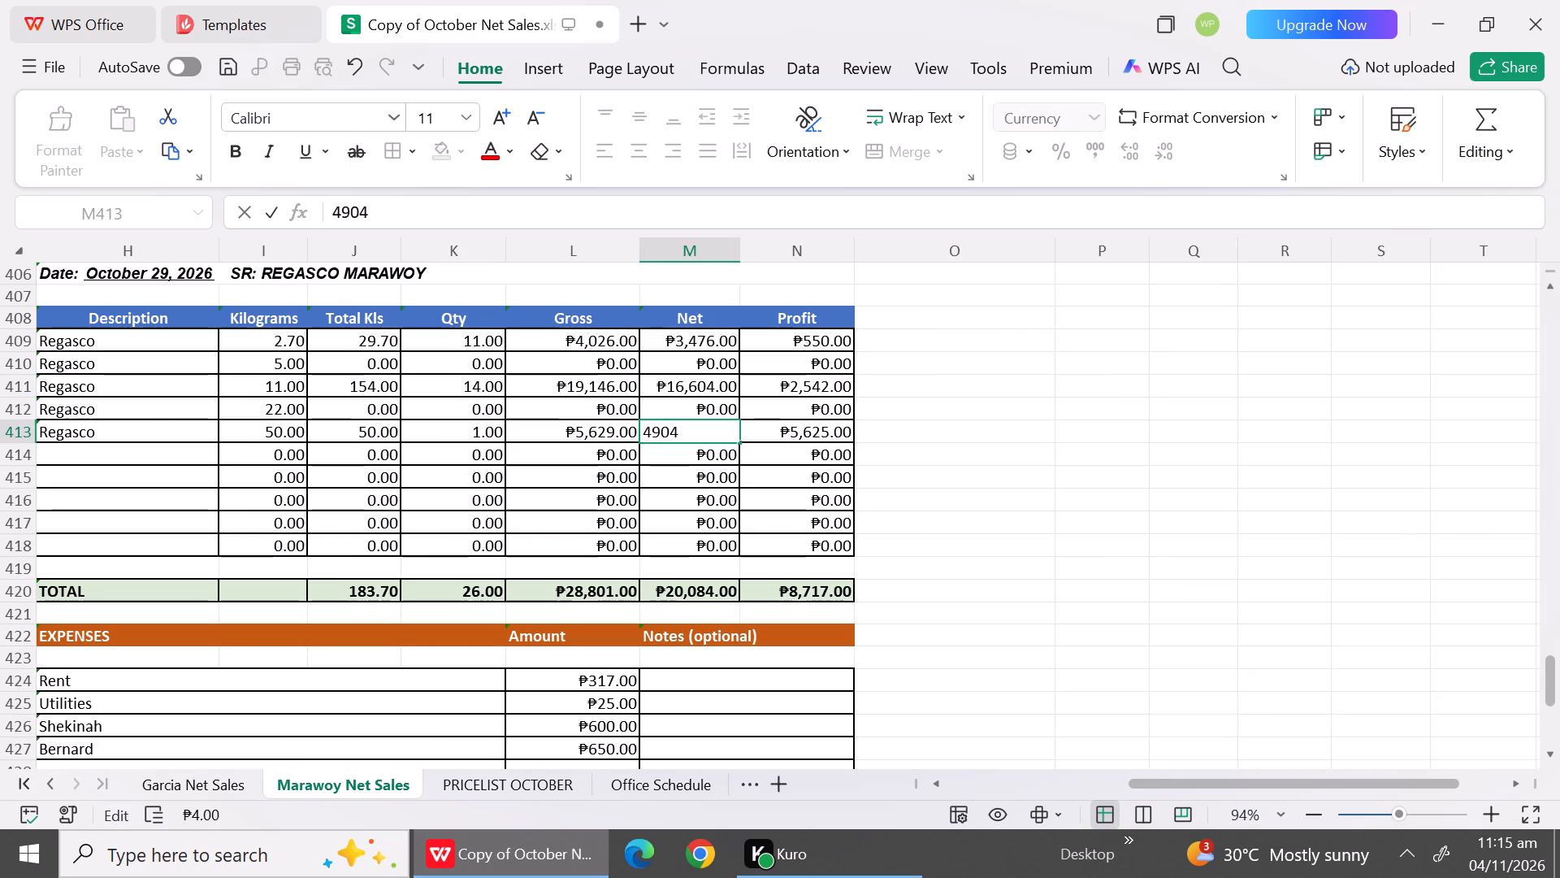
{"action": "key", "text": "Return"}
{"action": "left_click", "coordinate": [1186, 514]}
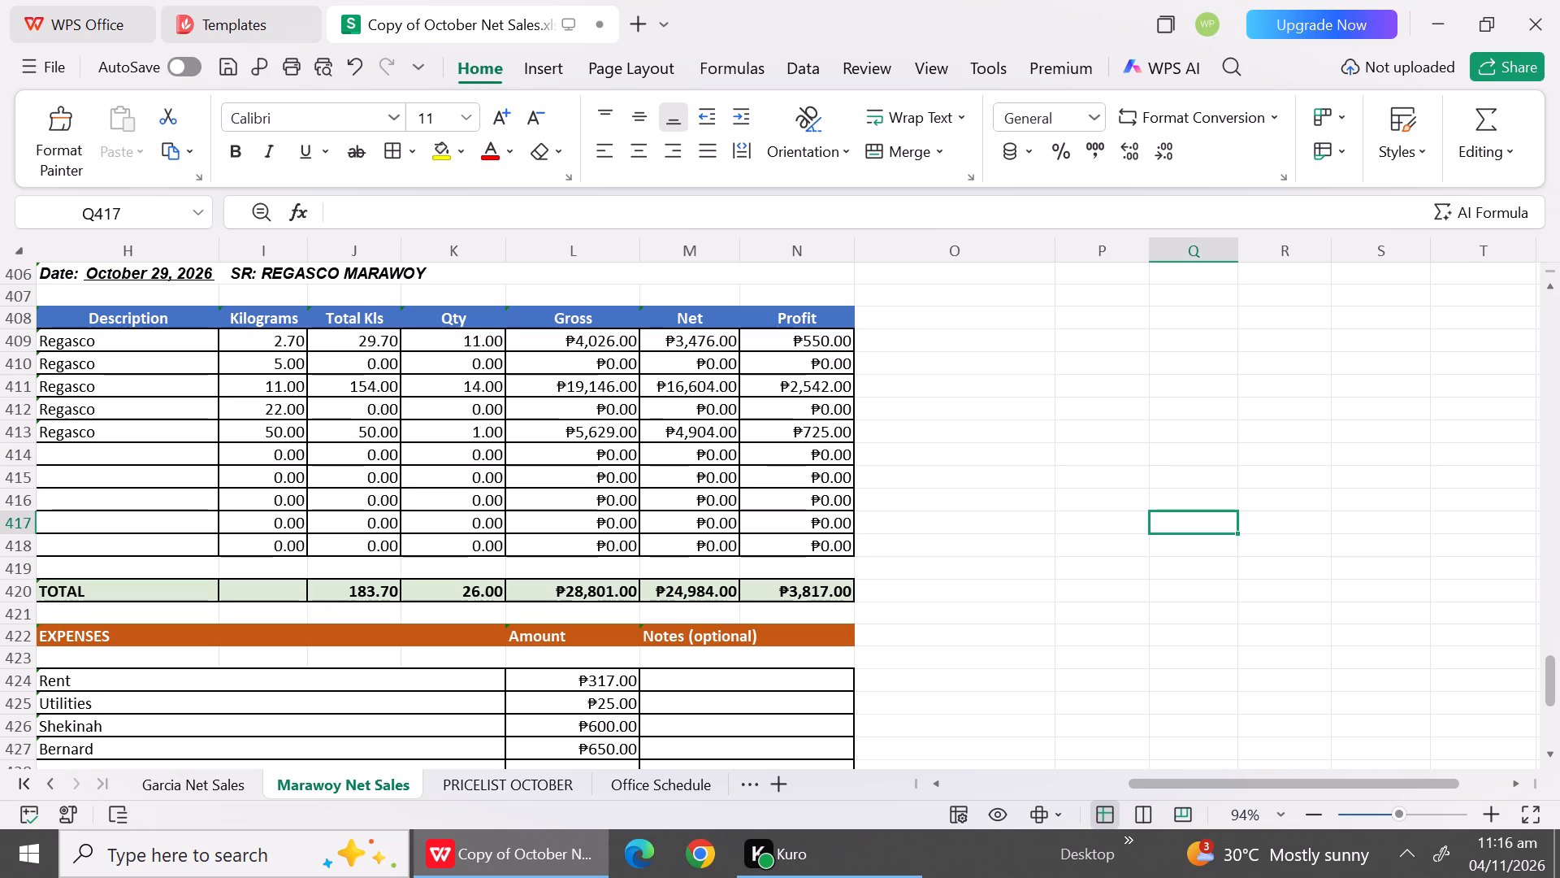
Review the October 29 report's expenses and check the Thursday, October 29 assignment in the Office Schedule sheet.
{"action": "left_click", "coordinate": [1549, 761]}
{"action": "left_click", "coordinate": [1549, 761]}
{"action": "left_click", "coordinate": [1549, 761]}
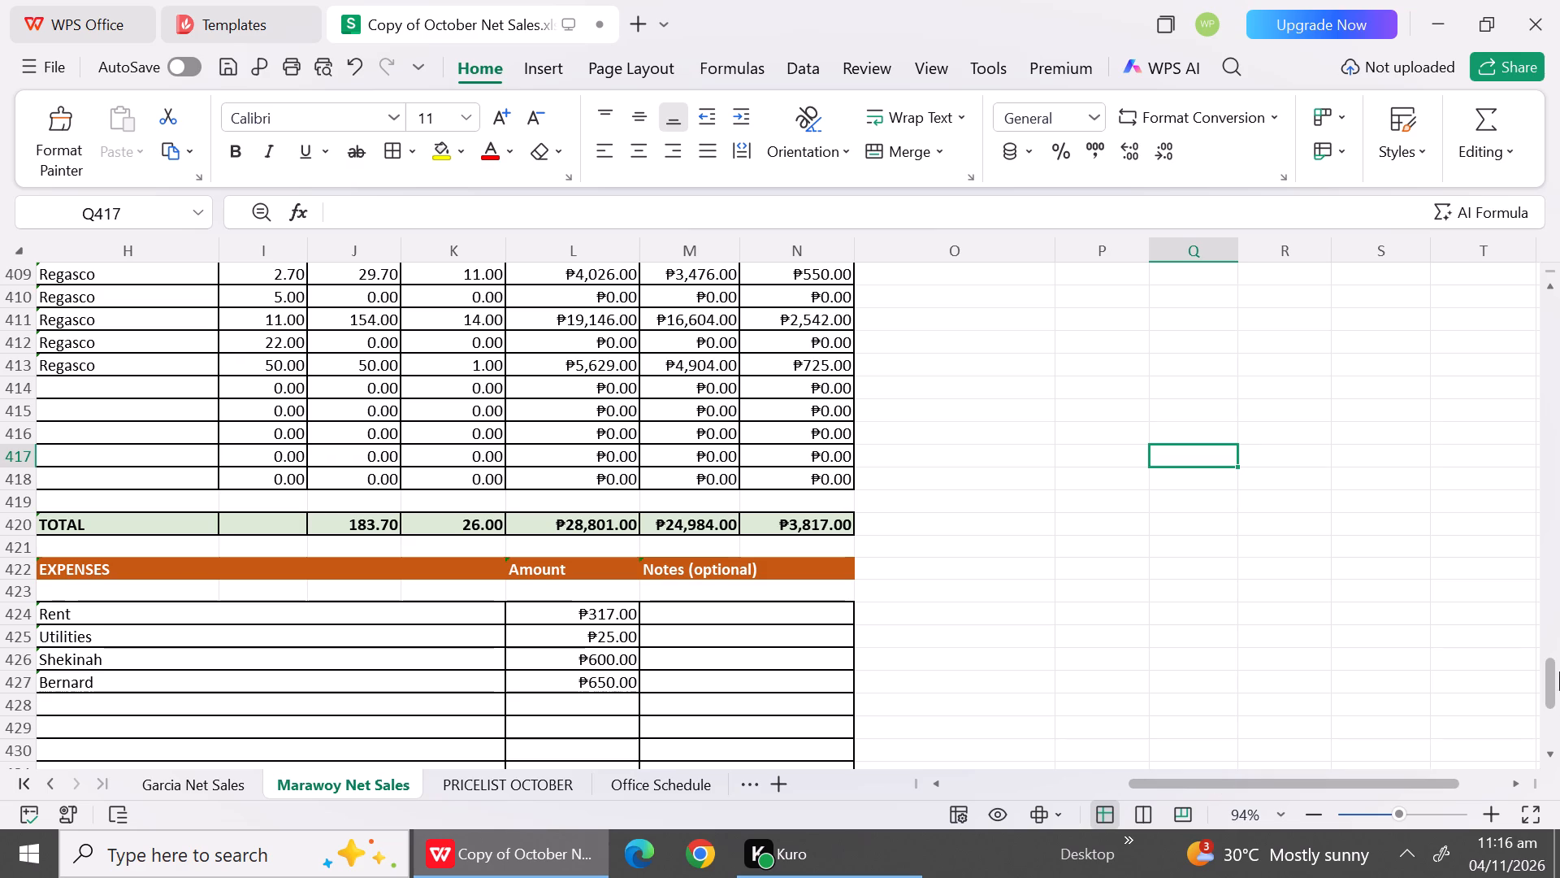
{"action": "left_click", "coordinate": [1545, 758]}
{"action": "left_click", "coordinate": [1545, 758]}
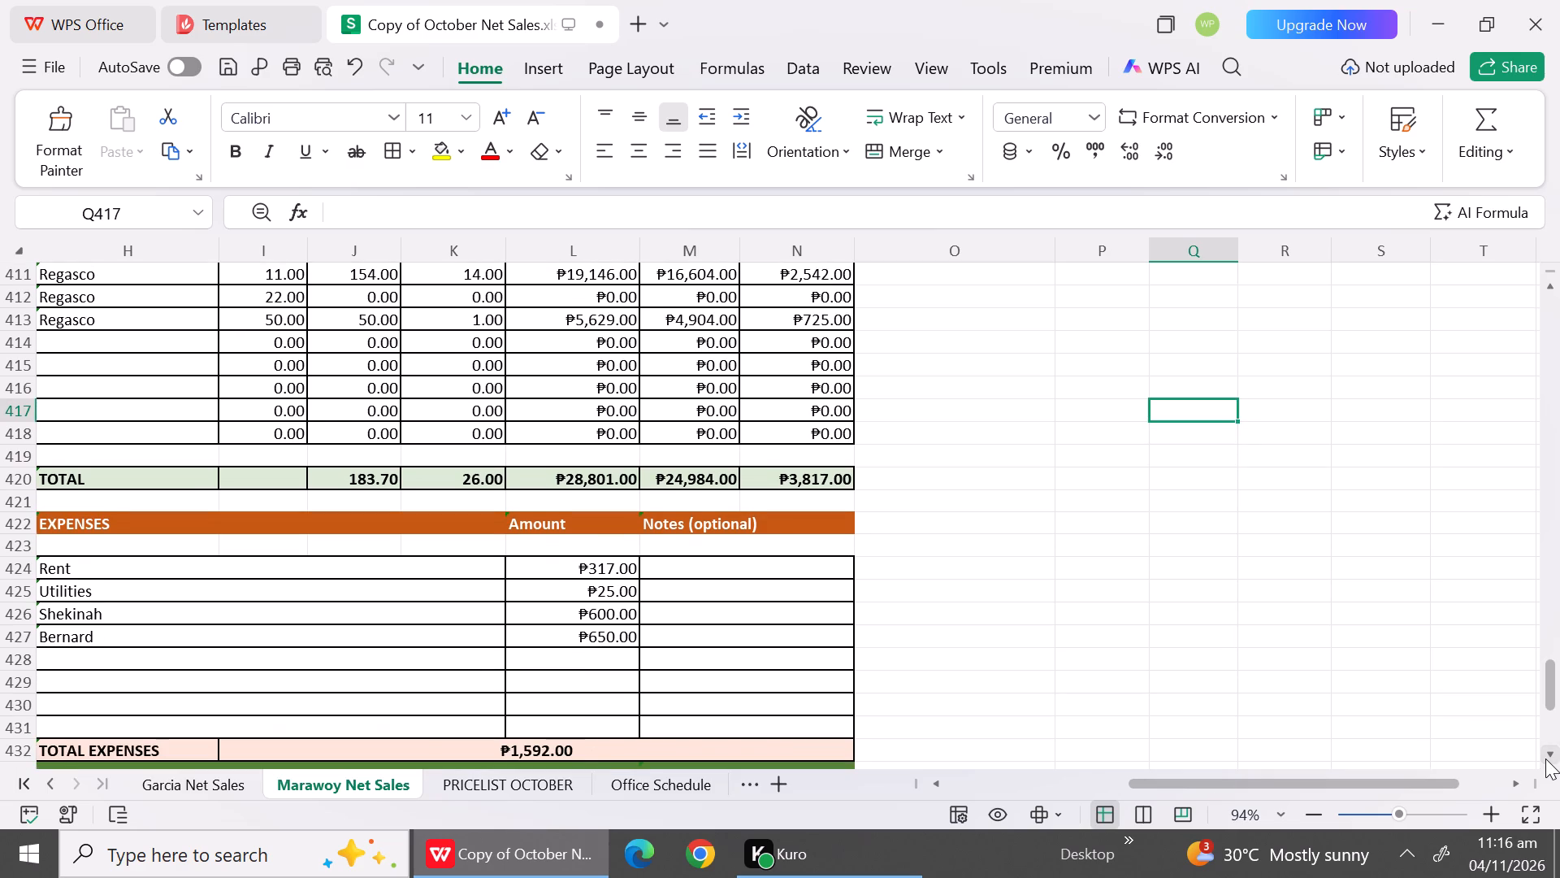
{"action": "left_click_drag", "start_coordinate": [1545, 758], "coordinate": [607, 790]}
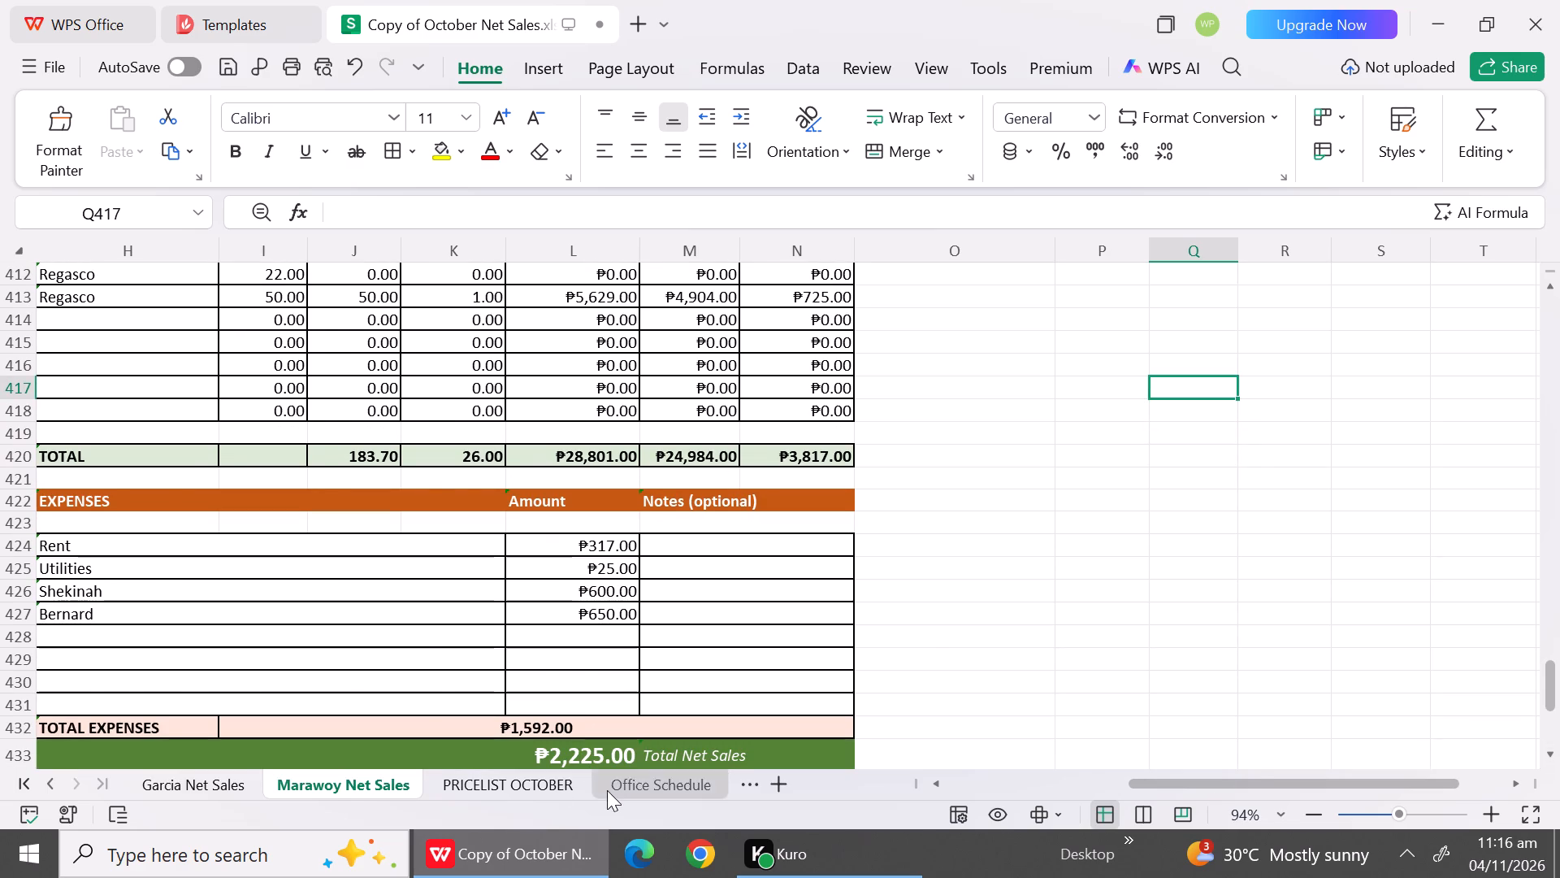
{"action": "left_click", "coordinate": [607, 790]}
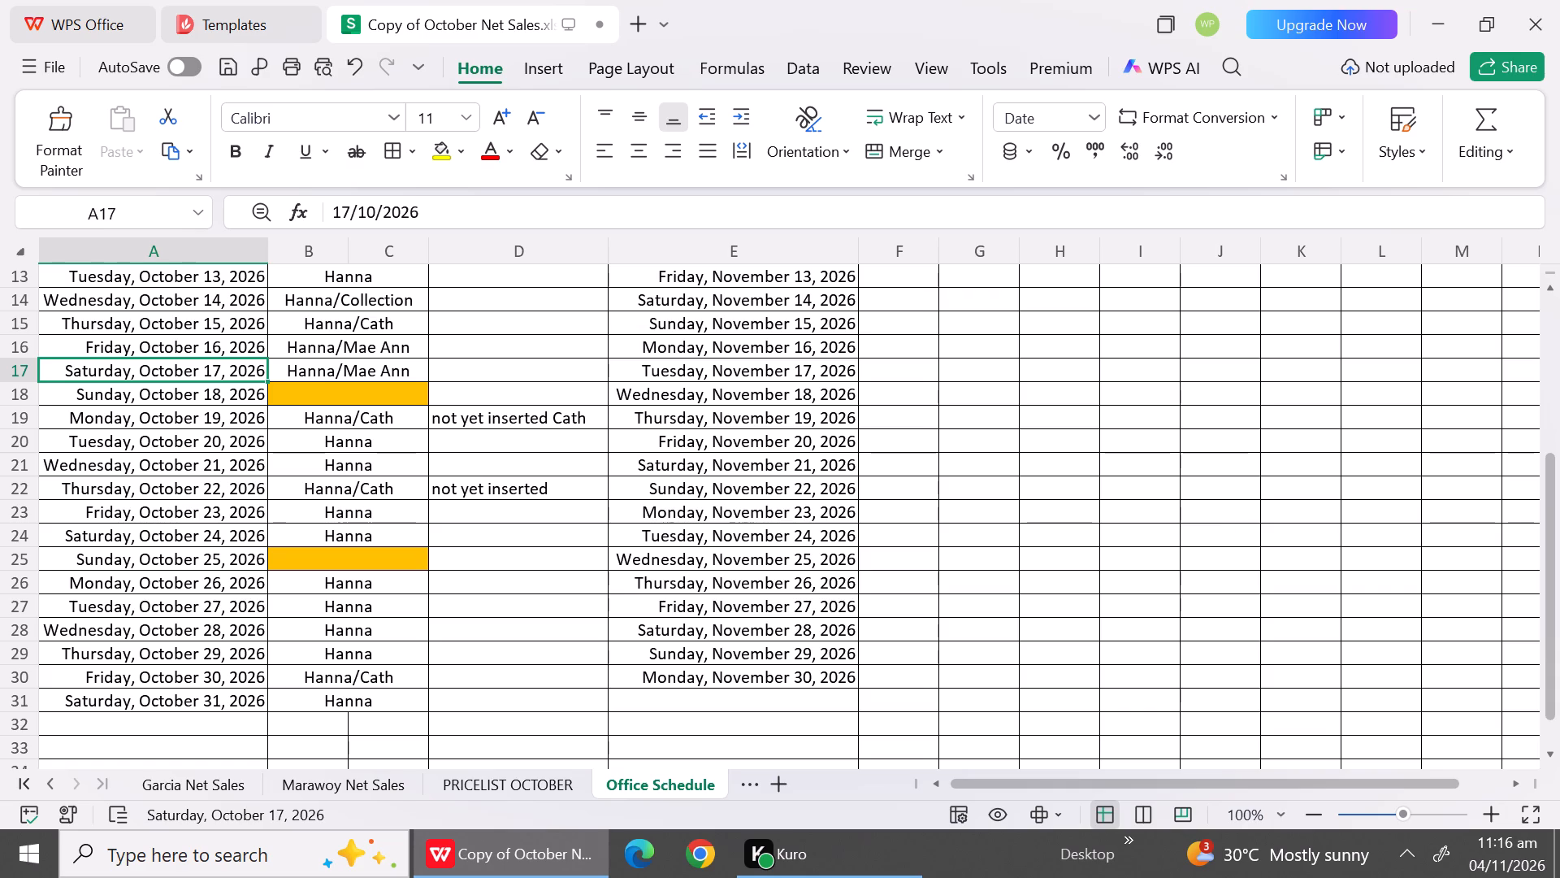
{"action": "left_click", "coordinate": [361, 649]}
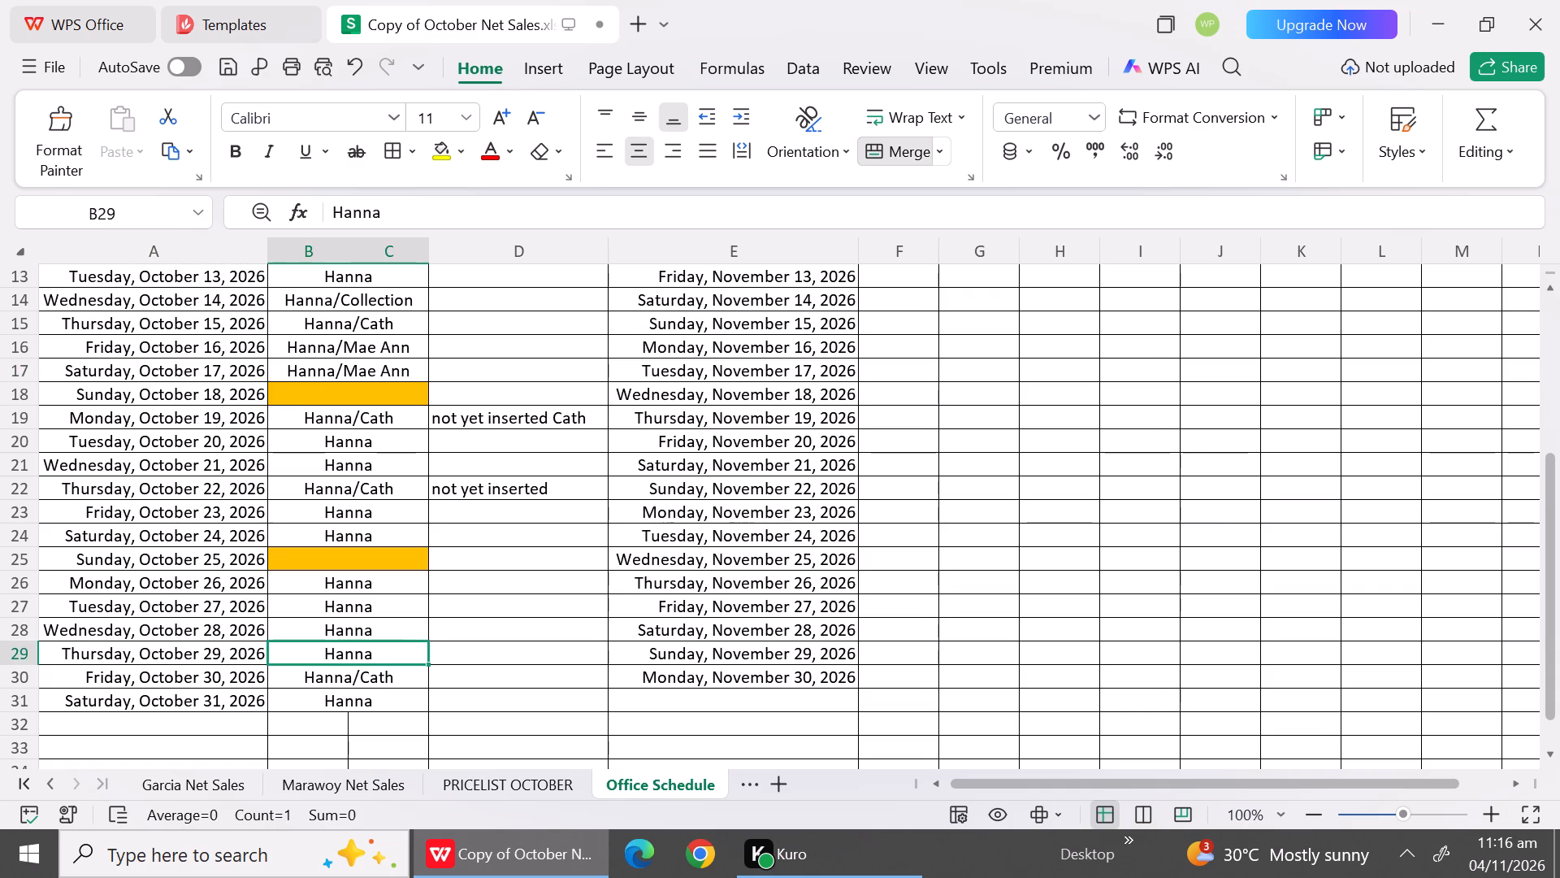
Add the note "not yet inserted" beside the Friday, October 30, 2026 entry in the Office Schedule sheet.
{"action": "left_click", "coordinate": [441, 684]}
{"action": "type", "text": "not"}
{"action": "key", "text": "space"}
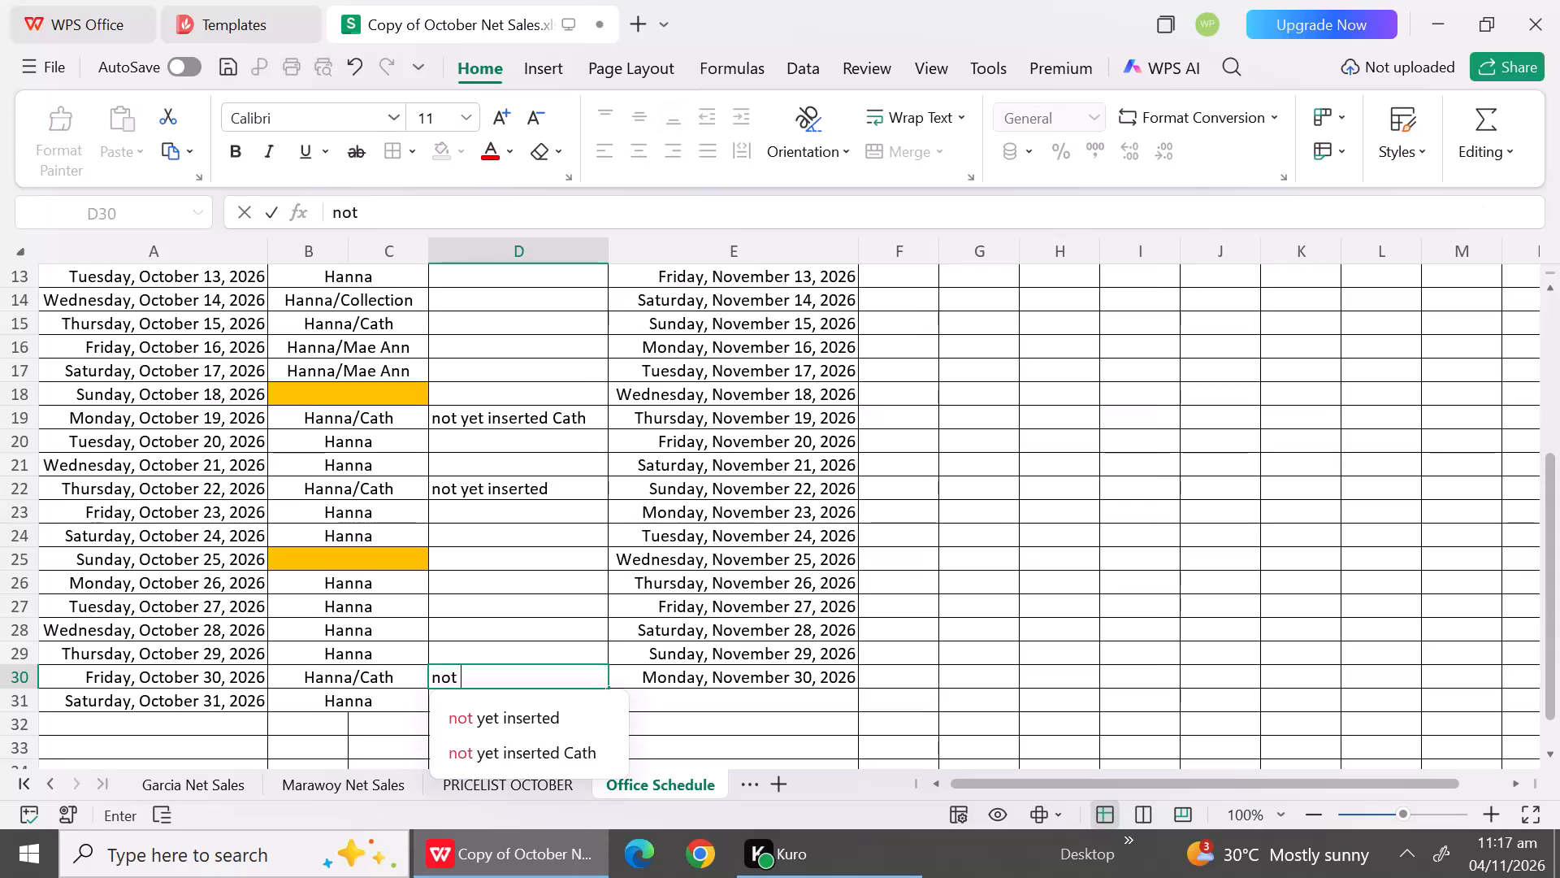
{"action": "left_click", "coordinate": [496, 718]}
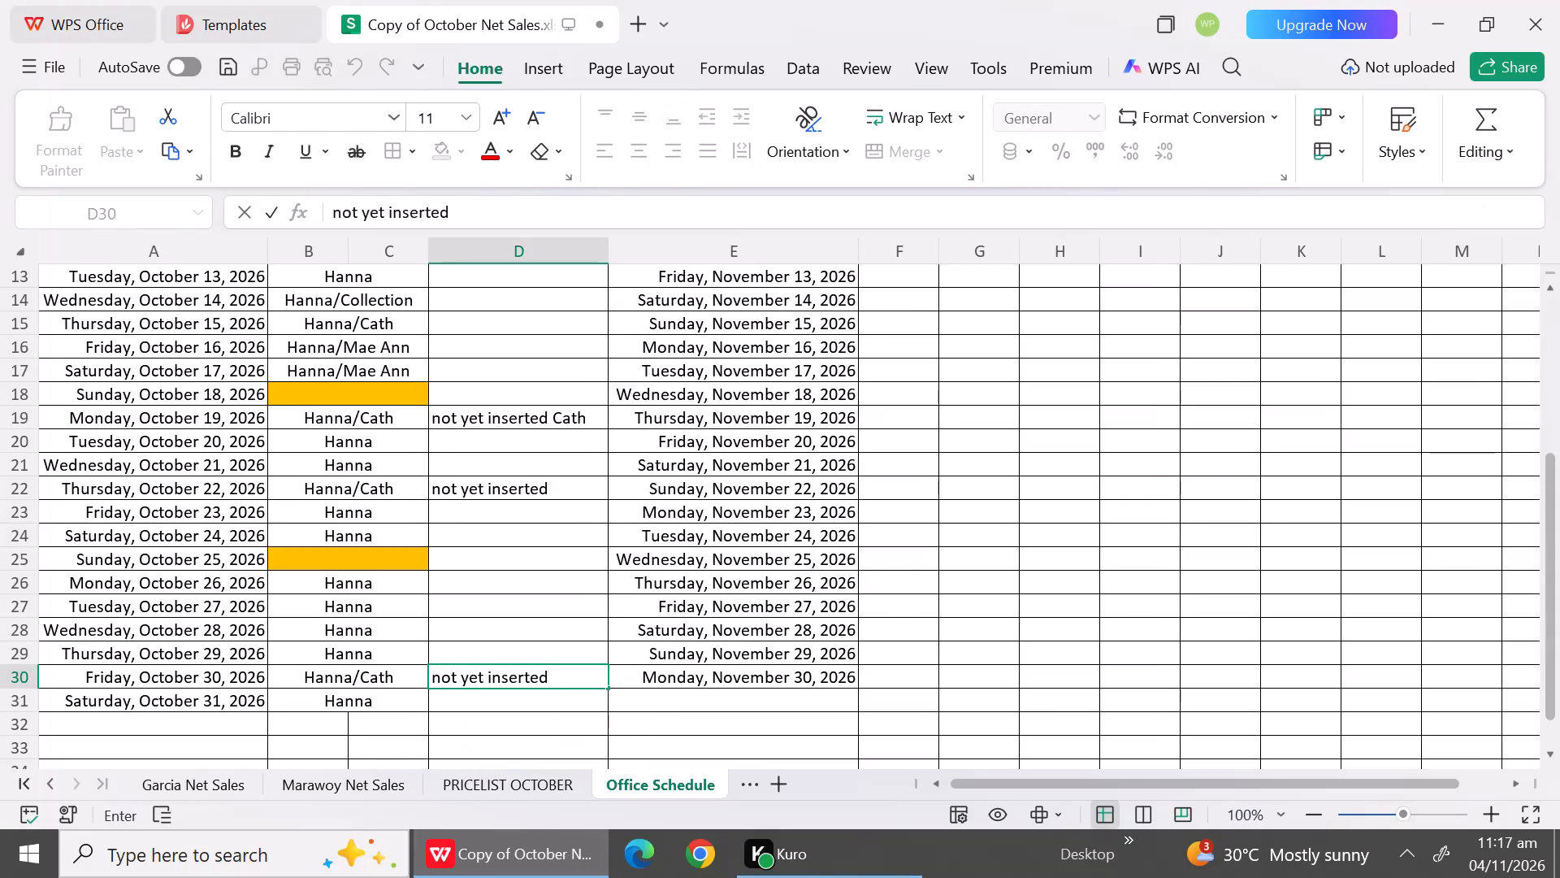
{"action": "left_click", "coordinate": [451, 496]}
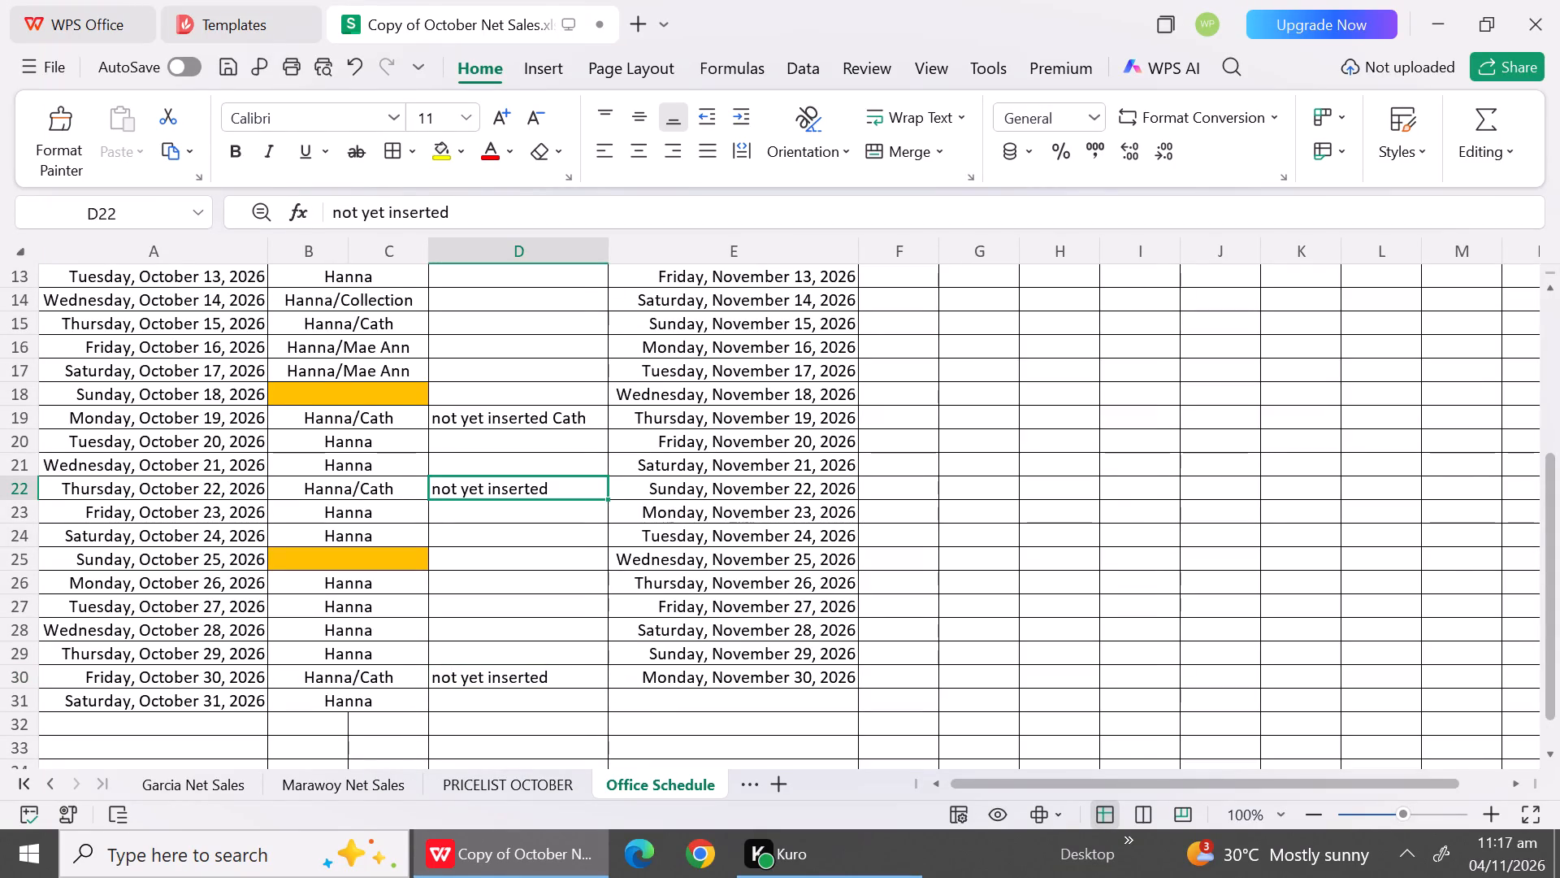
Examine the staff expenses in the October 22, 2026 report of the Marawoy Net Sales sheet.
{"action": "left_click", "coordinate": [310, 793]}
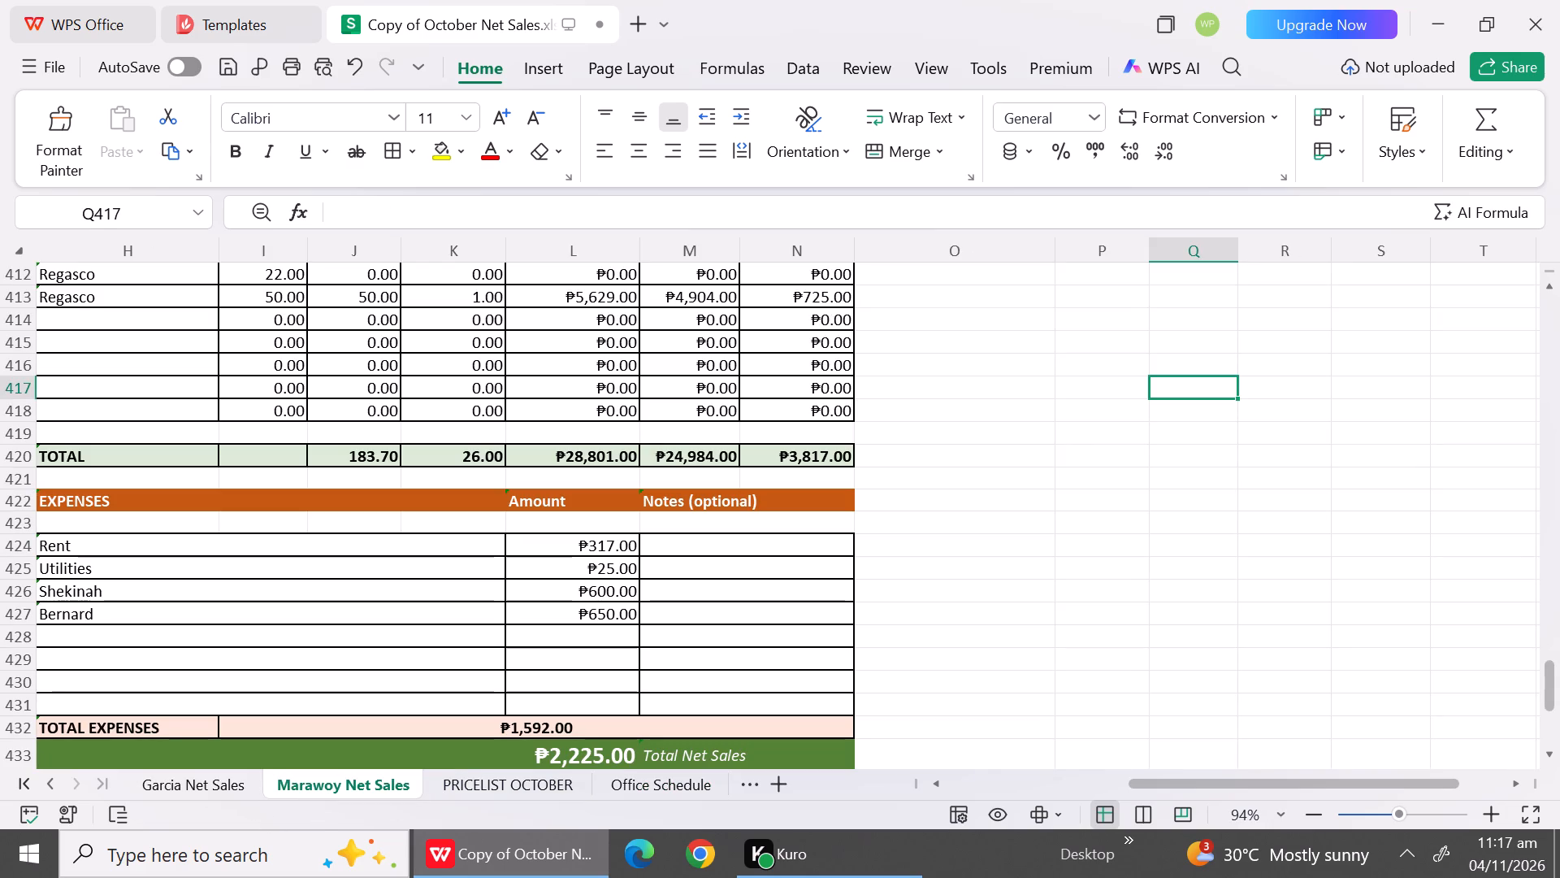
{"action": "triple_click", "coordinate": [1551, 312]}
{"action": "triple_click", "coordinate": [1551, 312]}
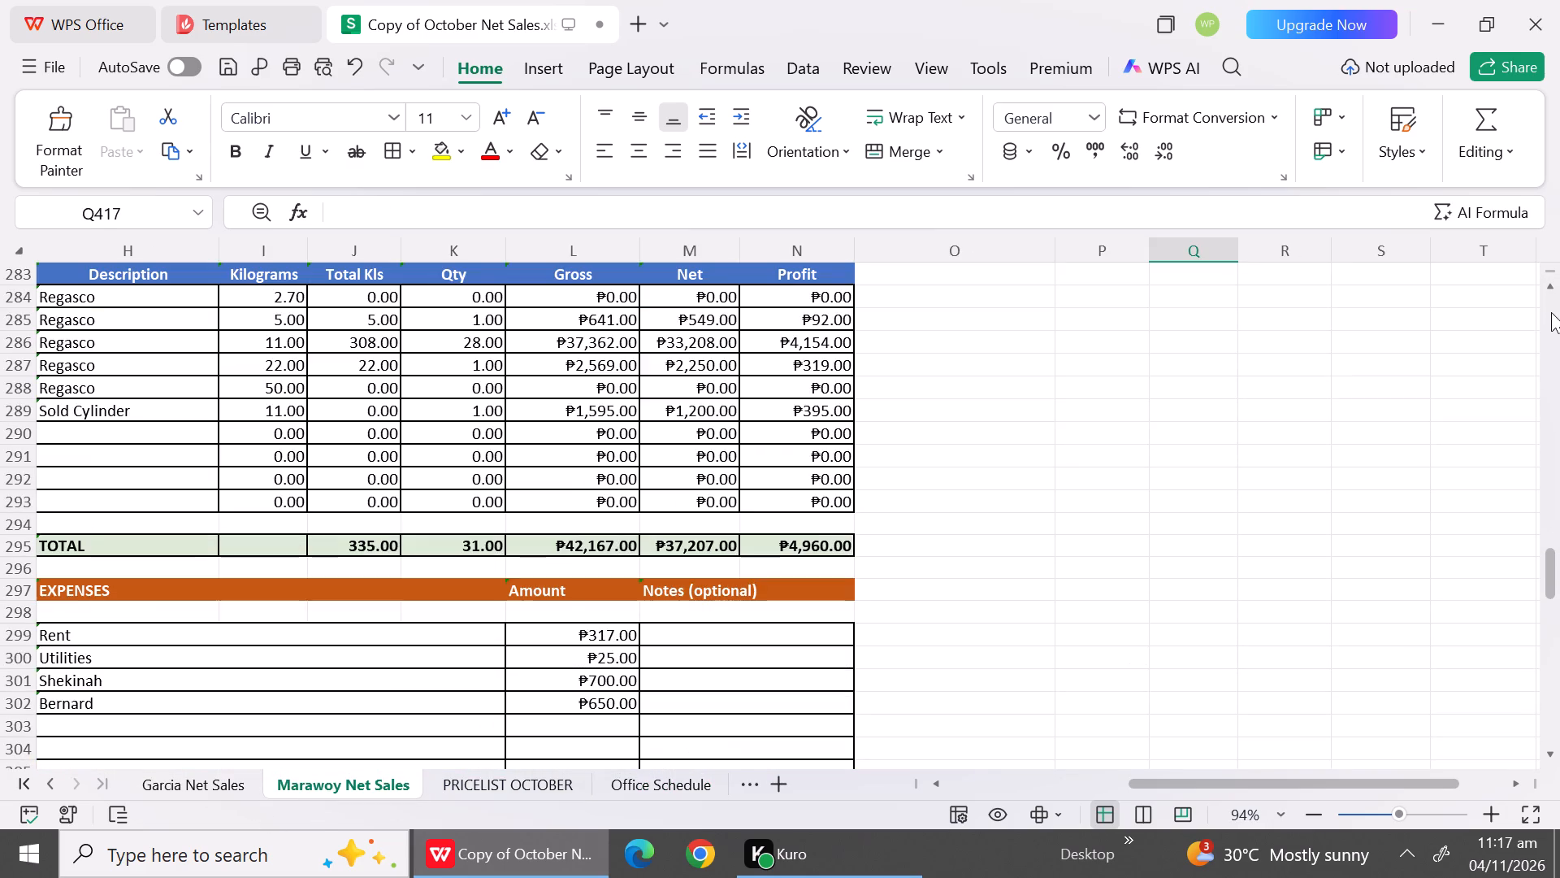
{"action": "left_click", "coordinate": [1551, 312]}
{"action": "left_click", "coordinate": [1551, 312]}
{"action": "left_click", "coordinate": [1551, 312]}
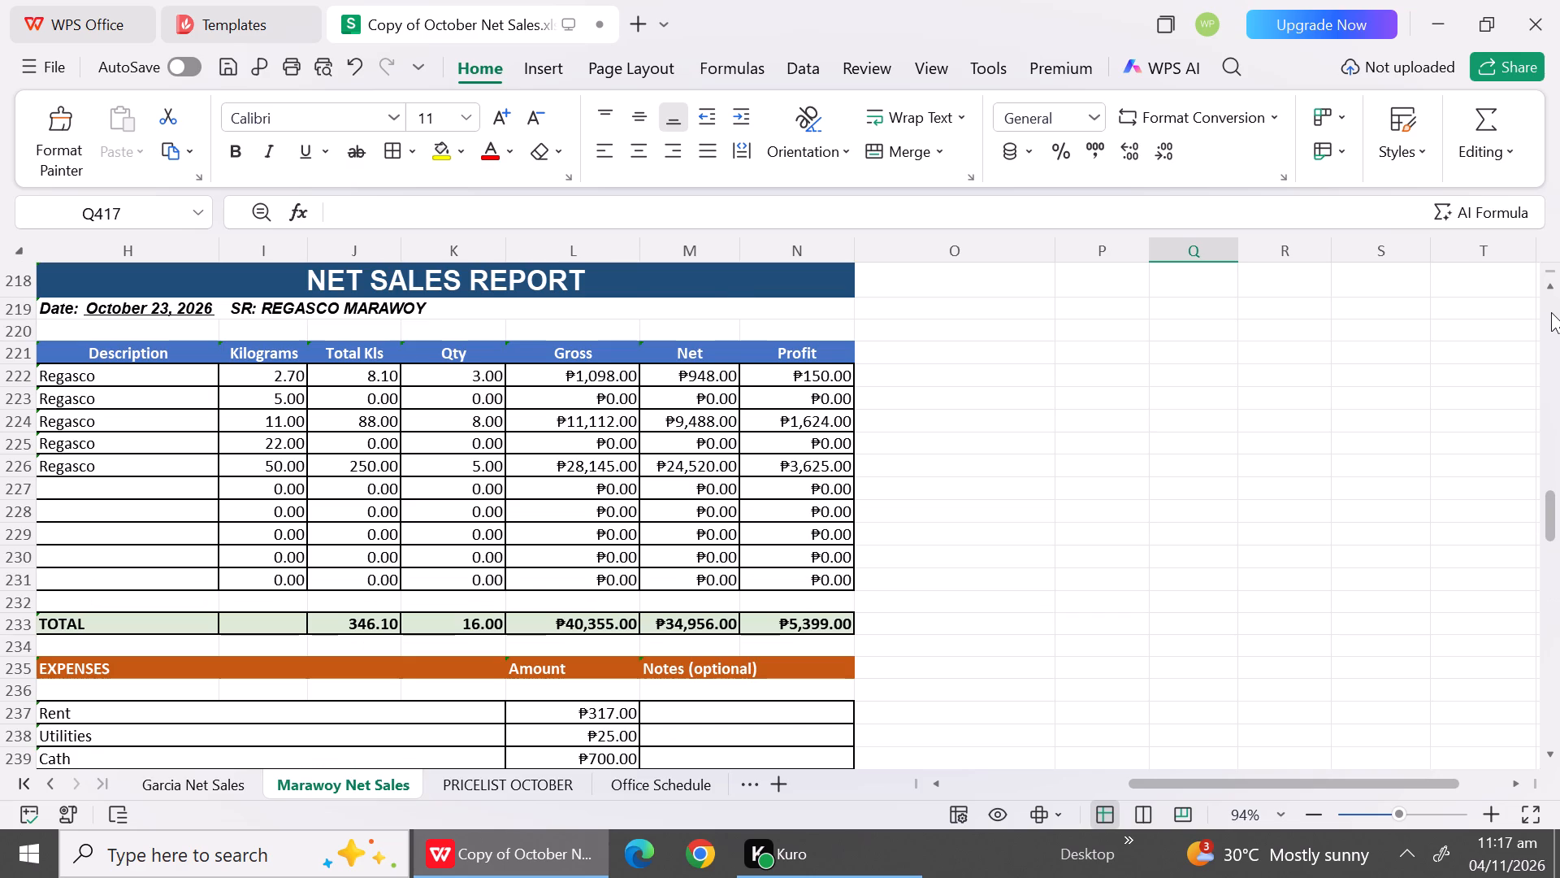
{"action": "left_click", "coordinate": [1551, 312]}
{"action": "left_click", "coordinate": [1551, 312]}
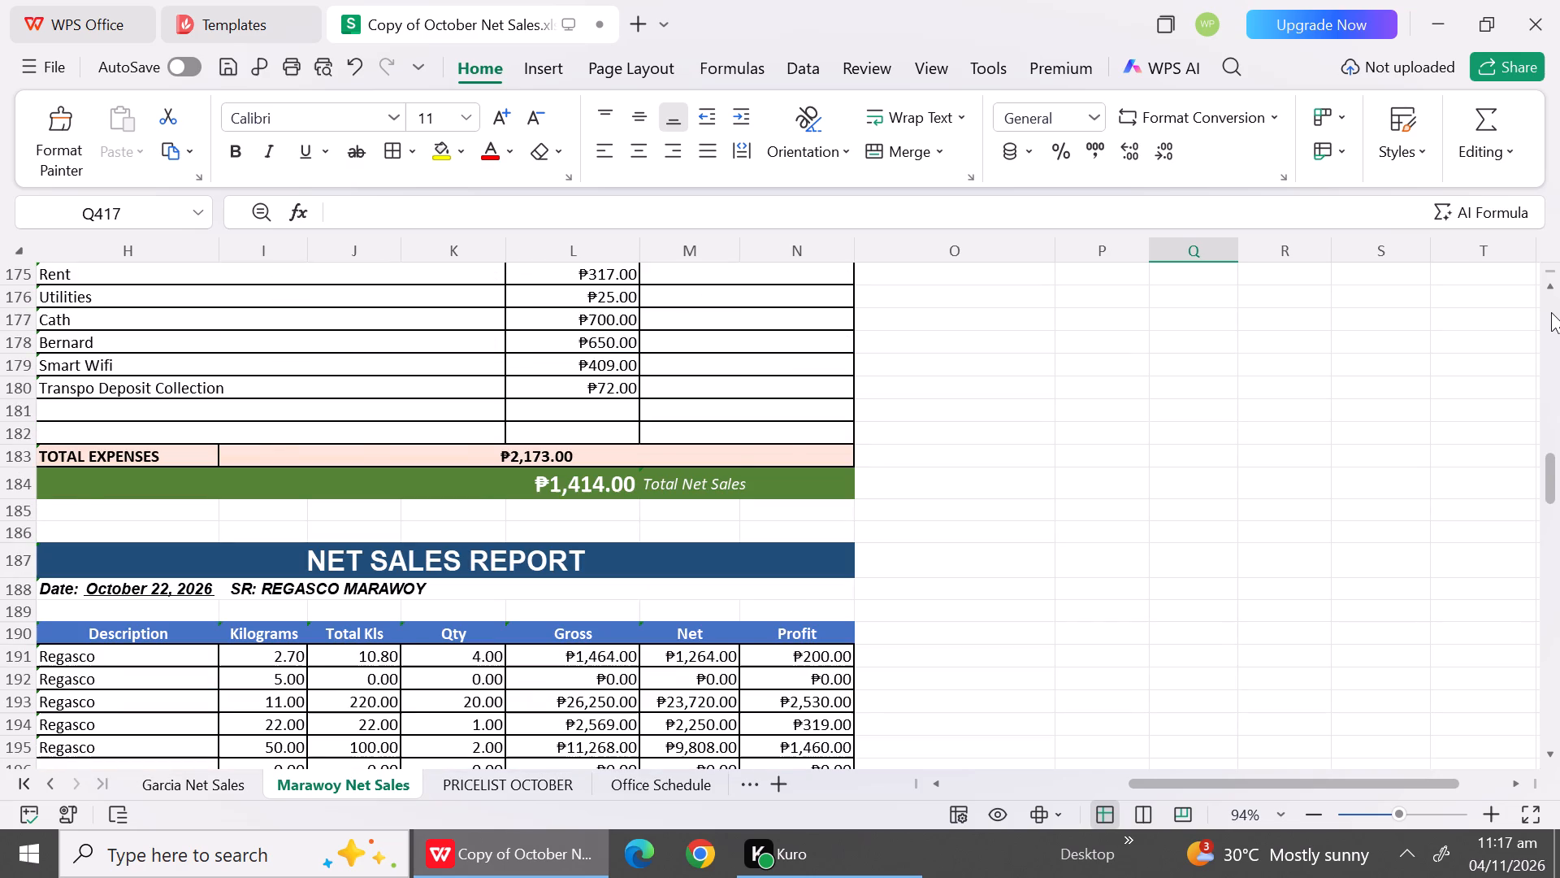
{"action": "left_click", "coordinate": [1551, 312]}
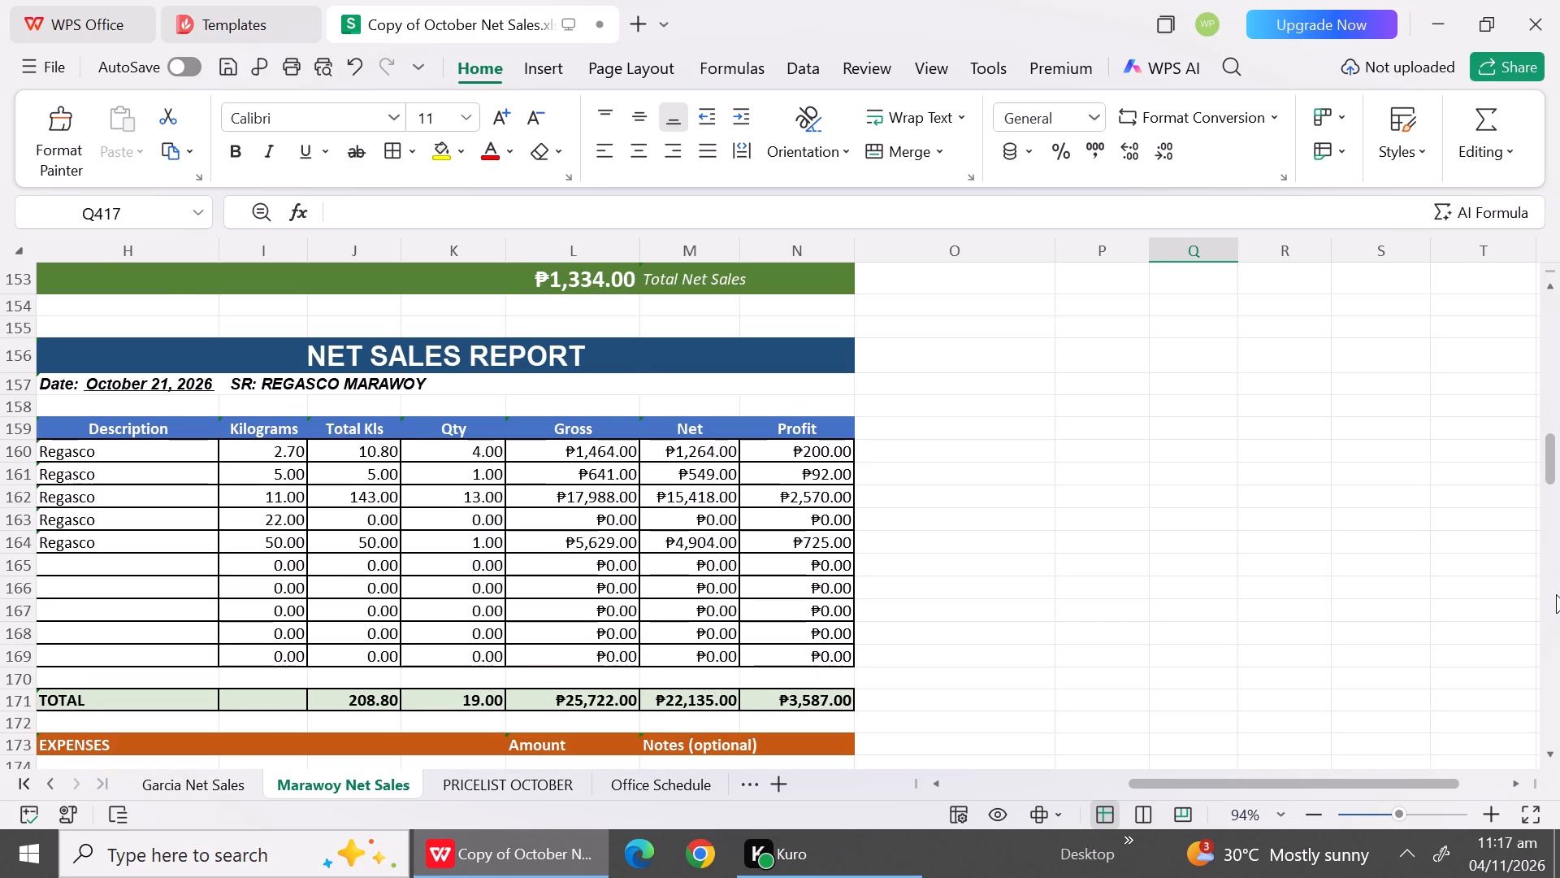
{"action": "left_click", "coordinate": [1545, 602]}
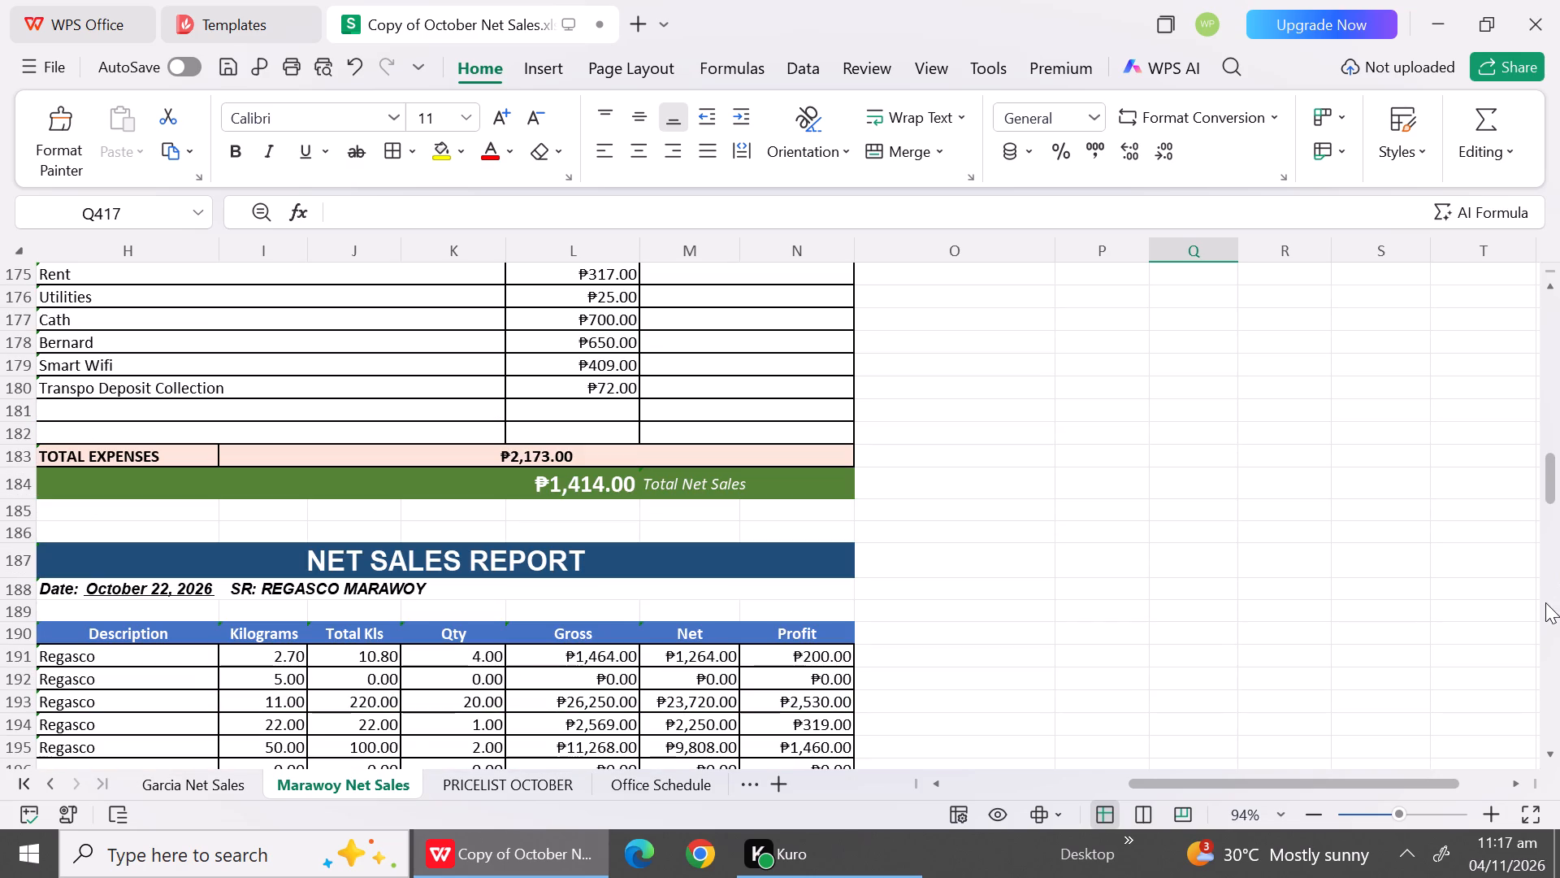
{"action": "triple_click", "coordinate": [1549, 750]}
{"action": "triple_click", "coordinate": [1549, 750]}
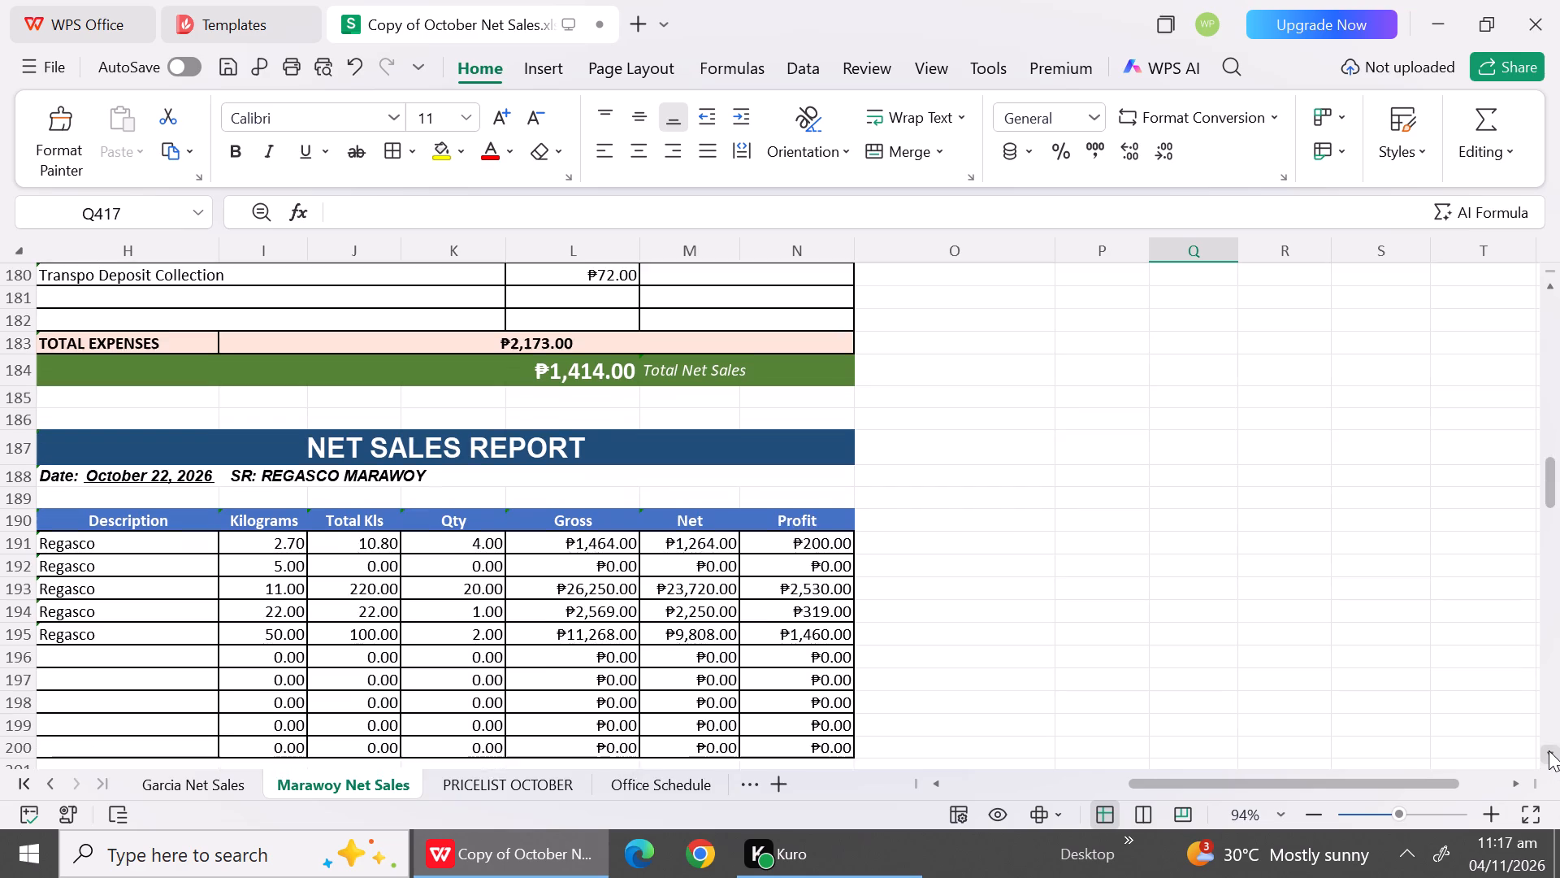
{"action": "triple_click", "coordinate": [1549, 750]}
{"action": "triple_click", "coordinate": [1549, 750]}
{"action": "triple_click", "coordinate": [1549, 750]}
{"action": "triple_click", "coordinate": [1549, 750]}
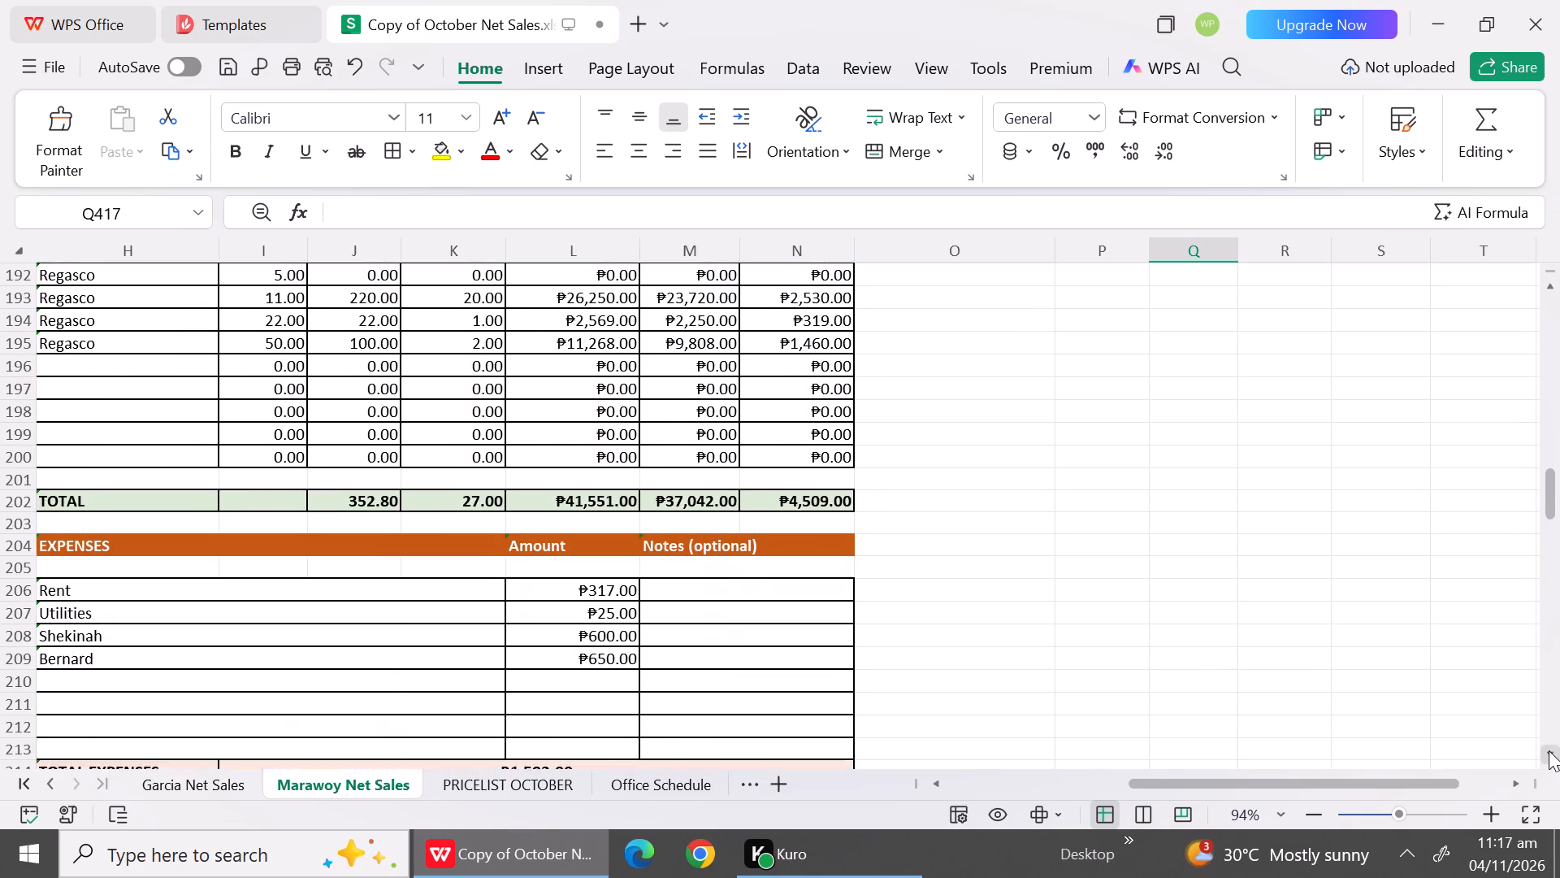
{"action": "triple_click", "coordinate": [1549, 750]}
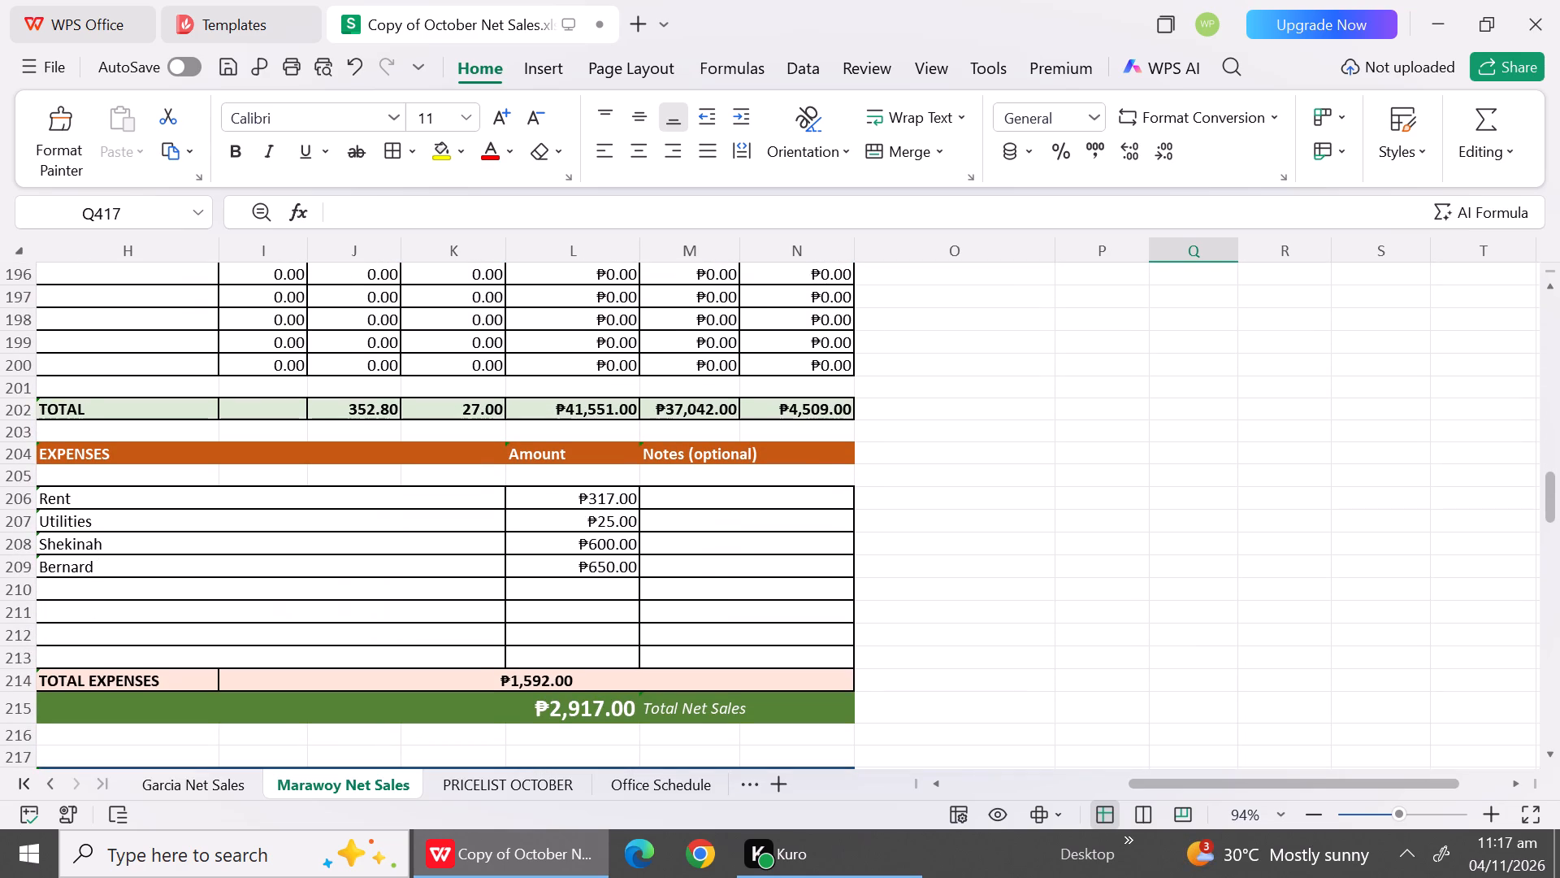
Look through the Marawoy reports from October 23 on, down to the report block below October 29.
{"action": "left_click", "coordinate": [1550, 700]}
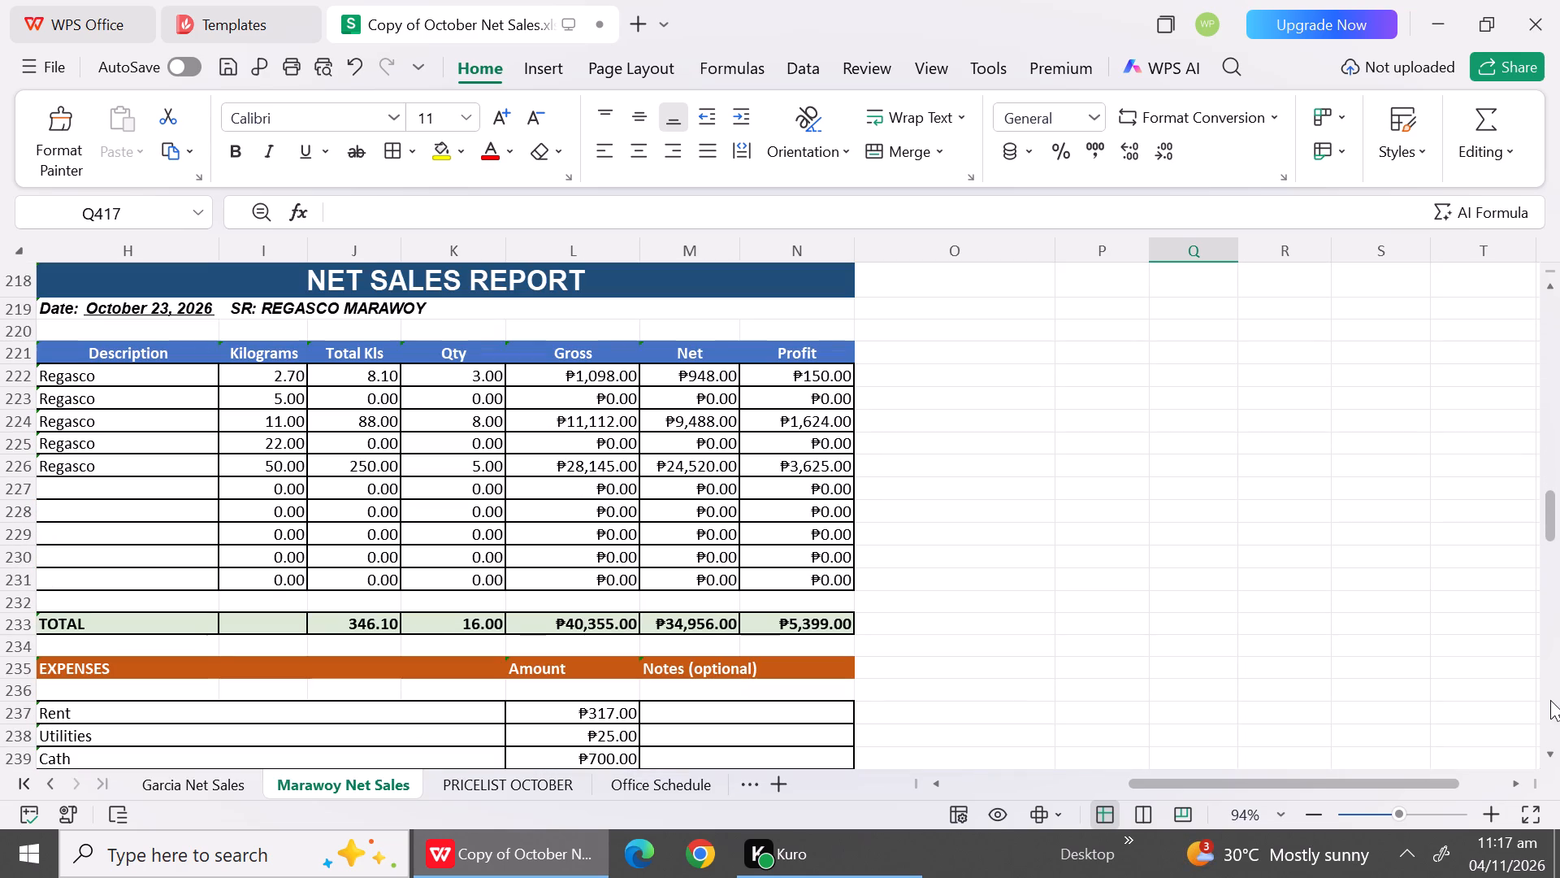
{"action": "left_click", "coordinate": [1550, 700]}
{"action": "triple_click", "coordinate": [1550, 700]}
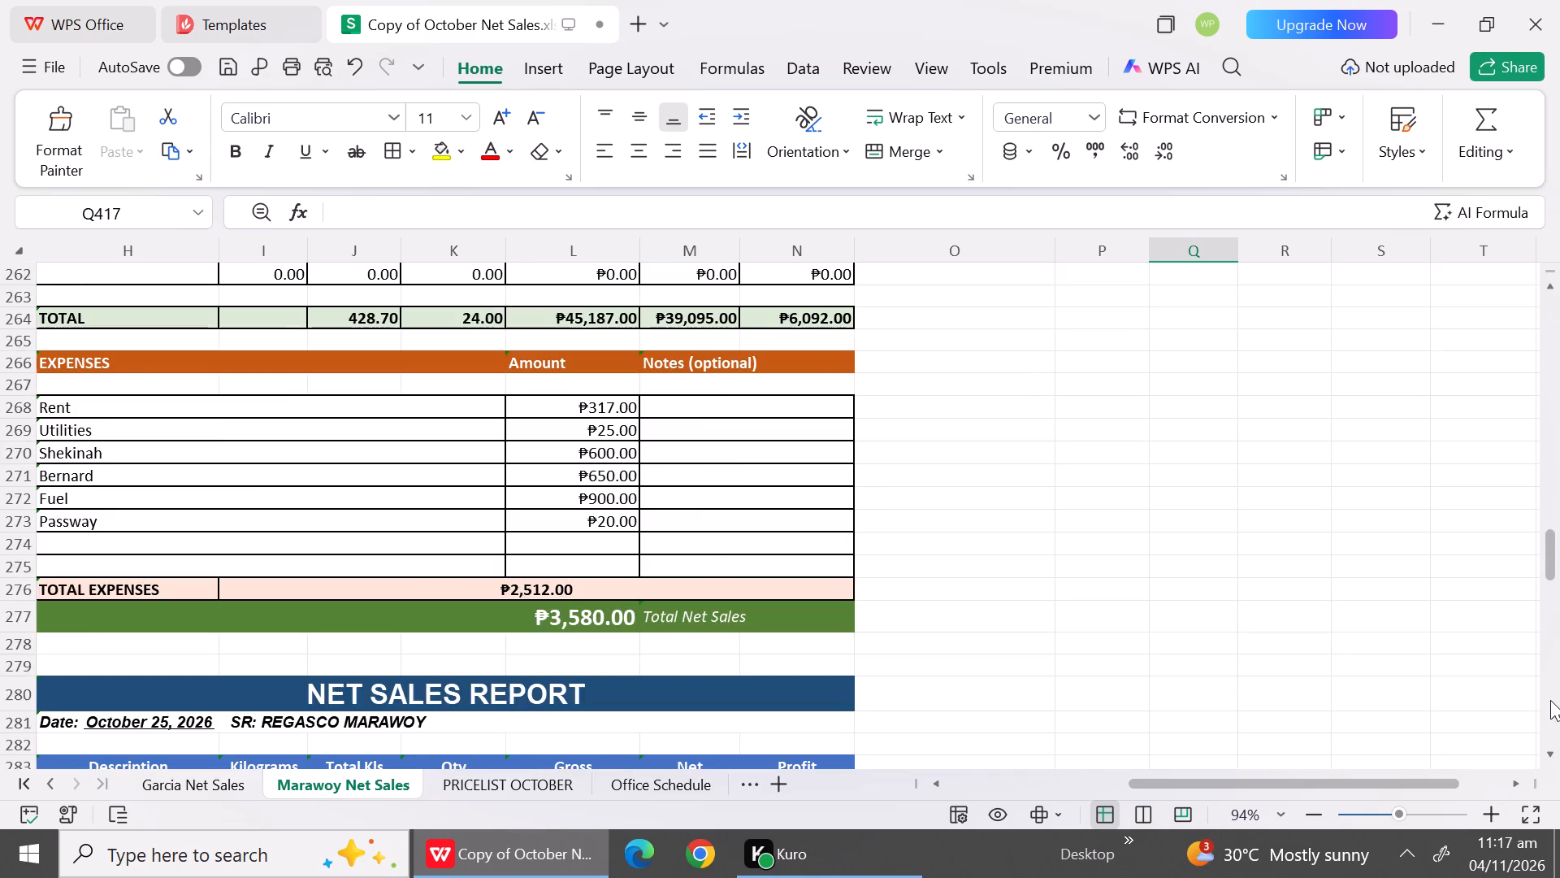
{"action": "left_click", "coordinate": [1550, 700]}
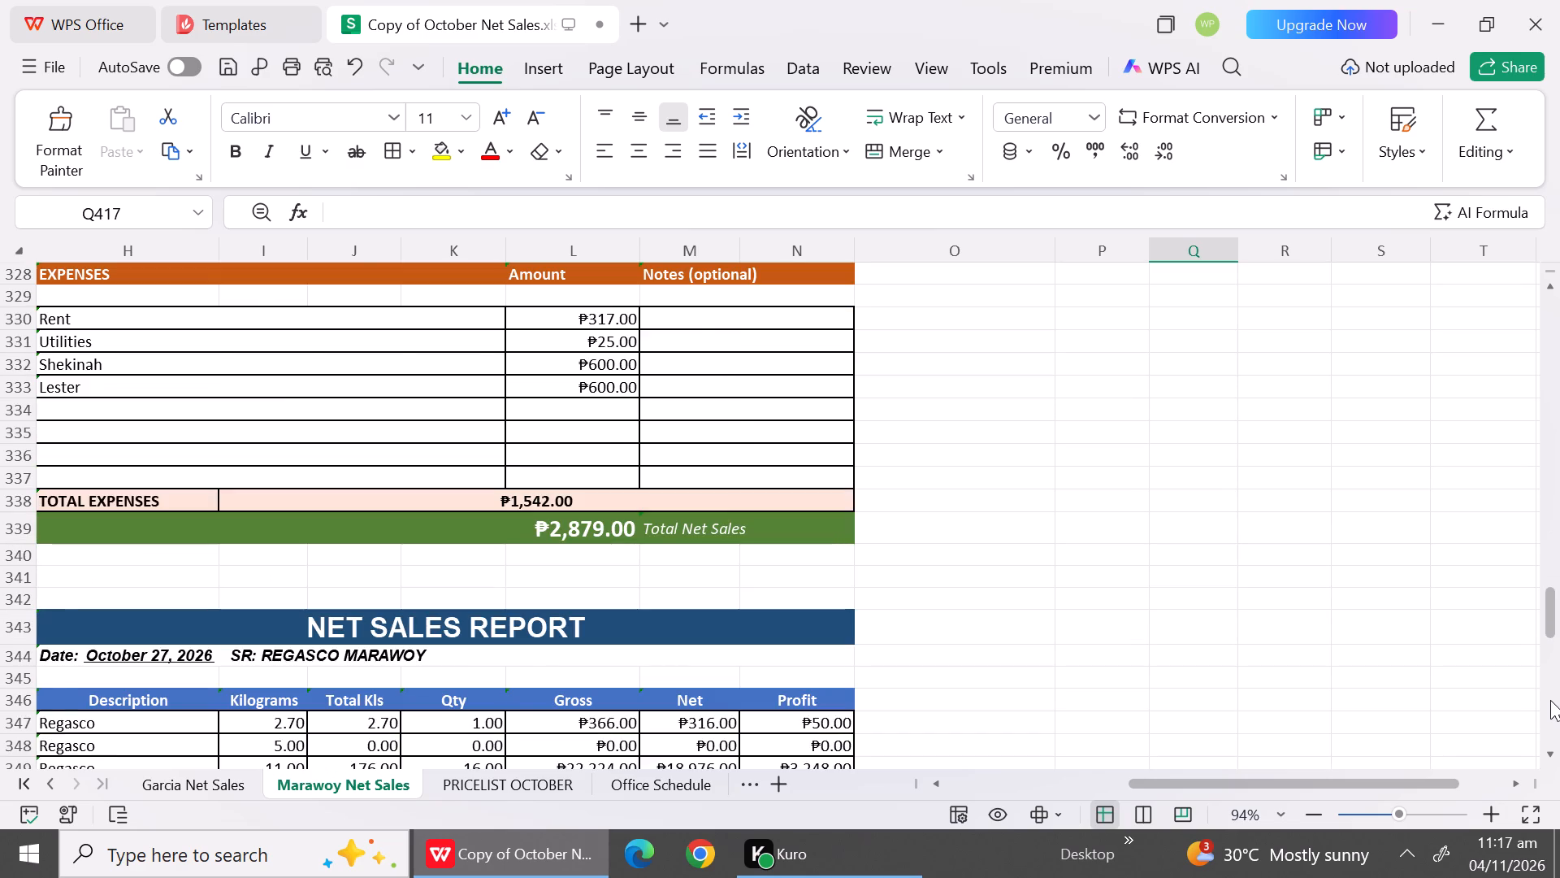
{"action": "left_click", "coordinate": [1550, 700]}
{"action": "left_click", "coordinate": [1550, 700]}
{"action": "left_click", "coordinate": [1550, 700]}
{"action": "left_click", "coordinate": [1550, 700]}
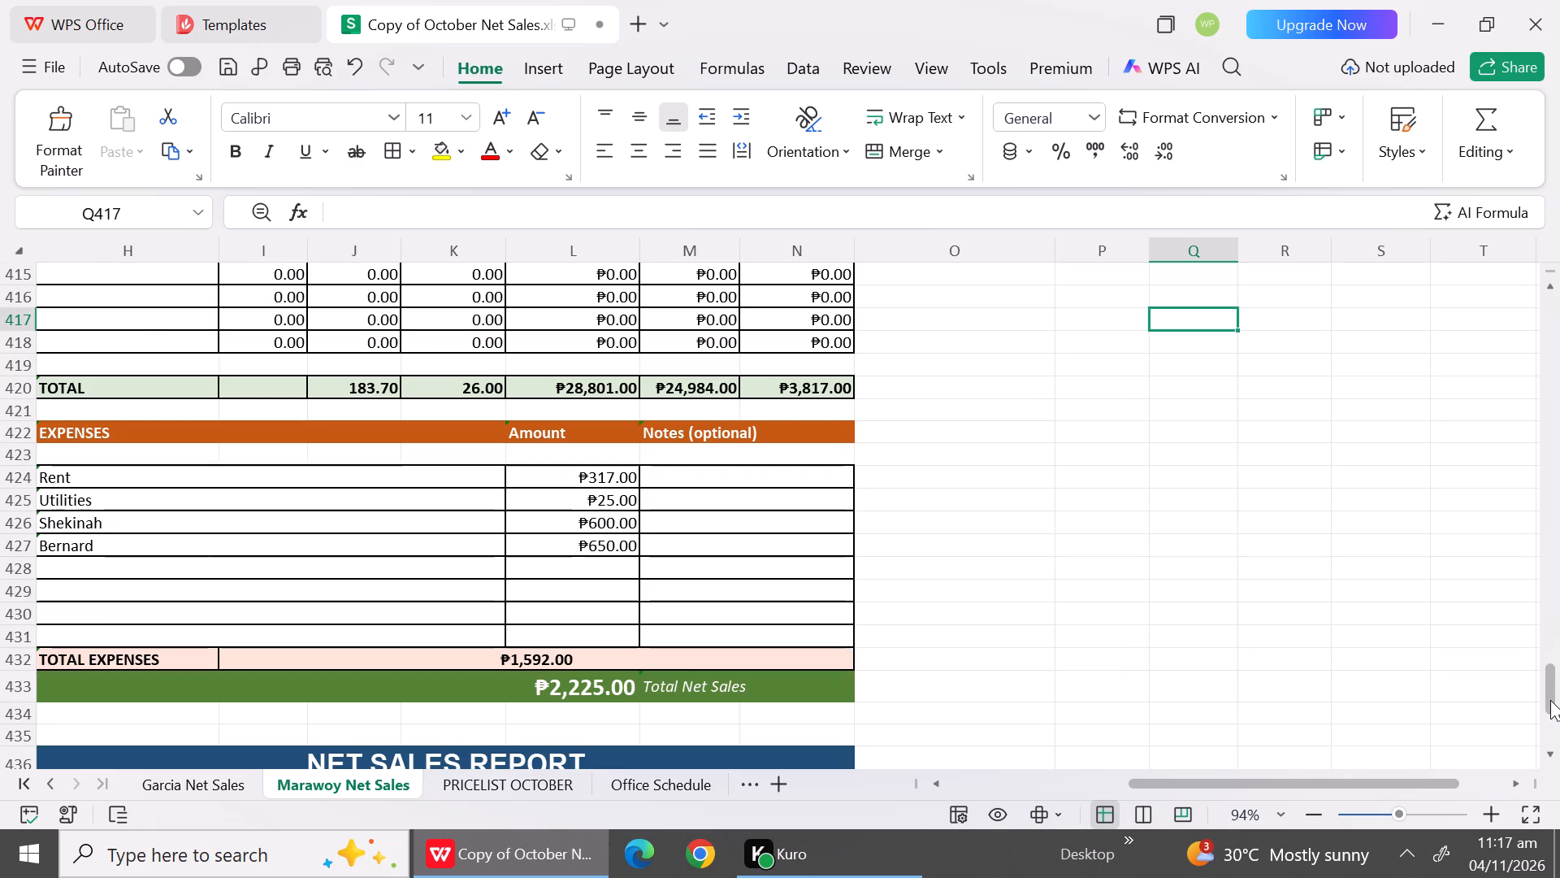
{"action": "left_click", "coordinate": [1550, 700]}
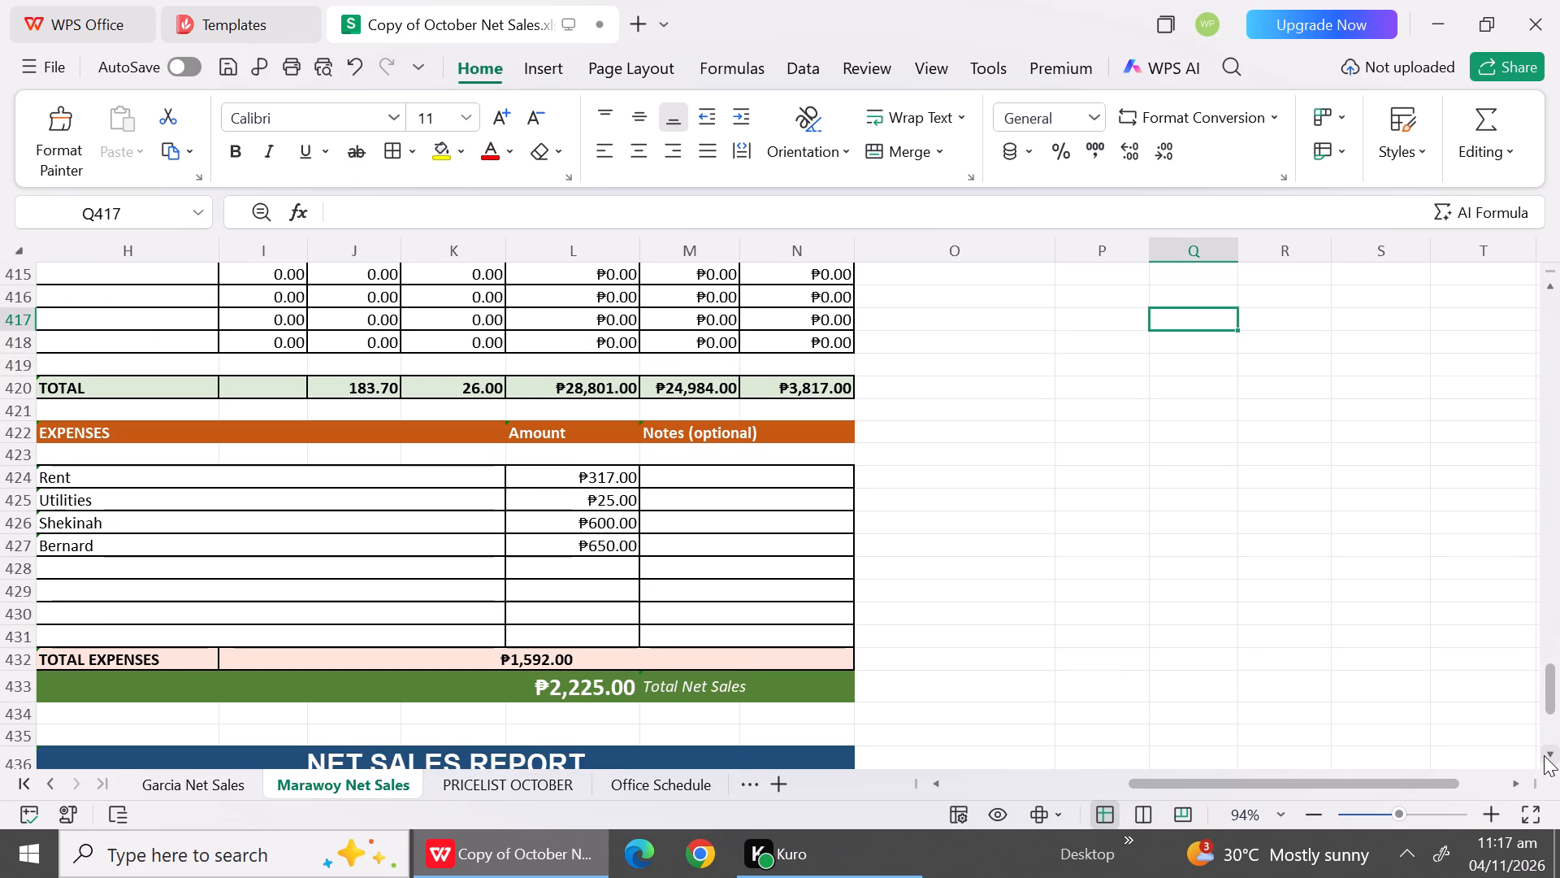
{"action": "left_click", "coordinate": [1544, 755]}
{"action": "left_click", "coordinate": [1544, 755]}
{"action": "triple_click", "coordinate": [1544, 755]}
{"action": "left_click", "coordinate": [1544, 755]}
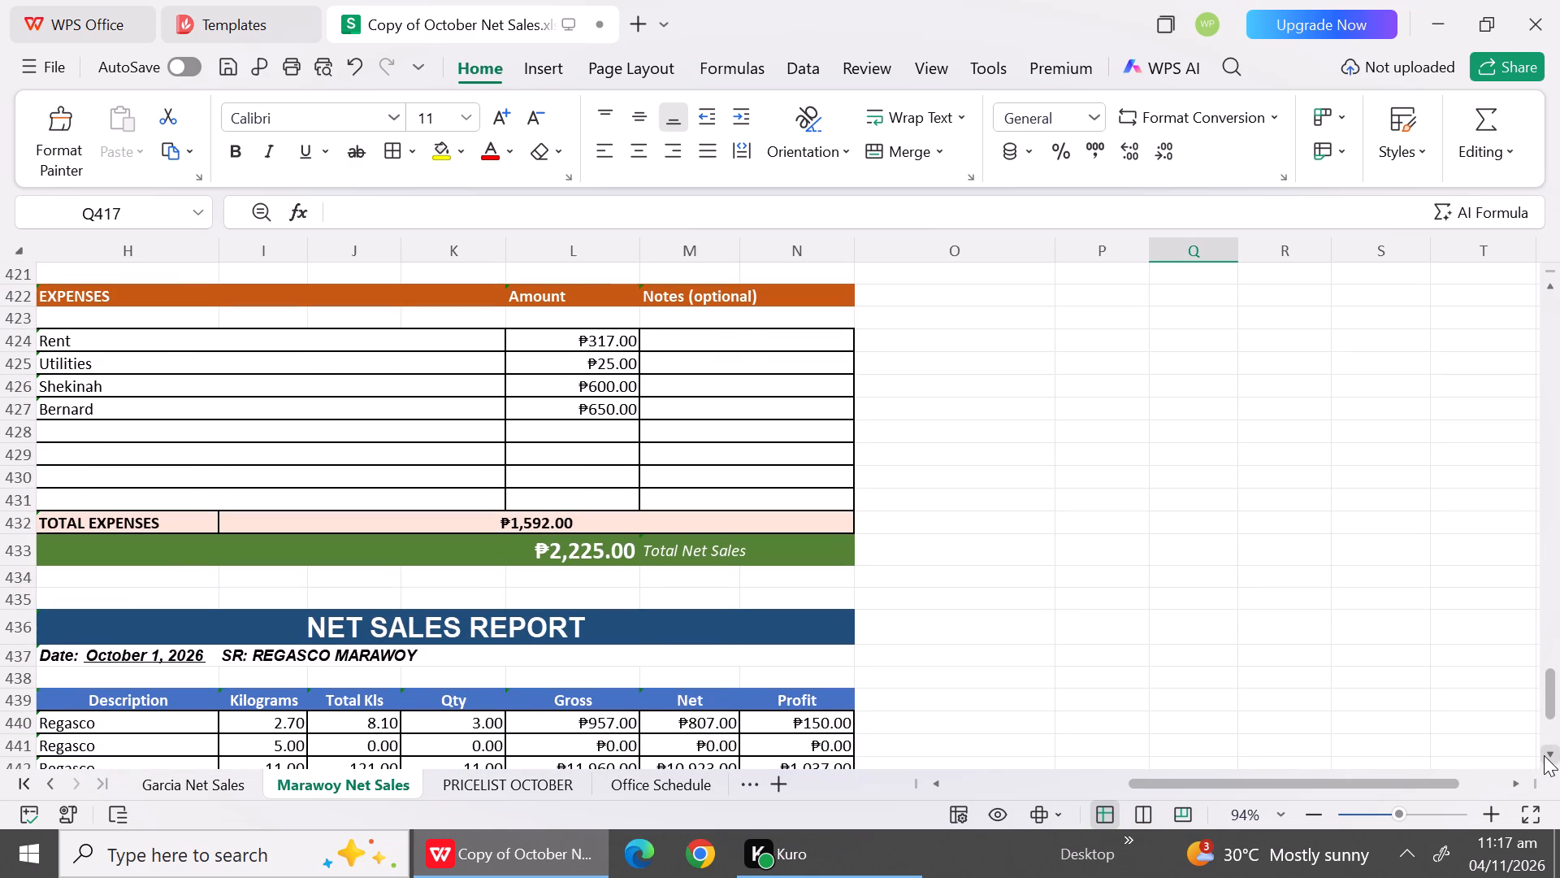
Save the October net sales workbook.
{"action": "key", "text": "ctrl+s"}
{"action": "left_click", "coordinate": [1072, 618]}
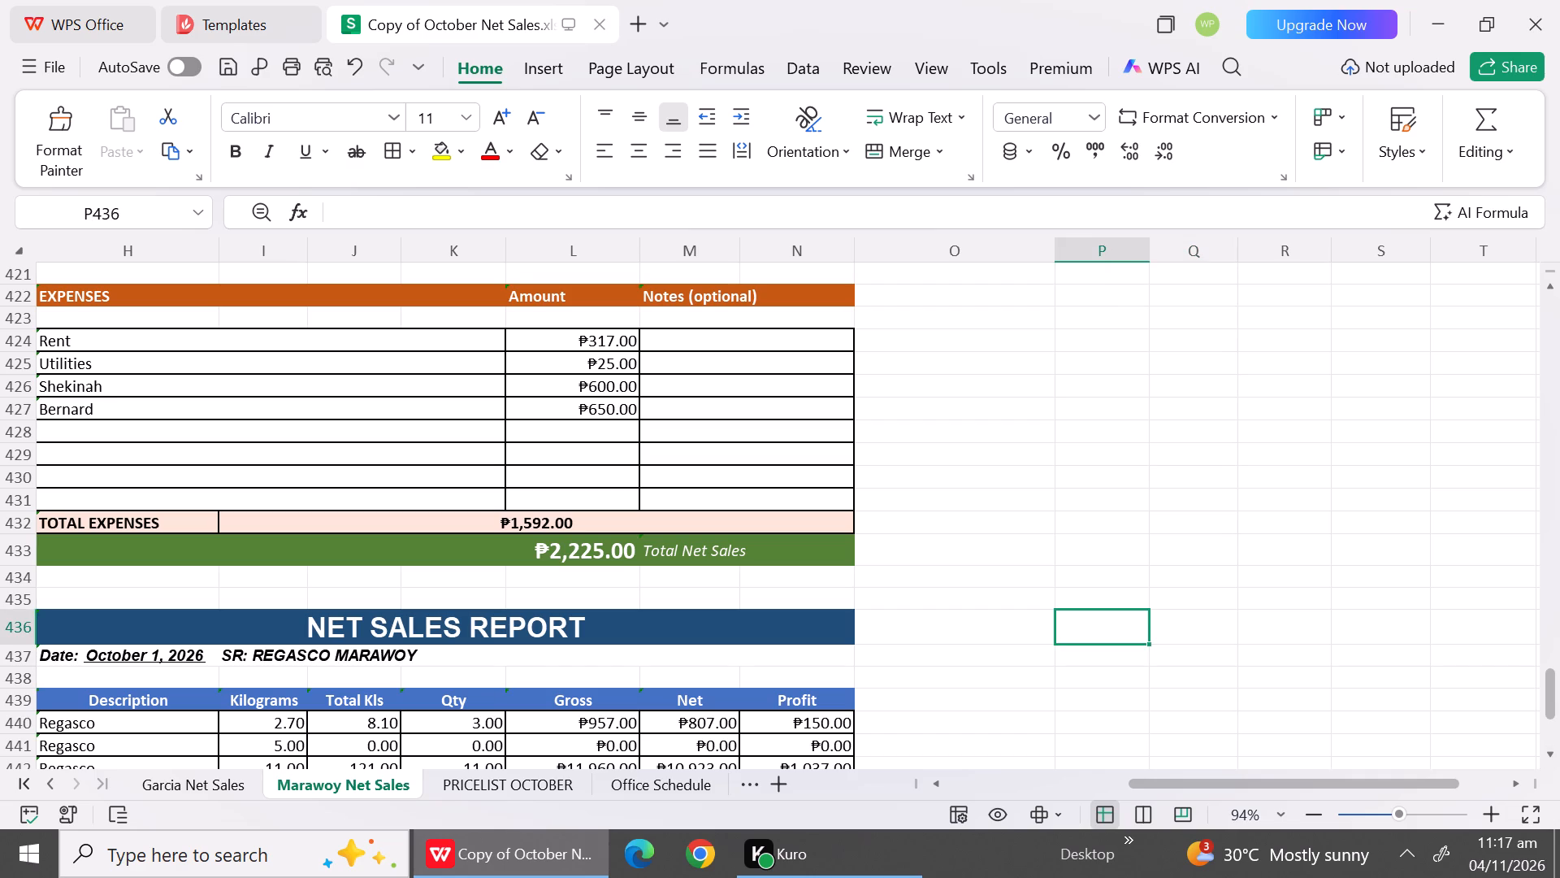